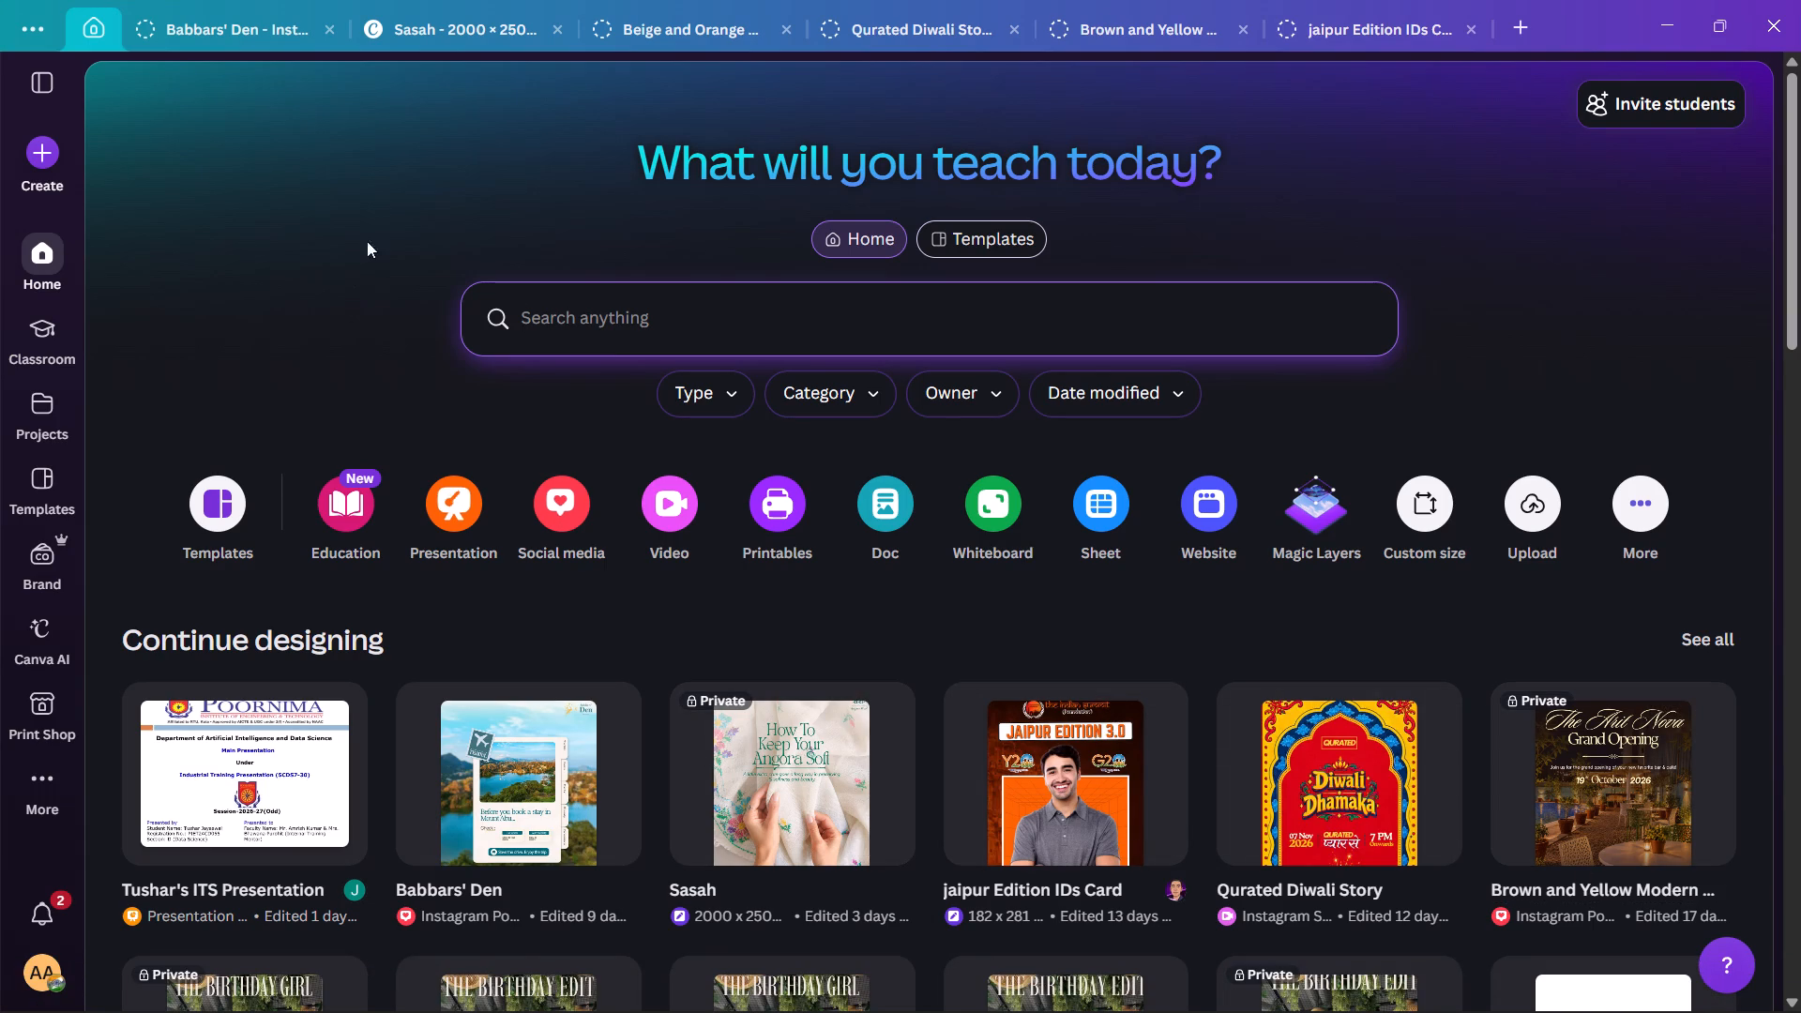
pyautogui.click(580, 312)
pyautogui.click(1656, 503)
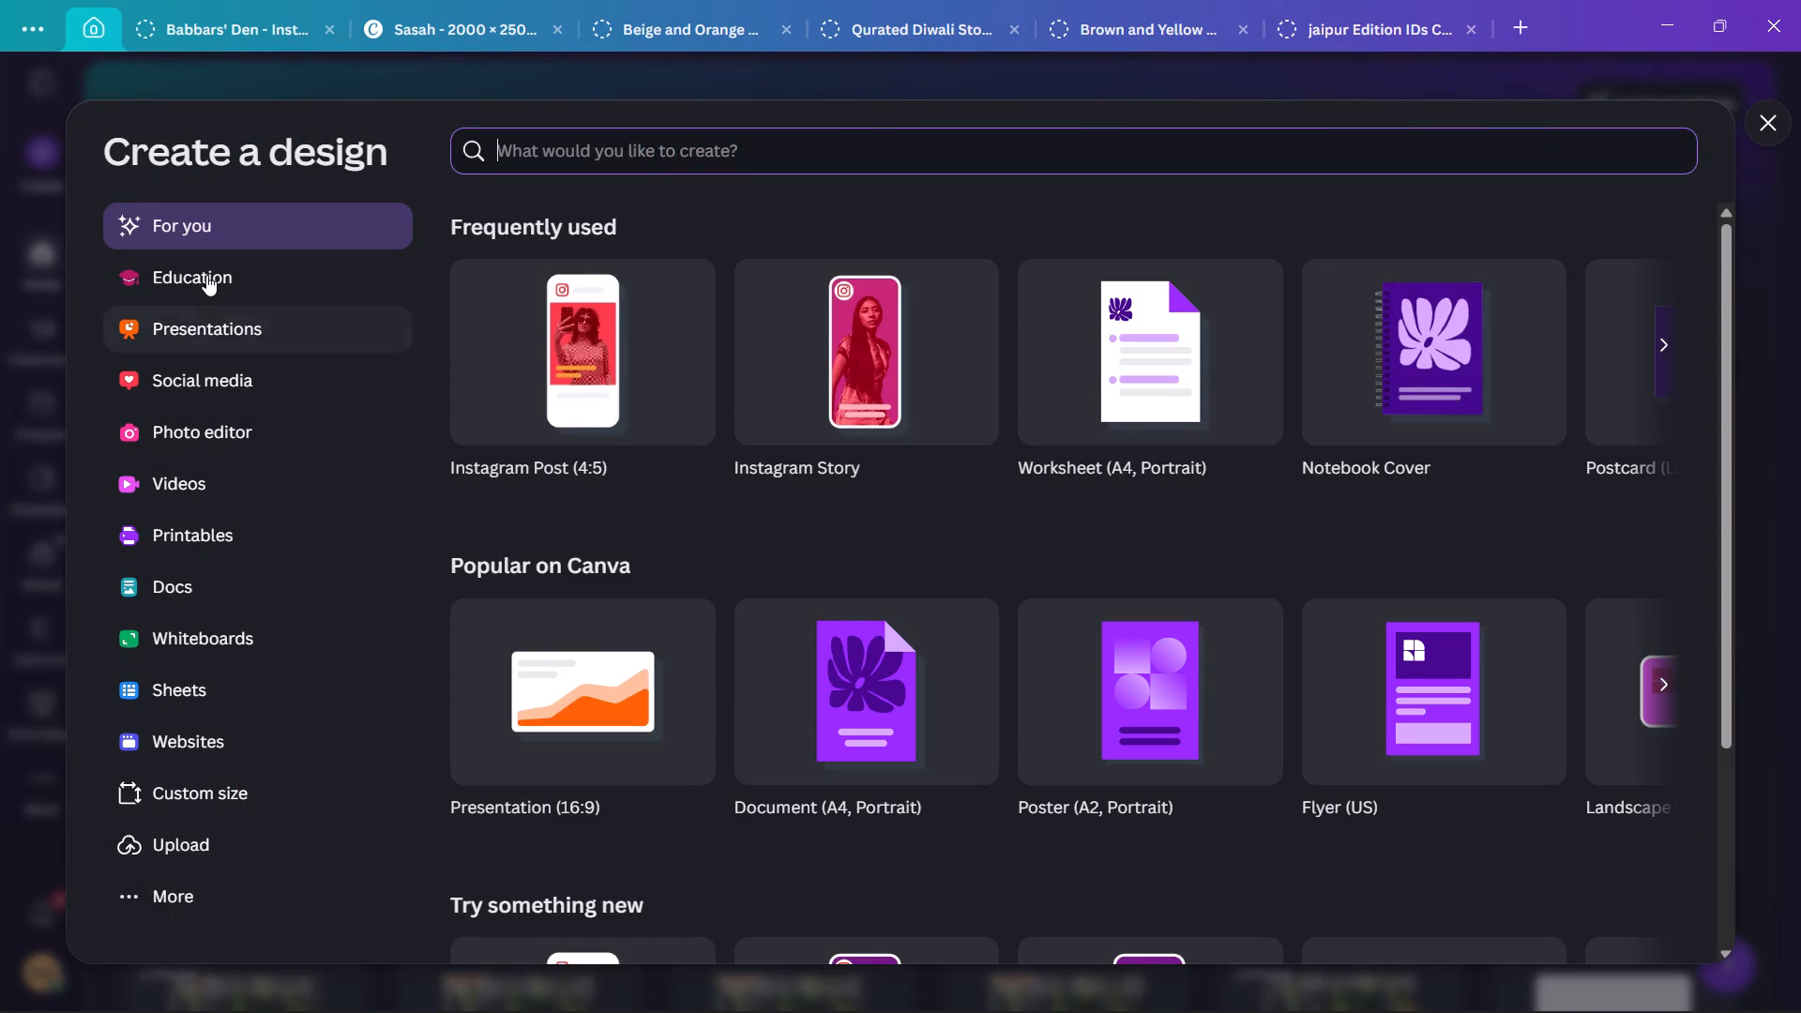
# Create a blank Instagram Post (4:5) design from the social media formats.
pyautogui.scroll(-4, 215, 634)
pyautogui.click(220, 374)
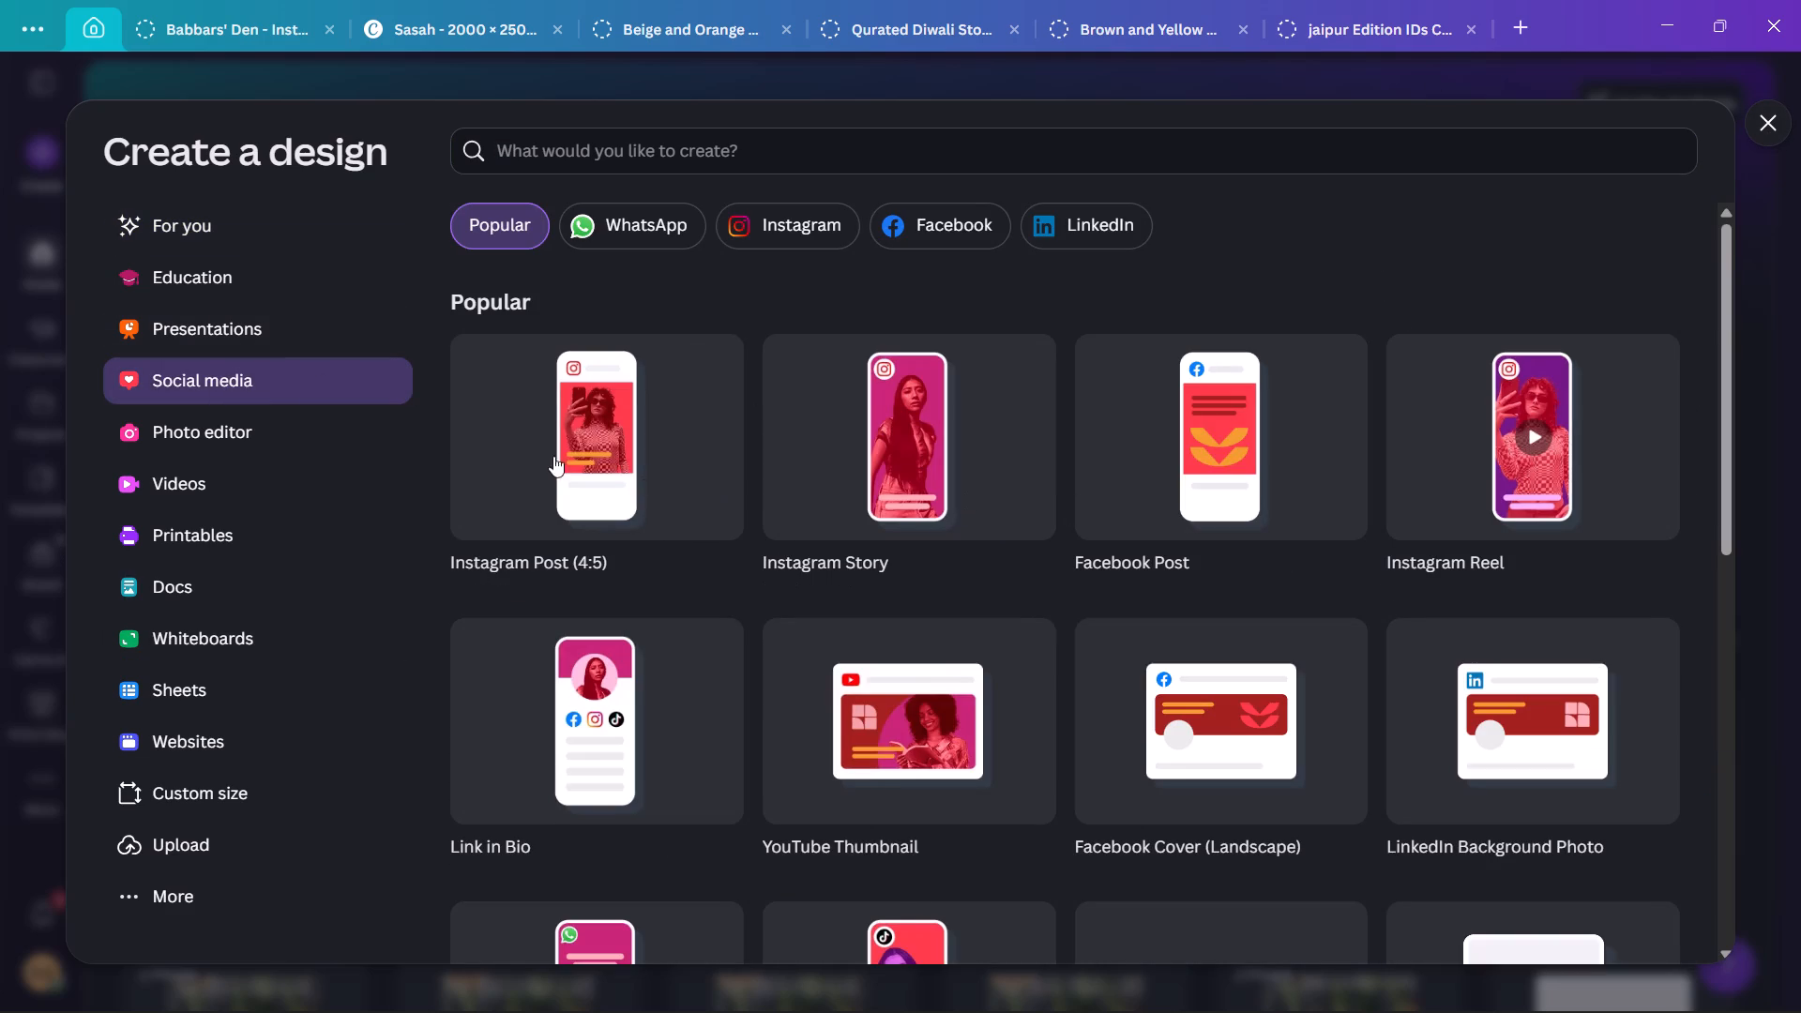
pyautogui.click(536, 453)
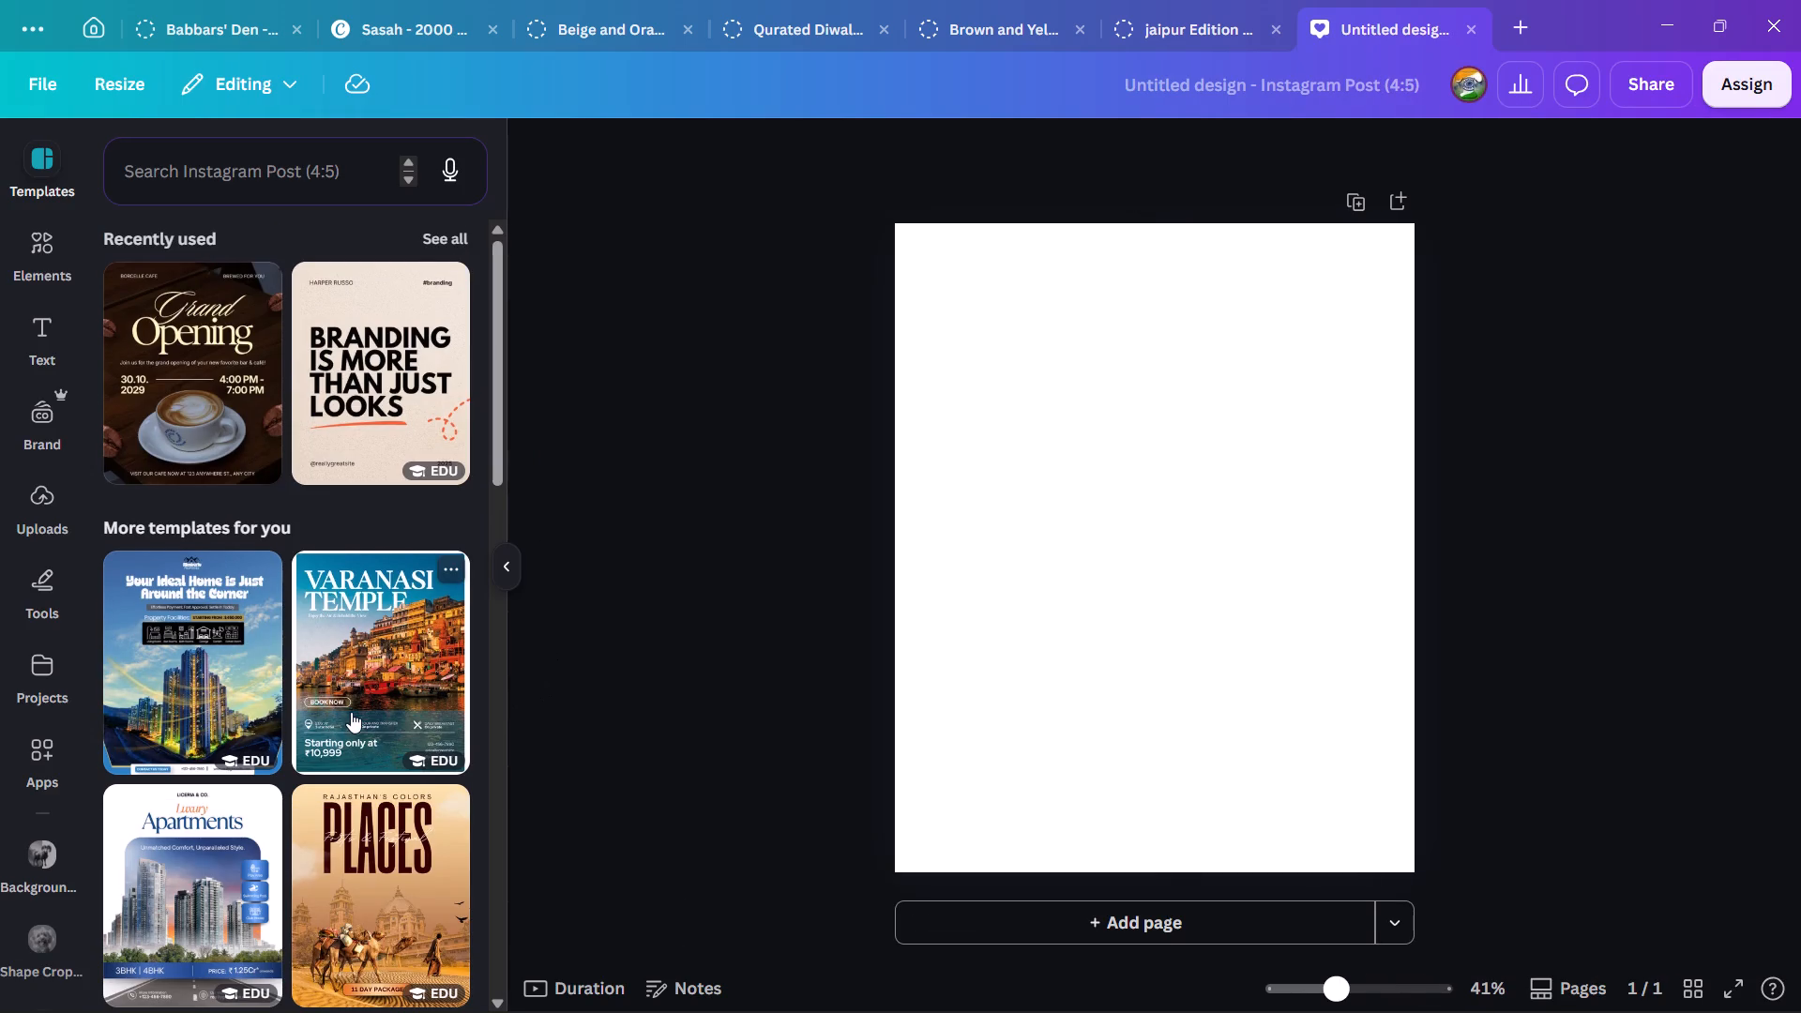
# Search the Instagram Post templates for travel guide.
pyautogui.scroll(-3, 351, 712)
pyautogui.scroll(4, 352, 713)
pyautogui.click(296, 177)
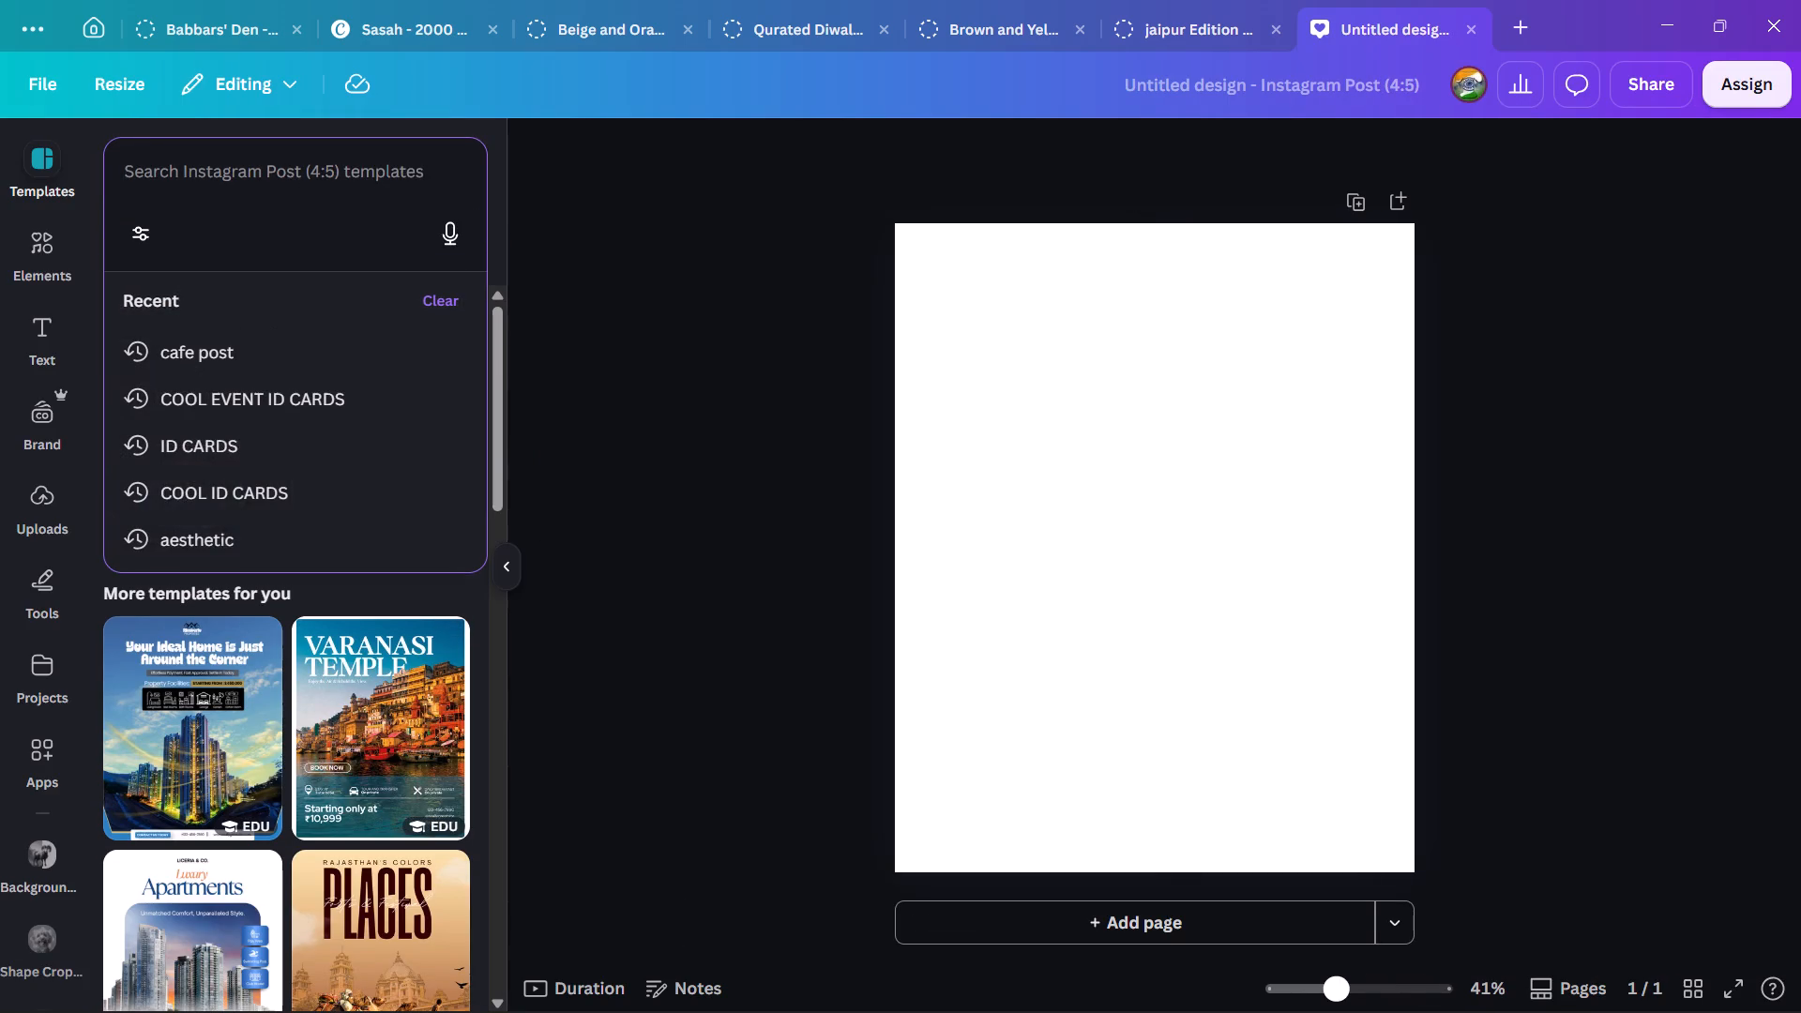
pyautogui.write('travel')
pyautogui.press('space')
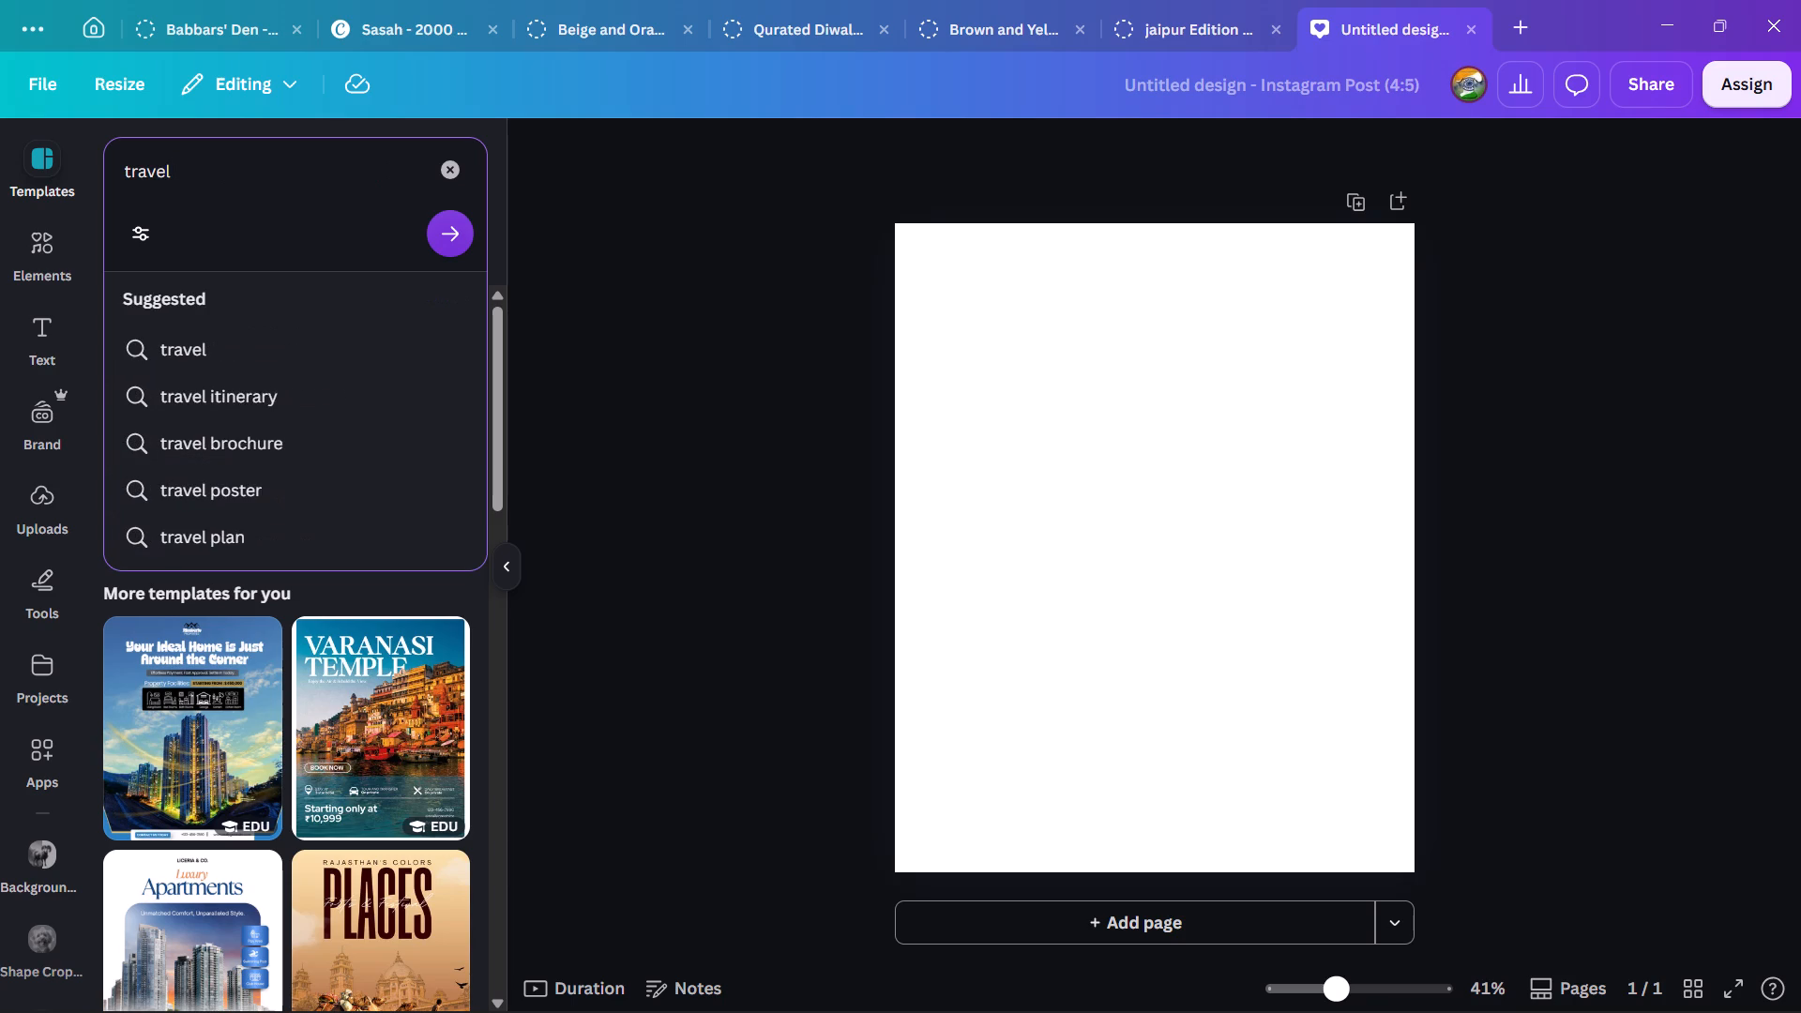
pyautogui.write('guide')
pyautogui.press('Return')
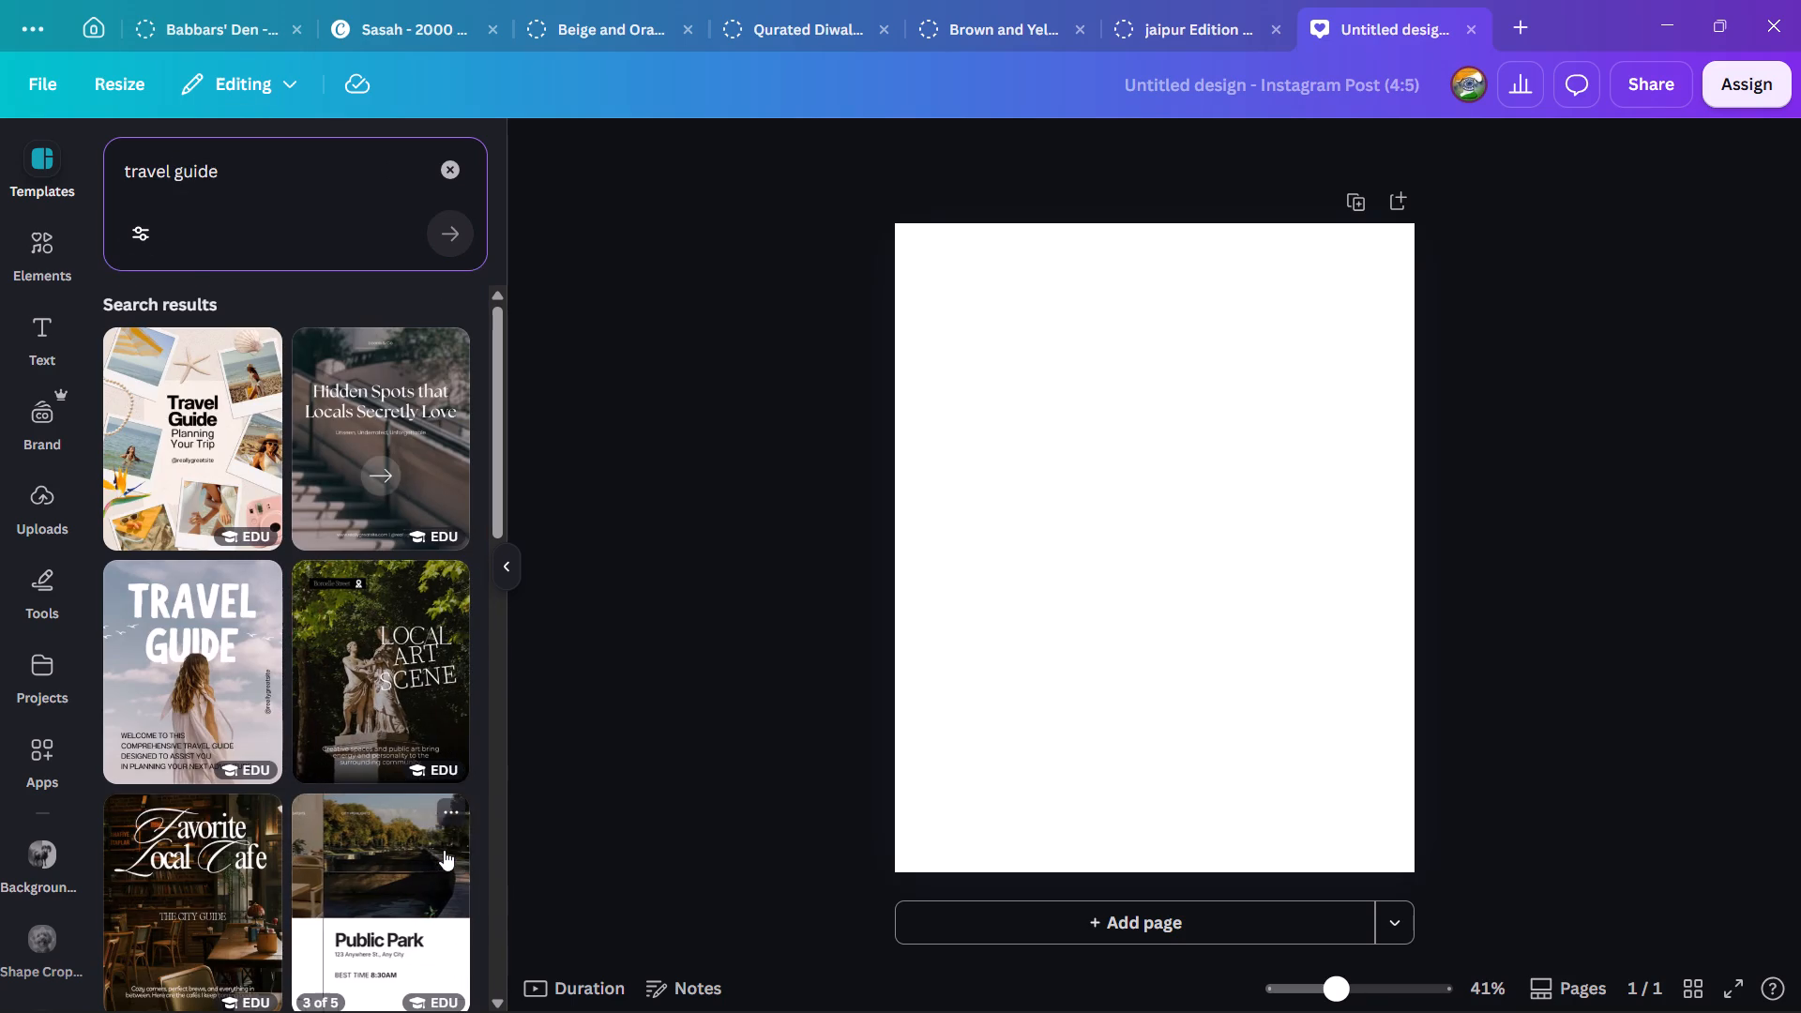
# Browse the travel guide templates for layout and style ideas that could suit the Thailand apps carousel.
pyautogui.scroll(-2, 431, 870)
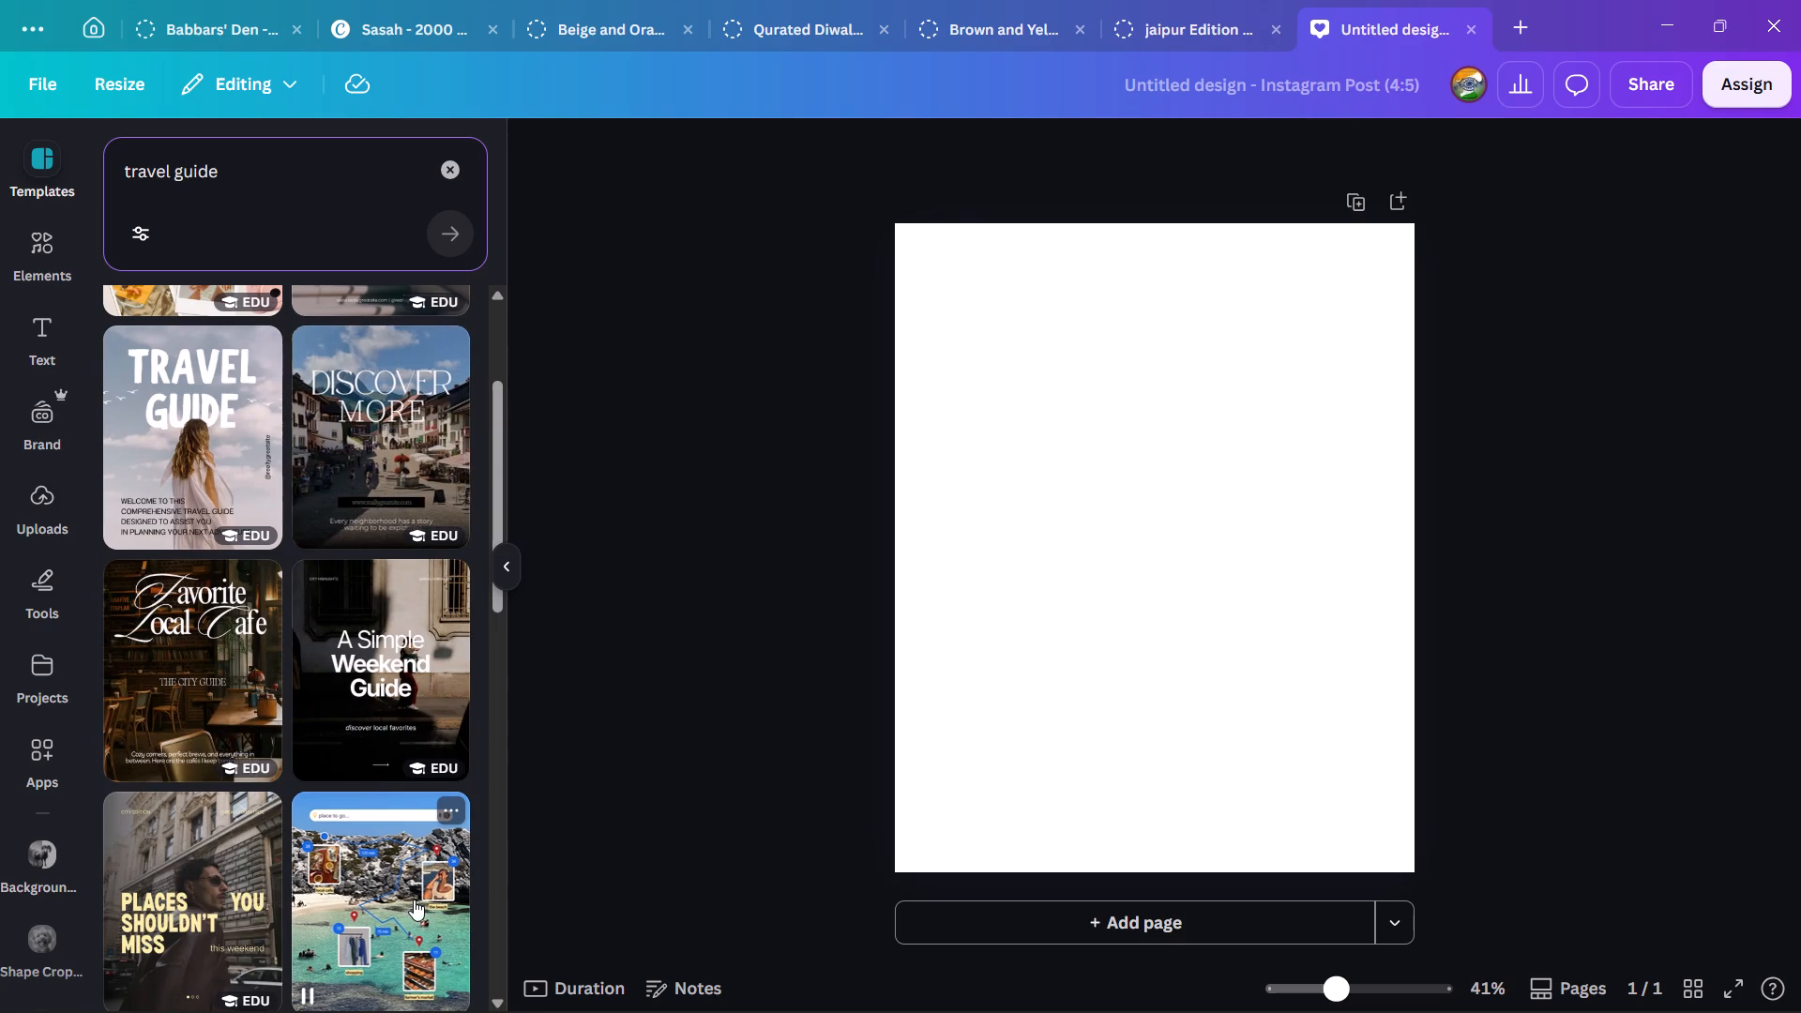
pyautogui.scroll(3, 395, 905)
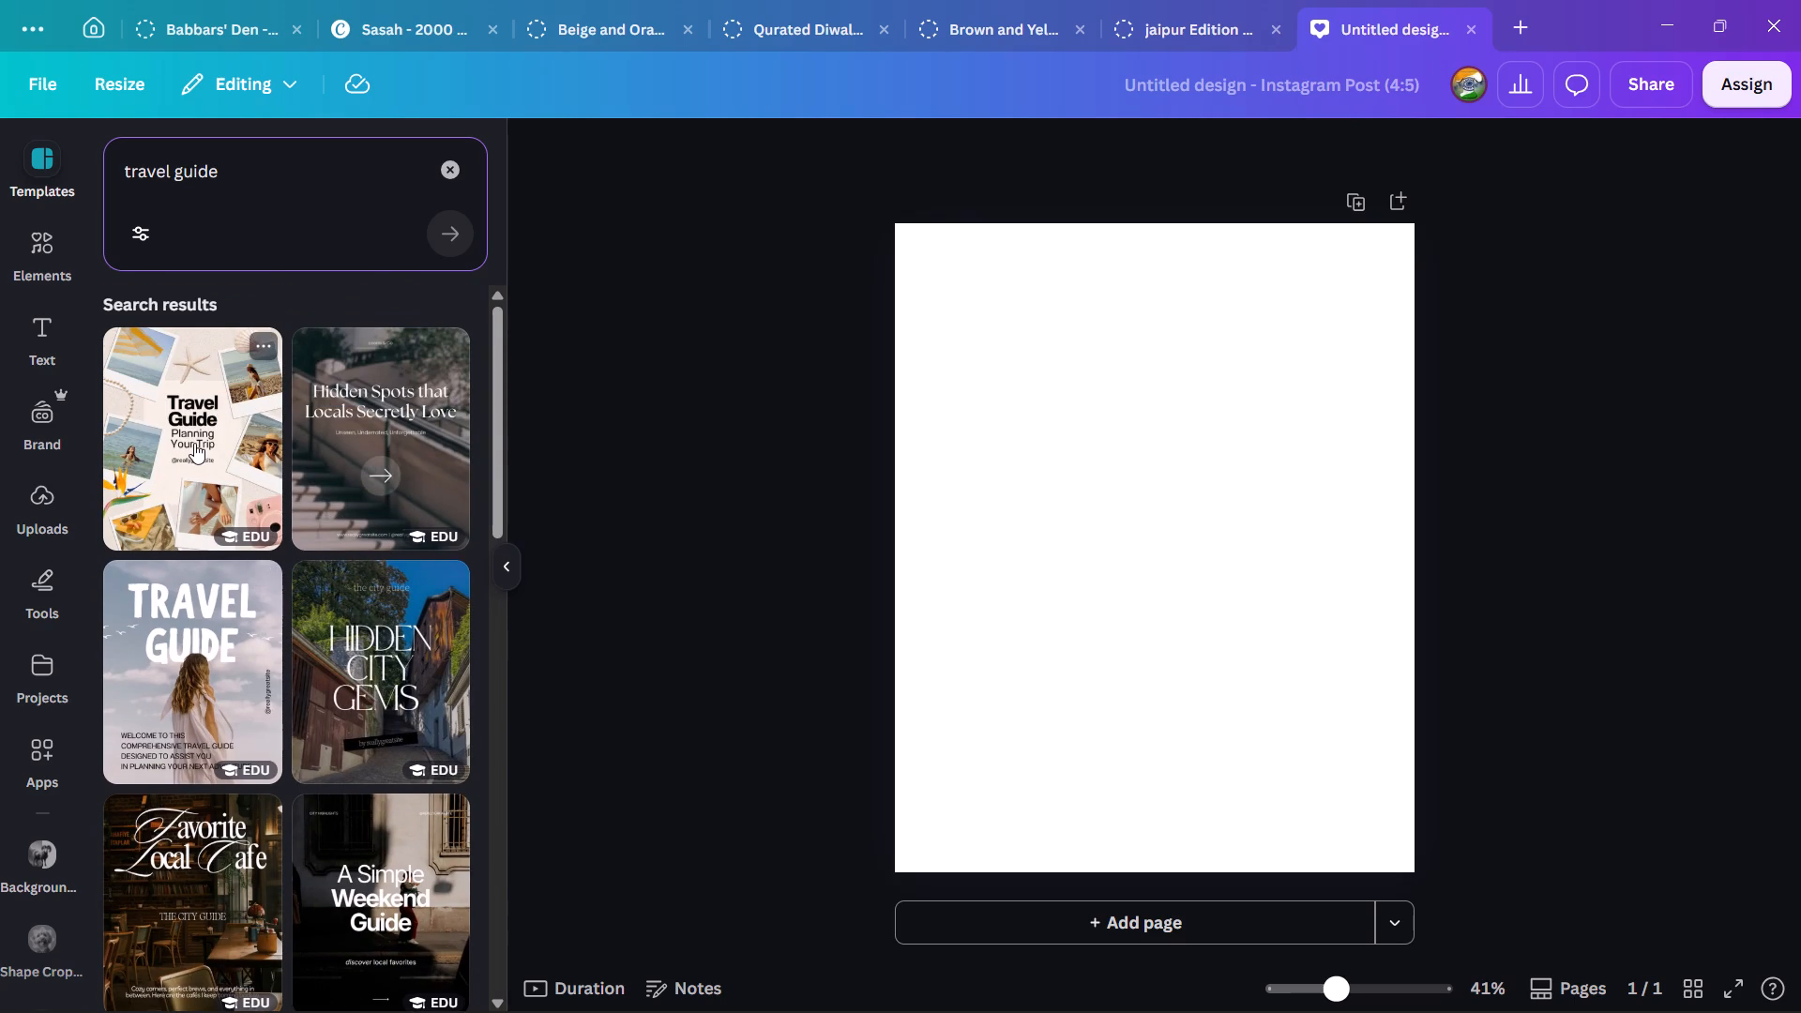
pyautogui.scroll(-4, 249, 629)
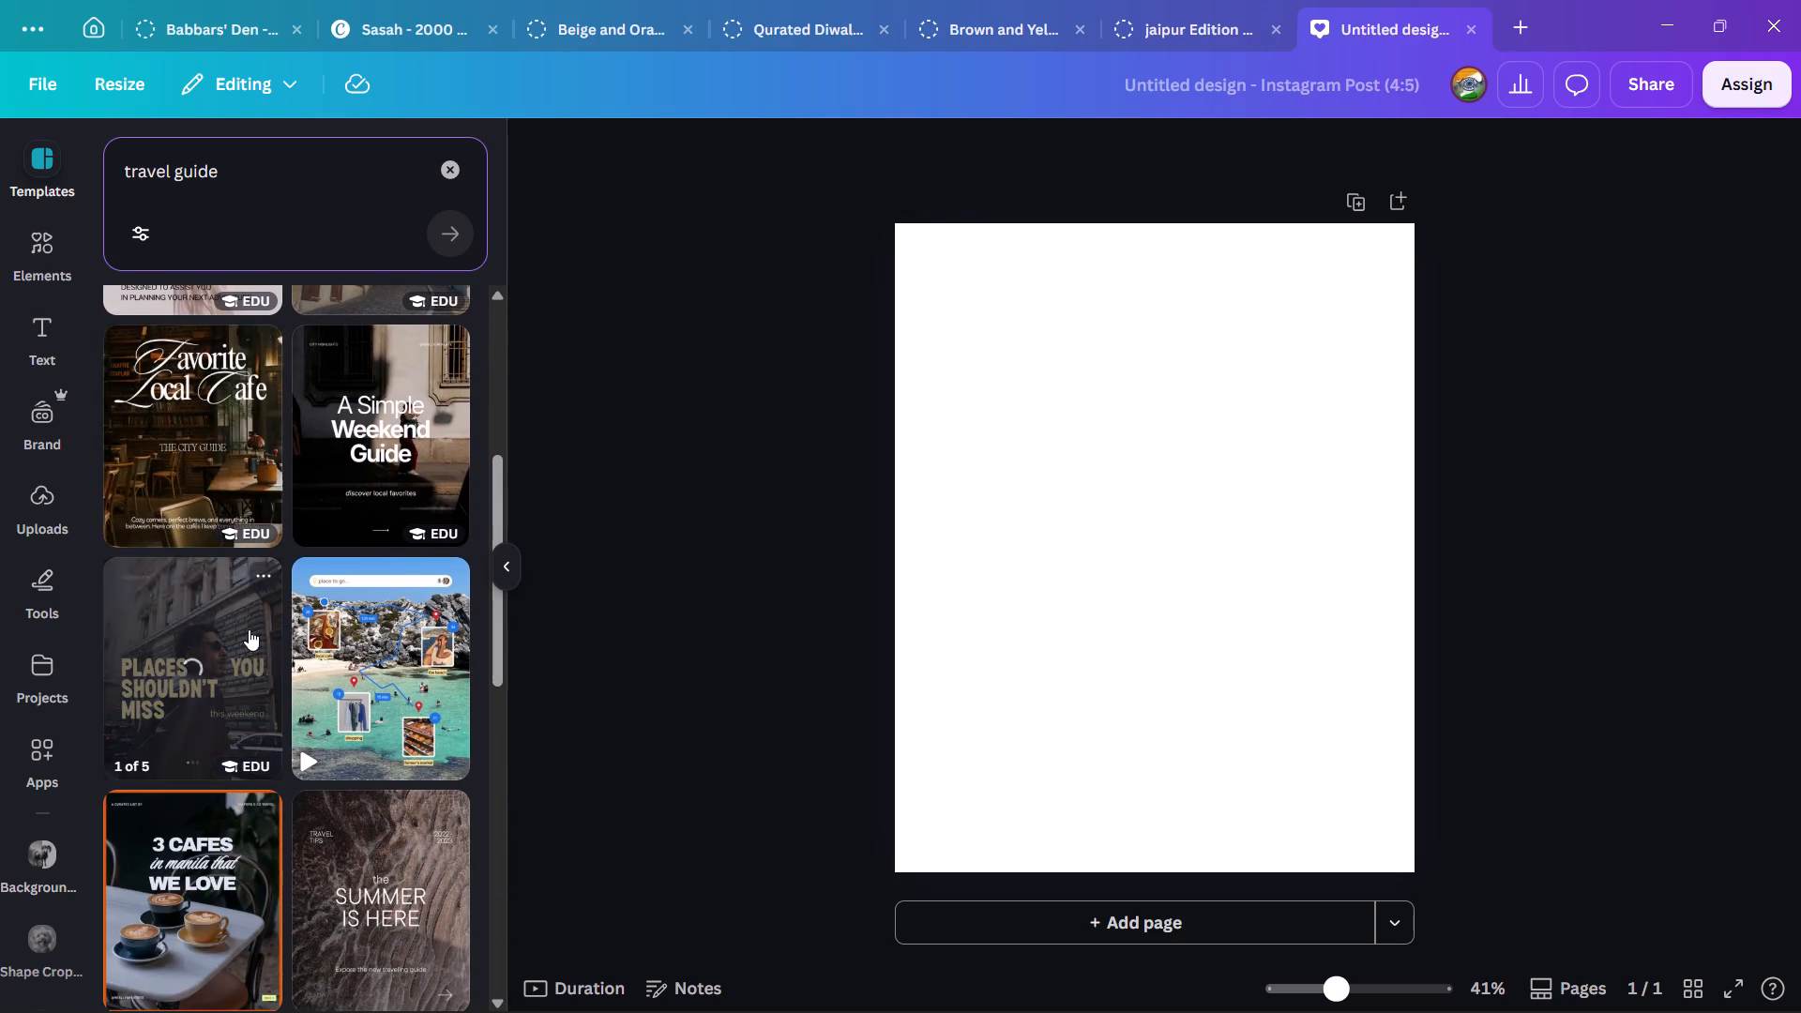
pyautogui.scroll(-5, 249, 629)
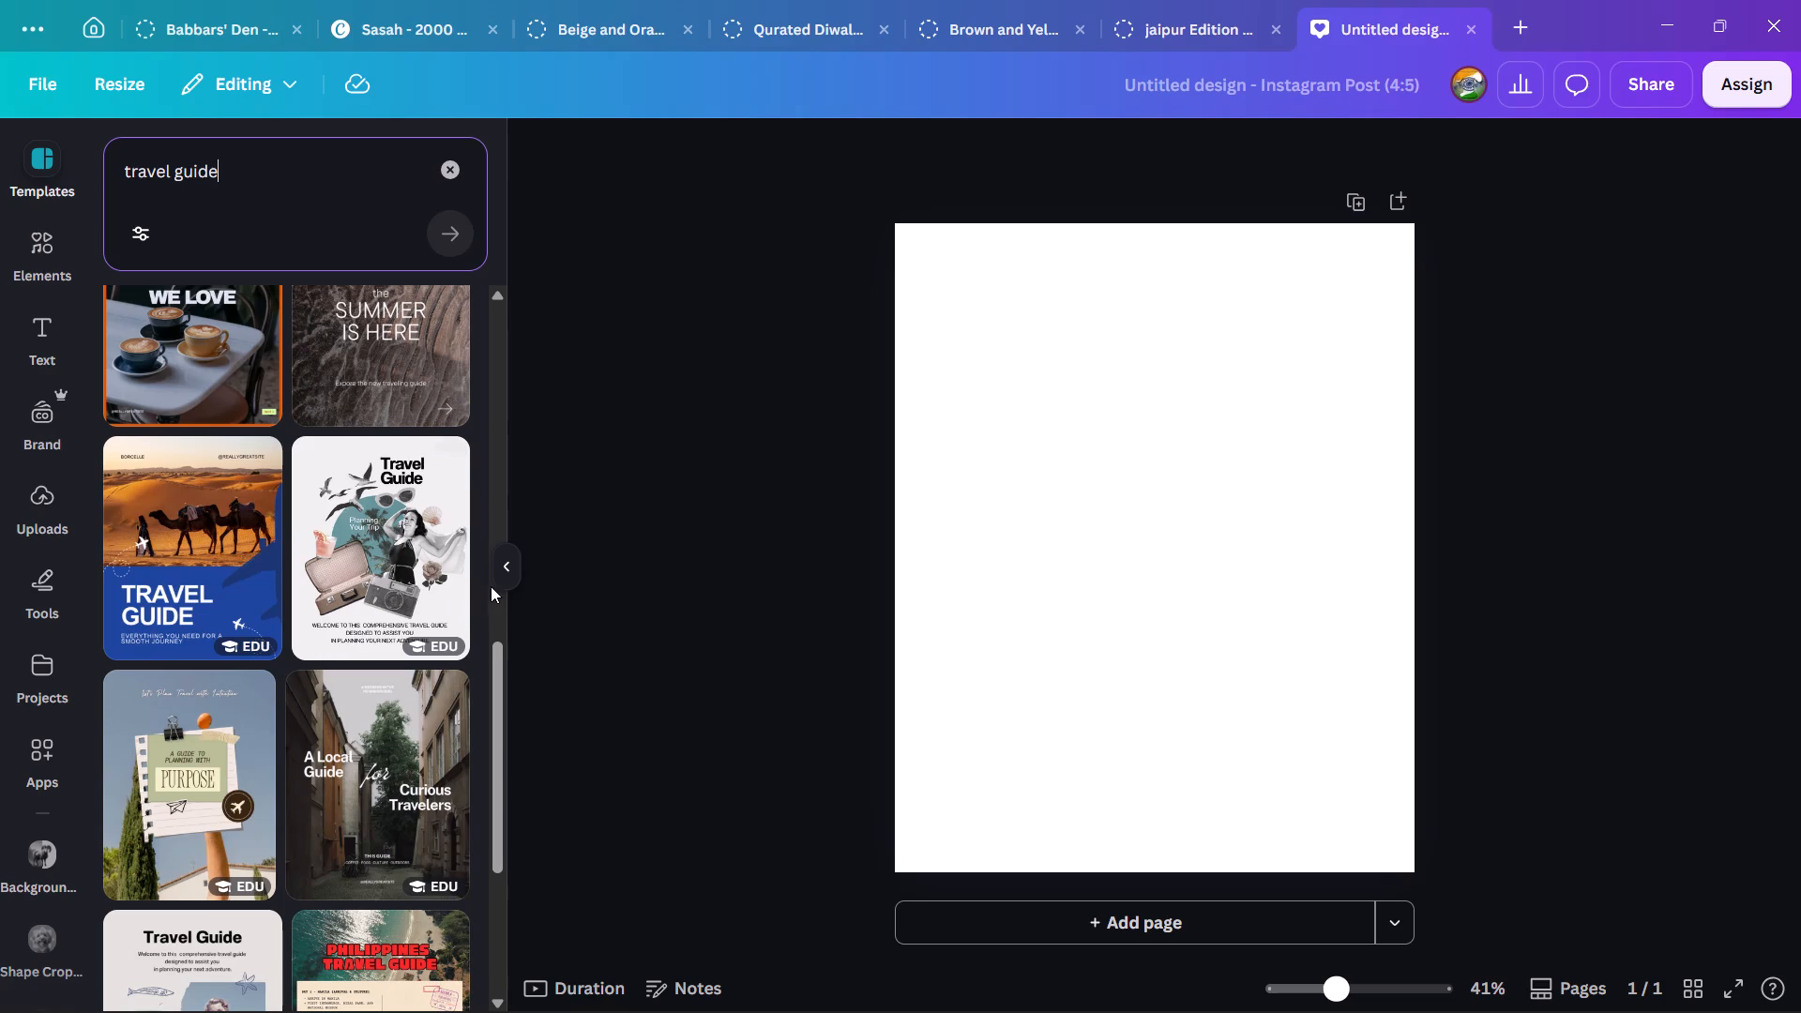
pyautogui.scroll(-1, 214, 782)
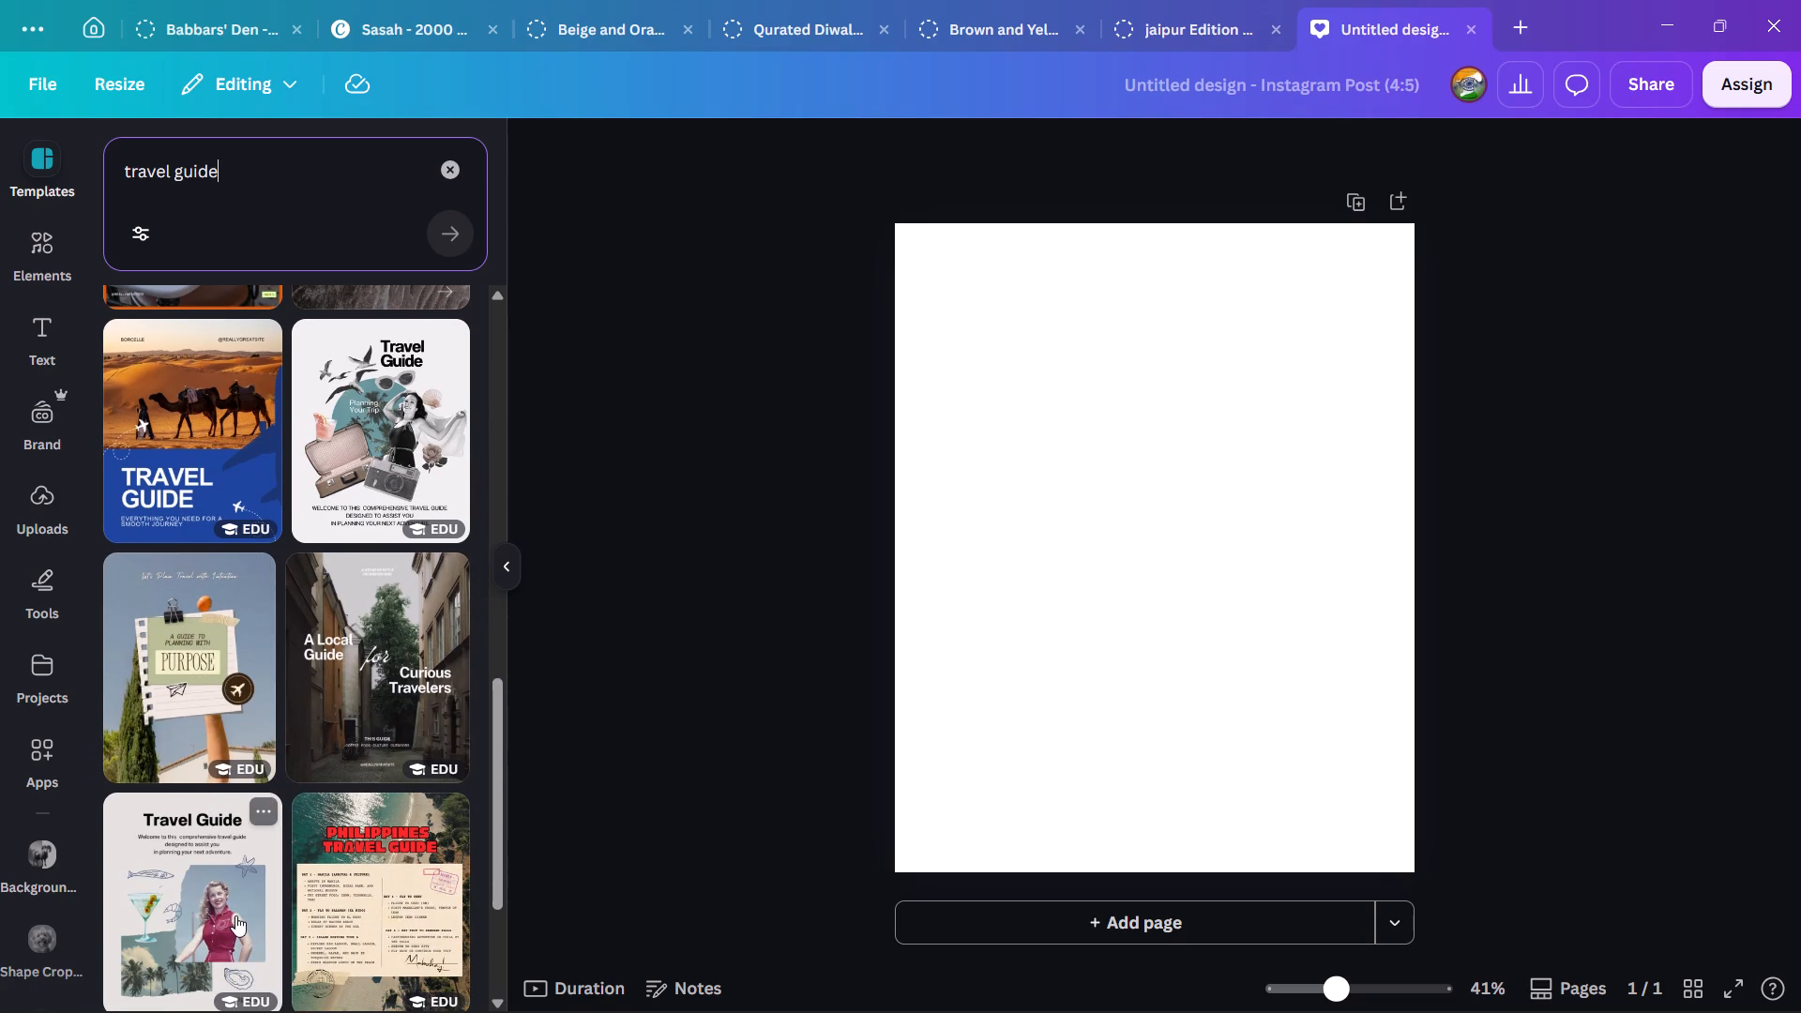
pyautogui.scroll(-2, 375, 878)
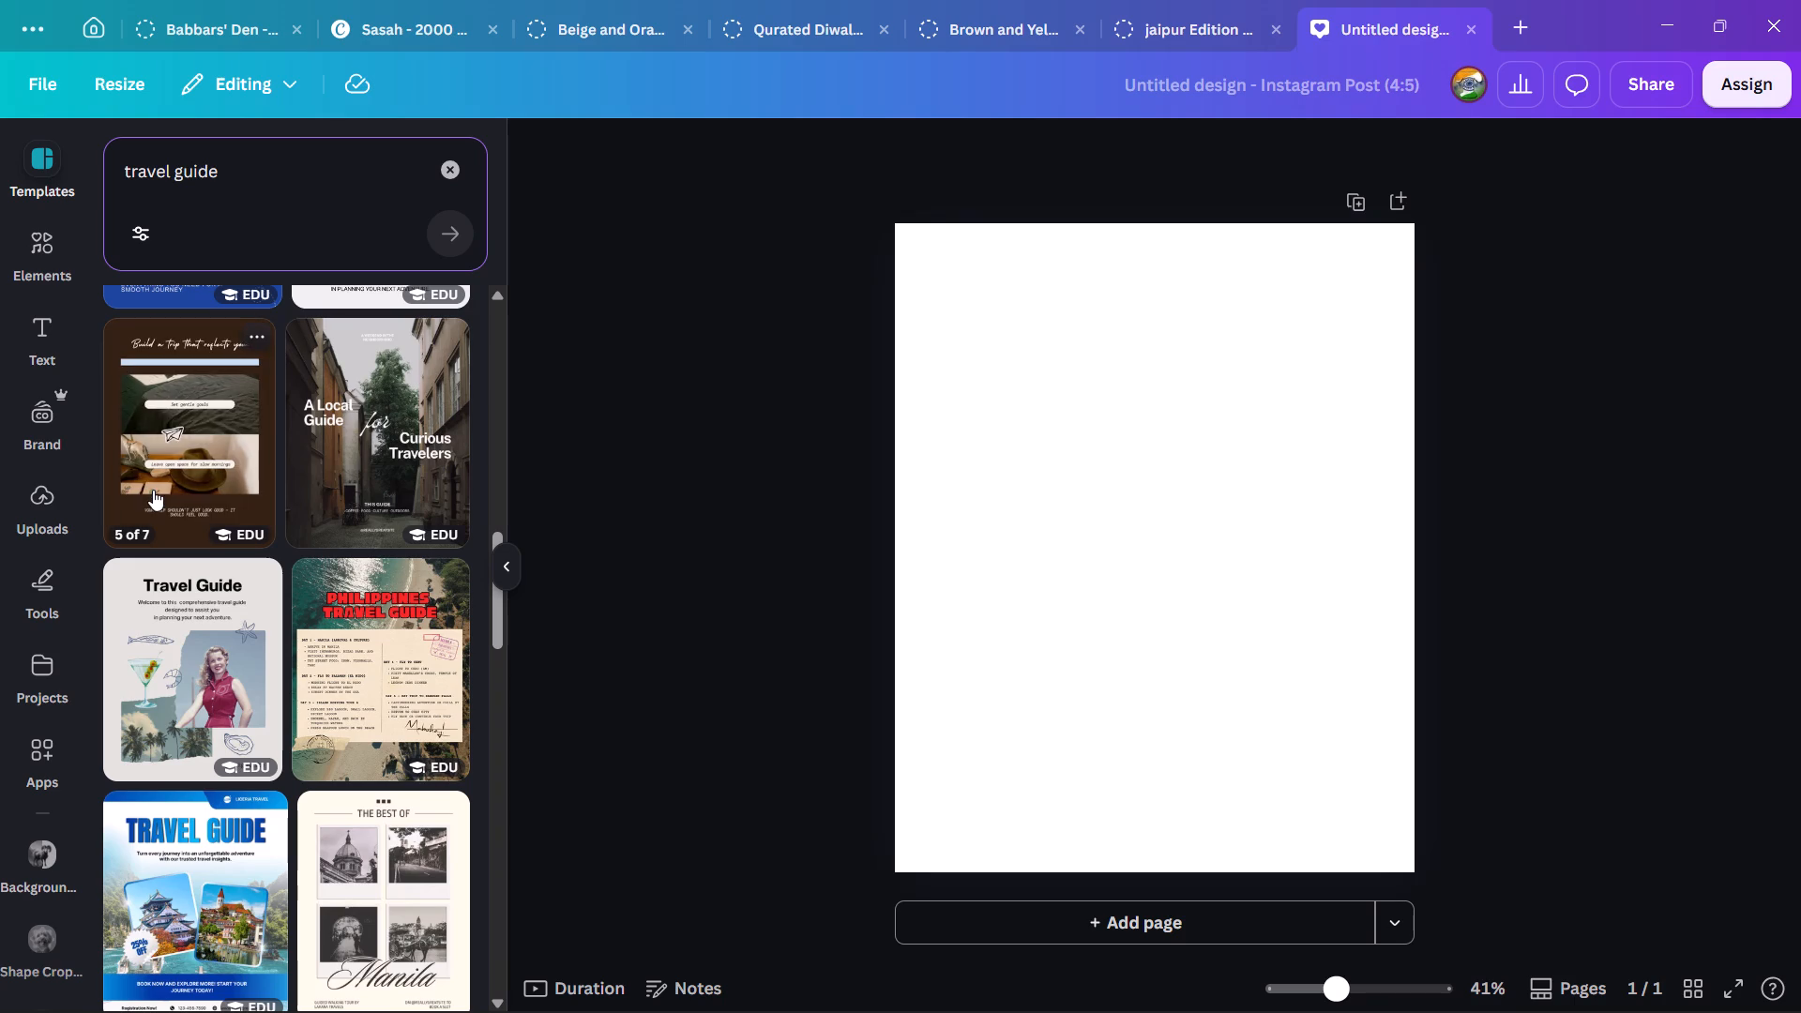
pyautogui.scroll(-2, 310, 853)
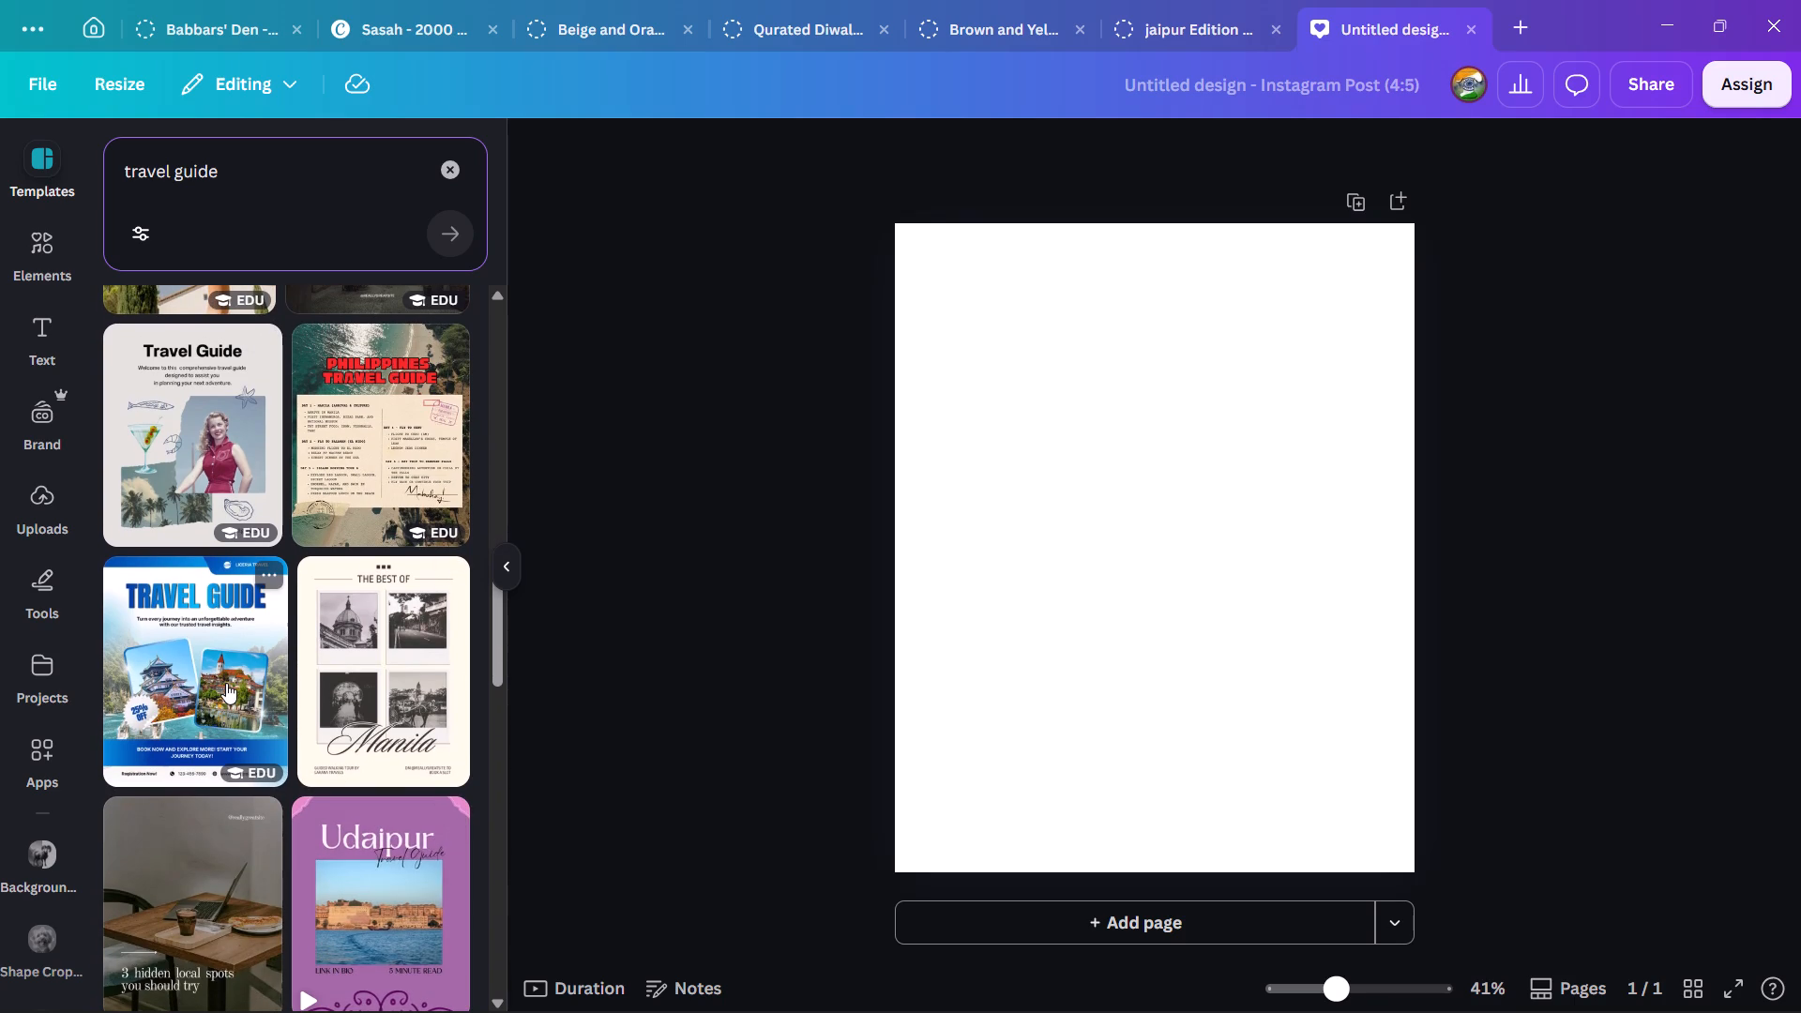
pyautogui.scroll(-2, 226, 683)
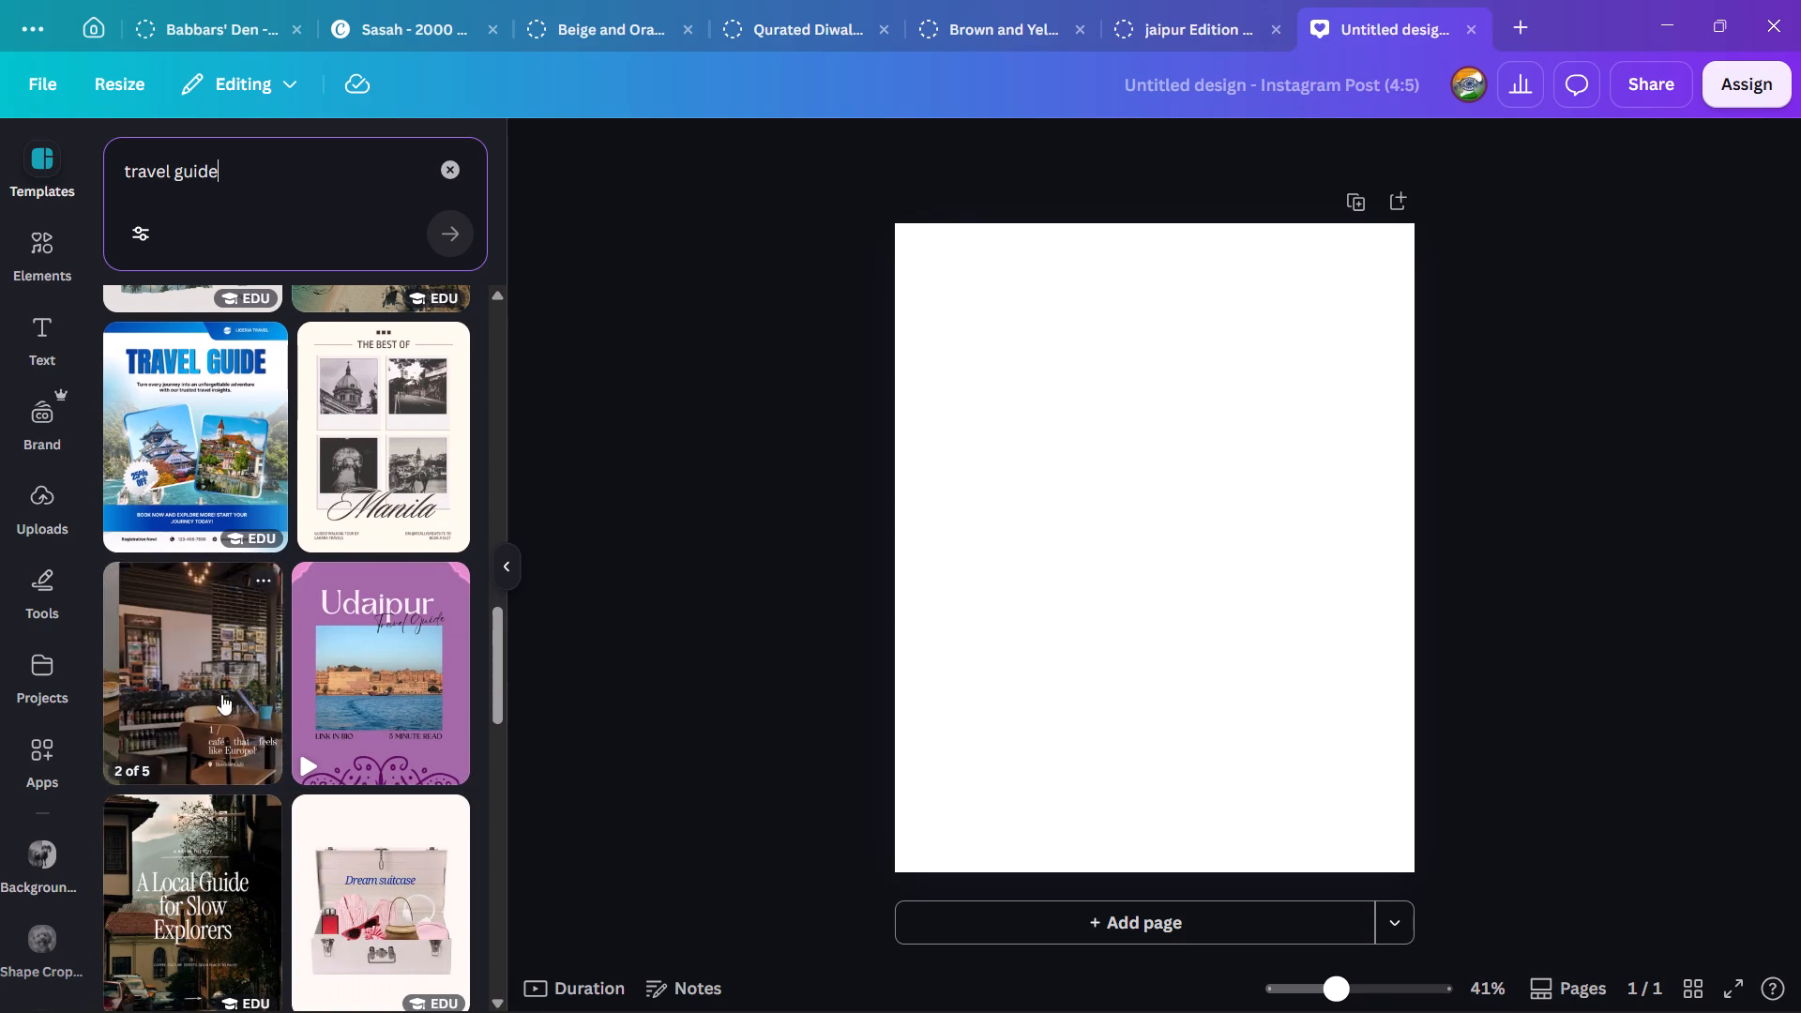
pyautogui.scroll(-1, 376, 894)
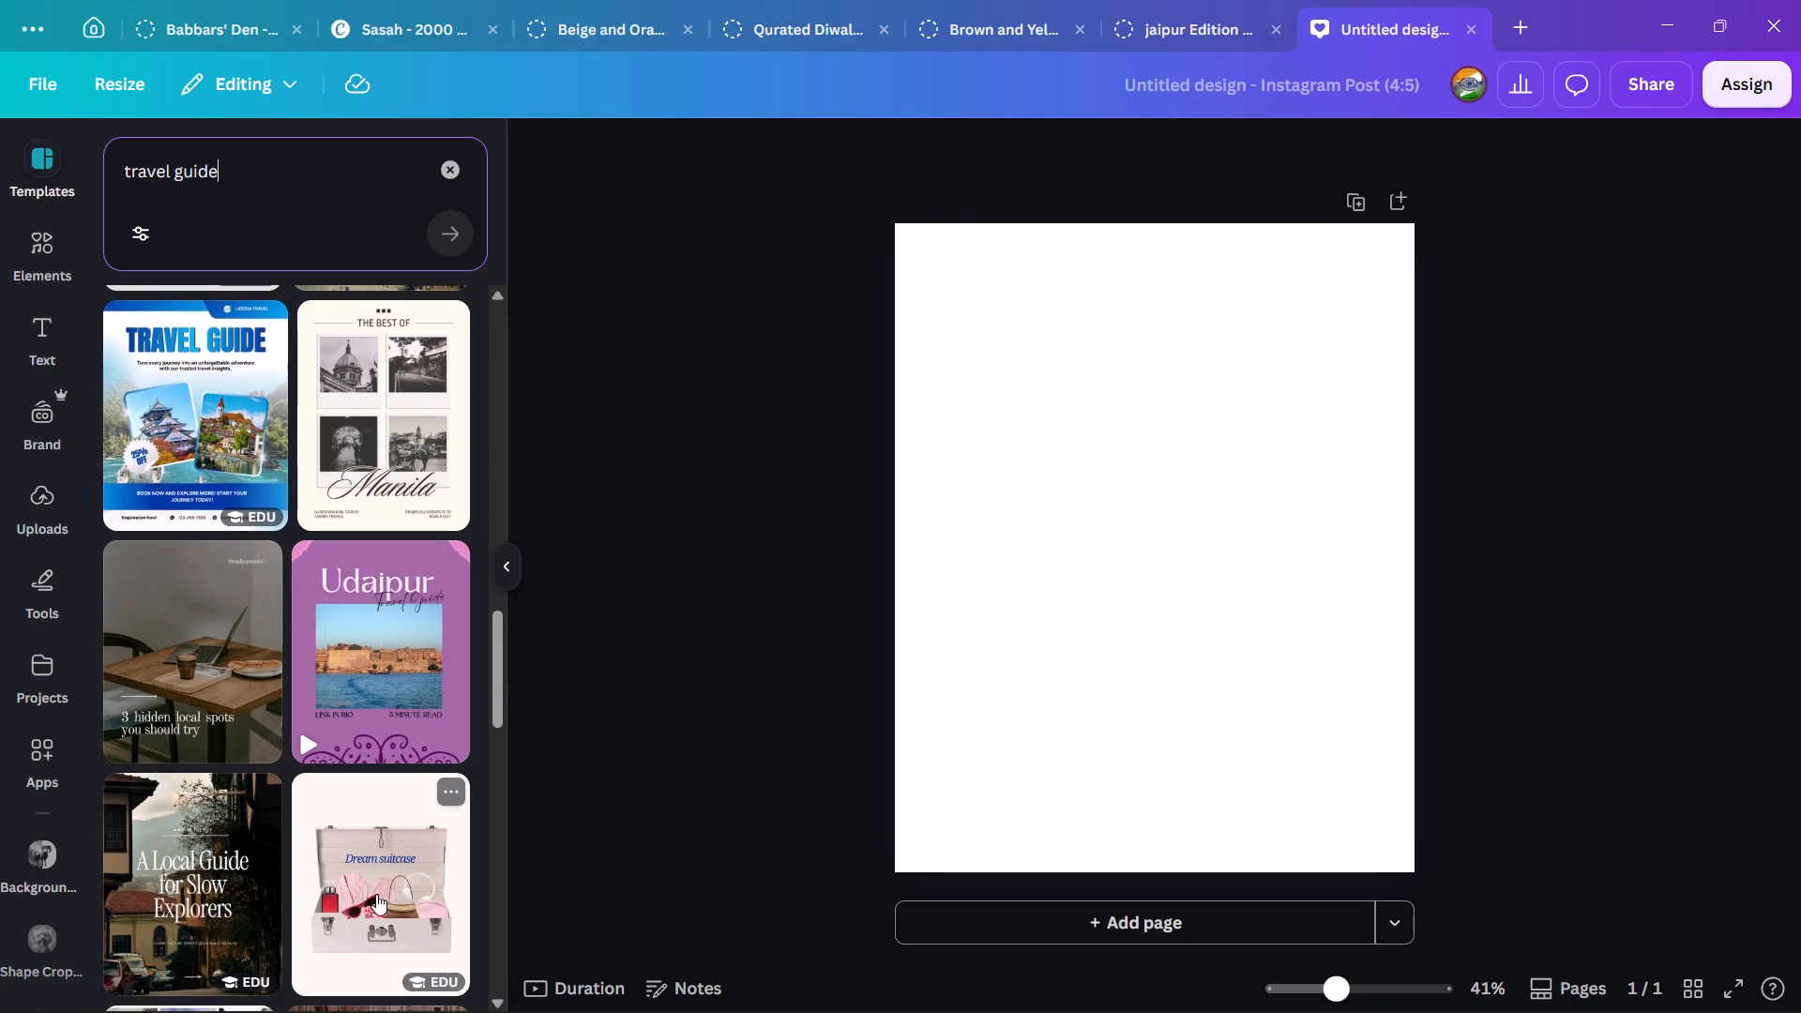
pyautogui.scroll(-2, 367, 862)
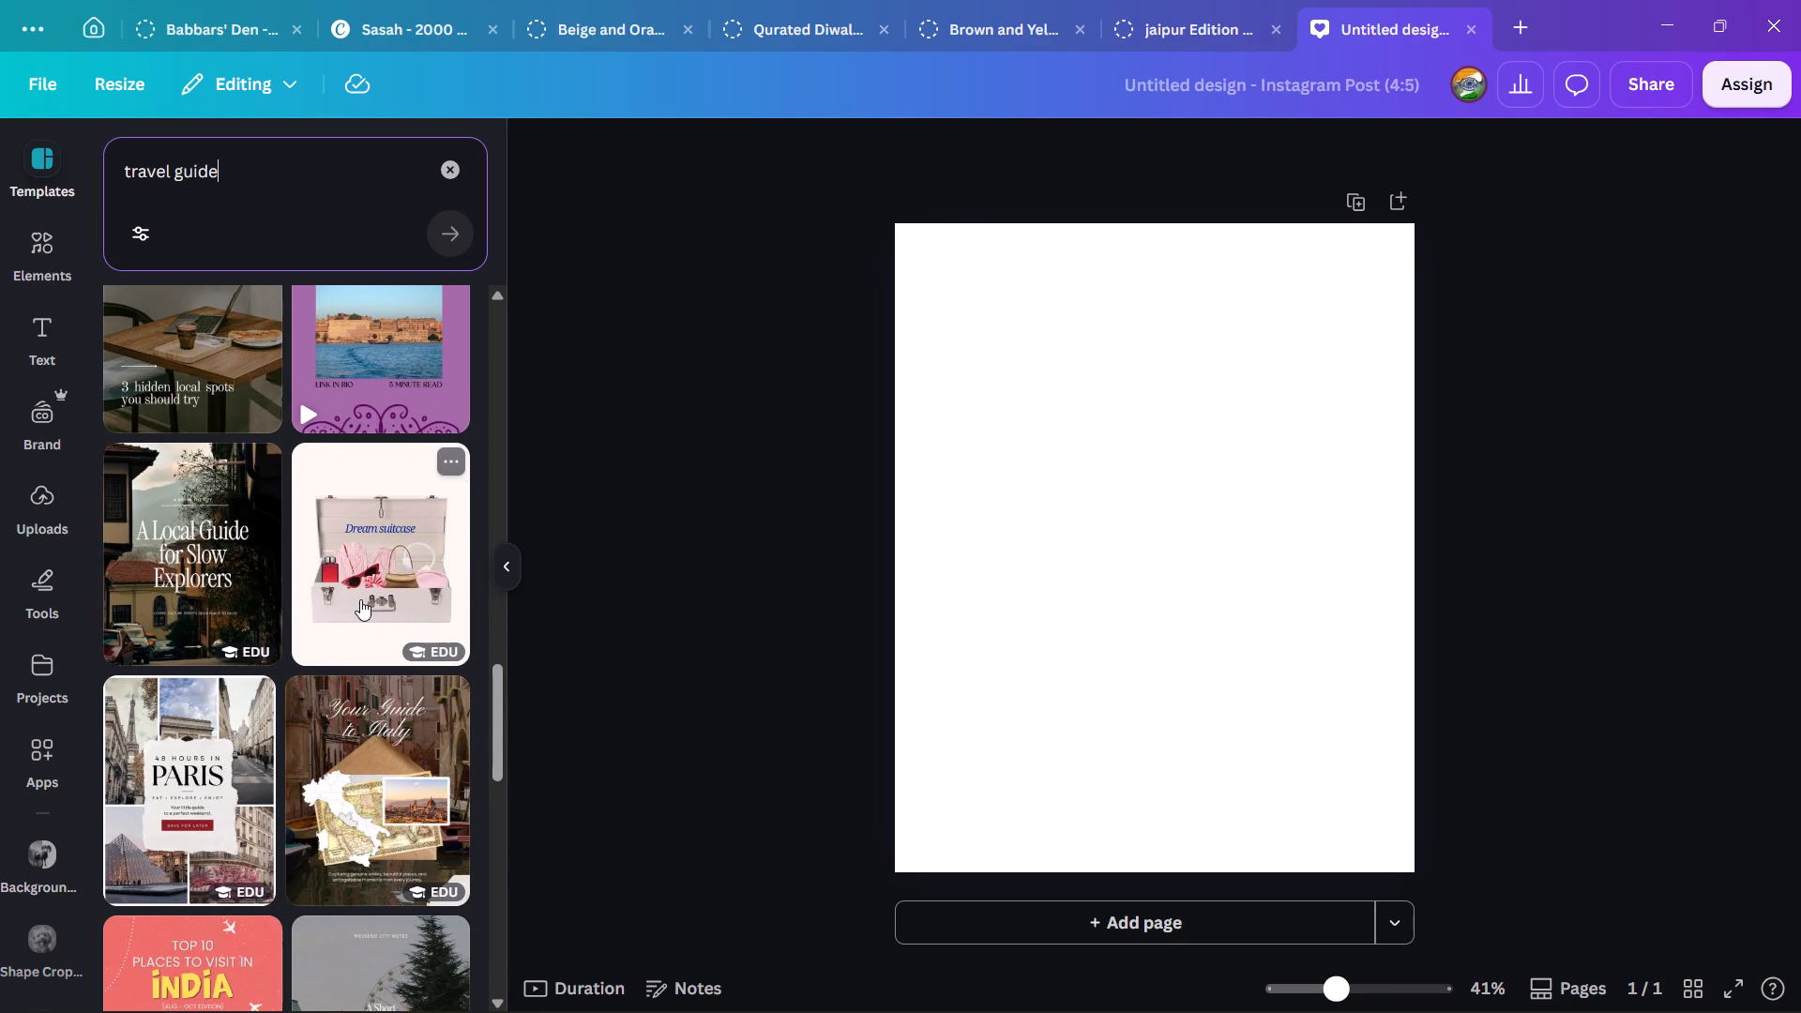
pyautogui.scroll(-4, 282, 739)
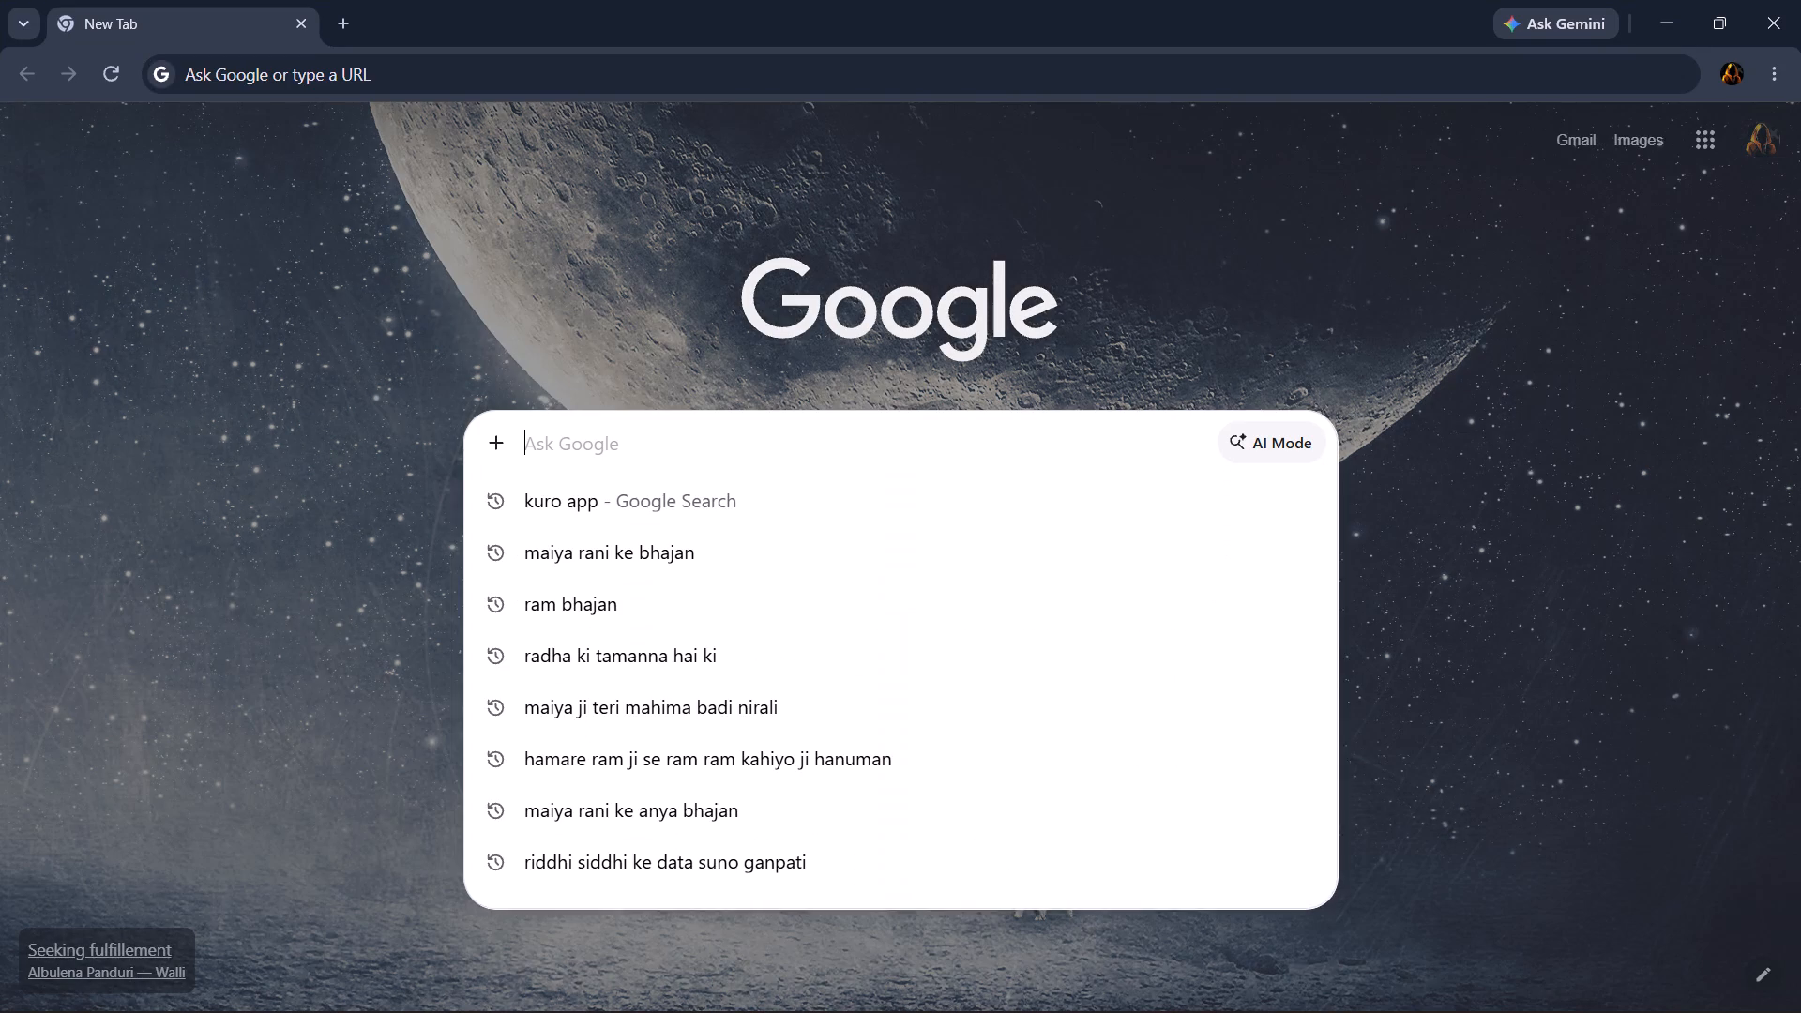
pyautogui.write('pin')
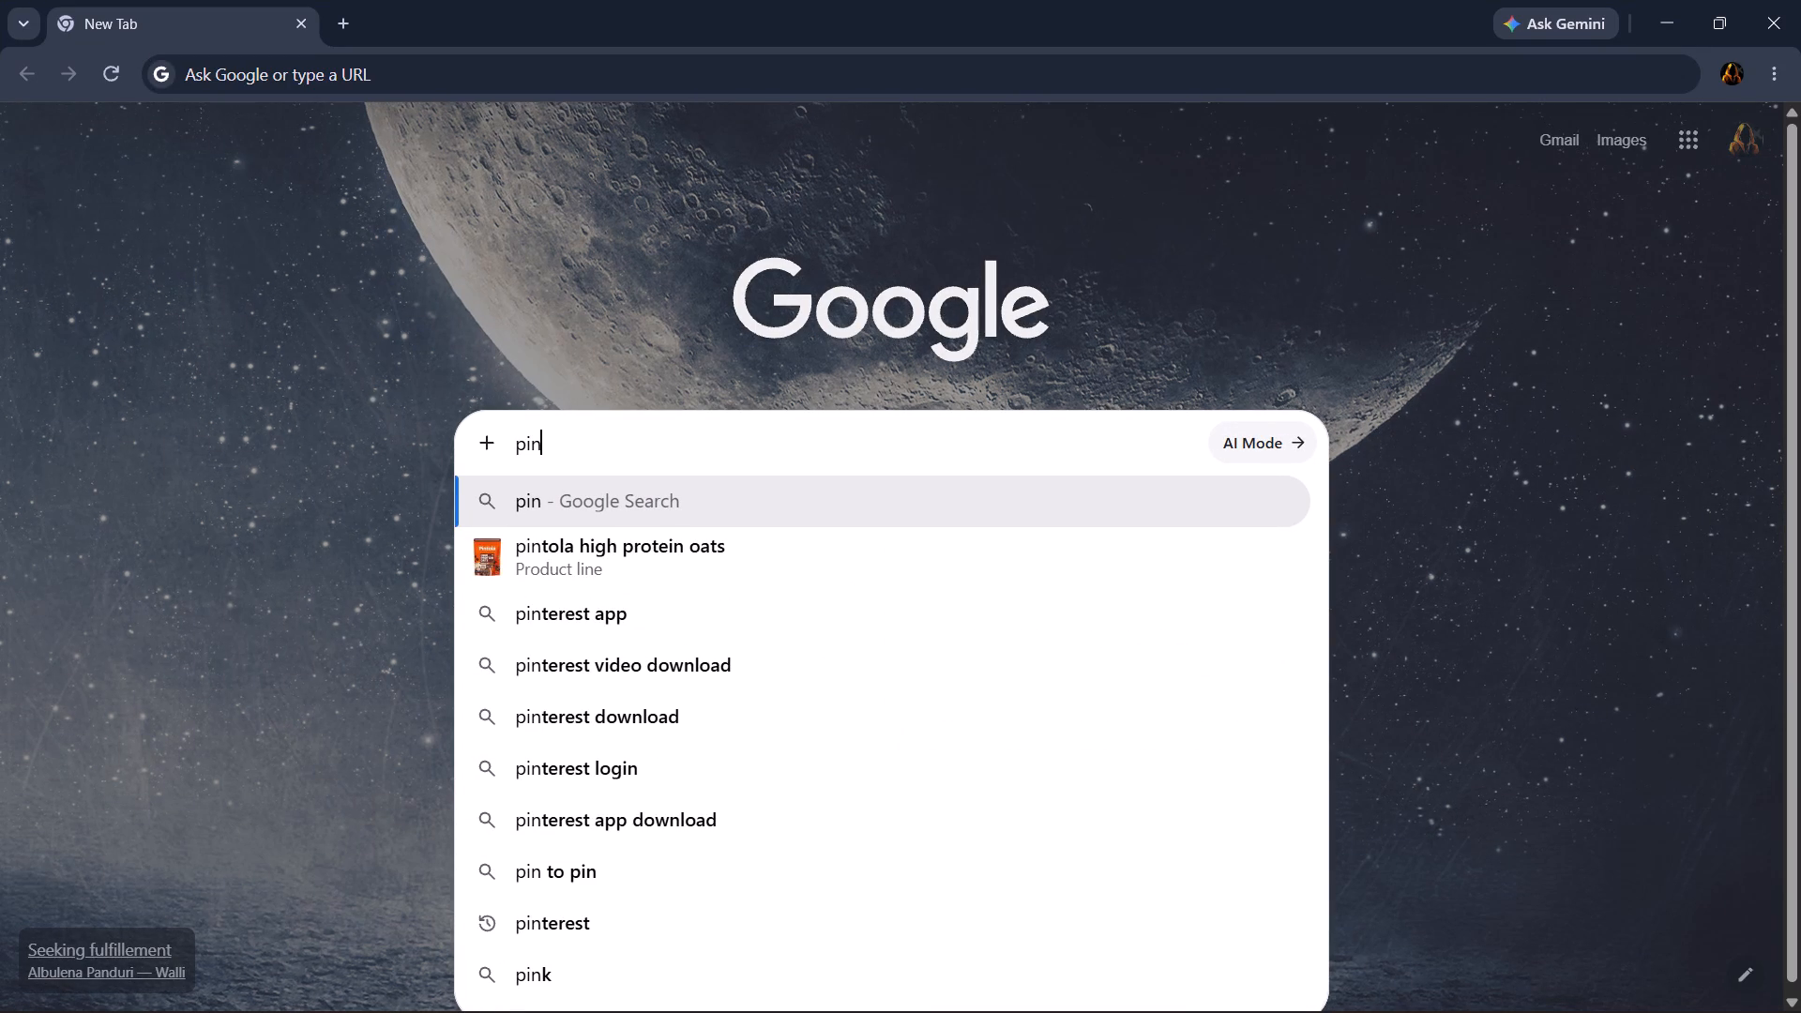
pyautogui.write('ter')
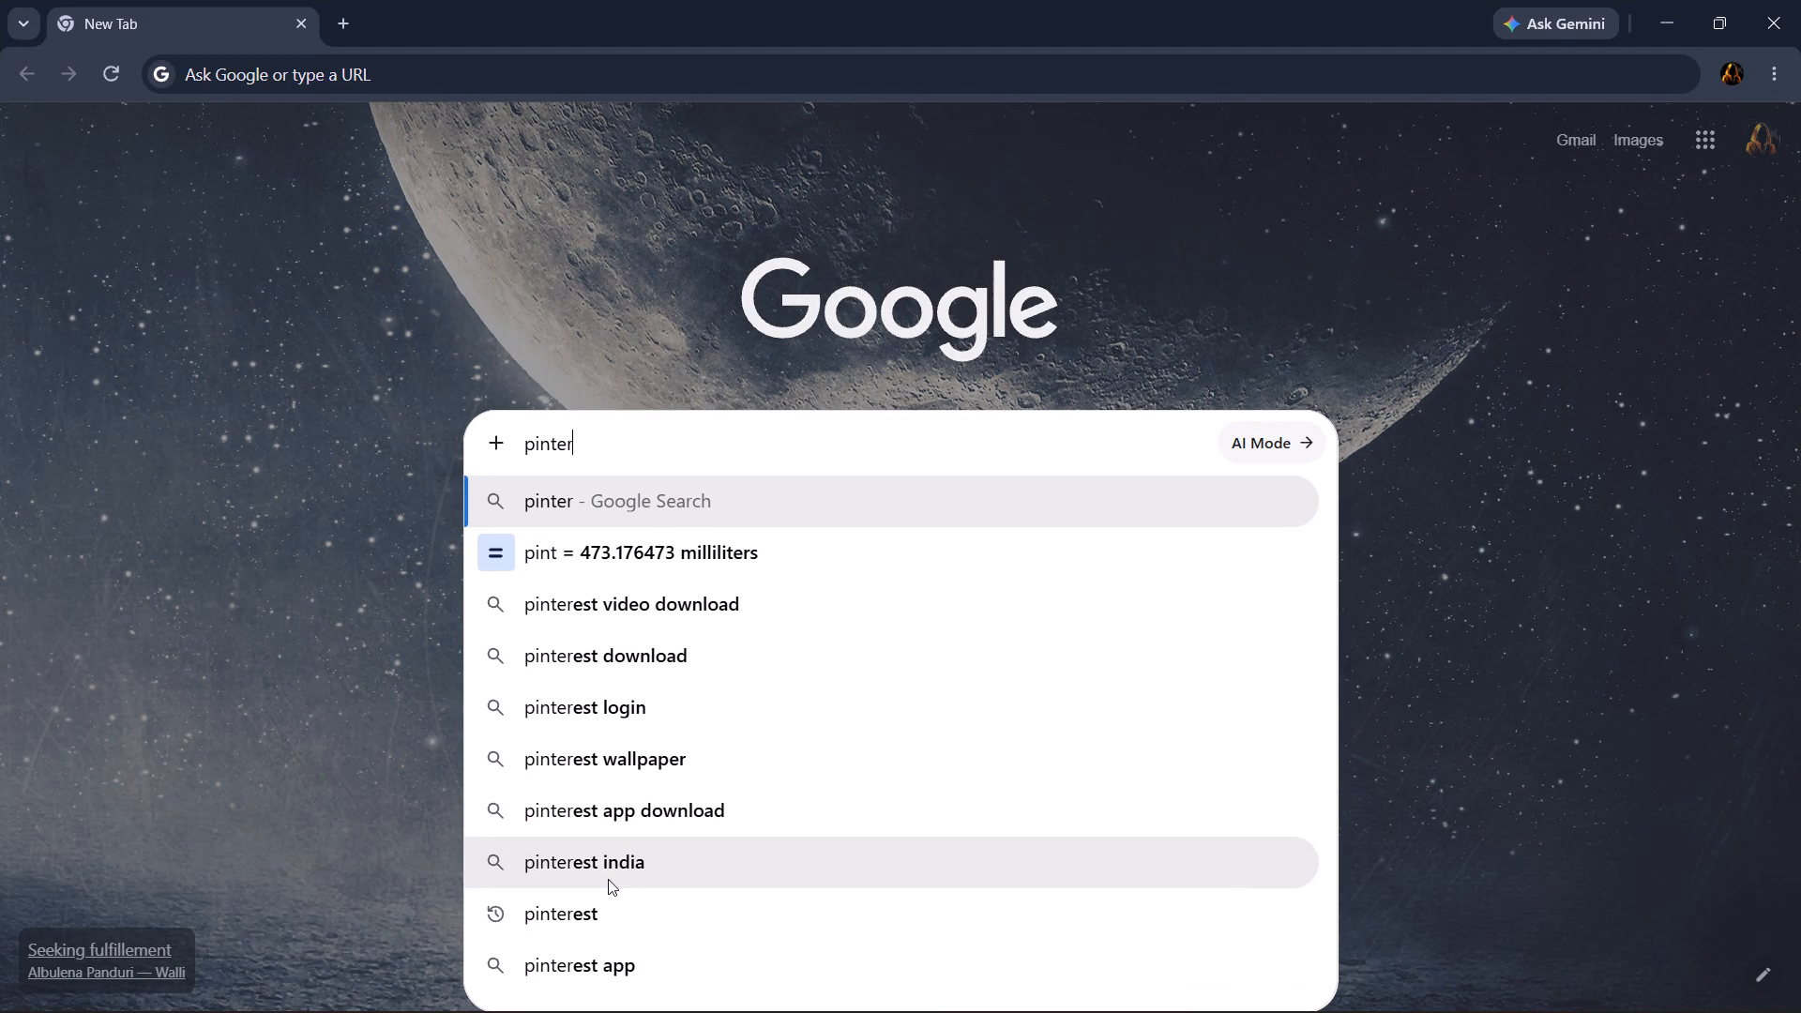
pyautogui.click(571, 923)
pyautogui.click(293, 395)
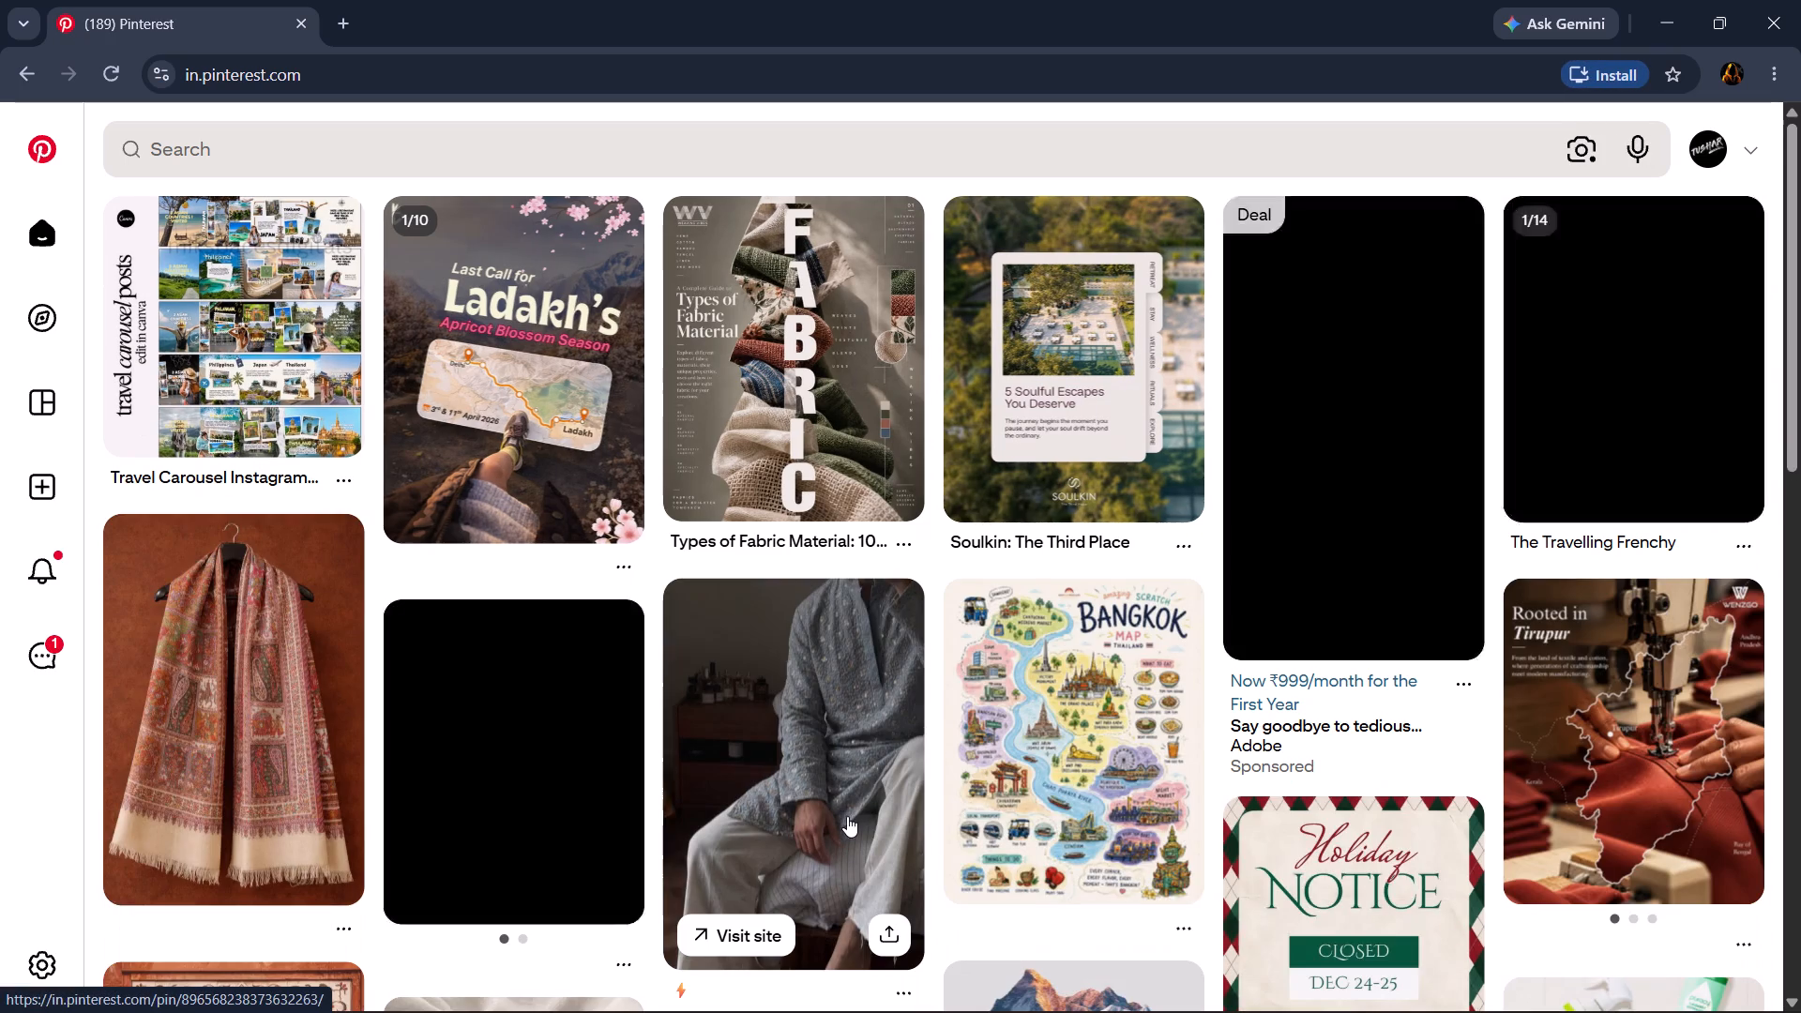
pyautogui.scroll(5, 704, 825)
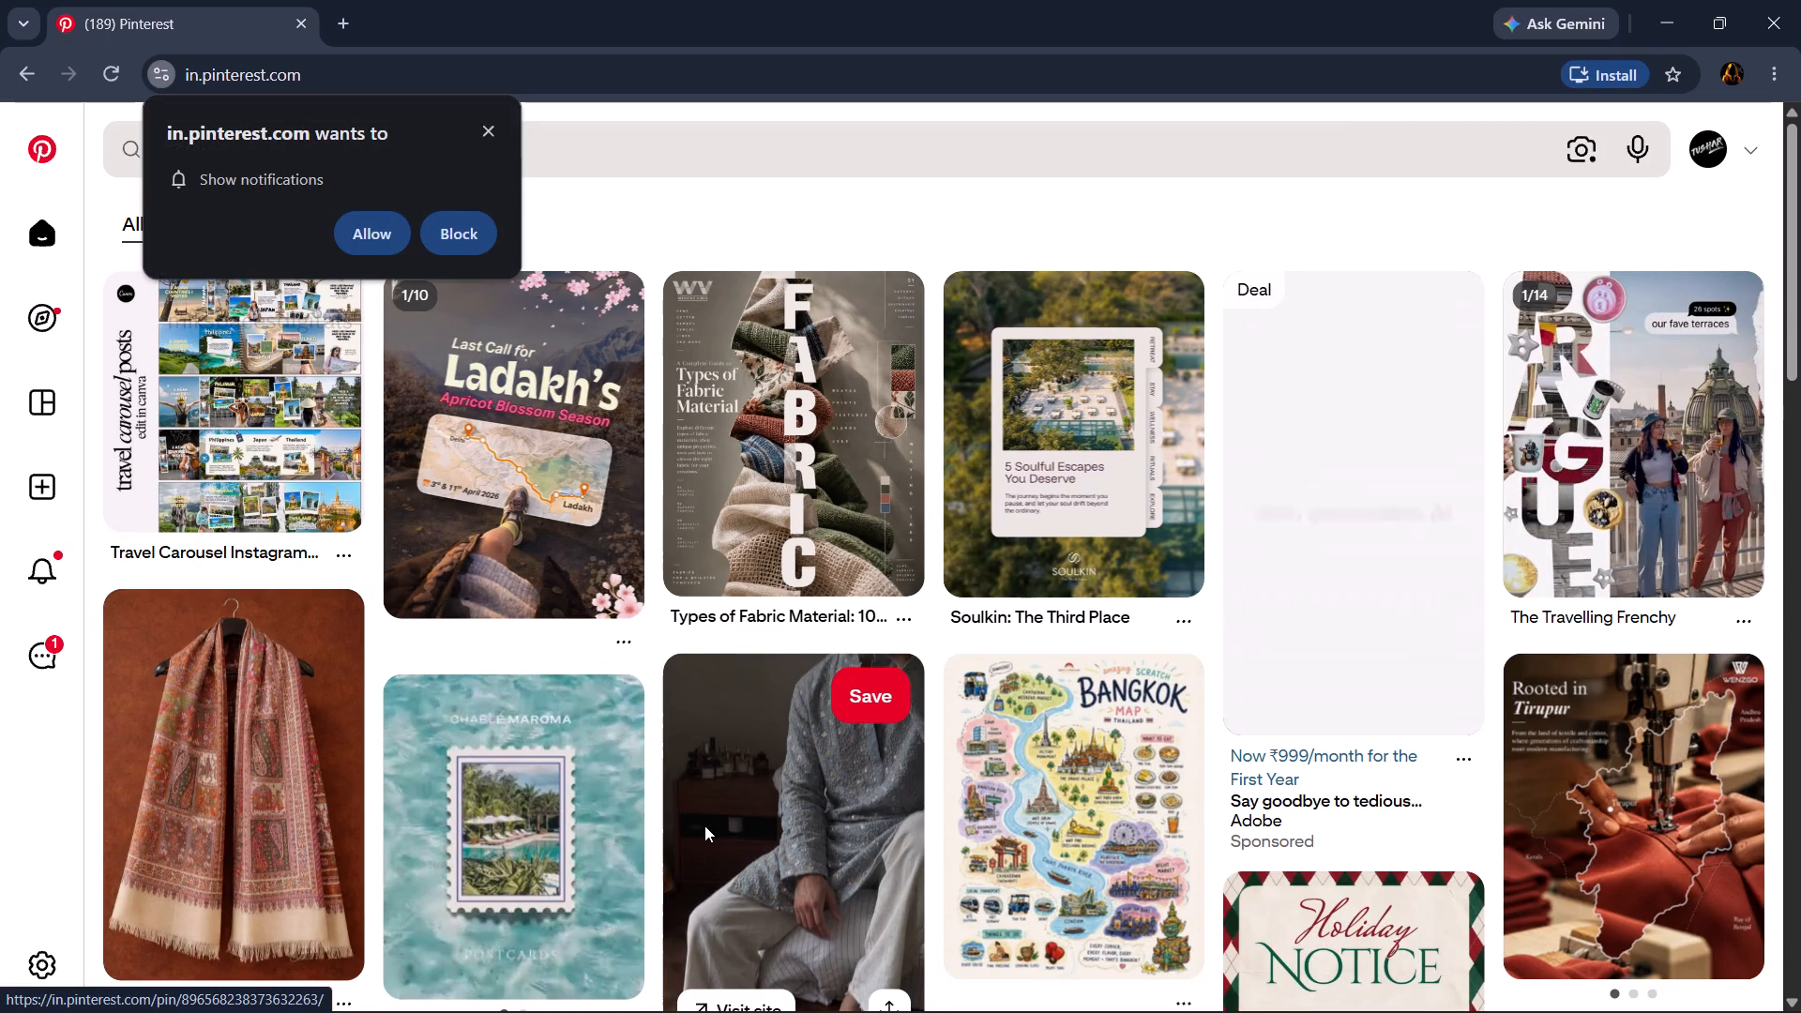
pyautogui.scroll(3, 704, 825)
pyautogui.click(494, 136)
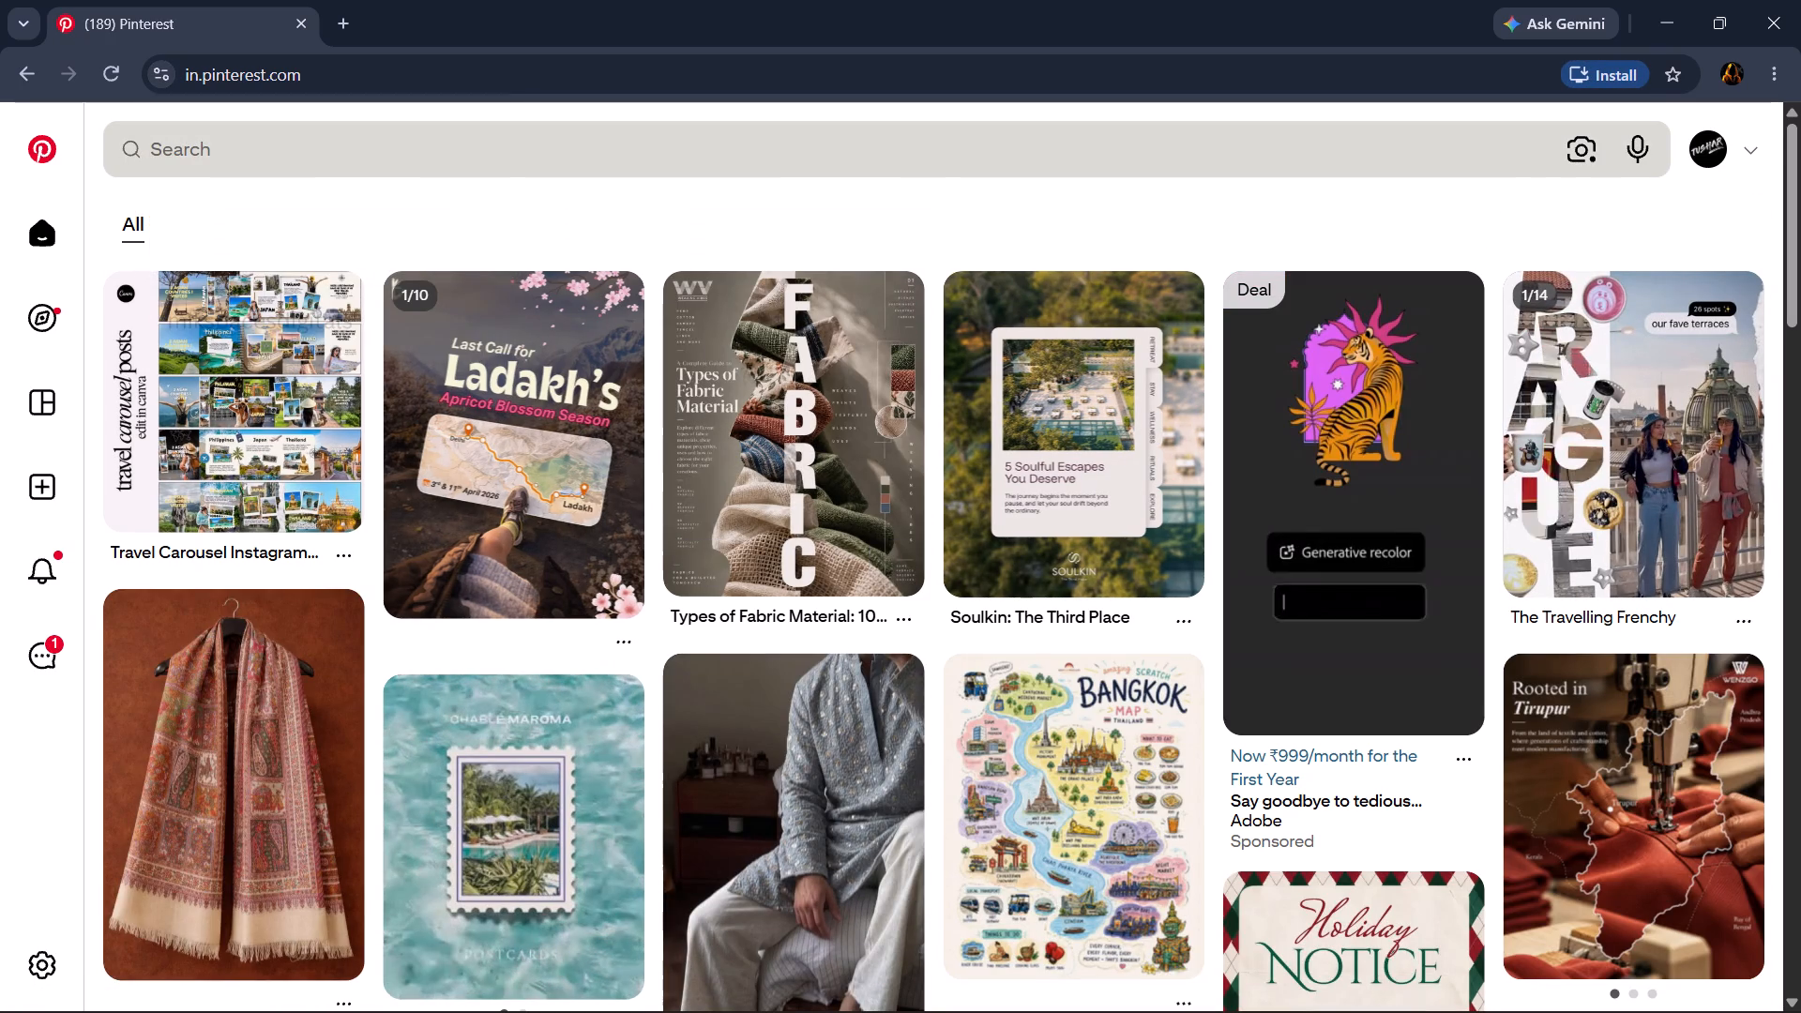
# Search Pinterest for "apps in thailand" and examine the results, including the "Top Essential Apps for Your Thailand Trip" pin.
pyautogui.click(373, 158)
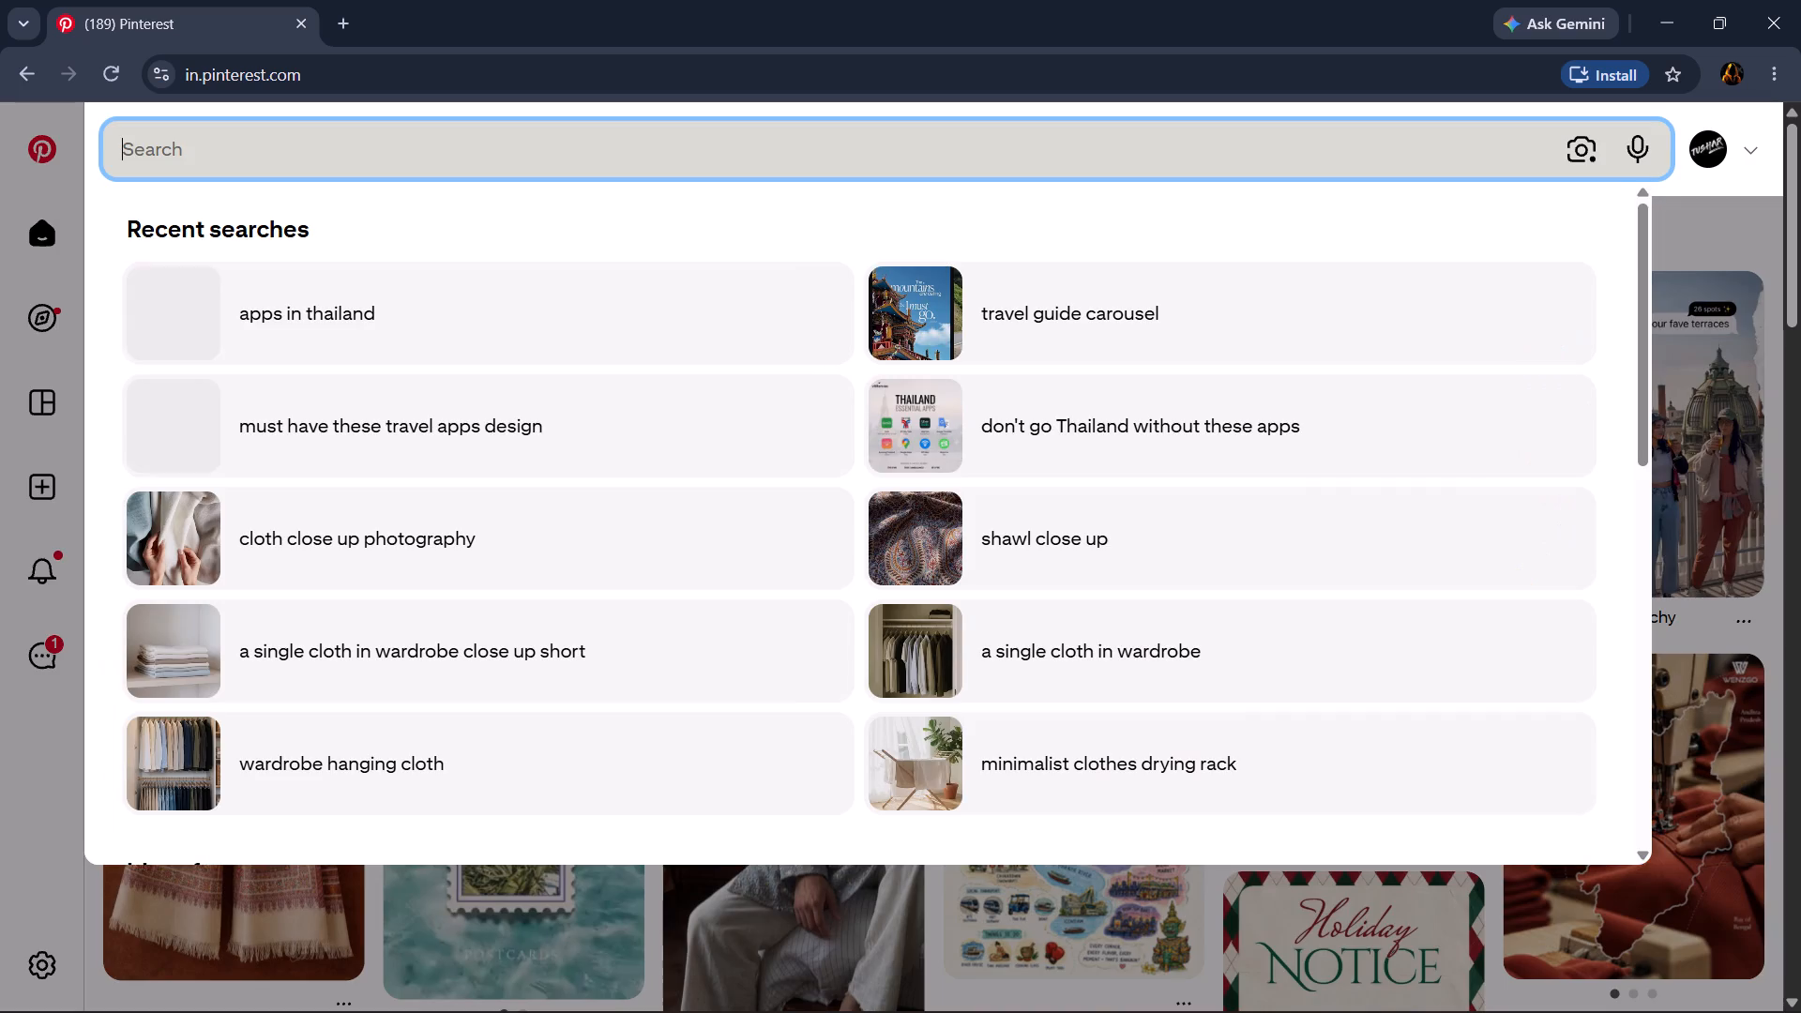
pyautogui.click(320, 305)
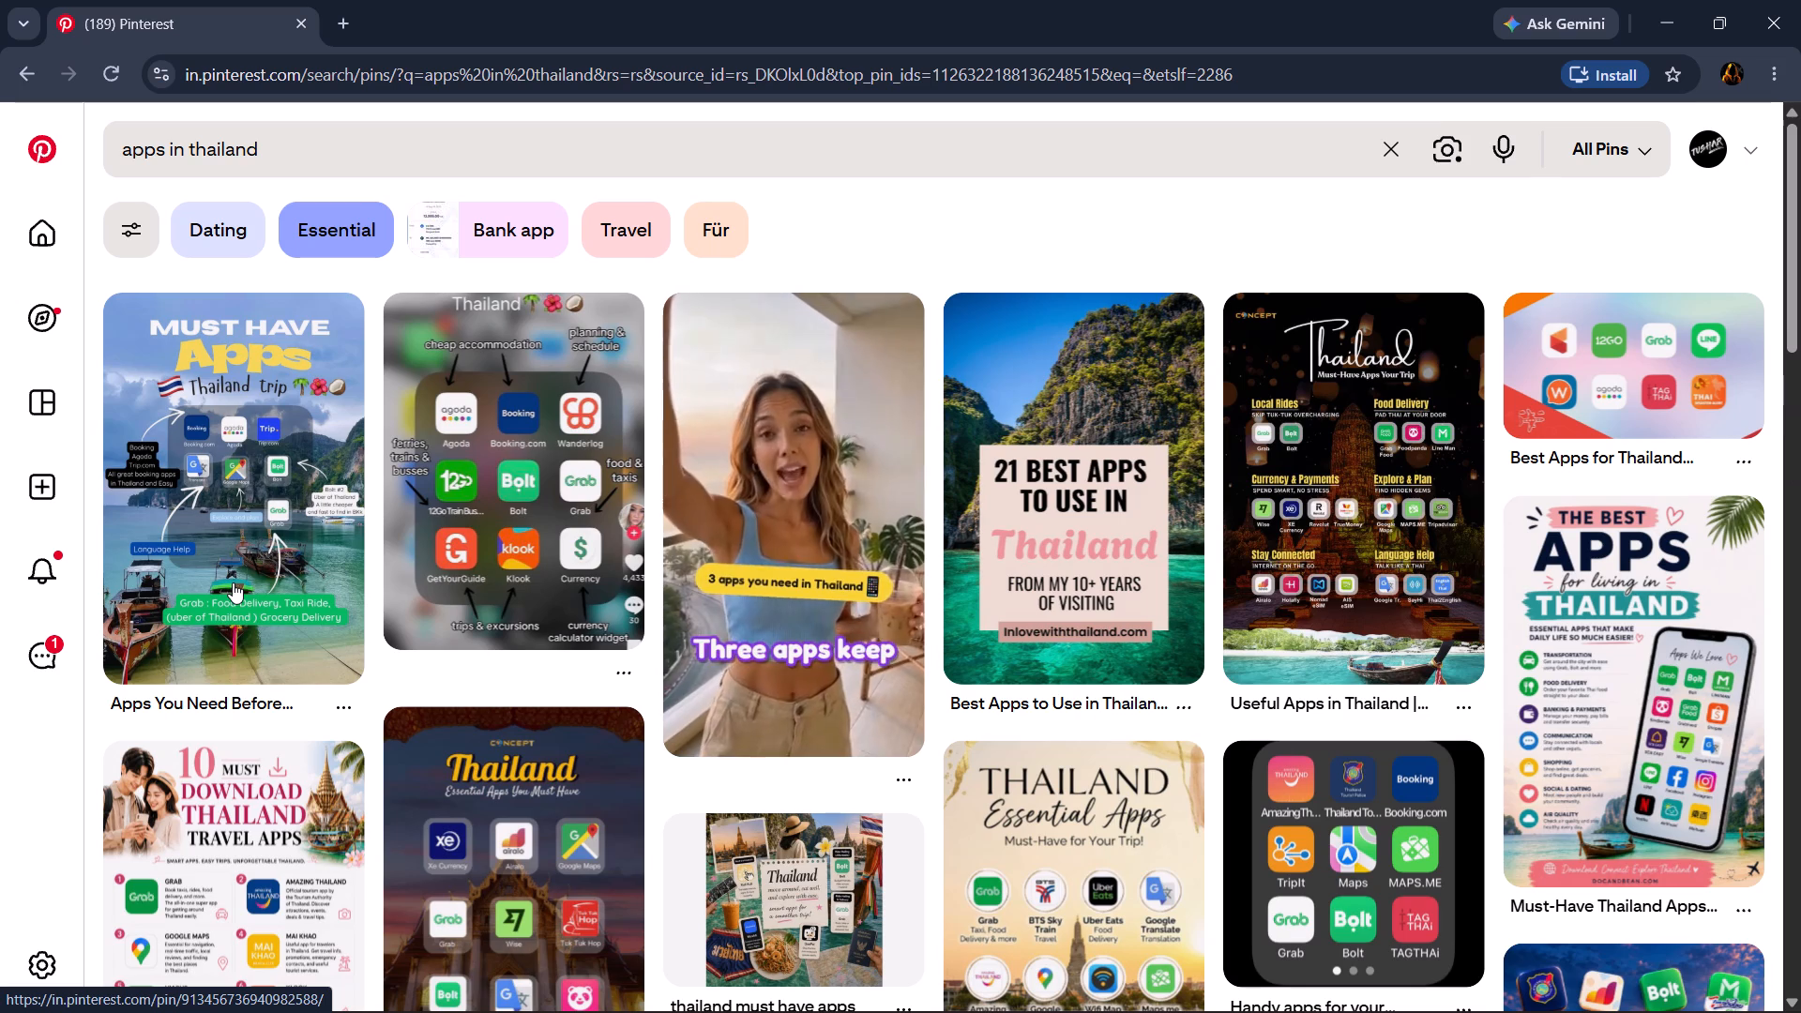
pyautogui.scroll(-2, 258, 586)
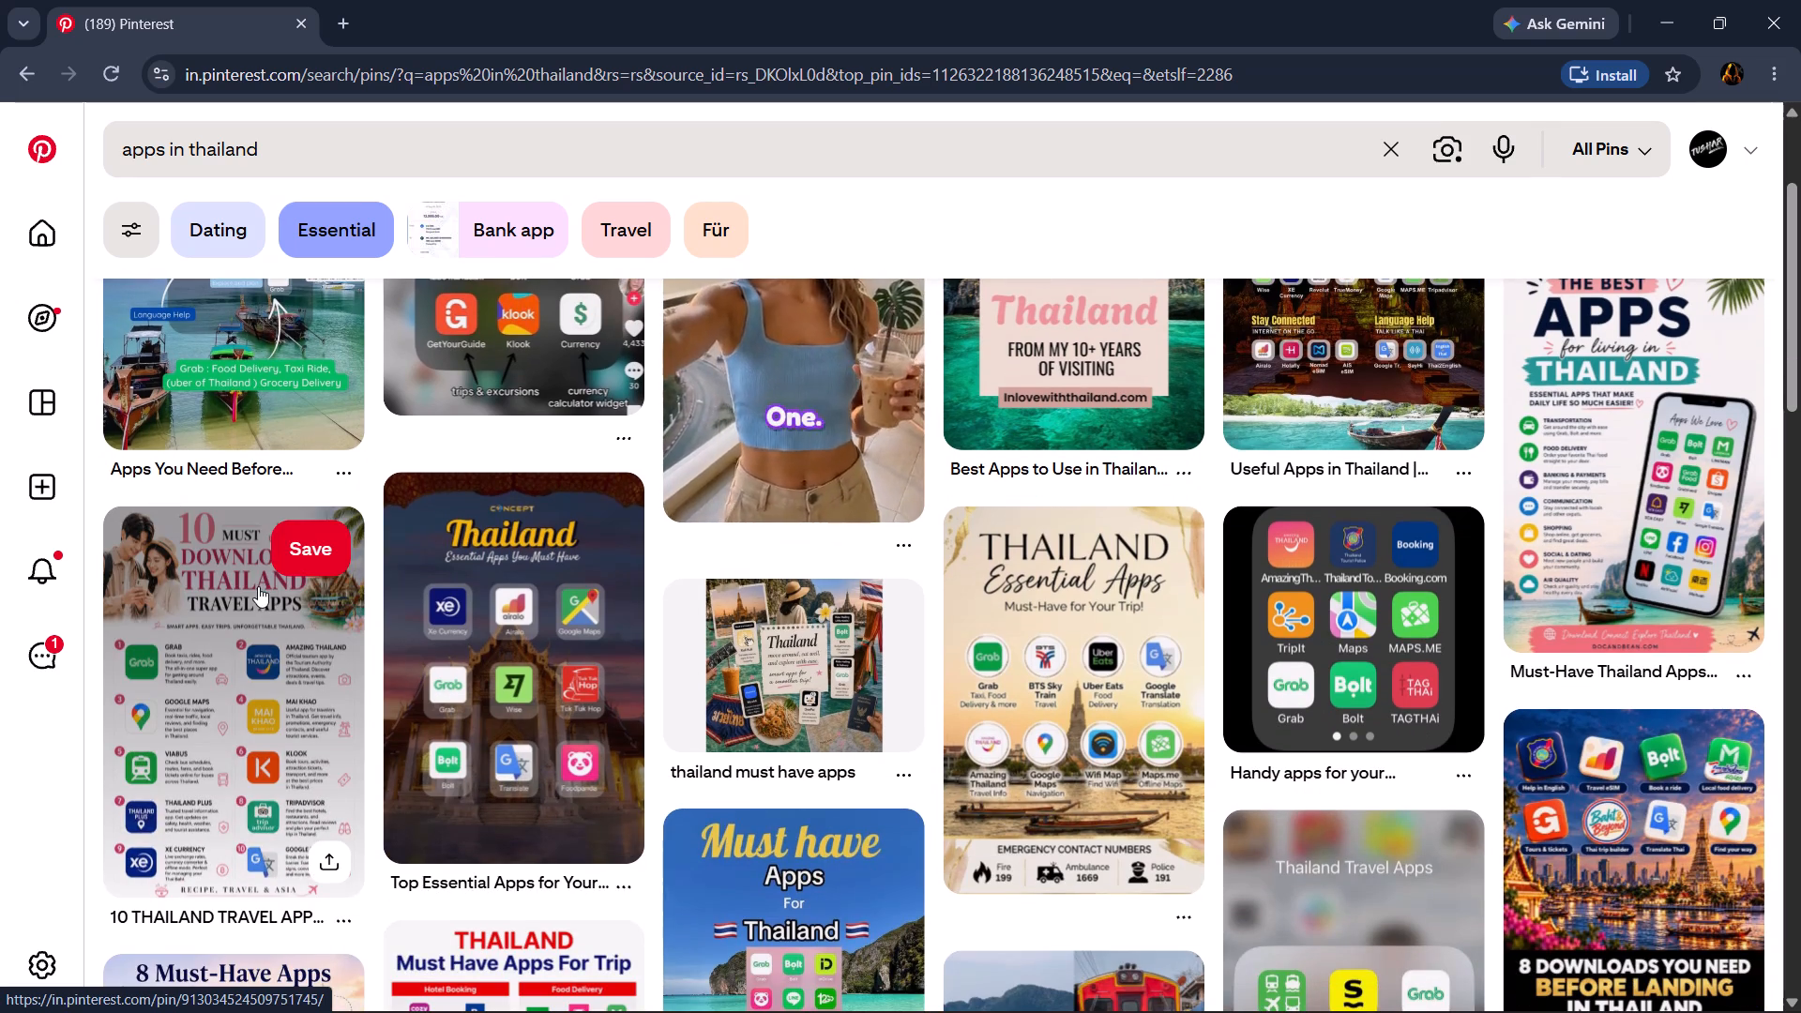
pyautogui.scroll(4, 485, 739)
pyautogui.scroll(-3, 485, 742)
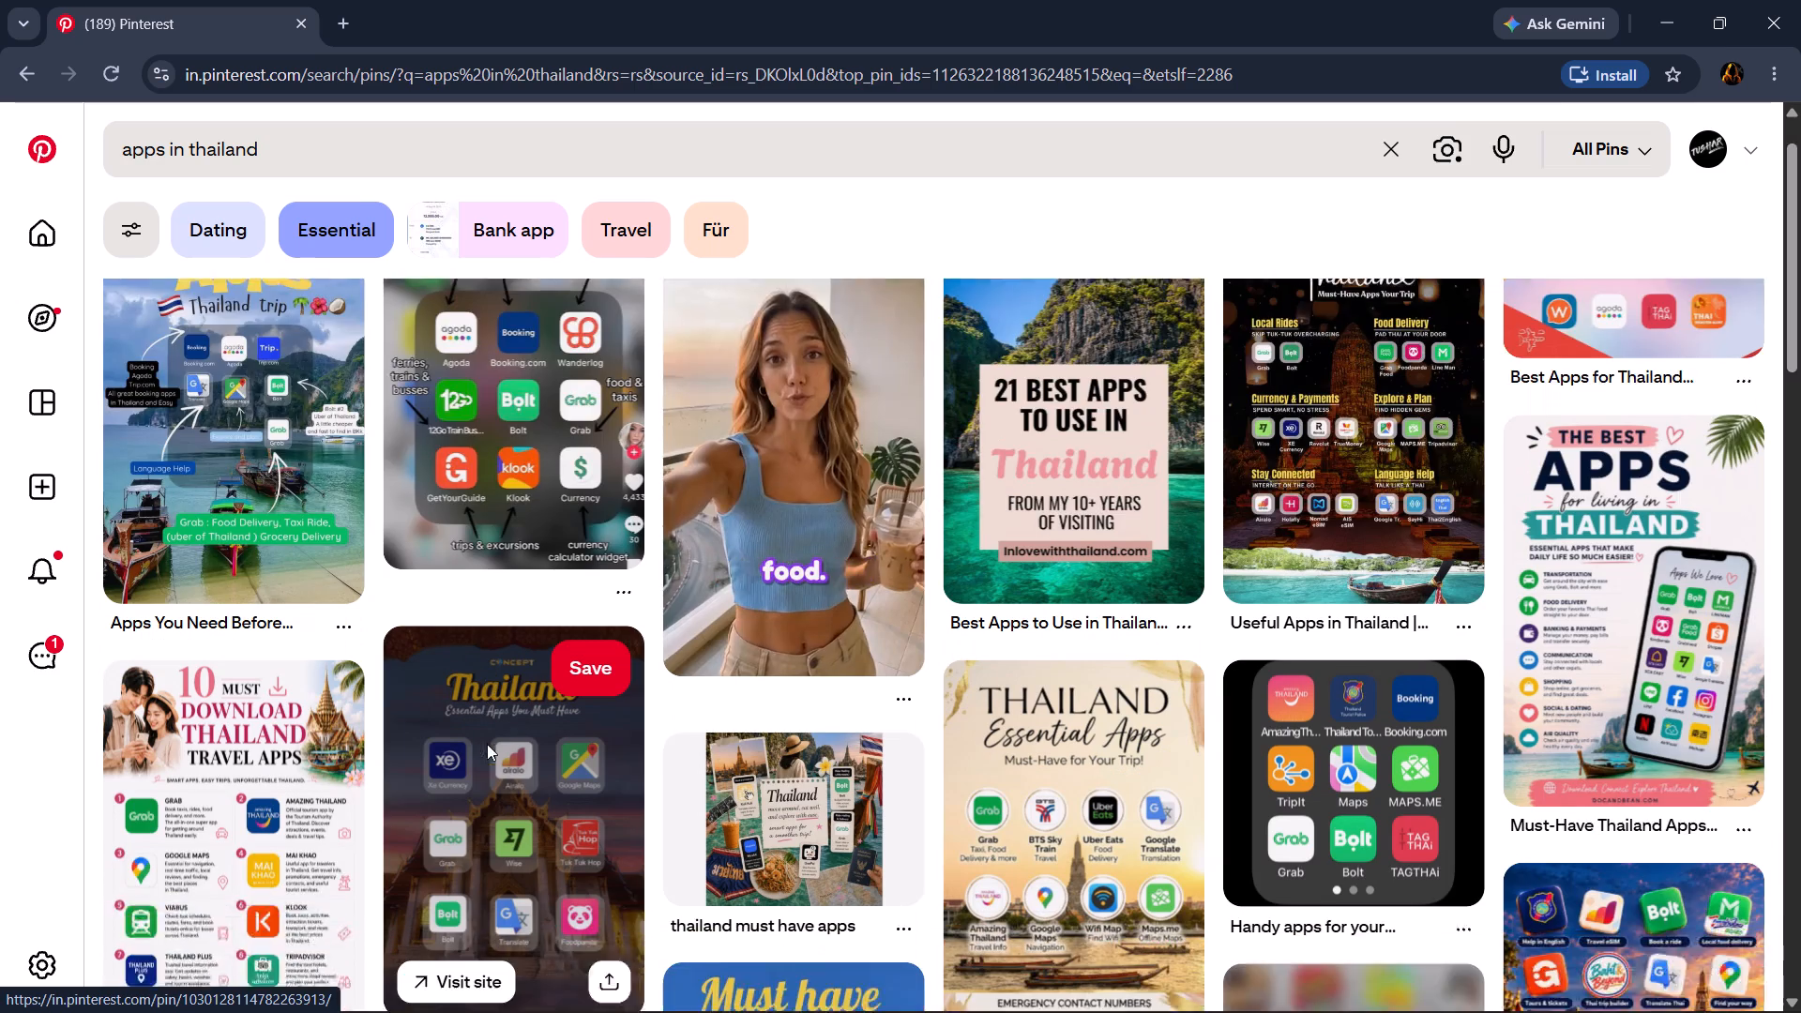
pyautogui.click(467, 628)
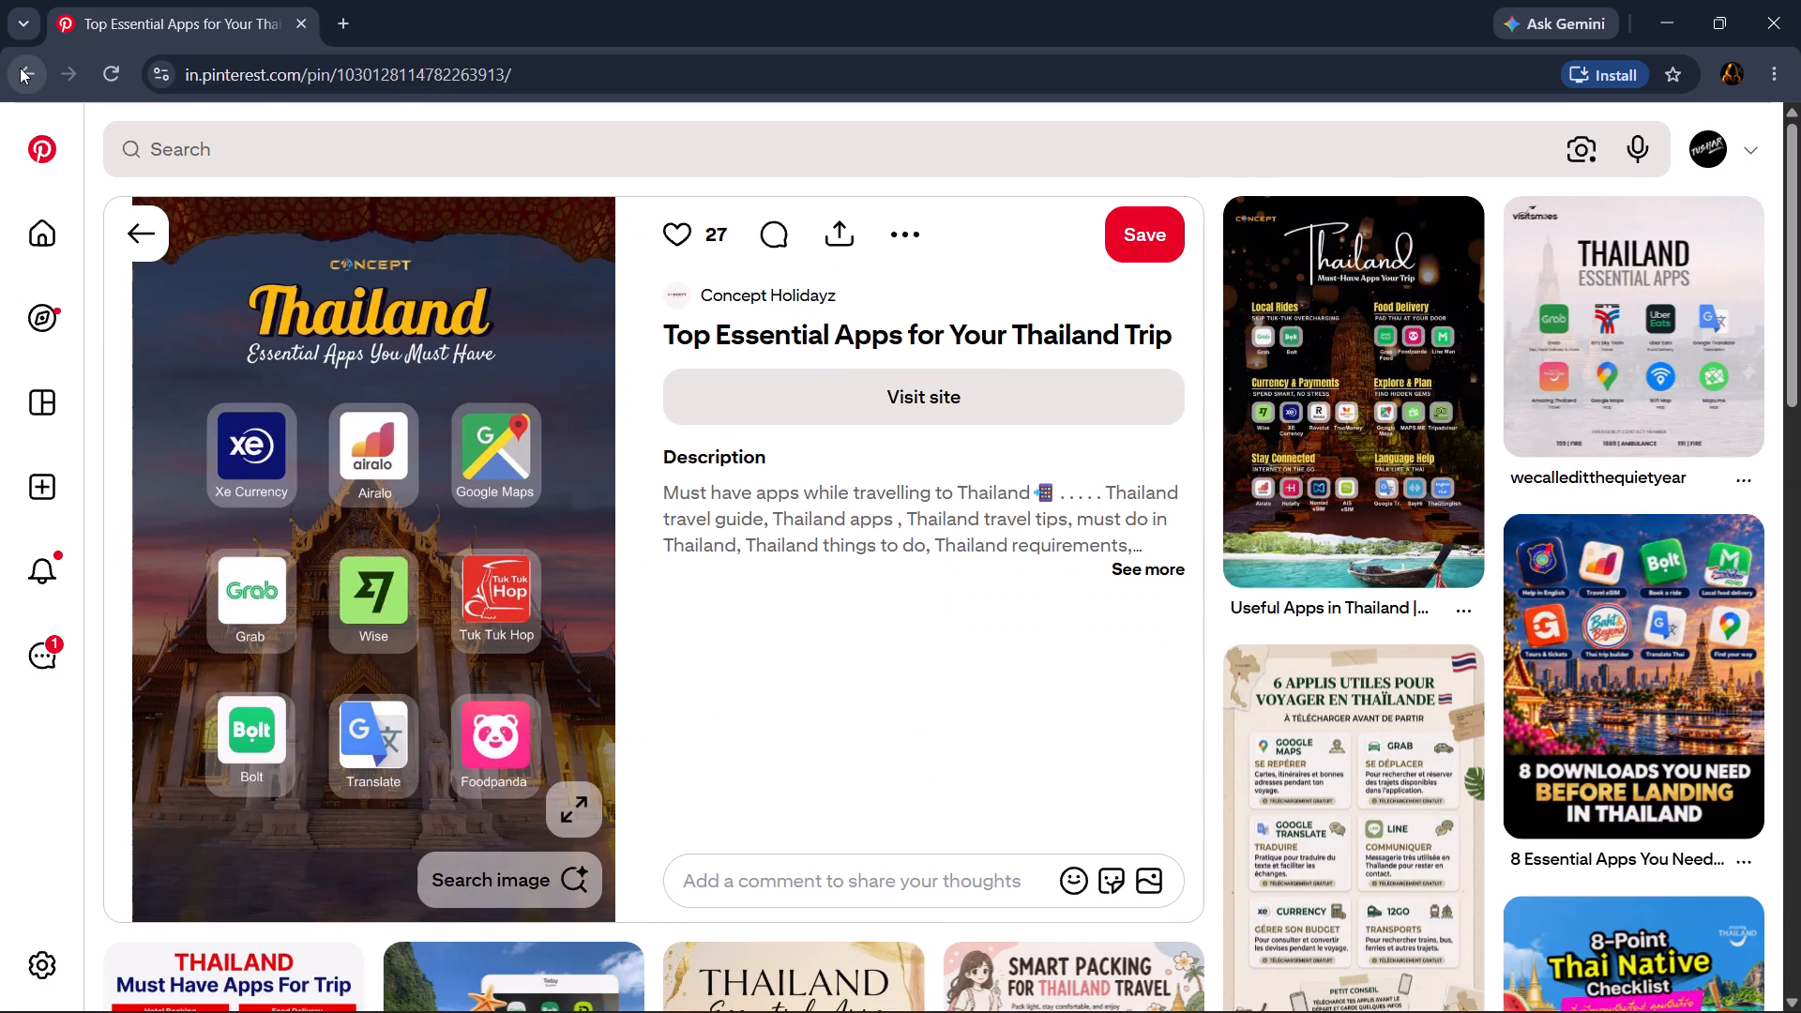
pyautogui.click(20, 68)
pyautogui.scroll(9, 566, 758)
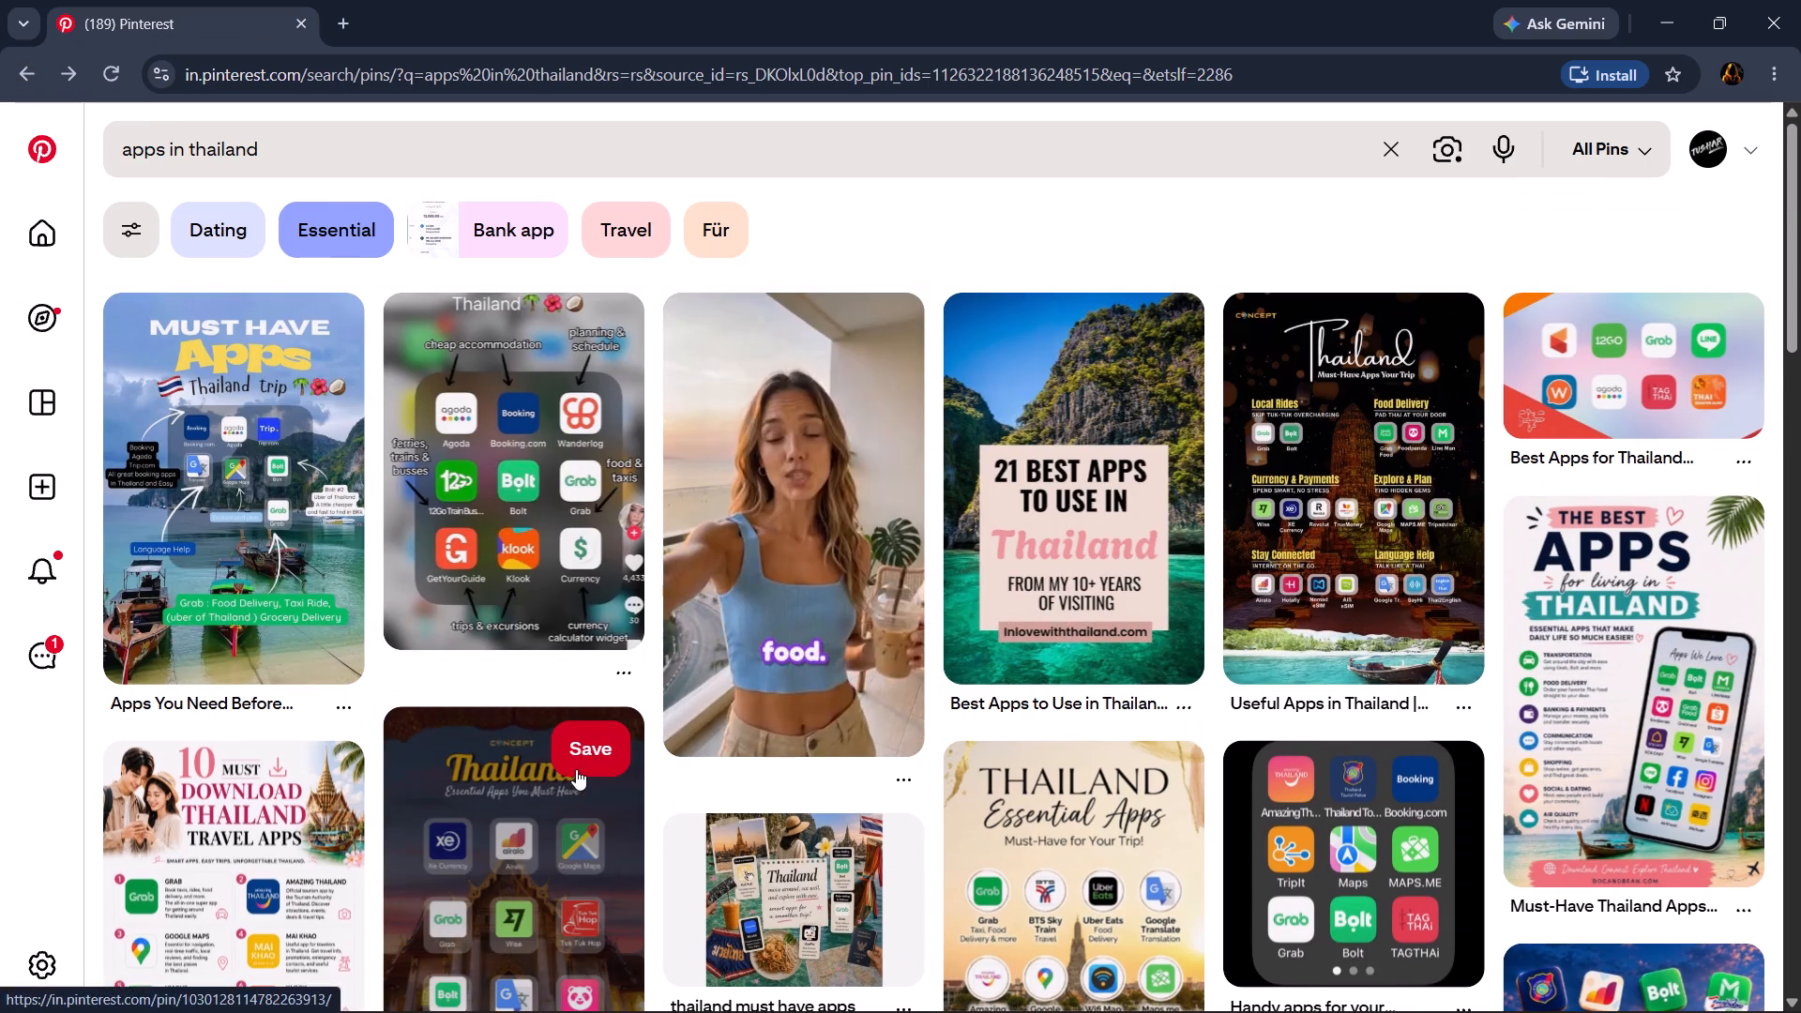
pyautogui.scroll(1, 576, 769)
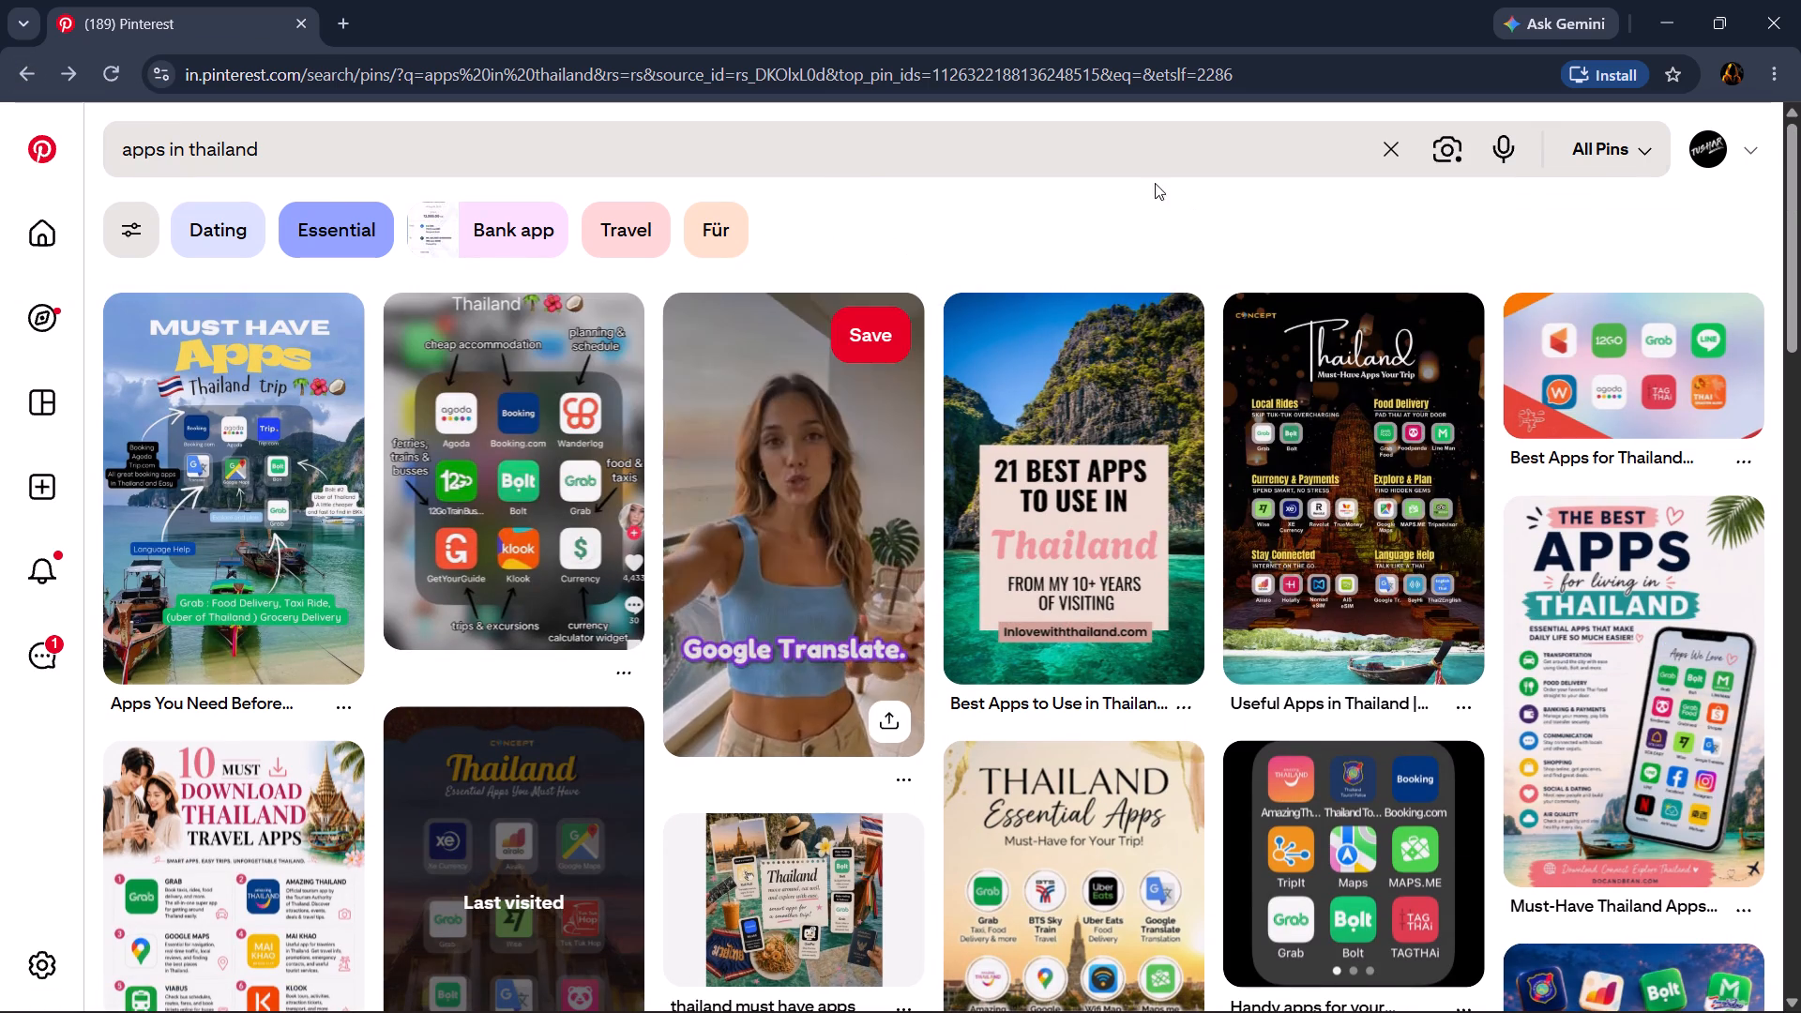
# Search for "must have apps for thailand trip posts" and examine the collage-style "thailand must have apps" pin and its related designs.
pyautogui.click(1191, 135)
pyautogui.click(1386, 155)
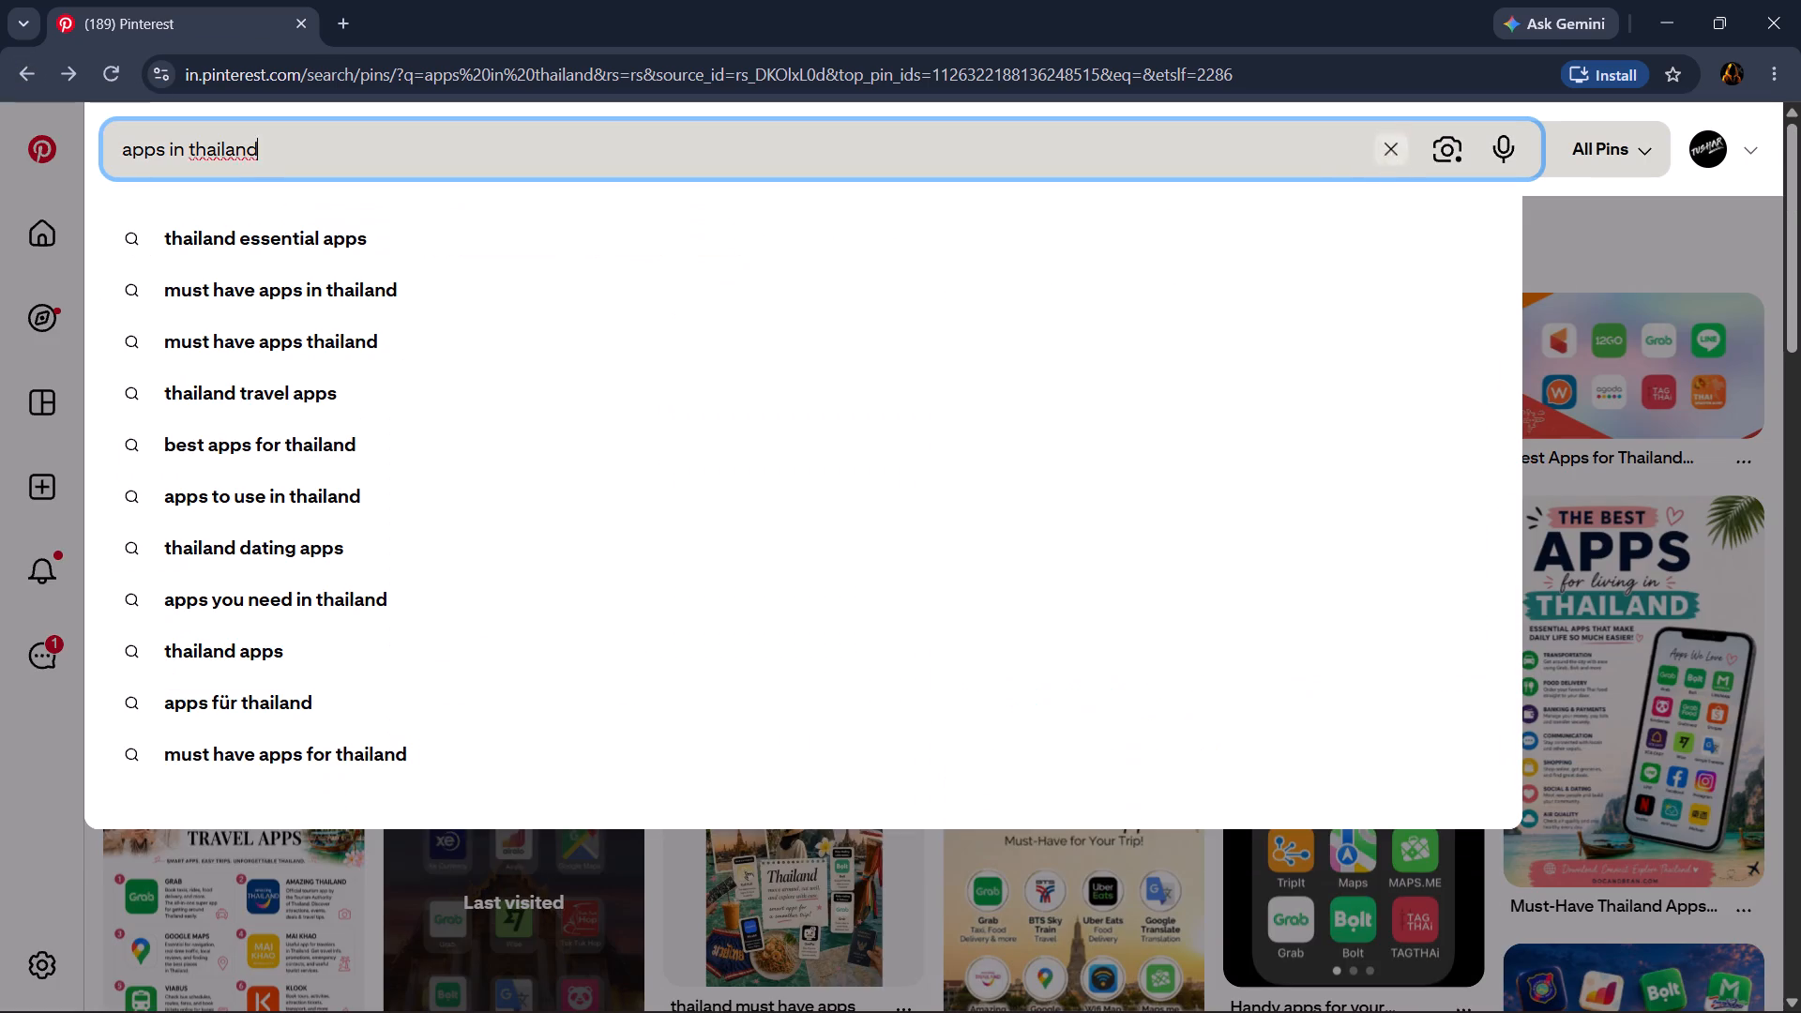
pyautogui.write('must have apps for thai')
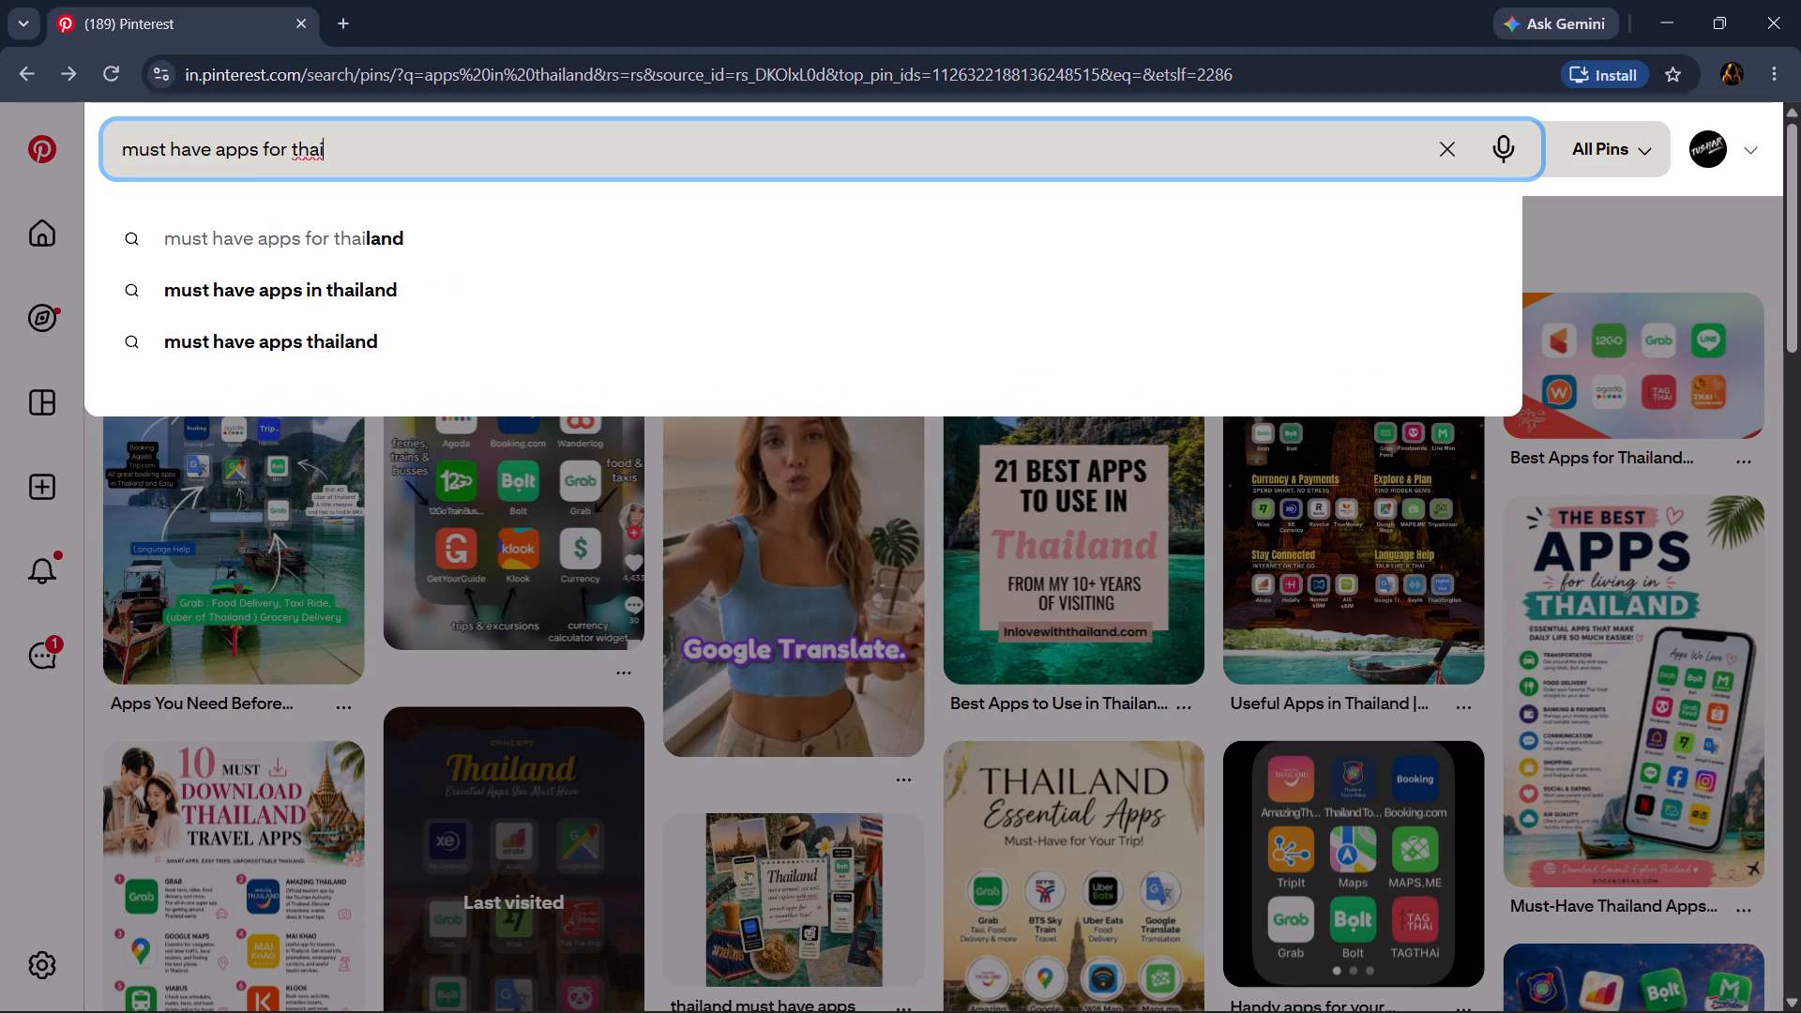
pyautogui.write('land trip posts')
pyautogui.press('Return')
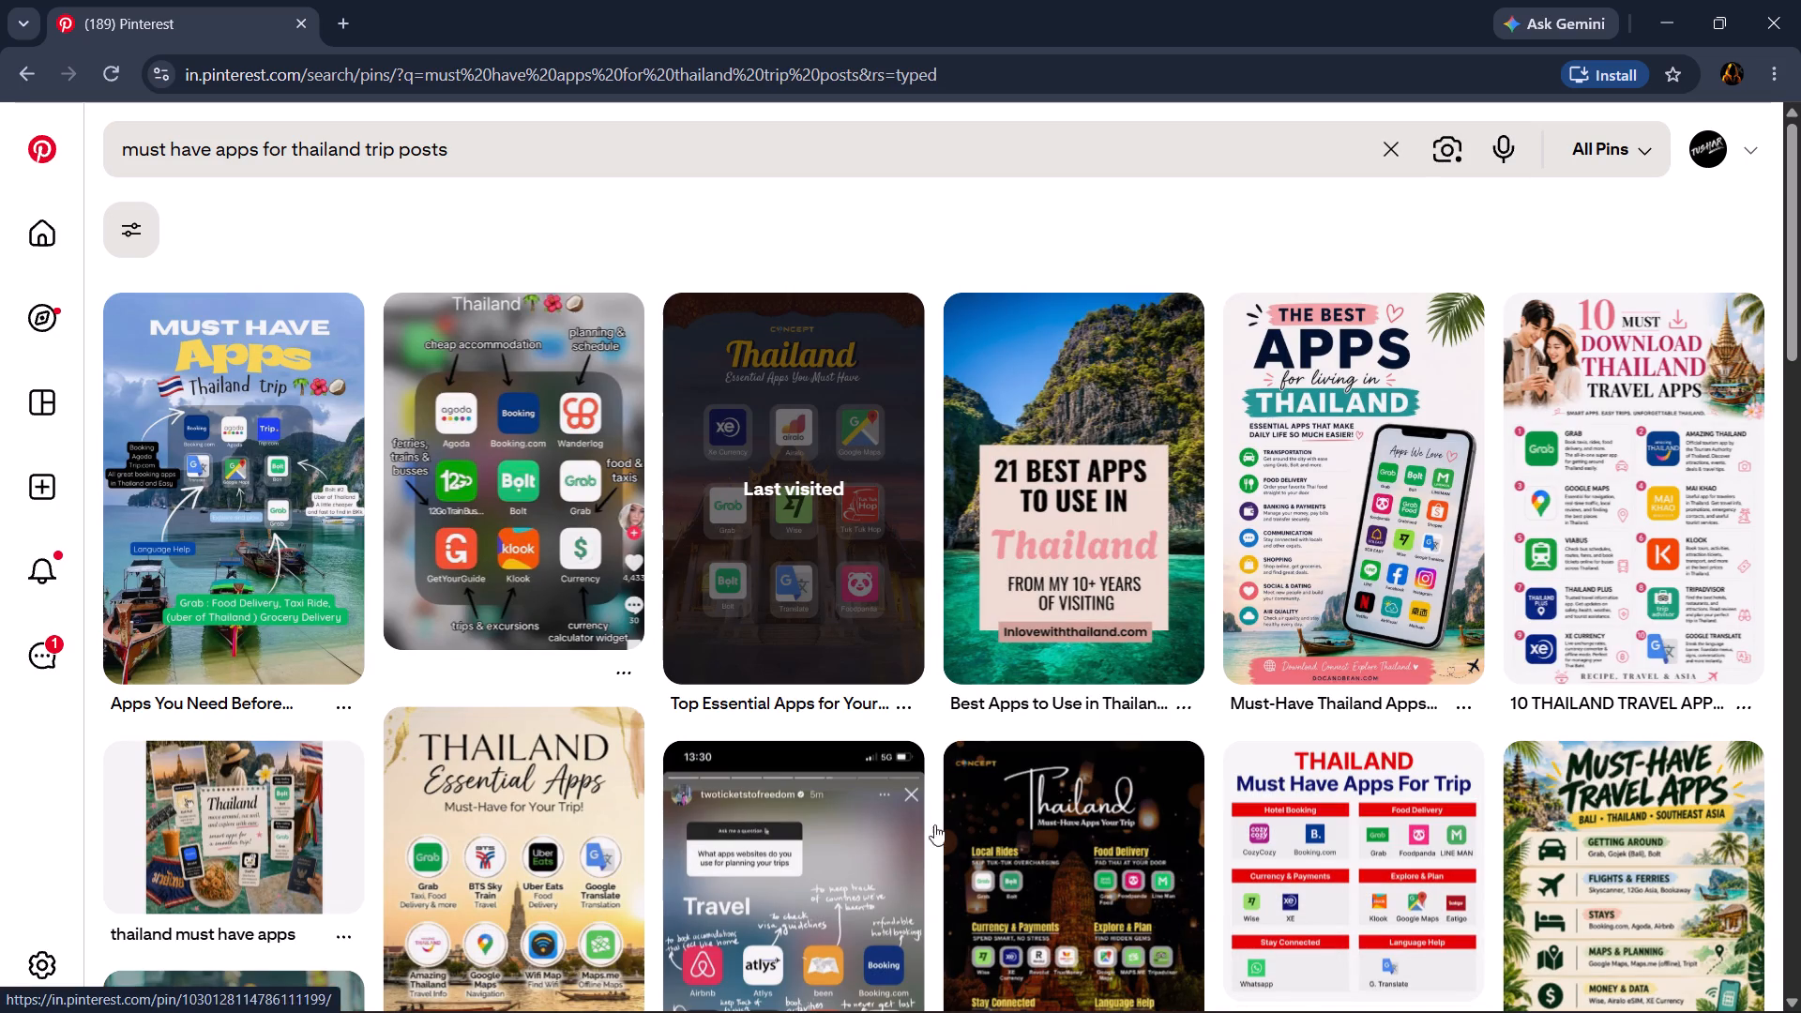
pyautogui.click(243, 832)
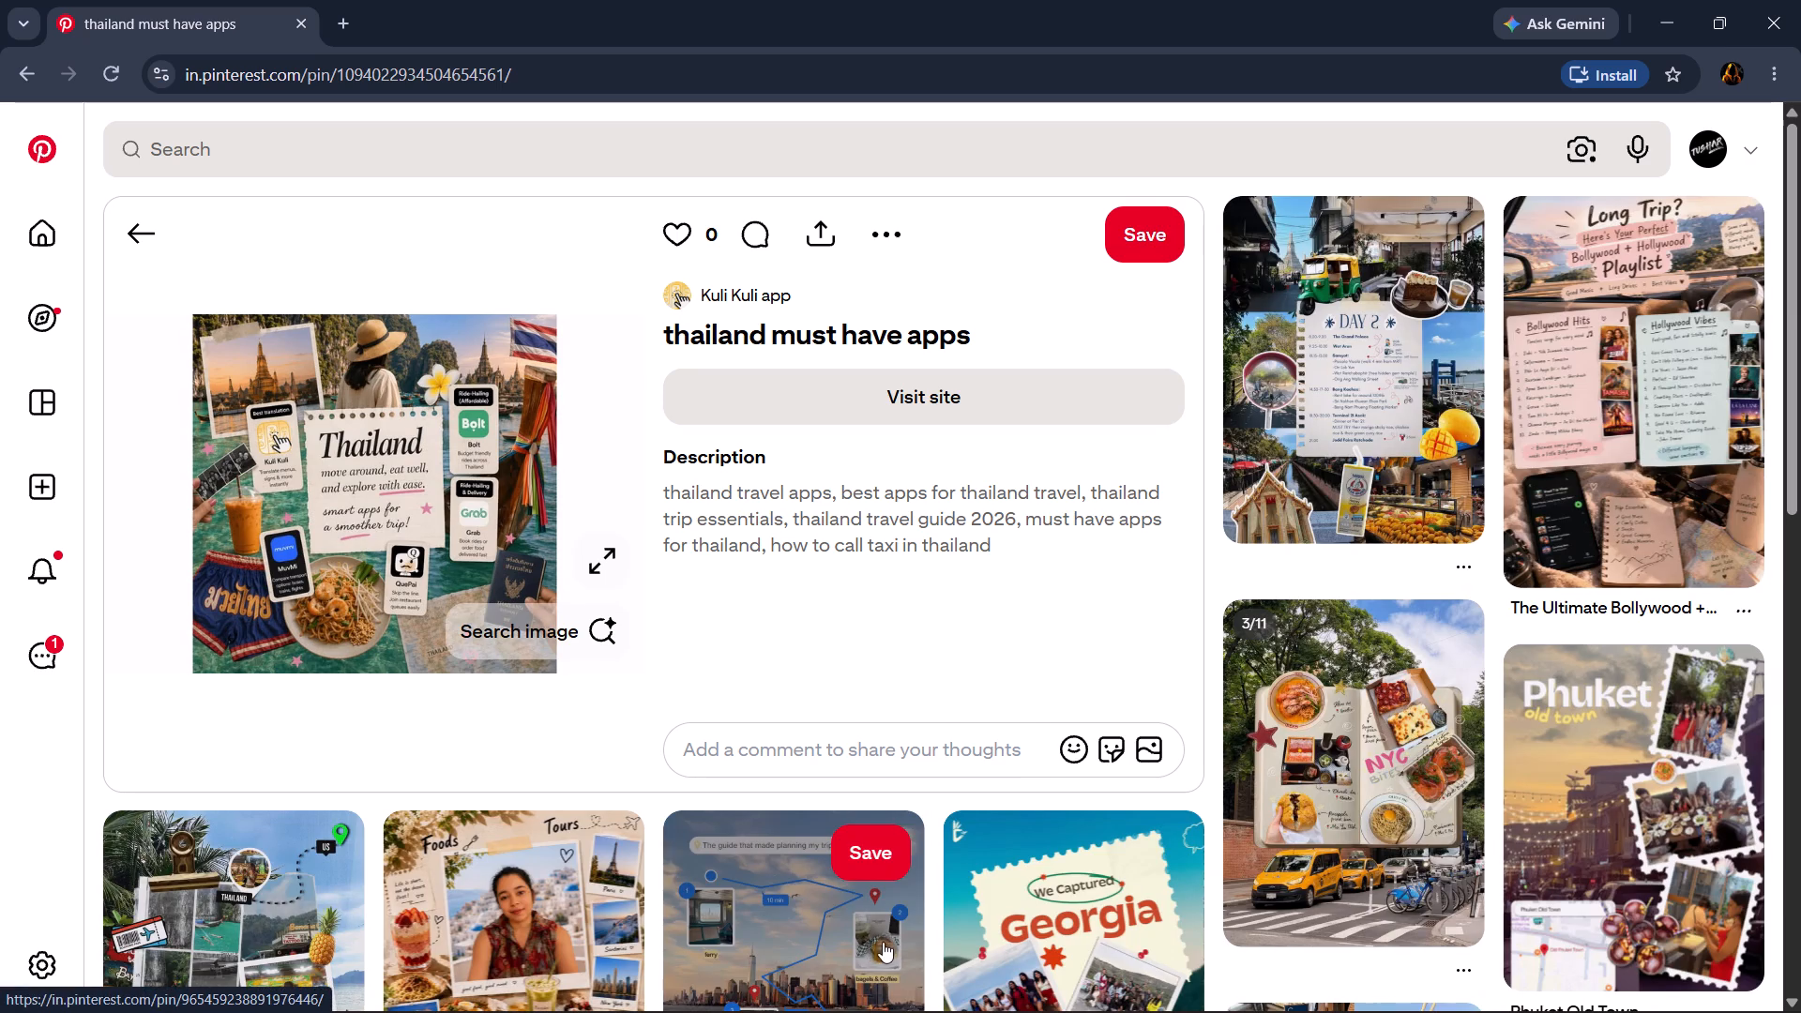
pyautogui.scroll(-4, 886, 939)
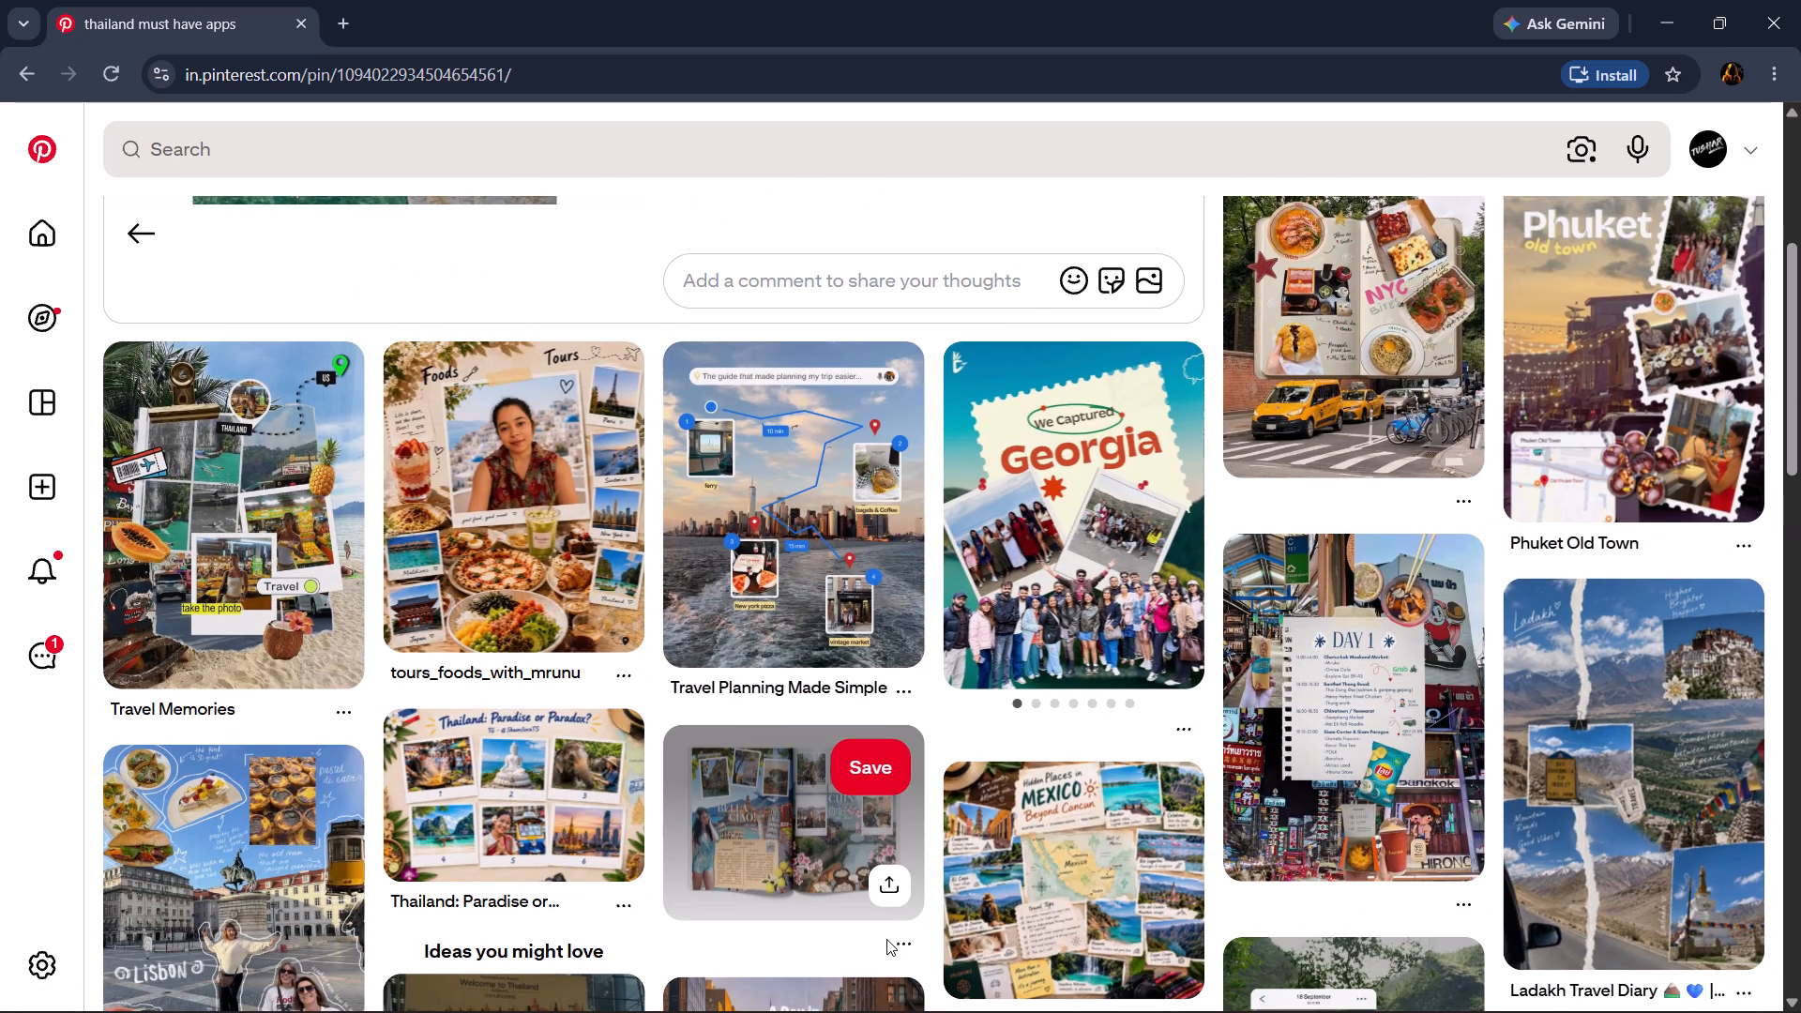
pyautogui.scroll(10, 886, 939)
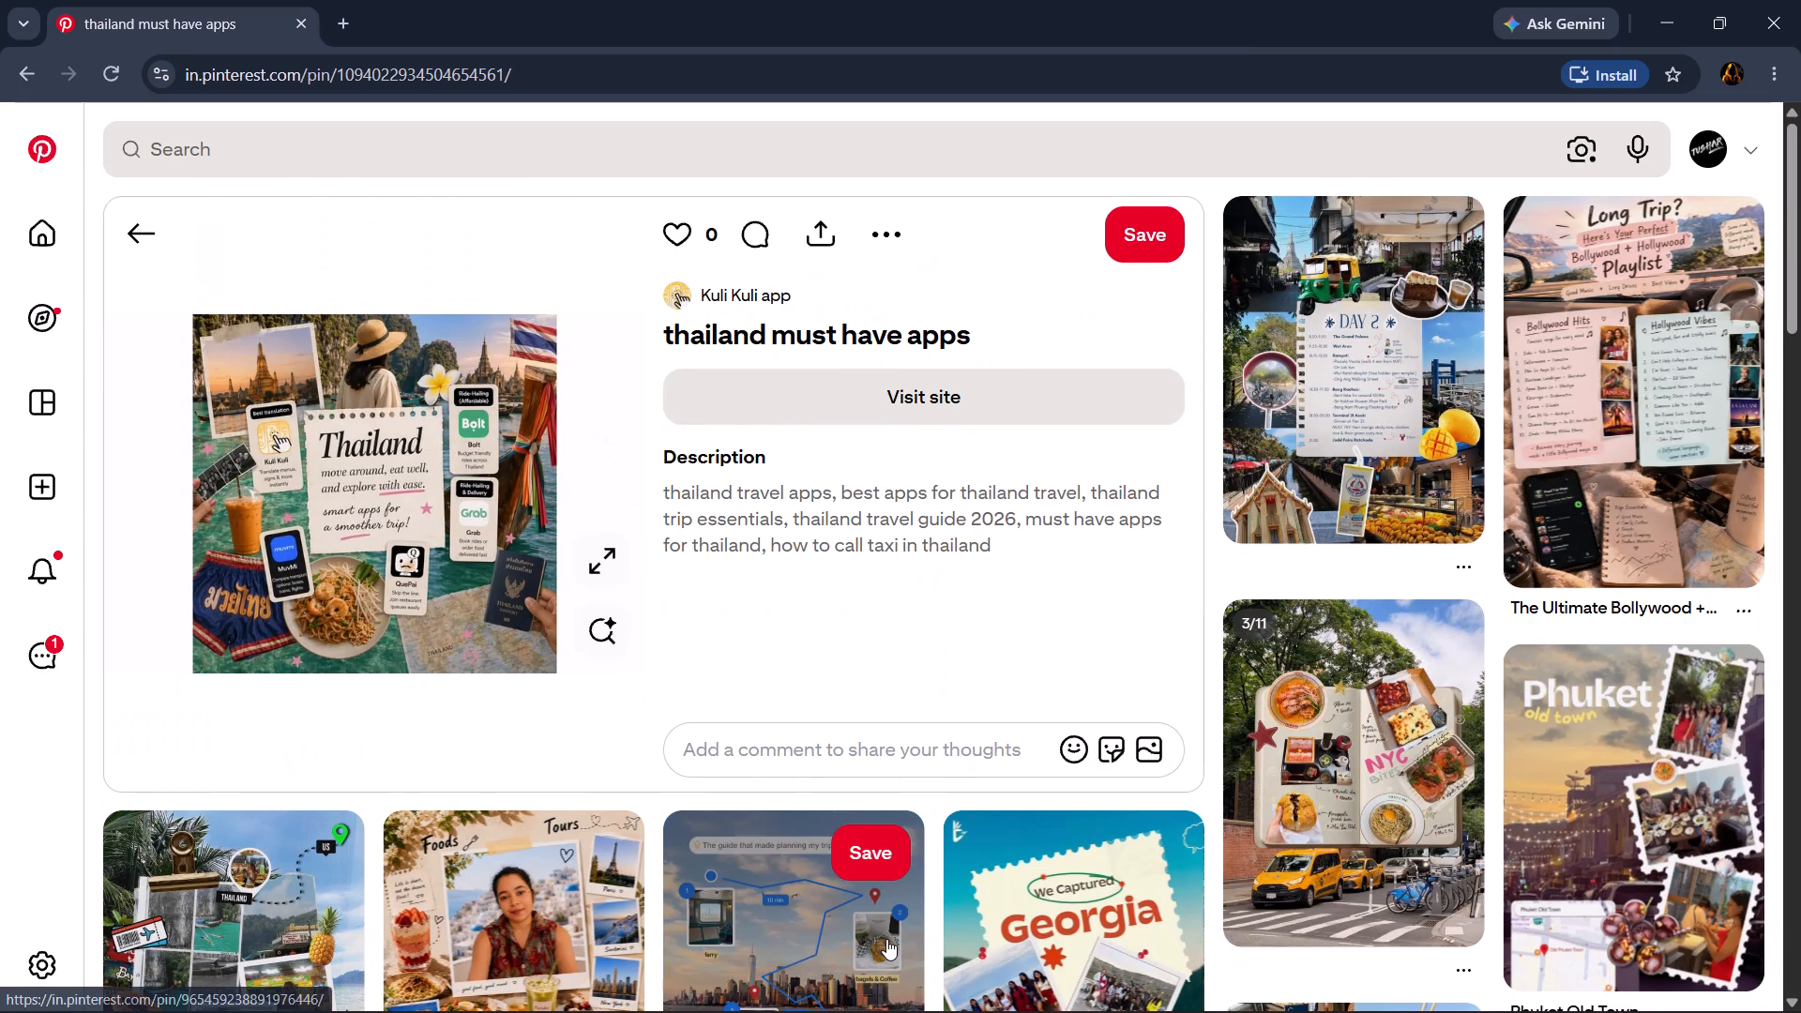
pyautogui.click(19, 76)
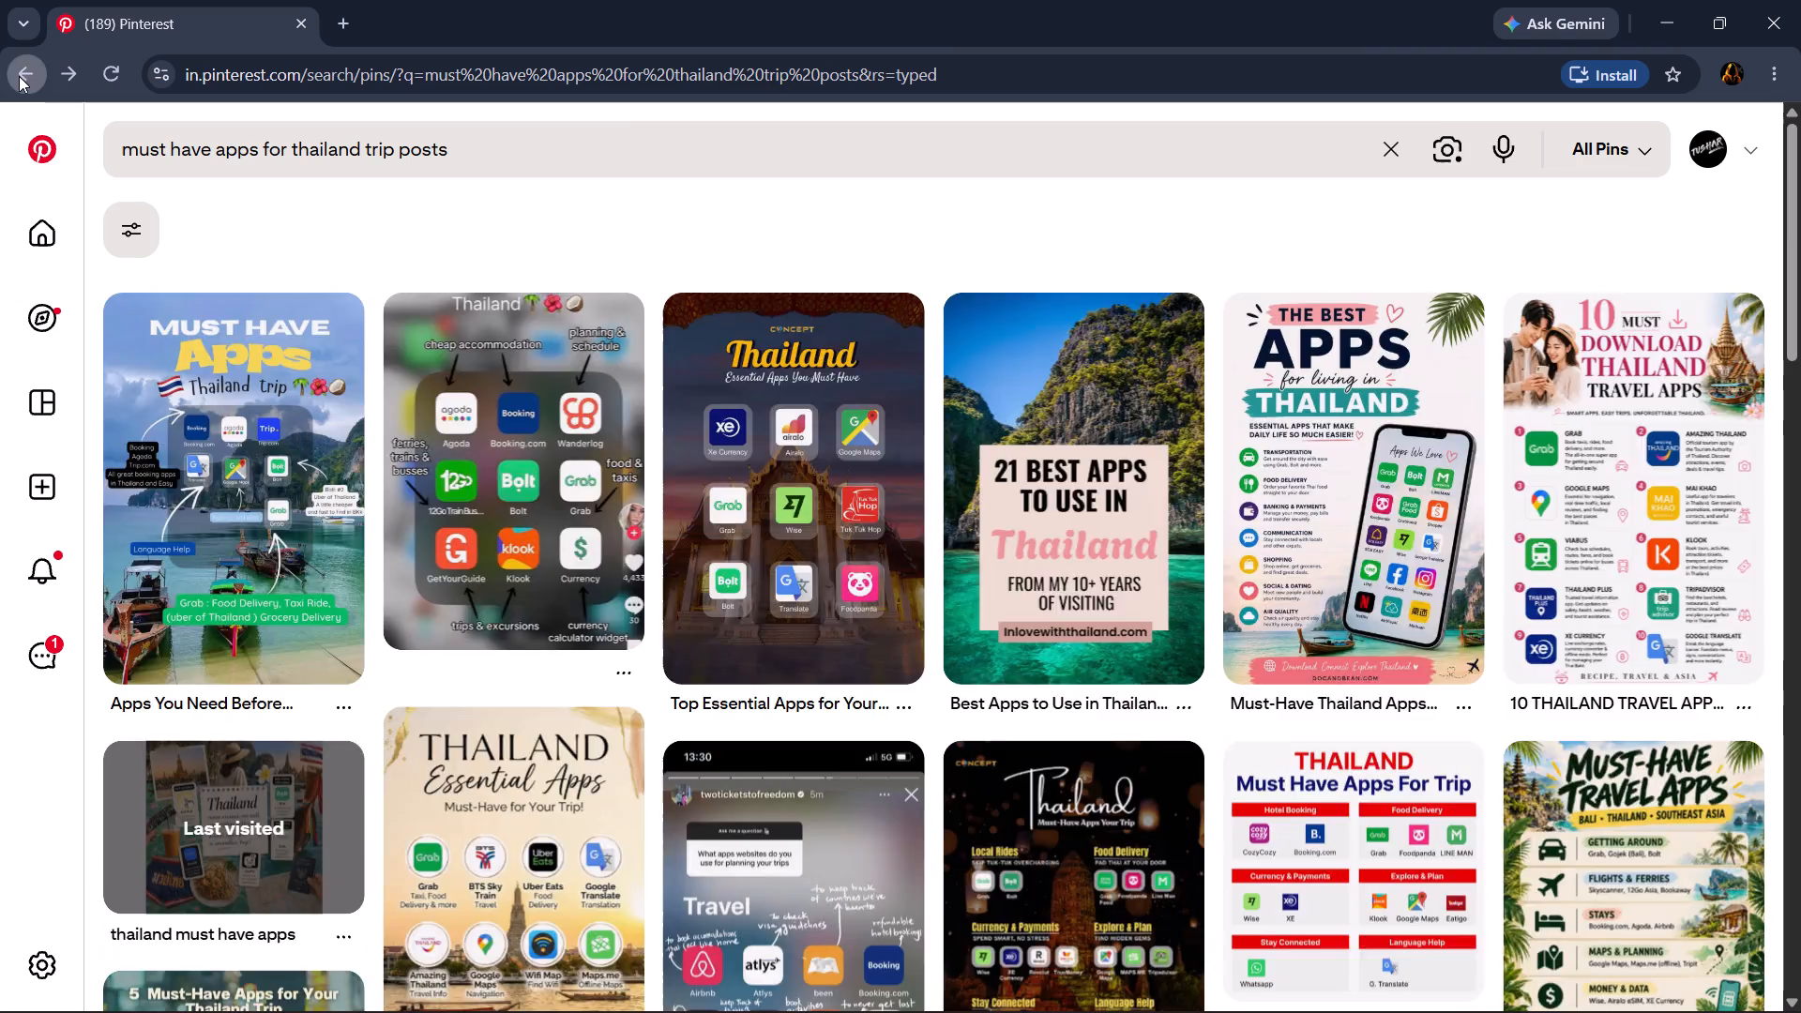
pyautogui.scroll(7, 571, 755)
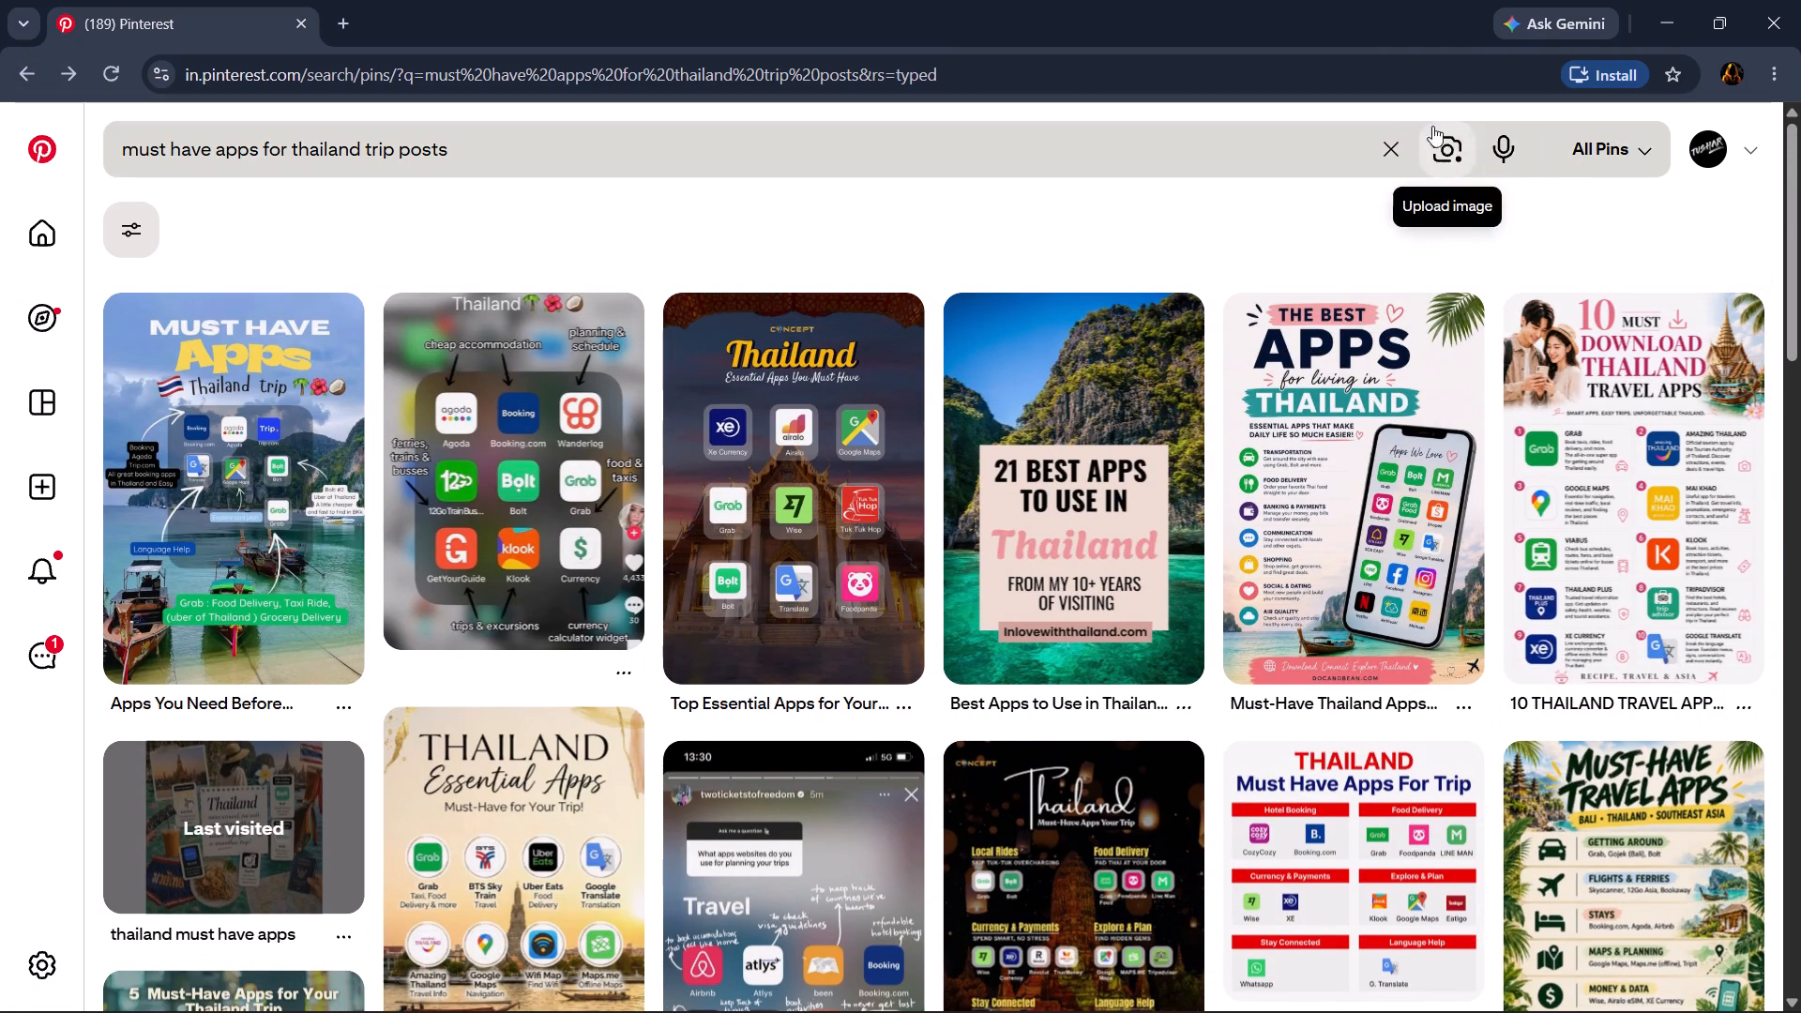
# Search for "most important apps design post" and browse the results for app-focused post layouts.
pyautogui.click(1393, 141)
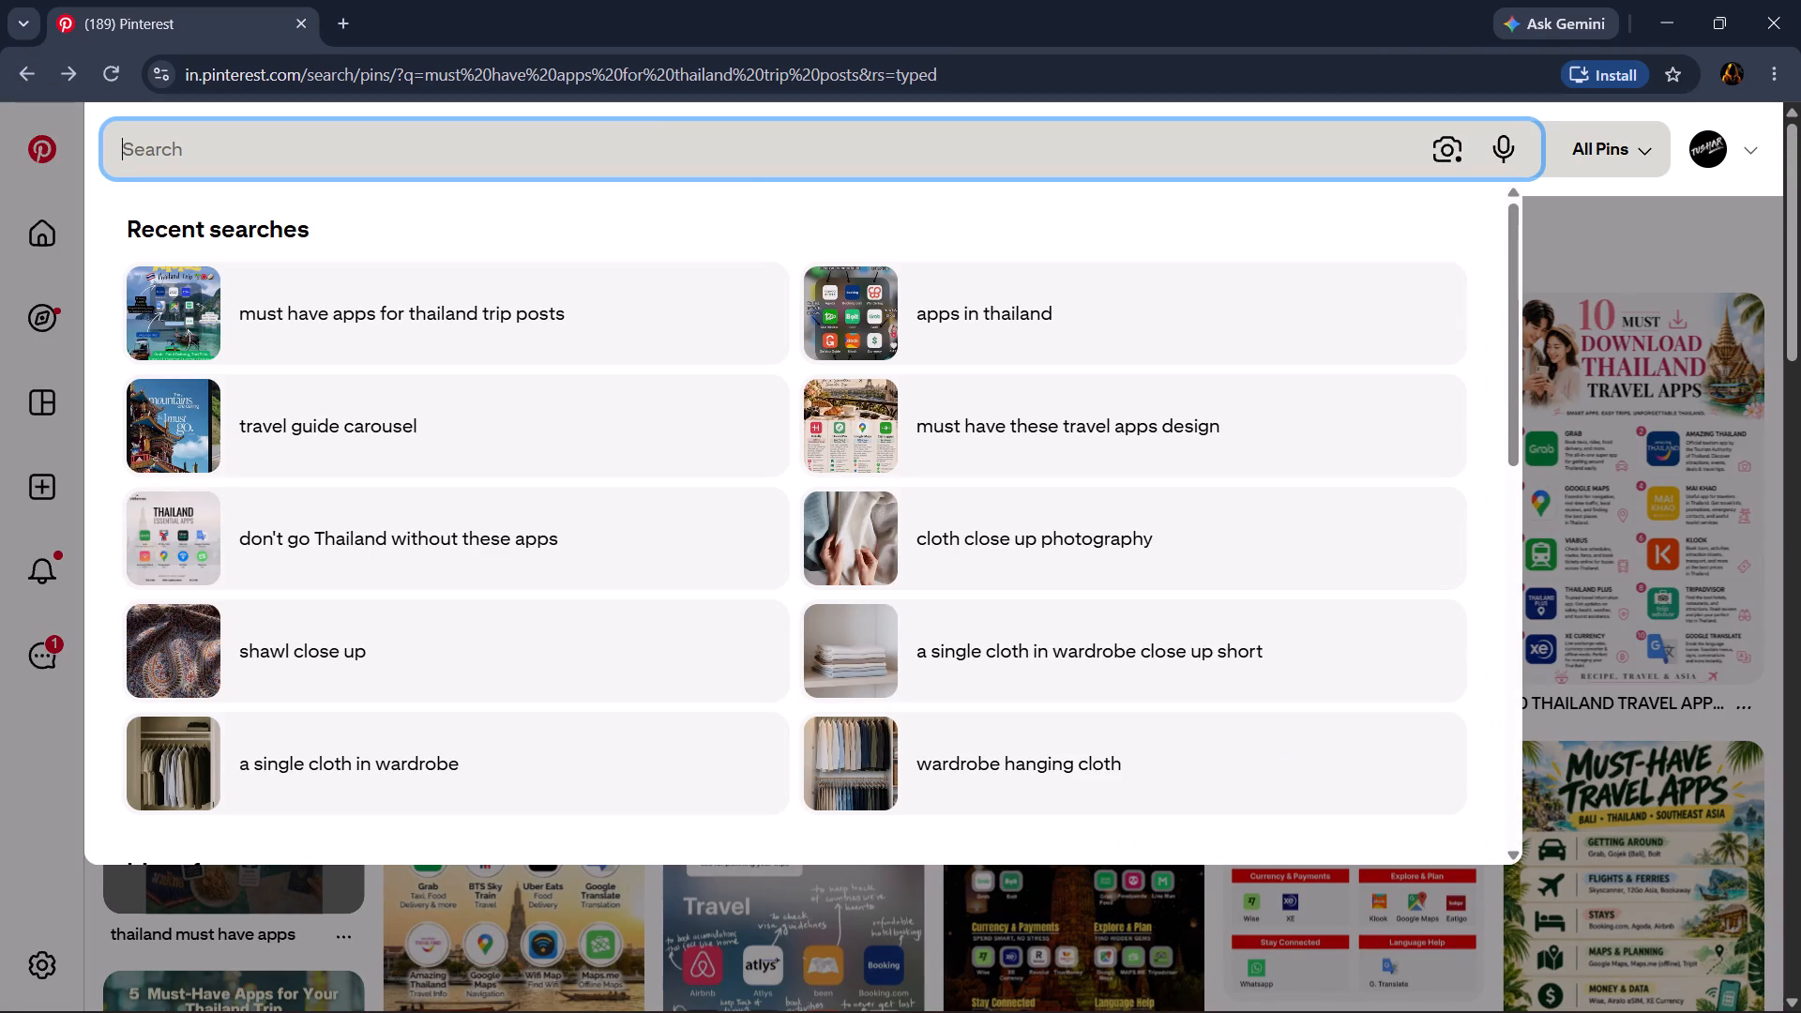
pyautogui.write('most')
pyautogui.press('space')
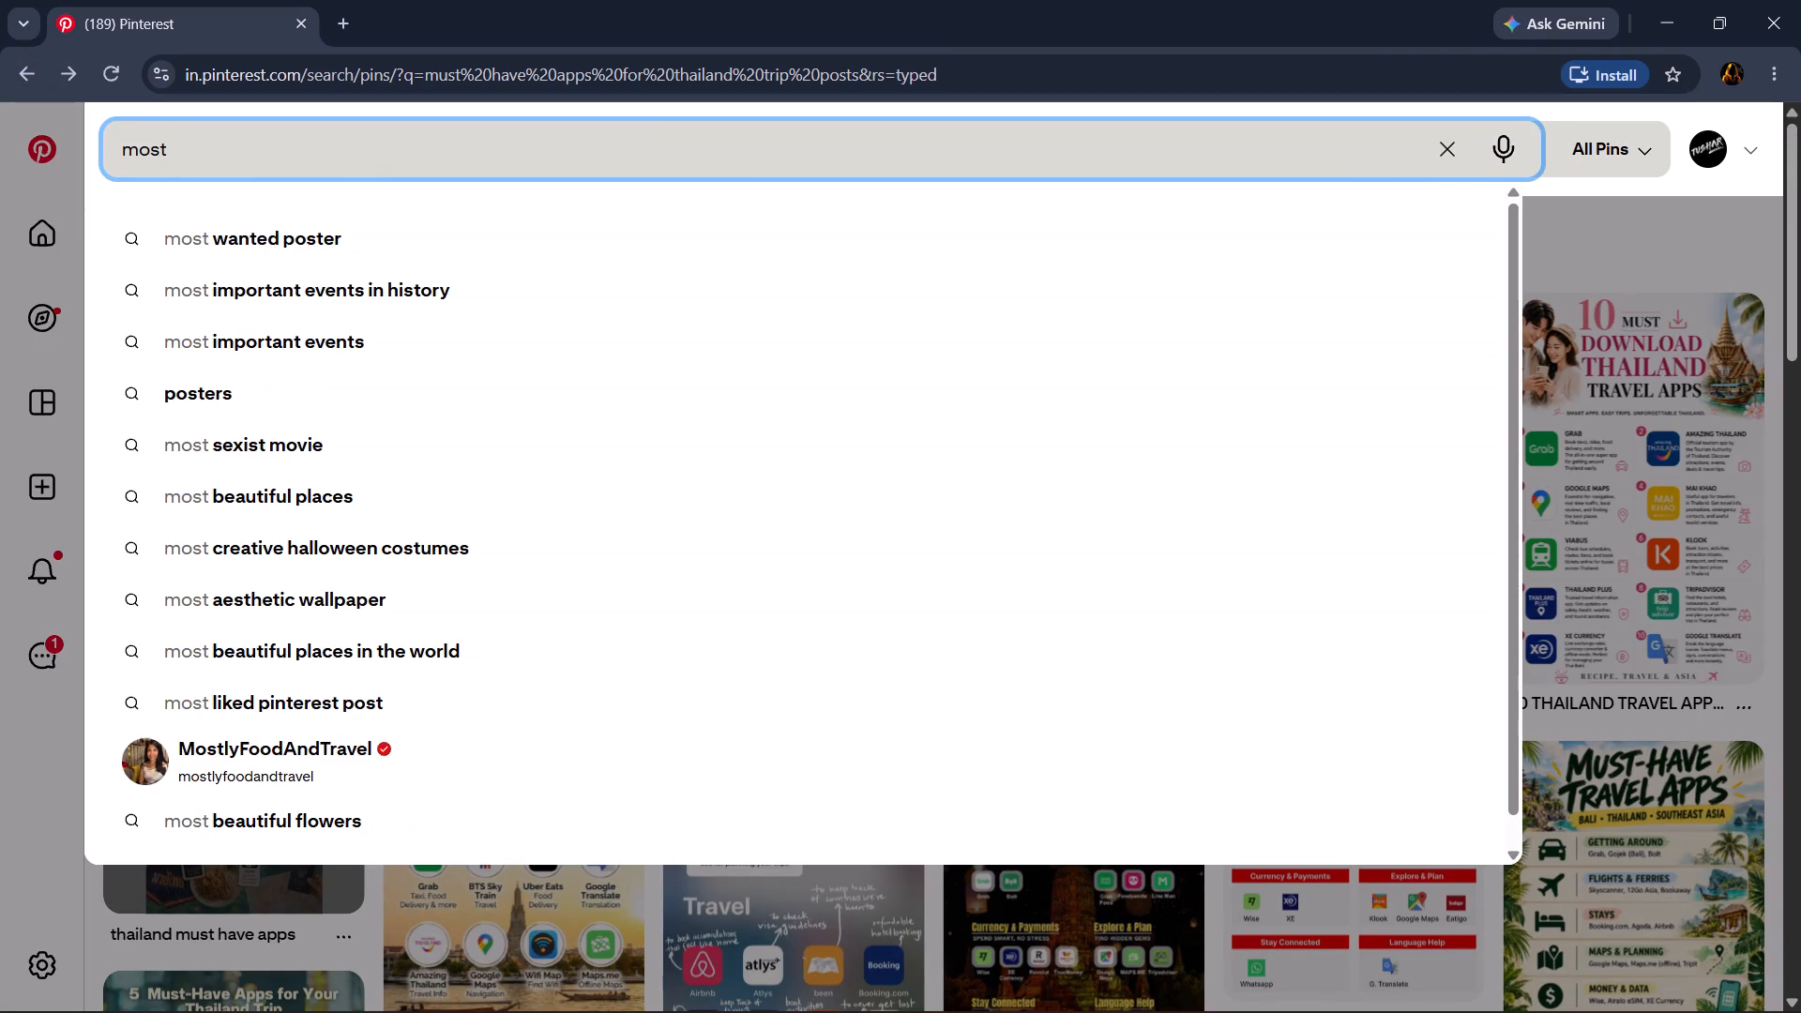
pyautogui.write('important apps')
pyautogui.press('space')
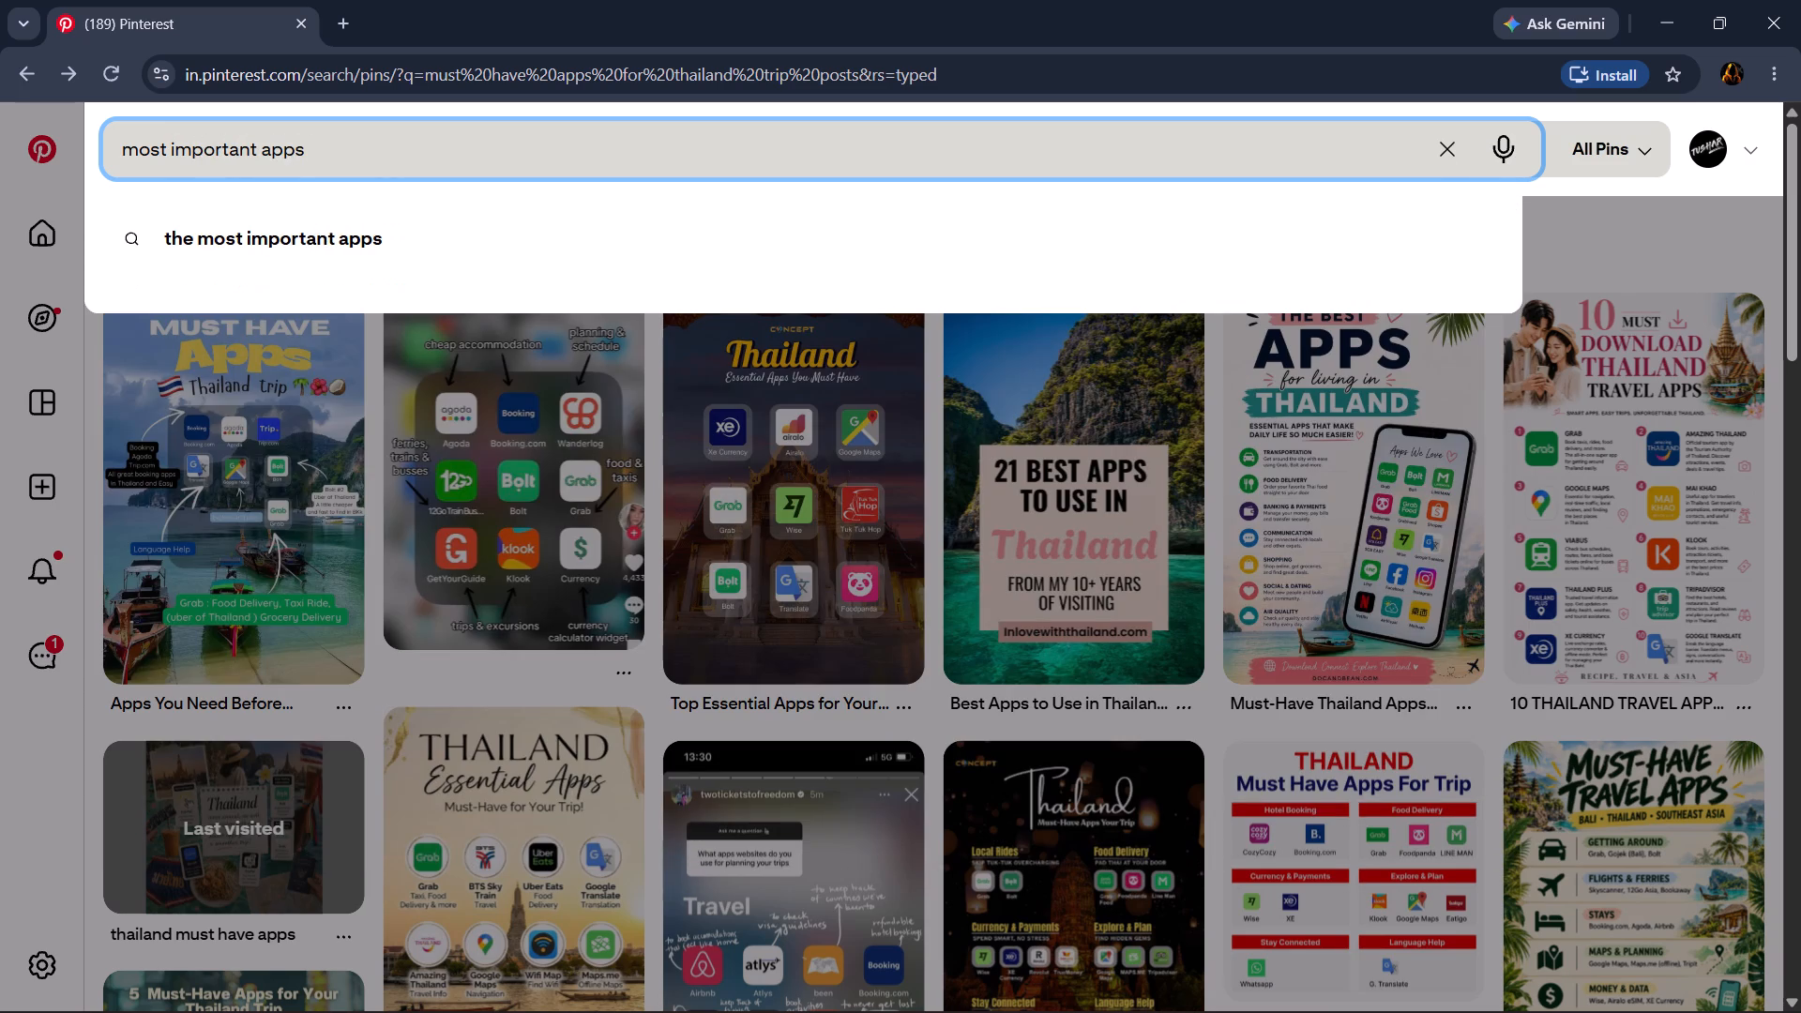
pyautogui.write('design')
pyautogui.press('space')
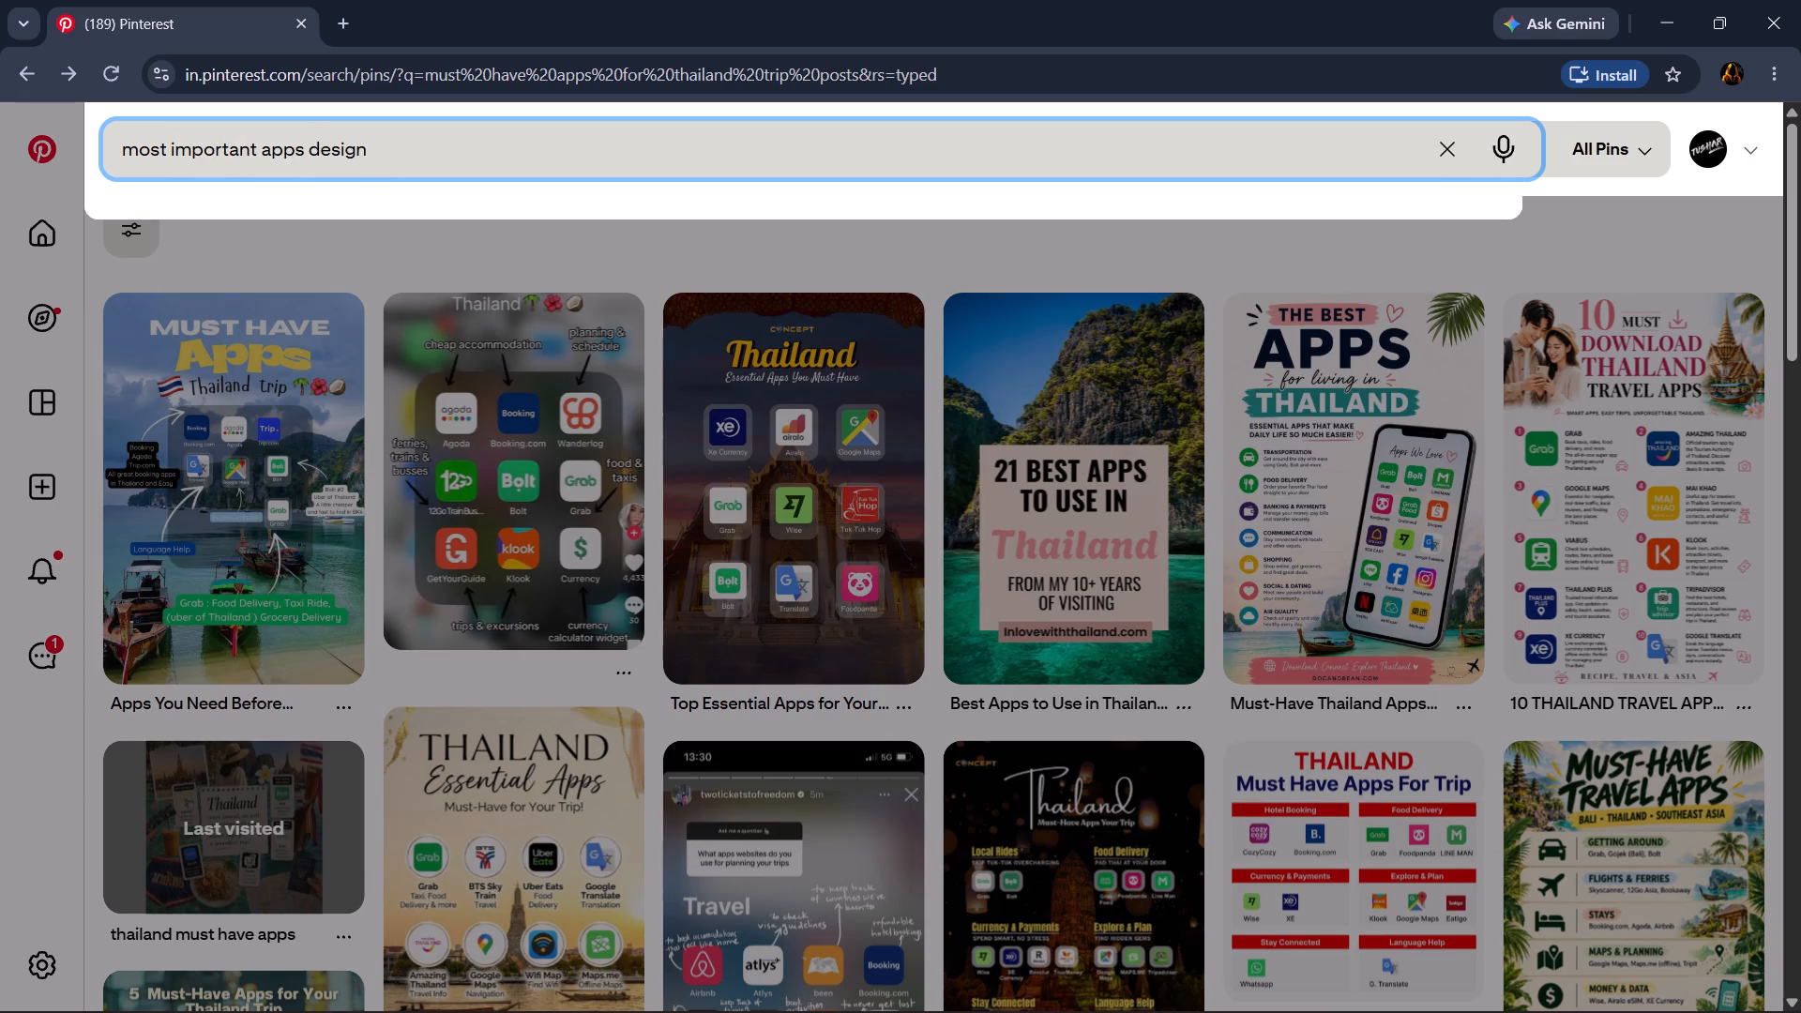
pyautogui.write('post')
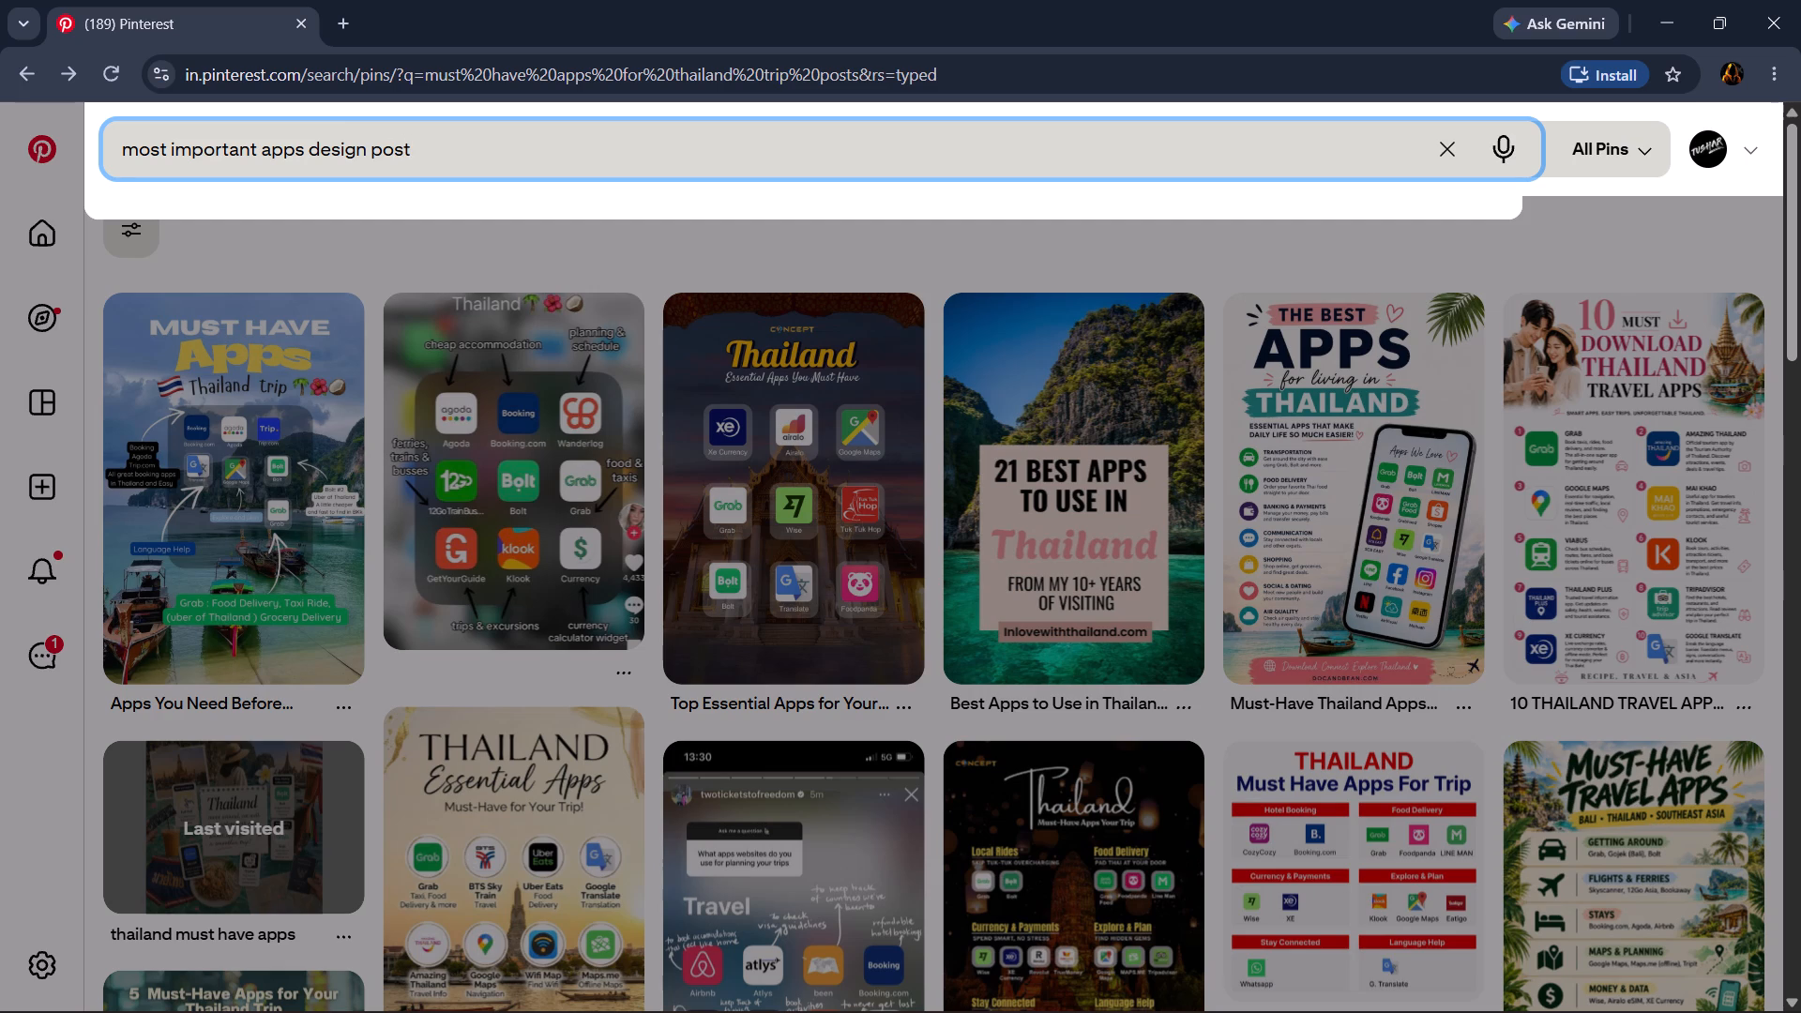
pyautogui.press('Return')
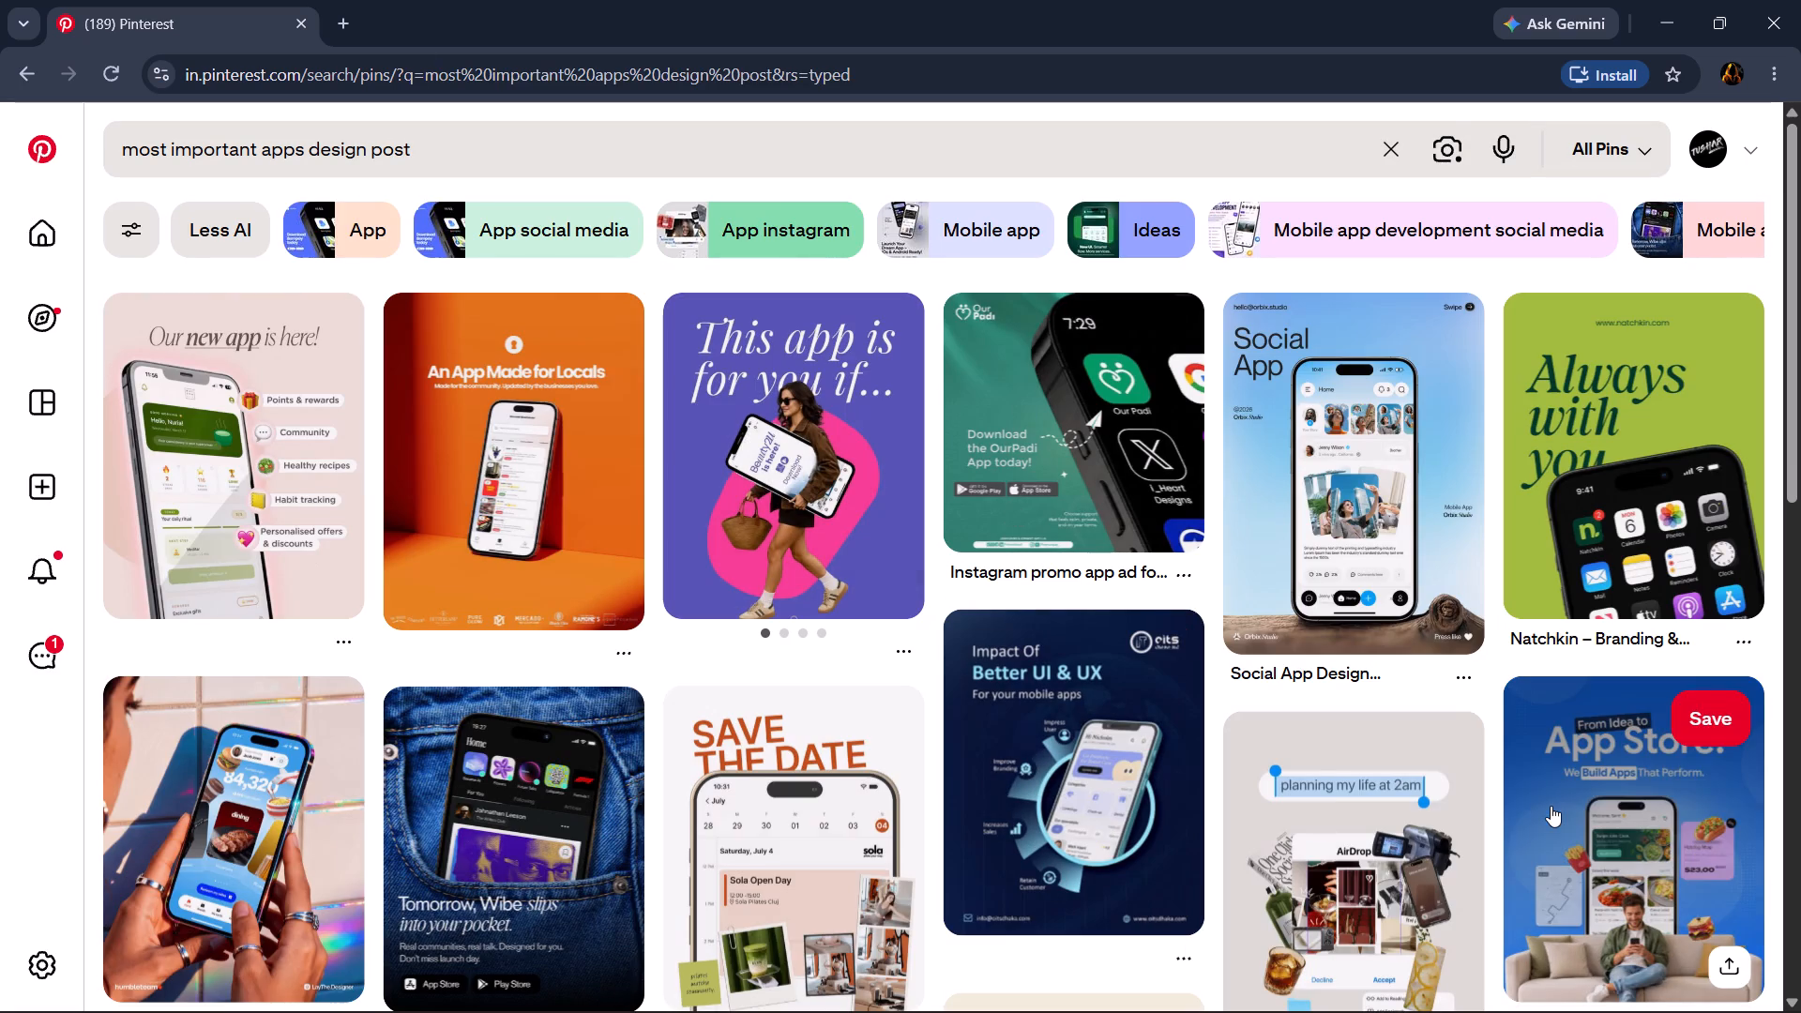
pyautogui.scroll(-2, 1497, 825)
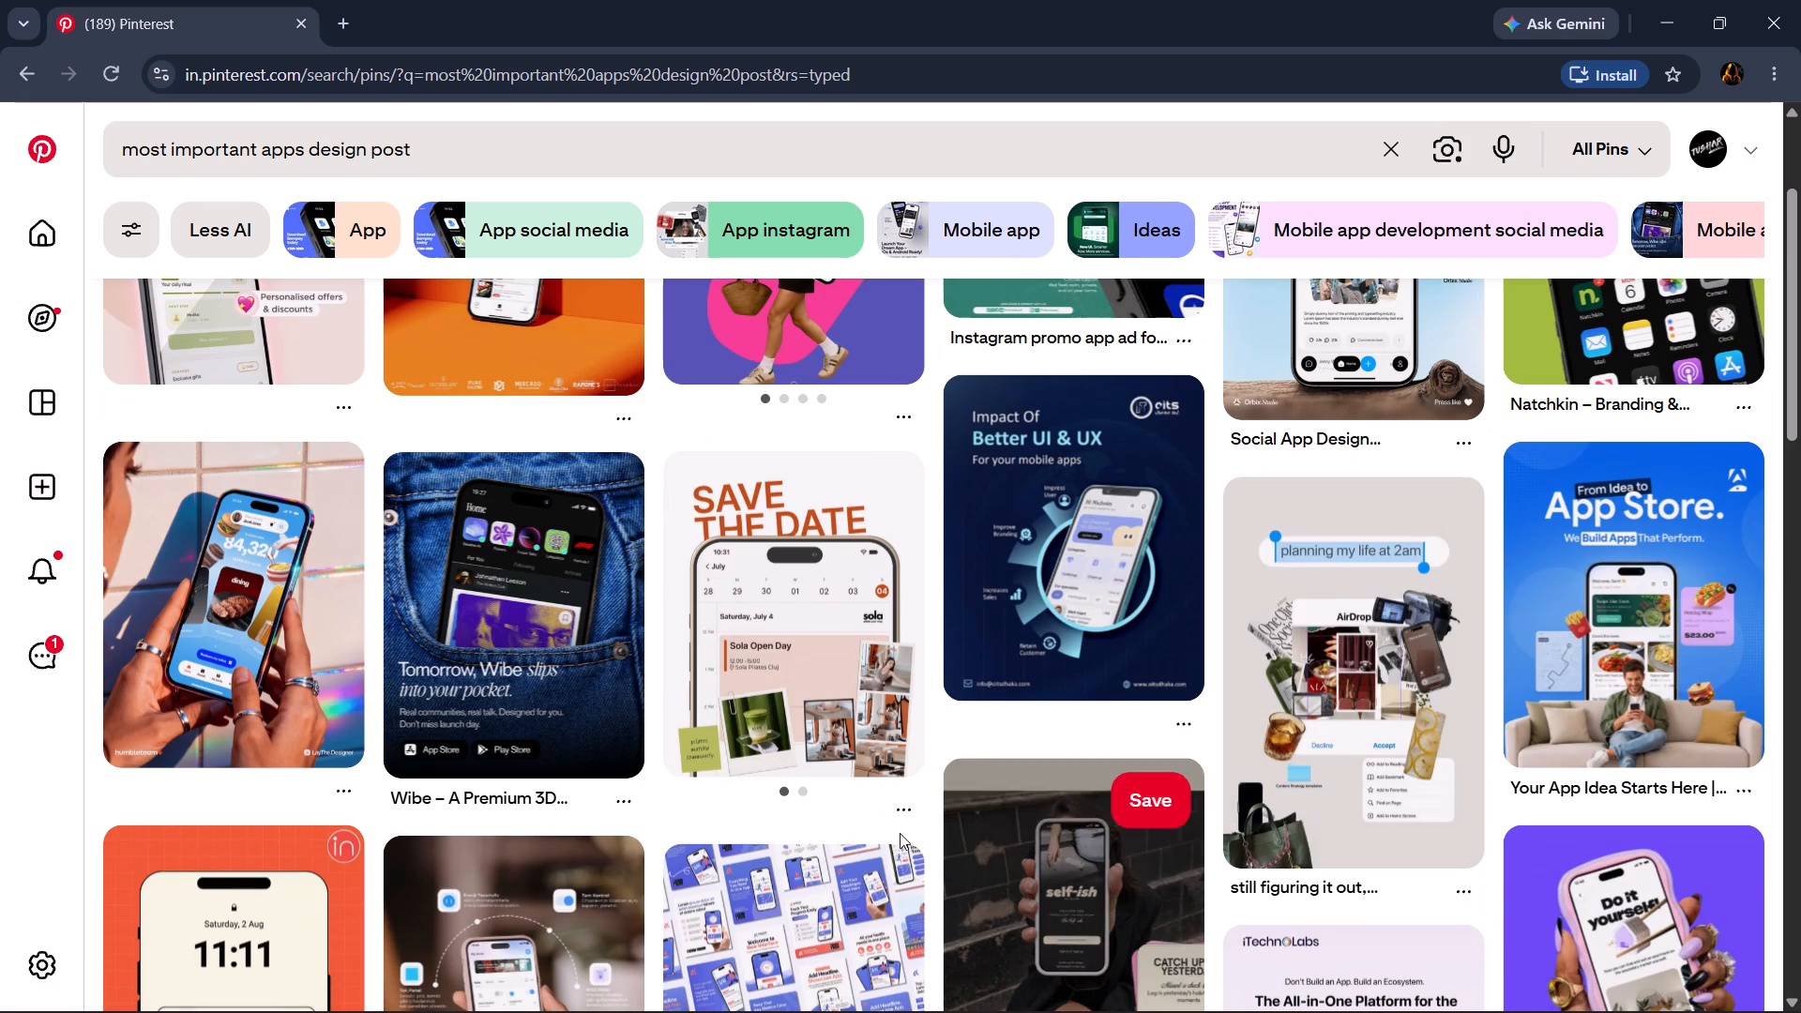
pyautogui.scroll(-3, 590, 811)
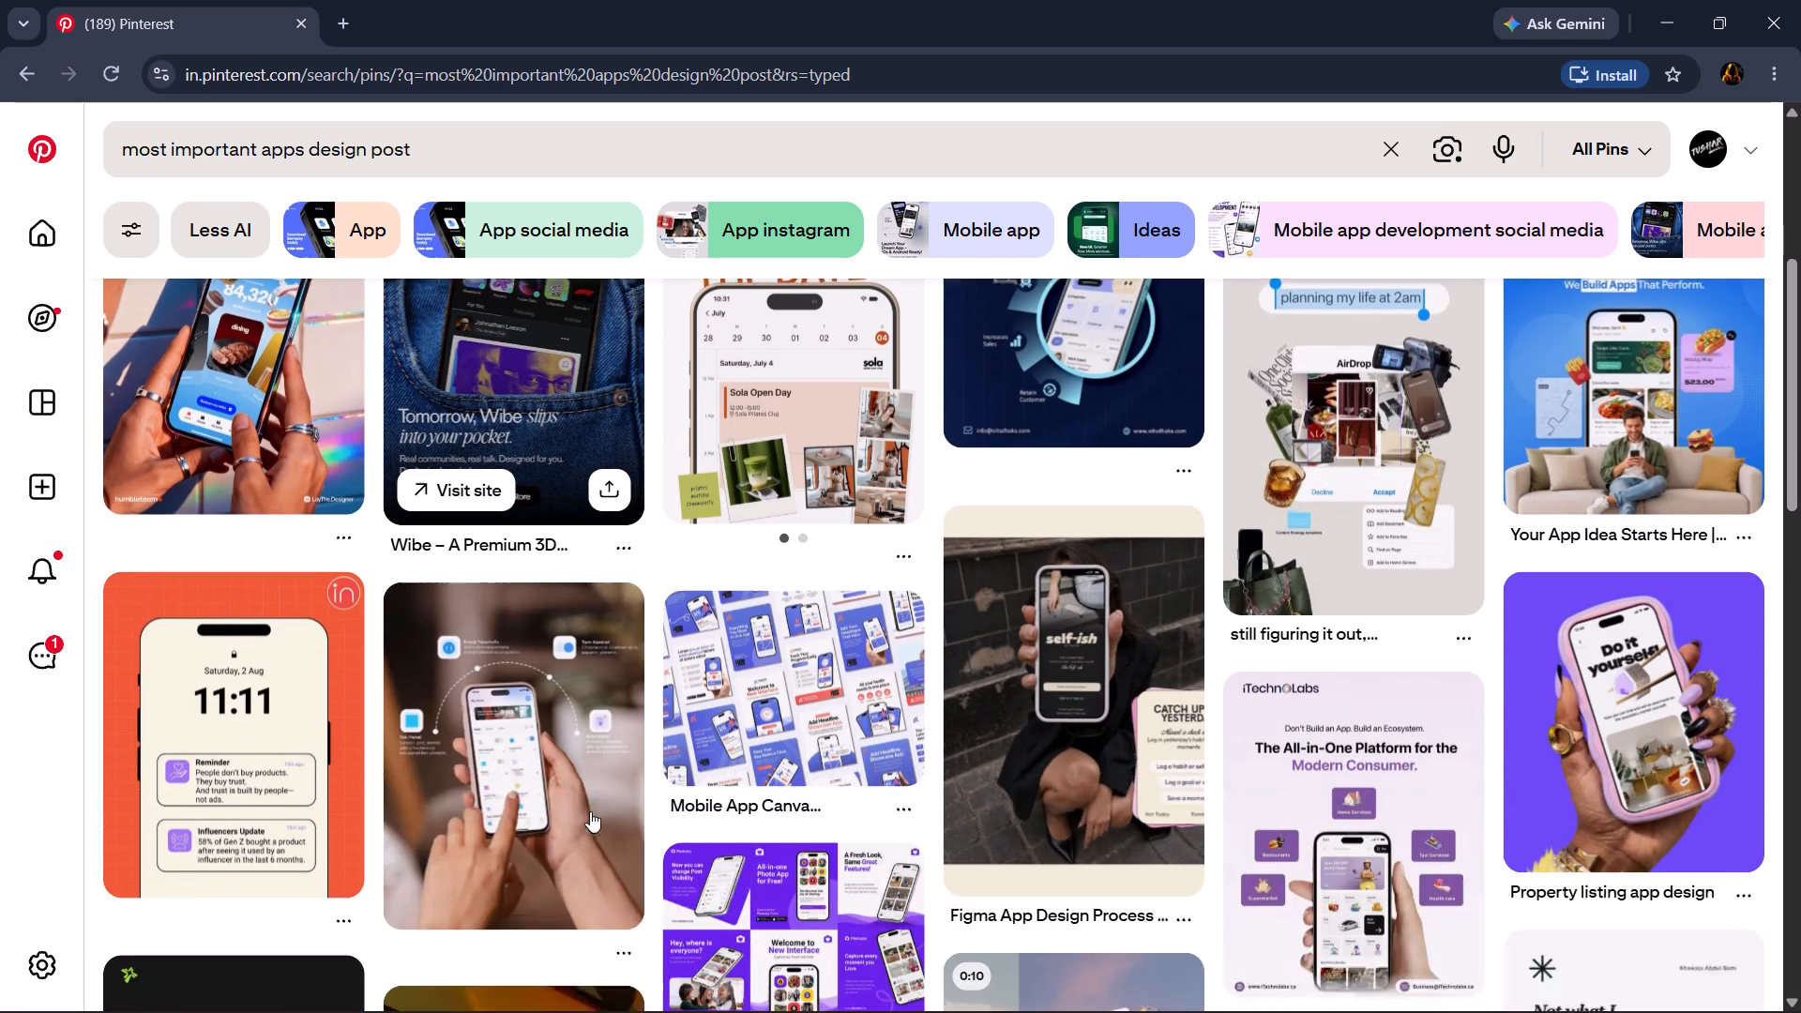
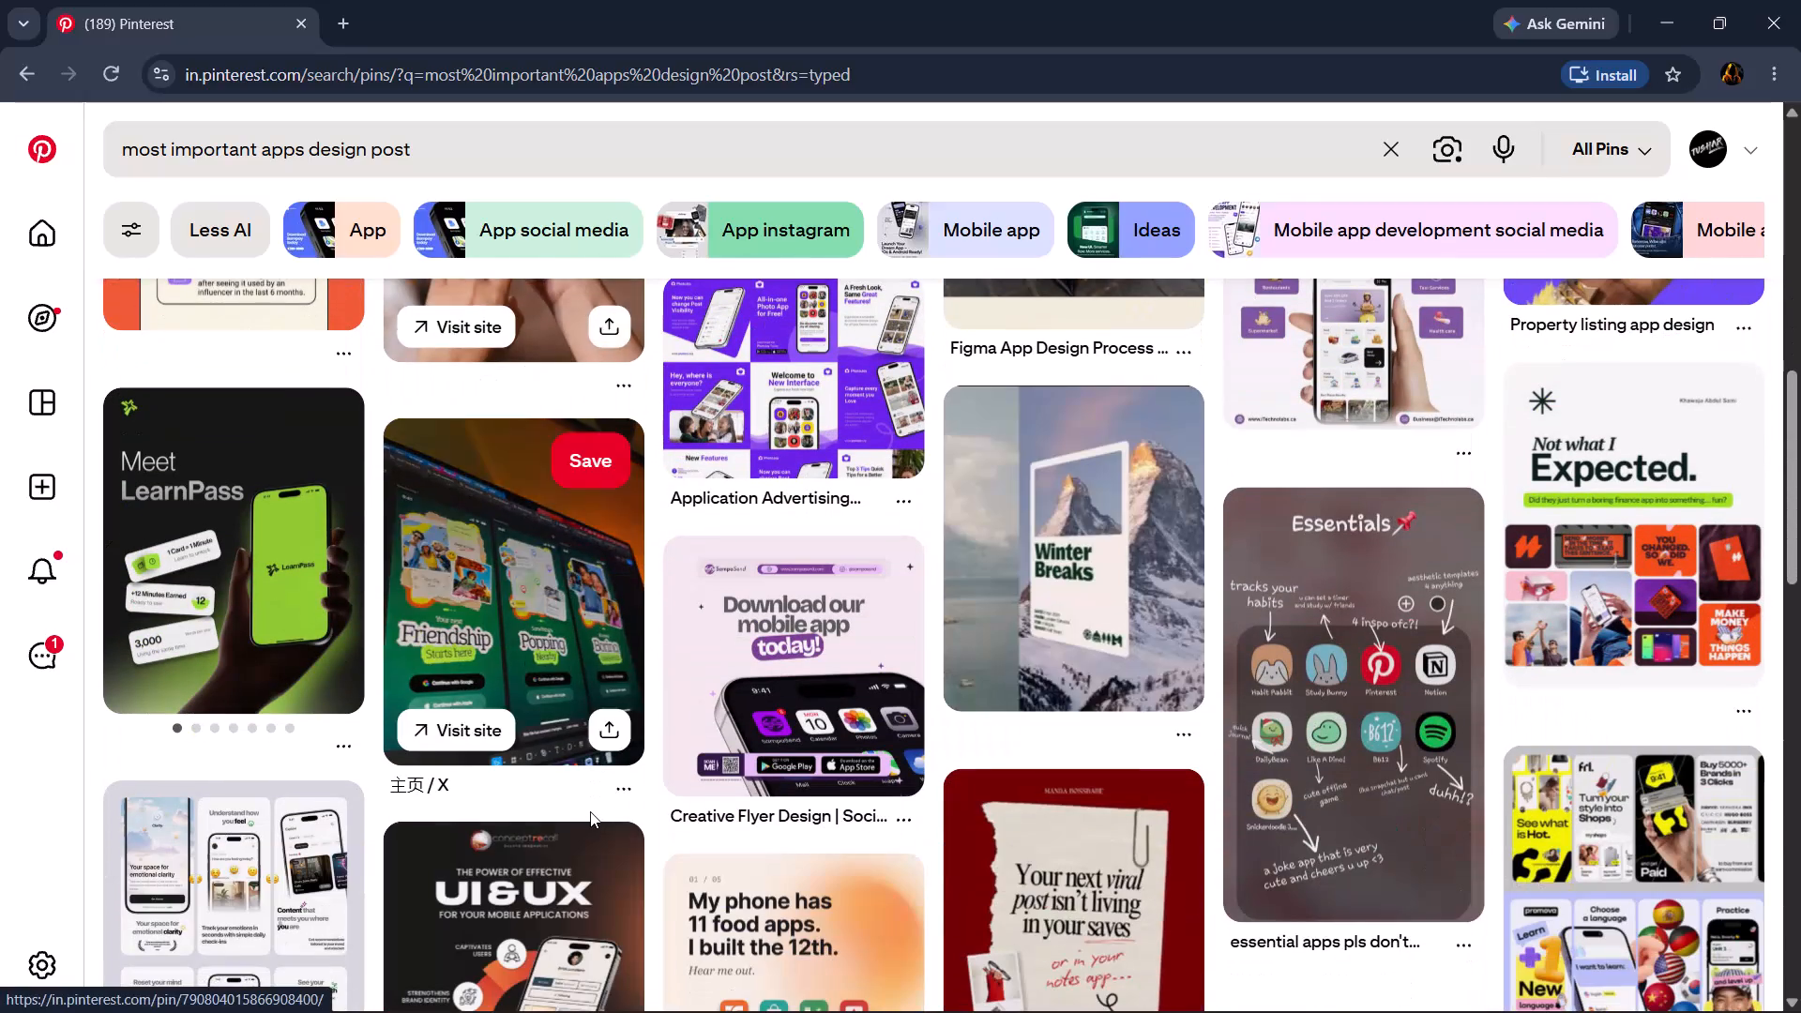
# Browse further through the "most important apps design post" results for app-focused layouts.
pyautogui.scroll(-3, 590, 811)
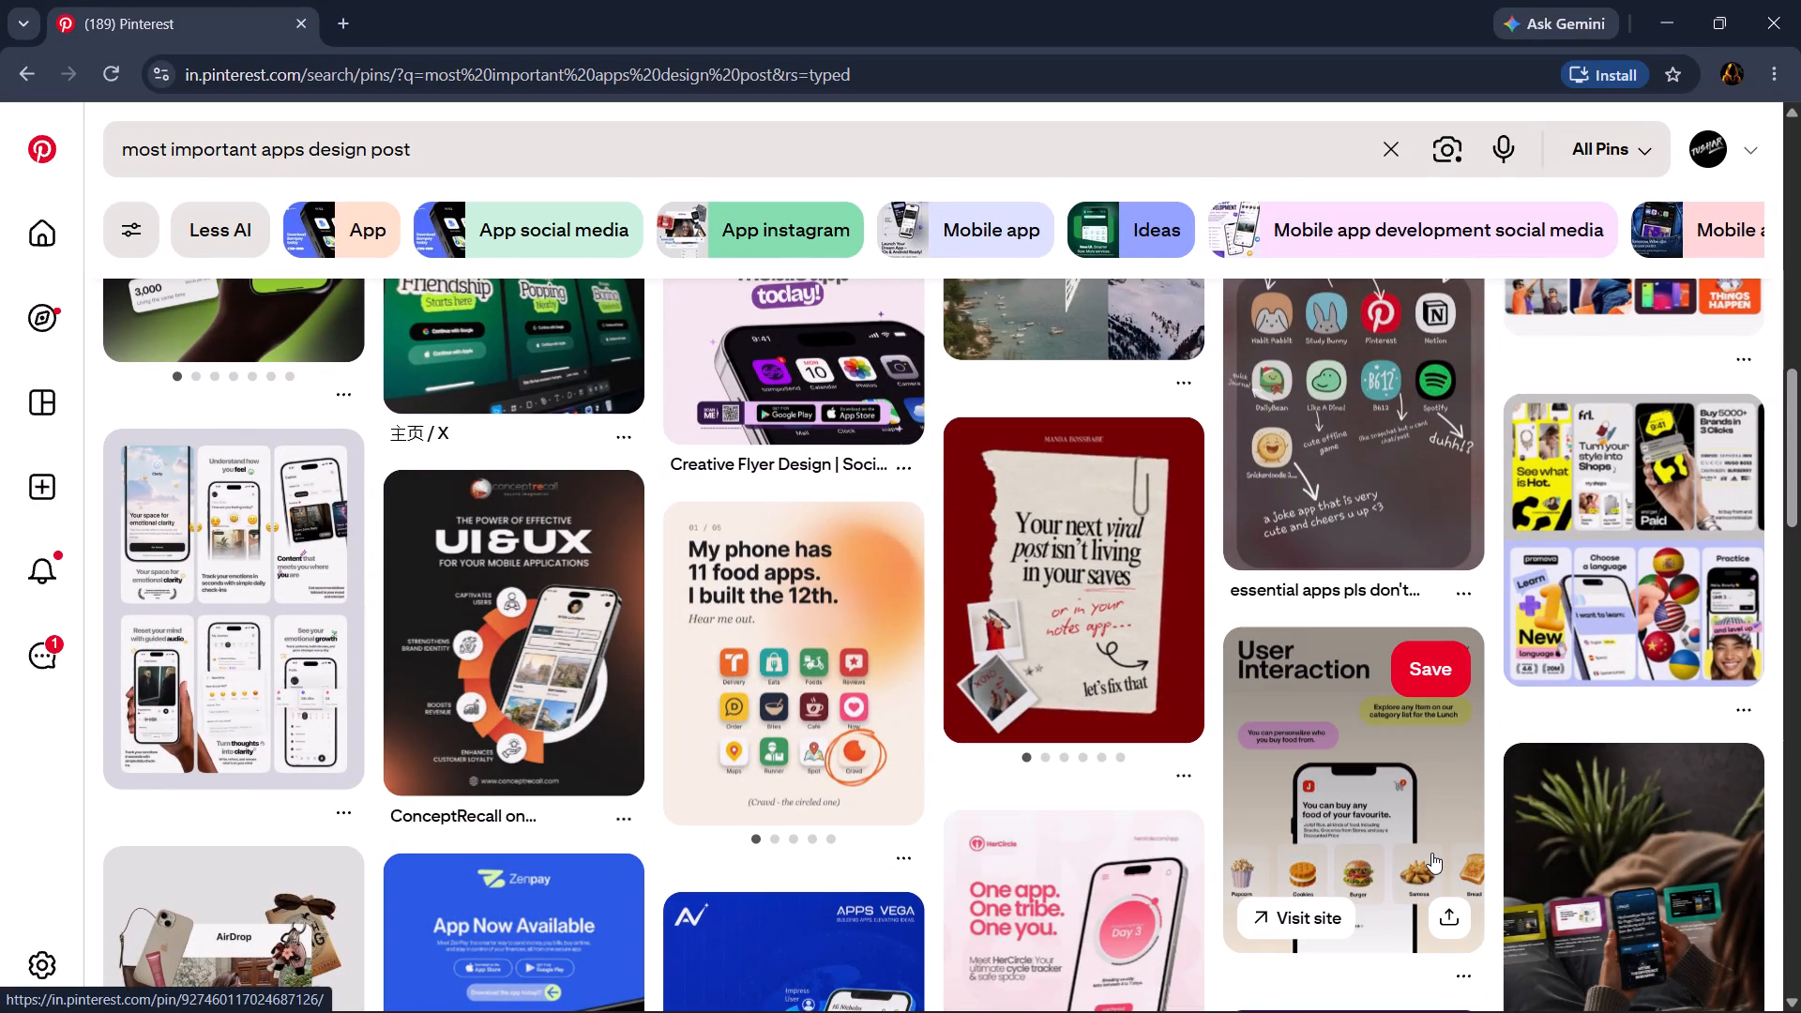
pyautogui.scroll(-5, 1419, 871)
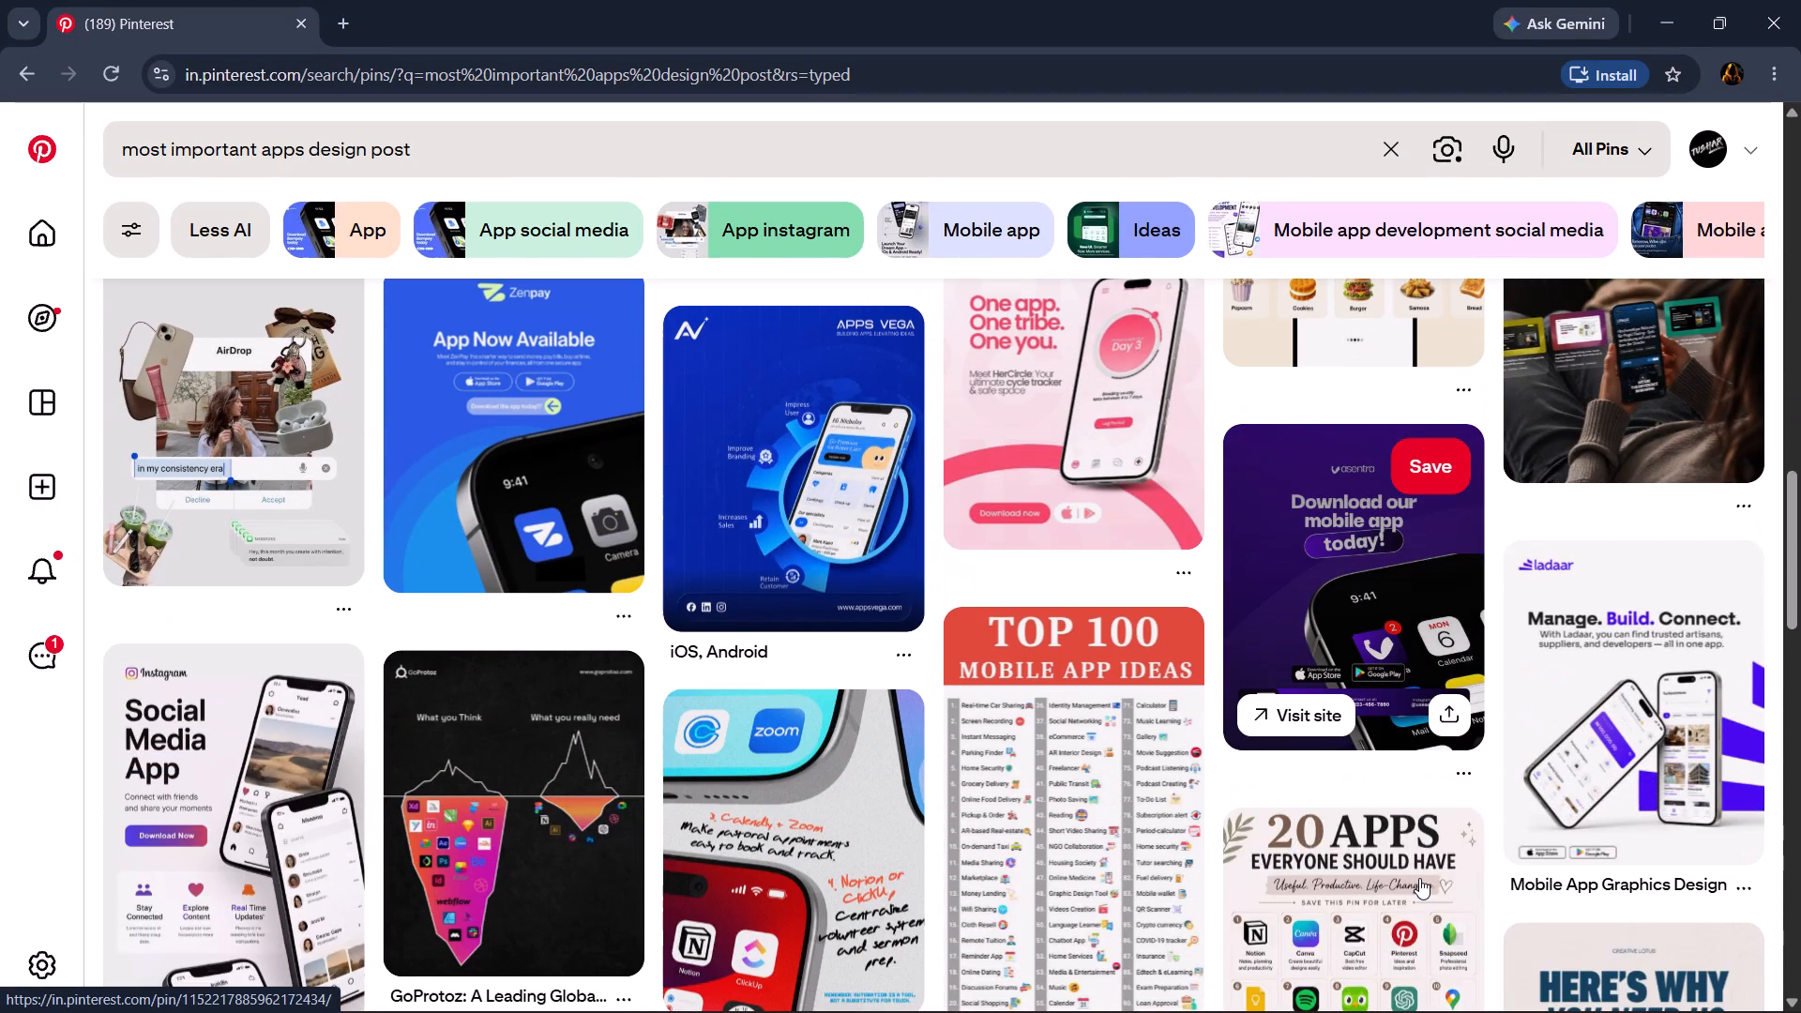
pyautogui.scroll(6, 1419, 878)
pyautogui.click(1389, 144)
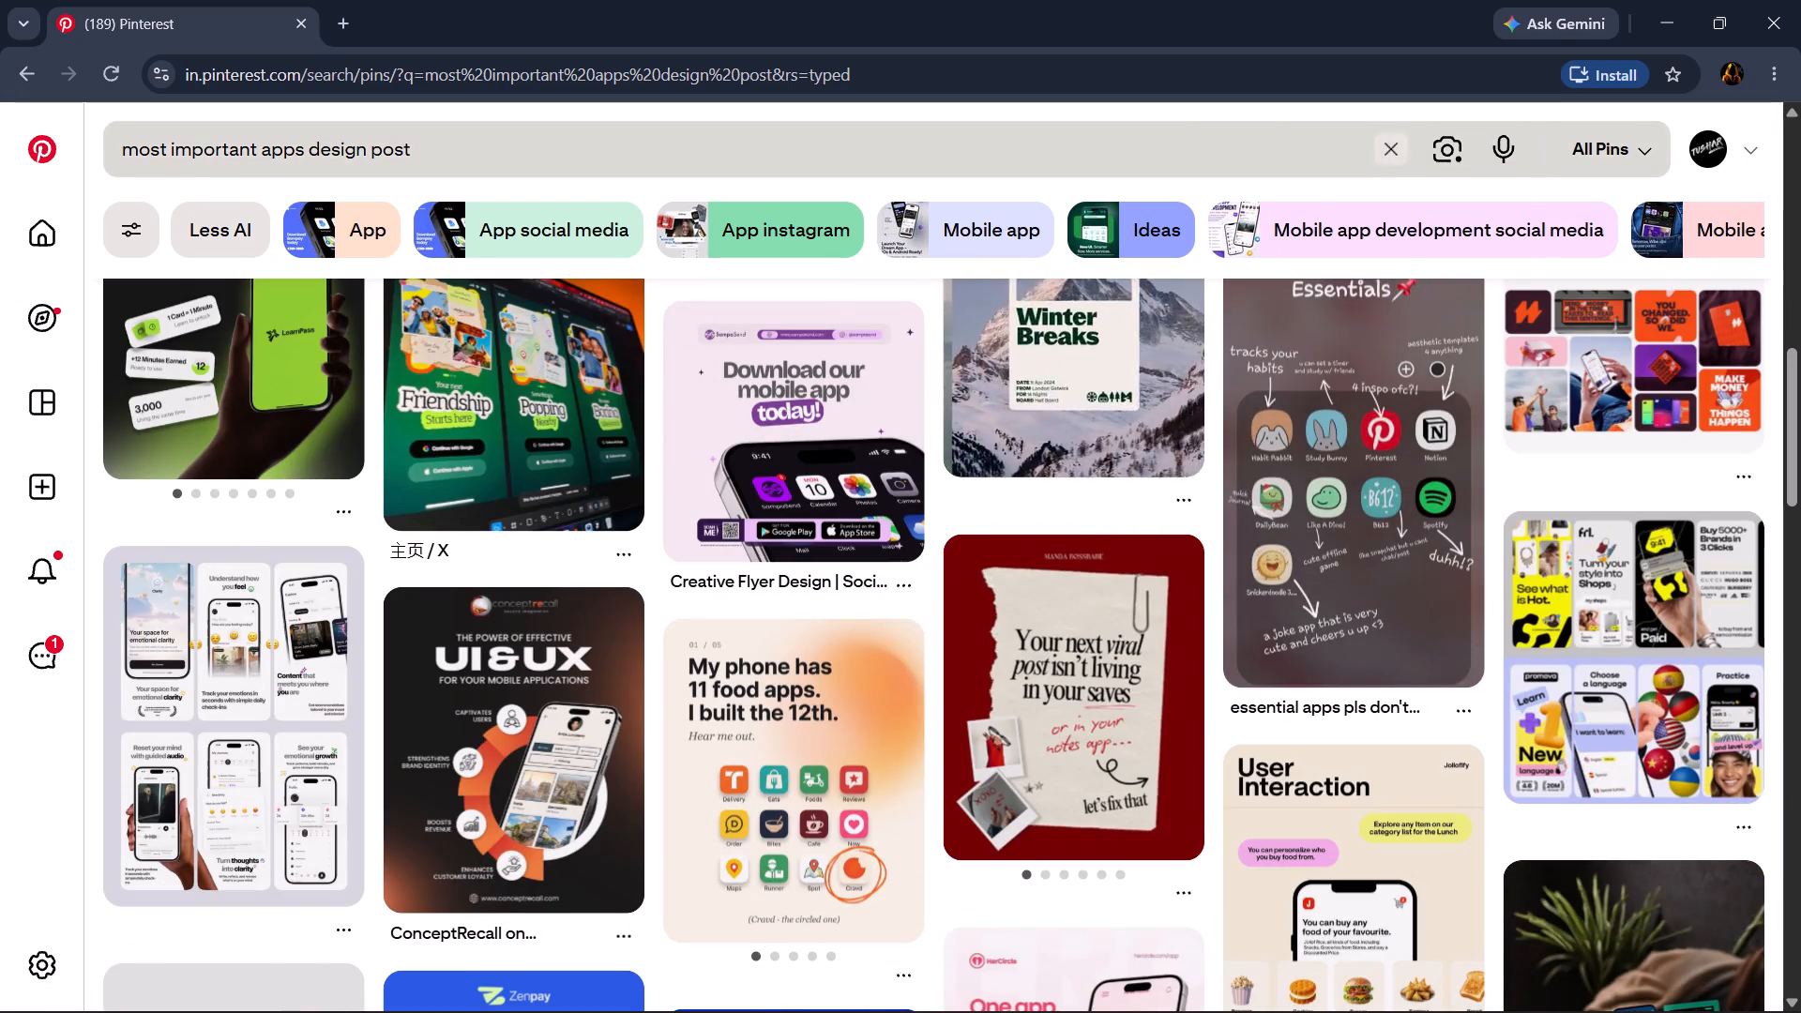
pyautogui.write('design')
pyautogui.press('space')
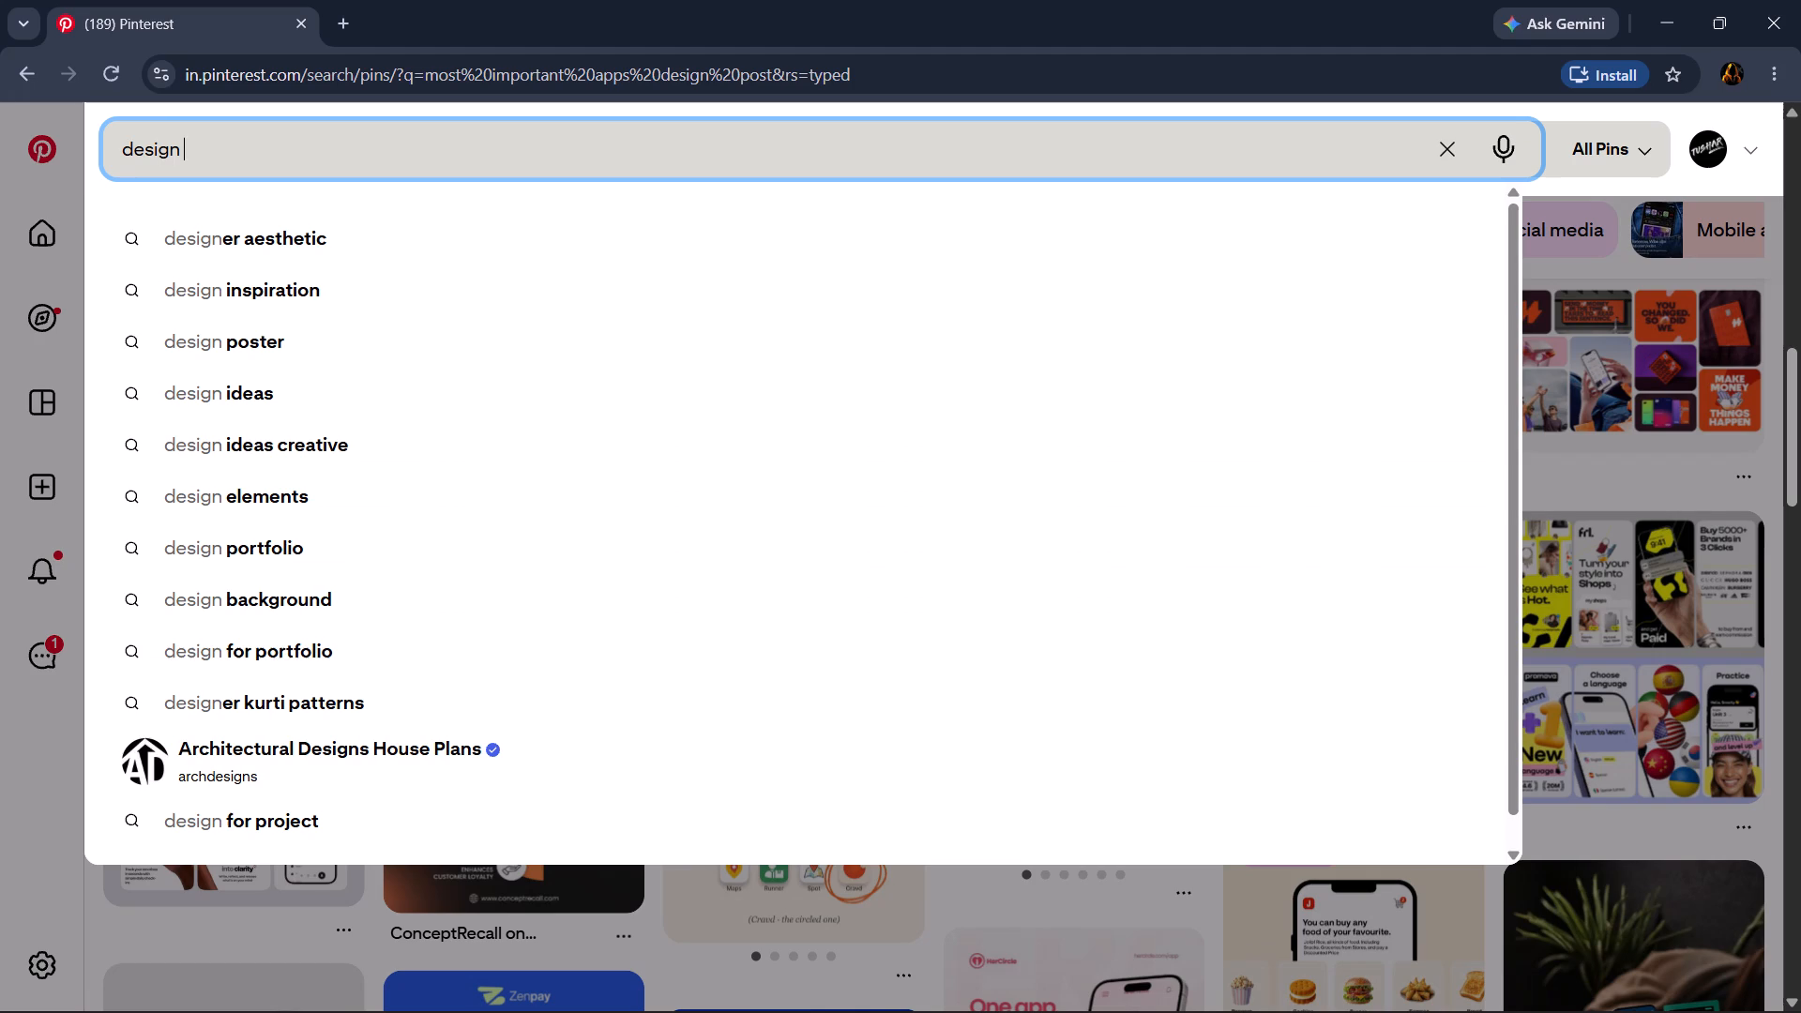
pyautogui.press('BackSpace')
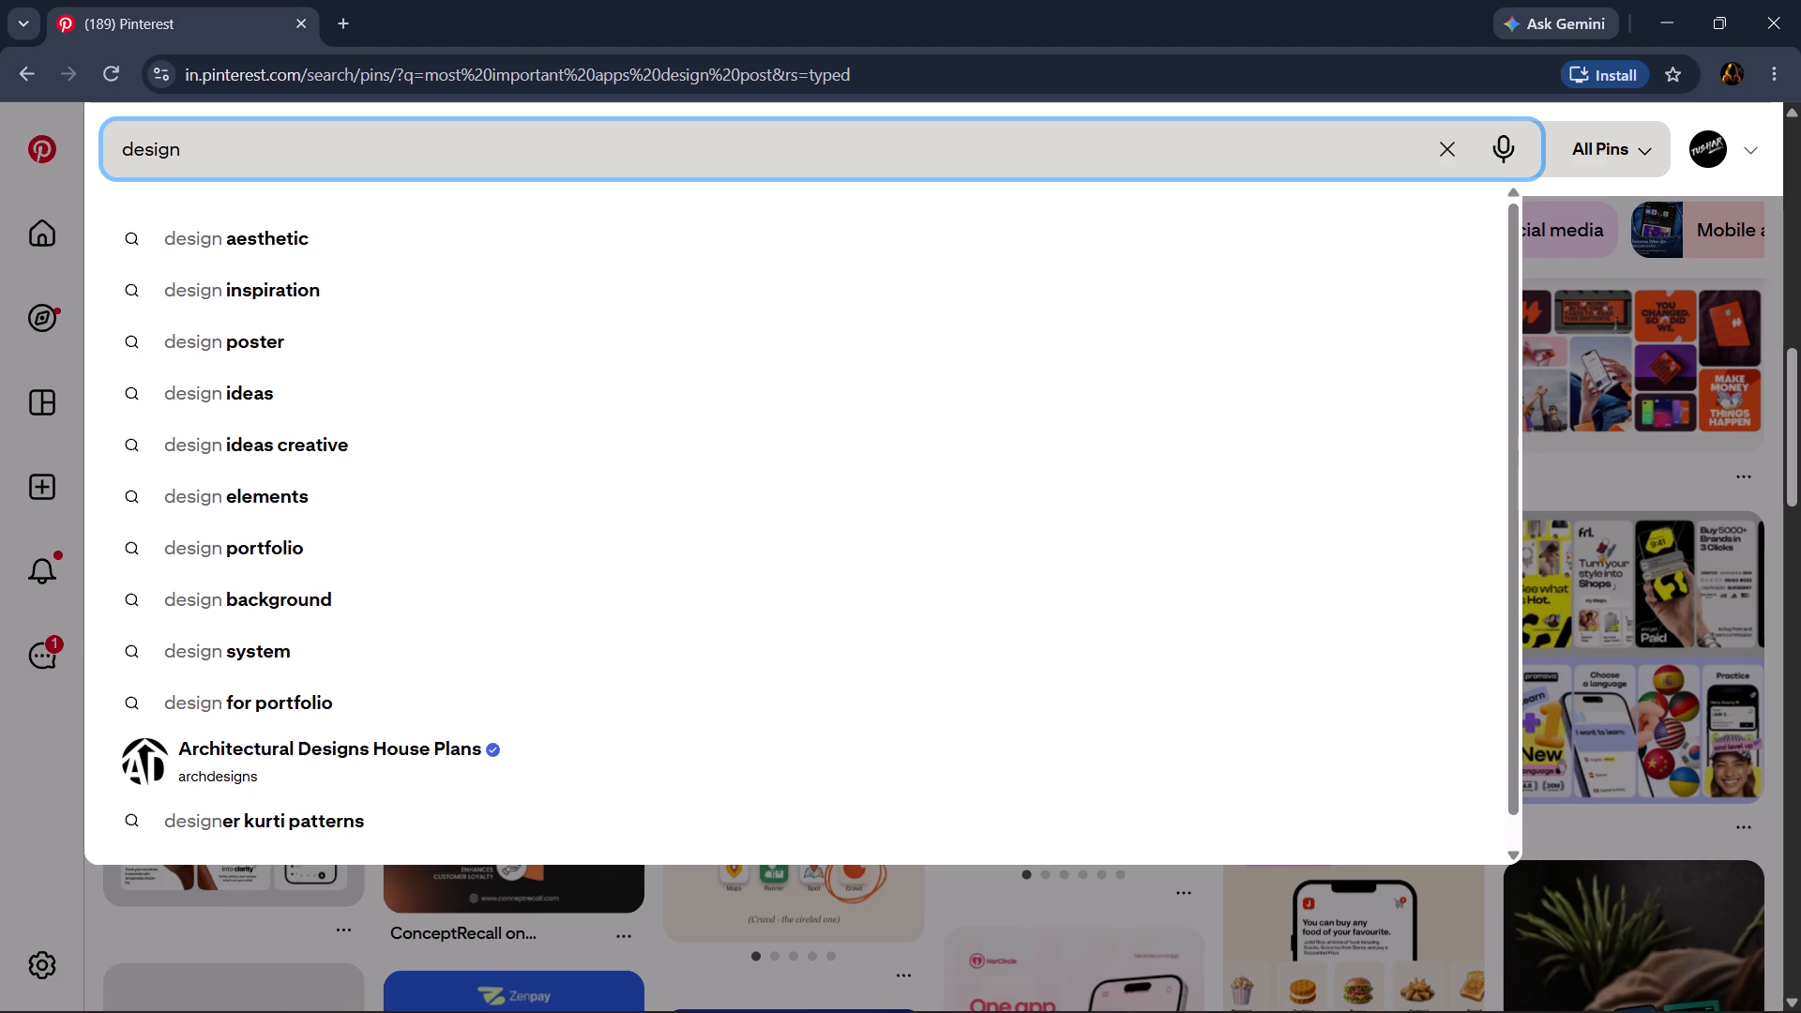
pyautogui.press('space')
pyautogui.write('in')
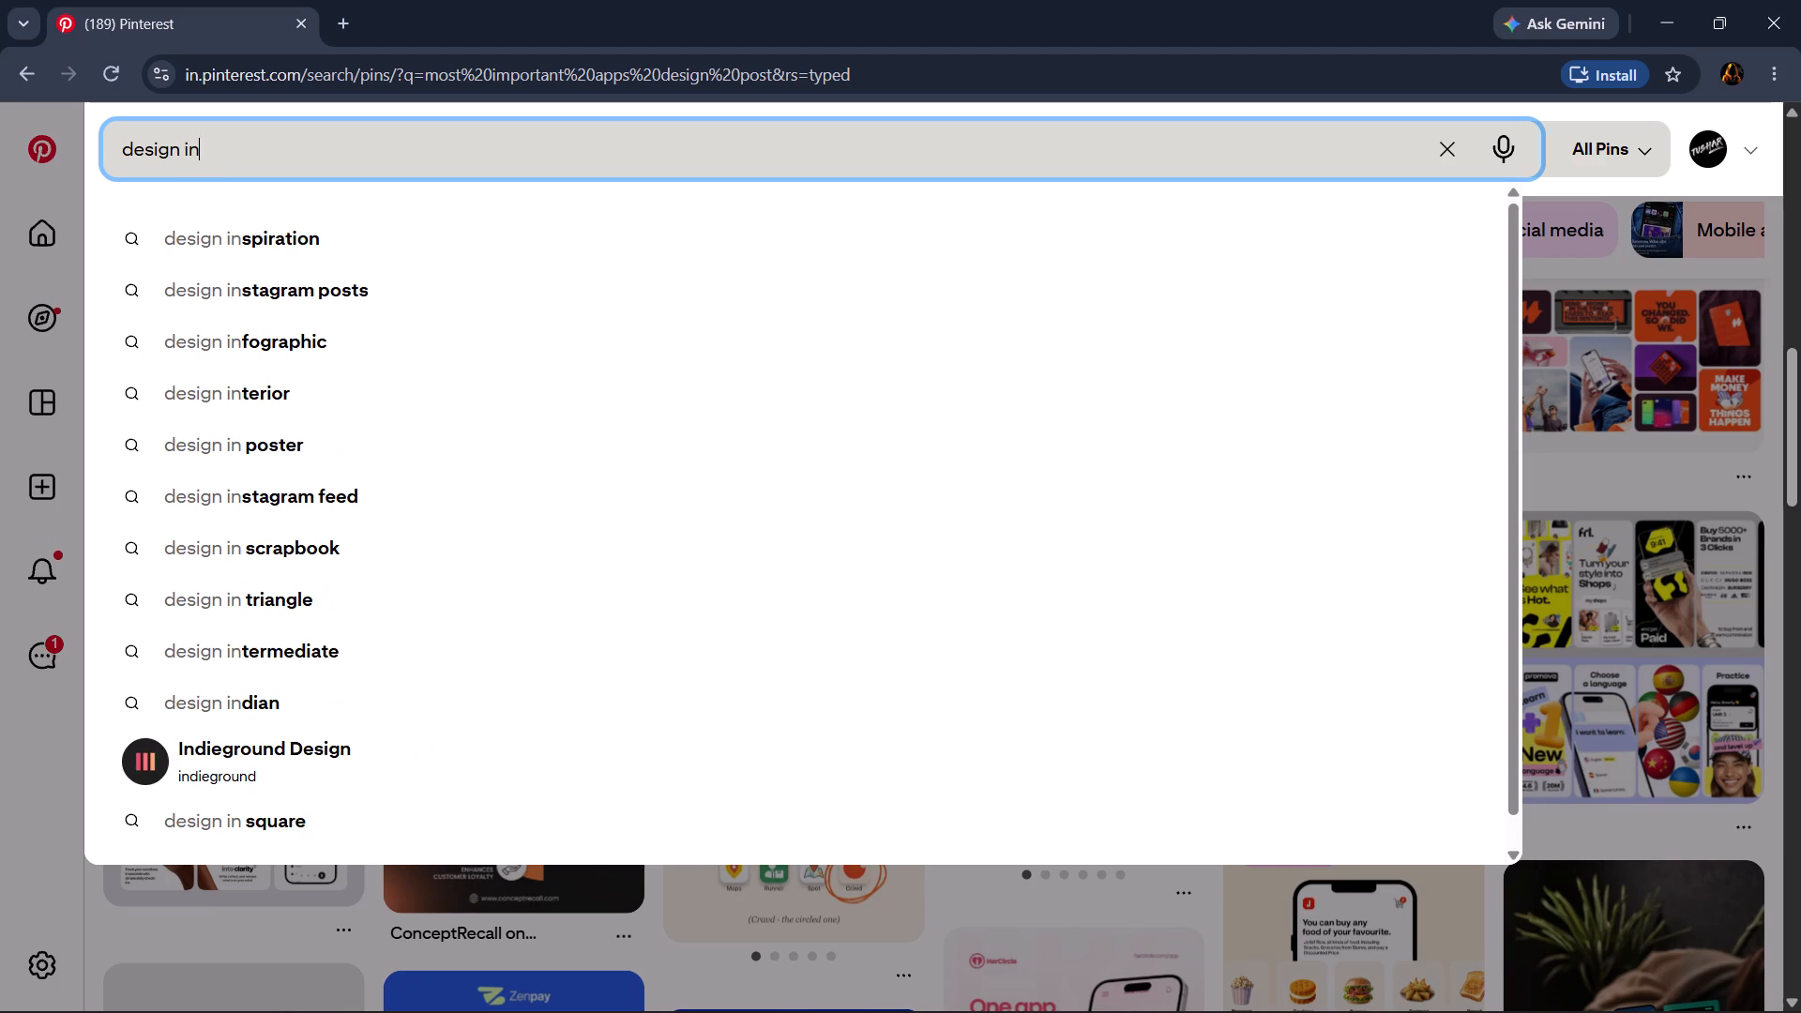
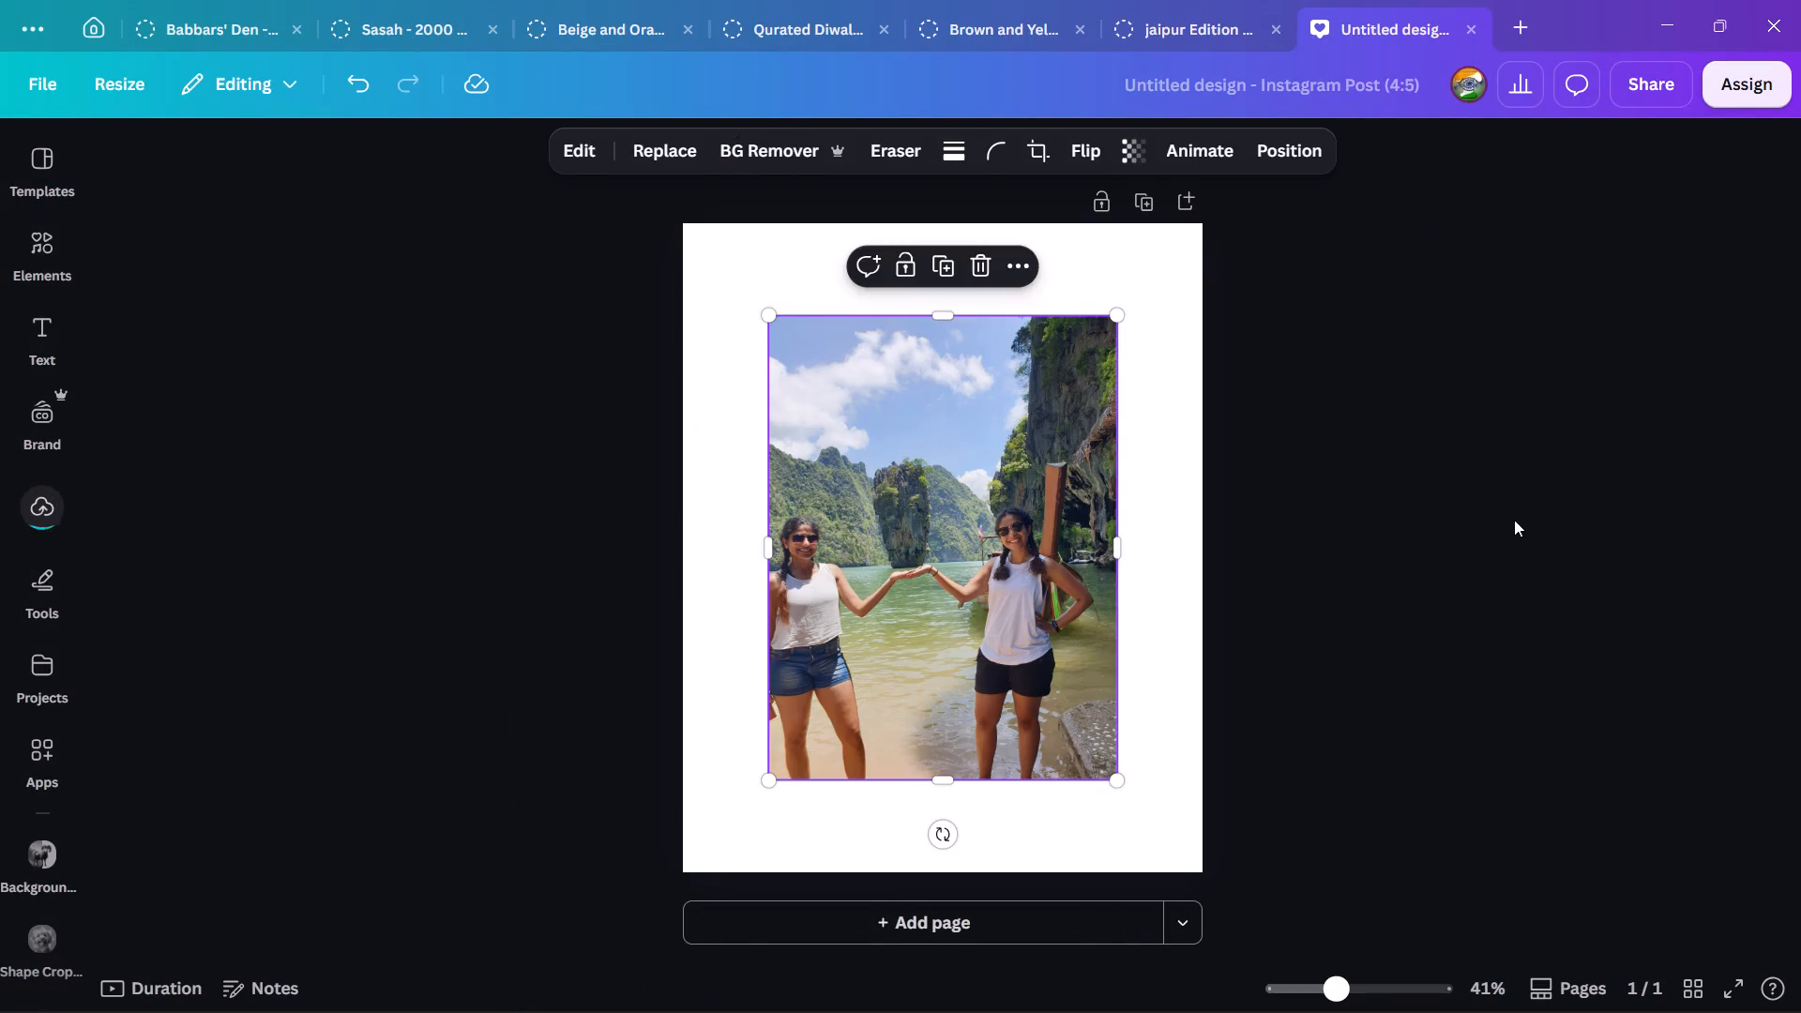
# Move the beach photo to the page's top-left corner and enlarge it to cover the whole page.
pyautogui.click(1514, 520)
pyautogui.moveTo(1065, 569); pyautogui.dragTo(984, 480)
pyautogui.moveTo(1038, 688); pyautogui.dragTo(1224, 843)
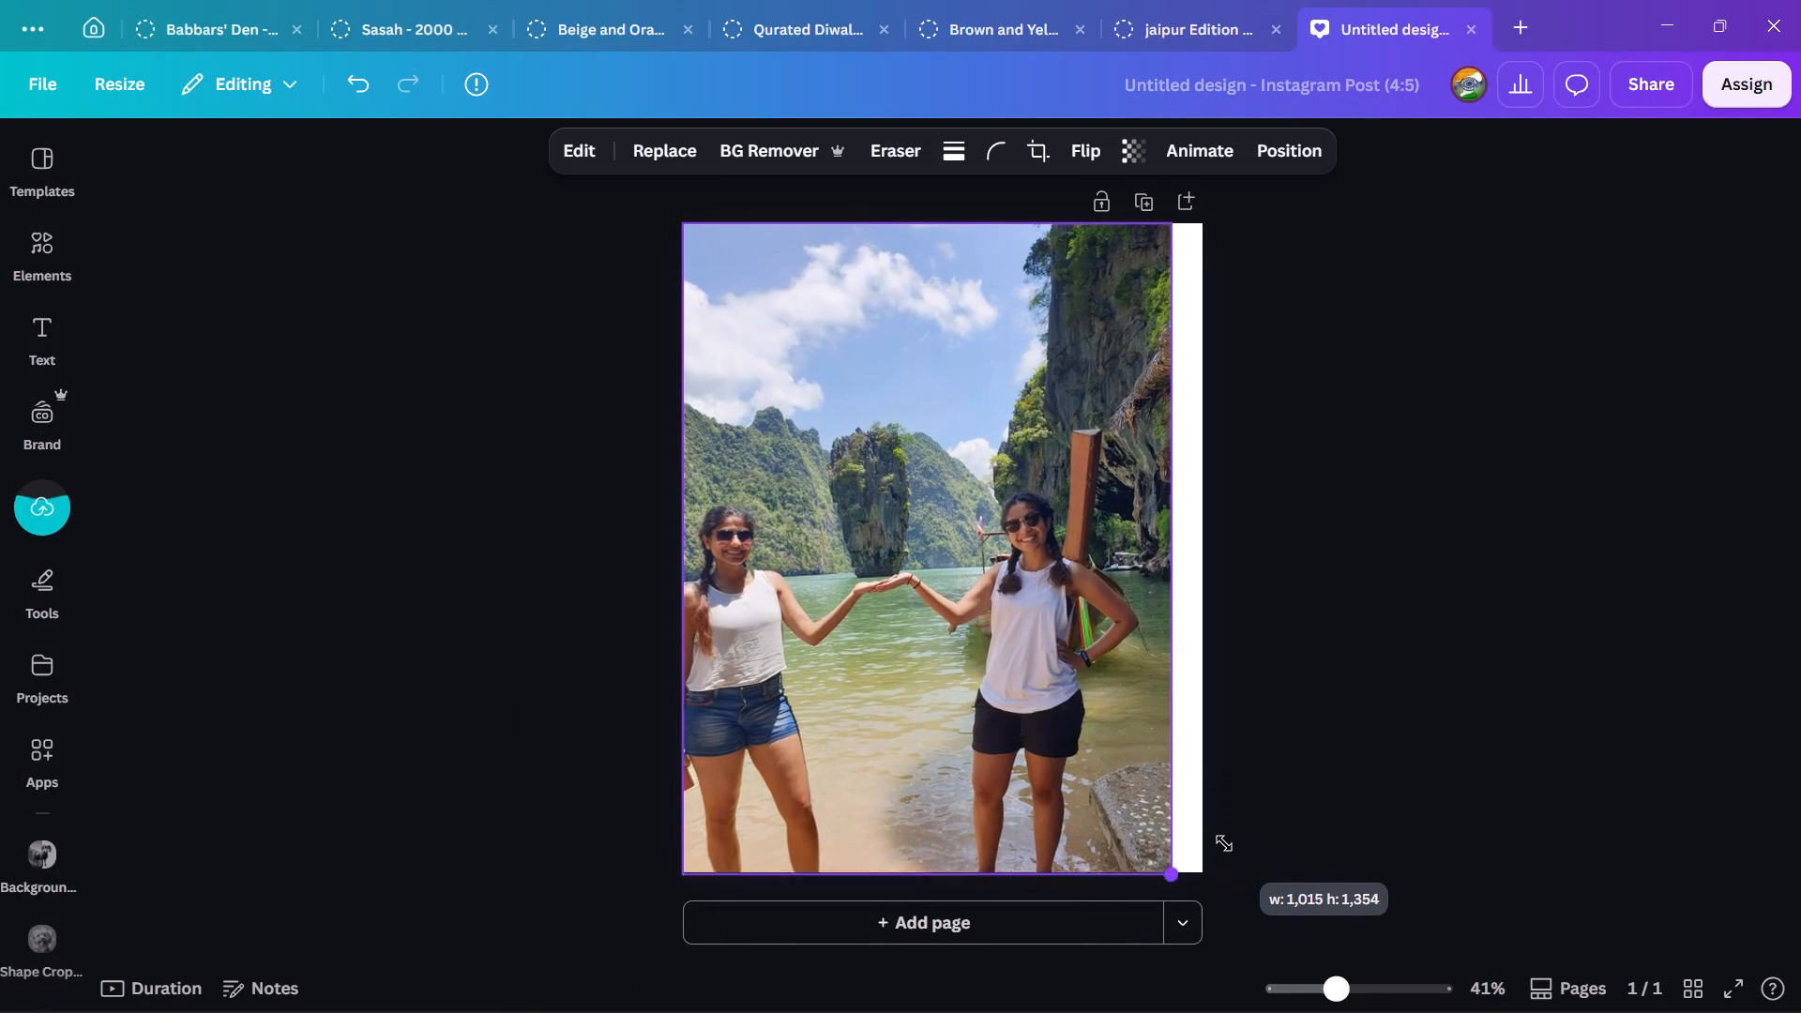
pyautogui.moveTo(1224, 843); pyautogui.dragTo(1271, 867)
pyautogui.click(1485, 703)
# Cool the photo's white balance slightly by adjusting its Temperature to -8, and open that value for editing.
pyautogui.click(1054, 649)
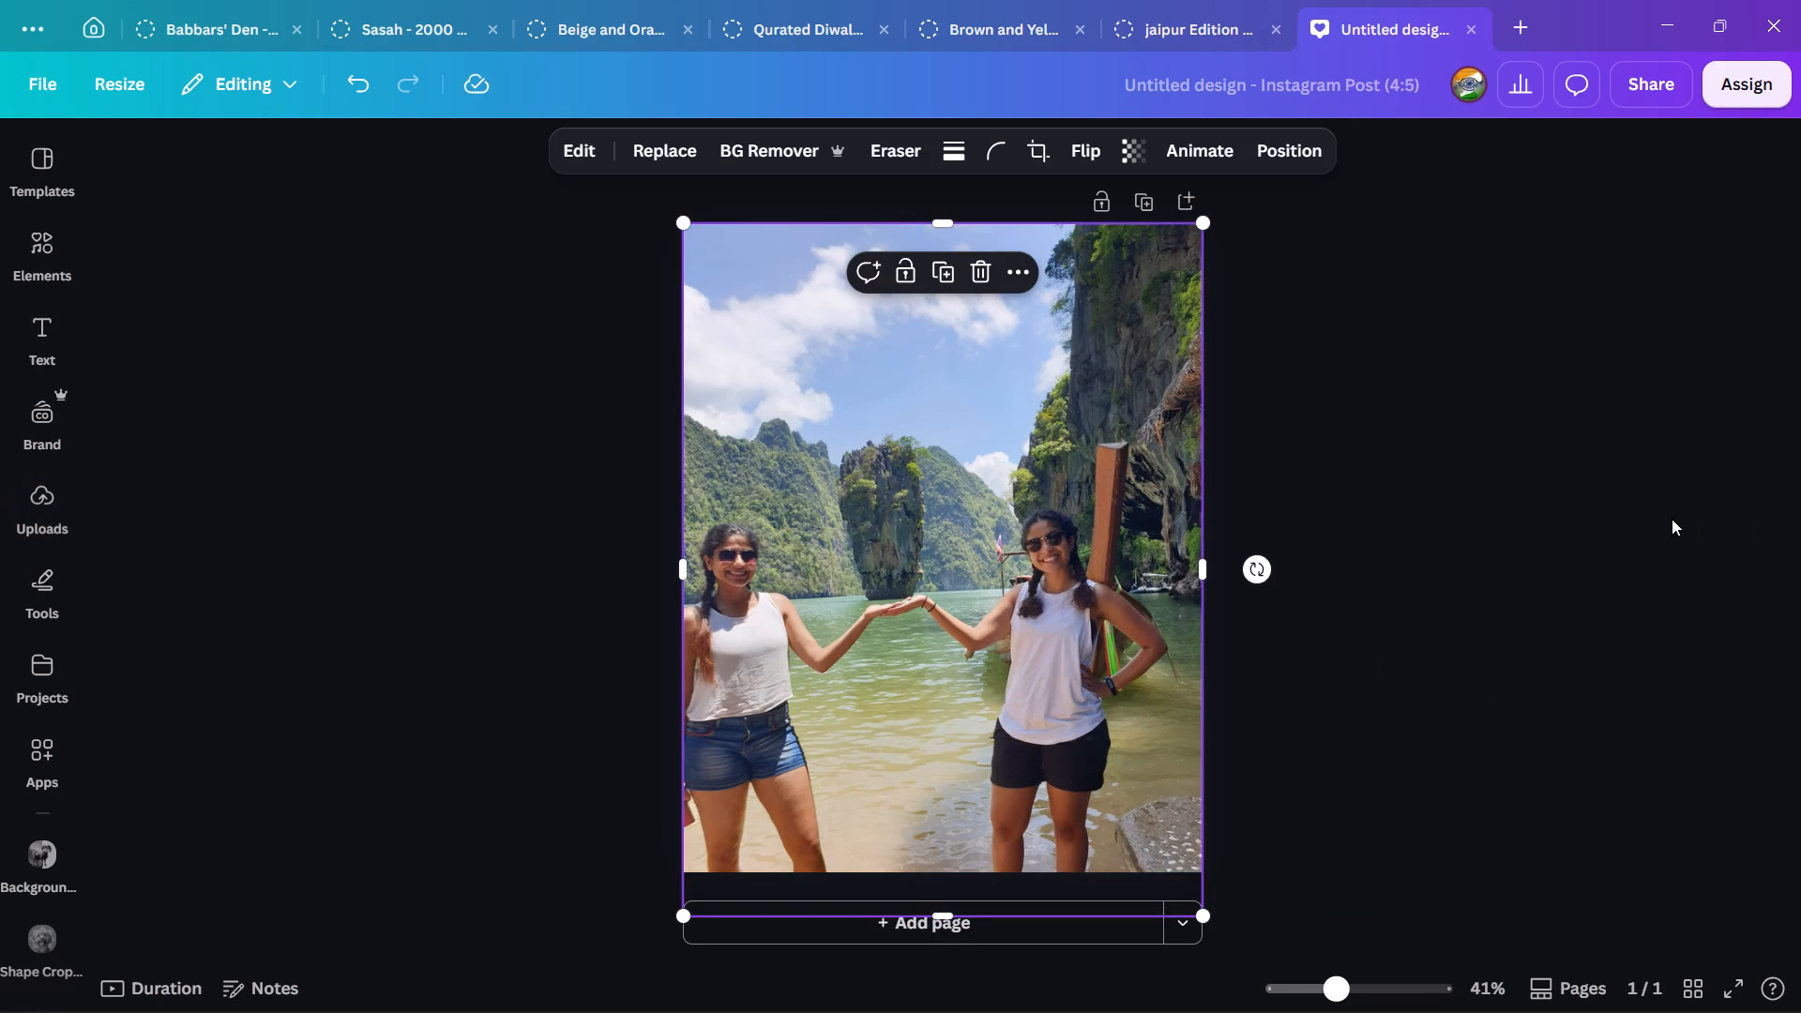
pyautogui.click(576, 145)
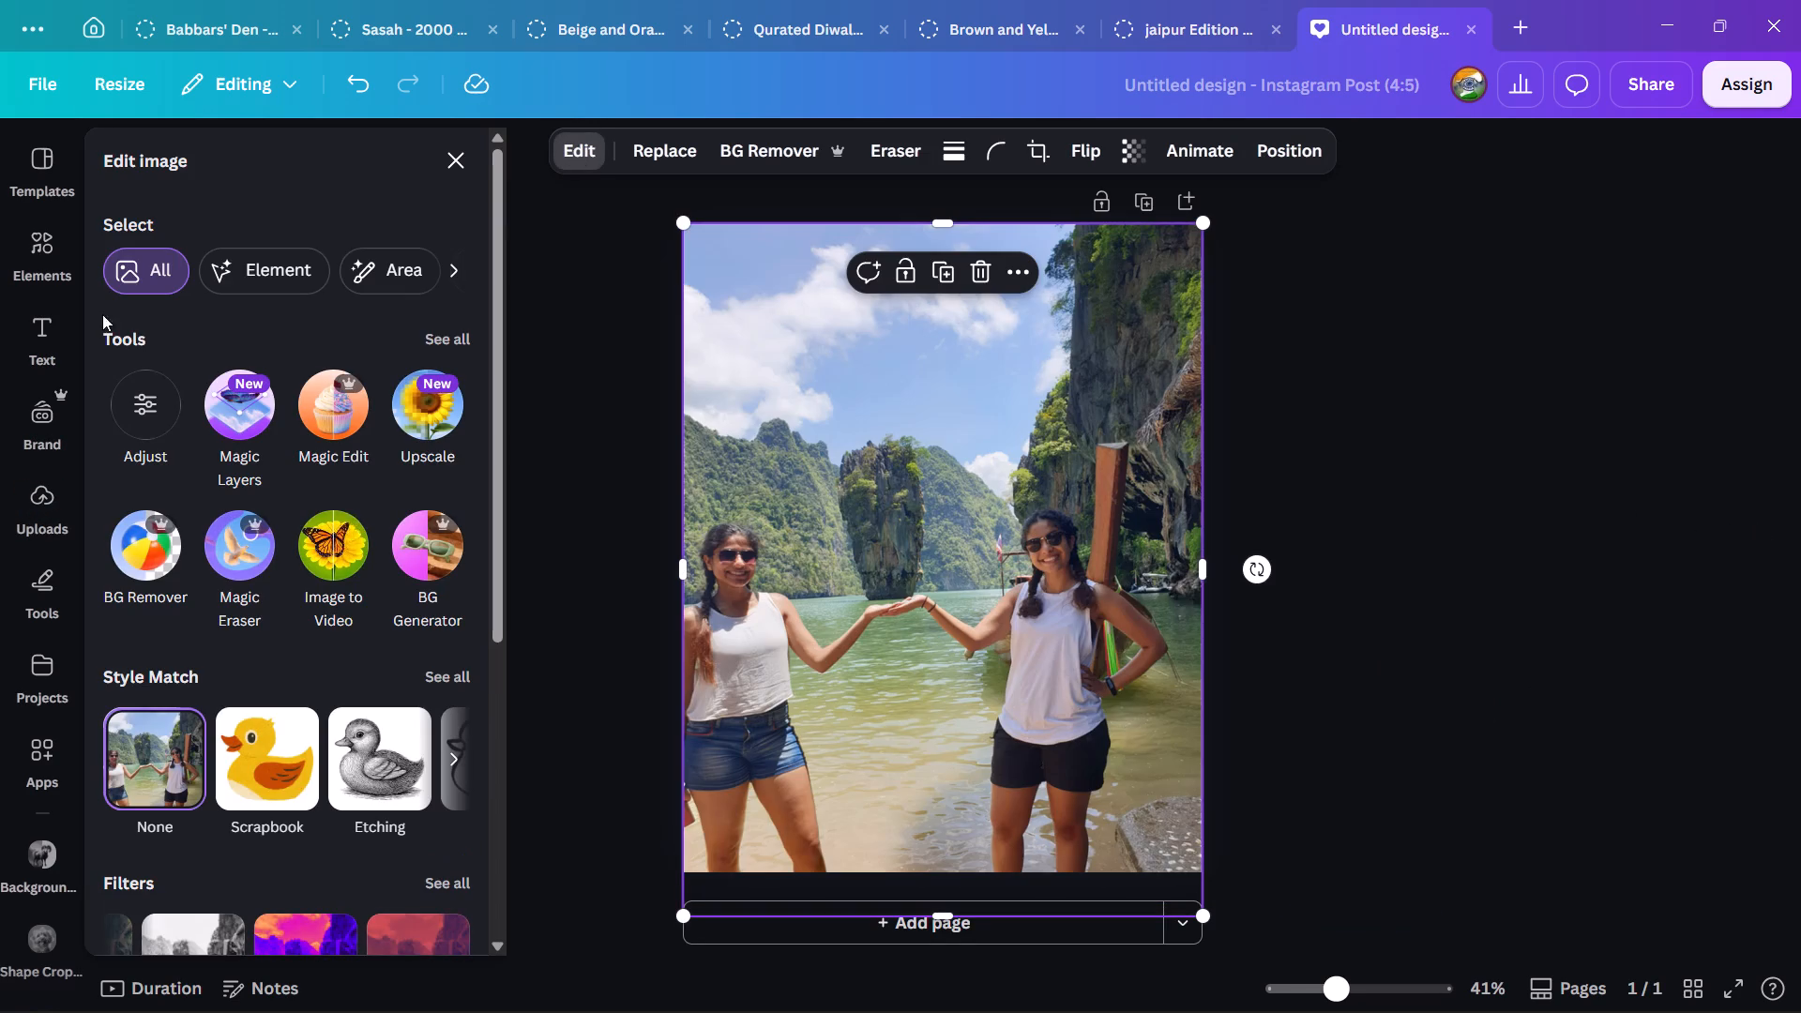
pyautogui.click(148, 409)
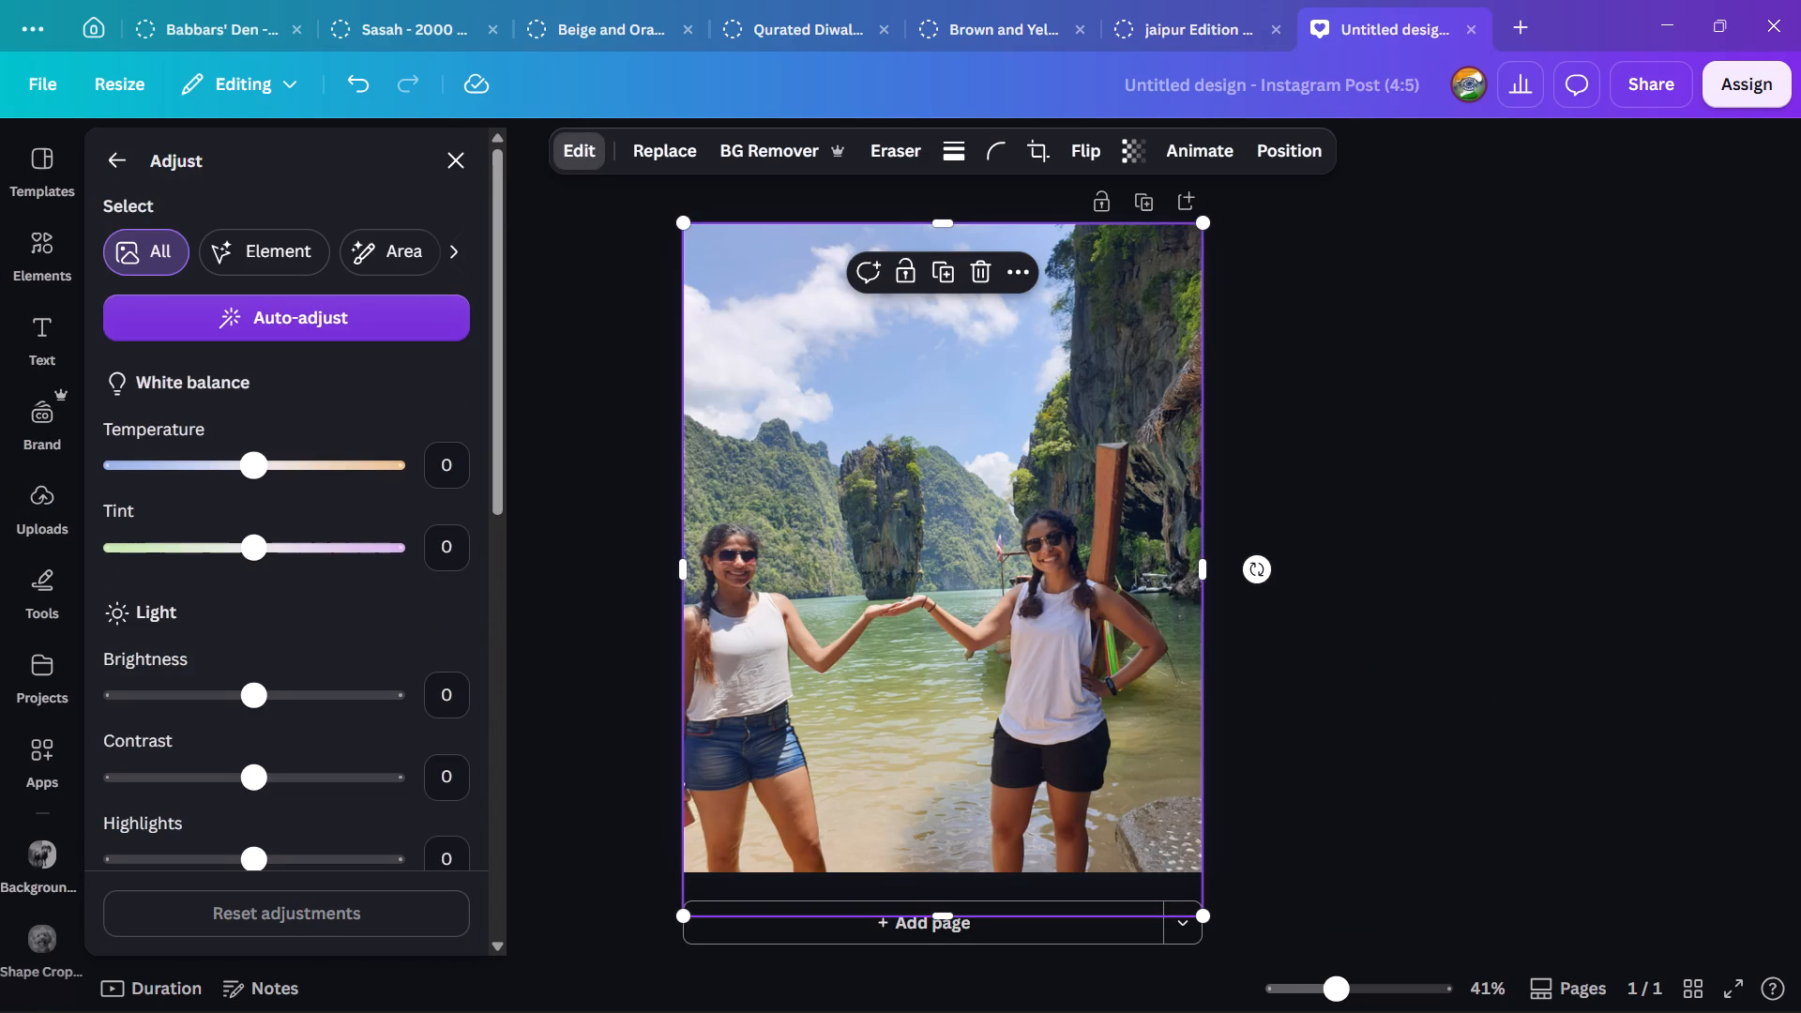
pyautogui.moveTo(253, 475); pyautogui.dragTo(148, 474)
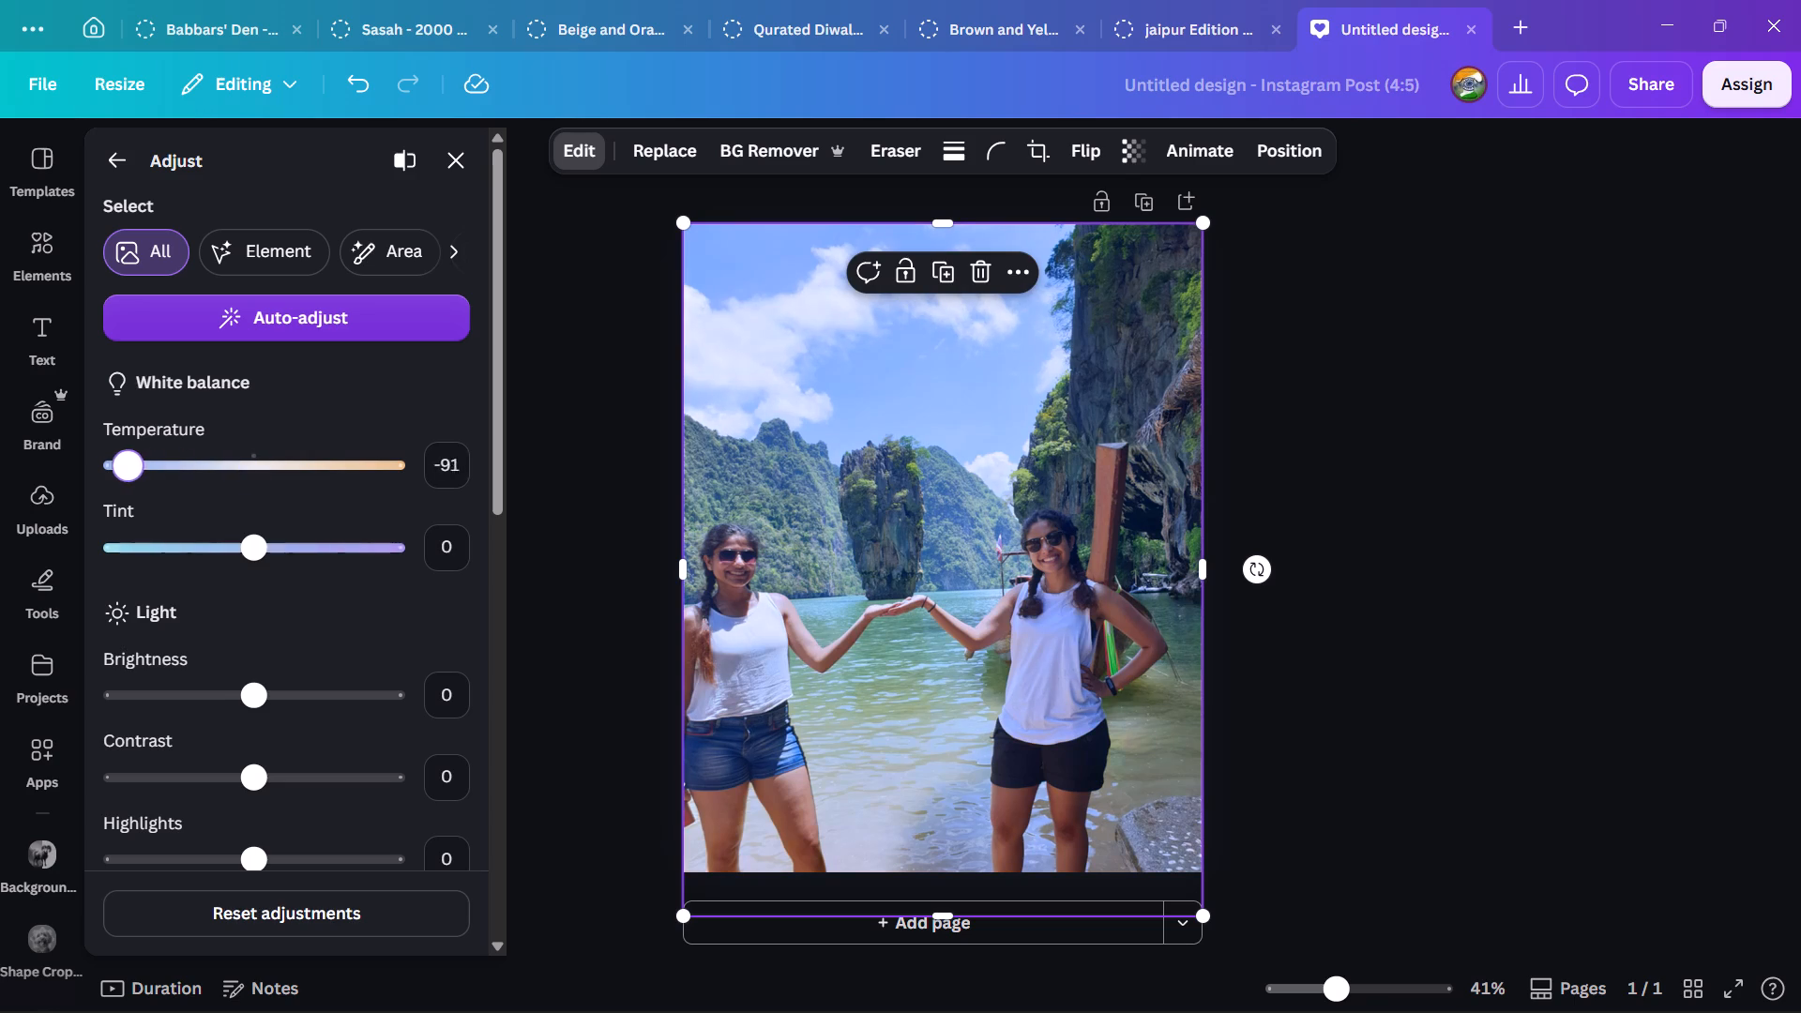
pyautogui.moveTo(148, 474); pyautogui.dragTo(277, 492)
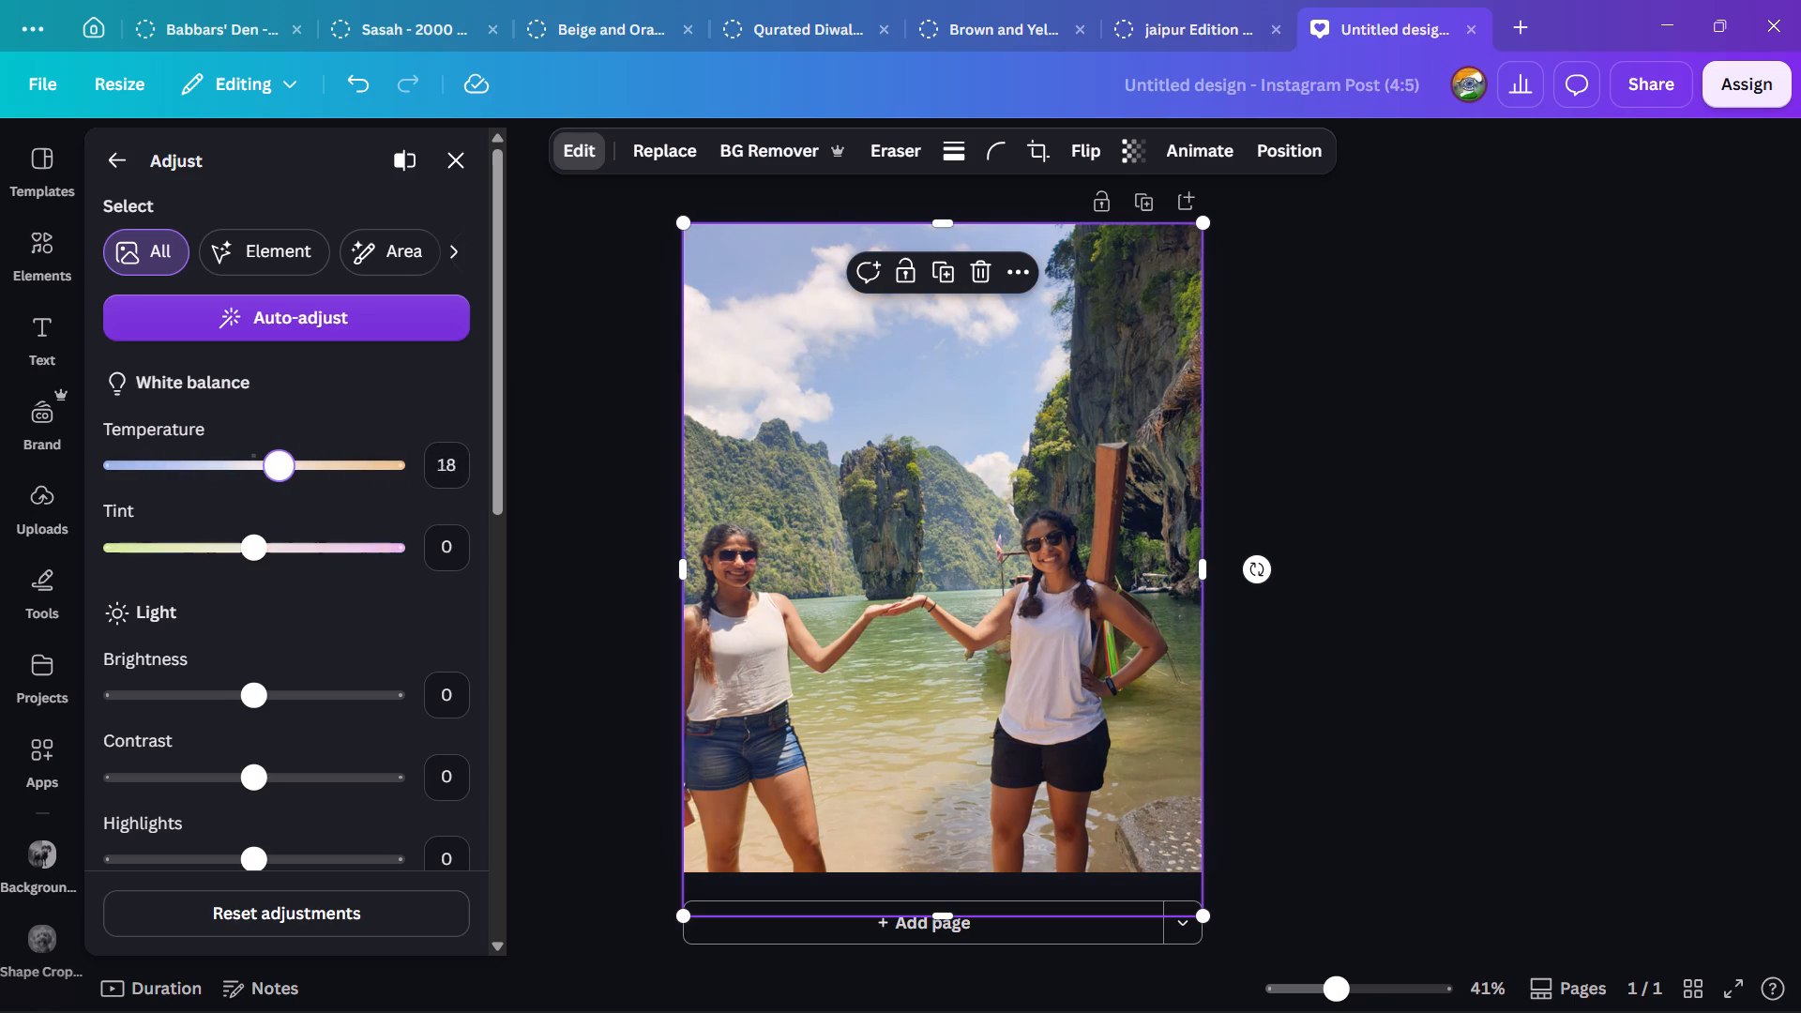
pyautogui.moveTo(277, 492); pyautogui.dragTo(237, 490)
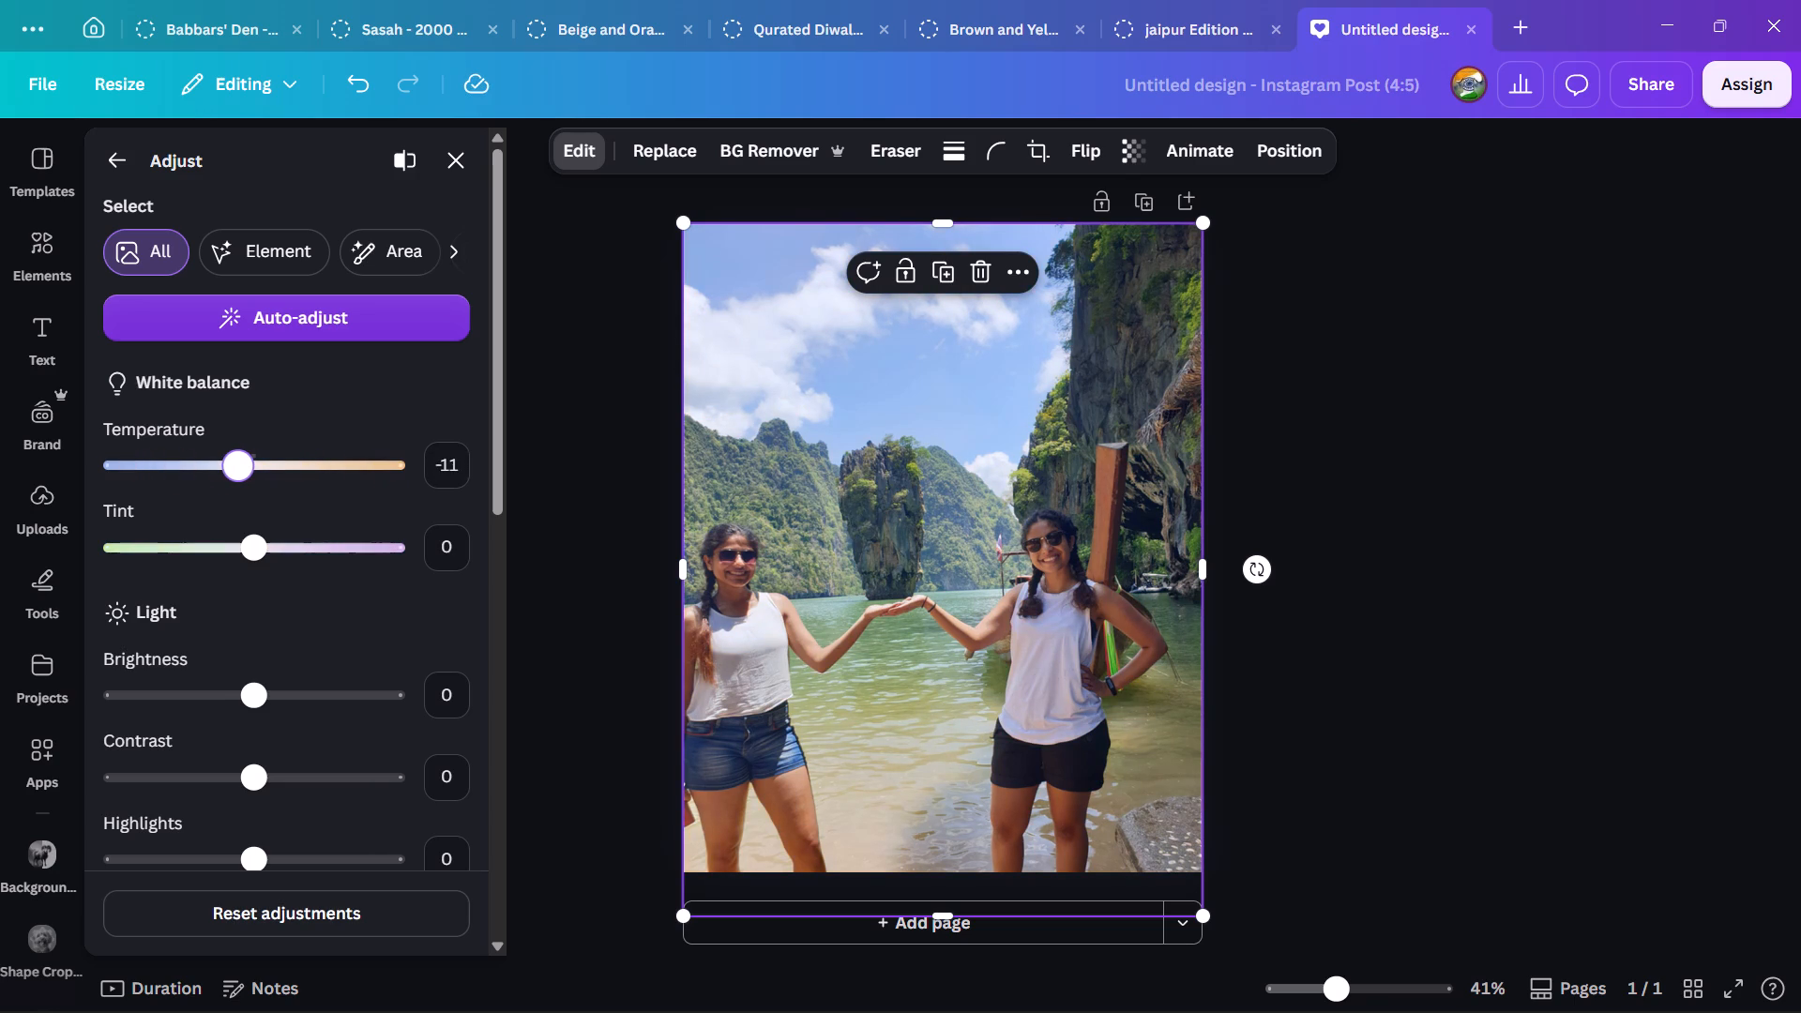
pyautogui.moveTo(237, 490); pyautogui.dragTo(242, 490)
pyautogui.click(441, 461)
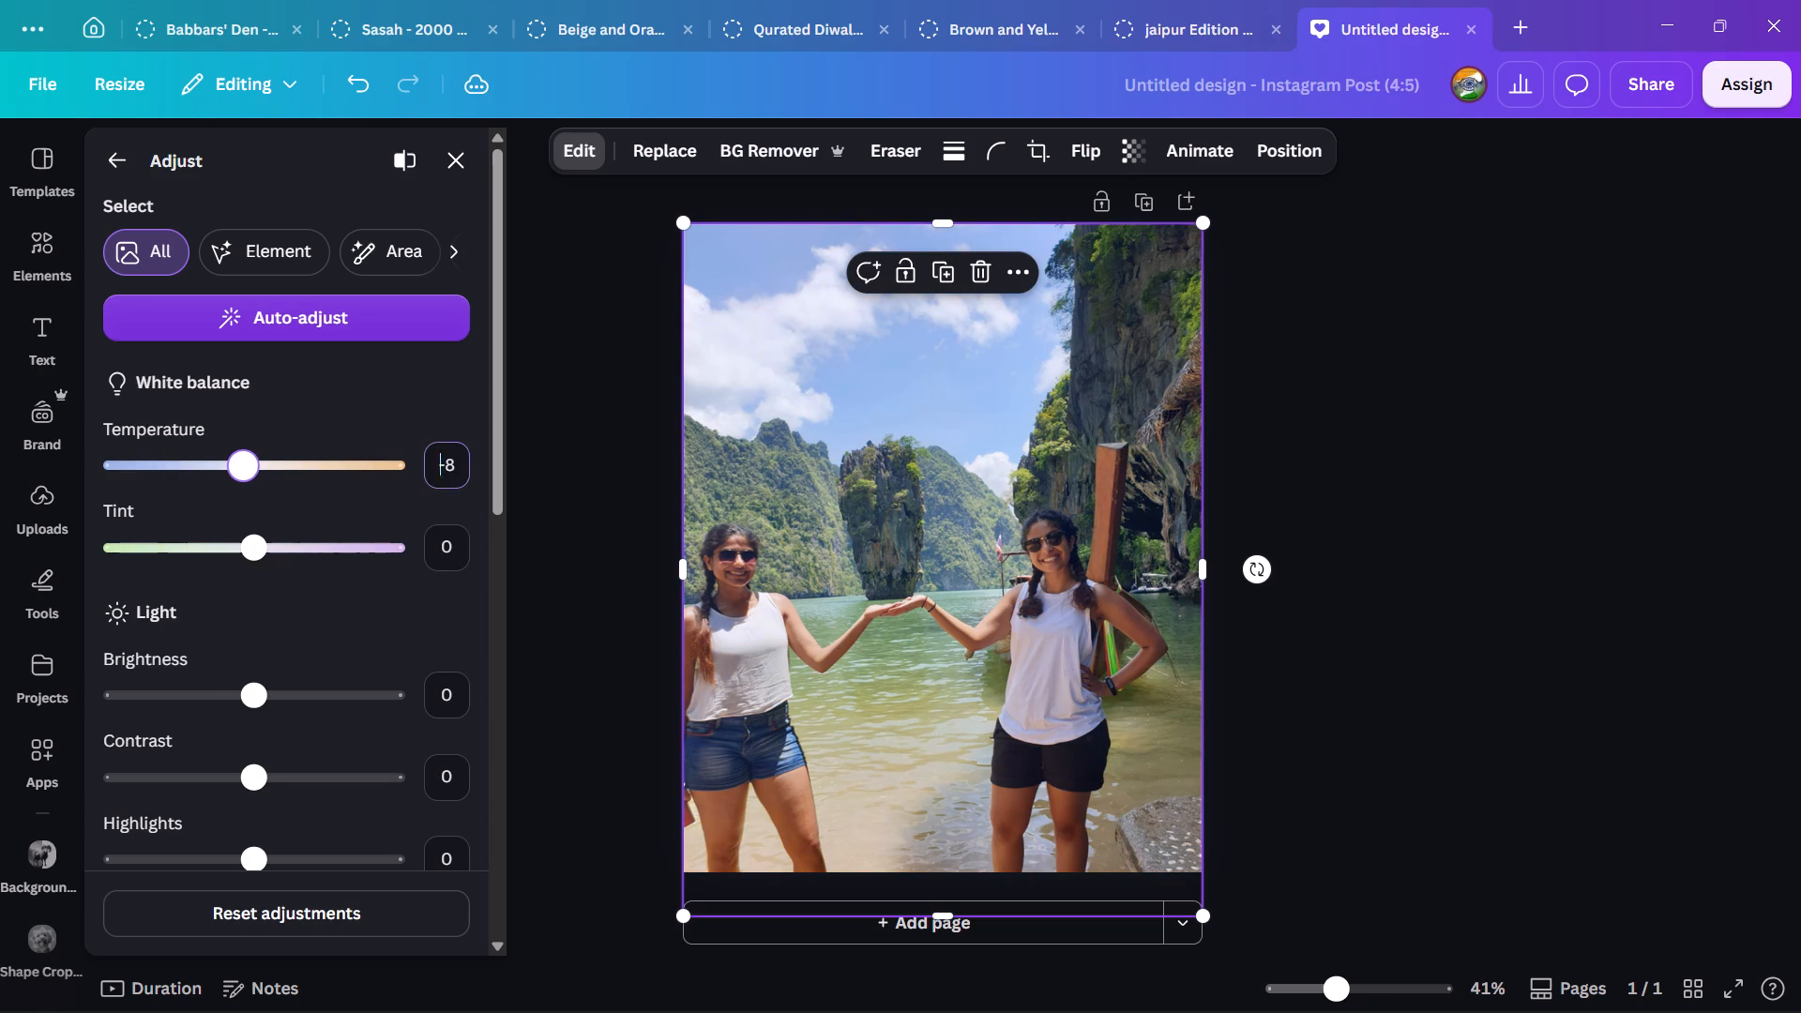
# Set the Thailand beach photo's temperature to -5 and its brightness to 10.
pyautogui.write('-5')
pyautogui.press('Return')
pyautogui.moveTo(253, 695); pyautogui.dragTo(279, 698)
pyautogui.click(446, 698)
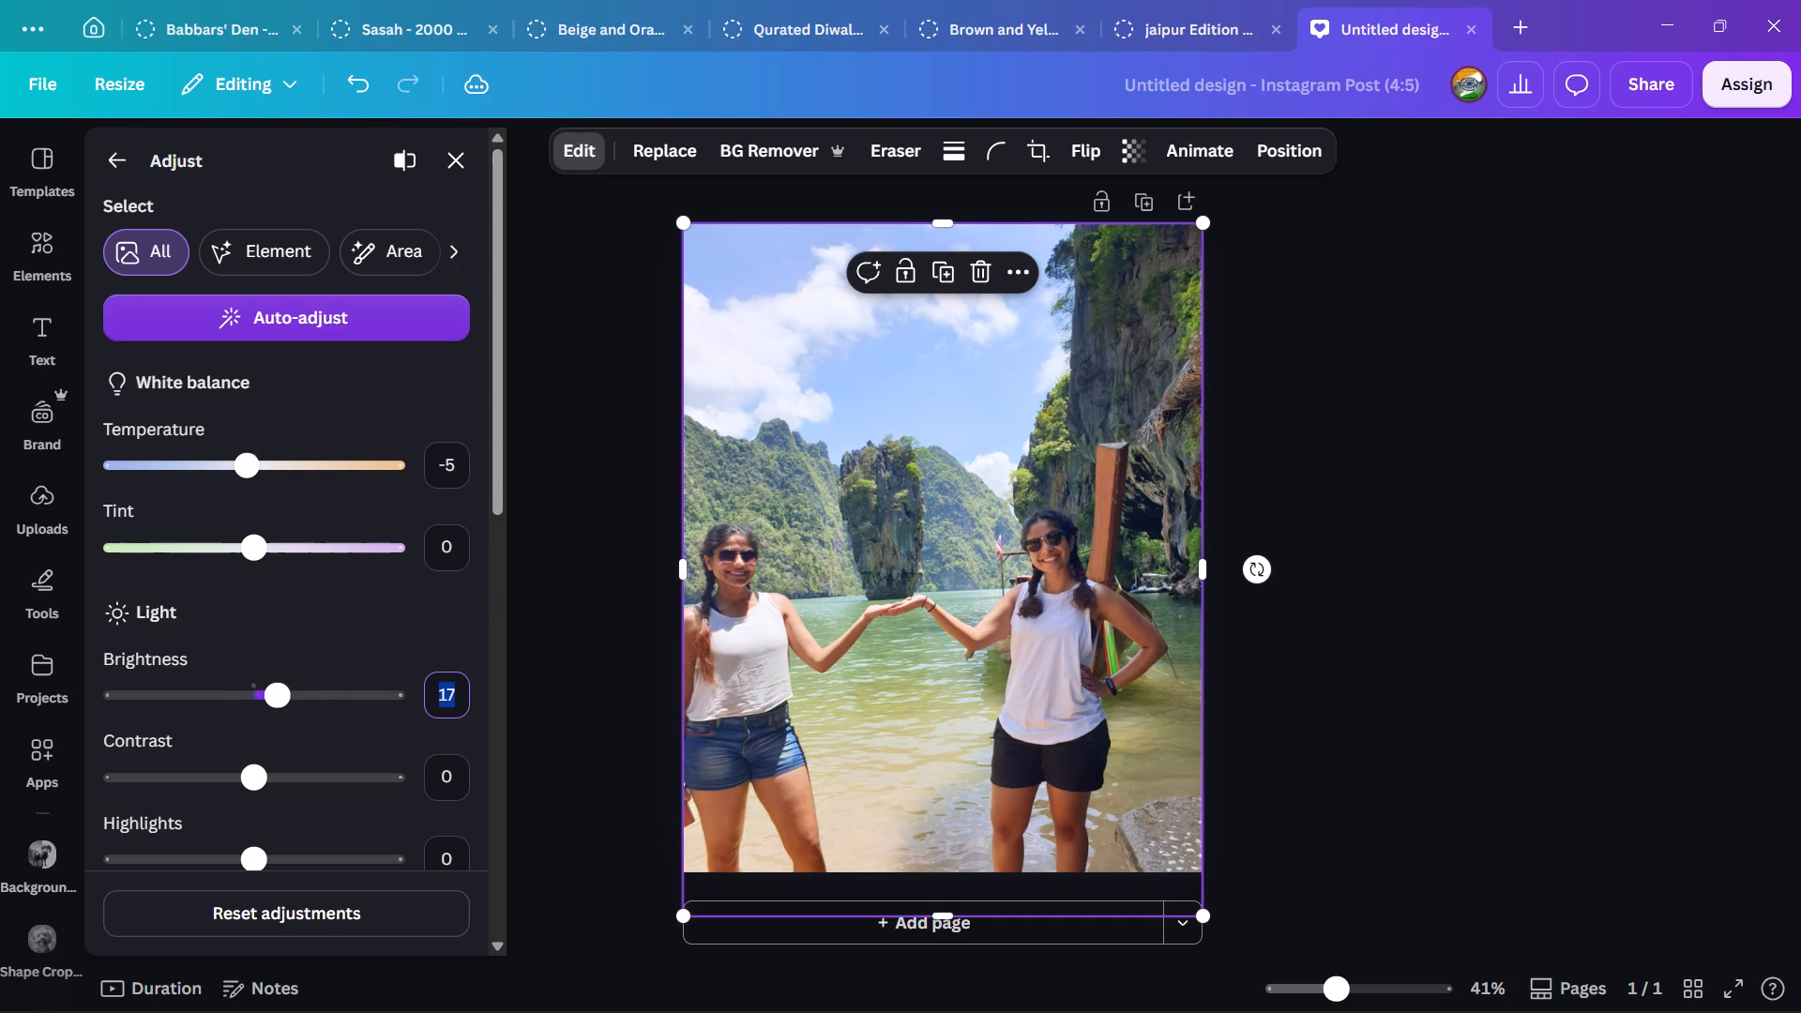
pyautogui.write('12')
pyautogui.press('BackSpace')
pyautogui.press('0')
pyautogui.press('Return')
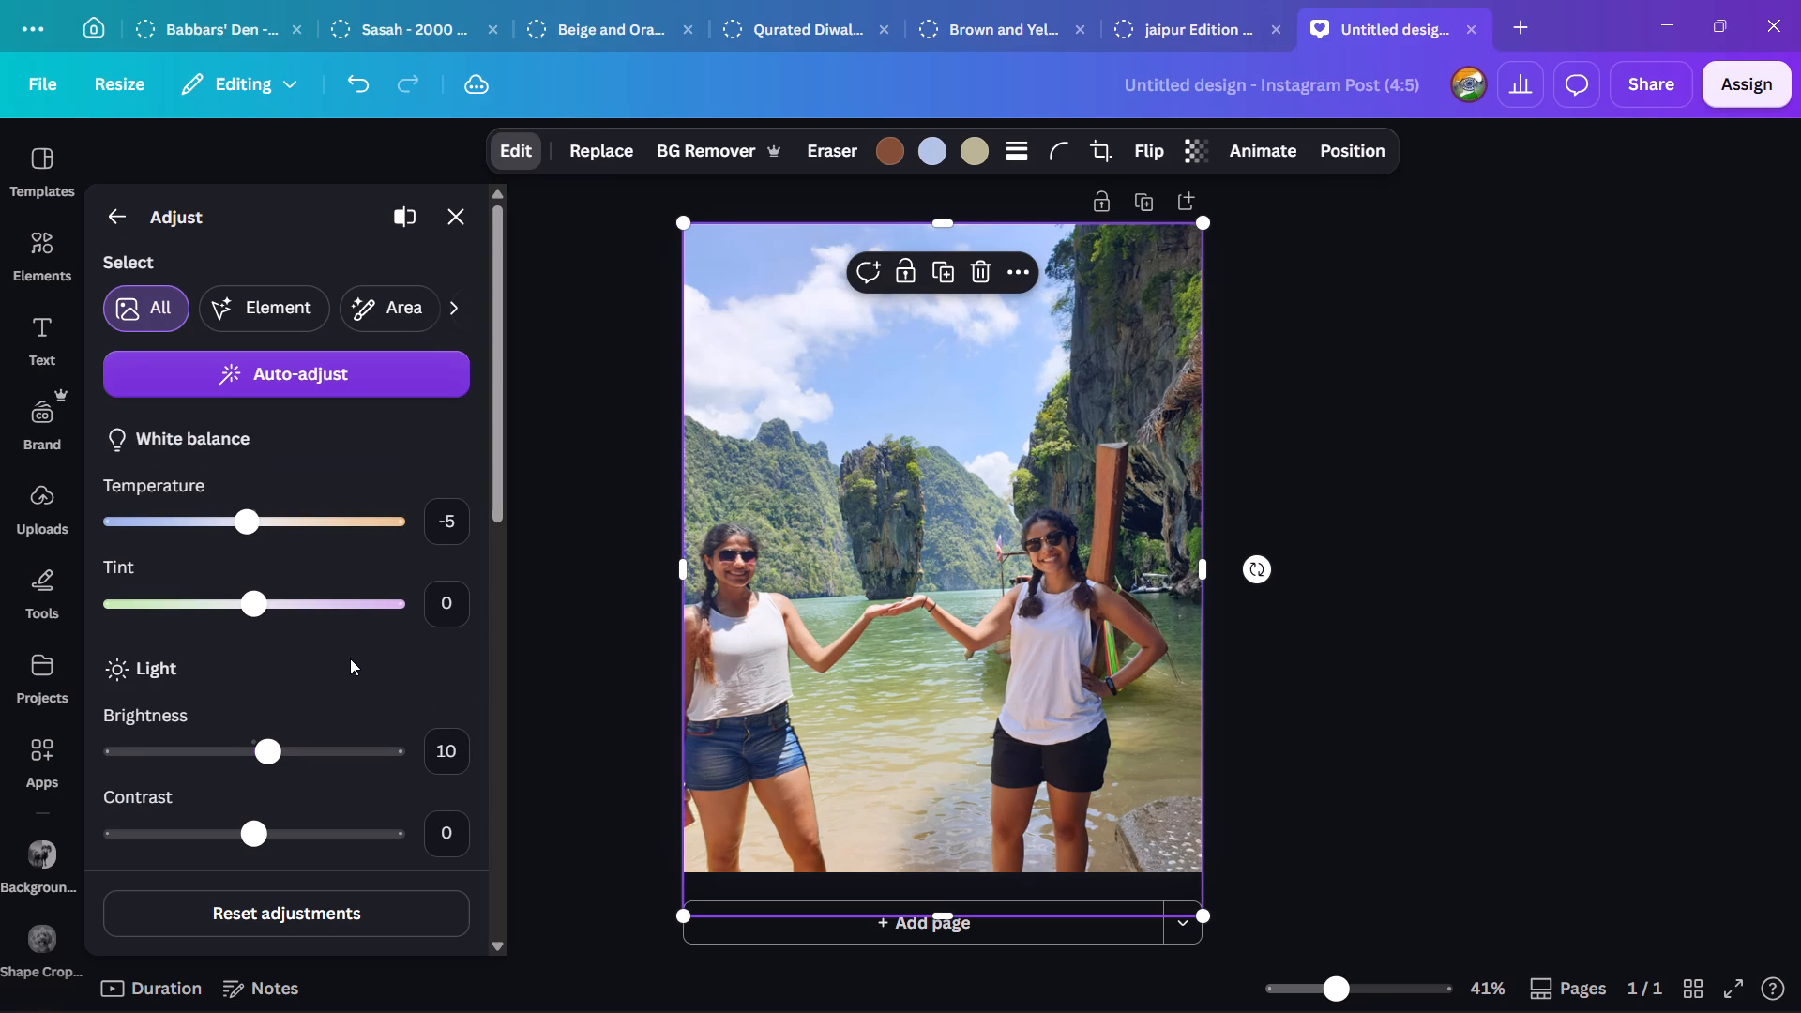
# Try a tint of -10 on the photo, settle on -5, and close the adjustments.
pyautogui.click(443, 608)
pyautogui.press('-')
pyautogui.write('10')
pyautogui.press('Return')
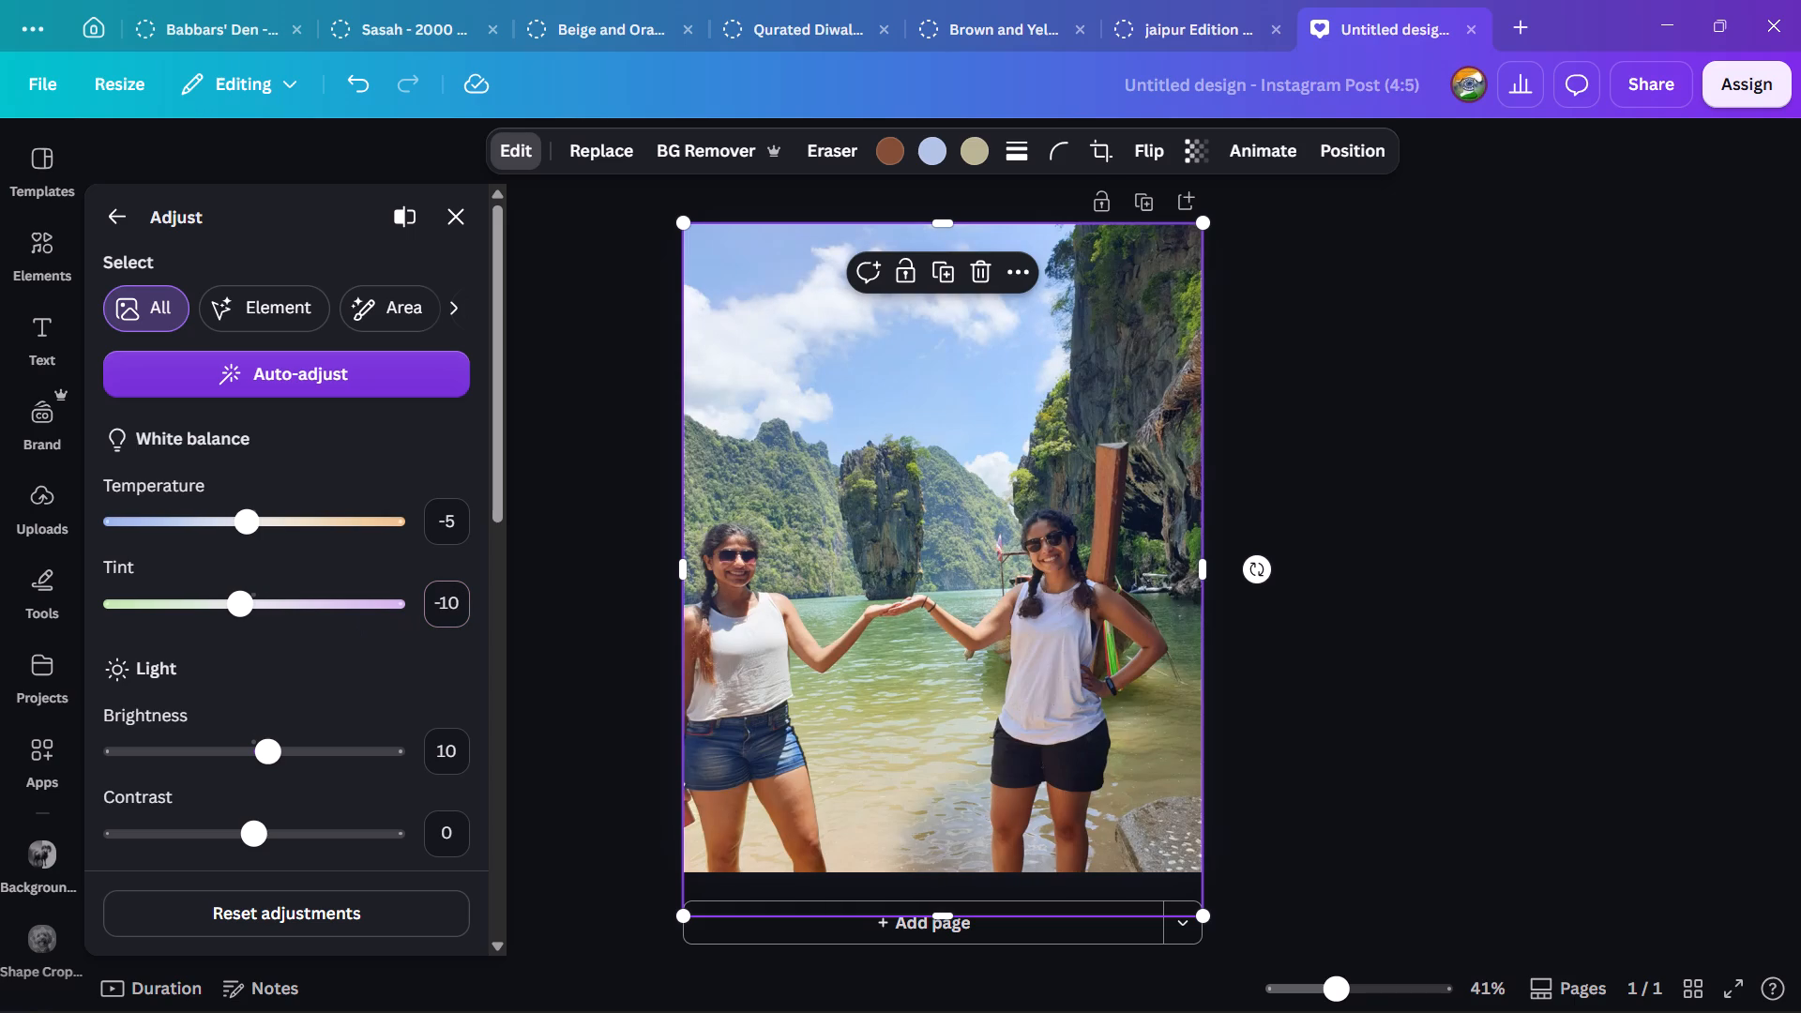
pyautogui.scroll(-1, 501, 681)
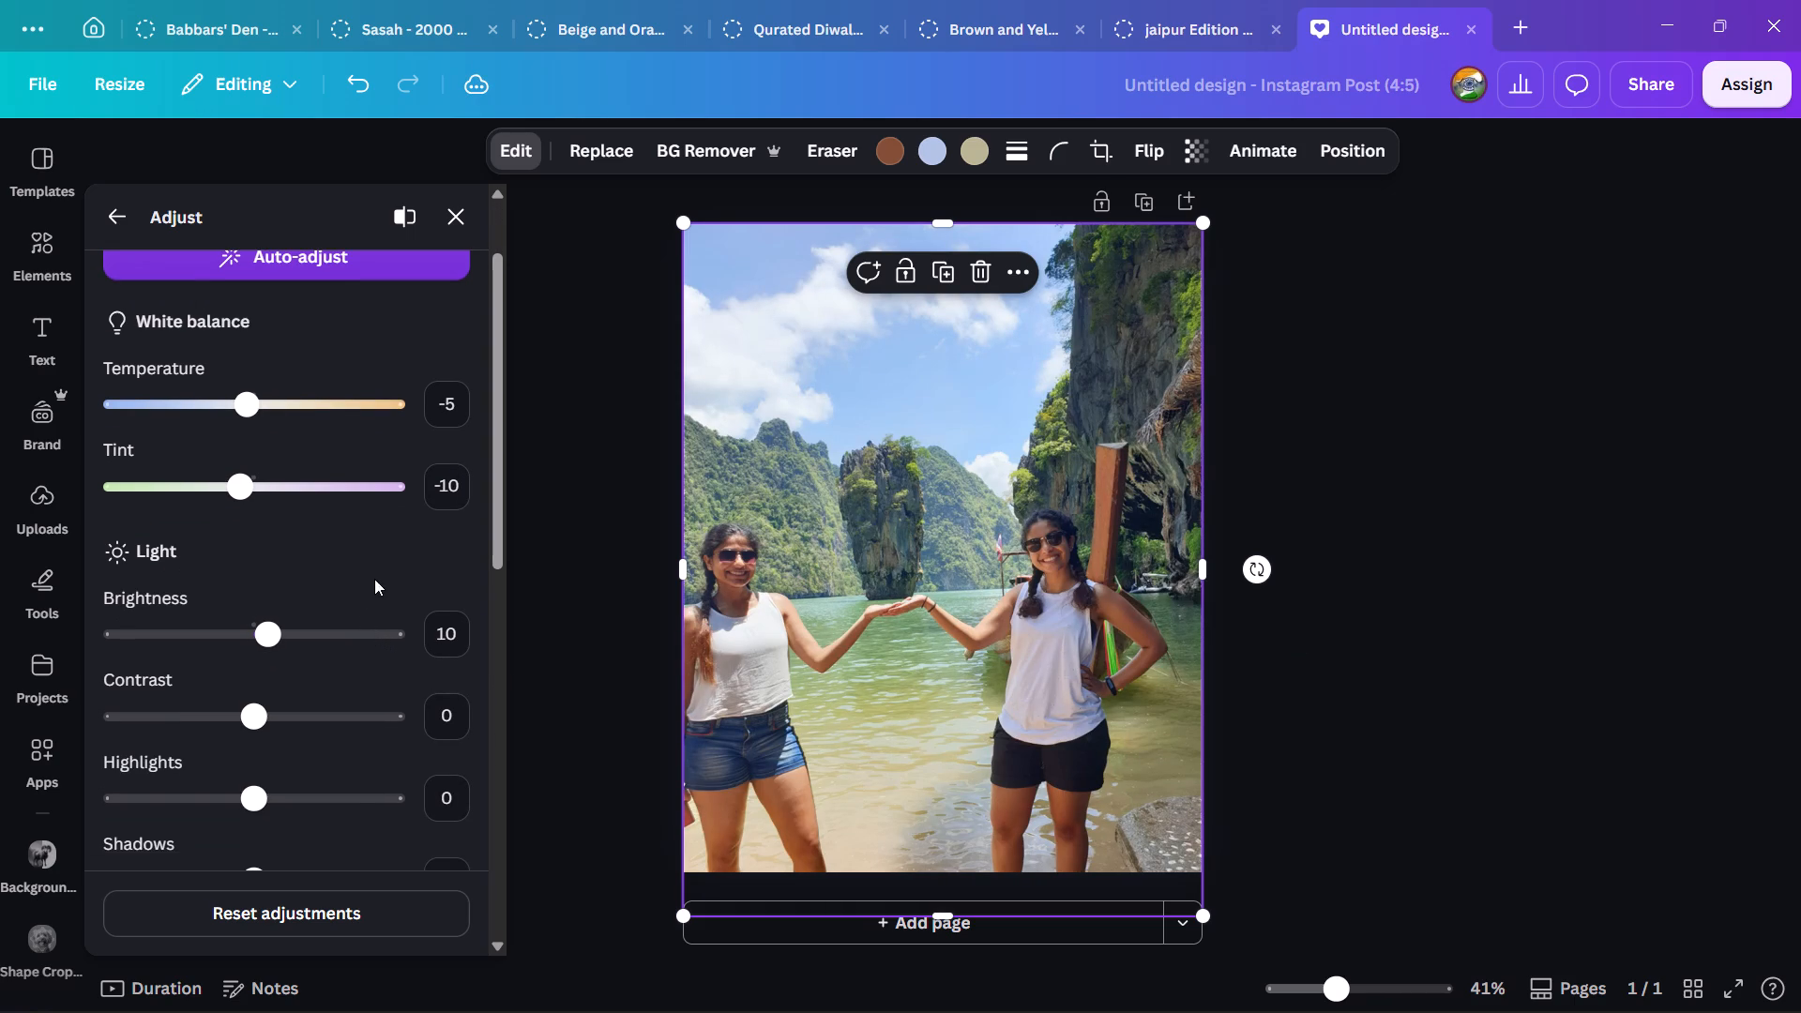
pyautogui.click(459, 483)
pyautogui.write('-5')
pyautogui.press('Return')
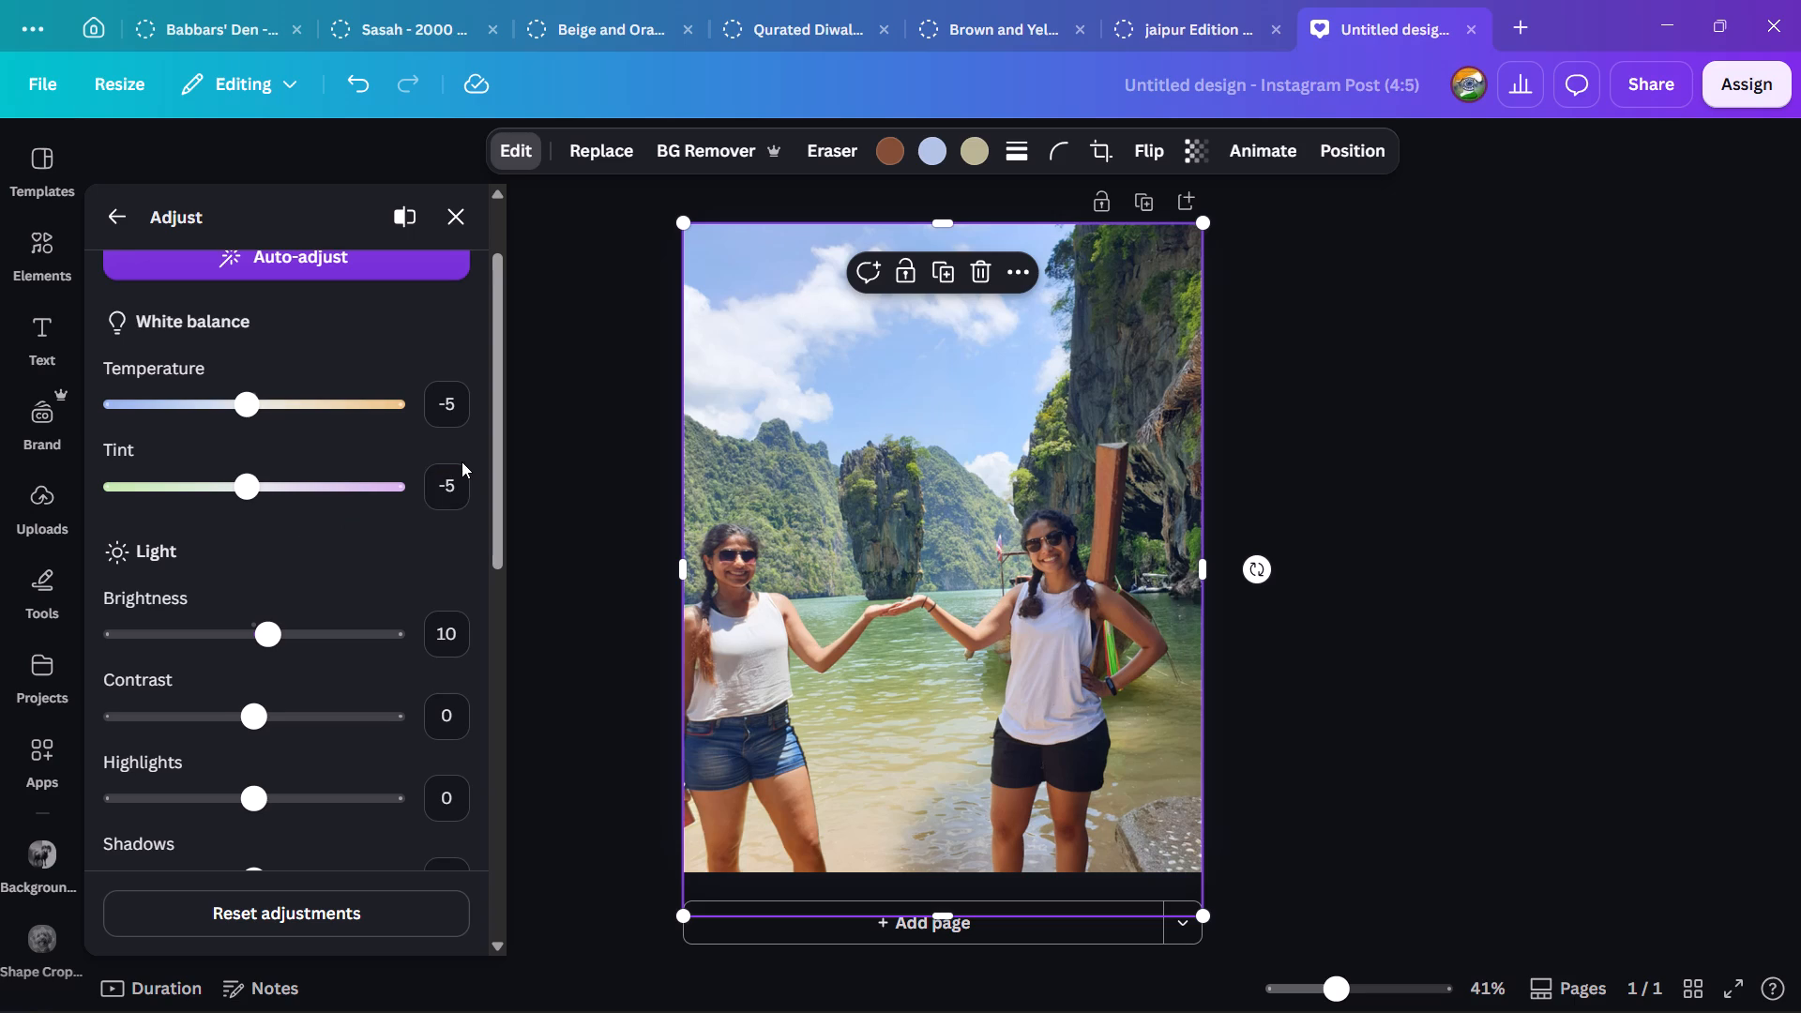
pyautogui.click(1375, 660)
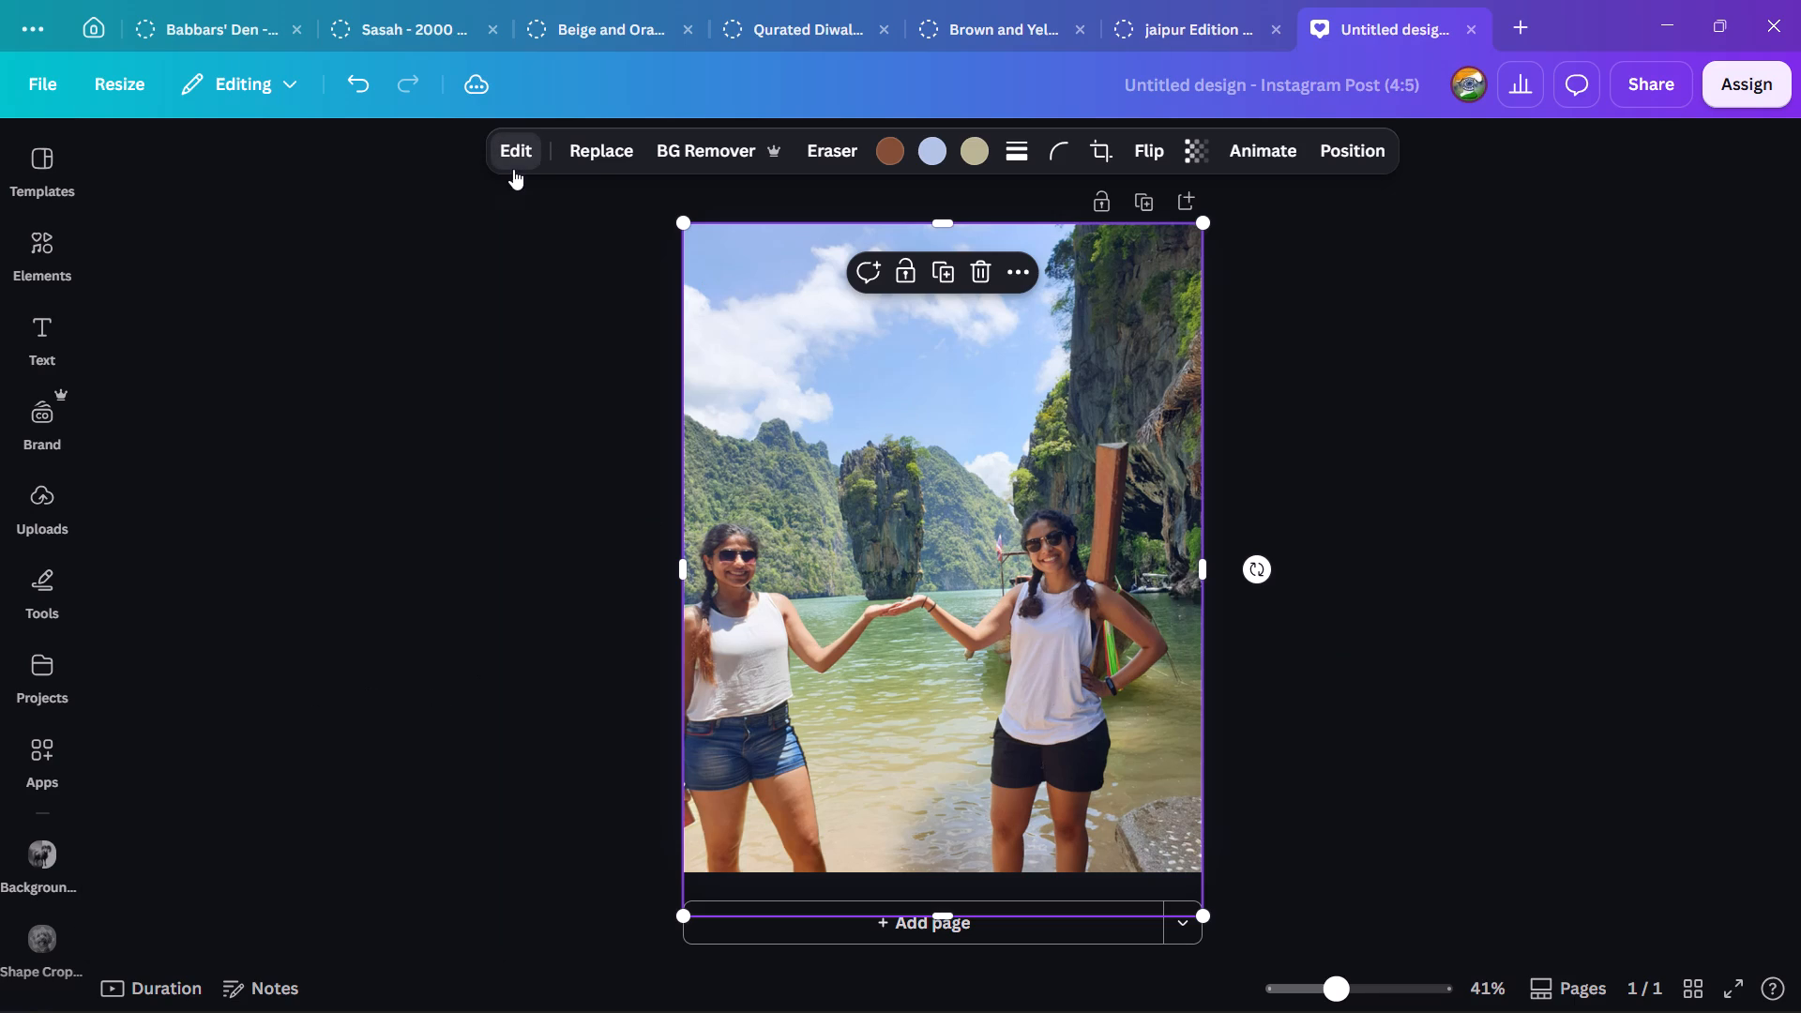
# Reopen the photo's adjustments and set the contrast to 7.
pyautogui.click(513, 169)
pyautogui.click(146, 463)
pyautogui.scroll(-2, 331, 609)
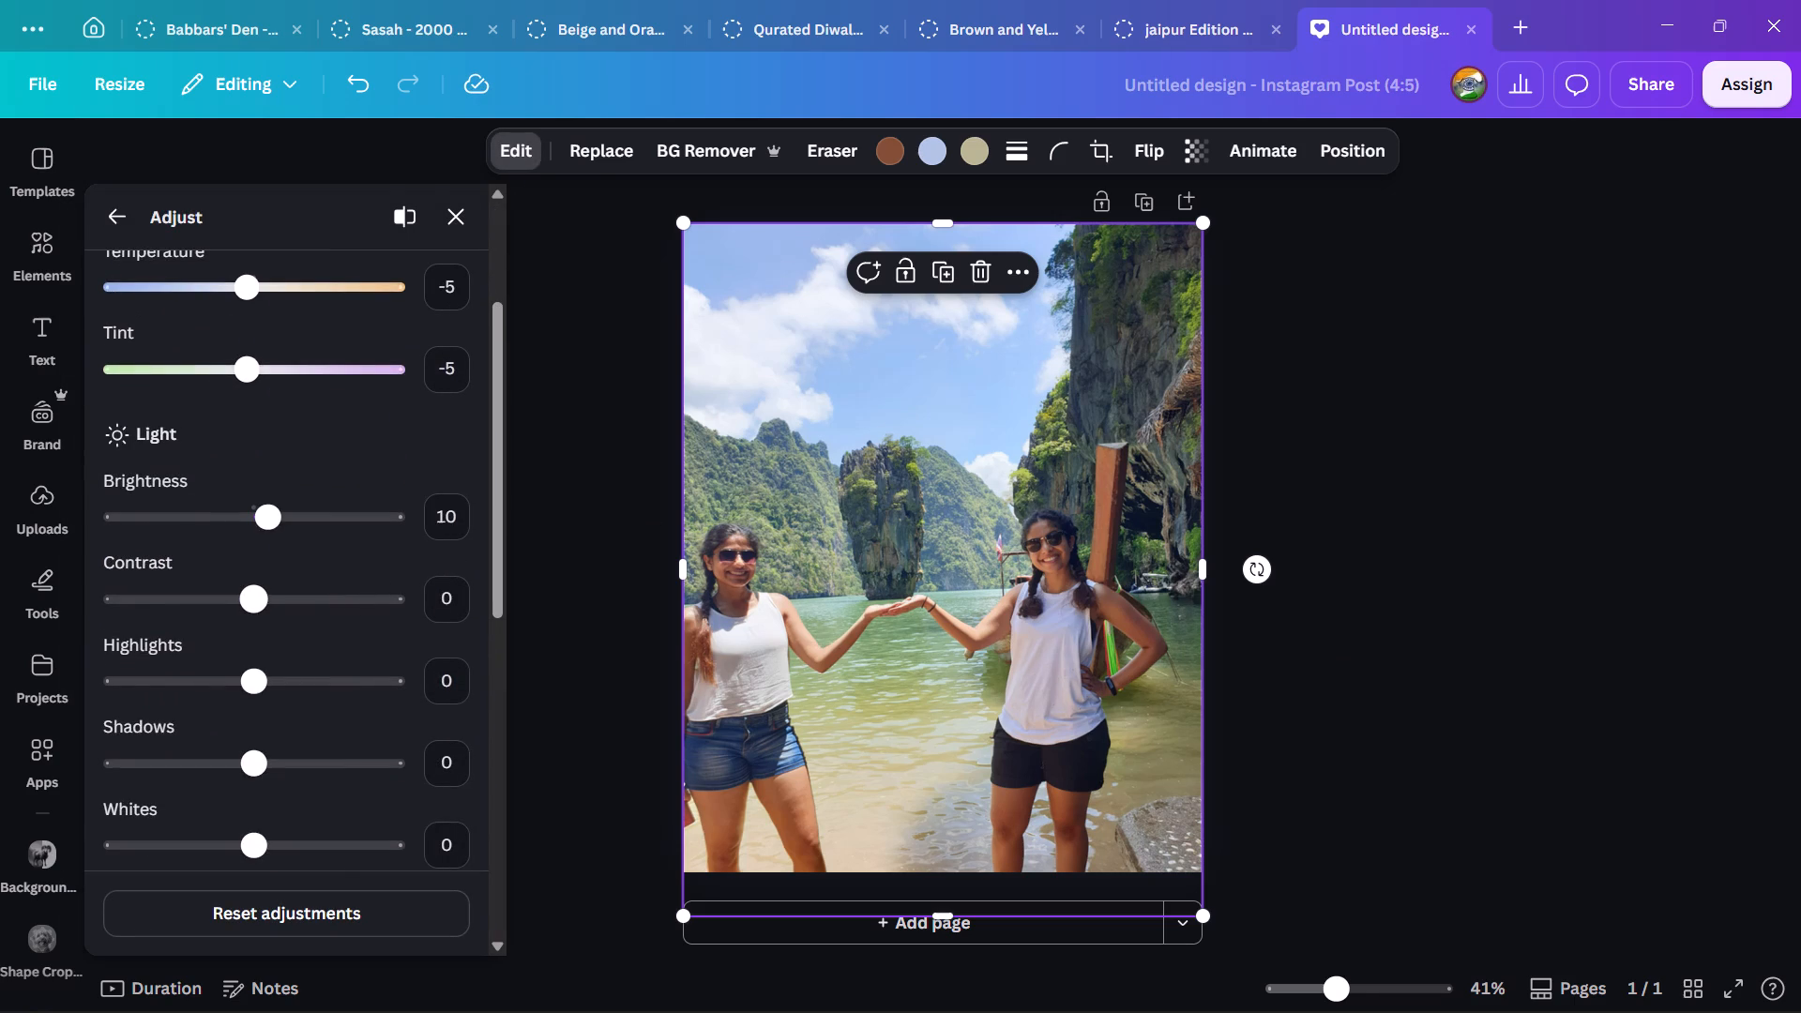
pyautogui.click(461, 599)
pyautogui.press('7')
pyautogui.press('Return')
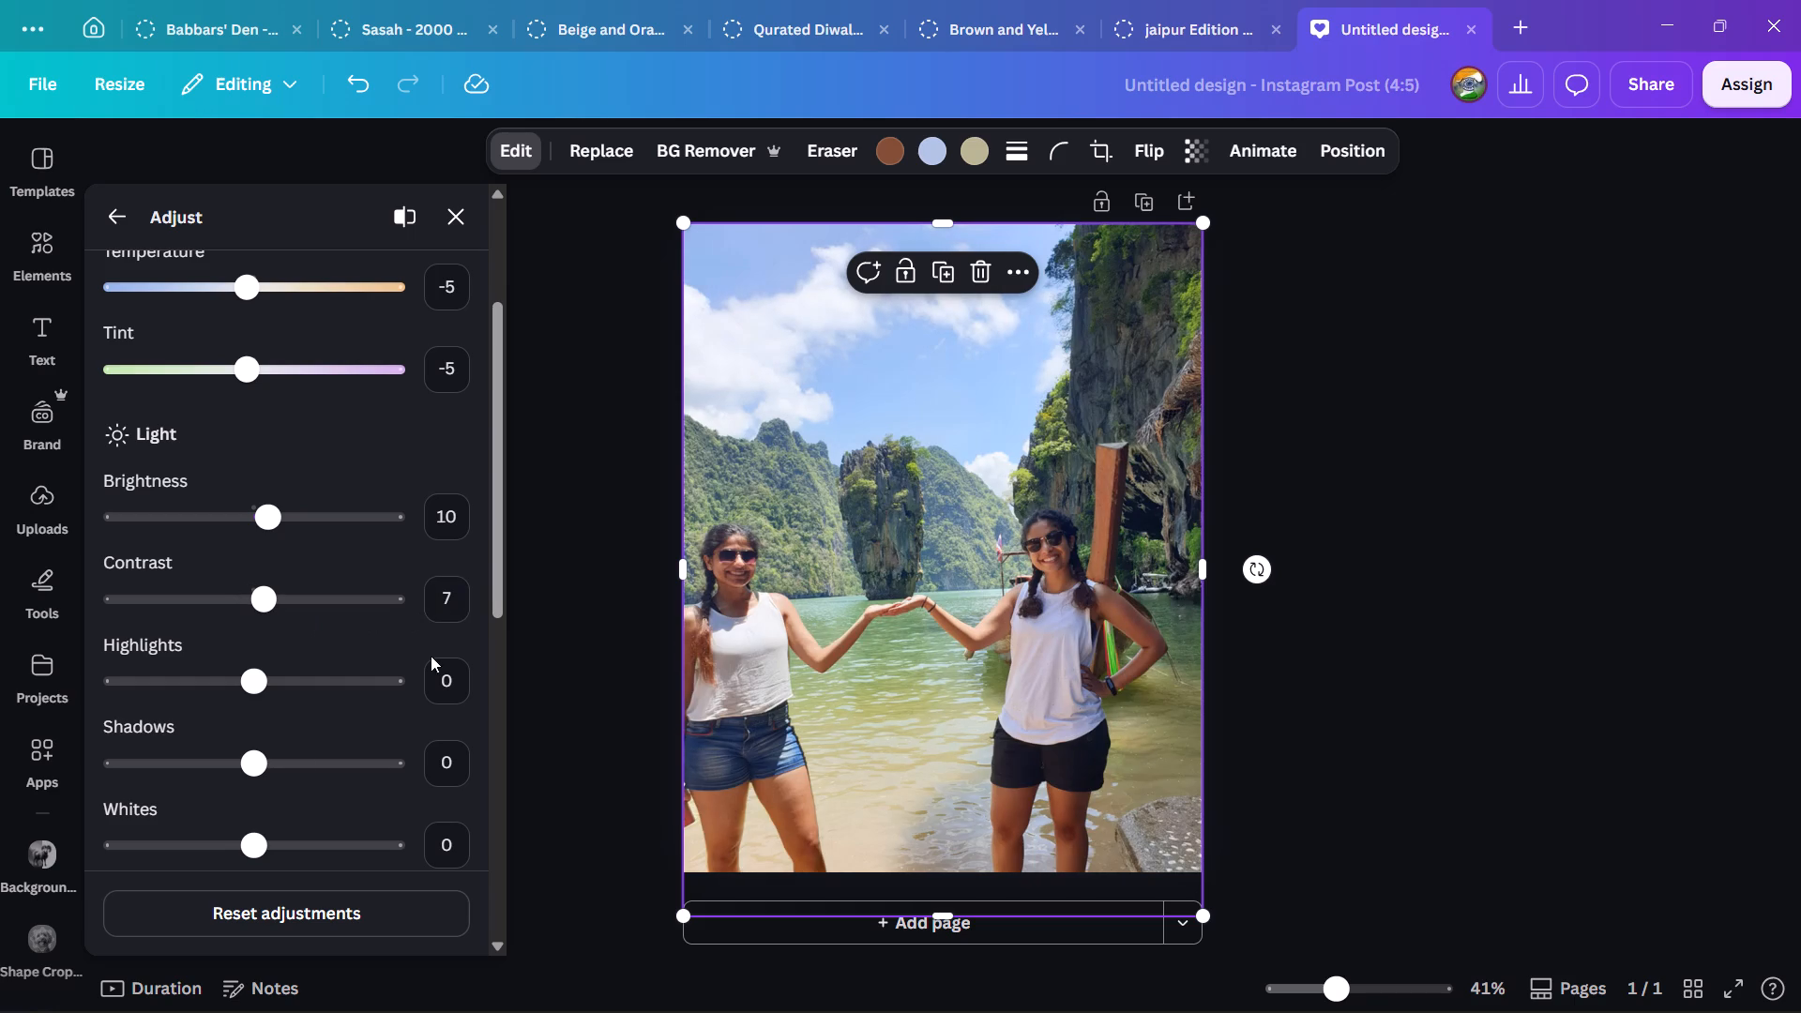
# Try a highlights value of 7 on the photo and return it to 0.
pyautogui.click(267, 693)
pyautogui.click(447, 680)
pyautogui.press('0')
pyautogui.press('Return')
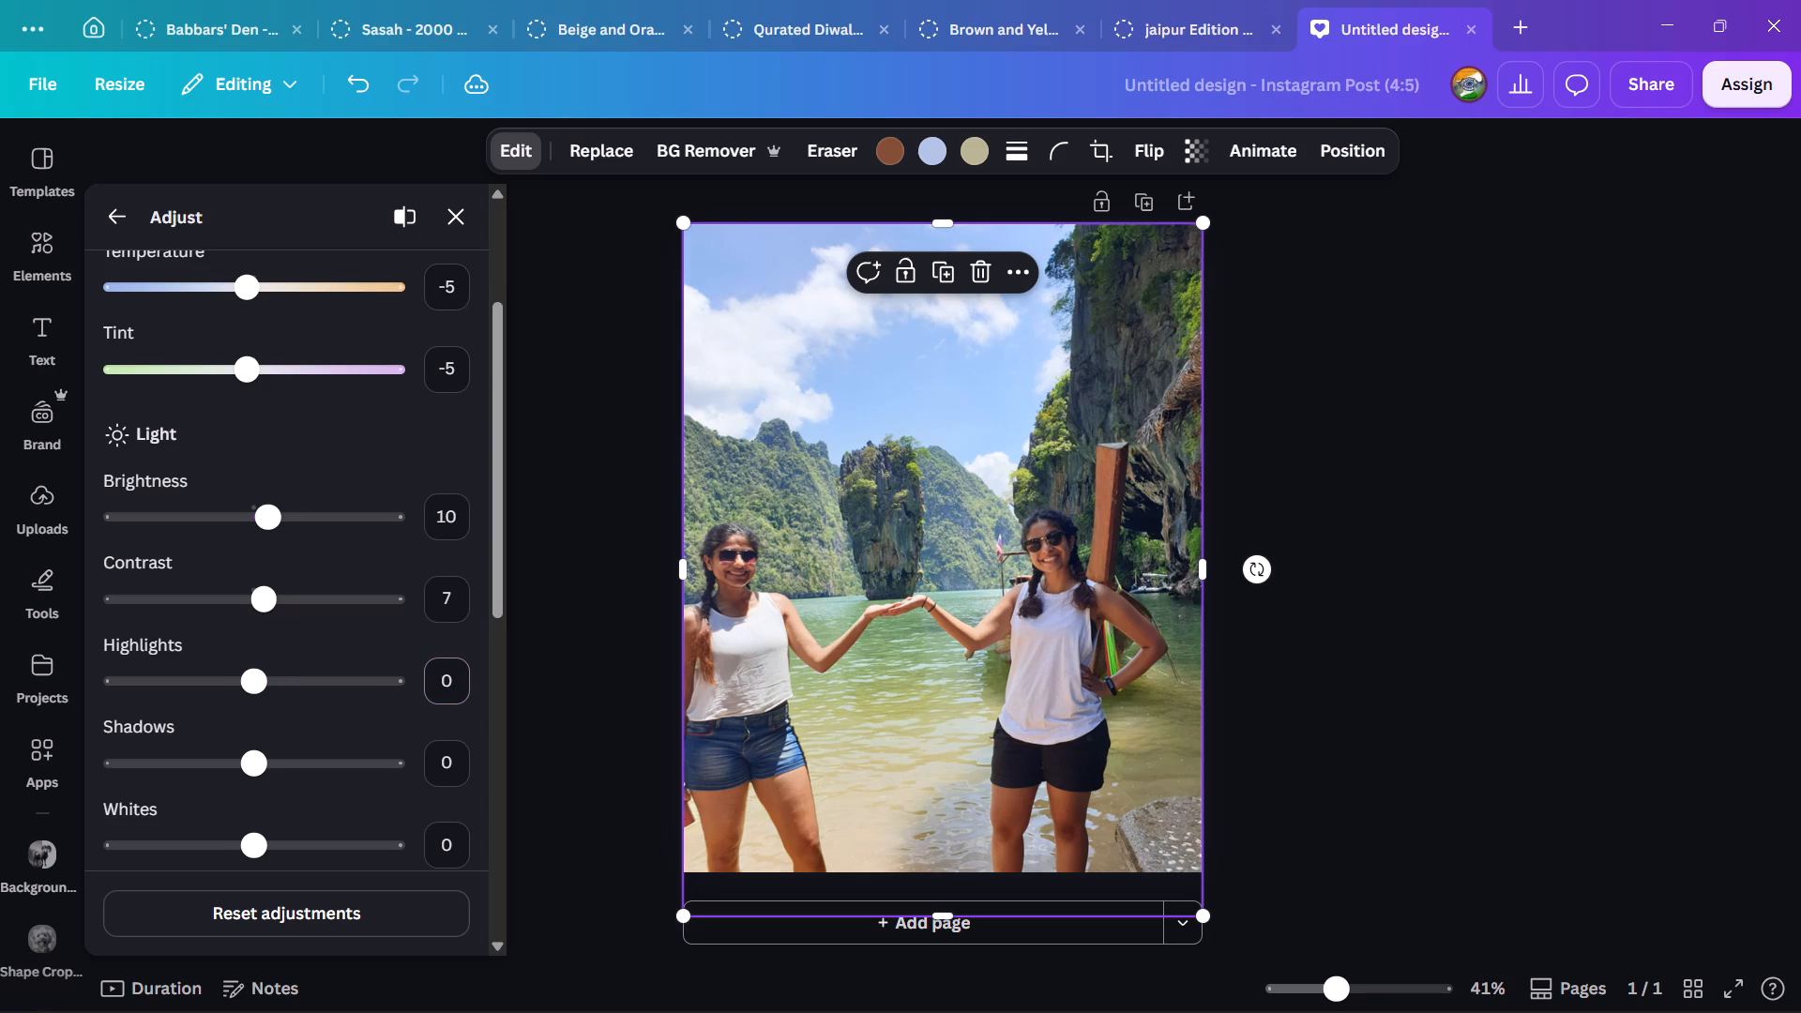
# Set the photo's saturation to 7.
pyautogui.scroll(-4, 459, 689)
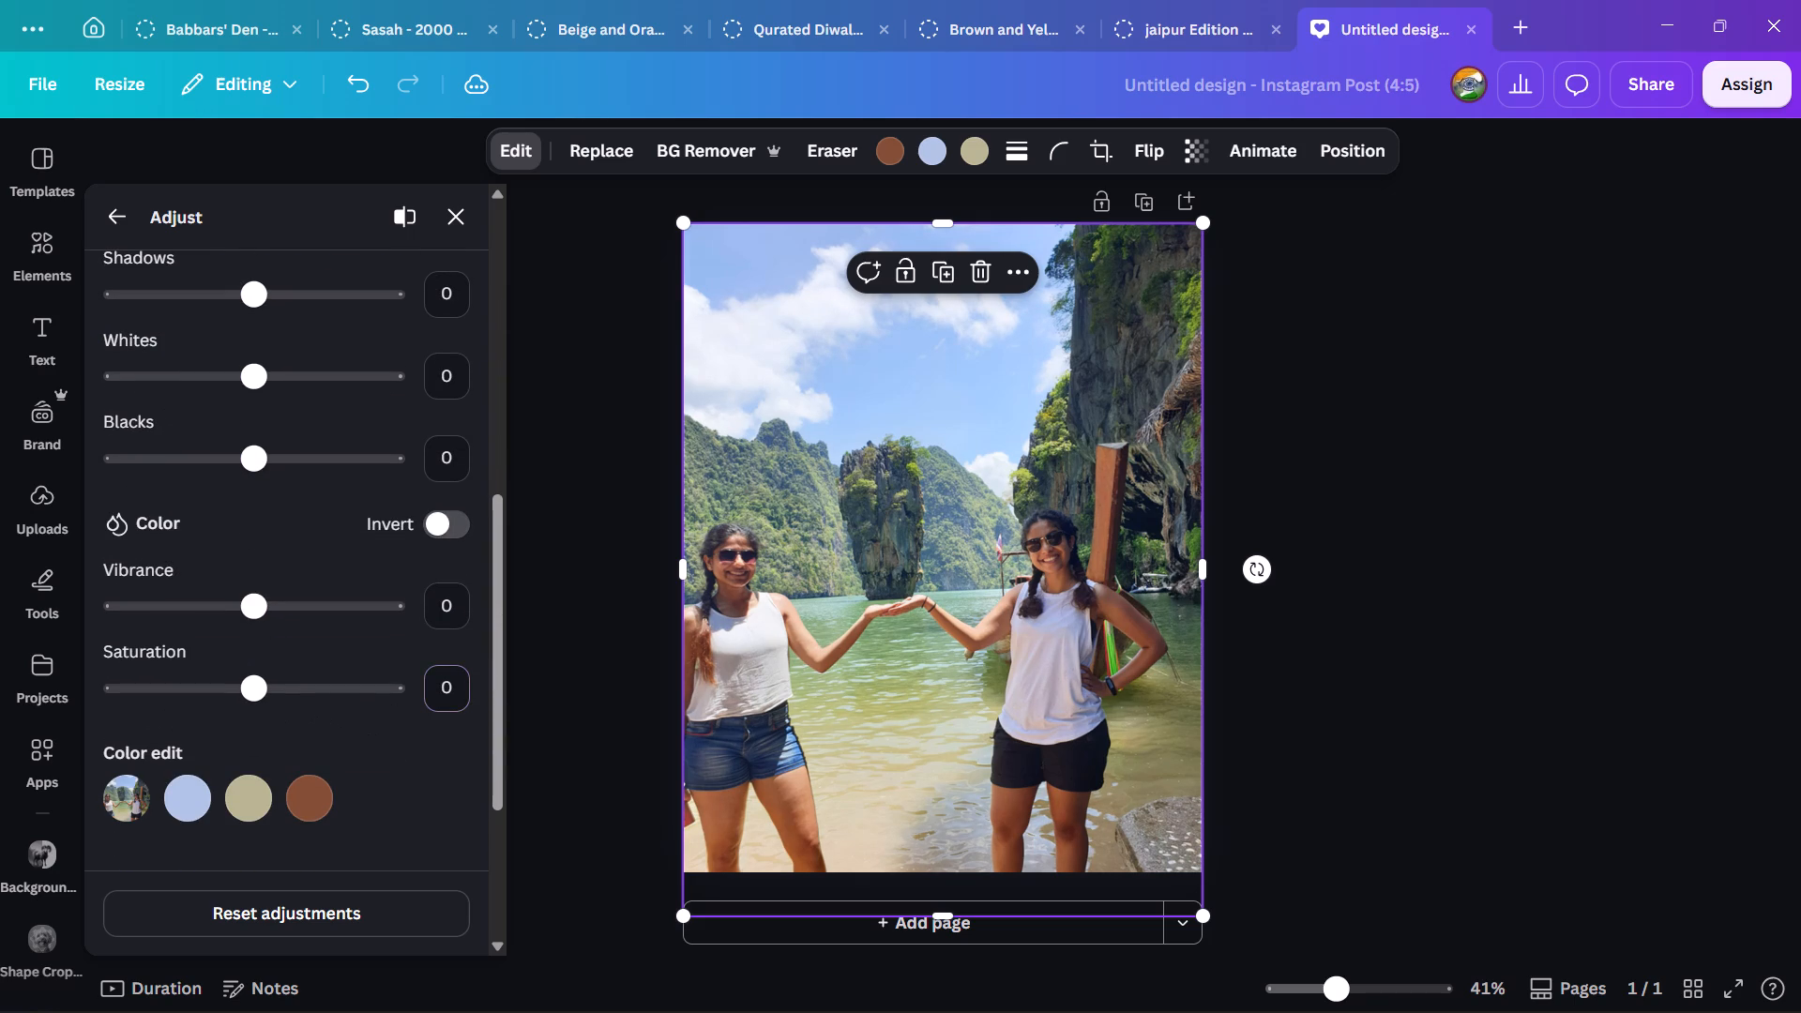
pyautogui.click(445, 693)
pyautogui.press('7')
pyautogui.press('Return')
# Set the photo's sharpness and clarity to 3 each, and close the adjustments.
pyautogui.scroll(-3, 392, 758)
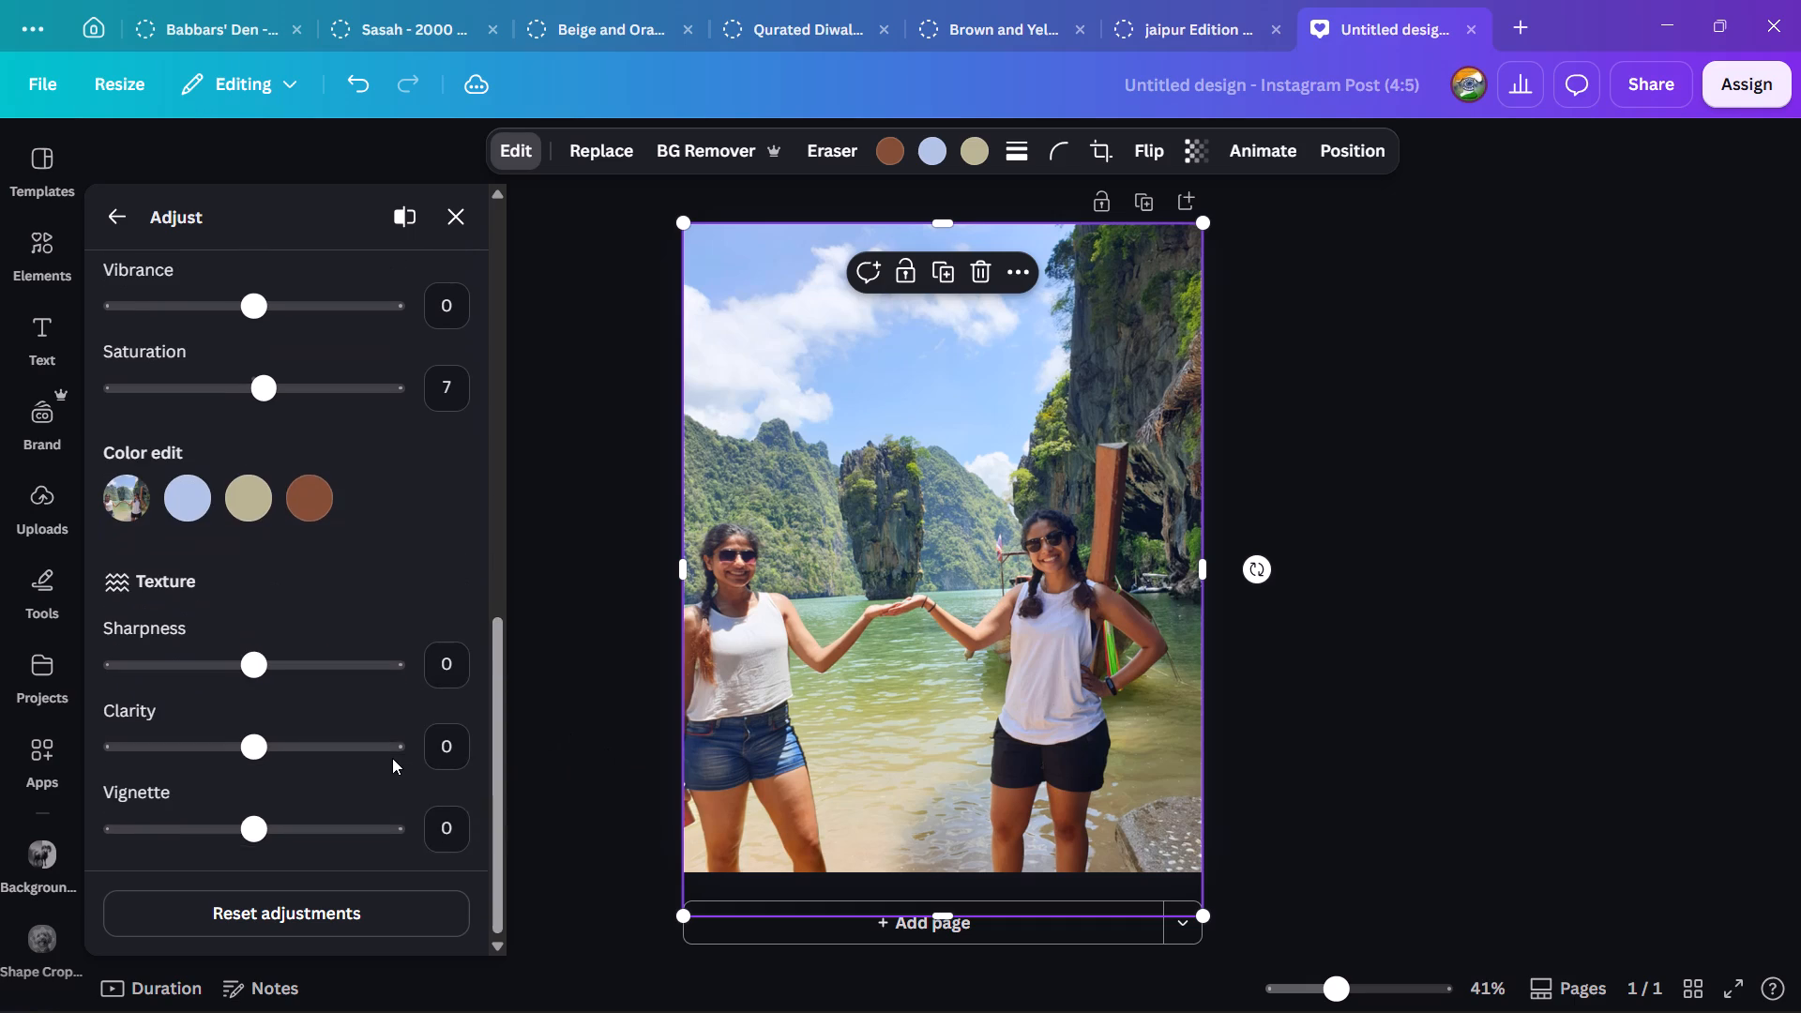
pyautogui.scroll(-1, 392, 758)
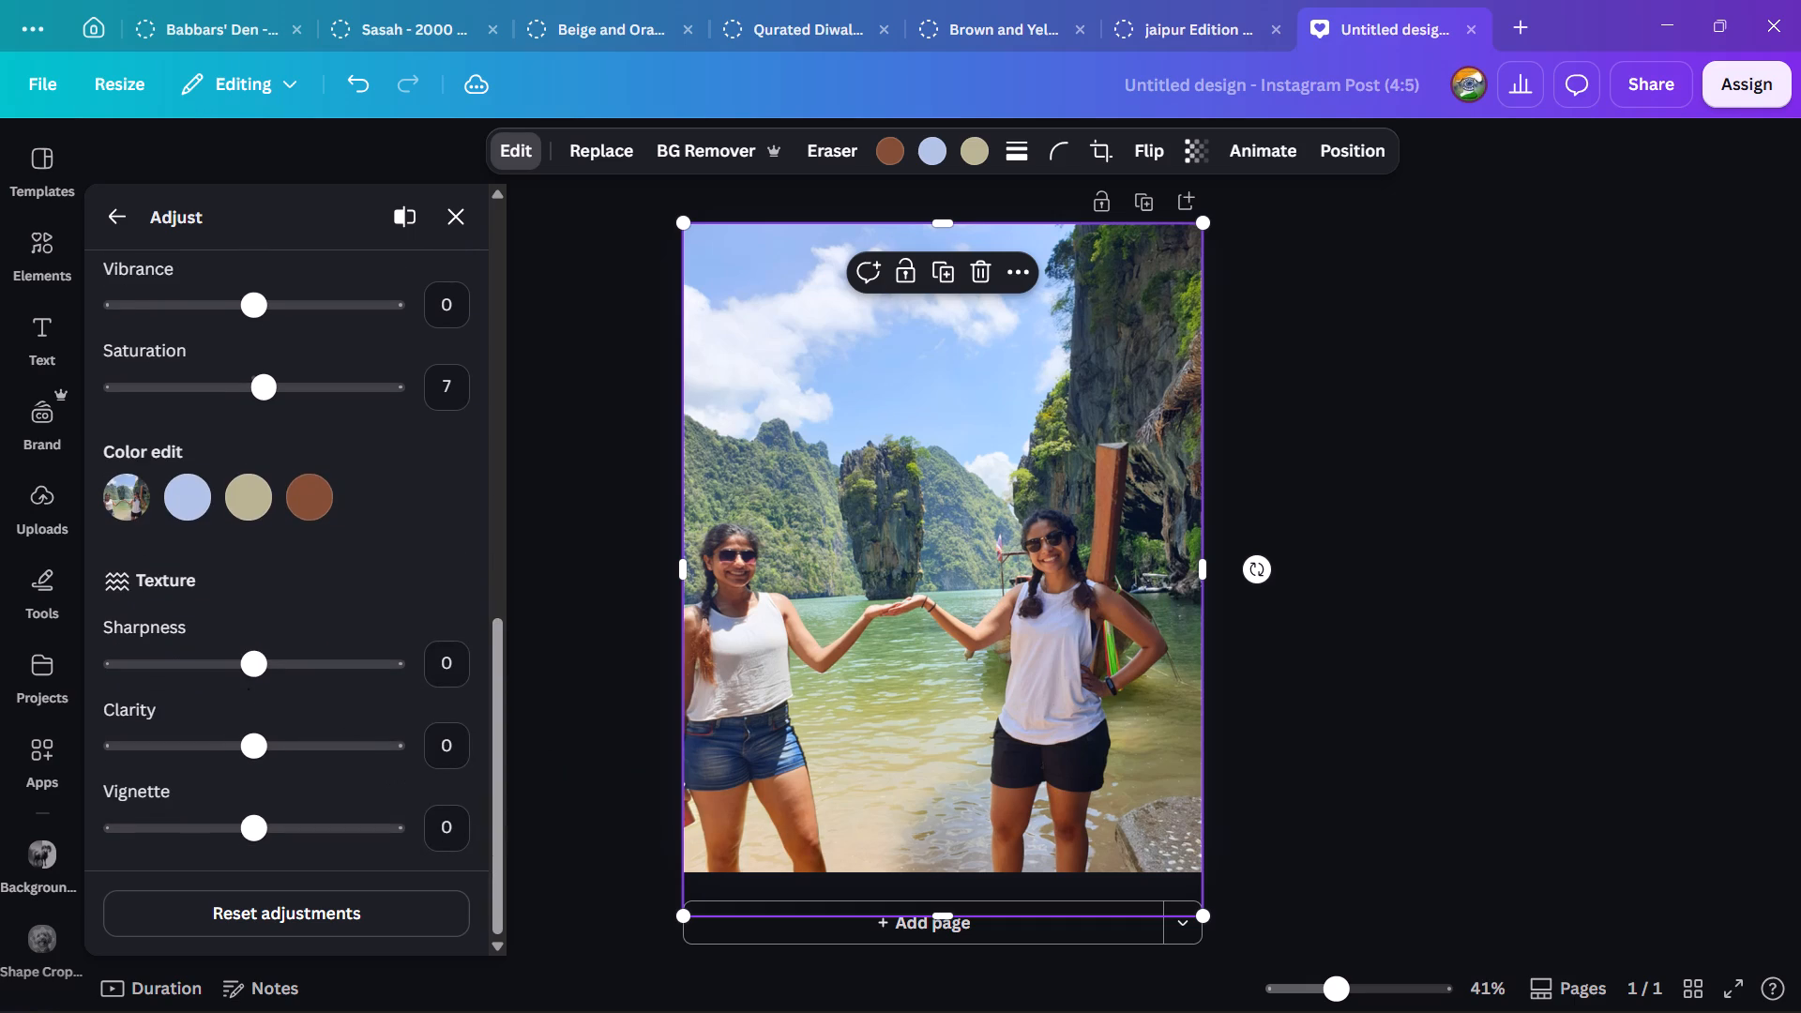
pyautogui.click(443, 661)
pyautogui.press('3')
pyautogui.press('Return')
pyautogui.click(445, 748)
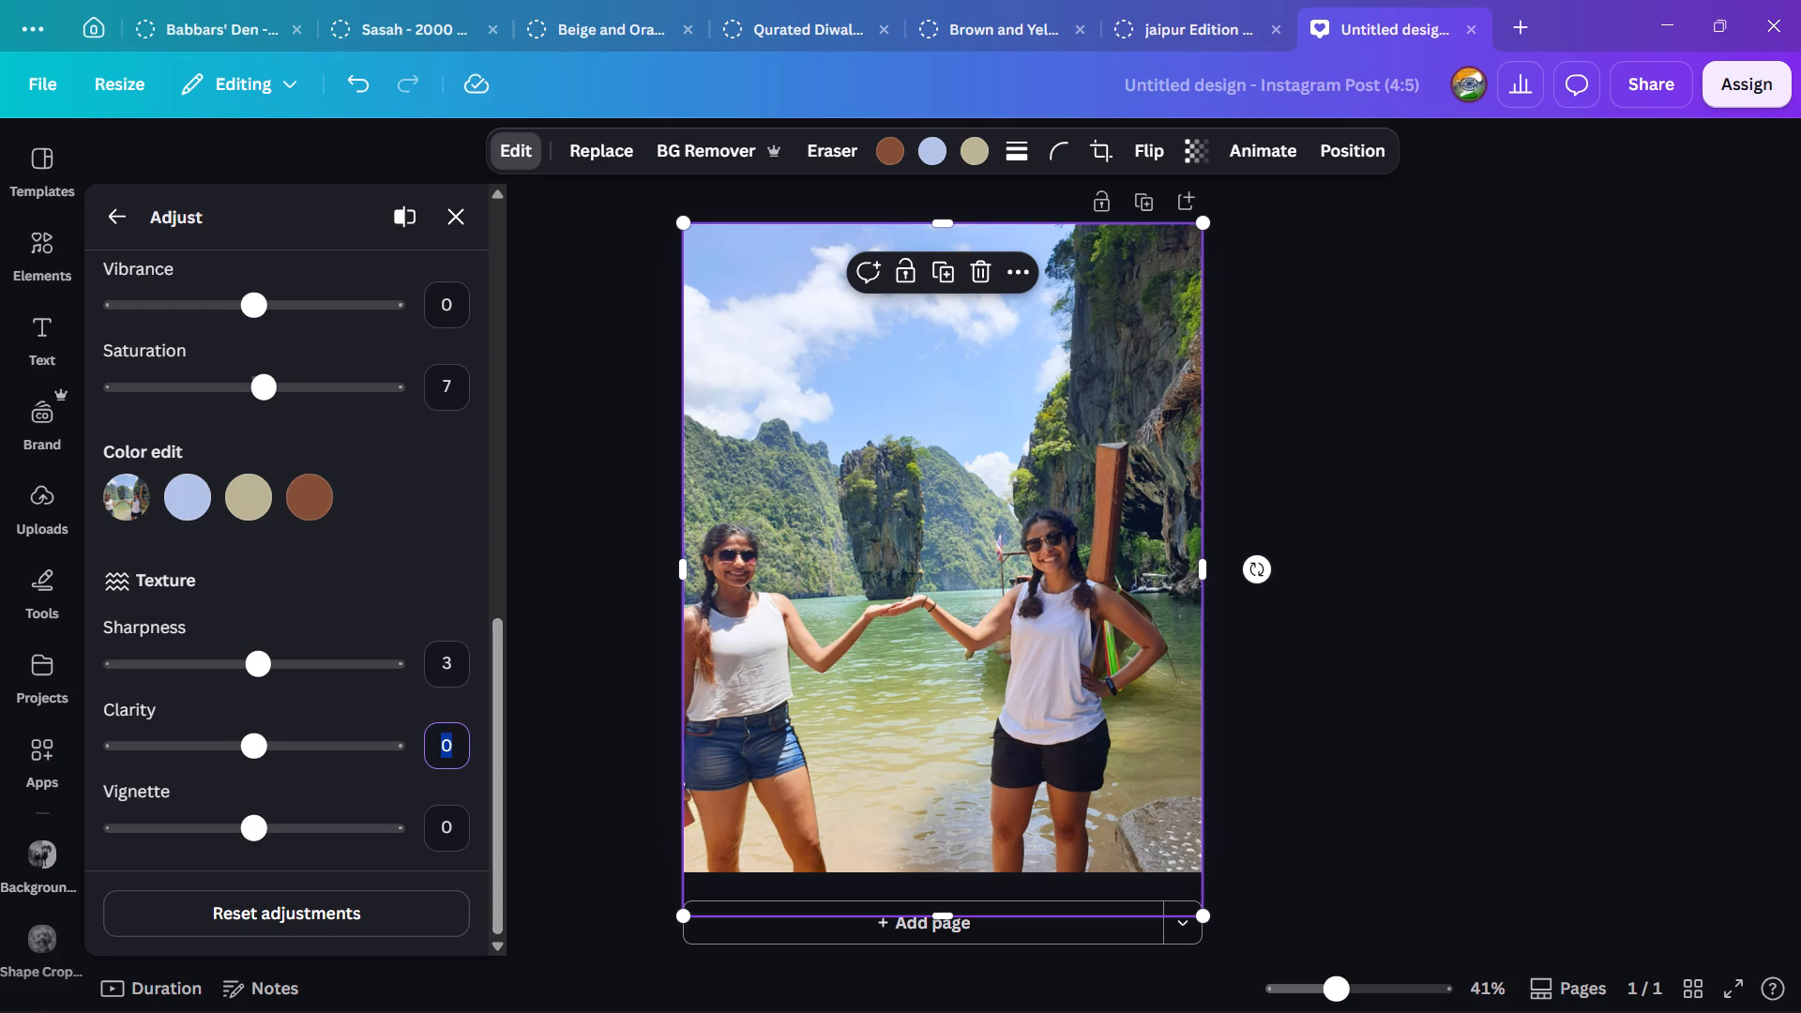
pyautogui.press('3')
pyautogui.press('Return')
pyautogui.click(452, 212)
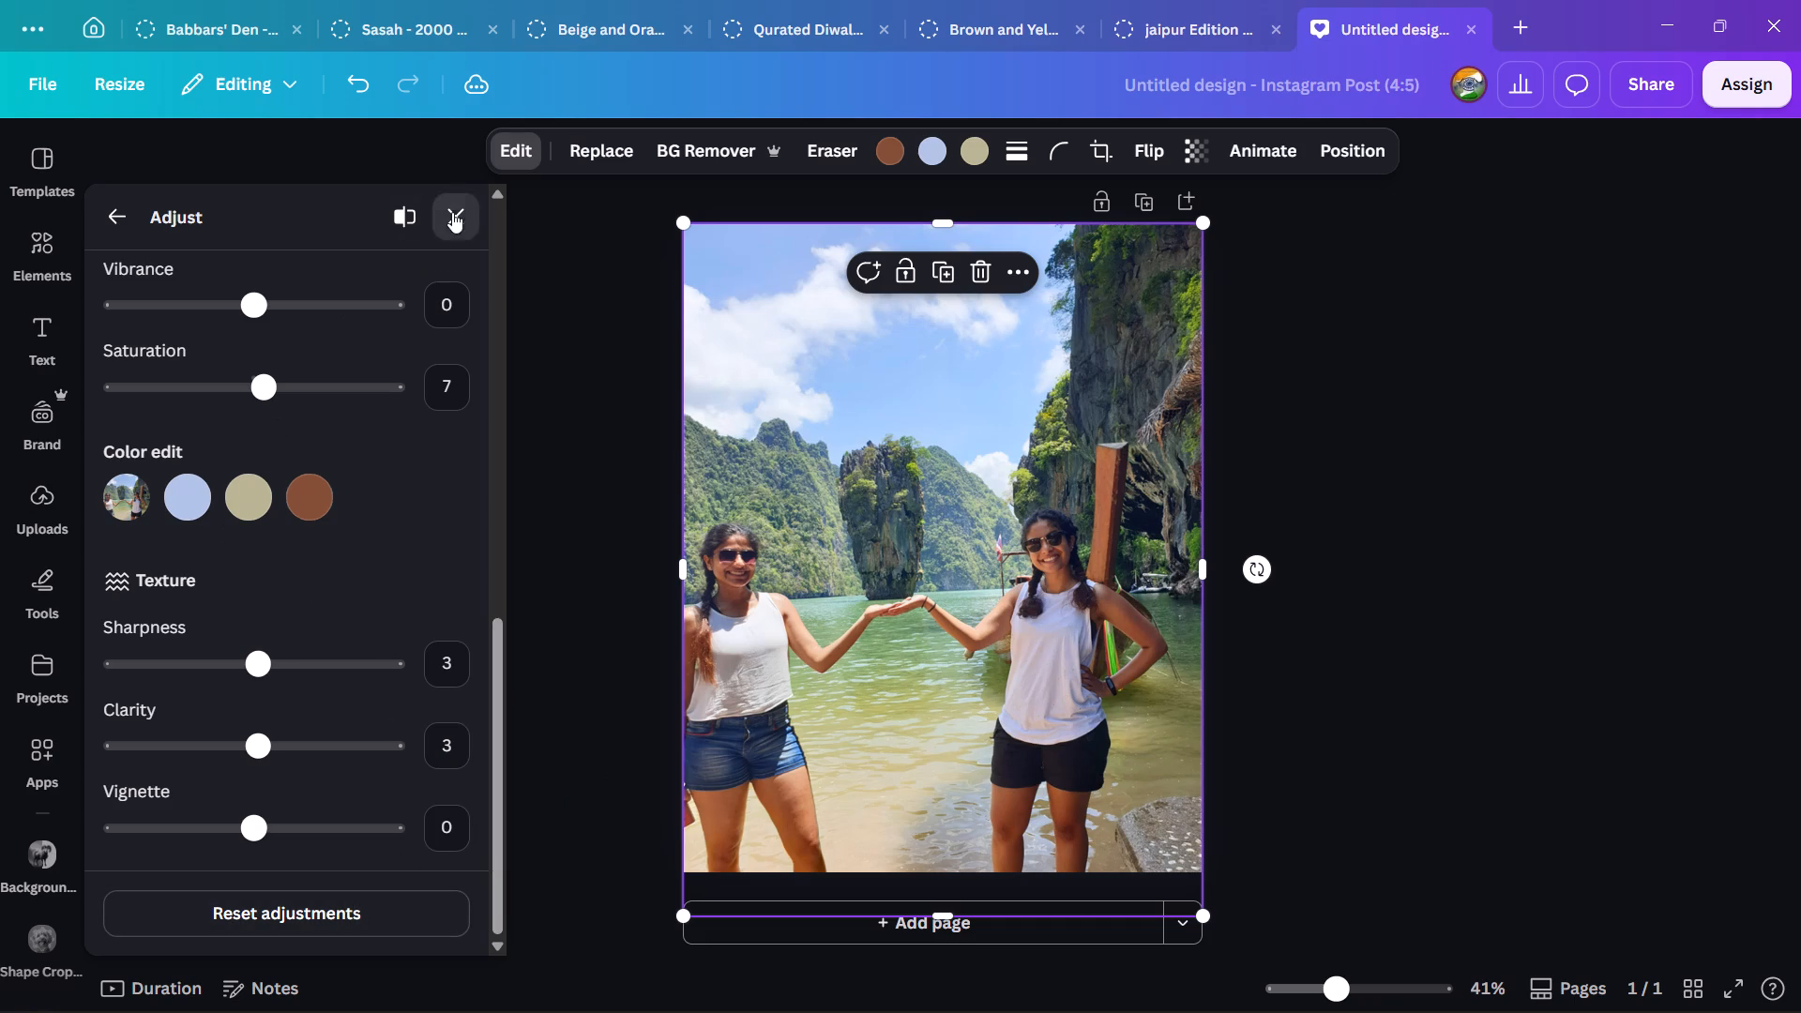
pyautogui.click(1446, 484)
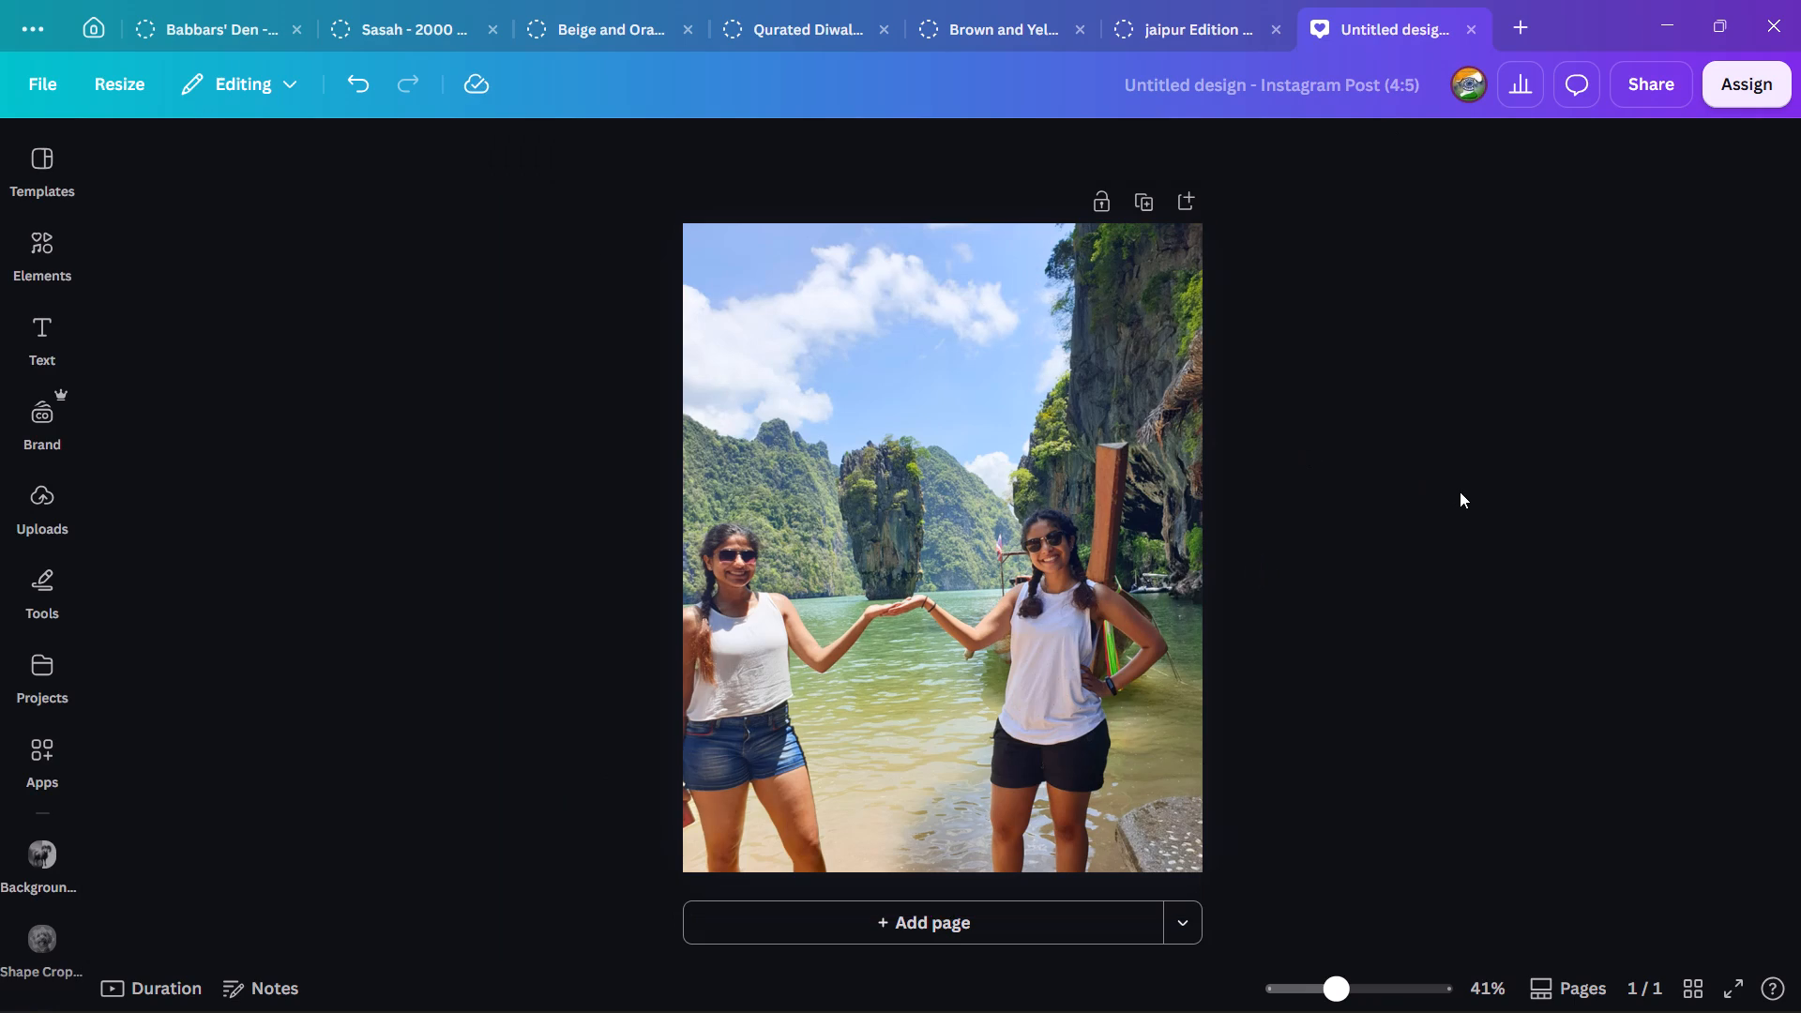
# Apply Upscale to the beach photo from the full set of image editing tools.
pyautogui.keyDown('ctrl'); pyautogui.scroll(3, 1433, 553); pyautogui.keyUp('ctrl')
pyautogui.keyDown('ctrl'); pyautogui.scroll(4, 1330, 575); pyautogui.keyUp('ctrl')
pyautogui.keyDown('ctrl'); pyautogui.scroll(-7, 1330, 575); pyautogui.keyUp('ctrl')
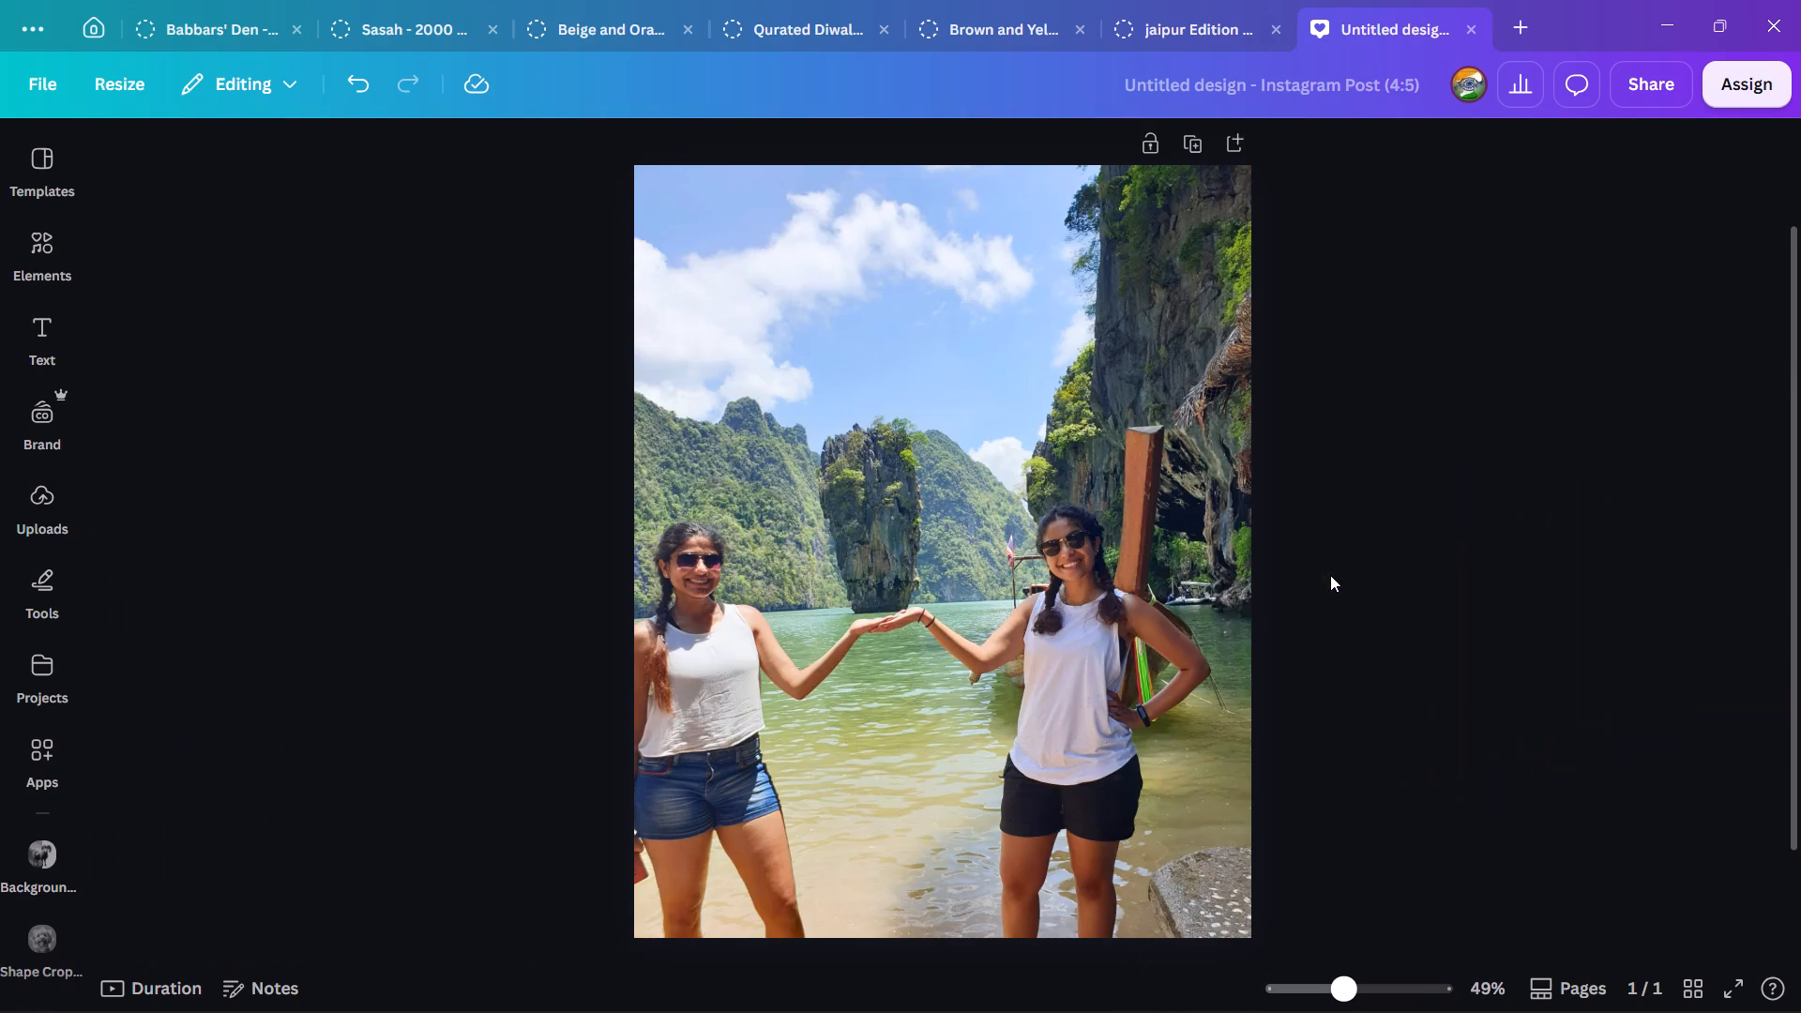
pyautogui.click(914, 540)
pyautogui.click(497, 152)
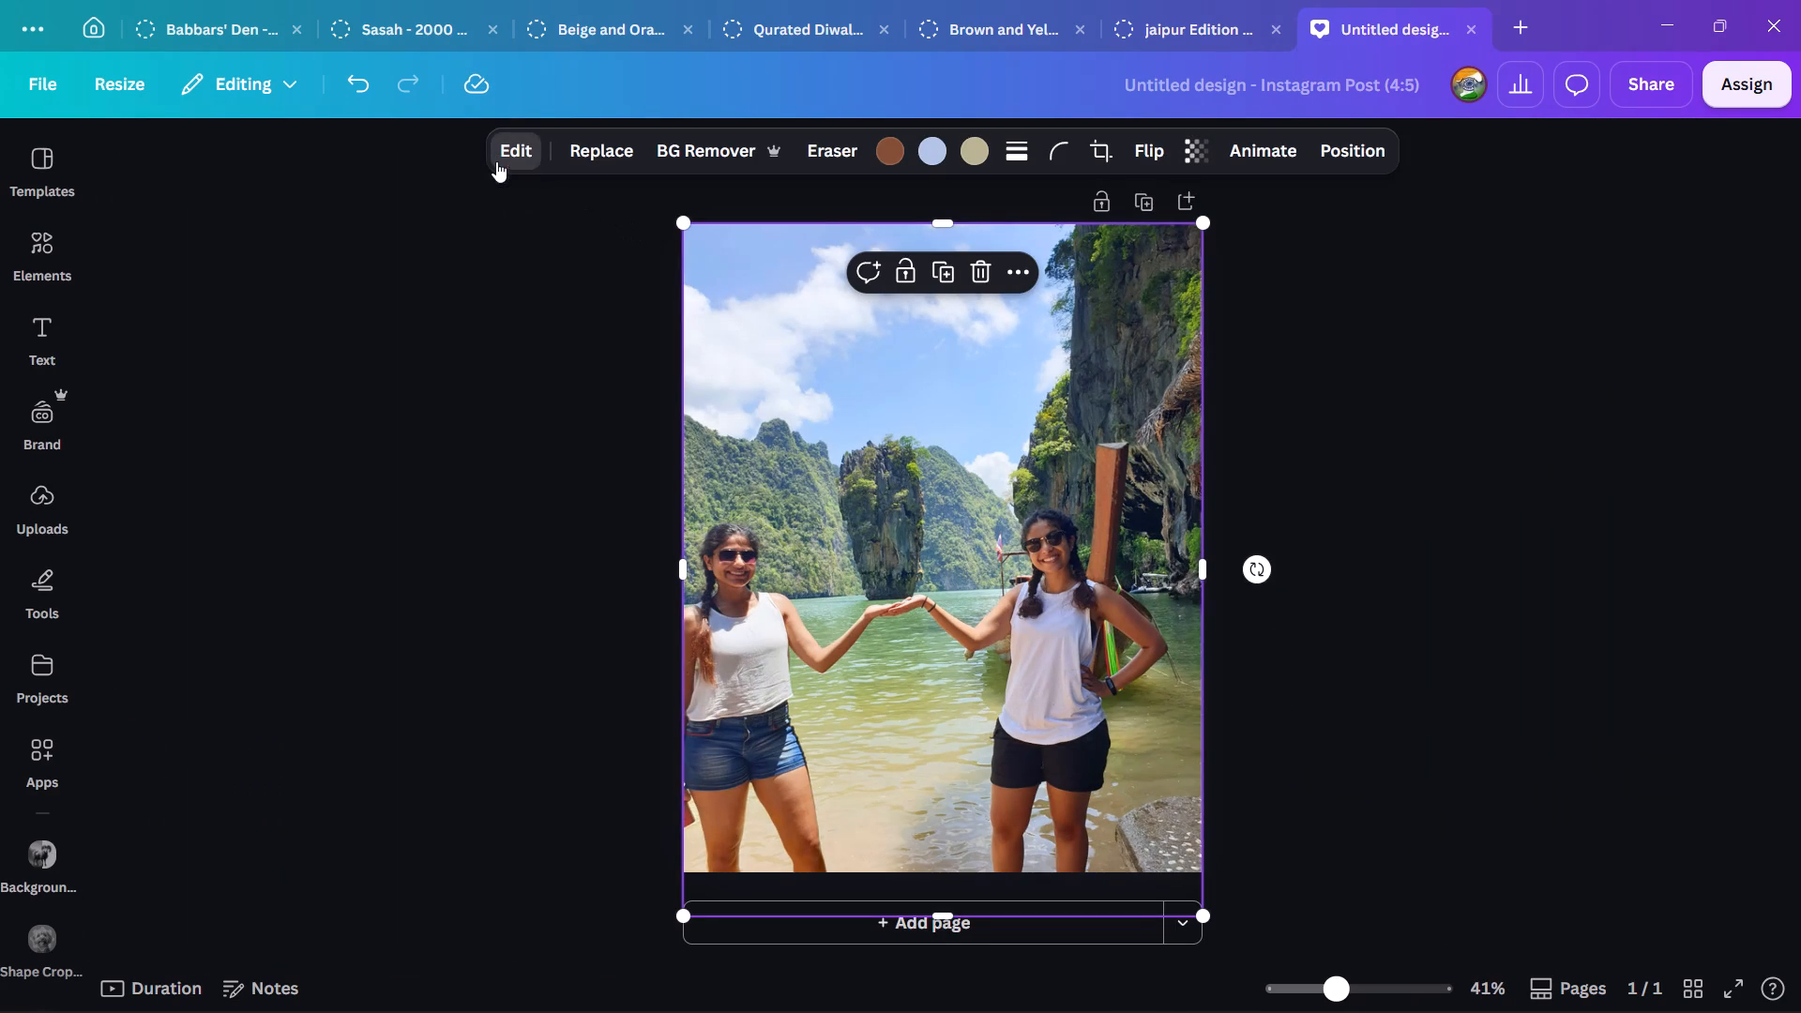
pyautogui.click(447, 393)
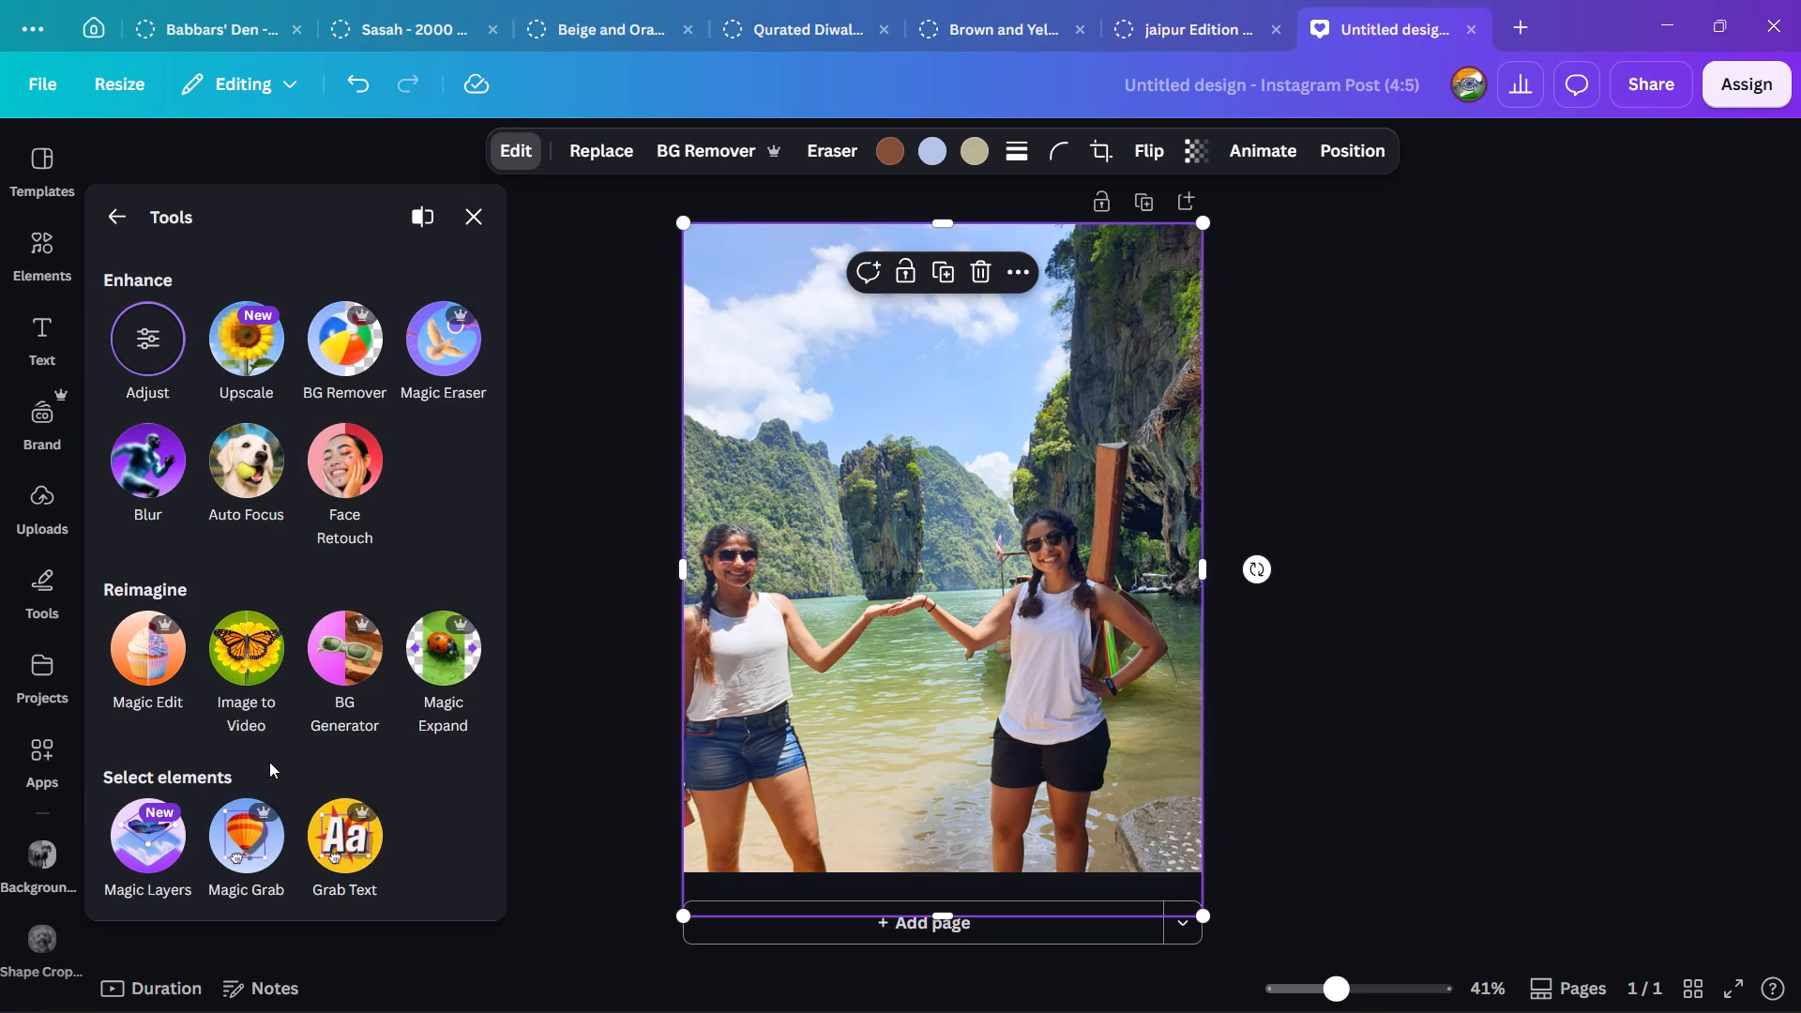
pyautogui.click(231, 355)
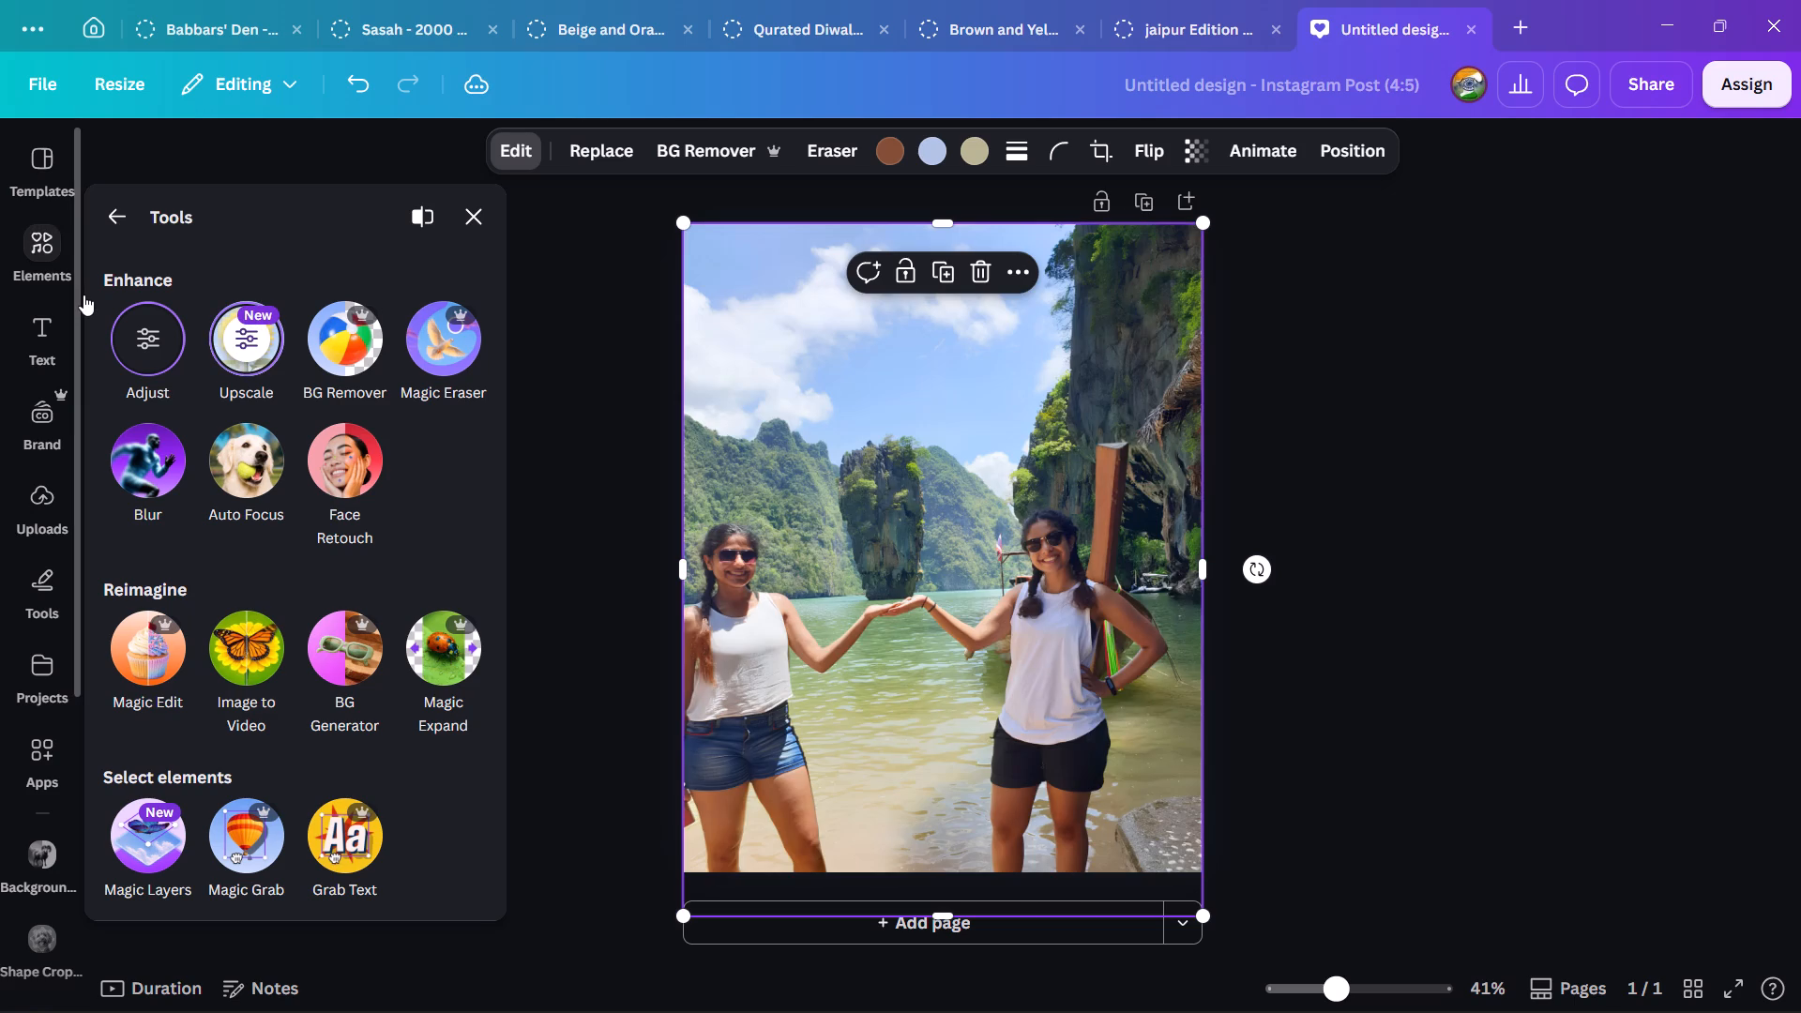
pyautogui.click(468, 224)
pyautogui.click(1441, 491)
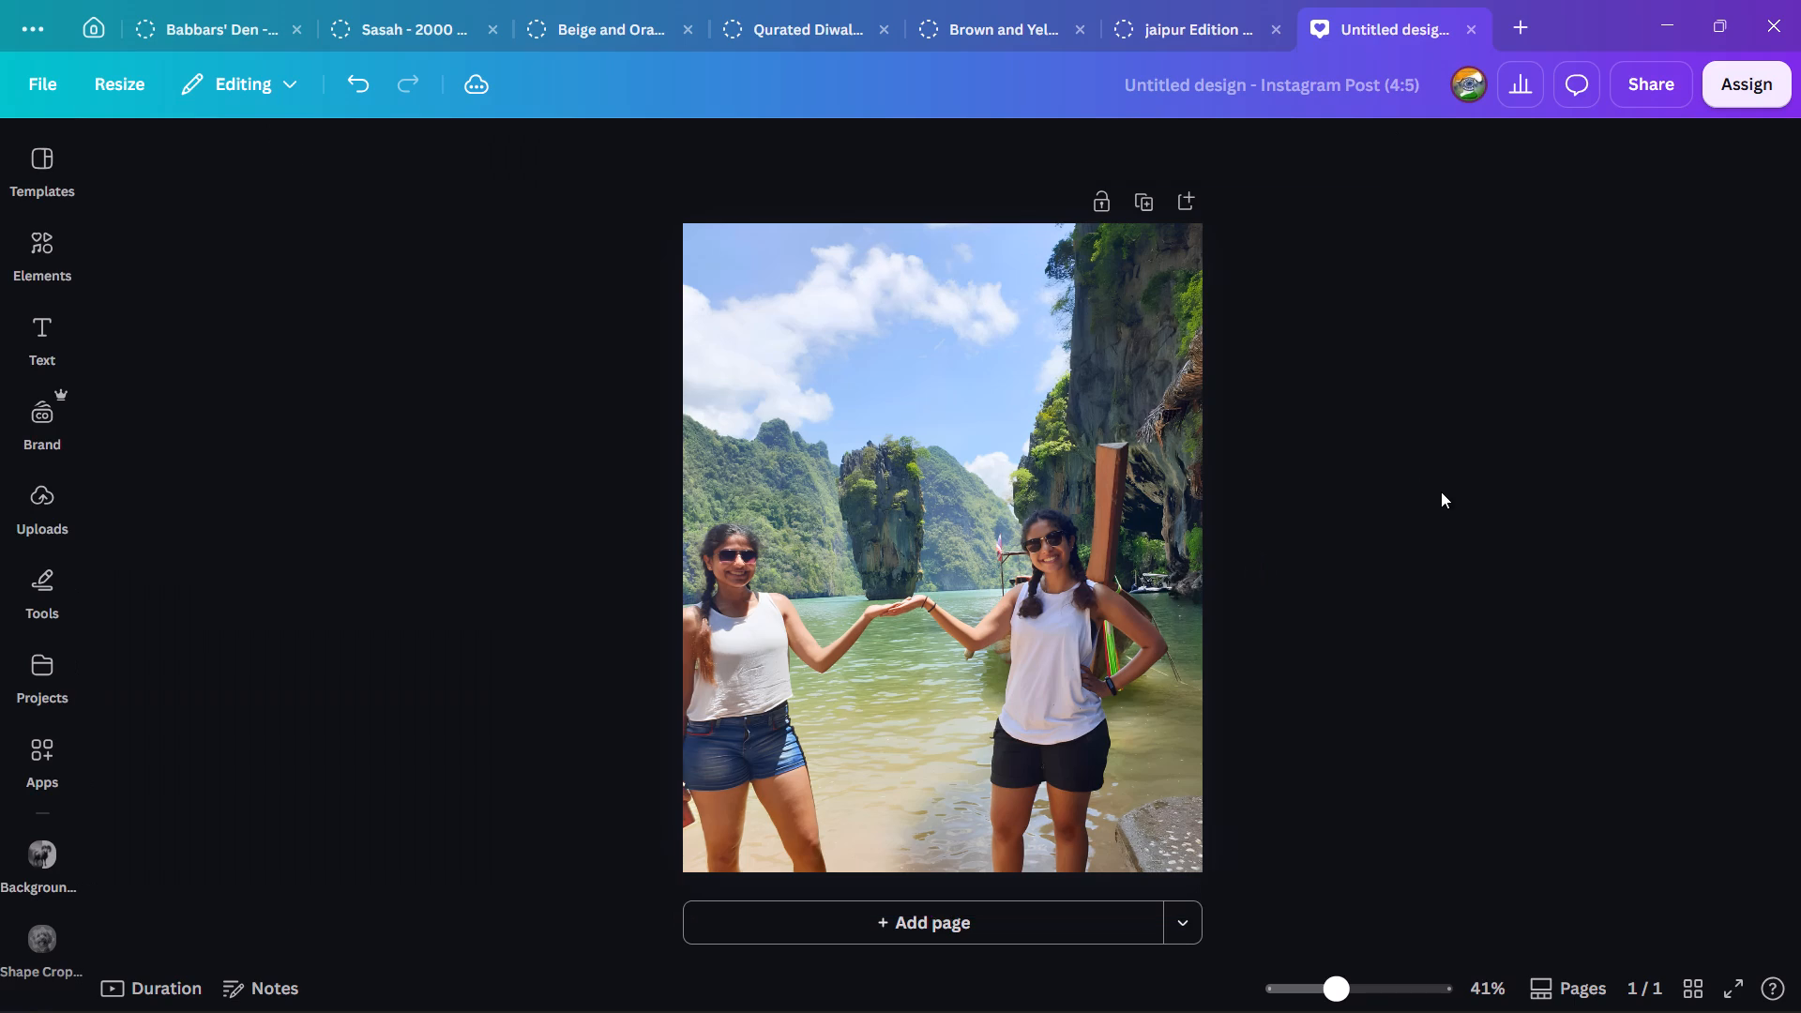
# Undo and redo the last photo edit to compare the versions.
pyautogui.hotkey('ctrl', 'z')
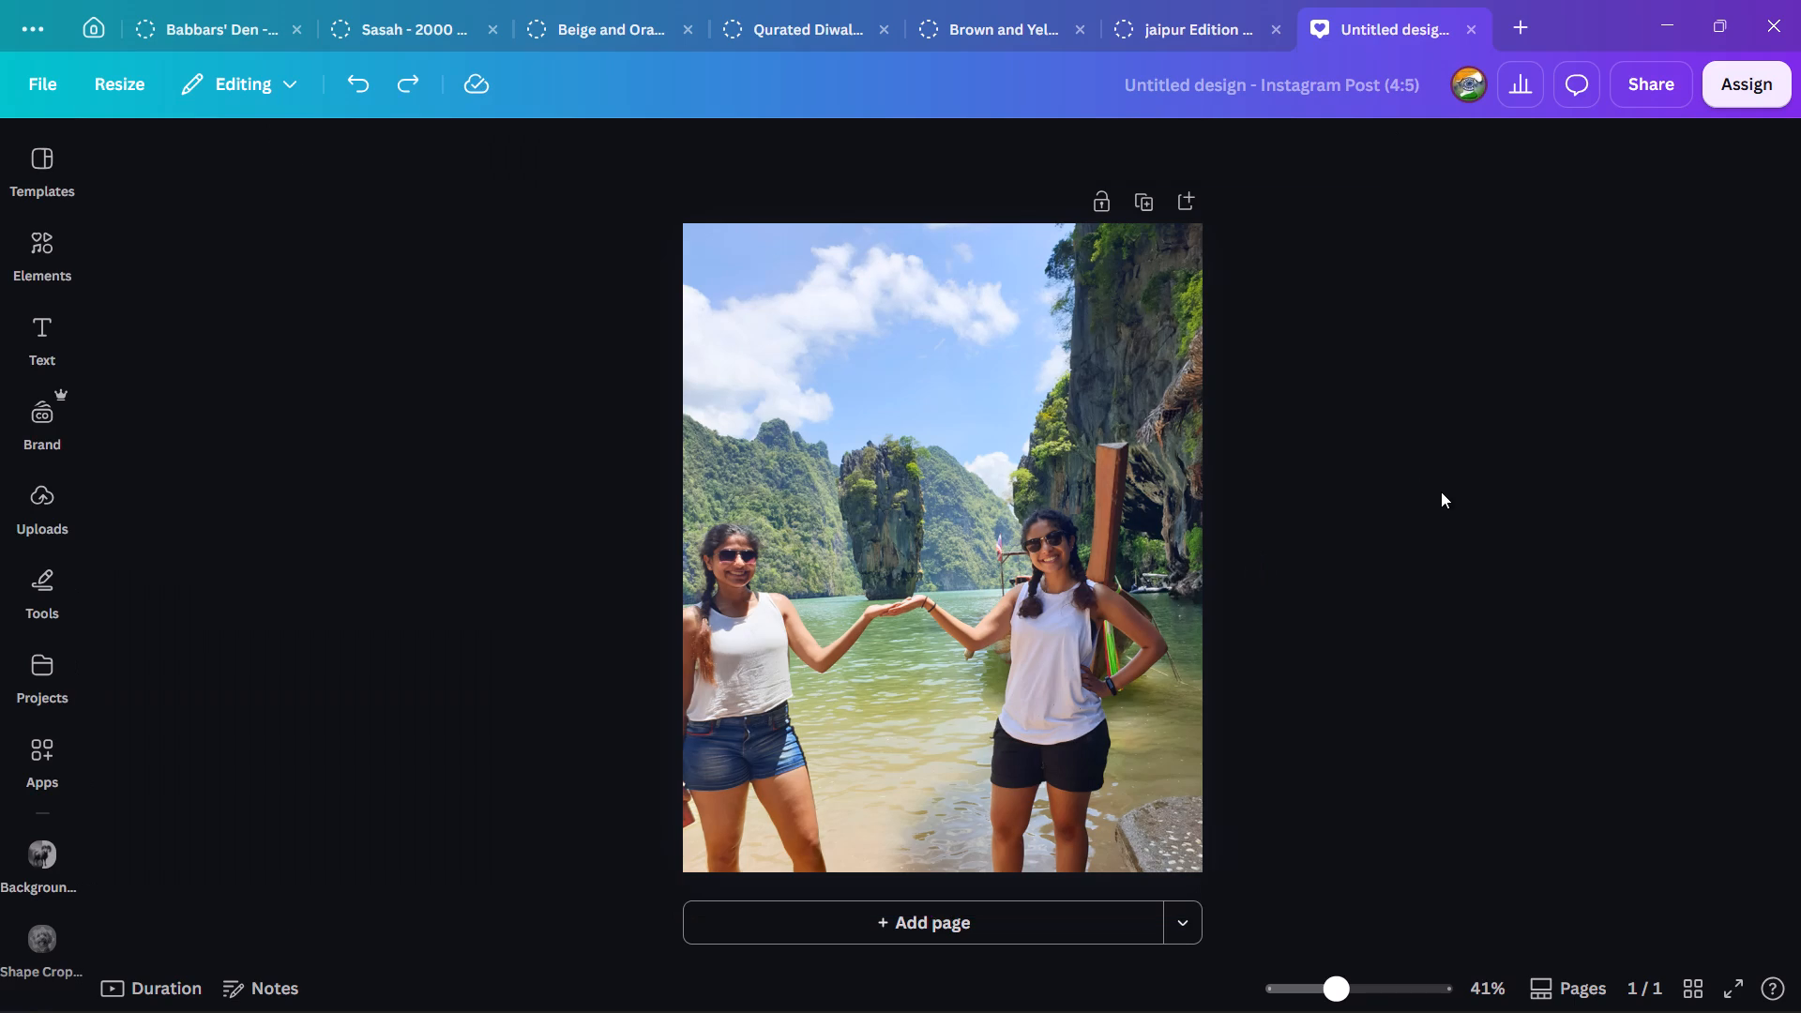
pyautogui.hotkey('ctrl', 'shift', 'z')
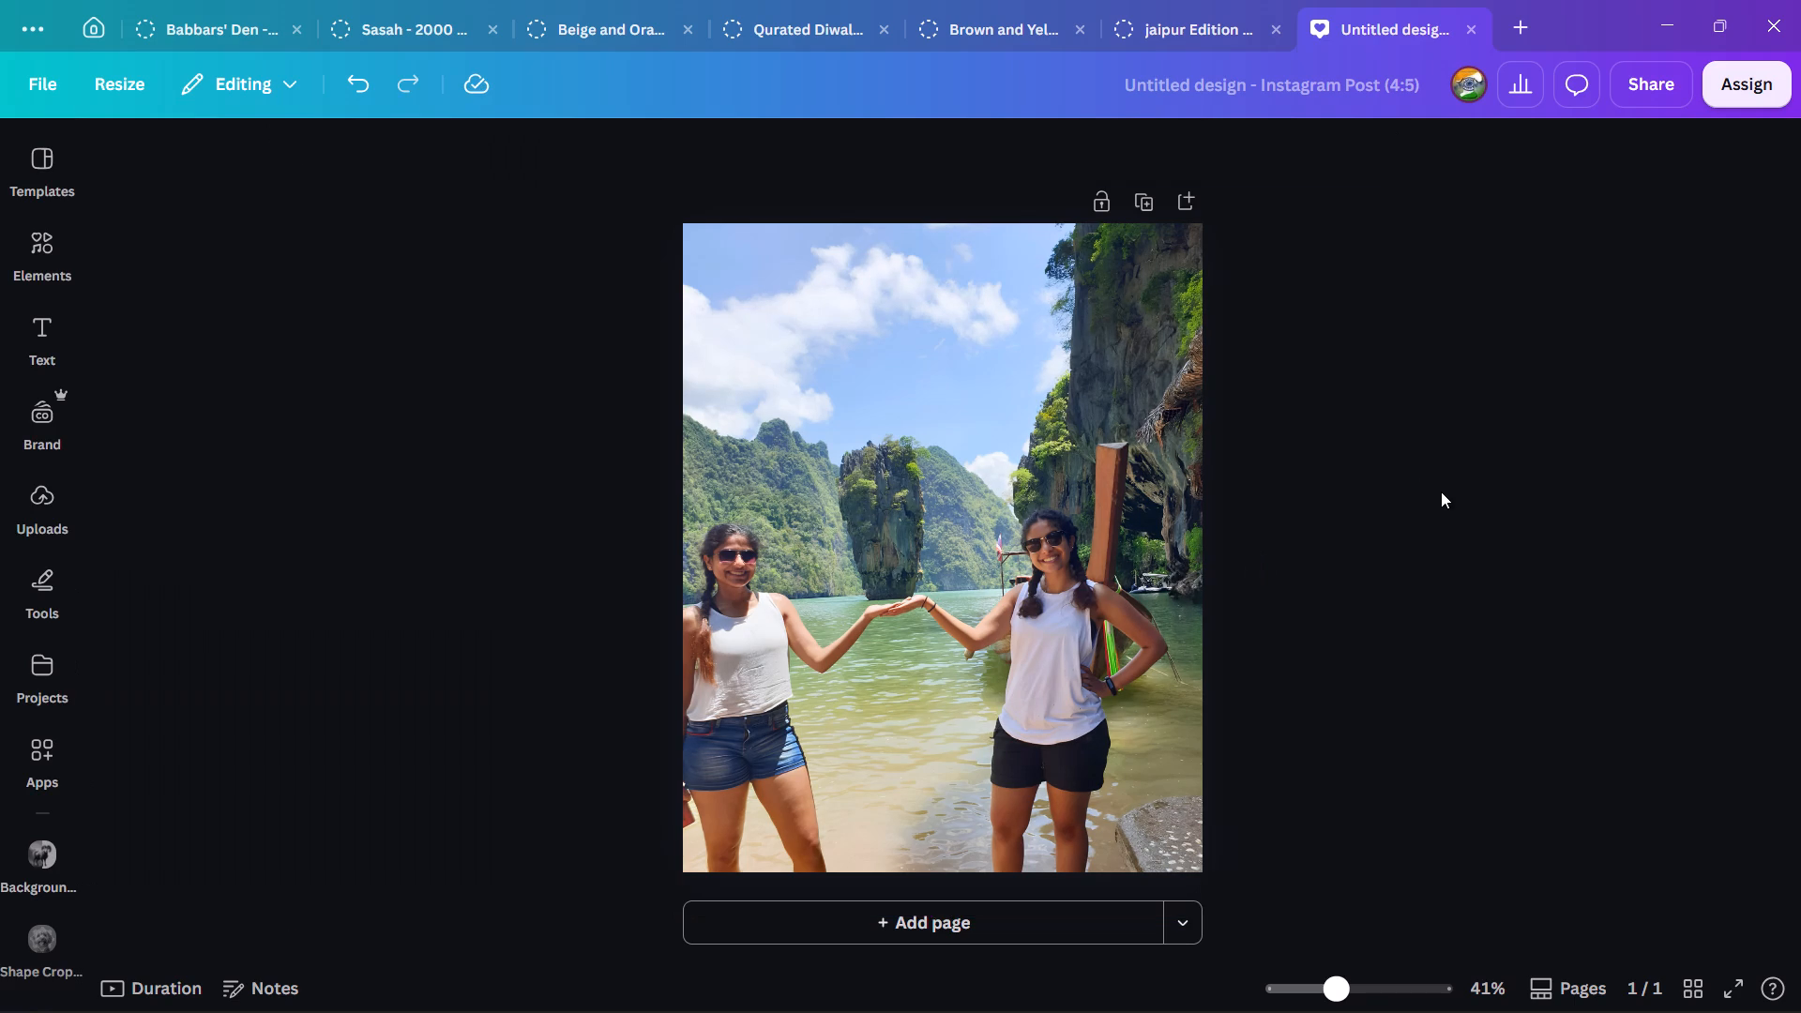
# Enlarge the photo proportionally from its top-right corner to about 1,203 by 1,603, overflowing the page.
pyautogui.click(1022, 487)
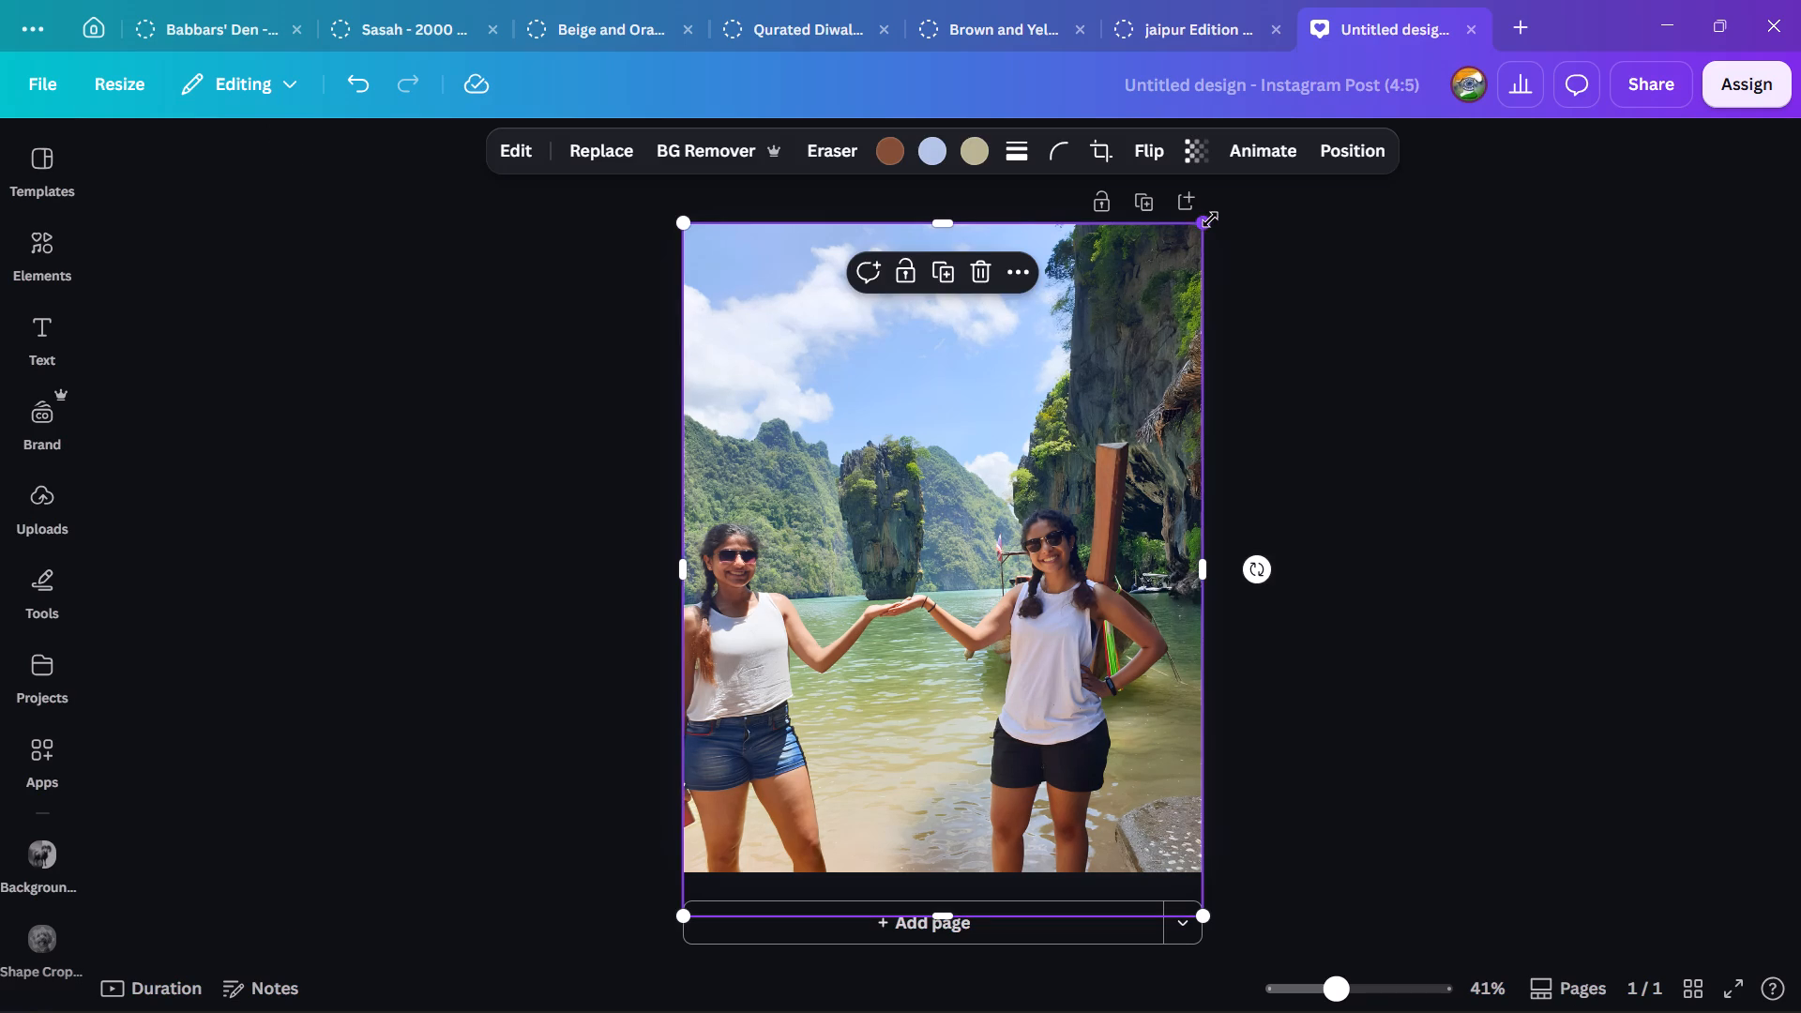
pyautogui.moveTo(1209, 219); pyautogui.dragTo(1339, 190)
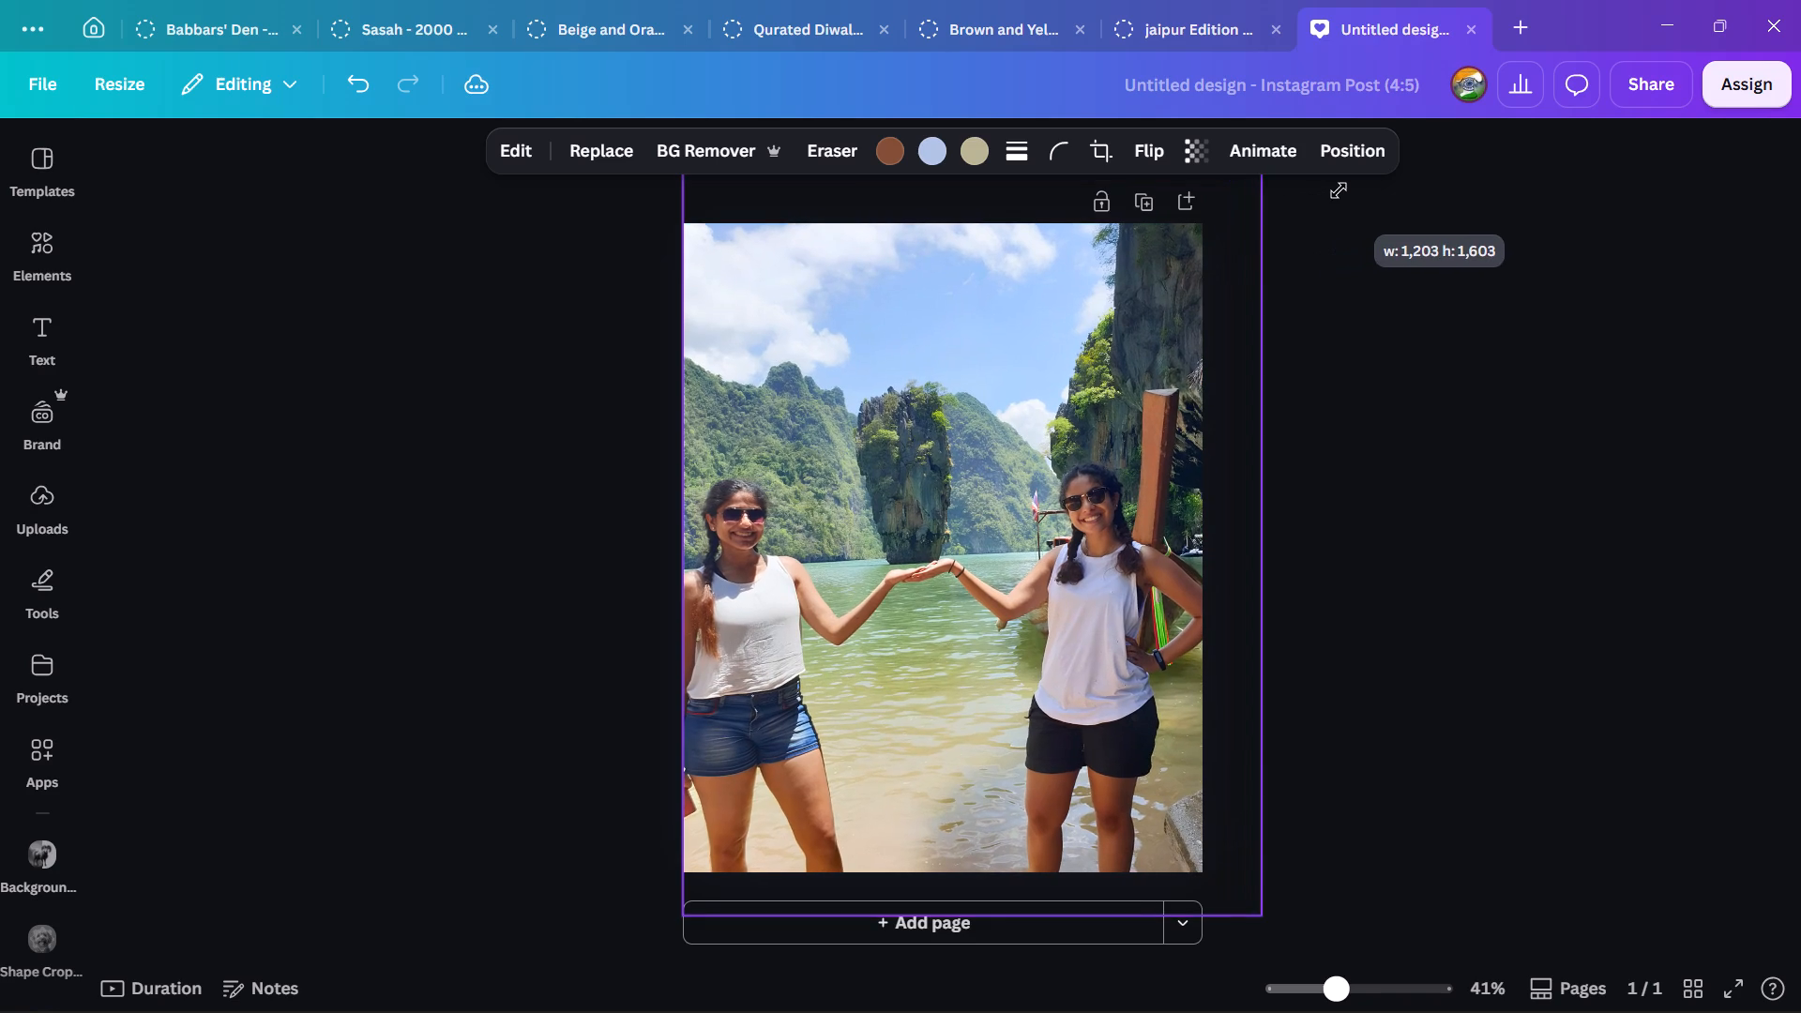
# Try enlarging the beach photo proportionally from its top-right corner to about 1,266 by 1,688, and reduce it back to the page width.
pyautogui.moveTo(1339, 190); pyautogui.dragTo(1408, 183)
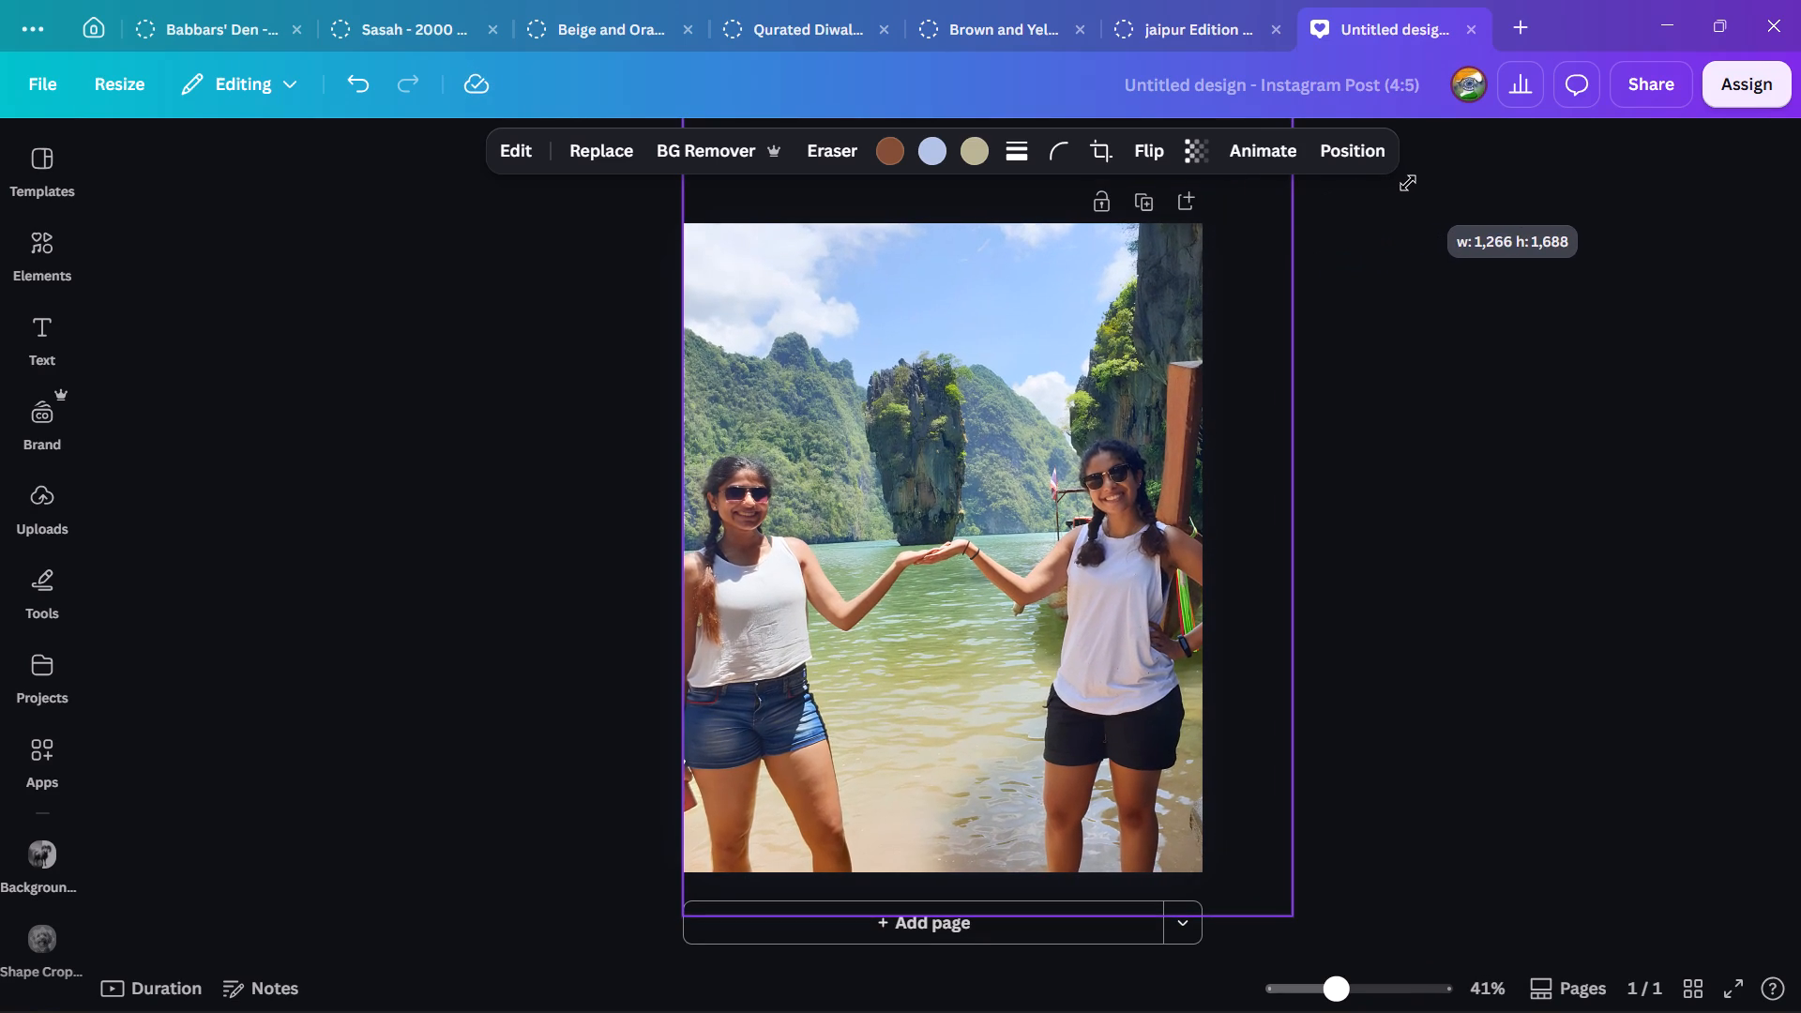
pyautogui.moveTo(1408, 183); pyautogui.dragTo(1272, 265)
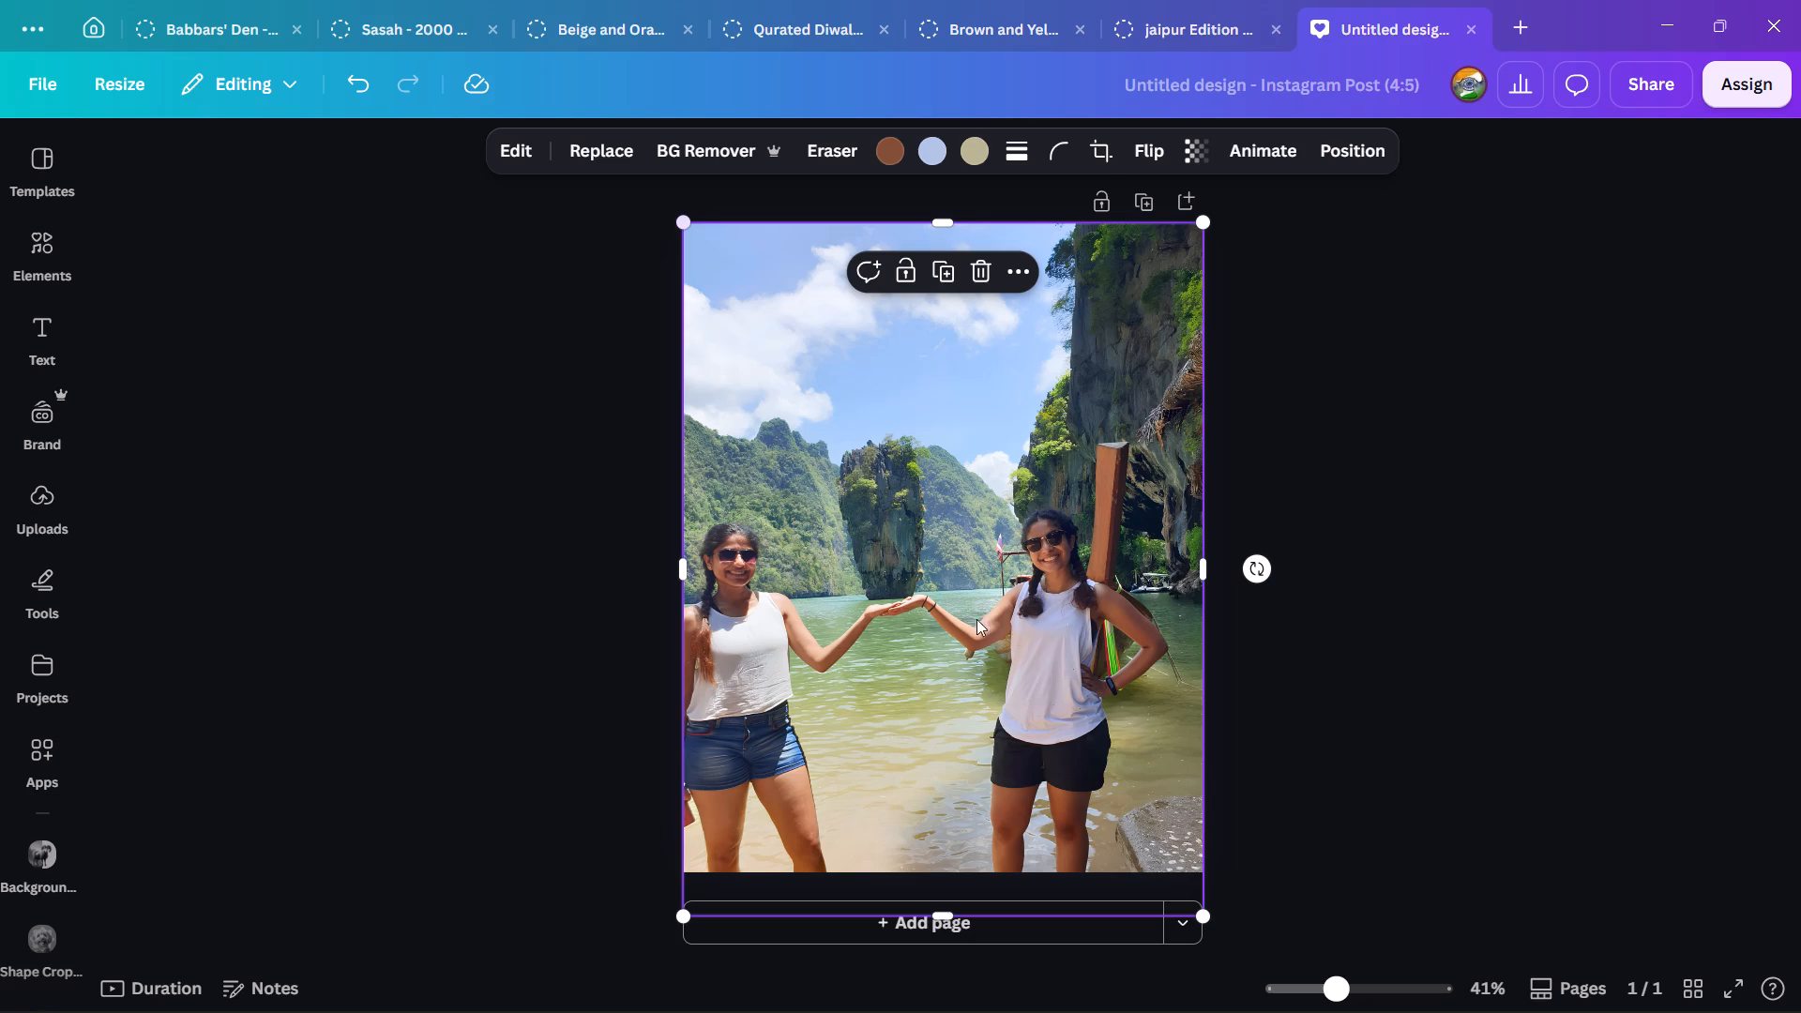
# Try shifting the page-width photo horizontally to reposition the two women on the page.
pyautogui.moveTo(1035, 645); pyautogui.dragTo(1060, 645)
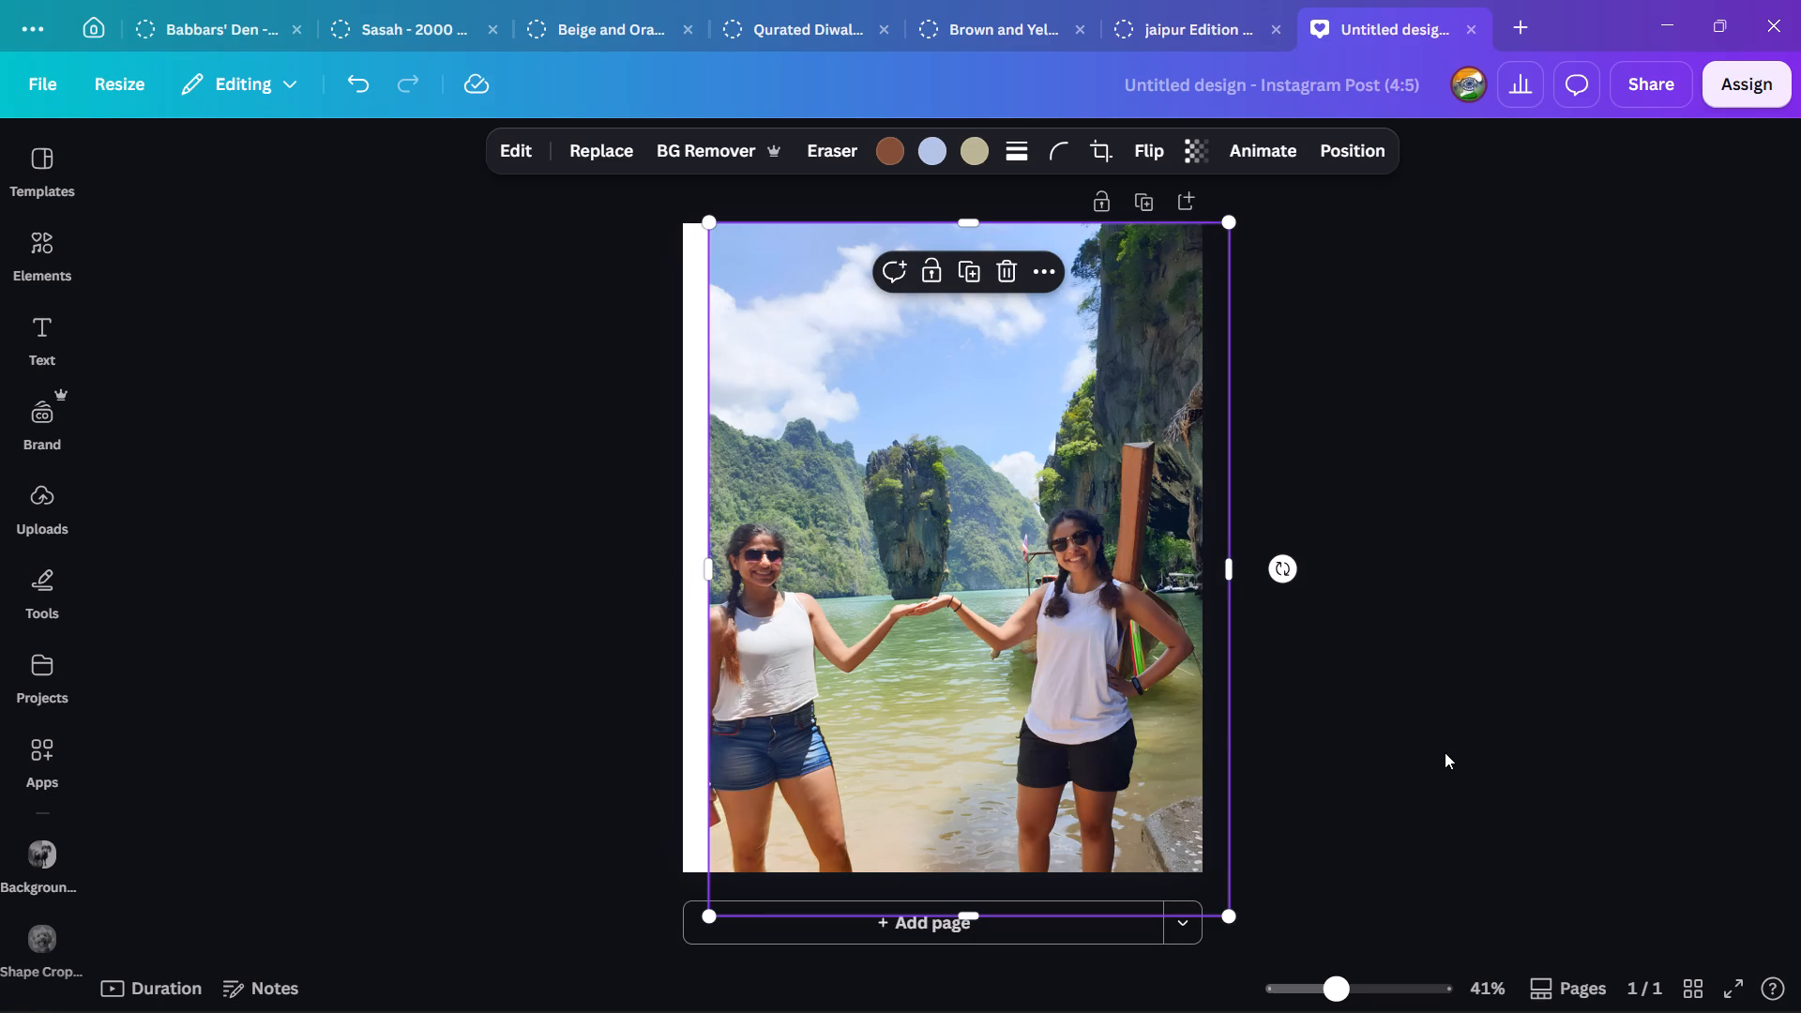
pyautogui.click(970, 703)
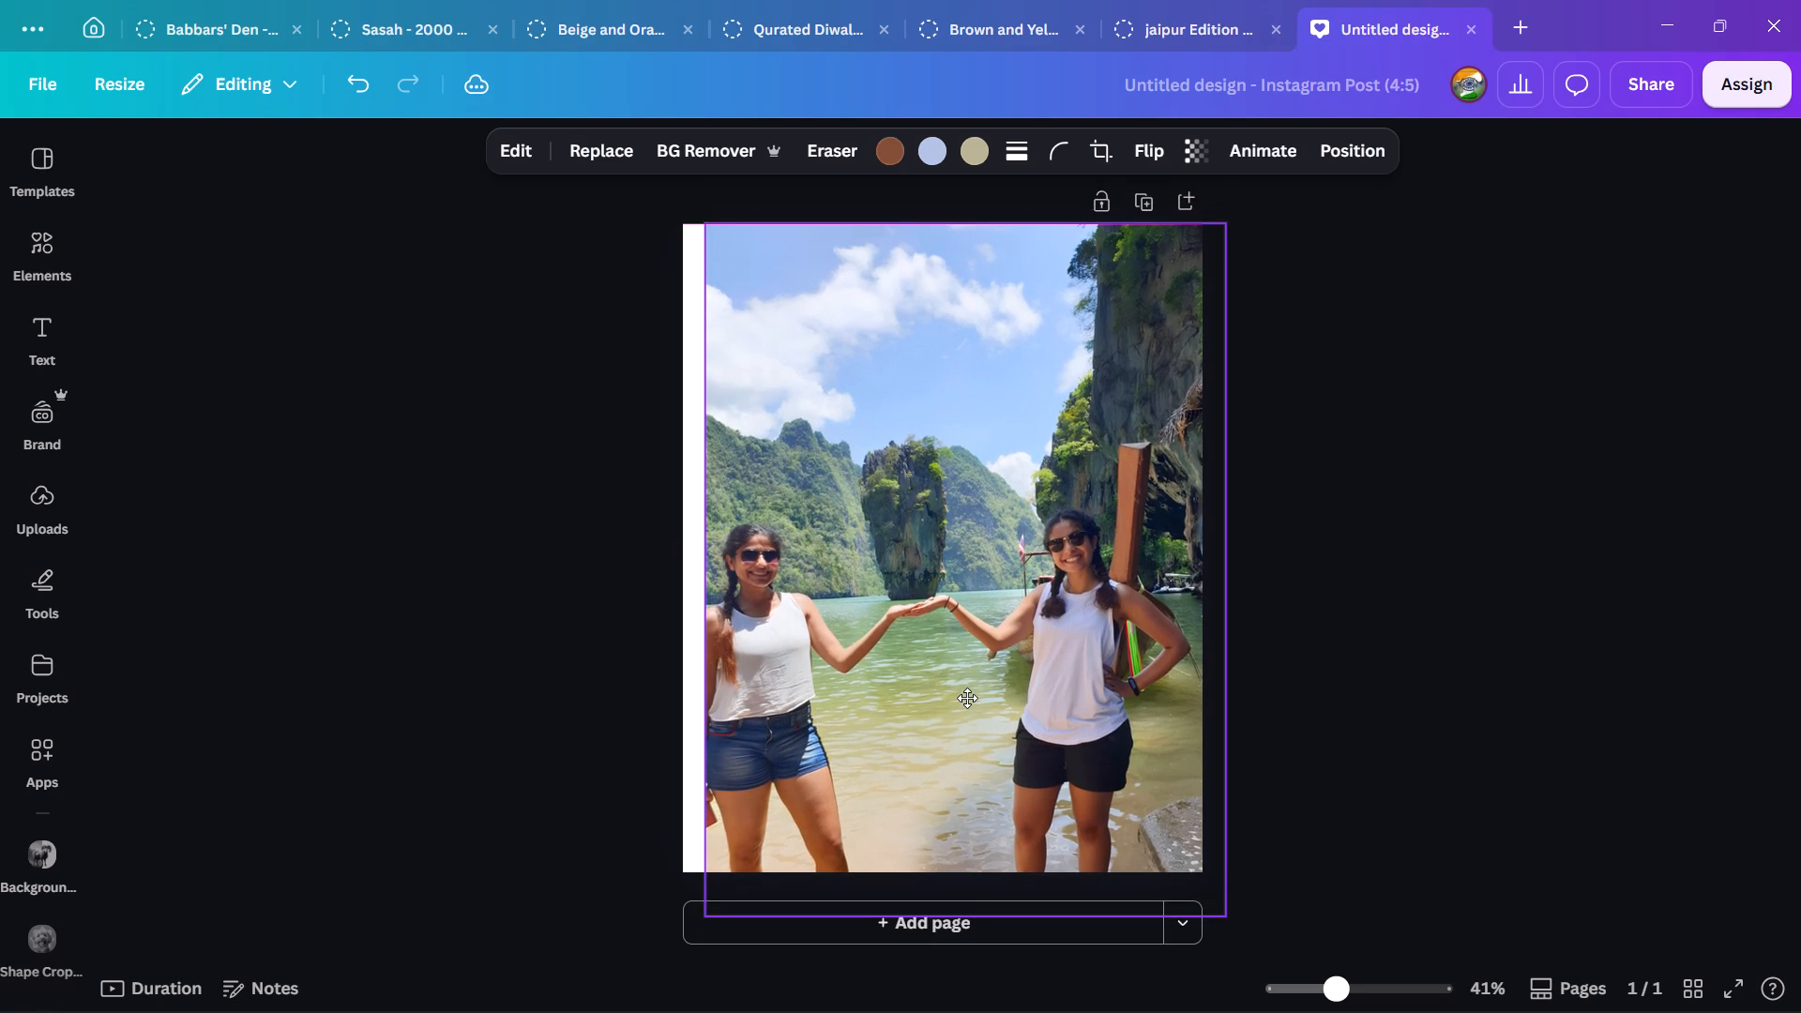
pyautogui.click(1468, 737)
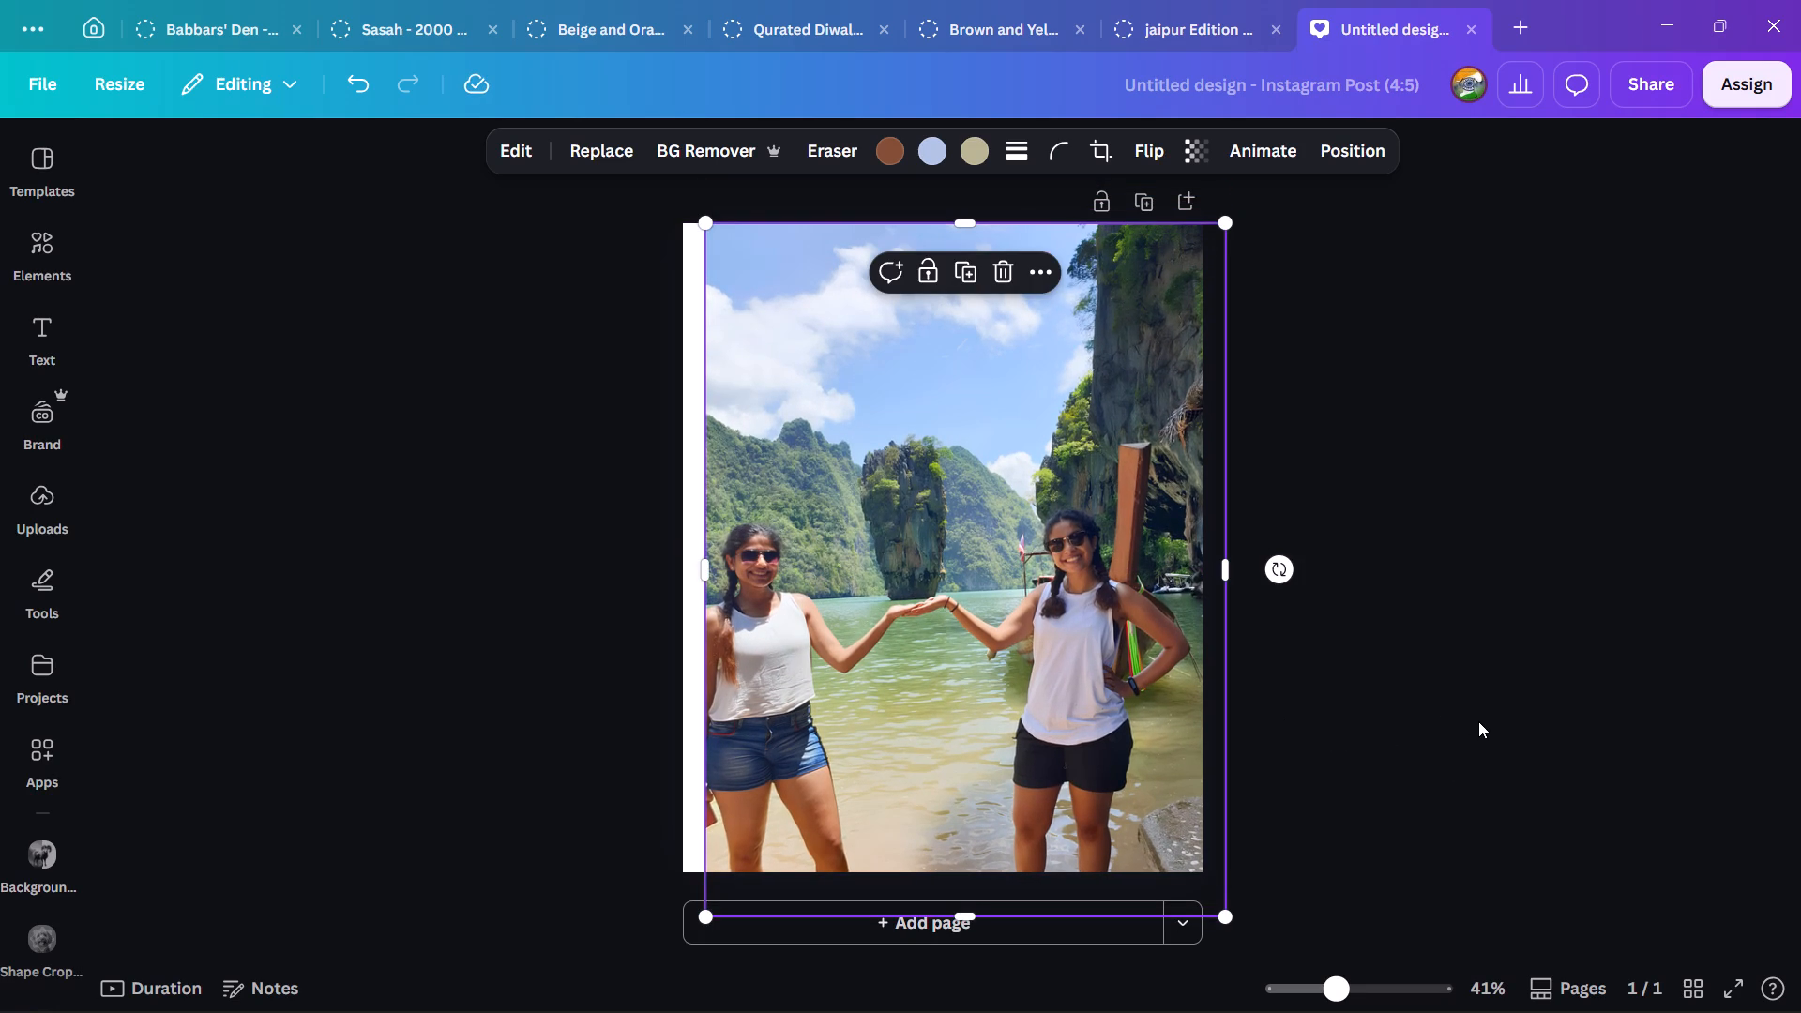
# Move the beach photo horizontally back into line with the page's side edges so it spans the full page width.
pyautogui.moveTo(1063, 670); pyautogui.dragTo(1050, 670)
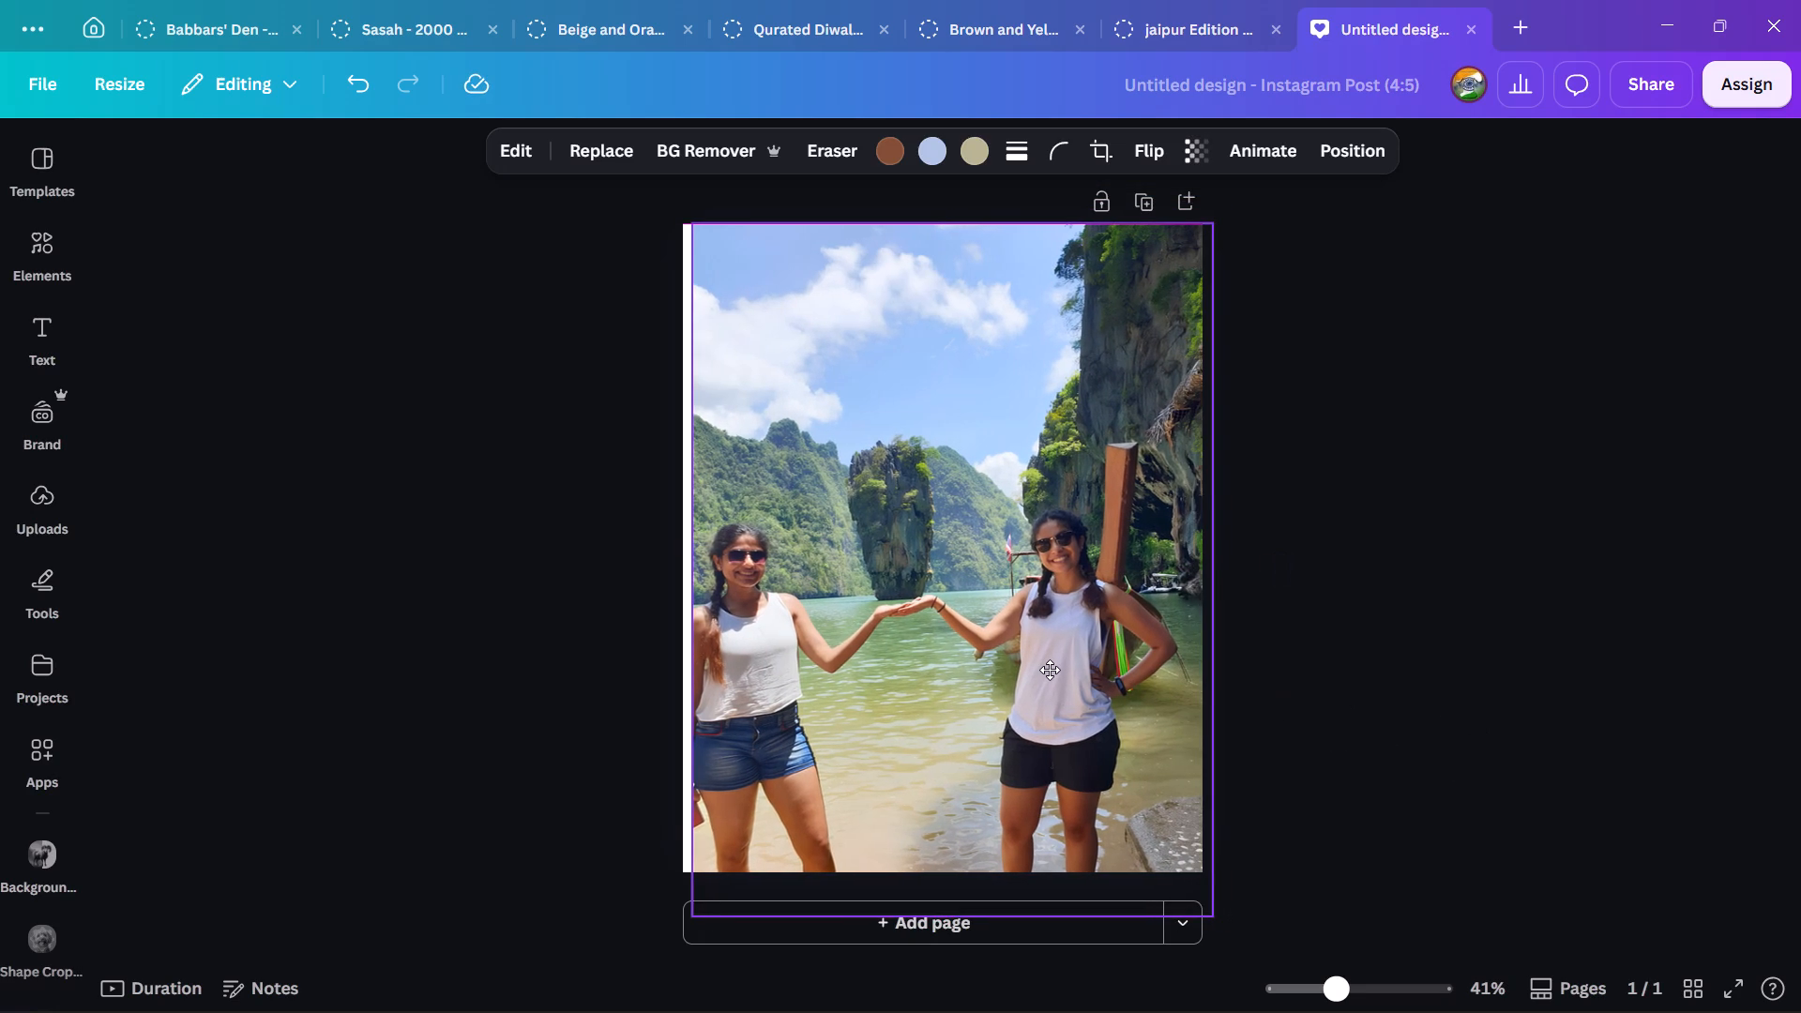
pyautogui.moveTo(1050, 670); pyautogui.dragTo(1039, 670)
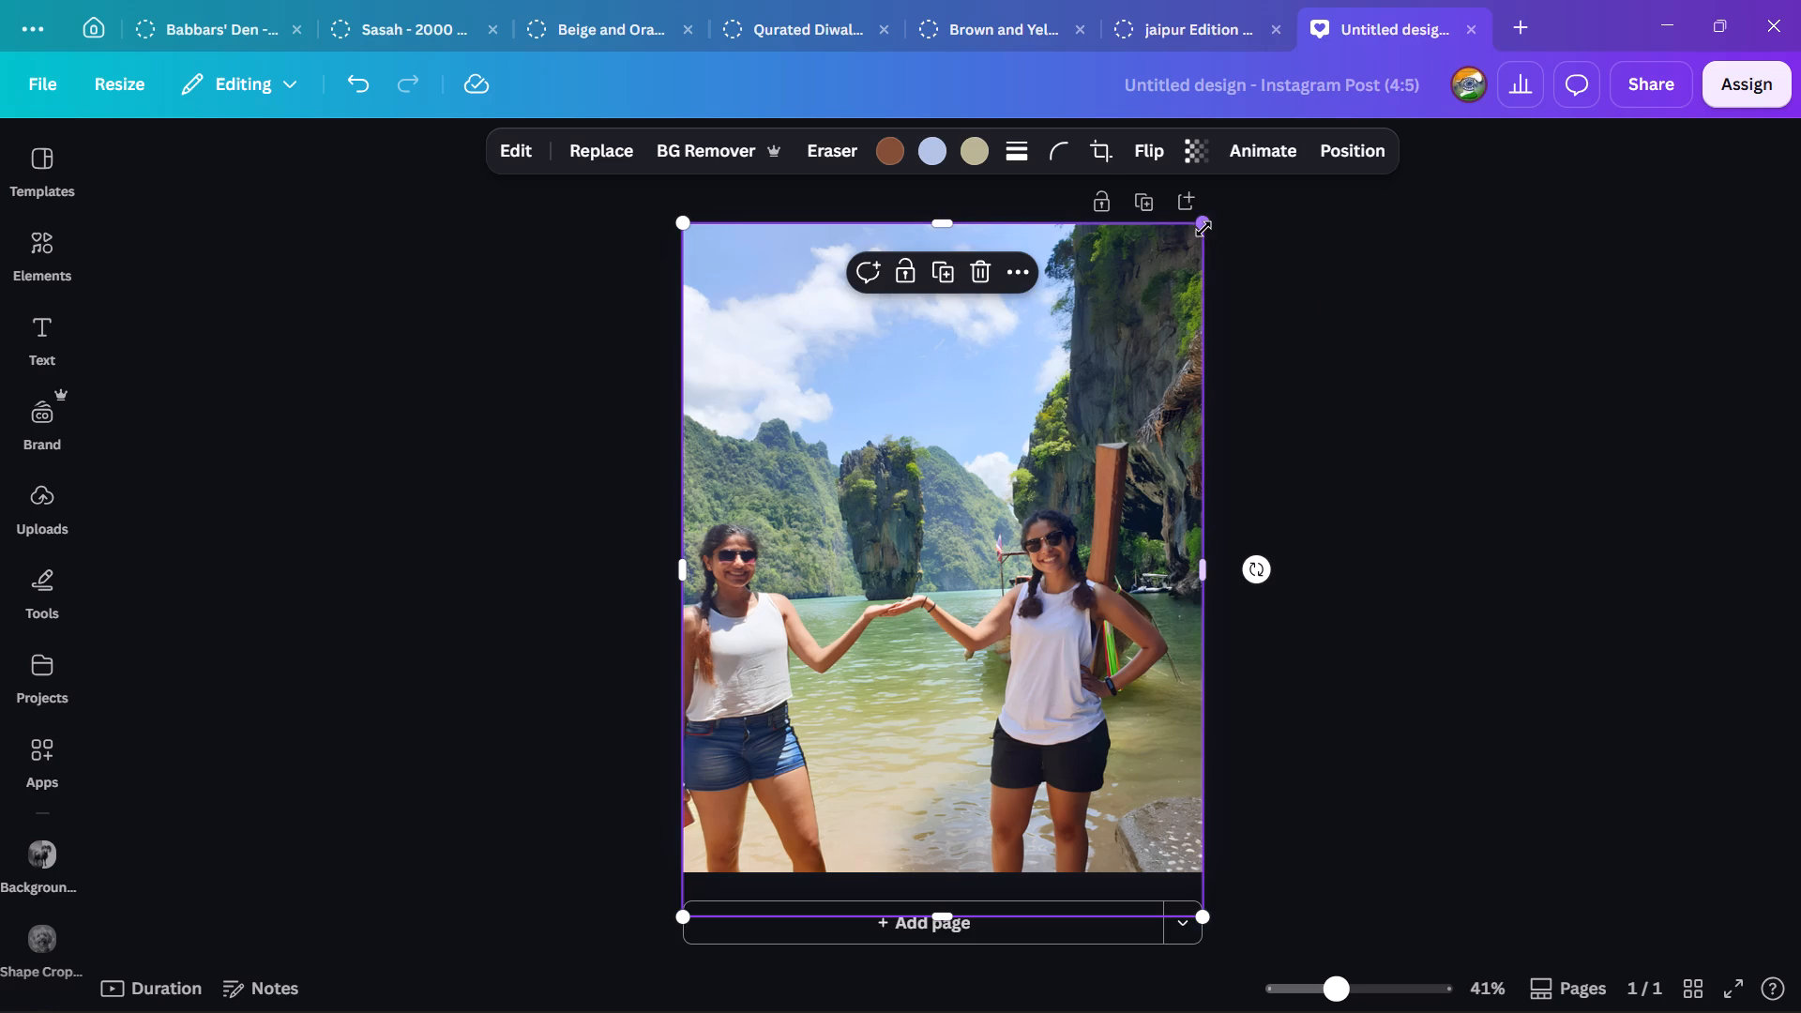
# Enlarge the beach photo proportionally from its top-right corner to about 1,252 by 1,669, overflowing the page.
pyautogui.moveTo(1203, 229); pyautogui.dragTo(1265, 206)
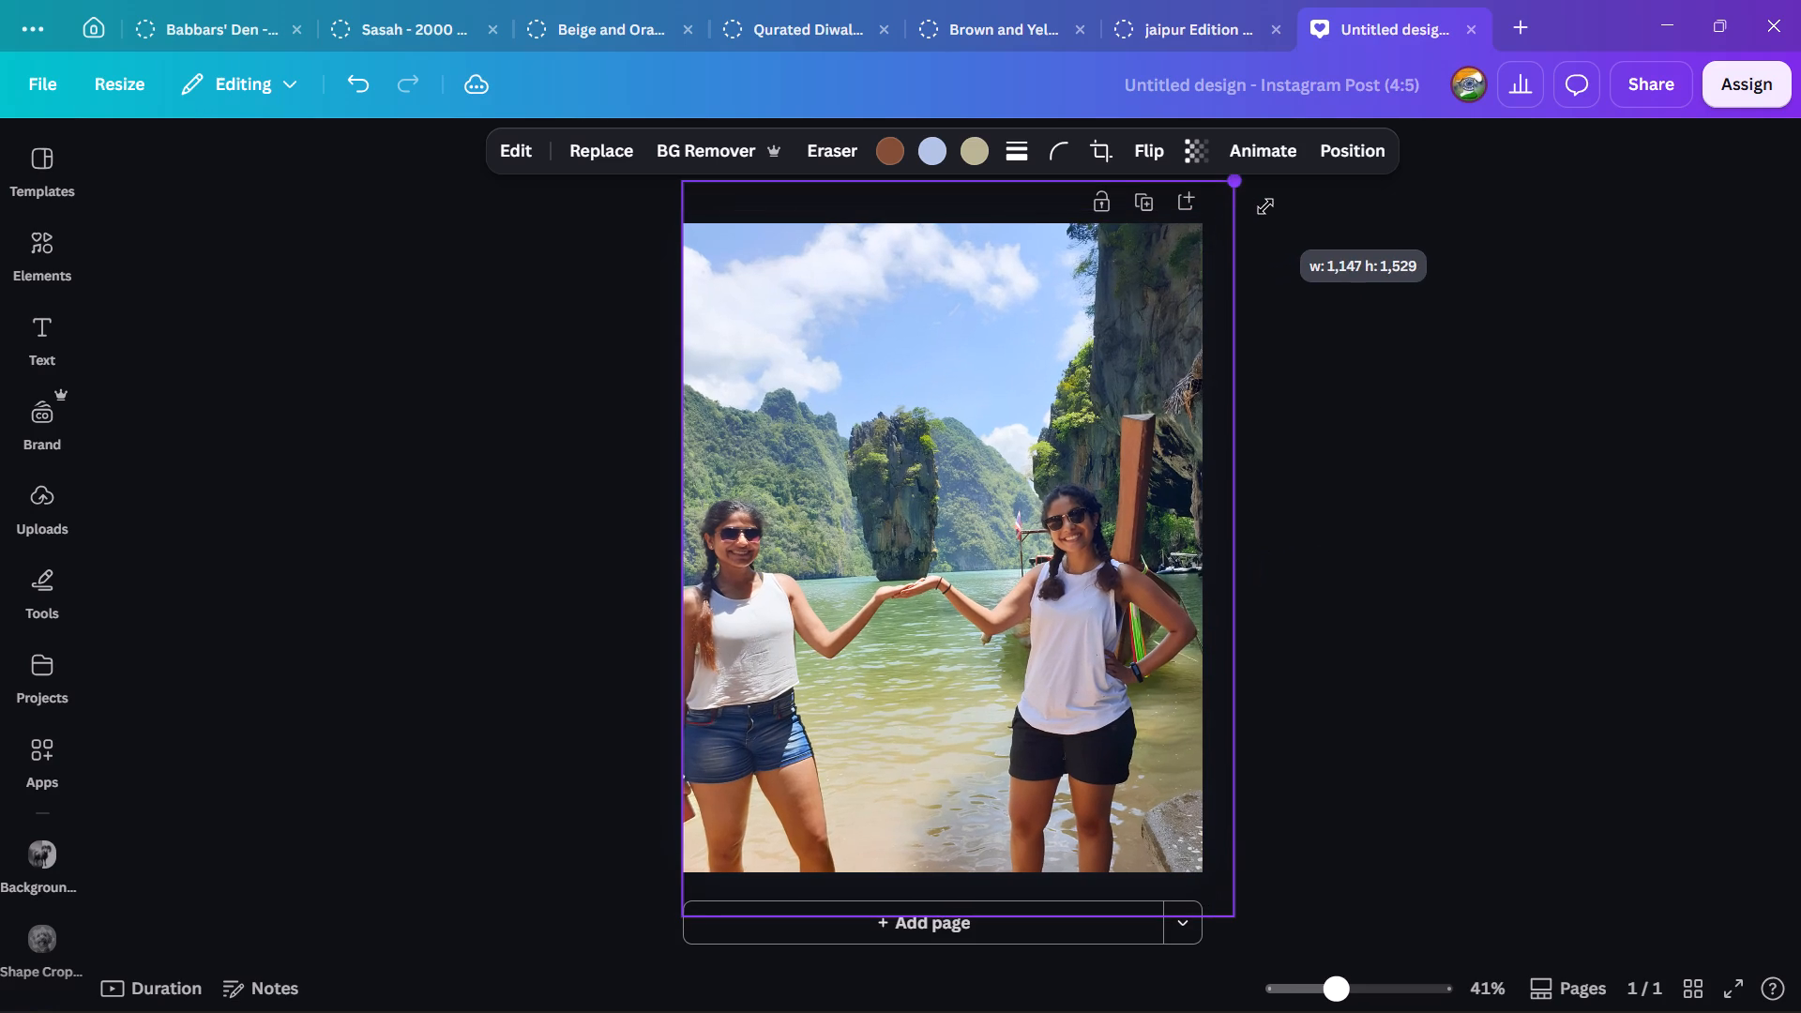
pyautogui.moveTo(1265, 206); pyautogui.dragTo(1339, 201)
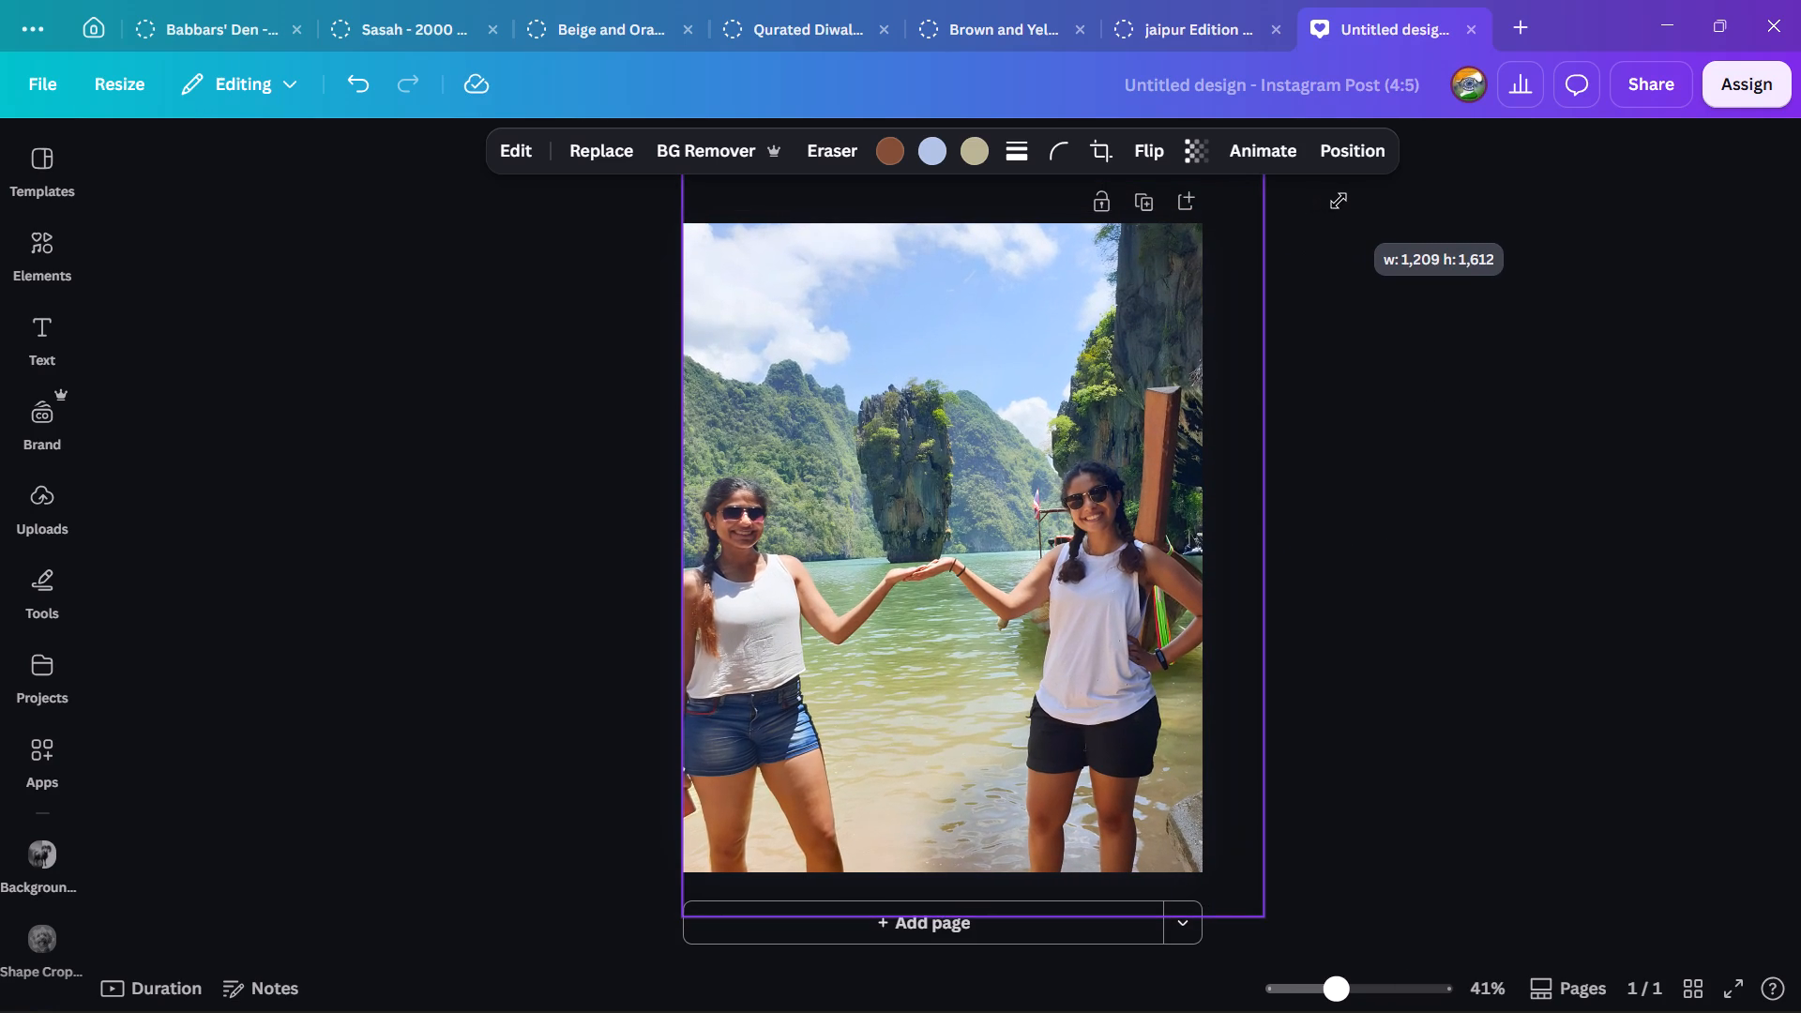
pyautogui.moveTo(1339, 201); pyautogui.dragTo(1361, 196)
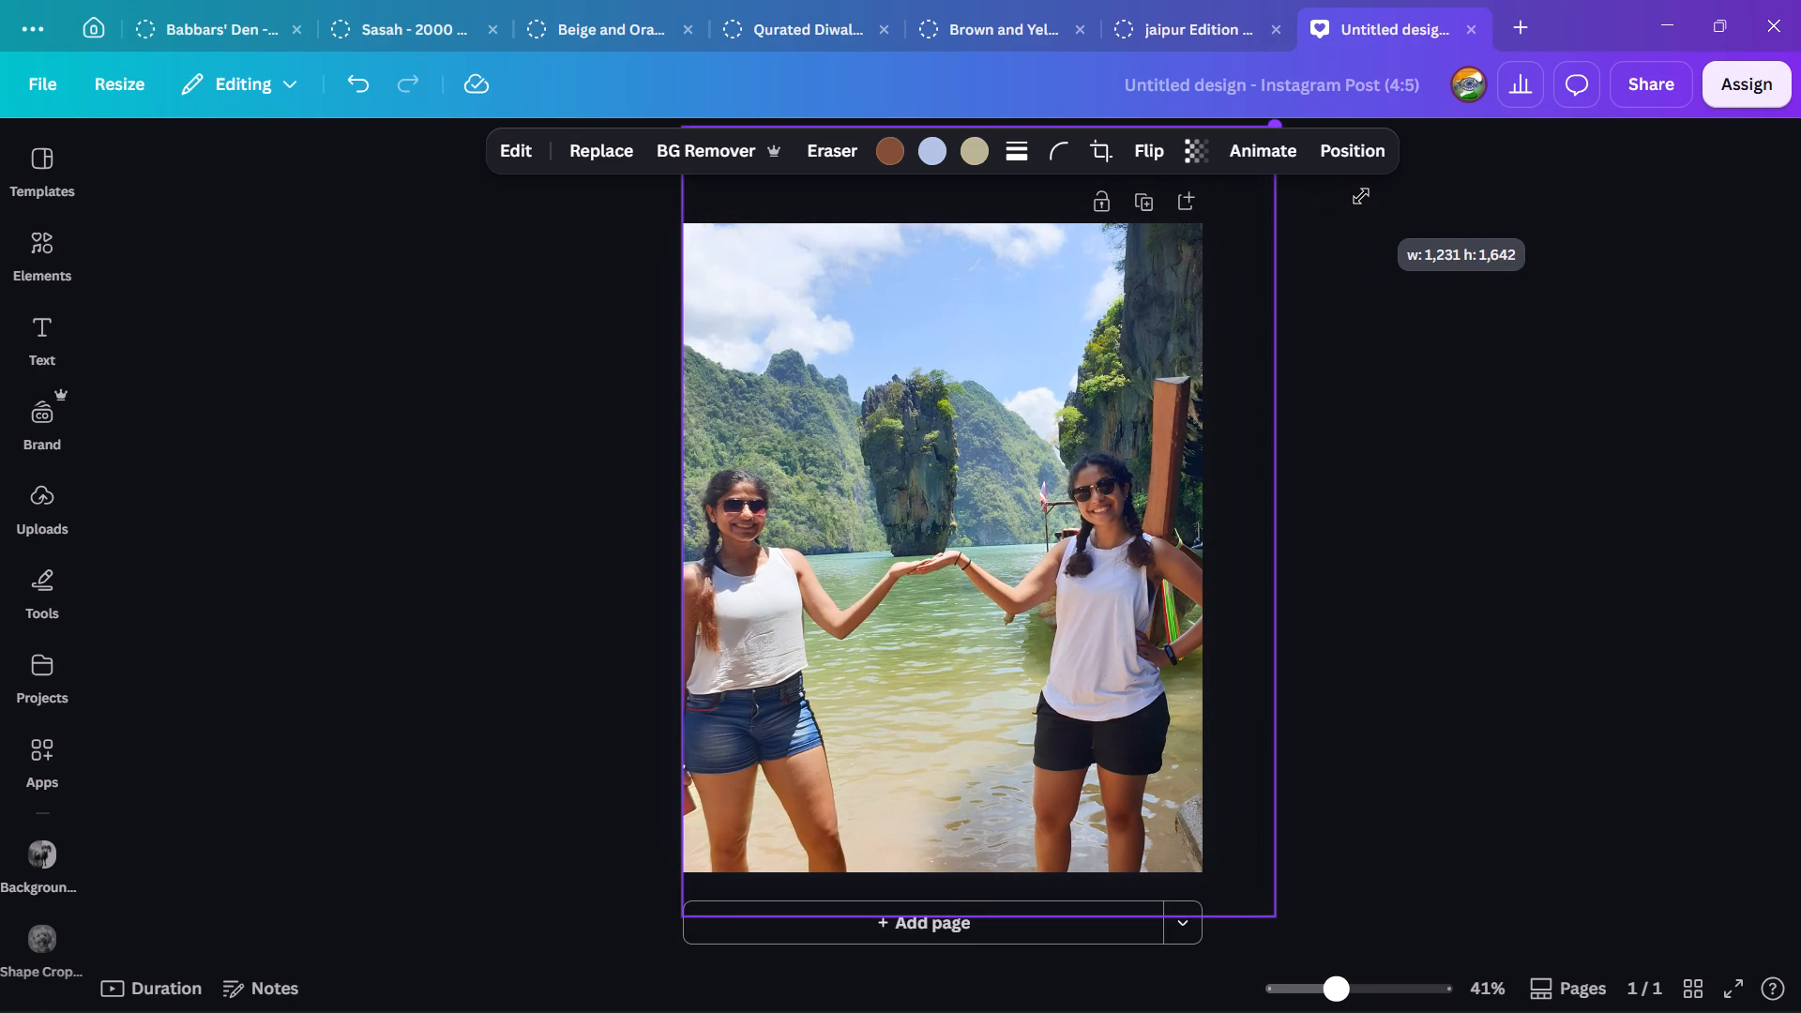
pyautogui.moveTo(1361, 196); pyautogui.dragTo(1381, 190)
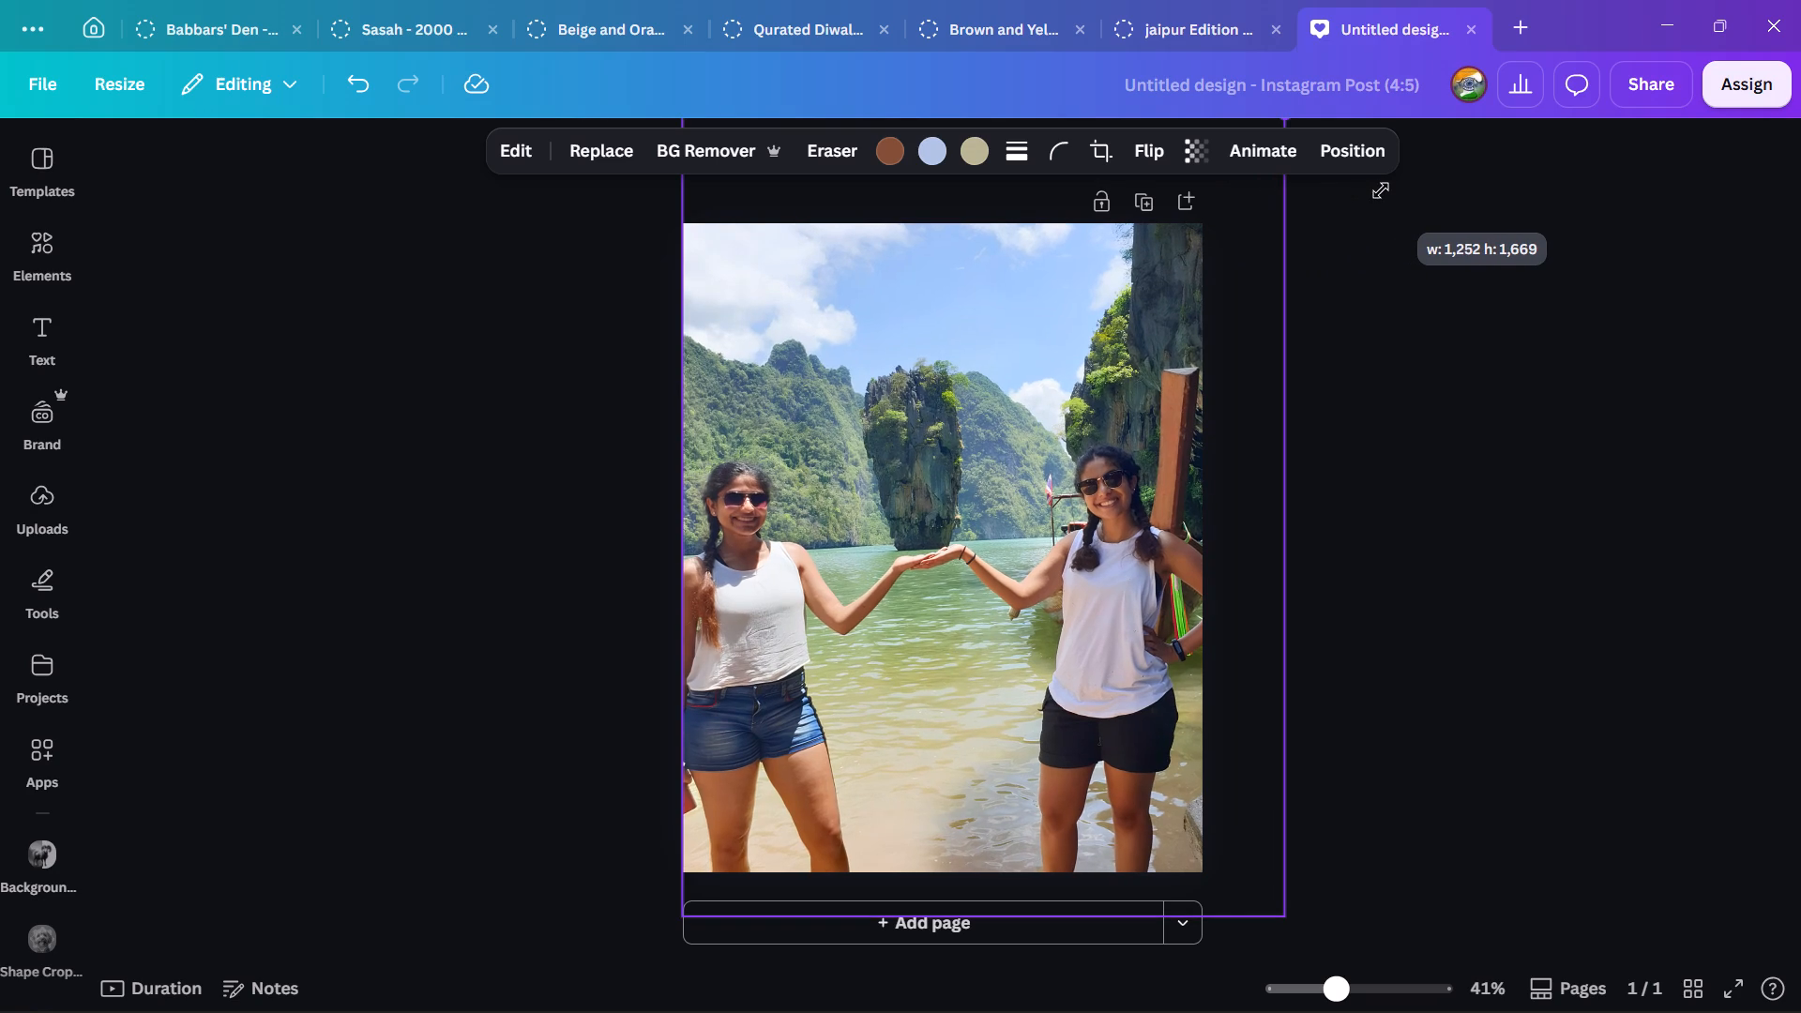
pyautogui.moveTo(1381, 190); pyautogui.dragTo(1379, 190)
pyautogui.click(1396, 445)
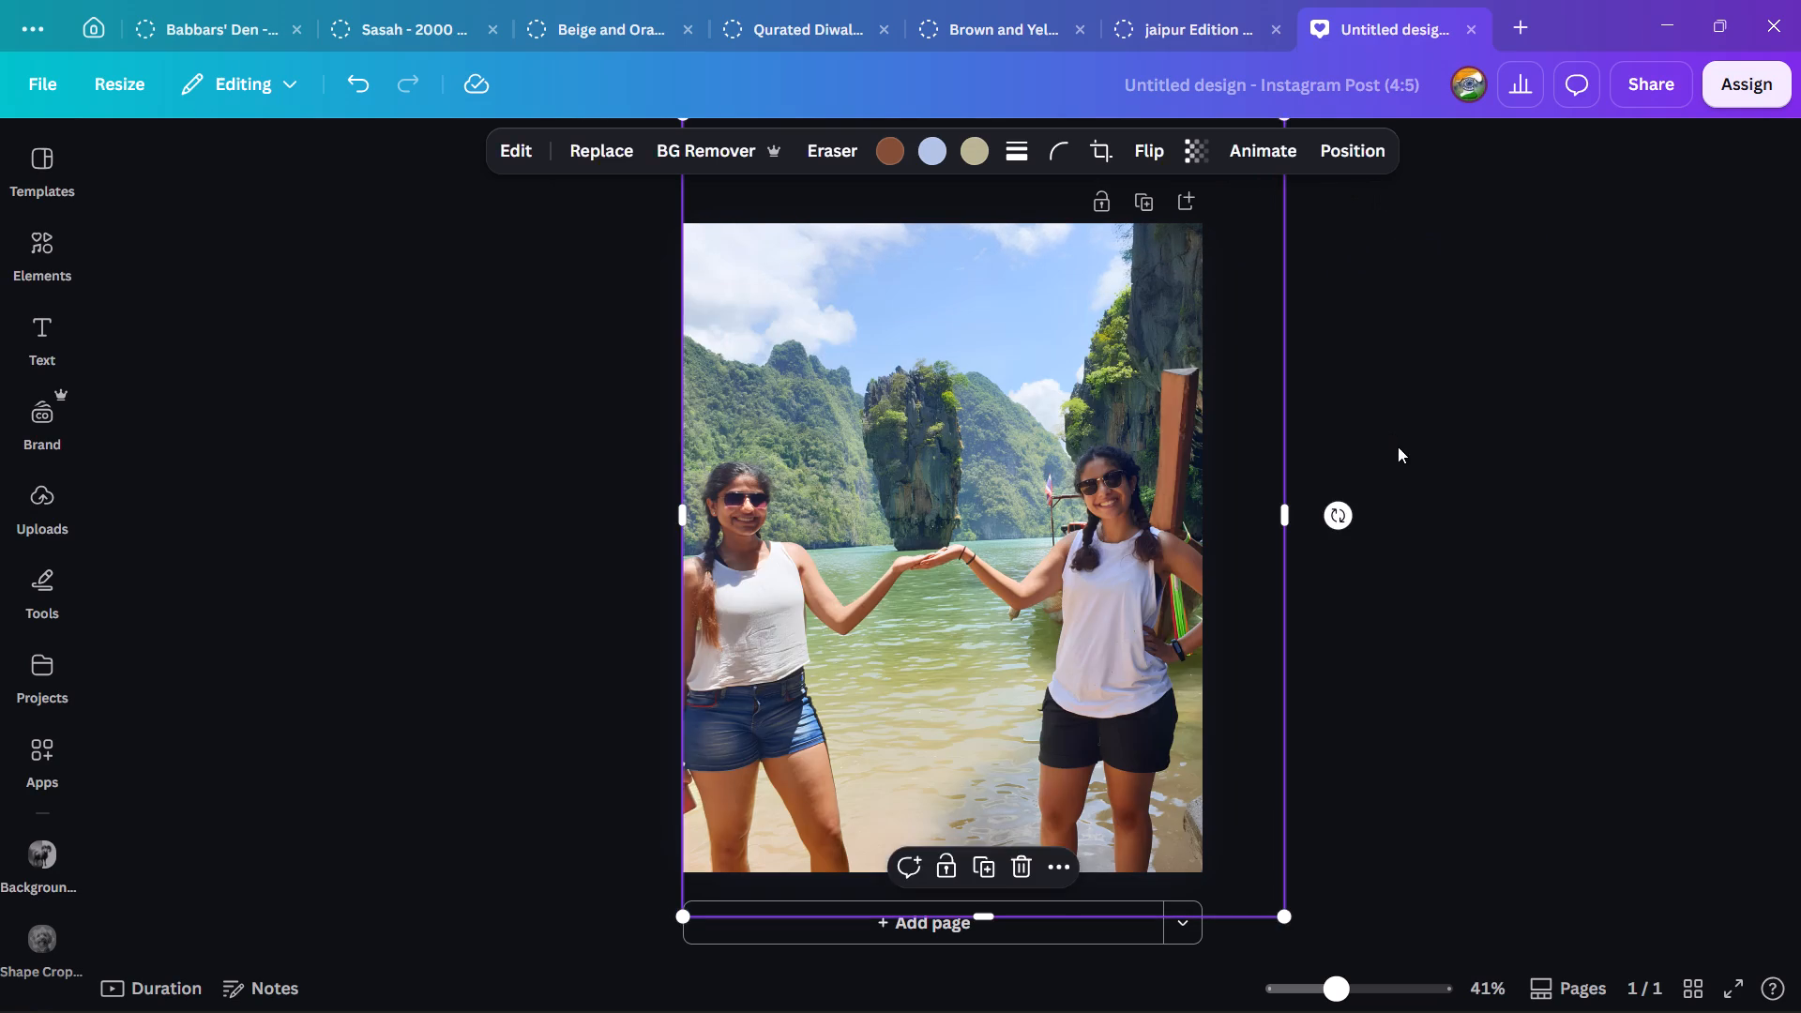
# Shift the enlarged photo straight down so more sky shows above the two women, keeping its left edge on the page edge.
pyautogui.moveTo(1056, 470); pyautogui.dragTo(1057, 507)
pyautogui.click(1572, 556)
pyautogui.moveTo(1056, 524); pyautogui.dragTo(1051, 567)
pyautogui.keyDown('ctrl'); pyautogui.scroll(-3, 1409, 601); pyautogui.keyUp('ctrl')
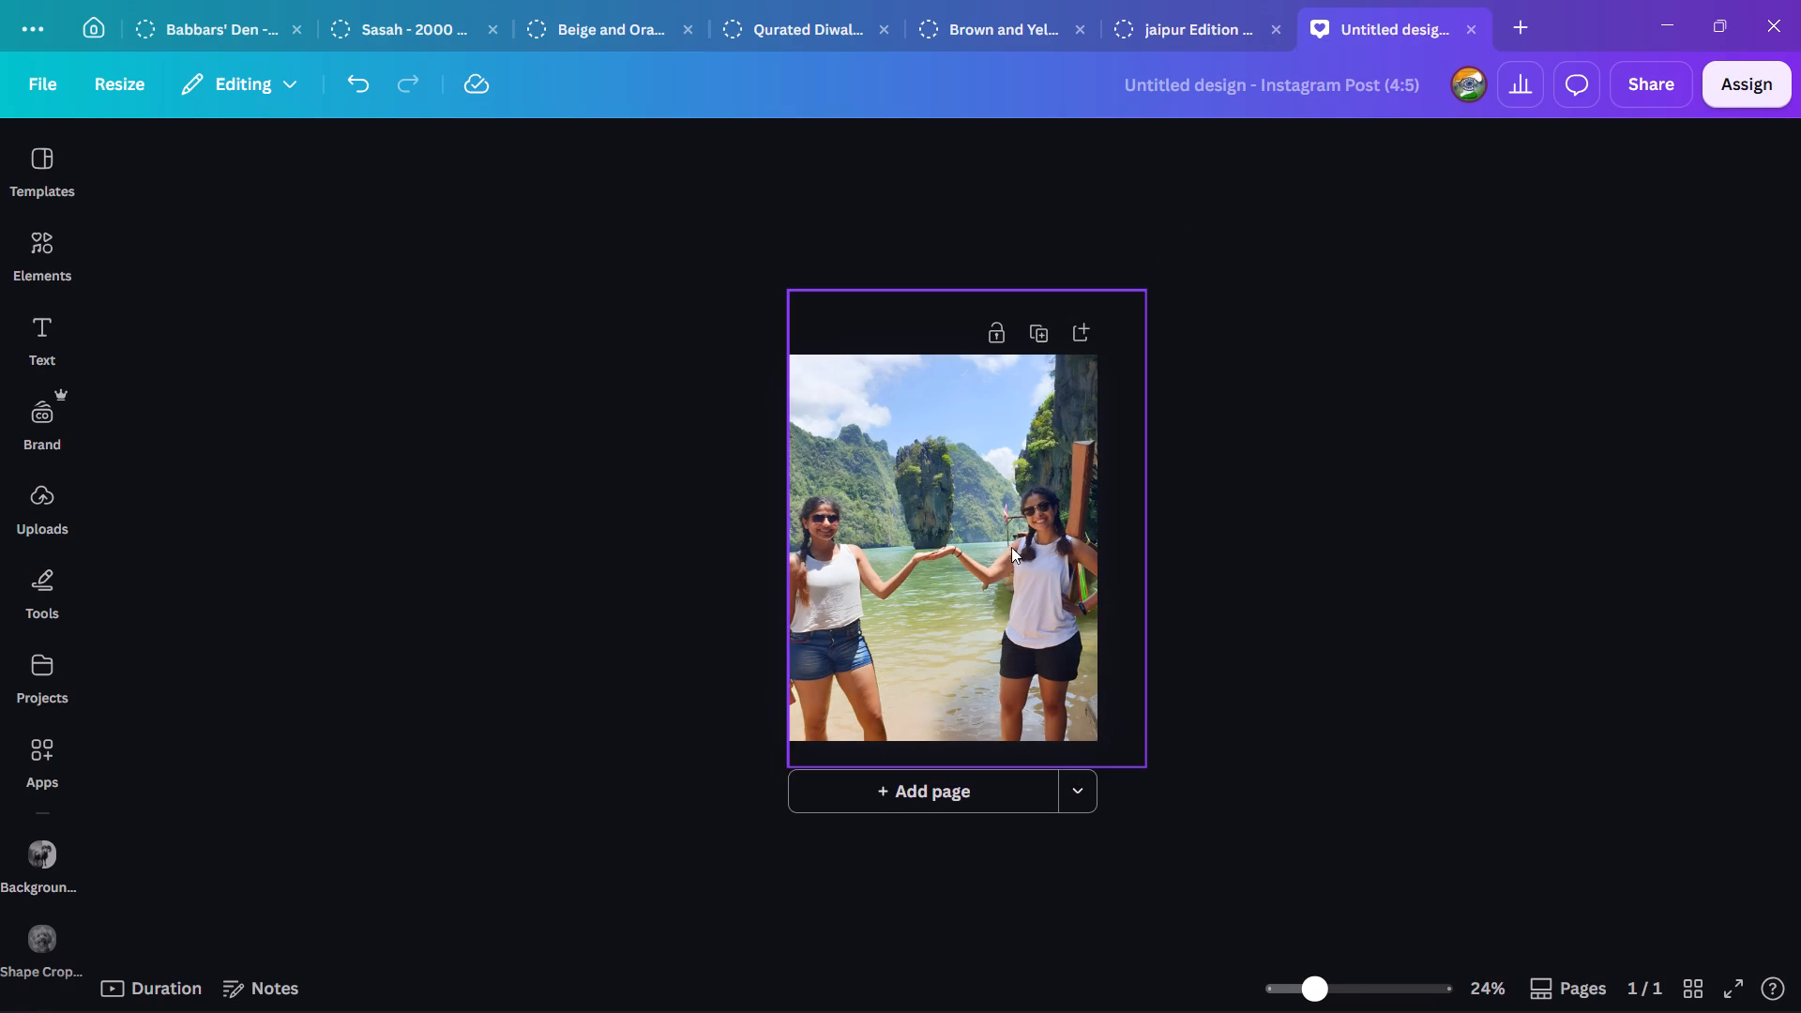
pyautogui.moveTo(975, 544); pyautogui.dragTo(970, 564)
pyautogui.click(1026, 560)
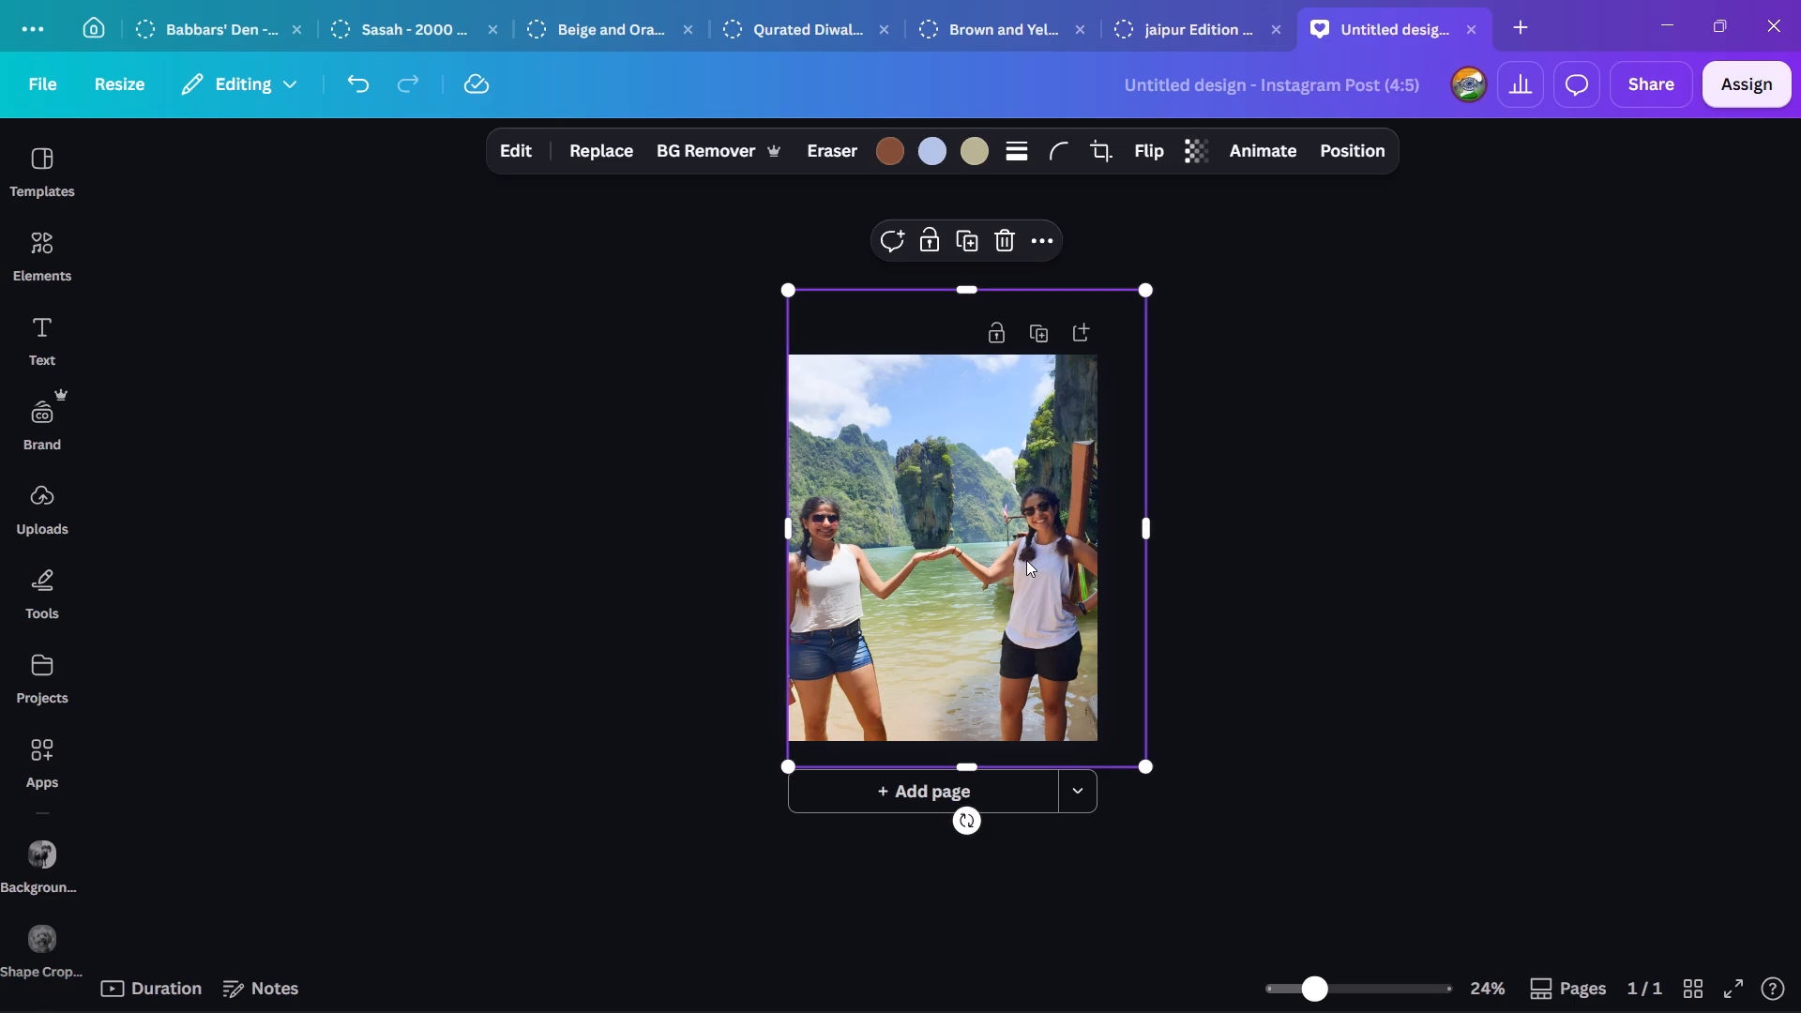
pyautogui.moveTo(1026, 557); pyautogui.dragTo(1026, 588)
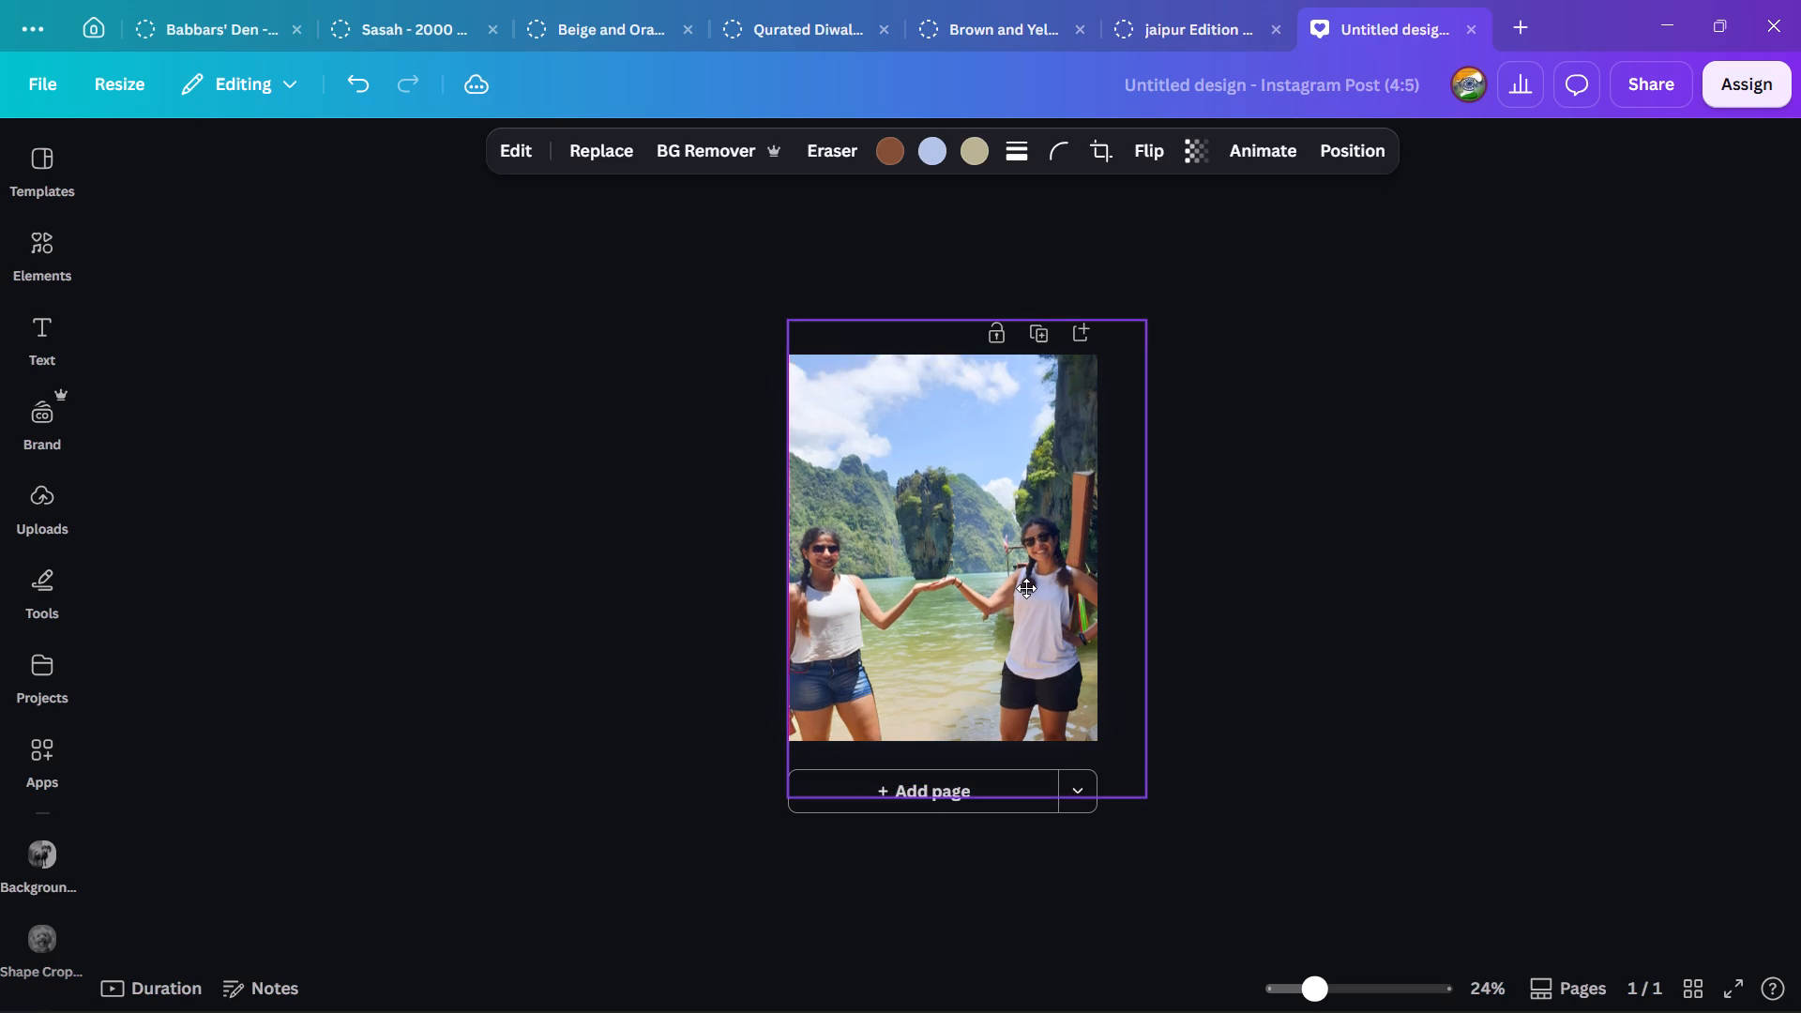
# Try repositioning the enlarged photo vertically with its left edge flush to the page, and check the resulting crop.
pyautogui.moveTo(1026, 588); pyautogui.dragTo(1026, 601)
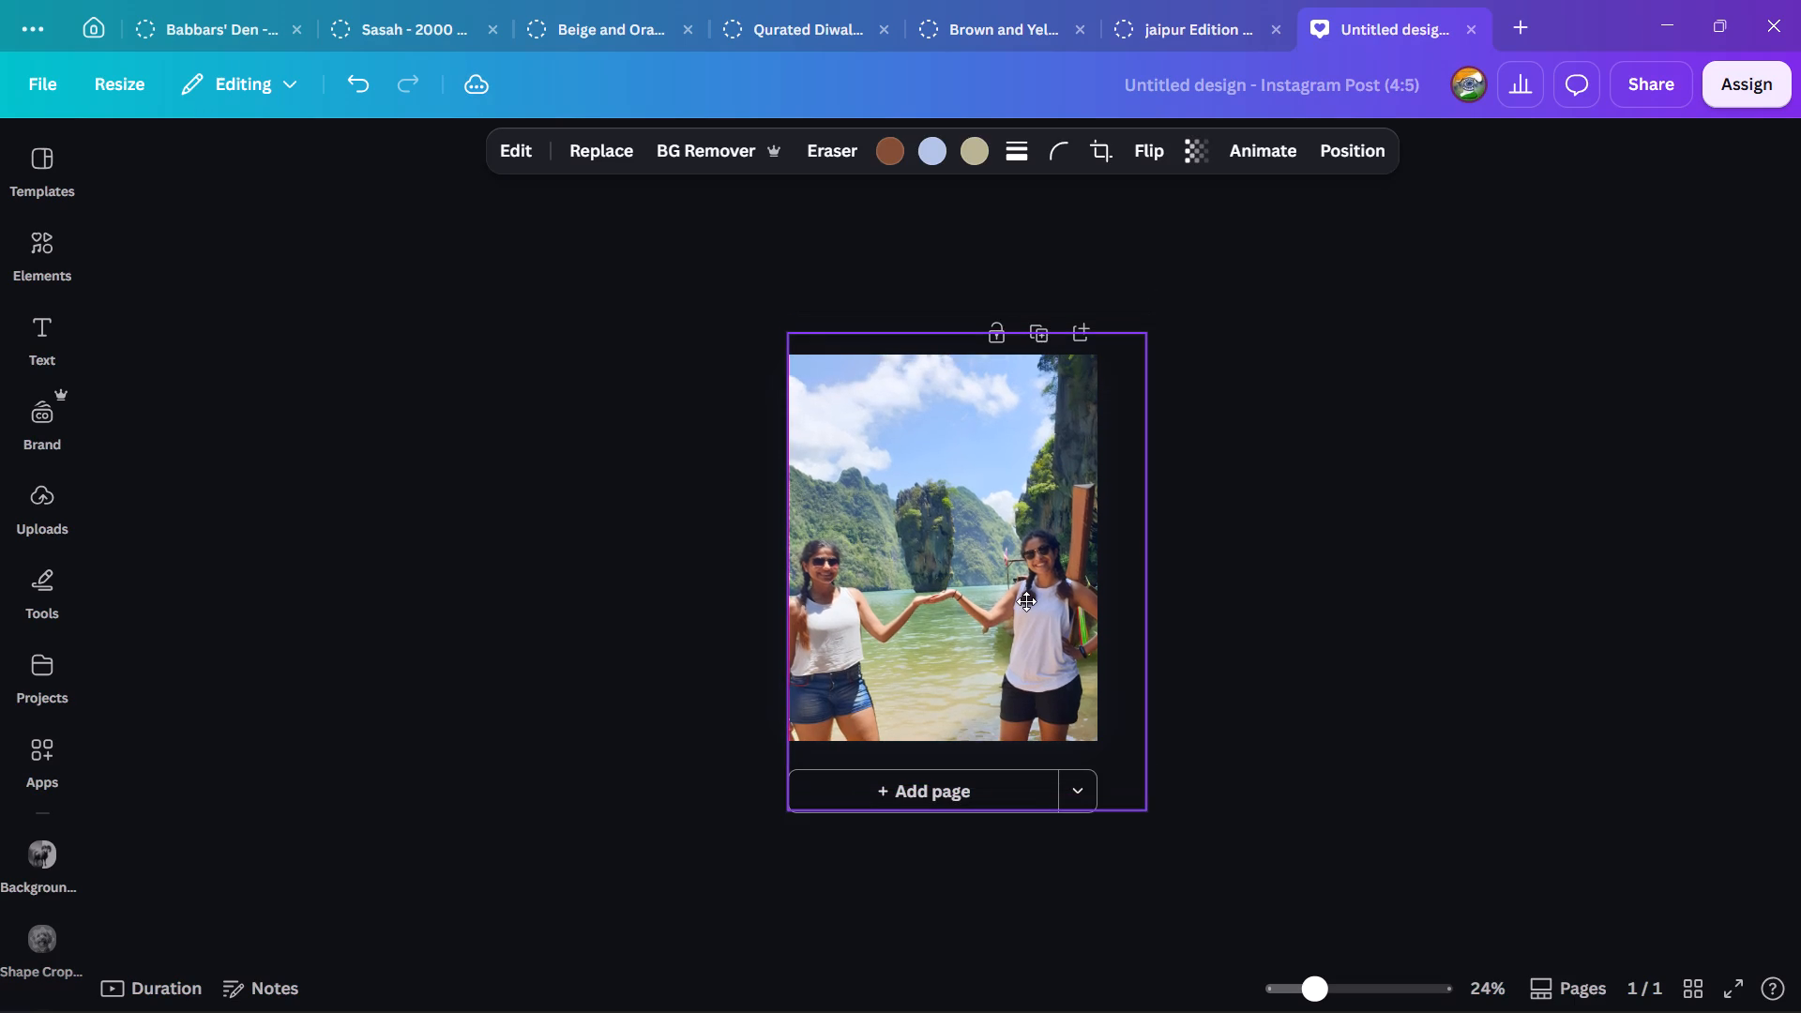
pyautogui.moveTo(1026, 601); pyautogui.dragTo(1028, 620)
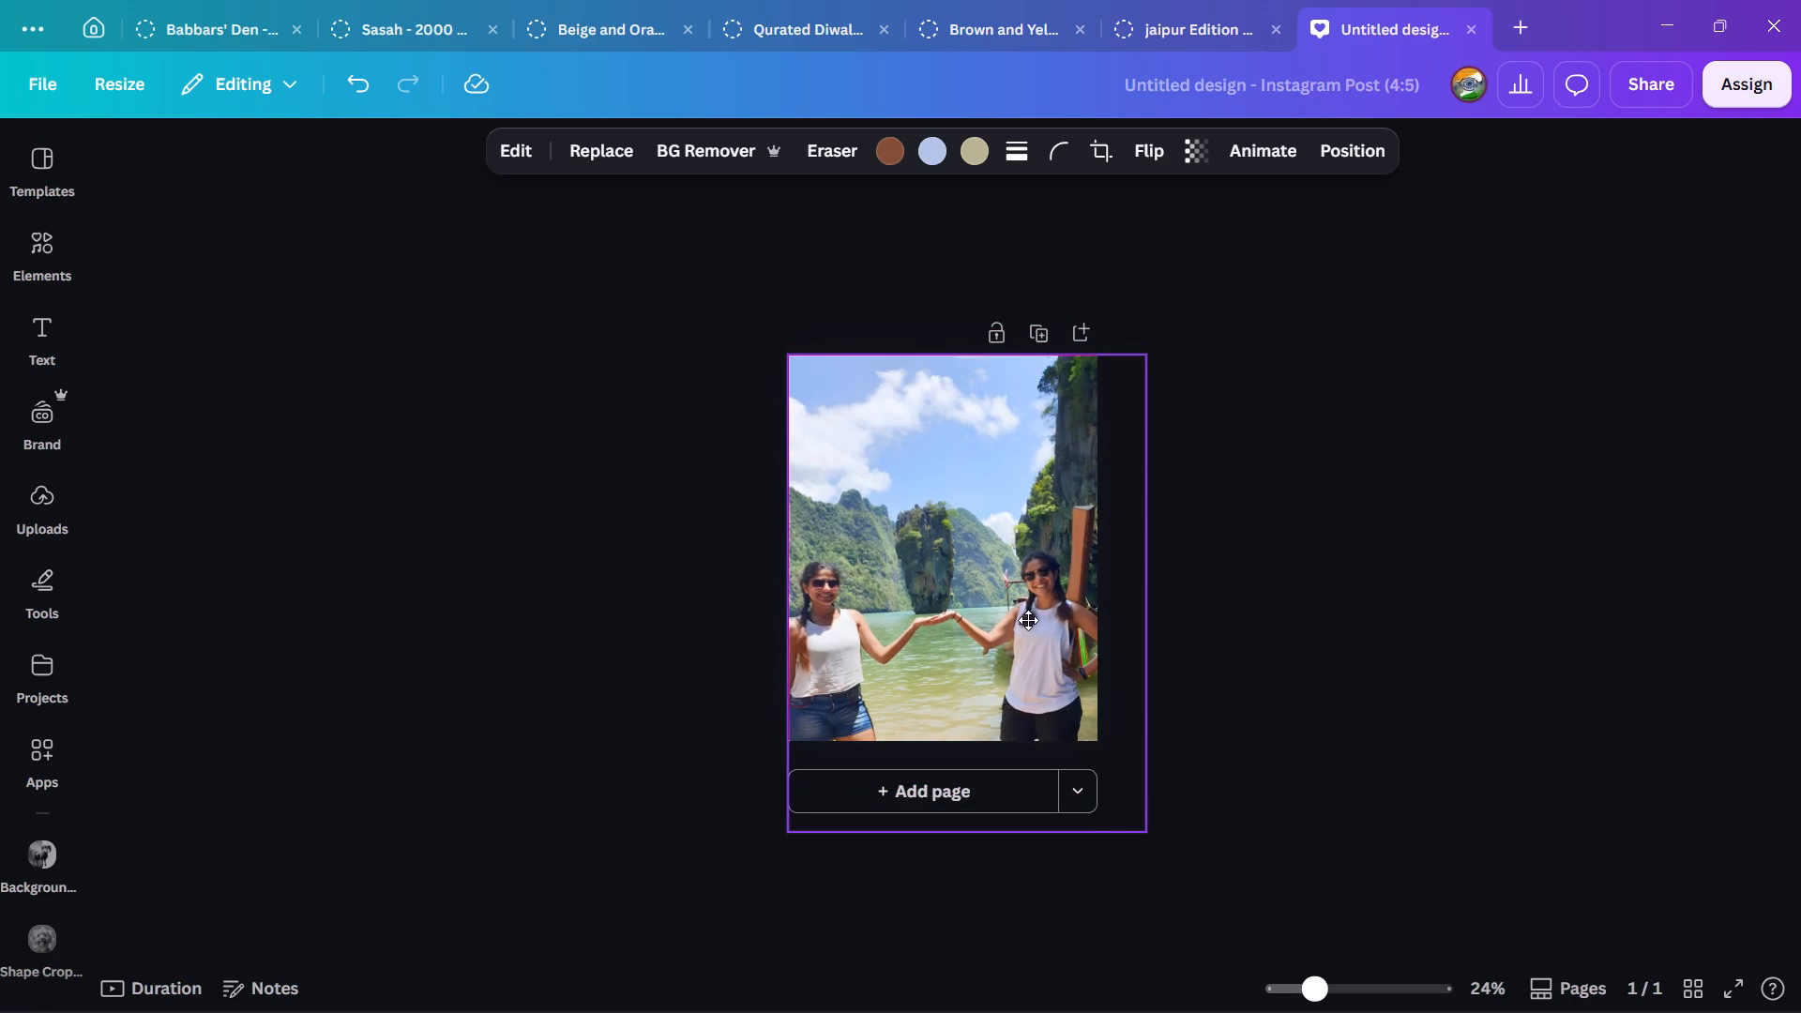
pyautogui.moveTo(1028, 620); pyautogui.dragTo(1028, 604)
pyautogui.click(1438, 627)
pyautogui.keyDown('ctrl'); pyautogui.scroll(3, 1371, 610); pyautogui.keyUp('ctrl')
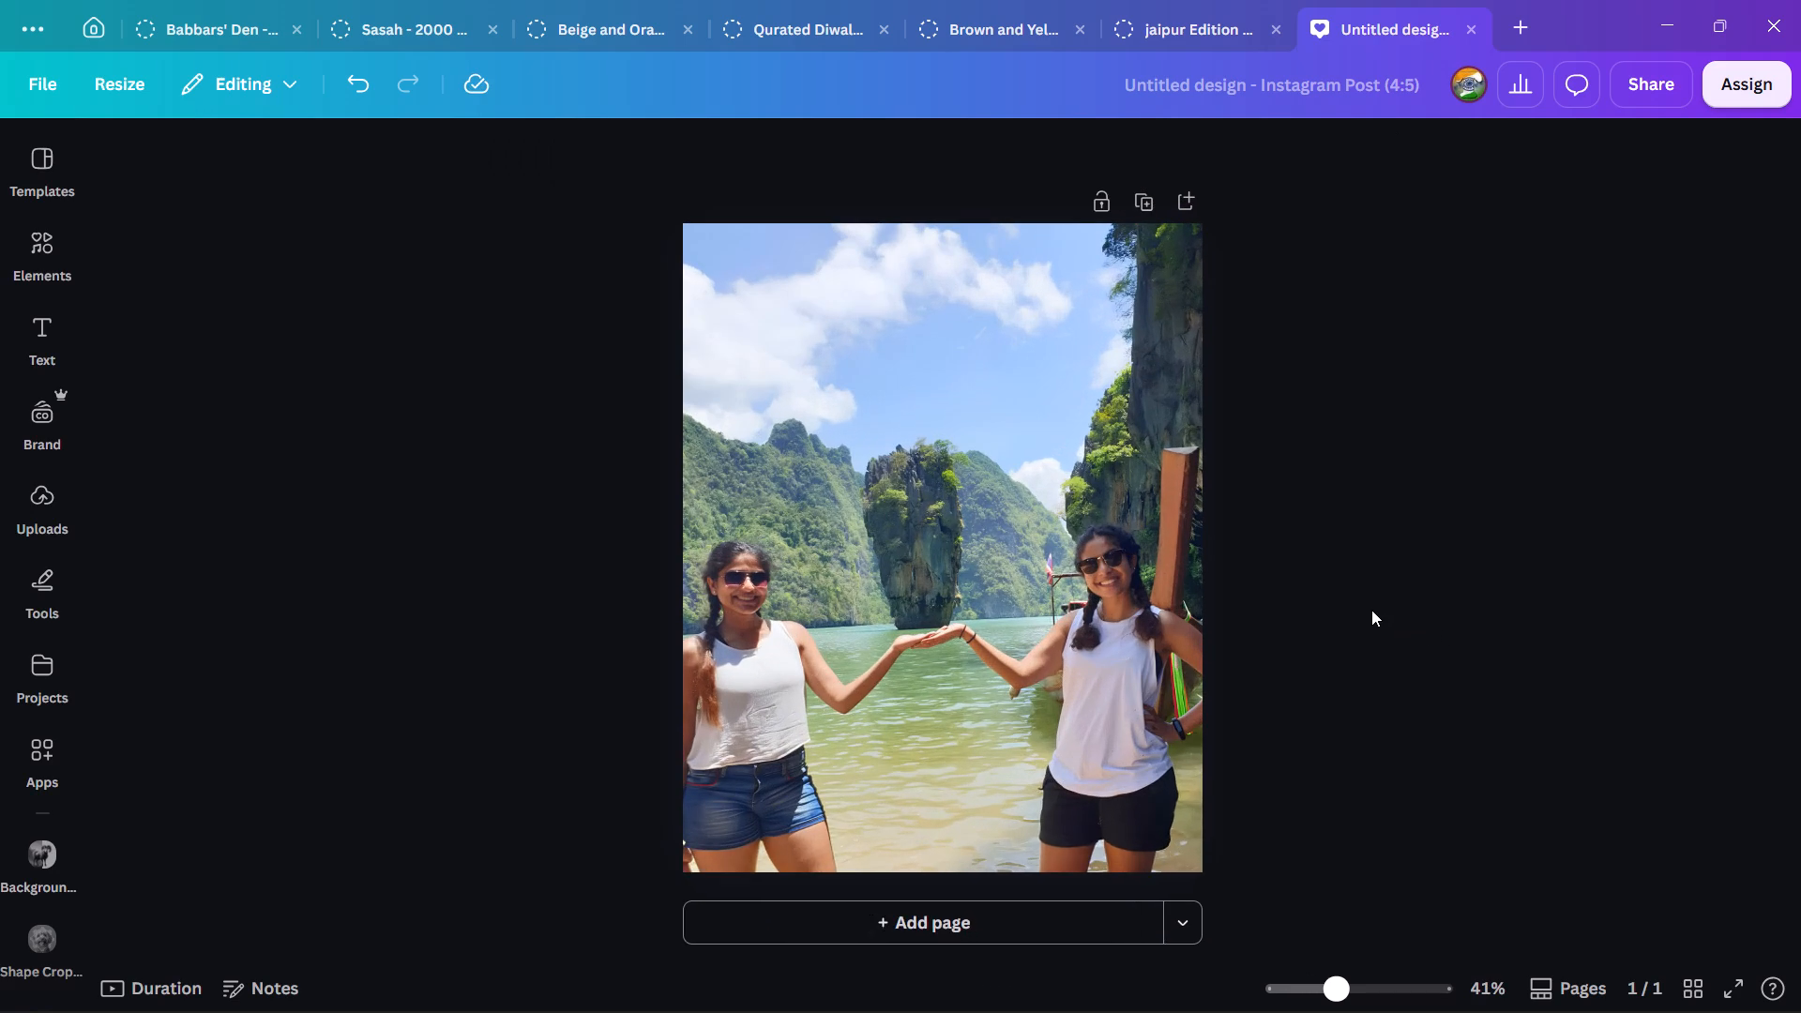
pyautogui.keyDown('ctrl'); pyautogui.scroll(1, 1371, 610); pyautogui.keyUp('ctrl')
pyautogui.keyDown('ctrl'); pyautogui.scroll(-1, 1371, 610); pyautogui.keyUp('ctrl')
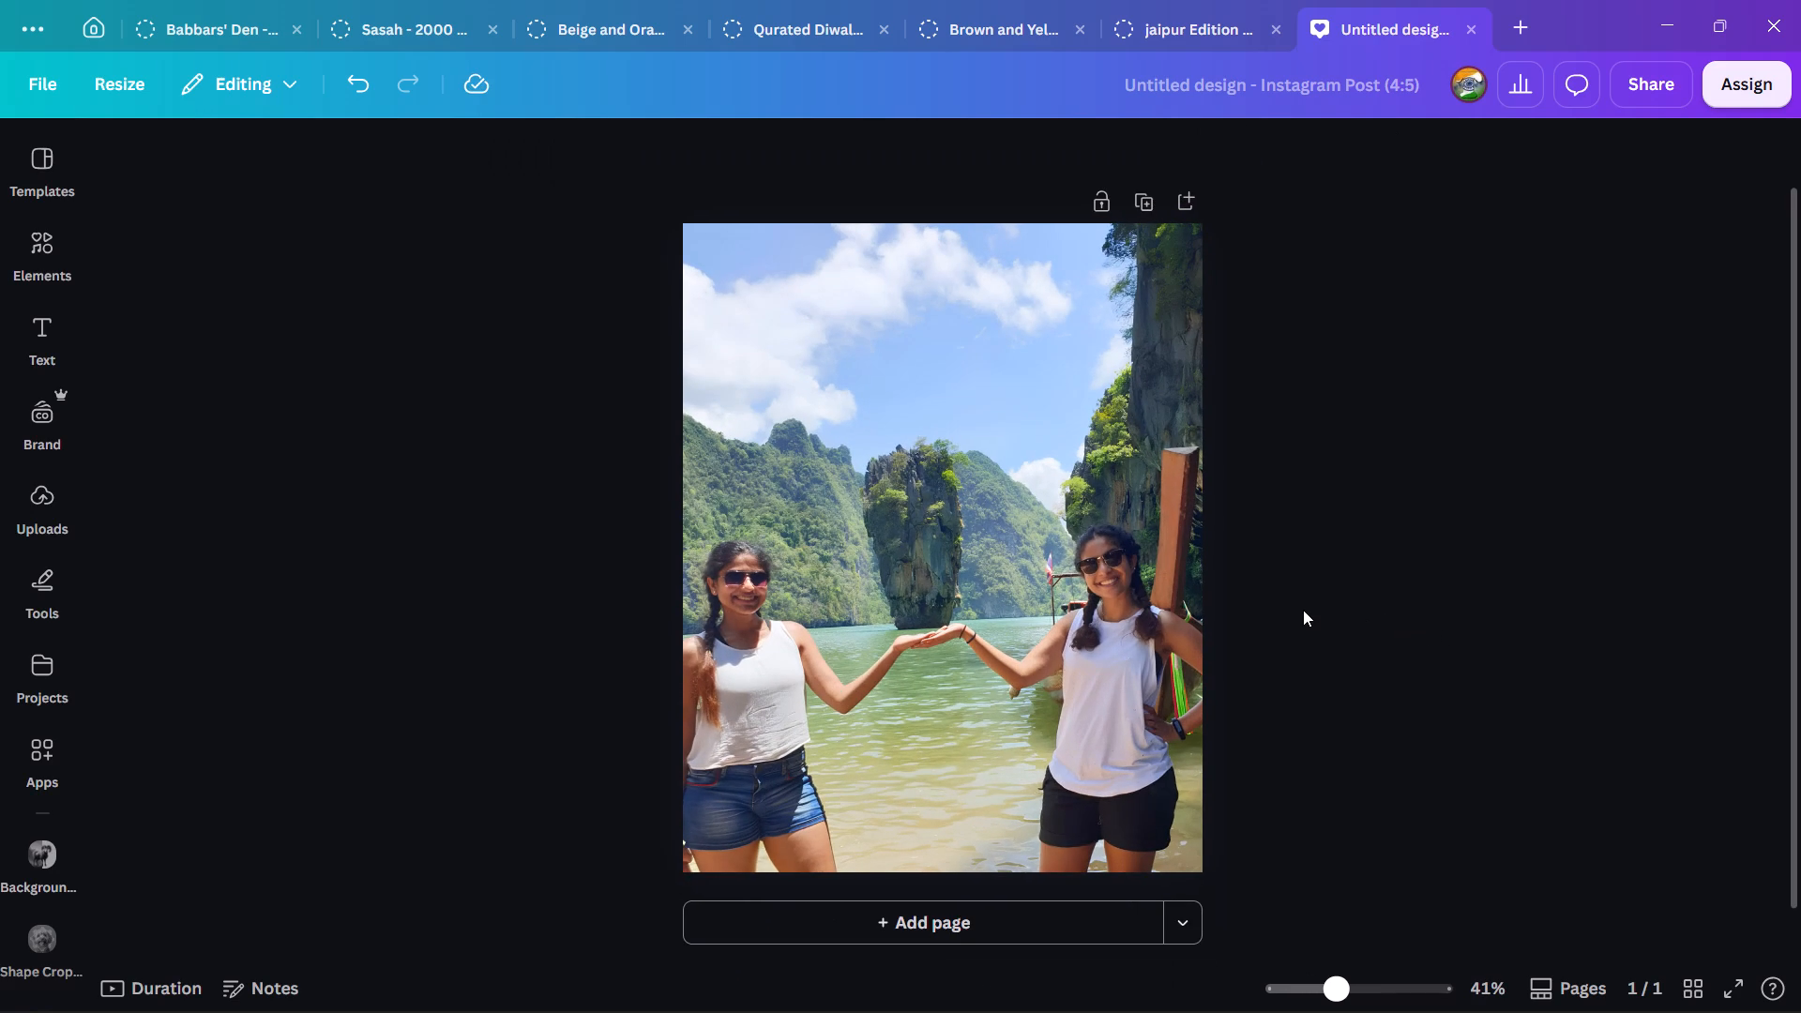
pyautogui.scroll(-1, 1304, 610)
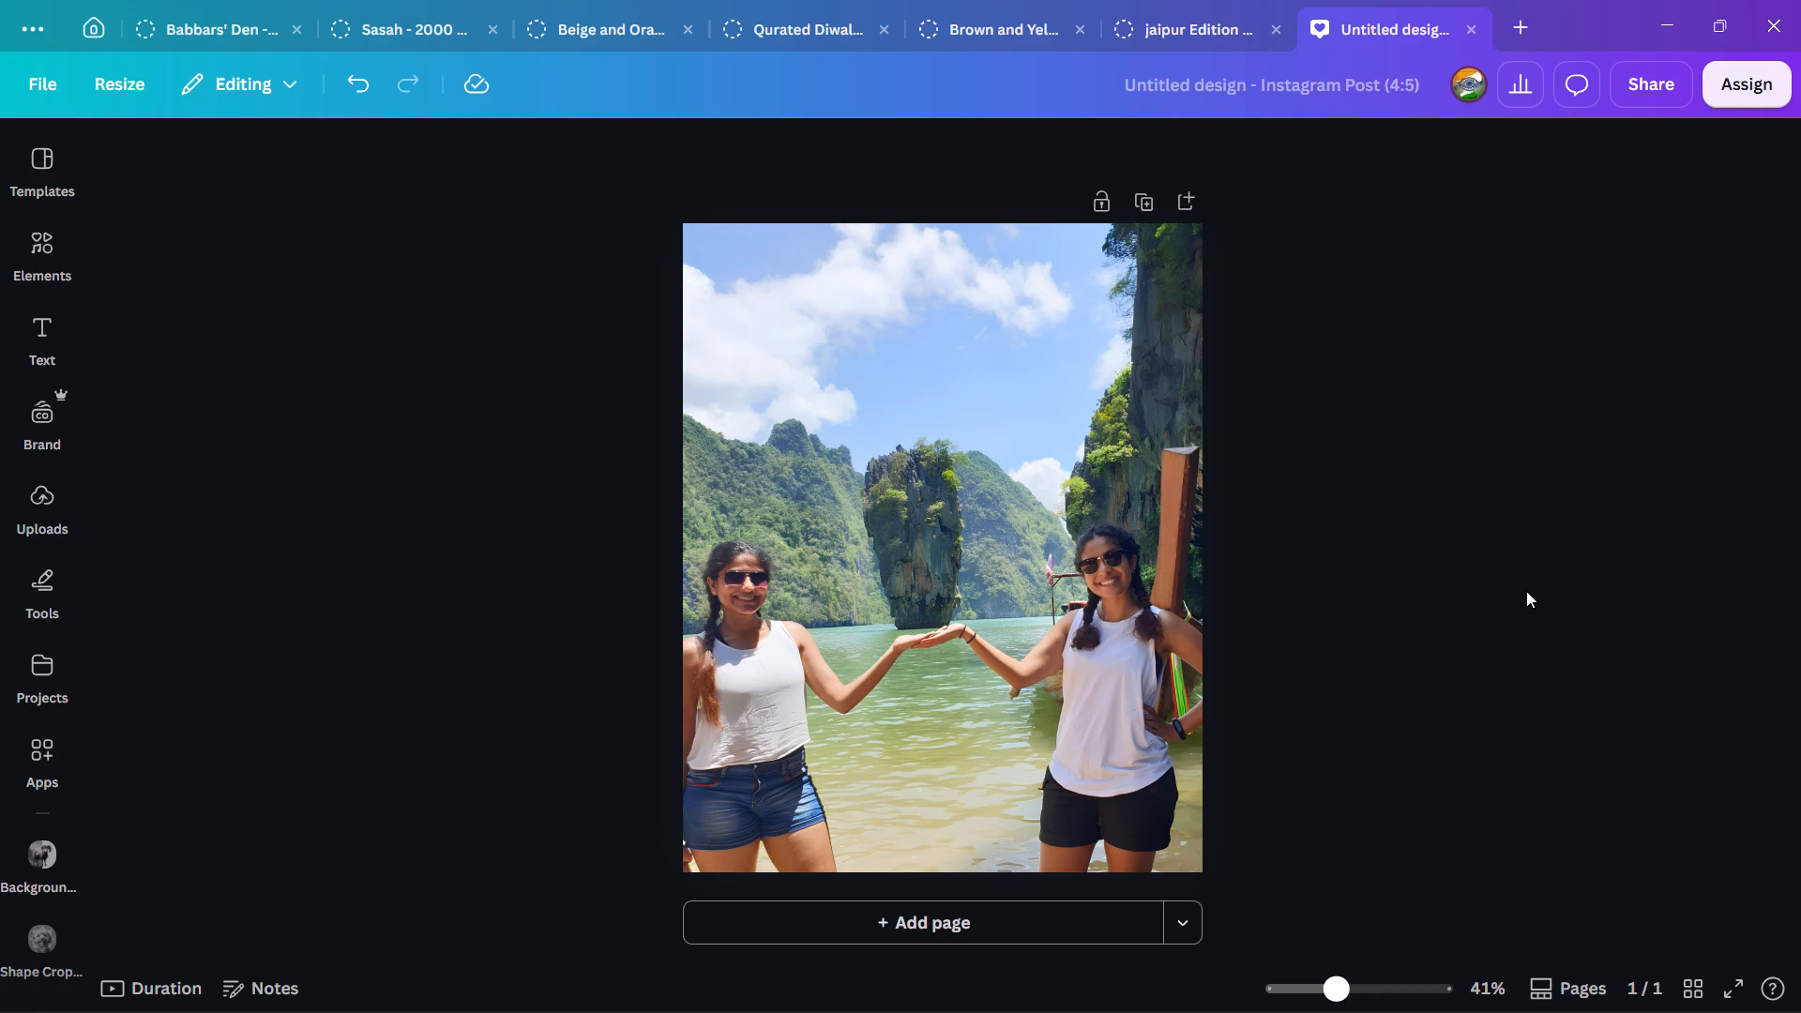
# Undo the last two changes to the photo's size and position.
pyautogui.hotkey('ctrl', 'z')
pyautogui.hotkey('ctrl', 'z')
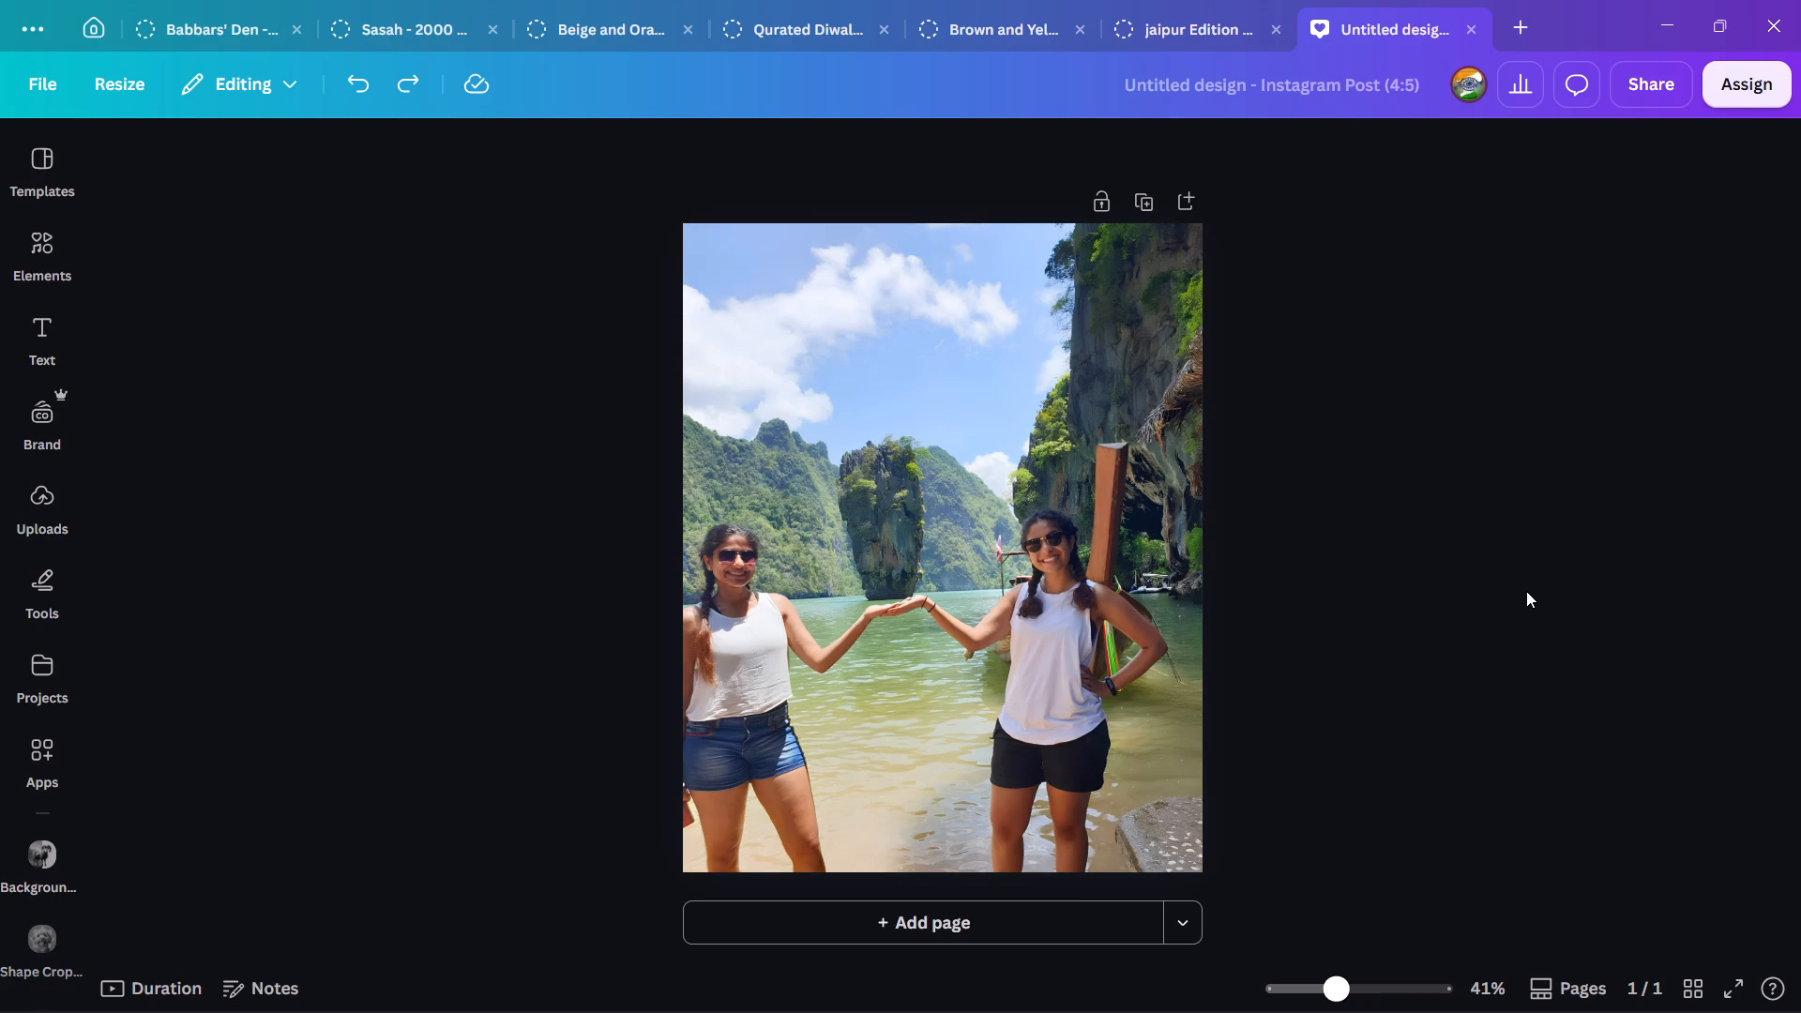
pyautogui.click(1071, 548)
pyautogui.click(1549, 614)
# Enlarge the photo proportionally from its top-right corner to about 1,174 by 1,566, keeping its left edge flush with the page.
pyautogui.click(1053, 611)
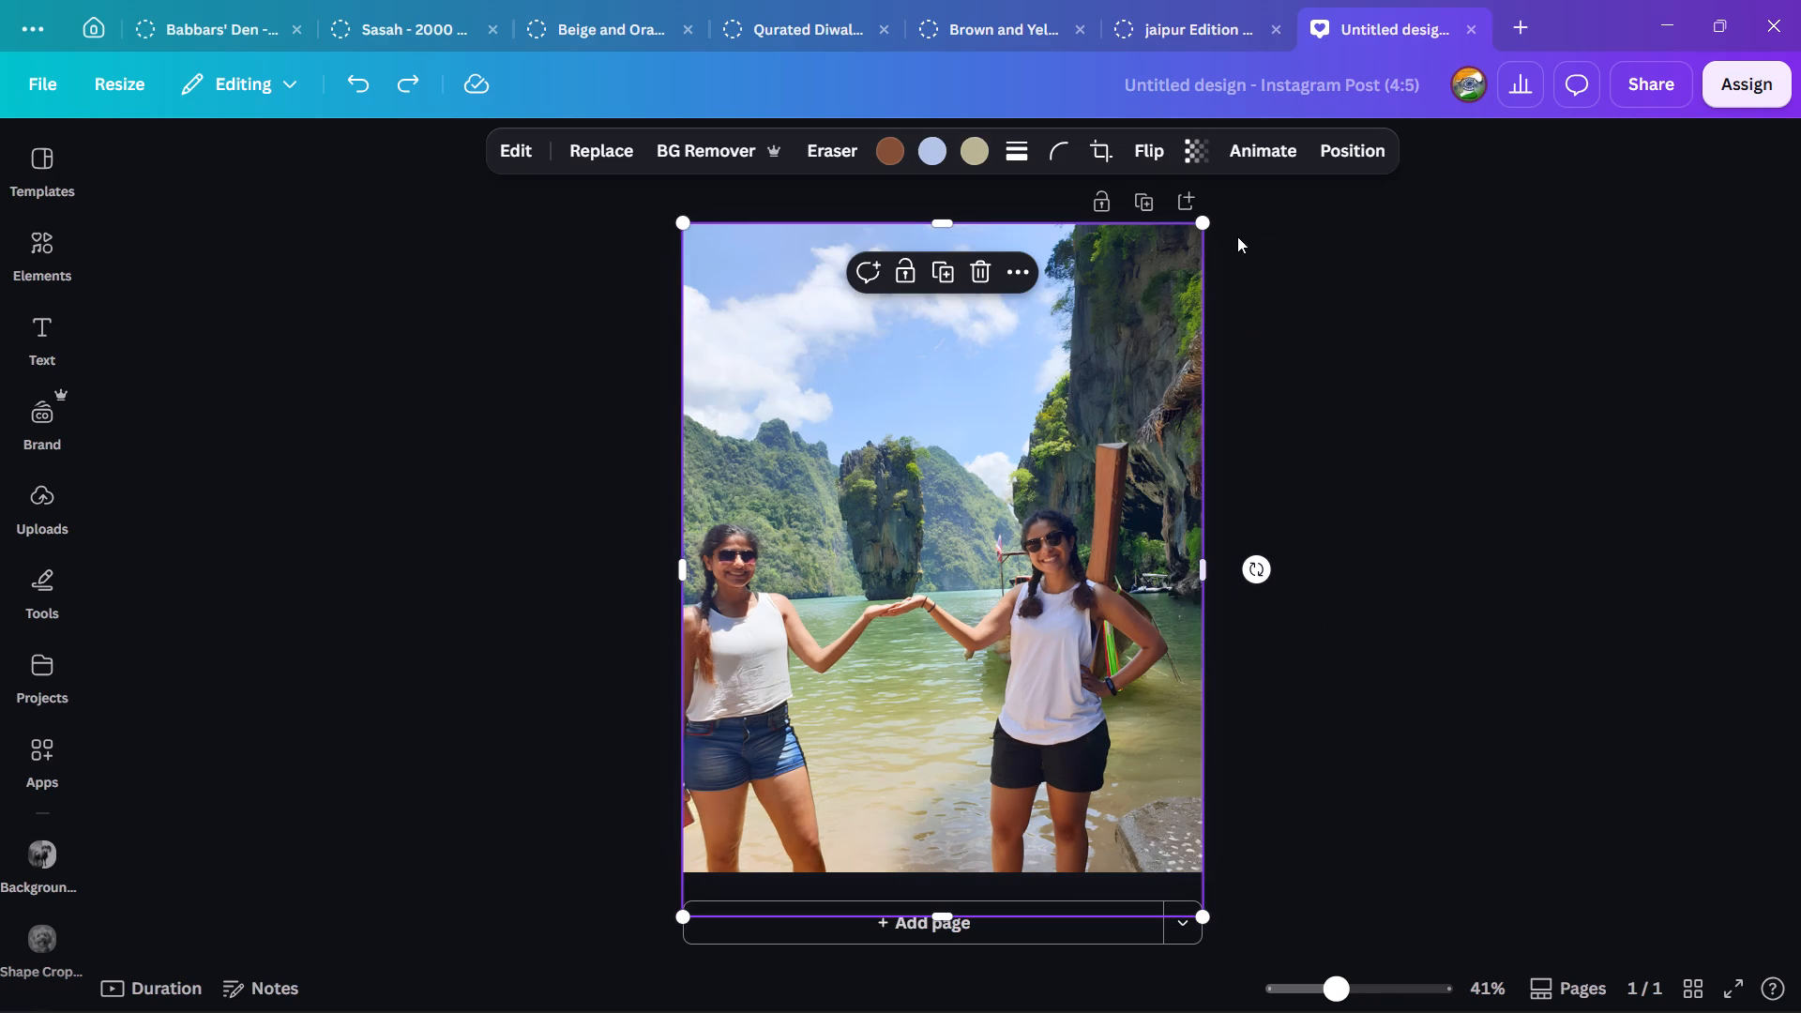
pyautogui.moveTo(1204, 222); pyautogui.dragTo(1249, 211)
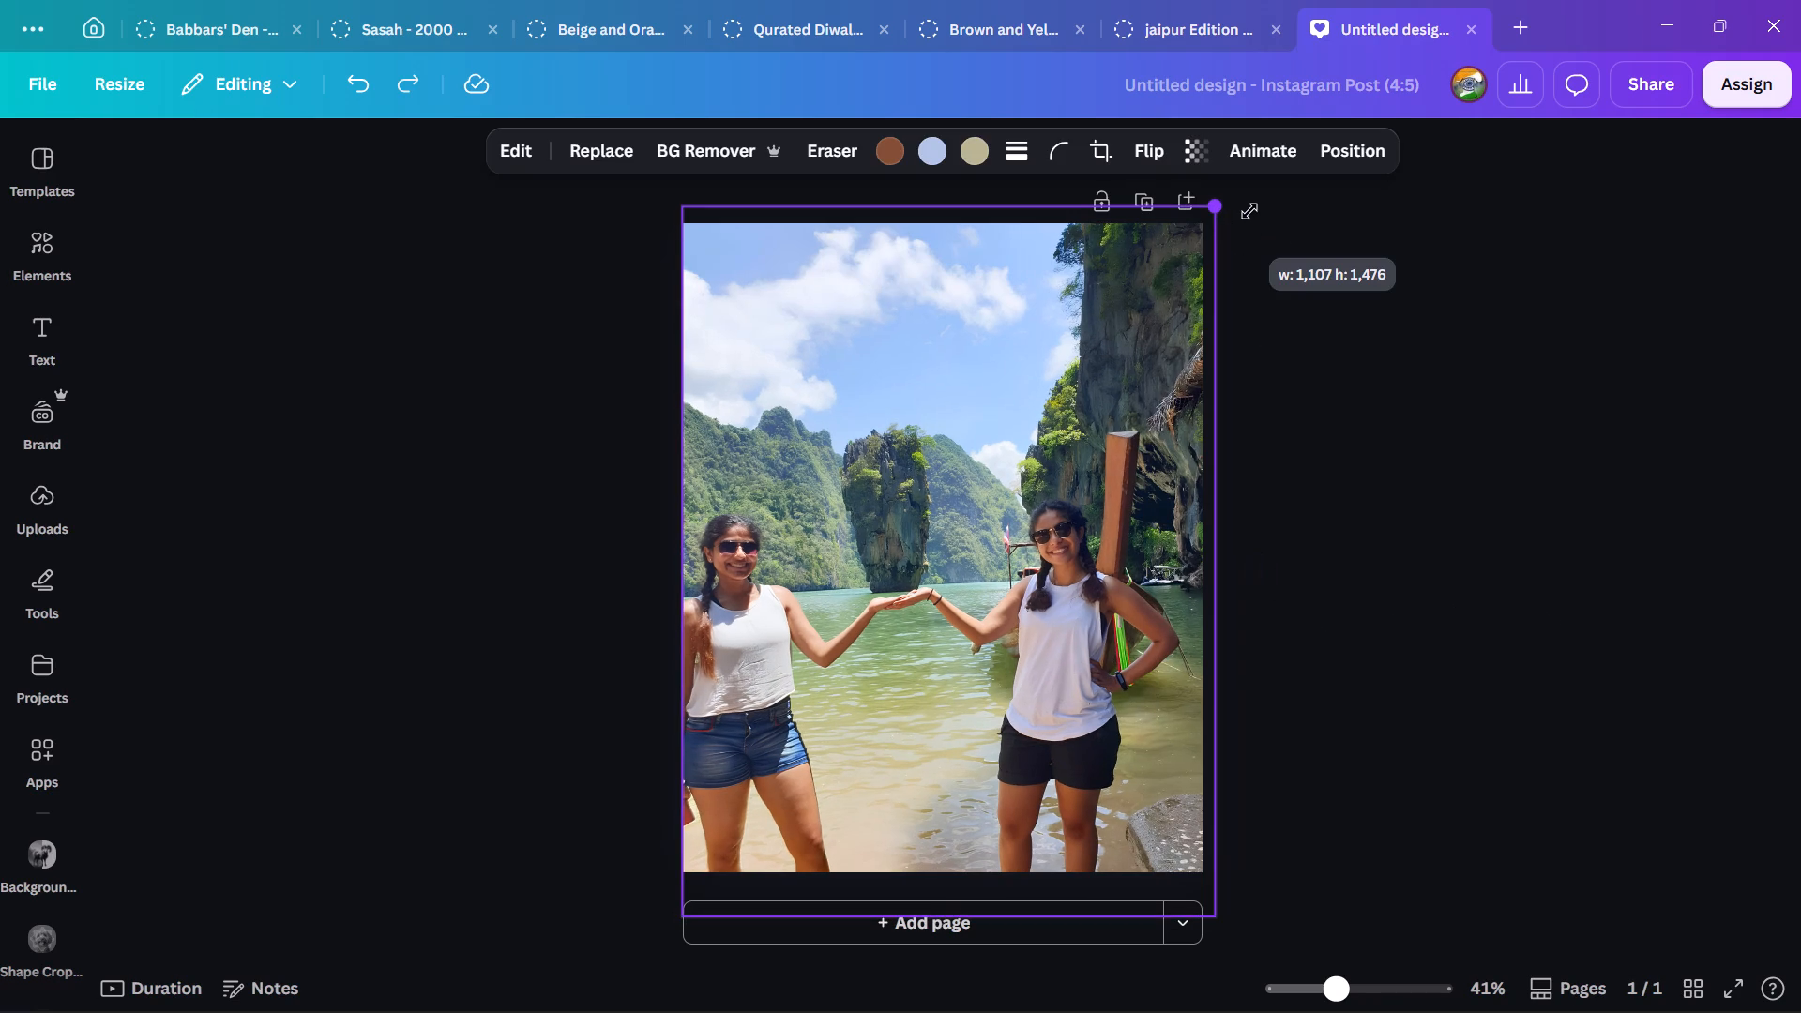
pyautogui.moveTo(1249, 211); pyautogui.dragTo(1264, 204)
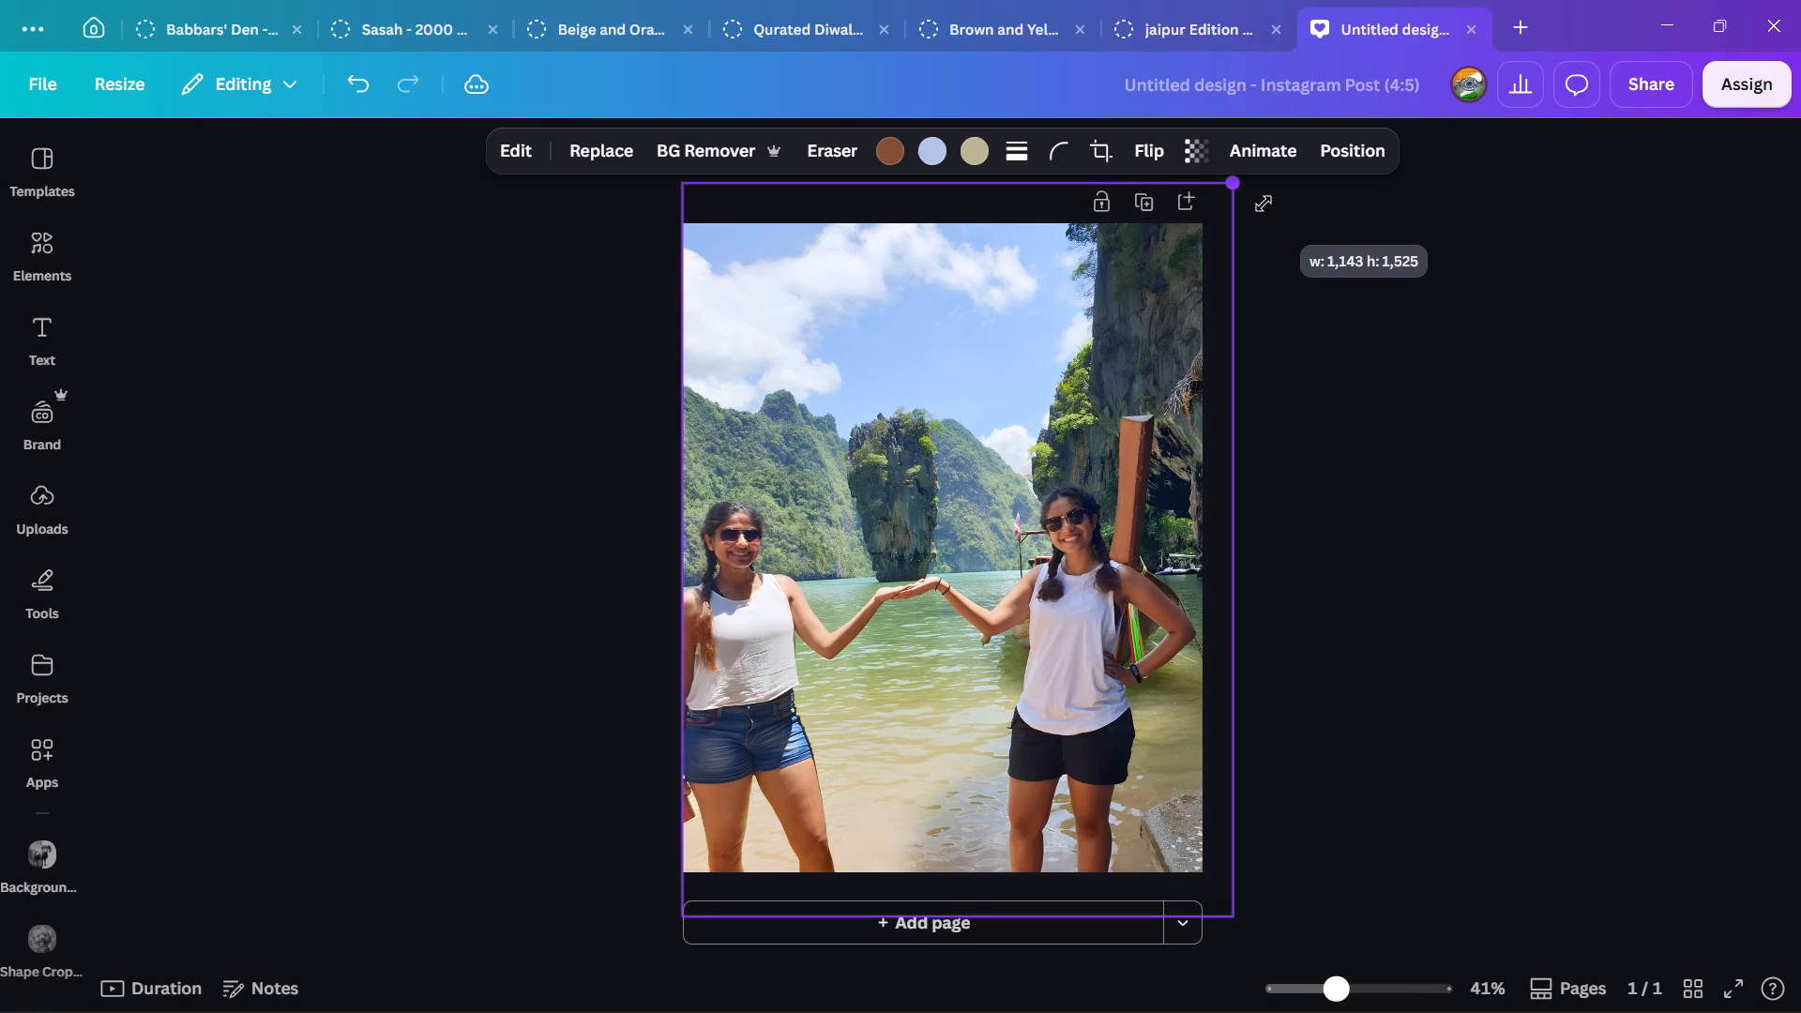
pyautogui.moveTo(1264, 204); pyautogui.dragTo(1284, 189)
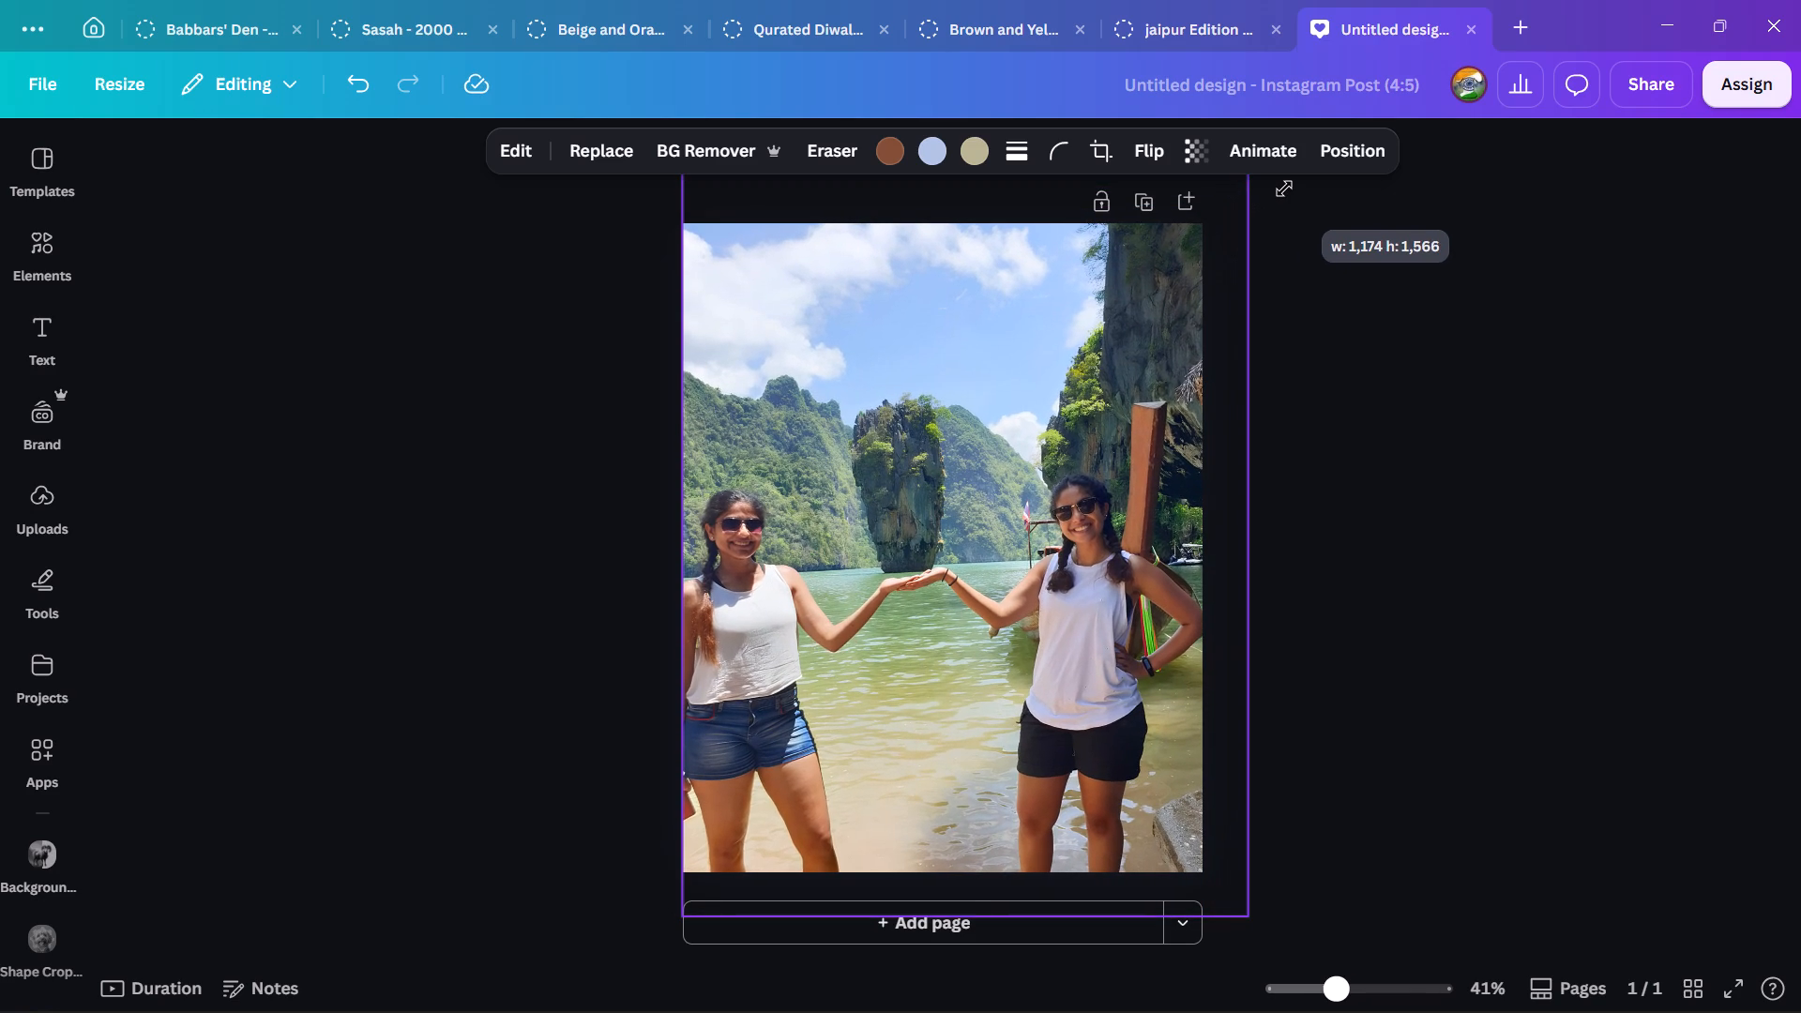
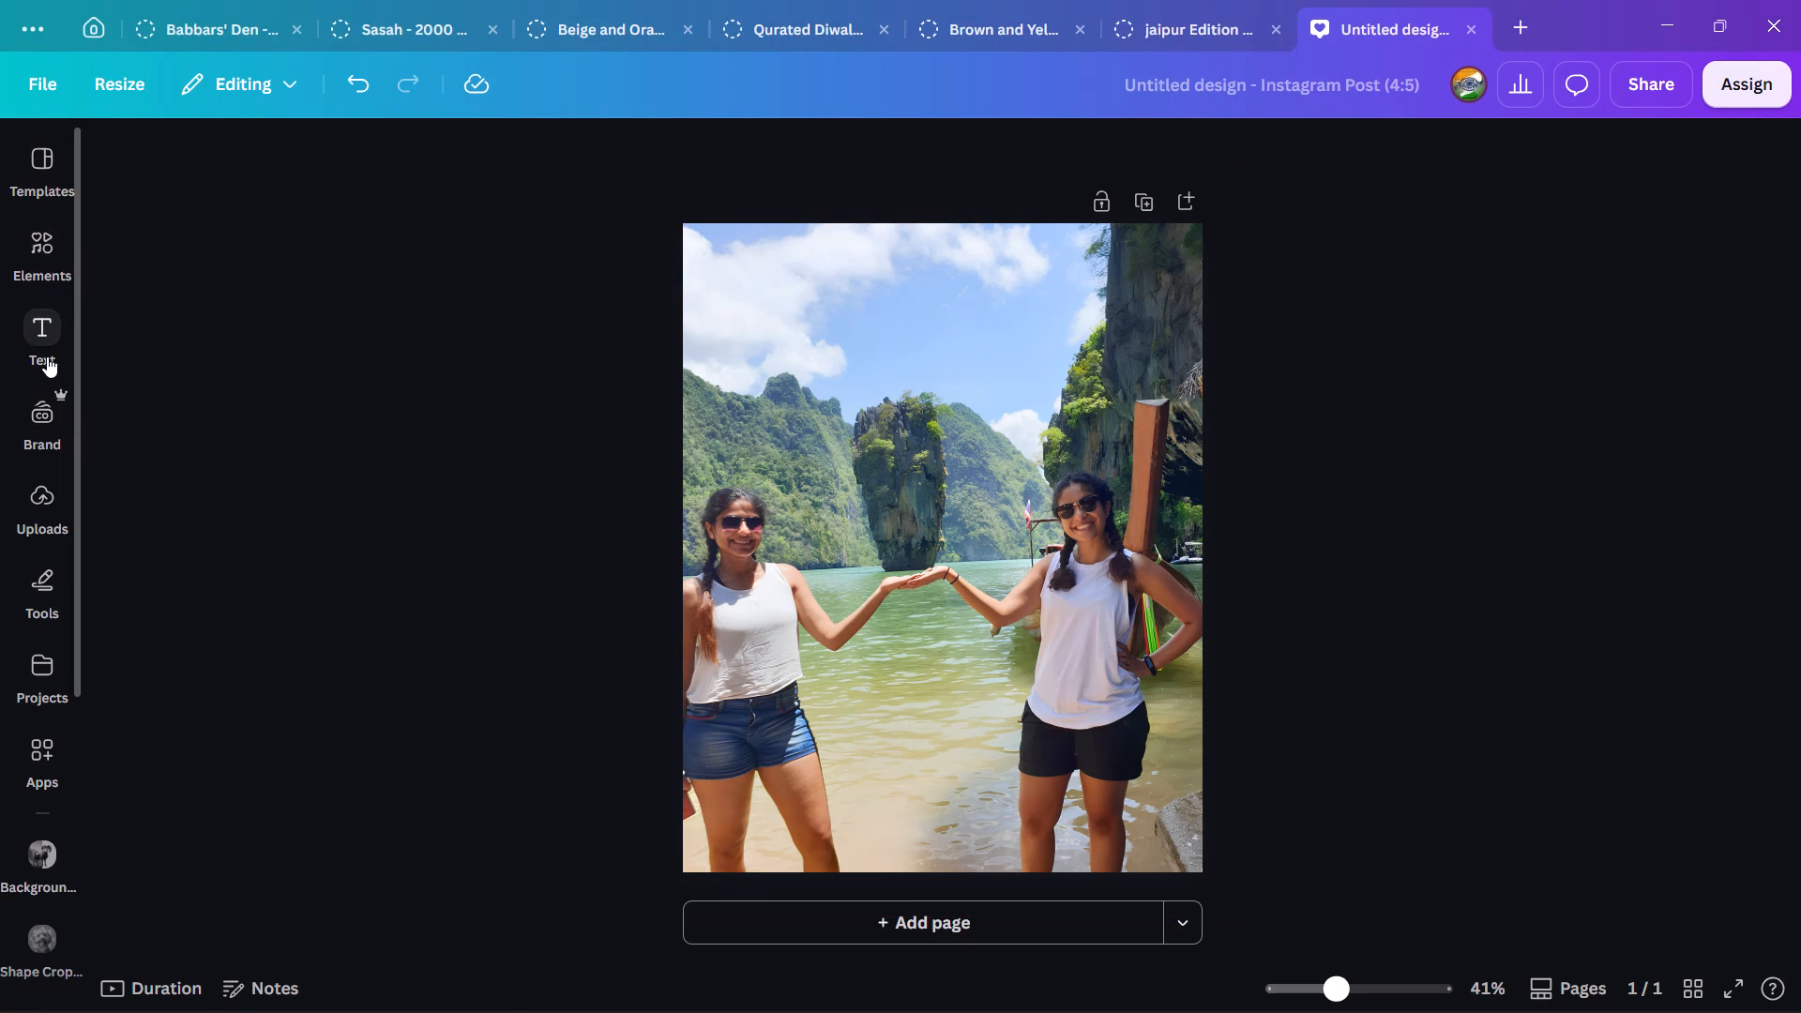
# Open the text options for adding text to the beach photo page.
pyautogui.click(47, 356)
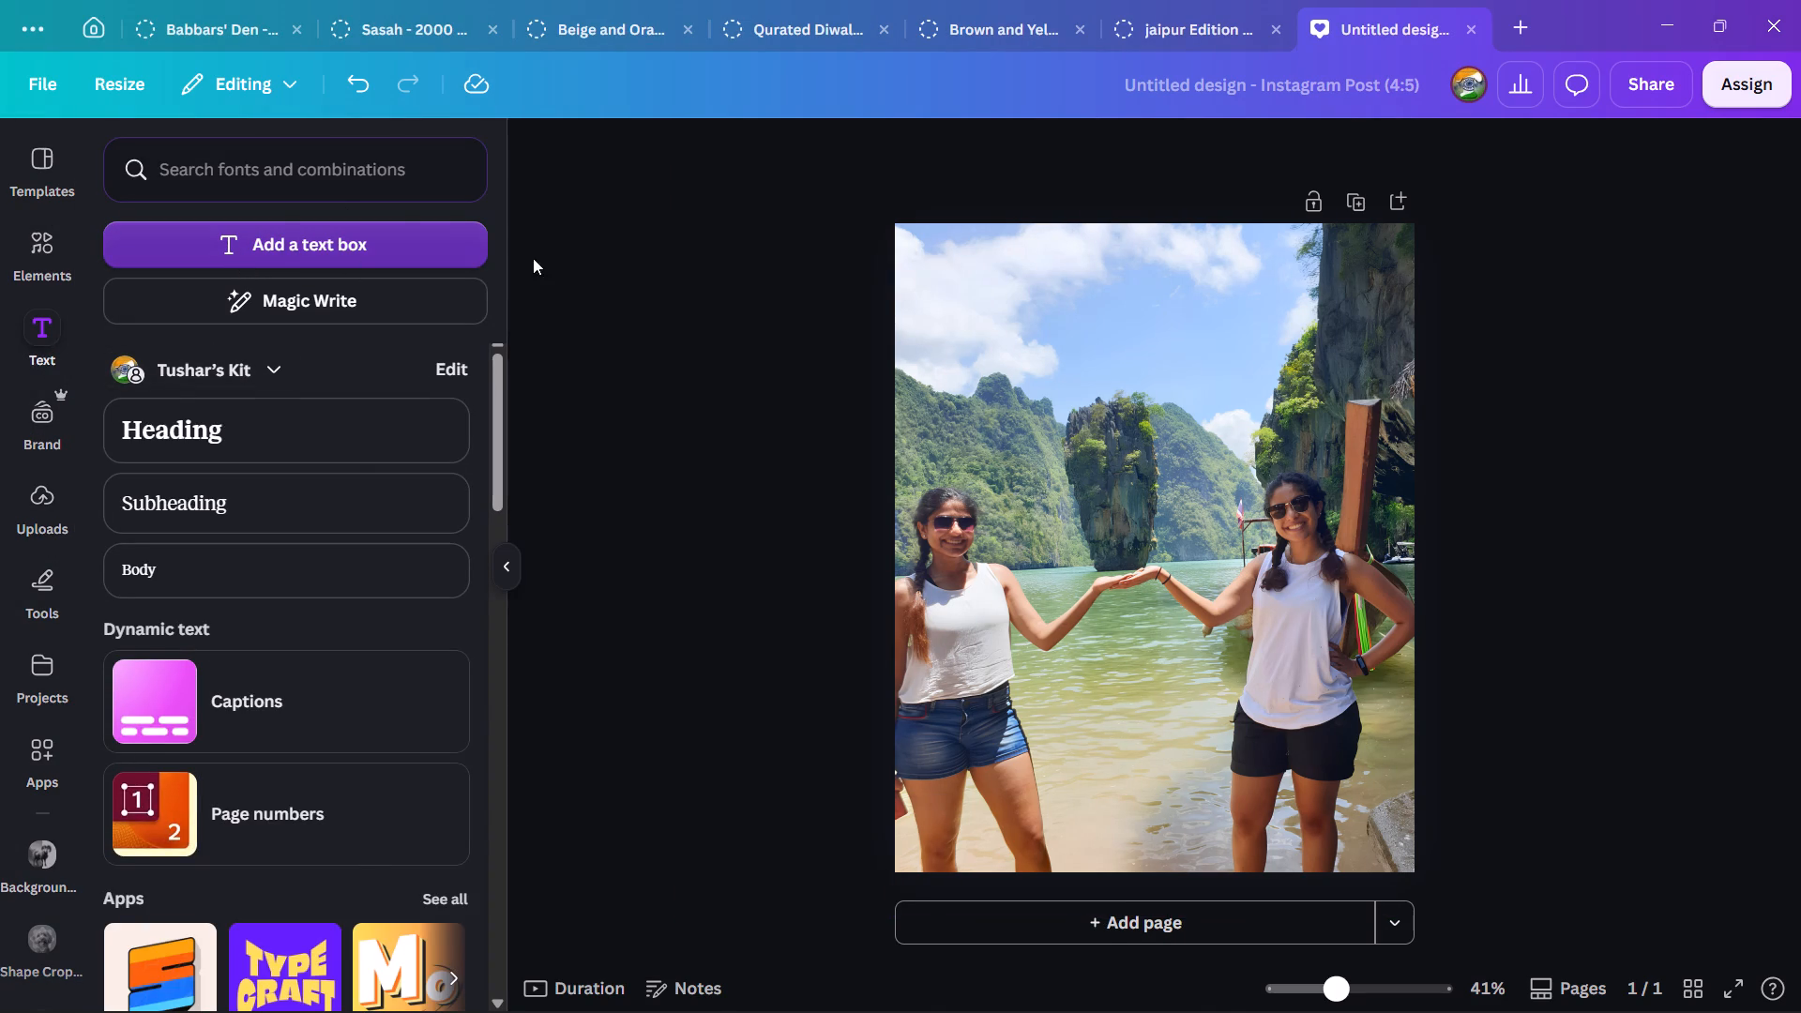
# Switch to Pinterest in Chrome and examine the "Must have apps social media design" pins for cover layout and text styling ideas.
pyautogui.click(1248, 995)
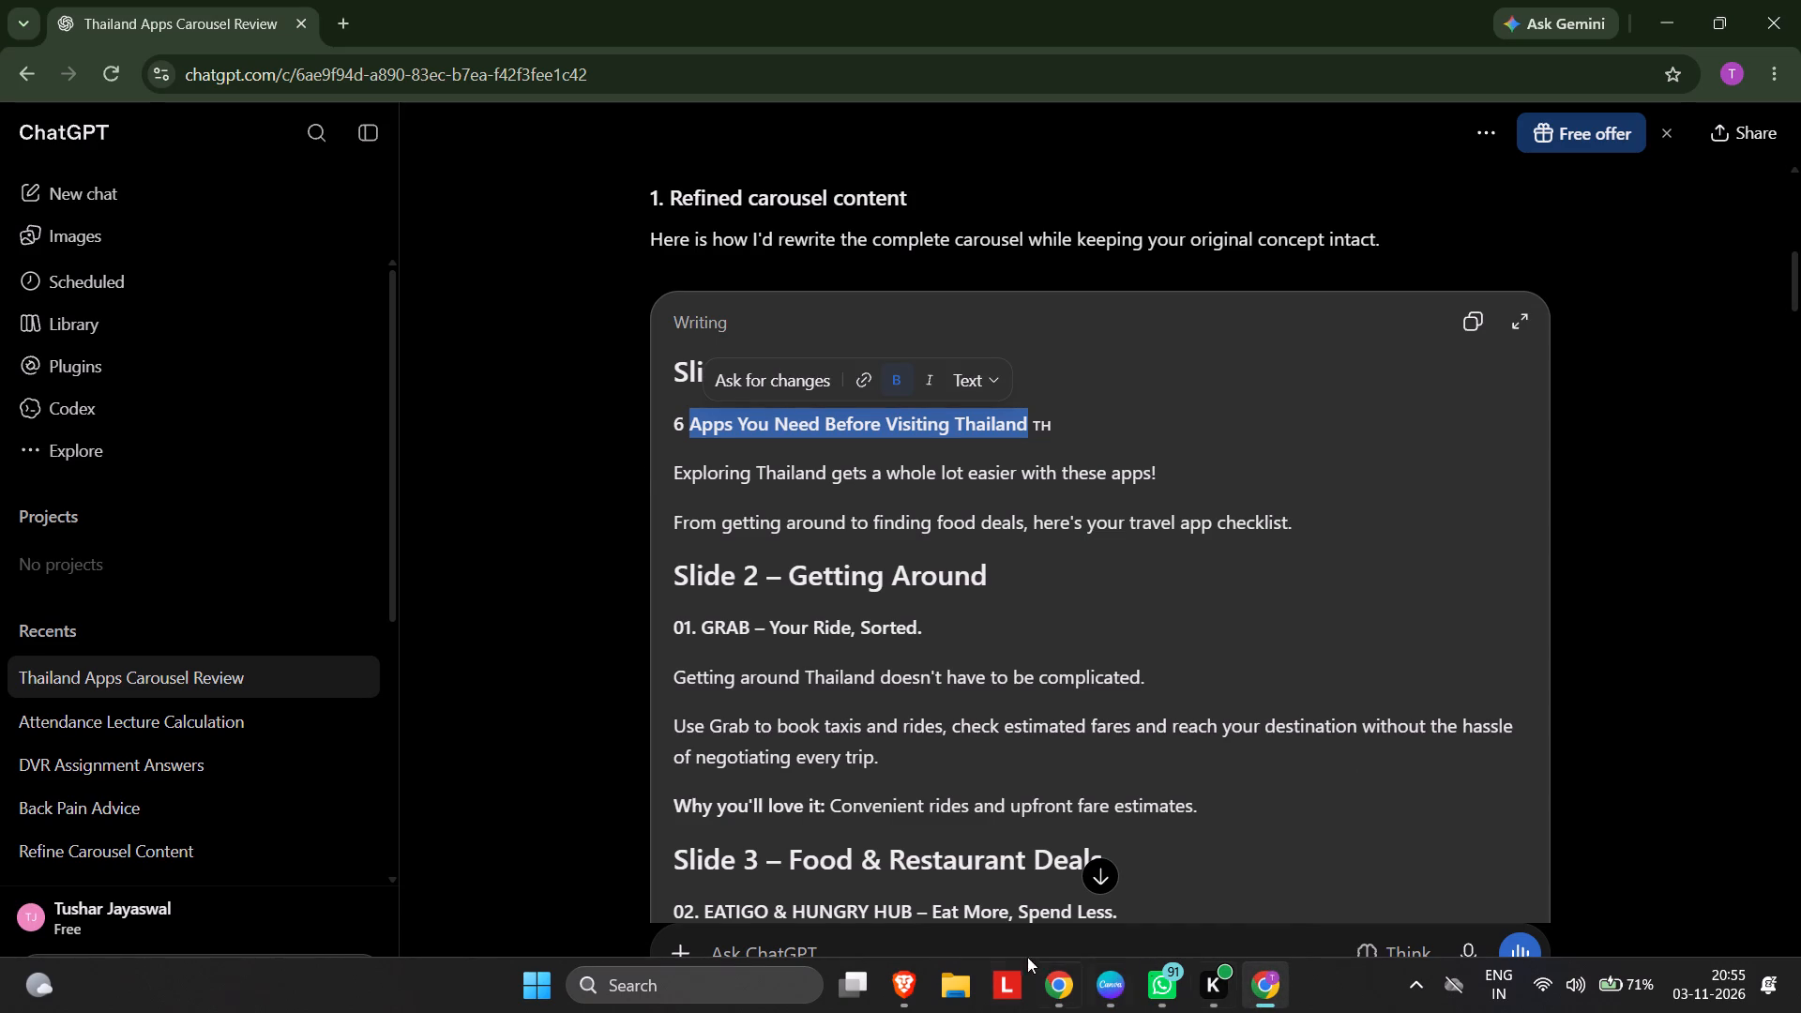
pyautogui.click(1063, 997)
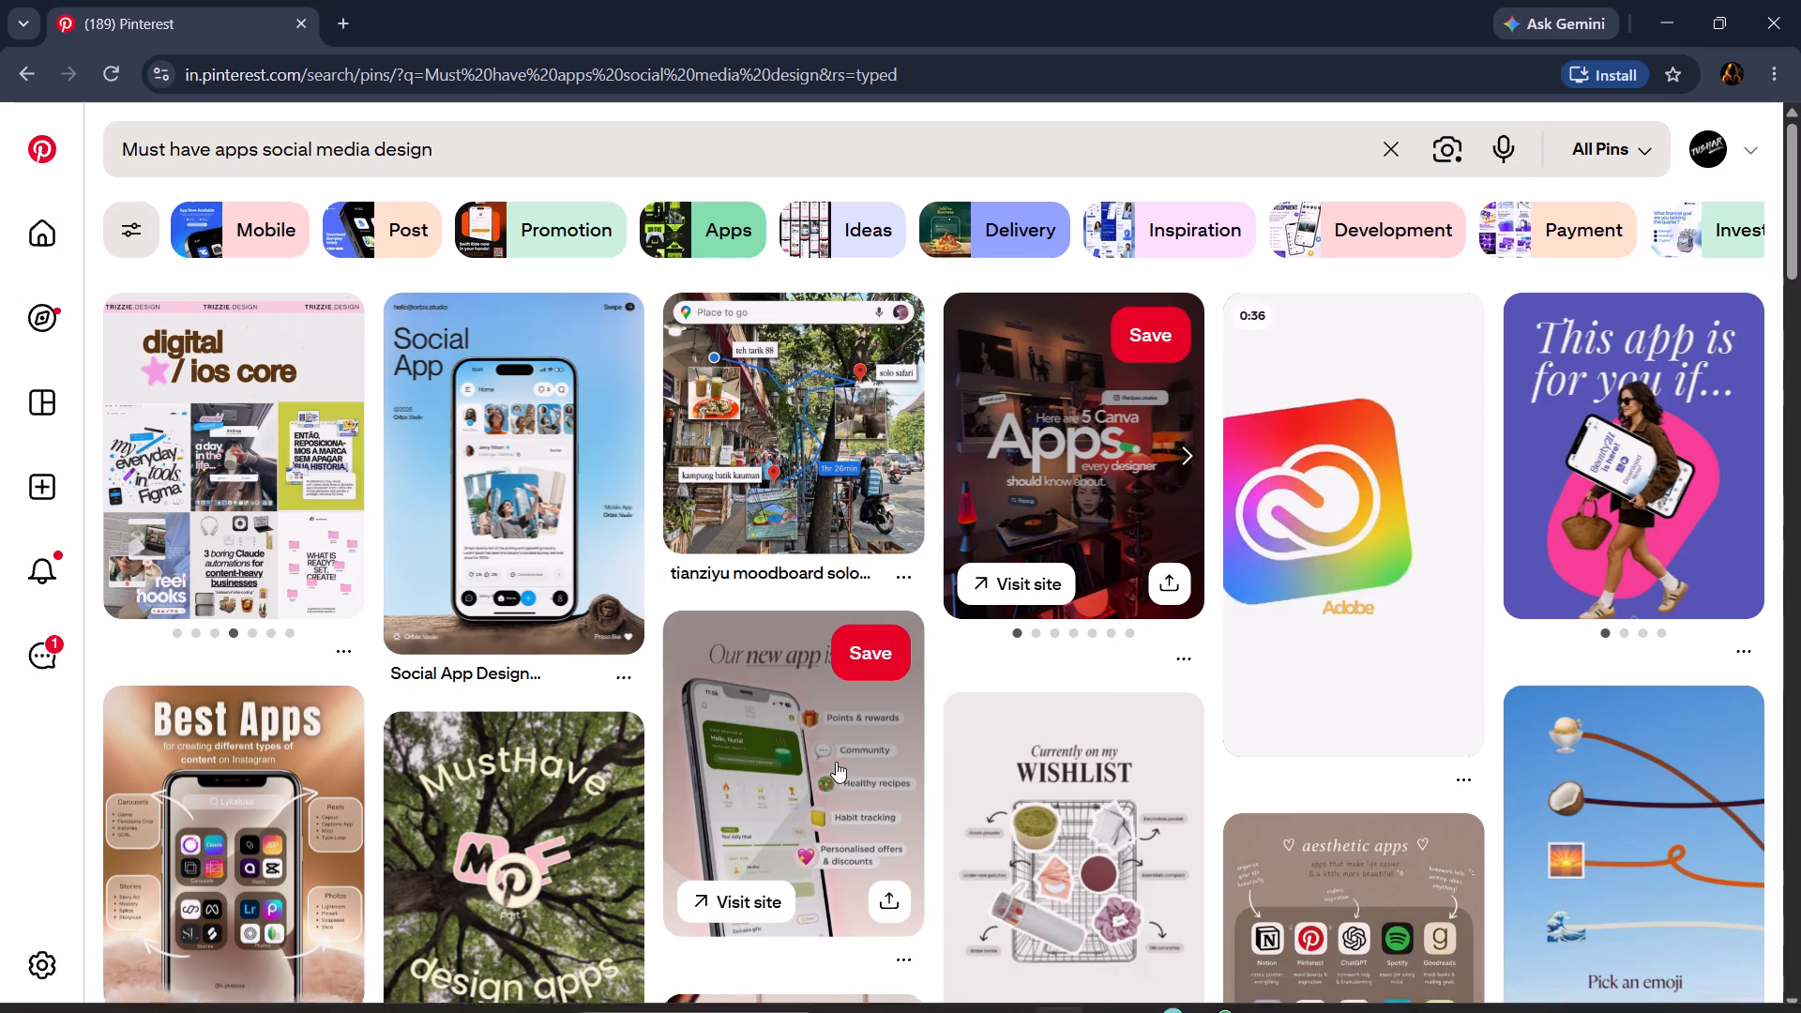
pyautogui.scroll(3, 721, 740)
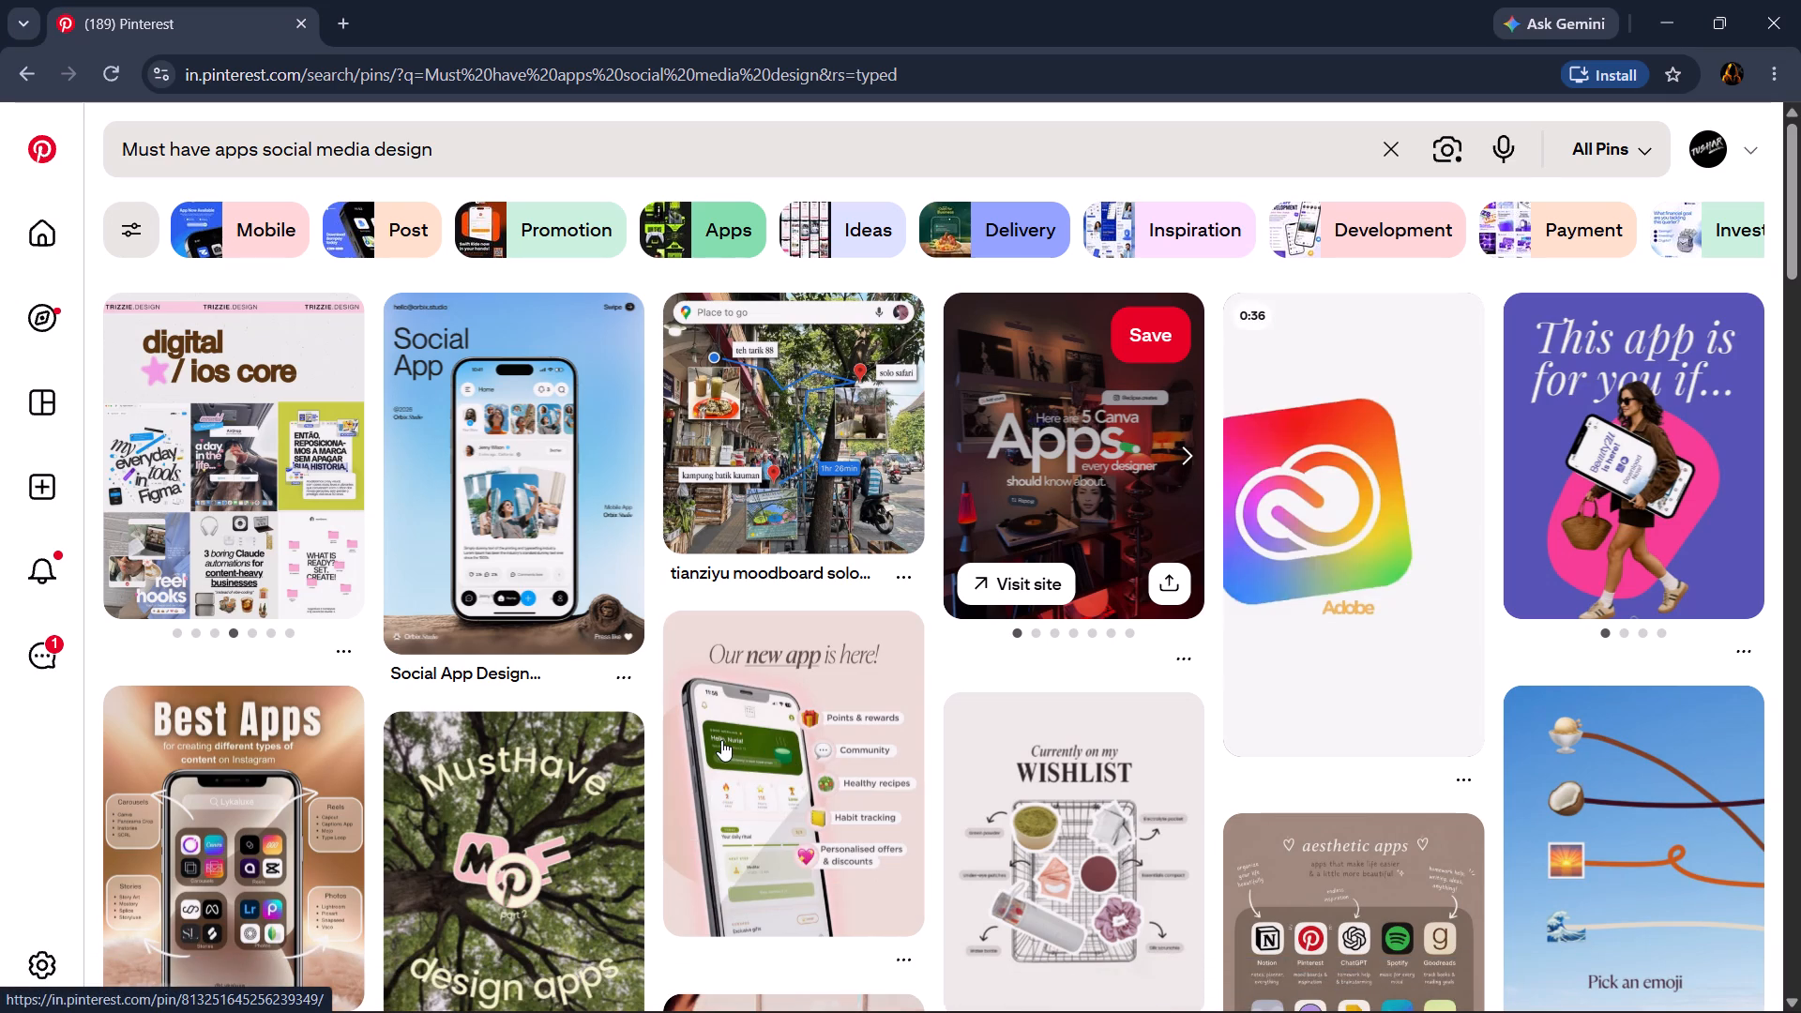
pyautogui.scroll(-2, 1016, 771)
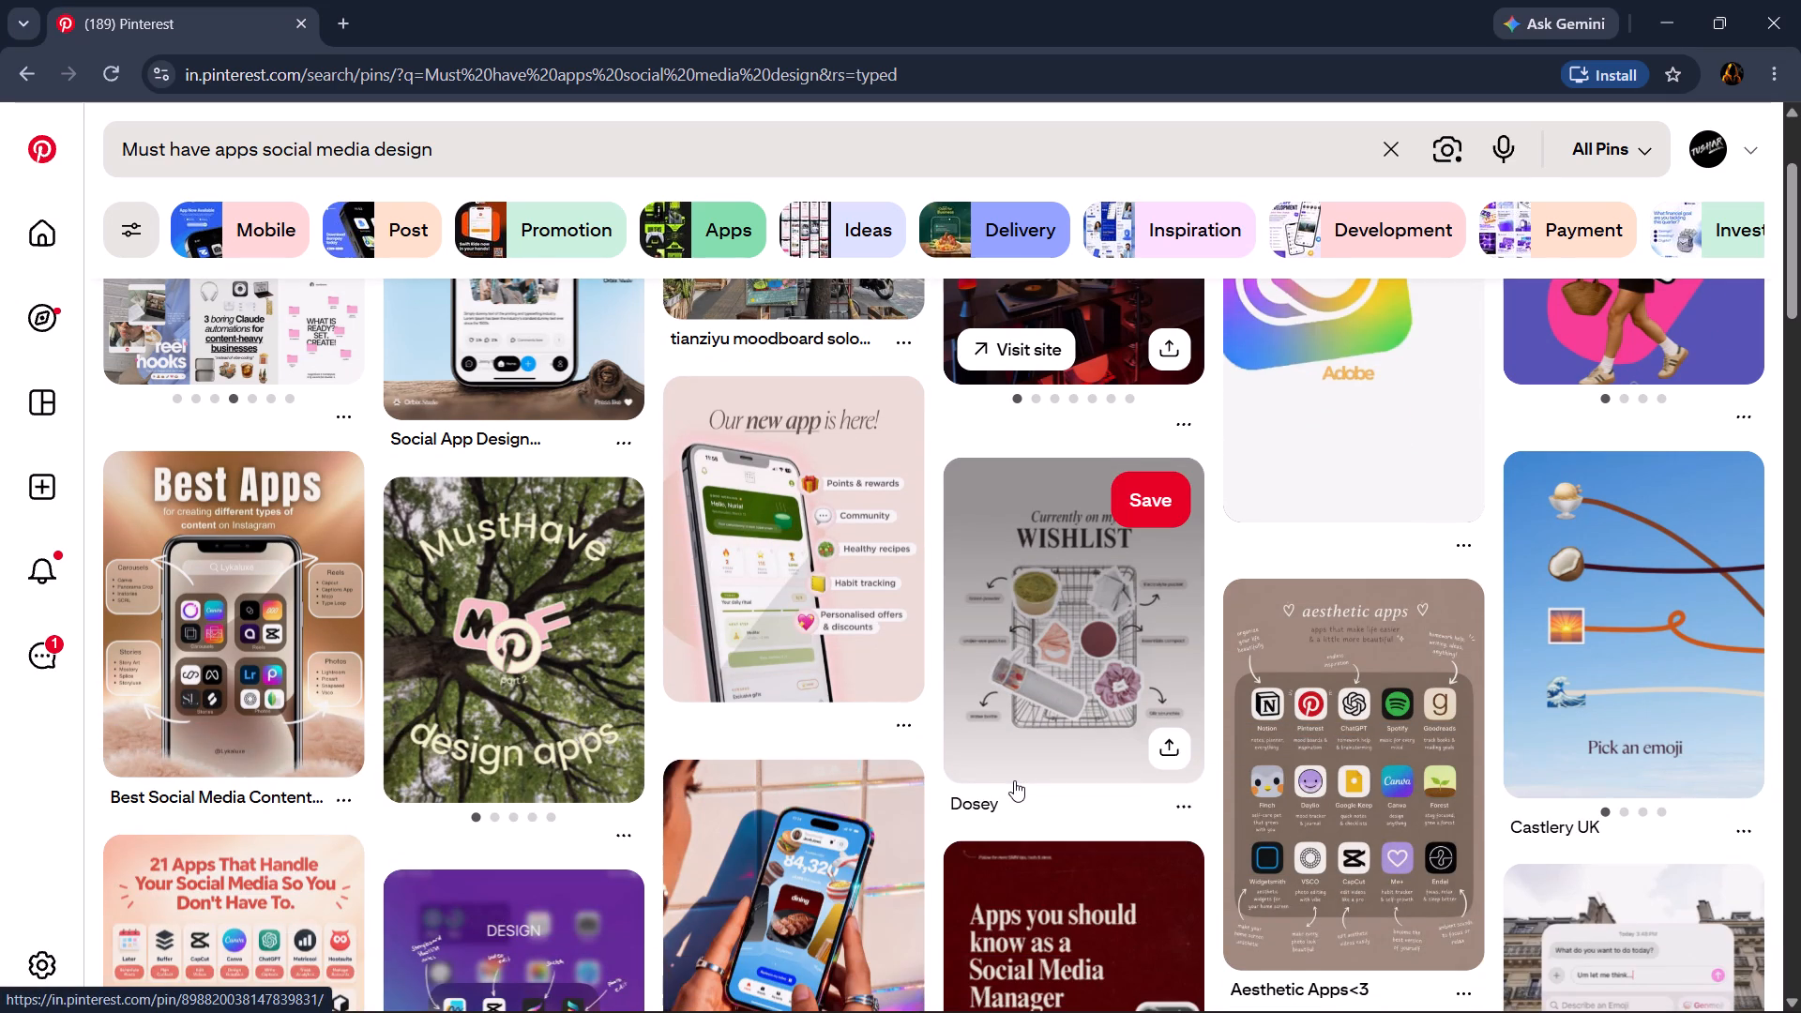
pyautogui.scroll(-3, 1014, 780)
pyautogui.scroll(2, 1014, 780)
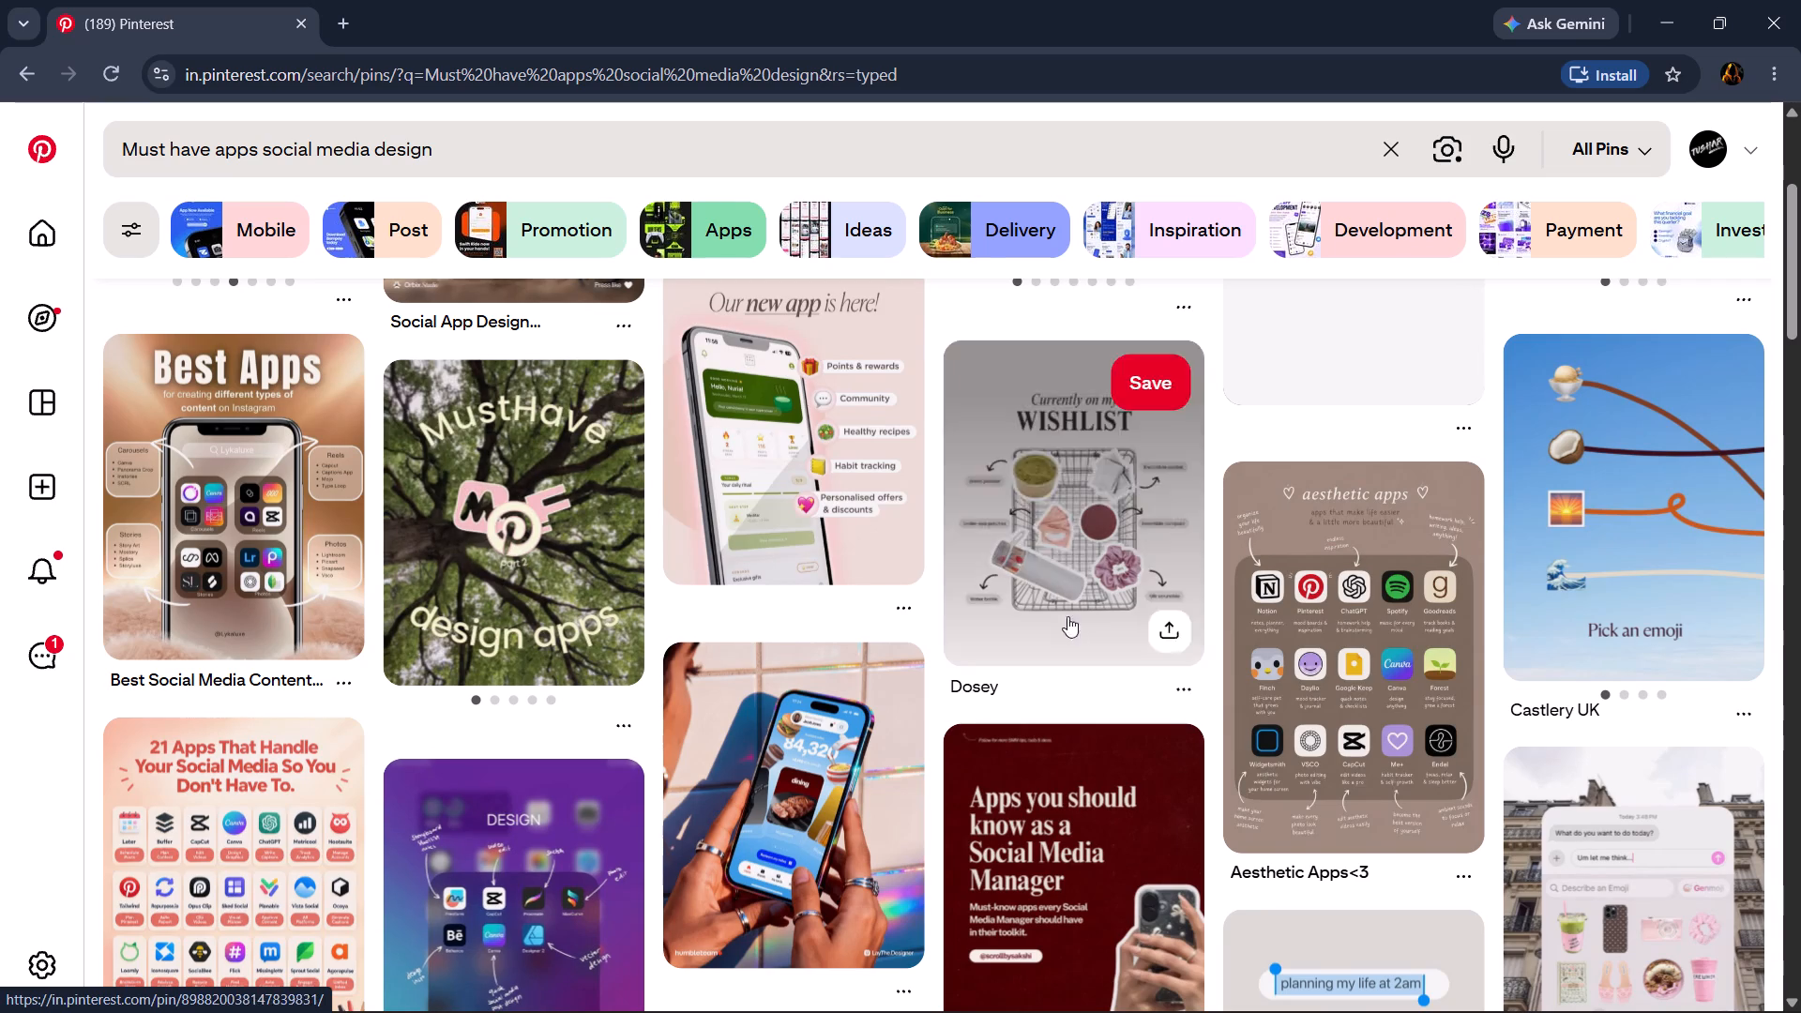
# Look through the Pinterest results for must-have apps social media designs for carousel layout inspiration.
pyautogui.scroll(-4, 1428, 750)
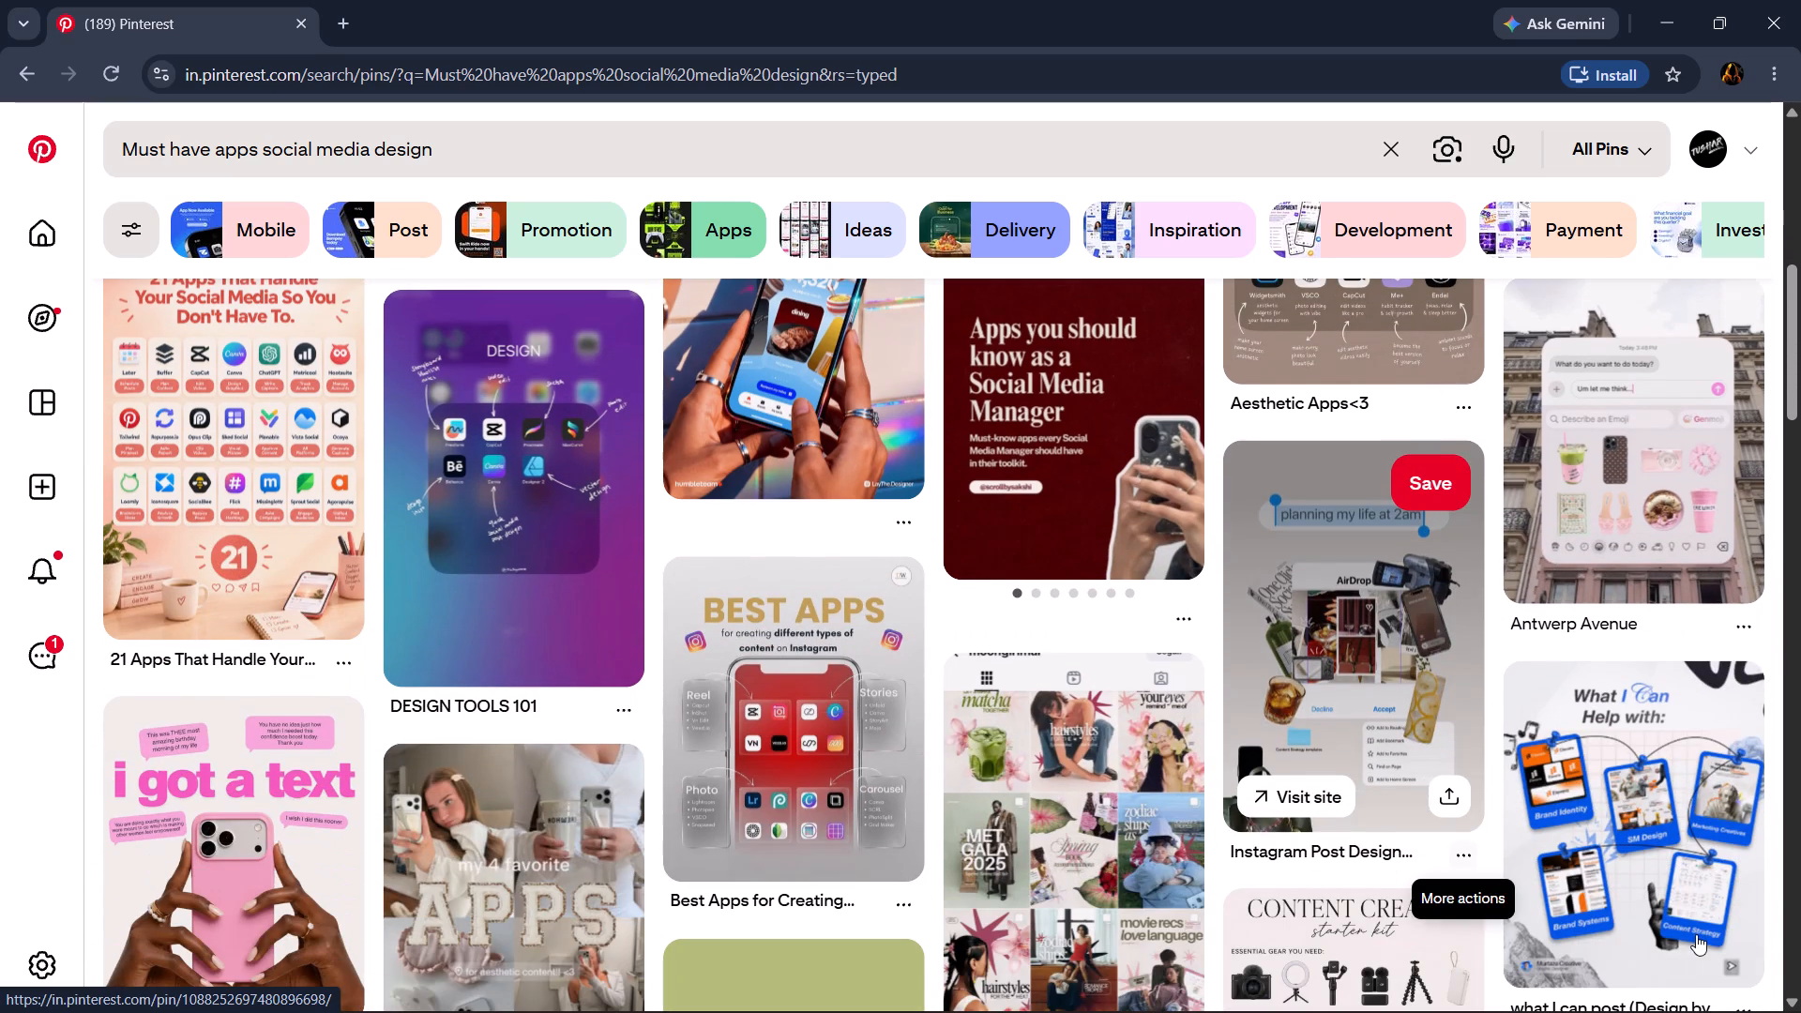
pyautogui.scroll(-3, 1404, 837)
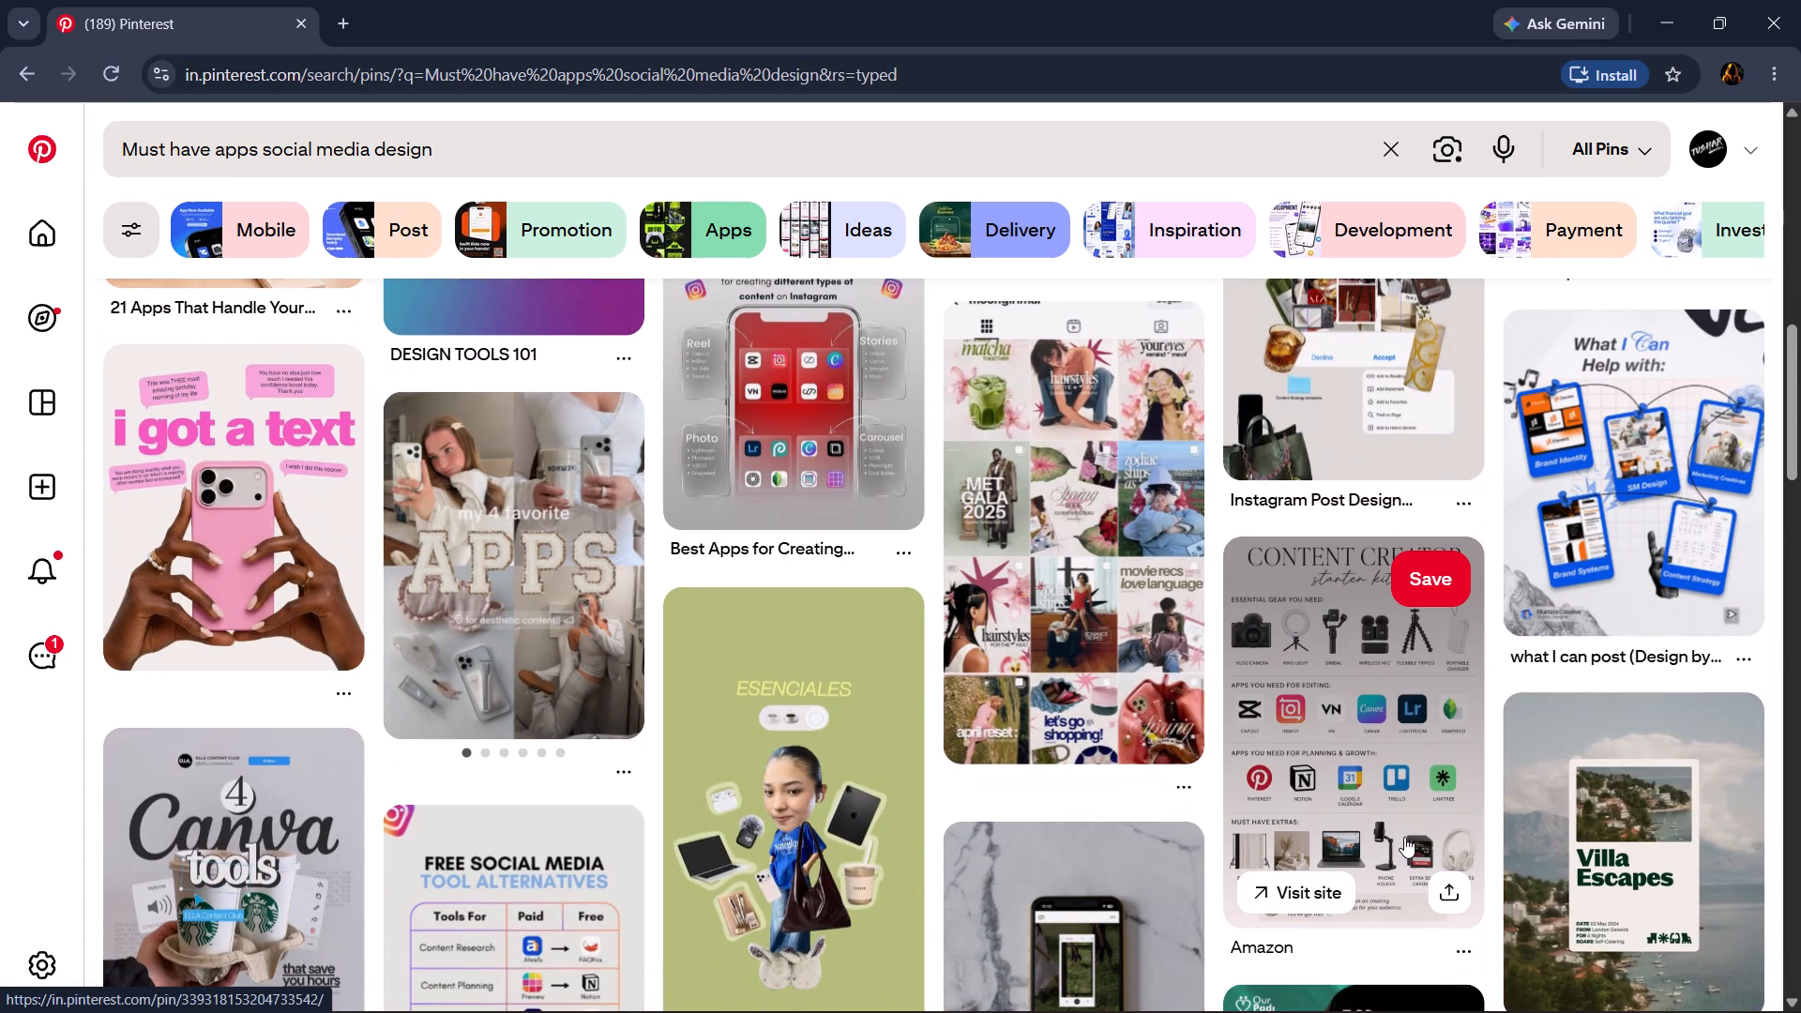
pyautogui.scroll(-2, 1404, 837)
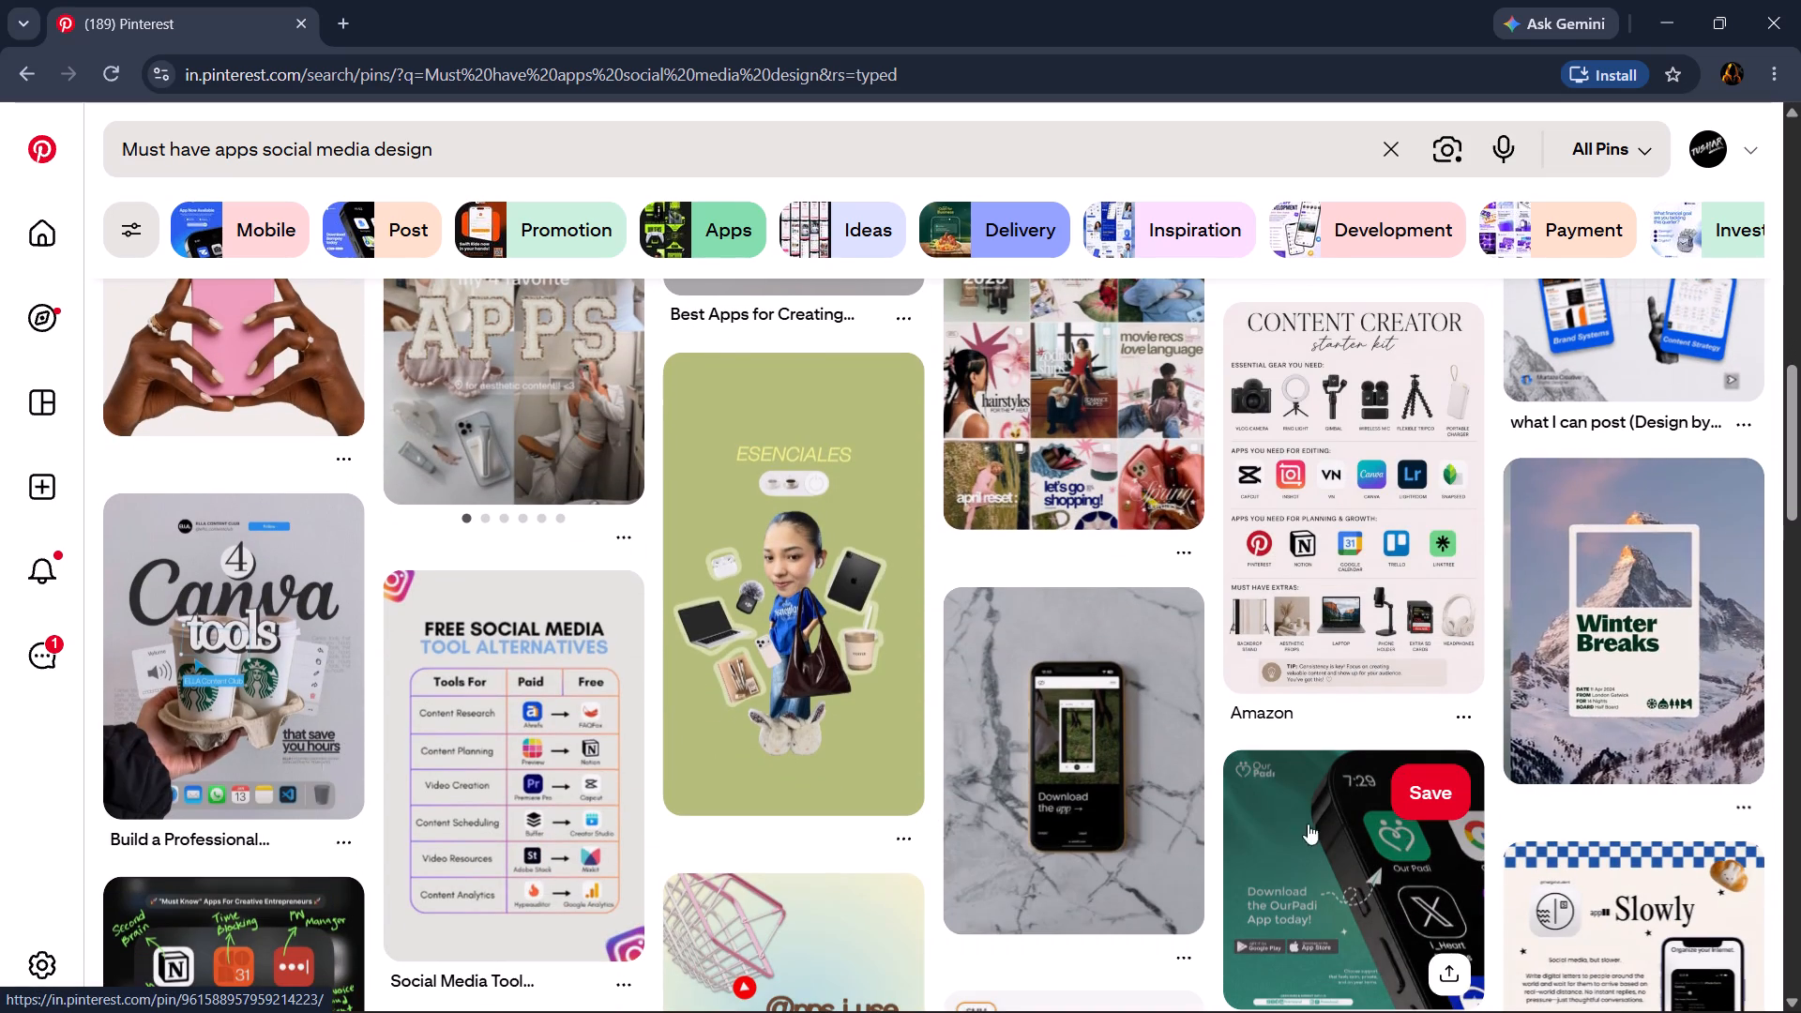
pyautogui.scroll(-1, 1132, 774)
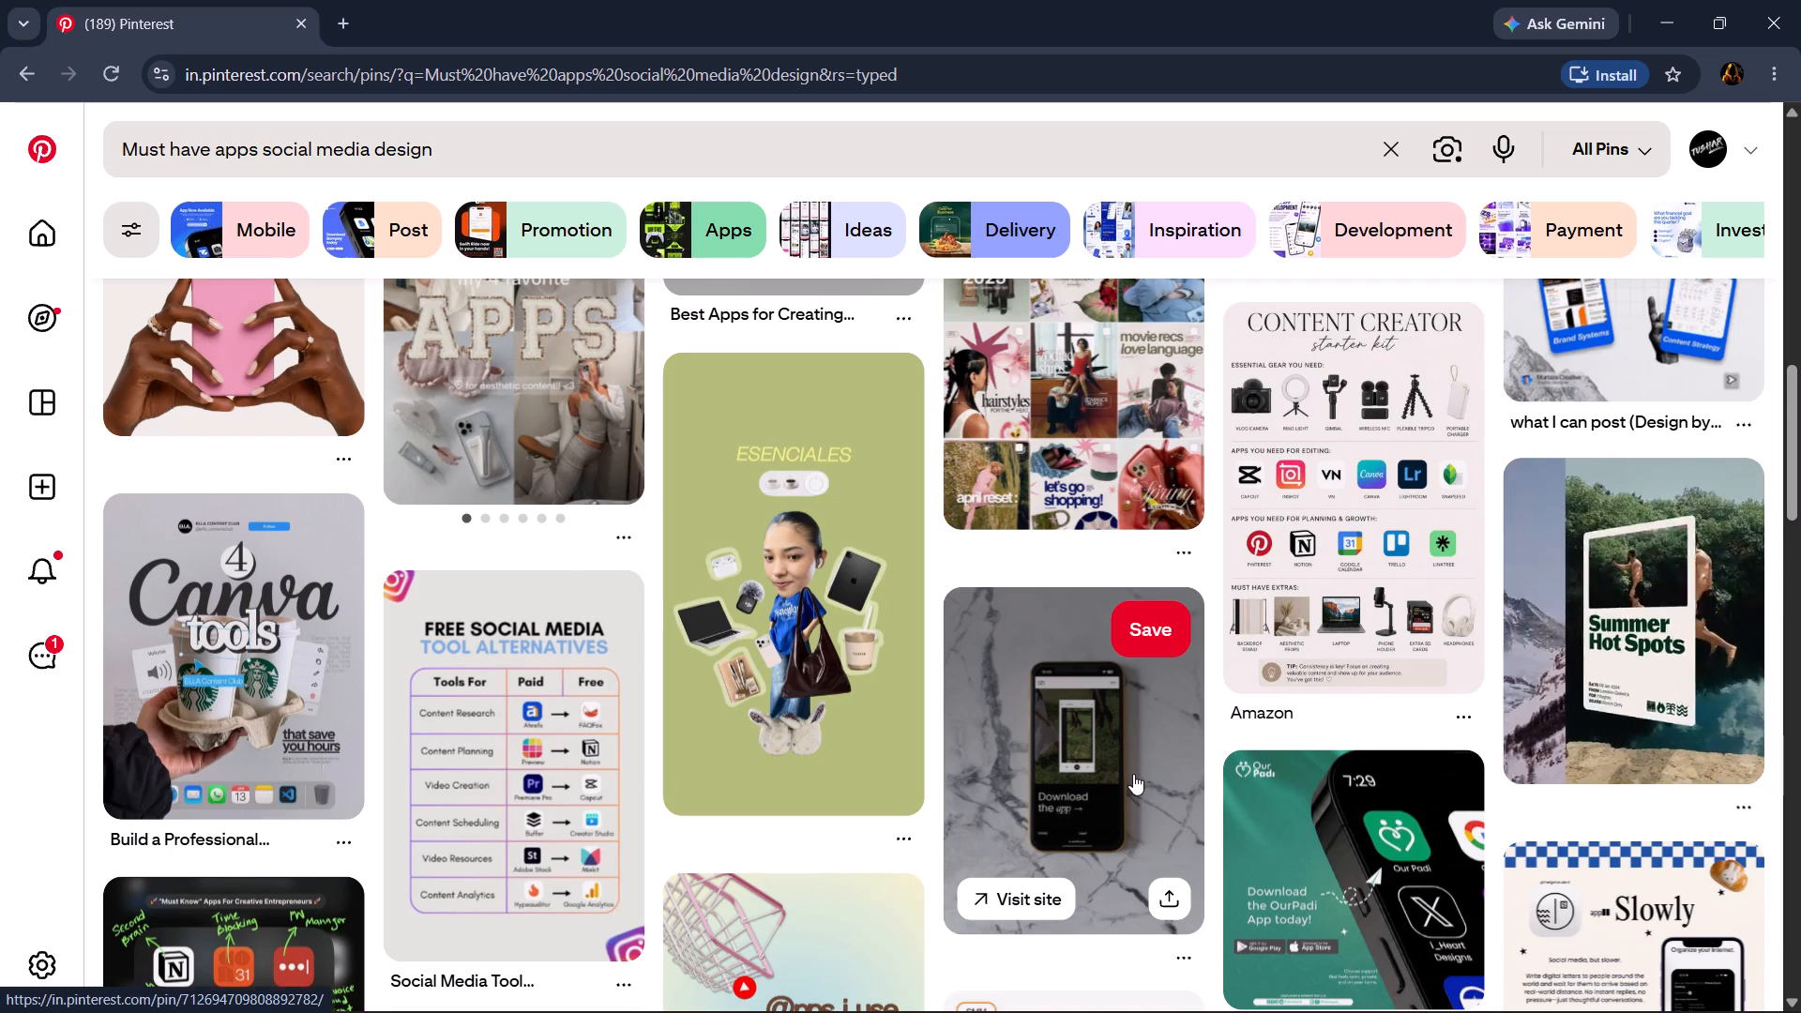
pyautogui.scroll(-5, 1133, 774)
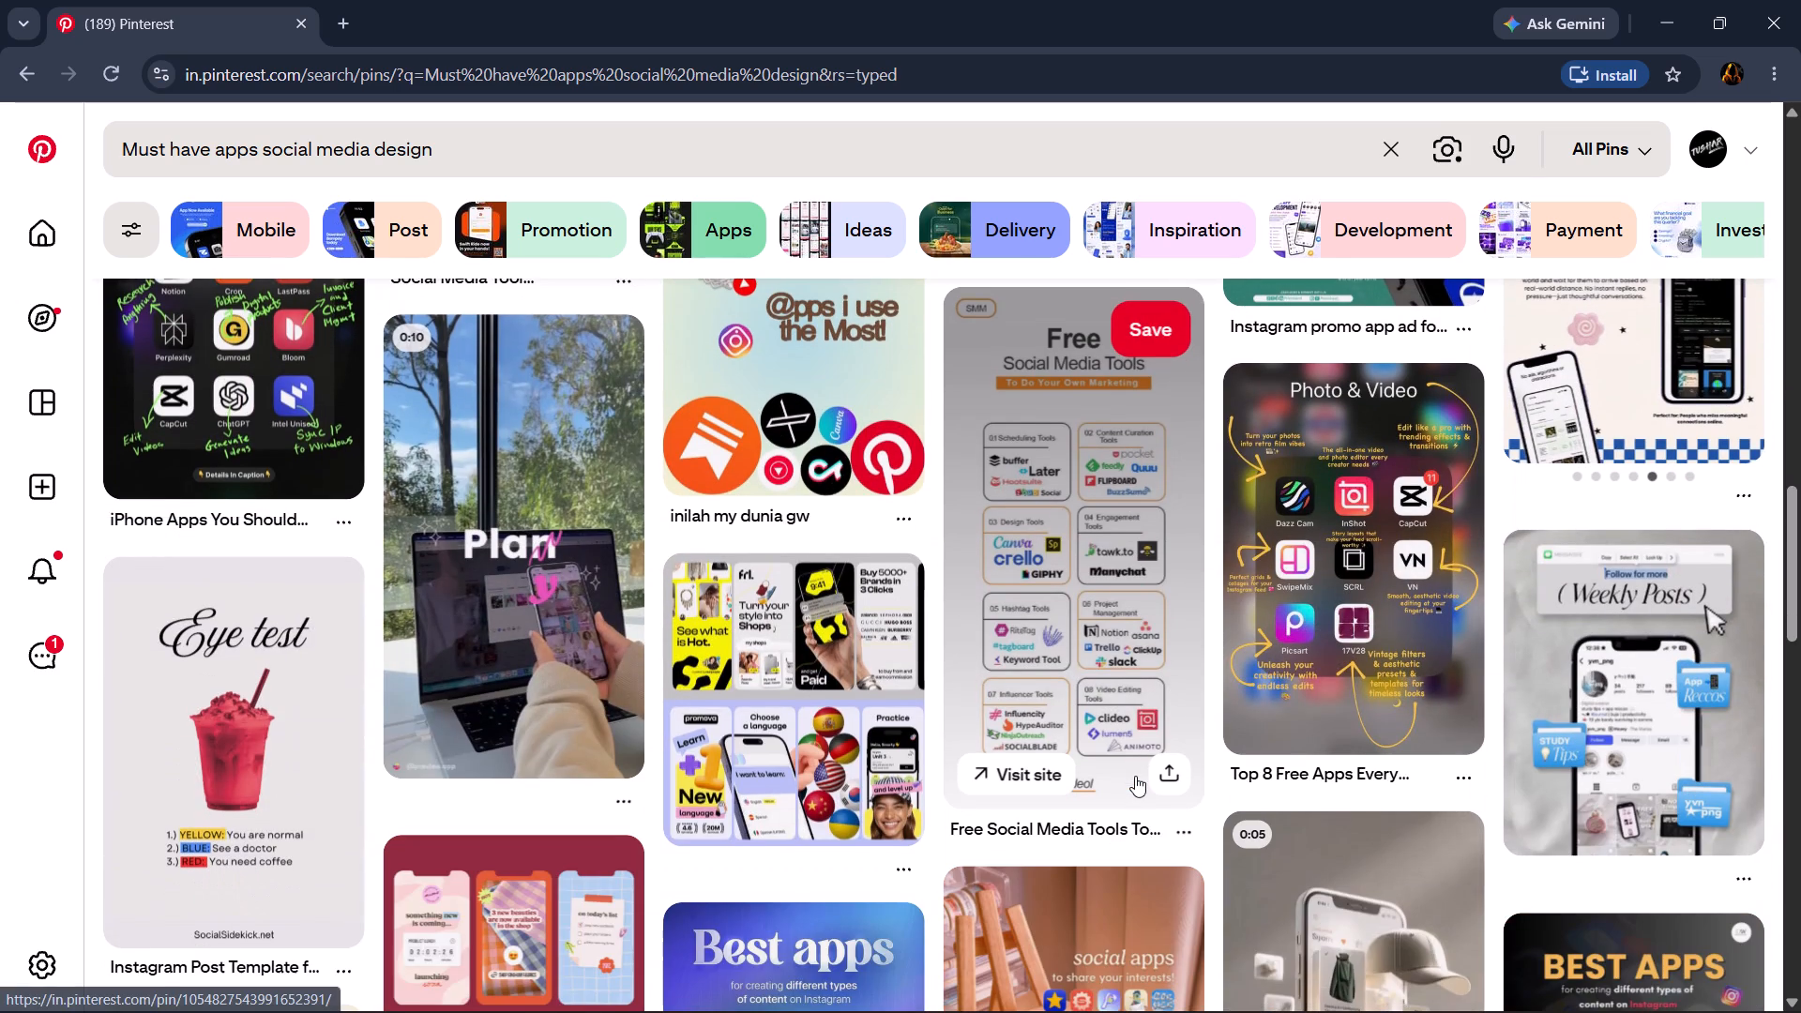
pyautogui.scroll(-4, 1135, 776)
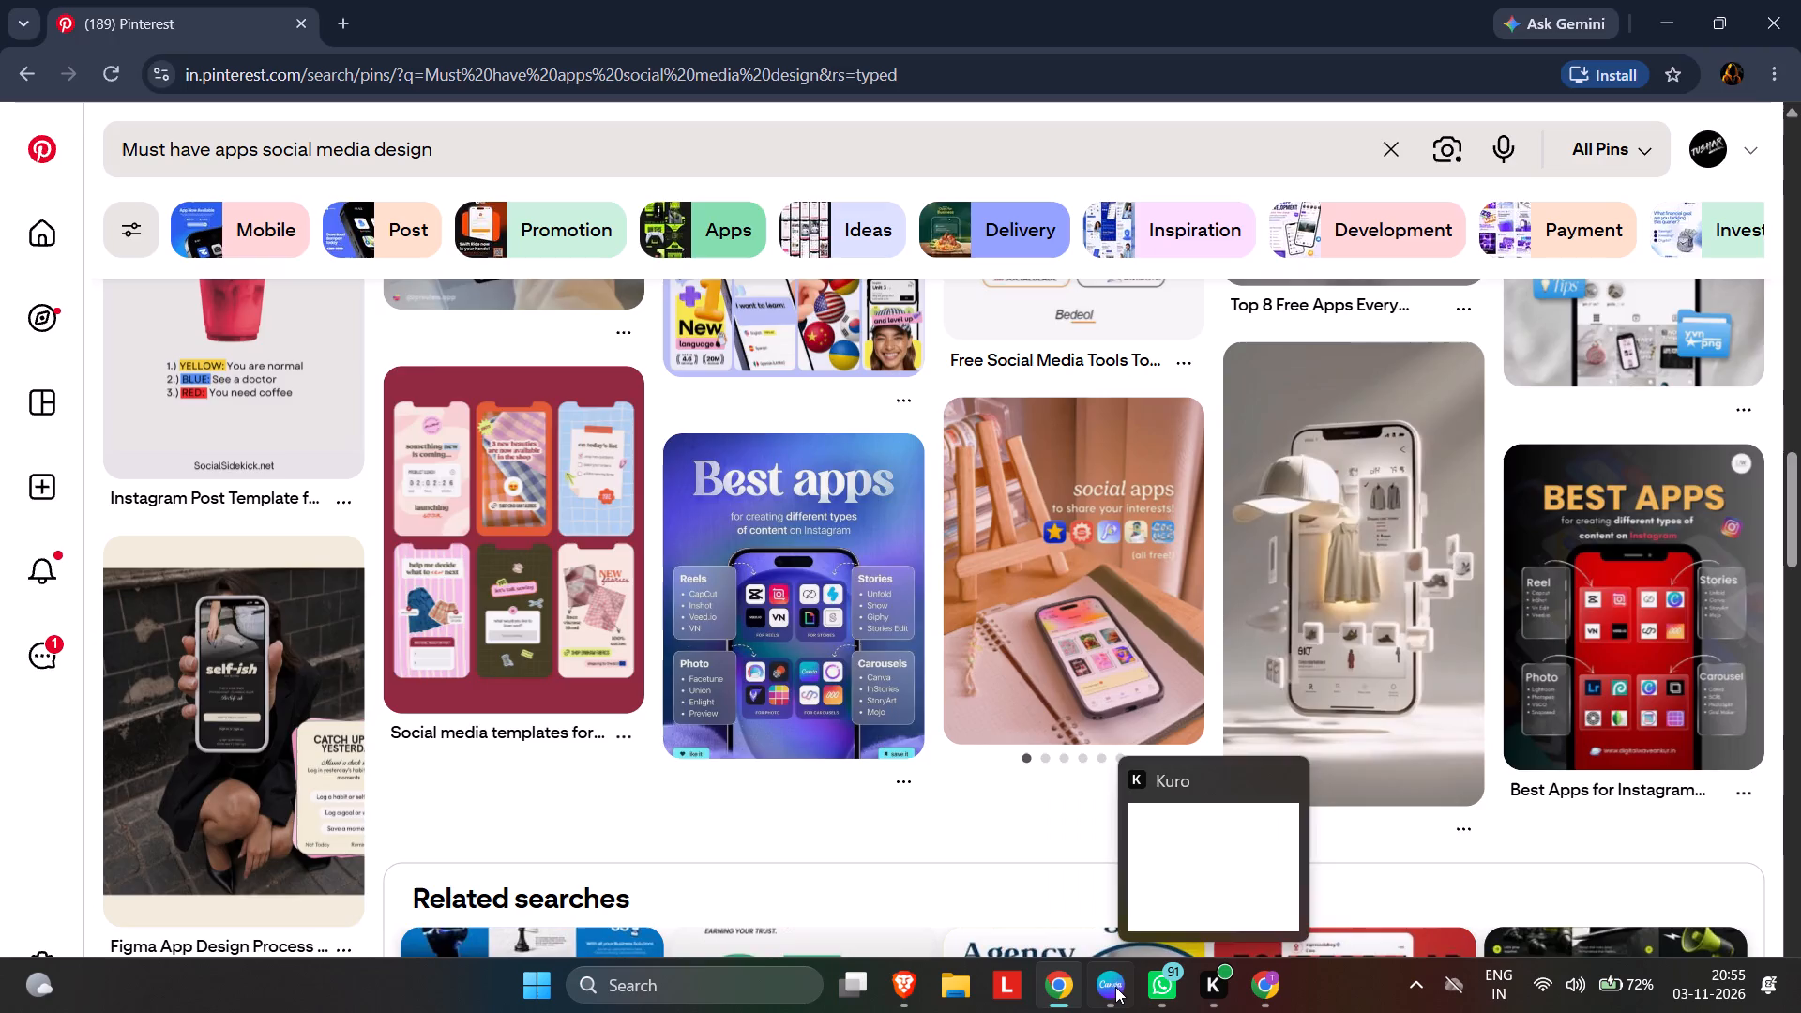
# Switch to Canva and add a text box with the copied title "Apps You Need Before Visiting Thailand" at size 41.6.
pyautogui.click(1115, 987)
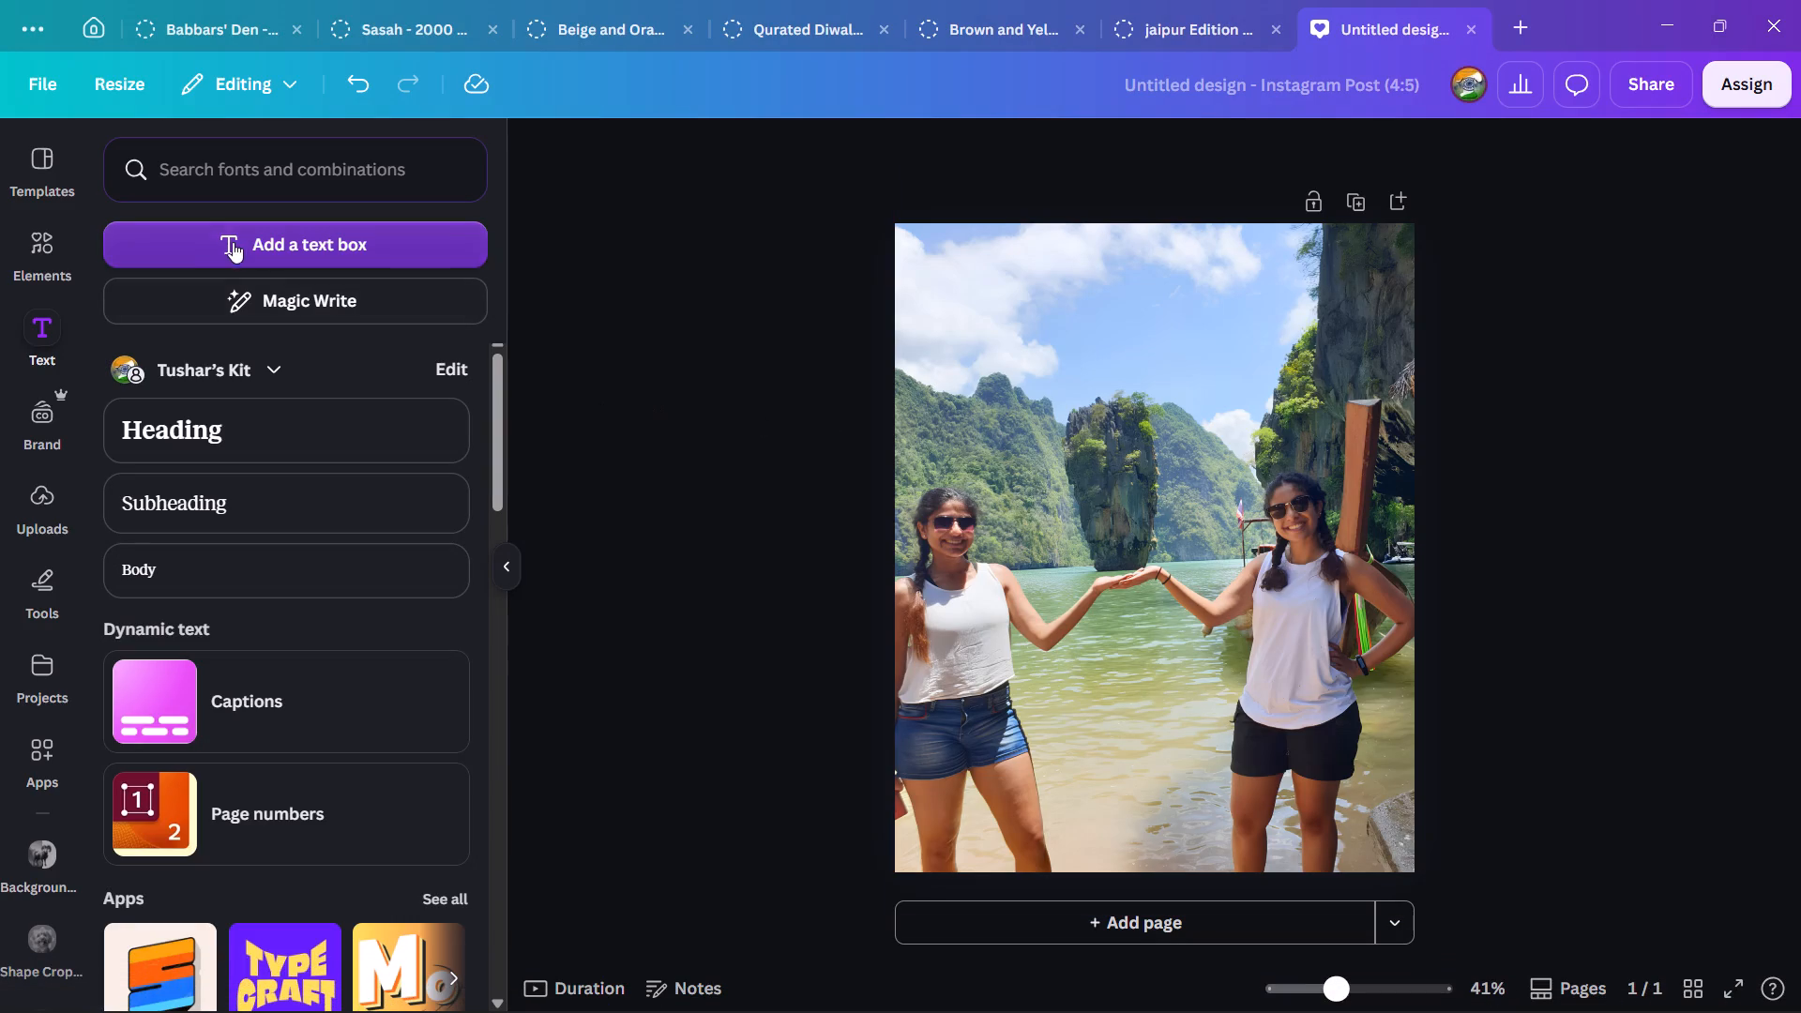
pyautogui.click(212, 232)
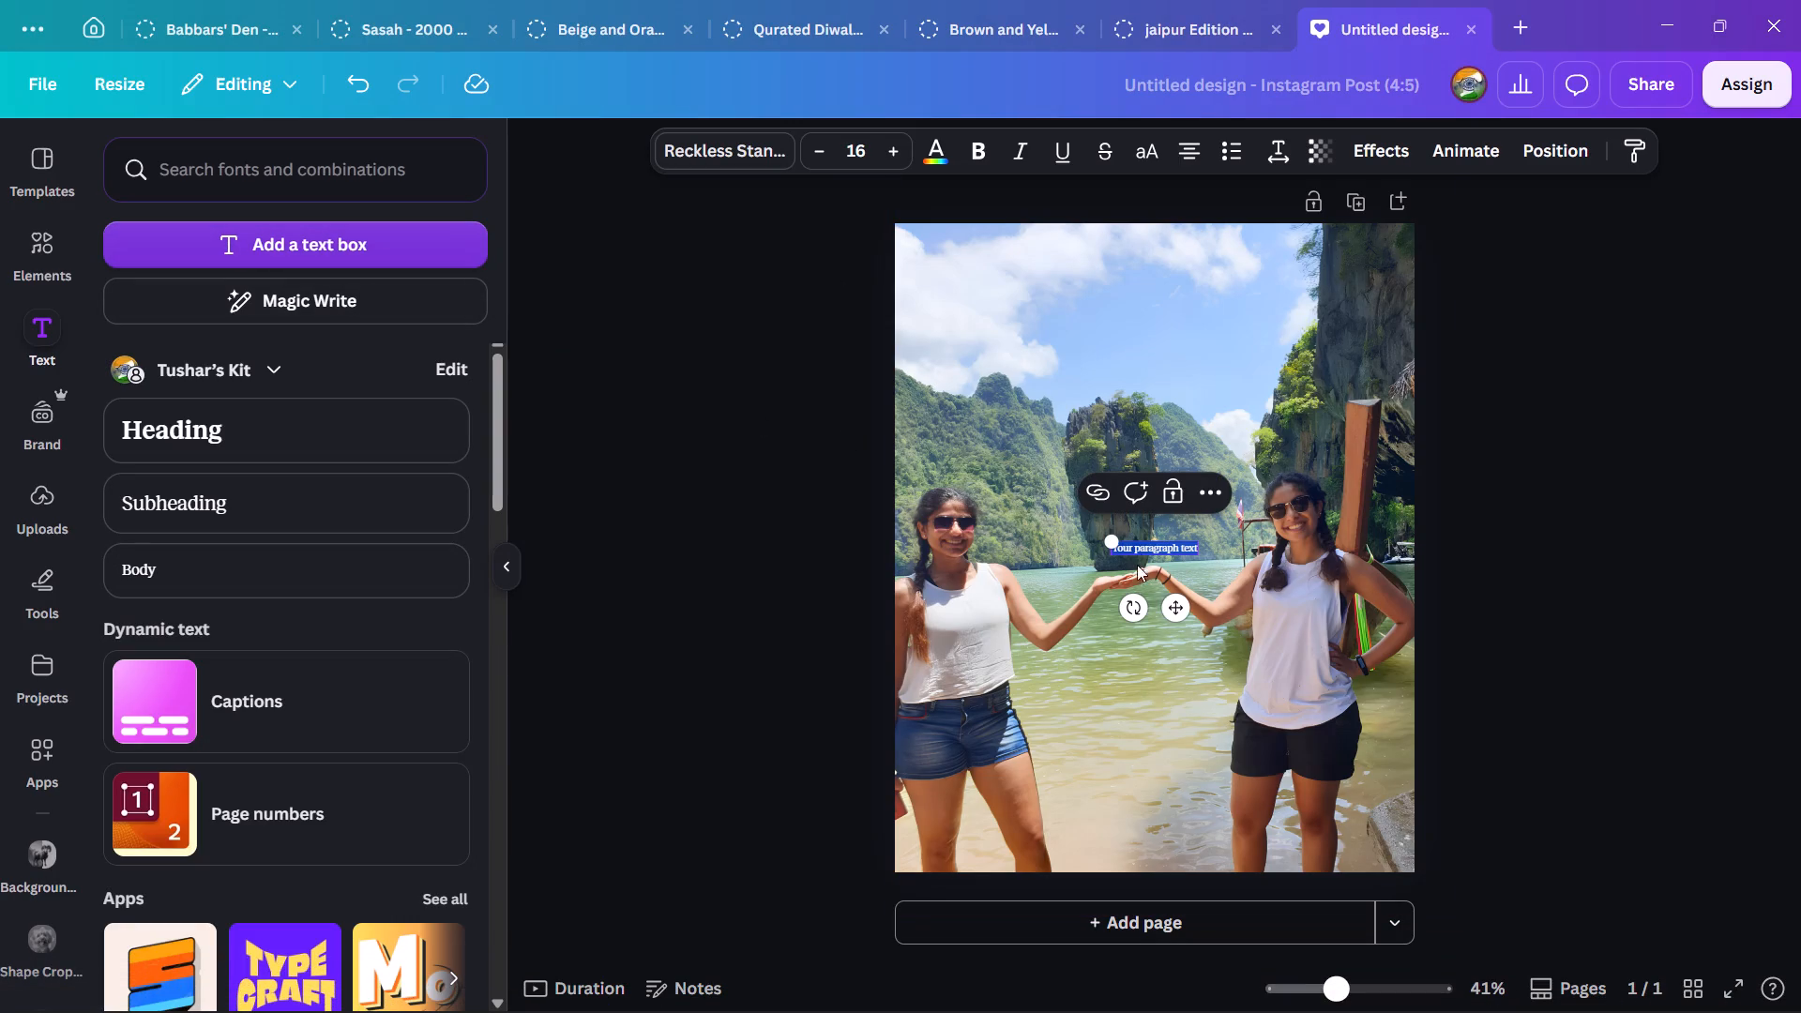
pyautogui.moveTo(1112, 542); pyautogui.dragTo(986, 450)
pyautogui.hotkey('ctrl', 'v')
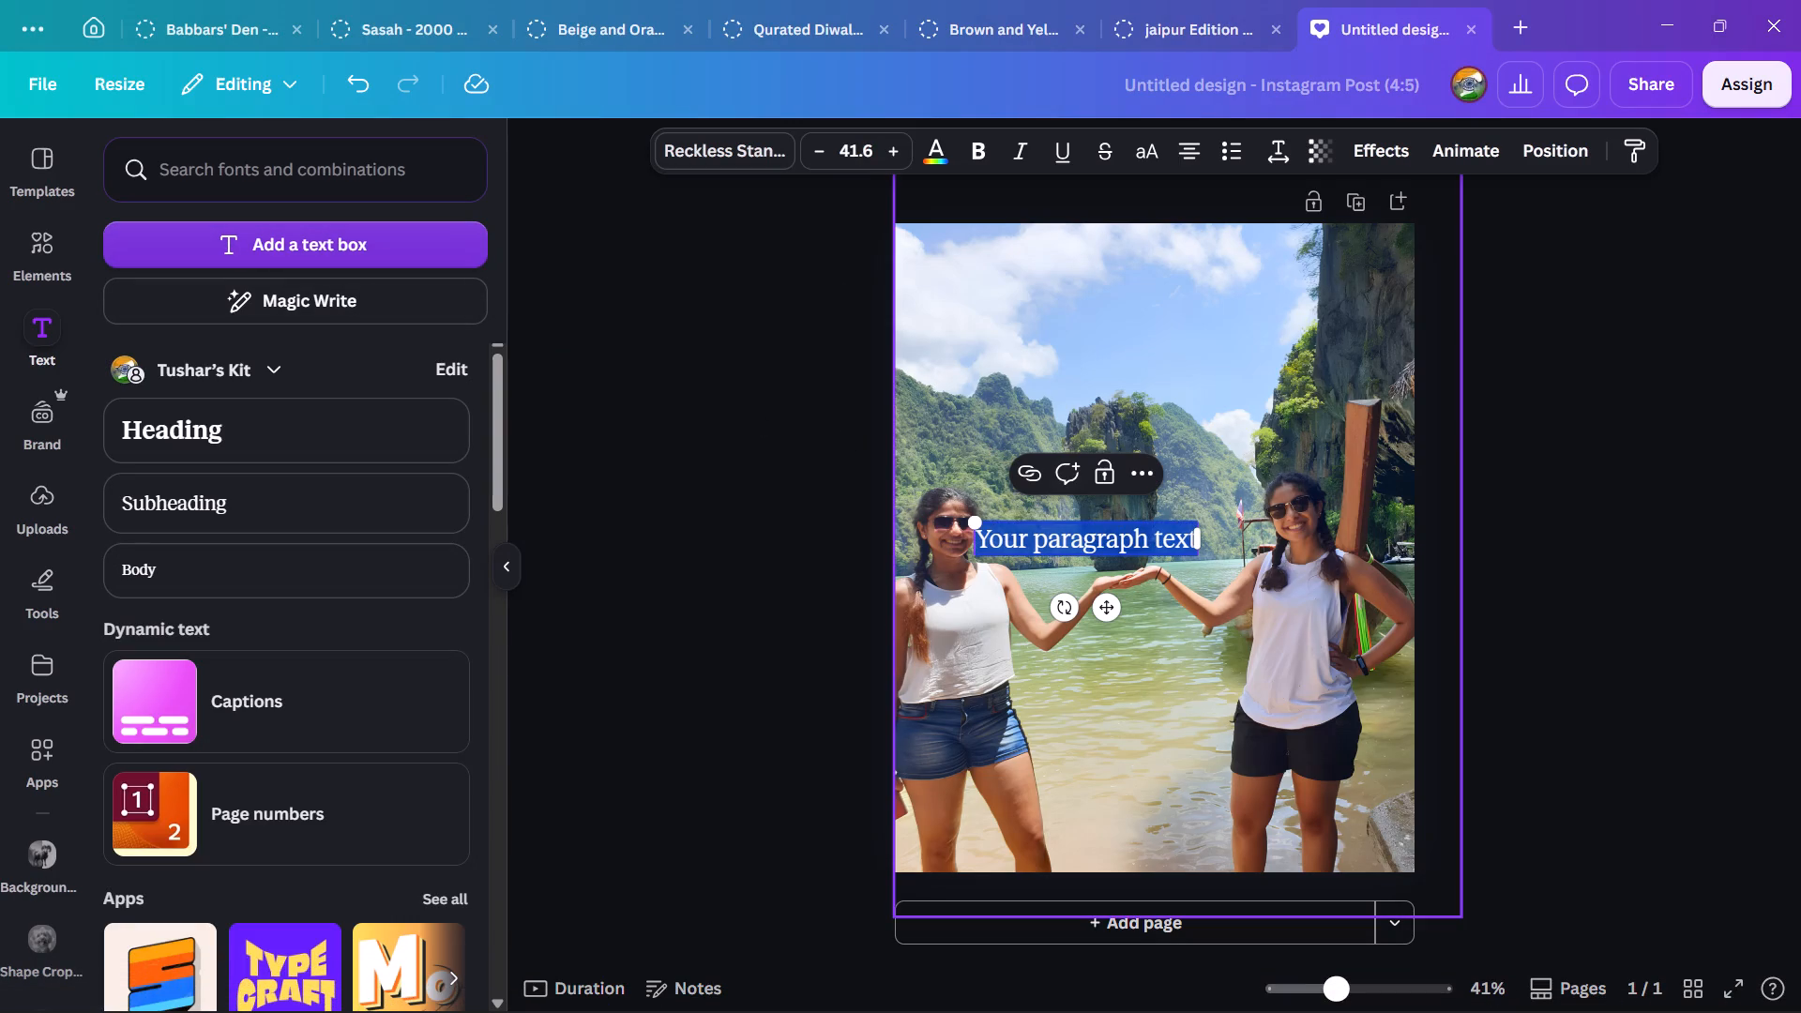
pyautogui.click(1579, 554)
pyautogui.click(1147, 525)
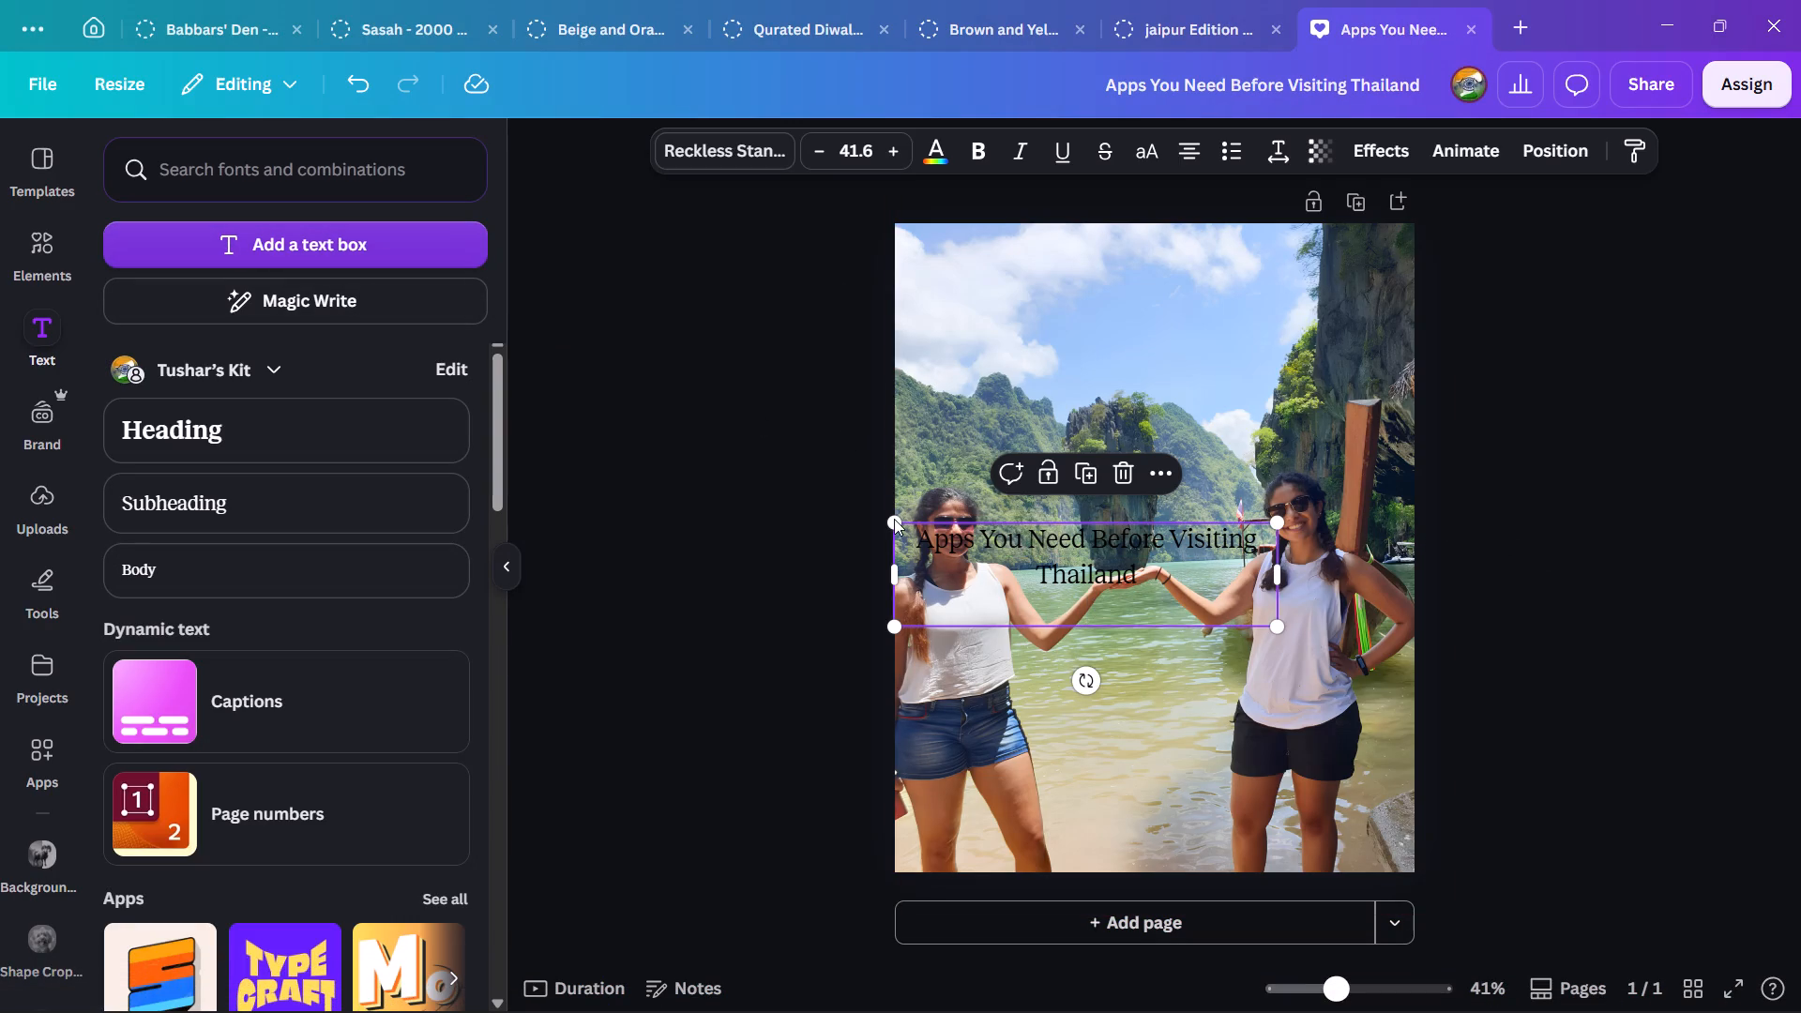
# Try Candice from the starred fonts on the title and settle on Cormorant Garamond.
pyautogui.click(507, 550)
pyautogui.click(963, 573)
pyautogui.click(497, 117)
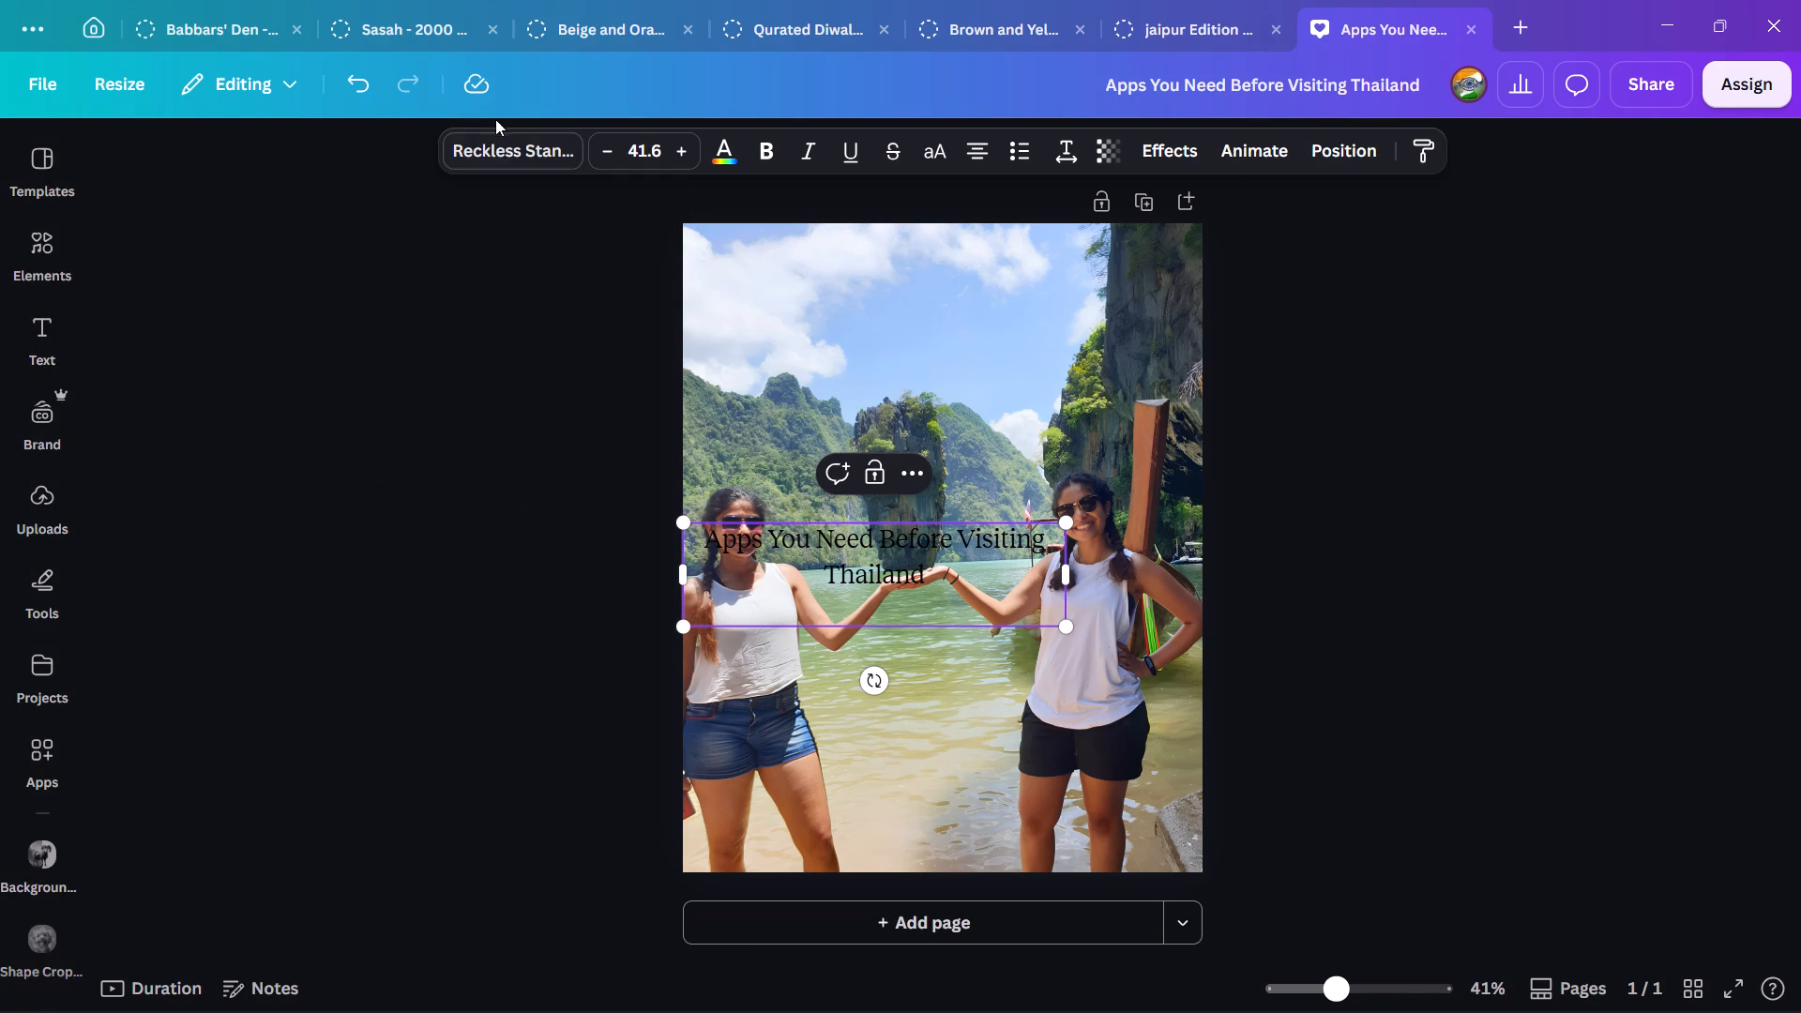
pyautogui.click(495, 140)
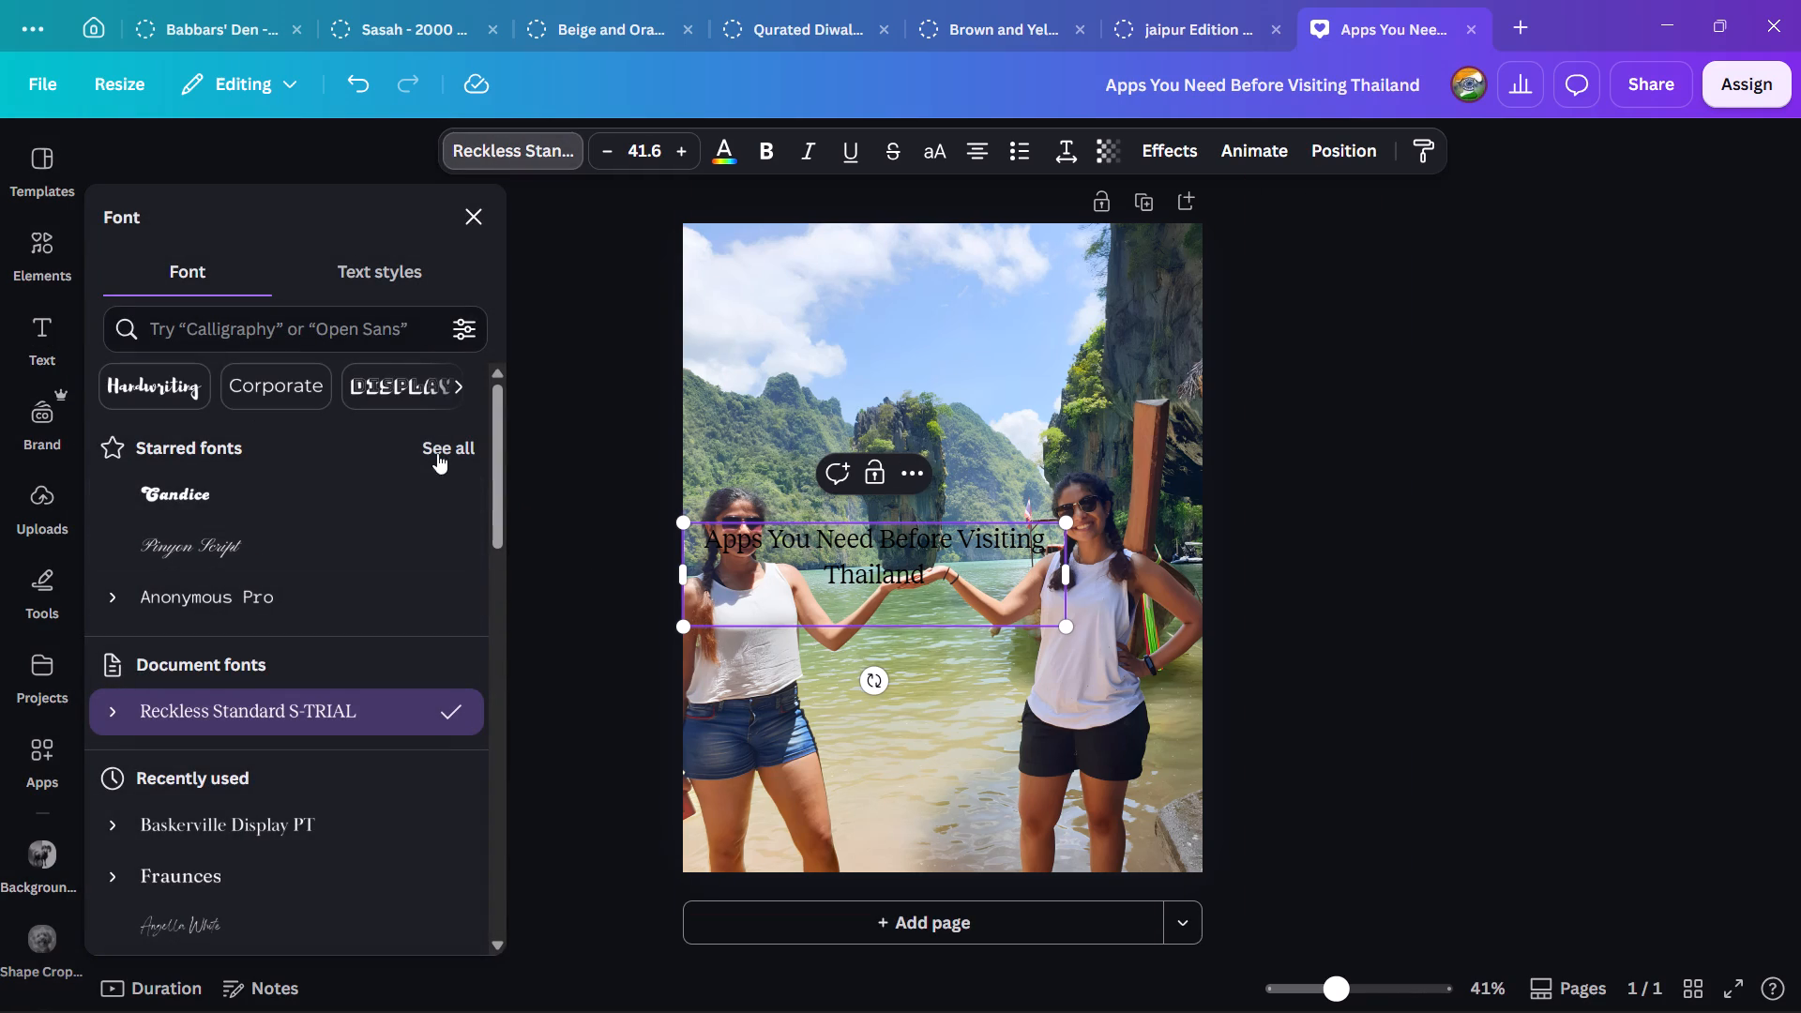
pyautogui.click(446, 446)
pyautogui.click(286, 283)
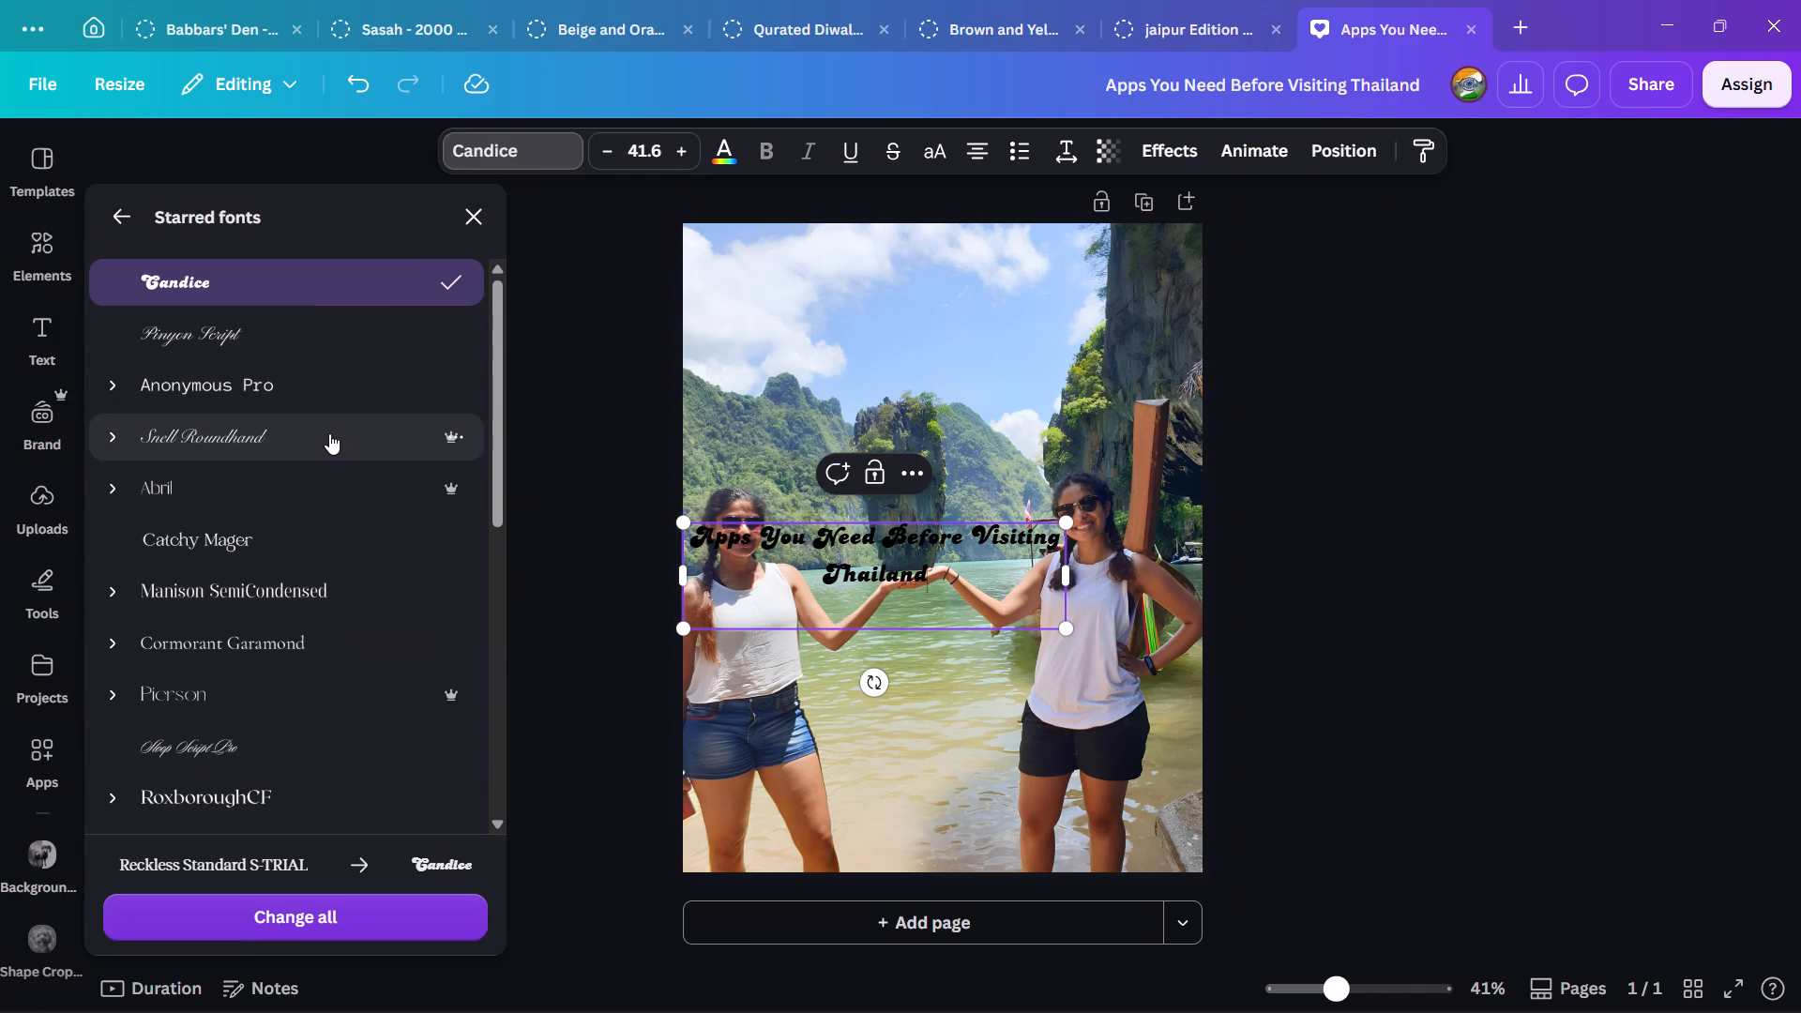
pyautogui.click(346, 654)
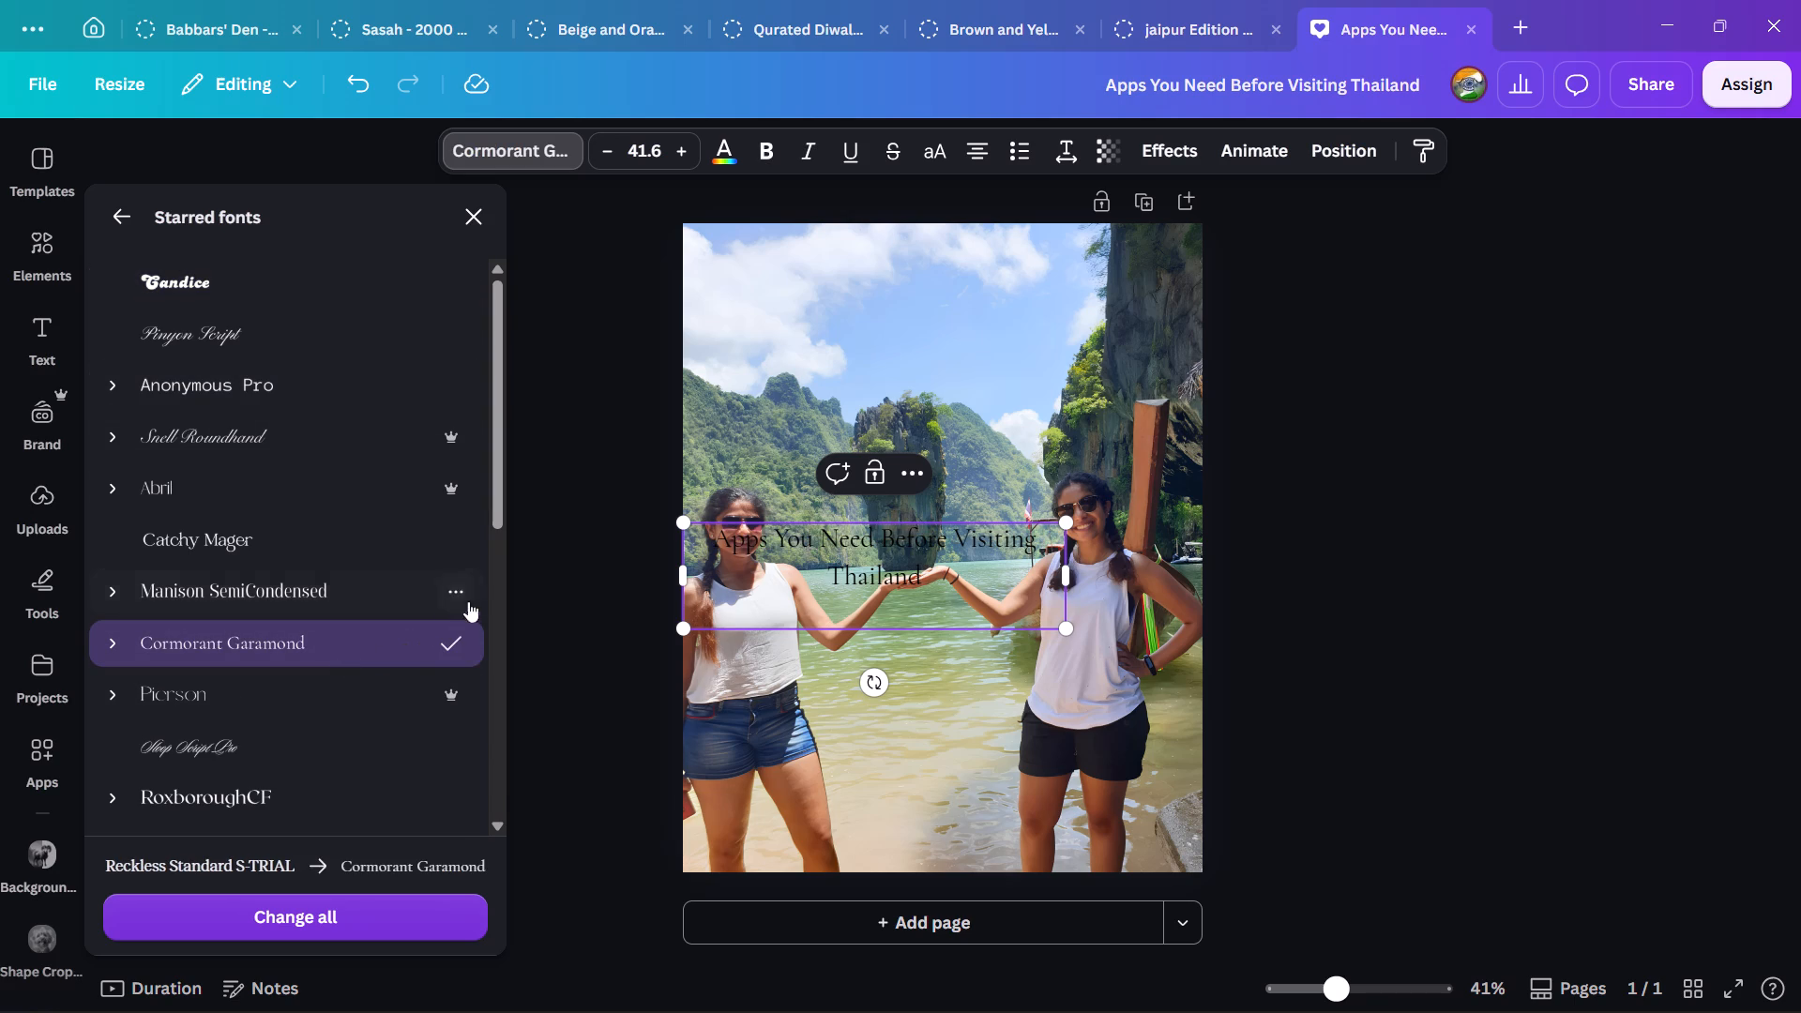
pyautogui.click(474, 221)
pyautogui.click(1409, 559)
# Remove the title's trailing blank line and narrow its text box so it wraps as "Apps You Need Before / Visiting Thailand".
pyautogui.click(923, 573)
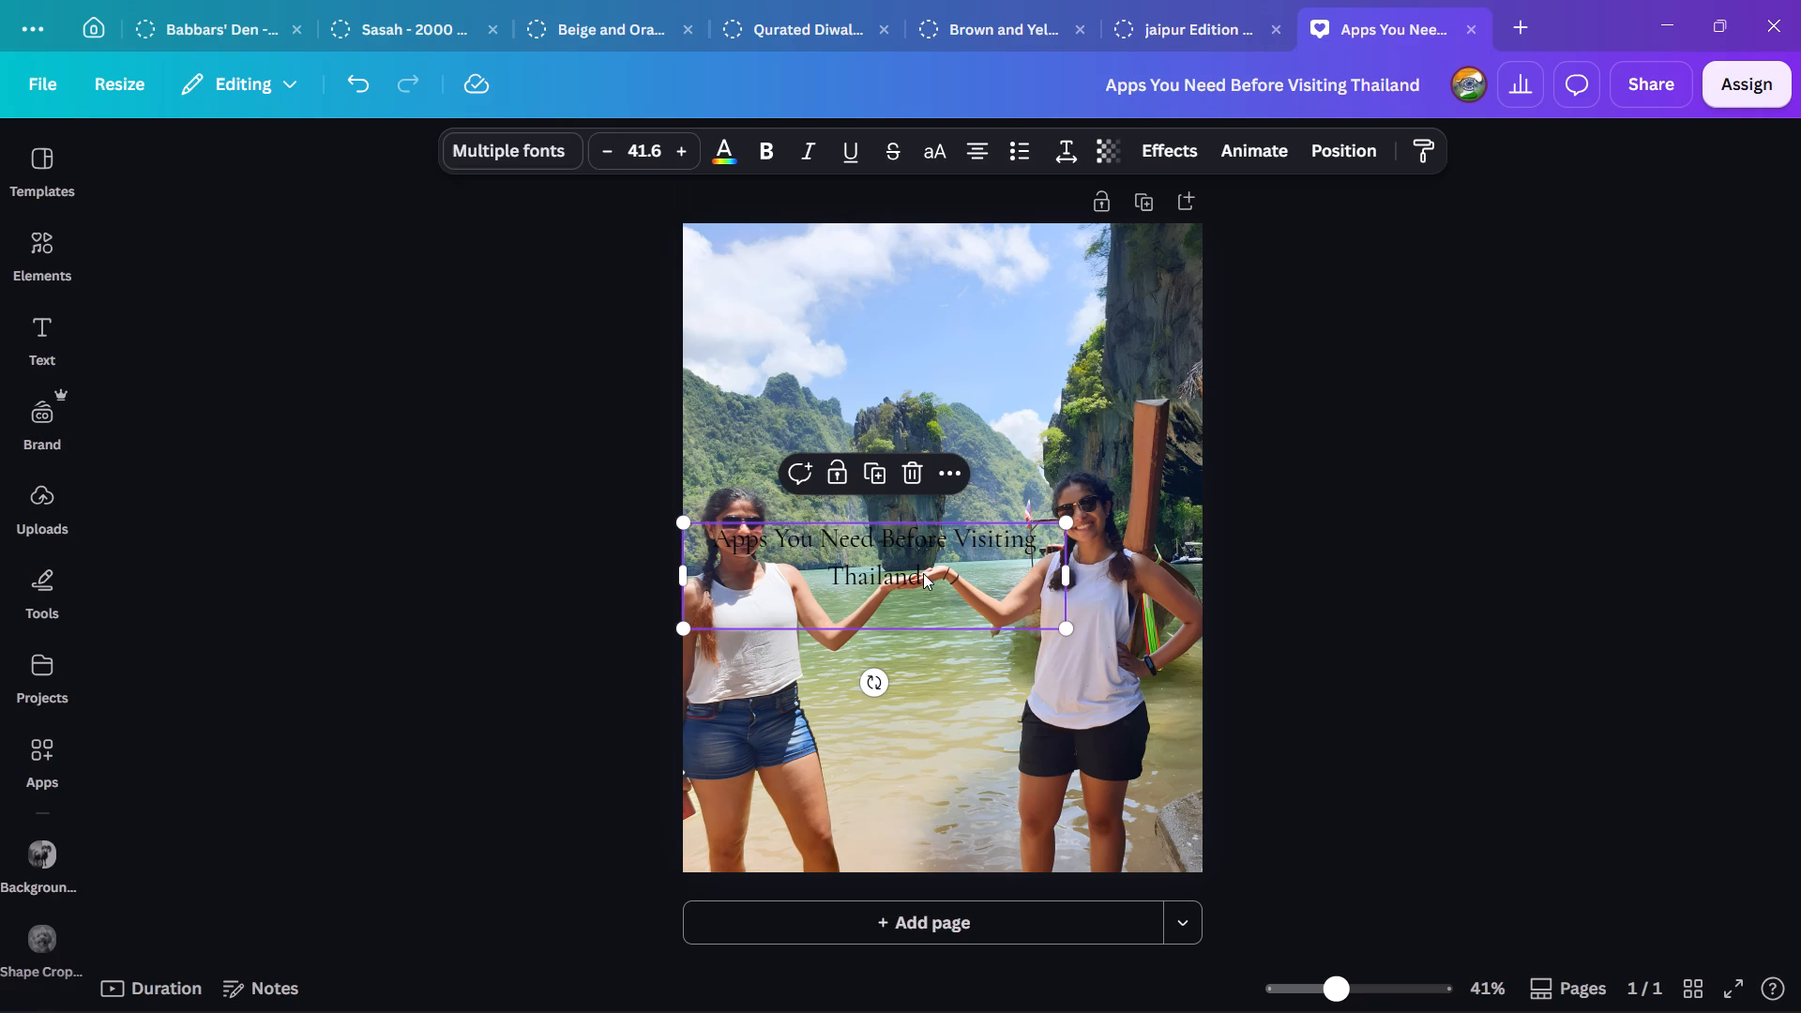
pyautogui.moveTo(1070, 566); pyautogui.dragTo(1035, 563)
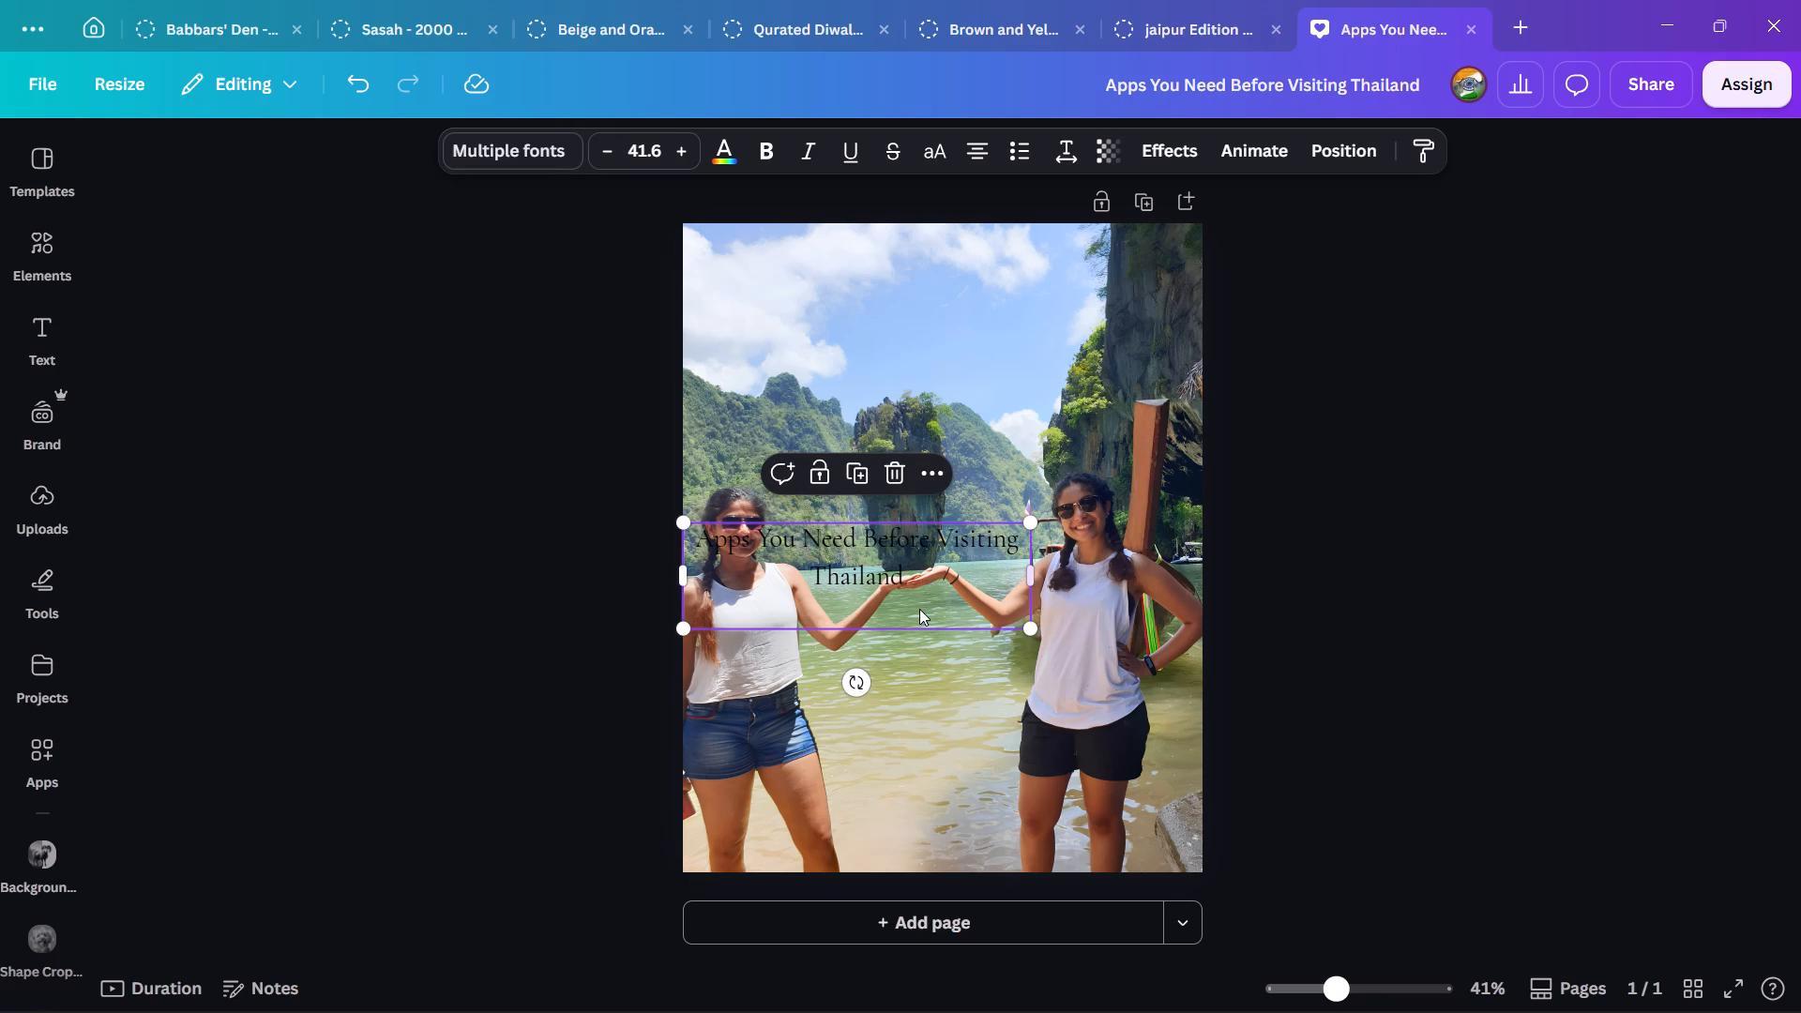
pyautogui.click(919, 609)
pyautogui.press('BackSpace')
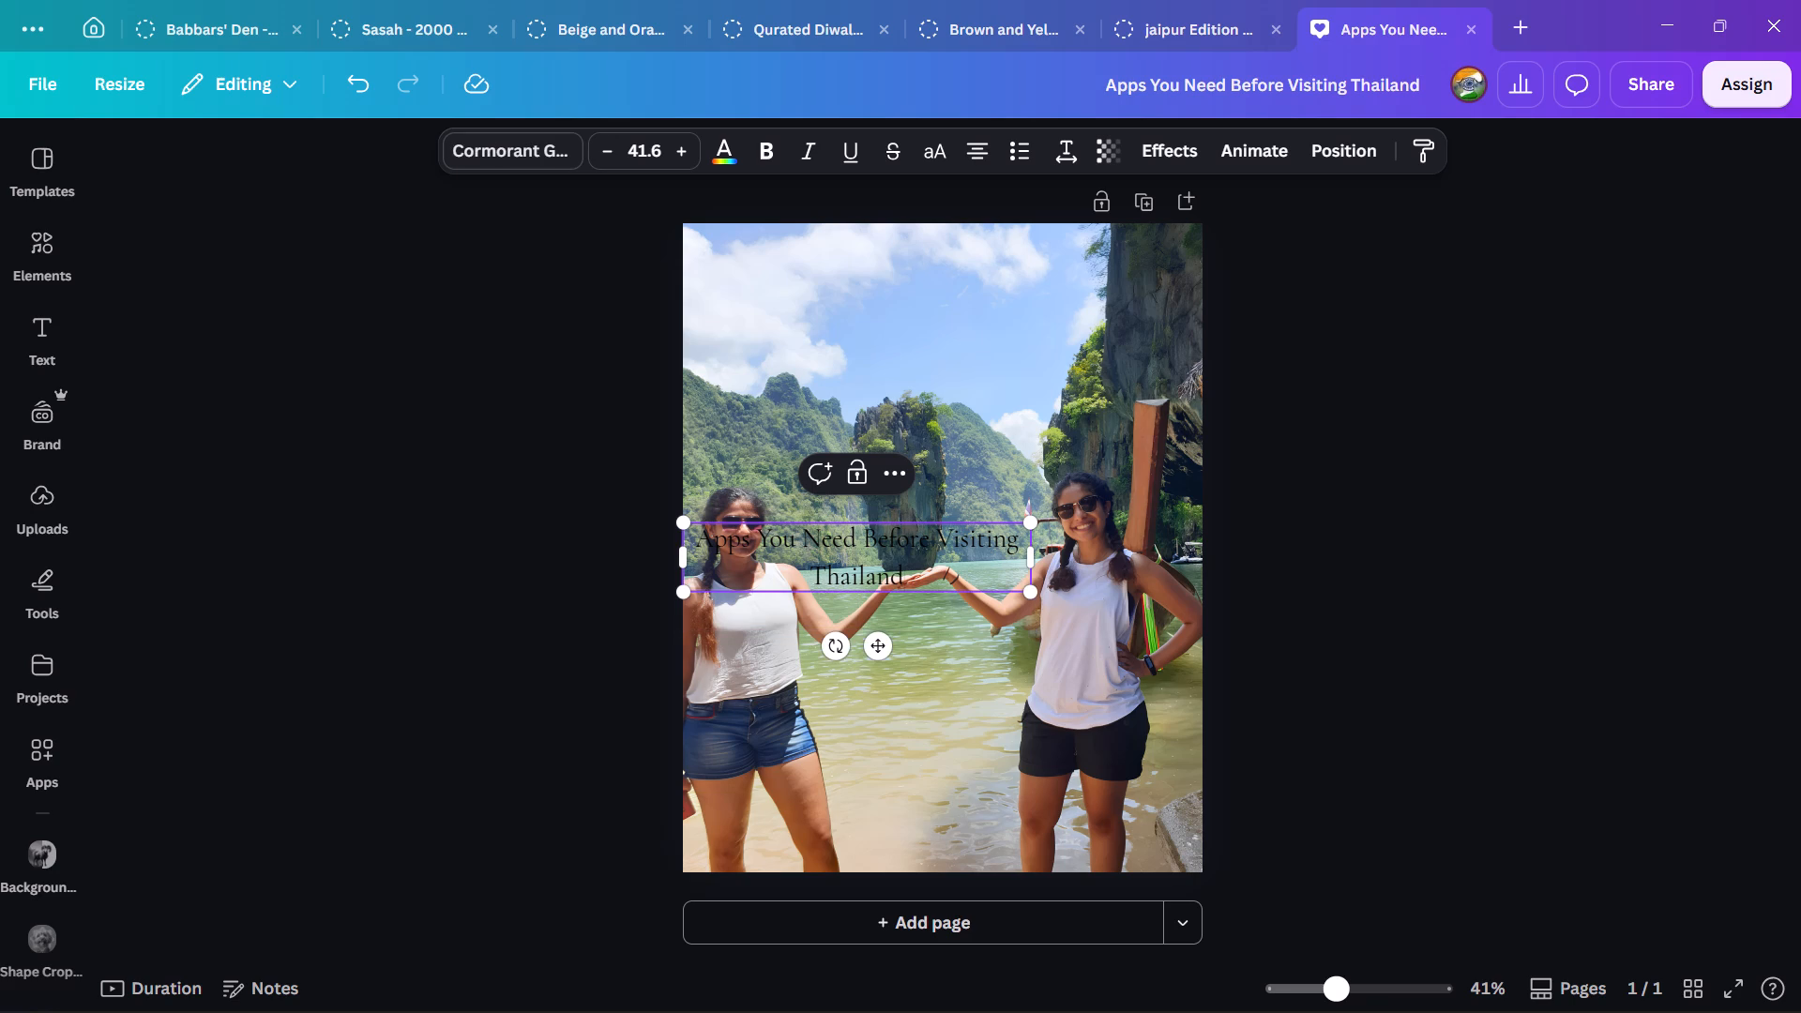
pyautogui.moveTo(1040, 553); pyautogui.dragTo(983, 552)
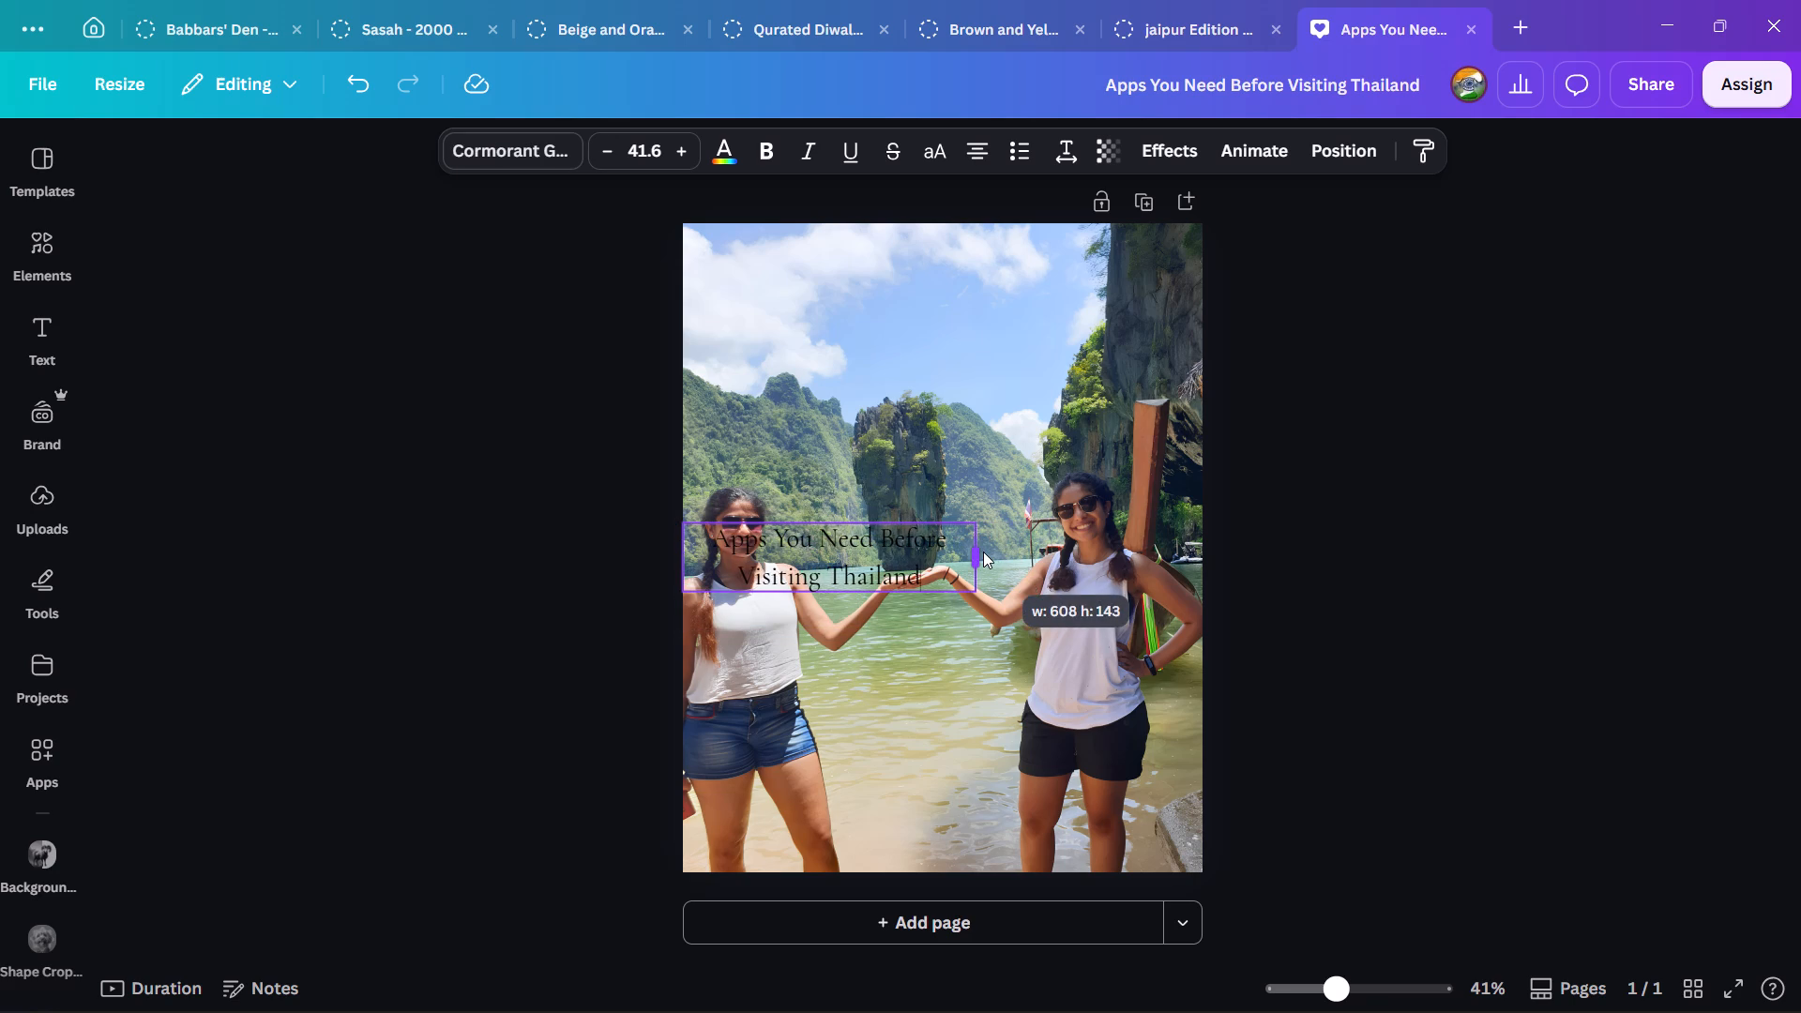
pyautogui.moveTo(983, 552); pyautogui.dragTo(956, 553)
pyautogui.click(1617, 584)
# Make the title bold and move it up into the sky, roughly centred across the page.
pyautogui.click(859, 549)
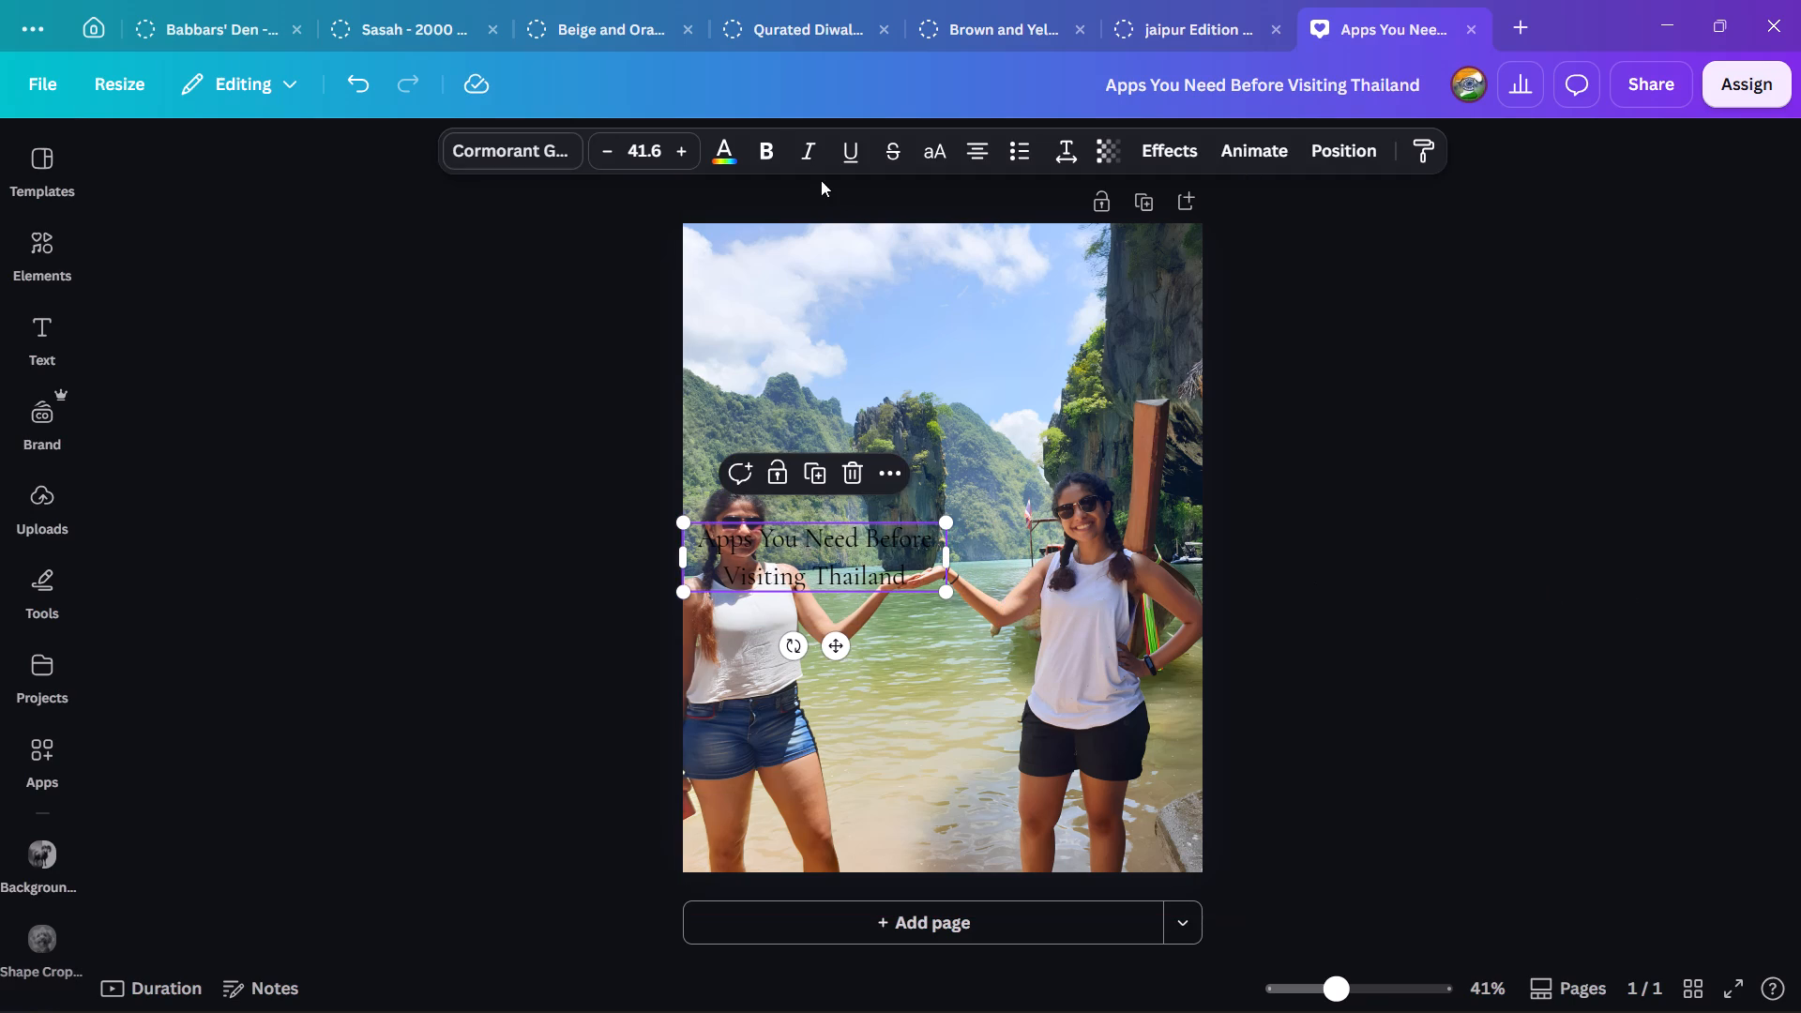
pyautogui.click(761, 151)
pyautogui.click(1399, 483)
pyautogui.moveTo(865, 549); pyautogui.dragTo(992, 354)
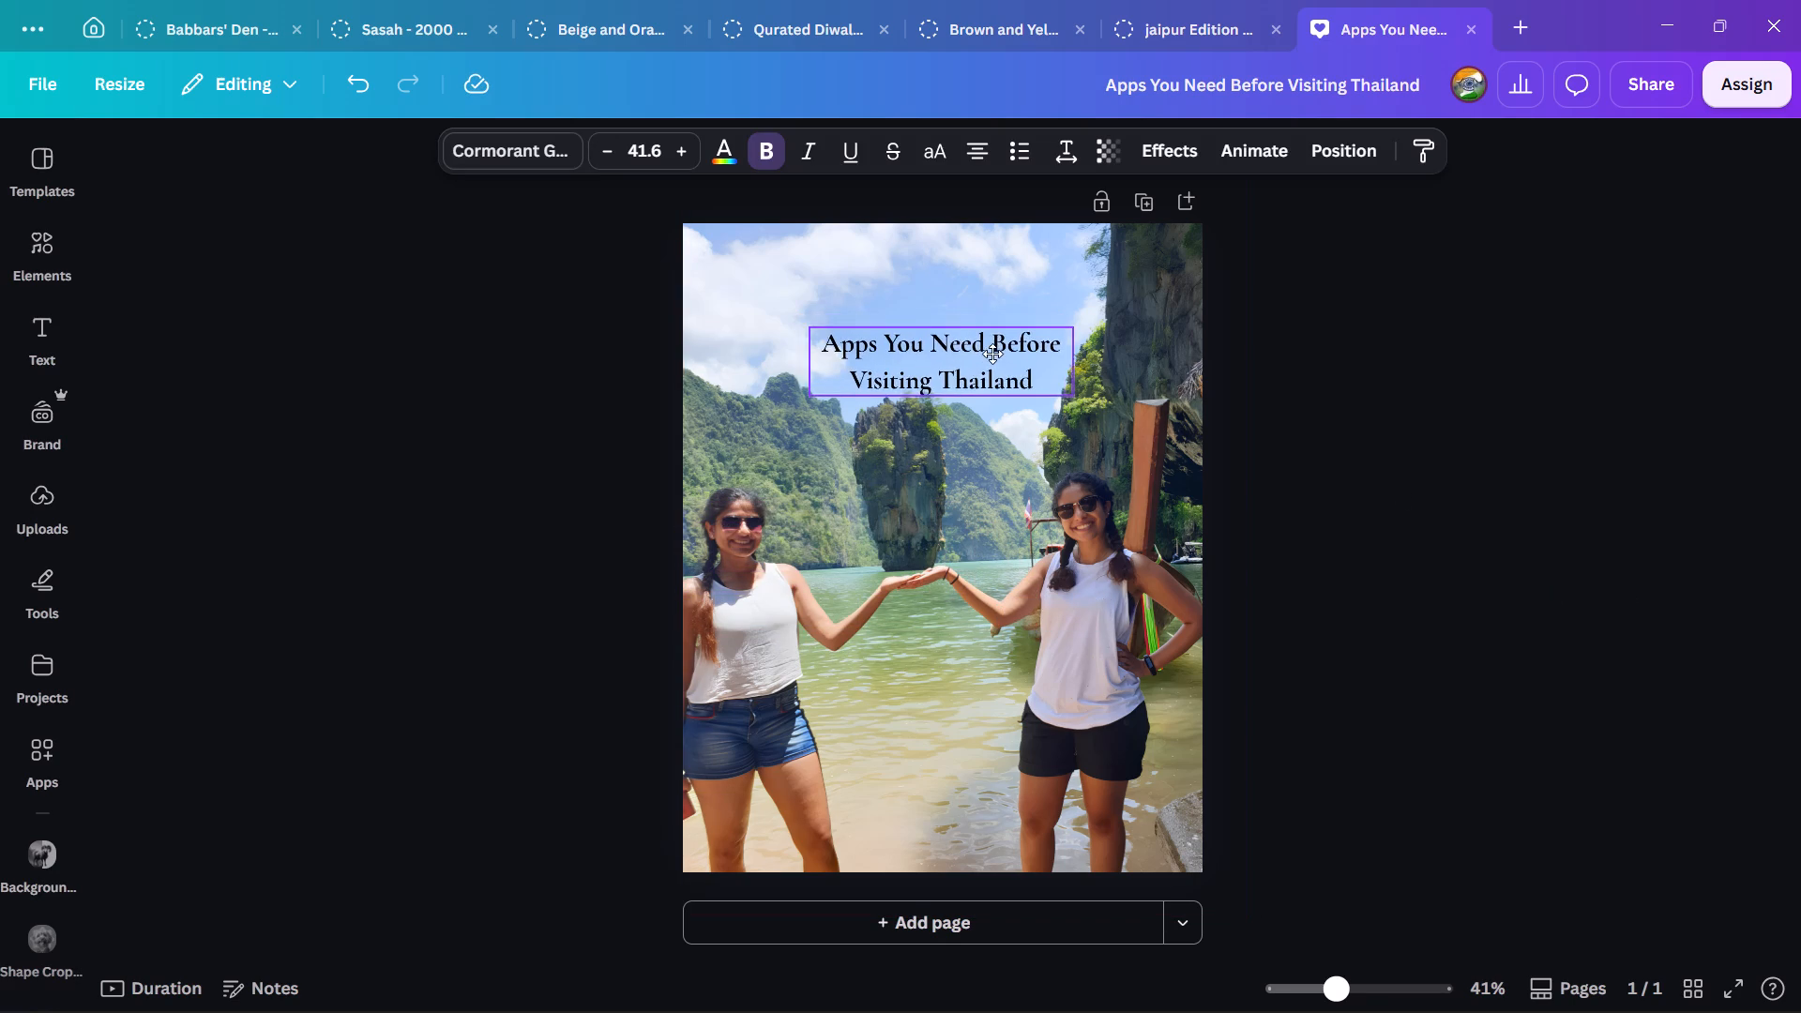
pyautogui.moveTo(992, 354); pyautogui.dragTo(979, 325)
# Tighten the title's letter spacing to -40.
pyautogui.click(1064, 159)
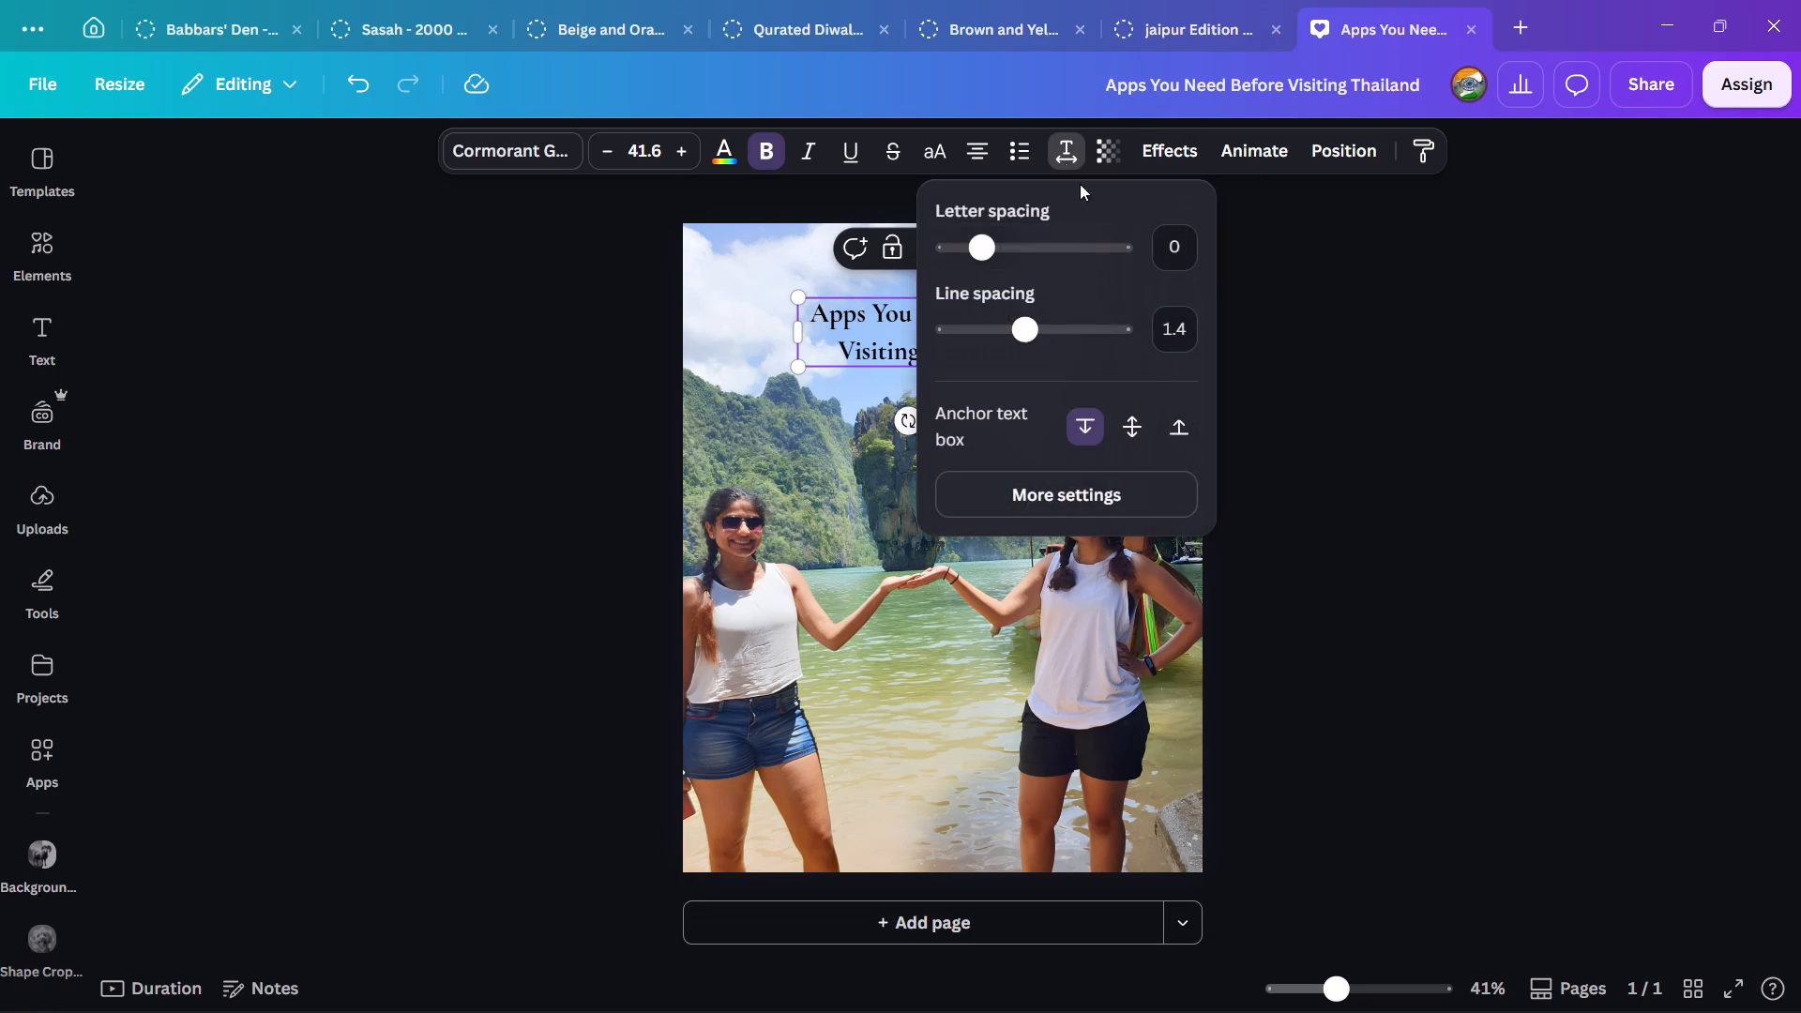
pyautogui.moveTo(984, 249); pyautogui.dragTo(976, 249)
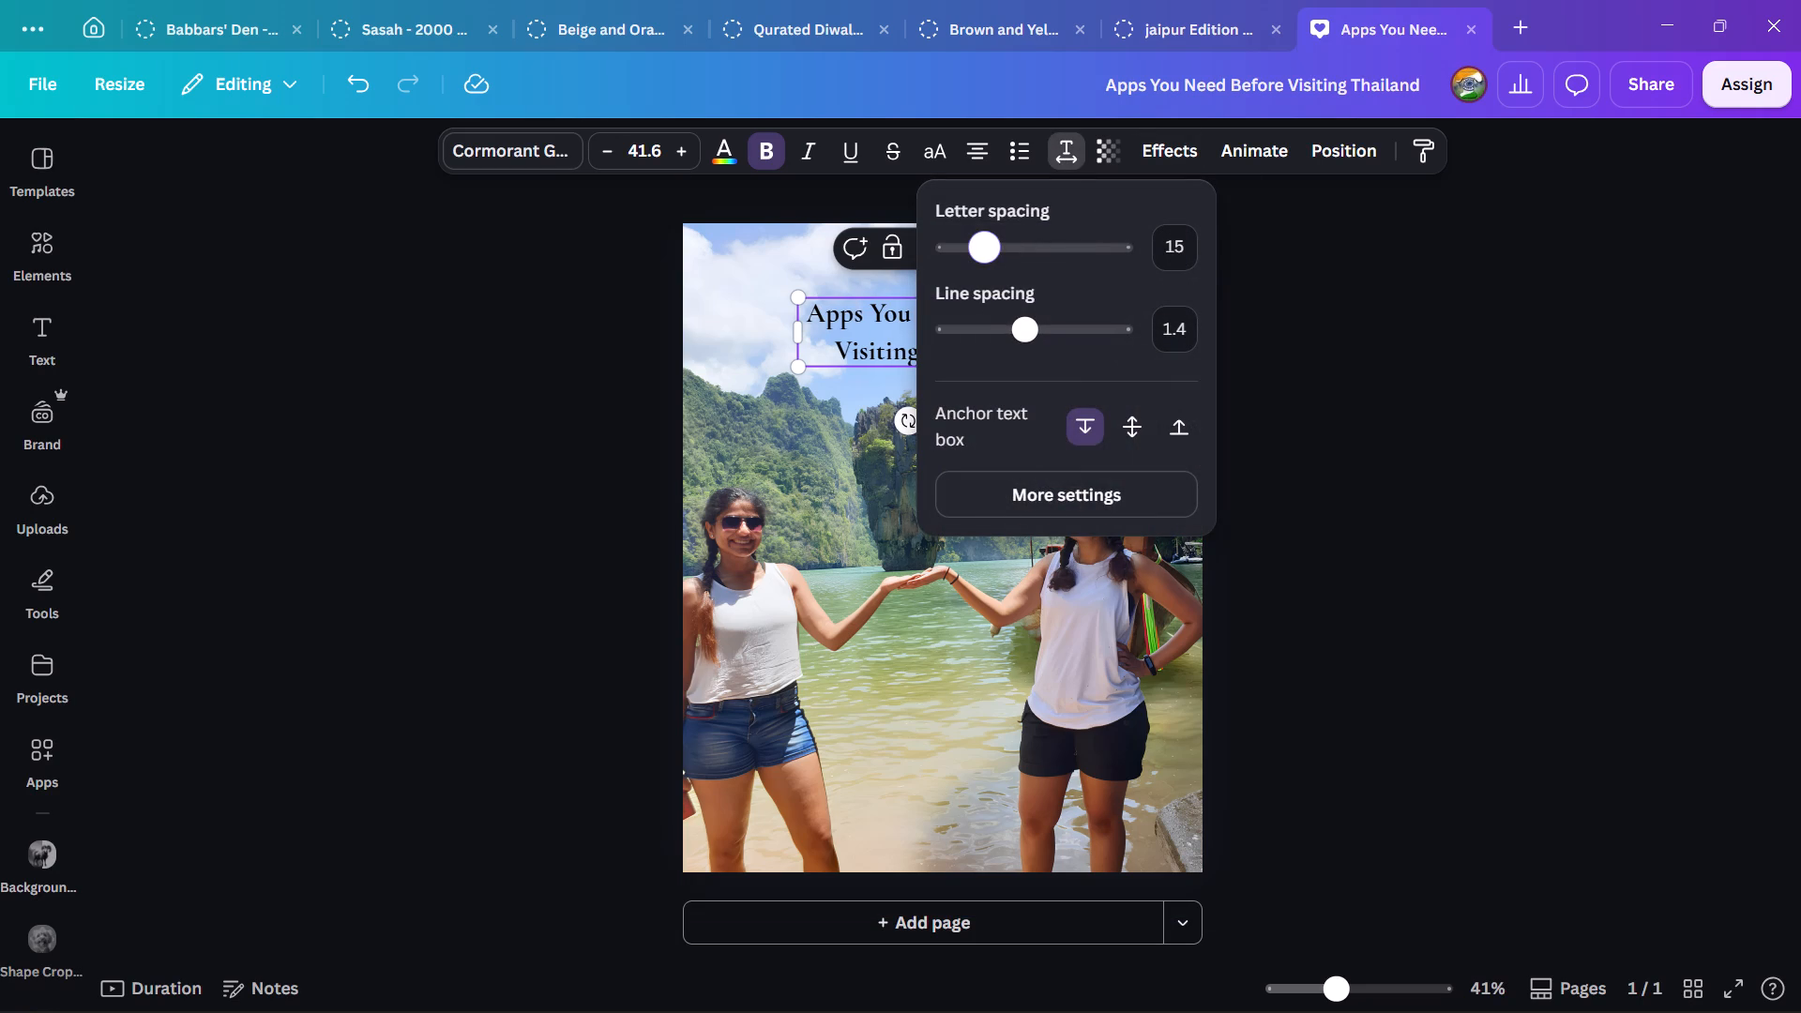
pyautogui.moveTo(976, 249); pyautogui.dragTo(976, 247)
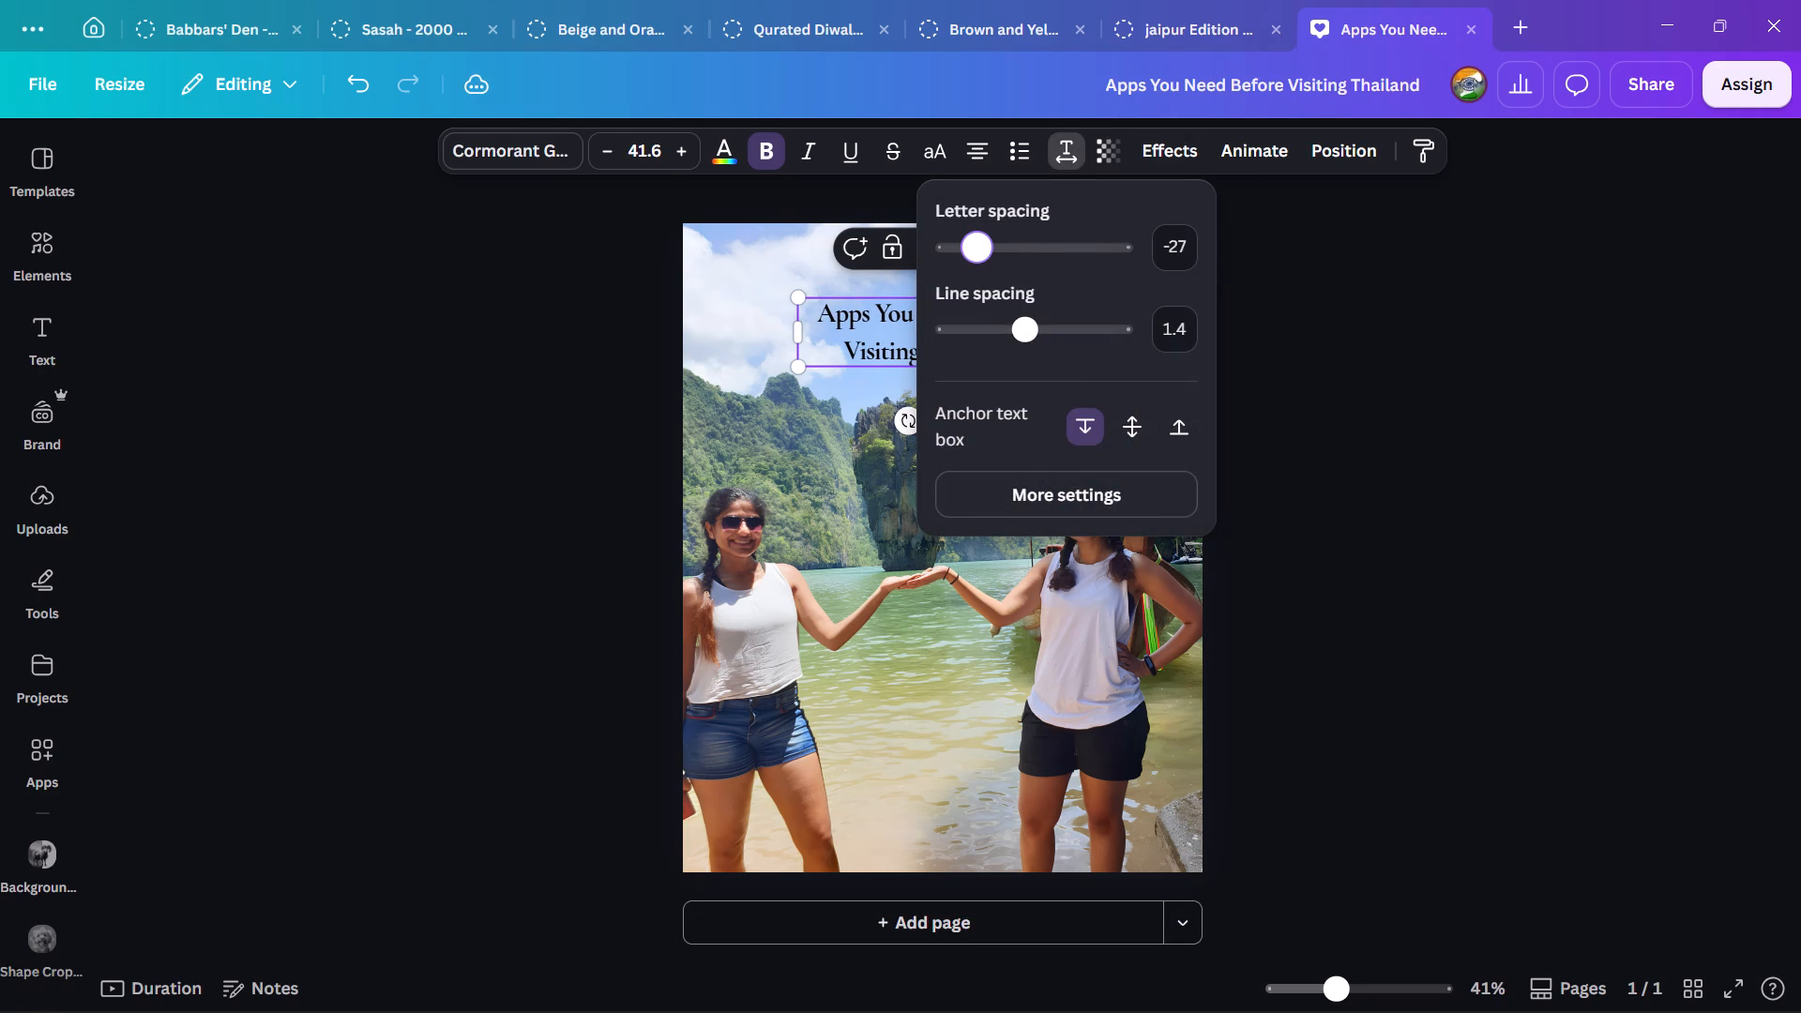
pyautogui.moveTo(976, 247); pyautogui.dragTo(973, 247)
pyautogui.click(1192, 247)
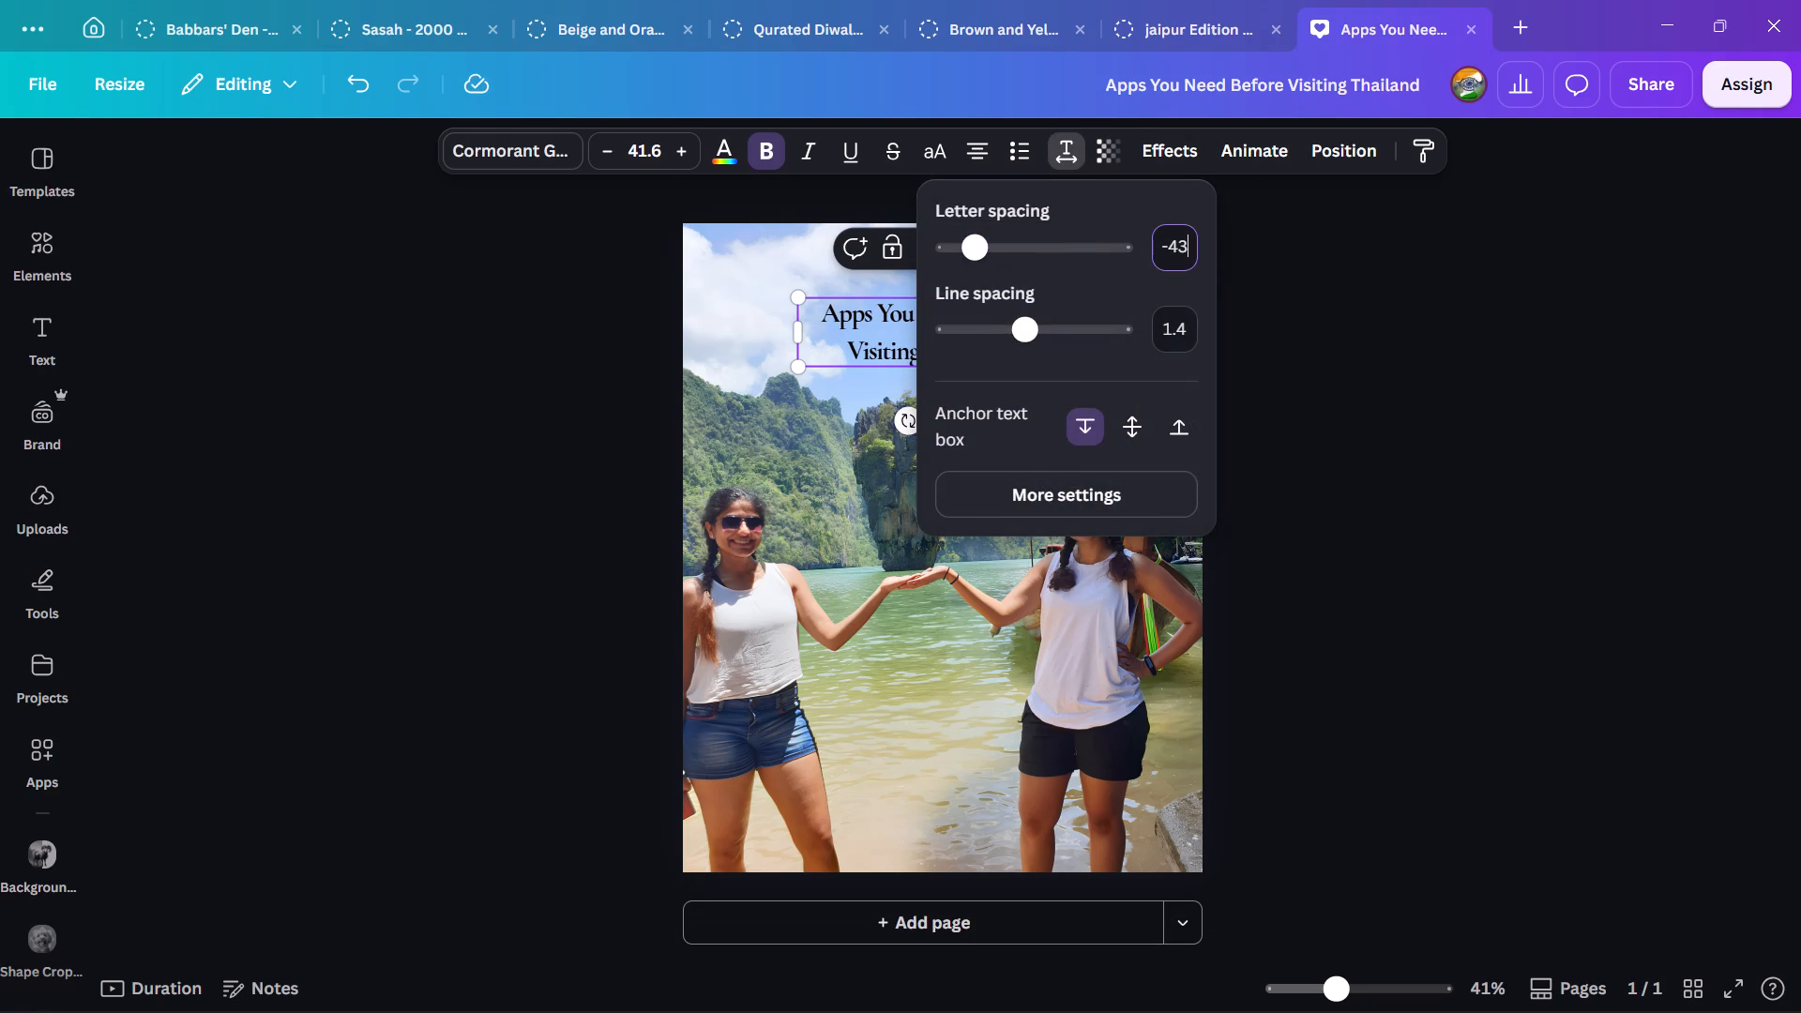
pyautogui.write('-40')
pyautogui.press('Return')
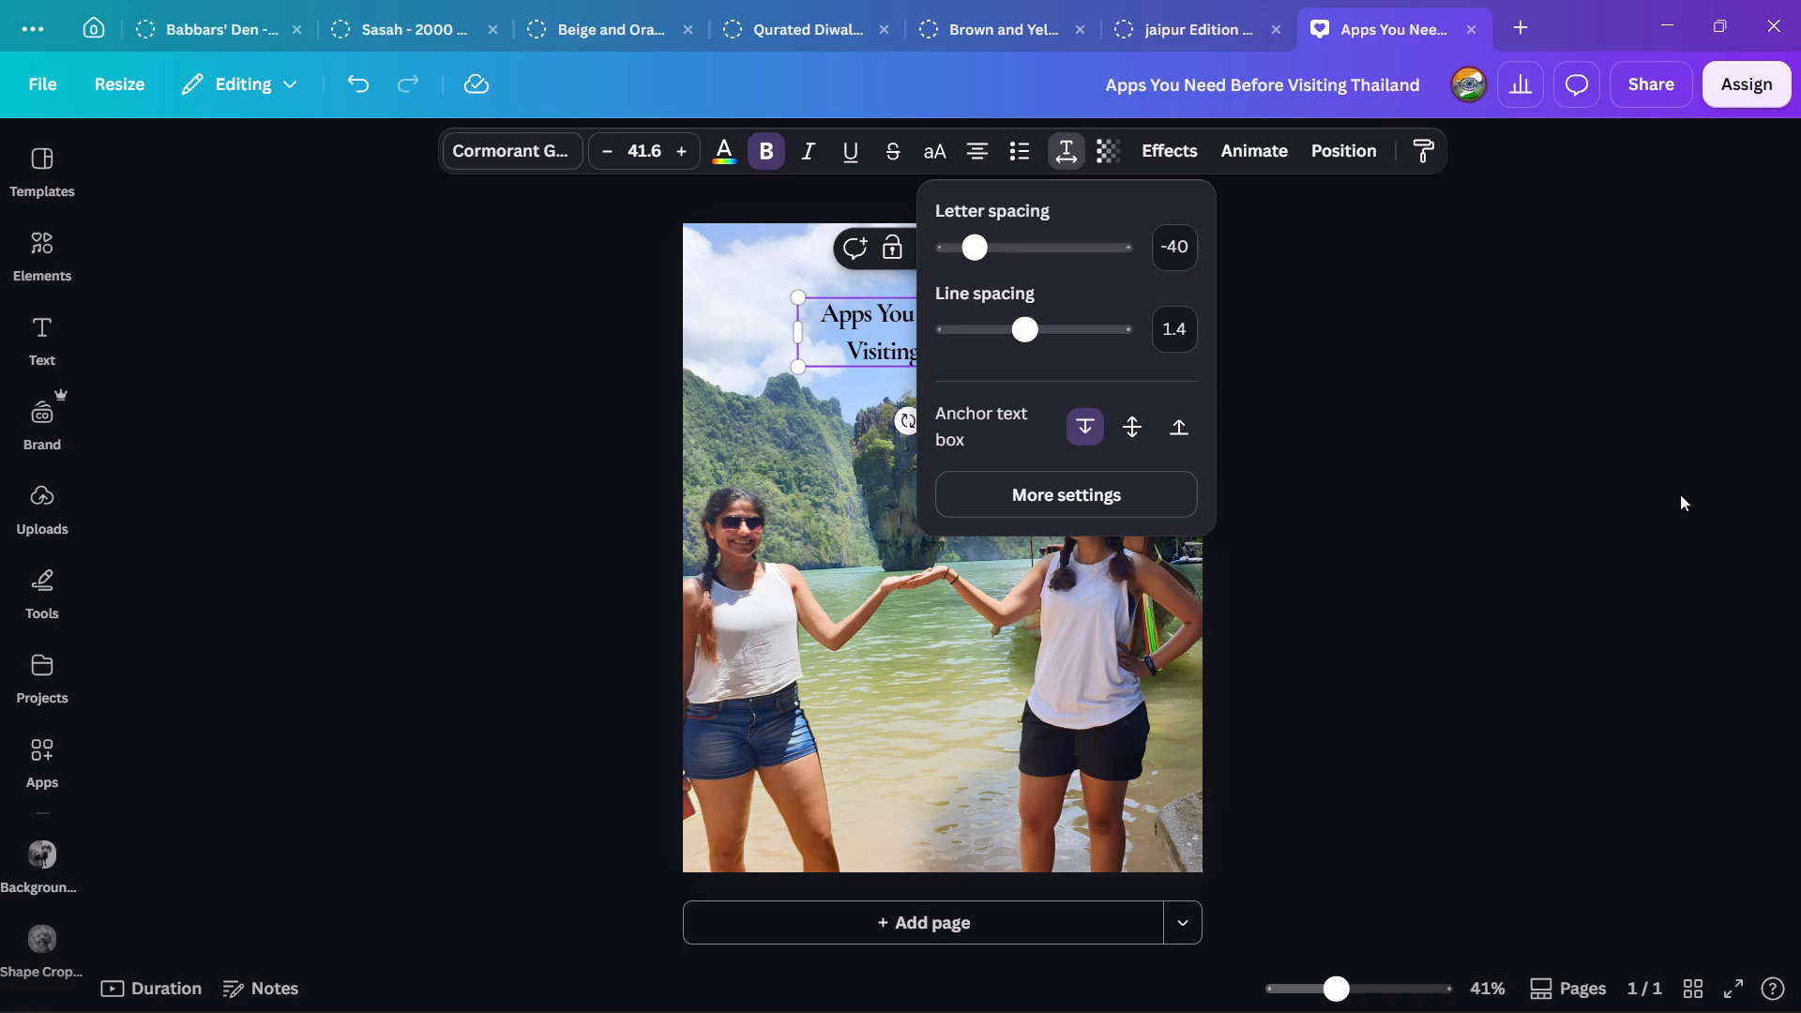
pyautogui.click(1670, 494)
# Reduce the title's line spacing to about 1.07.
pyautogui.click(932, 251)
pyautogui.click(943, 314)
pyautogui.click(1066, 141)
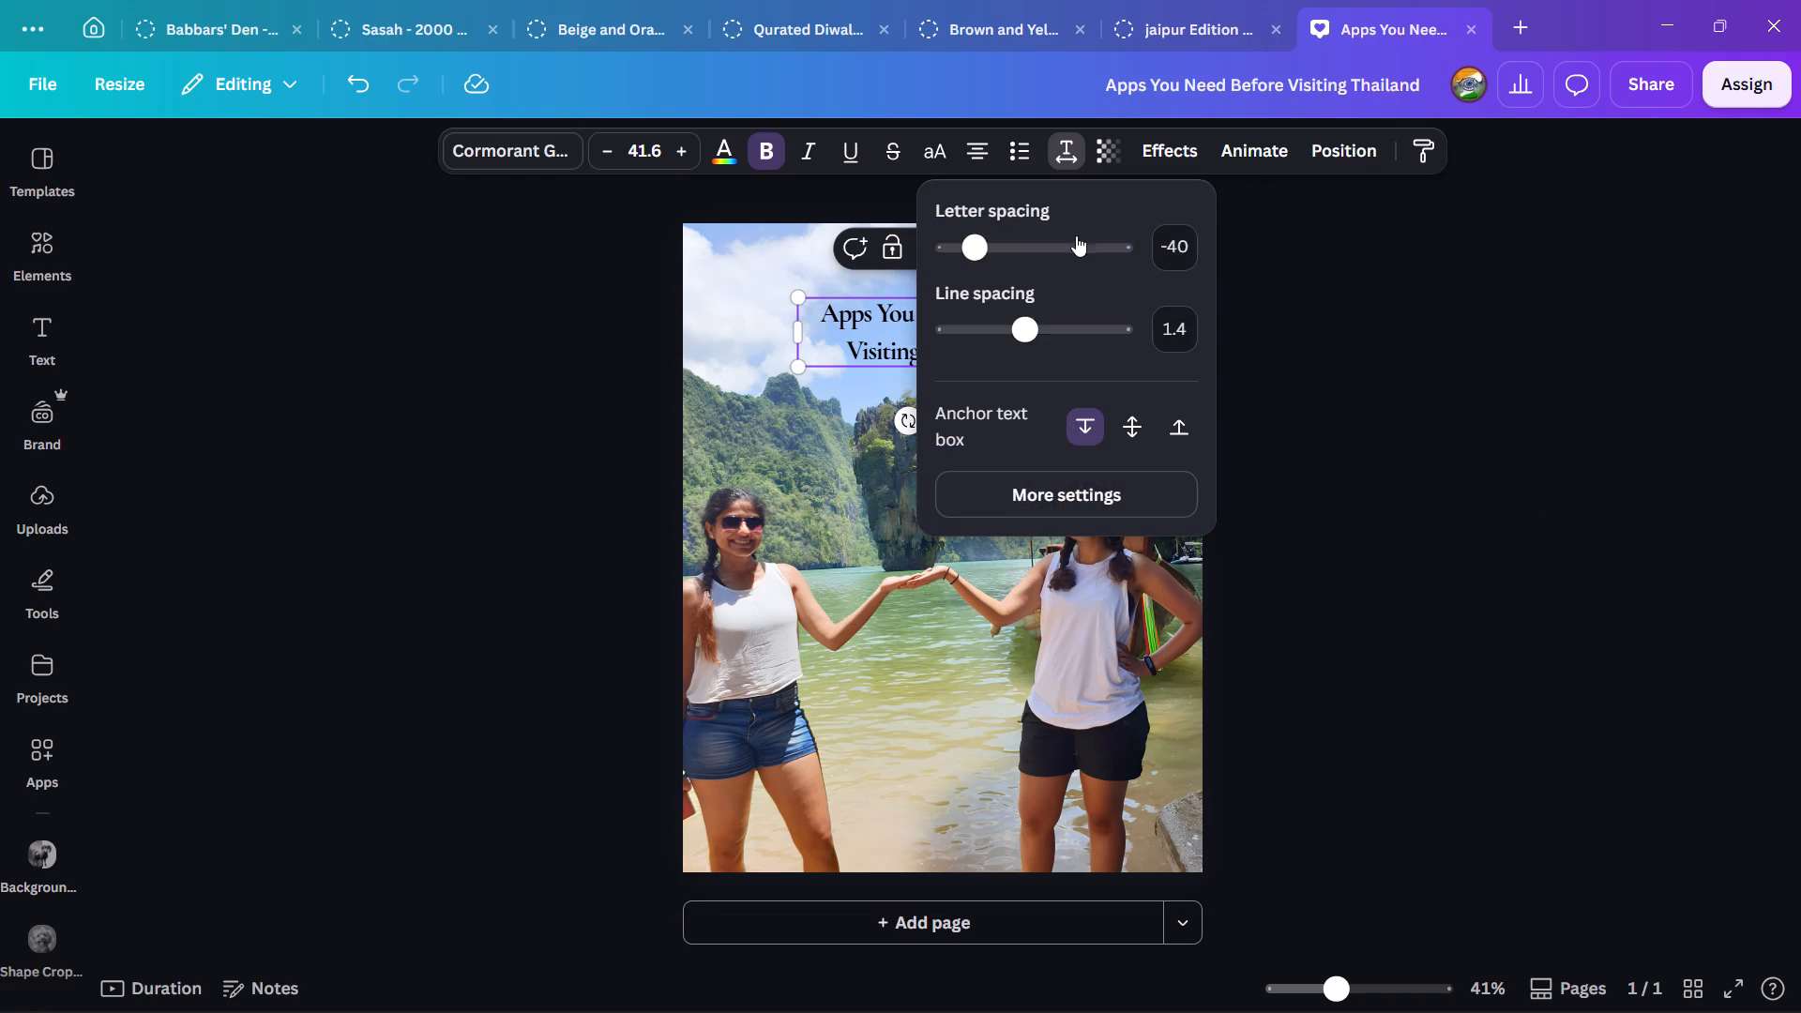
pyautogui.moveTo(1026, 320); pyautogui.dragTo(995, 317)
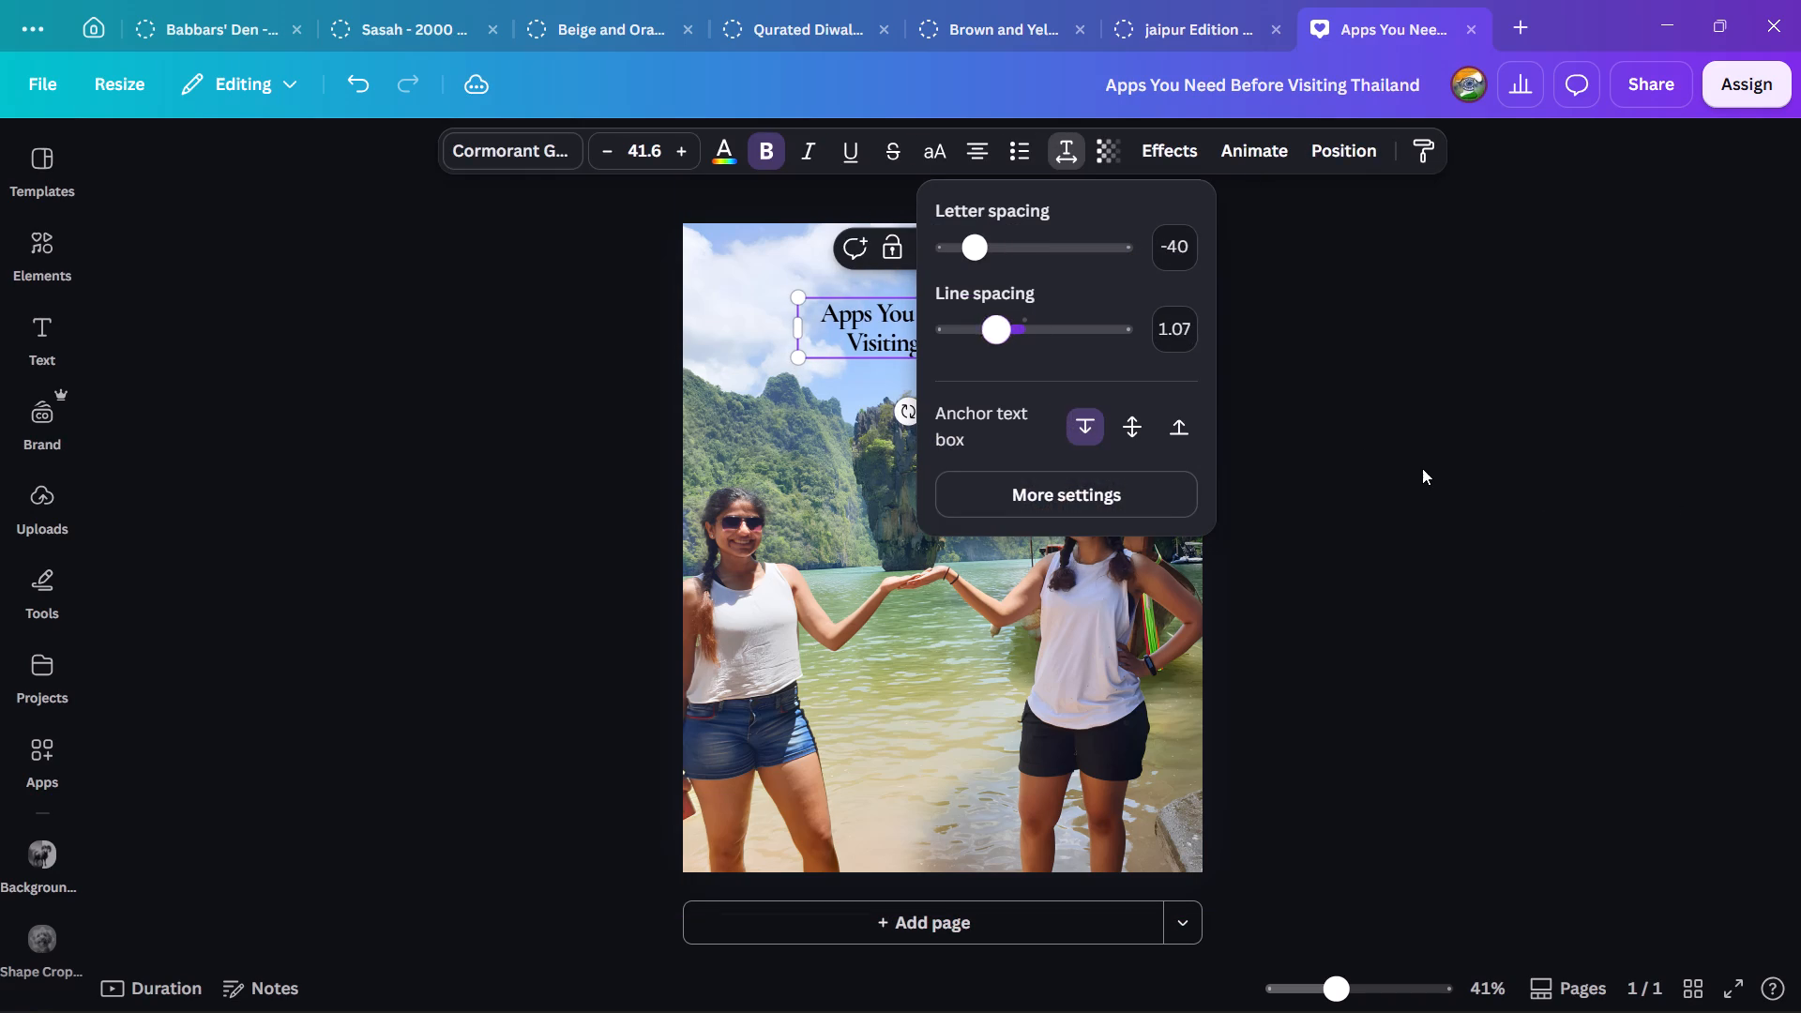
pyautogui.doubleClick(1422, 468)
# Italicize the title and narrow its text box so the second line reads "Visiting Thailand".
pyautogui.click(992, 331)
pyautogui.click(808, 153)
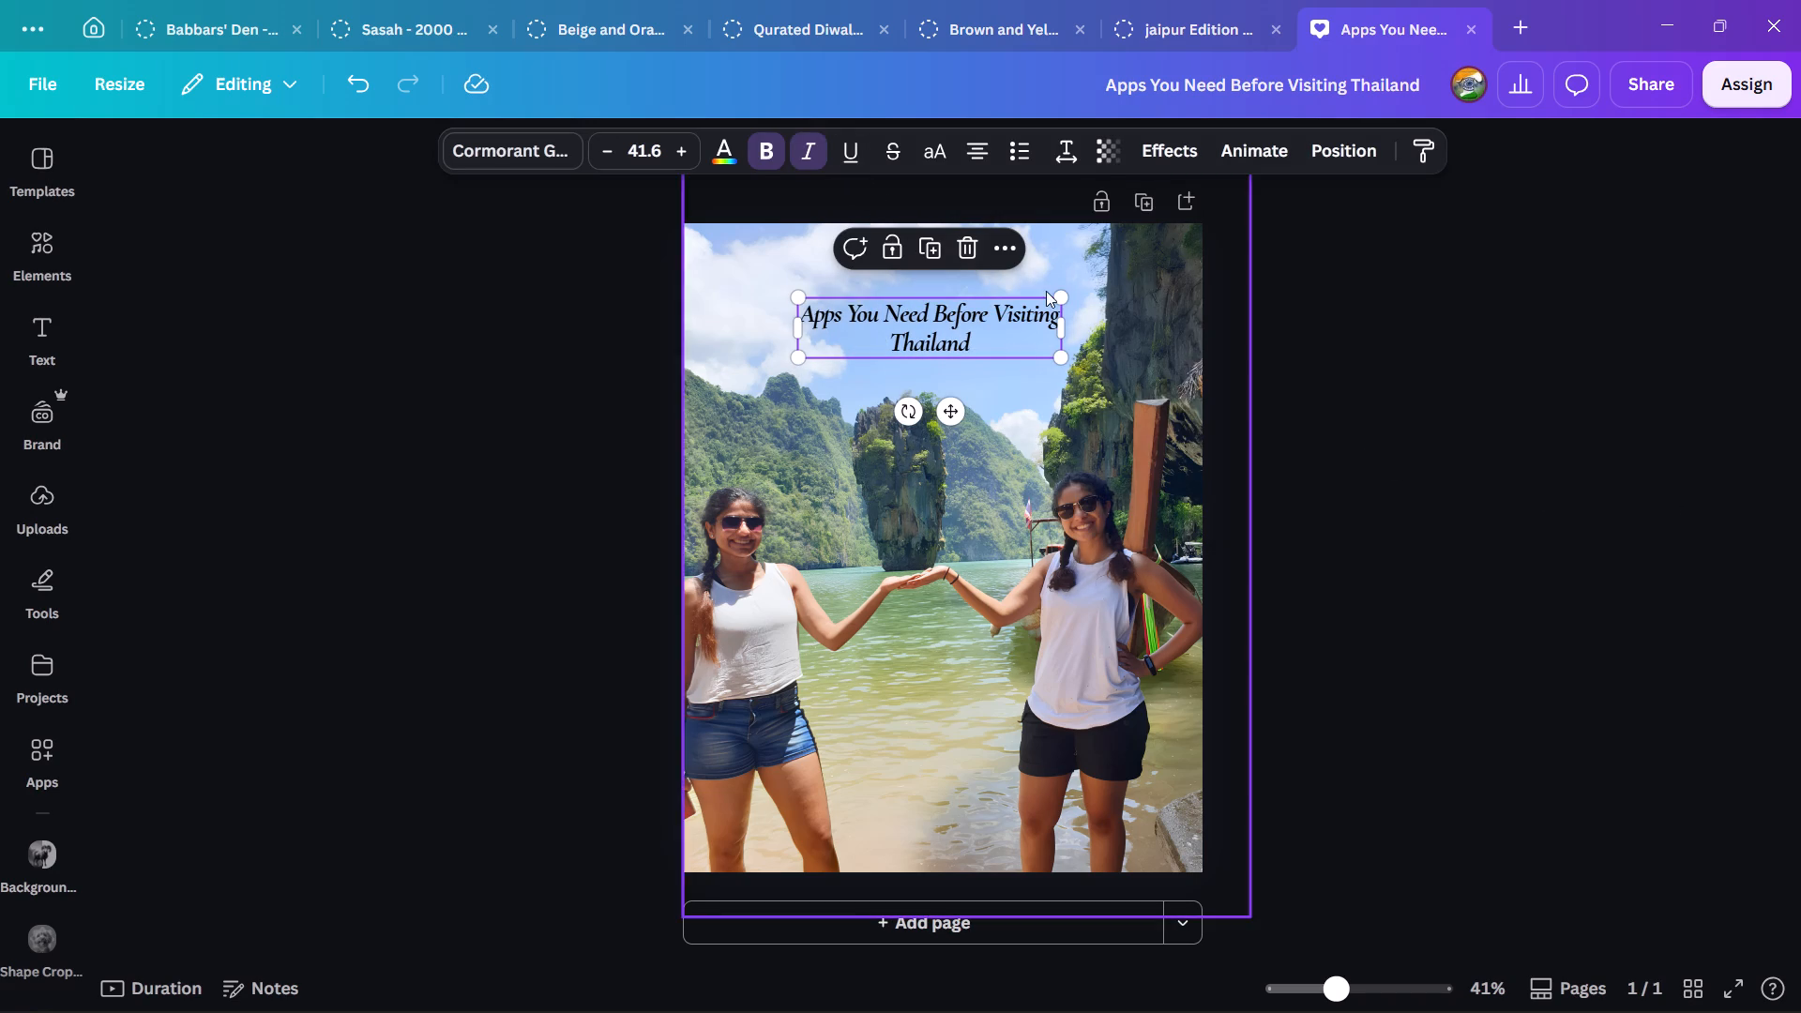
pyautogui.click(1309, 384)
pyautogui.click(1000, 325)
pyautogui.moveTo(1070, 329); pyautogui.dragTo(1051, 329)
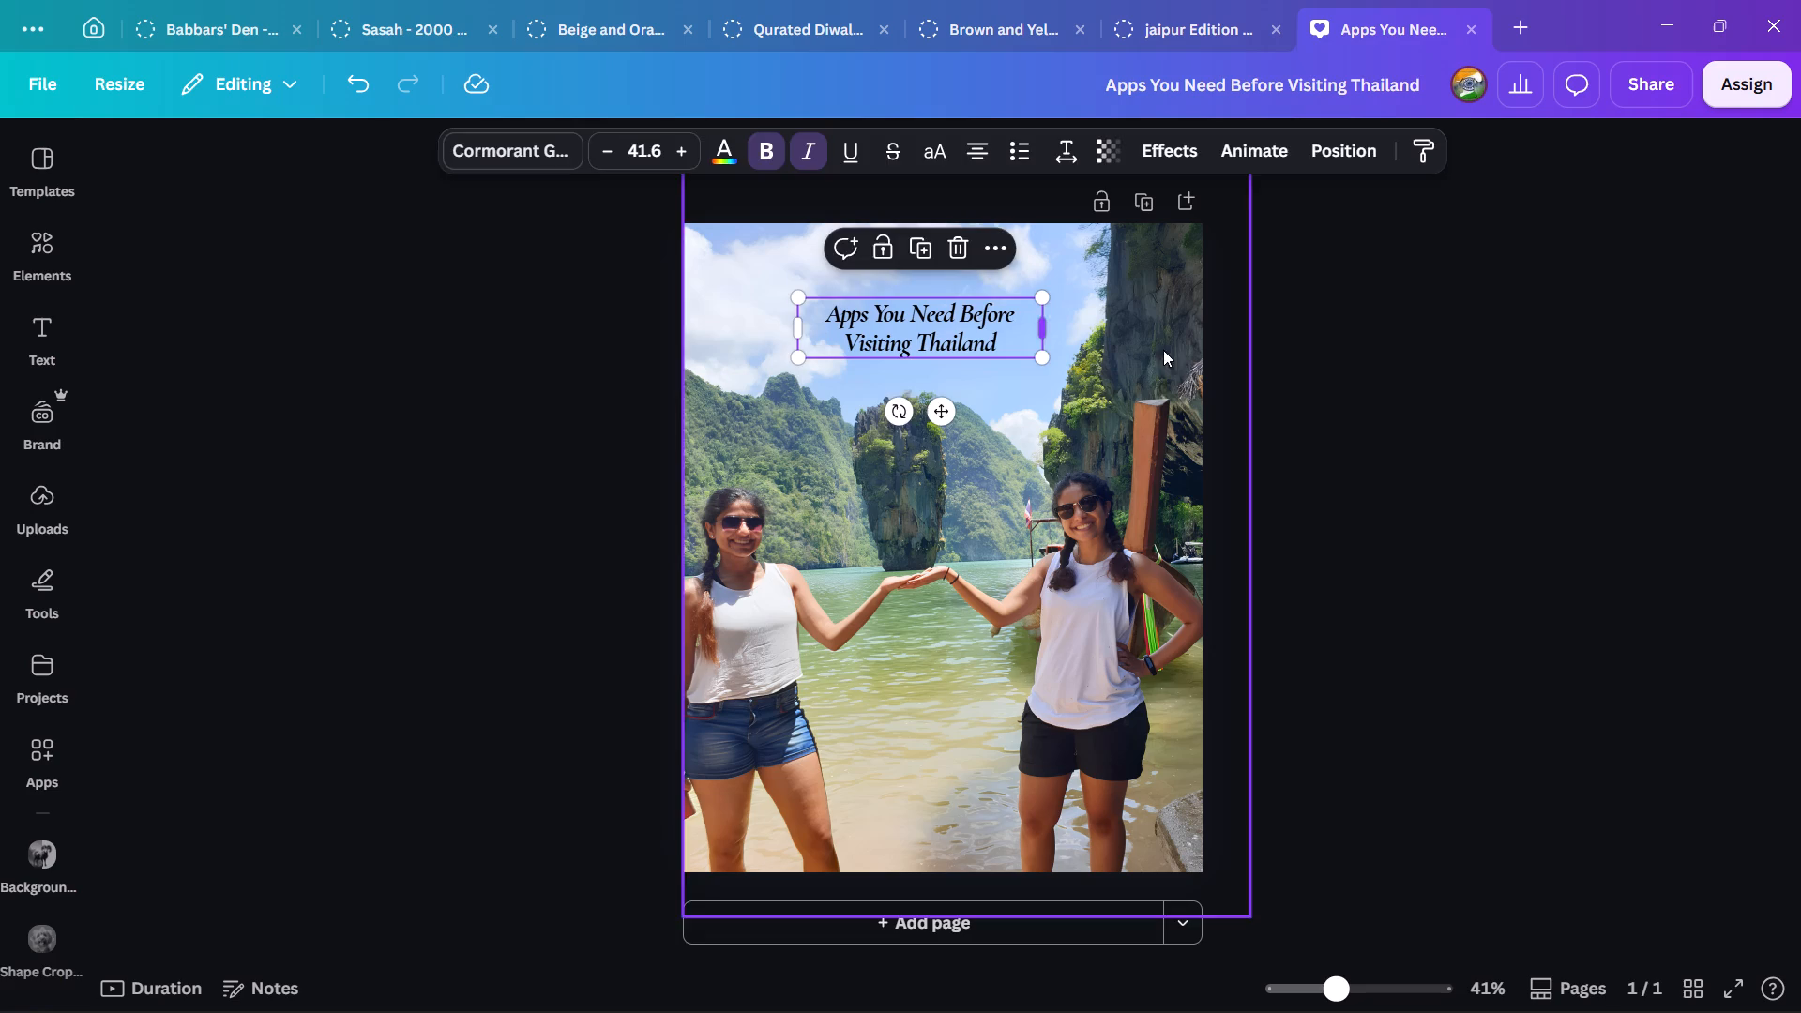
pyautogui.click(1400, 395)
# Enlarge the title proportionally to a font size of about 70 and recentre it over the sky.
pyautogui.click(1006, 315)
pyautogui.moveTo(1042, 362); pyautogui.dragTo(1188, 461)
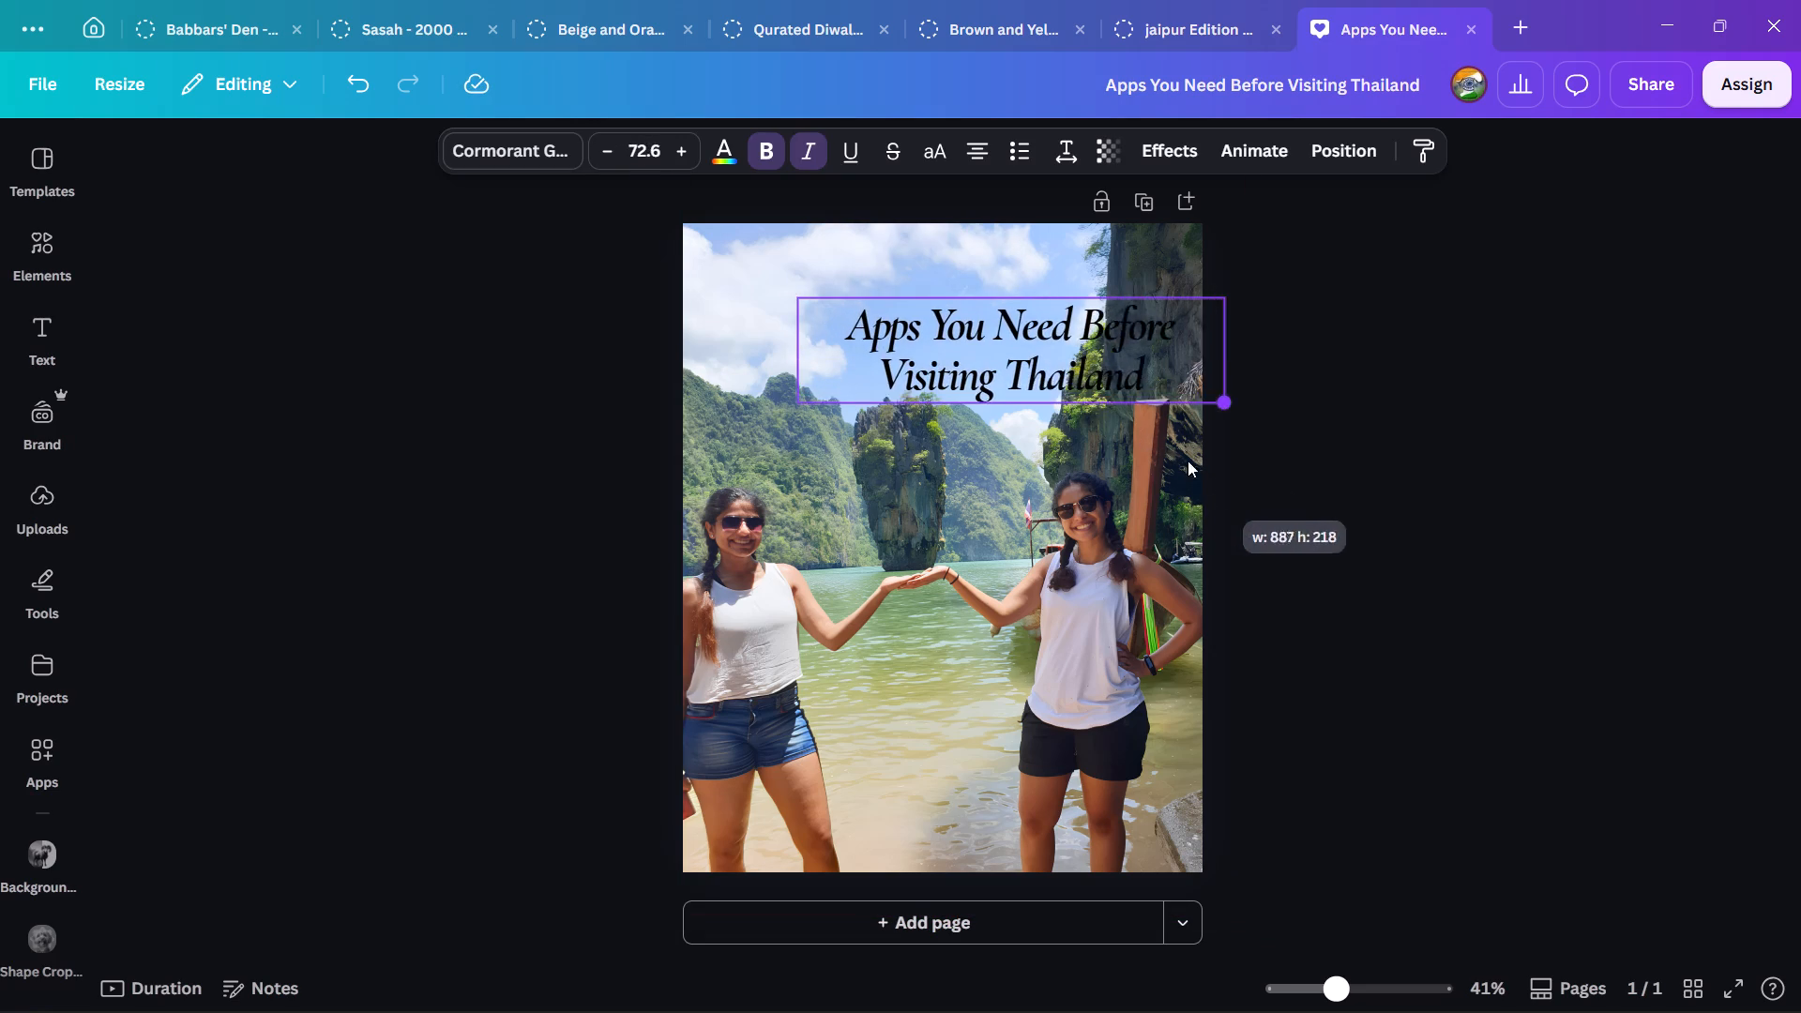
pyautogui.moveTo(1188, 461); pyautogui.dragTo(1196, 468)
pyautogui.moveTo(1037, 344); pyautogui.dragTo(972, 351)
pyautogui.click(1434, 428)
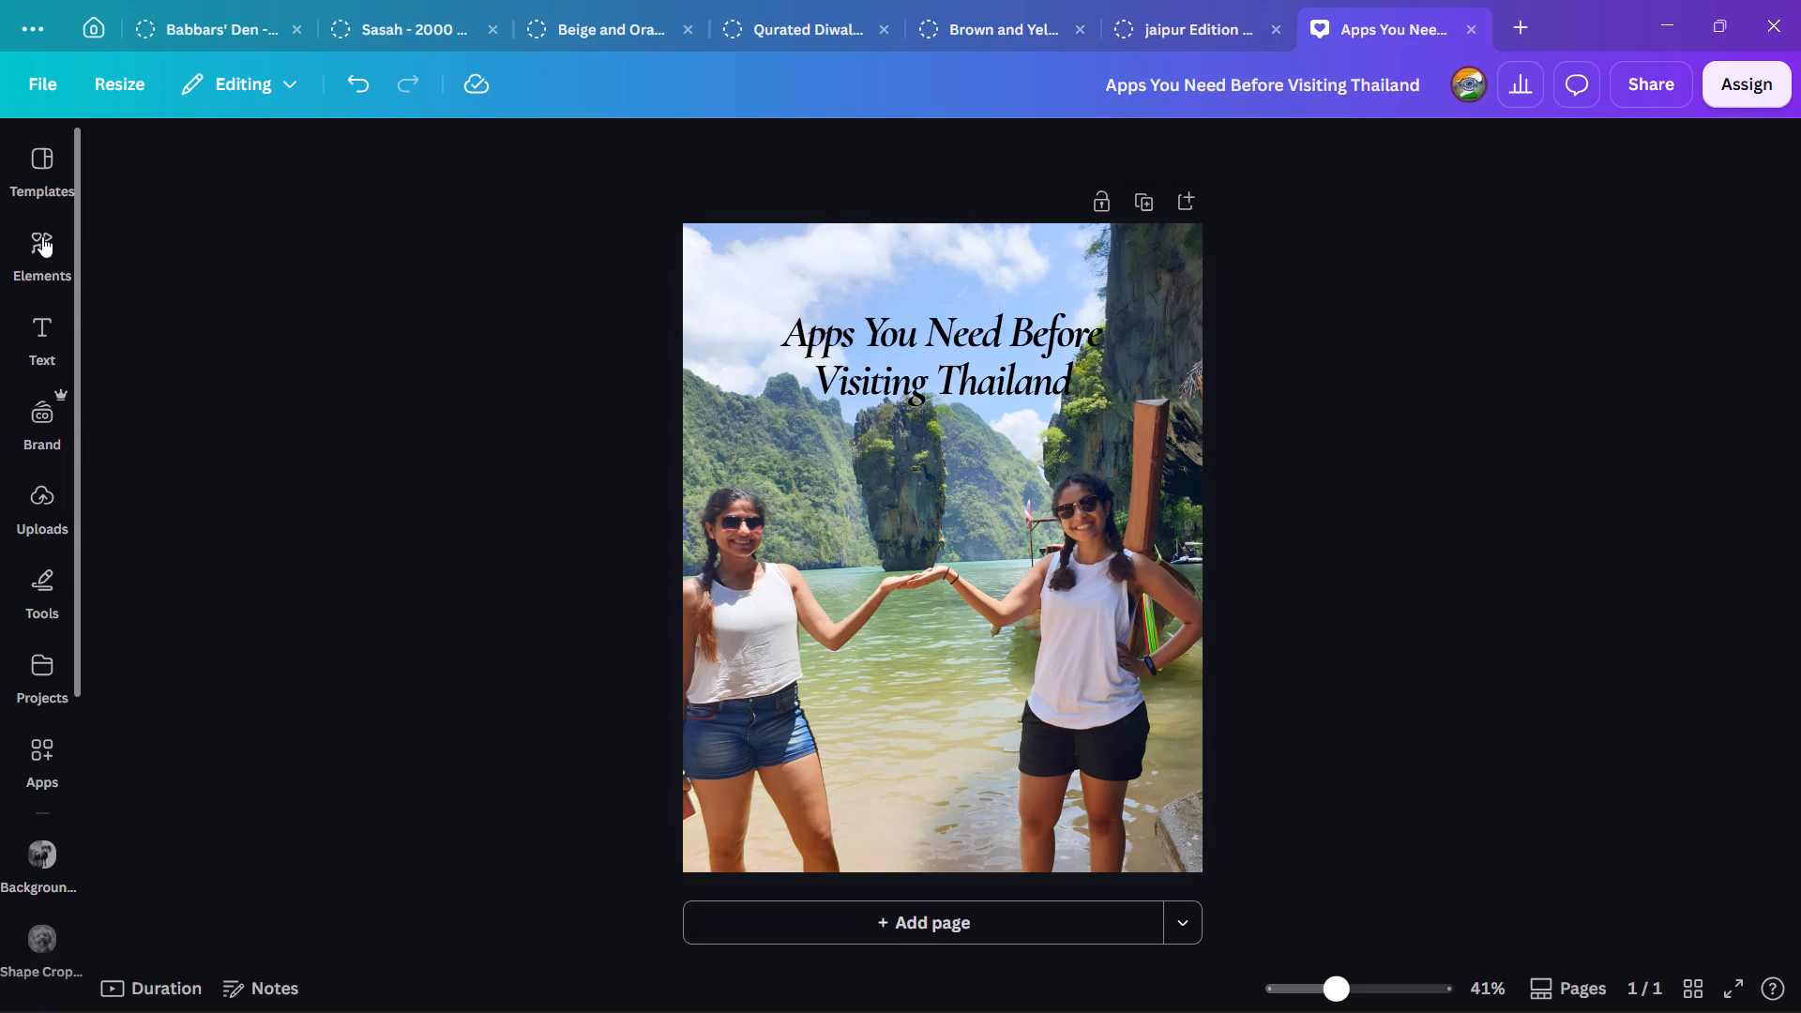
# Browse the travel guide templates and add the "A Guide to Planning with Purpose" design as page 2.
pyautogui.click(34, 174)
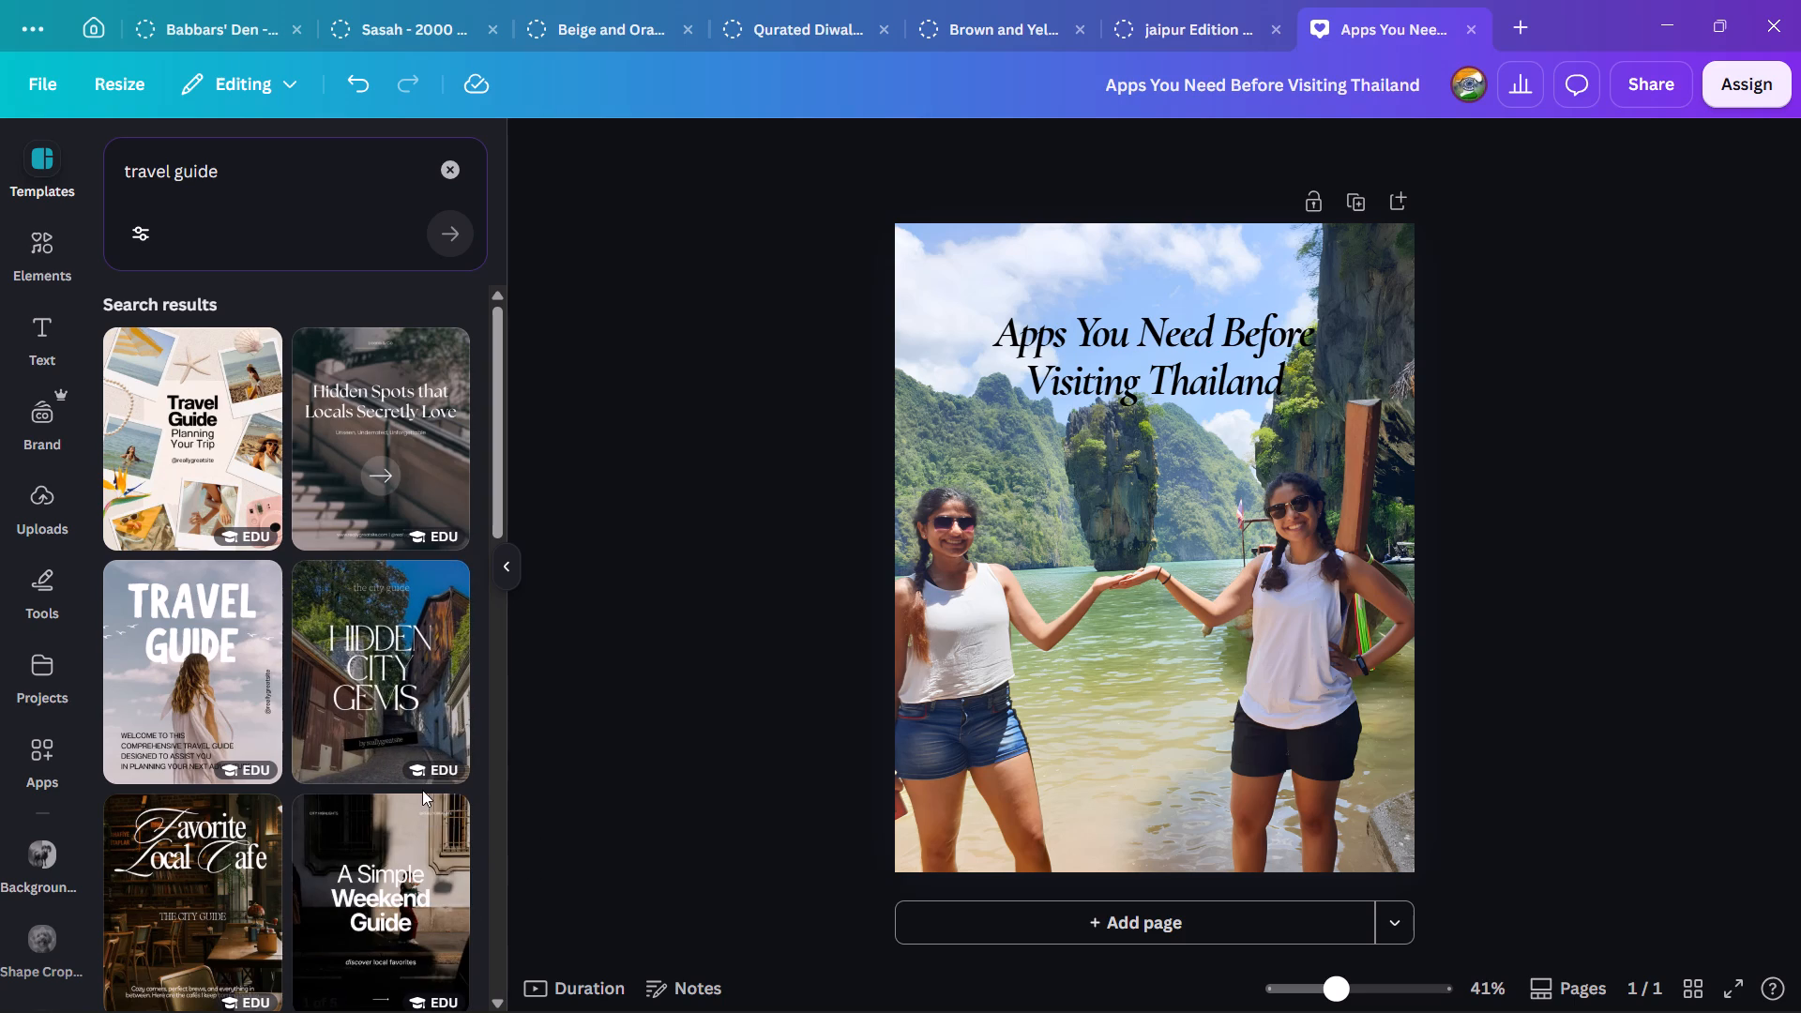
pyautogui.scroll(-3, 417, 770)
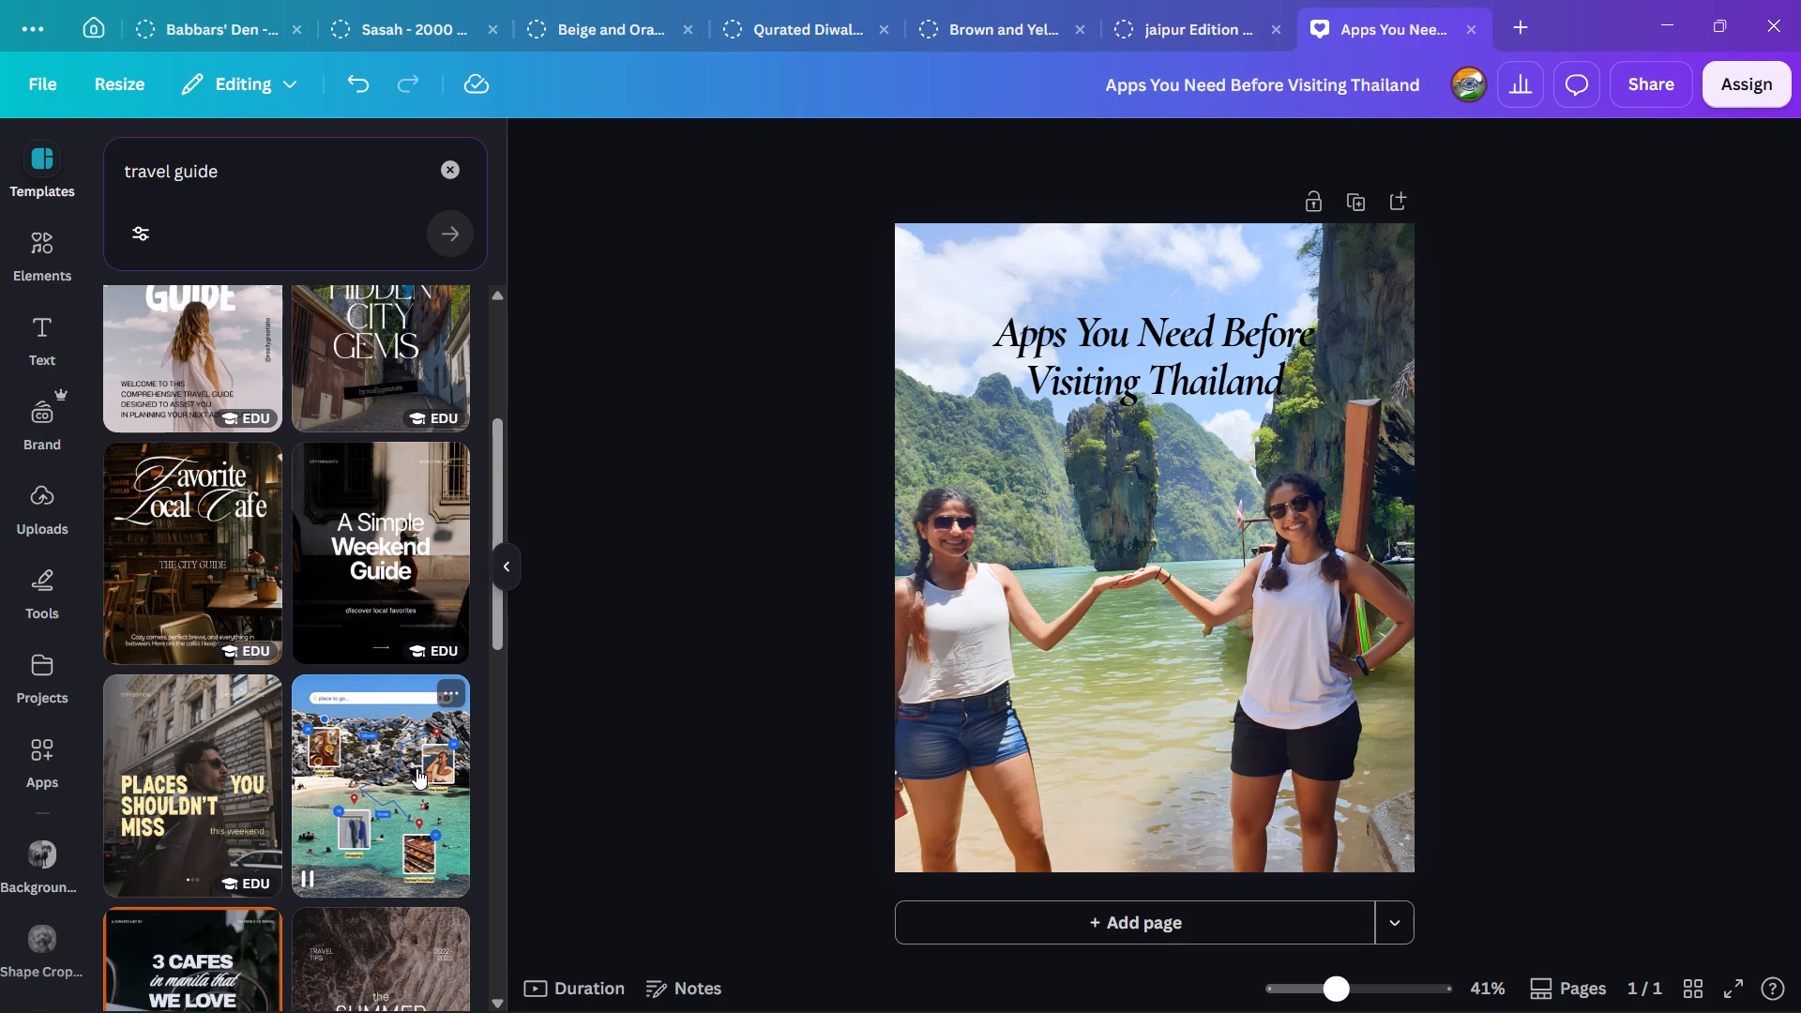
# Add a second page and apply the "A Guide to Planning with Purpose" cover from the Brown Simple Travel With Purpose carousel template.
pyautogui.scroll(-1, 416, 768)
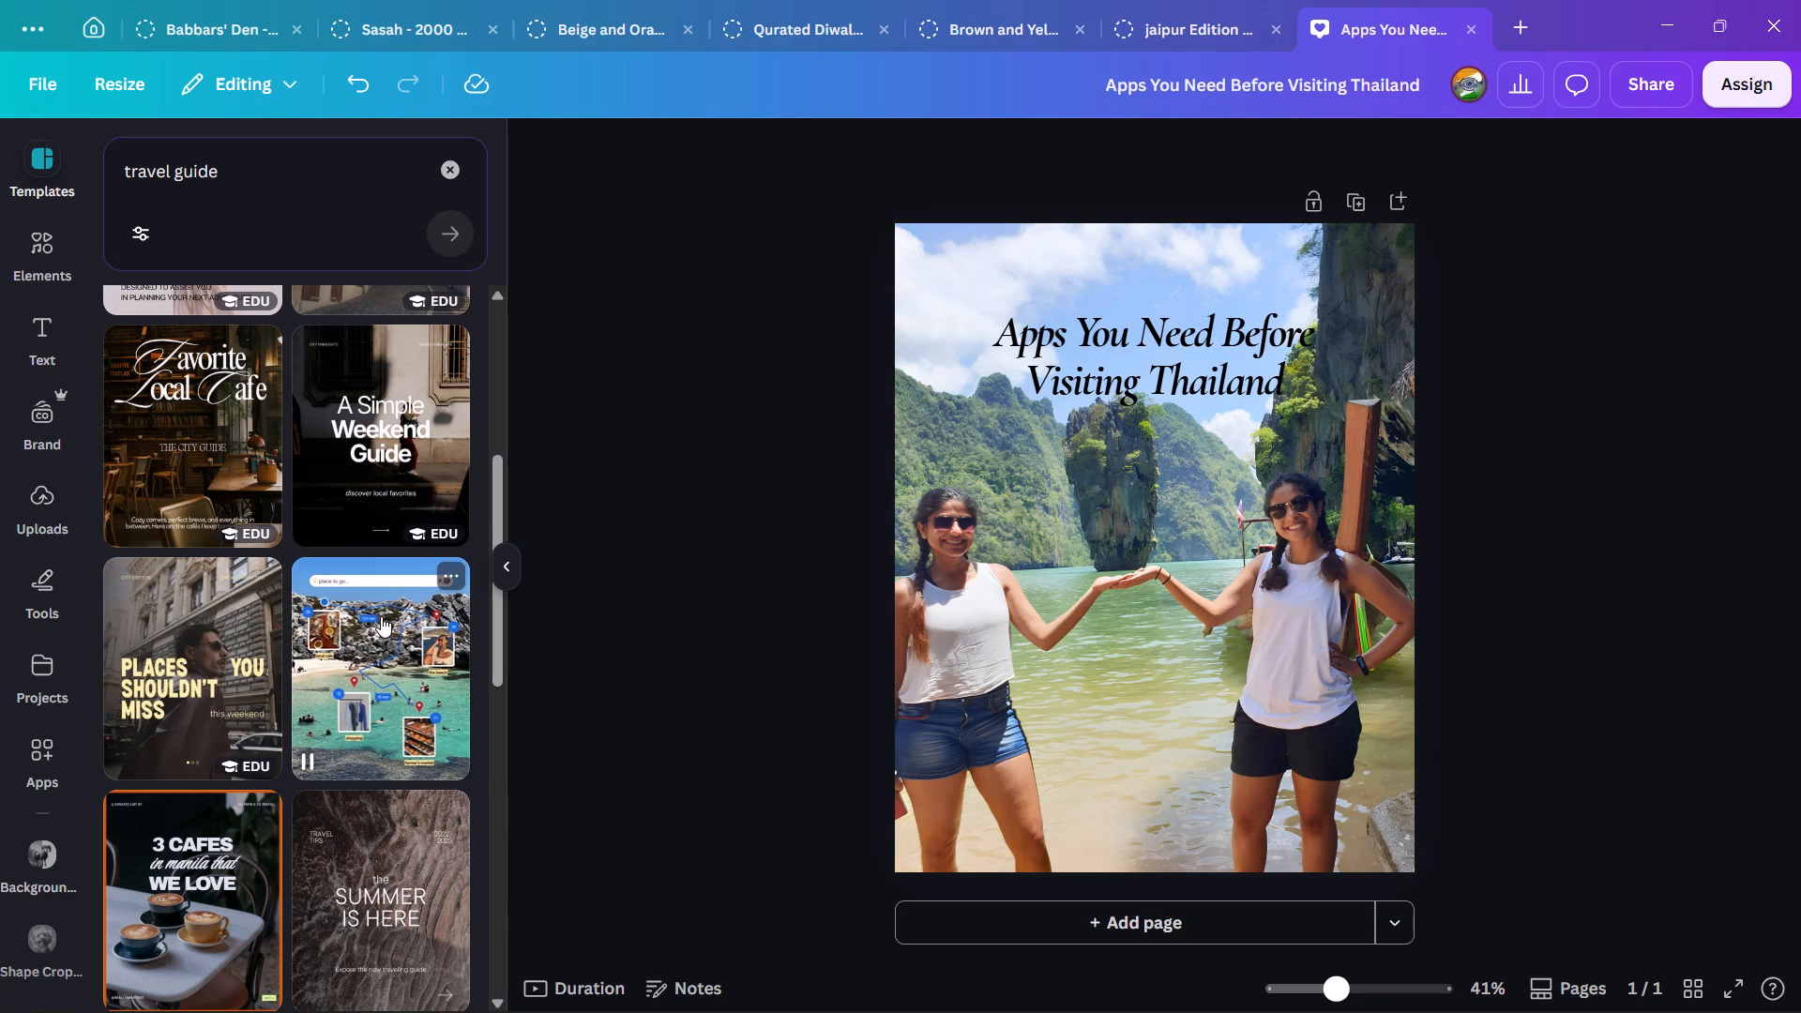
pyautogui.scroll(-4, 381, 619)
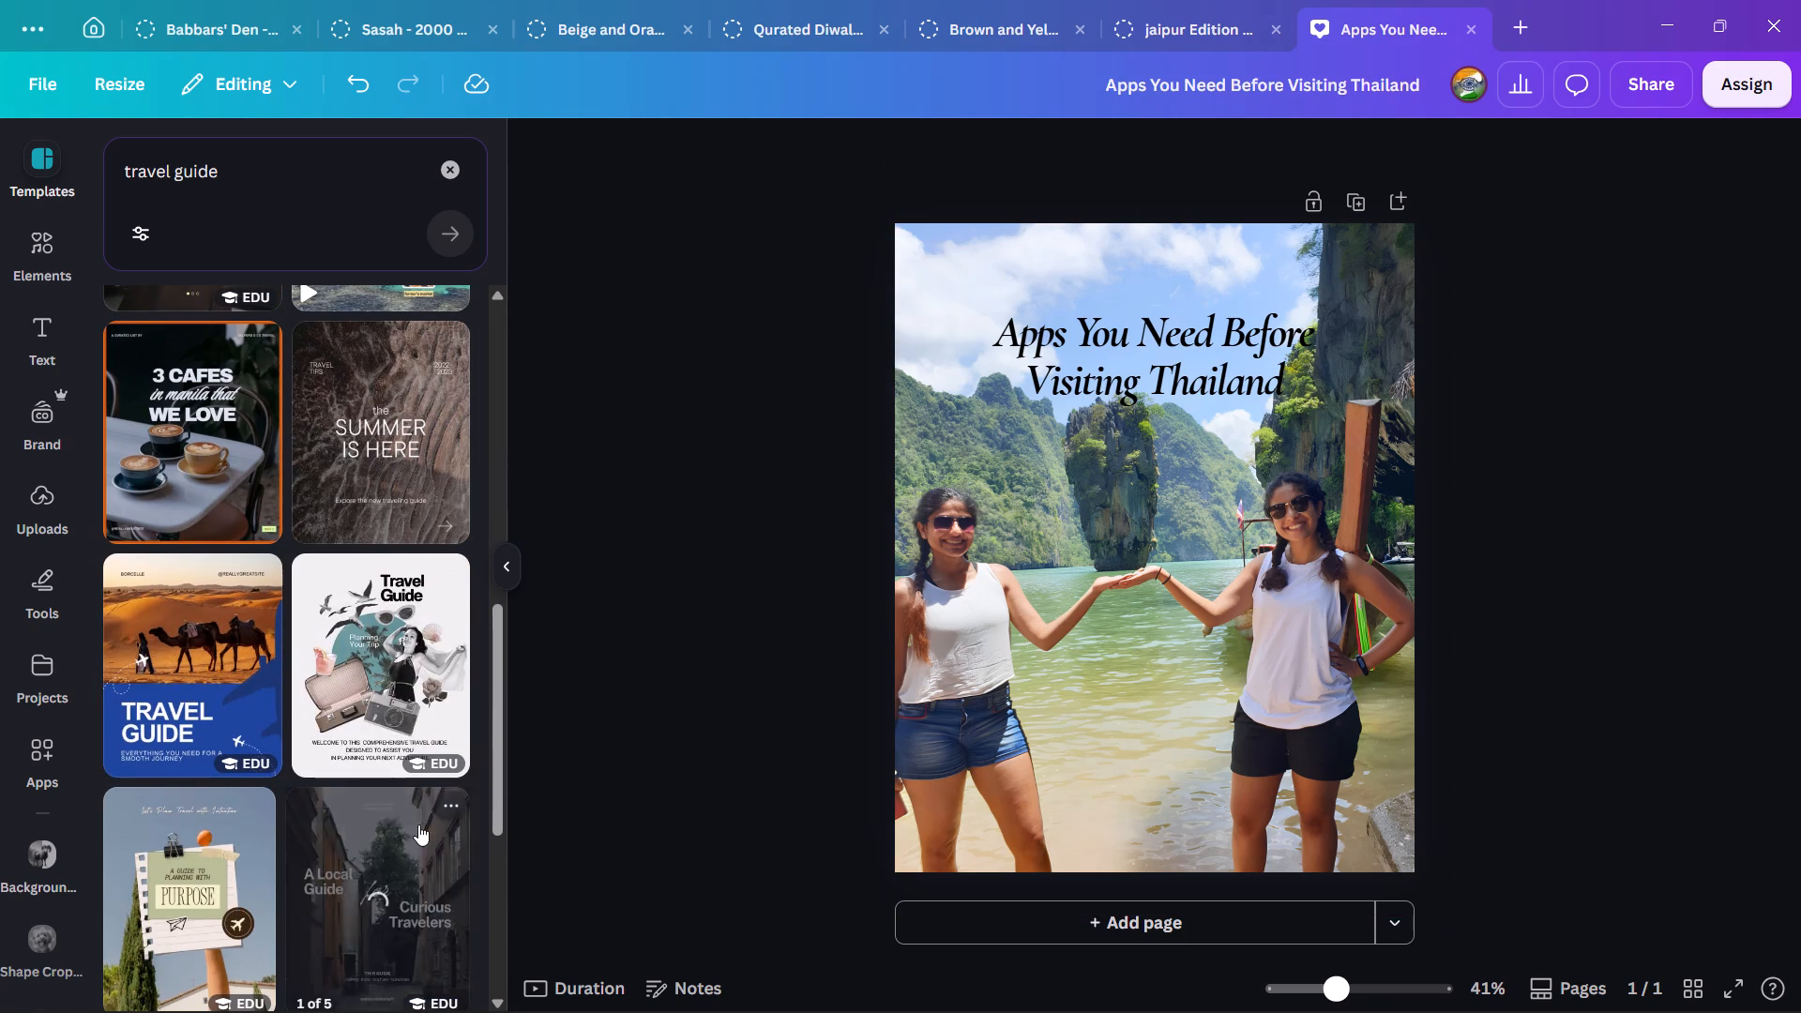
pyautogui.scroll(-2, 418, 824)
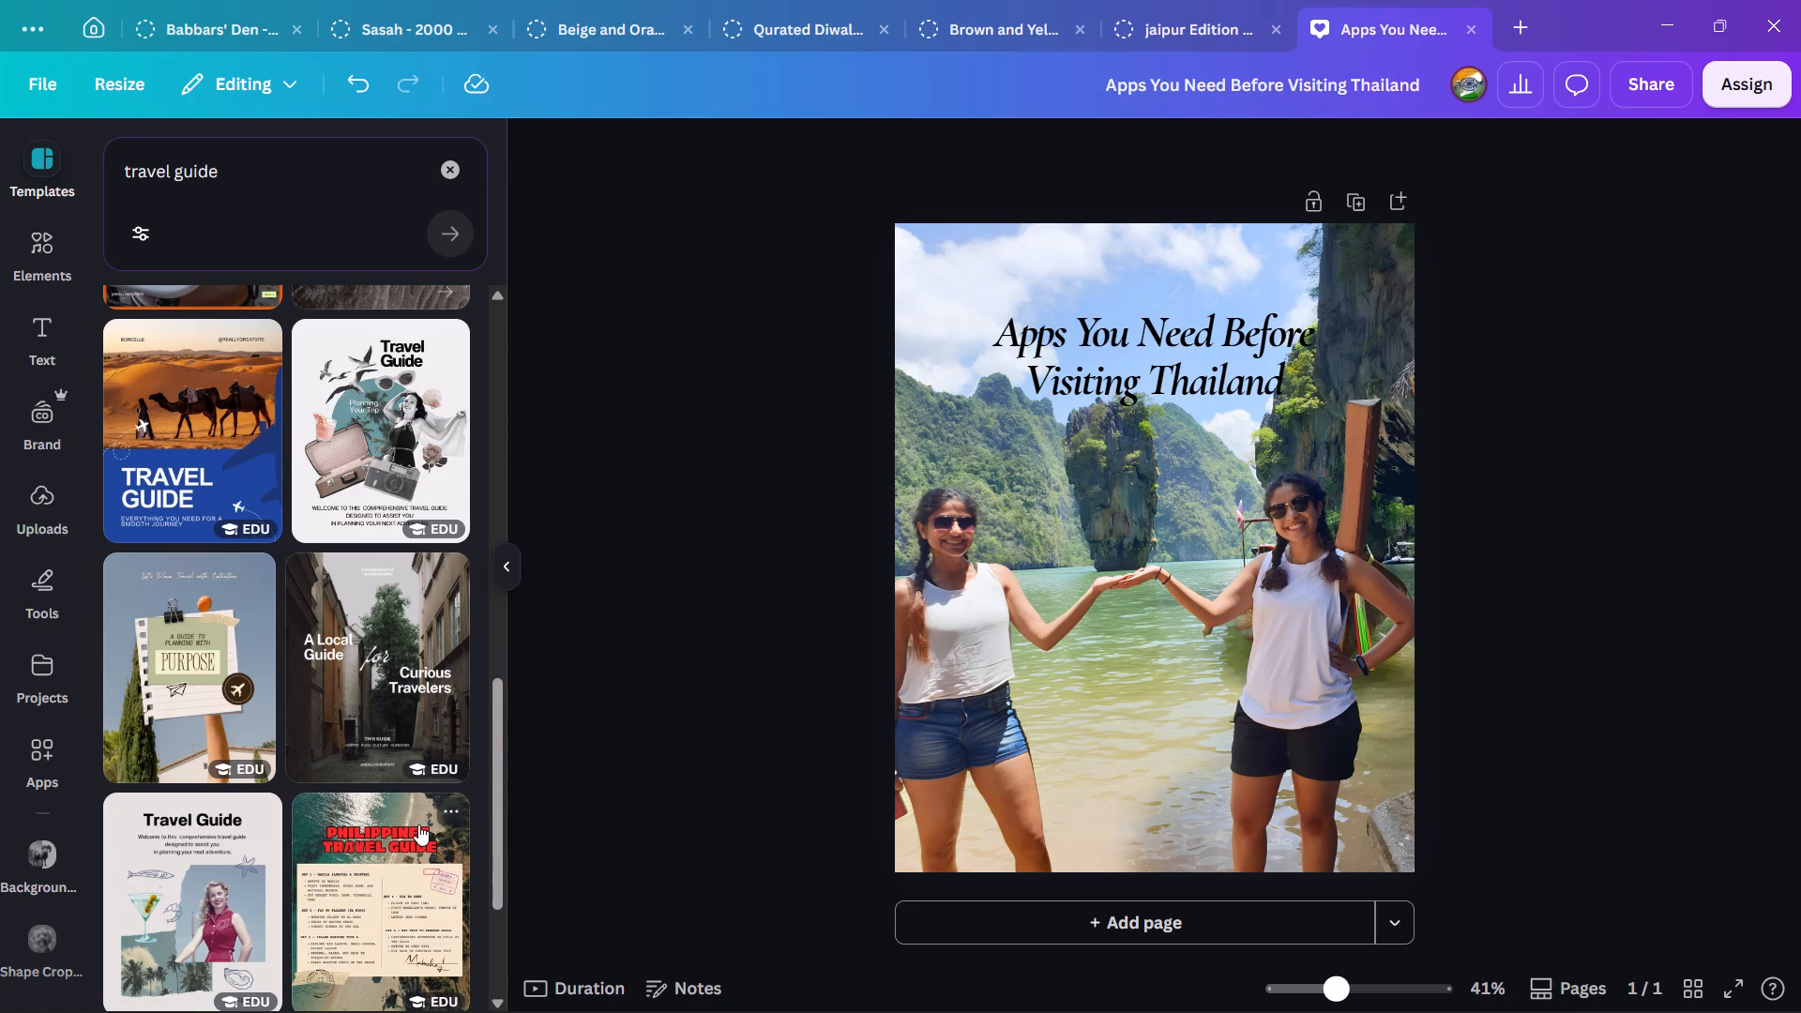
pyautogui.click(174, 730)
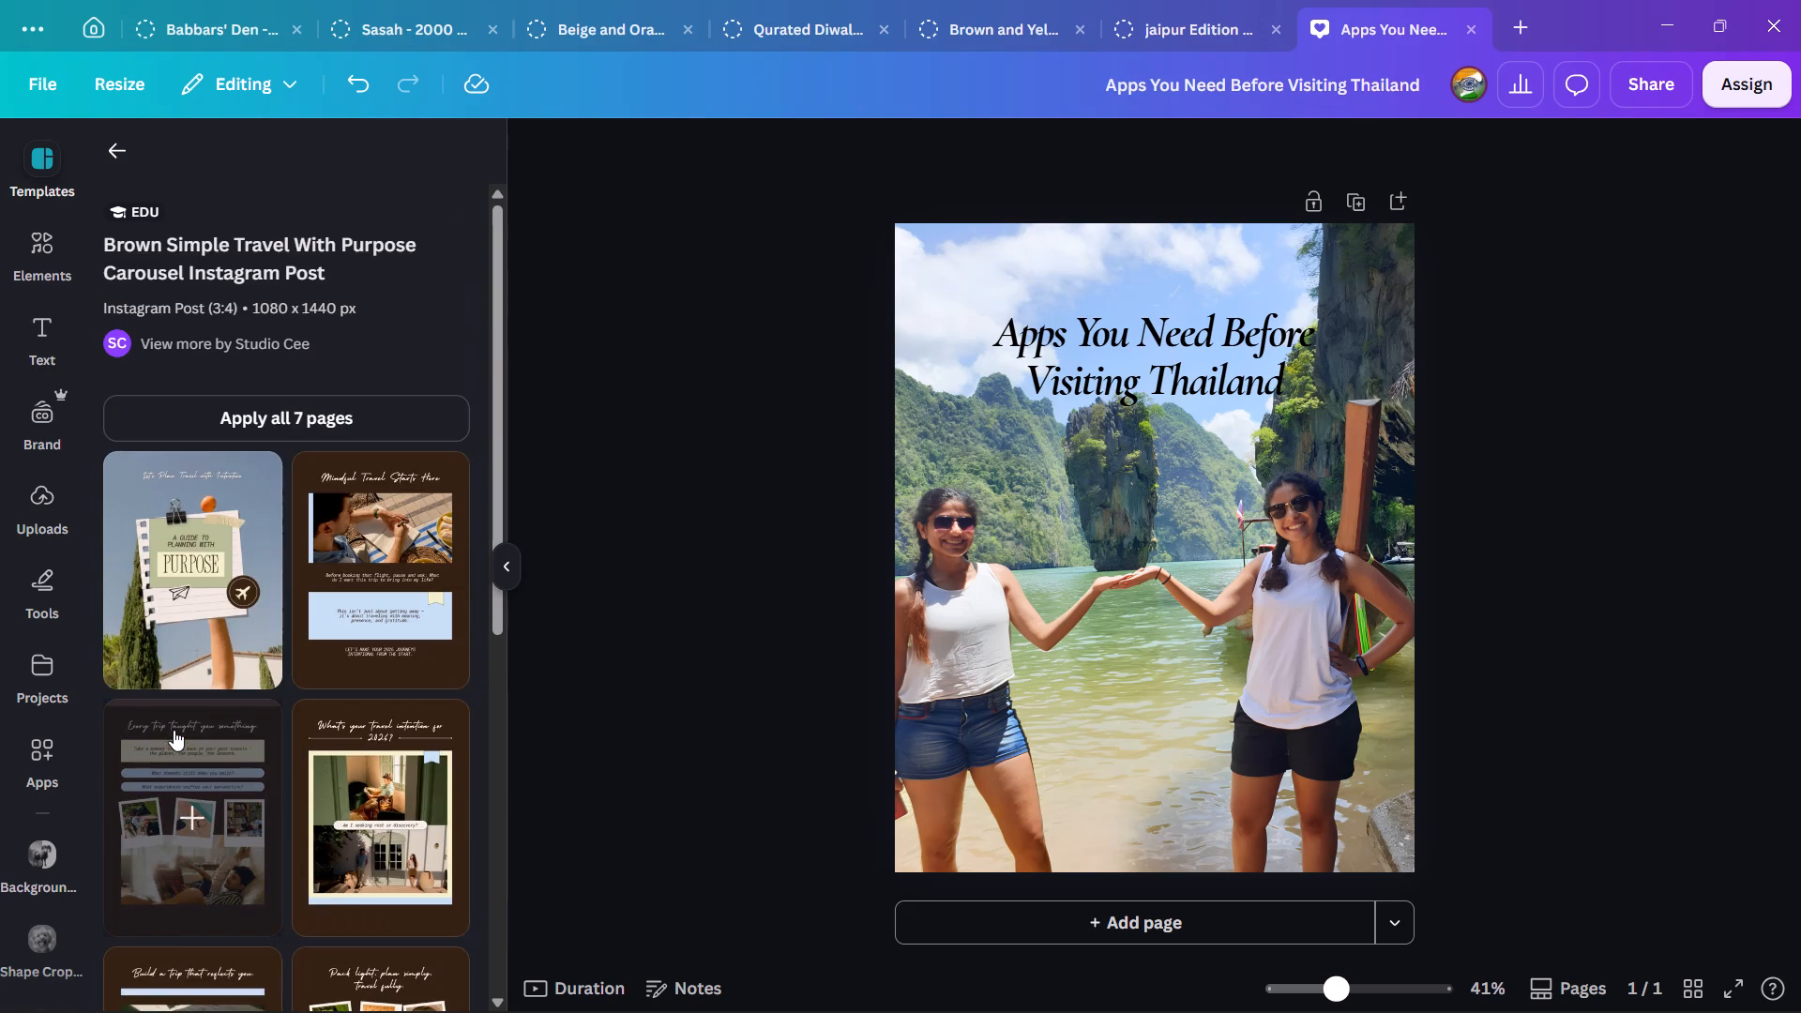
pyautogui.click(986, 914)
pyautogui.click(193, 585)
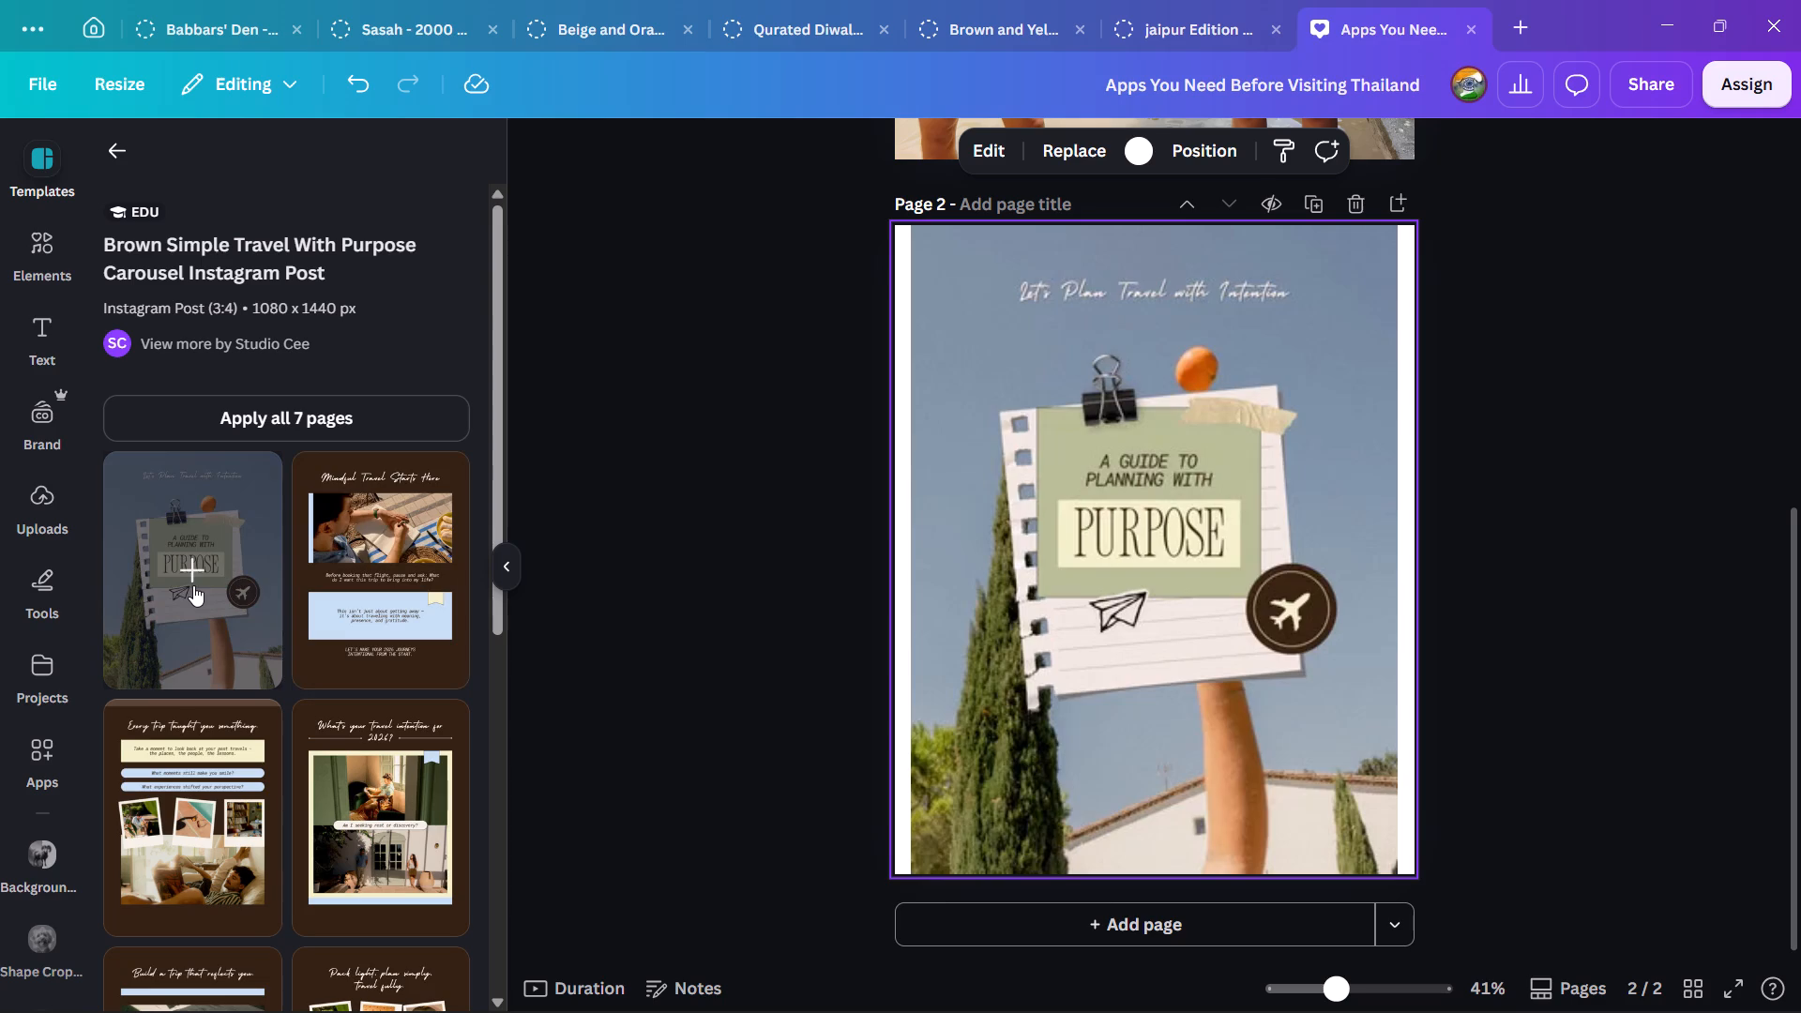
pyautogui.click(500, 552)
pyautogui.click(1517, 703)
# Select the torn notepaper, the green title card and the binder clip together on page 2.
pyautogui.scroll(2, 1415, 700)
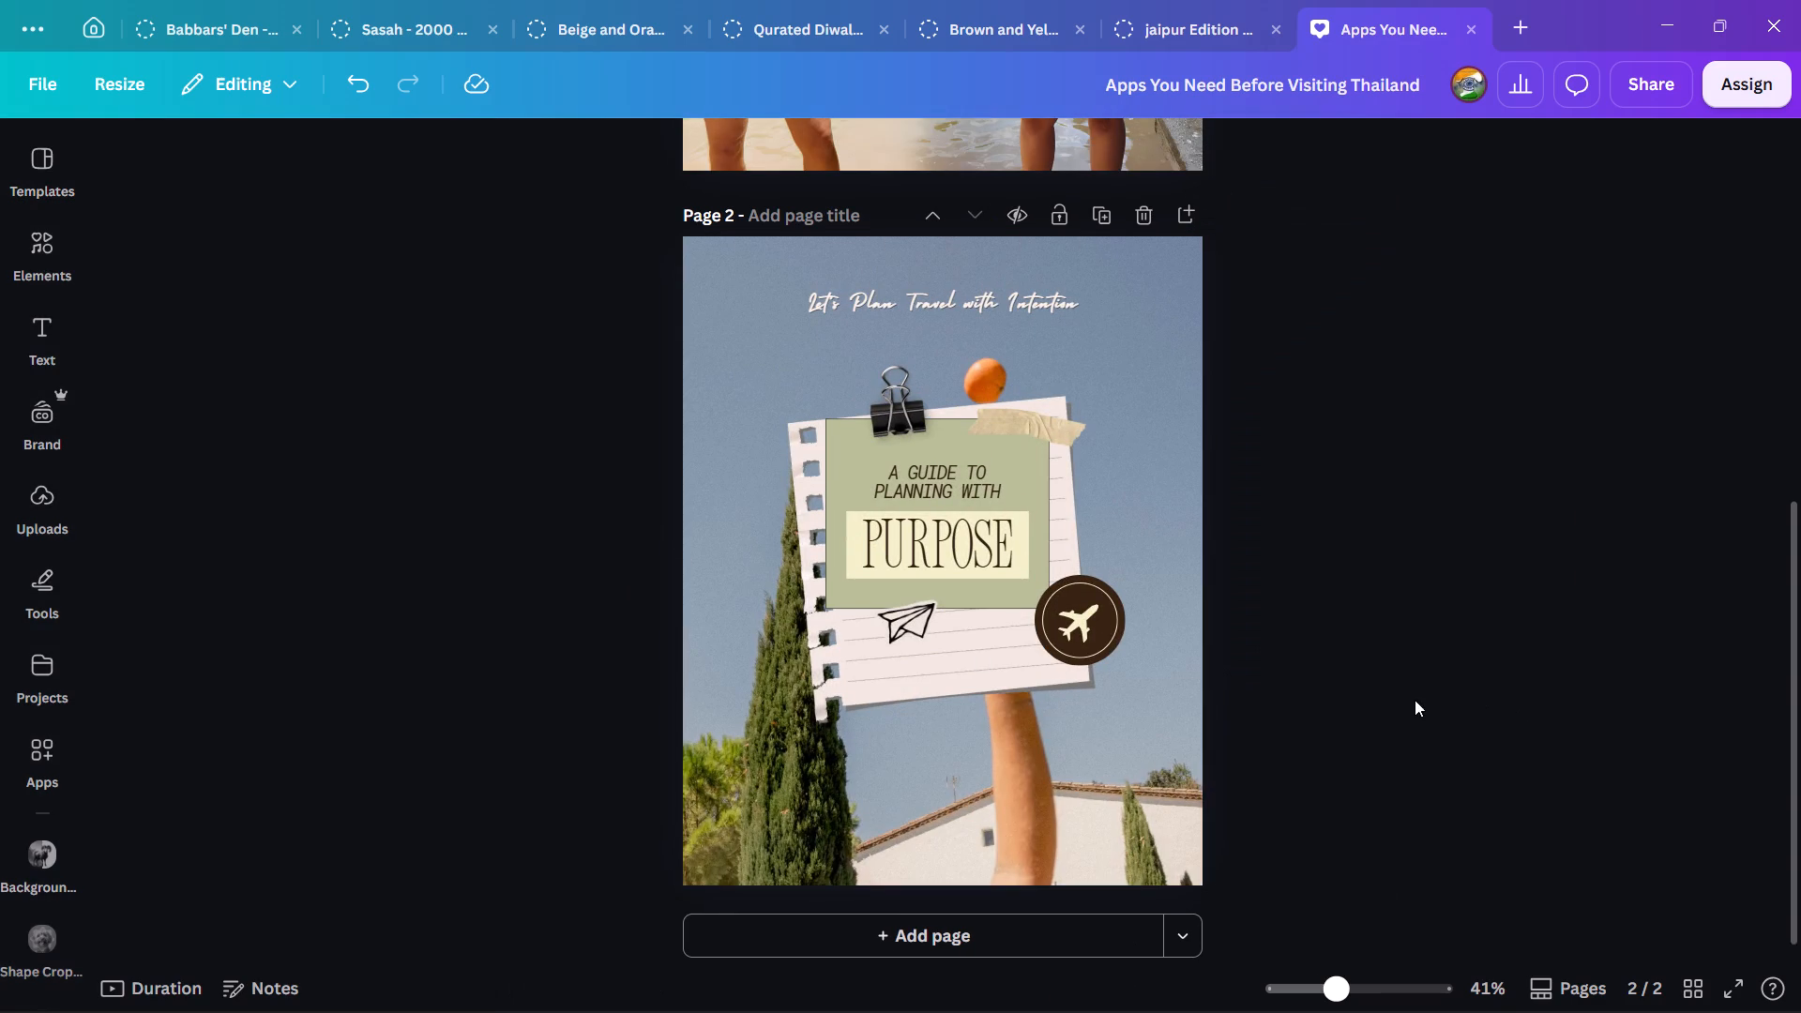
pyautogui.click(999, 902)
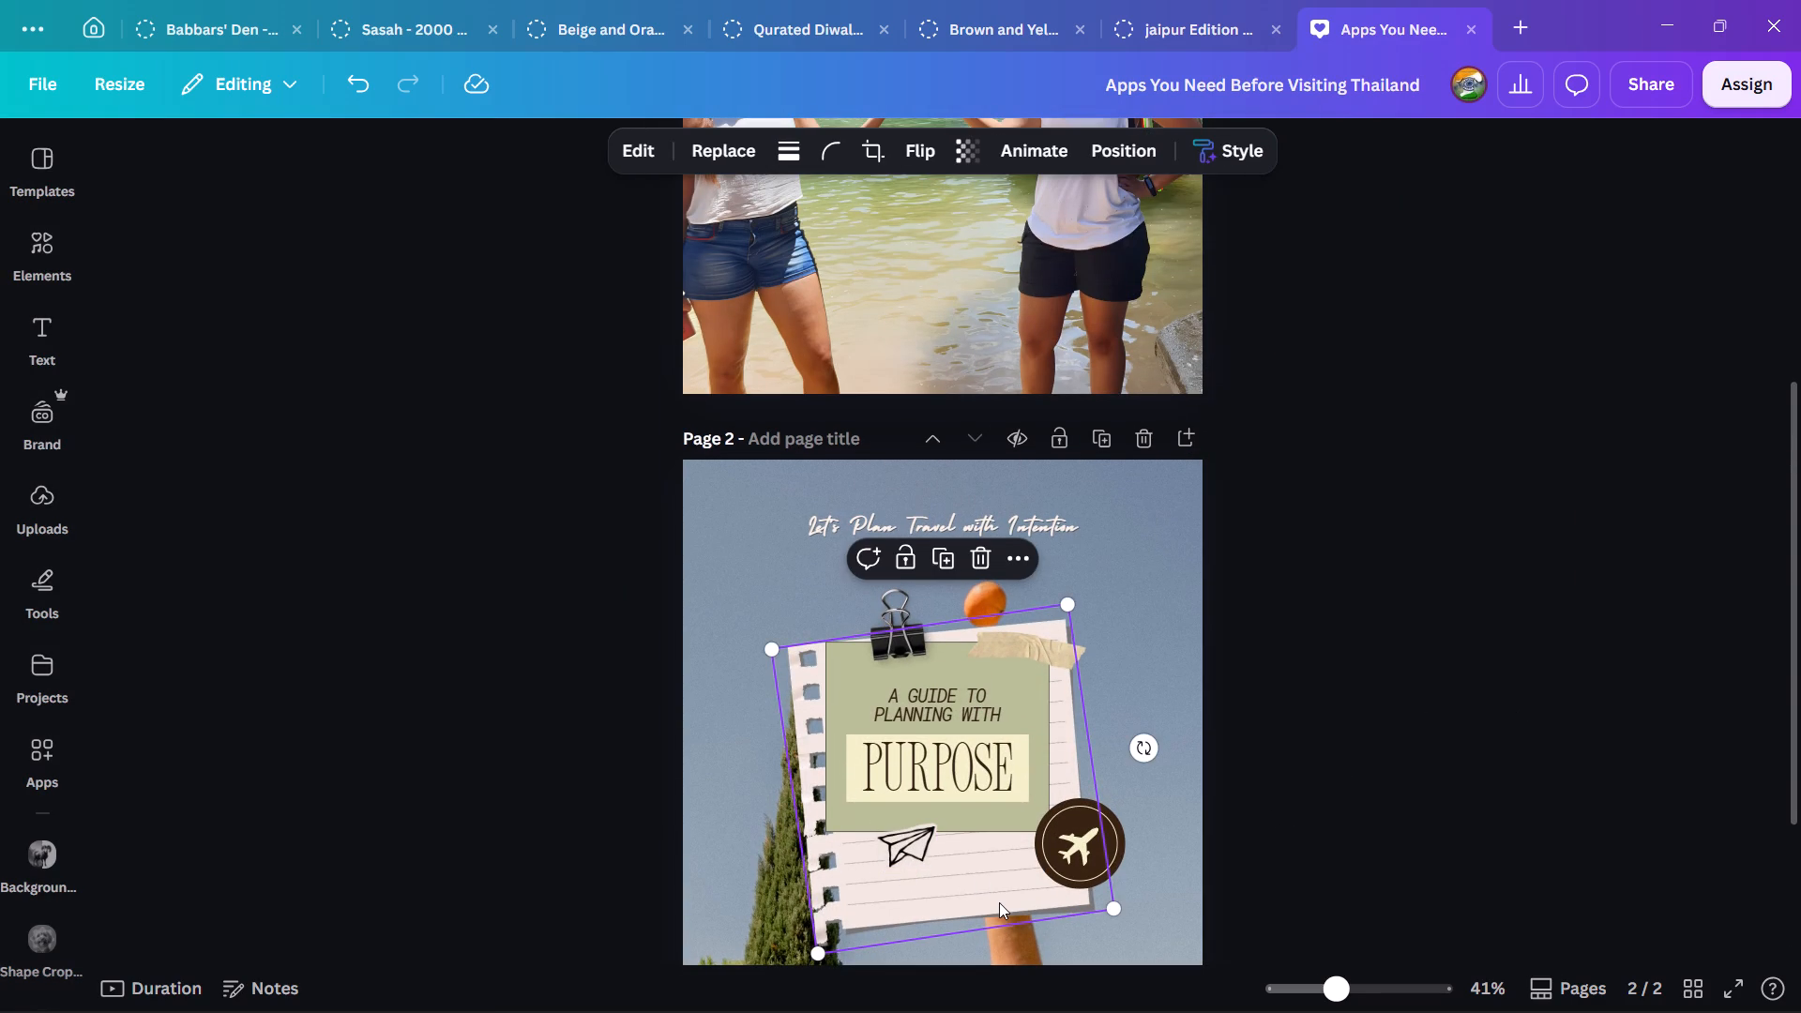
pyautogui.keyDown('shift'); pyautogui.click(1008, 820); pyautogui.keyUp('shift')
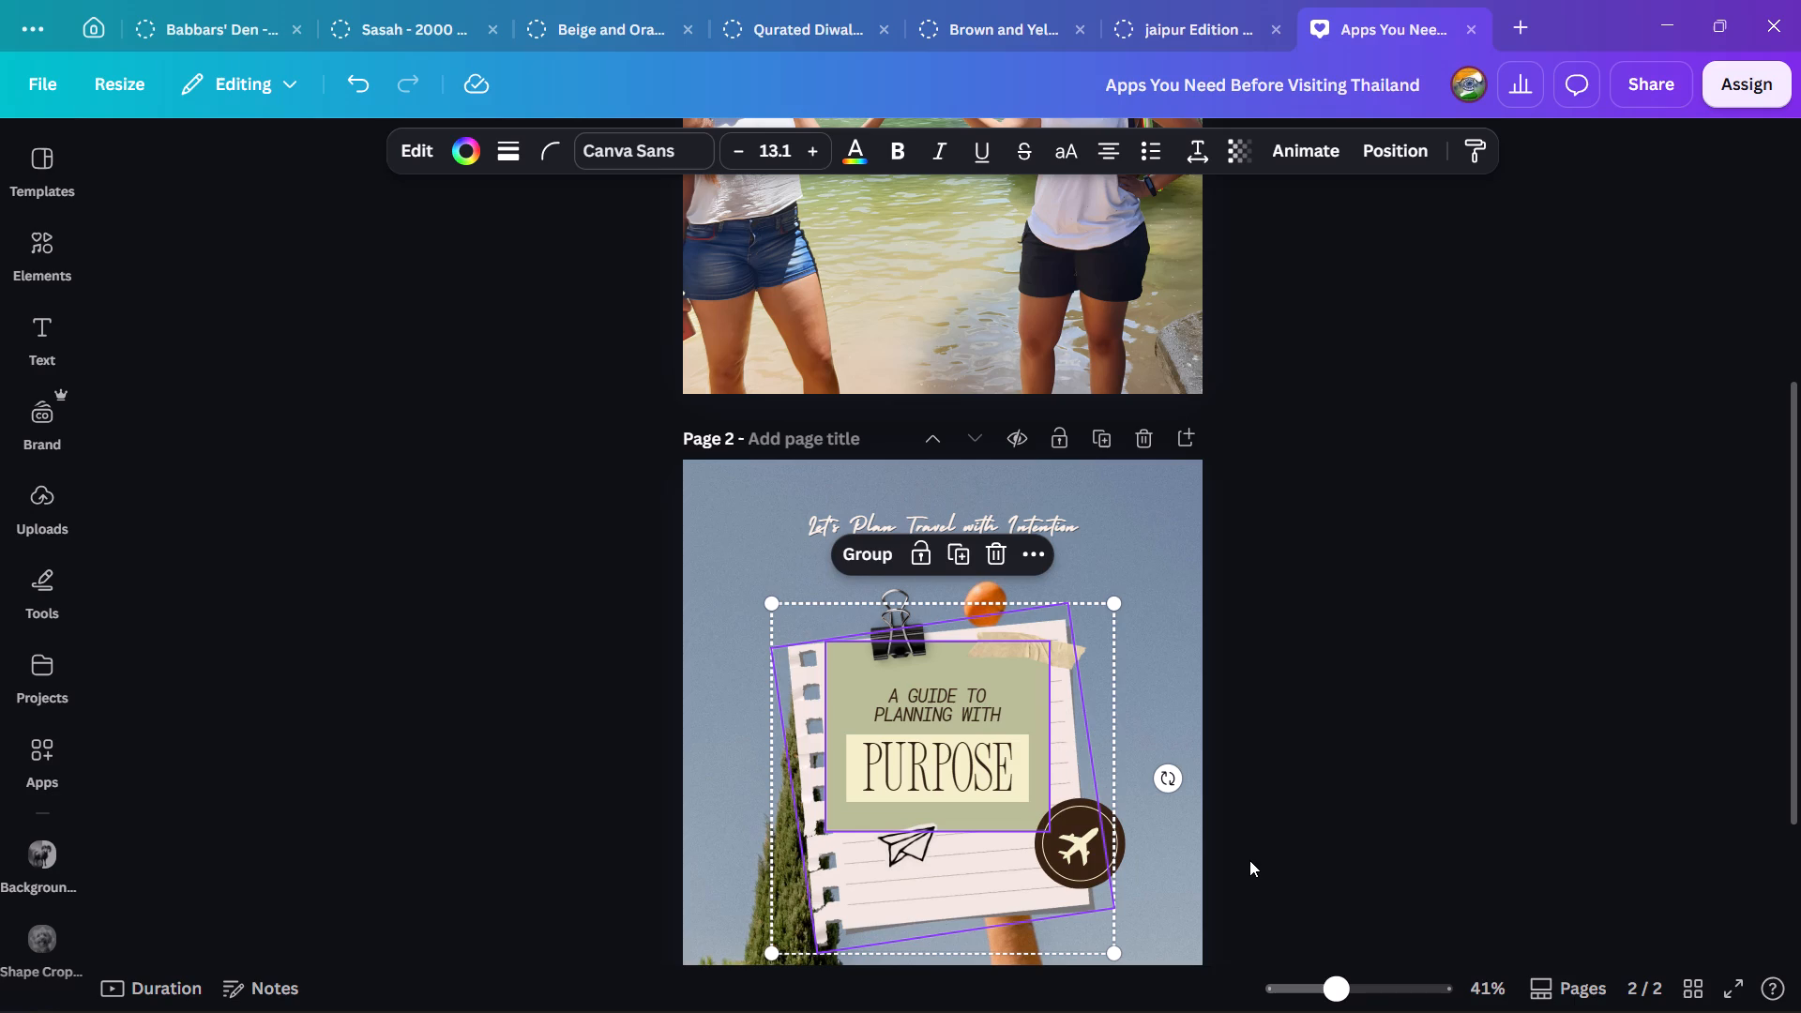
pyautogui.keyDown('shift'); pyautogui.click(887, 626); pyautogui.keyUp('shift')
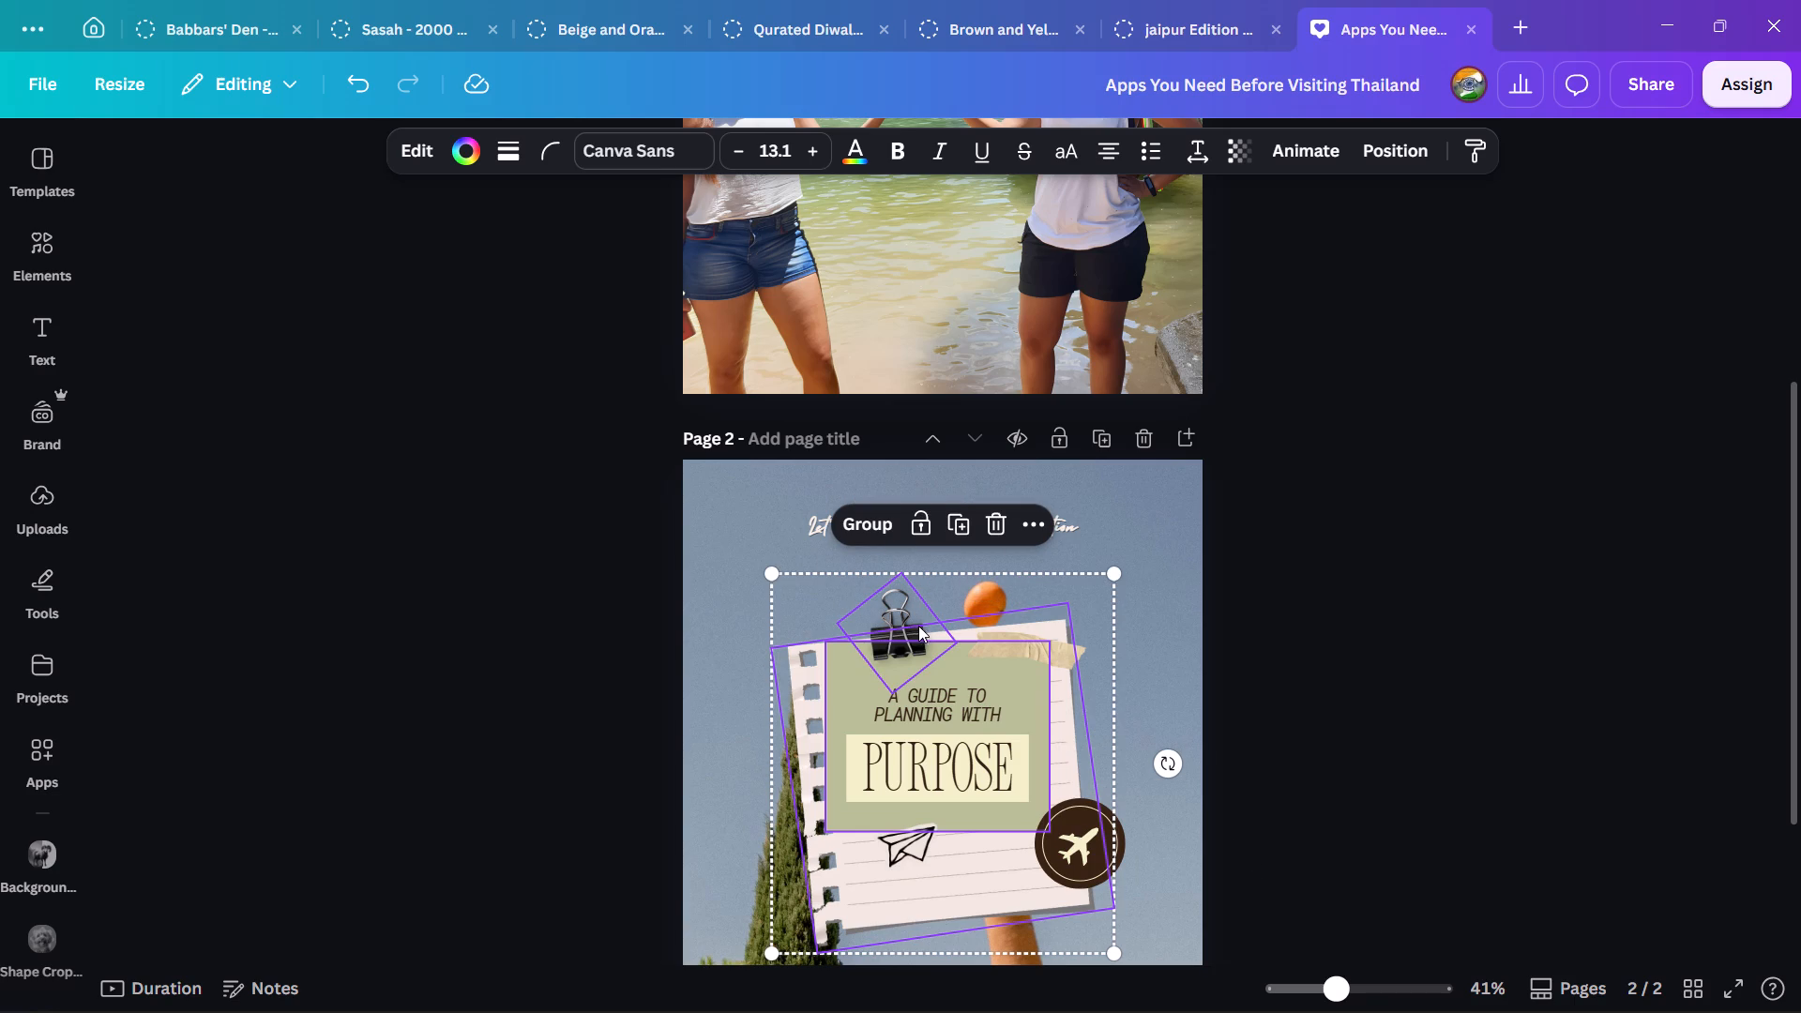
# Copy the notebook page, green paper, binder clip and tape from page 2 and paste them onto page 1.
pyautogui.keyDown('shift'); pyautogui.click(1066, 662); pyautogui.keyUp('shift')
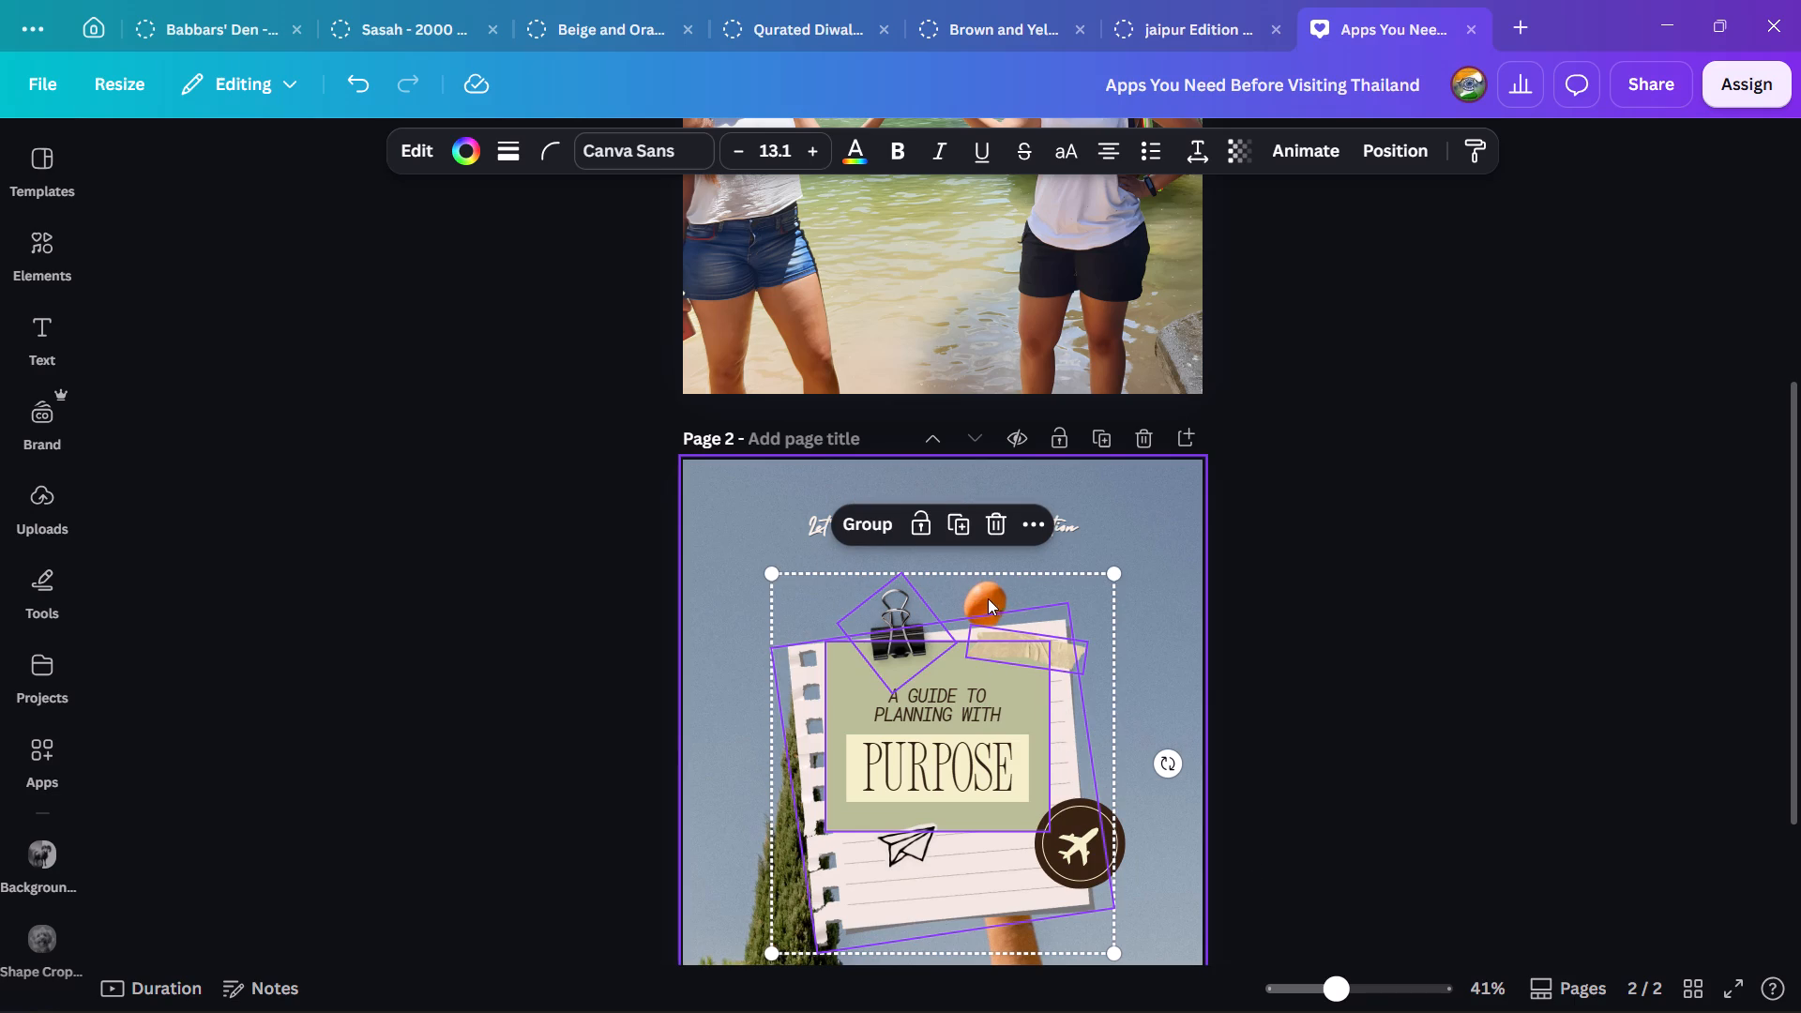
pyautogui.scroll(-1, 1388, 697)
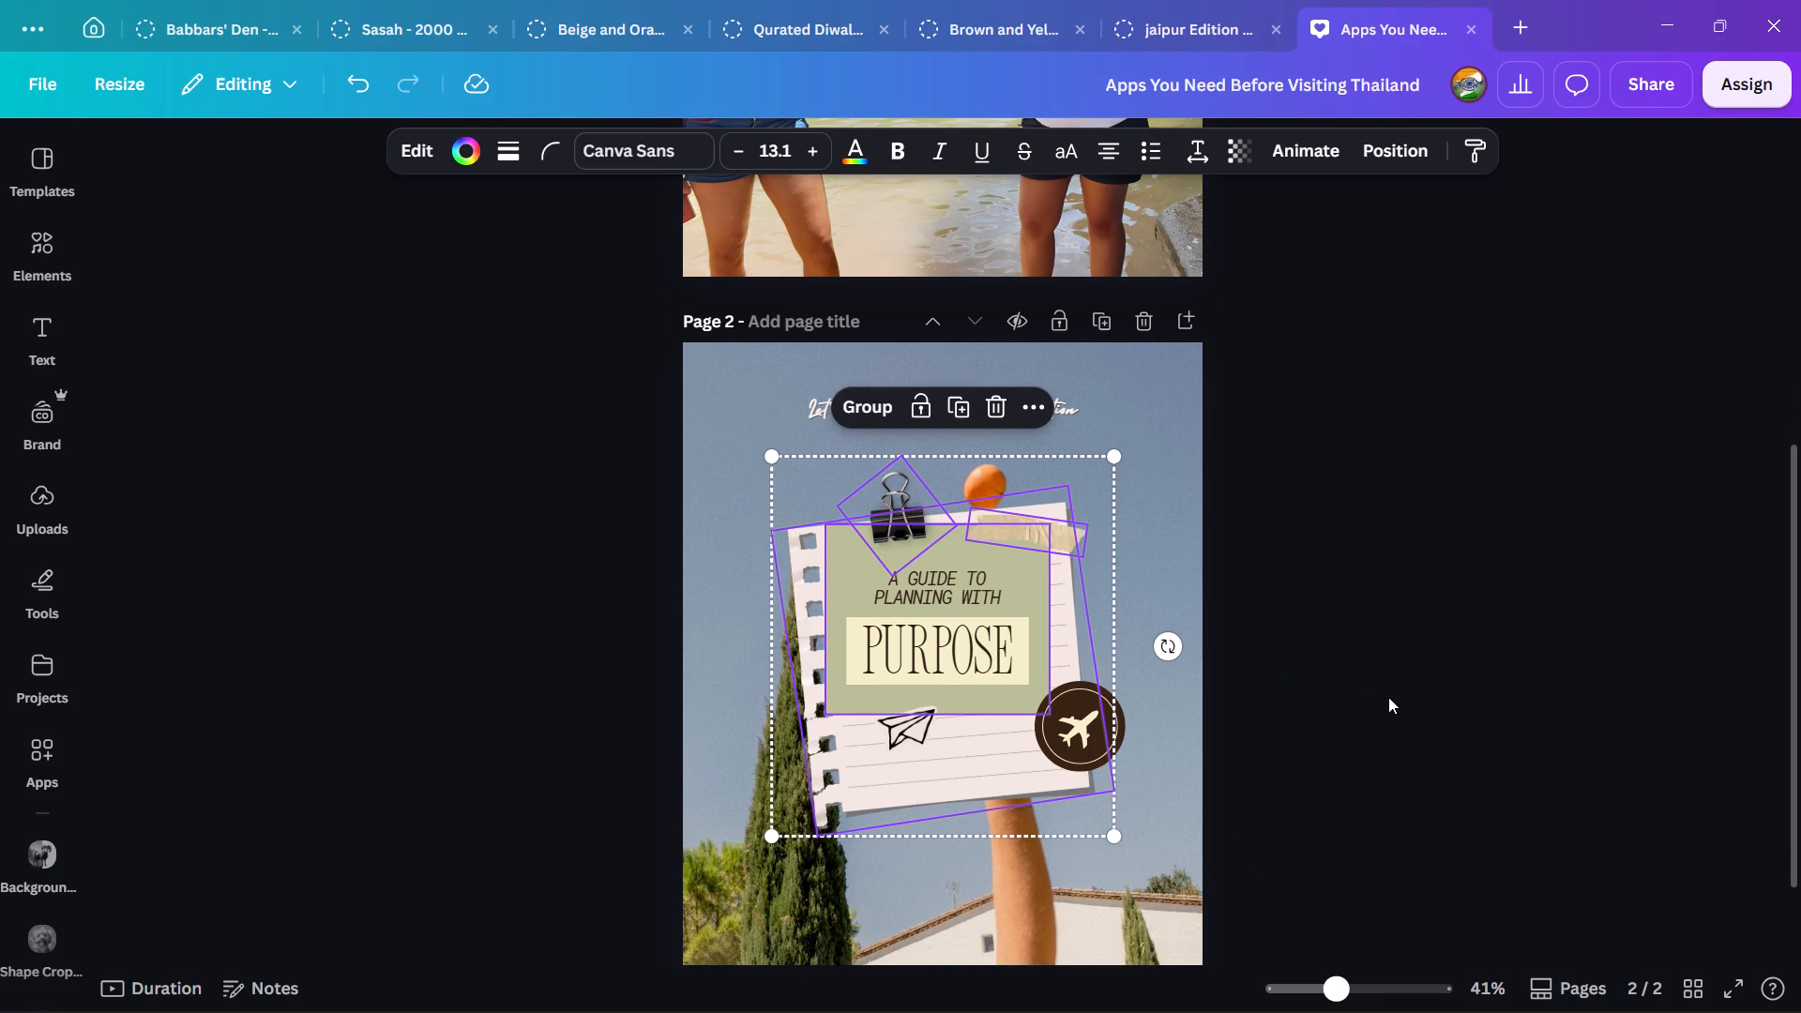
pyautogui.hotkey('ctrl', 'c')
pyautogui.scroll(7, 1388, 693)
pyautogui.click(1043, 592)
pyautogui.hotkey('ctrl', 'v')
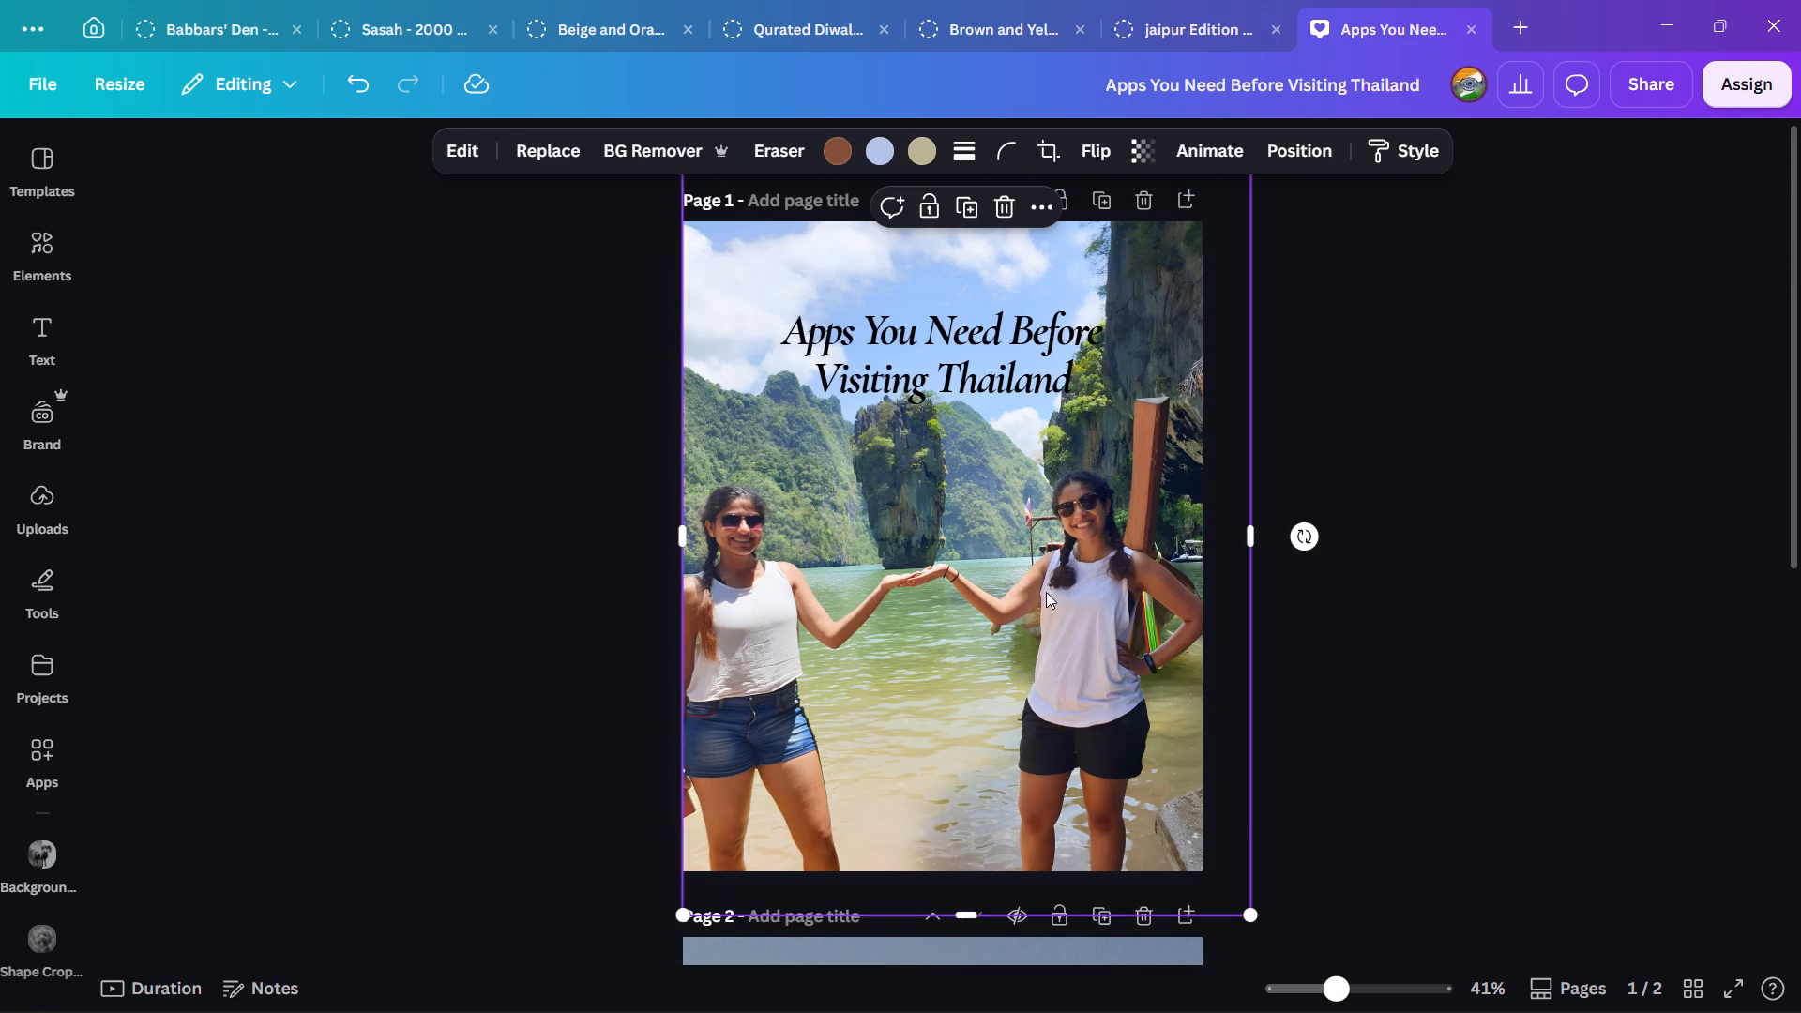
pyautogui.click(1450, 518)
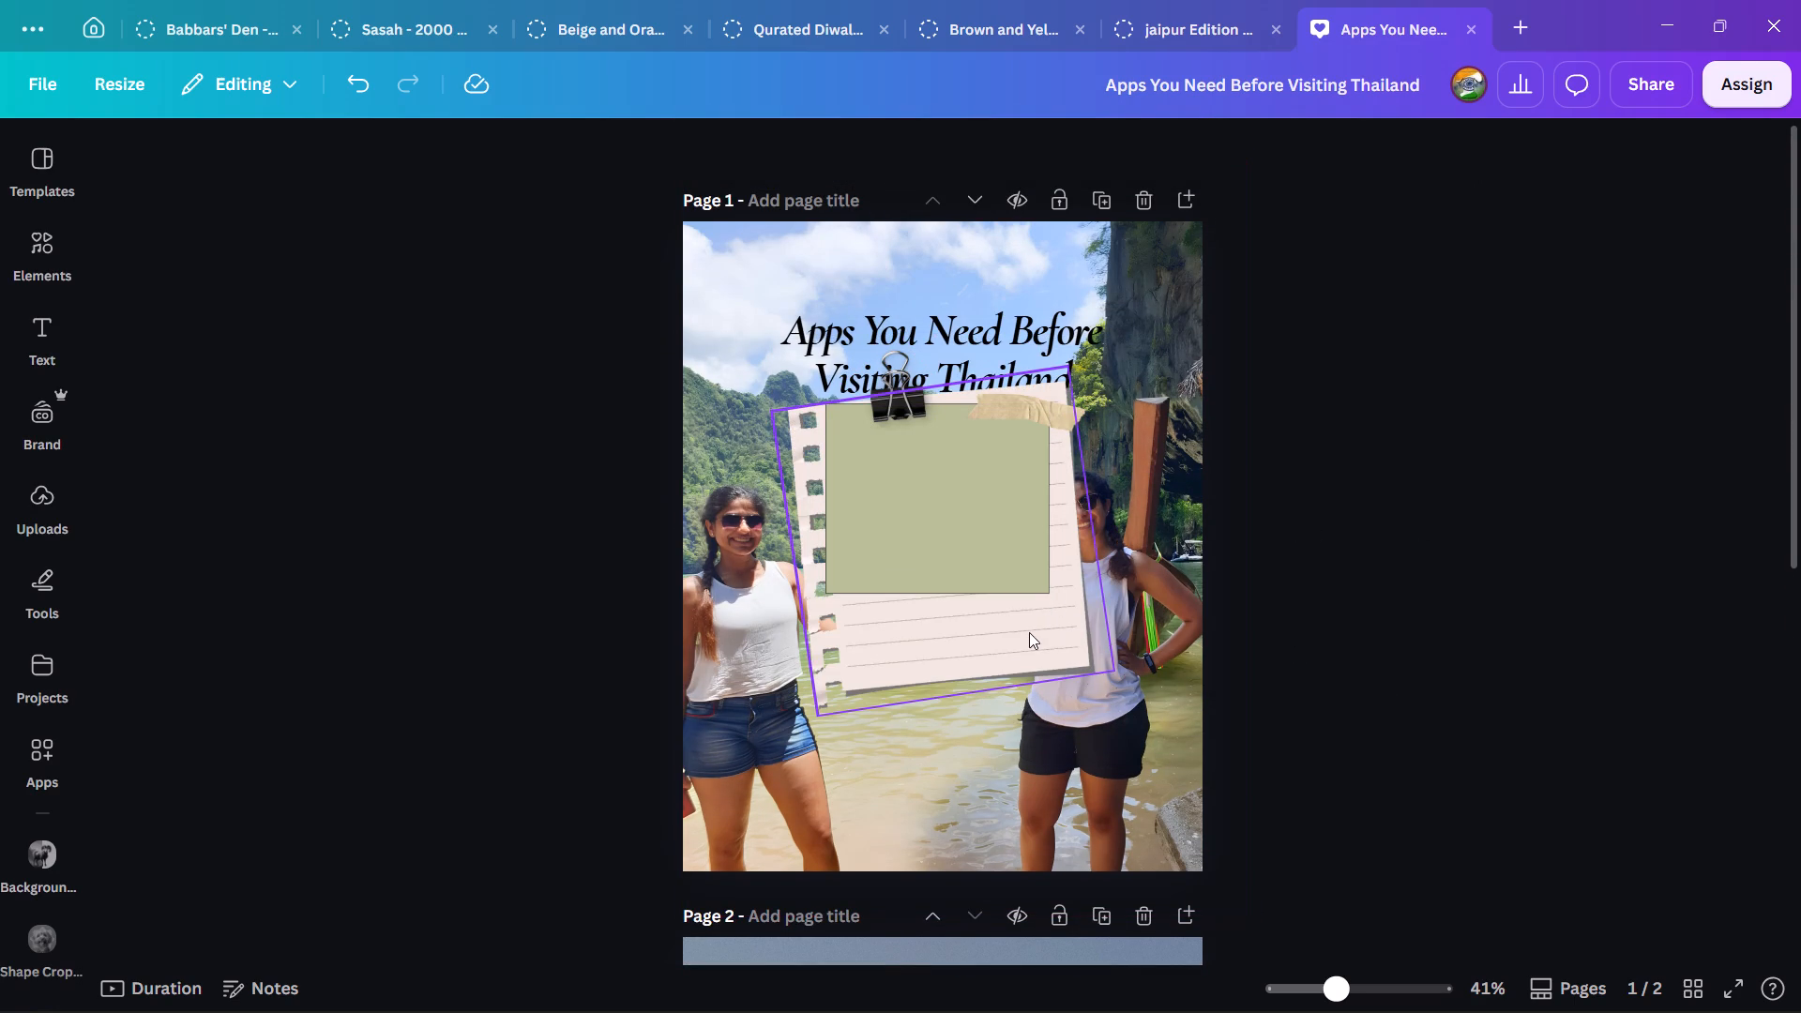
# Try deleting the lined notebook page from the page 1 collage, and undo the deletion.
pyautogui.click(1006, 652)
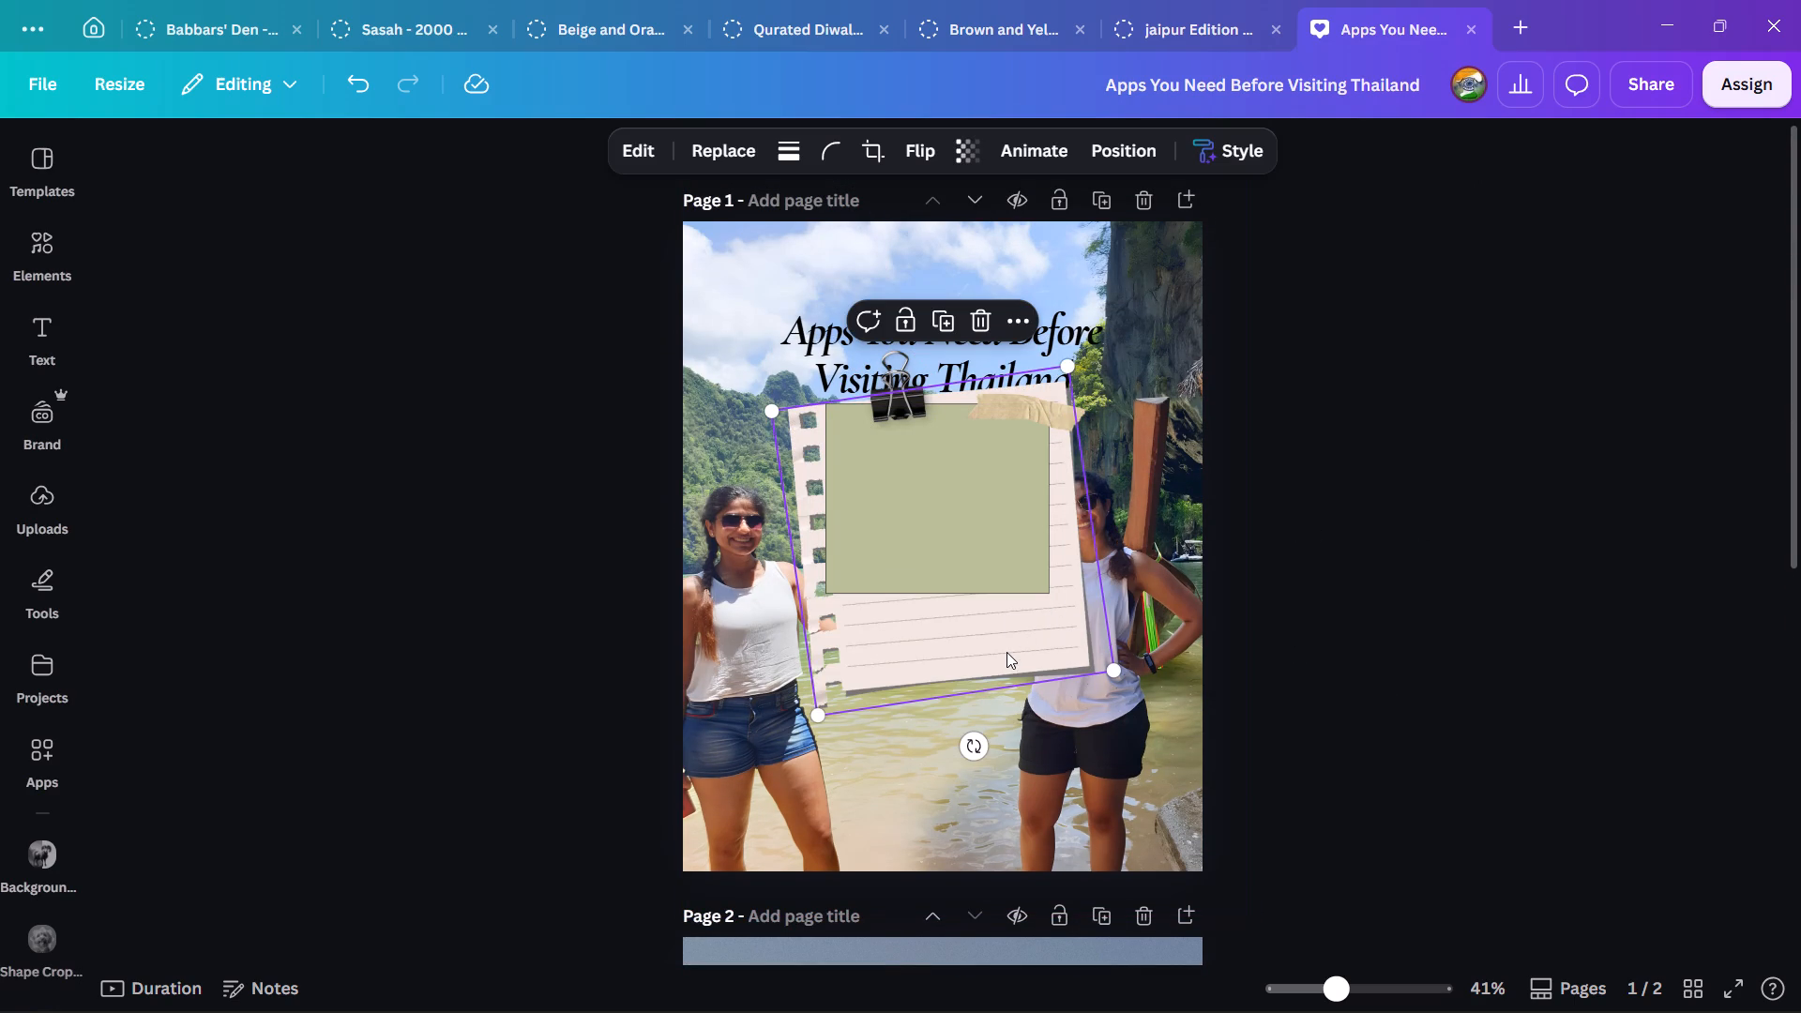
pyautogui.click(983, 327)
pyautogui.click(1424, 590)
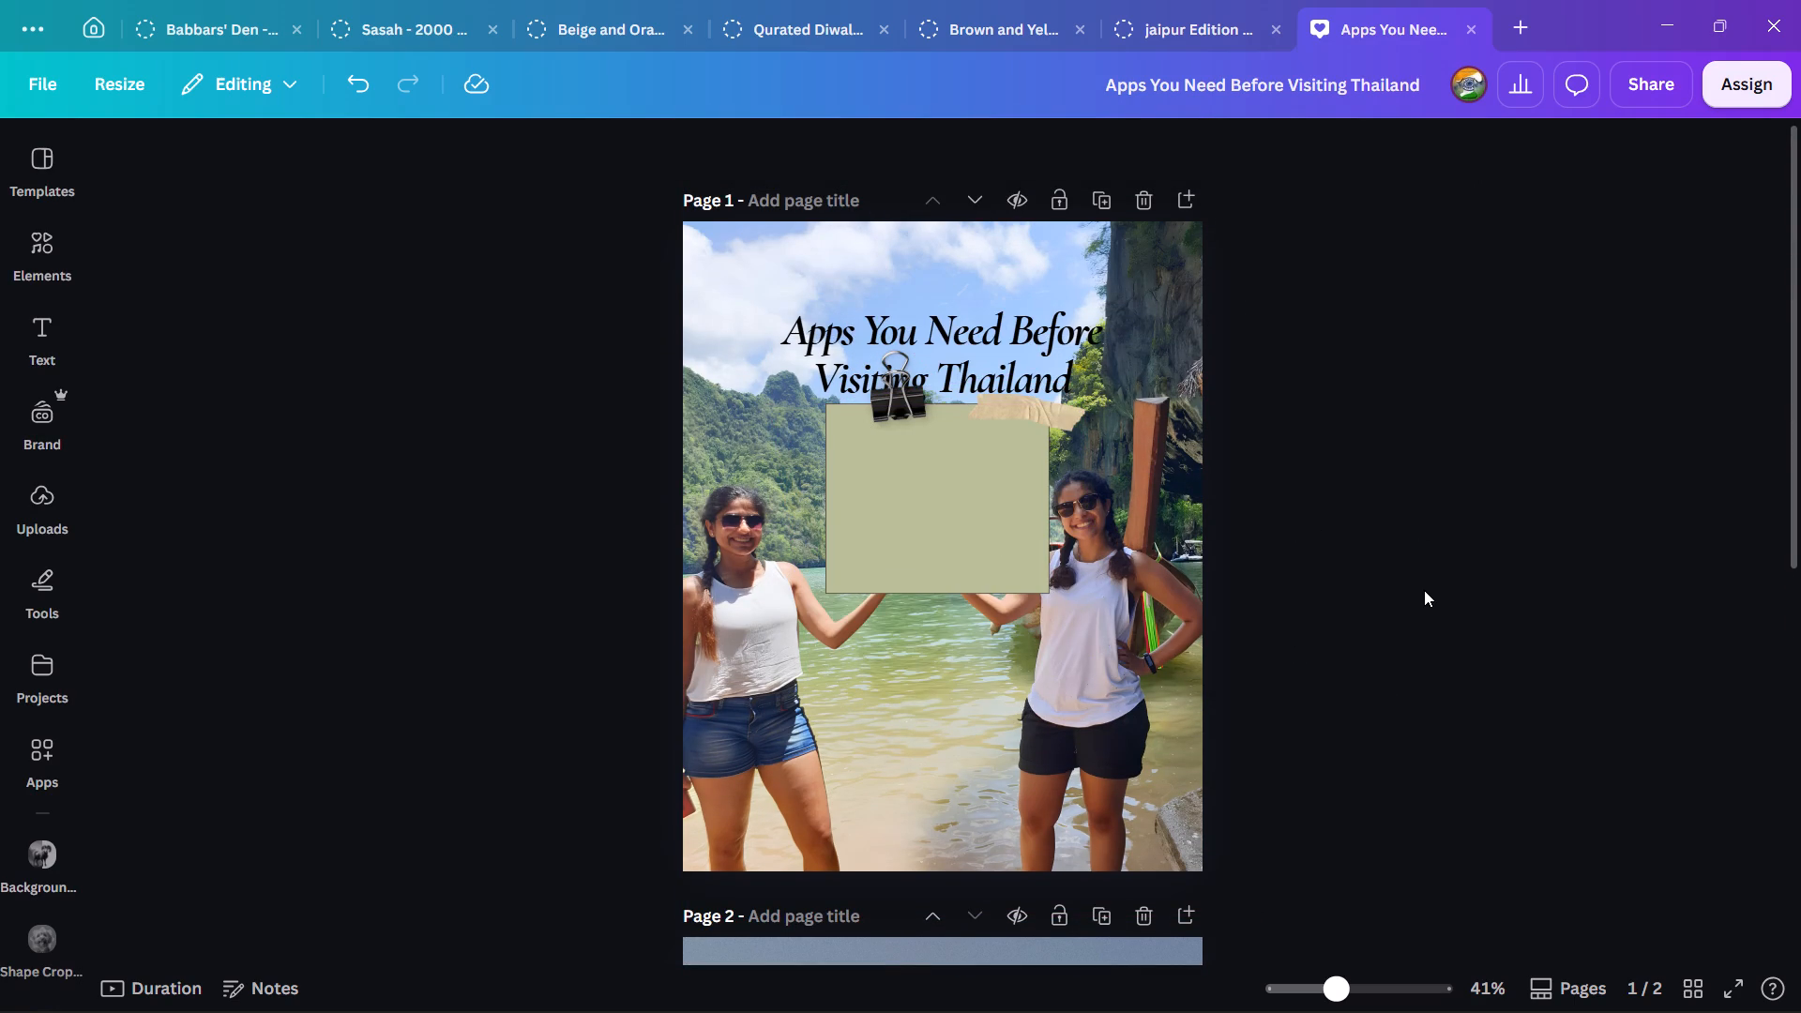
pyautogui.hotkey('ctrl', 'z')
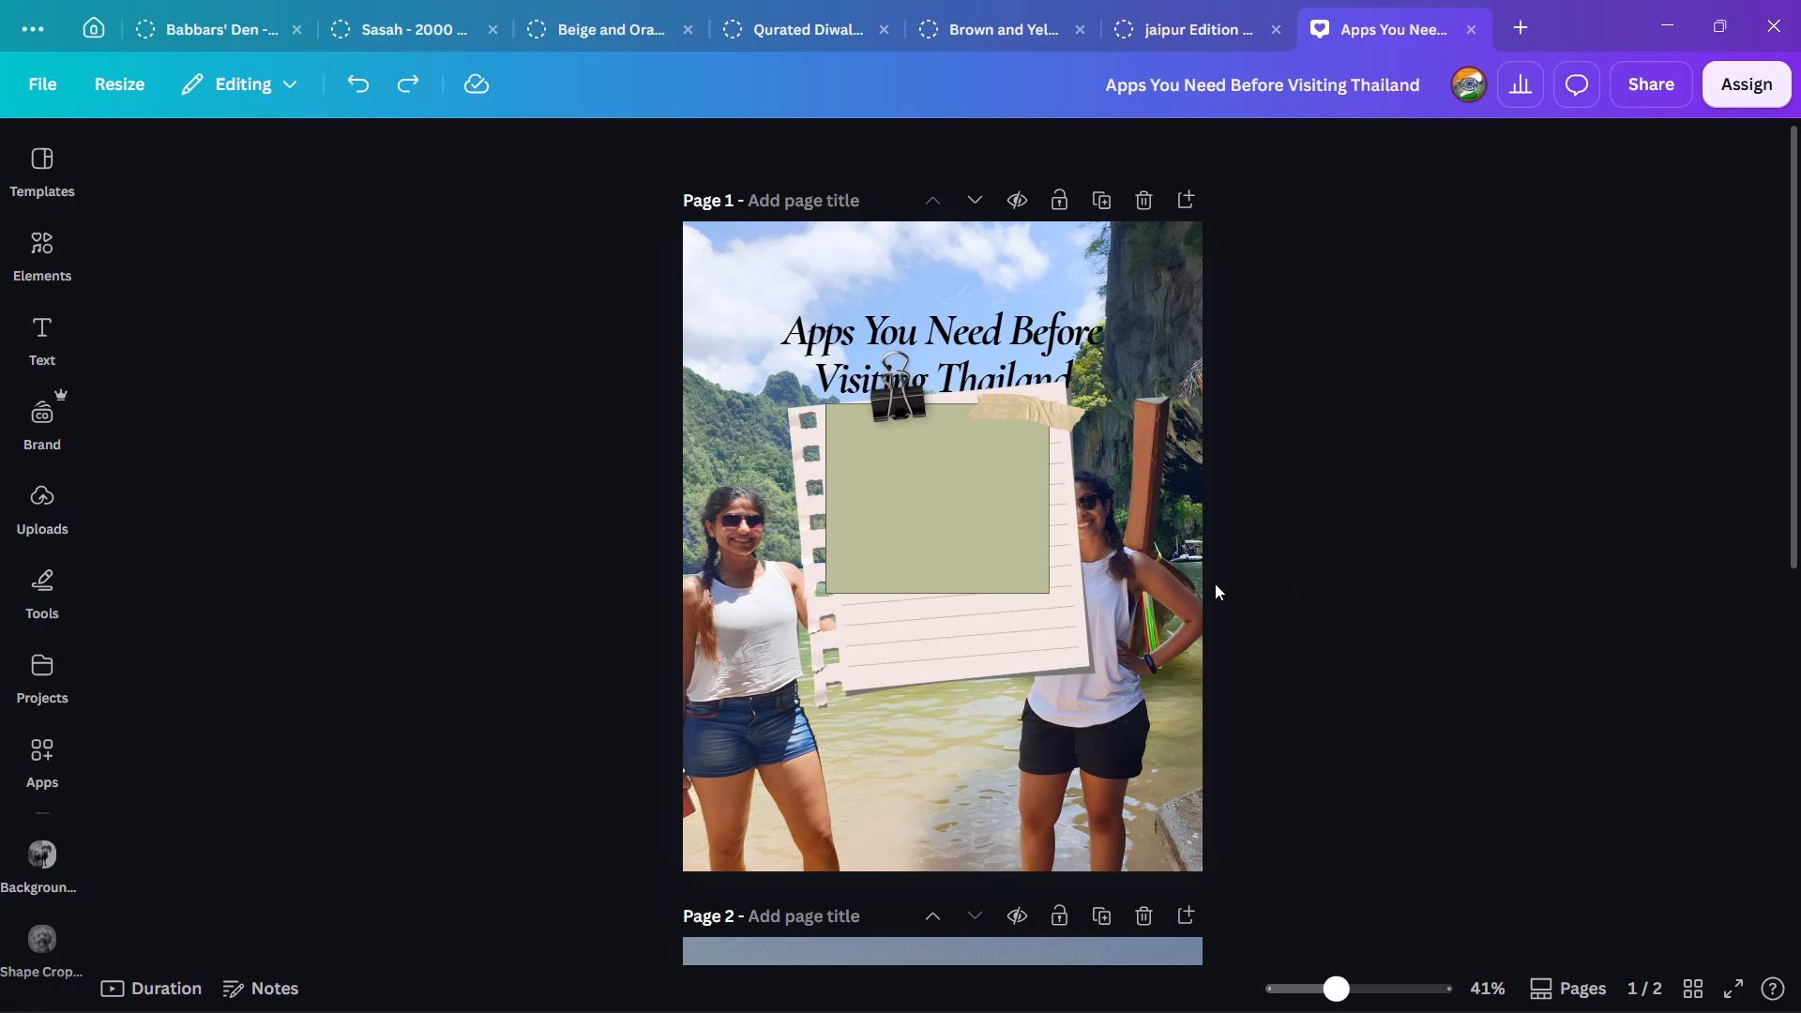
# Shrink the lined notebook page on page 1 slightly, keeping its proportions.
pyautogui.click(1050, 616)
pyautogui.moveTo(1118, 672); pyautogui.dragTo(1110, 657)
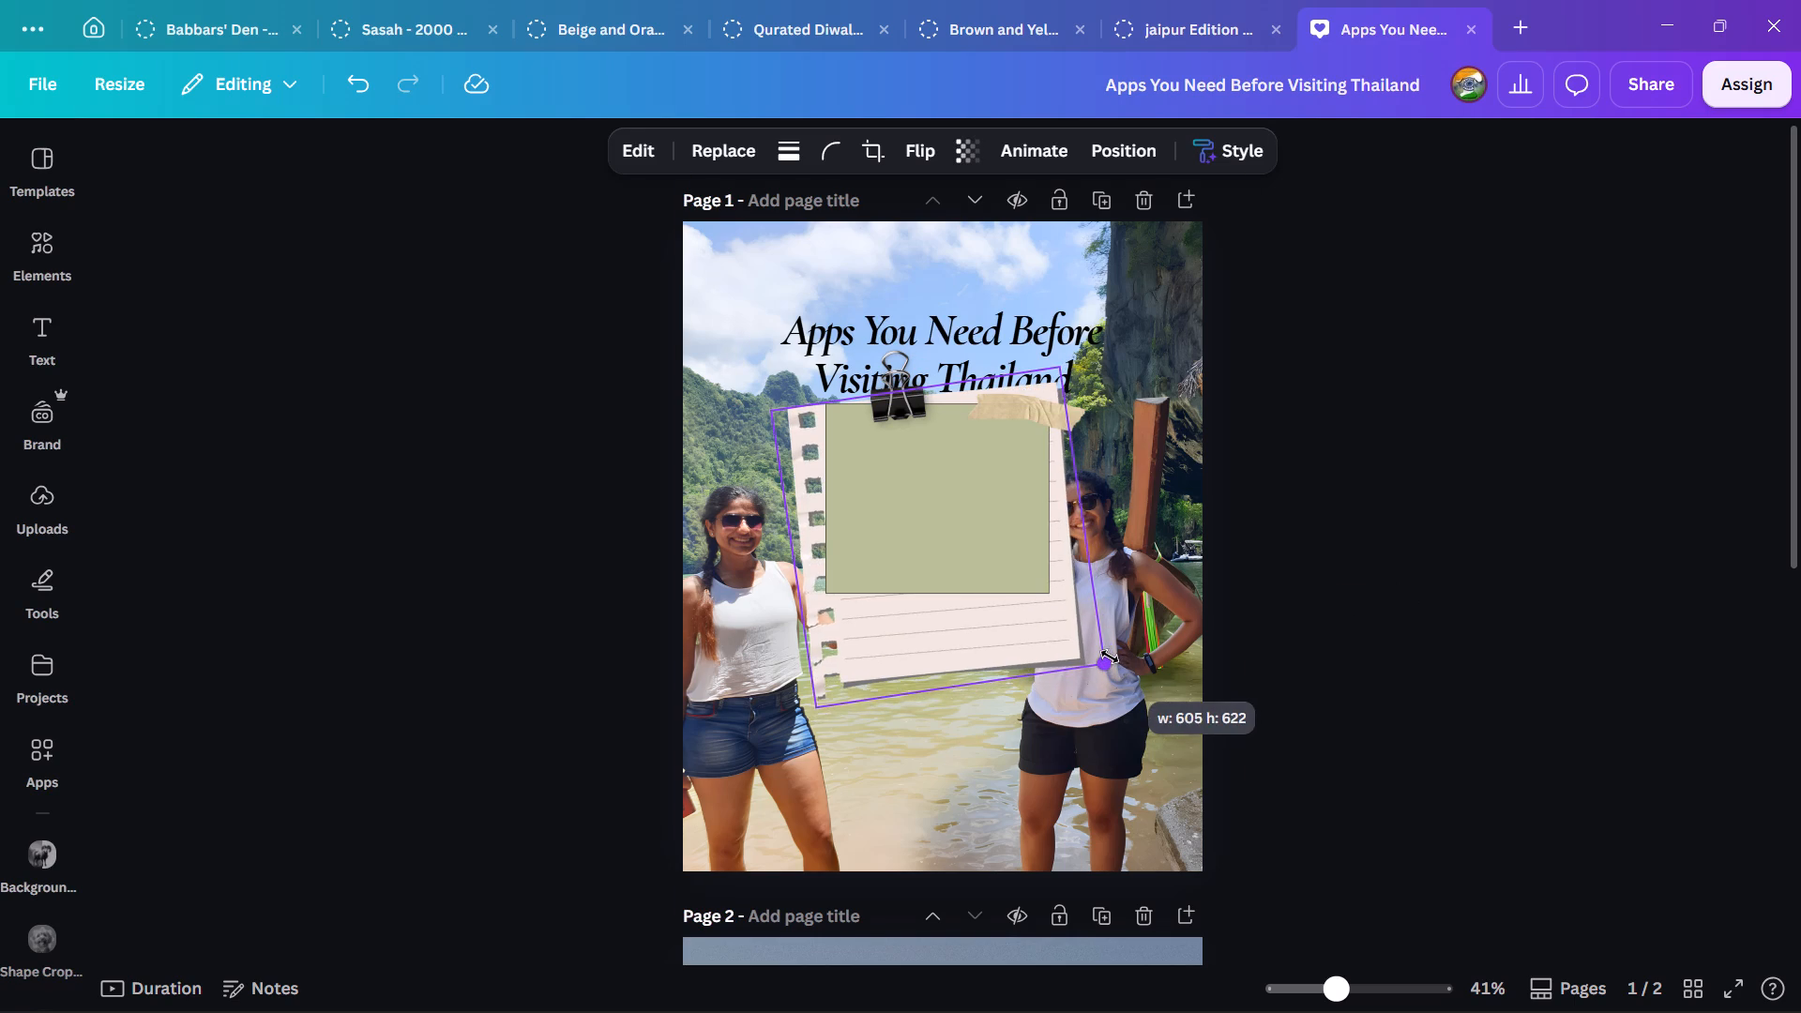
pyautogui.moveTo(1110, 657); pyautogui.dragTo(1120, 660)
pyautogui.click(1359, 659)
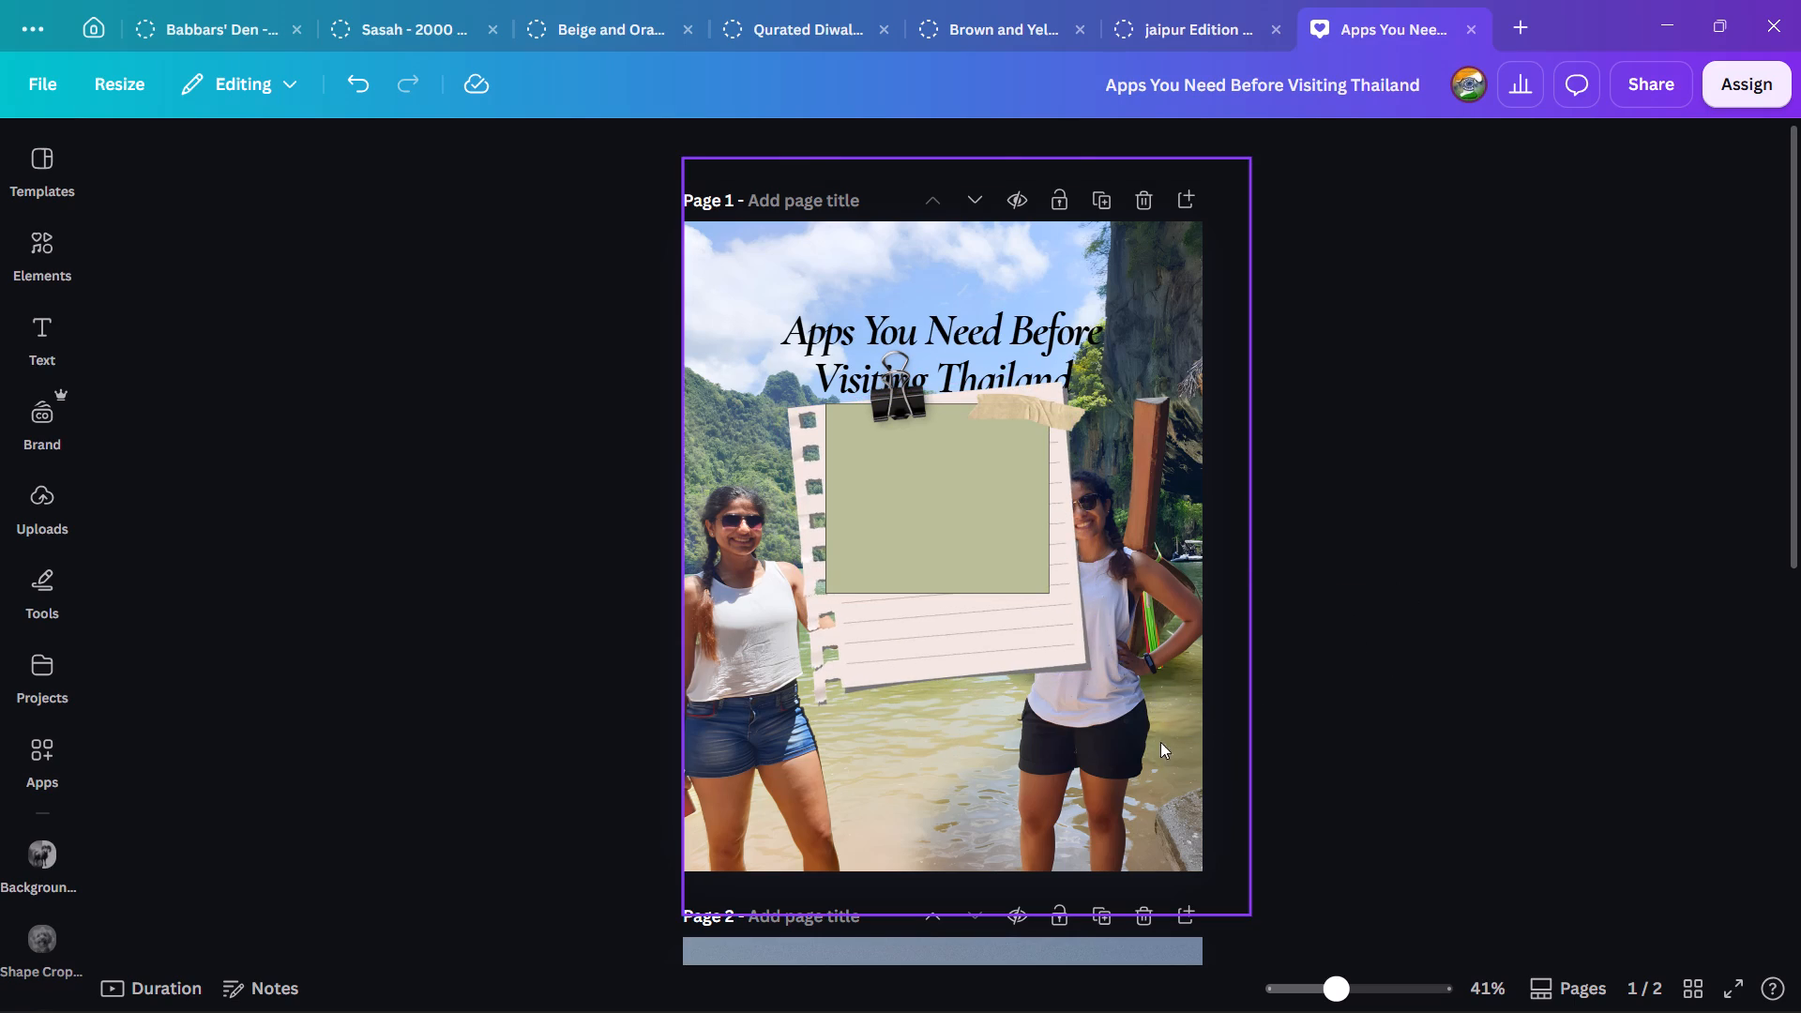
# Duplicate the beach photo on page 1 and align the copy exactly over the original, in front of the collage.
pyautogui.click(1157, 757)
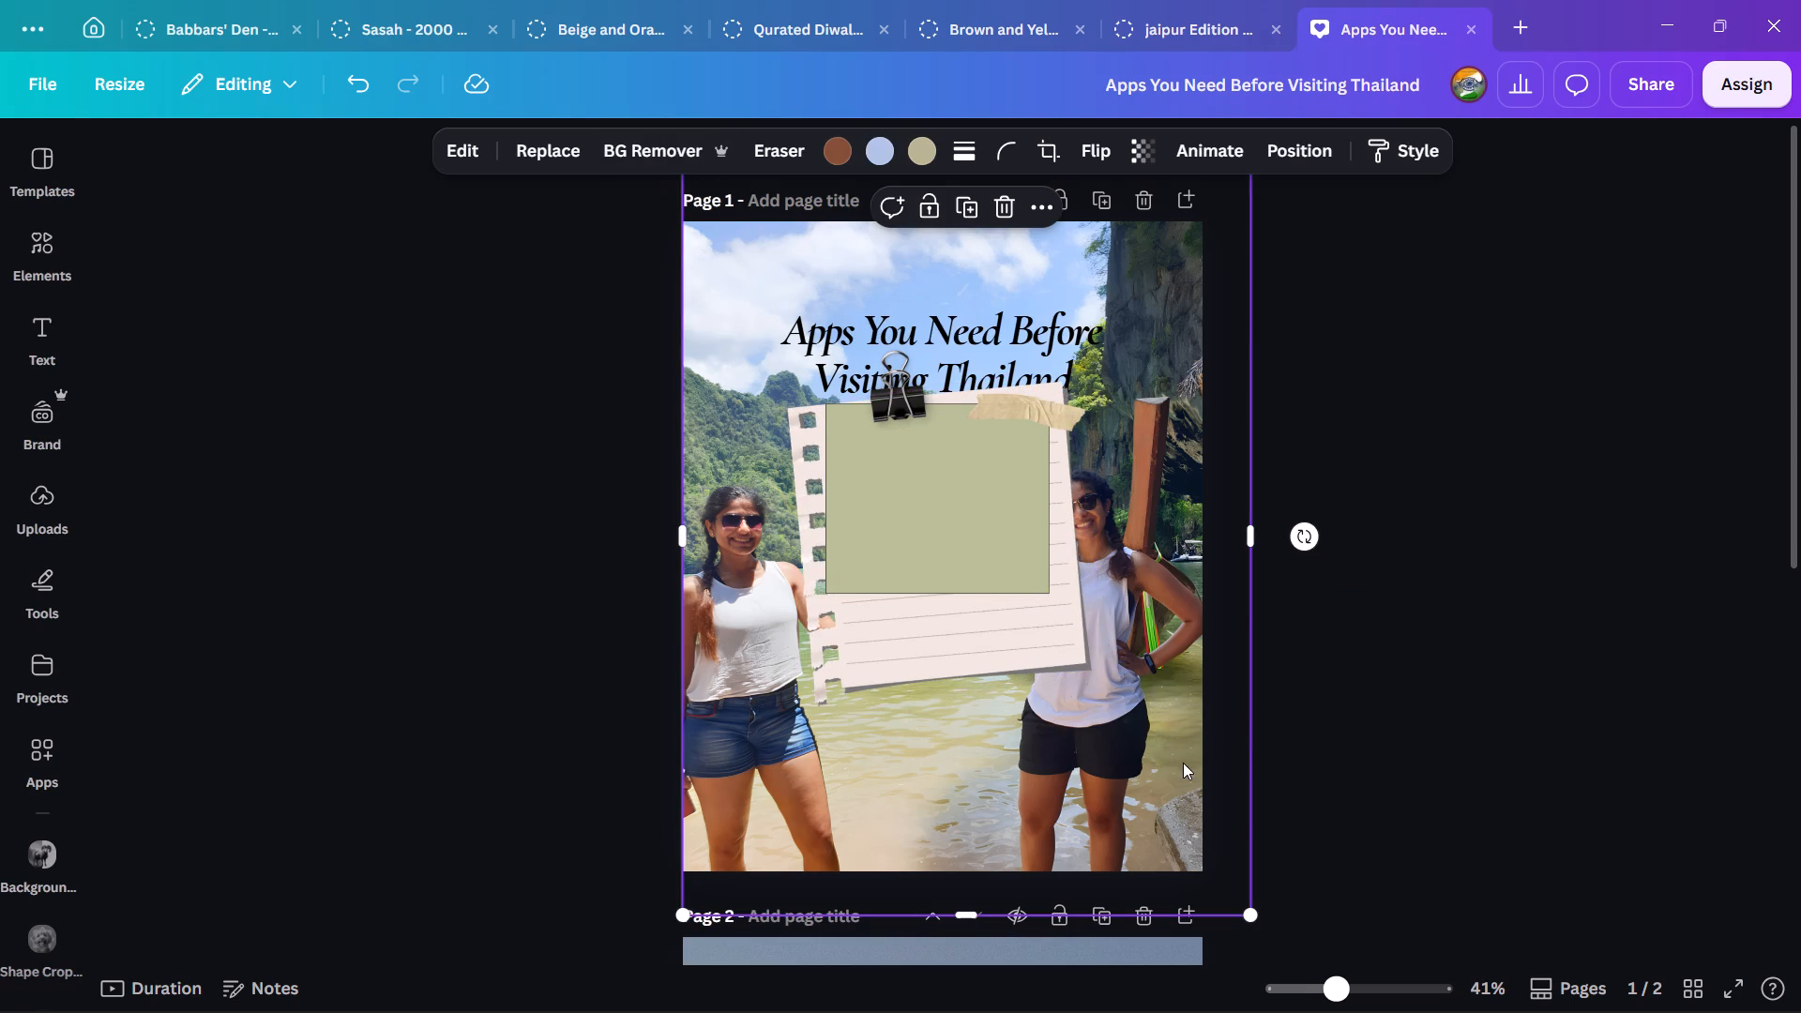
pyautogui.keyDown('ctrl'); pyautogui.scroll(-2, 1188, 794); pyautogui.keyUp('ctrl')
pyautogui.scroll(1, 1195, 734)
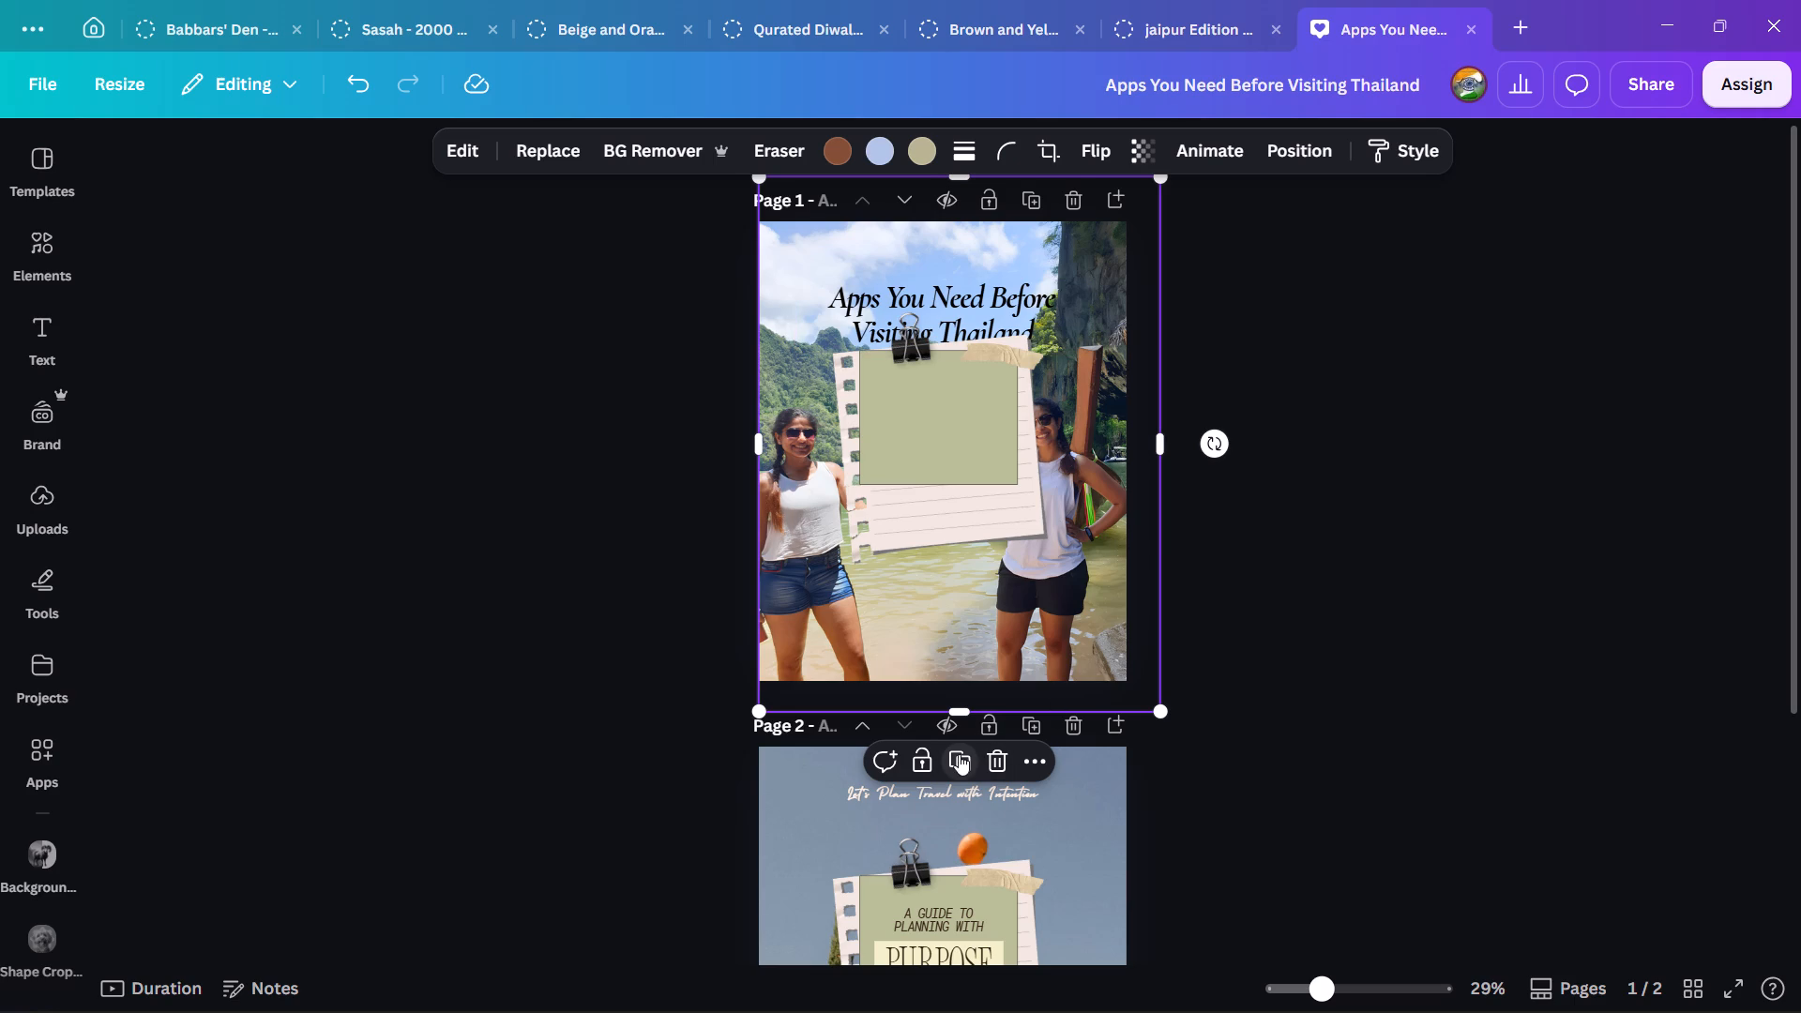
pyautogui.click(959, 754)
pyautogui.click(1057, 633)
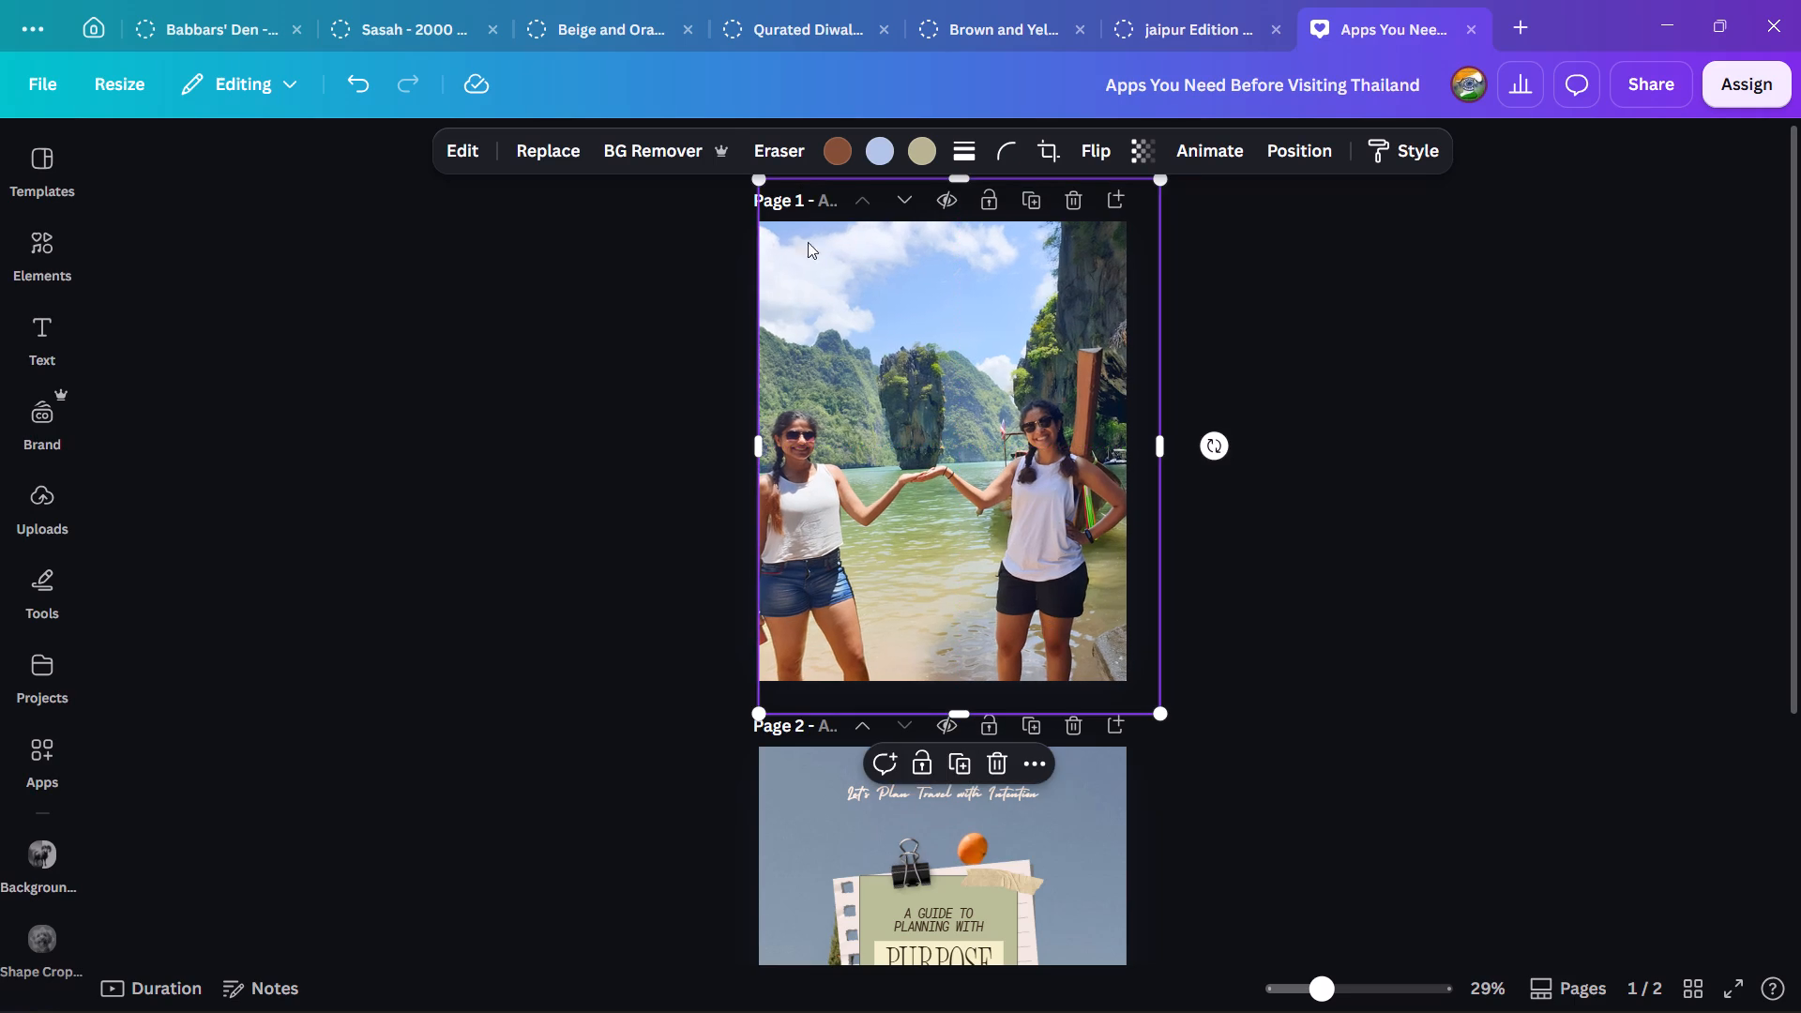
# Remove the background from the duplicated photo so the two women stand in front of the collage papers.
pyautogui.click(649, 144)
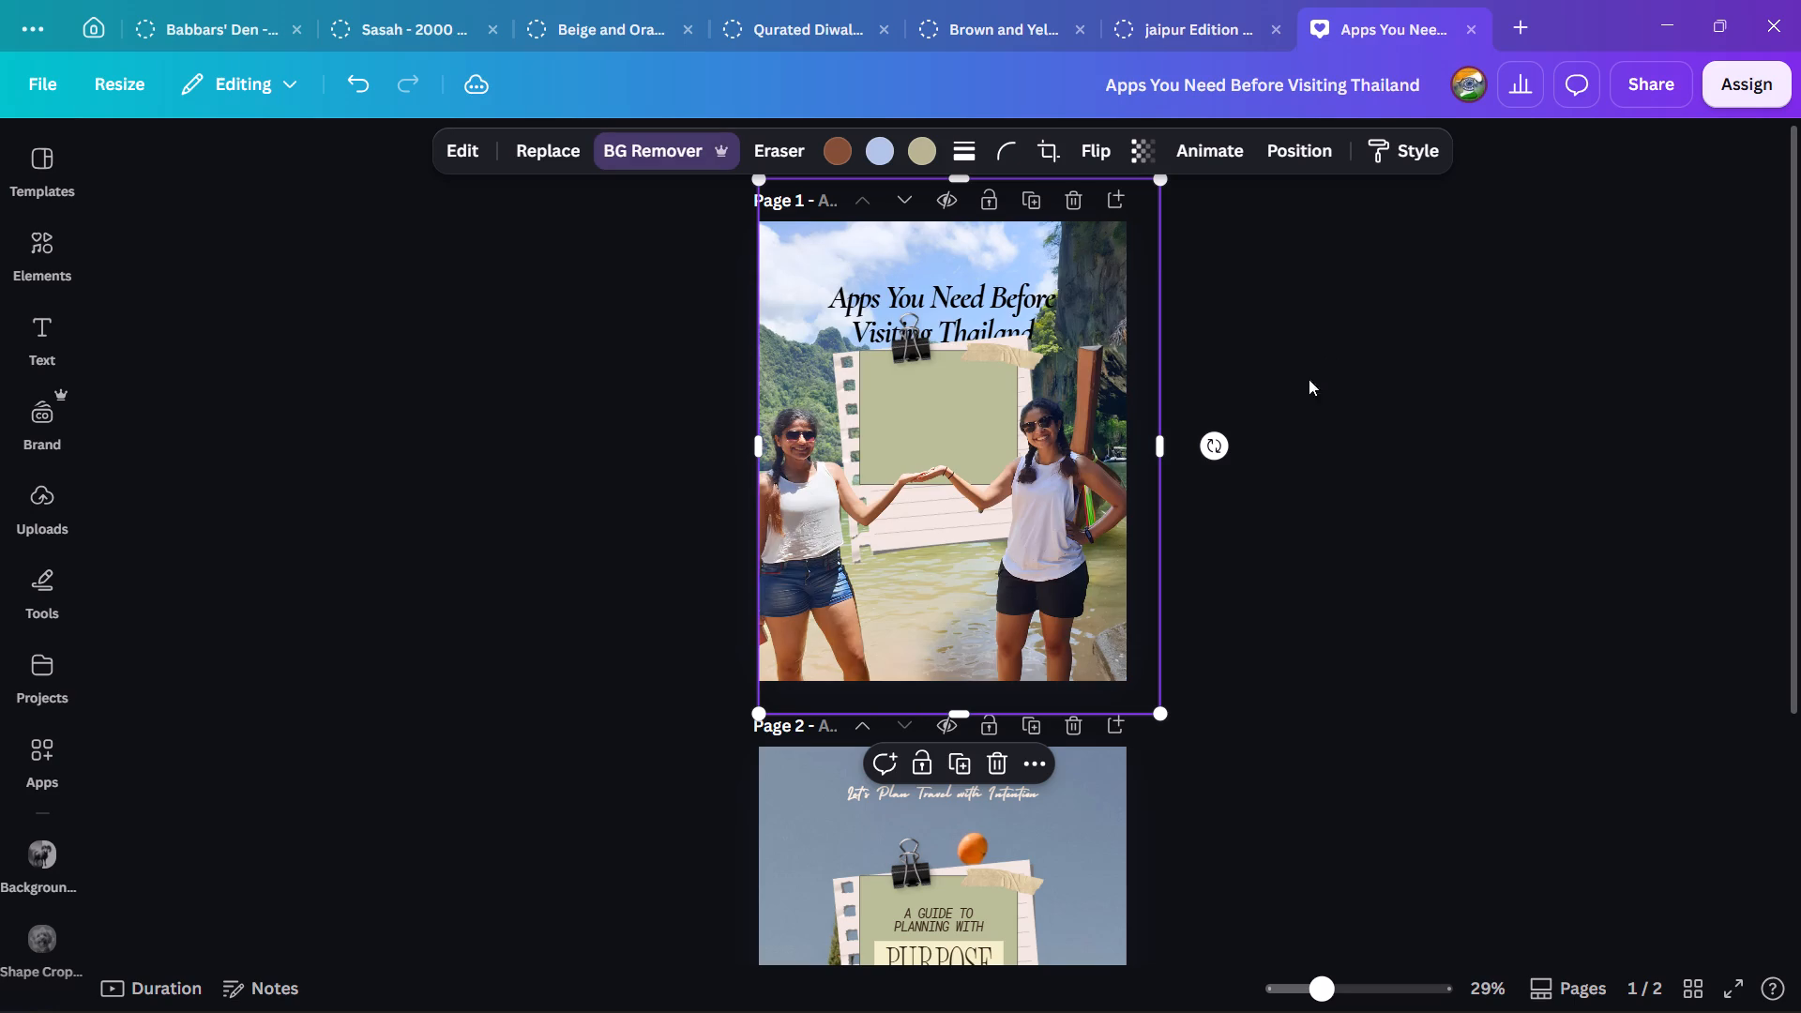
pyautogui.click(1359, 540)
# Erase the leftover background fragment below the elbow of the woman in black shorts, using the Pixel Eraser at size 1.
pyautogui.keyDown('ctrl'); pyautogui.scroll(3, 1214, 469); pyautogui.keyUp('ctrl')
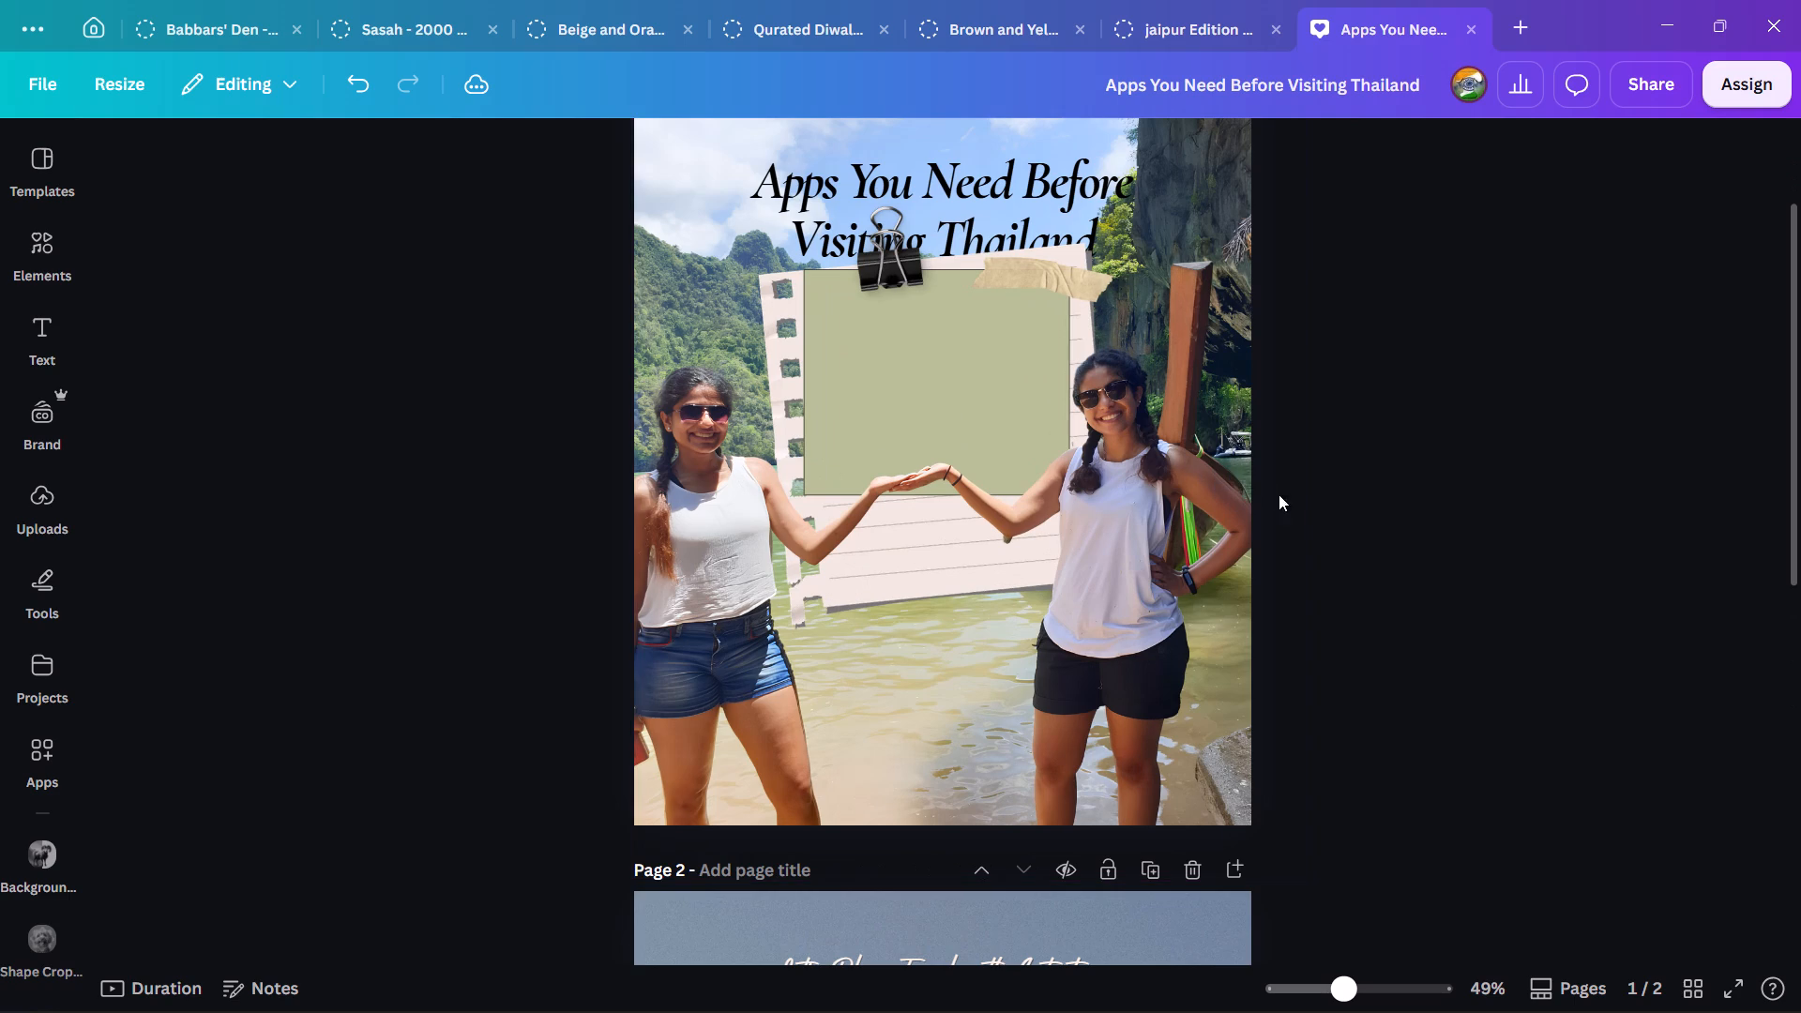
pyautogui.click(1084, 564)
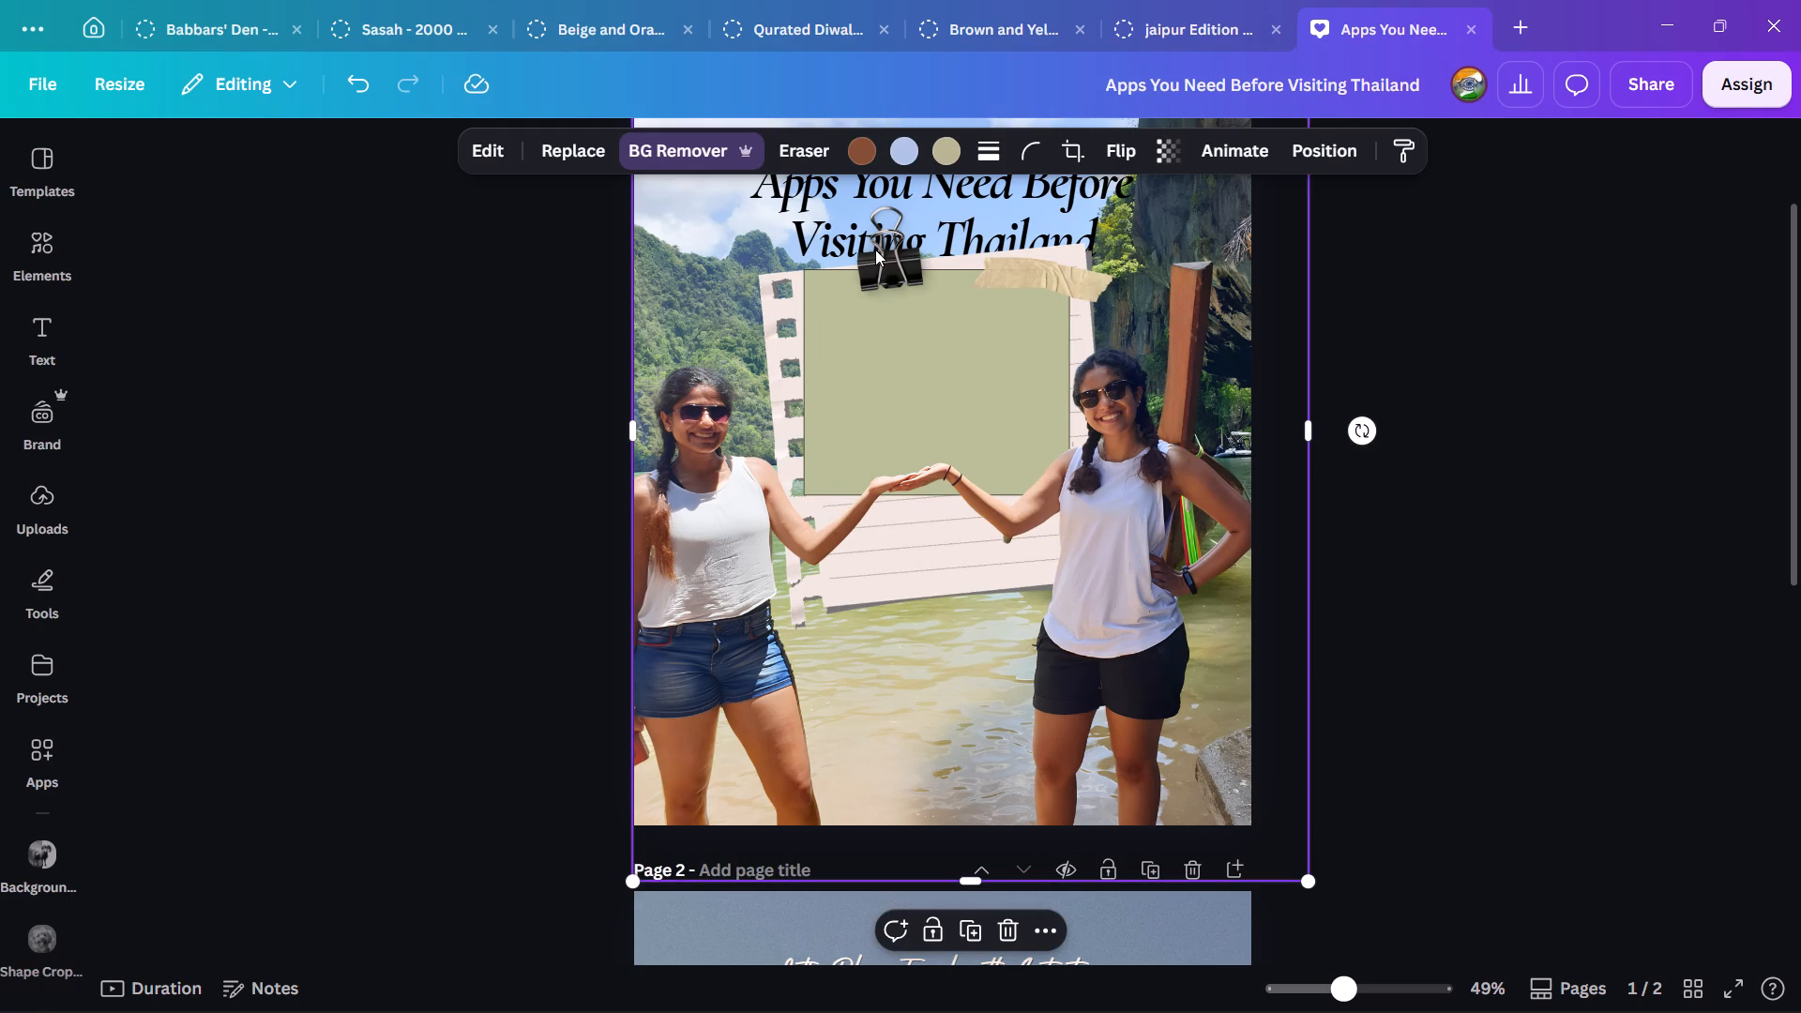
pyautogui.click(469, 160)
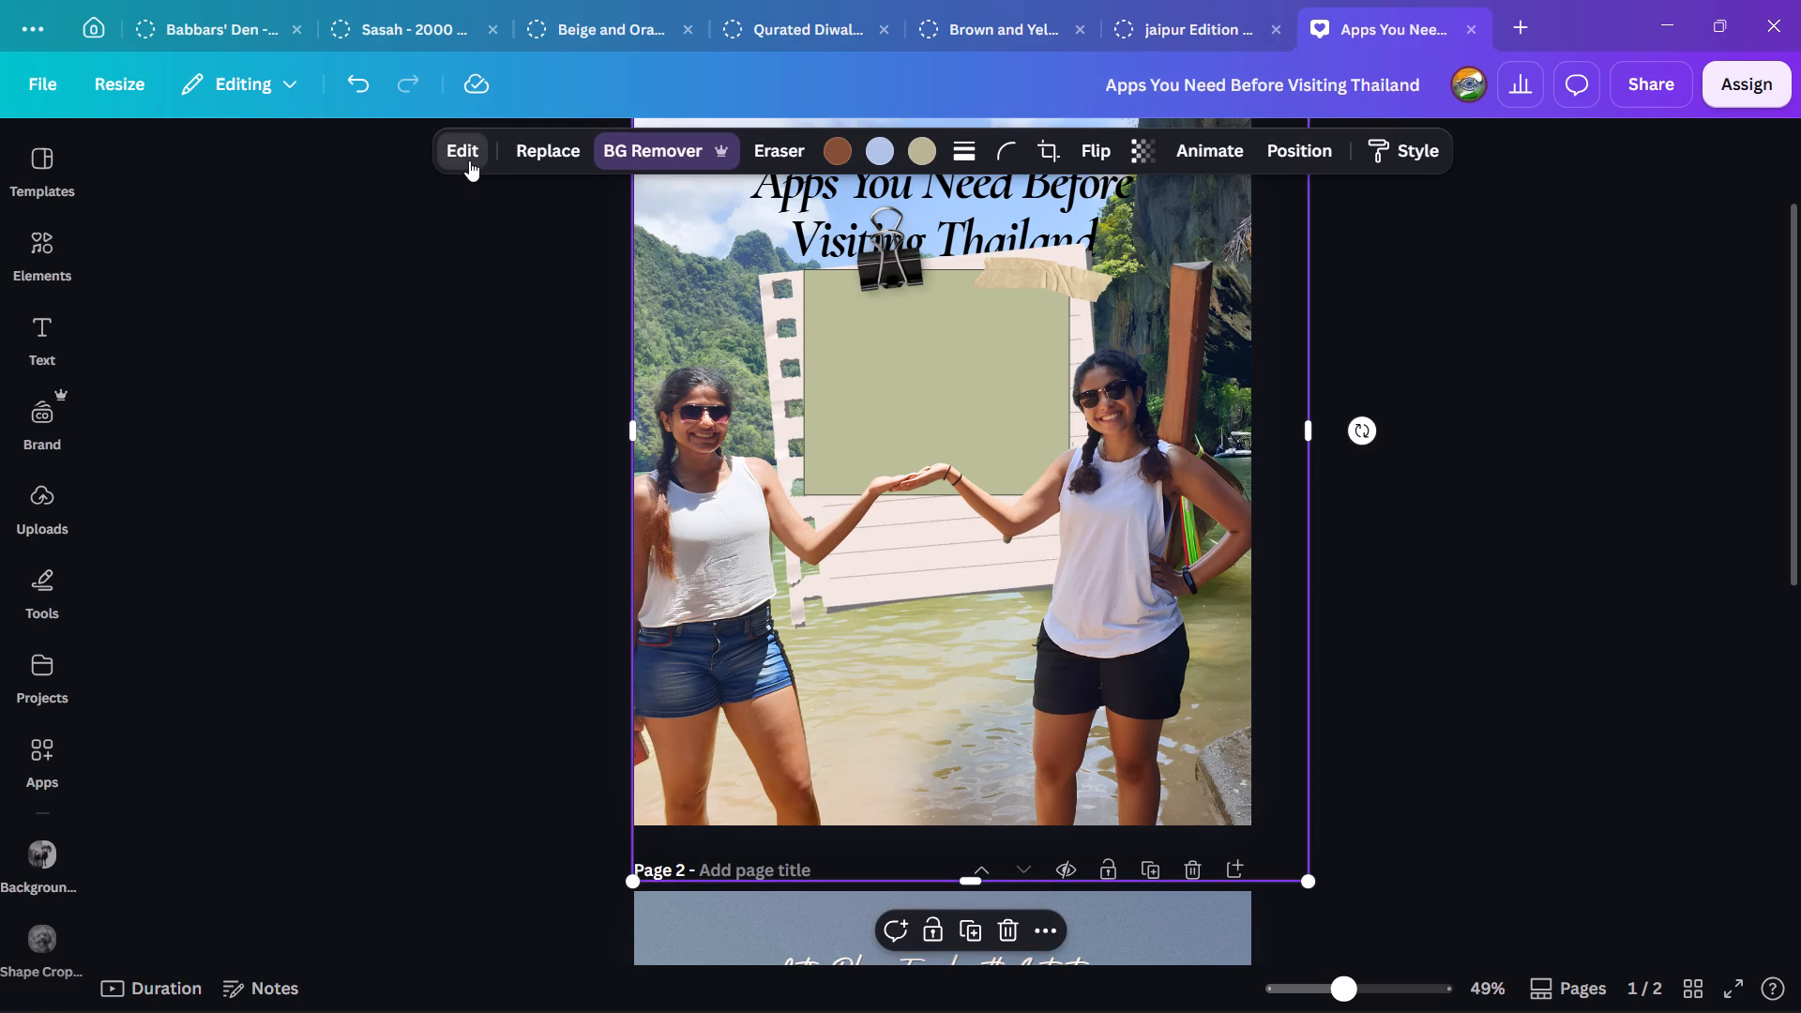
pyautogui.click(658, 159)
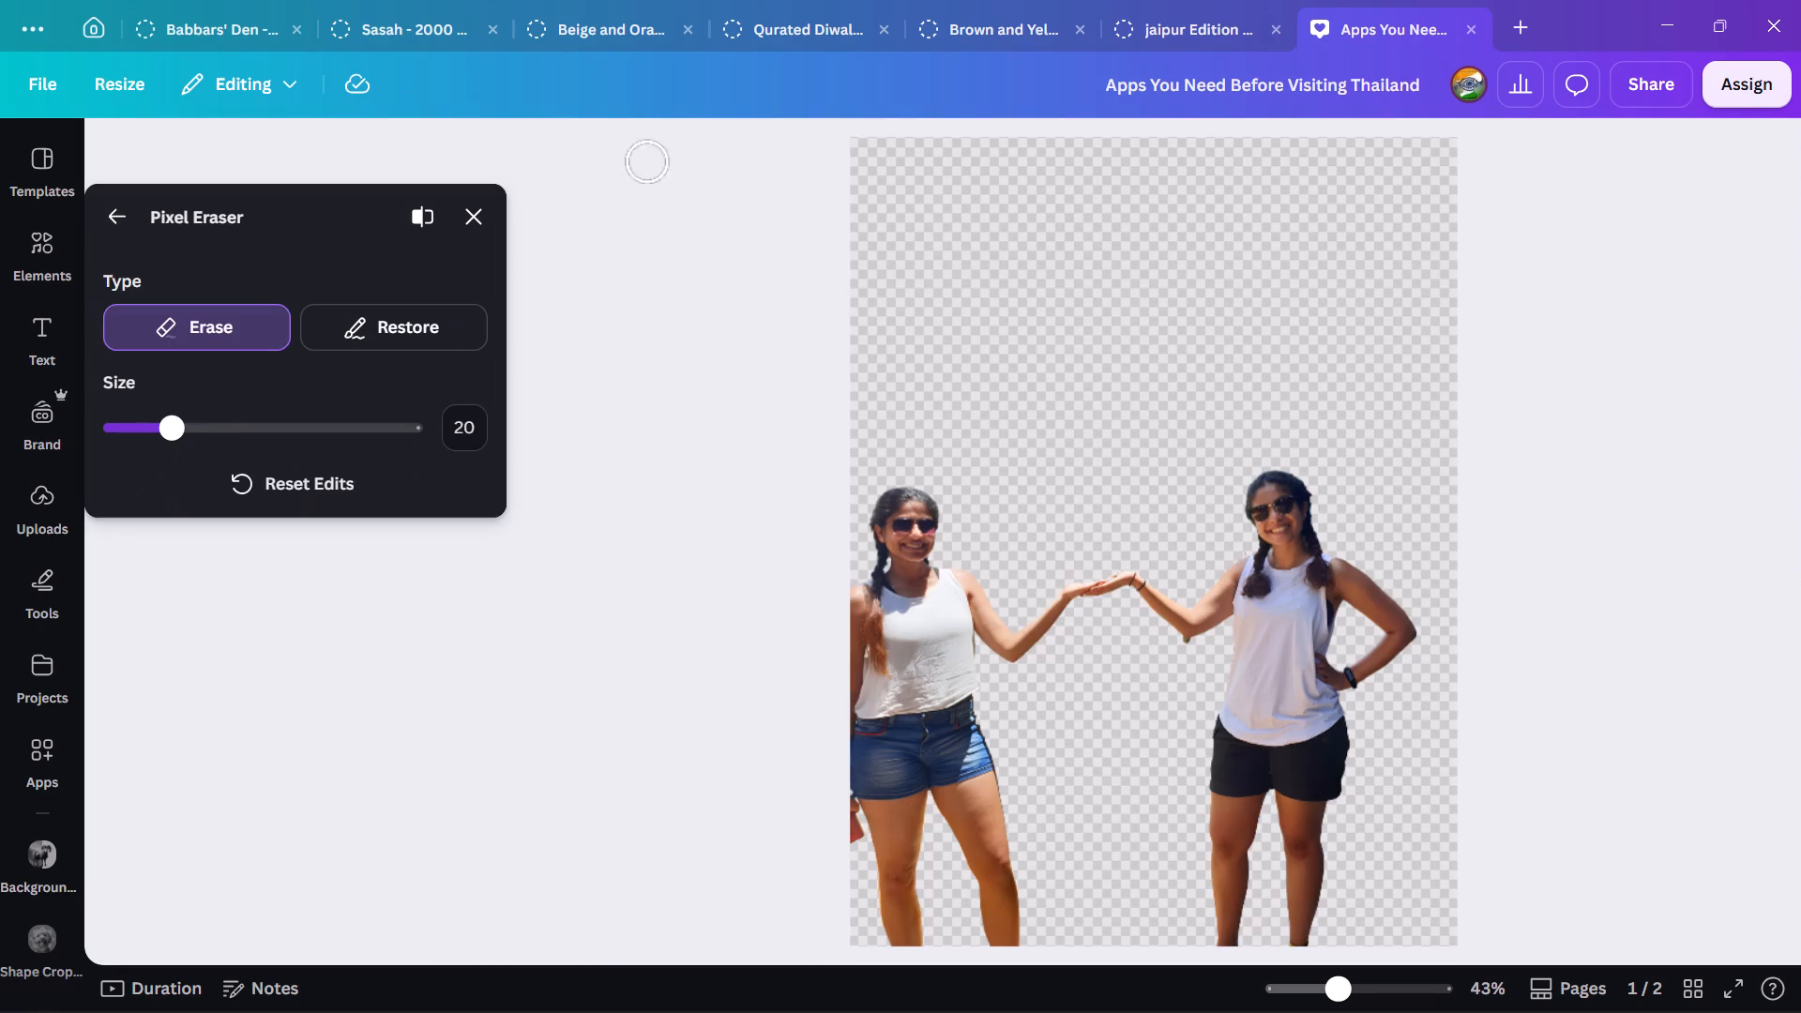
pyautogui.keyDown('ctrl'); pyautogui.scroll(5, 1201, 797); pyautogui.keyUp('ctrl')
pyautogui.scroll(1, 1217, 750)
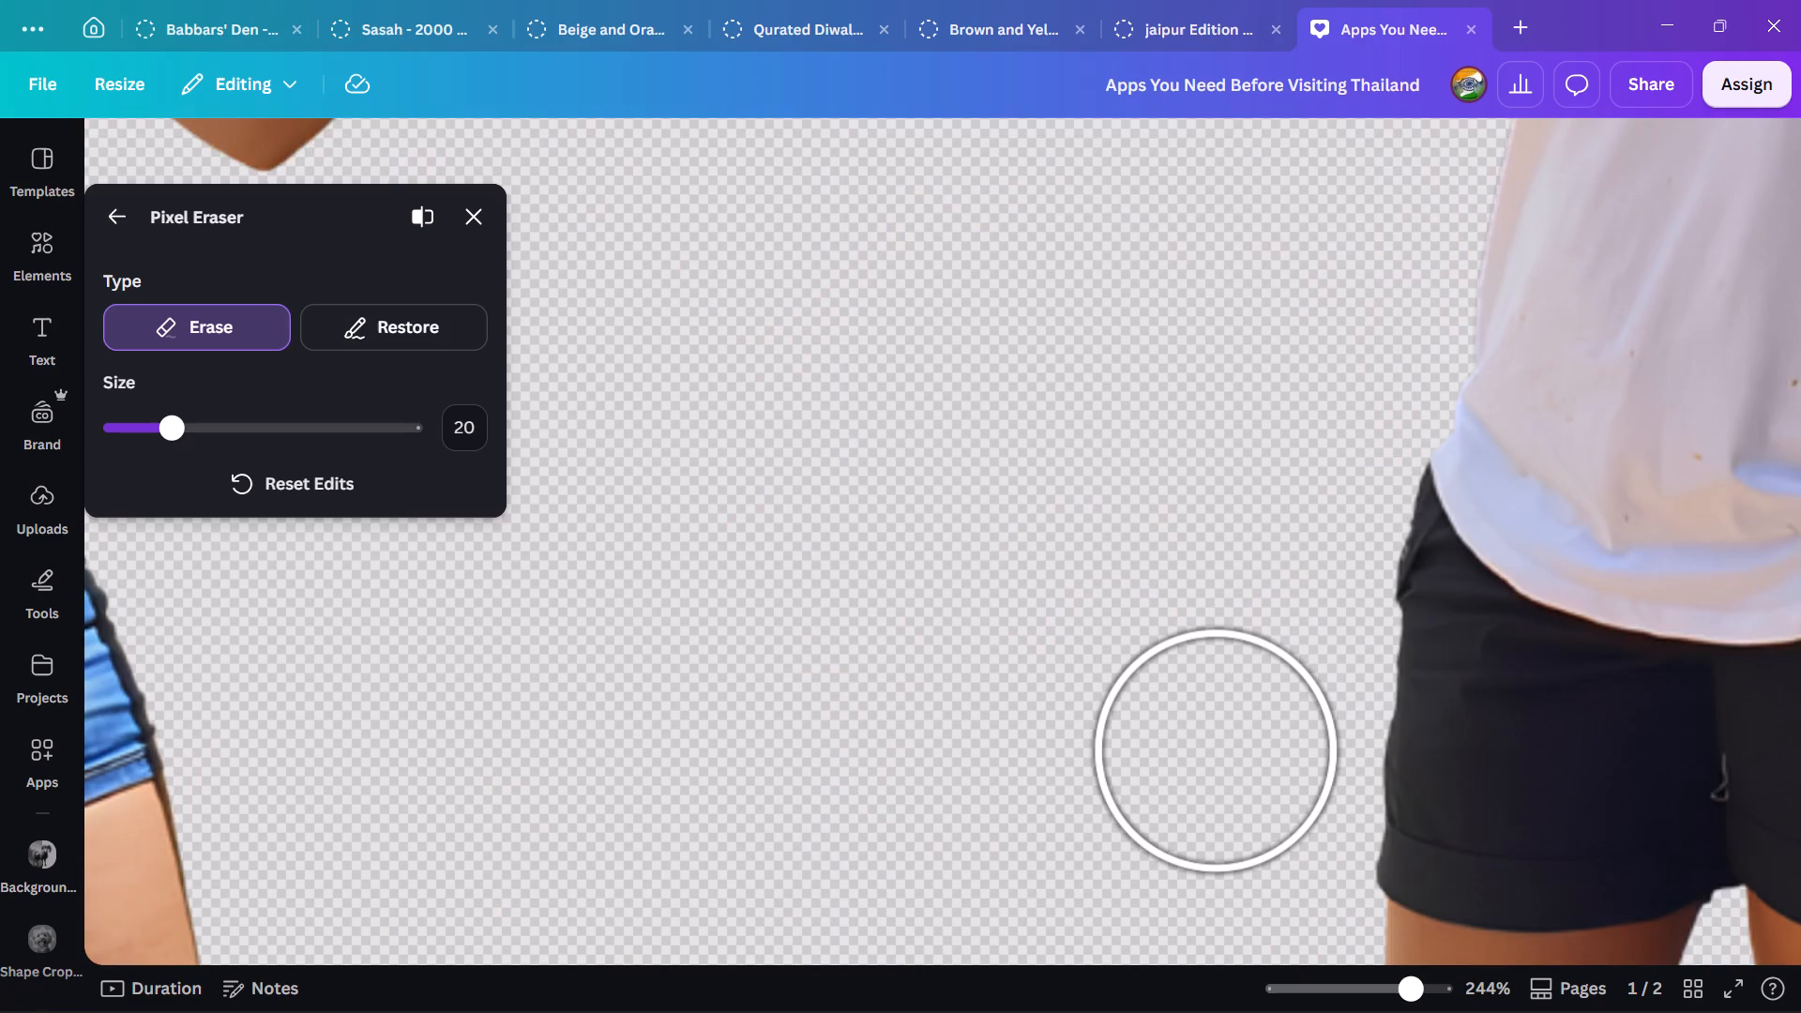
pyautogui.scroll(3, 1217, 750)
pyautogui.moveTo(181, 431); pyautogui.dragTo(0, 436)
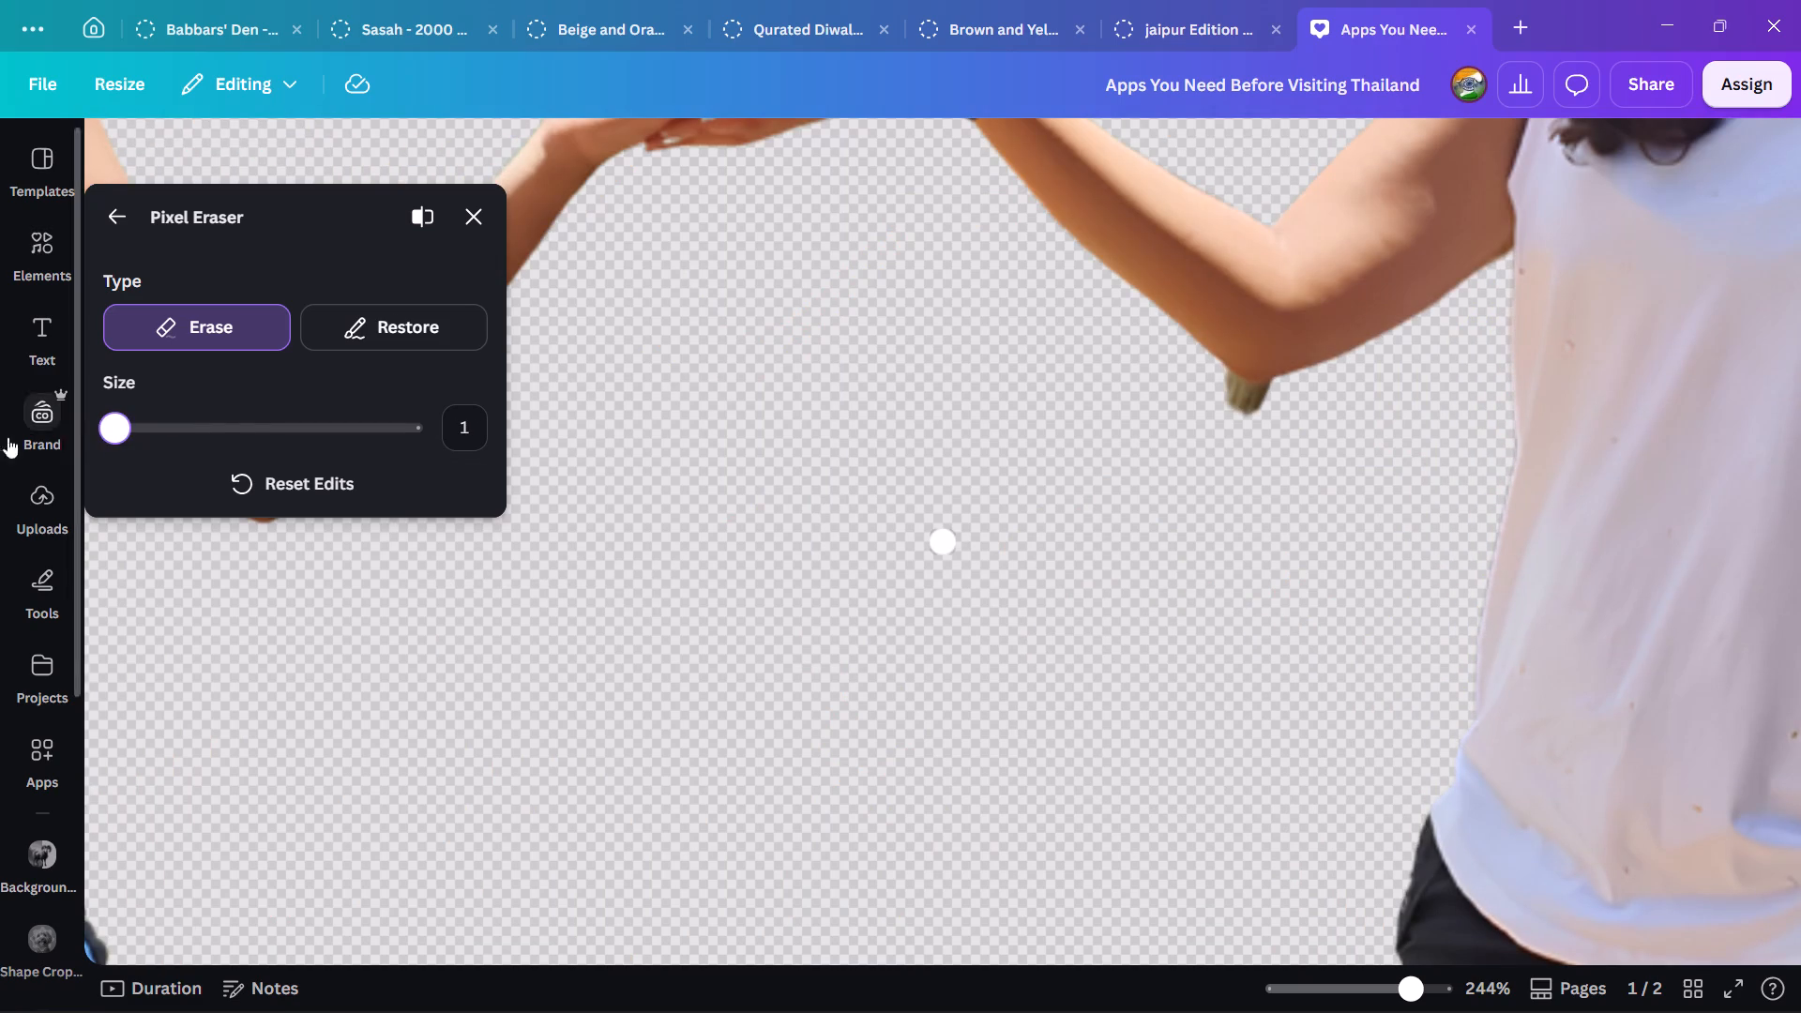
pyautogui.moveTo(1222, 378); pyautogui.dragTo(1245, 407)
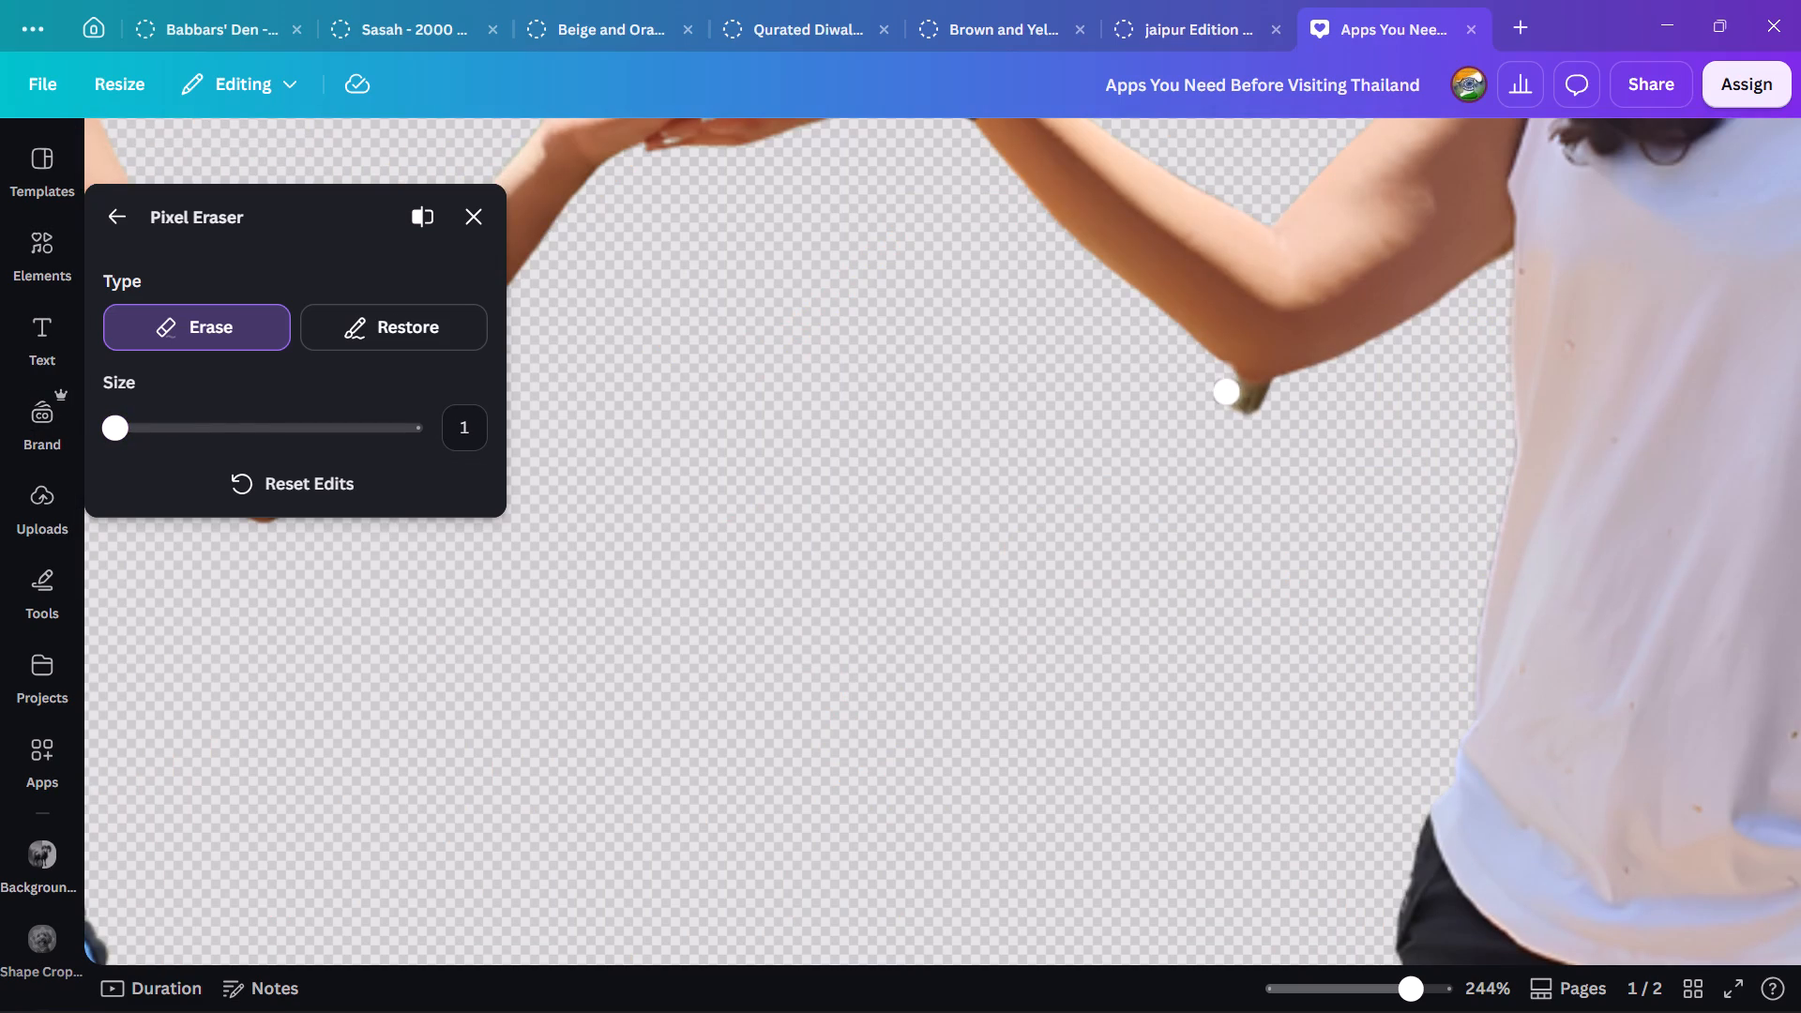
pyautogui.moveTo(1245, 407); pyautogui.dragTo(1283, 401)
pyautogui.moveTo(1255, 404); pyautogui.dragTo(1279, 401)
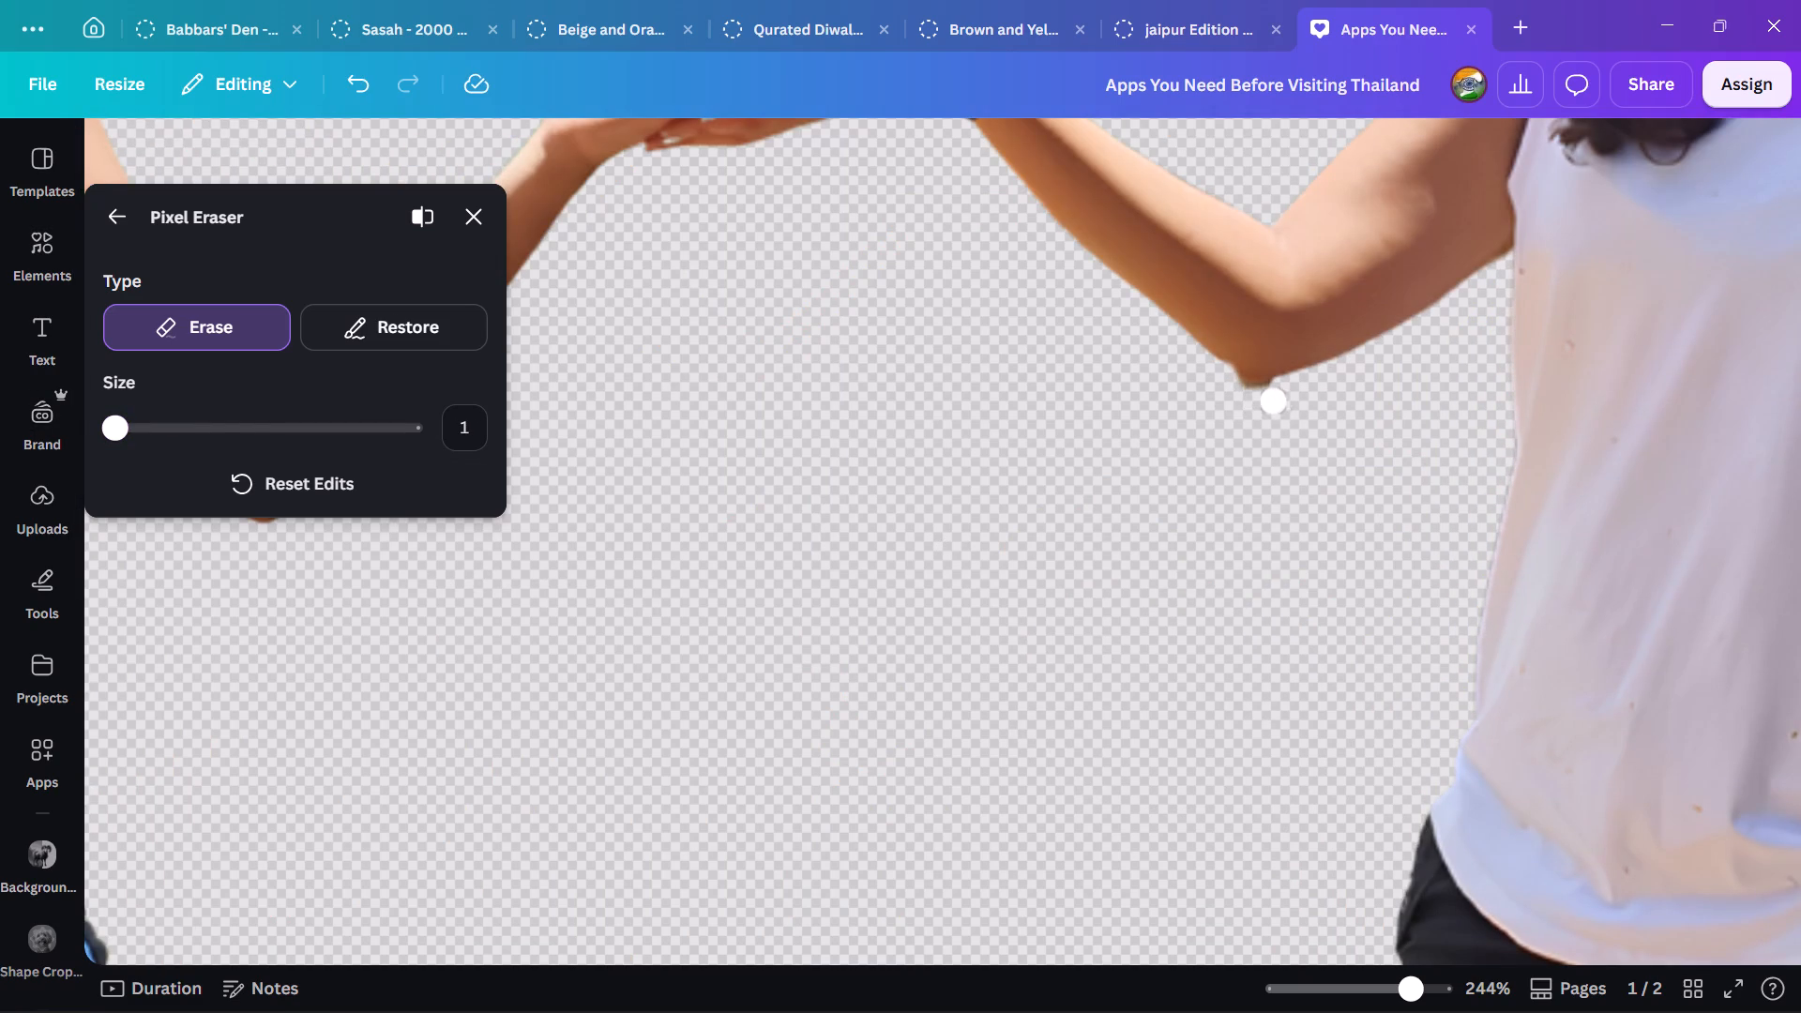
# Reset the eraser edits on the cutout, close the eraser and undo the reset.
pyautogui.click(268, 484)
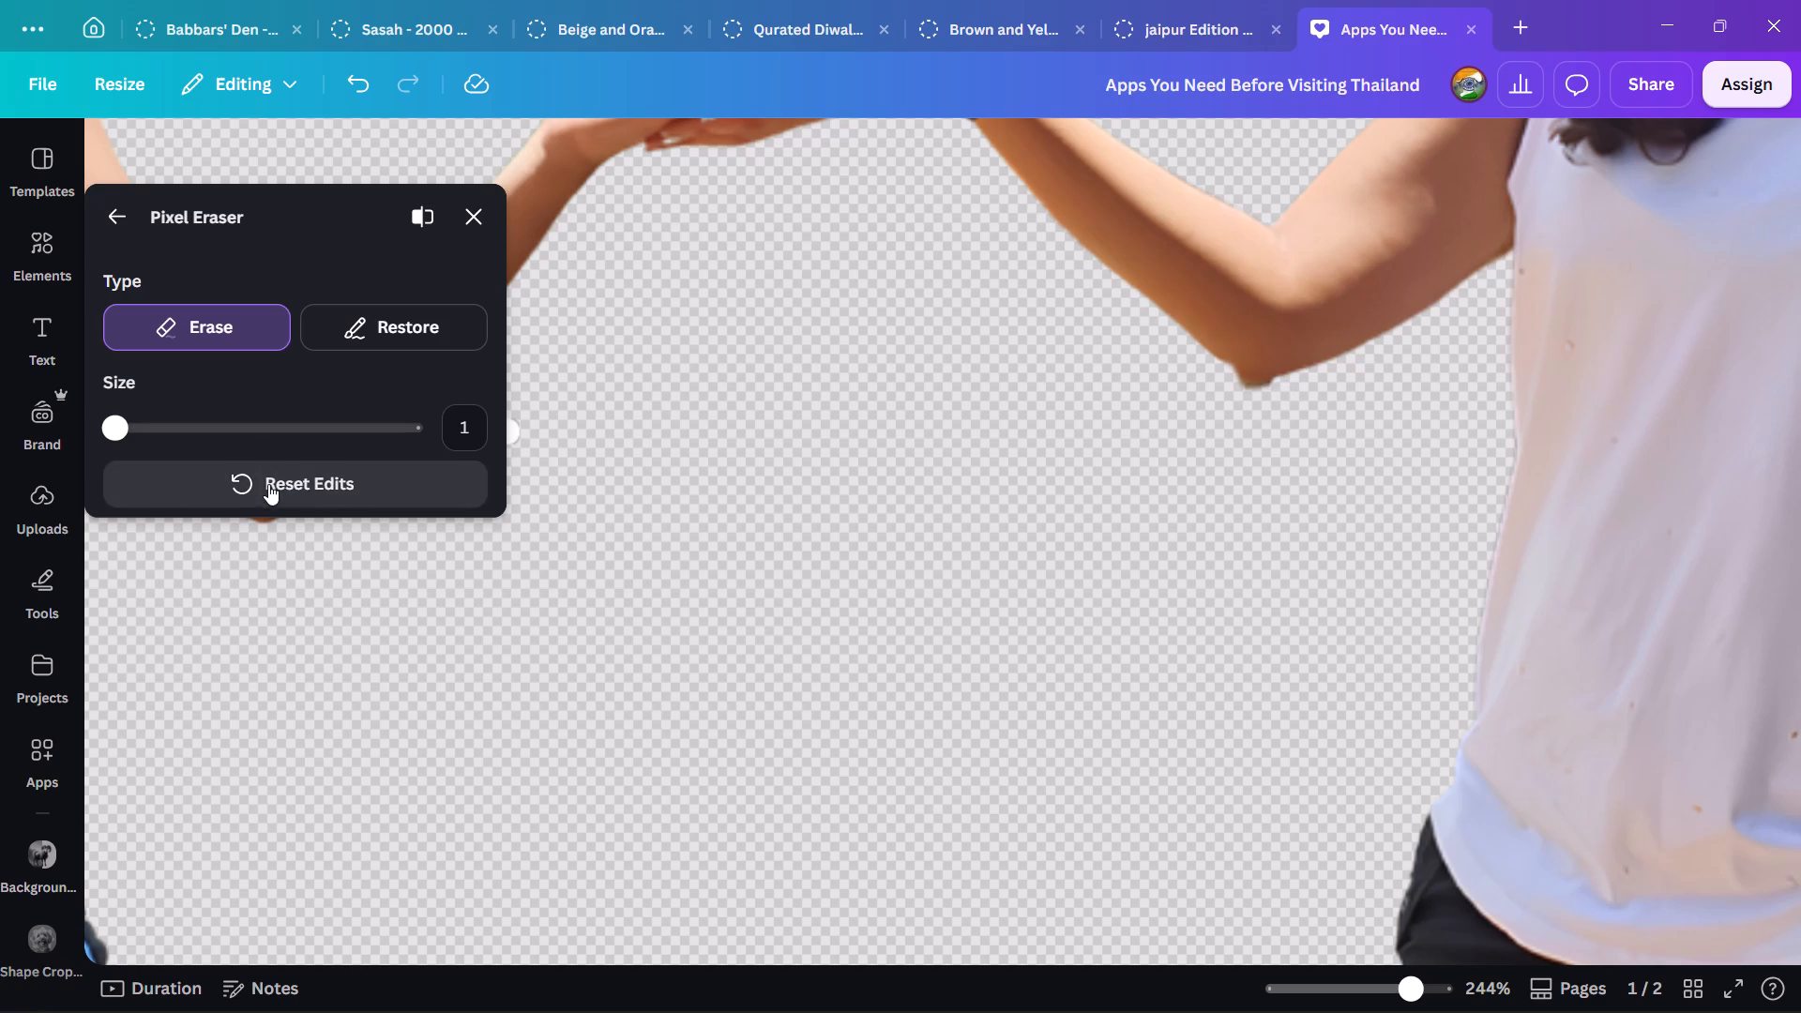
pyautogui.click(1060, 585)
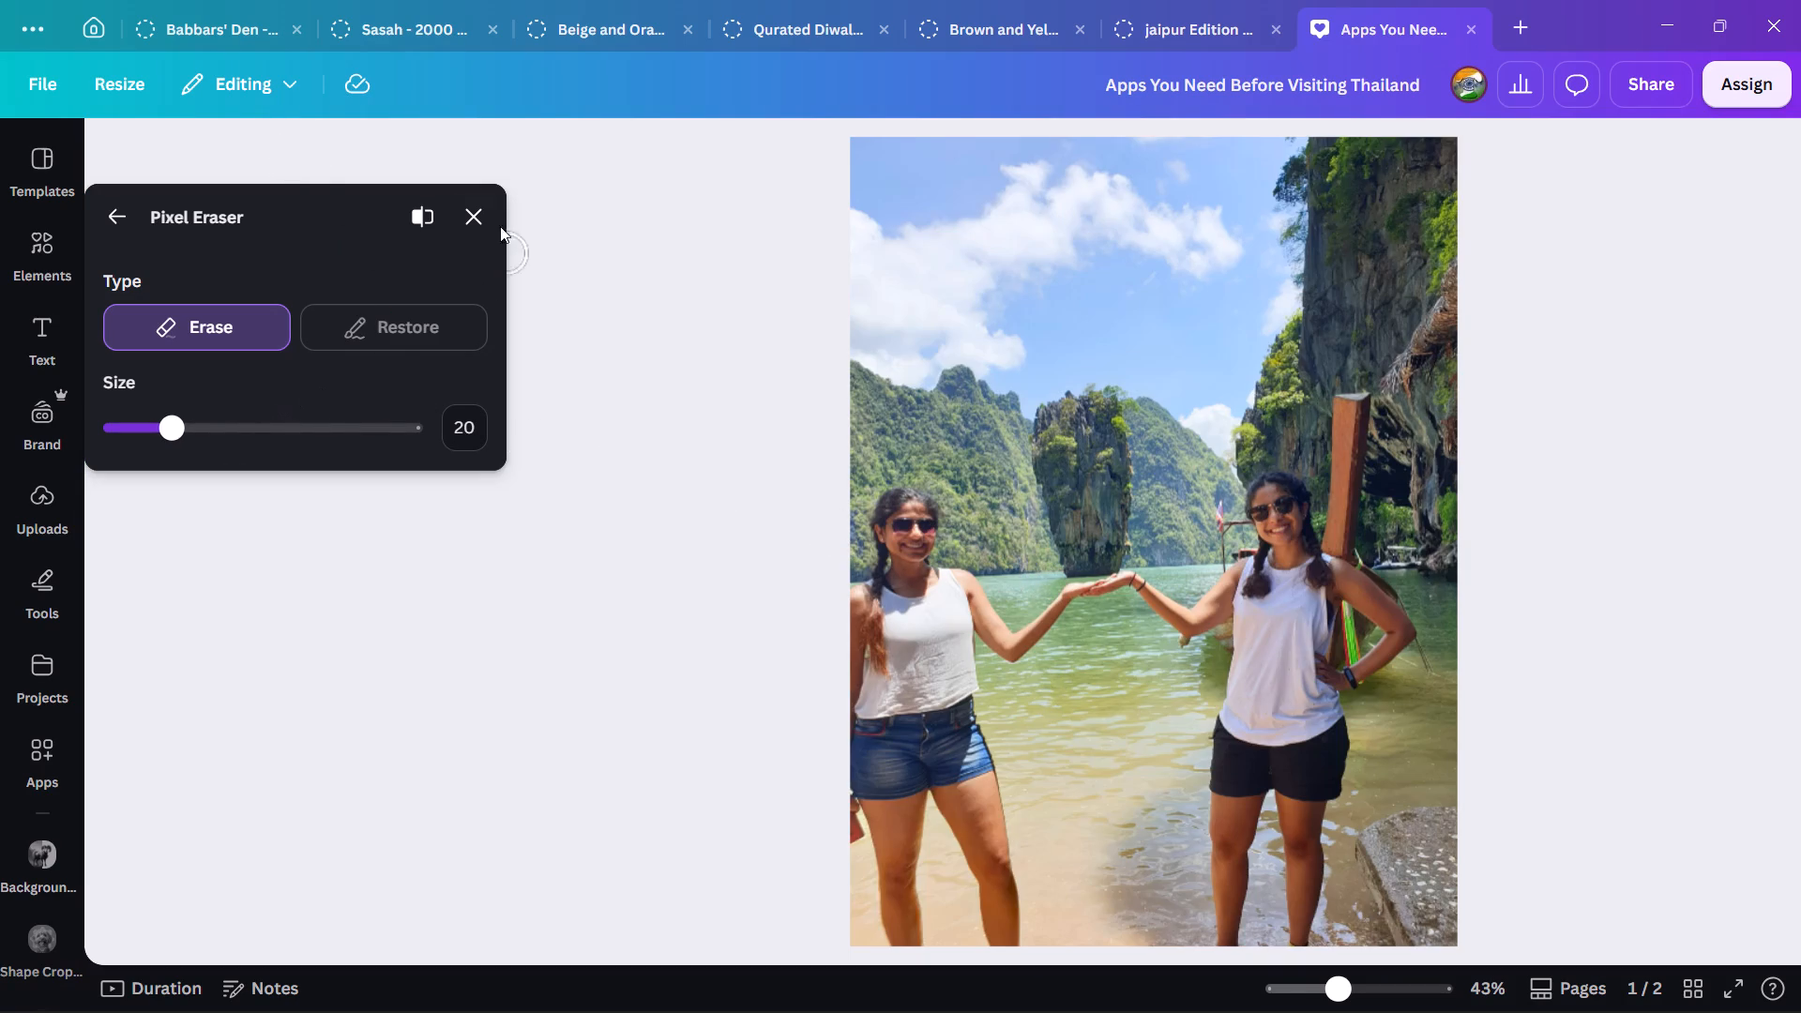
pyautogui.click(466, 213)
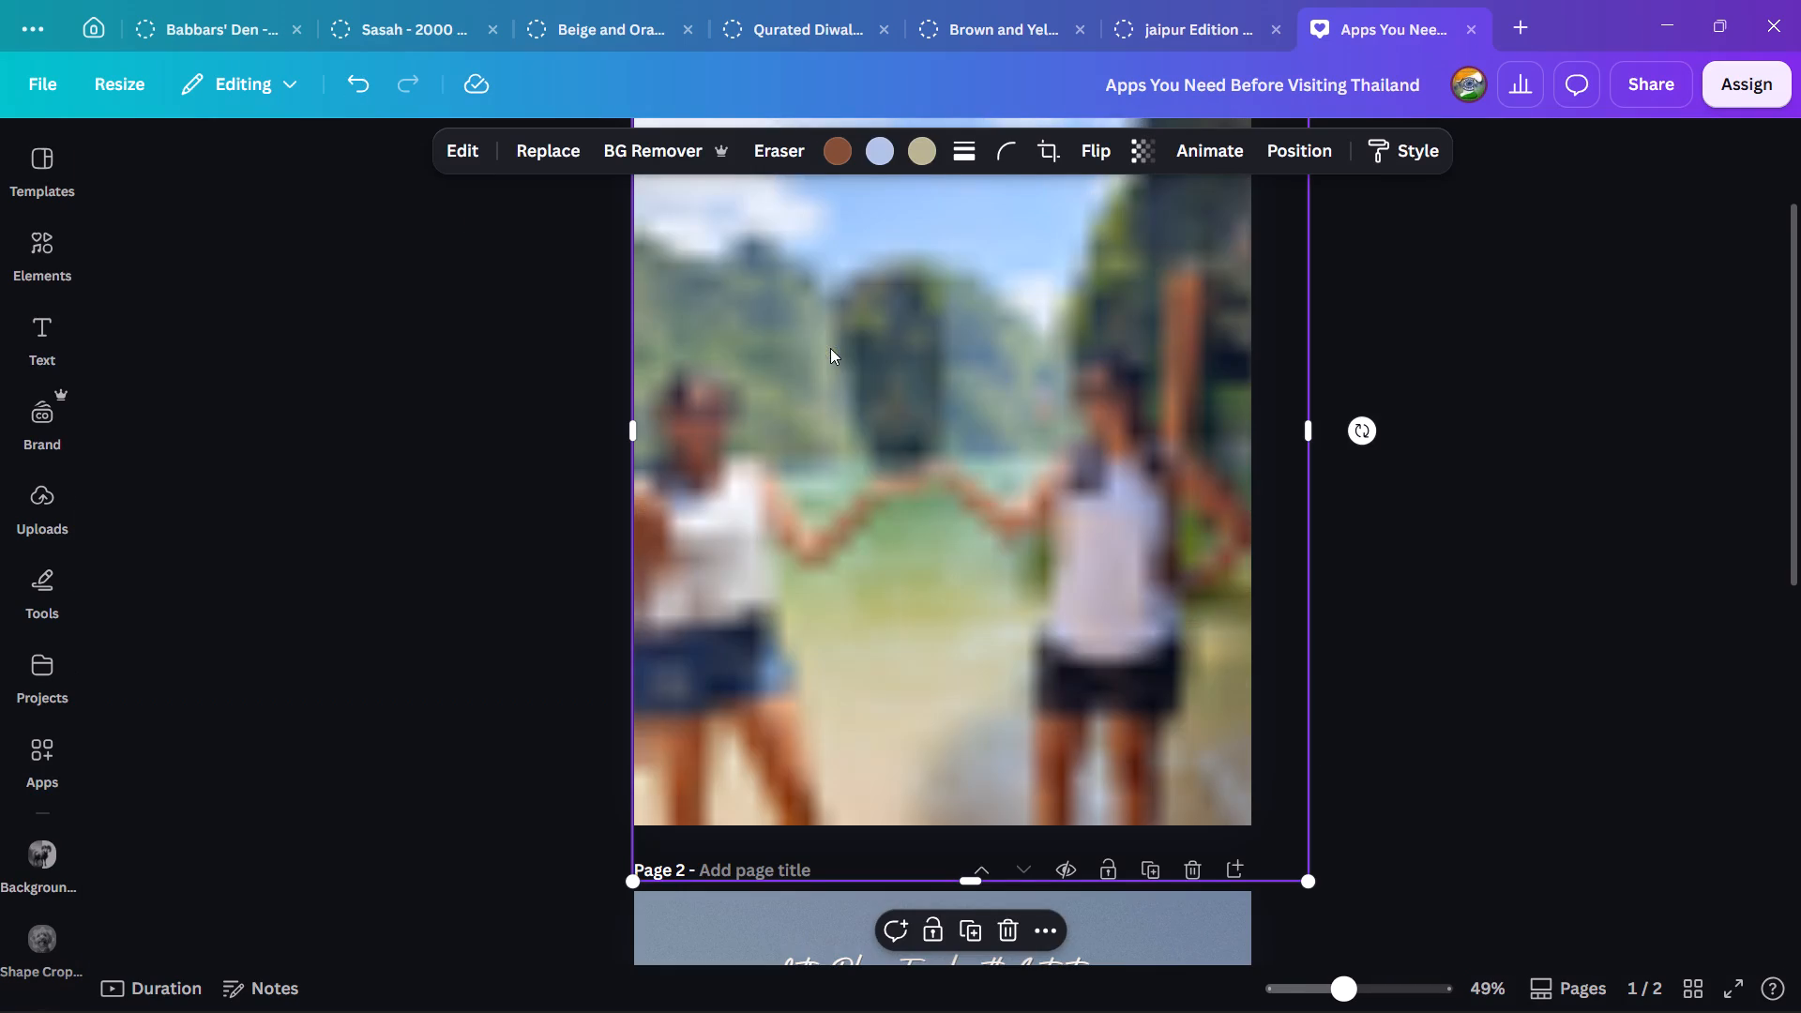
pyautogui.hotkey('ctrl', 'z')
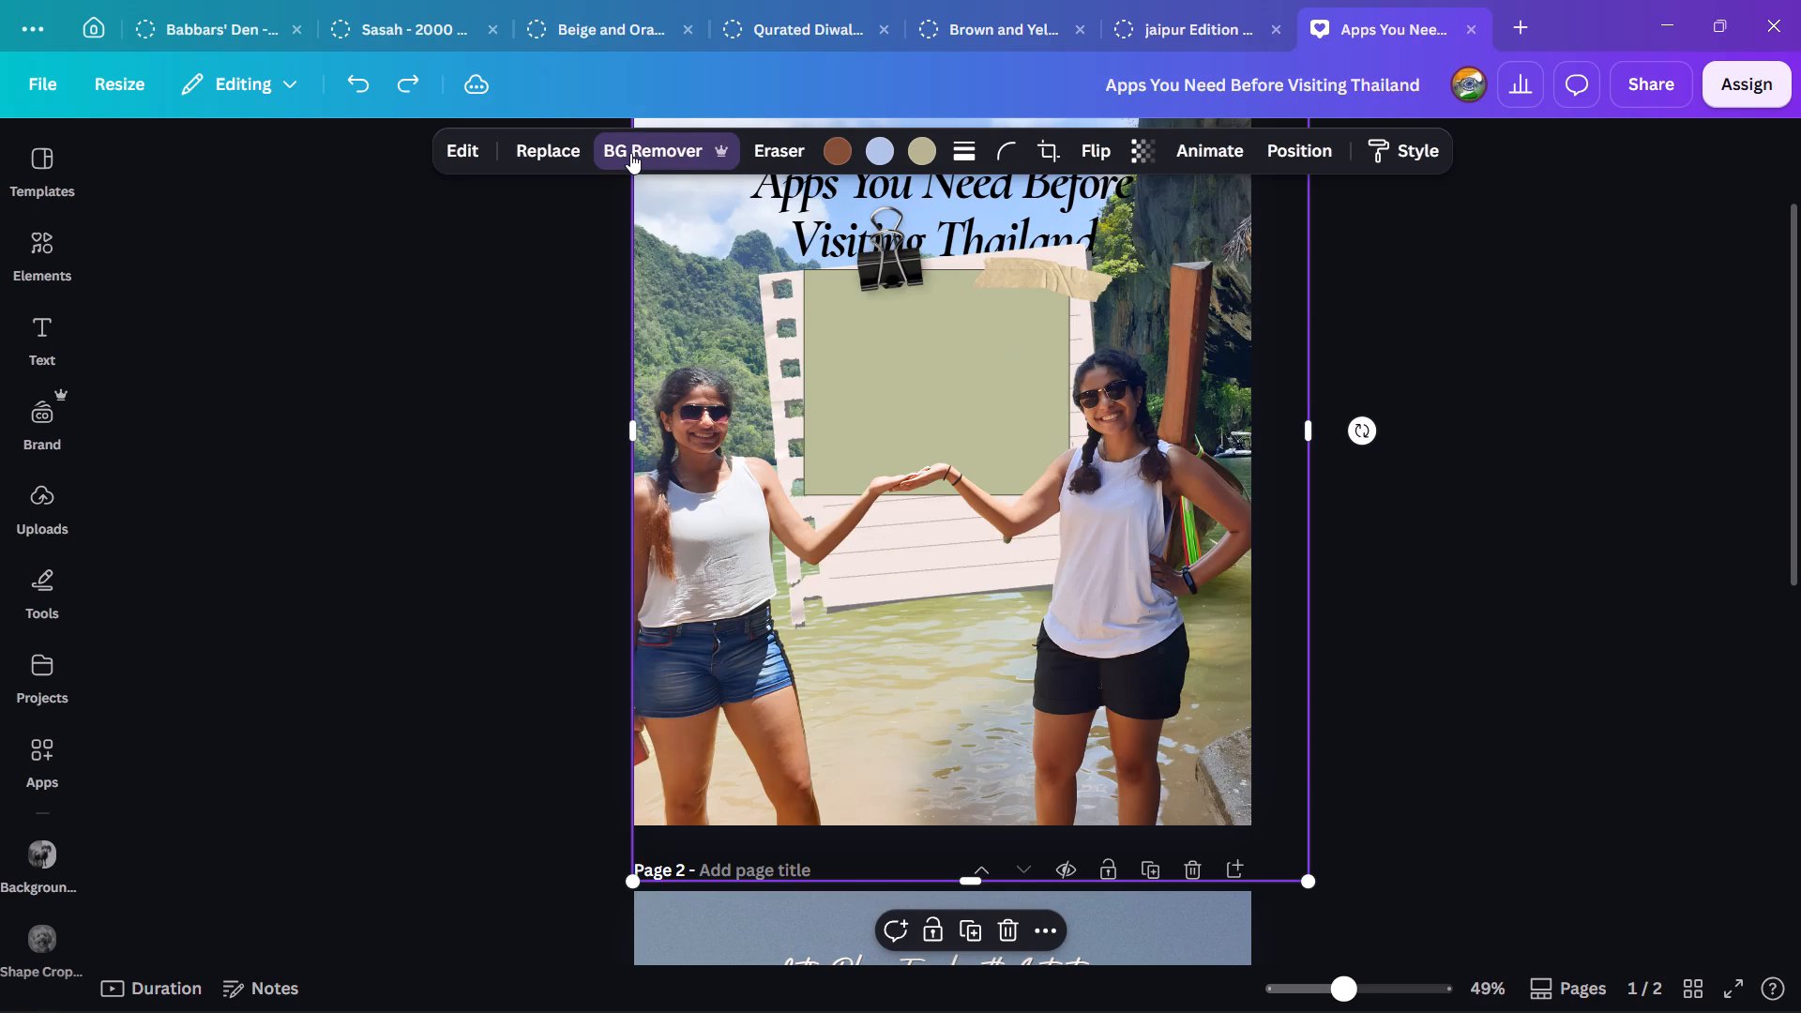
# With the Pixel Eraser at size 1, erase the fragment below the elbow of the woman in black shorts and clean the edge.
pyautogui.click(630, 153)
pyautogui.keyDown('ctrl'); pyautogui.scroll(2, 1295, 631); pyautogui.keyUp('ctrl')
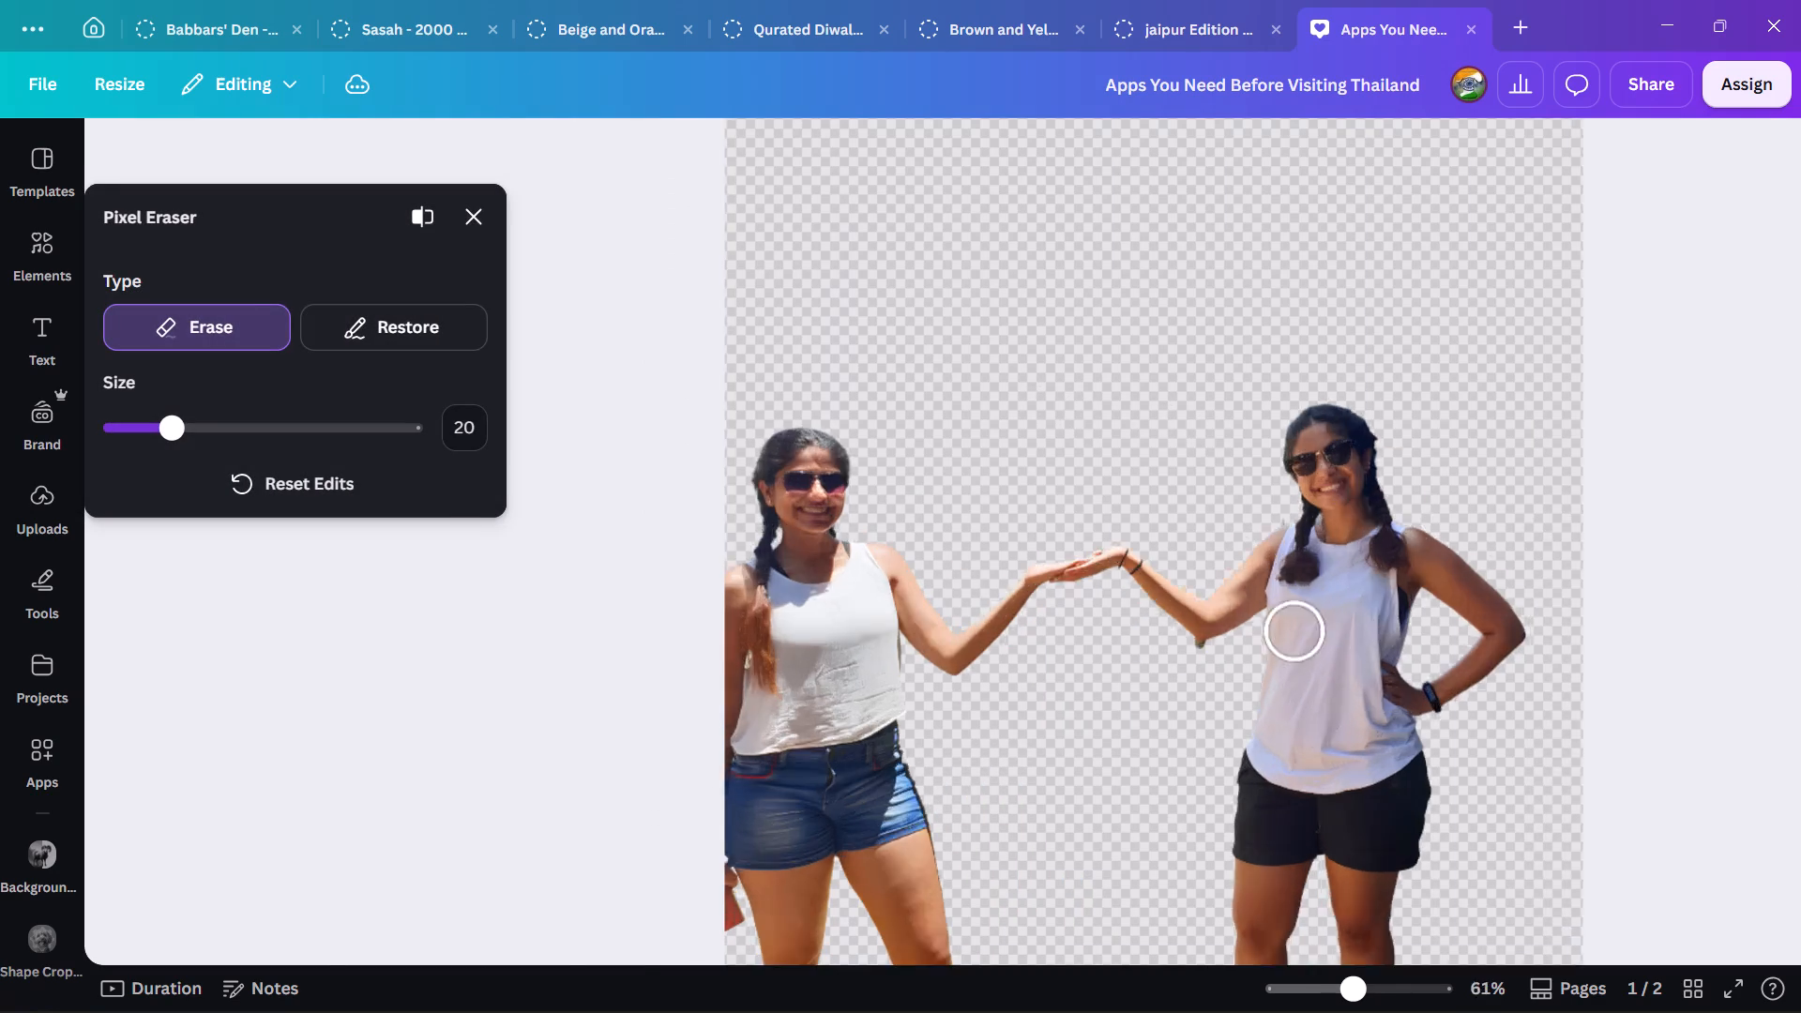
pyautogui.keyDown('ctrl'); pyautogui.scroll(6, 1277, 658); pyautogui.keyUp('ctrl')
pyautogui.moveTo(172, 431); pyautogui.dragTo(0, 412)
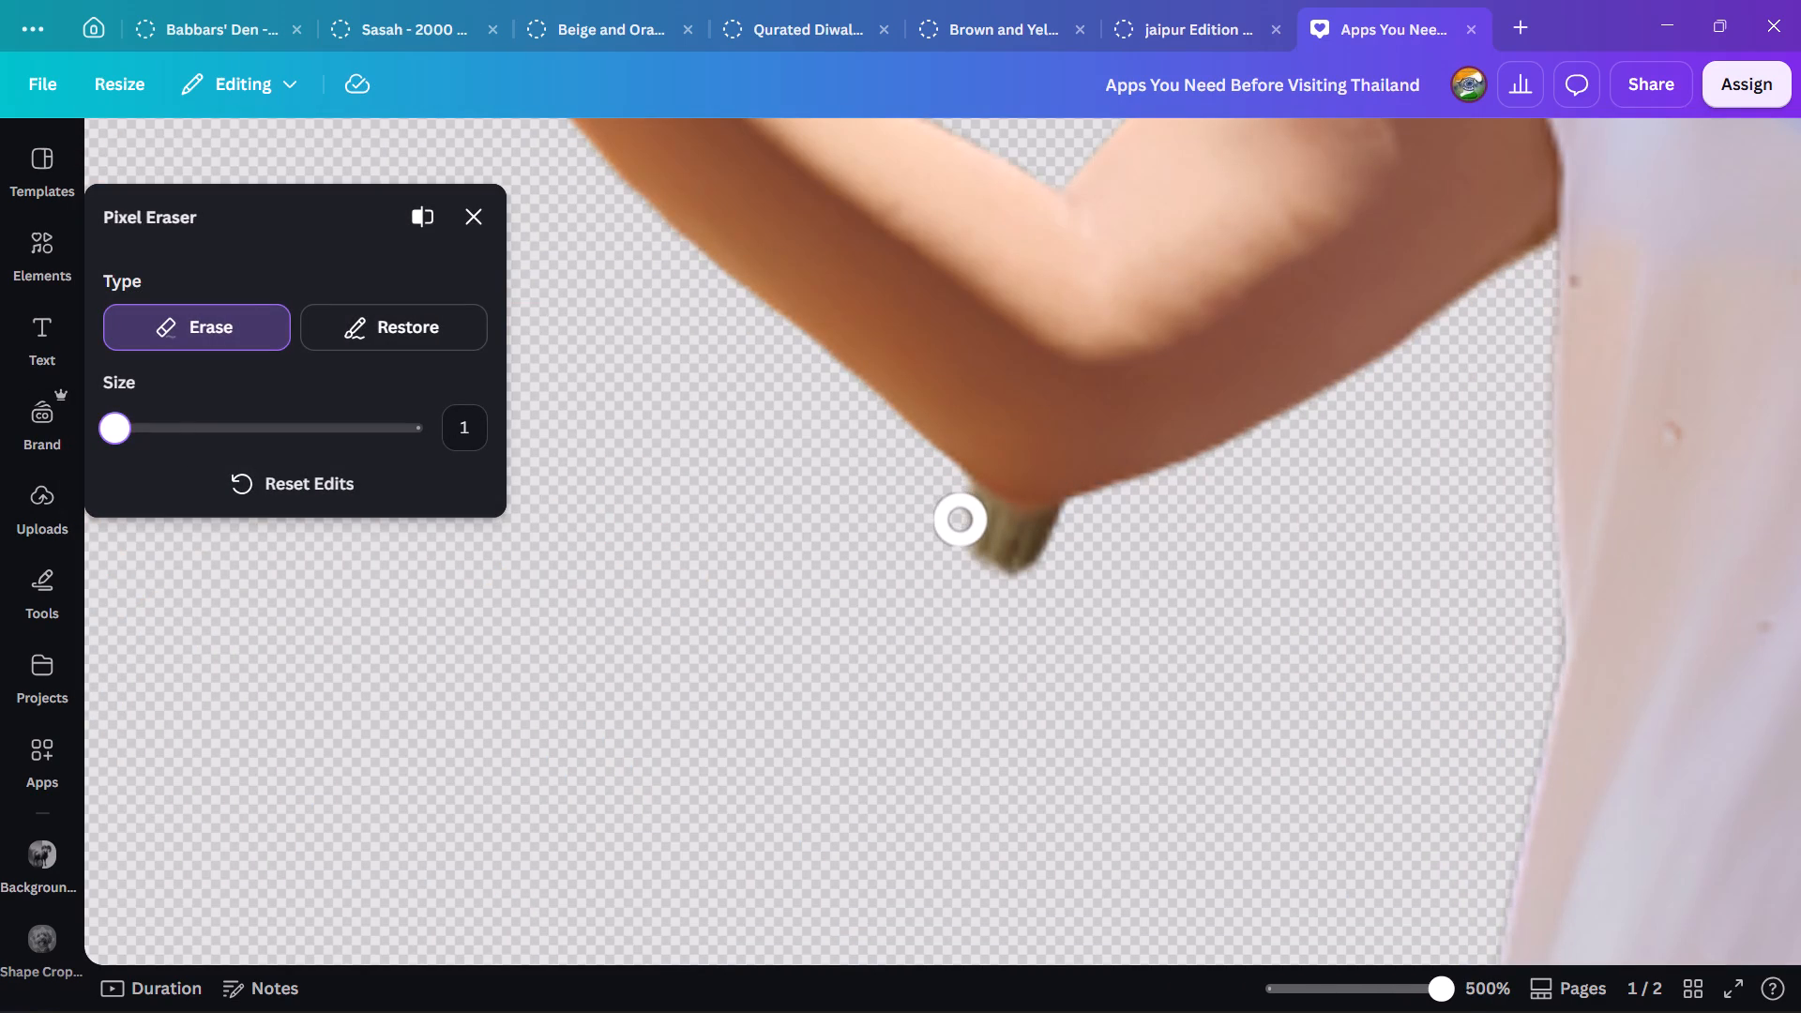
pyautogui.moveTo(961, 520); pyautogui.dragTo(1074, 564)
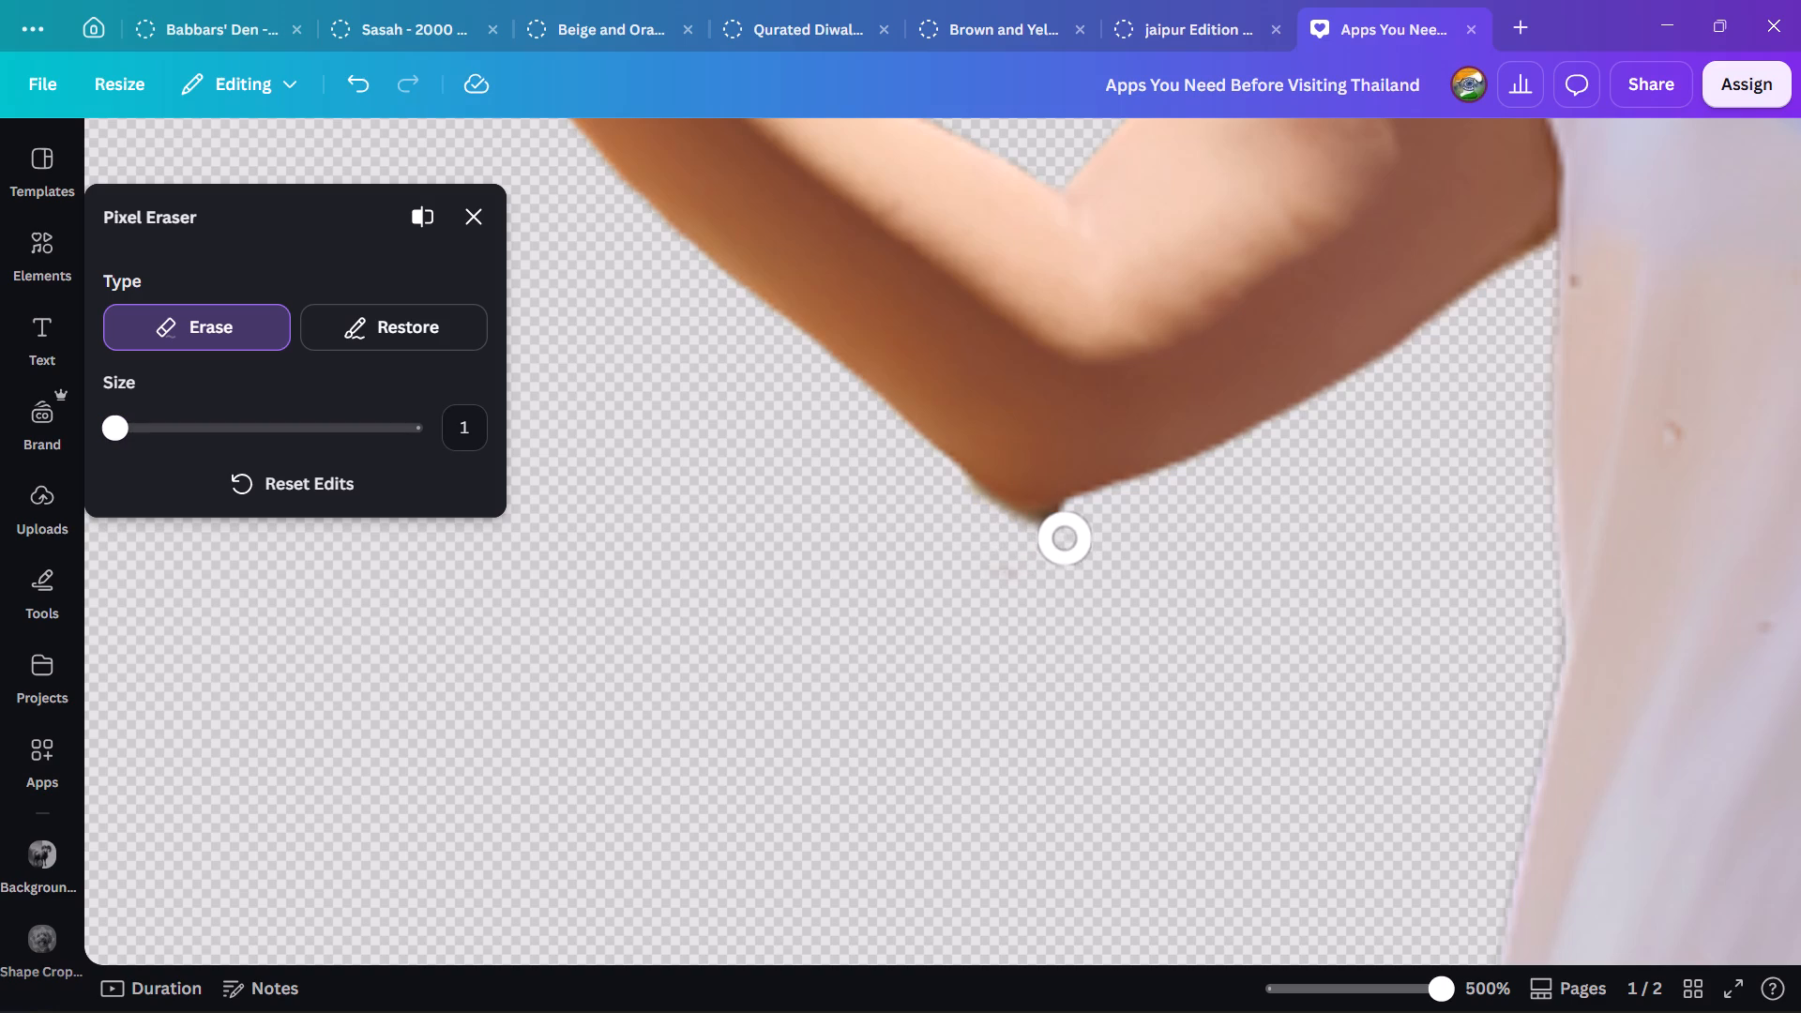
pyautogui.click(1063, 537)
pyautogui.click(1034, 541)
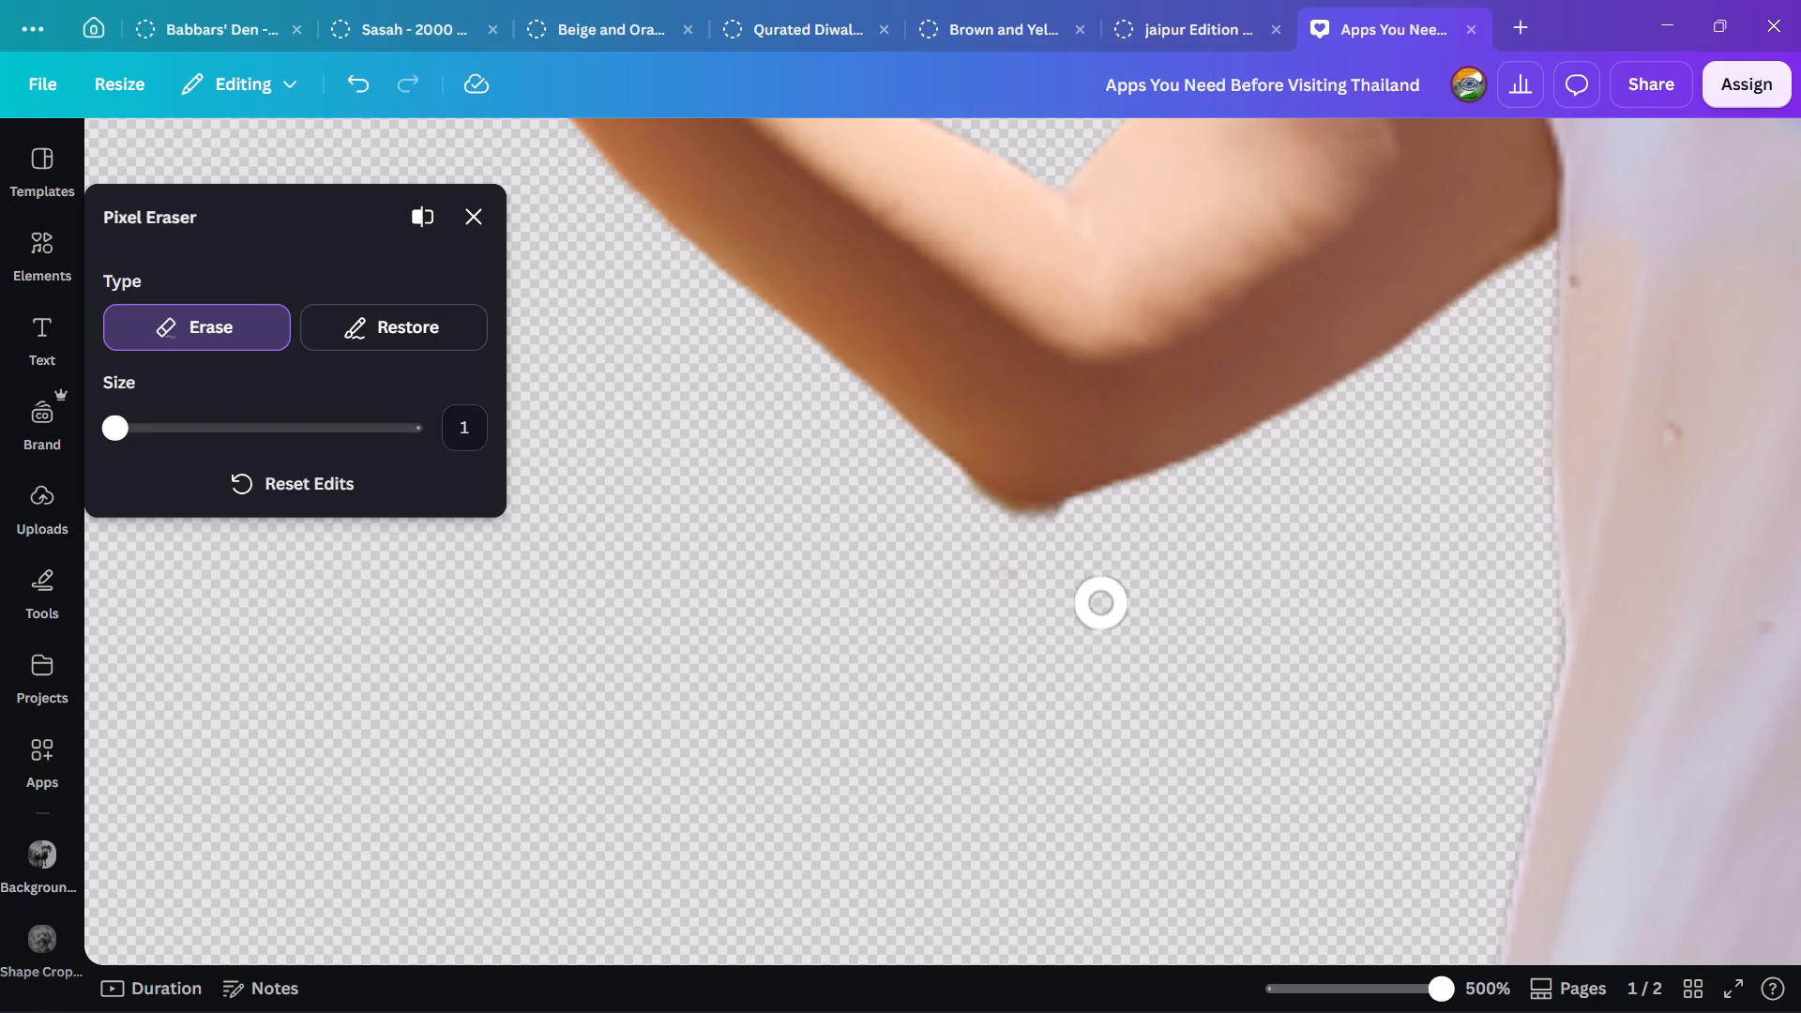
pyautogui.click(966, 507)
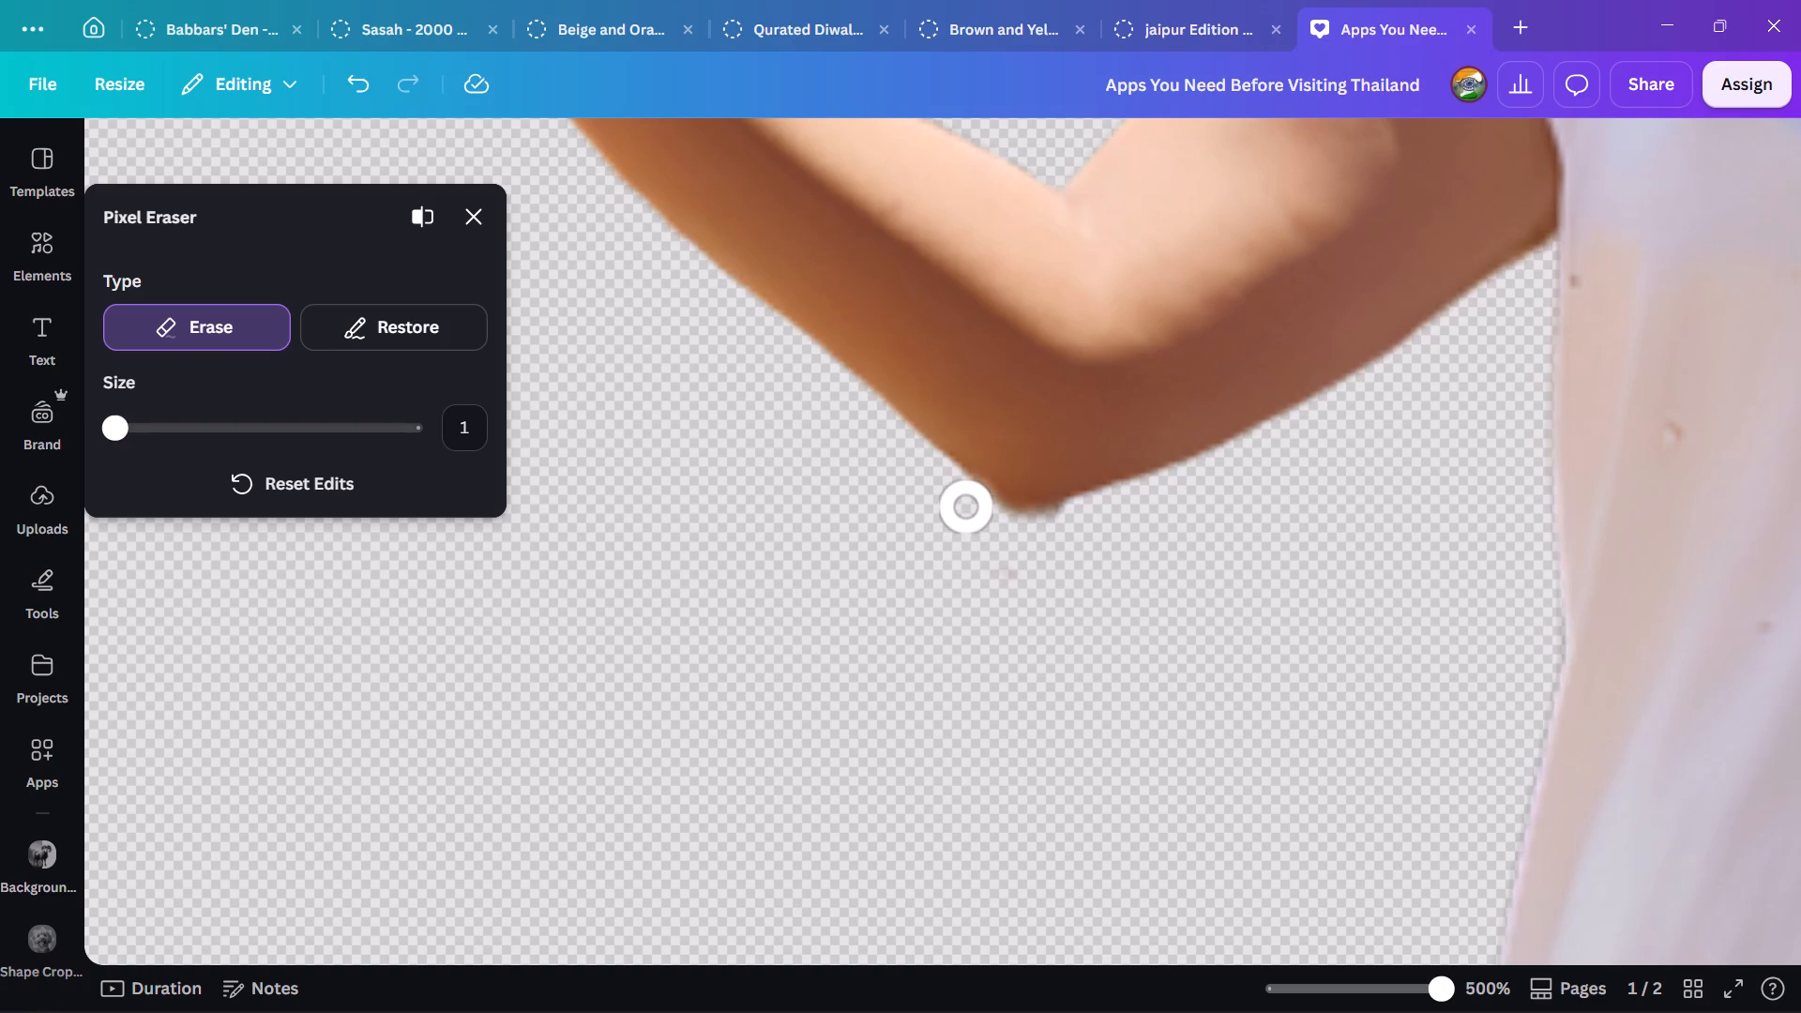
pyautogui.moveTo(947, 497); pyautogui.dragTo(1135, 669)
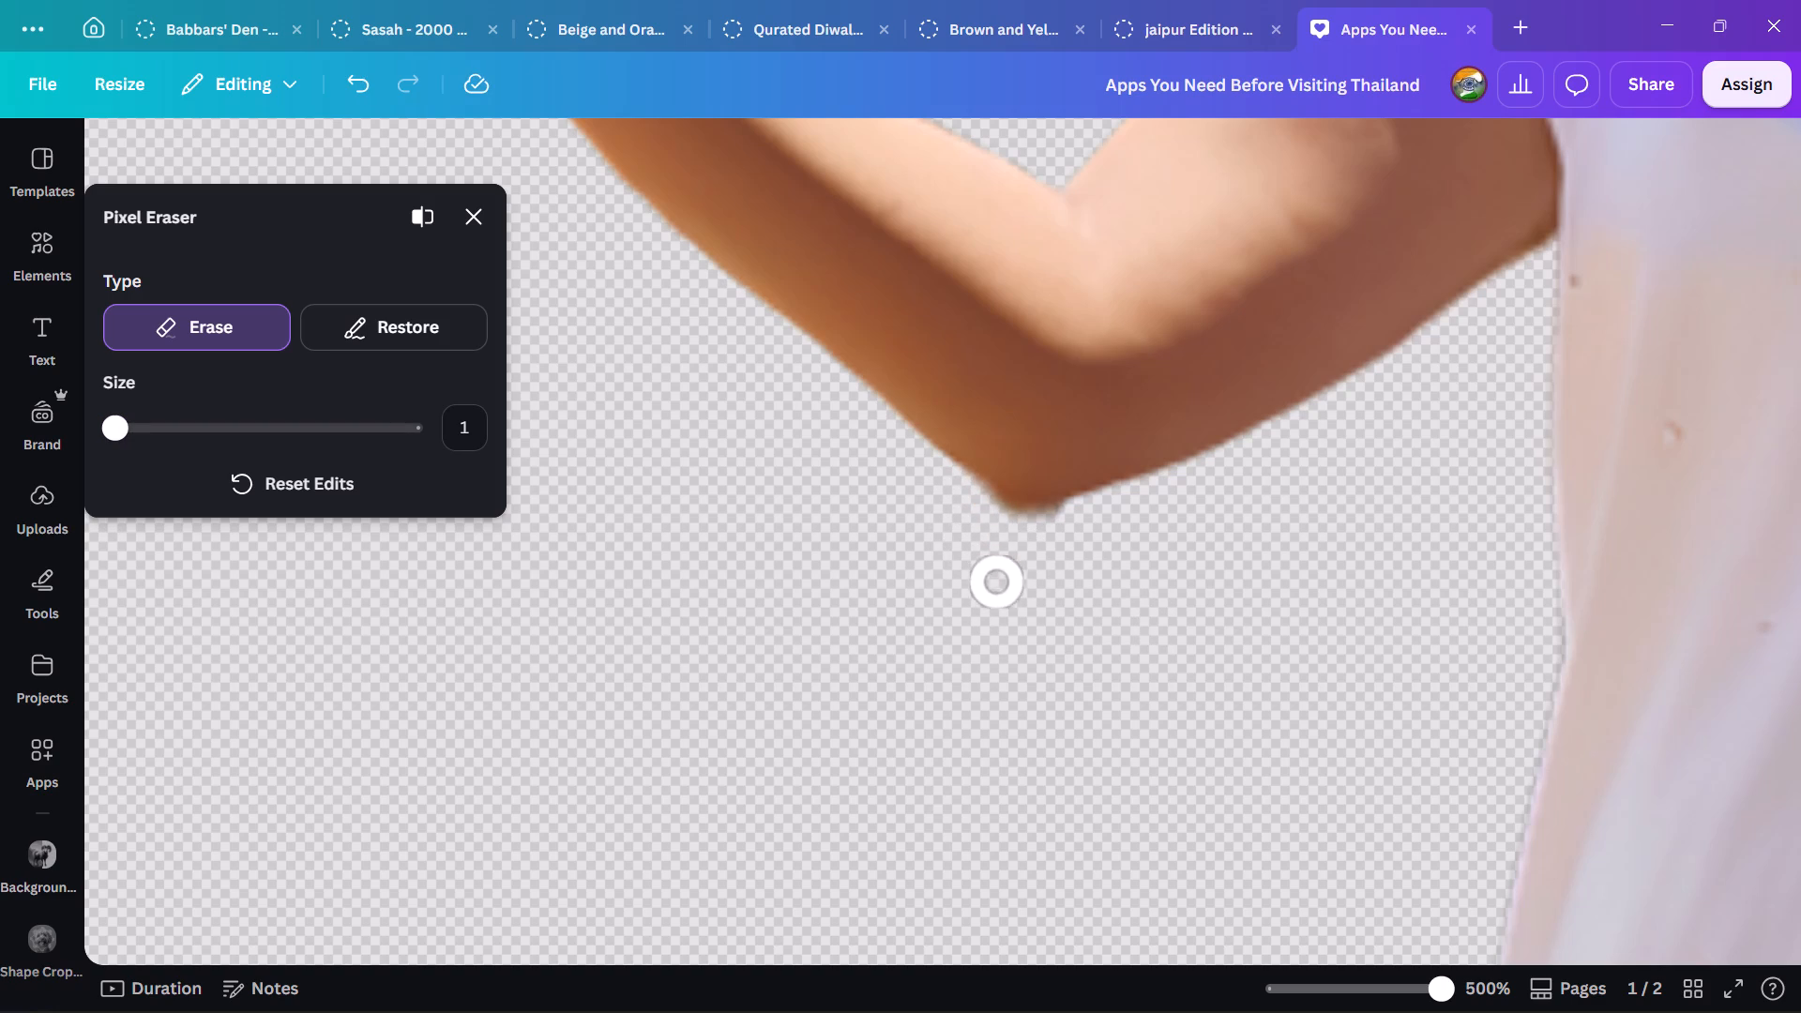
pyautogui.click(1054, 539)
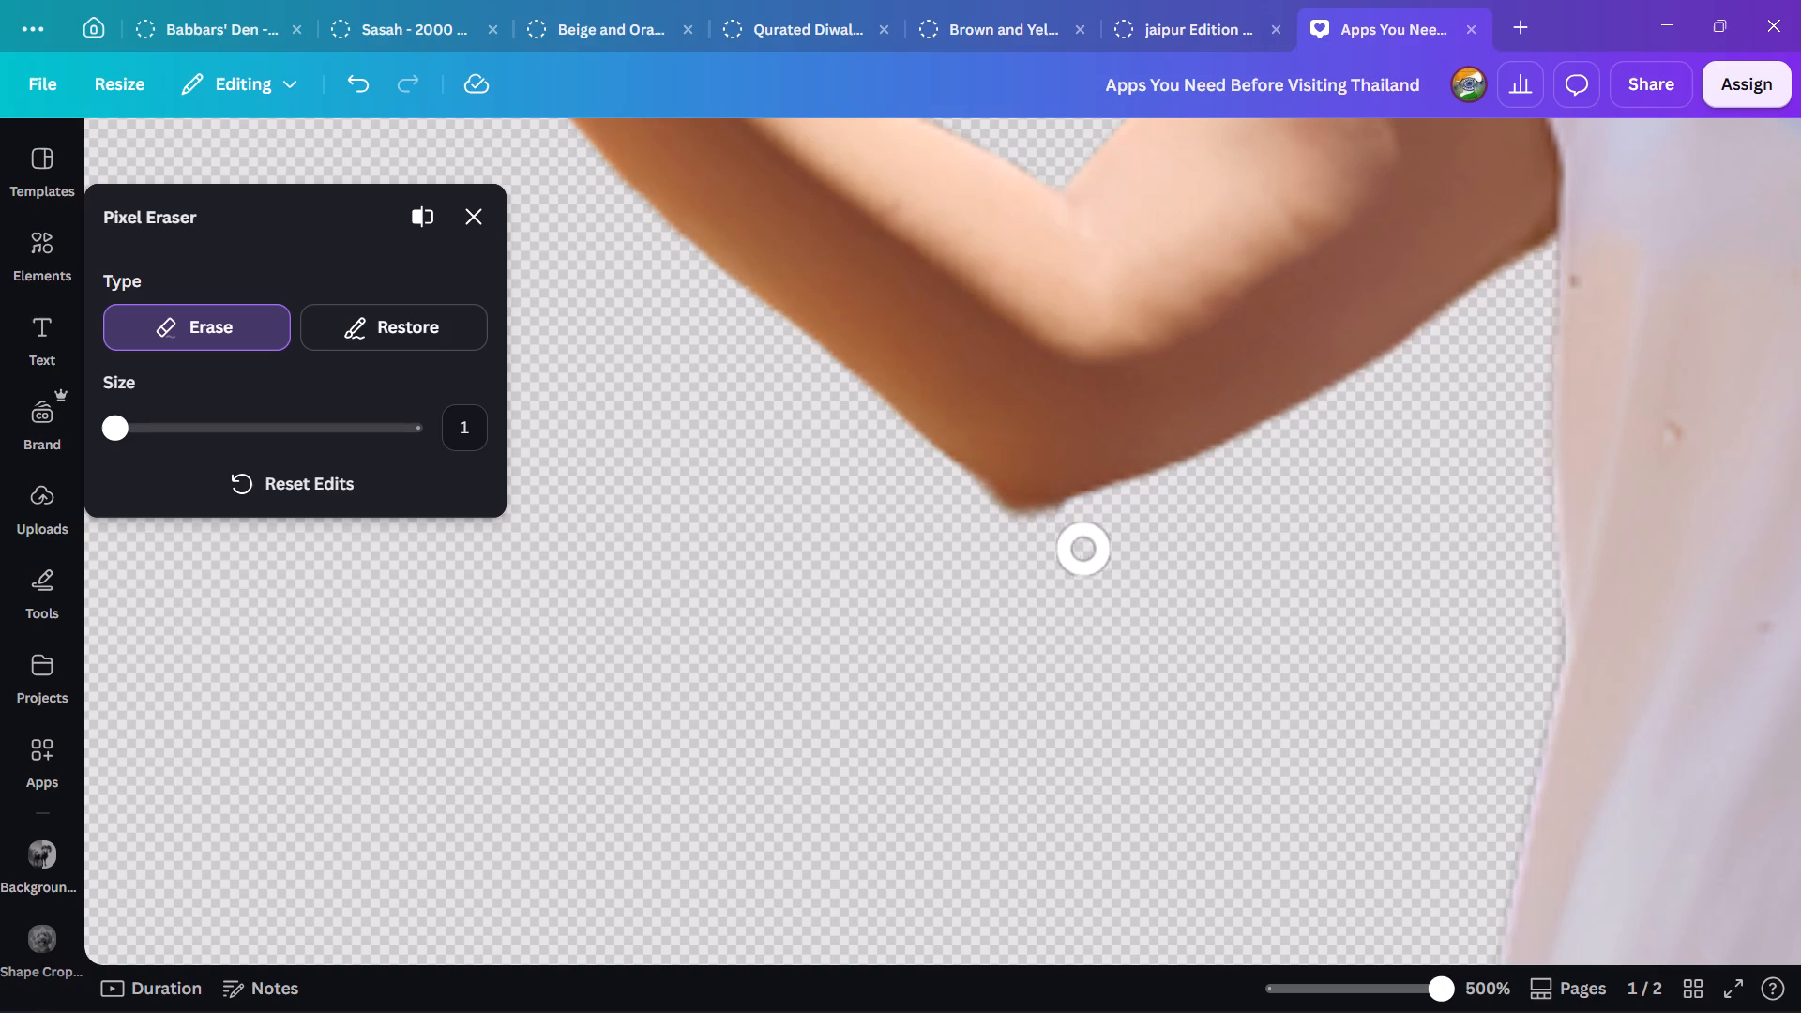
pyautogui.click(994, 532)
pyautogui.click(1022, 542)
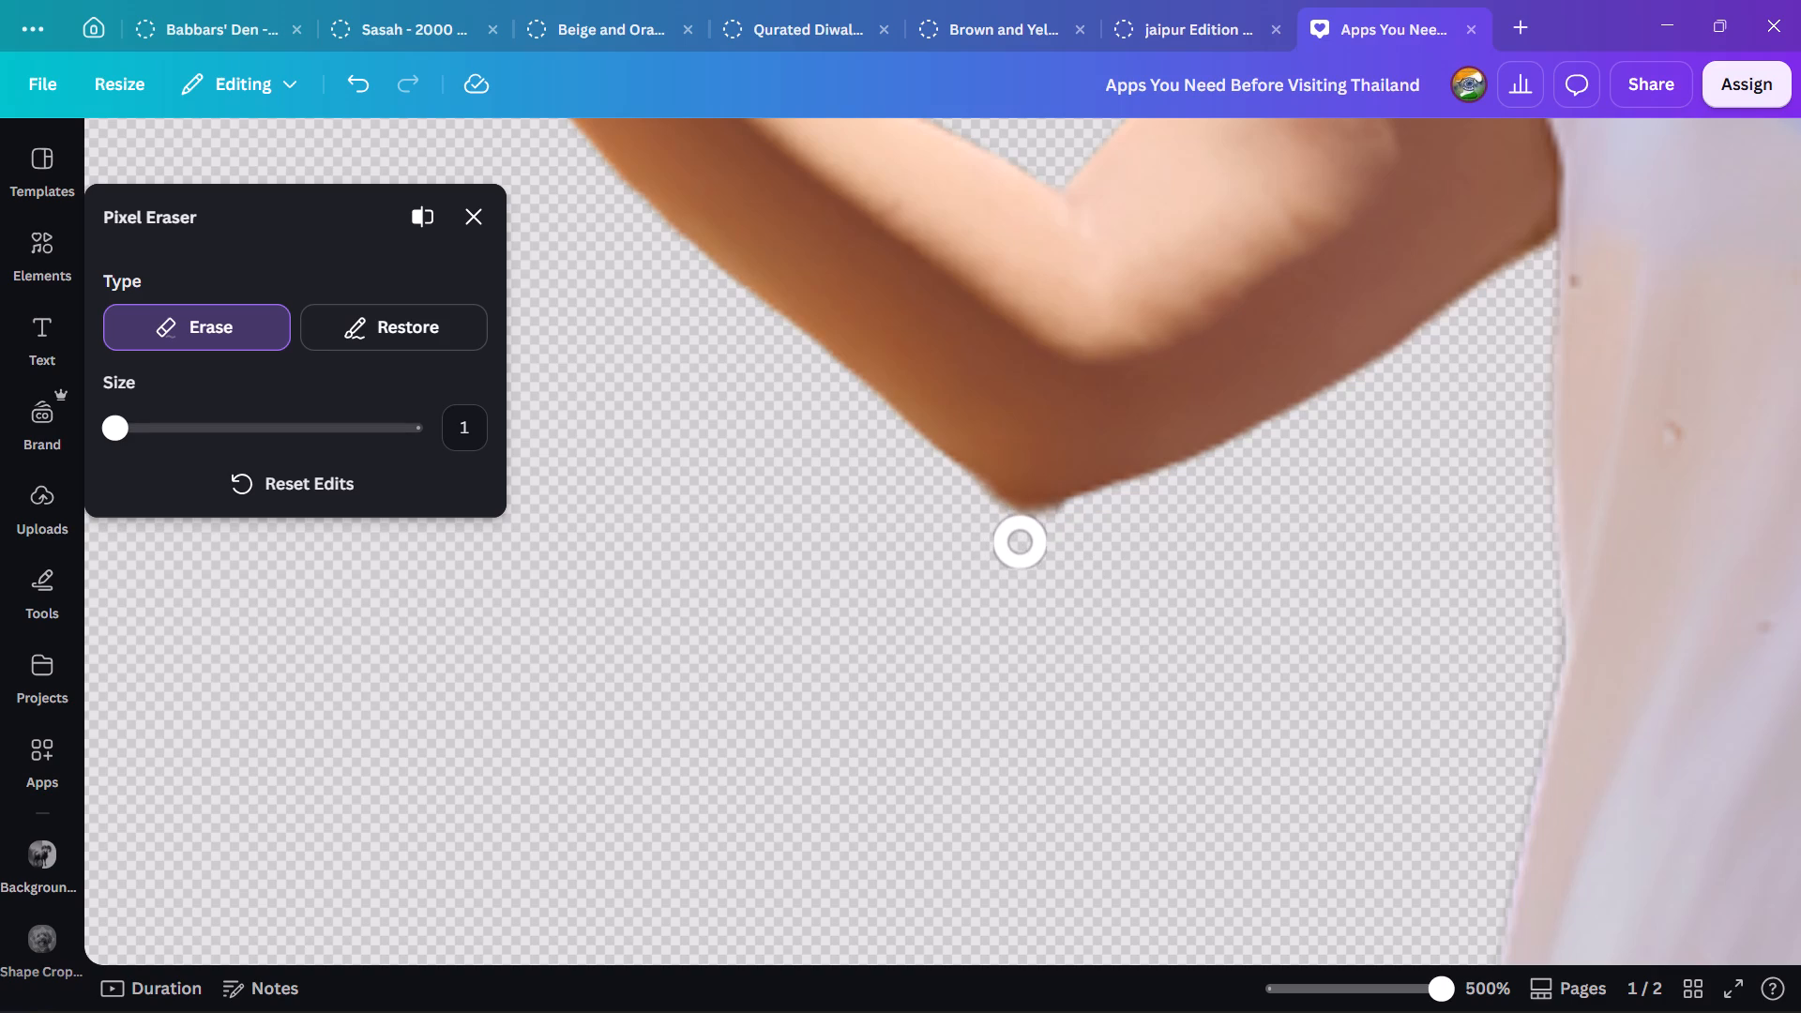
pyautogui.click(1070, 532)
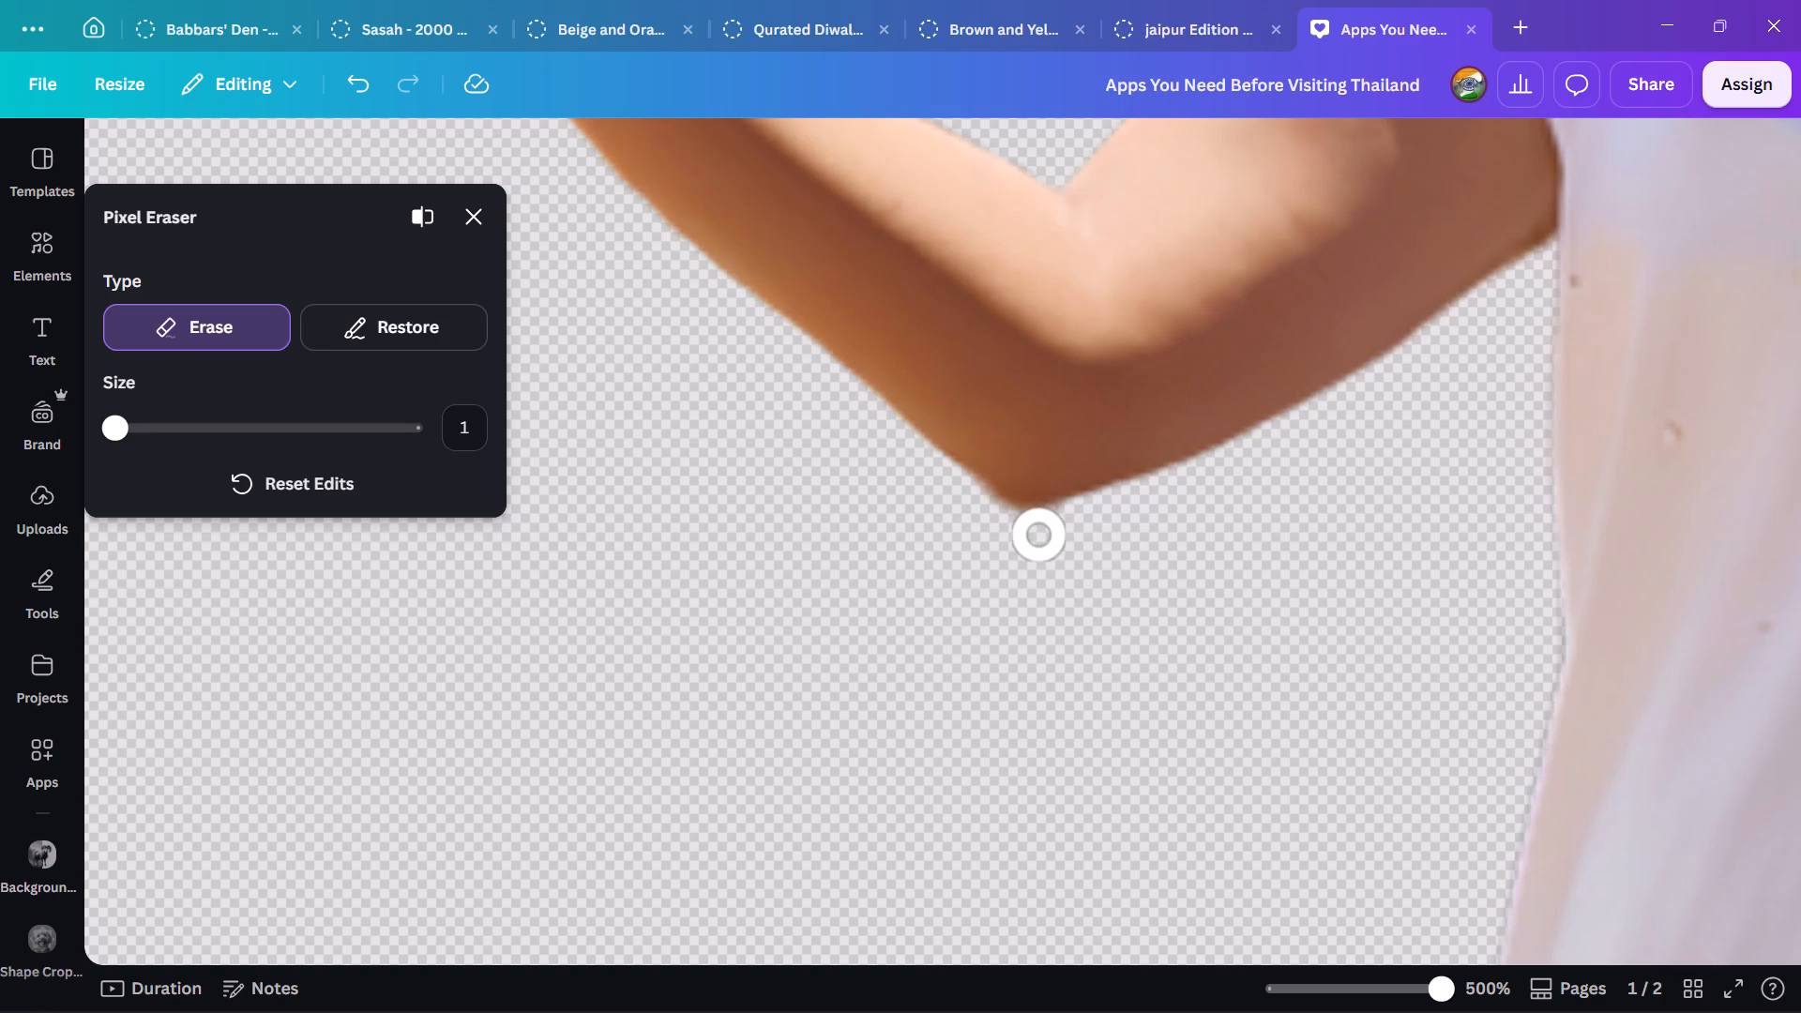
# Erase the last remnants beneath the elbow of the woman in black shorts and close the Pixel Eraser.
pyautogui.click(1032, 545)
pyautogui.click(1038, 537)
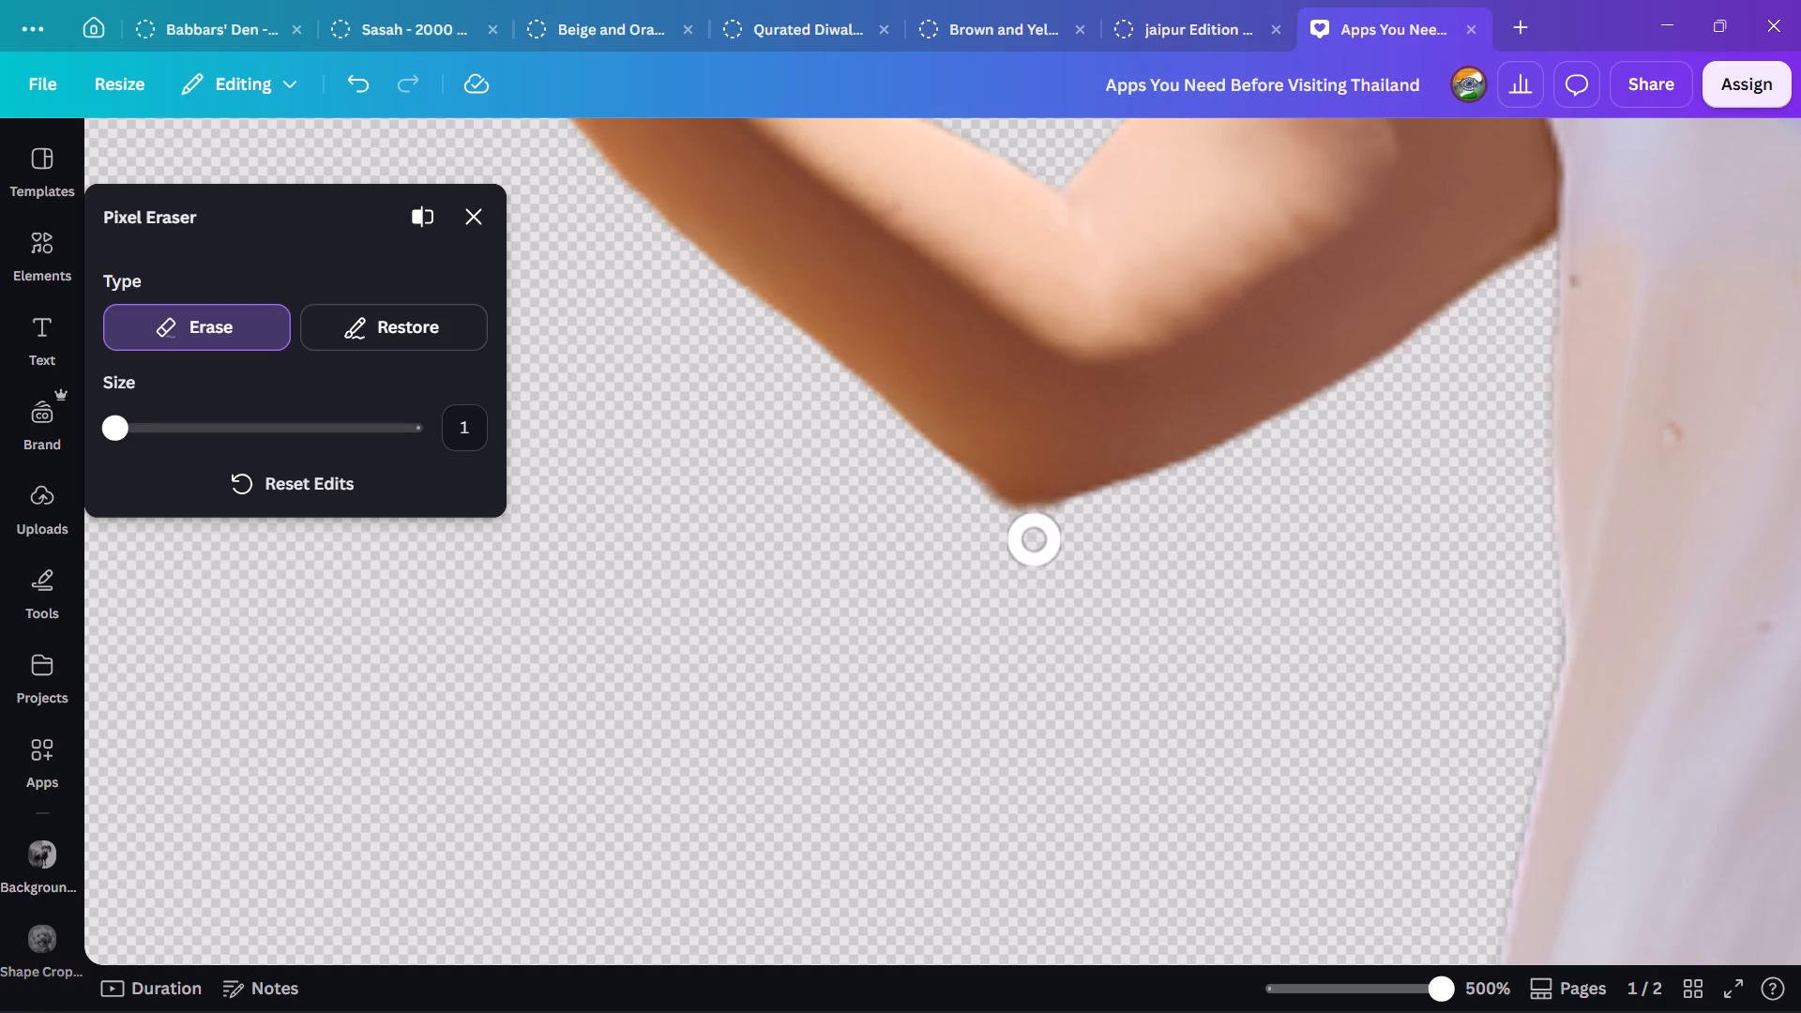
pyautogui.click(1019, 538)
pyautogui.click(1061, 536)
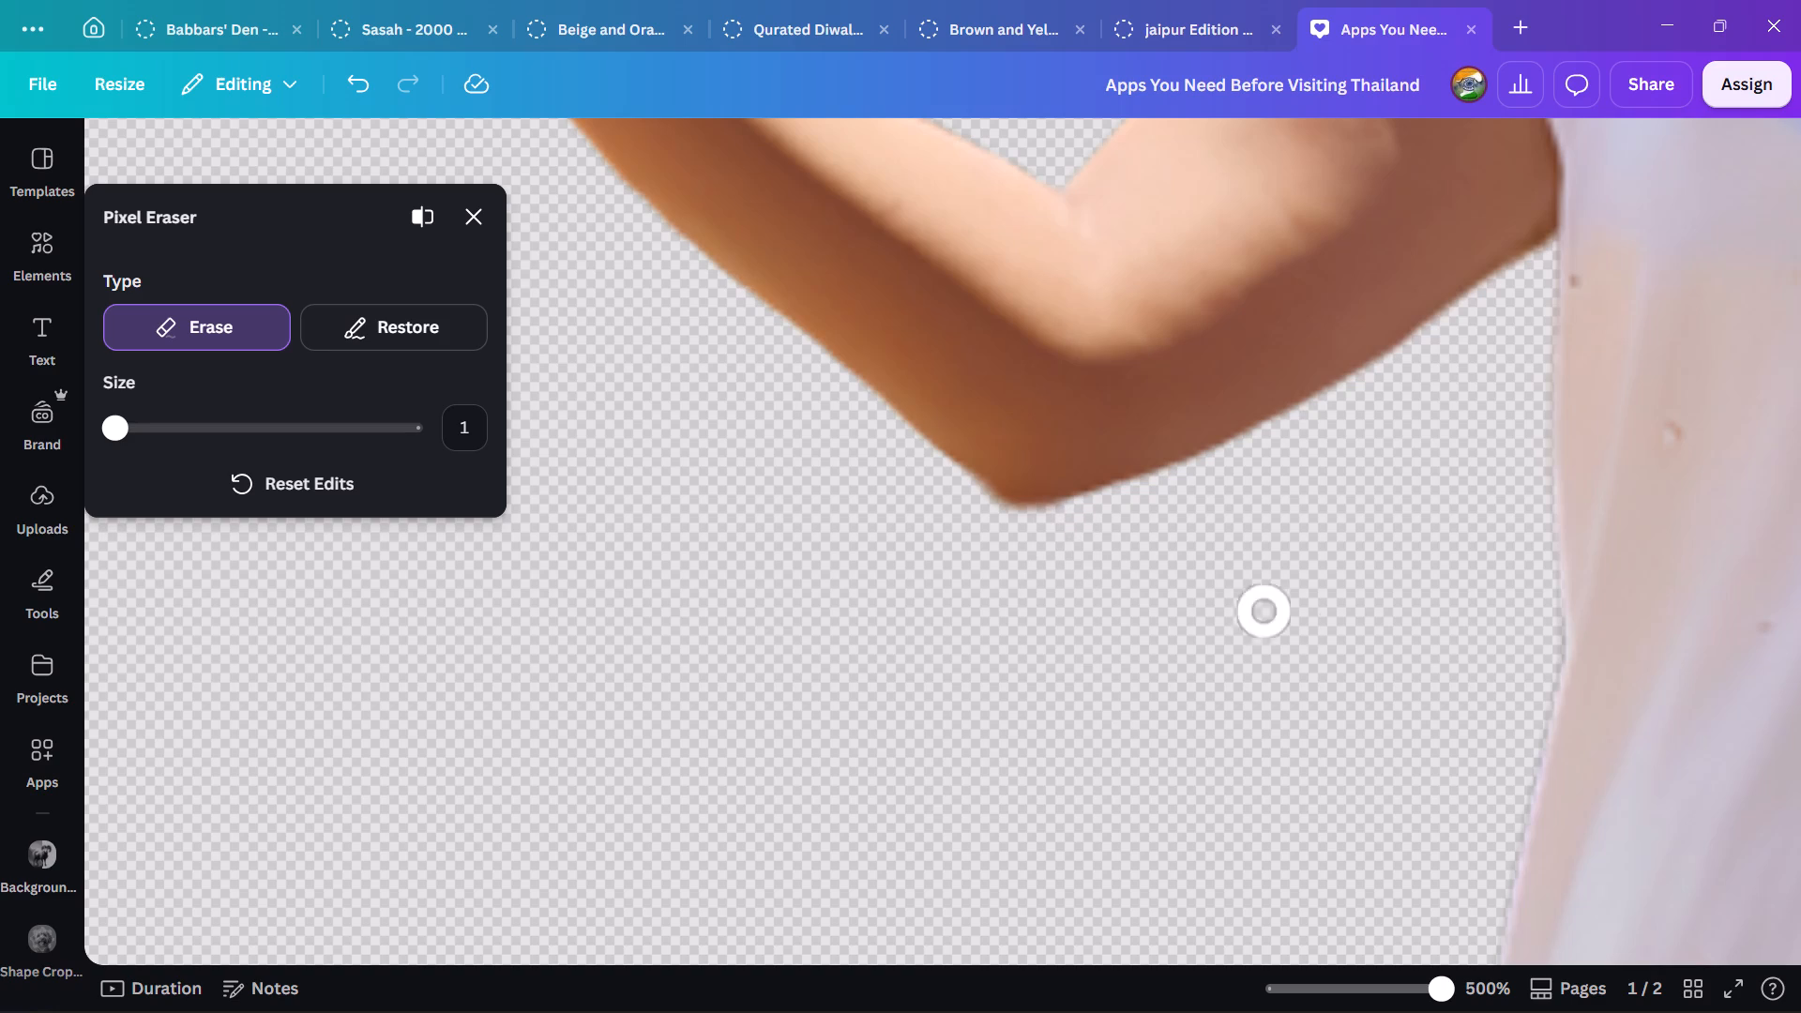
pyautogui.click(475, 207)
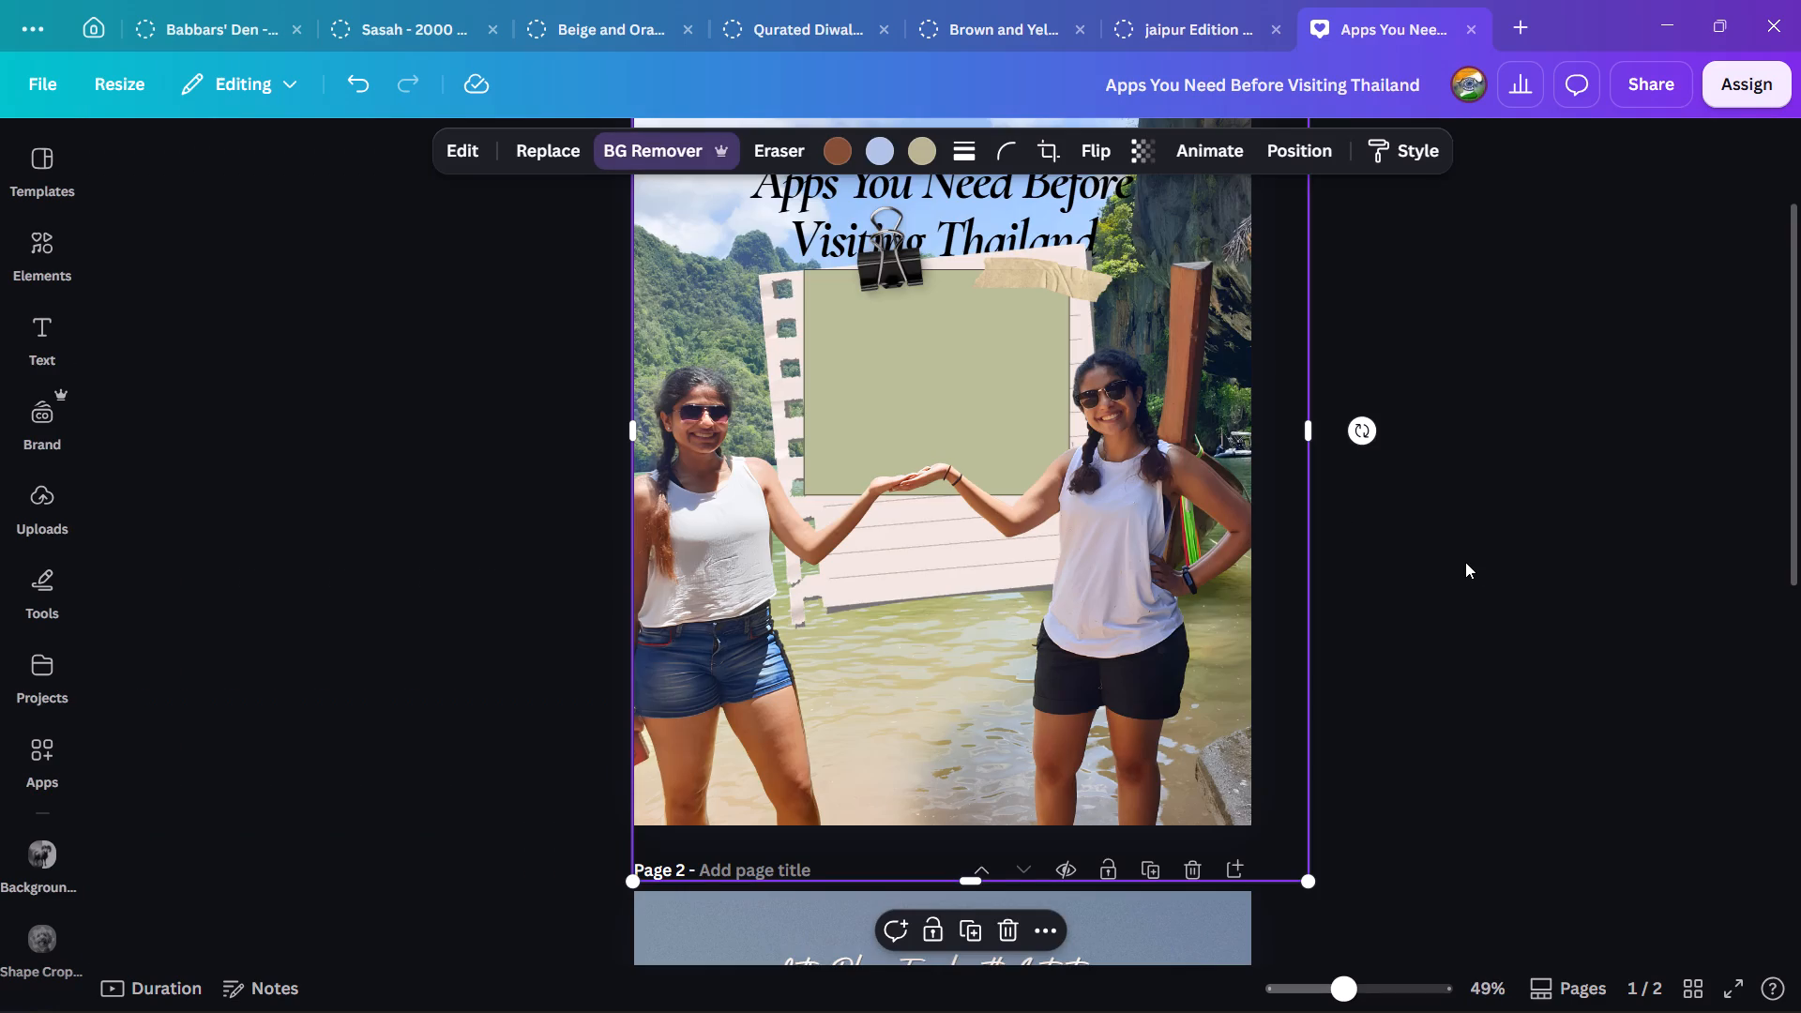
pyautogui.click(1465, 562)
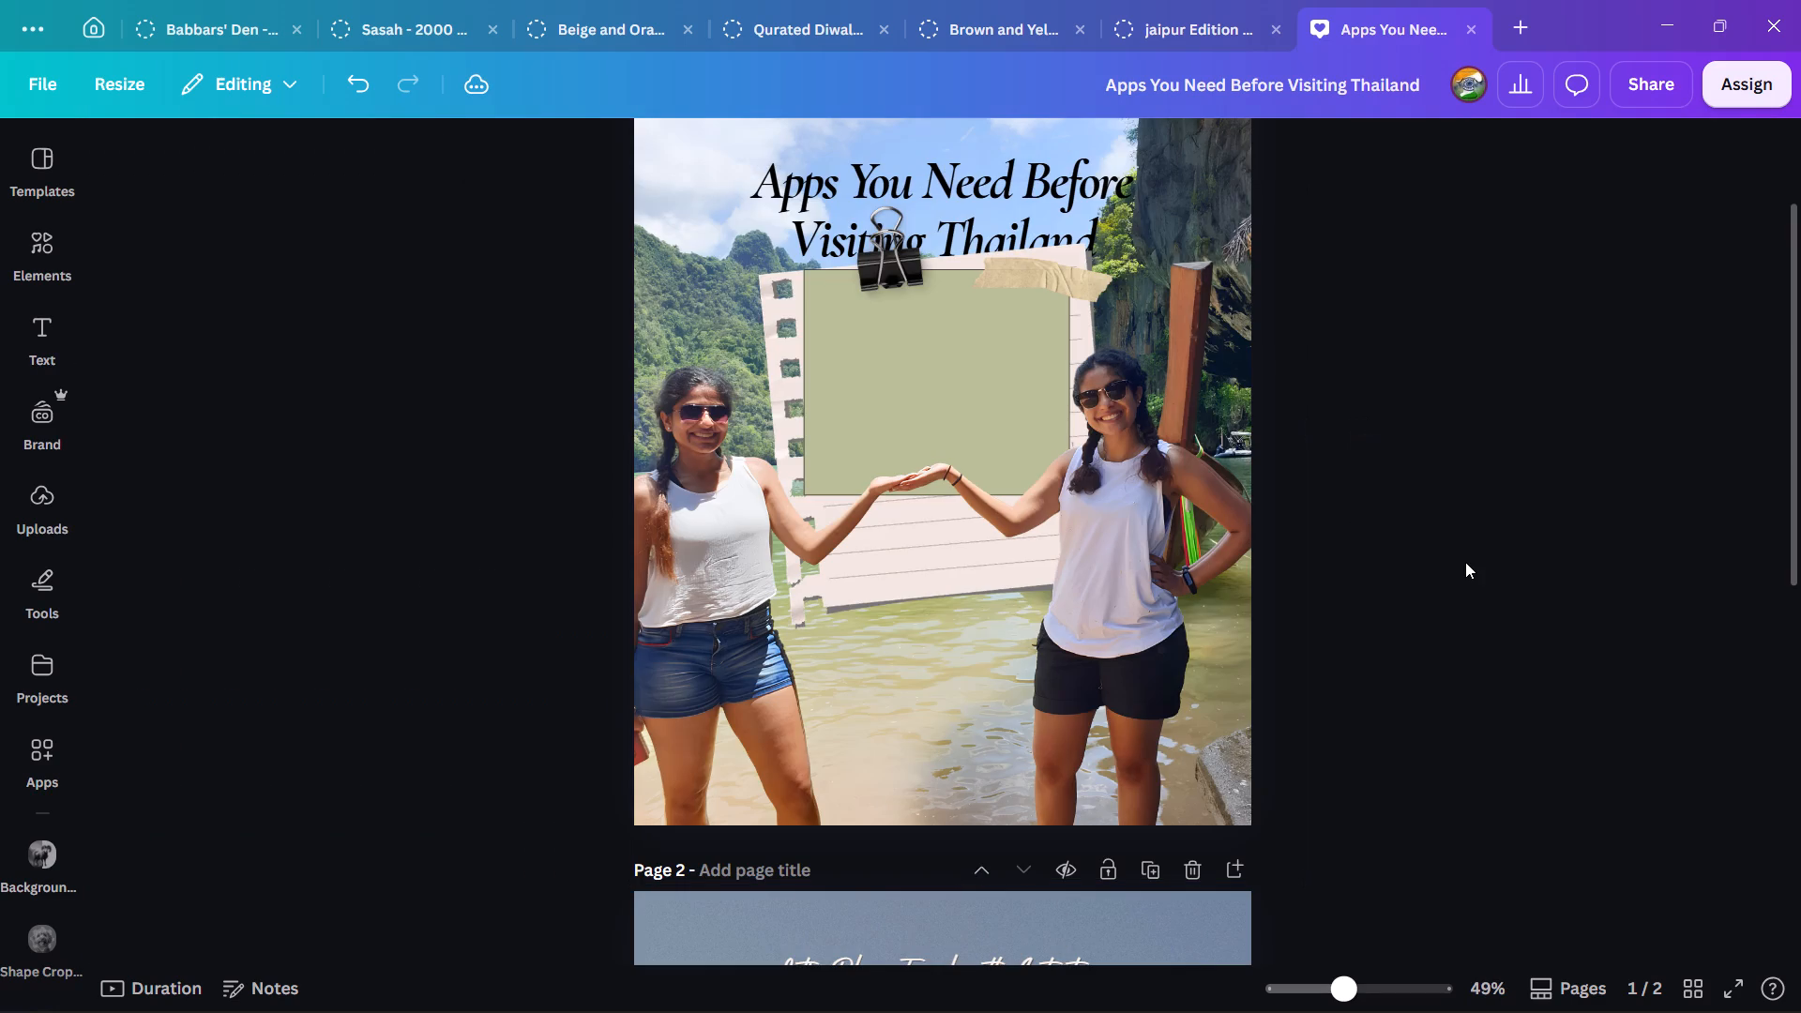
# Nudge the cutout of the two women so it lines up with the same figures in the beach photo behind.
pyautogui.keyDown('ctrl'); pyautogui.scroll(1, 1465, 562); pyautogui.keyUp('ctrl')
pyautogui.moveTo(1128, 542); pyautogui.dragTo(1128, 534)
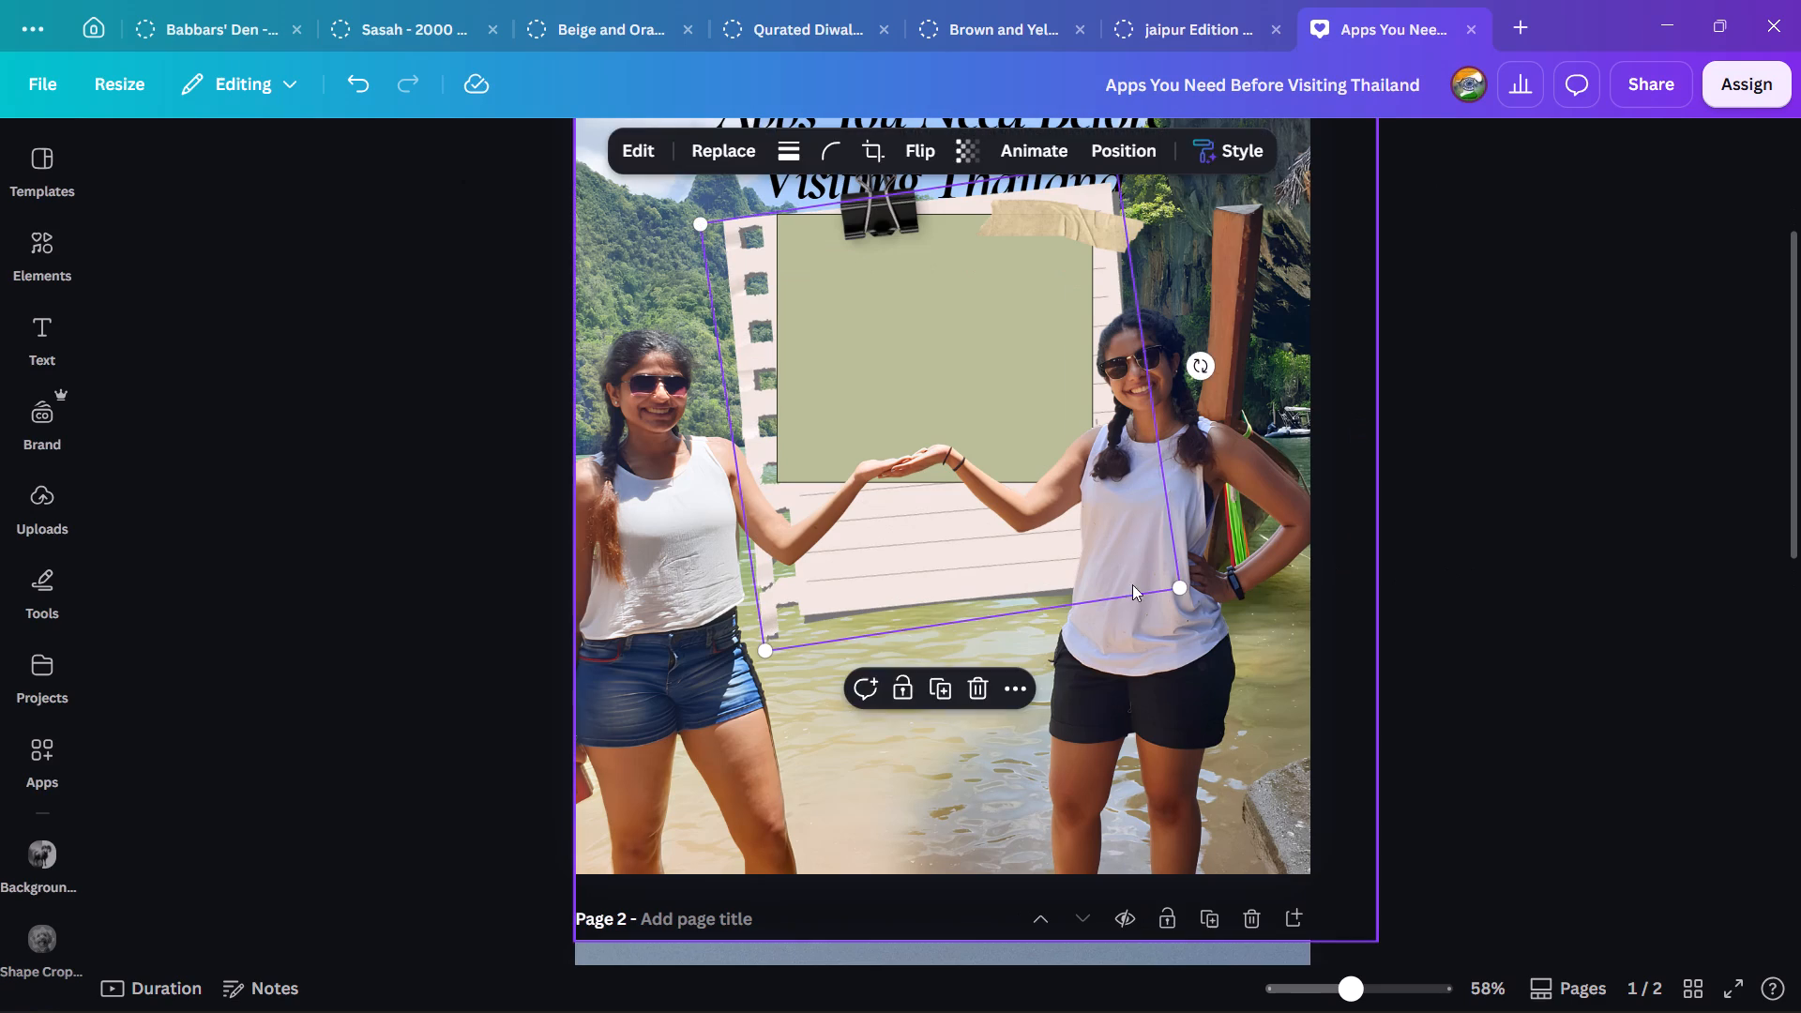
pyautogui.click(1145, 643)
pyautogui.moveTo(1145, 643); pyautogui.dragTo(1150, 635)
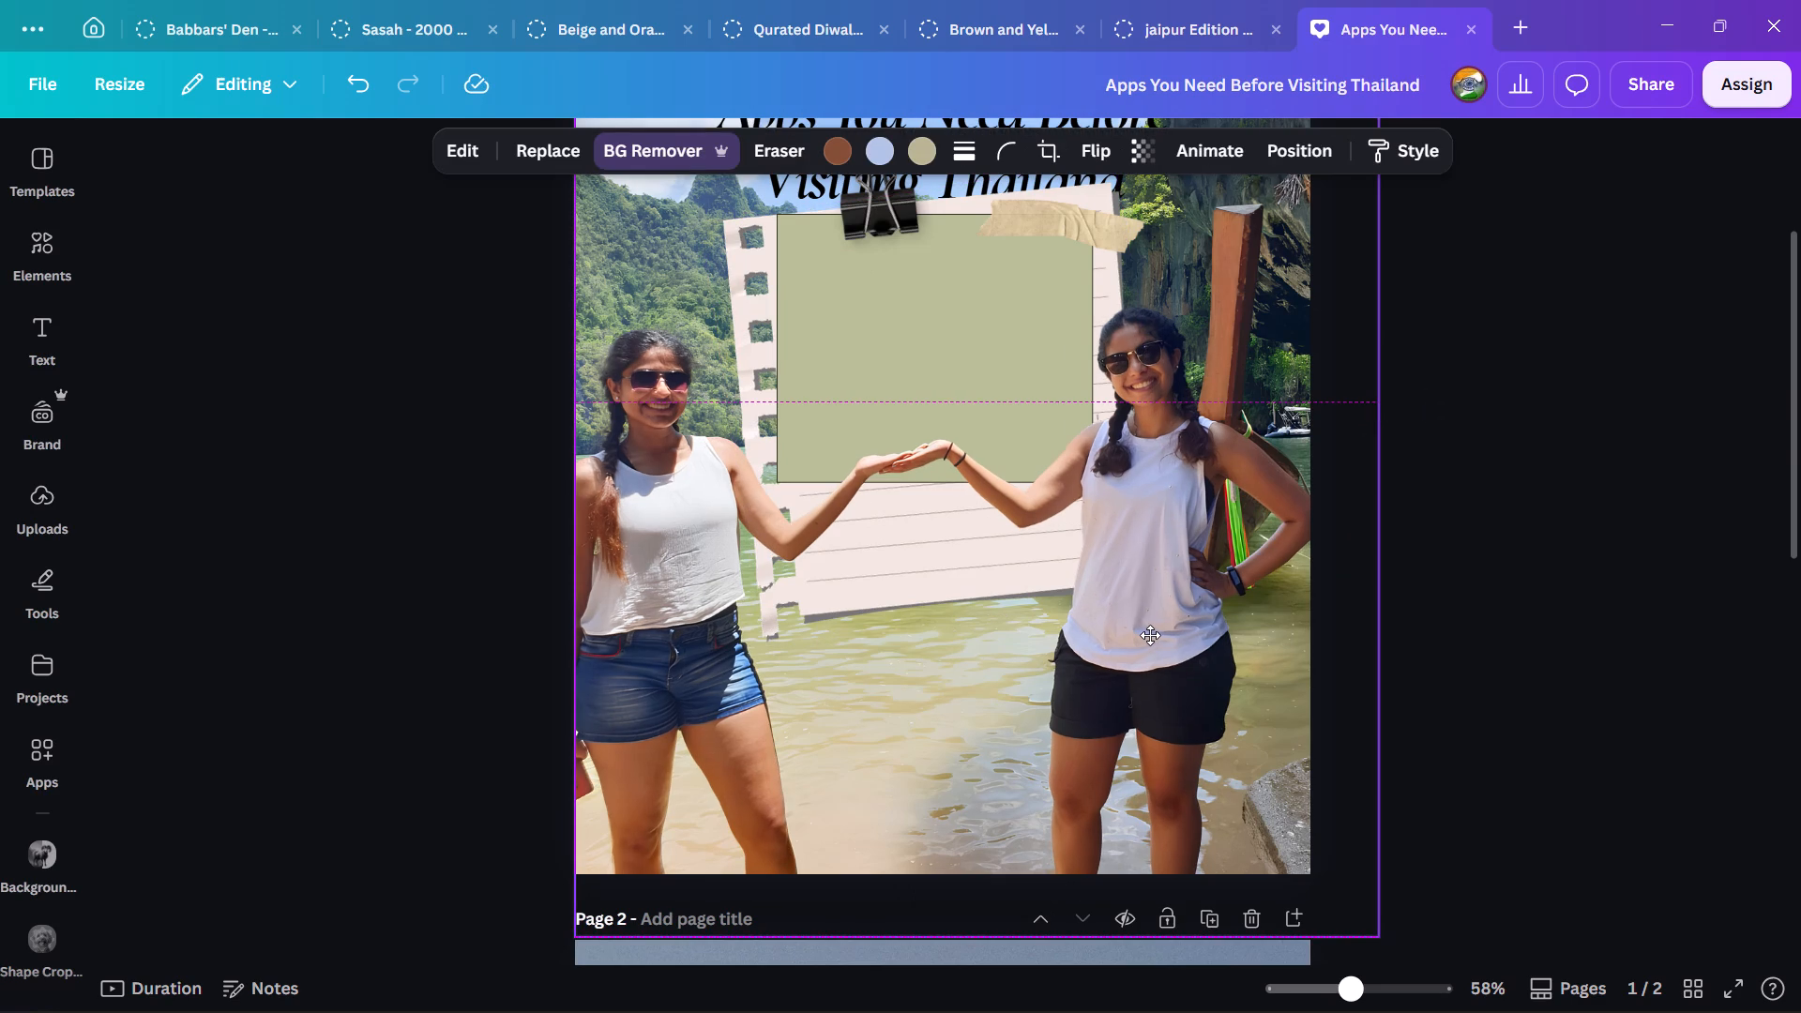
pyautogui.moveTo(1150, 635); pyautogui.dragTo(1137, 633)
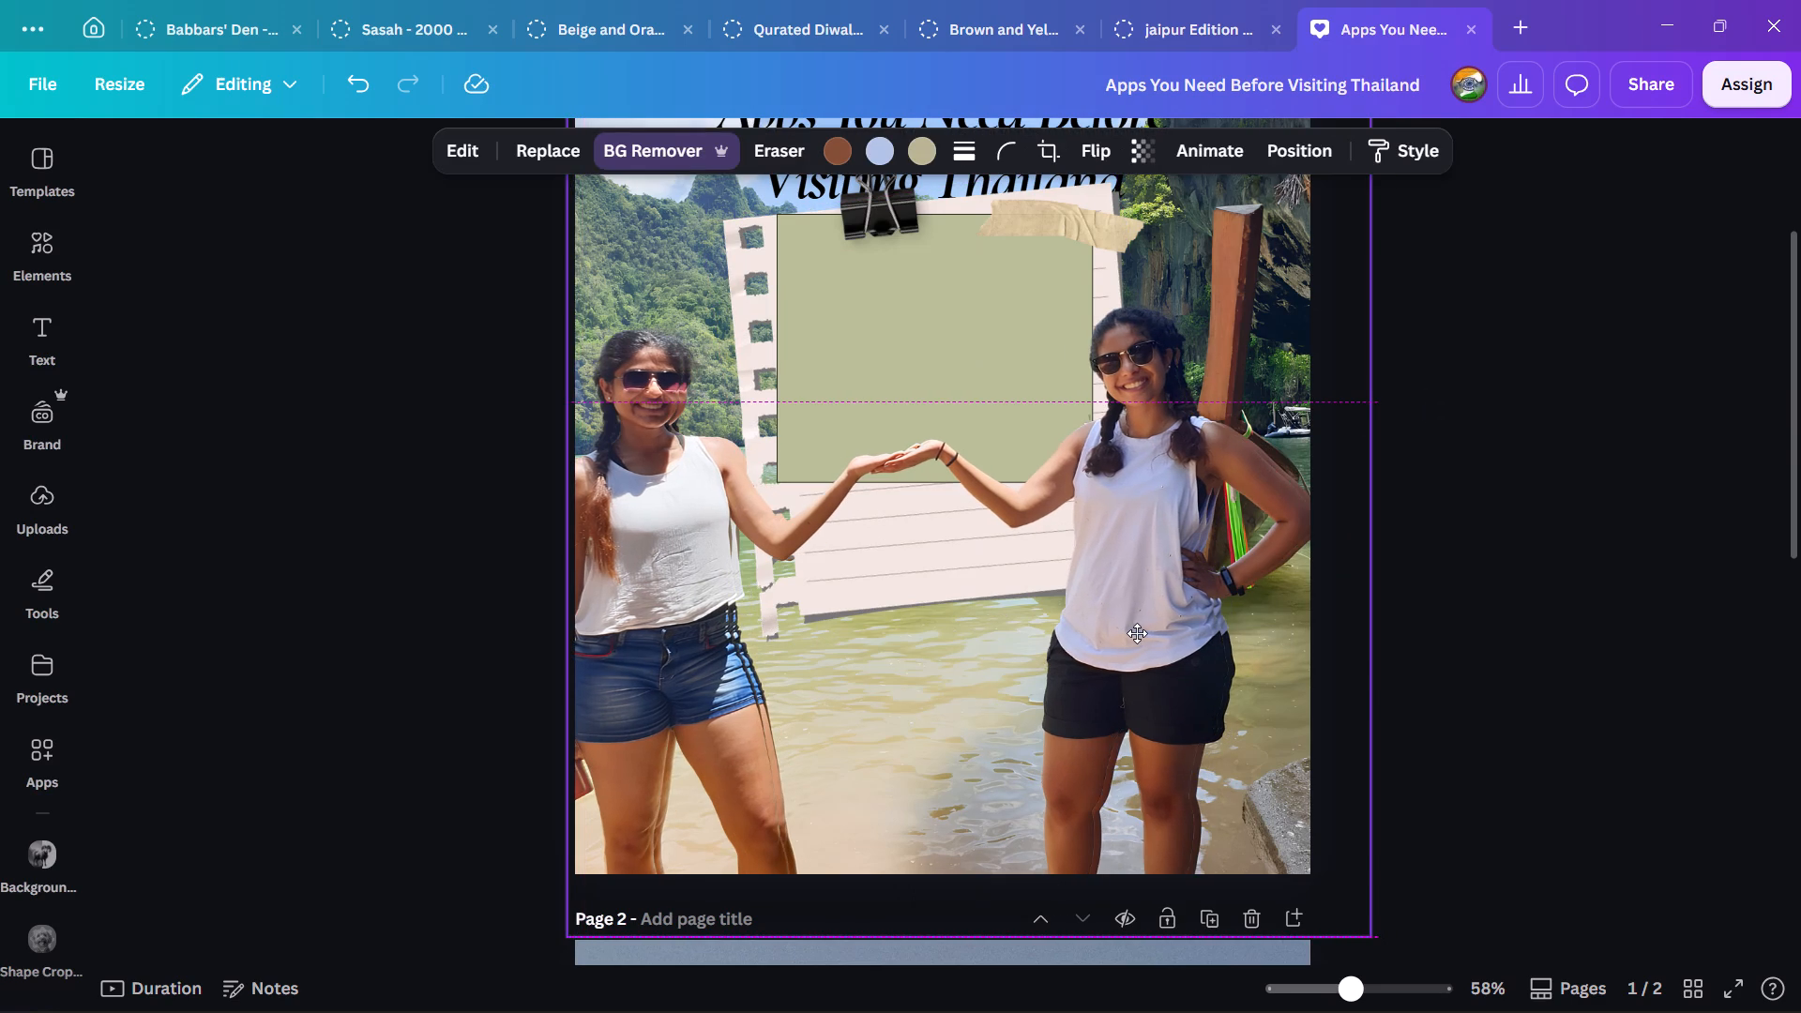
pyautogui.moveTo(1137, 633); pyautogui.dragTo(1143, 633)
pyautogui.click(1638, 672)
# Move the "Apps You Need Before Visiting Thailand" title to the top of the layer order, above the cutout.
pyautogui.keyDown('ctrl'); pyautogui.scroll(-2, 1573, 615); pyautogui.keyUp('ctrl')
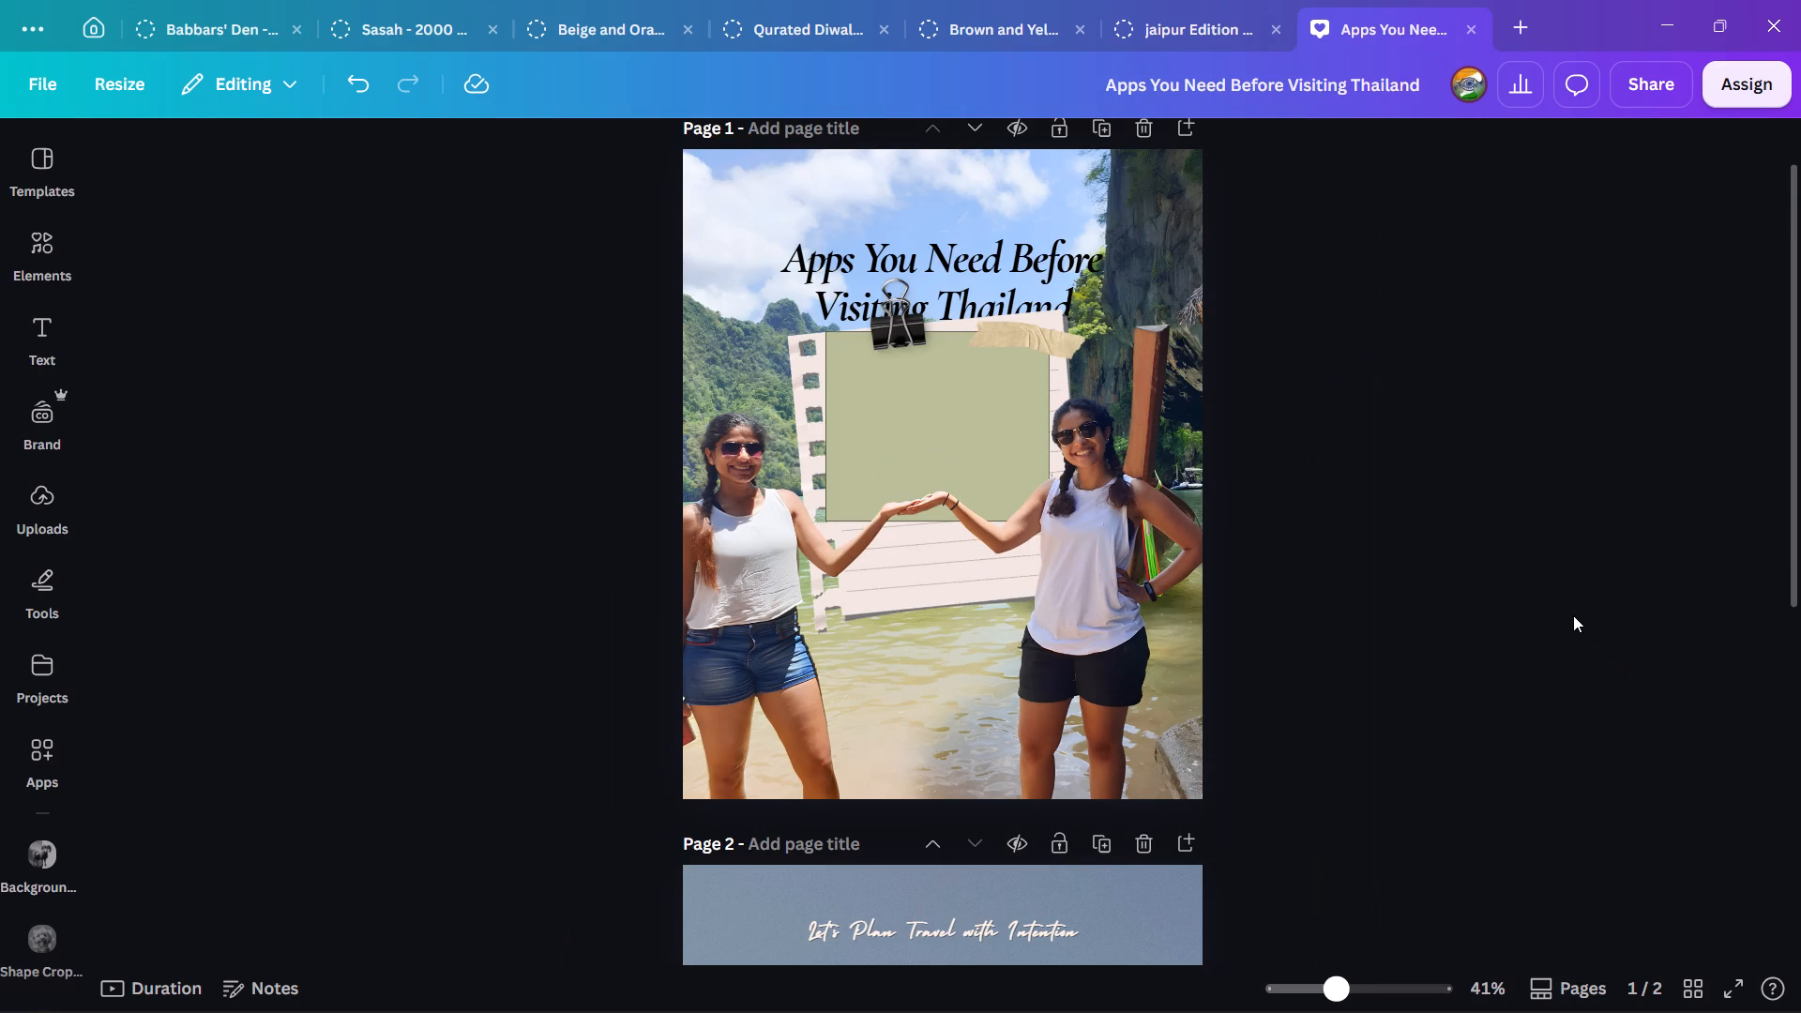
pyautogui.click(935, 259)
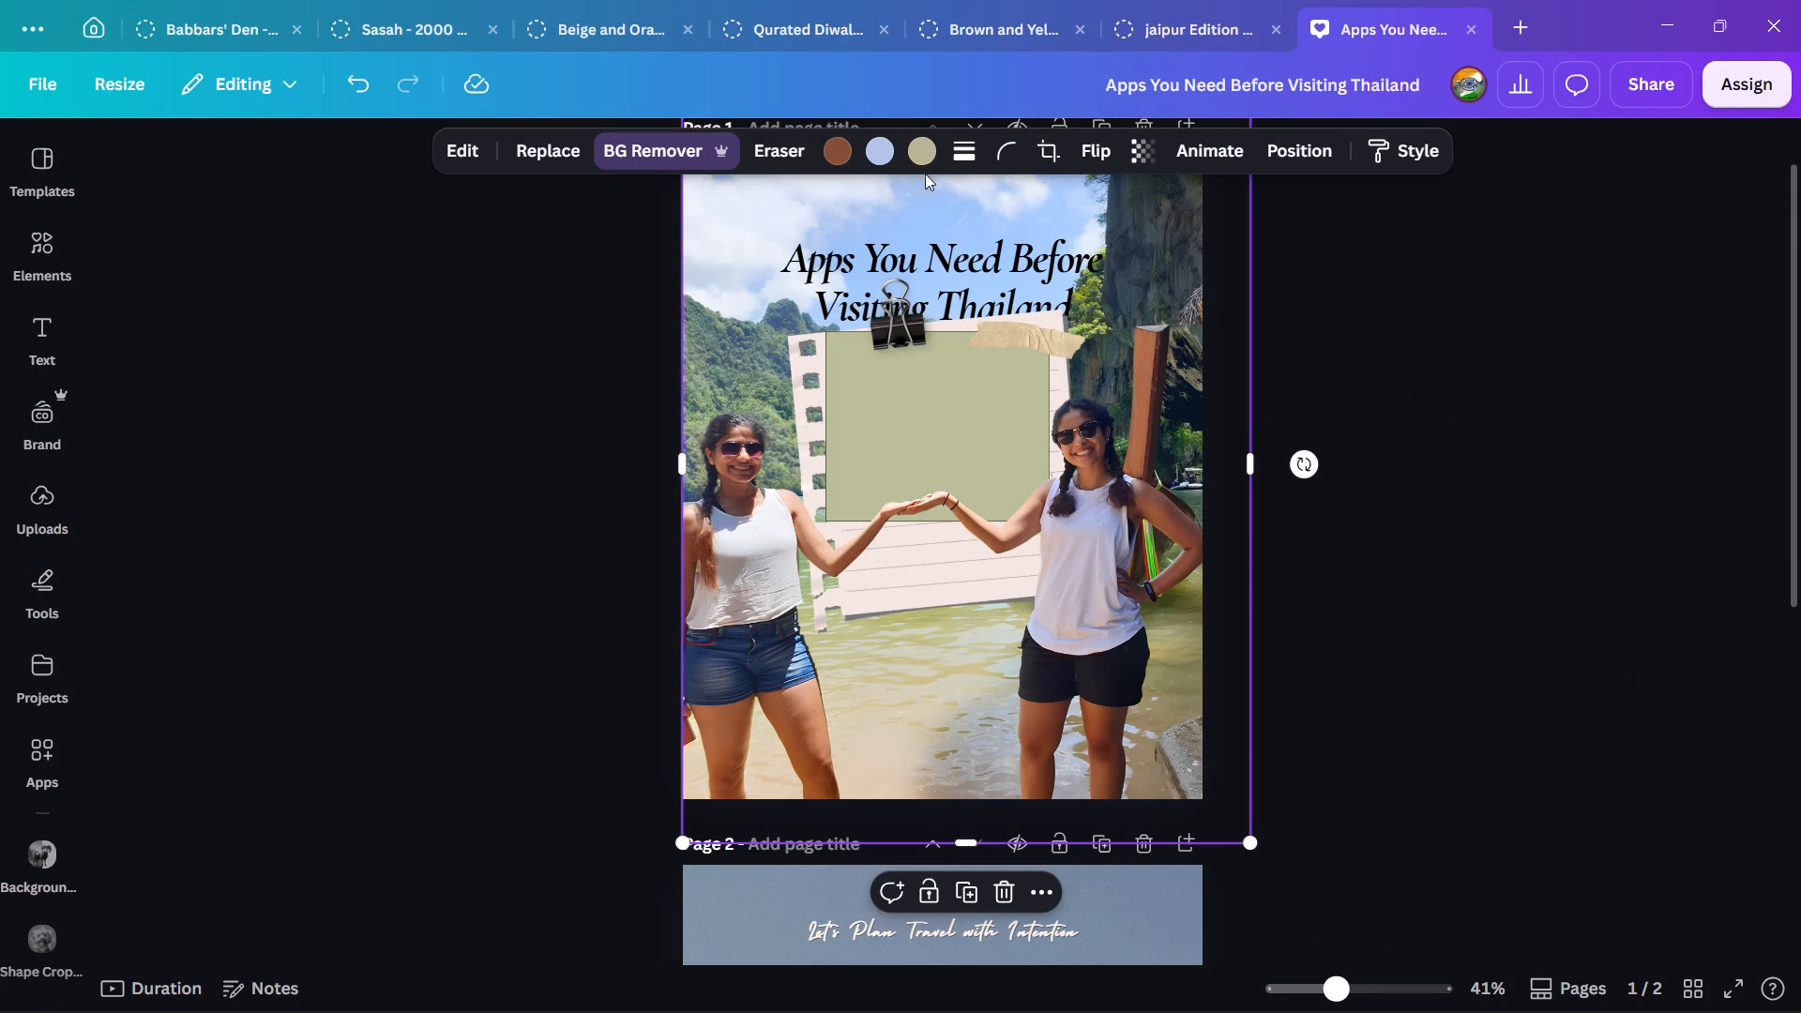
pyautogui.hotkey('alt', '1')
pyautogui.moveTo(330, 798); pyautogui.dragTo(329, 776)
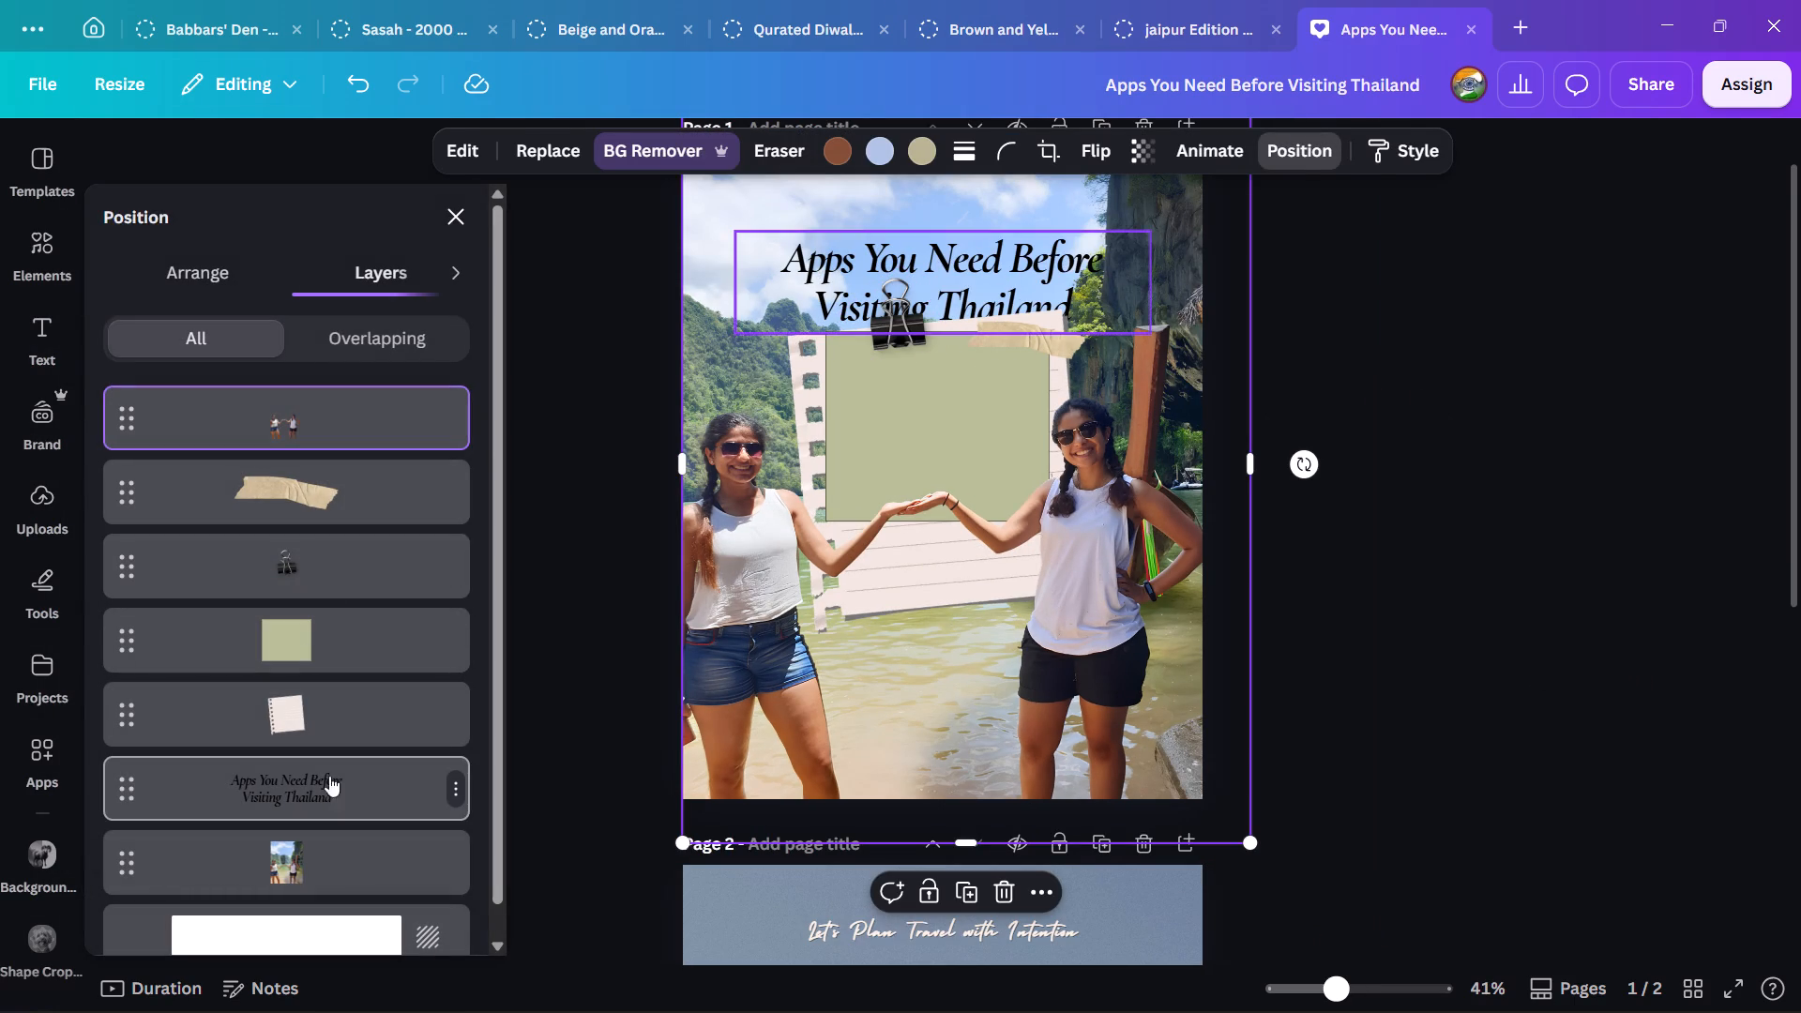
pyautogui.moveTo(329, 776); pyautogui.dragTo(341, 409)
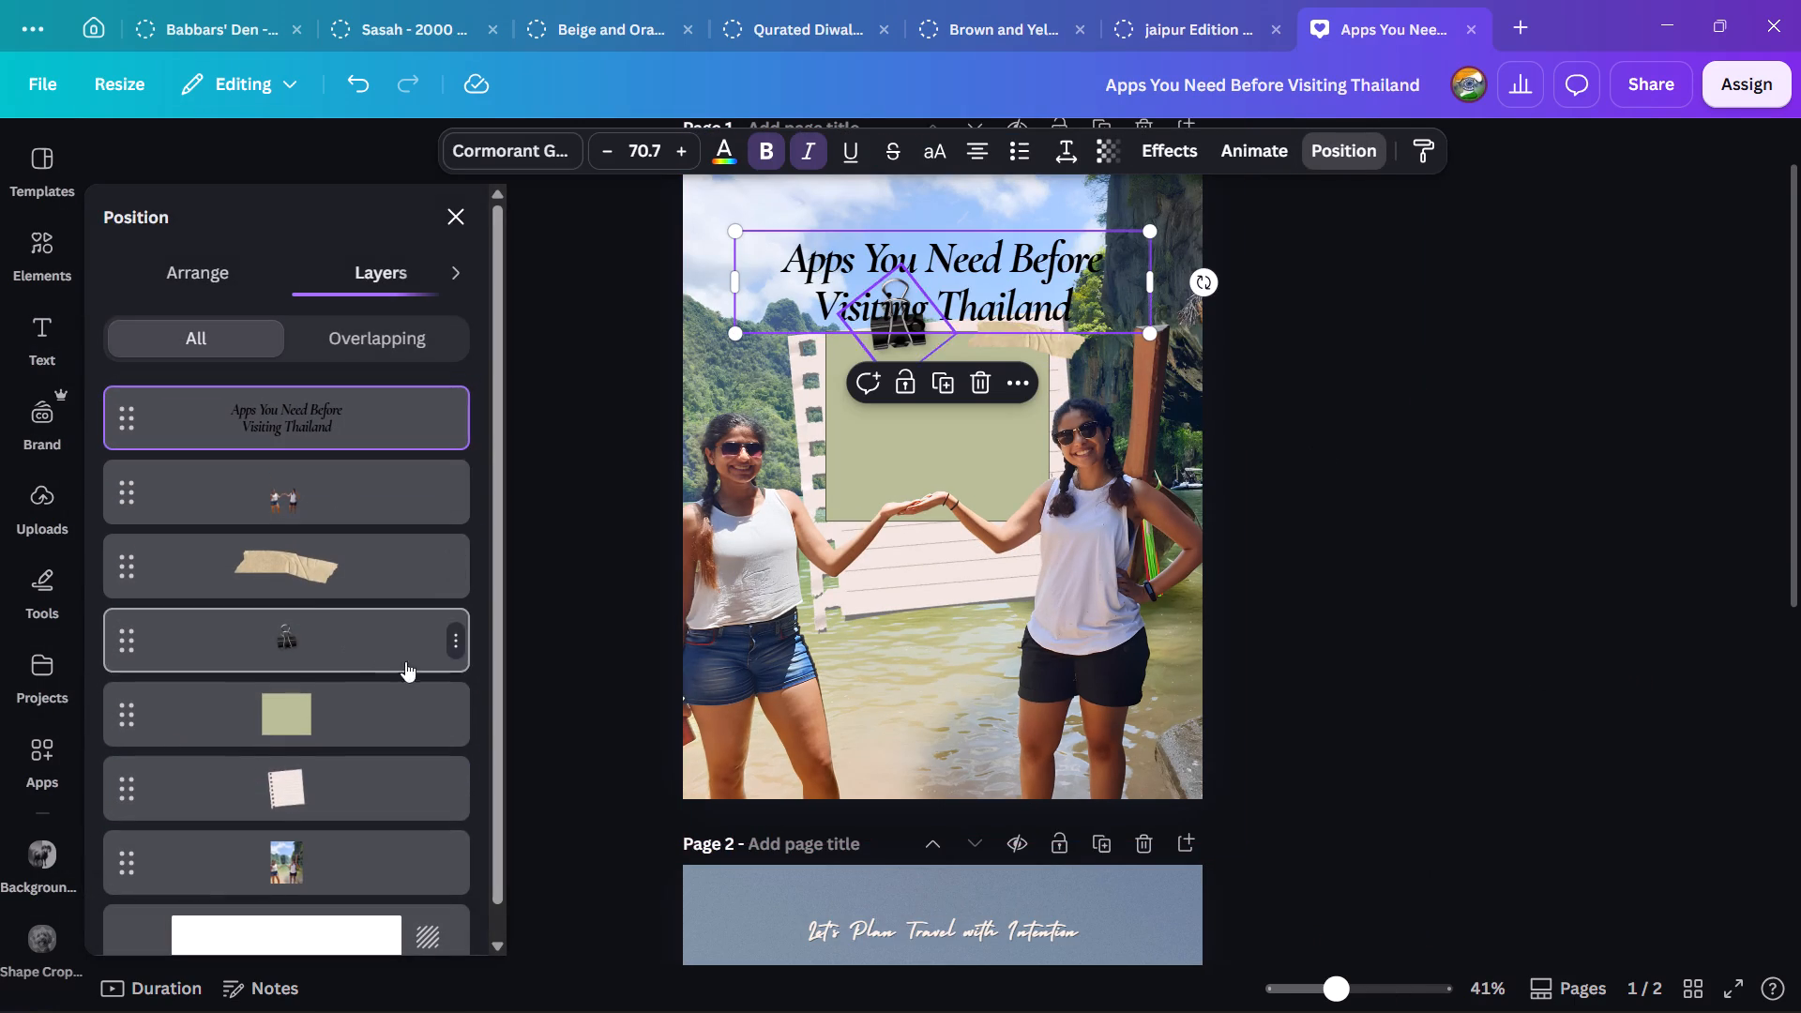
pyautogui.click(1400, 529)
# Shrink the title to font size 34.3 and place it on the green note between the two women.
pyautogui.moveTo(1149, 233); pyautogui.dragTo(1147, 236)
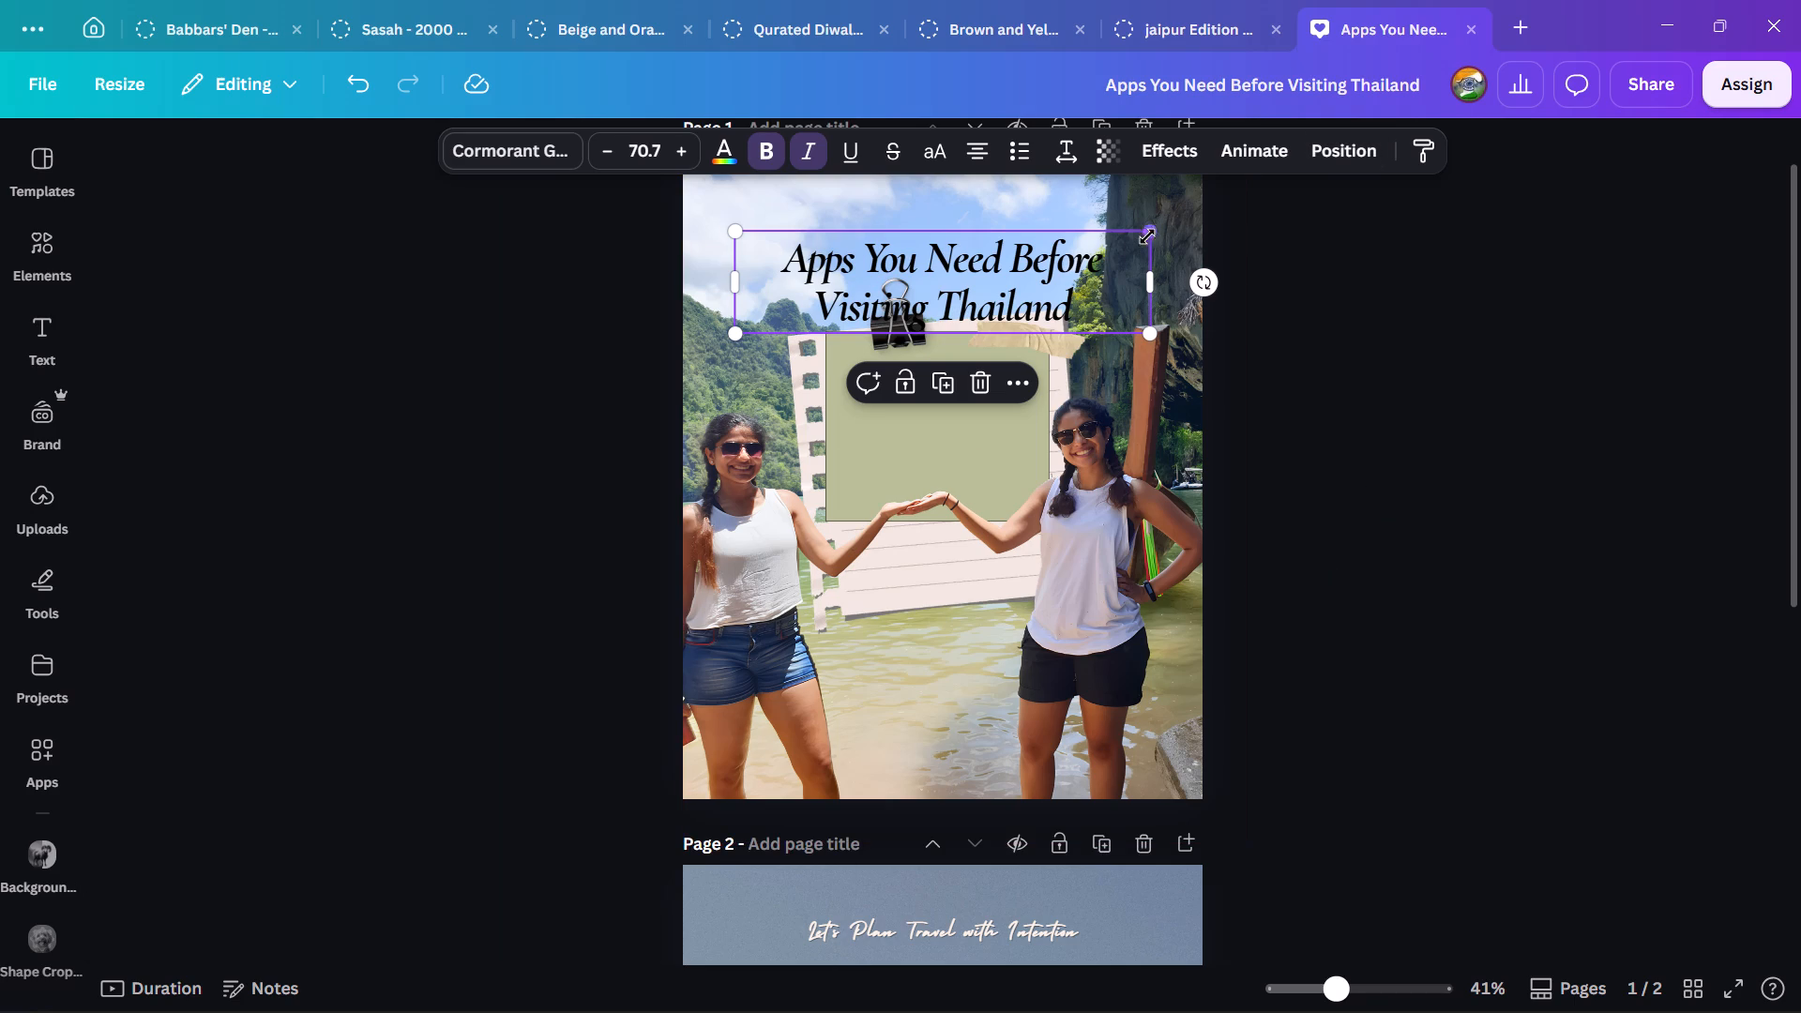
pyautogui.moveTo(1147, 236); pyautogui.dragTo(1014, 323)
pyautogui.moveTo(961, 286); pyautogui.dragTo(1028, 410)
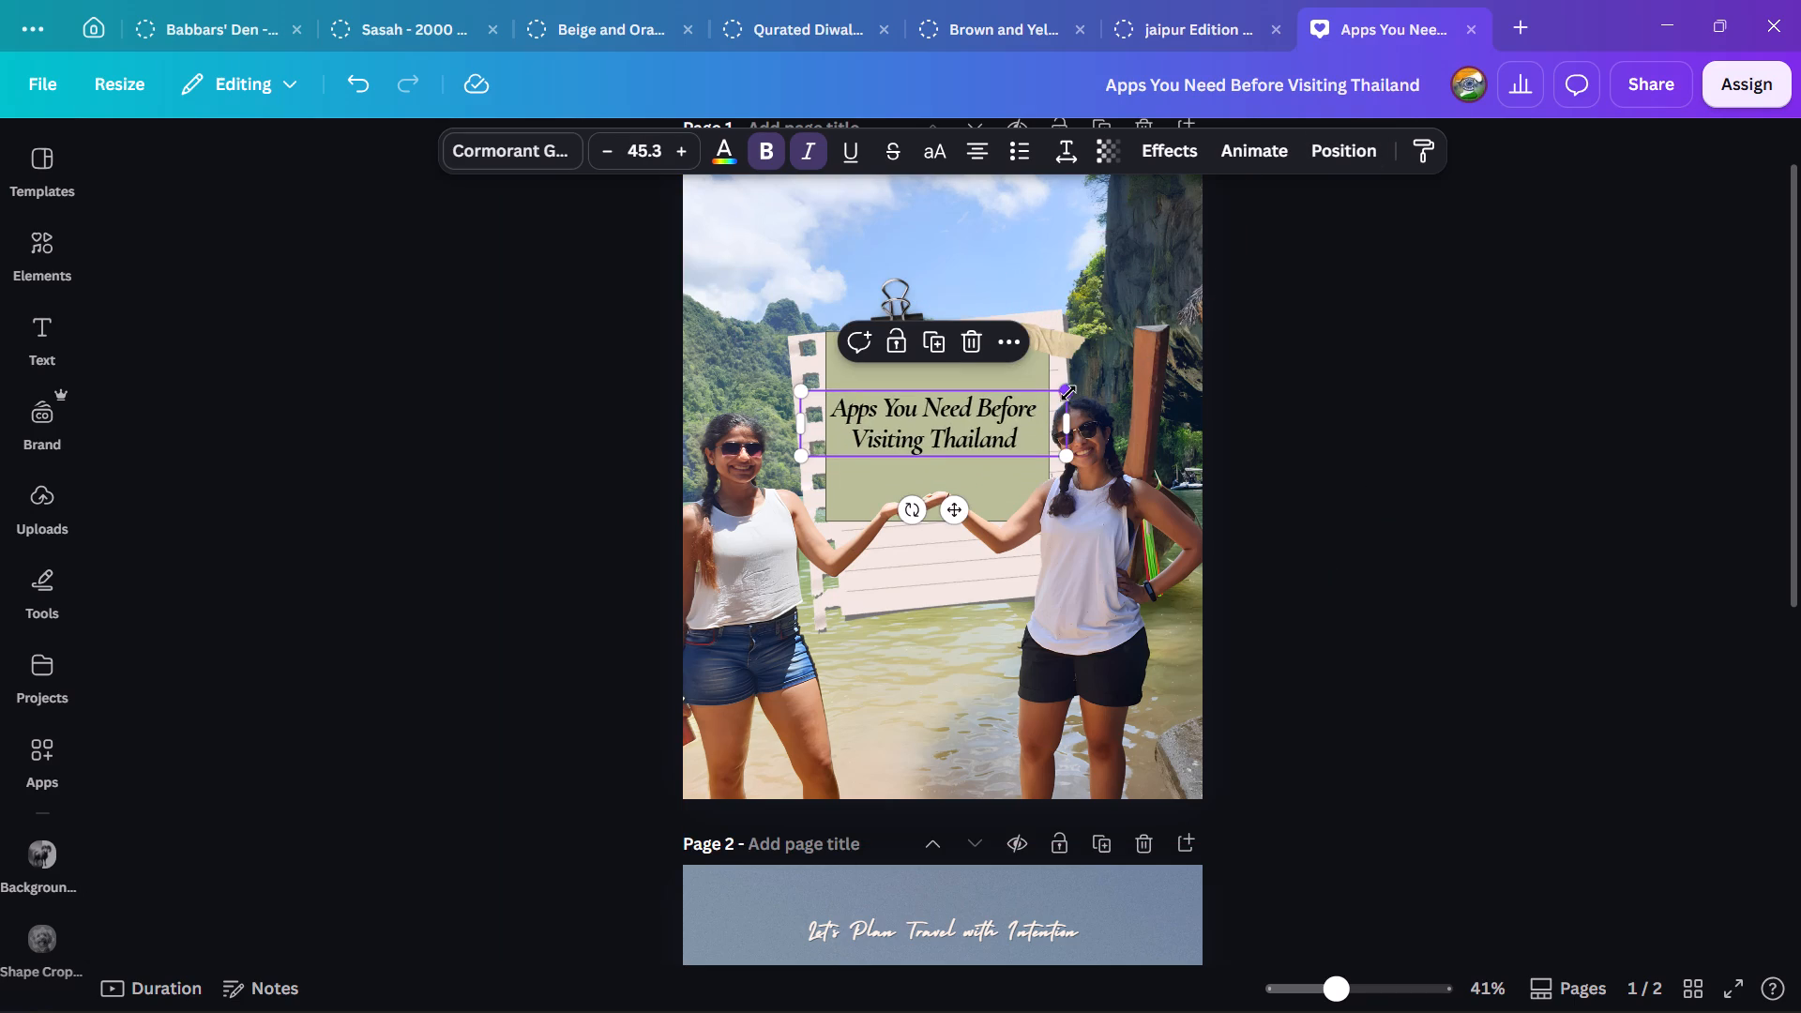
pyautogui.moveTo(1068, 393); pyautogui.dragTo(1006, 413)
pyautogui.moveTo(951, 426); pyautogui.dragTo(982, 403)
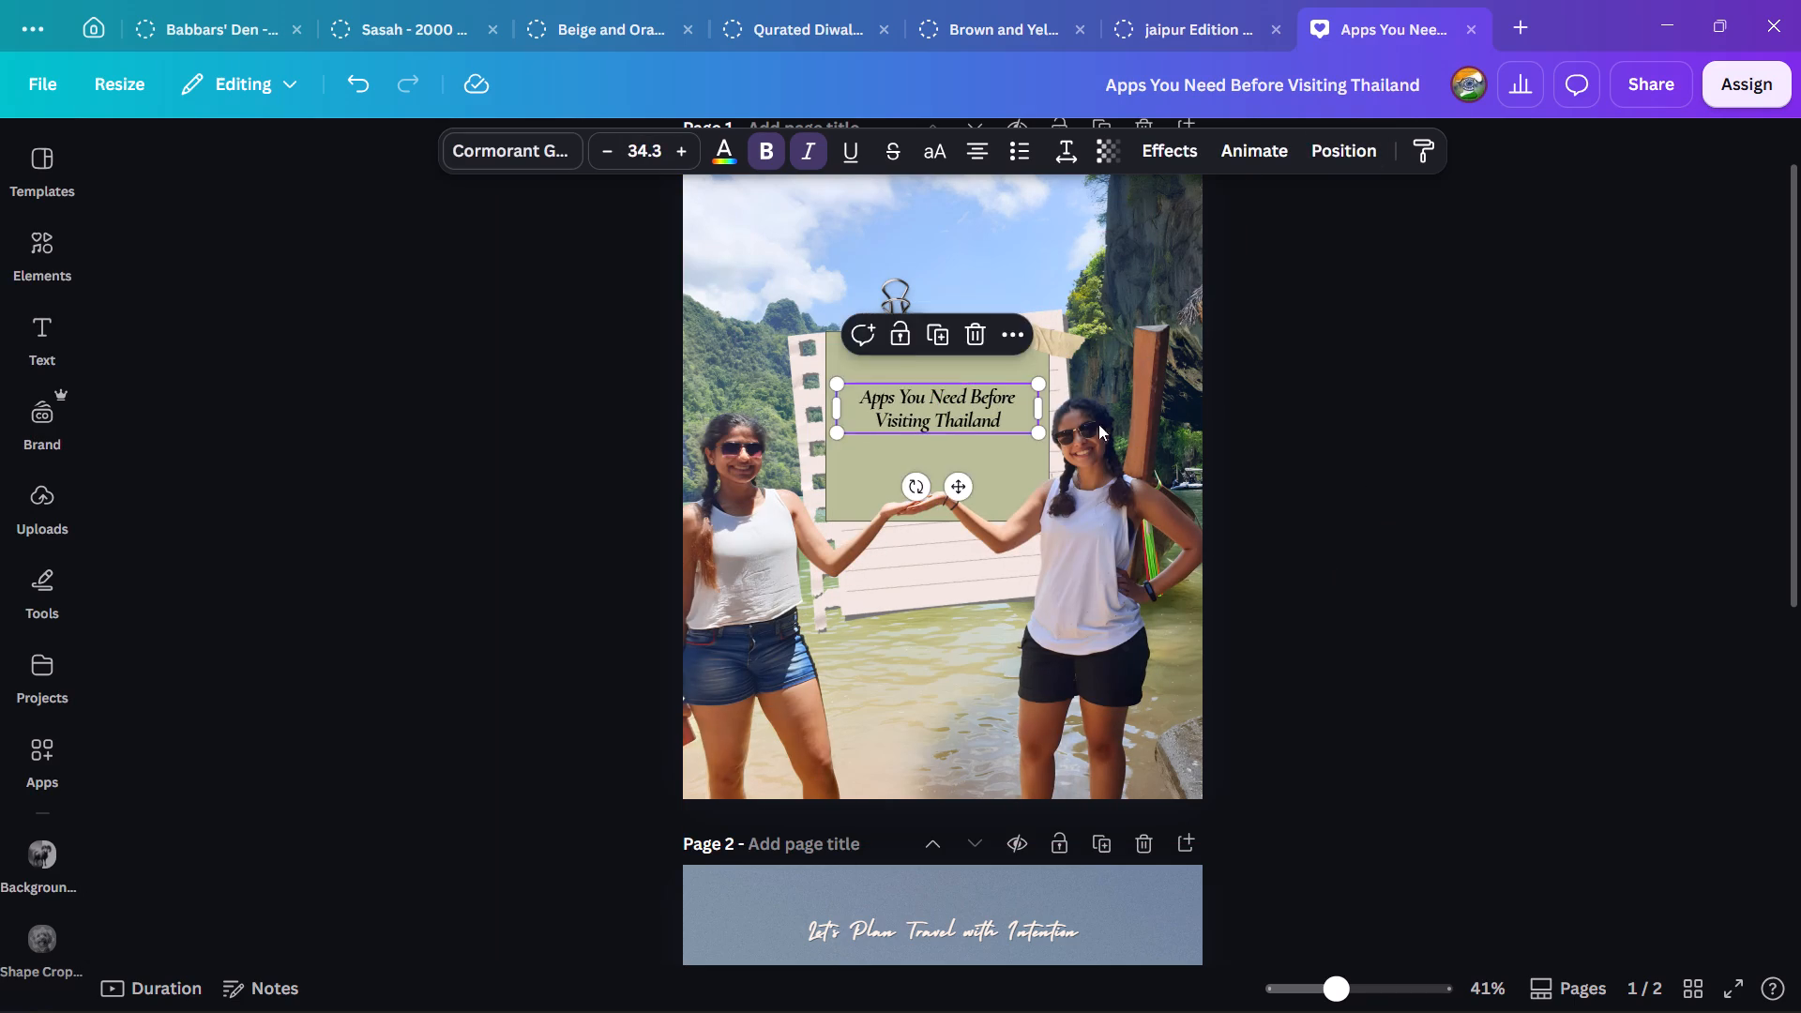
pyautogui.click(1333, 447)
pyautogui.click(1464, 442)
pyautogui.scroll(2, 1447, 455)
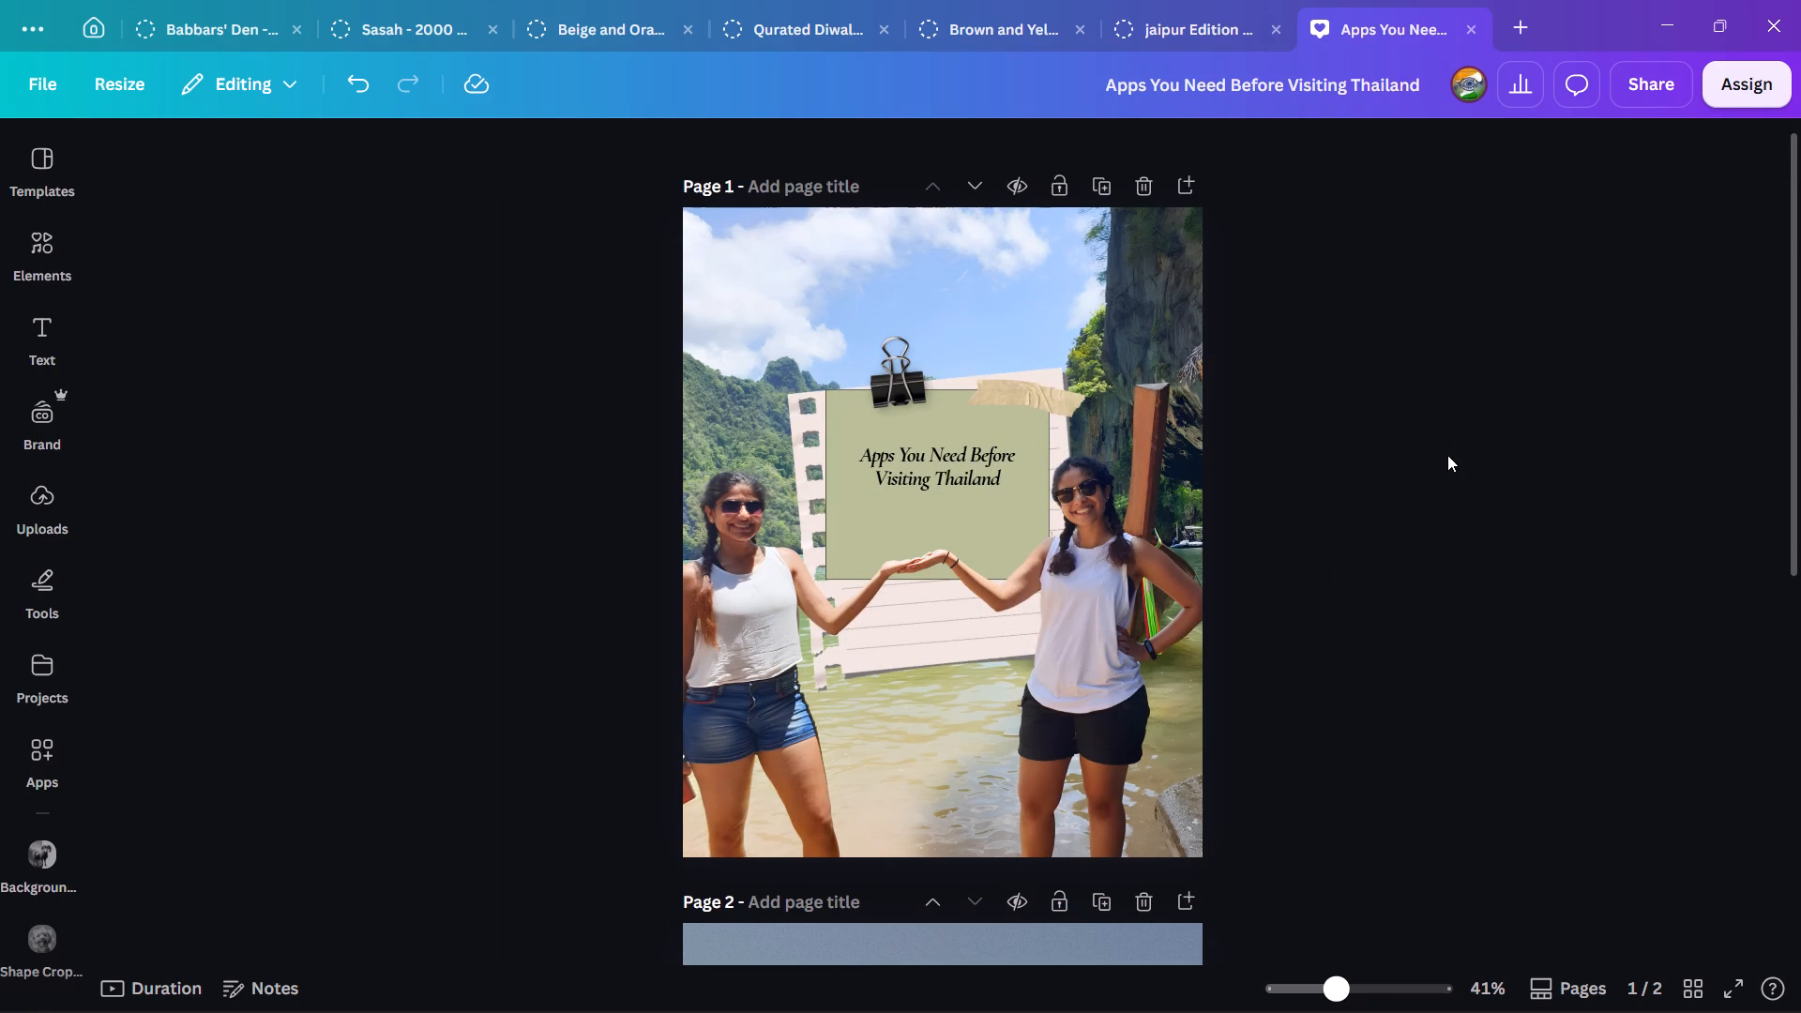
# Select the tape, binder clip, green note and lined paper together and move them up above the joined hands.
pyautogui.hotkey('alt', '1')
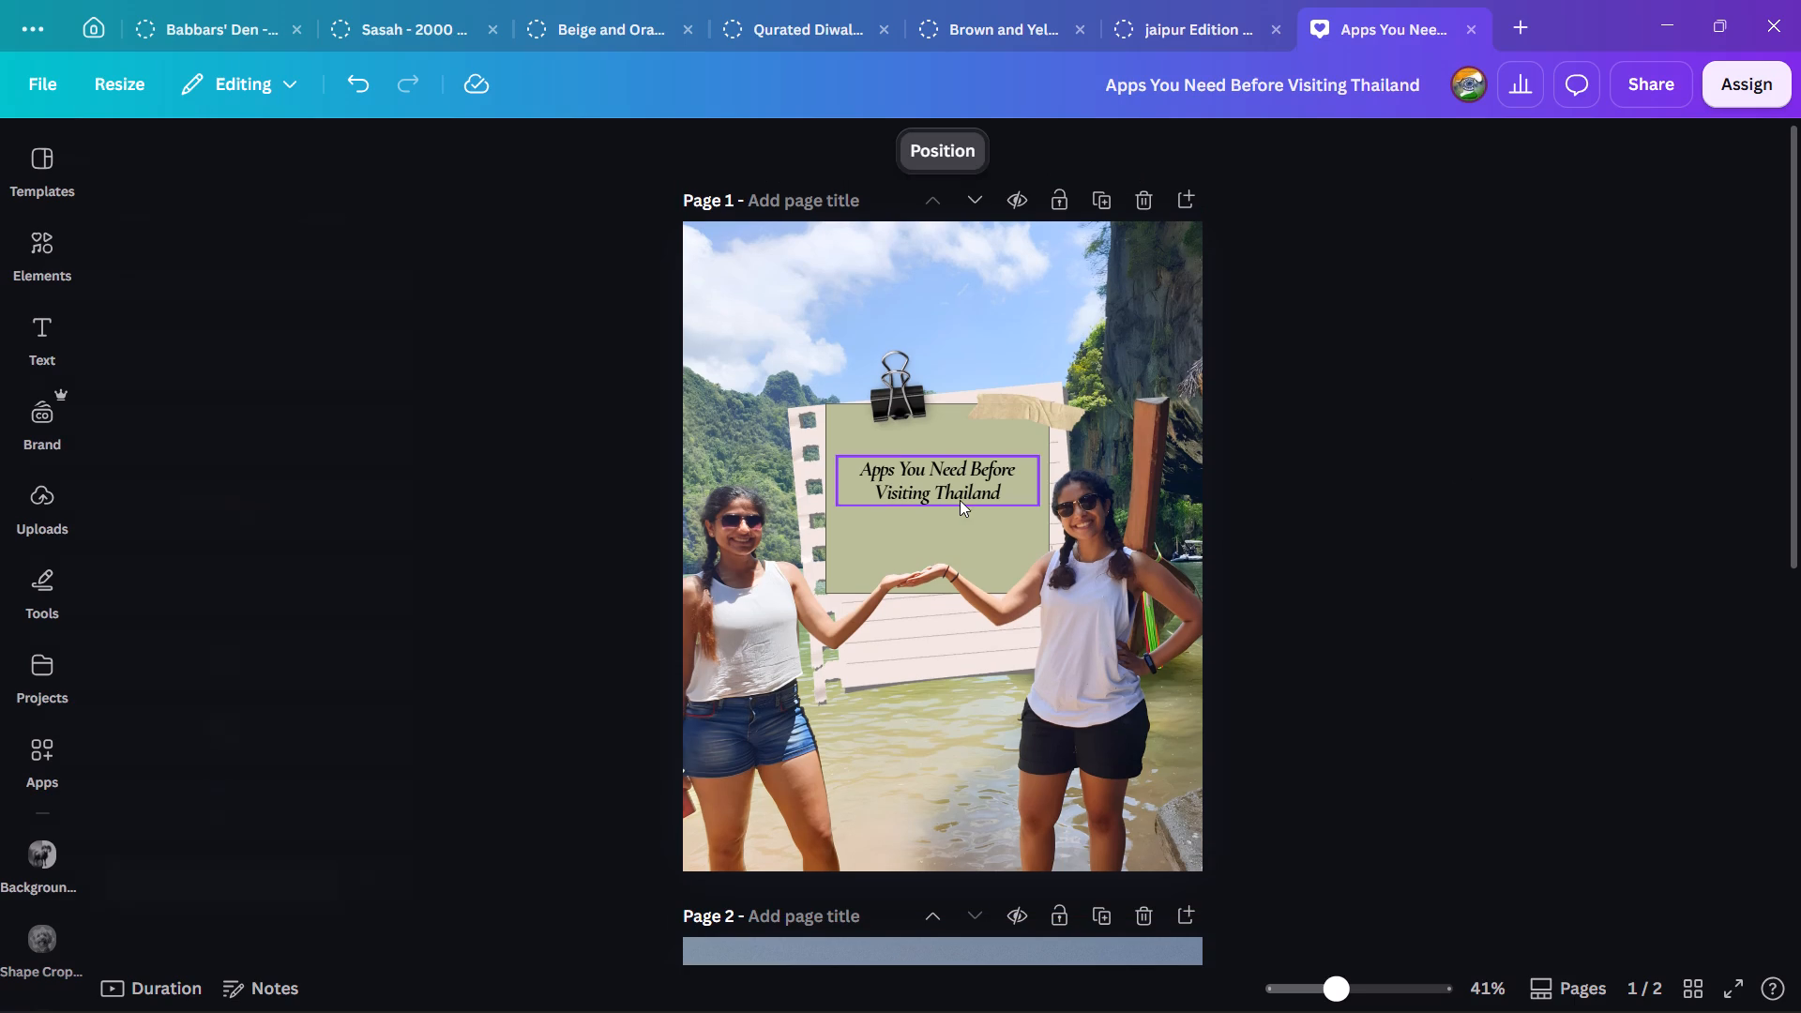
pyautogui.click(372, 746)
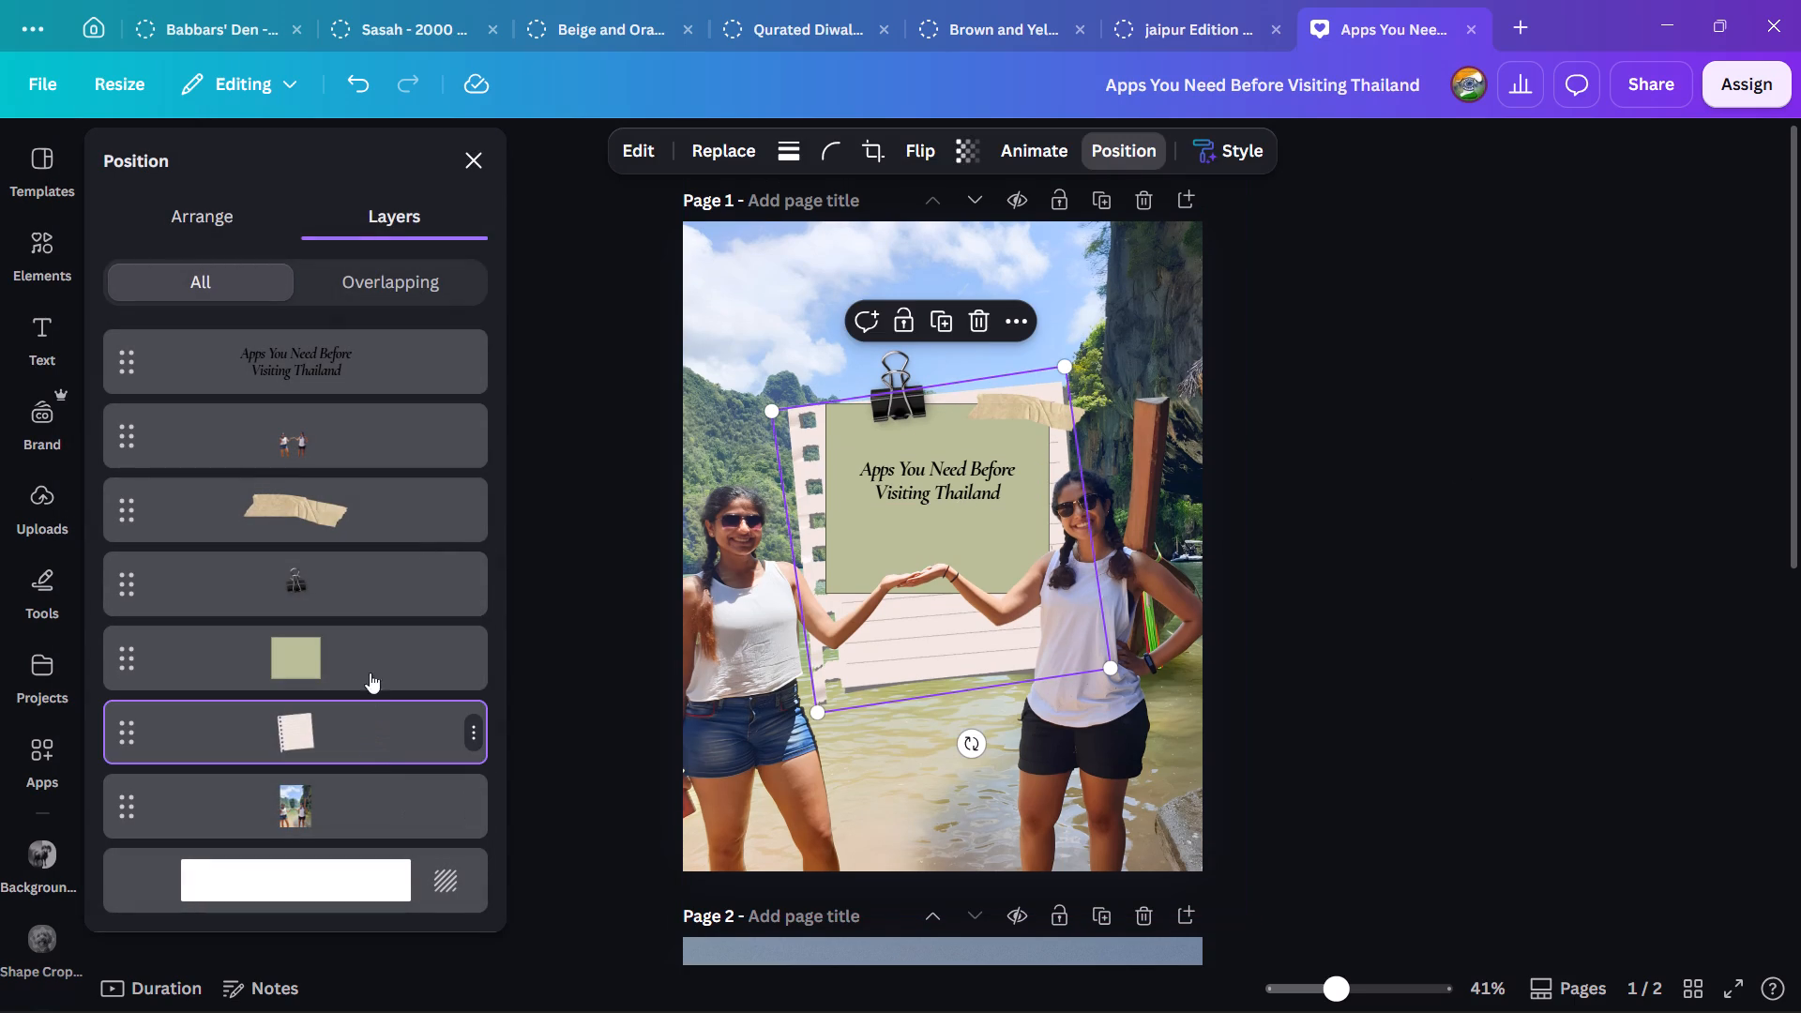
pyautogui.keyDown('shift'); pyautogui.click(375, 509); pyautogui.keyUp('shift')
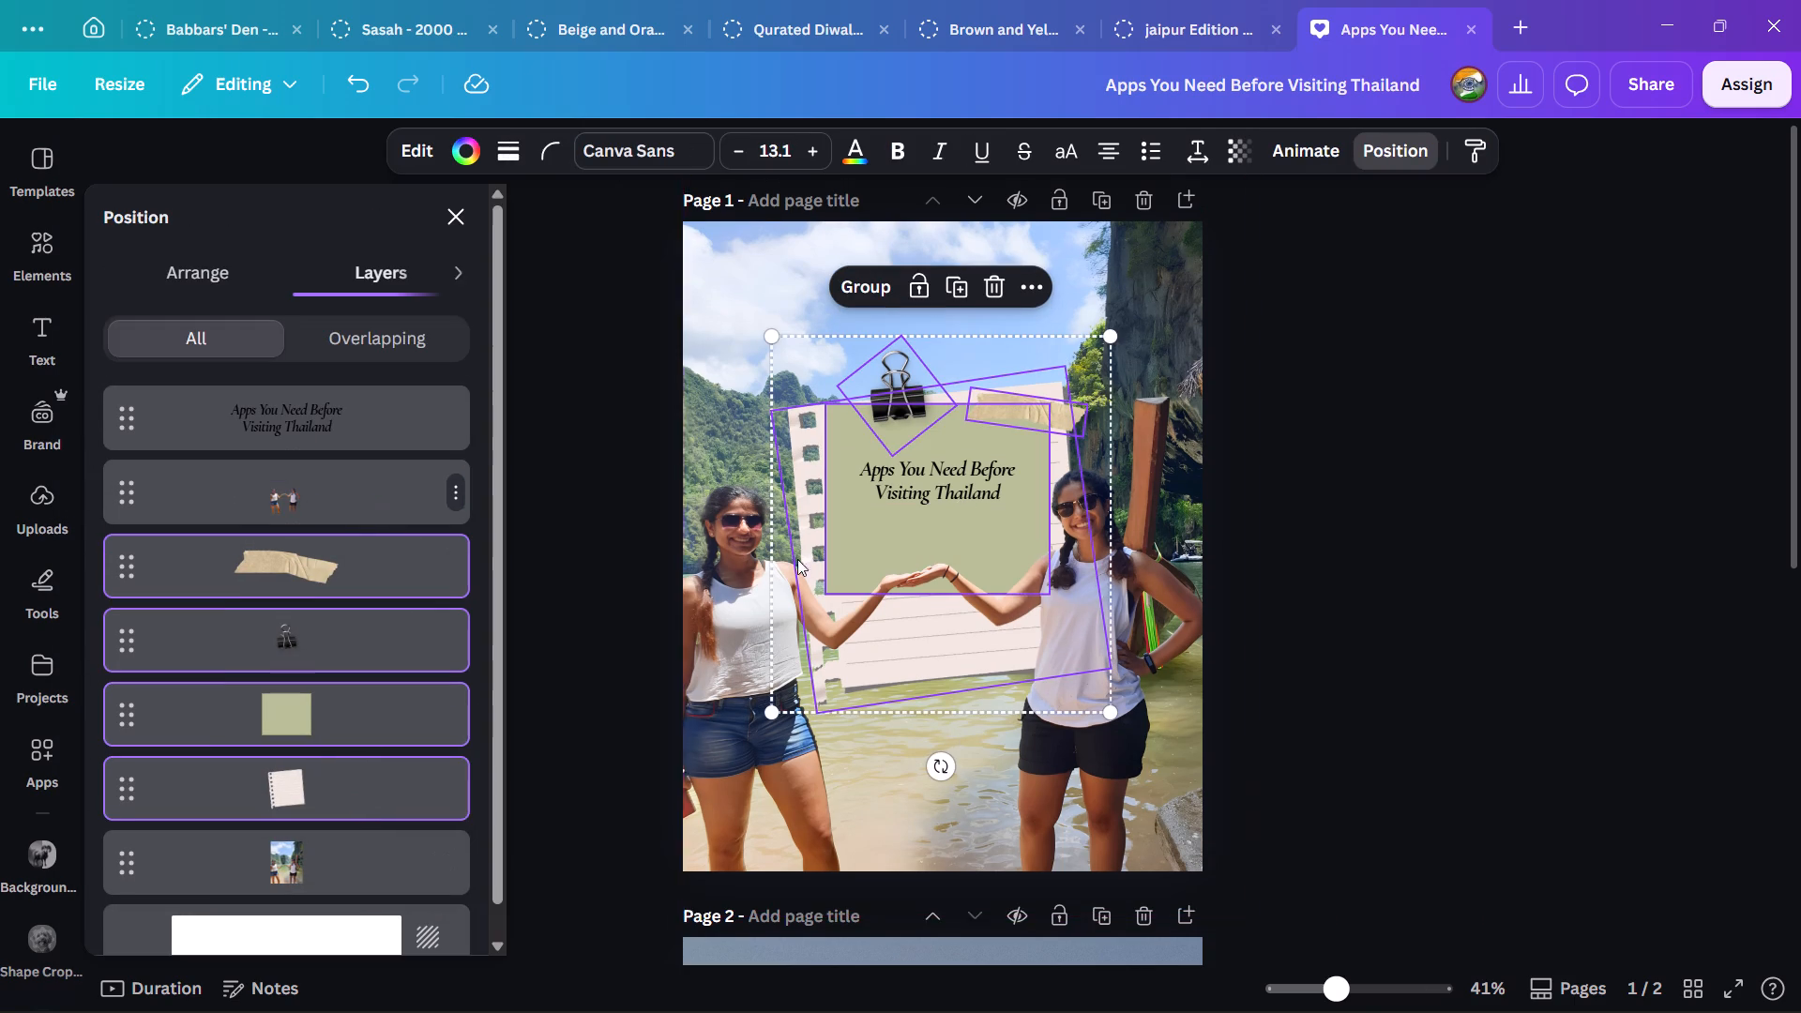
pyautogui.moveTo(948, 648); pyautogui.dragTo(928, 557)
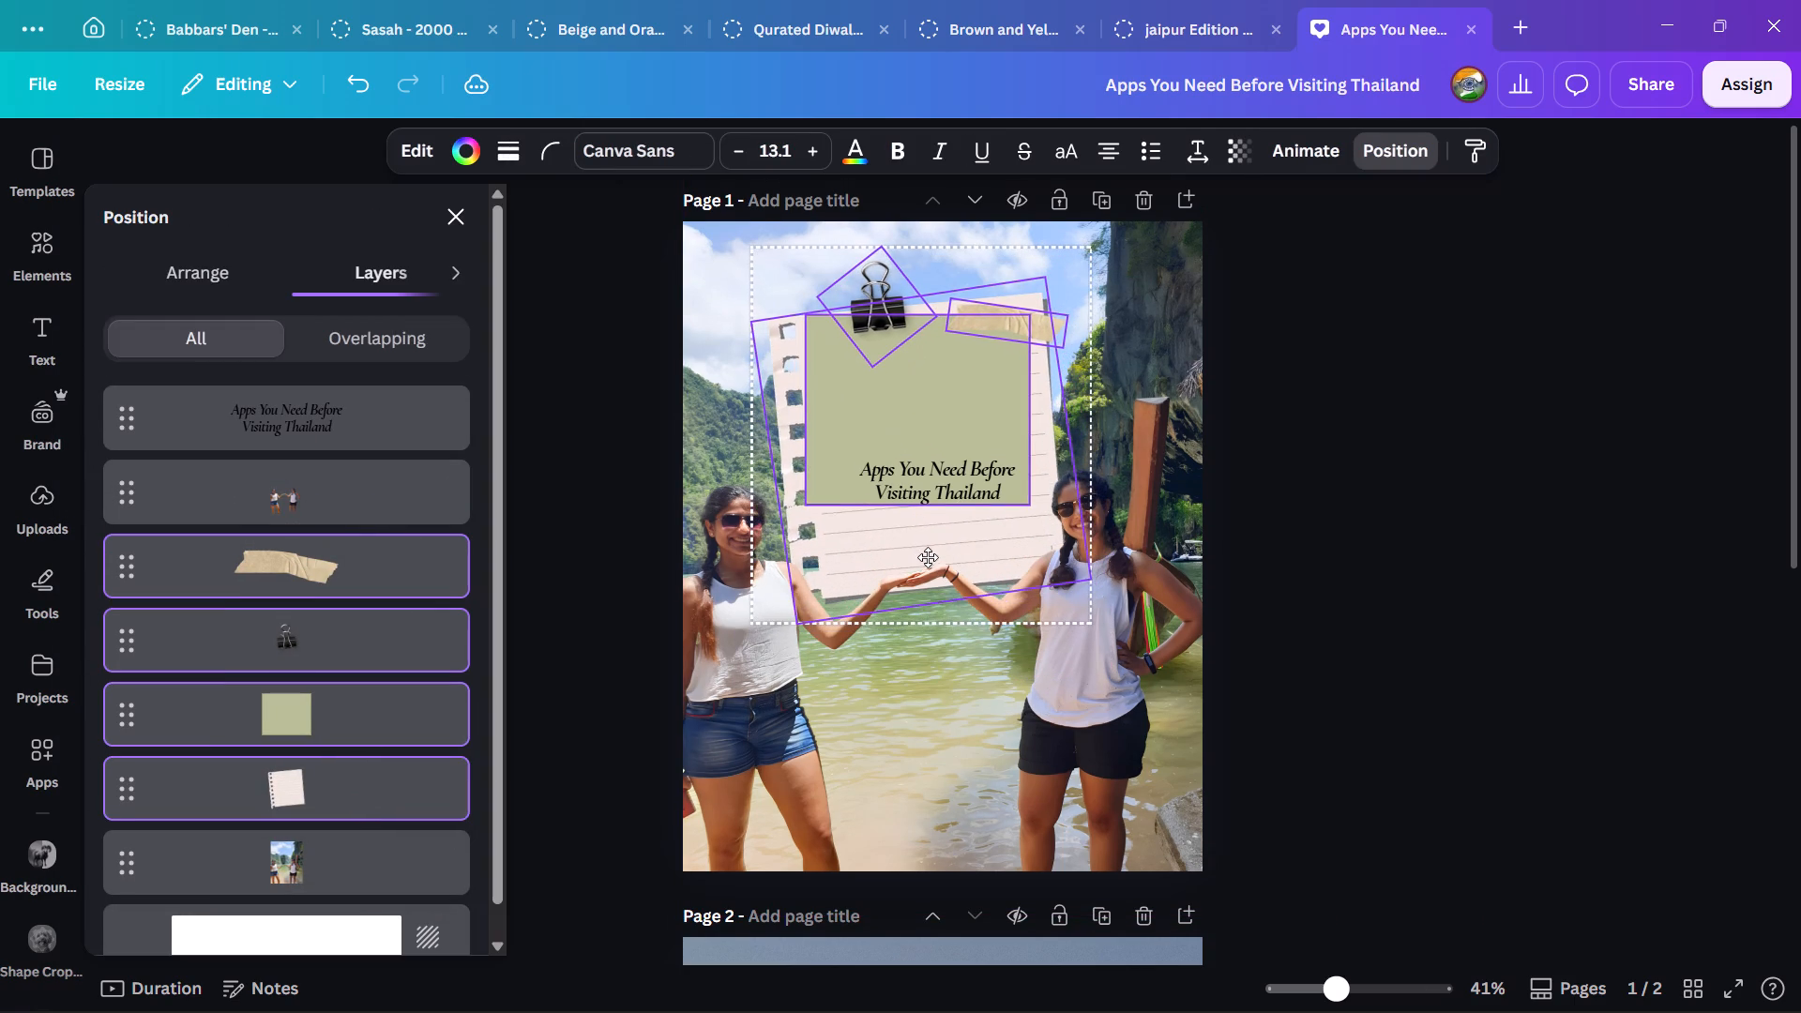
pyautogui.moveTo(928, 557); pyautogui.dragTo(931, 585)
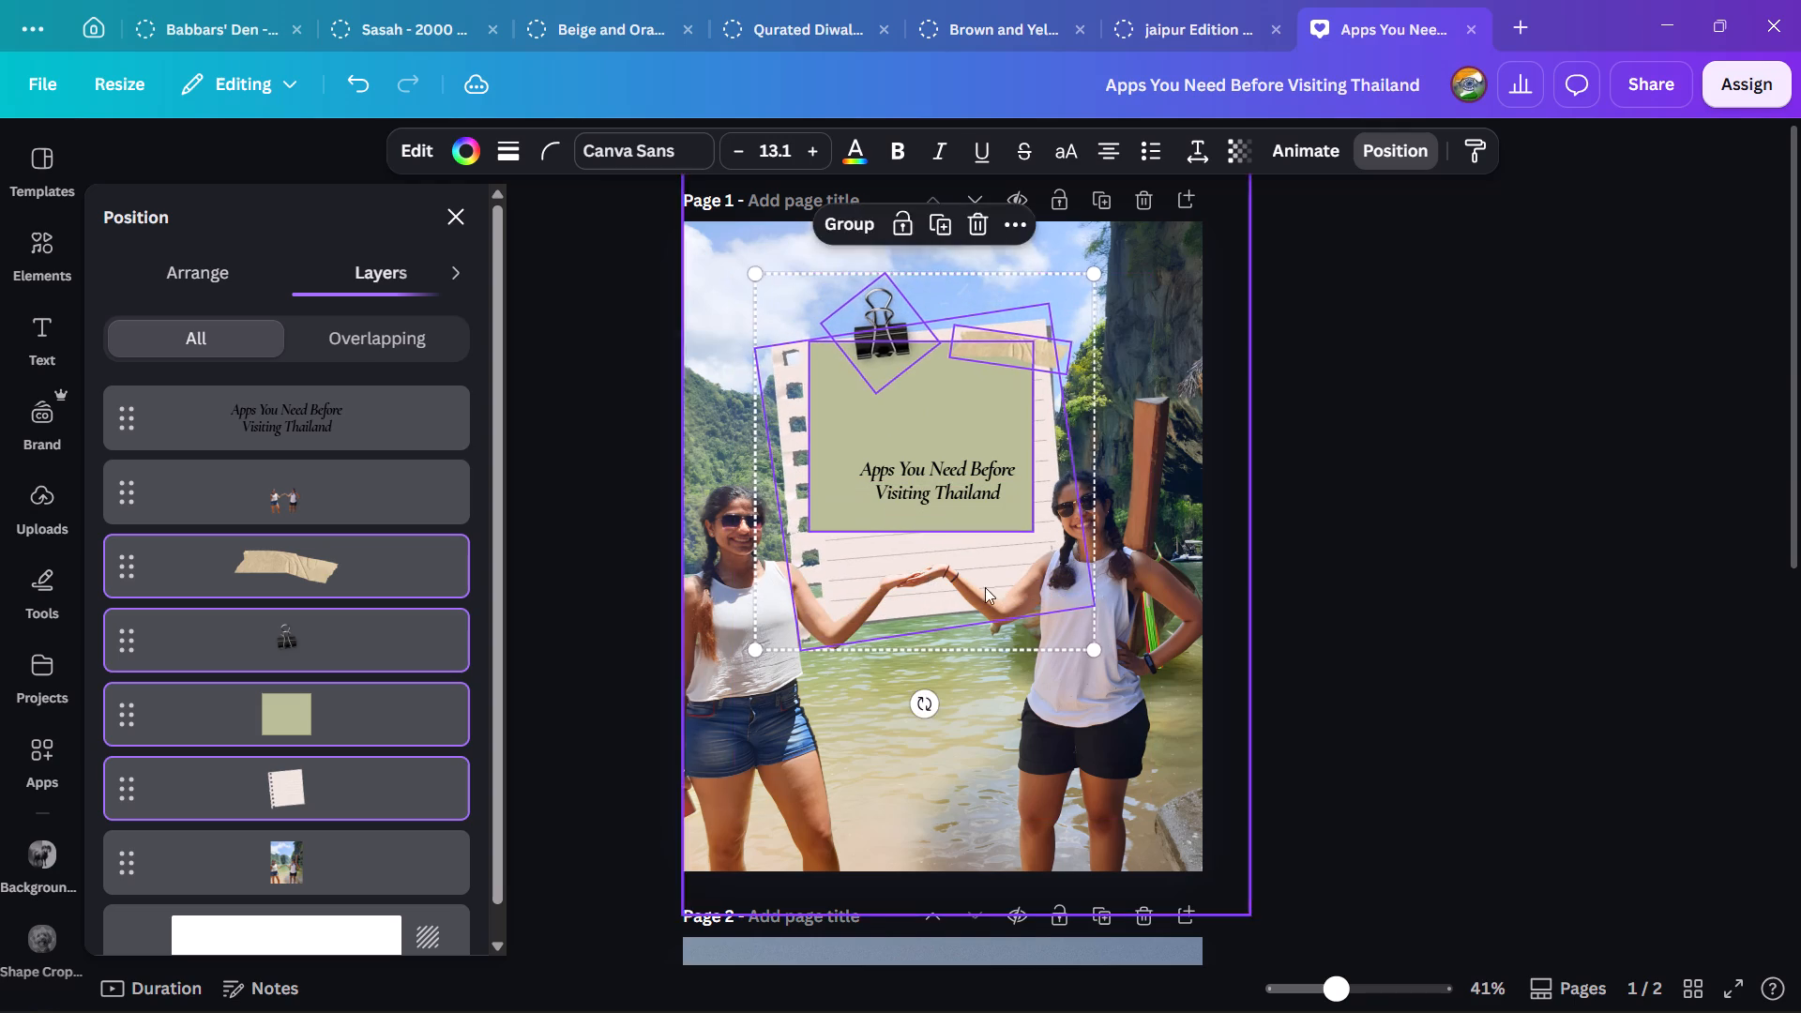
pyautogui.click(1404, 612)
# Delete the lined notebook paper behind the green note.
pyautogui.click(988, 557)
pyautogui.hotkey('alt', '1')
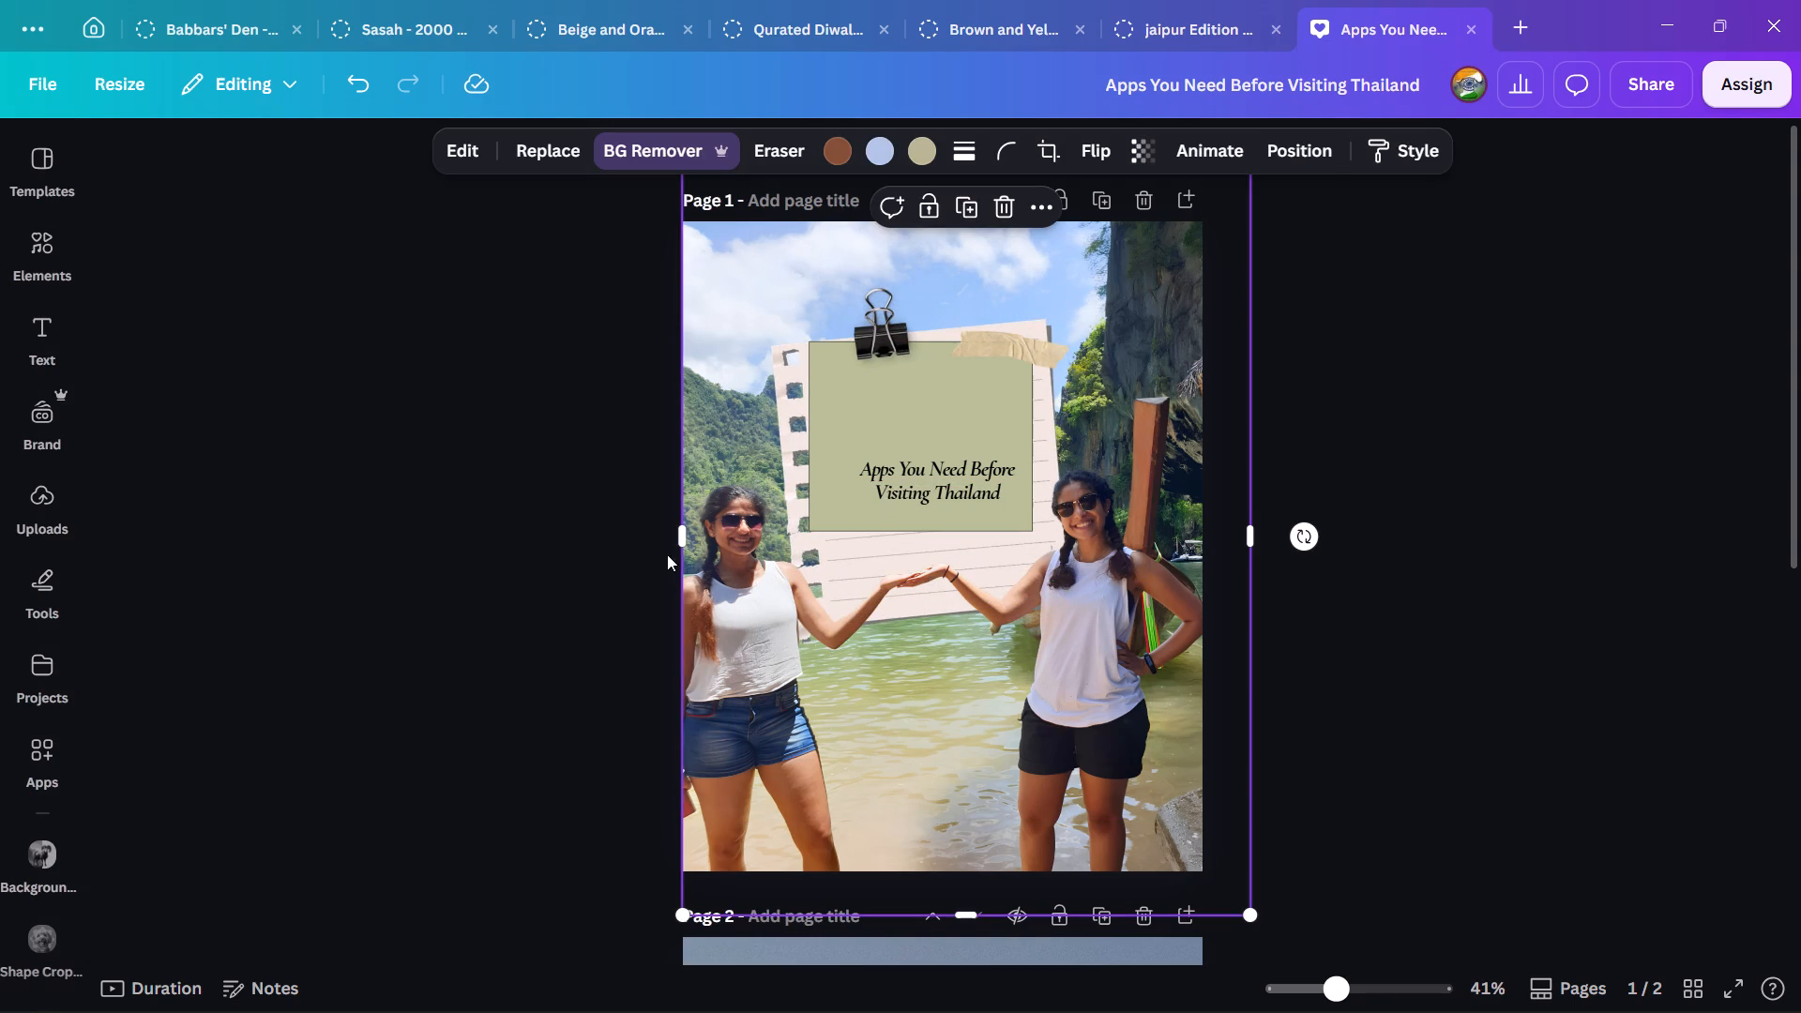
pyautogui.click(332, 792)
pyautogui.press('Delete')
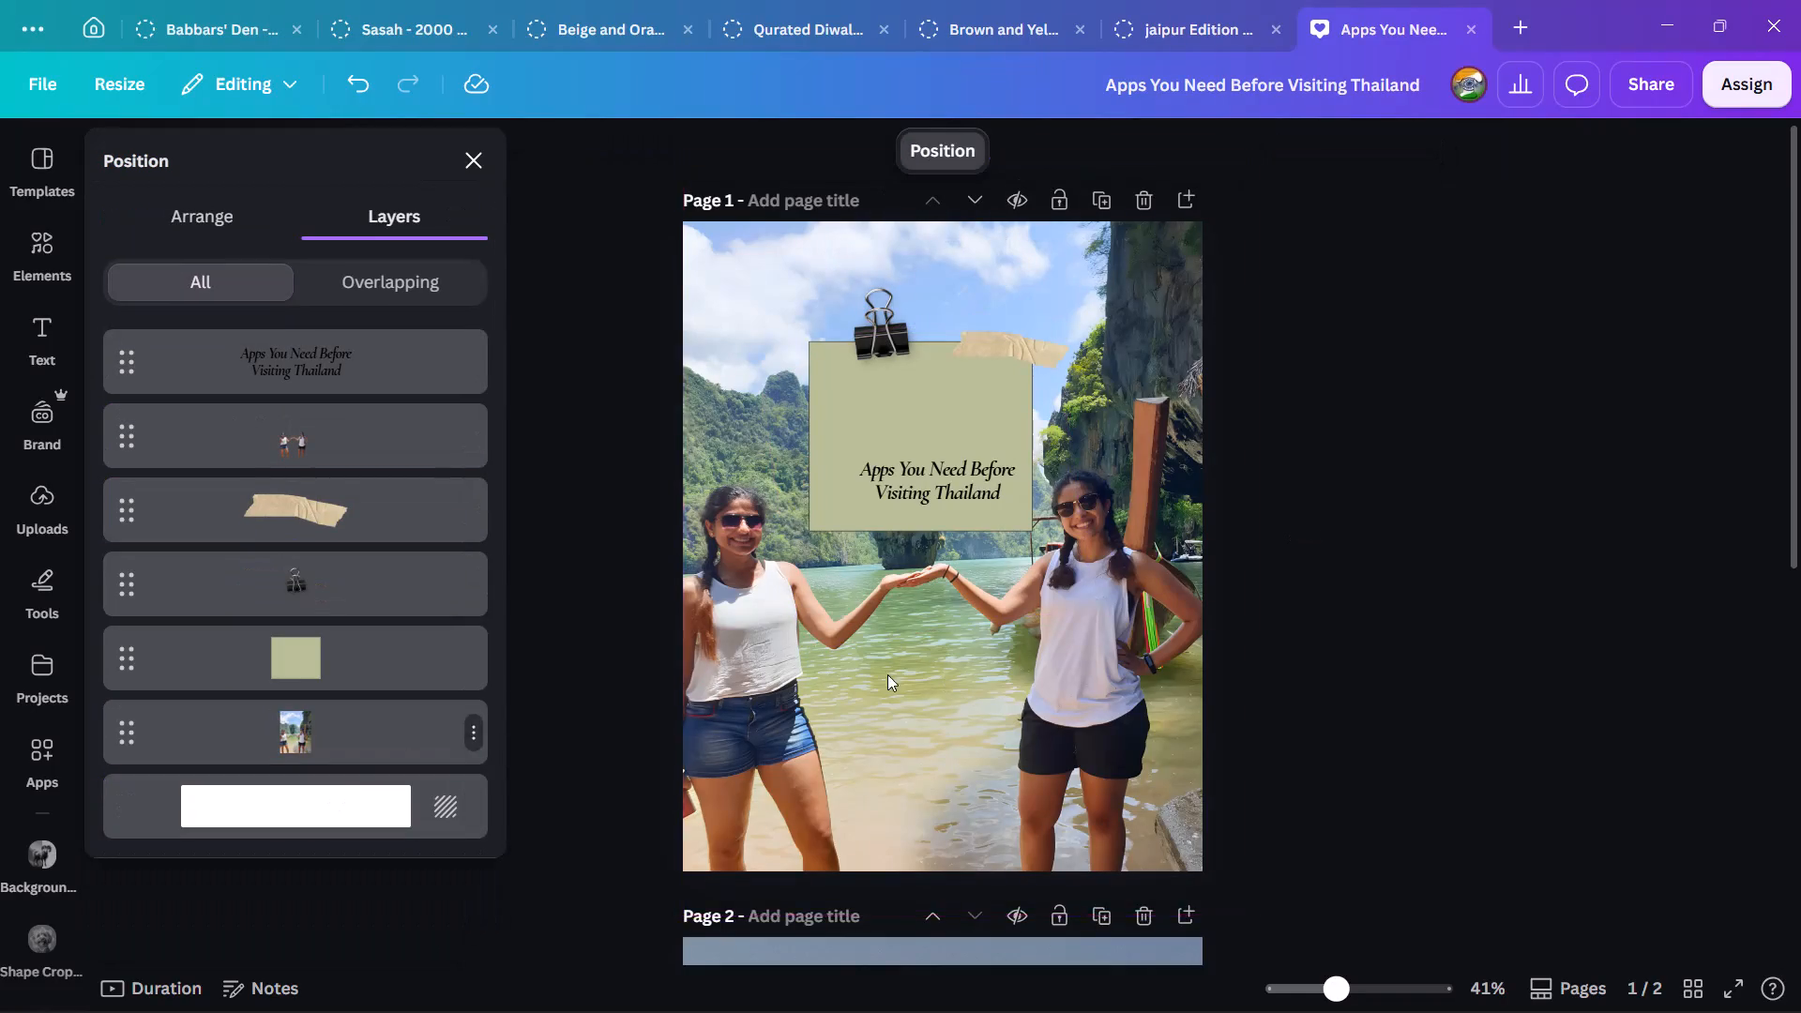
pyautogui.moveTo(1321, 594); pyautogui.dragTo(1419, 586)
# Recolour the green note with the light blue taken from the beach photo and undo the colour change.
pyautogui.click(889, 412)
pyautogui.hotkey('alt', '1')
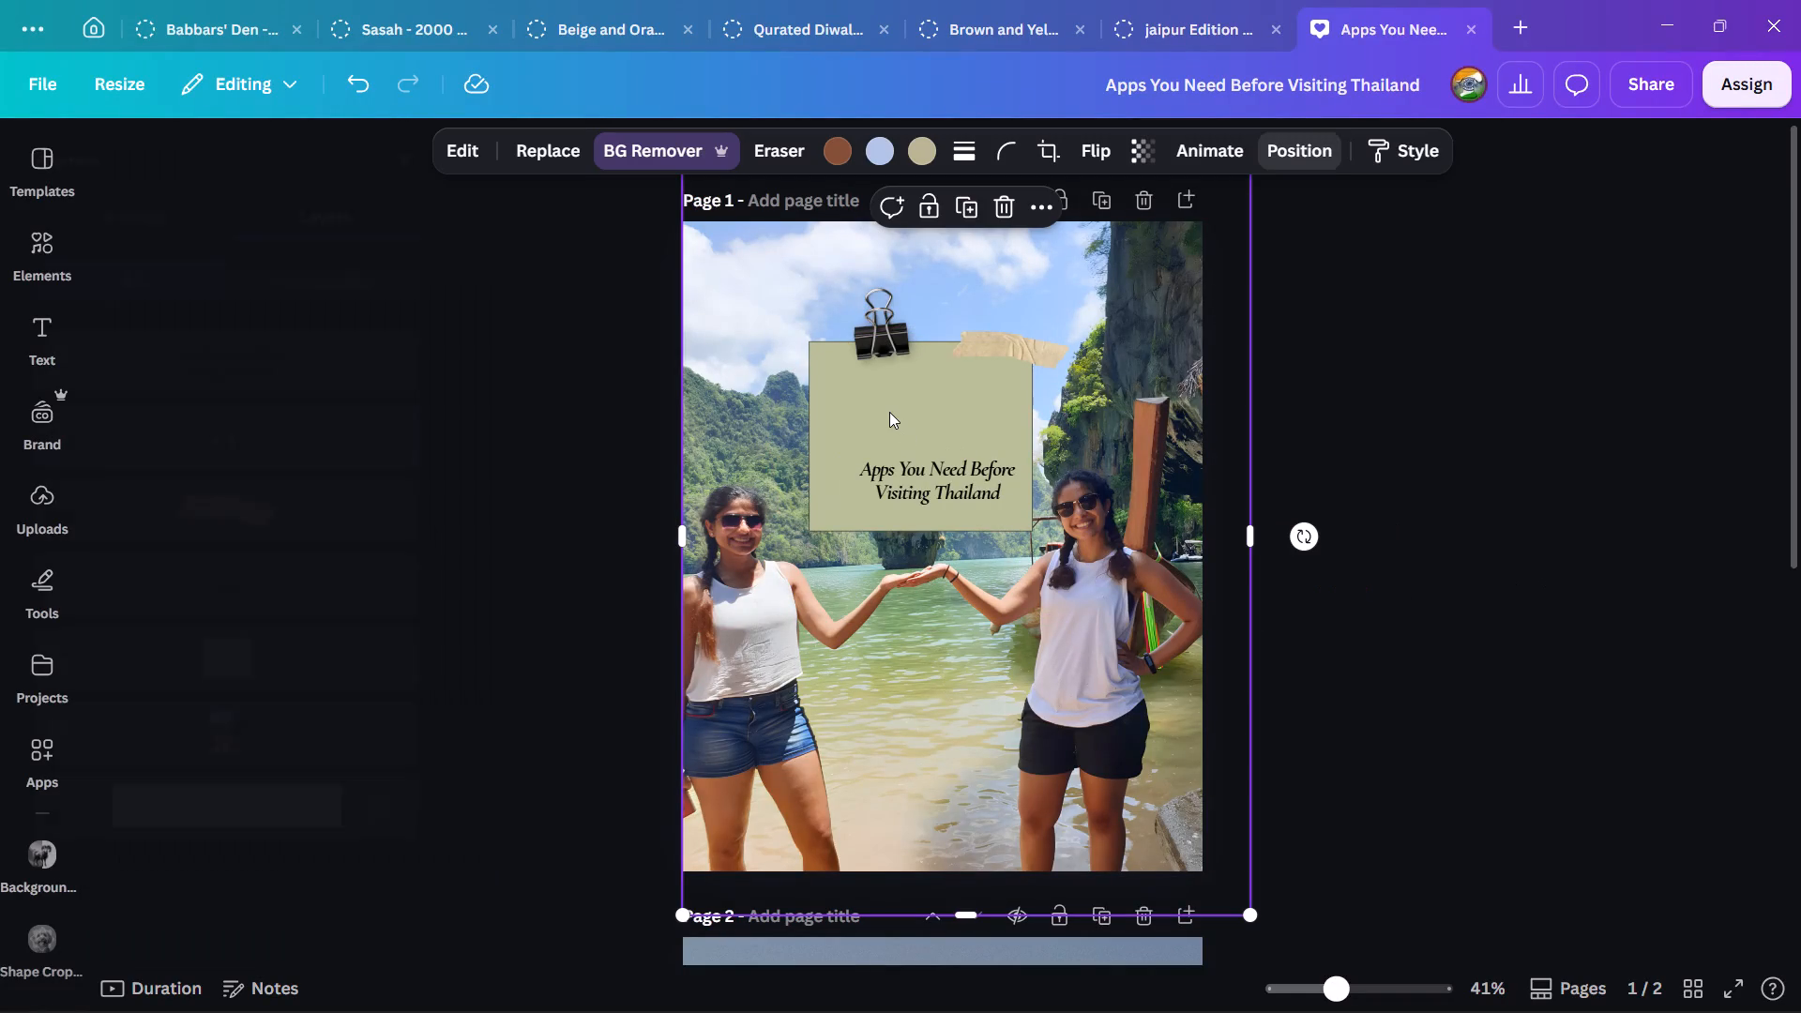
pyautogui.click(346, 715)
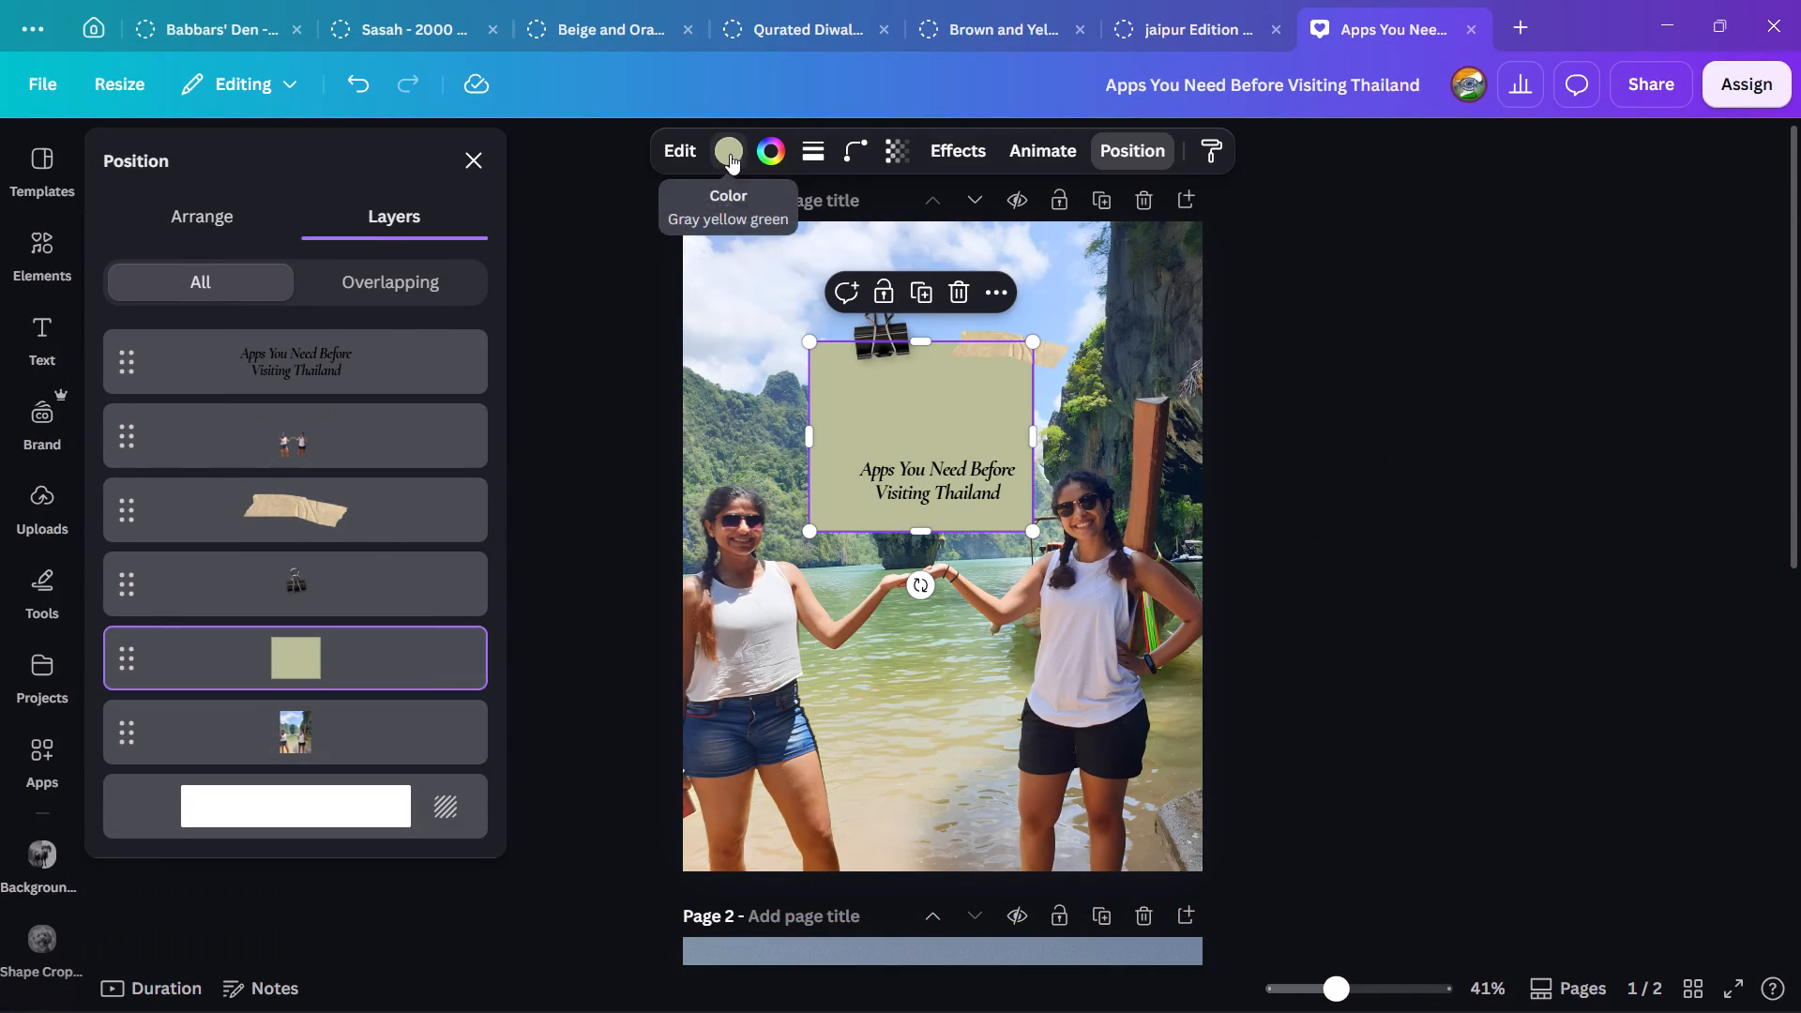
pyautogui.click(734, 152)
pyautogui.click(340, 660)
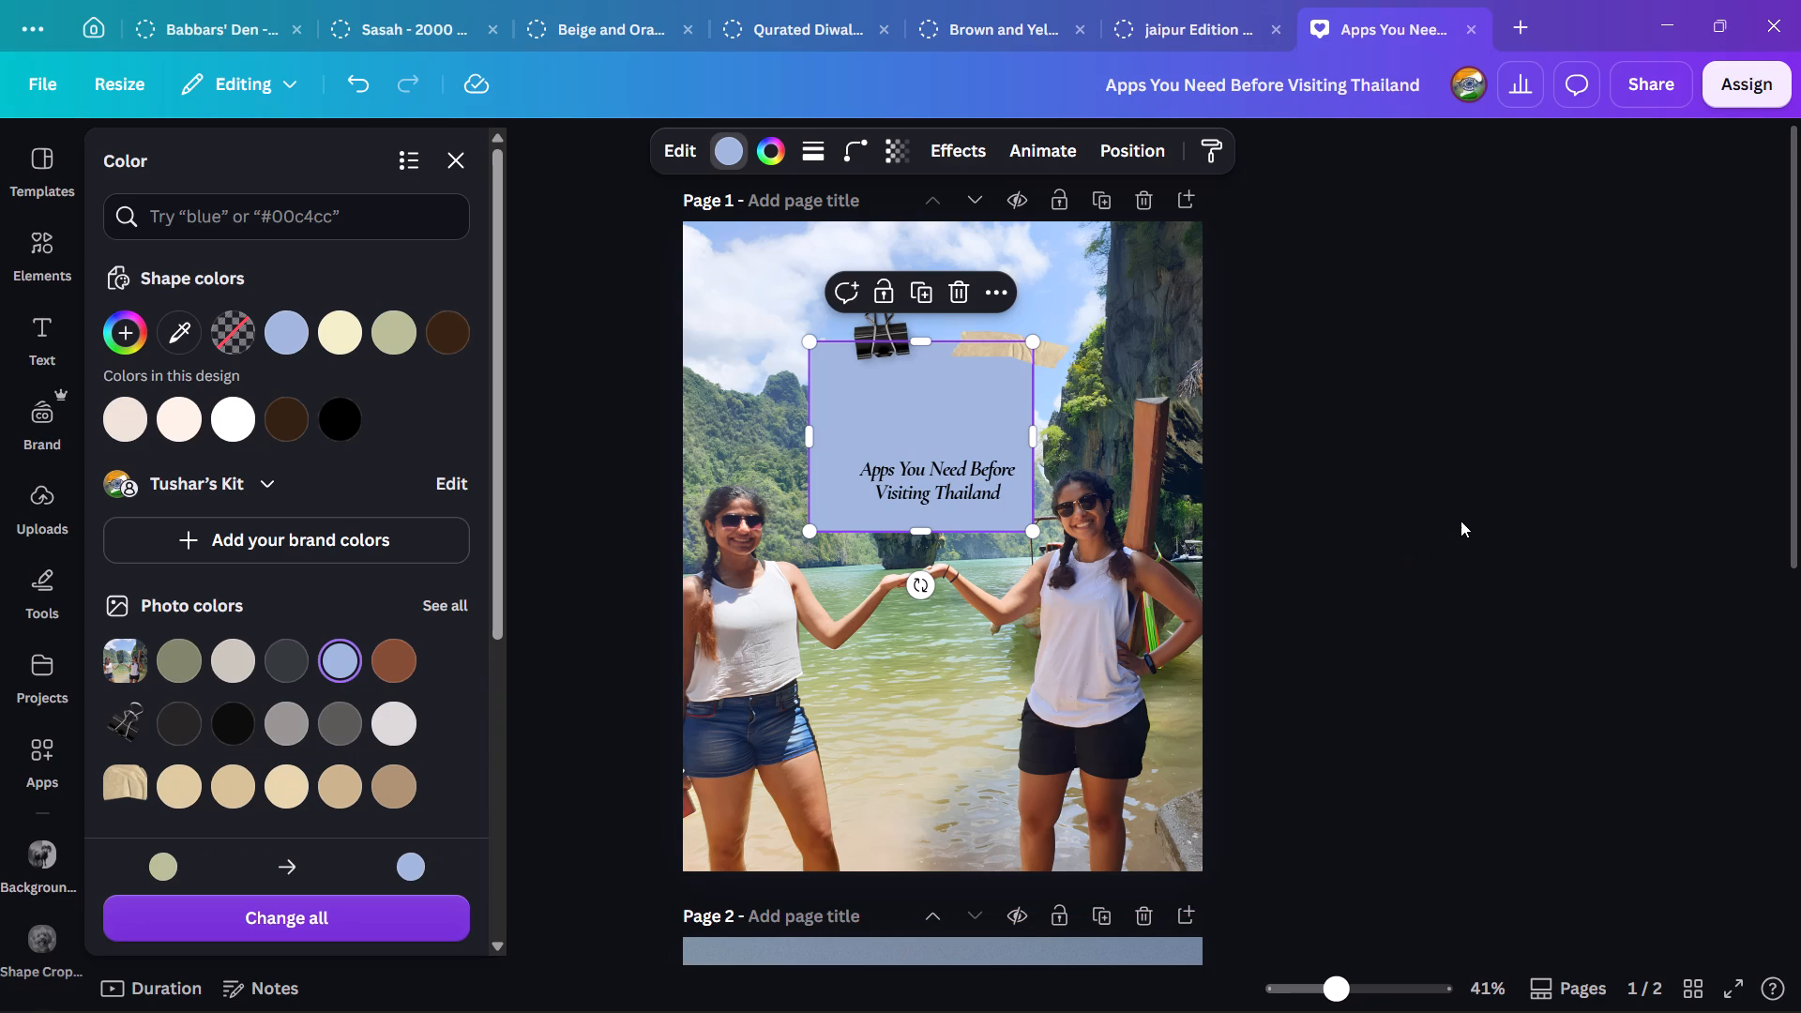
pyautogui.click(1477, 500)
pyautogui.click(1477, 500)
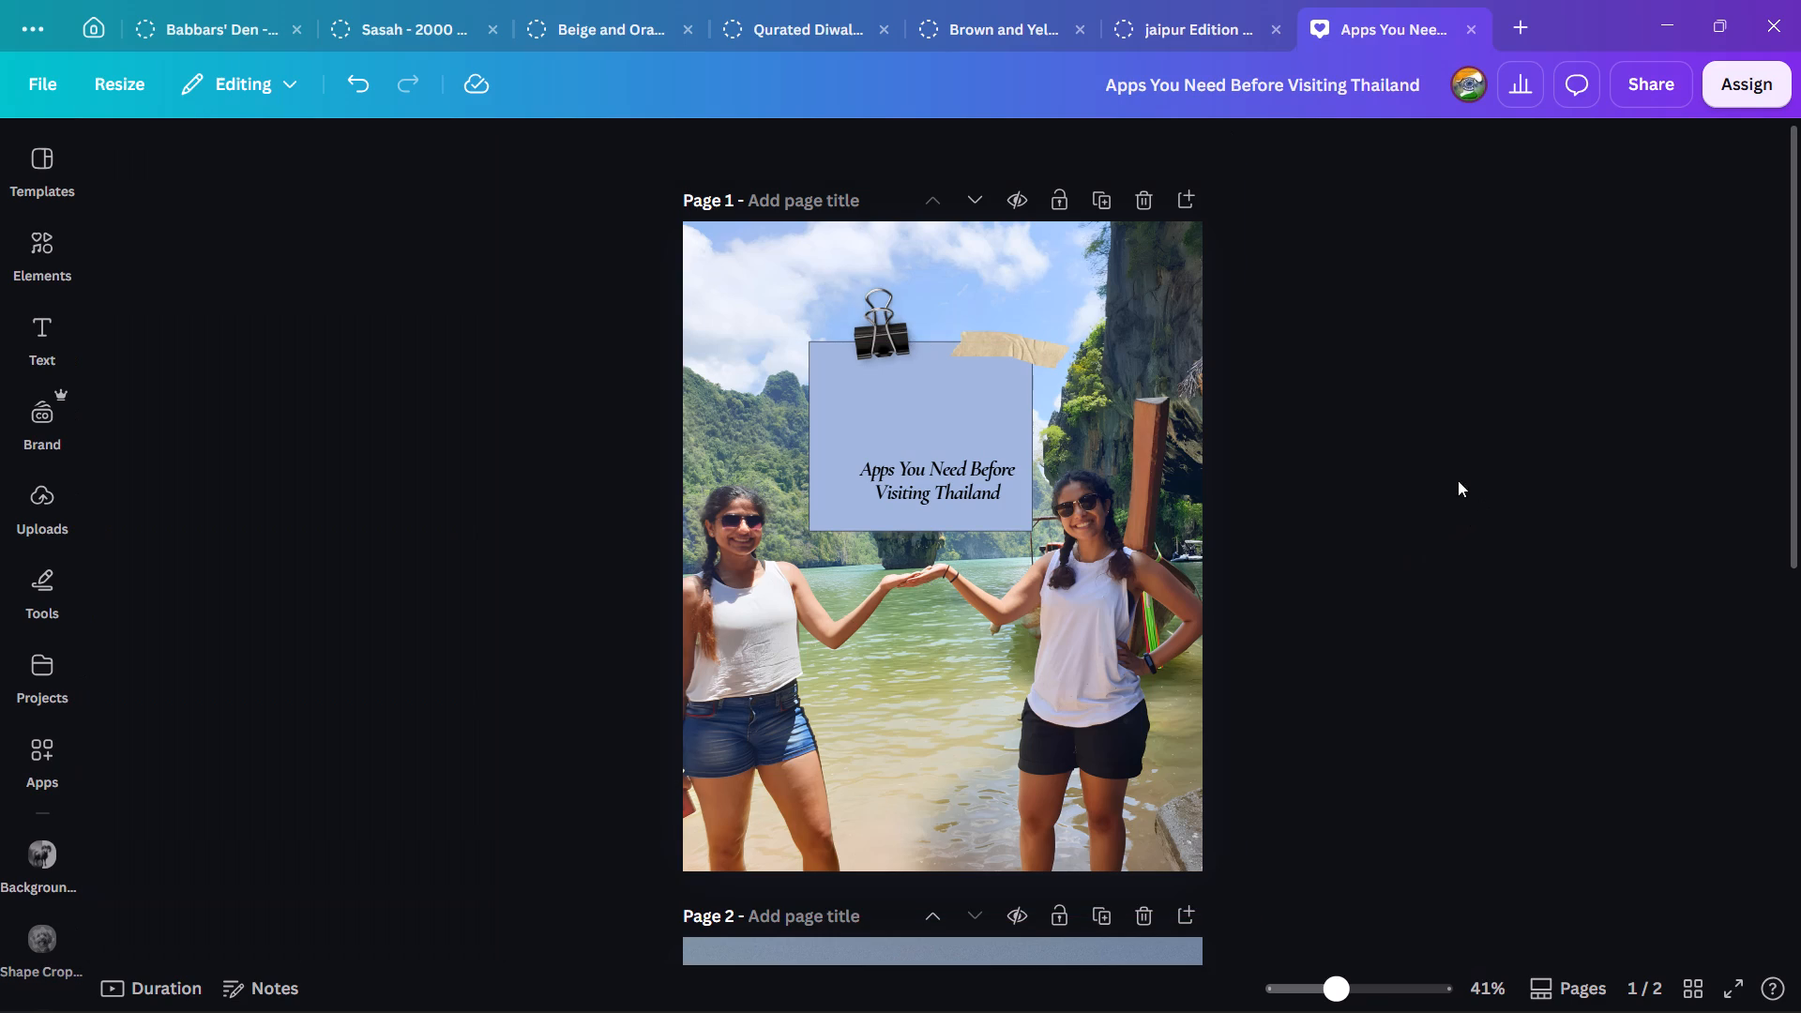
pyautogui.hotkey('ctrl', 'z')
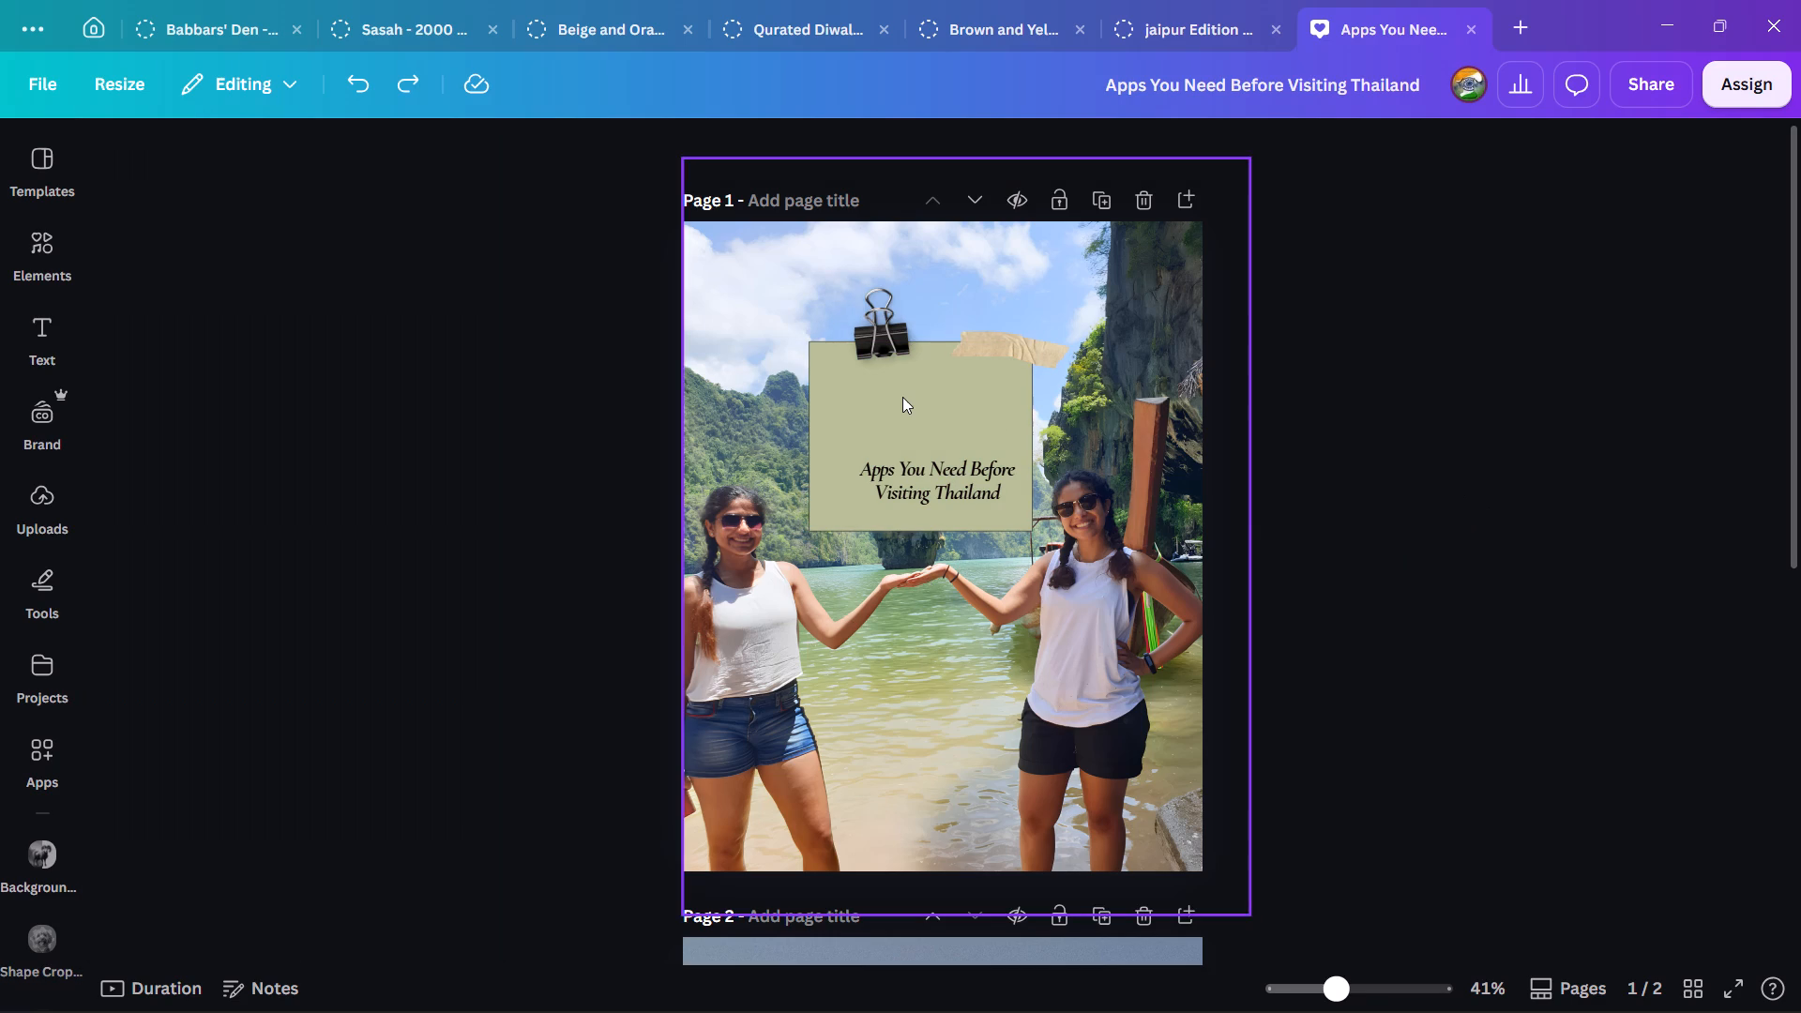
# Crop the empty upper area off the women's cutout, bringing its top edge down to just above their heads.
pyautogui.click(902, 397)
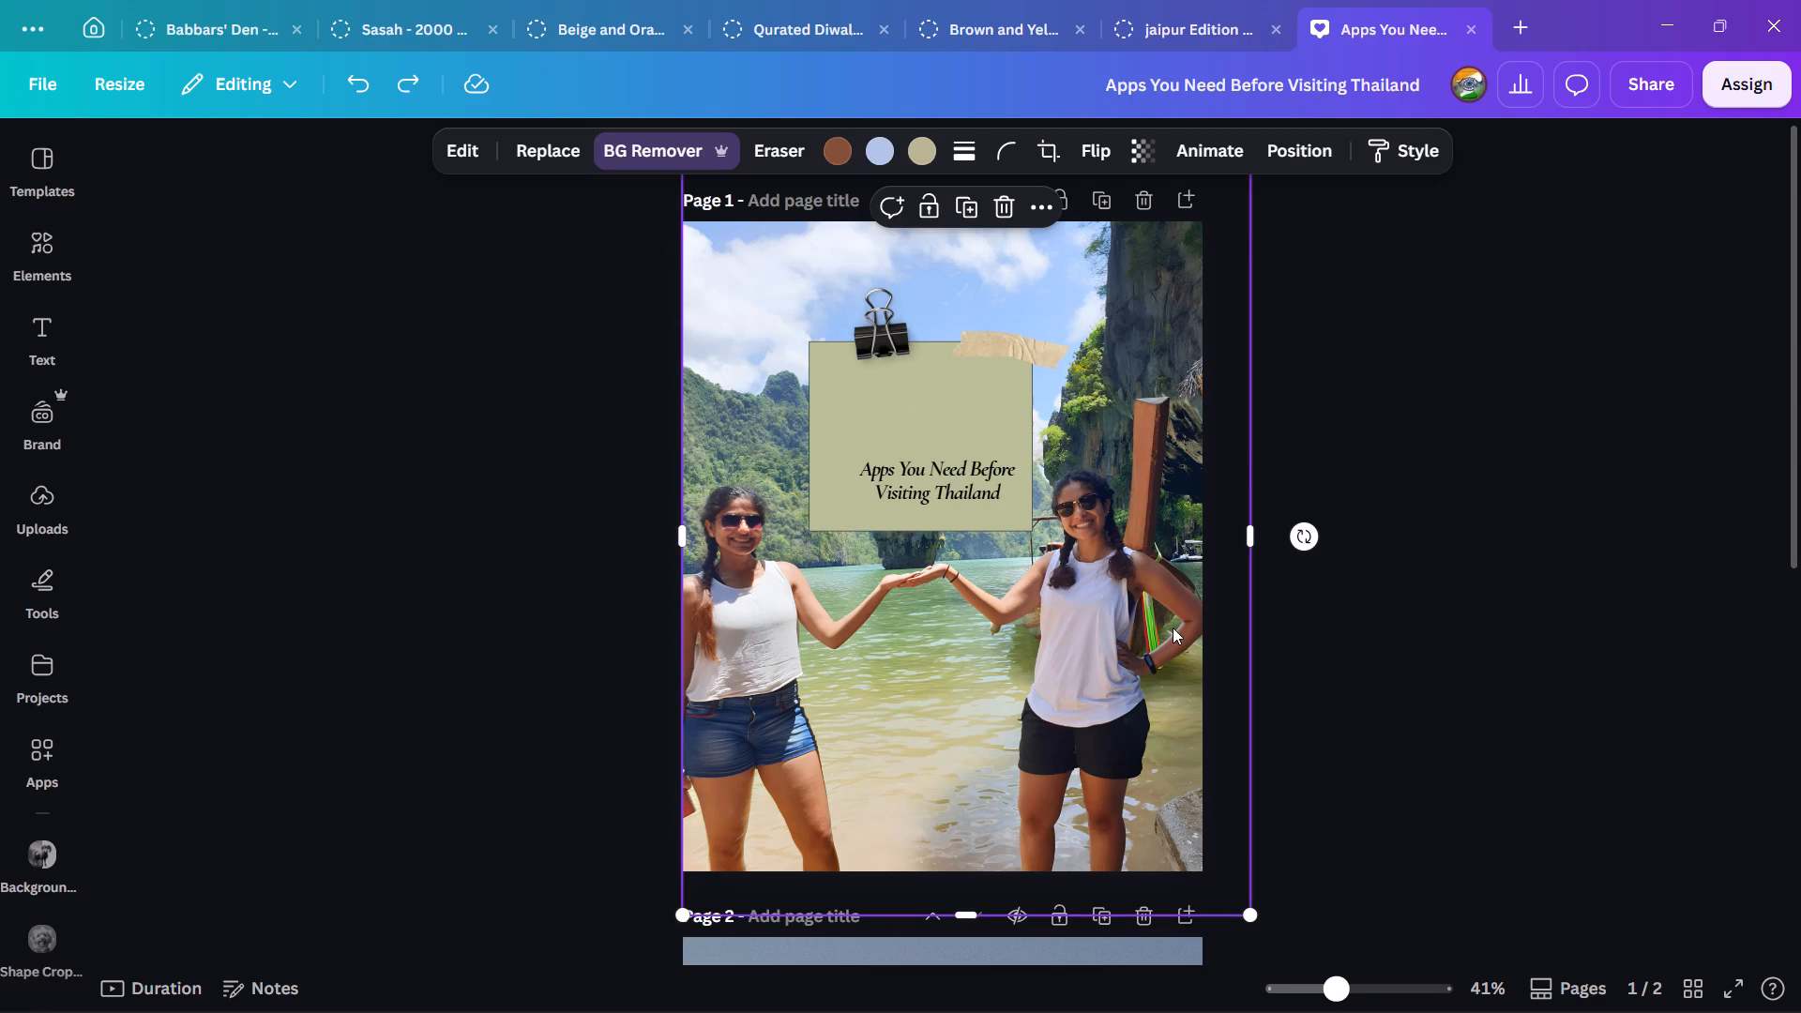
pyautogui.click(1601, 591)
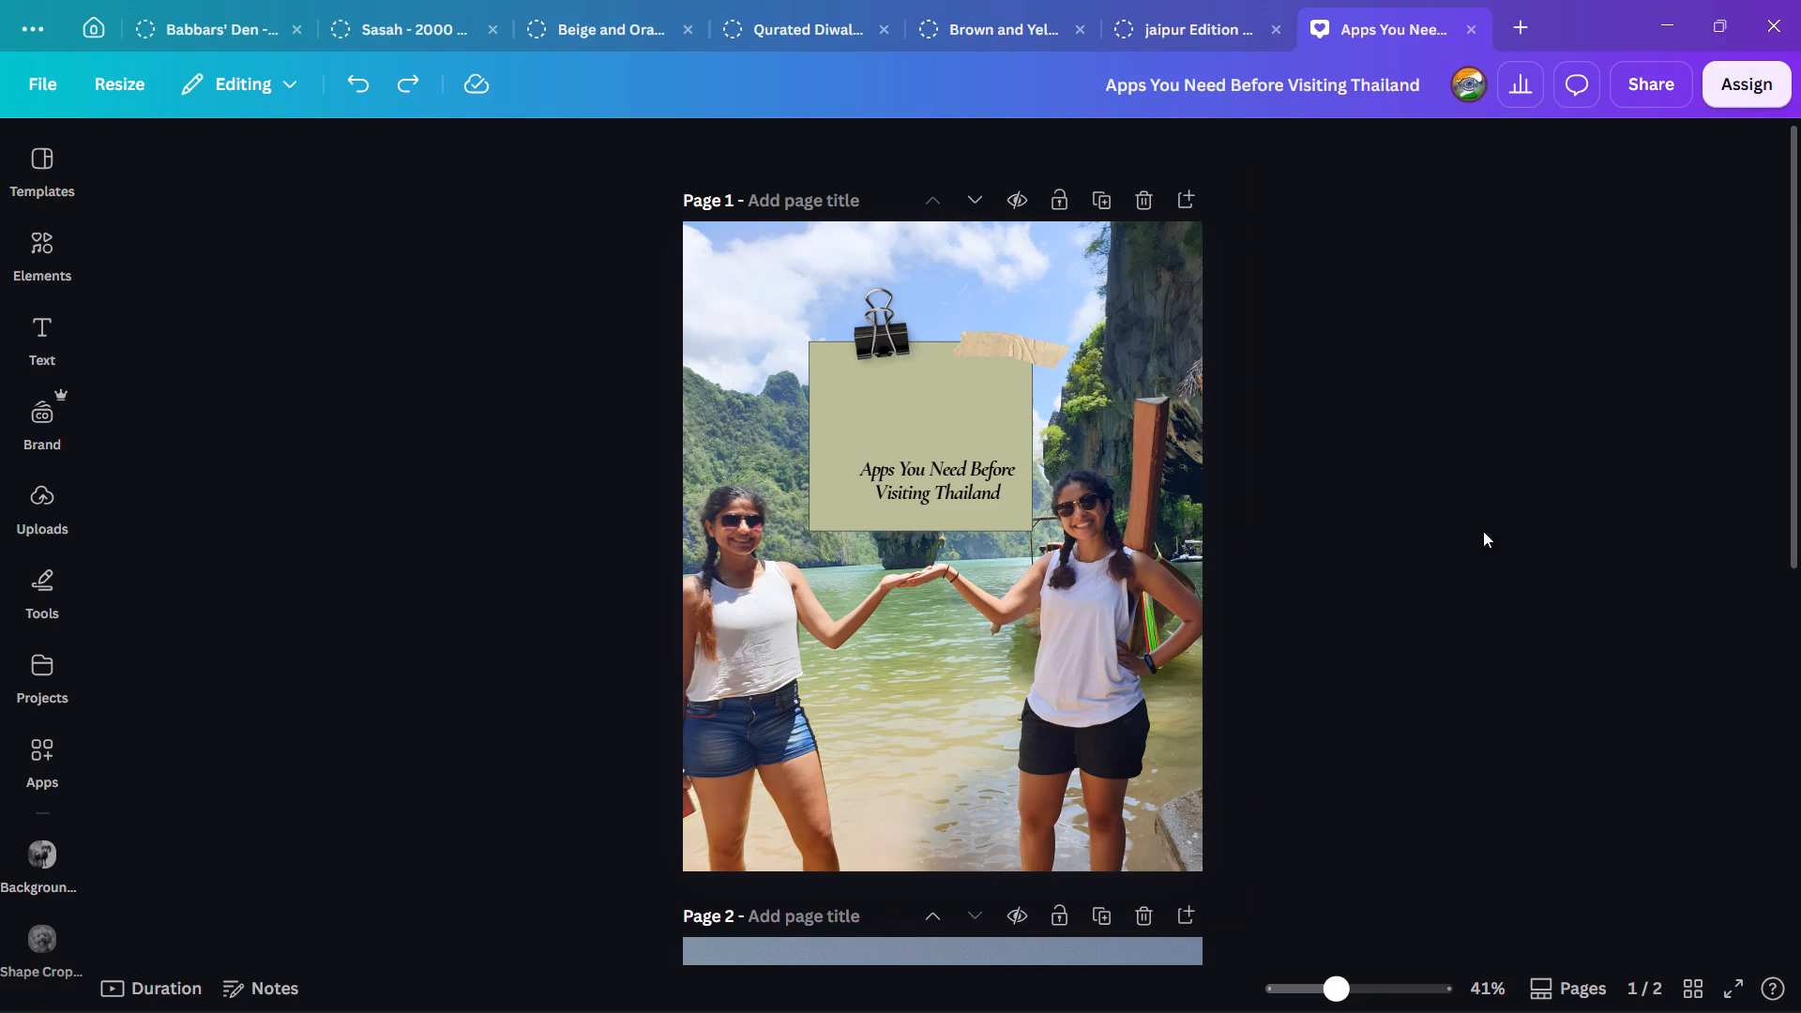
pyautogui.keyDown('ctrl'); pyautogui.click(921, 424); pyautogui.keyUp('ctrl')
pyautogui.hotkey('alt', '1')
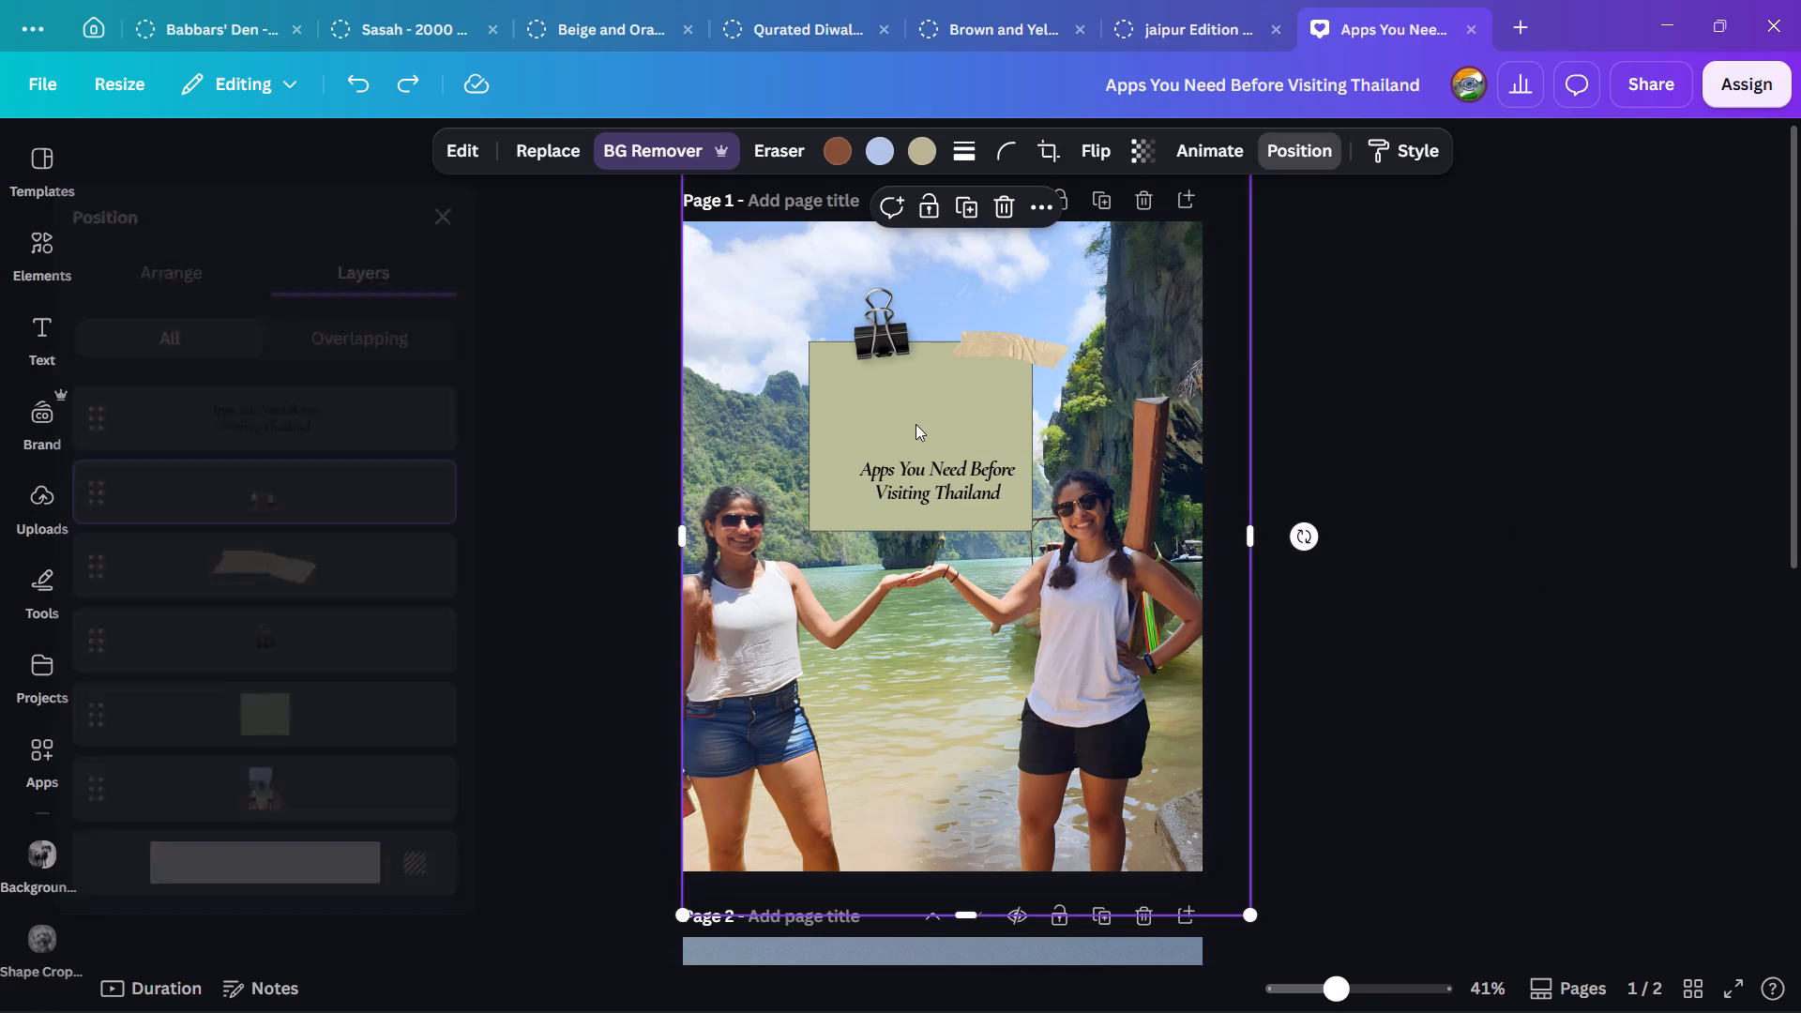
pyautogui.click(316, 506)
pyautogui.scroll(3, 1359, 687)
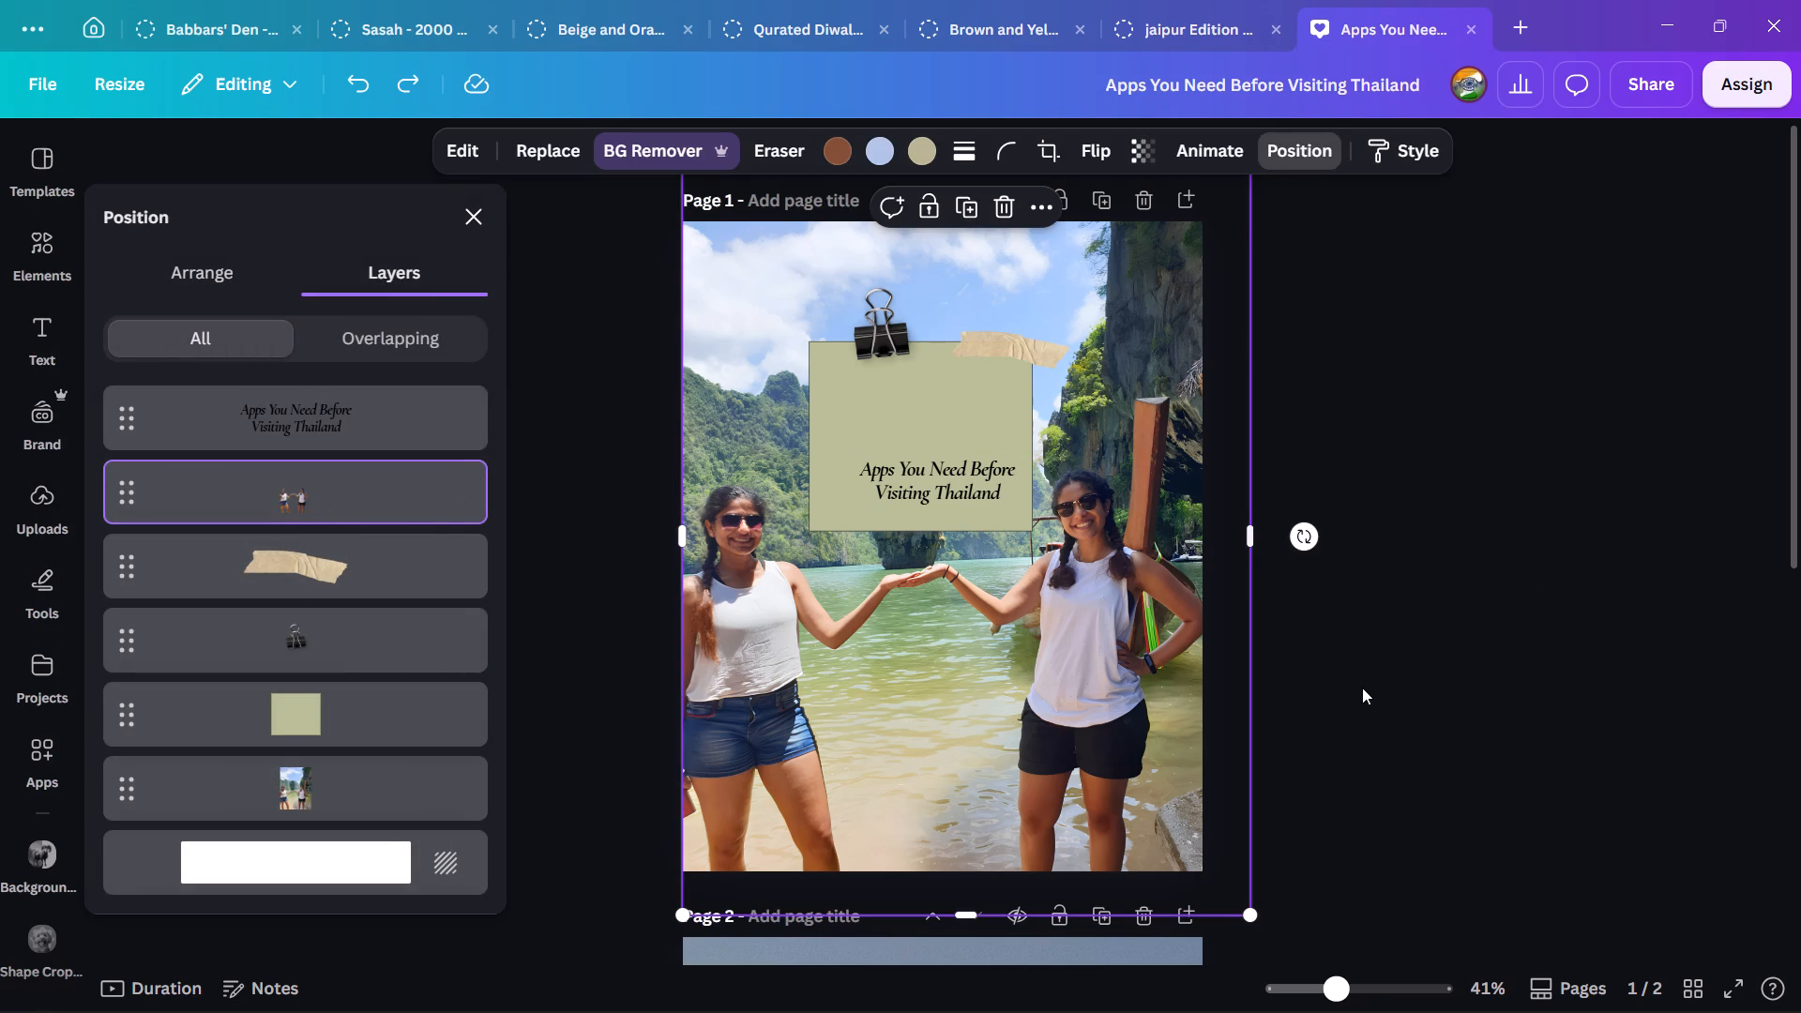
pyautogui.keyDown('ctrl'); pyautogui.scroll(-6, 1372, 460); pyautogui.keyUp('ctrl')
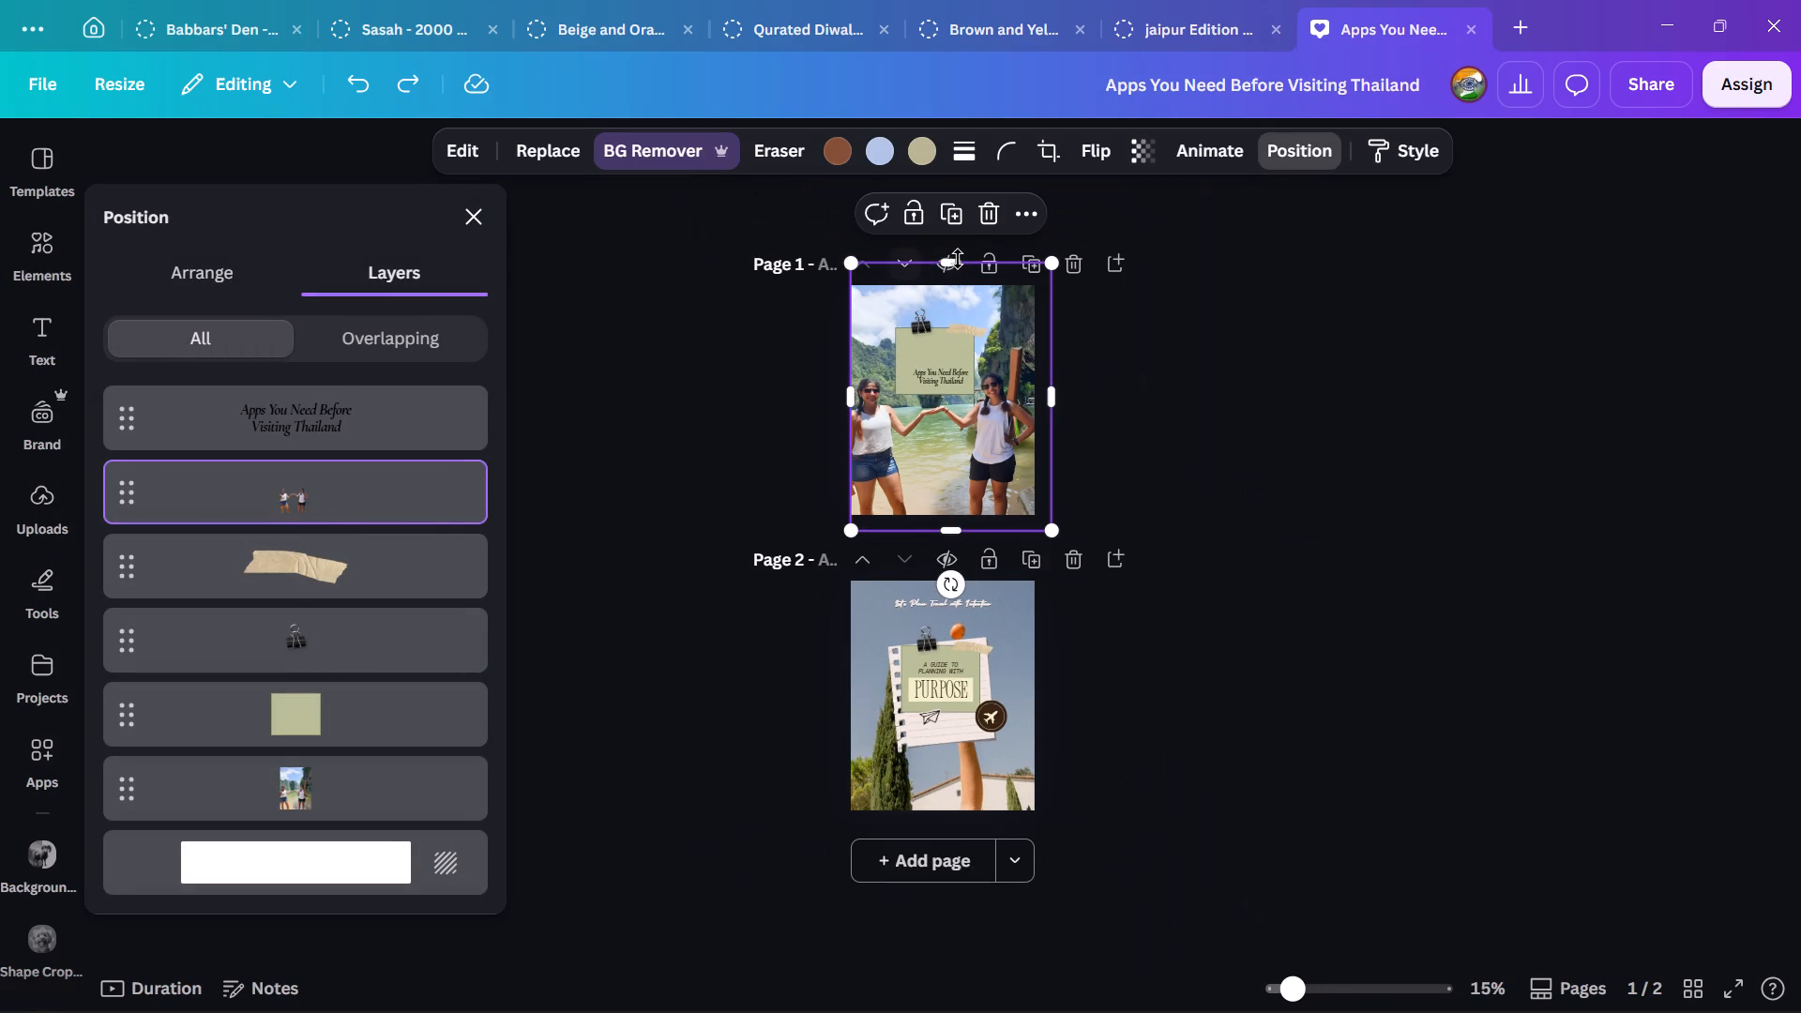
pyautogui.moveTo(958, 259); pyautogui.dragTo(959, 346)
pyautogui.moveTo(951, 346); pyautogui.dragTo(951, 370)
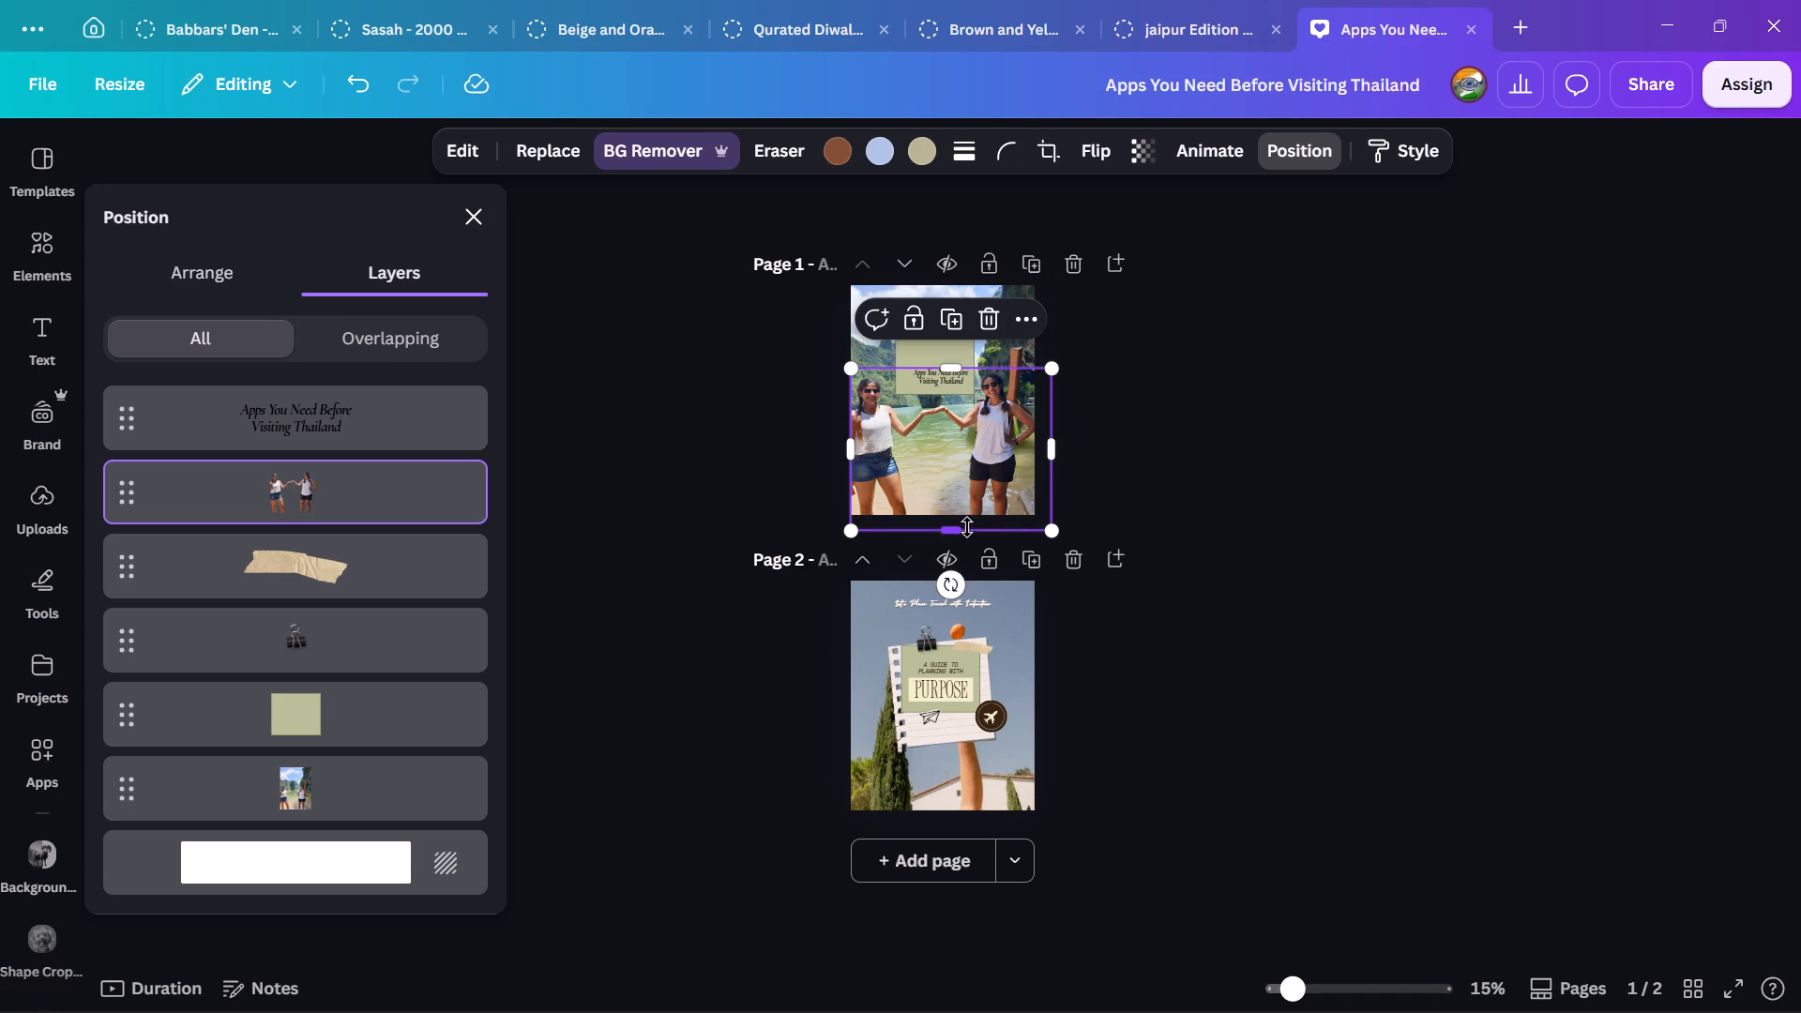
pyautogui.click(1320, 524)
pyautogui.click(1317, 522)
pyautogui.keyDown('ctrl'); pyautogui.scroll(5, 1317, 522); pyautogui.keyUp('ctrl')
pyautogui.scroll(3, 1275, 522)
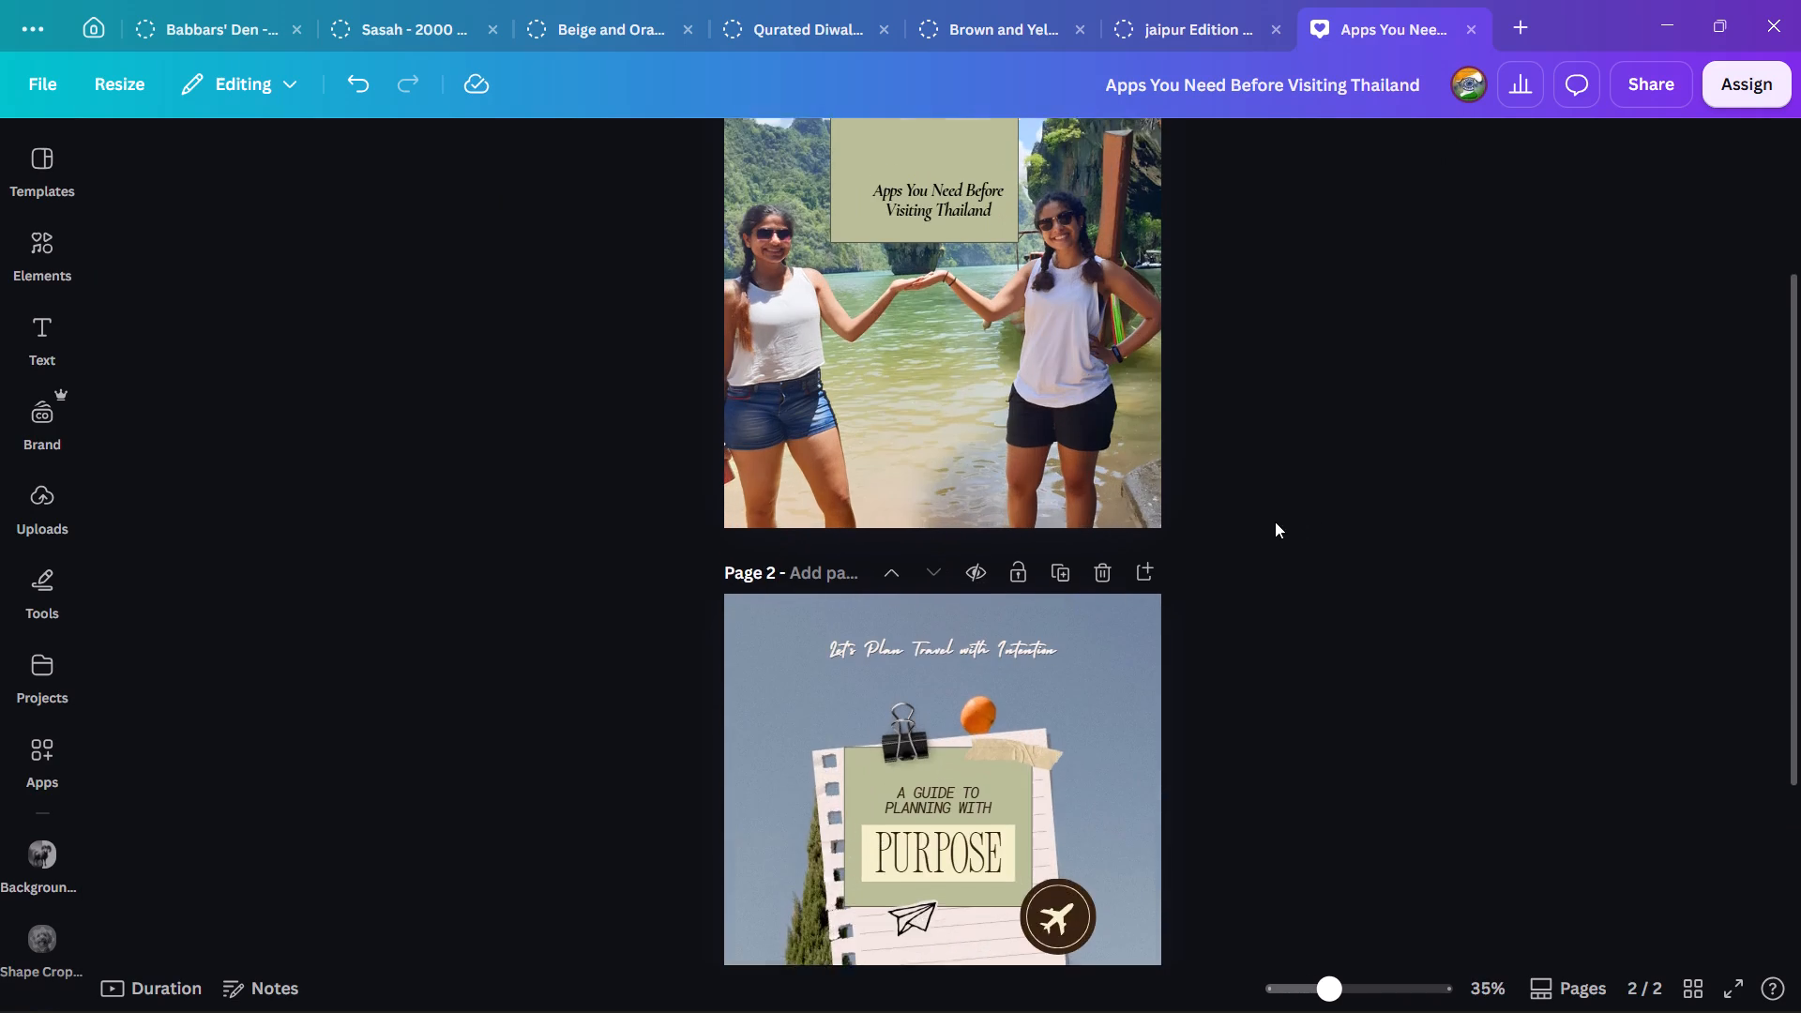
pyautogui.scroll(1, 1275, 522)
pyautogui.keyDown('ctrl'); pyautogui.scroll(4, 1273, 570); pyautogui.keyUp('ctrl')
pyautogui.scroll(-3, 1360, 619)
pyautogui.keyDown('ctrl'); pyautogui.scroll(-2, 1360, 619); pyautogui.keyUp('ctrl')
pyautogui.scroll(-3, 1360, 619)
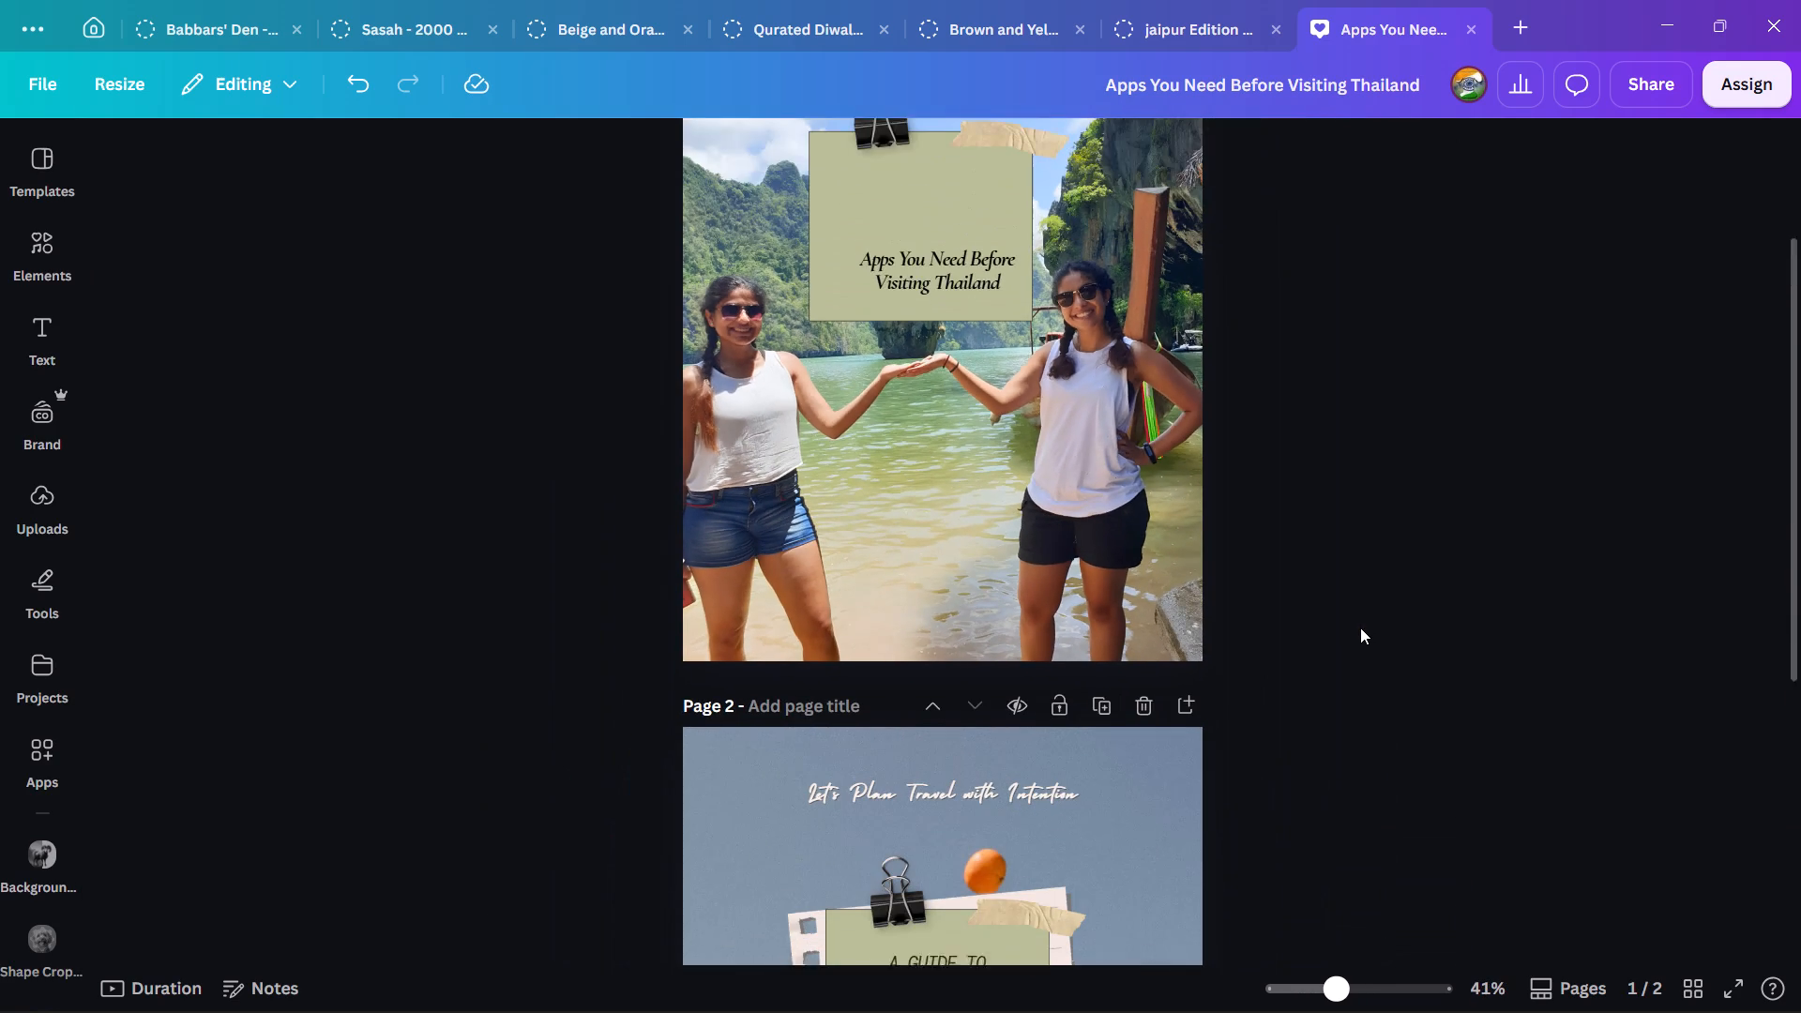
# Shorten the green note by raising its lower edge above the title, and move the title up into the shortened note.
pyautogui.scroll(-3, 1360, 627)
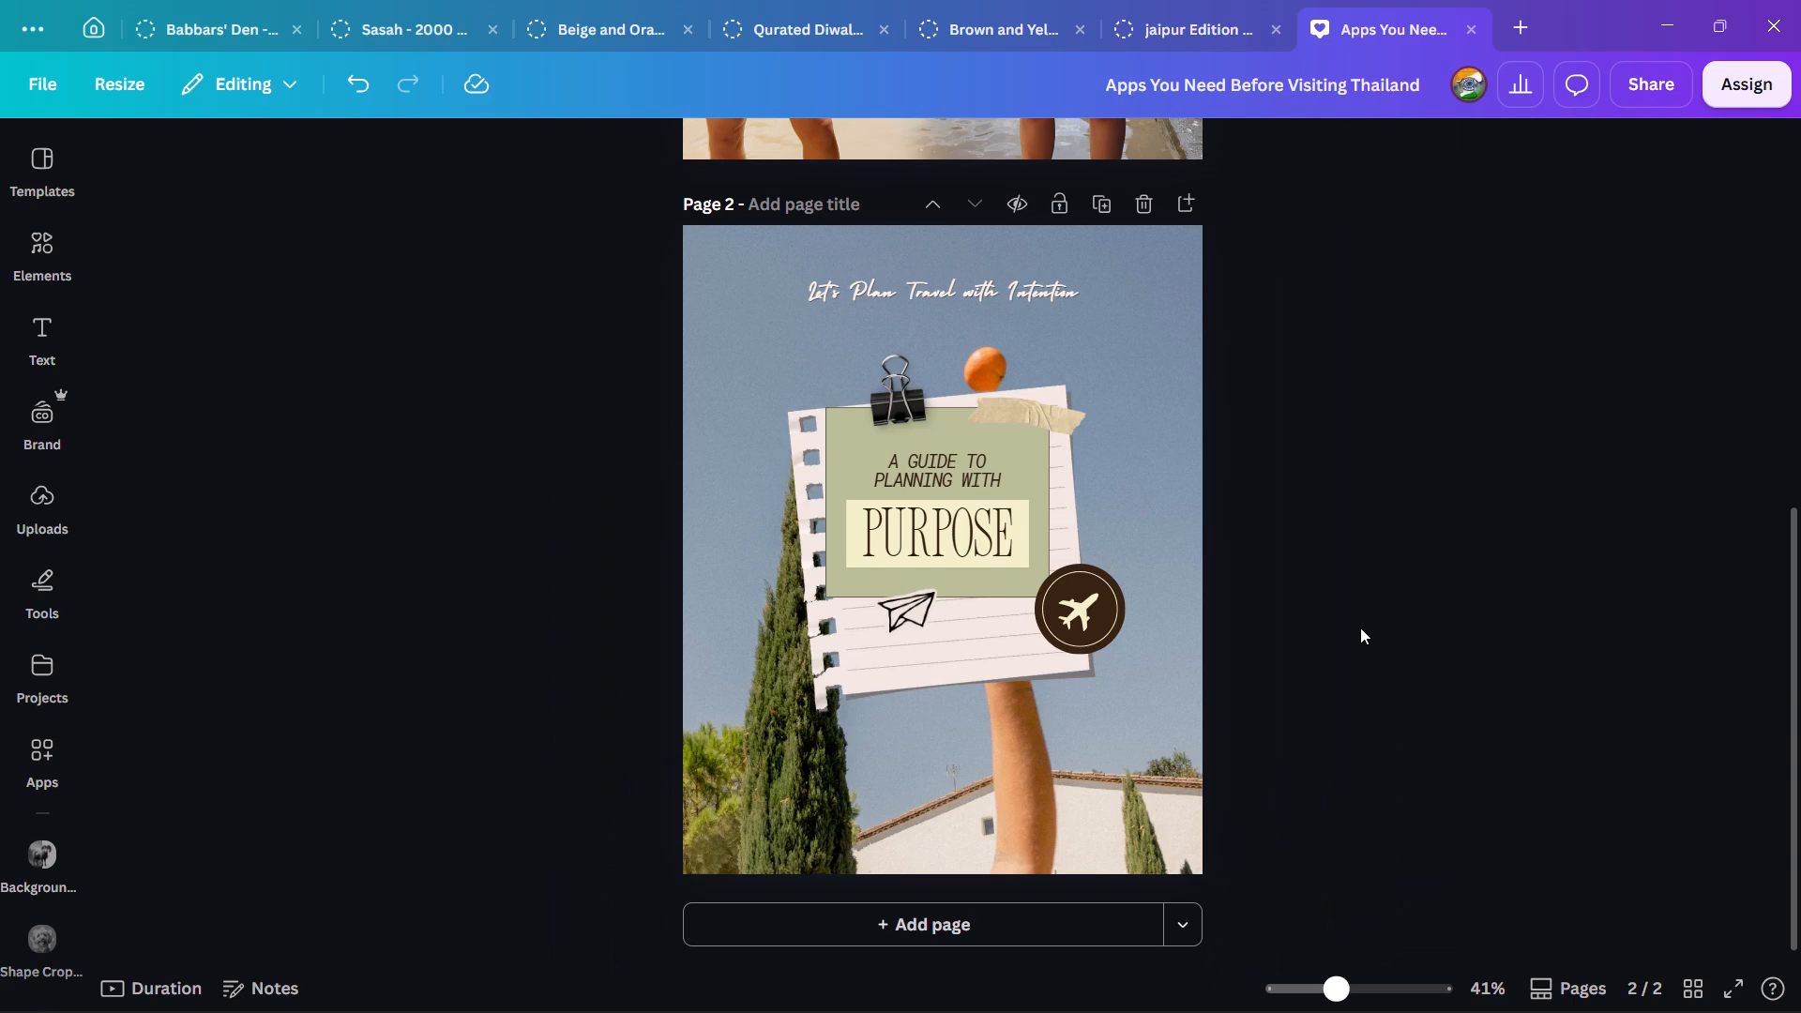
pyautogui.scroll(12, 1360, 627)
pyautogui.scroll(-4, 1360, 627)
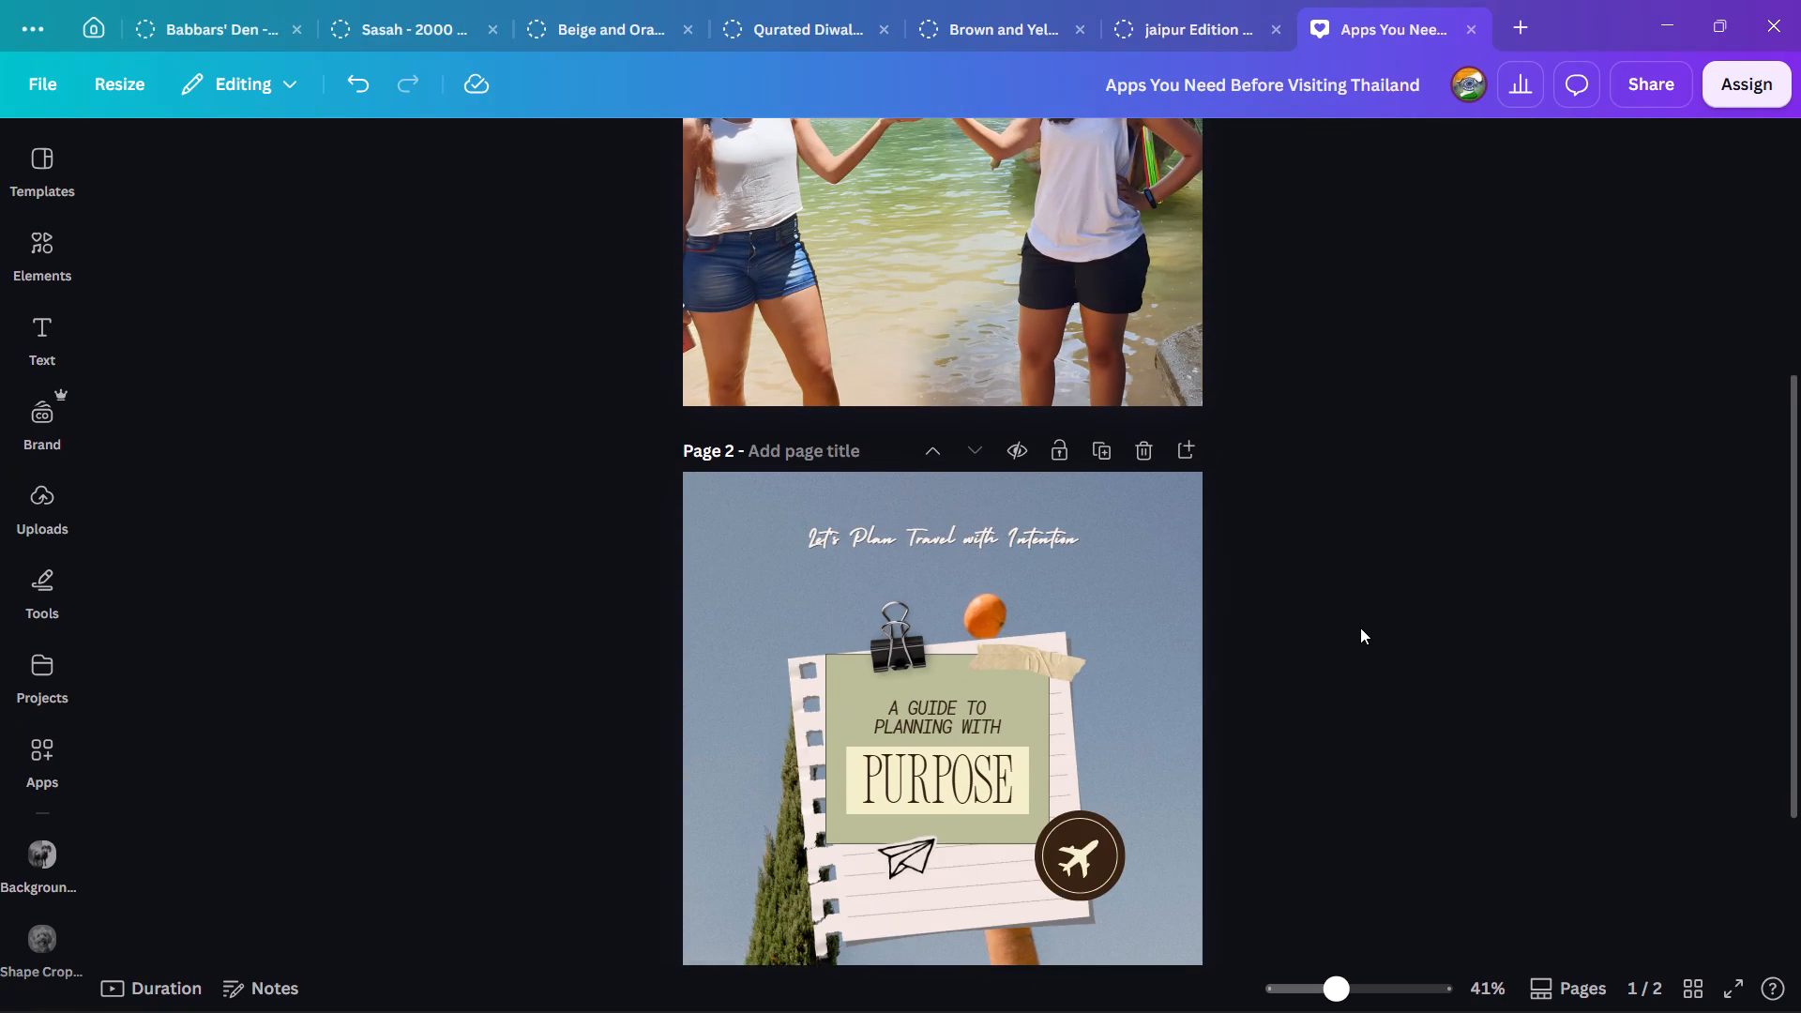
pyautogui.scroll(6, 1360, 627)
pyautogui.keyDown('ctrl'); pyautogui.scroll(1, 1360, 627); pyautogui.keyUp('ctrl')
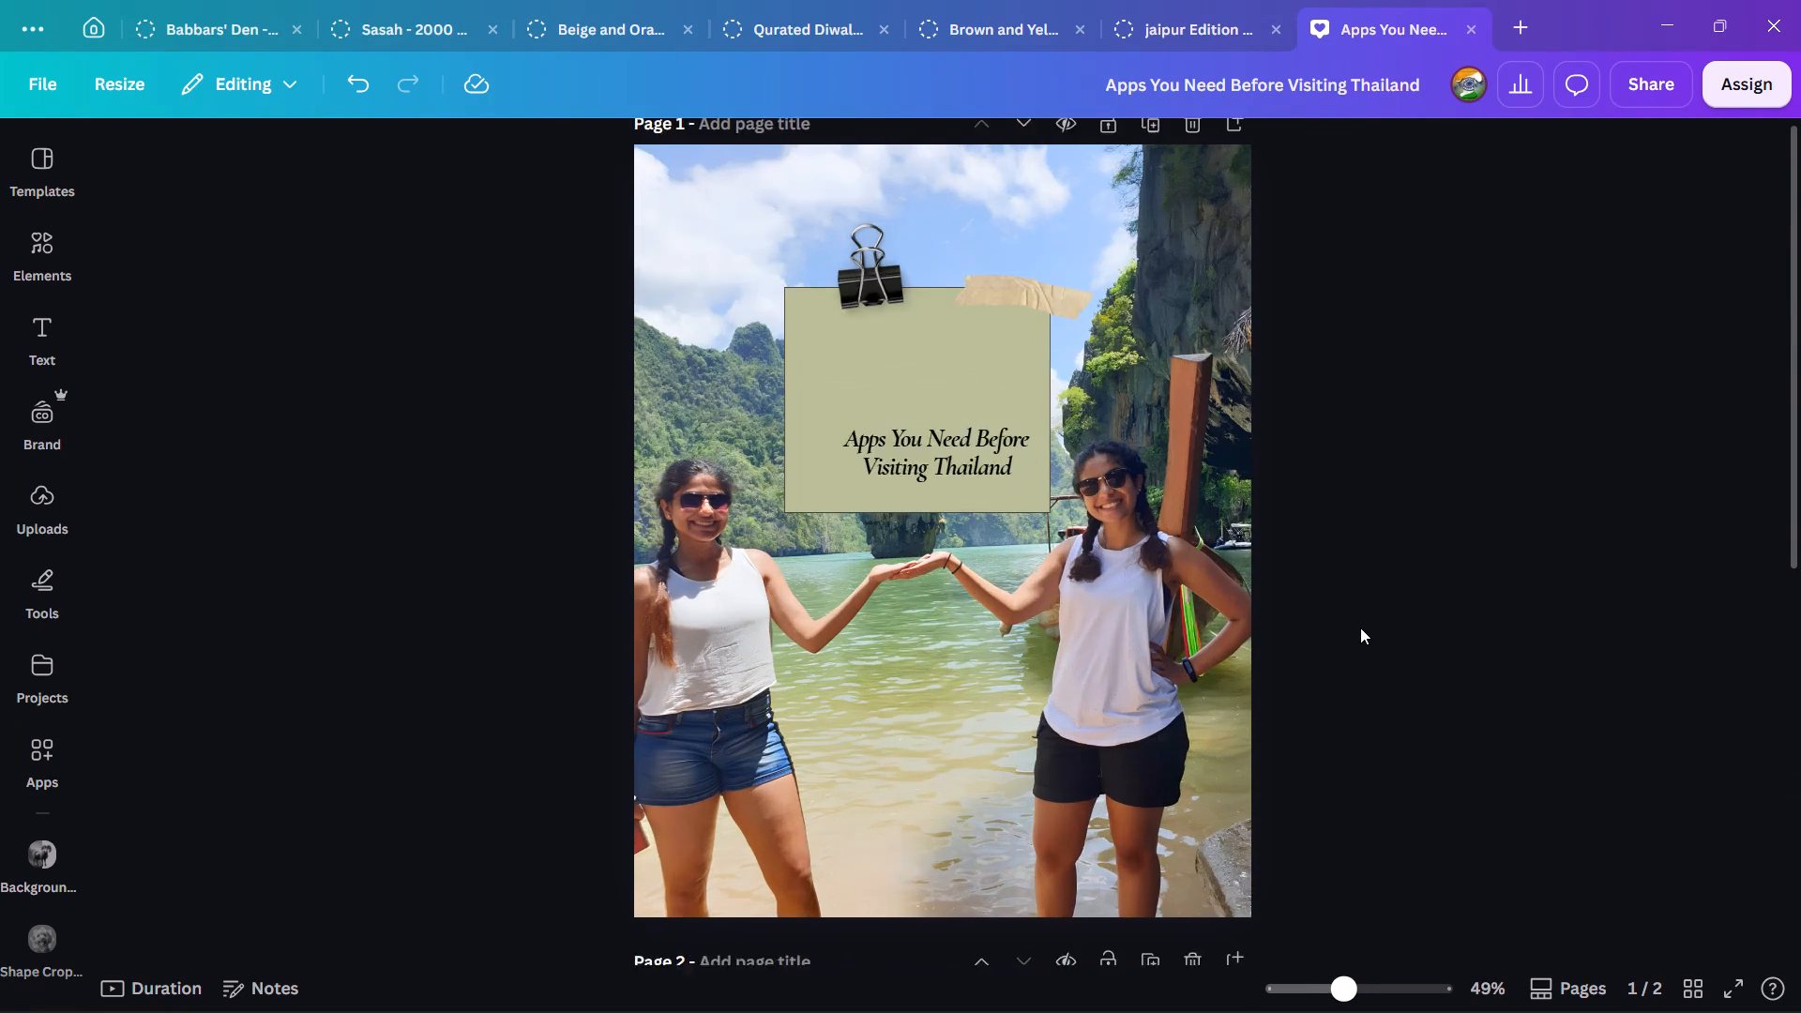
pyautogui.keyDown('ctrl'); pyautogui.scroll(2, 1360, 627); pyautogui.keyUp('ctrl')
pyautogui.click(996, 246)
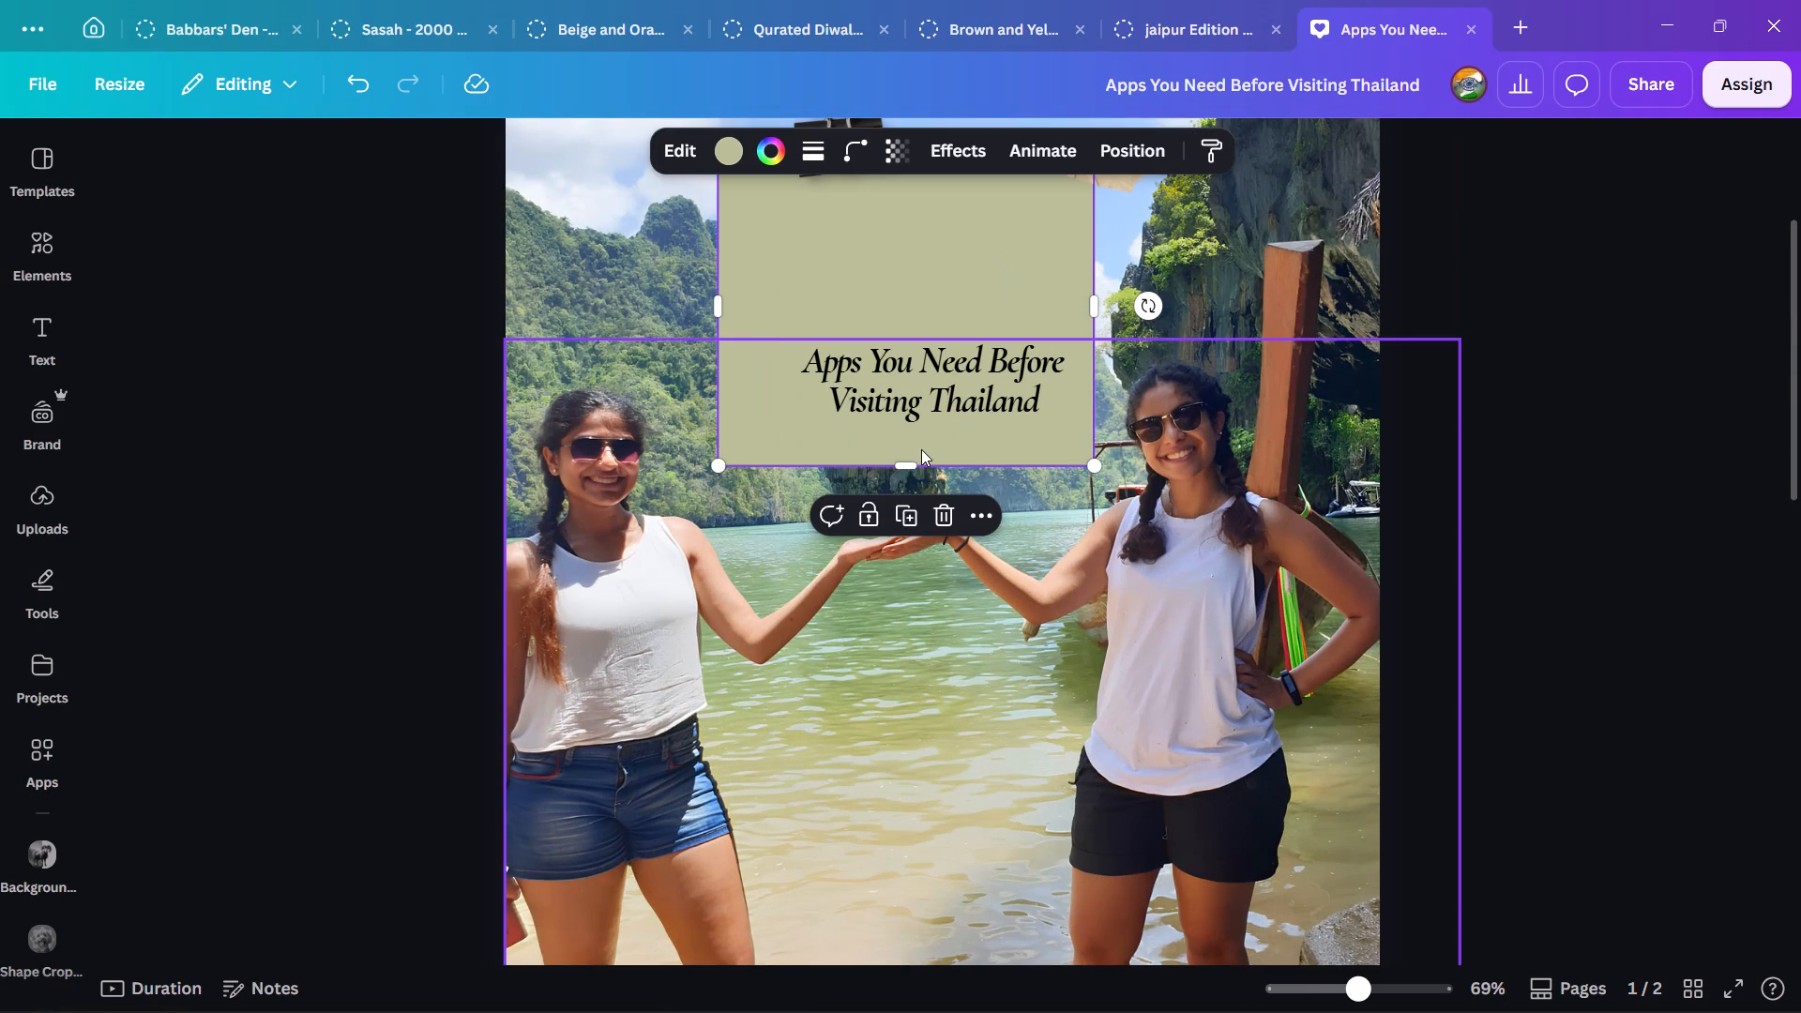
pyautogui.moveTo(899, 461); pyautogui.dragTo(915, 347)
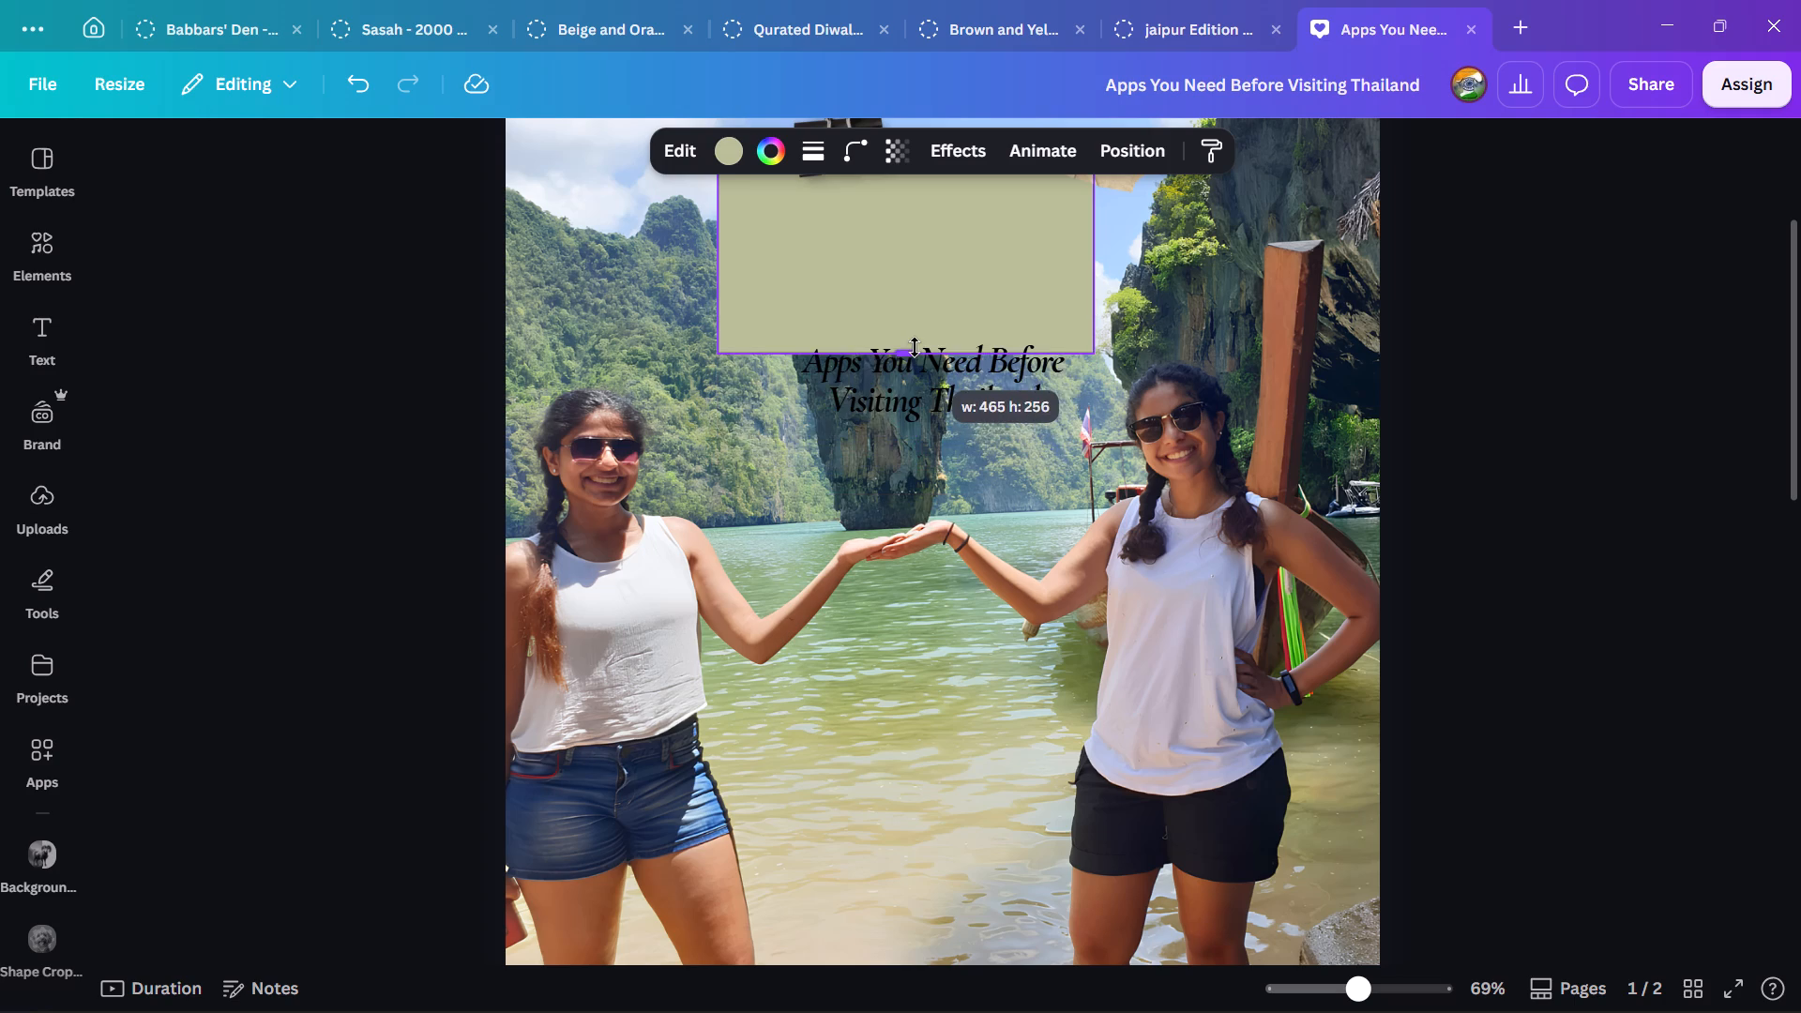
pyautogui.moveTo(915, 347); pyautogui.dragTo(919, 310)
pyautogui.moveTo(1637, 516); pyautogui.dragTo(1621, 516)
pyautogui.scroll(3, 1523, 511)
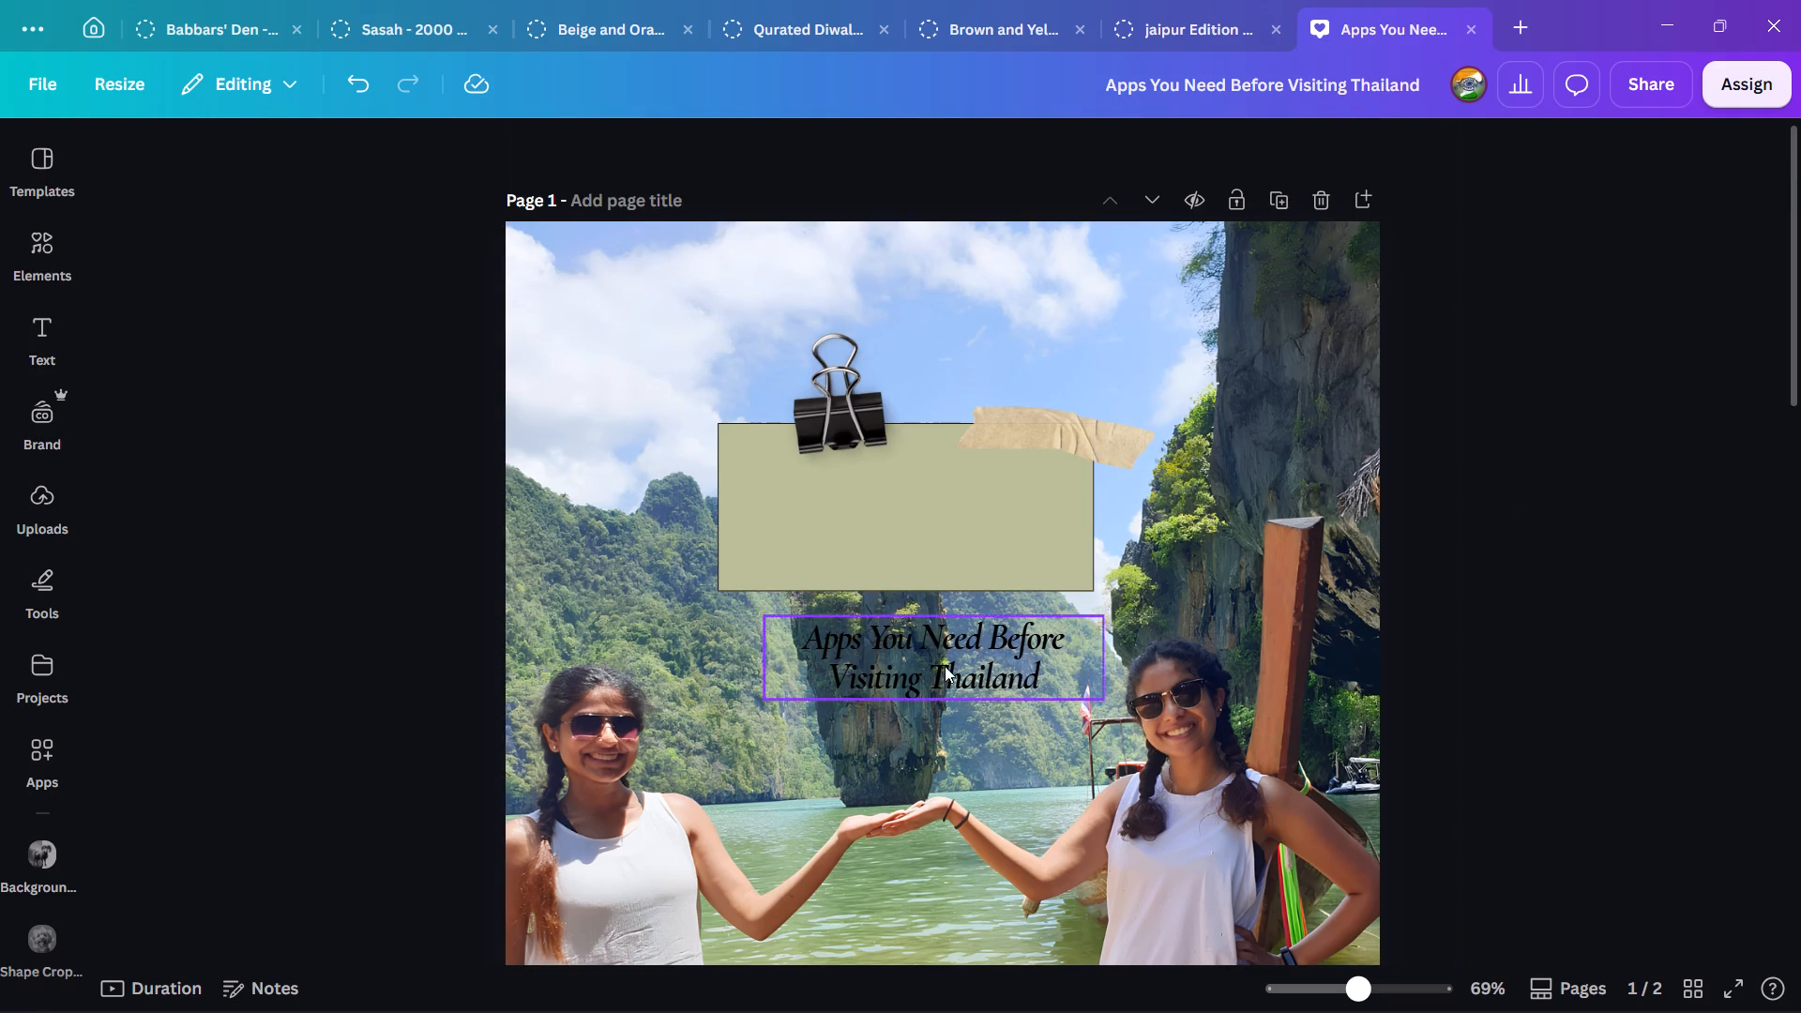
pyautogui.moveTo(945, 666); pyautogui.dragTo(910, 525)
# Nudge the tape on the note's upper right corner slightly upward and rotate it a little.
pyautogui.click(1089, 424)
pyautogui.moveTo(1063, 510); pyautogui.dragTo(1066, 500)
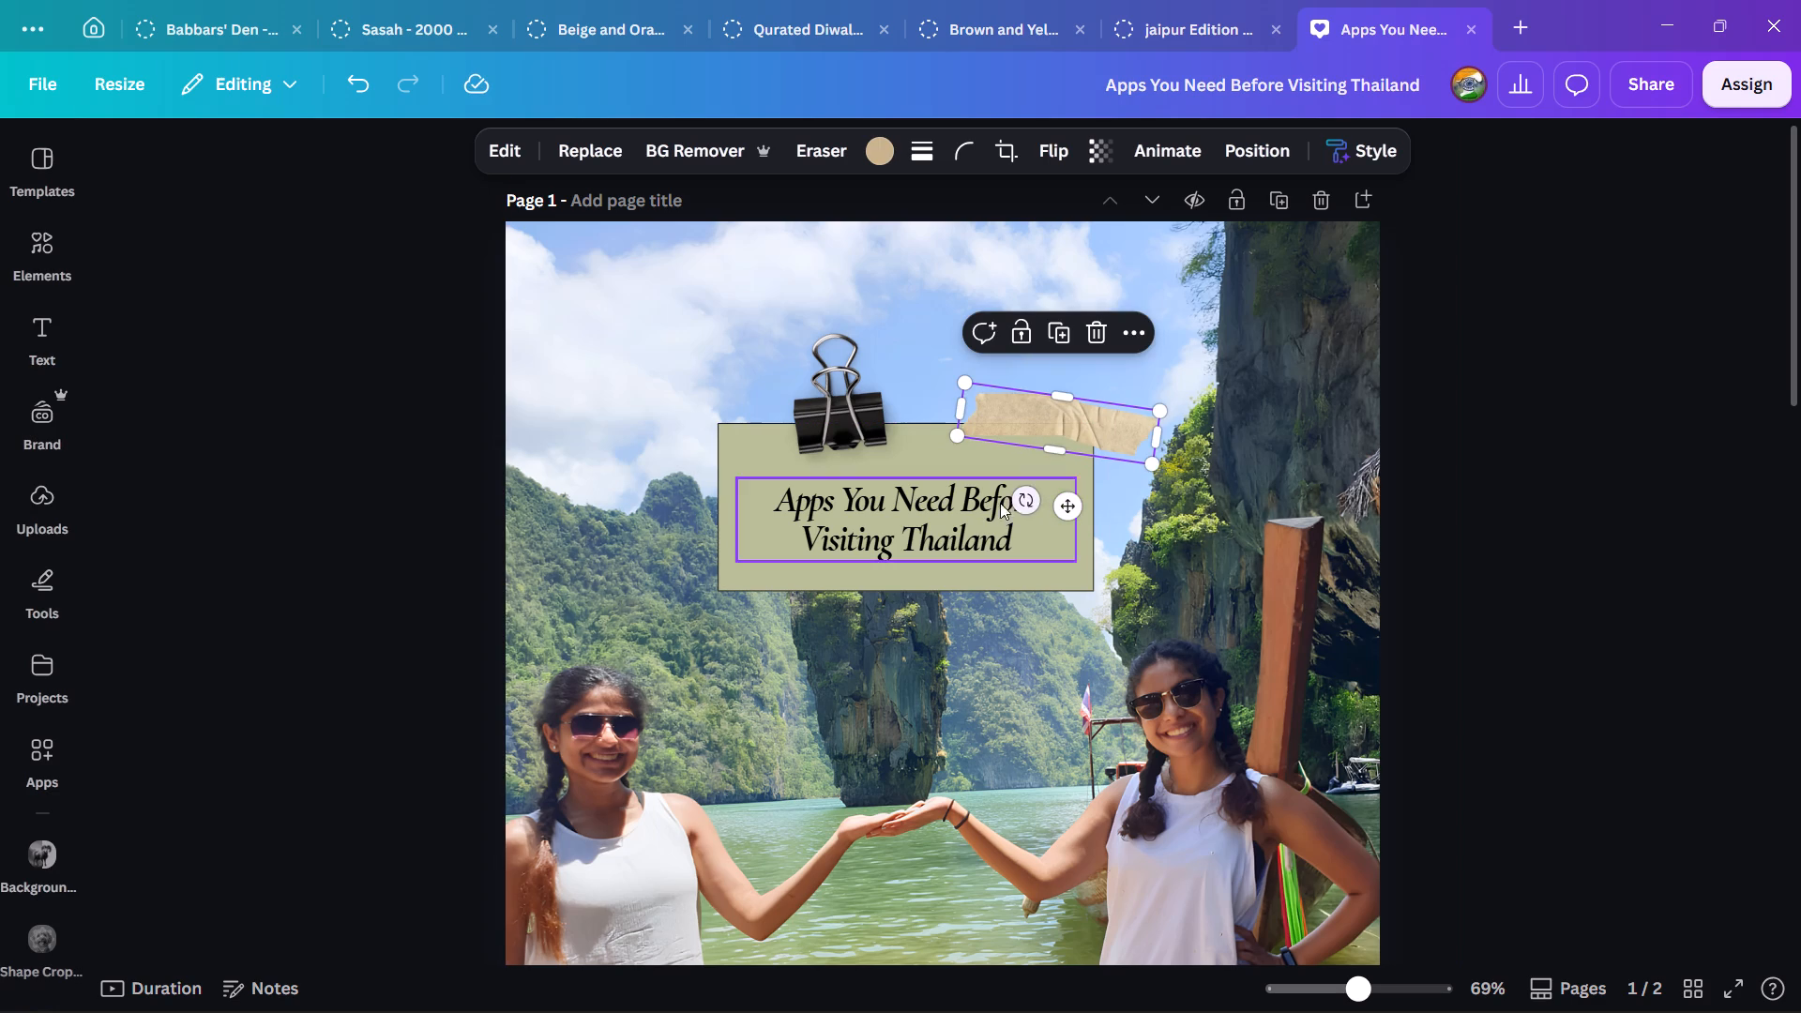
pyautogui.moveTo(1026, 503); pyautogui.dragTo(1022, 492)
pyautogui.click(1493, 496)
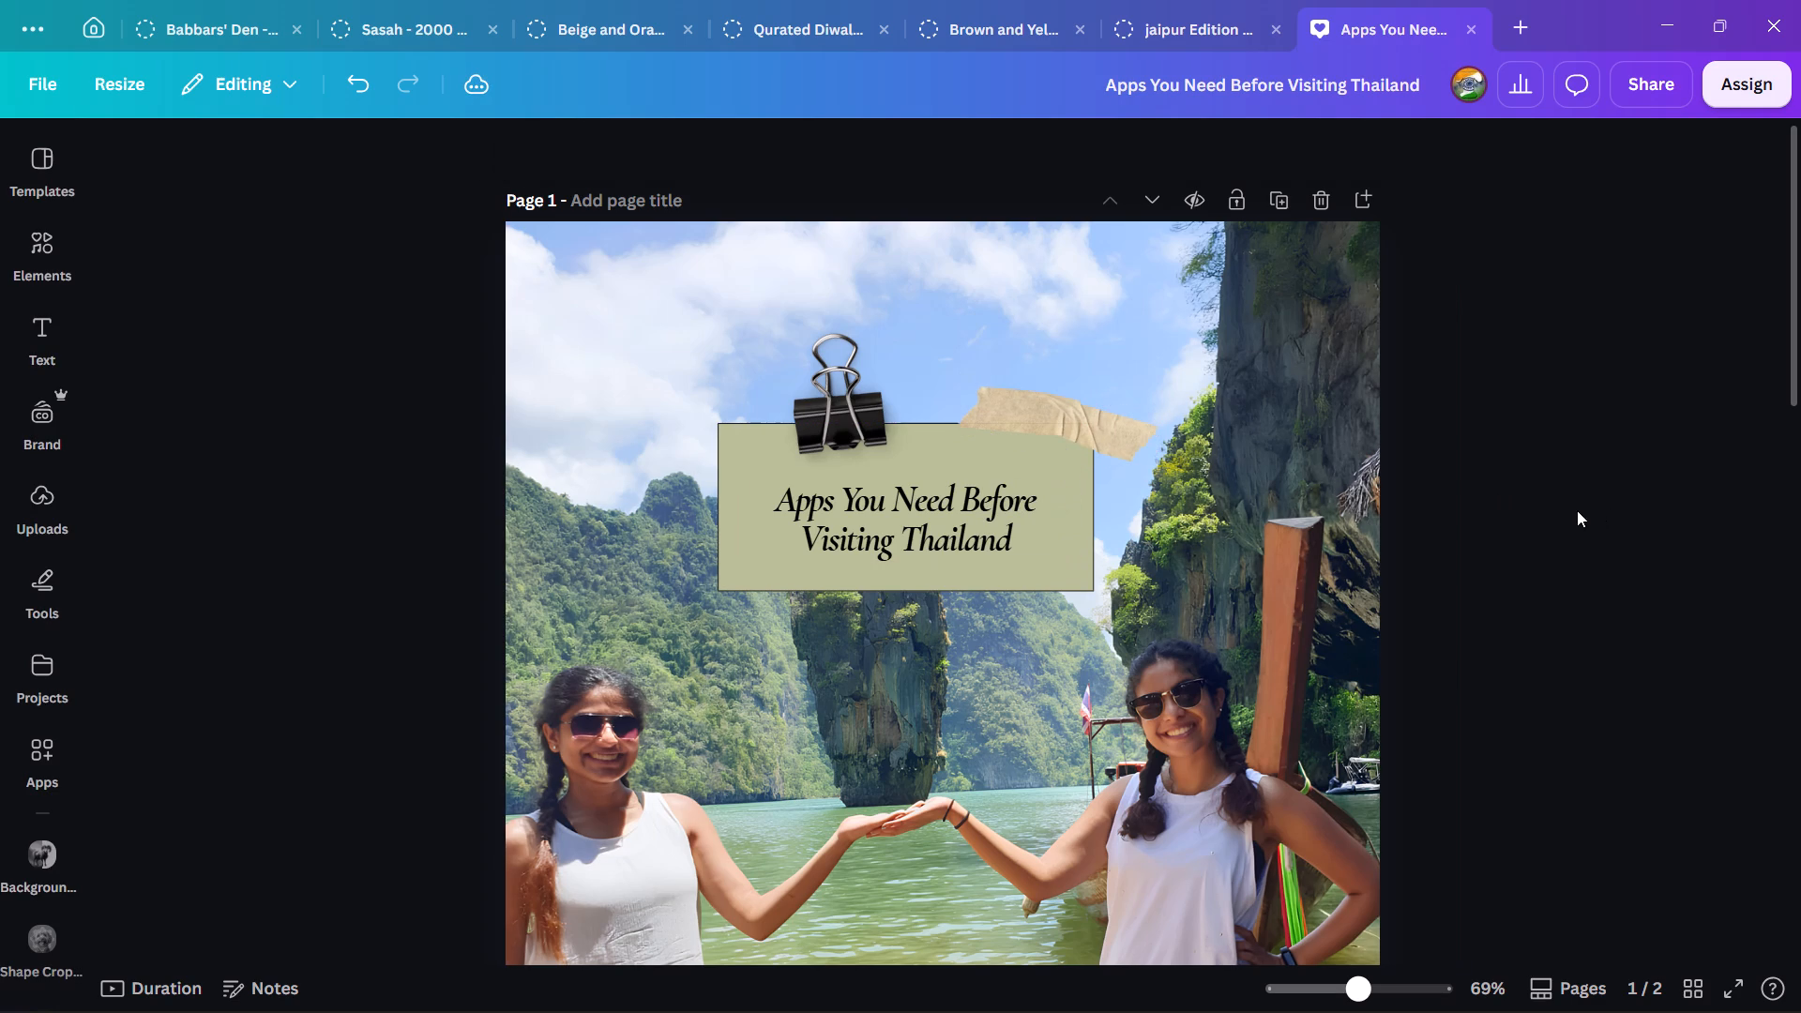
# Align the title text and the green note to the horizontal centre of the page.
pyautogui.click(970, 503)
pyautogui.rightClick(970, 503)
pyautogui.click(1155, 621)
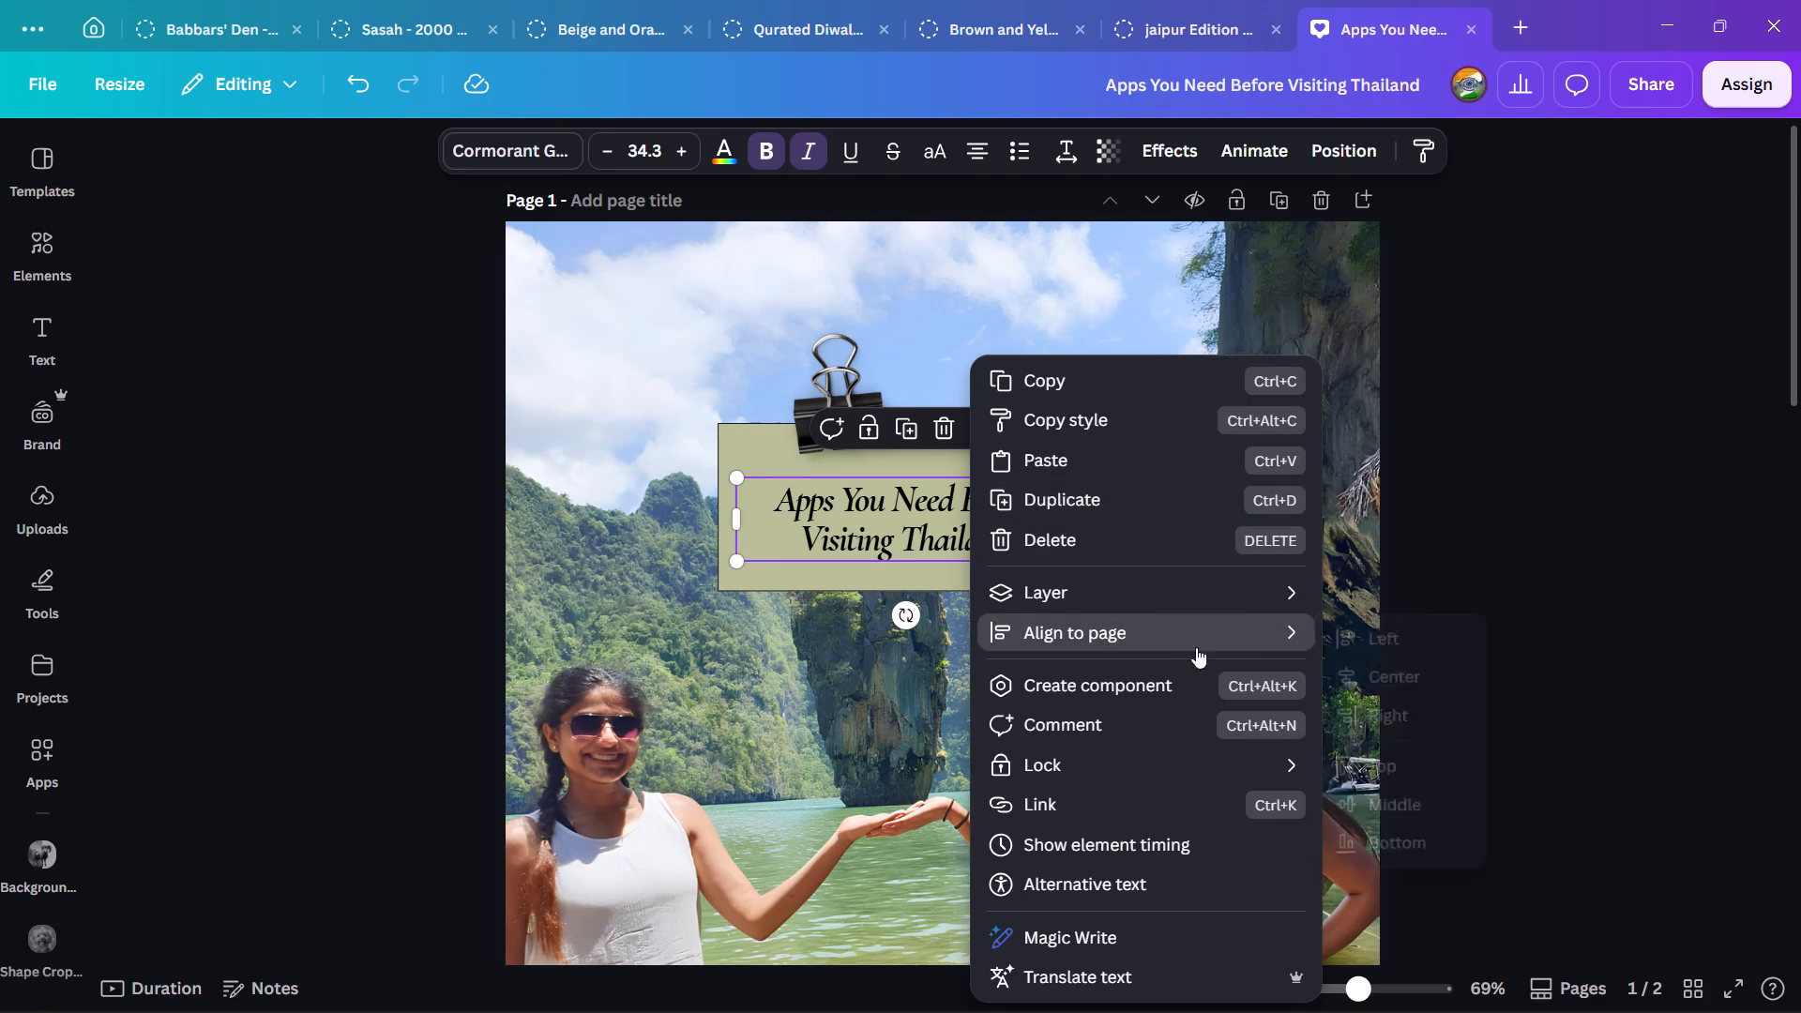
pyautogui.click(1404, 662)
pyautogui.click(1501, 673)
pyautogui.rightClick(938, 563)
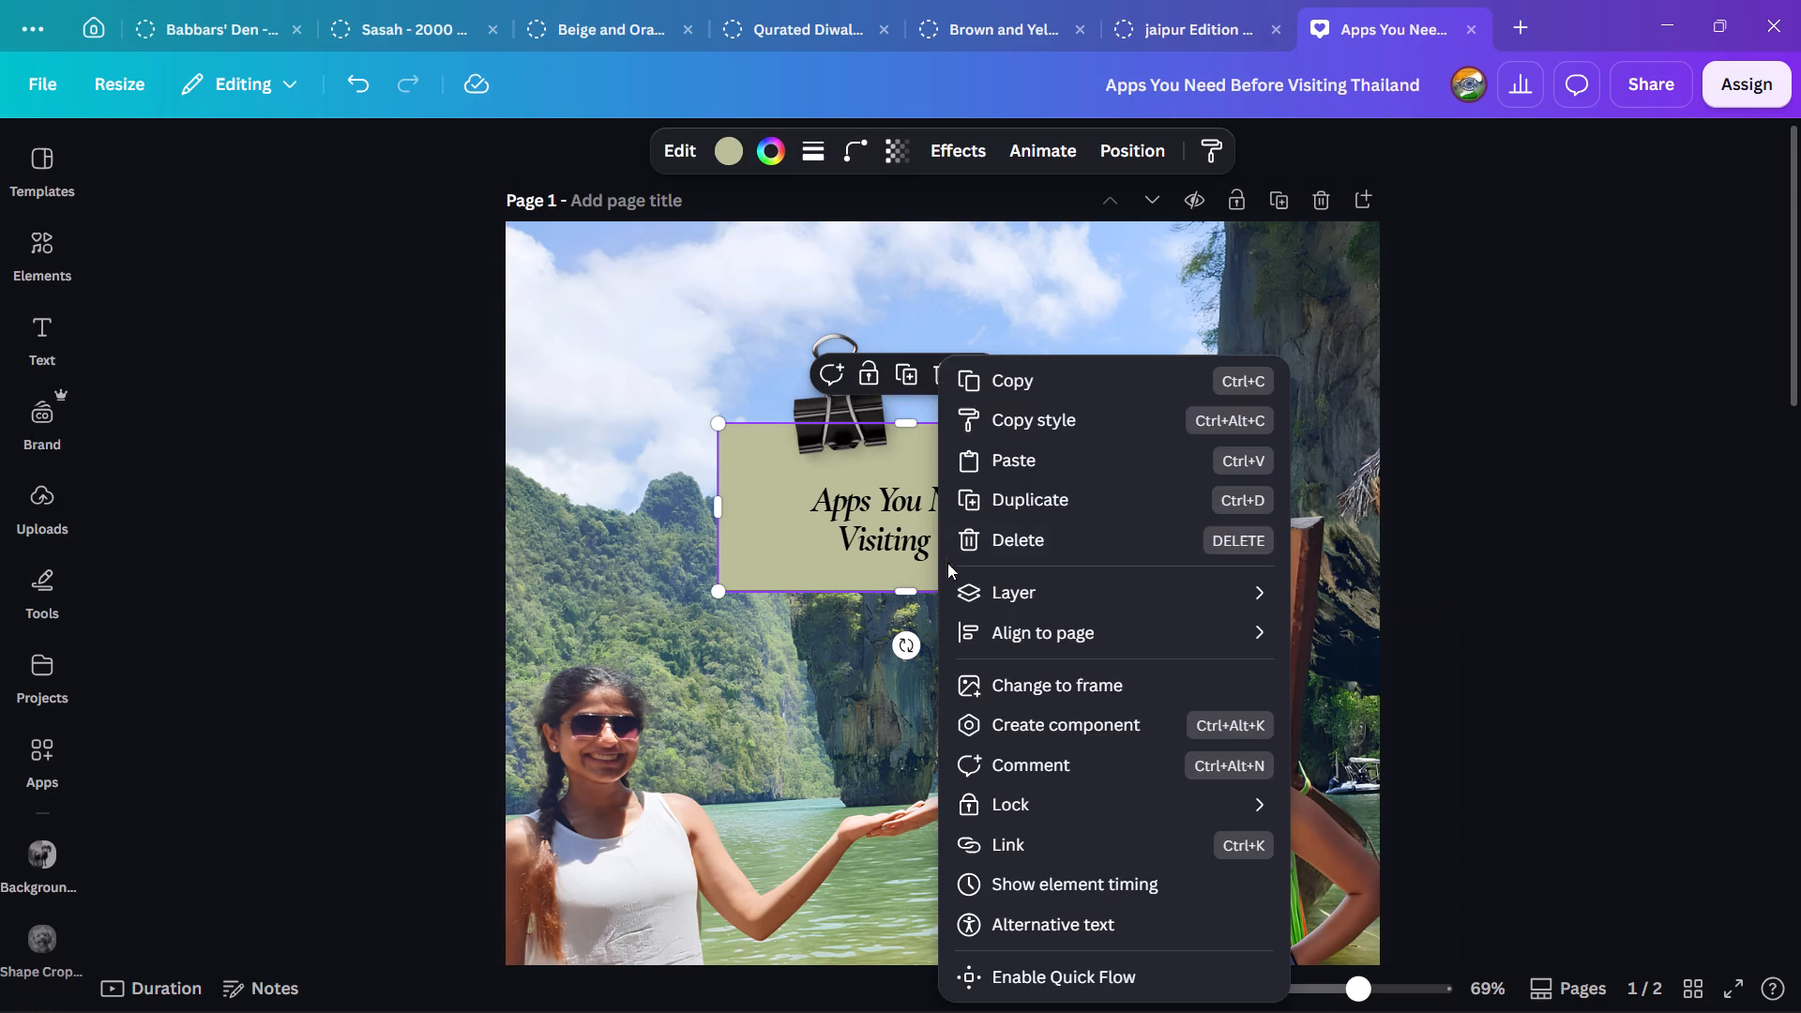
pyautogui.click(1050, 632)
pyautogui.click(1350, 674)
pyautogui.click(1527, 672)
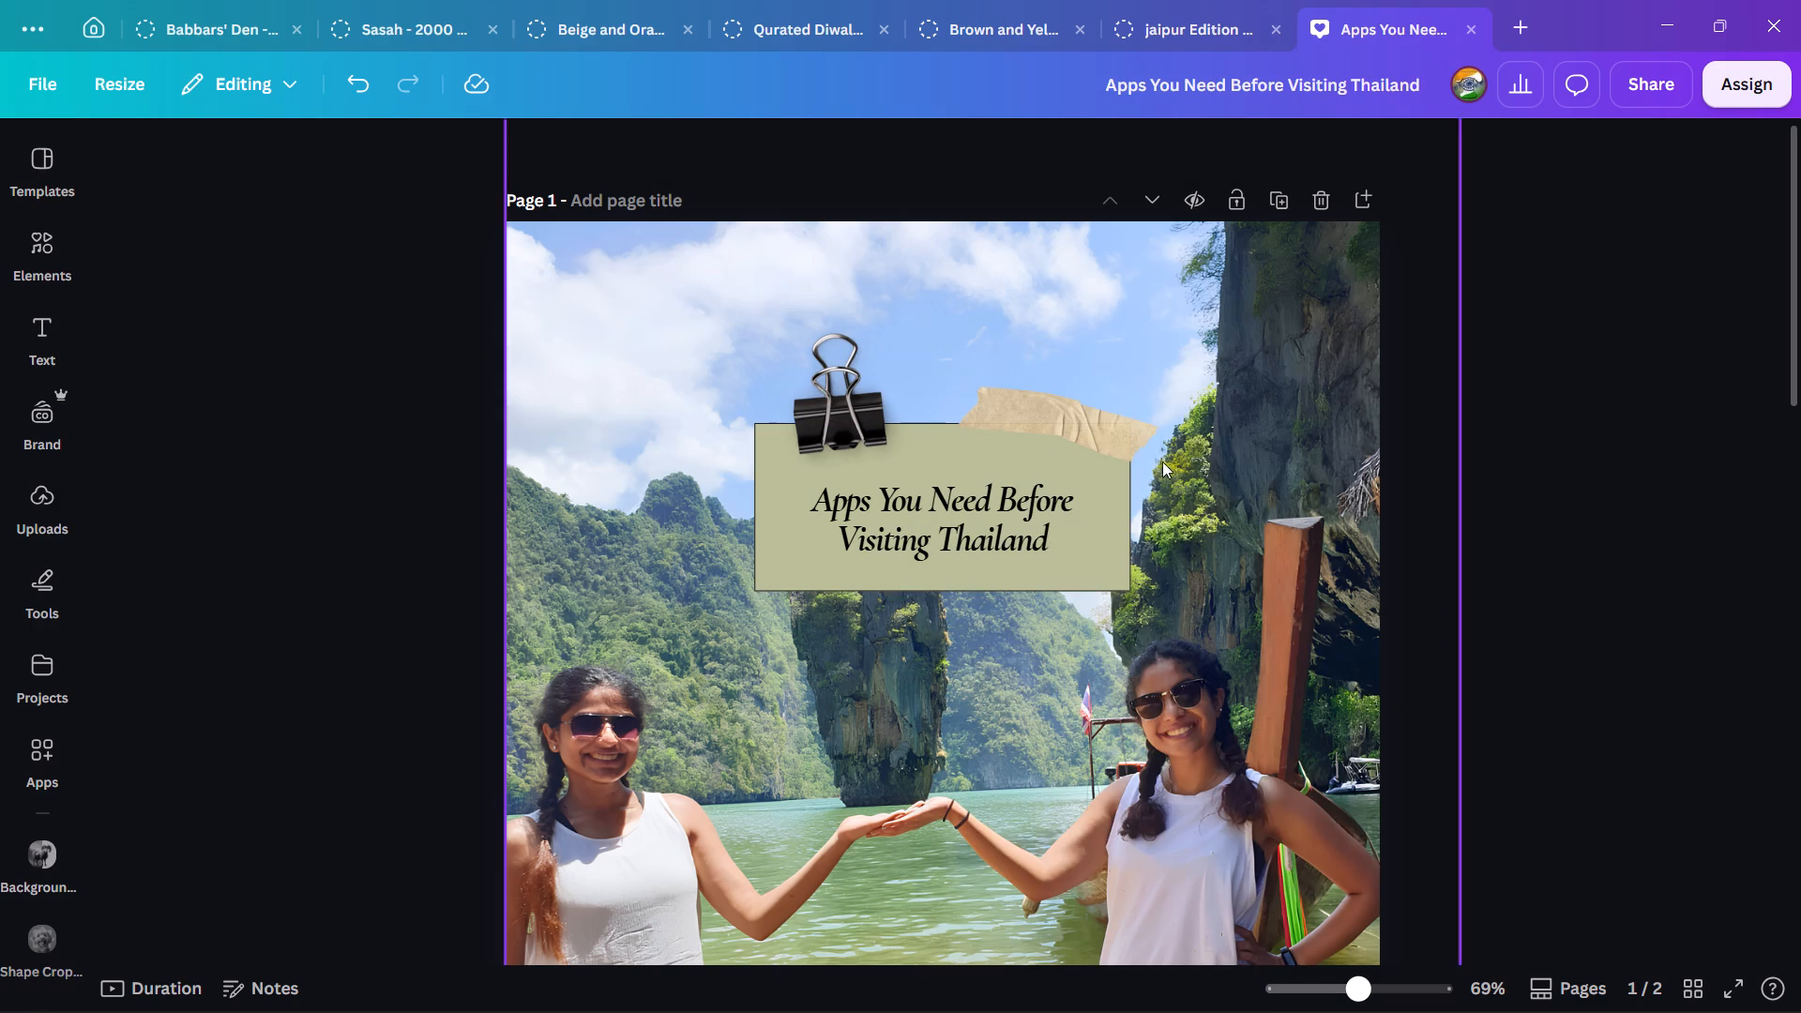
# Shift the tape and the binder clip rightward to match the centred note, keeping the tape over its upper right corner.
pyautogui.moveTo(1112, 426); pyautogui.dragTo(1158, 439)
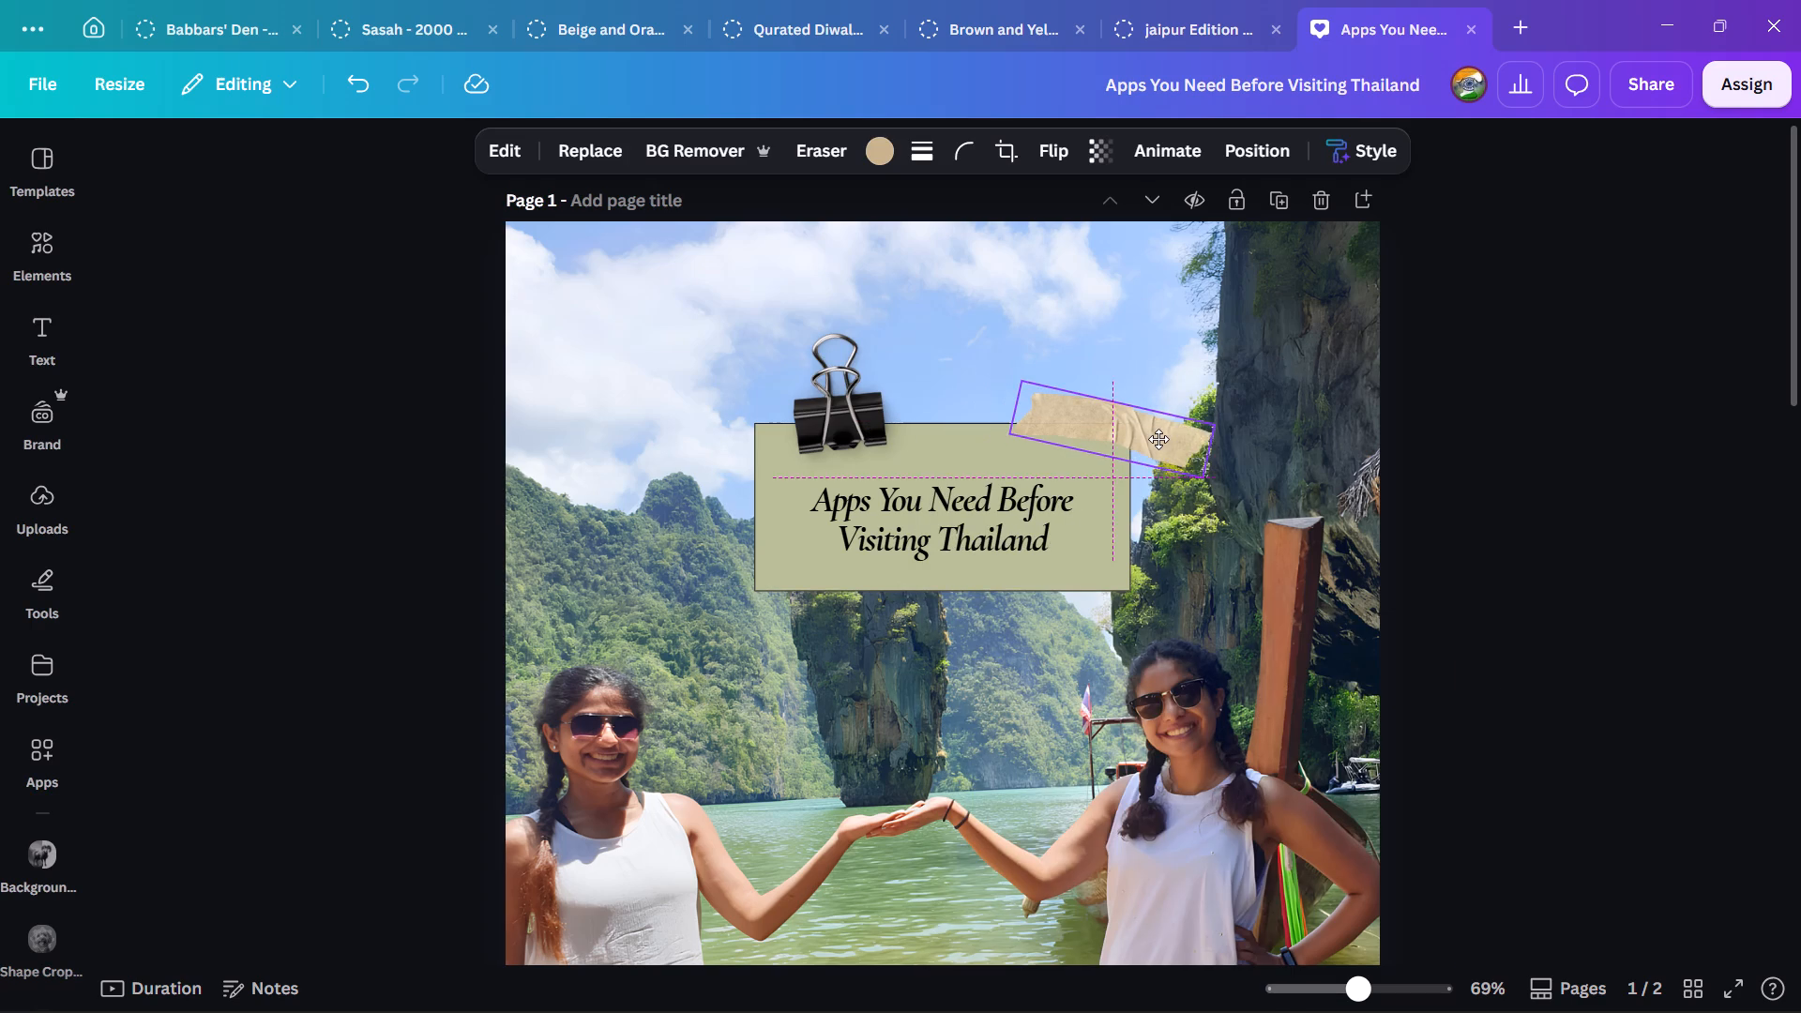
pyautogui.moveTo(1158, 439); pyautogui.dragTo(1168, 424)
pyautogui.moveTo(847, 420); pyautogui.dragTo(851, 420)
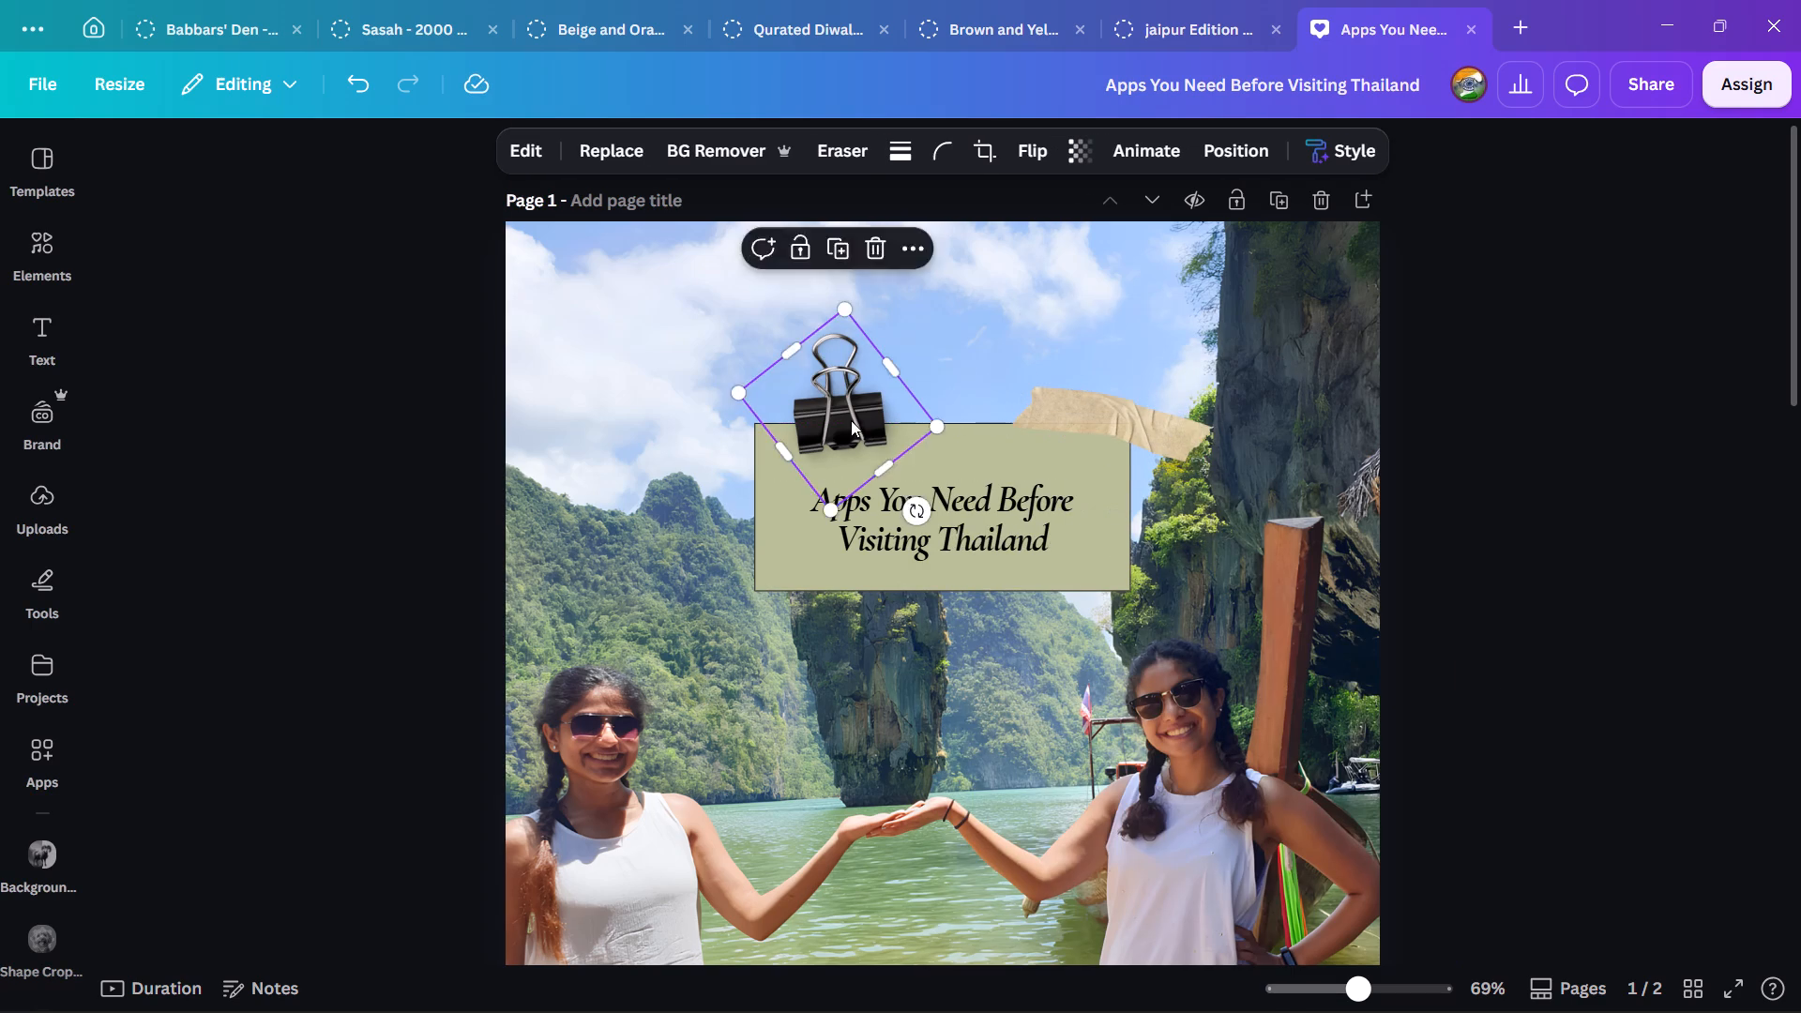
pyautogui.moveTo(851, 420); pyautogui.dragTo(893, 420)
pyautogui.click(1531, 530)
pyautogui.click(1170, 435)
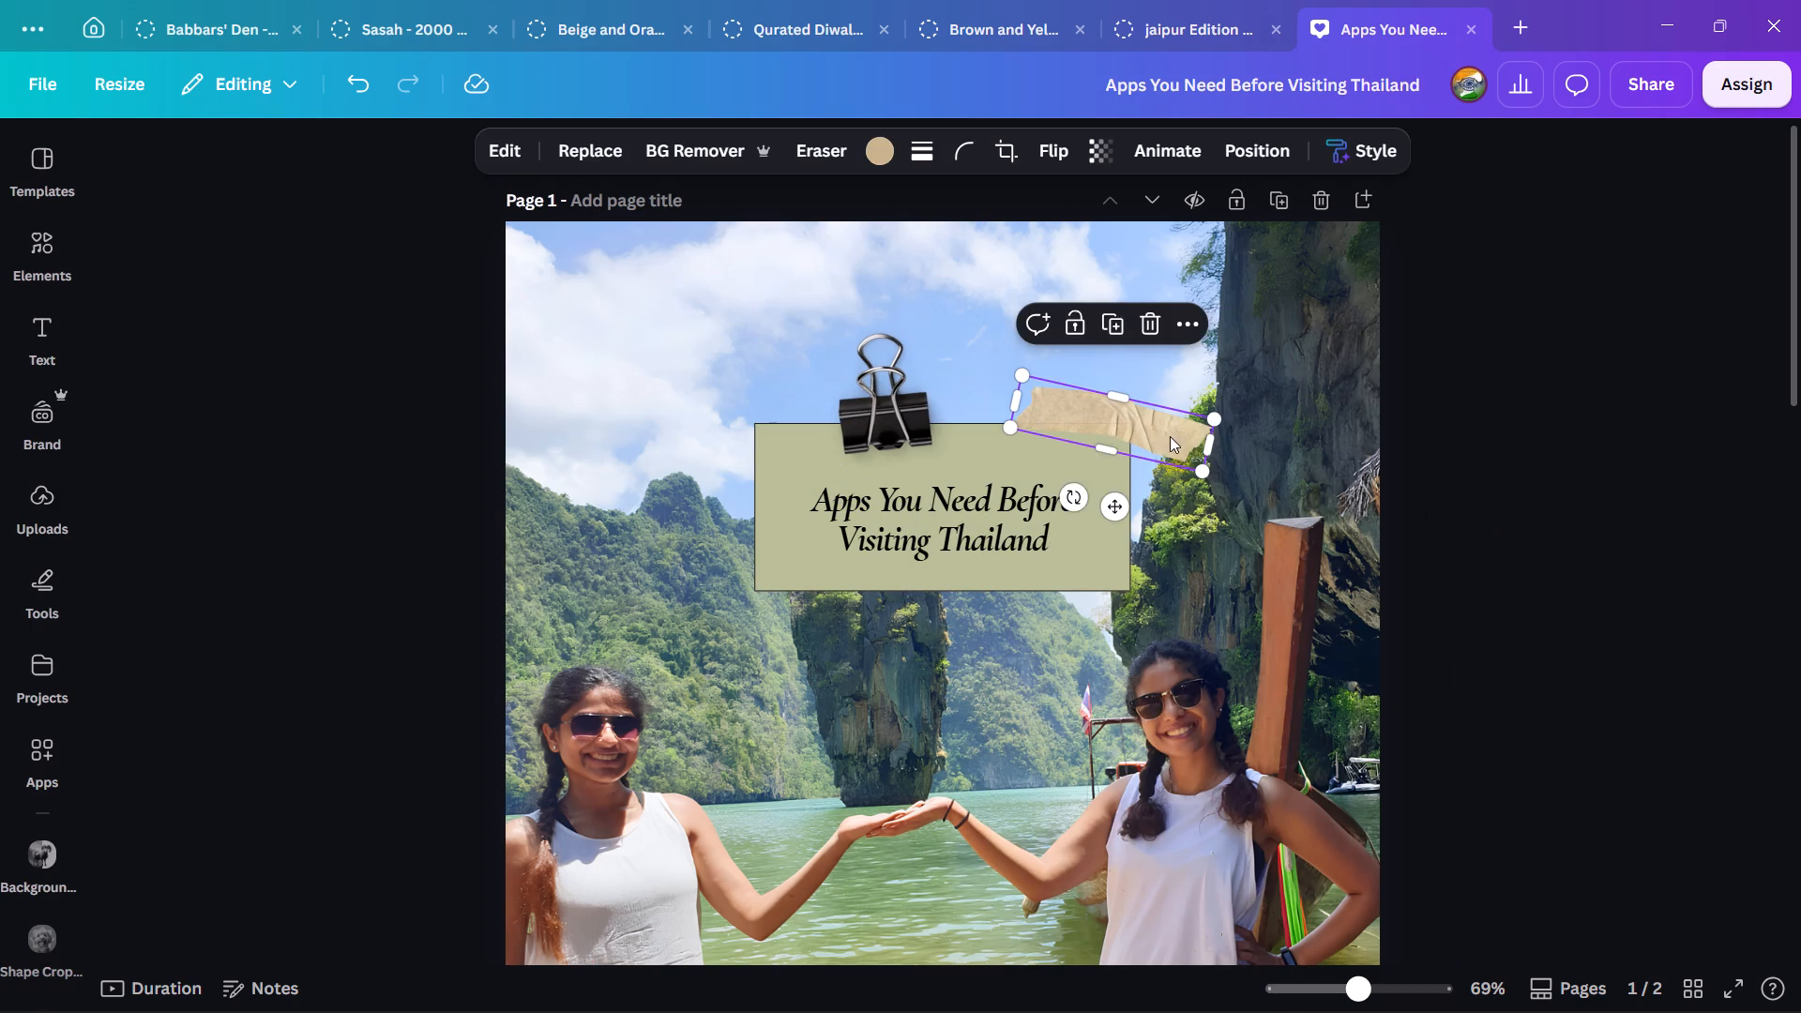
pyautogui.click(1173, 441)
pyautogui.moveTo(1561, 484); pyautogui.dragTo(1570, 484)
# Try the dark brown fill on the note, and settle on the light grey from the beach photo's colours.
pyautogui.scroll(-1, 1570, 487)
pyautogui.scroll(1, 1573, 489)
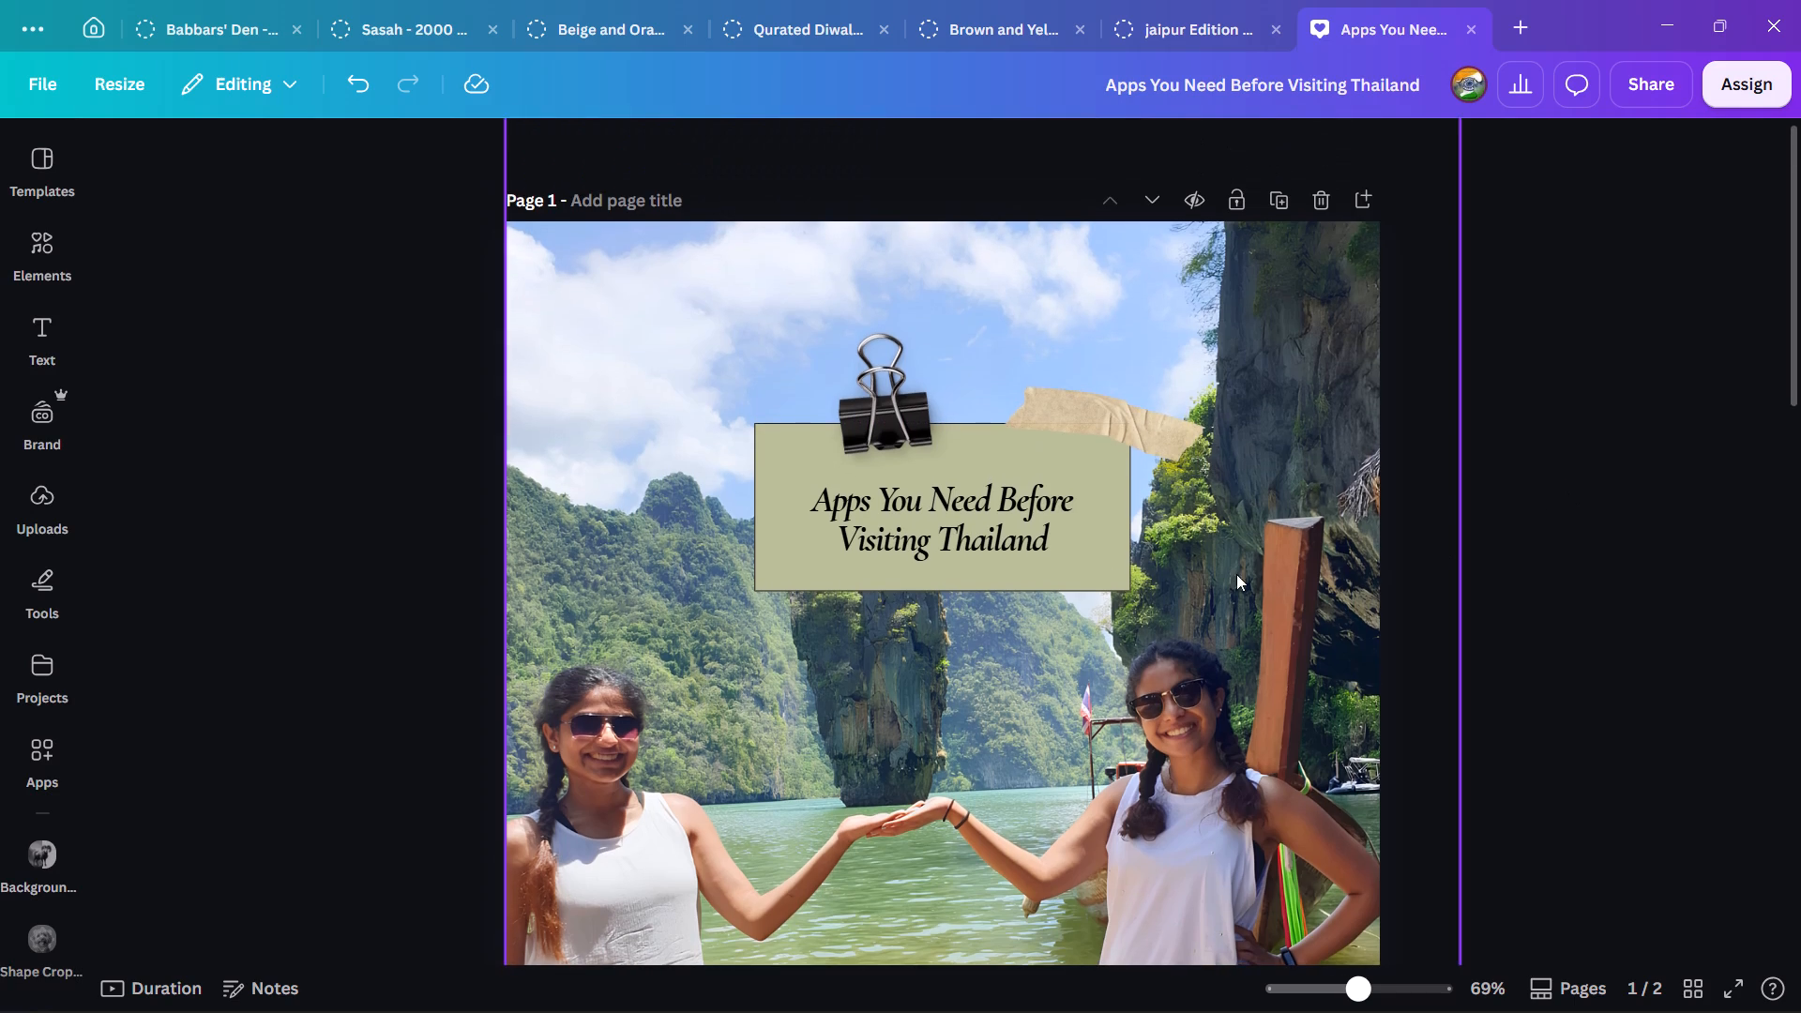
pyautogui.click(1111, 572)
pyautogui.click(722, 166)
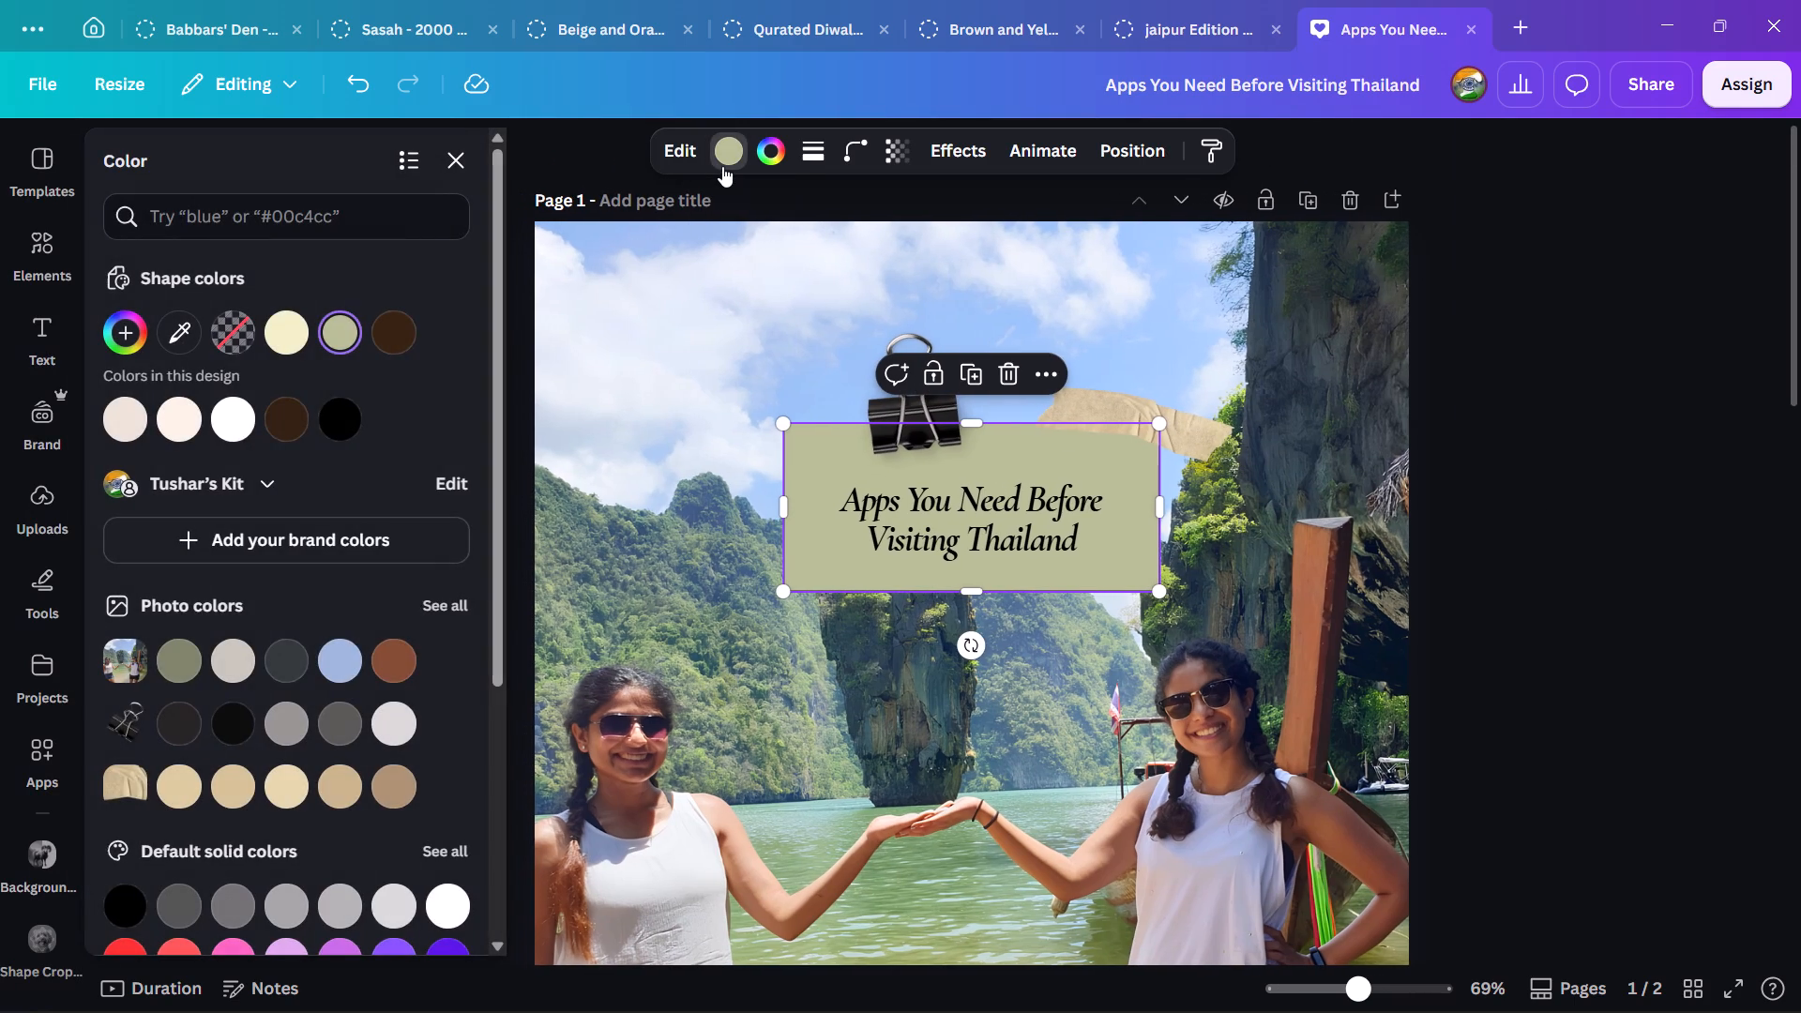
pyautogui.click(279, 427)
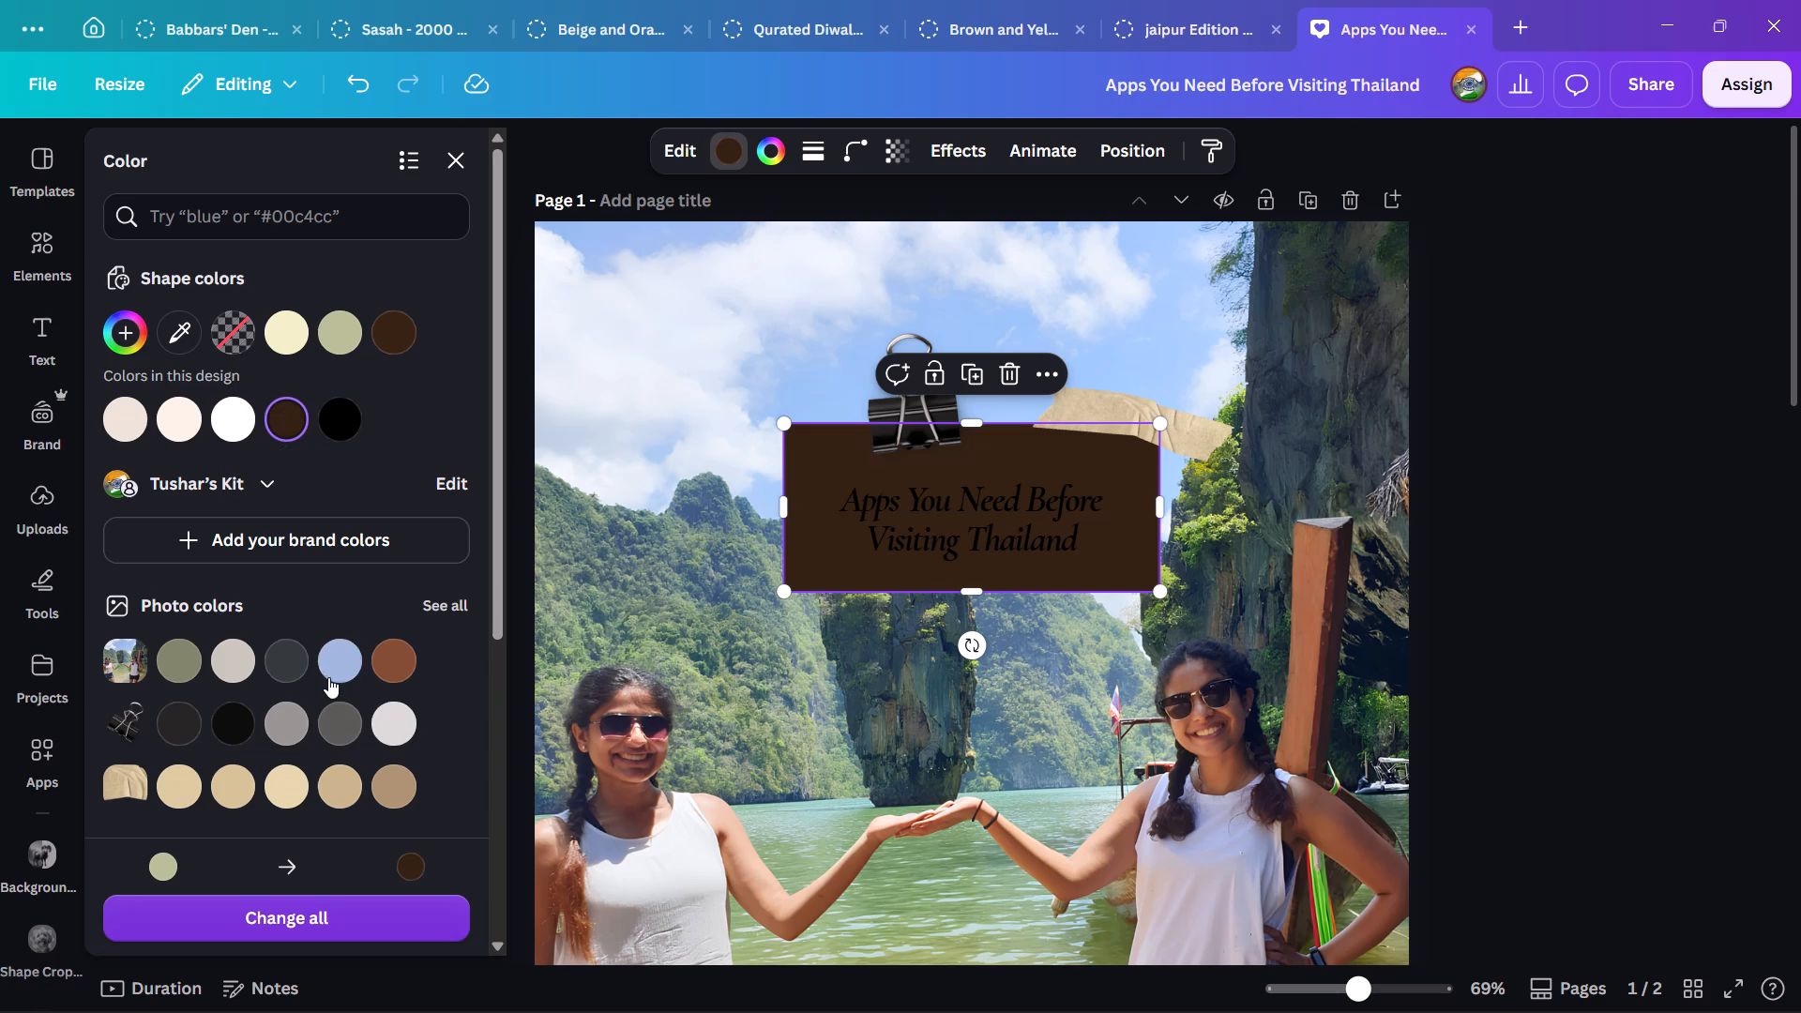
pyautogui.click(244, 668)
pyautogui.doubleClick(1597, 604)
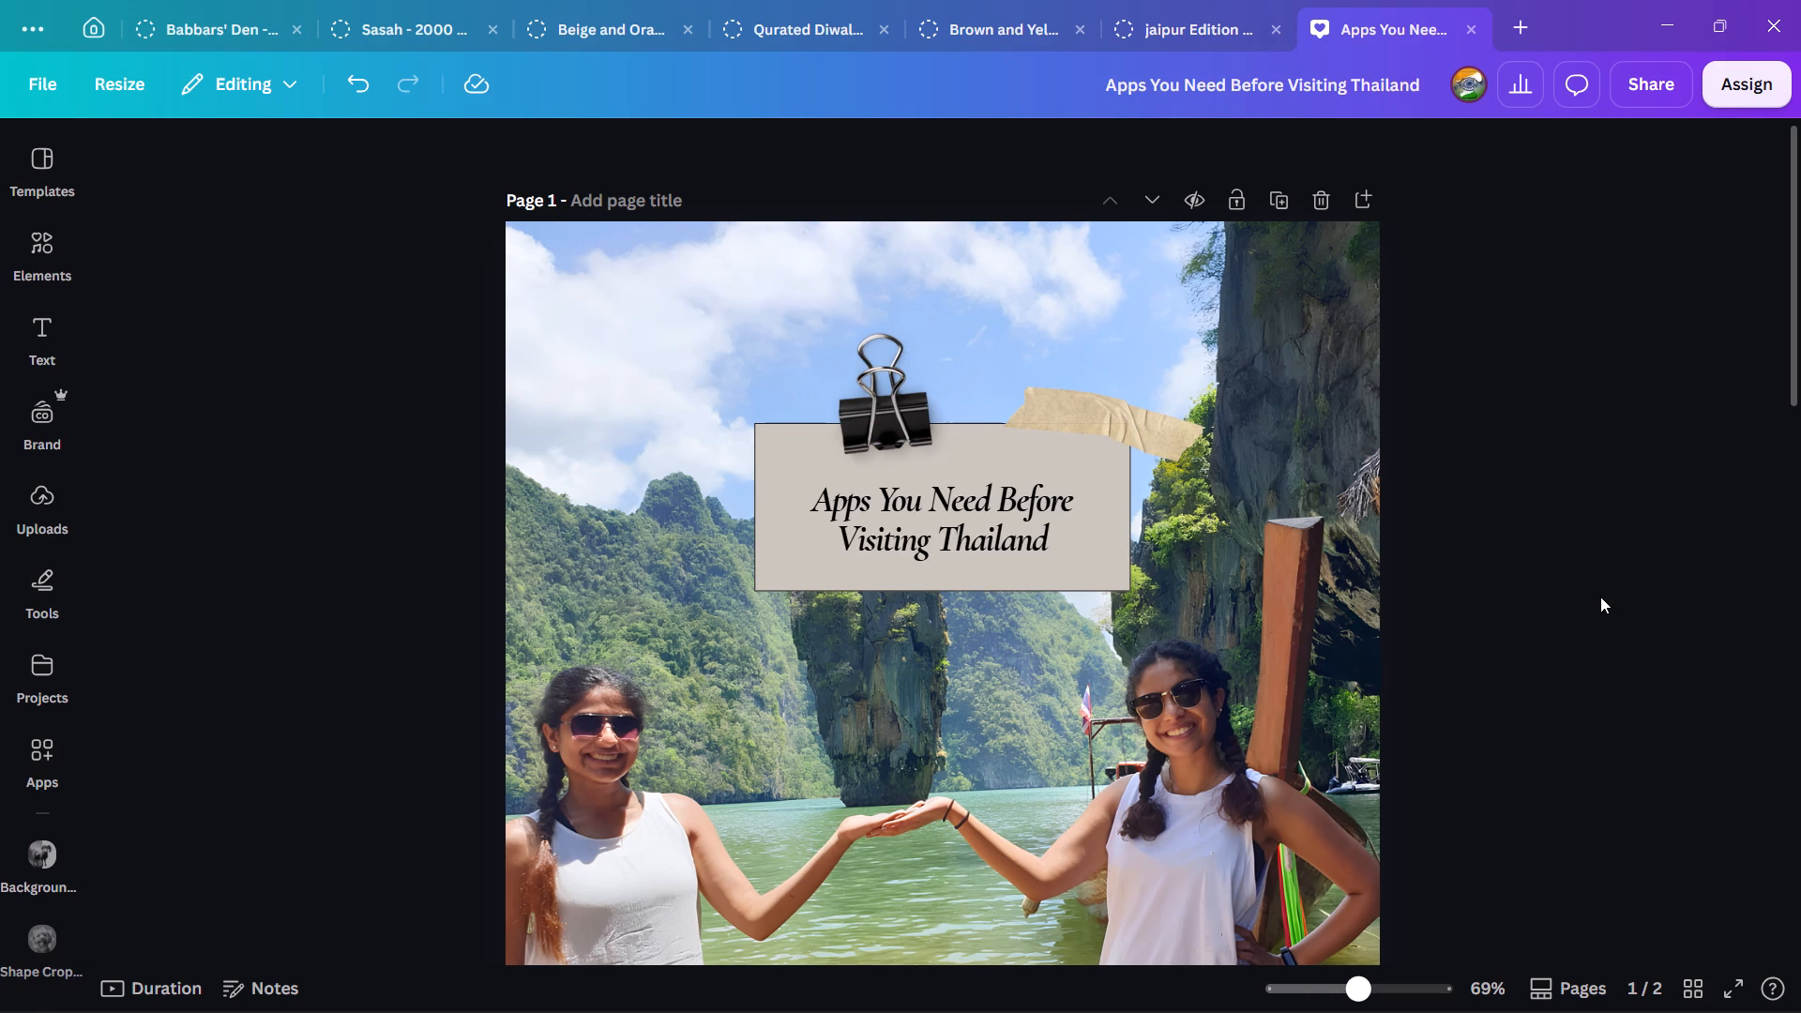
# Change the title text colour to dark gray brown #332113.
pyautogui.click(1017, 508)
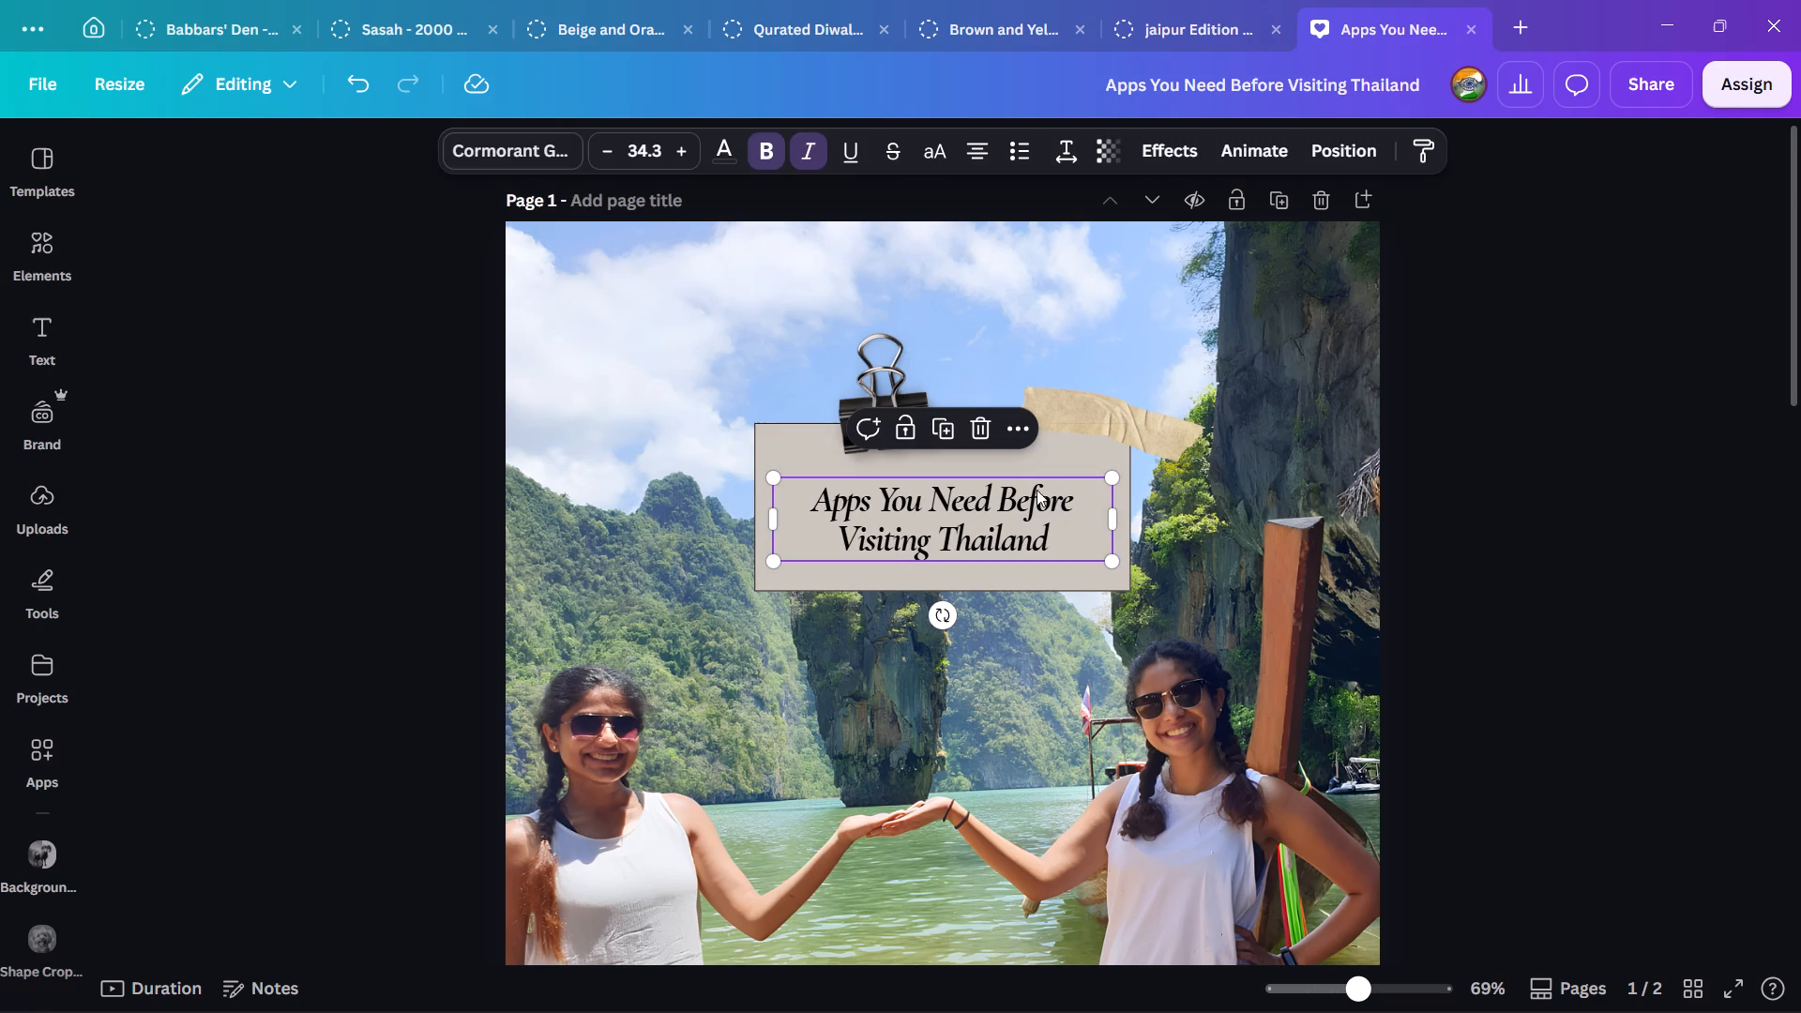
pyautogui.click(722, 153)
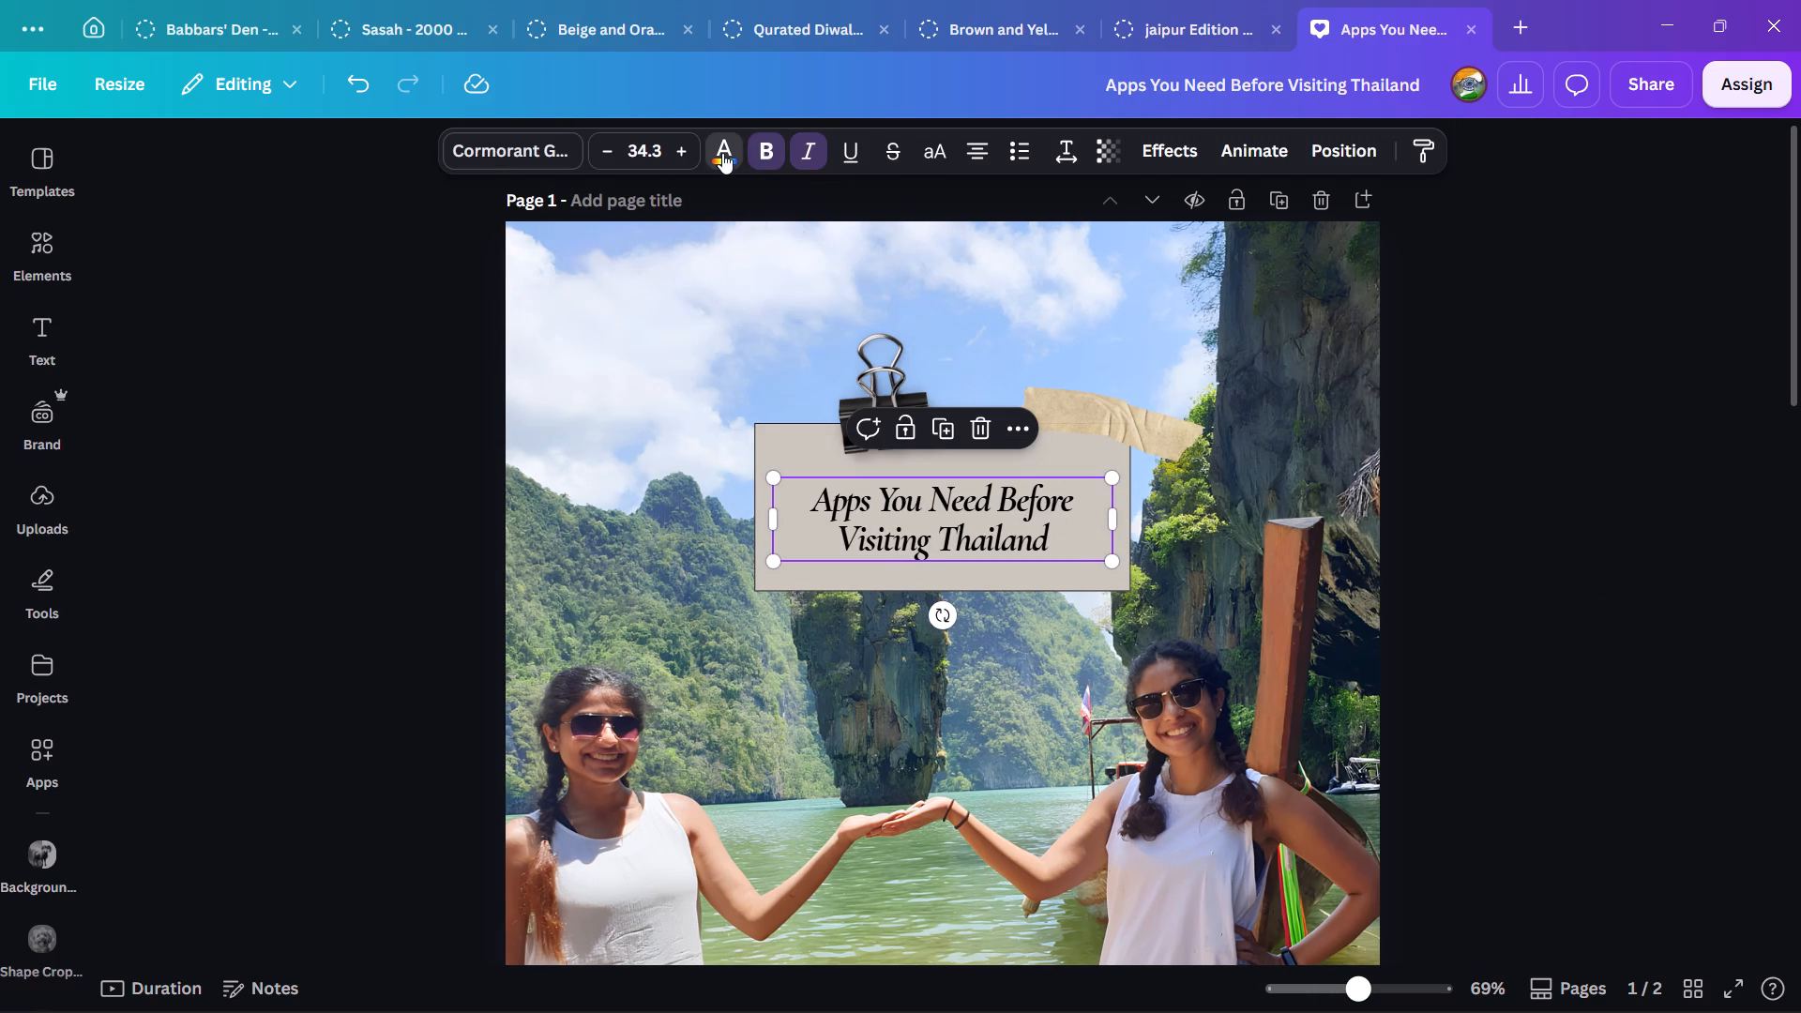
pyautogui.click(336, 386)
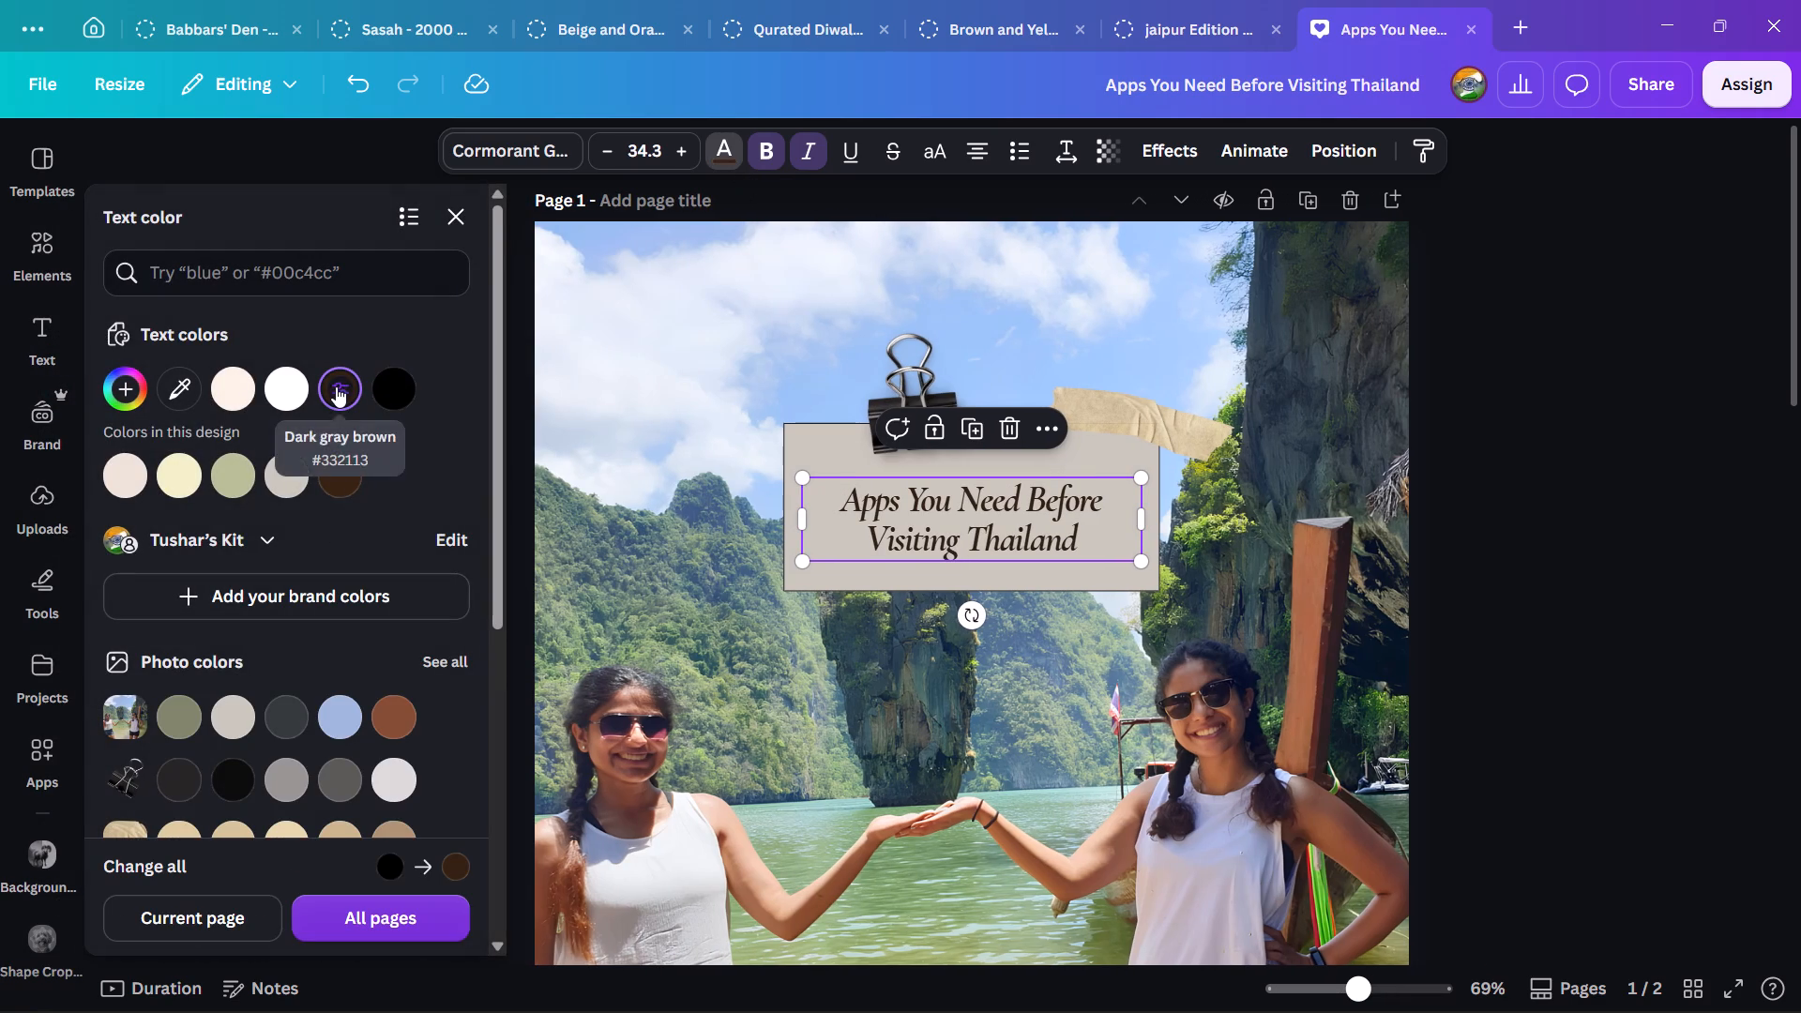
pyautogui.doubleClick(1587, 619)
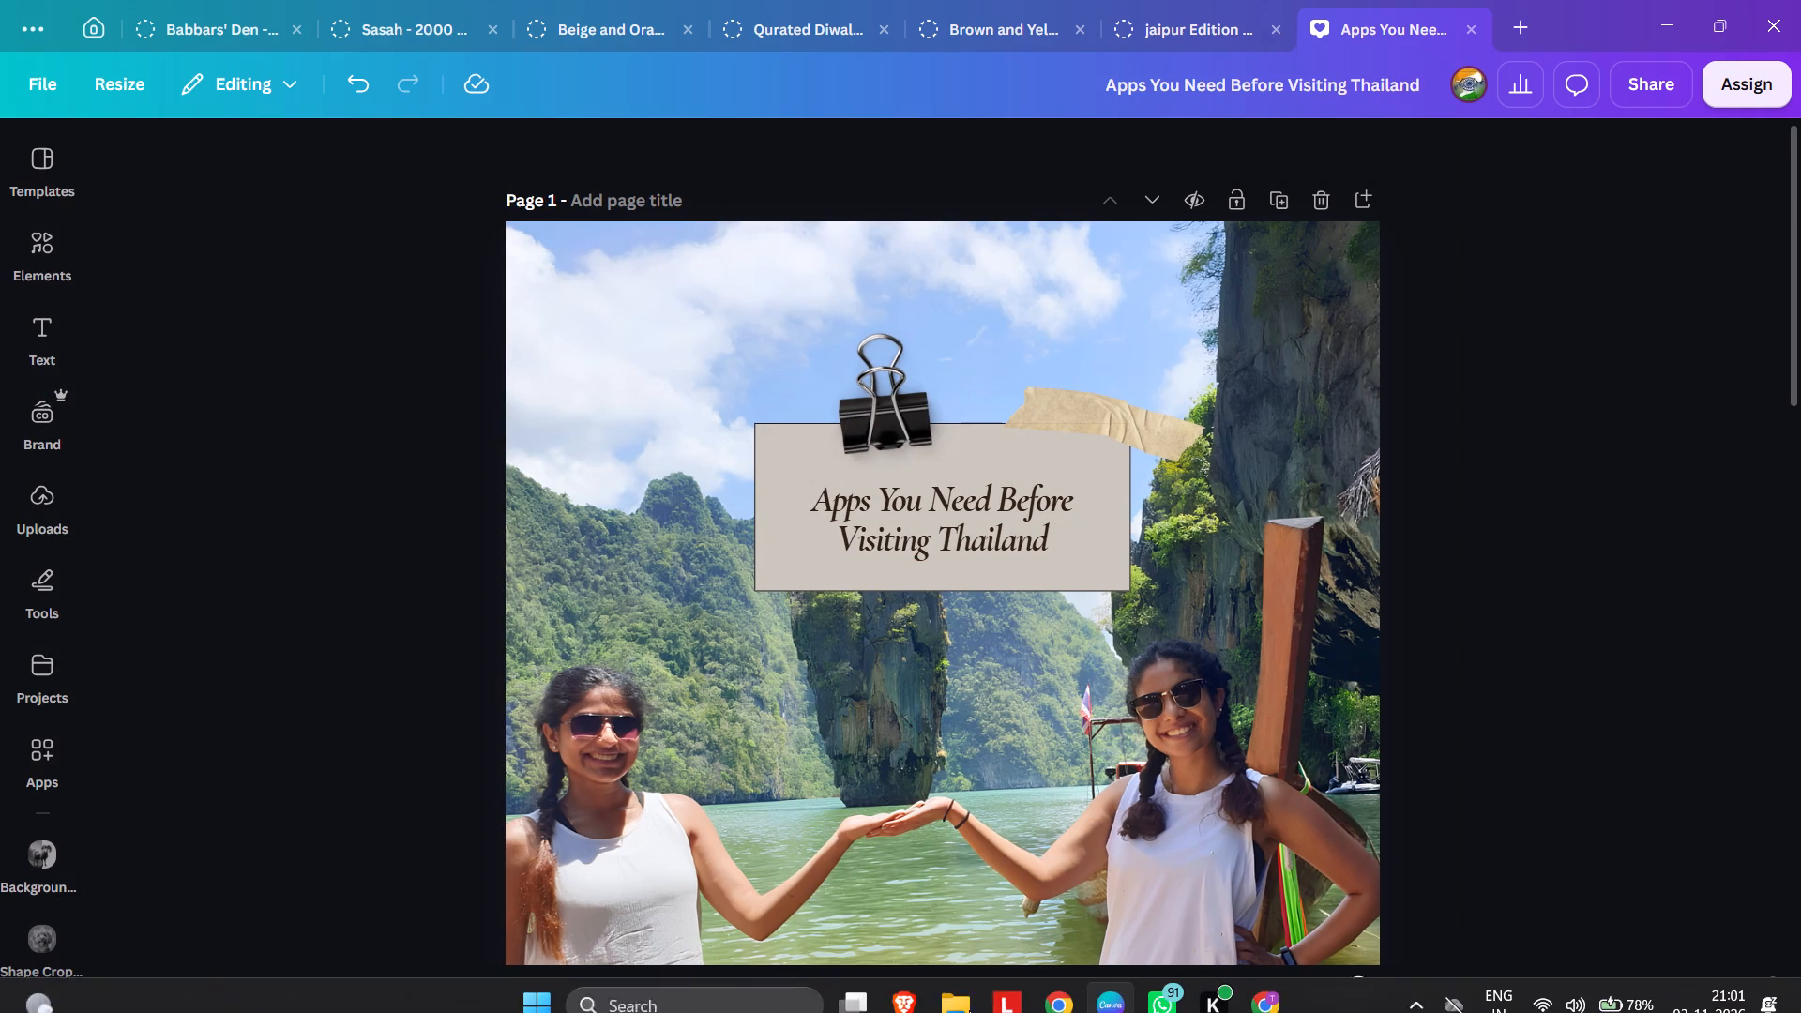
pyautogui.click(1602, 649)
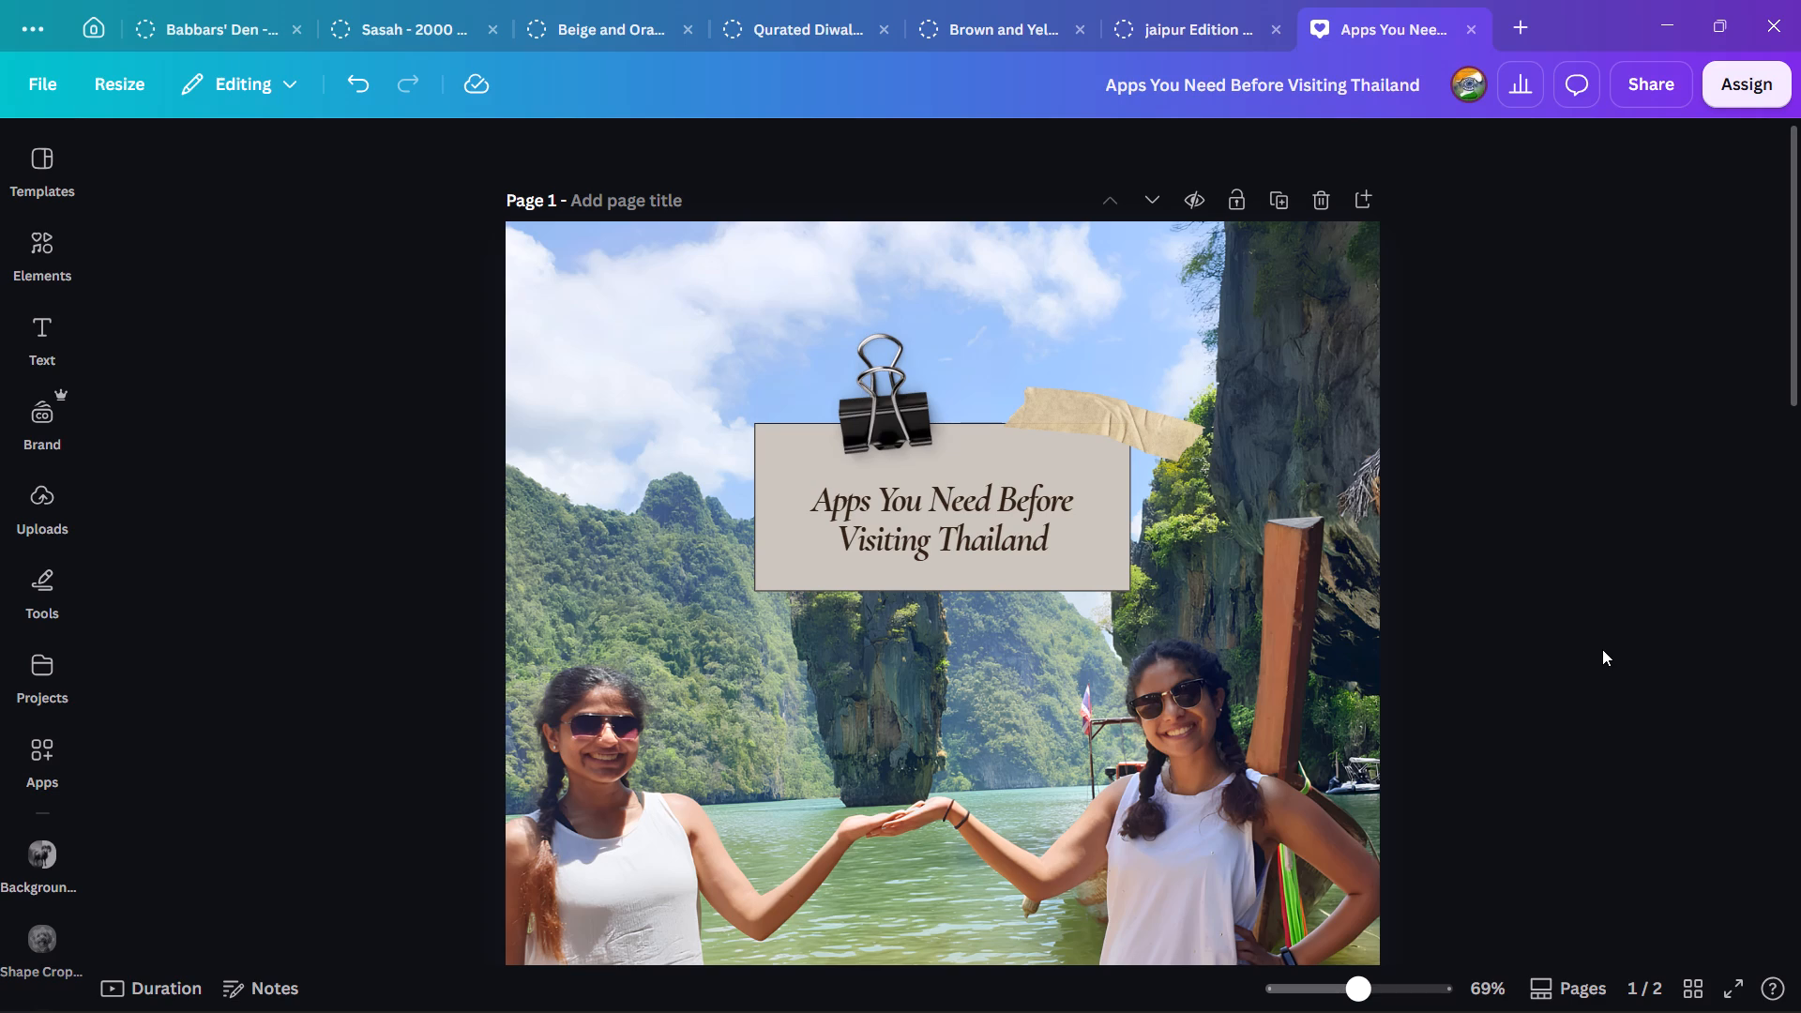
# Enlarge the title text to about size 45.2 and centre it horizontally over the note.
pyautogui.click(983, 526)
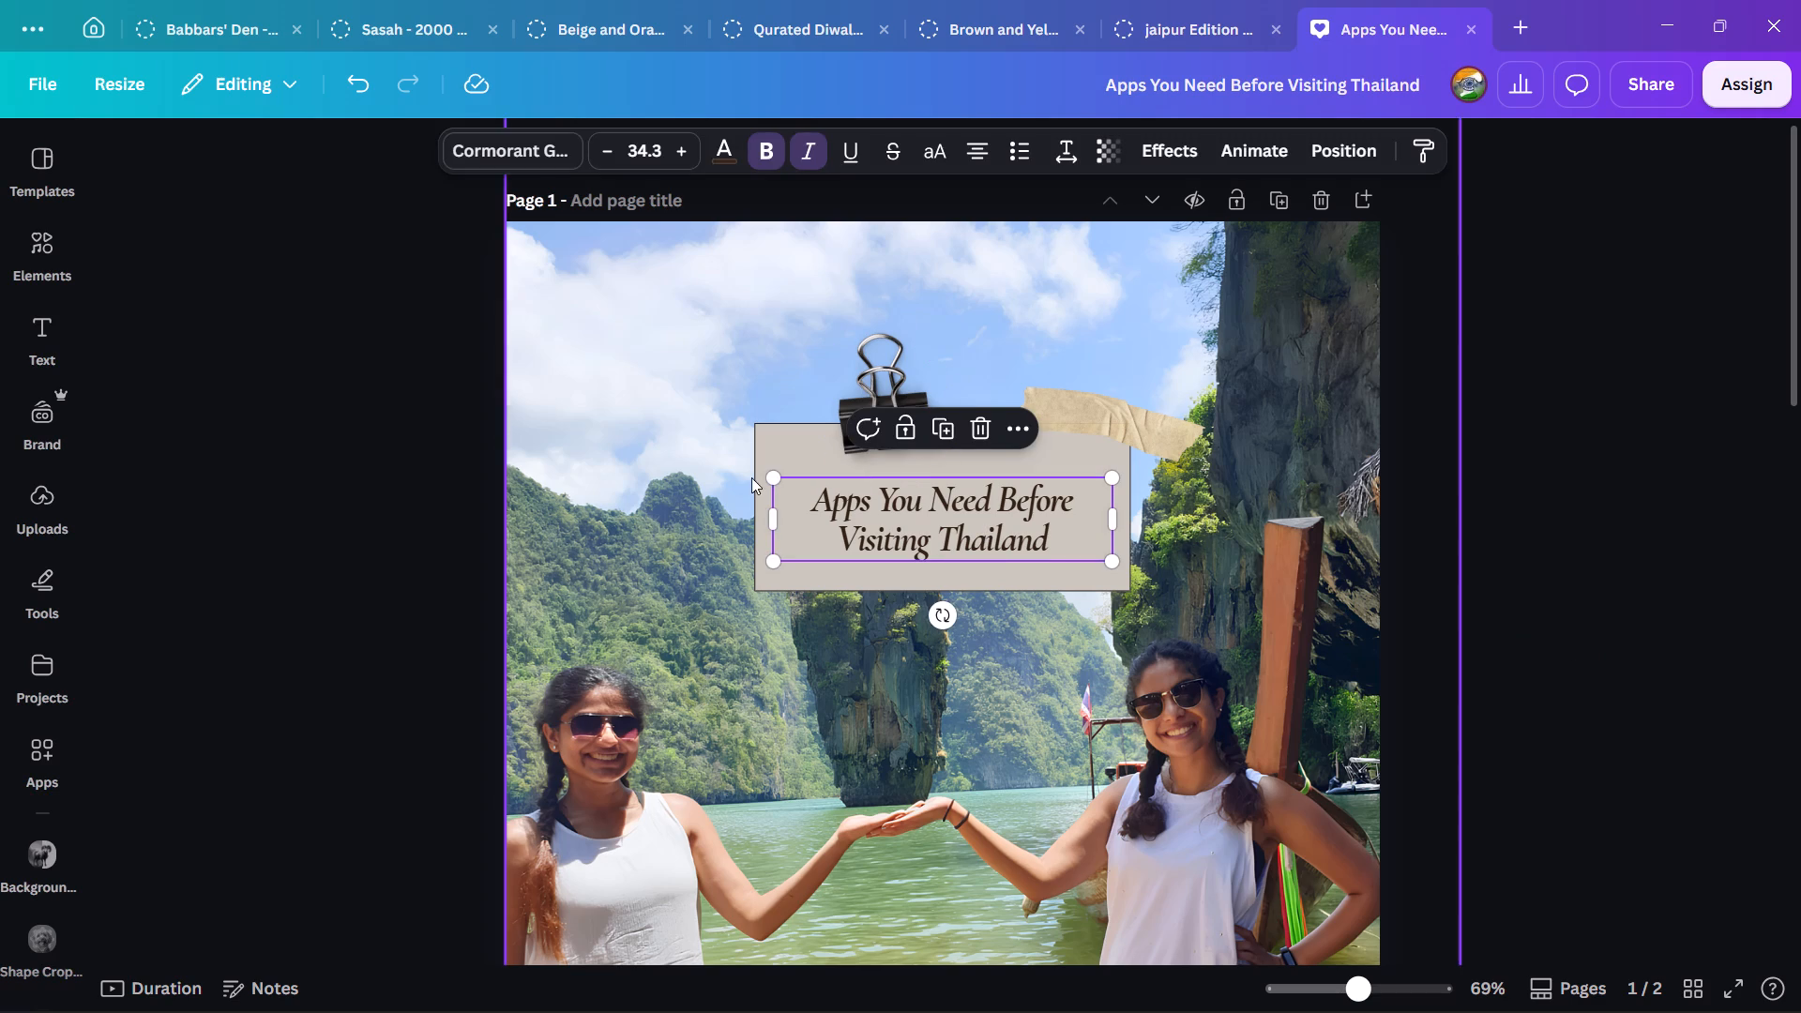
pyautogui.moveTo(770, 477); pyautogui.dragTo(634, 393)
pyautogui.moveTo(893, 480); pyautogui.dragTo(975, 517)
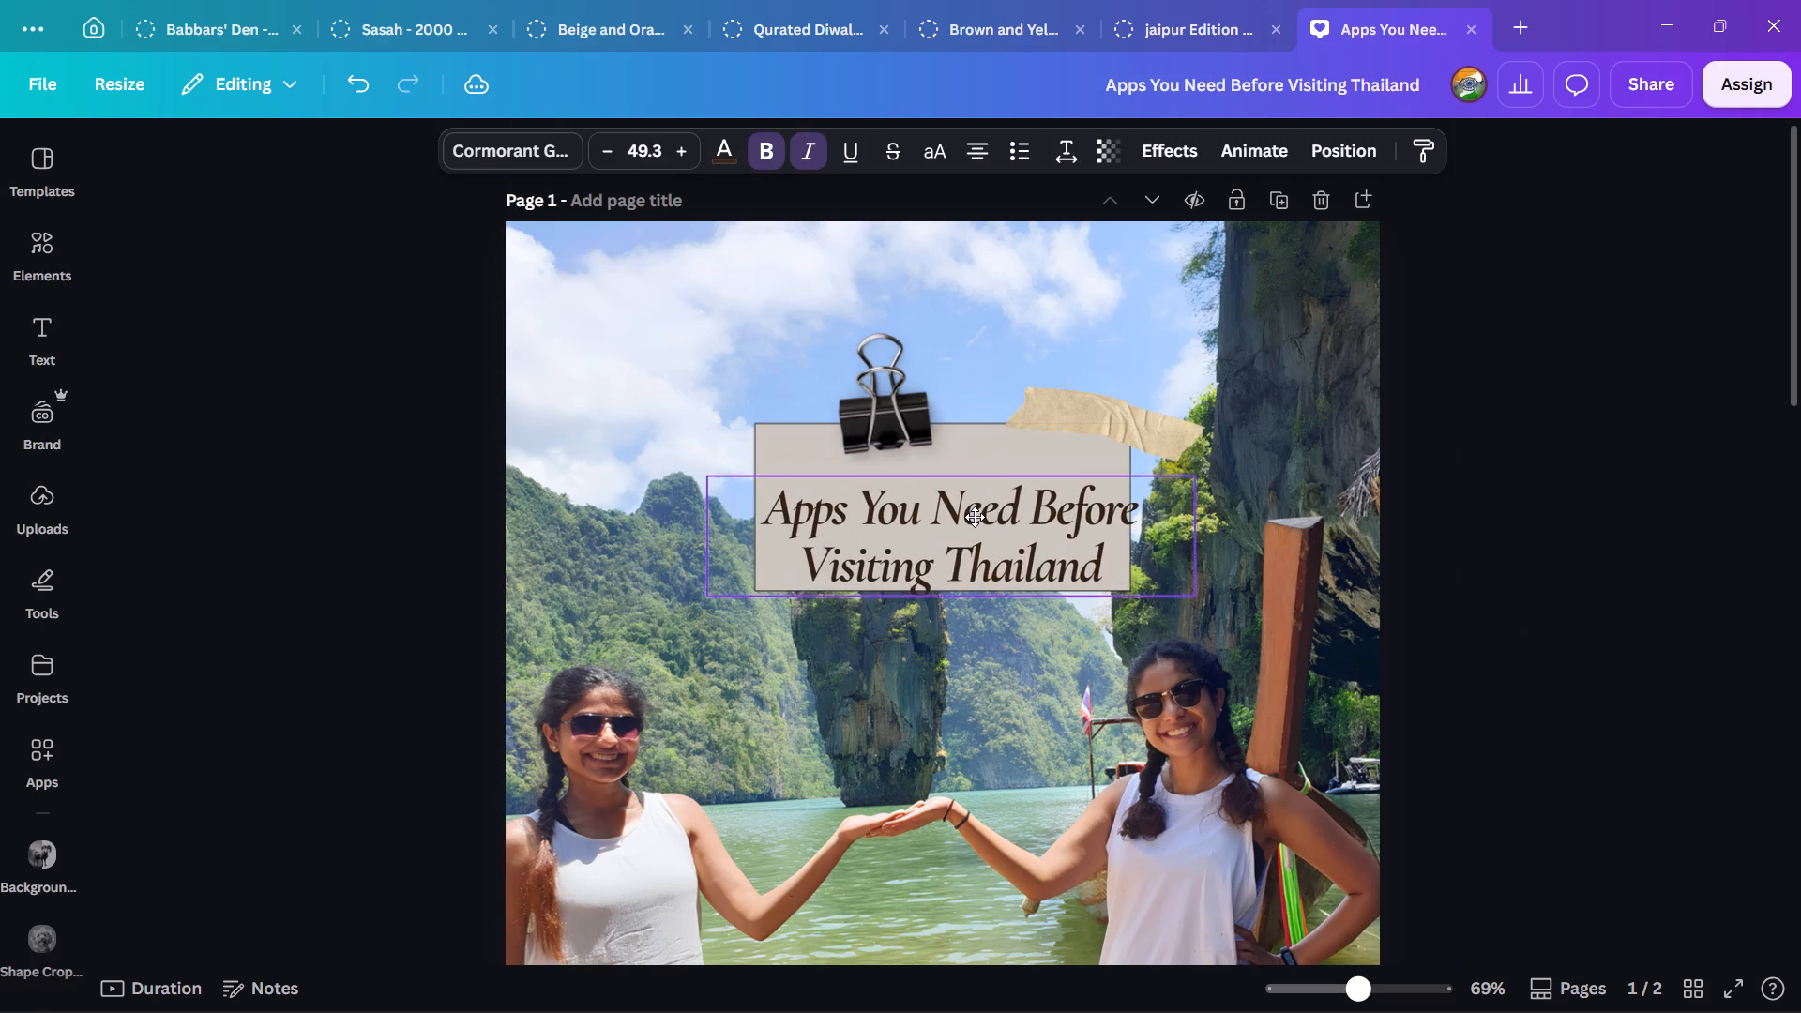
pyautogui.moveTo(975, 517); pyautogui.dragTo(960, 500)
pyautogui.moveTo(1183, 464); pyautogui.dragTo(1140, 466)
pyautogui.moveTo(1052, 534); pyautogui.dragTo(1086, 523)
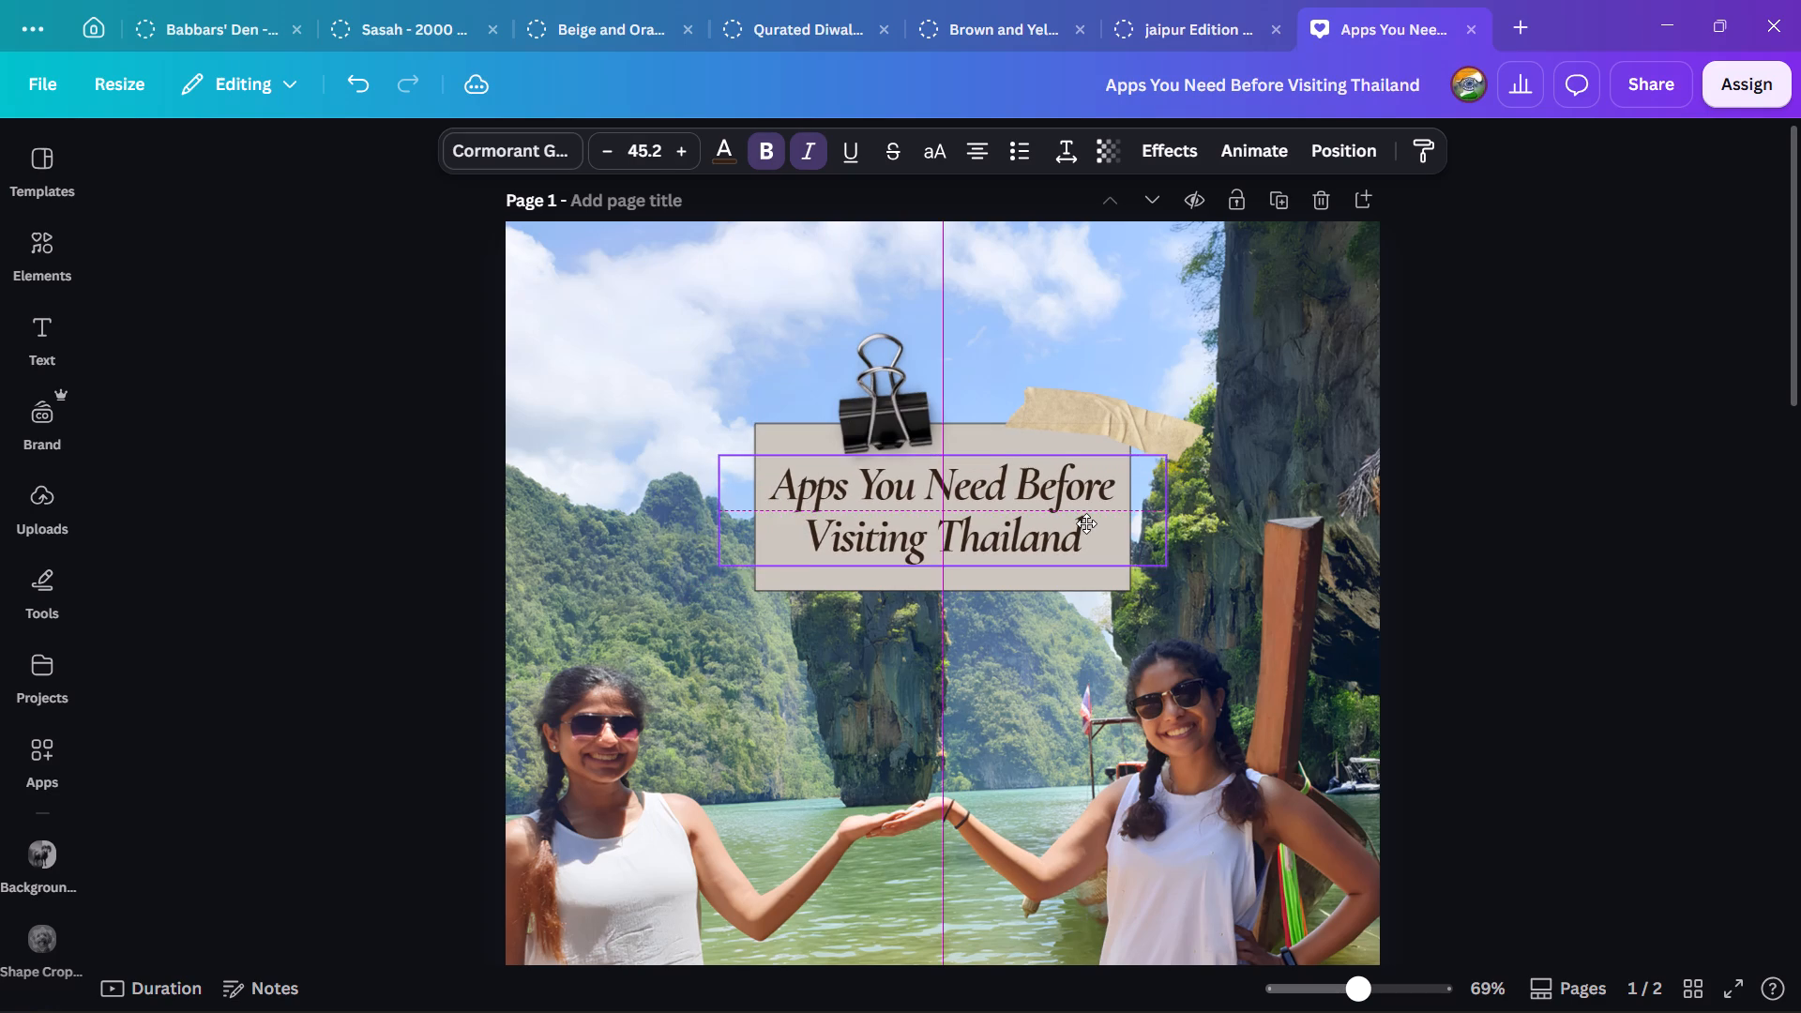
pyautogui.moveTo(1086, 523); pyautogui.dragTo(1082, 522)
pyautogui.click(1516, 572)
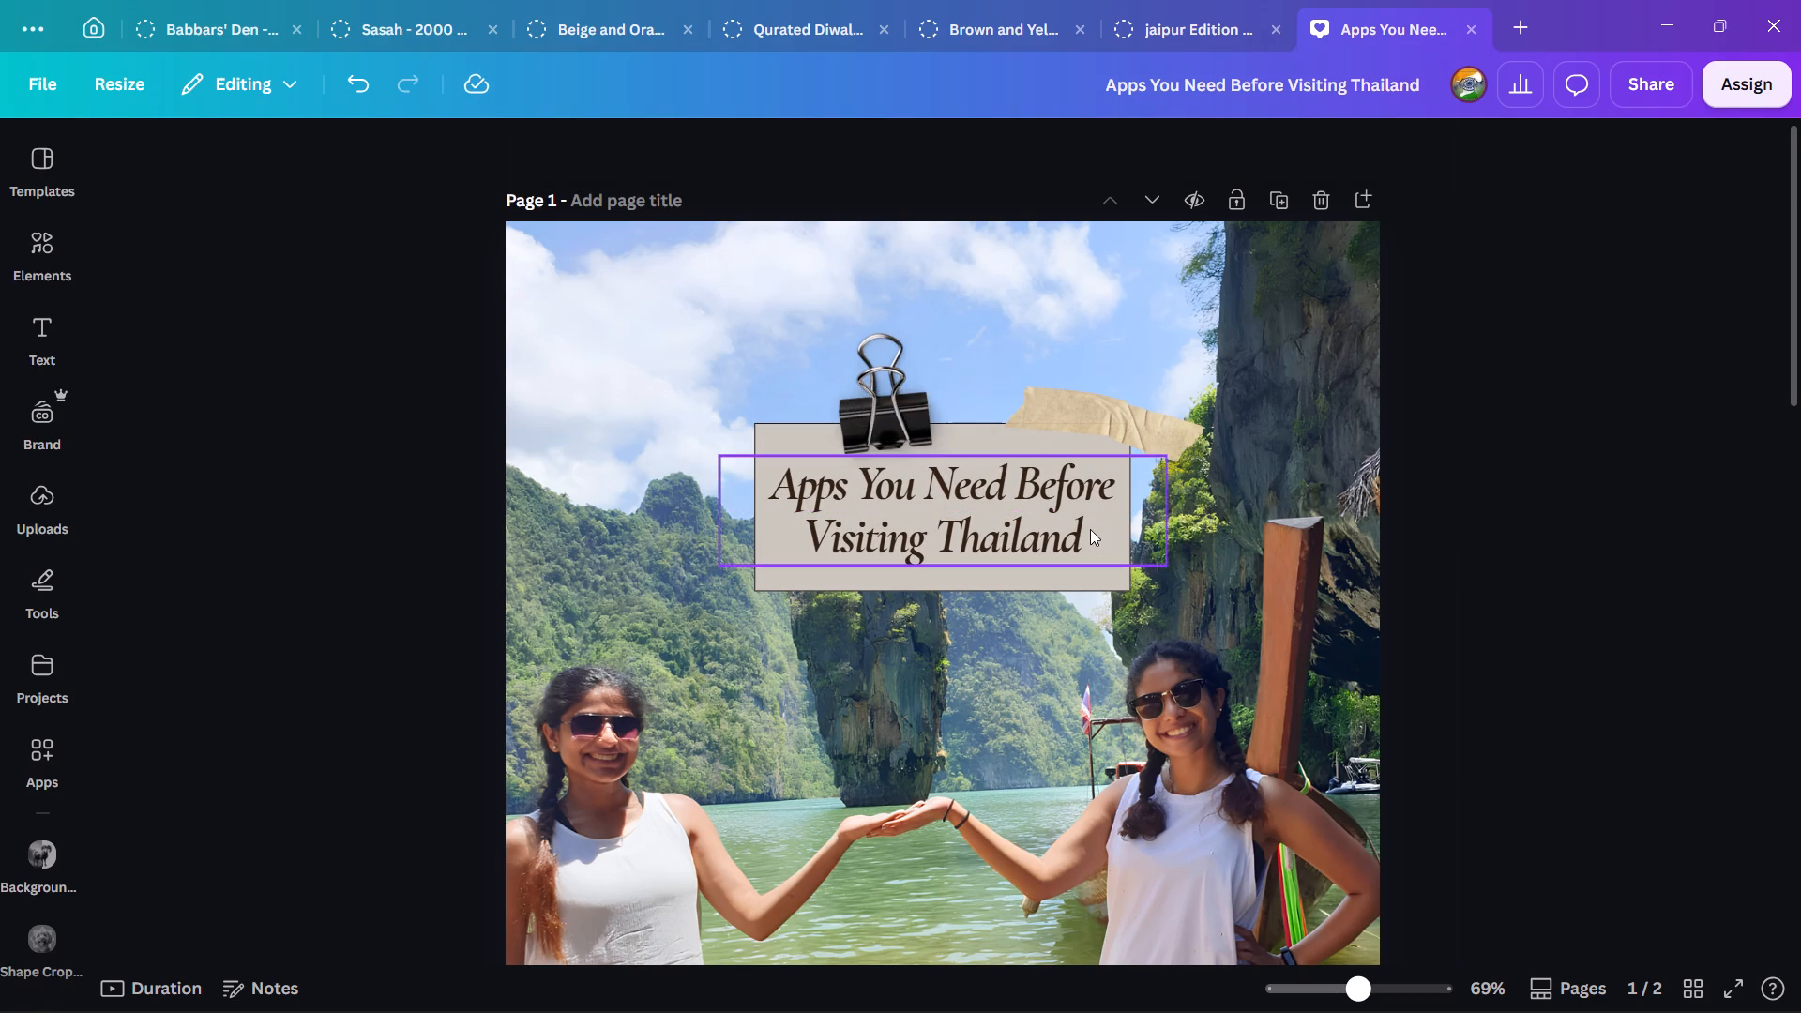
# Nudge the title down six small increments within the note.
pyautogui.click(1087, 527)
pyautogui.press('Down')
pyautogui.press('Down')
pyautogui.press('Down')
pyautogui.press('Down')
pyautogui.press('Down')
pyautogui.press('Down')
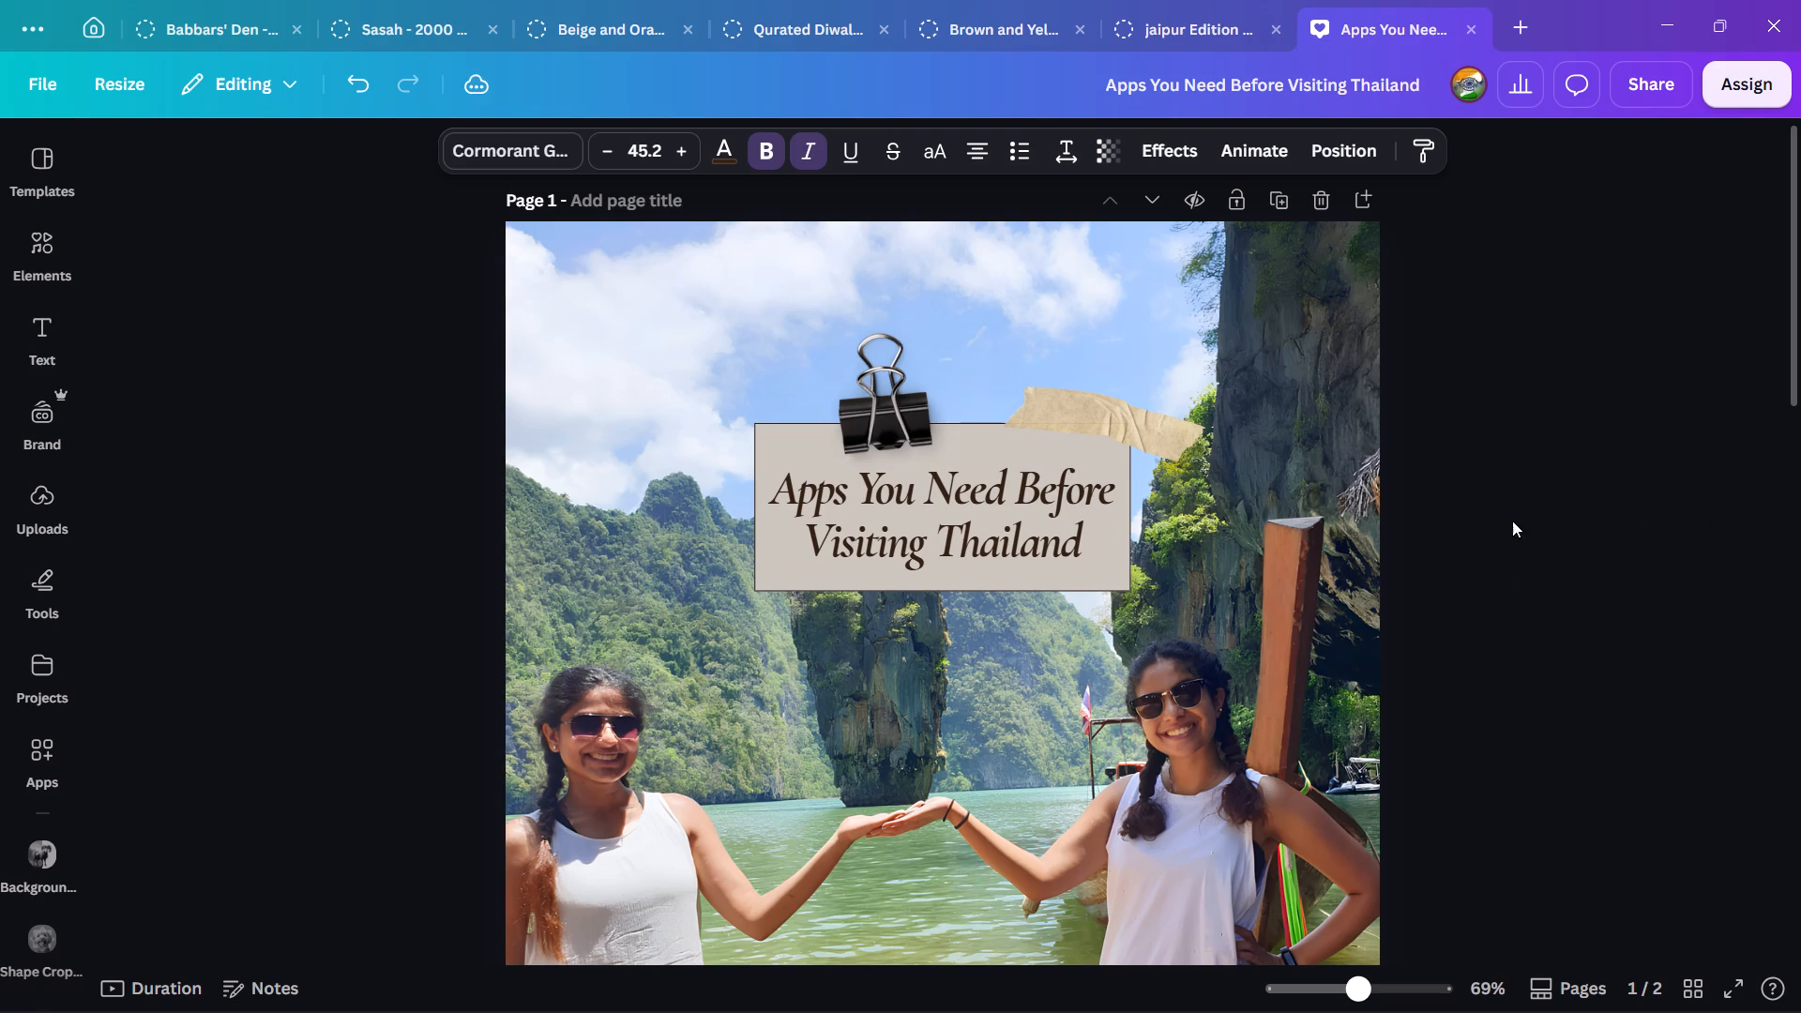
pyautogui.click(1048, 507)
pyautogui.click(1602, 641)
# Tighten the title's line spacing to 0.96.
pyautogui.click(1040, 527)
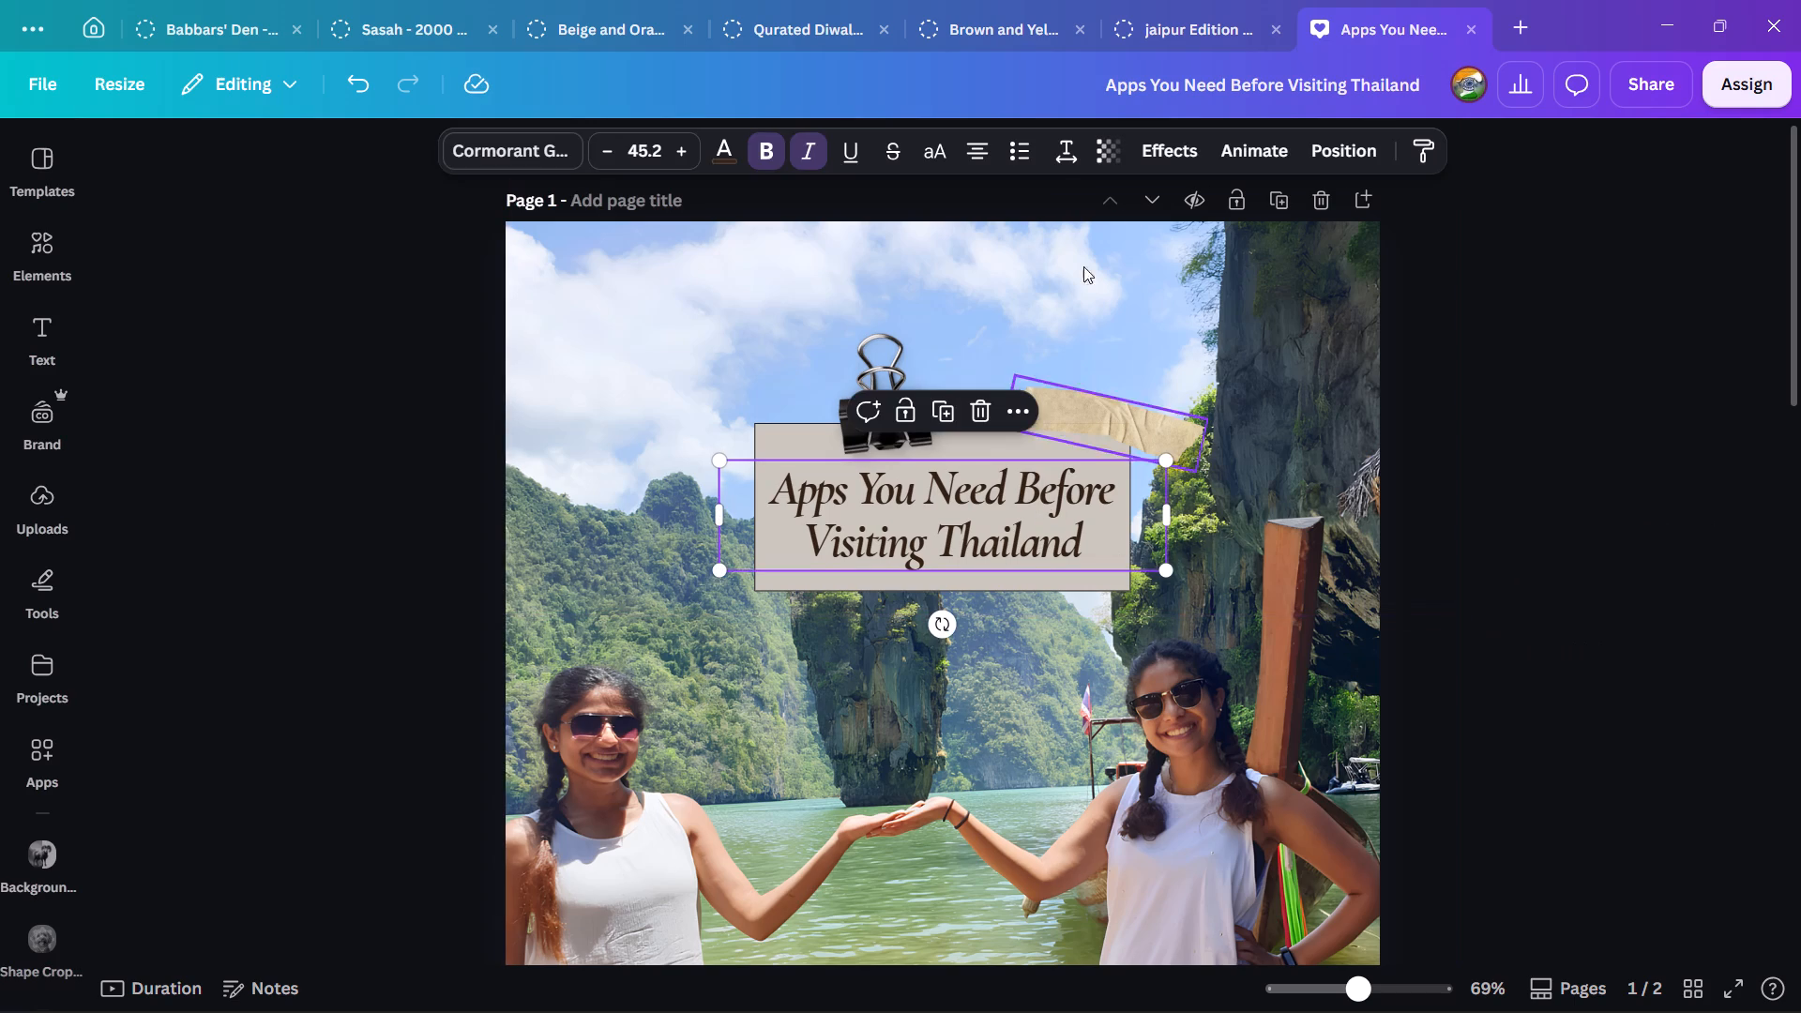
pyautogui.click(1062, 157)
pyautogui.click(1001, 320)
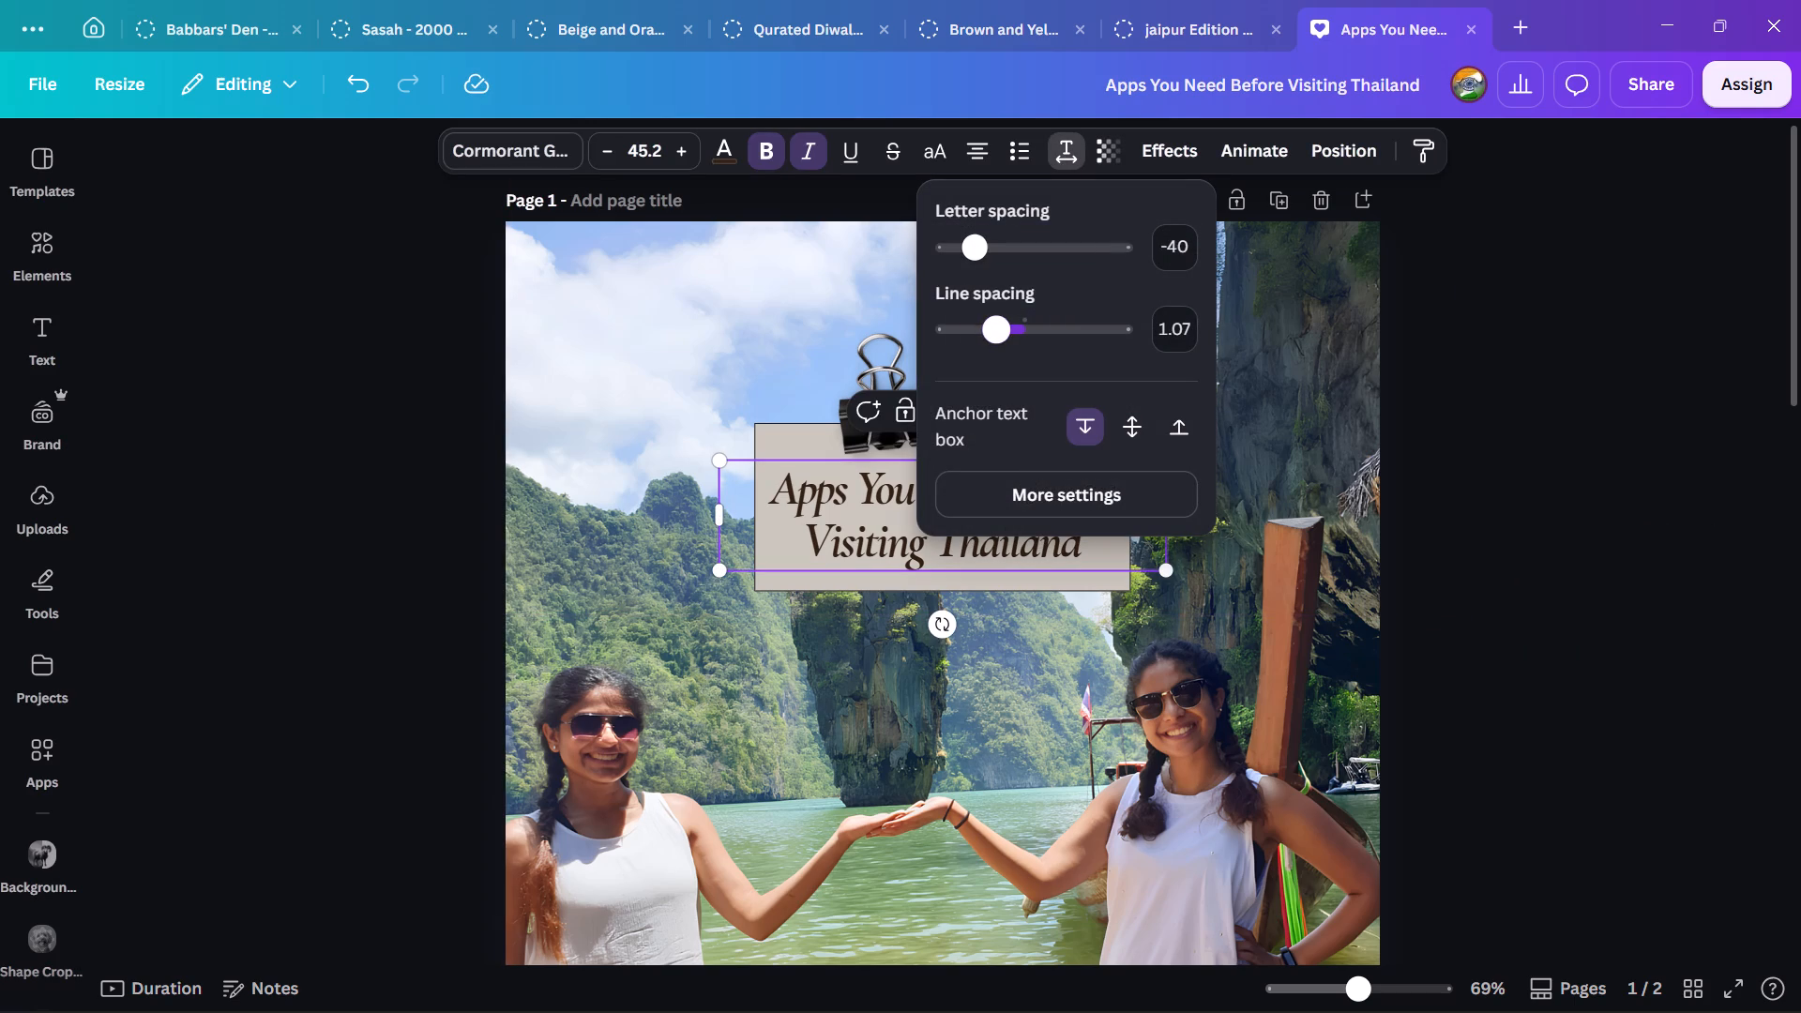
pyautogui.moveTo(995, 333); pyautogui.dragTo(988, 333)
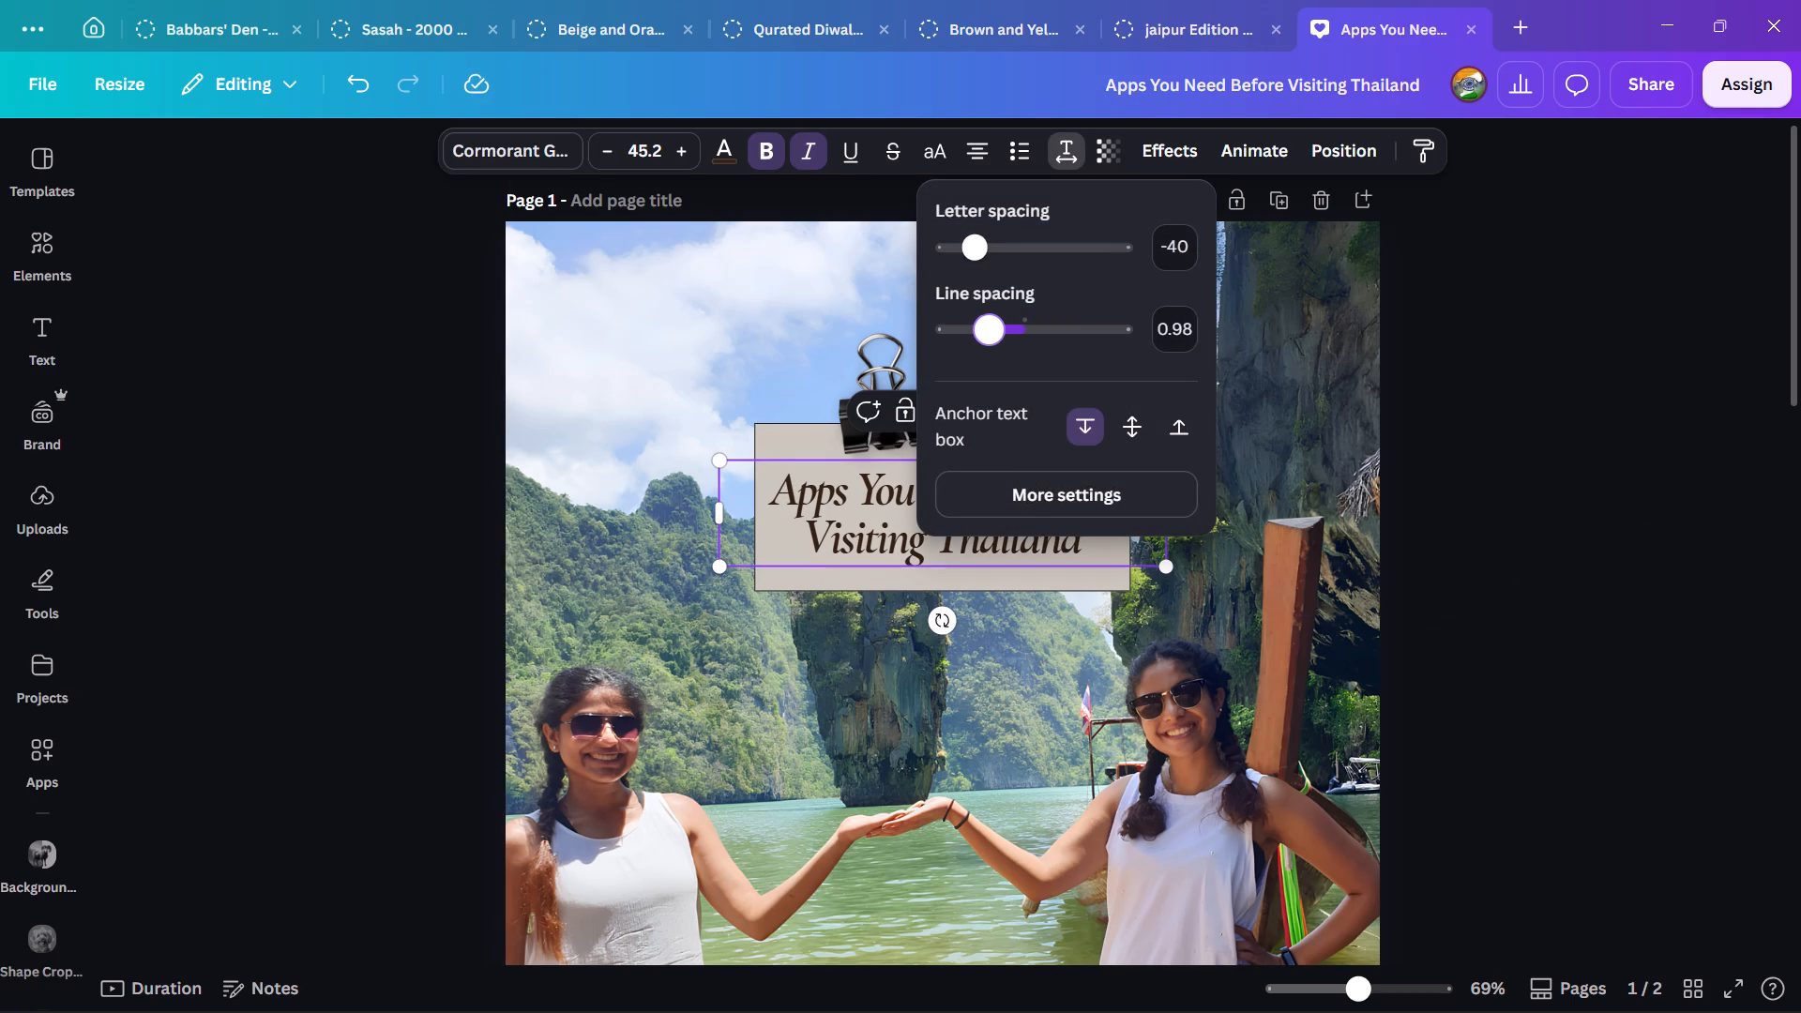
pyautogui.moveTo(988, 333); pyautogui.dragTo(986, 333)
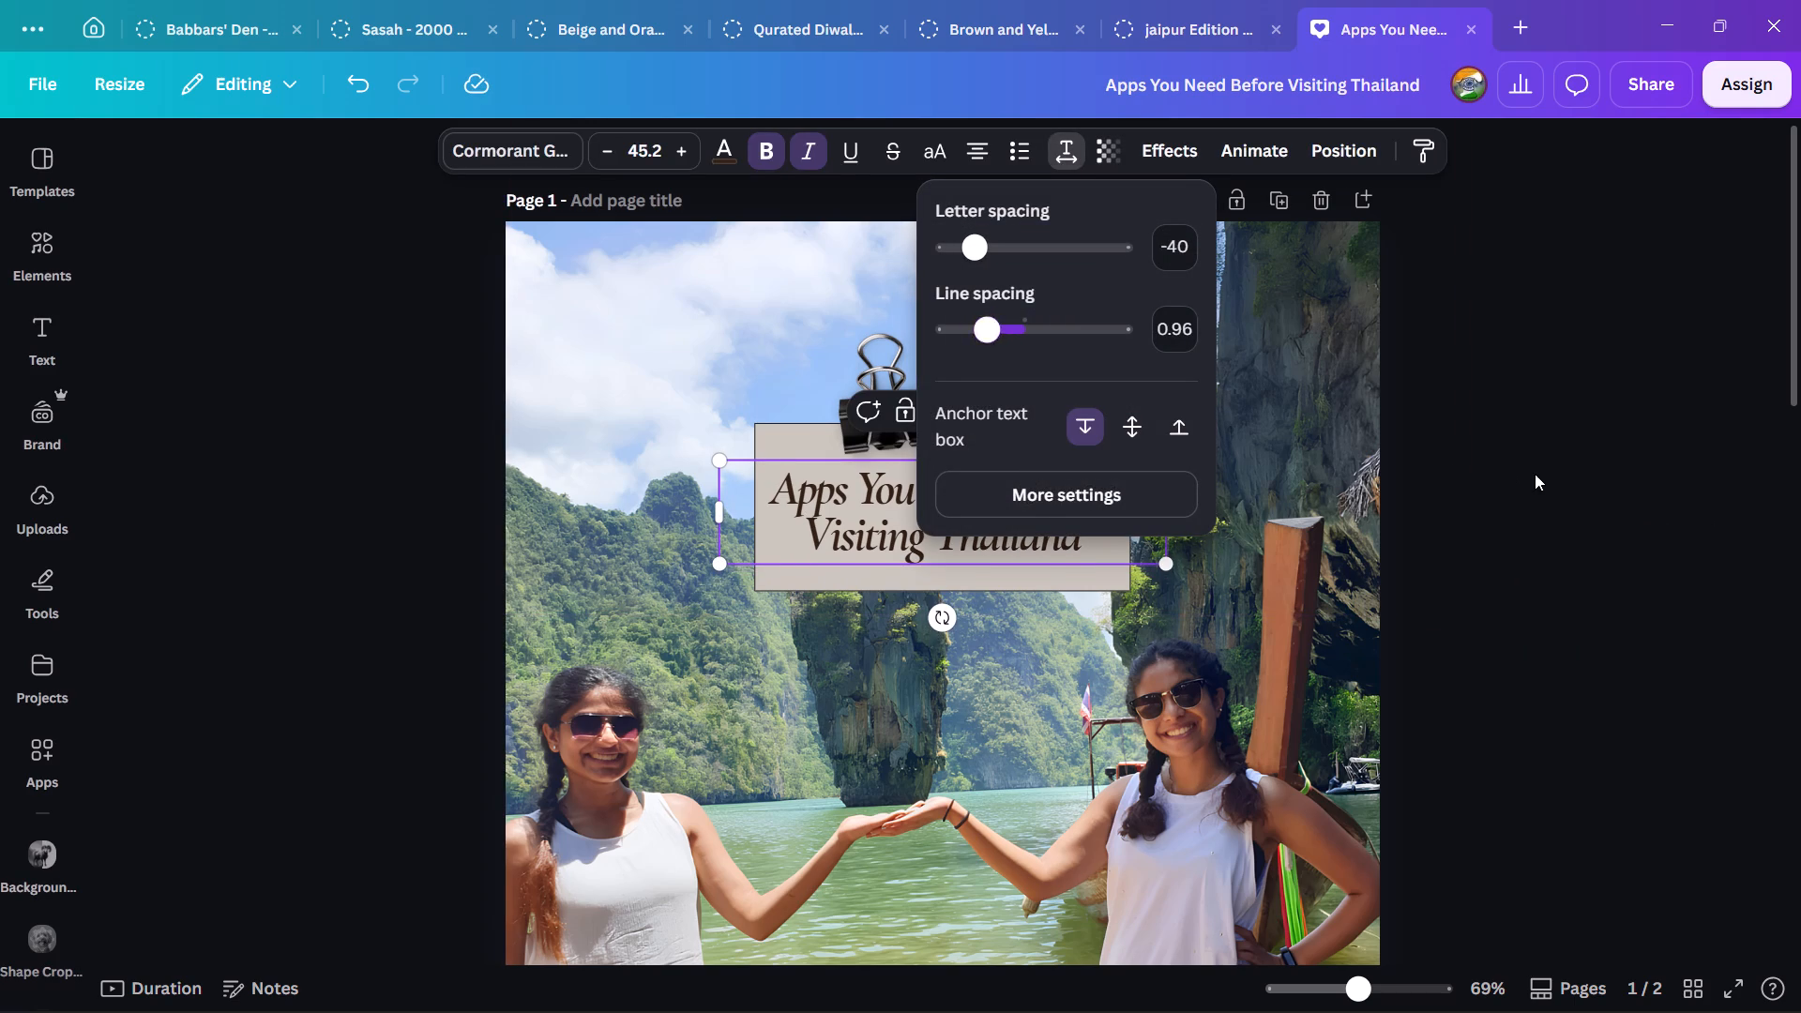
pyautogui.click(1536, 474)
pyautogui.click(1544, 476)
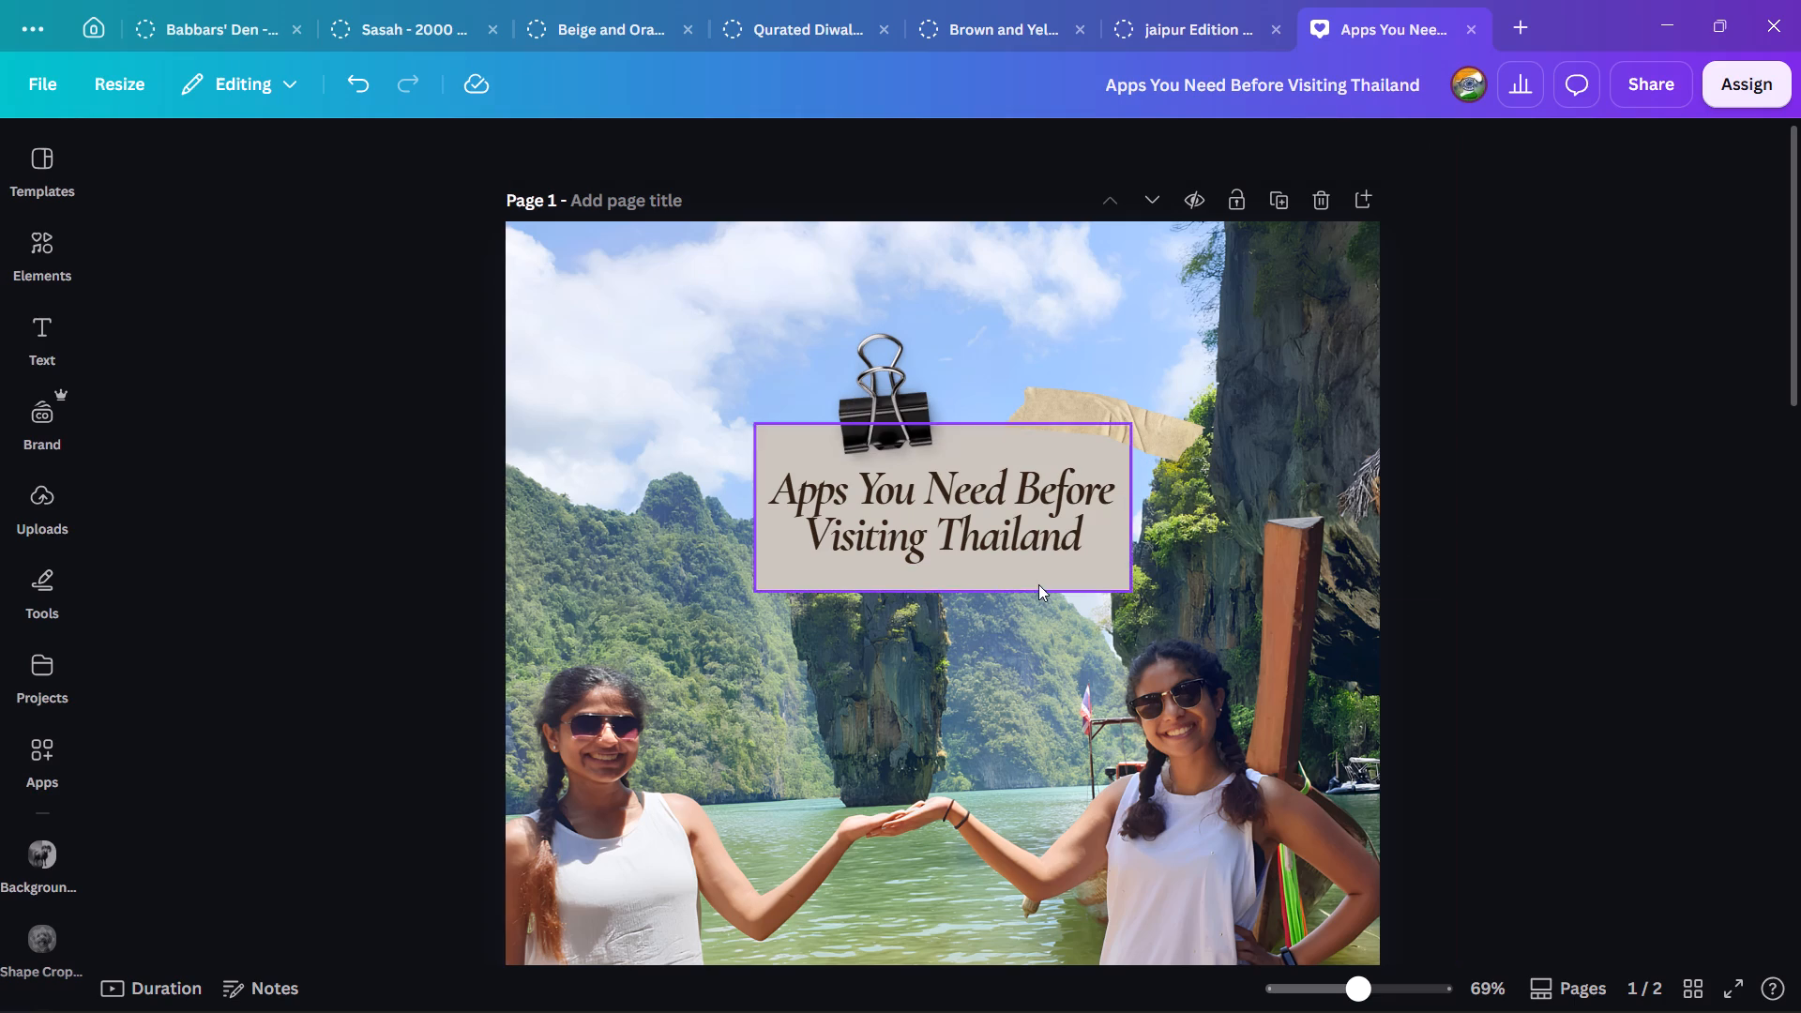
# Widen the grey note slightly on both its left and right sides to give the title more margin.
pyautogui.click(1038, 584)
pyautogui.moveTo(753, 506); pyautogui.dragTo(730, 501)
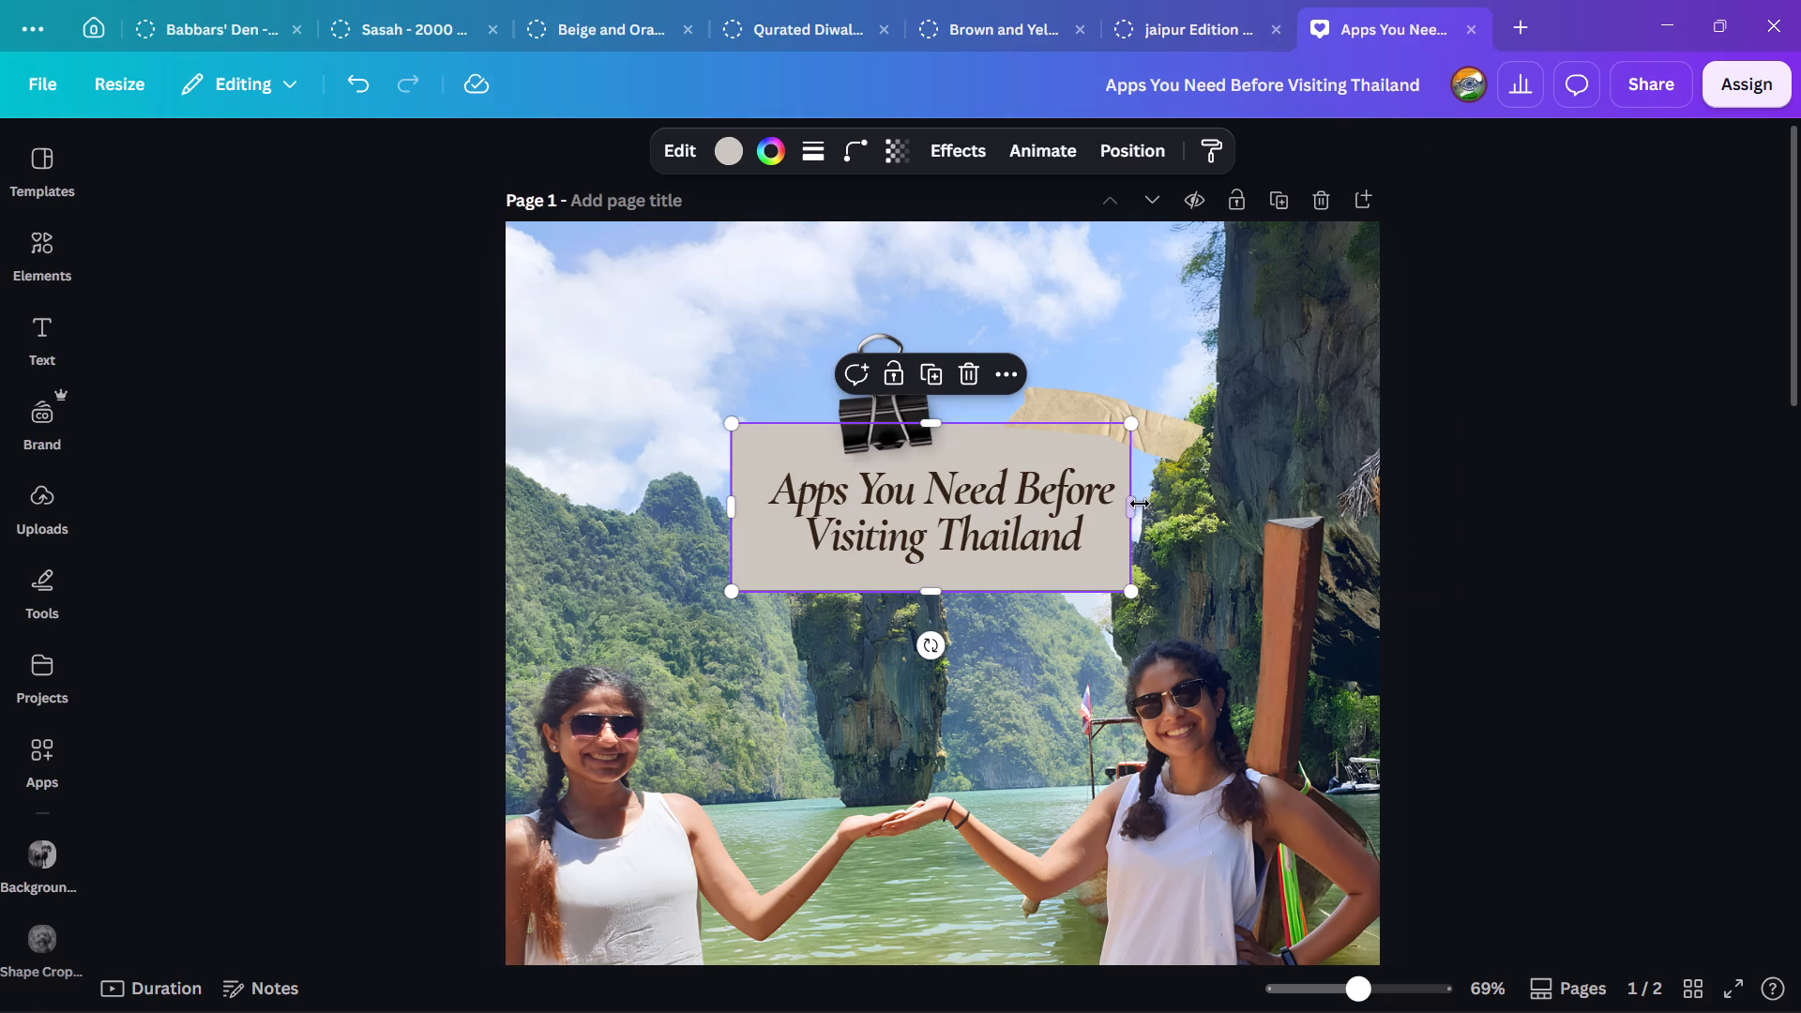
pyautogui.moveTo(1134, 504); pyautogui.dragTo(1148, 505)
pyautogui.click(1582, 531)
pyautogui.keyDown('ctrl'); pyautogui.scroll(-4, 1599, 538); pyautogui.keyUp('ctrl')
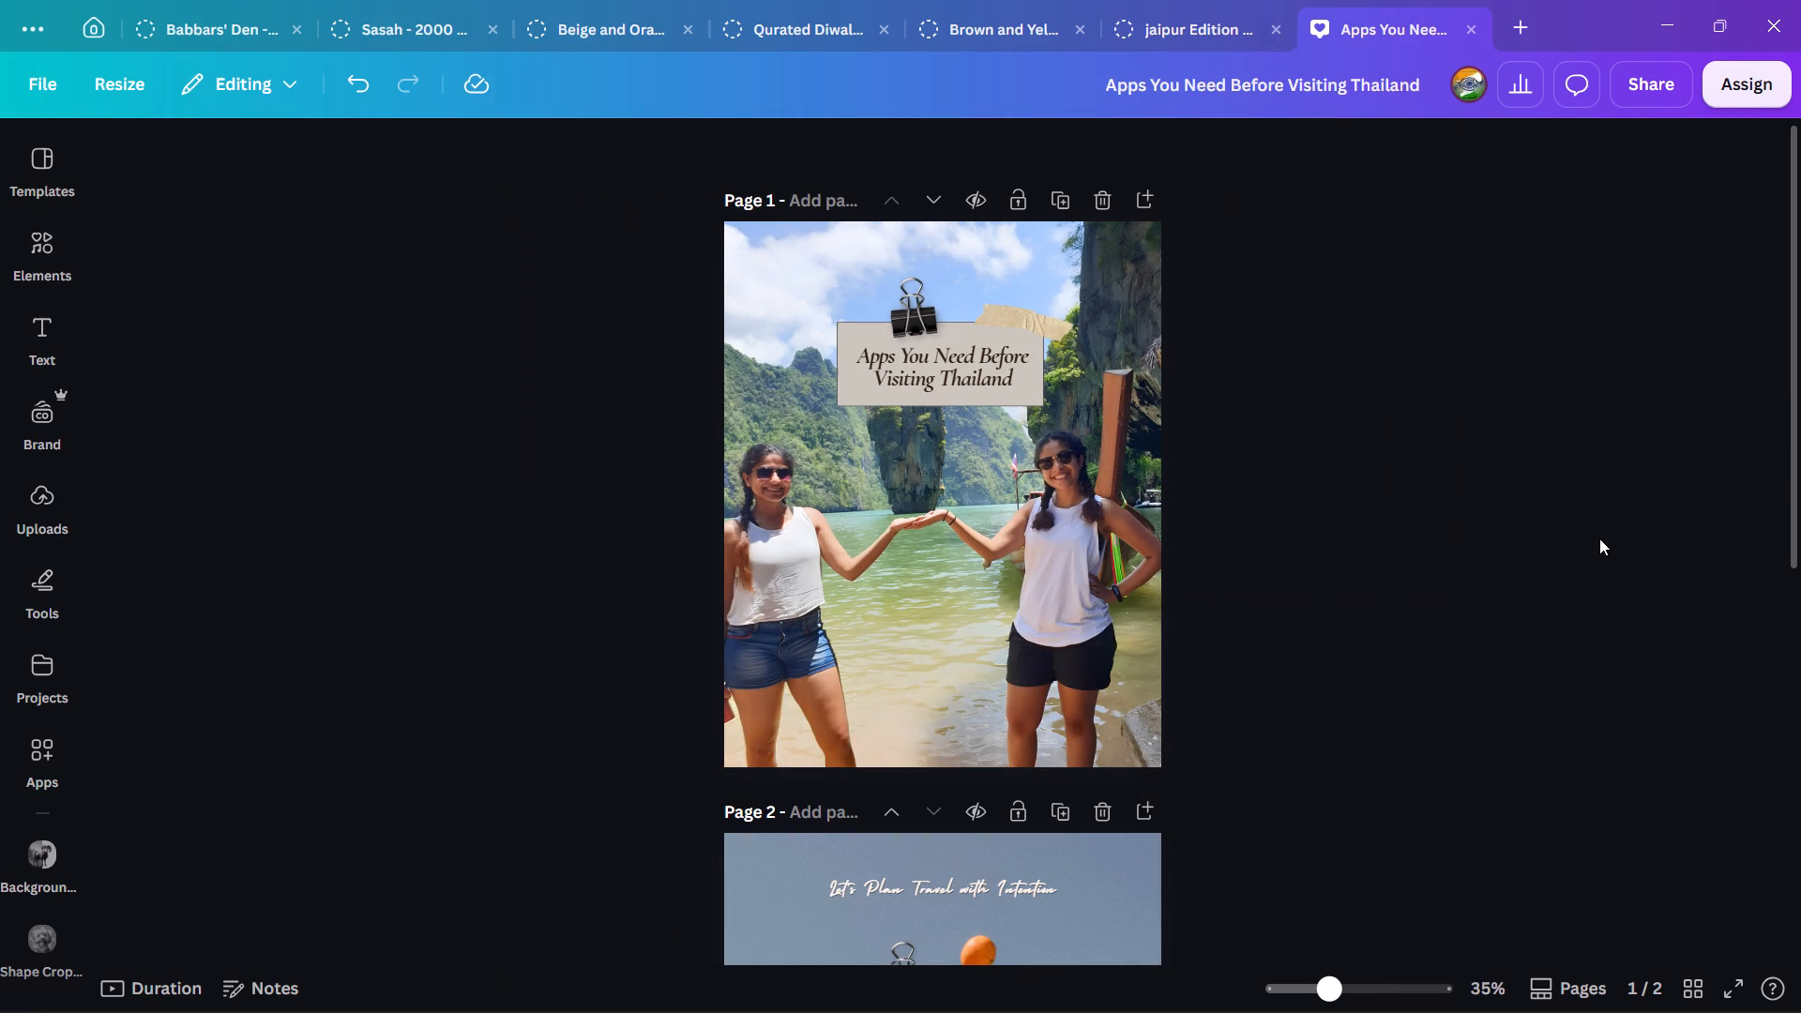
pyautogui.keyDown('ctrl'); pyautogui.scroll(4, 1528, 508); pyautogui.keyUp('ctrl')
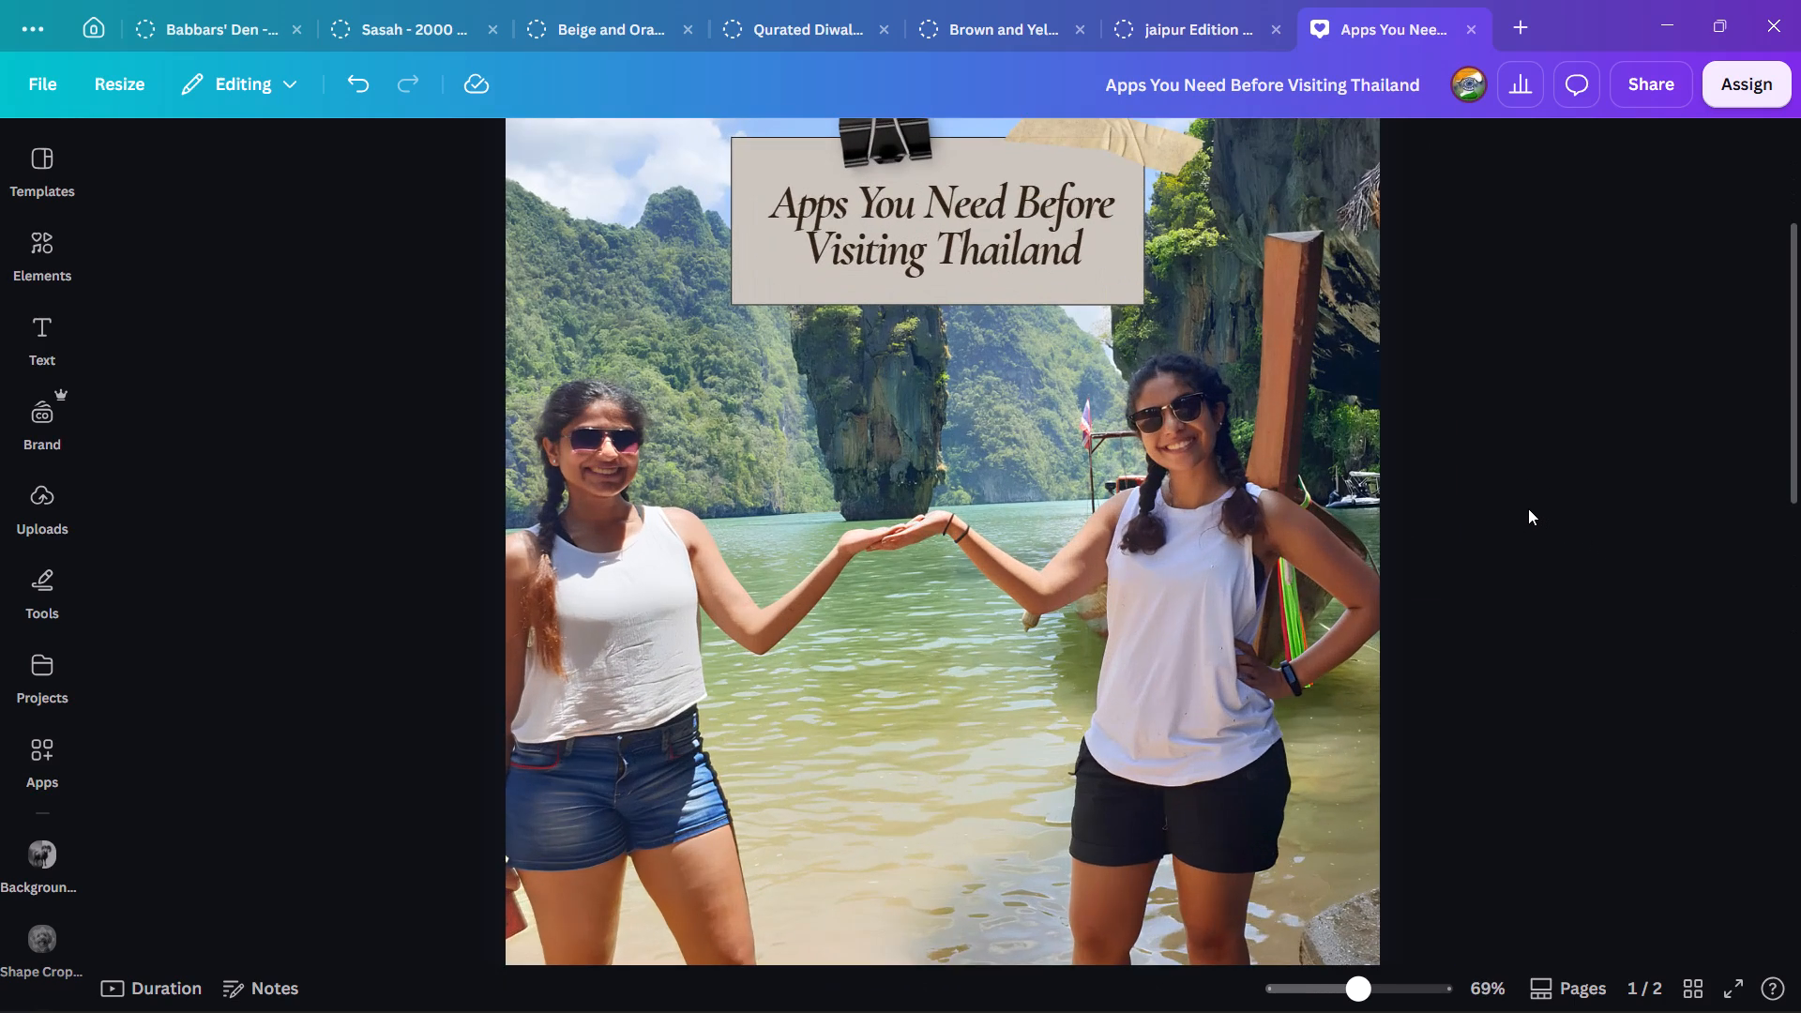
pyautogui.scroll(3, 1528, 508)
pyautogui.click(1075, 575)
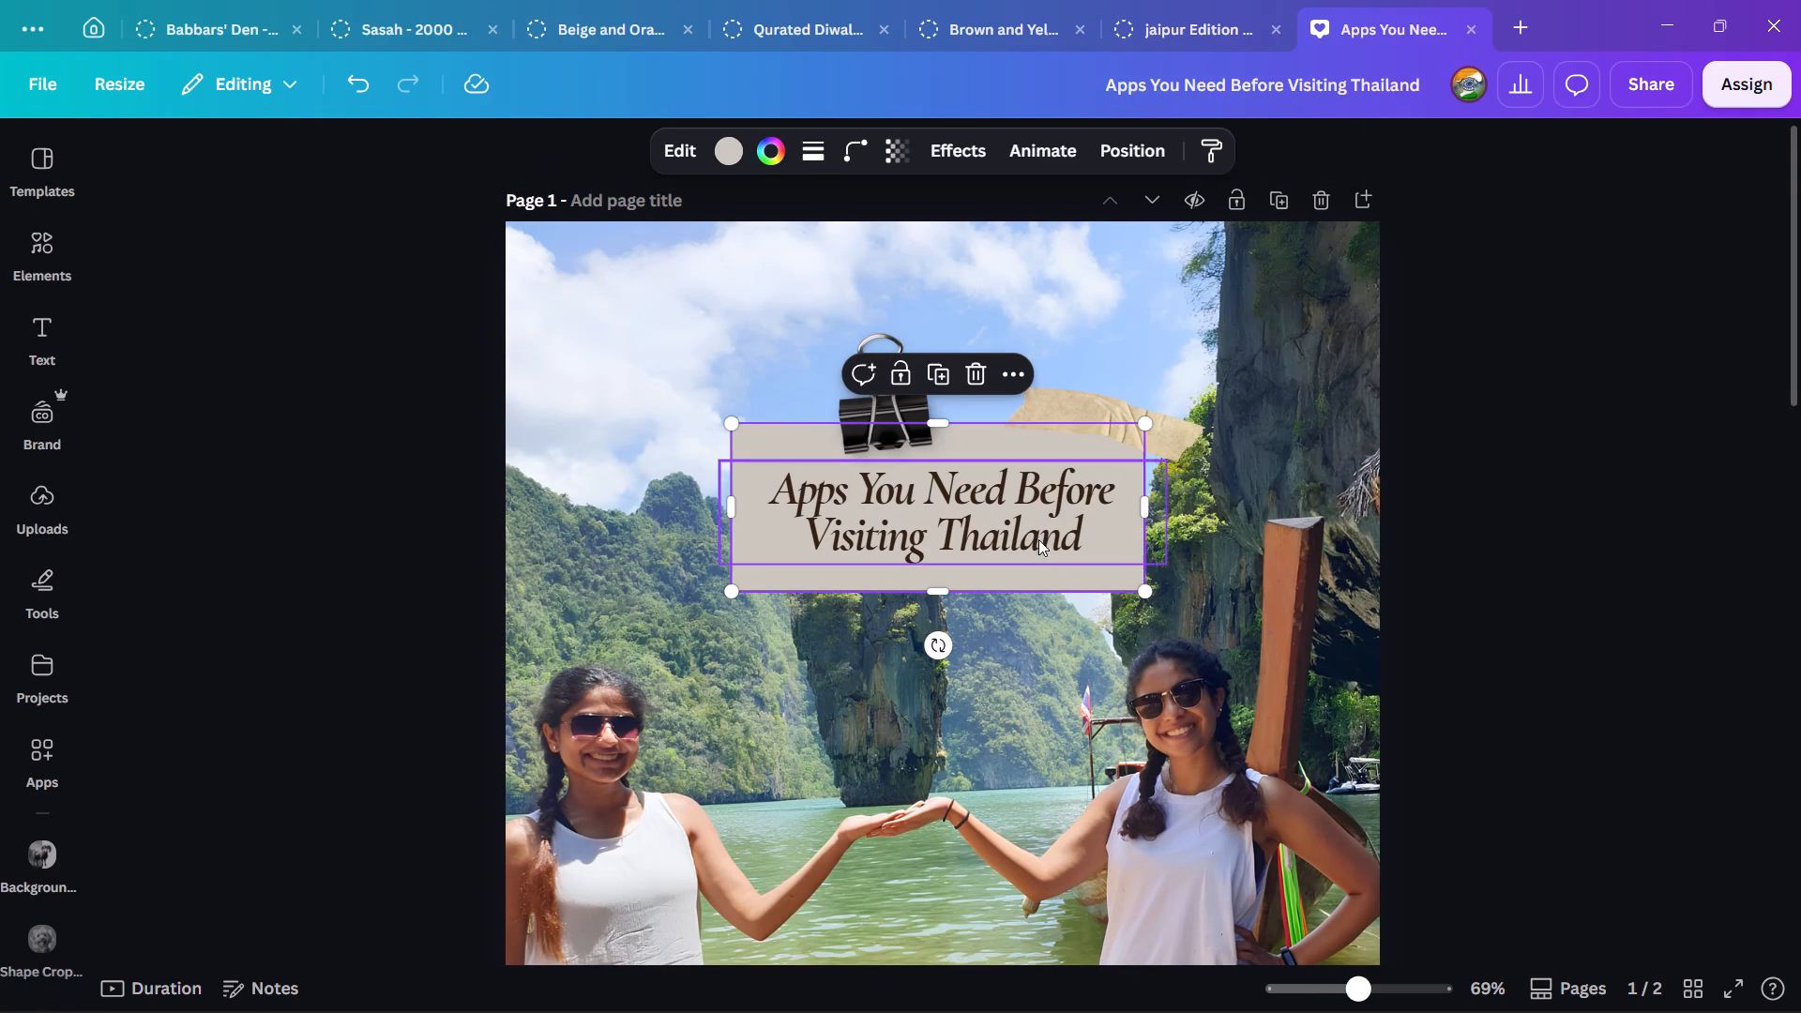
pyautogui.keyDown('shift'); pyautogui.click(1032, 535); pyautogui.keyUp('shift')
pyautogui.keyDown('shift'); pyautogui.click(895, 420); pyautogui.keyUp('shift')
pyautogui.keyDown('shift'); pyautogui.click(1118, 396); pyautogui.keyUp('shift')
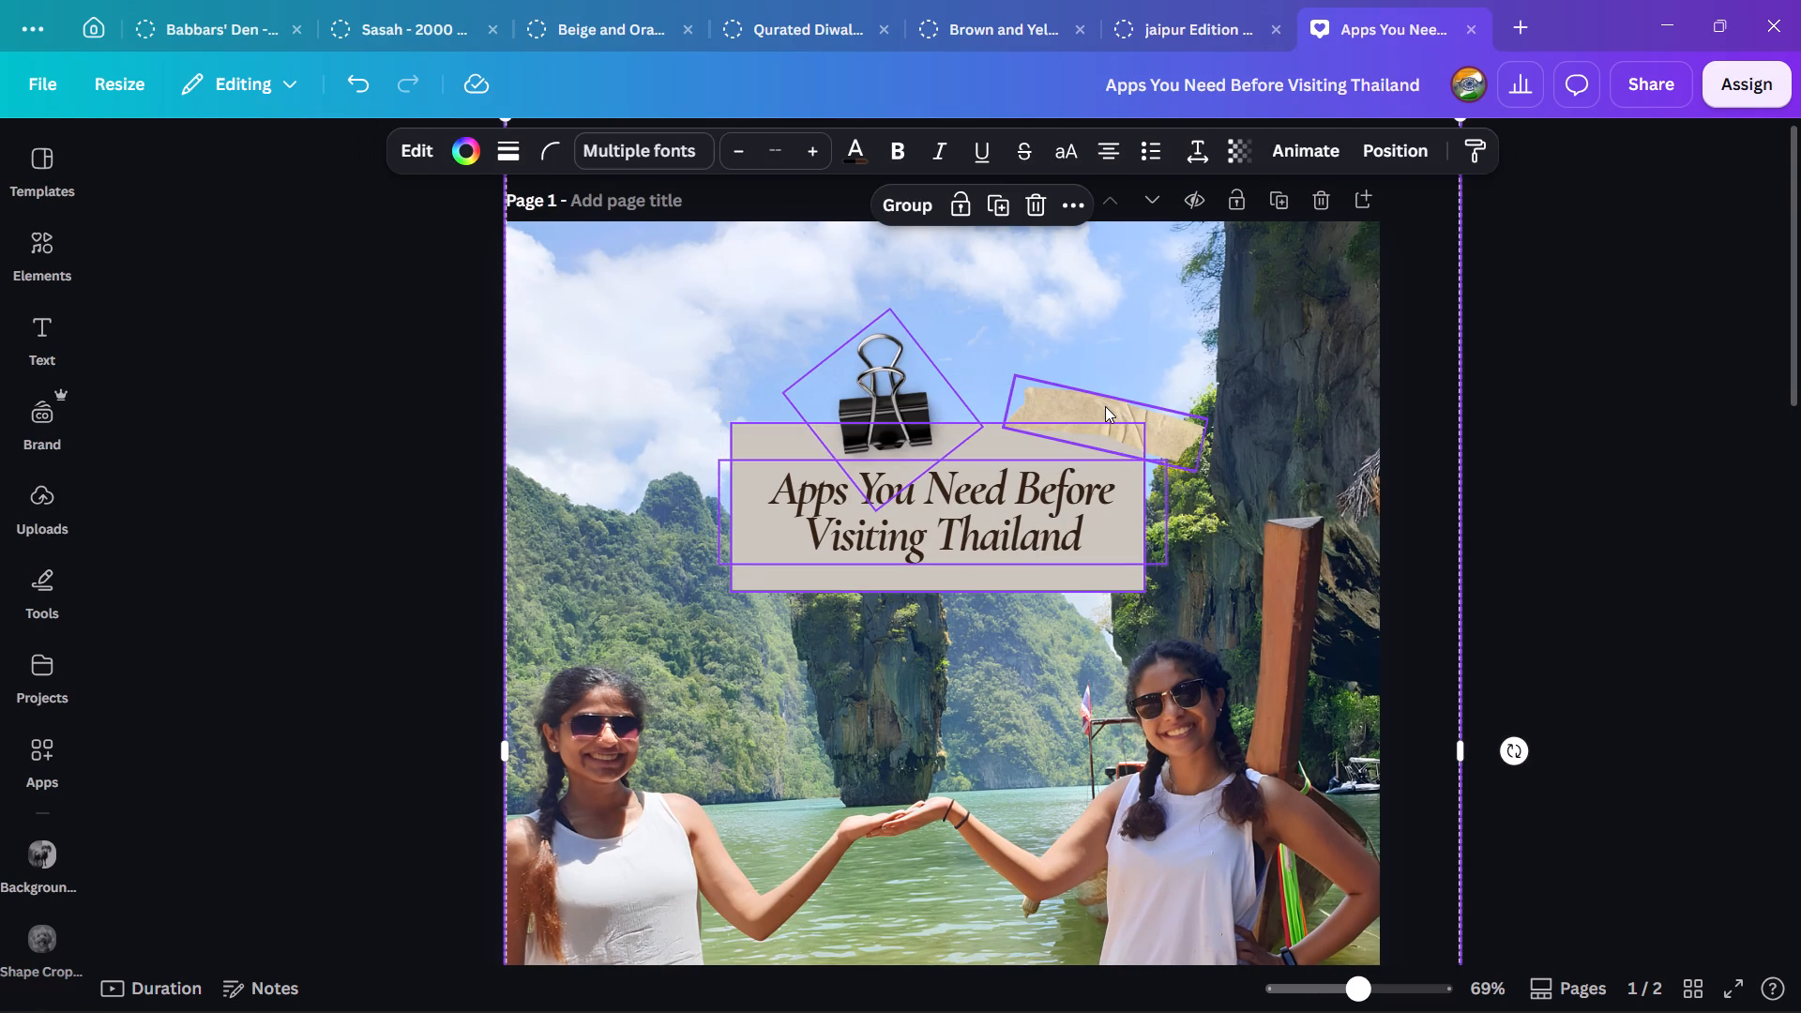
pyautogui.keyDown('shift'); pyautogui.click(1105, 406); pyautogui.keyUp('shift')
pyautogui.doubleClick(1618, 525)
# Select the note, title, binder clip and tape together, enlarge them proportionally, and reposition them in the upper part of page 1.
pyautogui.click(1056, 580)
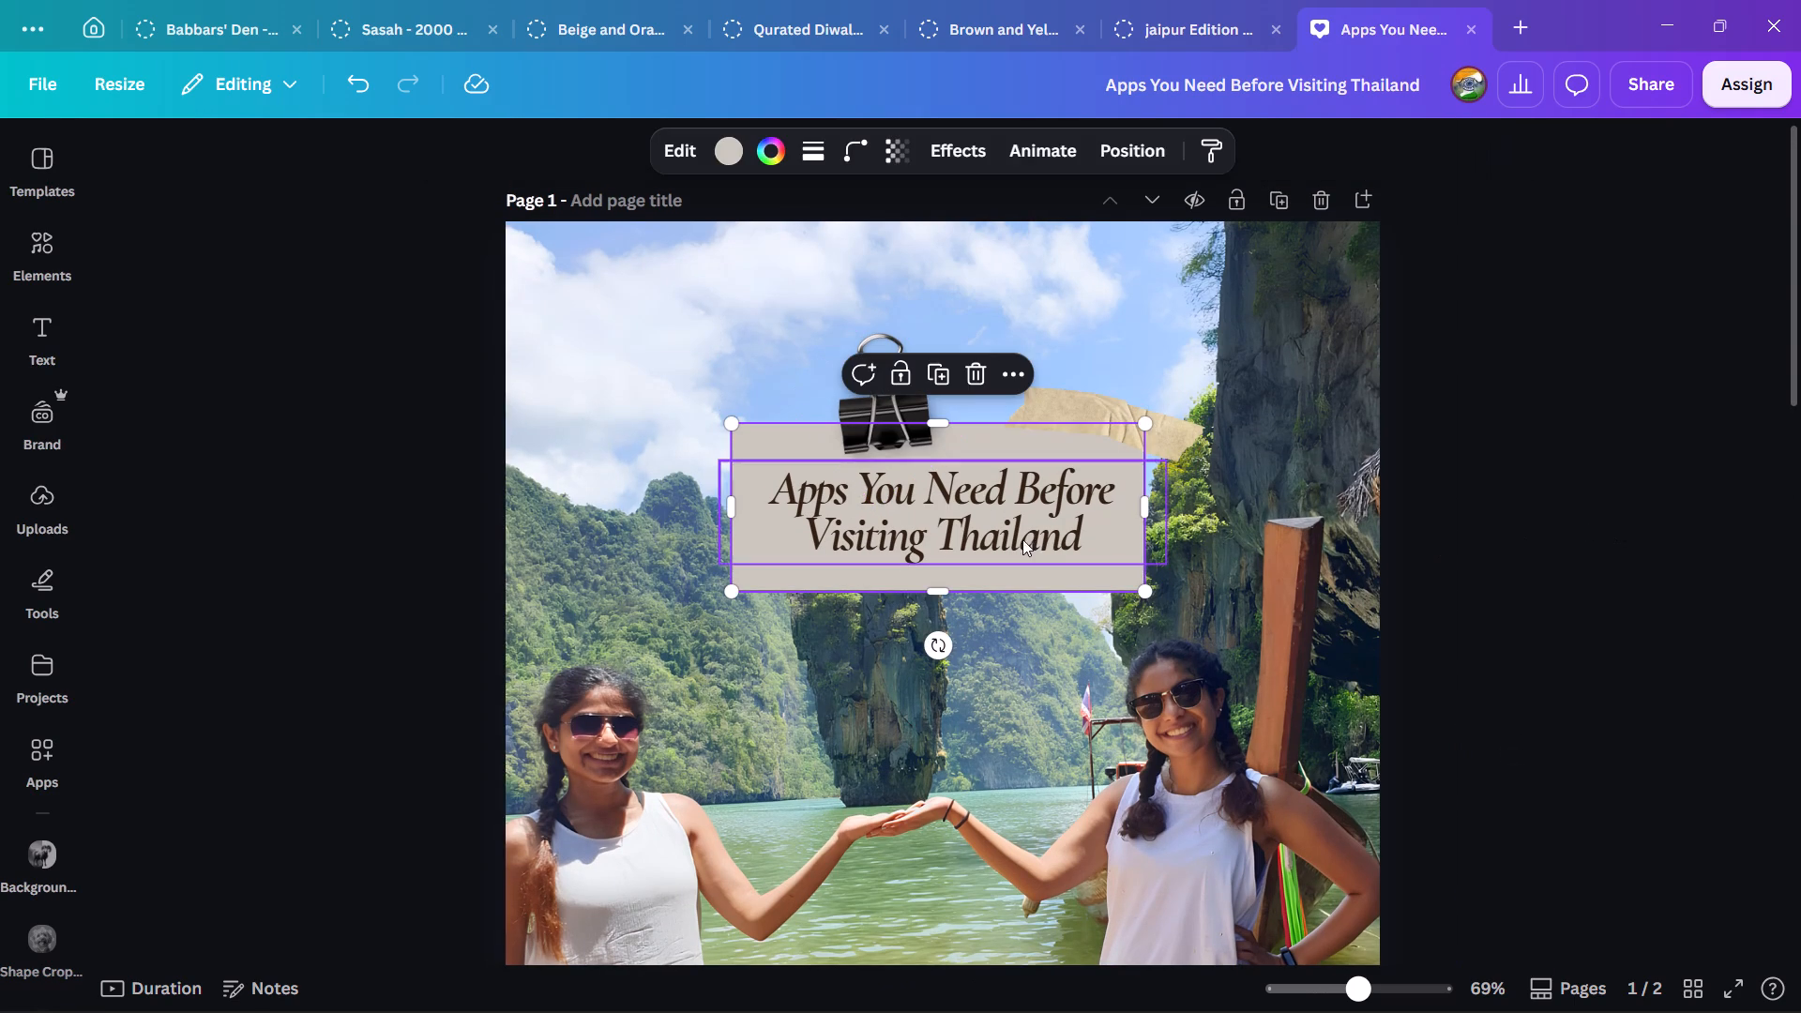
pyautogui.keyDown('shift'); pyautogui.click(1001, 521); pyautogui.keyUp('shift')
pyautogui.keyDown('shift'); pyautogui.click(894, 406); pyautogui.keyUp('shift')
pyautogui.keyDown('shift'); pyautogui.click(1081, 410); pyautogui.keyUp('shift')
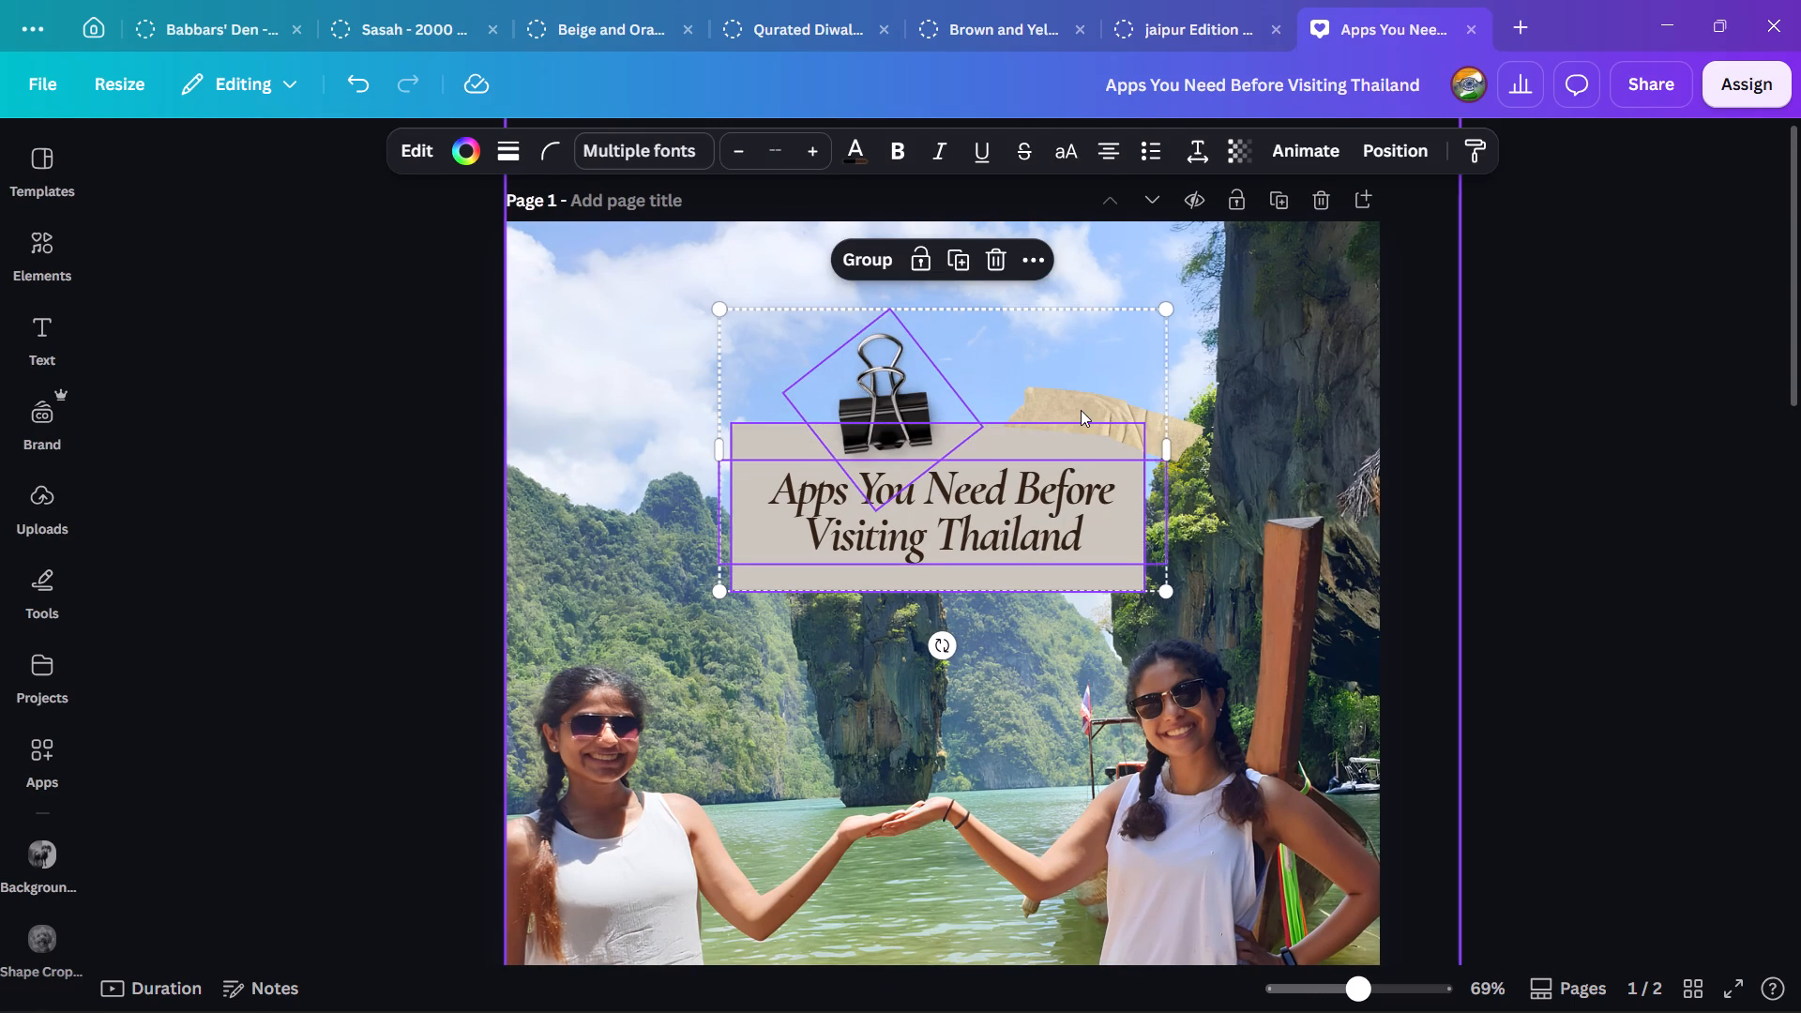
pyautogui.moveTo(1068, 410); pyautogui.dragTo(1024, 370)
pyautogui.moveTo(1160, 551); pyautogui.dragTo(1242, 612)
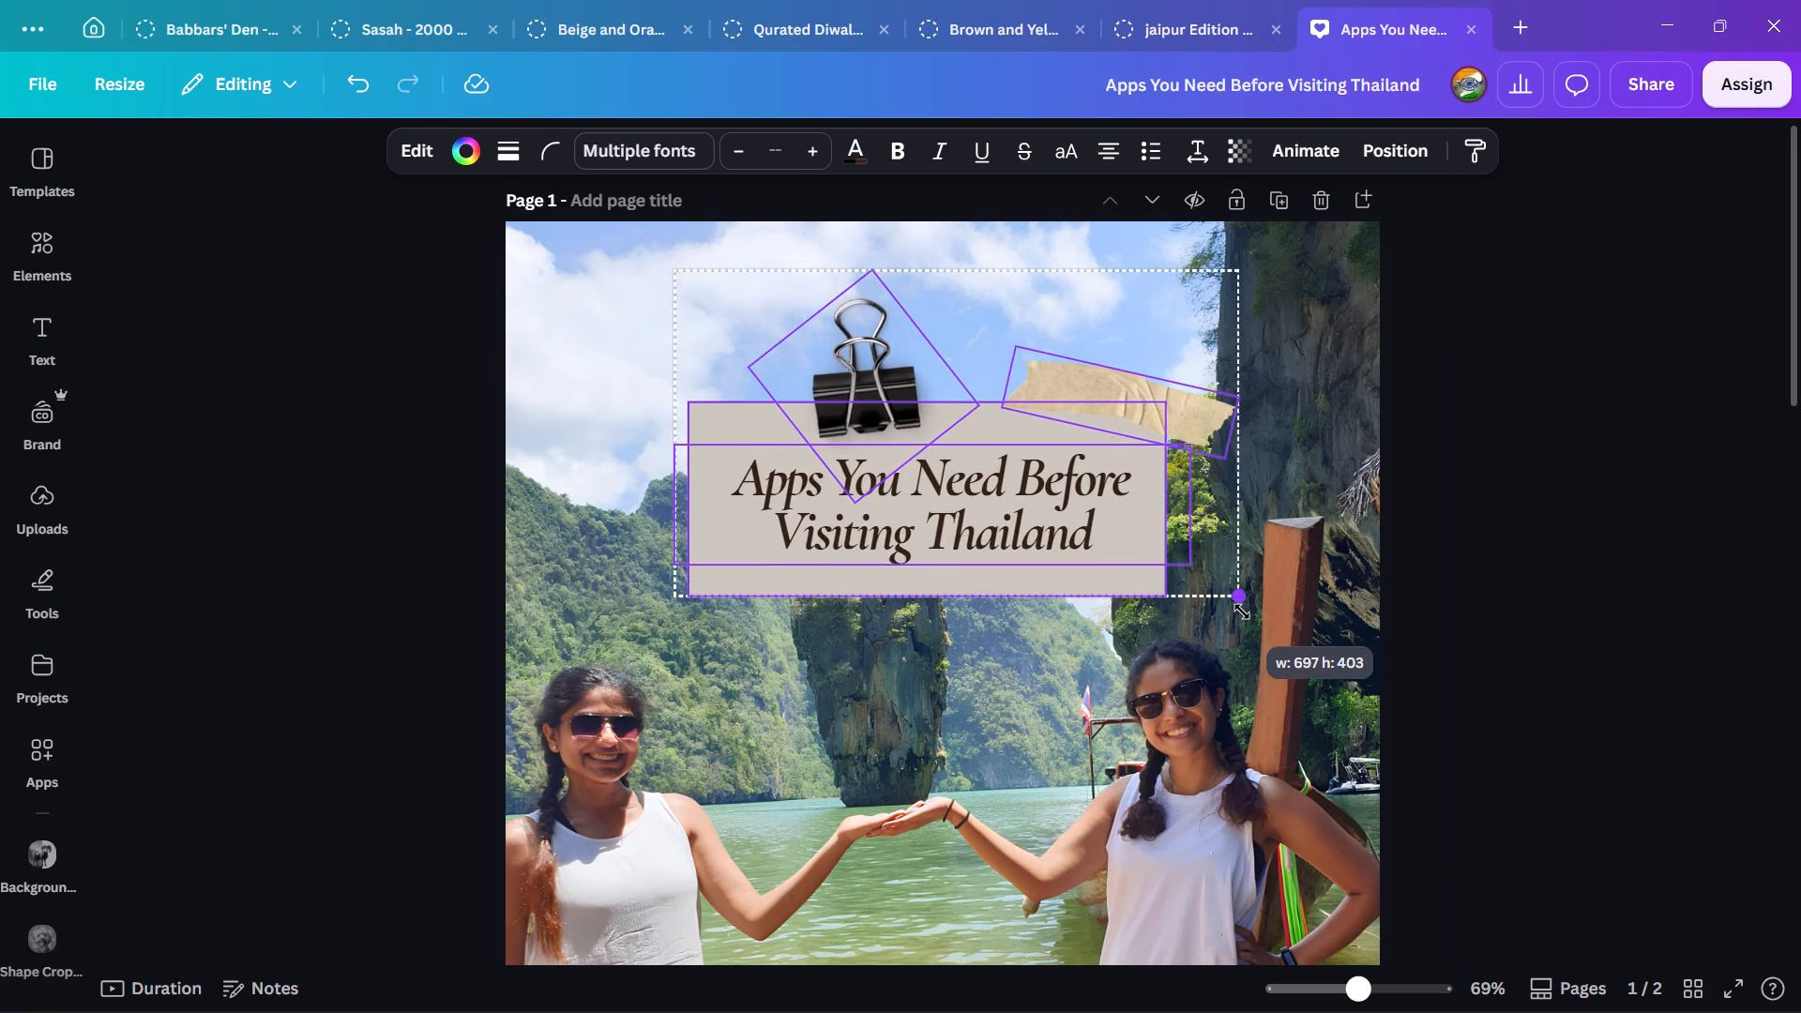
pyautogui.moveTo(1242, 612); pyautogui.dragTo(1277, 635)
pyautogui.moveTo(1143, 604); pyautogui.dragTo(1109, 565)
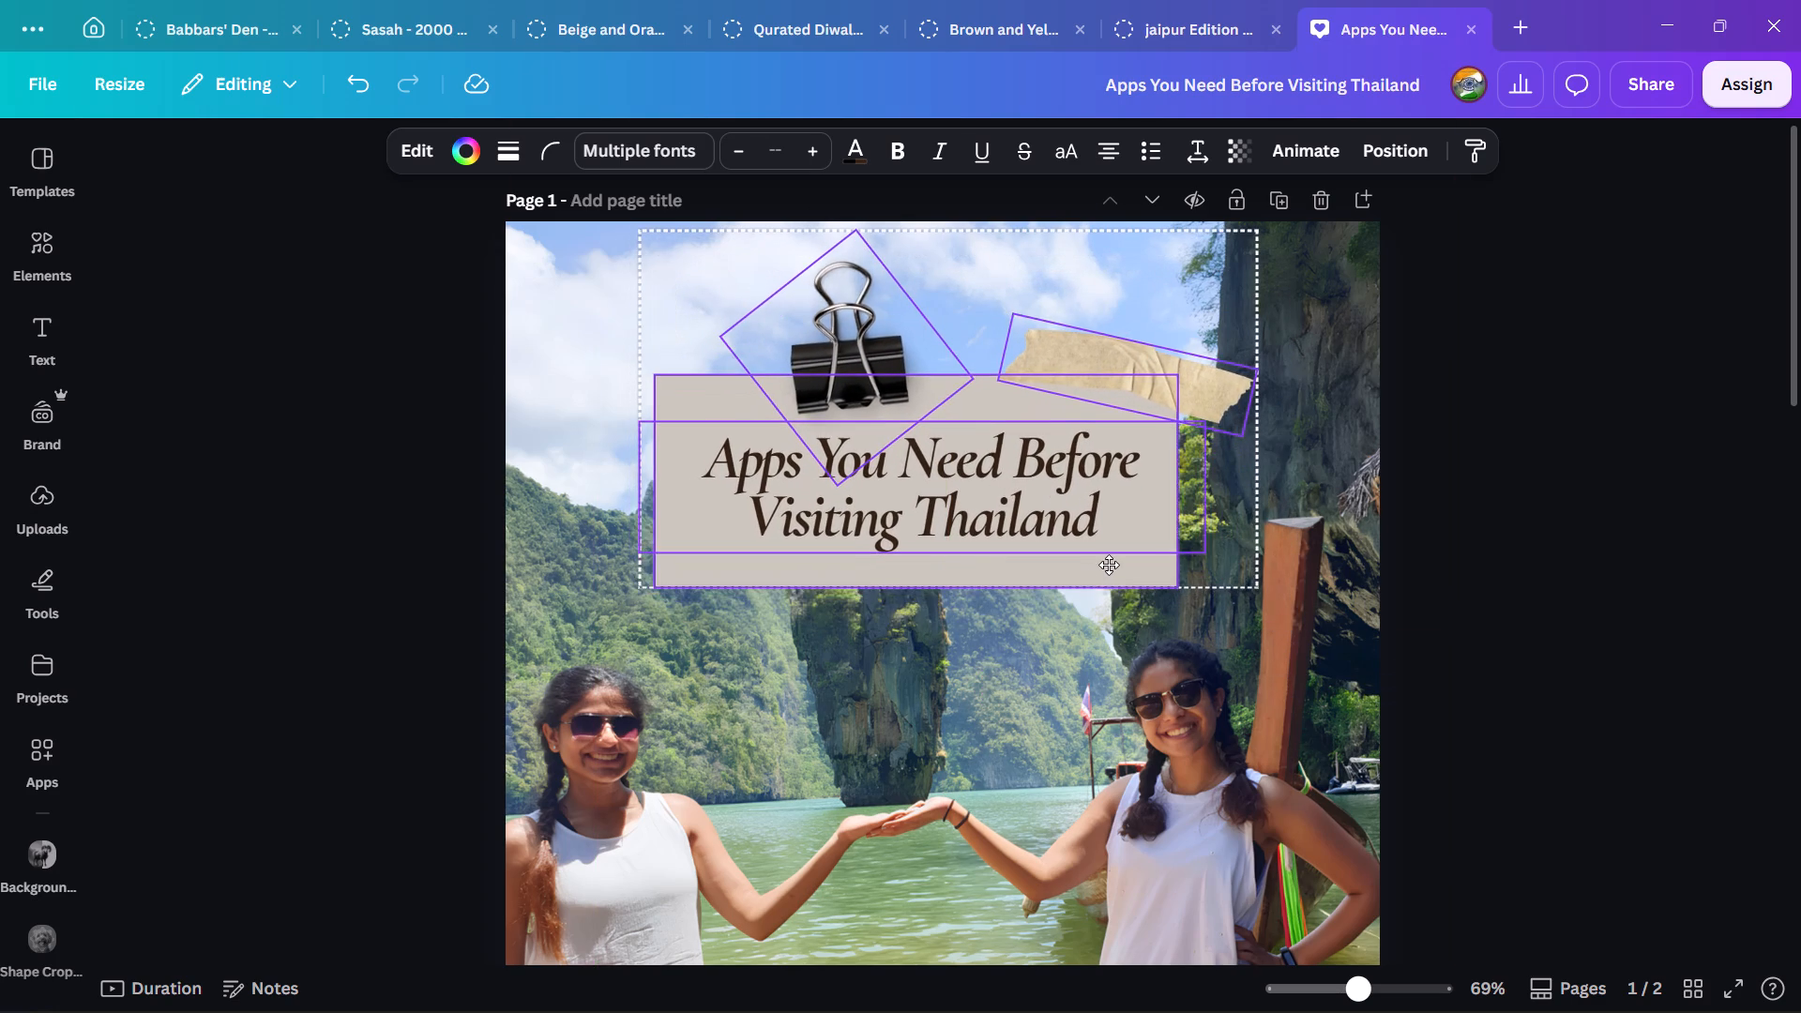
pyautogui.moveTo(1109, 565); pyautogui.dragTo(1108, 569)
pyautogui.click(1500, 574)
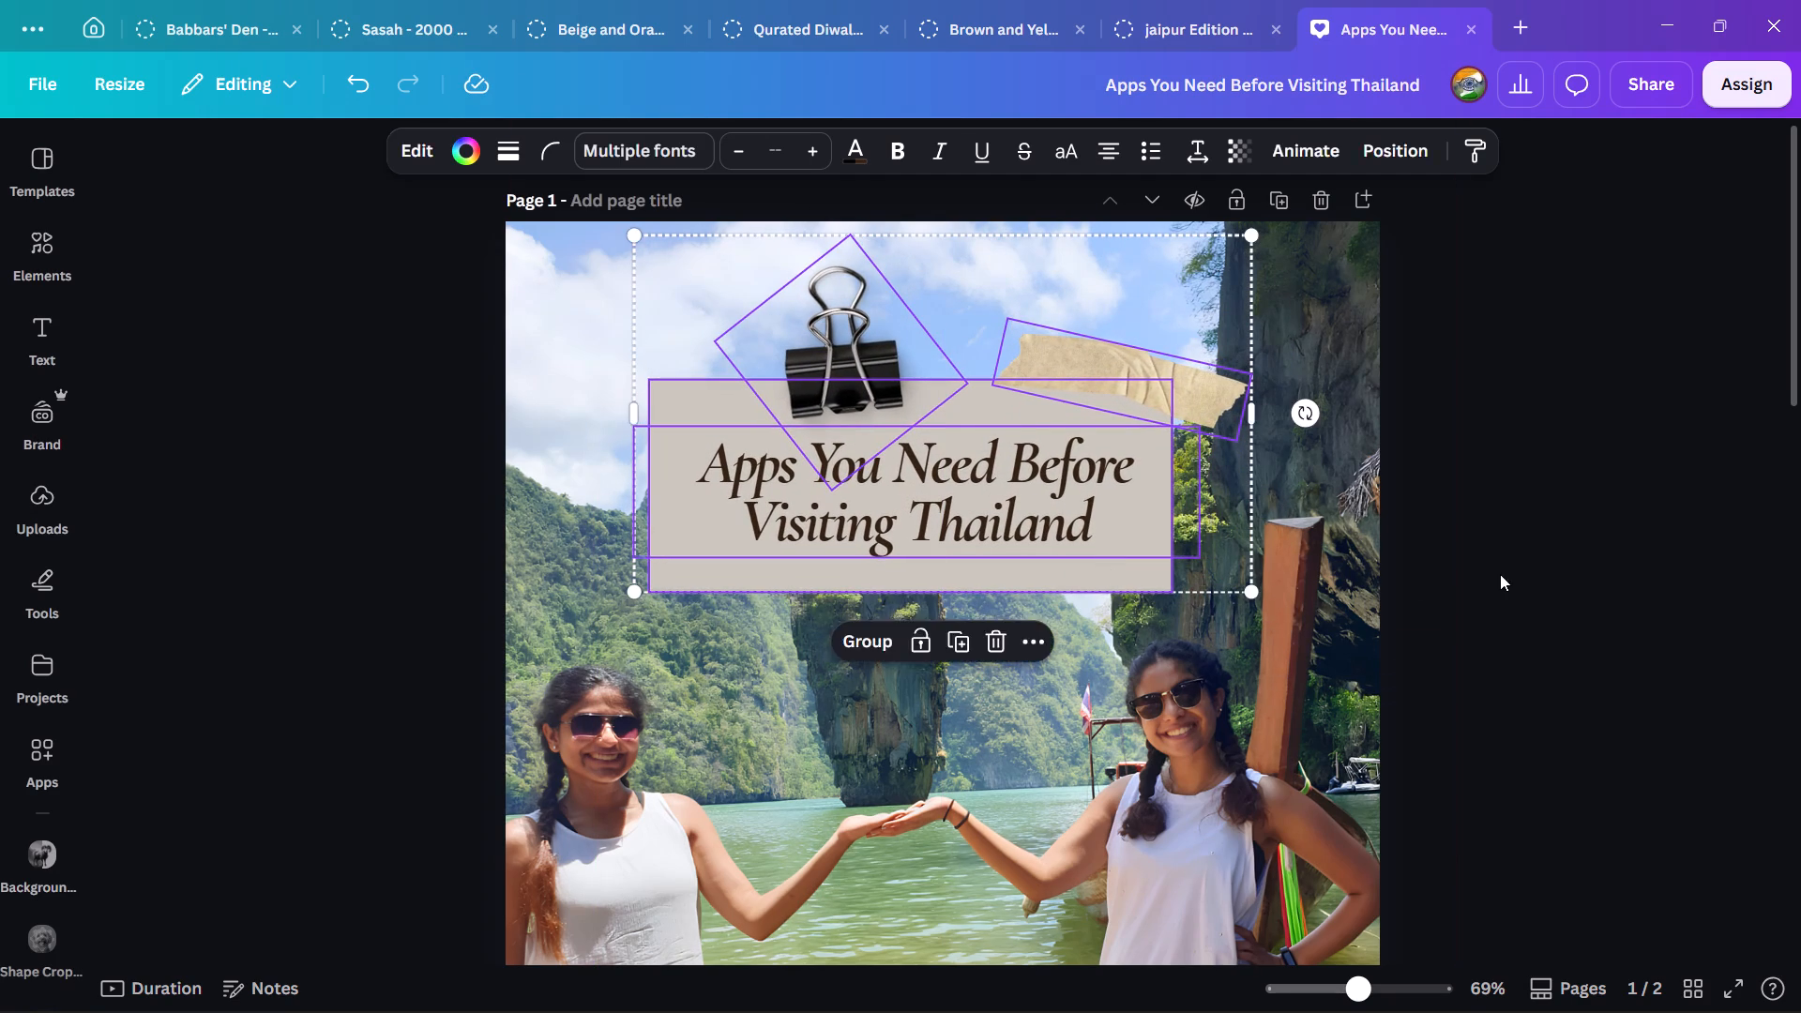
# Search the element graphics for "thailand flag" and add the round glossy Thai flag to page 1.
pyautogui.keyDown('ctrl'); pyautogui.scroll(-4, 1657, 523); pyautogui.keyUp('ctrl')
pyautogui.keyDown('ctrl'); pyautogui.scroll(1, 1647, 518); pyautogui.keyUp('ctrl')
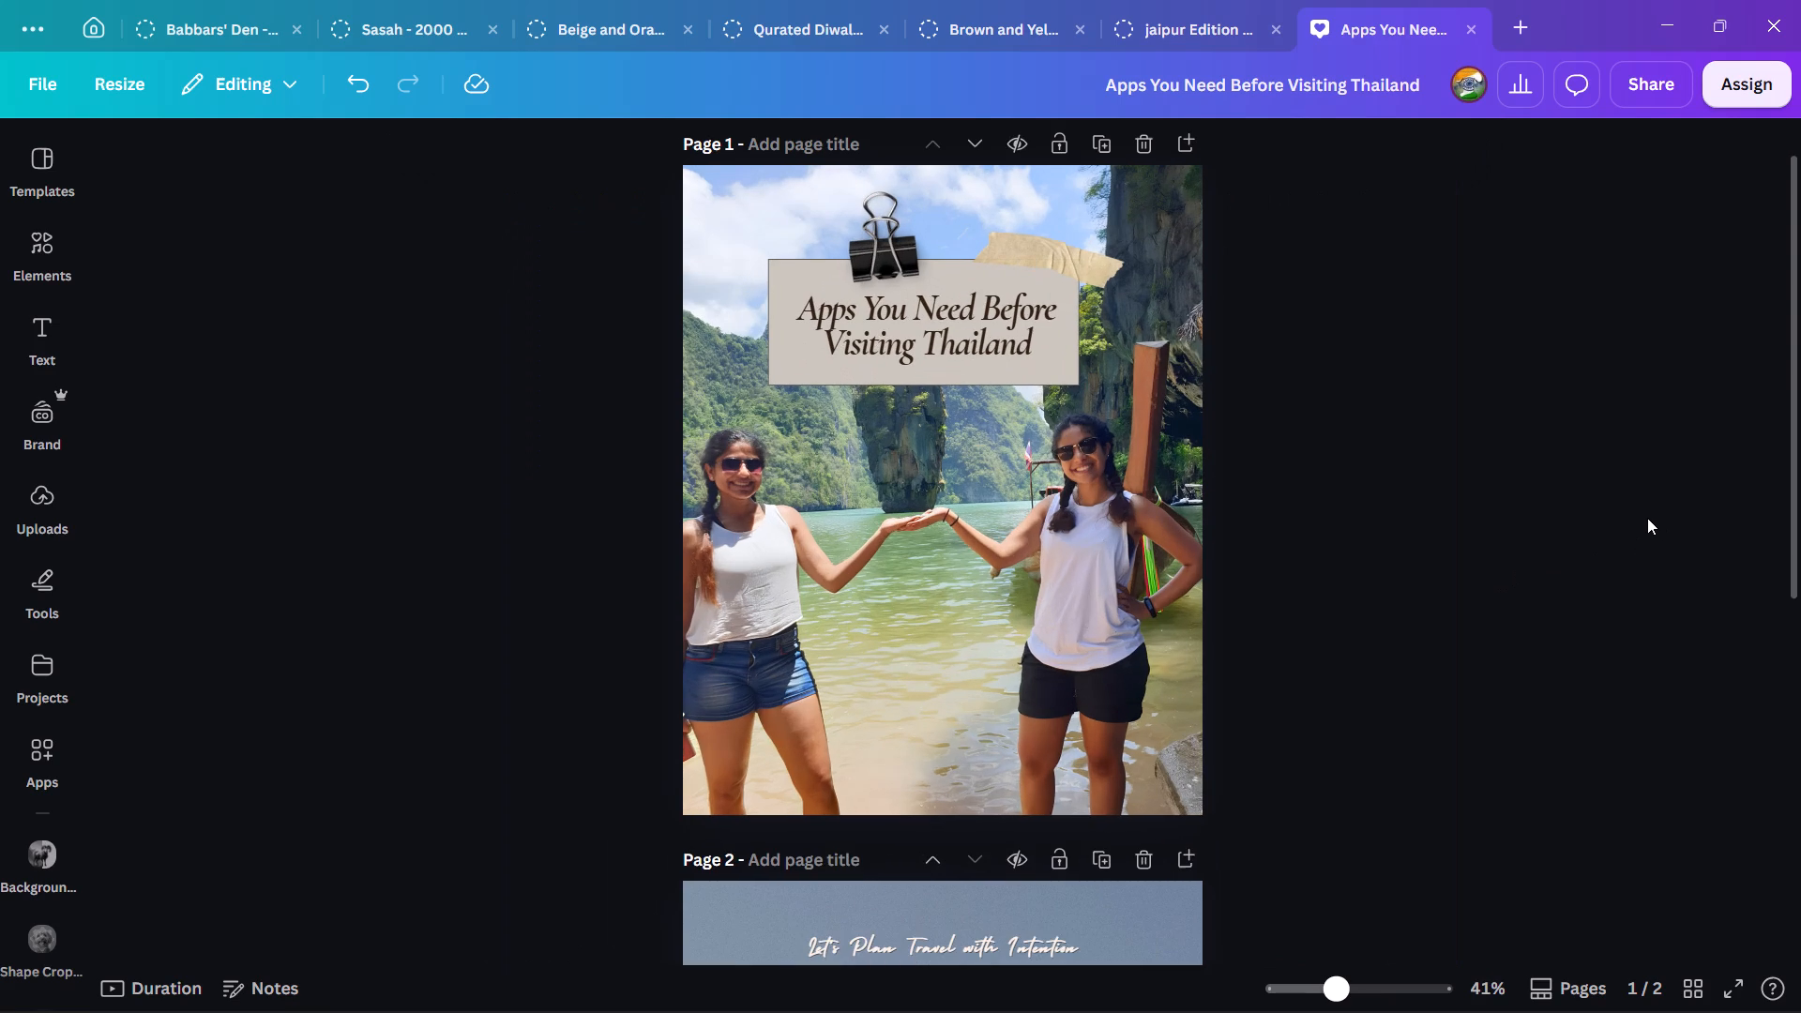
pyautogui.scroll(1, 1572, 503)
pyautogui.click(47, 253)
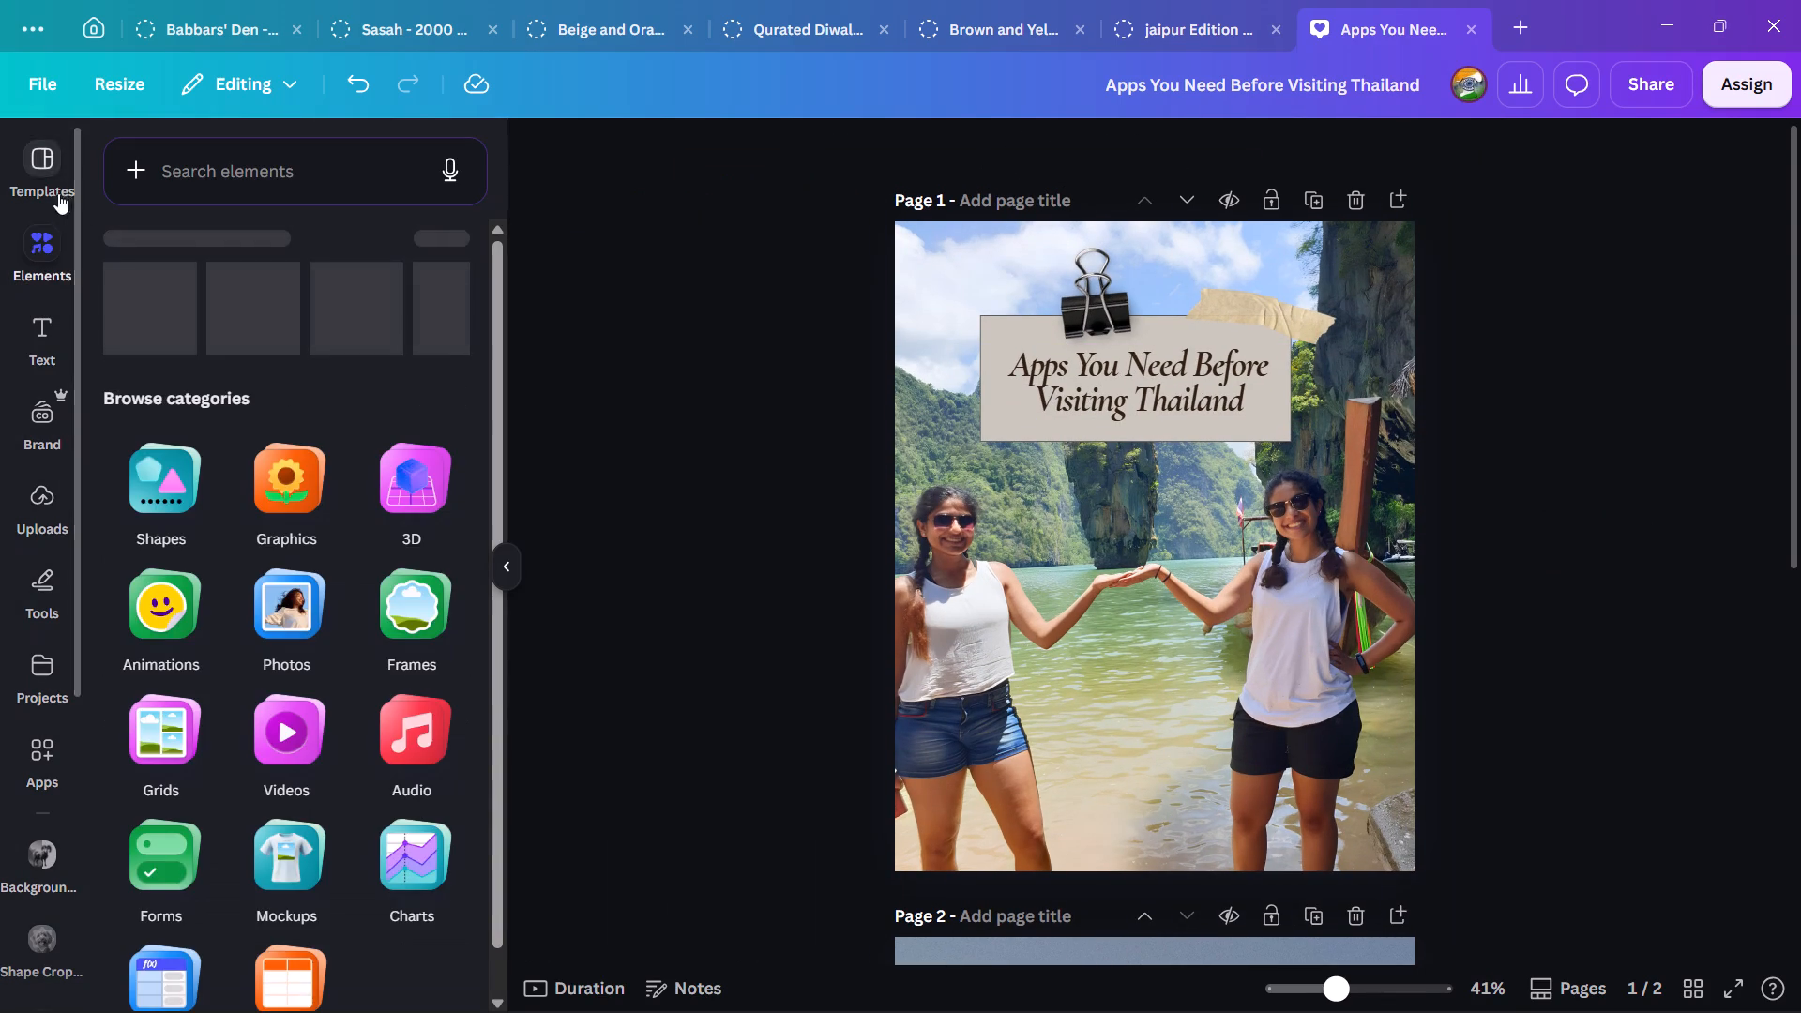
pyautogui.click(38, 164)
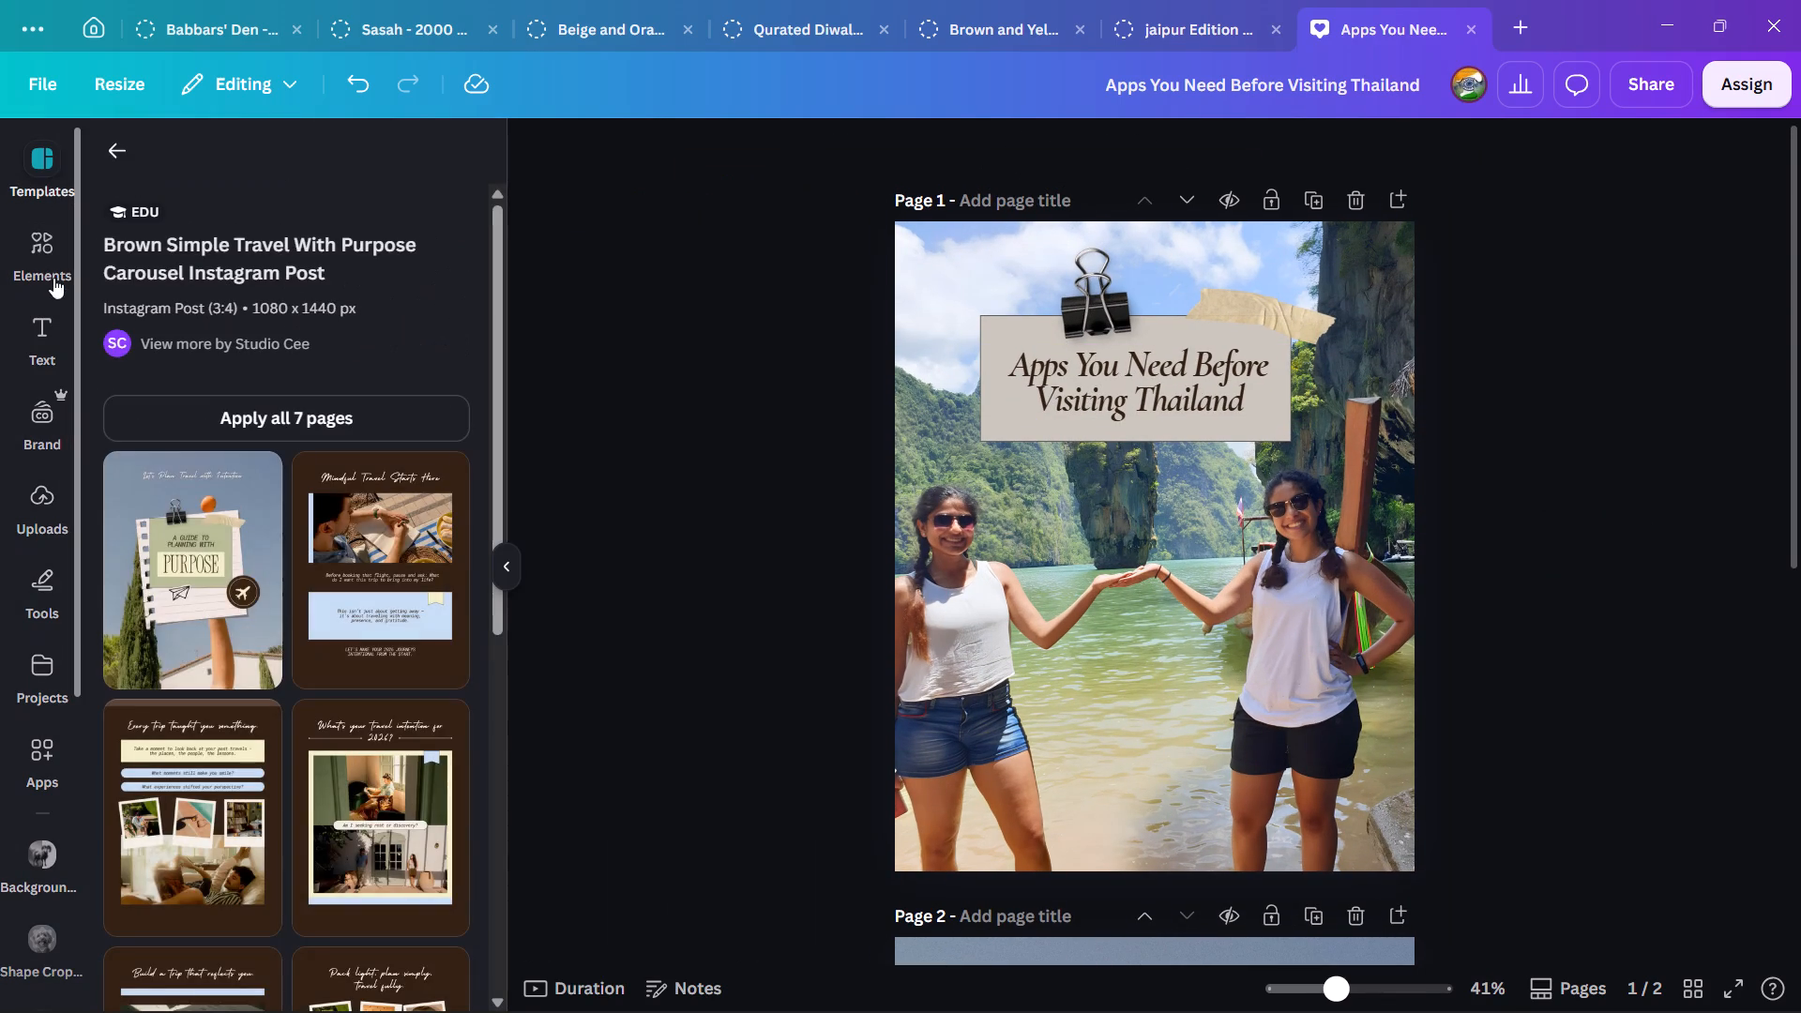
pyautogui.click(53, 278)
pyautogui.click(265, 180)
pyautogui.write('thai')
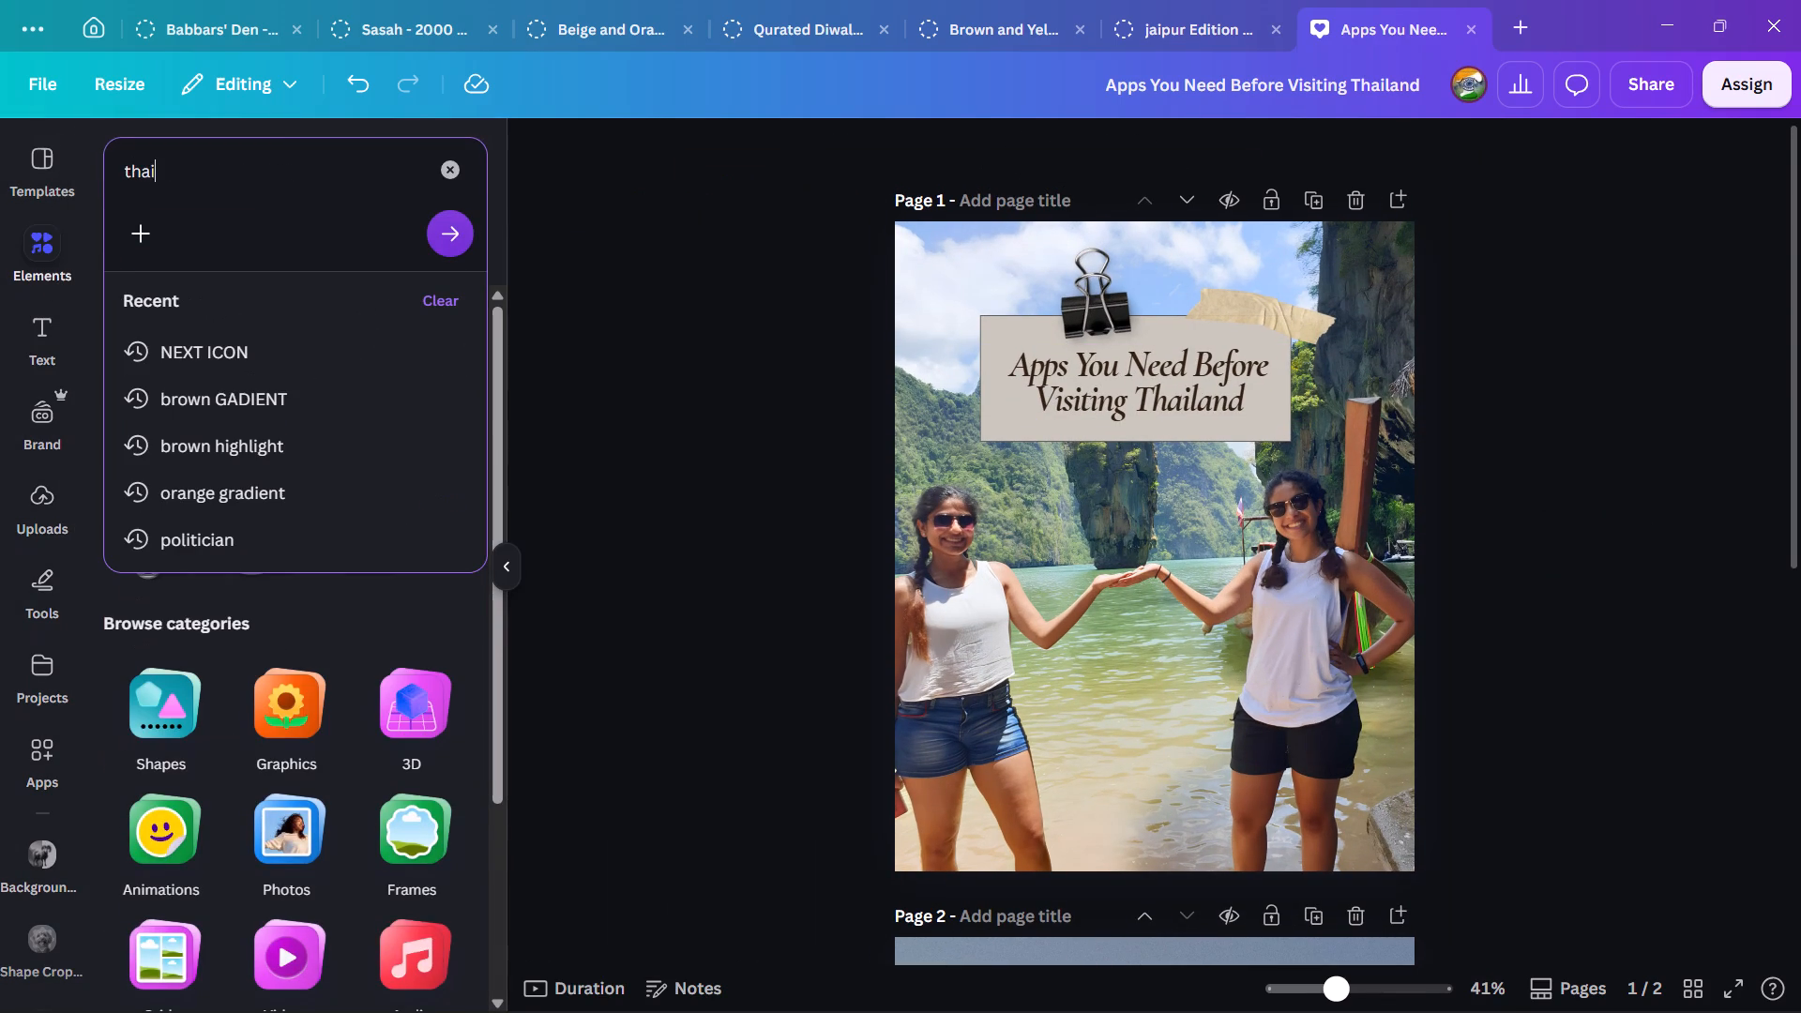
pyautogui.press('space')
pyautogui.press('BackSpace')
pyautogui.write('land flag')
pyautogui.press('Return')
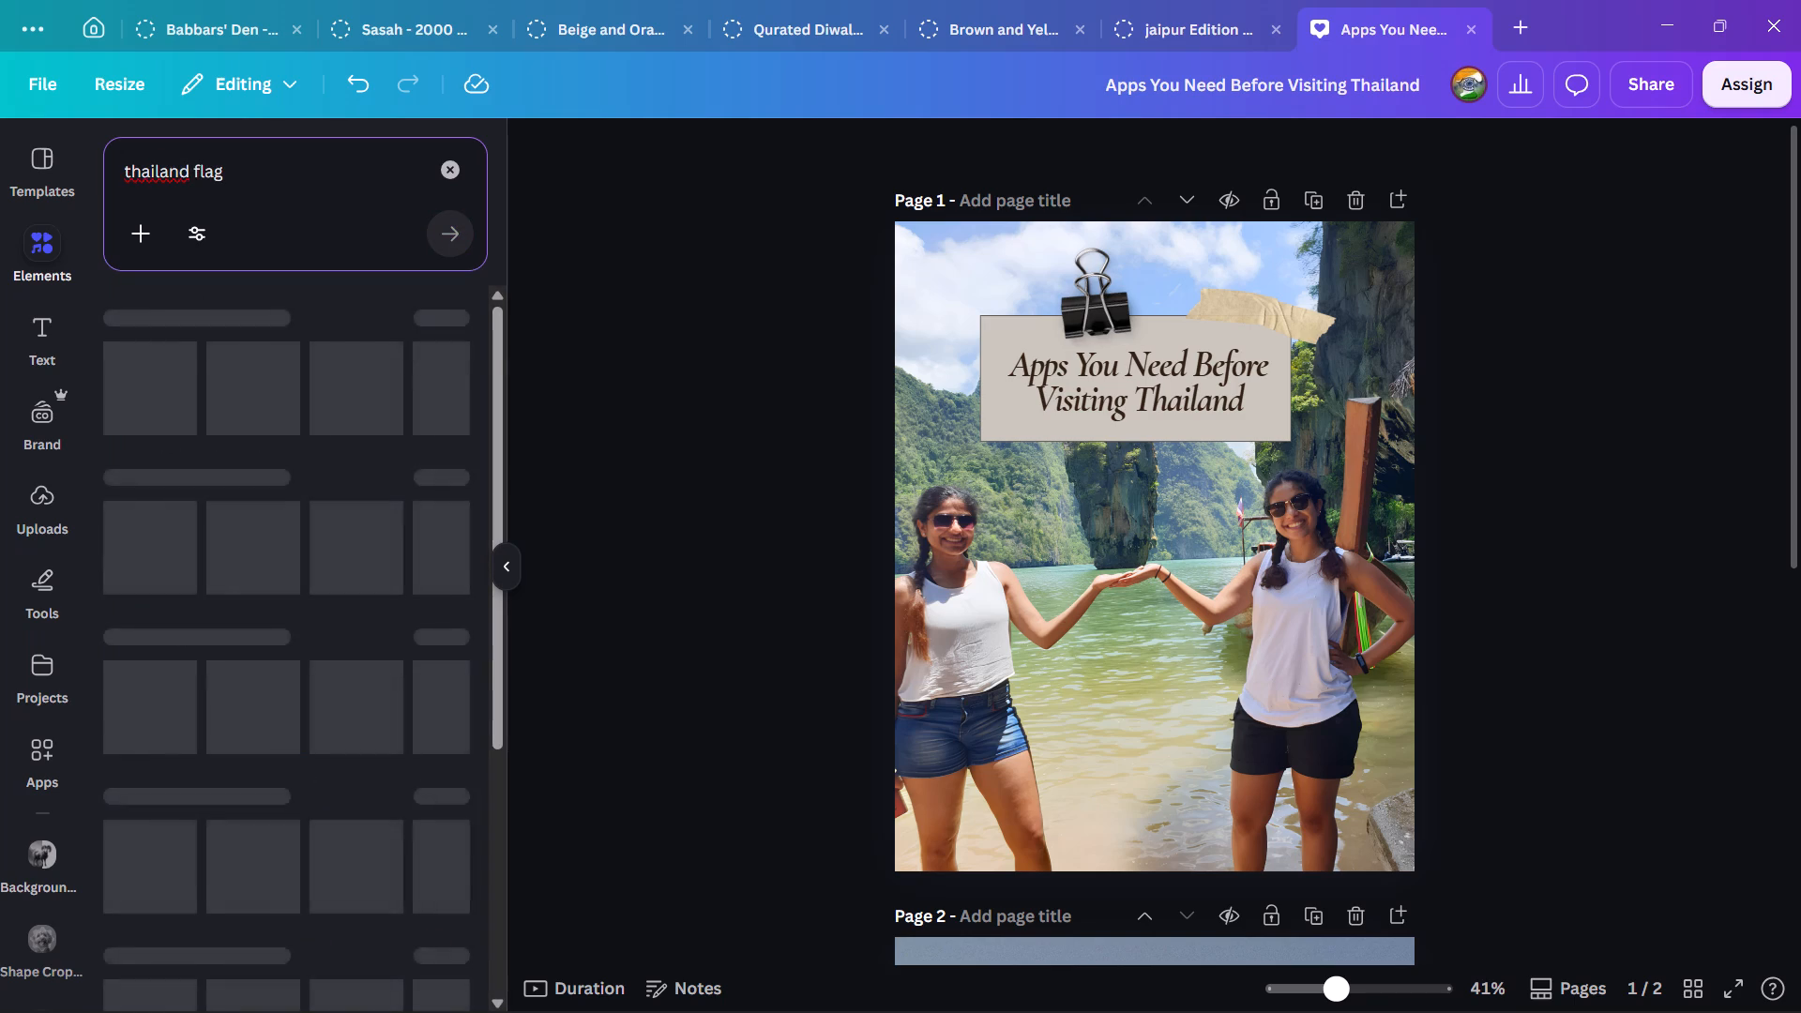
pyautogui.click(440, 359)
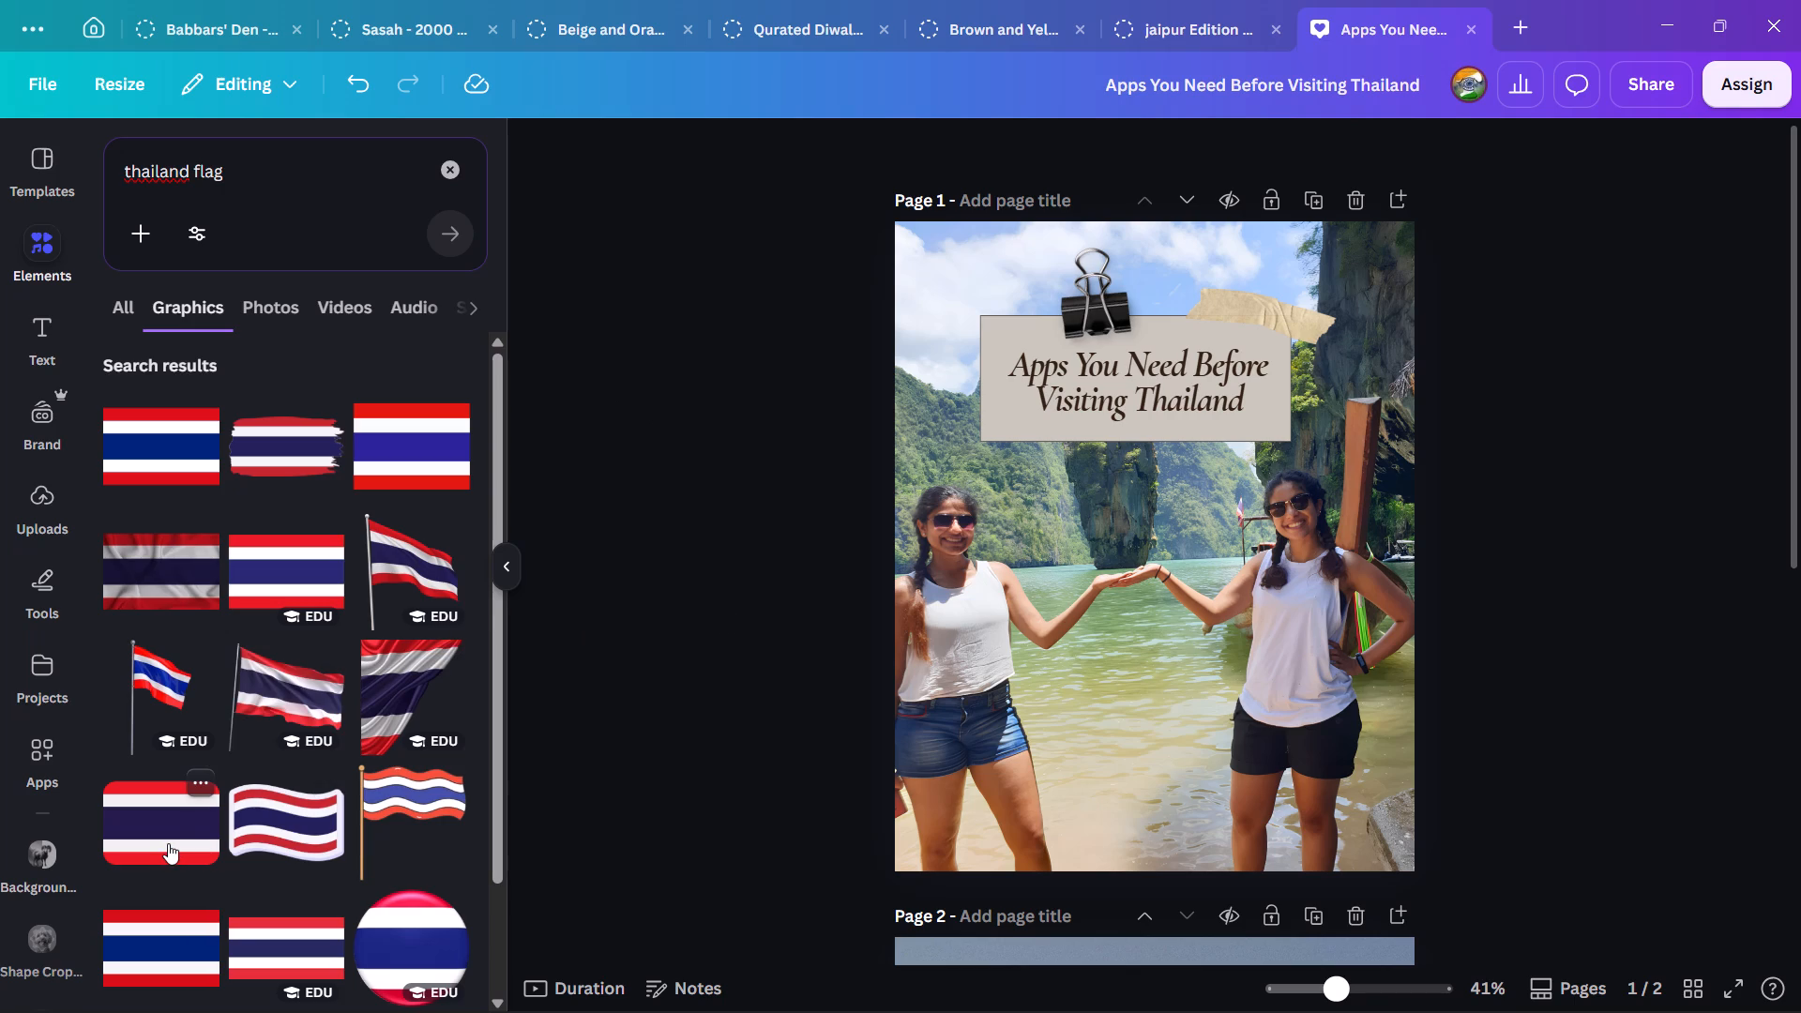
pyautogui.scroll(-1, 295, 862)
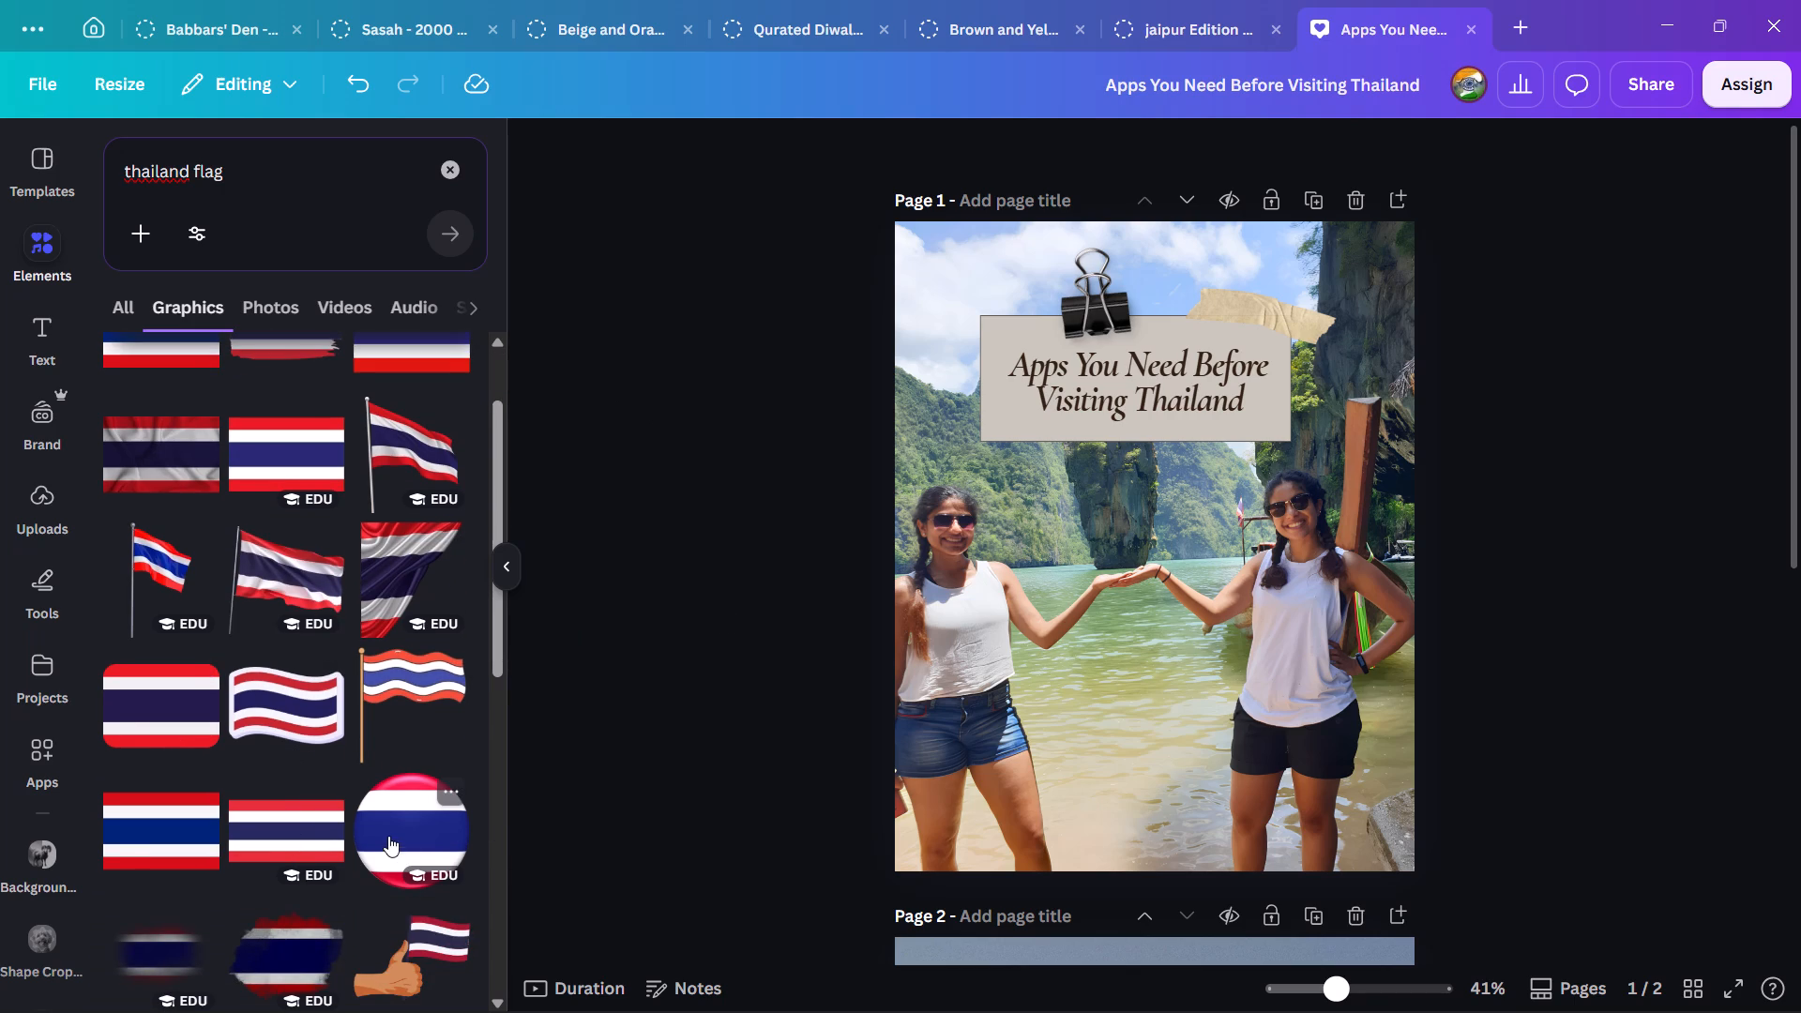
pyautogui.click(388, 836)
pyautogui.click(499, 563)
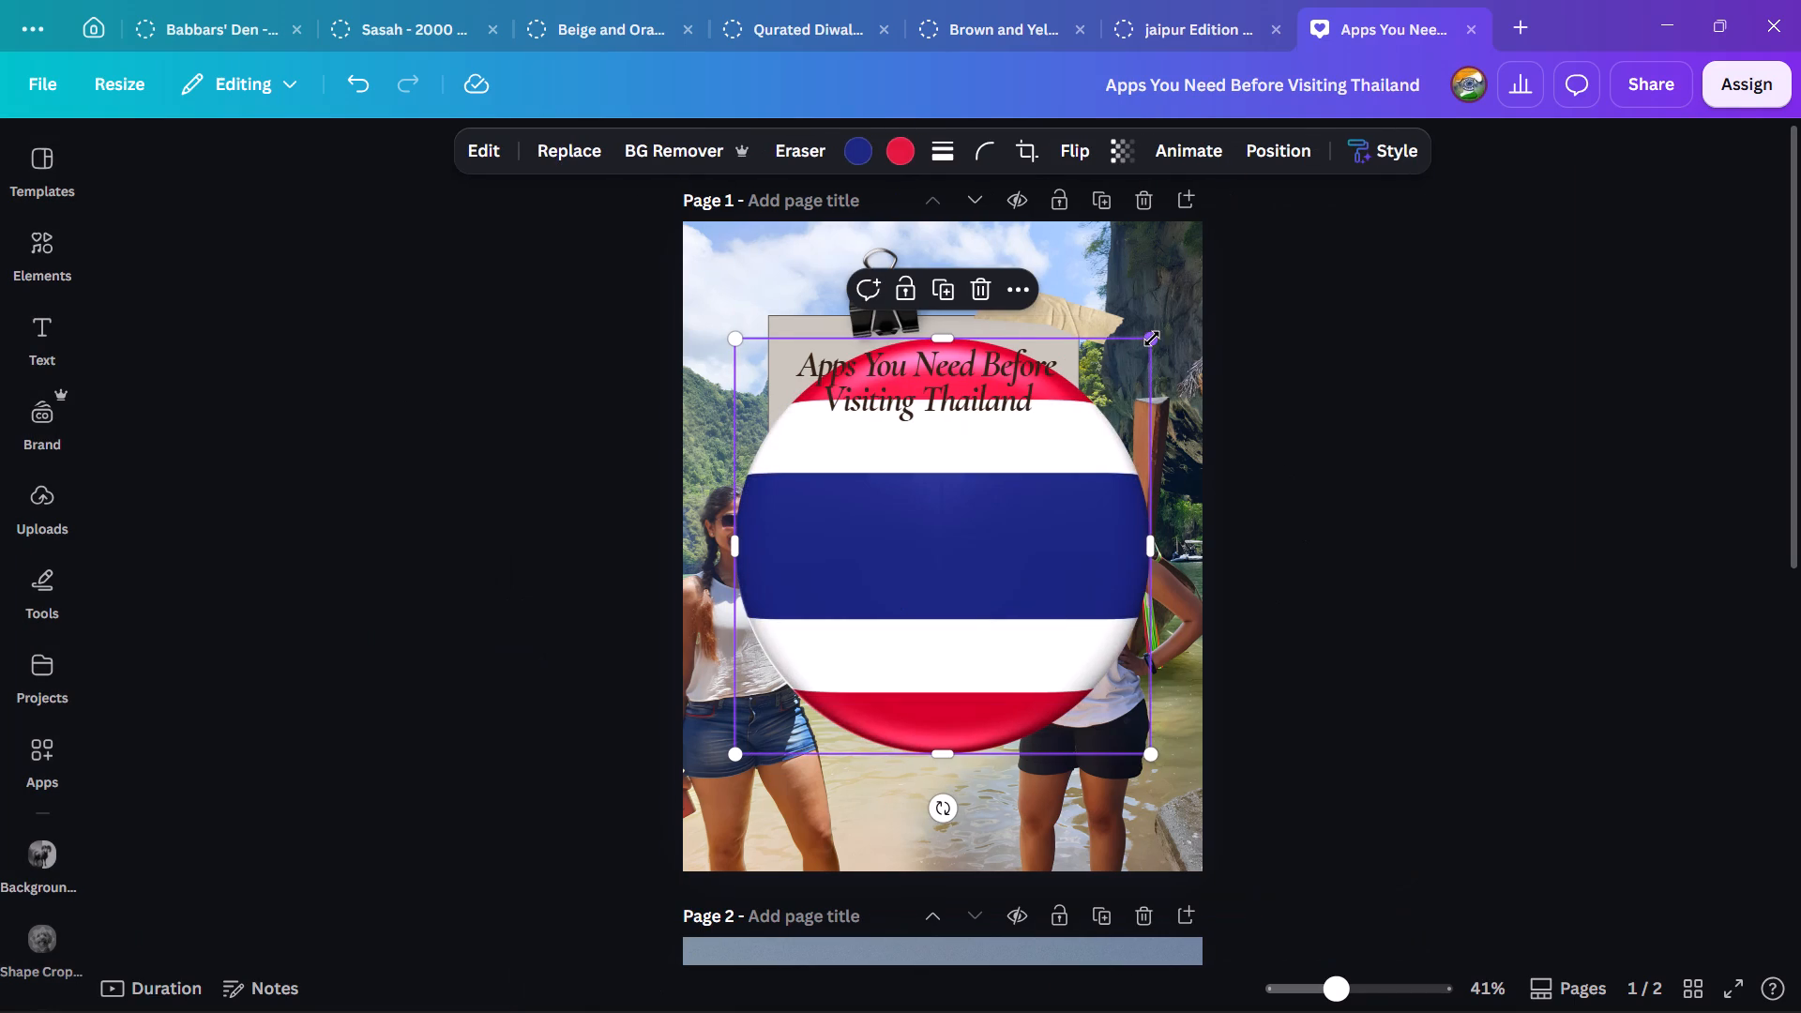
# Shrink the round flag to a small badge and place it overlapping the grey note's lower-left corner.
pyautogui.moveTo(1152, 339); pyautogui.dragTo(758, 641)
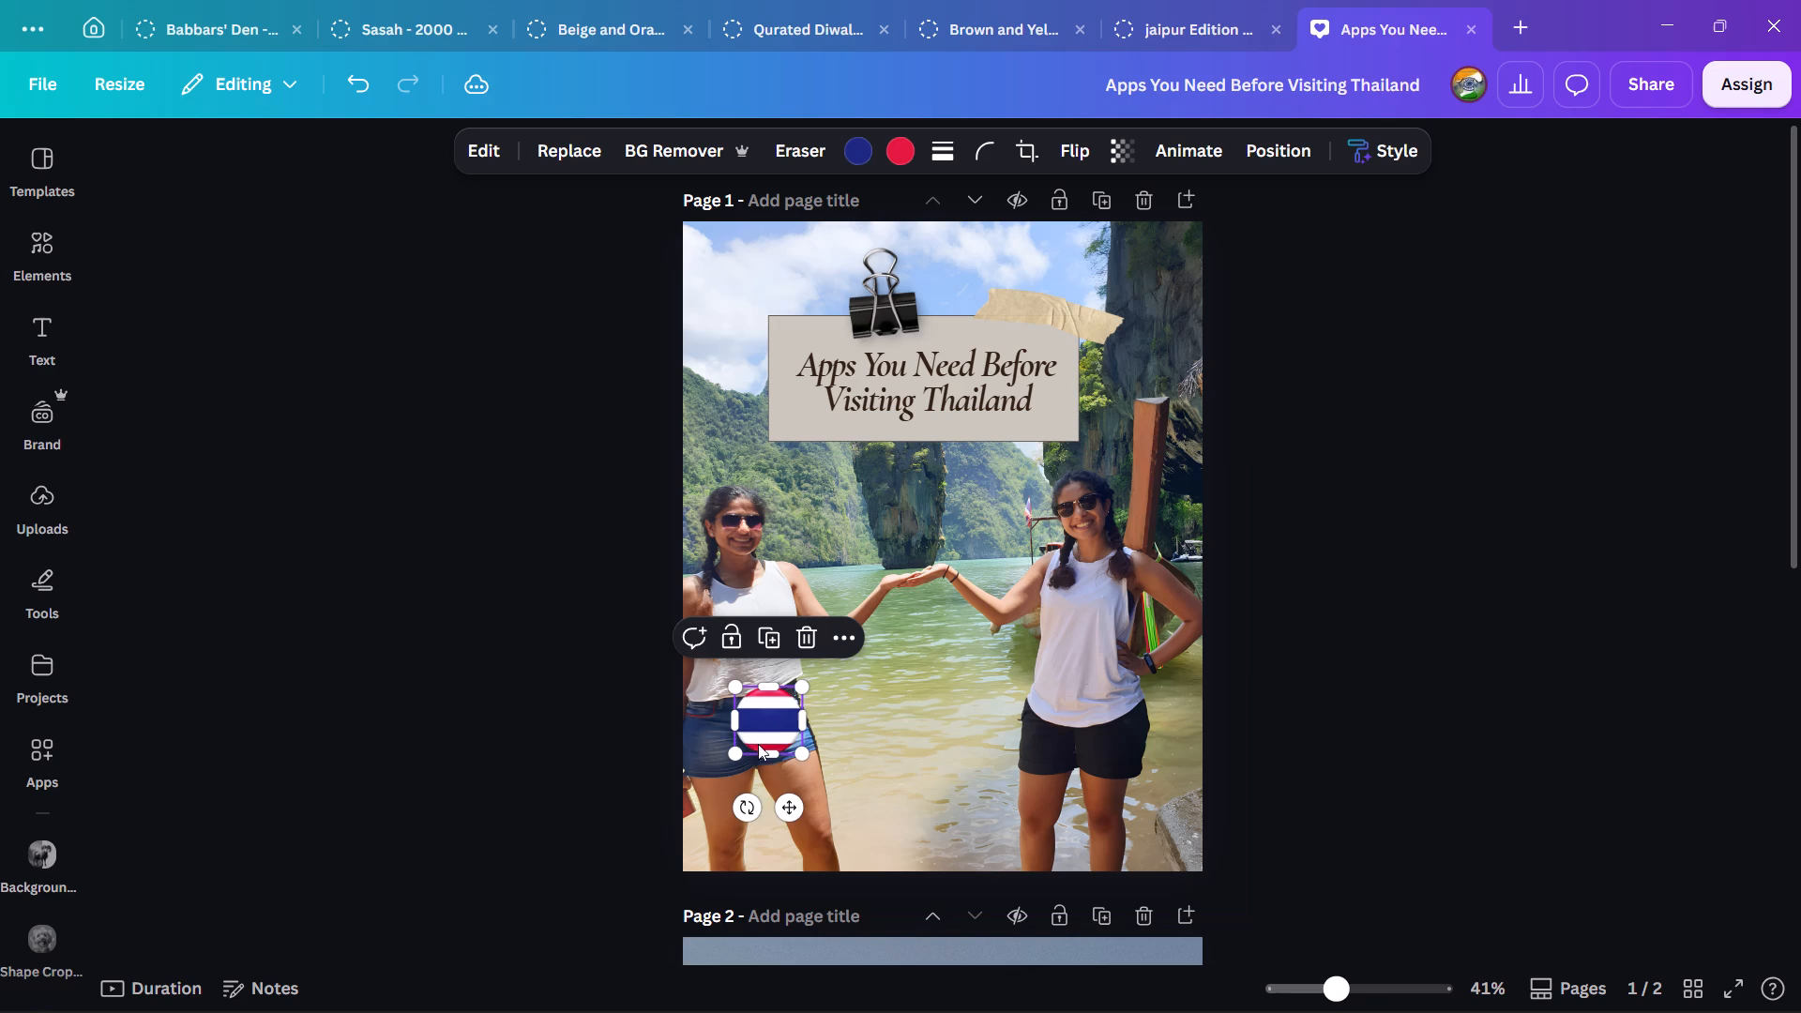
pyautogui.moveTo(767, 721); pyautogui.dragTo(768, 430)
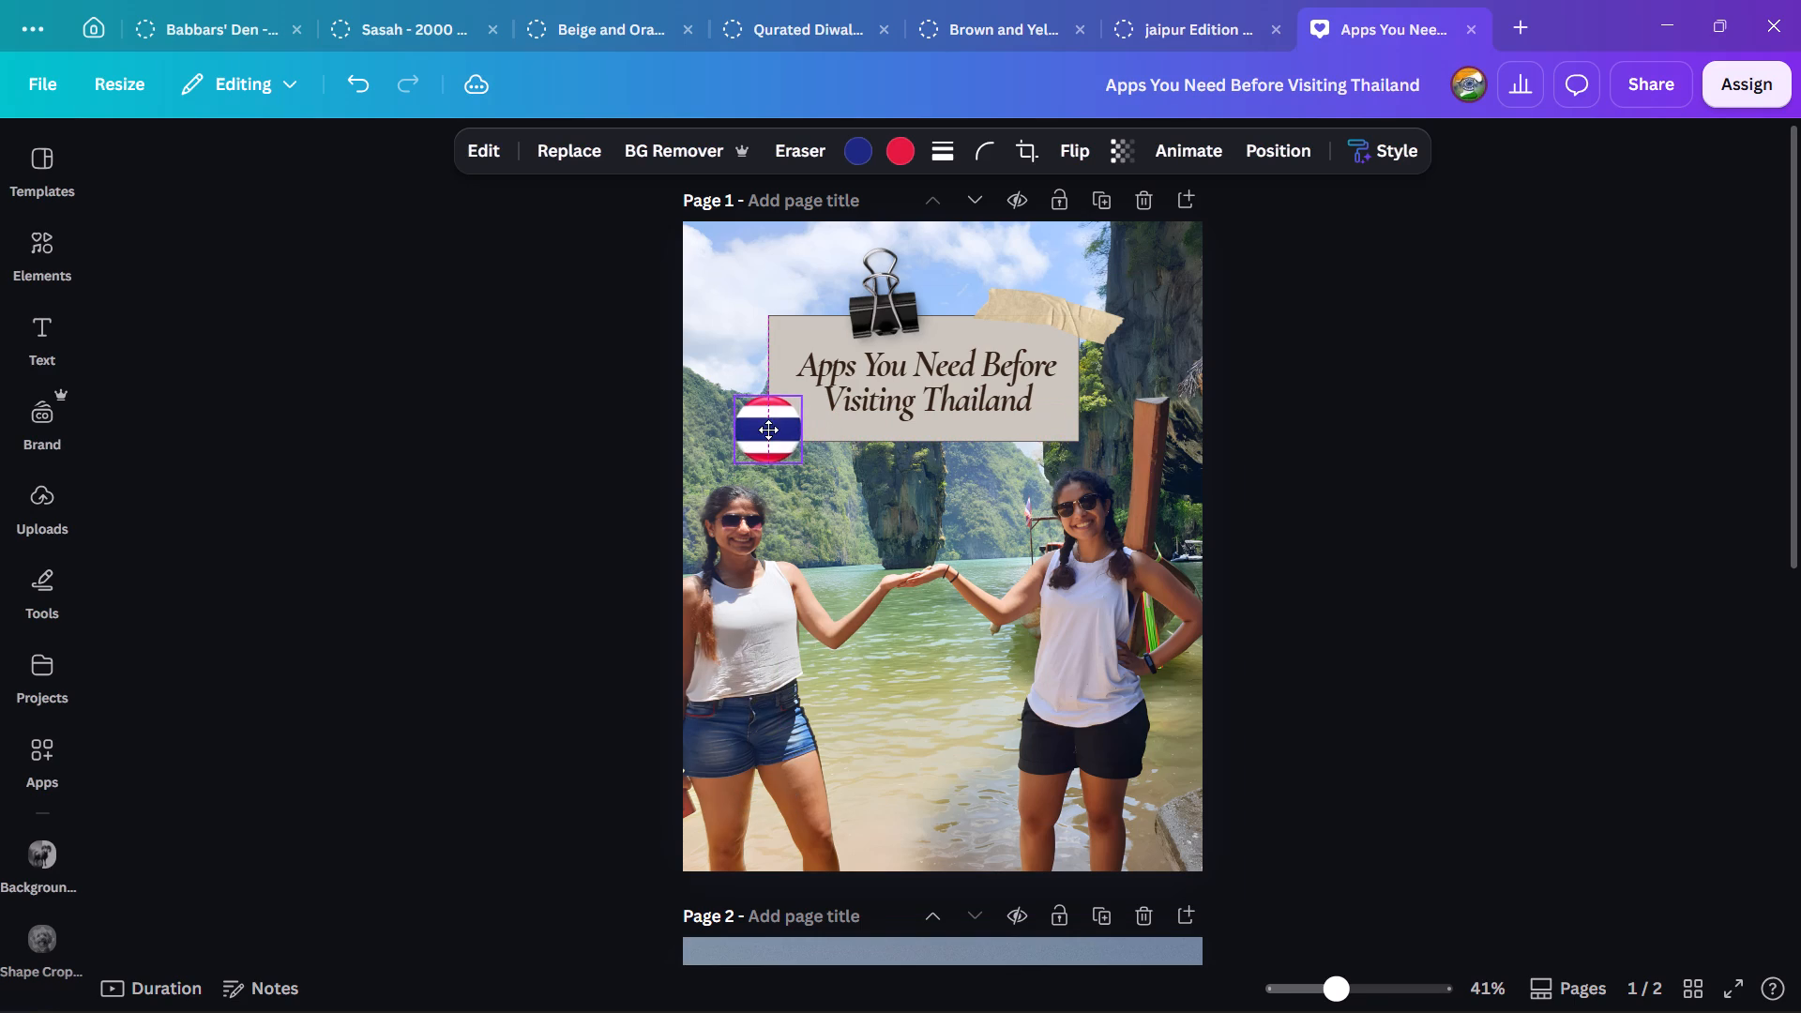
pyautogui.moveTo(768, 430); pyautogui.dragTo(773, 432)
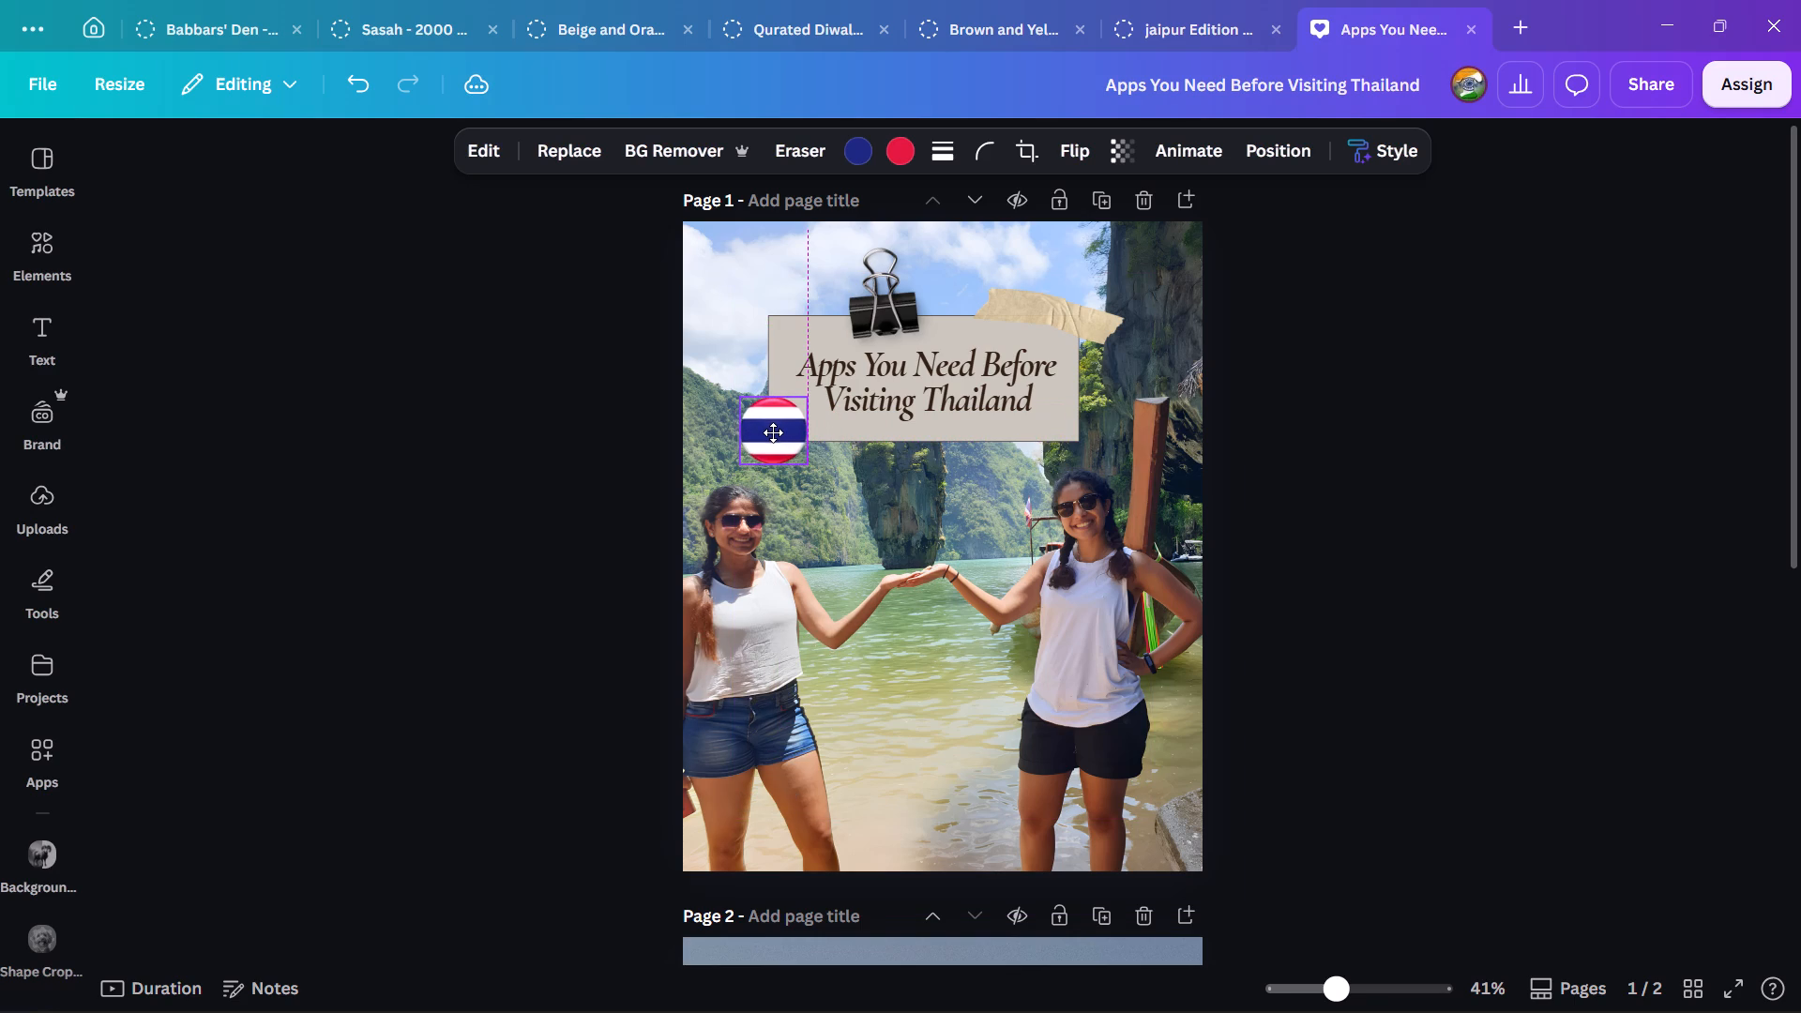
pyautogui.moveTo(773, 432); pyautogui.dragTo(766, 428)
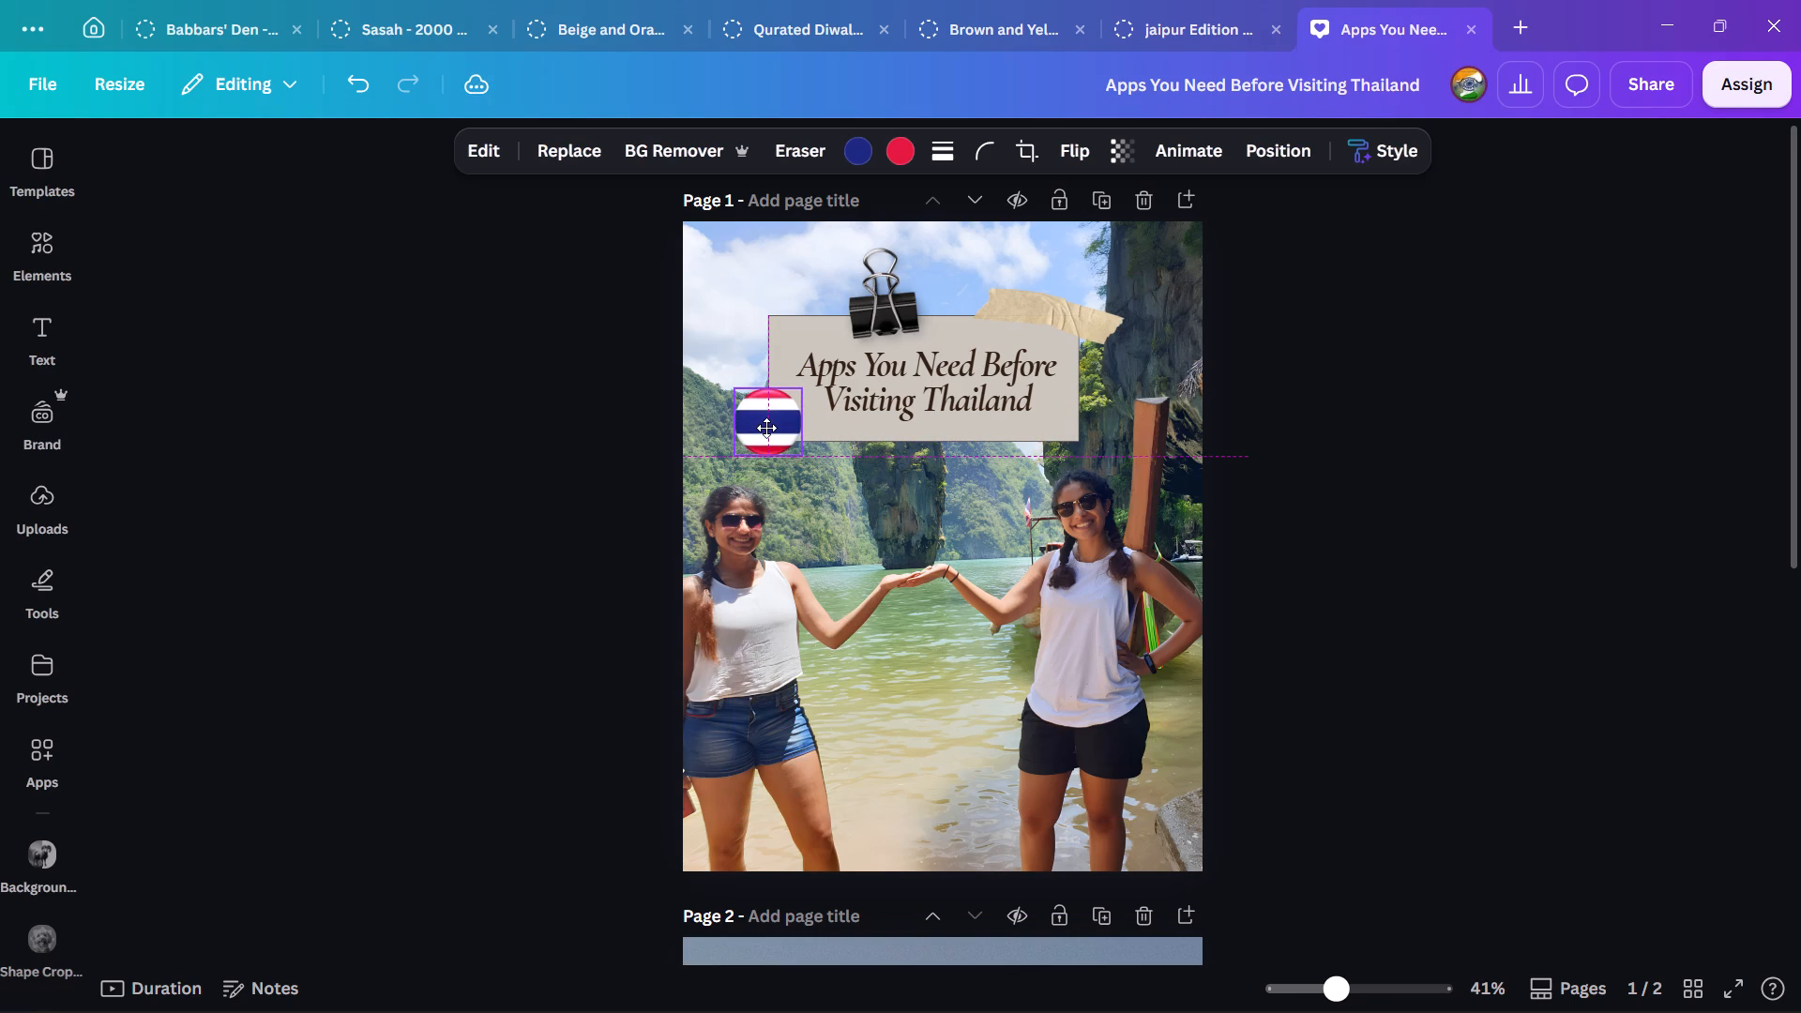
pyautogui.moveTo(766, 428); pyautogui.dragTo(774, 434)
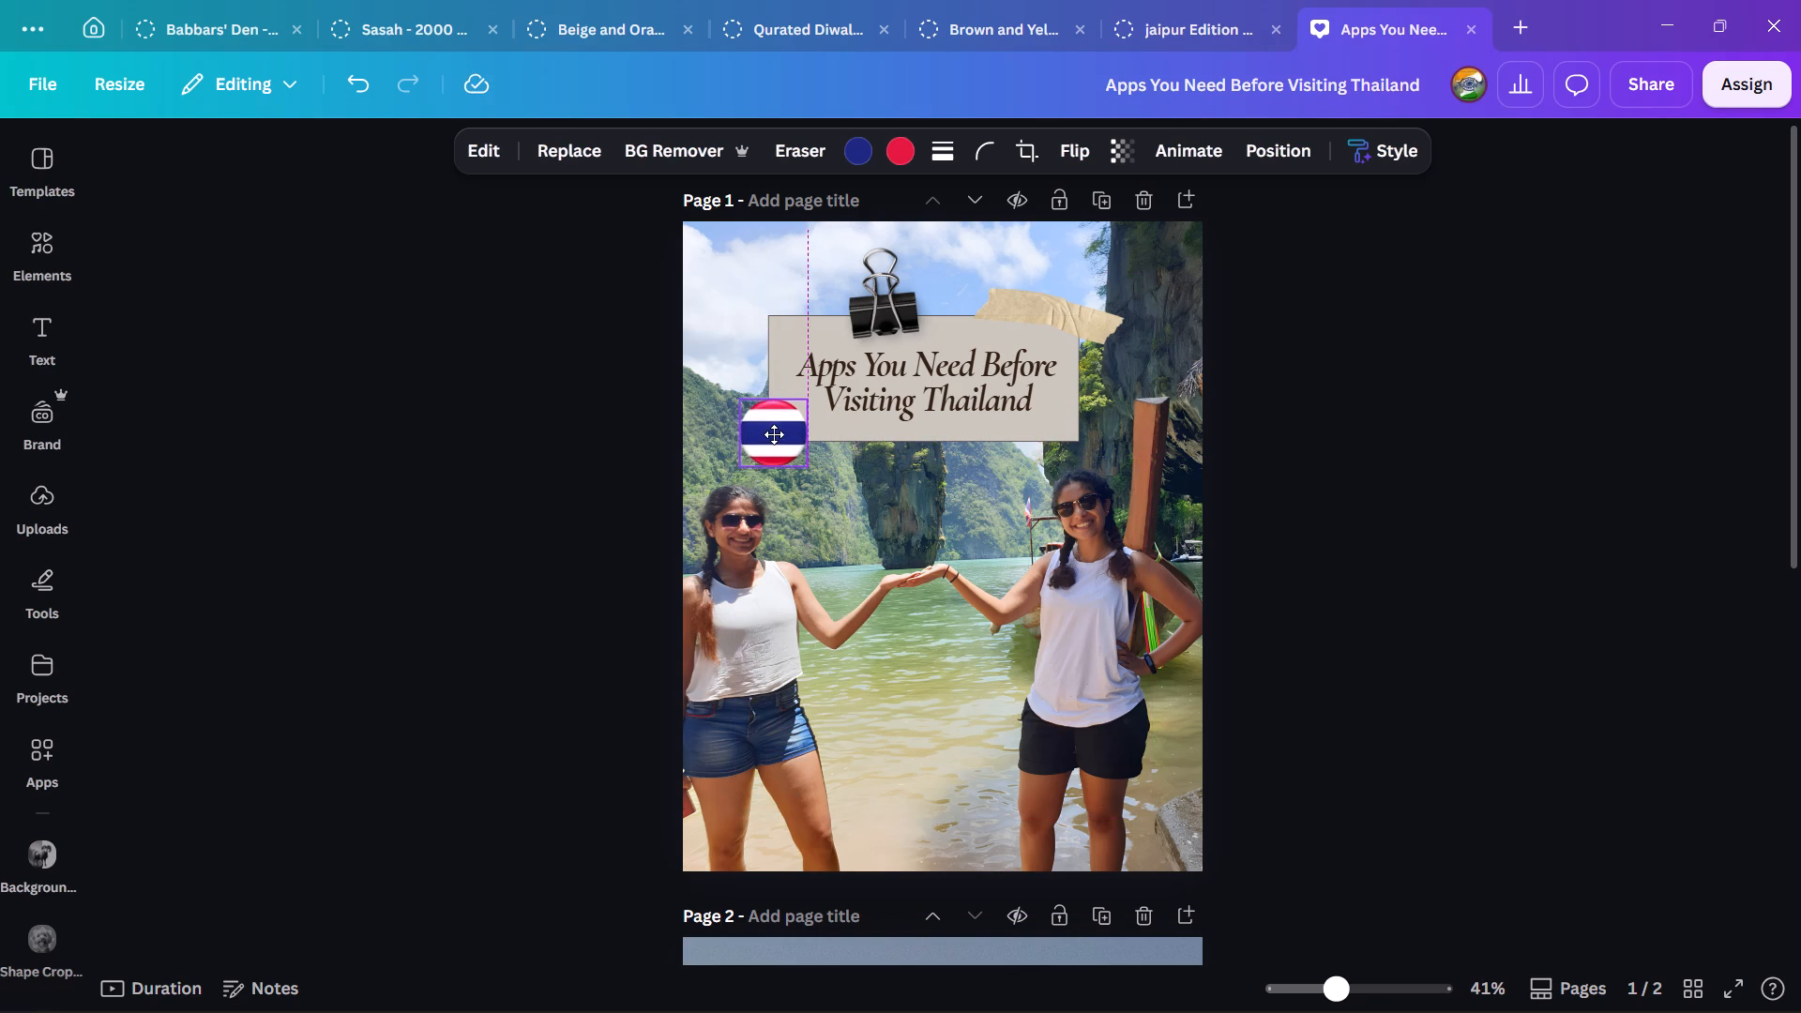
pyautogui.click(1454, 467)
# Select the flag, note, title, binder clip and tape together and shift them slightly right to centre them on the page.
pyautogui.keyDown('ctrl'); pyautogui.scroll(1, 1423, 455); pyautogui.keyUp('ctrl')
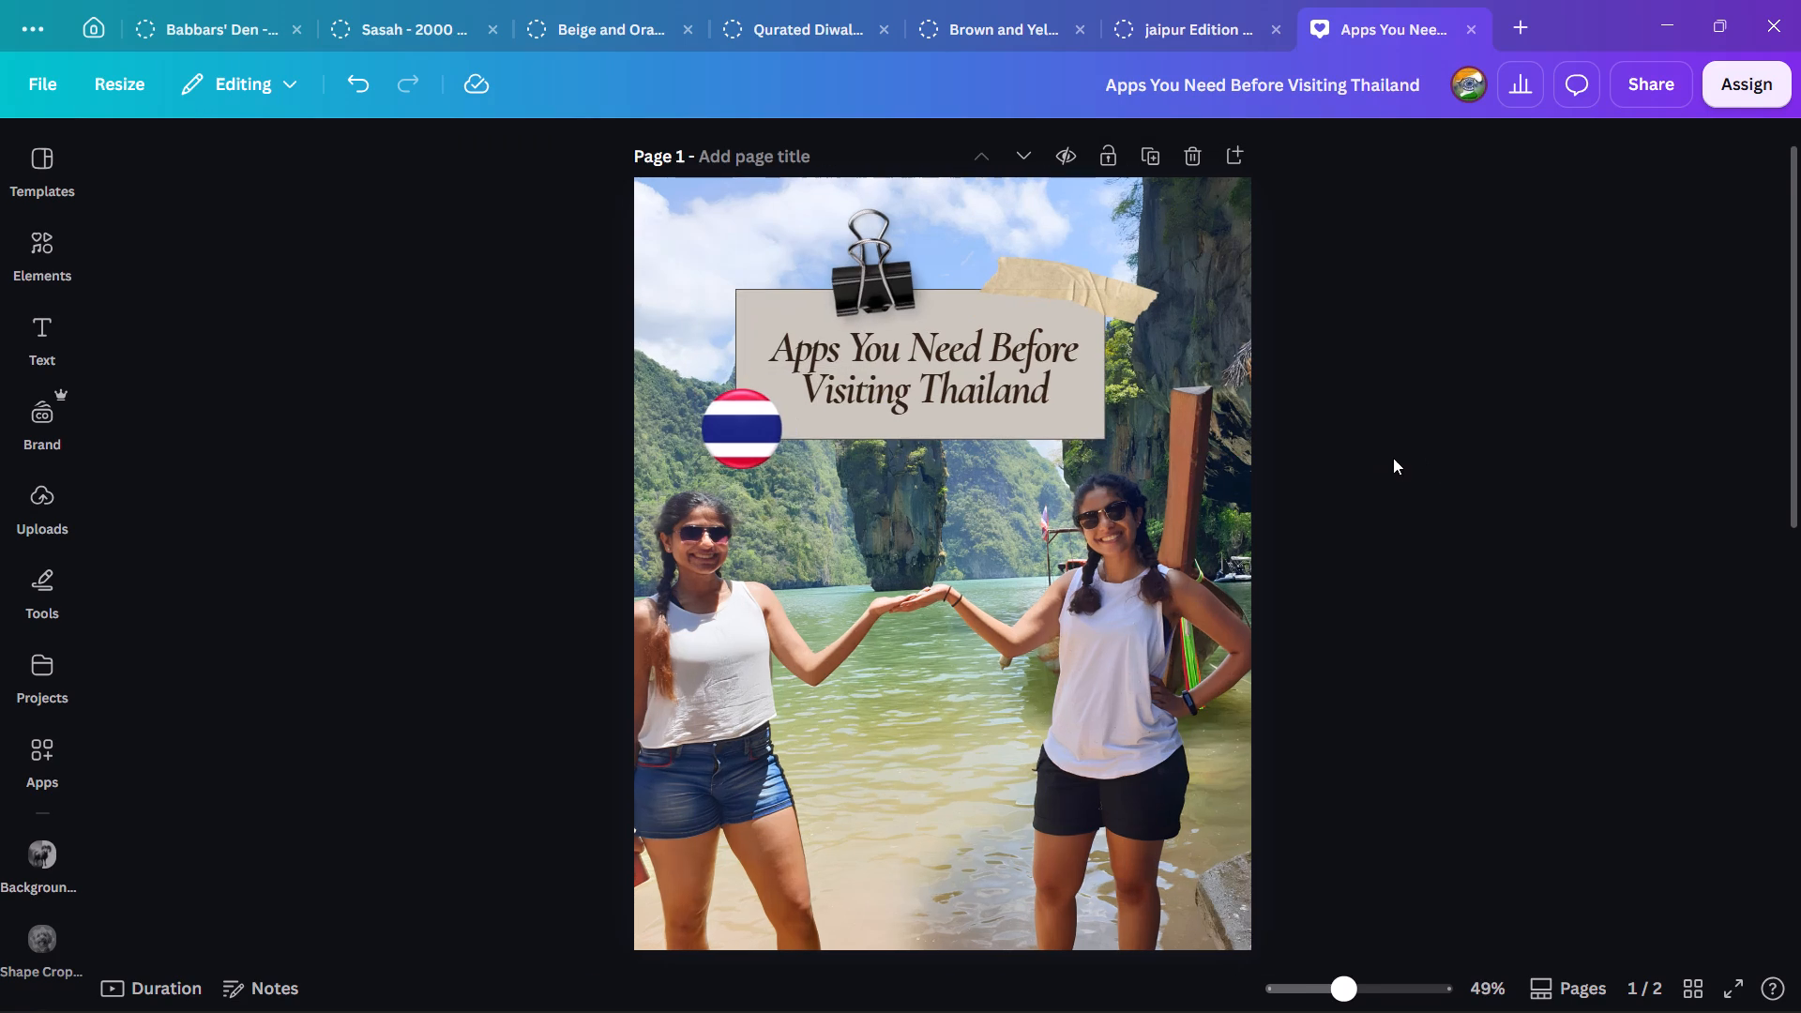
pyautogui.keyDown('ctrl'); pyautogui.scroll(2, 1393, 458); pyautogui.keyUp('ctrl')
pyautogui.click(636, 408)
pyautogui.keyDown('shift'); pyautogui.click(815, 409); pyautogui.keyUp('shift')
pyautogui.keyDown('shift'); pyautogui.click(847, 357); pyautogui.keyUp('shift')
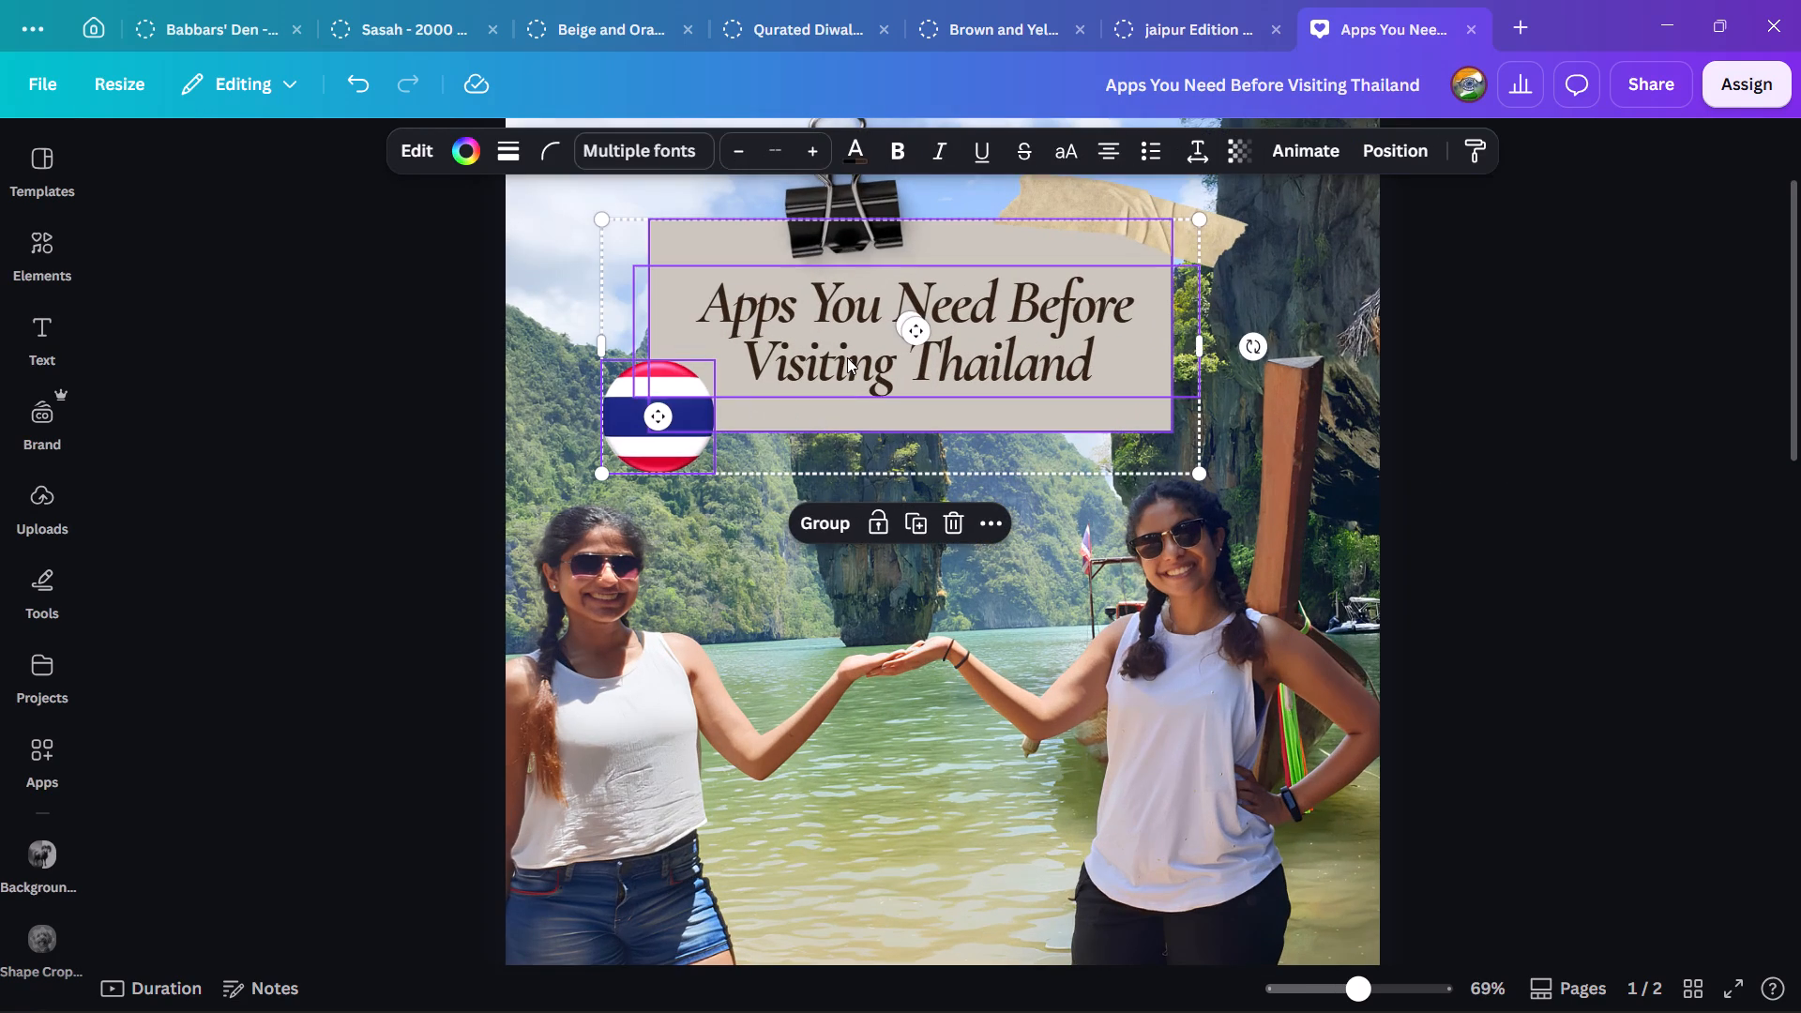
pyautogui.keyDown('shift'); pyautogui.click(848, 237); pyautogui.keyUp('shift')
pyautogui.keyDown('shift'); pyautogui.click(1083, 208); pyautogui.keyUp('shift')
pyautogui.moveTo(1037, 298); pyautogui.dragTo(1052, 299)
pyautogui.click(1584, 491)
# Apply a Drop shadow to the round flag badge.
pyautogui.keyDown('ctrl'); pyautogui.scroll(-2, 1584, 491); pyautogui.keyUp('ctrl')
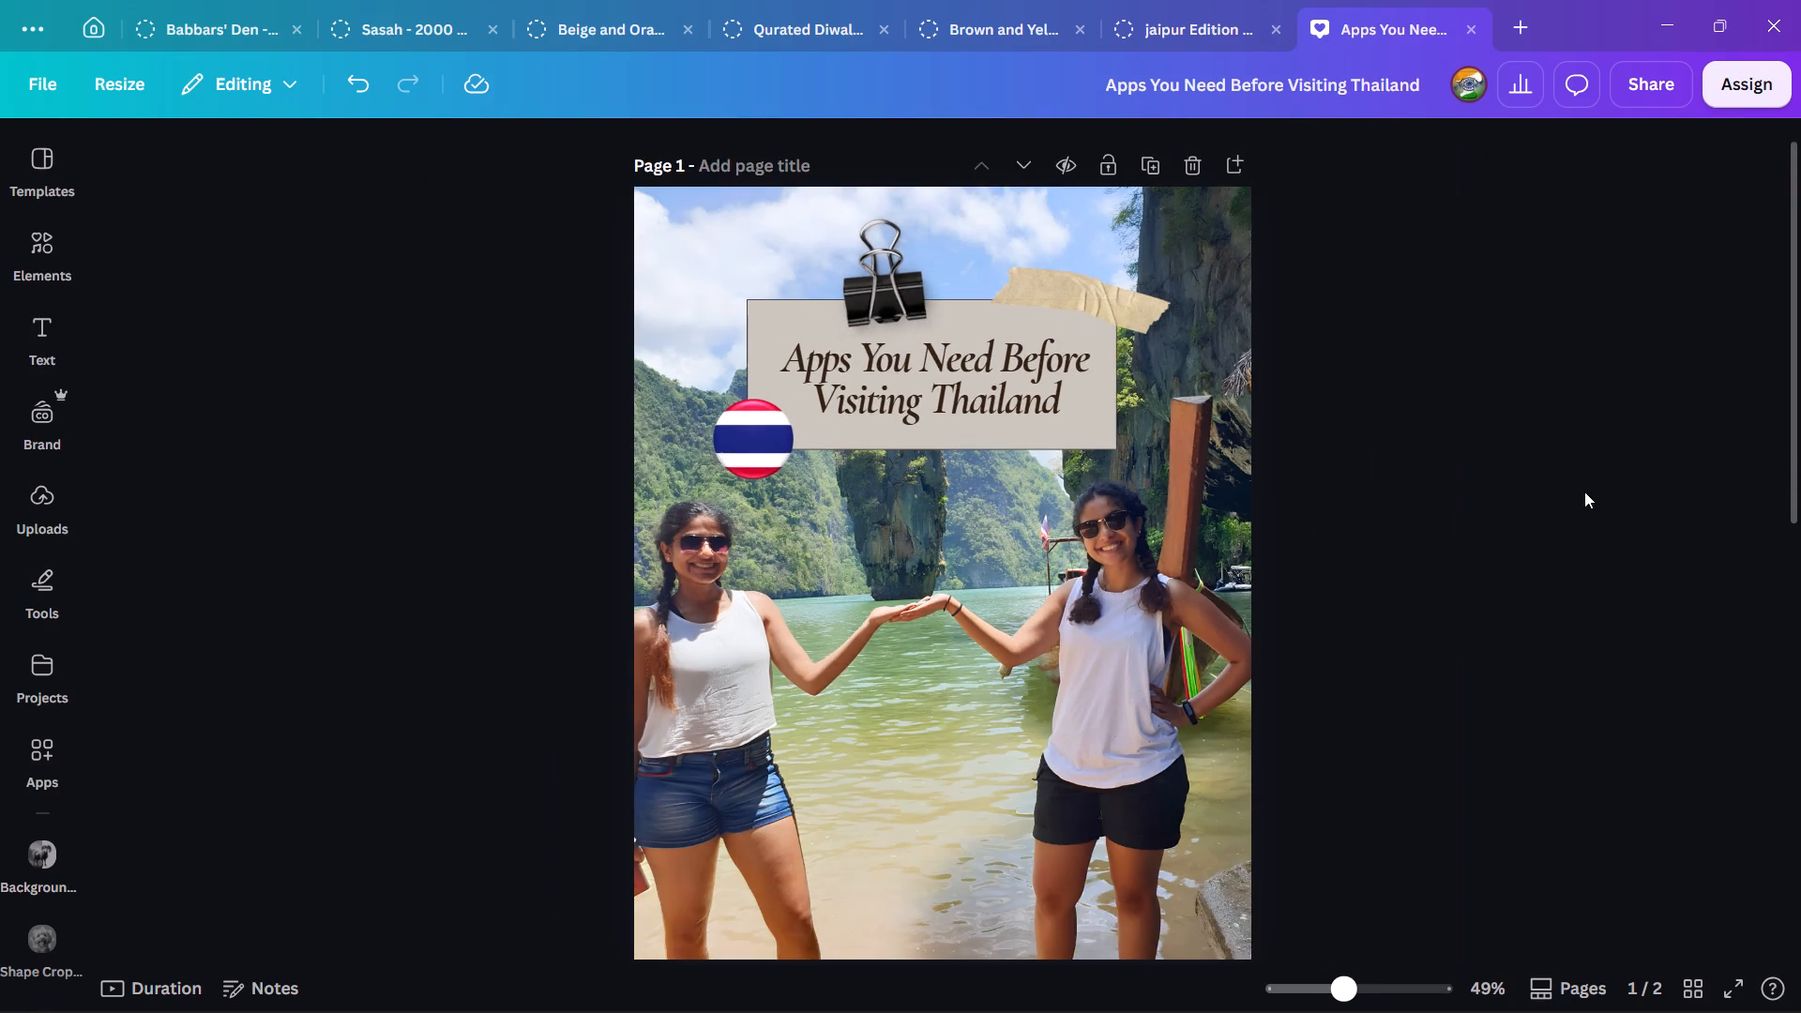
pyautogui.keyDown('ctrl'); pyautogui.scroll(-1, 1584, 491); pyautogui.keyUp('ctrl')
pyautogui.scroll(-1, 1559, 481)
pyautogui.scroll(1, 1559, 481)
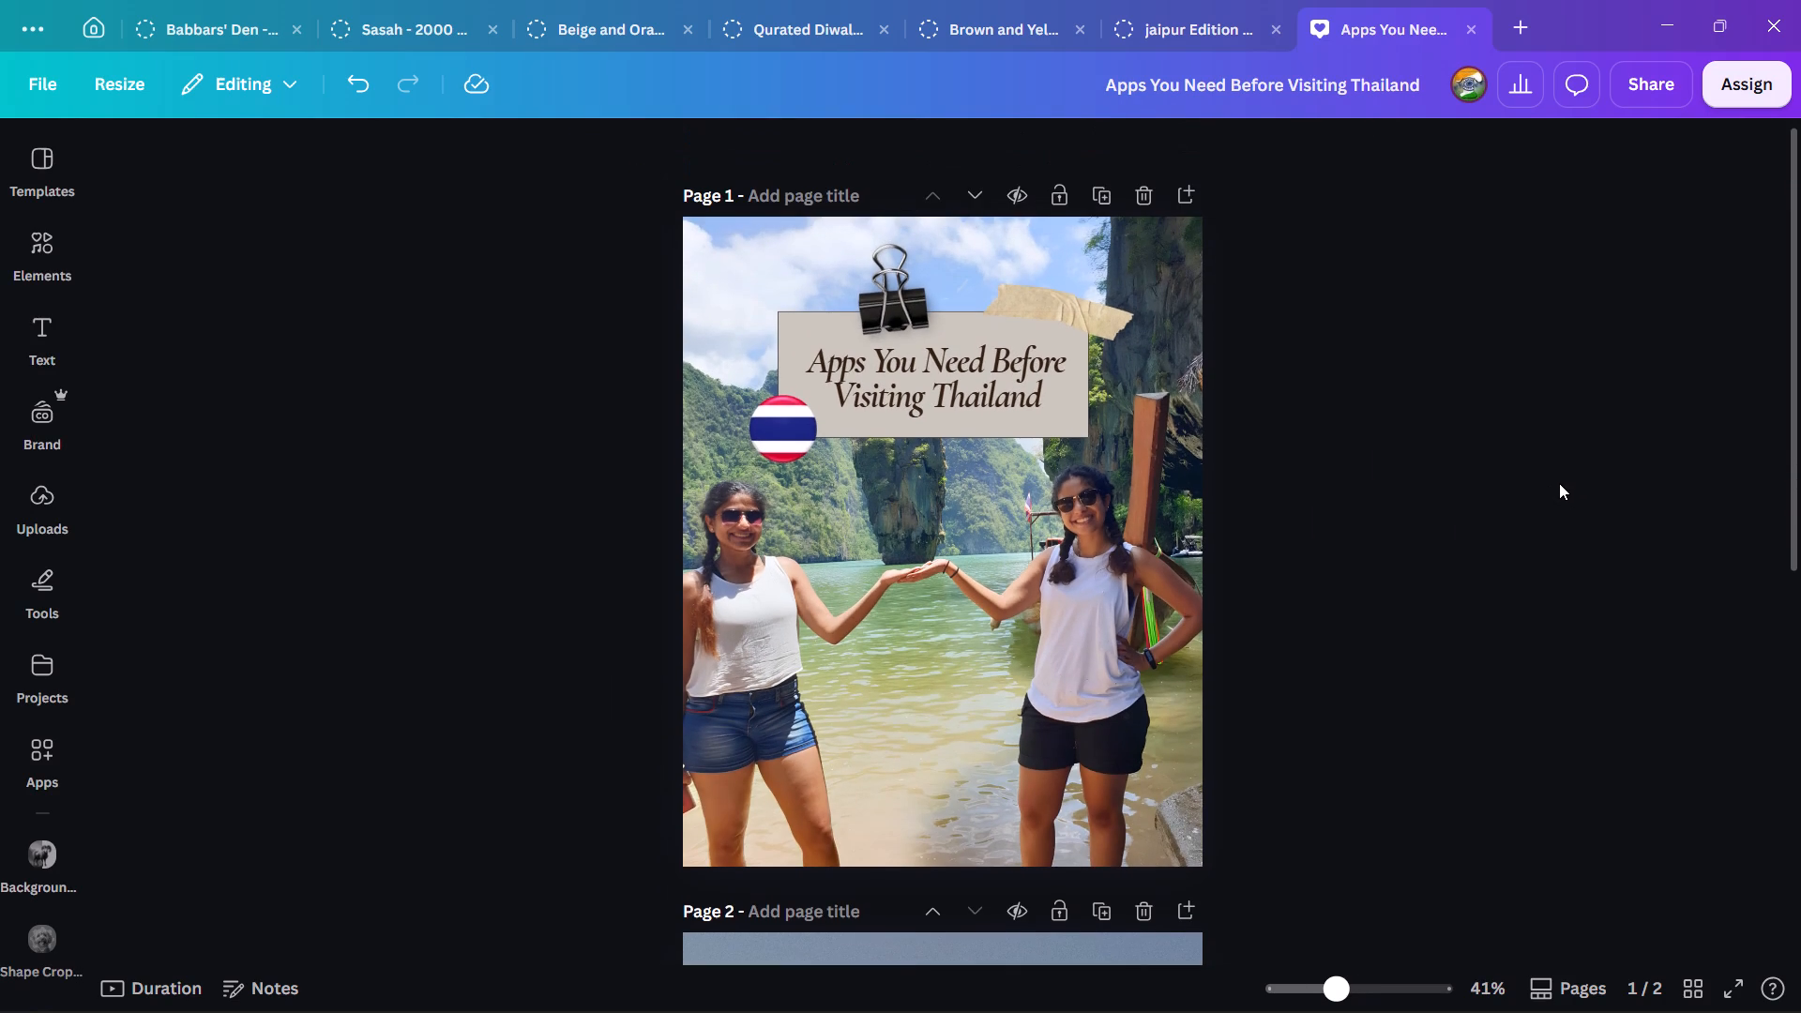
pyautogui.keyDown('ctrl'); pyautogui.scroll(3, 1549, 489); pyautogui.keyUp('ctrl')
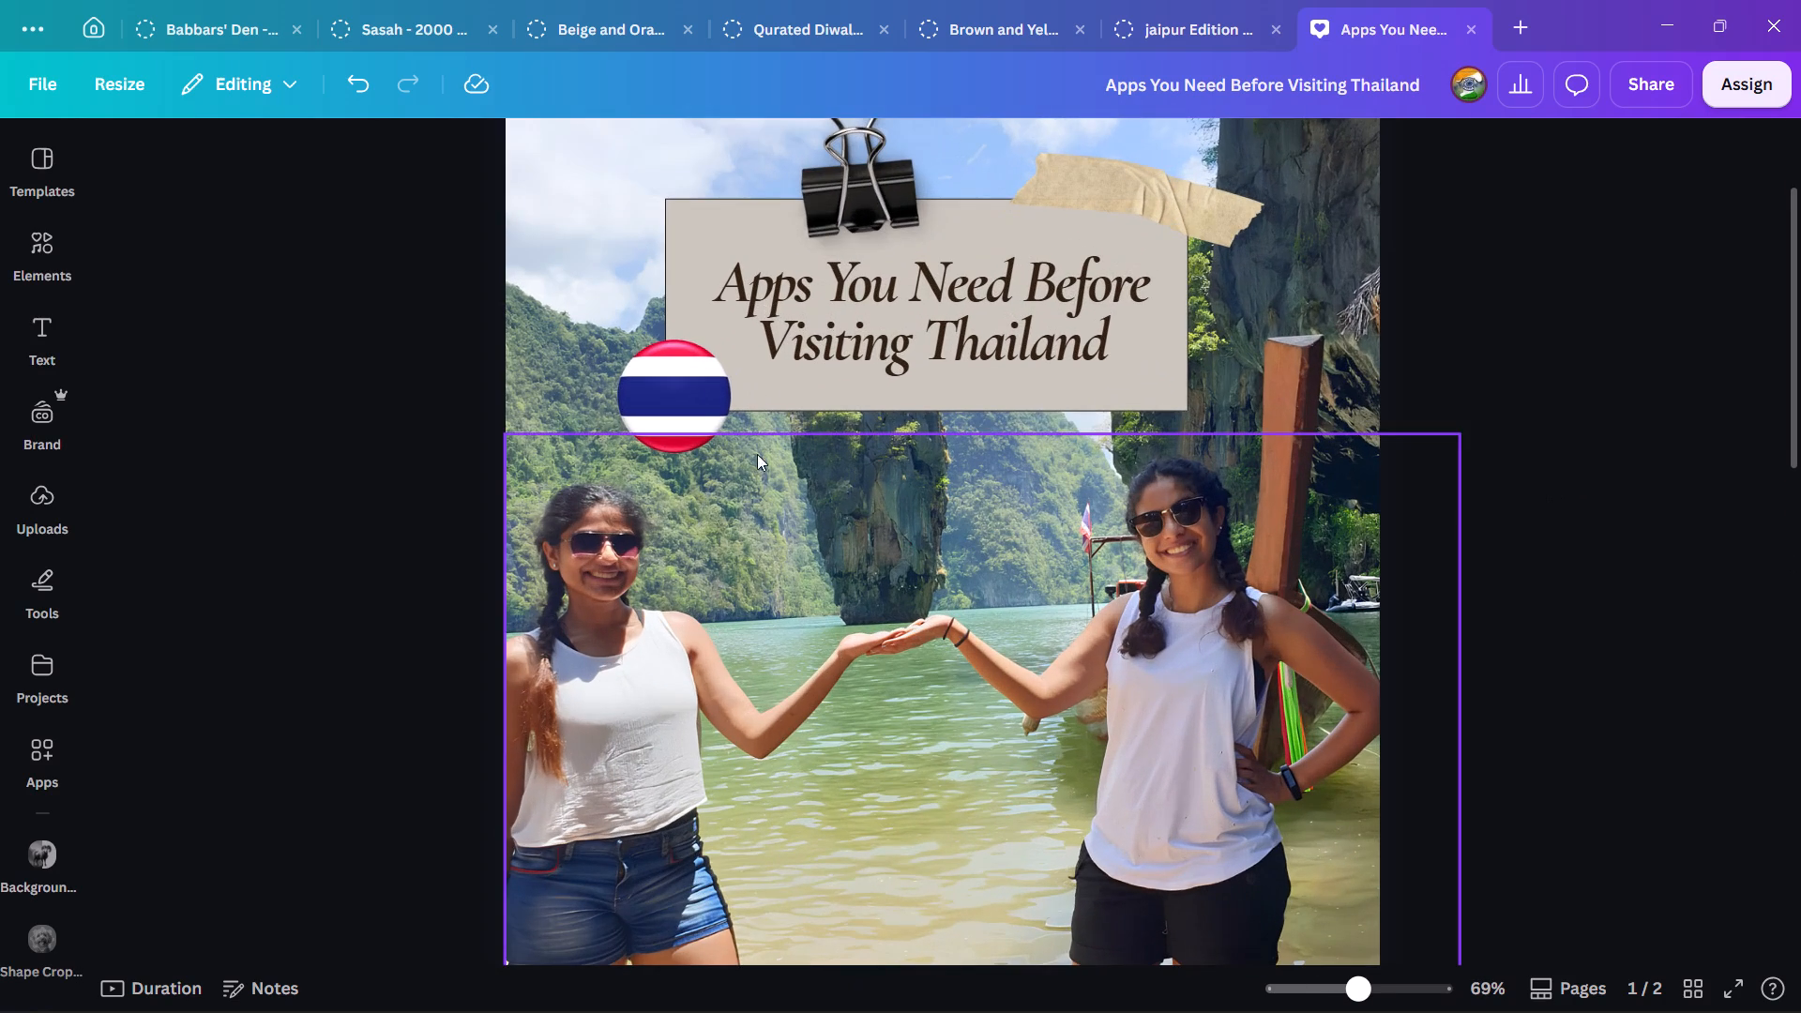
pyautogui.click(701, 407)
pyautogui.click(491, 143)
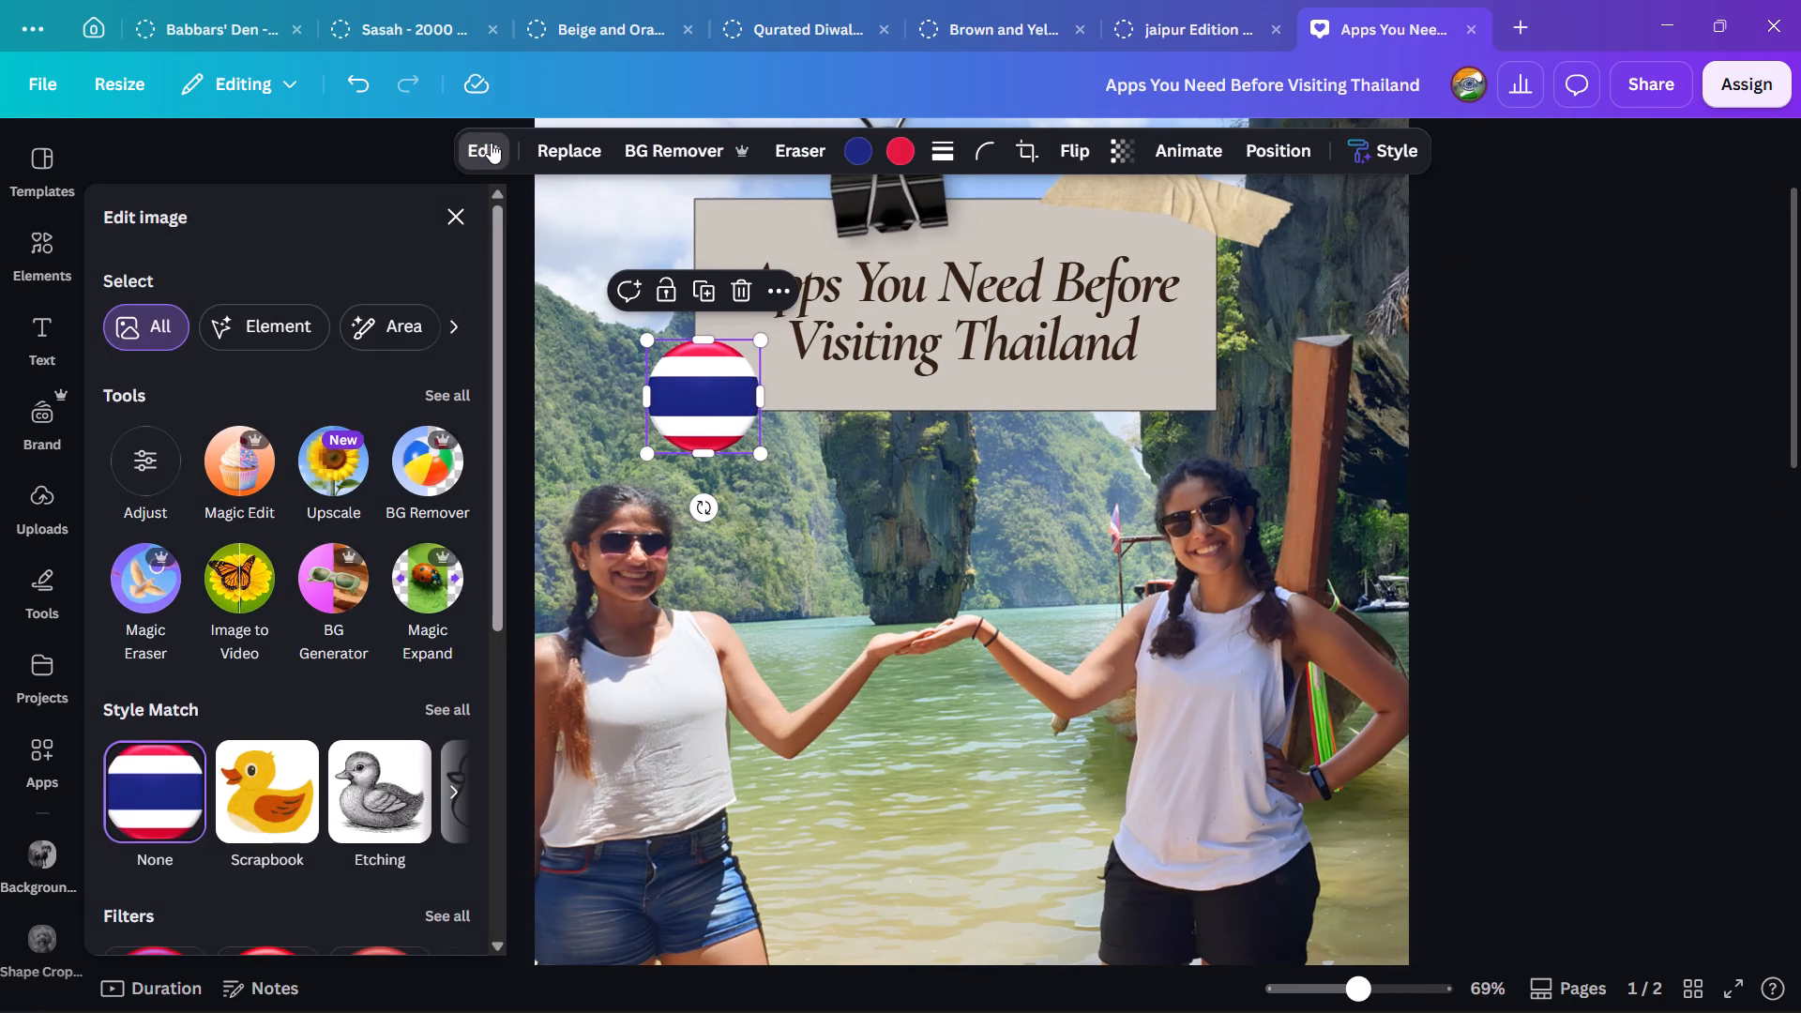
pyautogui.scroll(-3, 344, 715)
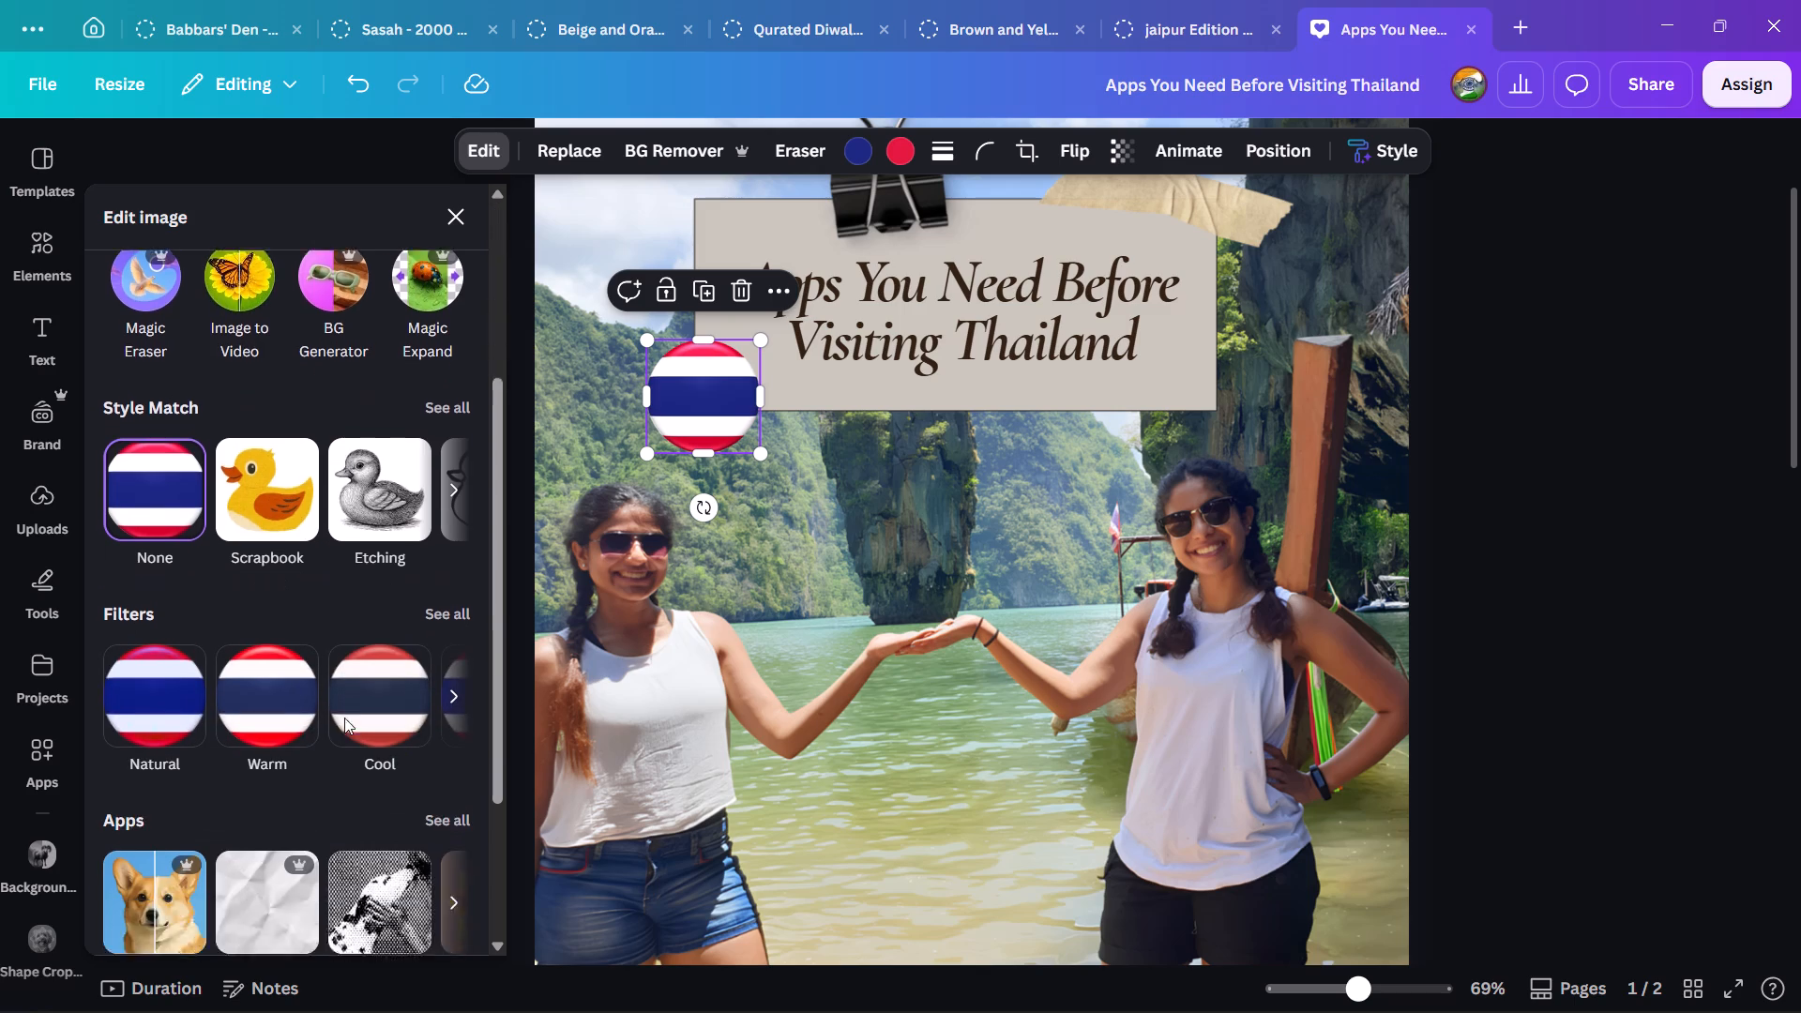
pyautogui.scroll(-2, 344, 718)
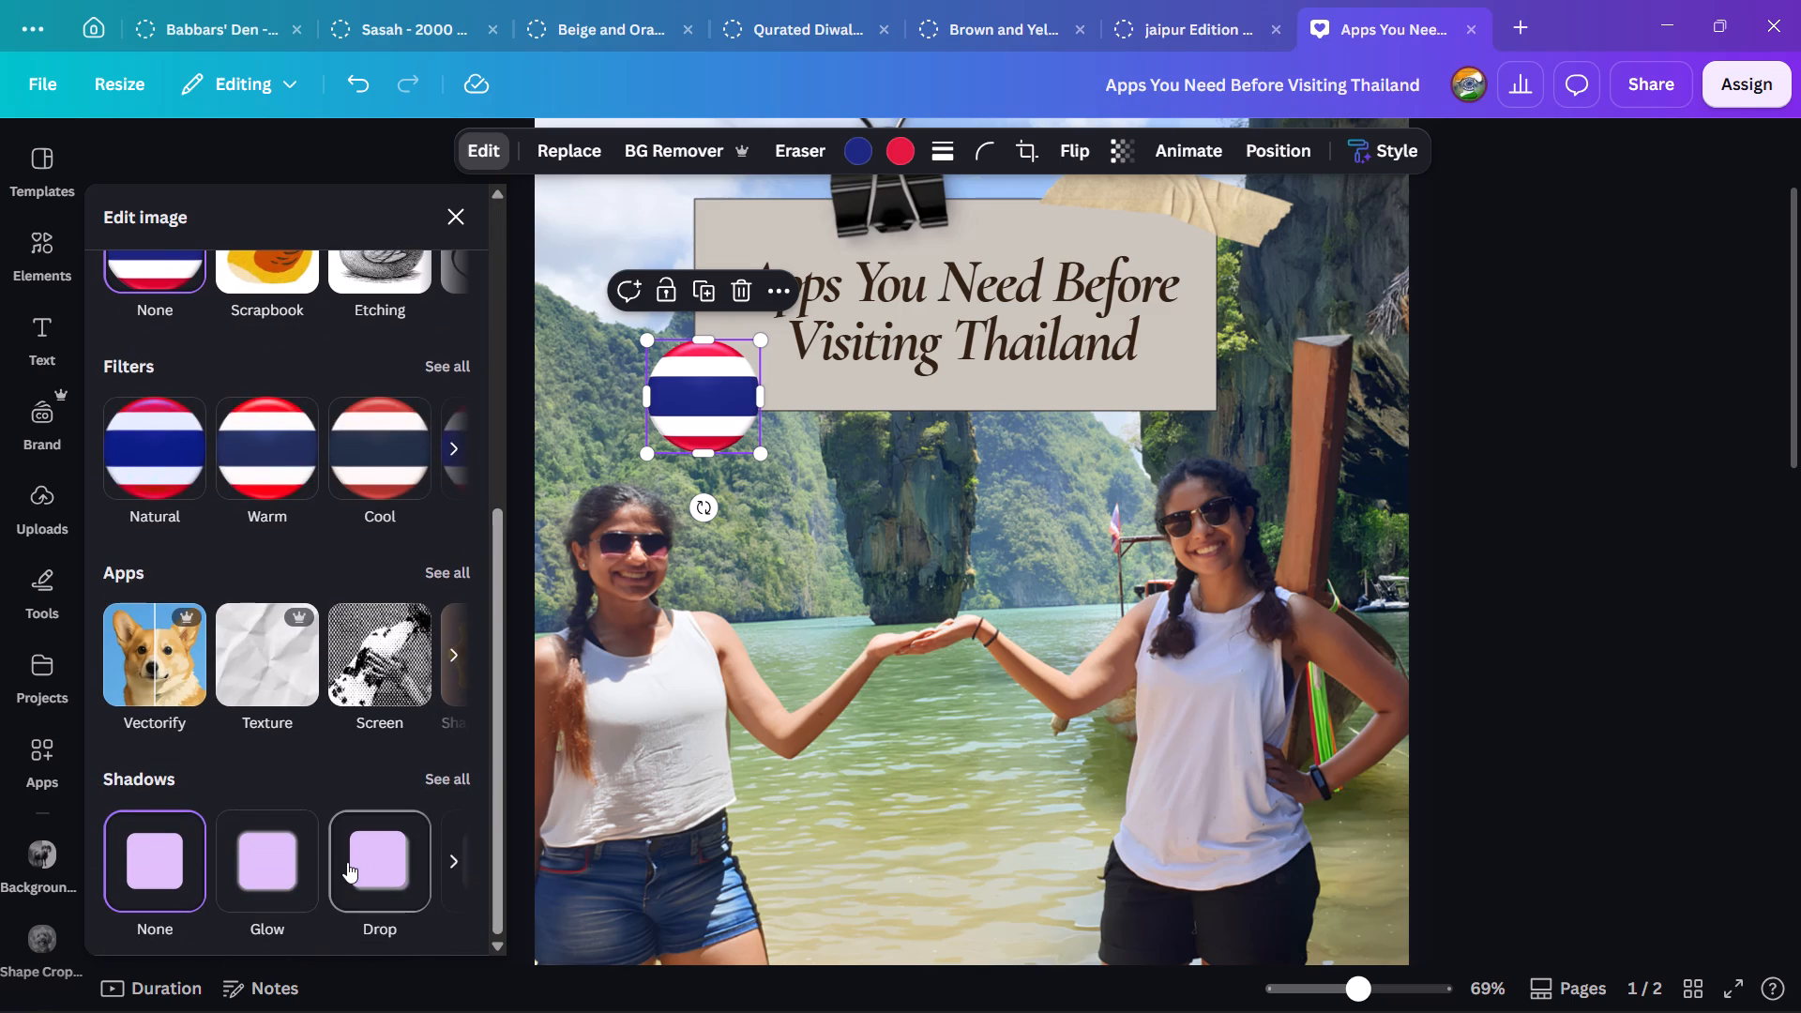
pyautogui.click(347, 862)
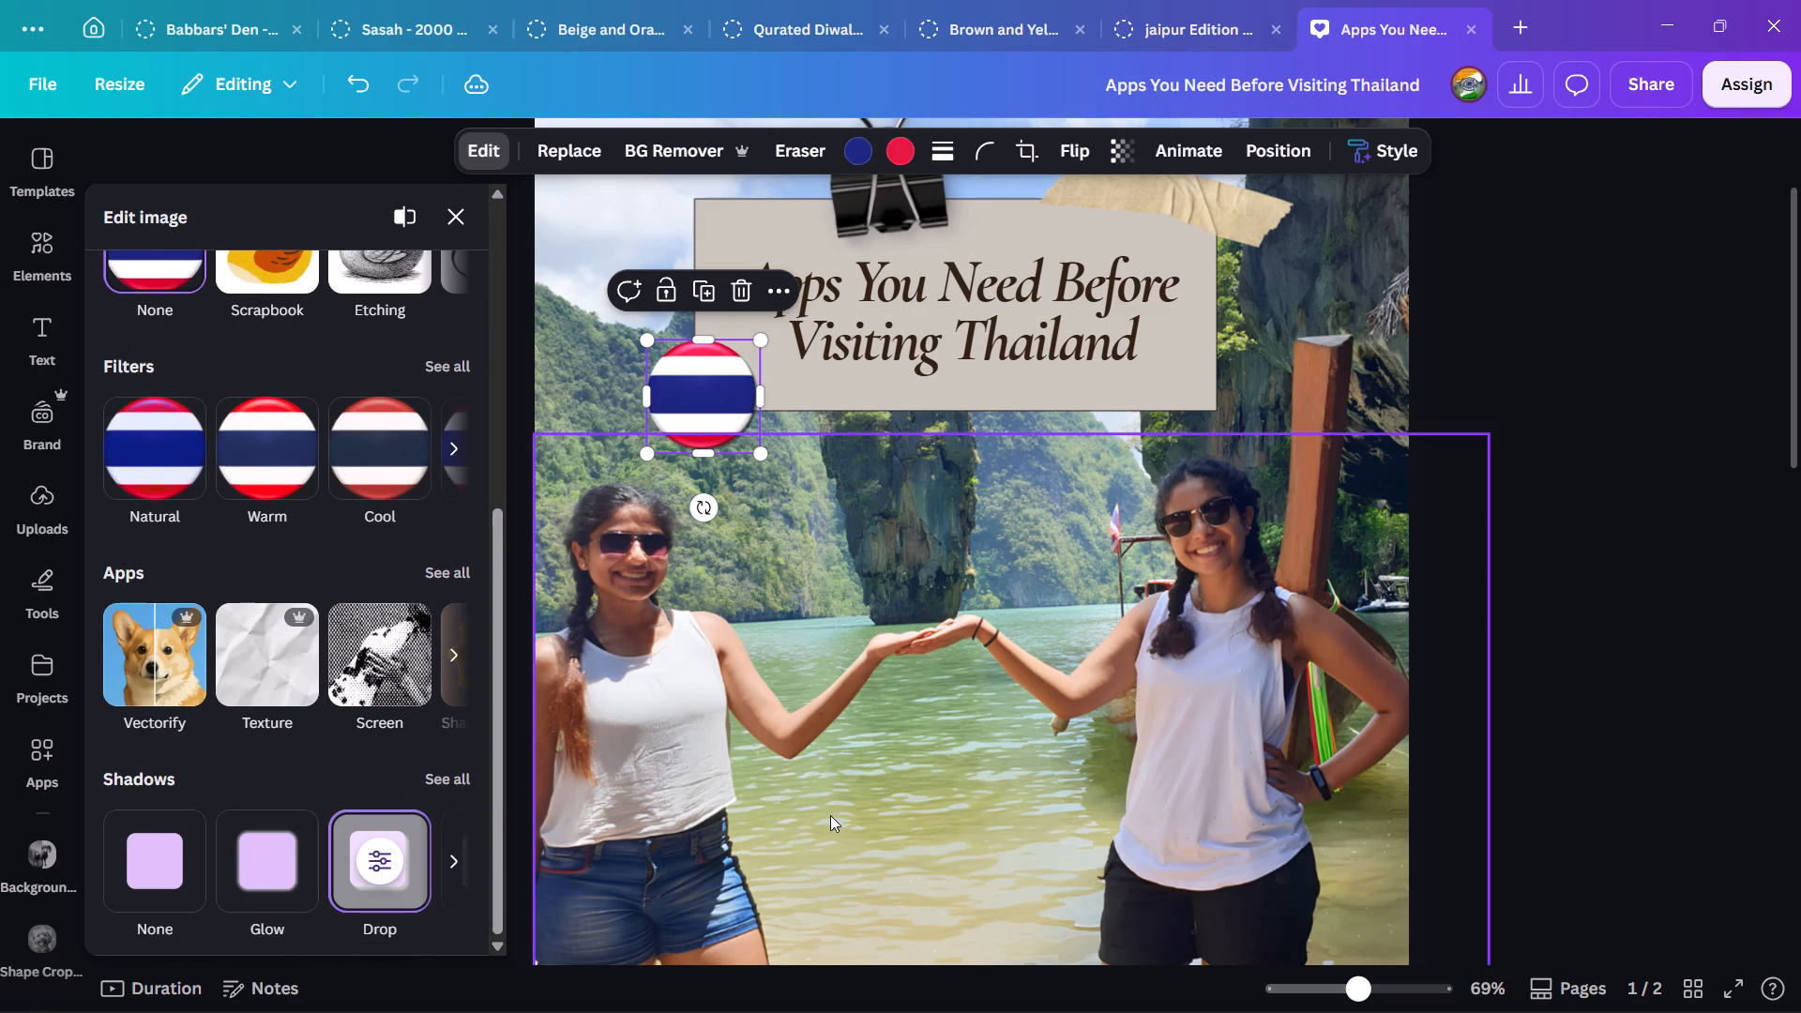
# Set the flag's drop shadow intensity to 25.
pyautogui.click(374, 865)
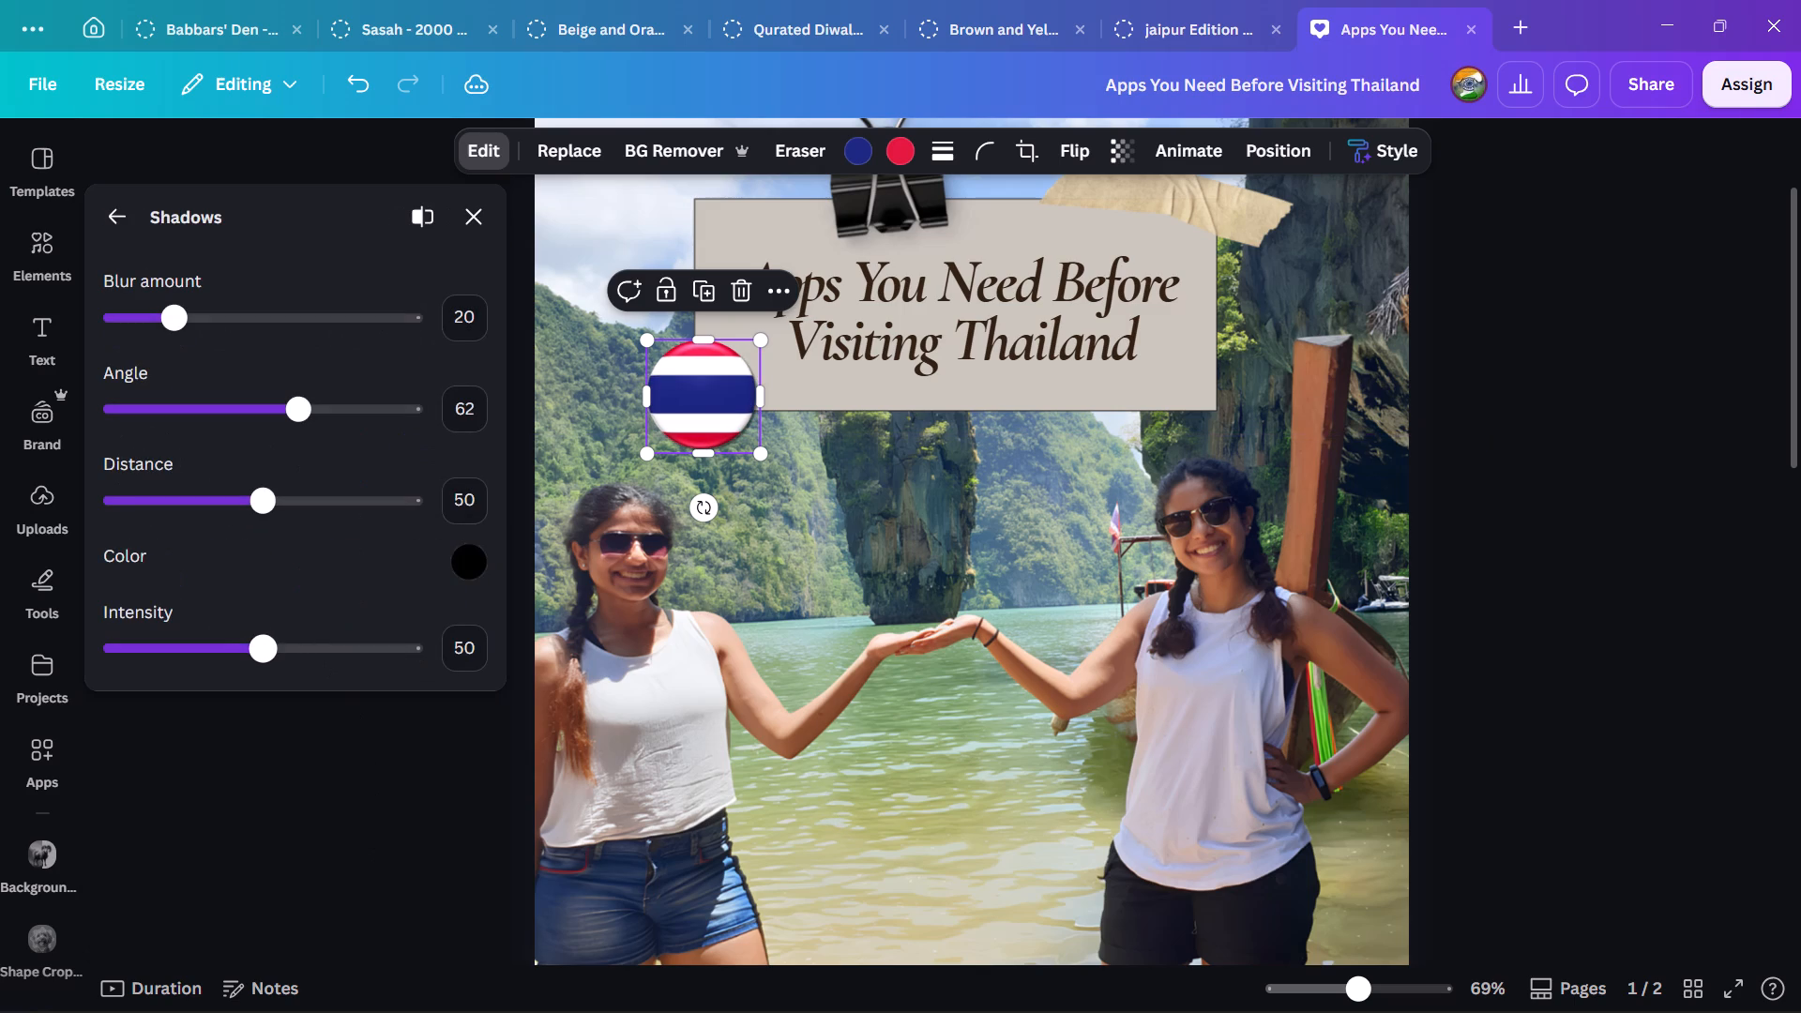
pyautogui.moveTo(255, 661); pyautogui.dragTo(174, 648)
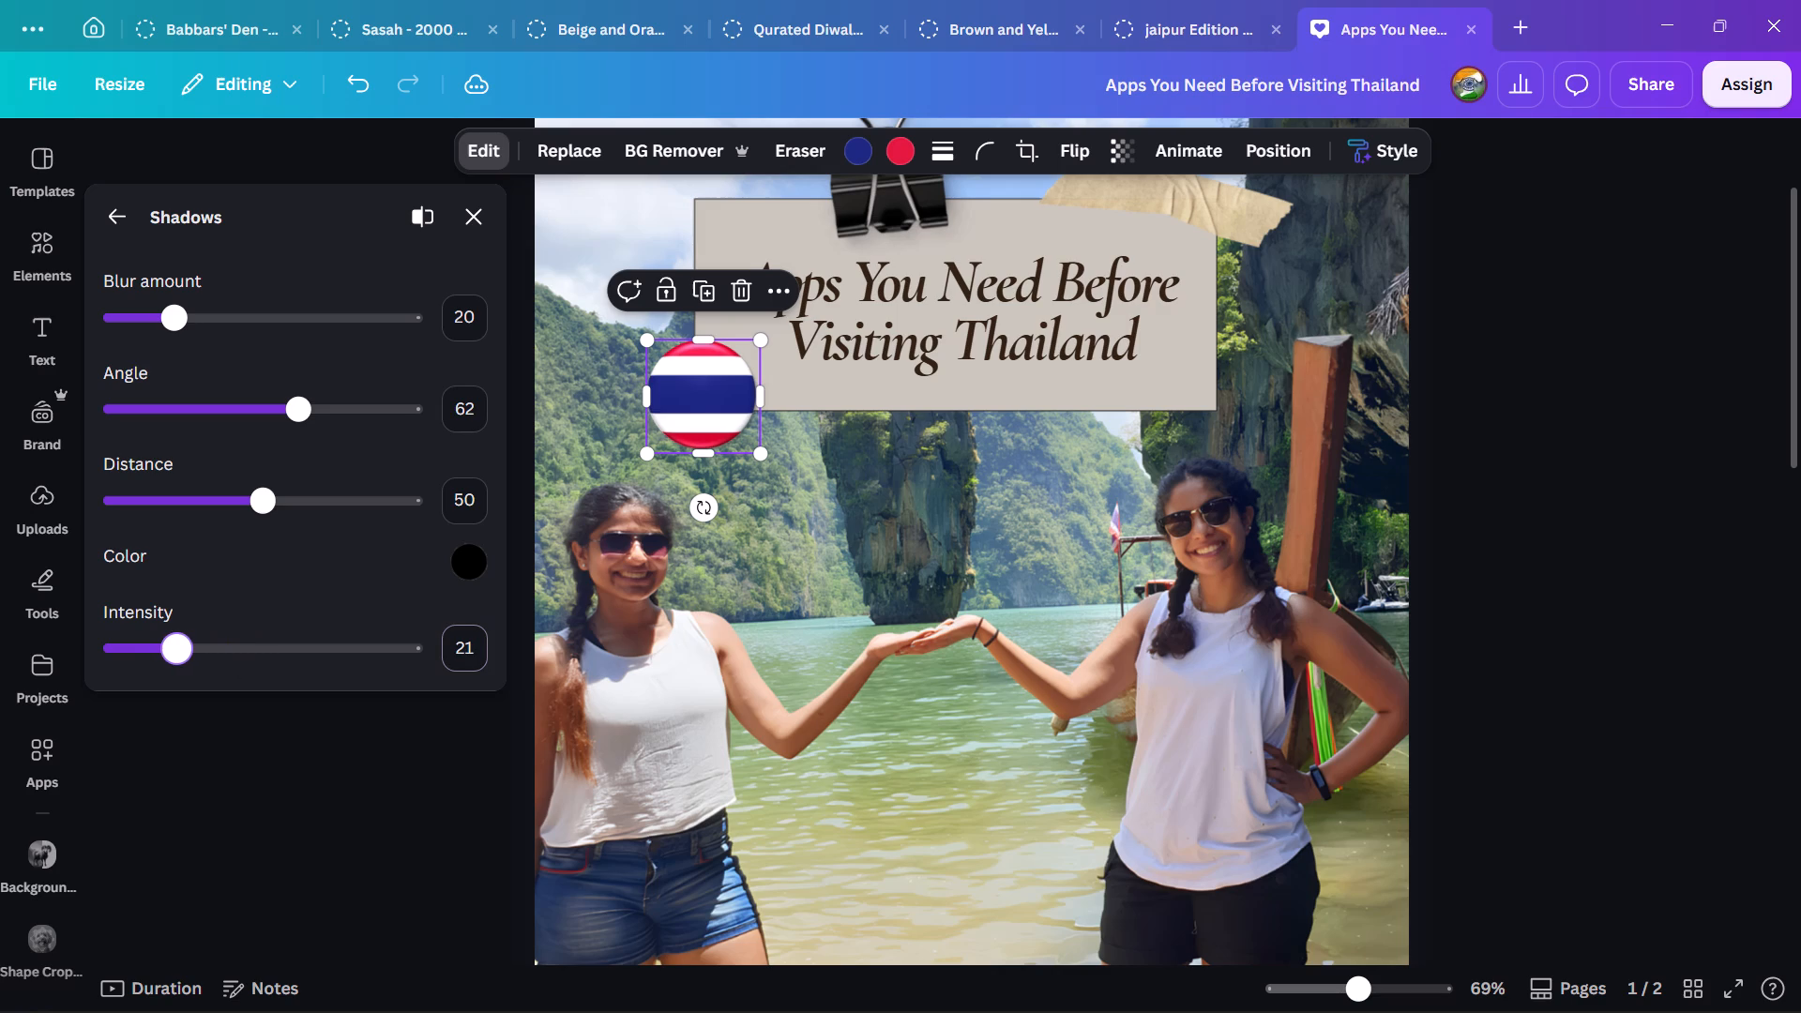
pyautogui.click(468, 658)
pyautogui.write('25')
pyautogui.press('Return')
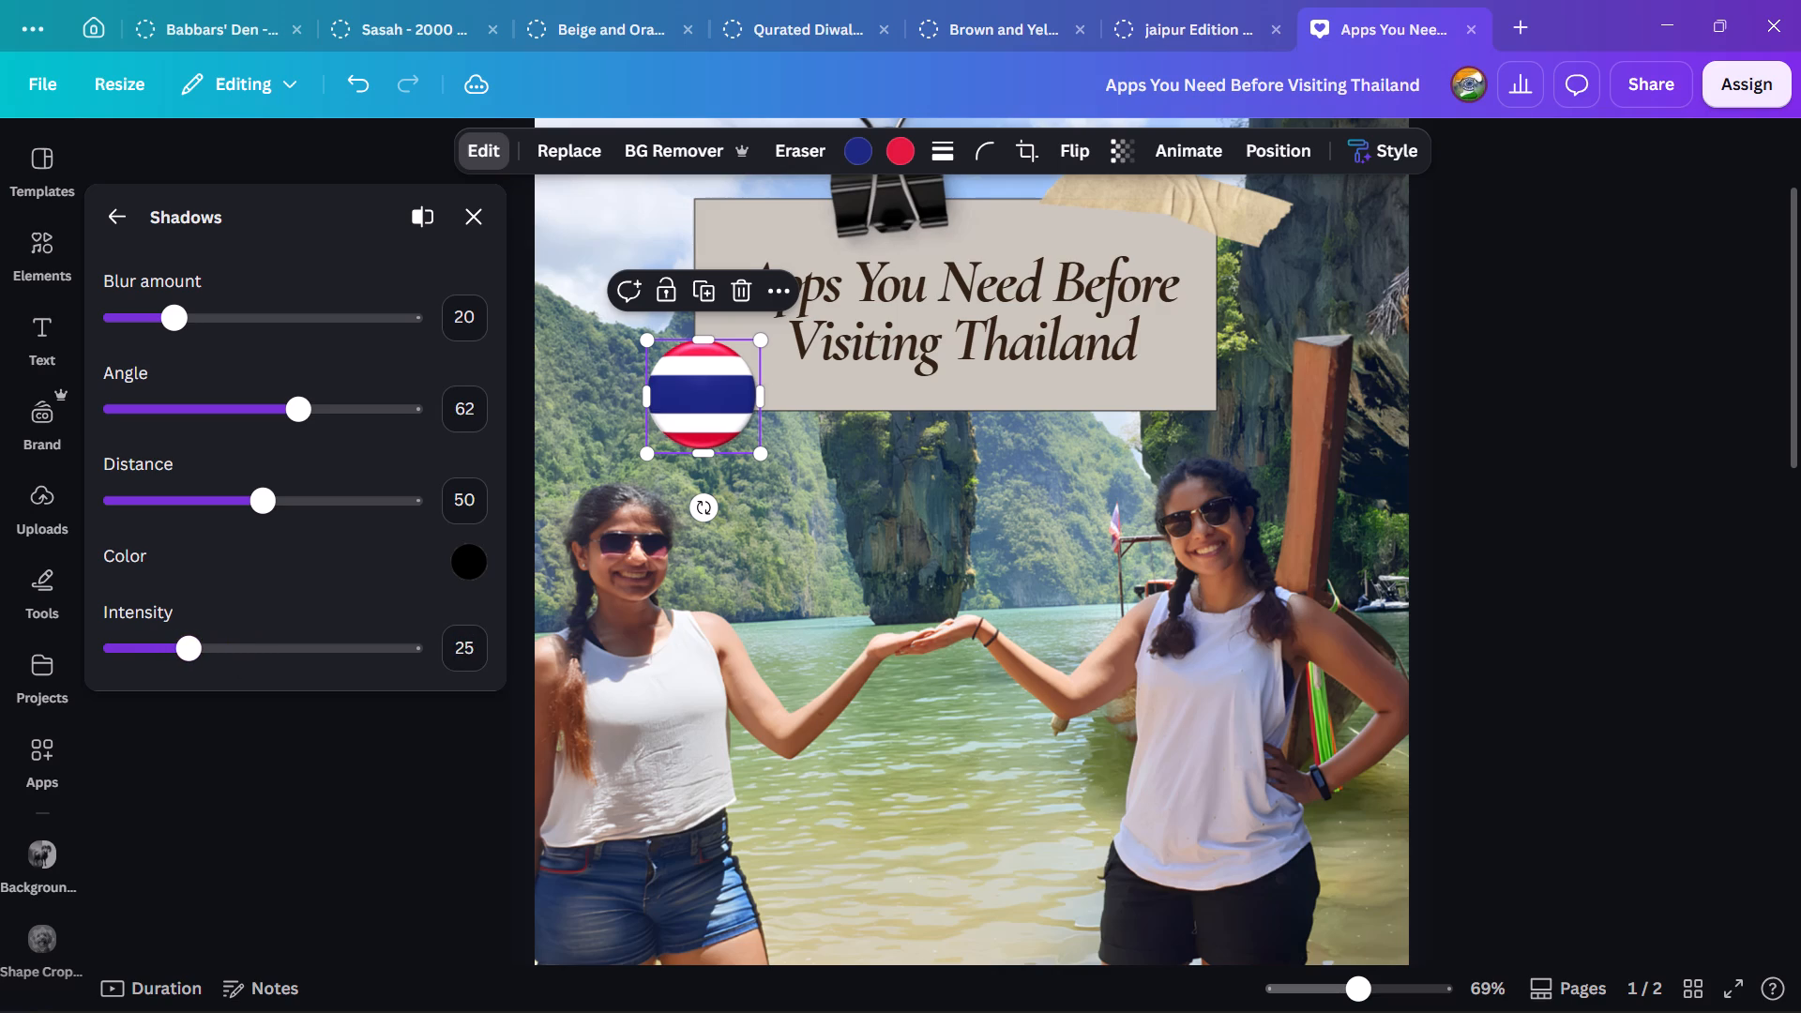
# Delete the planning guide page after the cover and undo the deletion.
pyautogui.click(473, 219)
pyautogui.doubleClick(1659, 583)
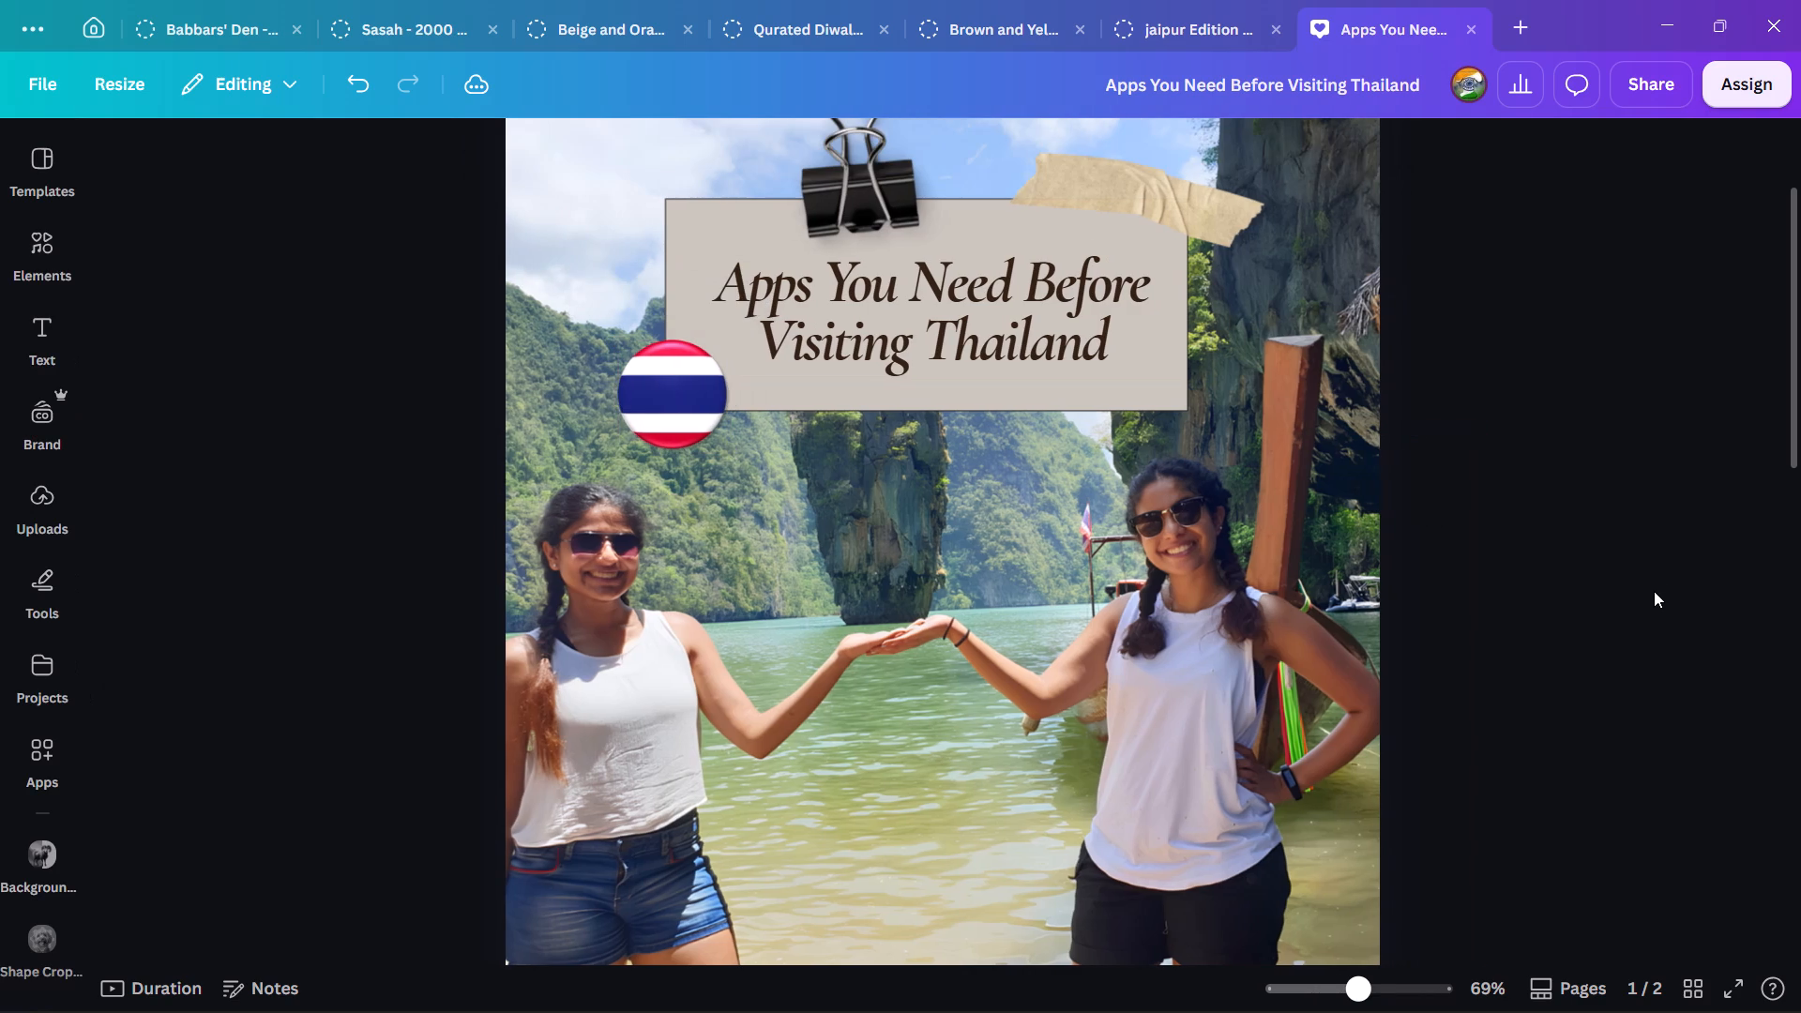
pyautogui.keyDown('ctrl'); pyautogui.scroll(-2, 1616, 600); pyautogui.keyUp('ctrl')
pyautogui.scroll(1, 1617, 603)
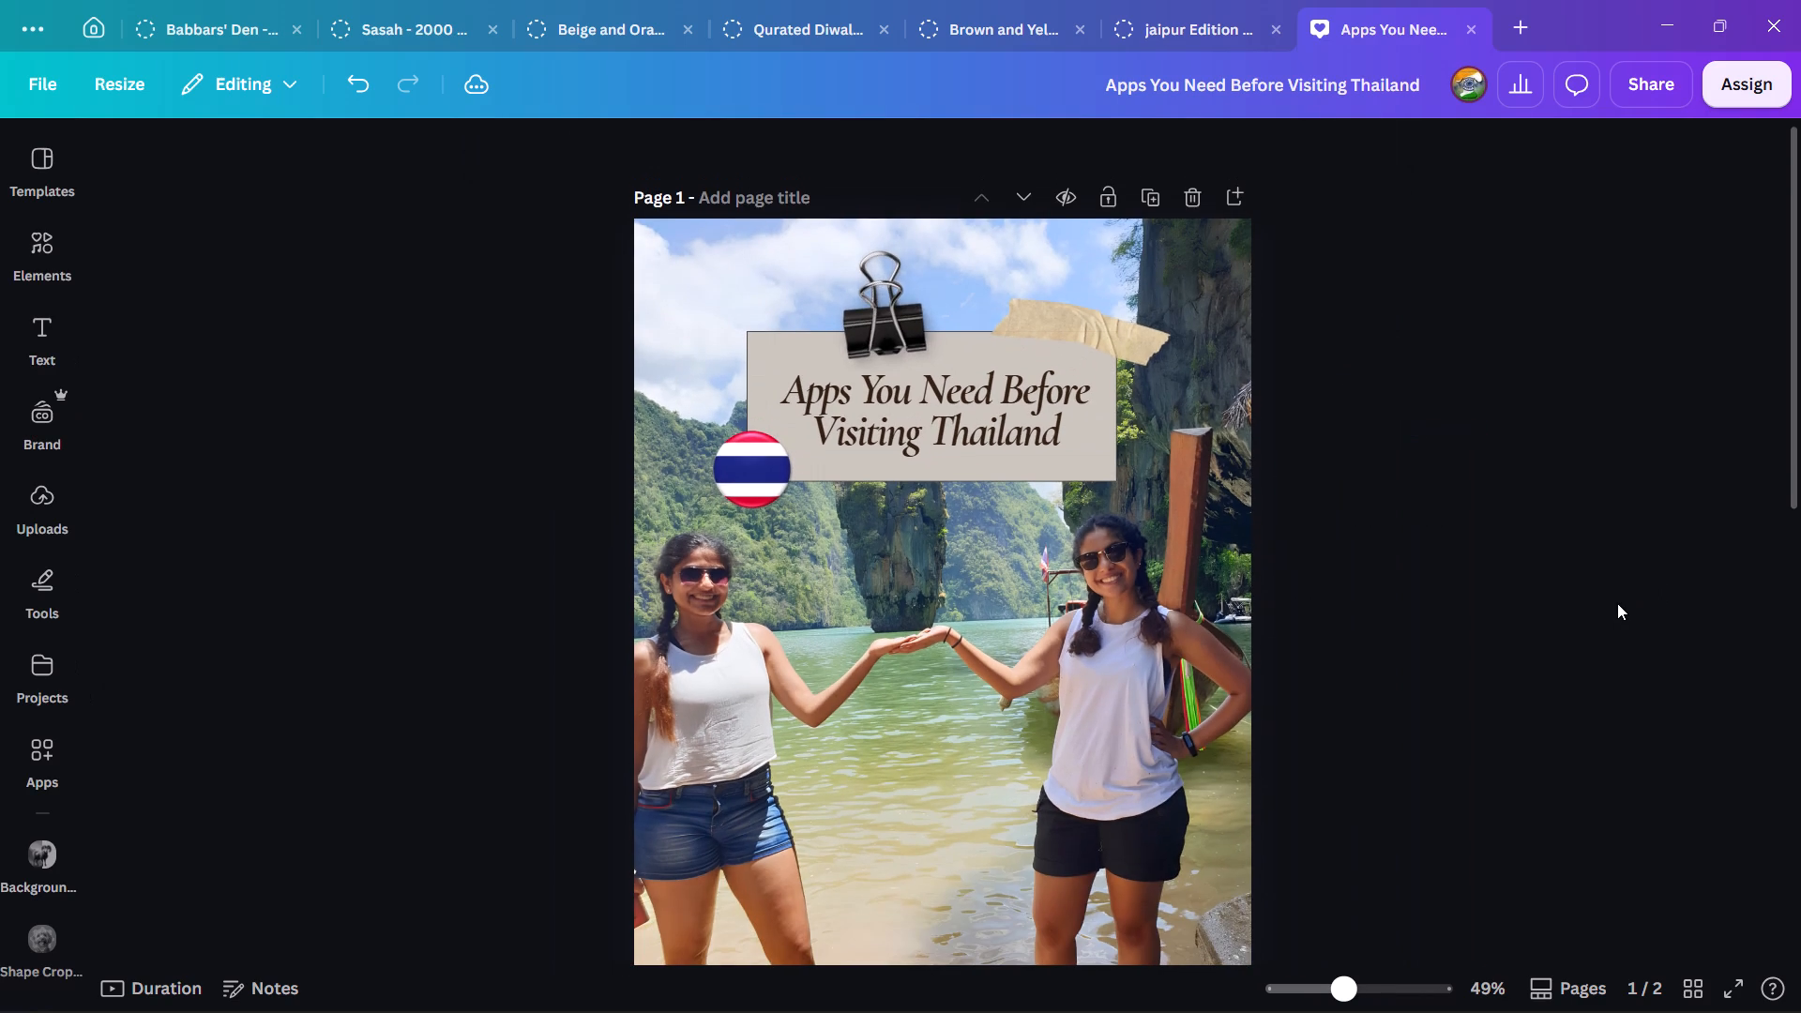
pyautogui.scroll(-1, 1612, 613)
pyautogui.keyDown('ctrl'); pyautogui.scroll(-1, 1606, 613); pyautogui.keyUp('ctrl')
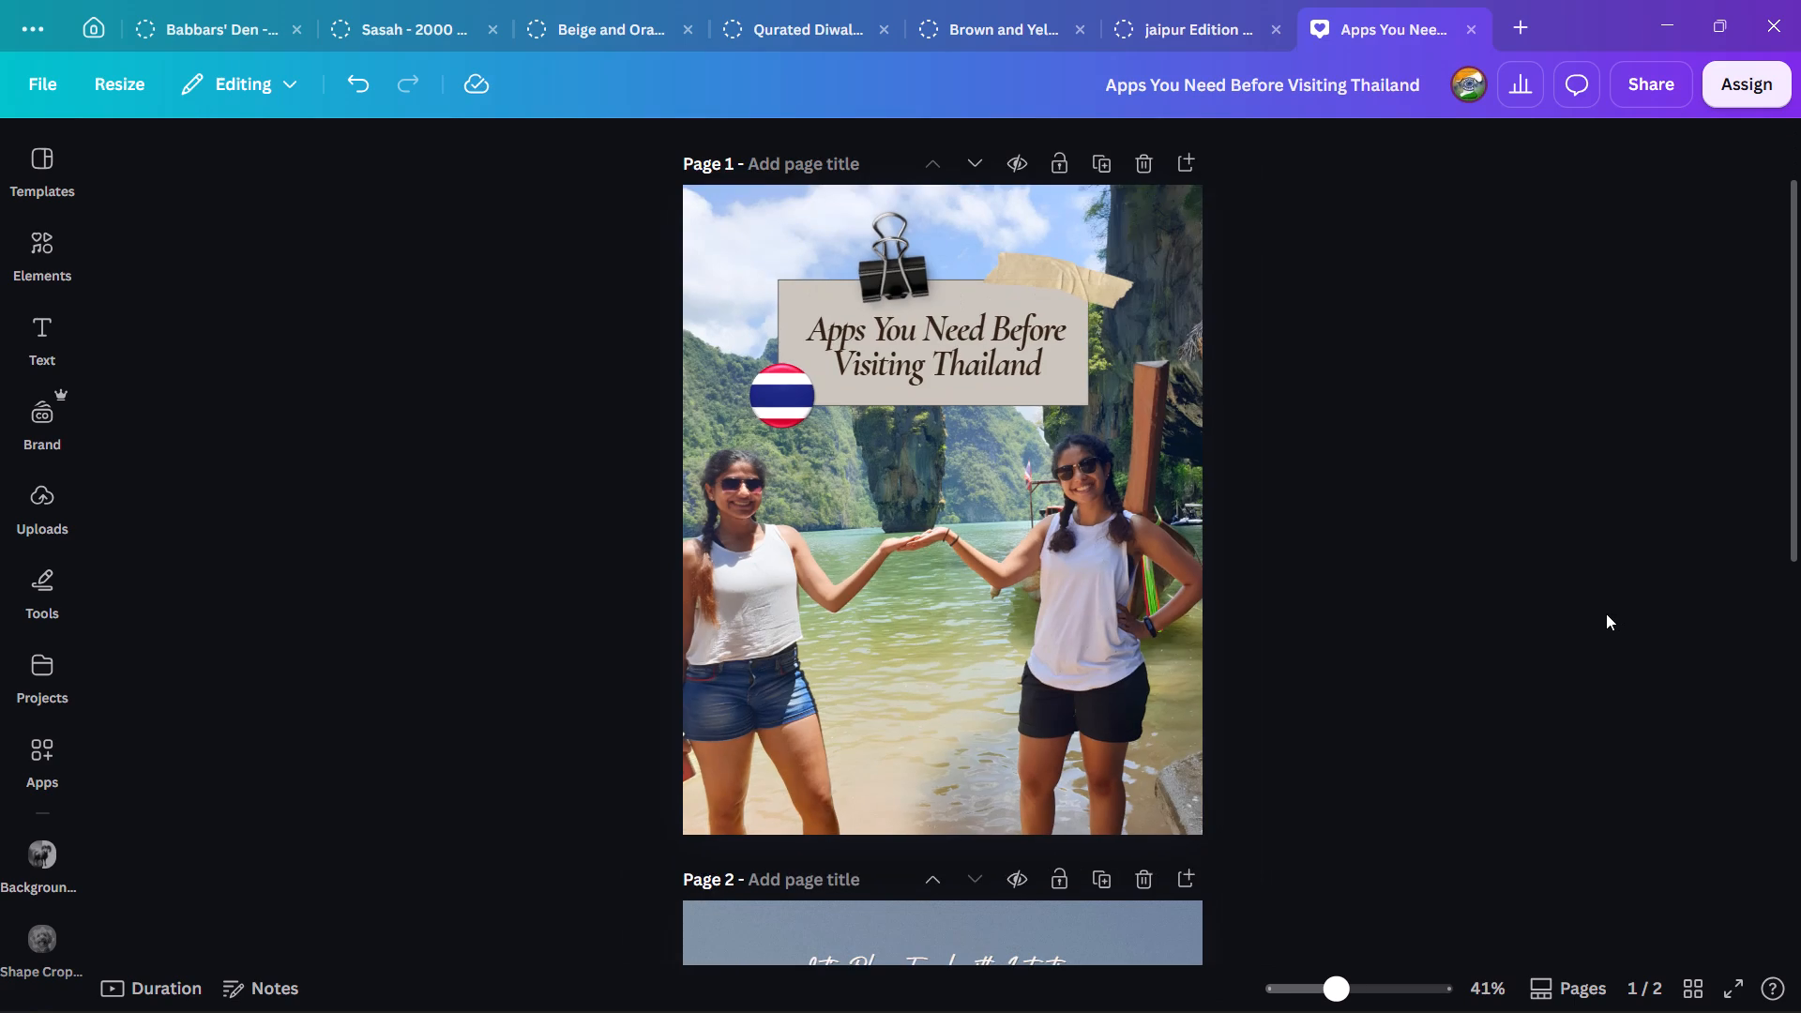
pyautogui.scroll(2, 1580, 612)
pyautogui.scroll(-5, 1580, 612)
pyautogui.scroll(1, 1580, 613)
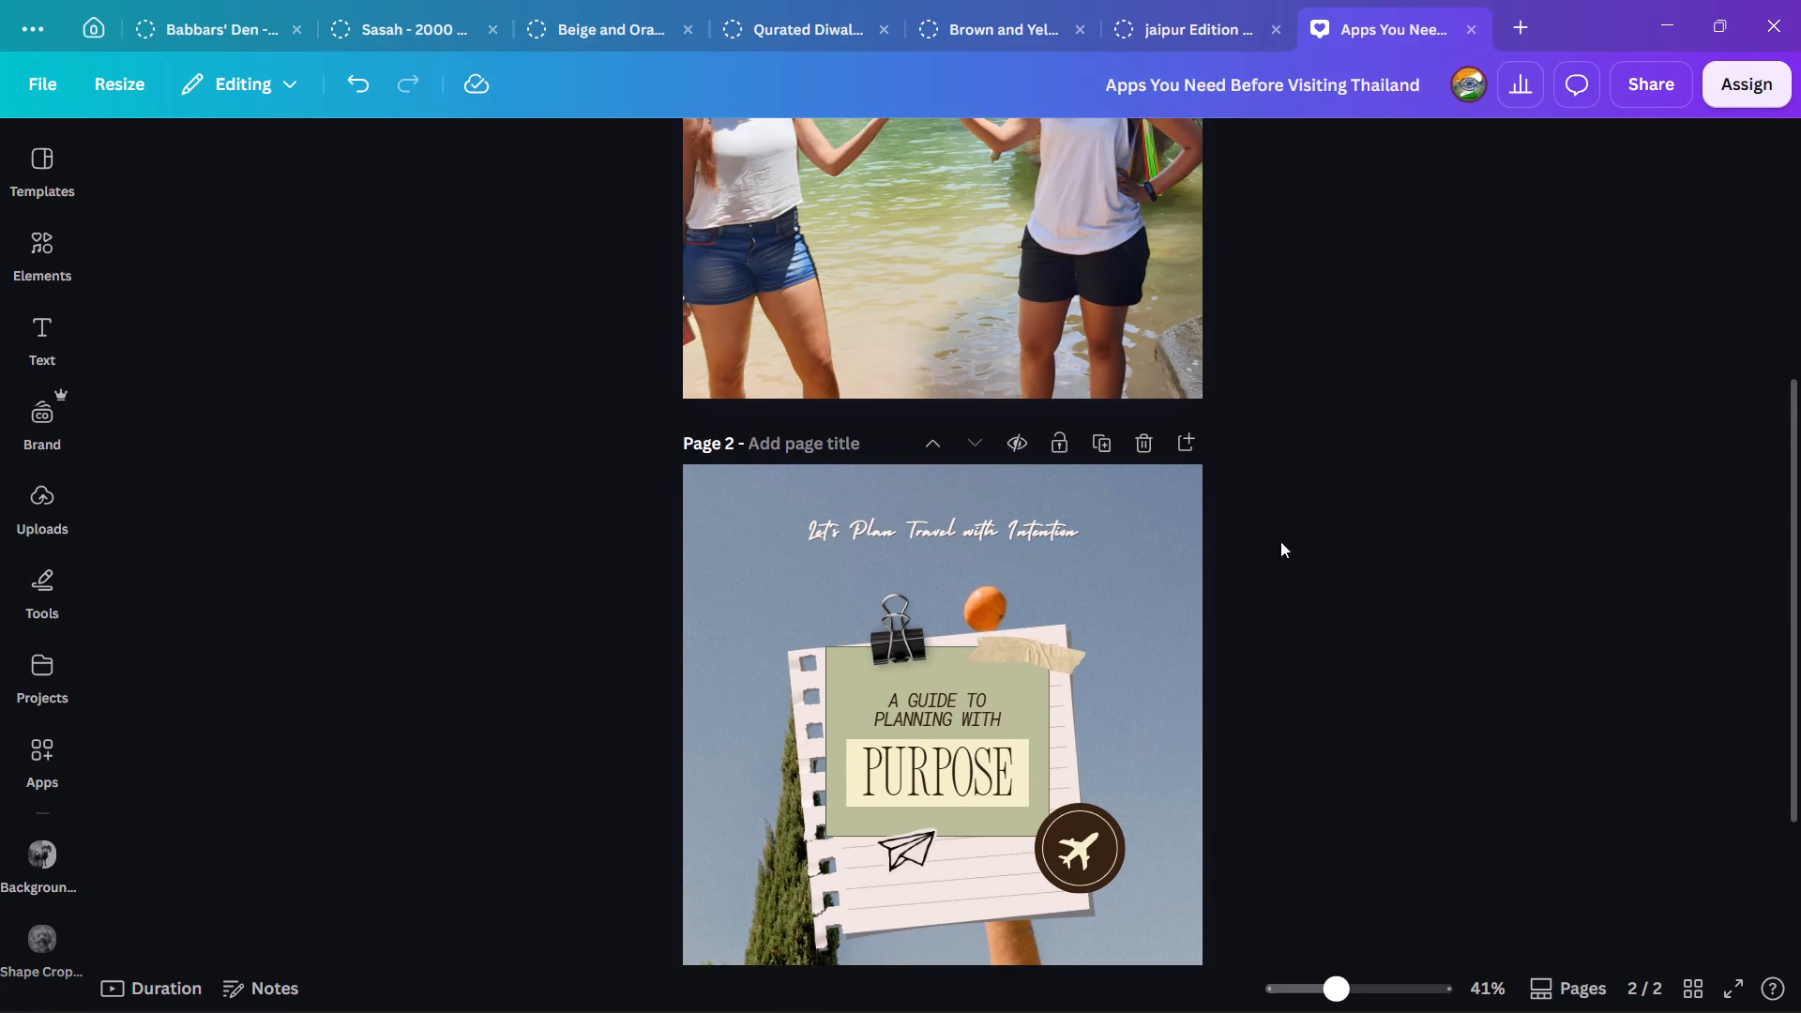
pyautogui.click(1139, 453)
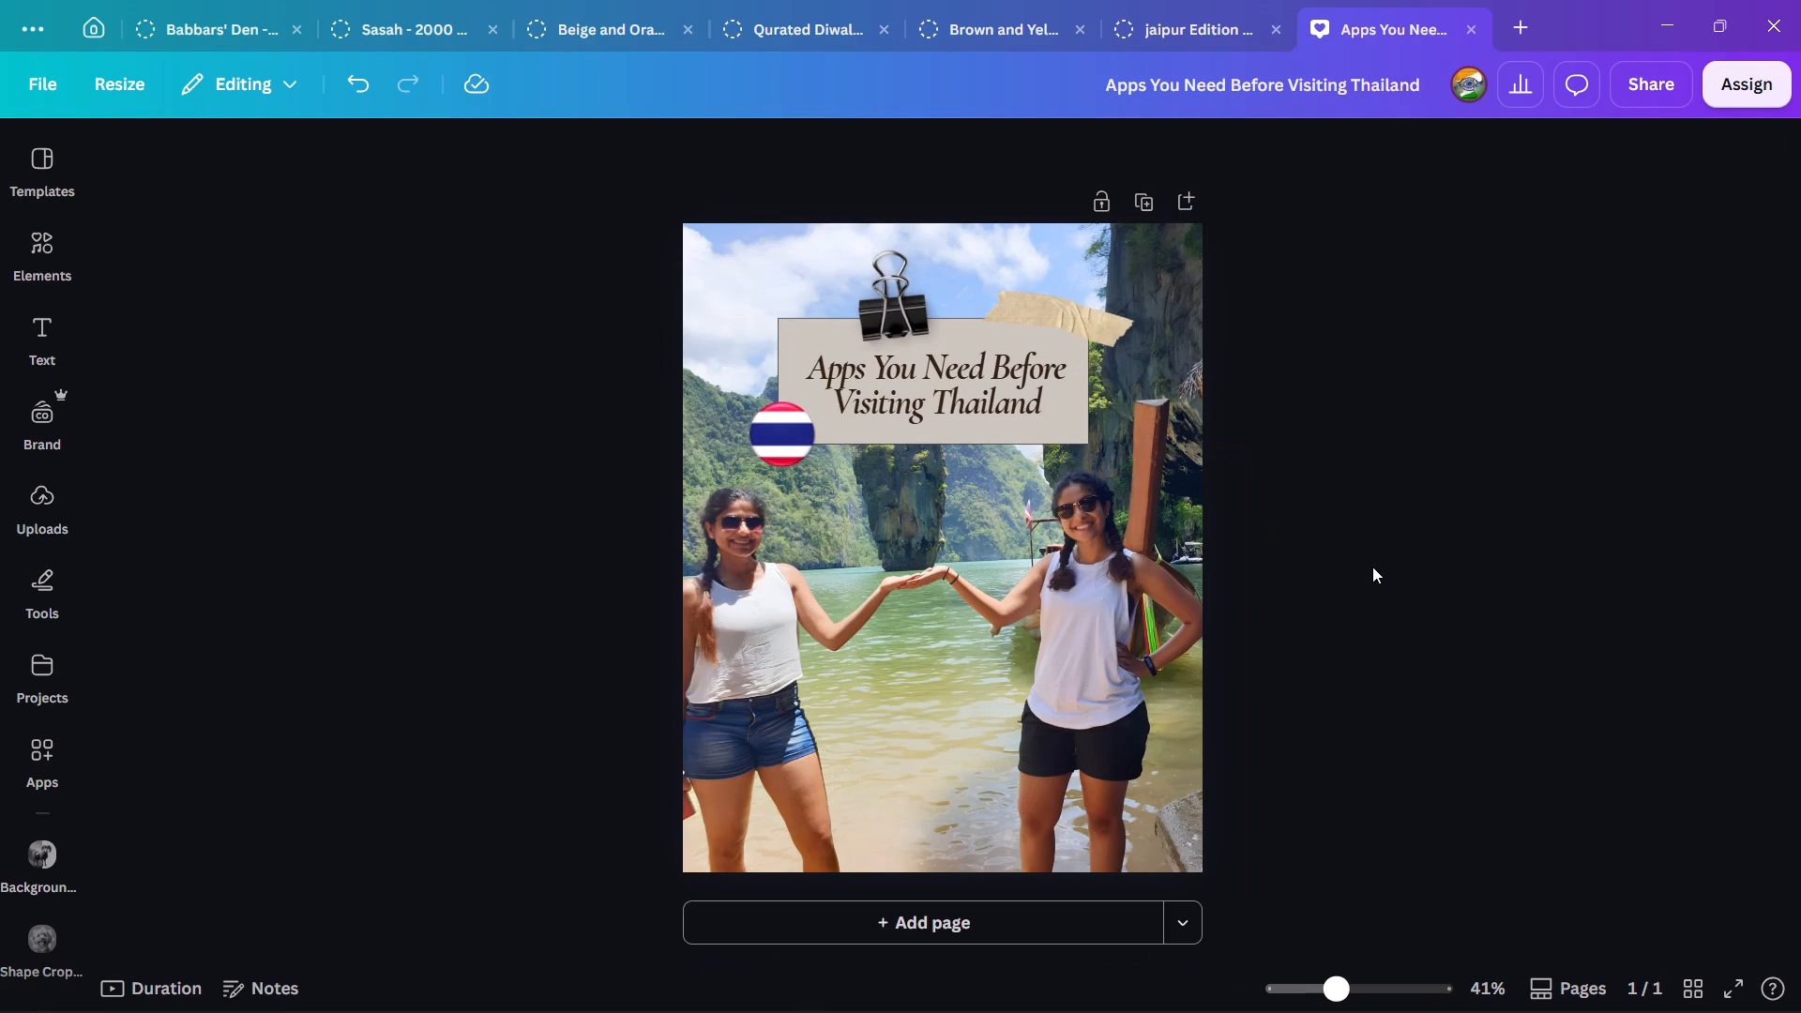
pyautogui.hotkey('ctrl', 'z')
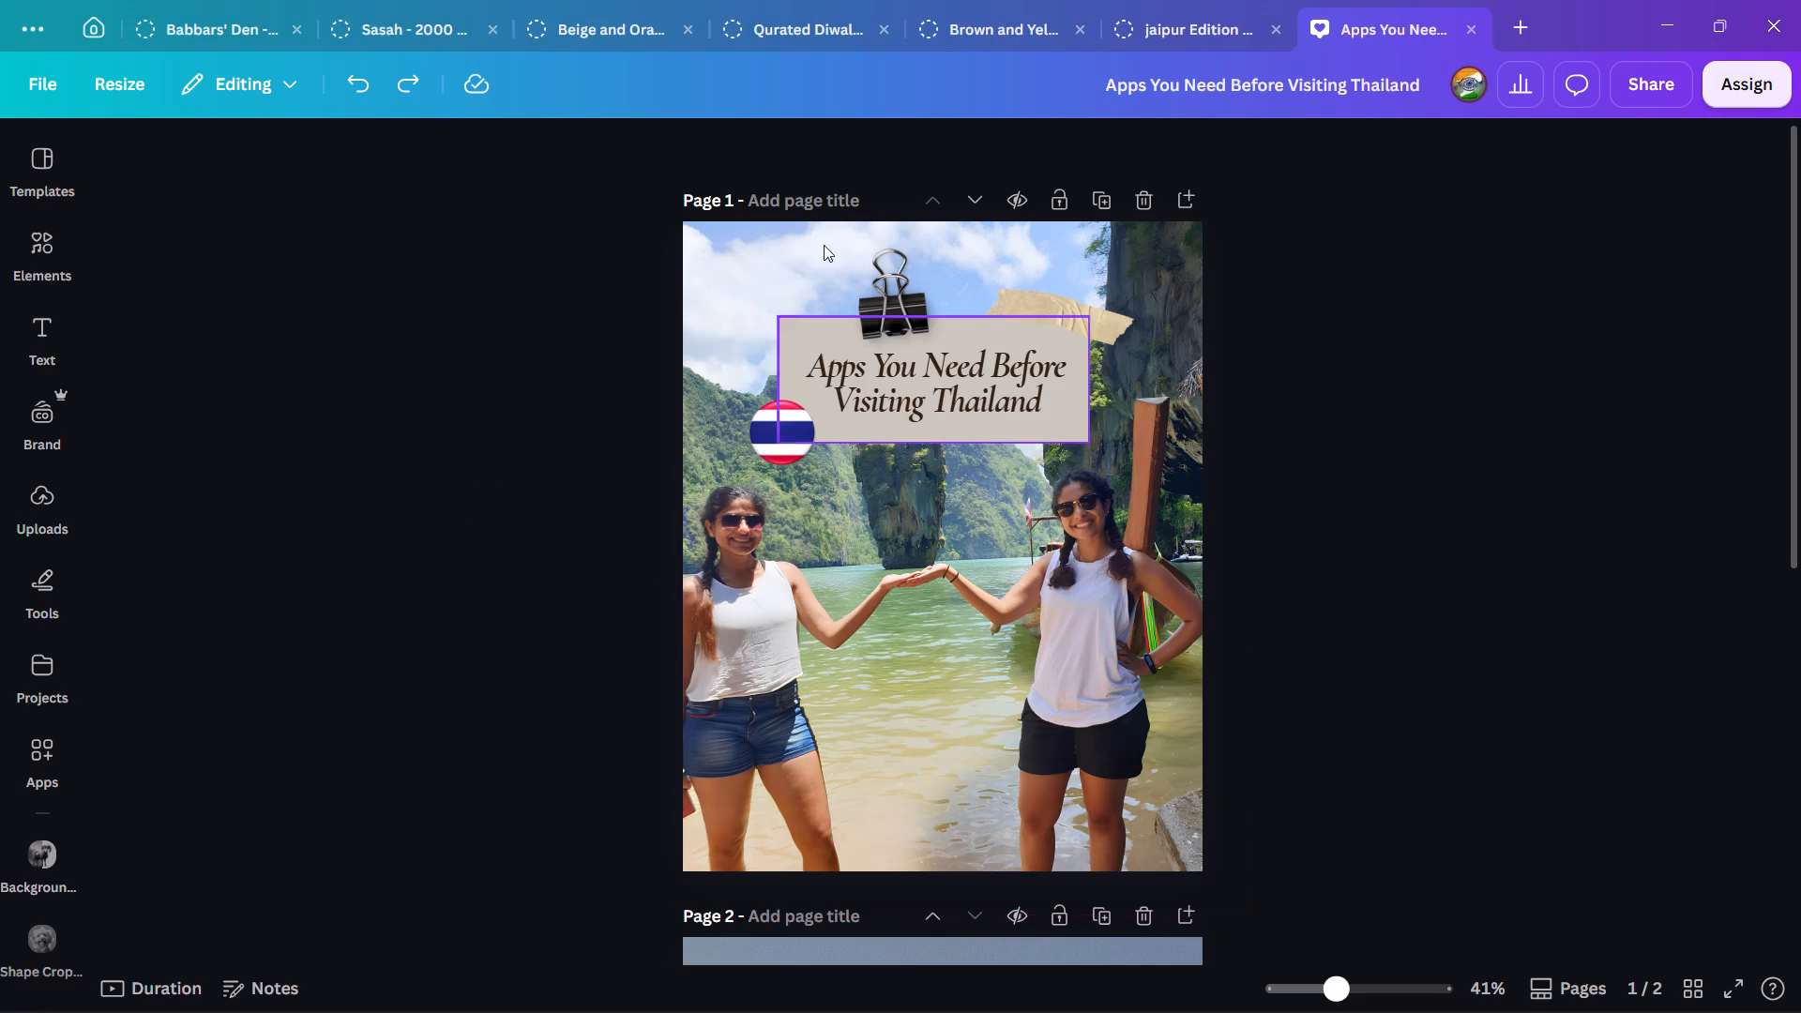
# Copy the fading overlay shape from page 1 of the Sasah design and paste it onto the Thailand cover.
pyautogui.click(610, 24)
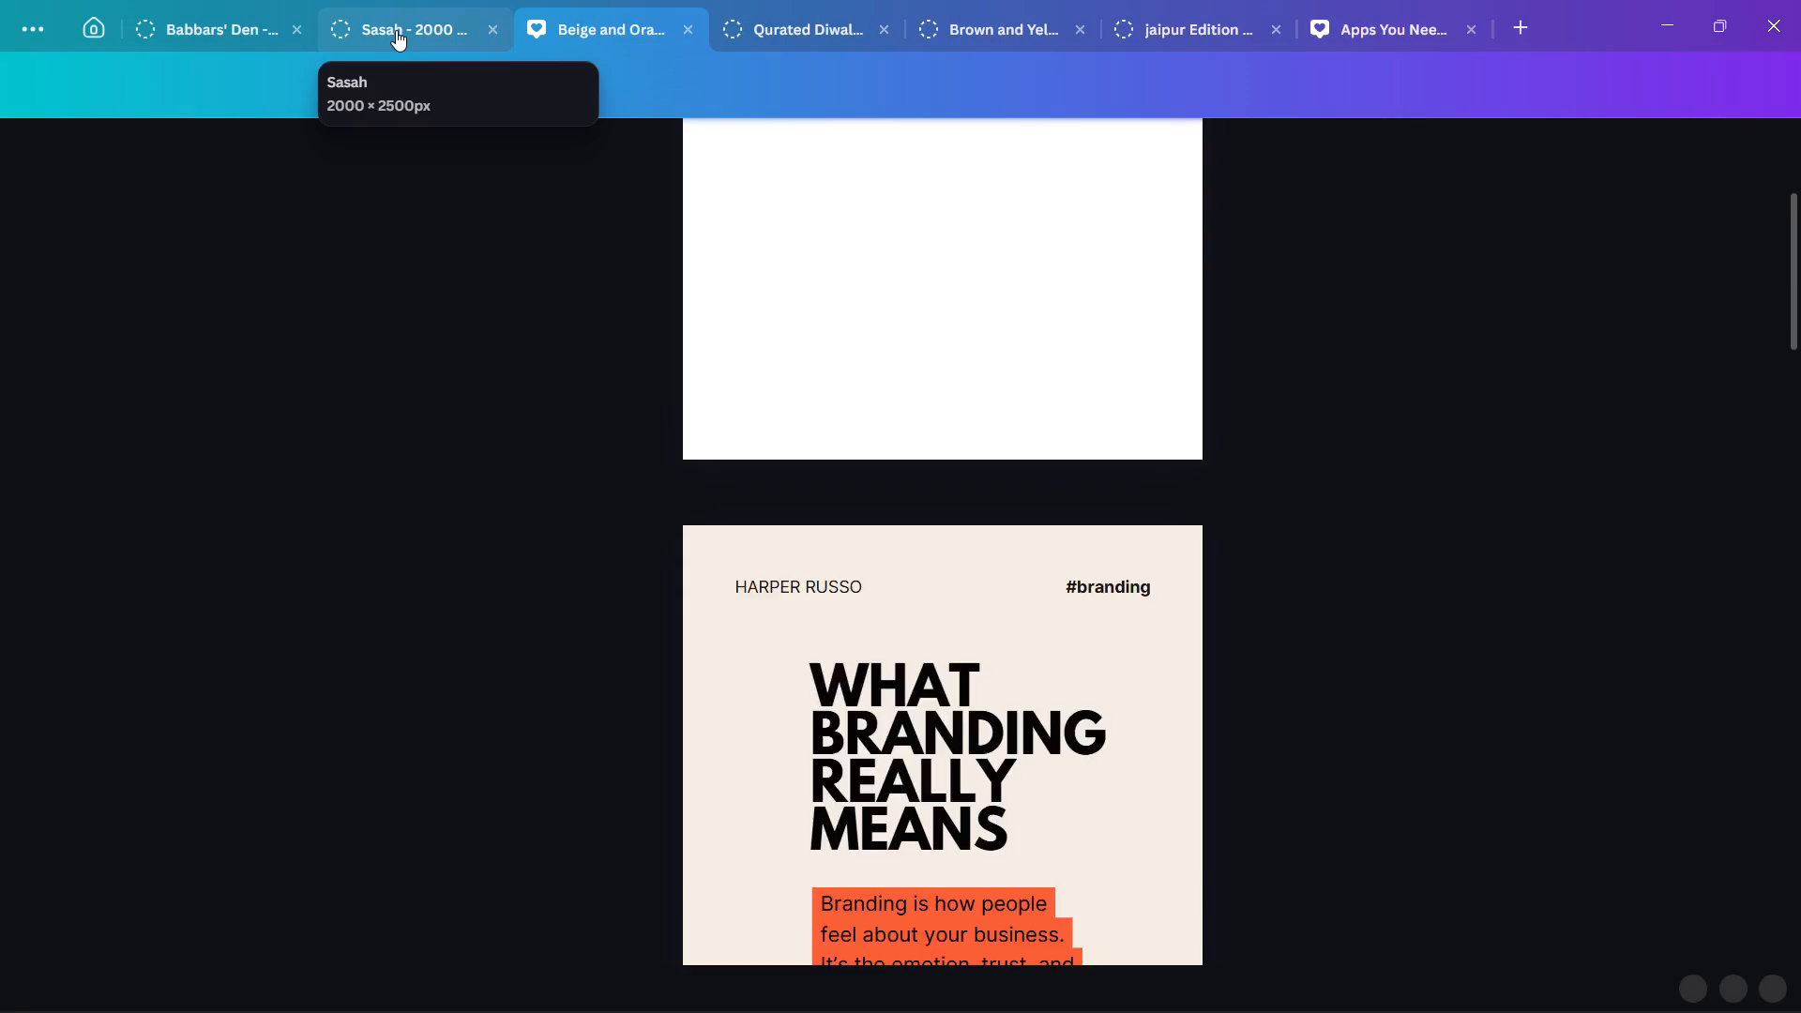
pyautogui.click(396, 30)
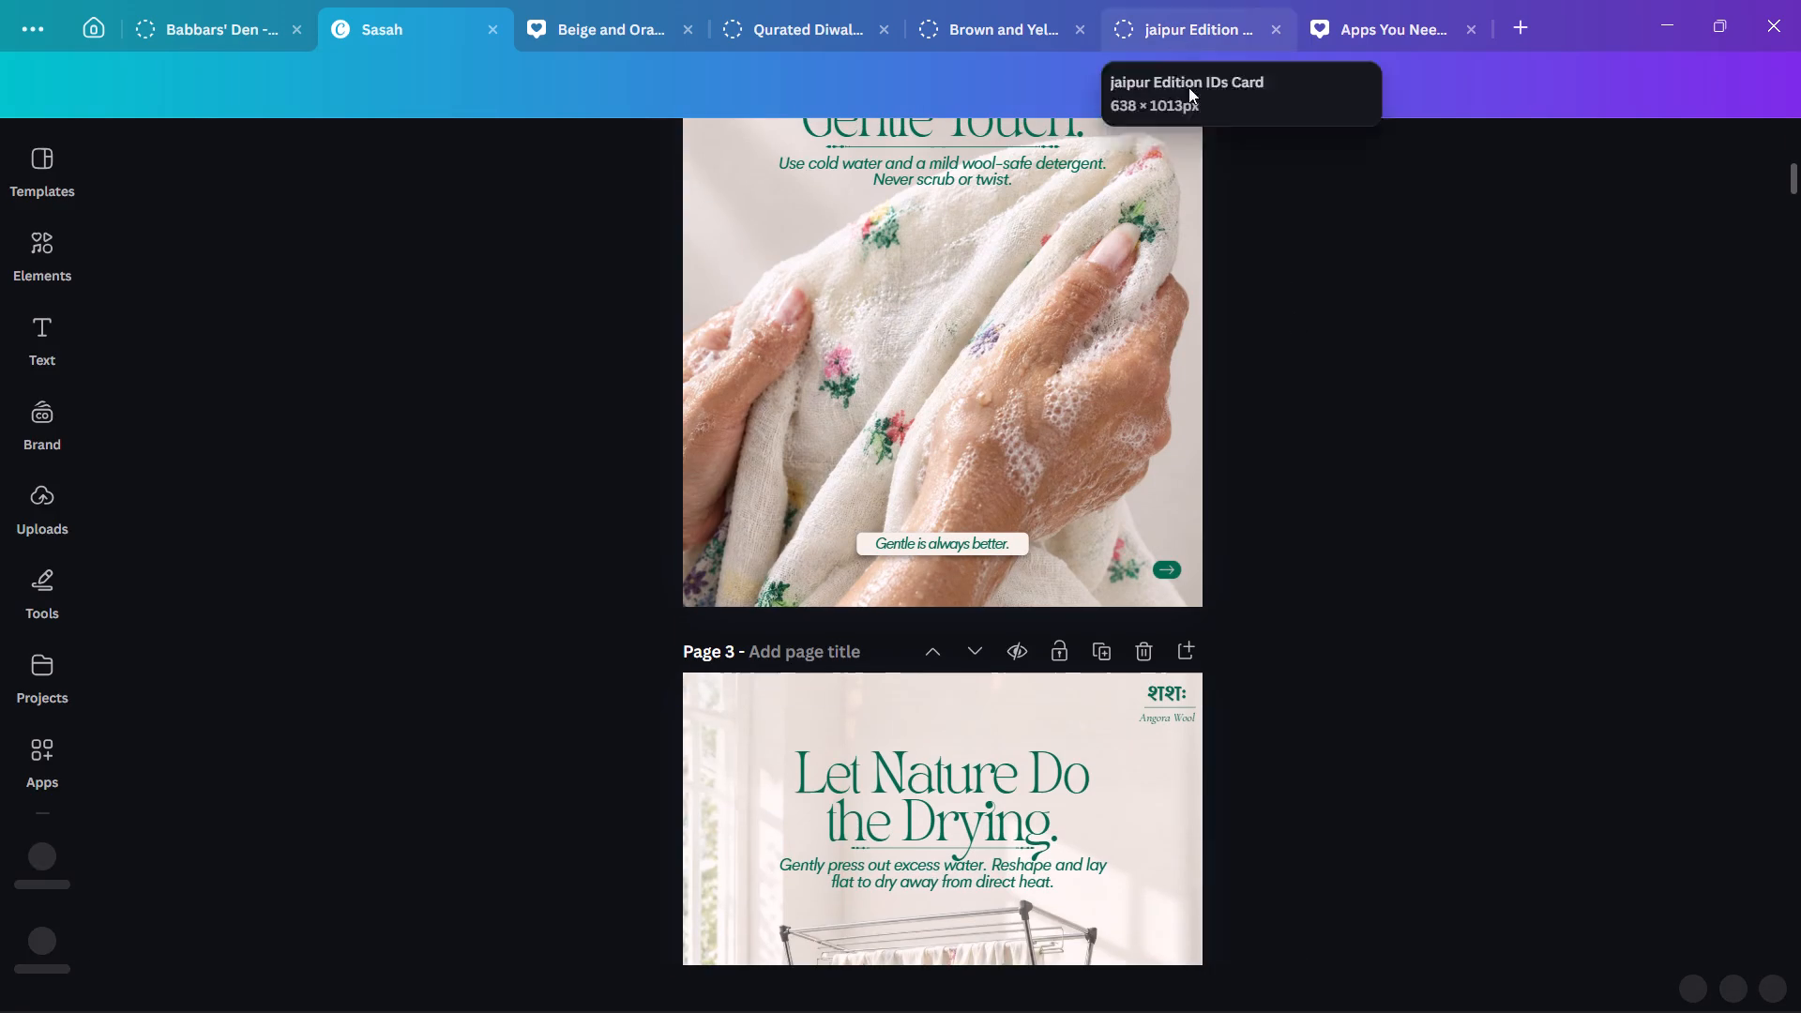
pyautogui.scroll(3, 1254, 524)
pyautogui.scroll(5, 1154, 402)
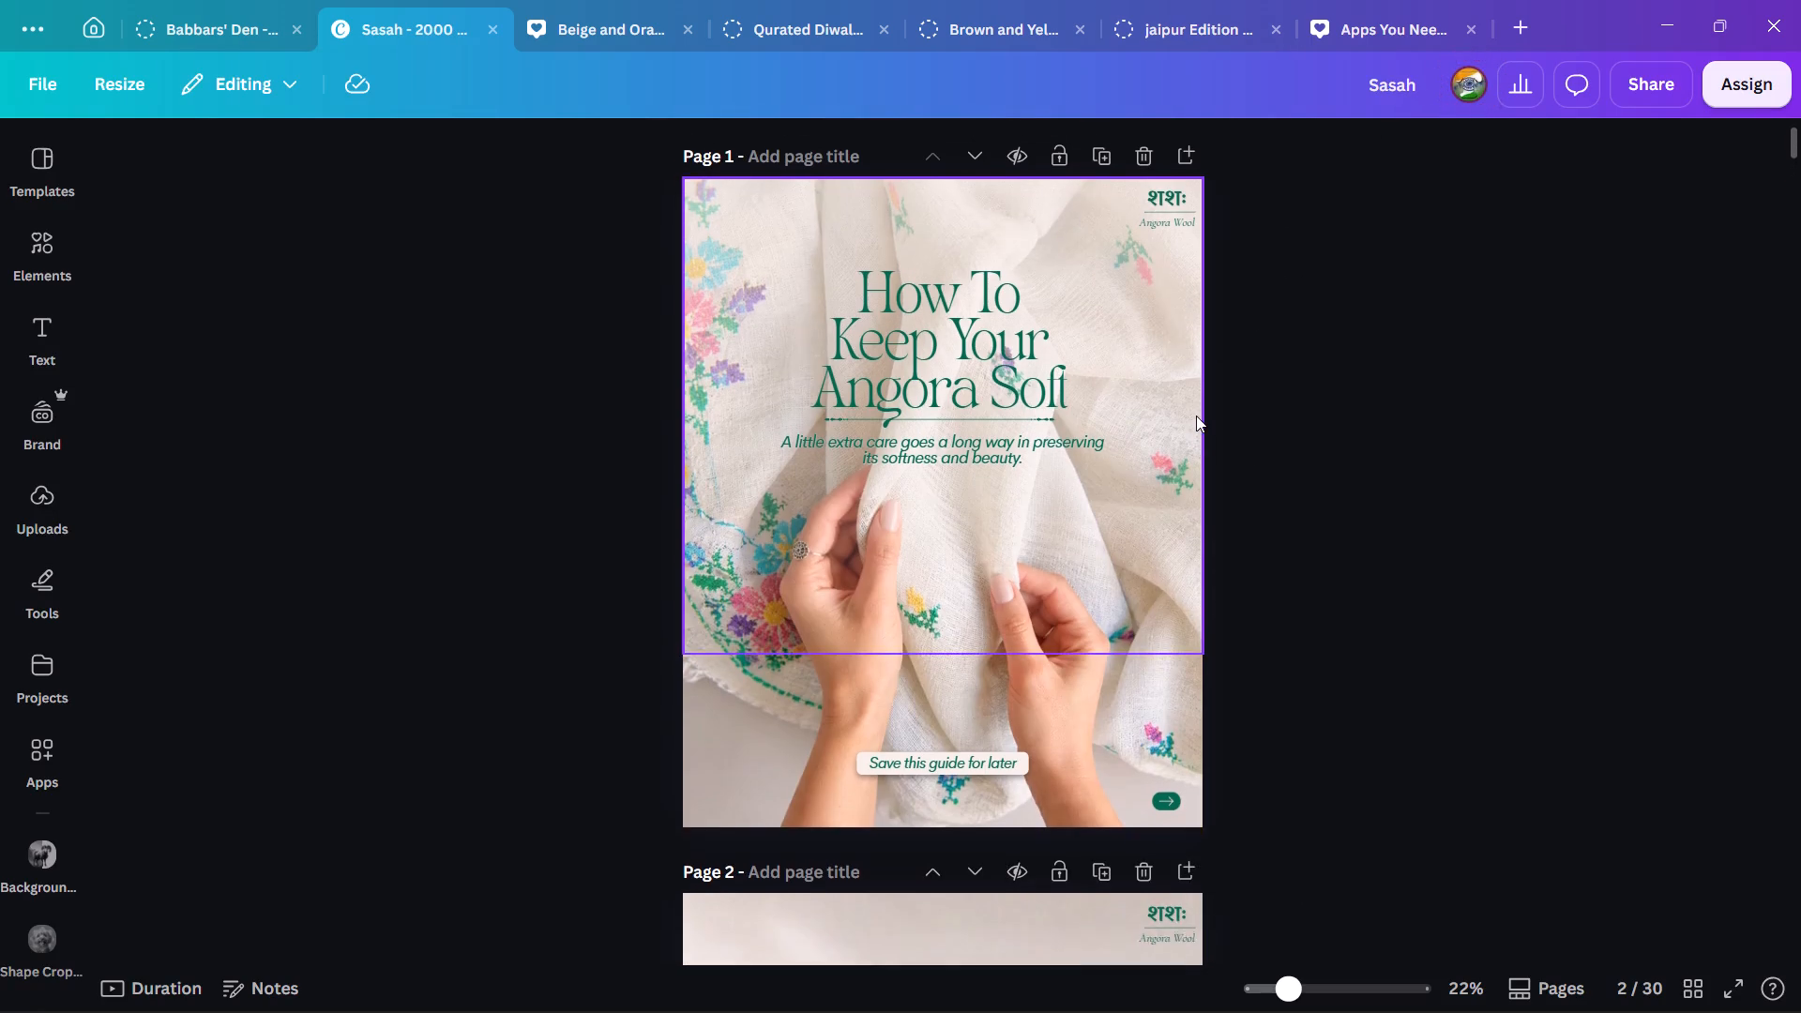
pyautogui.scroll(2, 1196, 416)
pyautogui.click(884, 260)
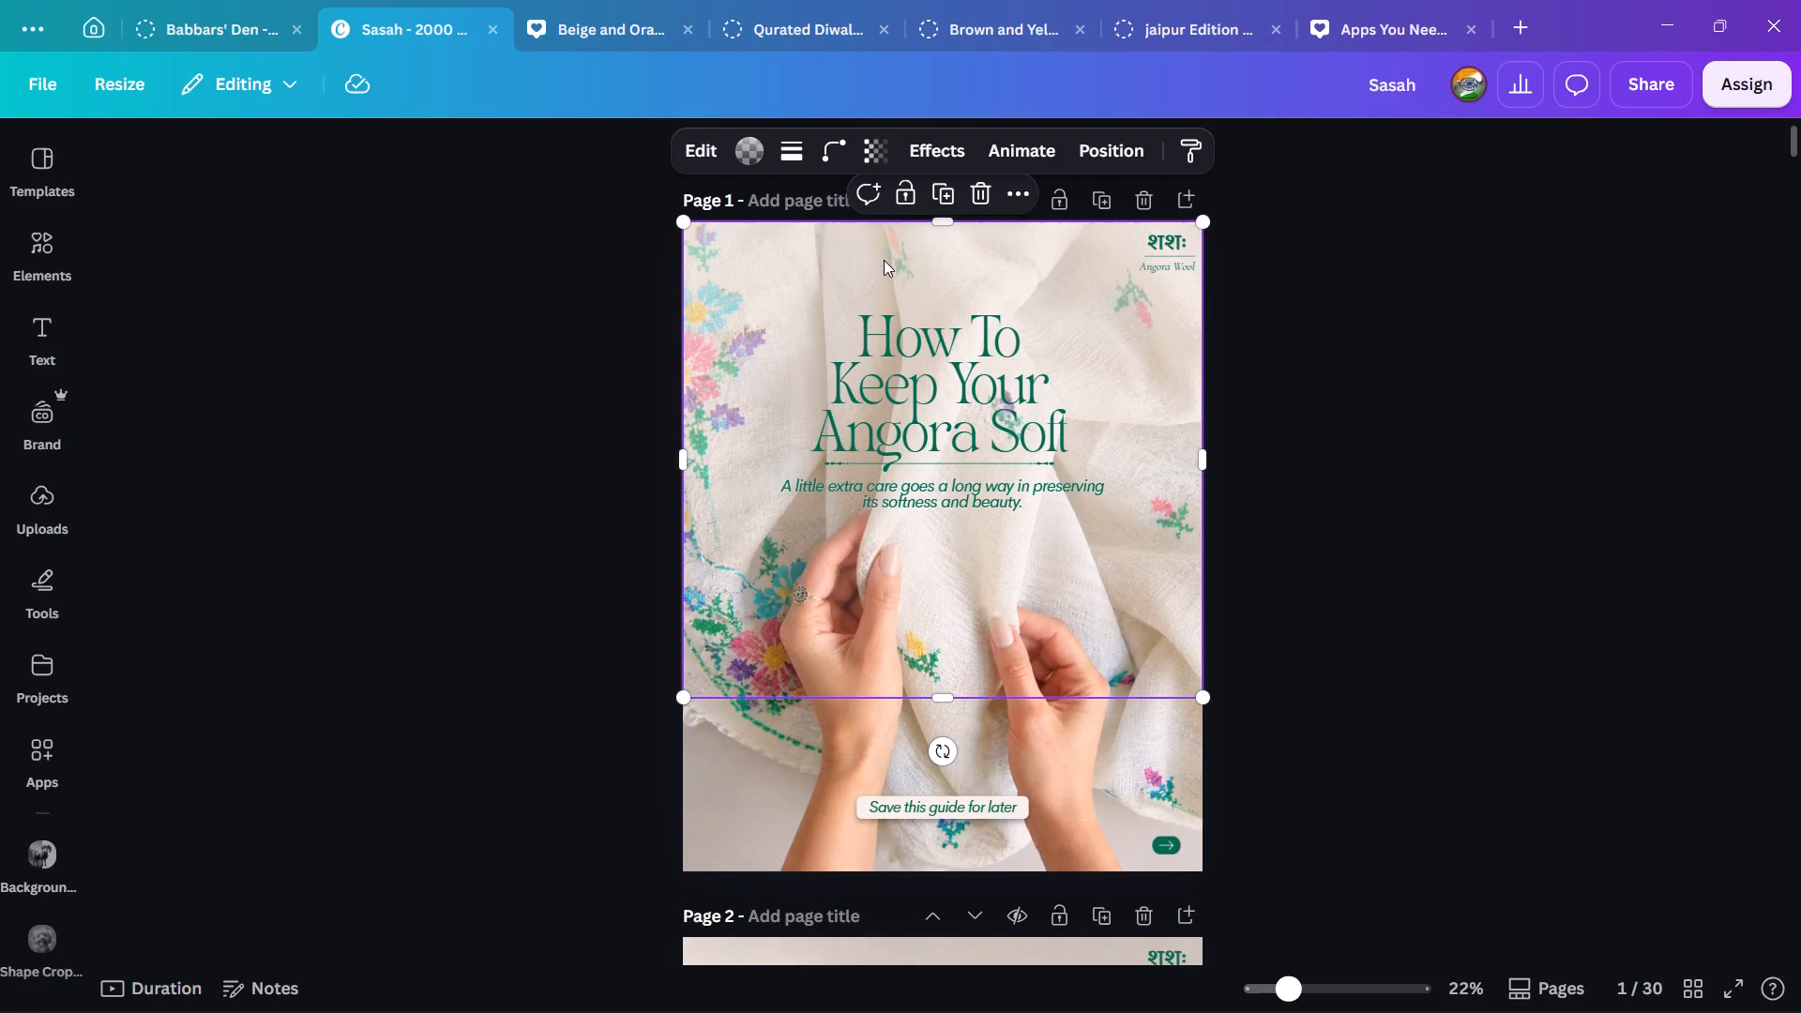
pyautogui.hotkey('ctrl', 'c')
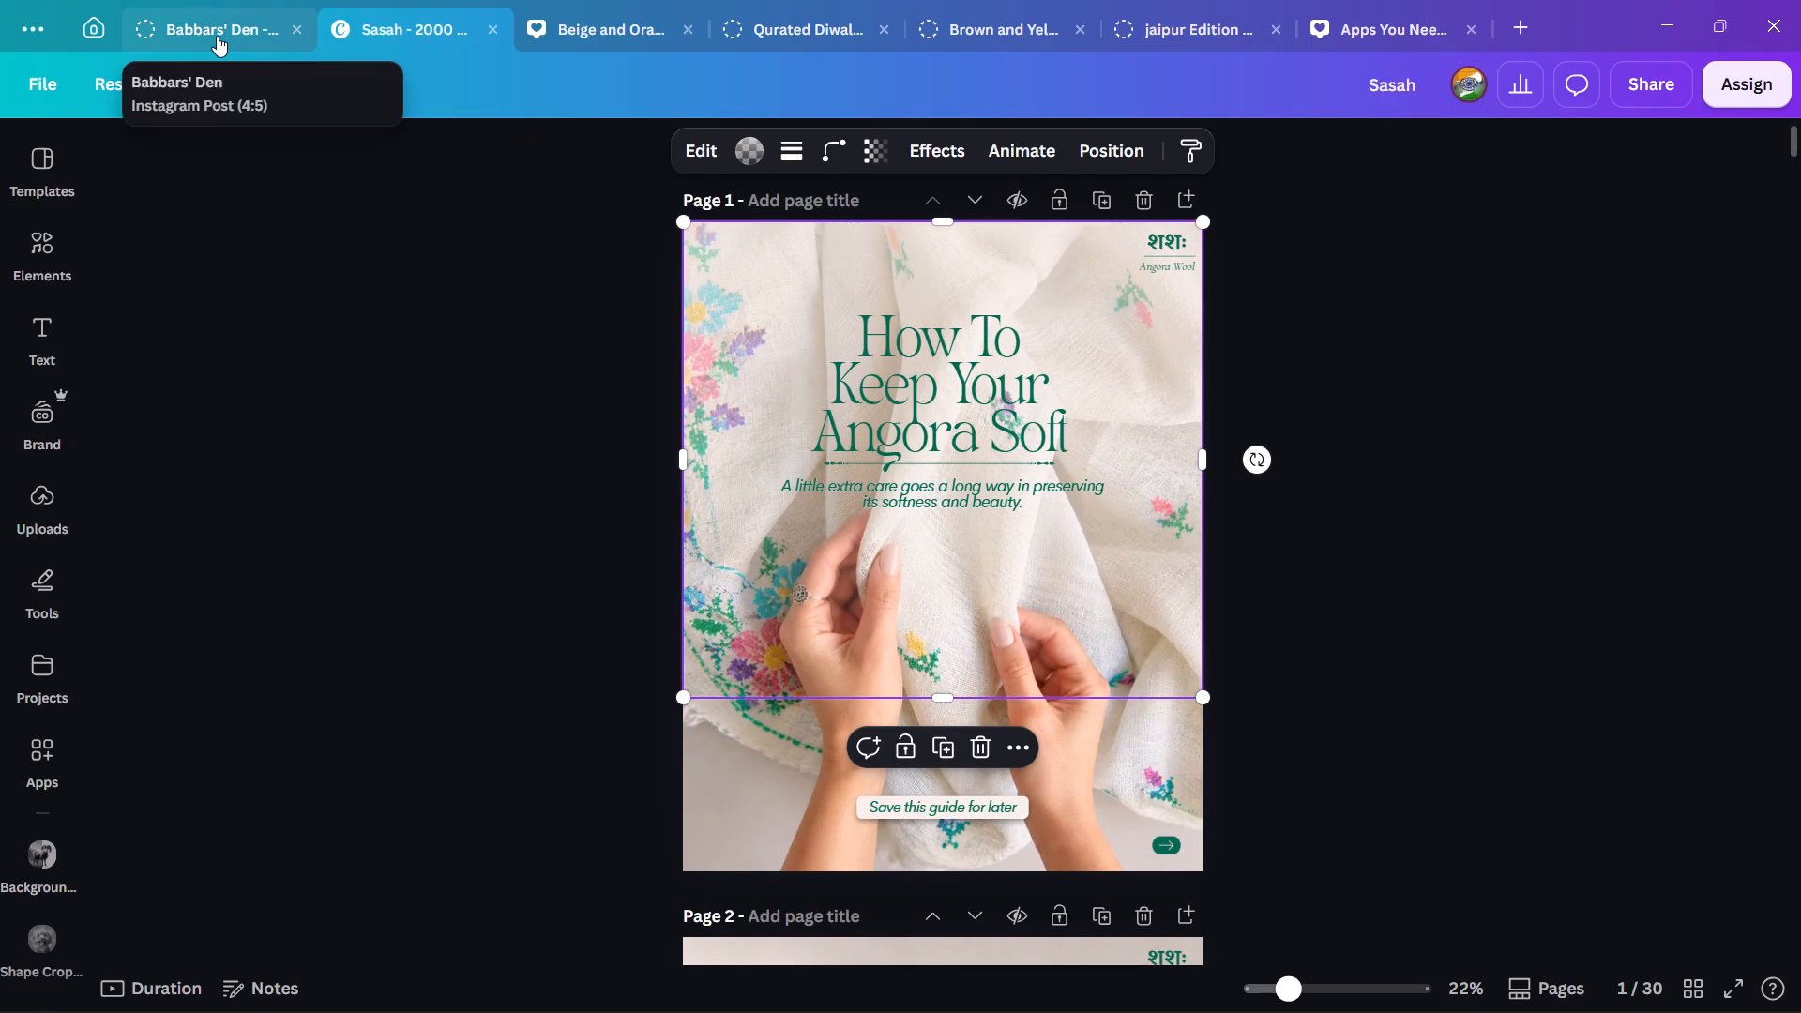
pyautogui.click(217, 36)
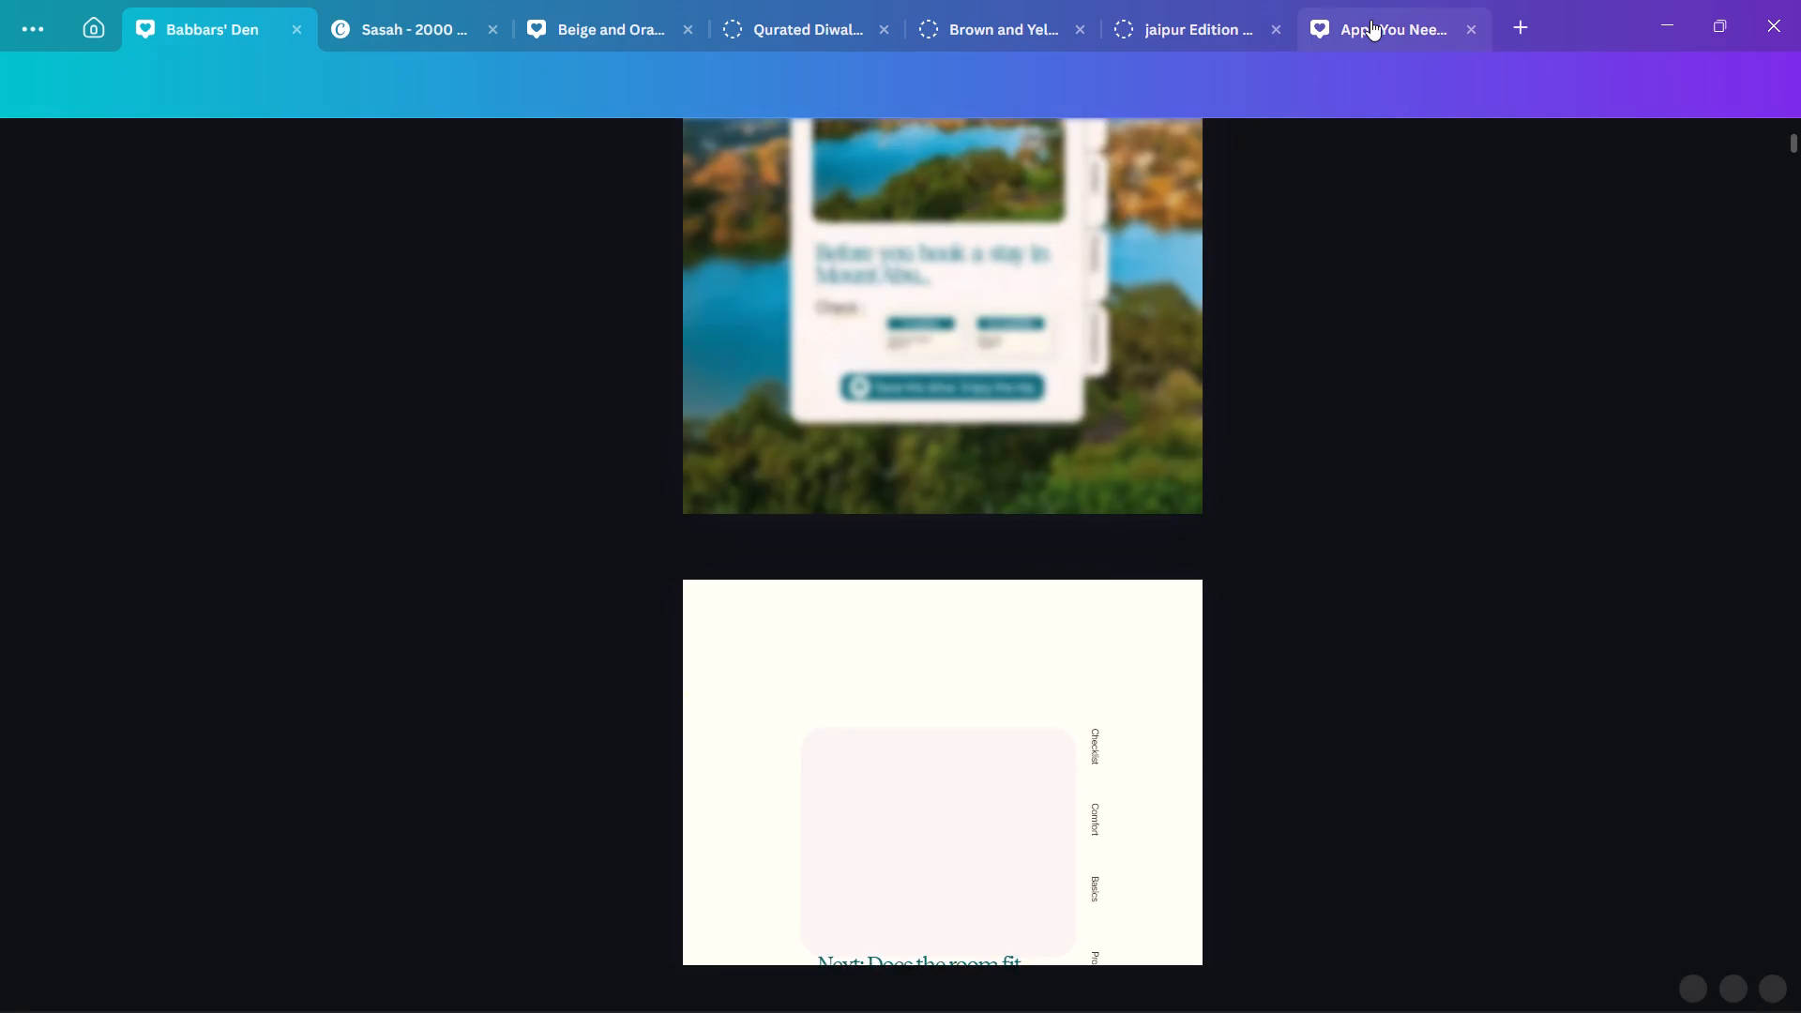
pyautogui.click(1370, 20)
pyautogui.hotkey('ctrl', 'v')
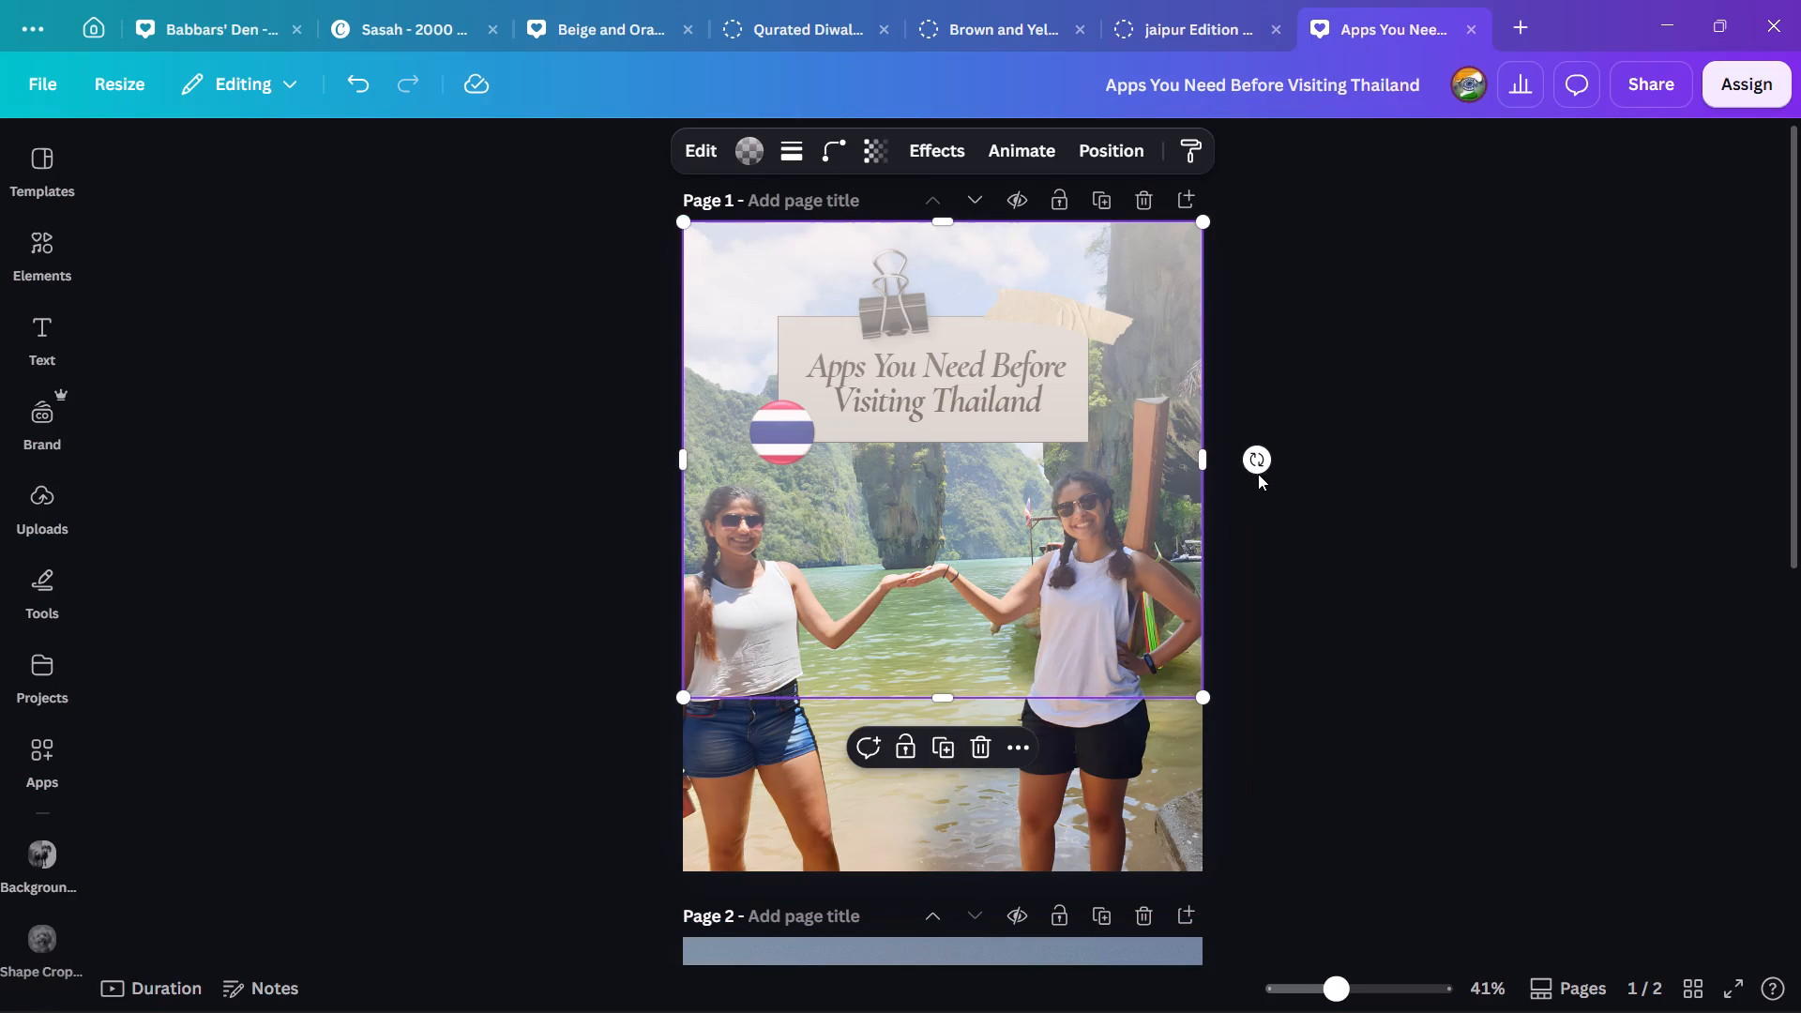
# Flip the overlay upside down by rotating it 180°, align it with the page bottom and shorten it to about the lower third.
pyautogui.moveTo(1263, 462); pyautogui.dragTo(362, 460)
pyautogui.moveTo(982, 588); pyautogui.dragTo(975, 769)
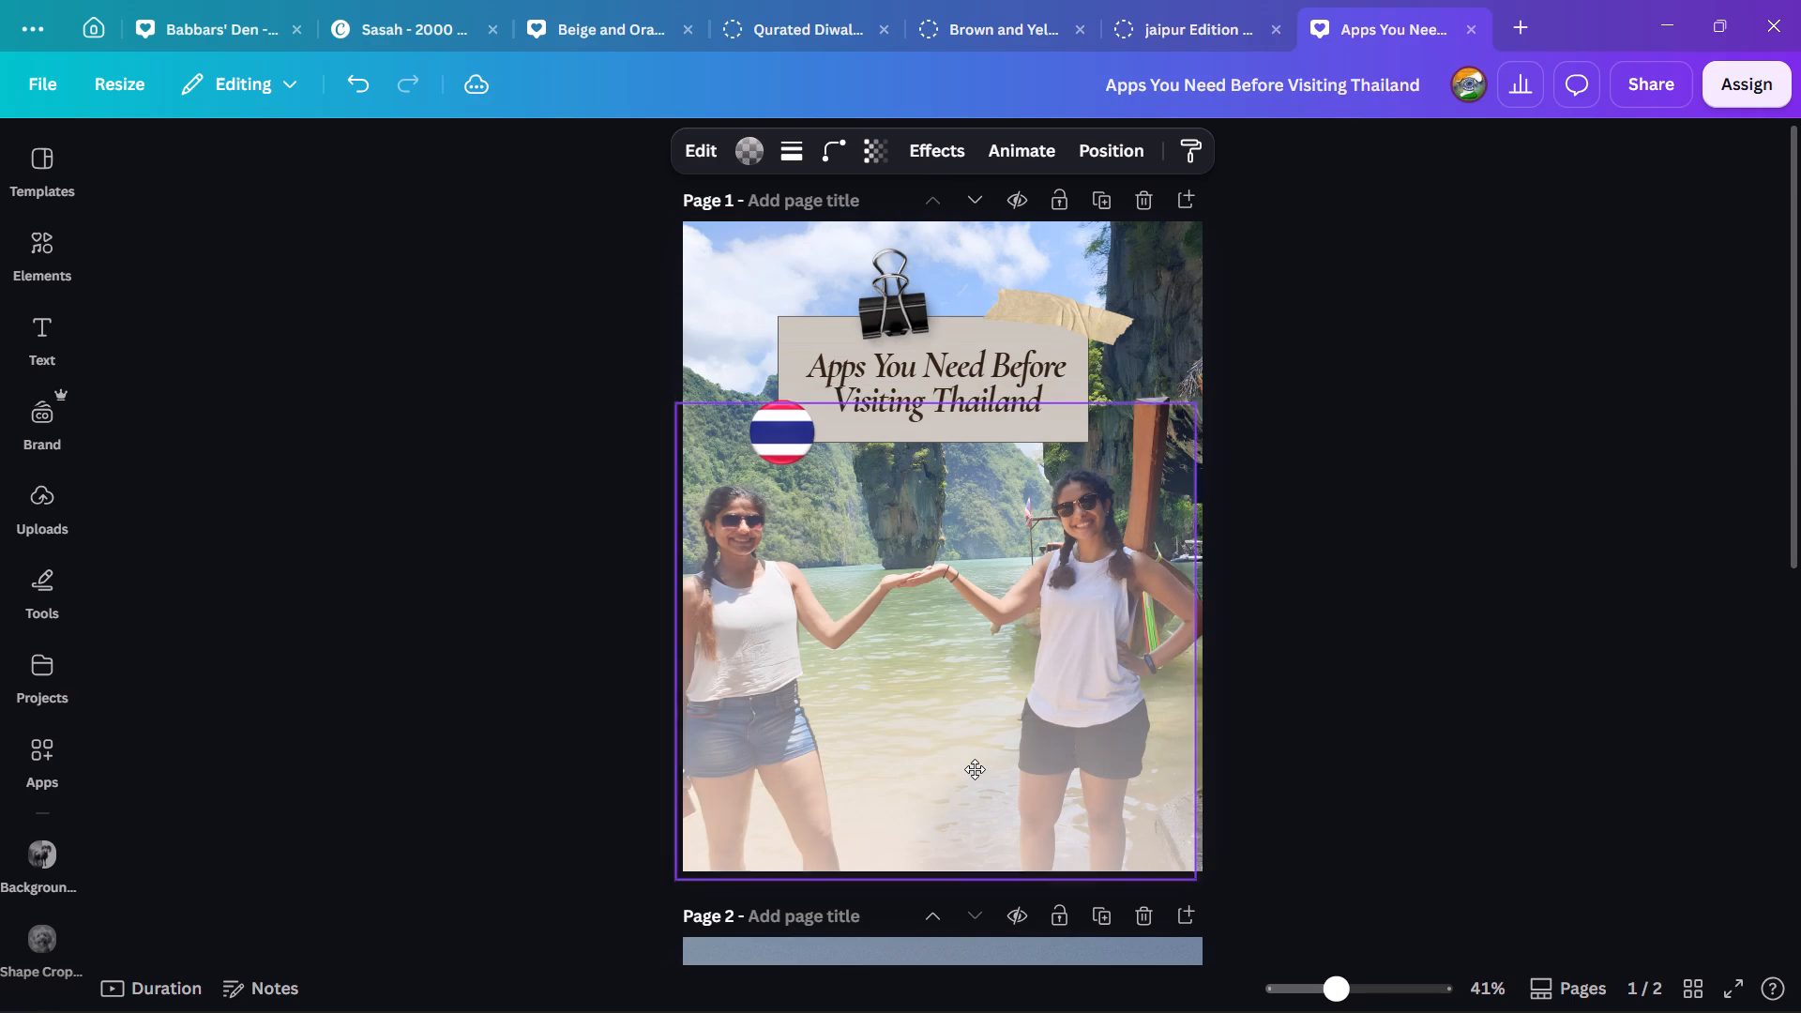
pyautogui.moveTo(975, 769); pyautogui.dragTo(985, 832)
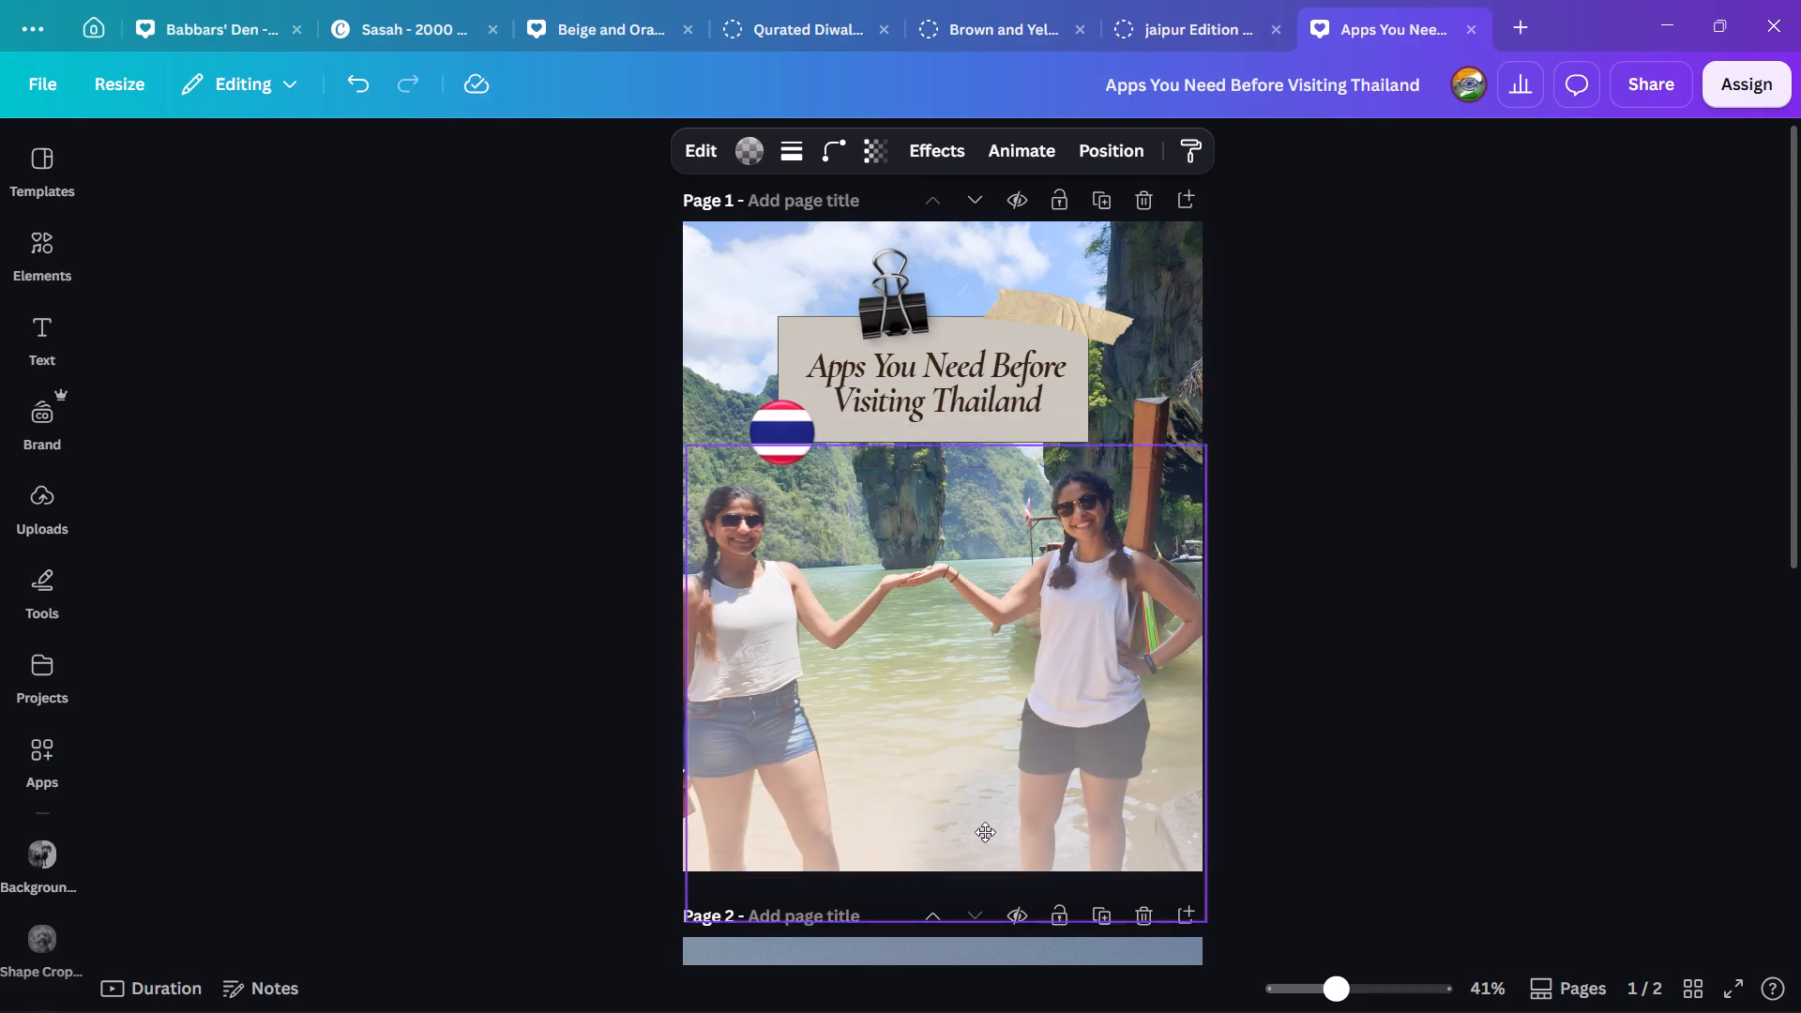
pyautogui.moveTo(985, 832); pyautogui.dragTo(982, 763)
pyautogui.moveTo(944, 402); pyautogui.dragTo(956, 655)
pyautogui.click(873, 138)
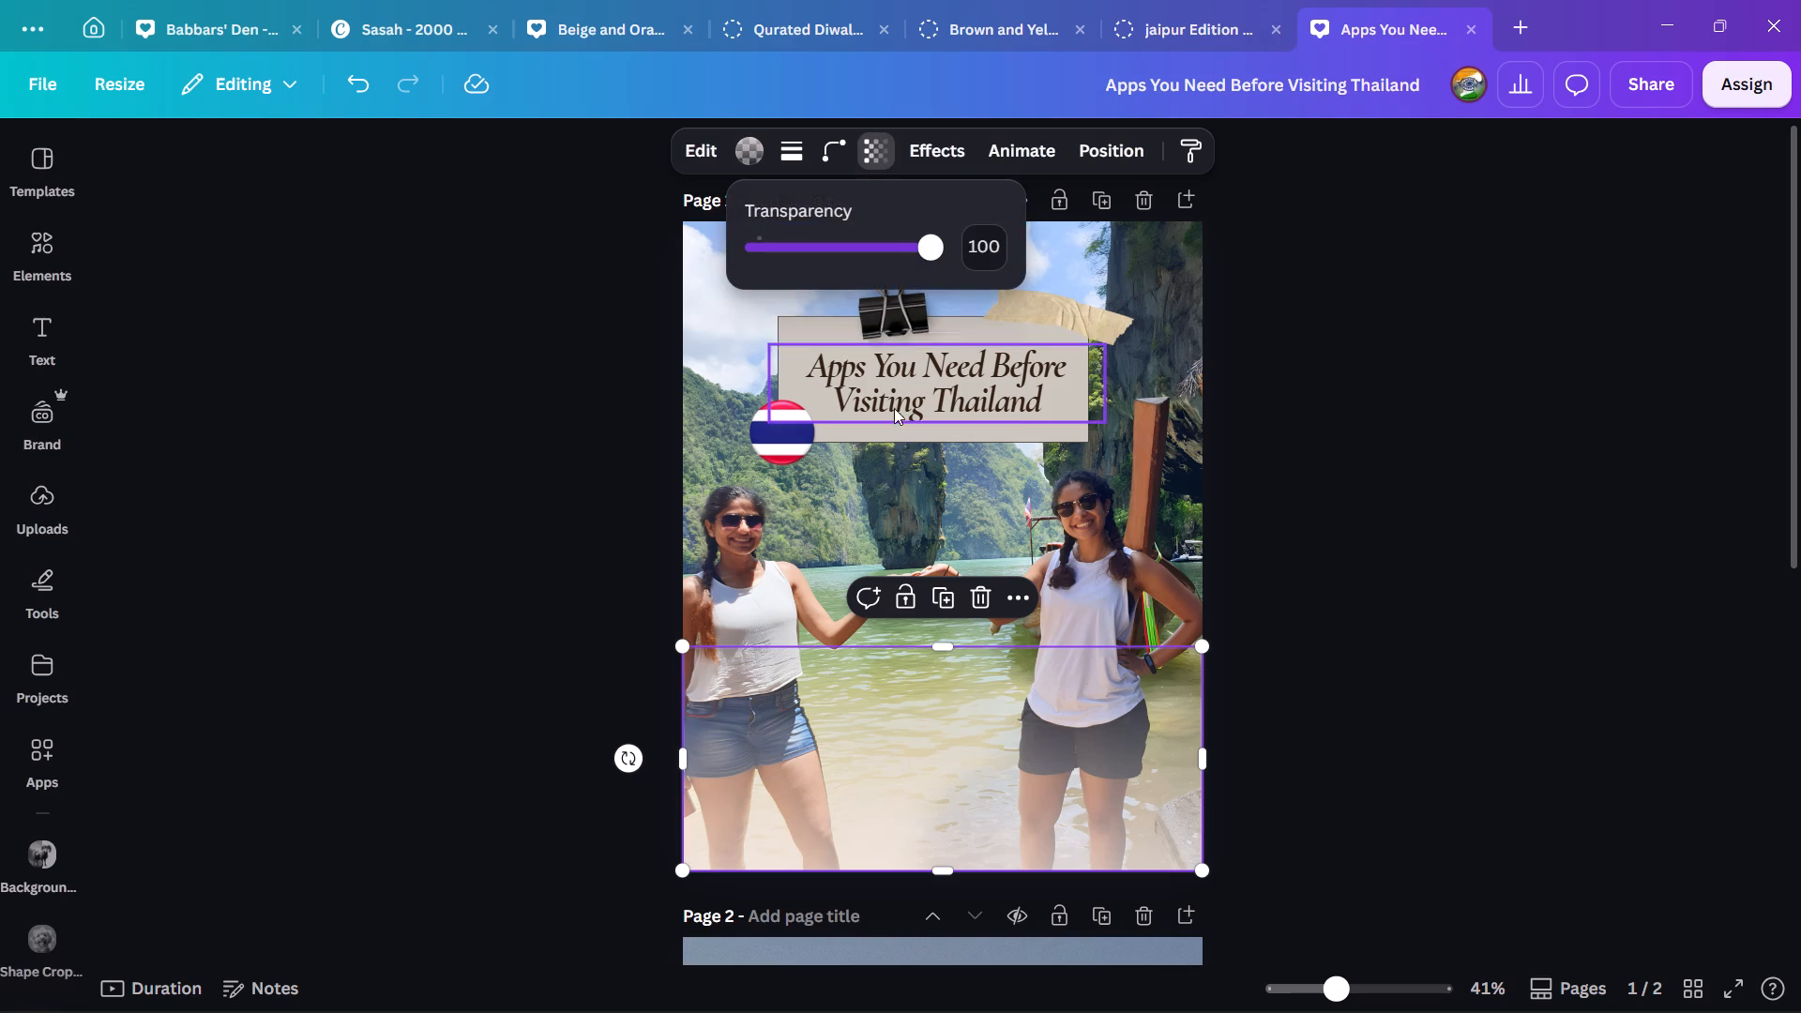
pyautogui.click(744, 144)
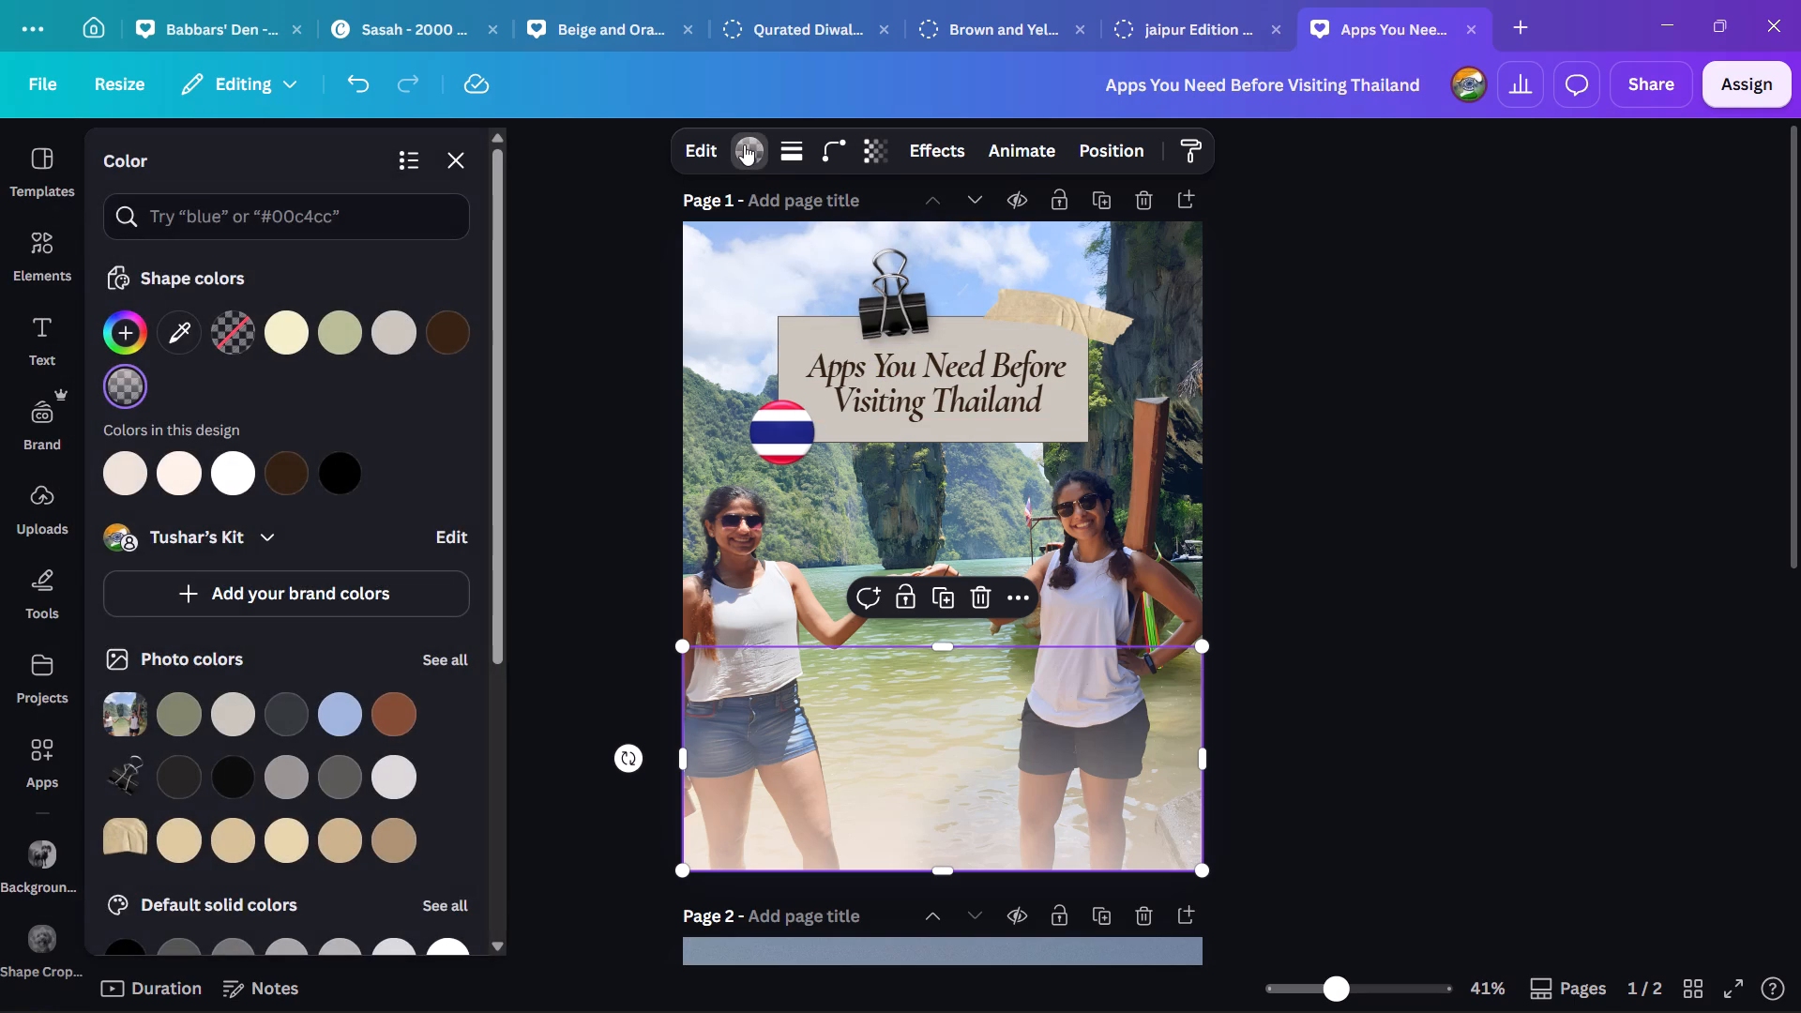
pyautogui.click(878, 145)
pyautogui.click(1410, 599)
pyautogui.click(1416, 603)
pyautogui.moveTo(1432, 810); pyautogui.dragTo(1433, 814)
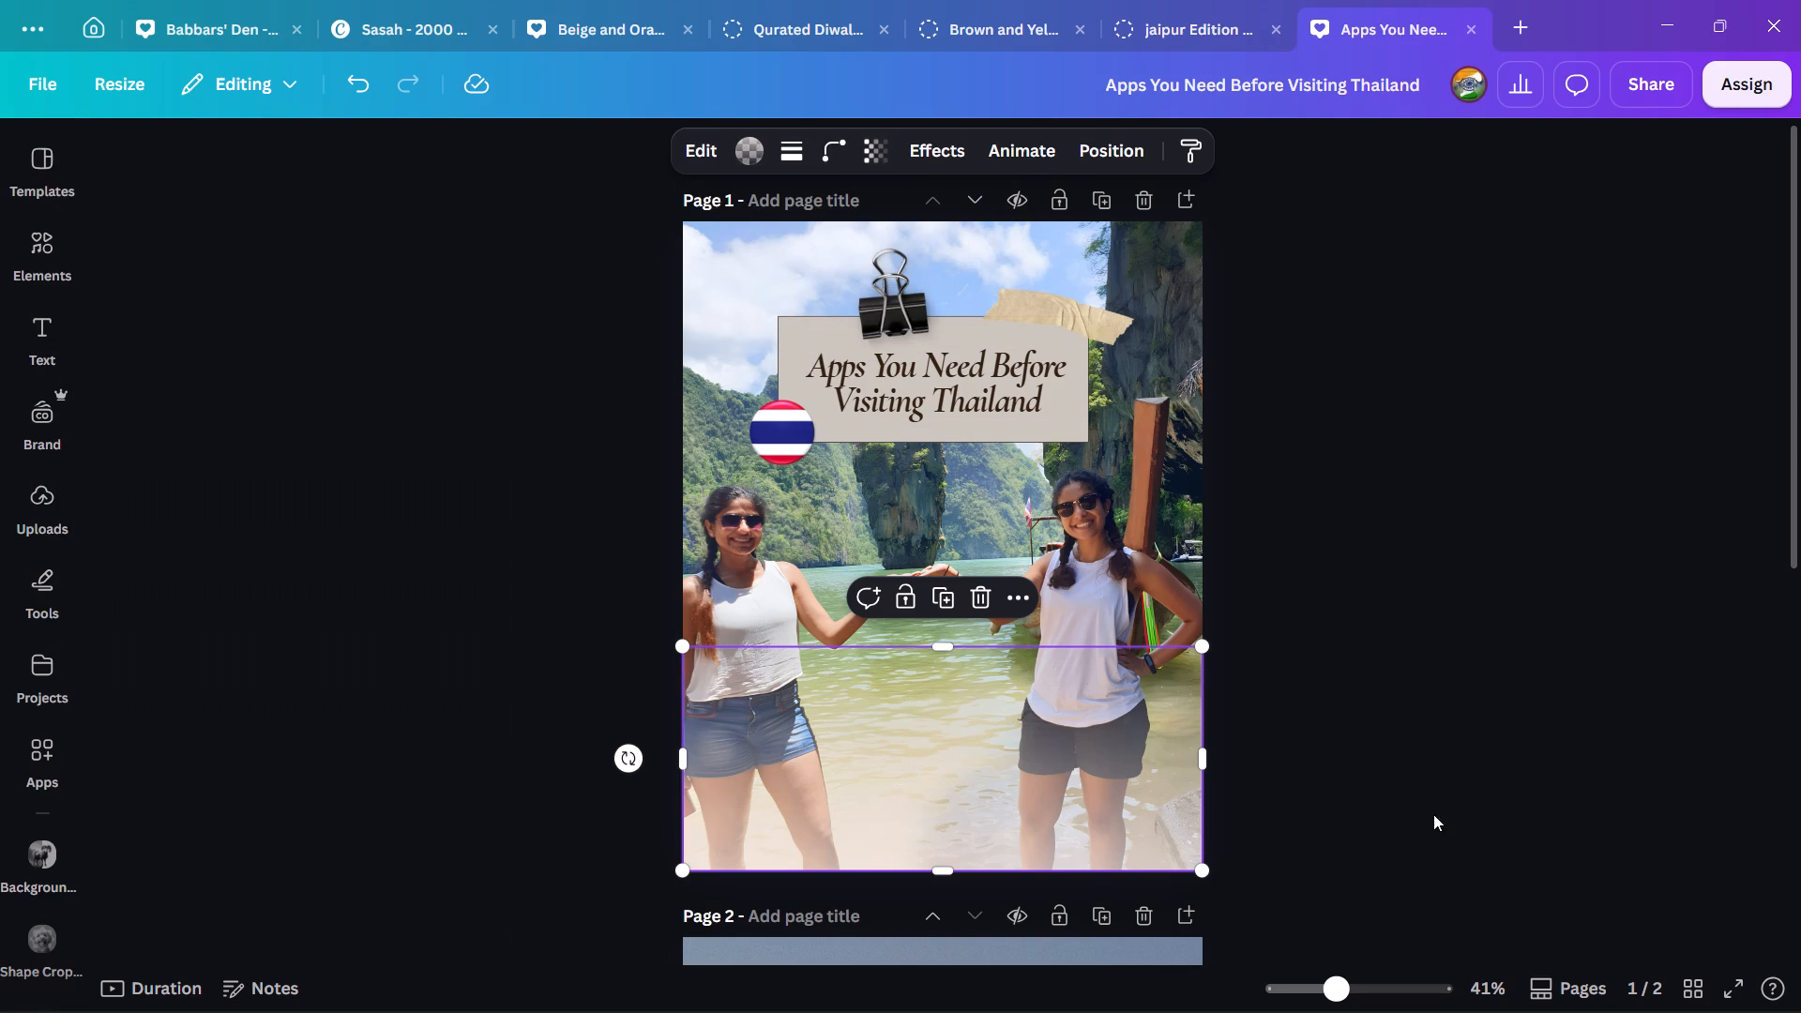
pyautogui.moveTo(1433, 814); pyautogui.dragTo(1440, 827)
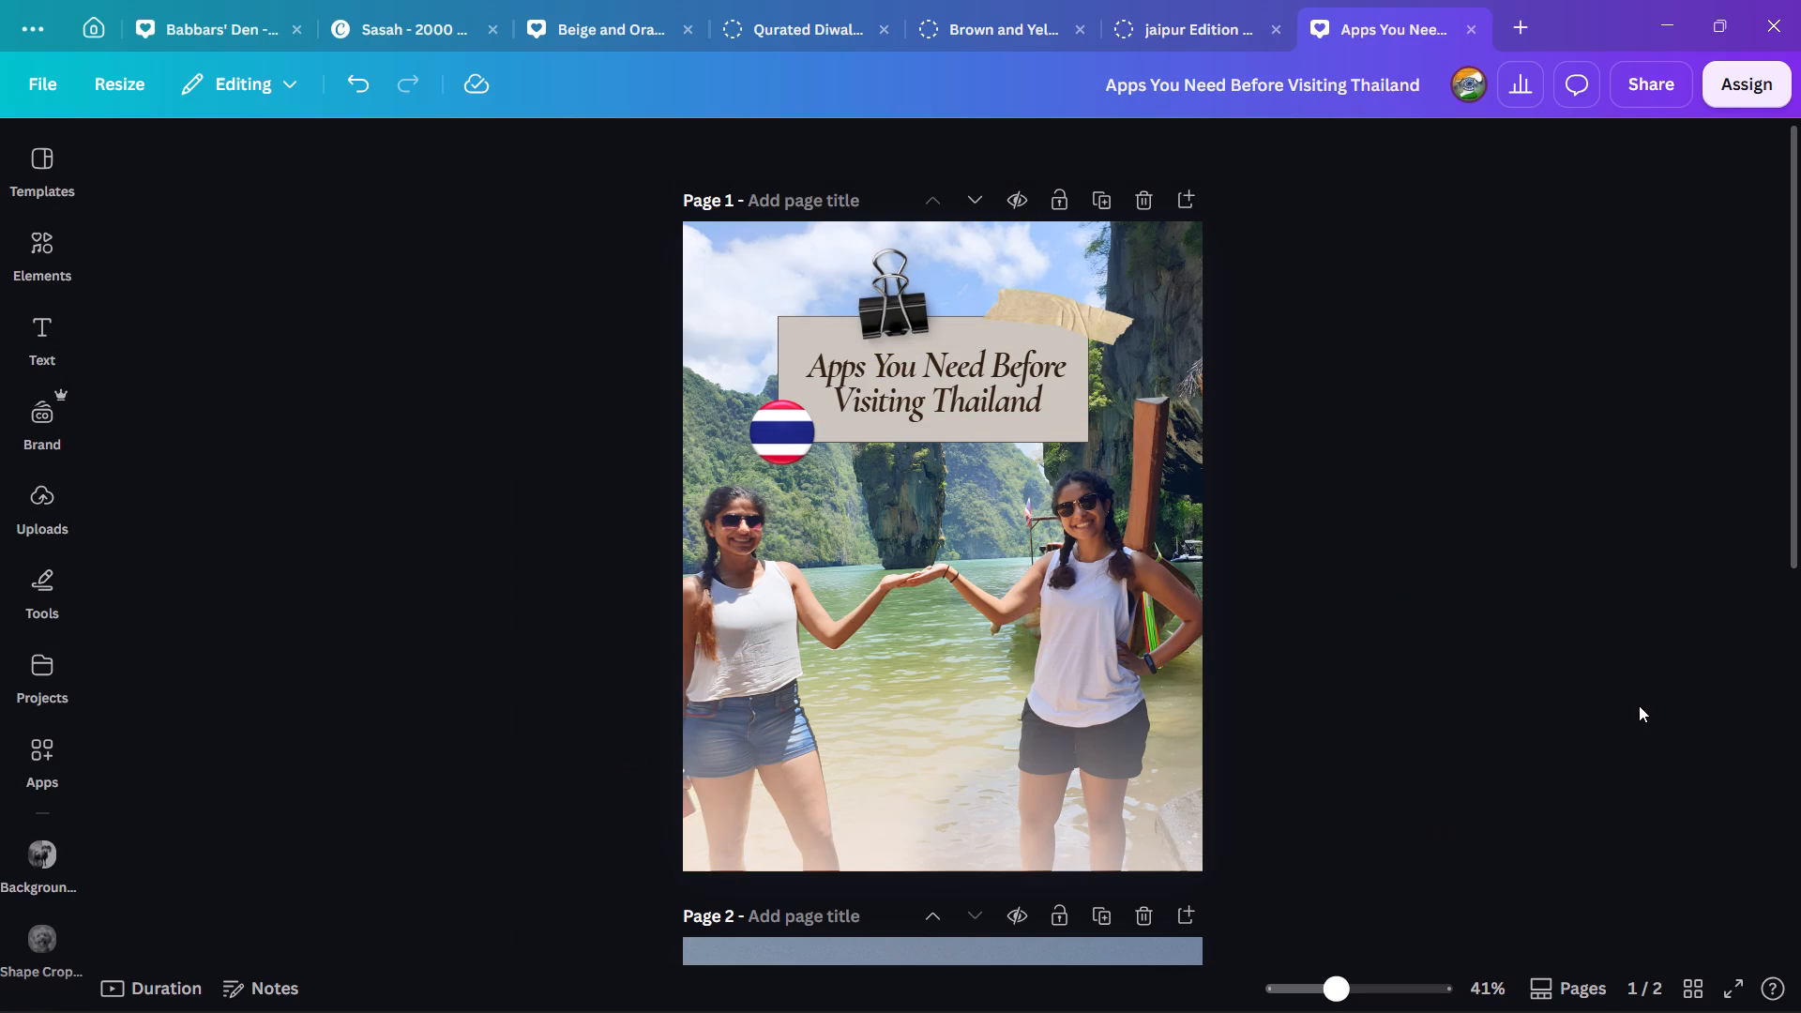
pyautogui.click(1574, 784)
# Set the opacity of the overlay gradient's #F5F0E8 colour to 100%.
pyautogui.click(1059, 780)
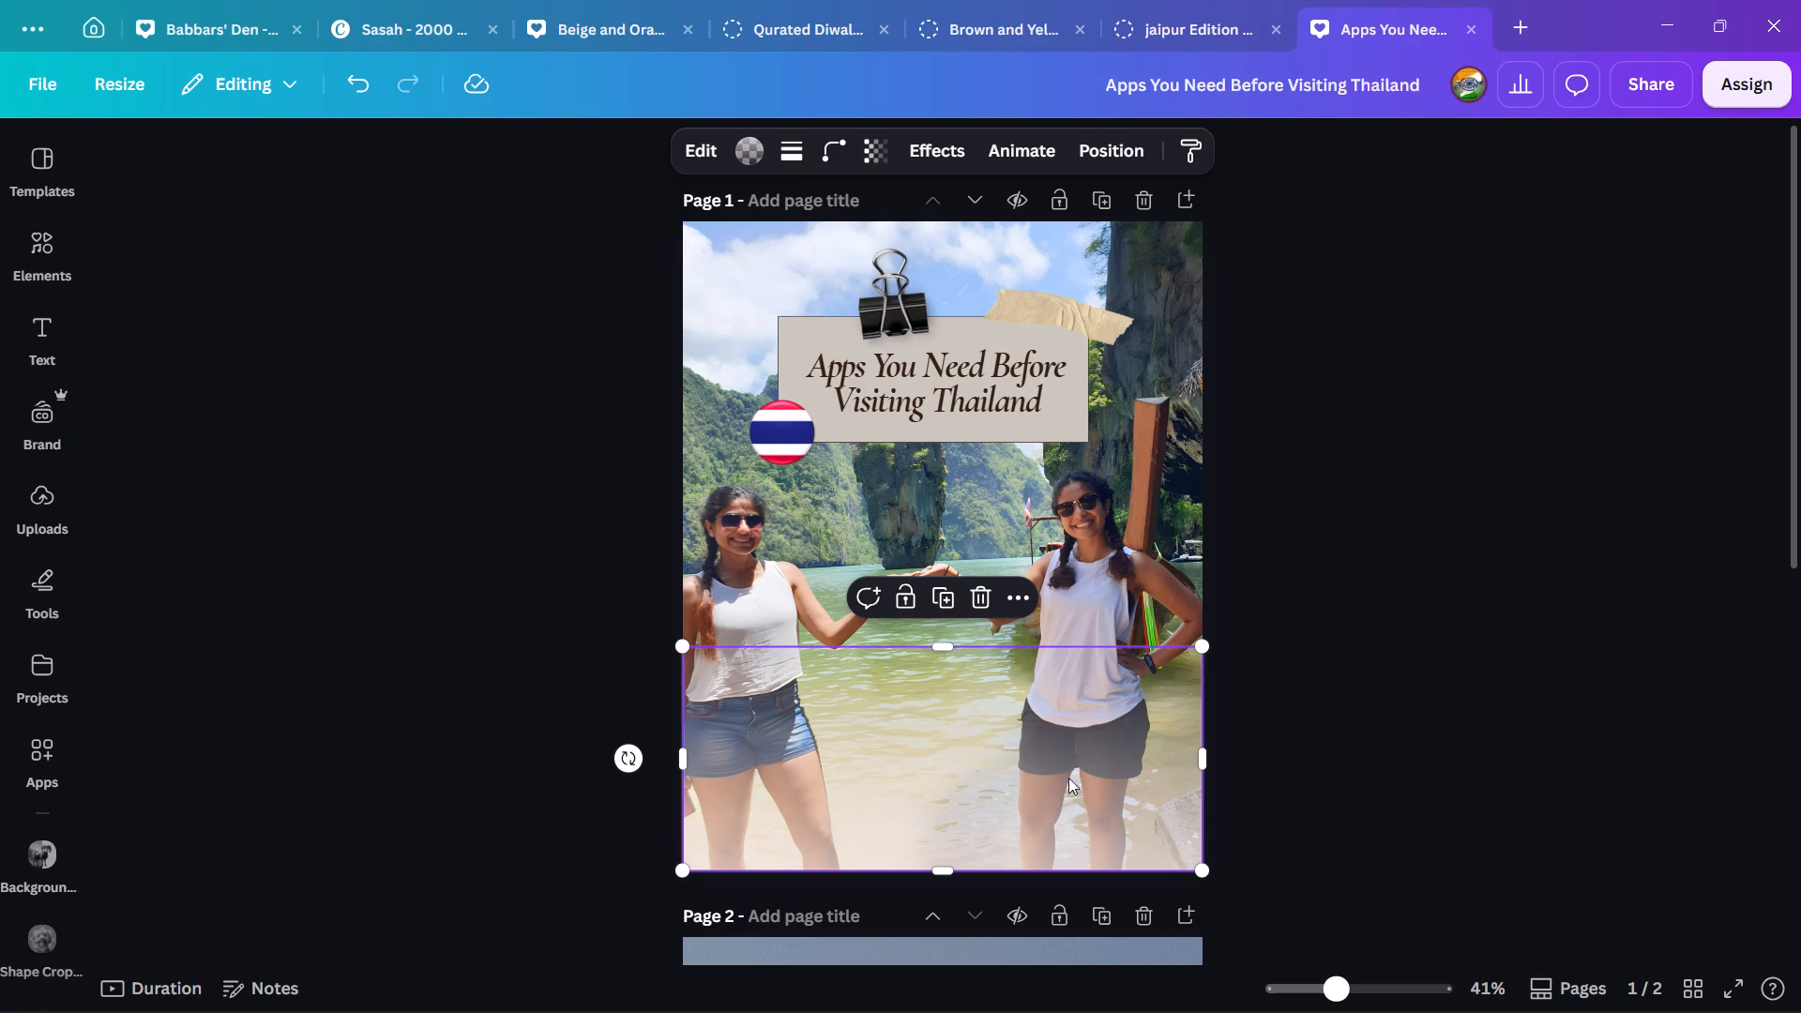
pyautogui.click(738, 161)
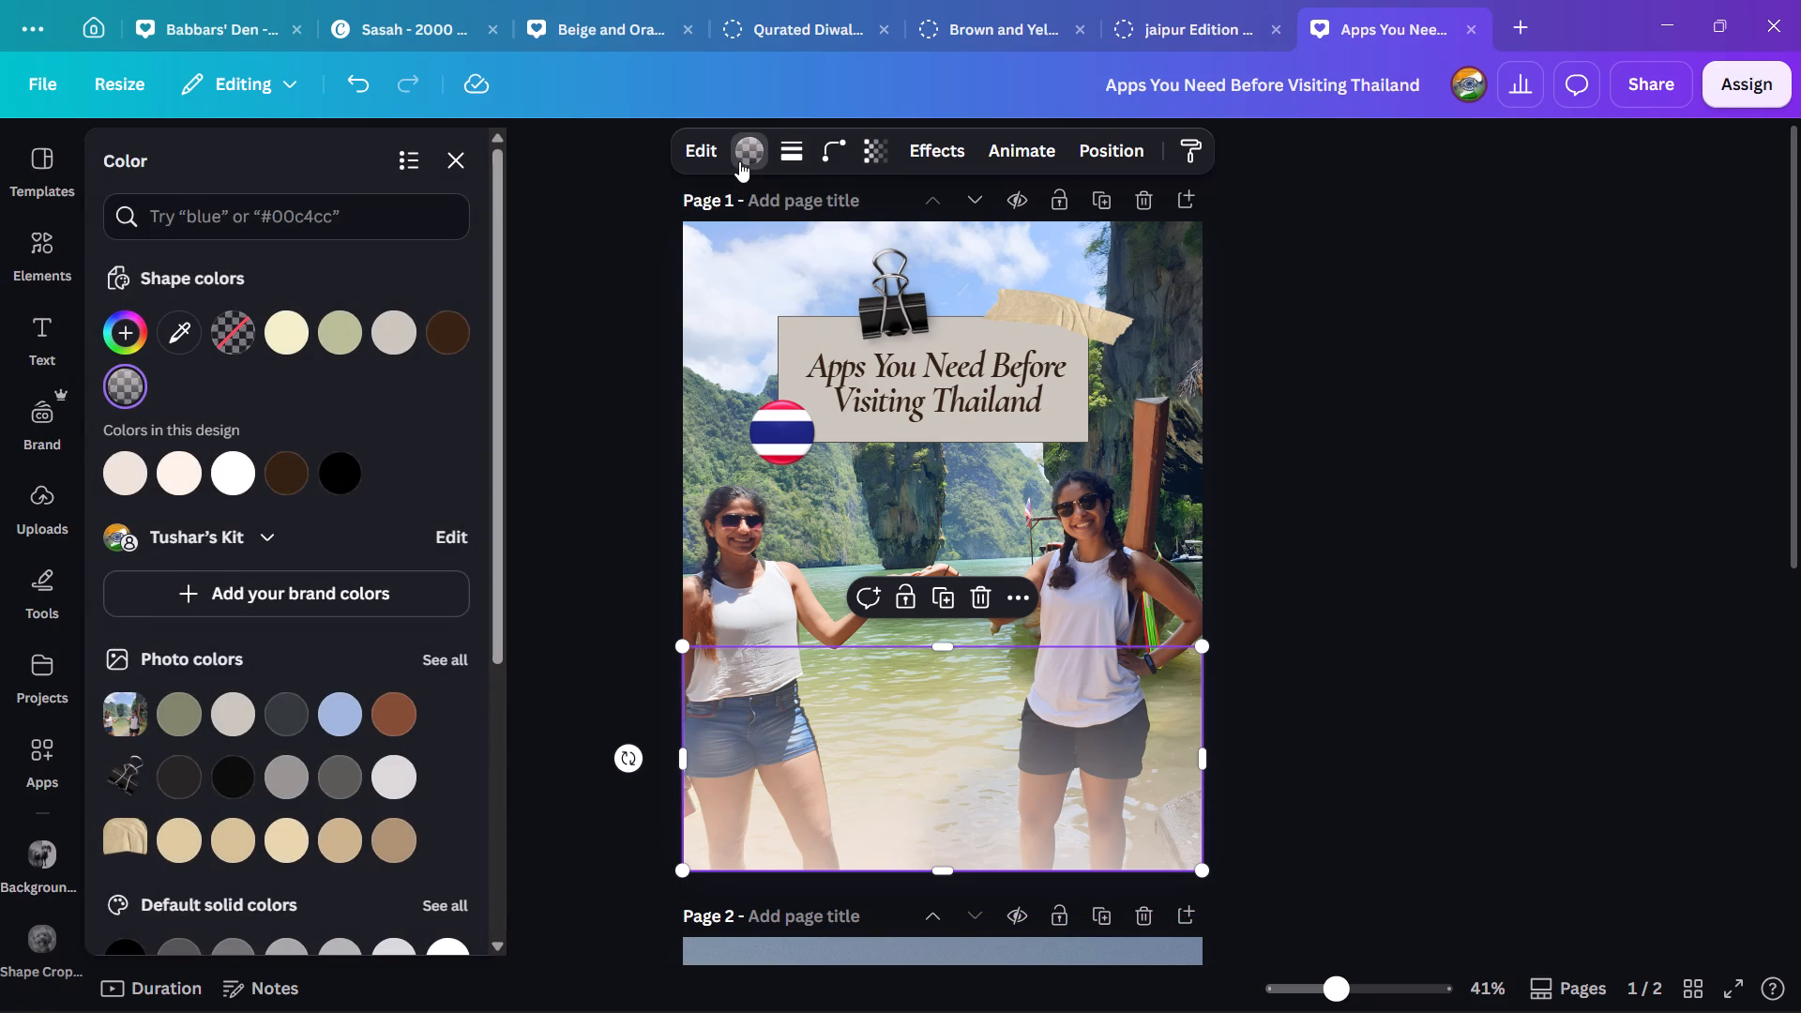
pyautogui.click(119, 387)
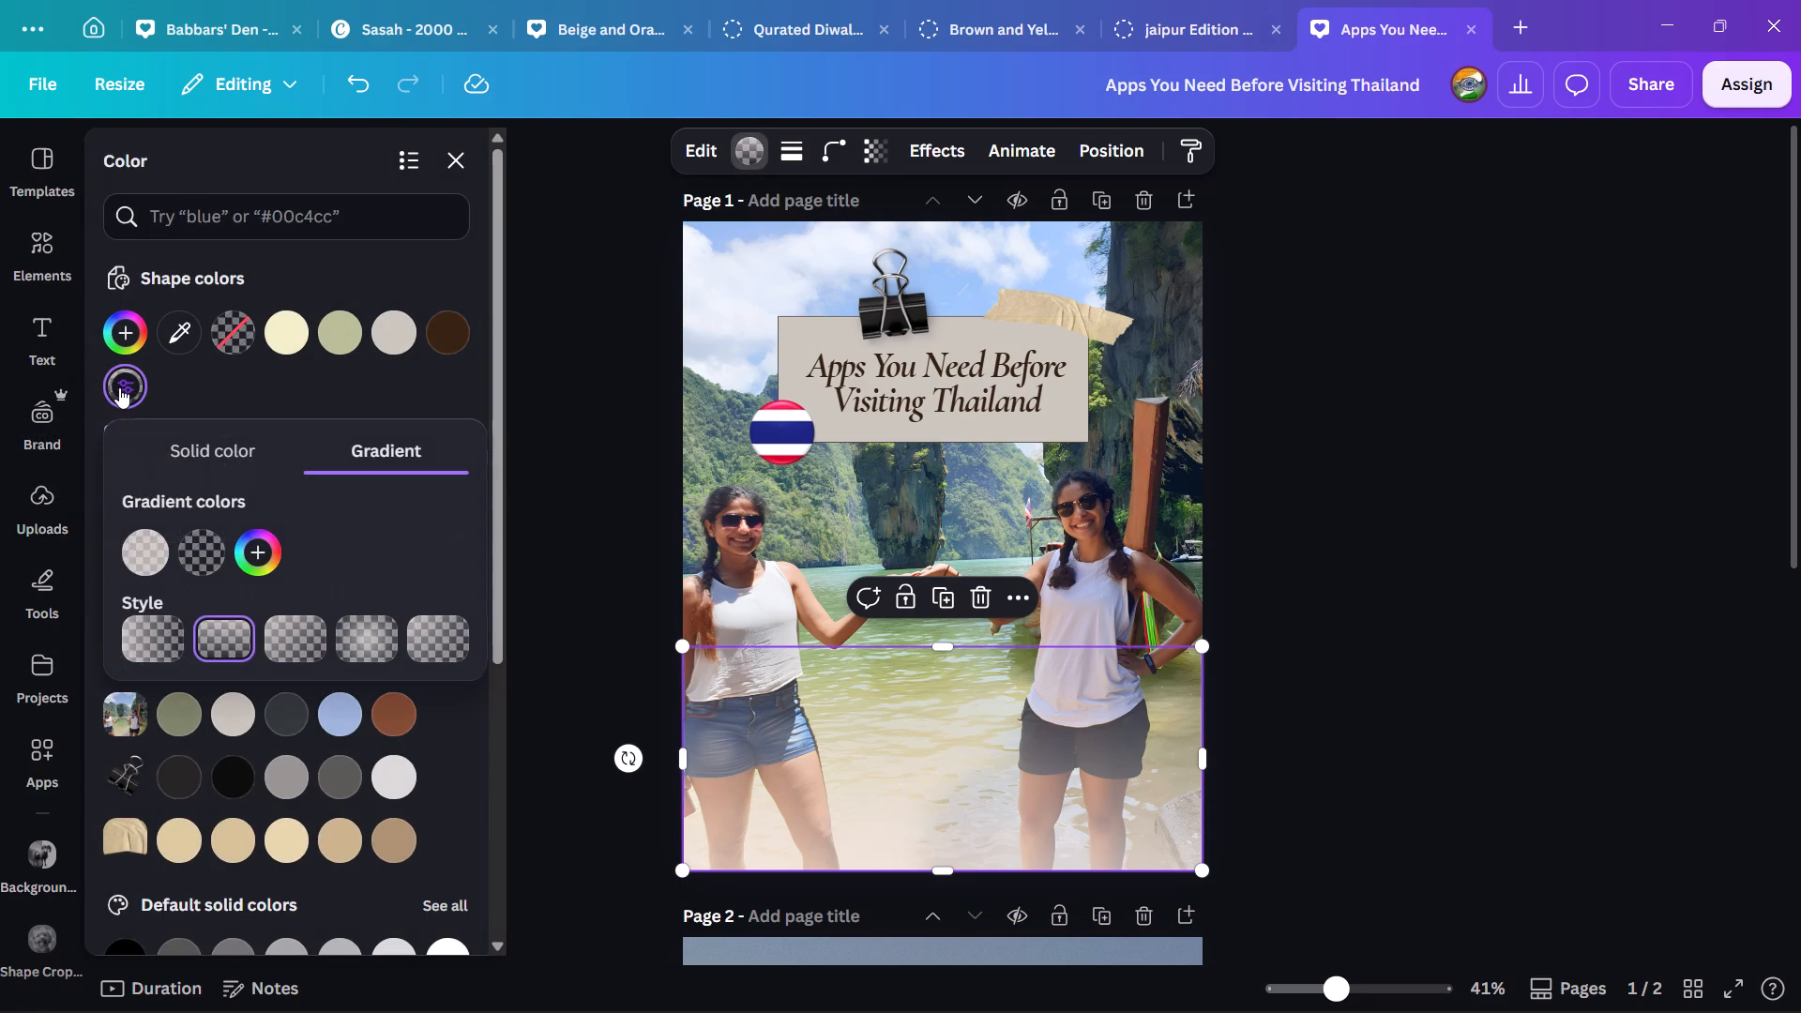
pyautogui.click(144, 542)
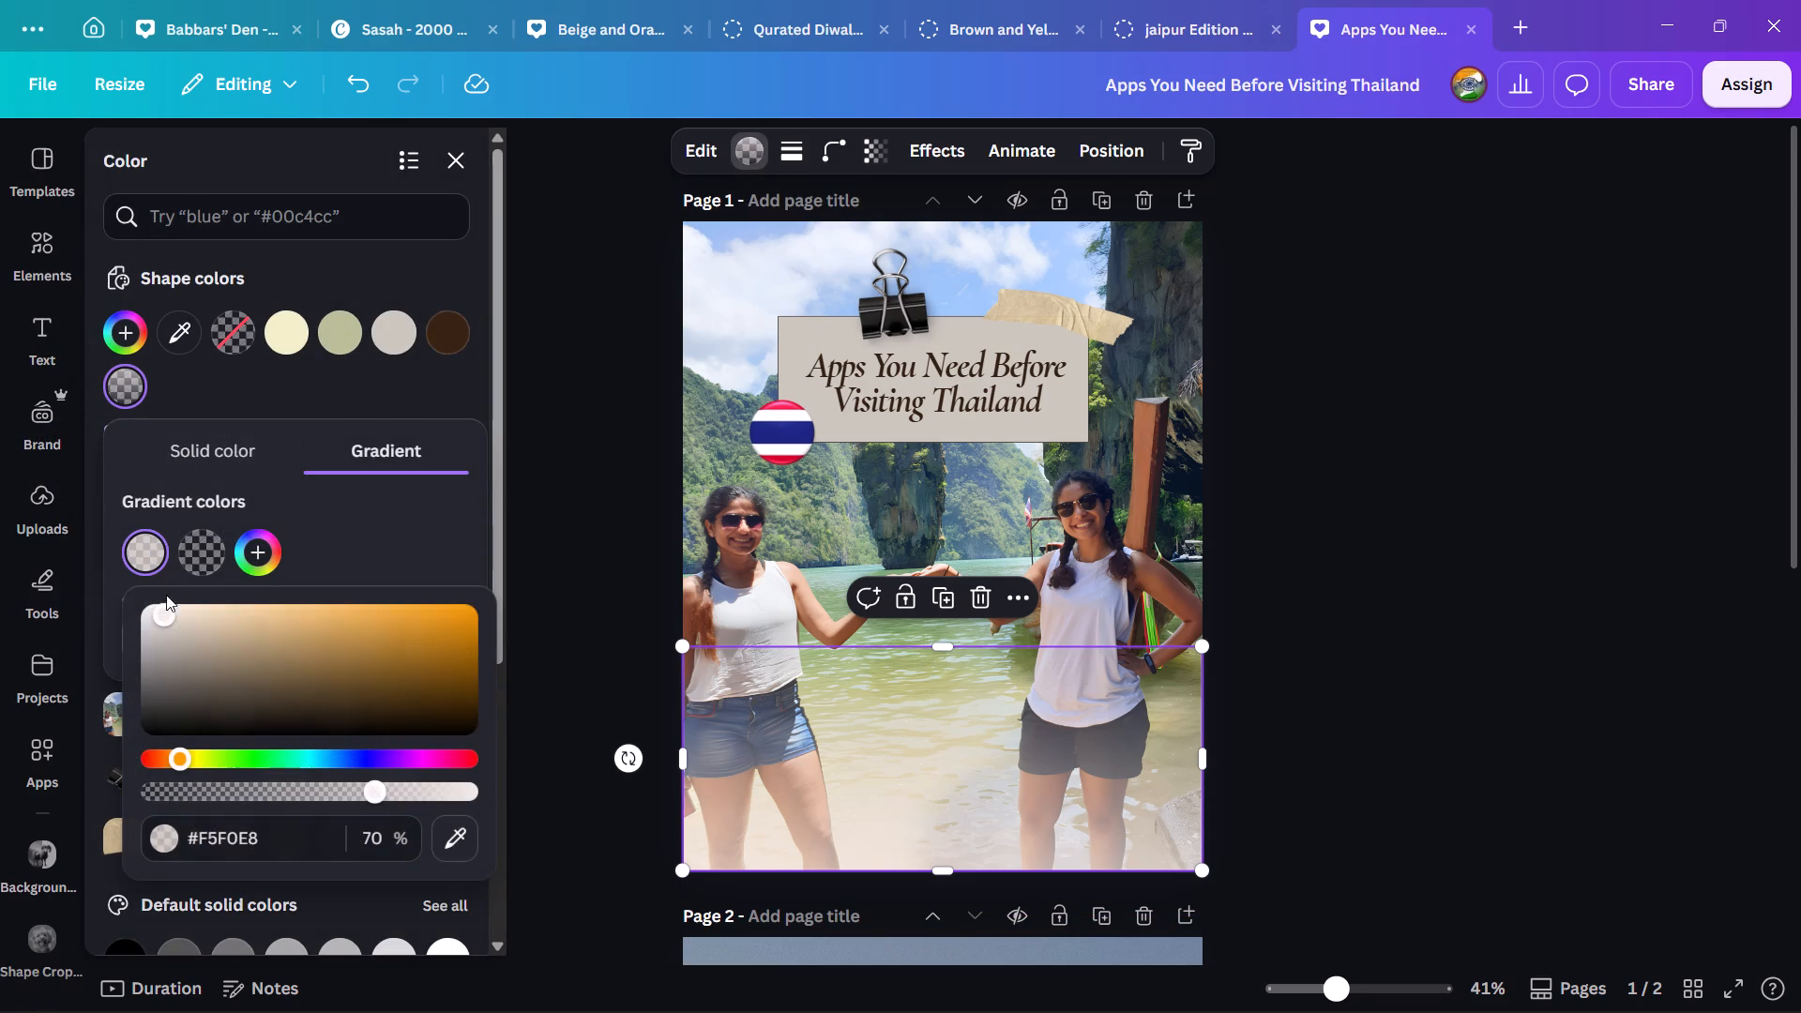
pyautogui.moveTo(373, 795); pyautogui.dragTo(666, 829)
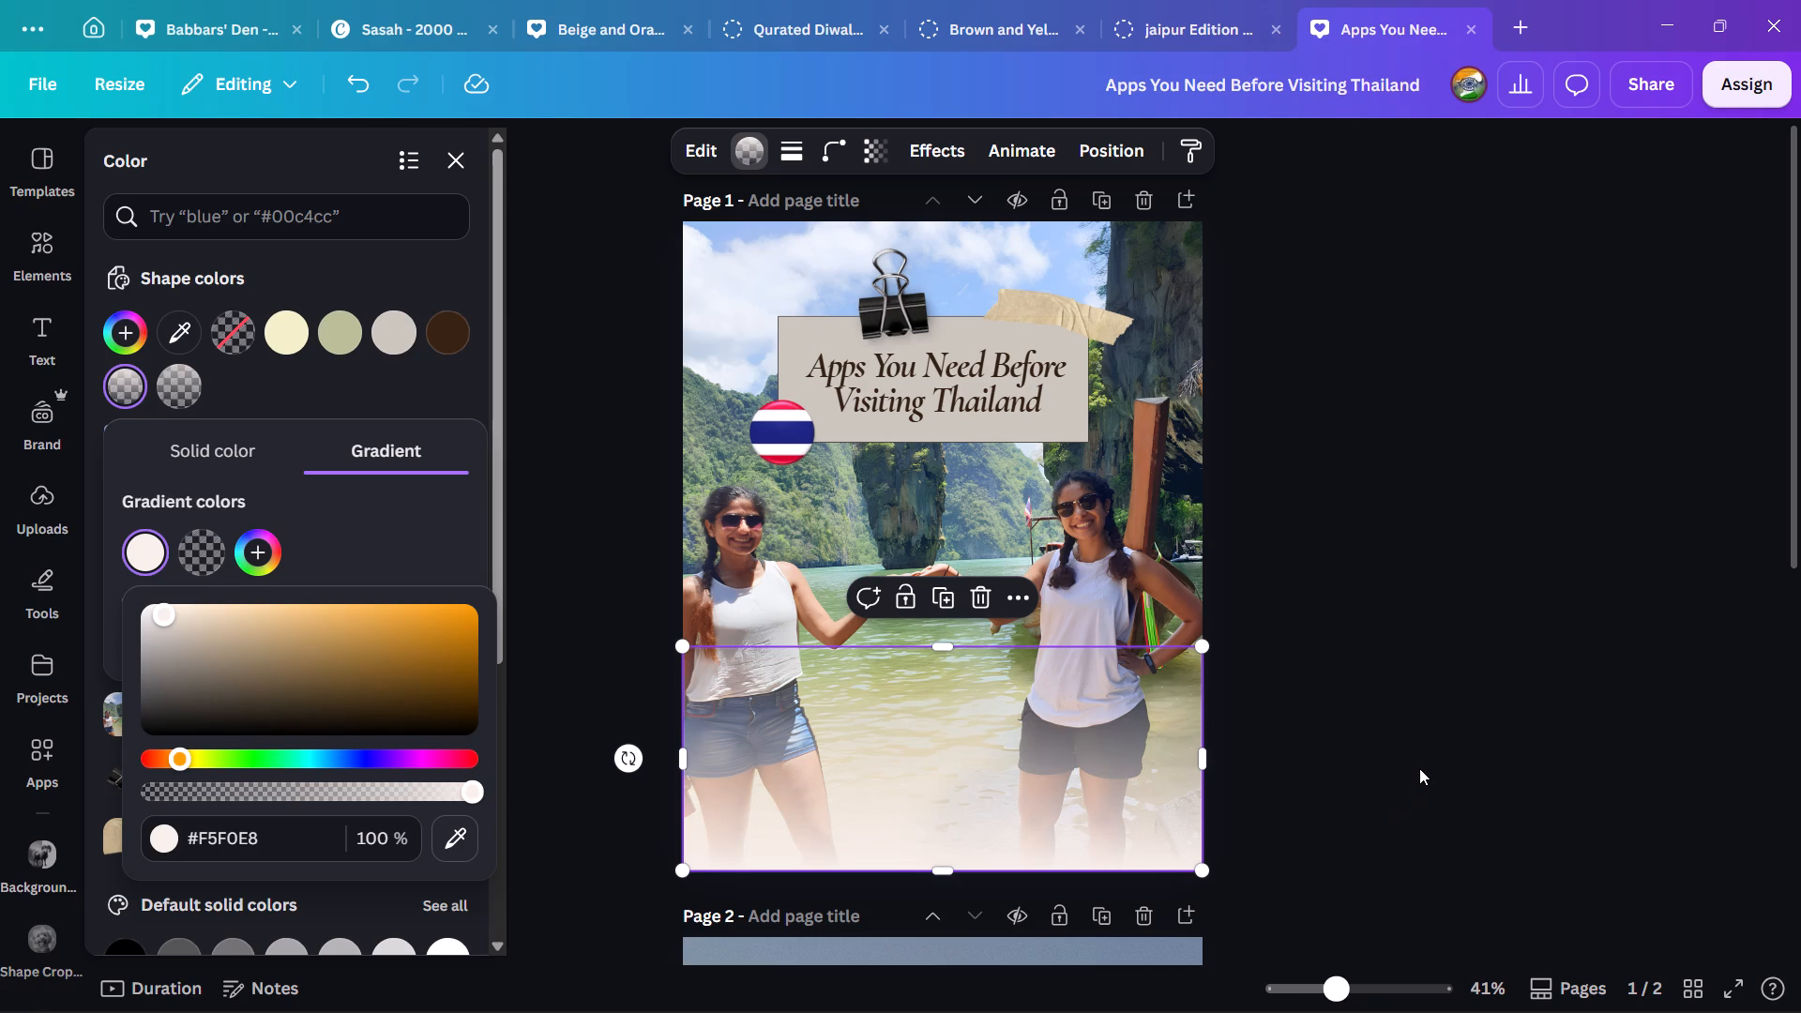
pyautogui.doubleClick(1419, 763)
# Set the gradient overlay's transparency value to 90.
pyautogui.click(1085, 753)
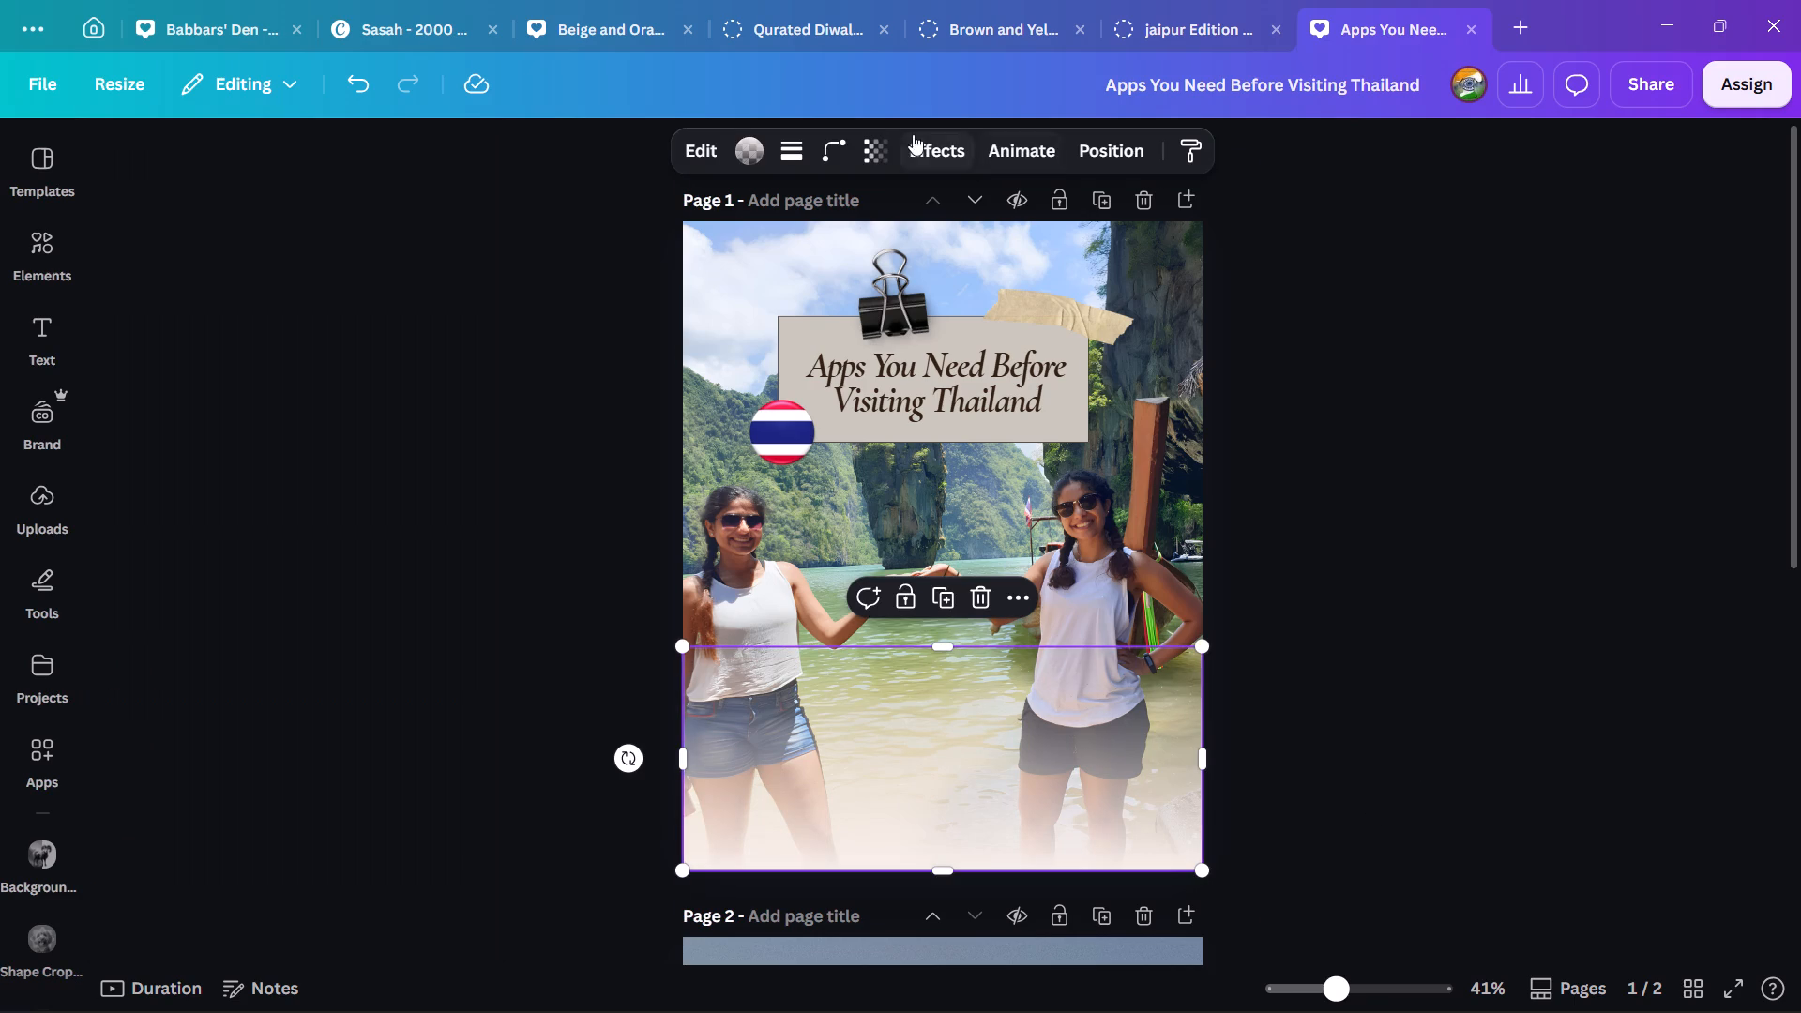
pyautogui.click(878, 150)
pyautogui.moveTo(927, 243); pyautogui.dragTo(912, 242)
pyautogui.click(991, 243)
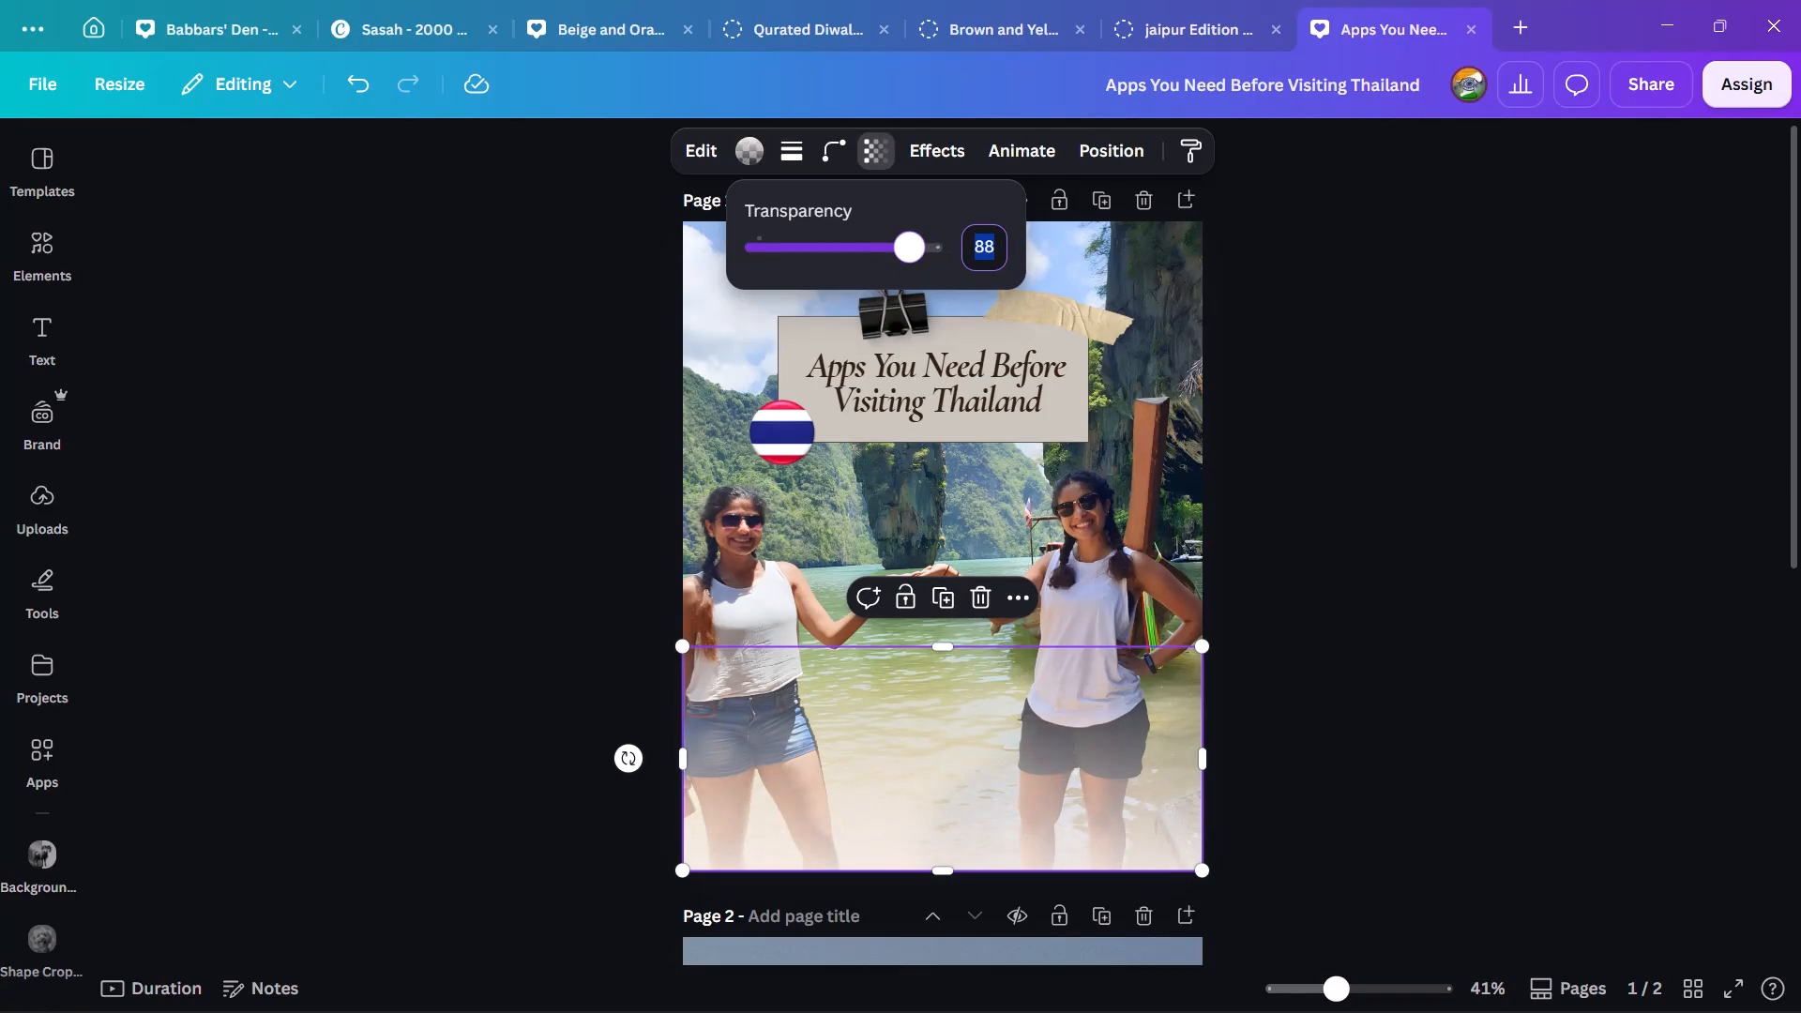
pyautogui.write('90')
pyautogui.press('Return')
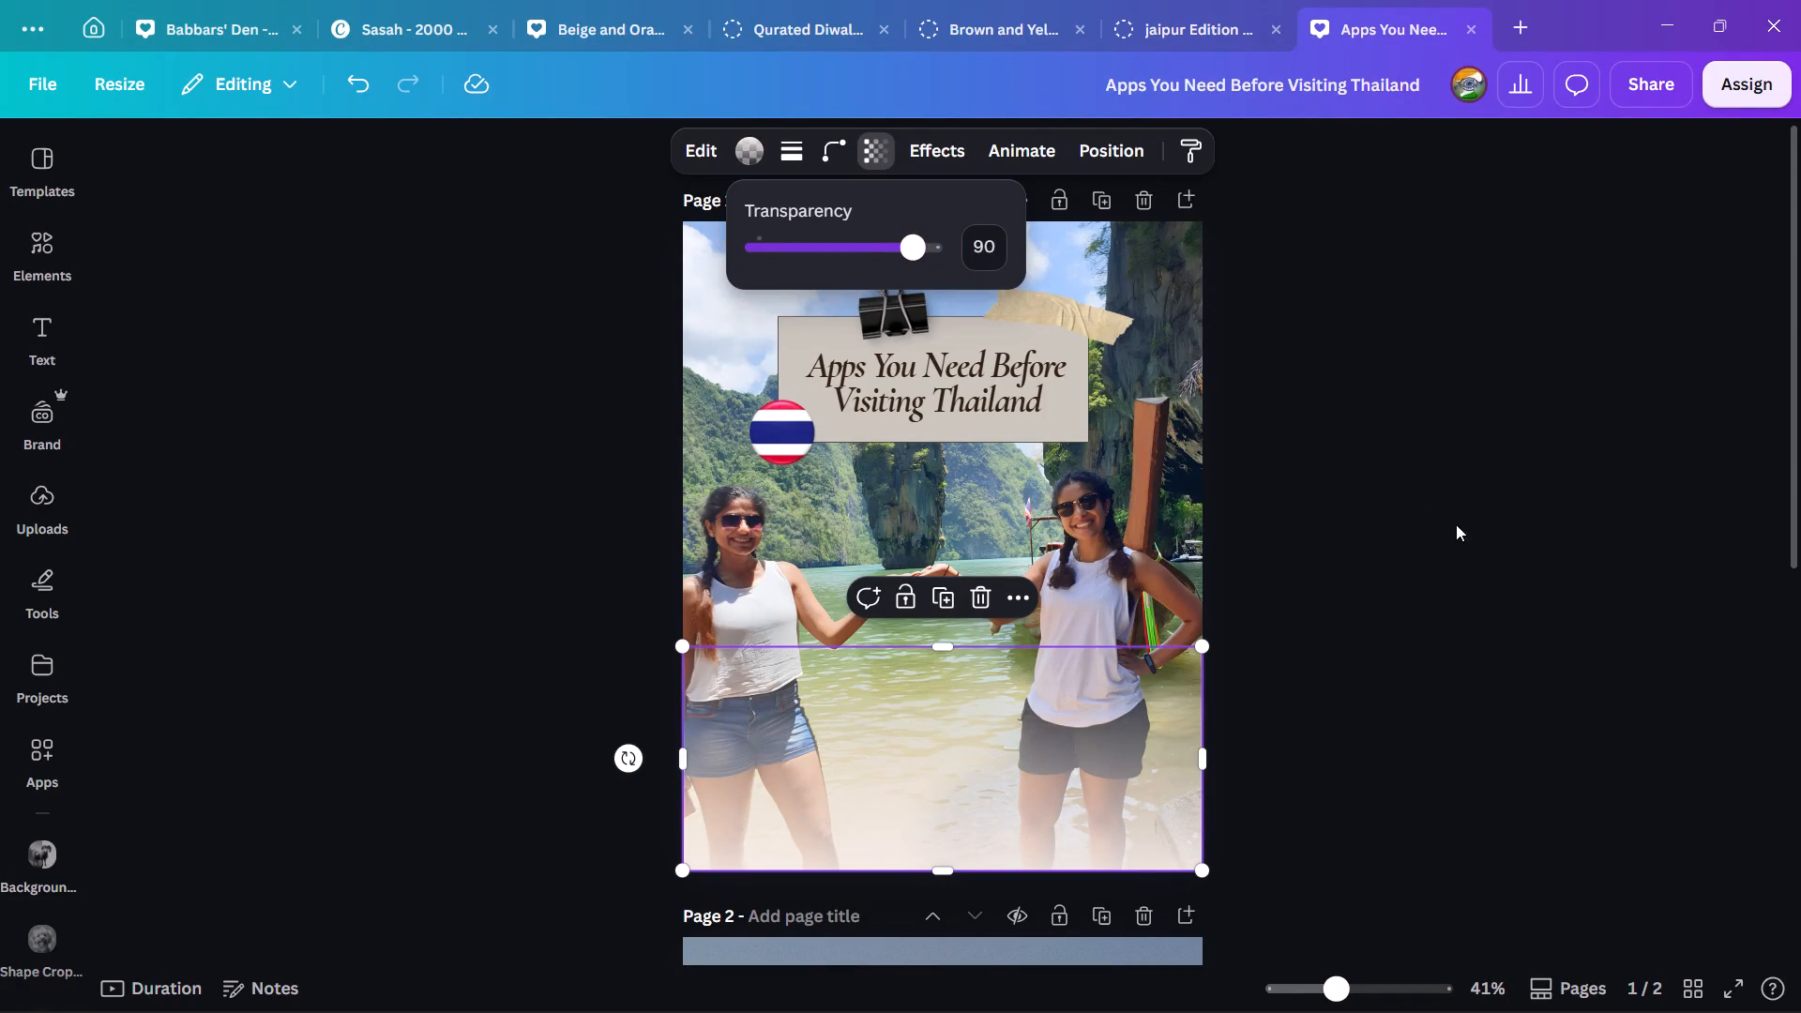
pyautogui.click(1466, 538)
pyautogui.click(1464, 537)
# Duplicate the cover title, place the copy over the fade at the bottom of the page and remove its italics.
pyautogui.click(938, 382)
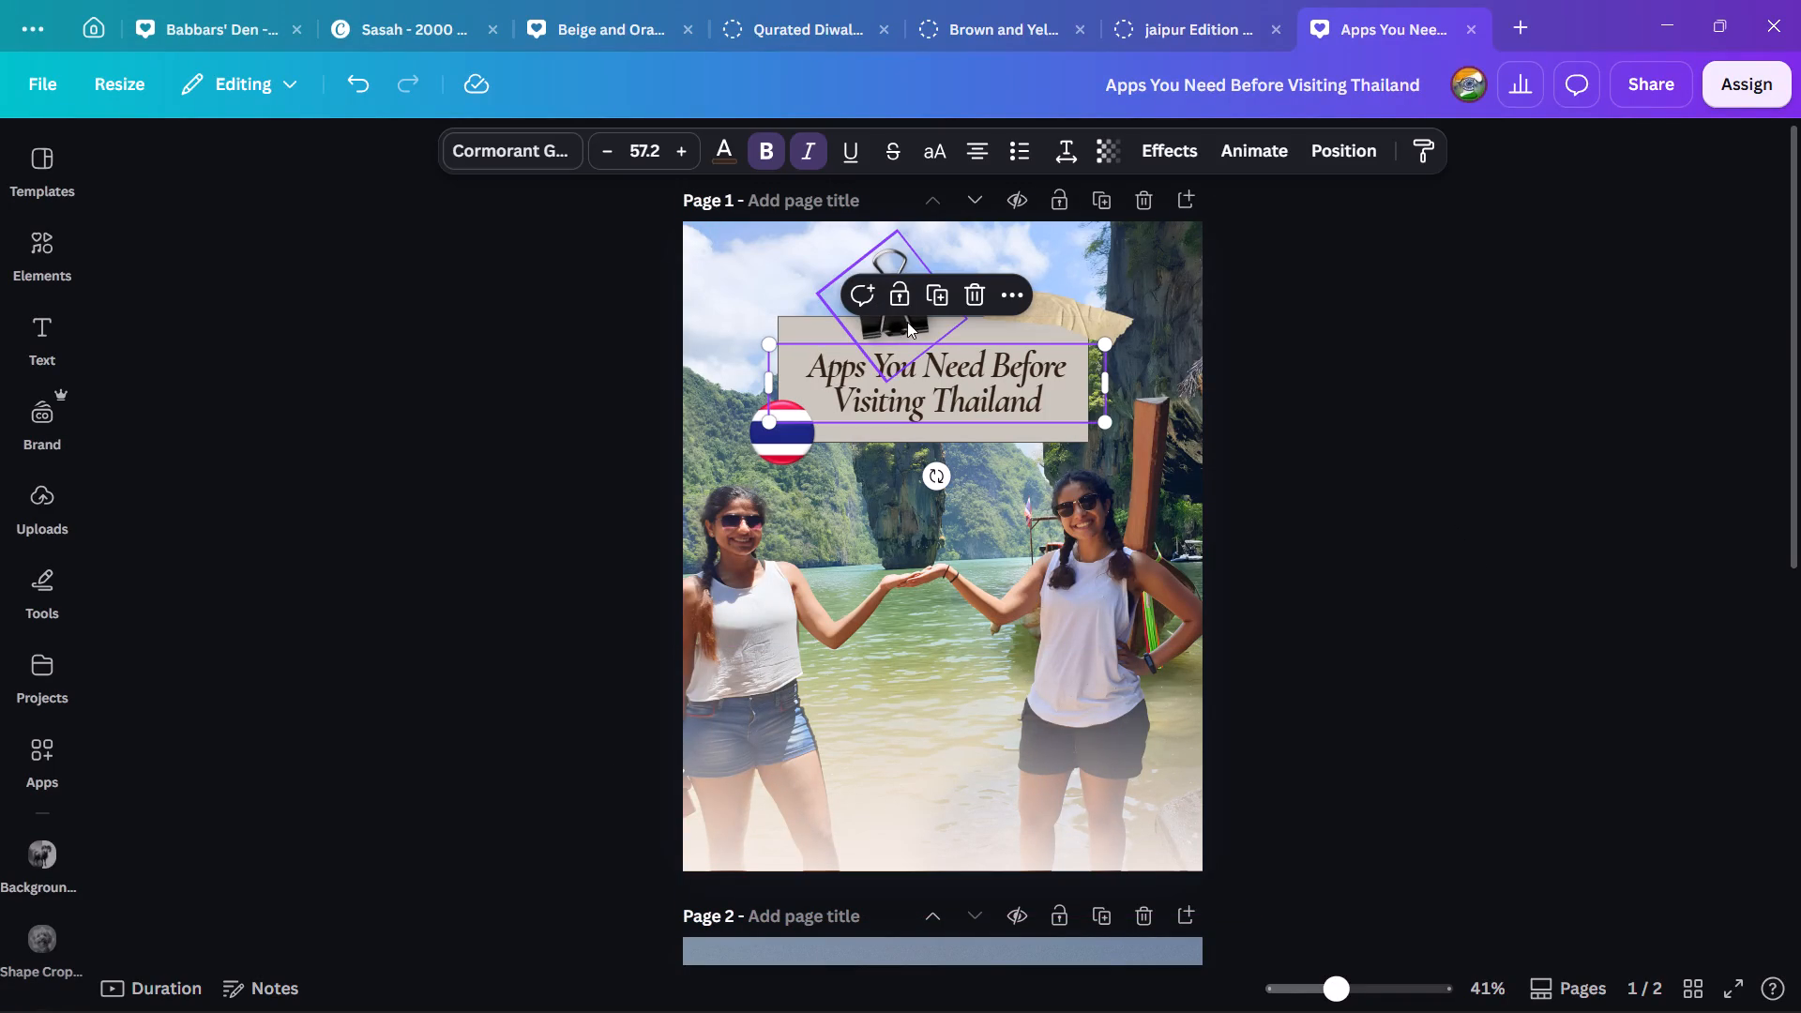
pyautogui.click(935, 299)
pyautogui.moveTo(972, 398); pyautogui.dragTo(989, 766)
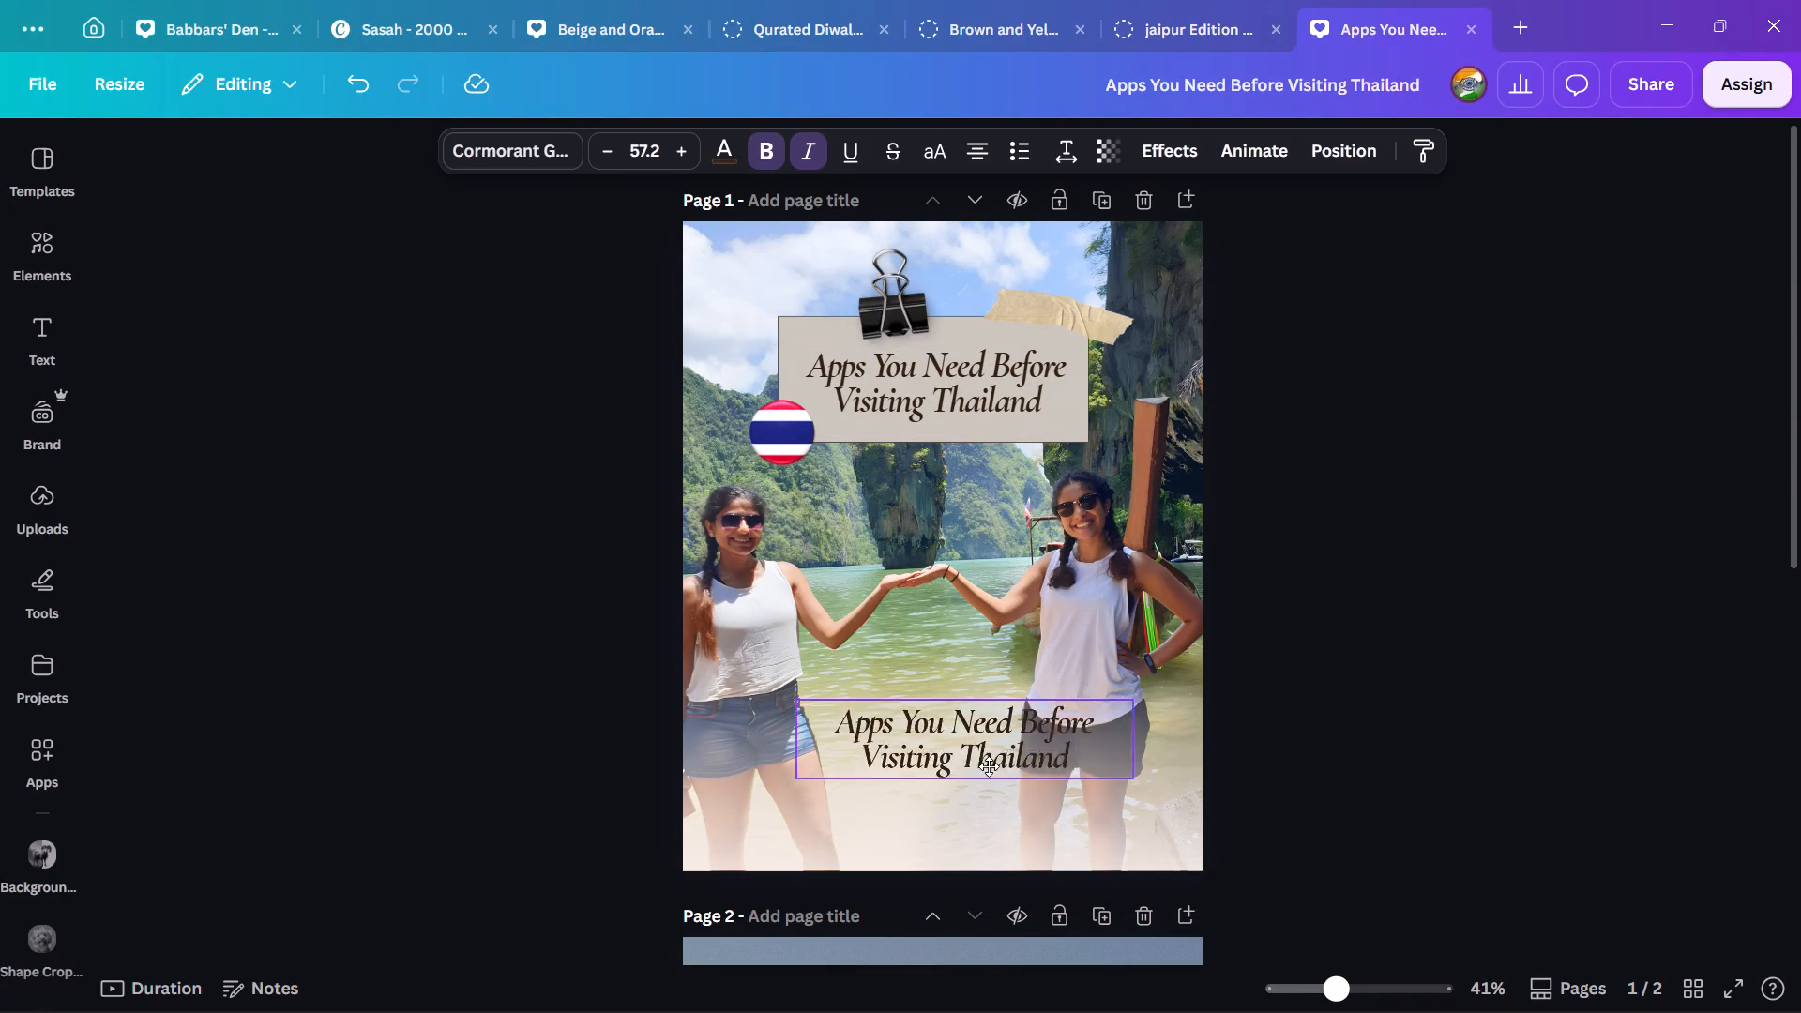
pyautogui.moveTo(989, 766); pyautogui.dragTo(975, 820)
pyautogui.click(809, 163)
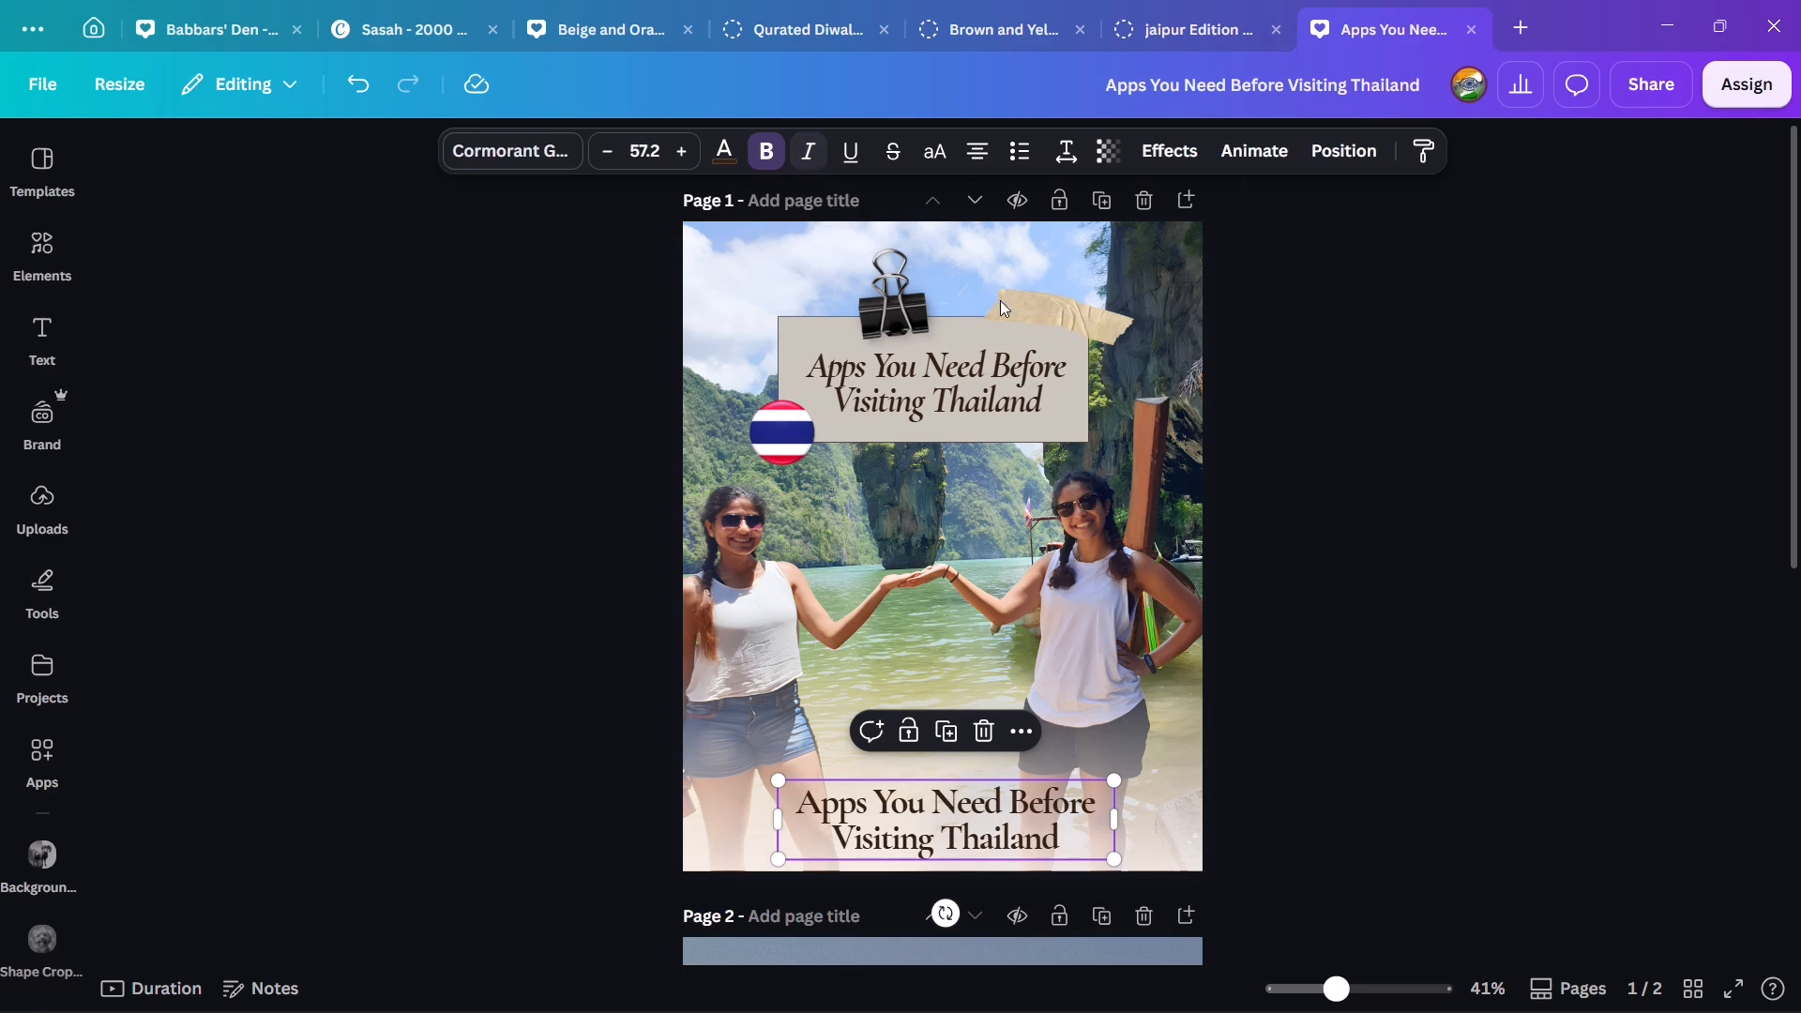
pyautogui.click(1475, 733)
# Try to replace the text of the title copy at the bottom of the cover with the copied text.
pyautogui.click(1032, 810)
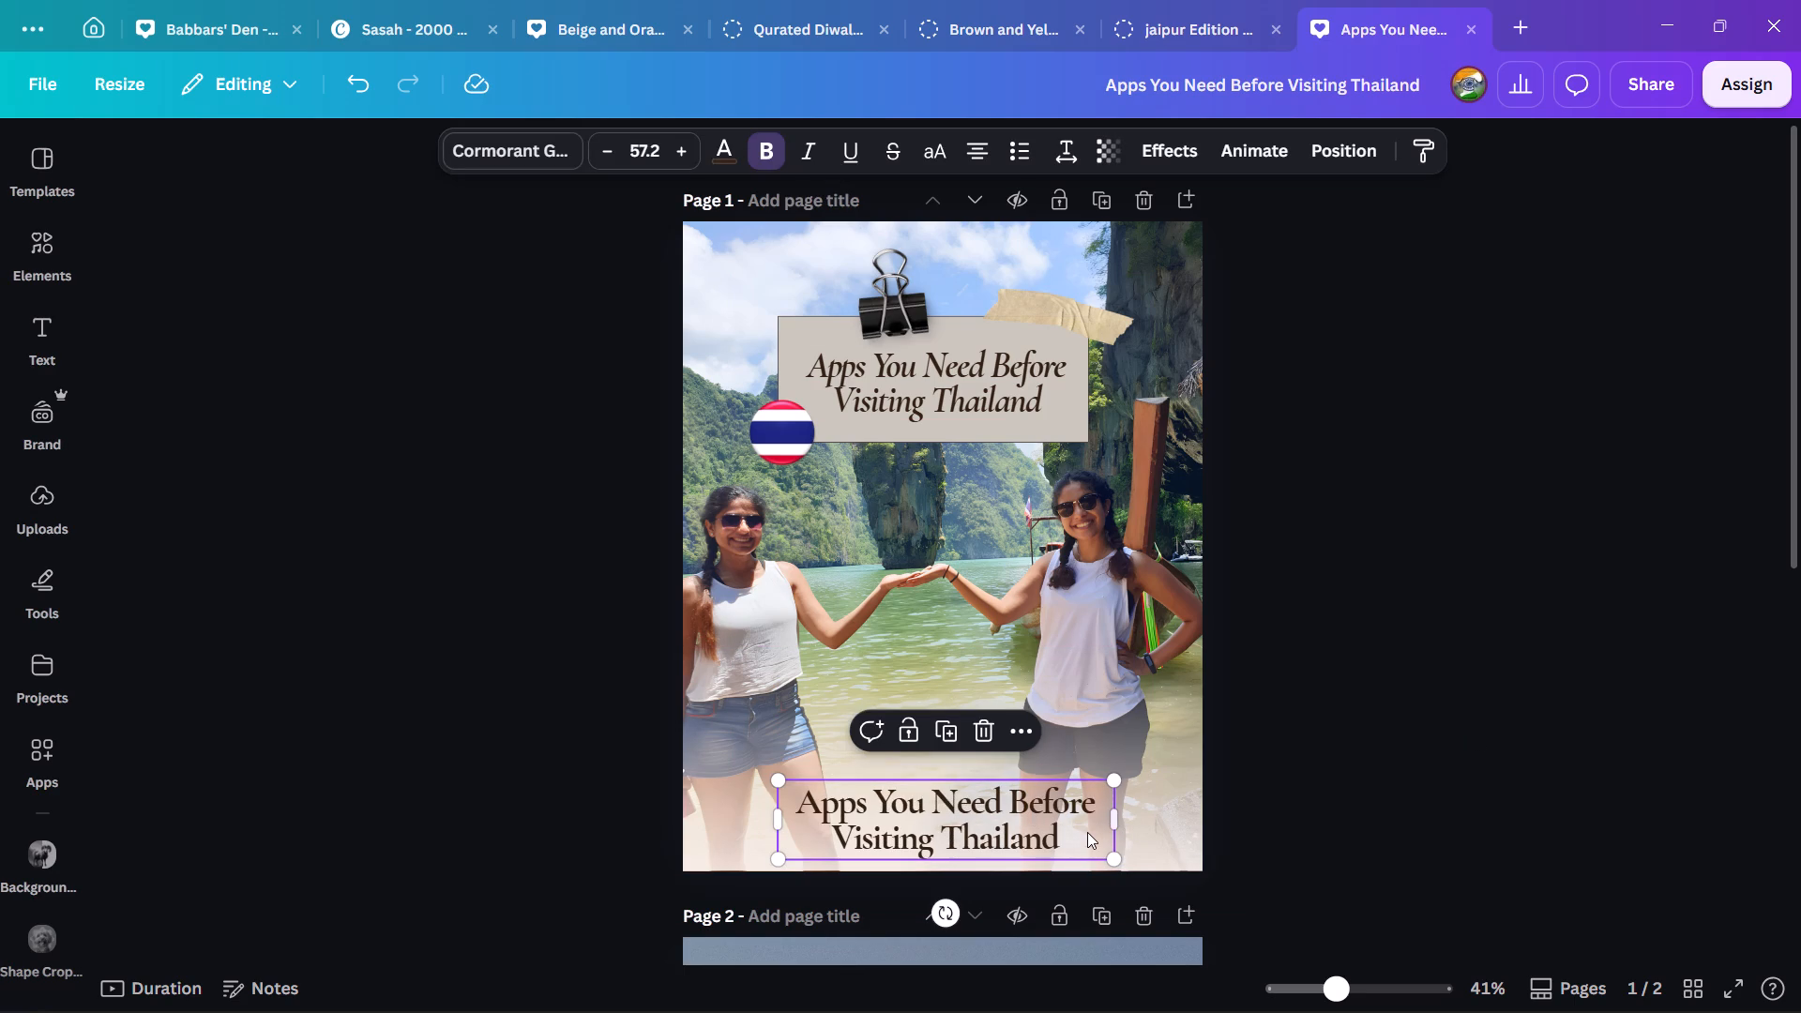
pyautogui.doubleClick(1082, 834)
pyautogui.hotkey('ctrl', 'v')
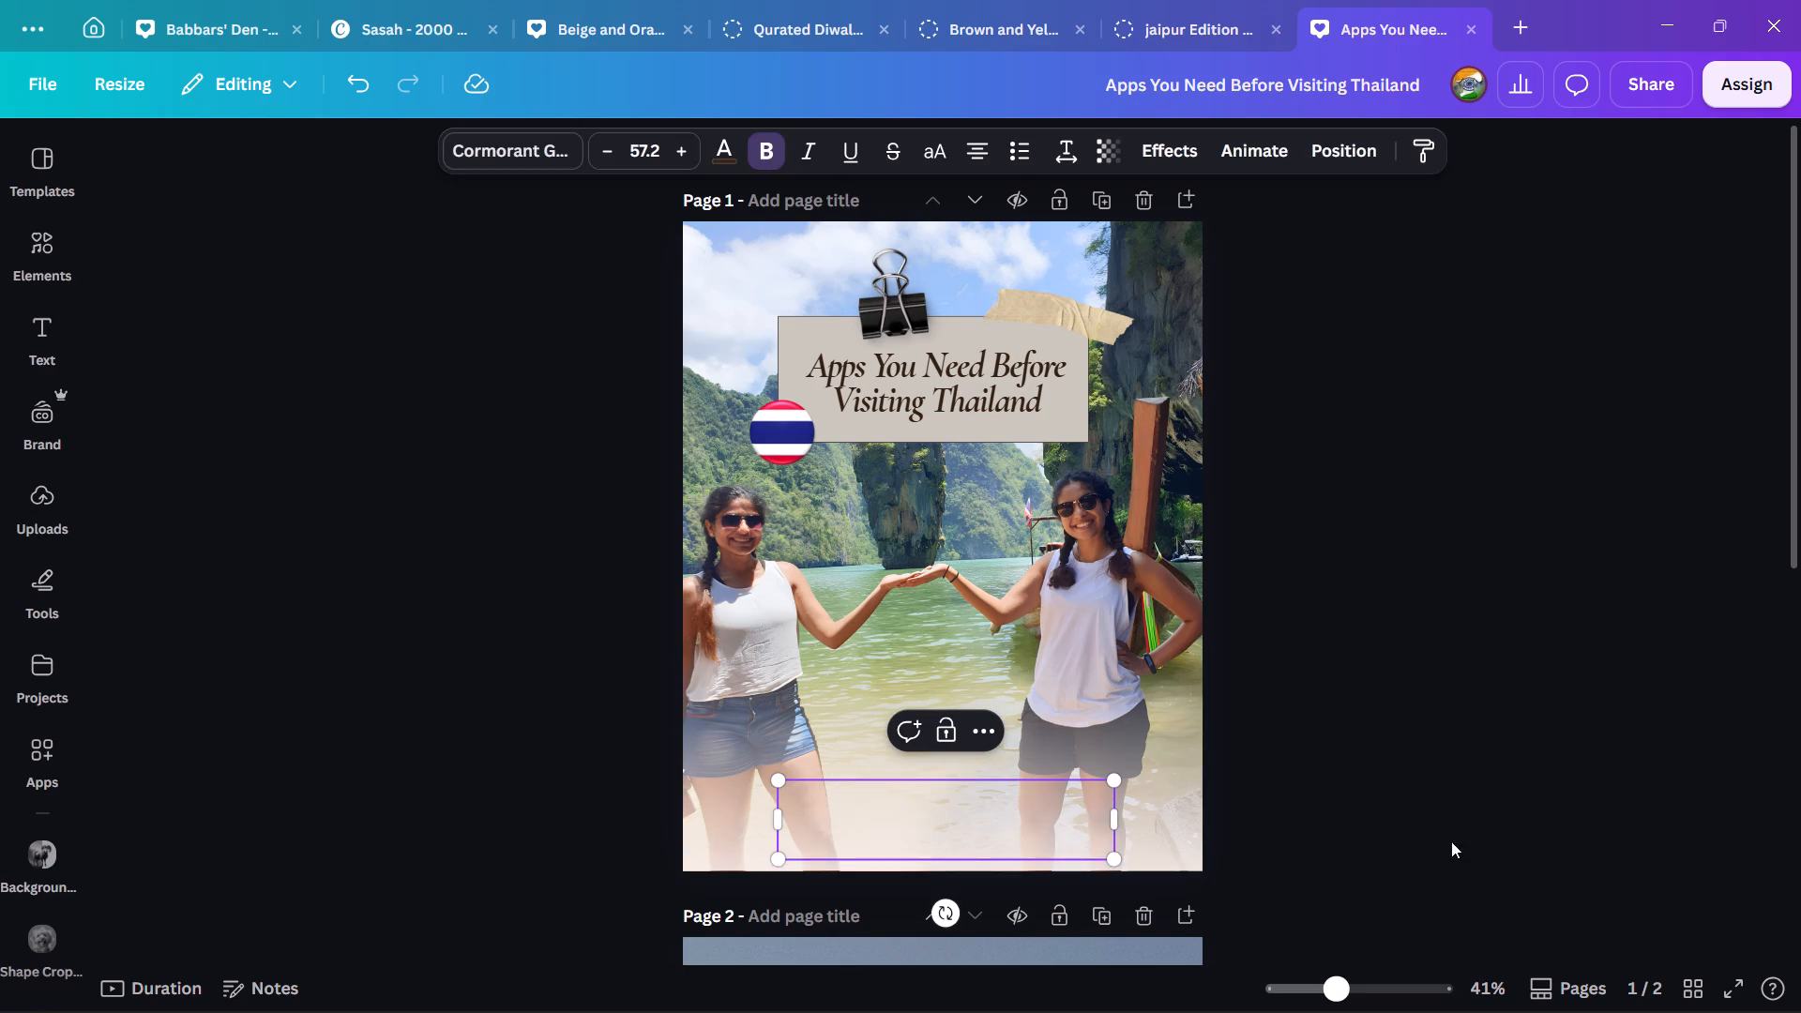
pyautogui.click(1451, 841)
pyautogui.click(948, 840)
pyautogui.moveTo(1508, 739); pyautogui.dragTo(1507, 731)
# Duplicate the cover title and place the copy over the fade at the bottom of the page.
pyautogui.click(959, 358)
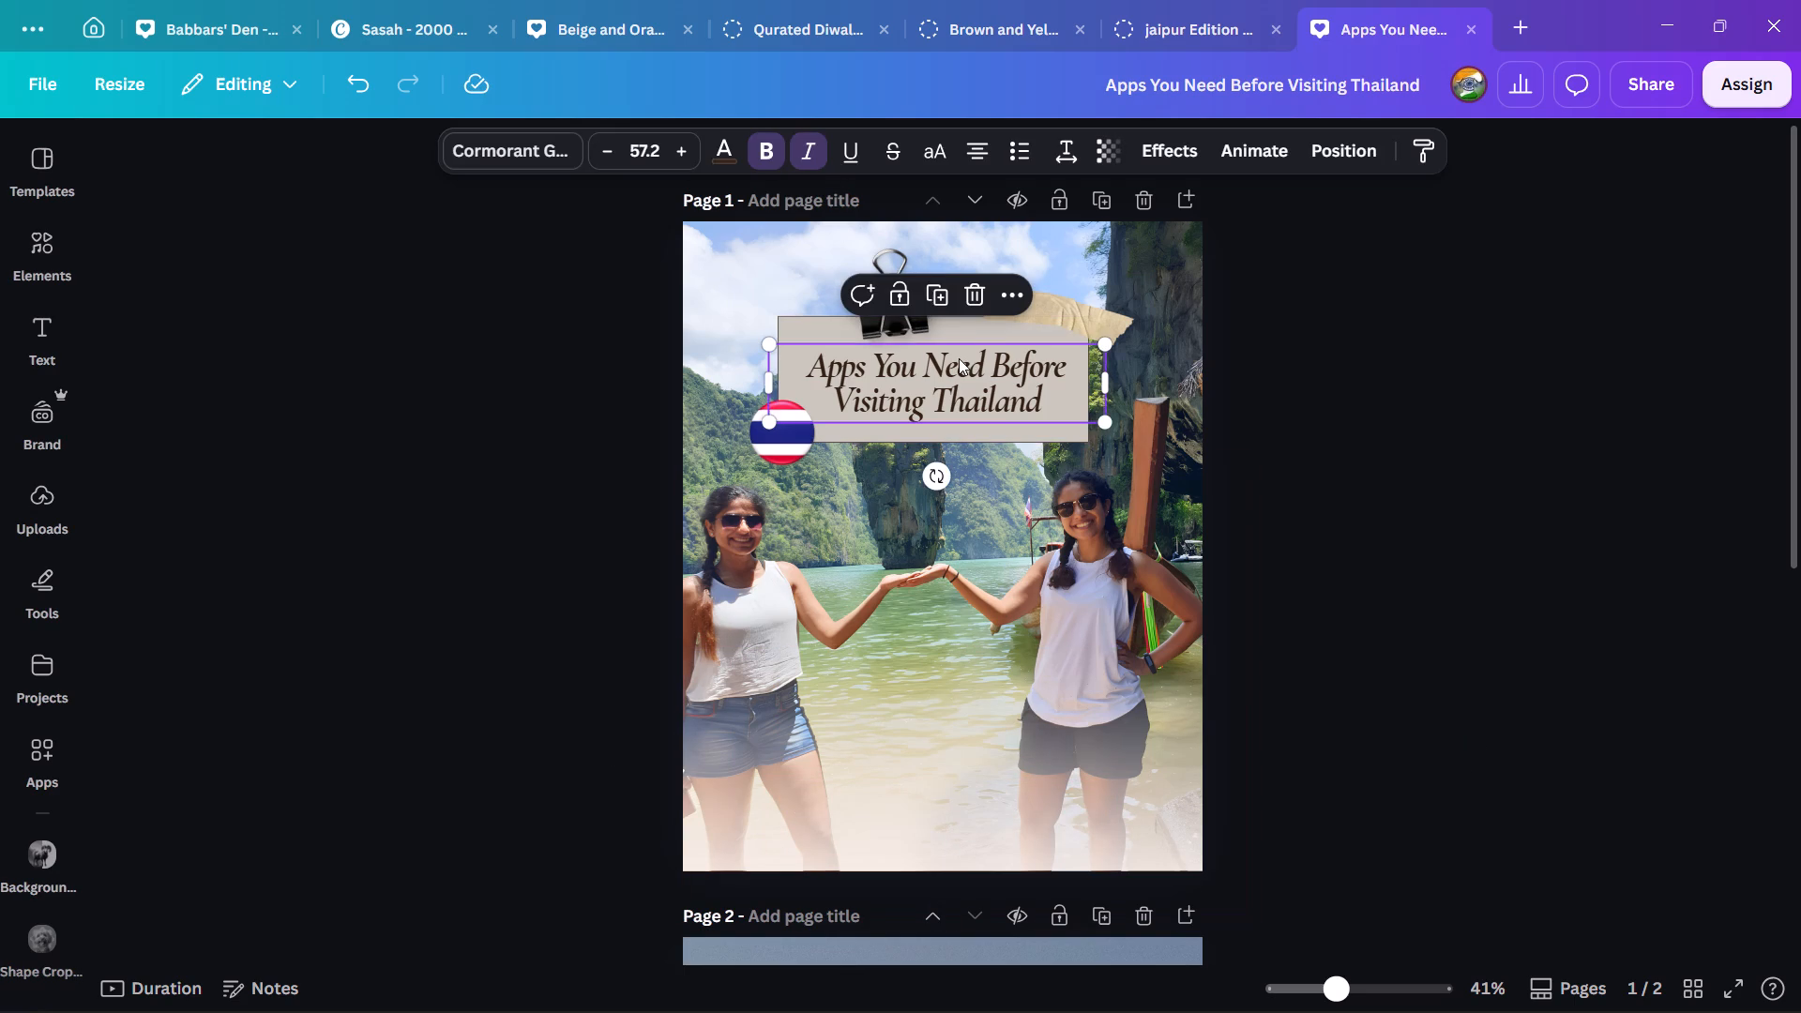
pyautogui.click(928, 307)
pyautogui.moveTo(992, 416); pyautogui.dragTo(968, 819)
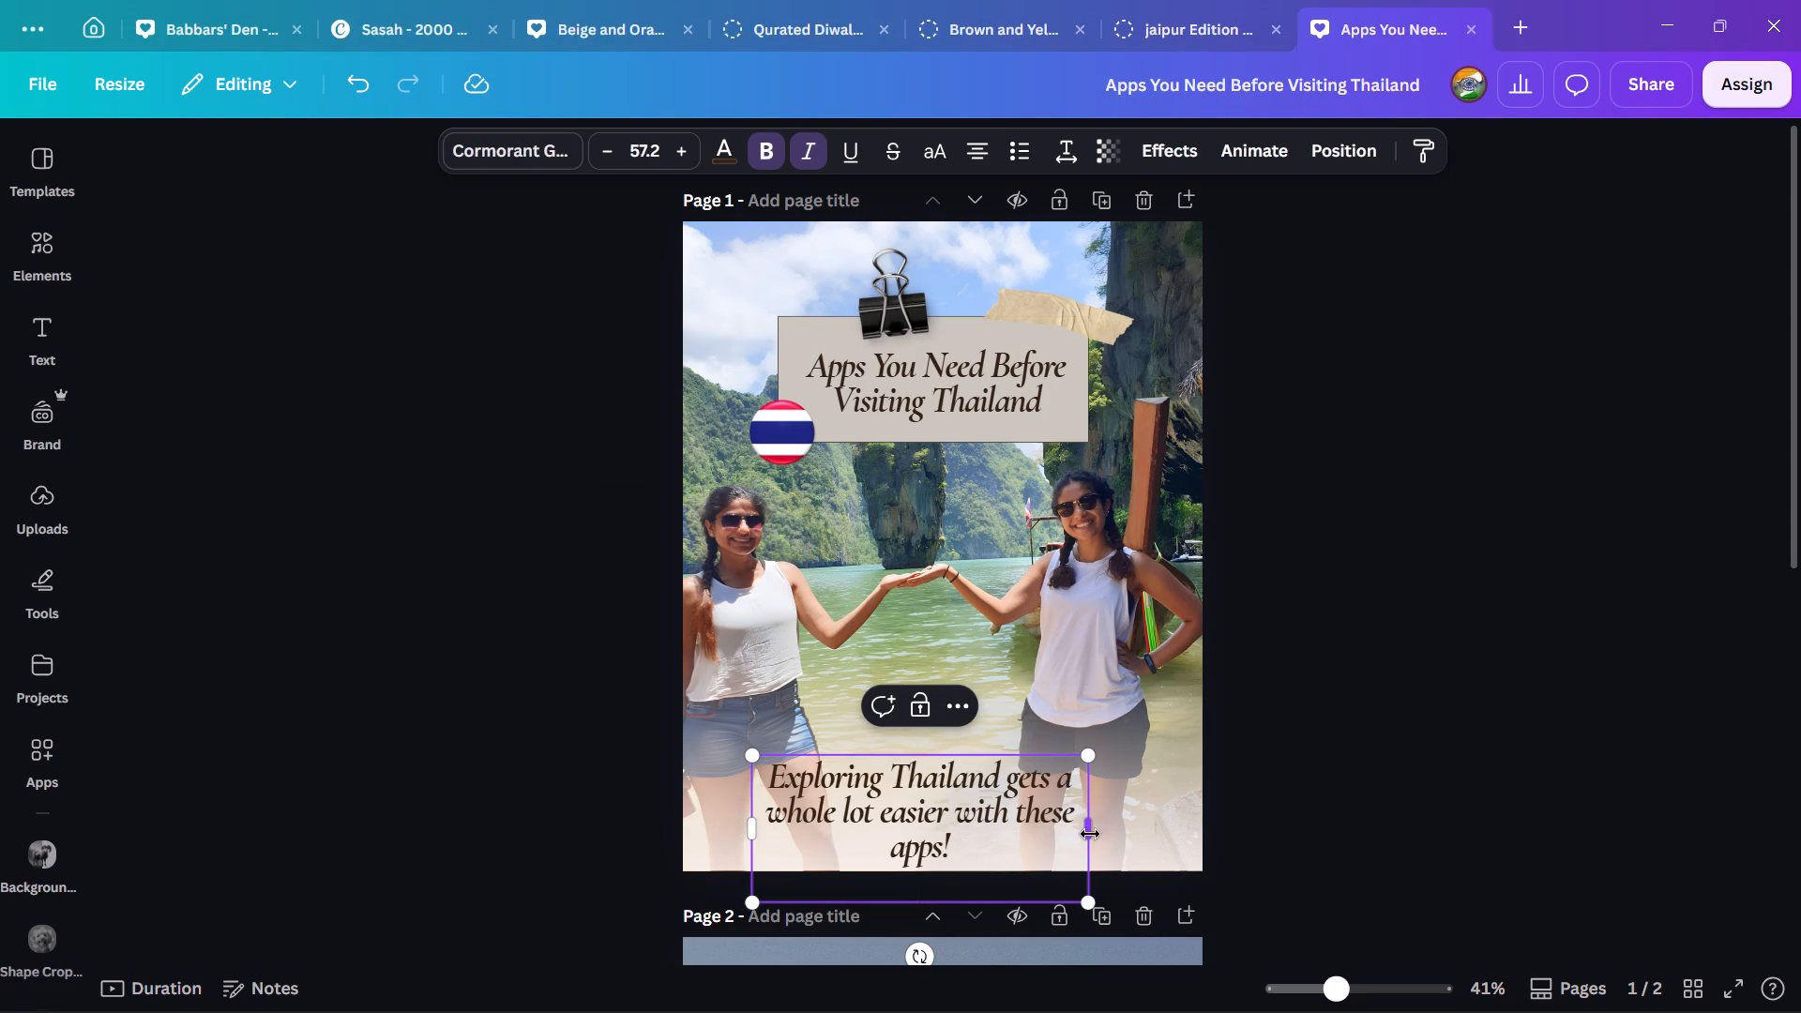
# Widen the bottom subtitle's text box and remove bold and italics from the whole sentence.
pyautogui.moveTo(1091, 828); pyautogui.dragTo(1188, 828)
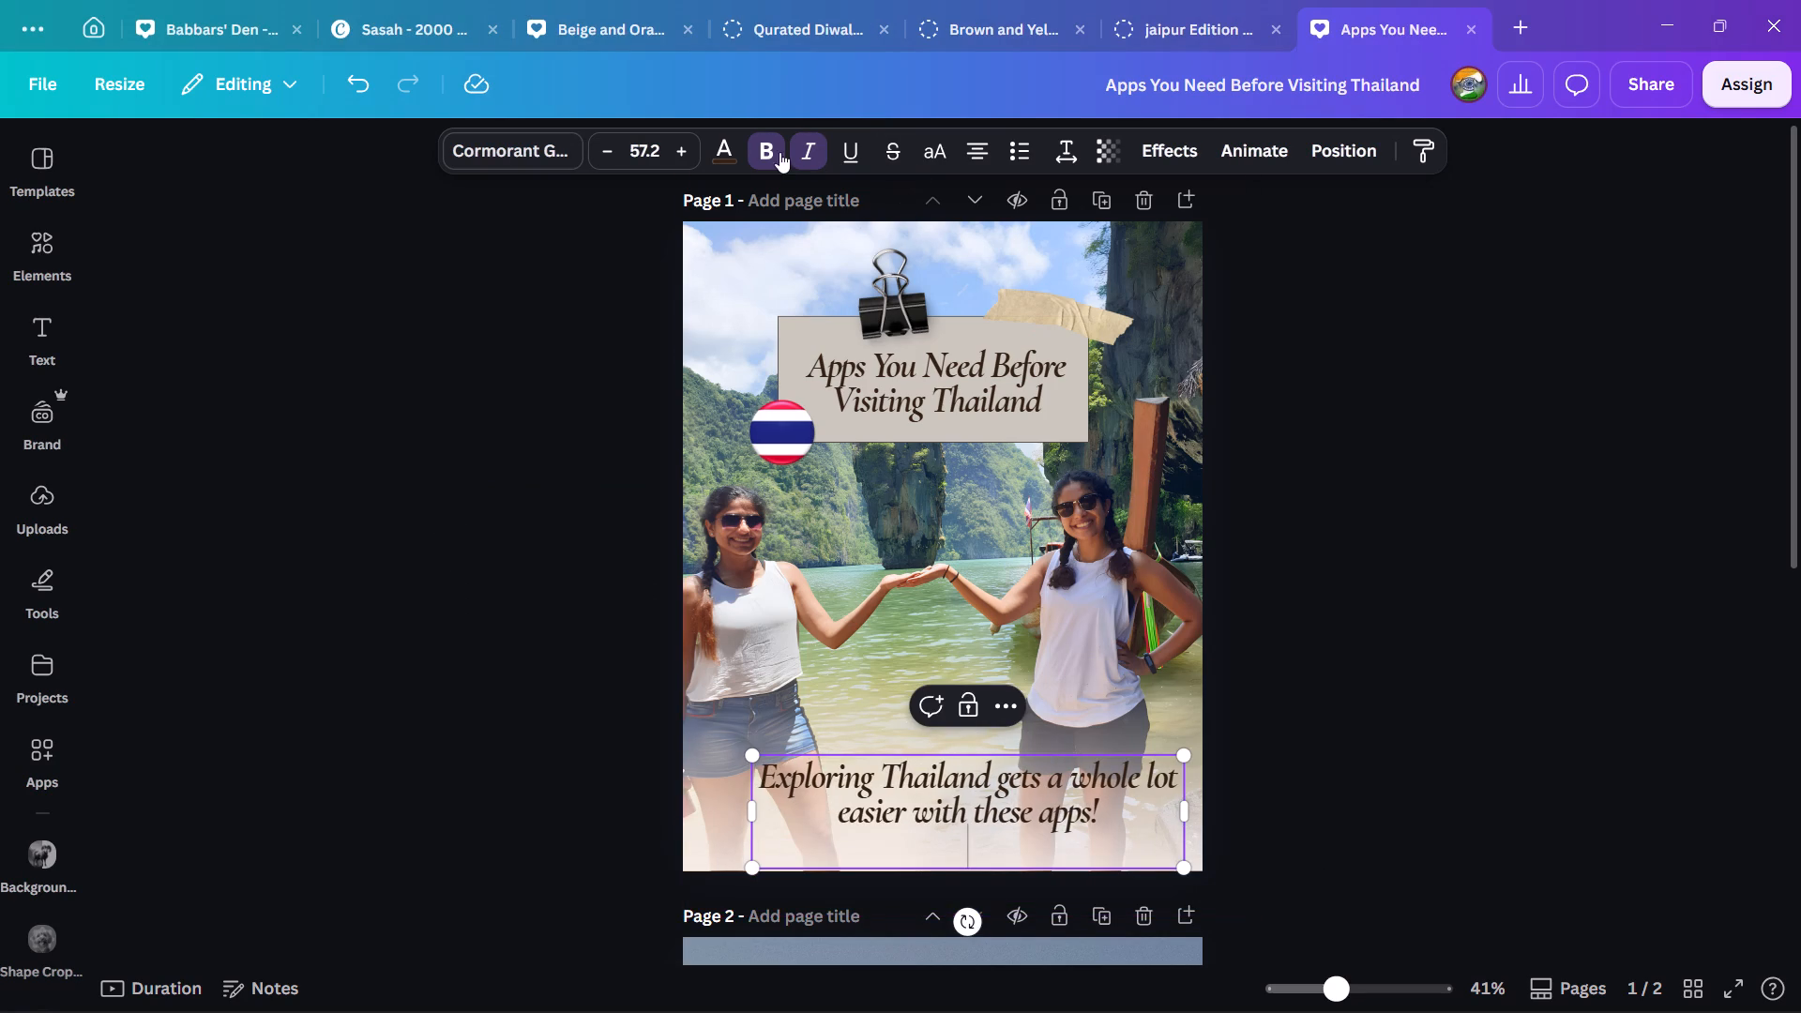
pyautogui.click(766, 152)
pyautogui.click(810, 163)
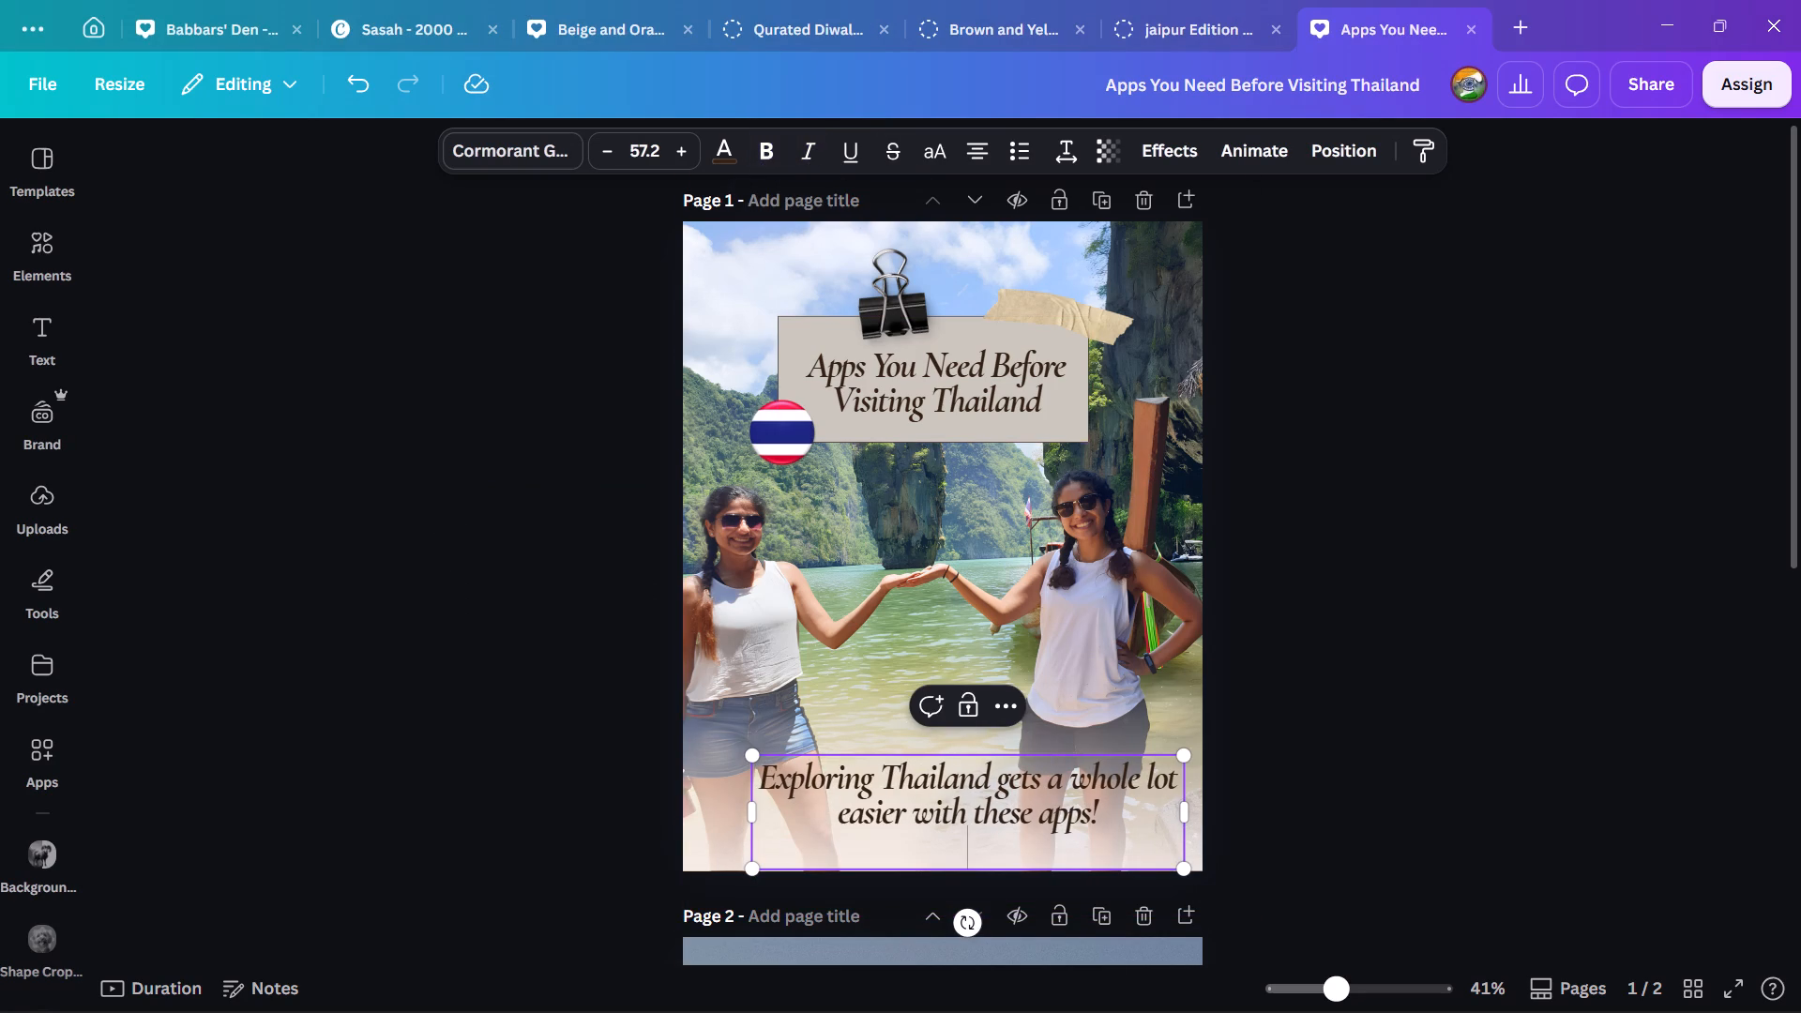
pyautogui.moveTo(1128, 828); pyautogui.dragTo(607, 718)
pyautogui.click(593, 714)
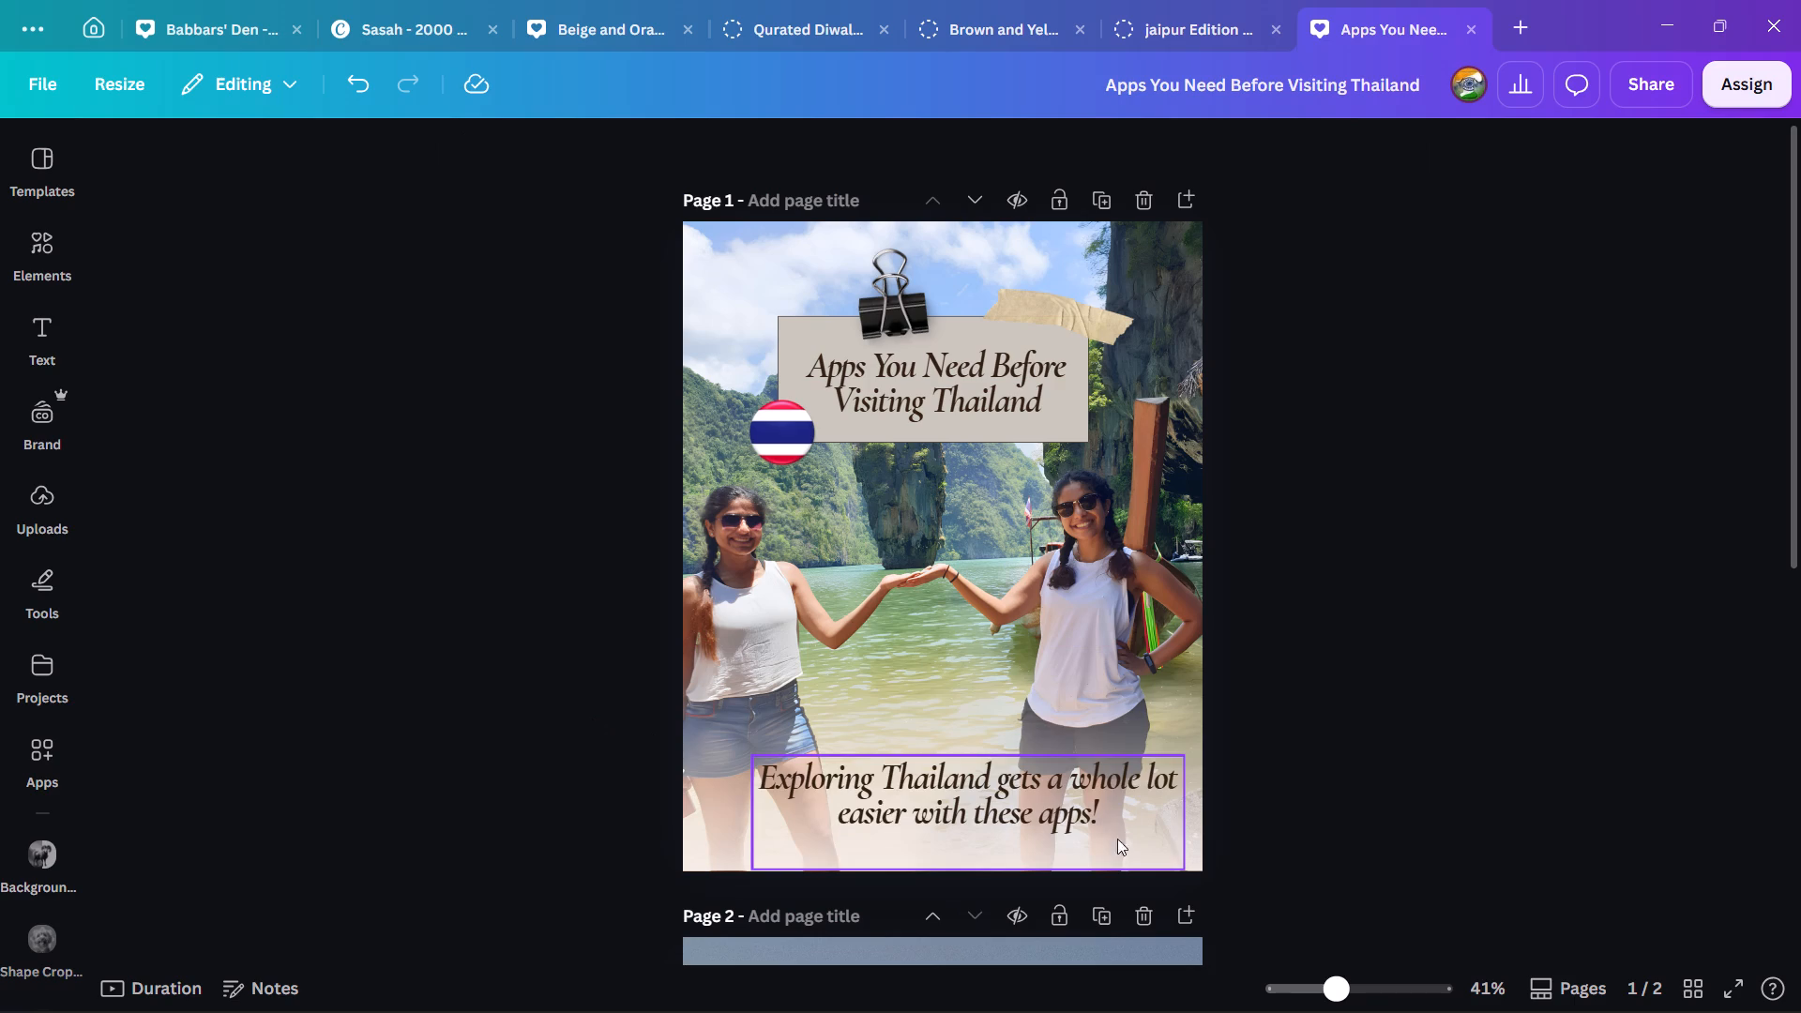
pyautogui.moveTo(1128, 805); pyautogui.dragTo(1140, 771)
pyautogui.click(1170, 777)
pyautogui.moveTo(1134, 783); pyautogui.dragTo(865, 744)
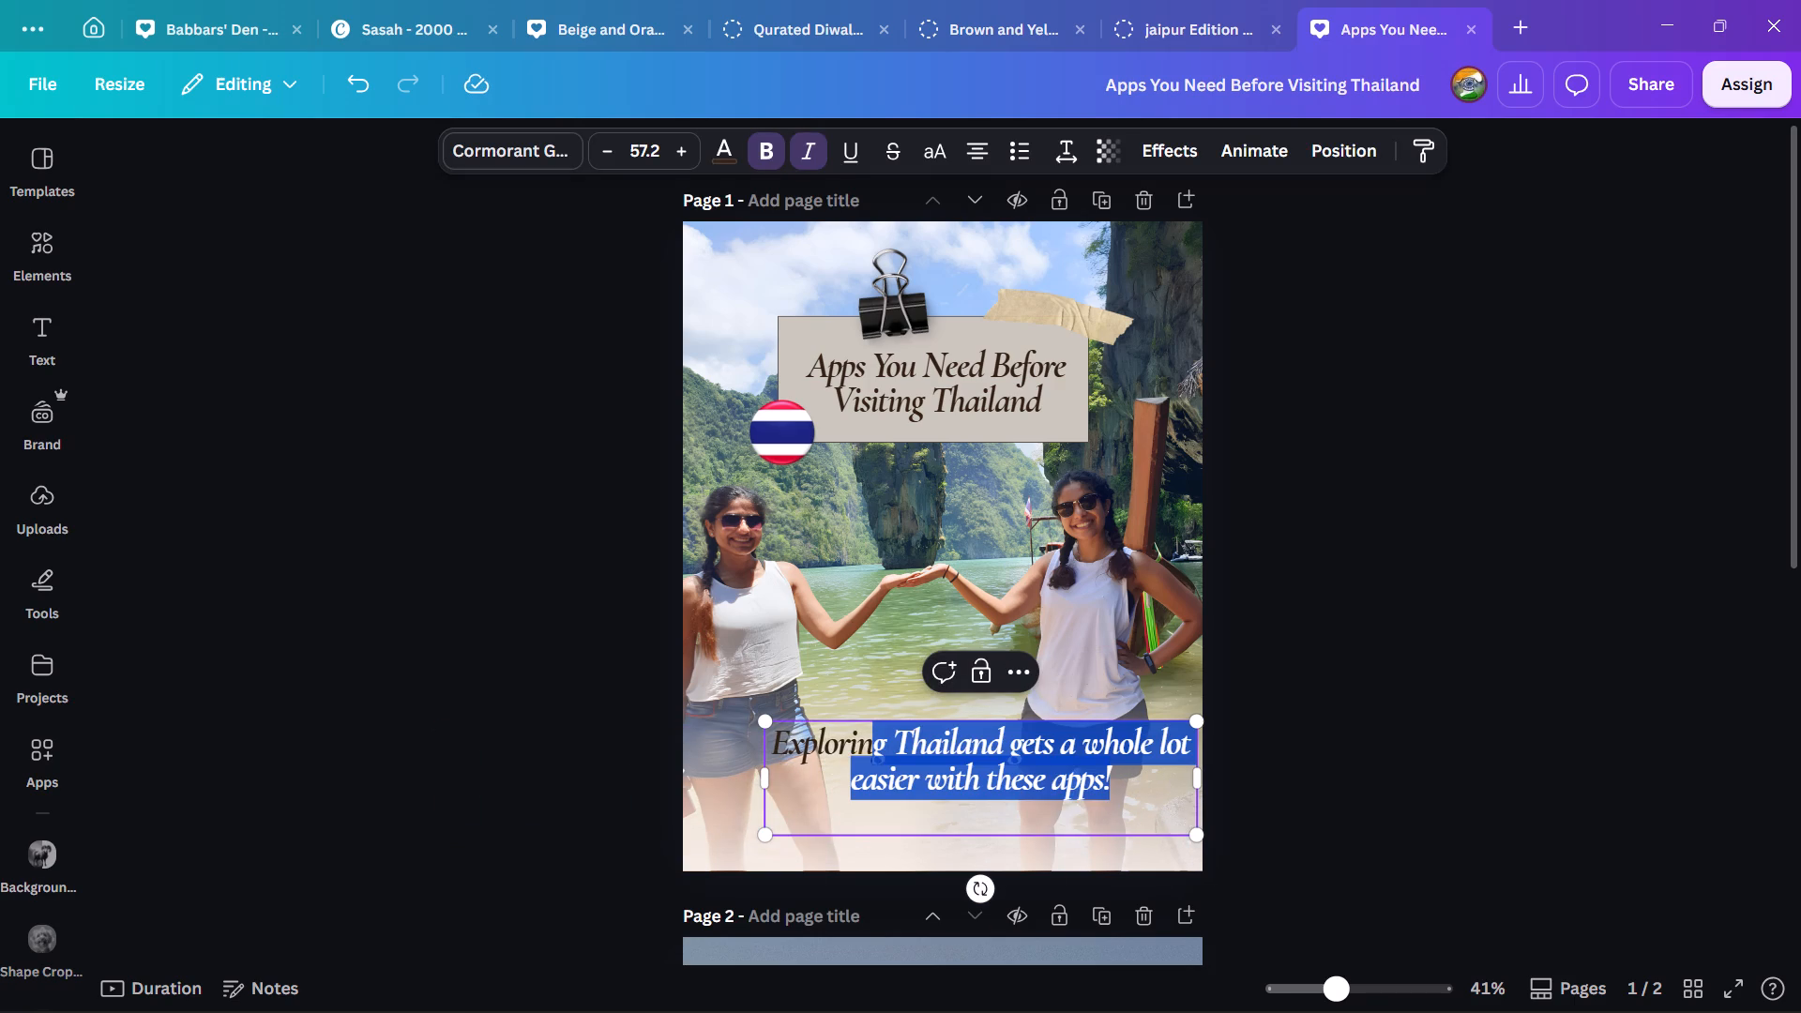
pyautogui.moveTo(865, 744); pyautogui.dragTo(690, 718)
pyautogui.click(766, 147)
pyautogui.click(802, 147)
pyautogui.click(1349, 460)
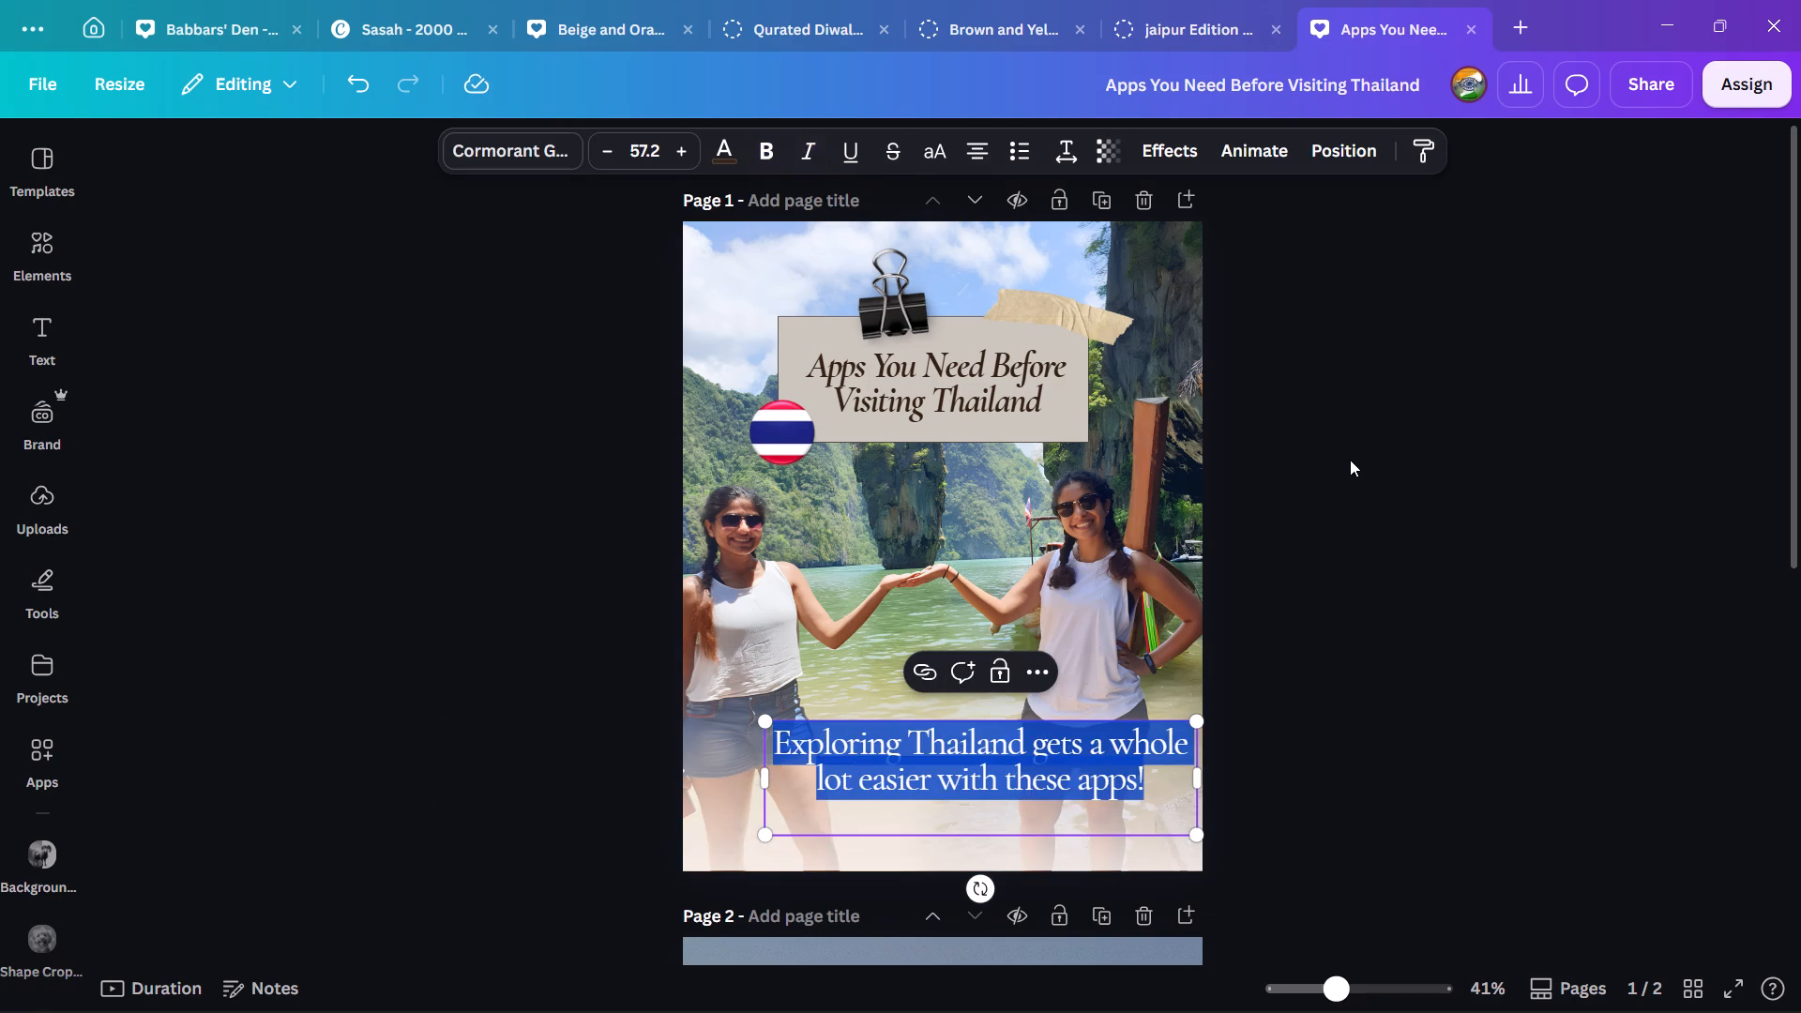
# Widen the subtitle's text box beyond the page edge and delete the blank line after the sentence.
pyautogui.click(1118, 728)
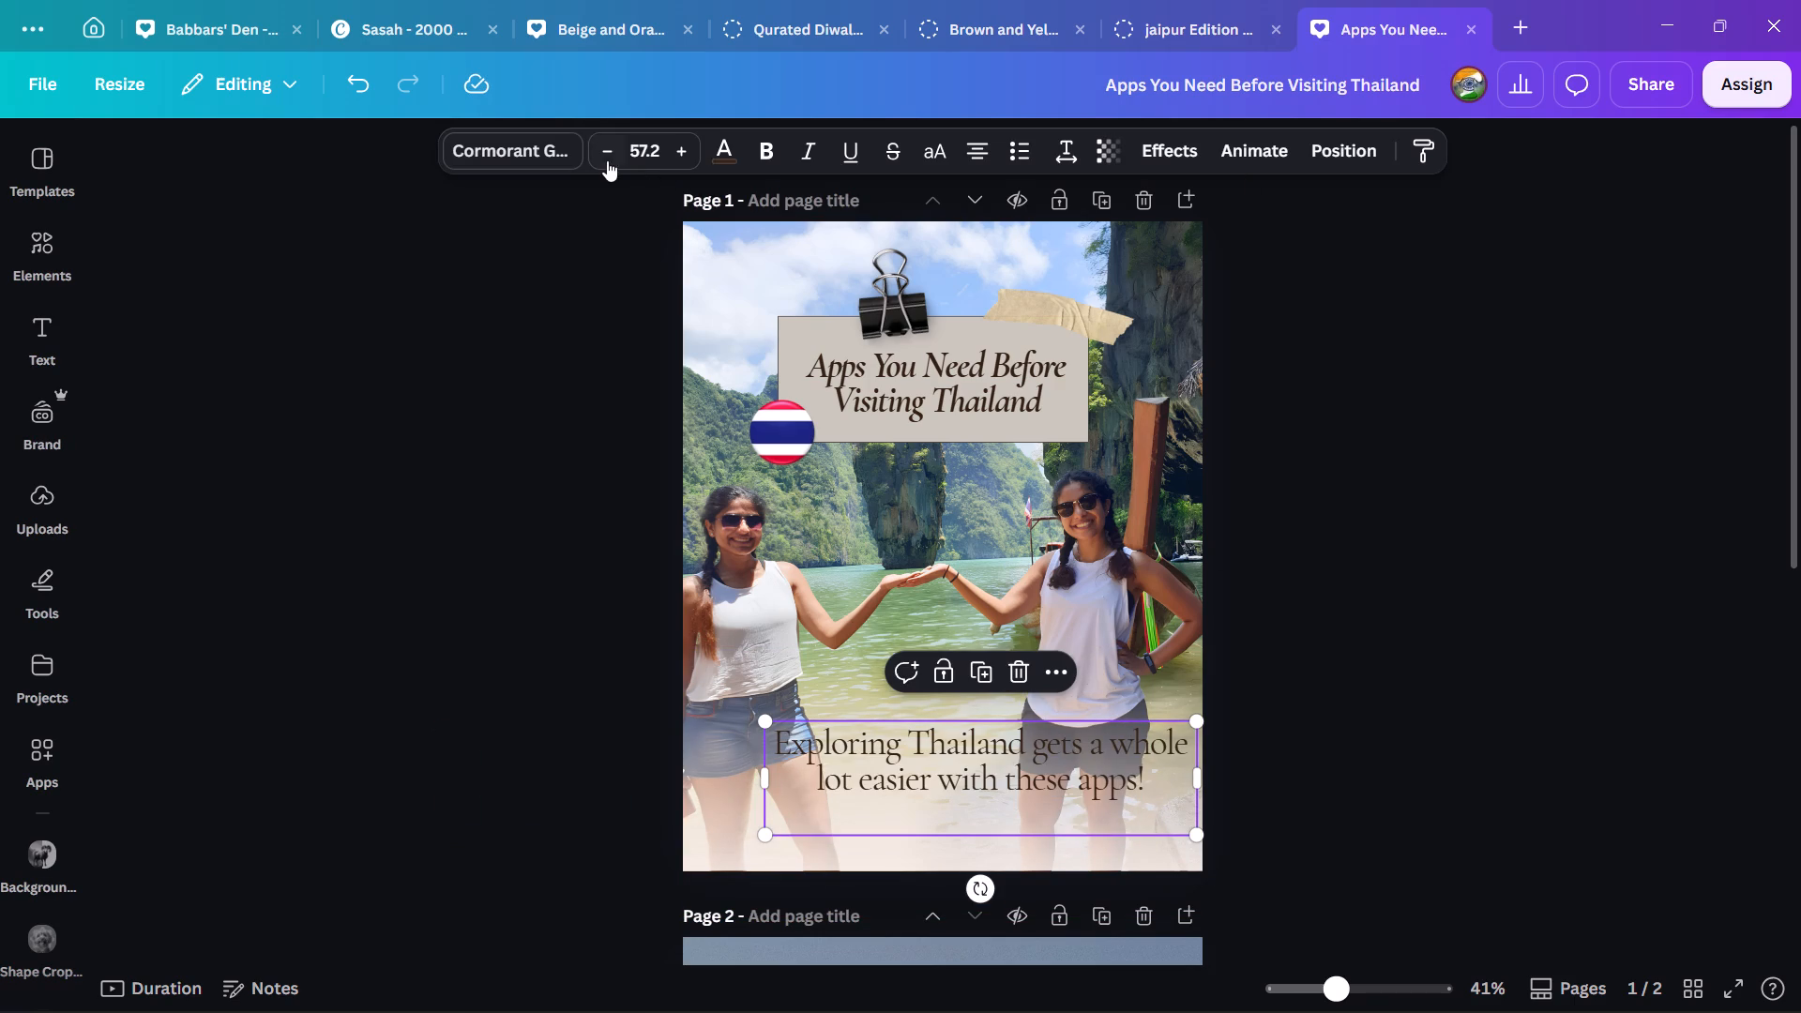
pyautogui.moveTo(1206, 783); pyautogui.dragTo(1356, 787)
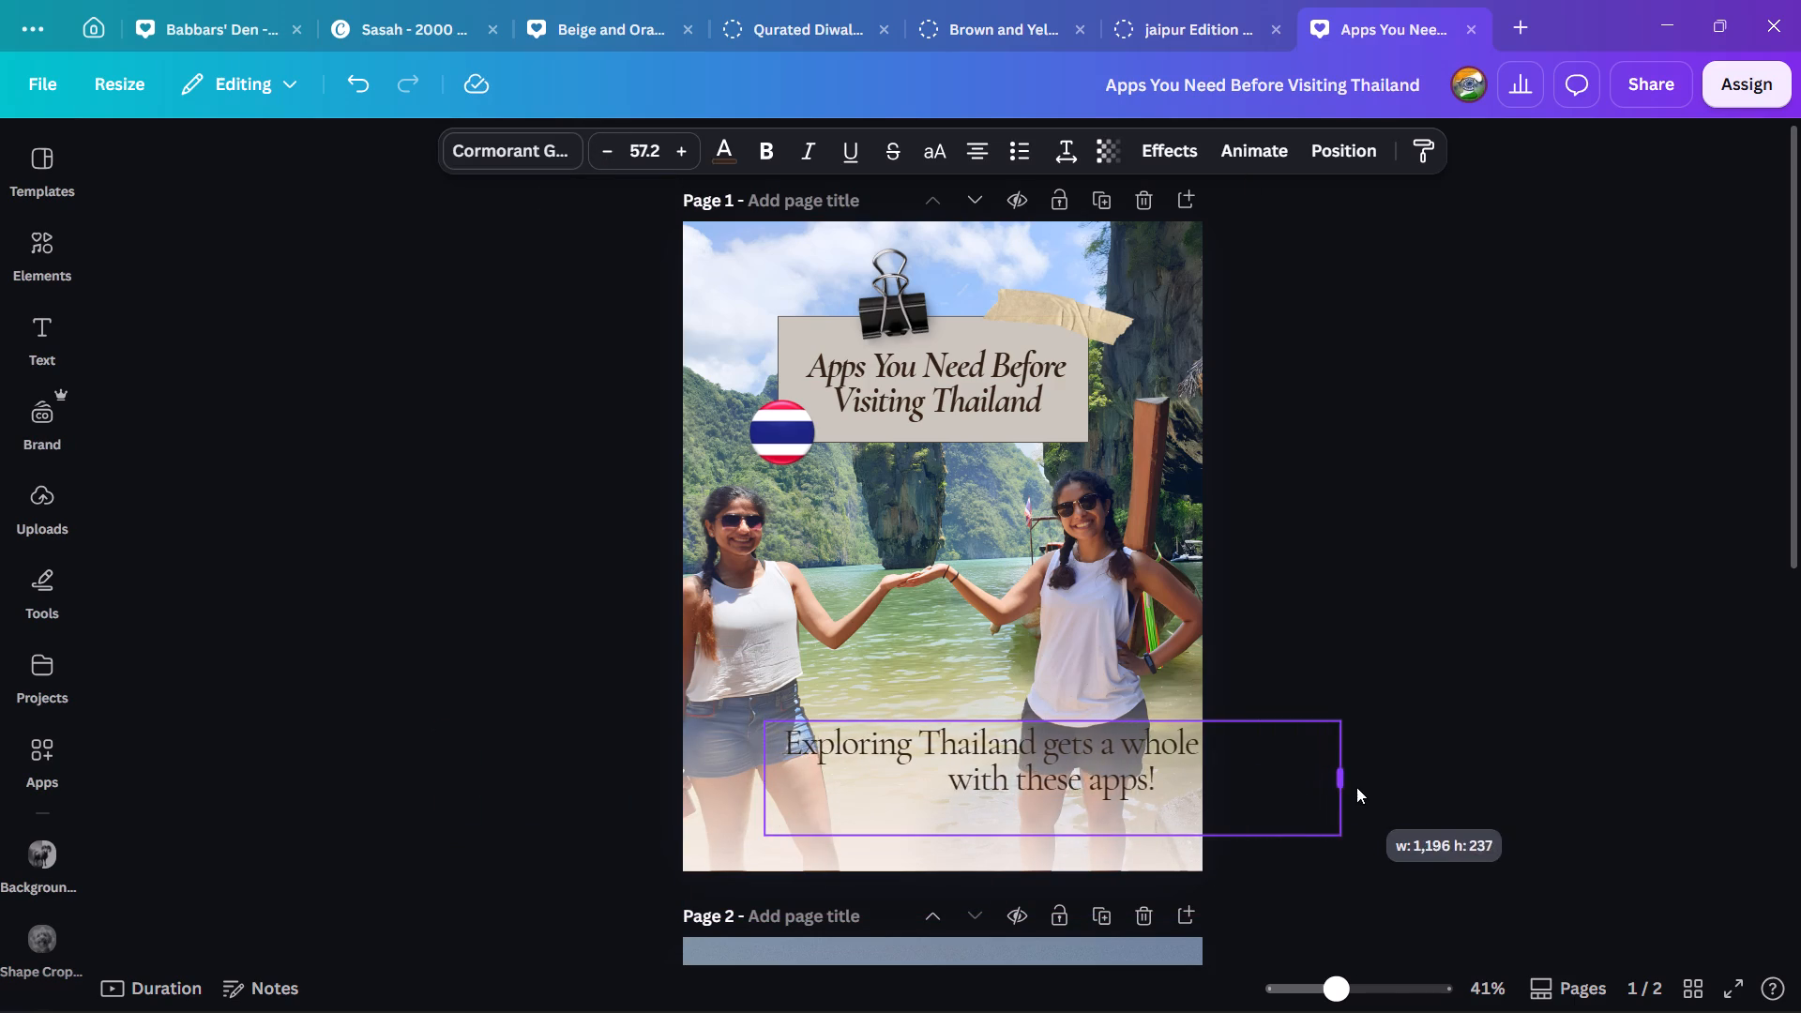
pyautogui.moveTo(1356, 787); pyautogui.dragTo(1183, 763)
pyautogui.moveTo(1188, 763); pyautogui.dragTo(1209, 763)
pyautogui.moveTo(1203, 775); pyautogui.dragTo(1313, 787)
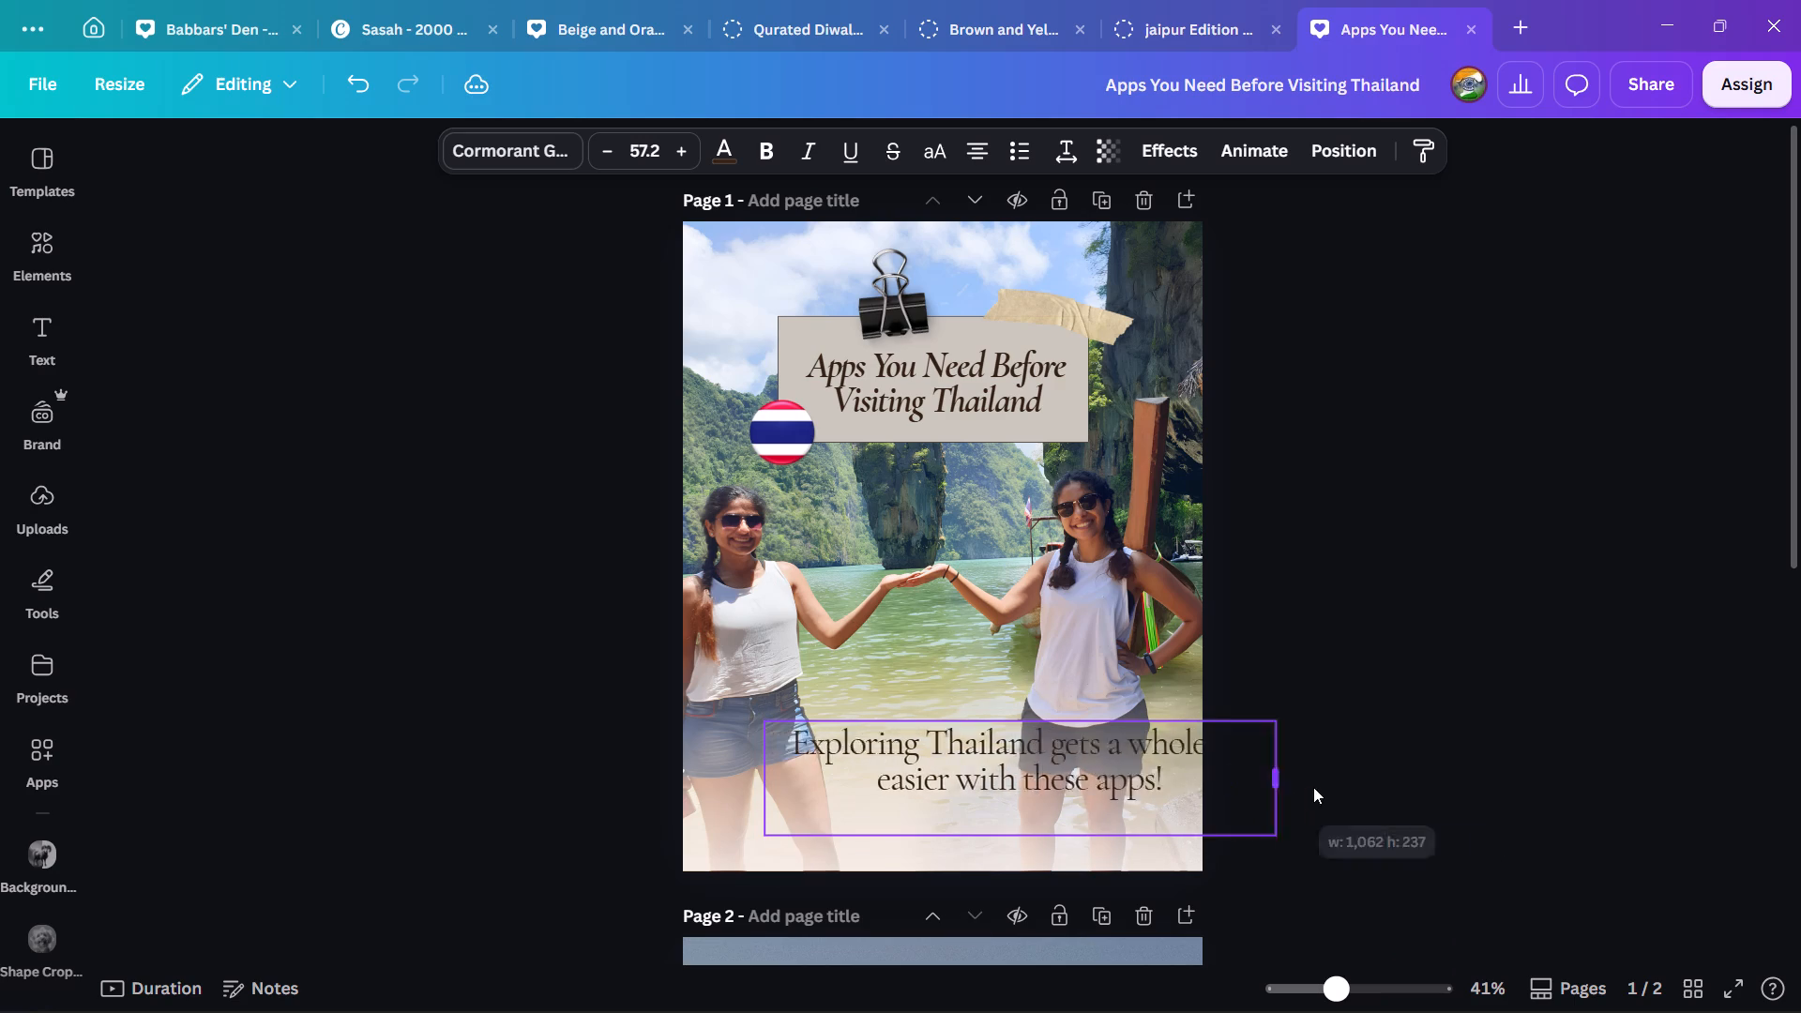
pyautogui.moveTo(1313, 787); pyautogui.dragTo(1309, 787)
pyautogui.click(1058, 801)
pyautogui.press('BackSpace')
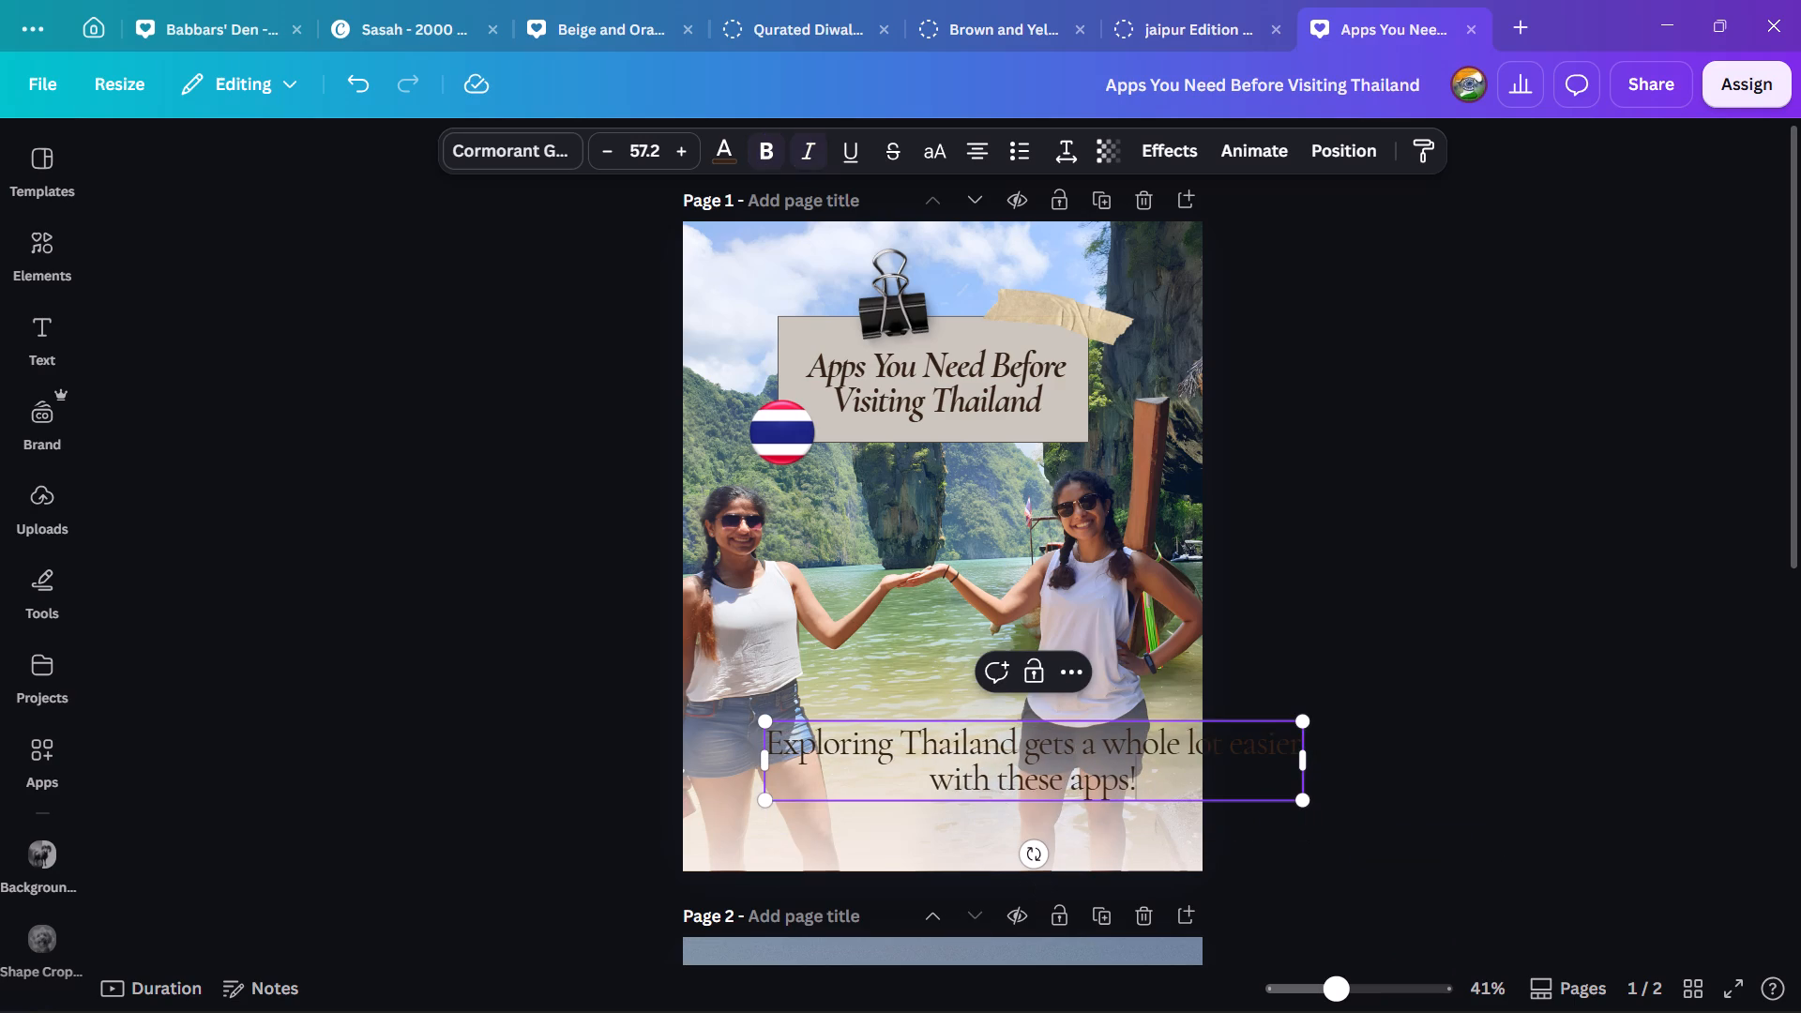
# Scale the subtitle down to a font size of about 39.8 and move it lower over the bottom fade.
pyautogui.moveTo(1306, 718); pyautogui.dragTo(1145, 764)
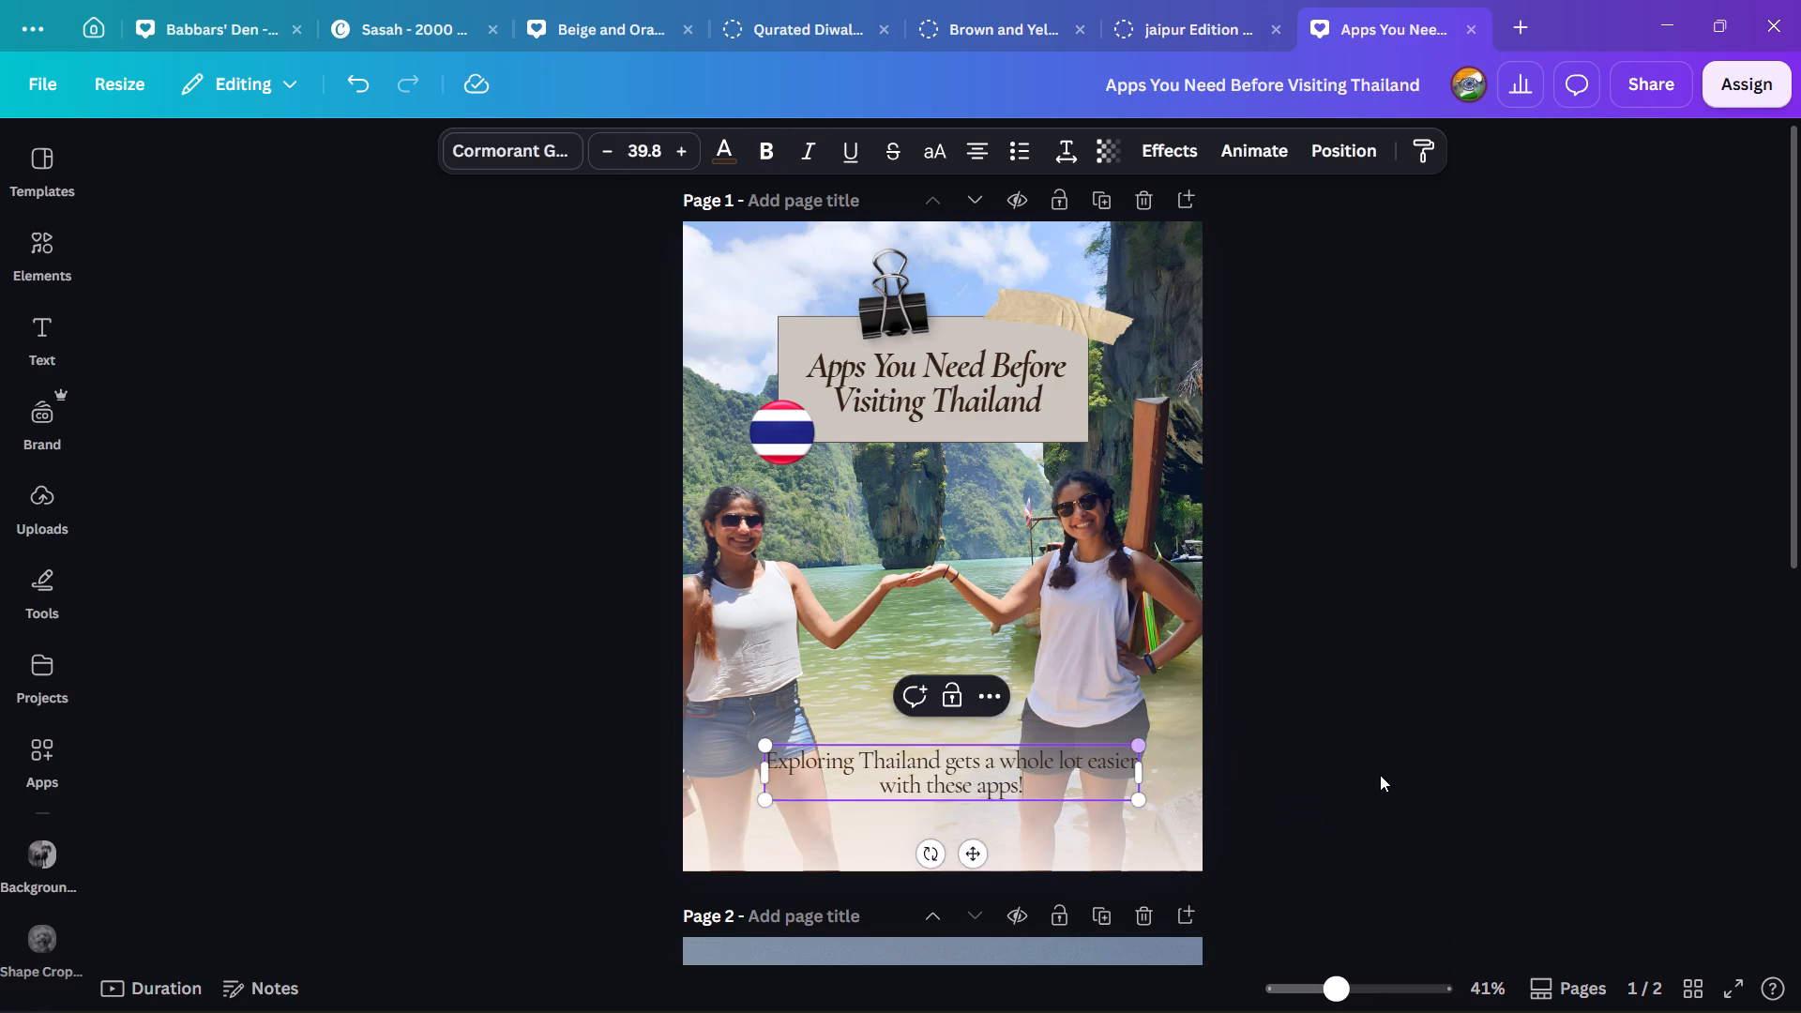
pyautogui.click(1386, 775)
pyautogui.moveTo(1055, 758); pyautogui.dragTo(1042, 800)
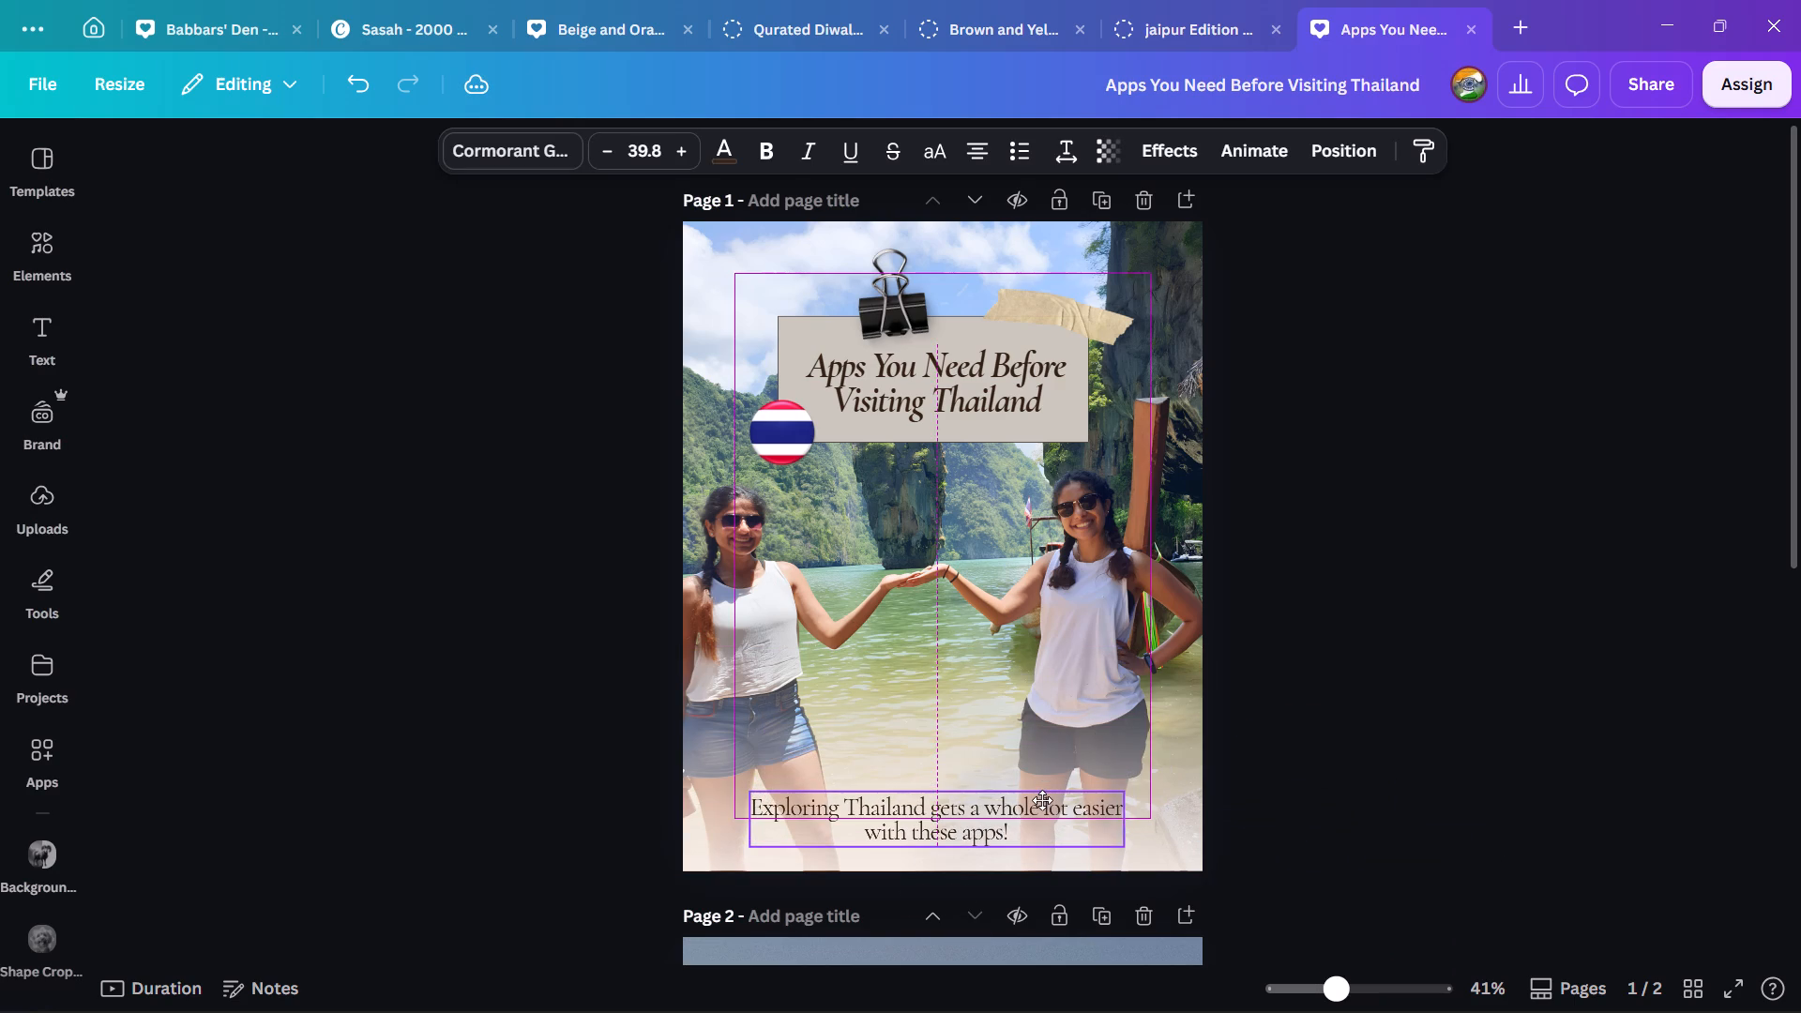
pyautogui.moveTo(1042, 800); pyautogui.dragTo(1042, 797)
pyautogui.click(1355, 788)
# Change the subtitle's font to Helvetica World from the starred fonts.
pyautogui.click(1053, 807)
pyautogui.click(517, 147)
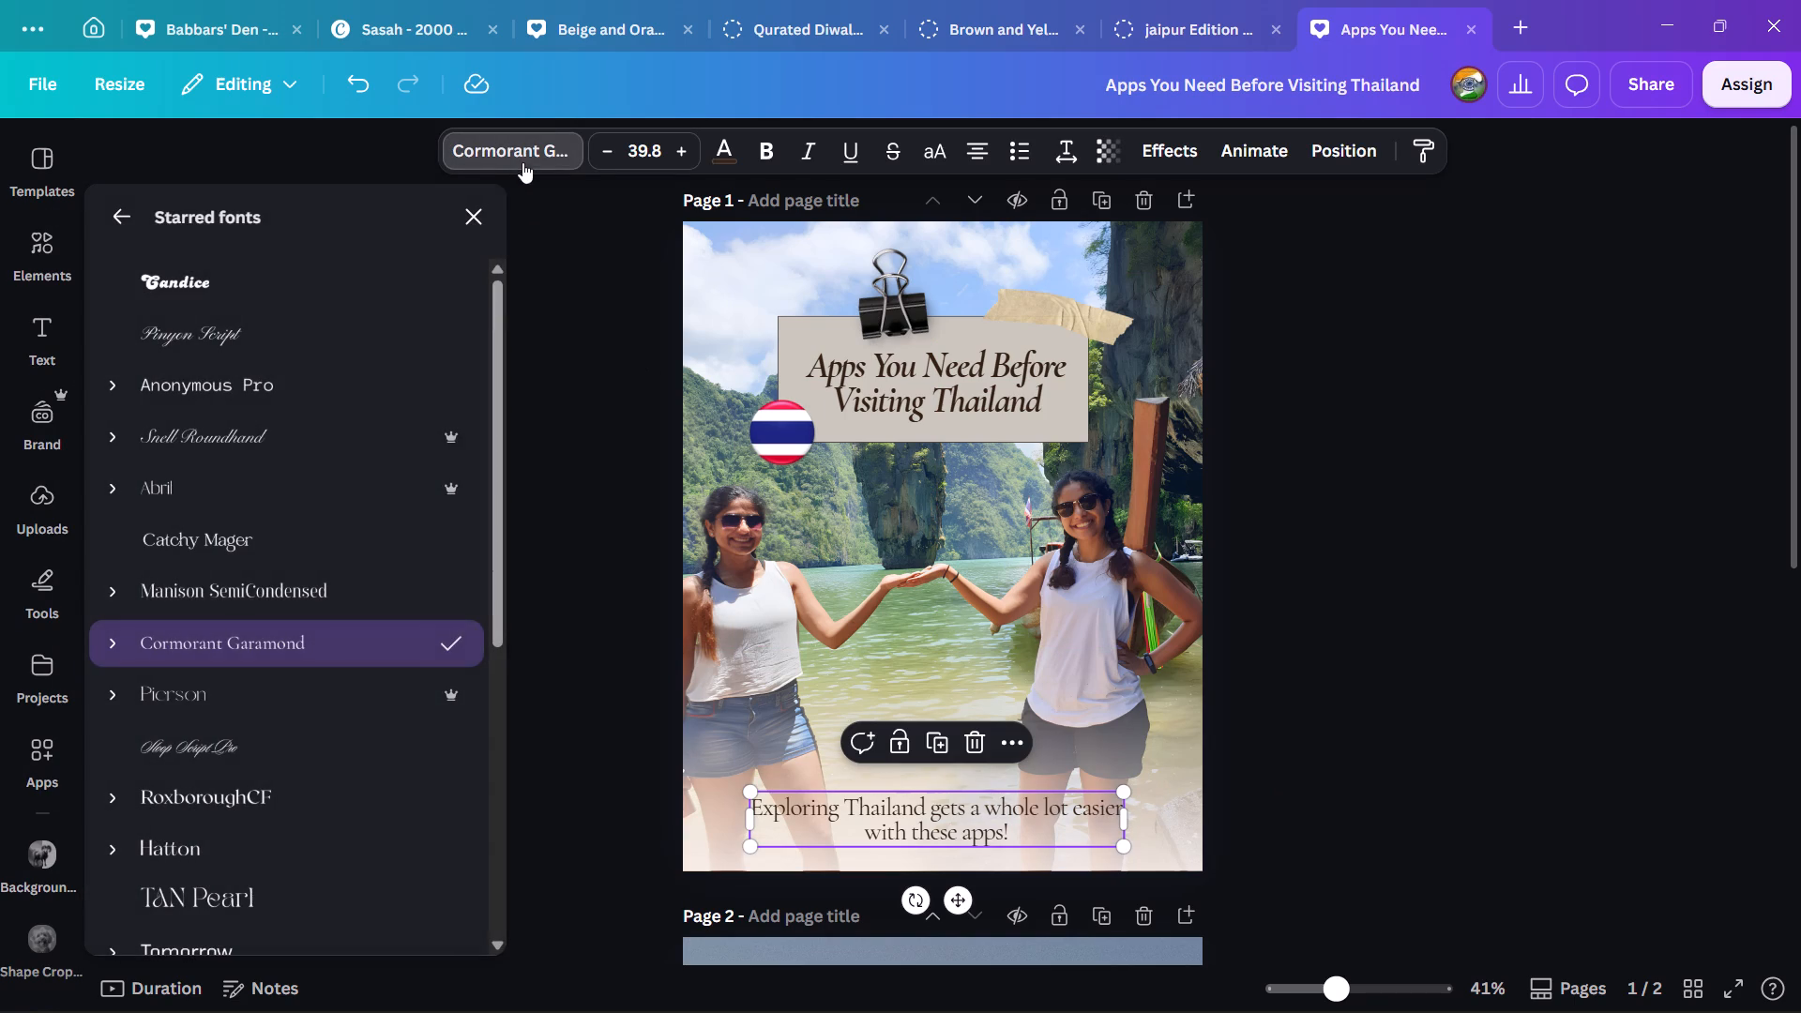
pyautogui.scroll(-3, 404, 686)
pyautogui.scroll(3, 404, 686)
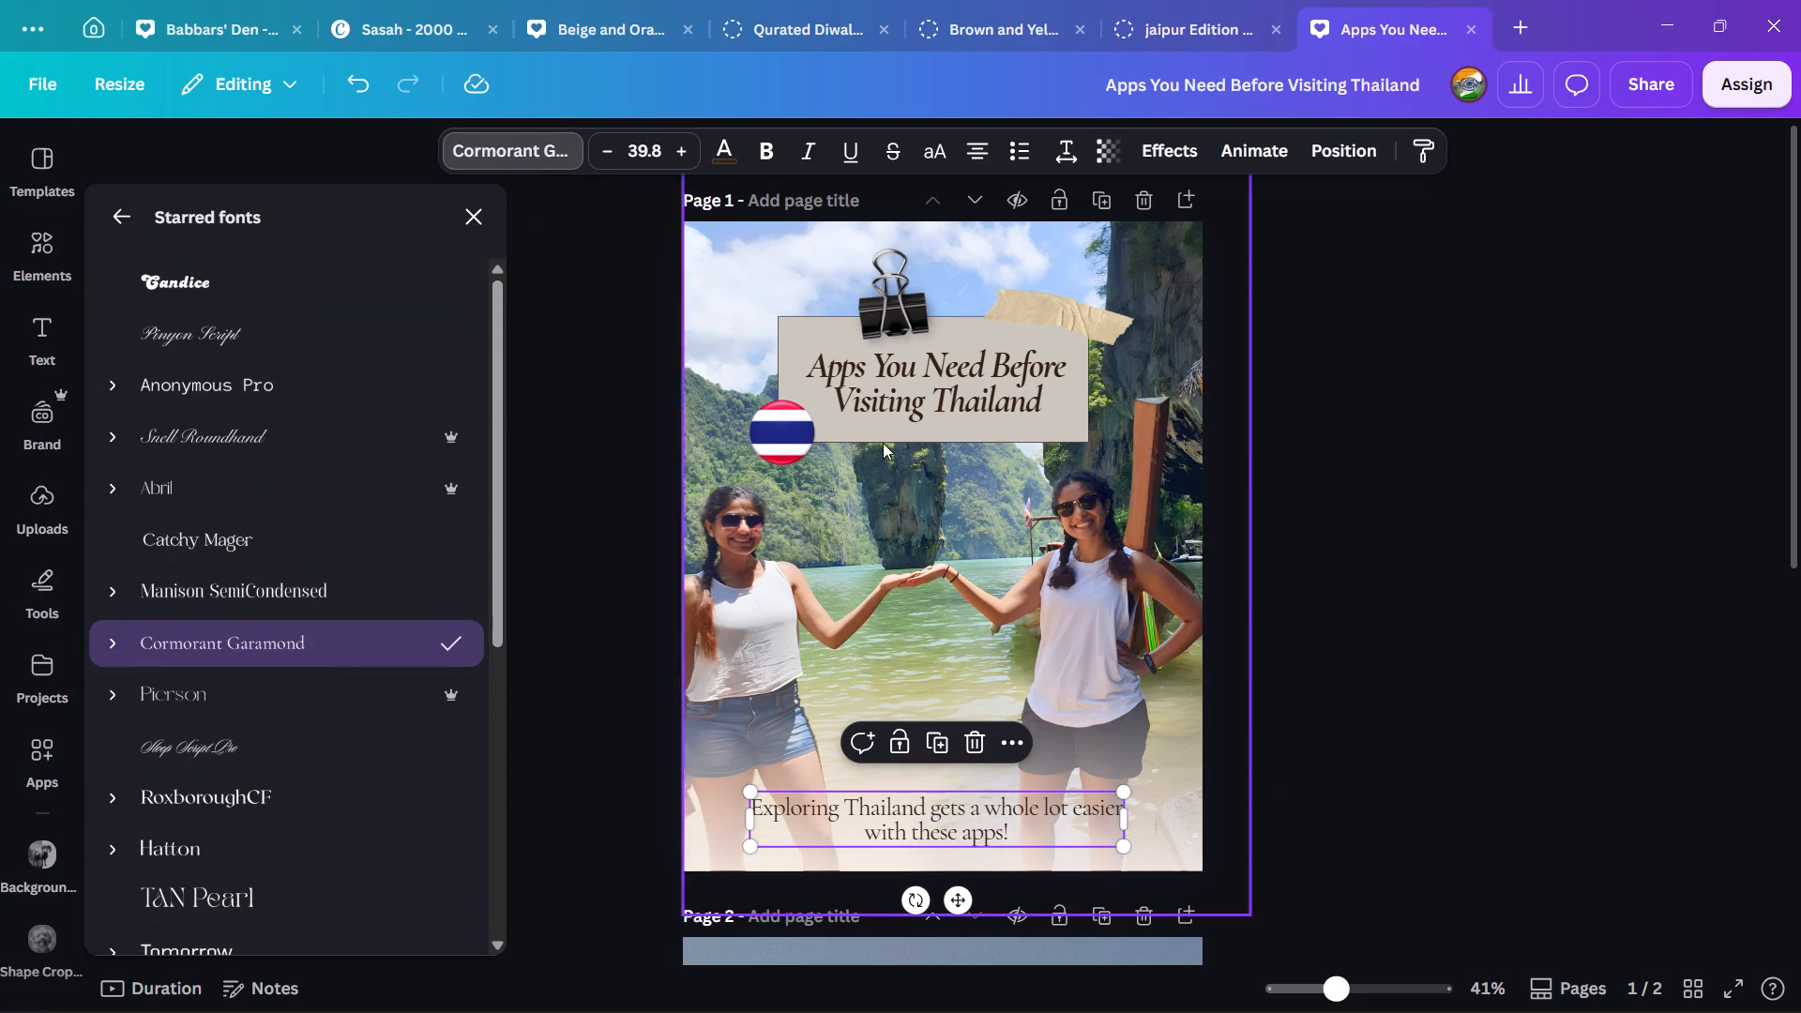
pyautogui.scroll(-6, 342, 478)
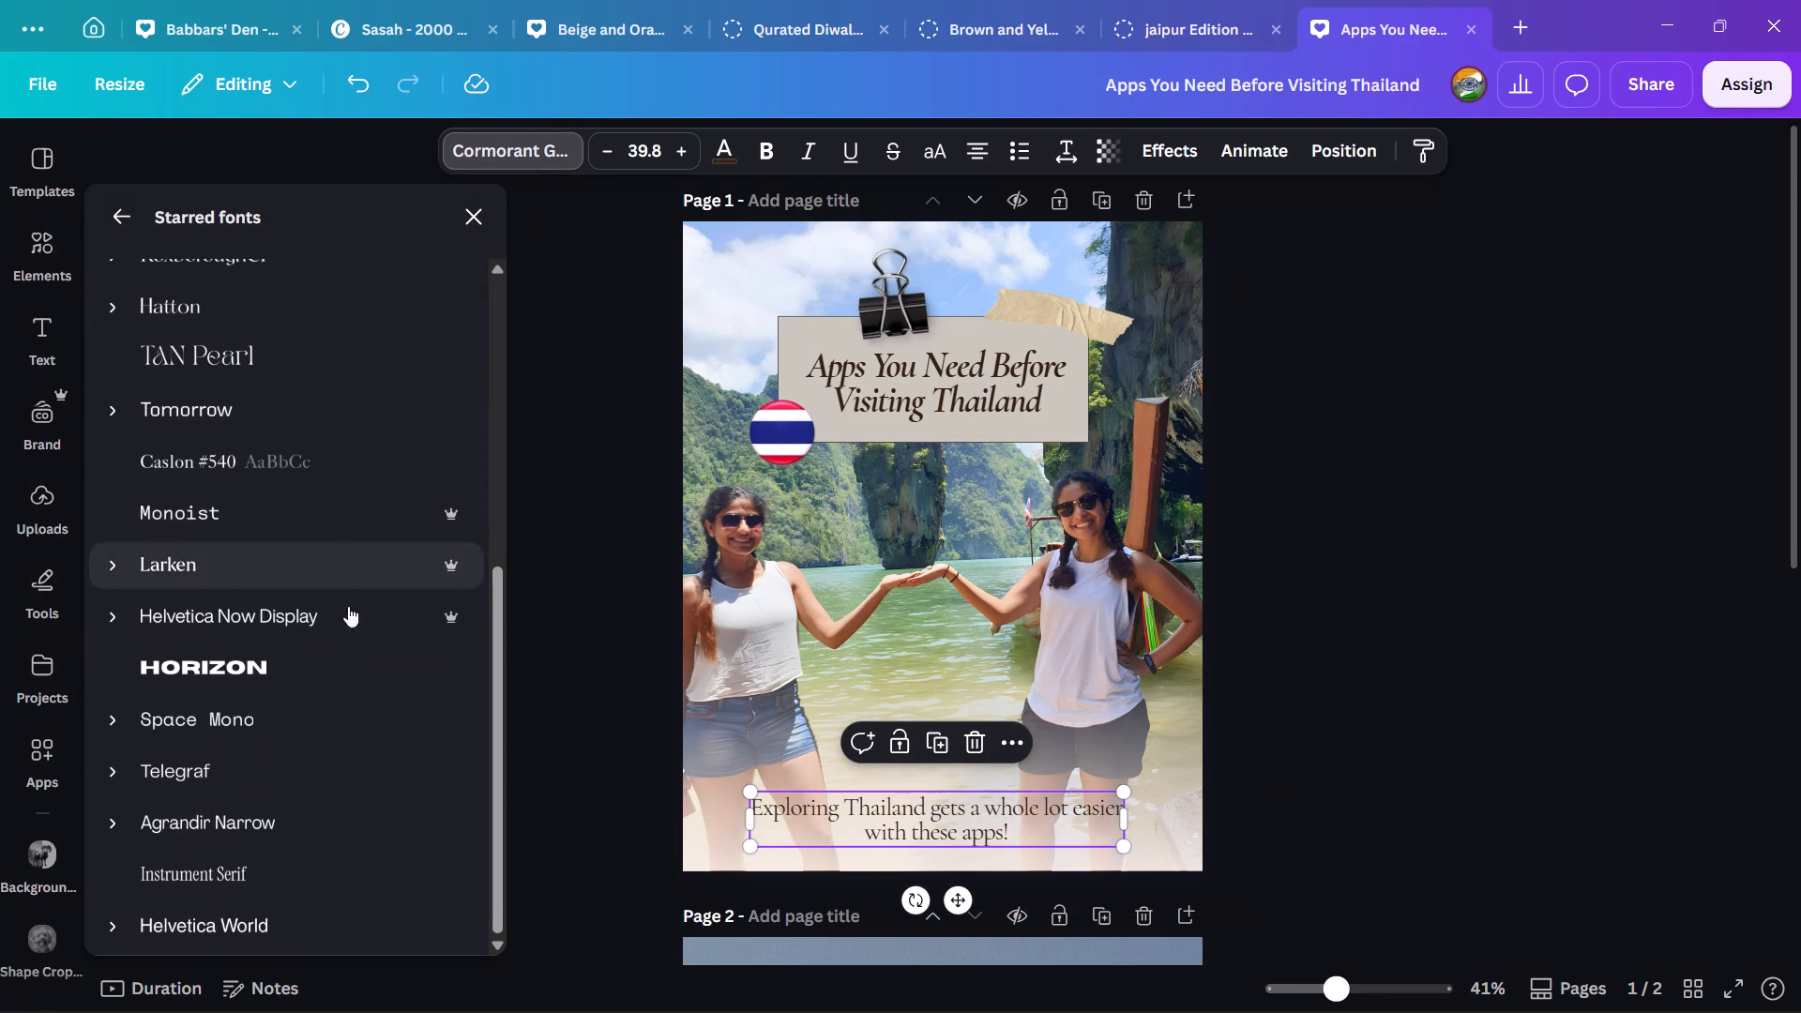
pyautogui.scroll(-1, 353, 788)
pyautogui.click(264, 918)
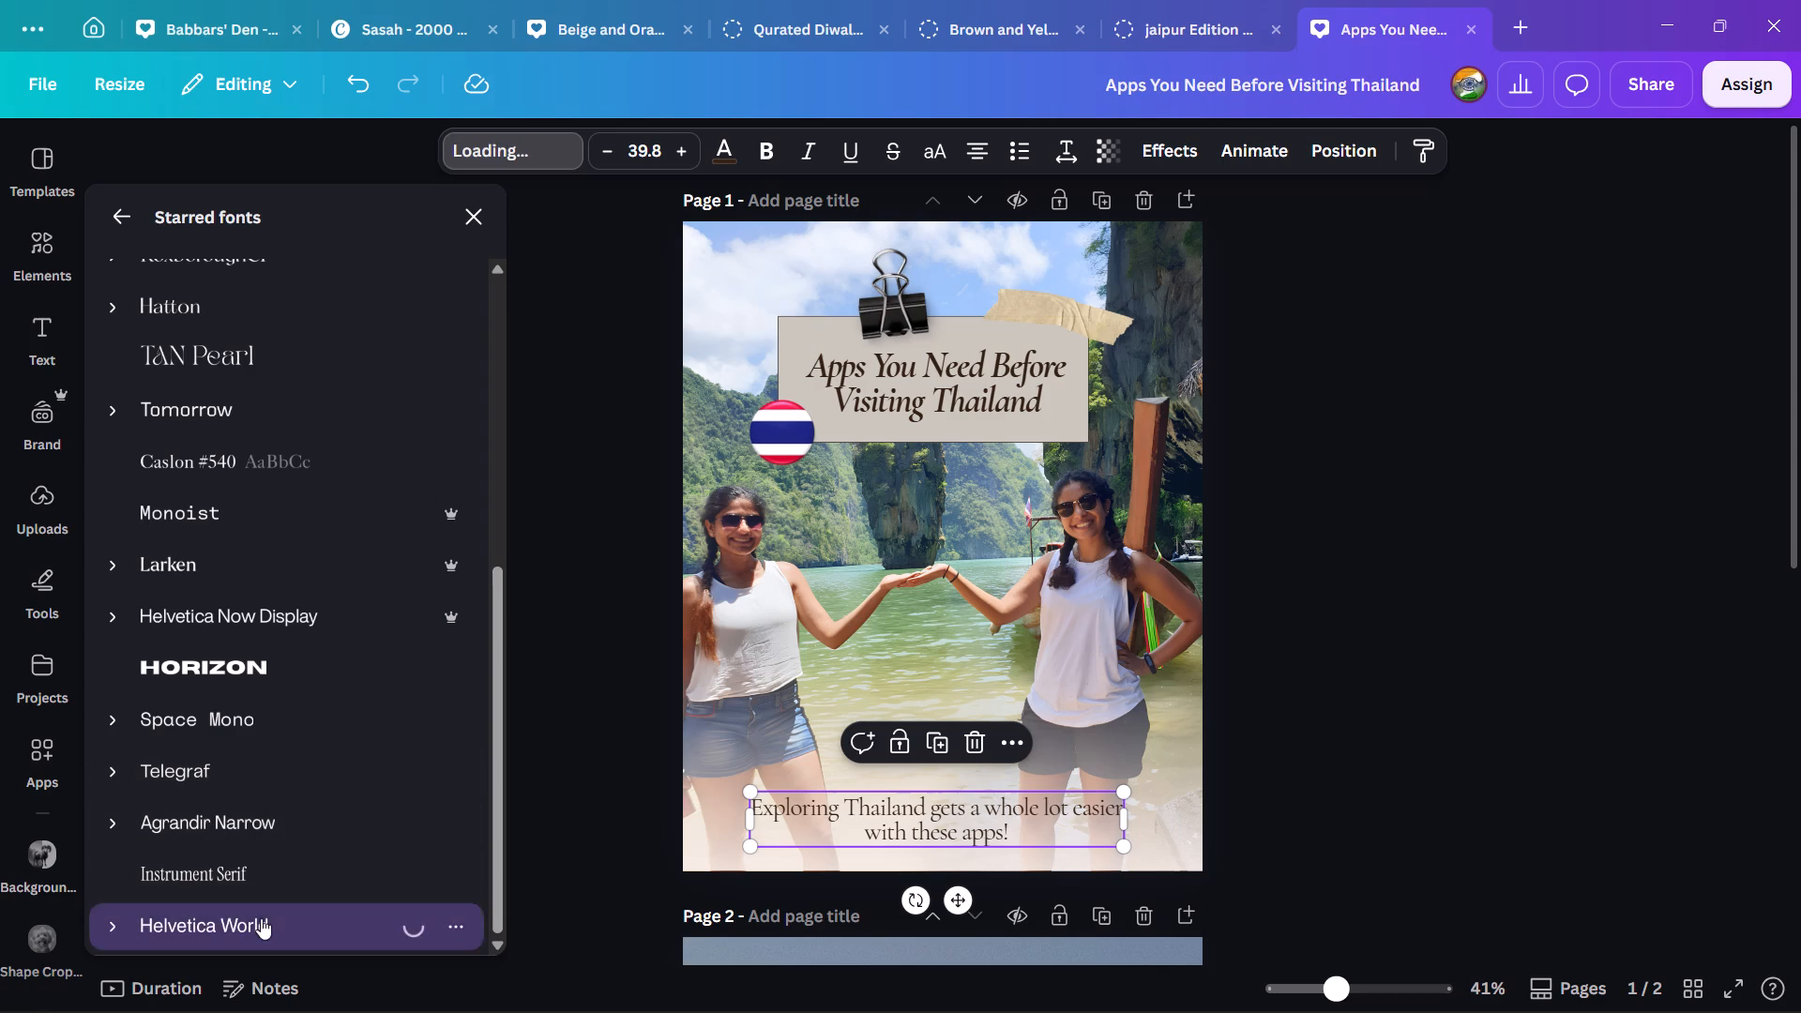
pyautogui.click(466, 219)
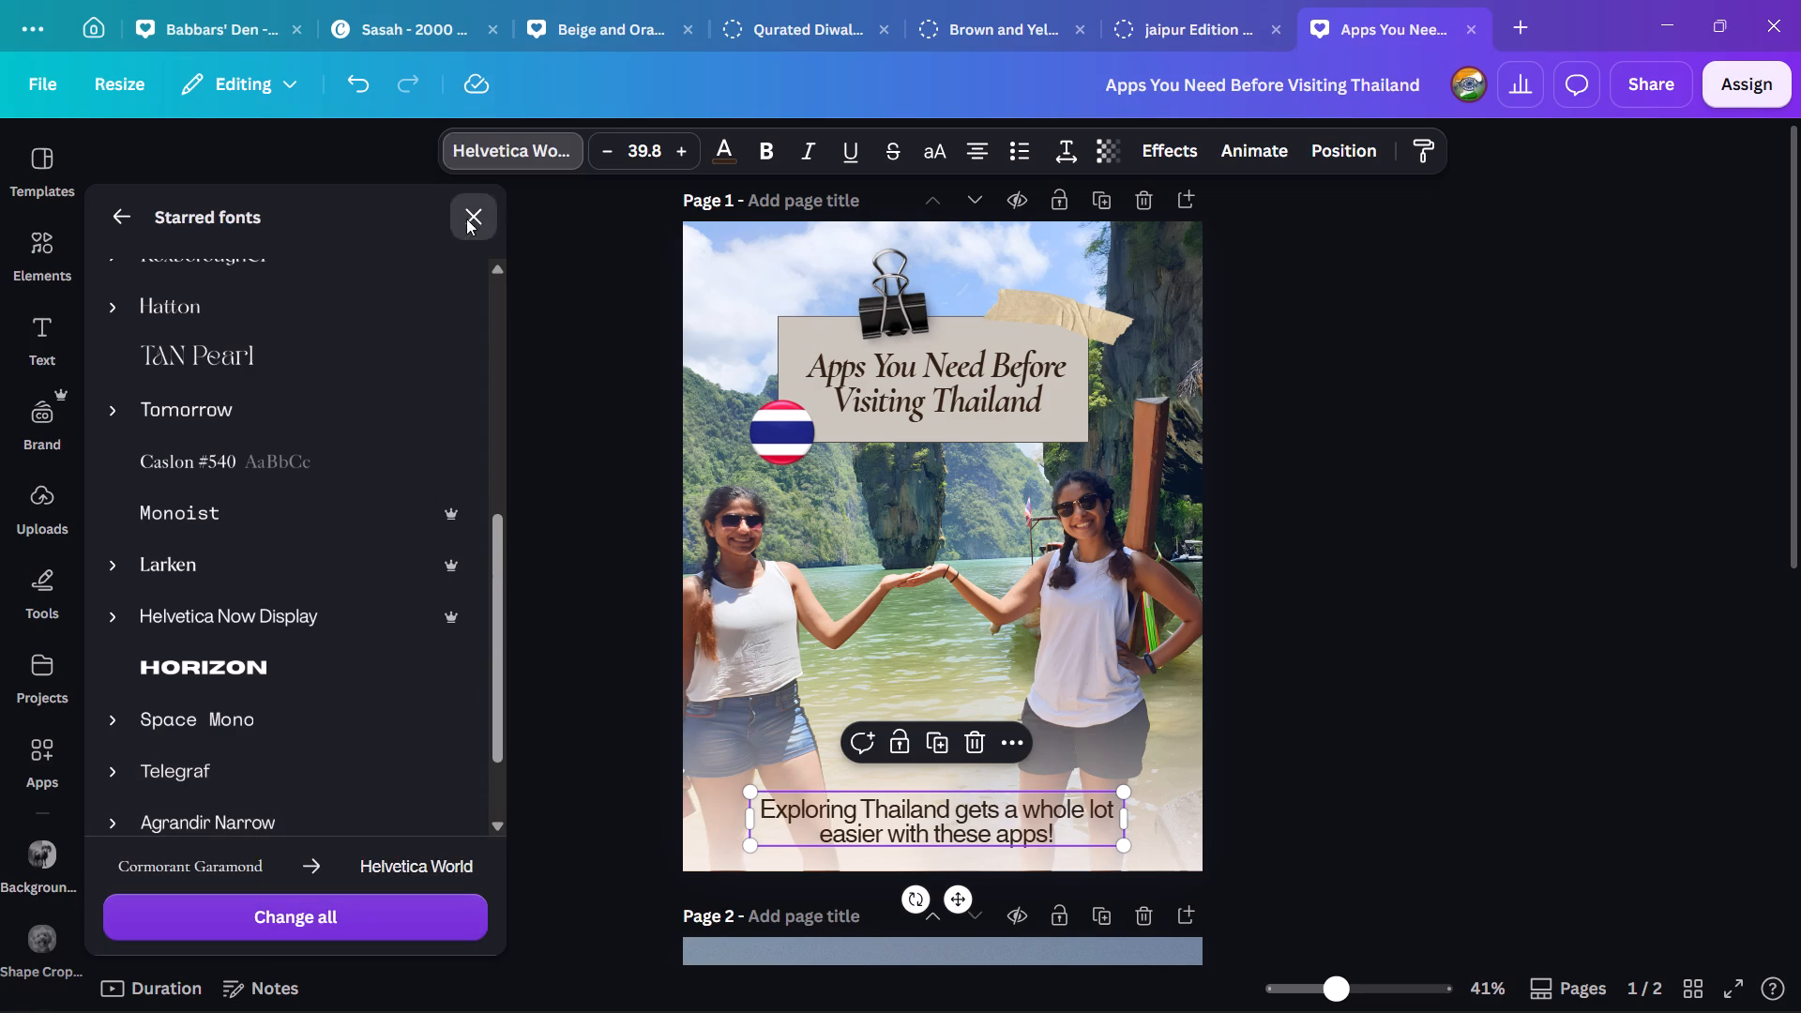
pyautogui.click(1412, 608)
# Widen the subtitle's text box to the page edge and scale the text down to about 29.5.
pyautogui.click(946, 821)
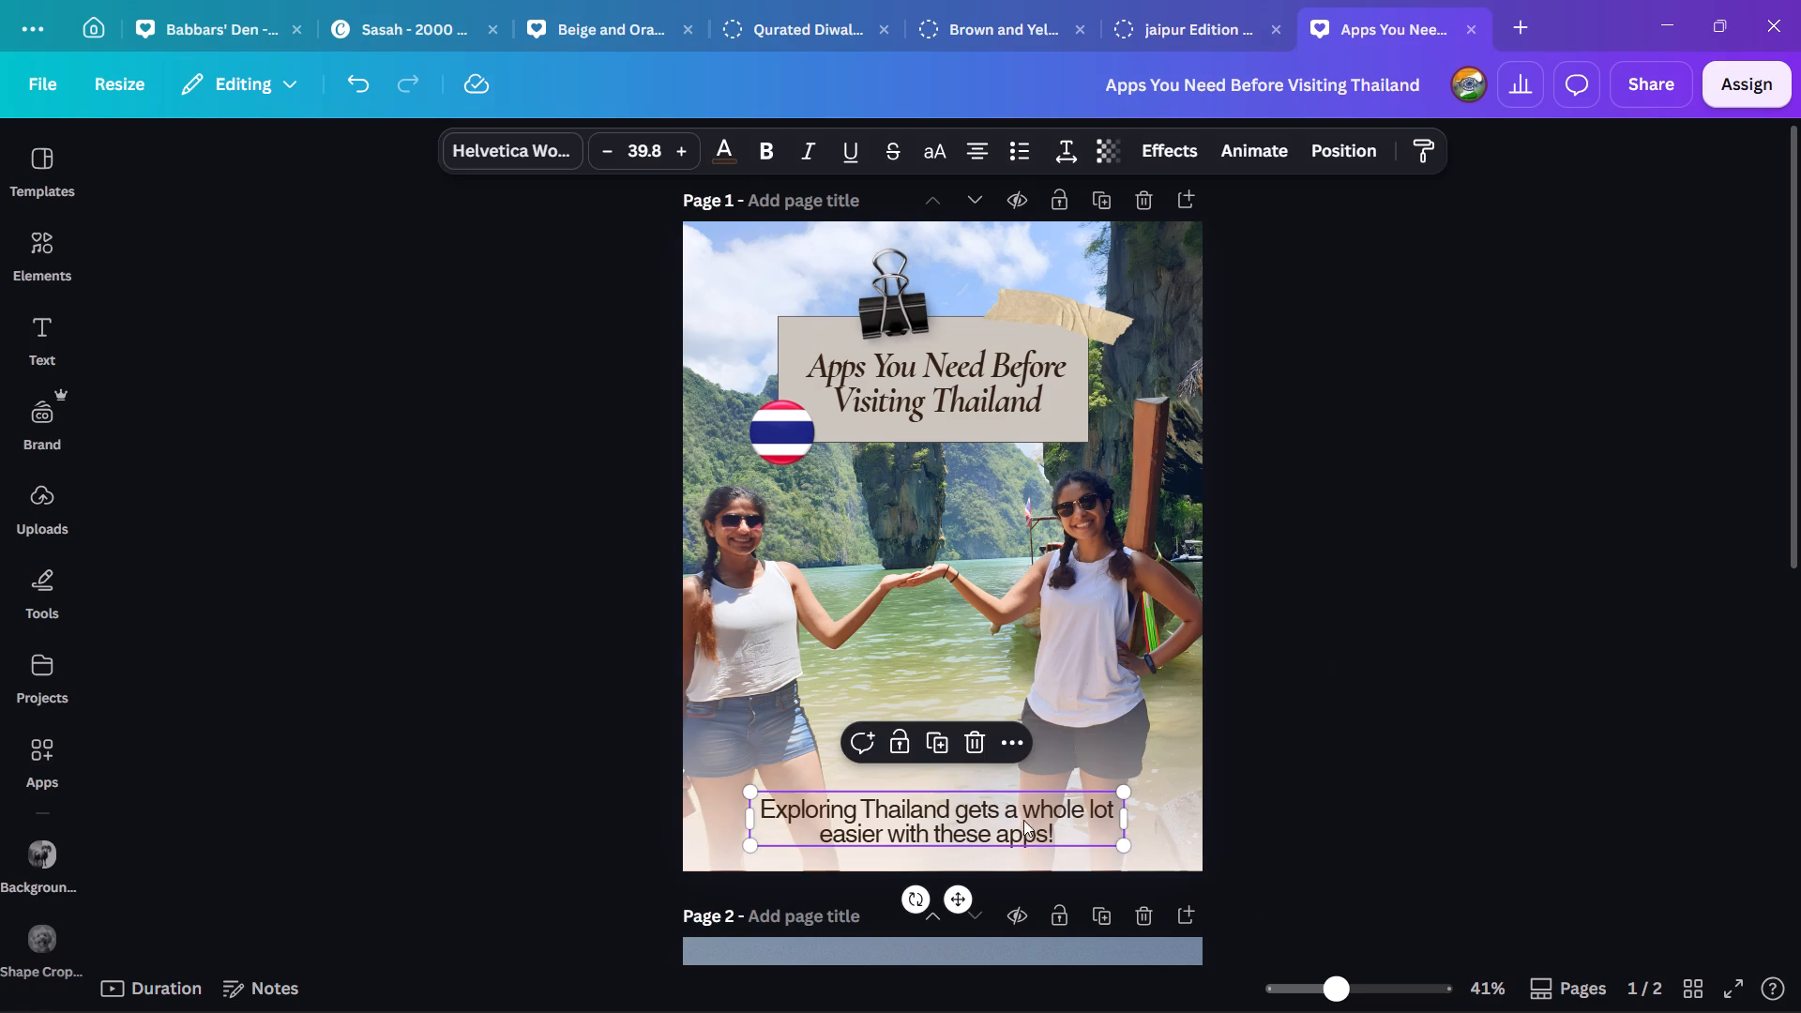
pyautogui.moveTo(1130, 823); pyautogui.dragTo(1296, 827)
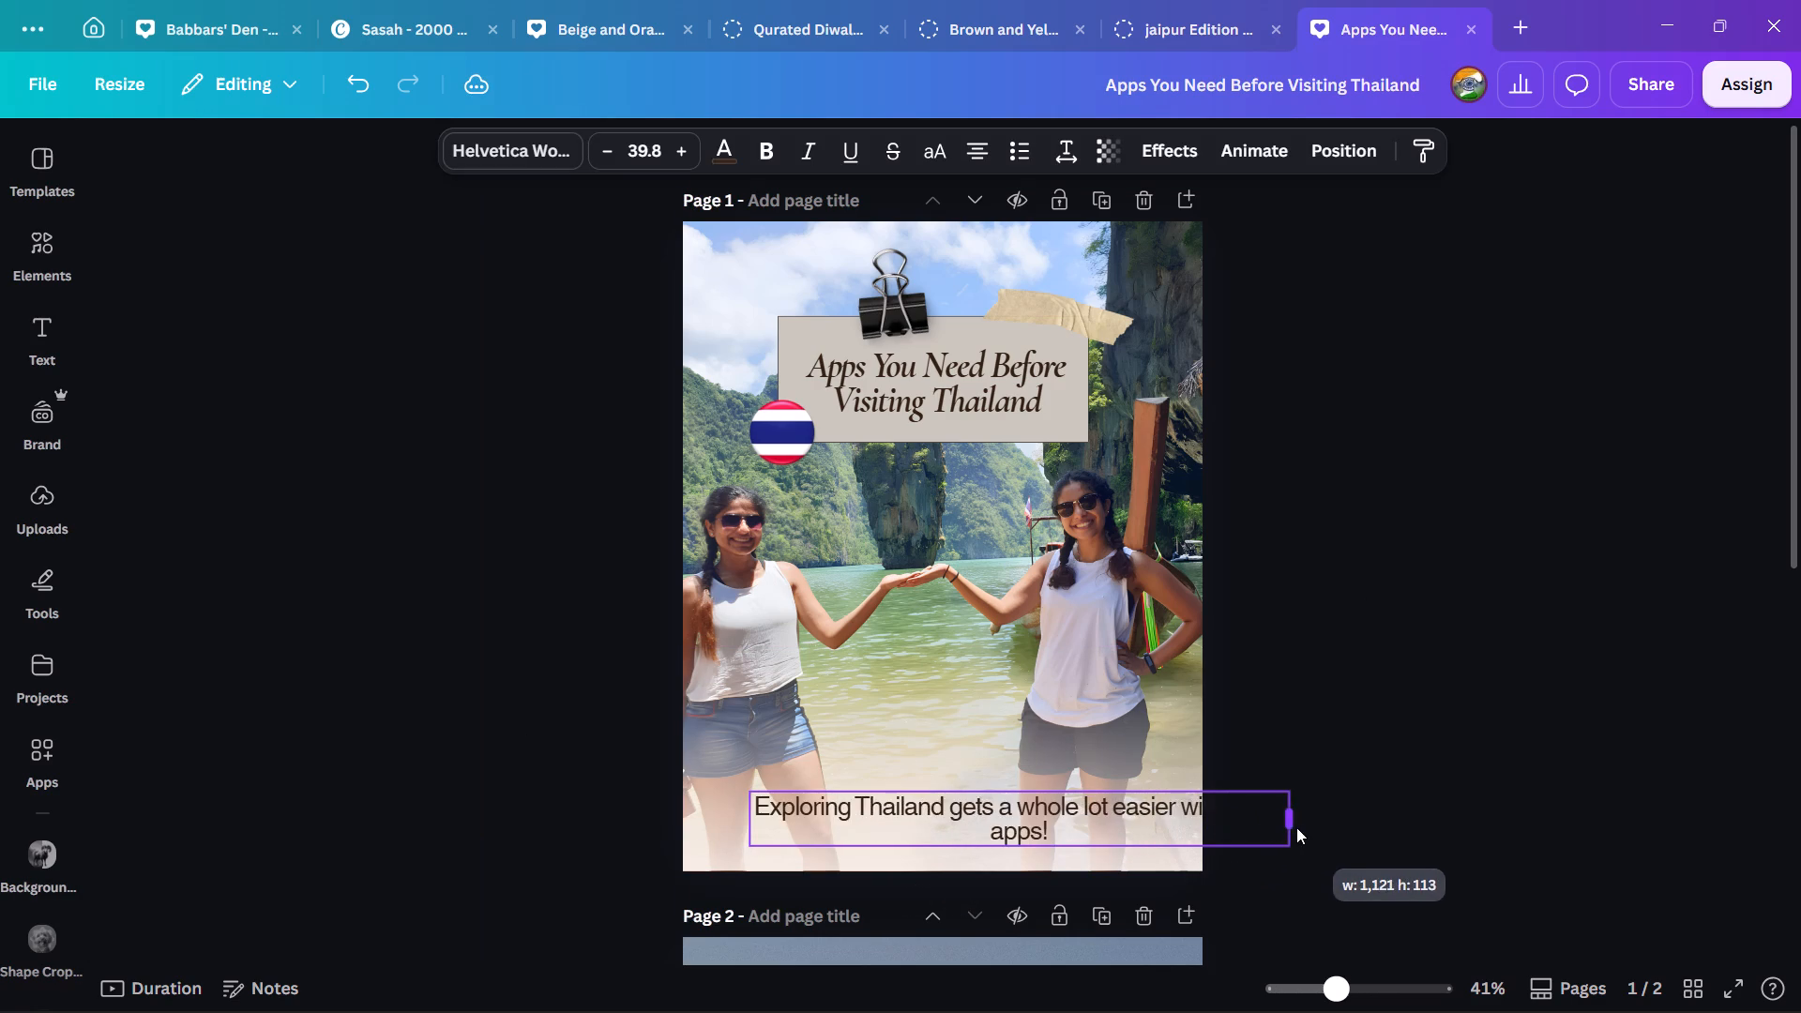
pyautogui.moveTo(1296, 827); pyautogui.dragTo(1209, 835)
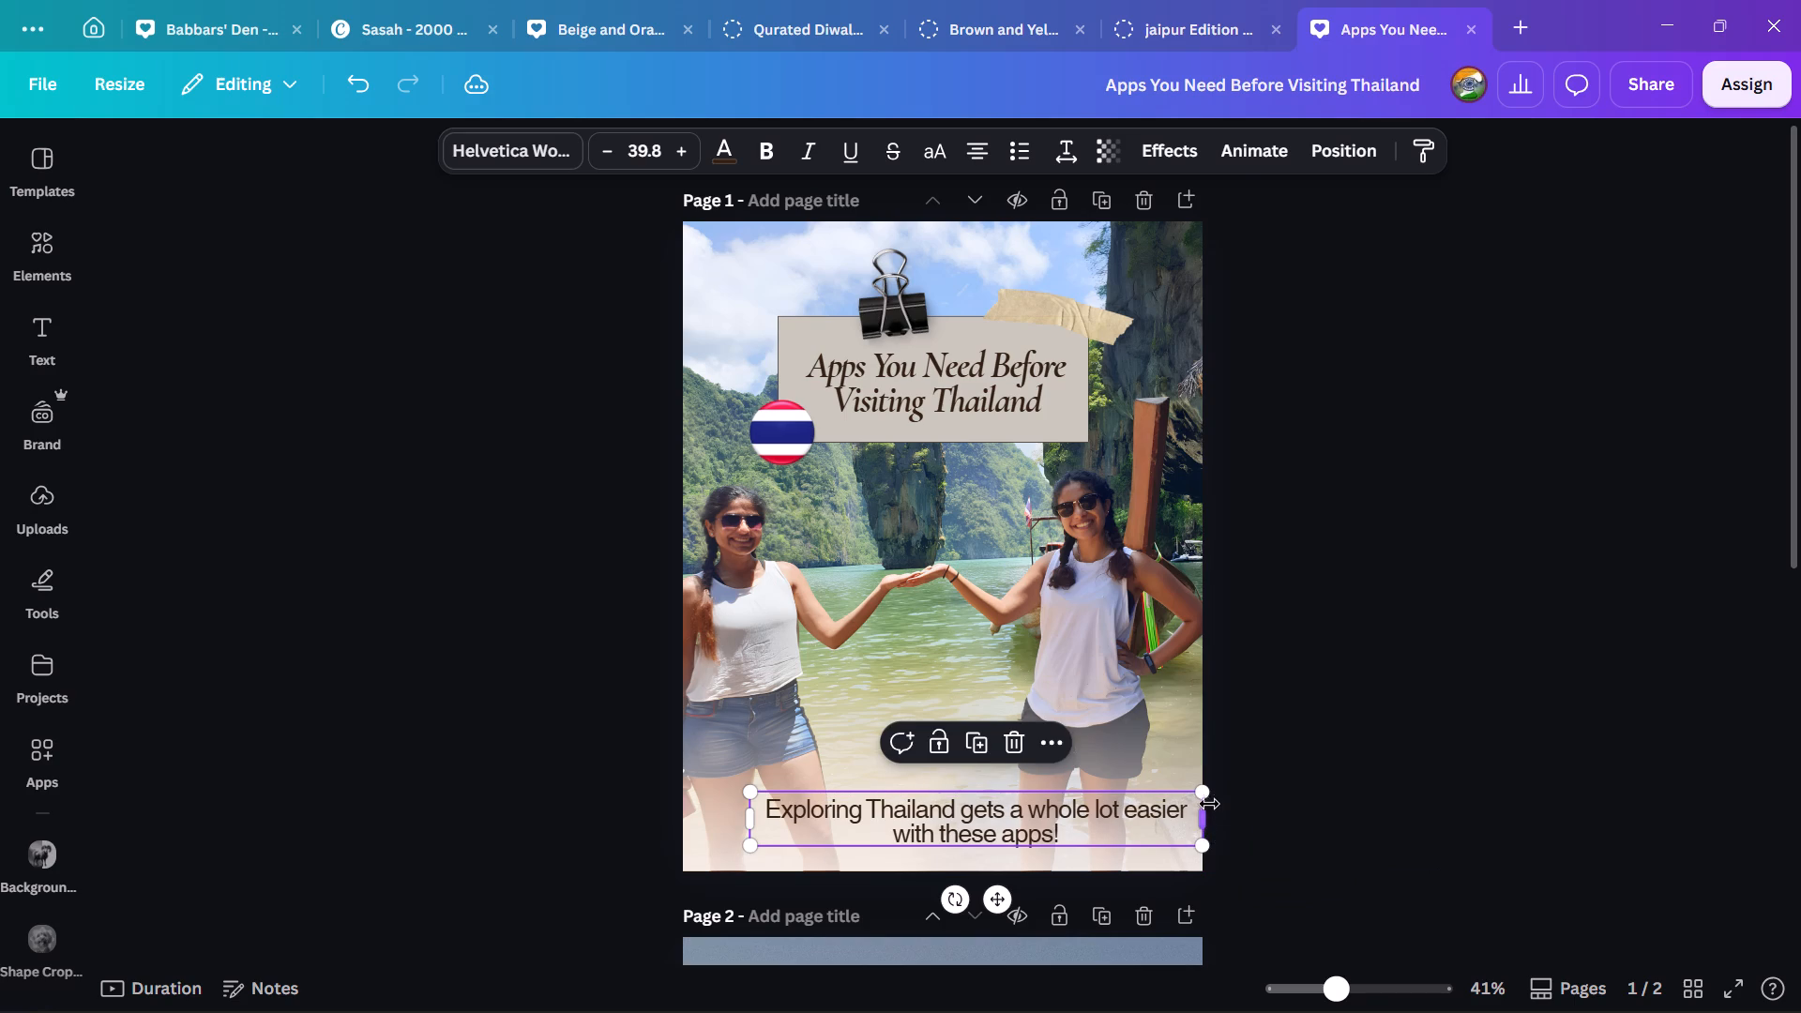
pyautogui.moveTo(1204, 794); pyautogui.dragTo(1089, 812)
pyautogui.click(1318, 812)
# Centre the subtitle horizontally on the page and adjust its height so it sits slightly higher in the bottom fade.
pyautogui.rightClick(935, 830)
pyautogui.click(1093, 637)
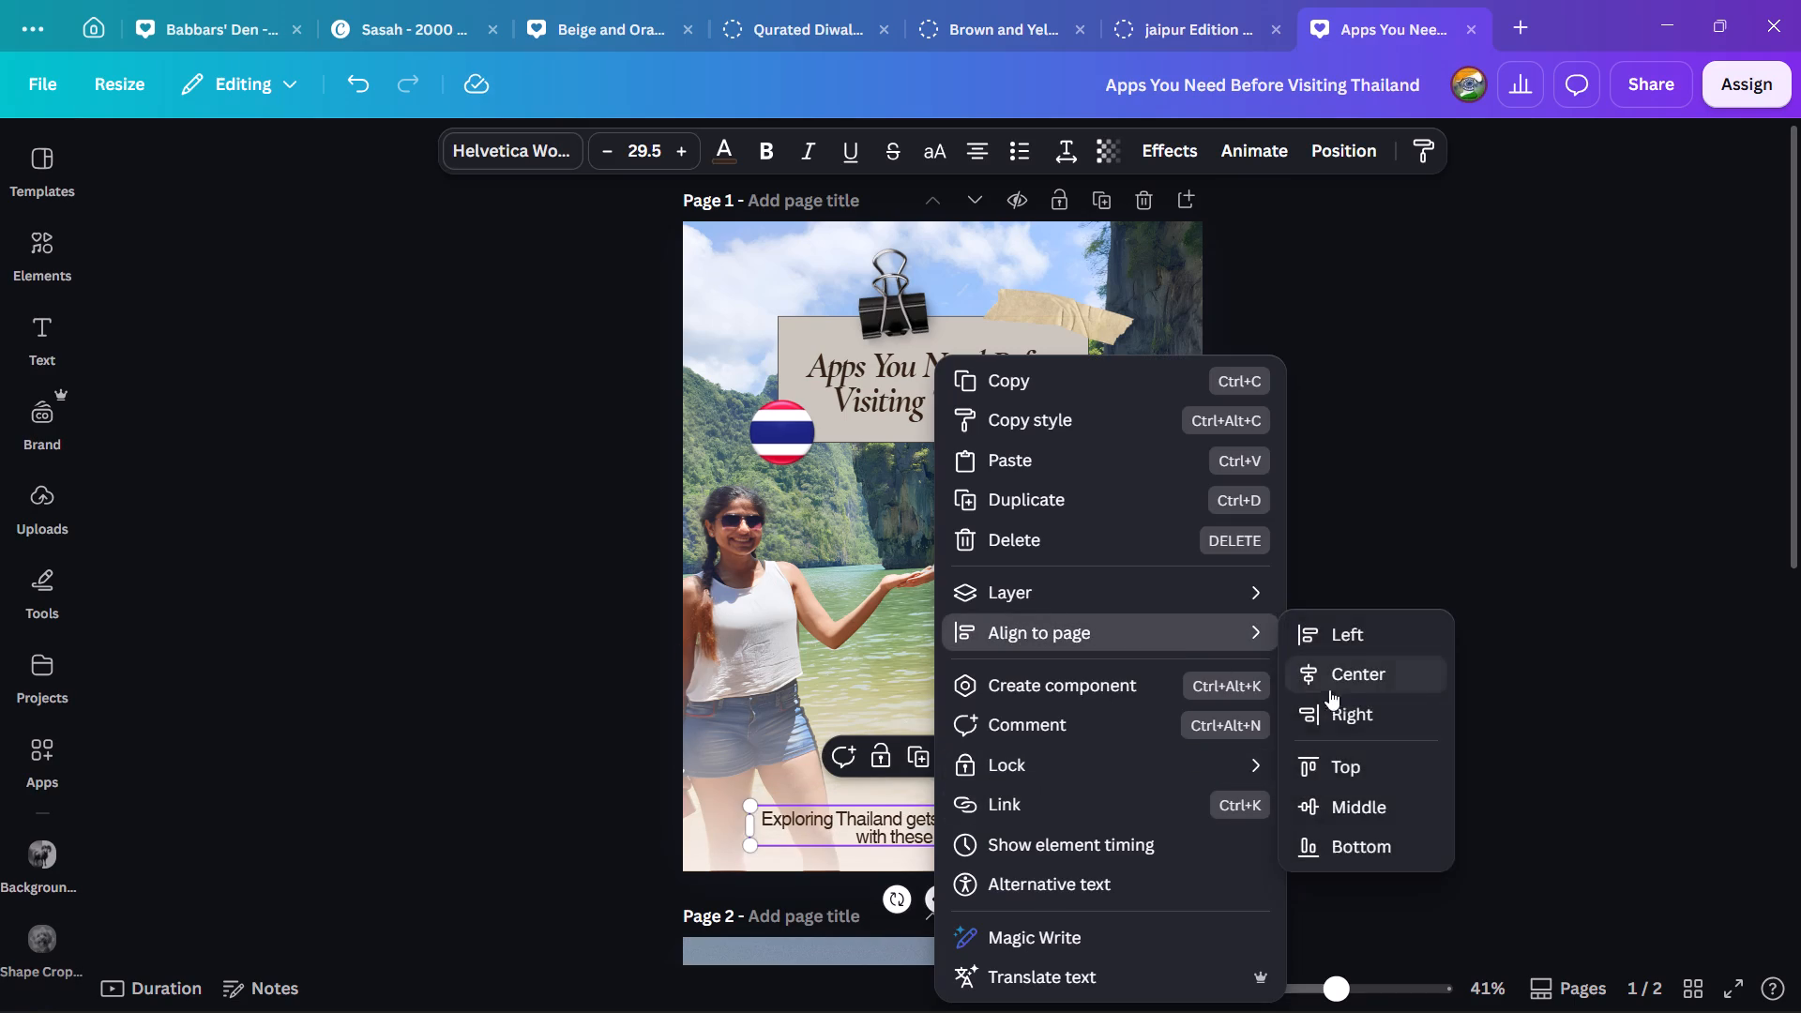
pyautogui.click(1339, 691)
pyautogui.click(1412, 719)
pyautogui.click(1025, 830)
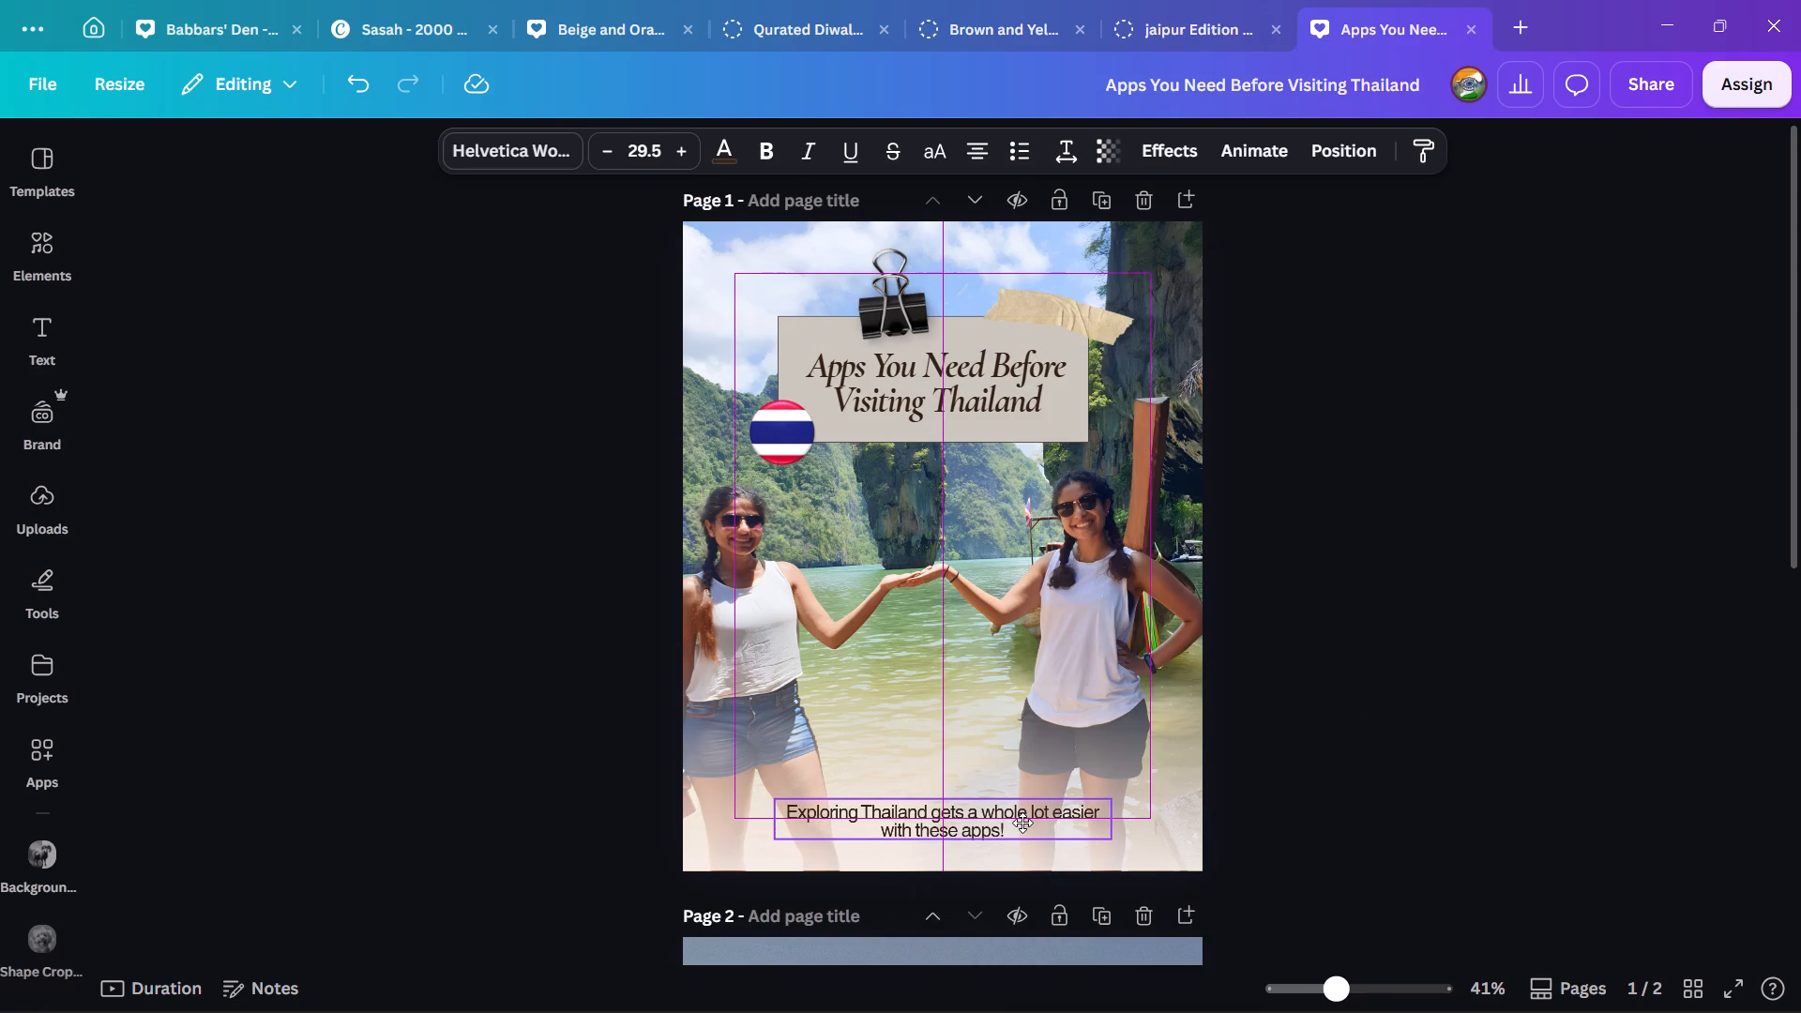
pyautogui.click(1388, 779)
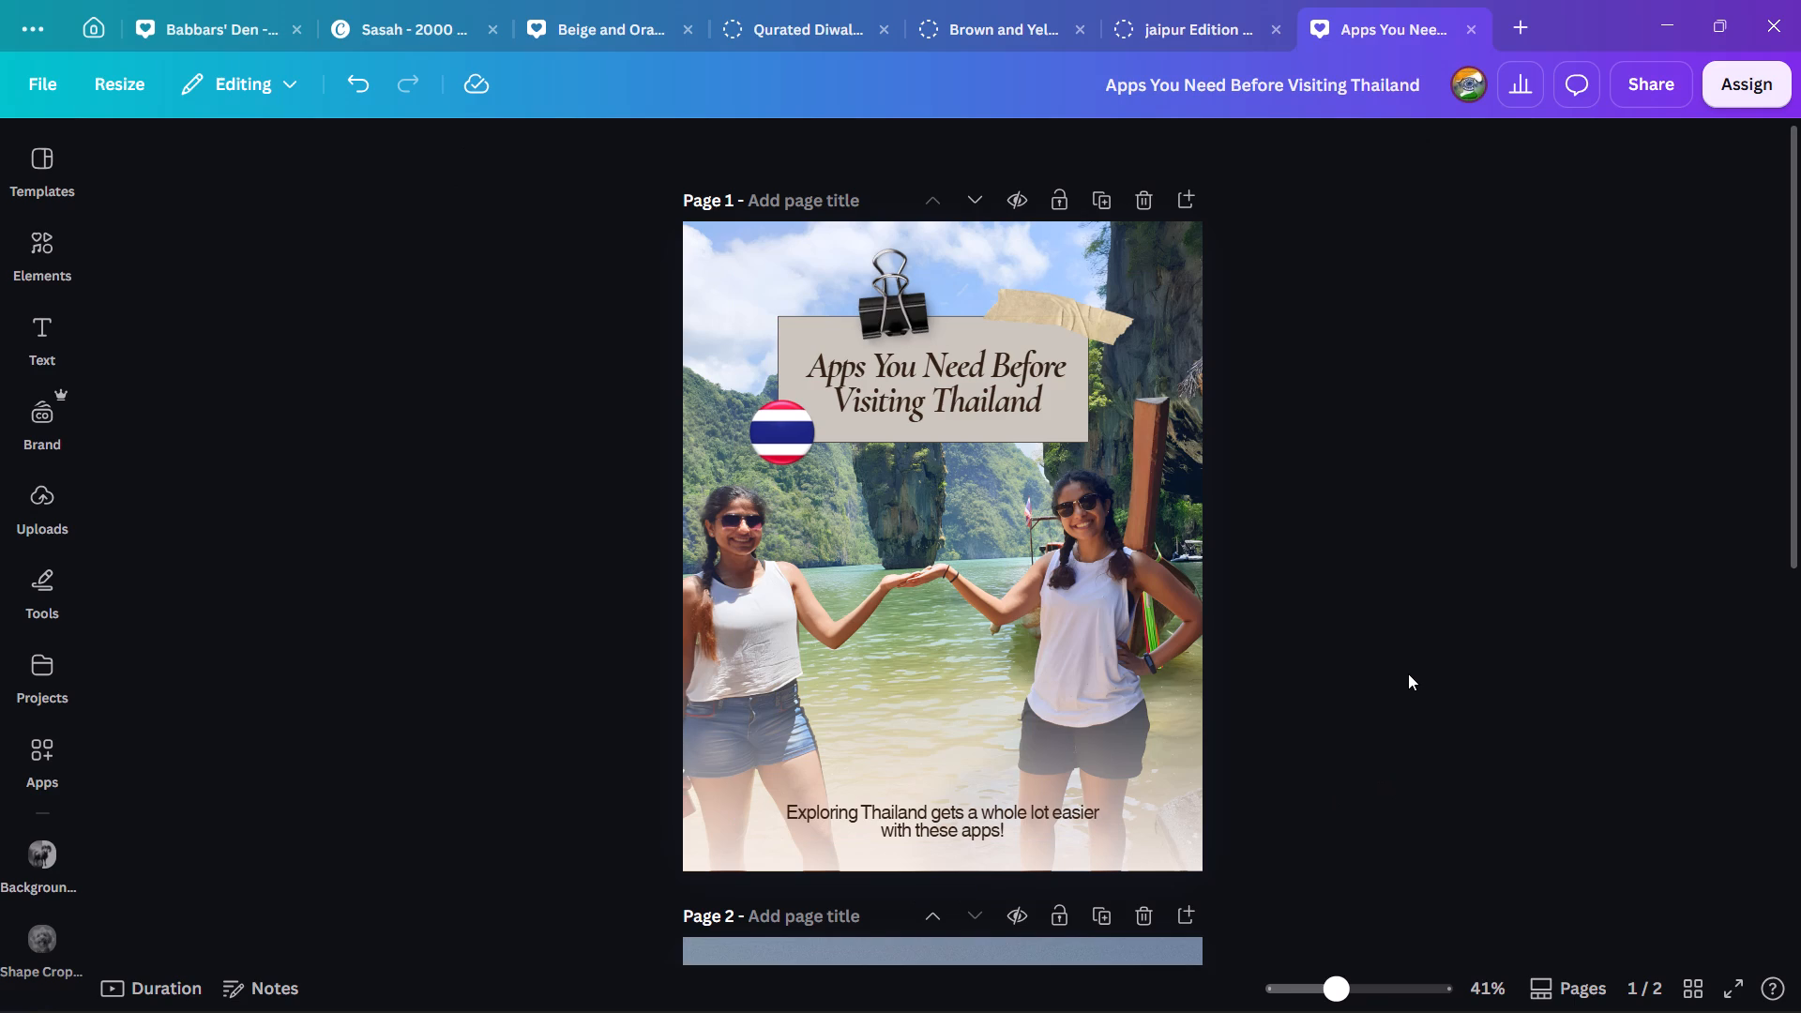
pyautogui.scroll(2, 1408, 673)
pyautogui.click(942, 834)
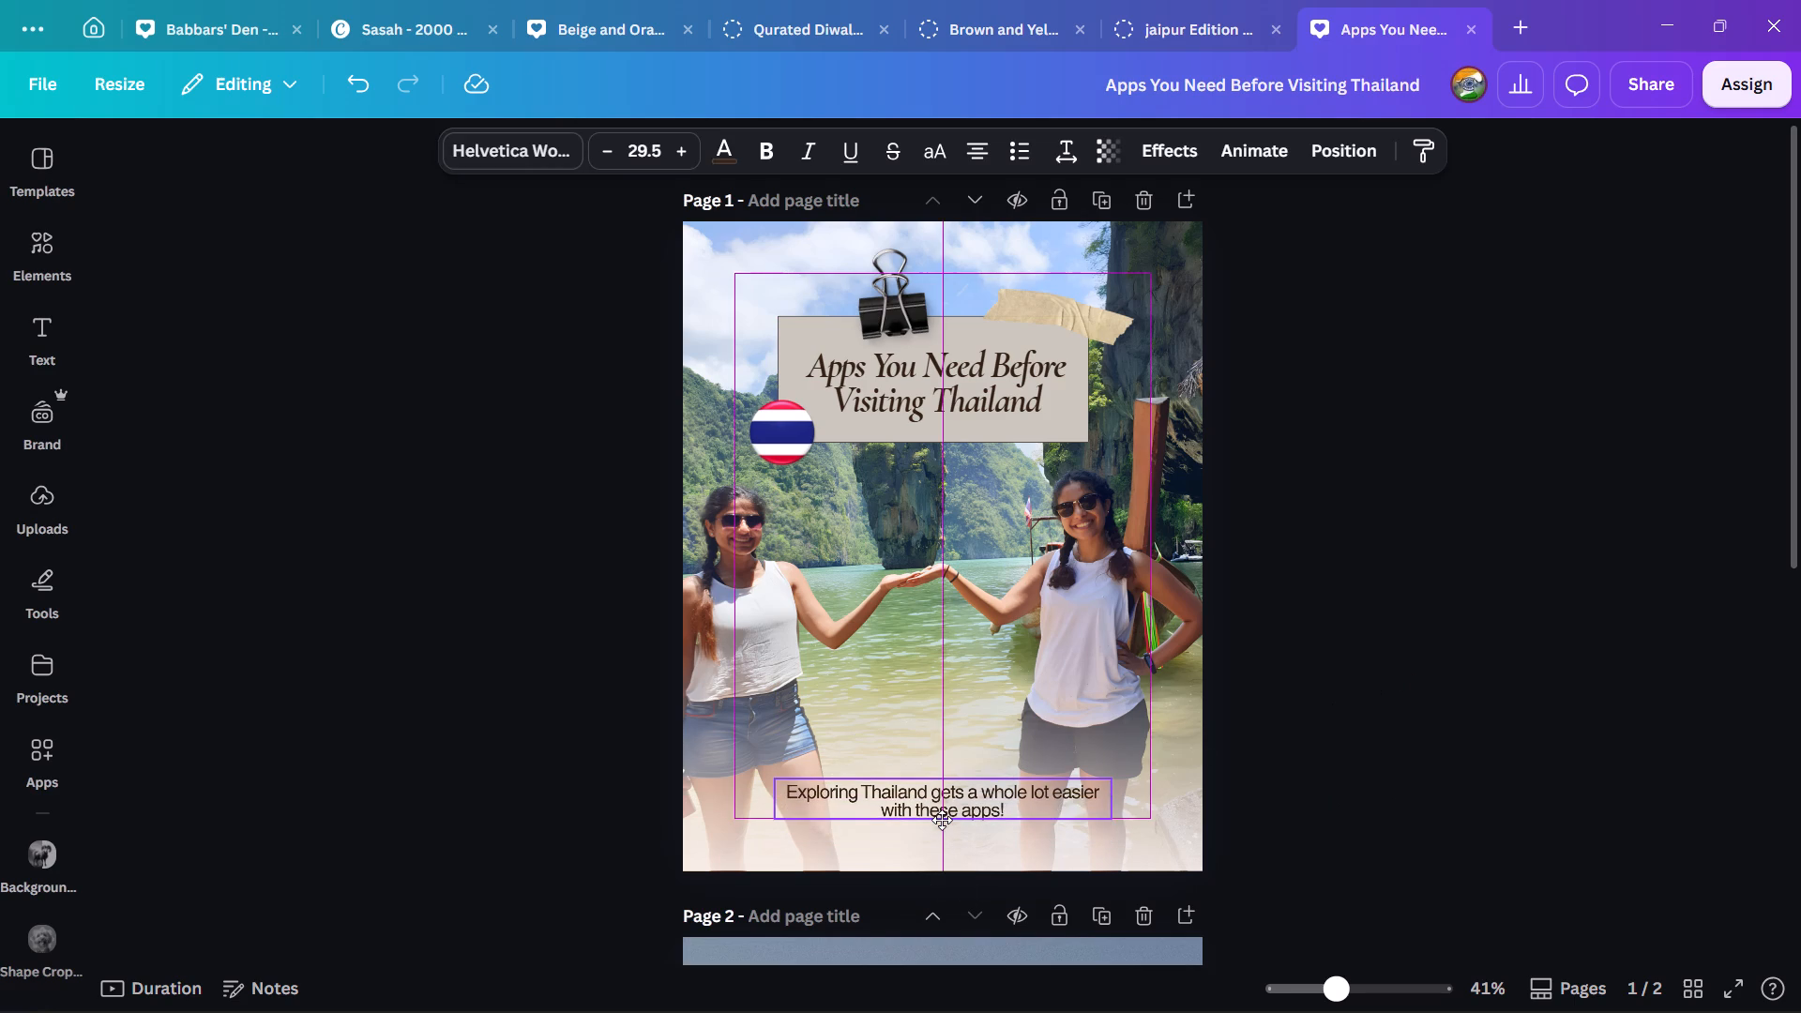
pyautogui.click(1370, 799)
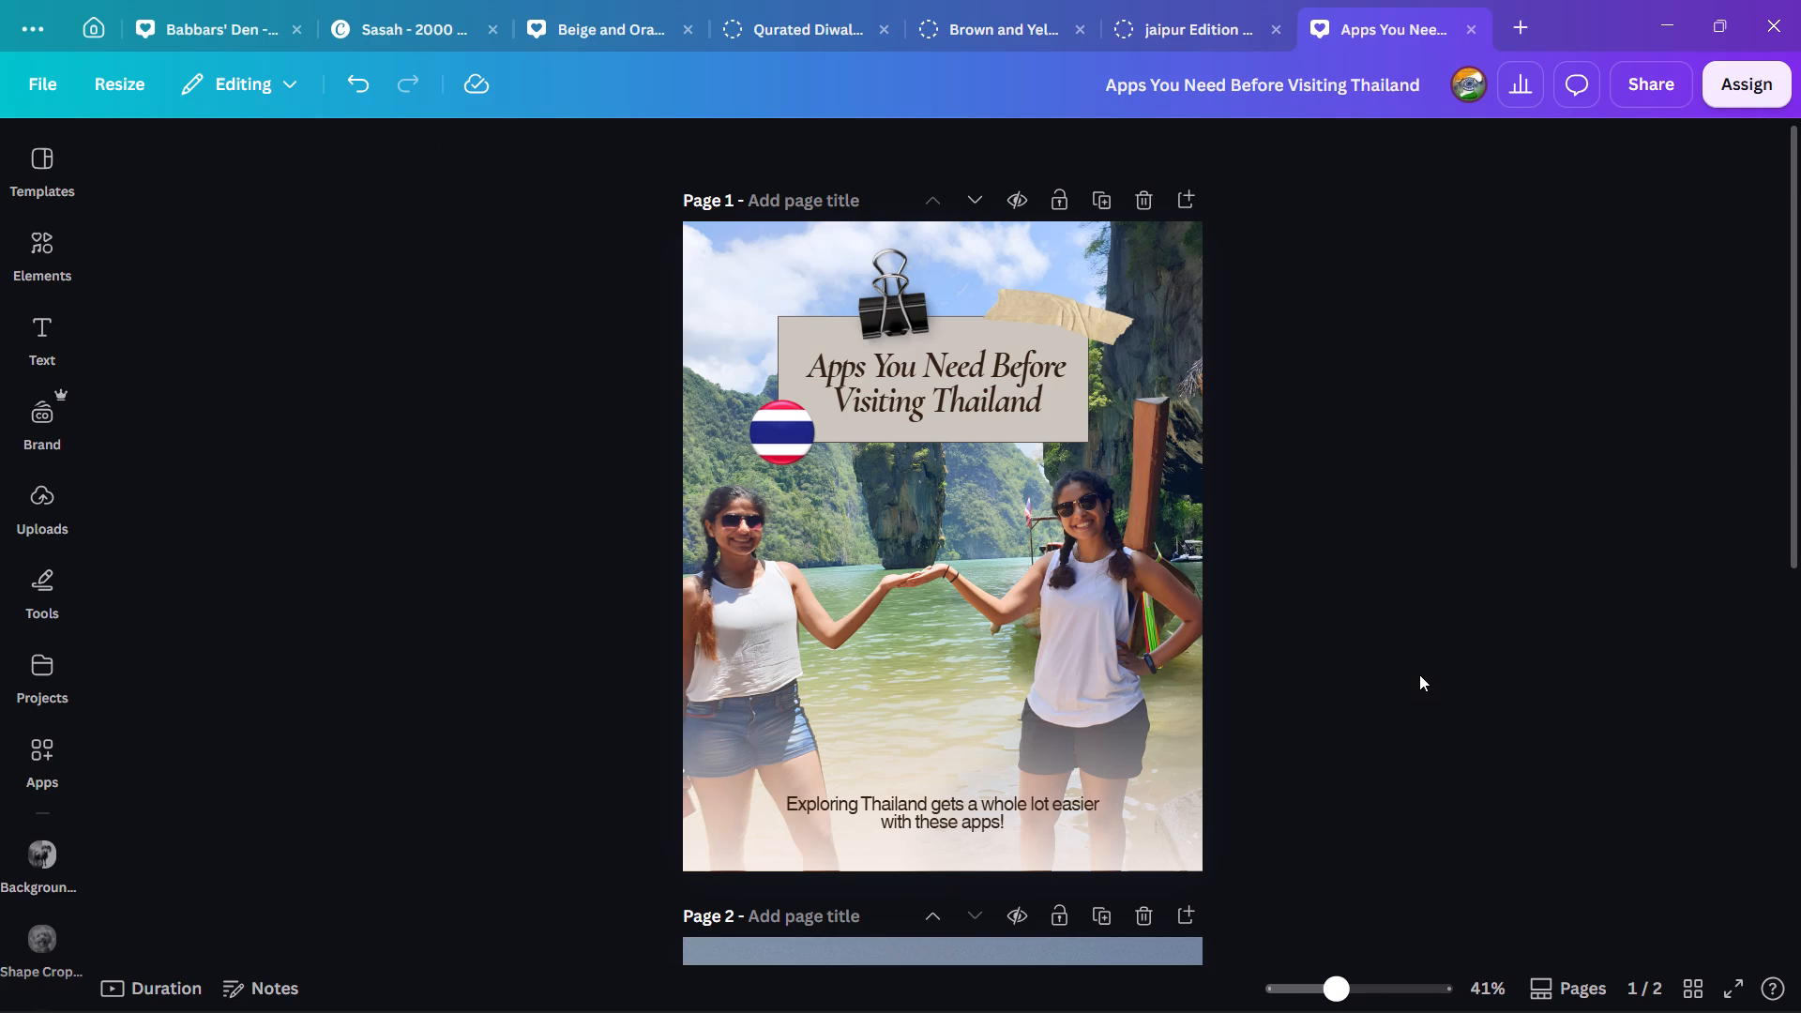
# Recolour the title note's rectangle to the light gray #dbd9d7 from the photo colours.
pyautogui.click(1105, 317)
pyautogui.click(1050, 428)
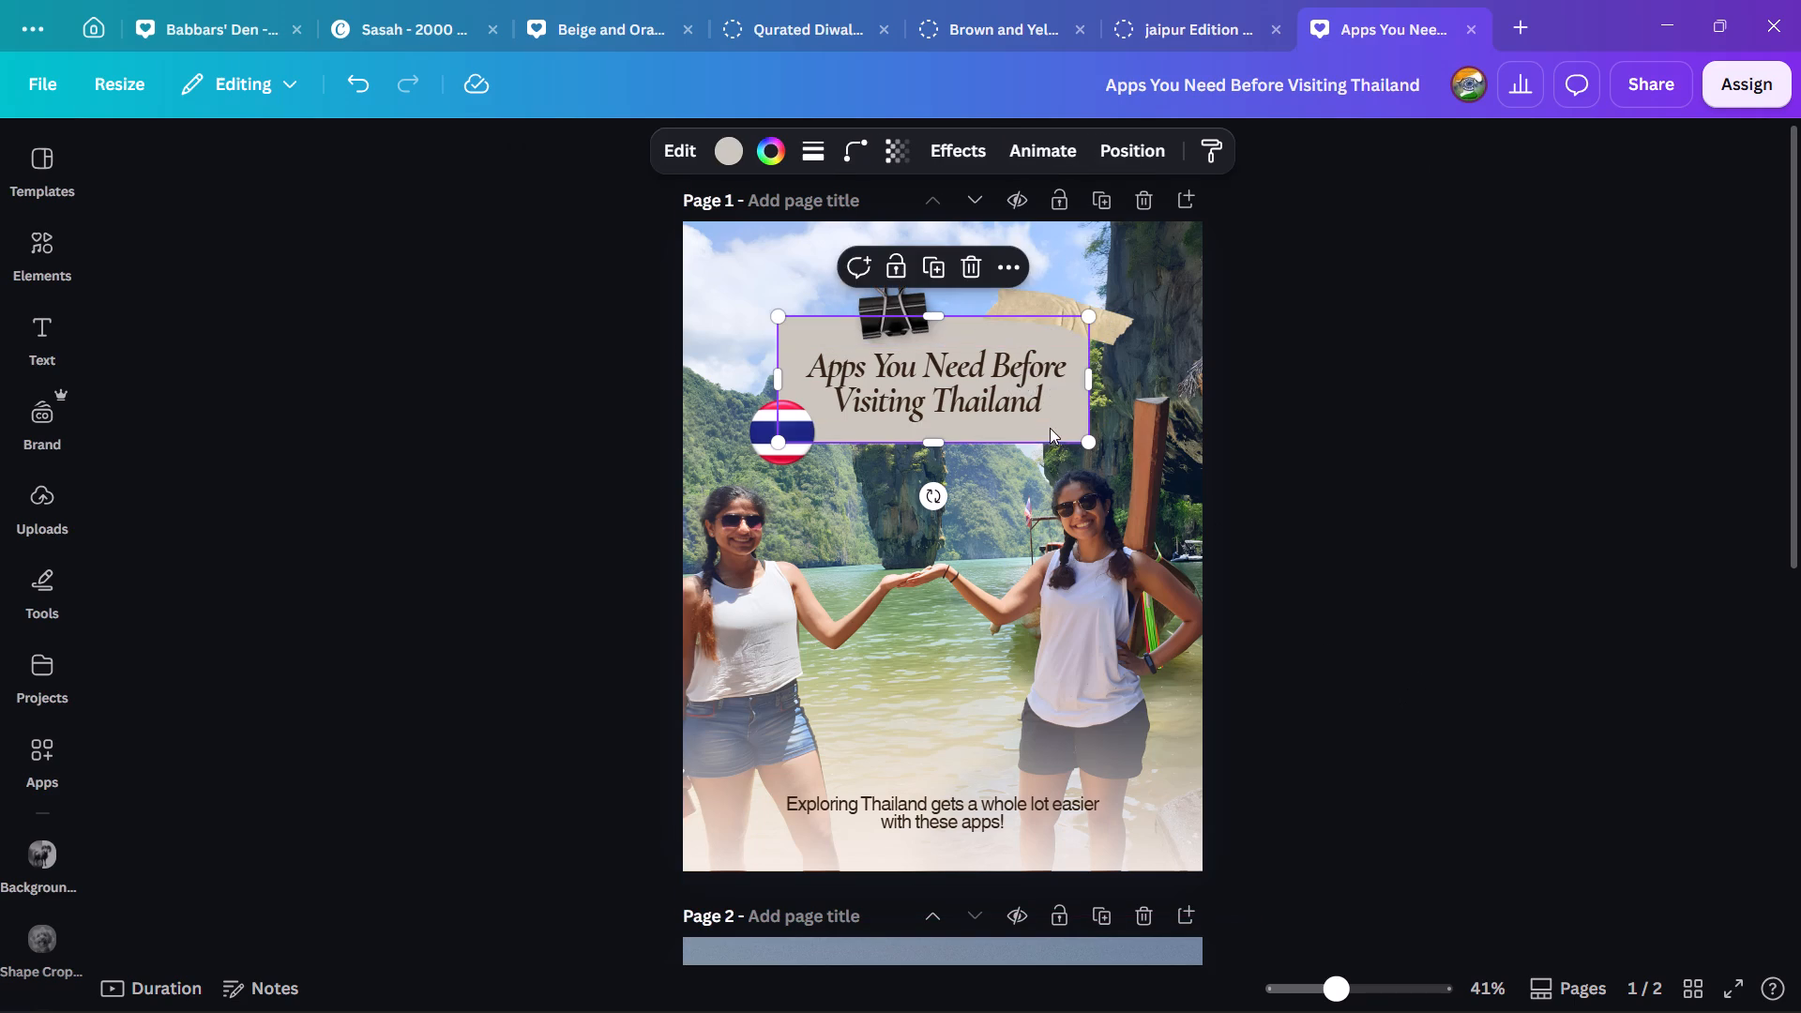
pyautogui.click(727, 158)
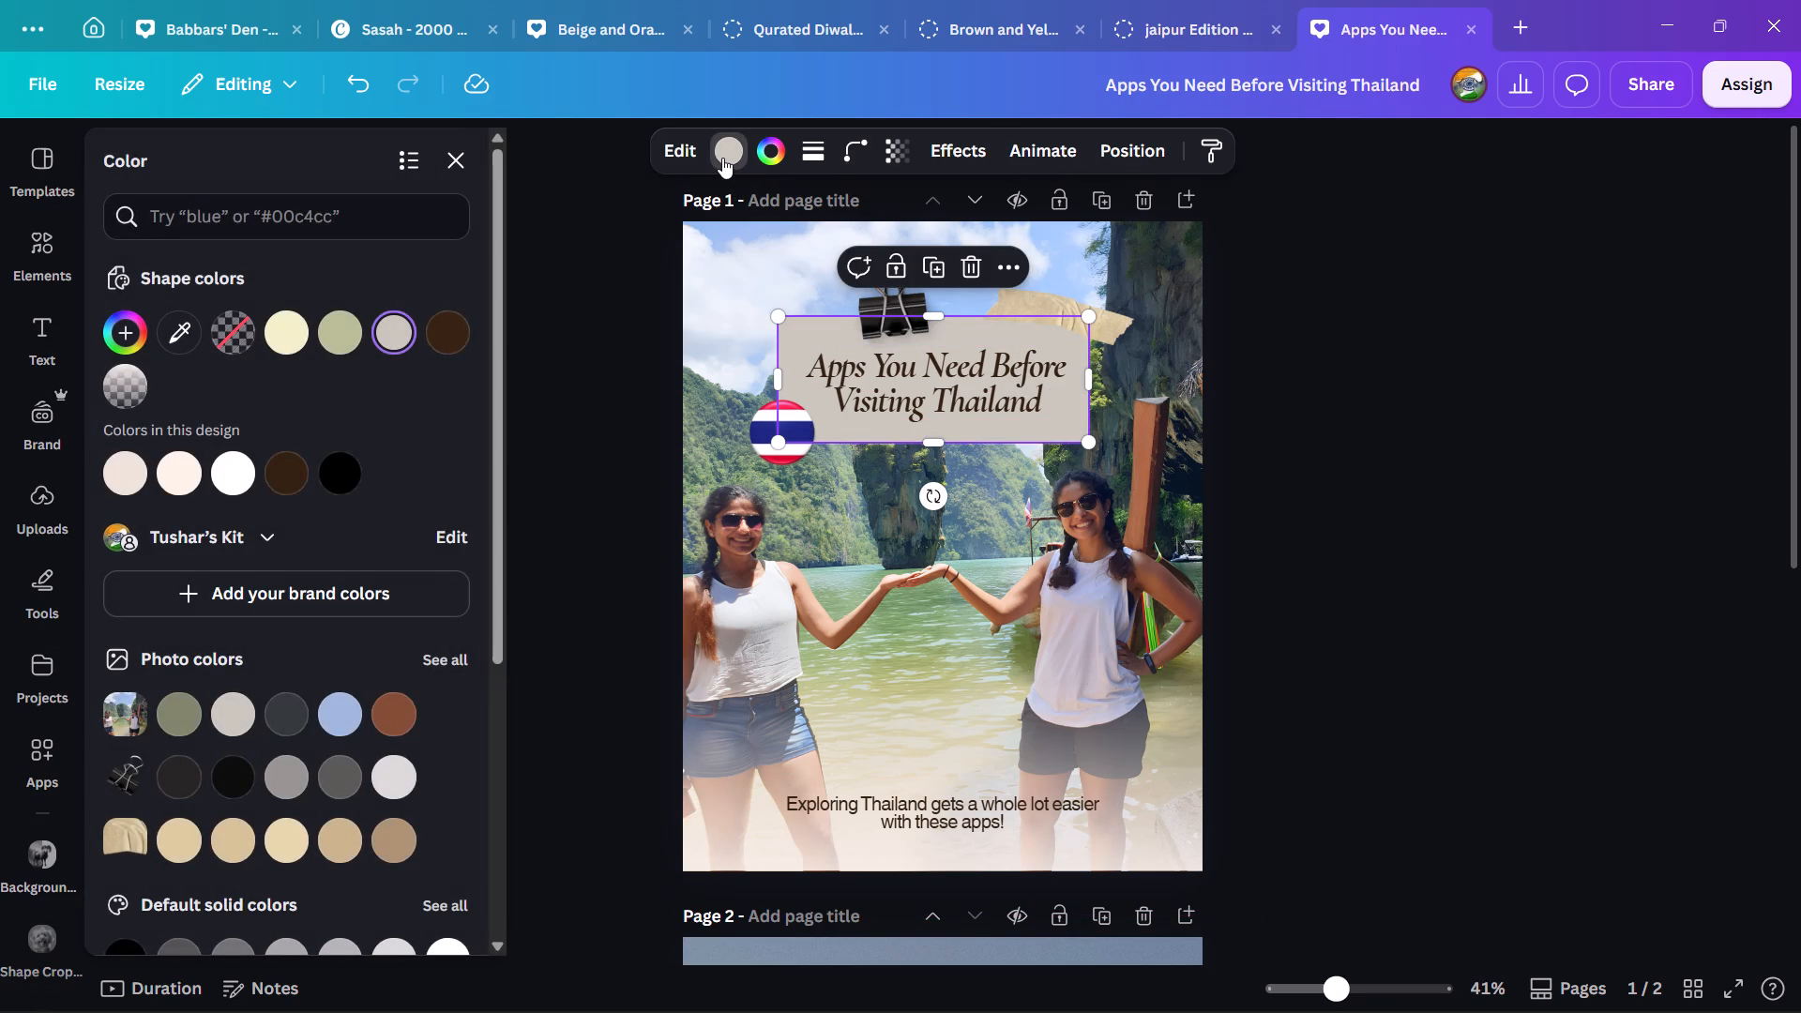
pyautogui.click(396, 780)
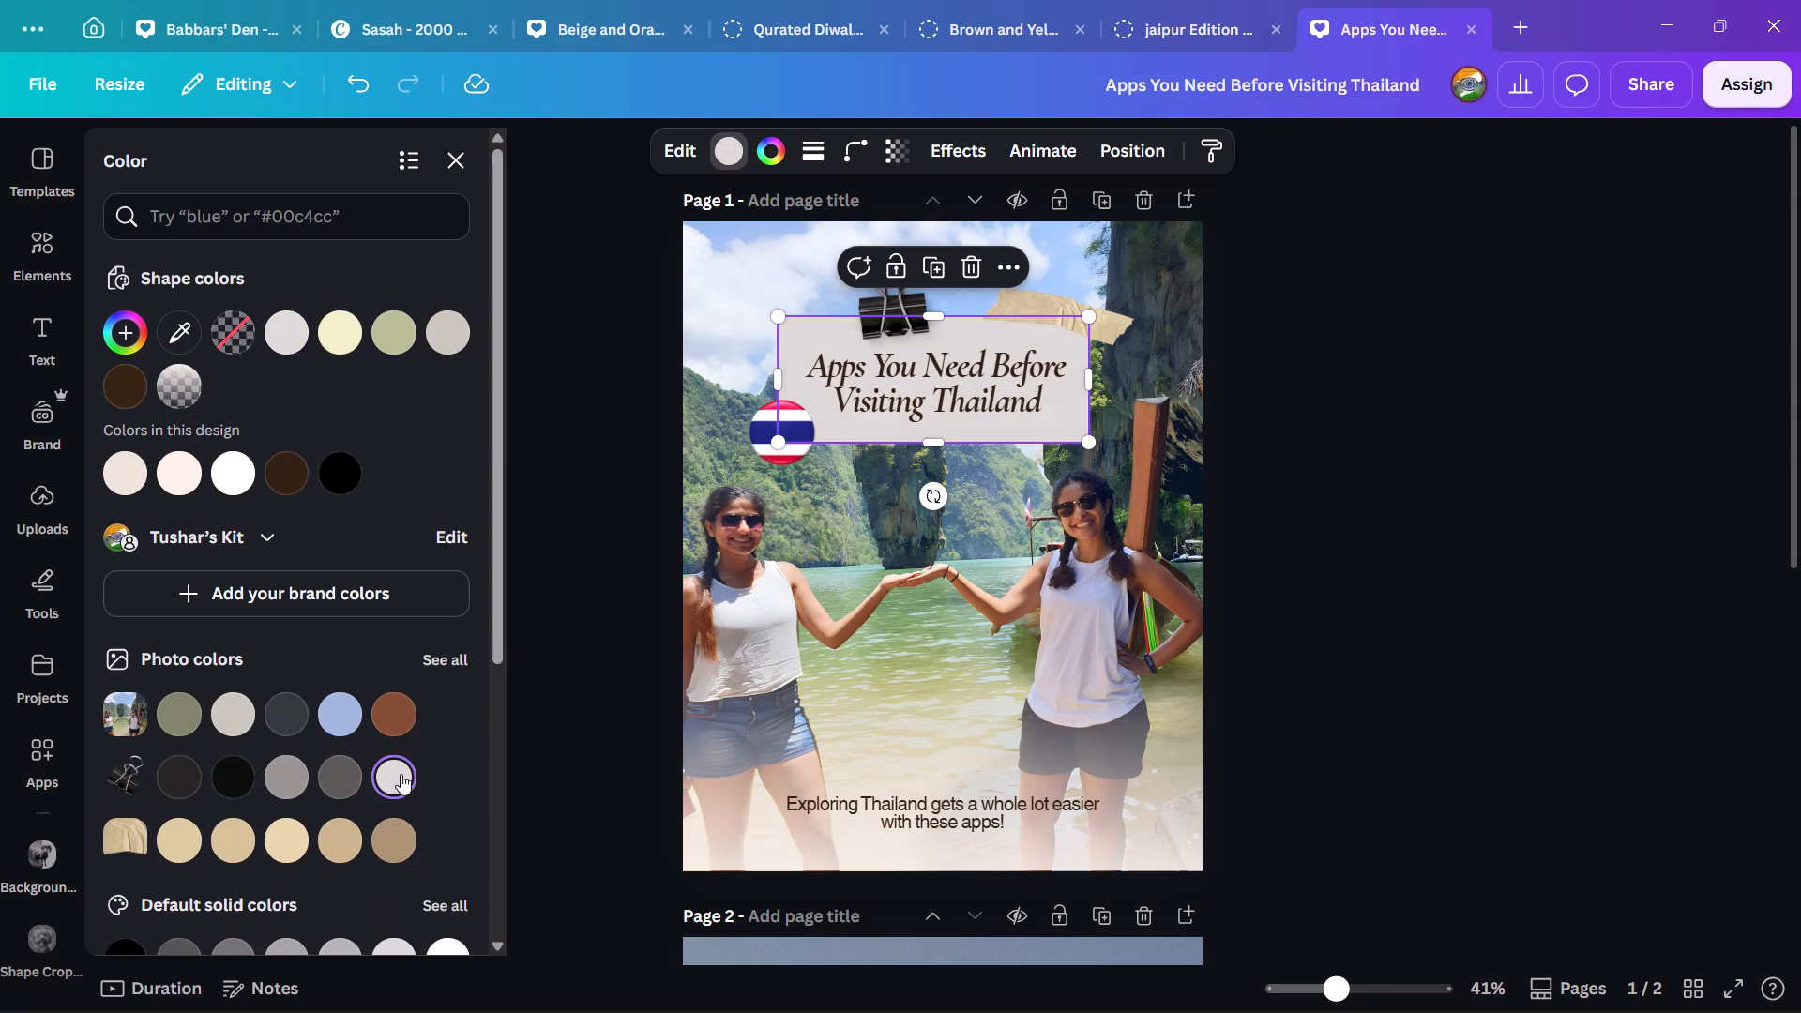
pyautogui.click(1472, 478)
# Set the title note rectangle's transparency to 90.
pyautogui.click(892, 160)
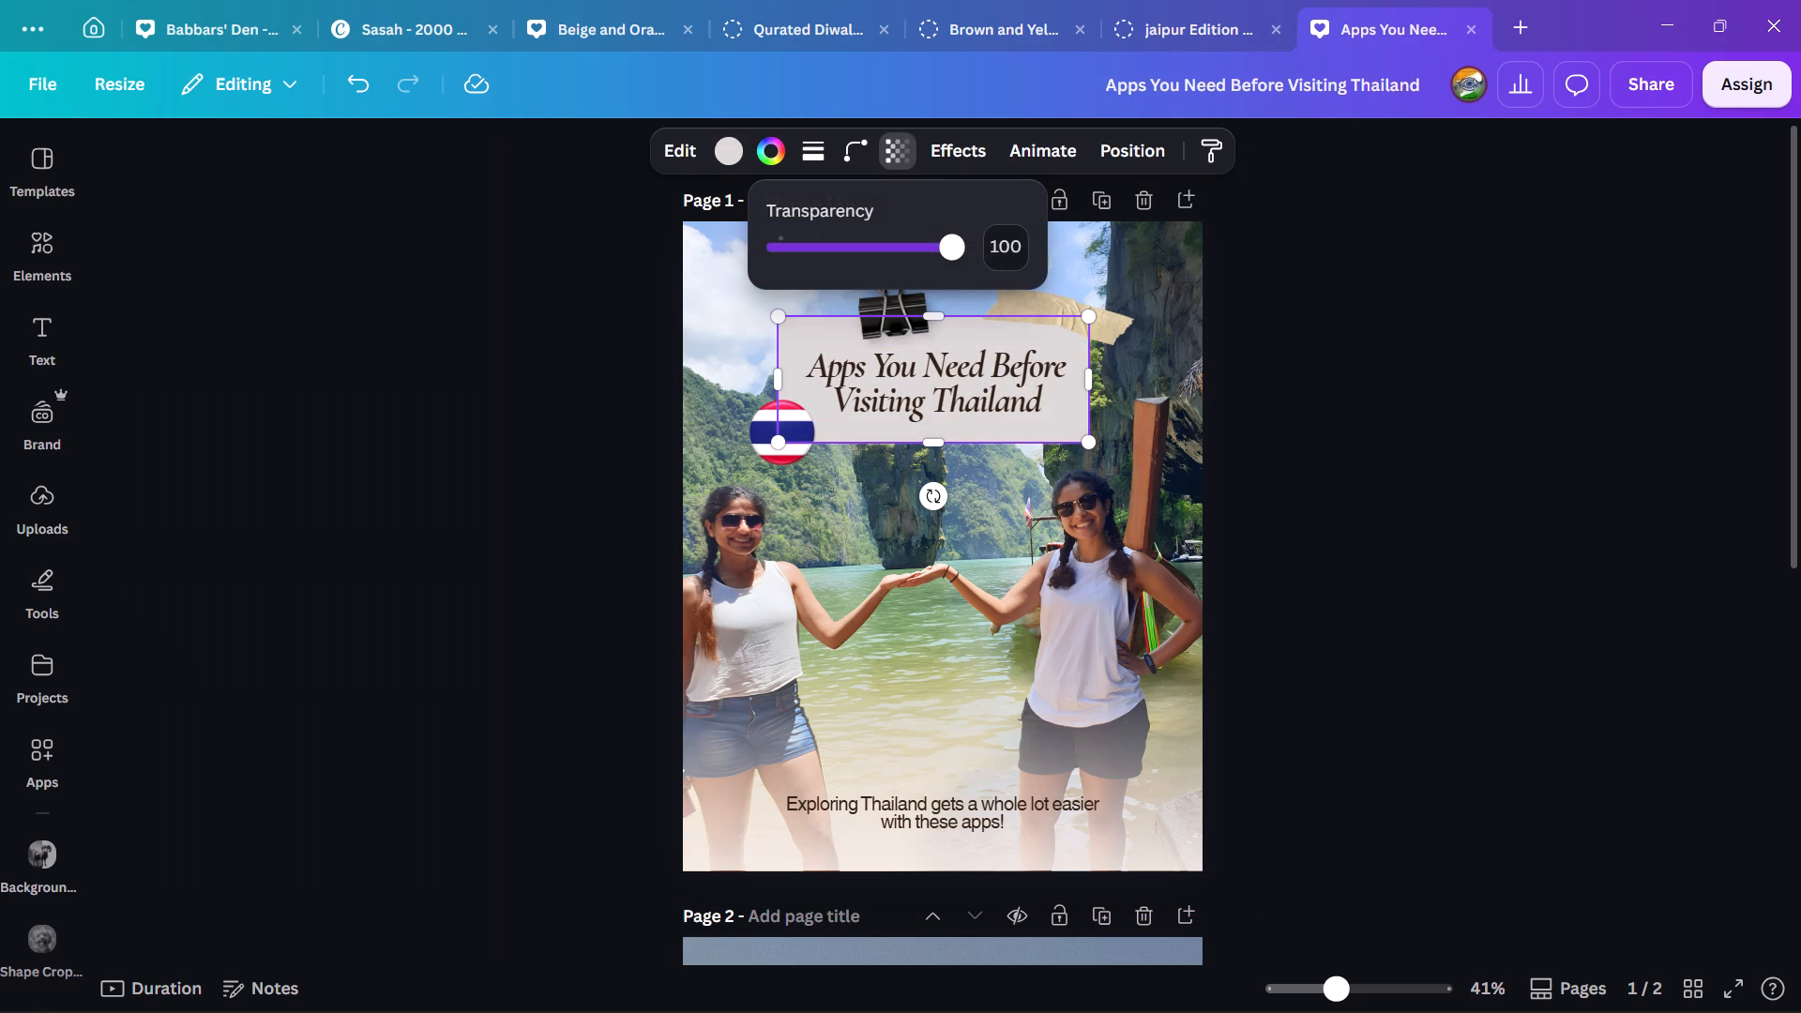
pyautogui.moveTo(948, 248); pyautogui.dragTo(932, 248)
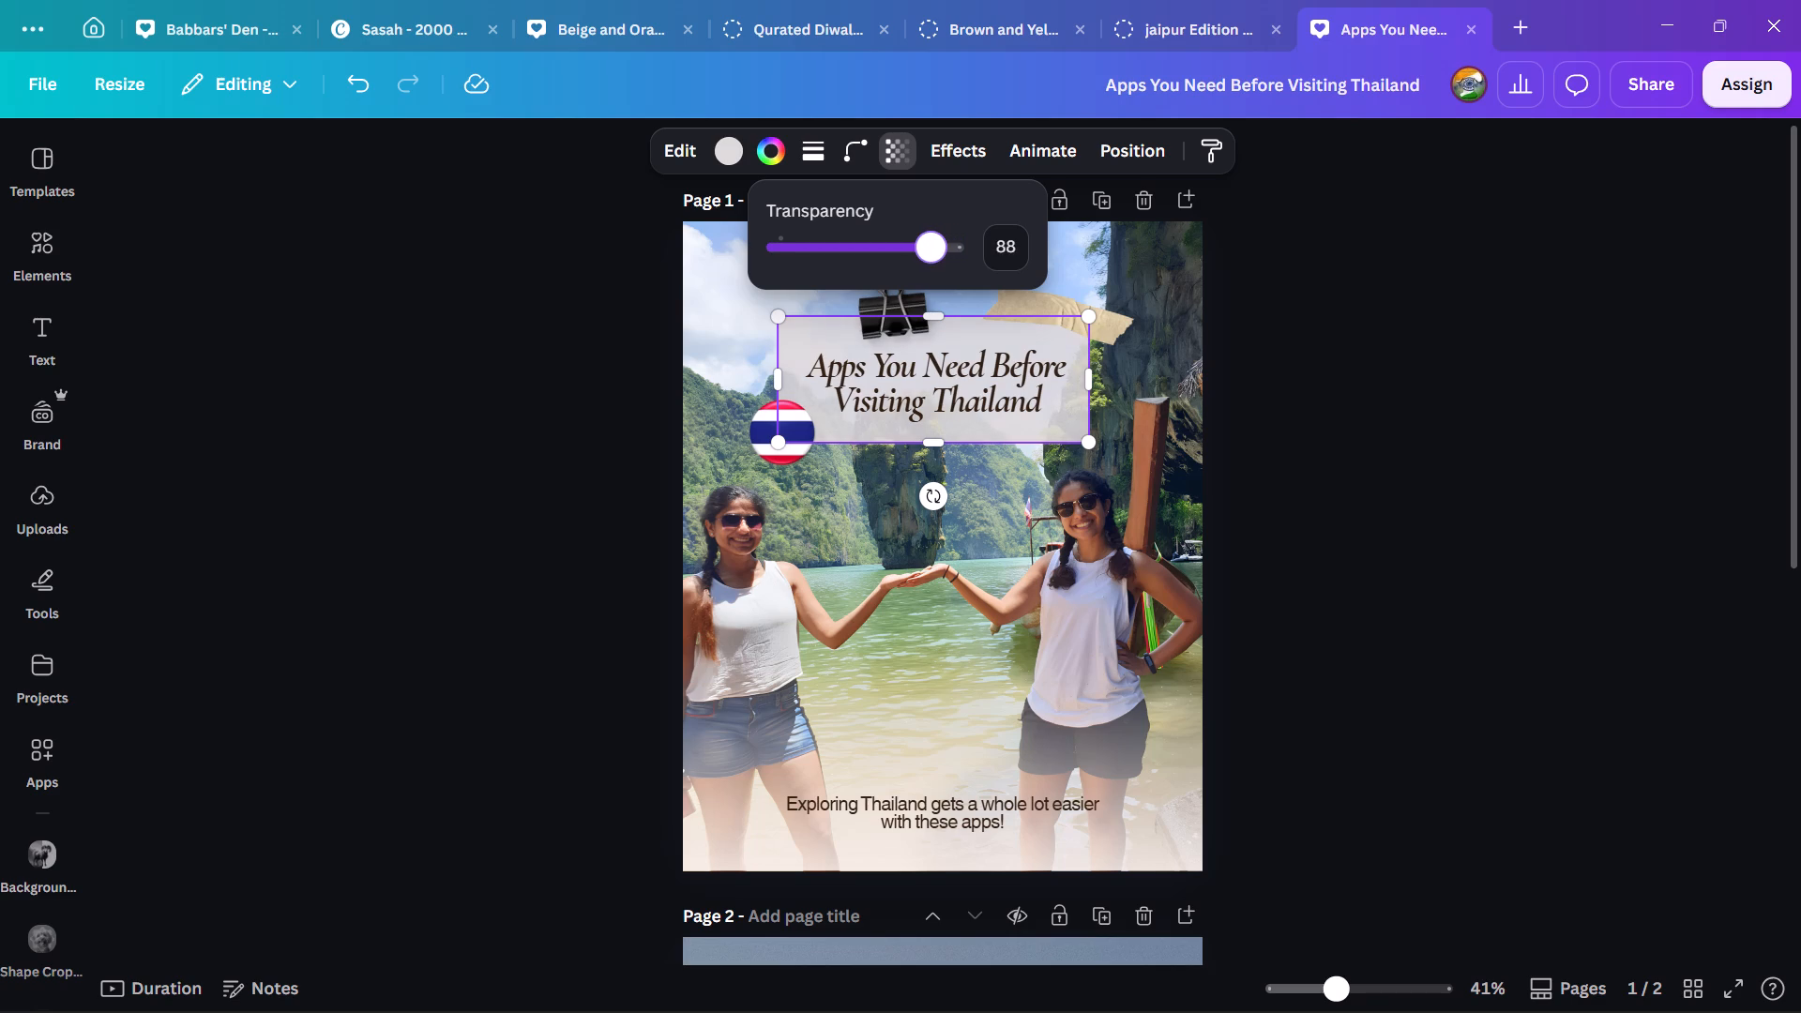
pyautogui.moveTo(932, 248); pyautogui.dragTo(940, 249)
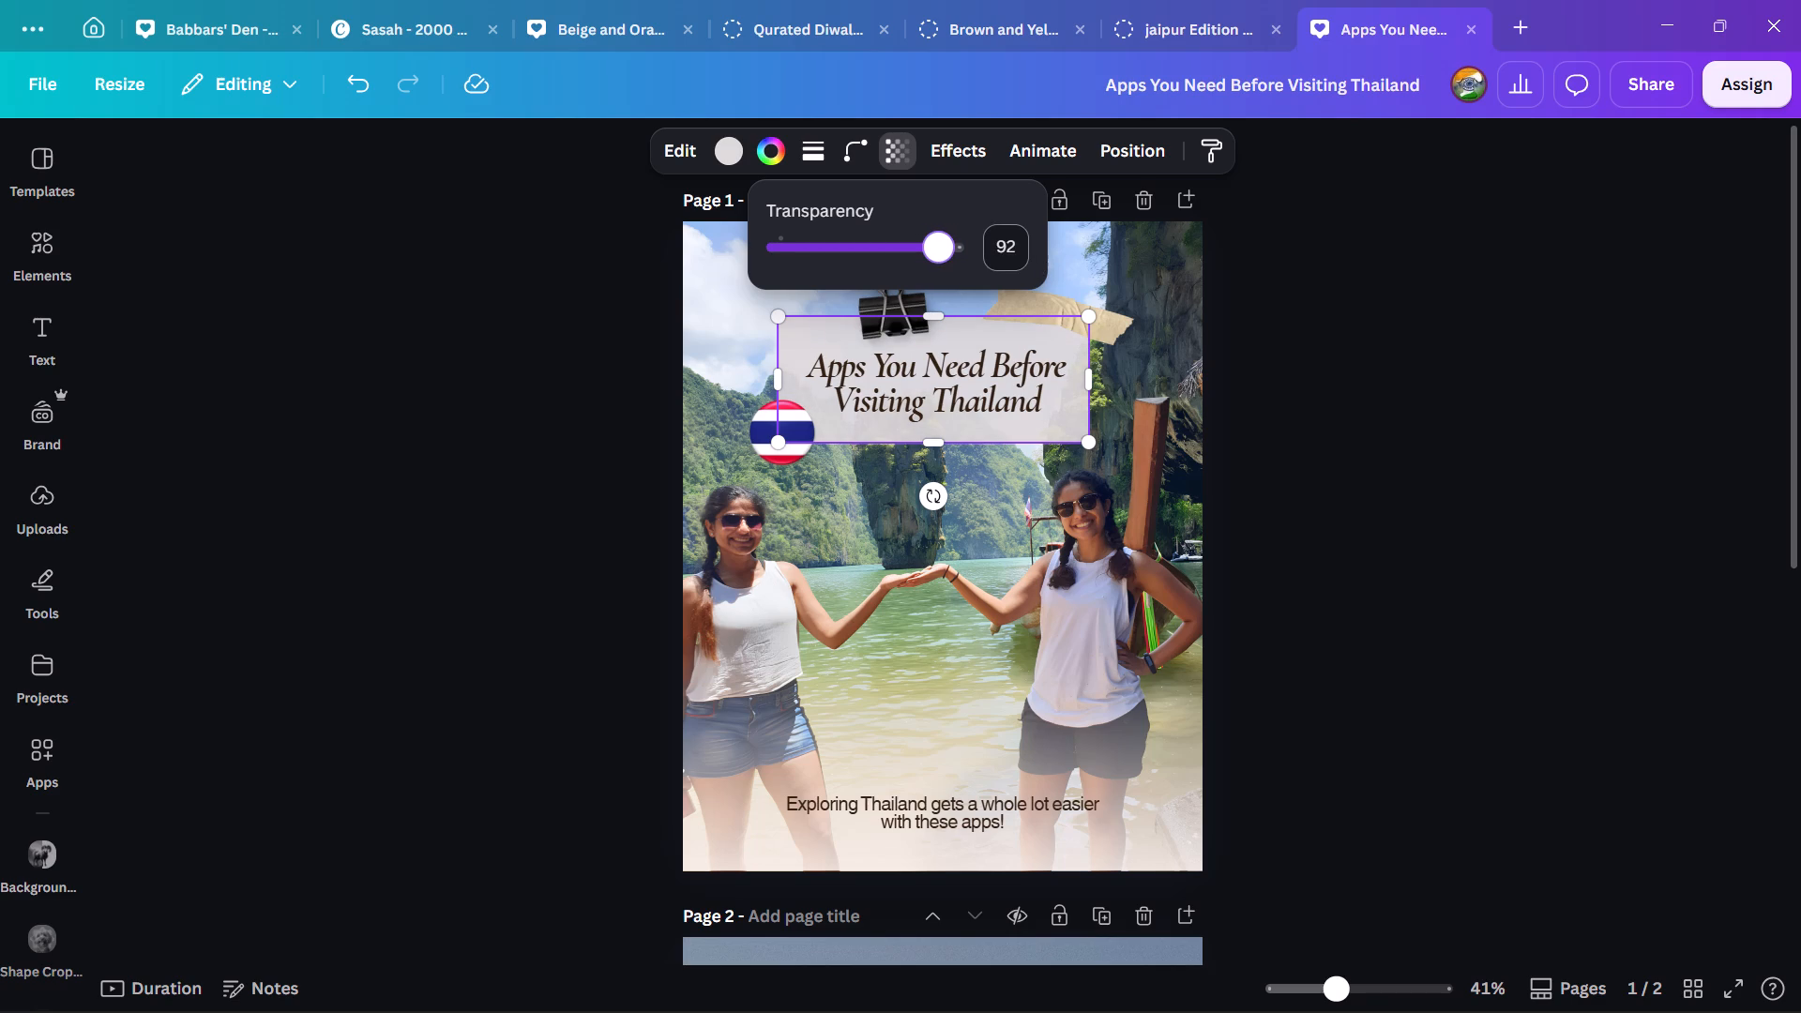
pyautogui.click(1009, 251)
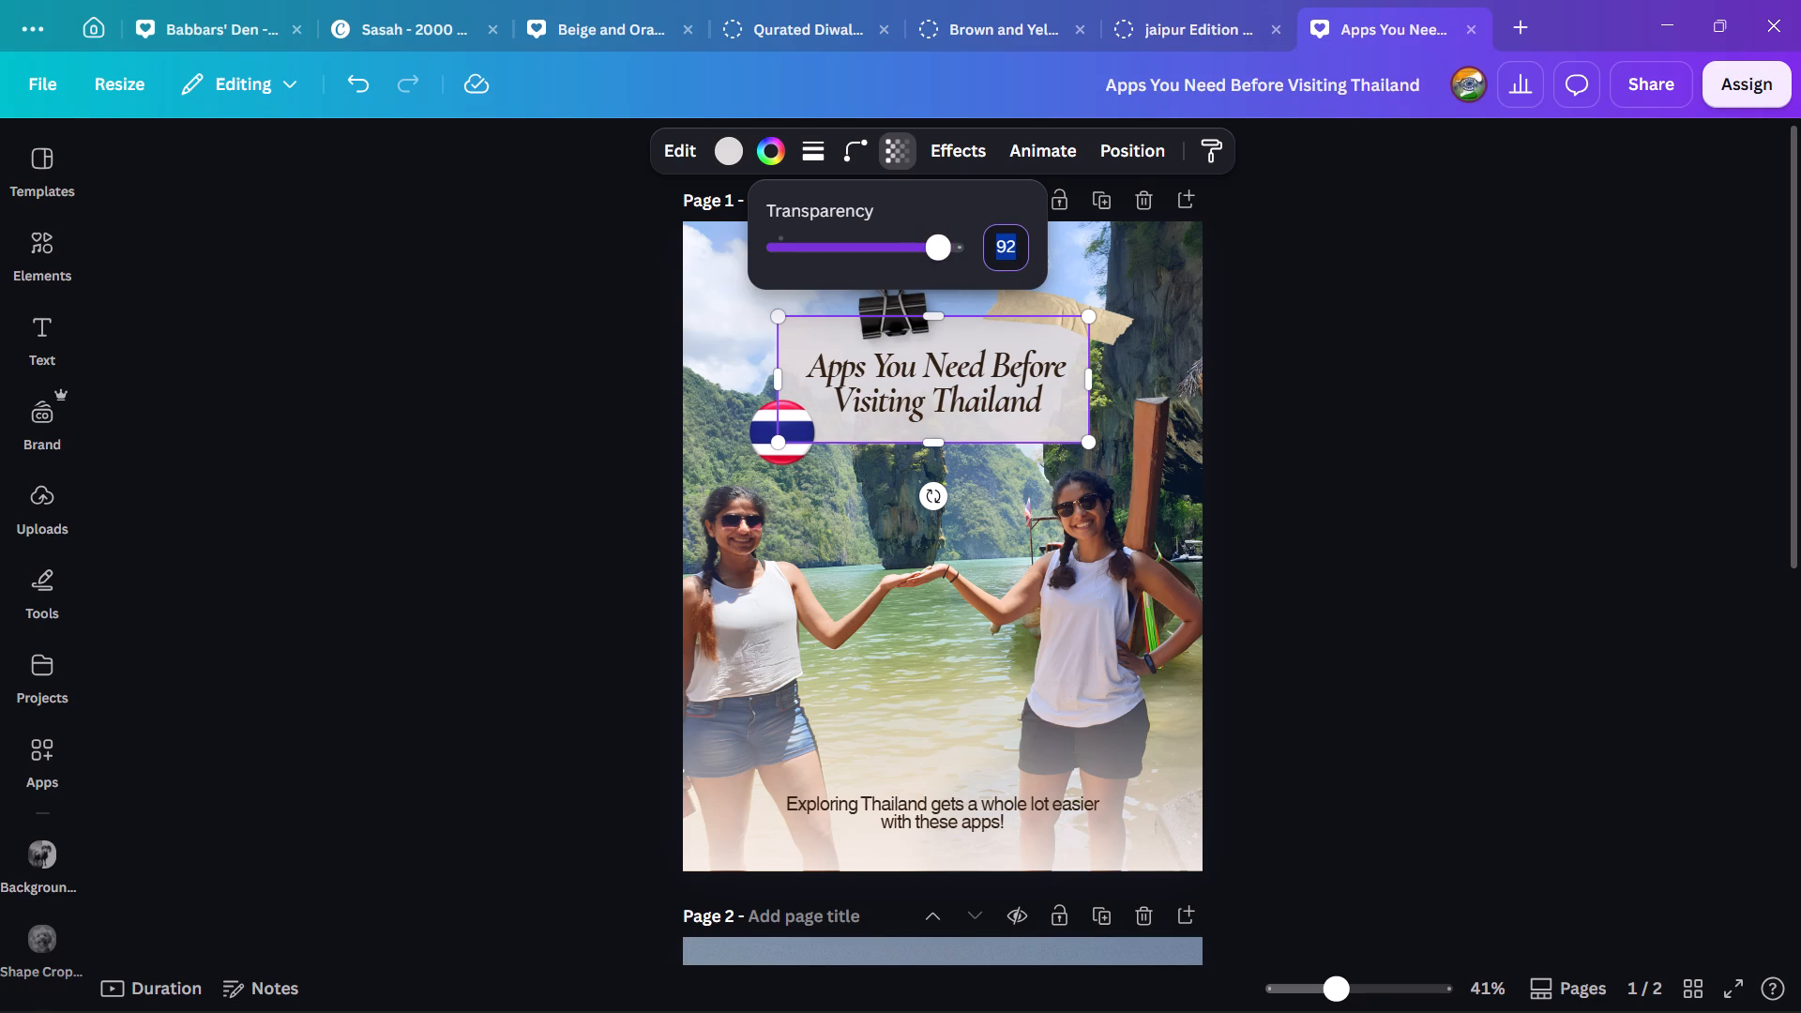
pyautogui.write('90')
pyautogui.press('Return')
pyautogui.click(1564, 438)
pyautogui.click(1549, 442)
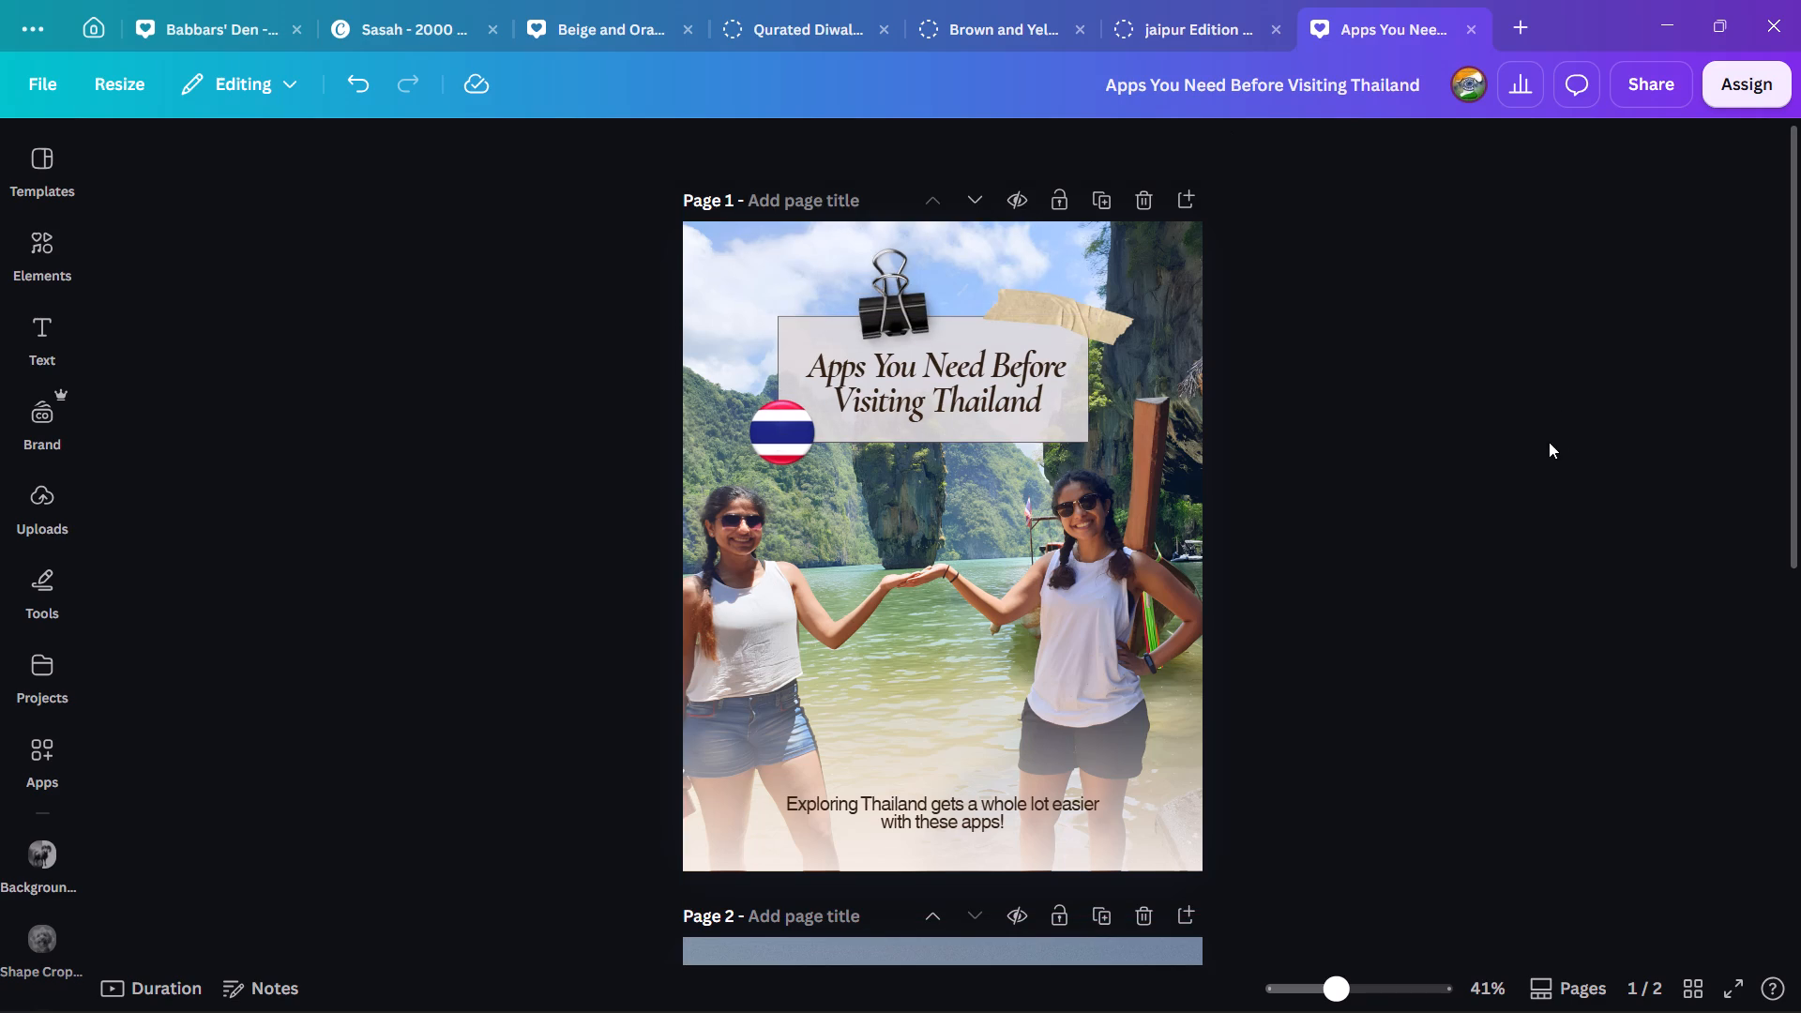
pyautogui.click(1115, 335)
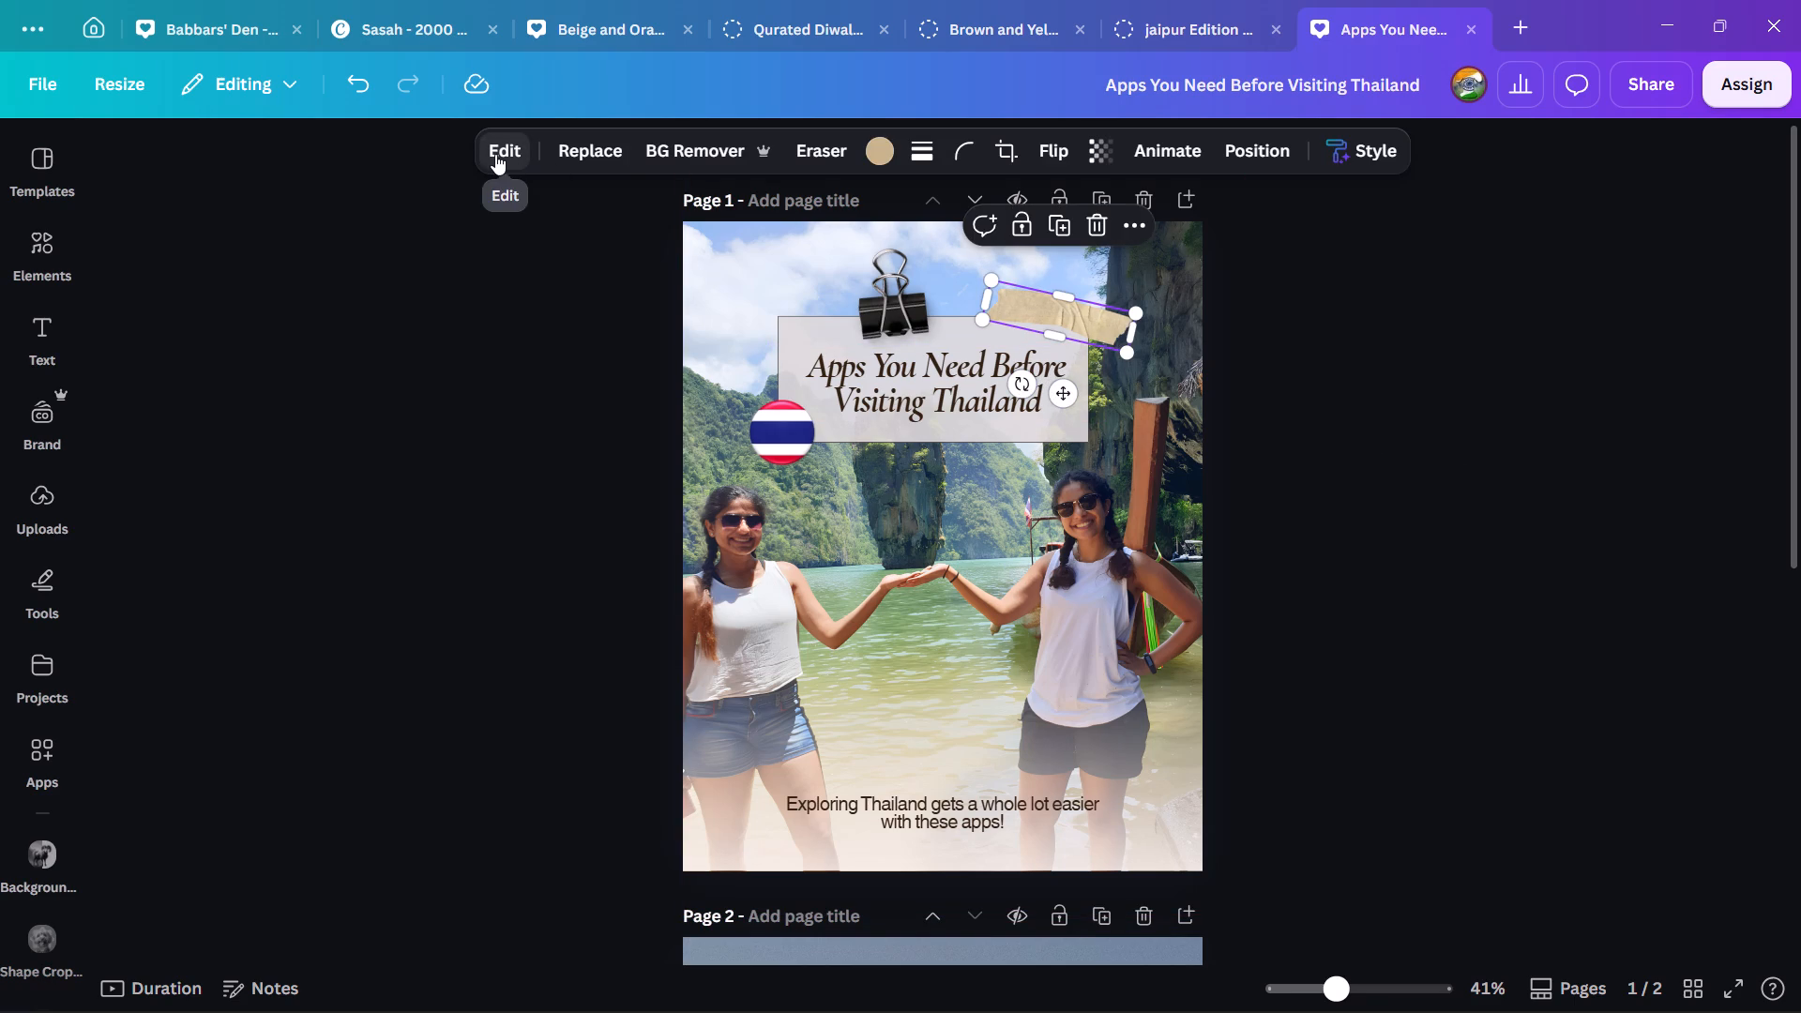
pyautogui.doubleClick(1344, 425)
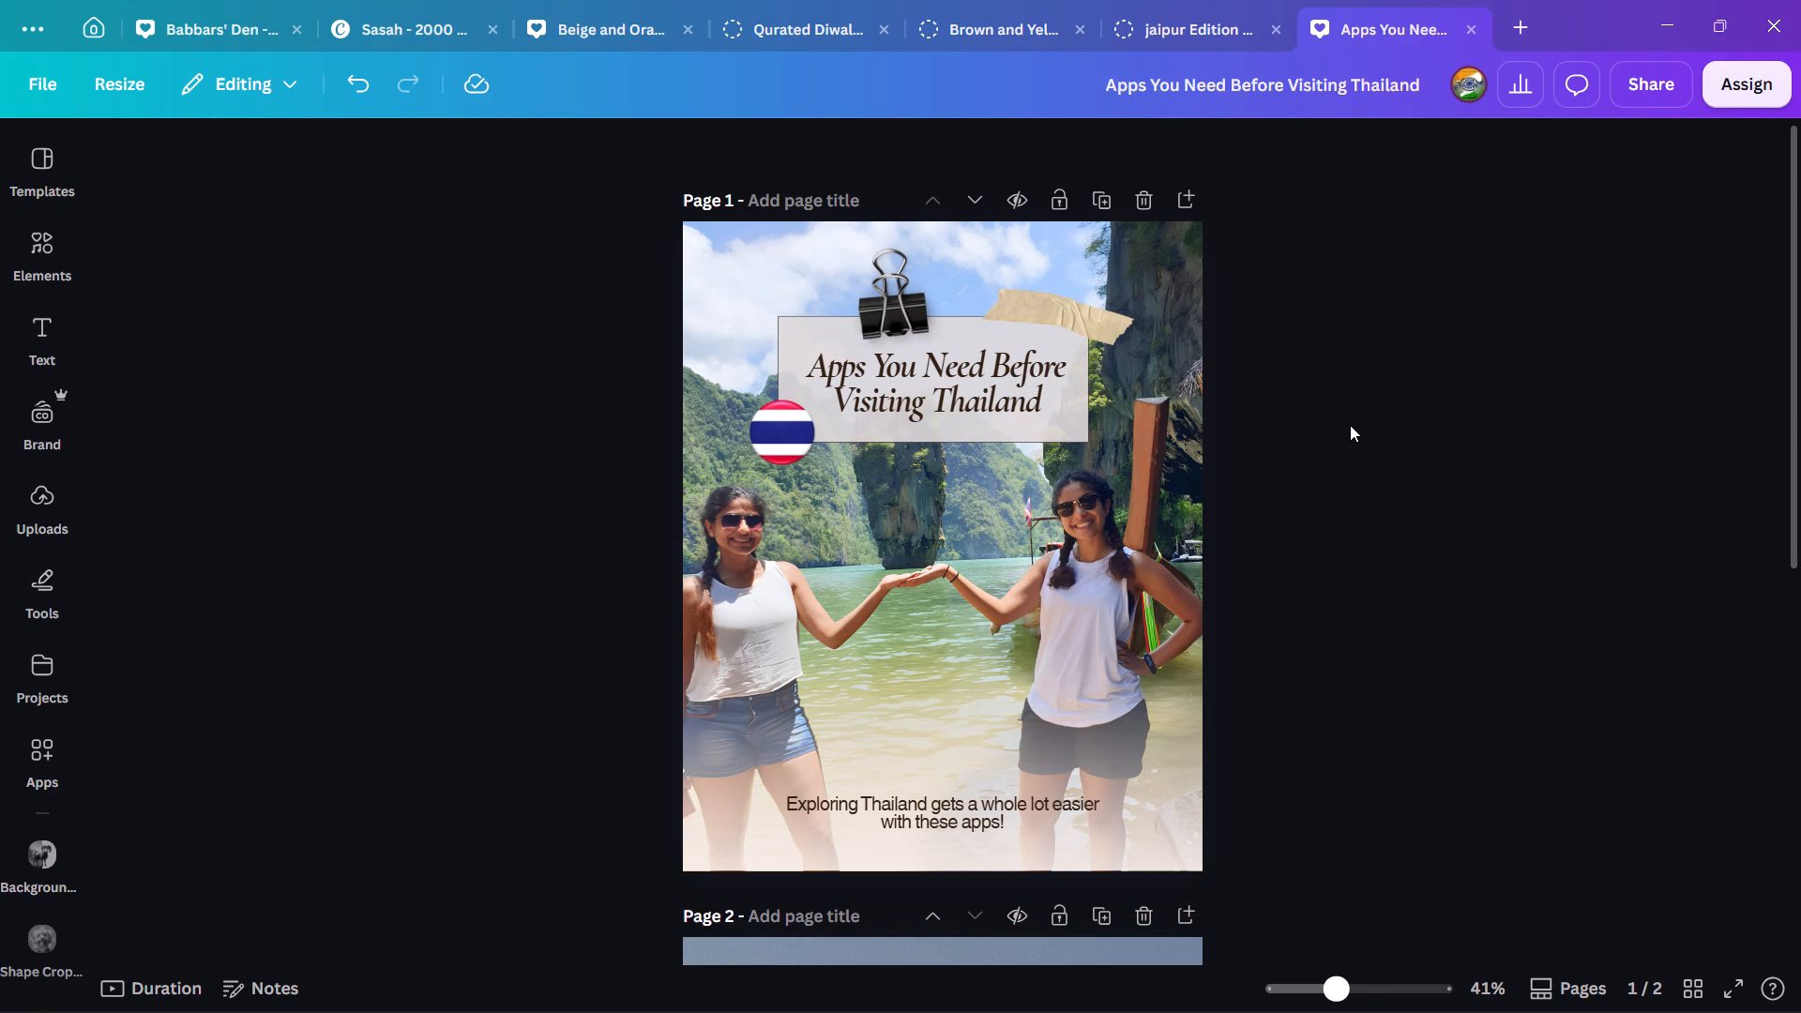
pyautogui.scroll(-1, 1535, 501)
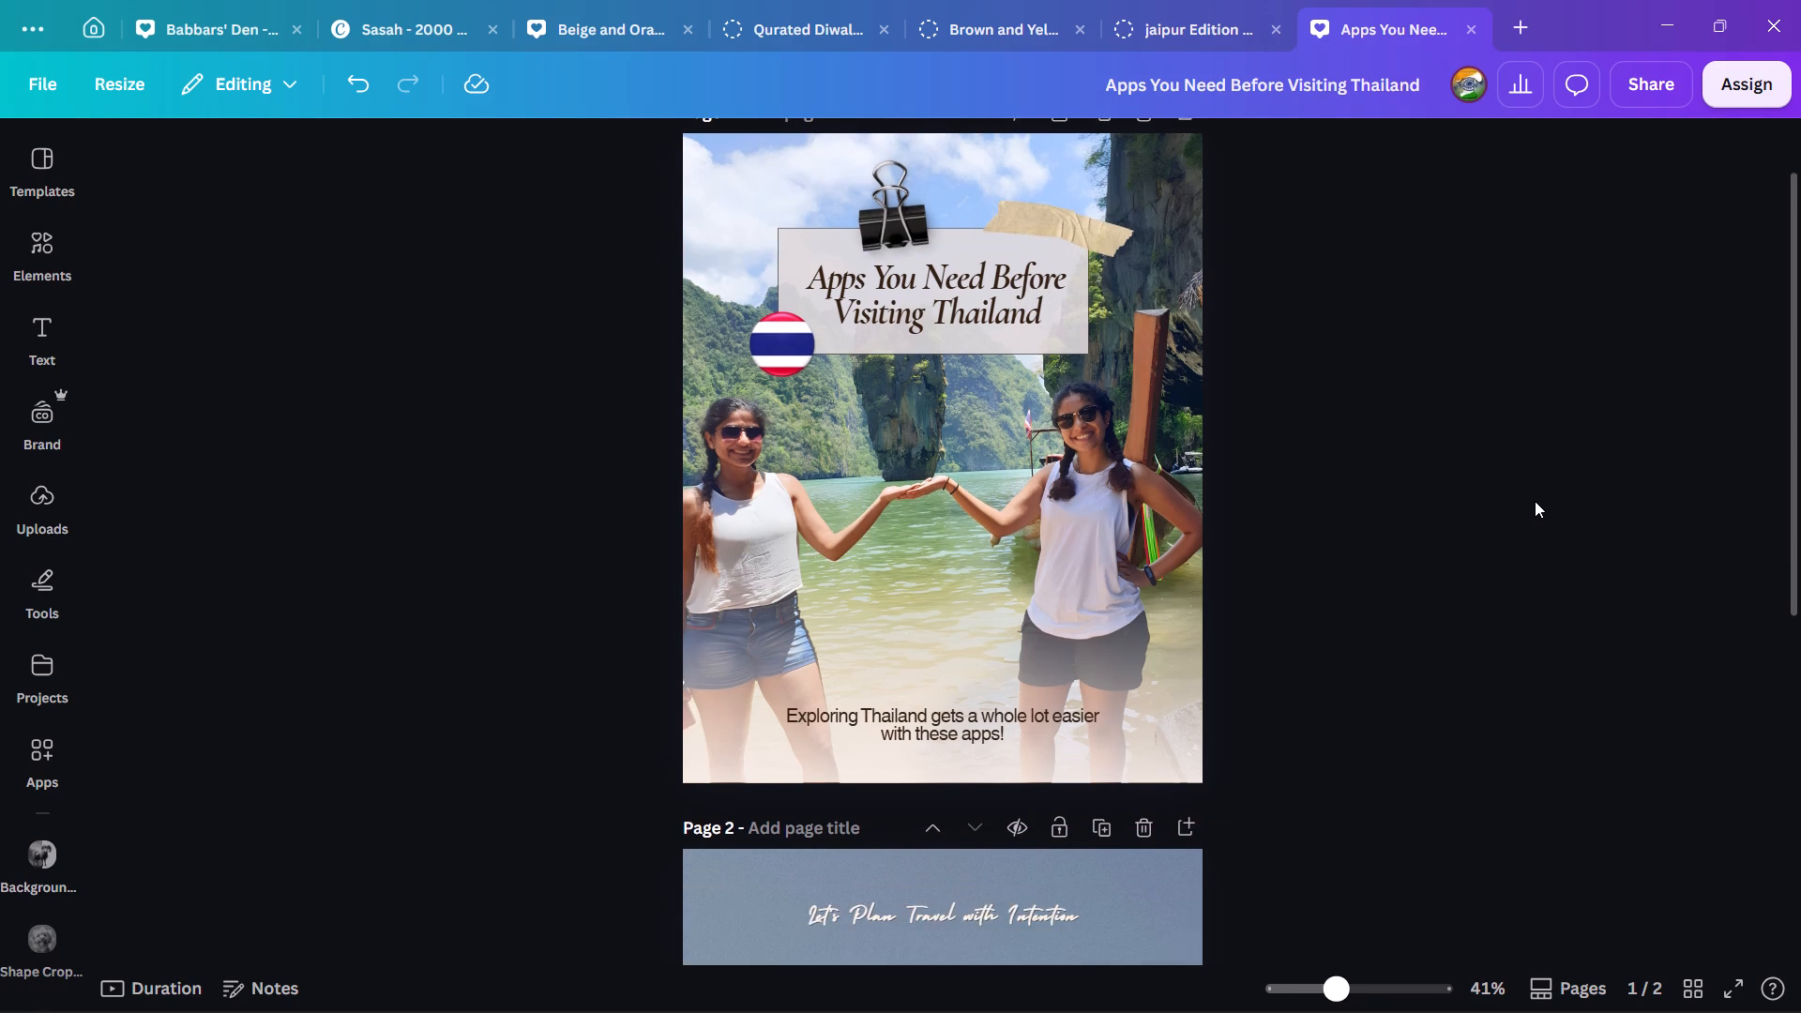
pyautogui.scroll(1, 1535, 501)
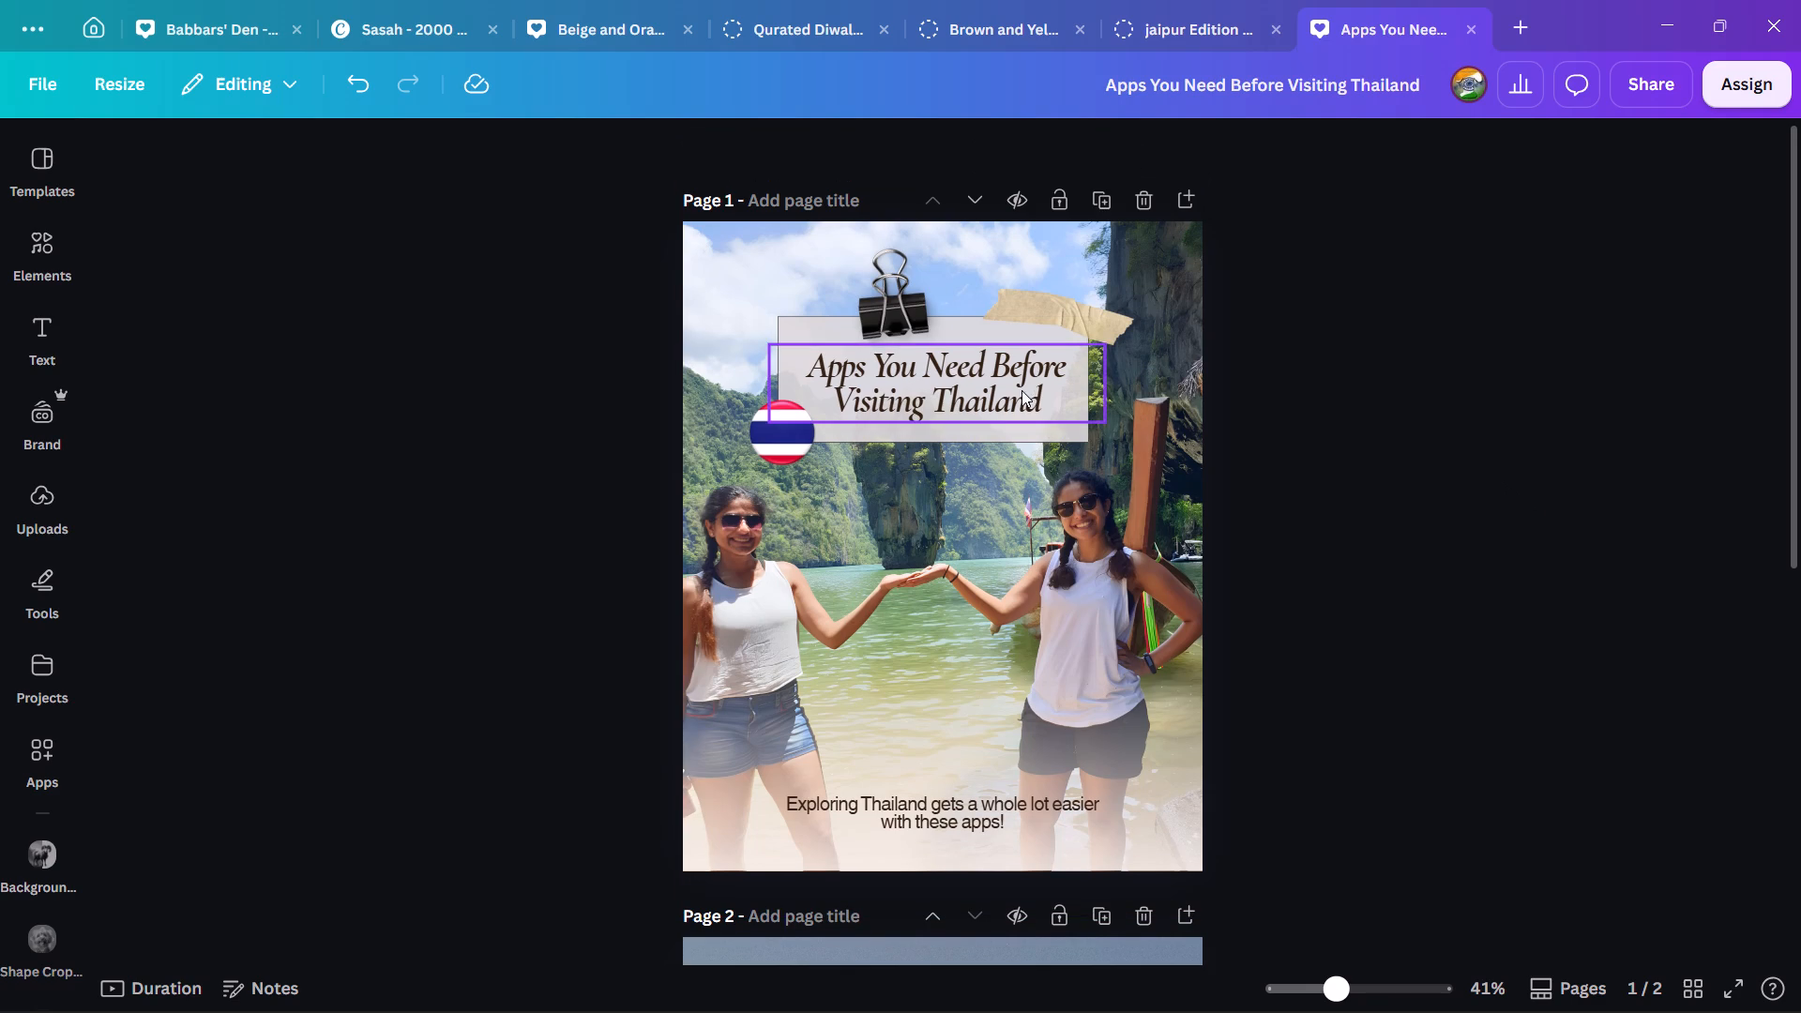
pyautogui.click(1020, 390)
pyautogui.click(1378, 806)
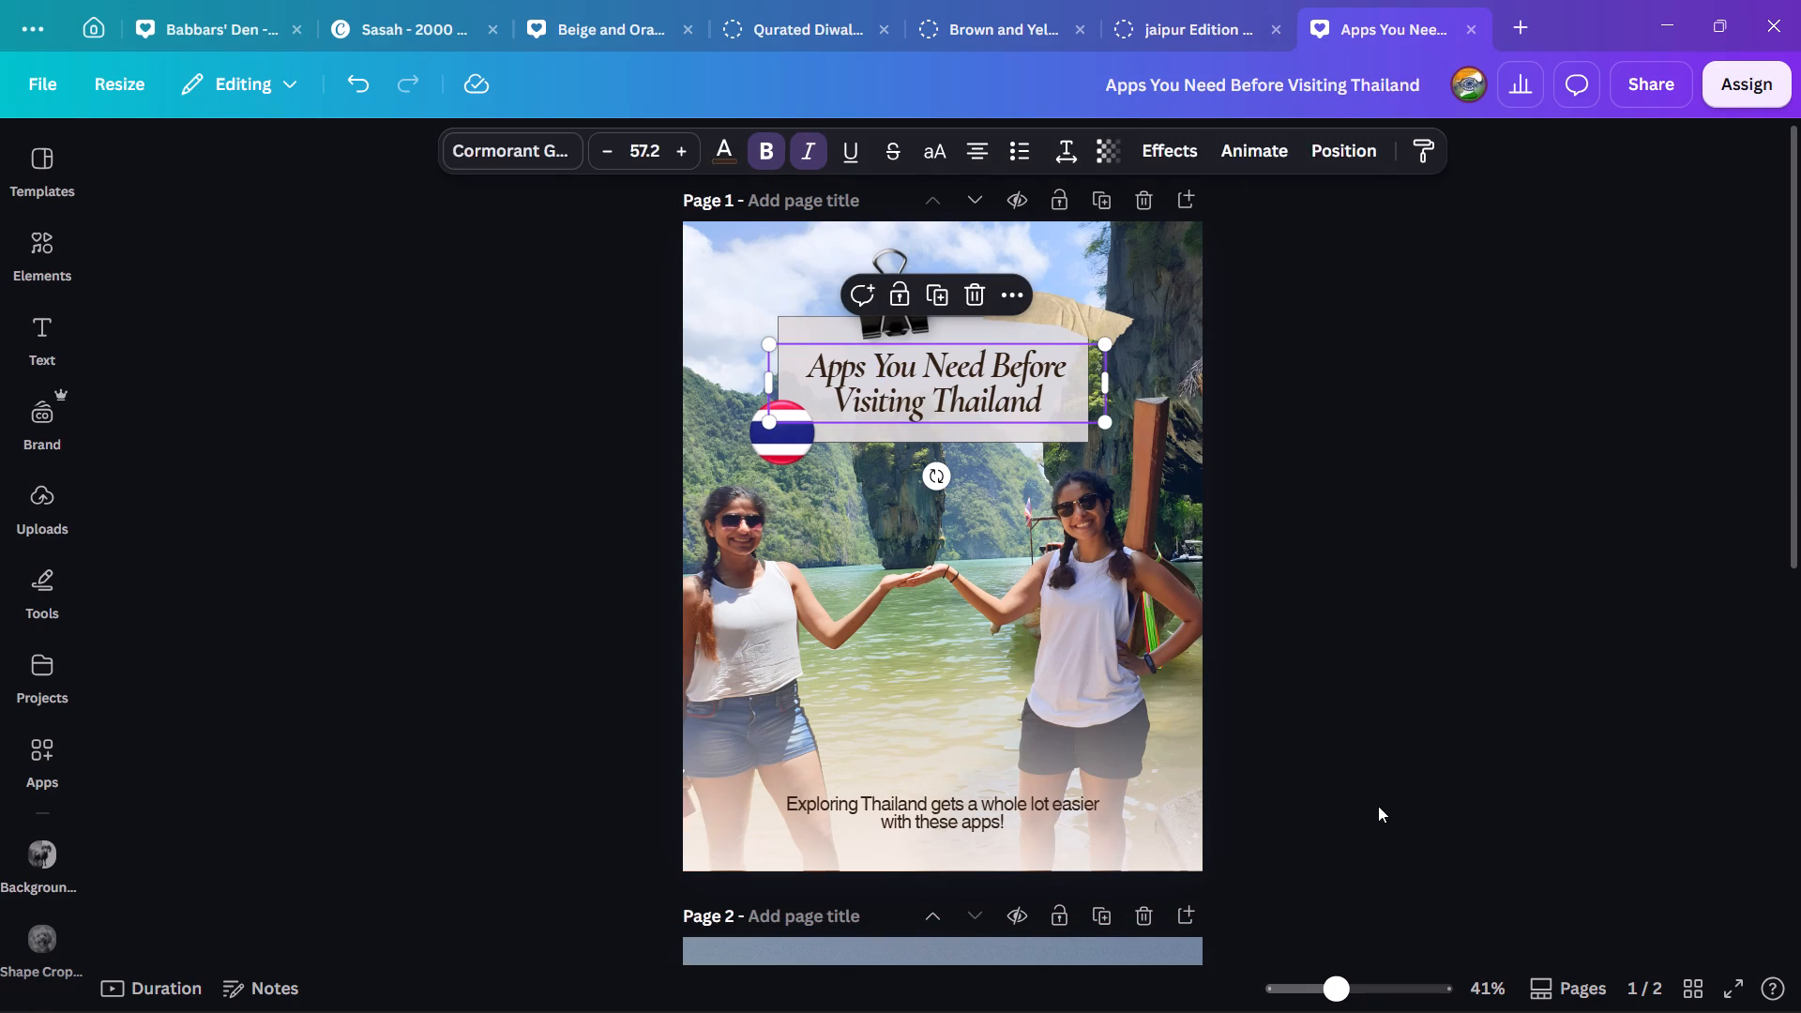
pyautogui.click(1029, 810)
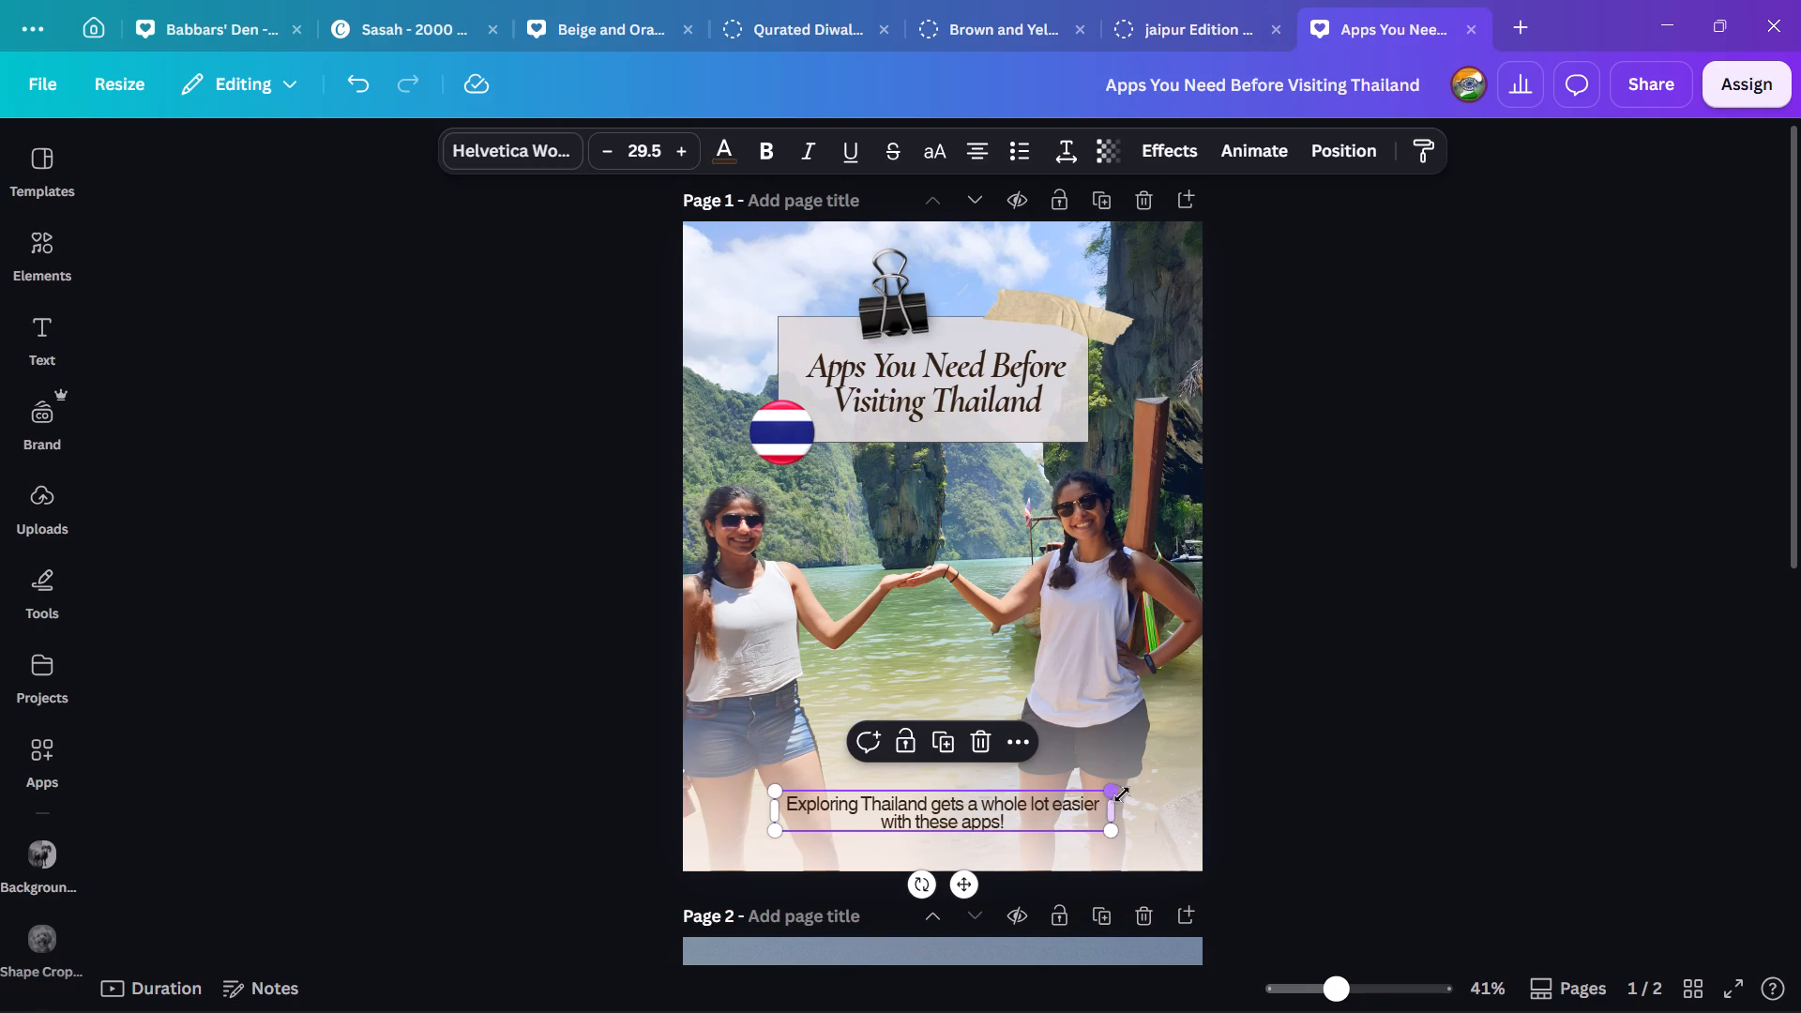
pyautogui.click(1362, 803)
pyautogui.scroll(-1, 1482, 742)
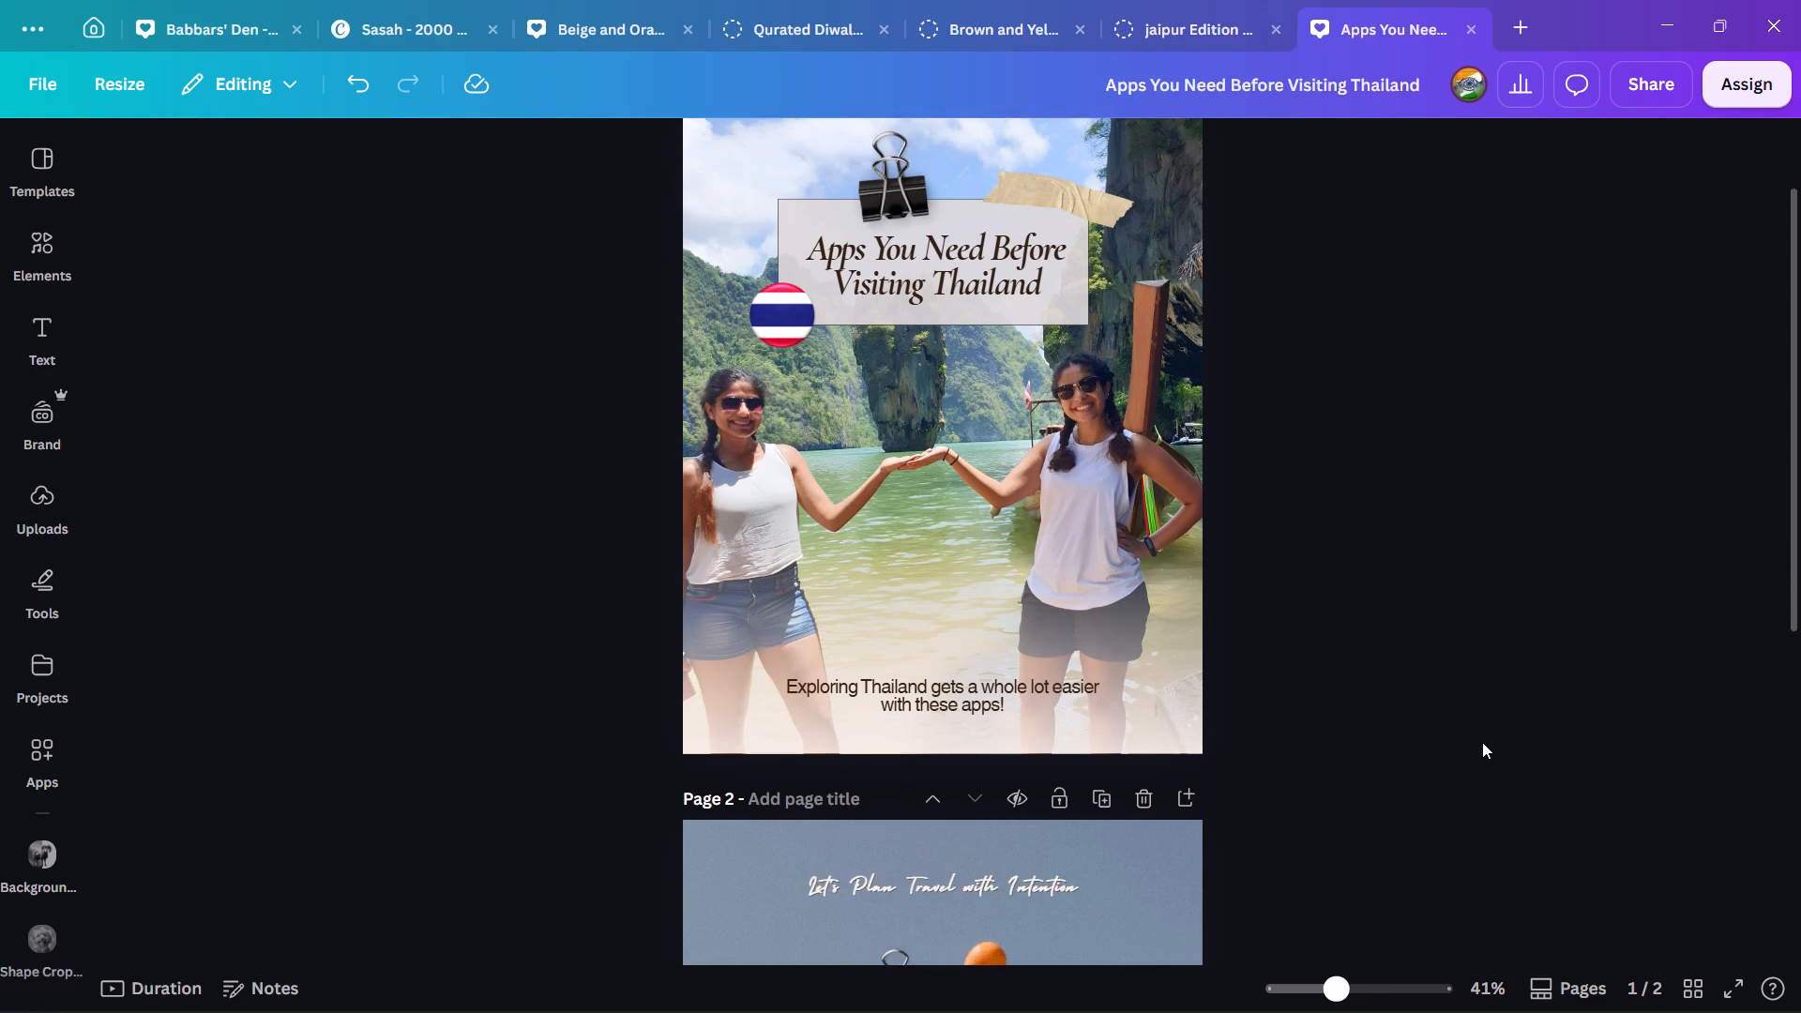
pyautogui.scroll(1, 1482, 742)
# Move the bottom fade slightly down so it extends just past the cover's lower edge.
pyautogui.click(1099, 748)
pyautogui.moveTo(1082, 740); pyautogui.dragTo(1082, 754)
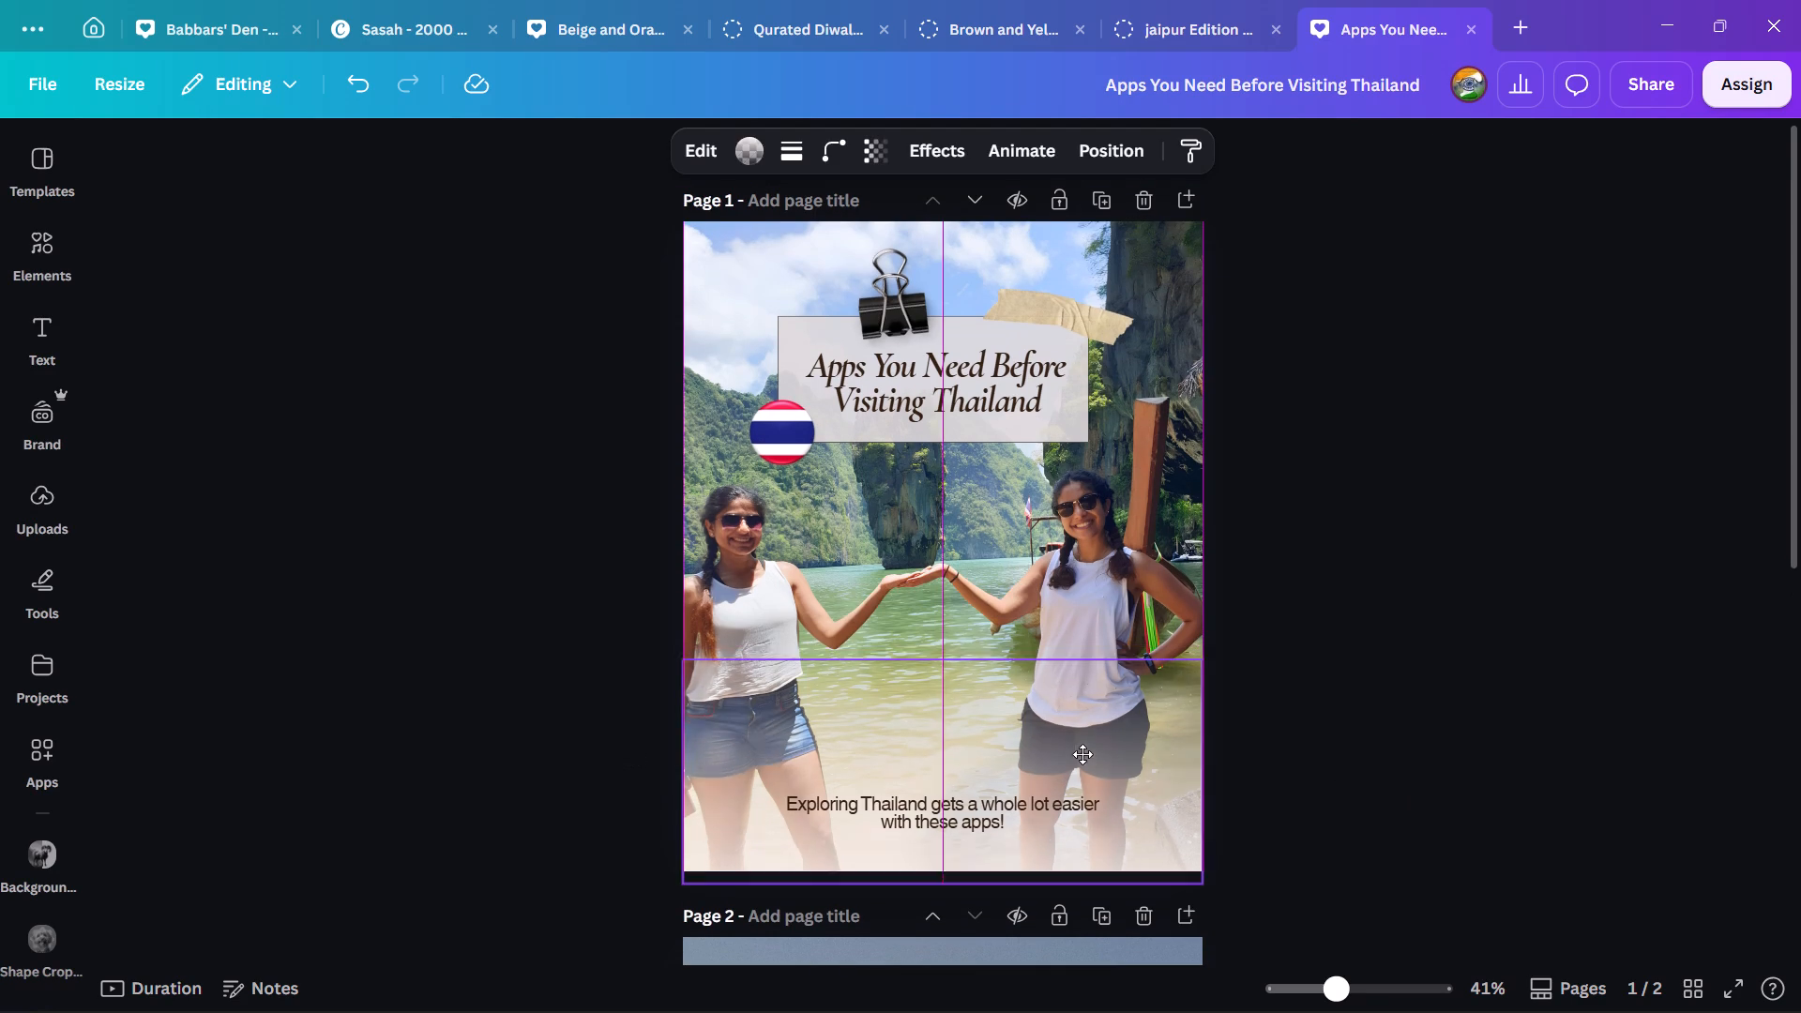
pyautogui.moveTo(1082, 754); pyautogui.dragTo(1083, 761)
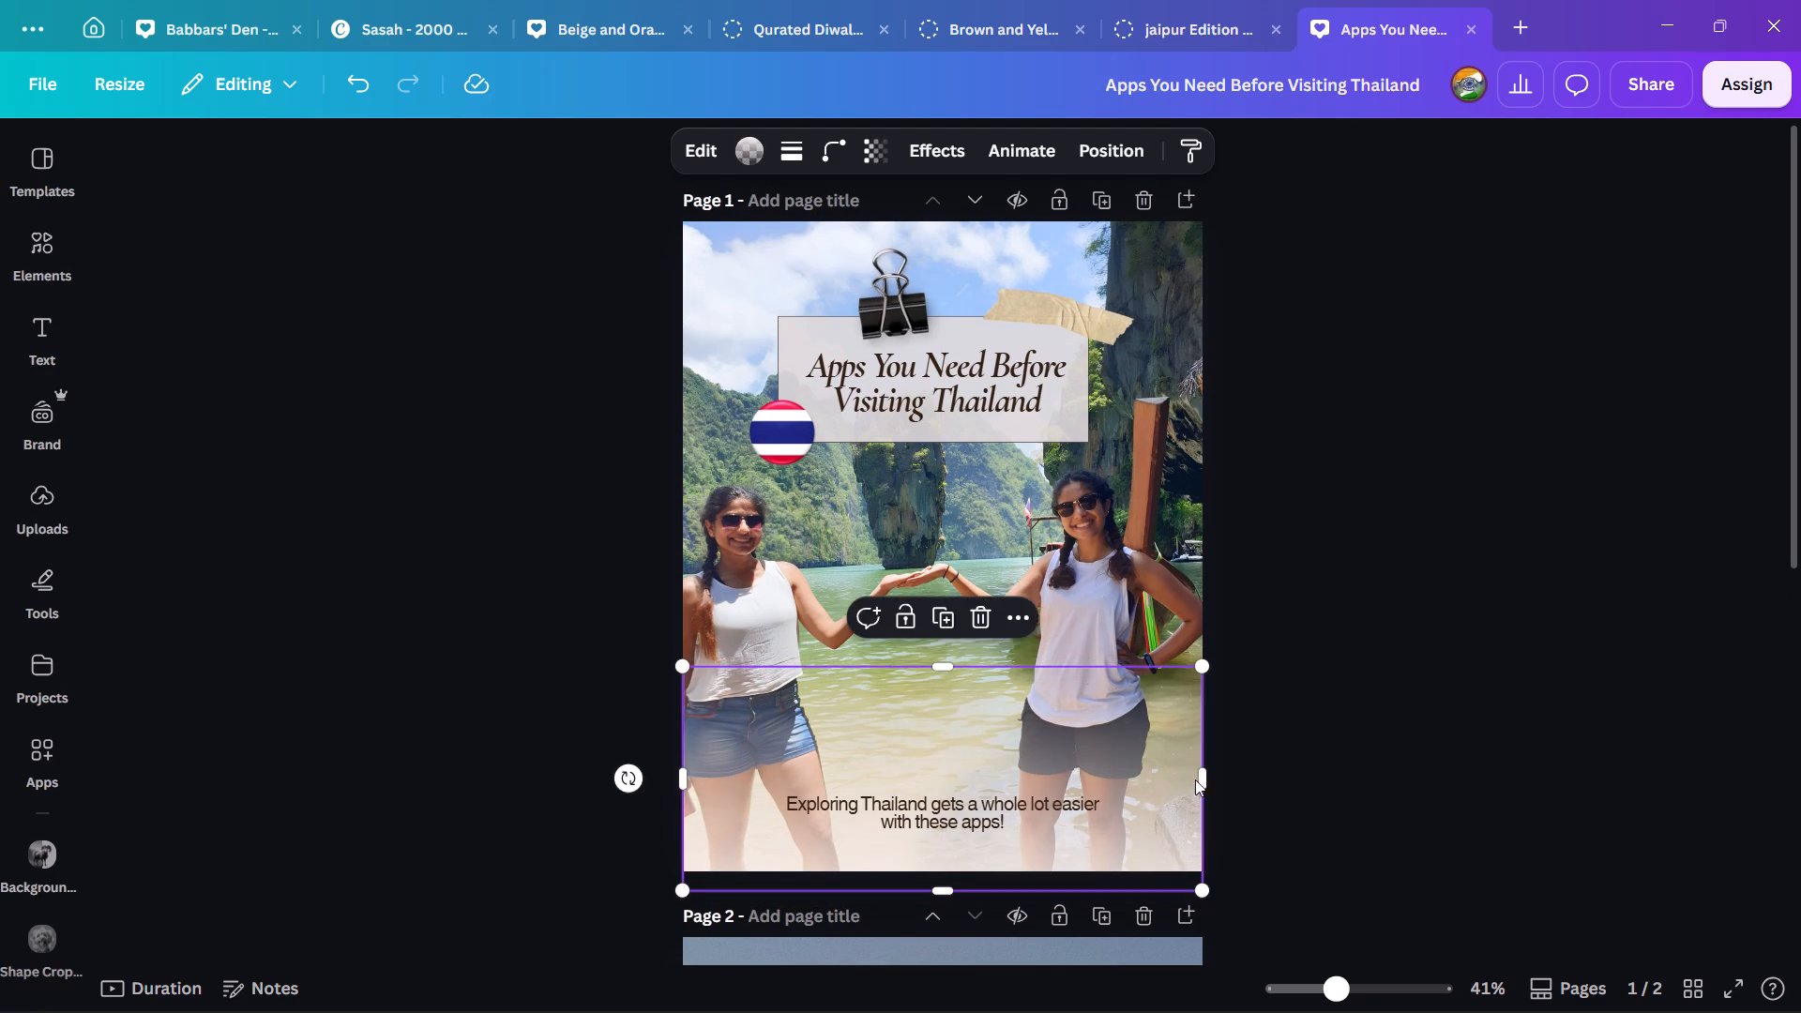
pyautogui.click(1479, 790)
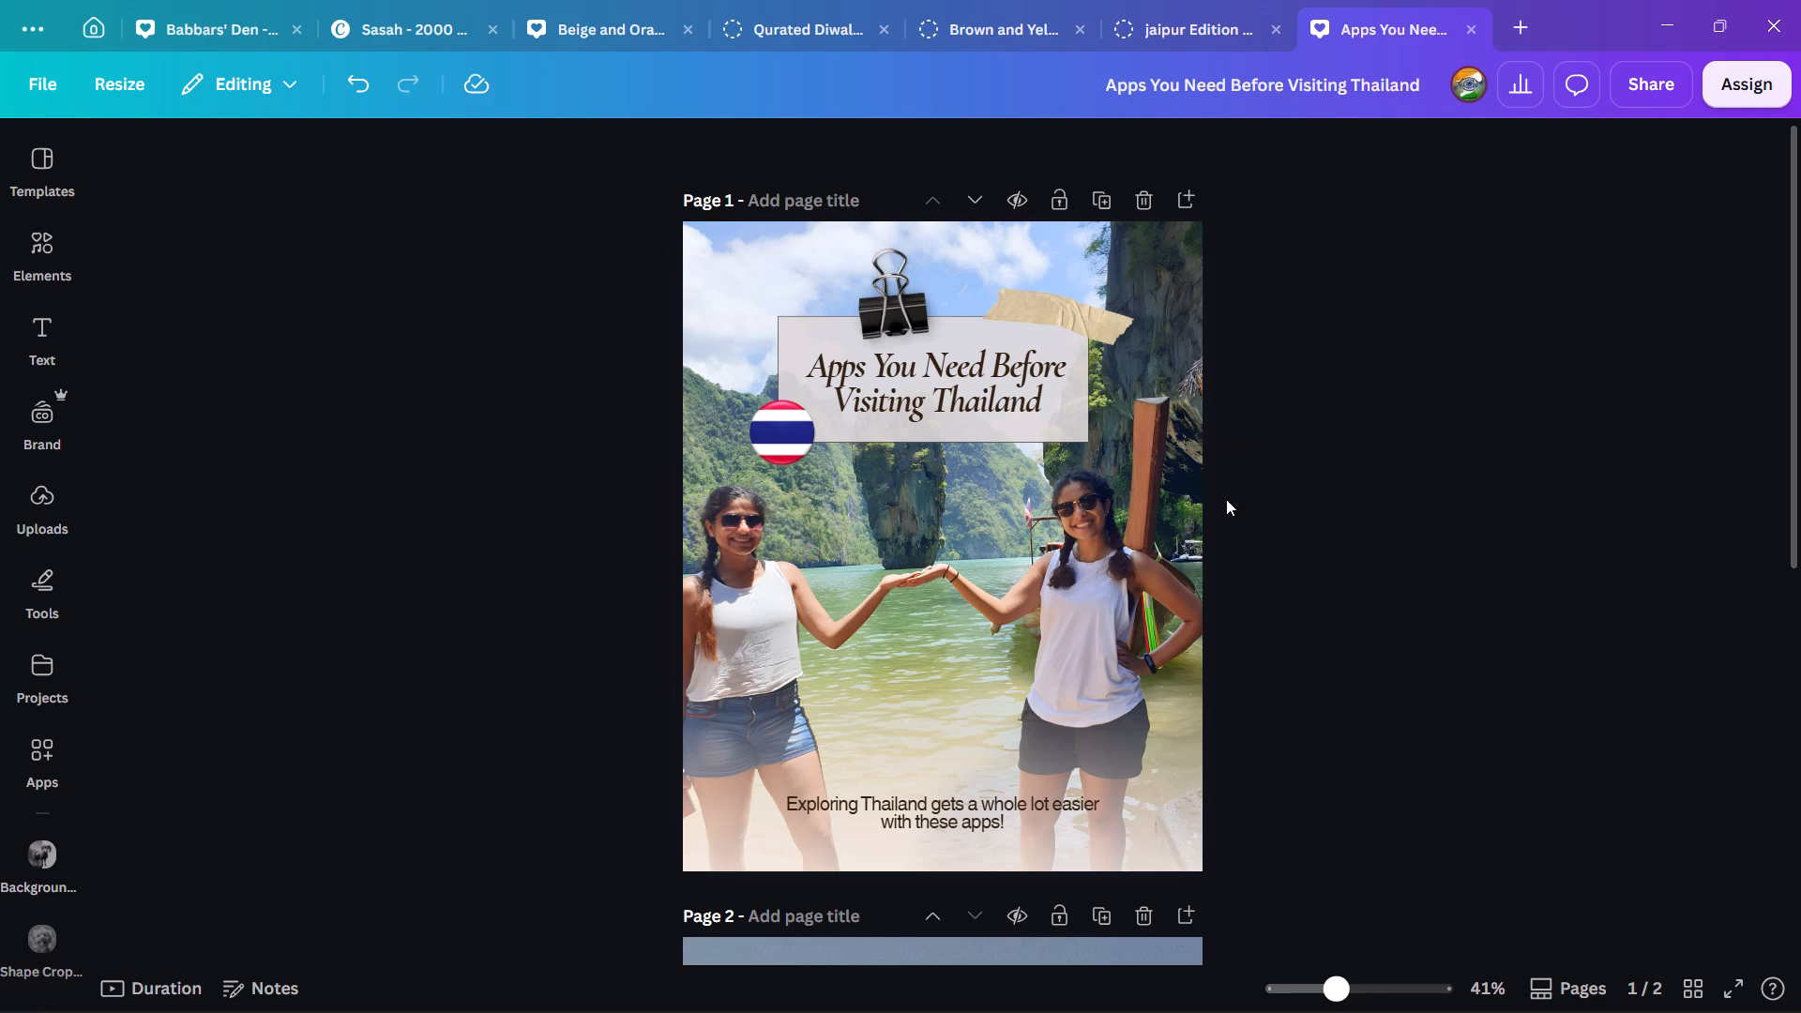
# Copy the paper plane drawing from page 2 and paste it onto the cover page.
pyautogui.scroll(-5, 1409, 749)
pyautogui.scroll(3, 1424, 752)
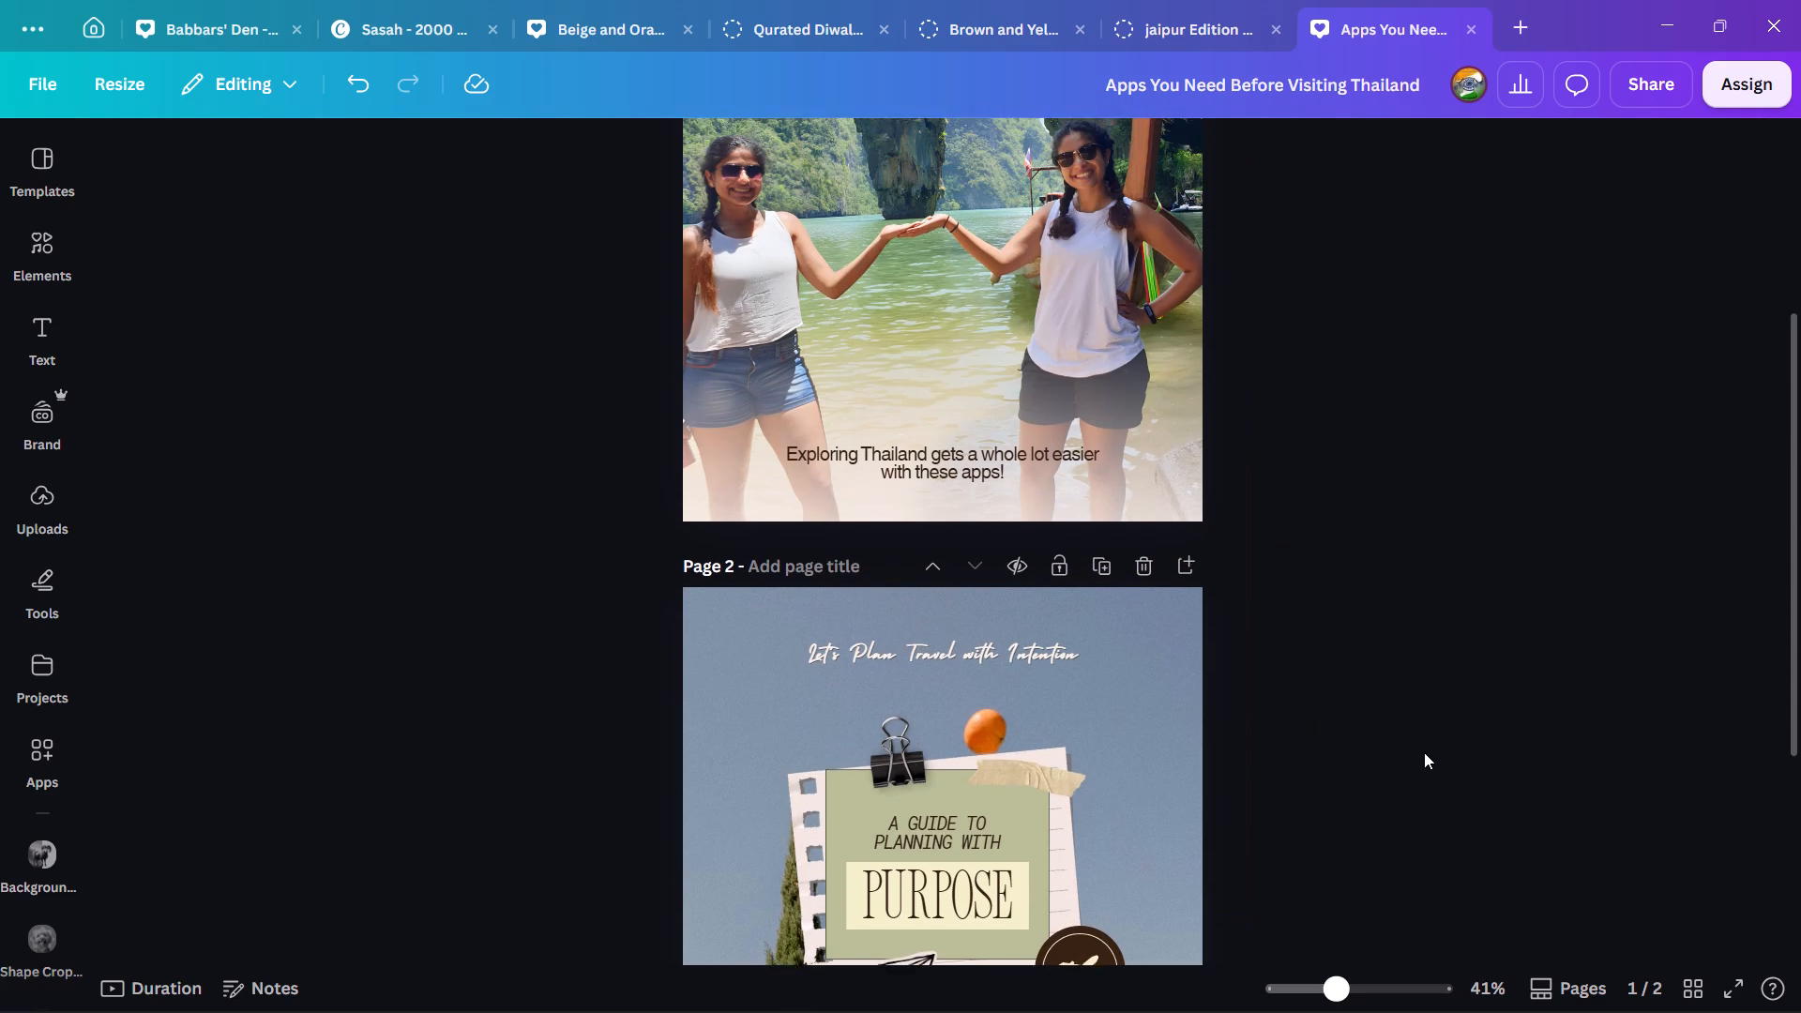
pyautogui.scroll(1, 1424, 752)
pyautogui.scroll(-3, 1424, 752)
pyautogui.click(906, 851)
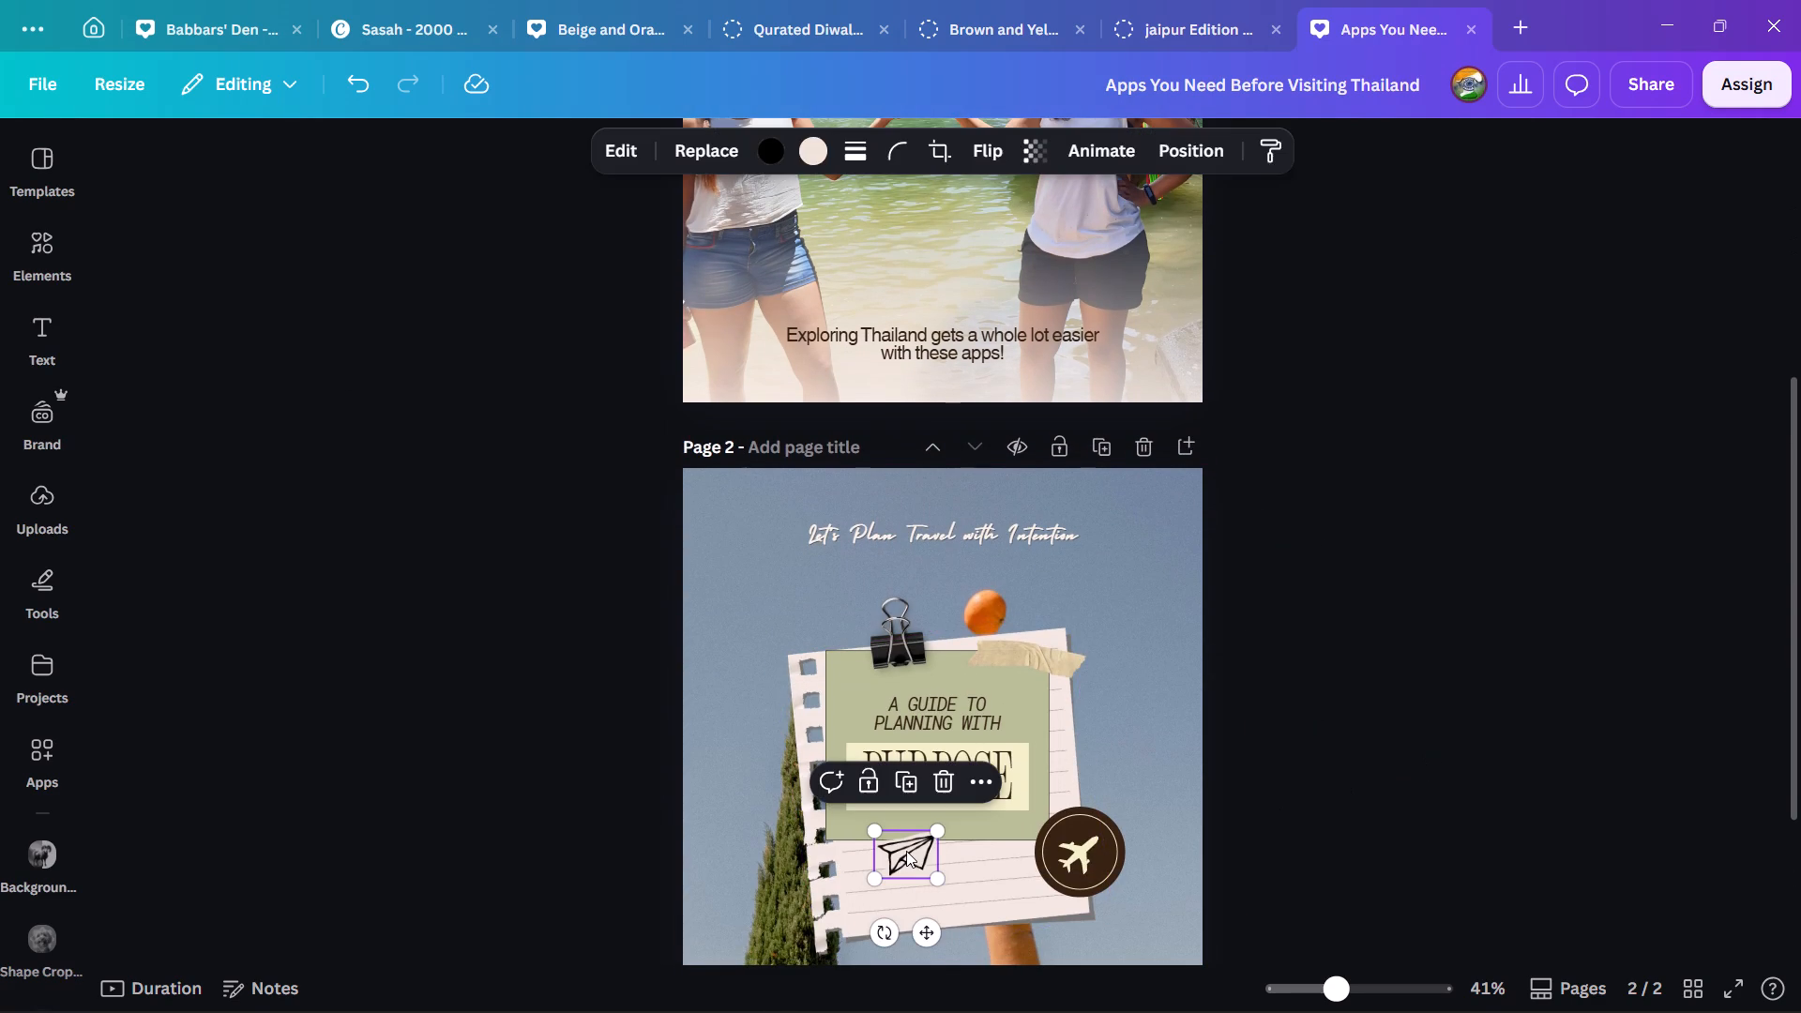
pyautogui.hotkey('ctrl', 'c')
pyautogui.scroll(6, 1495, 834)
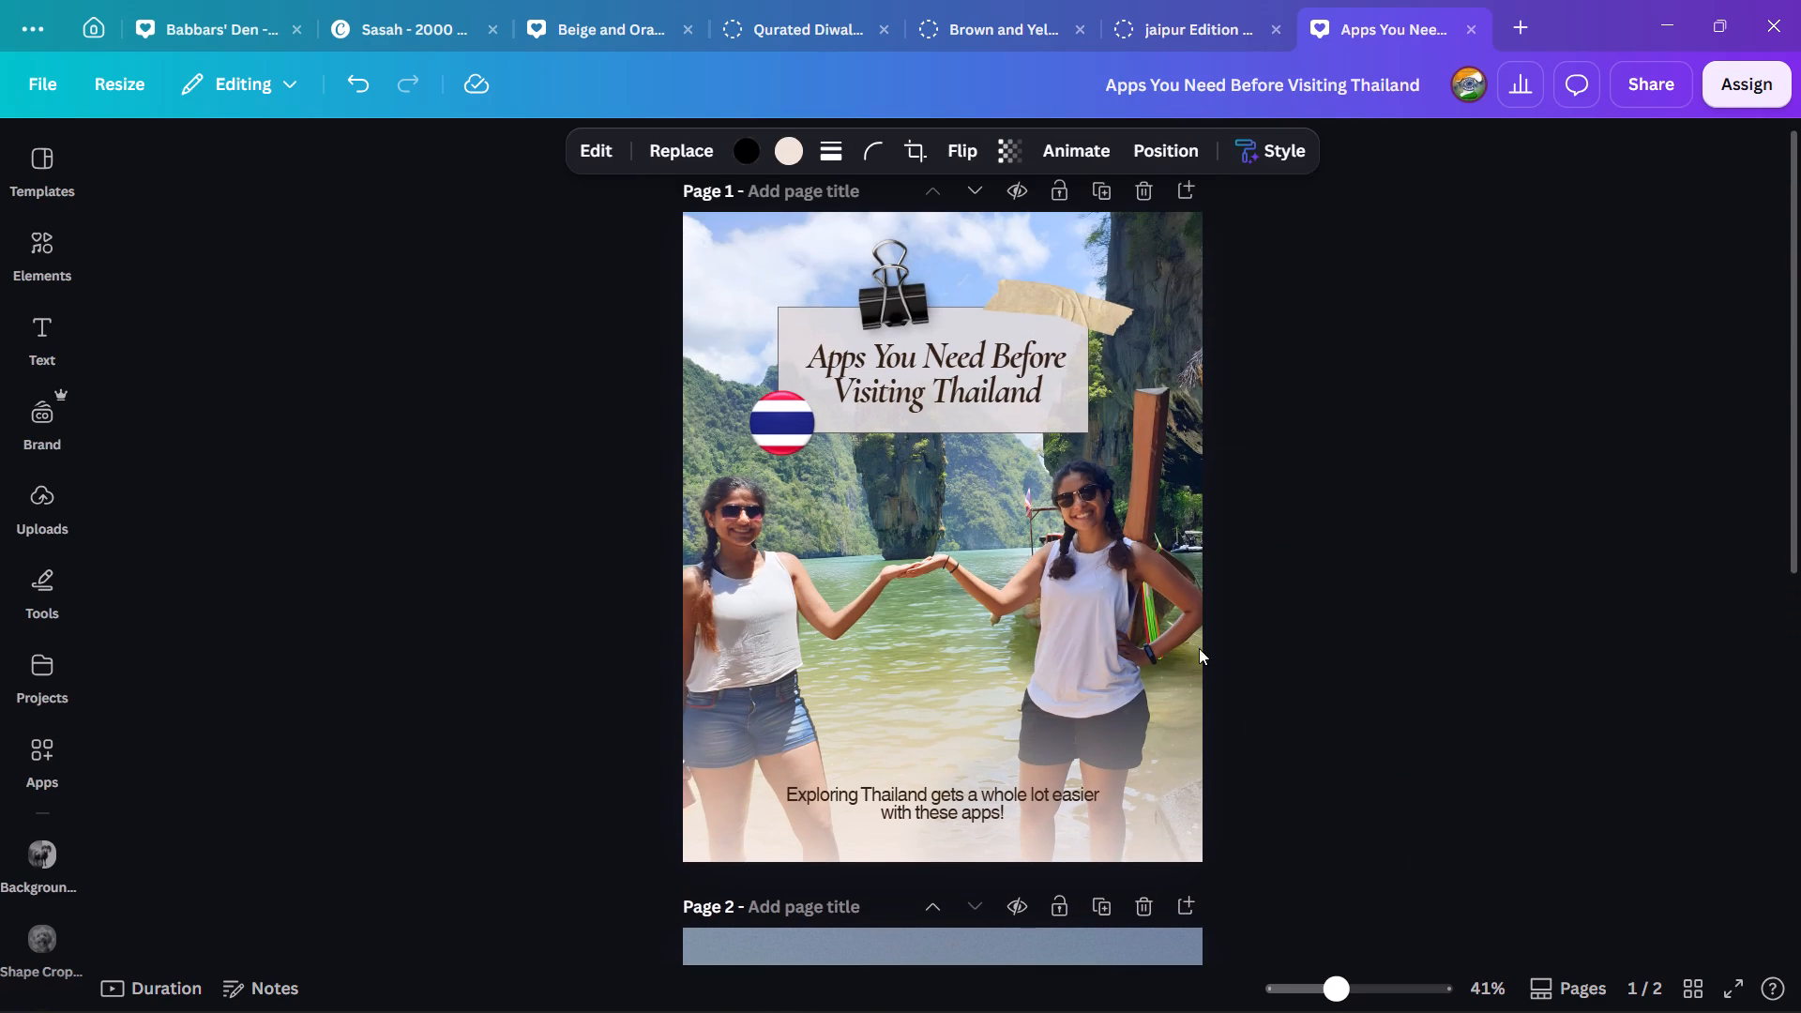
pyautogui.hotkey('ctrl', 'v')
# Position the paper plane so it overlaps the title note's lower-right corner, opposite the flag badge.
pyautogui.moveTo(914, 616); pyautogui.dragTo(961, 613)
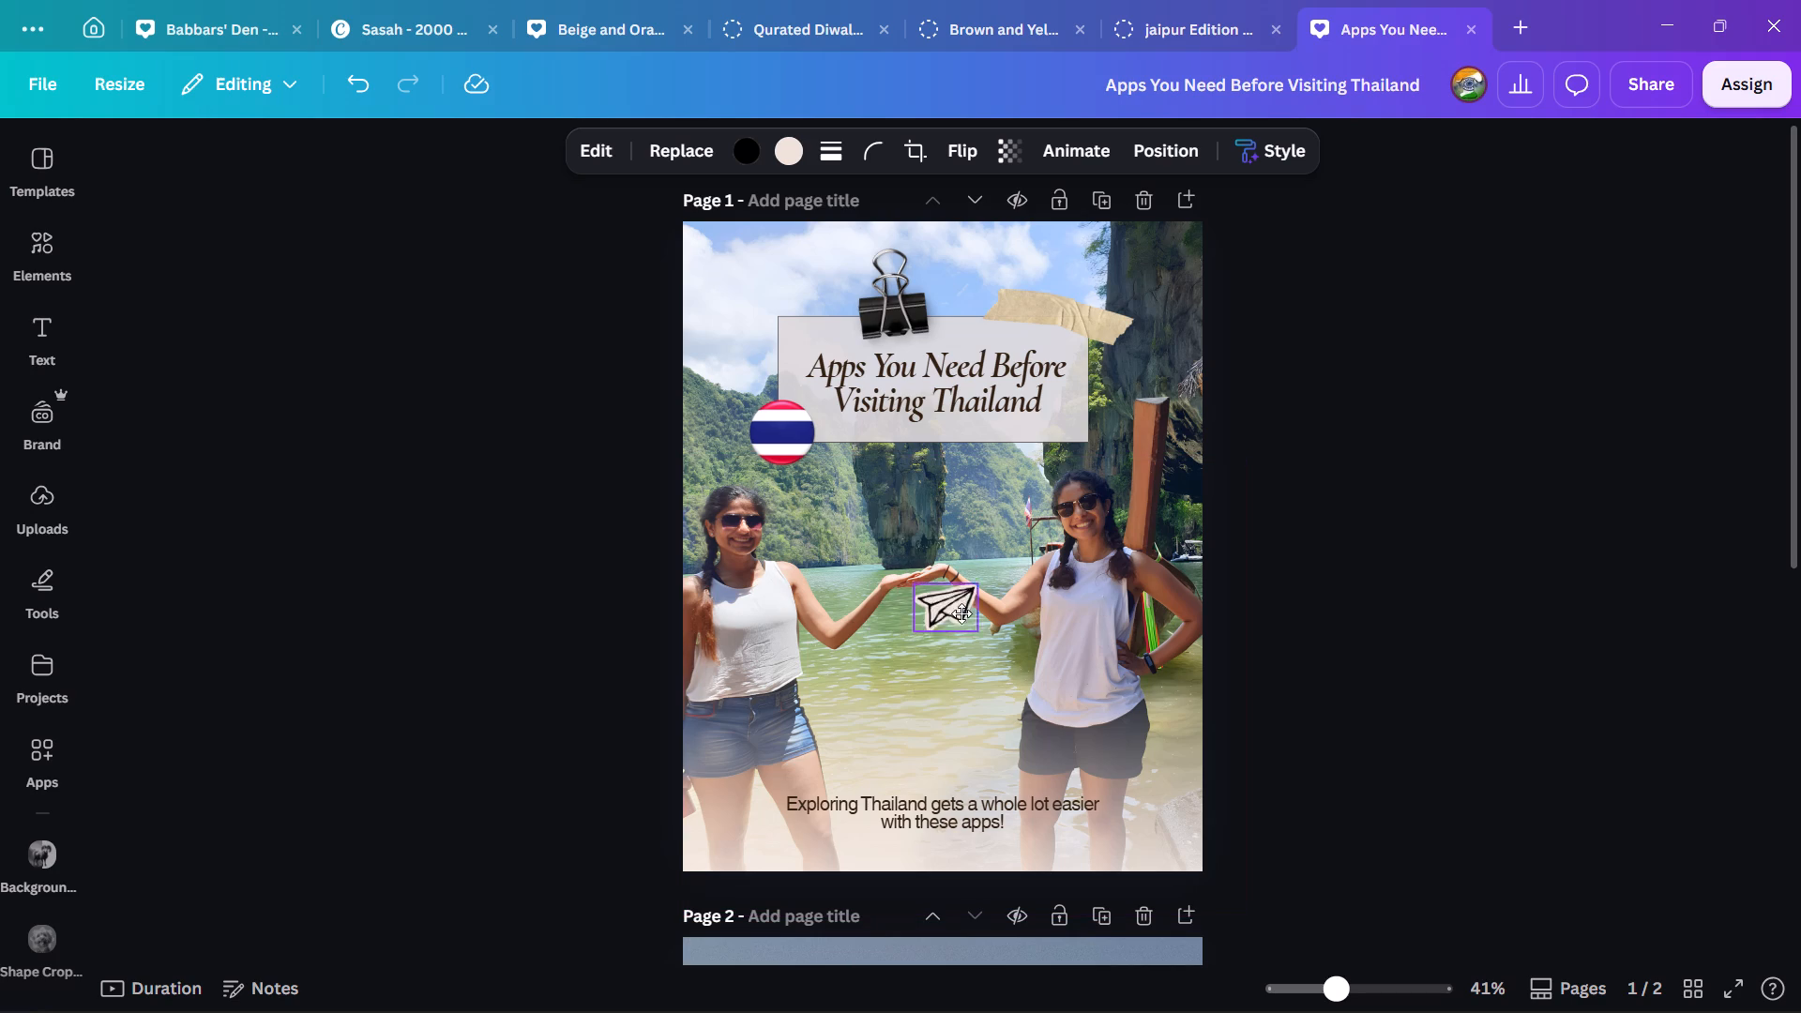
pyautogui.moveTo(961, 613); pyautogui.dragTo(1168, 677)
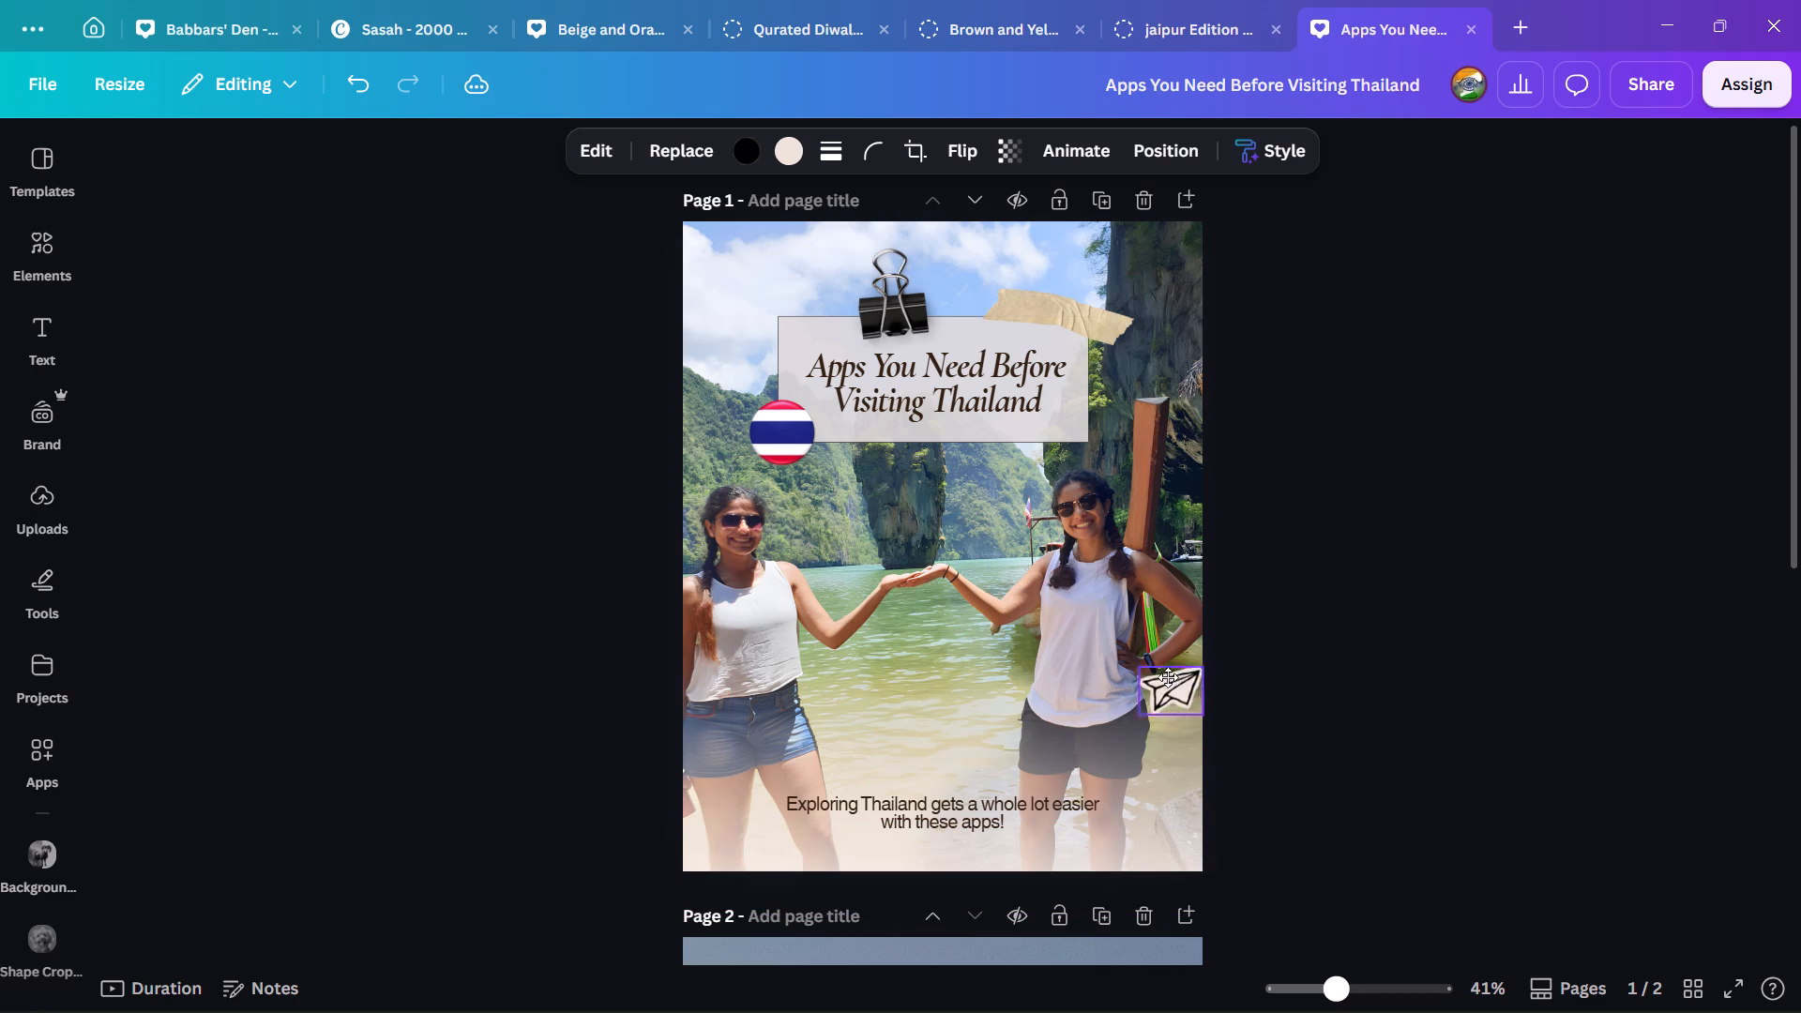
pyautogui.moveTo(1168, 677); pyautogui.dragTo(1063, 473)
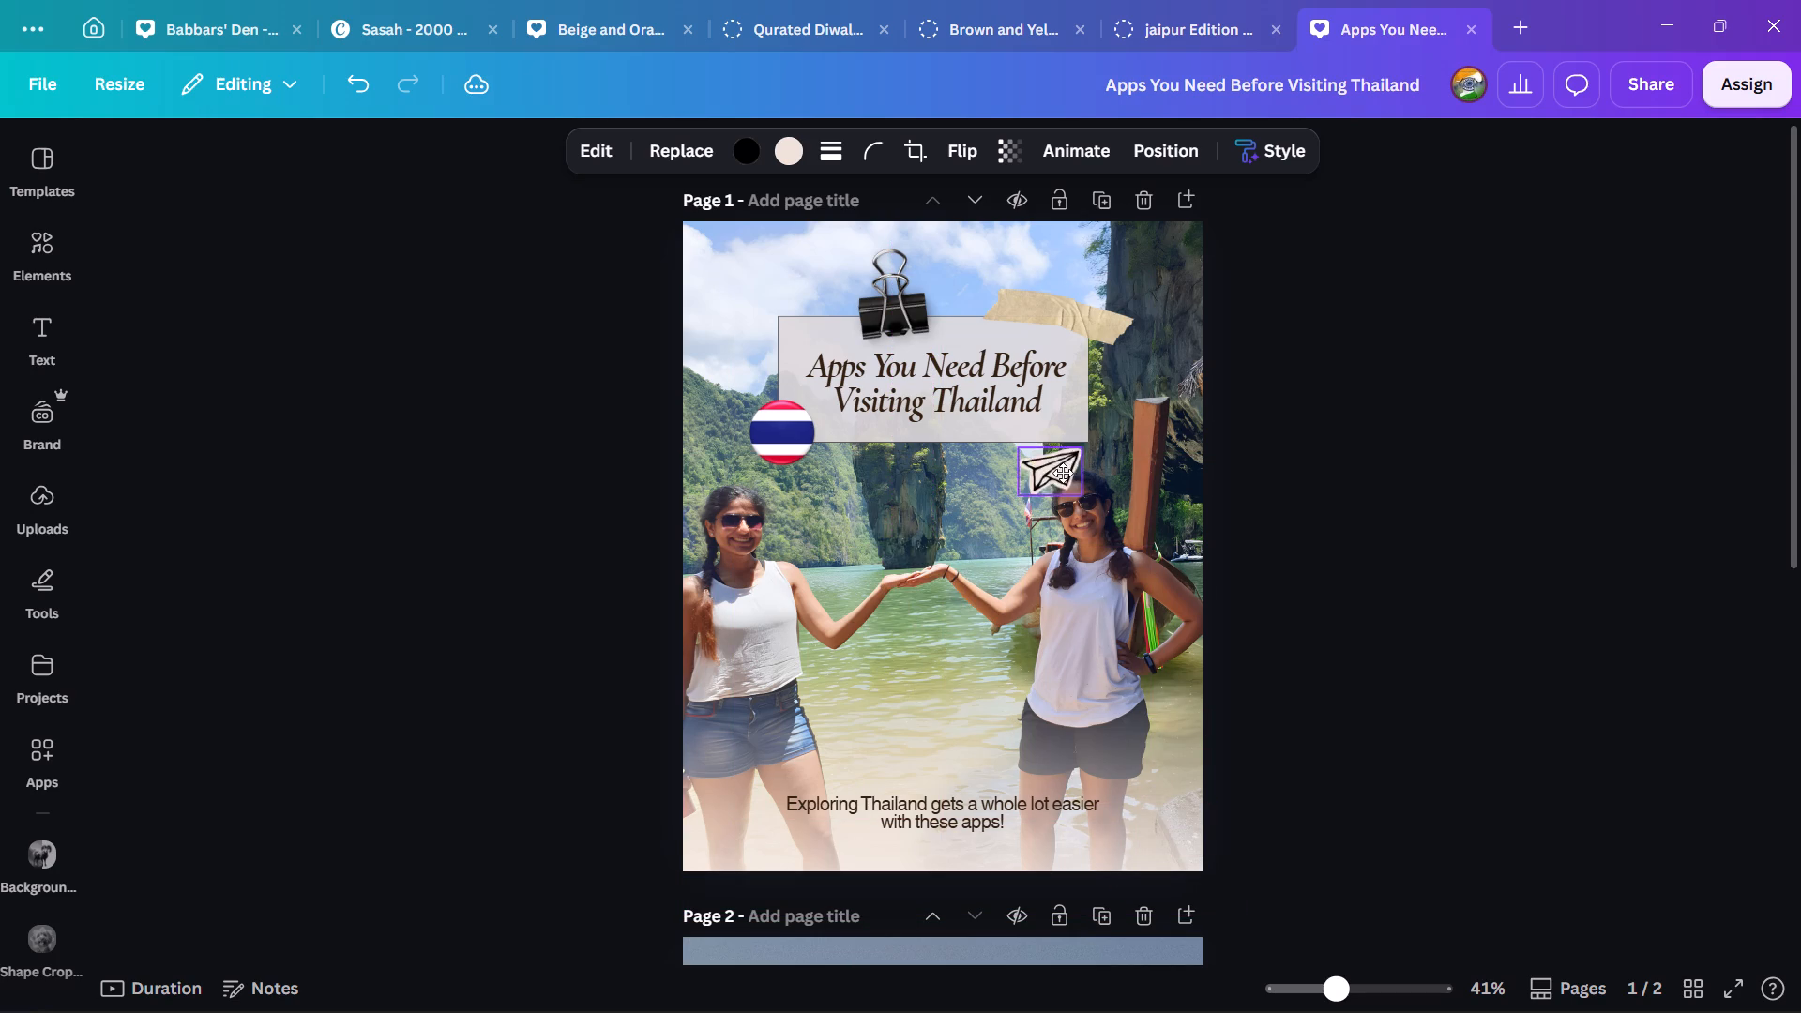
pyautogui.moveTo(1063, 473); pyautogui.dragTo(1103, 439)
pyautogui.click(1362, 462)
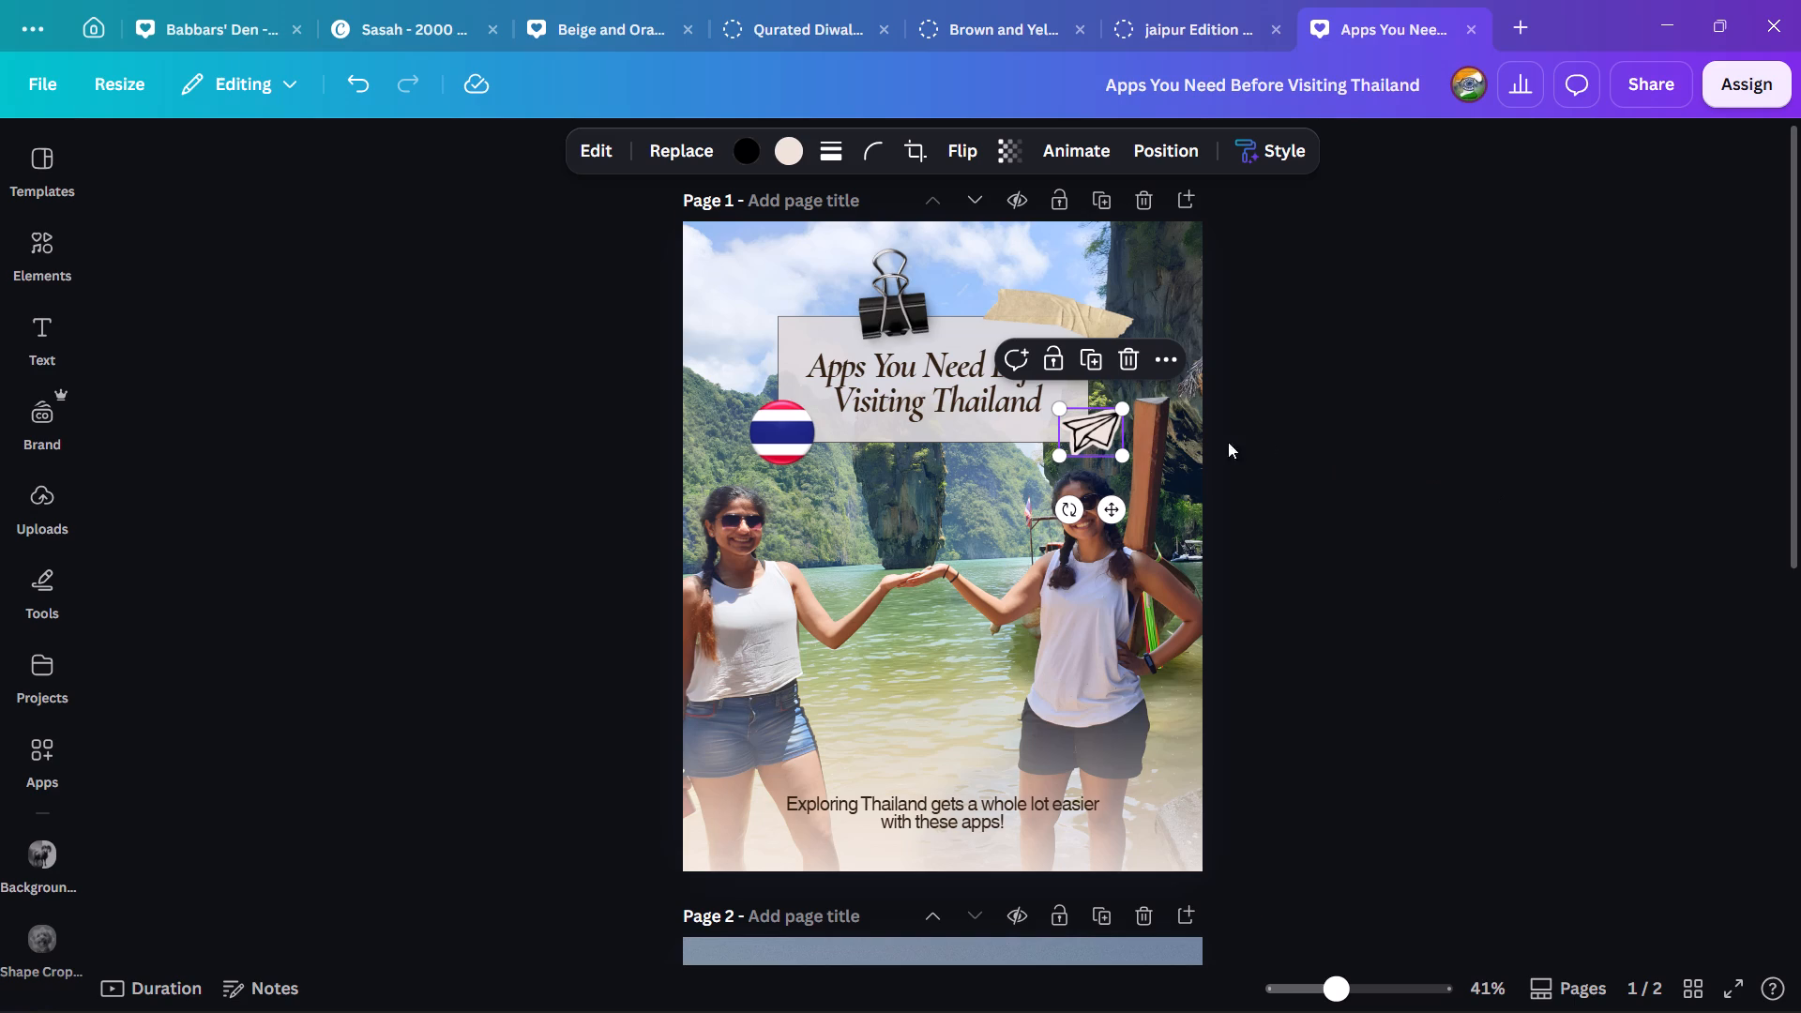
pyautogui.moveTo(1113, 434); pyautogui.dragTo(1063, 446)
pyautogui.click(1355, 475)
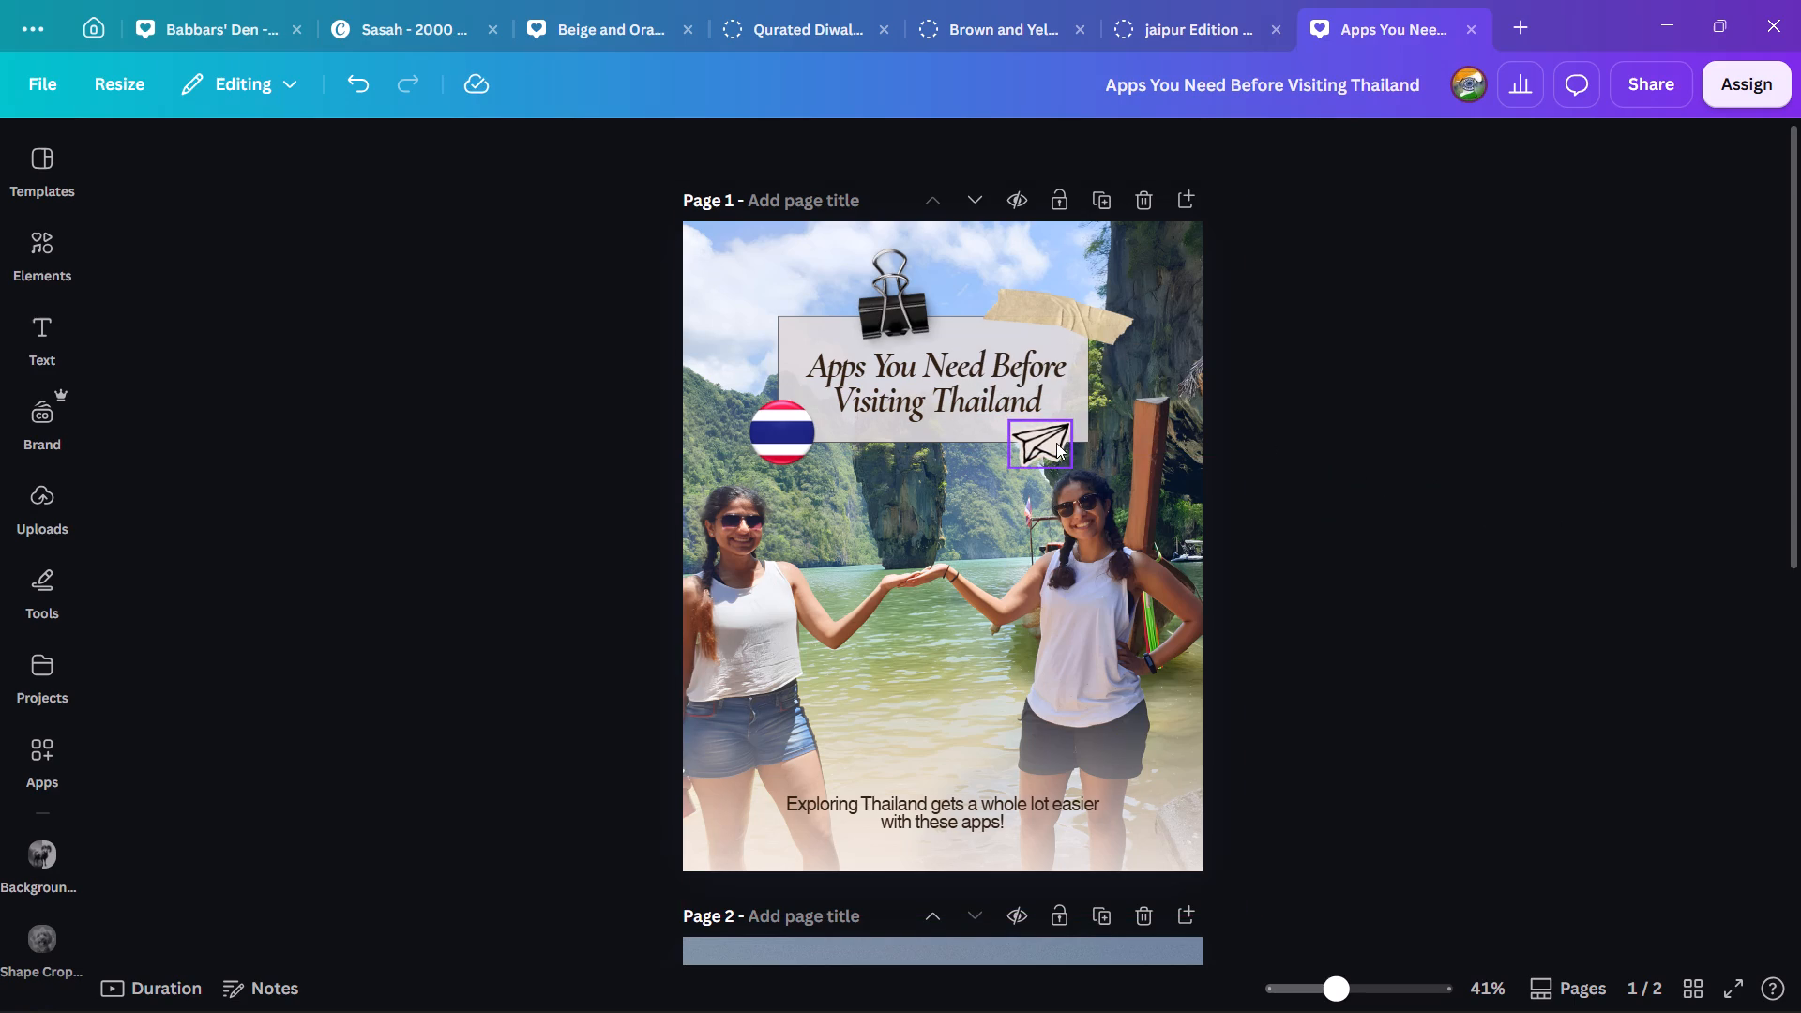
pyautogui.moveTo(1056, 443); pyautogui.dragTo(1121, 437)
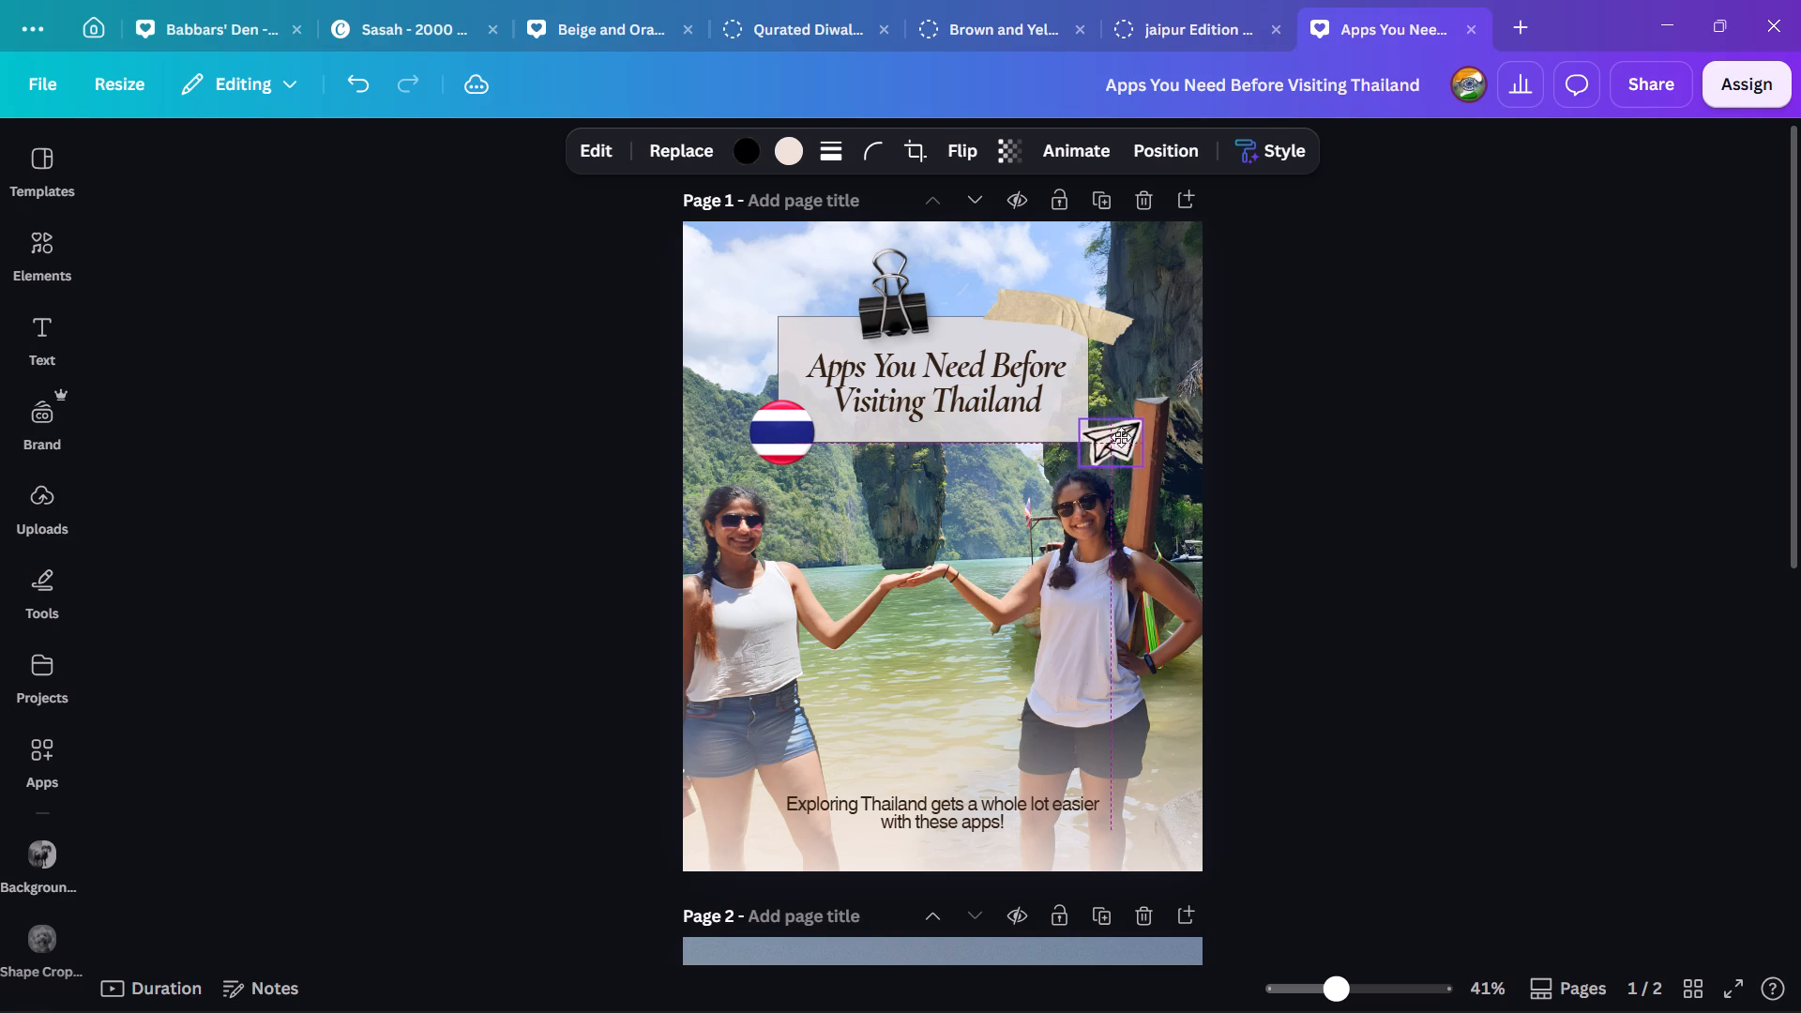
pyautogui.moveTo(1121, 437); pyautogui.dragTo(1116, 431)
pyautogui.click(1309, 451)
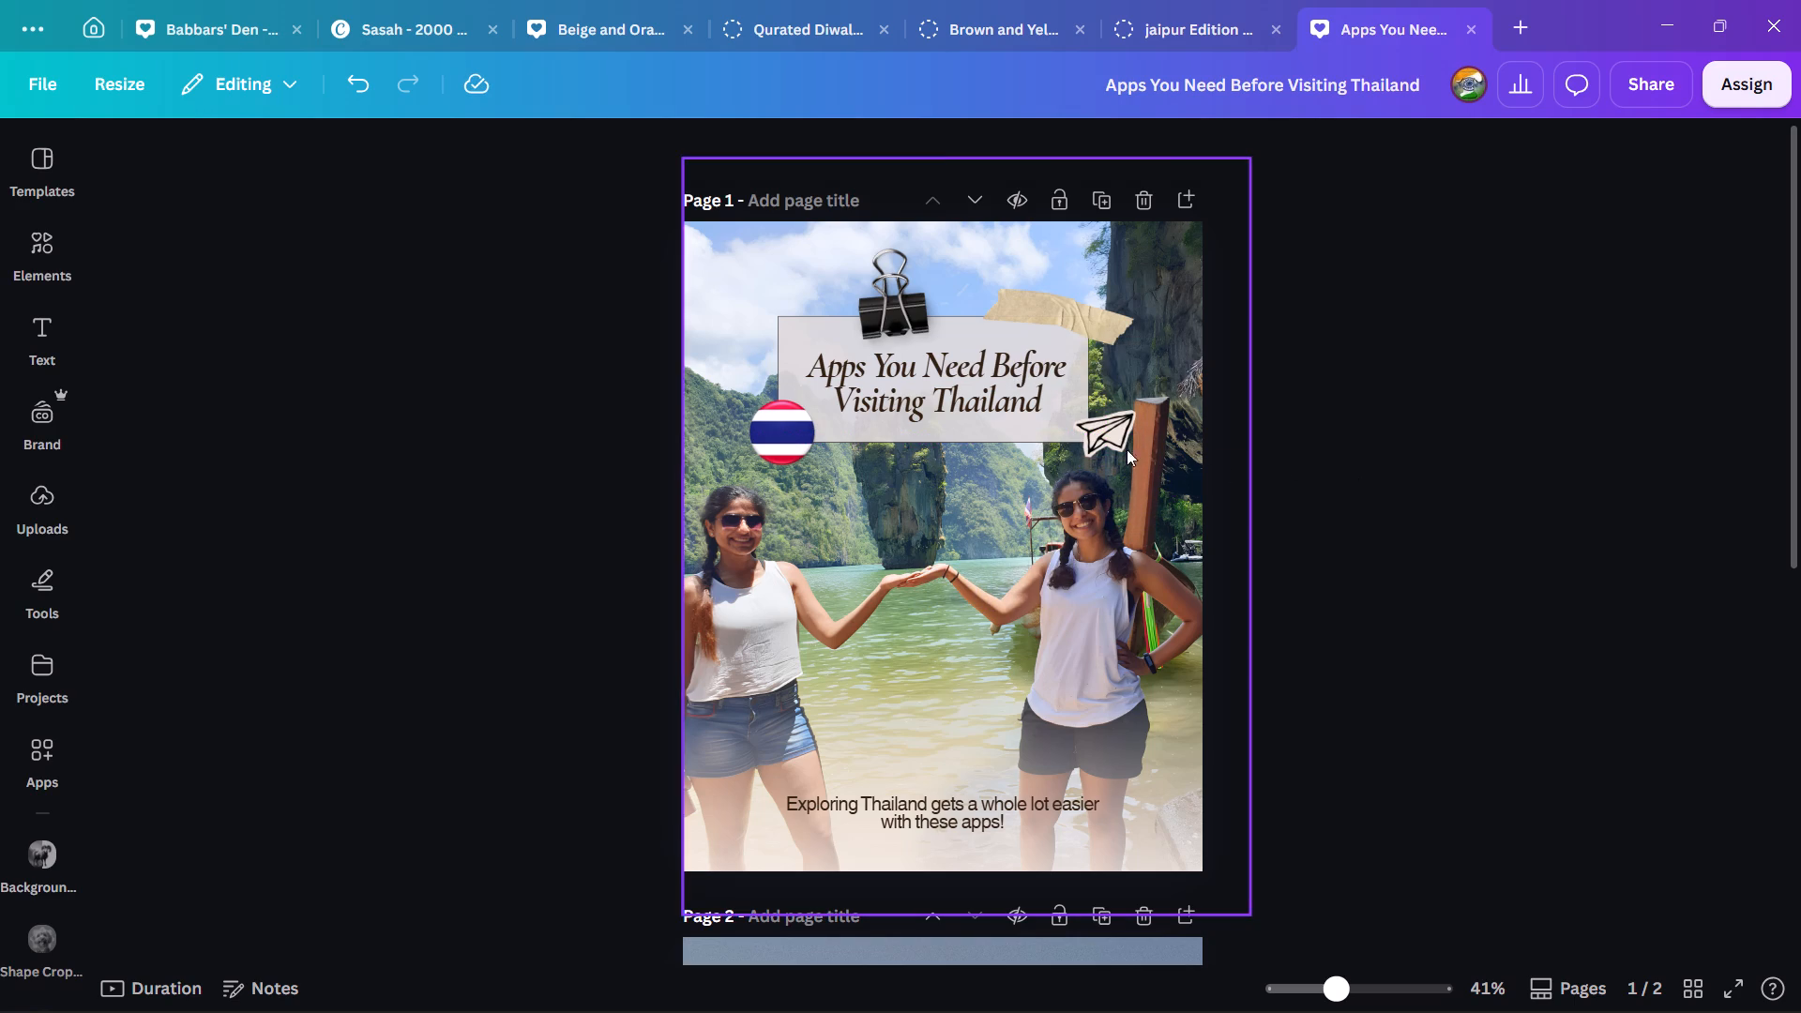
pyautogui.moveTo(1108, 437); pyautogui.dragTo(1093, 435)
pyautogui.click(1370, 451)
# Copy the grouped cream PURPOSE label from page 2 and paste it onto the cover page.
pyautogui.scroll(-1, 1607, 512)
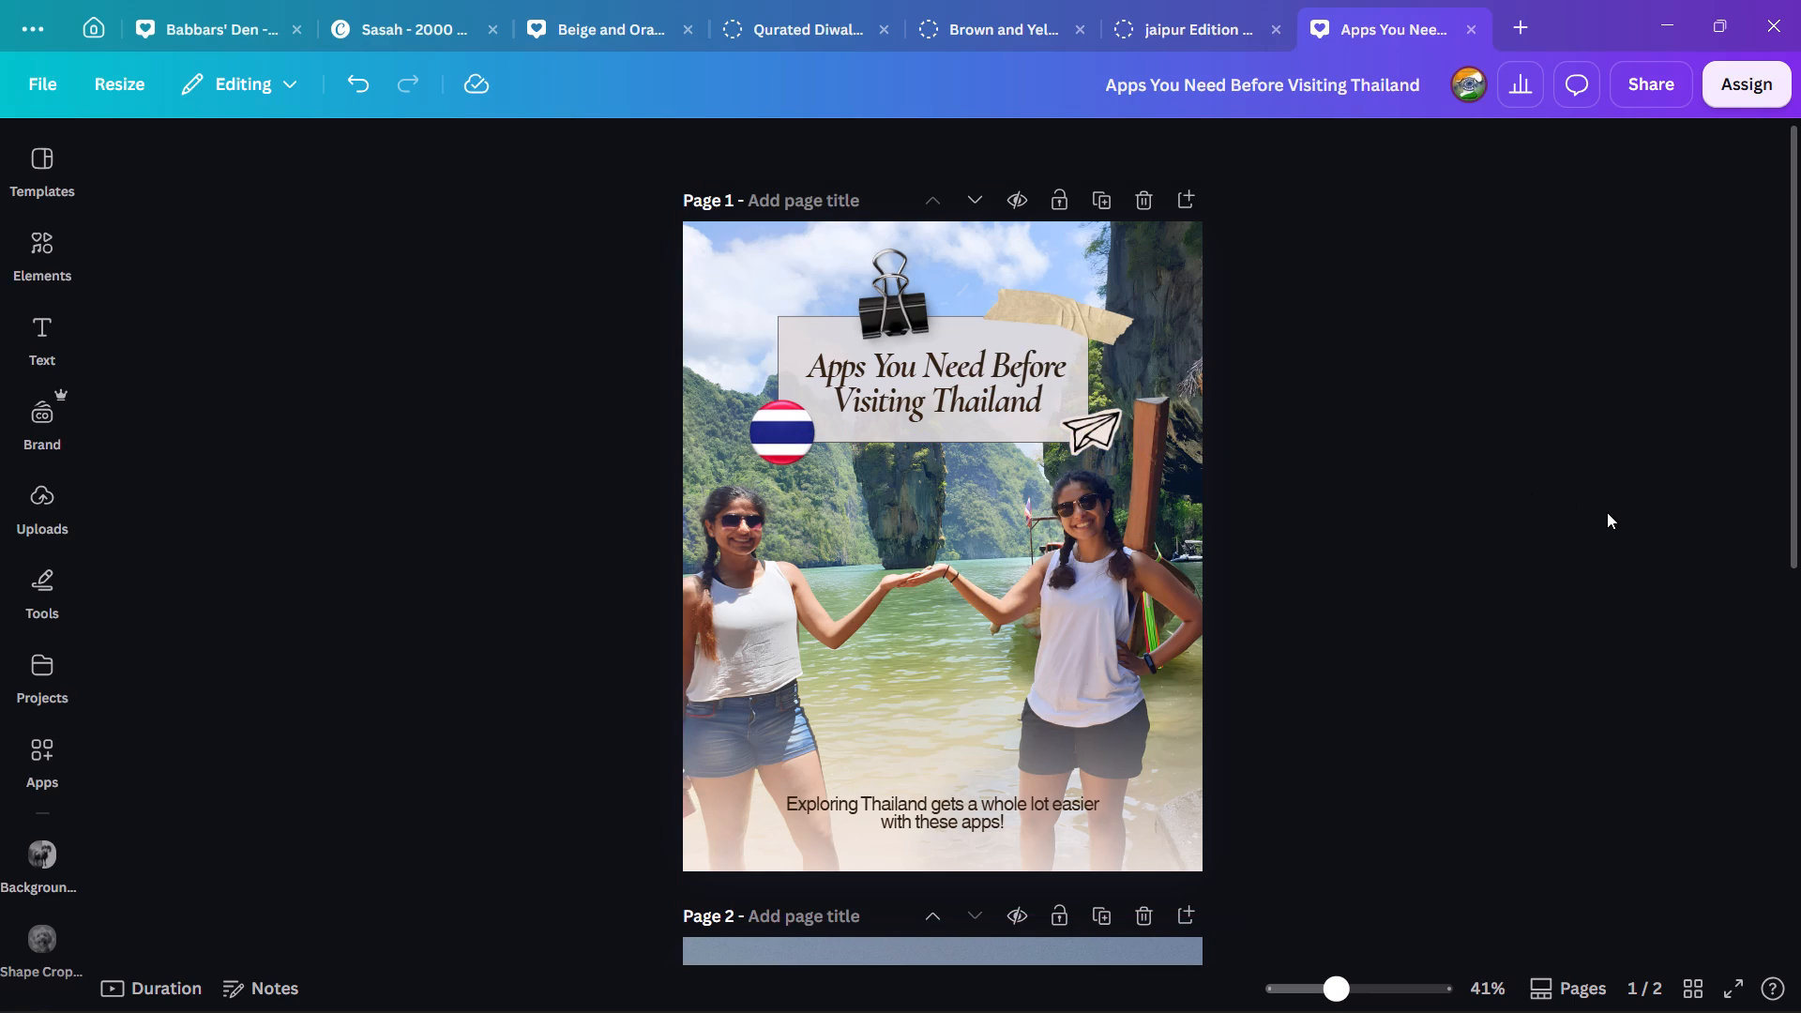
pyautogui.scroll(1, 1608, 512)
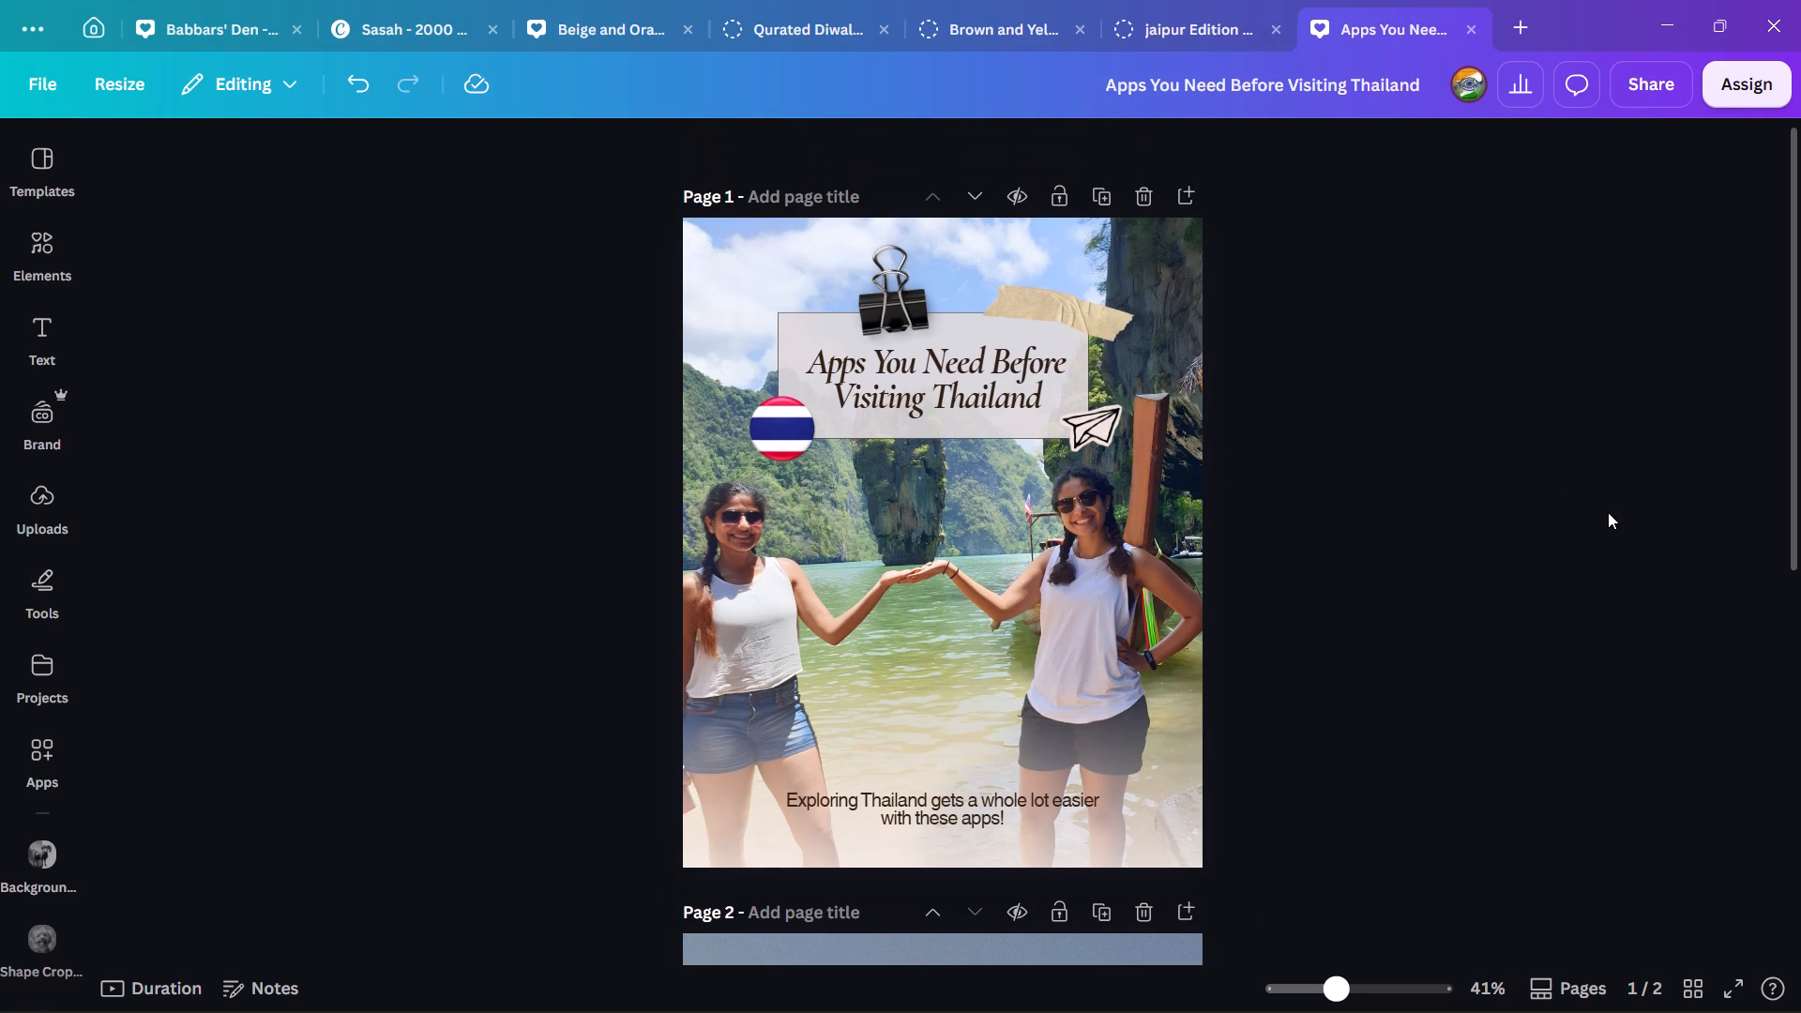
pyautogui.scroll(-4, 1608, 512)
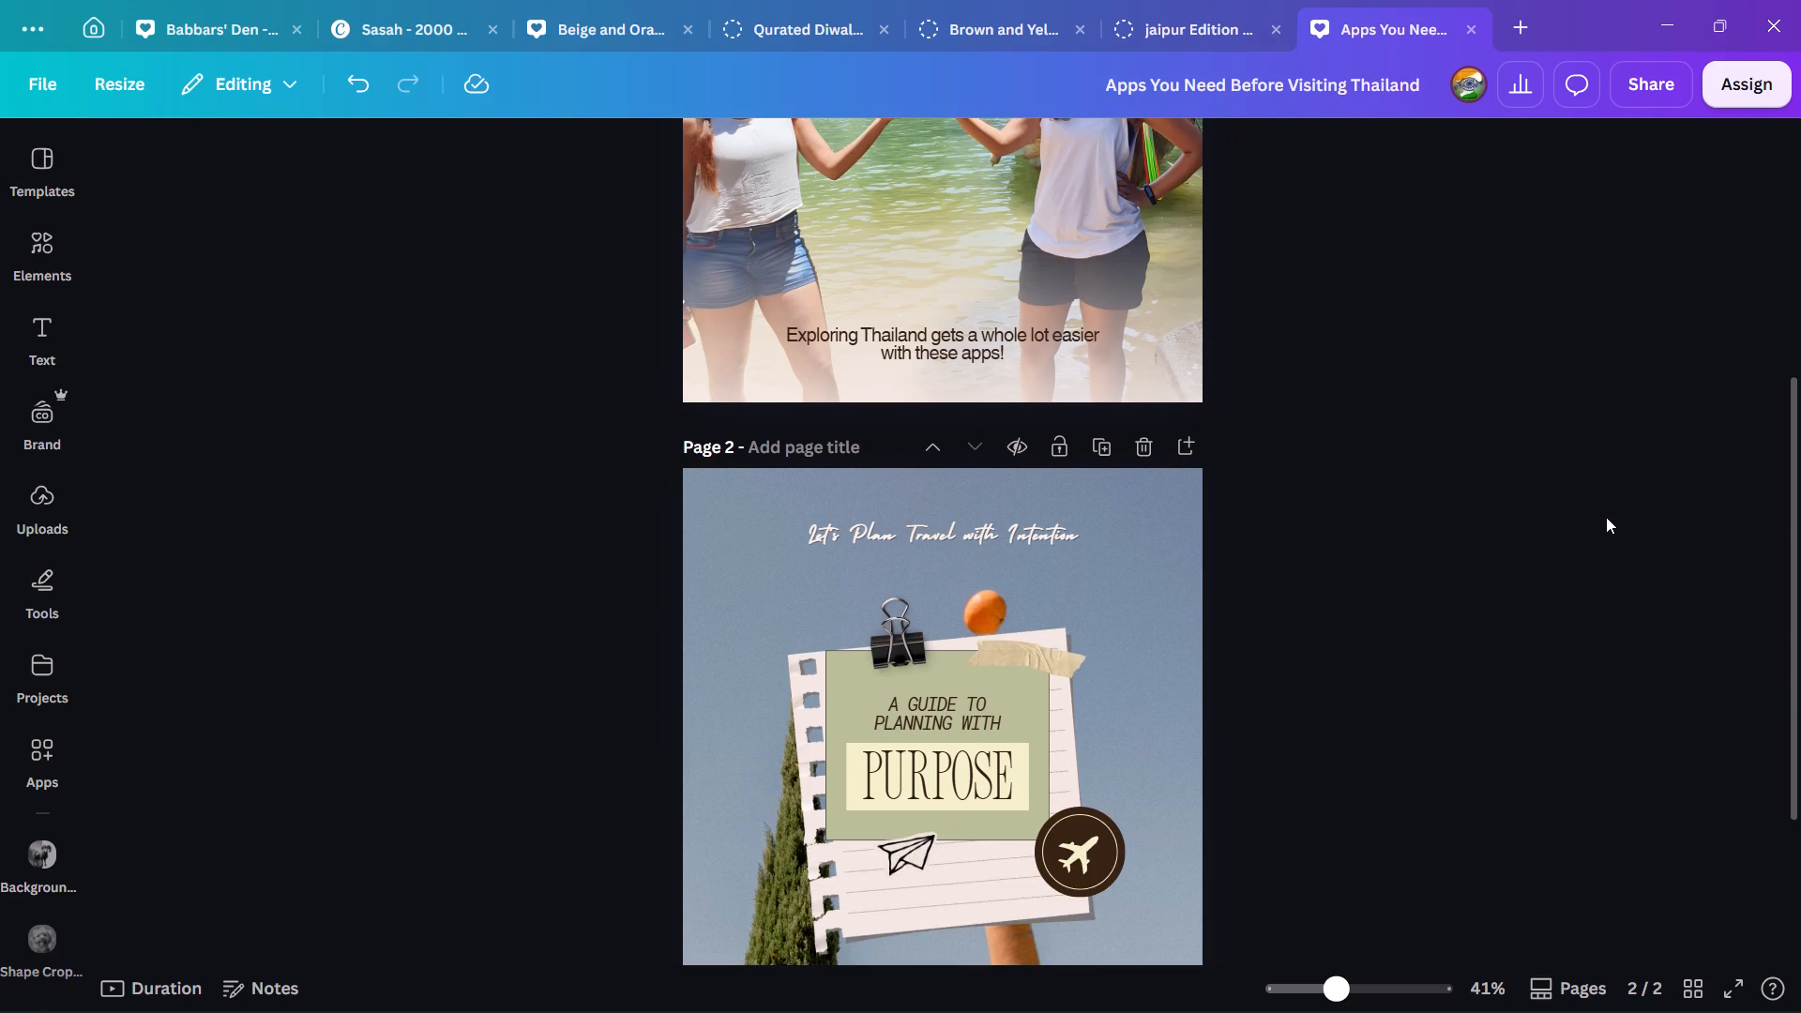
pyautogui.scroll(2, 1587, 530)
pyautogui.scroll(-2, 1395, 747)
pyautogui.click(1024, 794)
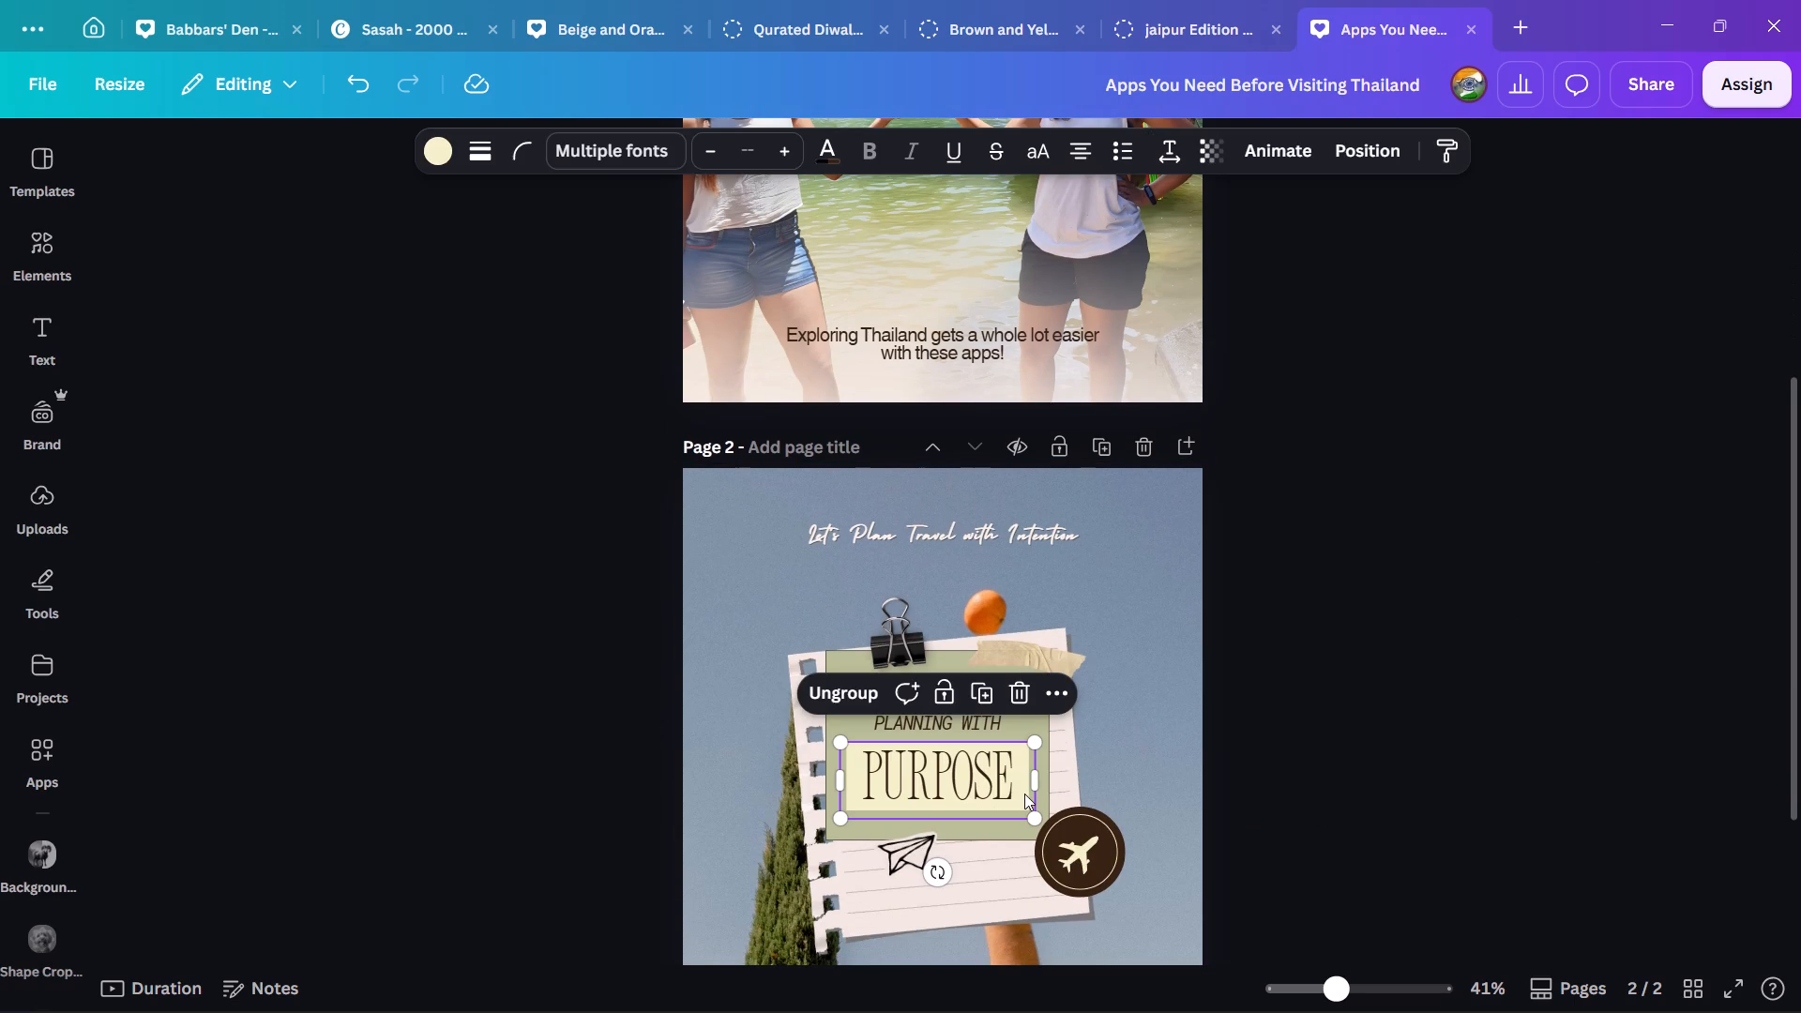
pyautogui.hotkey('ctrl', 'c')
pyautogui.scroll(3, 1310, 752)
pyautogui.click(1012, 630)
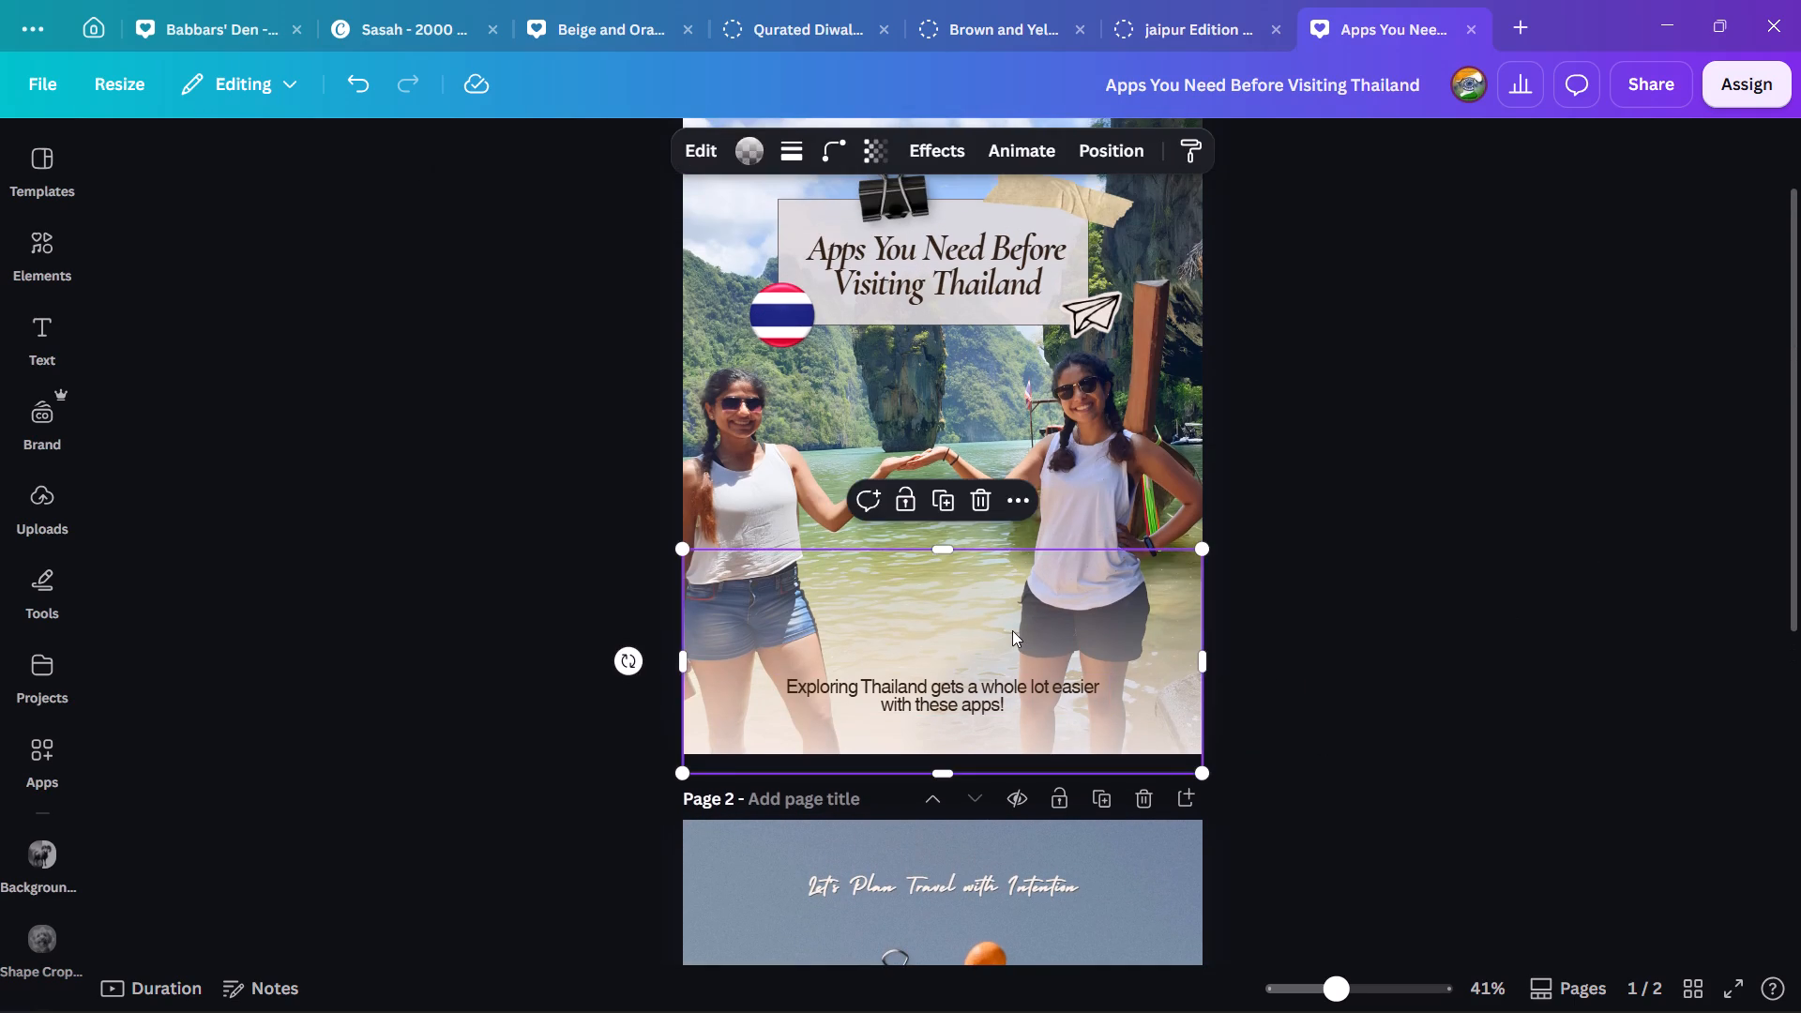
pyautogui.hotkey('ctrl', 'v')
pyautogui.click(1399, 640)
# Ungroup the pasted PURPOSE label on the cover and delete its text, keeping only the cream rectangle.
pyautogui.click(988, 430)
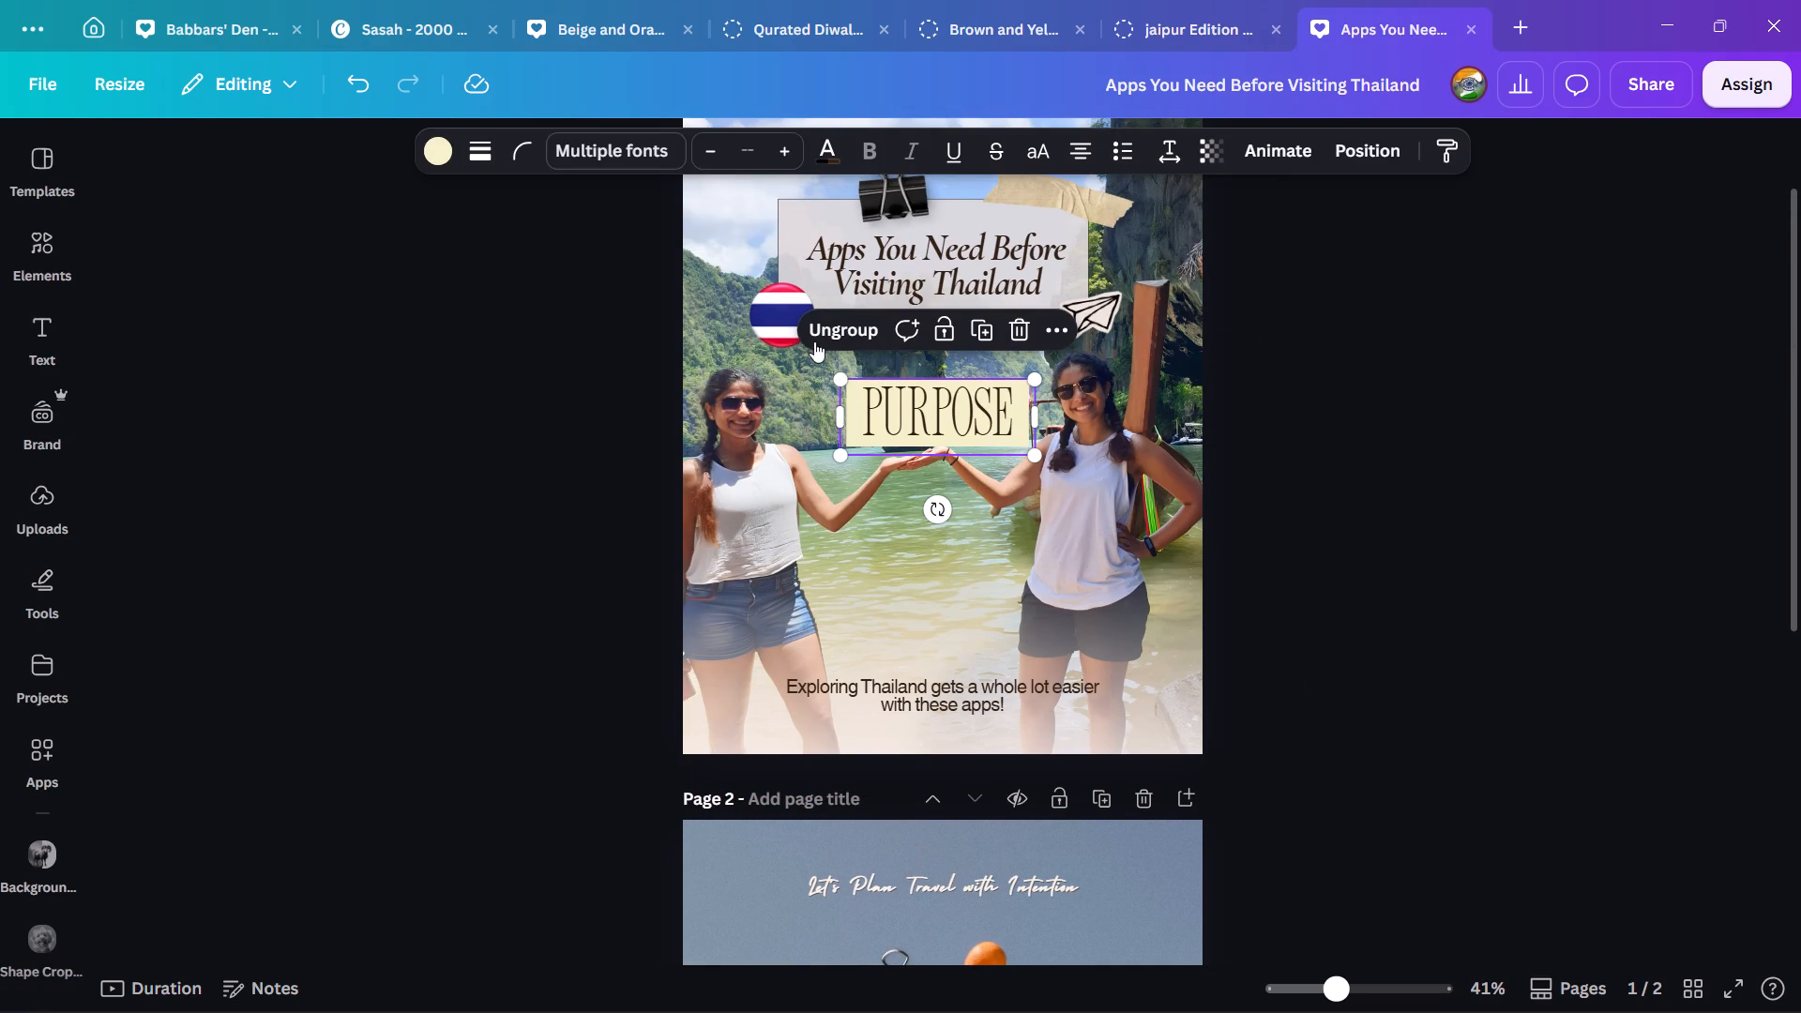
pyautogui.click(861, 335)
pyautogui.click(1353, 491)
pyautogui.click(944, 408)
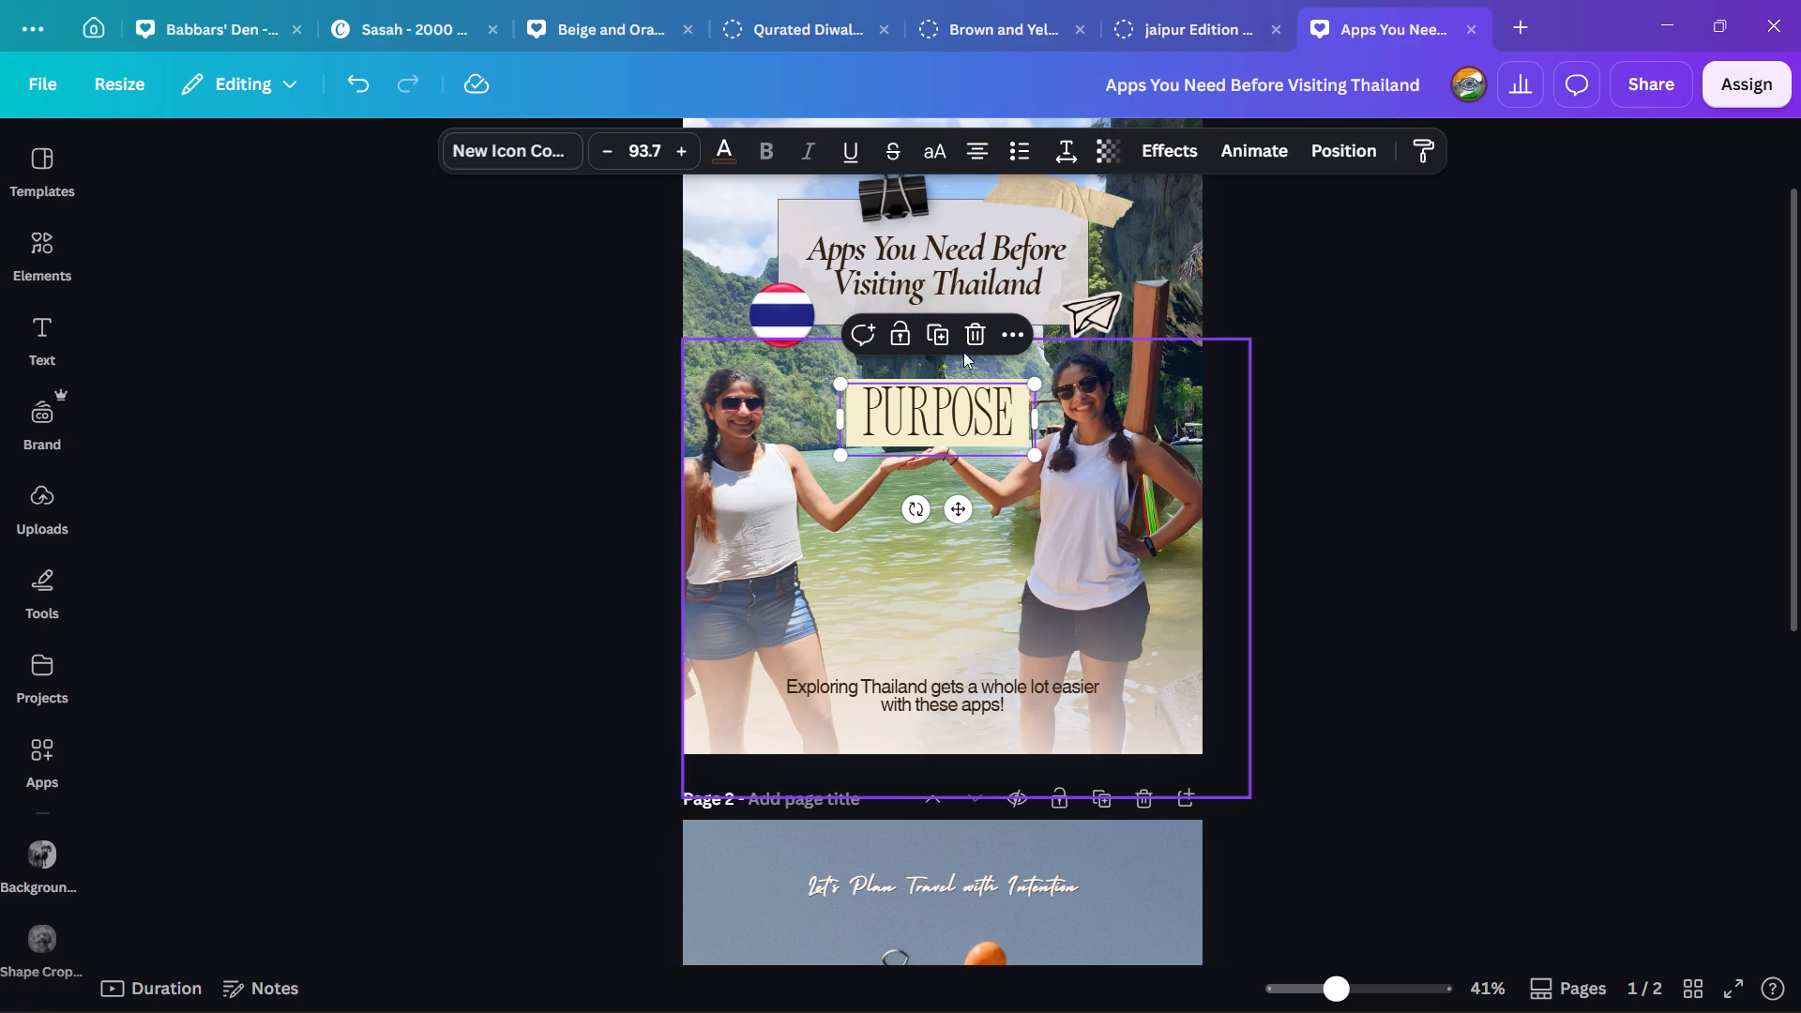
pyautogui.click(975, 340)
# Place the cream rectangle as a backing behind the cover's subtitle text, widened to span the full line.
pyautogui.moveTo(951, 418); pyautogui.dragTo(880, 693)
pyautogui.moveTo(959, 690); pyautogui.dragTo(1127, 697)
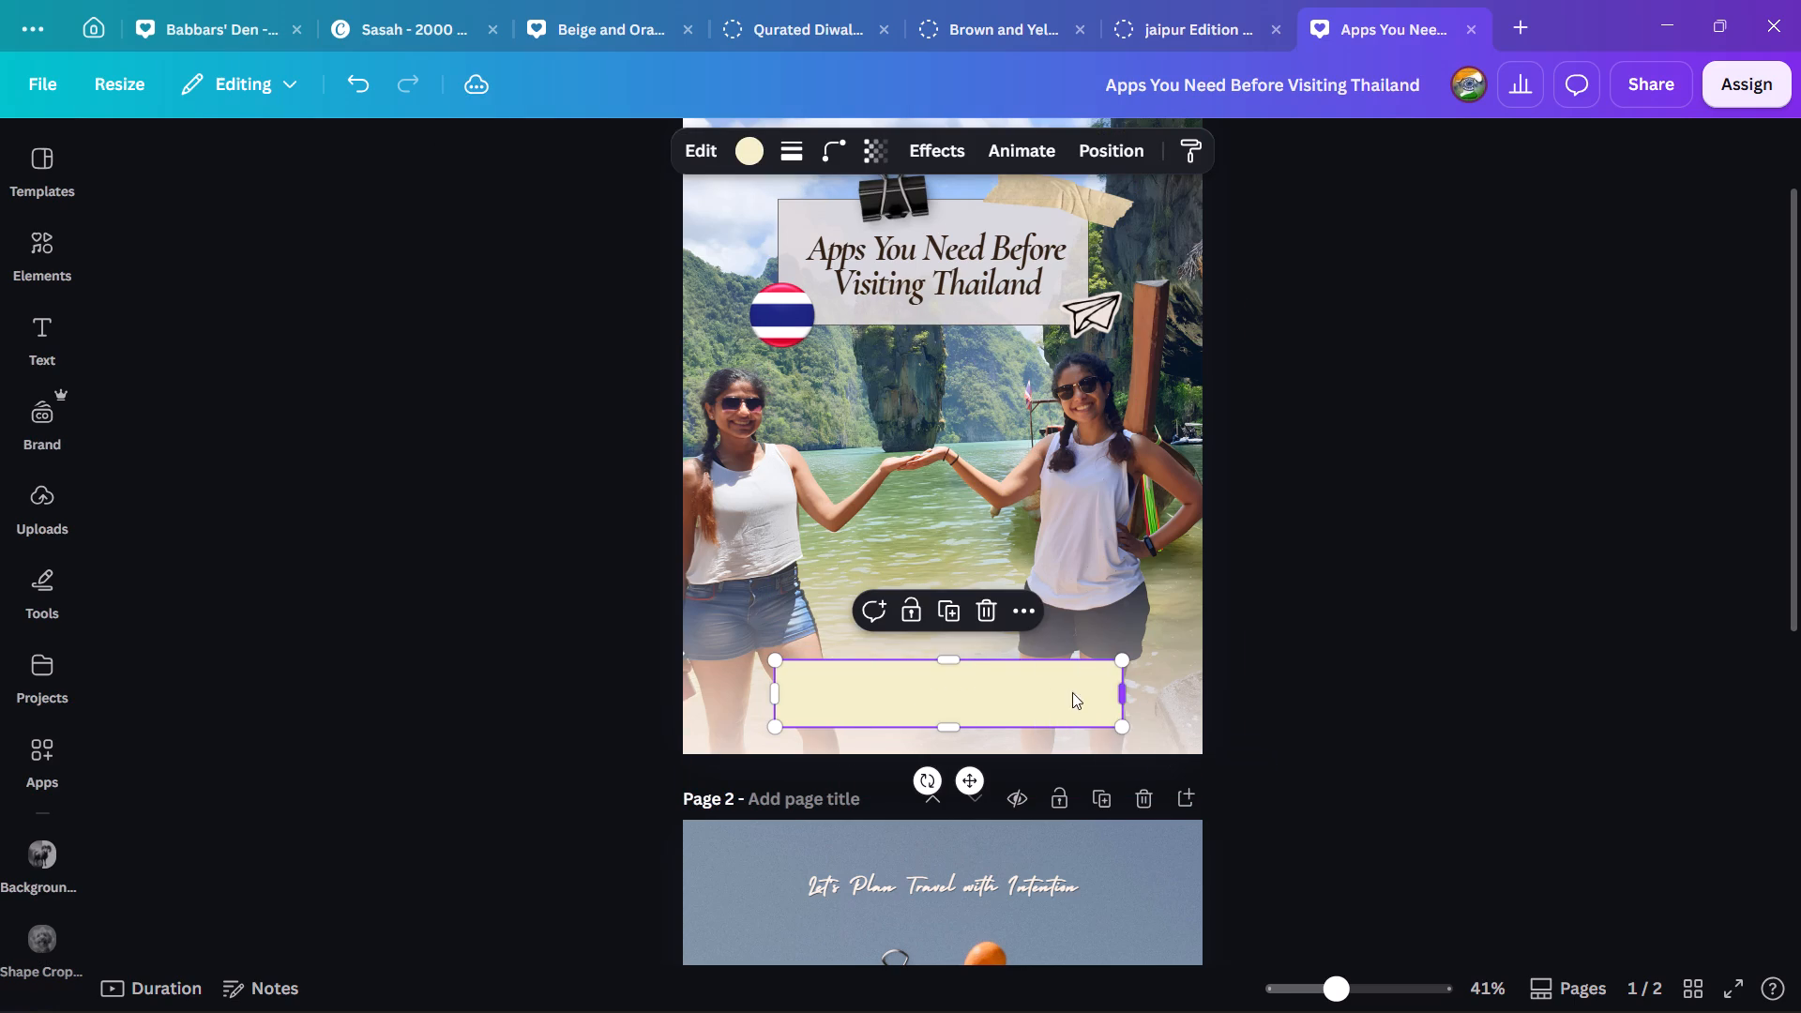
pyautogui.hotkey('alt', '1')
pyautogui.moveTo(341, 364); pyautogui.dragTo(341, 369)
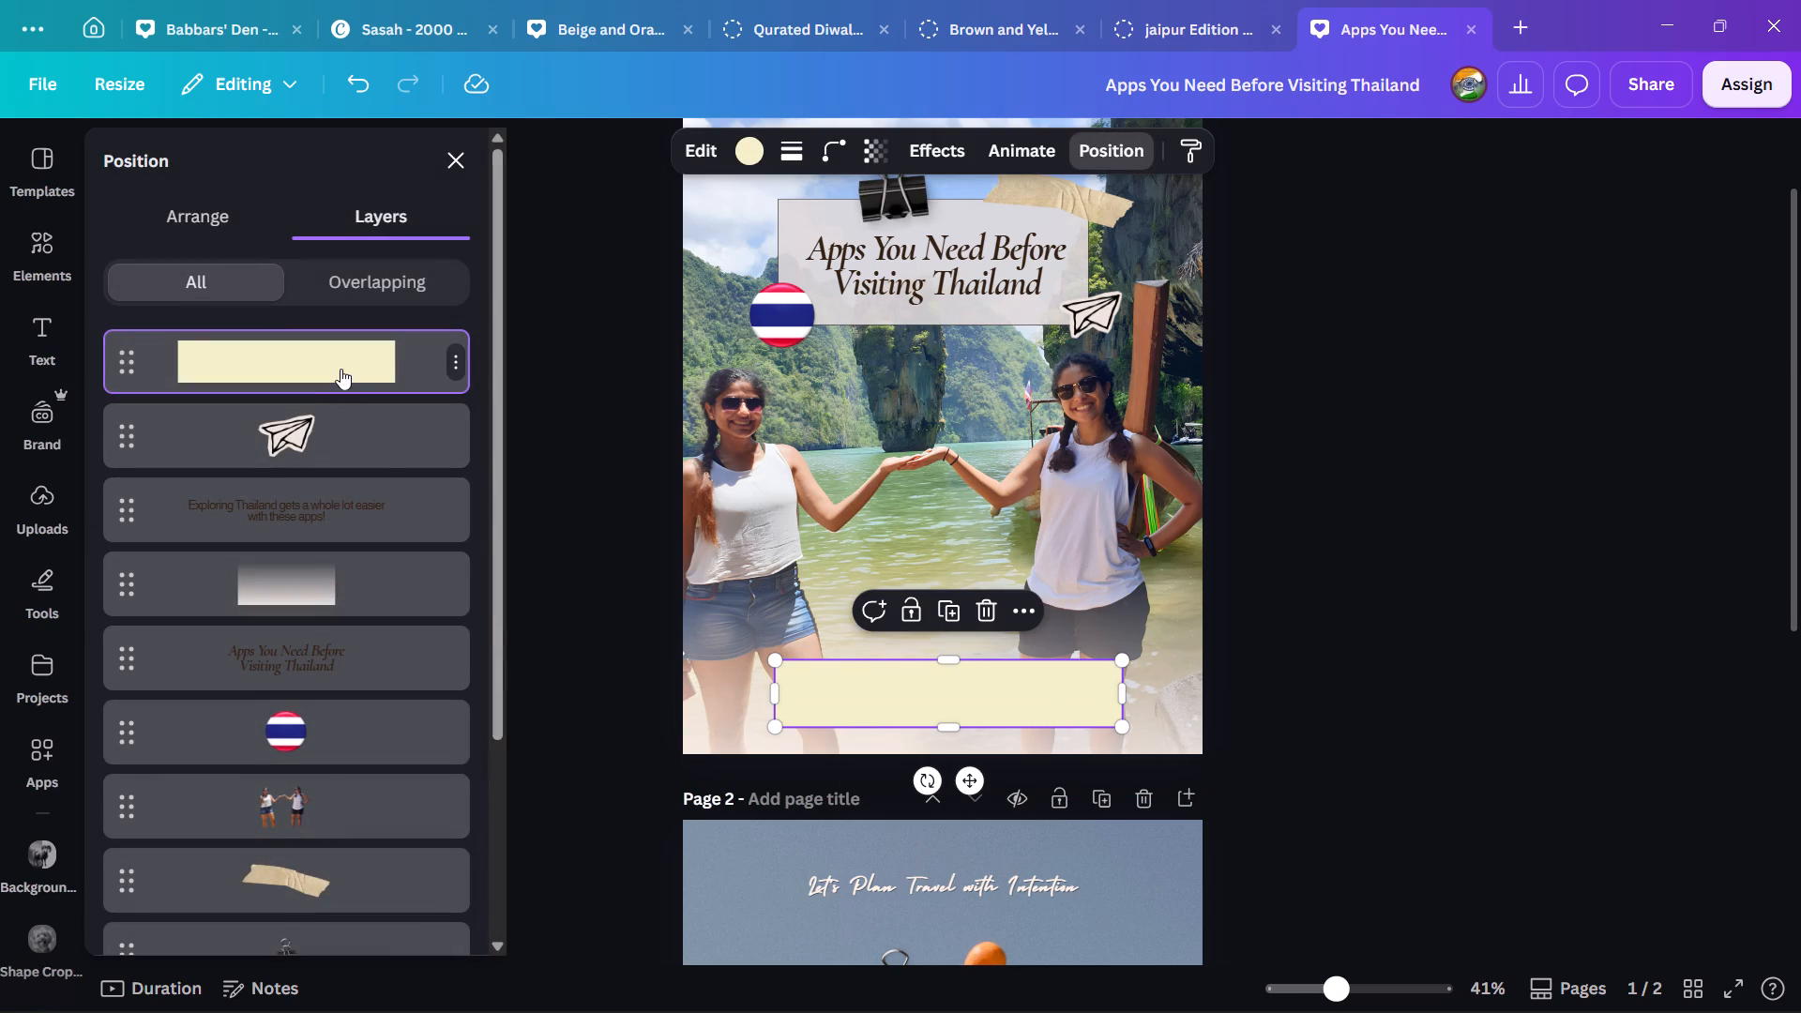
pyautogui.moveTo(341, 369); pyautogui.dragTo(341, 545)
pyautogui.doubleClick(1386, 726)
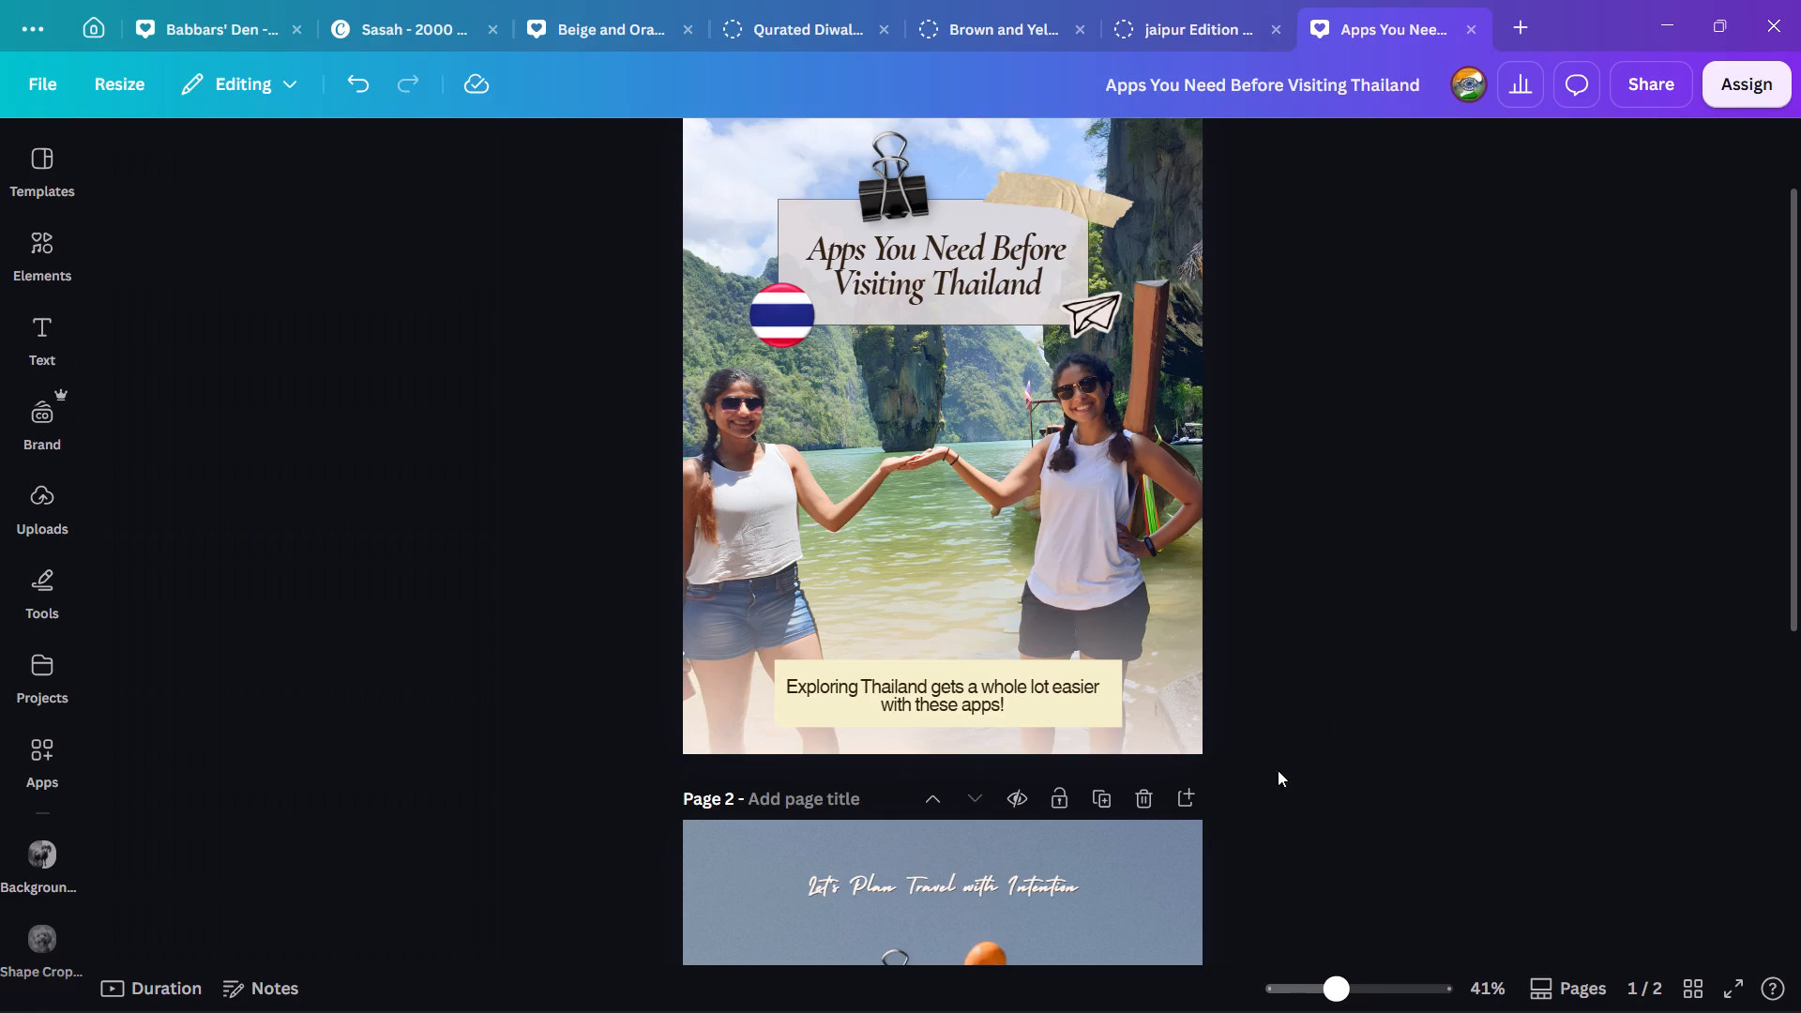
# Trim the cream rectangle's height and width so it fits closely around the two-line subtitle.
pyautogui.keyDown('ctrl'); pyautogui.scroll(3, 1264, 772); pyautogui.keyUp('ctrl')
pyautogui.click(1104, 685)
pyautogui.moveTo(954, 697); pyautogui.dragTo(956, 685)
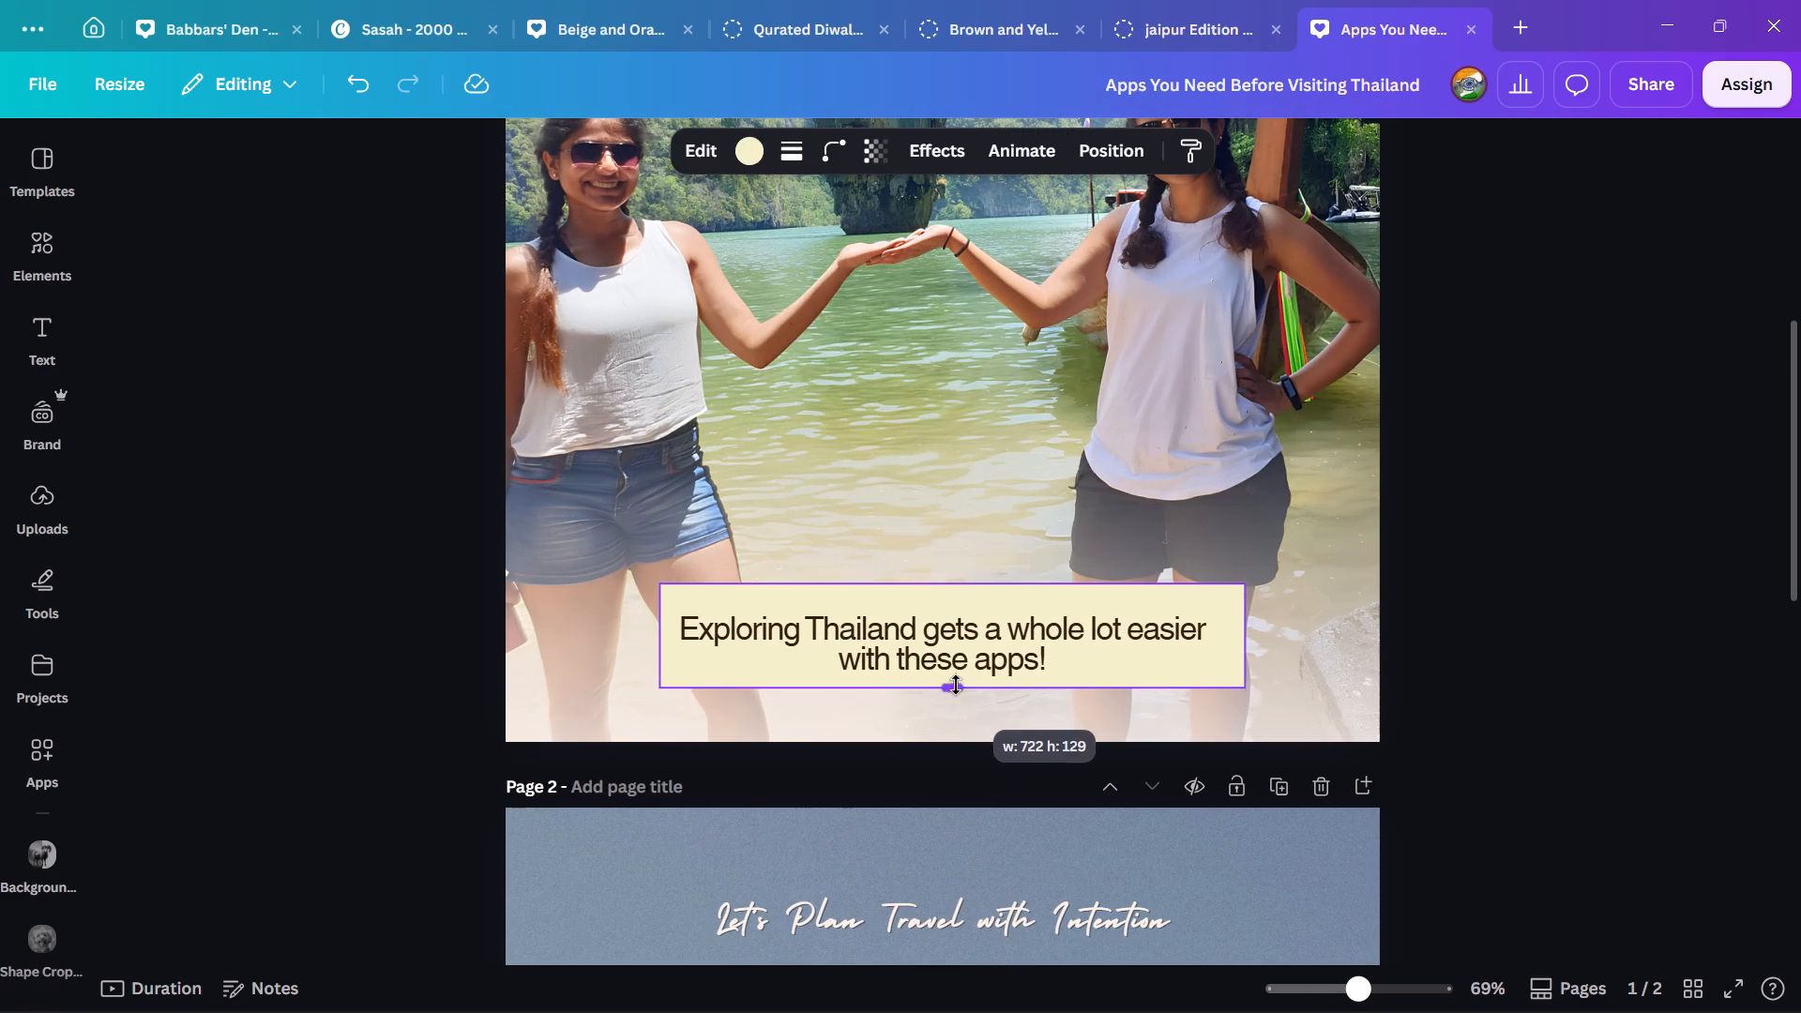
pyautogui.moveTo(956, 685); pyautogui.dragTo(956, 680)
pyautogui.moveTo(961, 583); pyautogui.dragTo(961, 611)
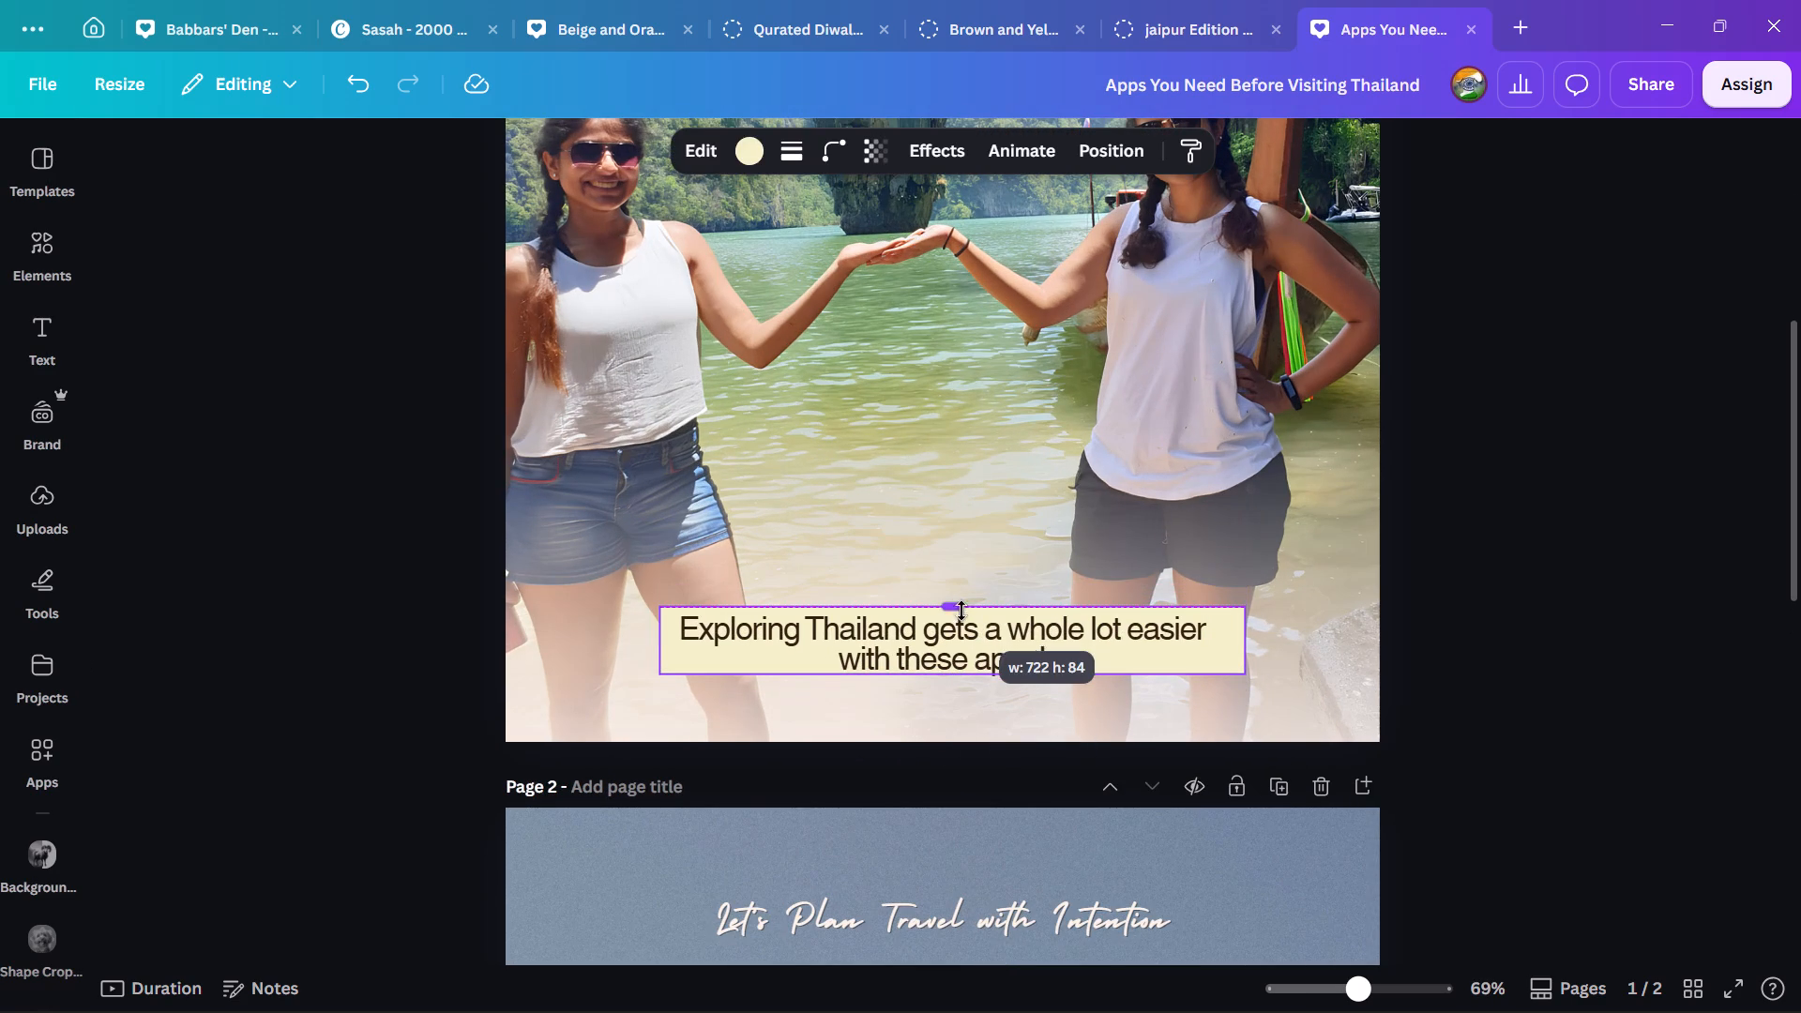
pyautogui.moveTo(961, 611); pyautogui.dragTo(963, 612)
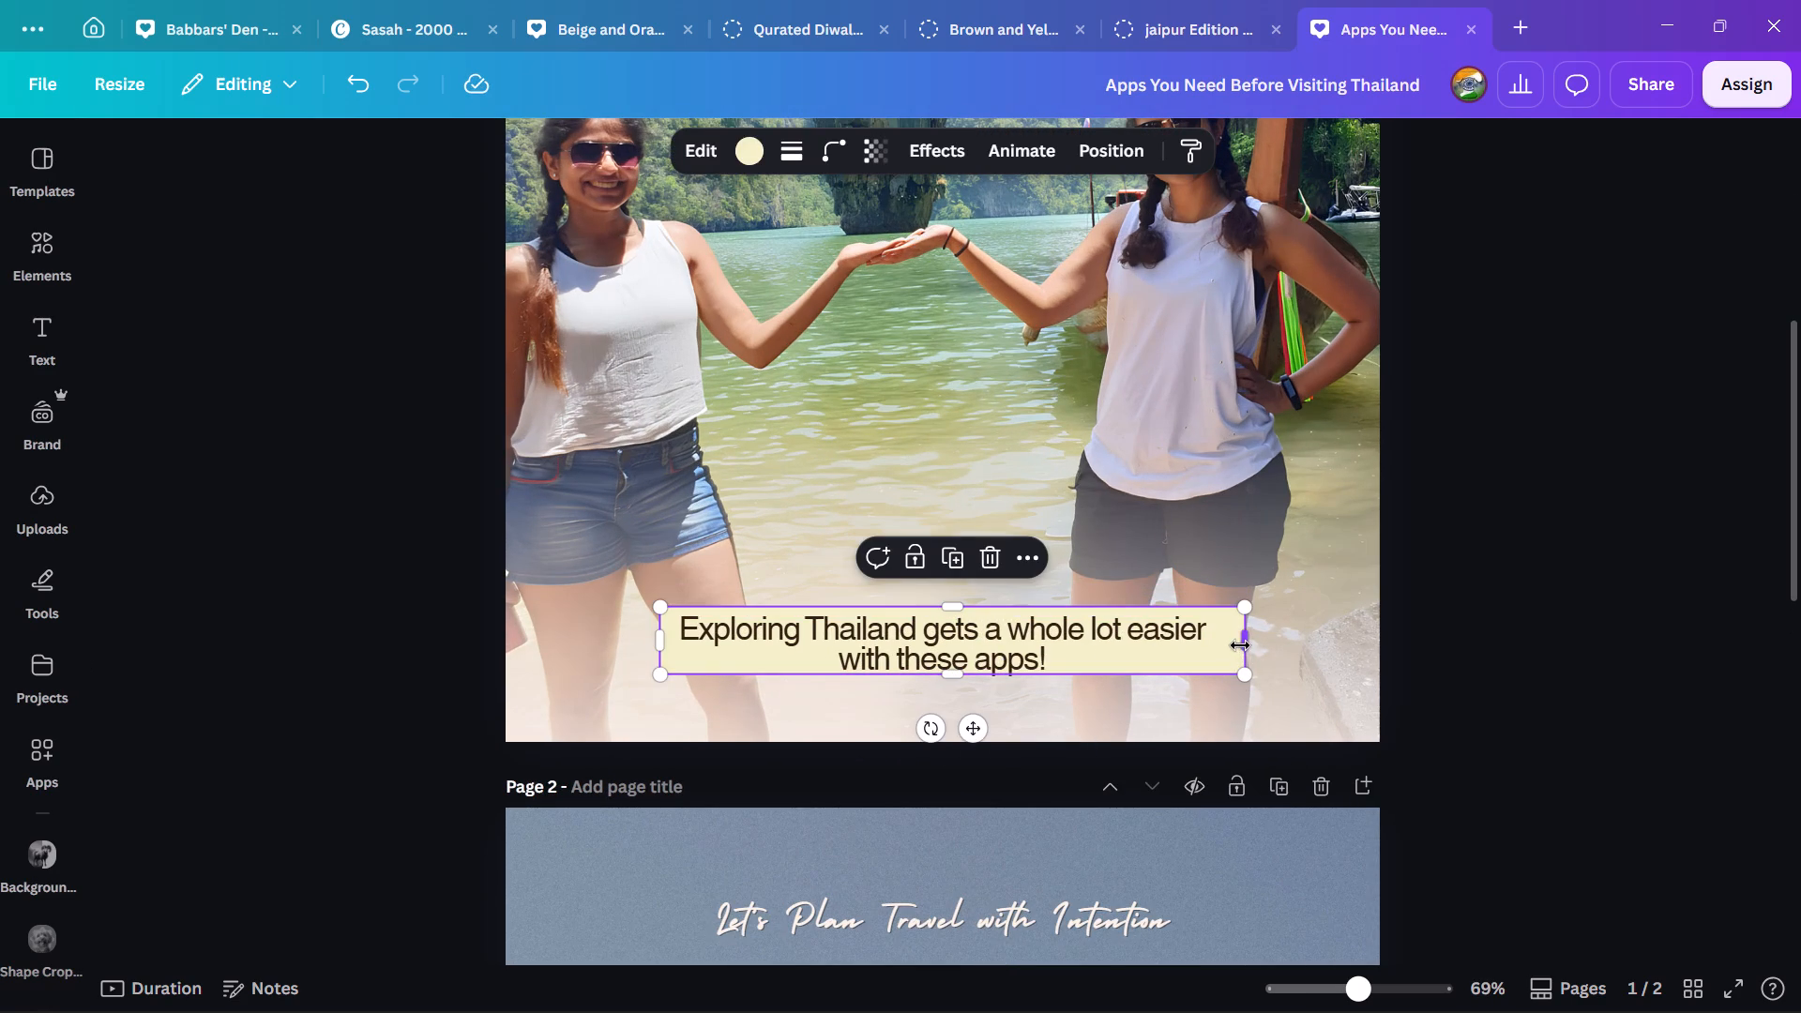
pyautogui.moveTo(1240, 643); pyautogui.dragTo(1206, 644)
pyautogui.moveTo(660, 637); pyautogui.dragTo(670, 637)
pyautogui.moveTo(941, 670); pyautogui.dragTo(941, 678)
pyautogui.click(1621, 682)
pyautogui.keyDown('ctrl'); pyautogui.scroll(-4, 1625, 682); pyautogui.keyUp('ctrl')
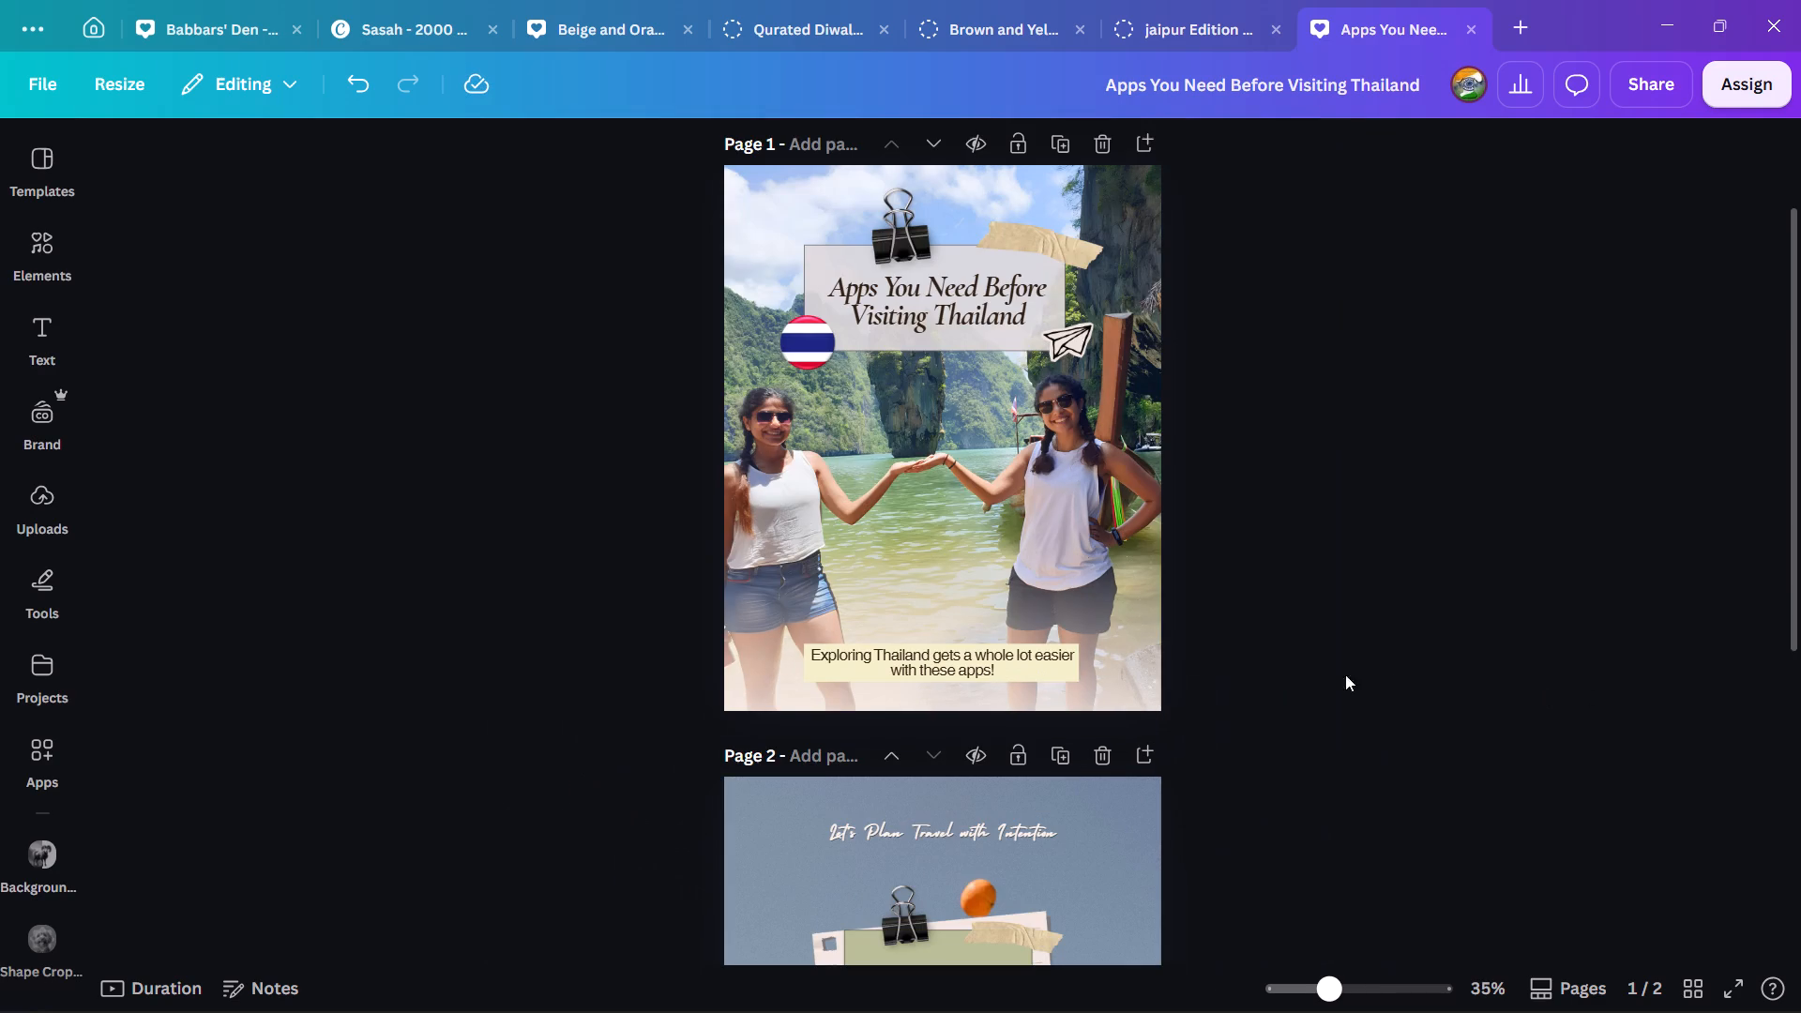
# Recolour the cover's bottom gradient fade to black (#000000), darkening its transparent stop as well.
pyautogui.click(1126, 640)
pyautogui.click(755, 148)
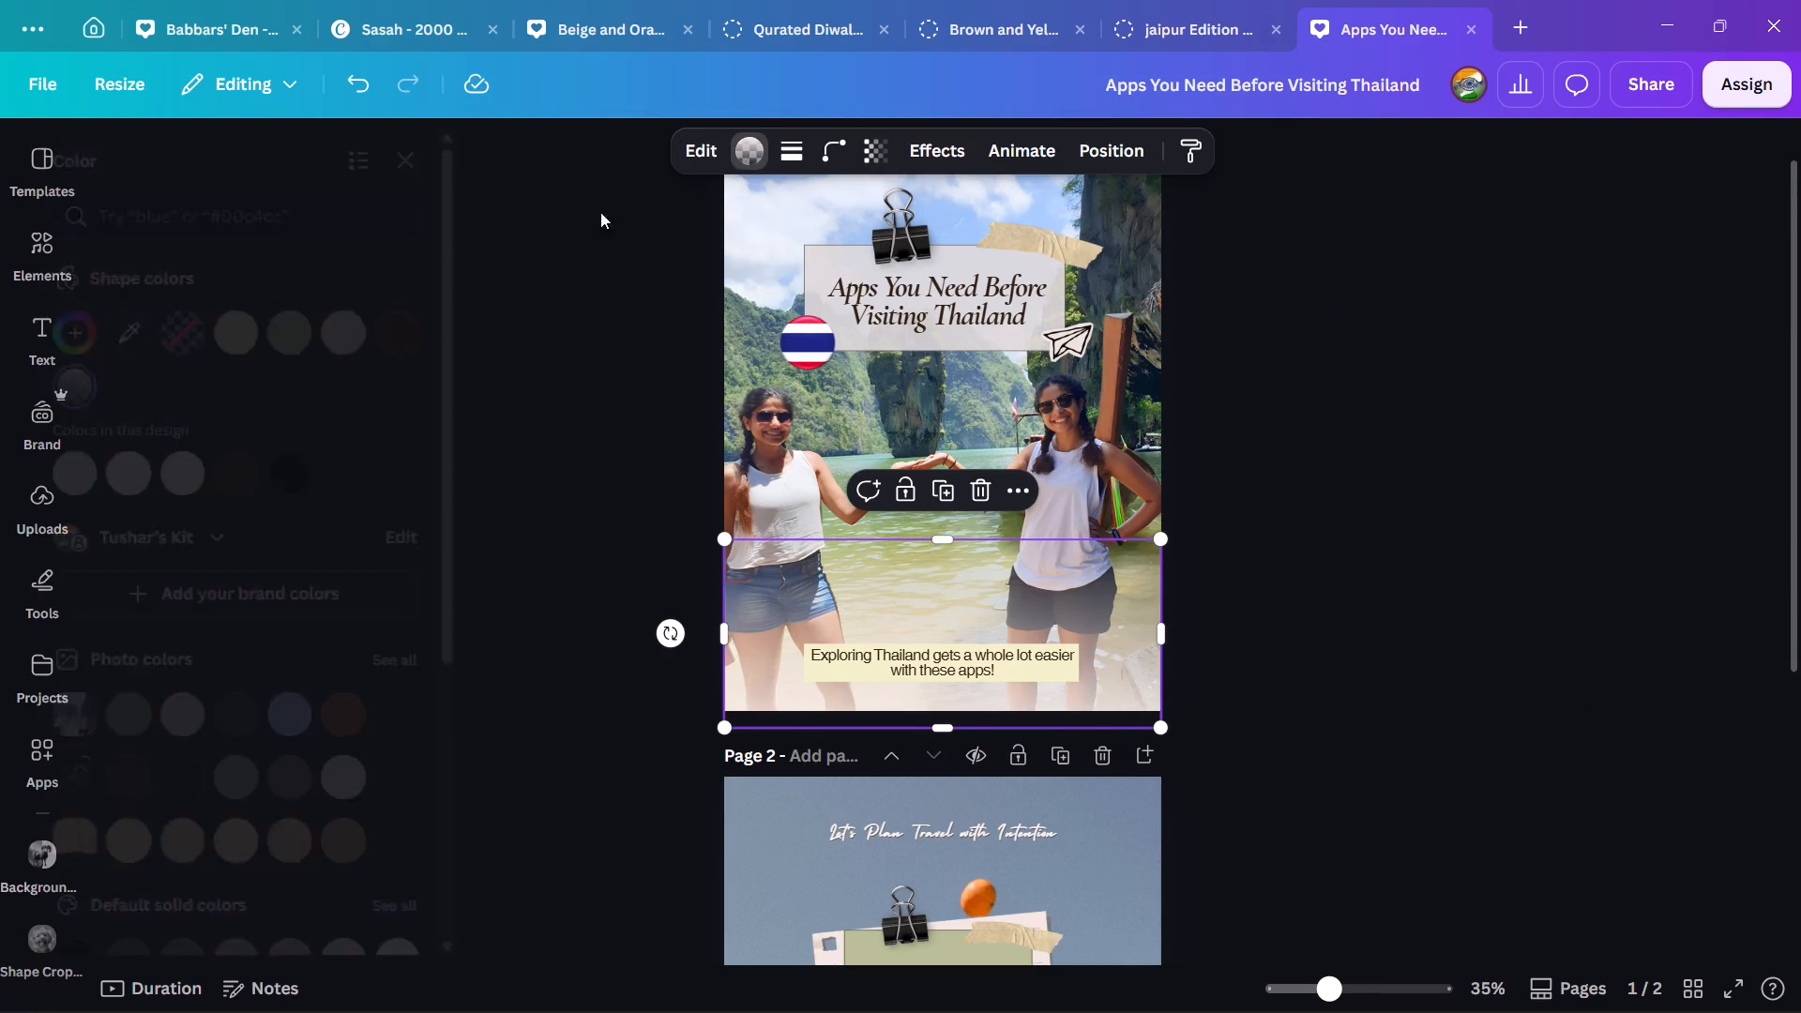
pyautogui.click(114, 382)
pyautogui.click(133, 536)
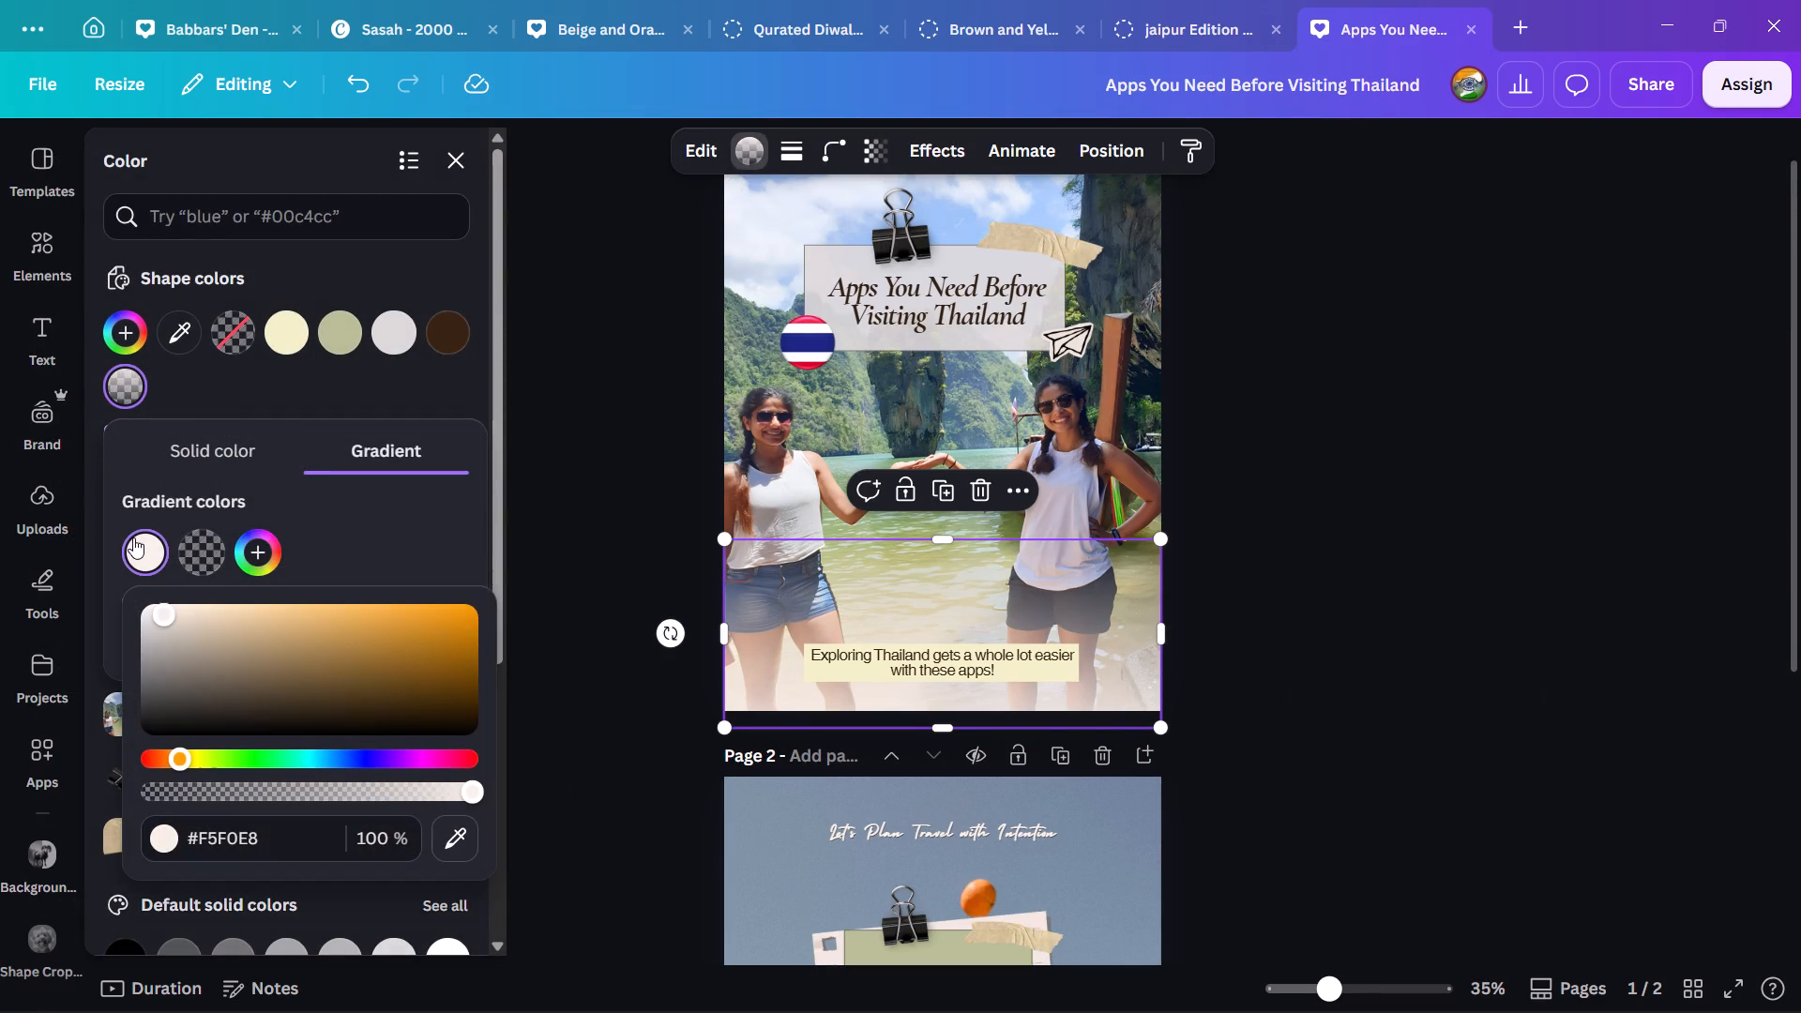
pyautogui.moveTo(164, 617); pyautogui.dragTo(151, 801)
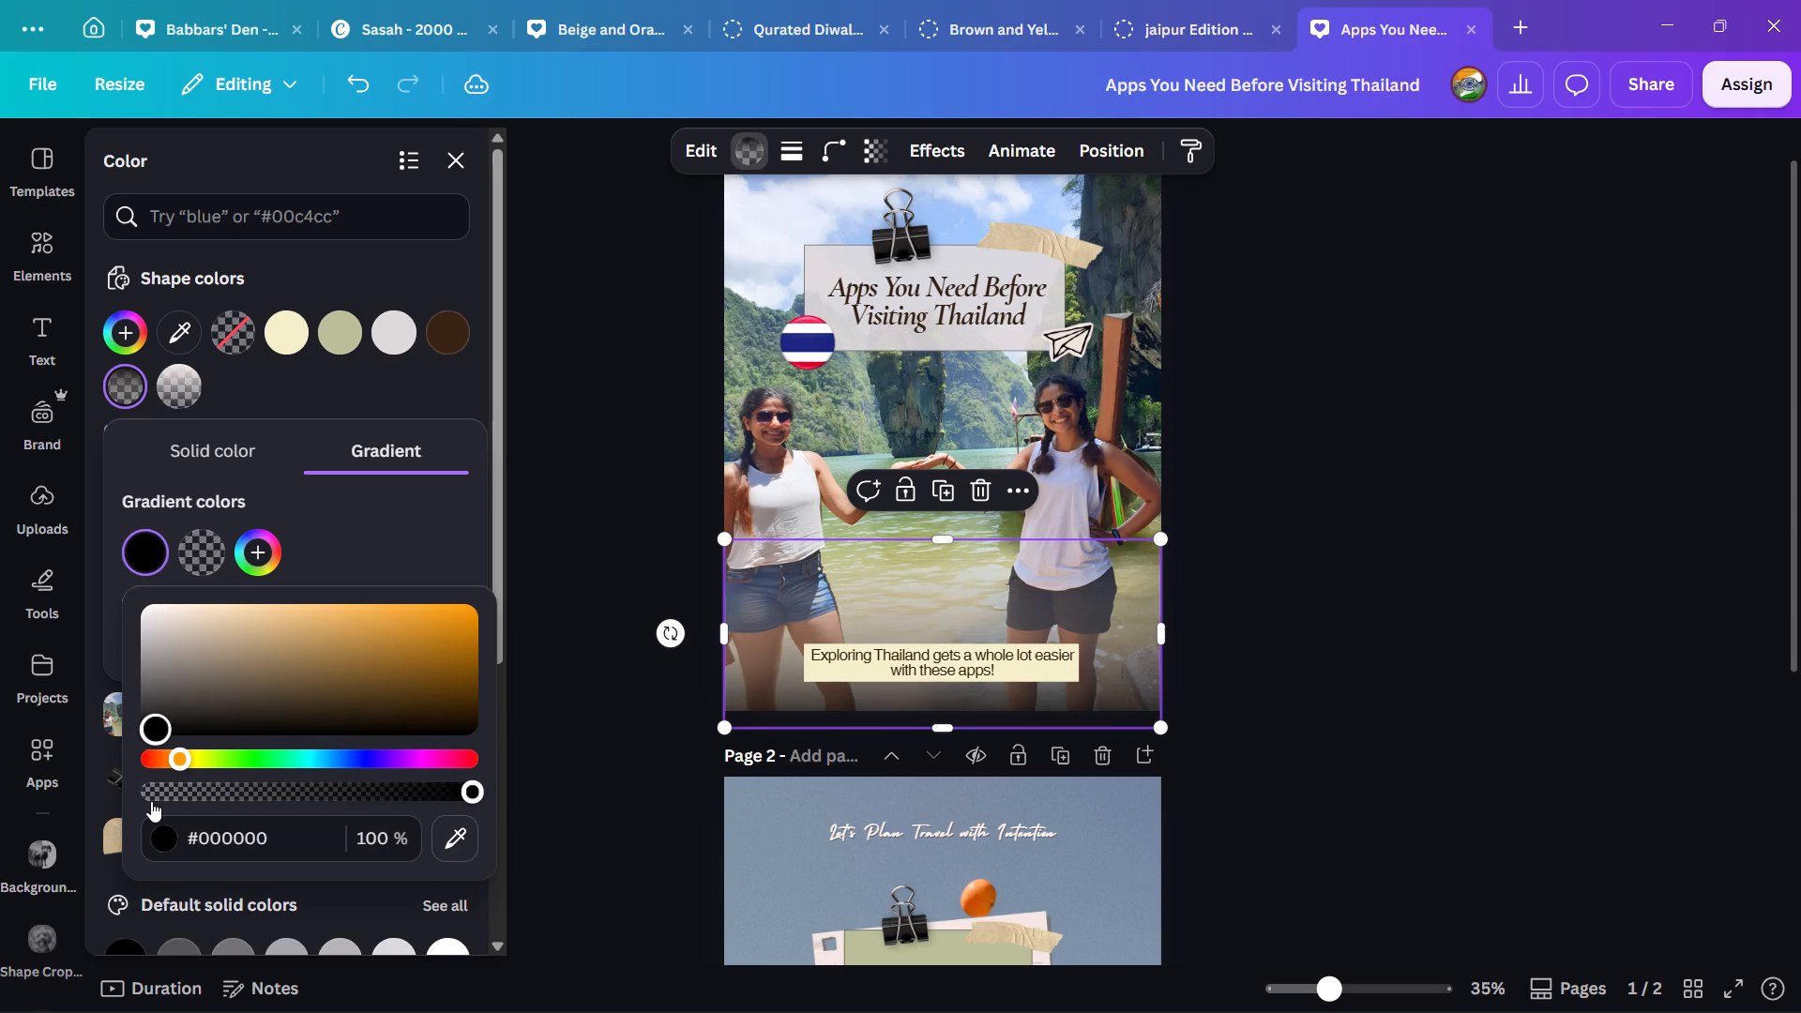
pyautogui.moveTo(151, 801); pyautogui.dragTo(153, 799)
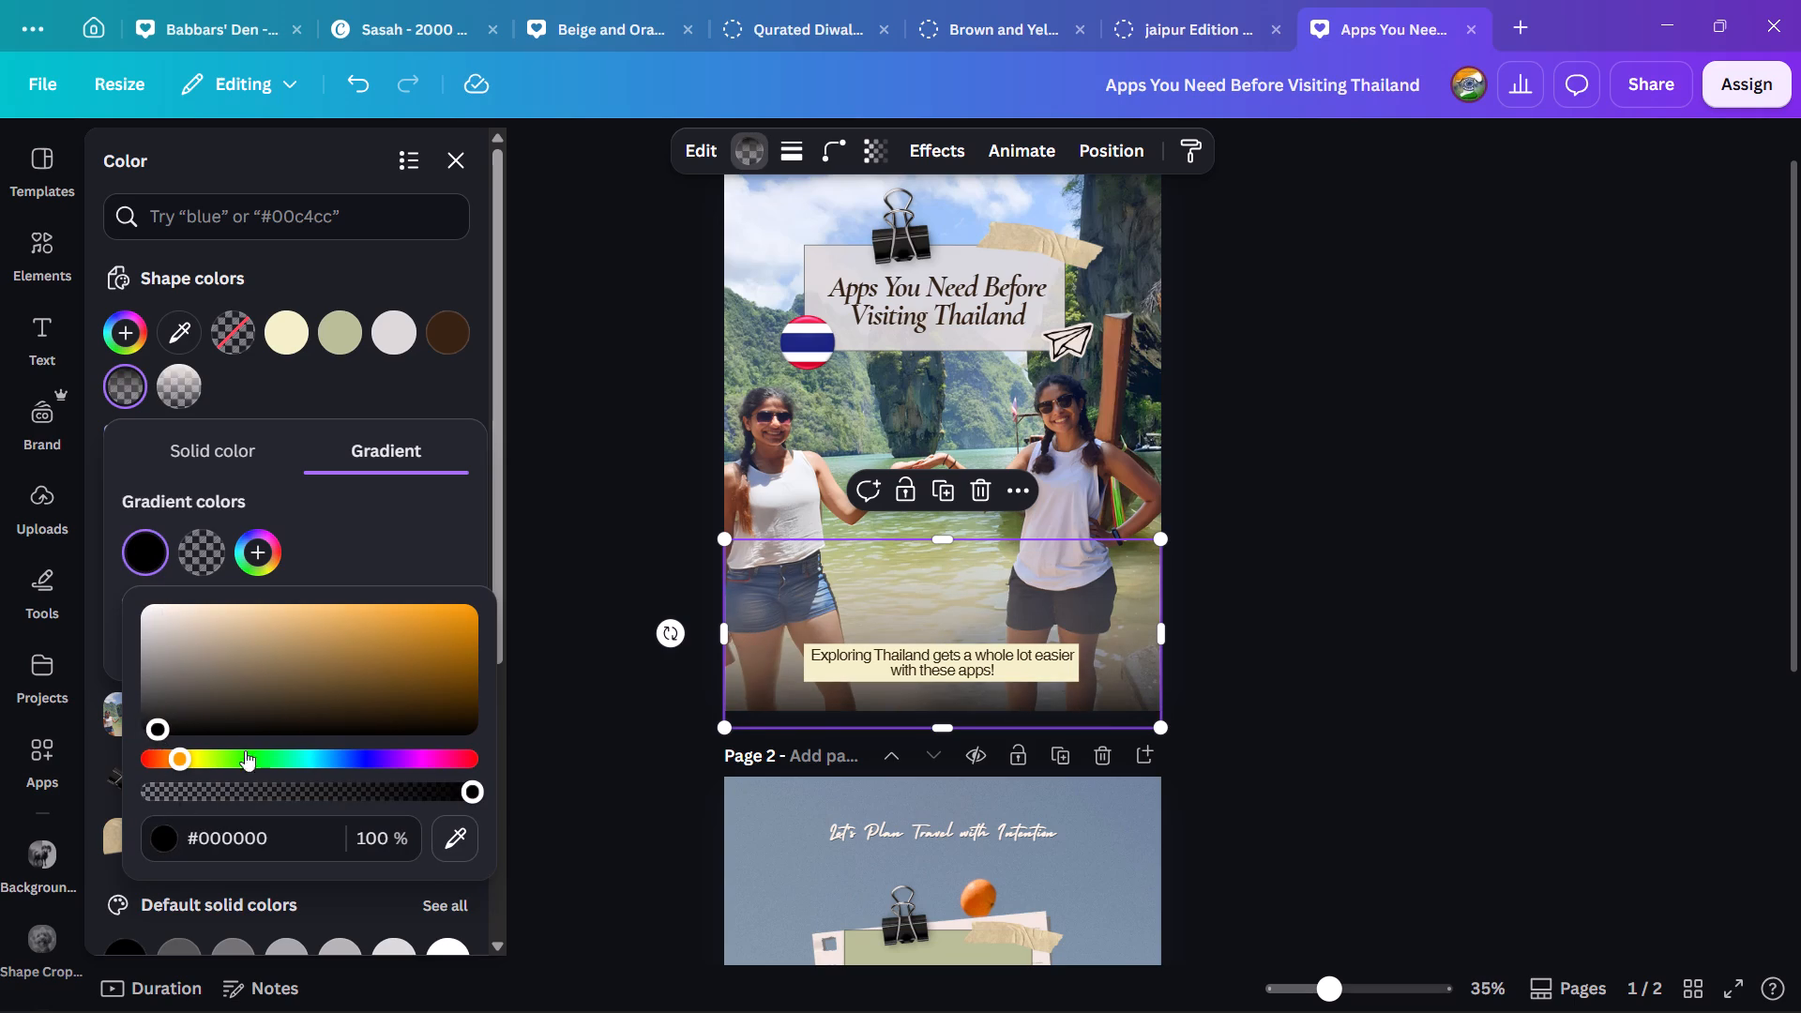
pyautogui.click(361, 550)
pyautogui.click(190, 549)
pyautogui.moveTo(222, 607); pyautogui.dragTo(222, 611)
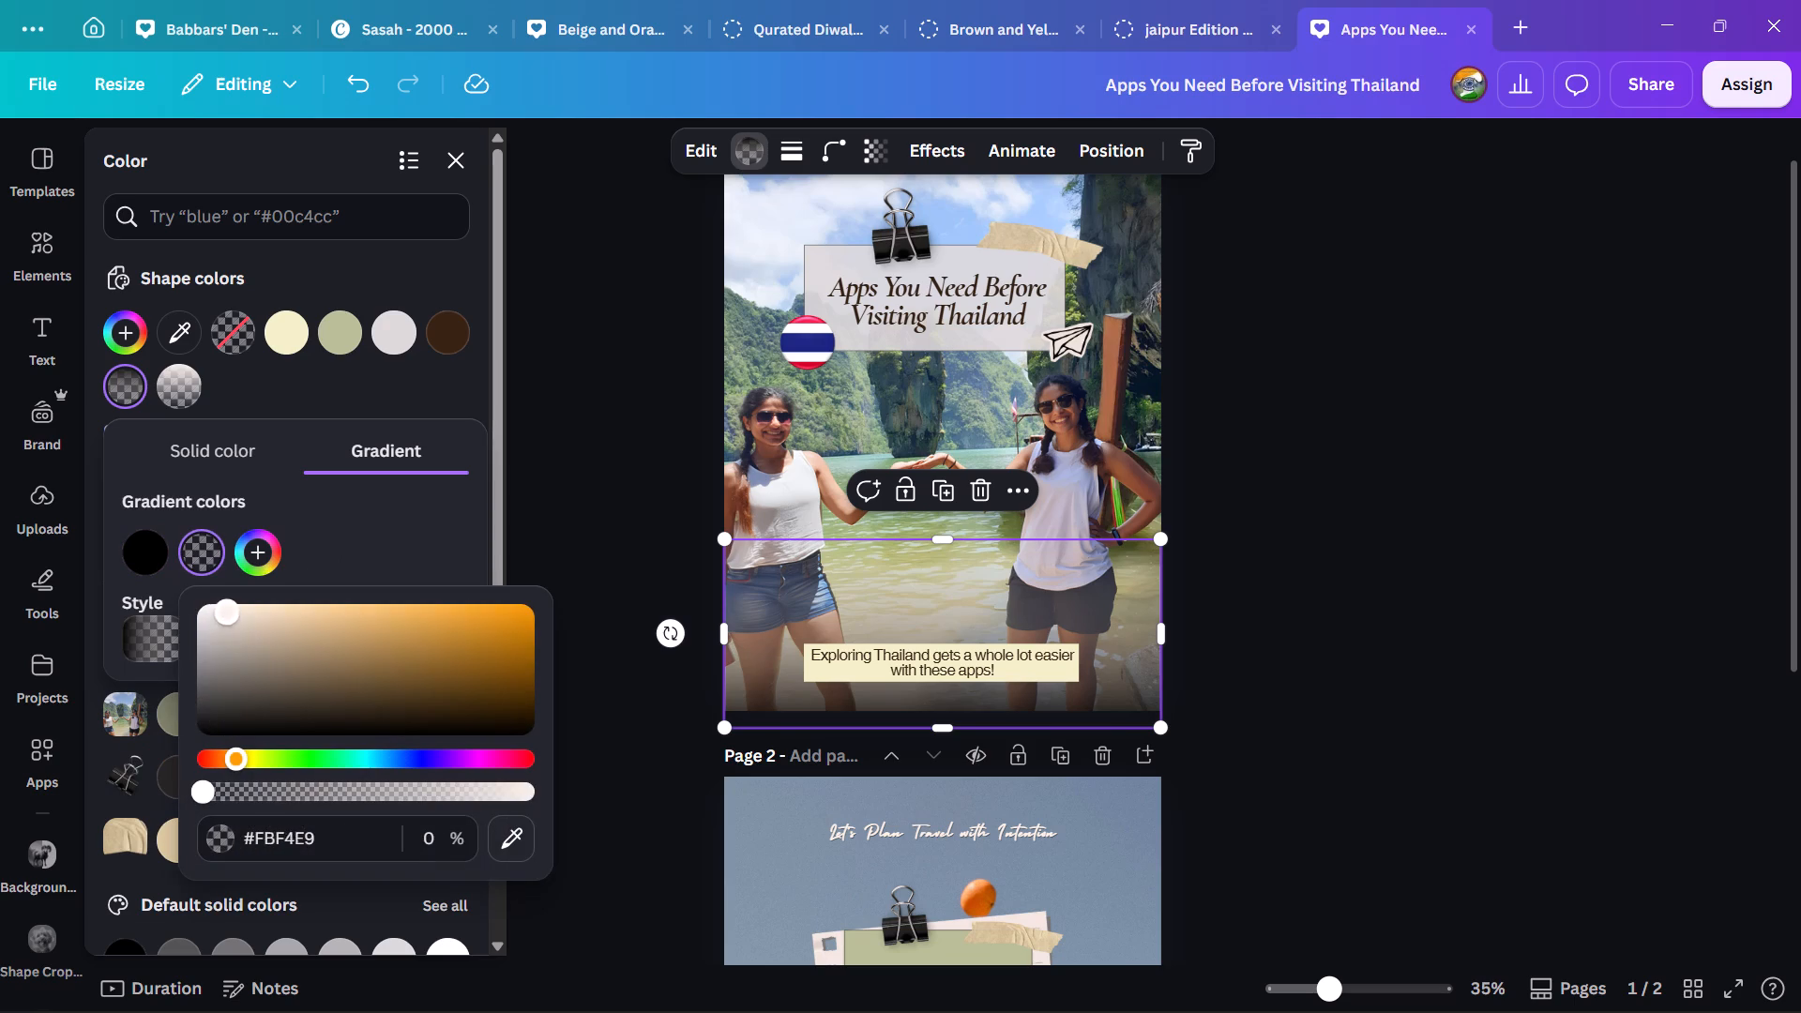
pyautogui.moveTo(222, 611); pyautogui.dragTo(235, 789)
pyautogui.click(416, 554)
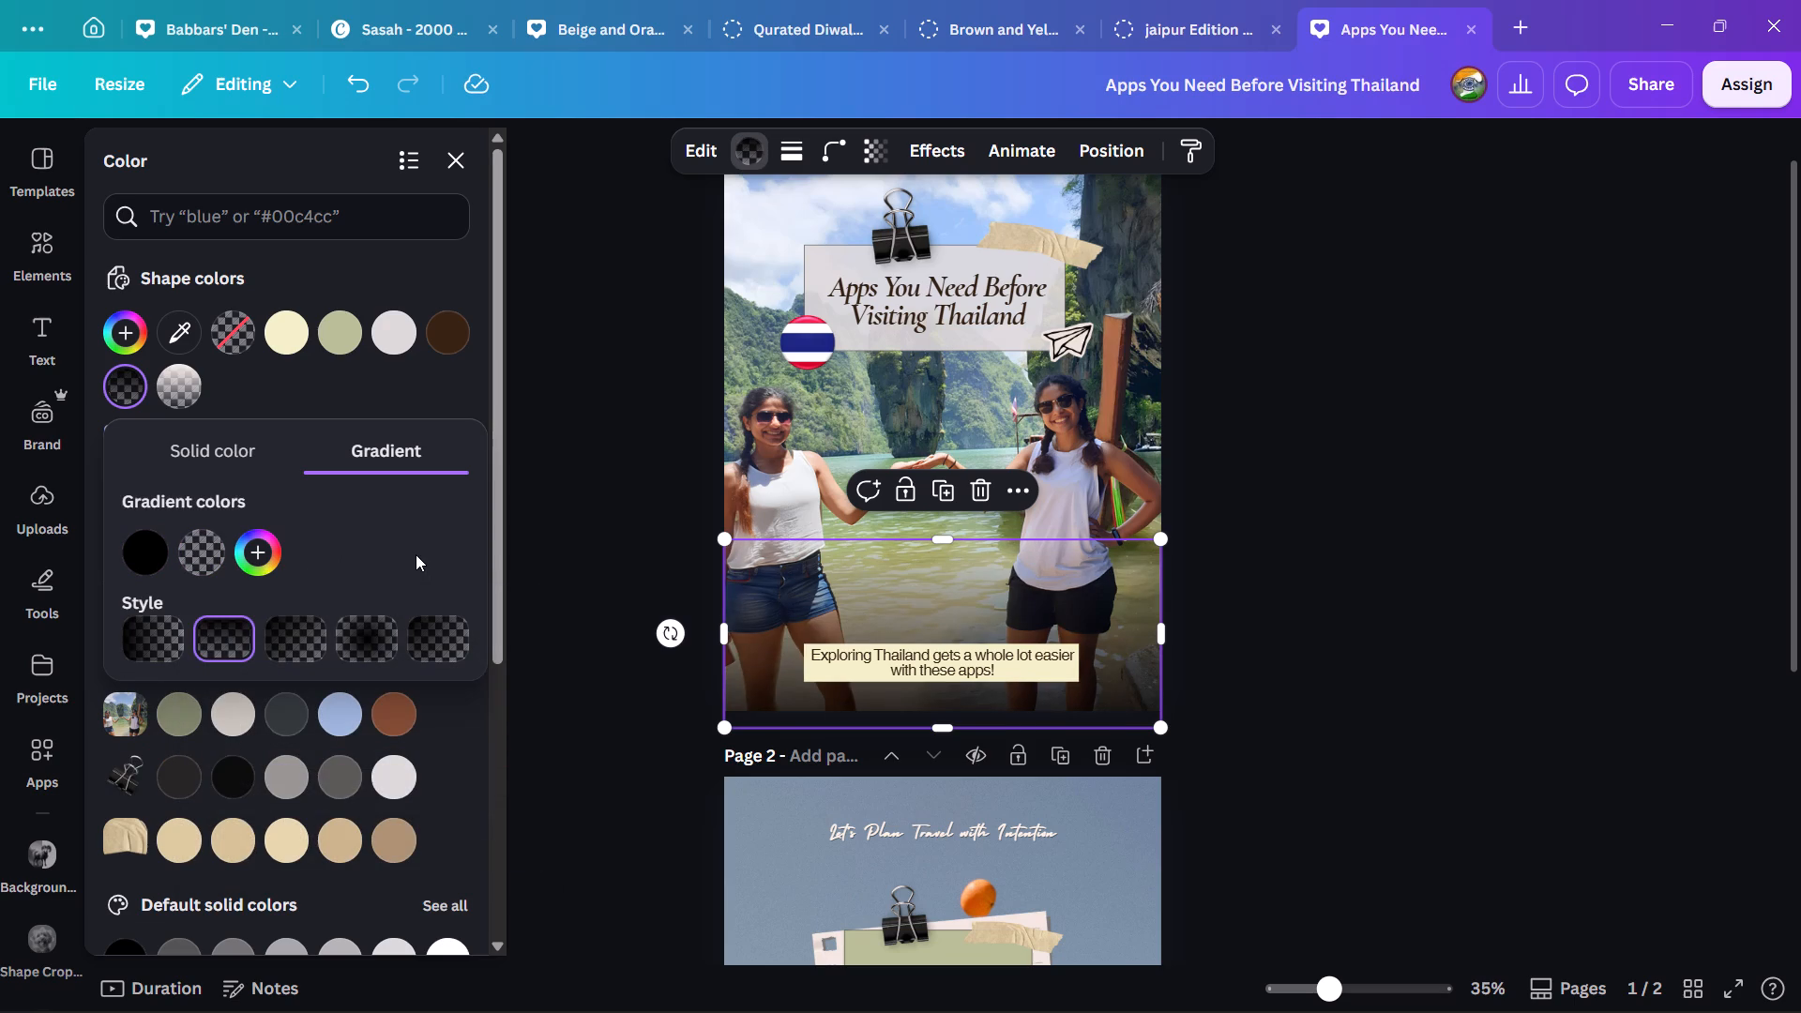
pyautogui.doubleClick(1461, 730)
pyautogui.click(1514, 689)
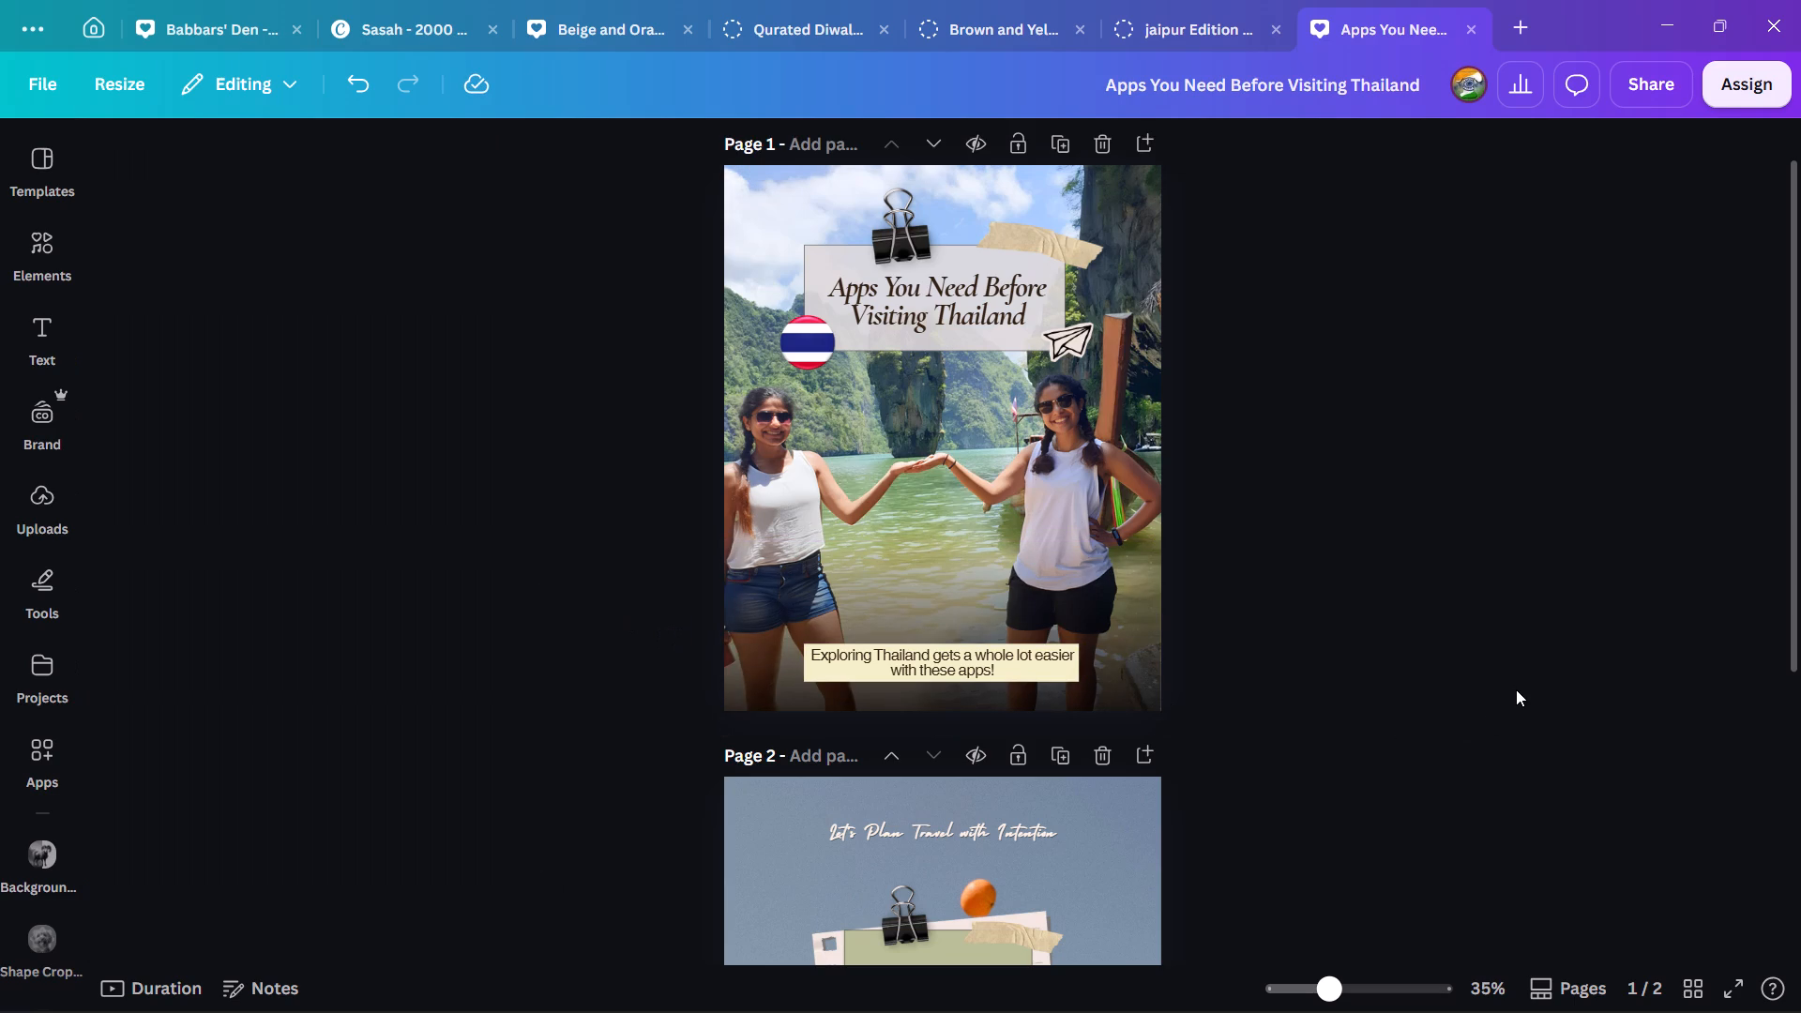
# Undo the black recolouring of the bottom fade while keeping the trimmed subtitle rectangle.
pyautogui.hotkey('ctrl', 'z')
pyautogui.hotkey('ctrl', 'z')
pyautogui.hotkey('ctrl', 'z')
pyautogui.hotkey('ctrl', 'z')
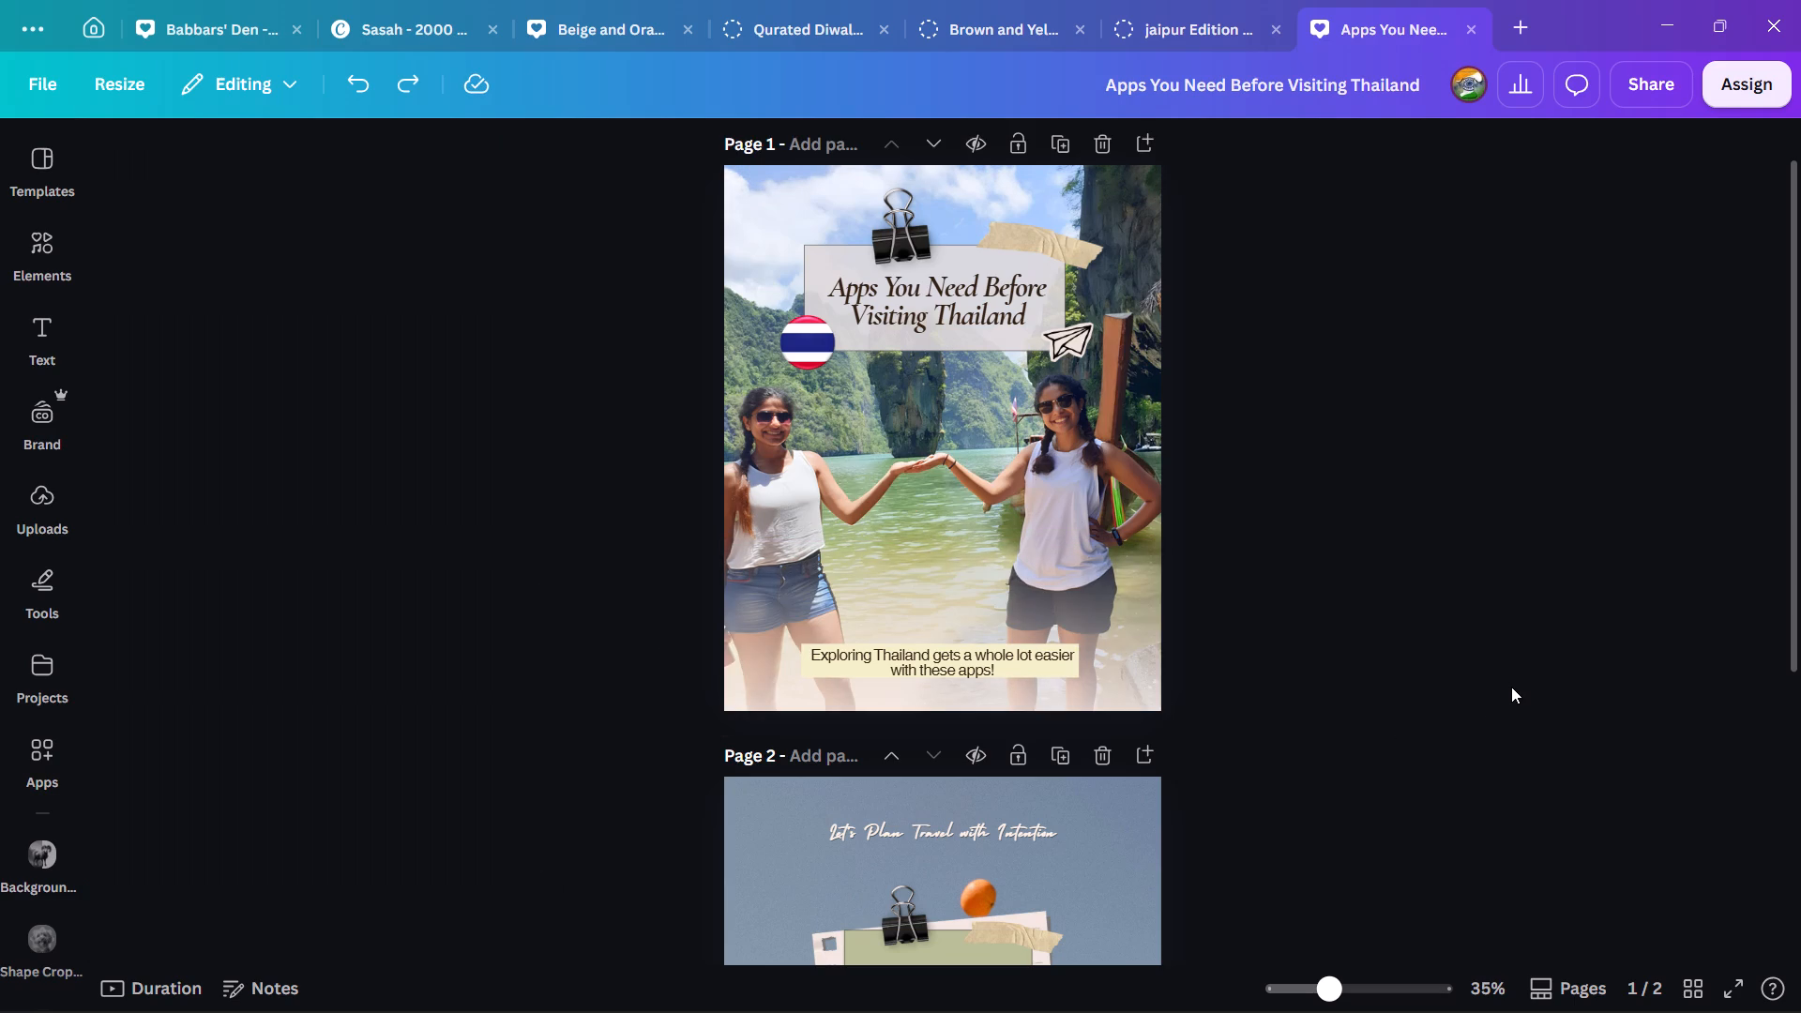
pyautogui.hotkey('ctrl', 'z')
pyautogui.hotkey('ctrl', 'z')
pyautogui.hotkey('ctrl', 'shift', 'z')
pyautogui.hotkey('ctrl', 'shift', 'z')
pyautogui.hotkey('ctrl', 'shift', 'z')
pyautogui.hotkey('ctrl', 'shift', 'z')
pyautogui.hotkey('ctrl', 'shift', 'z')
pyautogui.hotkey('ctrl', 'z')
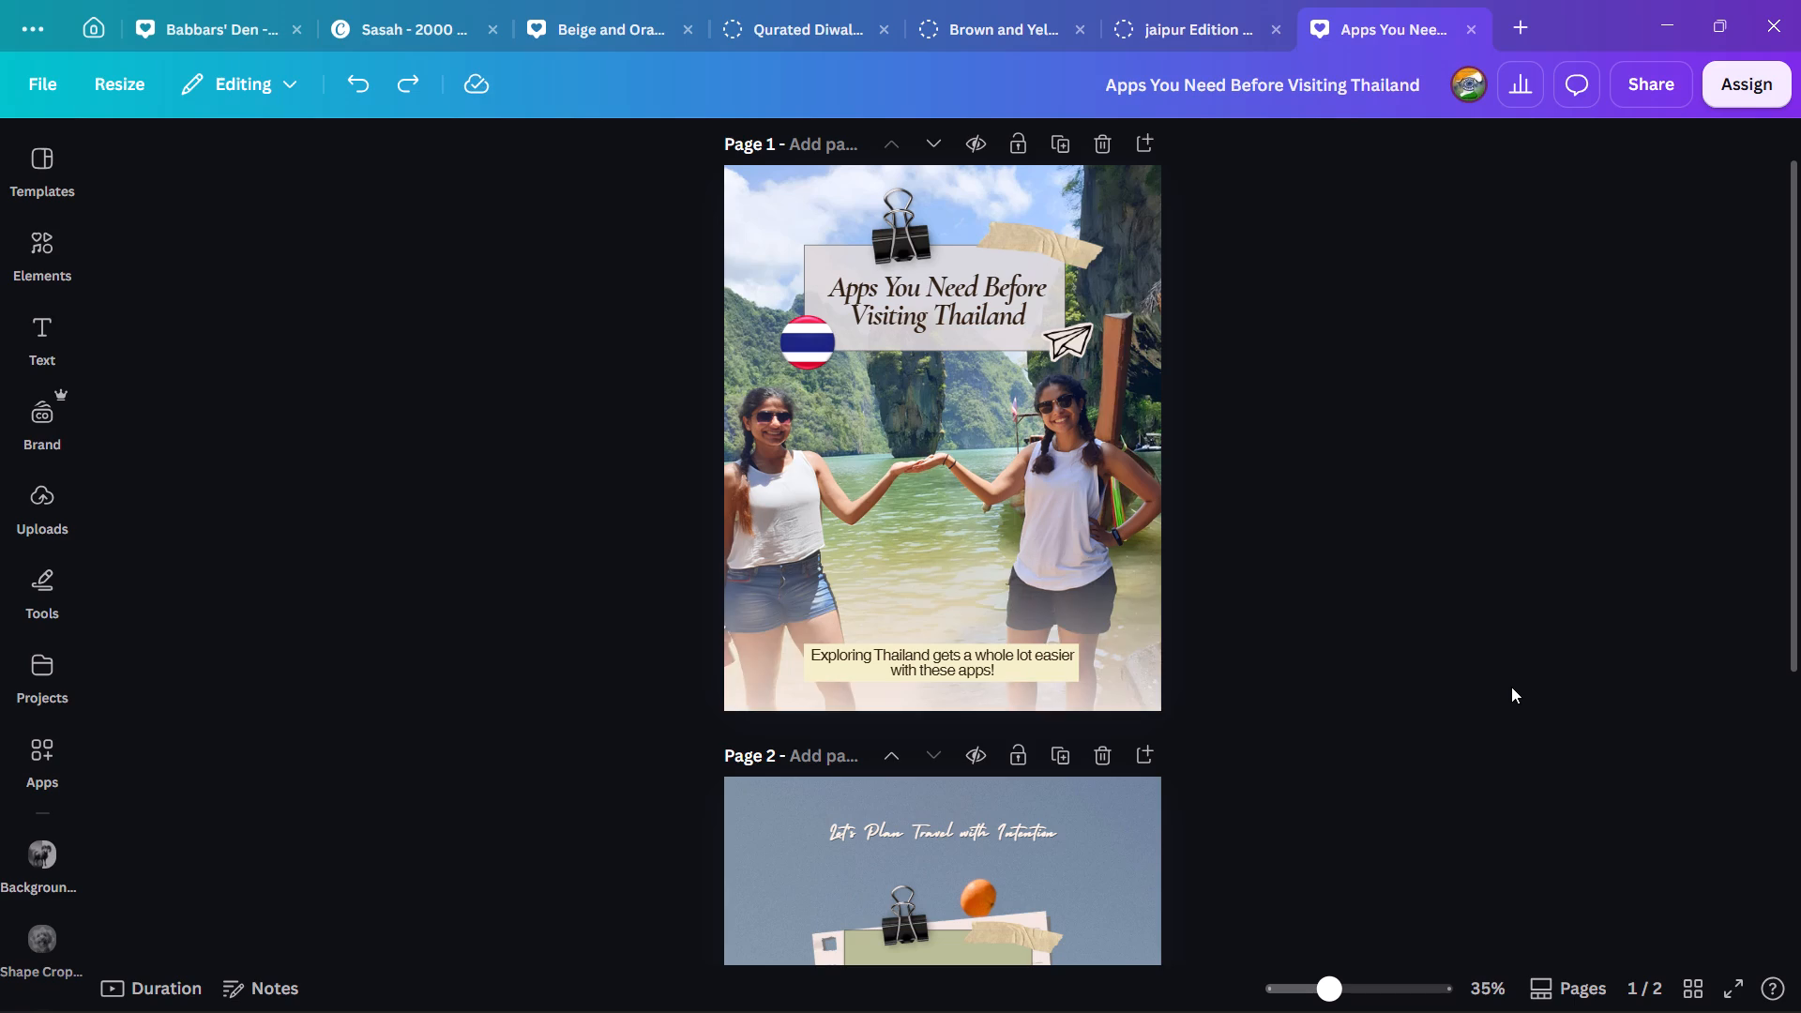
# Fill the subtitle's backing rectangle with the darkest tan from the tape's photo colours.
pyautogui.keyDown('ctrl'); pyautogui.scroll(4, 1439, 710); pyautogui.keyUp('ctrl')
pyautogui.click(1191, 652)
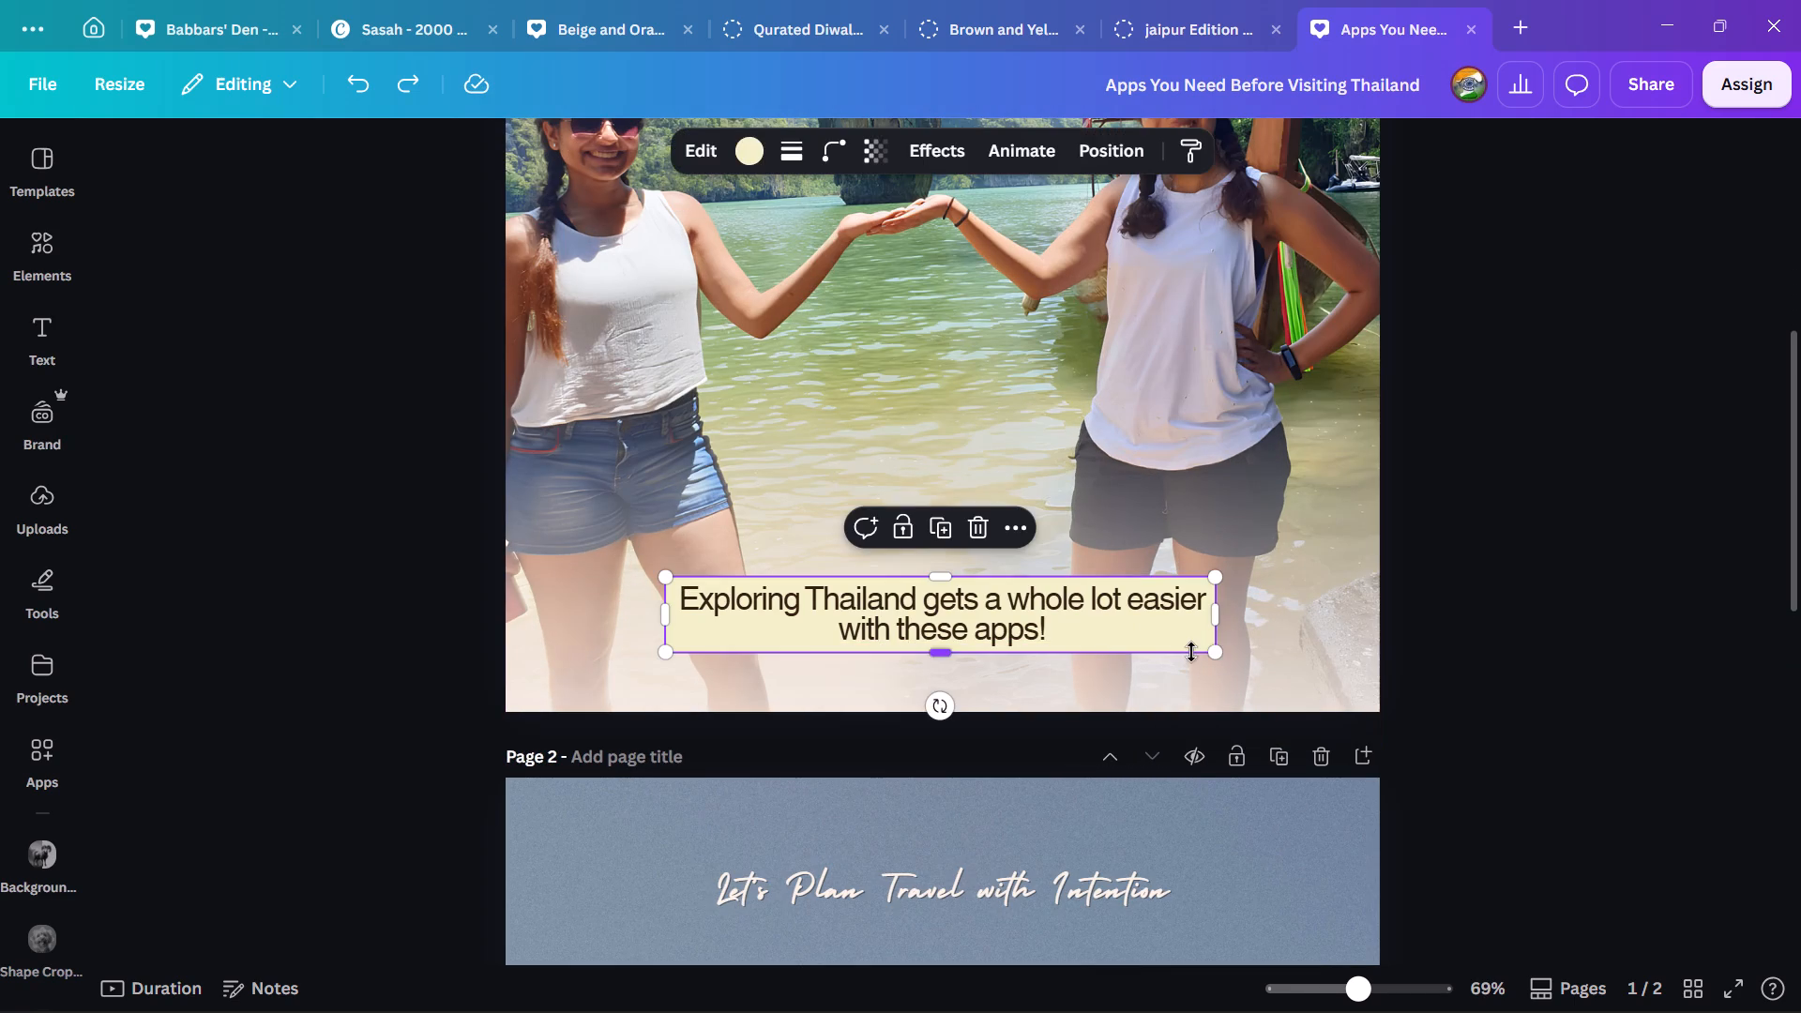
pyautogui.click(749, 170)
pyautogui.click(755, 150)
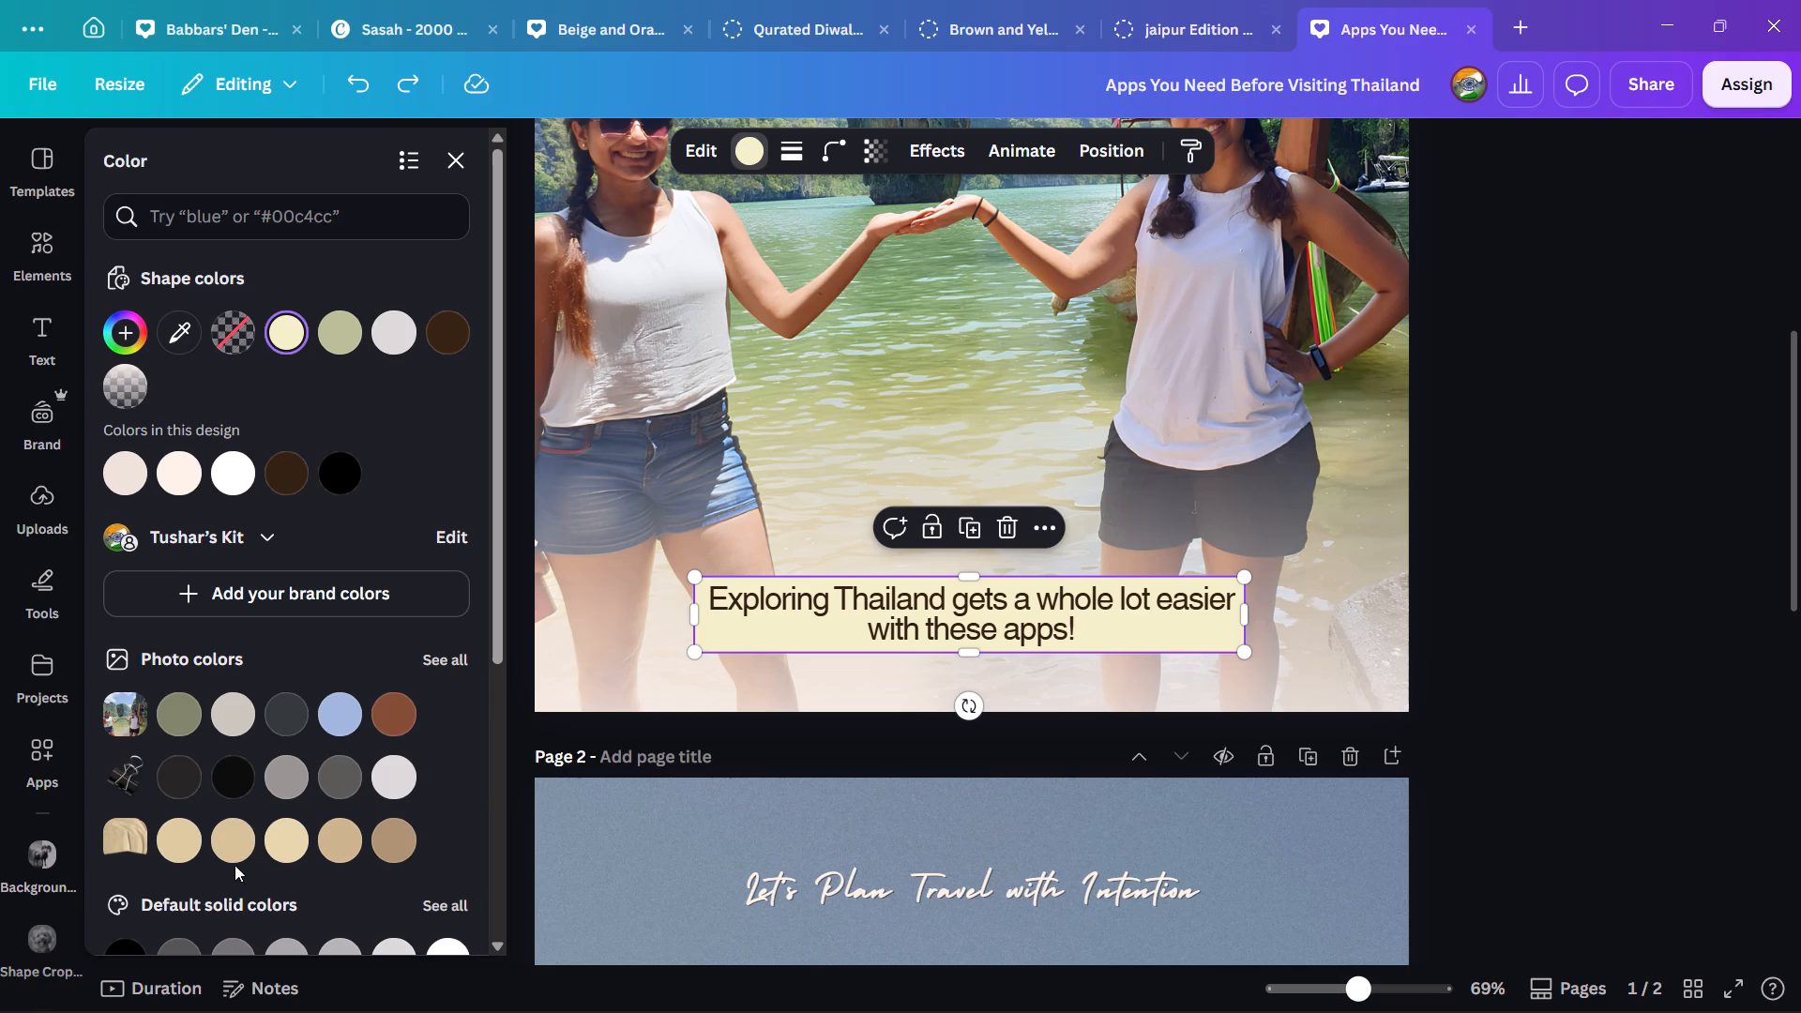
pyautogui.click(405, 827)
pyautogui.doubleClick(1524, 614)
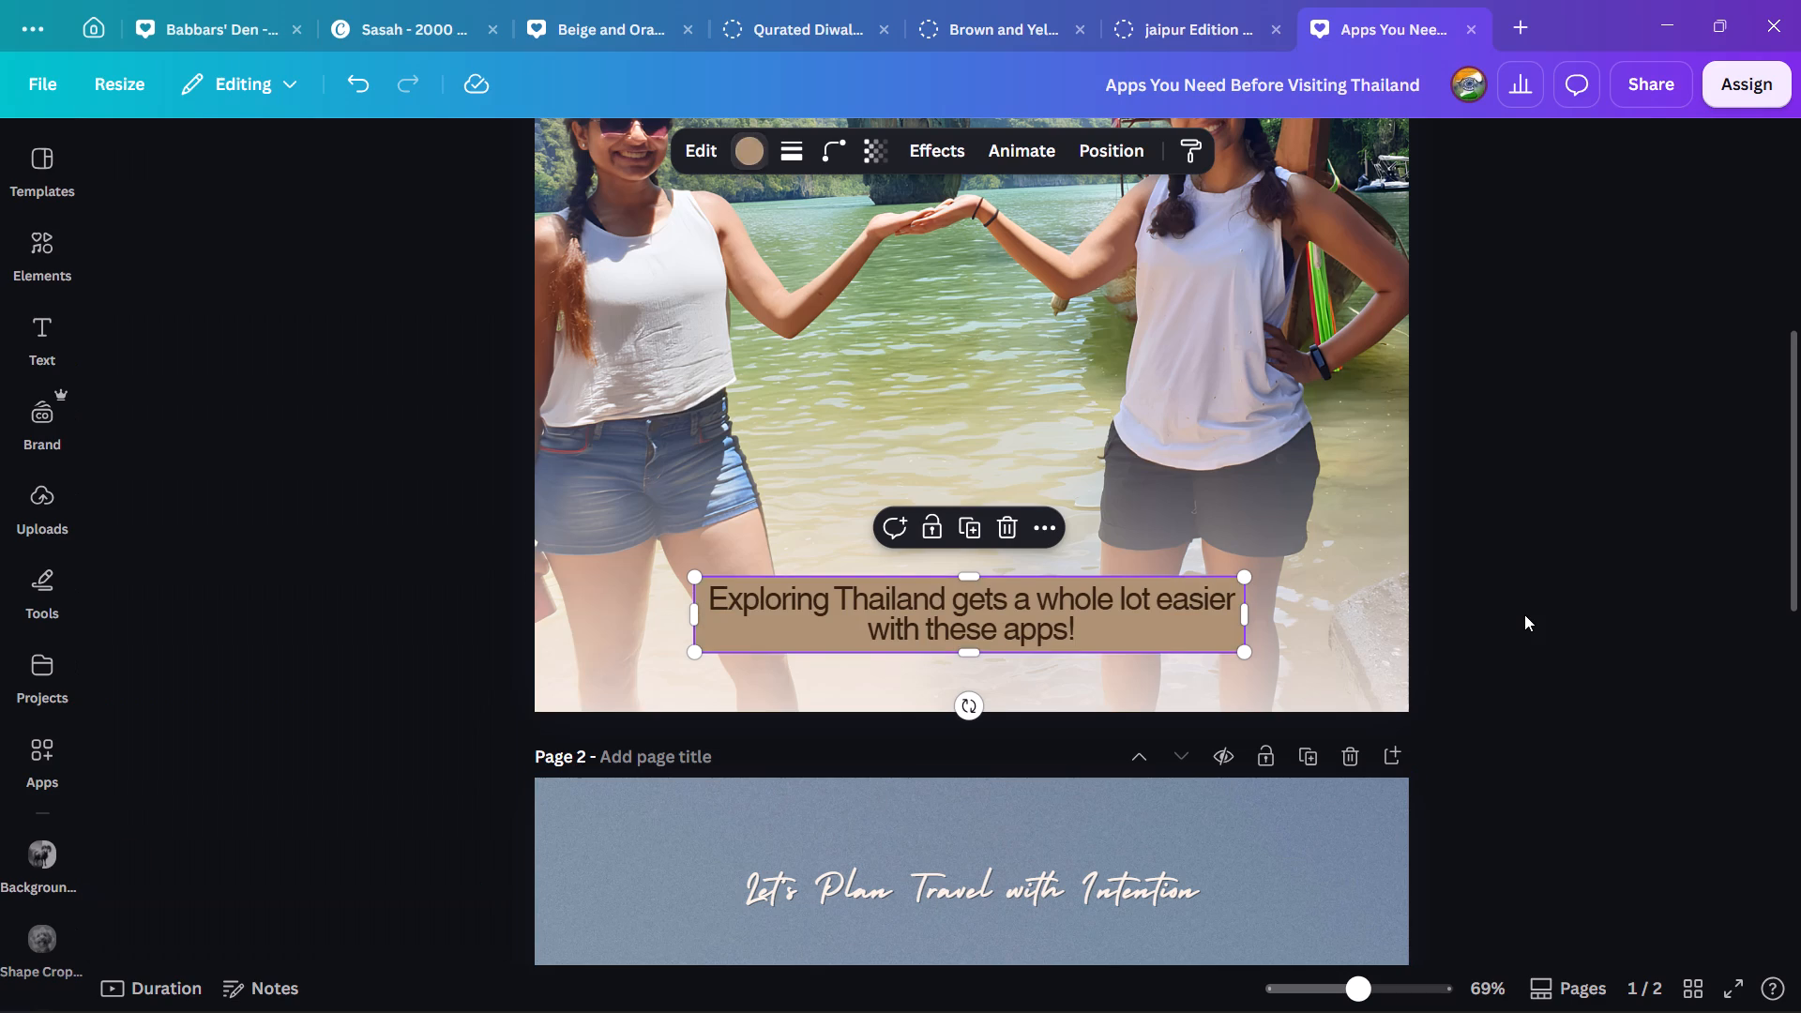
# Change the cover subtitle's text colour to the pale cream-white already used in the design.
pyautogui.scroll(3, 1529, 614)
pyautogui.scroll(-2, 1529, 614)
pyautogui.click(1051, 712)
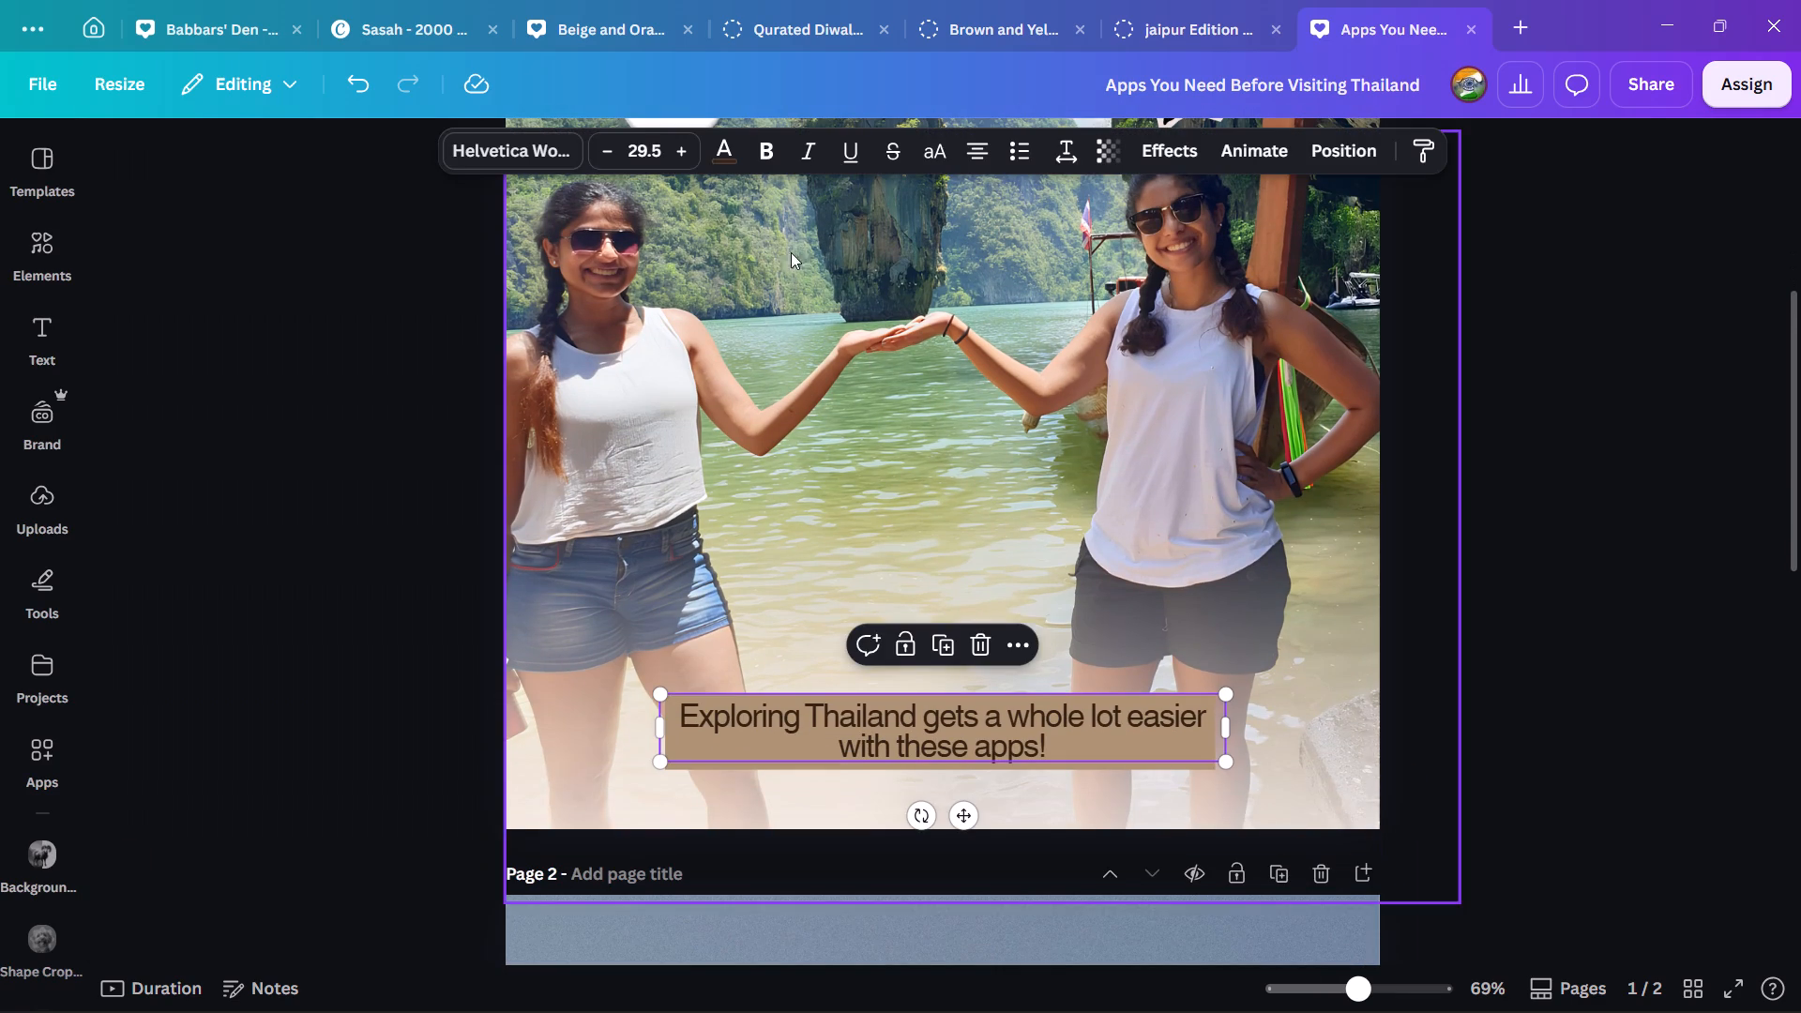
pyautogui.click(725, 151)
pyautogui.click(235, 396)
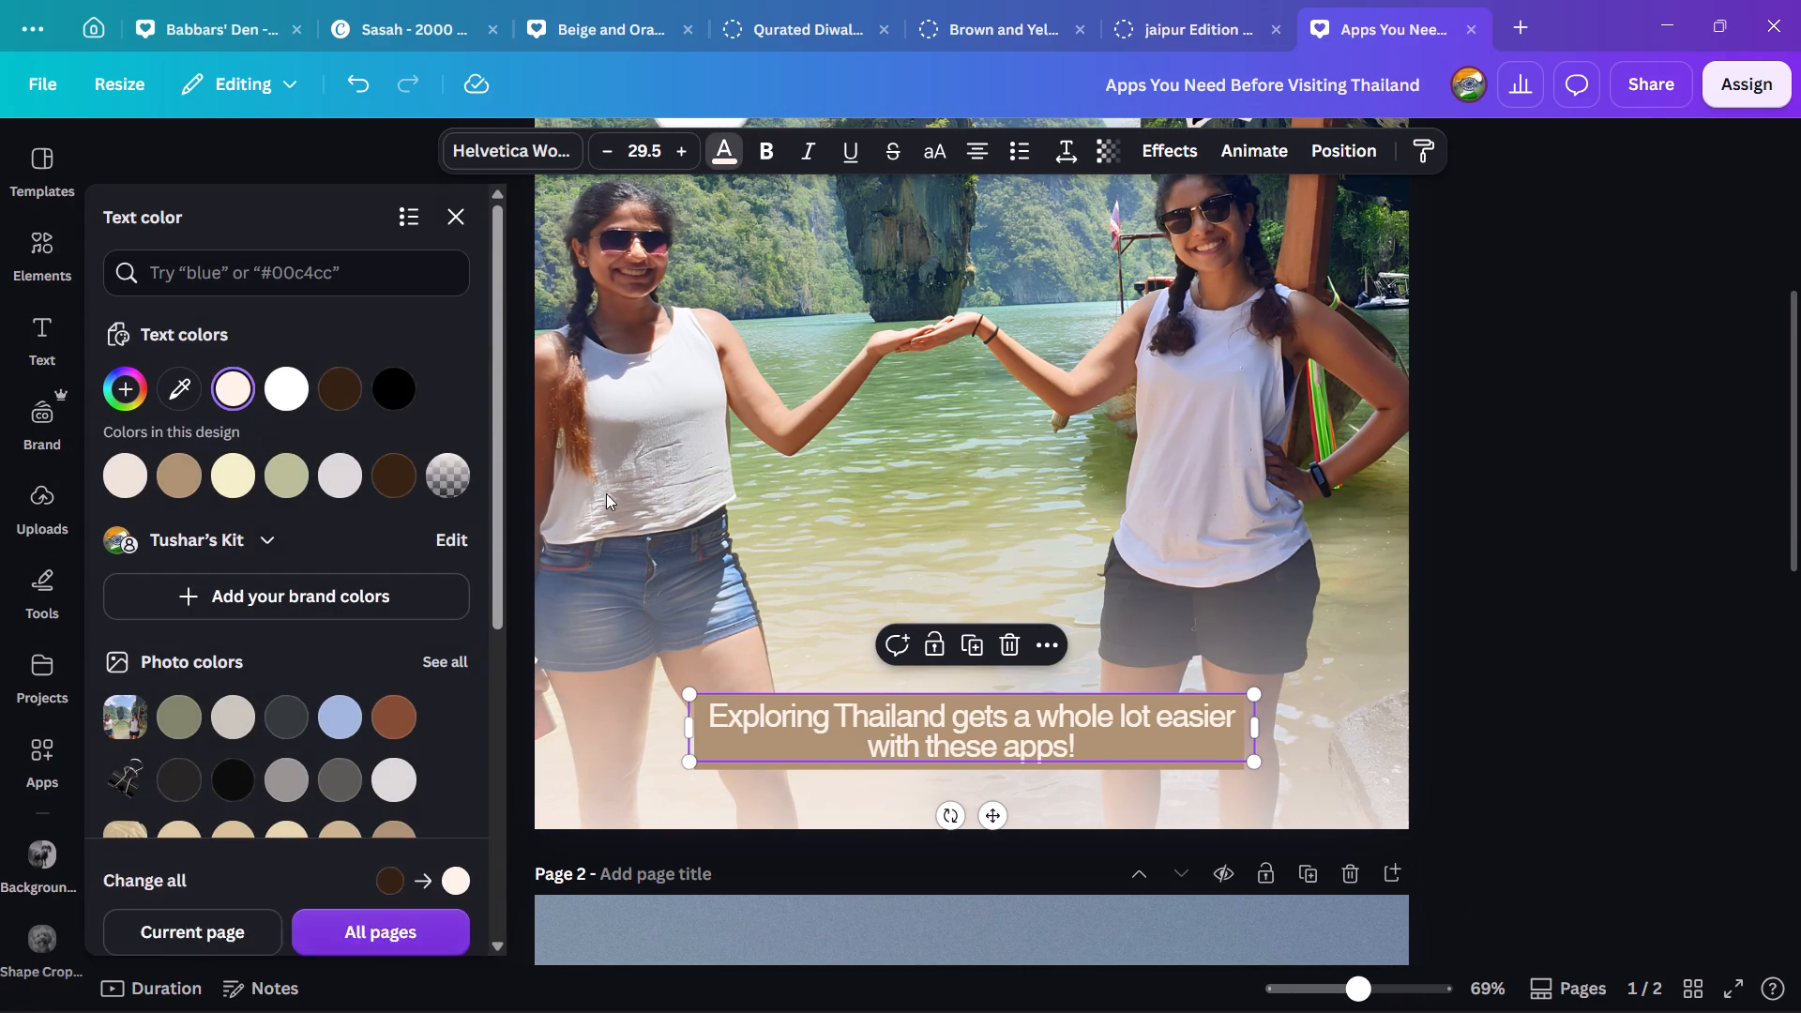
pyautogui.doubleClick(1578, 665)
pyautogui.keyDown('ctrl'); pyautogui.scroll(-4, 1562, 666); pyautogui.keyUp('ctrl')
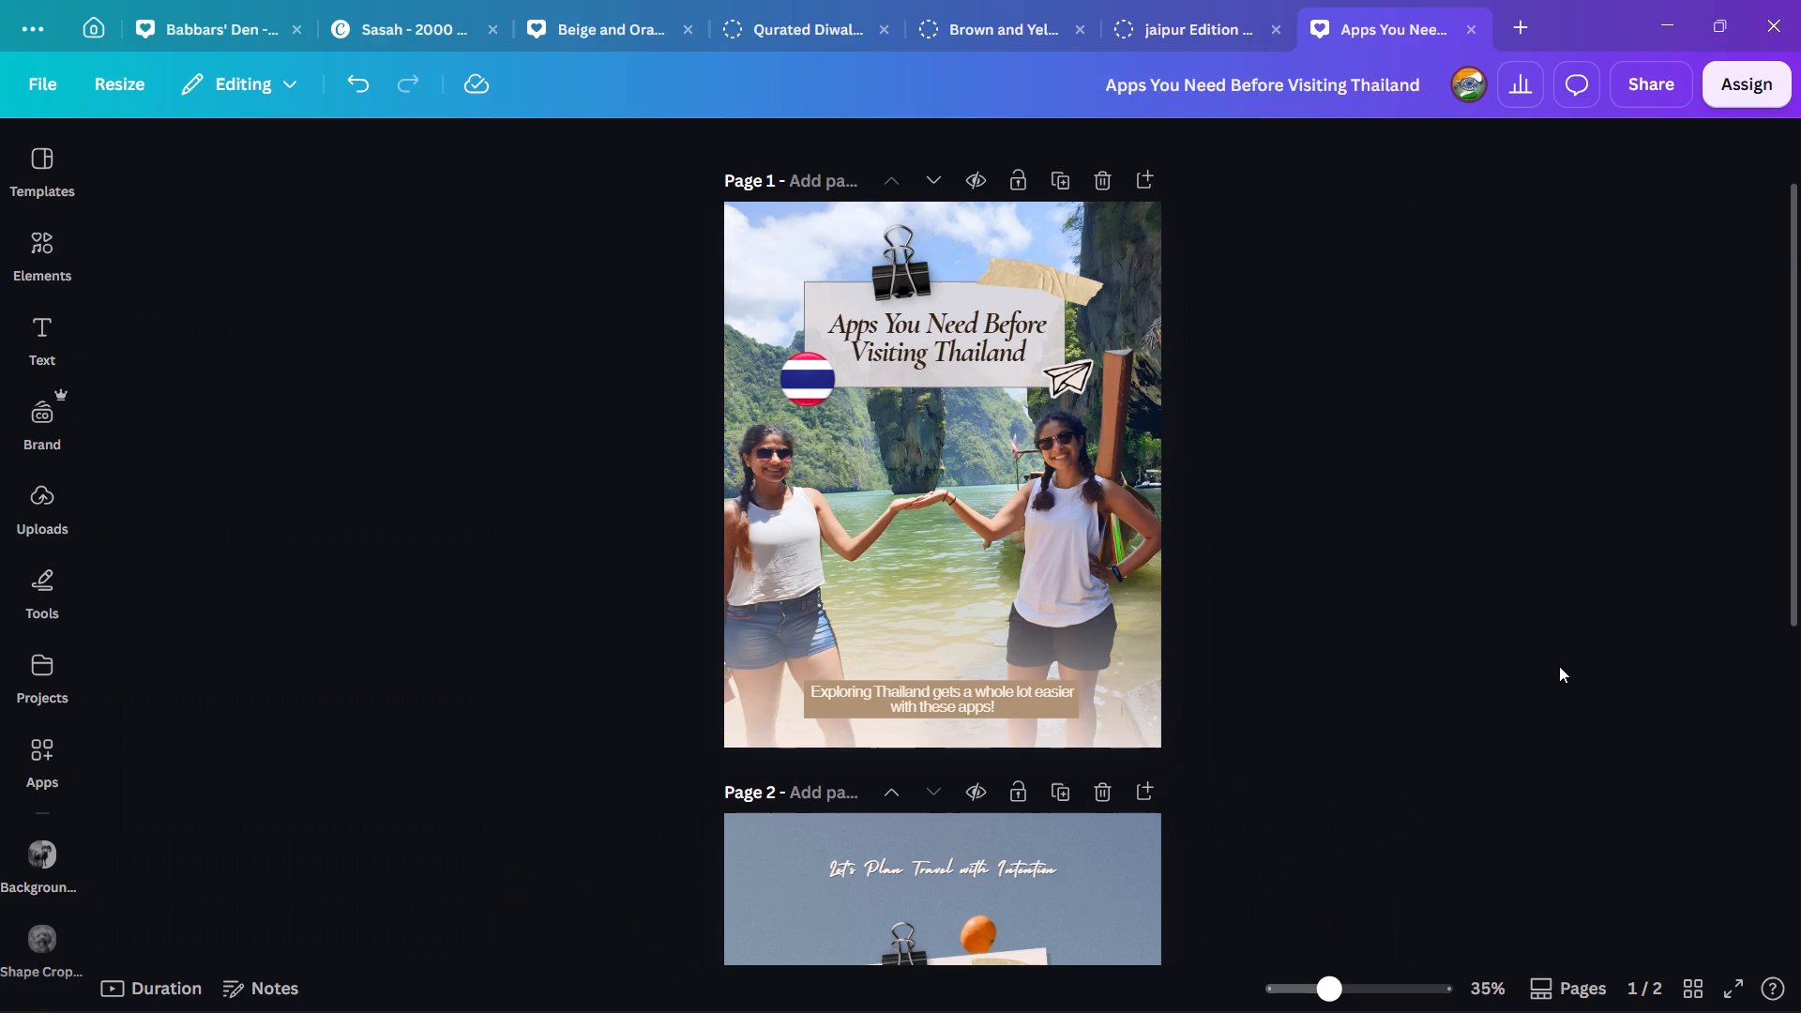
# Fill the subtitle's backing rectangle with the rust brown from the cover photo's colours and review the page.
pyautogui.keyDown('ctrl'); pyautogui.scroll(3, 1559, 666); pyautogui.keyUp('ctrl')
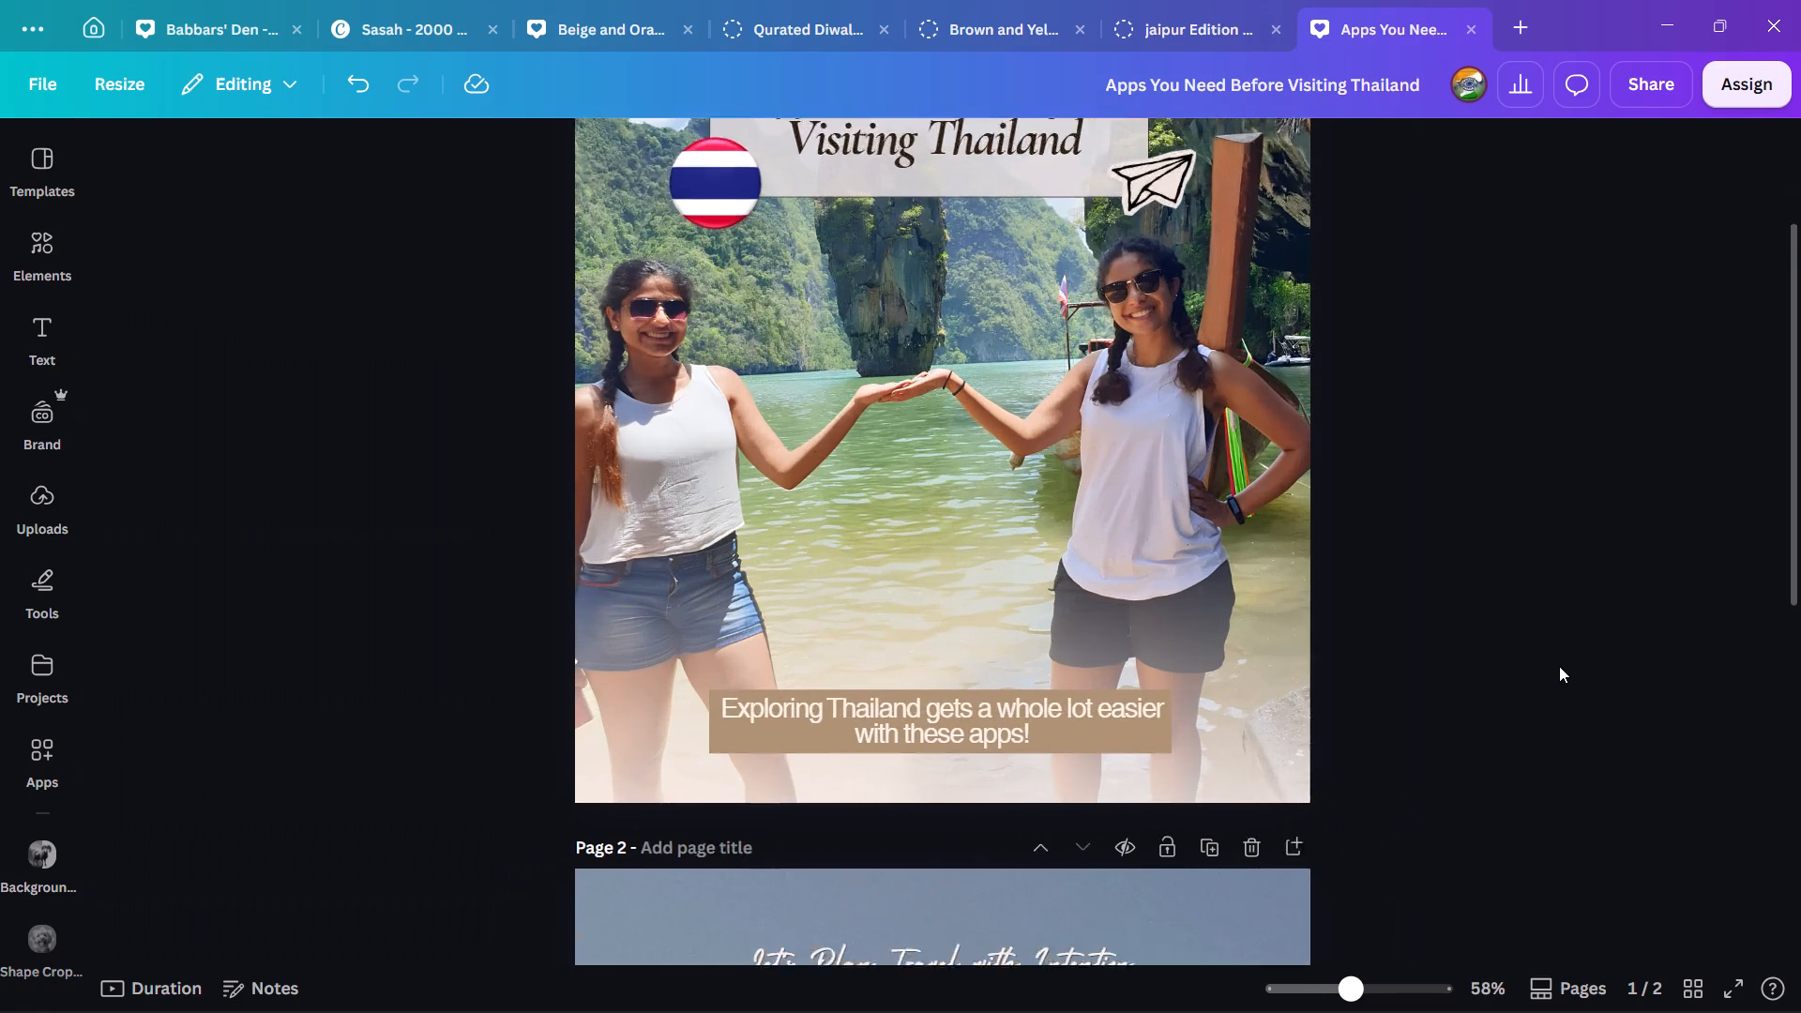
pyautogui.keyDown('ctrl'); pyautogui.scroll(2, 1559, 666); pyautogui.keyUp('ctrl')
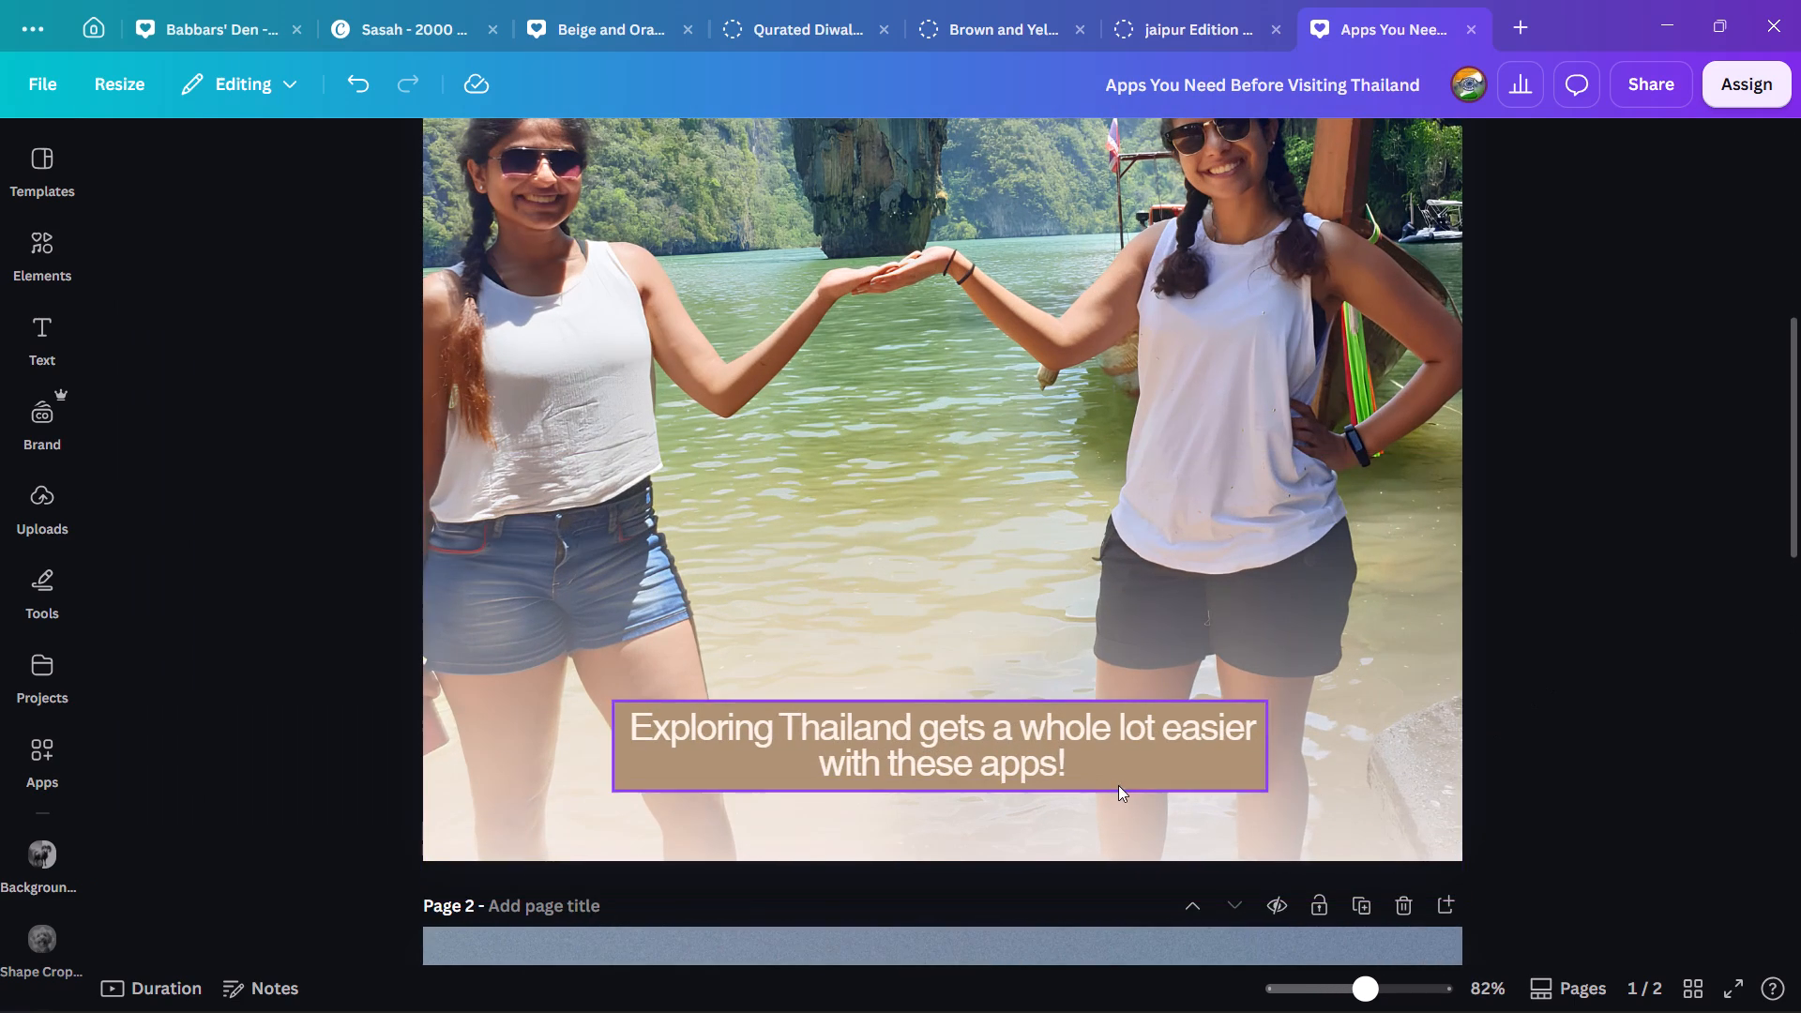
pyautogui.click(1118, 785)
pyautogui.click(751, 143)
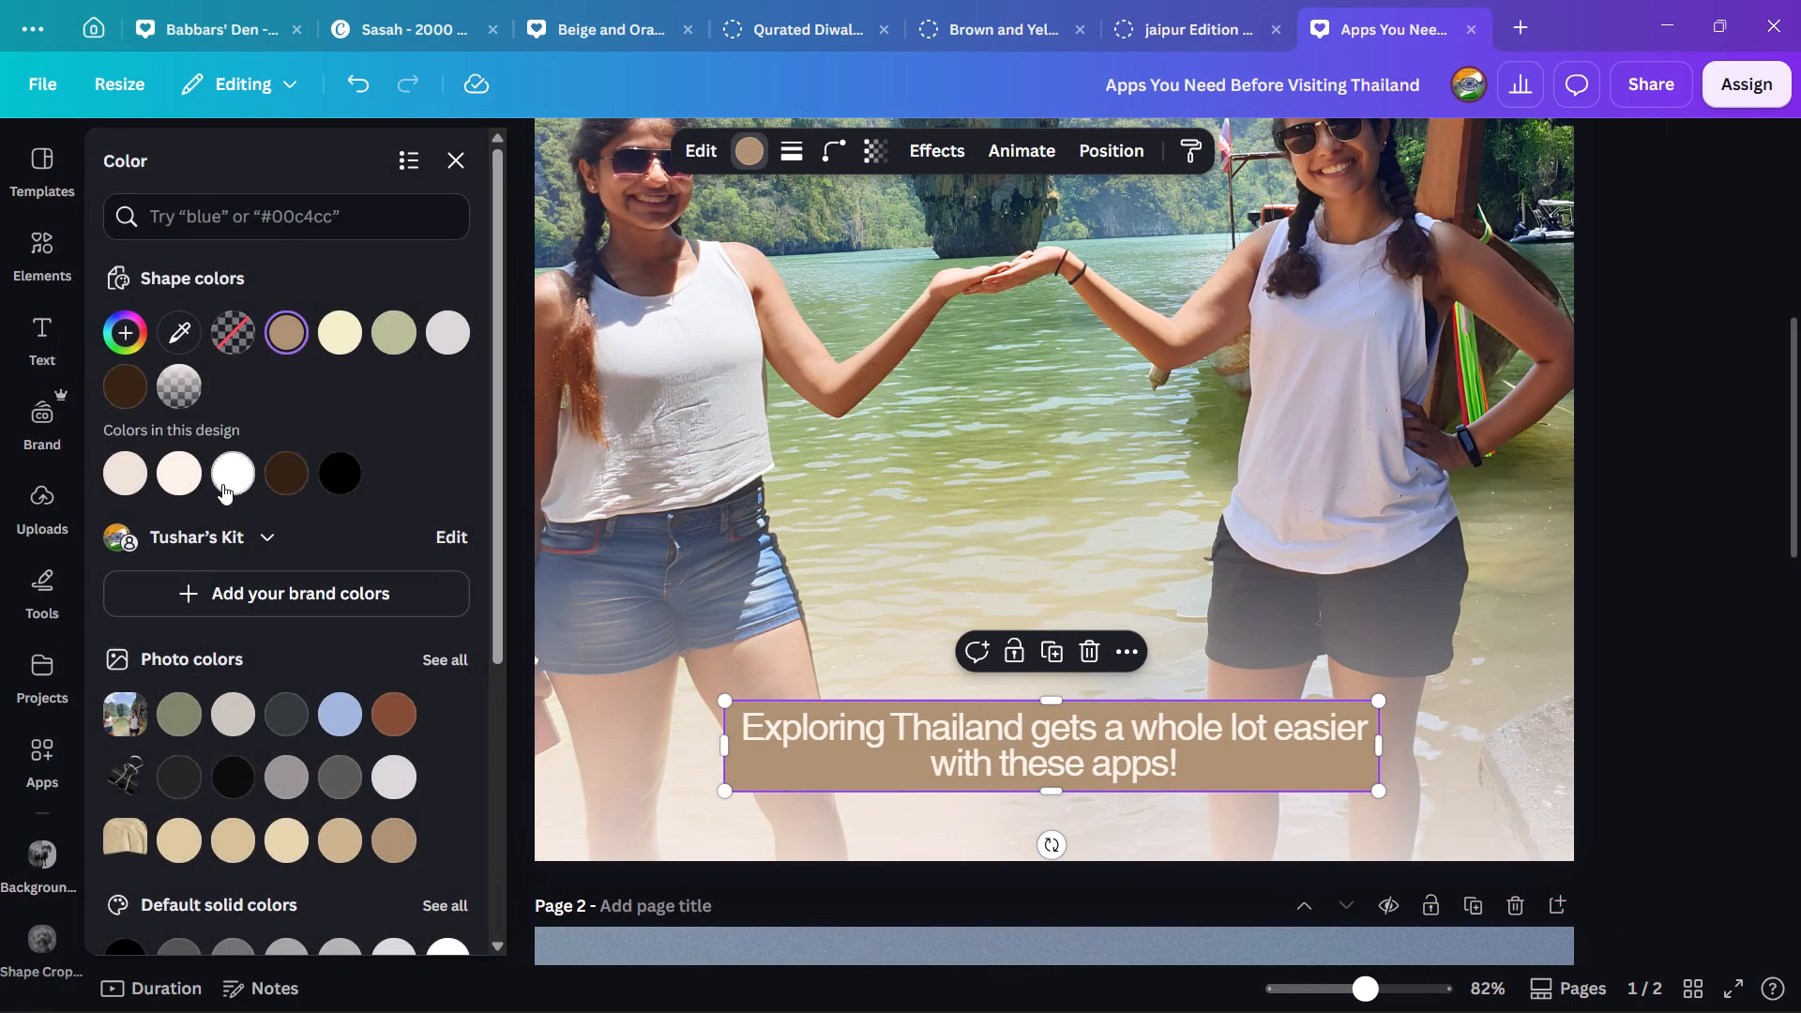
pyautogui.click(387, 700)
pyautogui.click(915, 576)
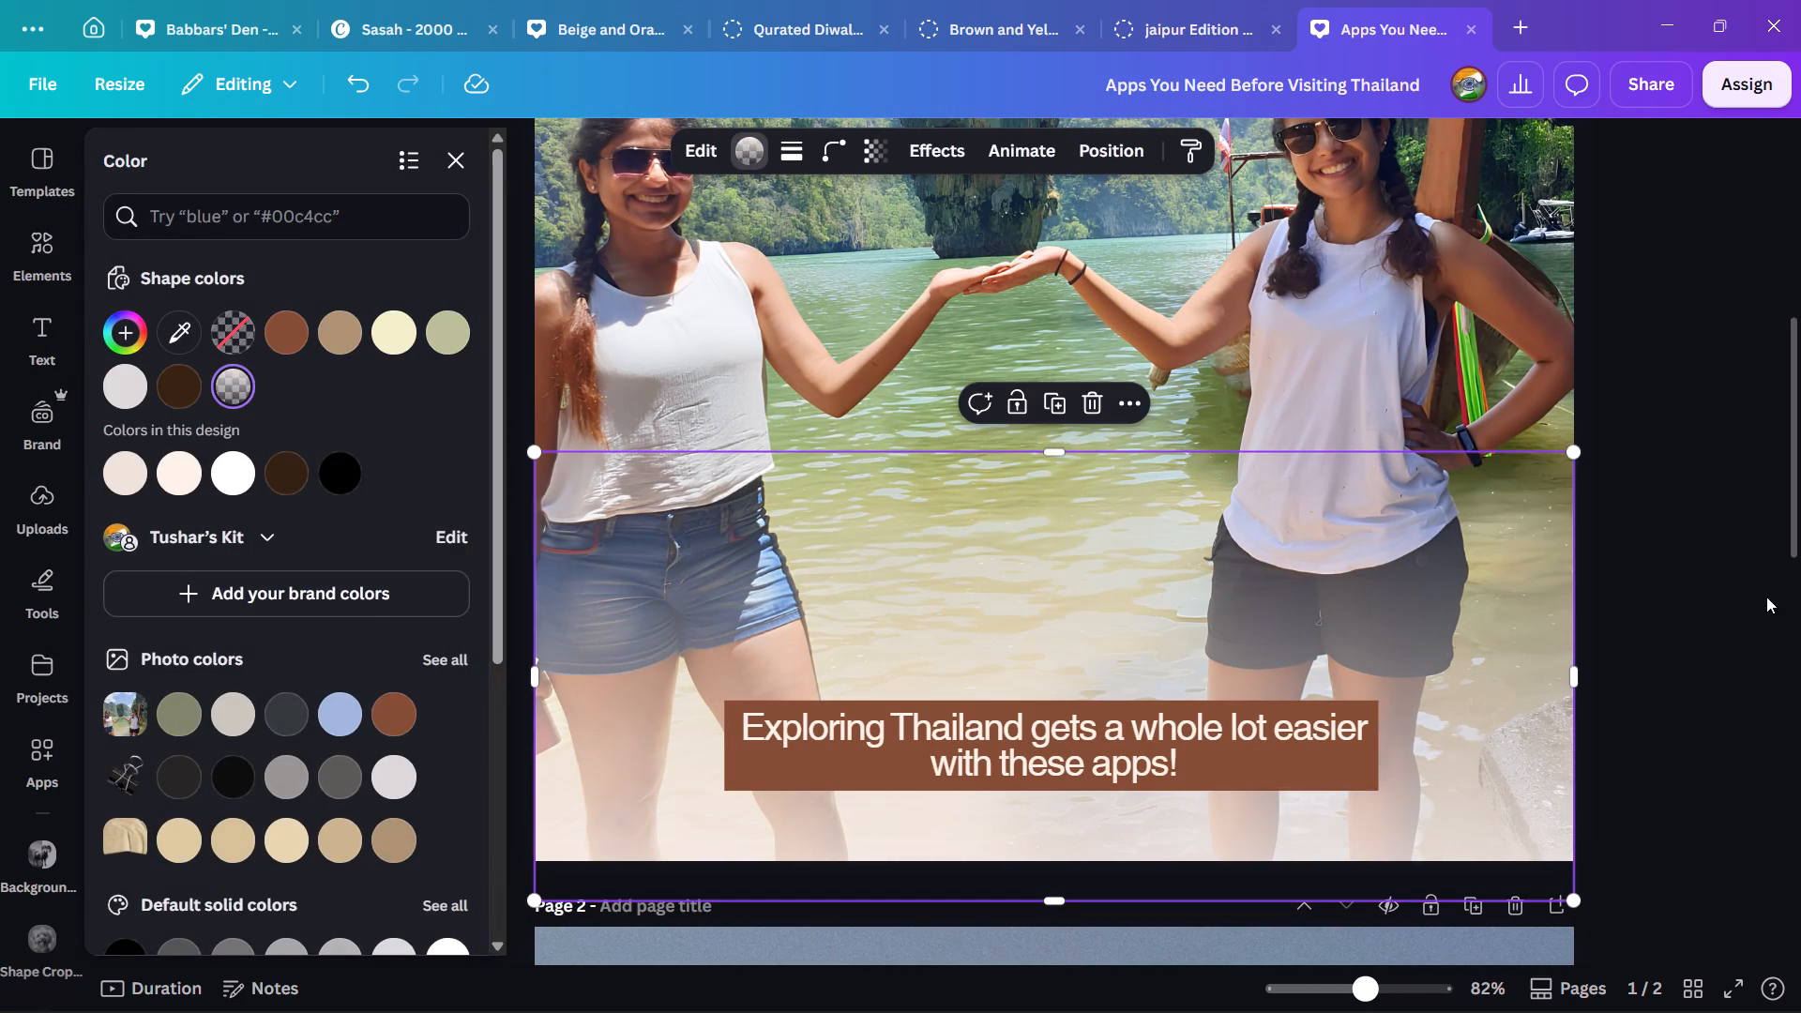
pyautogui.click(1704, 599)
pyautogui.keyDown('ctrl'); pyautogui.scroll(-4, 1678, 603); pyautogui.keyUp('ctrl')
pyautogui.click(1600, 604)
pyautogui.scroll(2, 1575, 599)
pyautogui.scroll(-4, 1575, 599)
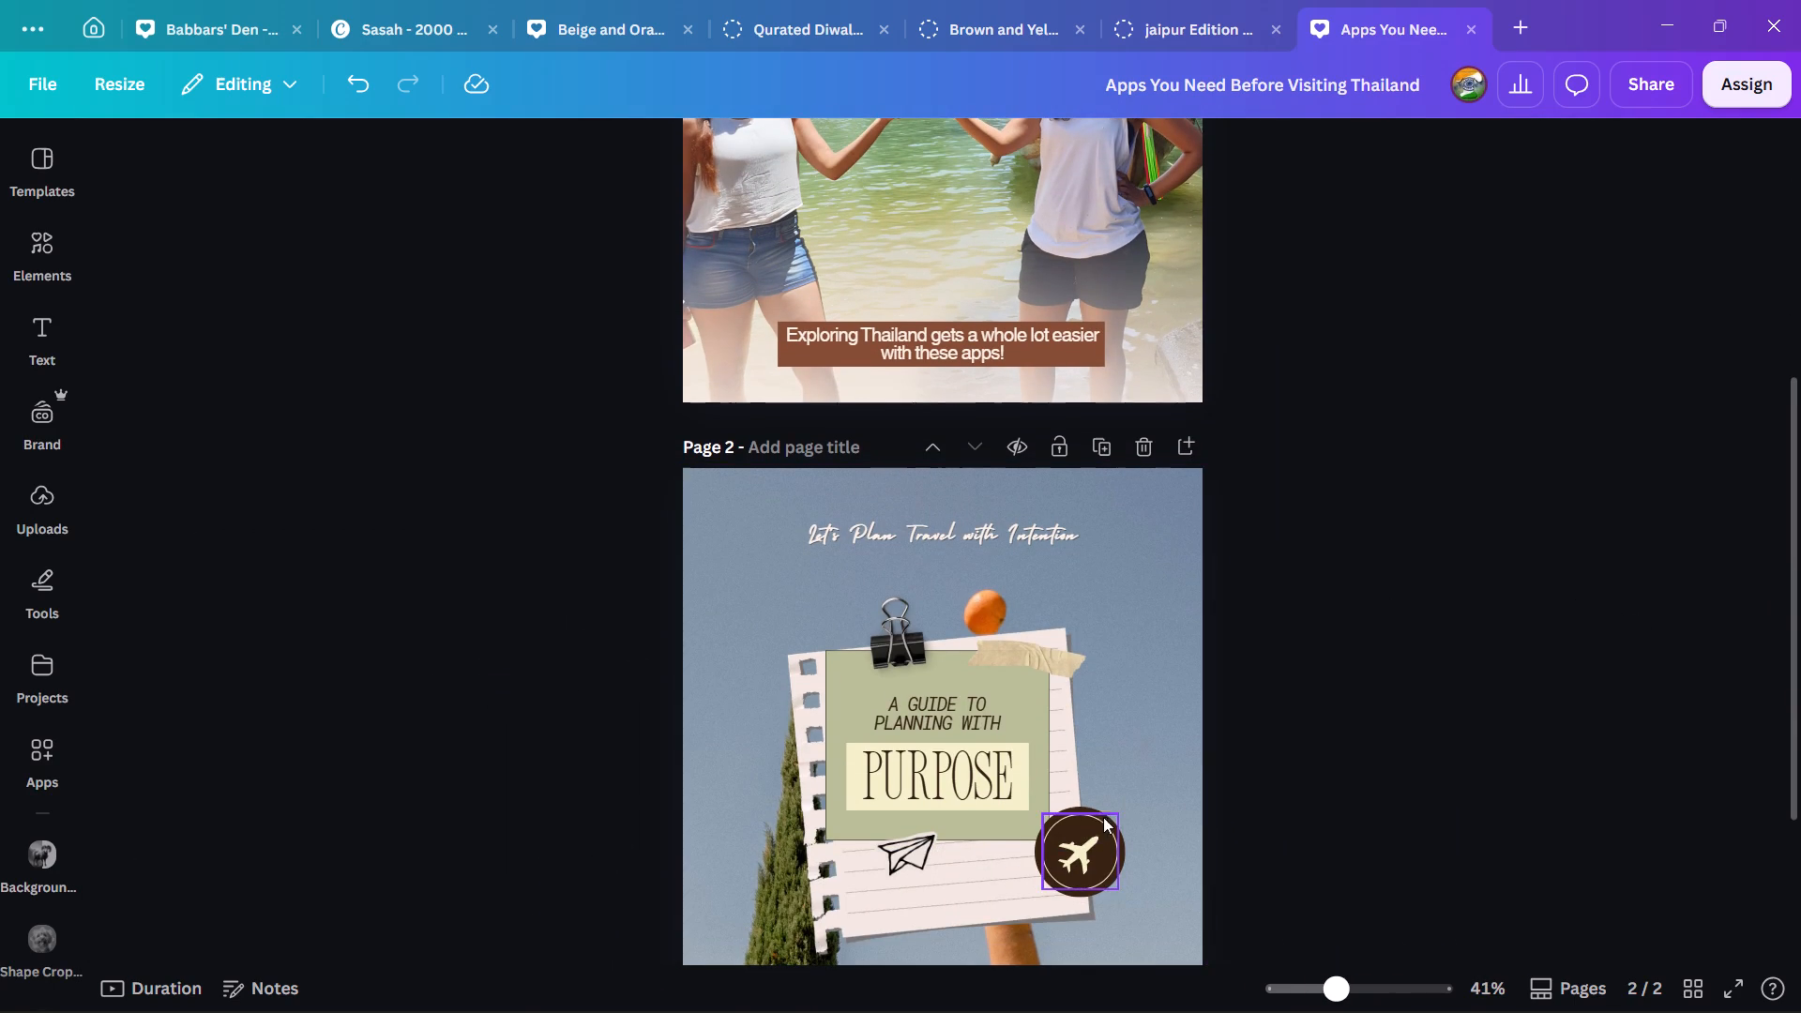
# Fill the subtitle's backing rectangle with the dark brown used on page 2's airplane badge, and check the whole cover.
pyautogui.click(1095, 822)
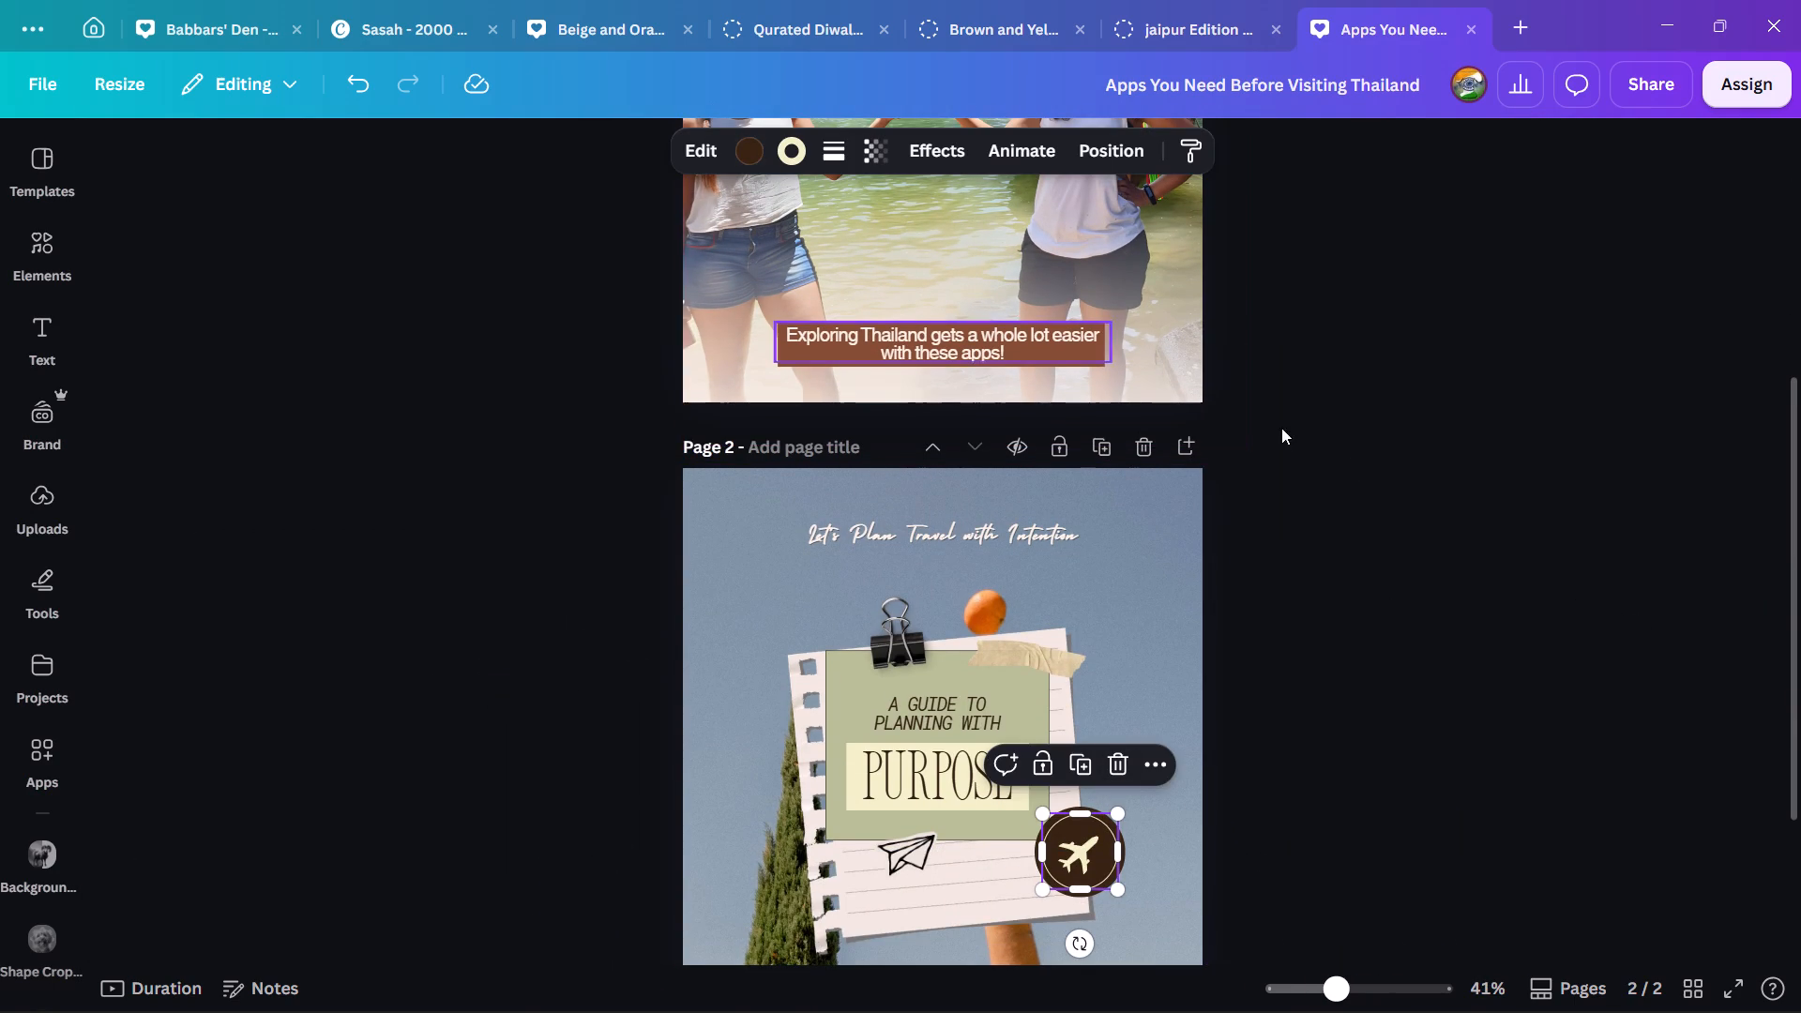
pyautogui.click(1056, 361)
pyautogui.click(717, 156)
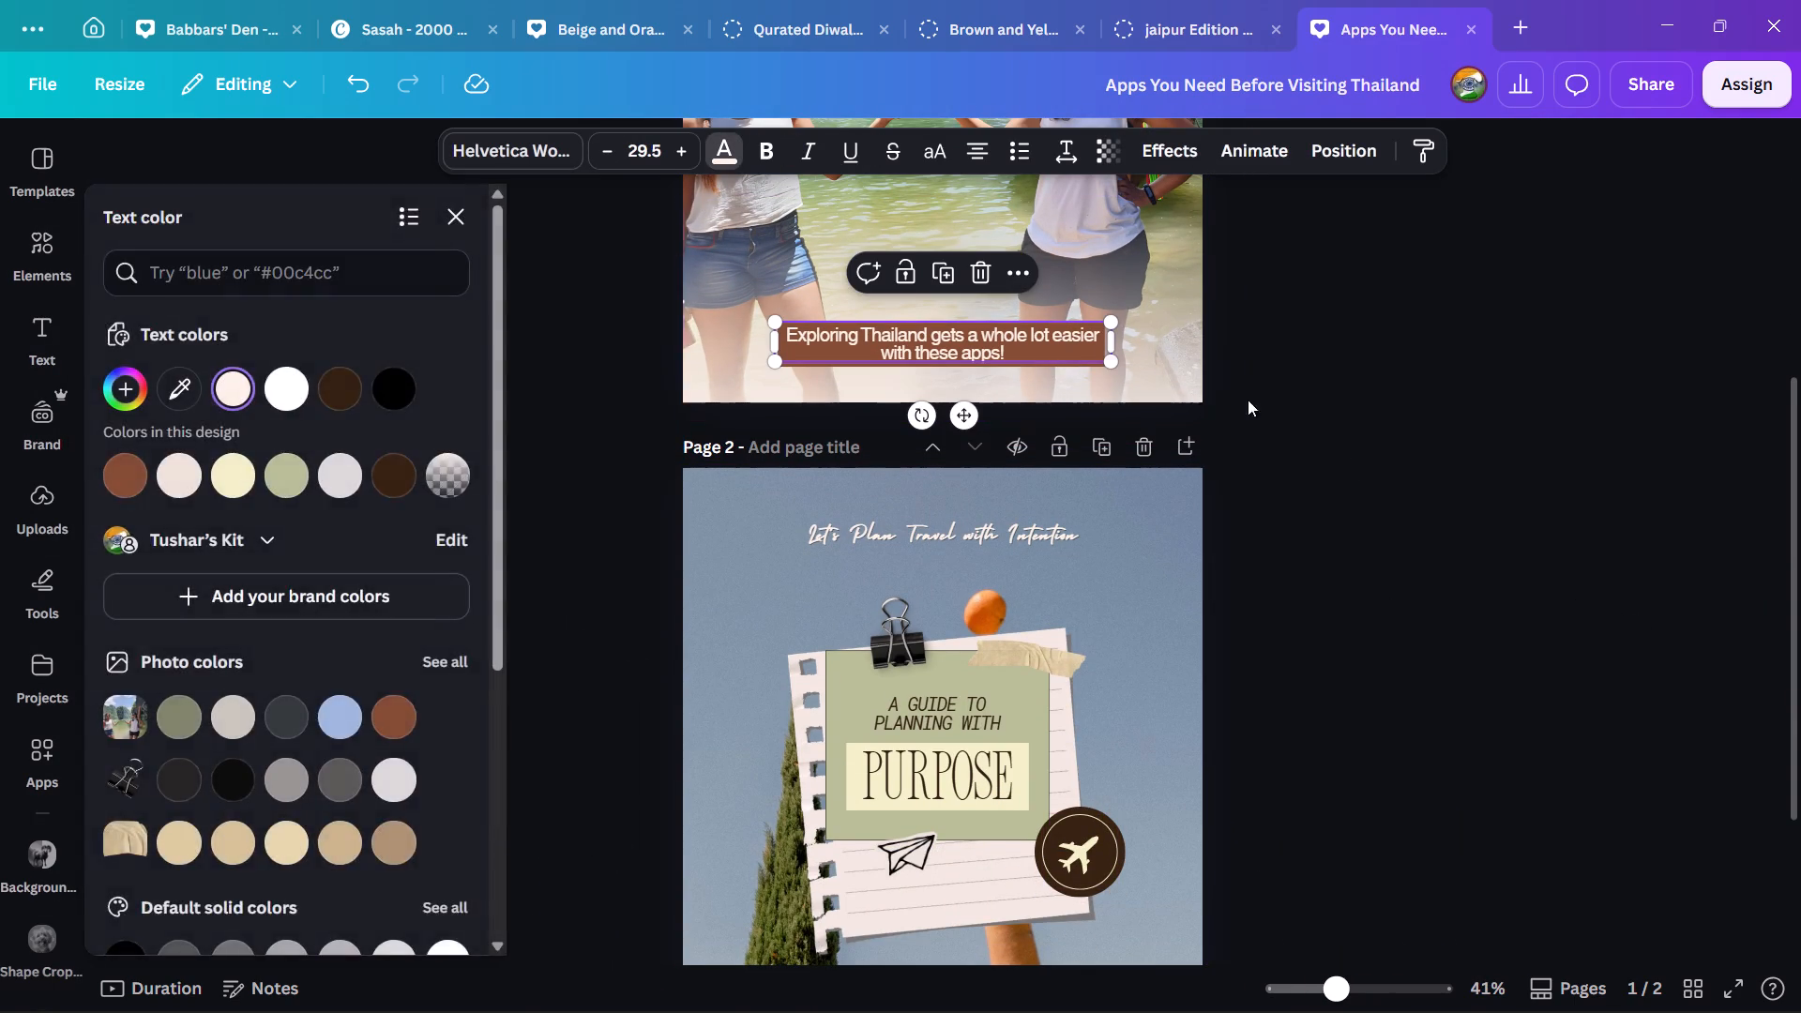
pyautogui.click(1482, 461)
pyautogui.click(1082, 364)
pyautogui.click(749, 148)
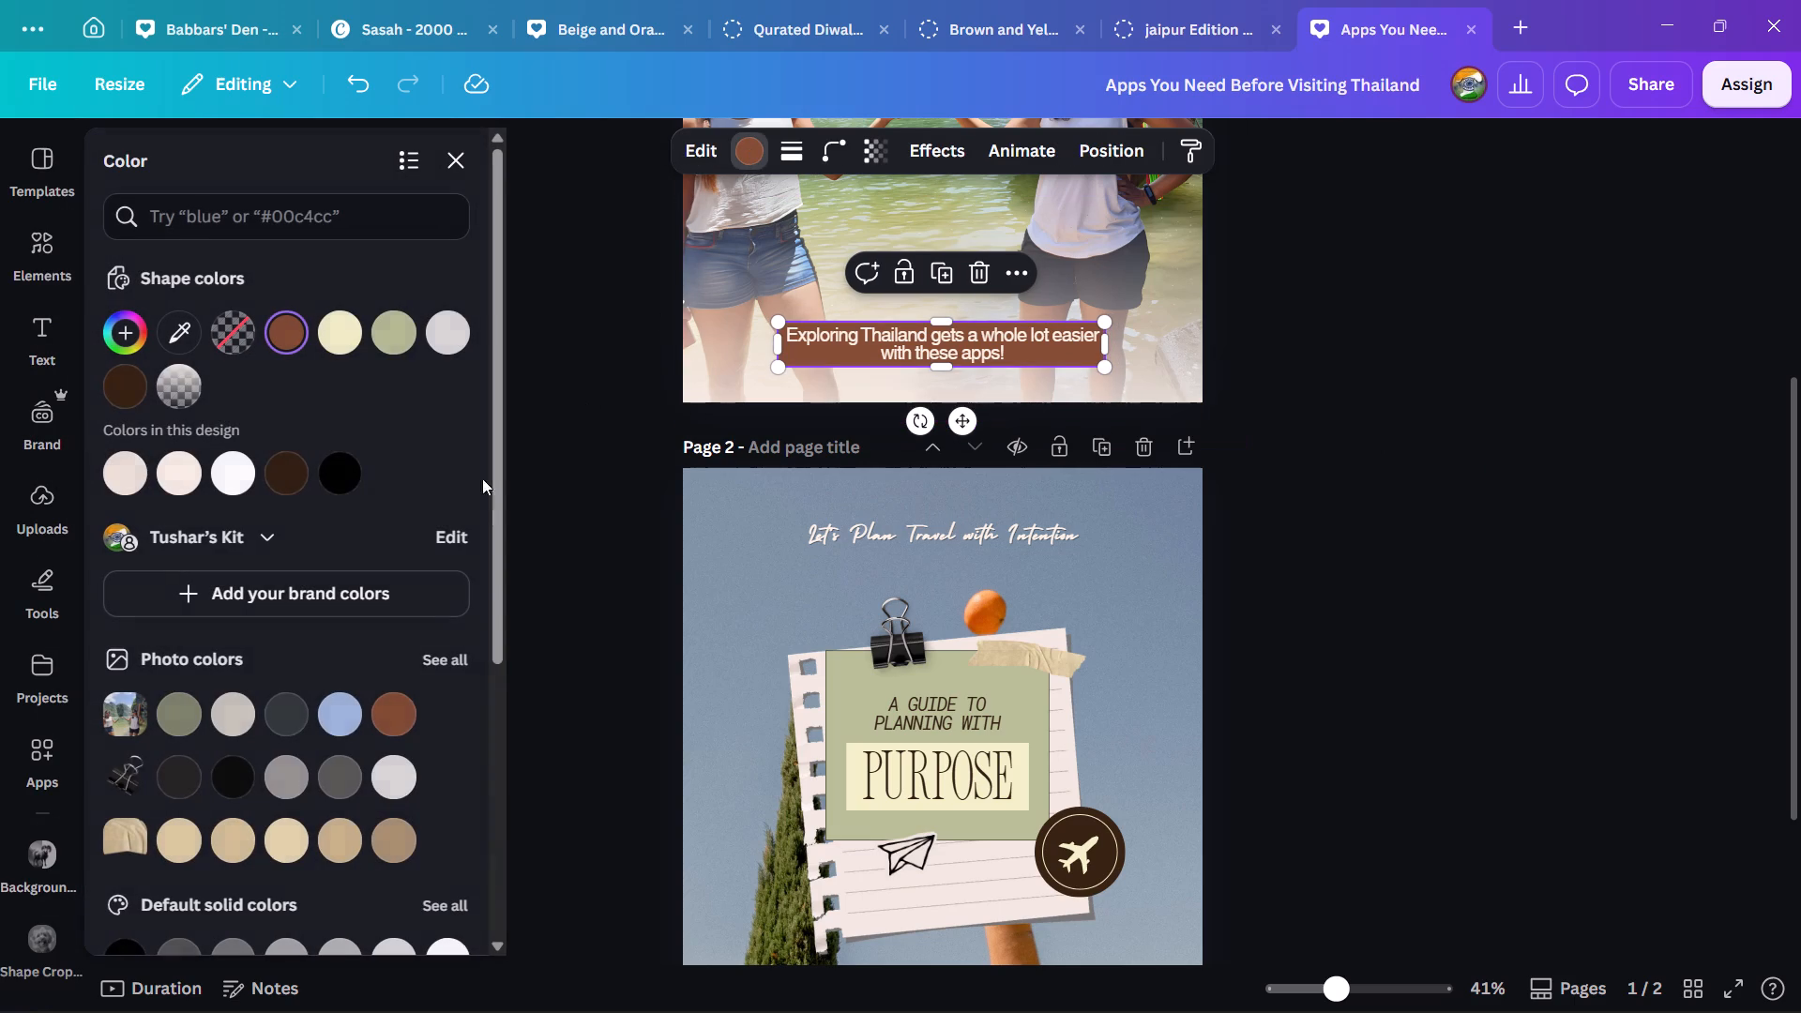
pyautogui.click(123, 385)
pyautogui.click(1323, 549)
pyautogui.click(1339, 555)
pyautogui.scroll(1, 1430, 569)
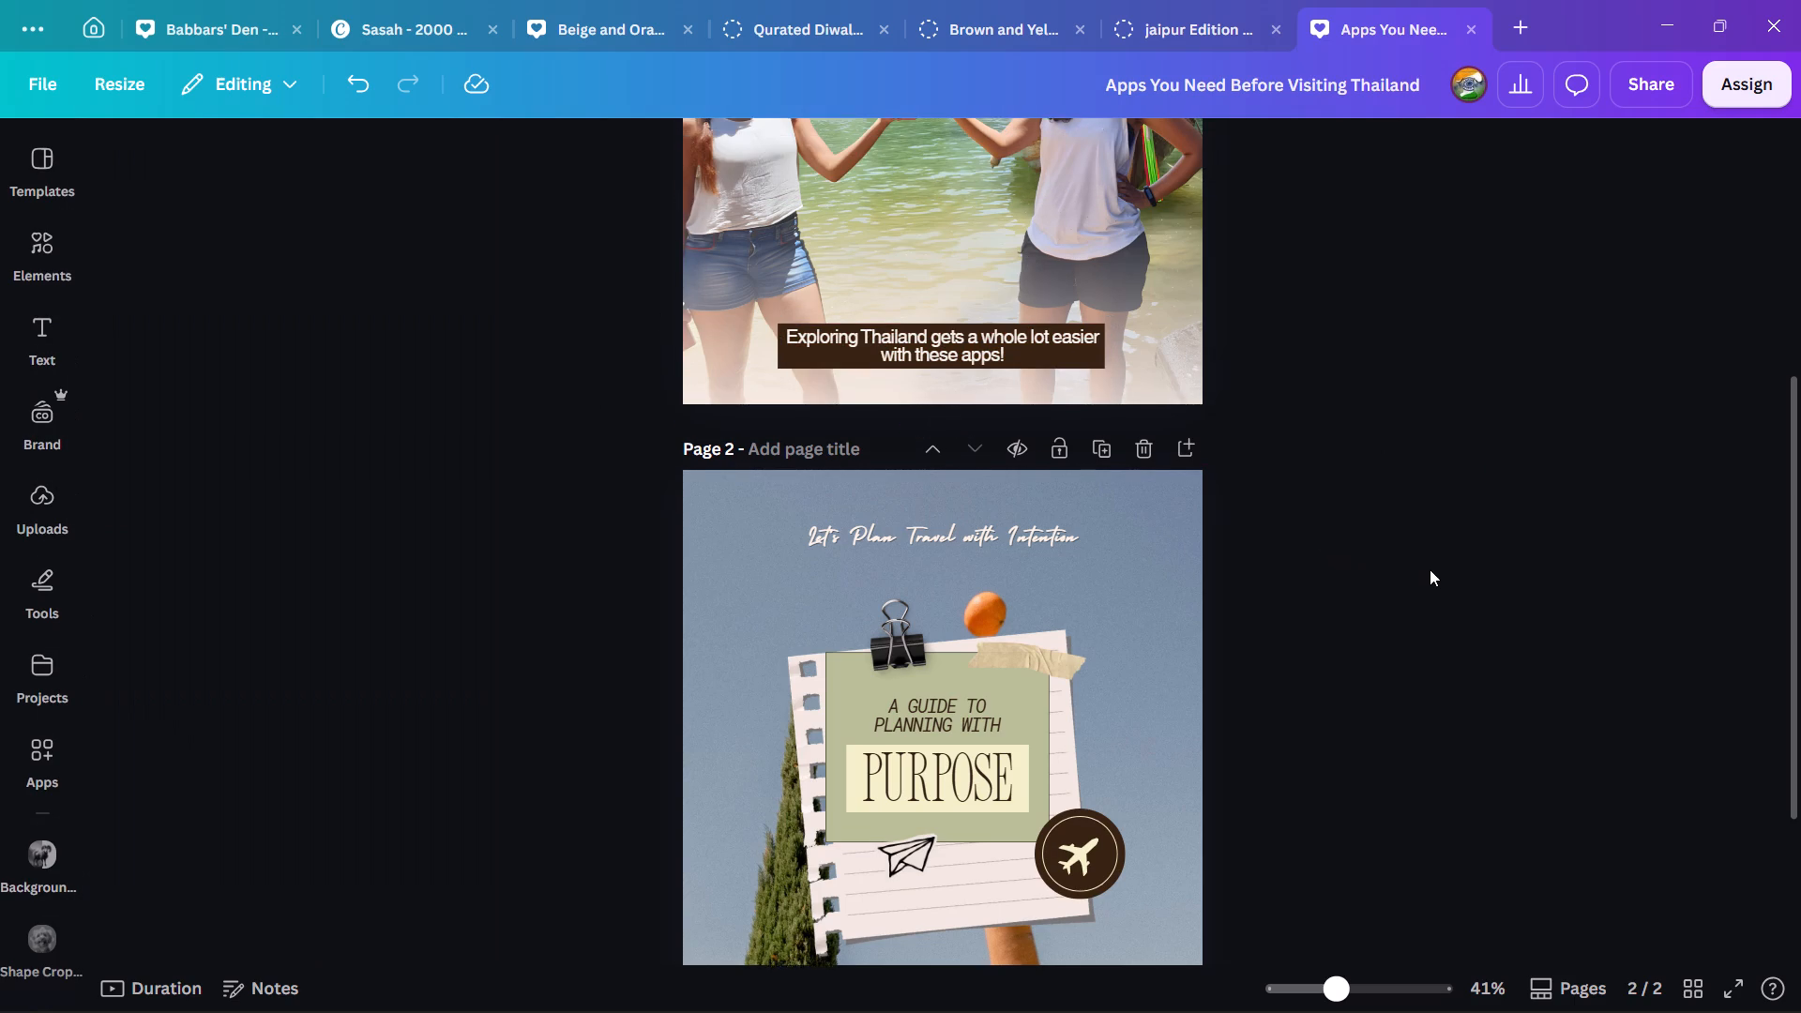
pyautogui.scroll(3, 1430, 569)
pyautogui.scroll(-3, 1430, 571)
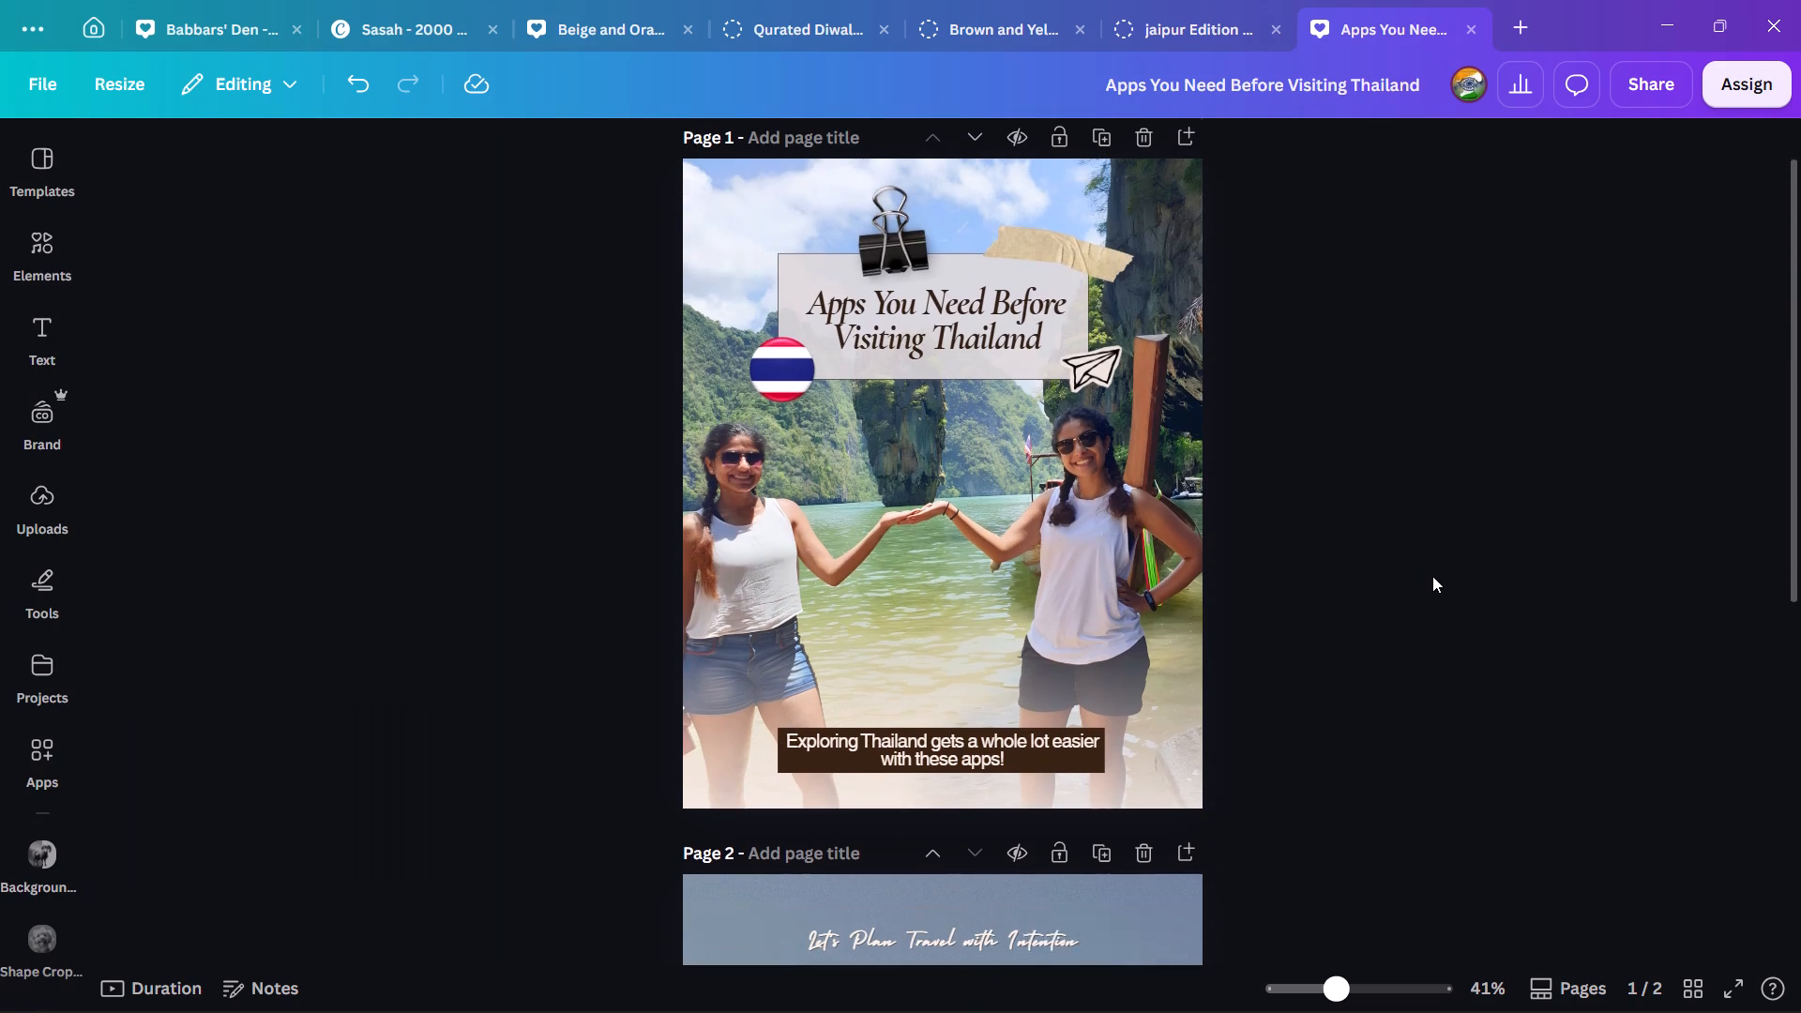
# Undo the subtitle label's recolouring, resizing and placement until its backing is a loose cream rectangle in the middle of the cover.
pyautogui.scroll(-5, 1432, 576)
pyautogui.scroll(4, 1432, 580)
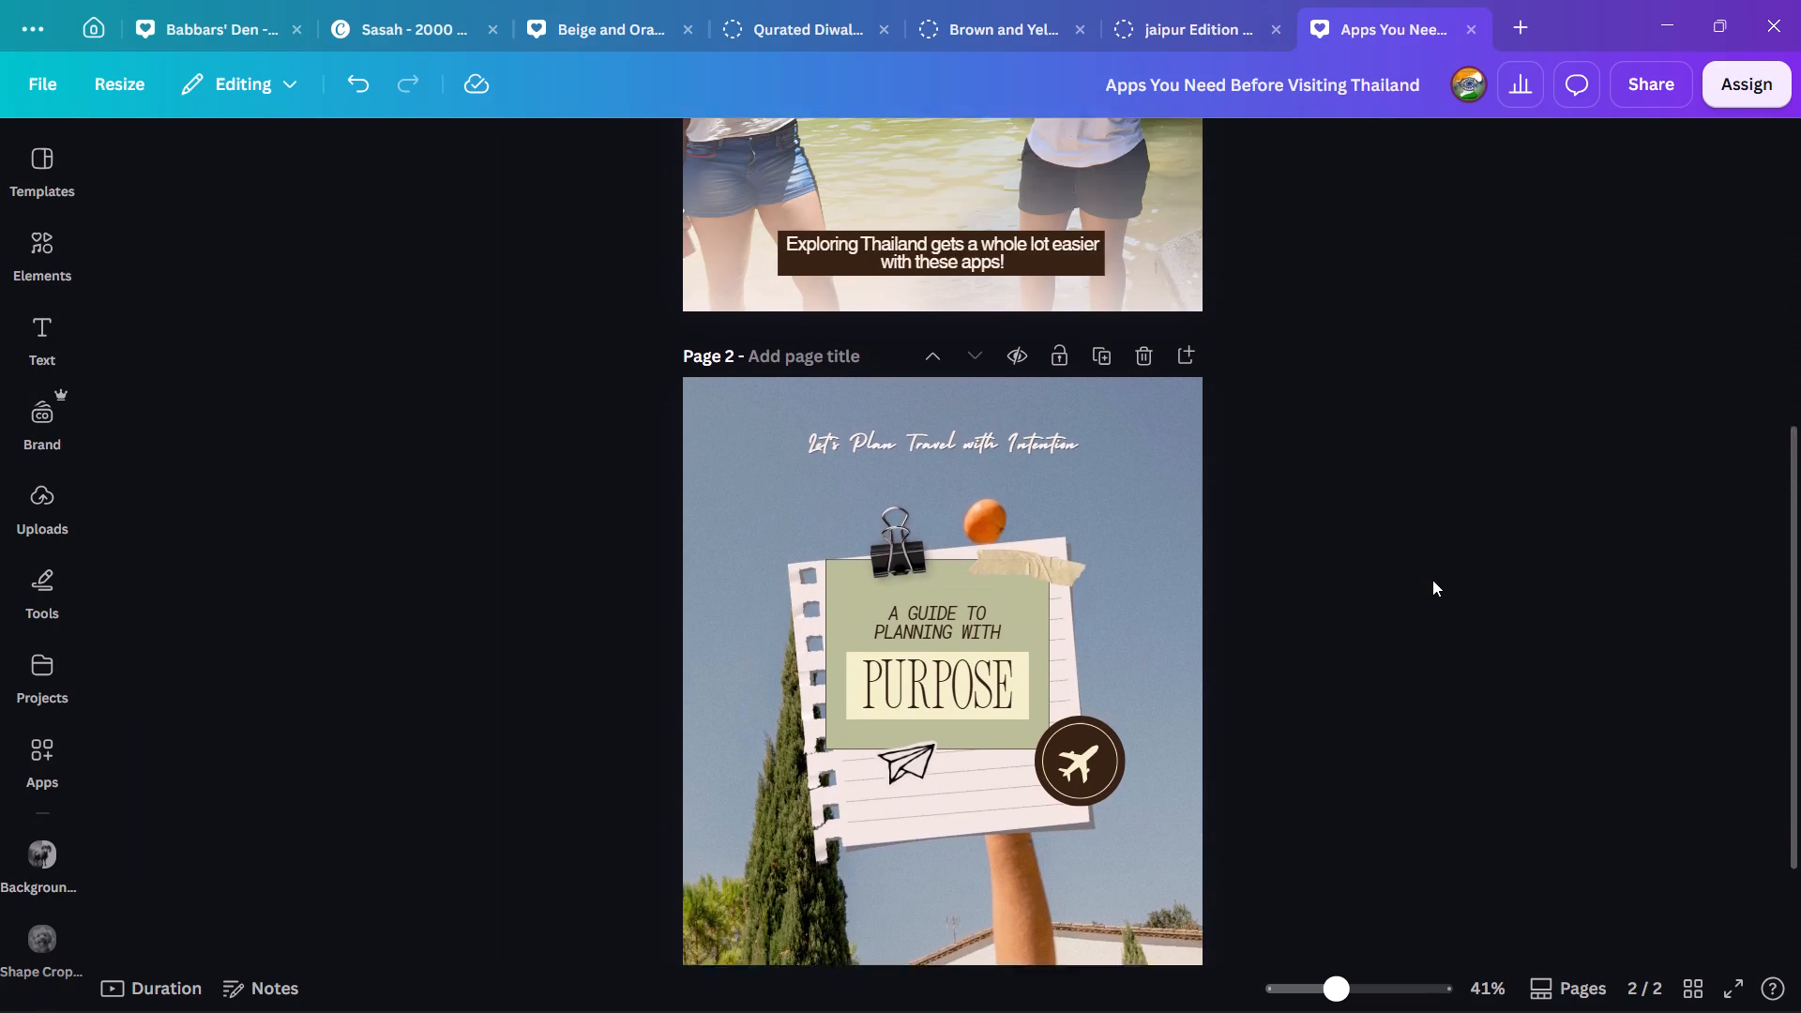
pyautogui.scroll(3, 1432, 580)
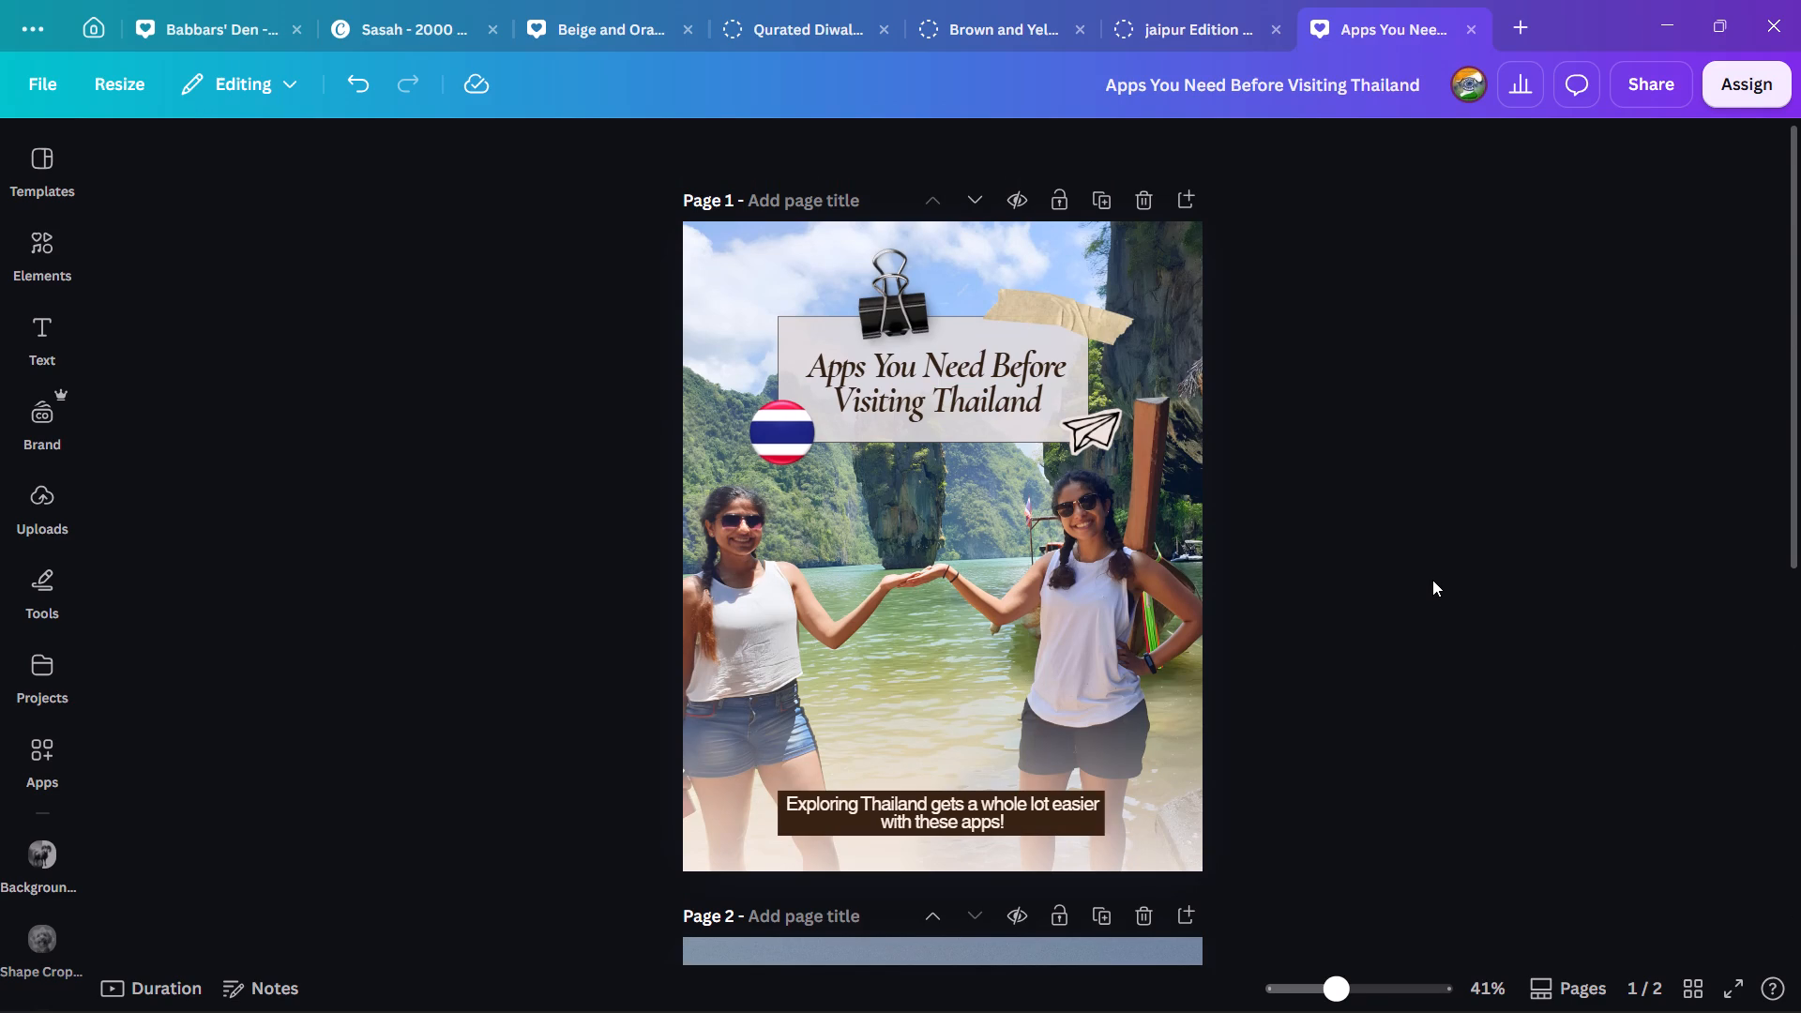
pyautogui.hotkey('ctrl', 'z')
pyautogui.hotkey('ctrl', 'z')
pyautogui.hotkey('ctrl', 'z')
pyautogui.hotkey('ctrl', 'z')
pyautogui.hotkey('ctrl', 'z')
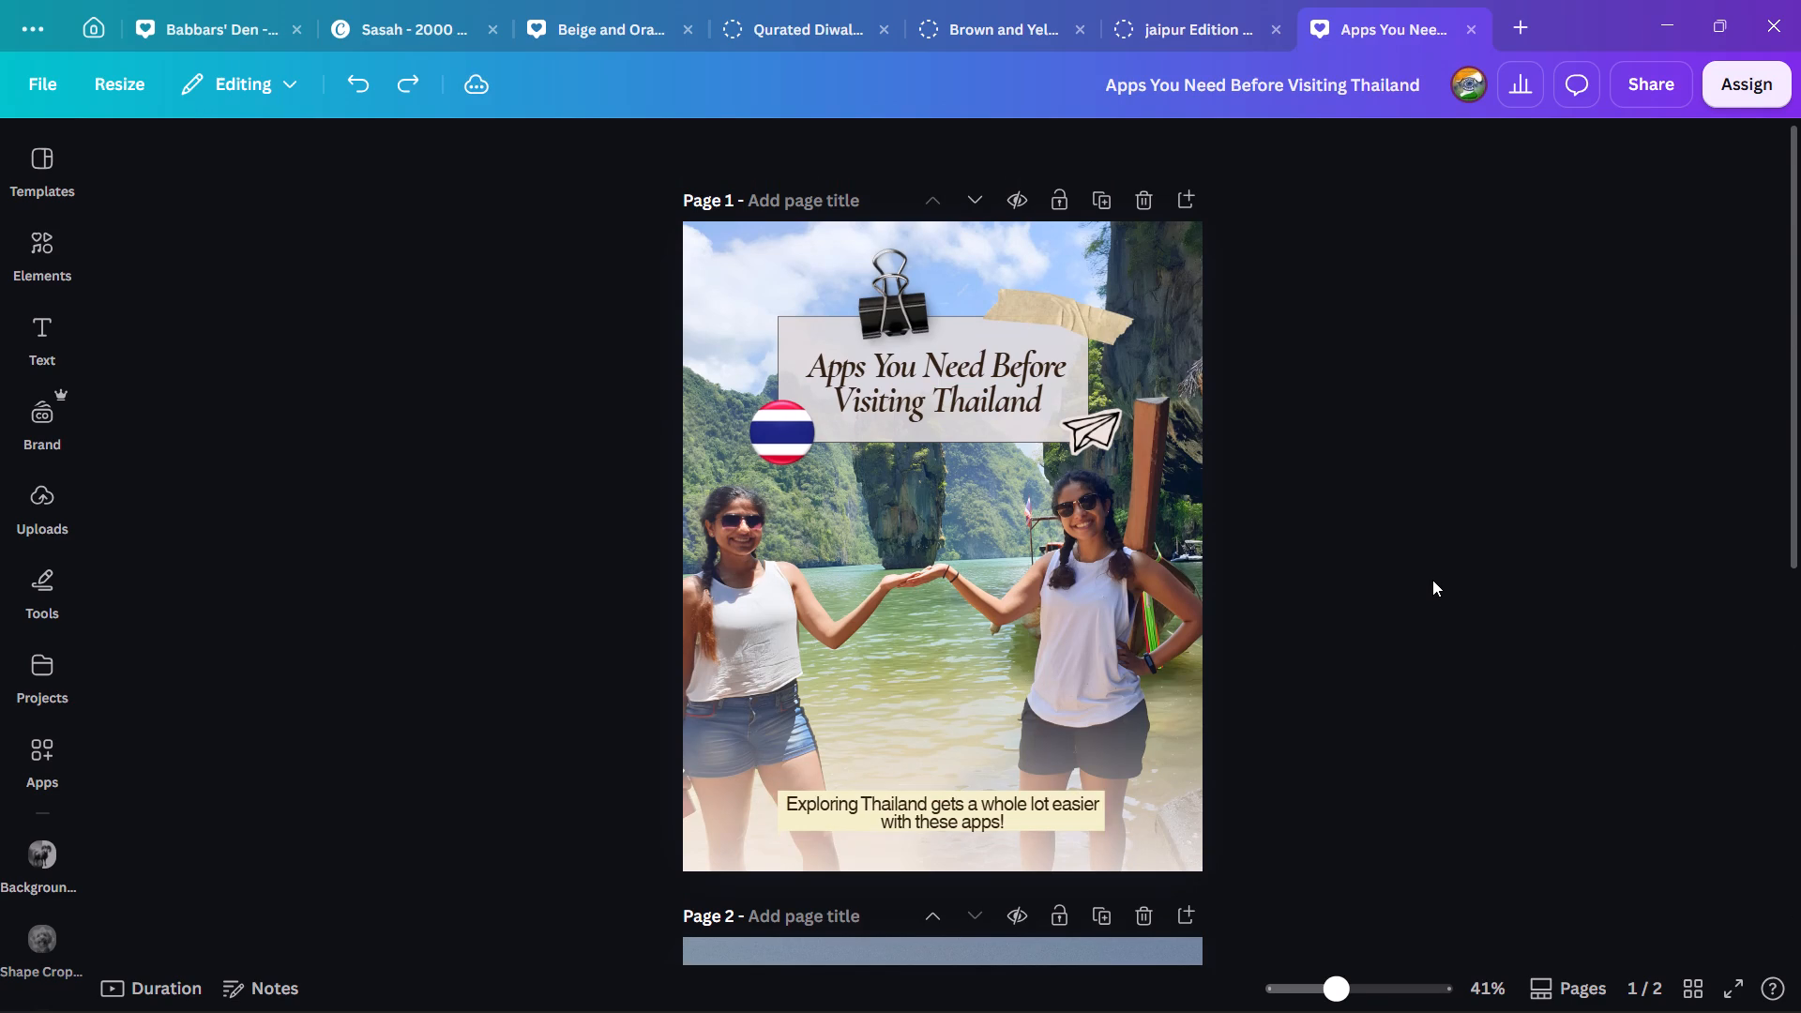
pyautogui.hotkey('ctrl', 'z')
pyautogui.hotkey('ctrl', 'z')
pyautogui.hotkey('ctrl', 'z')
pyautogui.hotkey('ctrl', 'z')
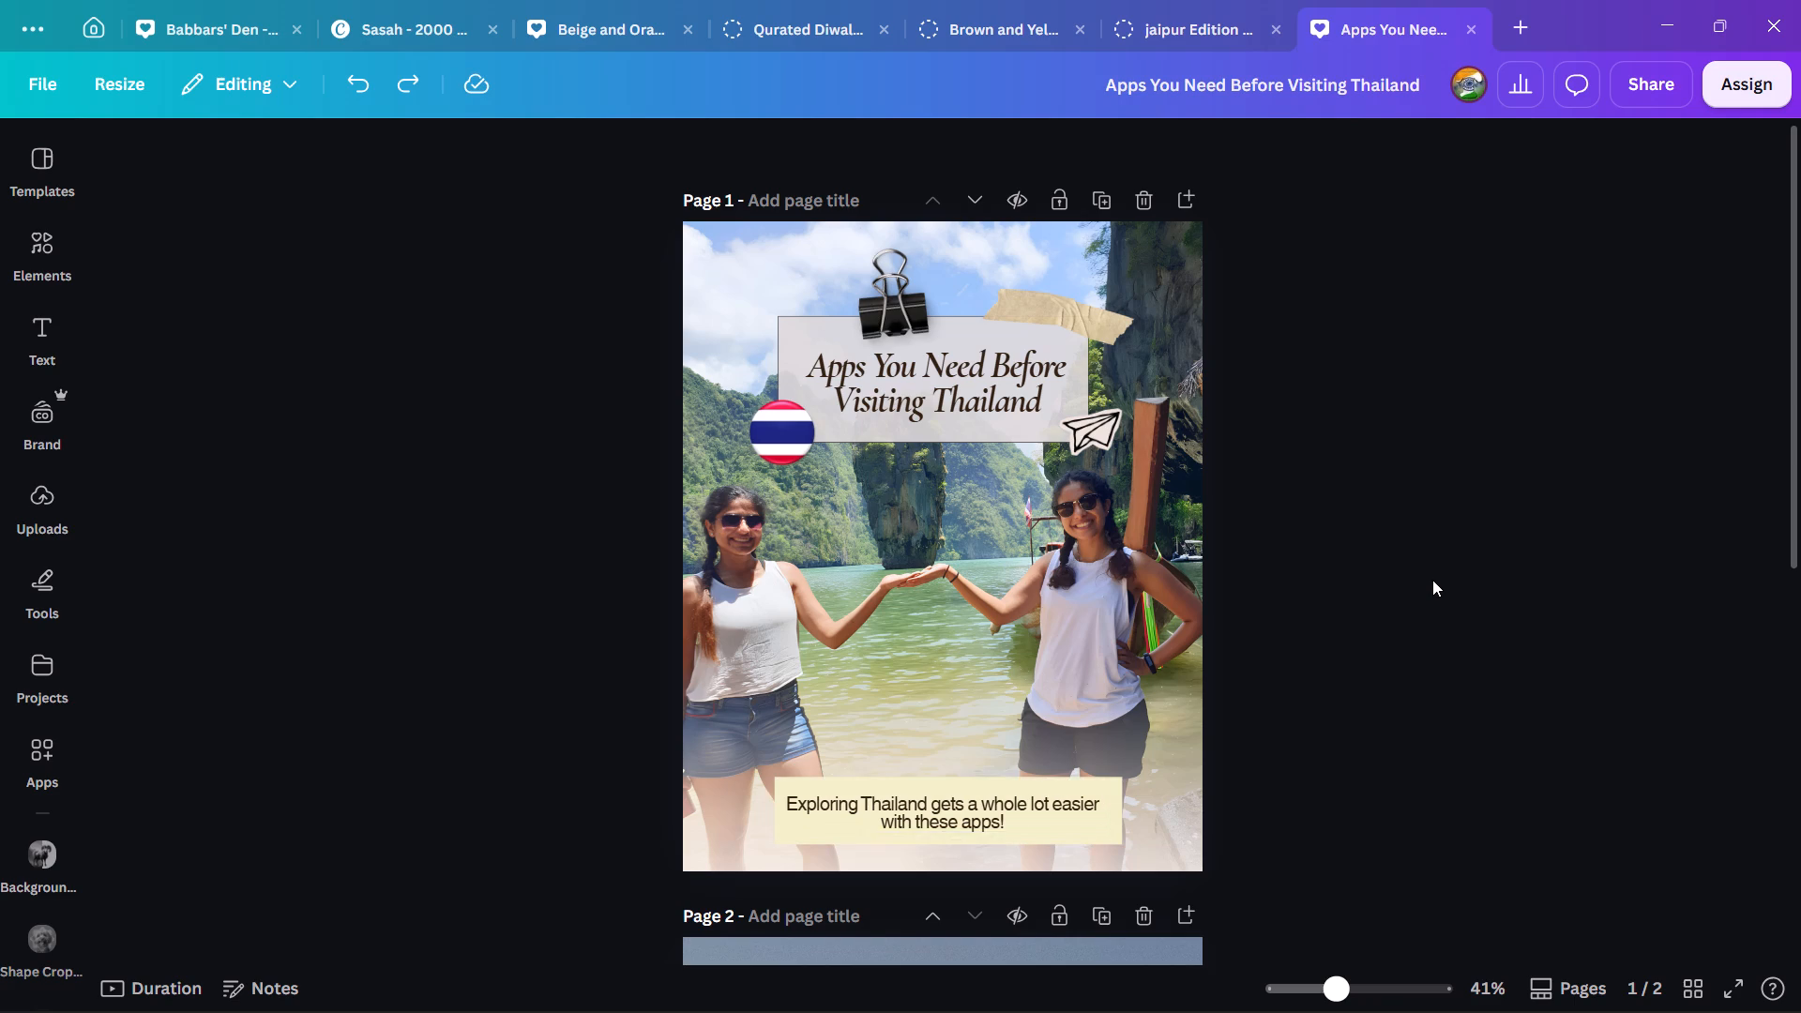
pyautogui.hotkey('ctrl', 'z')
pyautogui.hotkey('ctrl', 'z')
pyautogui.hotkey('ctrl', 'z')
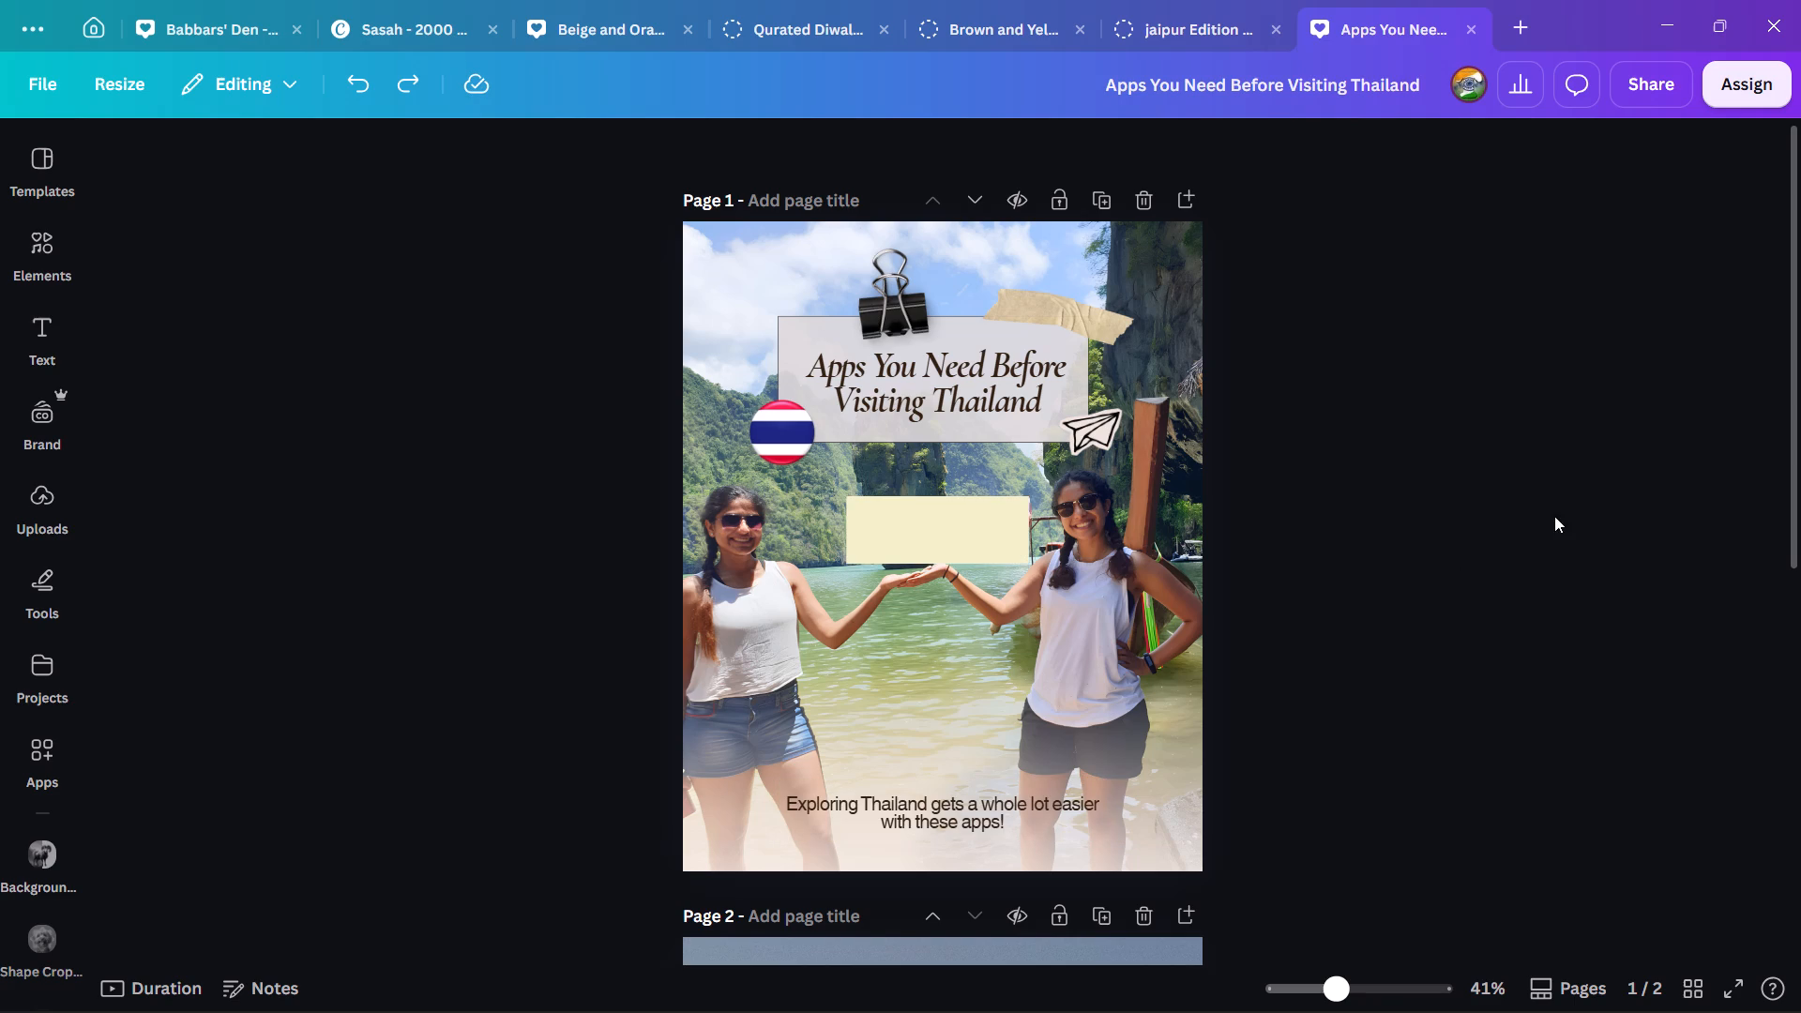
# Delete the loose cream rectangle from the middle of the cover.
pyautogui.click(1554, 516)
pyautogui.click(978, 514)
pyautogui.click(978, 450)
pyautogui.click(1356, 538)
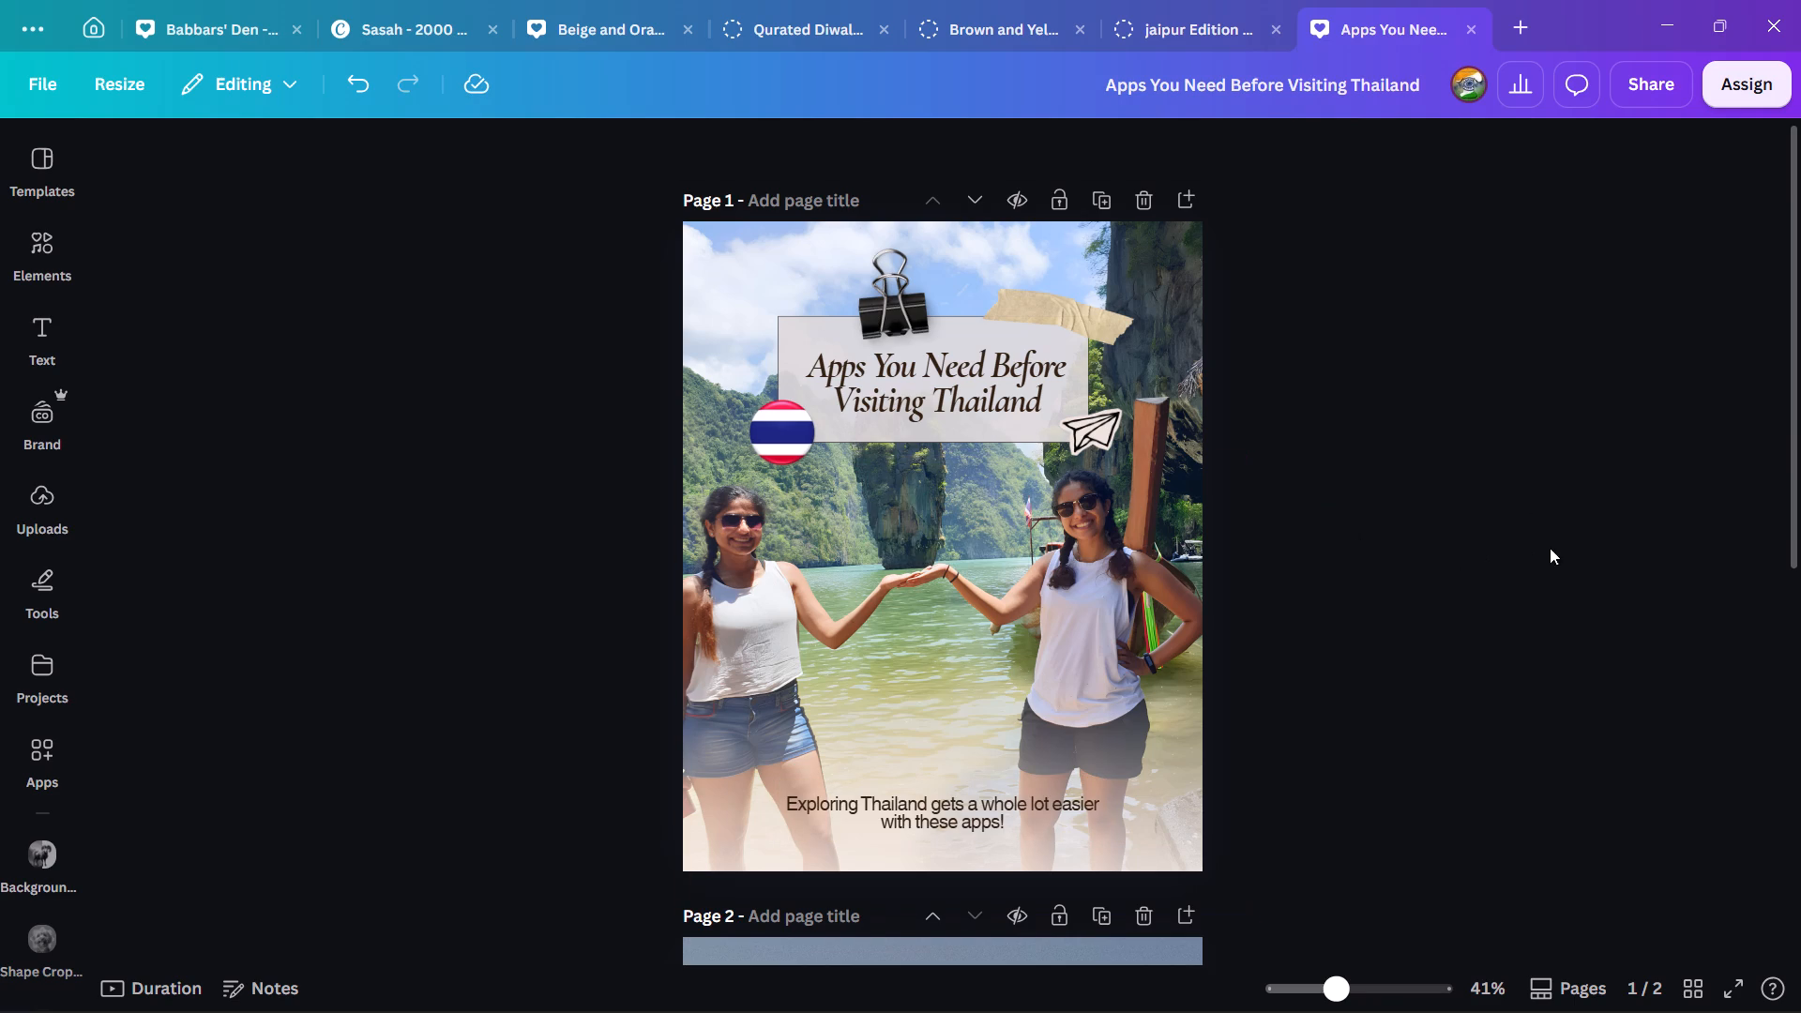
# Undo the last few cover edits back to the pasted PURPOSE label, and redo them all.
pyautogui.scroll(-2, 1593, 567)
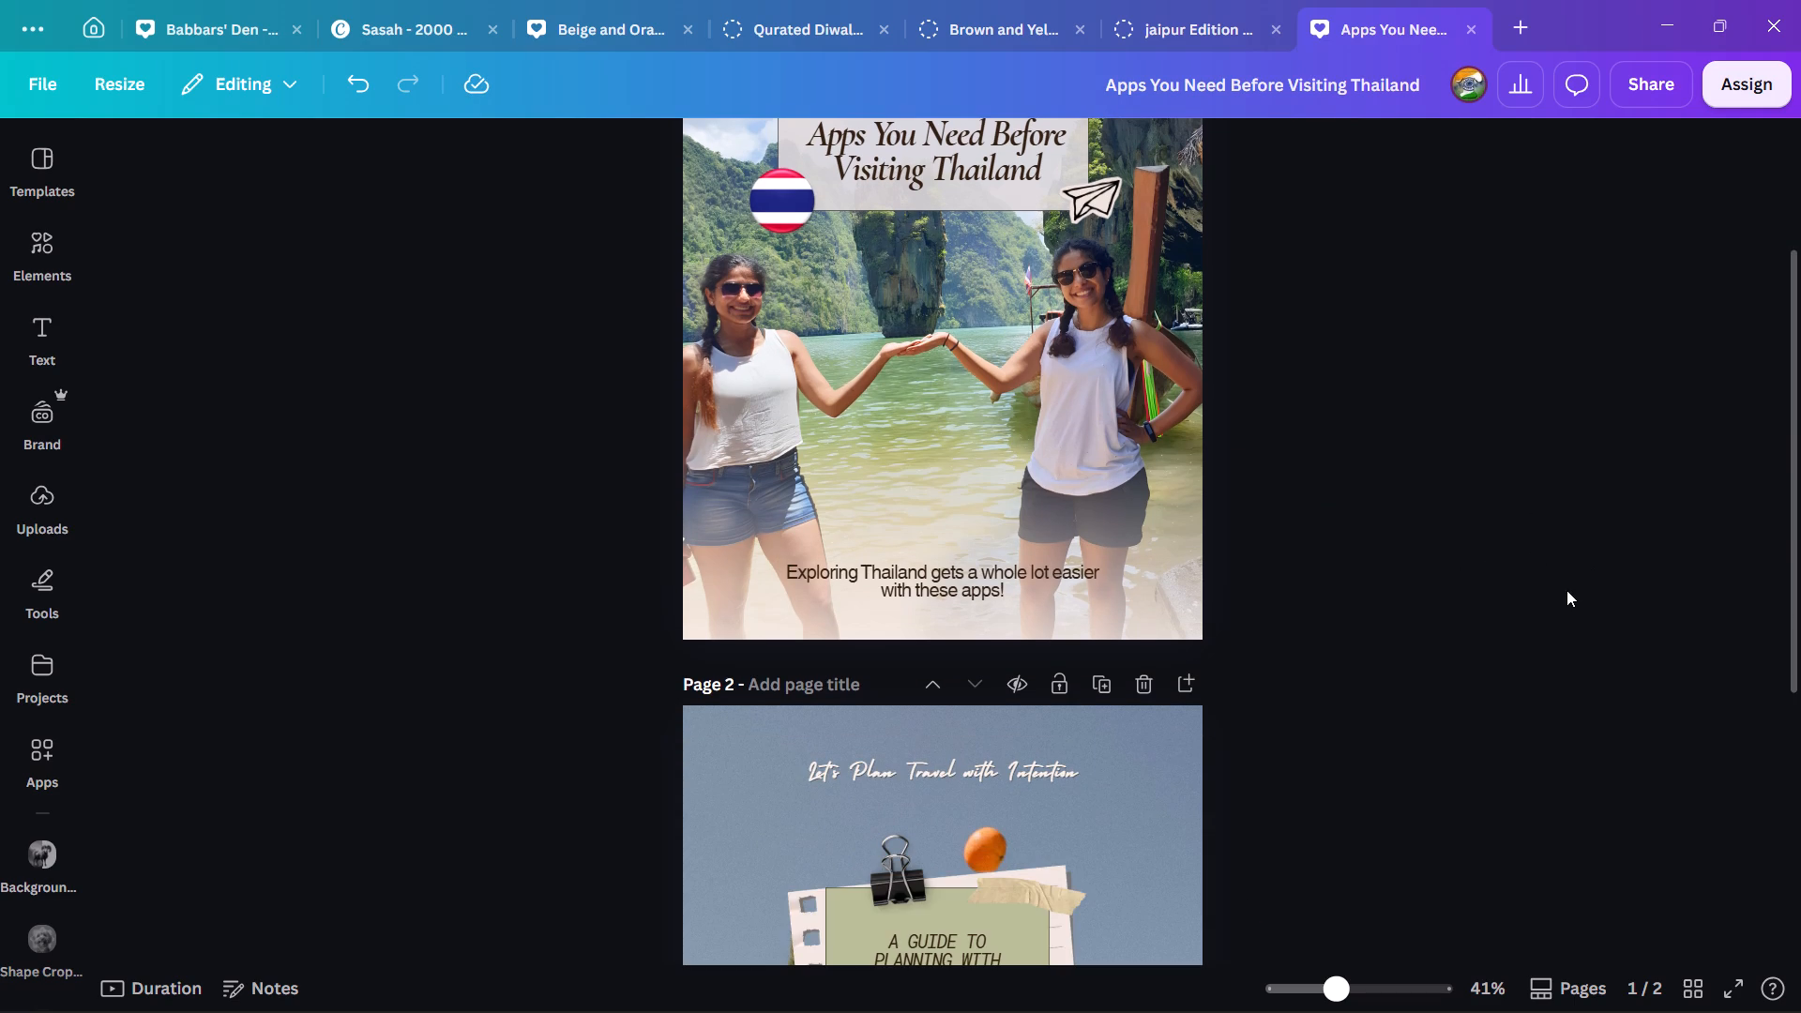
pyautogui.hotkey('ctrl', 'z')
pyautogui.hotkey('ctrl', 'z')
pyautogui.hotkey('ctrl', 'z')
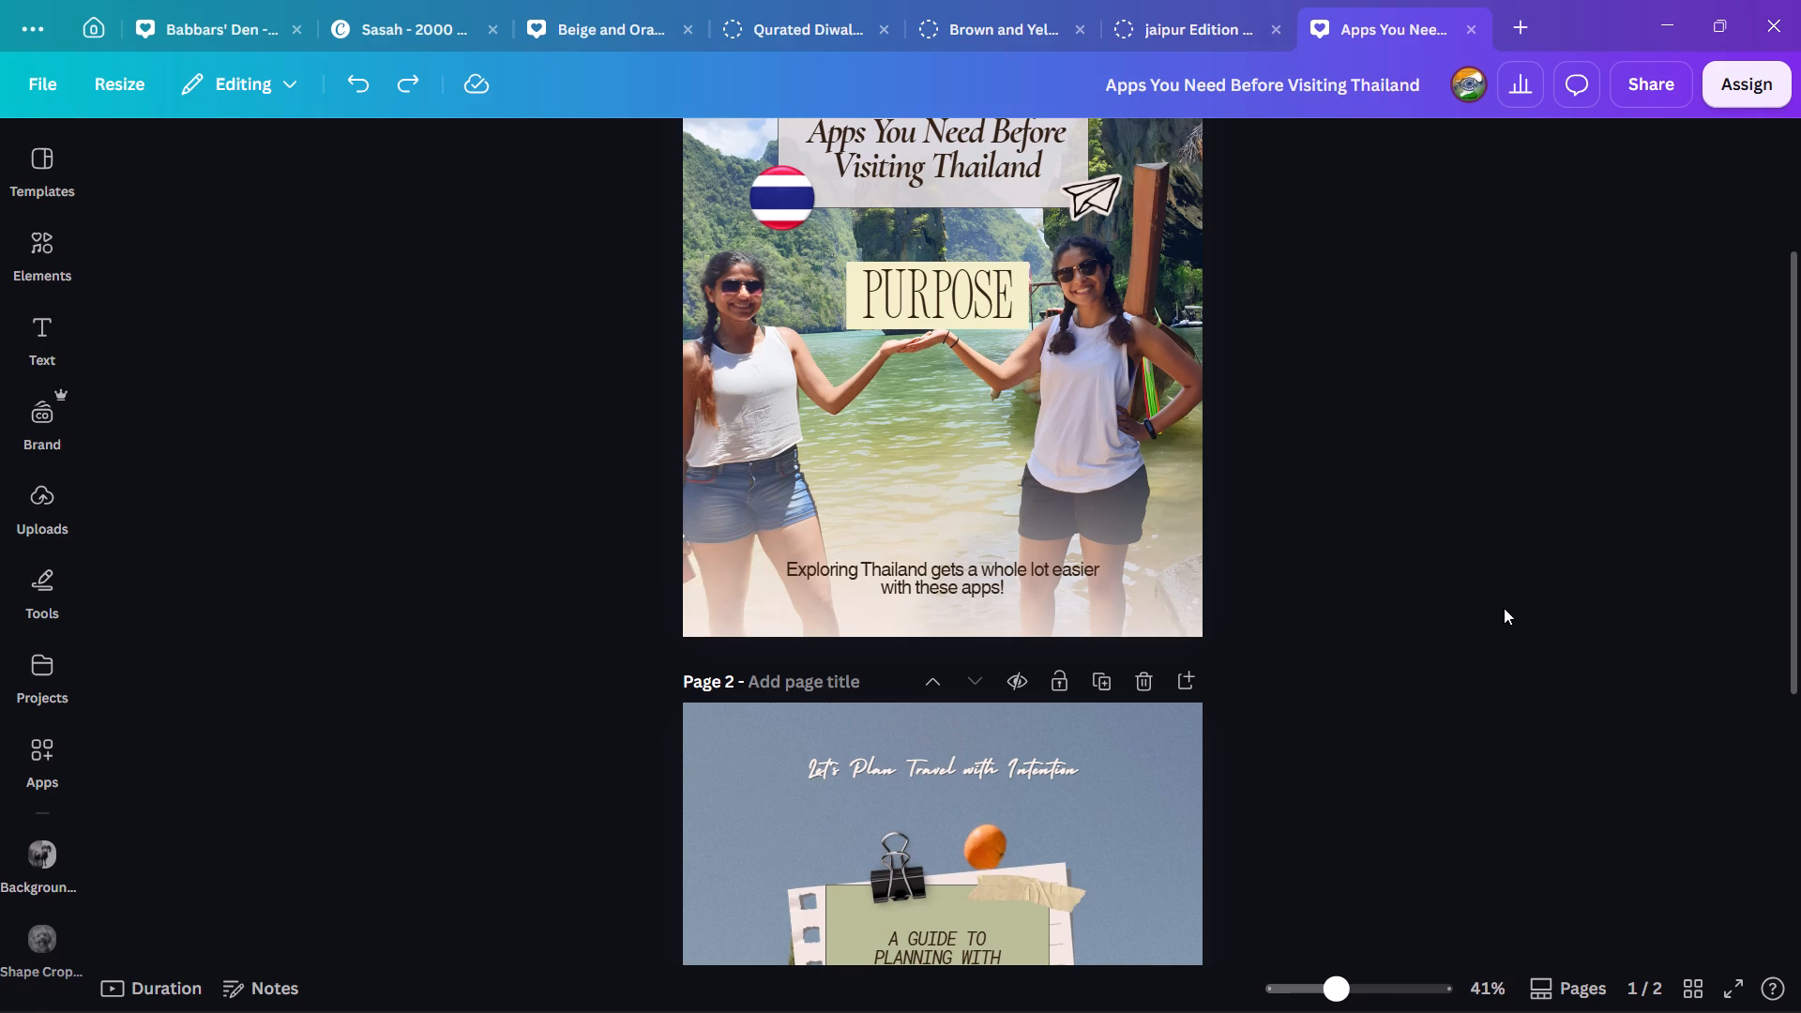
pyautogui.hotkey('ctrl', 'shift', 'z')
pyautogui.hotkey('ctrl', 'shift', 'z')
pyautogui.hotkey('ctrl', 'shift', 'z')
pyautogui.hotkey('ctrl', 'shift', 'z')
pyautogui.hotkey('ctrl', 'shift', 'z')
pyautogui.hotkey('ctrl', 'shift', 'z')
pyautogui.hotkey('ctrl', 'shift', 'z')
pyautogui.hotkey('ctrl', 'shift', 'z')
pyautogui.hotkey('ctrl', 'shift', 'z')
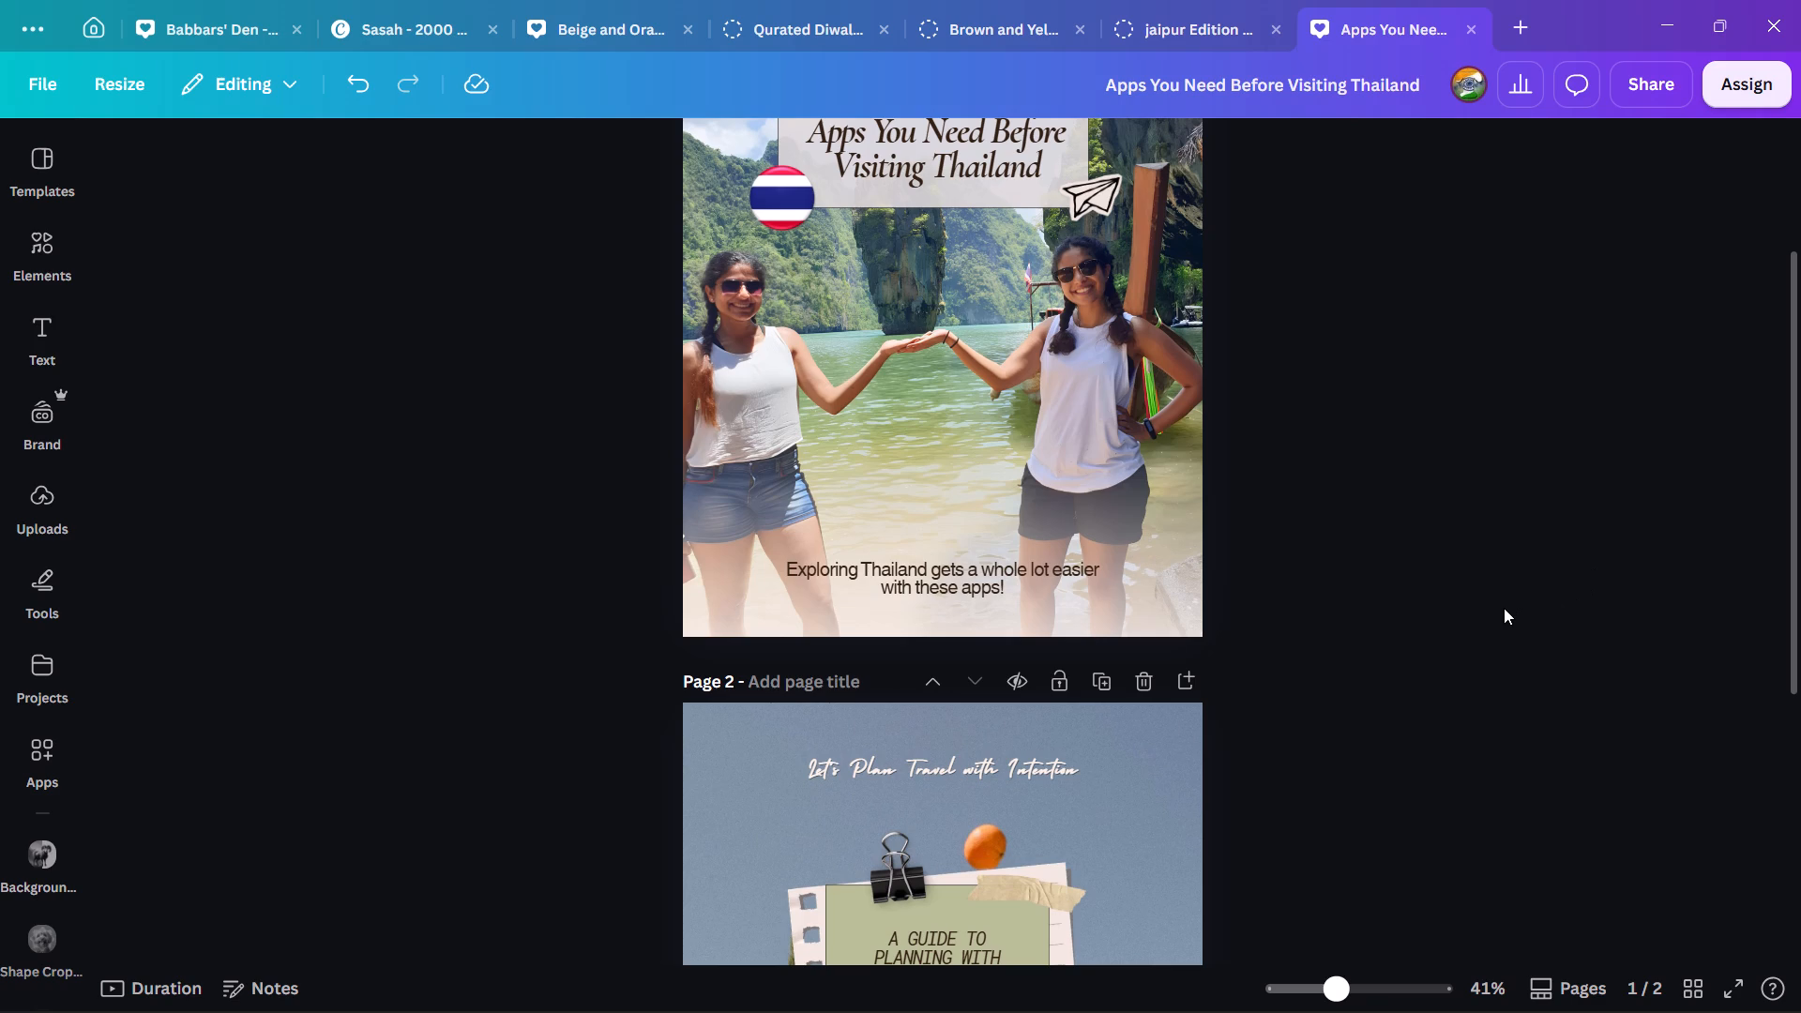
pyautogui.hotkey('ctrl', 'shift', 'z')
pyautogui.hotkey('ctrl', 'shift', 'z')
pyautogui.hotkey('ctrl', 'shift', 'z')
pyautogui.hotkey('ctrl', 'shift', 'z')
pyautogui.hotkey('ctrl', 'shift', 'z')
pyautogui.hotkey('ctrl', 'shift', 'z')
# Copy the cream rectangle behind PURPOSE on page 2 and paste it onto the page 1 cover.
pyautogui.keyDown('ctrl'); pyautogui.scroll(2, 1504, 608); pyautogui.keyUp('ctrl')
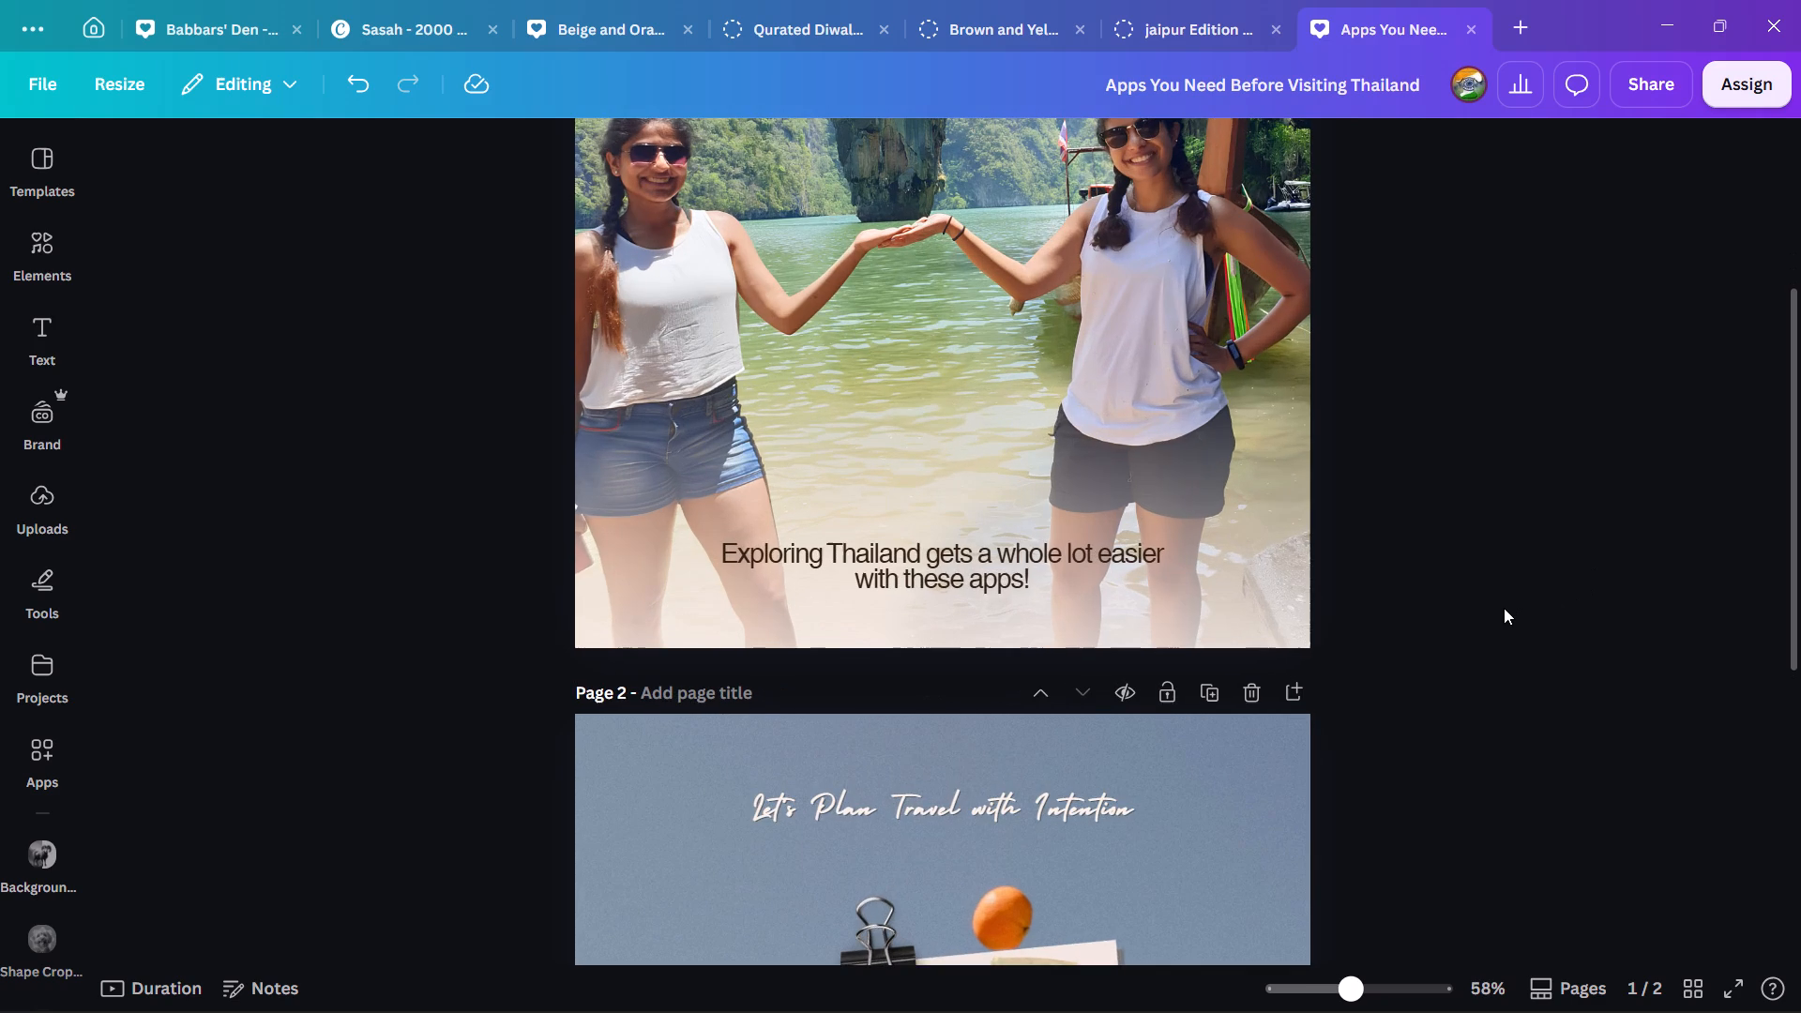
pyautogui.keyDown('ctrl'); pyautogui.scroll(-3, 1504, 608); pyautogui.keyUp('ctrl')
pyautogui.scroll(3, 1483, 606)
pyautogui.scroll(-4, 1483, 606)
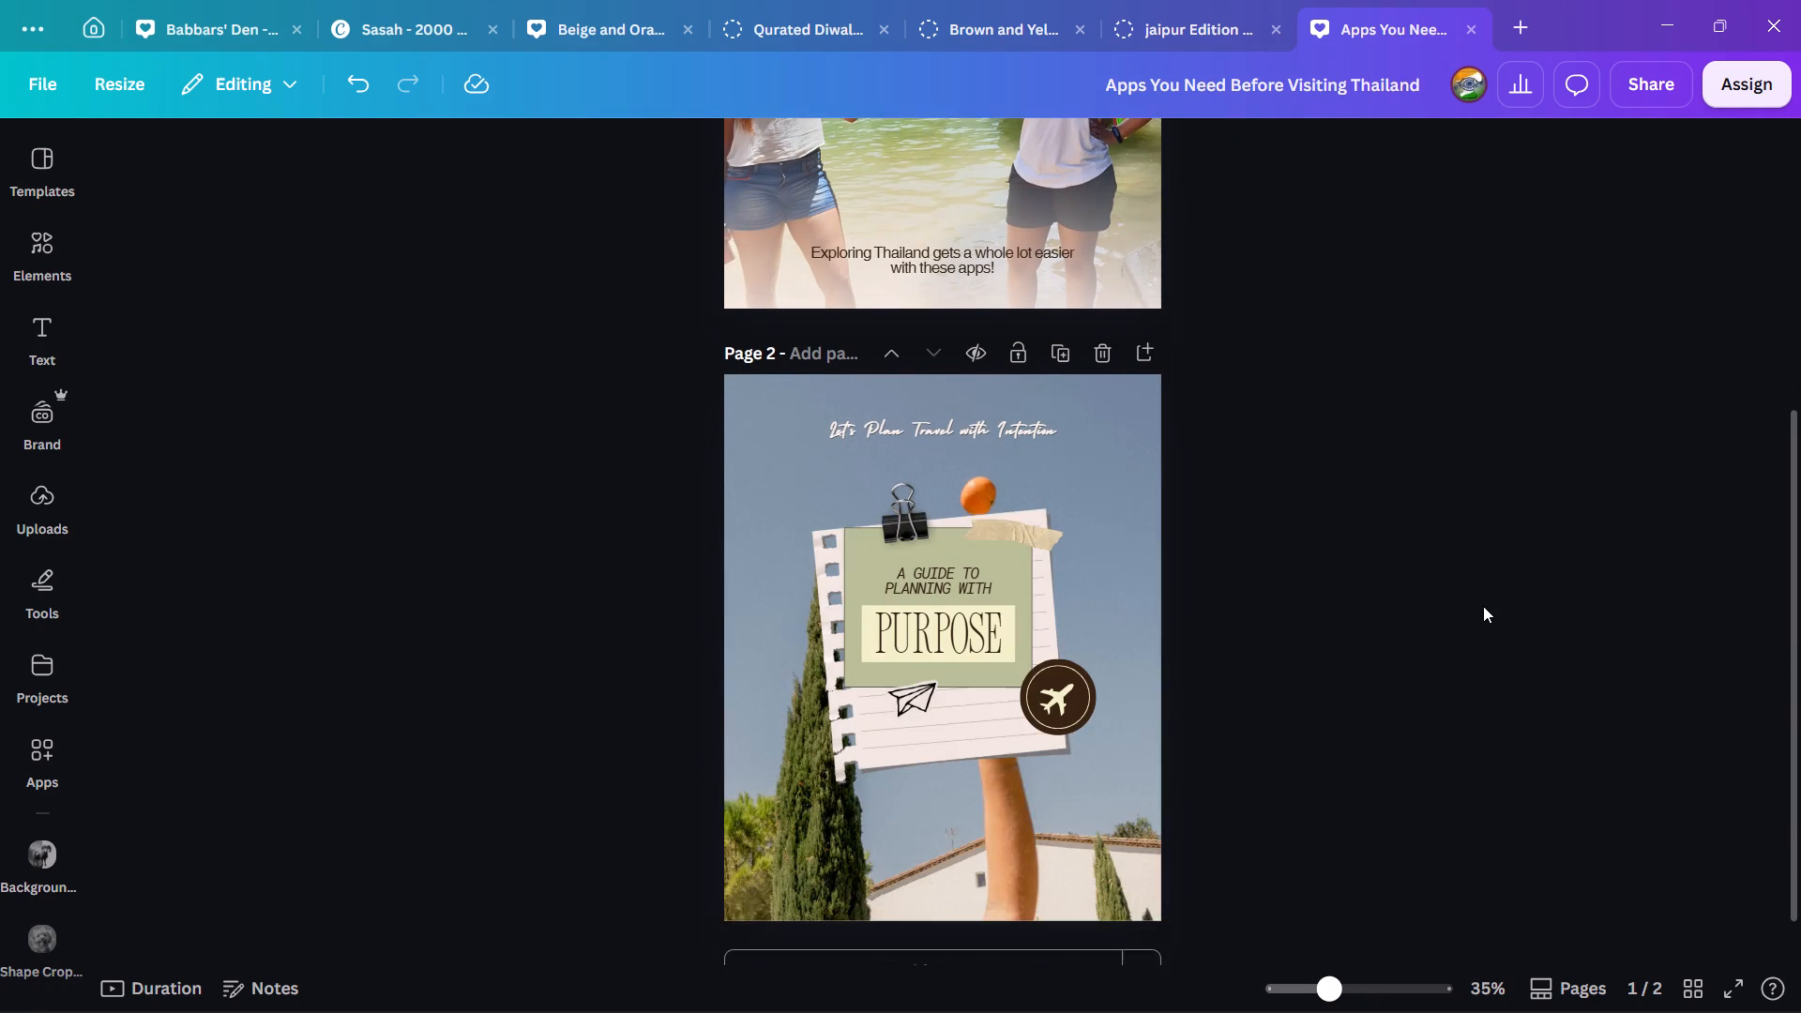
pyautogui.click(978, 643)
pyautogui.click(848, 544)
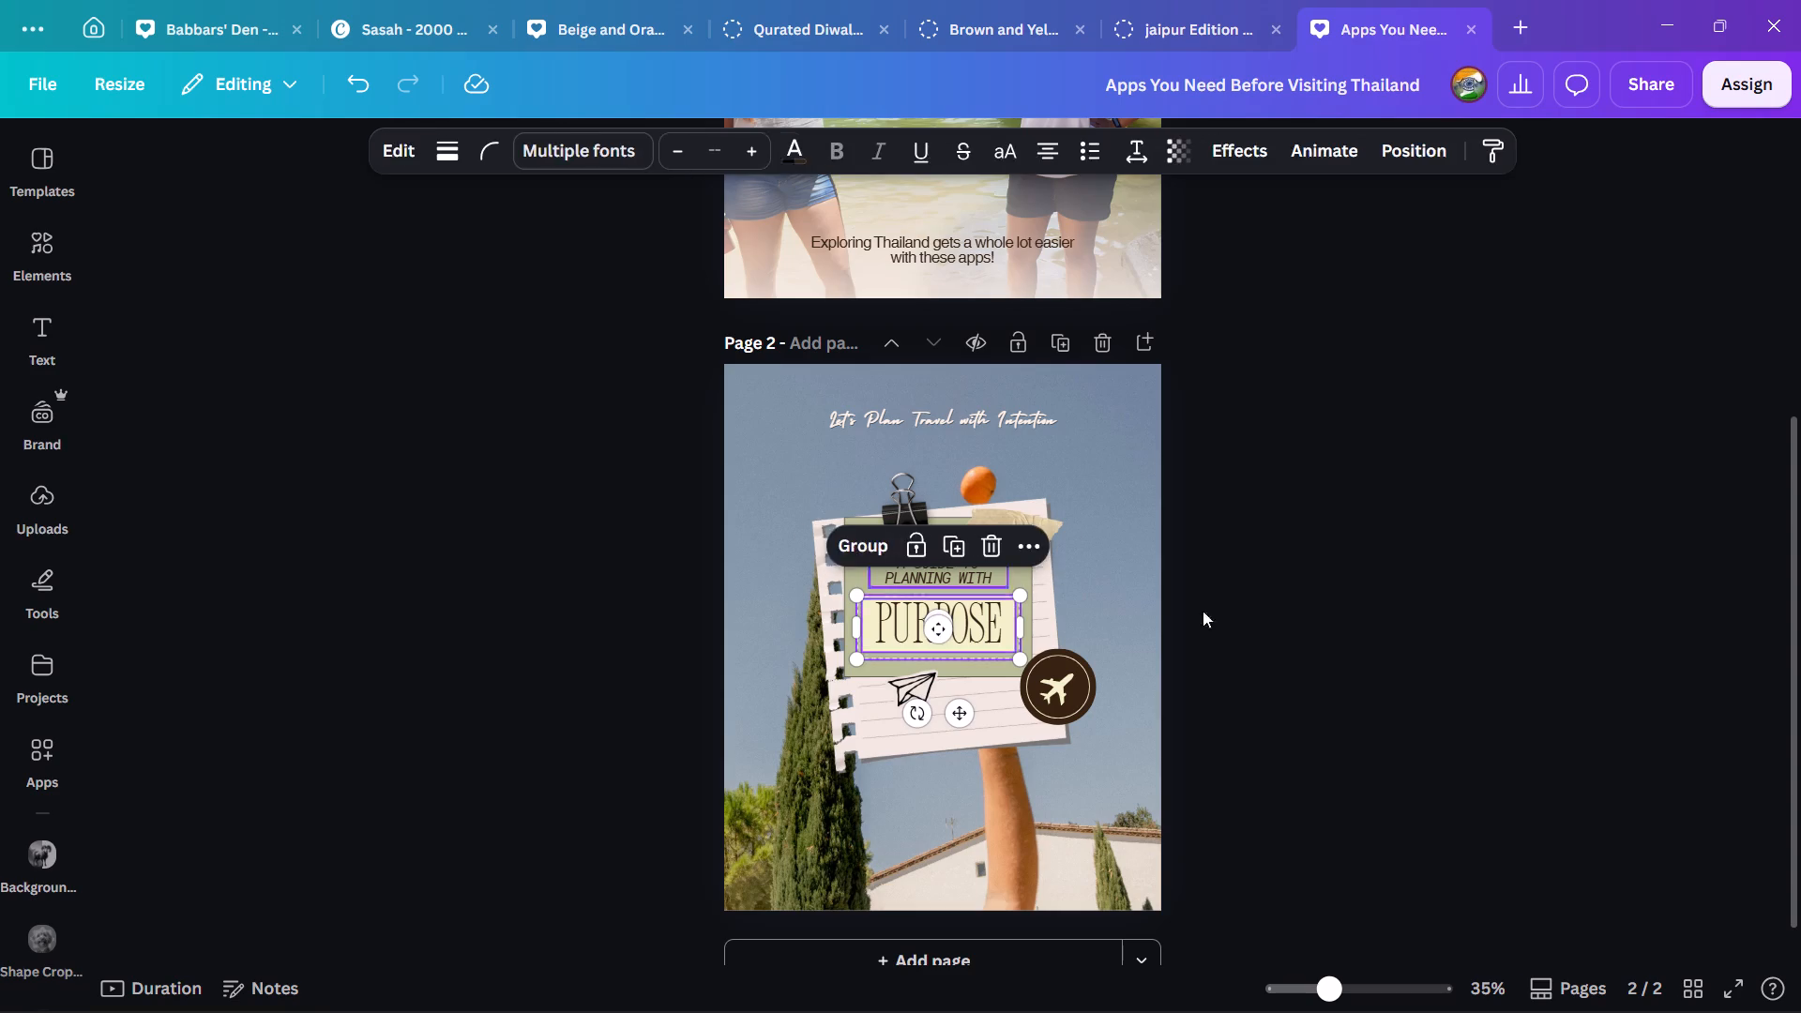
pyautogui.click(1310, 618)
pyautogui.click(1002, 652)
pyautogui.click(1239, 638)
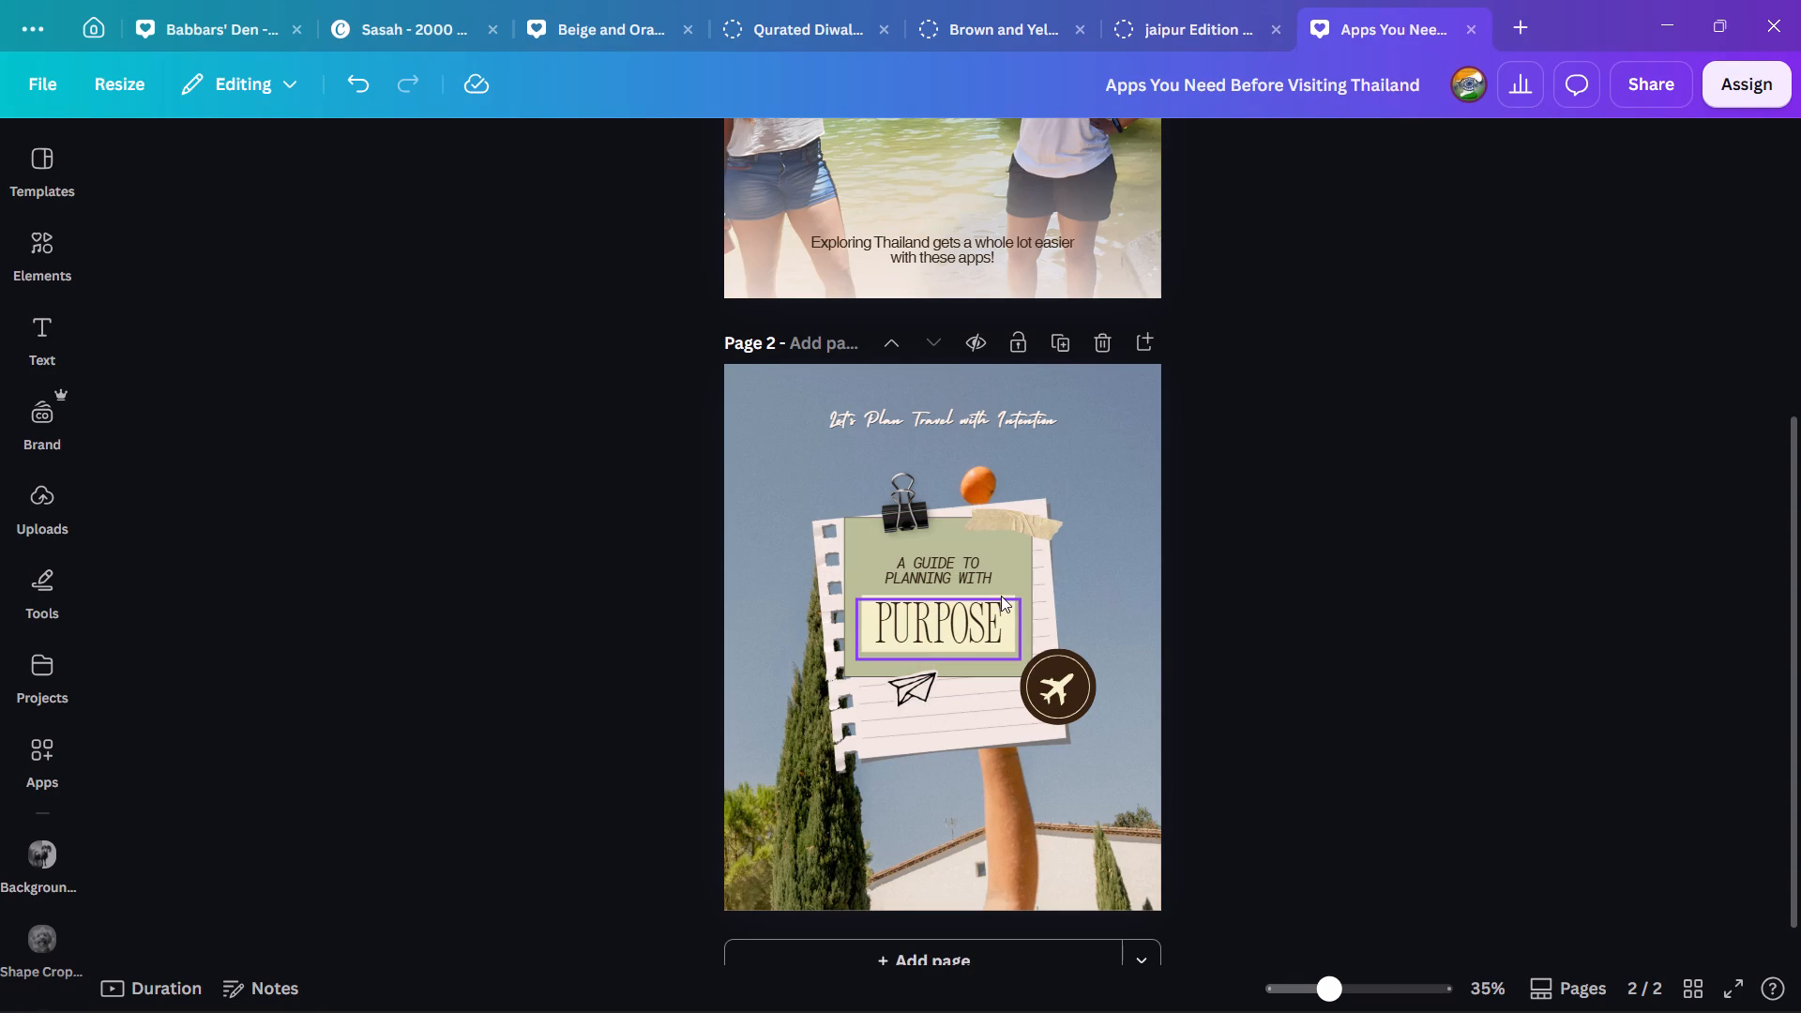
pyautogui.click(998, 631)
pyautogui.hotkey('alt', '1')
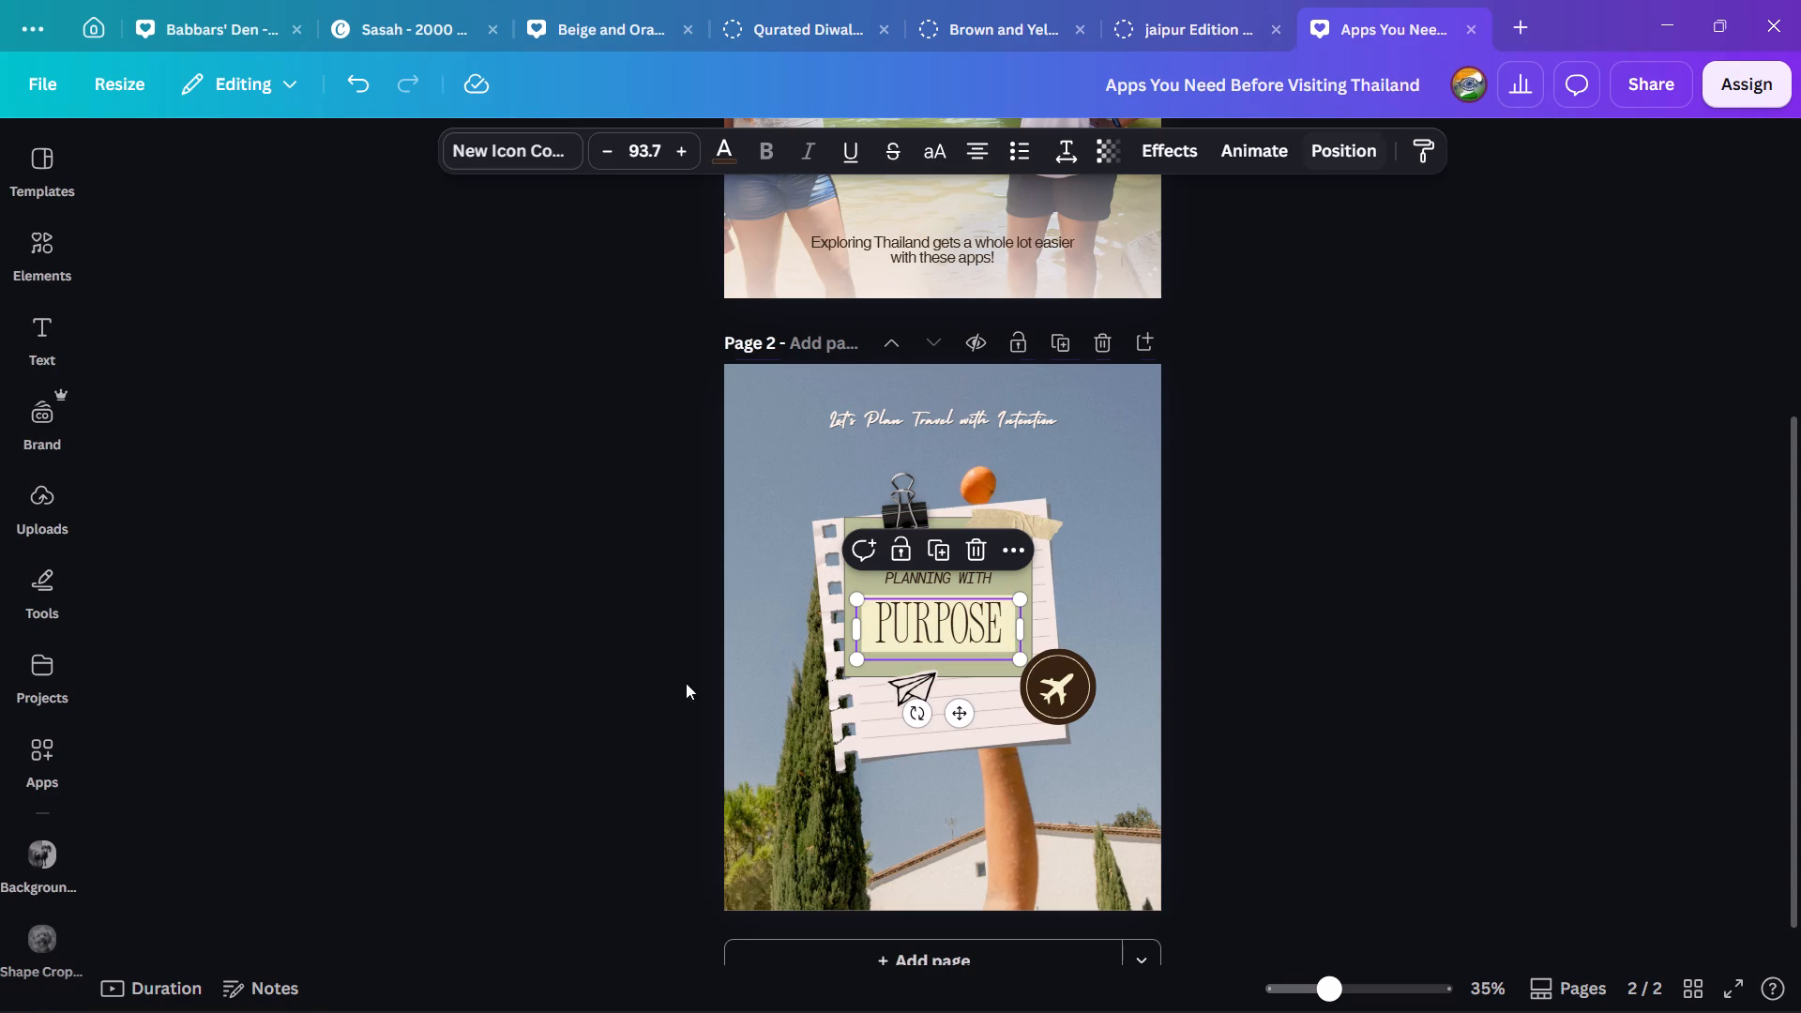
pyautogui.scroll(-5, 334, 884)
pyautogui.click(313, 698)
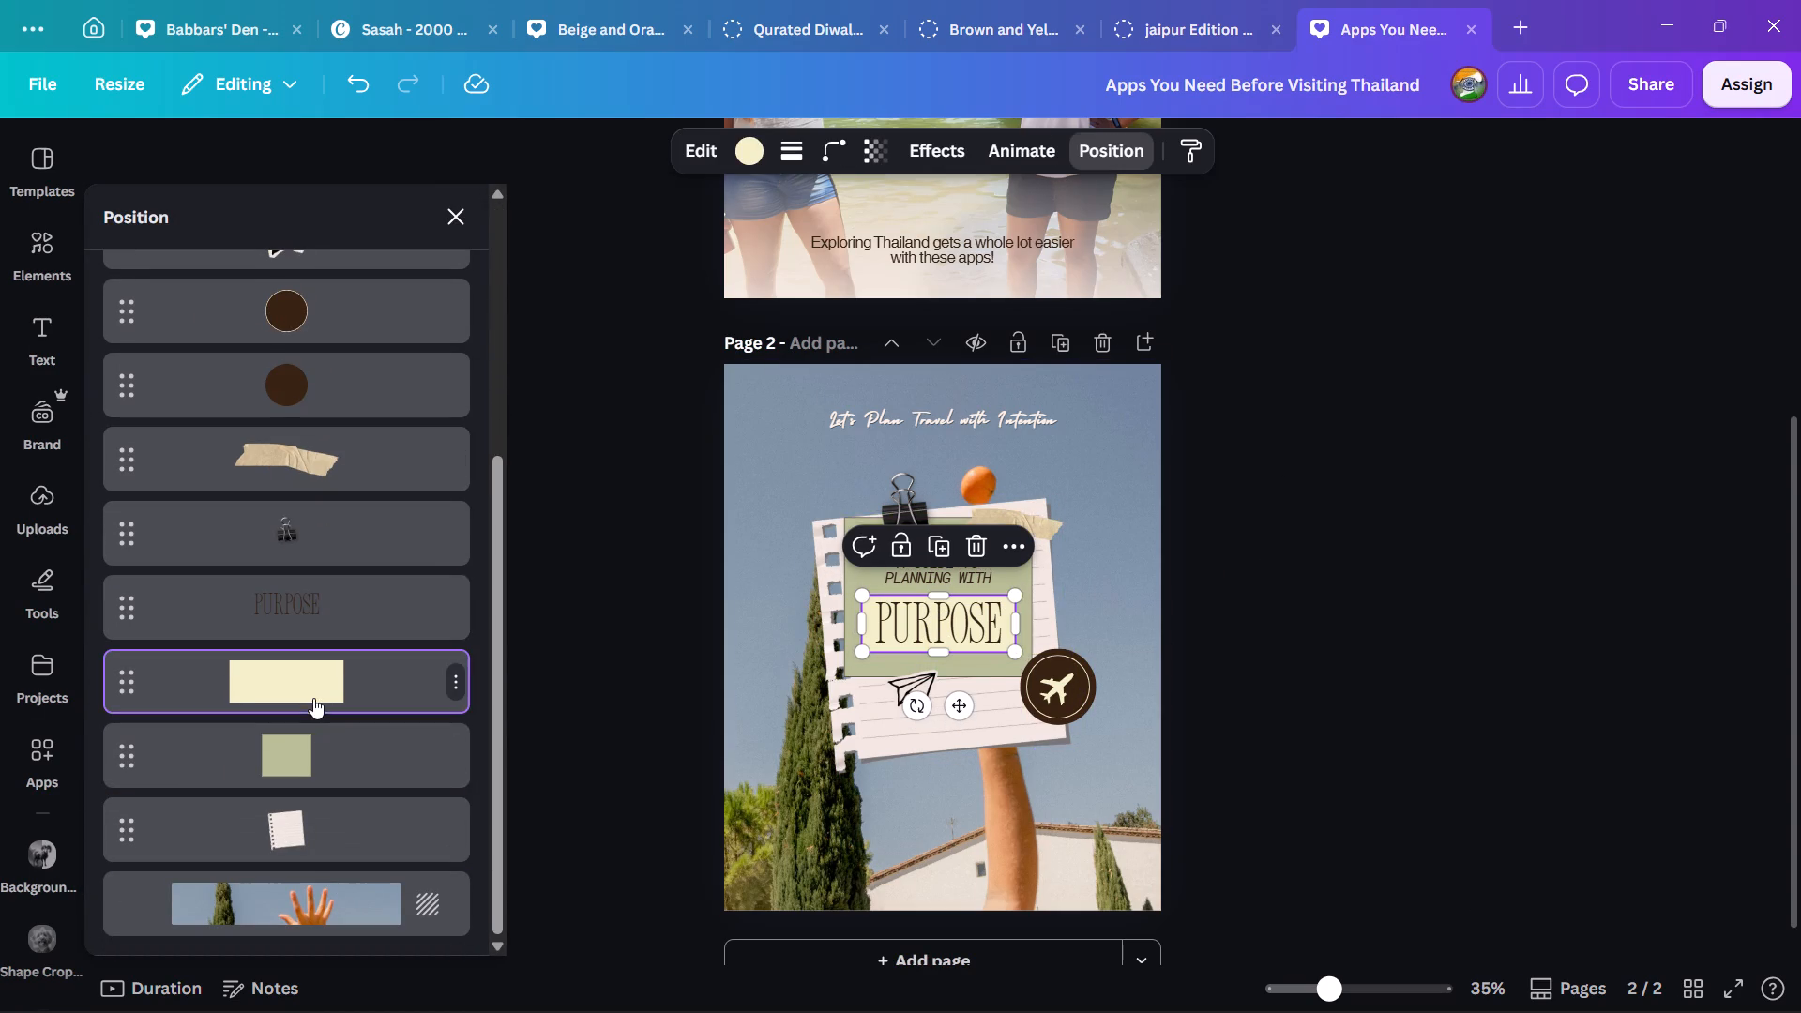
pyautogui.hotkey('ctrl', 'c')
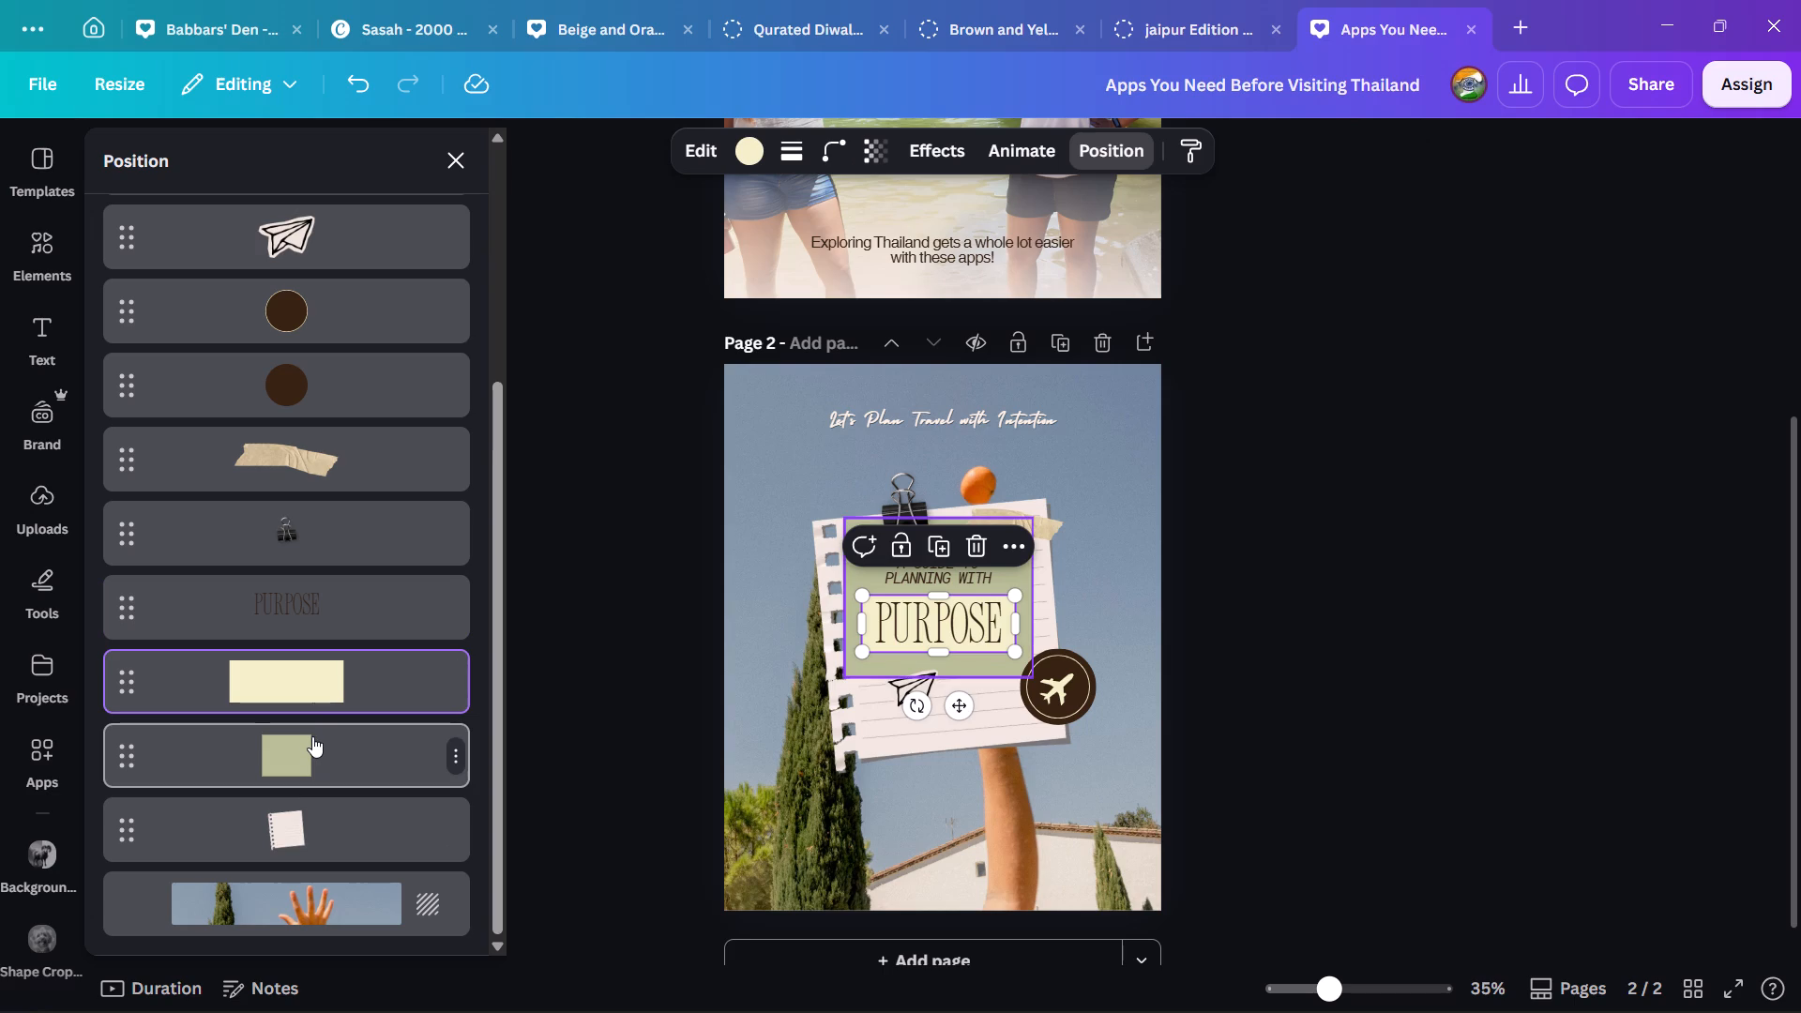
pyautogui.scroll(4, 1104, 786)
pyautogui.click(925, 620)
pyautogui.hotkey('ctrl', 'v')
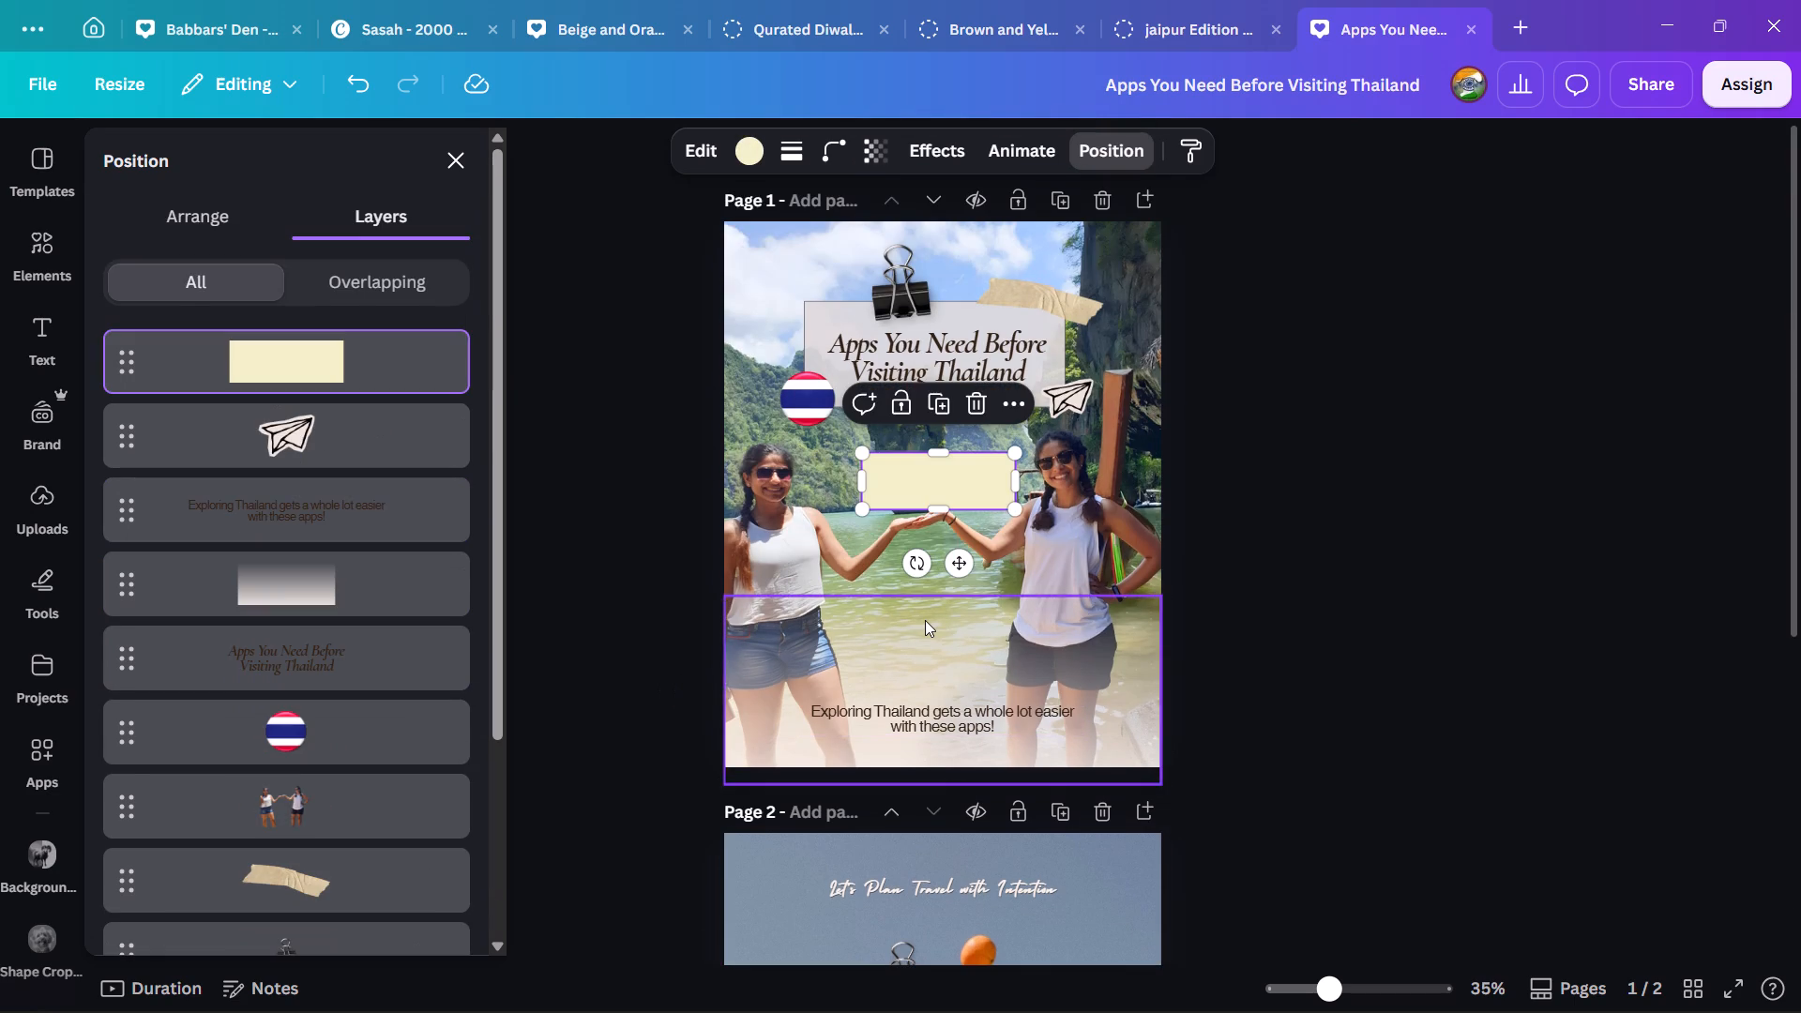
# Fill the cover title's note rectangle with the pale cream of the pasted rectangle.
pyautogui.click(460, 168)
pyautogui.click(1373, 637)
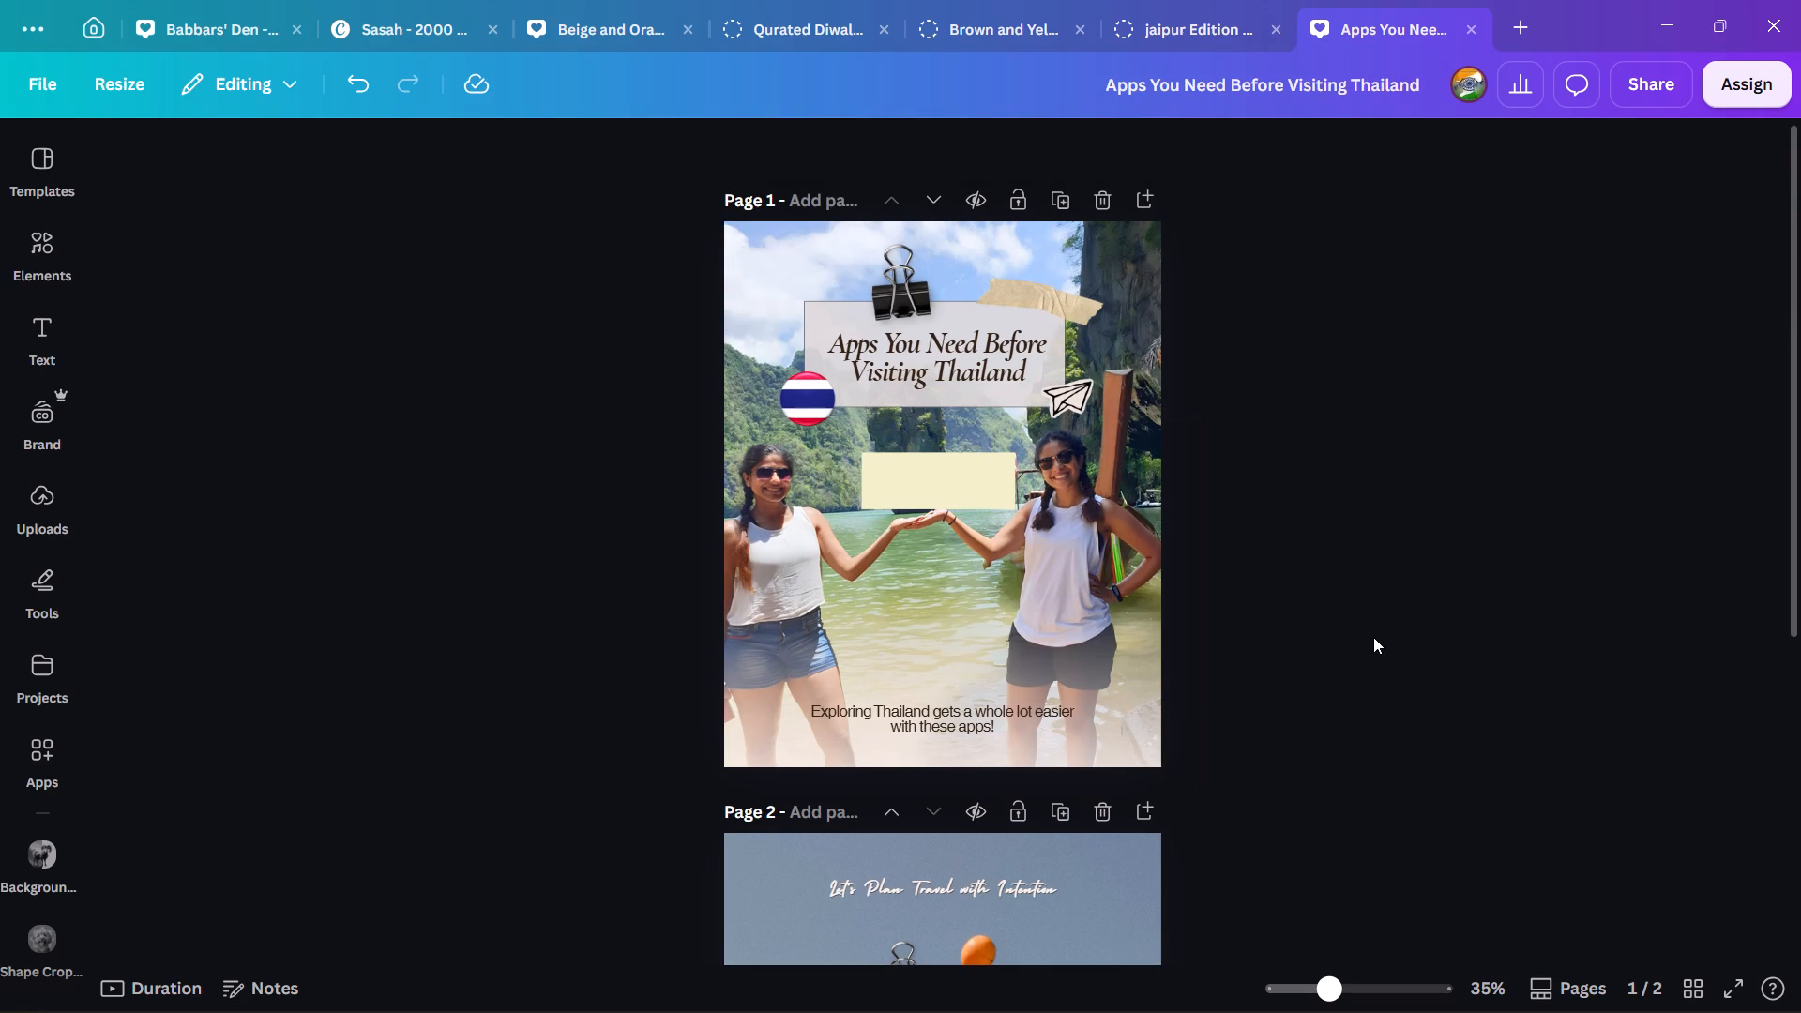
pyautogui.click(834, 309)
pyautogui.click(724, 160)
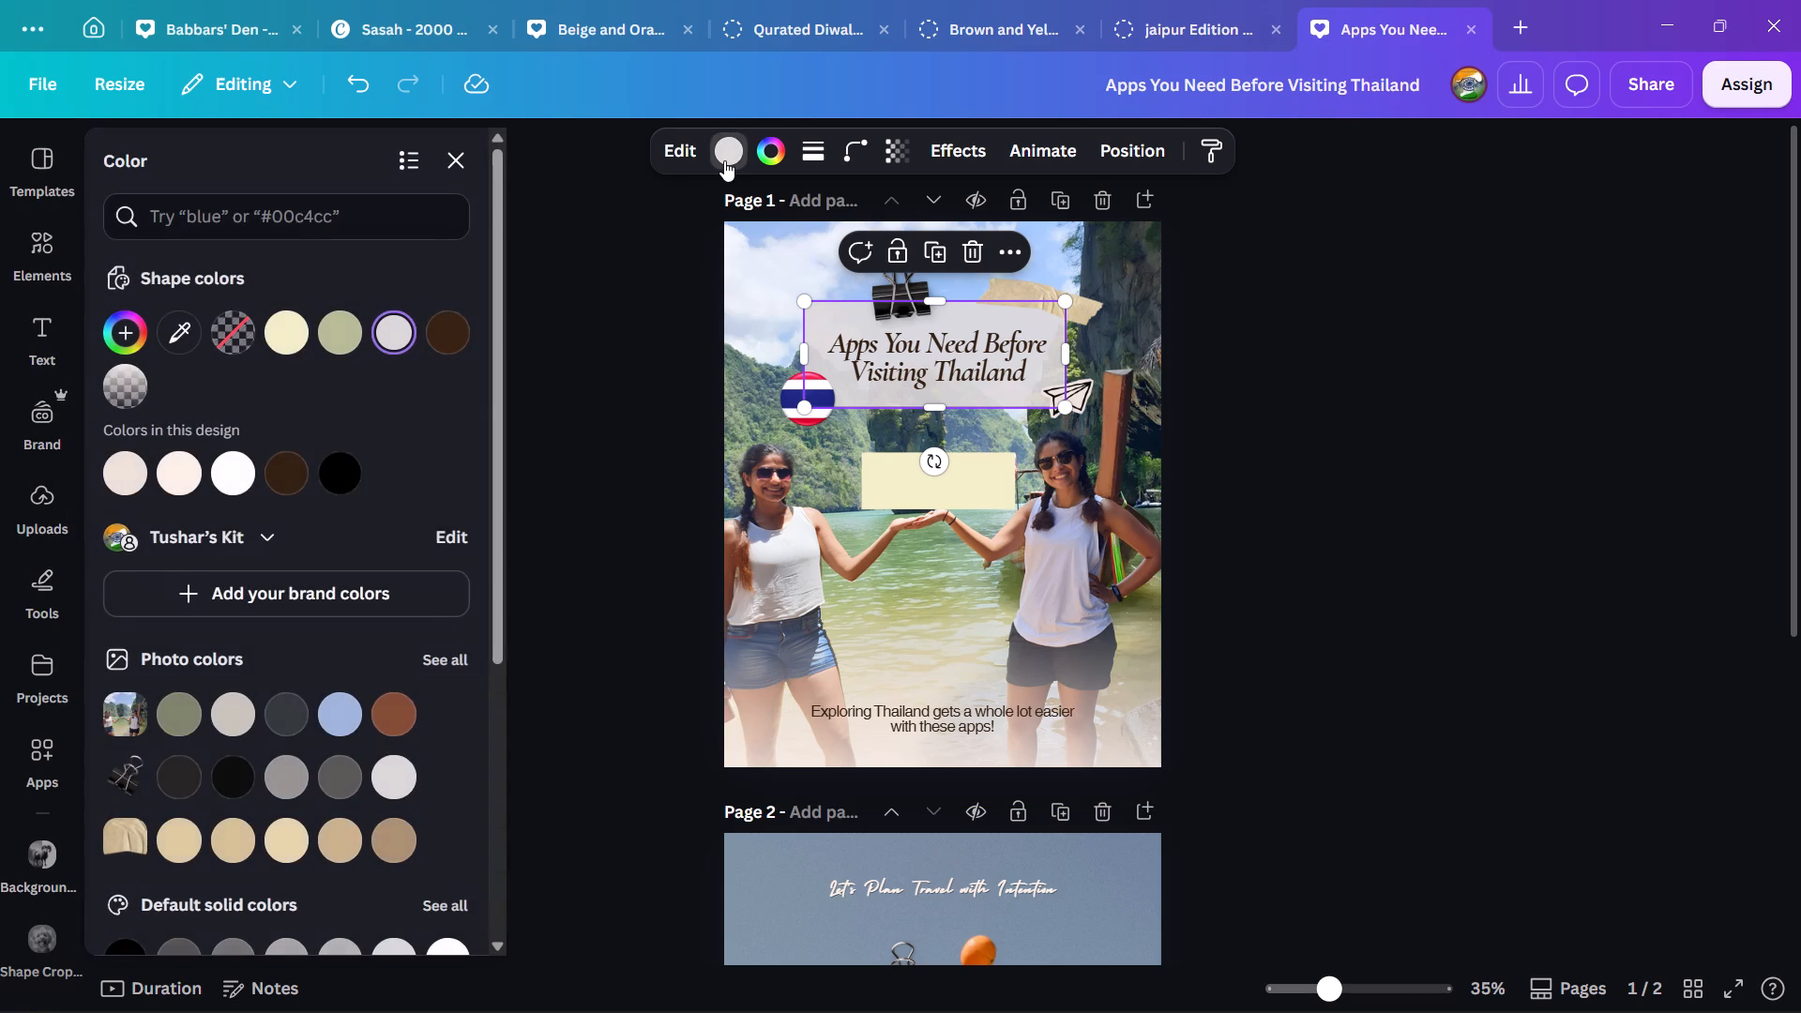
pyautogui.click(281, 325)
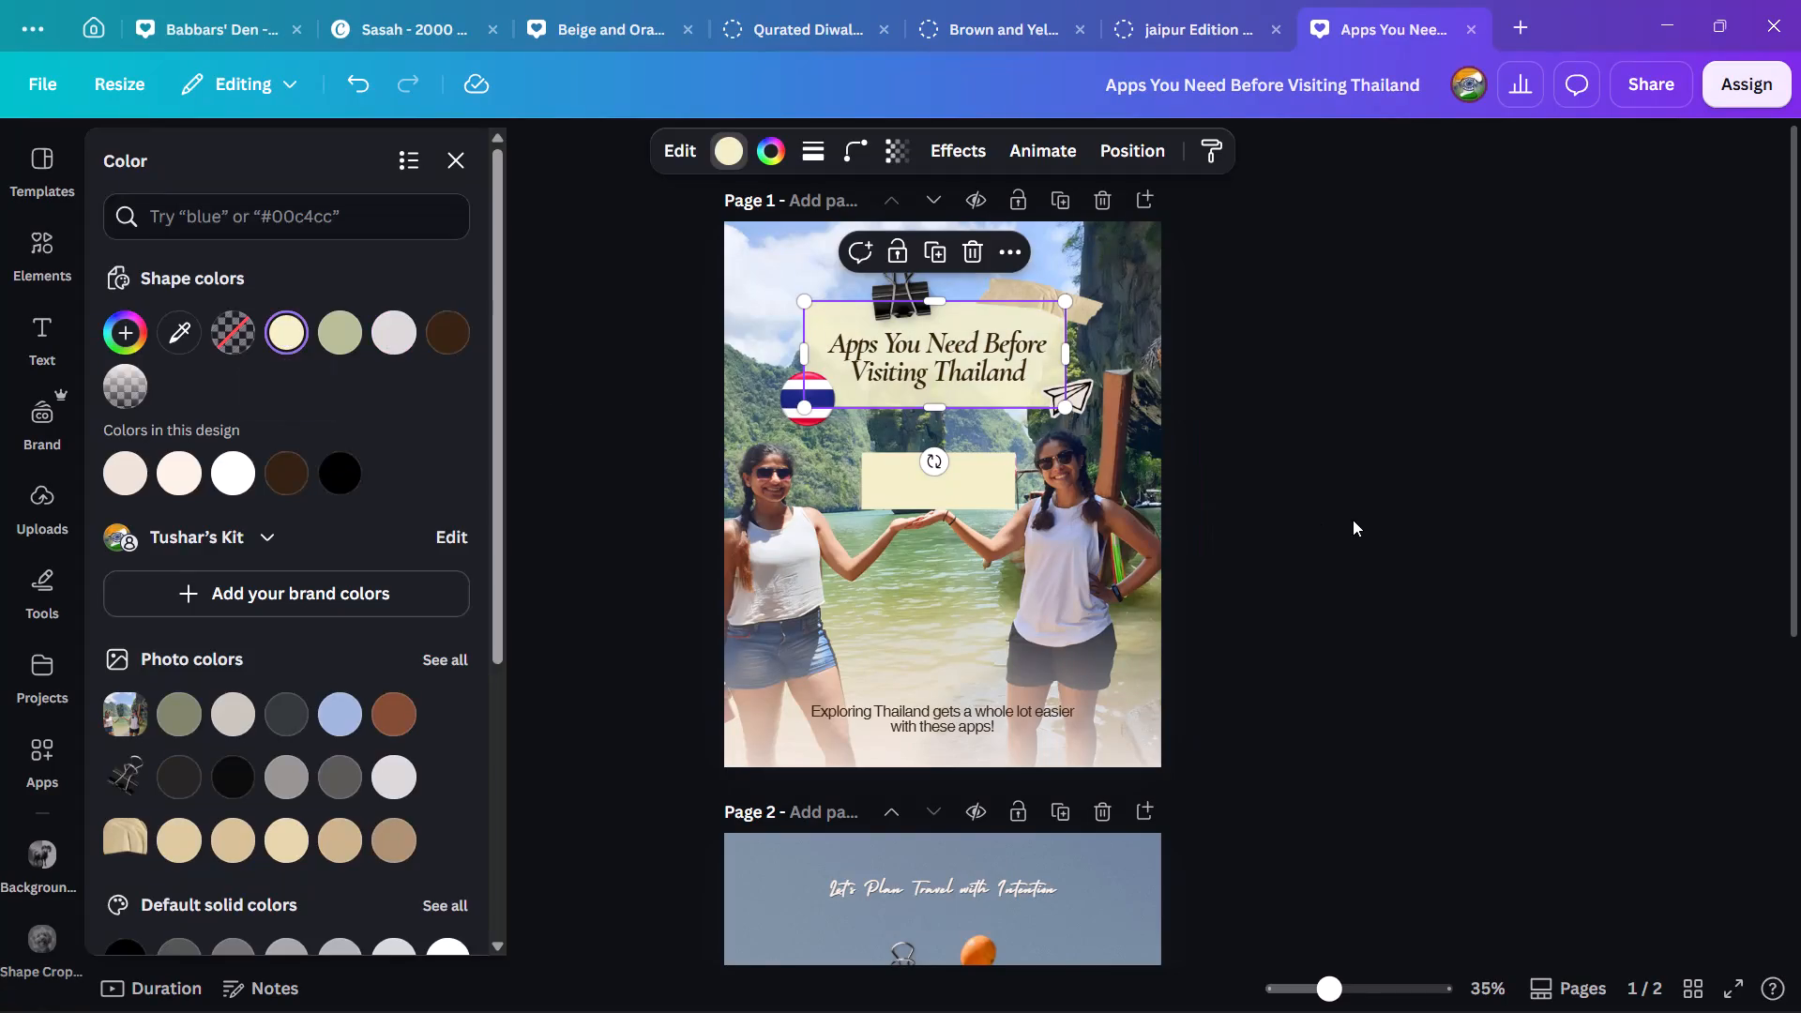
pyautogui.doubleClick(1353, 520)
# Delete the pasted cream rectangle from the cover.
pyautogui.click(897, 481)
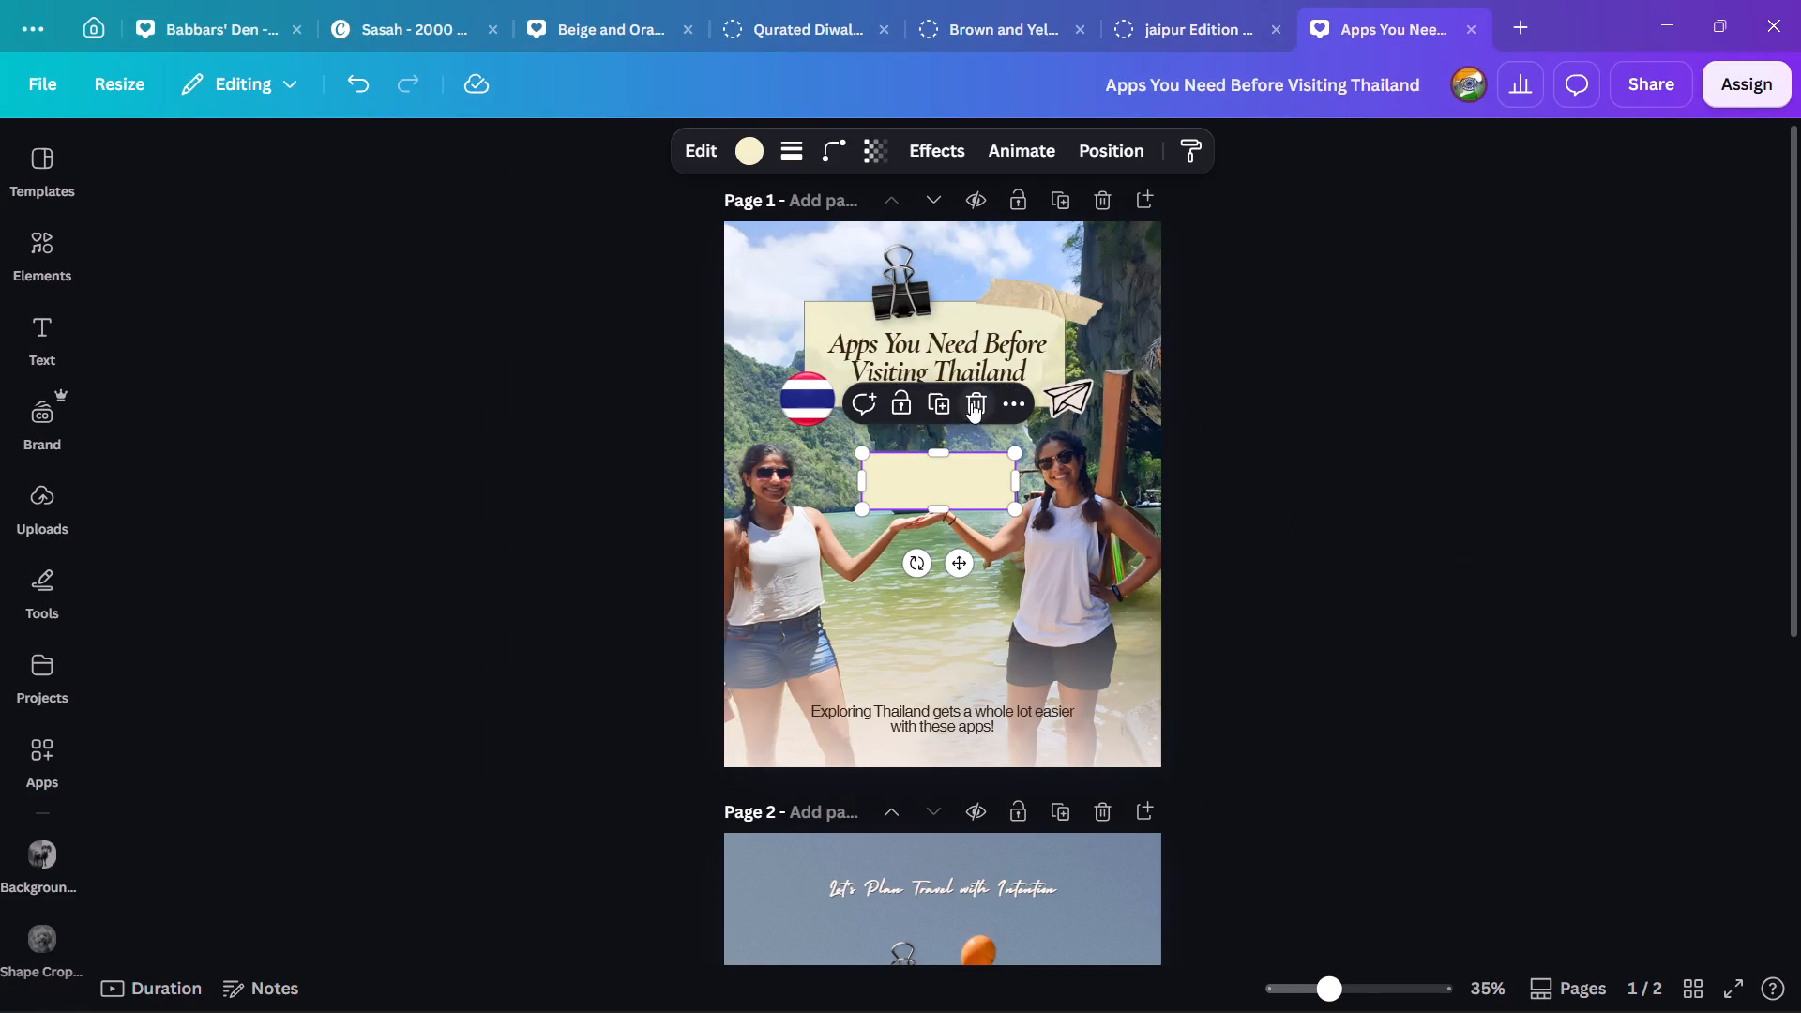
pyautogui.click(971, 402)
pyautogui.click(1349, 476)
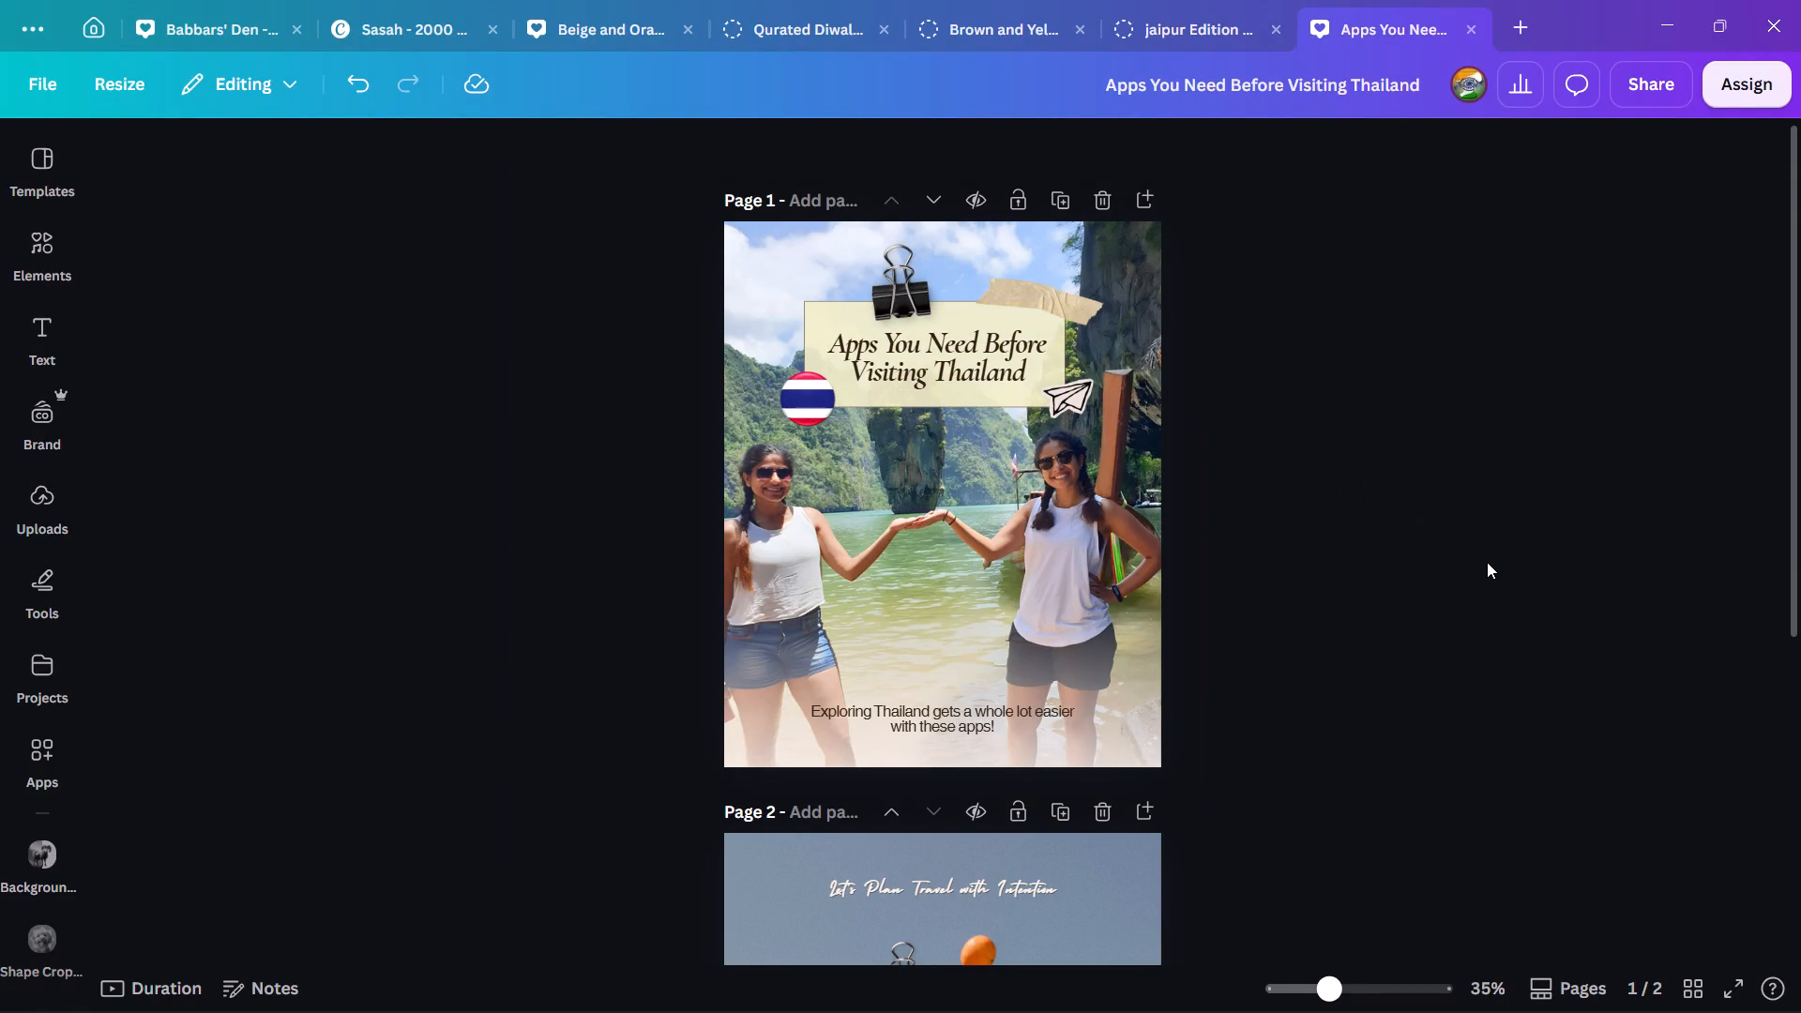
pyautogui.keyDown('ctrl'); pyautogui.scroll(3, 1531, 632); pyautogui.keyUp('ctrl')
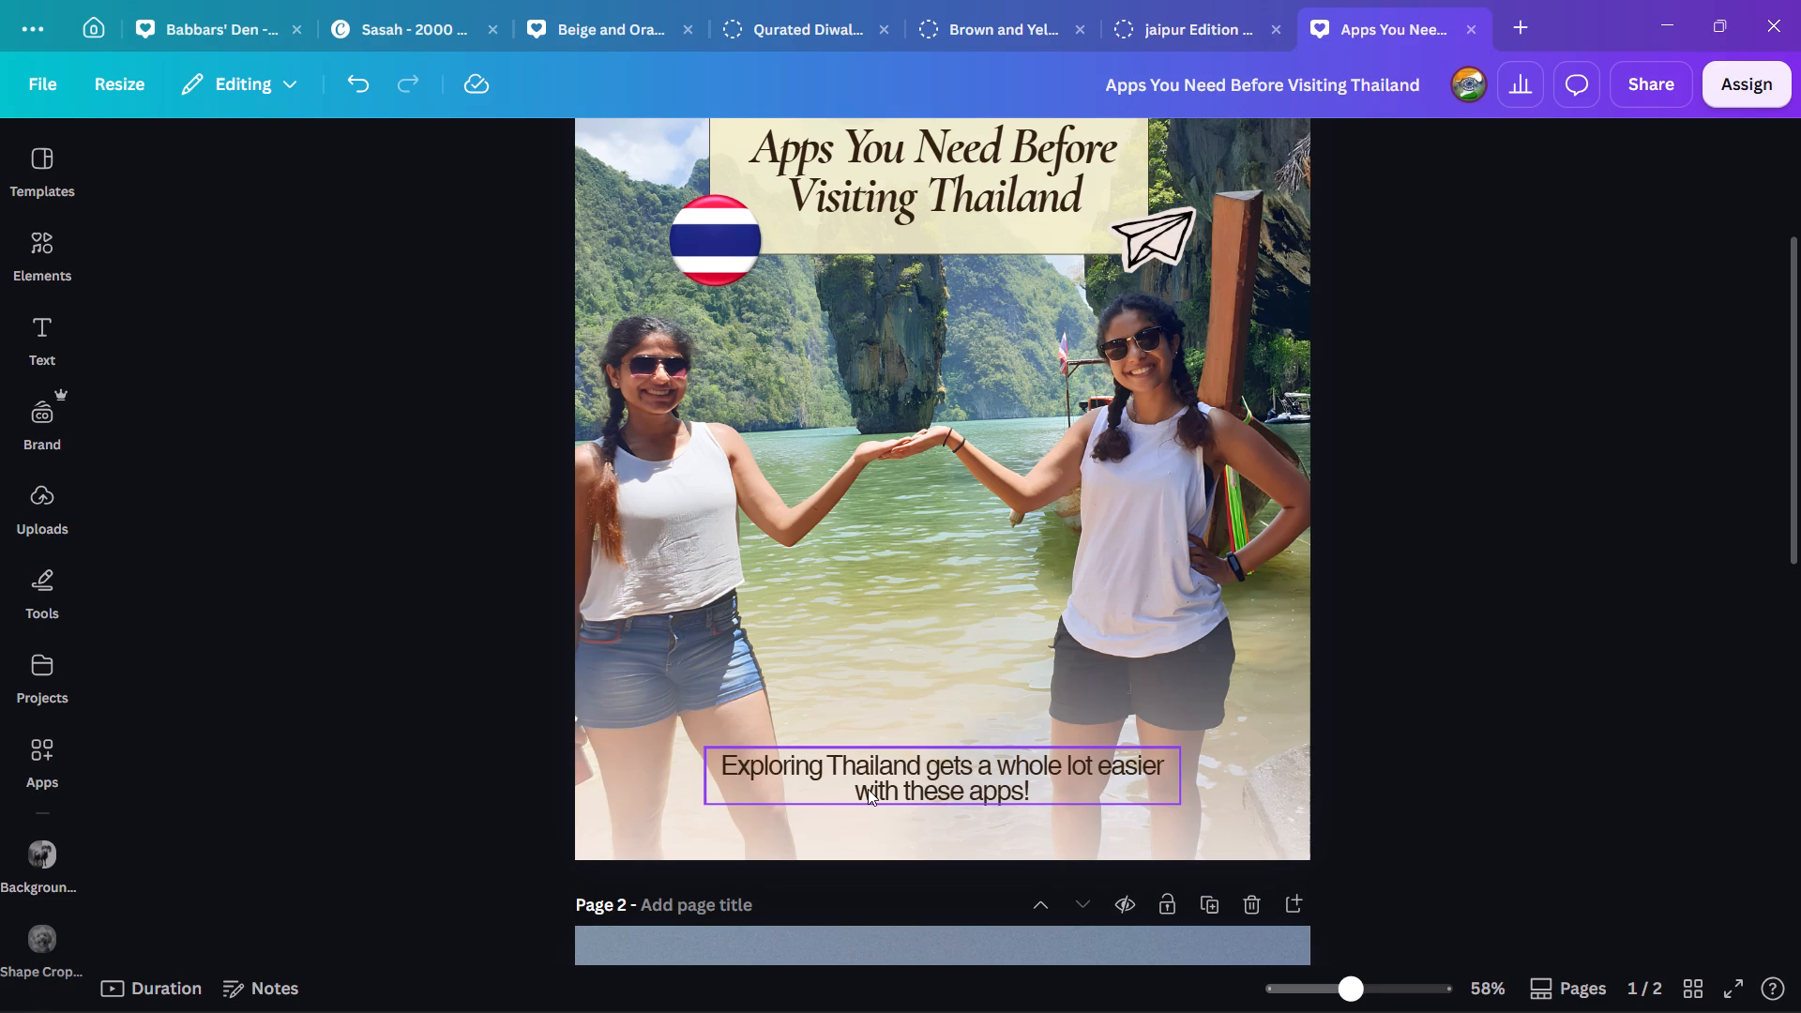
pyautogui.click(868, 789)
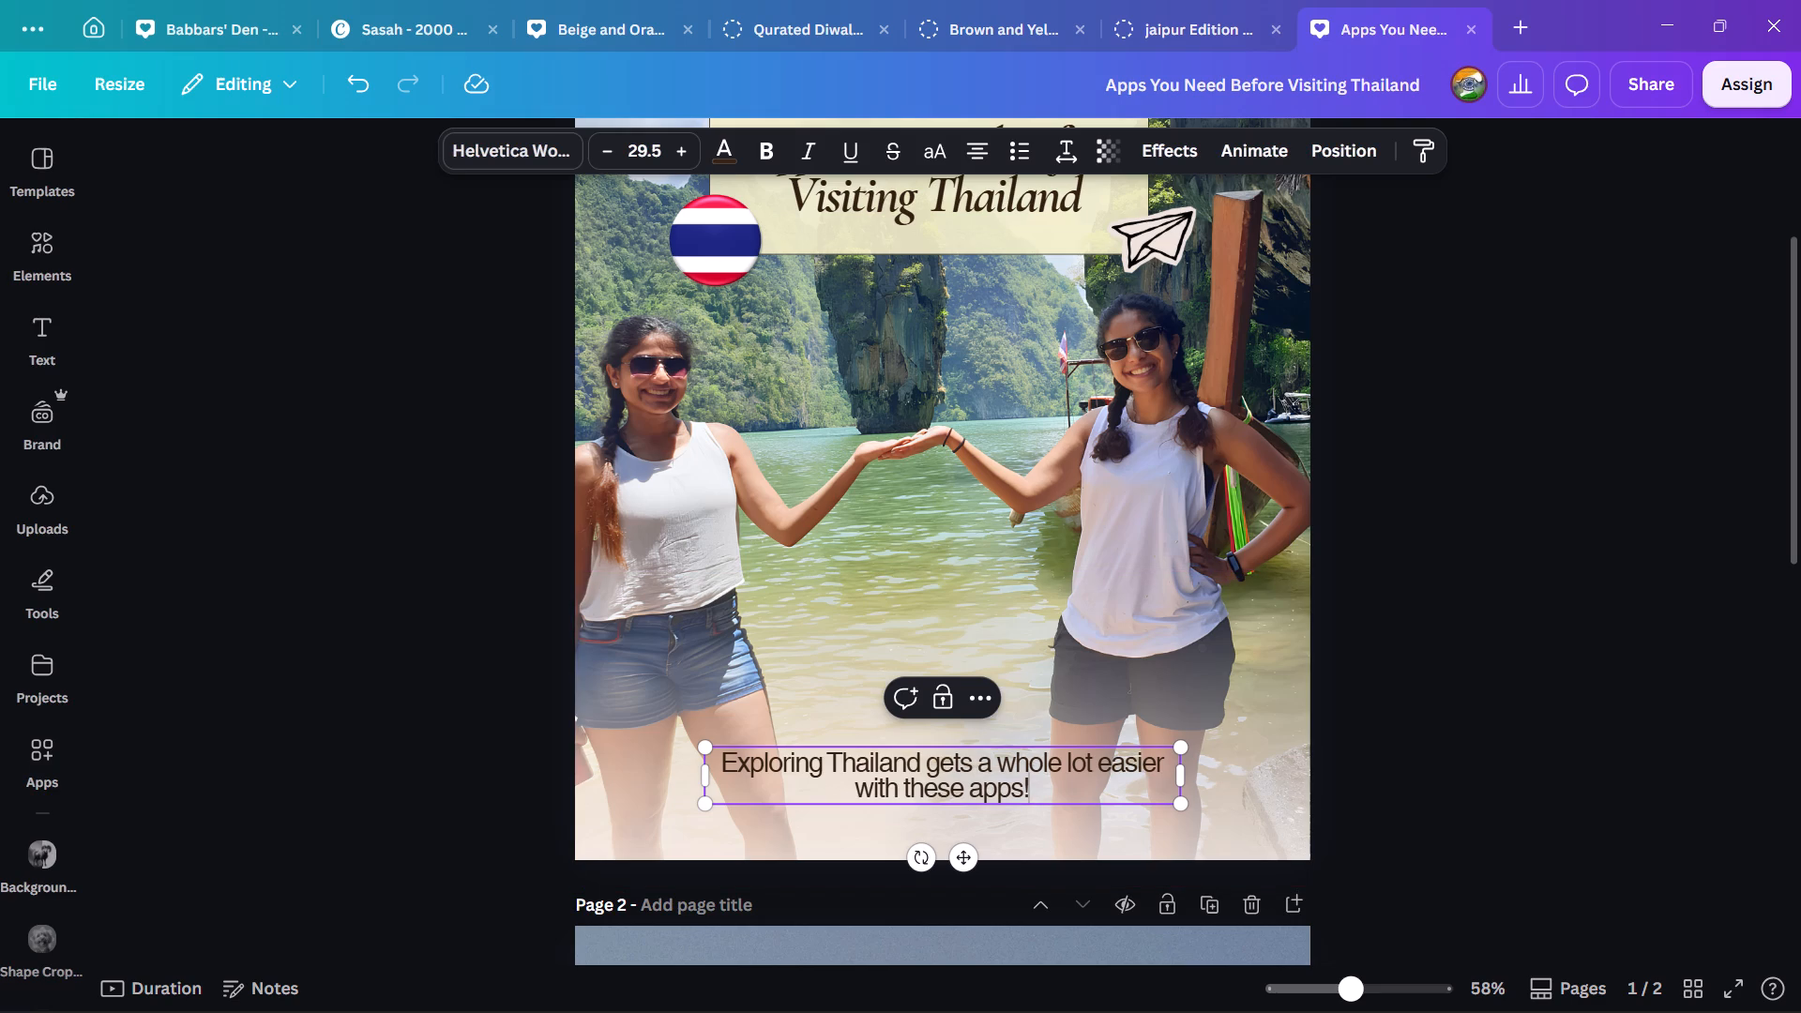
pyautogui.press('space')
pyautogui.hotkey('ctrl', 'v')
pyautogui.click(1610, 794)
# Move the extended subtitle up on the cover and widen its text box to about 940.
pyautogui.moveTo(1082, 794); pyautogui.dragTo(1082, 783)
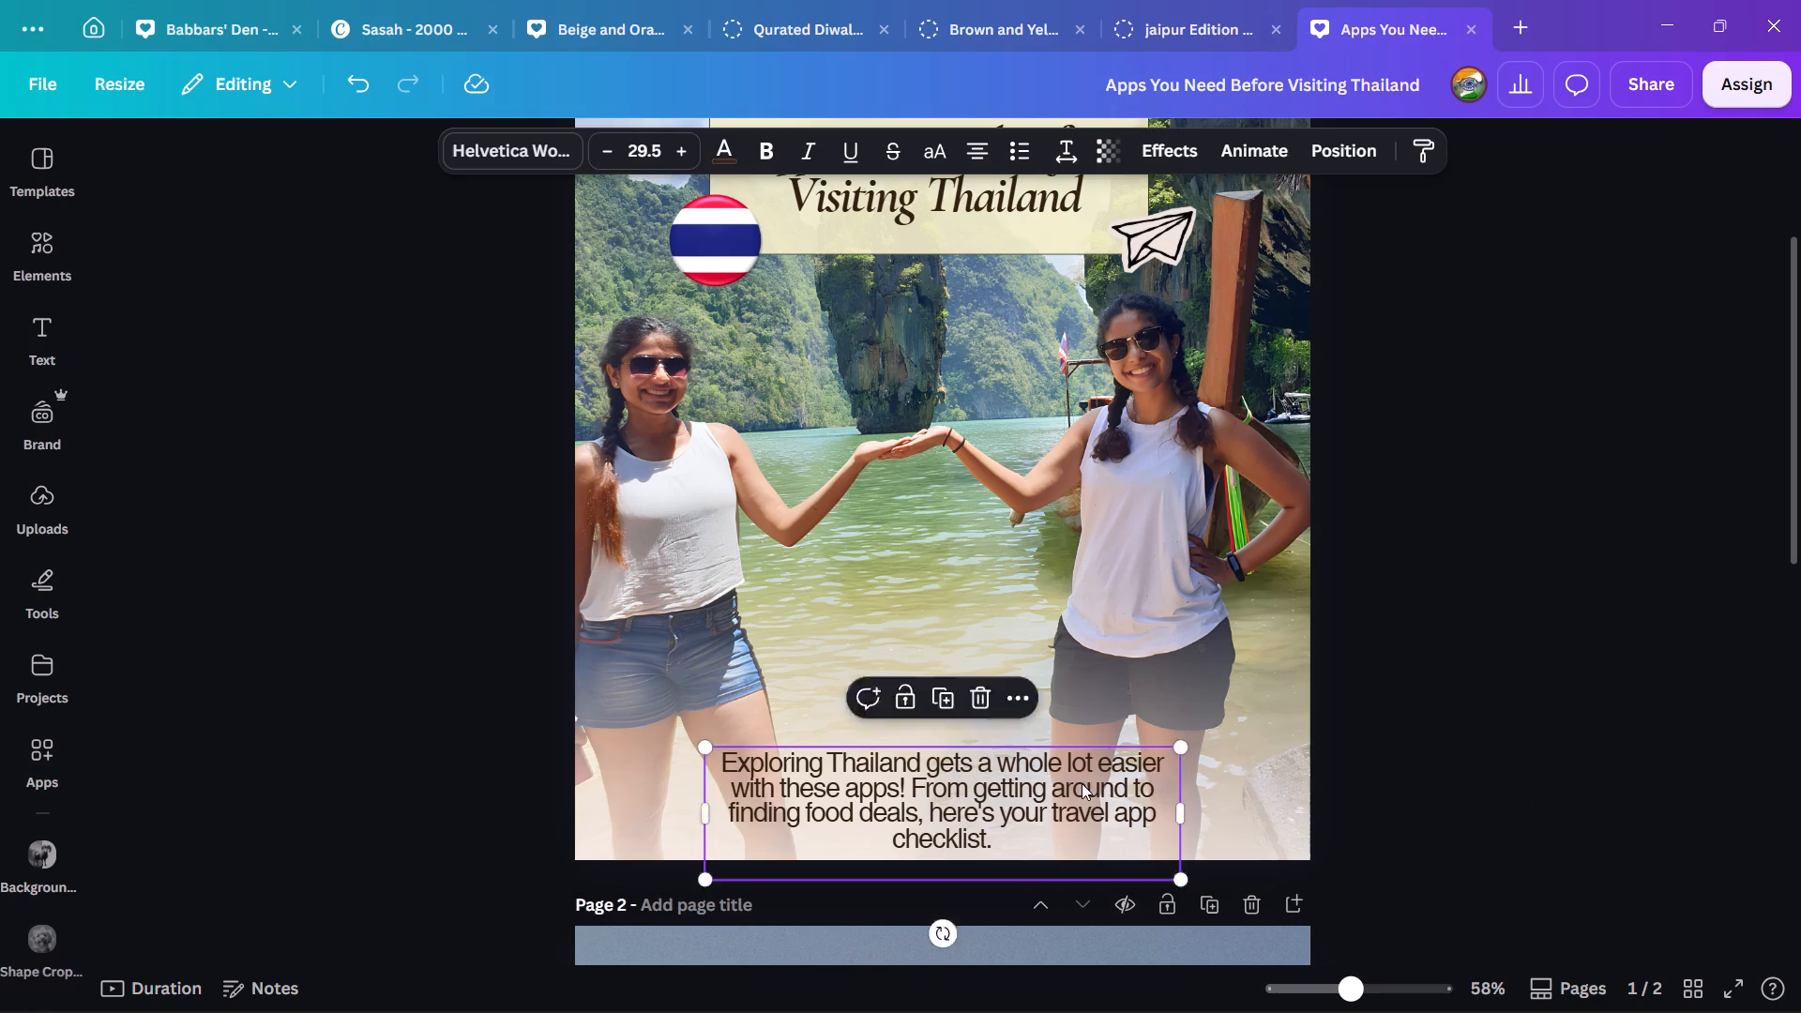
pyautogui.moveTo(1082, 783); pyautogui.dragTo(1071, 732)
pyautogui.moveTo(1174, 749); pyautogui.dragTo(1339, 766)
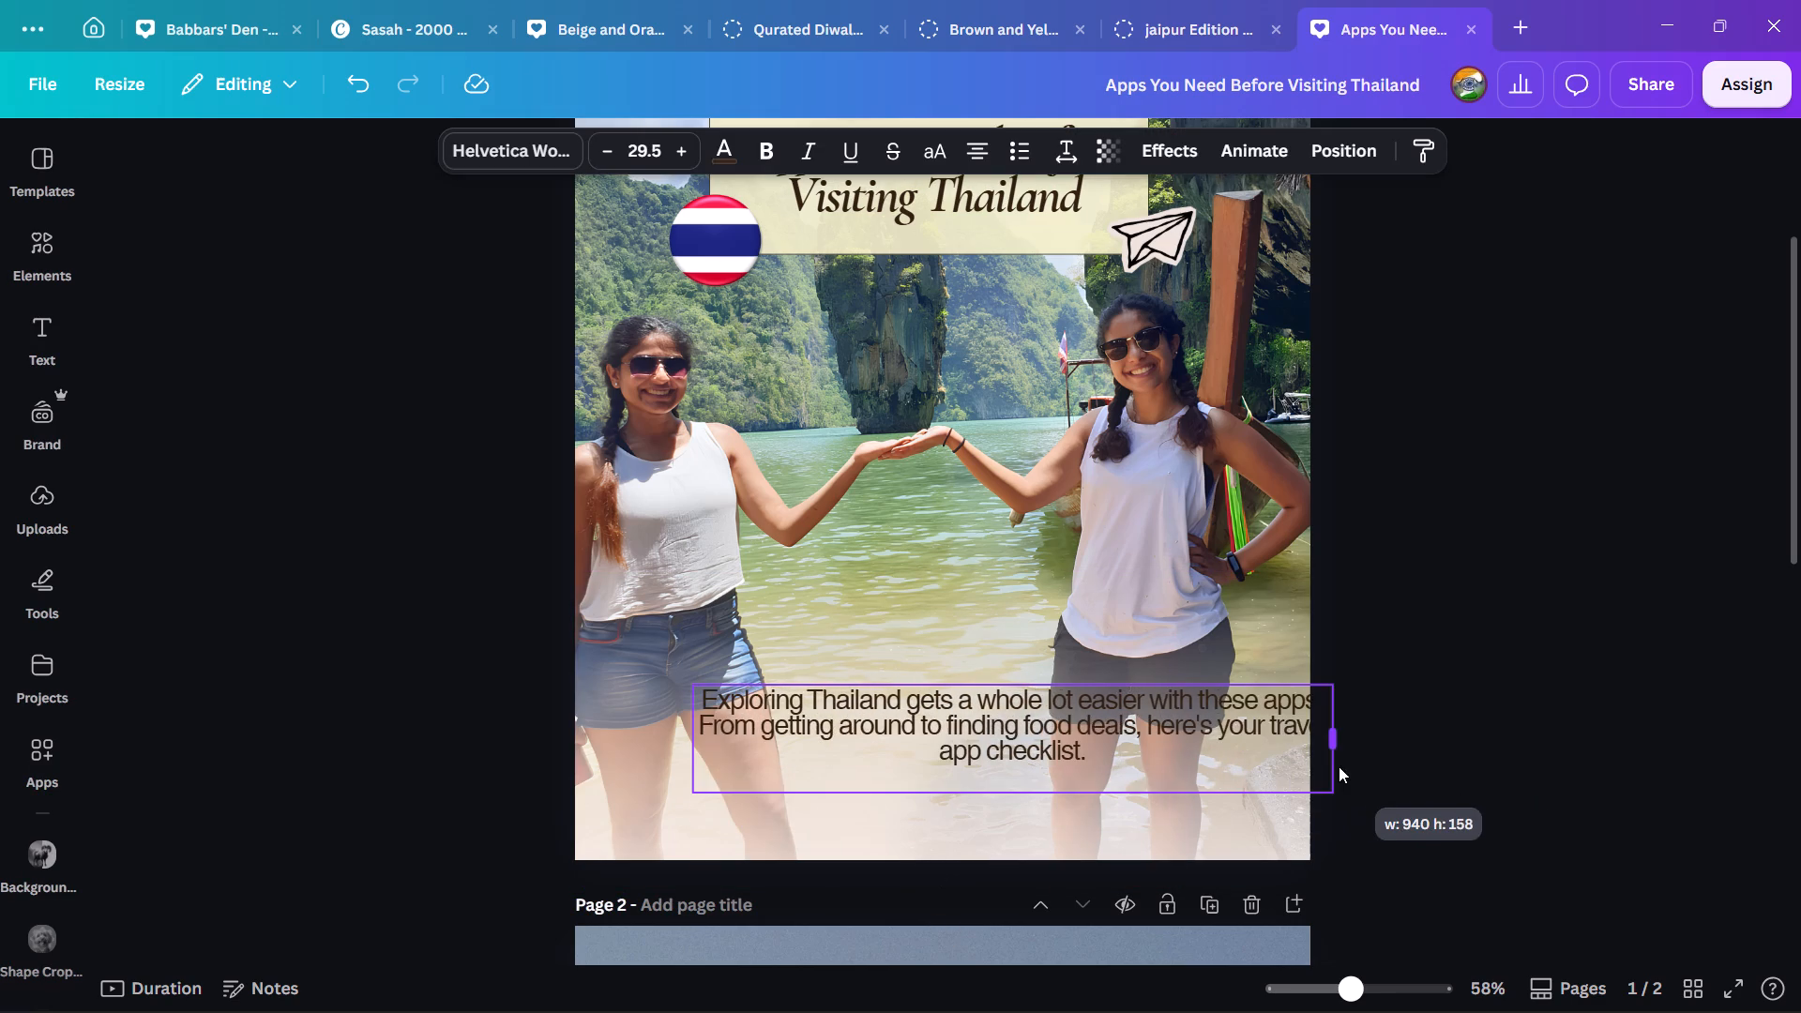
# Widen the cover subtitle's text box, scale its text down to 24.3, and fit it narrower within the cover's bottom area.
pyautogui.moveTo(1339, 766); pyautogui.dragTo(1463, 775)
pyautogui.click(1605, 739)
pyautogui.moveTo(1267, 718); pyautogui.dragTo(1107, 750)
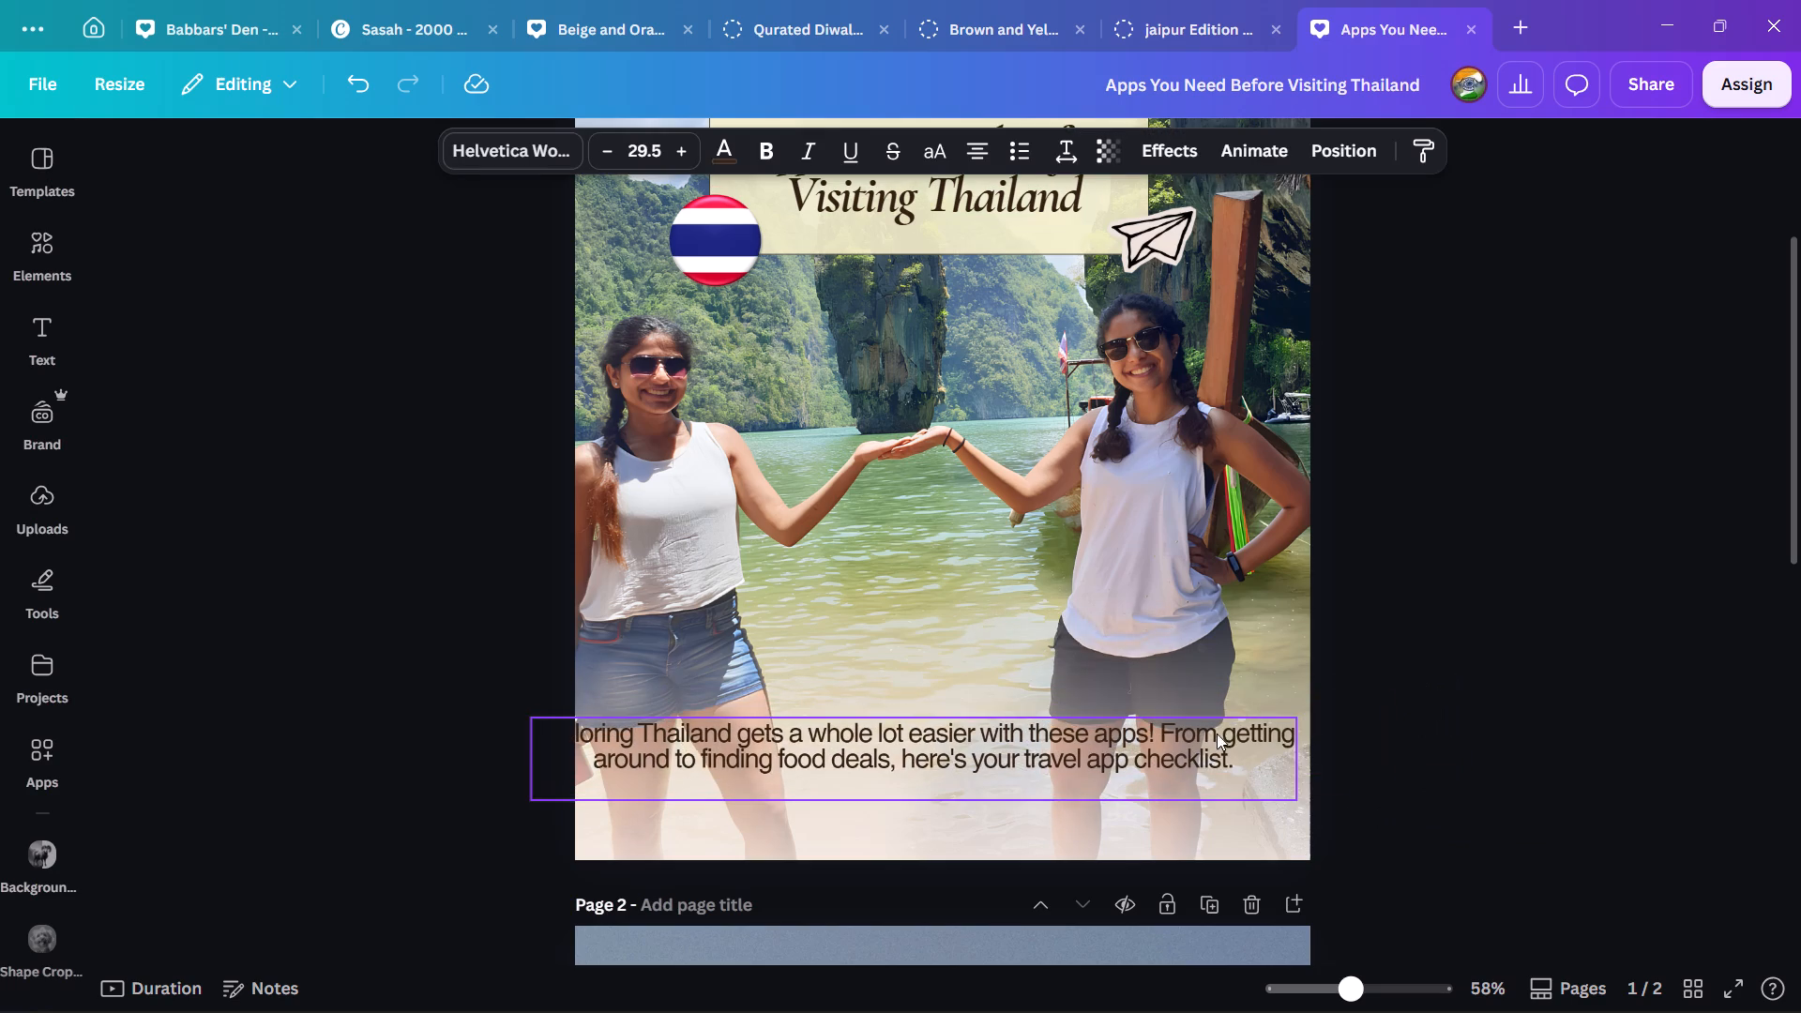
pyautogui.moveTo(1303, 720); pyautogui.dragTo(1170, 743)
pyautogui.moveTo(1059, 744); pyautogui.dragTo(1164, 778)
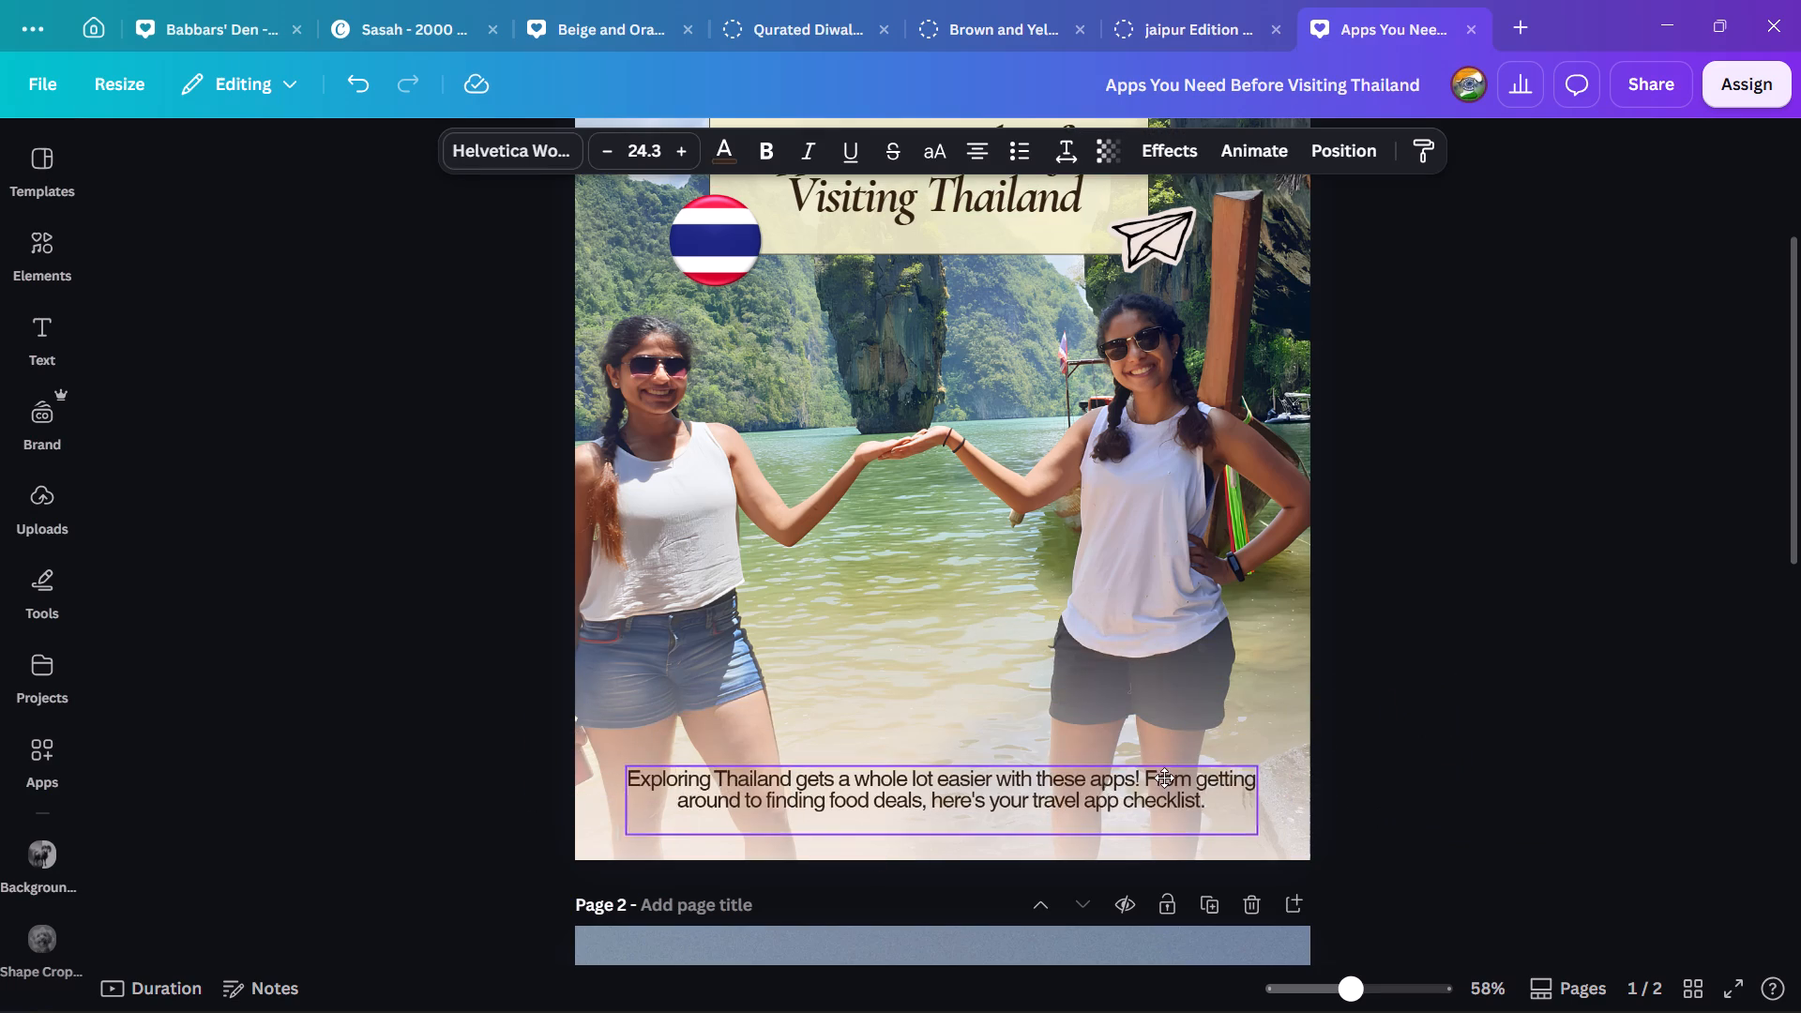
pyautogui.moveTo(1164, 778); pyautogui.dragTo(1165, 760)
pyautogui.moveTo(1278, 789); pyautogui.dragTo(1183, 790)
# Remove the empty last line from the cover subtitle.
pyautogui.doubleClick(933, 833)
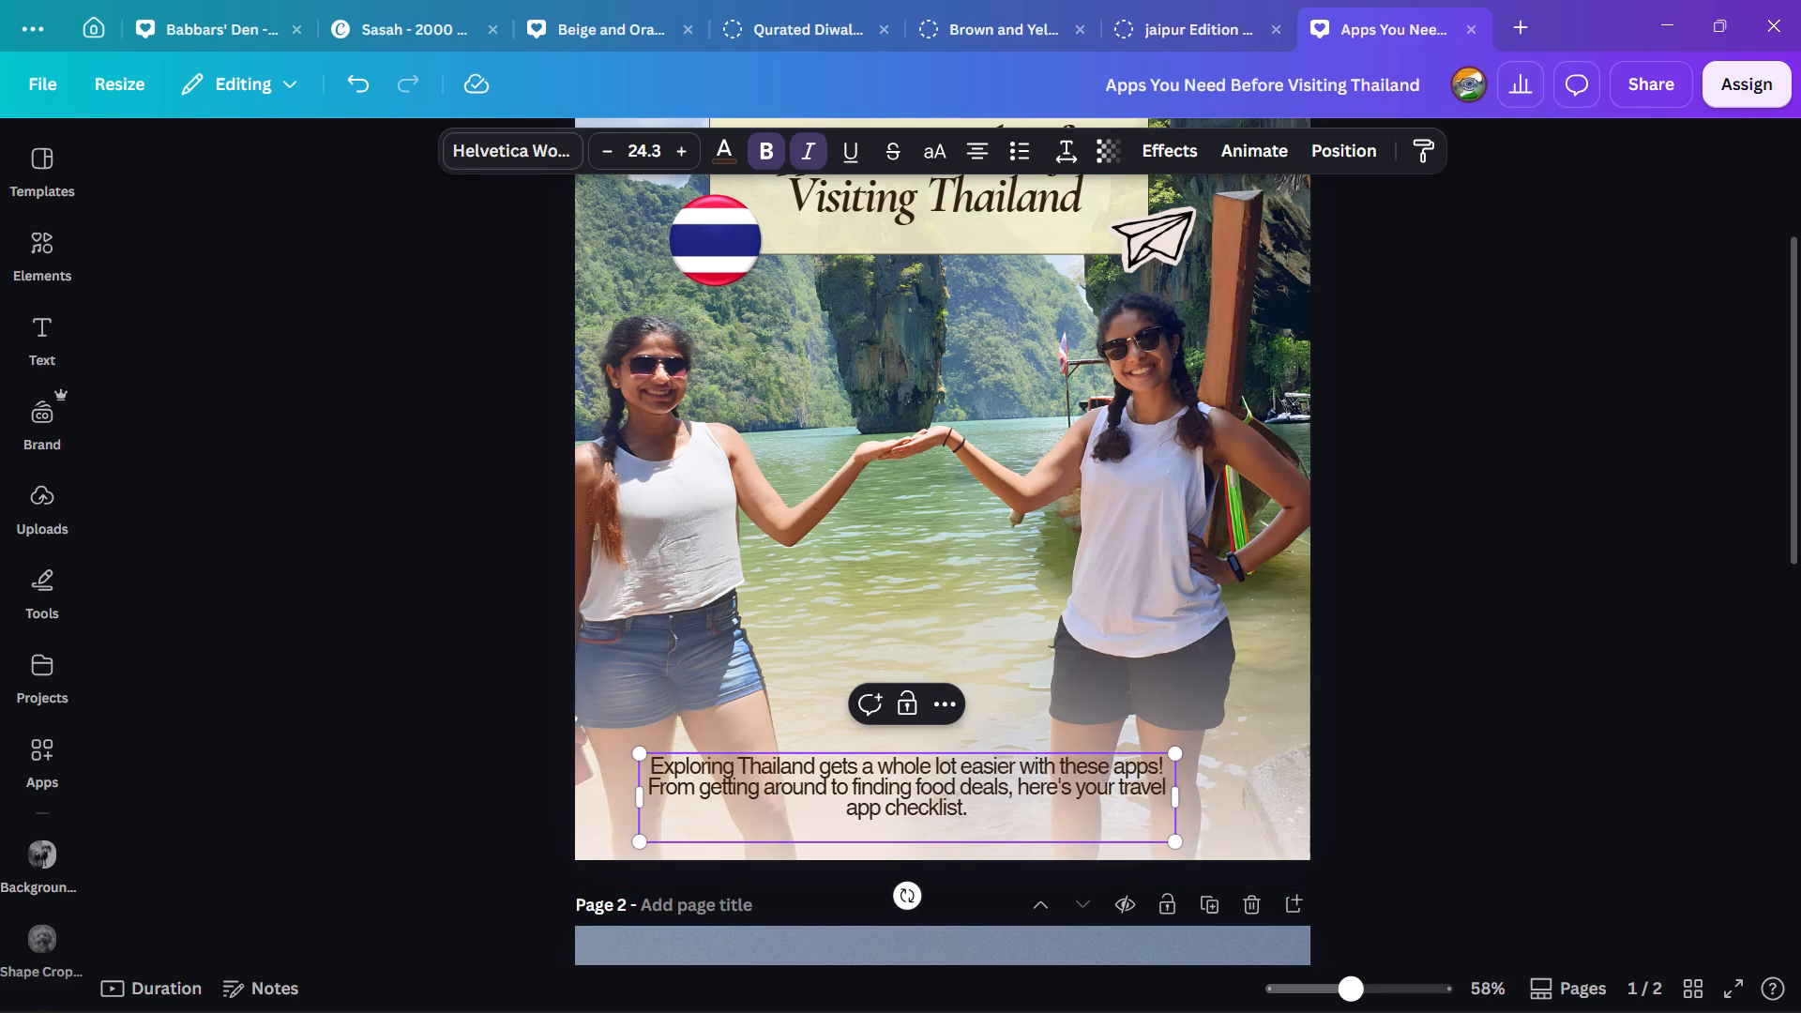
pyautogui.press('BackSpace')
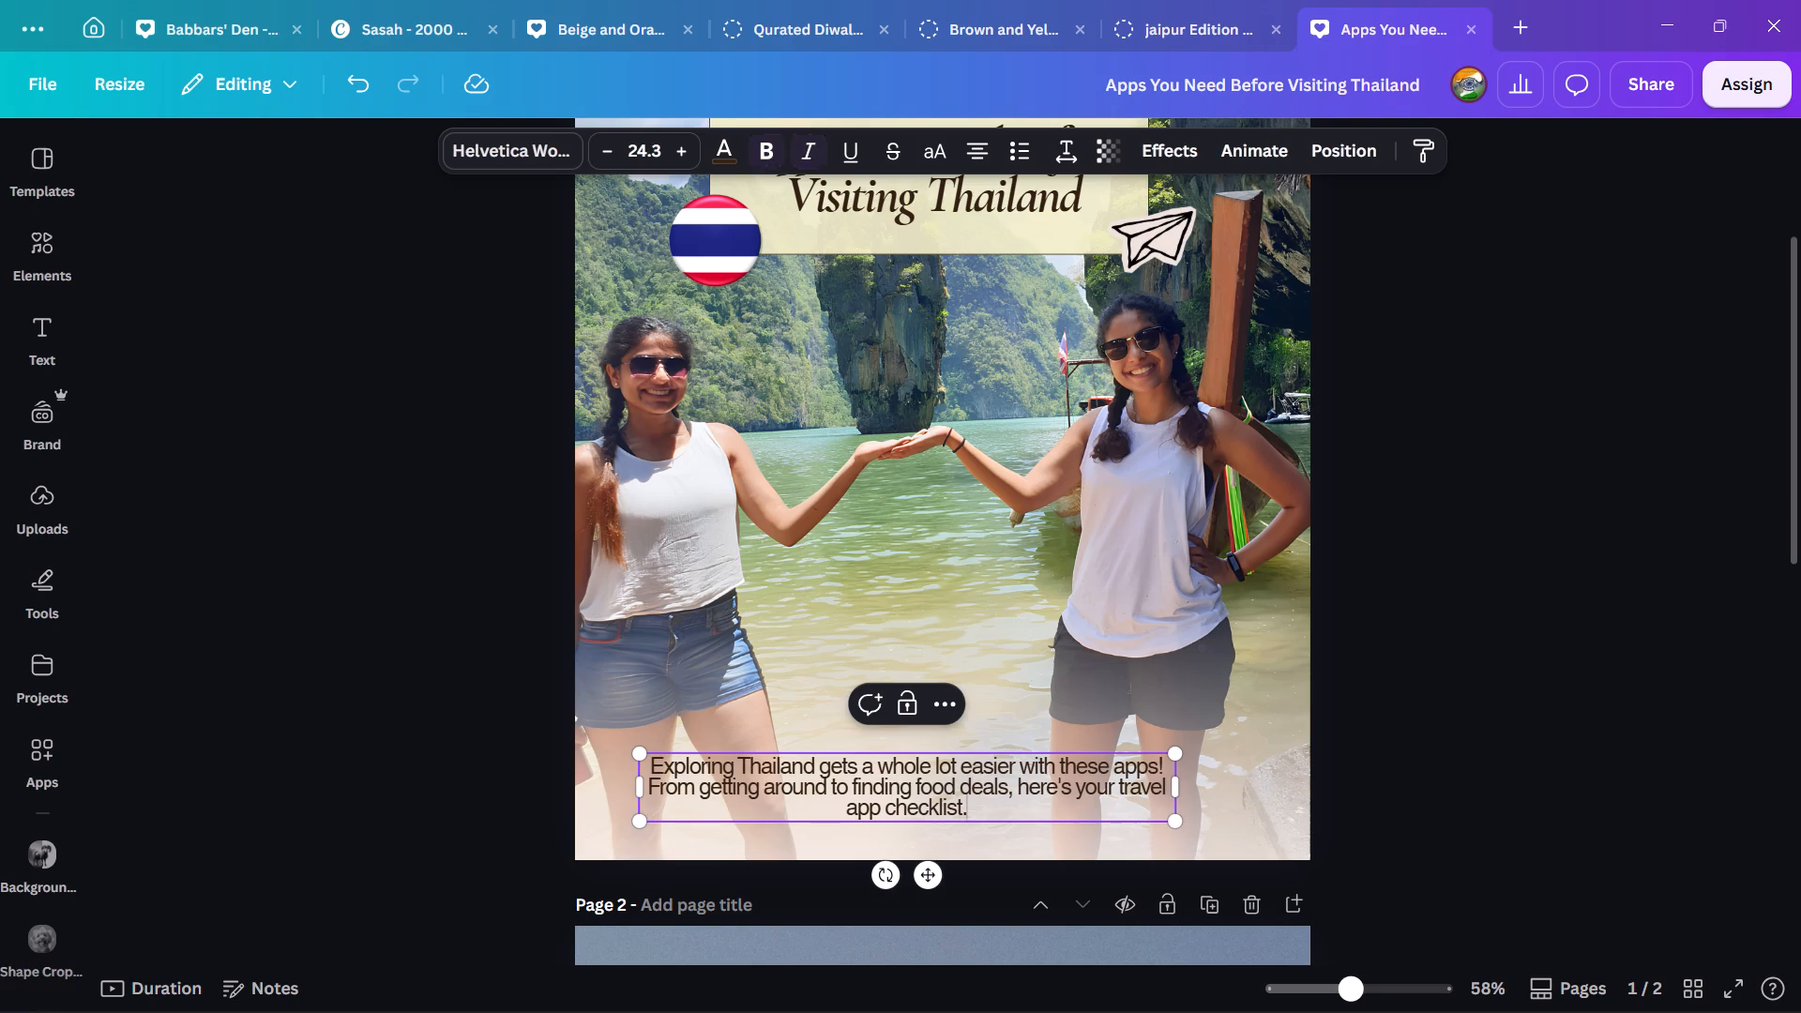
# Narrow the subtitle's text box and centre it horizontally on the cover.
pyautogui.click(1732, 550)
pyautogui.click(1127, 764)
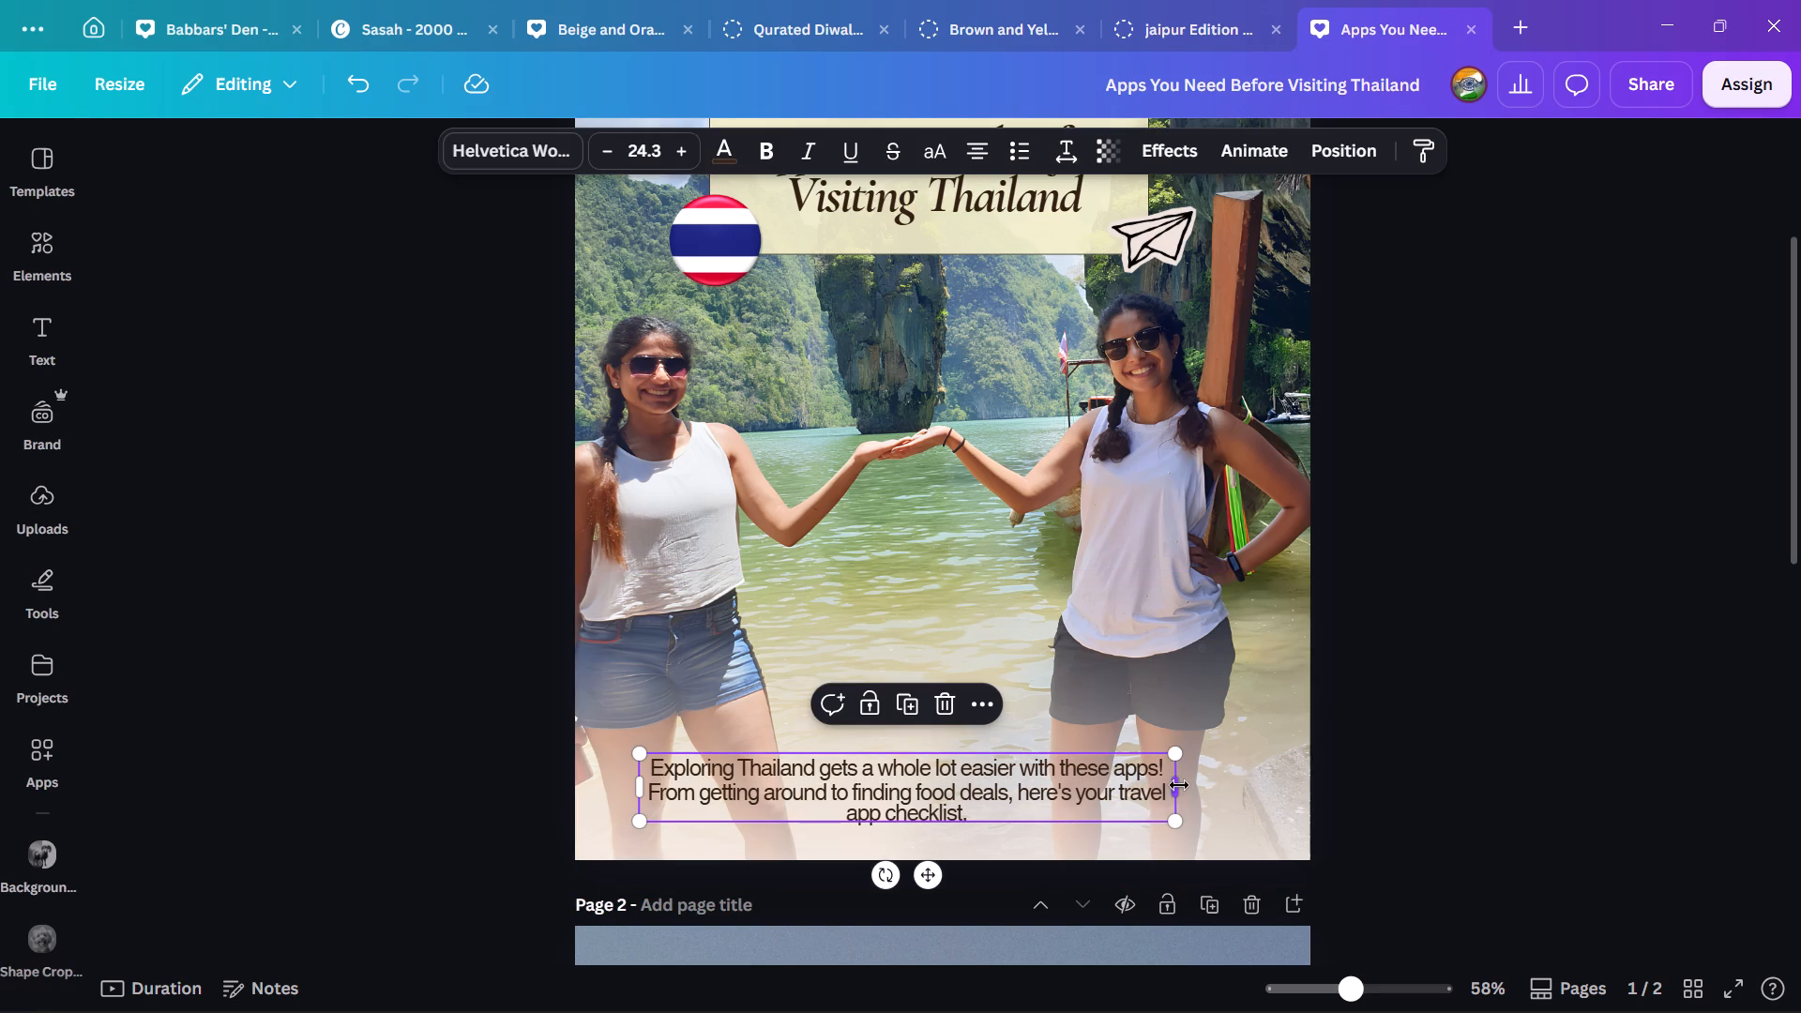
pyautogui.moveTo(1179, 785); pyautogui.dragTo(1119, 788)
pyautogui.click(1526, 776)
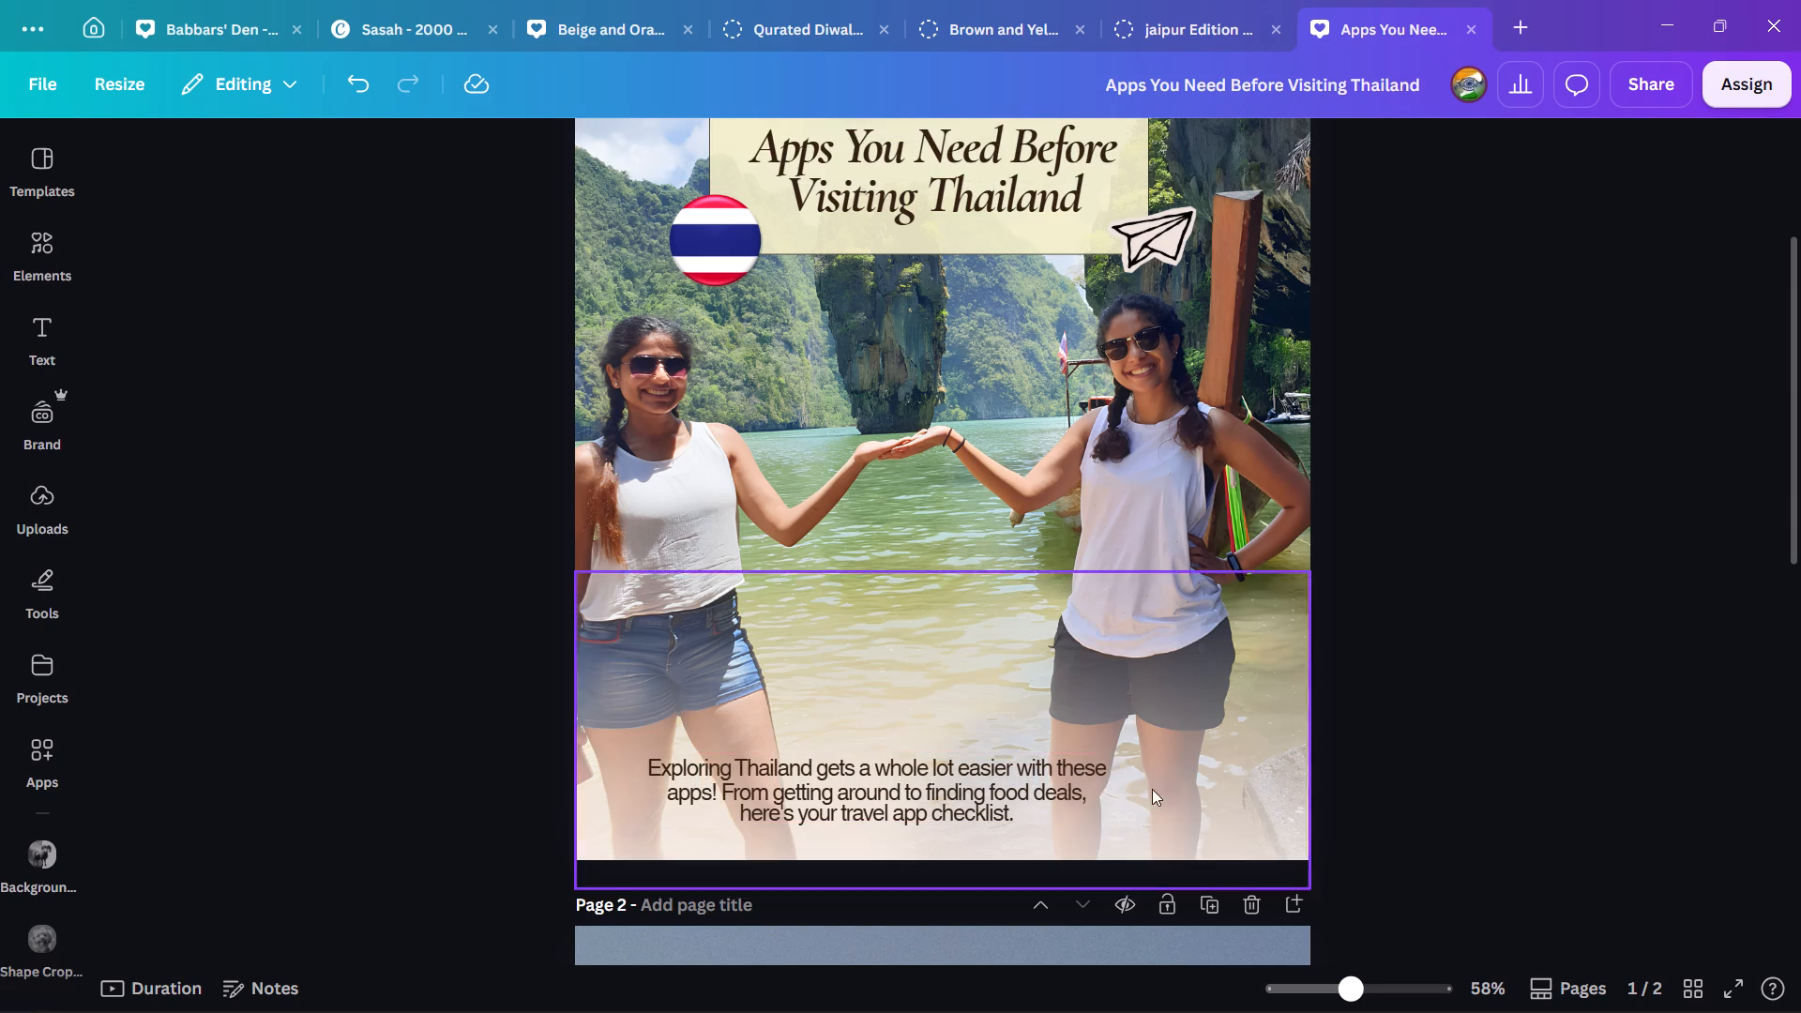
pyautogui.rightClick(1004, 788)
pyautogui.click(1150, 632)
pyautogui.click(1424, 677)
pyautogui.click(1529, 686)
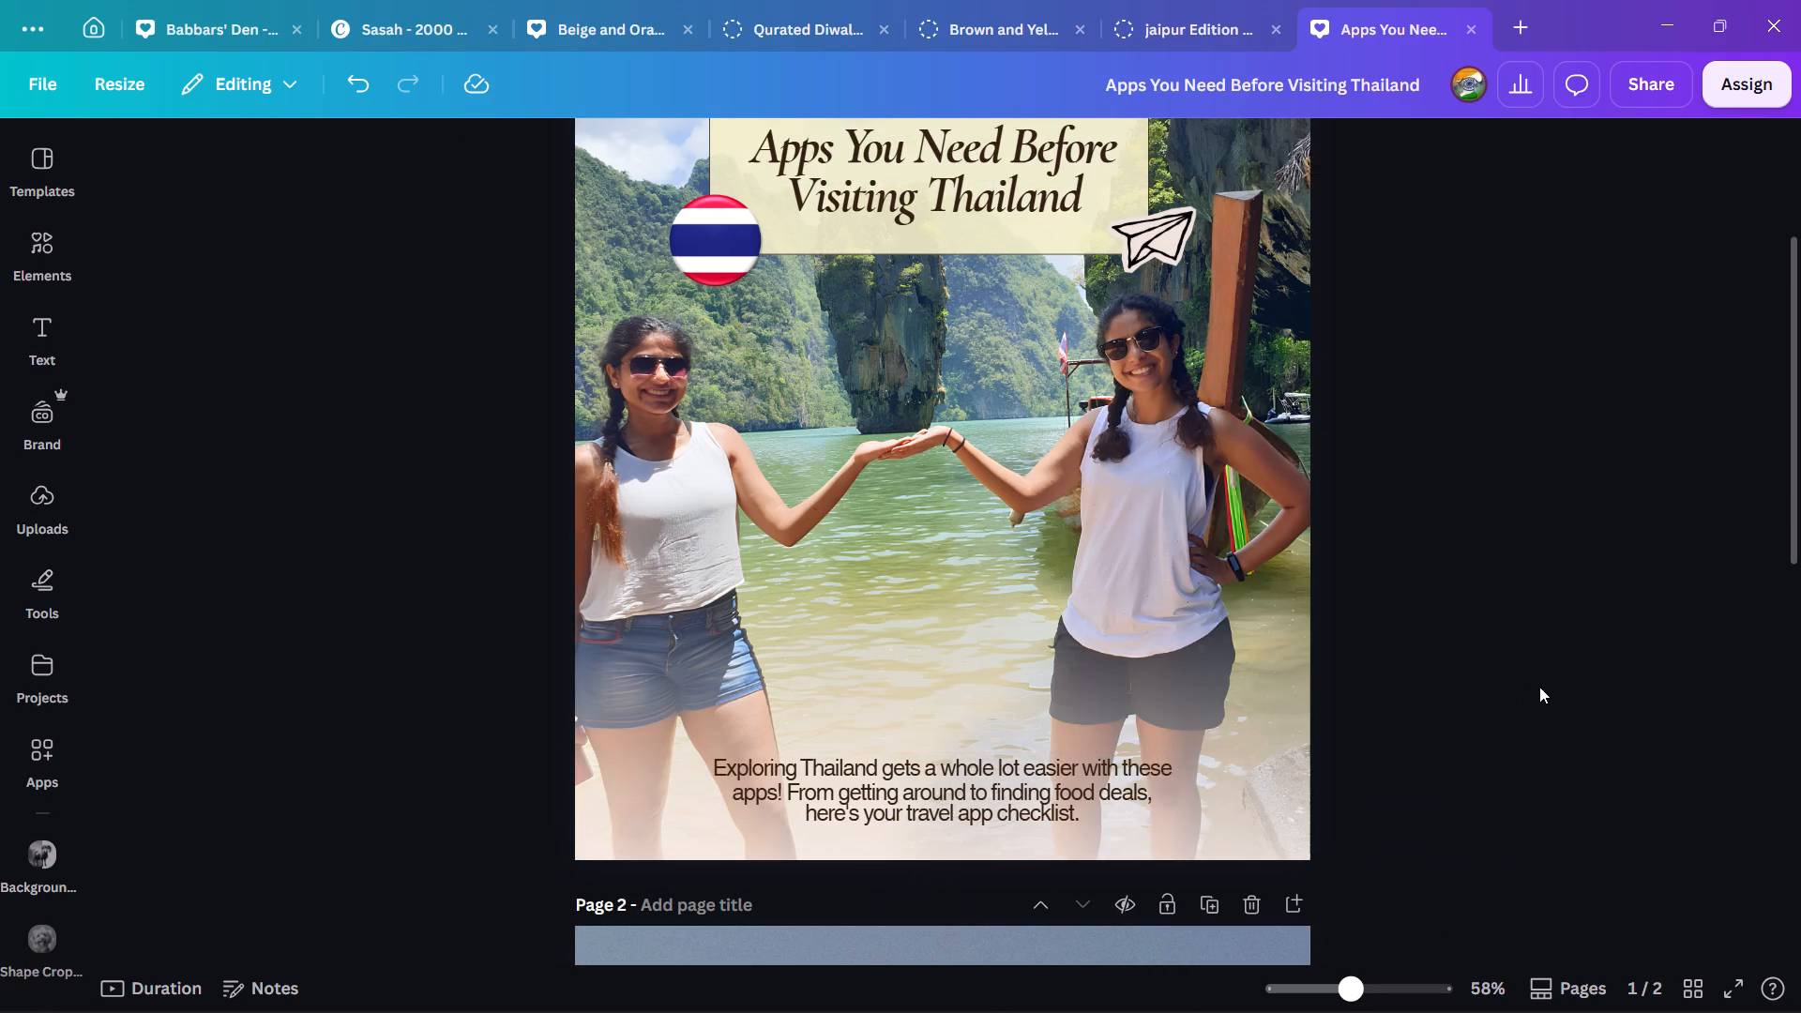
# Undo the recent subtitle edits back to the short text "Exploring Thailand gets a whole lot easier with these apps!".
pyautogui.keyDown('ctrl'); pyautogui.scroll(-3, 1544, 691); pyautogui.keyUp('ctrl')
pyautogui.keyDown('ctrl'); pyautogui.scroll(2, 1547, 696); pyautogui.keyUp('ctrl')
pyautogui.hotkey('ctrl', 'z')
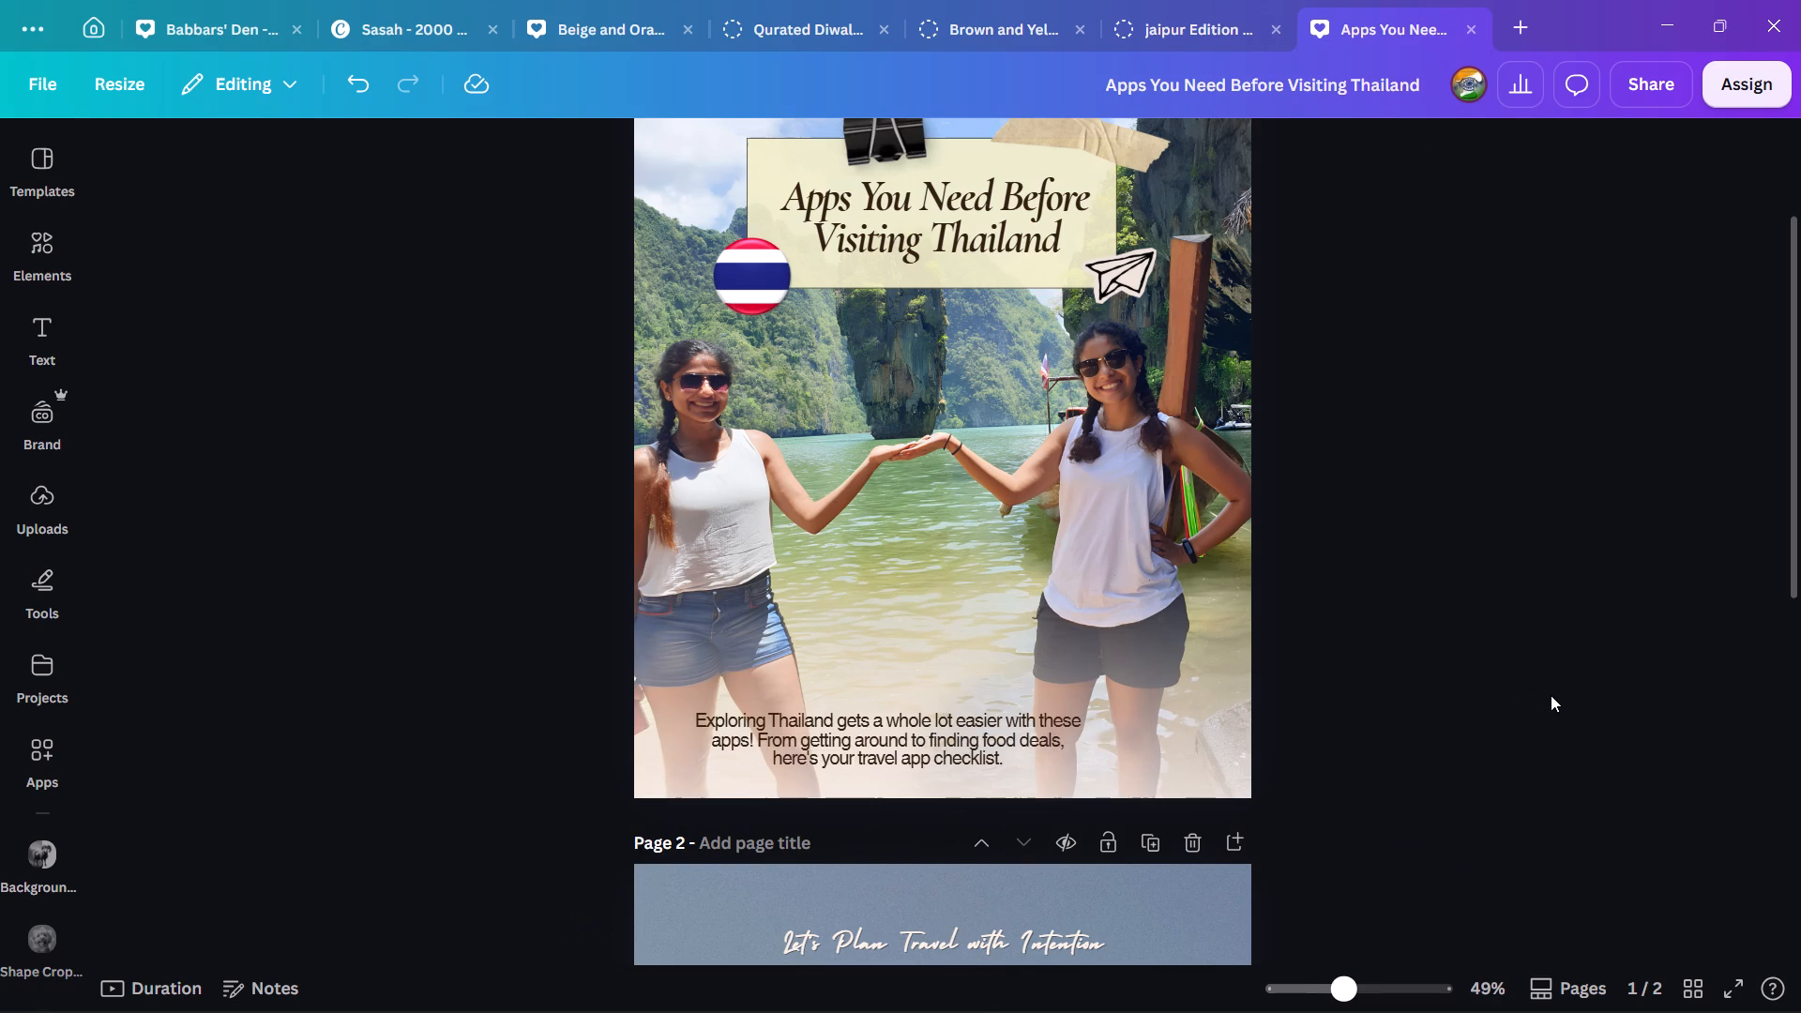
pyautogui.hotkey('ctrl', 'z')
pyautogui.hotkey('ctrl', 'z')
pyautogui.hotkey('ctrl', 'z')
pyautogui.hotkey('ctrl', 'z')
pyautogui.hotkey('ctrl', 'z')
pyautogui.hotkey('ctrl', 'z')
pyautogui.hotkey('ctrl', 'z')
pyautogui.hotkey('ctrl', 'z')
pyautogui.hotkey('ctrl', 'z')
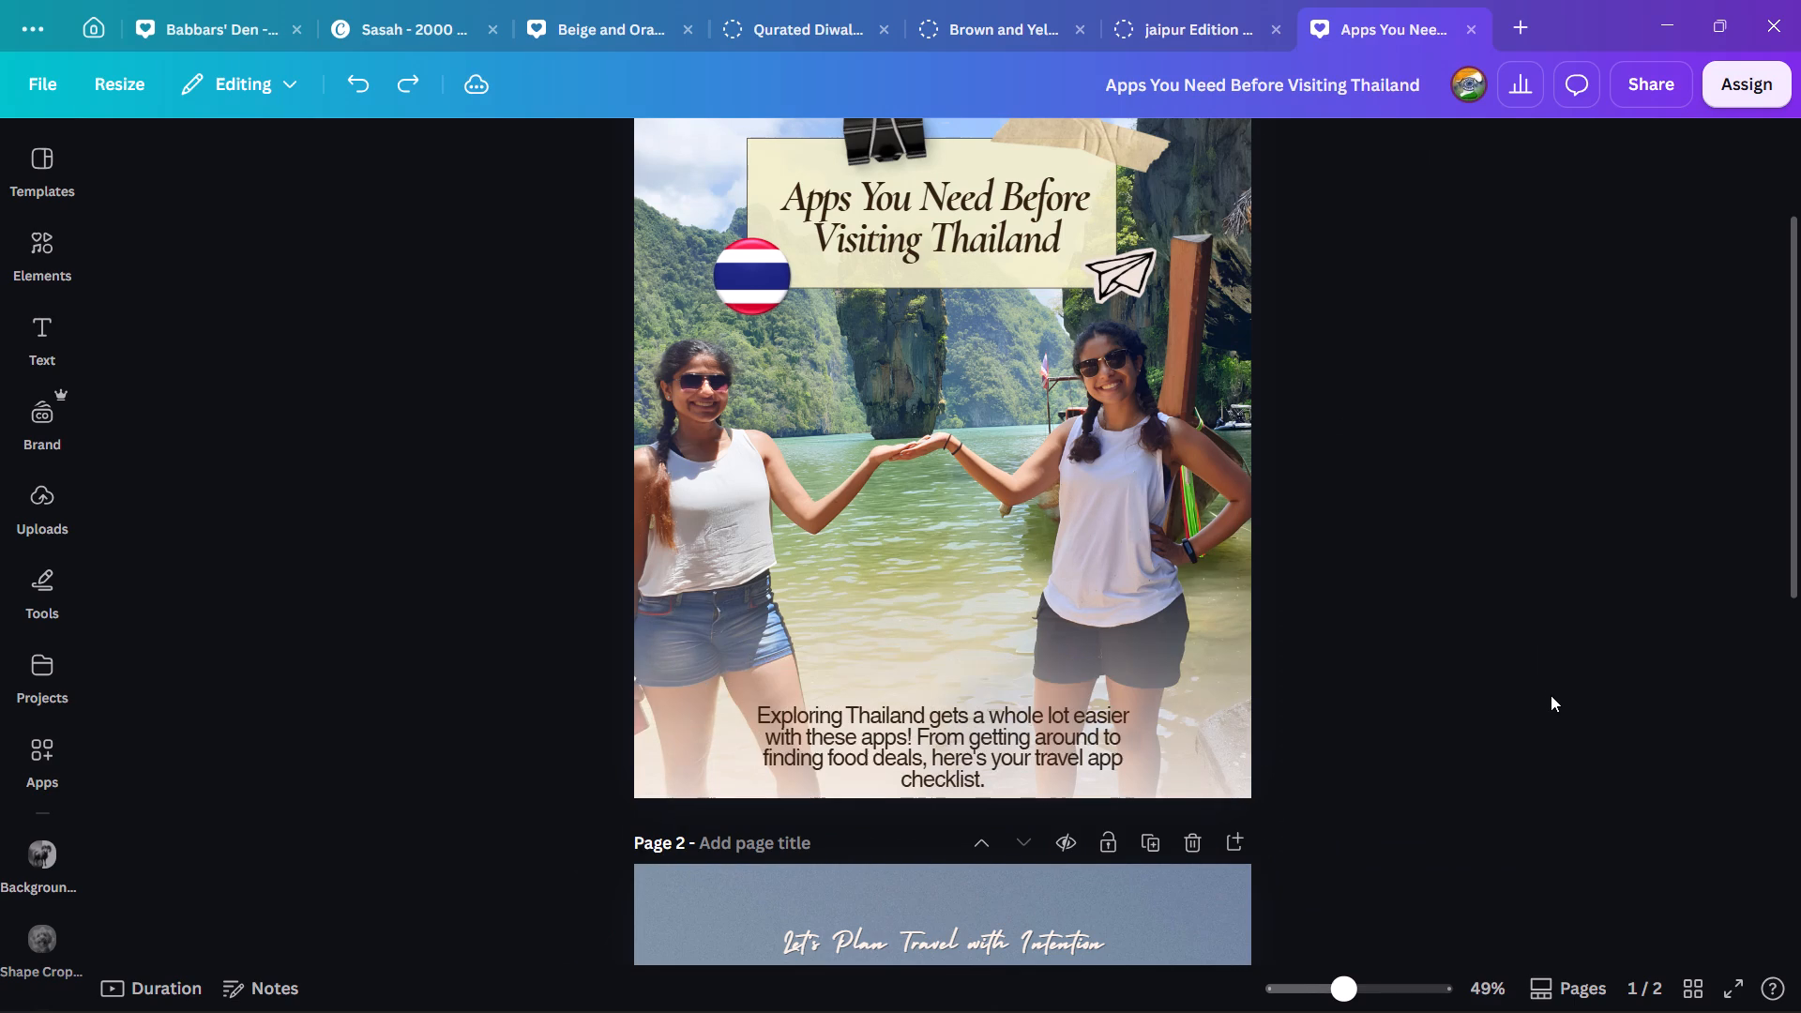
pyautogui.hotkey('ctrl', 'z')
pyautogui.hotkey('ctrl', 'z')
pyautogui.hotkey('ctrl', 'z')
pyautogui.hotkey('ctrl', 'shift', 'z')
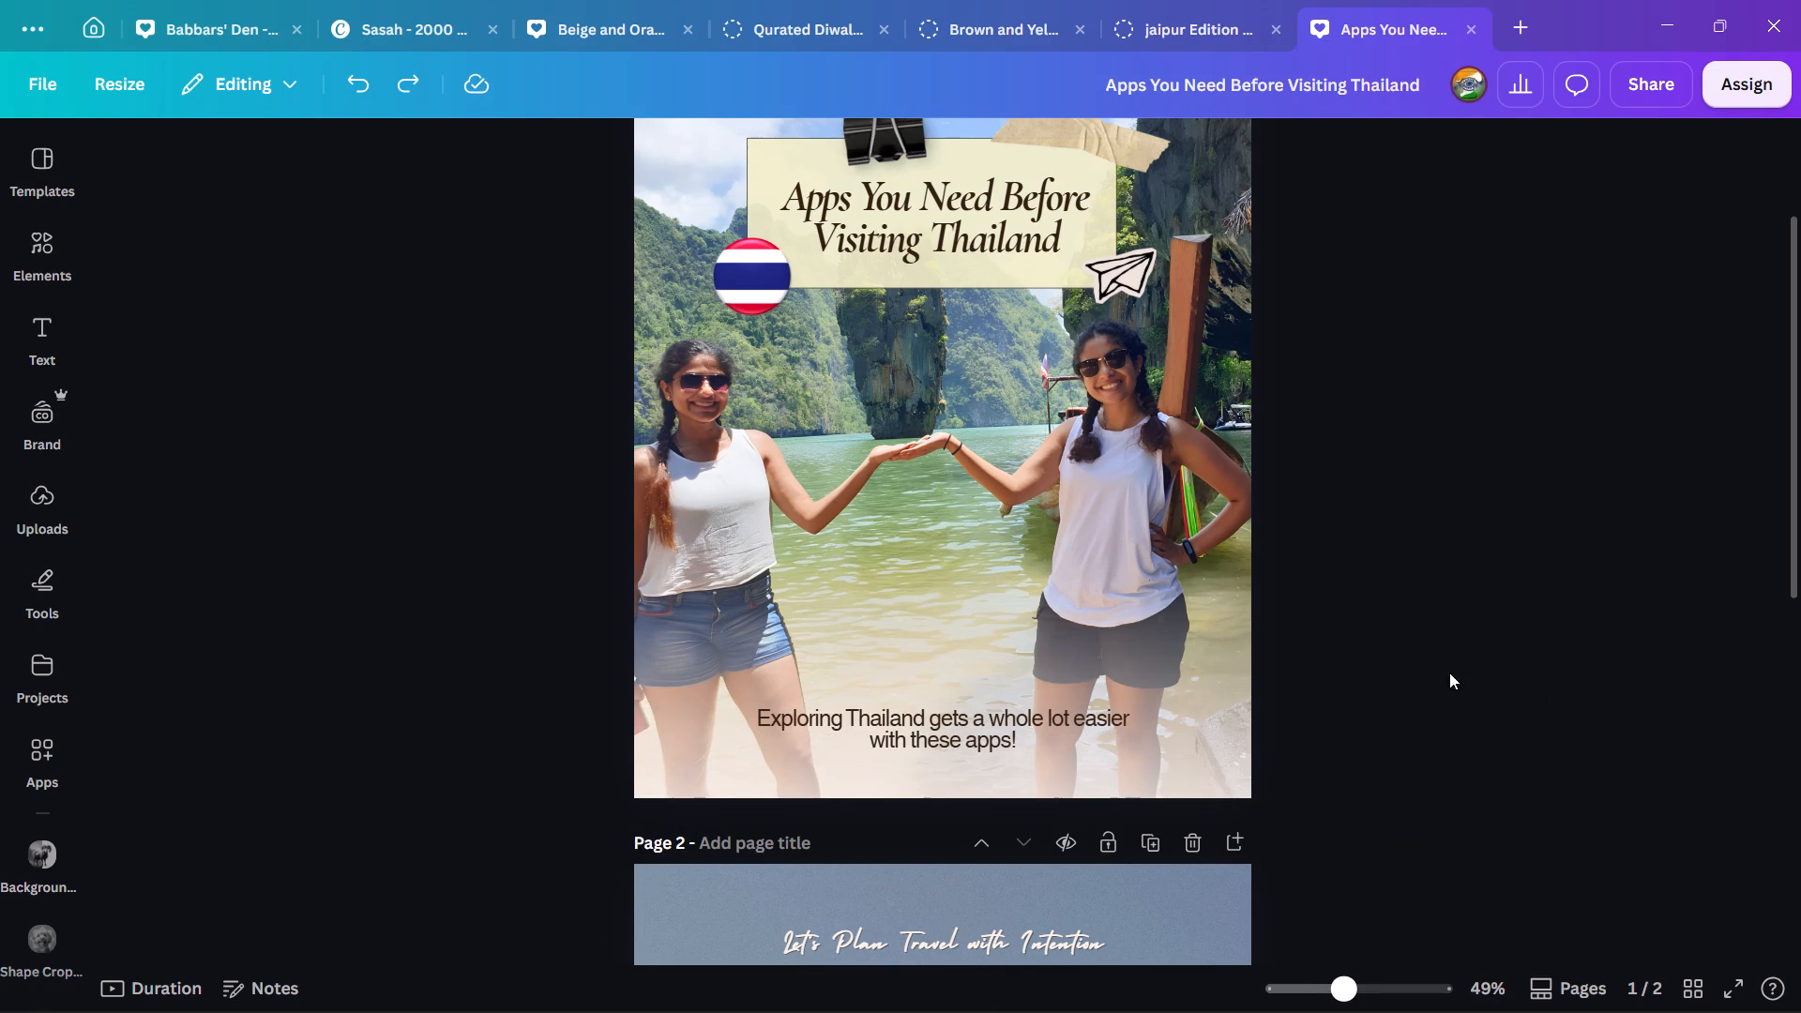
# Set the design's sharing access to Anyone with the link and copy the share link.
pyautogui.click(1645, 87)
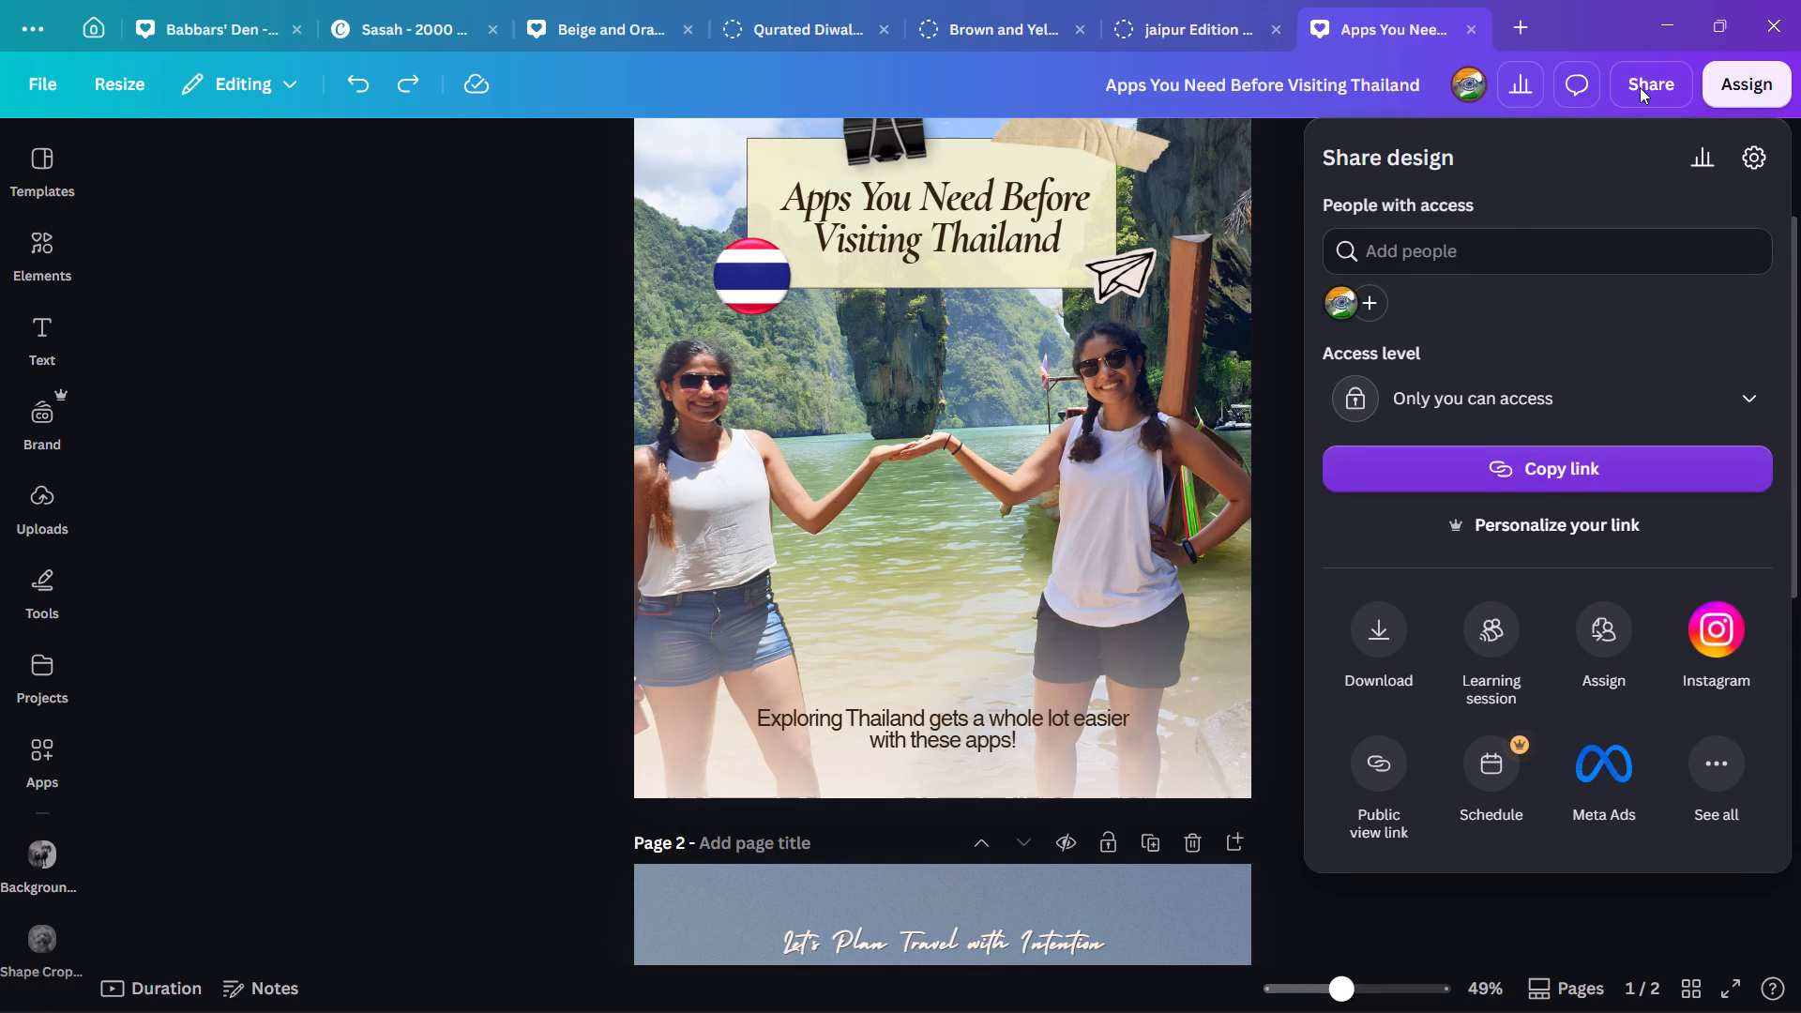
pyautogui.click(1525, 401)
pyautogui.click(1498, 634)
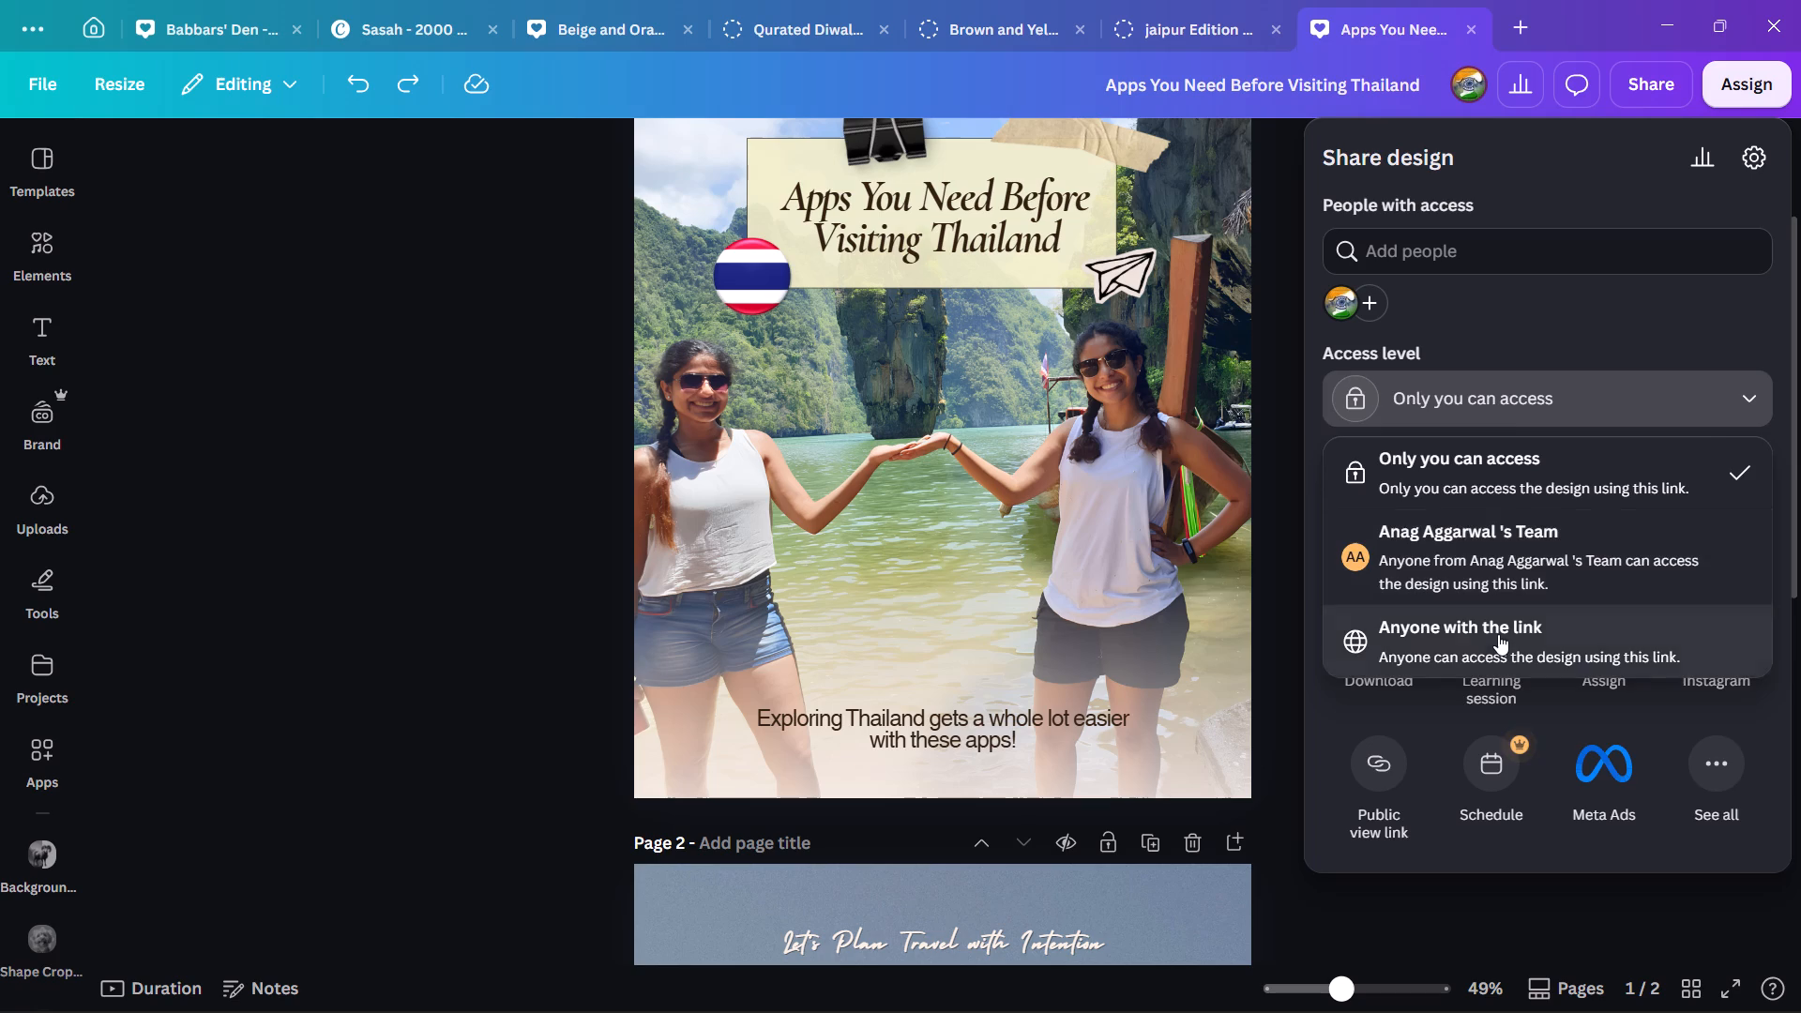
pyautogui.click(1533, 466)
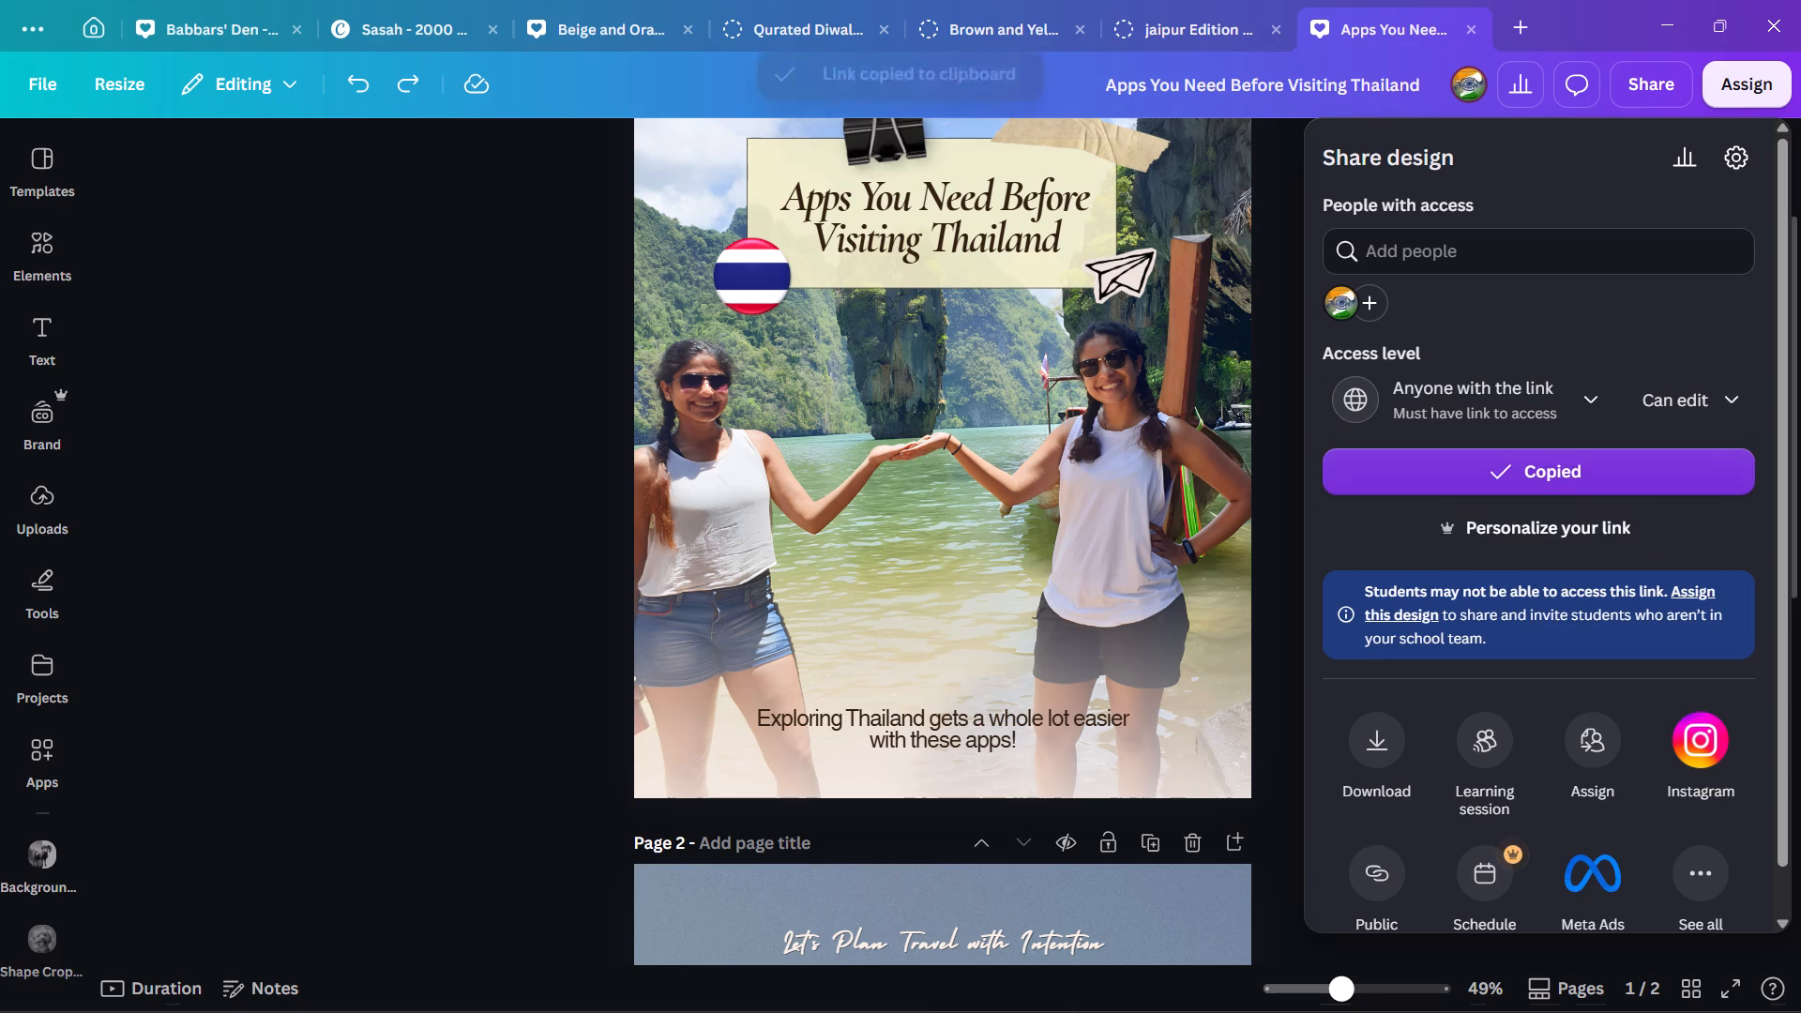
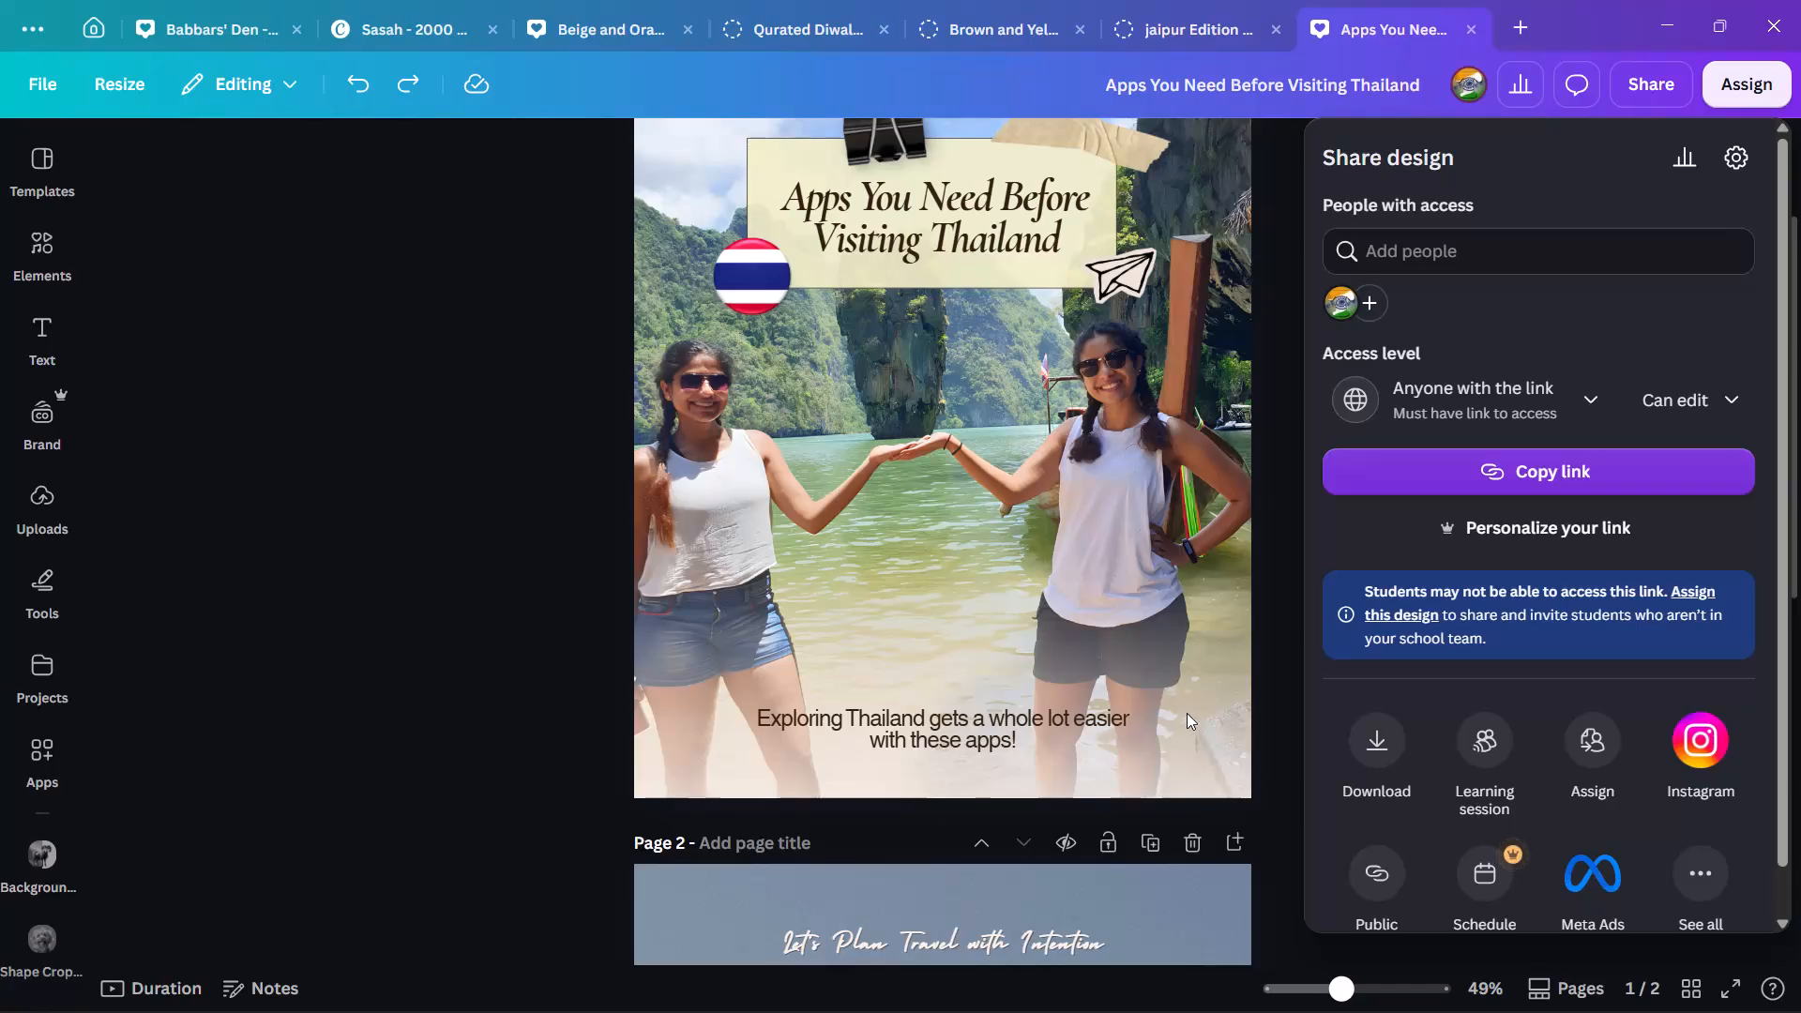
# Dismiss the sharing options and review the beach-photo cover and the template design on page 2.
pyautogui.click(214, 436)
pyautogui.click(1438, 738)
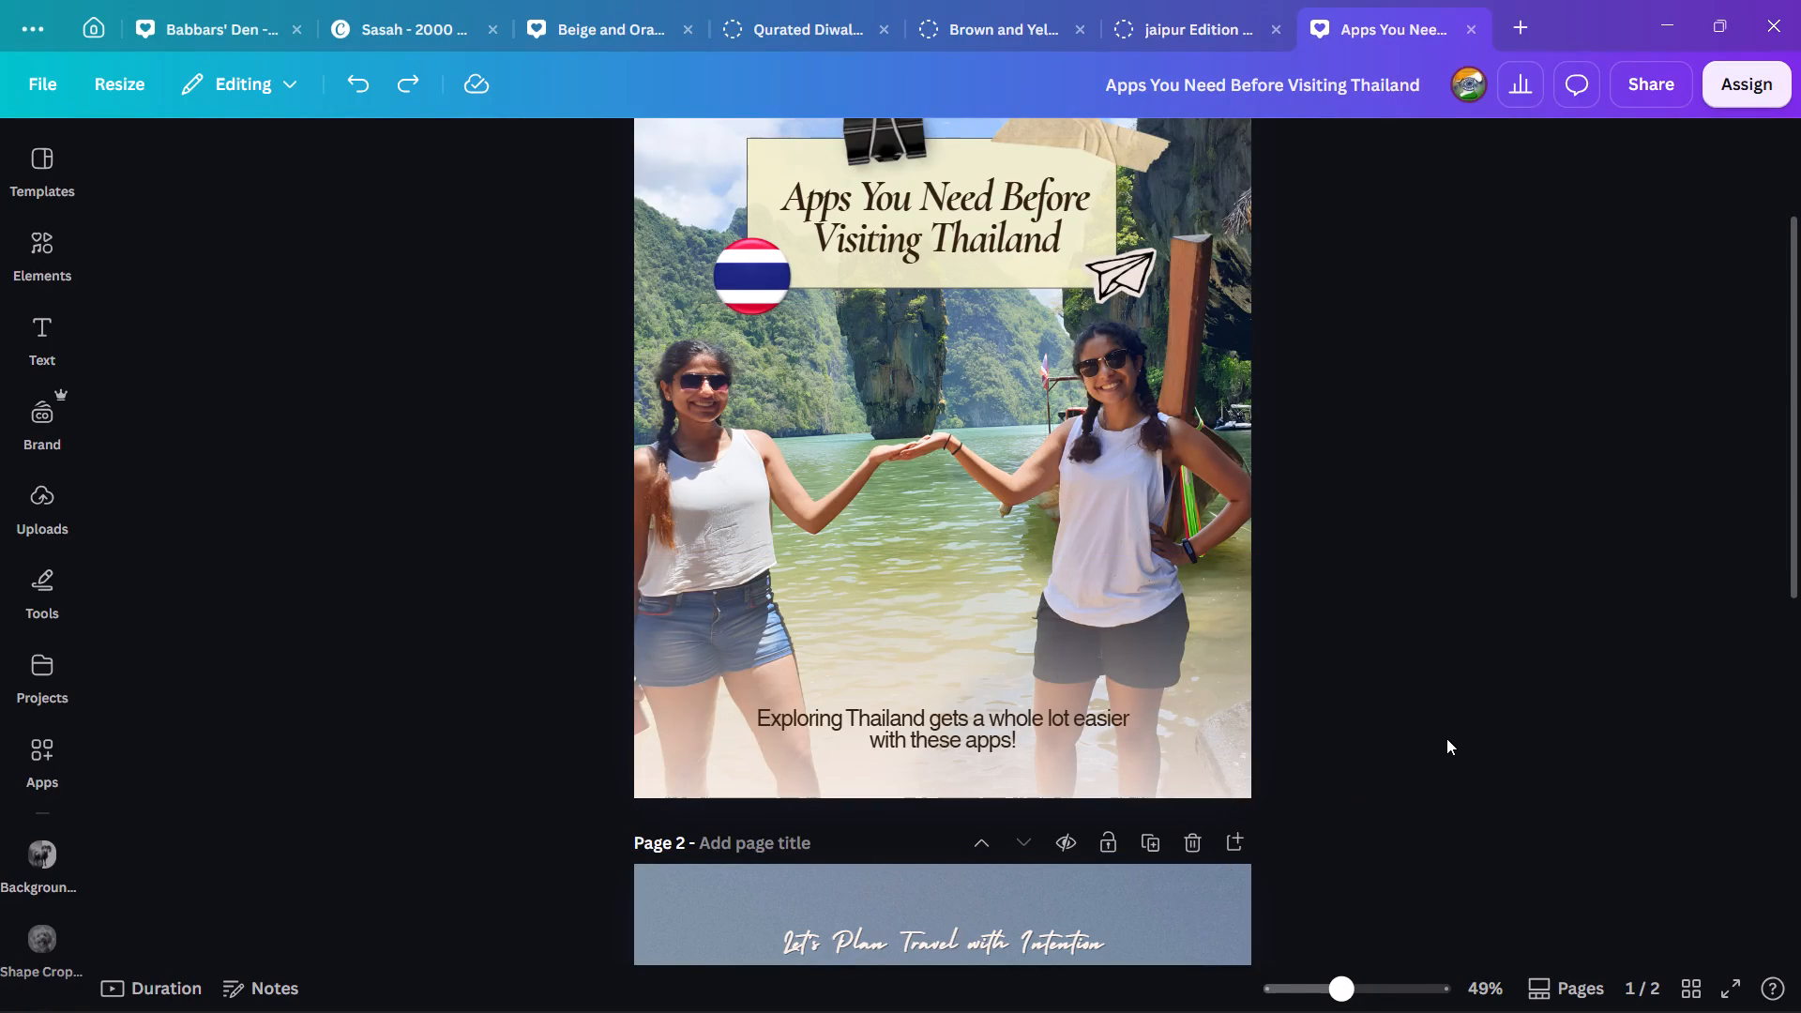
pyautogui.keyDown('ctrl'); pyautogui.scroll(-4, 1454, 738); pyautogui.keyUp('ctrl')
pyautogui.keyDown('ctrl'); pyautogui.scroll(6, 1454, 738); pyautogui.keyUp('ctrl')
pyautogui.scroll(2, 1454, 738)
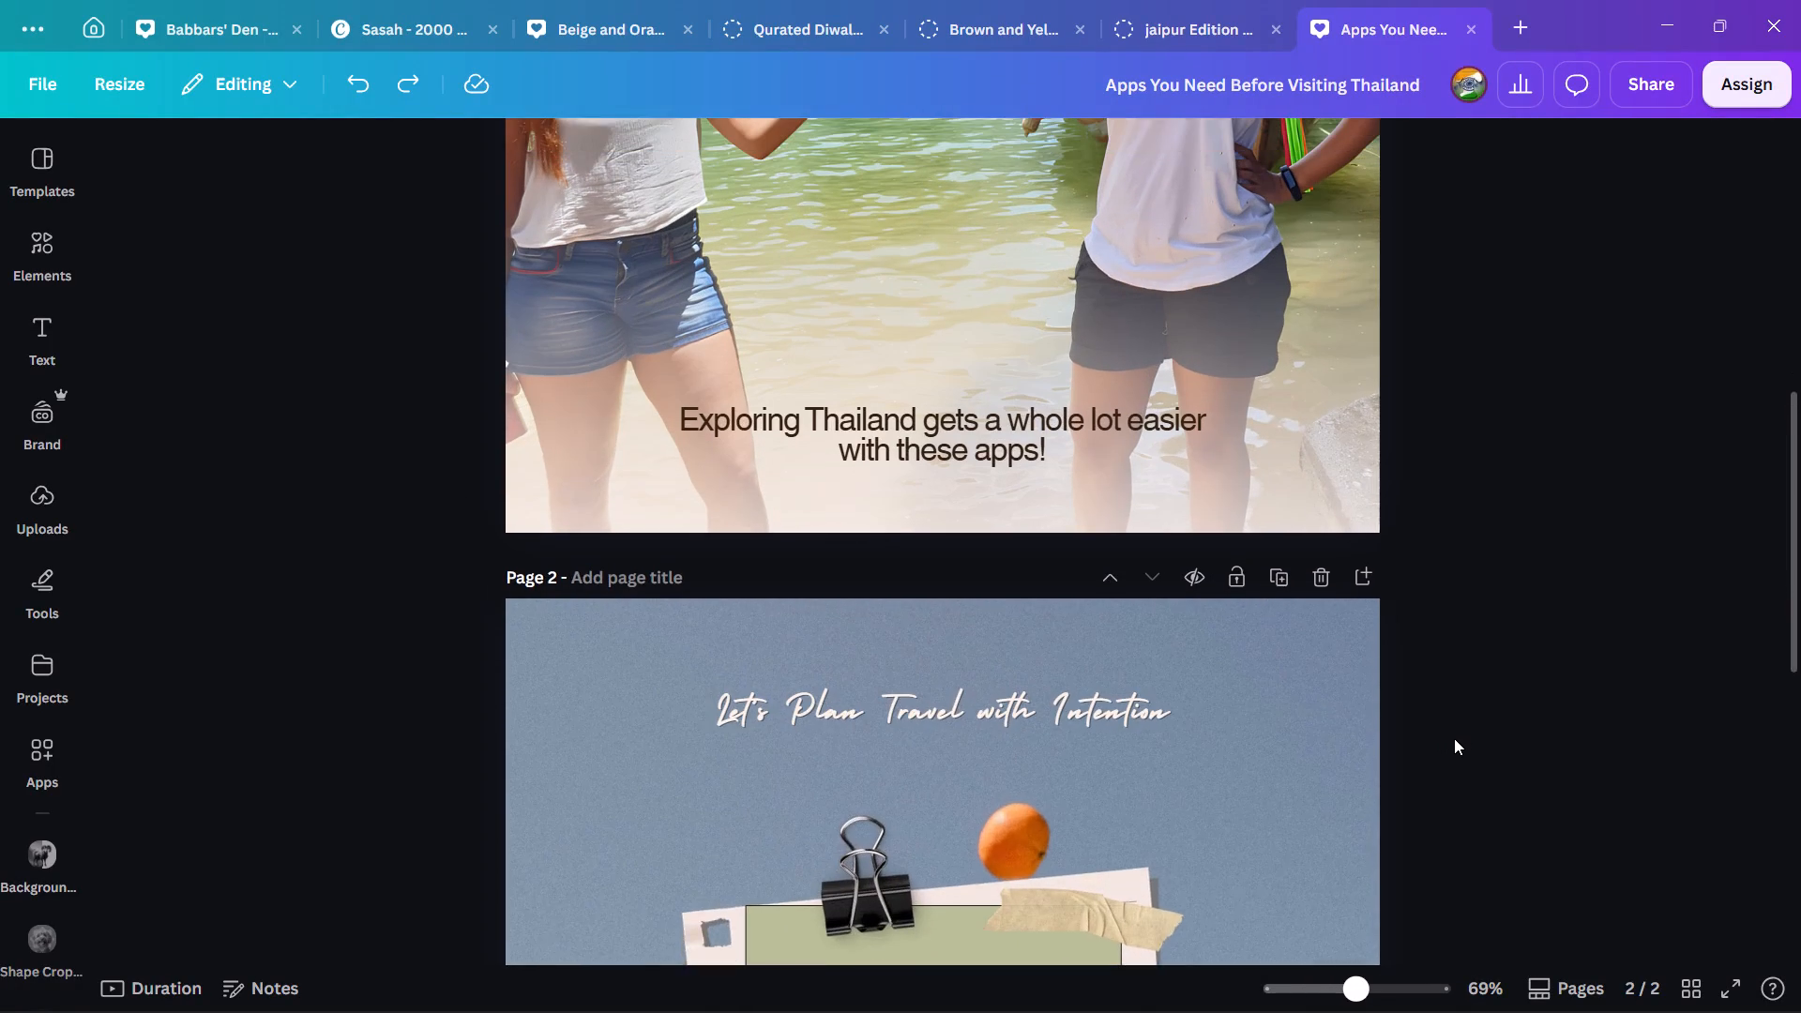
pyautogui.scroll(4, 1454, 738)
pyautogui.keyDown('ctrl'); pyautogui.scroll(-2, 1466, 645); pyautogui.keyUp('ctrl')
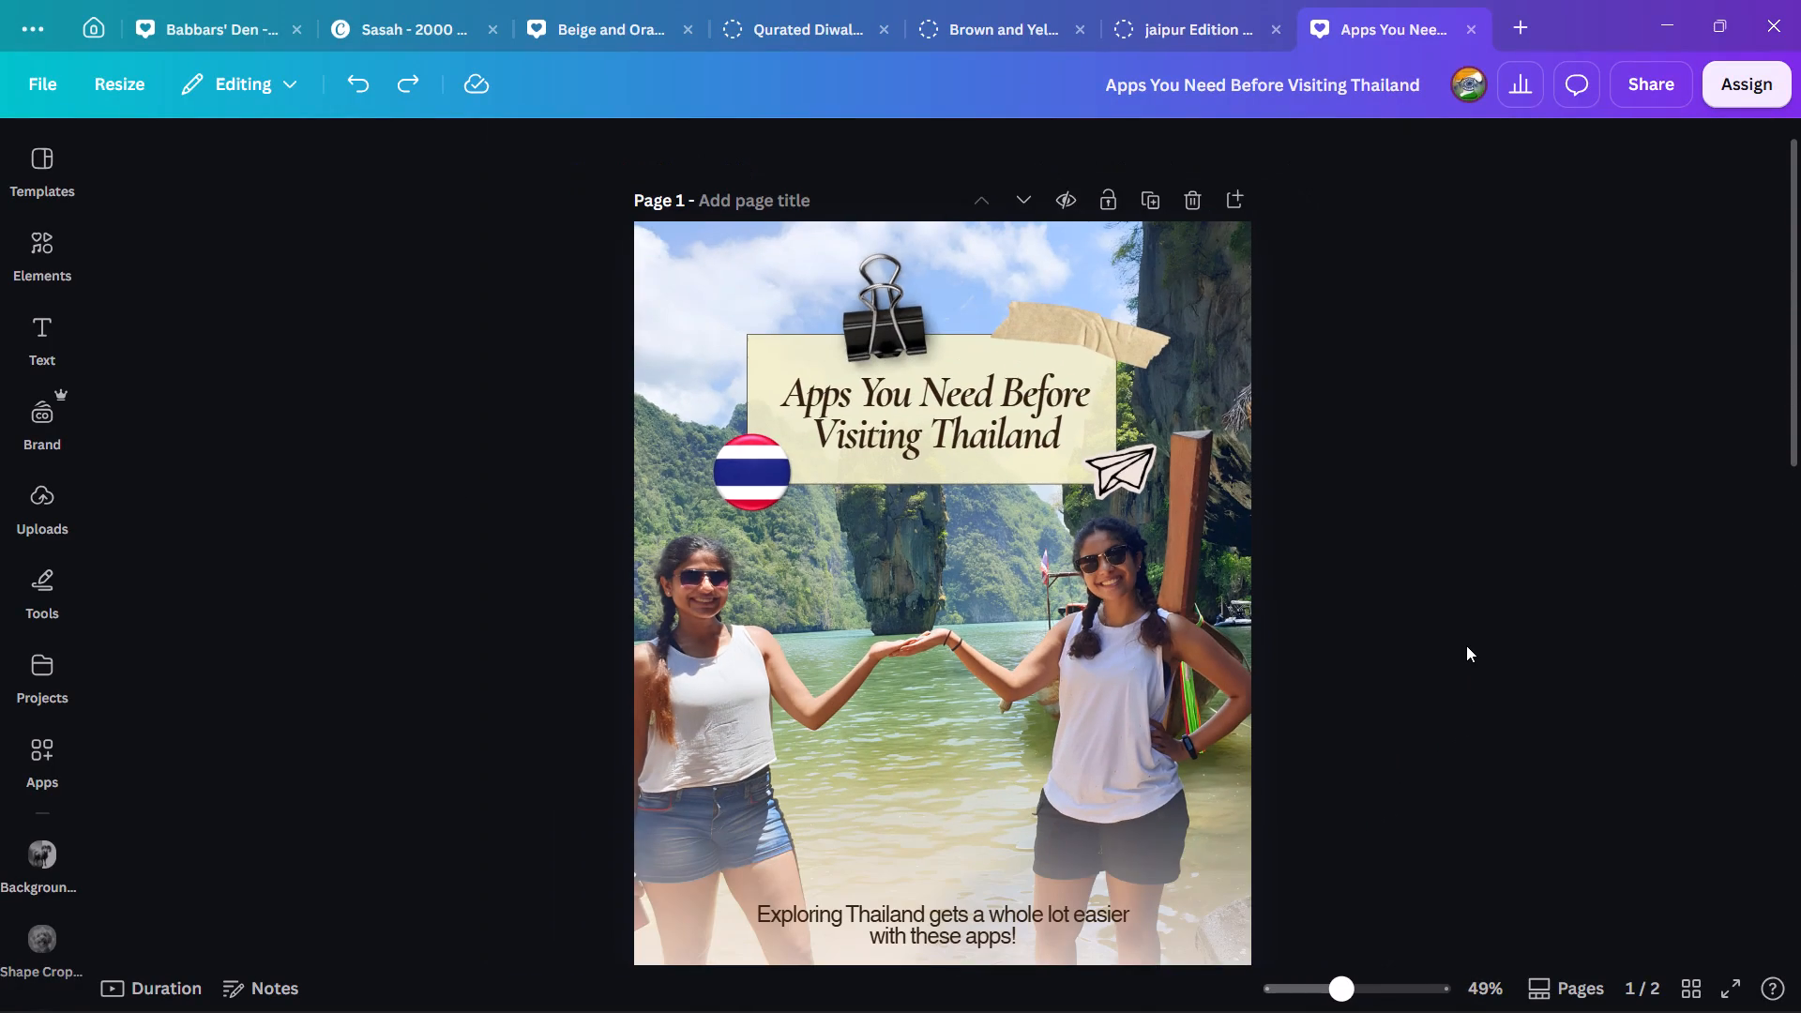
pyautogui.scroll(-2, 1466, 646)
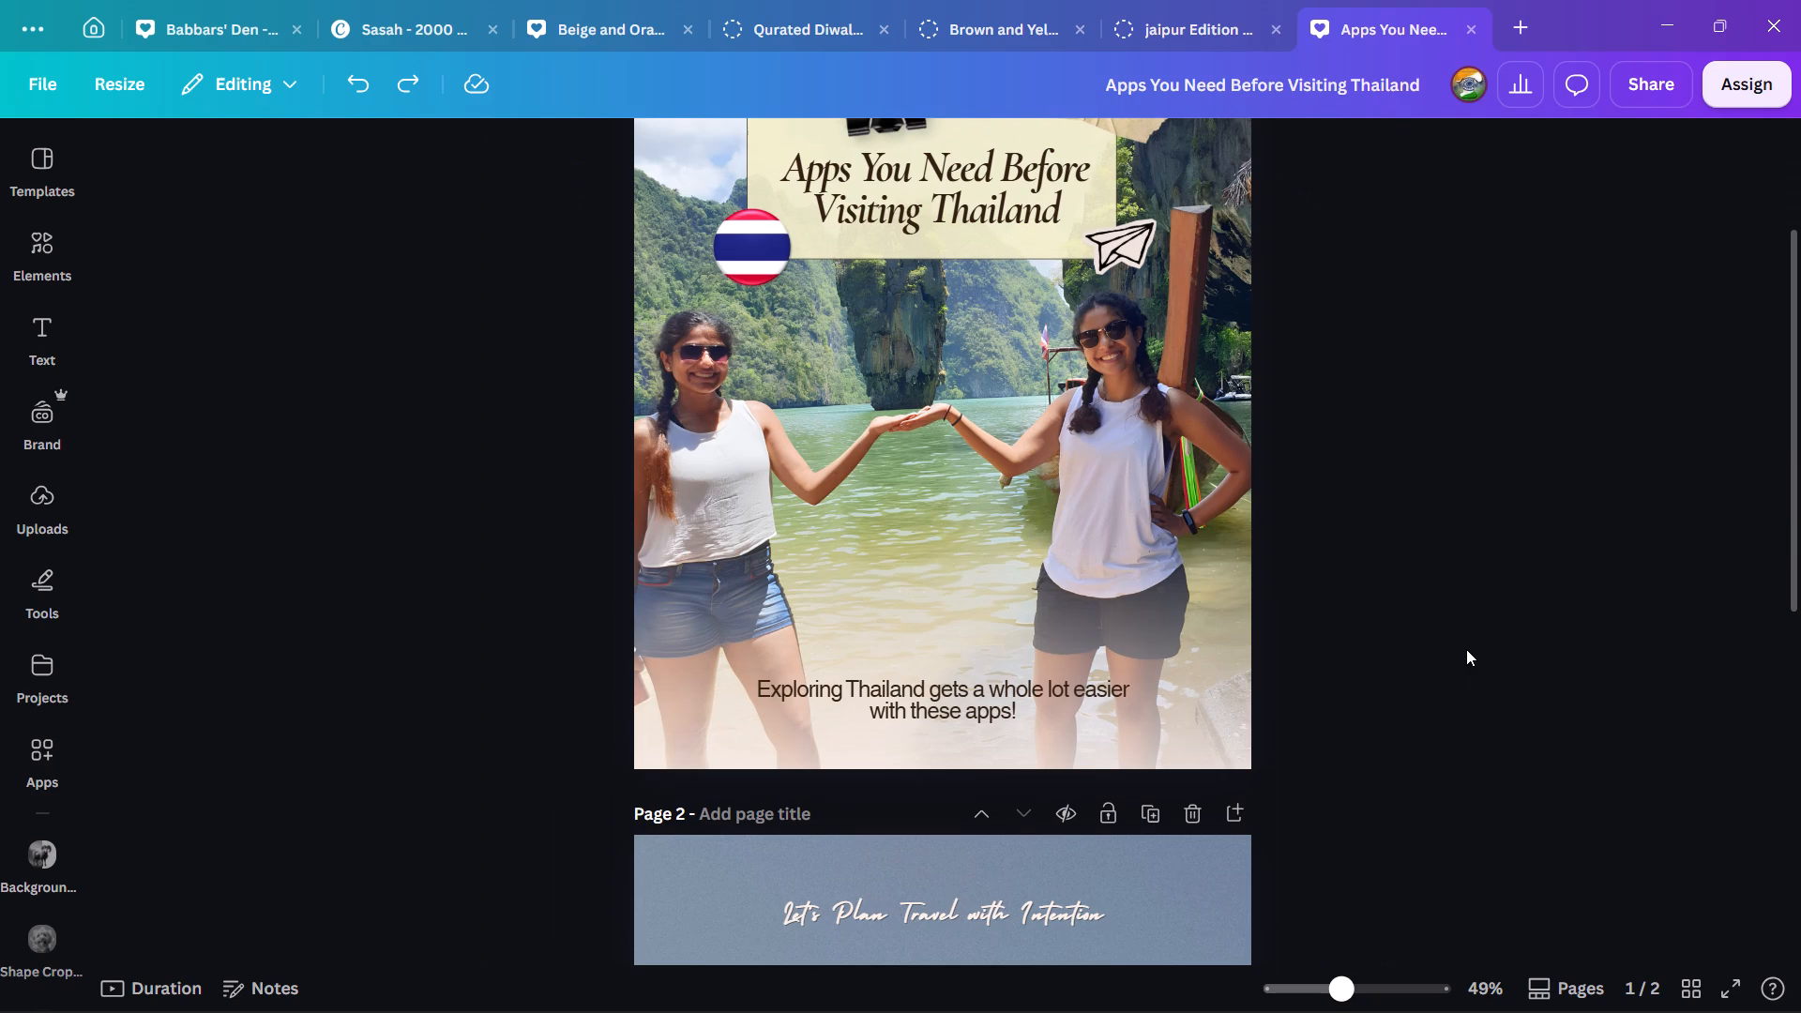
pyautogui.scroll(-5, 1466, 649)
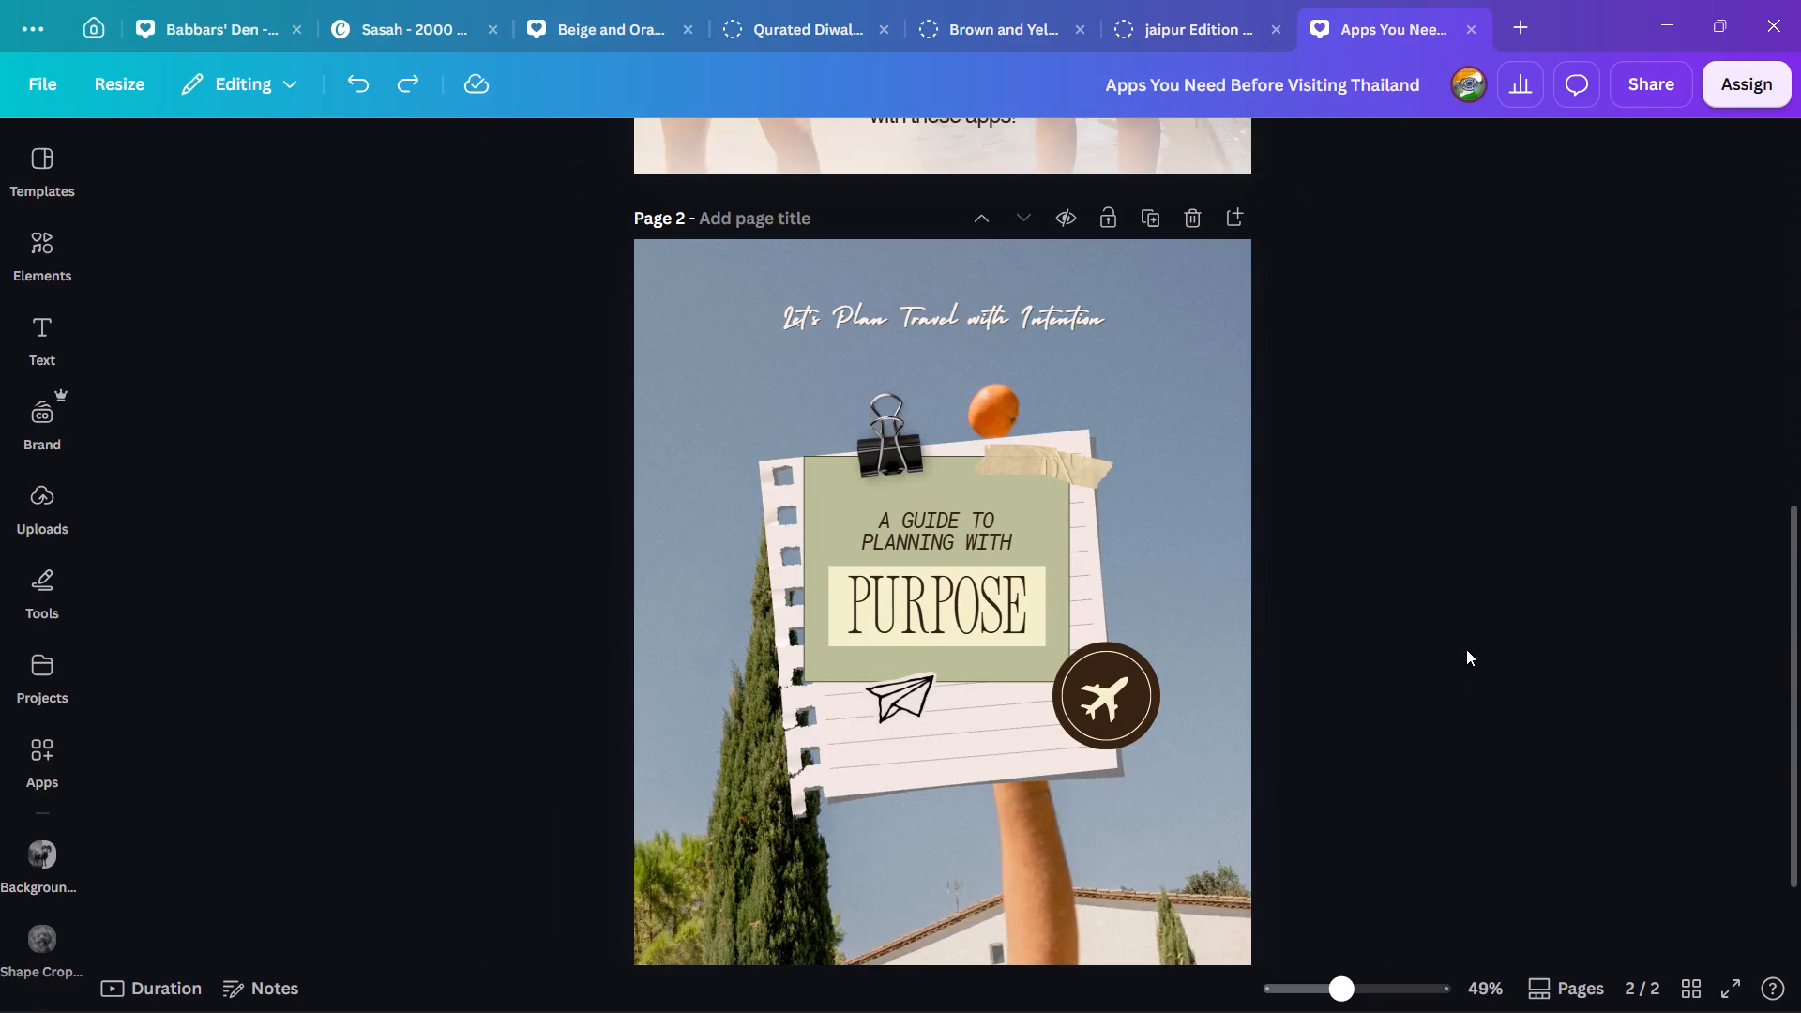
# Delete page 2, the "A Guide to Planning with Purpose" template page.
pyautogui.scroll(4, 1360, 684)
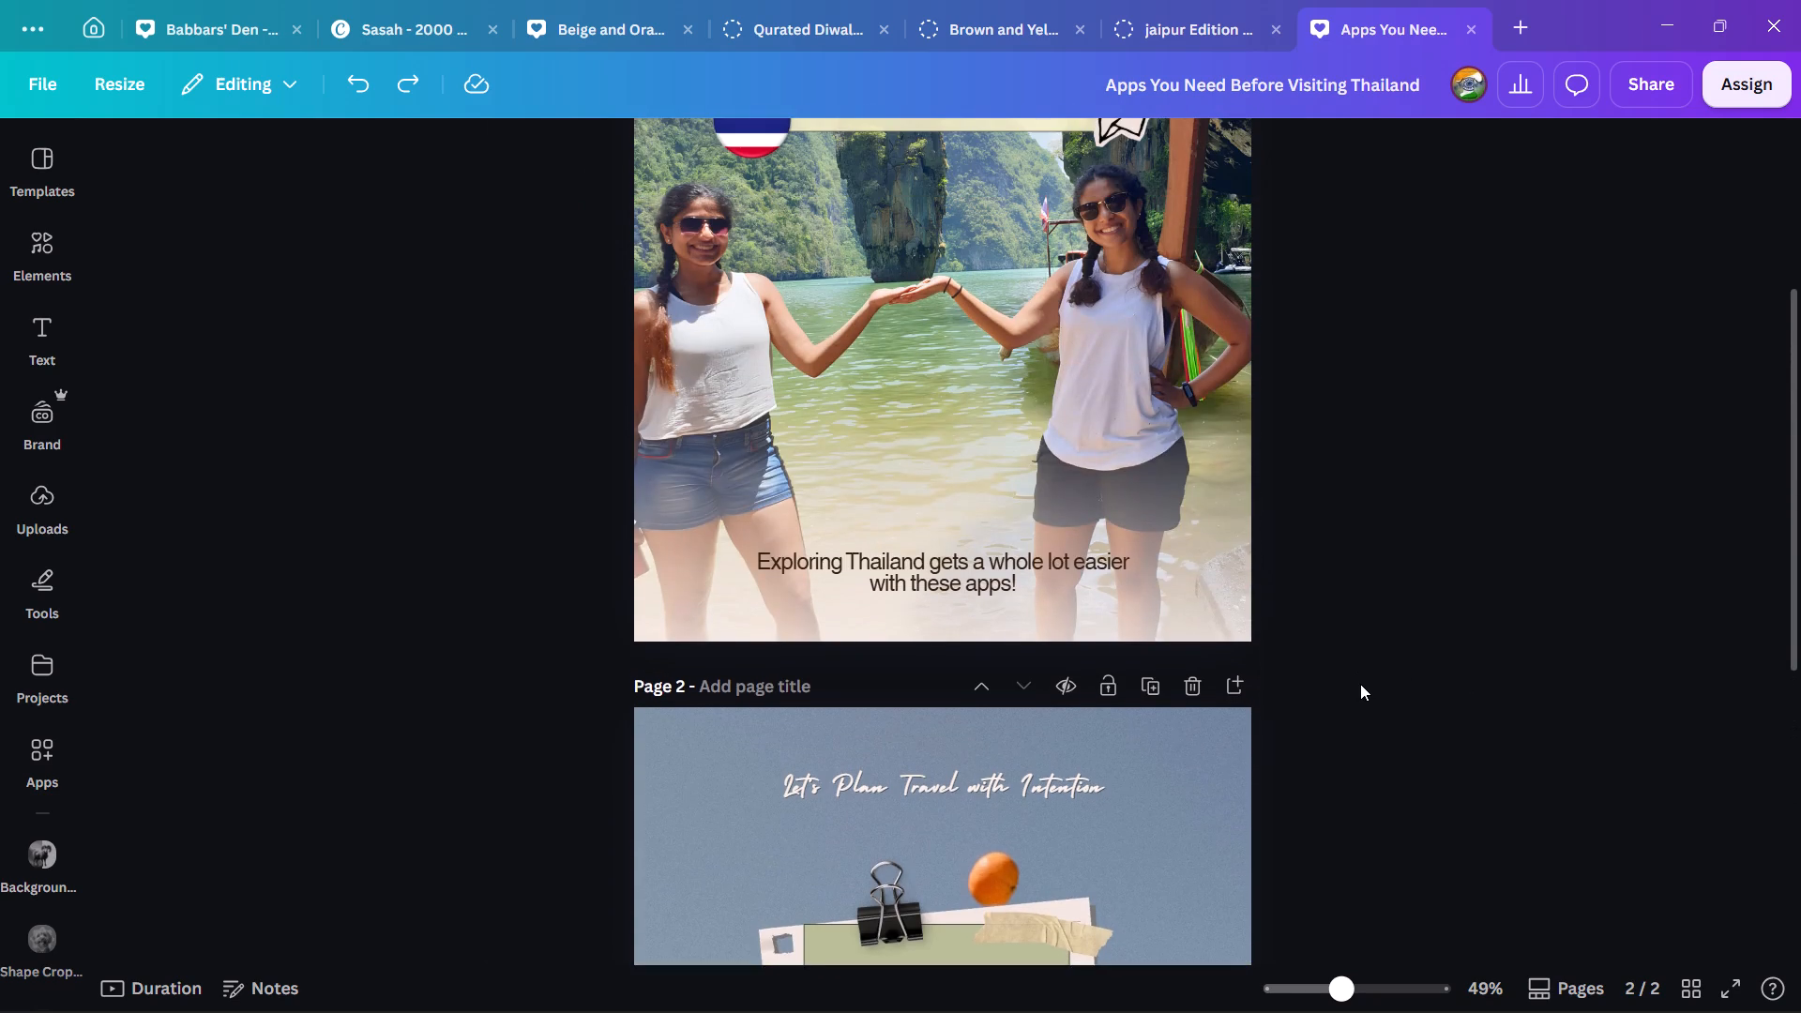
pyautogui.scroll(3, 1360, 684)
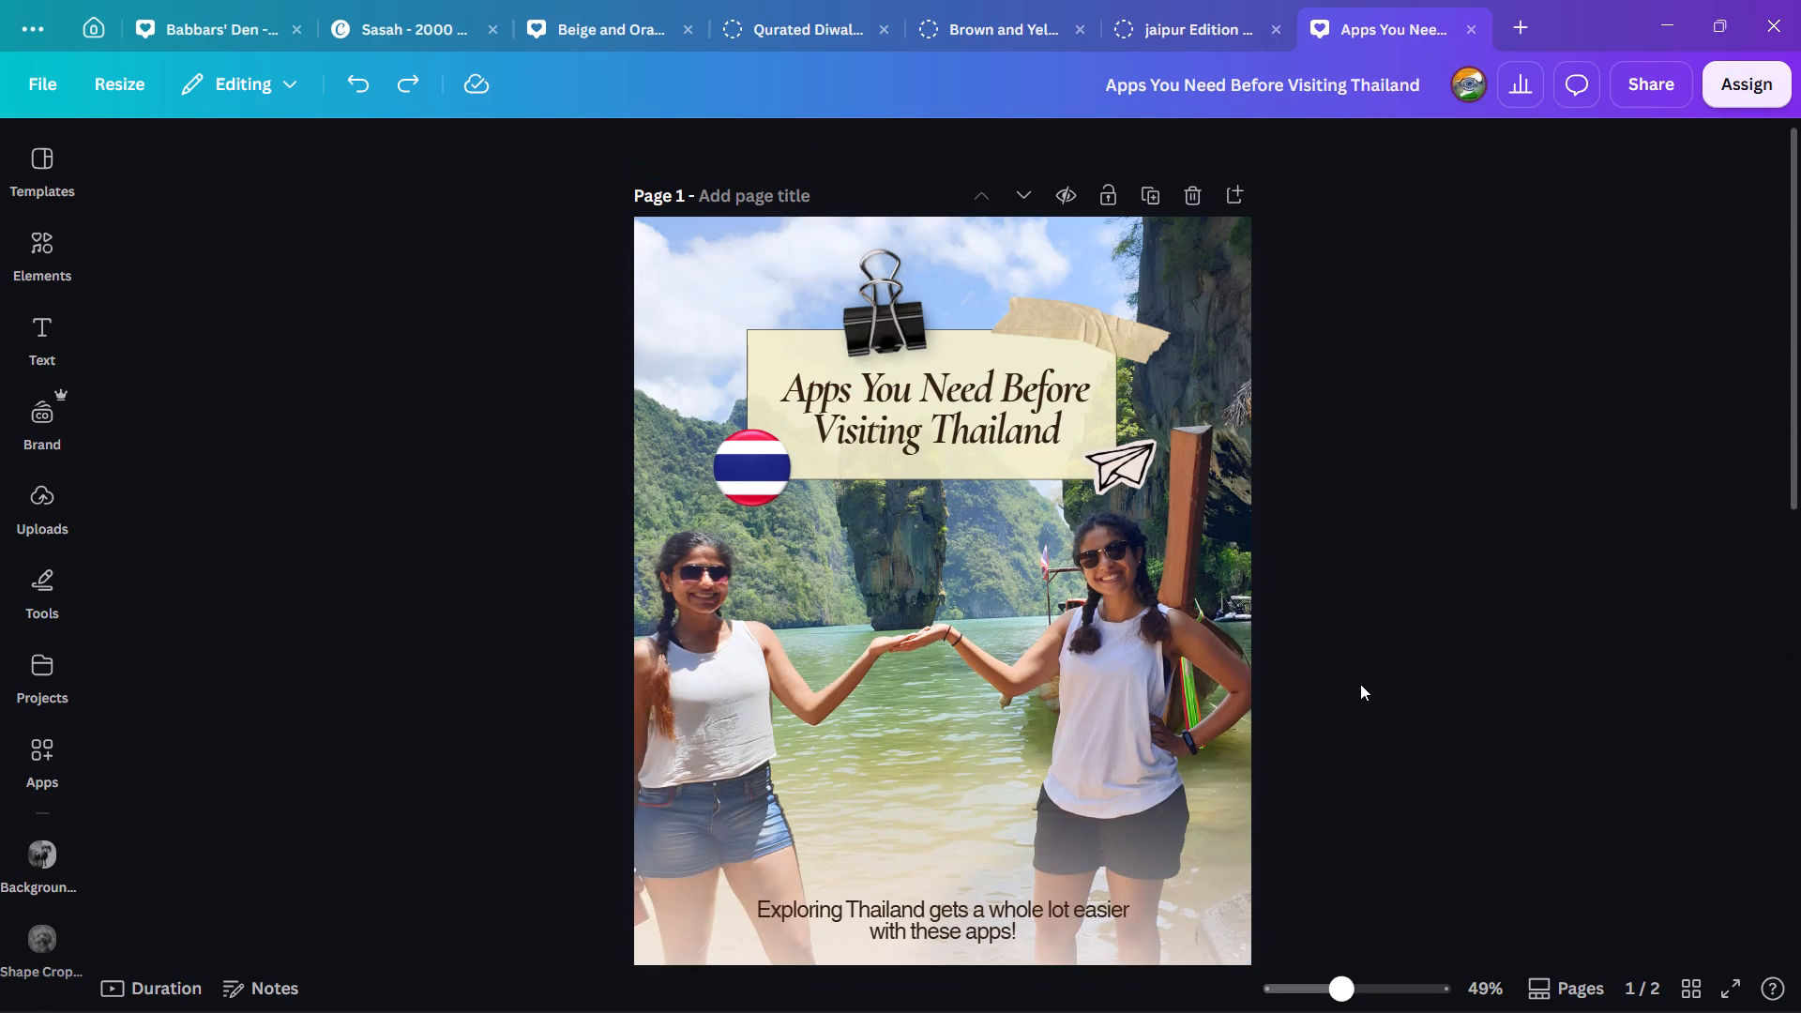
pyautogui.scroll(-2, 1432, 599)
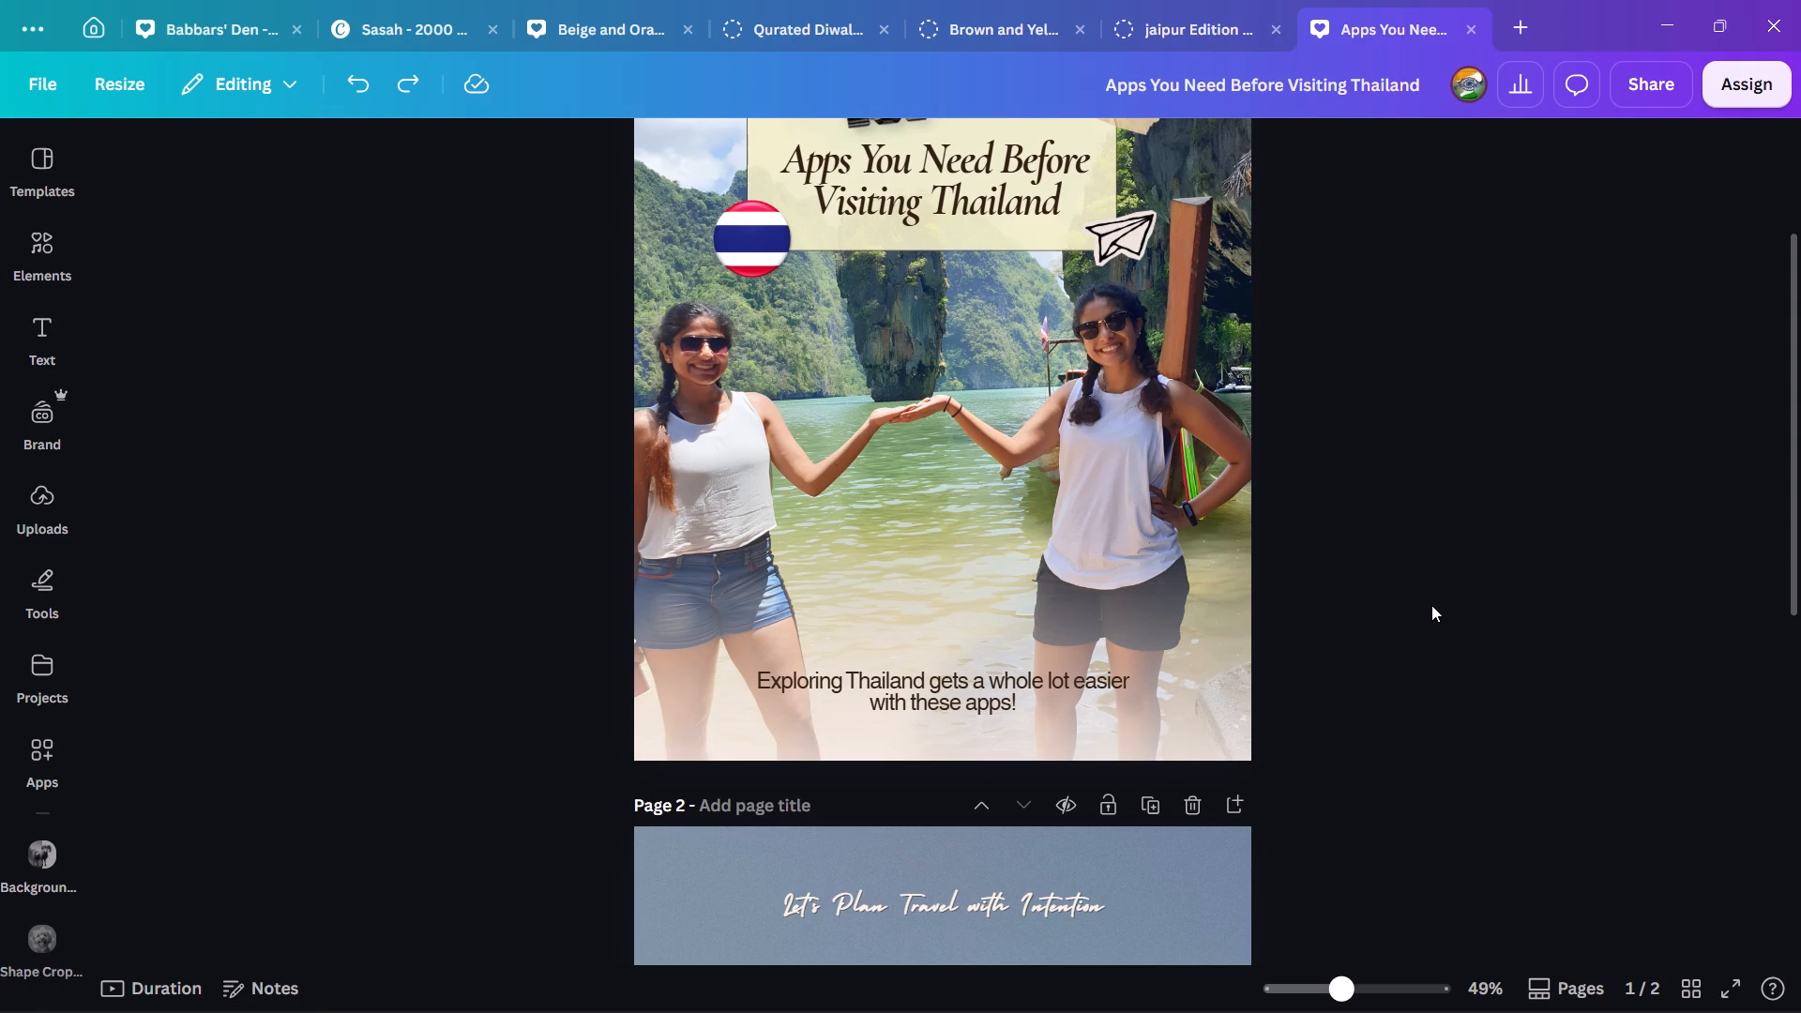
pyautogui.scroll(-7, 1441, 615)
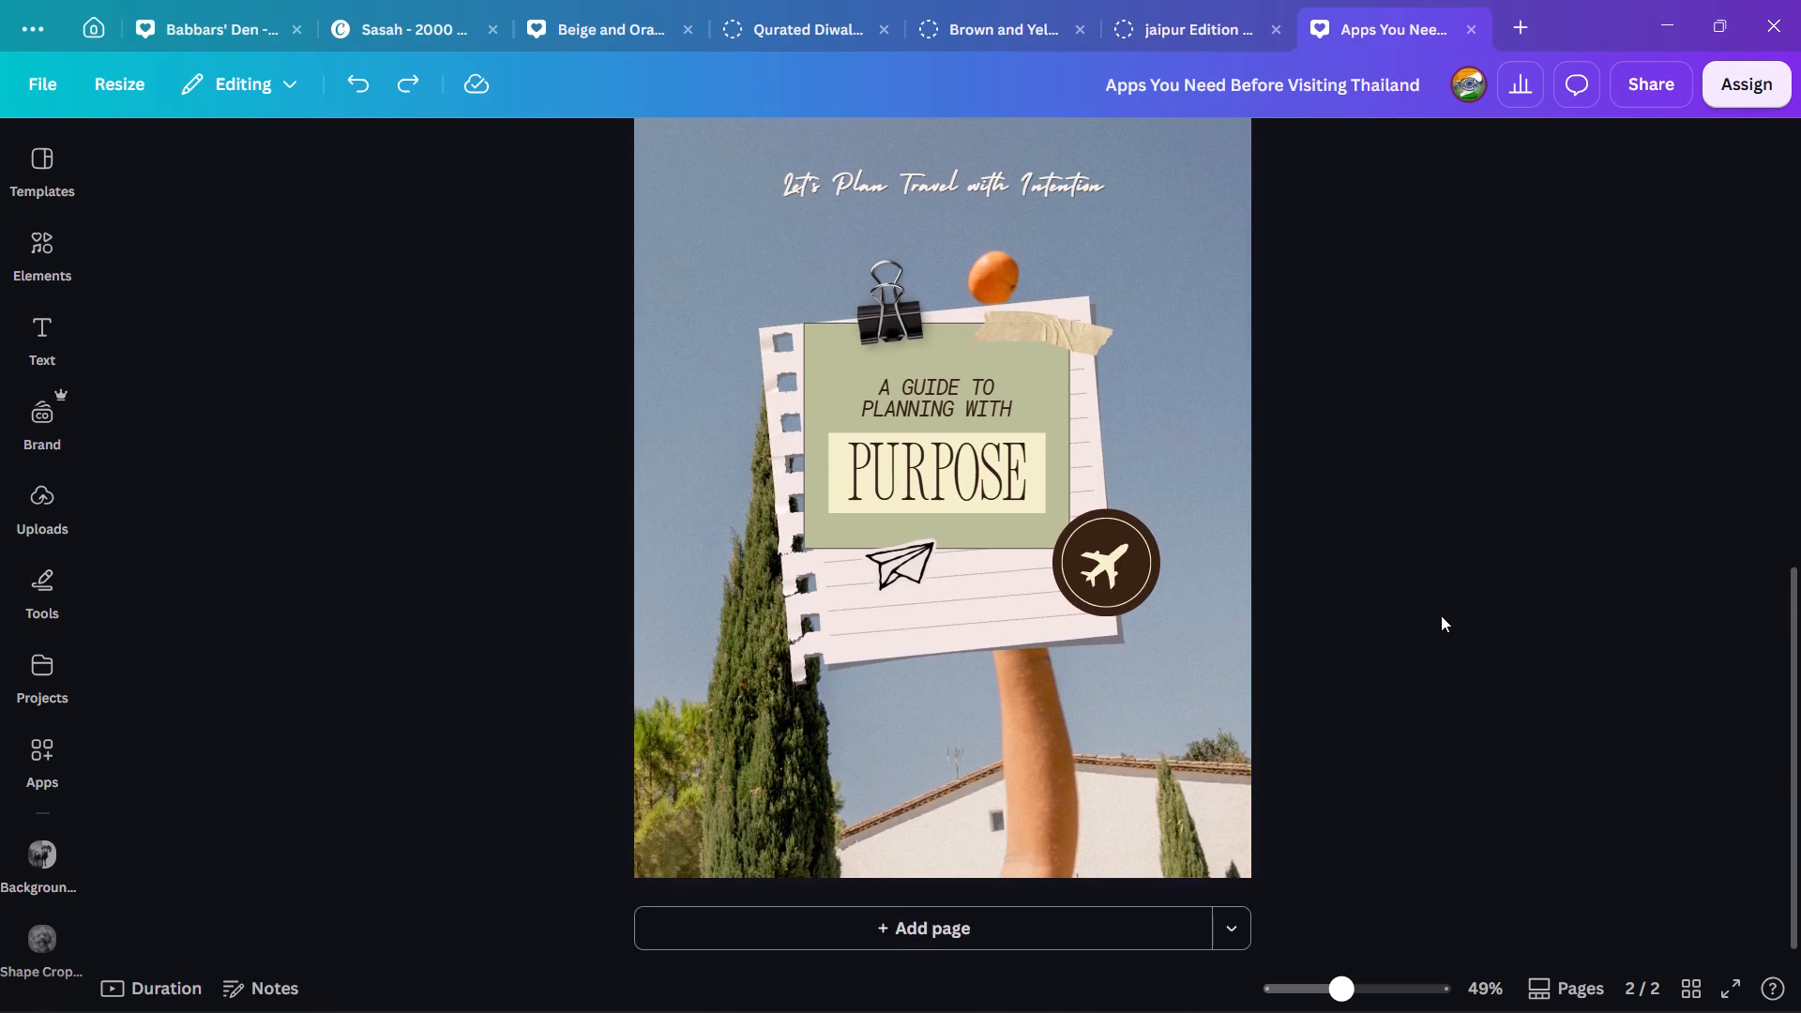
pyautogui.scroll(3, 1441, 615)
pyautogui.click(1188, 434)
# Add a blank page after the cover.
pyautogui.scroll(-2, 1511, 537)
pyautogui.scroll(1, 1511, 537)
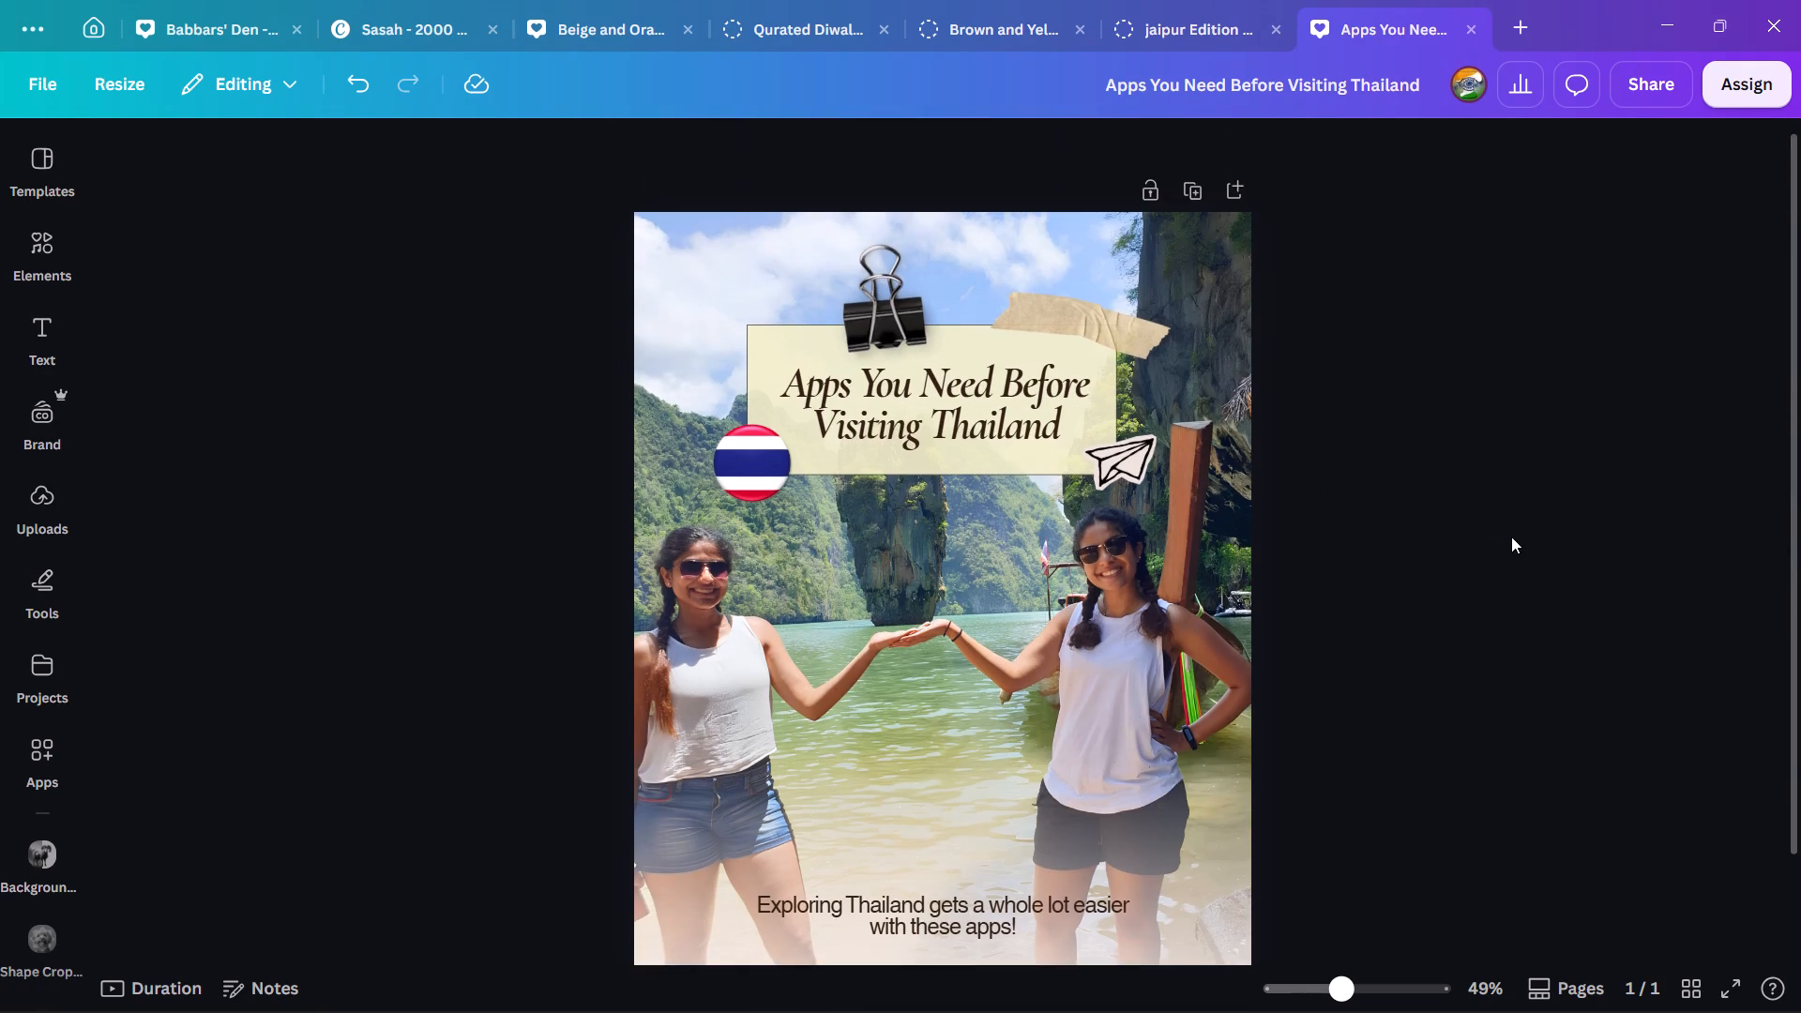
pyautogui.scroll(1, 1511, 537)
pyautogui.scroll(-2, 1511, 537)
pyautogui.scroll(2, 1476, 551)
pyautogui.scroll(-5, 1476, 551)
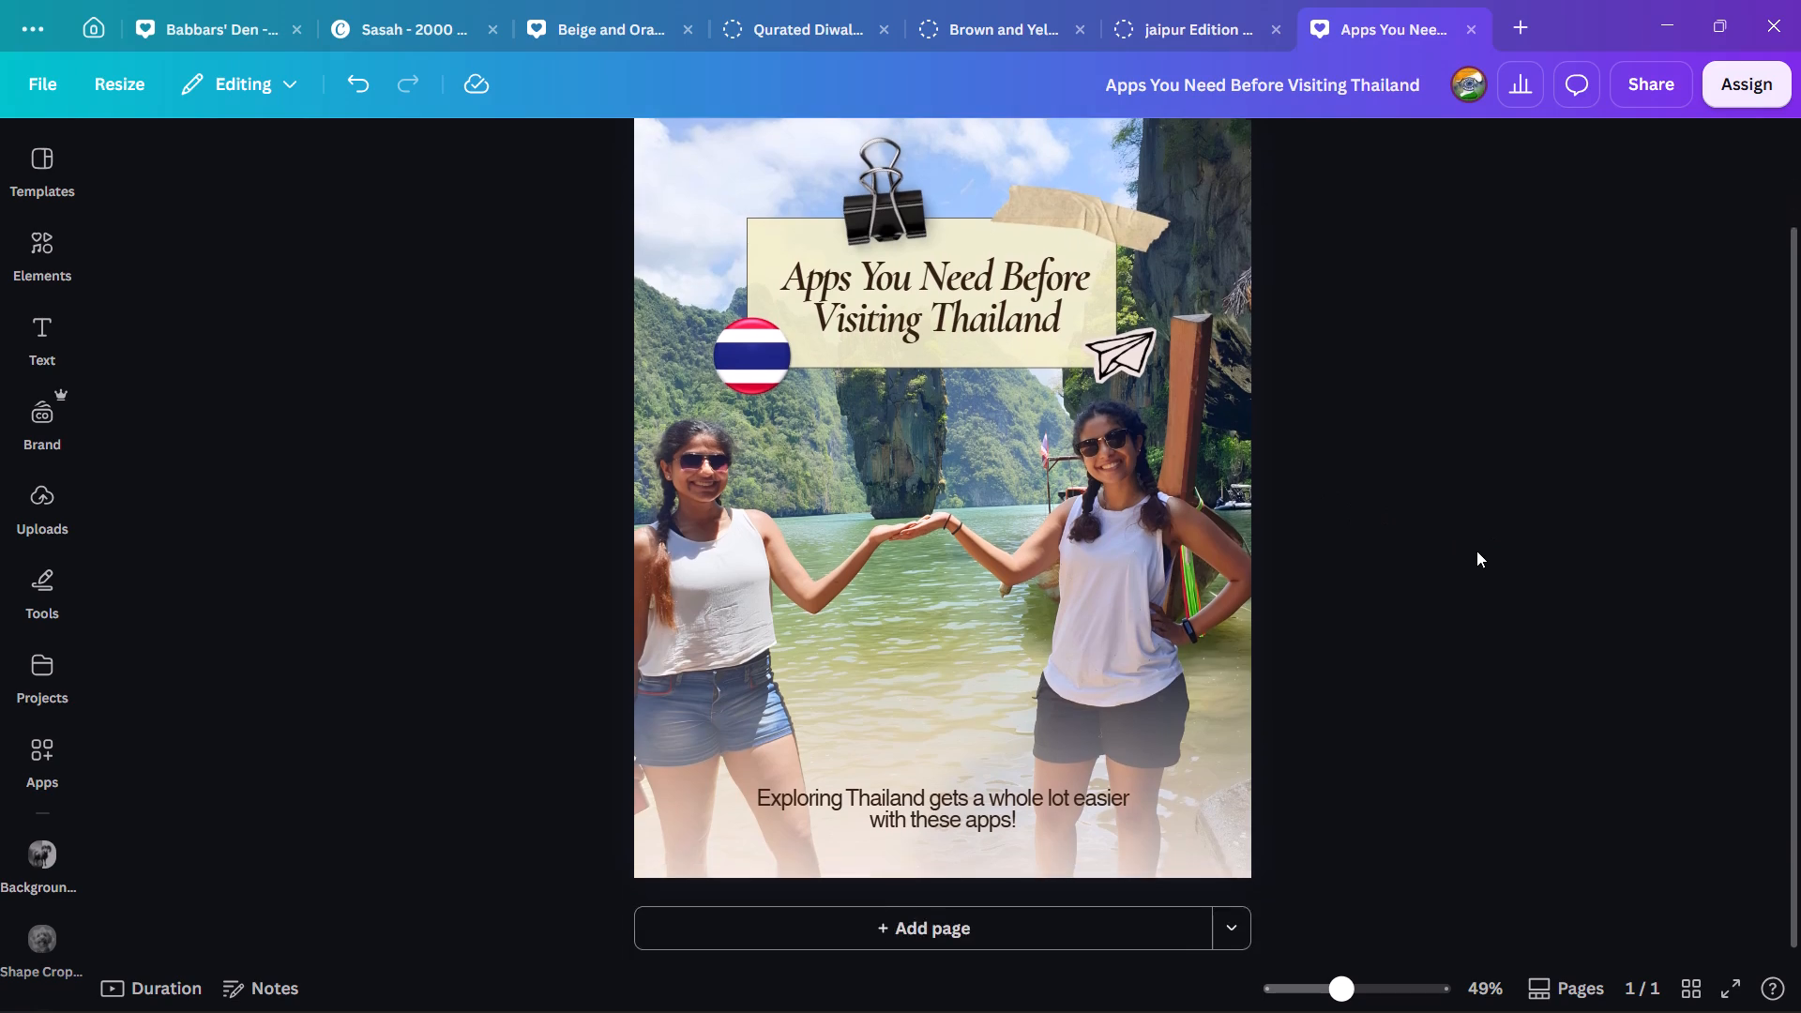
pyautogui.scroll(3, 1346, 388)
pyautogui.scroll(-5, 1504, 402)
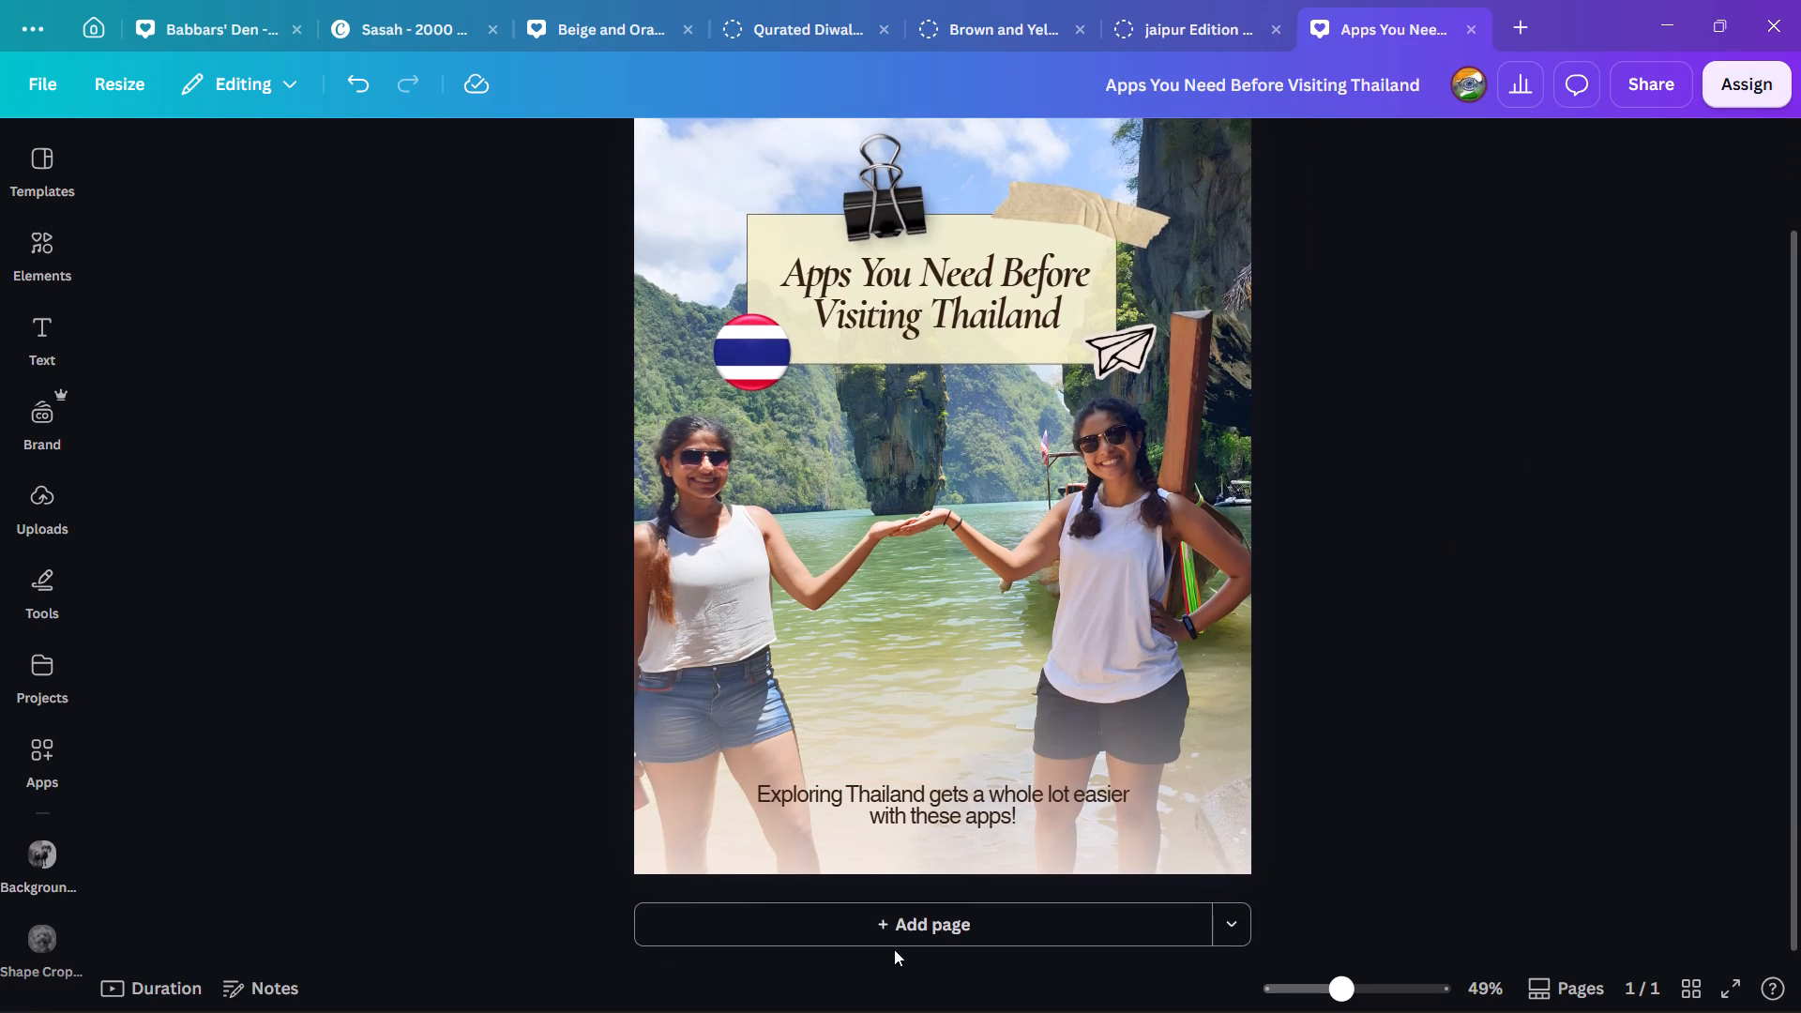
pyautogui.click(863, 923)
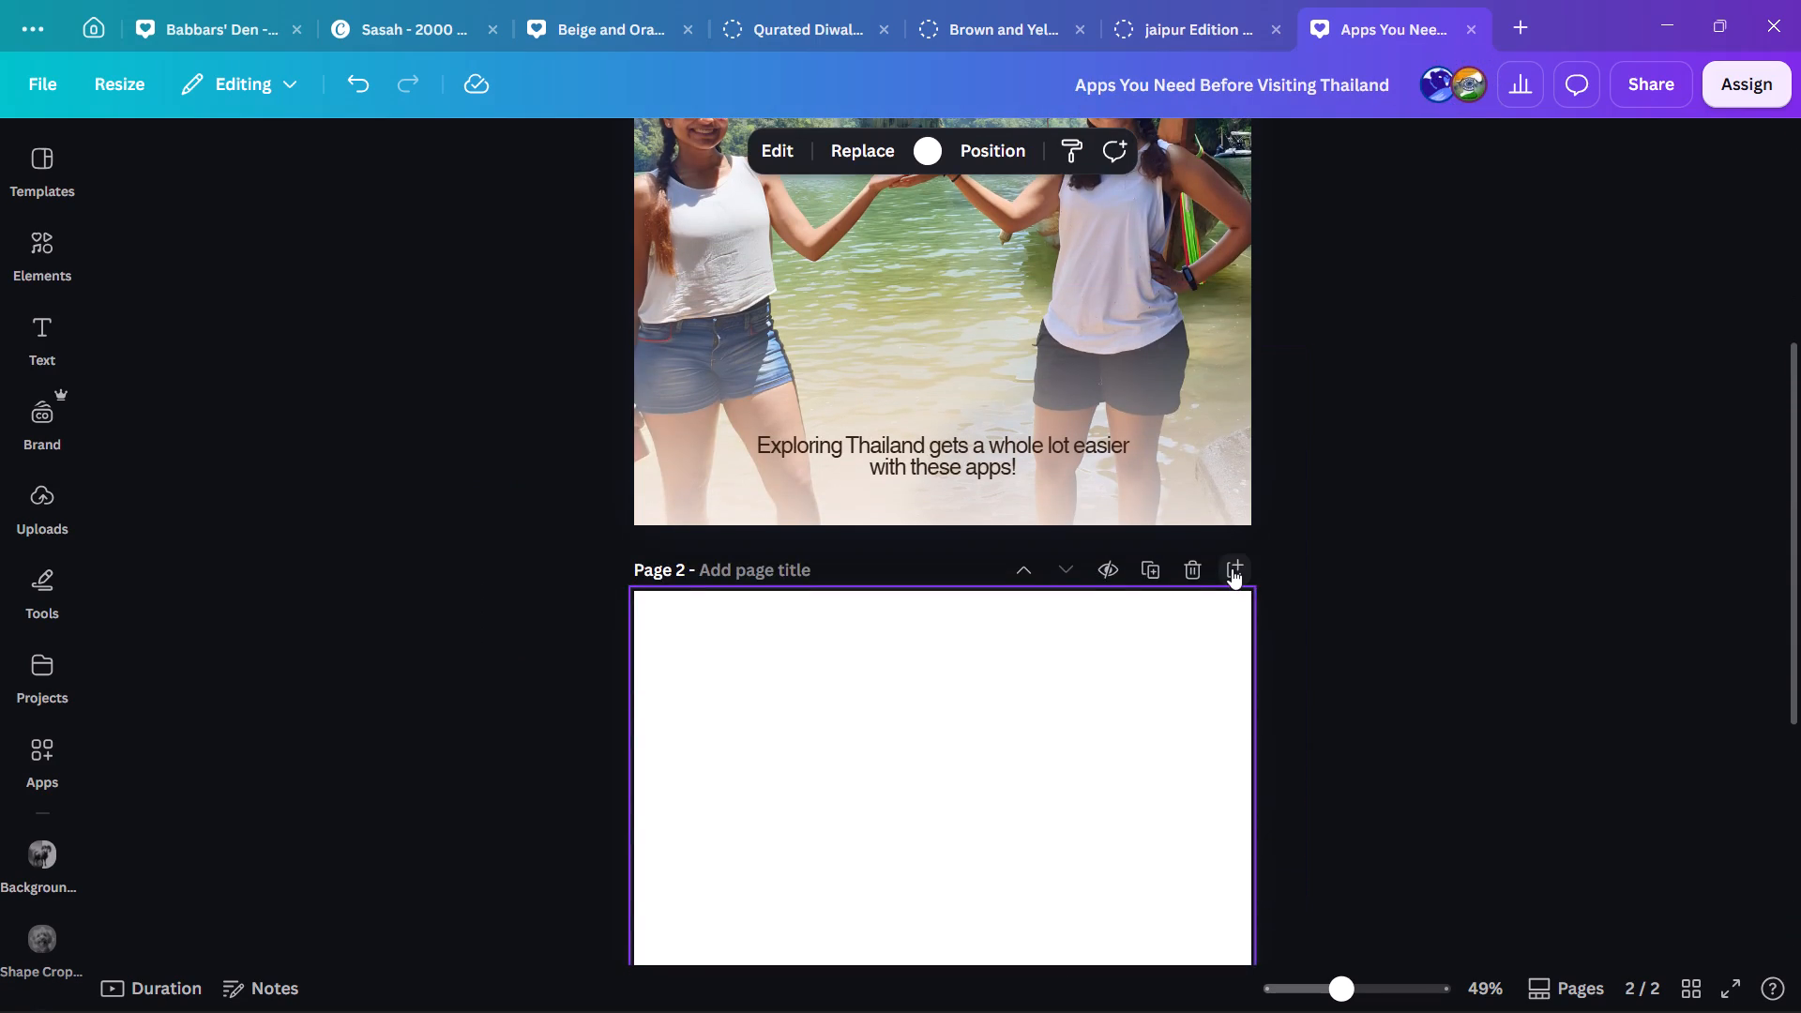
pyautogui.scroll(-5, 1232, 568)
pyautogui.click(1118, 537)
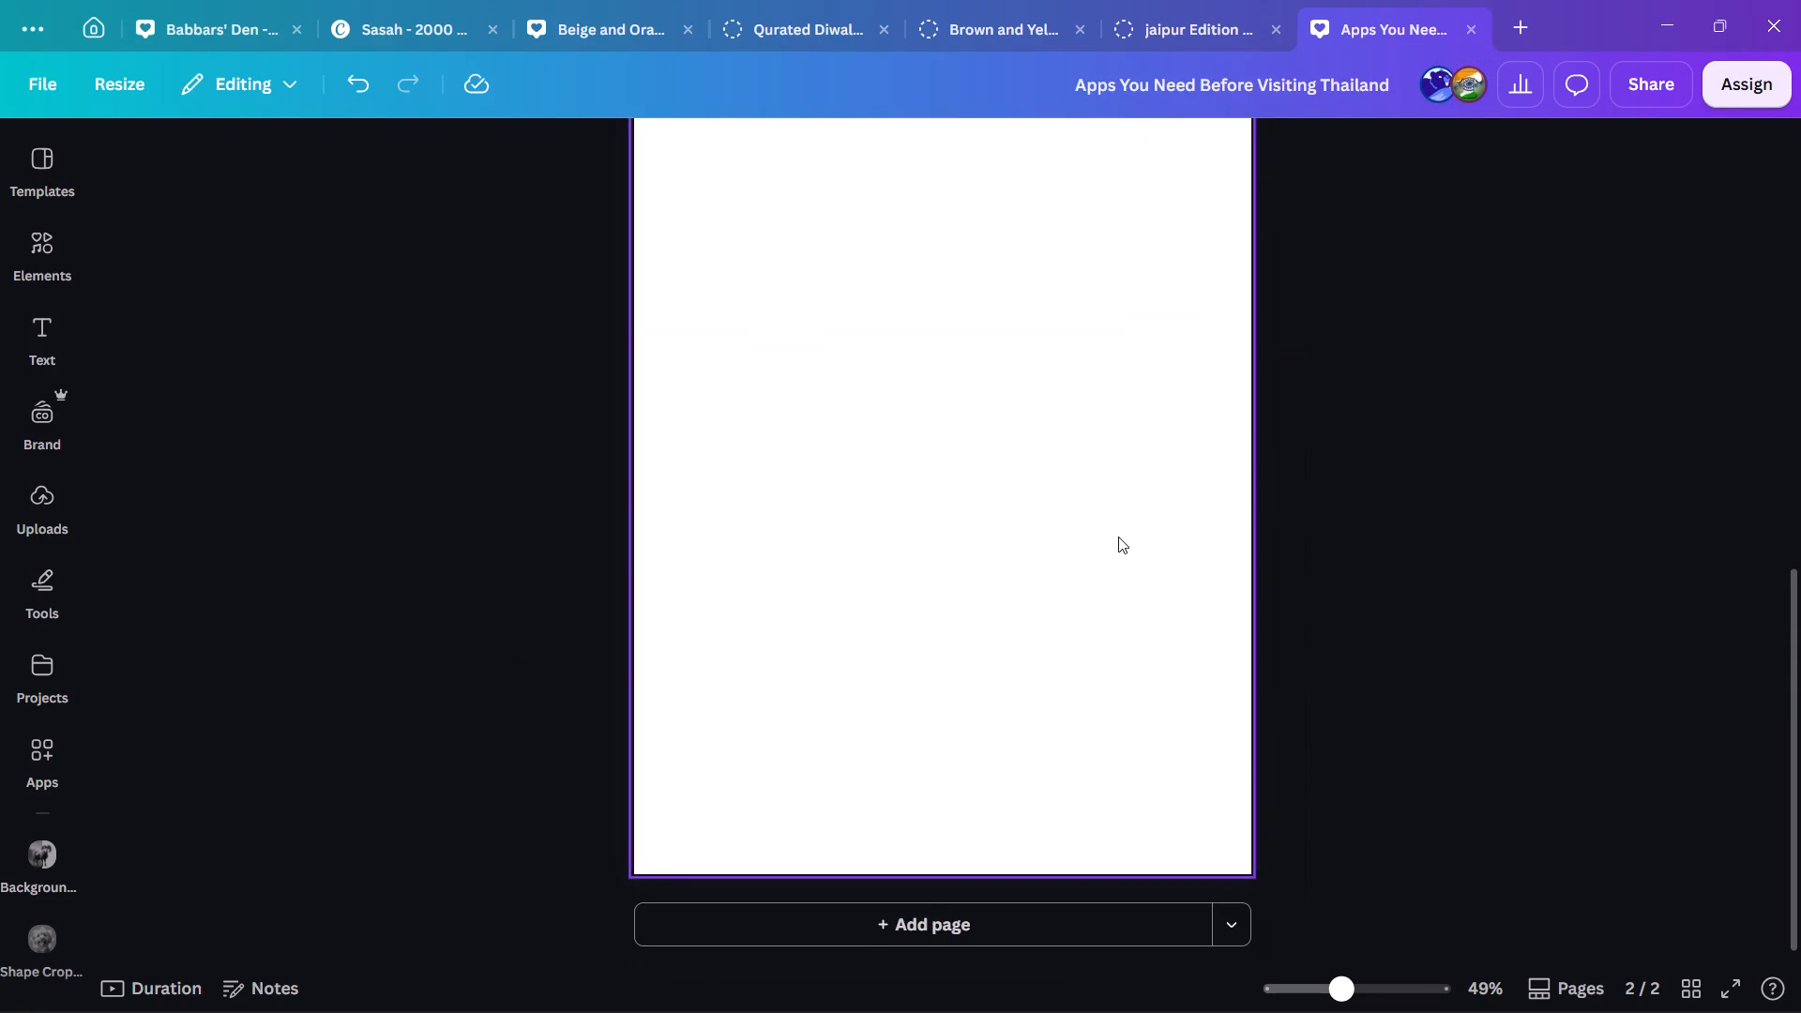
pyautogui.hotkey('ctrl', 'v')
pyautogui.click(1554, 549)
# Enlarge the Grab photo to fill page 2 and position it so the car's Grab lettering and the street behind show.
pyautogui.scroll(2, 1363, 546)
pyautogui.moveTo(1061, 718); pyautogui.dragTo(968, 447)
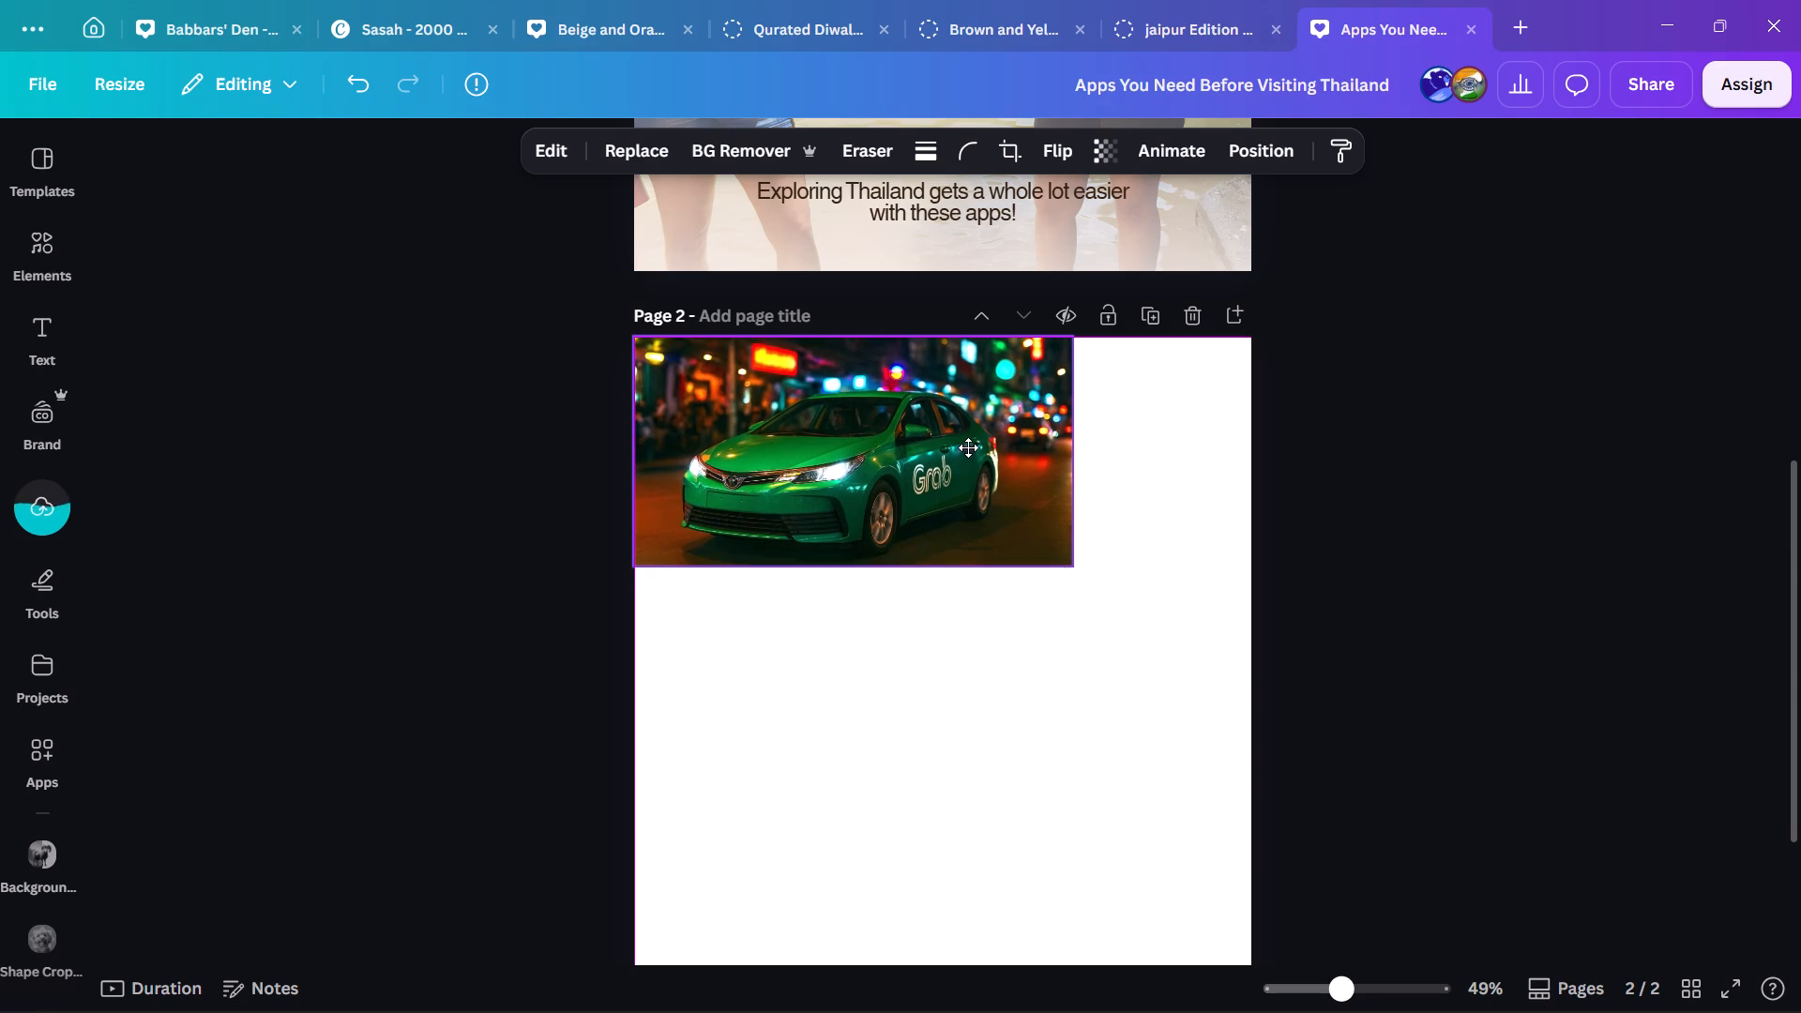
pyautogui.moveTo(968, 447); pyautogui.dragTo(762, 438)
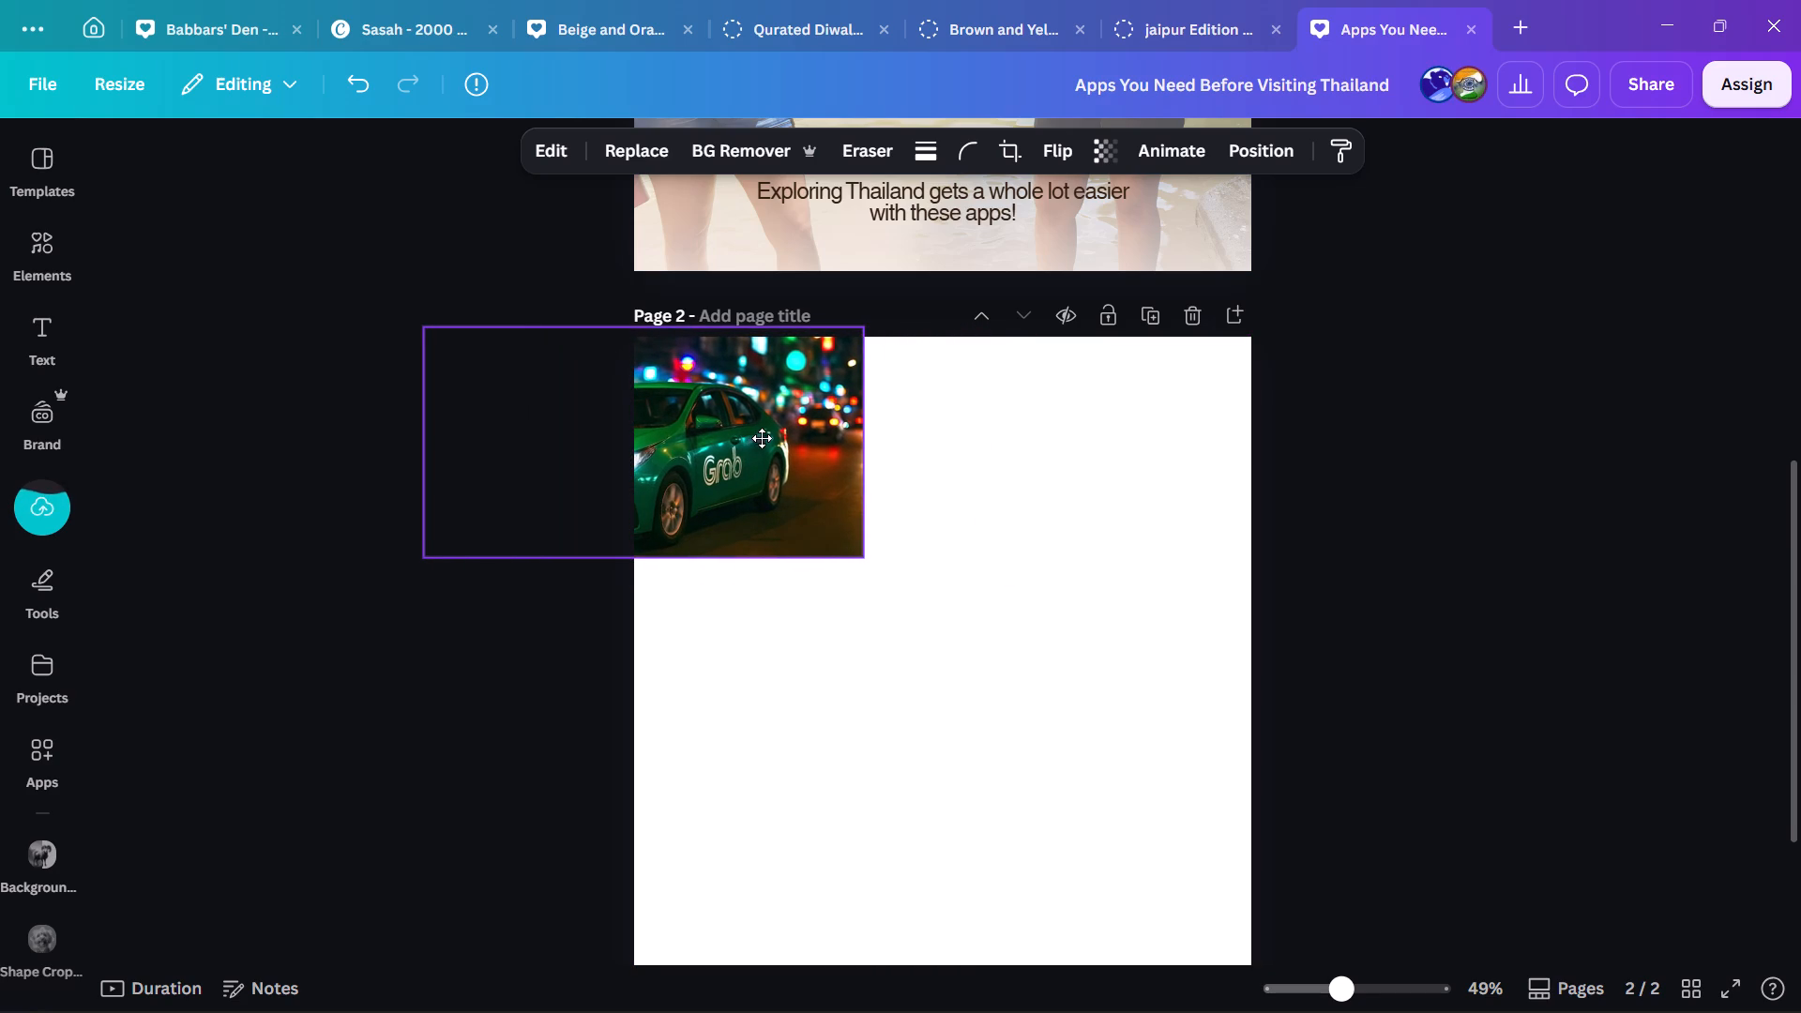
pyautogui.moveTo(762, 438); pyautogui.dragTo(762, 444)
pyautogui.scroll(-4, 1618, 559)
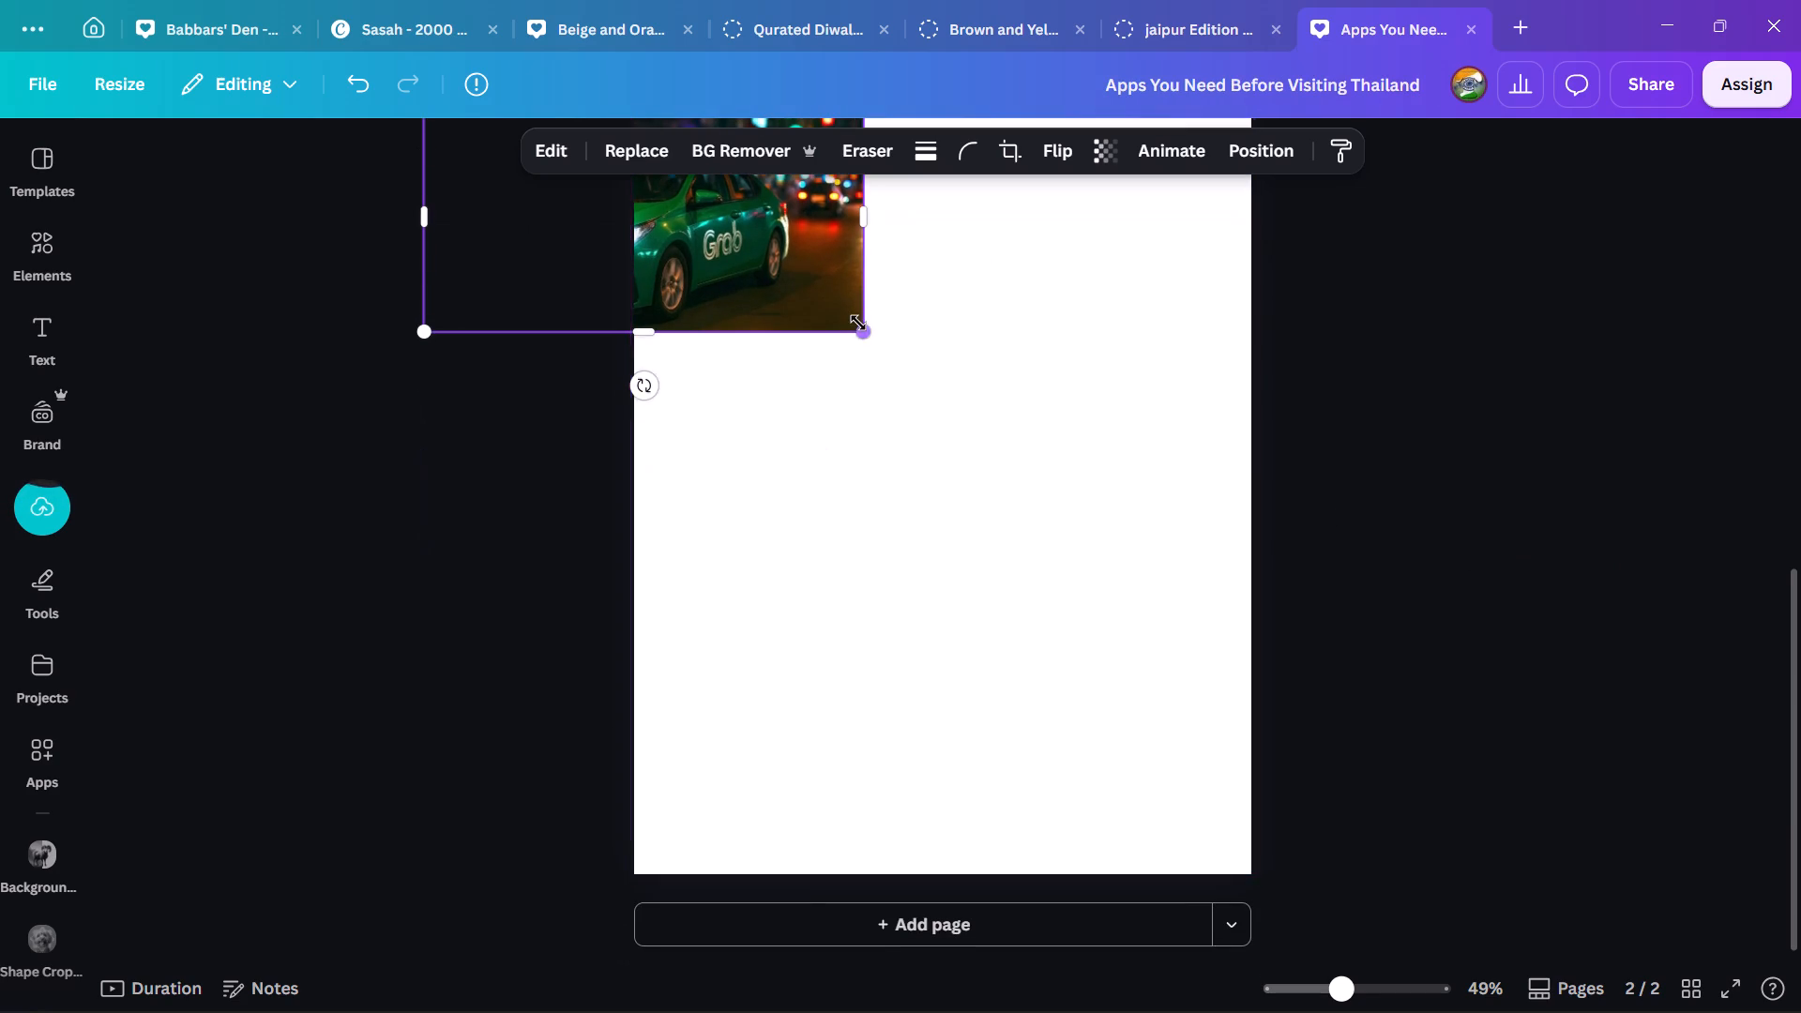
pyautogui.moveTo(865, 335); pyautogui.dragTo(1287, 979)
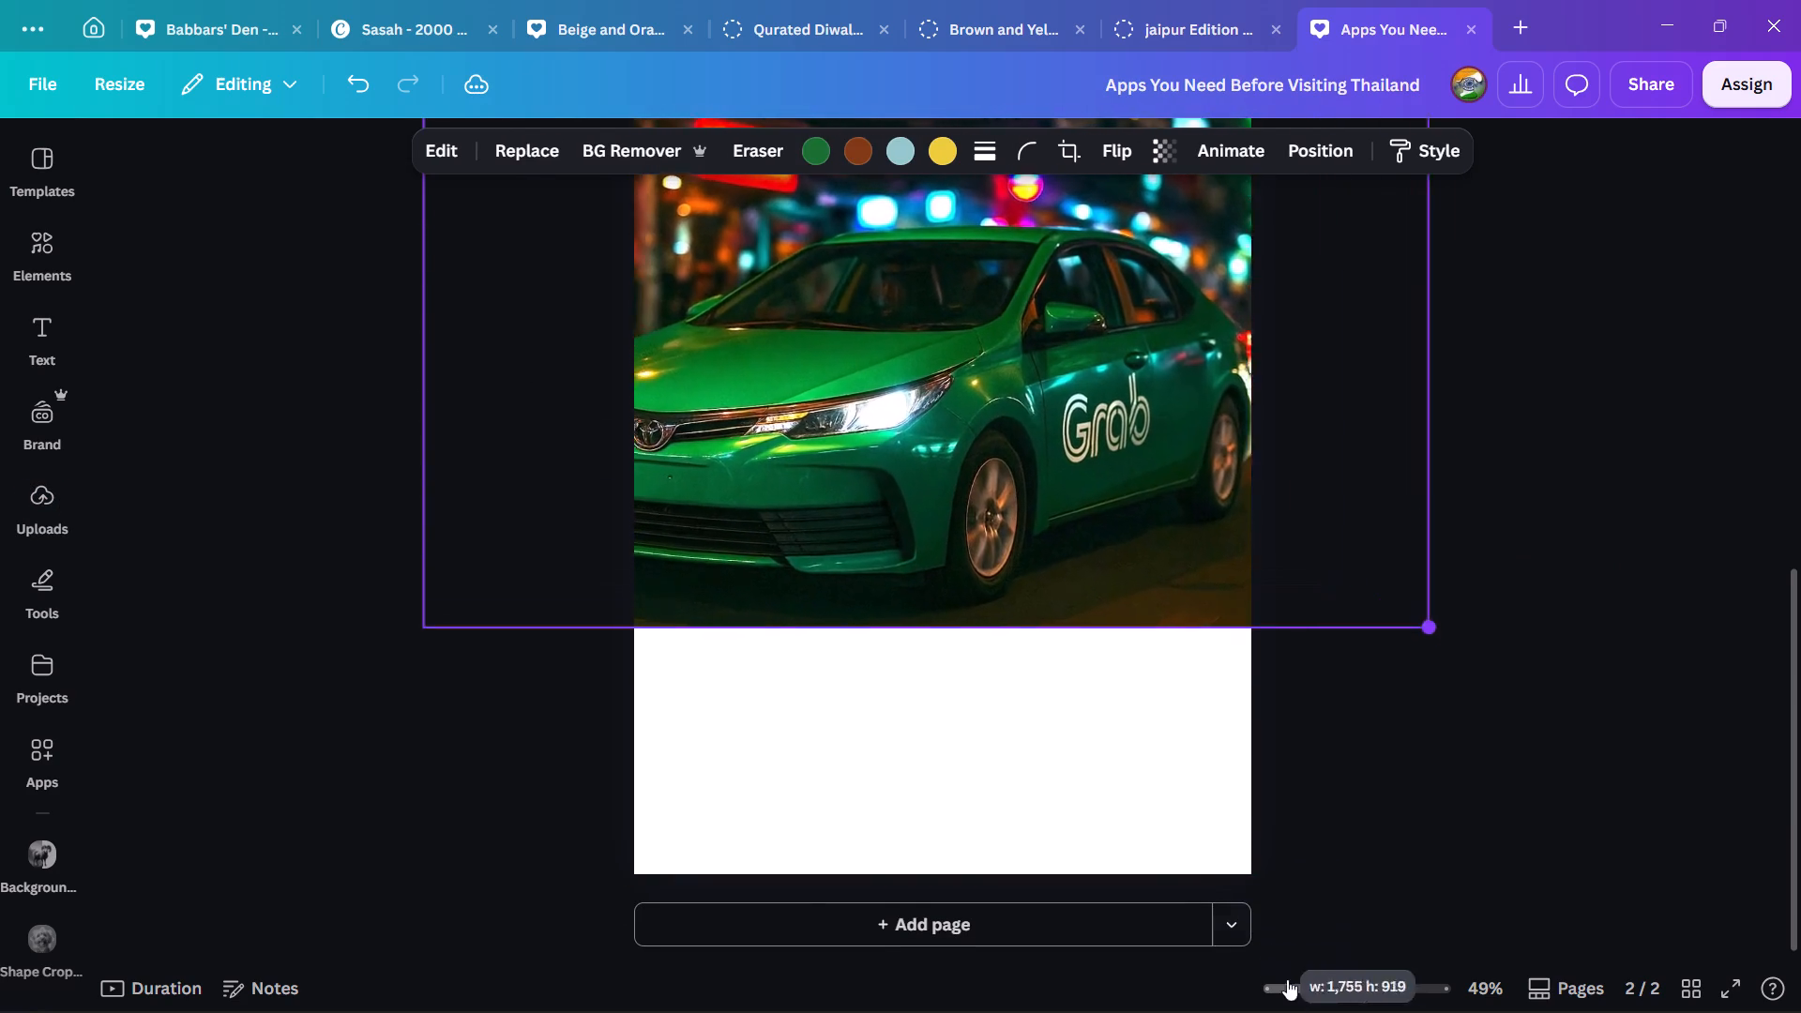
pyautogui.moveTo(1287, 979); pyautogui.dragTo(1405, 1008)
pyautogui.moveTo(1056, 446); pyautogui.dragTo(652, 632)
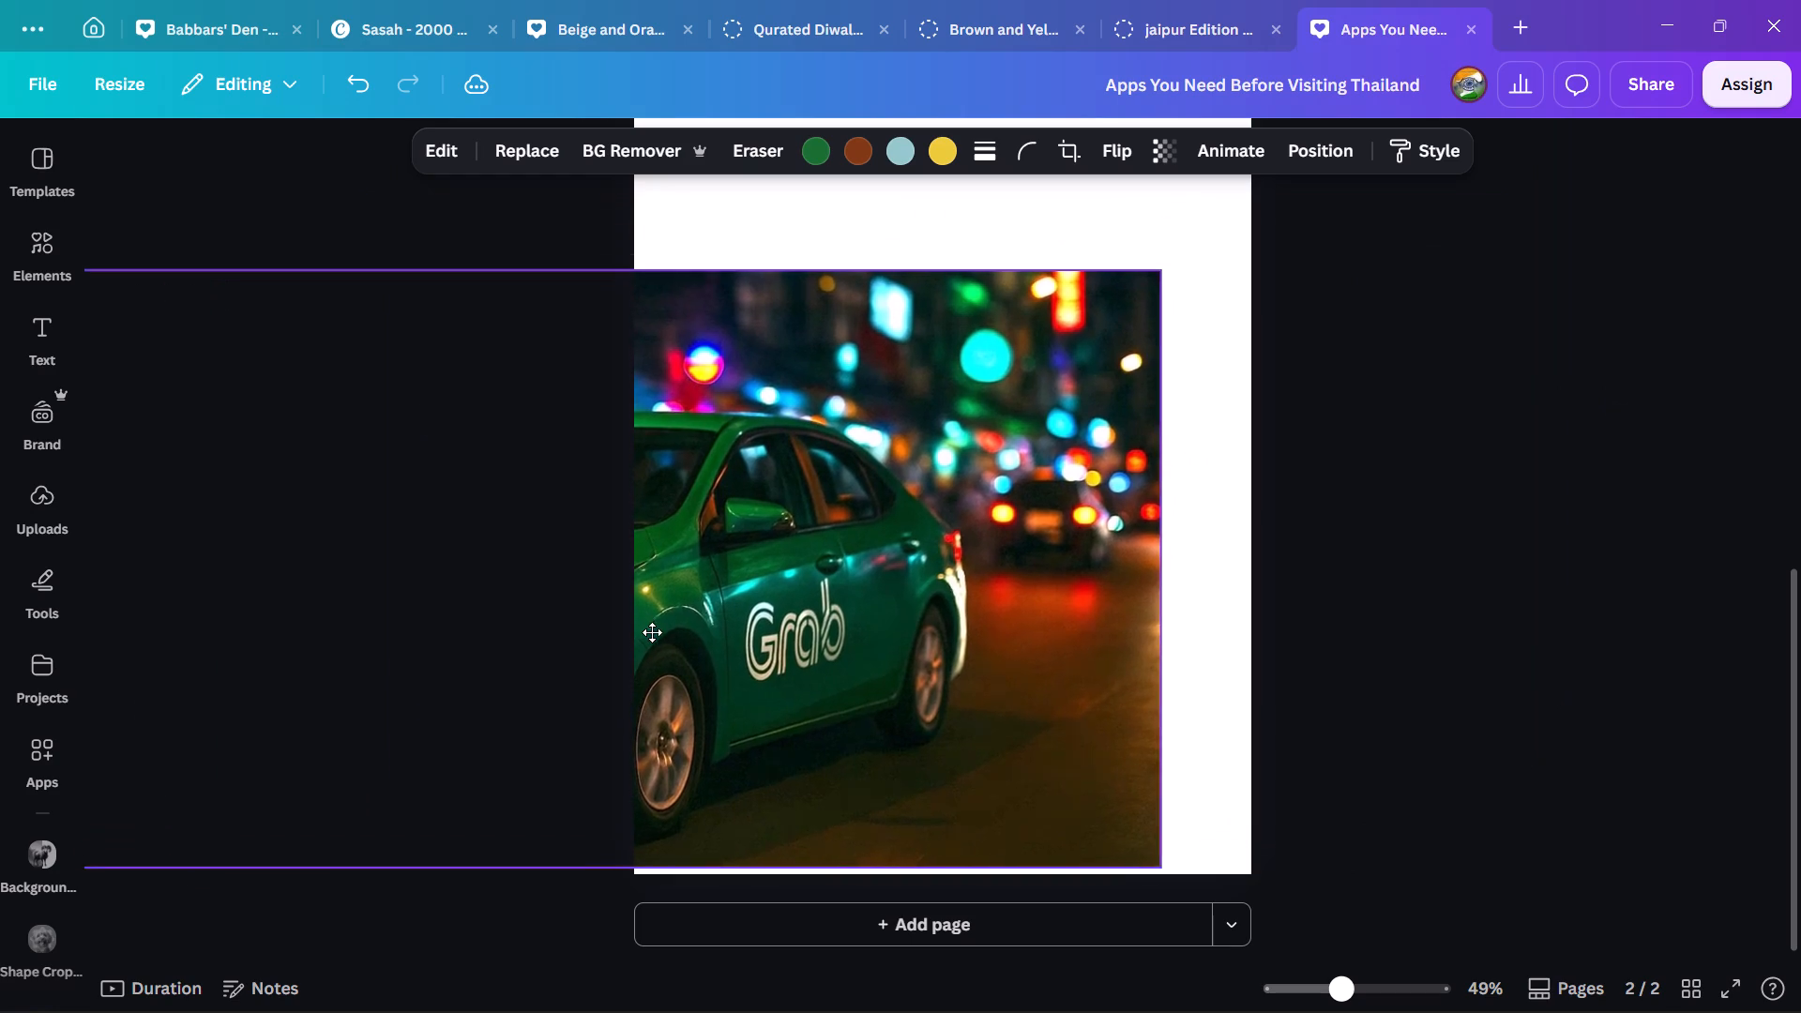
pyautogui.moveTo(652, 632); pyautogui.dragTo(657, 623)
pyautogui.scroll(3, 1551, 558)
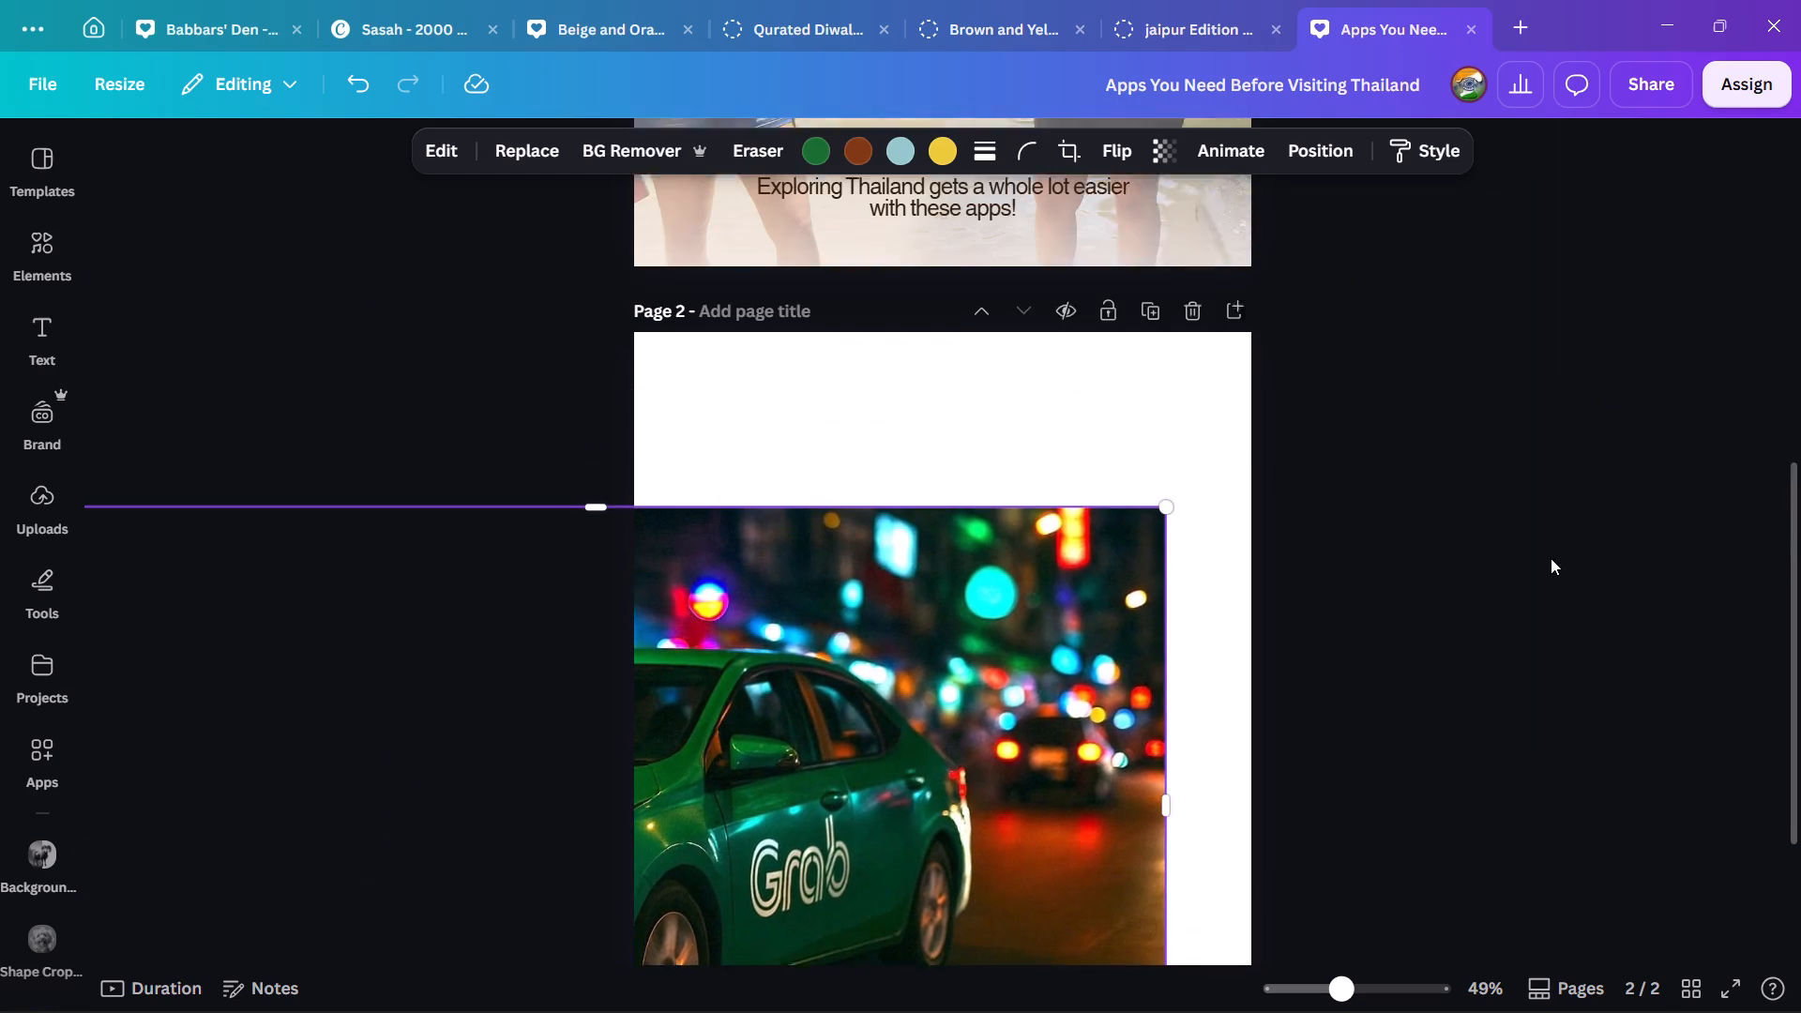
pyautogui.moveTo(1171, 628); pyautogui.dragTo(1547, 388)
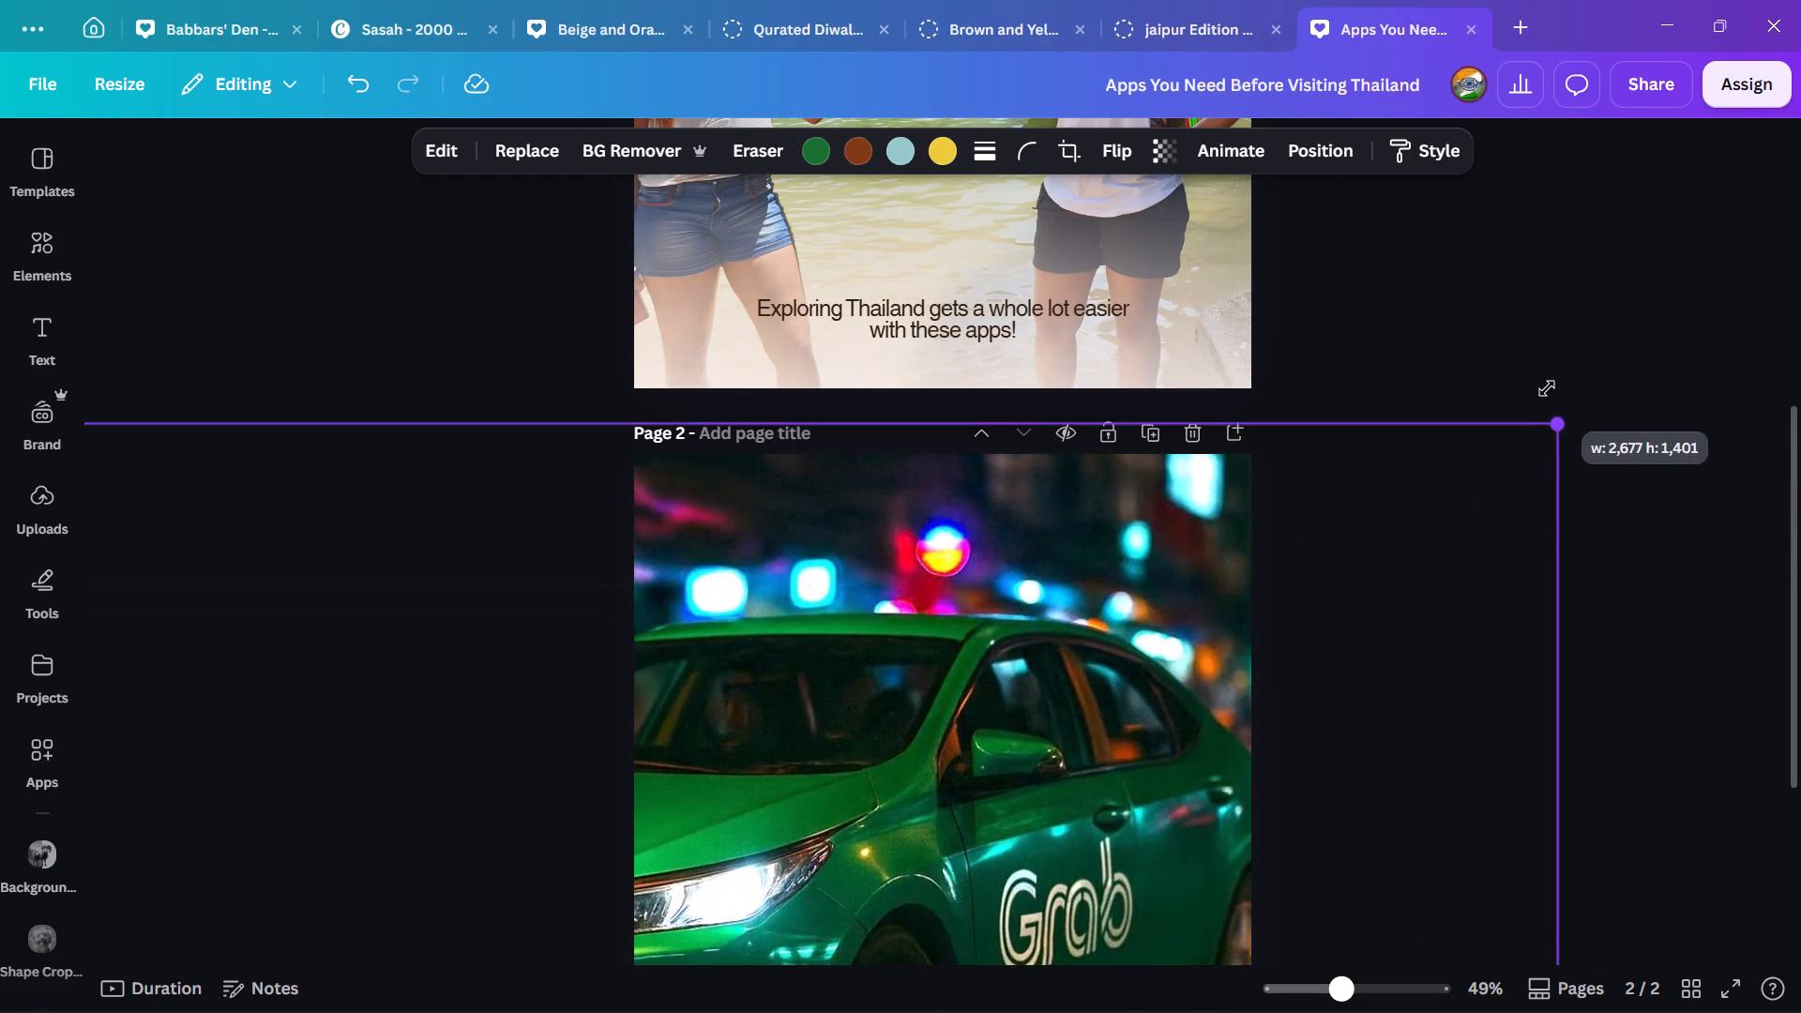
pyautogui.moveTo(1547, 388); pyautogui.dragTo(1485, 416)
pyautogui.scroll(-3, 1485, 416)
pyautogui.moveTo(1100, 620); pyautogui.dragTo(821, 617)
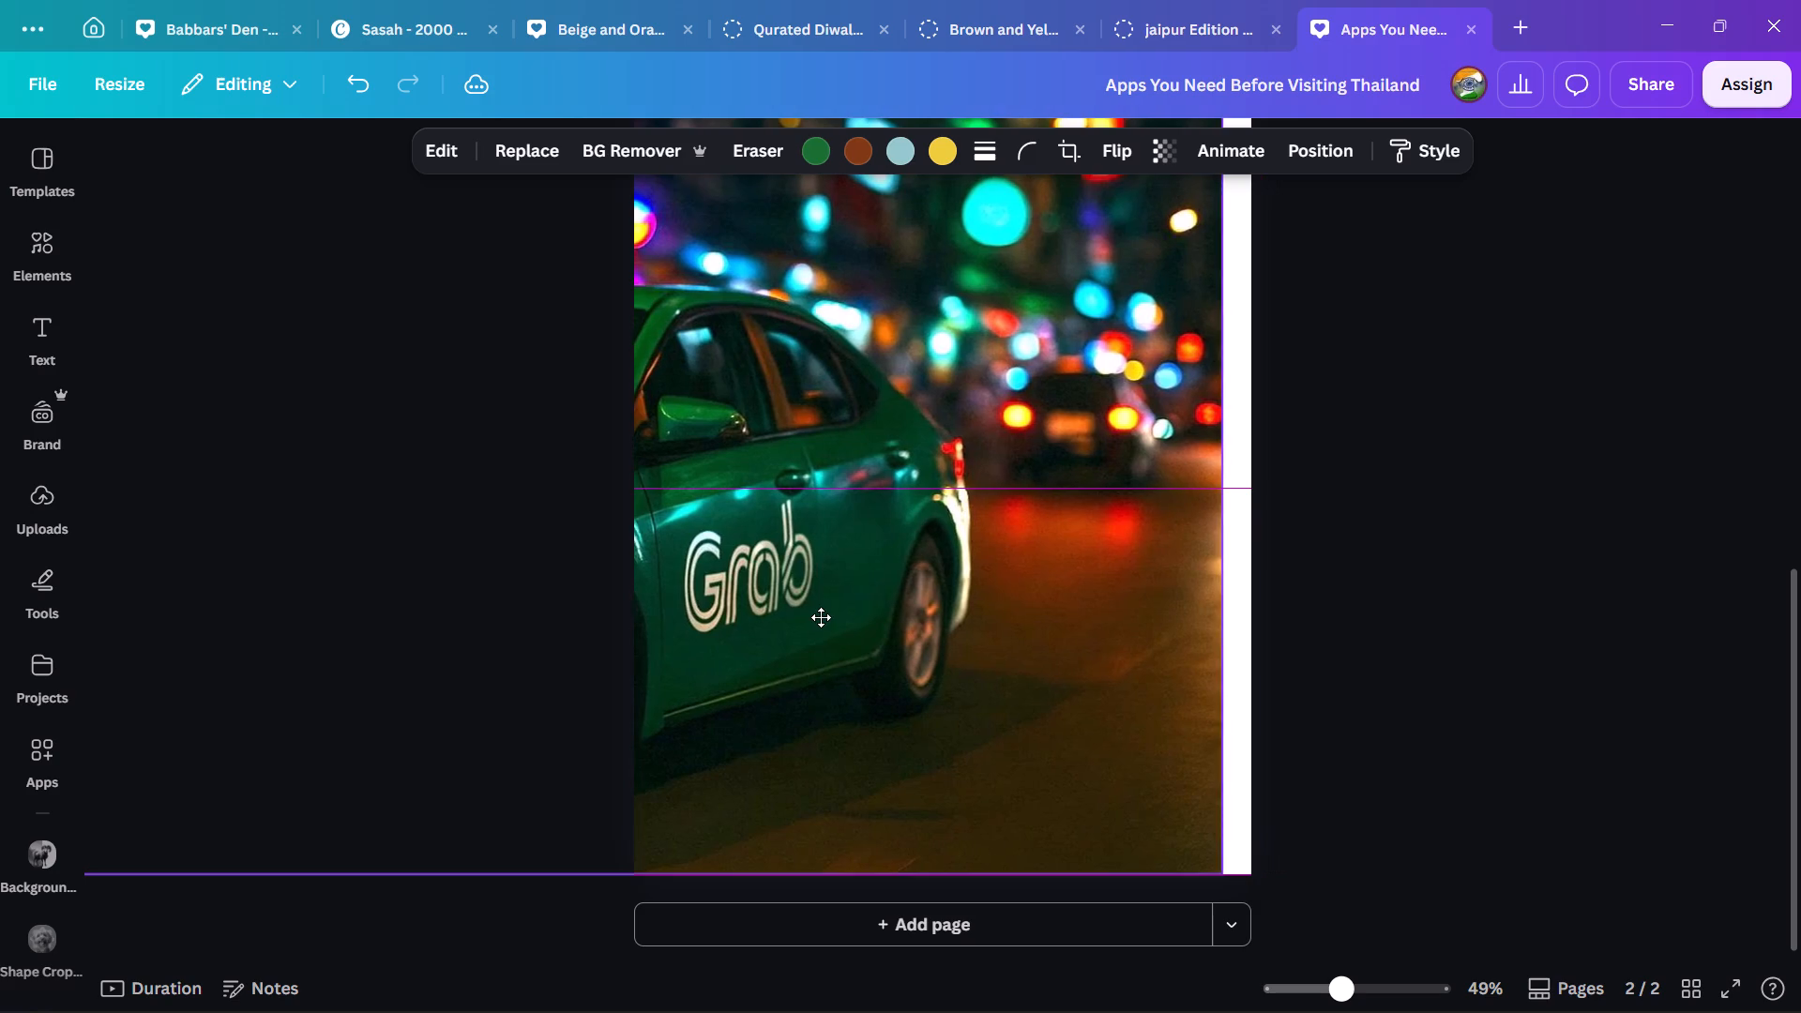
pyautogui.moveTo(821, 617); pyautogui.dragTo(849, 619)
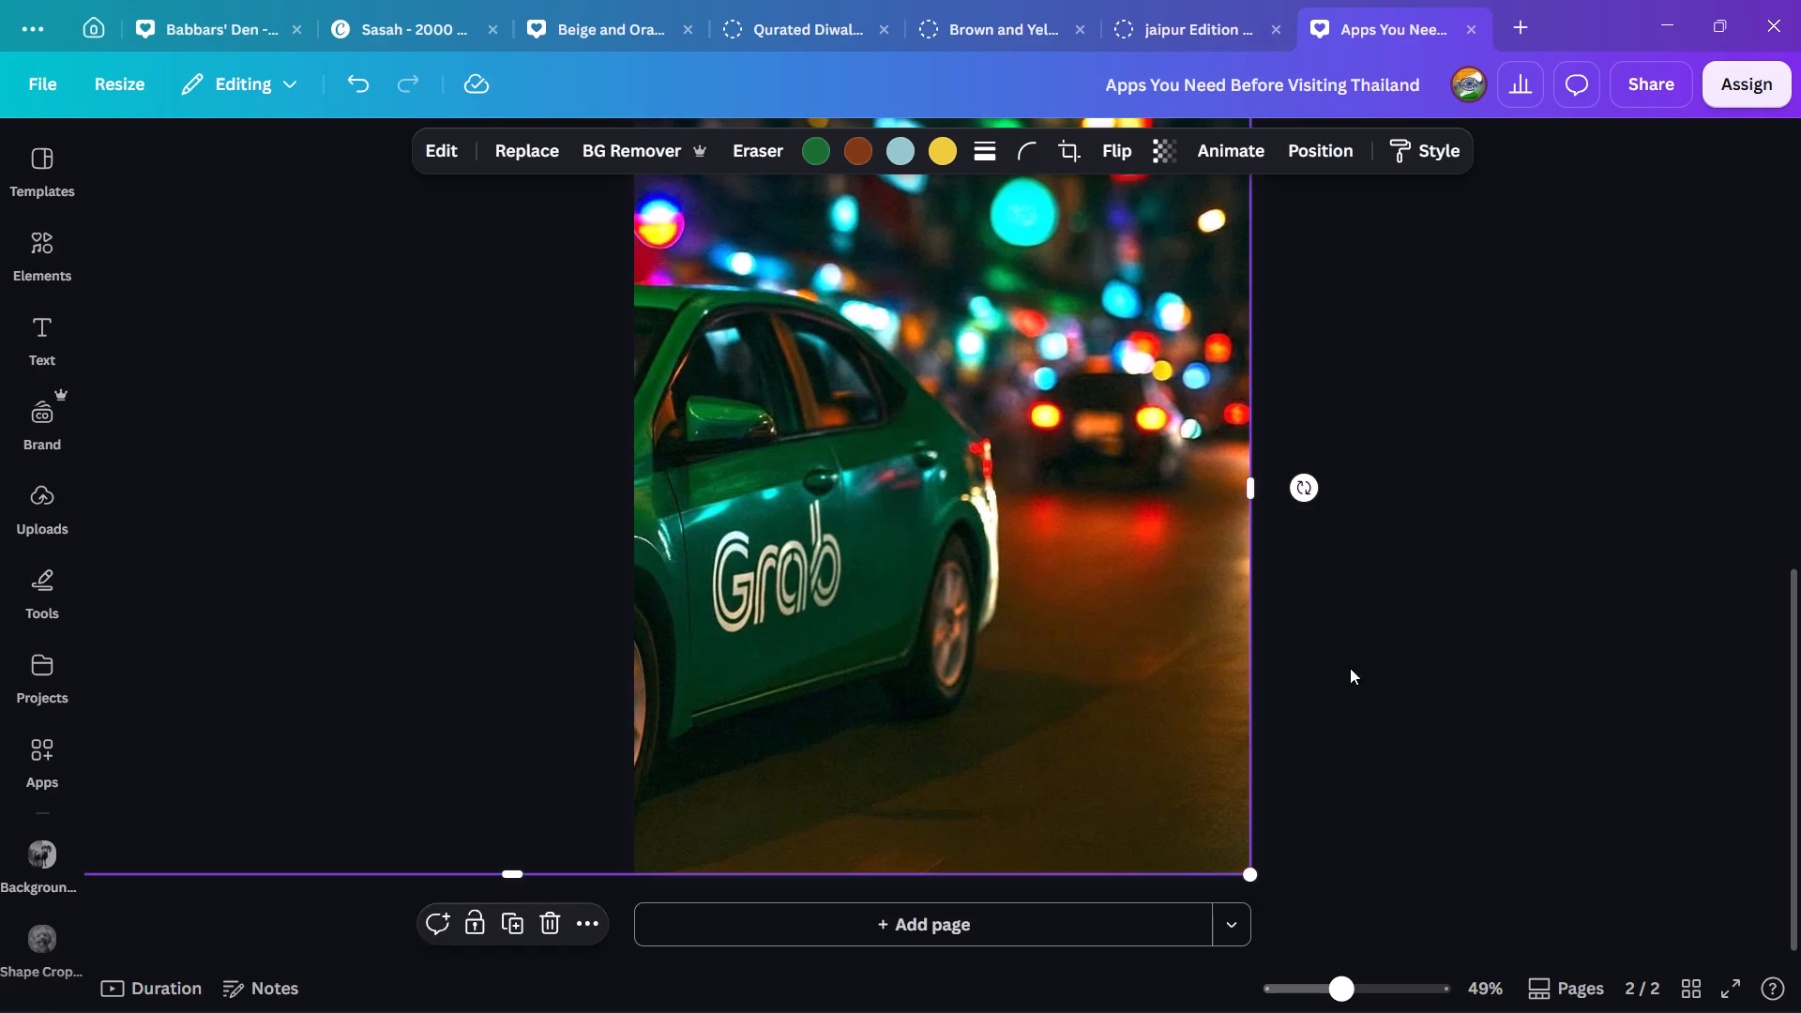
pyautogui.click(1350, 668)
# Nudge the Grab photo sideways so it extends slightly past the right edge of page 2.
pyautogui.scroll(3, 1440, 667)
pyautogui.keyDown('ctrl'); pyautogui.scroll(-5, 1440, 667); pyautogui.keyUp('ctrl')
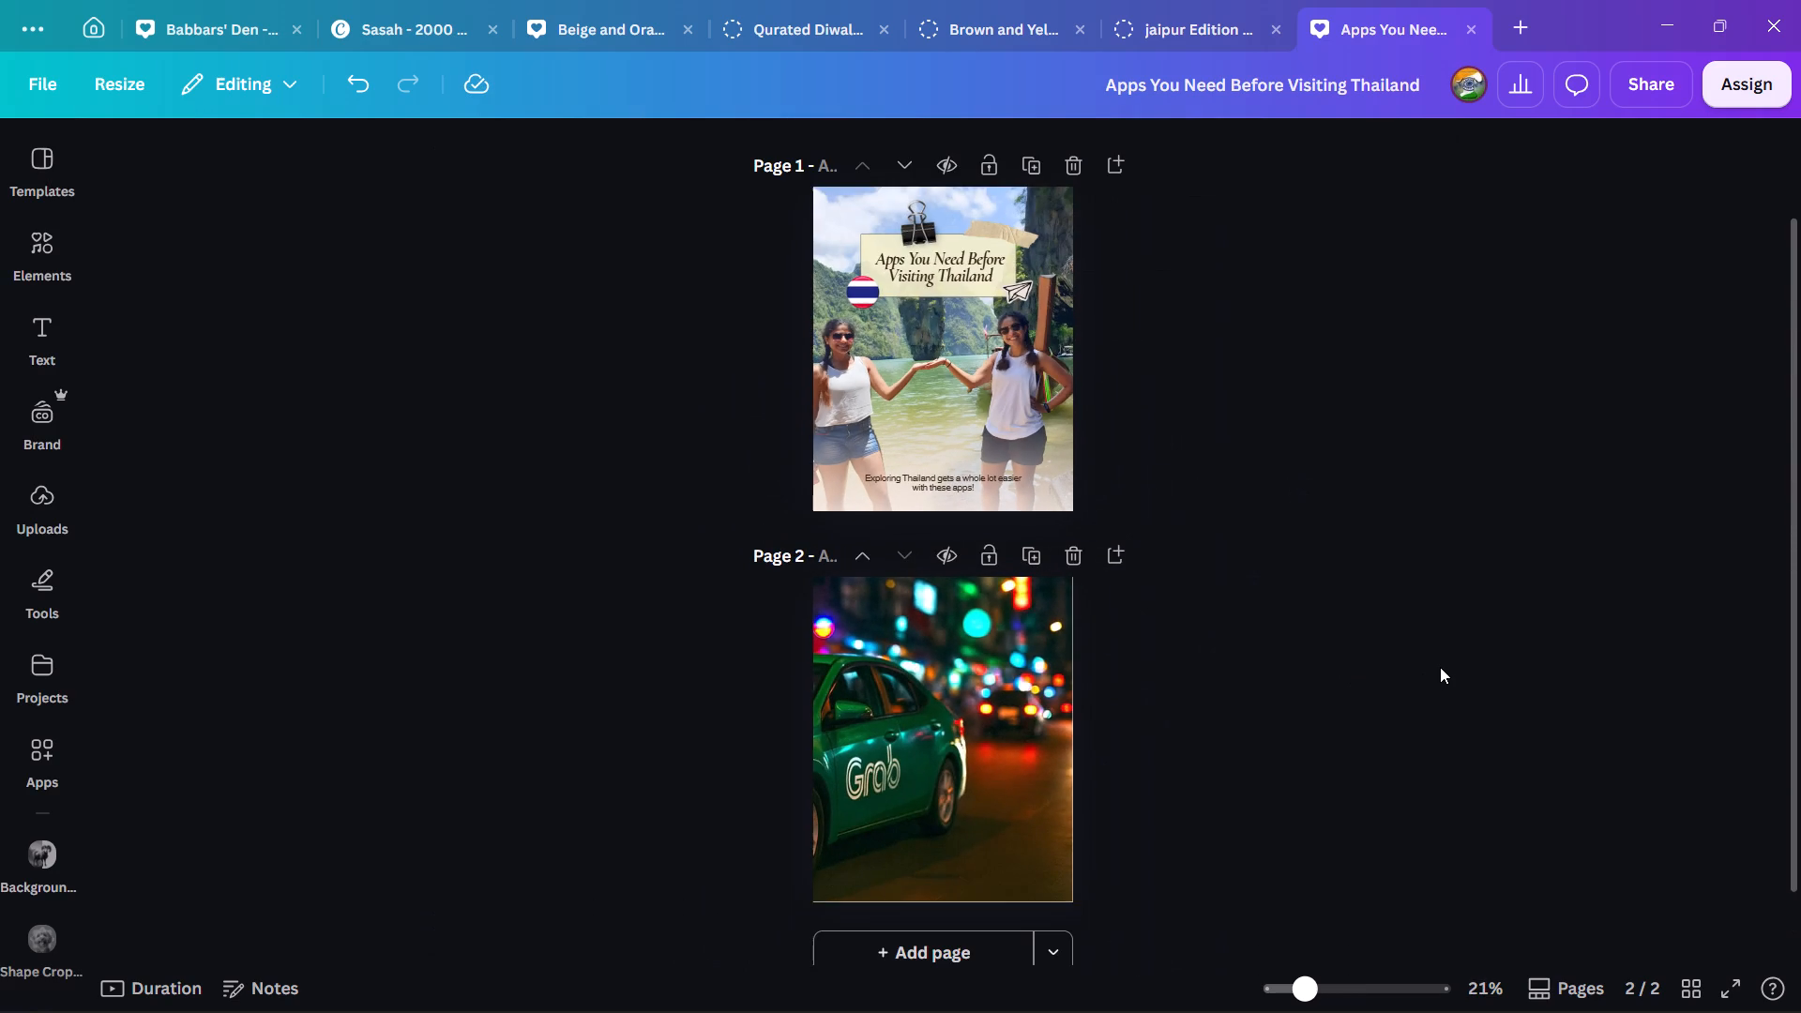
pyautogui.keyDown('ctrl'); pyautogui.click(1002, 705); pyautogui.keyUp('ctrl')
pyautogui.click(1001, 708)
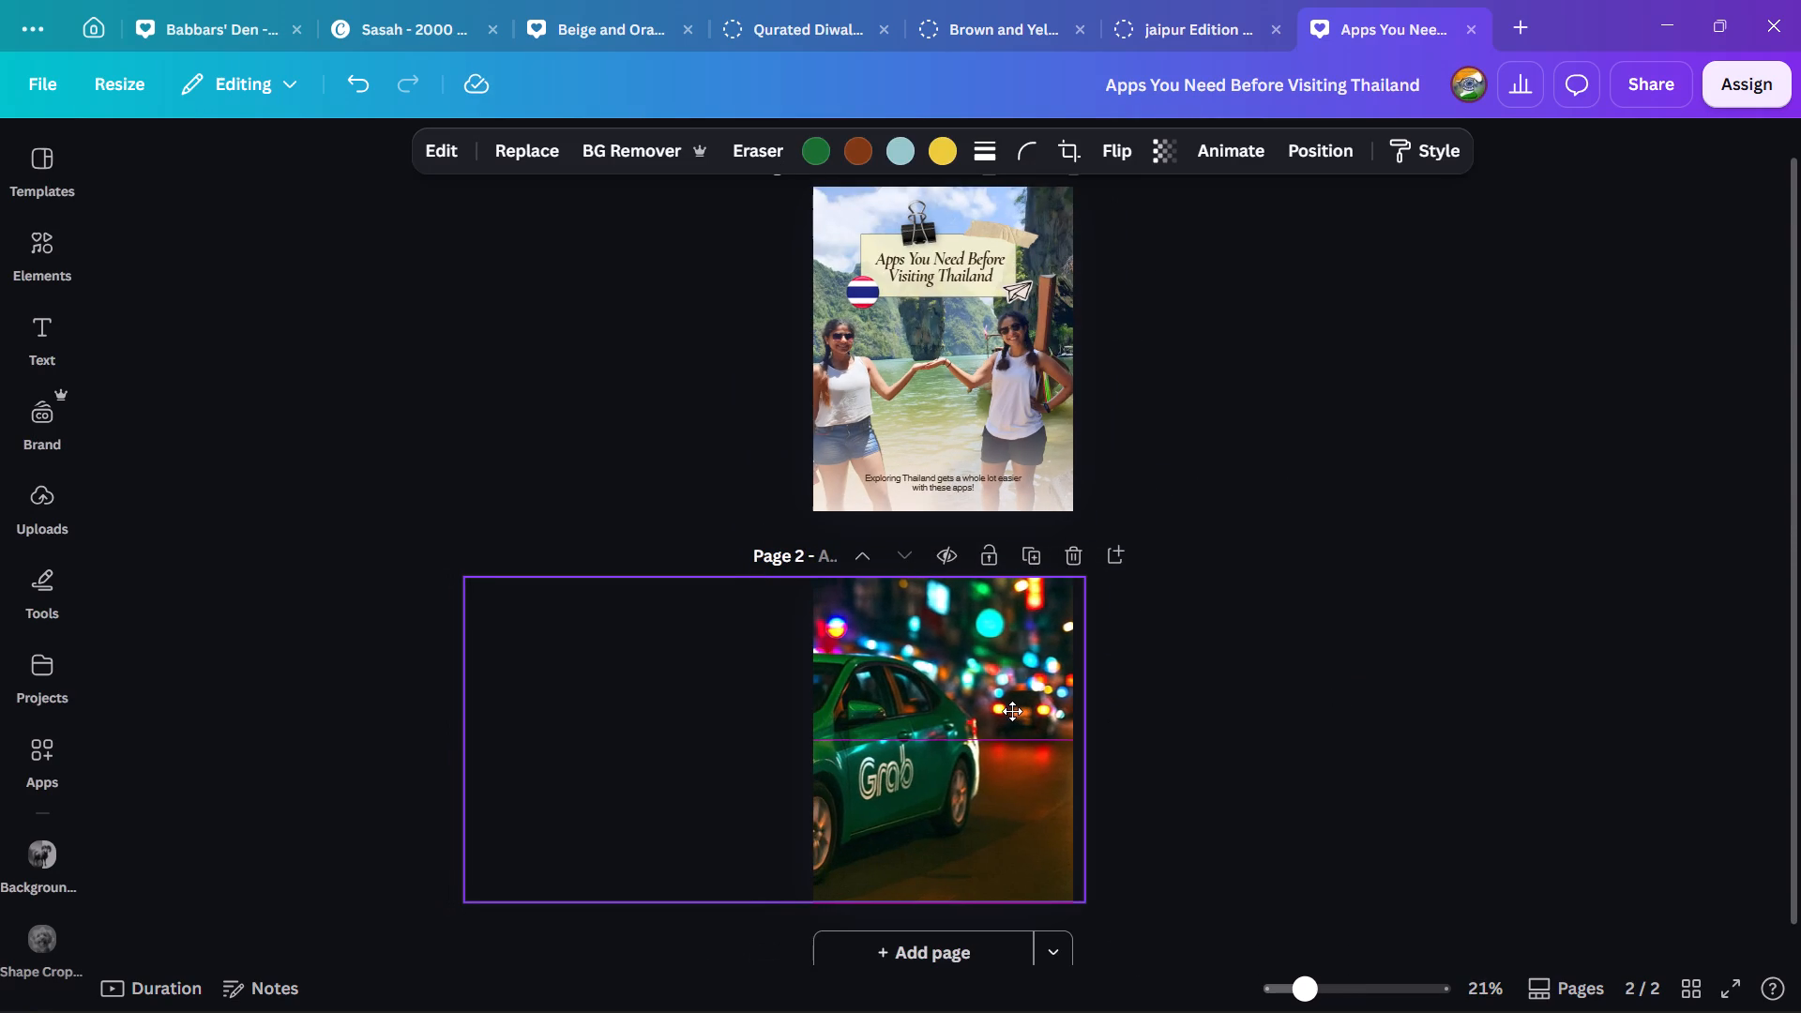
pyautogui.click(1289, 745)
# Apply a whole-image blur with intensity 20 to the Grab photo on page 2.
pyautogui.click(1001, 722)
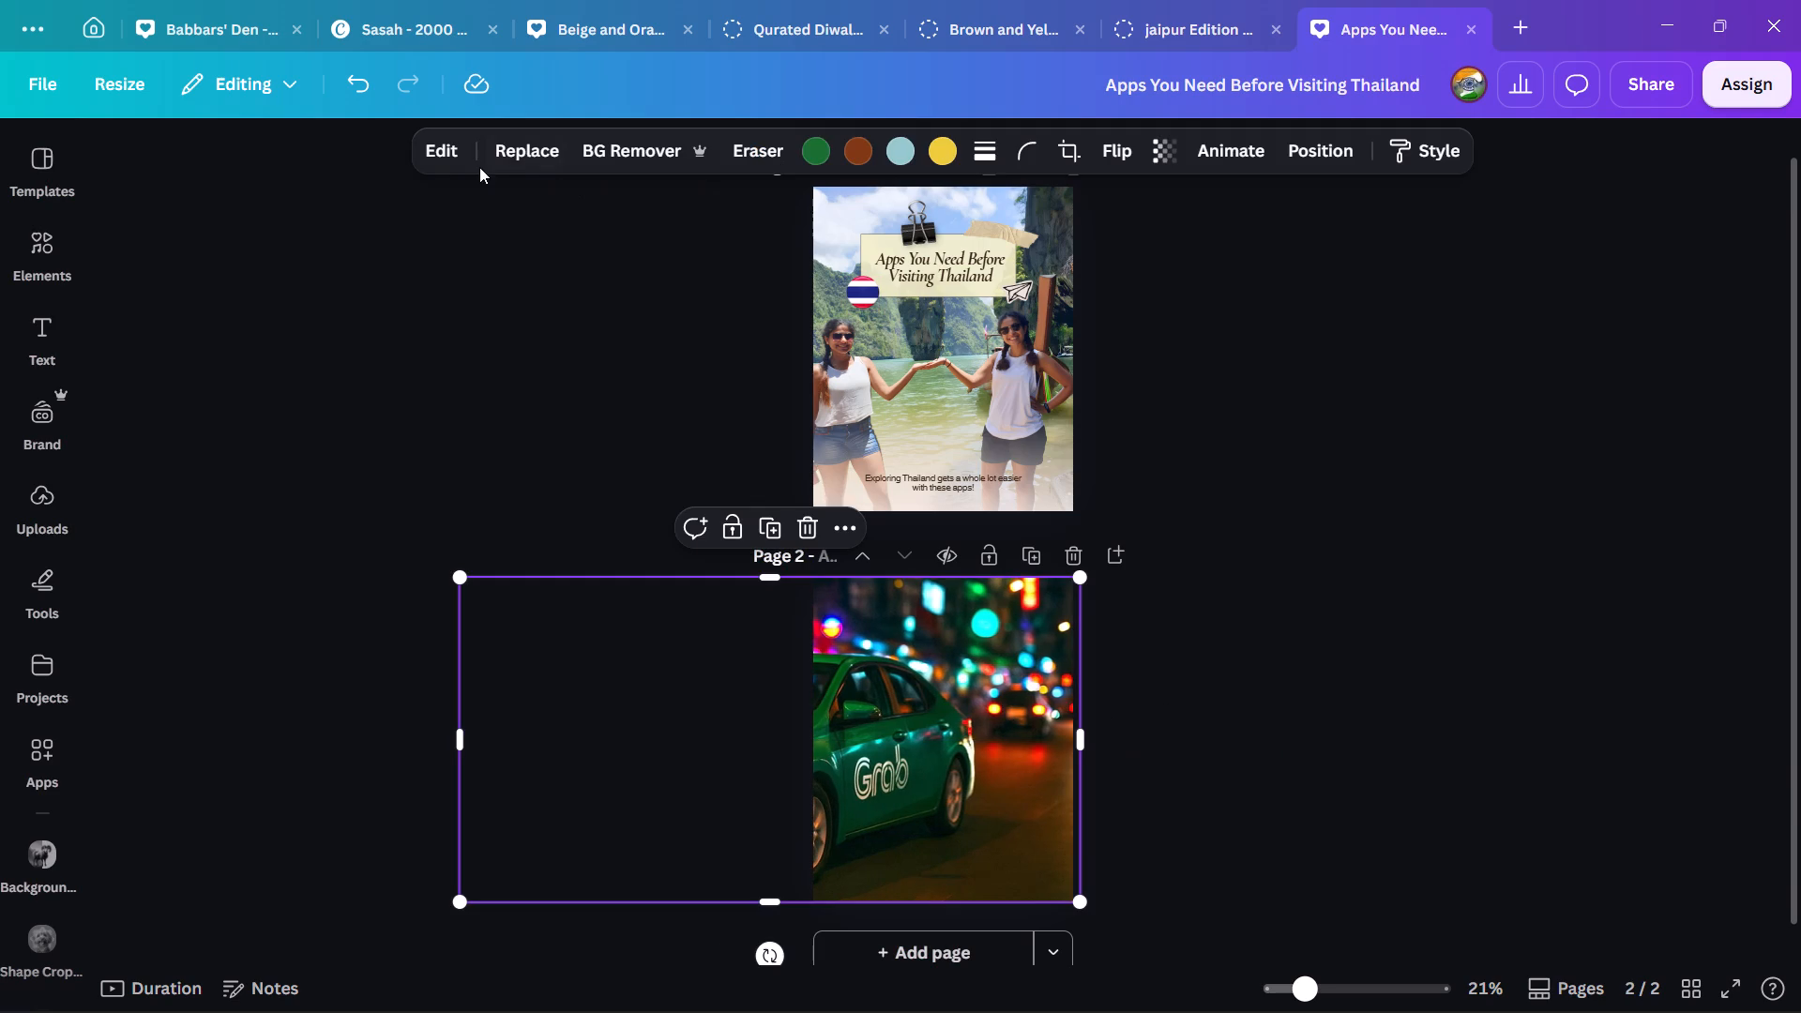
pyautogui.click(470, 164)
pyautogui.click(451, 161)
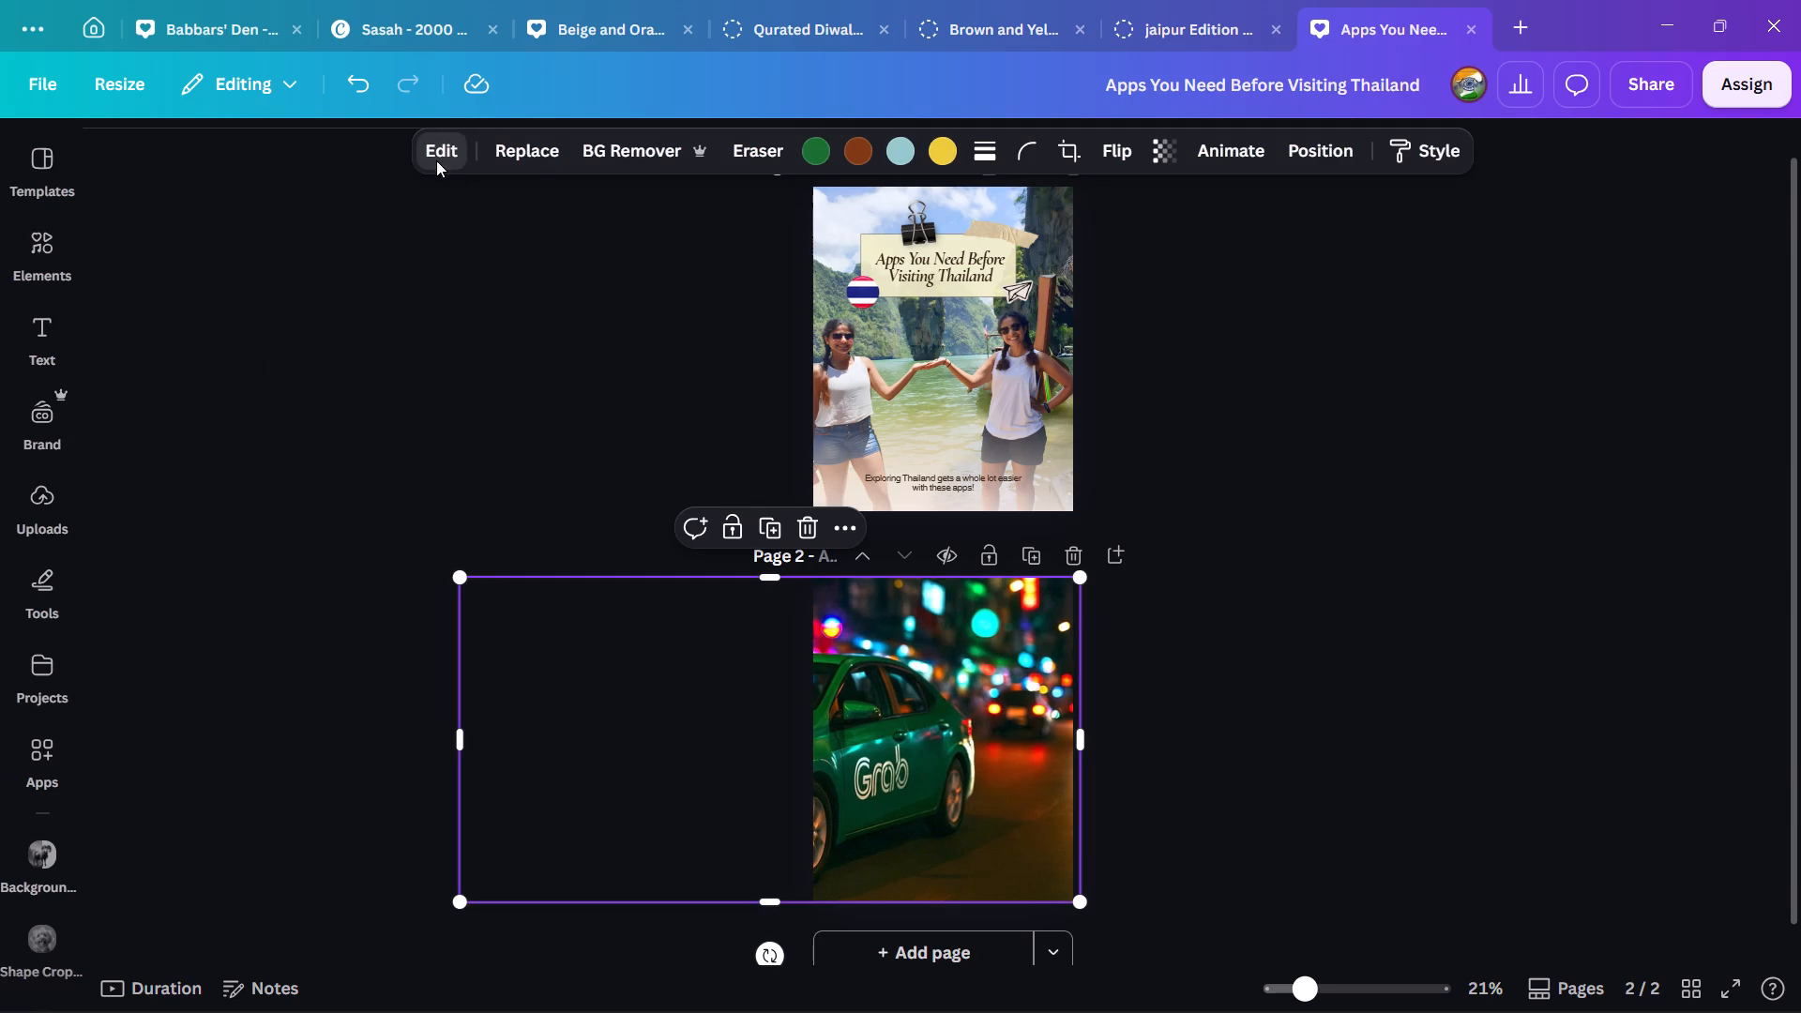
pyautogui.click(436, 160)
pyautogui.click(436, 151)
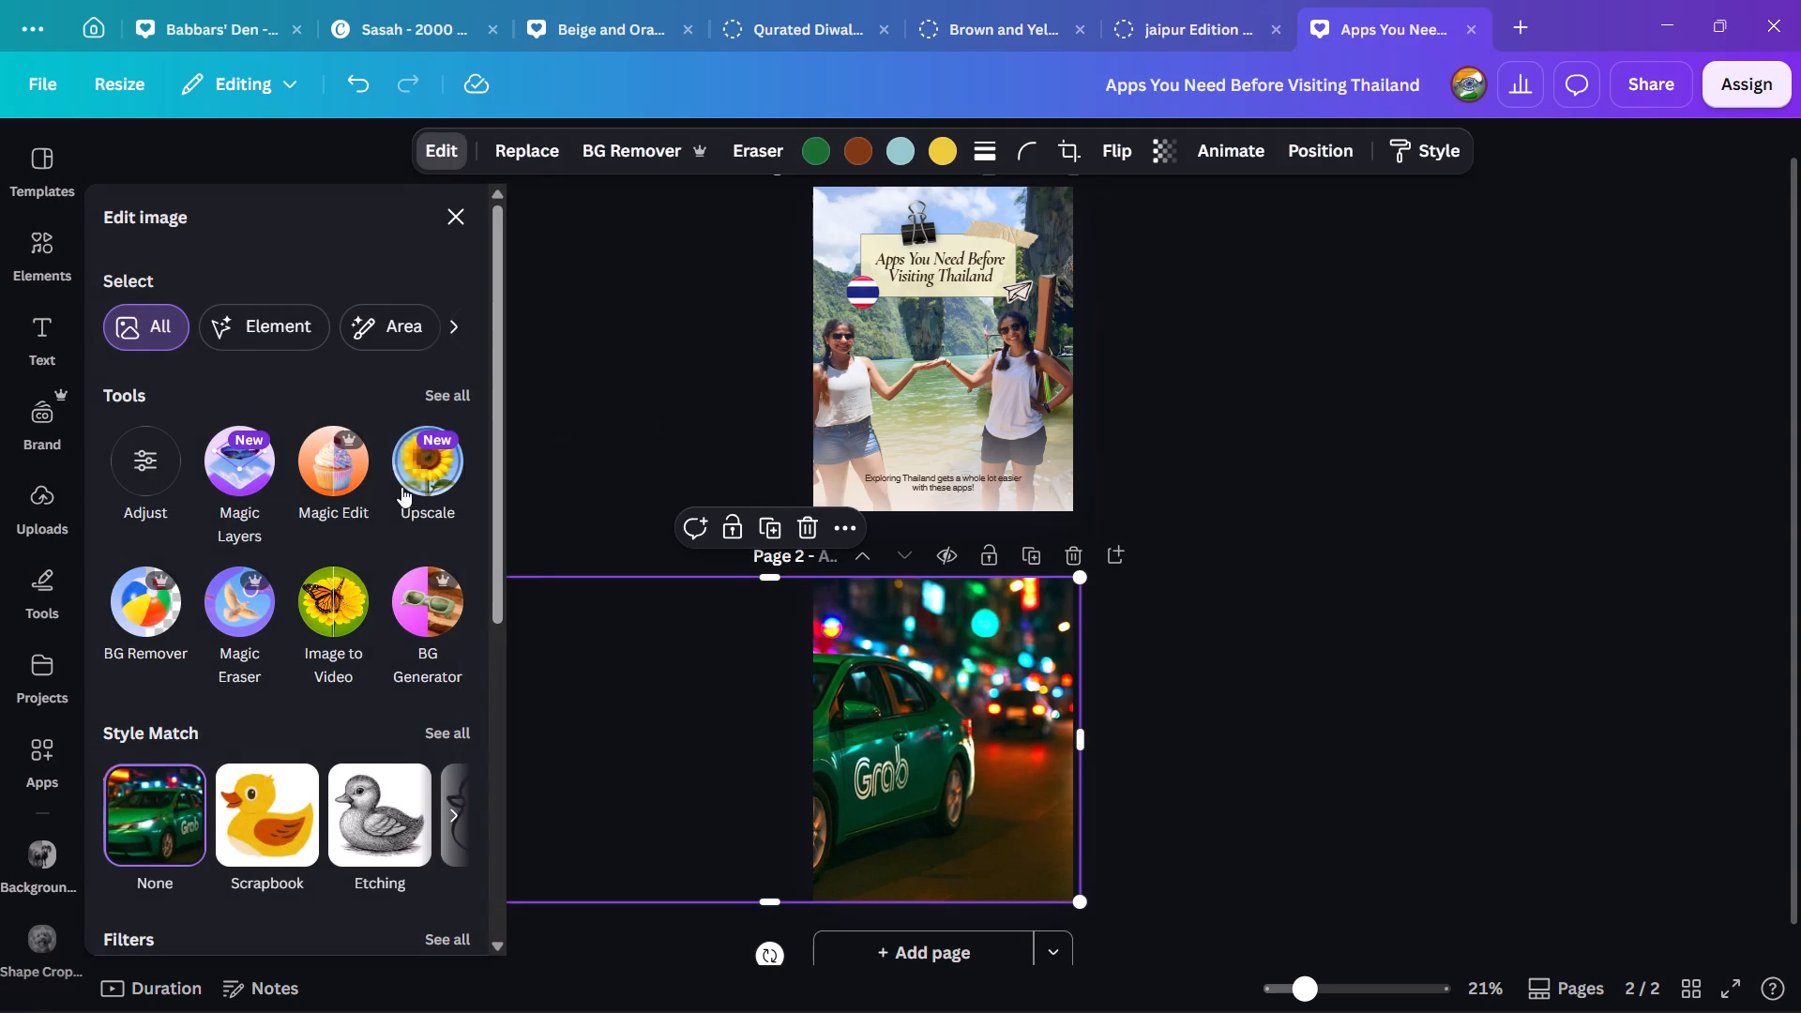
pyautogui.click(438, 383)
pyautogui.click(146, 451)
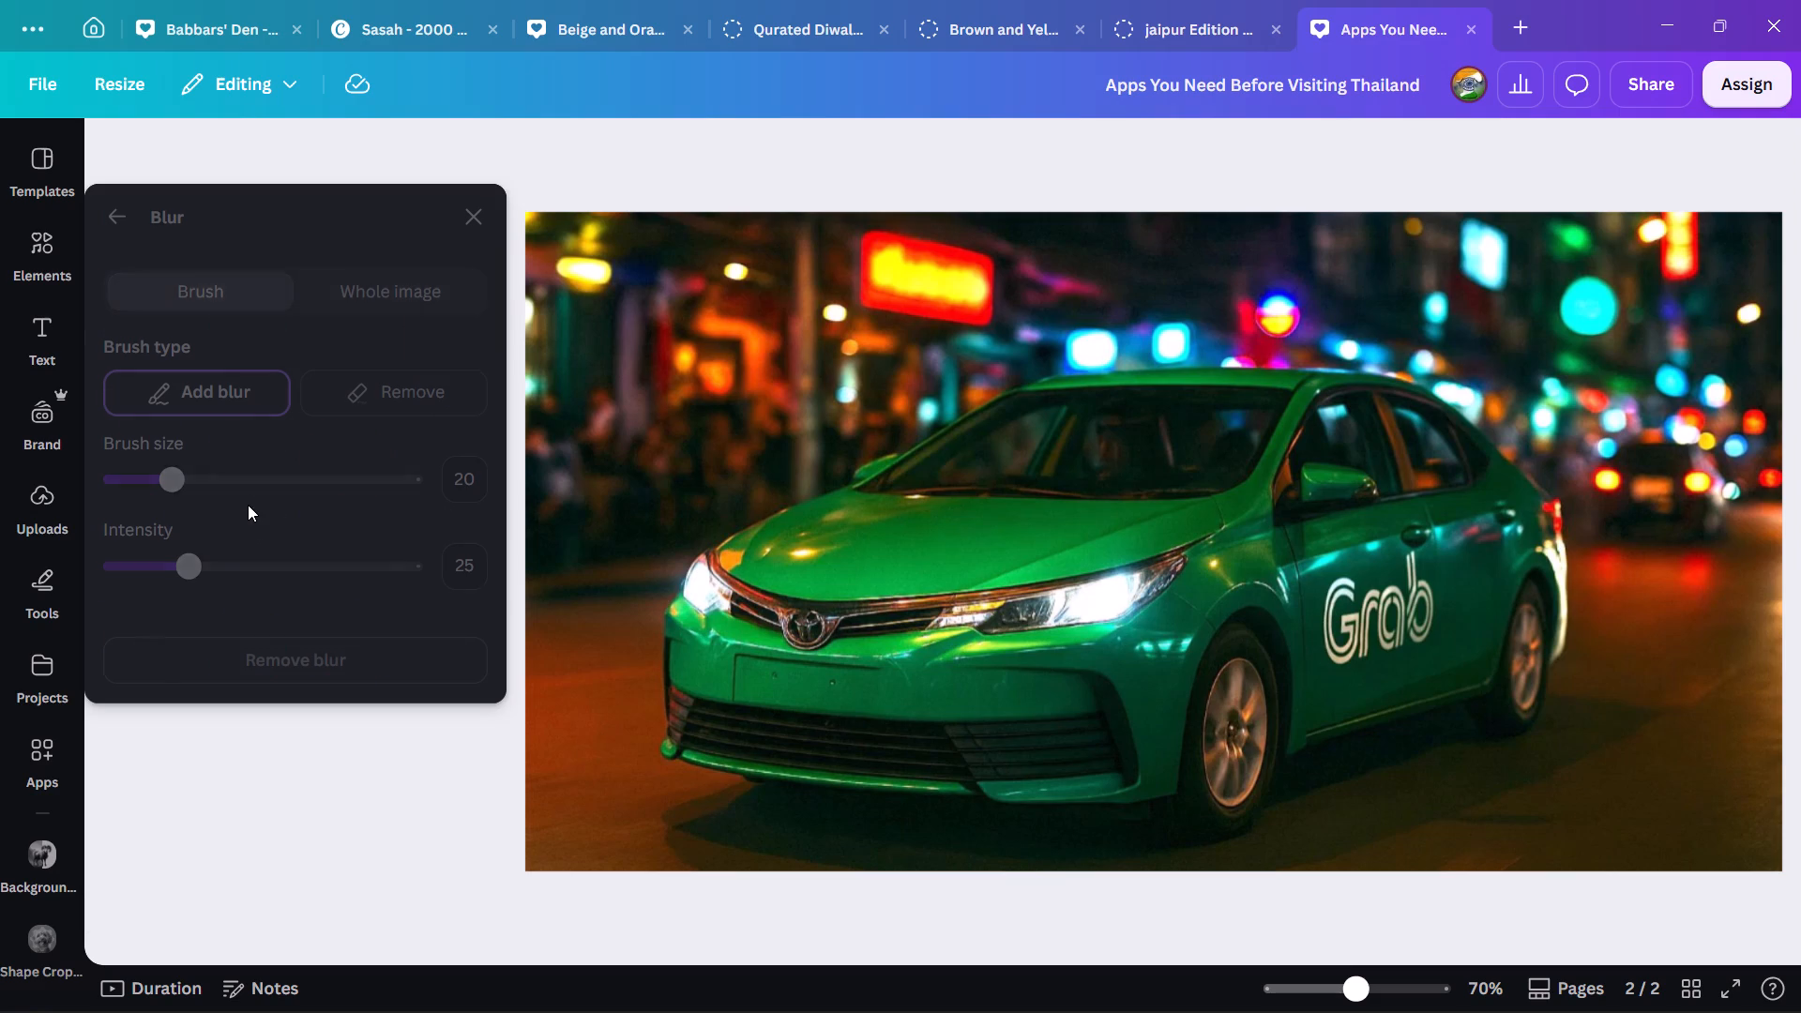
pyautogui.click(340, 303)
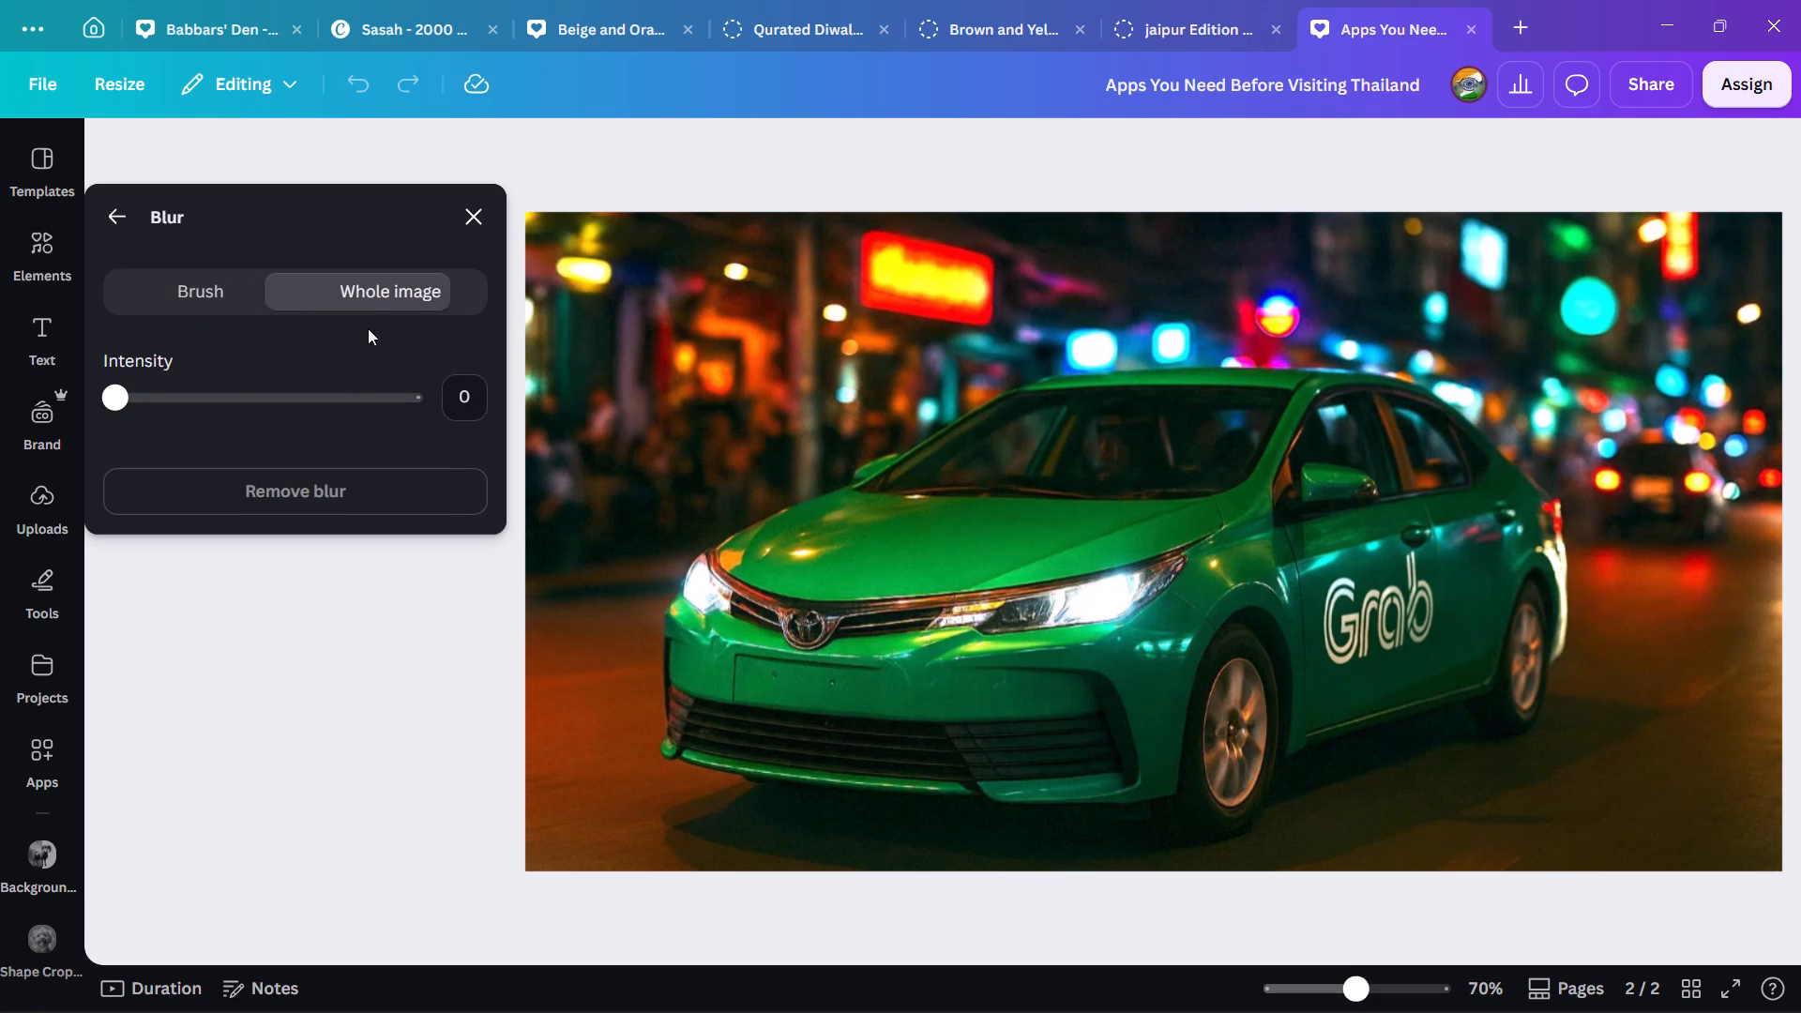
pyautogui.click(474, 392)
pyautogui.write('20')
pyautogui.press('Return')
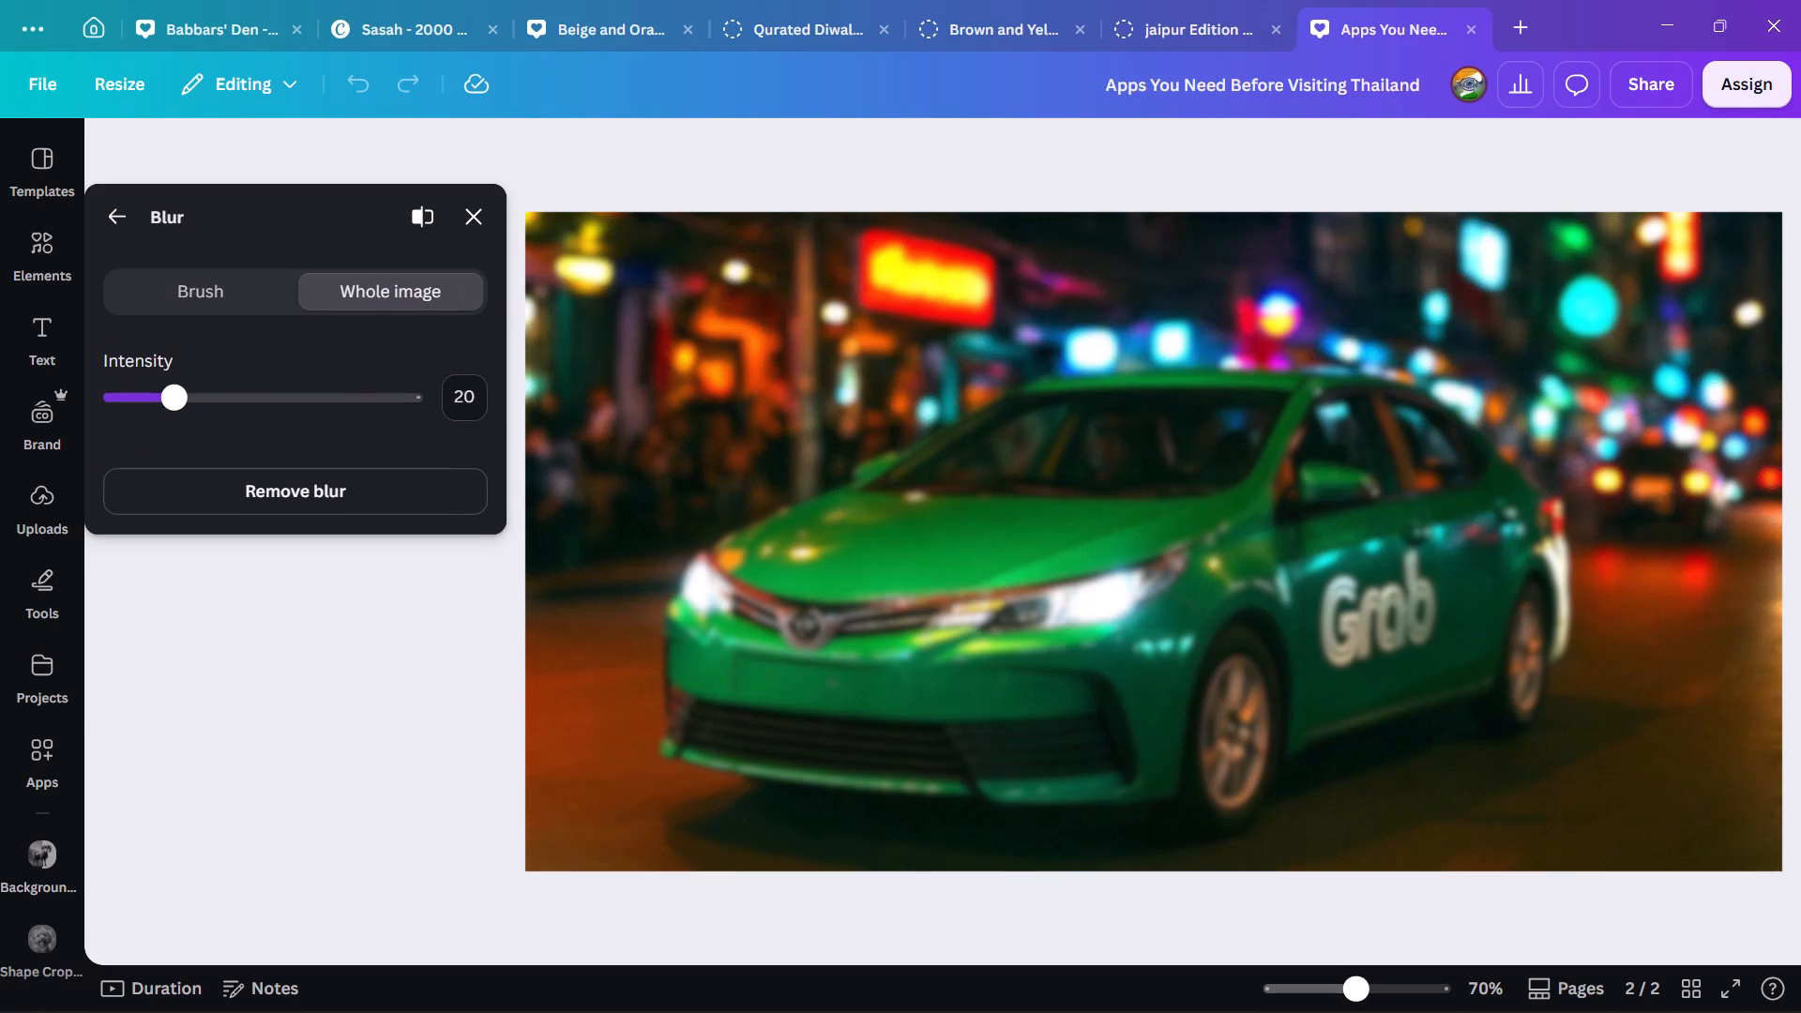
pyautogui.click(480, 211)
pyautogui.doubleClick(1407, 674)
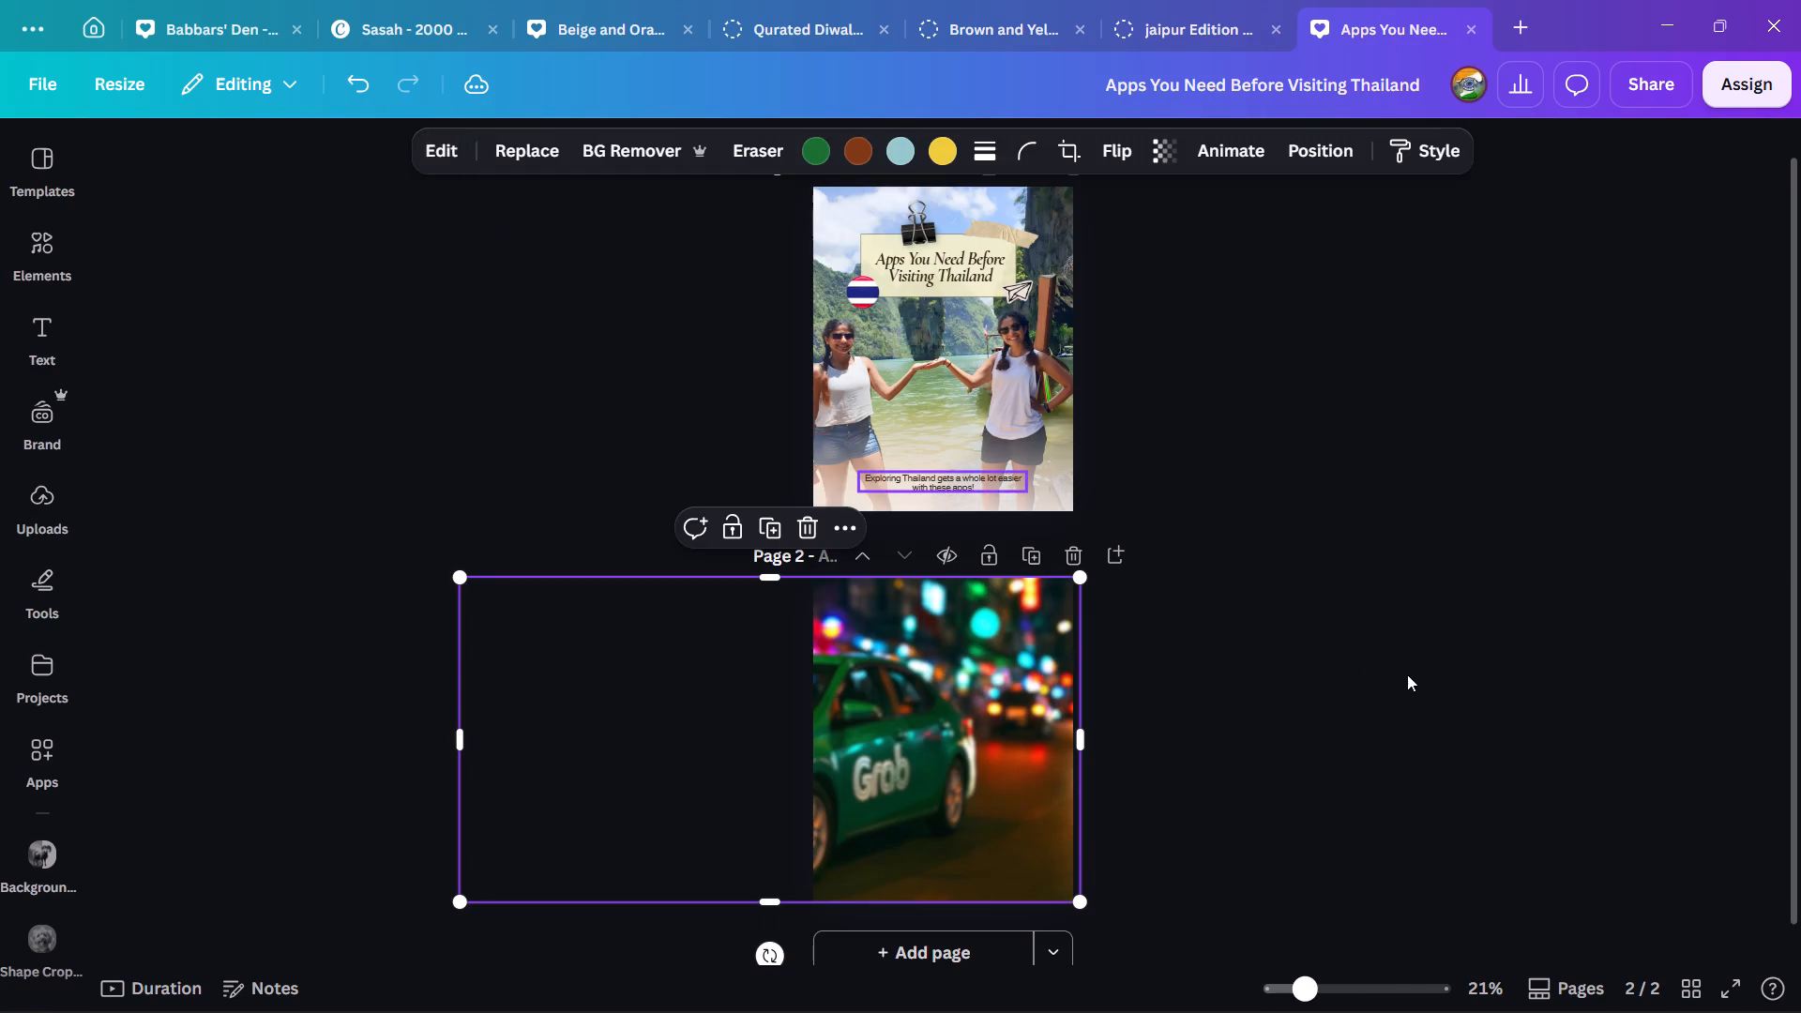
# Stretch the Grab photo slightly downward so it extends just past the bottom edge of page 2.
pyautogui.keyDown('ctrl'); pyautogui.scroll(3, 1210, 815); pyautogui.keyUp('ctrl')
pyautogui.scroll(-2, 1210, 815)
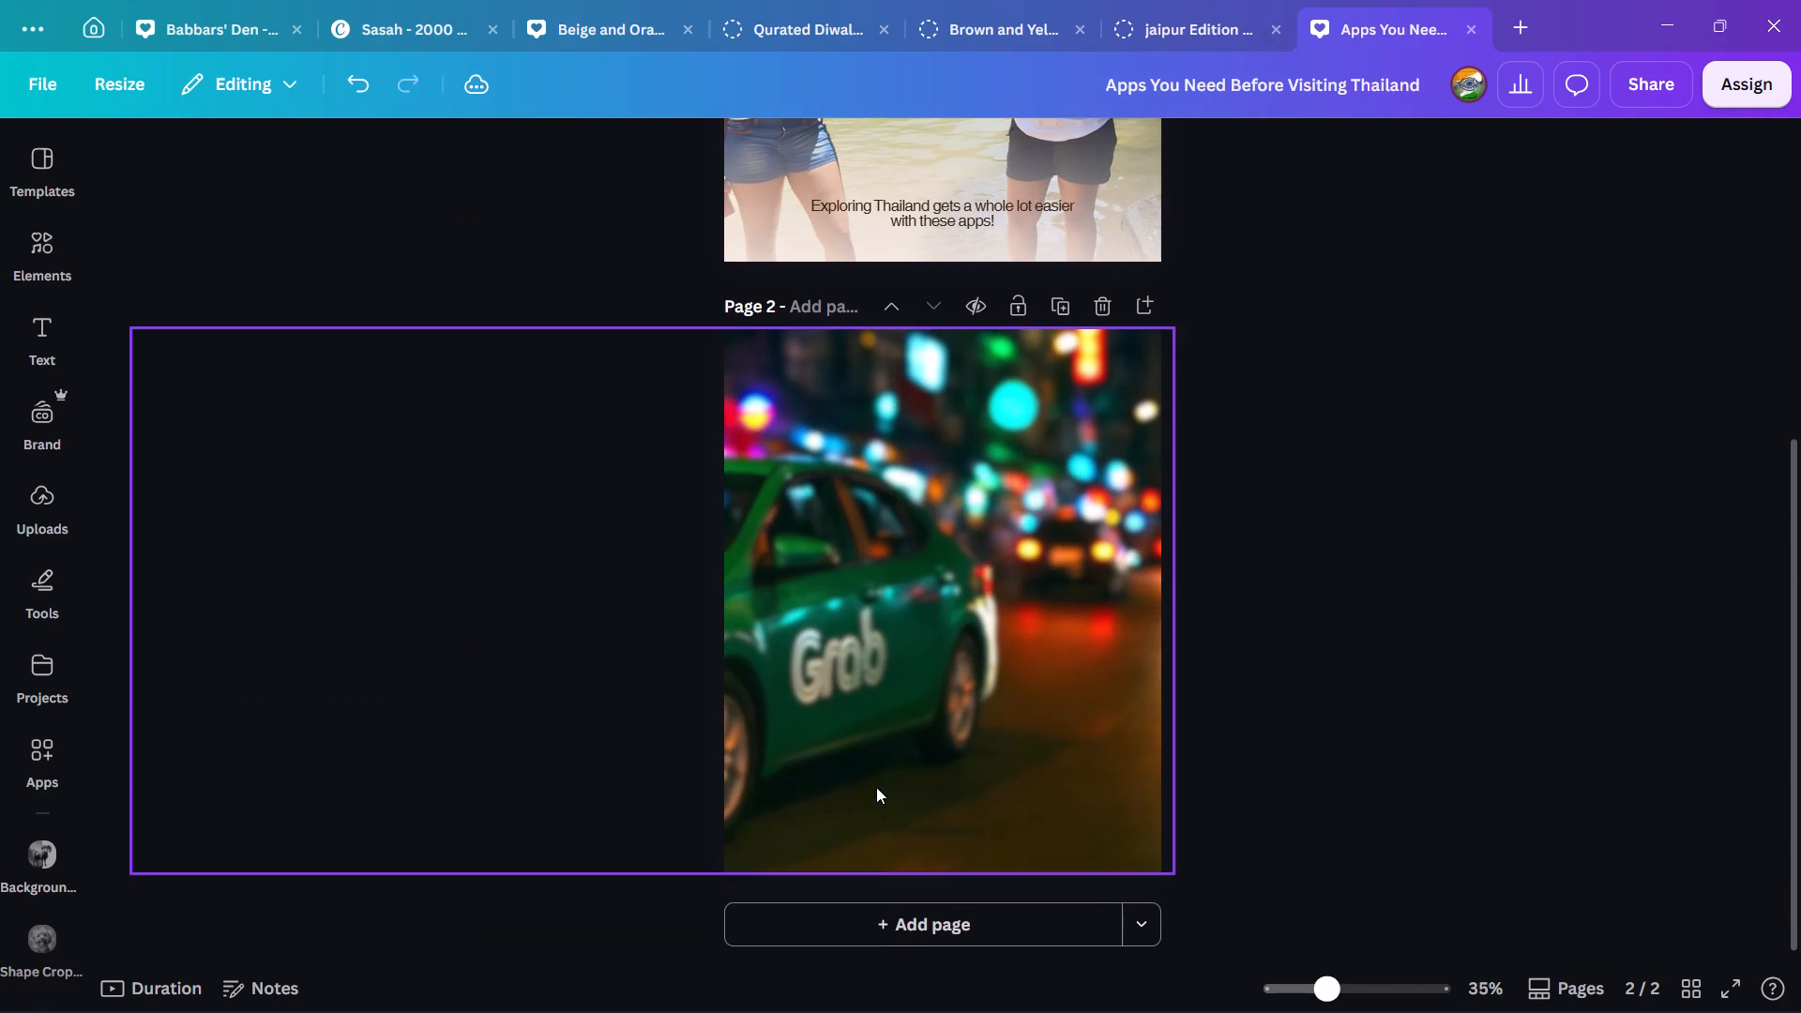
pyautogui.click(876, 787)
pyautogui.click(654, 881)
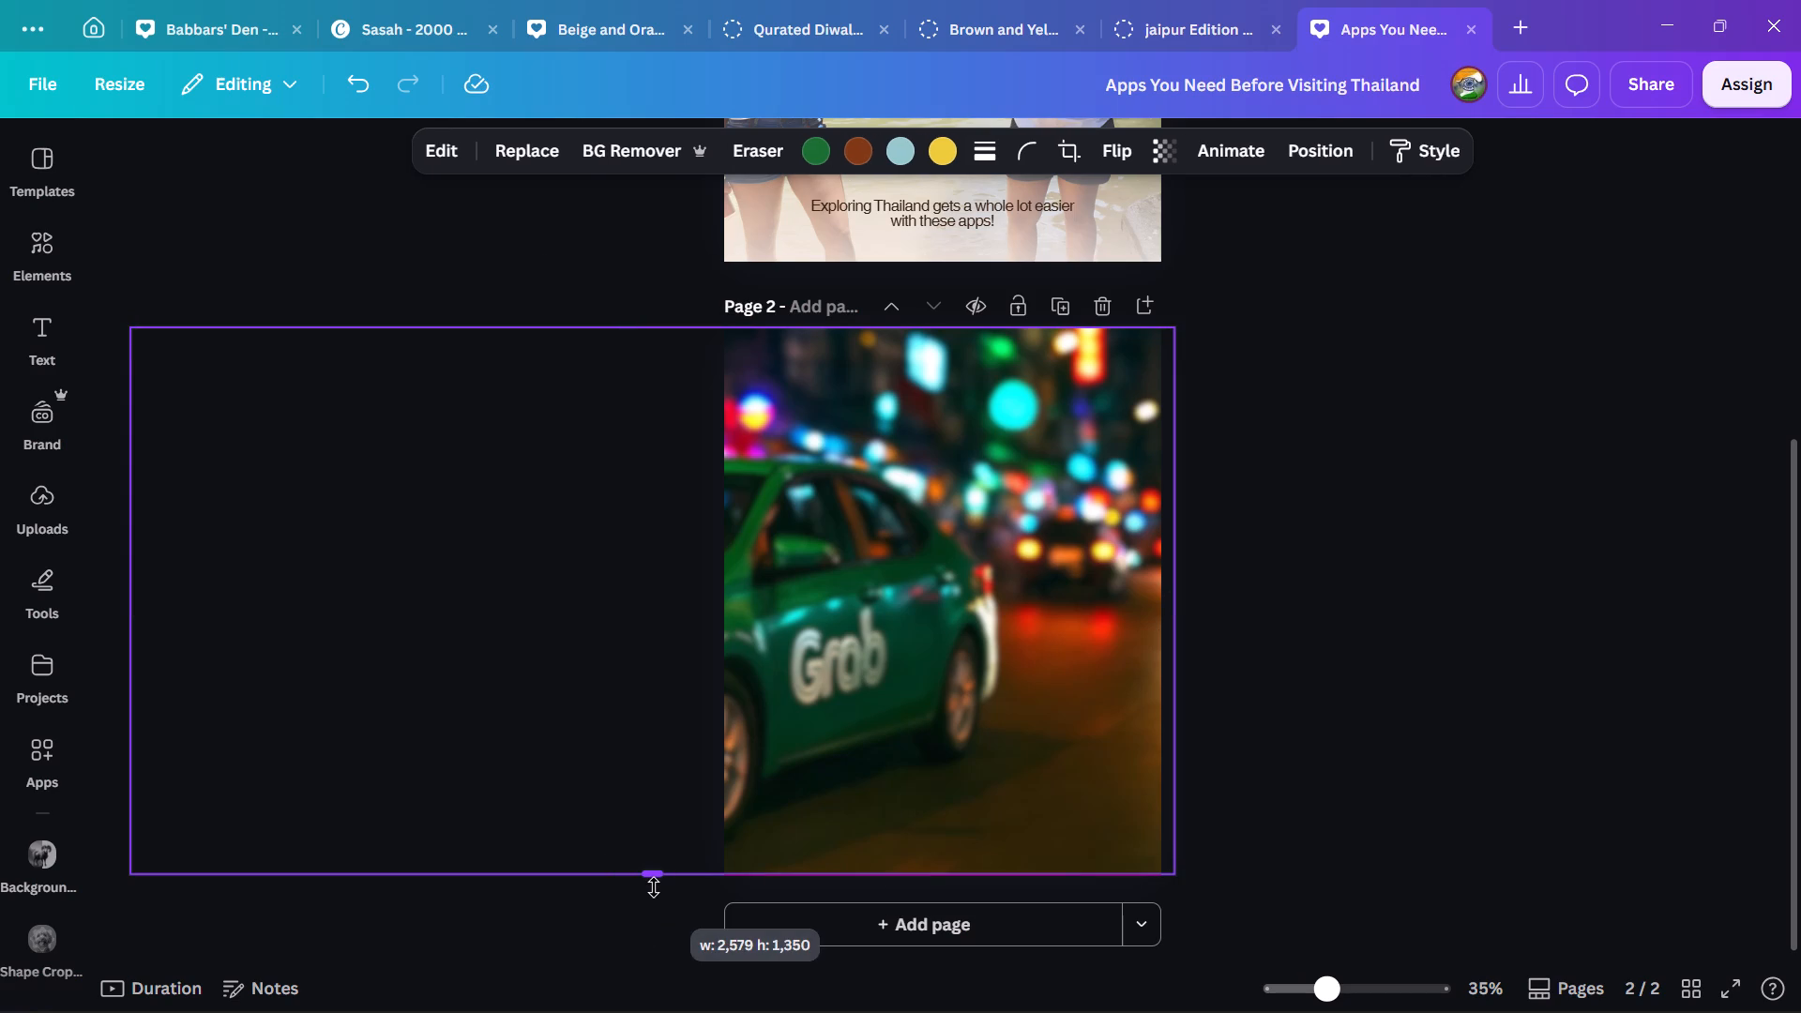
pyautogui.click(1460, 793)
pyautogui.click(762, 774)
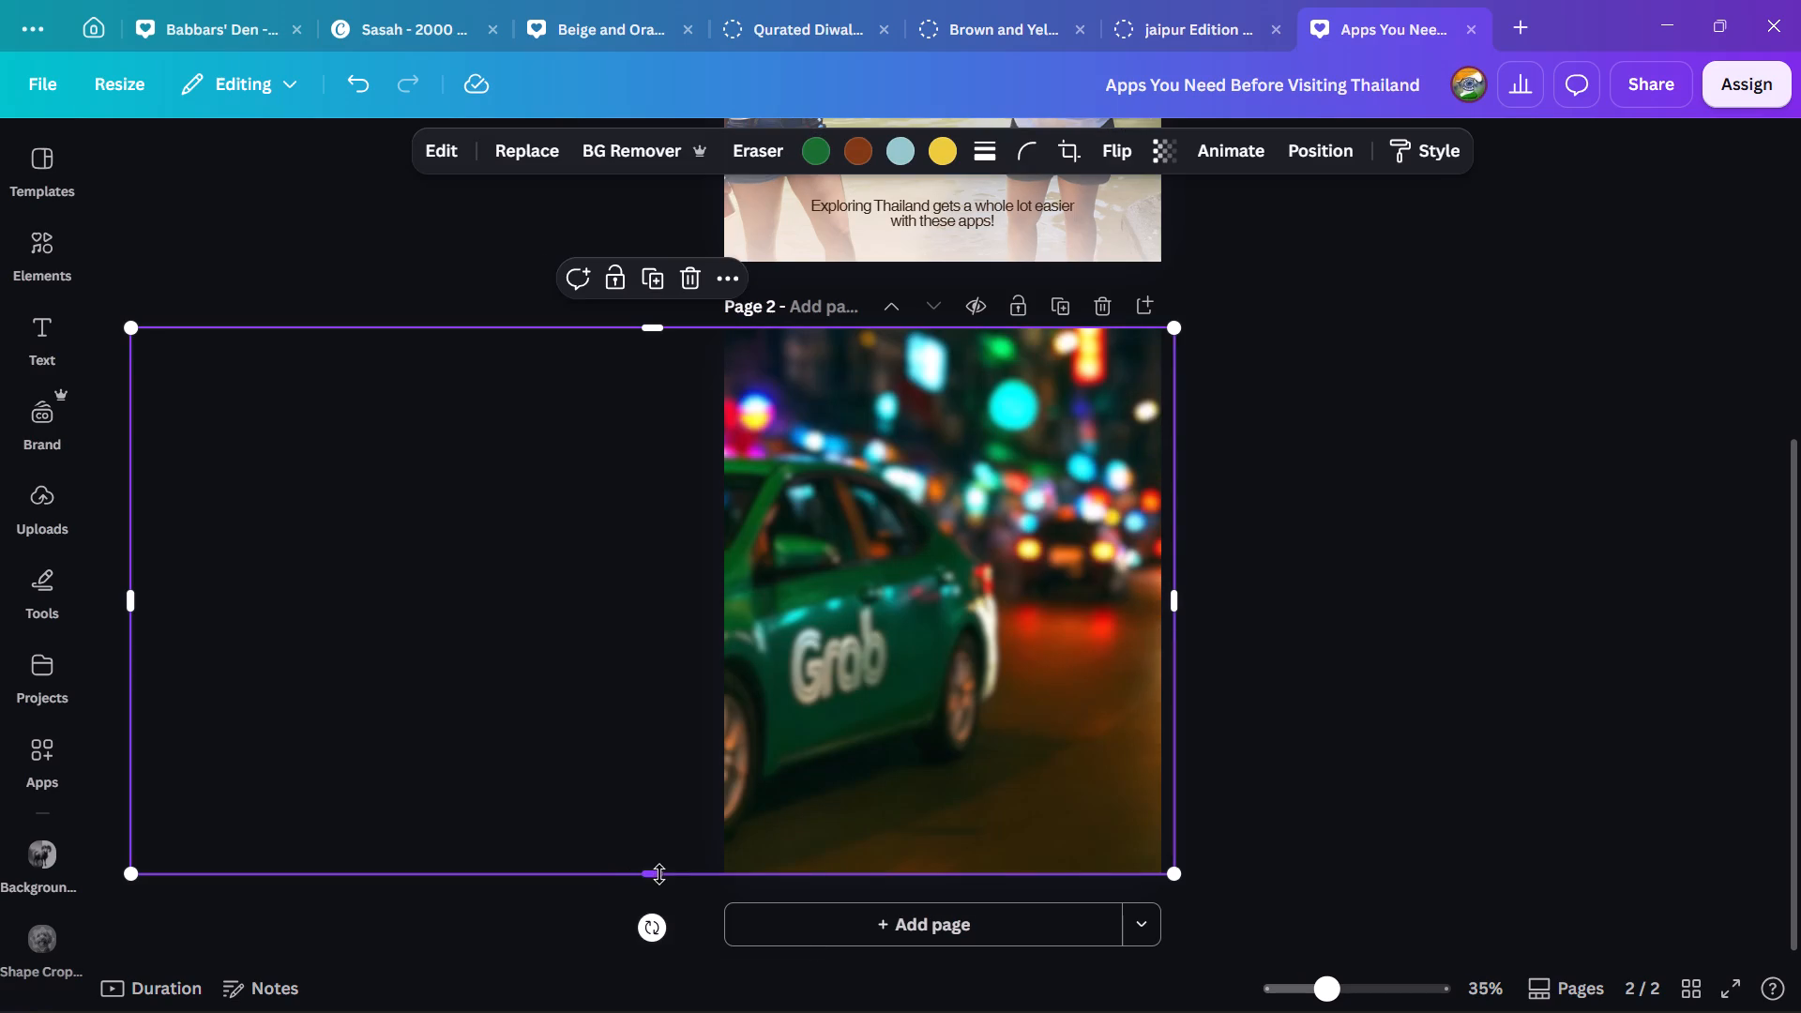
pyautogui.moveTo(657, 874); pyautogui.dragTo(657, 884)
pyautogui.click(1435, 774)
# Move the white gradient overlay on page 1 slightly upward behind the tagline.
pyautogui.scroll(2, 1400, 730)
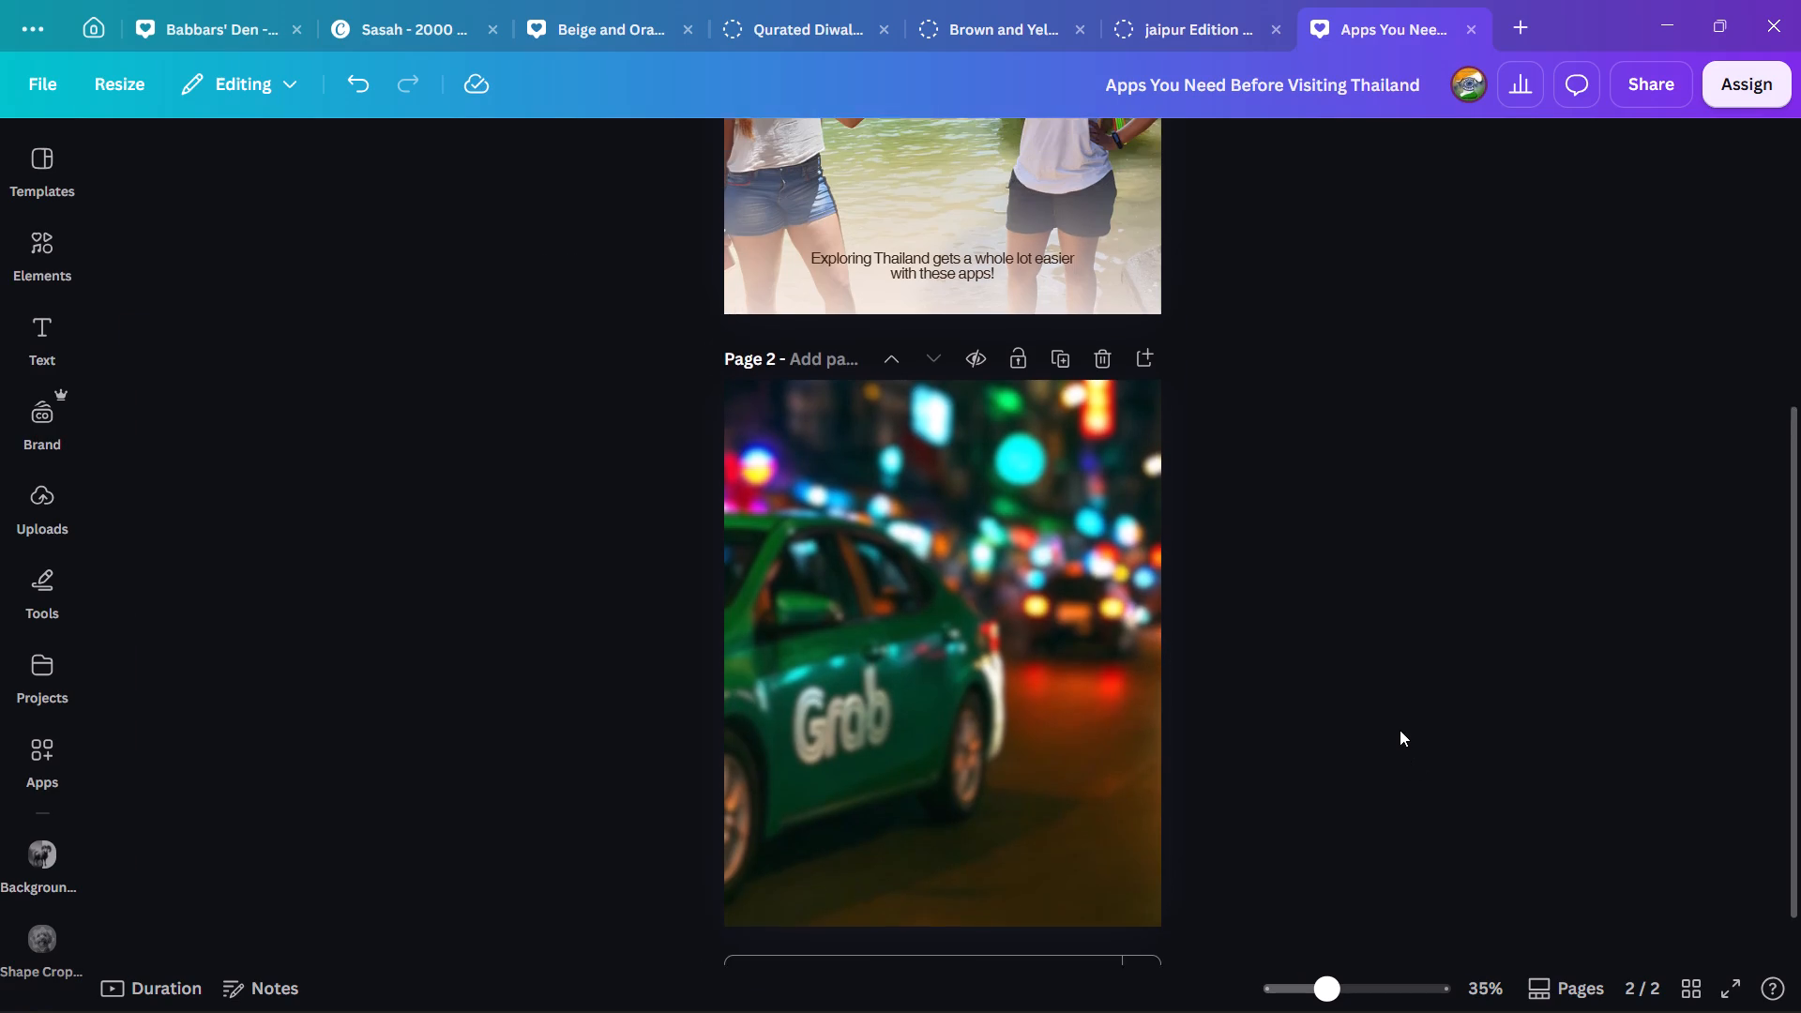
pyautogui.scroll(2, 1400, 730)
pyautogui.keyDown('ctrl'); pyautogui.scroll(3, 1400, 730); pyautogui.keyUp('ctrl')
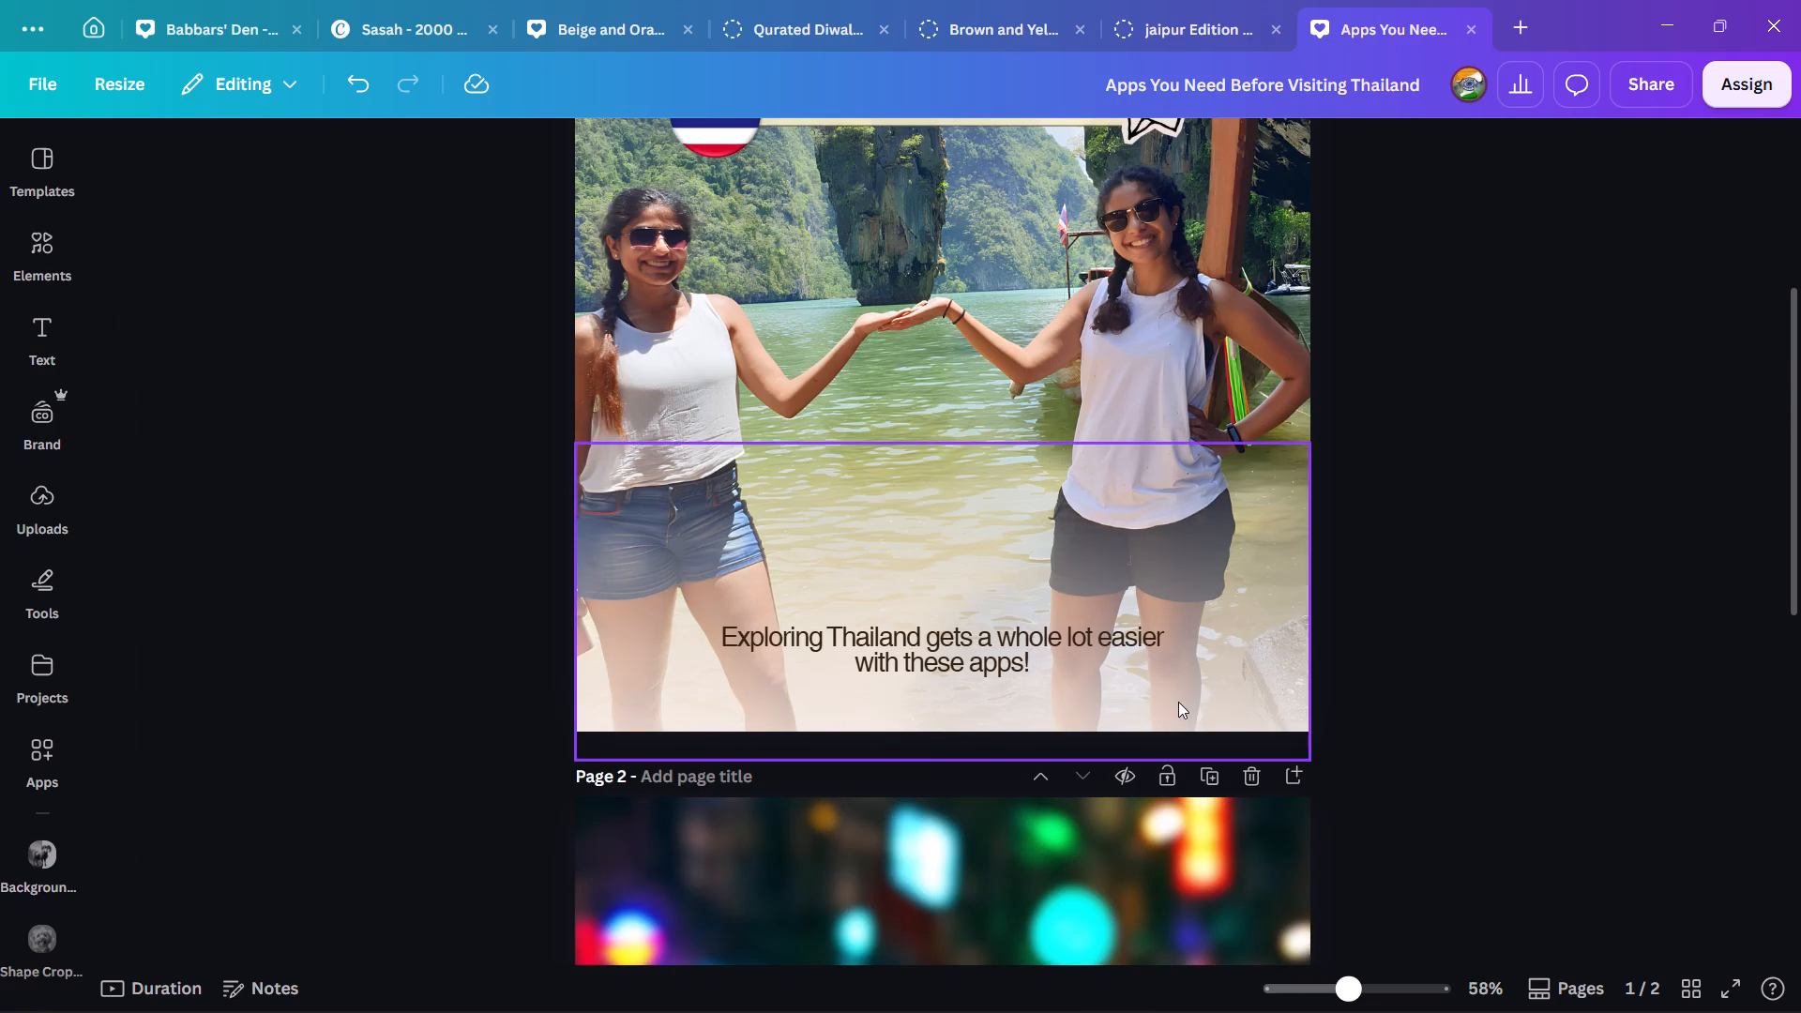
pyautogui.click(1178, 702)
pyautogui.moveTo(1166, 700); pyautogui.dragTo(1165, 688)
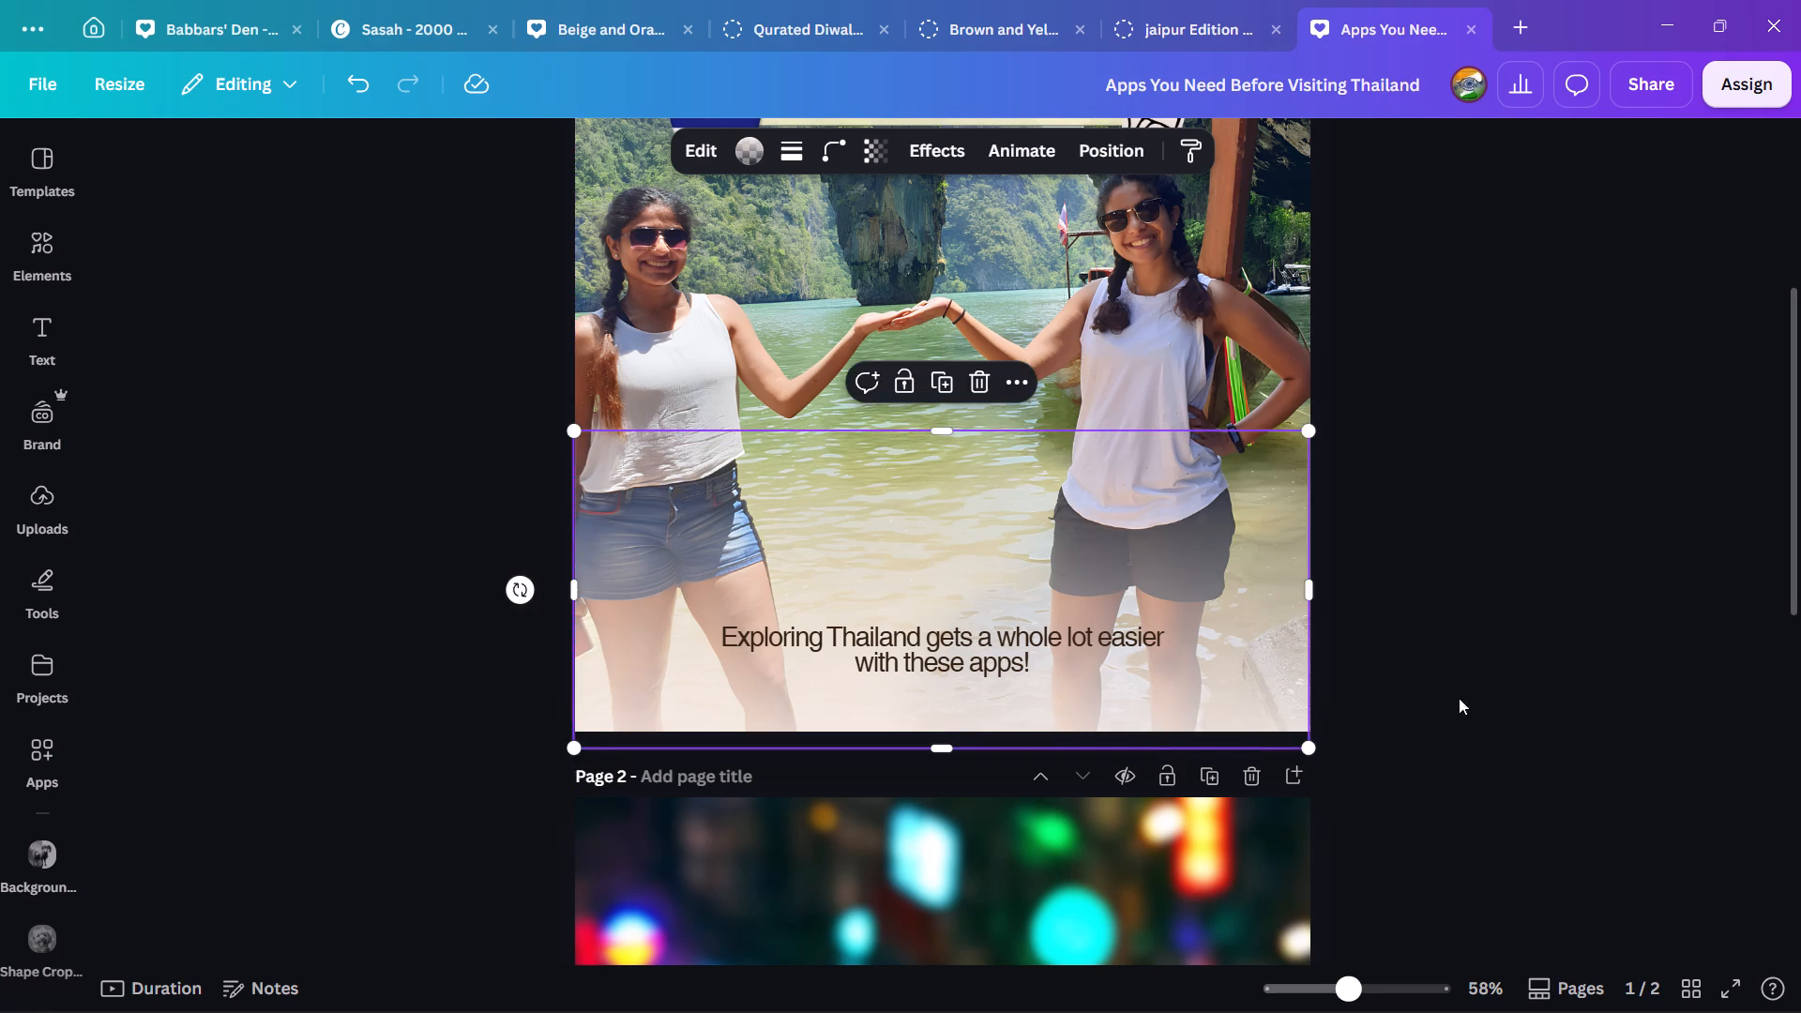
pyautogui.click(1560, 698)
# Enlarge the page 1 tagline to font size 35.6 and centre it horizontally near the bottom of the page.
pyautogui.click(1074, 649)
pyautogui.moveTo(704, 620); pyautogui.dragTo(615, 592)
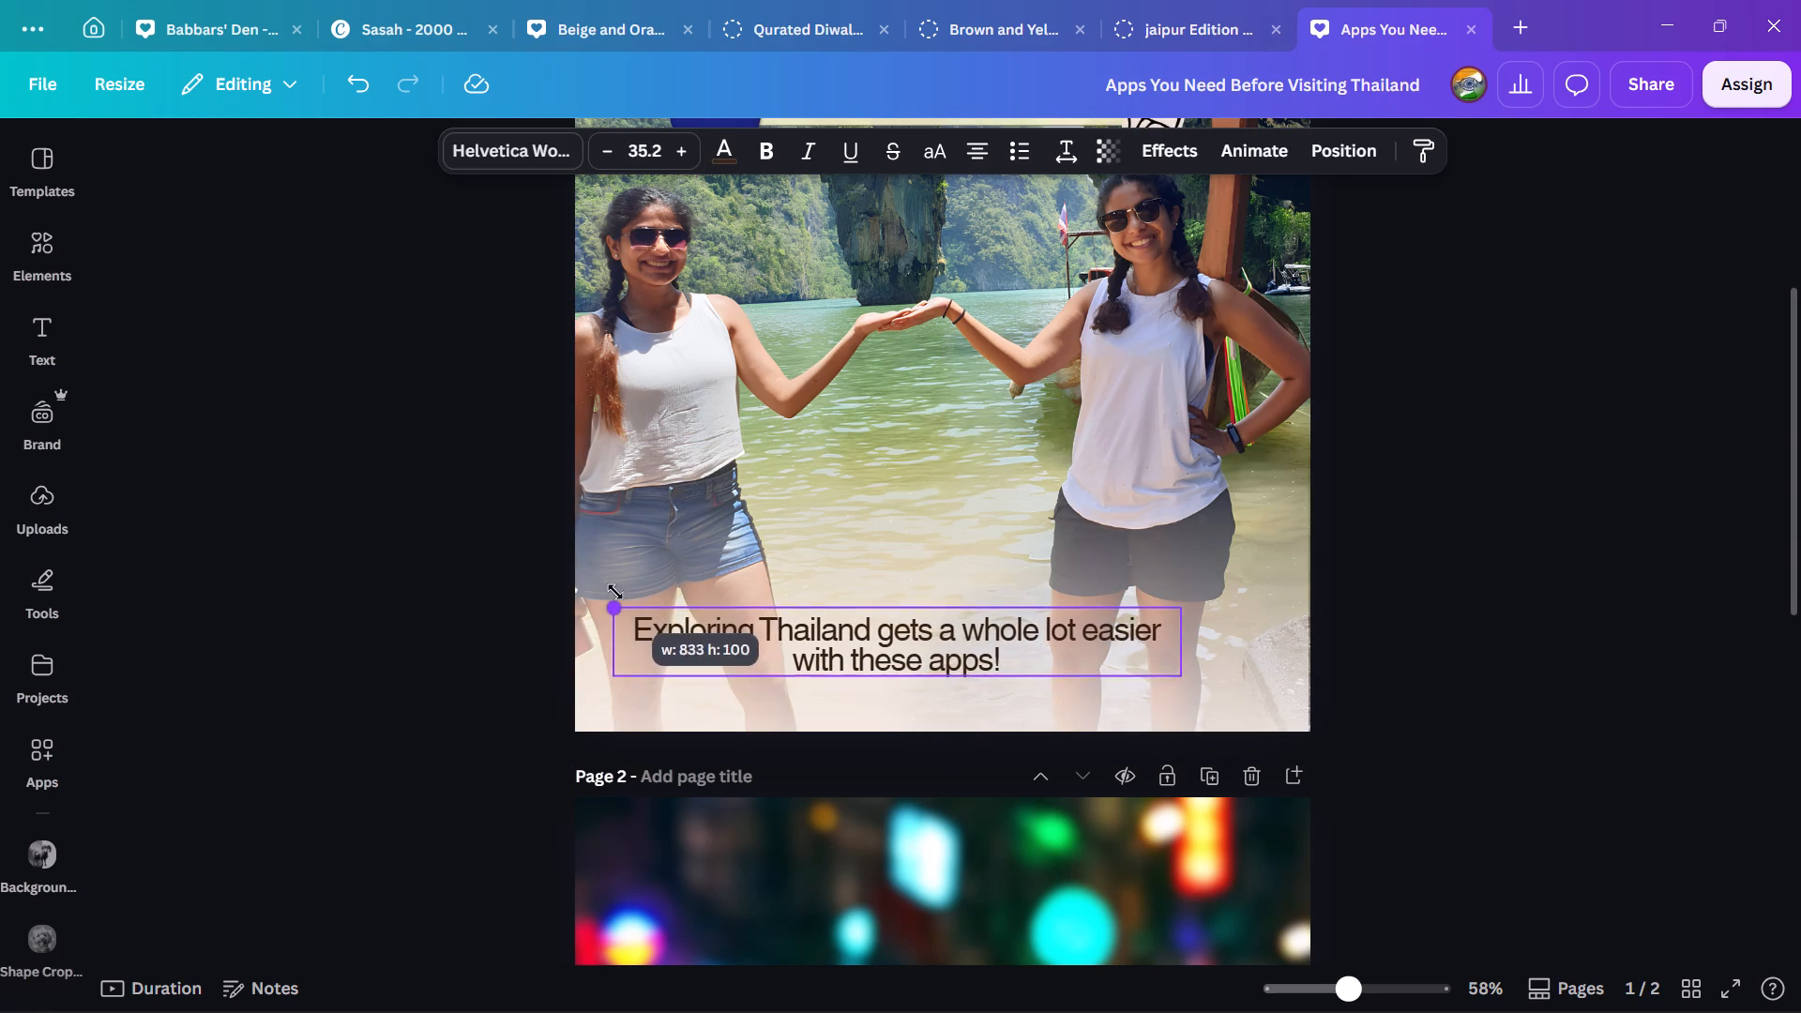
pyautogui.moveTo(615, 592); pyautogui.dragTo(608, 590)
pyautogui.rightClick(887, 633)
pyautogui.click(1001, 648)
pyautogui.click(1280, 674)
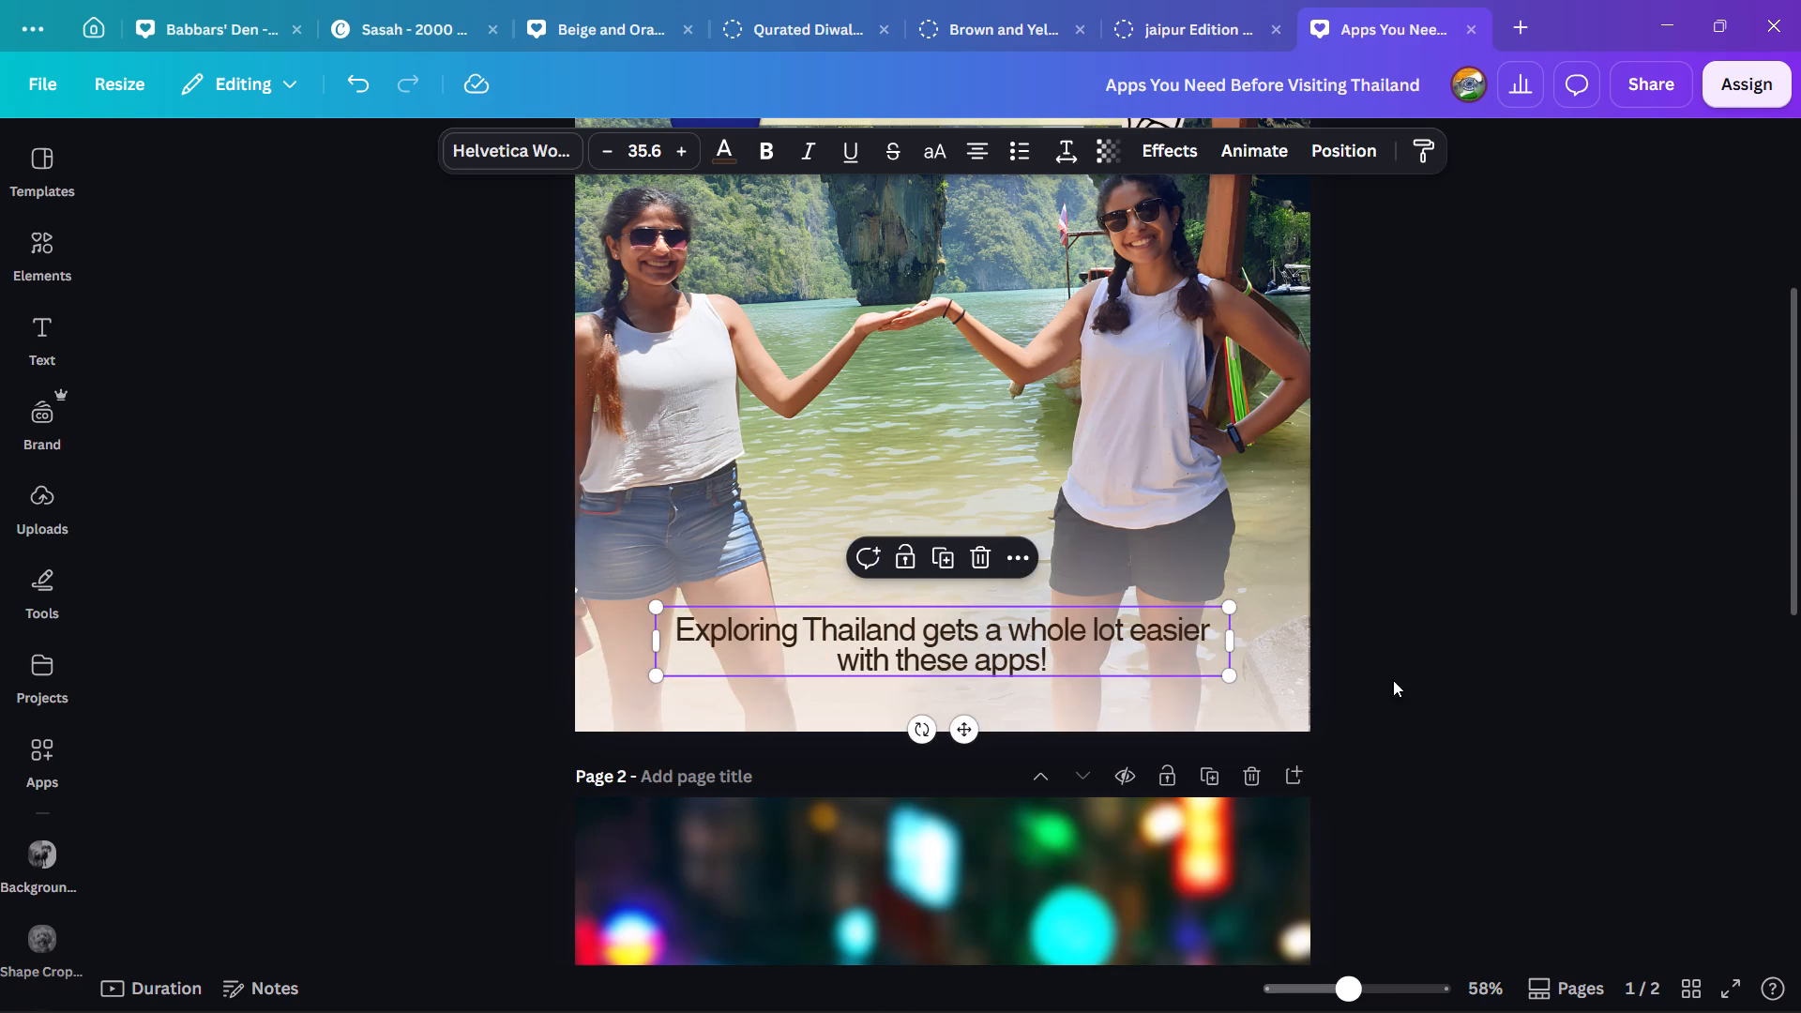
pyautogui.click(1404, 680)
pyautogui.click(1069, 644)
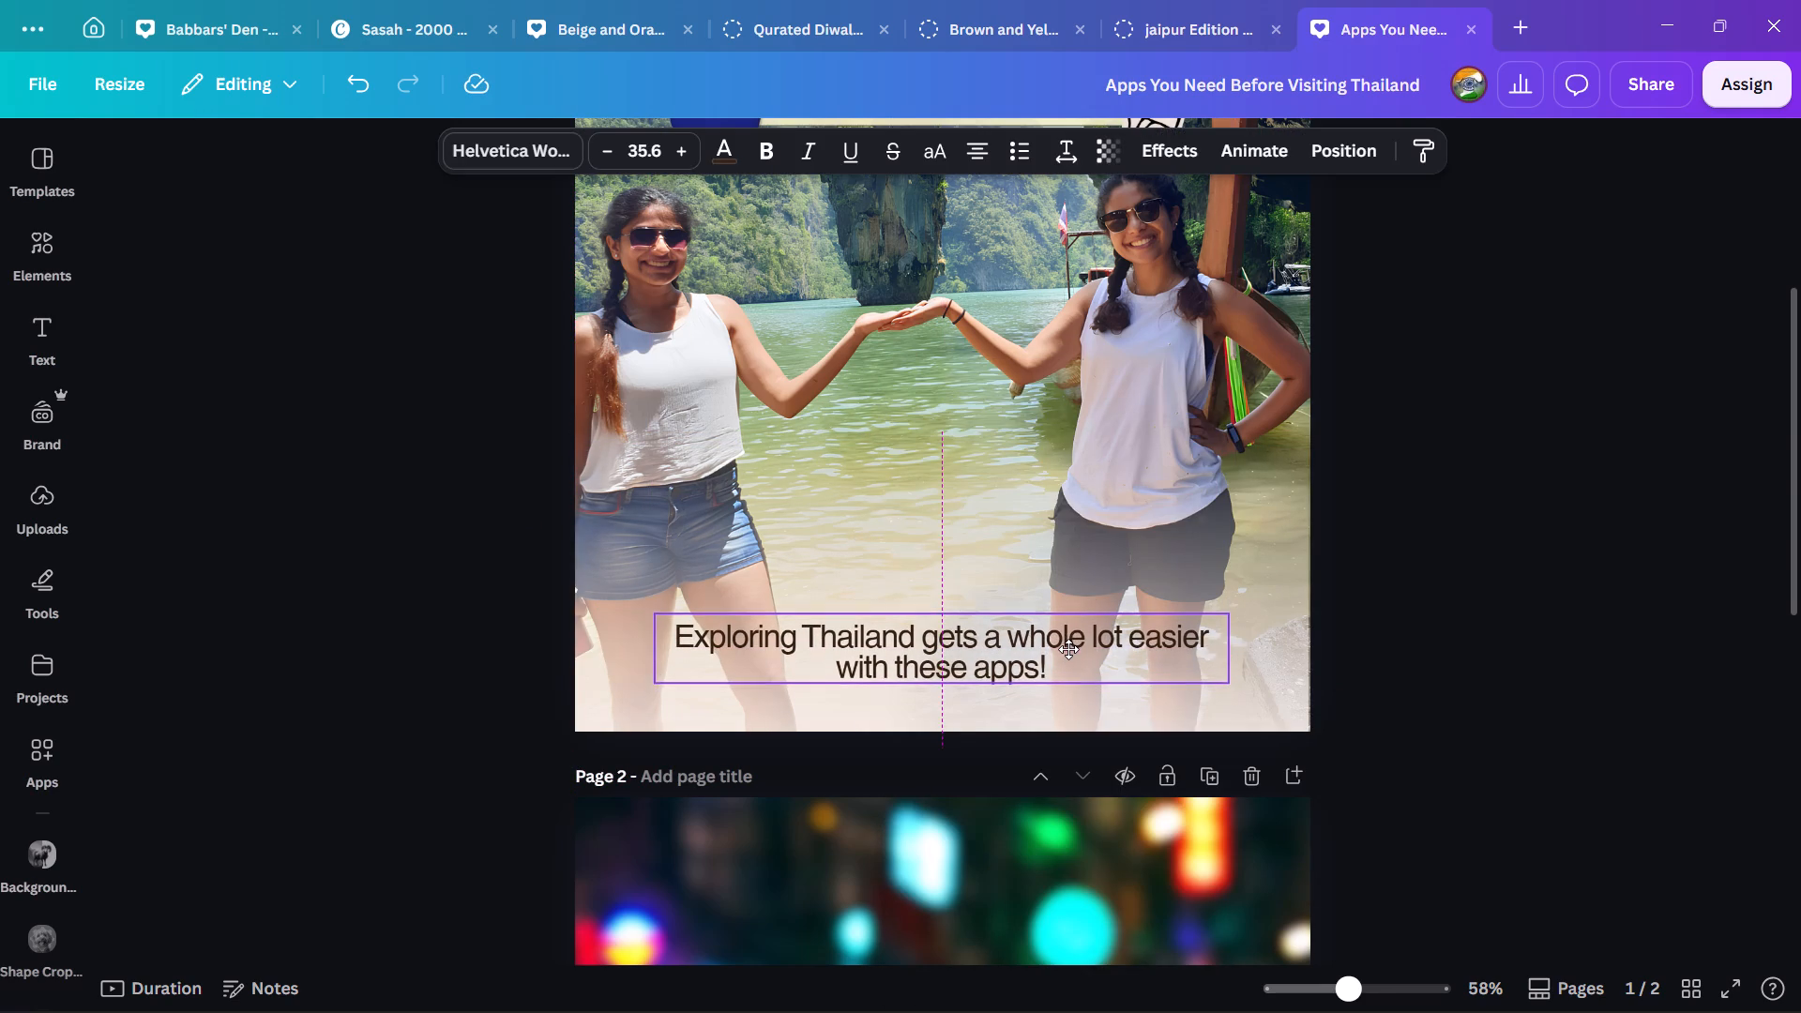
pyautogui.click(1568, 672)
# Examine the enlarged tagline and gradient on page 1 alongside the blurred background on page 2.
pyautogui.keyDown('ctrl'); pyautogui.scroll(-1, 1559, 672); pyautogui.keyUp('ctrl')
pyautogui.click(982, 657)
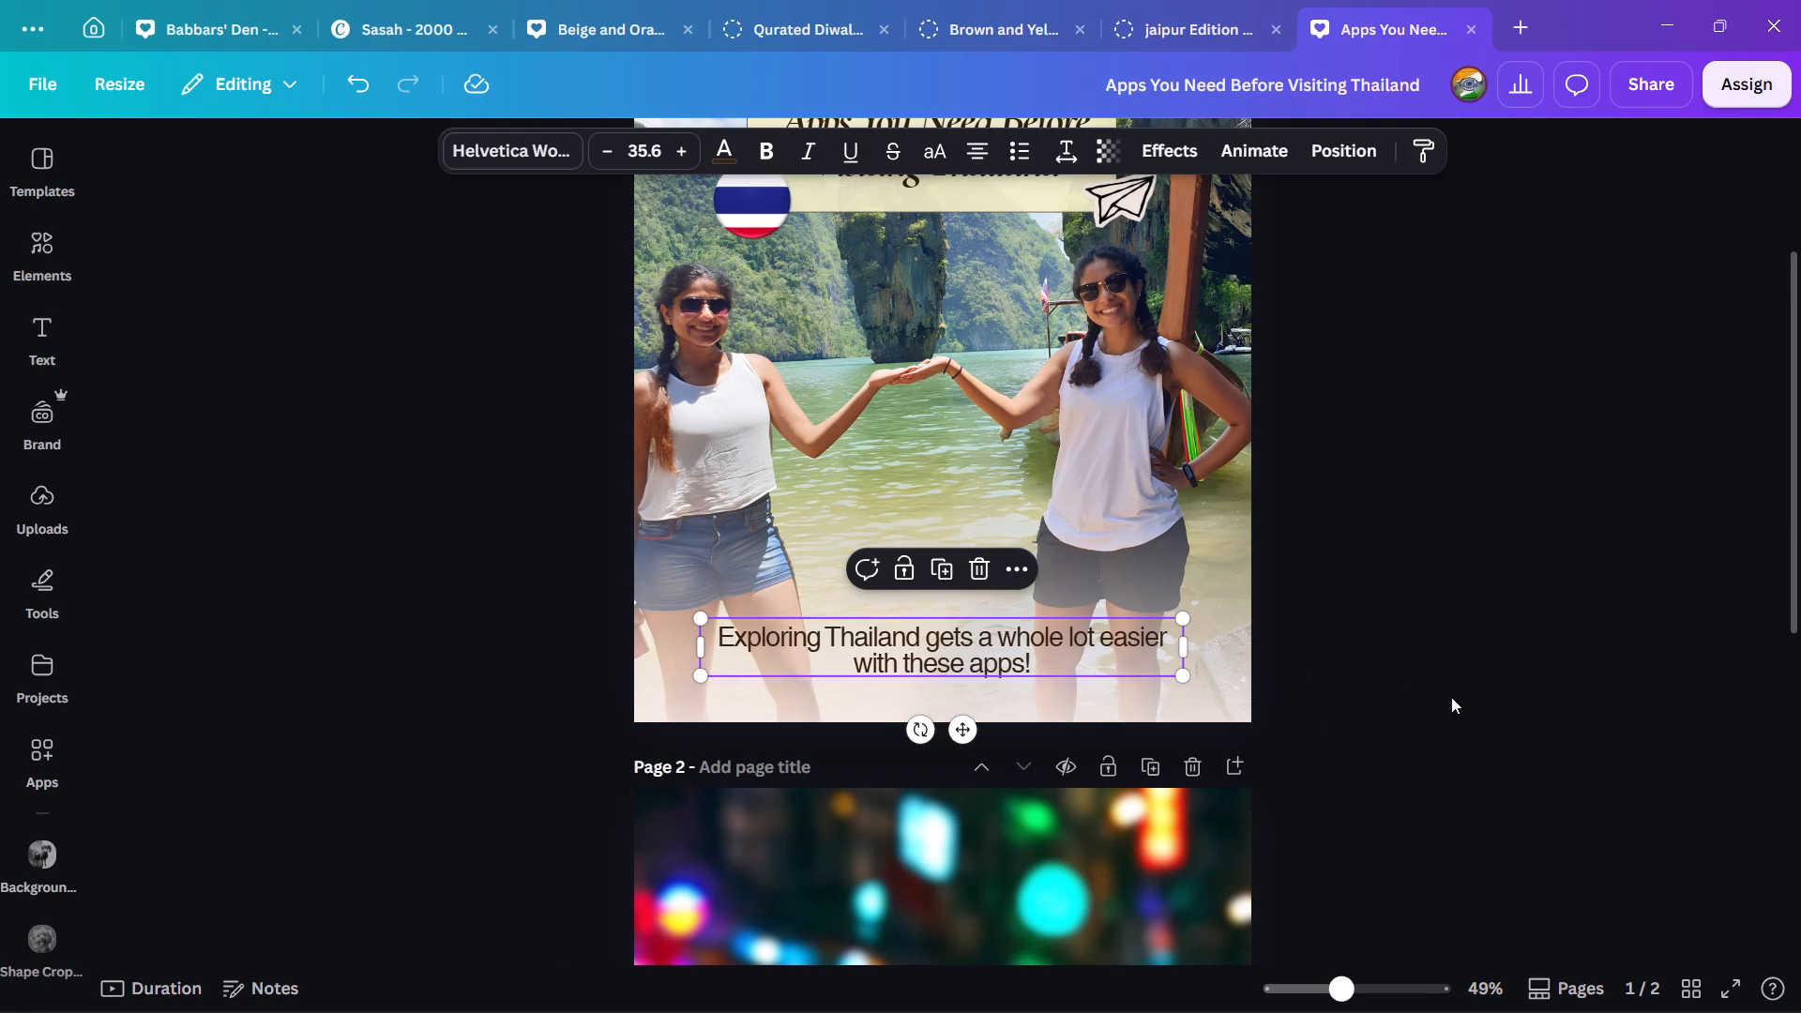
pyautogui.click(1500, 698)
pyautogui.keyDown('ctrl'); pyautogui.scroll(2, 991, 664); pyautogui.keyUp('ctrl')
pyautogui.click(806, 641)
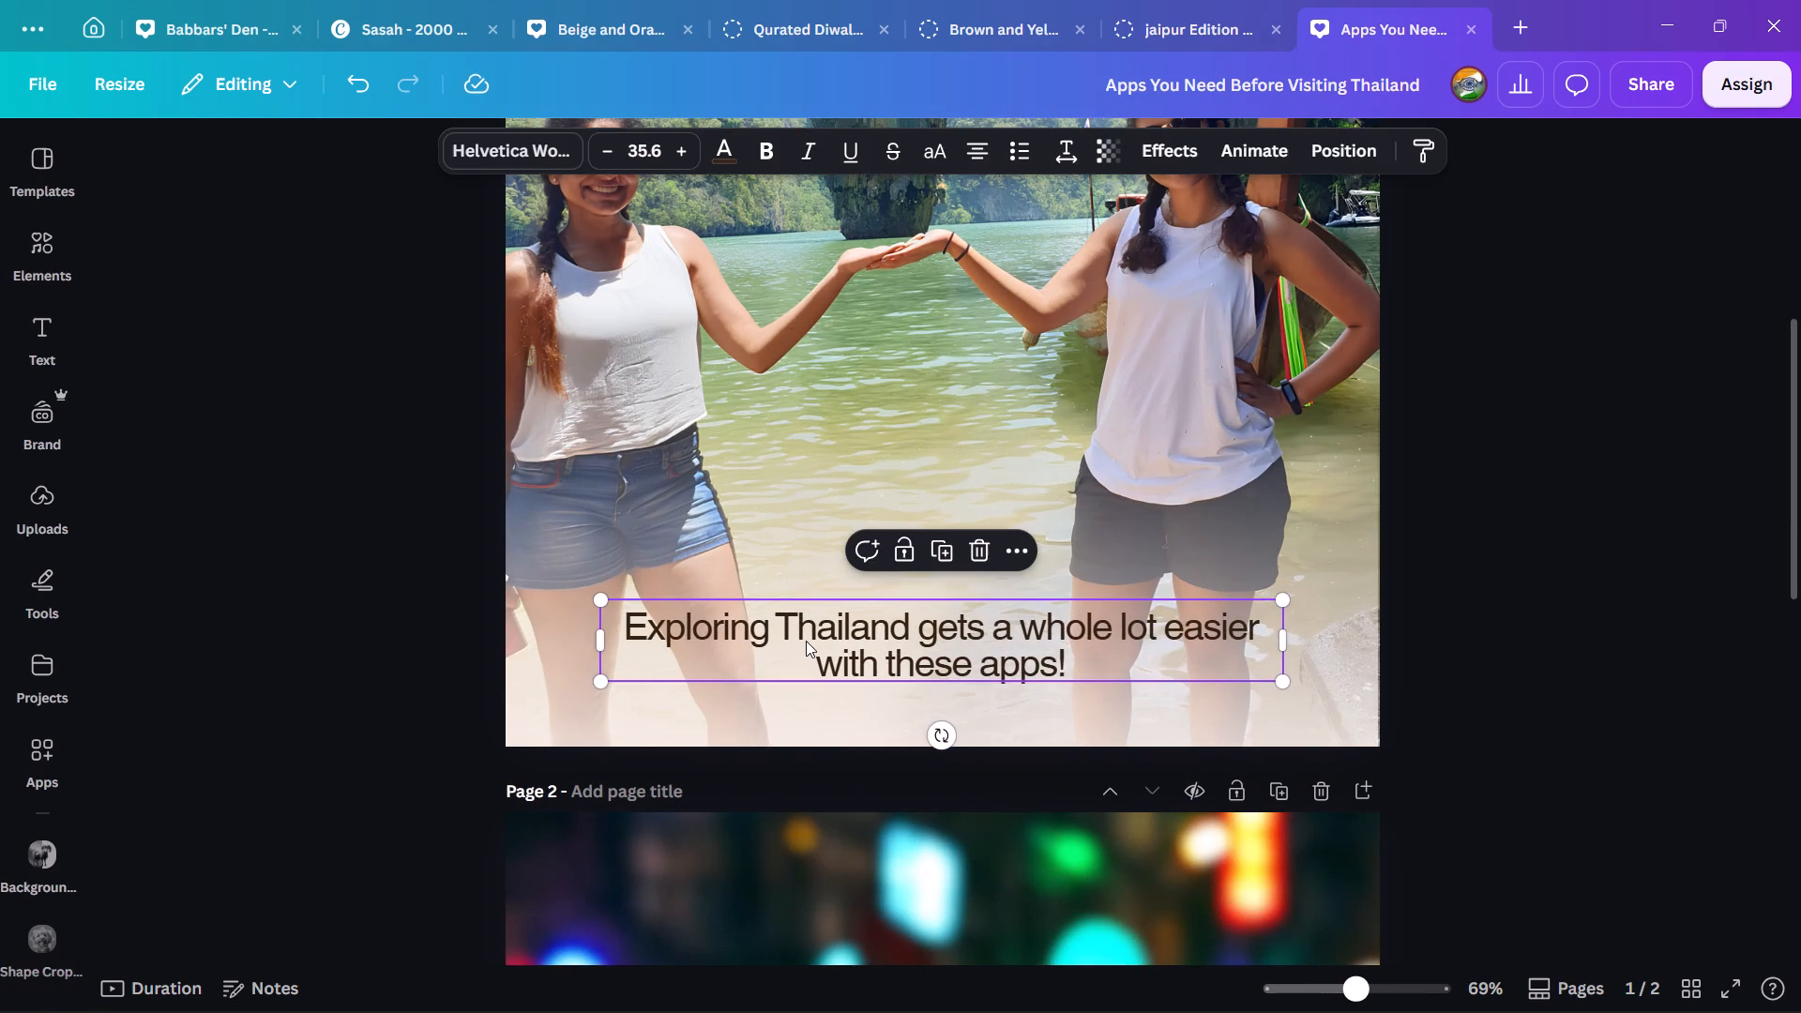
pyautogui.click(793, 627)
pyautogui.click(1599, 673)
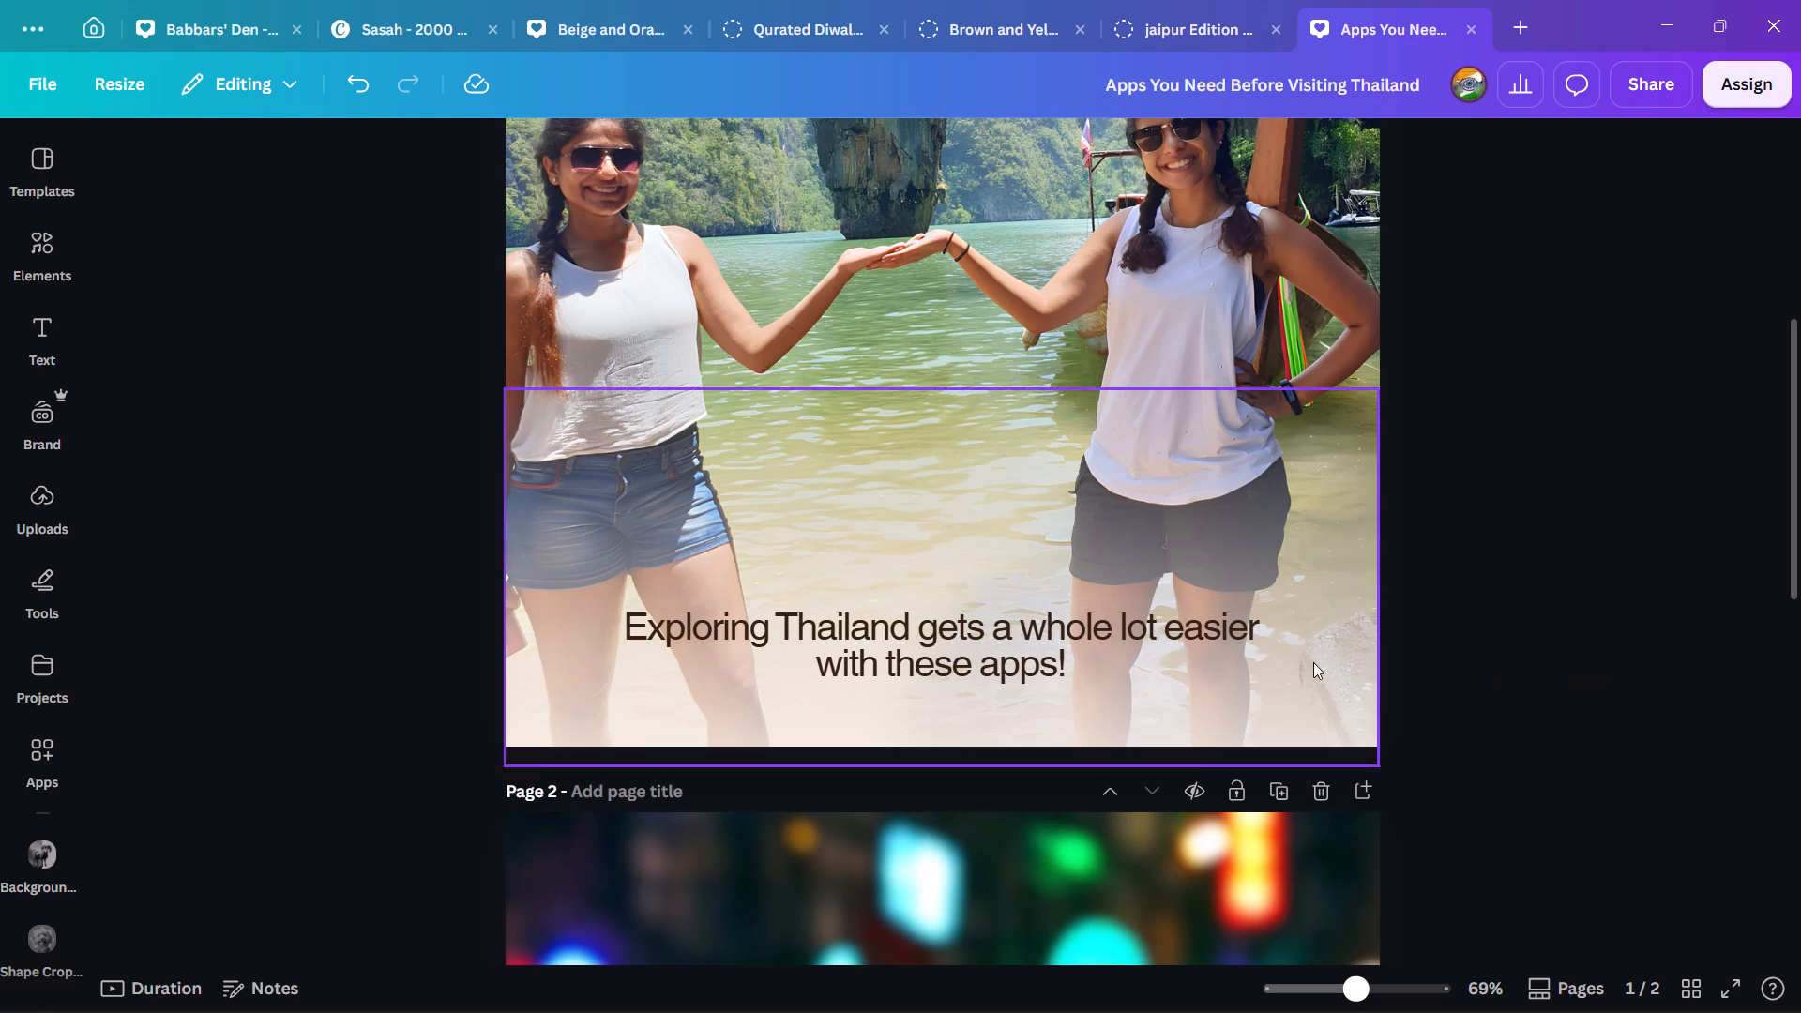
pyautogui.click(951, 529)
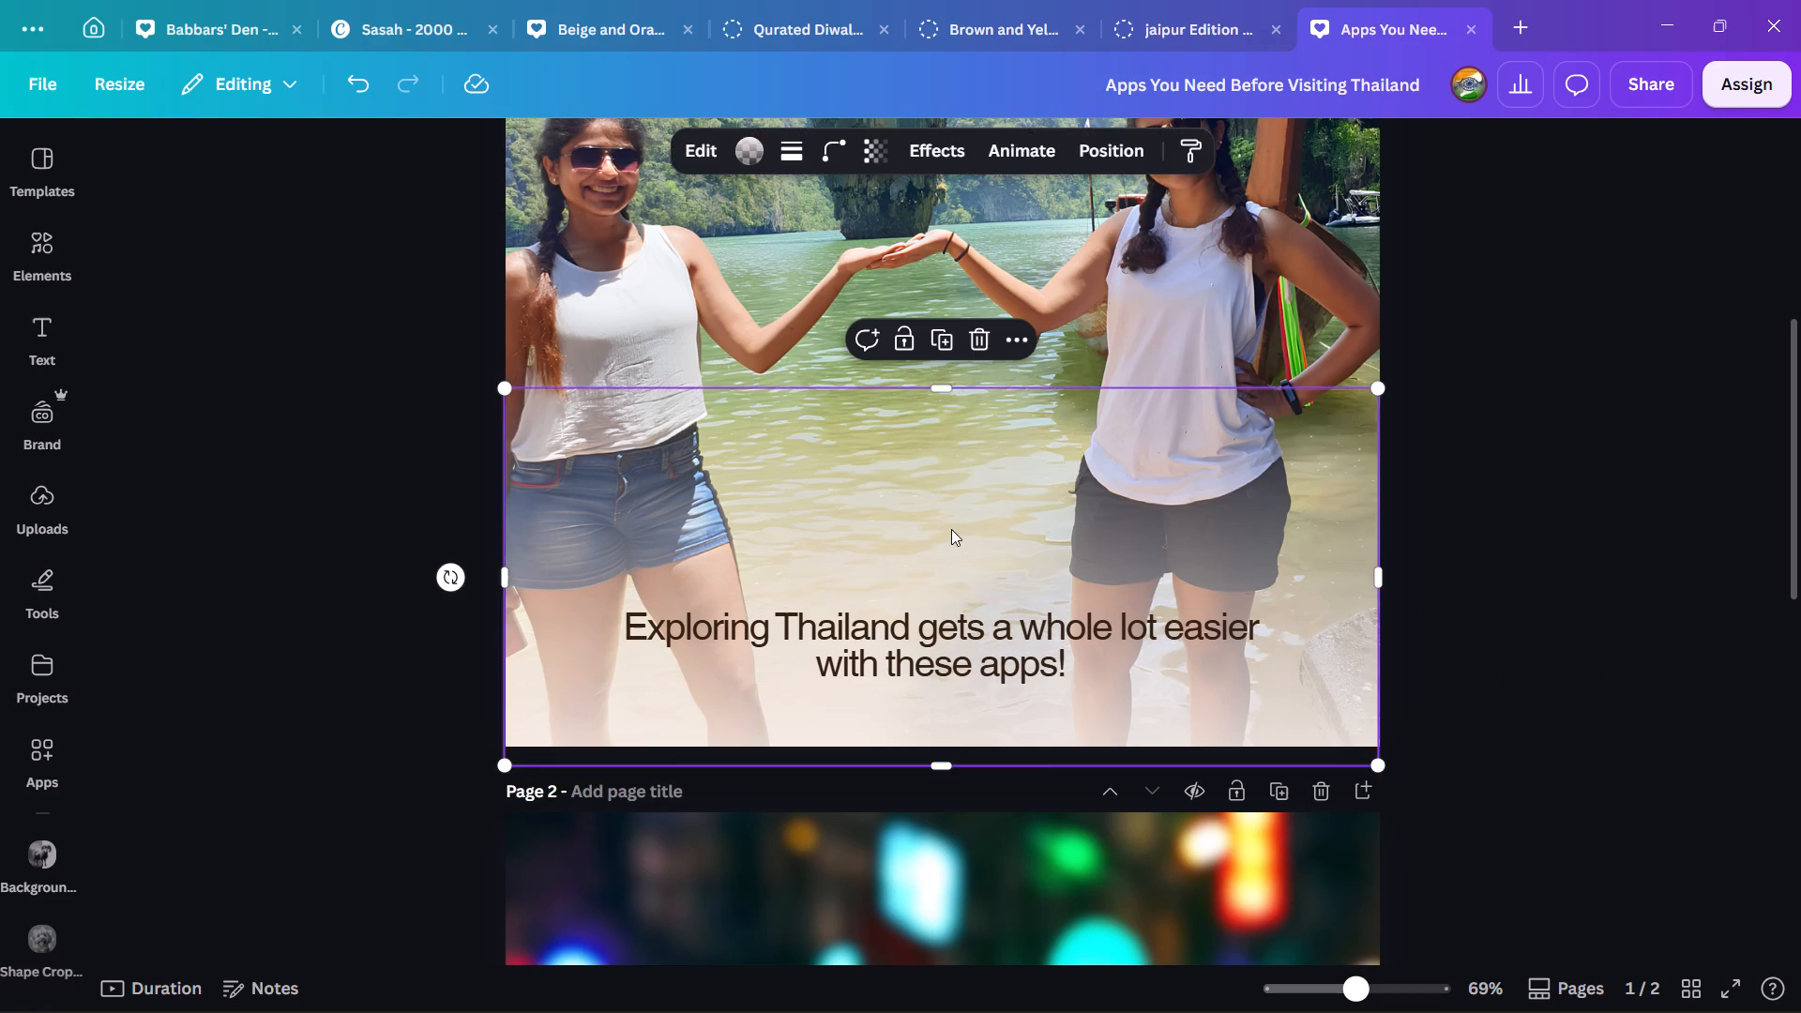
pyautogui.keyDown('ctrl'); pyautogui.scroll(-5, 1375, 637); pyautogui.keyUp('ctrl')
pyautogui.click(1443, 682)
pyautogui.scroll(-9, 1443, 682)
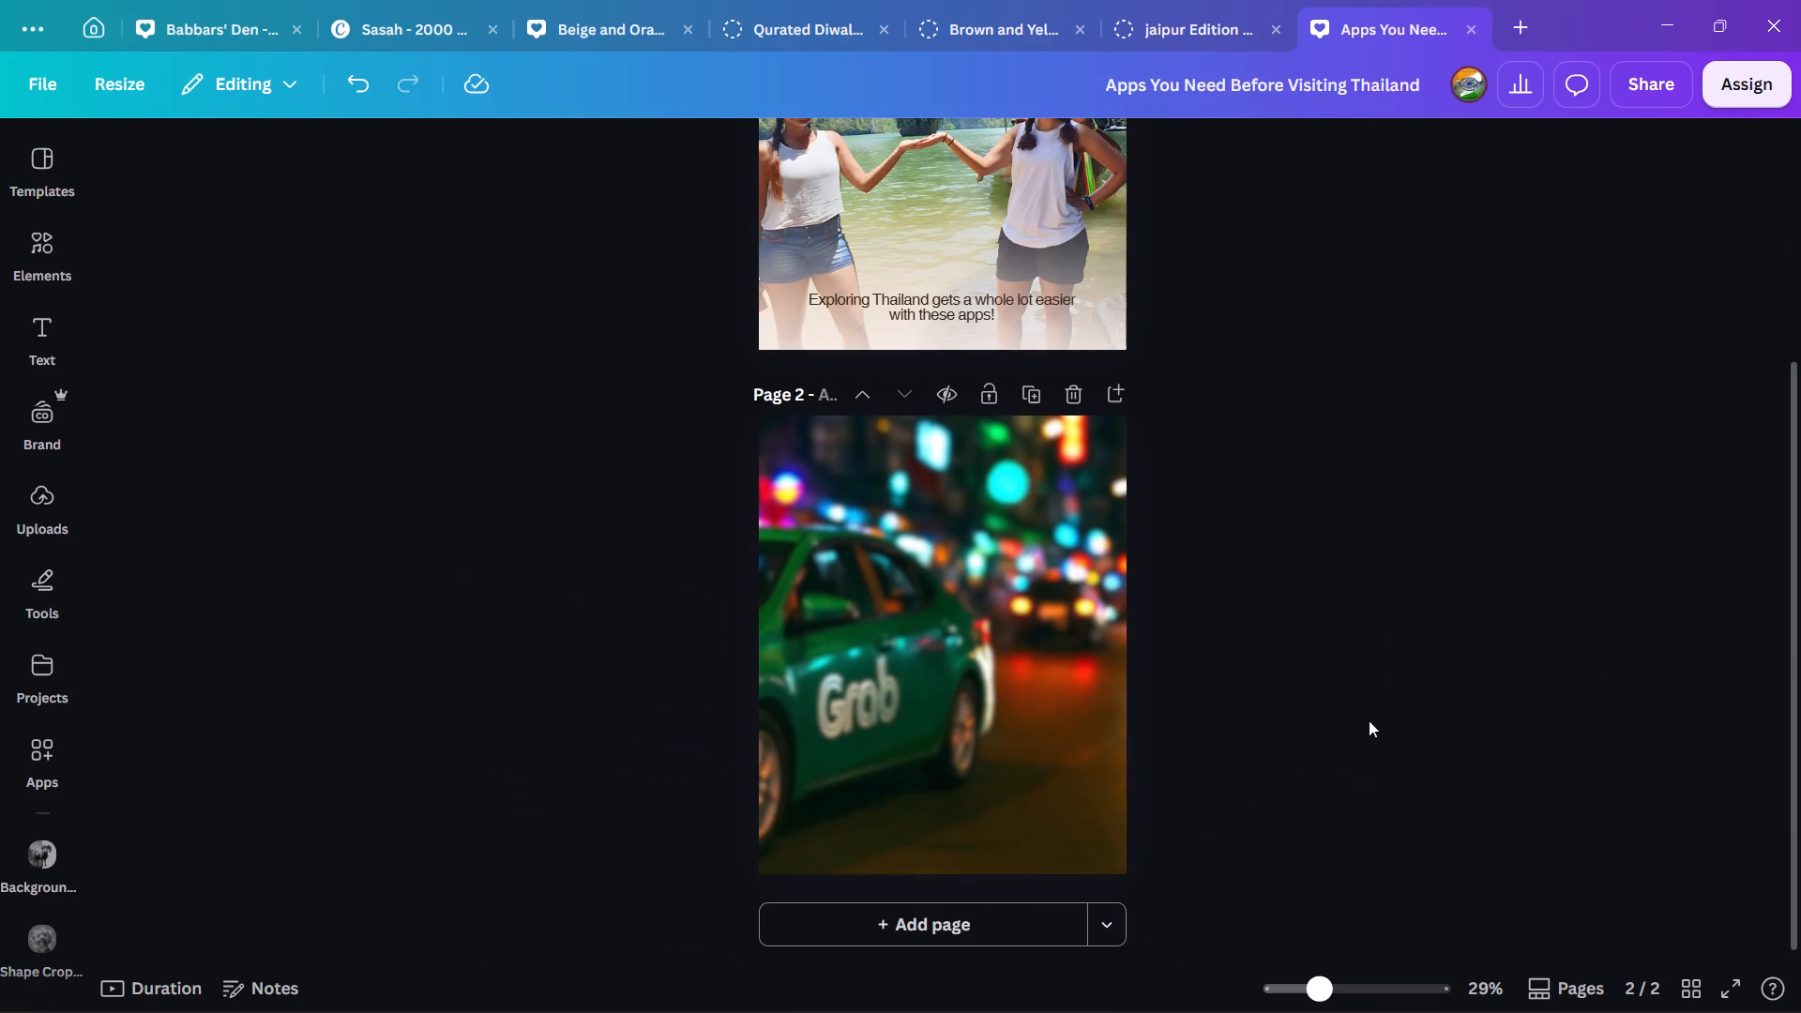
# Duplicate the cream title rectangle on page 1 and place the copy over the two women's joined hands.
pyautogui.scroll(4, 1206, 745)
pyautogui.keyDown('ctrl'); pyautogui.scroll(3, 1199, 740); pyautogui.keyUp('ctrl')
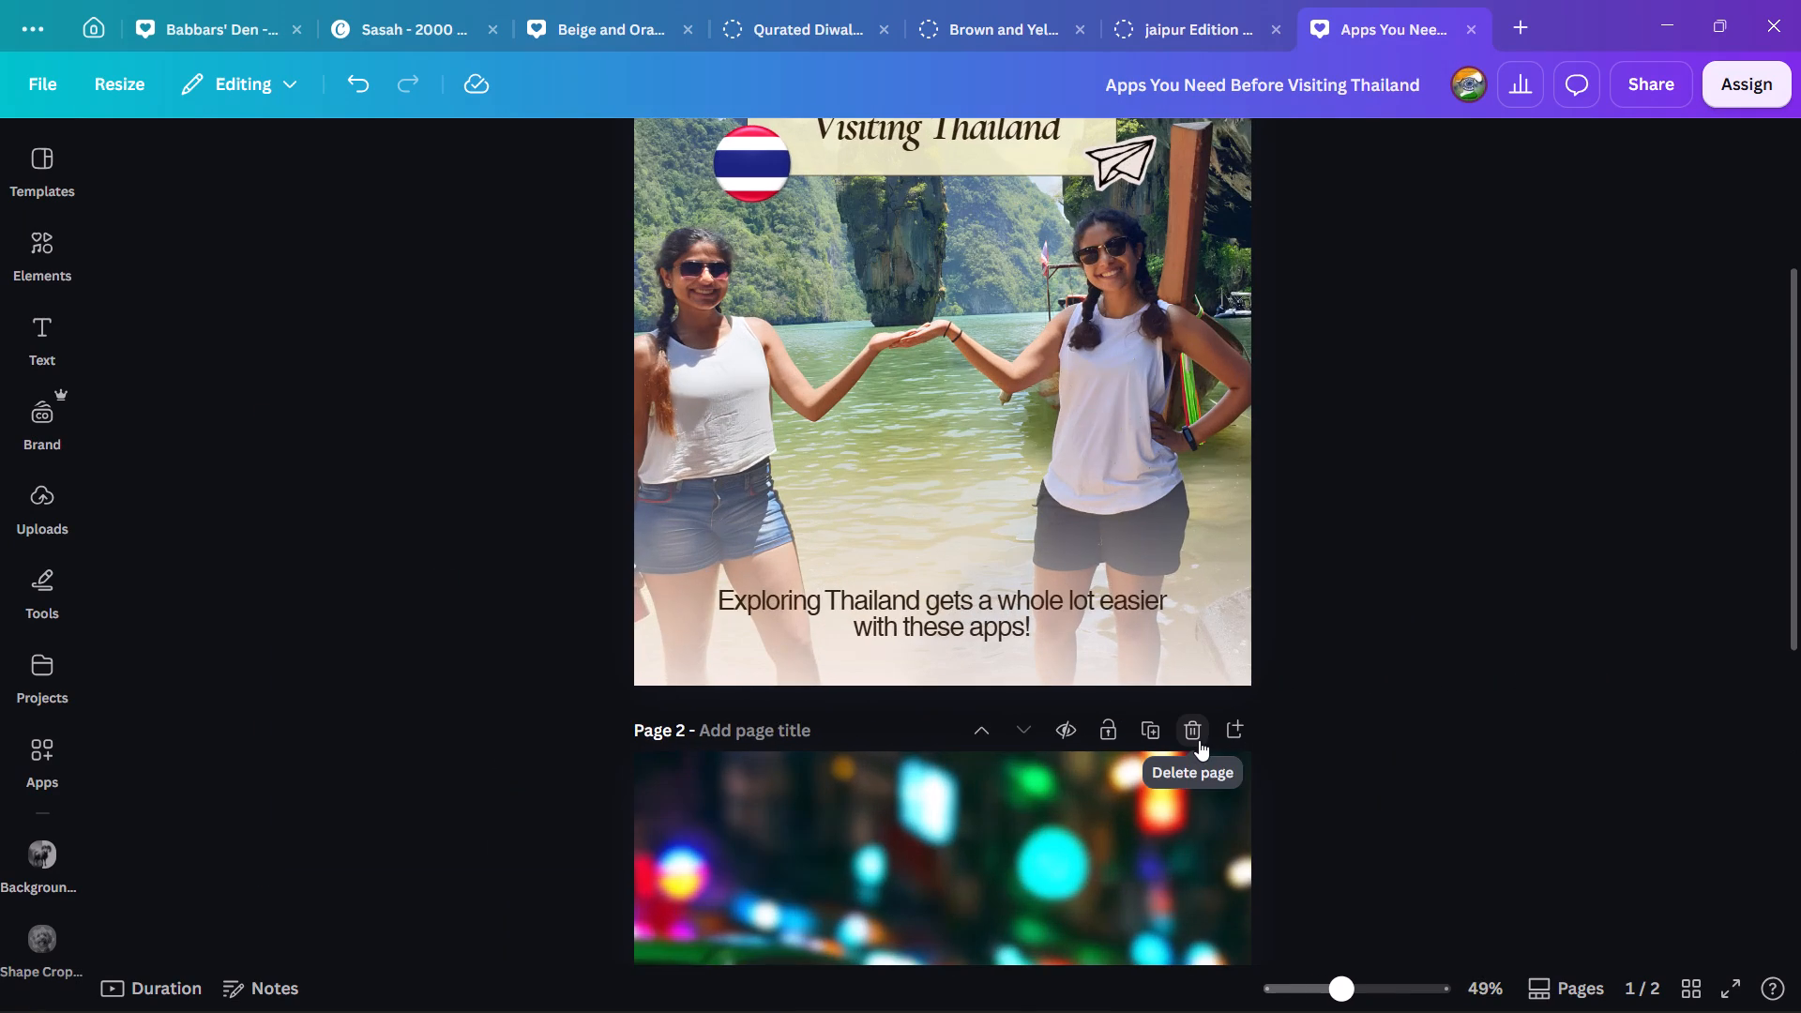
pyautogui.scroll(3, 1199, 740)
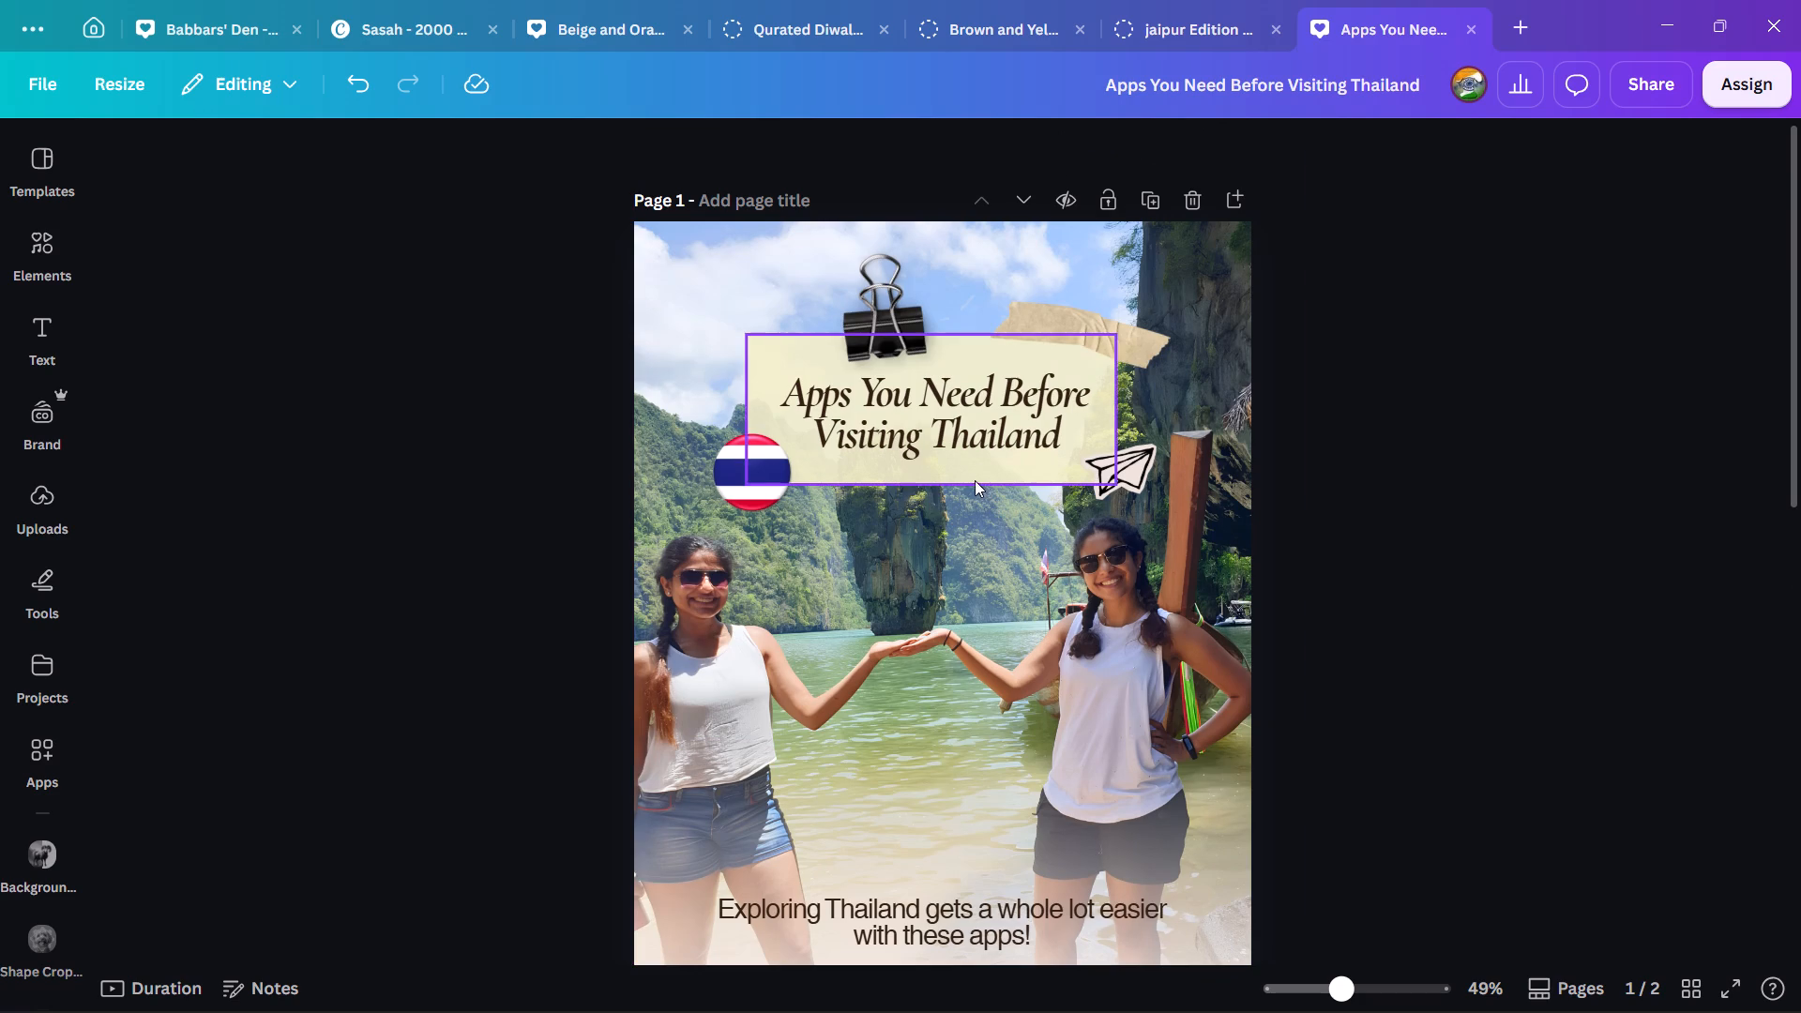
pyautogui.click(975, 480)
pyautogui.click(930, 293)
pyautogui.moveTo(969, 445); pyautogui.dragTo(978, 707)
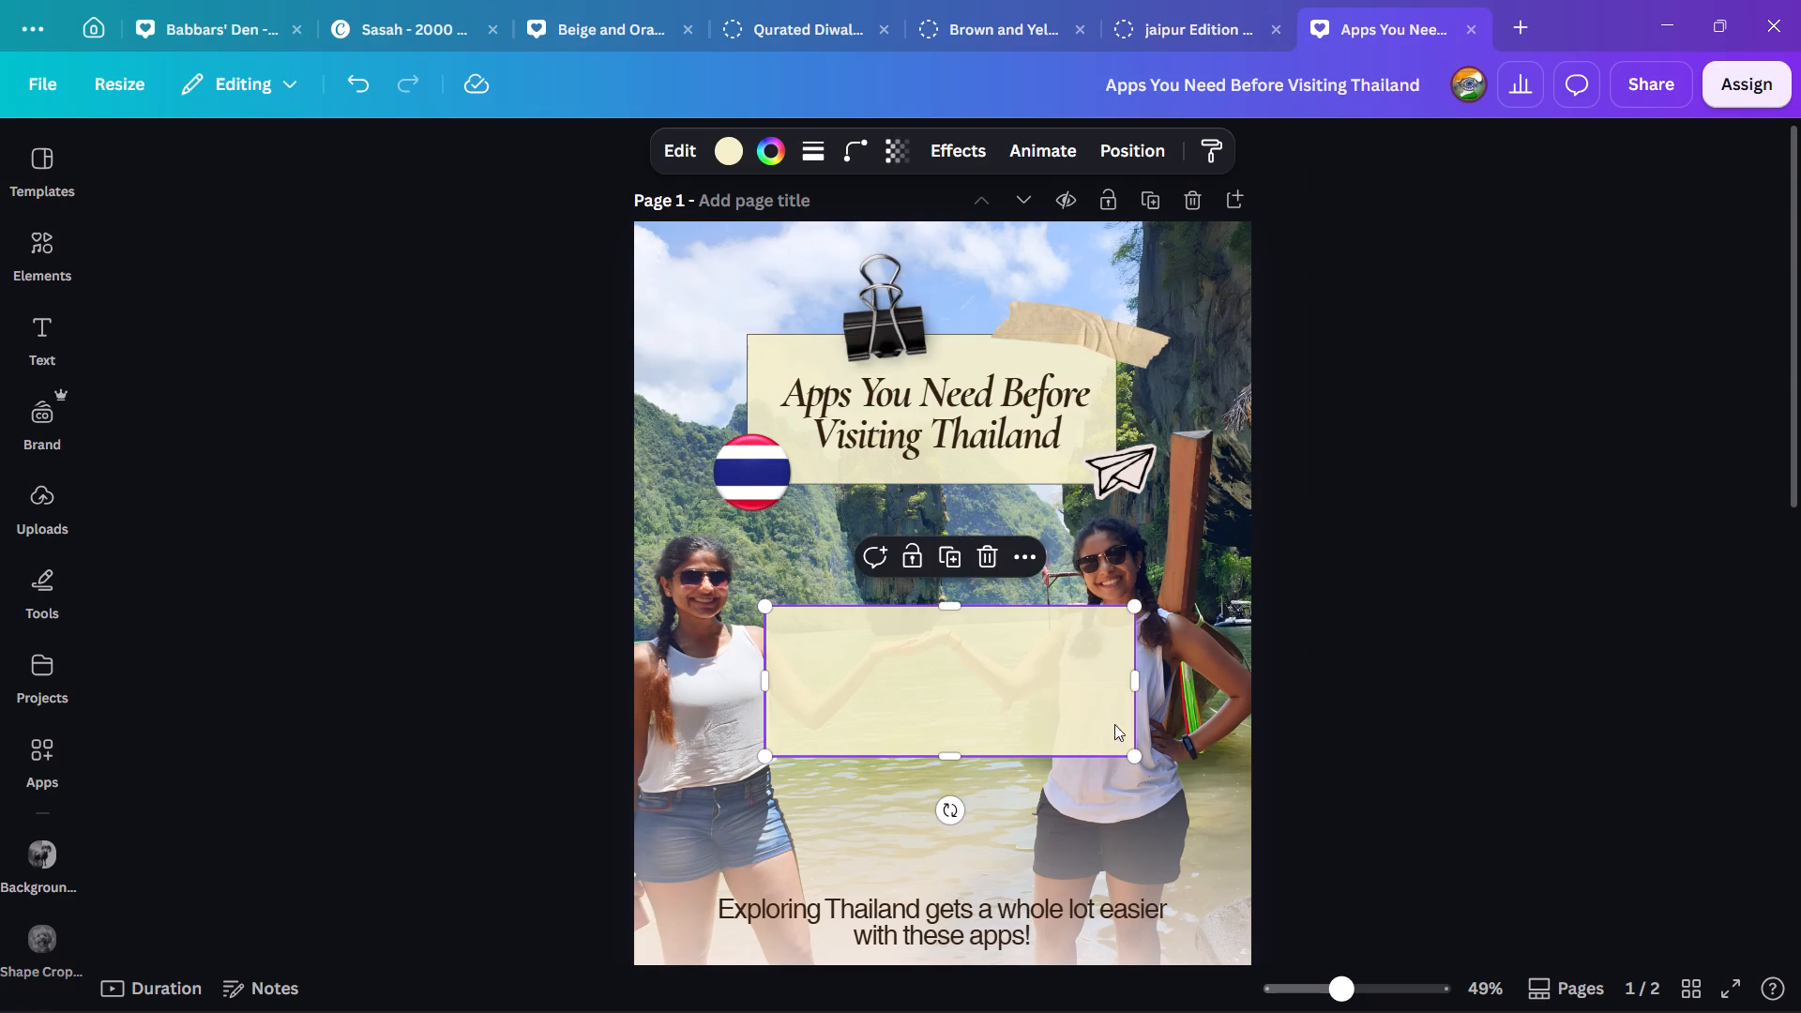
# Make the copied cream rectangle fully opaque and remove its border.
pyautogui.click(895, 149)
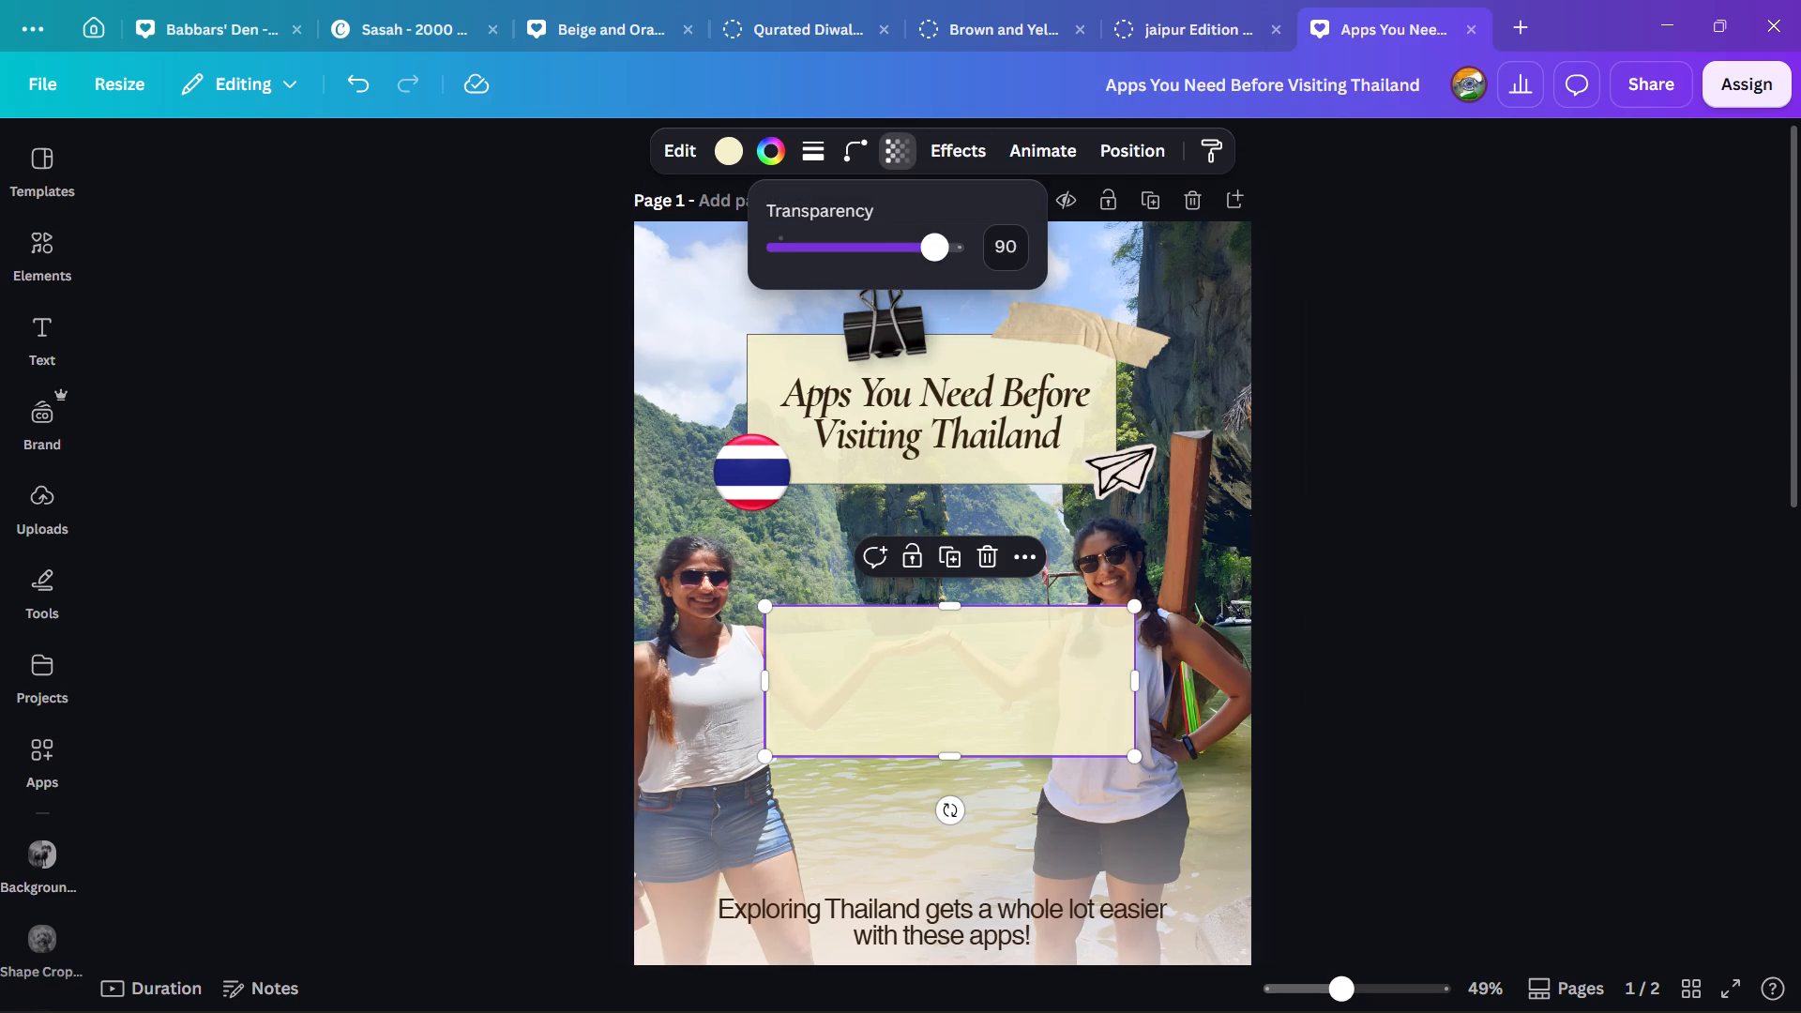
pyautogui.moveTo(932, 242); pyautogui.dragTo(1195, 307)
pyautogui.click(1463, 563)
pyautogui.click(1087, 650)
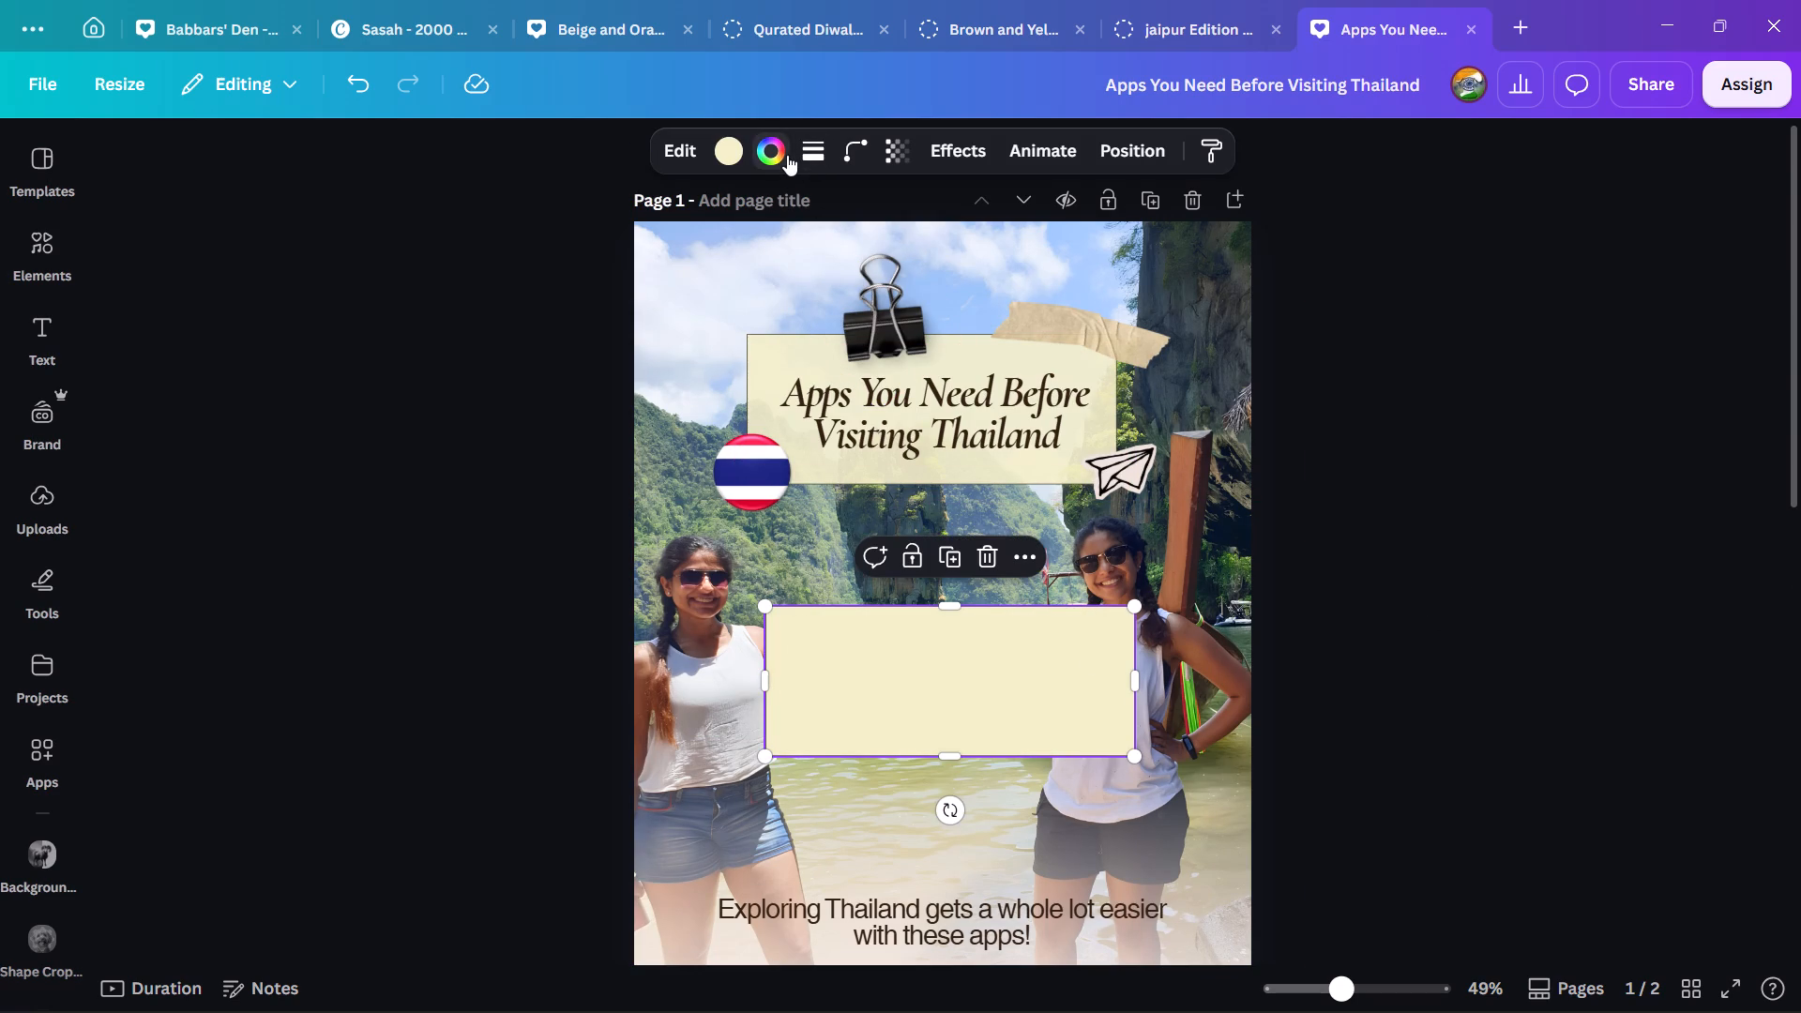
pyautogui.click(787, 155)
pyautogui.click(823, 146)
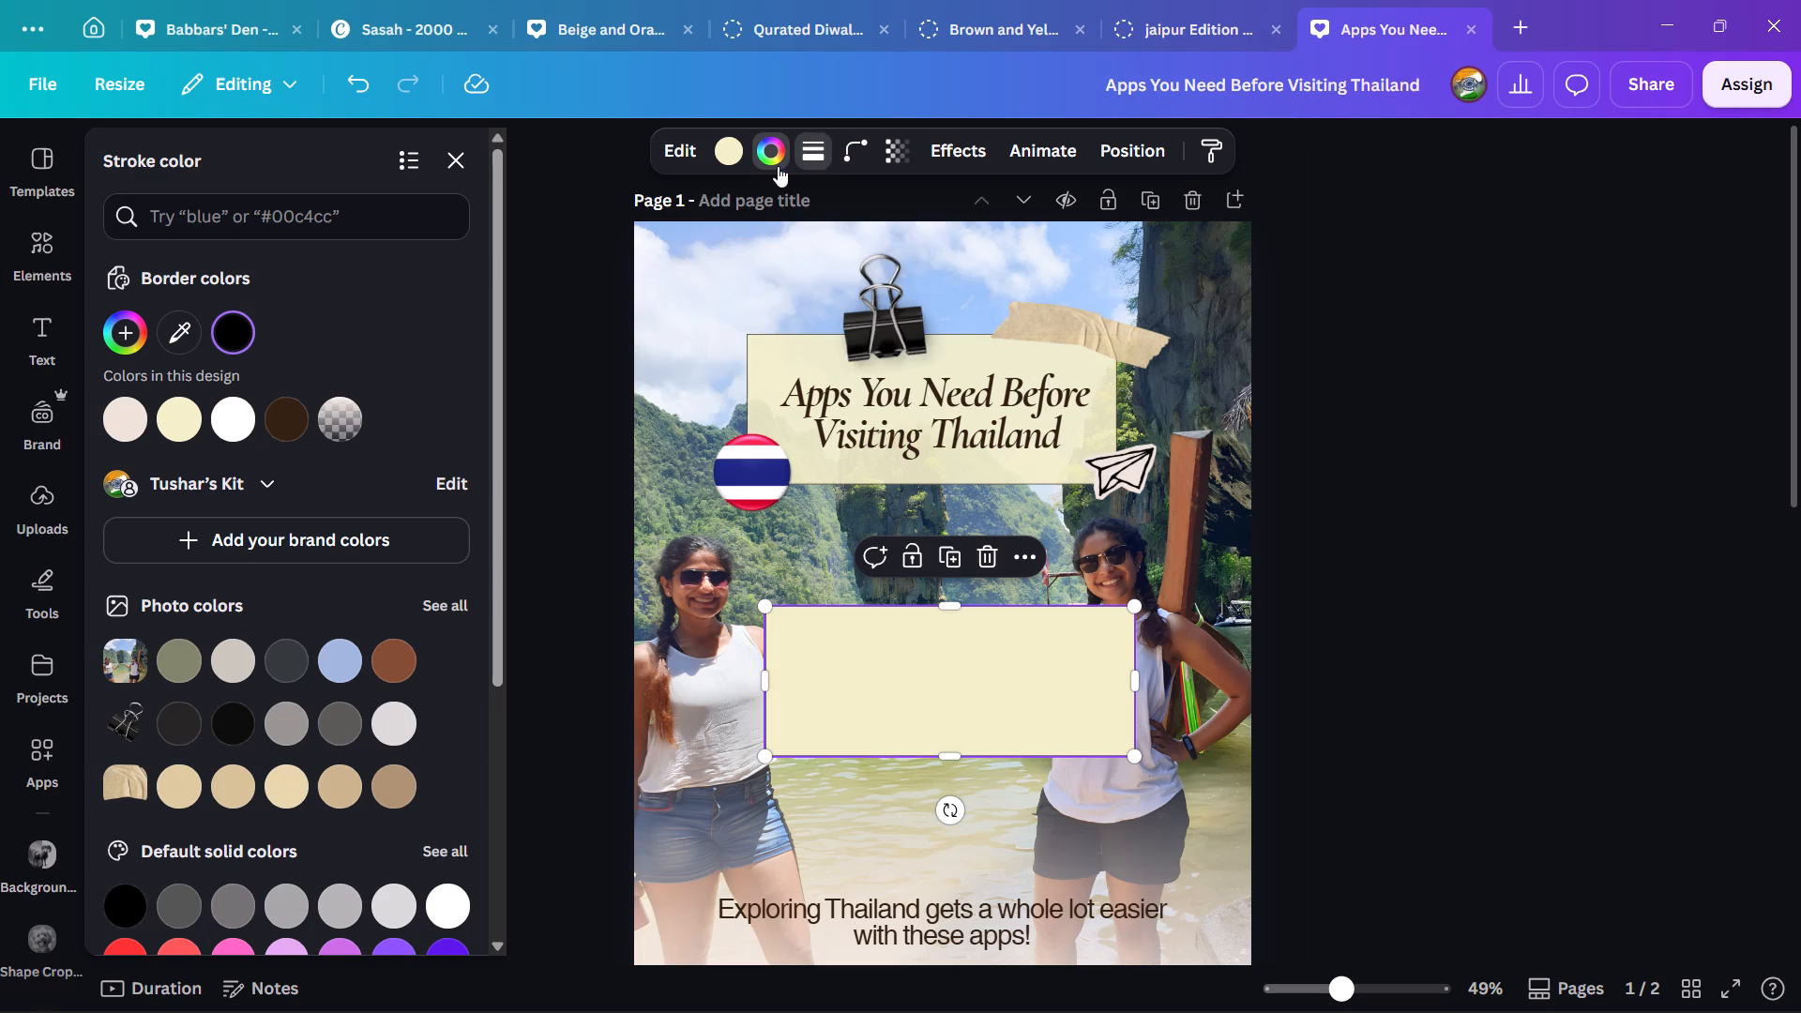
pyautogui.moveTo(660, 305); pyautogui.dragTo(436, 317)
pyautogui.click(1472, 593)
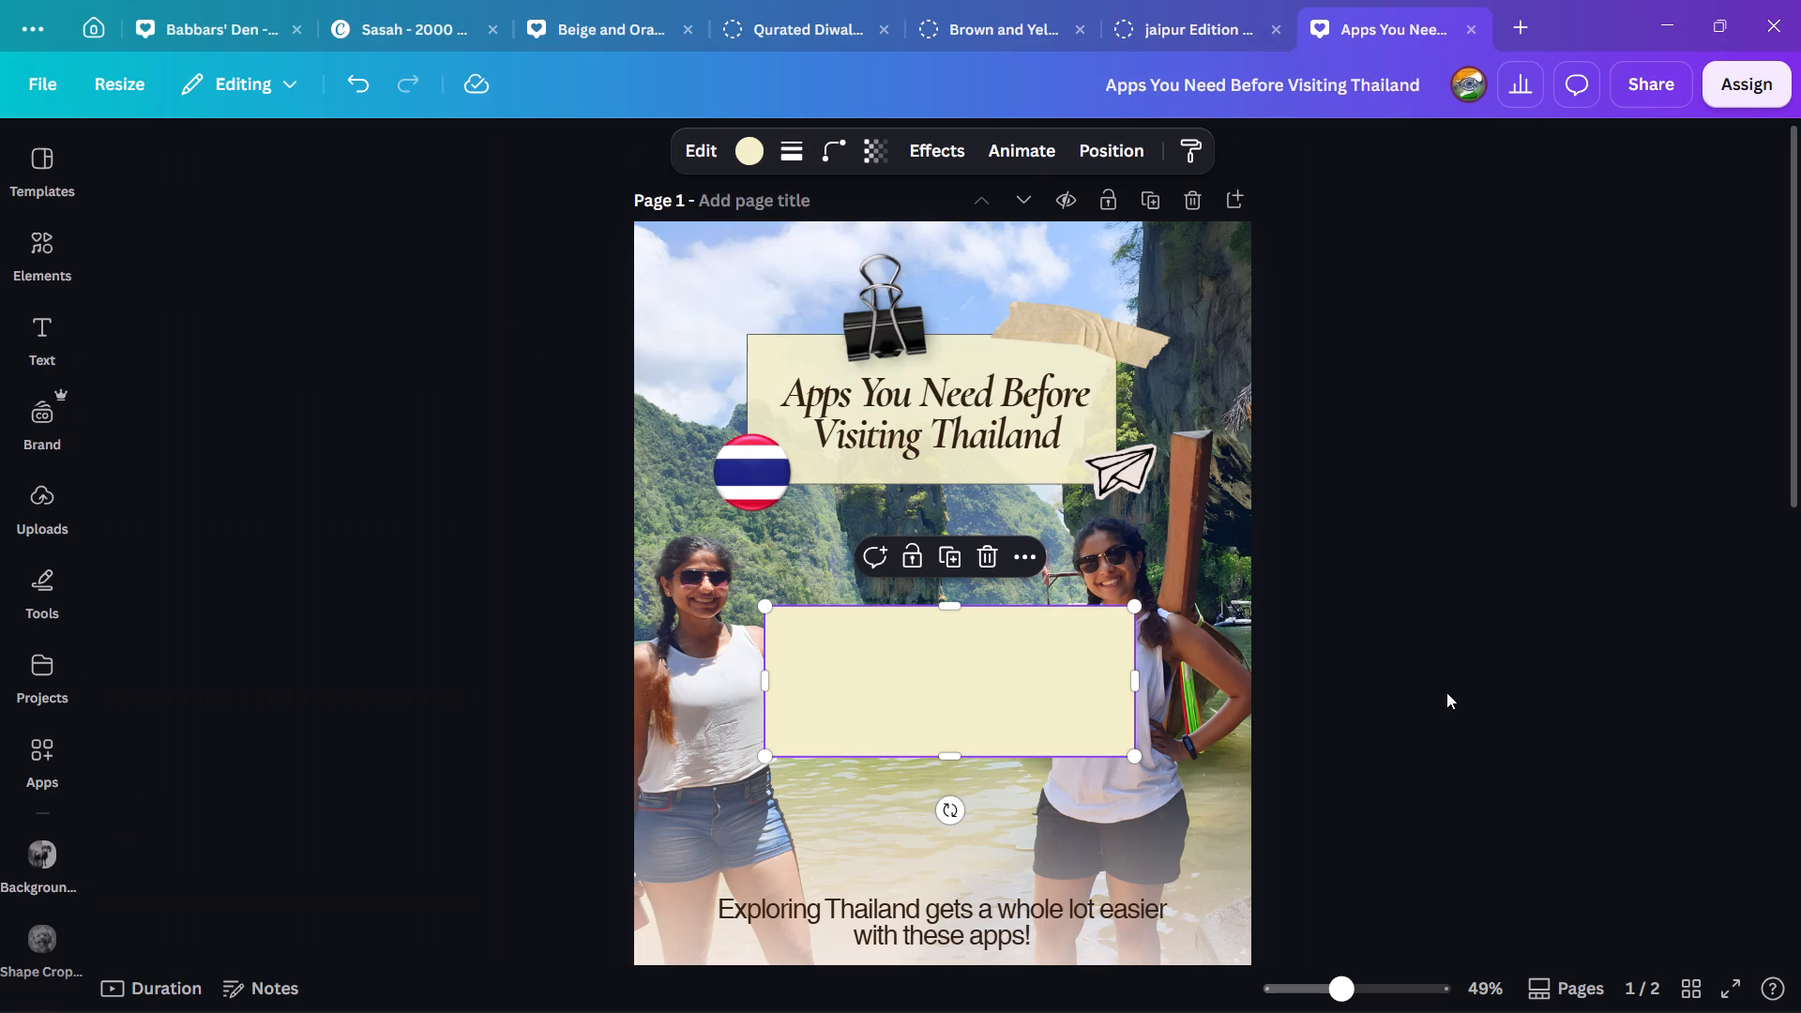
pyautogui.keyDown('ctrl'); pyautogui.click(1433, 792); pyautogui.keyUp('ctrl')
# Shrink the cream rectangle to a strip about 52 px high covering the word "Thailand" in the tagline.
pyautogui.keyDown('ctrl'); pyautogui.scroll(3, 1326, 762); pyautogui.keyUp('ctrl')
pyautogui.click(915, 524)
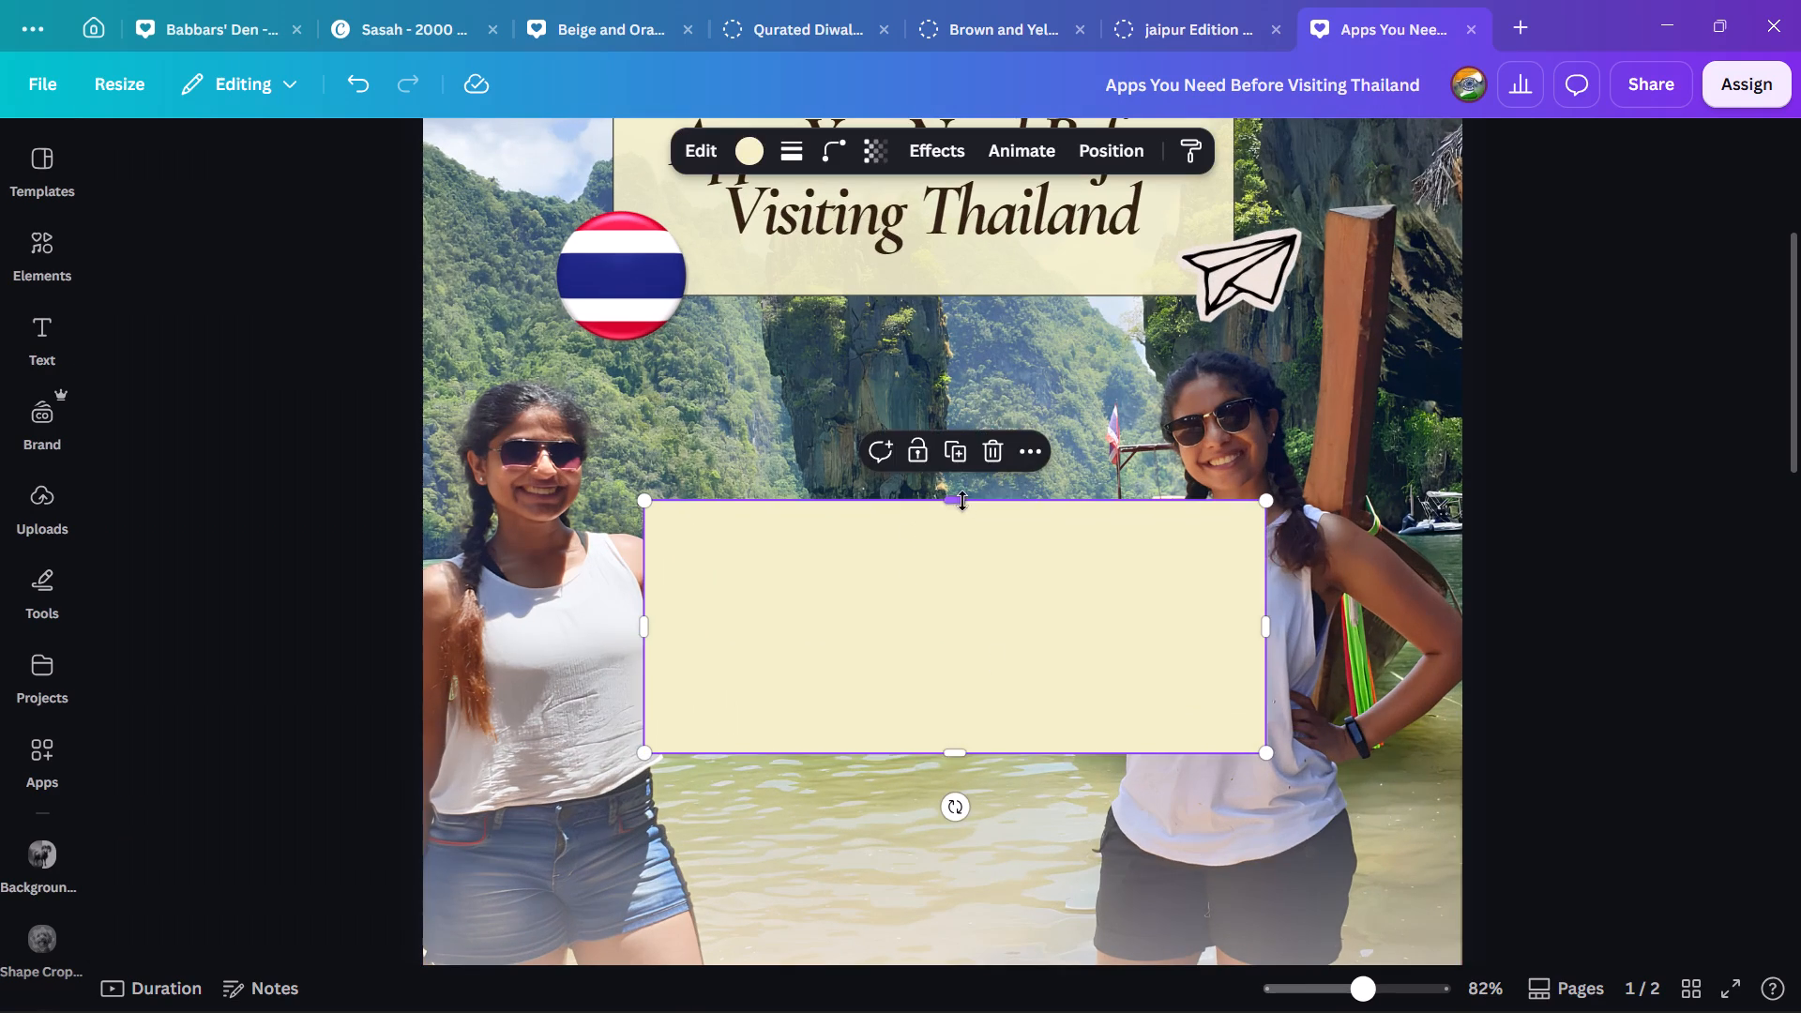
pyautogui.moveTo(962, 501); pyautogui.dragTo(971, 703)
pyautogui.scroll(-2, 1173, 779)
pyautogui.moveTo(1006, 495); pyautogui.dragTo(1007, 505)
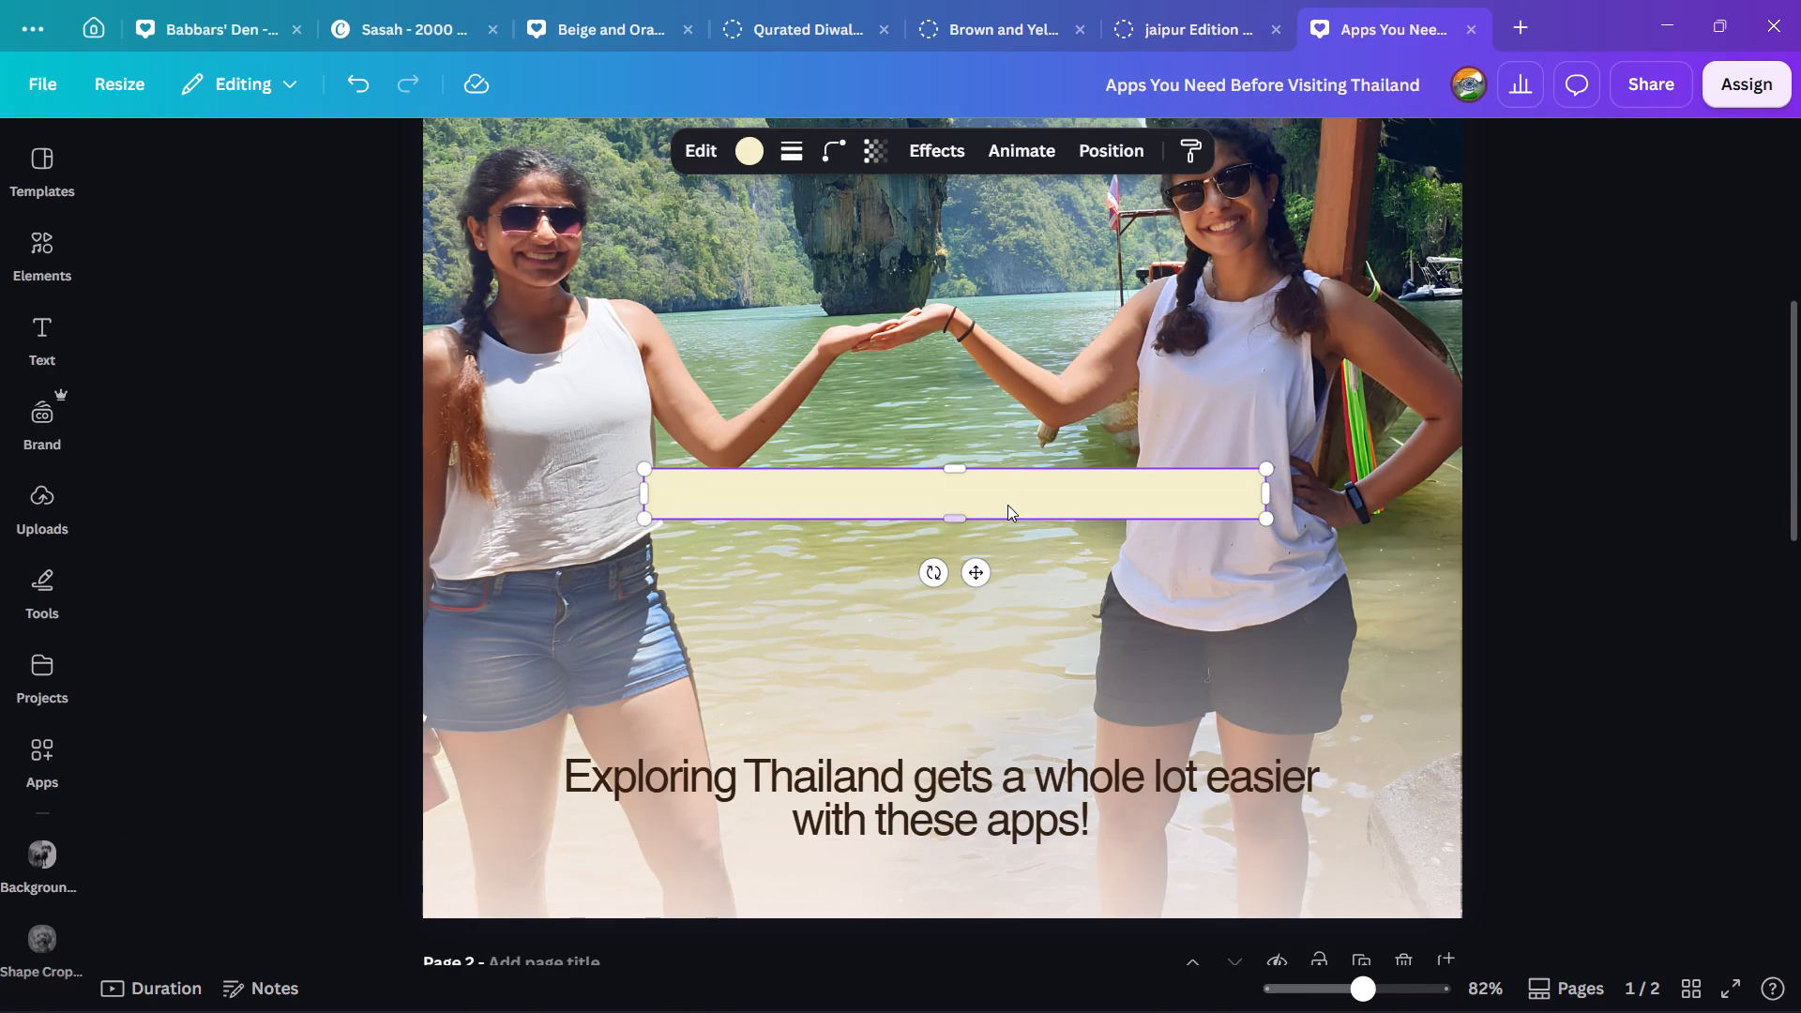
pyautogui.moveTo(1007, 505); pyautogui.dragTo(1107, 776)
pyautogui.moveTo(1368, 761); pyautogui.dragTo(878, 761)
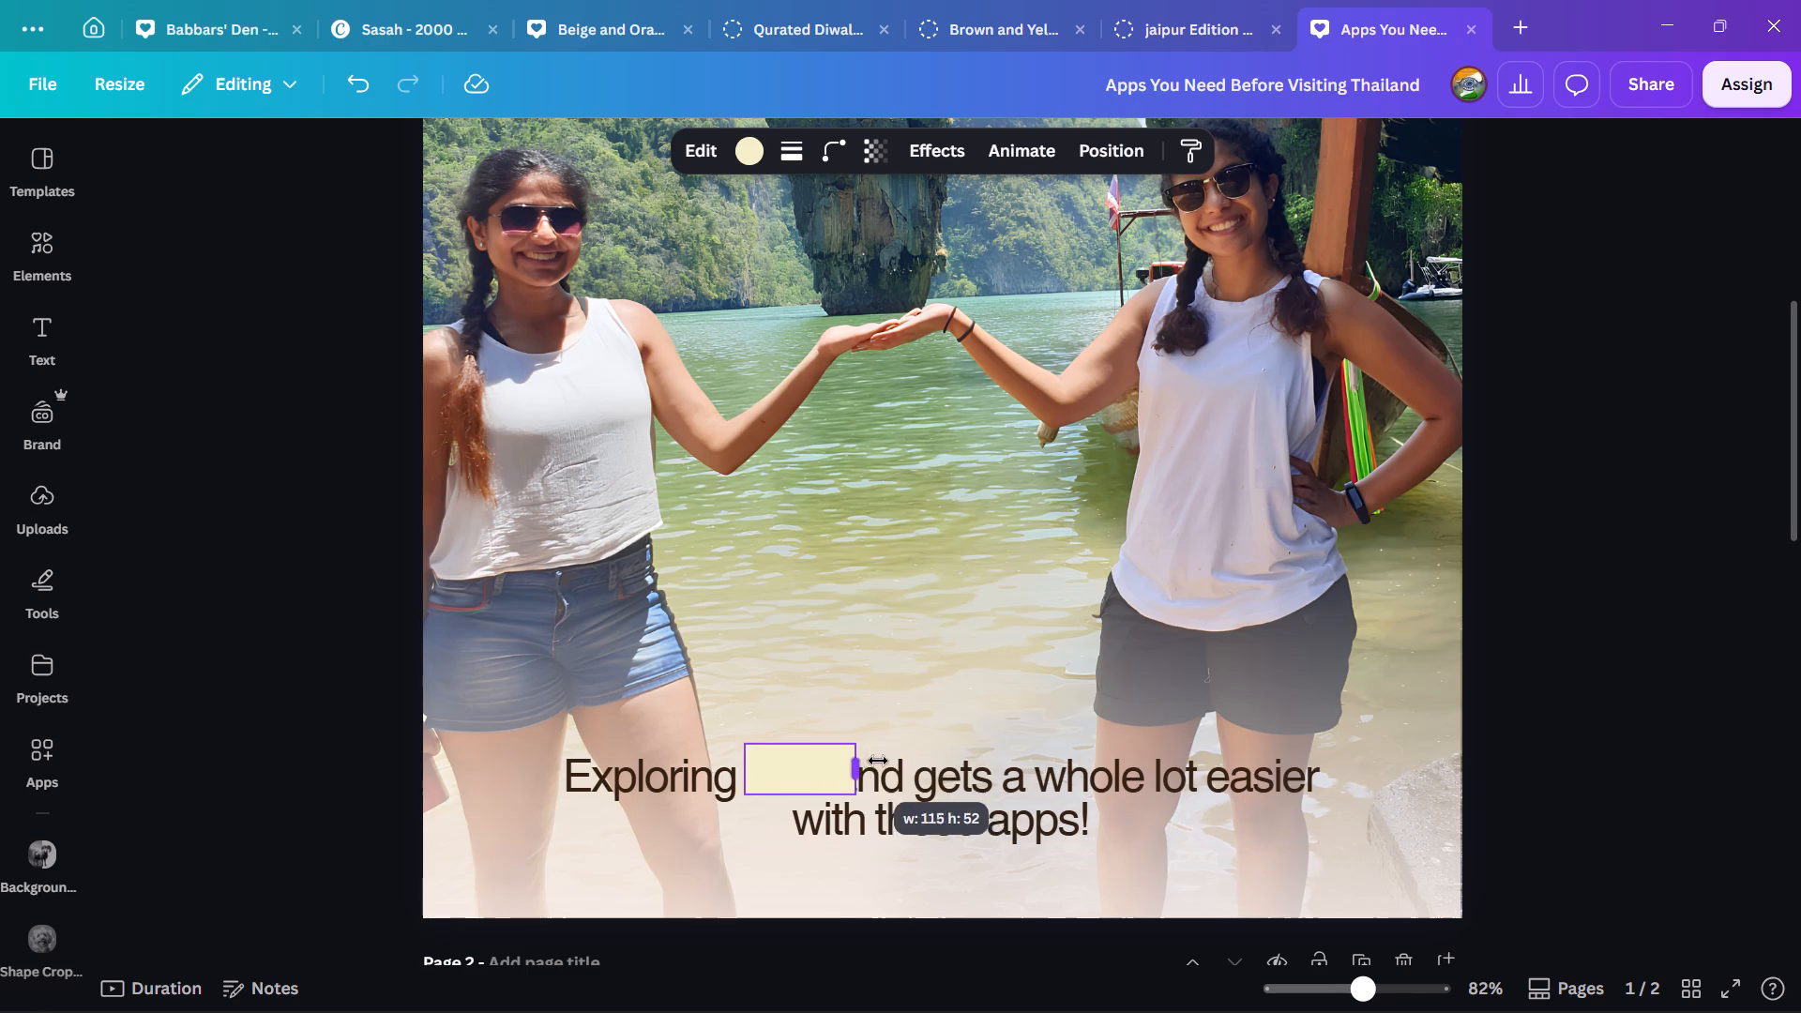
pyautogui.moveTo(878, 761); pyautogui.dragTo(909, 763)
pyautogui.click(1529, 775)
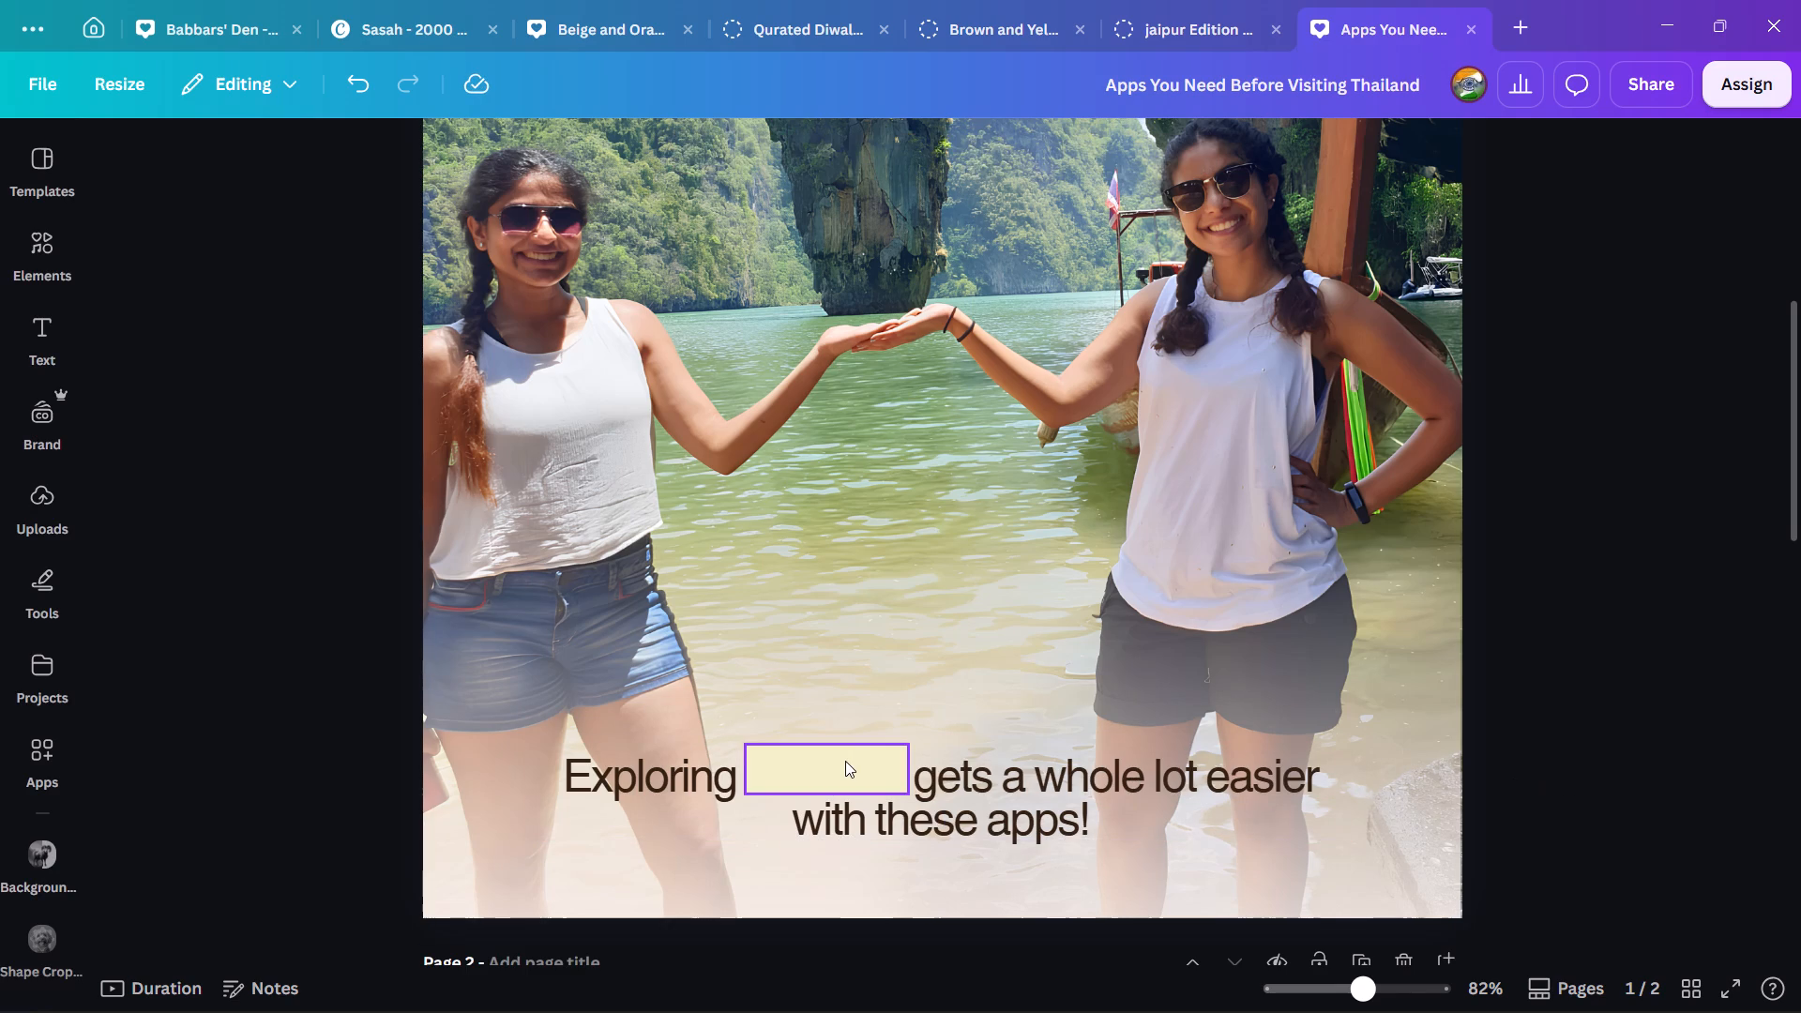
# Reorder the cream strip in the layers so it sits behind the tagline text and above the gradient.
pyautogui.hotkey('alt', '1')
pyautogui.moveTo(315, 381); pyautogui.dragTo(337, 566)
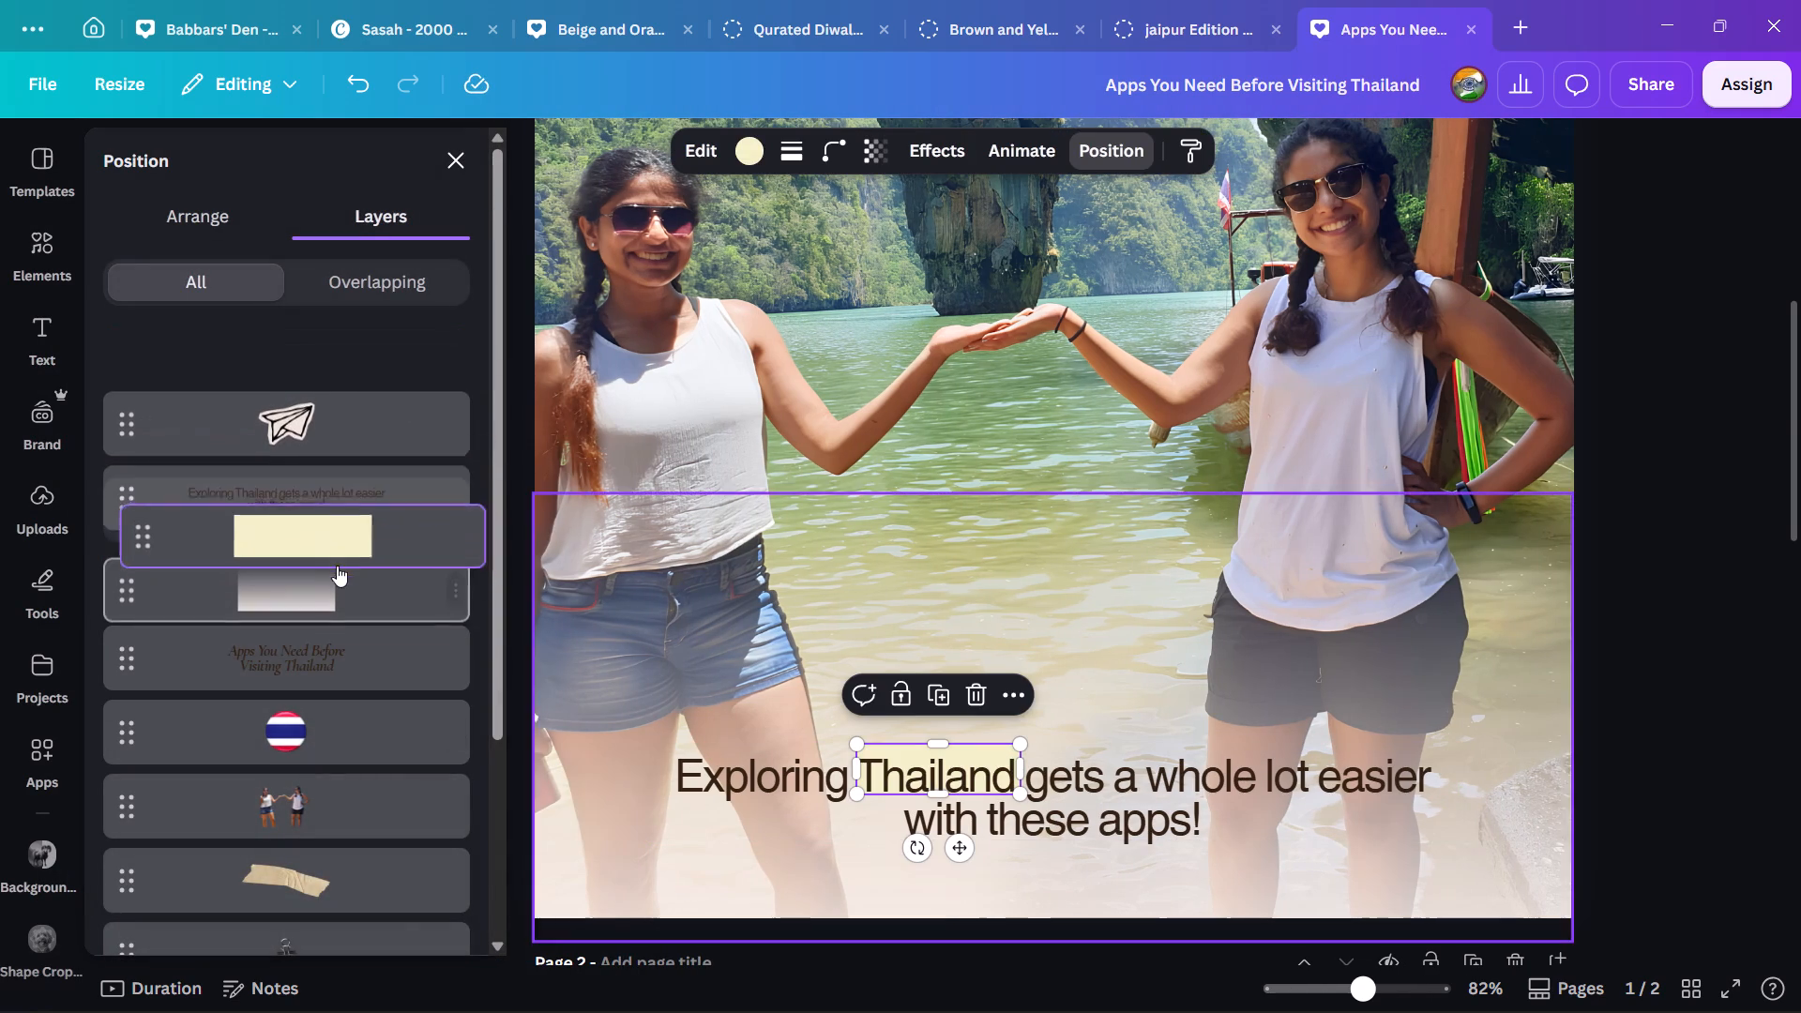
# Trim the cream strip to about 47 px high and adjust its side edges to fit closely around "Thailand".
pyautogui.keyDown('ctrl'); pyautogui.scroll(2, 958, 823); pyautogui.keyUp('ctrl')
pyautogui.click(1098, 782)
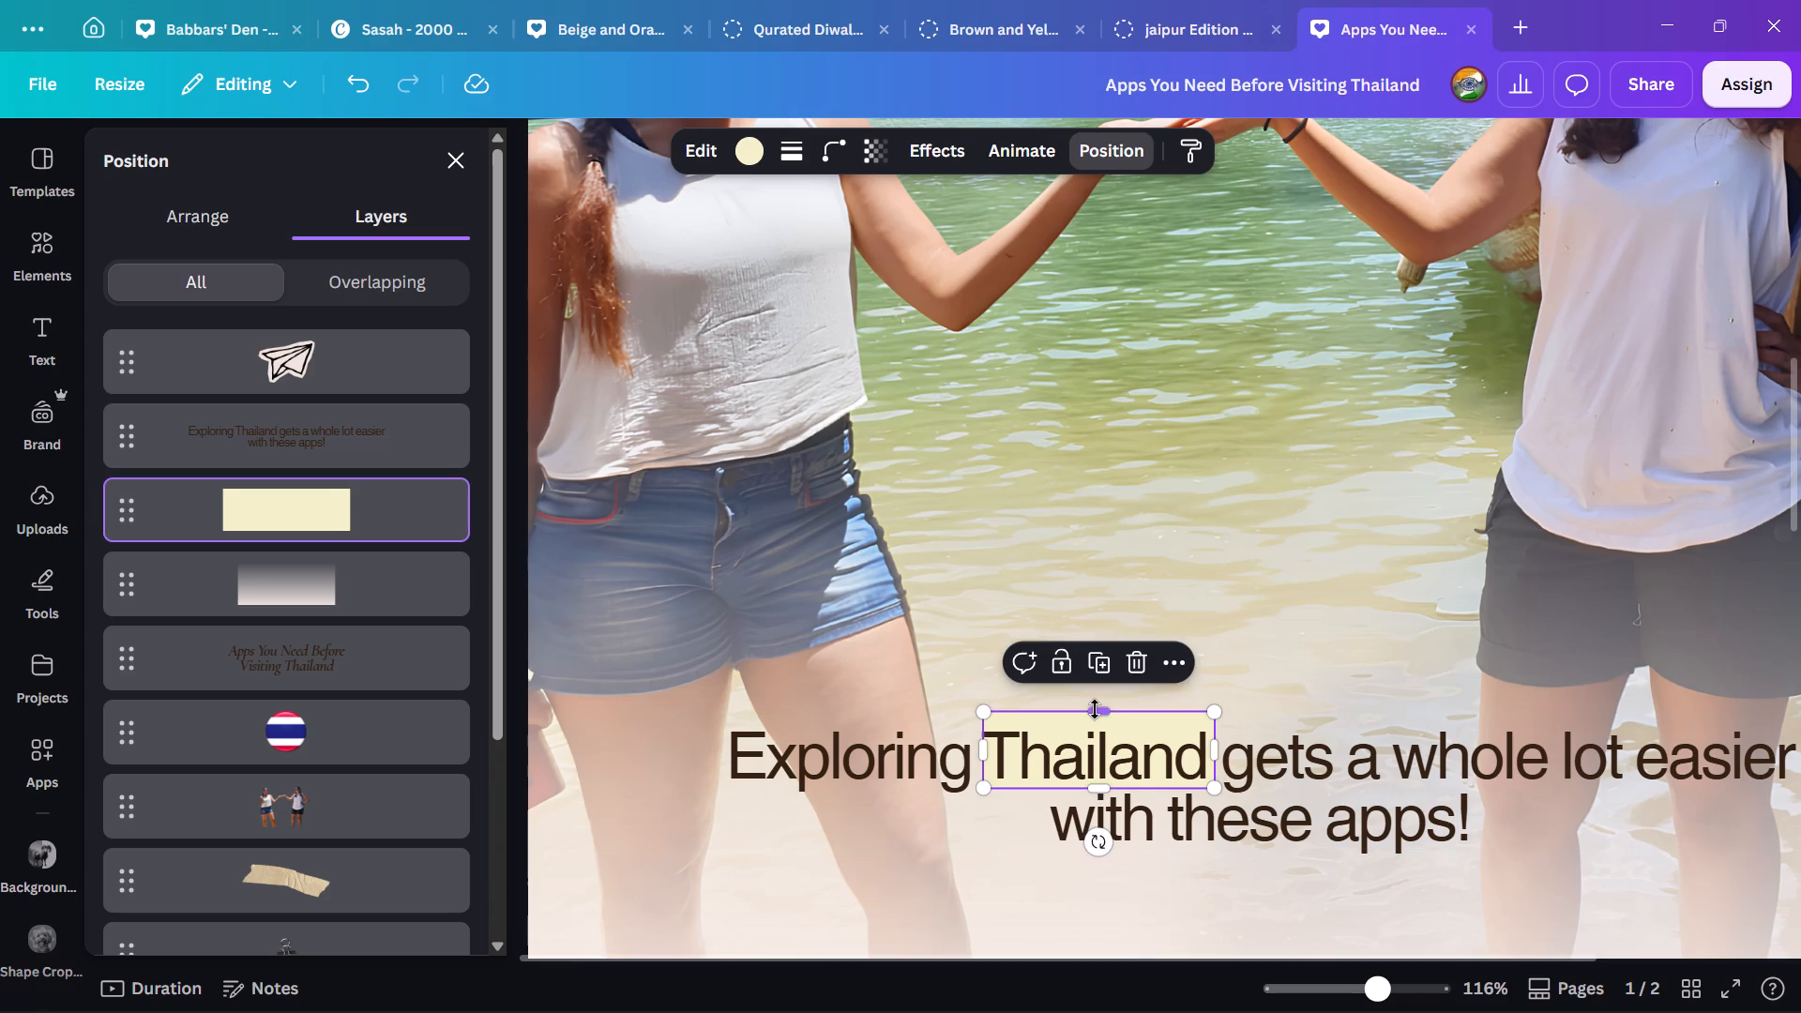
pyautogui.moveTo(1095, 709); pyautogui.dragTo(1095, 721)
pyautogui.click(988, 754)
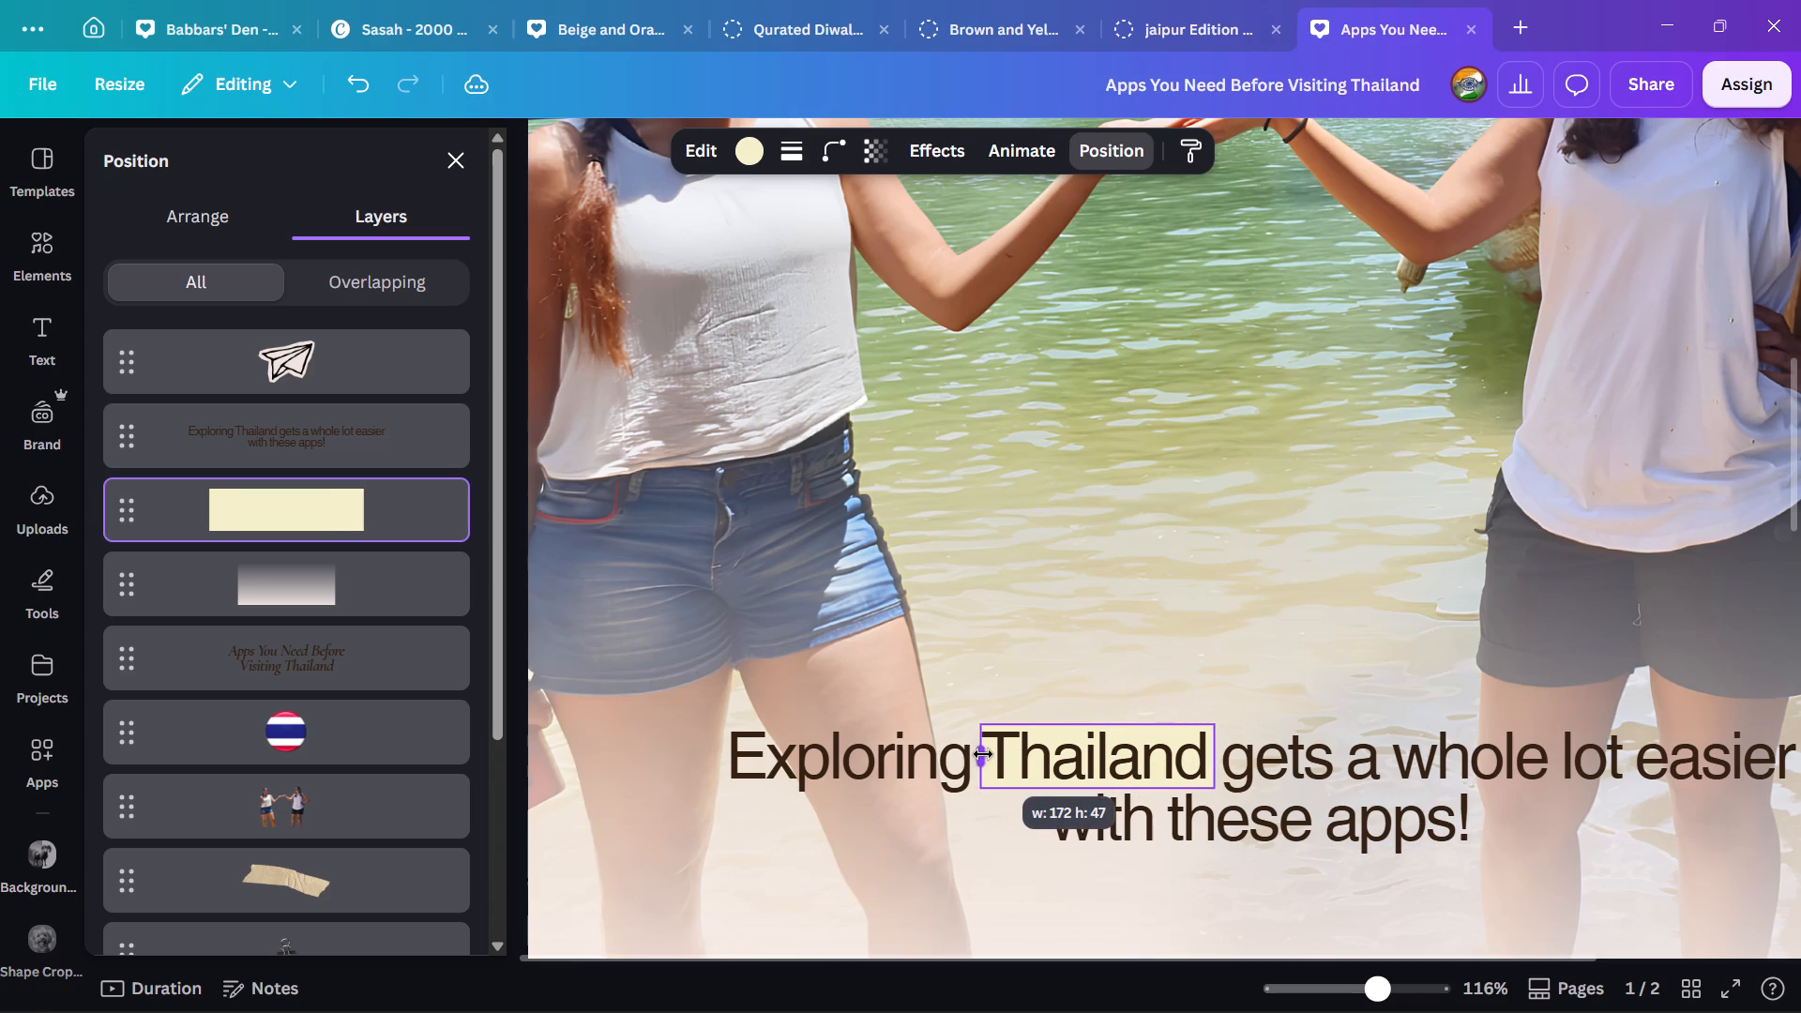
pyautogui.click(1357, 611)
pyautogui.keyDown('ctrl'); pyautogui.scroll(4, 1280, 770); pyautogui.keyUp('ctrl')
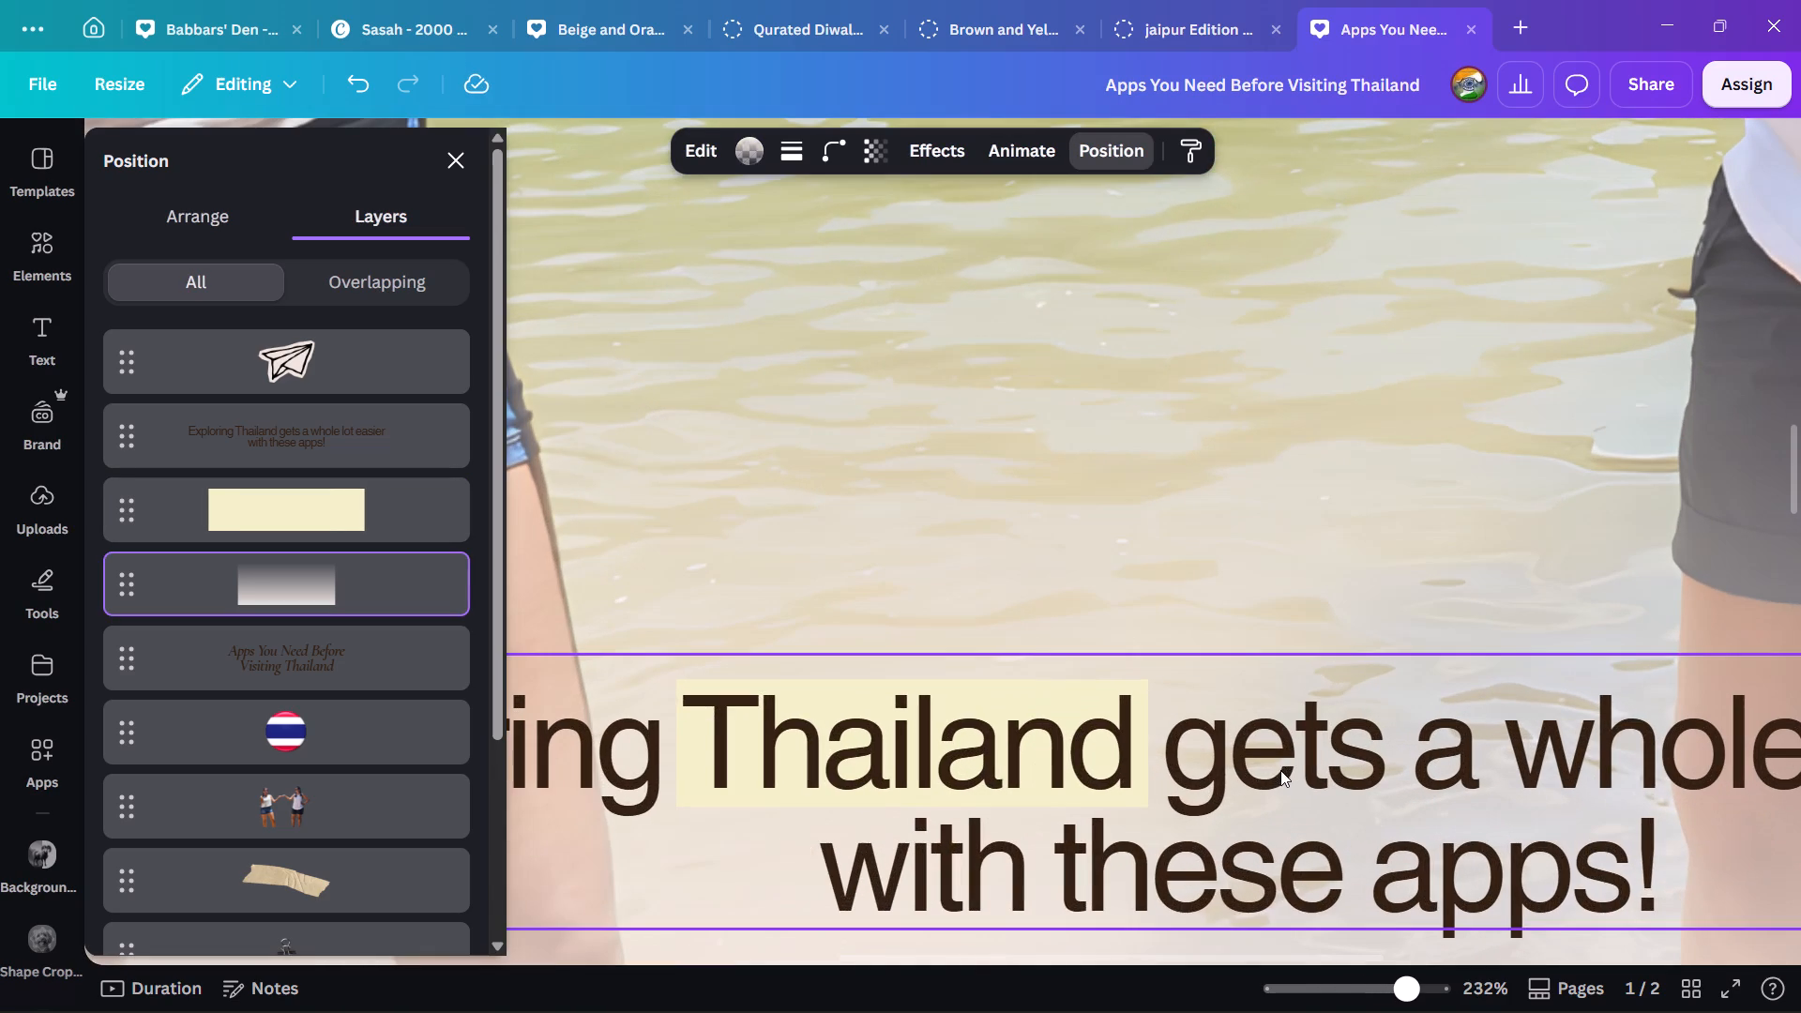
pyautogui.click(285, 513)
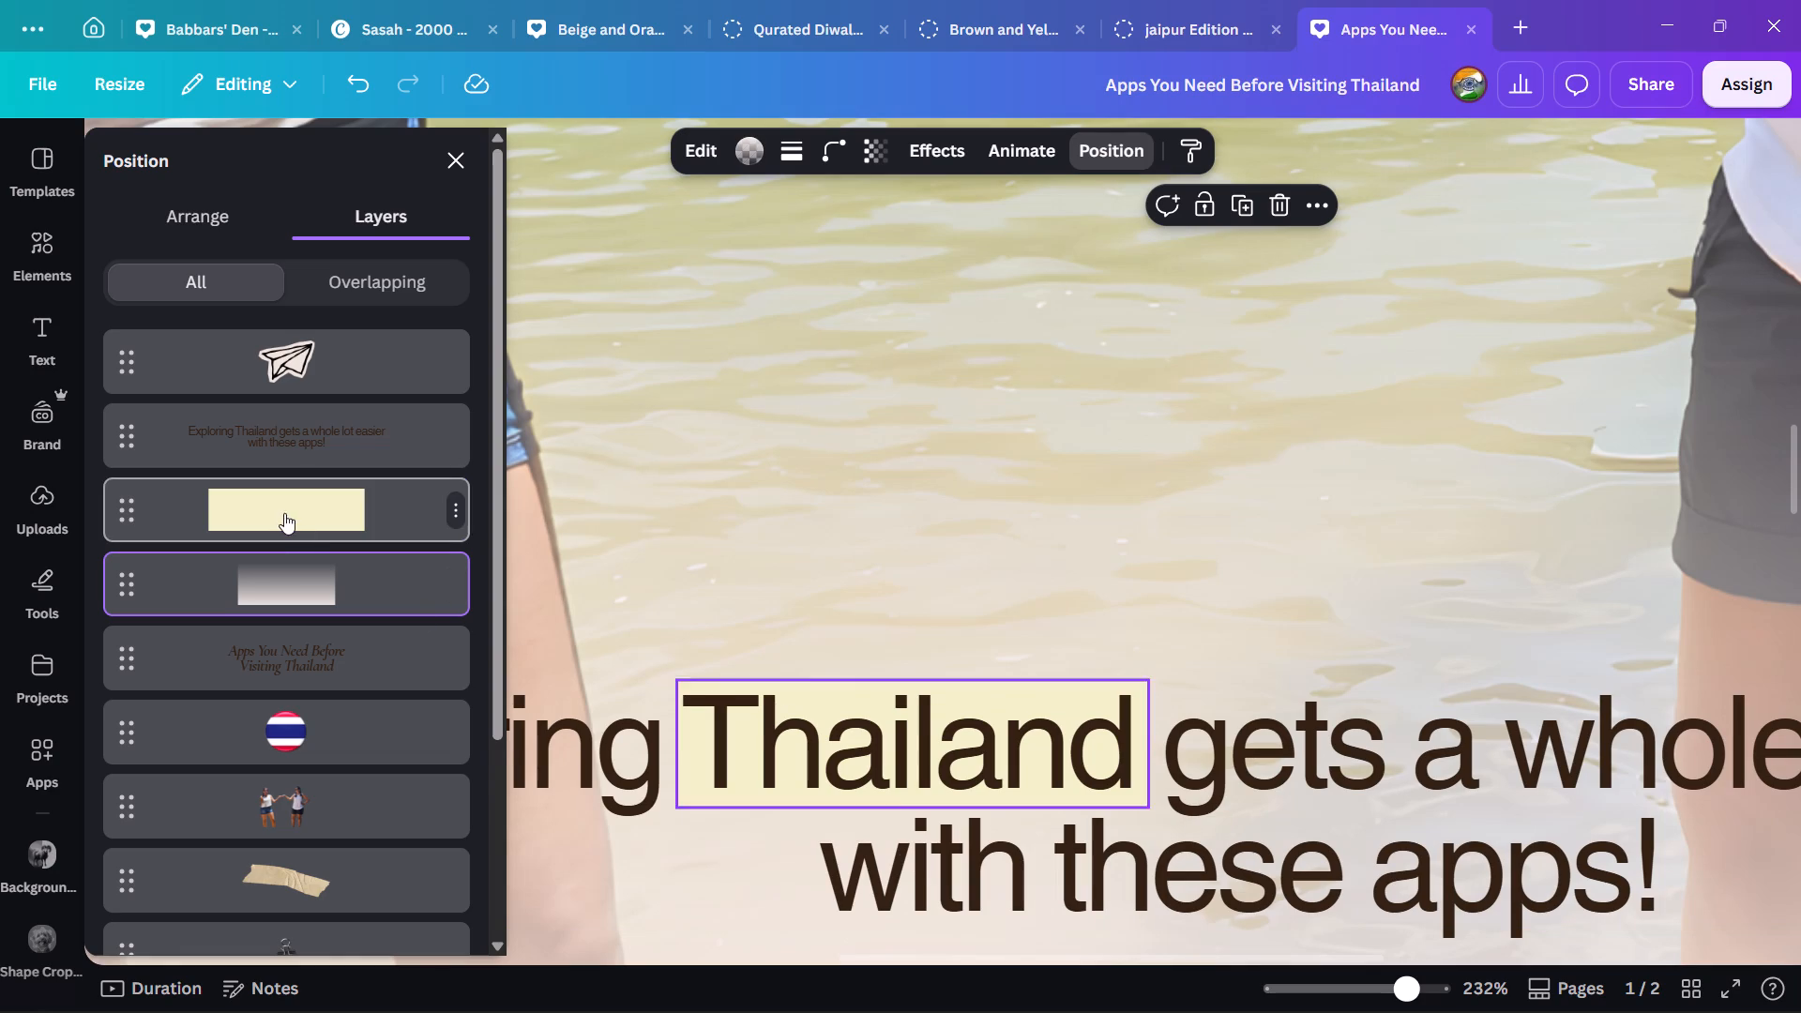
pyautogui.click(673, 745)
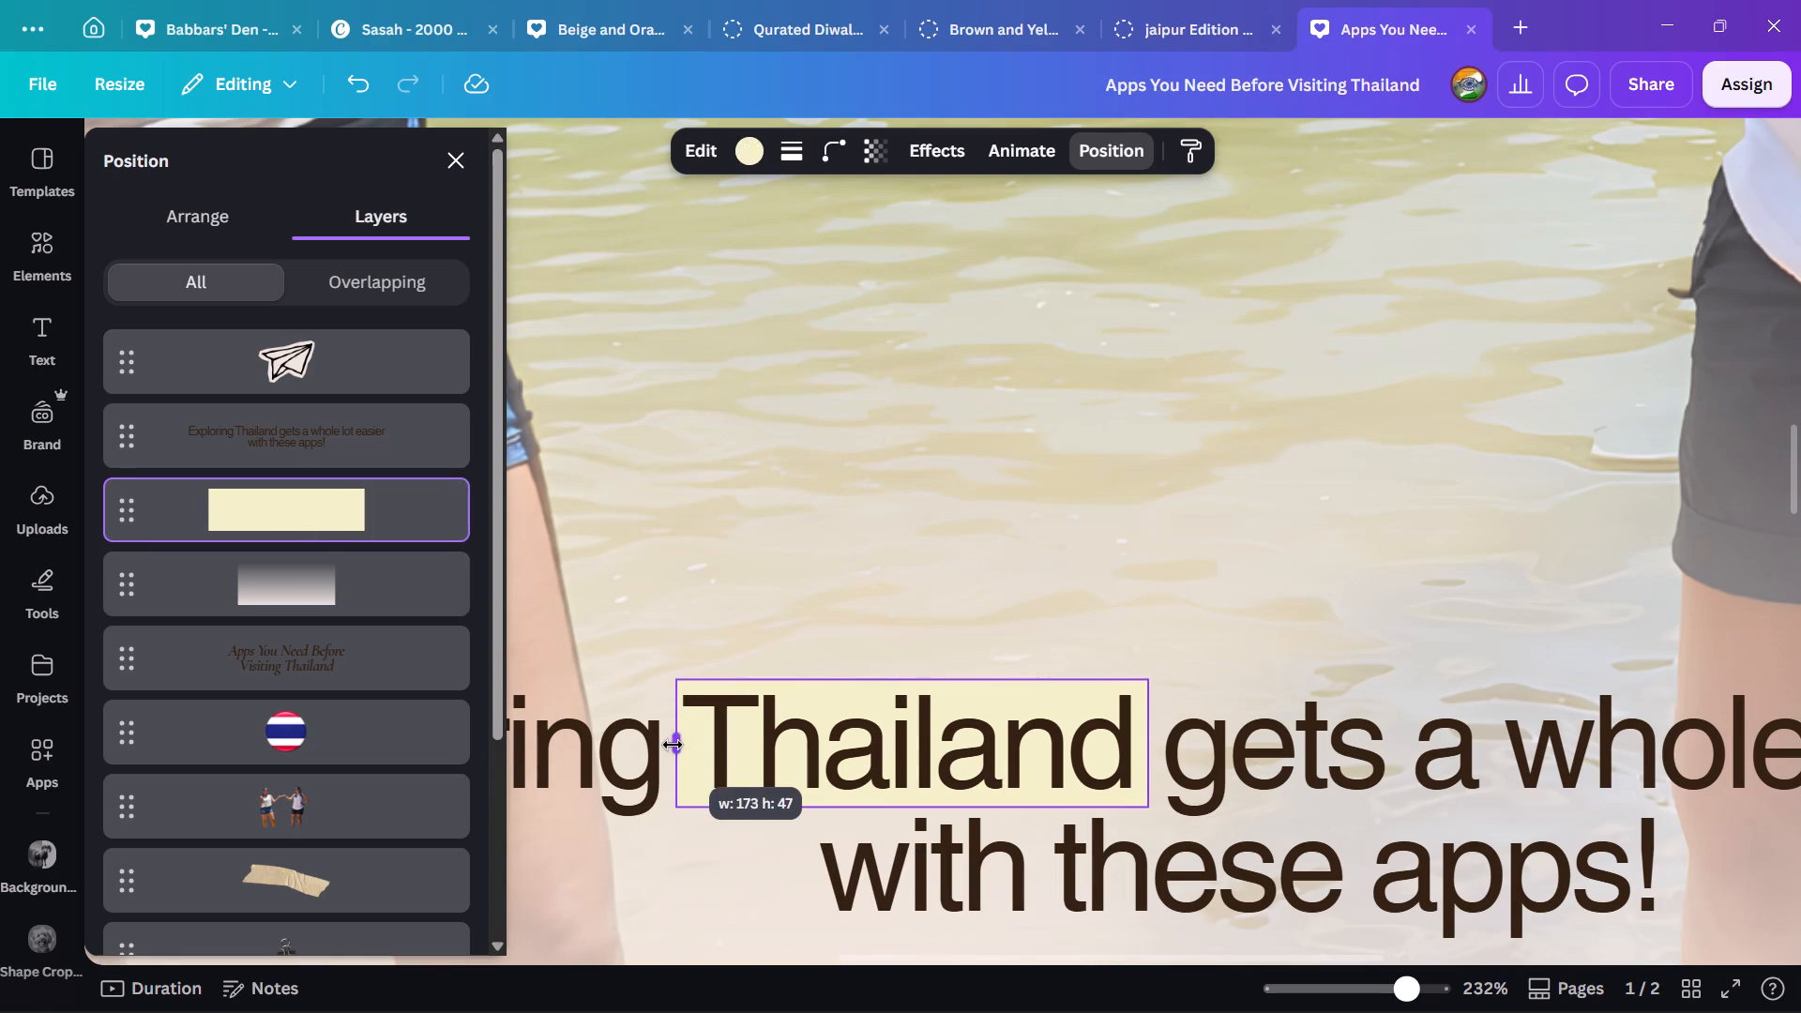
pyautogui.click(1148, 741)
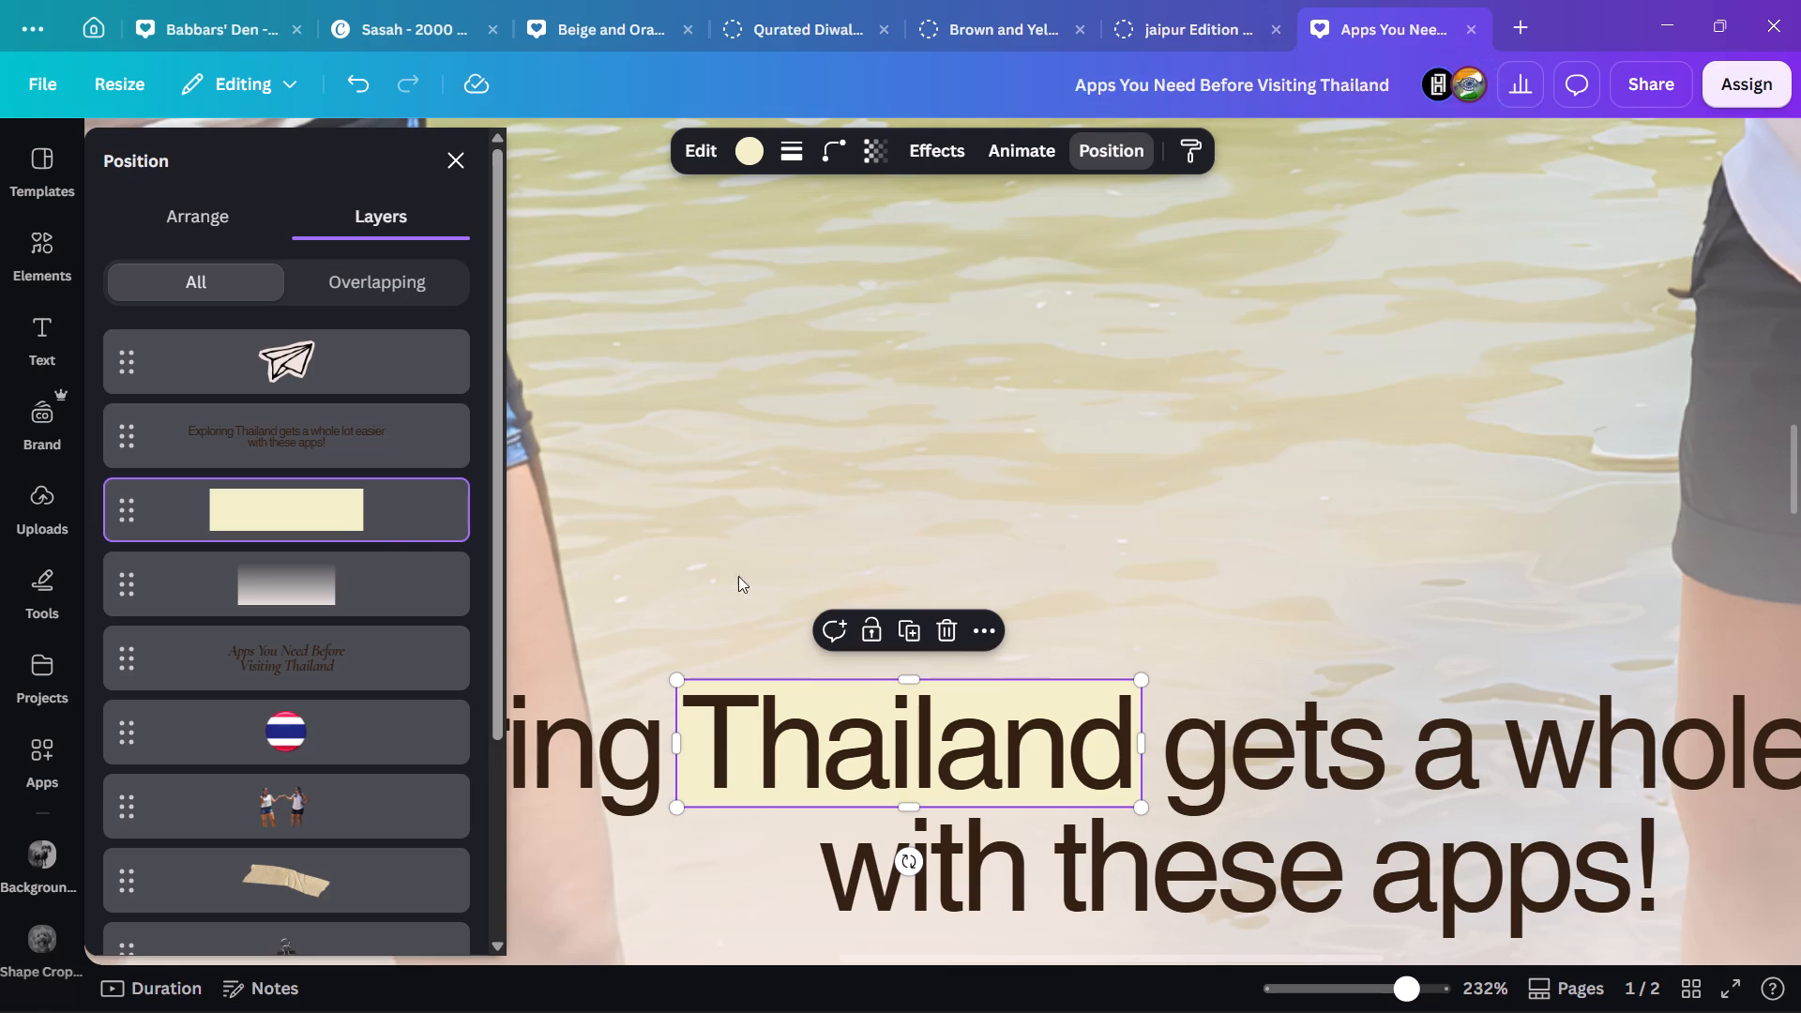
# Nudge the cream highlight slightly to the right so it sits evenly behind "Thailand".
pyautogui.click(328, 578)
pyautogui.click(335, 517)
pyautogui.press('Right')
pyautogui.press('Right')
pyautogui.press('Left')
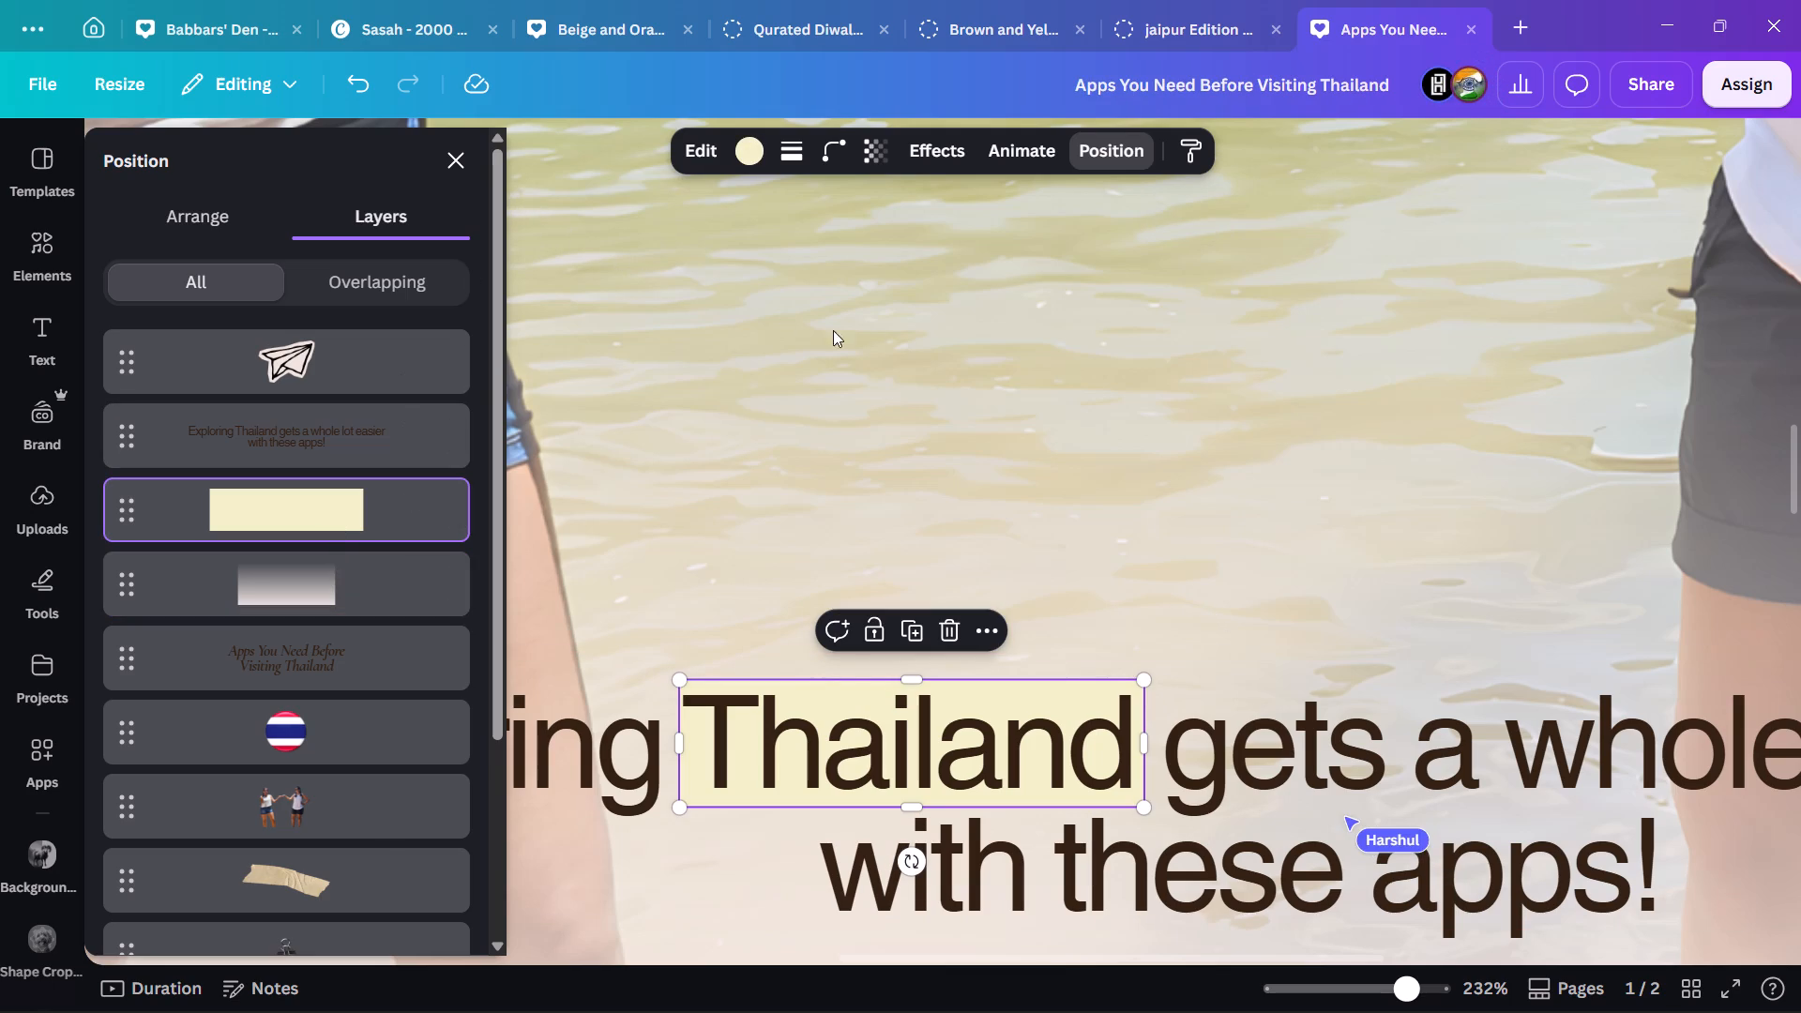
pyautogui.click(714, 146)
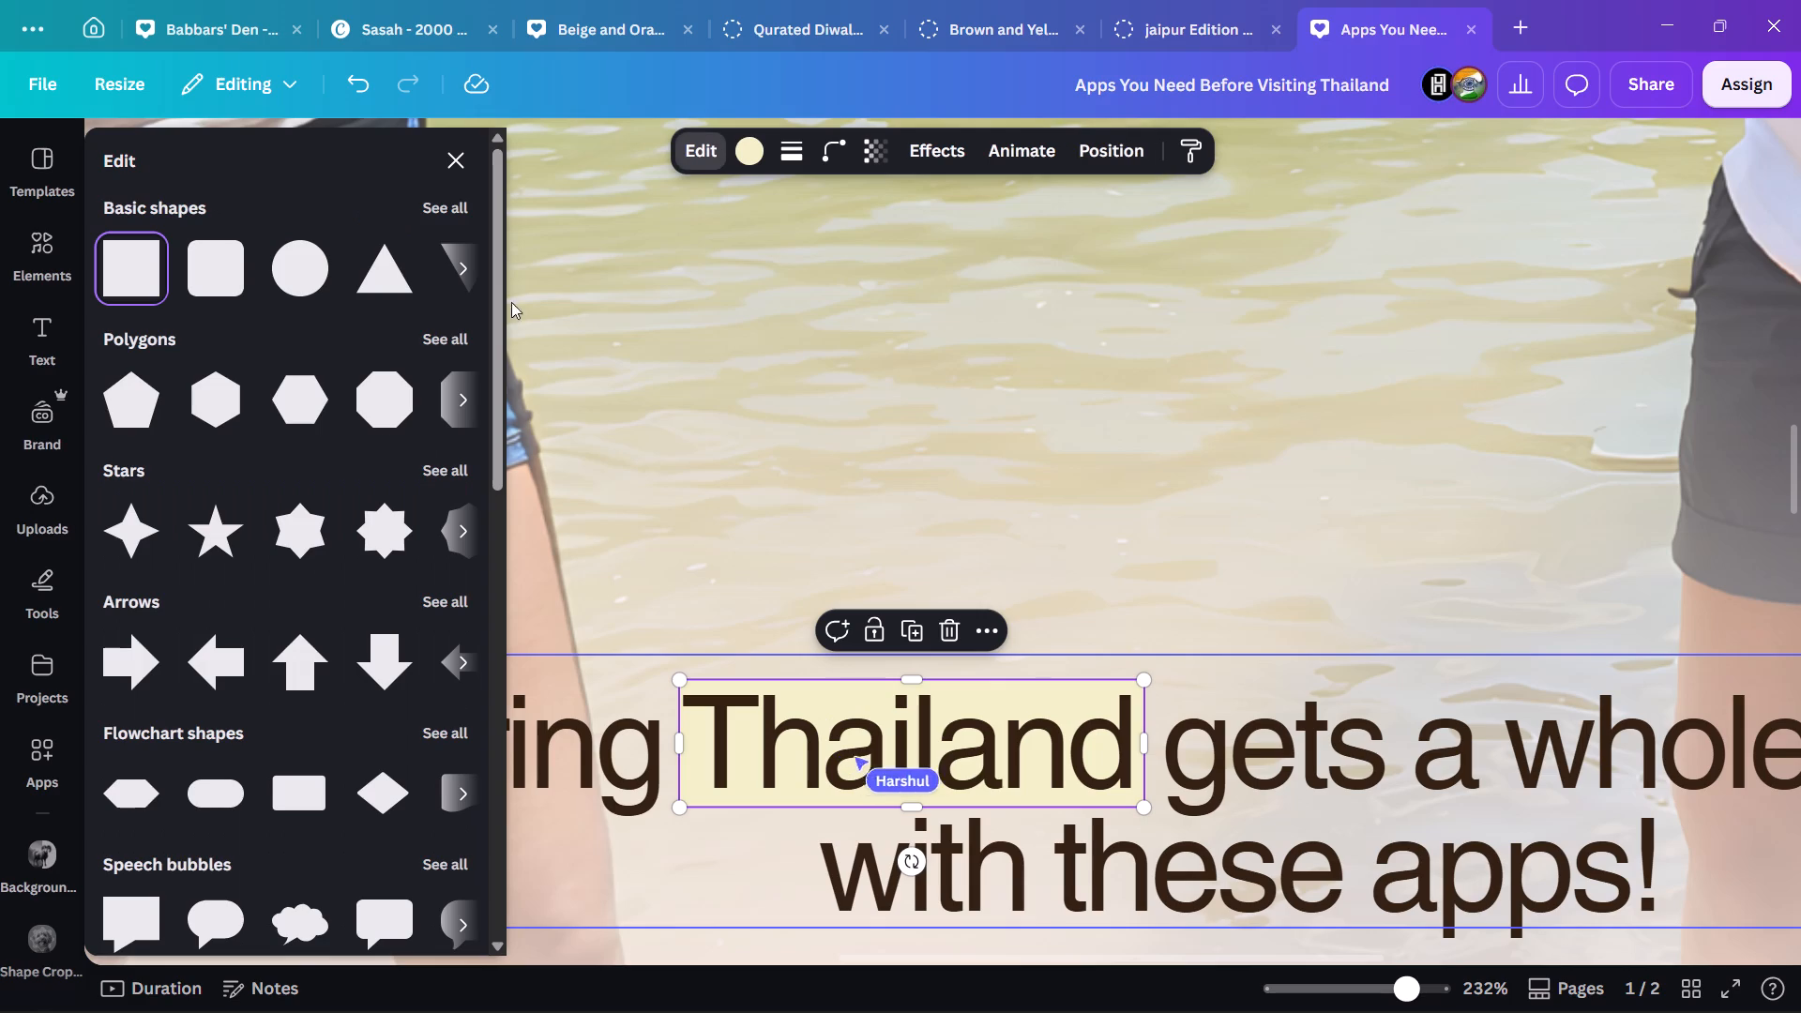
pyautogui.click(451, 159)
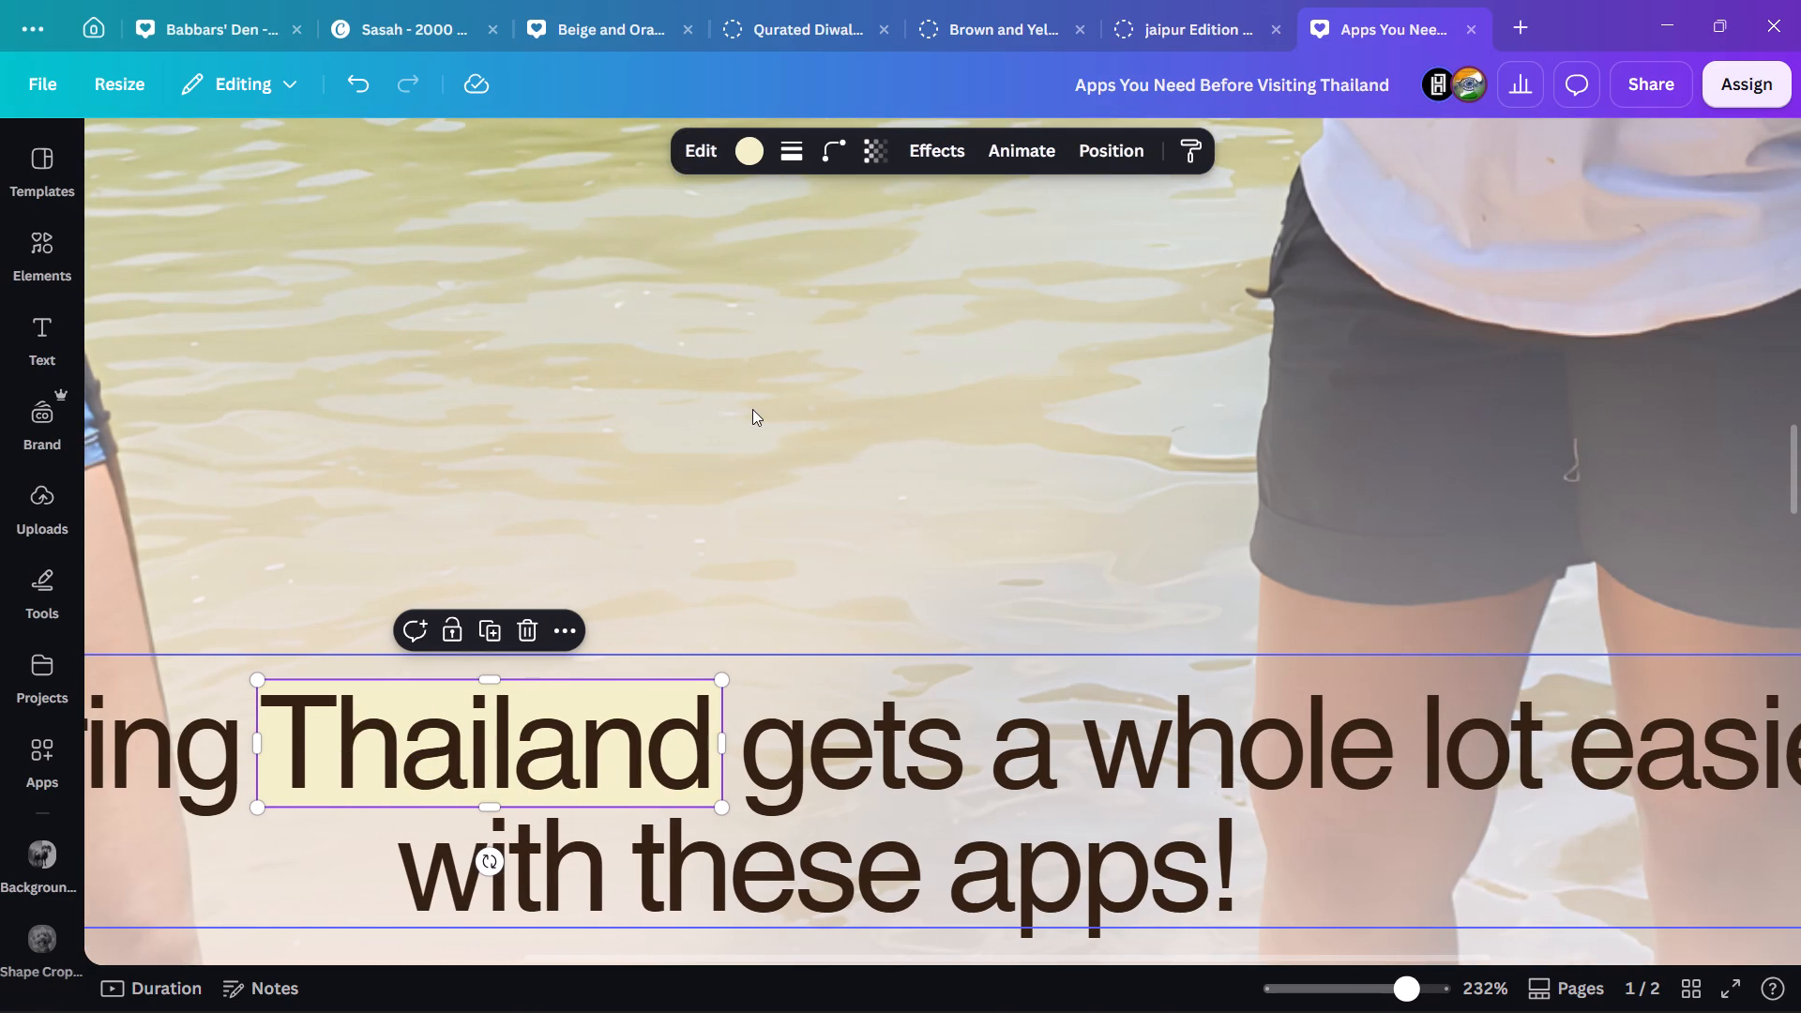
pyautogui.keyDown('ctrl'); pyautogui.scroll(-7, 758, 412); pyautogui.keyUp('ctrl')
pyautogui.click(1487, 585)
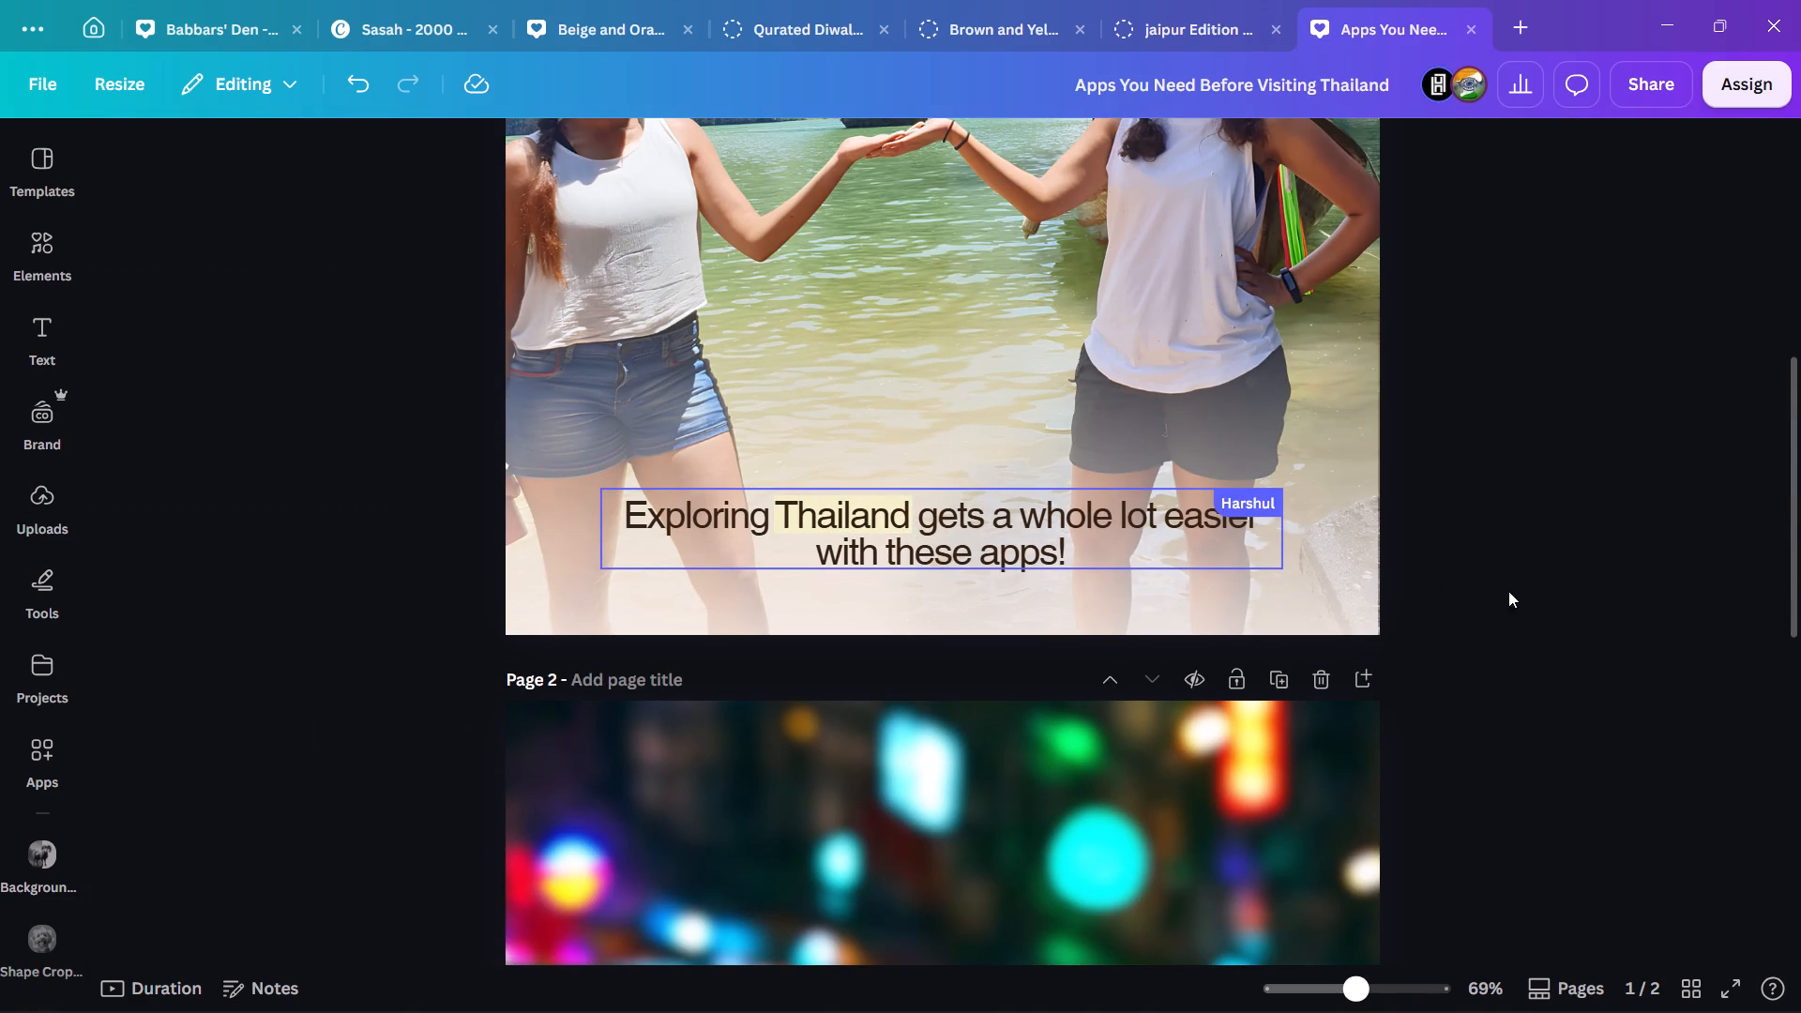
# Italicise the word "Thailand" in the cover's tagline.
pyautogui.keyDown('ctrl'); pyautogui.scroll(4, 775, 532); pyautogui.keyUp('ctrl')
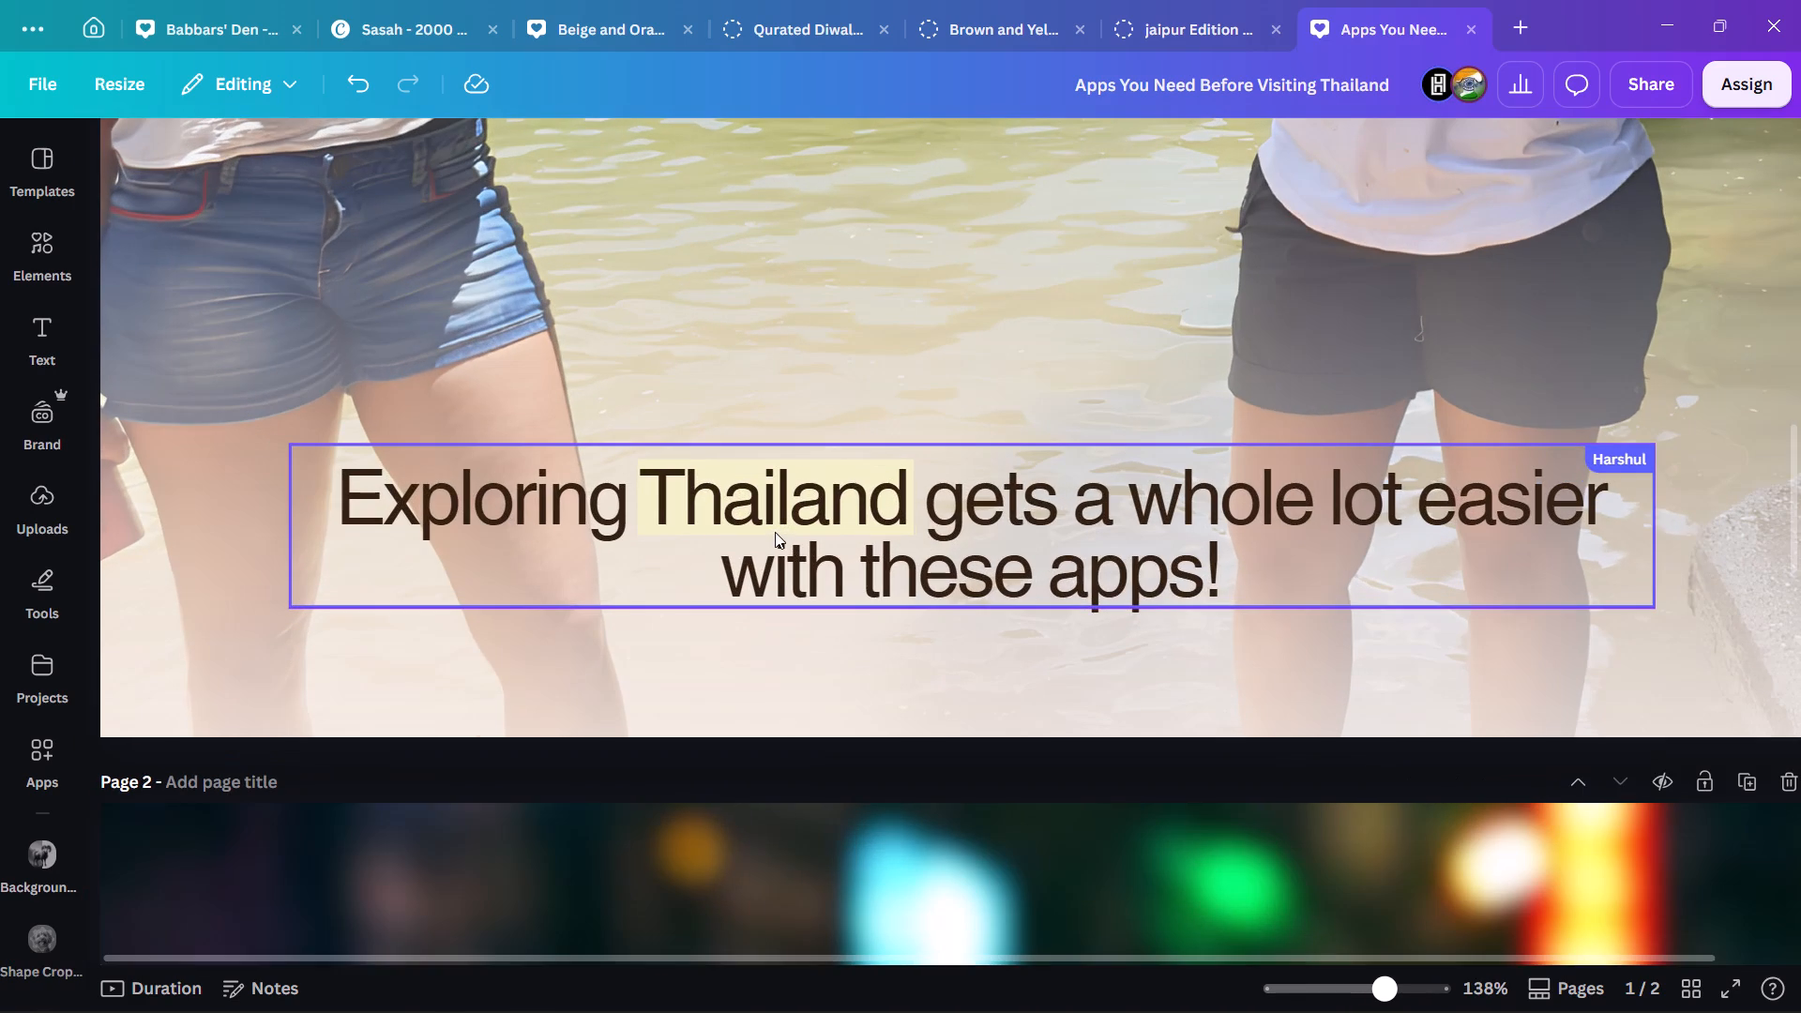
pyautogui.click(714, 508)
pyautogui.click(714, 508)
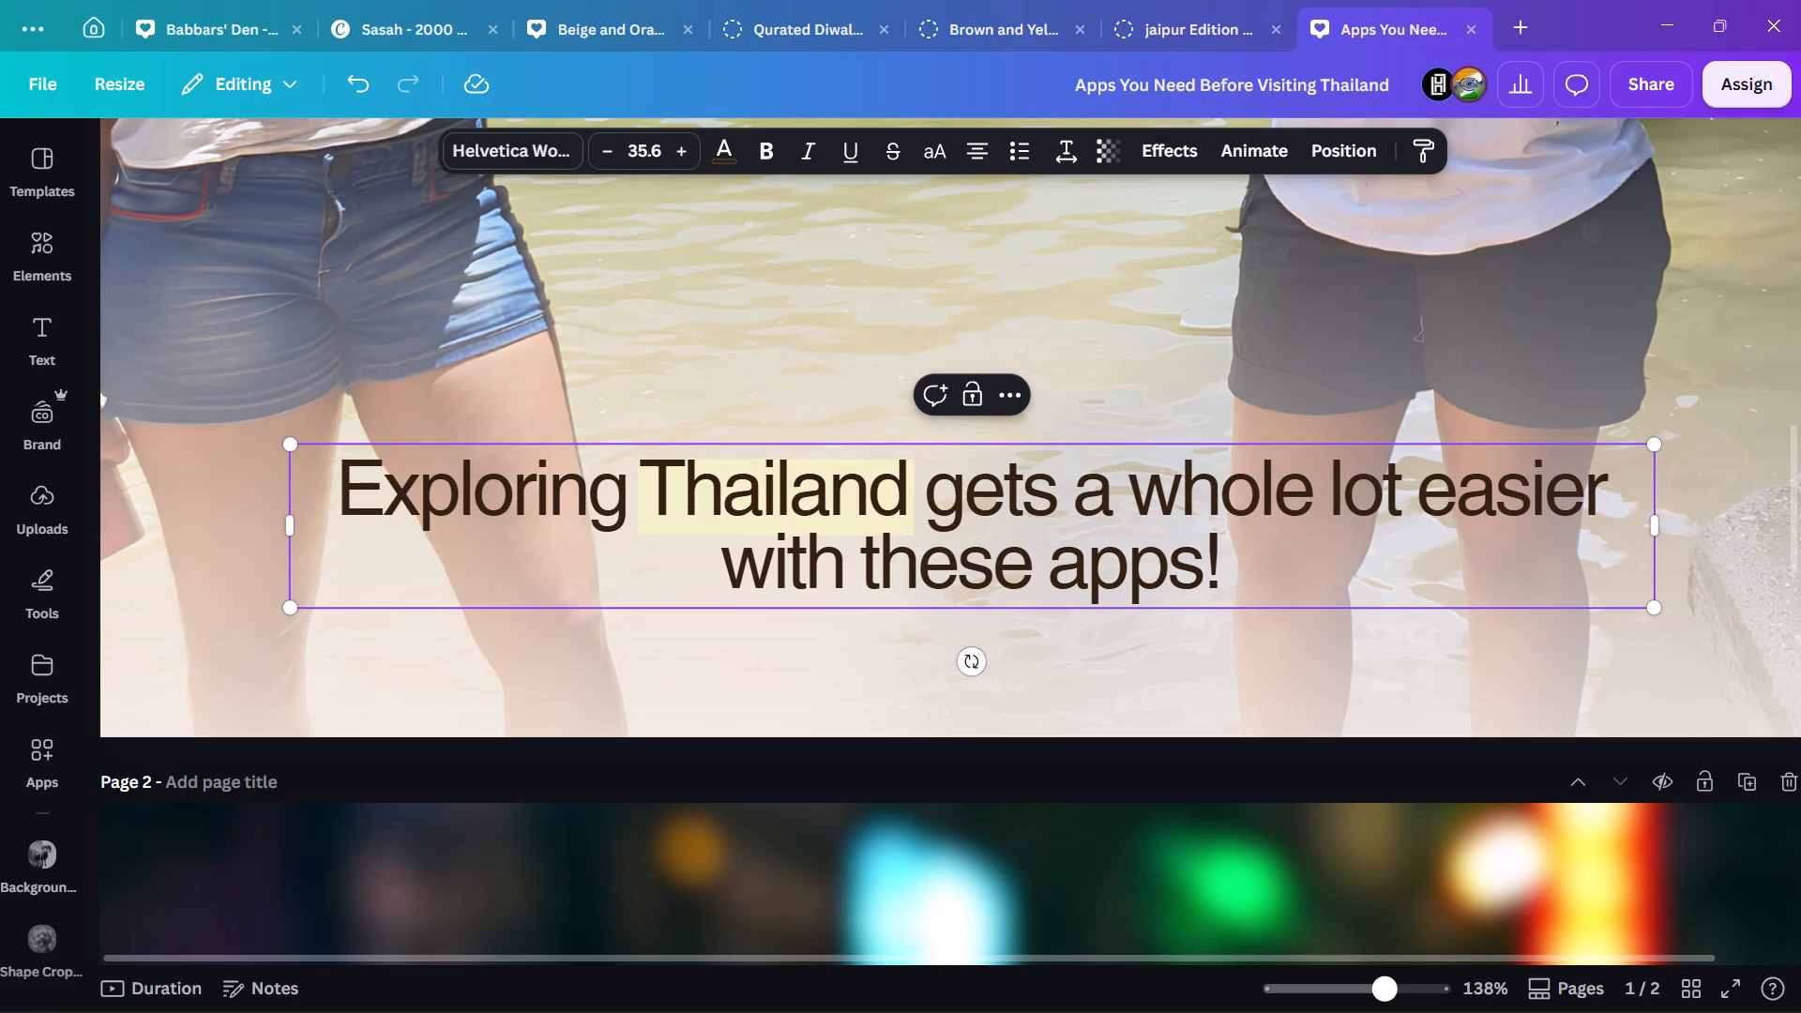
pyautogui.moveTo(657, 491); pyautogui.dragTo(891, 500)
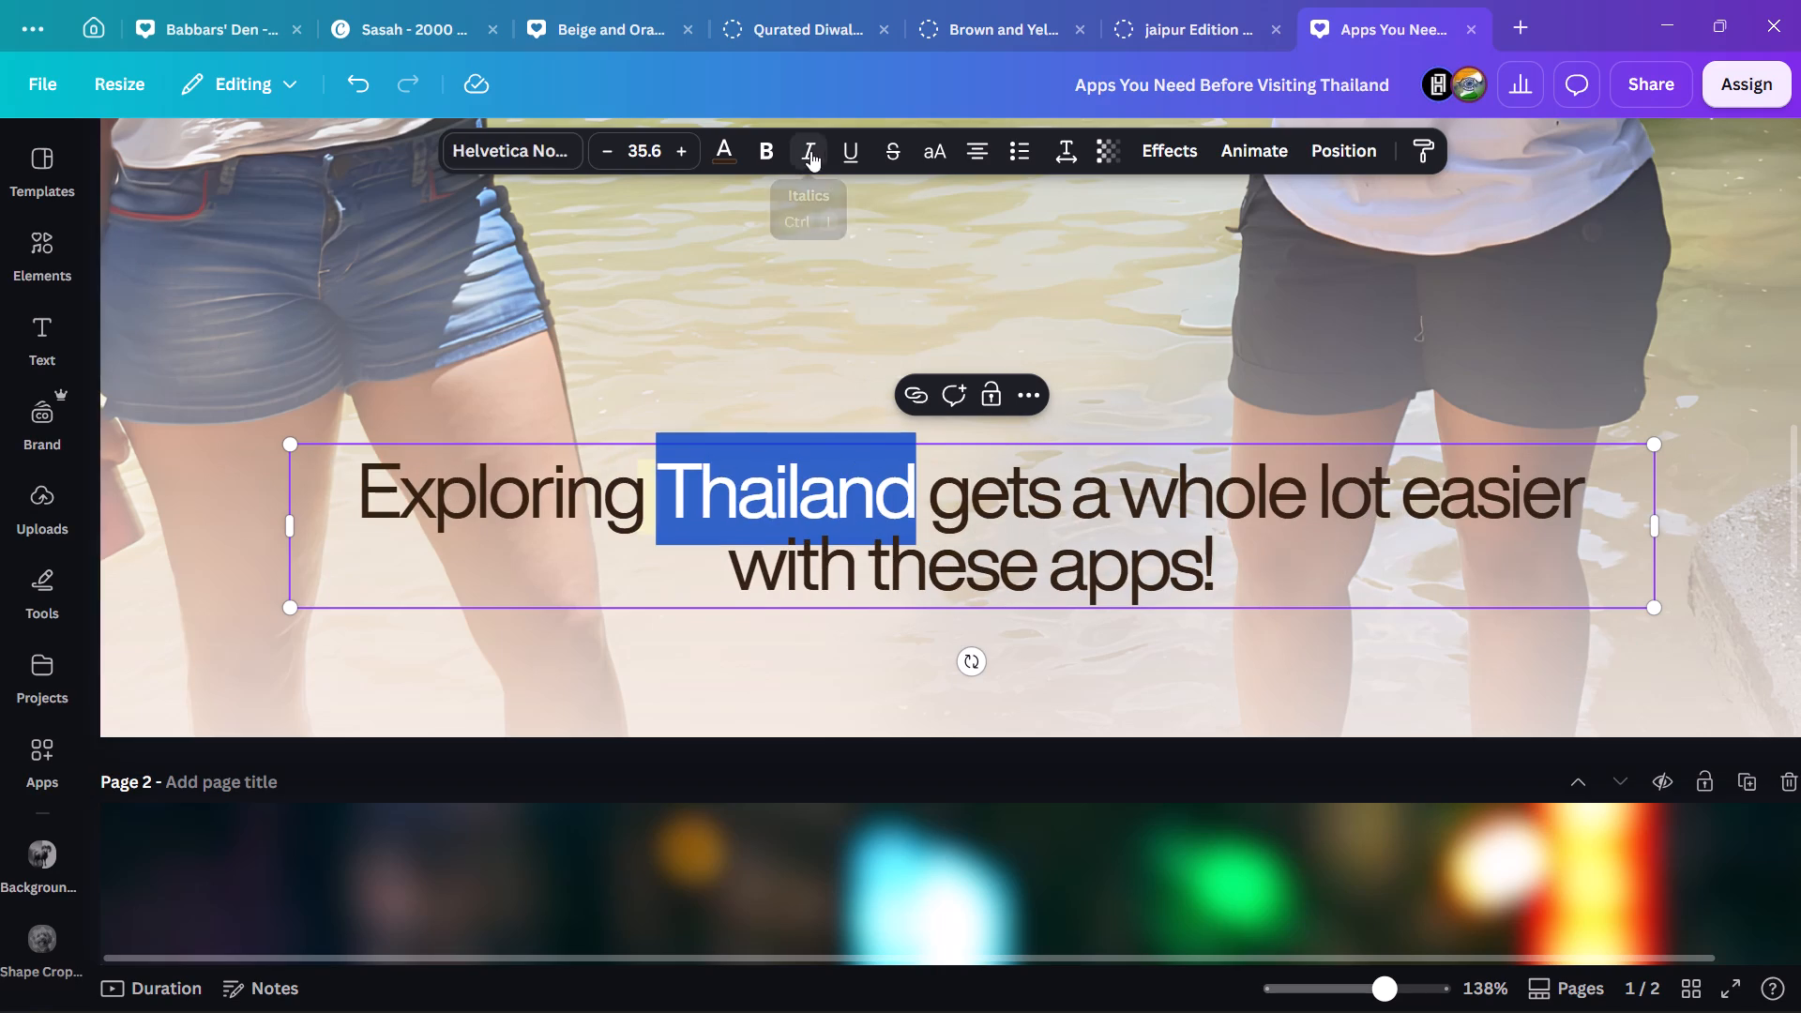
pyautogui.click(810, 151)
pyautogui.click(968, 703)
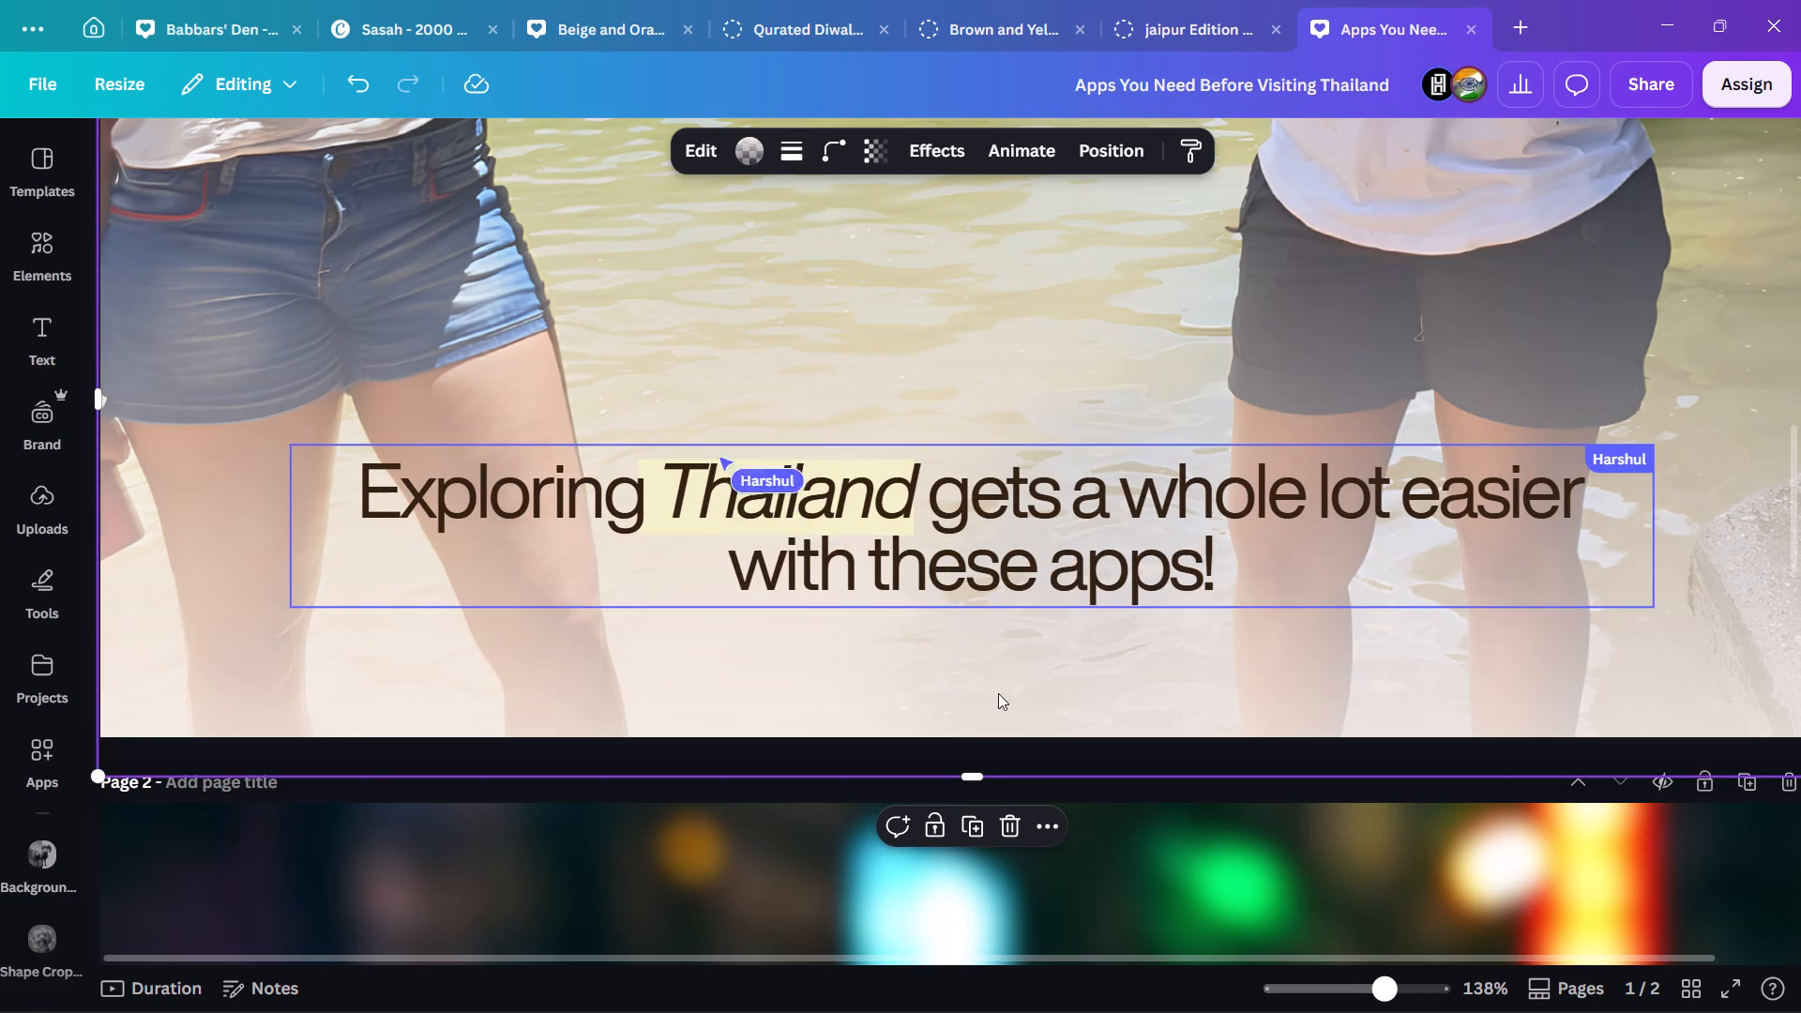
pyautogui.keyDown('ctrl'); pyautogui.scroll(-4, 1028, 693); pyautogui.keyUp('ctrl')
pyautogui.click(1544, 658)
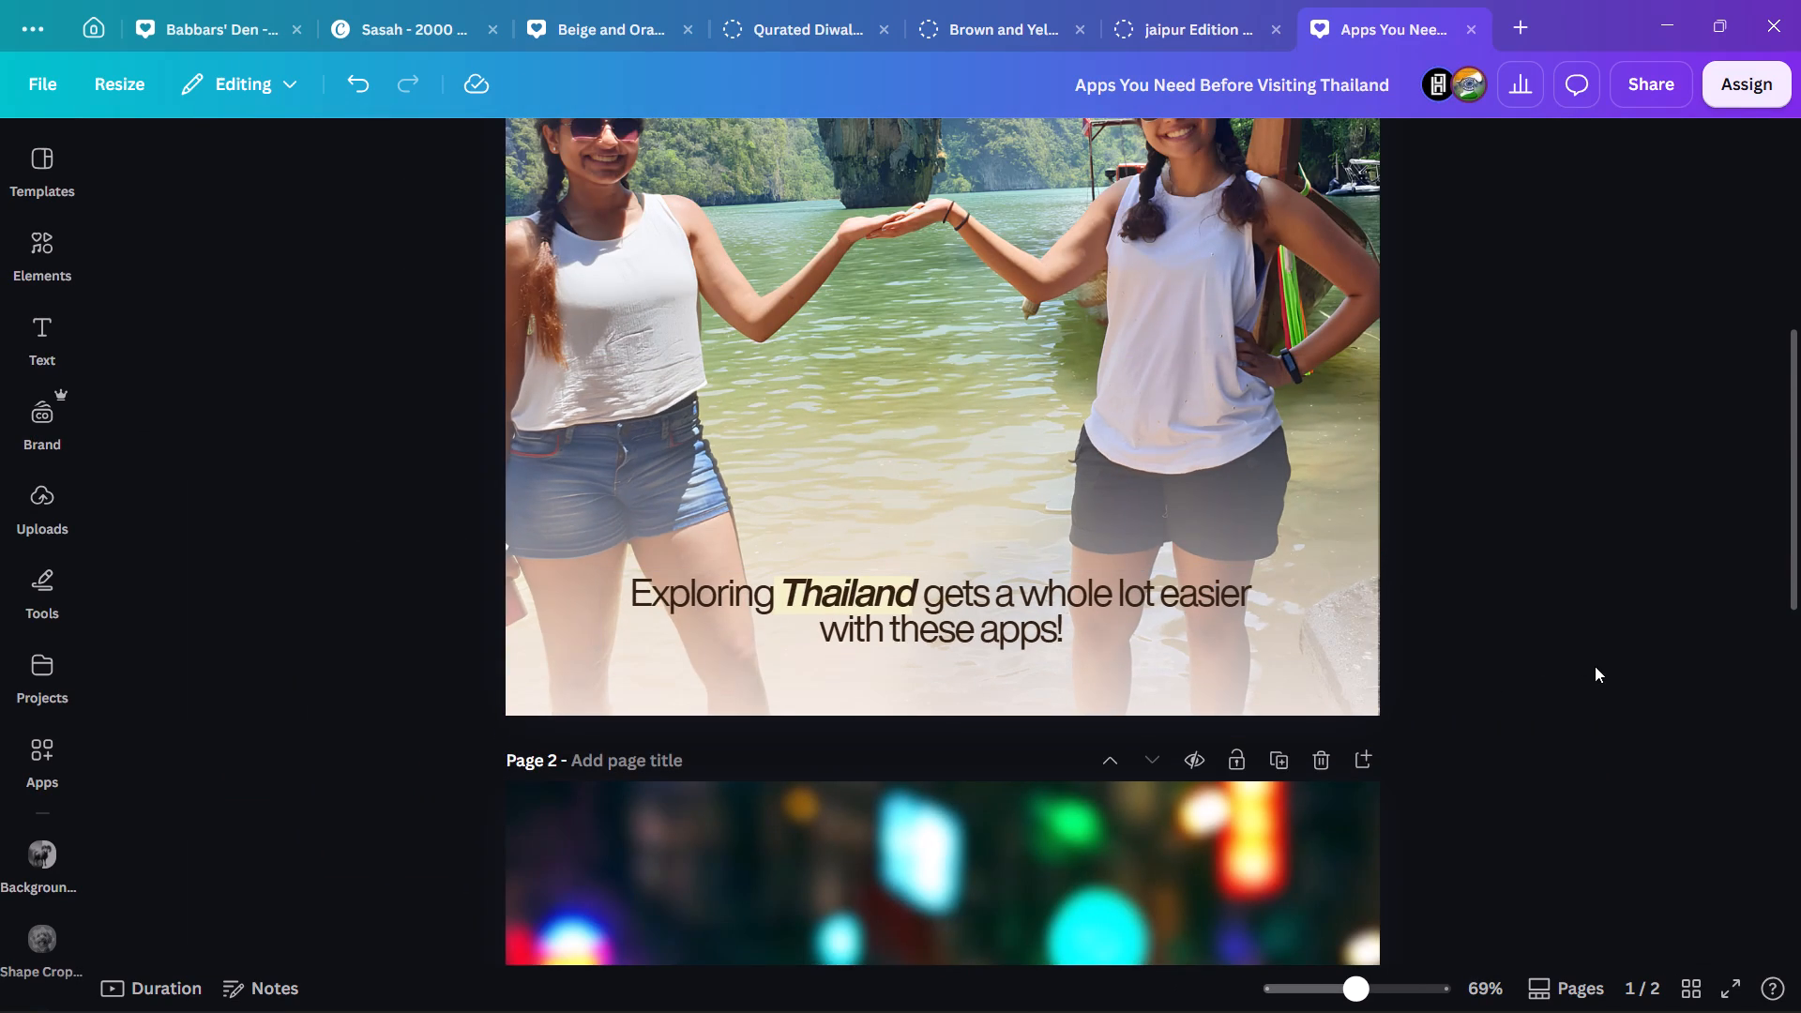
# Review the cover's overall layout alongside the Grab photo slide on page 2.
pyautogui.scroll(4, 1595, 666)
pyautogui.scroll(-3, 1595, 666)
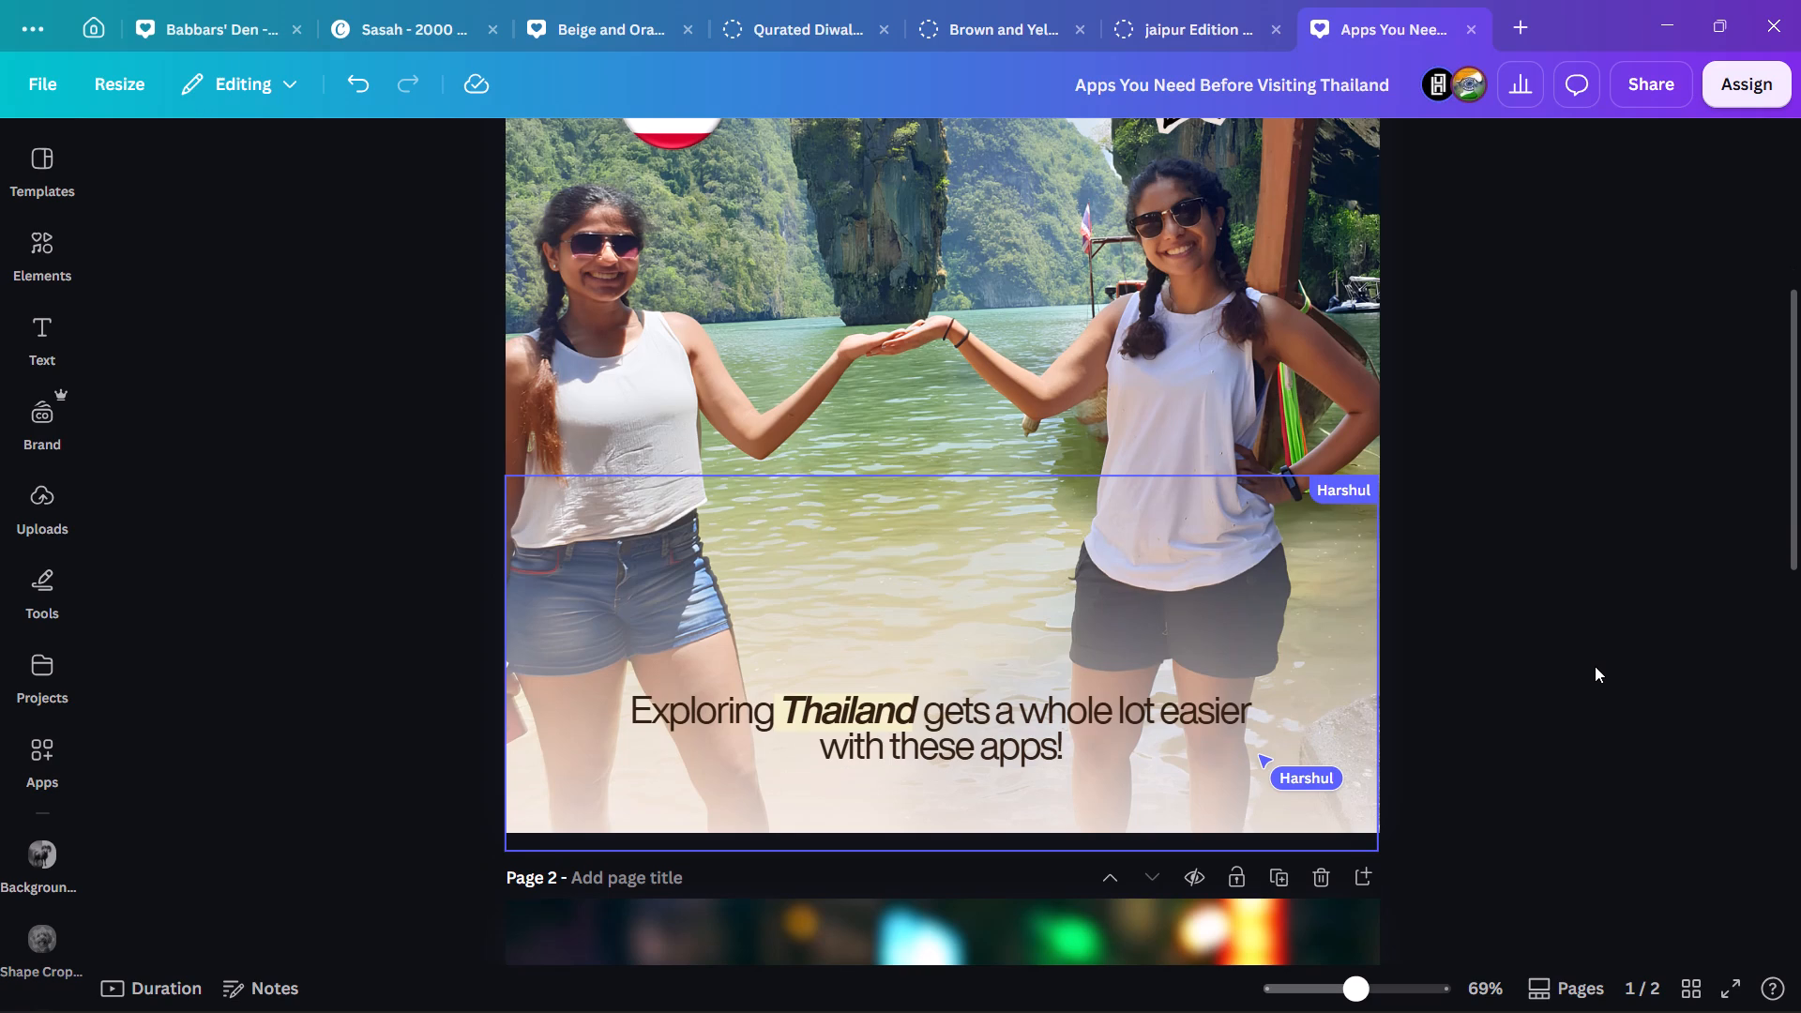
pyautogui.keyDown('ctrl'); pyautogui.scroll(-3, 1595, 666); pyautogui.keyUp('ctrl')
pyautogui.scroll(1, 1533, 659)
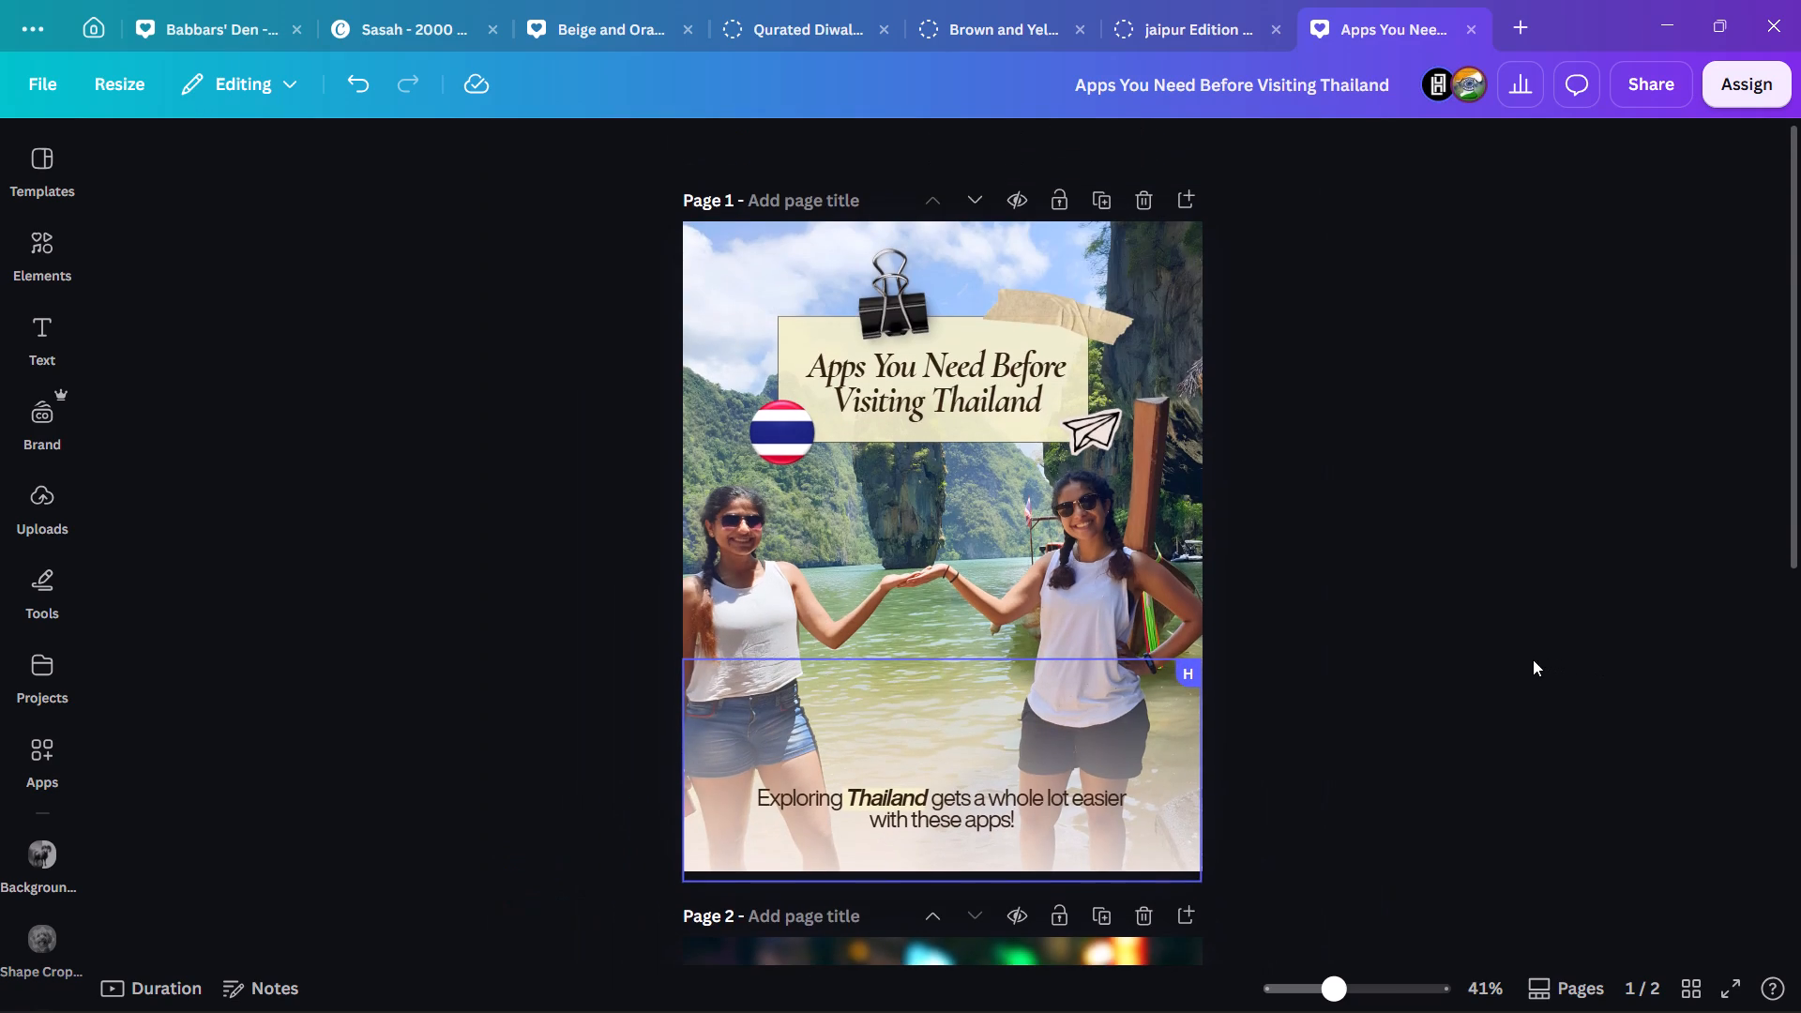
pyautogui.scroll(-6, 1533, 659)
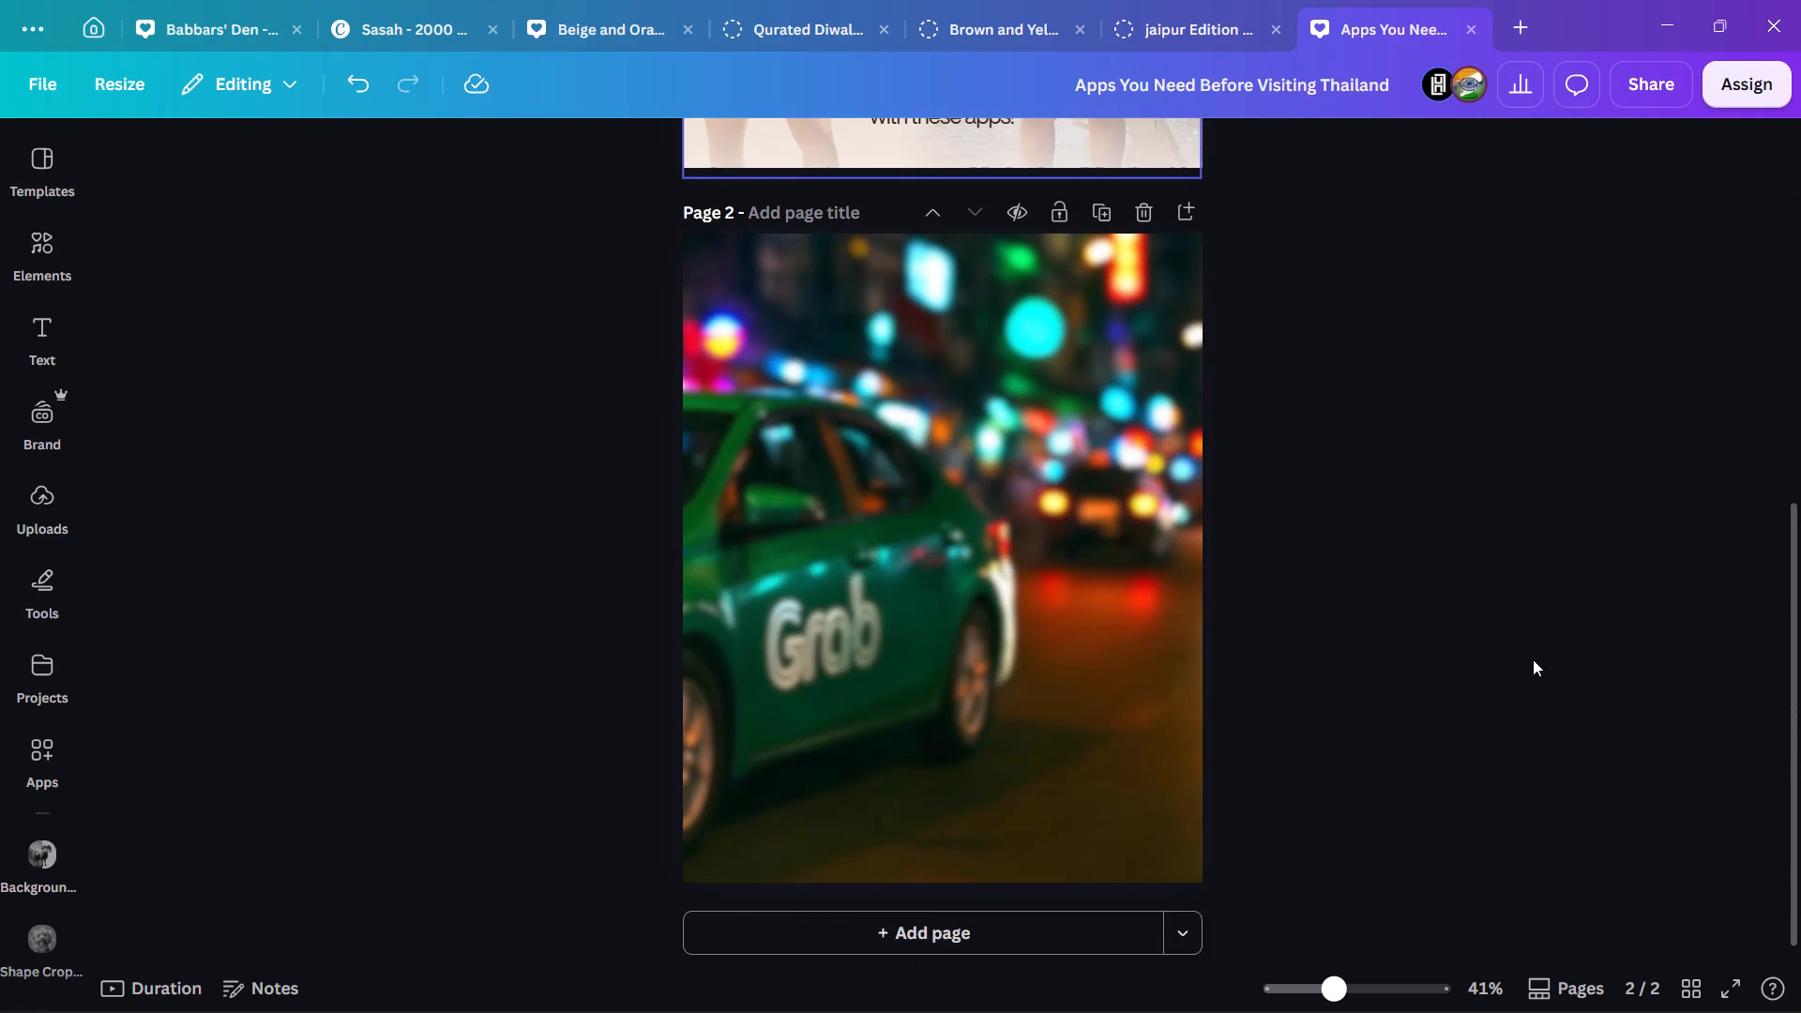
pyautogui.scroll(6, 1533, 659)
pyautogui.scroll(-9, 1533, 659)
# Set page 2's background colour to the cream already used in this design.
pyautogui.hotkey('alt', '1')
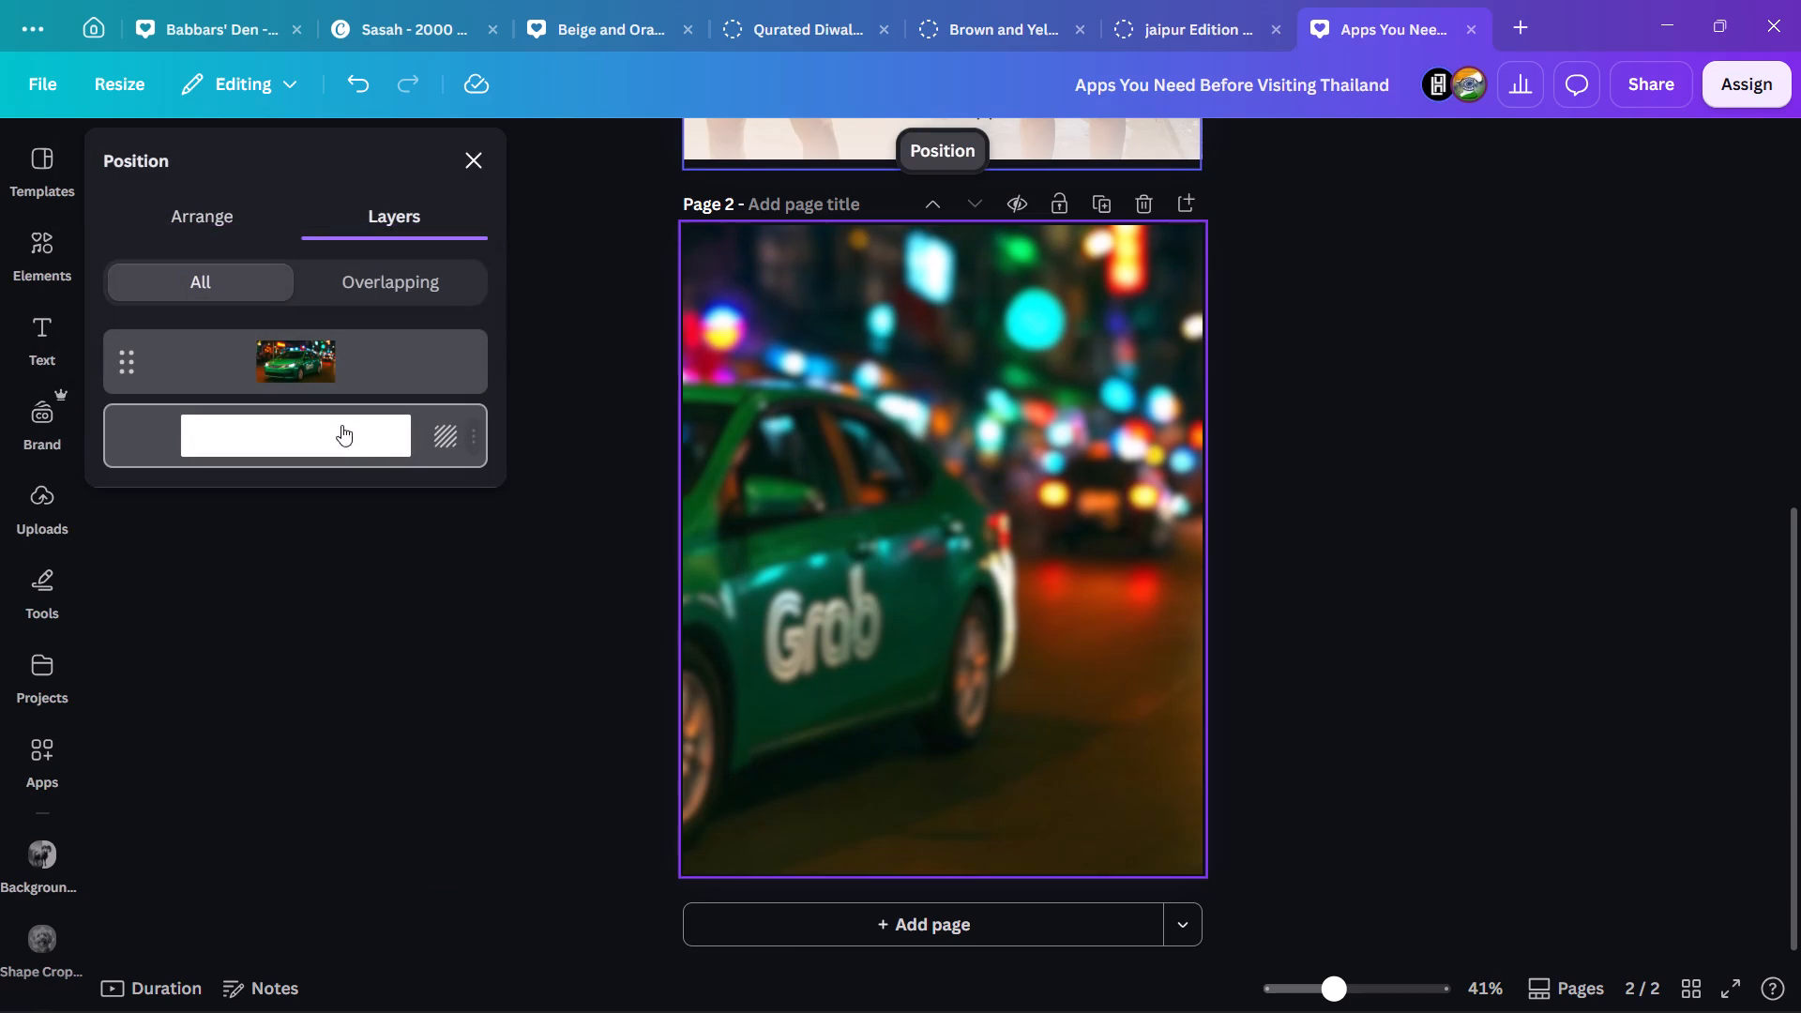
pyautogui.click(326, 422)
pyautogui.click(877, 157)
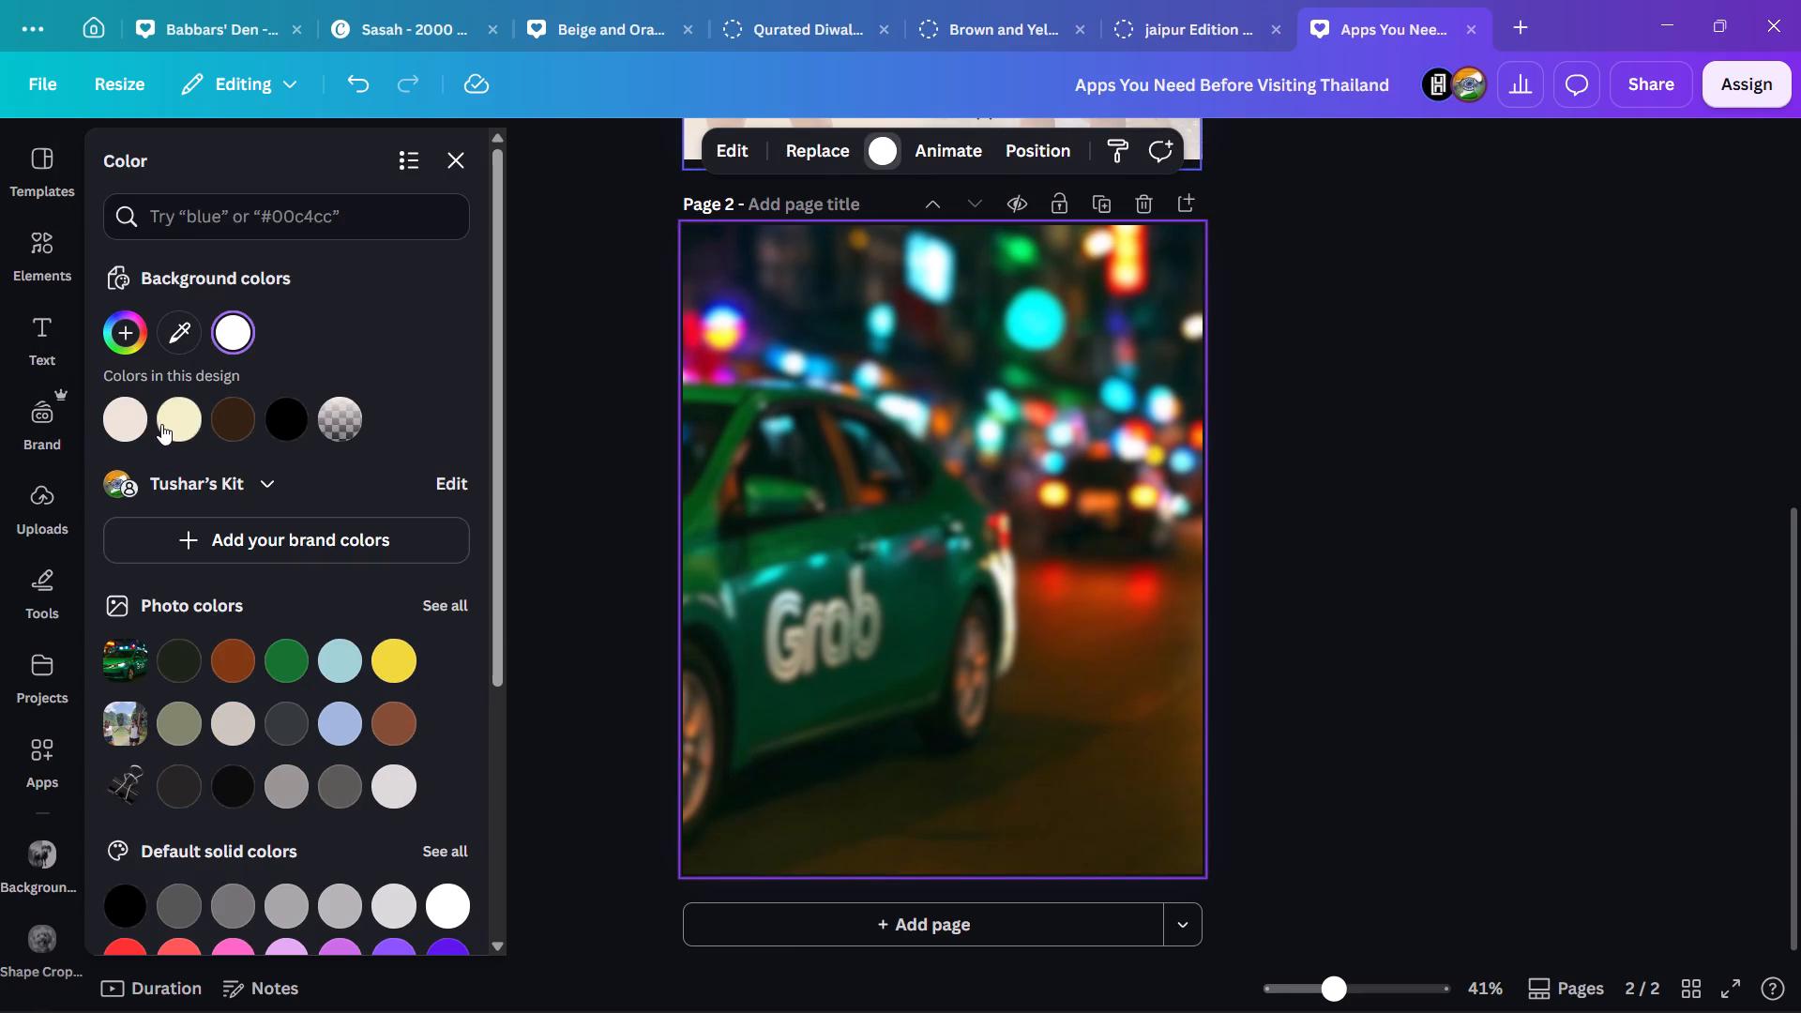
pyautogui.click(164, 424)
pyautogui.doubleClick(1333, 699)
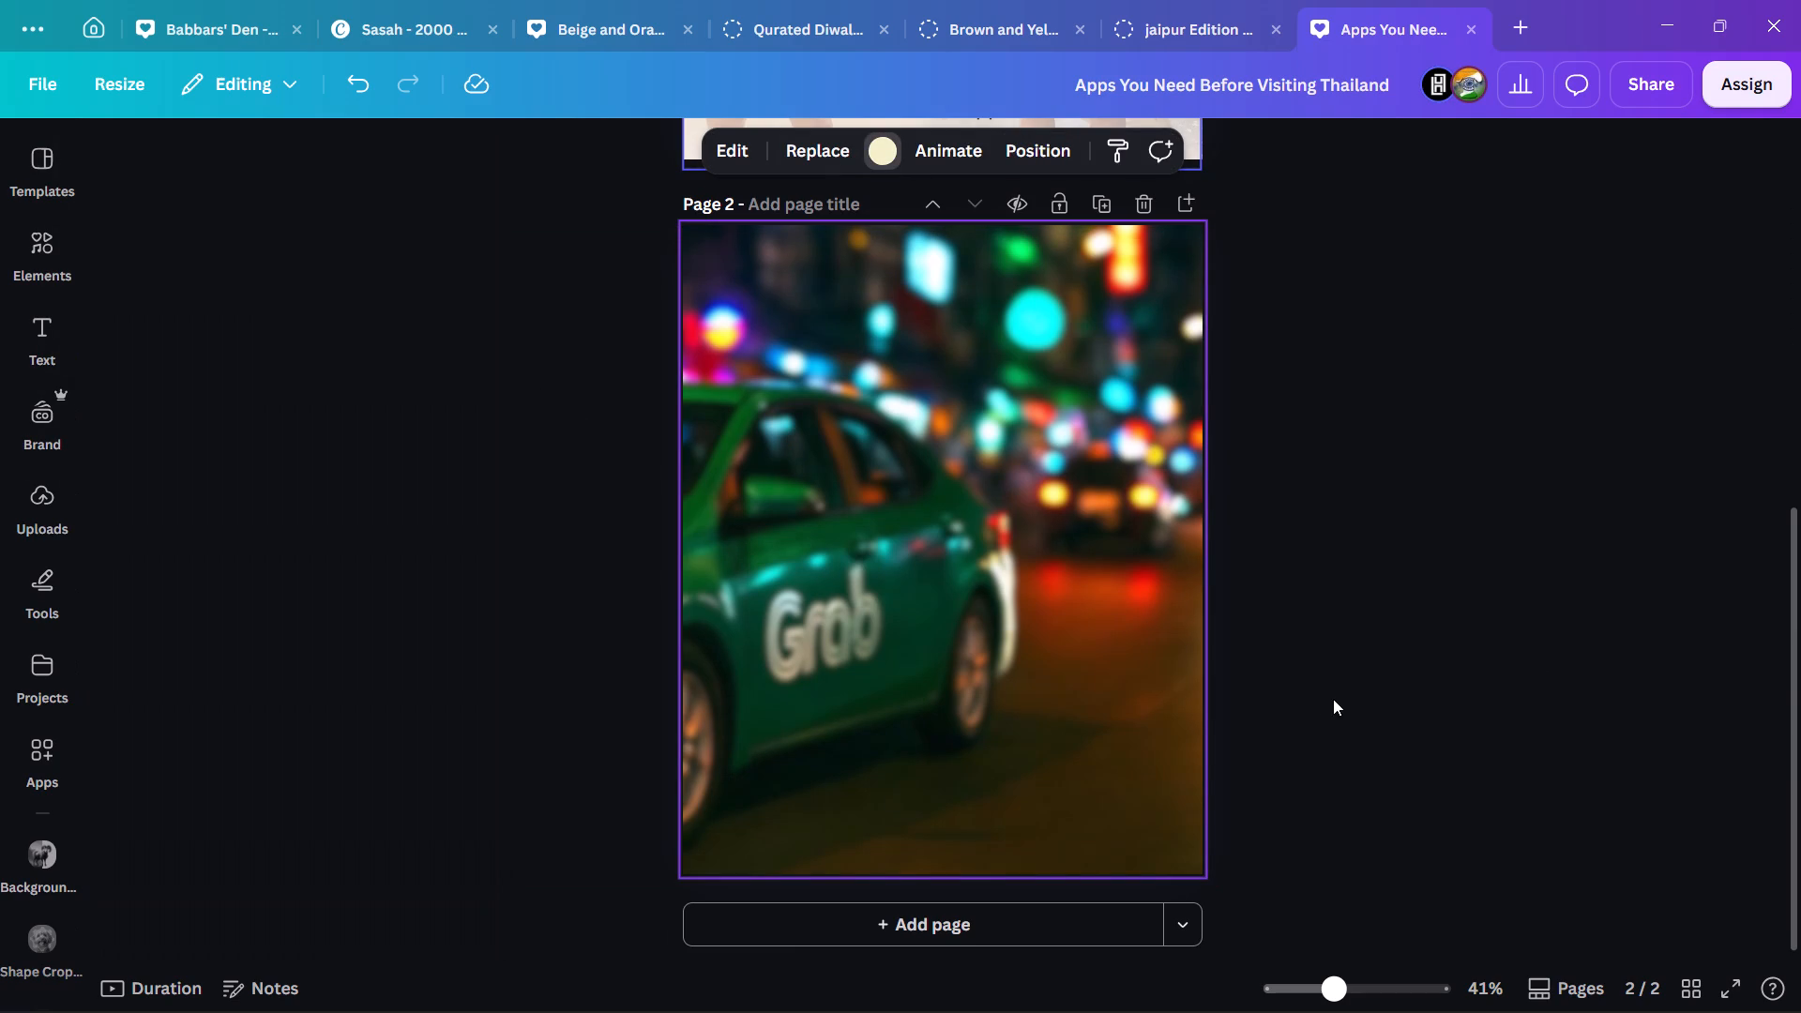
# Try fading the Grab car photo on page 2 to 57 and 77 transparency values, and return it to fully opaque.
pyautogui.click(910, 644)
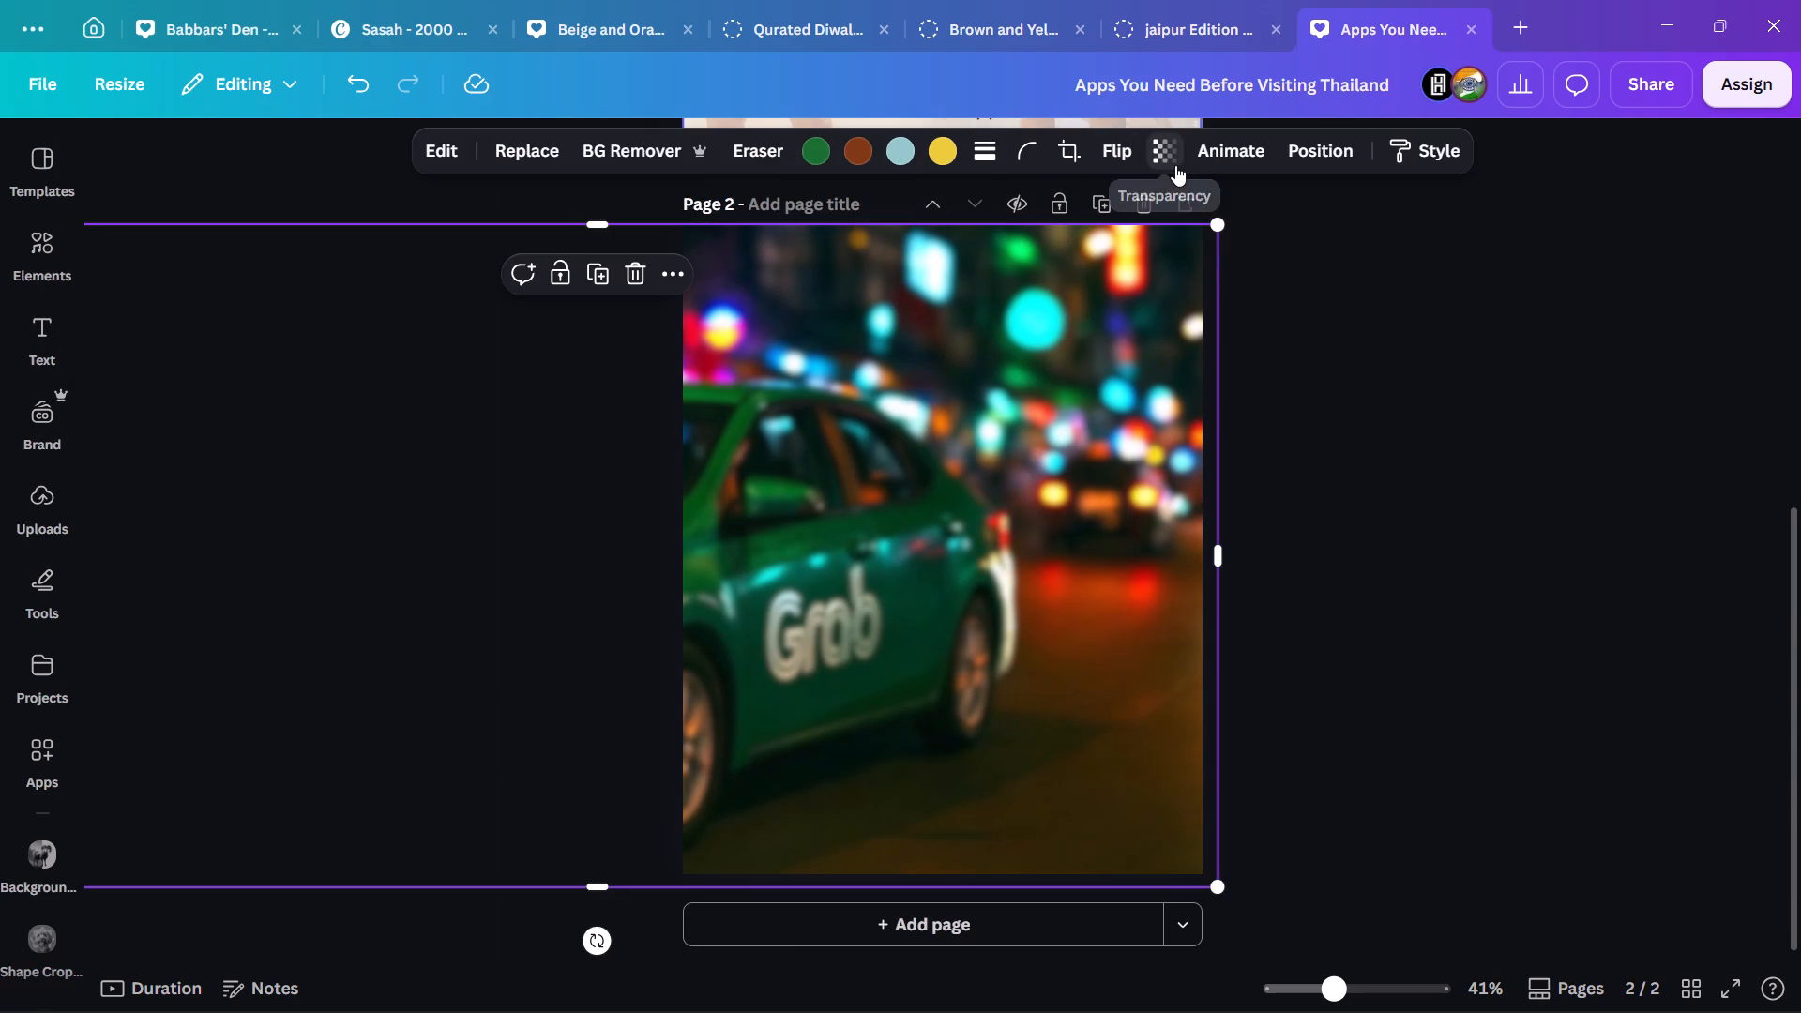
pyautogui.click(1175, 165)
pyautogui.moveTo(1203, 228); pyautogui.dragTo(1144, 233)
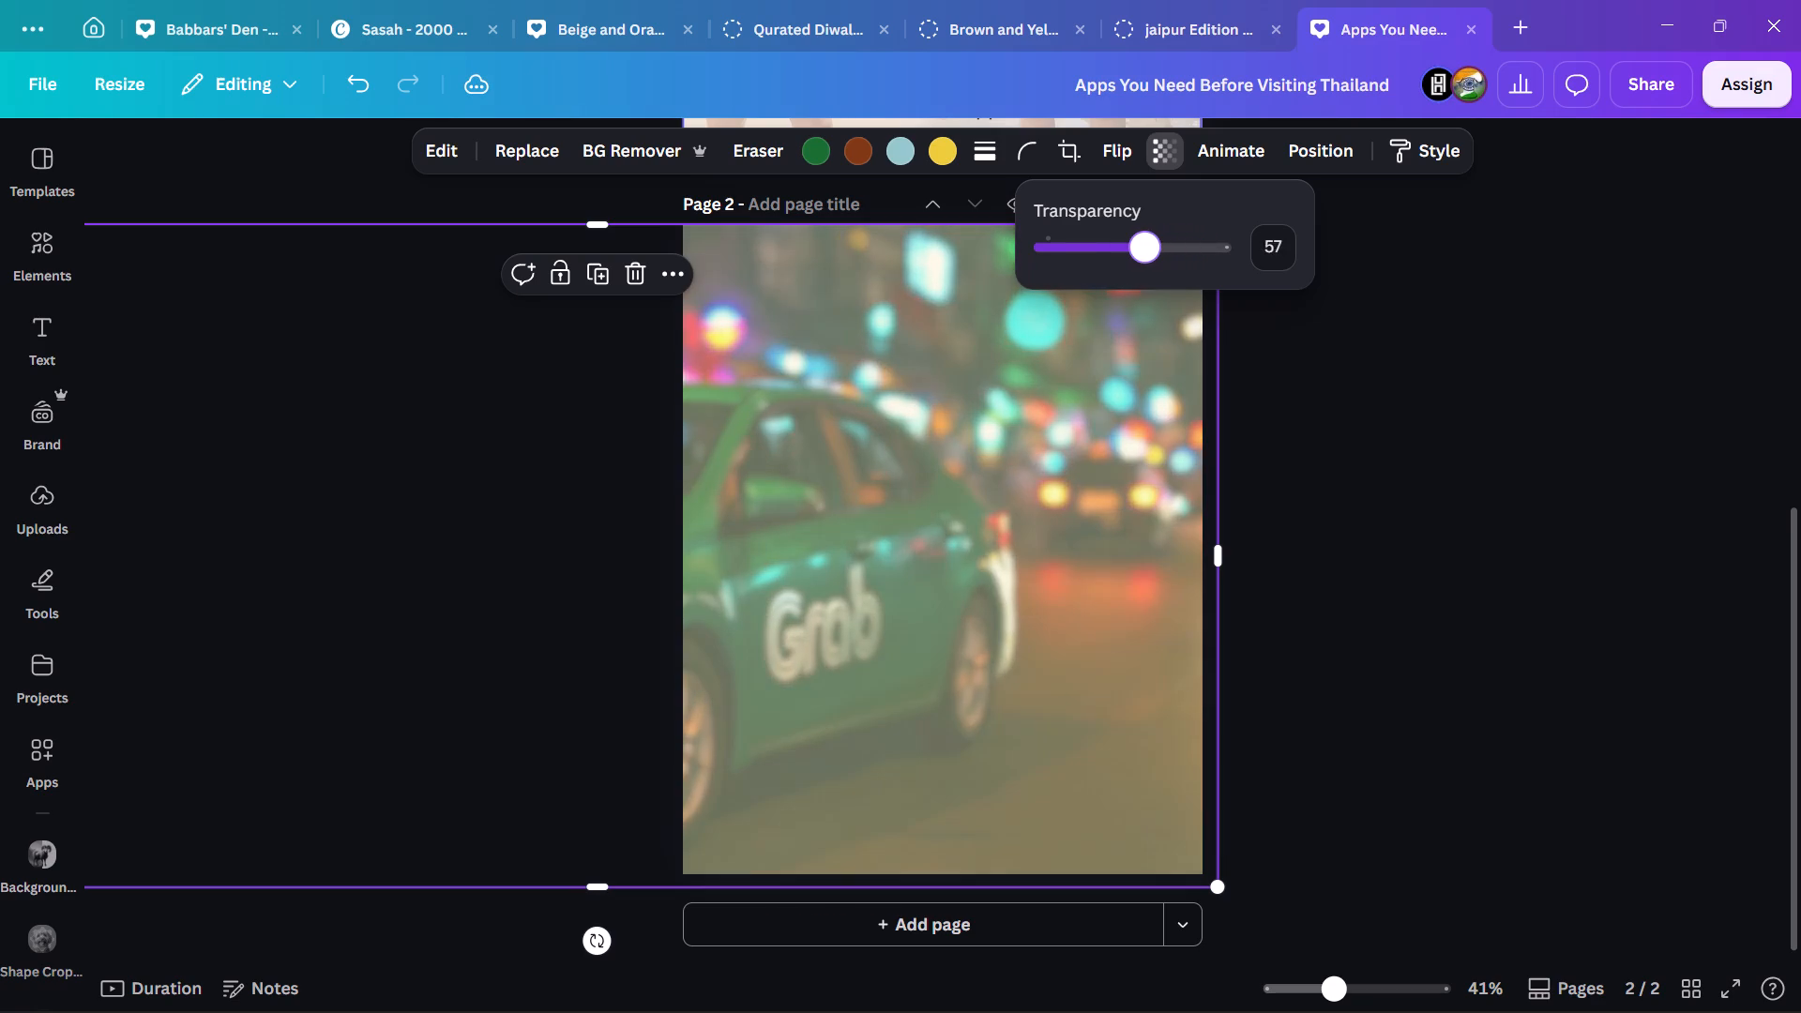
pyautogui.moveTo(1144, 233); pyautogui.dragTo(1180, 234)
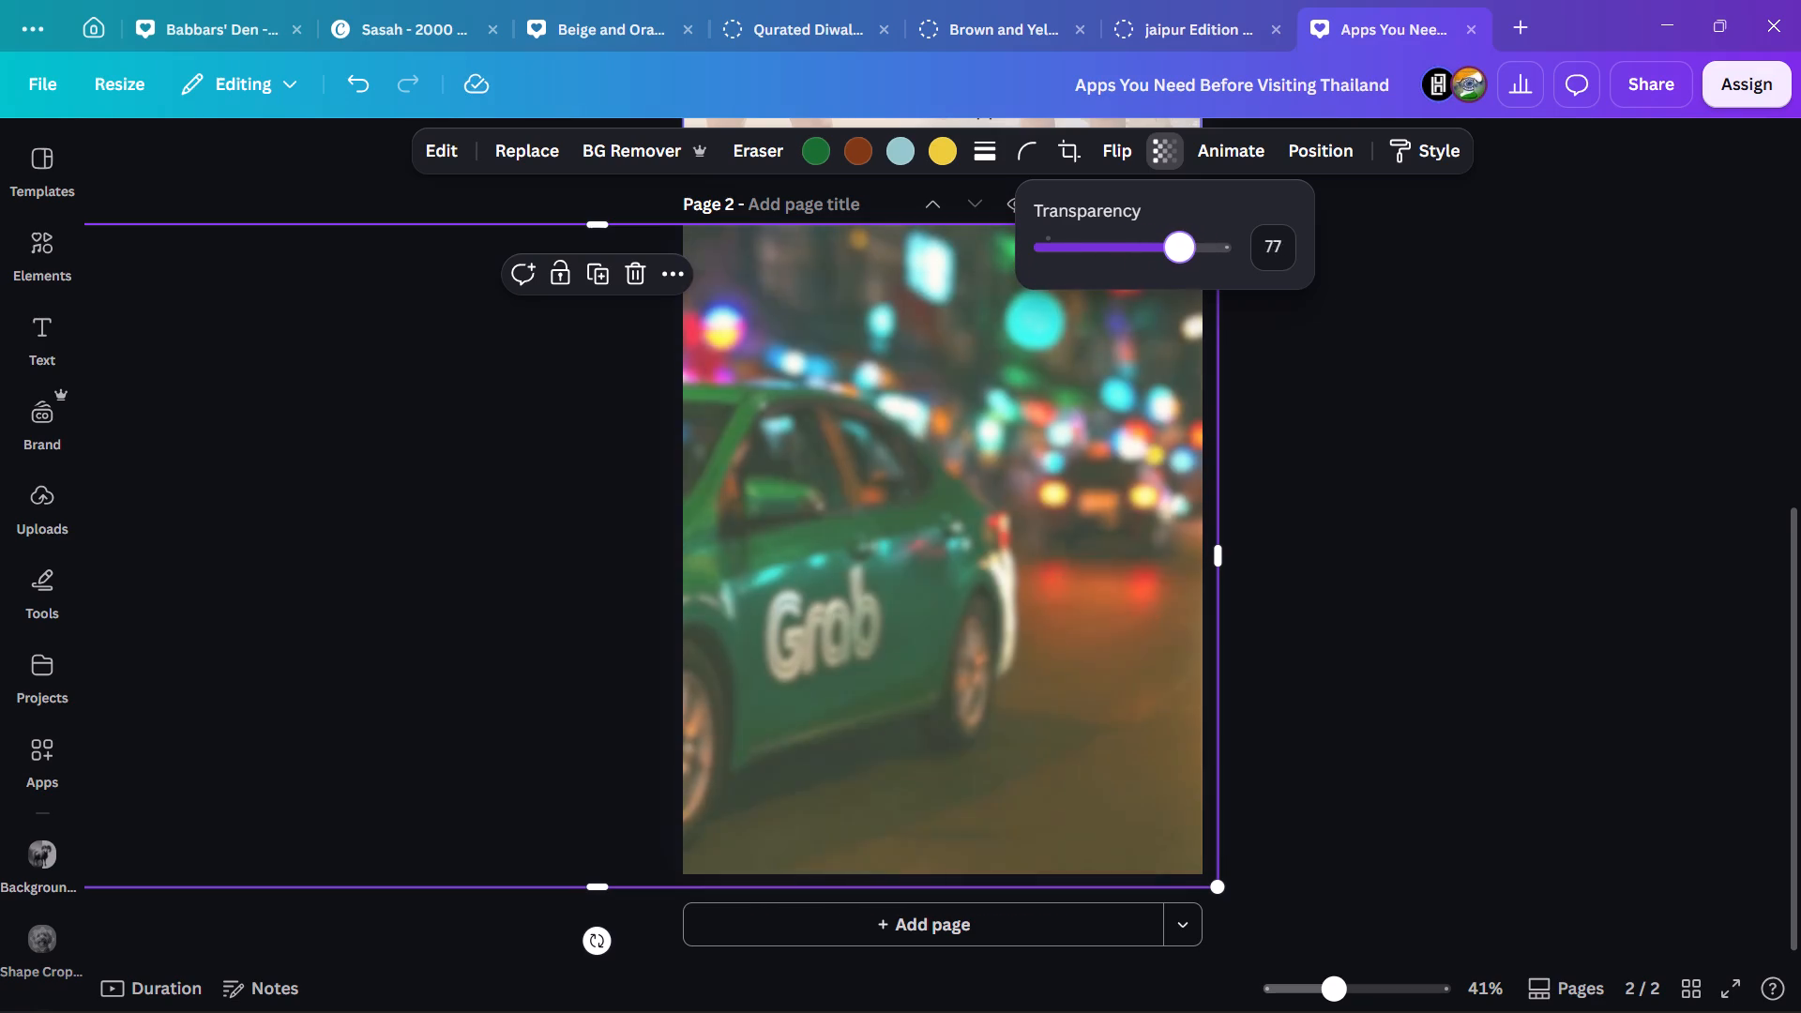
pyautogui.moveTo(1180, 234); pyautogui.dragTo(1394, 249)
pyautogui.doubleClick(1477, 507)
# Compare the cover page with the Grab slide to judge how the two look together.
pyautogui.scroll(6, 1458, 635)
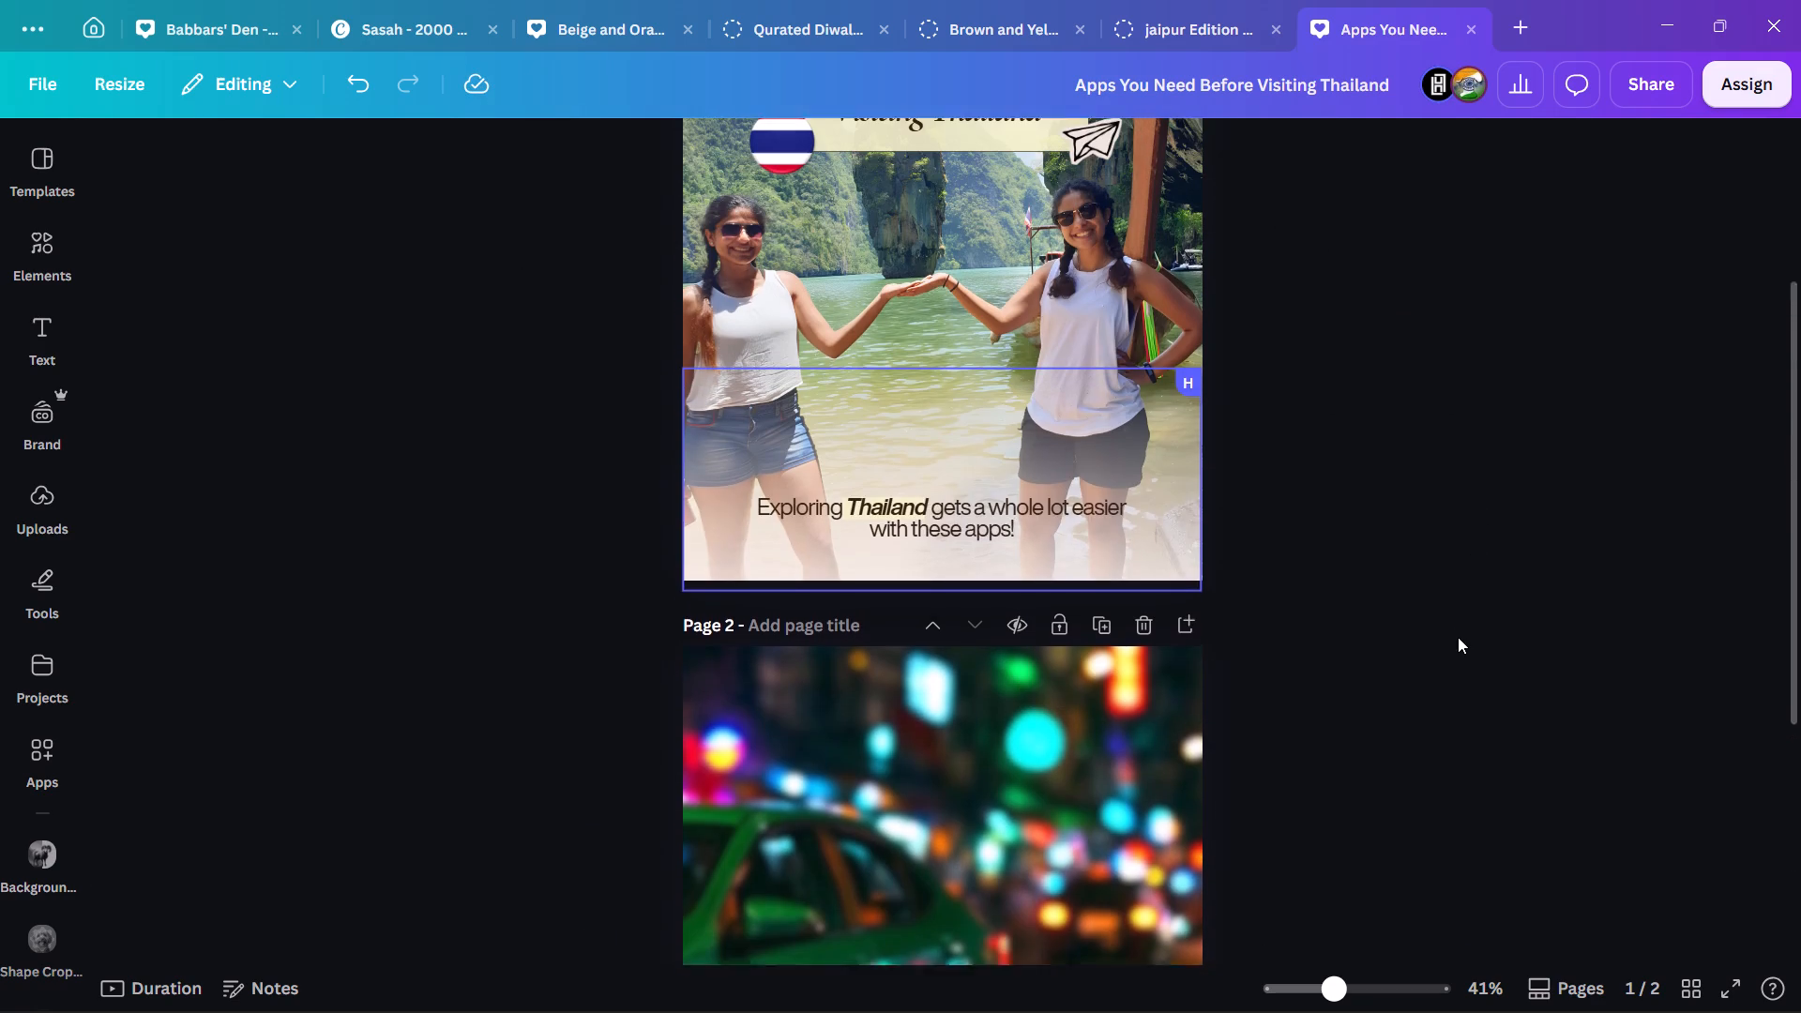
pyautogui.scroll(-2, 1458, 637)
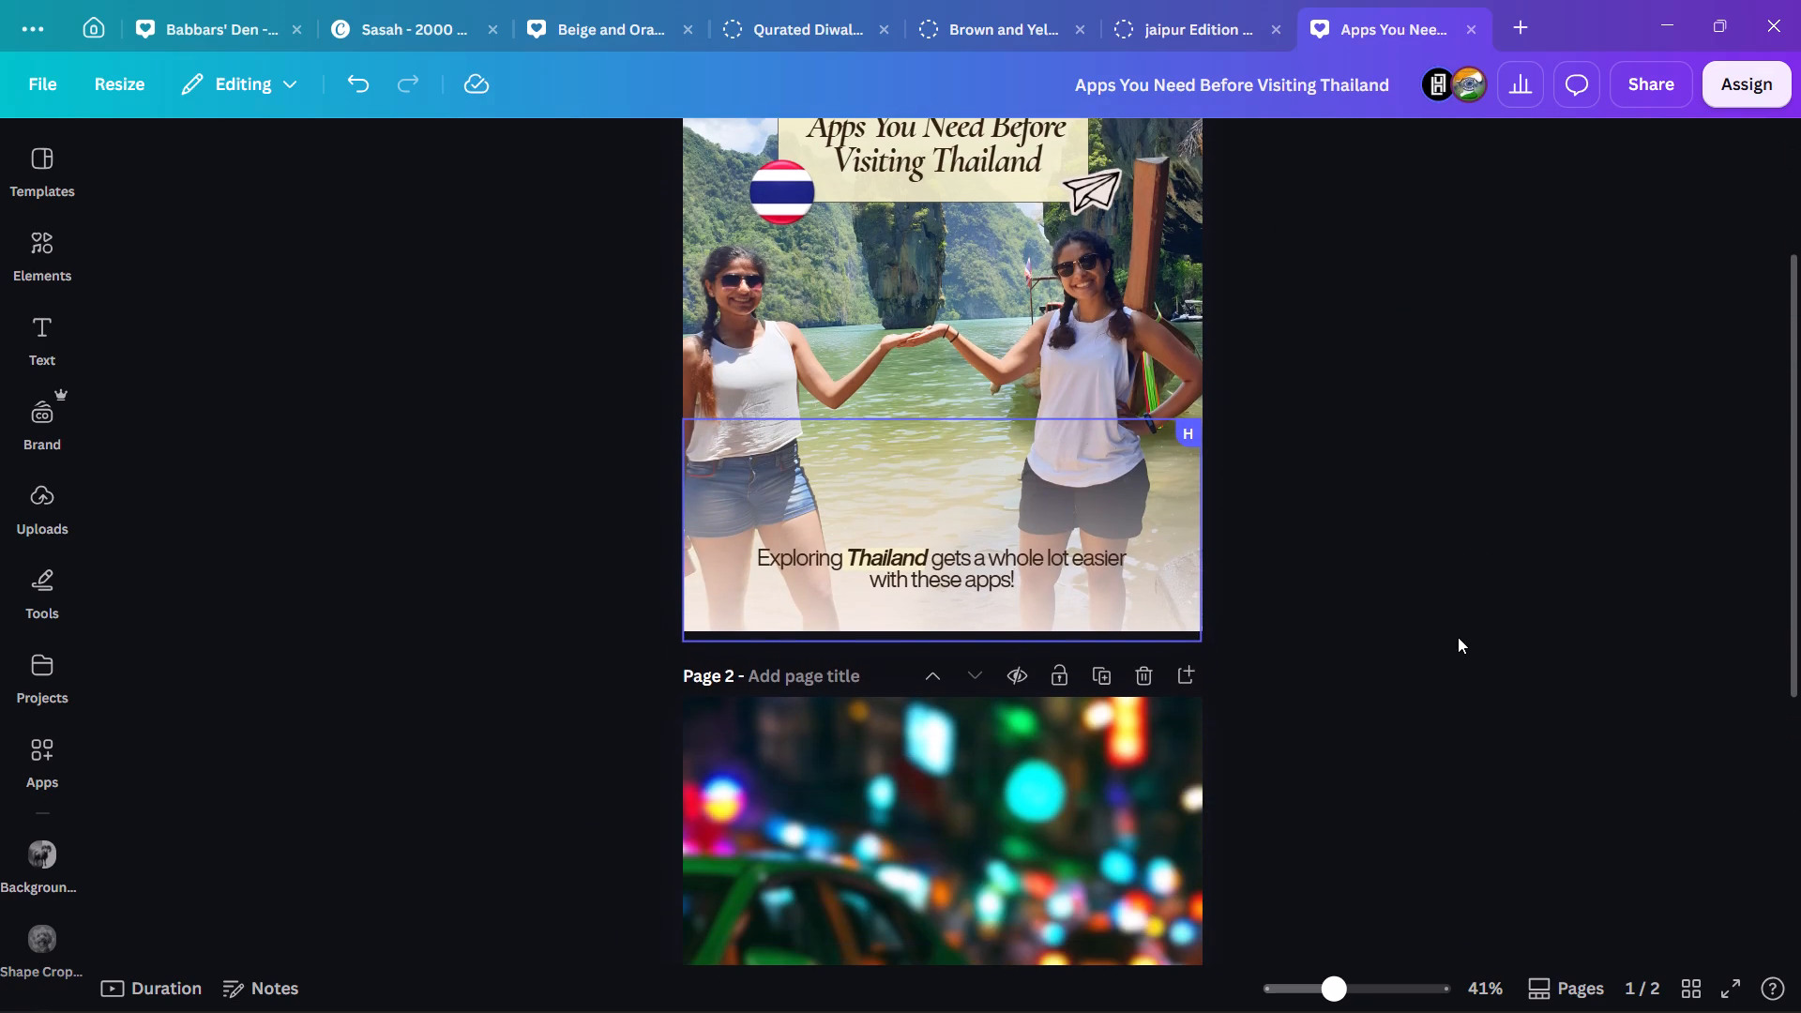
pyautogui.scroll(-2, 1458, 637)
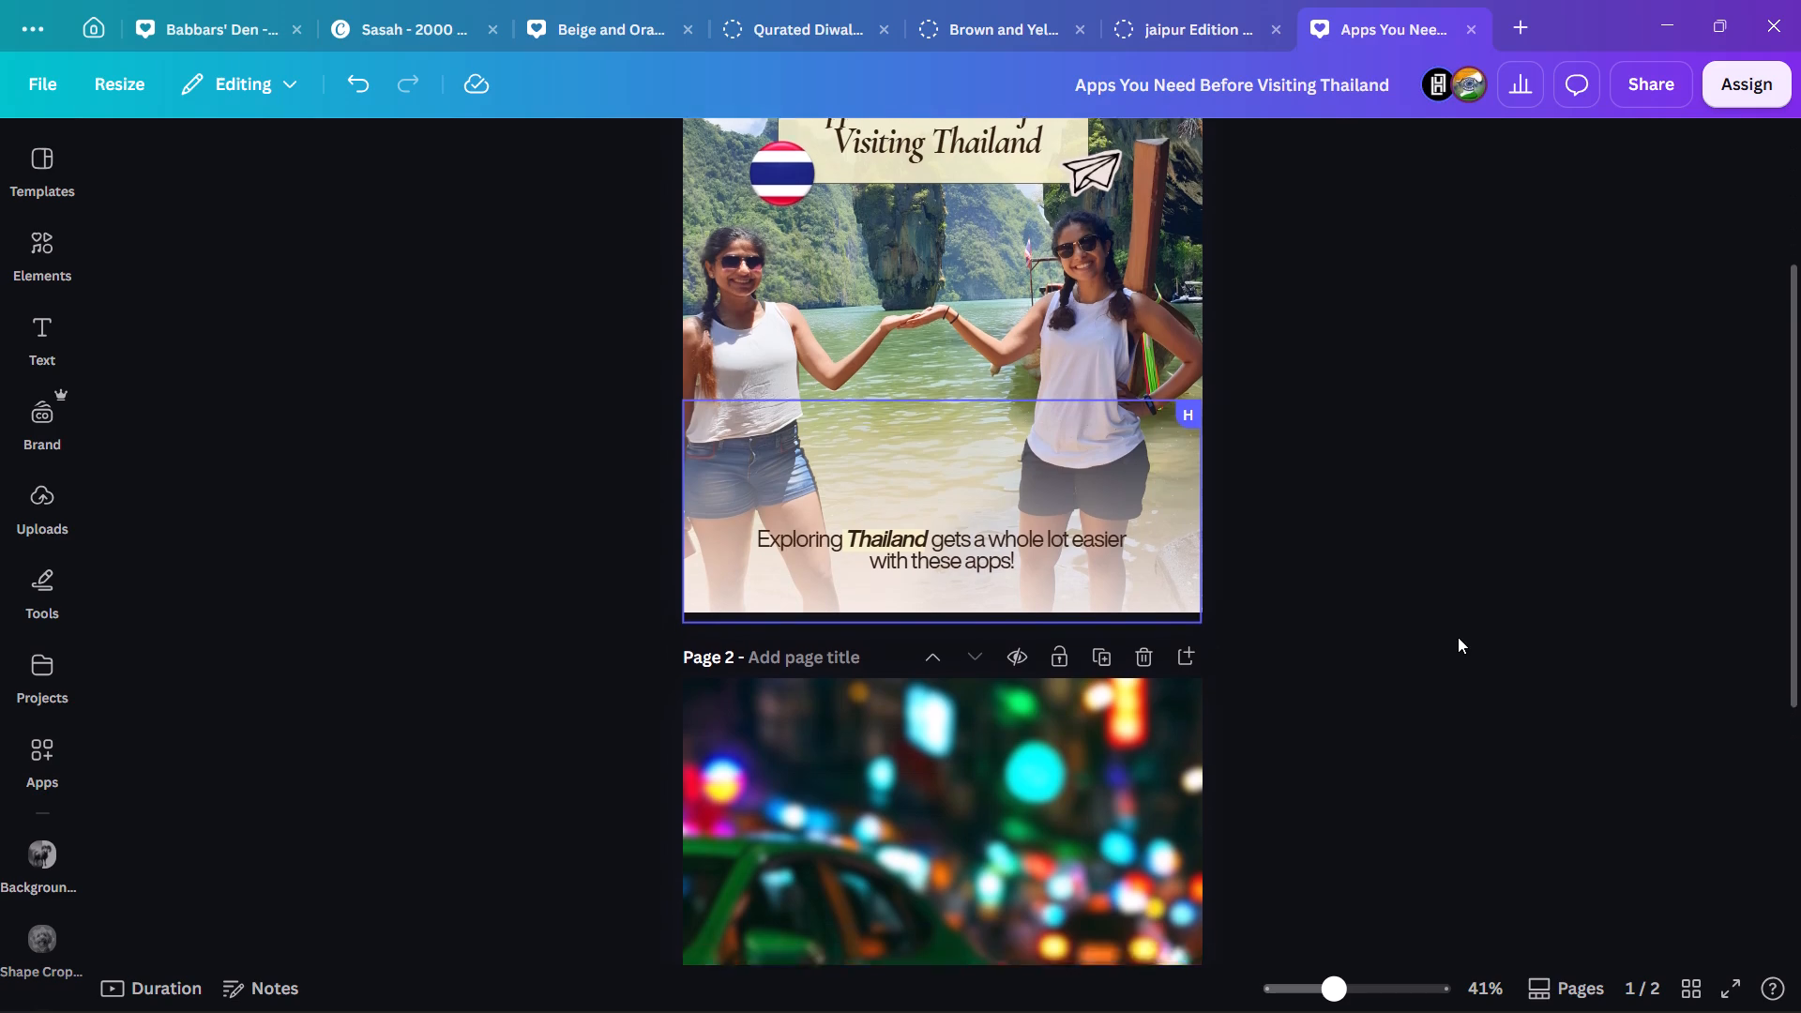
pyautogui.scroll(-1, 1458, 637)
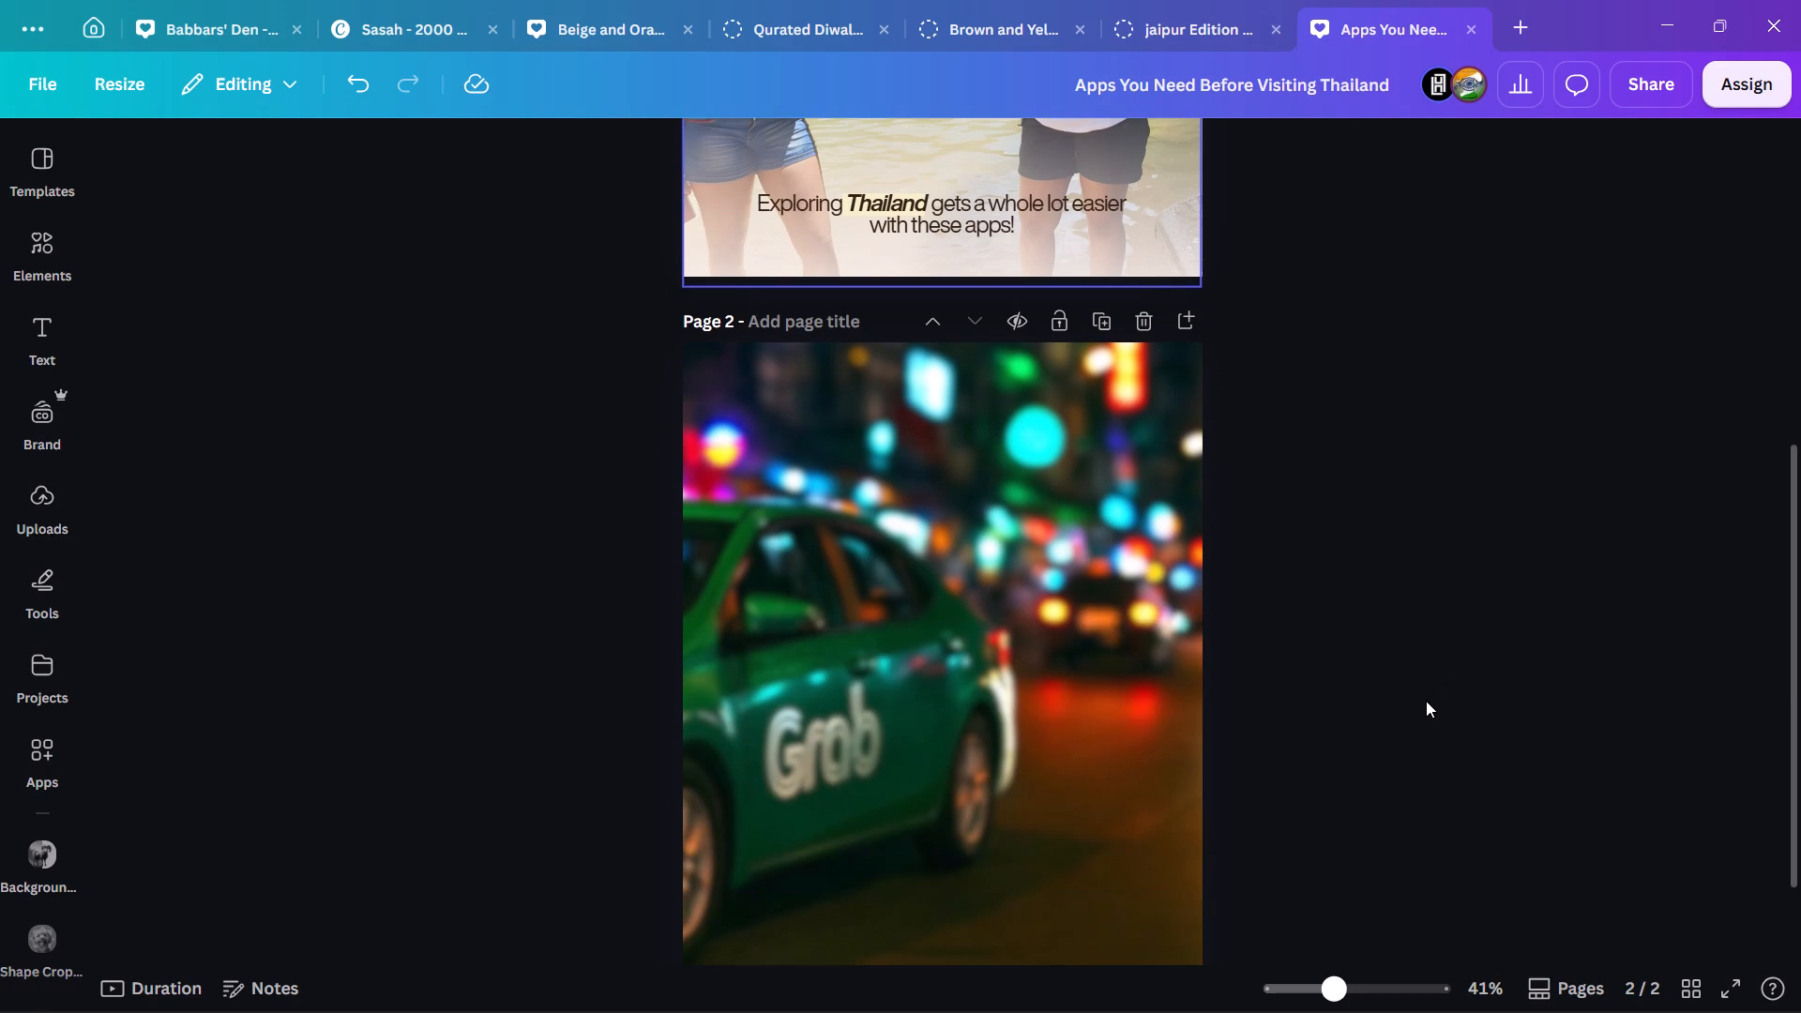
pyautogui.click(1426, 701)
pyautogui.keyDown('ctrl'); pyautogui.scroll(-2, 1420, 699); pyautogui.keyUp('ctrl')
pyautogui.scroll(3, 1410, 696)
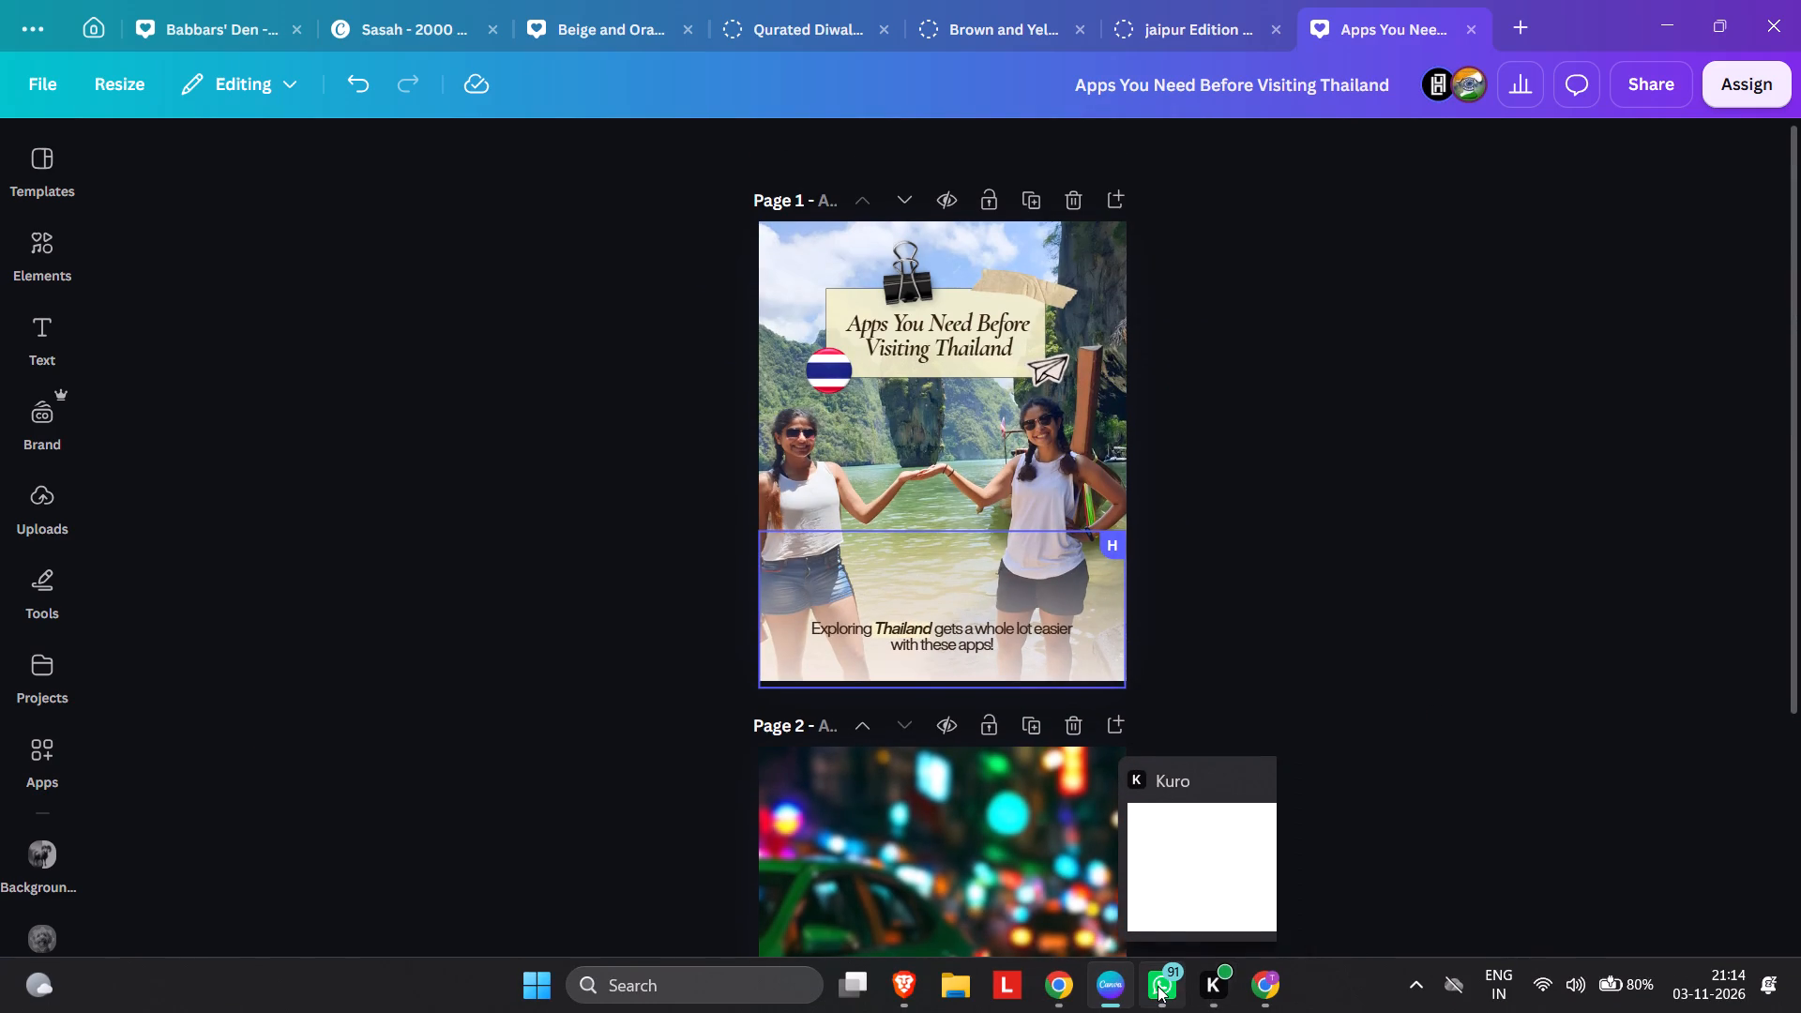
# Switch to Pinterest in Chrome, search for "must have apps for thailand trip posts" and browse the results for design references.
pyautogui.click(1049, 996)
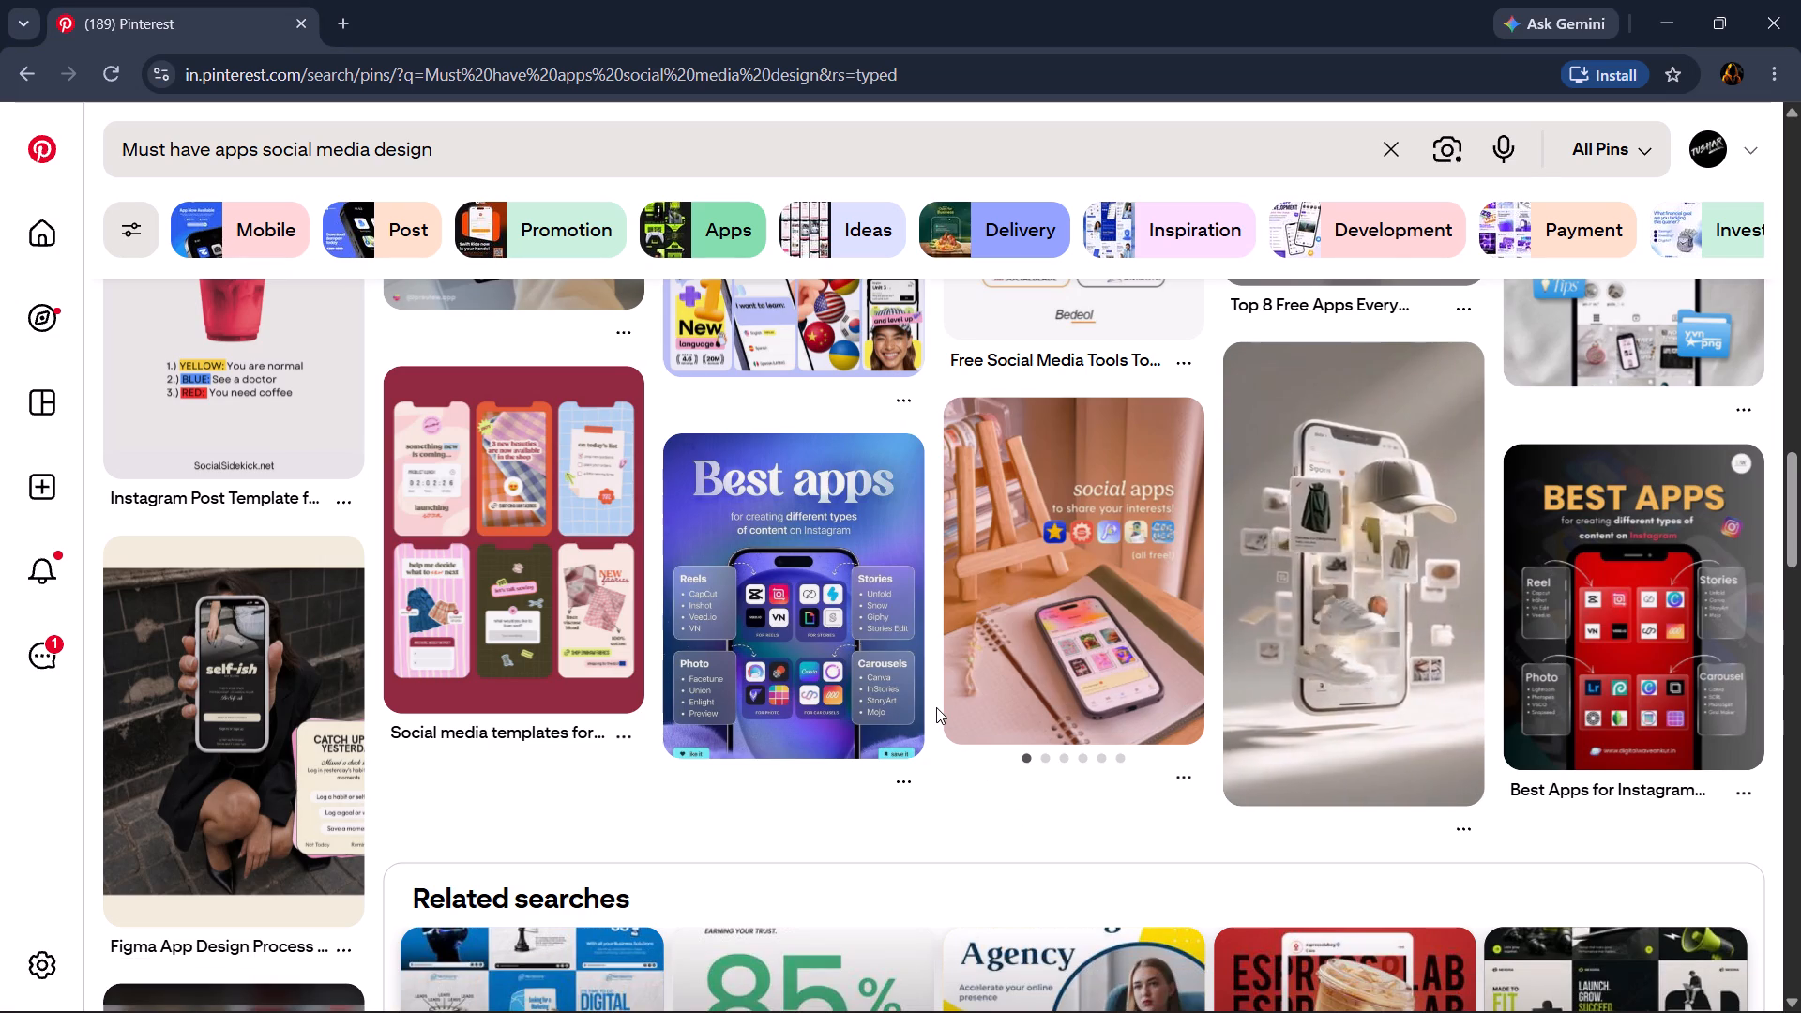
pyautogui.scroll(9, 936, 707)
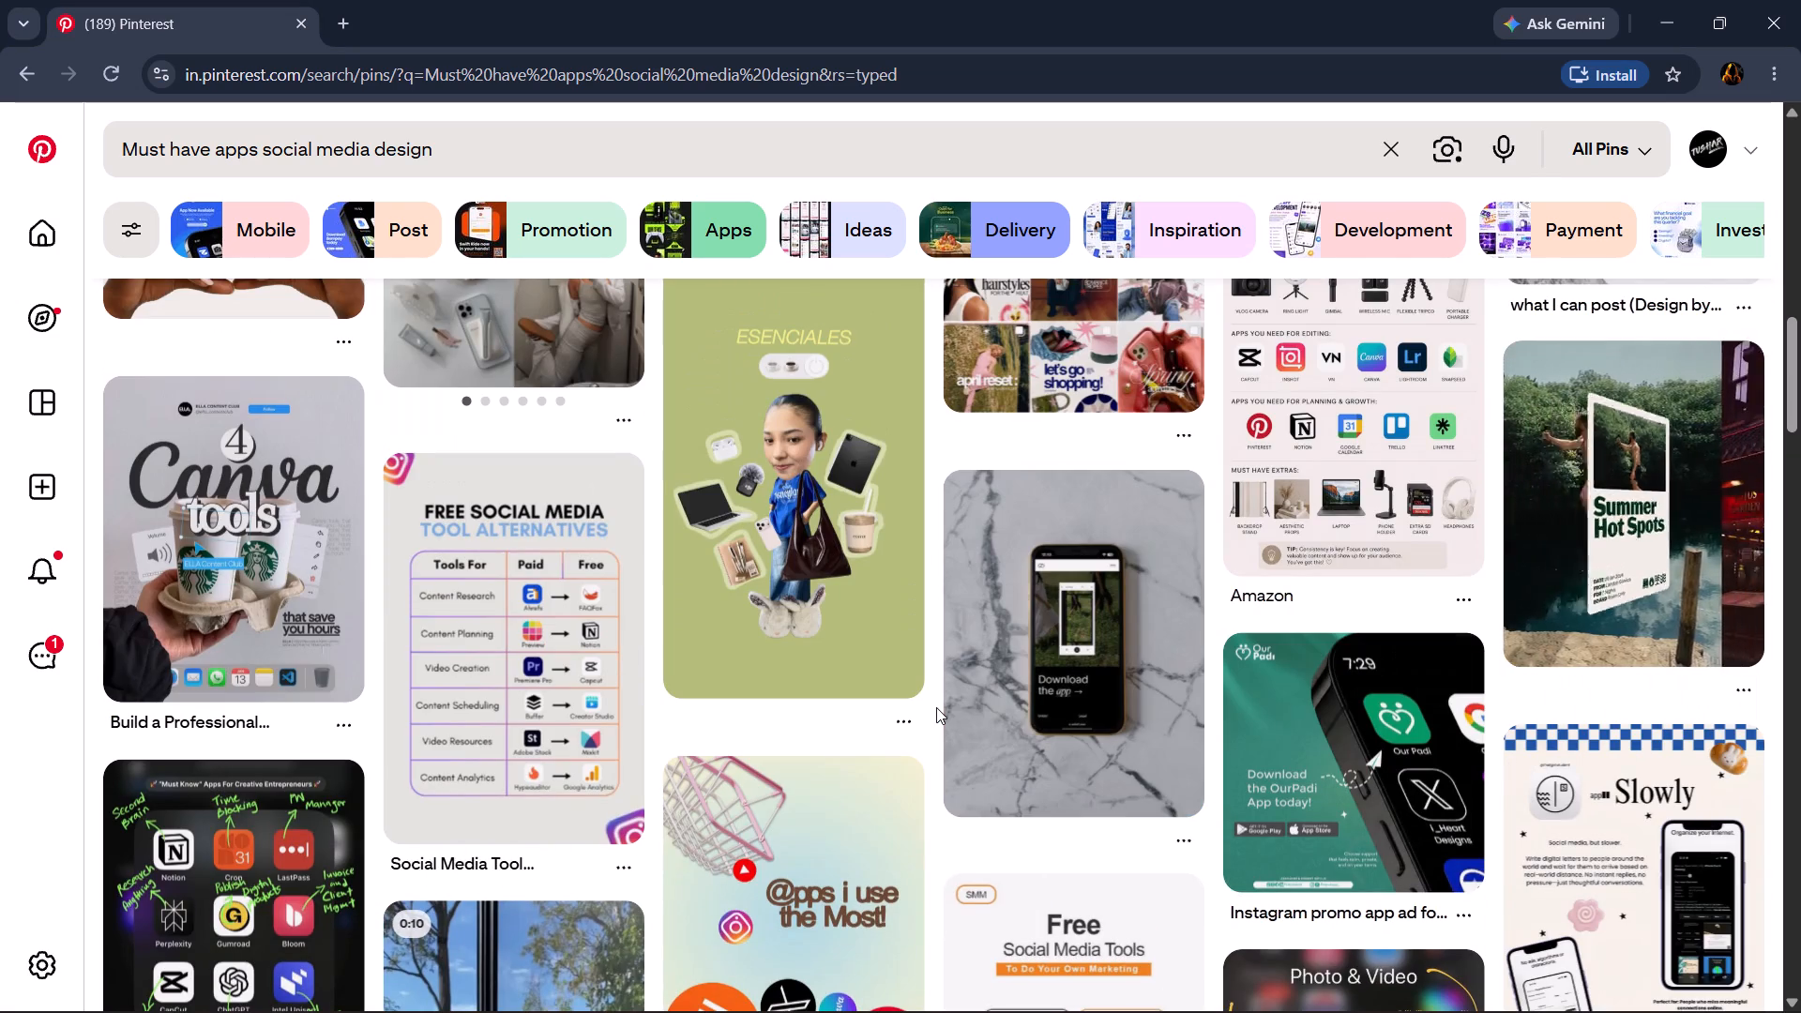
pyautogui.scroll(20, 936, 707)
pyautogui.scroll(2, 936, 707)
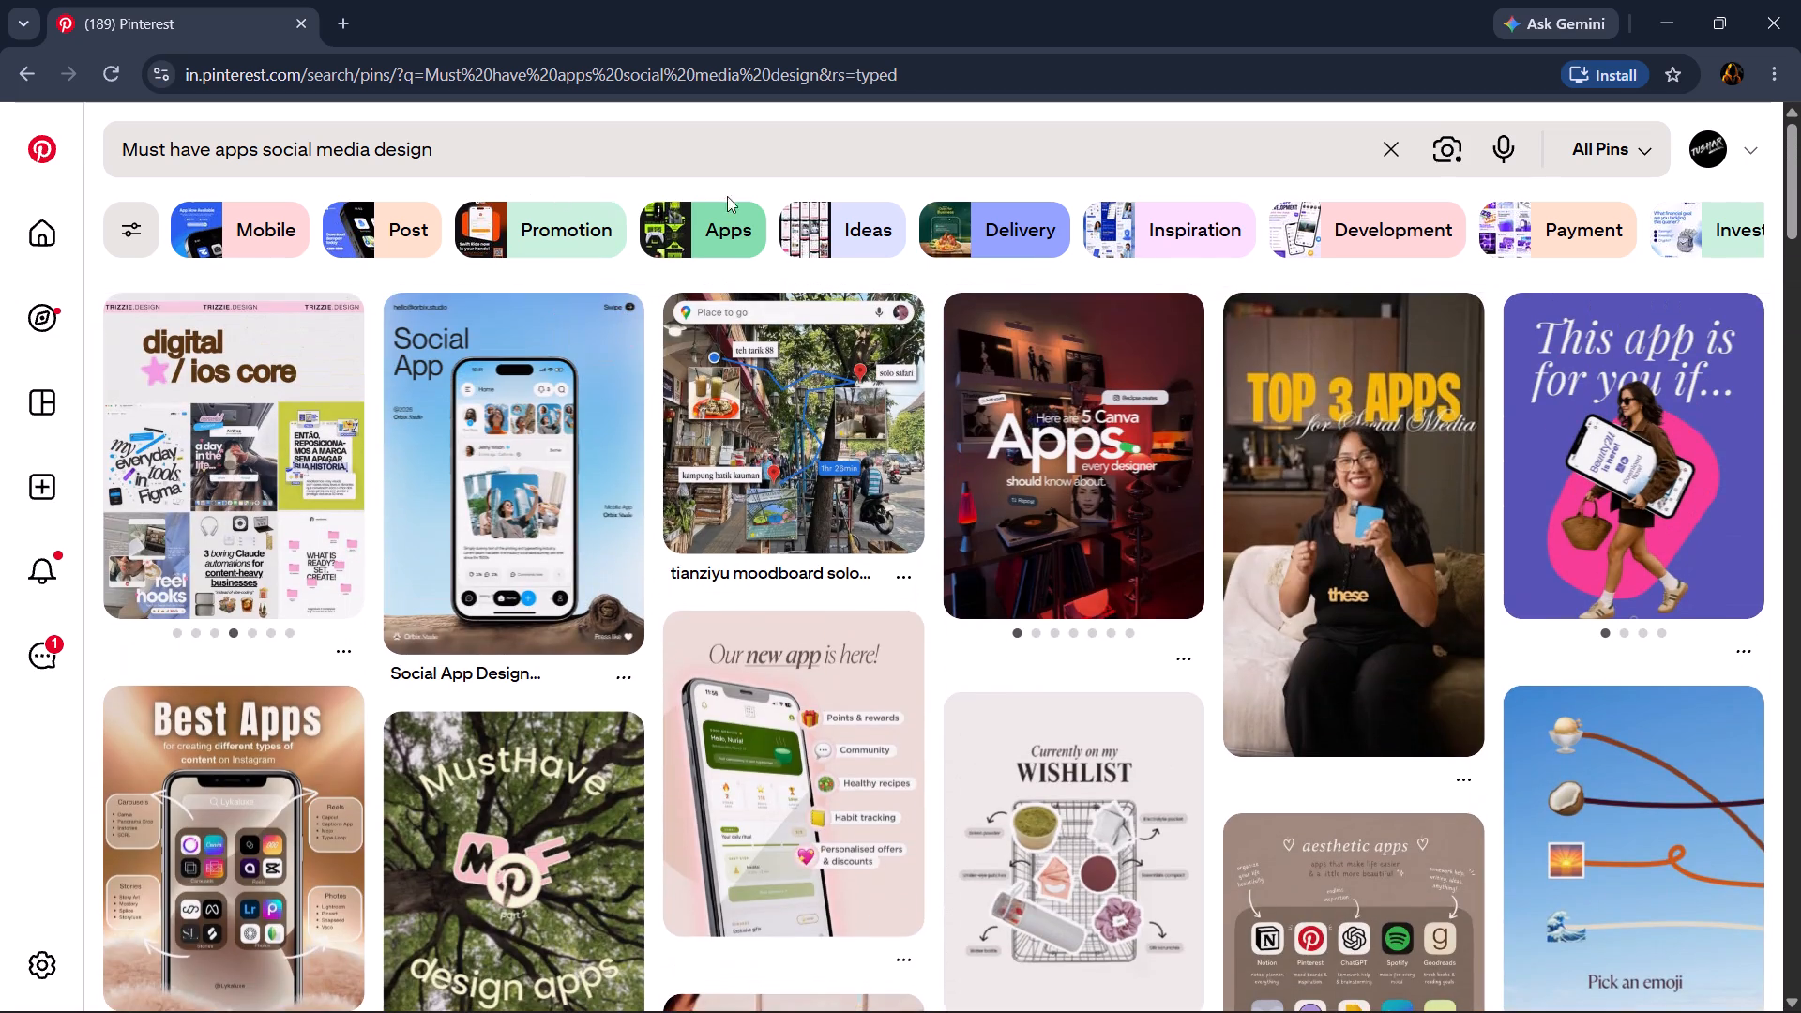
pyautogui.click(1389, 148)
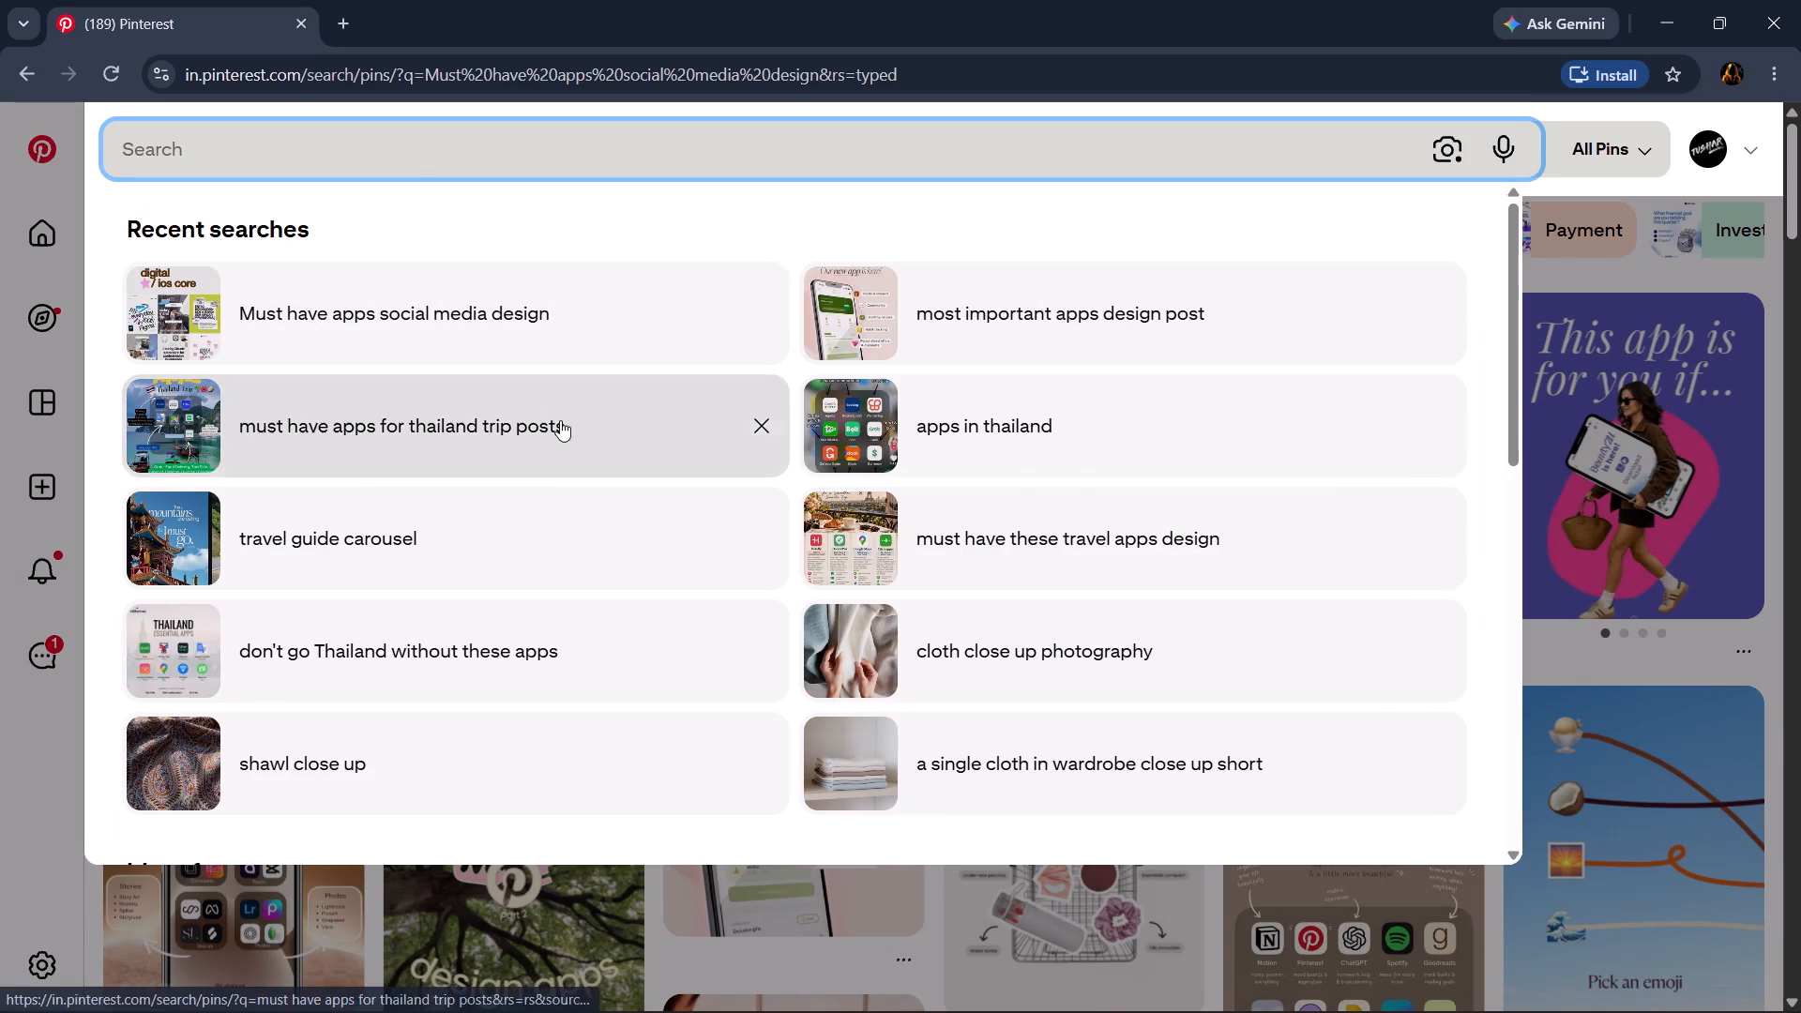
pyautogui.click(503, 424)
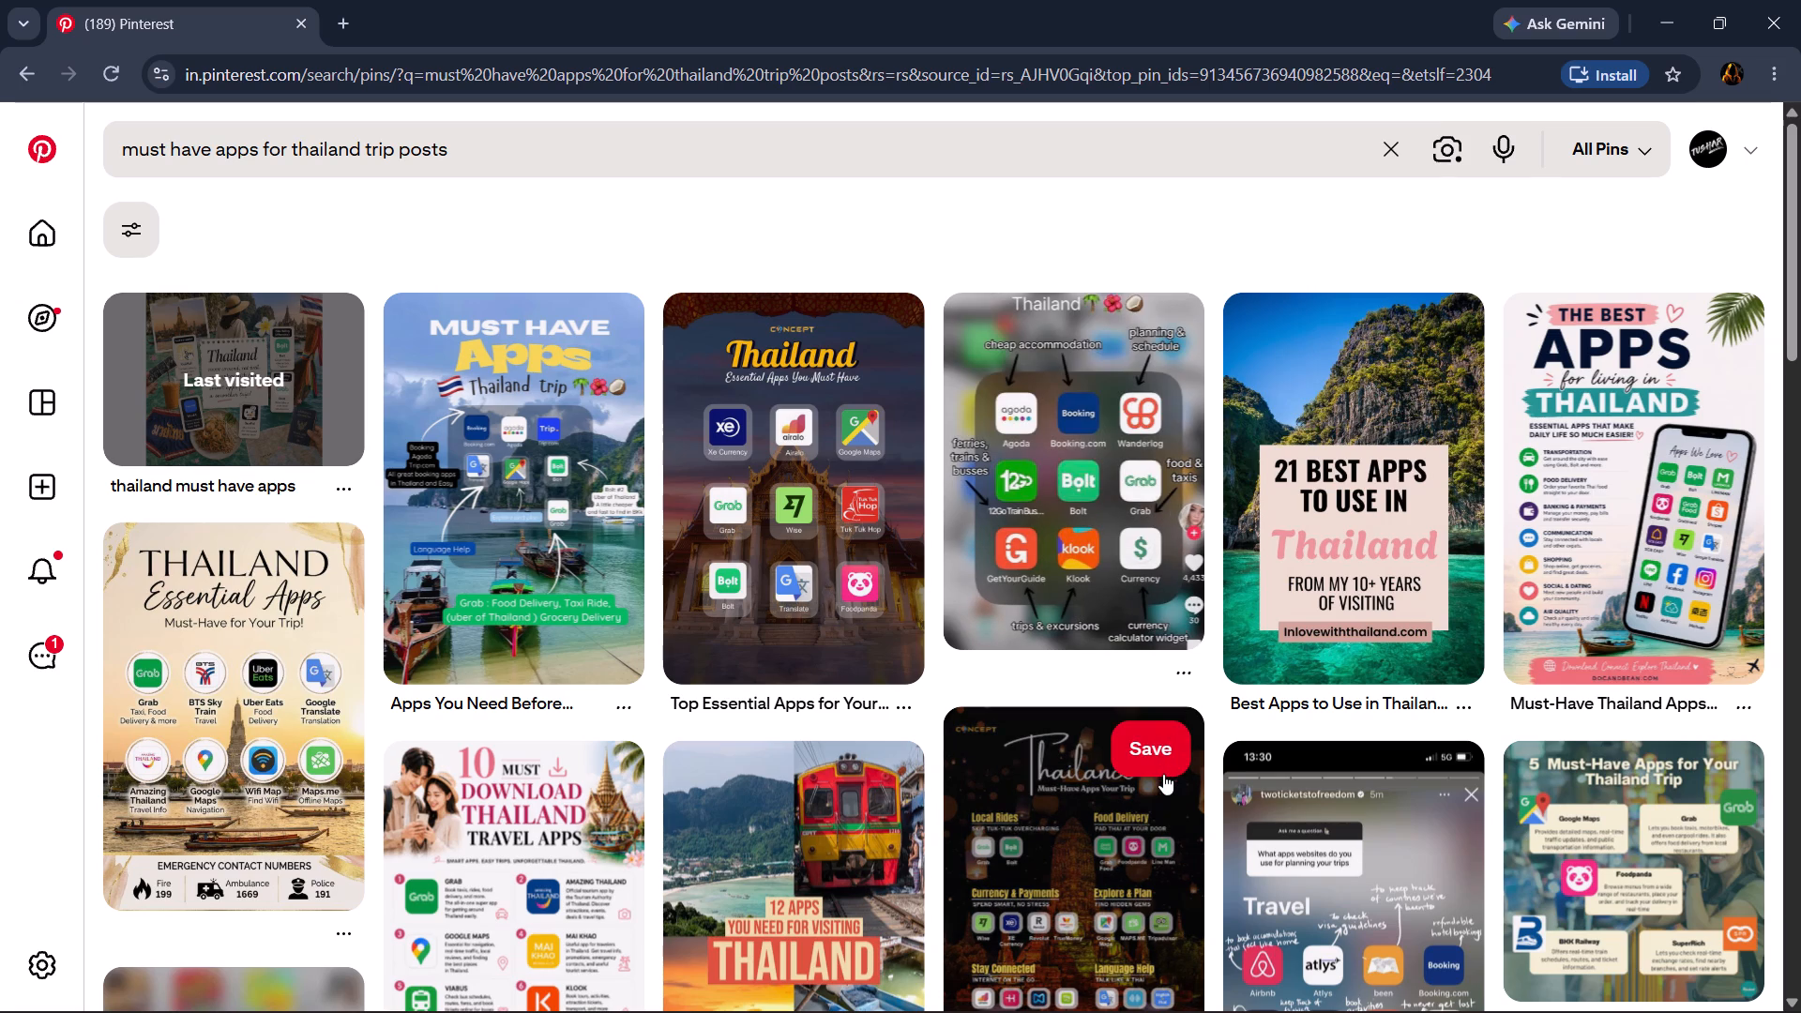
pyautogui.scroll(-3, 1163, 774)
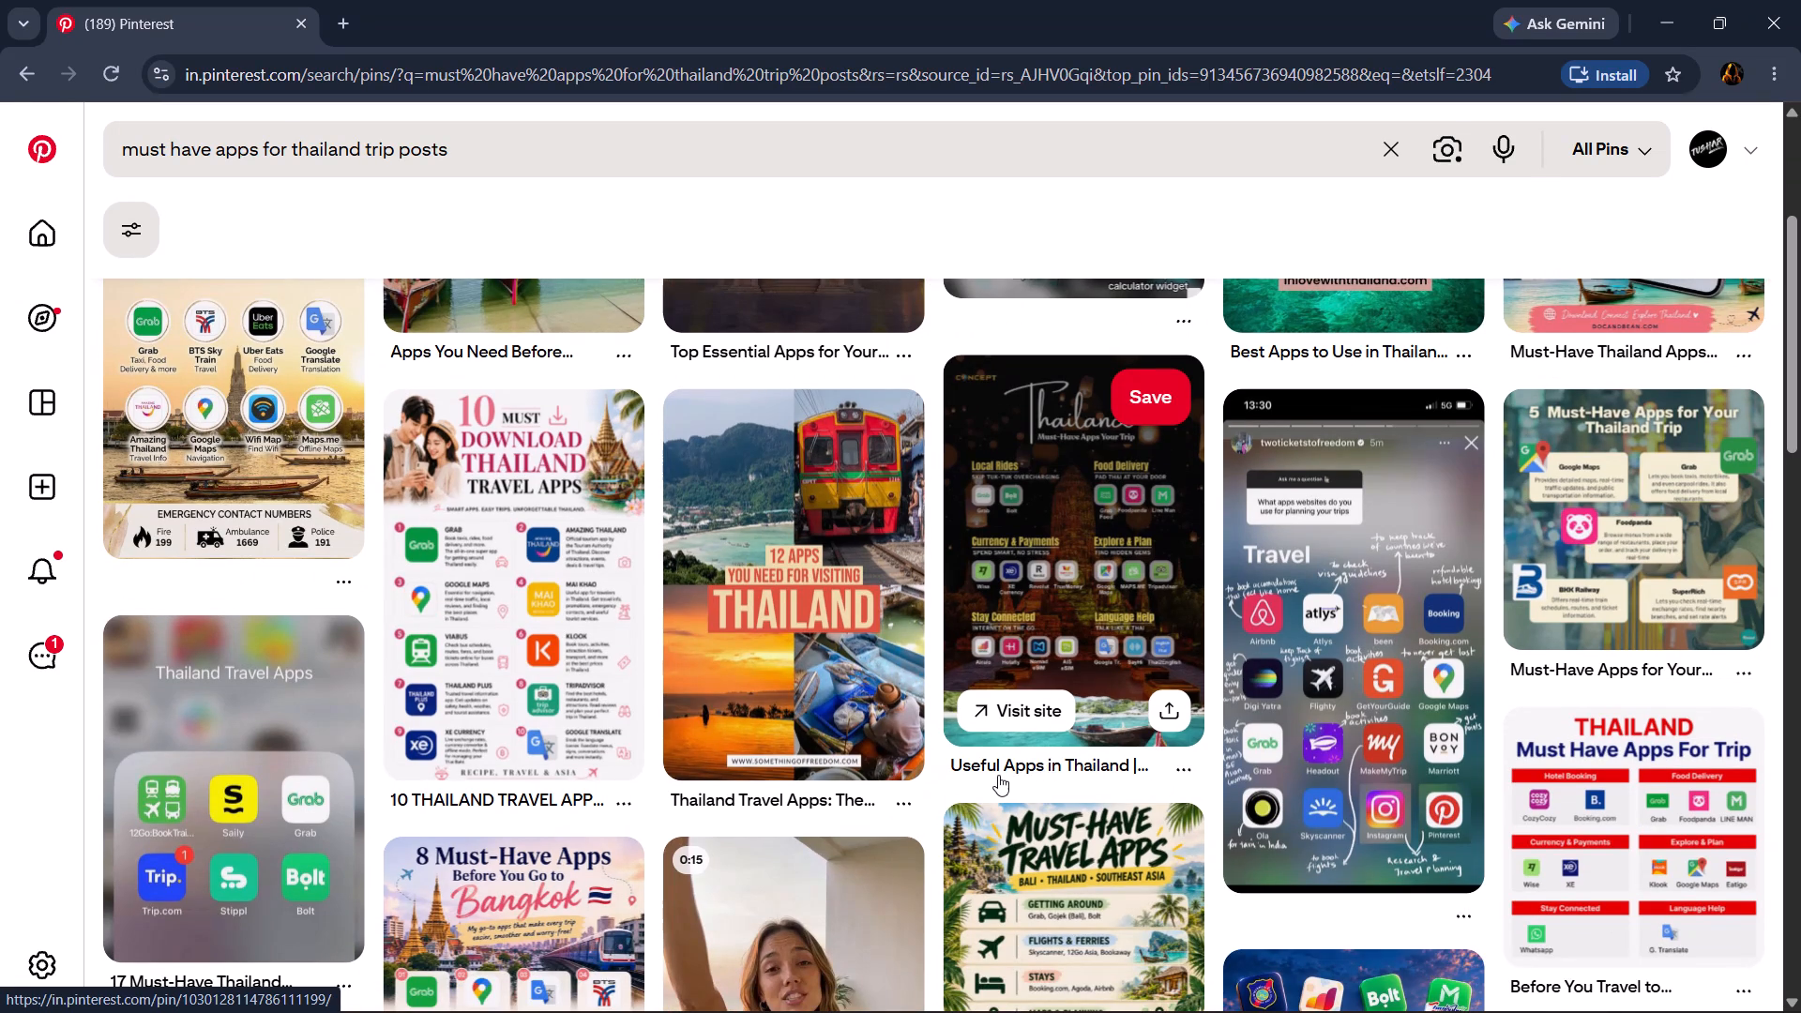
pyautogui.scroll(-3, 998, 775)
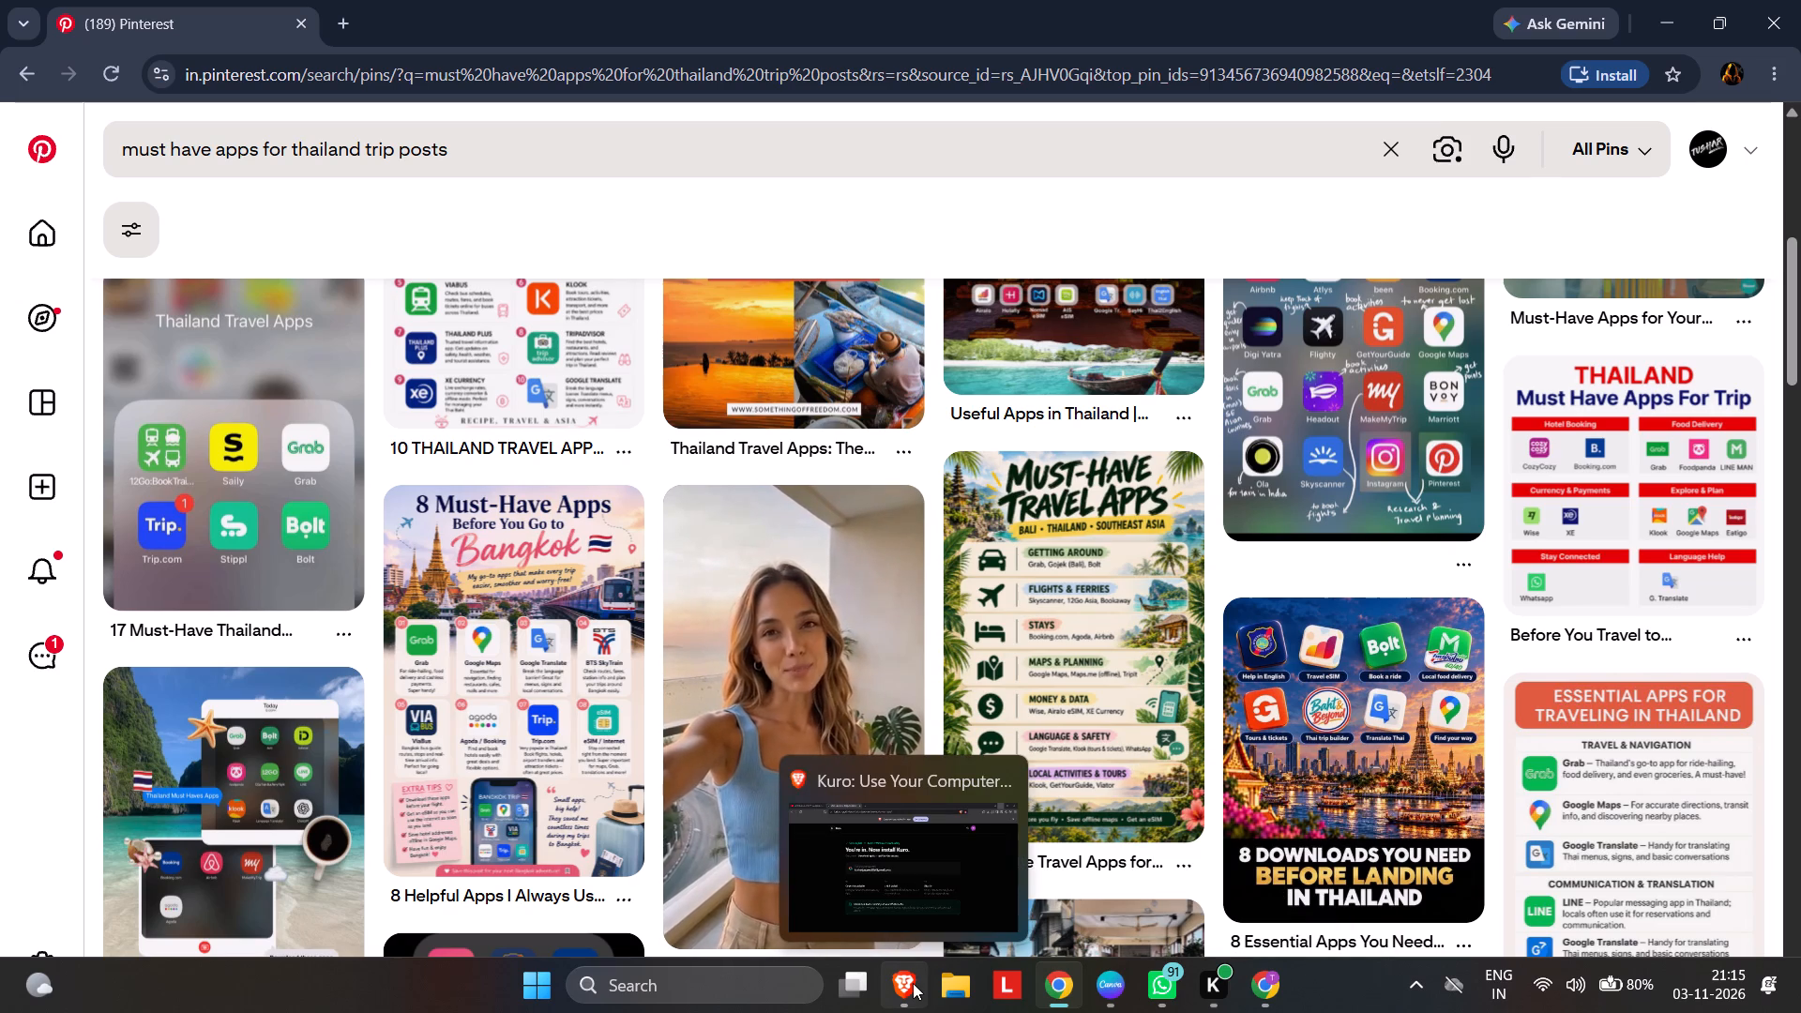
pyautogui.click(1257, 983)
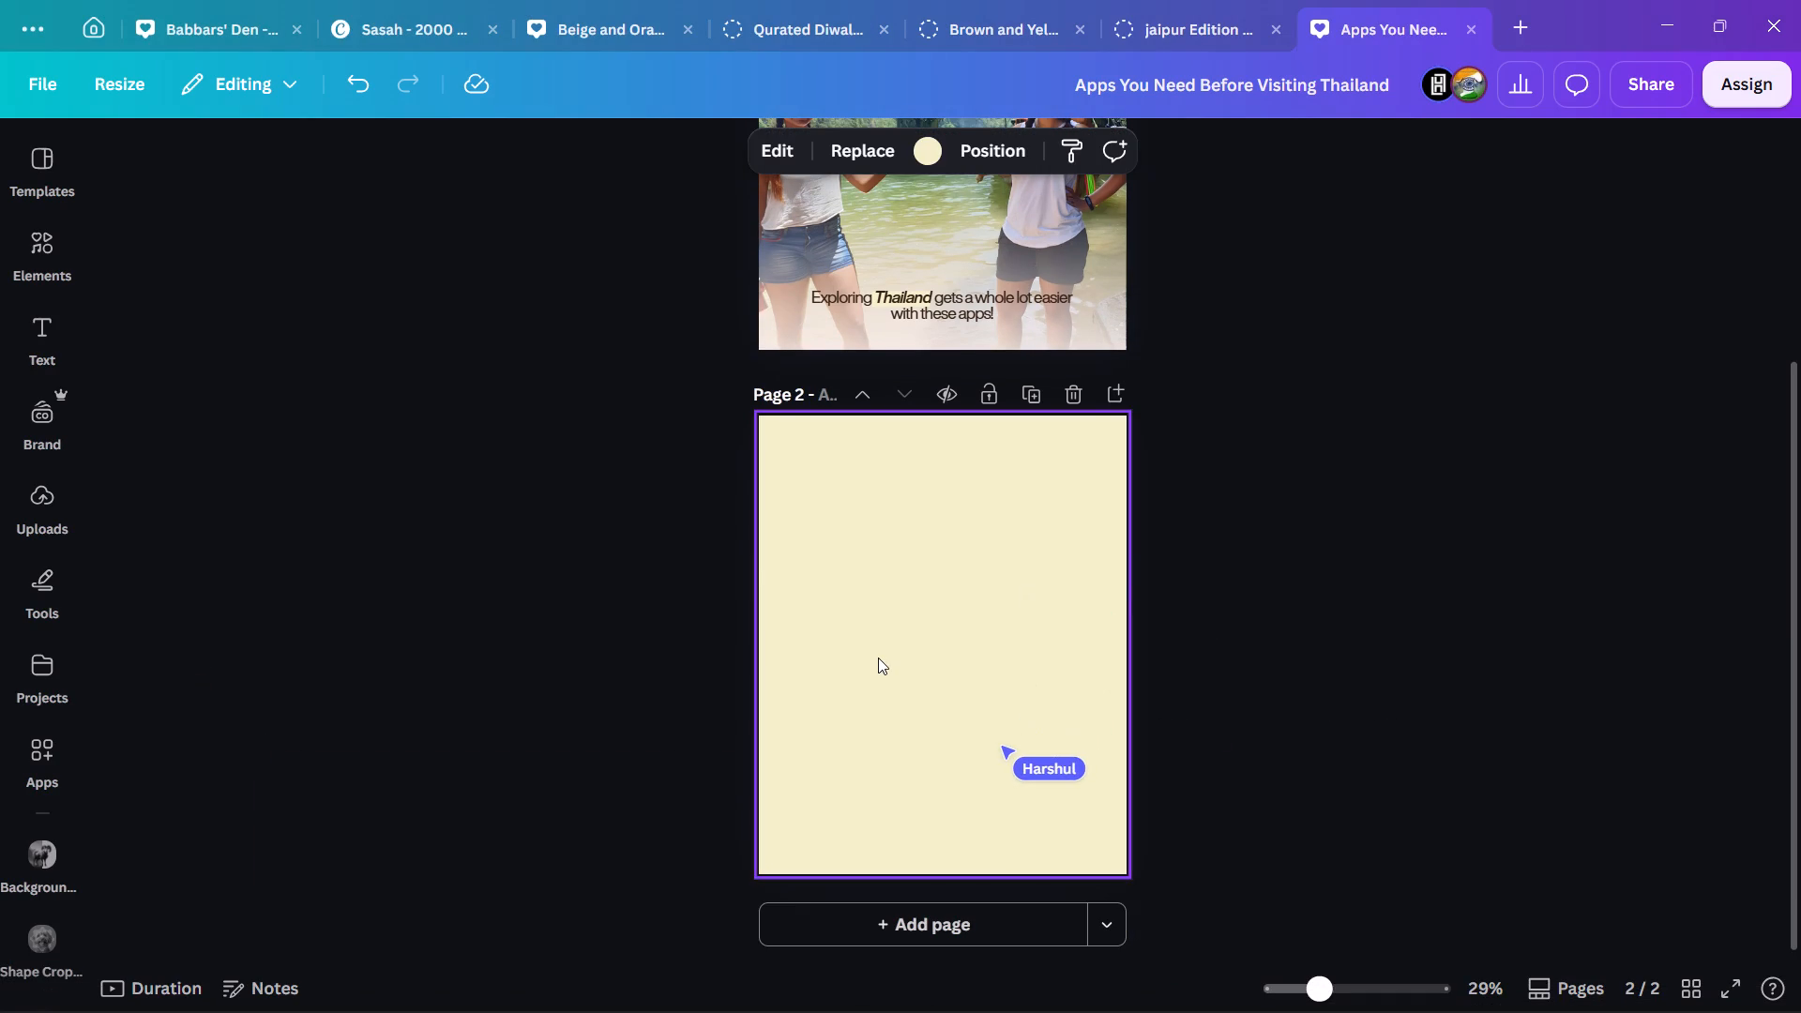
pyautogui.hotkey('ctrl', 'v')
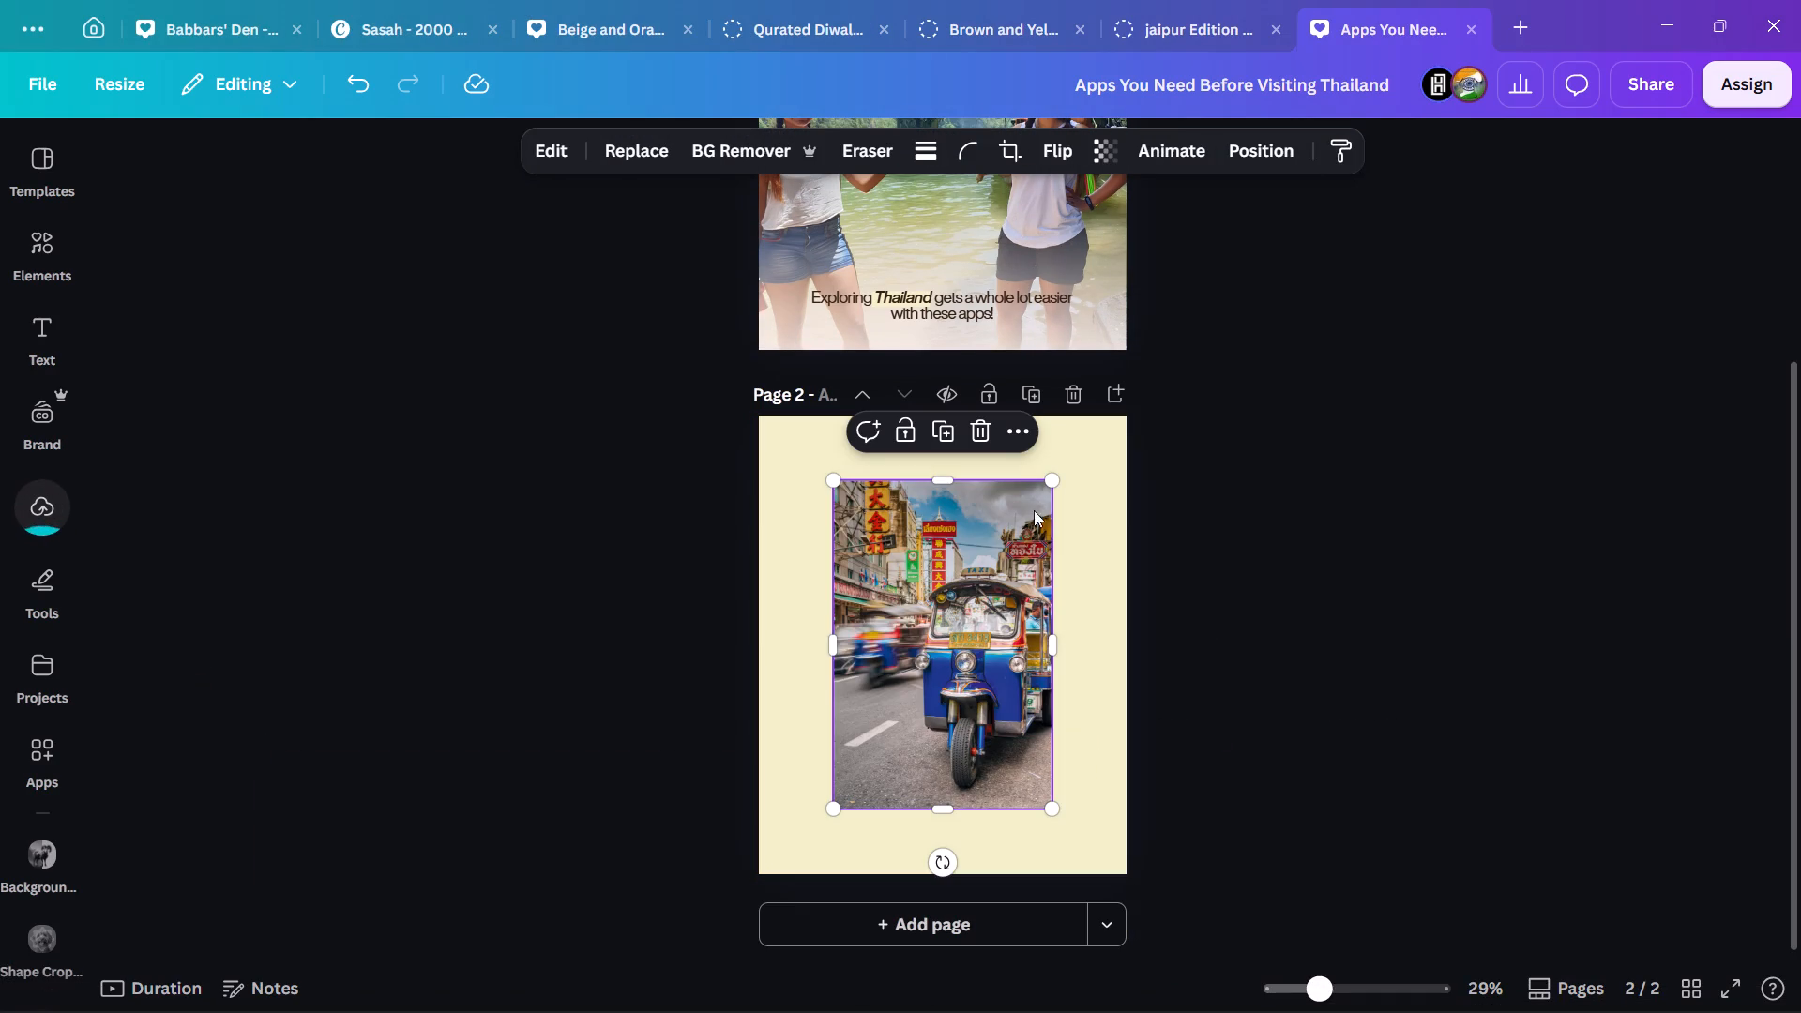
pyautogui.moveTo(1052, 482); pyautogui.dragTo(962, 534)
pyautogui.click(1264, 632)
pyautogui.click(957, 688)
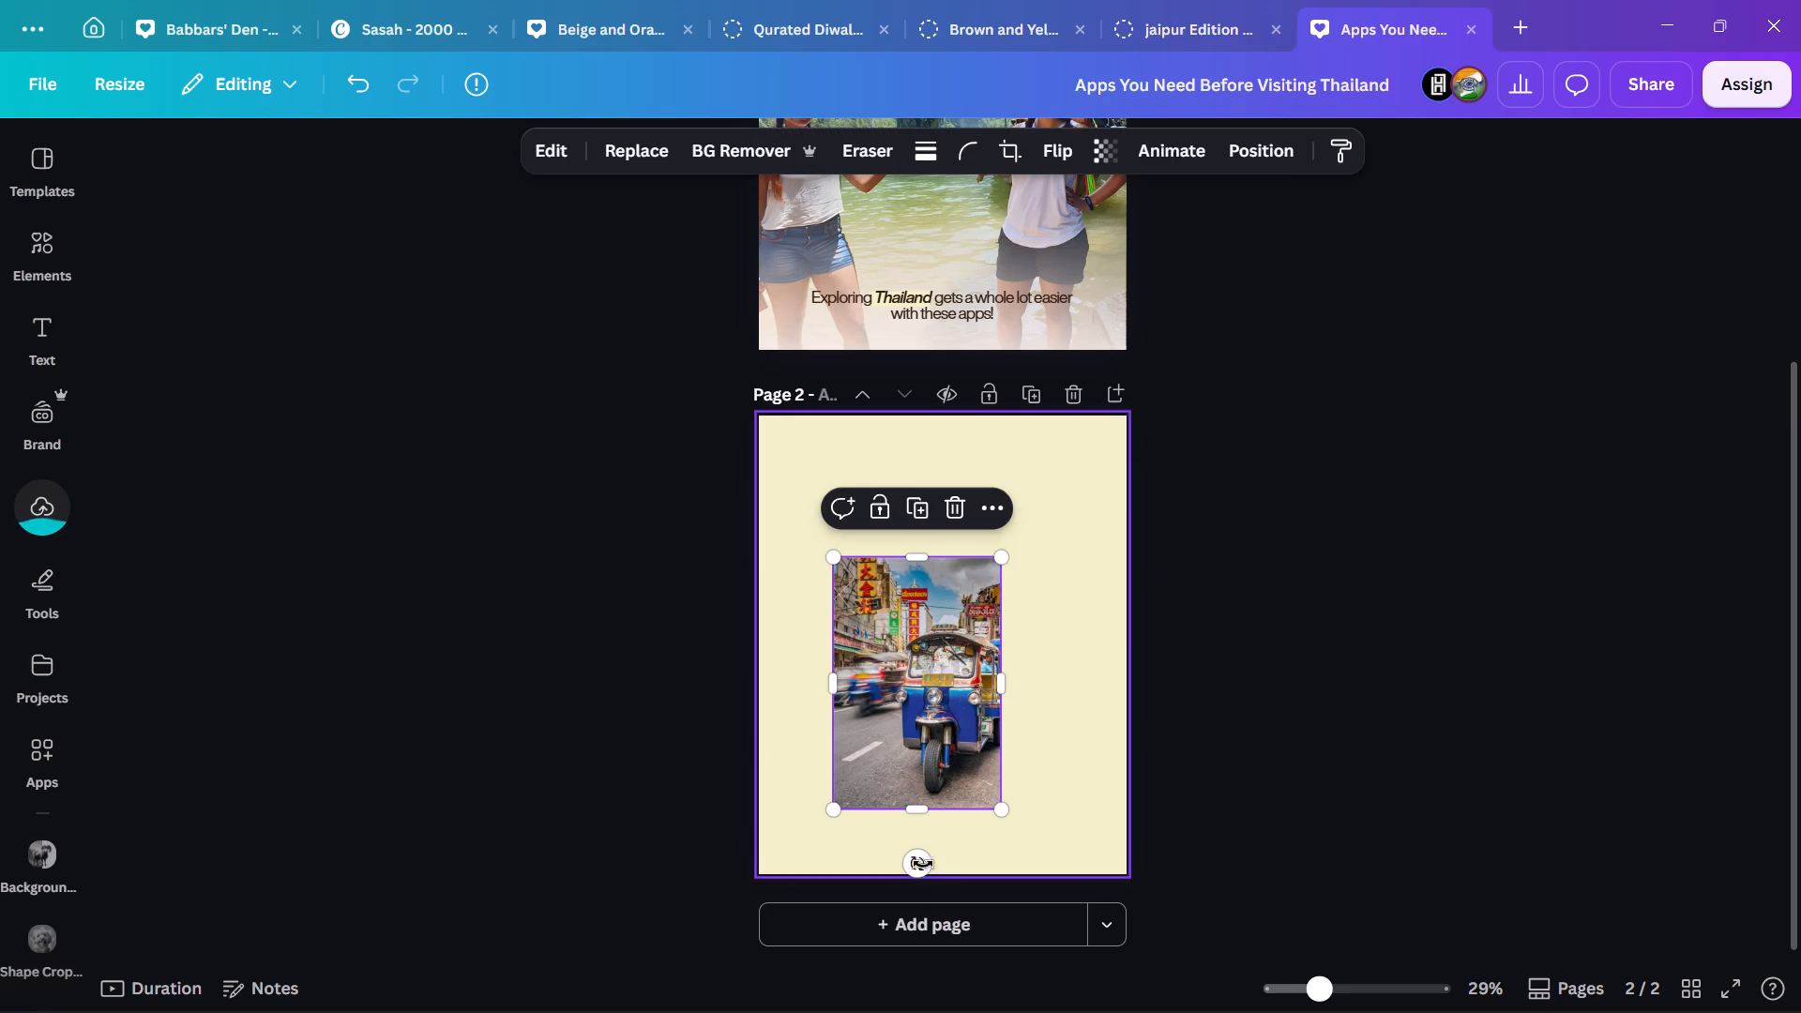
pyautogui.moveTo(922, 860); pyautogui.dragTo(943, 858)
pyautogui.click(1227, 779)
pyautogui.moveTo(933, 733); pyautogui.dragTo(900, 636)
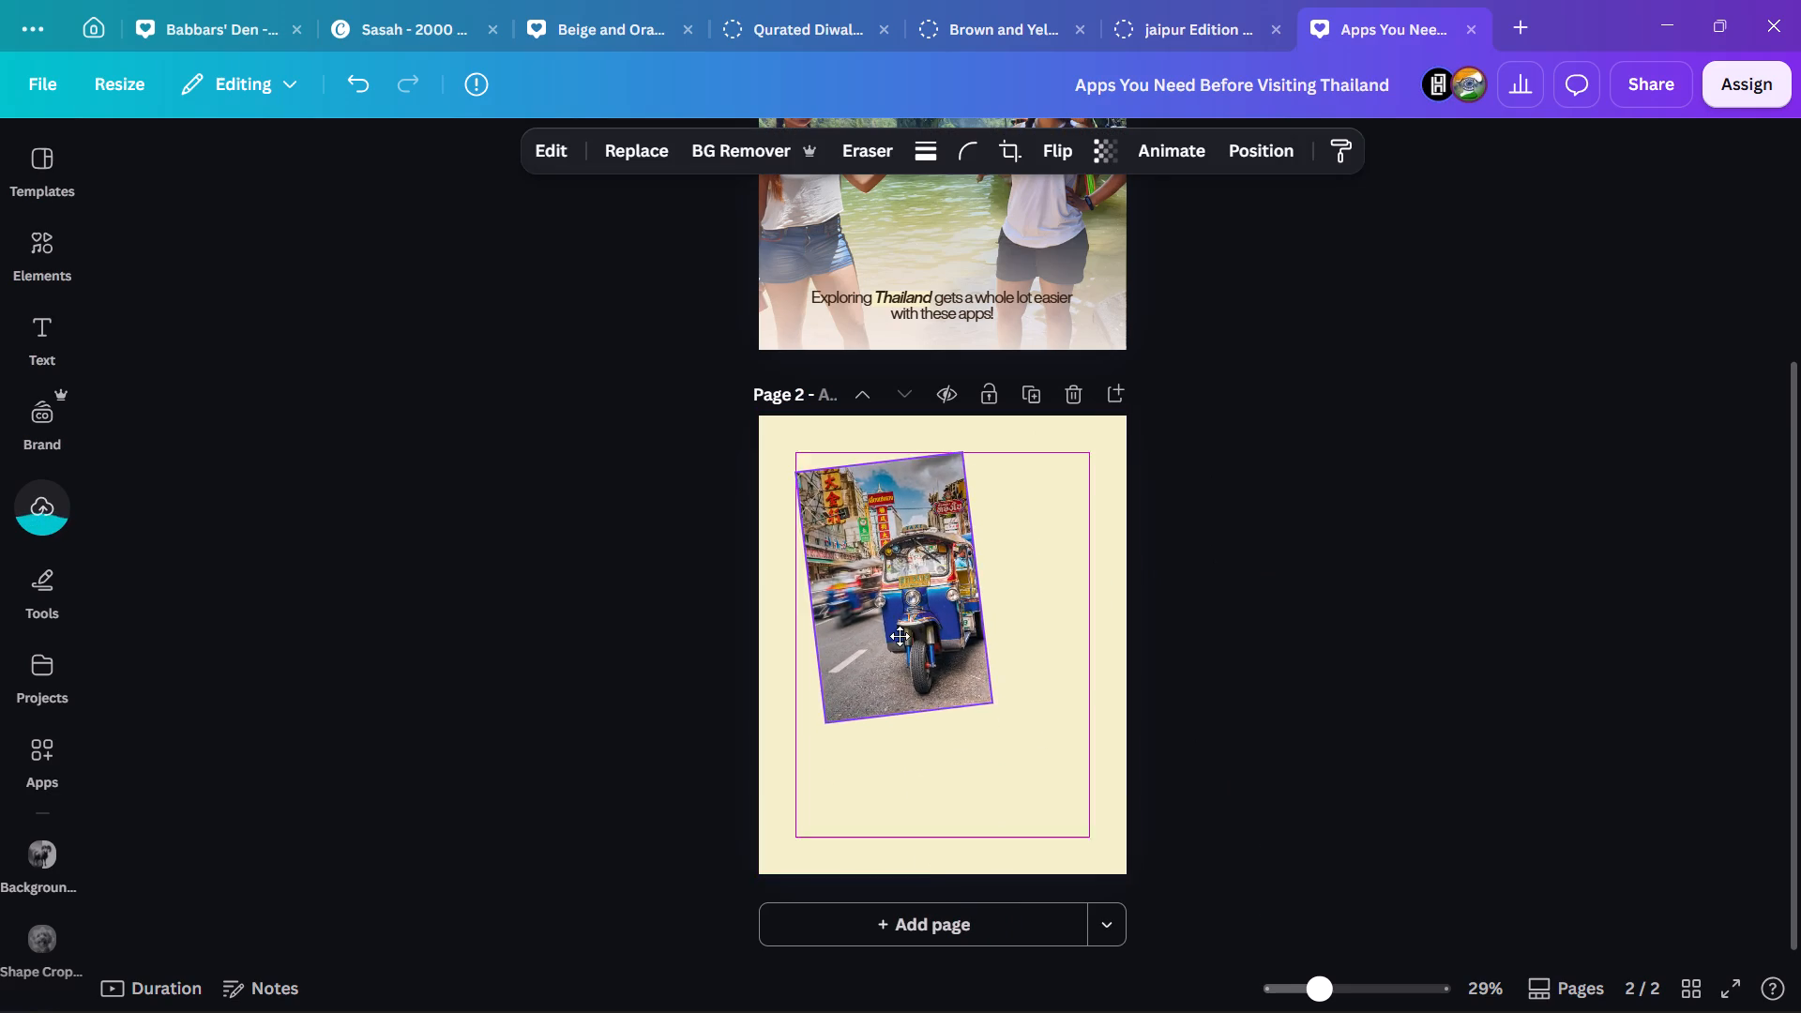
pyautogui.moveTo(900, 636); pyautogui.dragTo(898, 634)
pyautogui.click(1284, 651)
# Look over the cover and page 2 together to judge the carousel's layout.
pyautogui.scroll(-1, 1351, 583)
pyautogui.keyDown('ctrl'); pyautogui.scroll(-2, 1351, 583); pyautogui.keyUp('ctrl')
pyautogui.keyDown('ctrl'); pyautogui.scroll(6, 1351, 583); pyautogui.keyUp('ctrl')
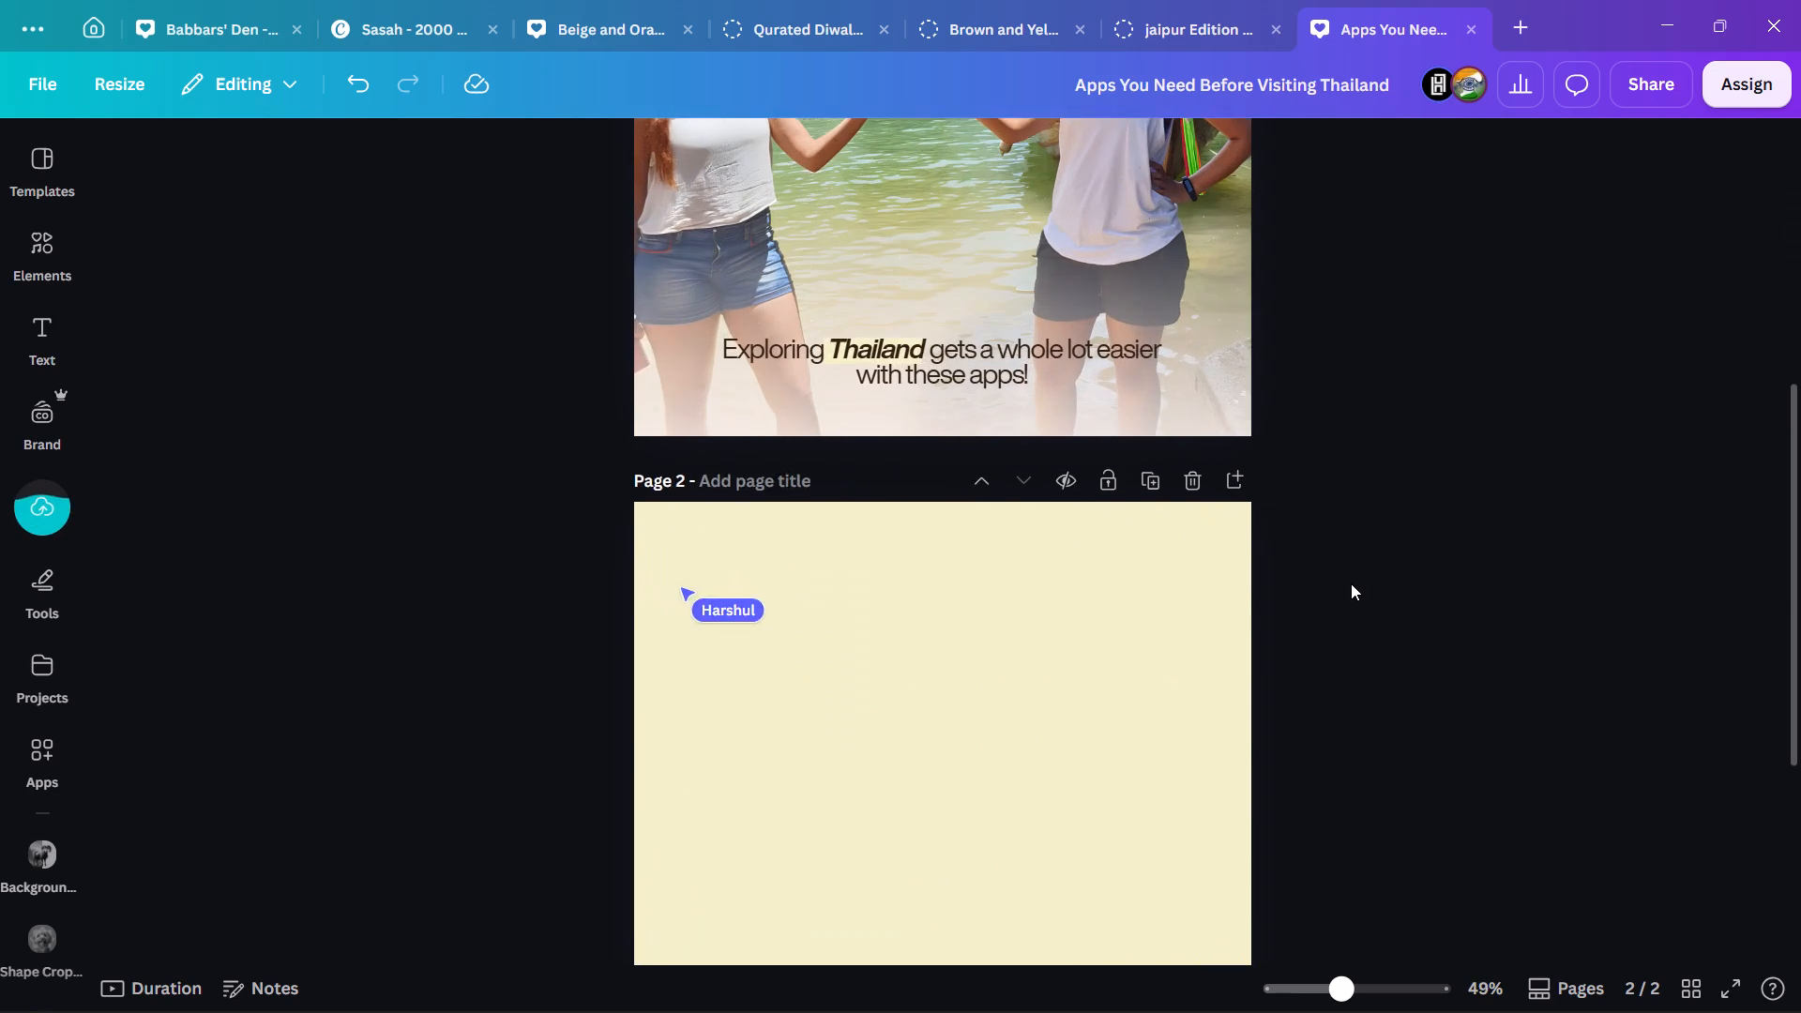
pyautogui.scroll(-3, 1351, 583)
pyautogui.scroll(3, 1351, 590)
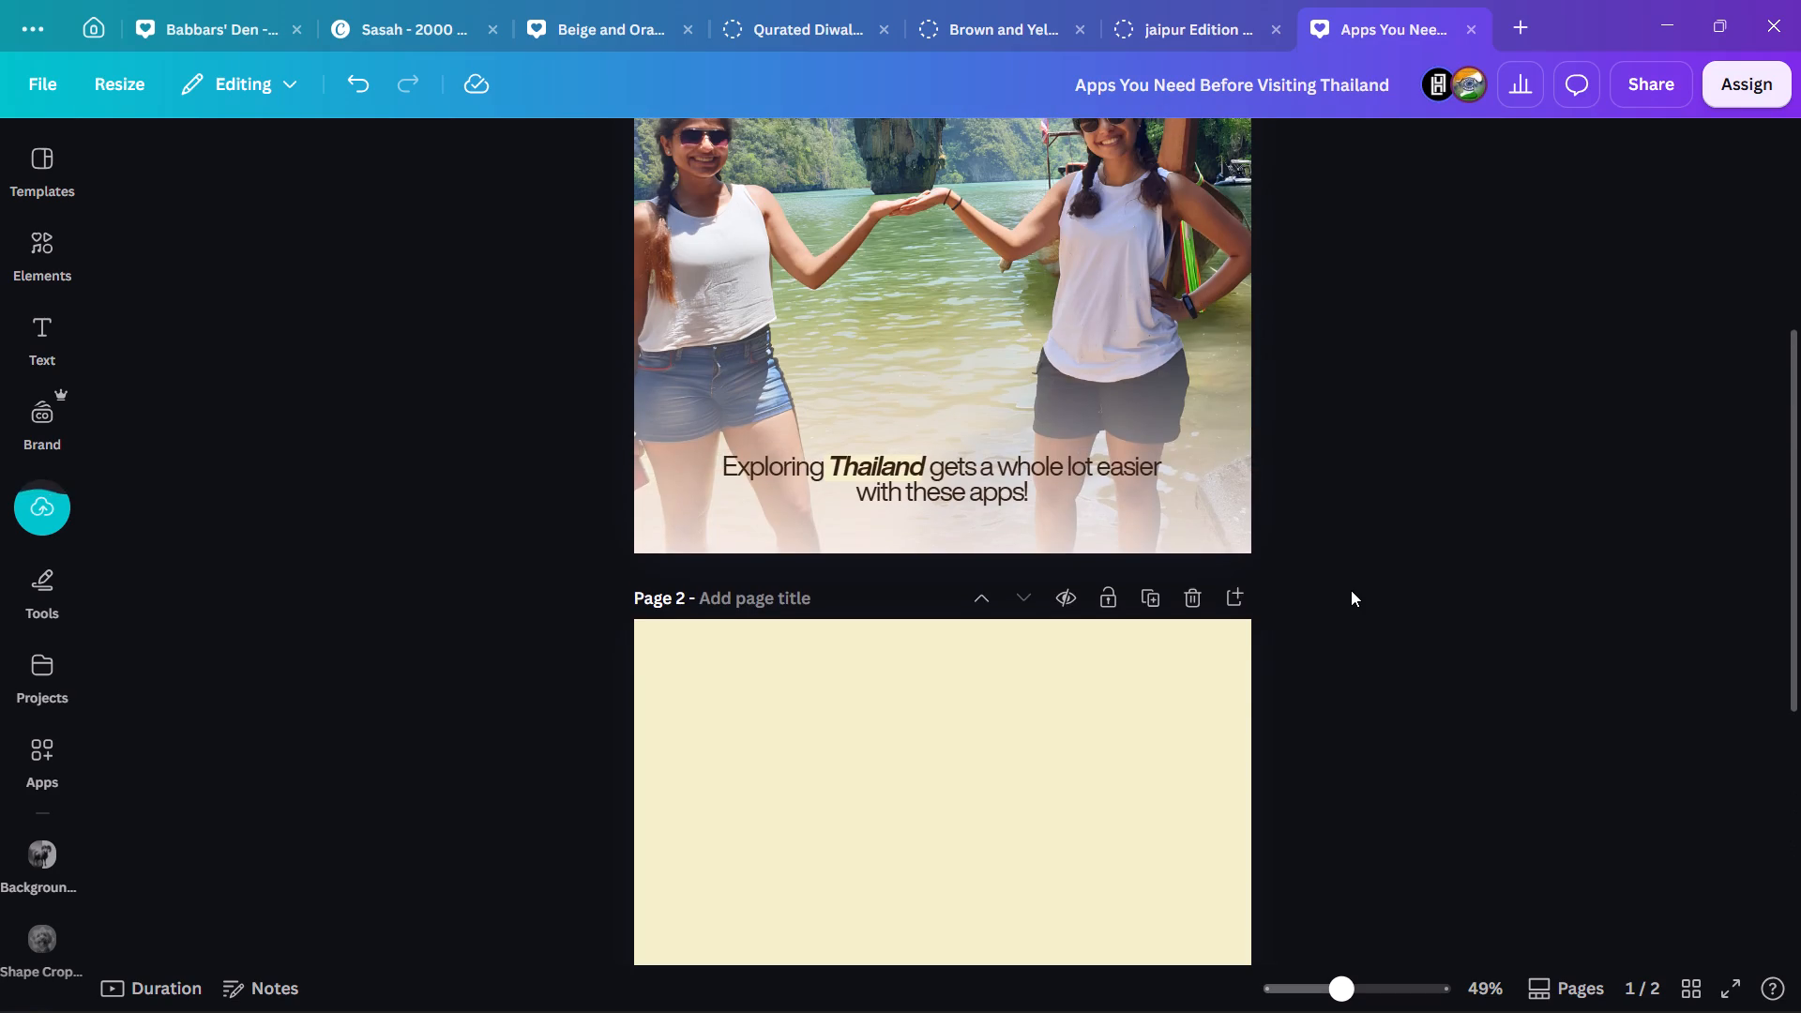
pyautogui.keyDown('ctrl'); pyautogui.scroll(-2, 1351, 591); pyautogui.keyUp('ctrl')
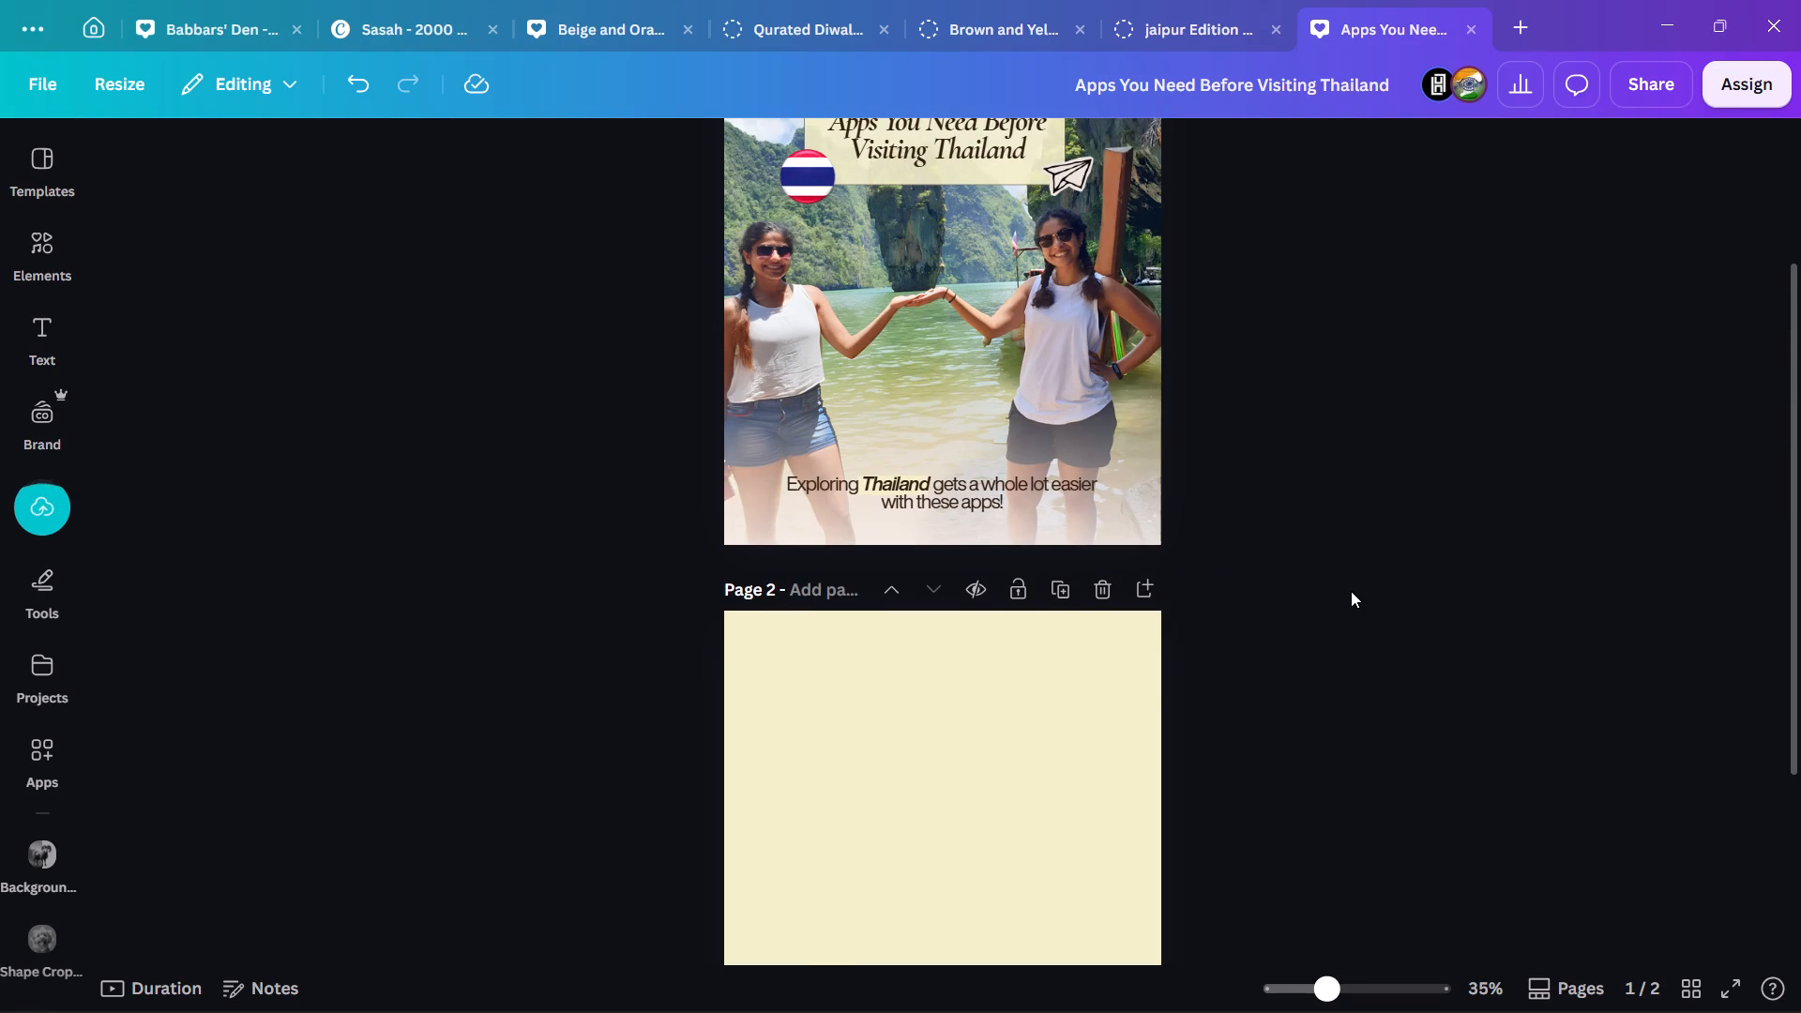
pyautogui.scroll(2, 1351, 591)
pyautogui.scroll(-2, 1351, 591)
pyautogui.click(1356, 591)
pyautogui.scroll(-3, 1488, 591)
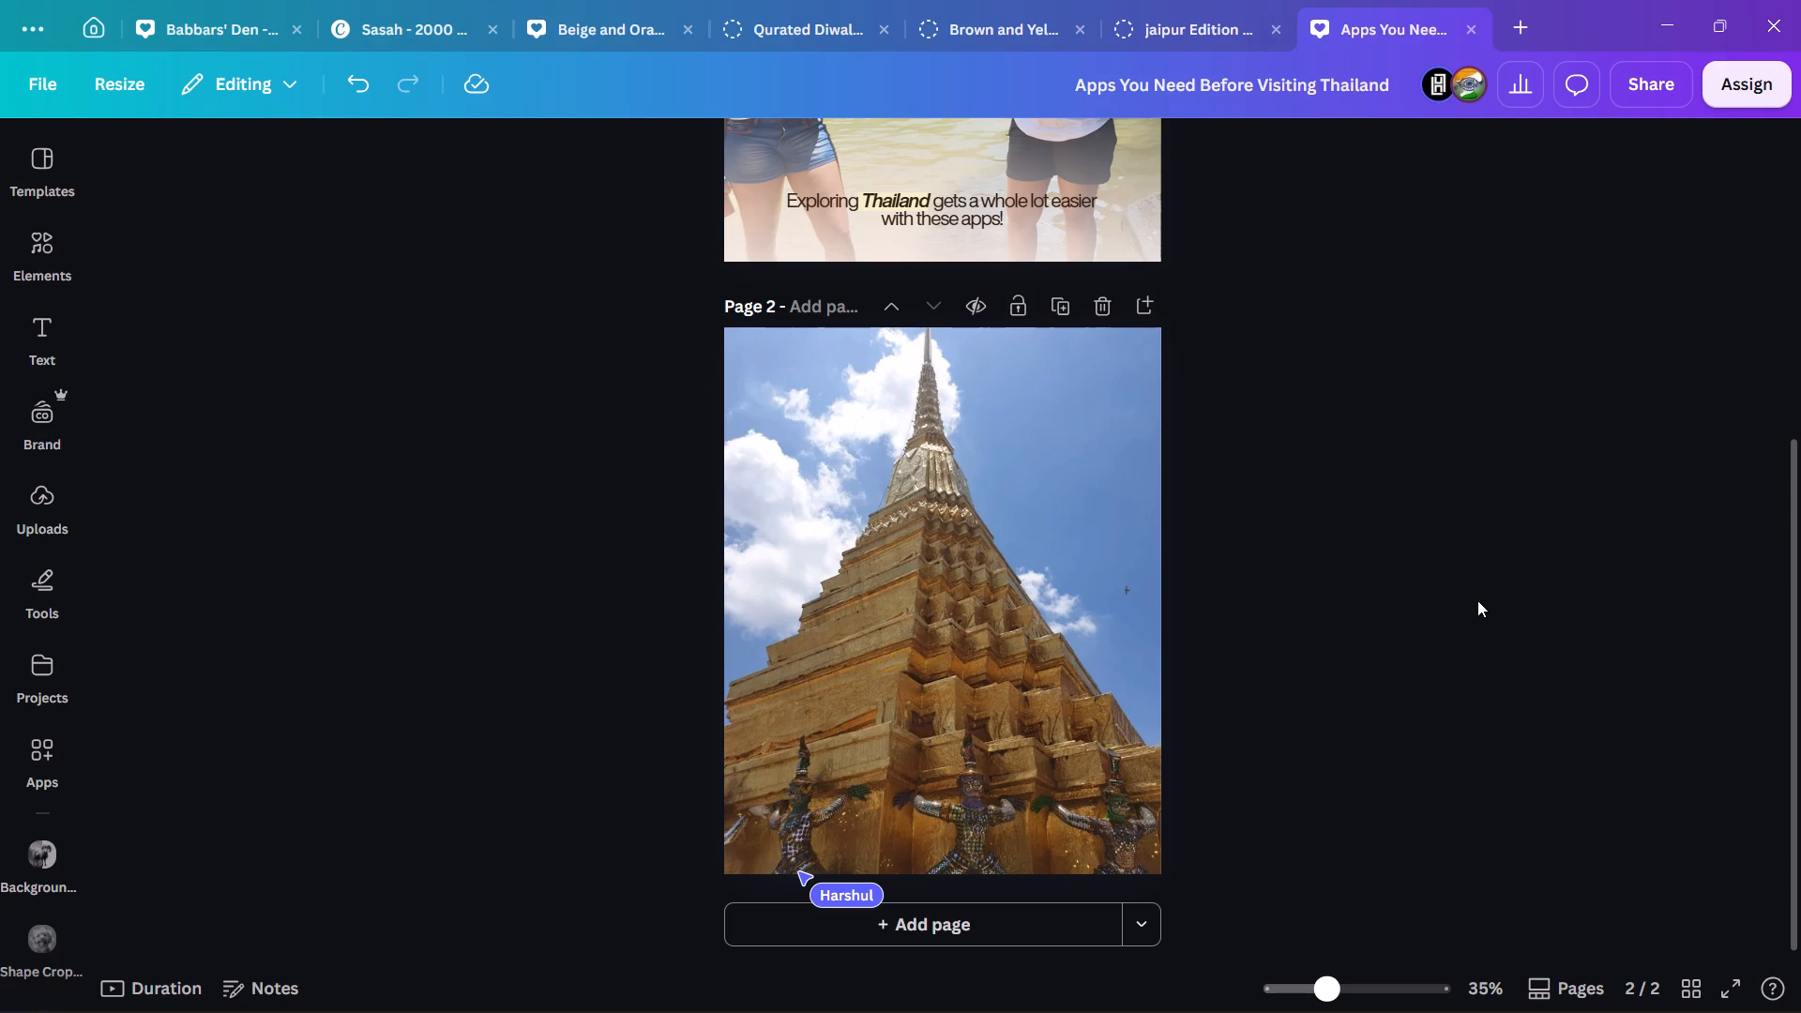
# Nudge the cream highlight rectangle in the cover tagline sideways and slightly up so it sits behind the word "Thailand".
pyautogui.scroll(3, 1316, 497)
pyautogui.keyDown('ctrl'); pyautogui.scroll(4, 1079, 577); pyautogui.keyUp('ctrl')
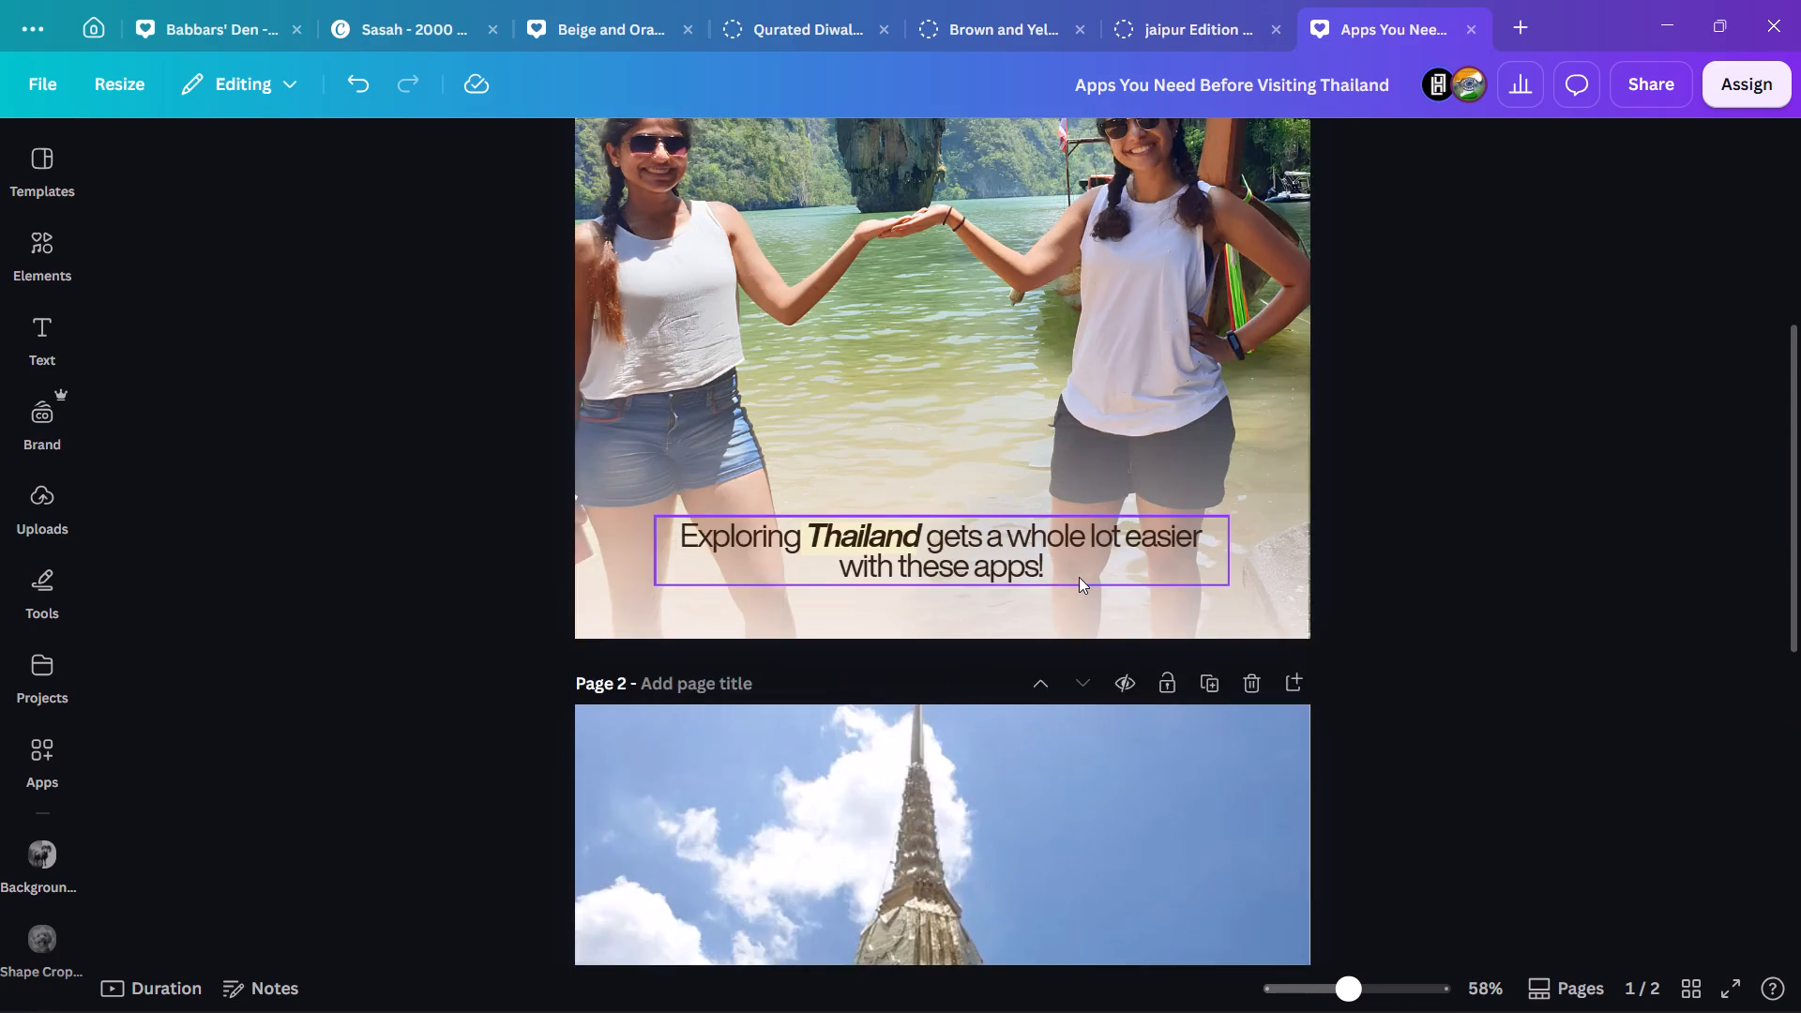
pyautogui.keyDown('ctrl'); pyautogui.scroll(5, 1079, 577); pyautogui.keyUp('ctrl')
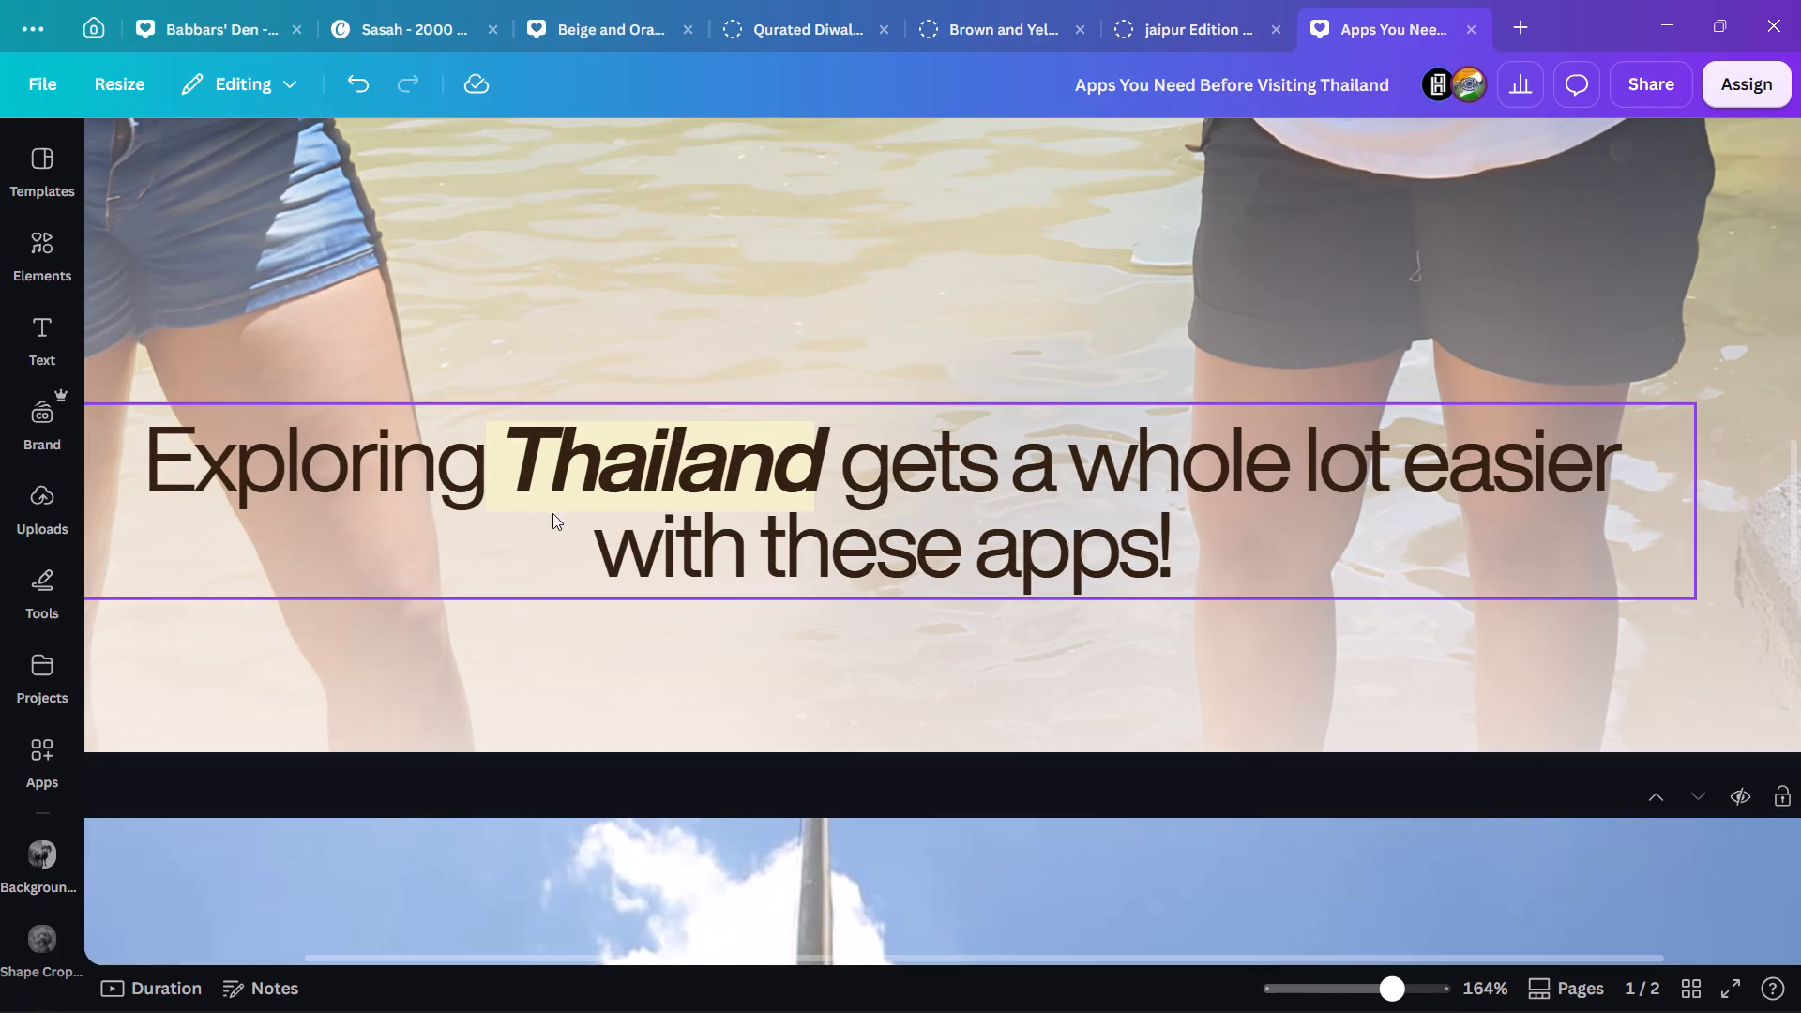
pyautogui.click(496, 503)
pyautogui.hotkey('alt', '1')
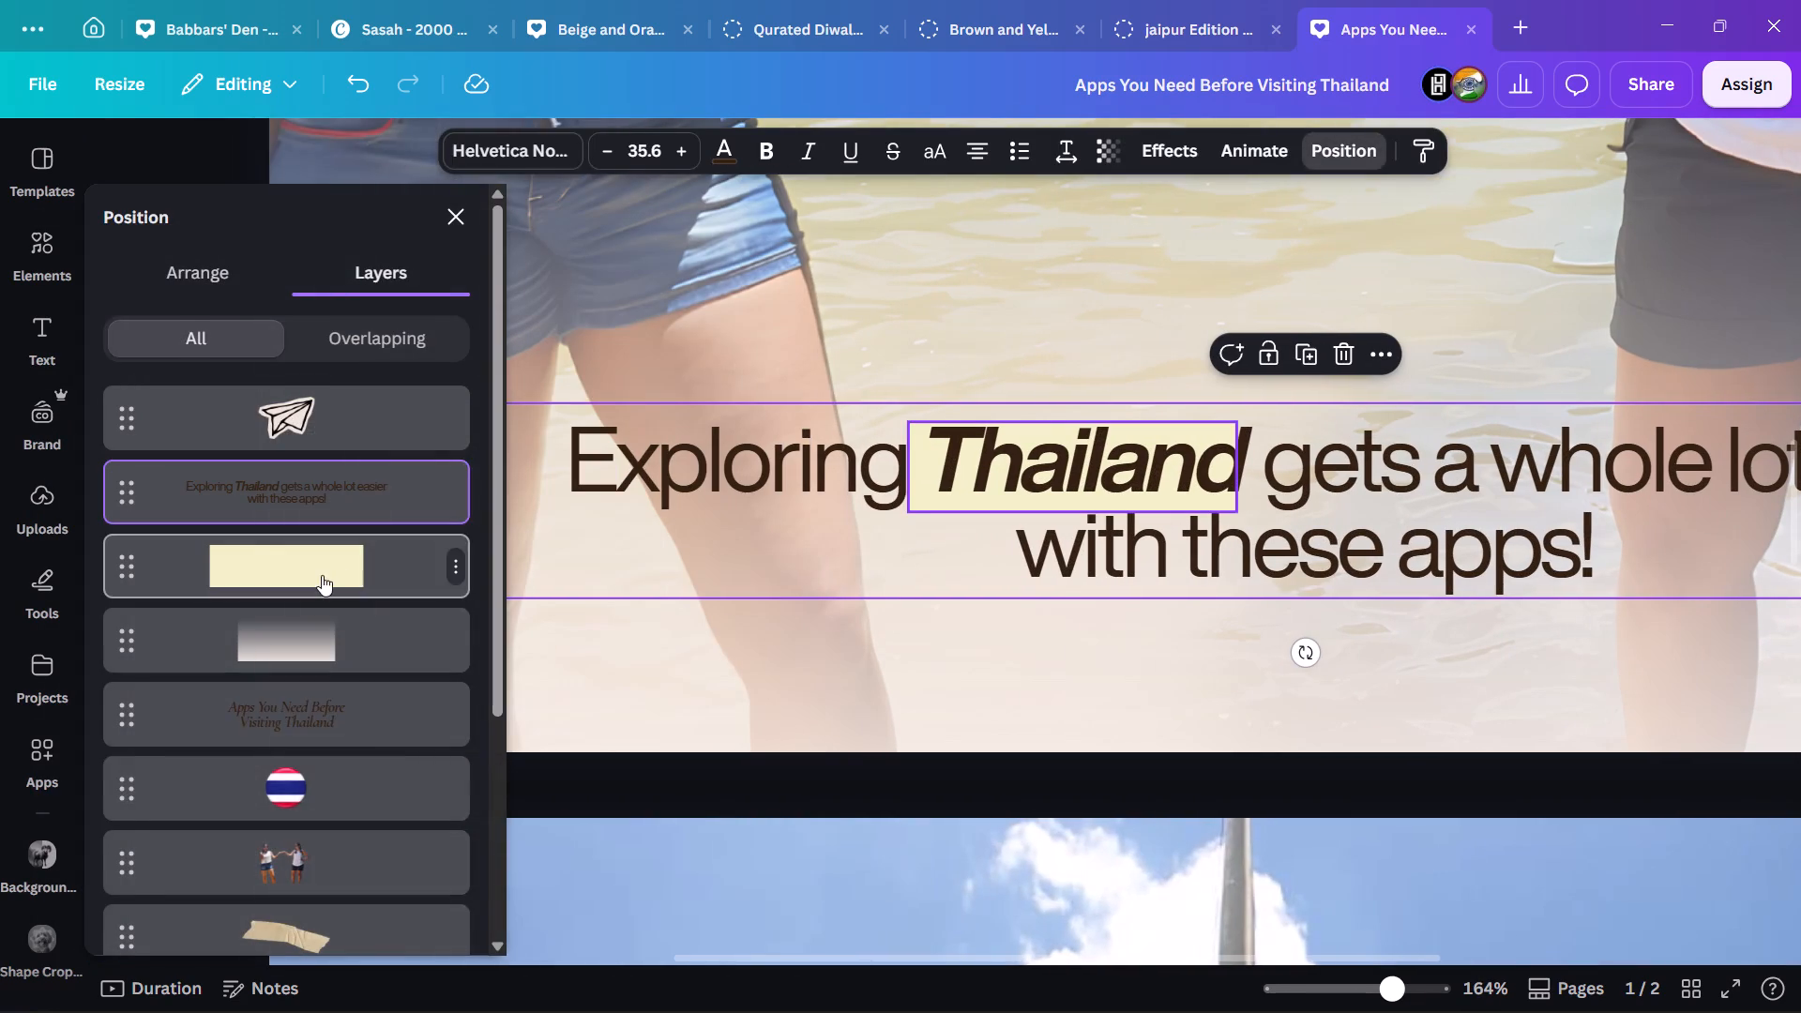
pyautogui.click(322, 575)
pyautogui.click(935, 503)
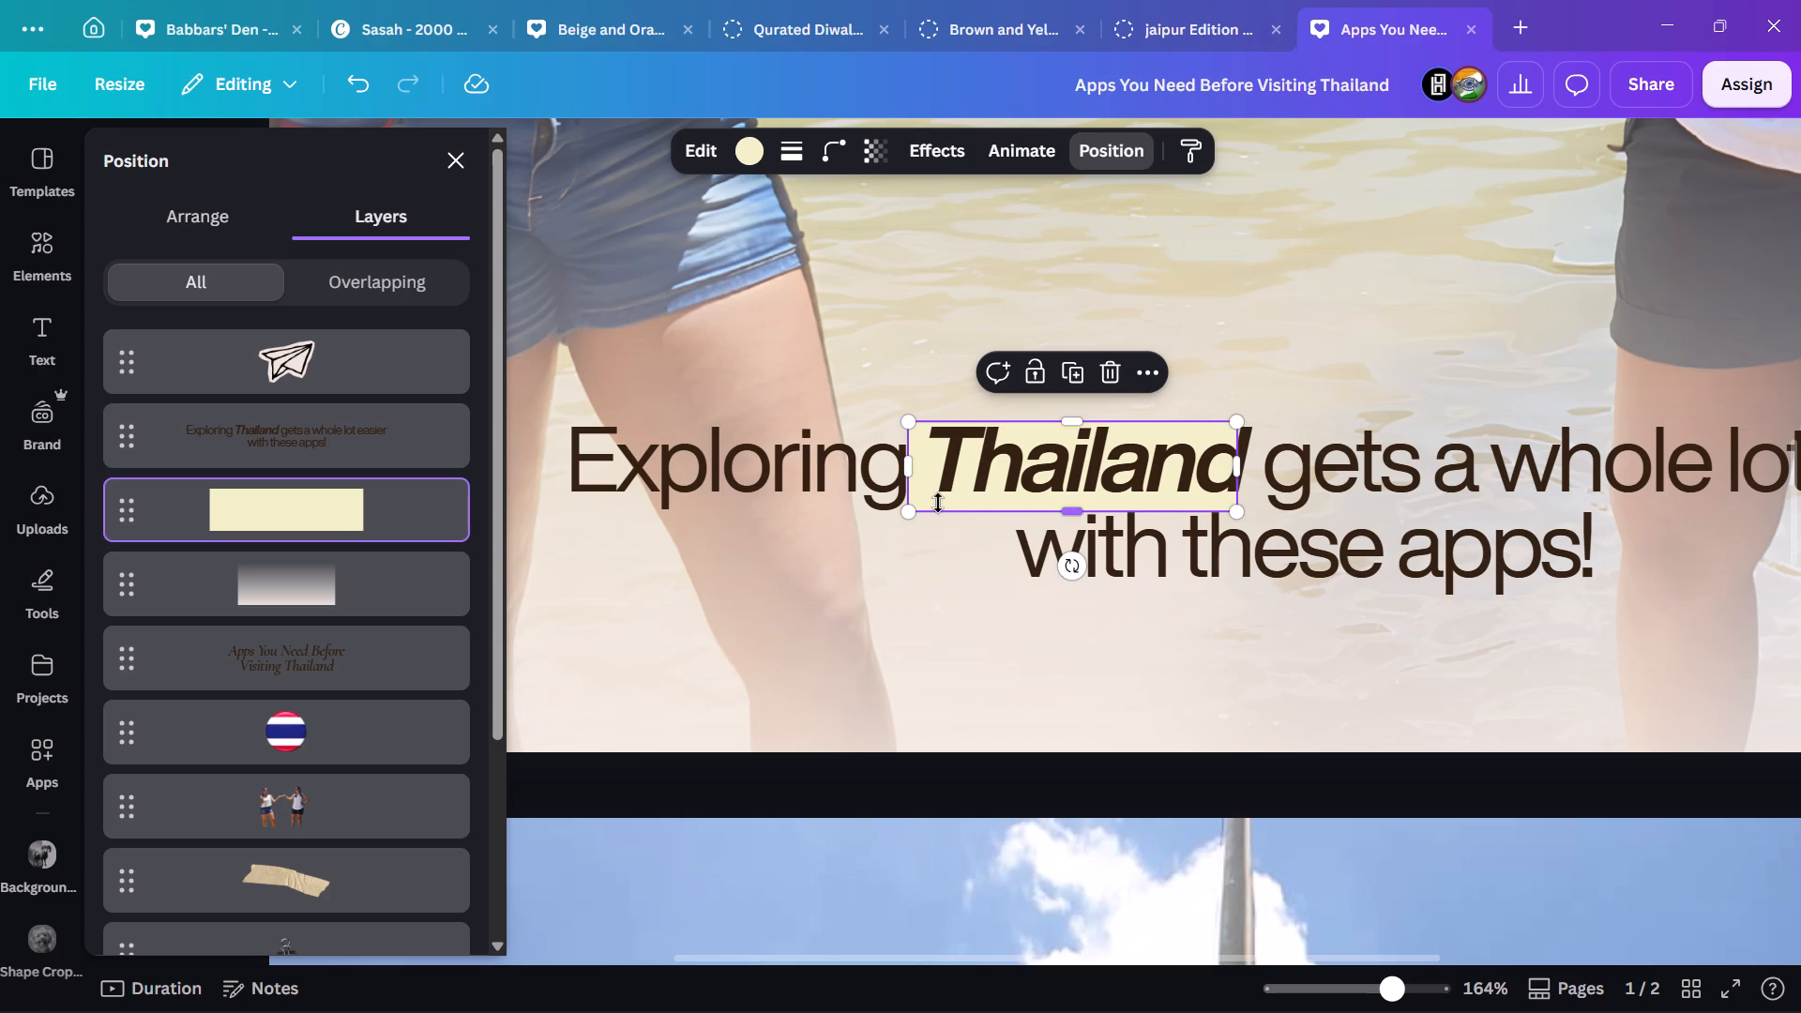
pyautogui.click(601, 569)
pyautogui.click(358, 556)
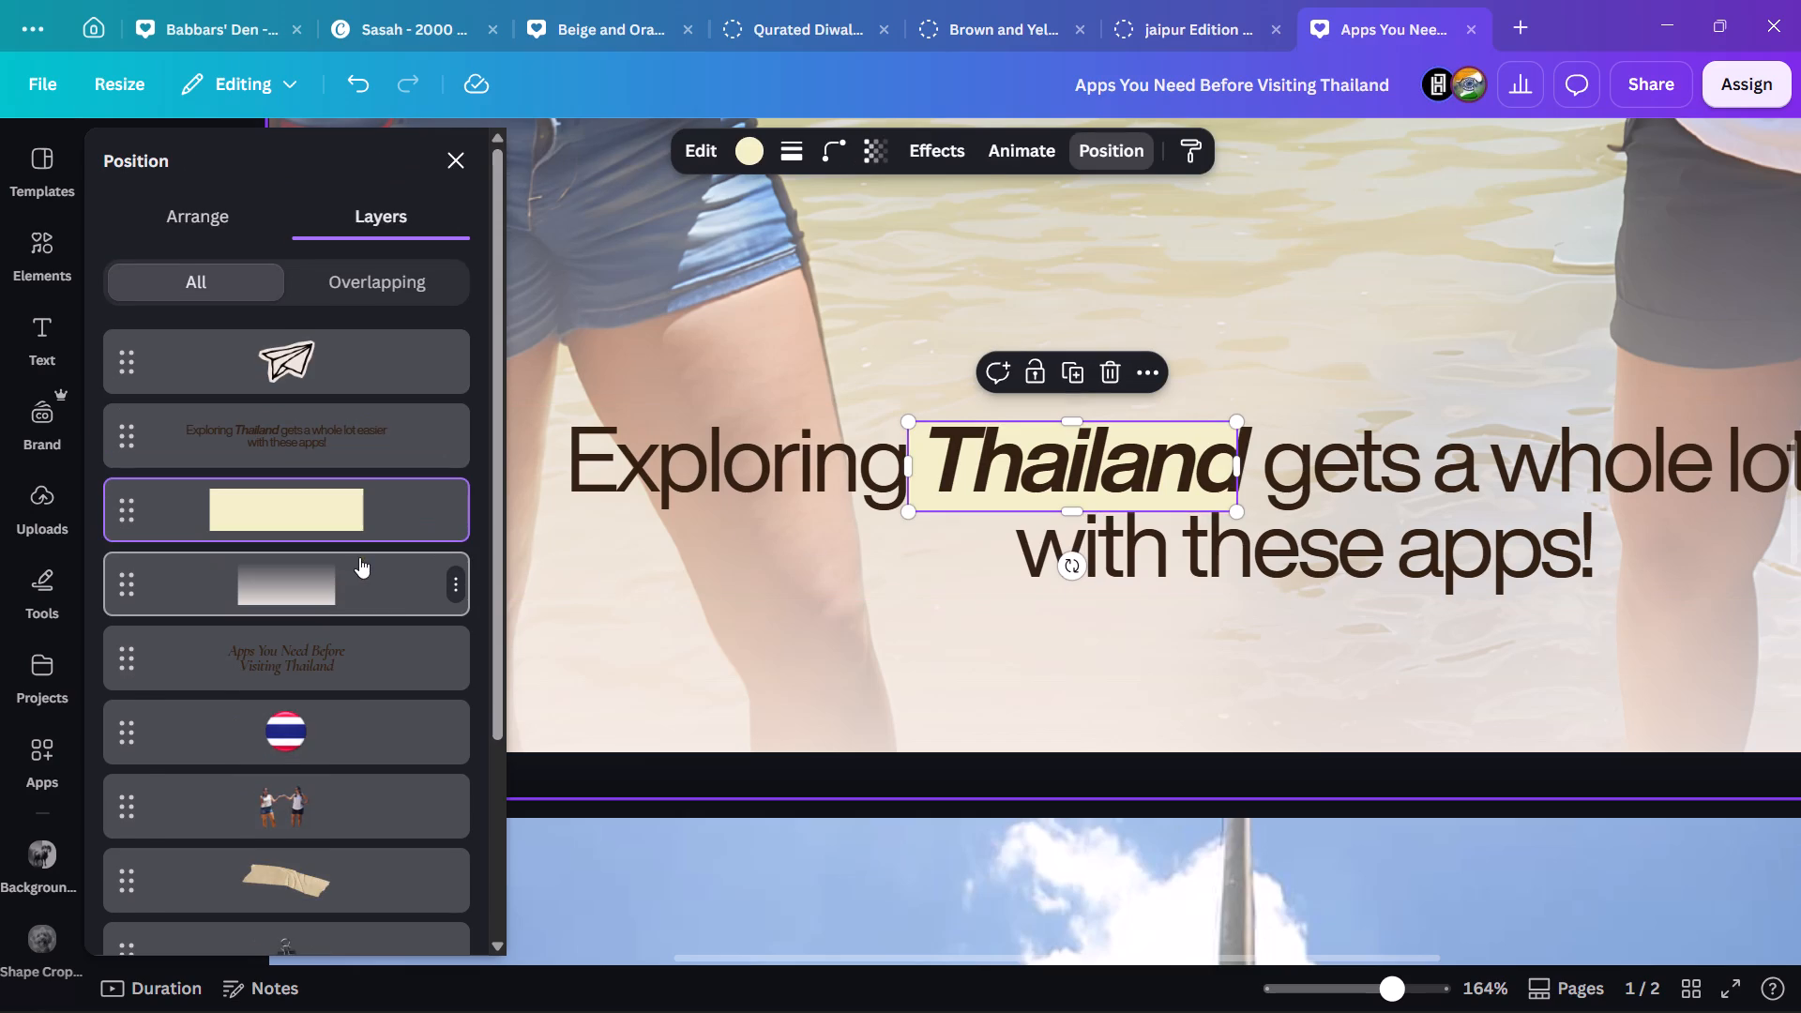
pyautogui.press('Right')
pyautogui.press('Right')
pyautogui.press('Right')
pyautogui.press('Right')
pyautogui.press('Right')
pyautogui.press('Right')
pyautogui.press('Right')
pyautogui.press('Right')
pyautogui.press('Right')
pyautogui.press('Right')
pyautogui.press('Right')
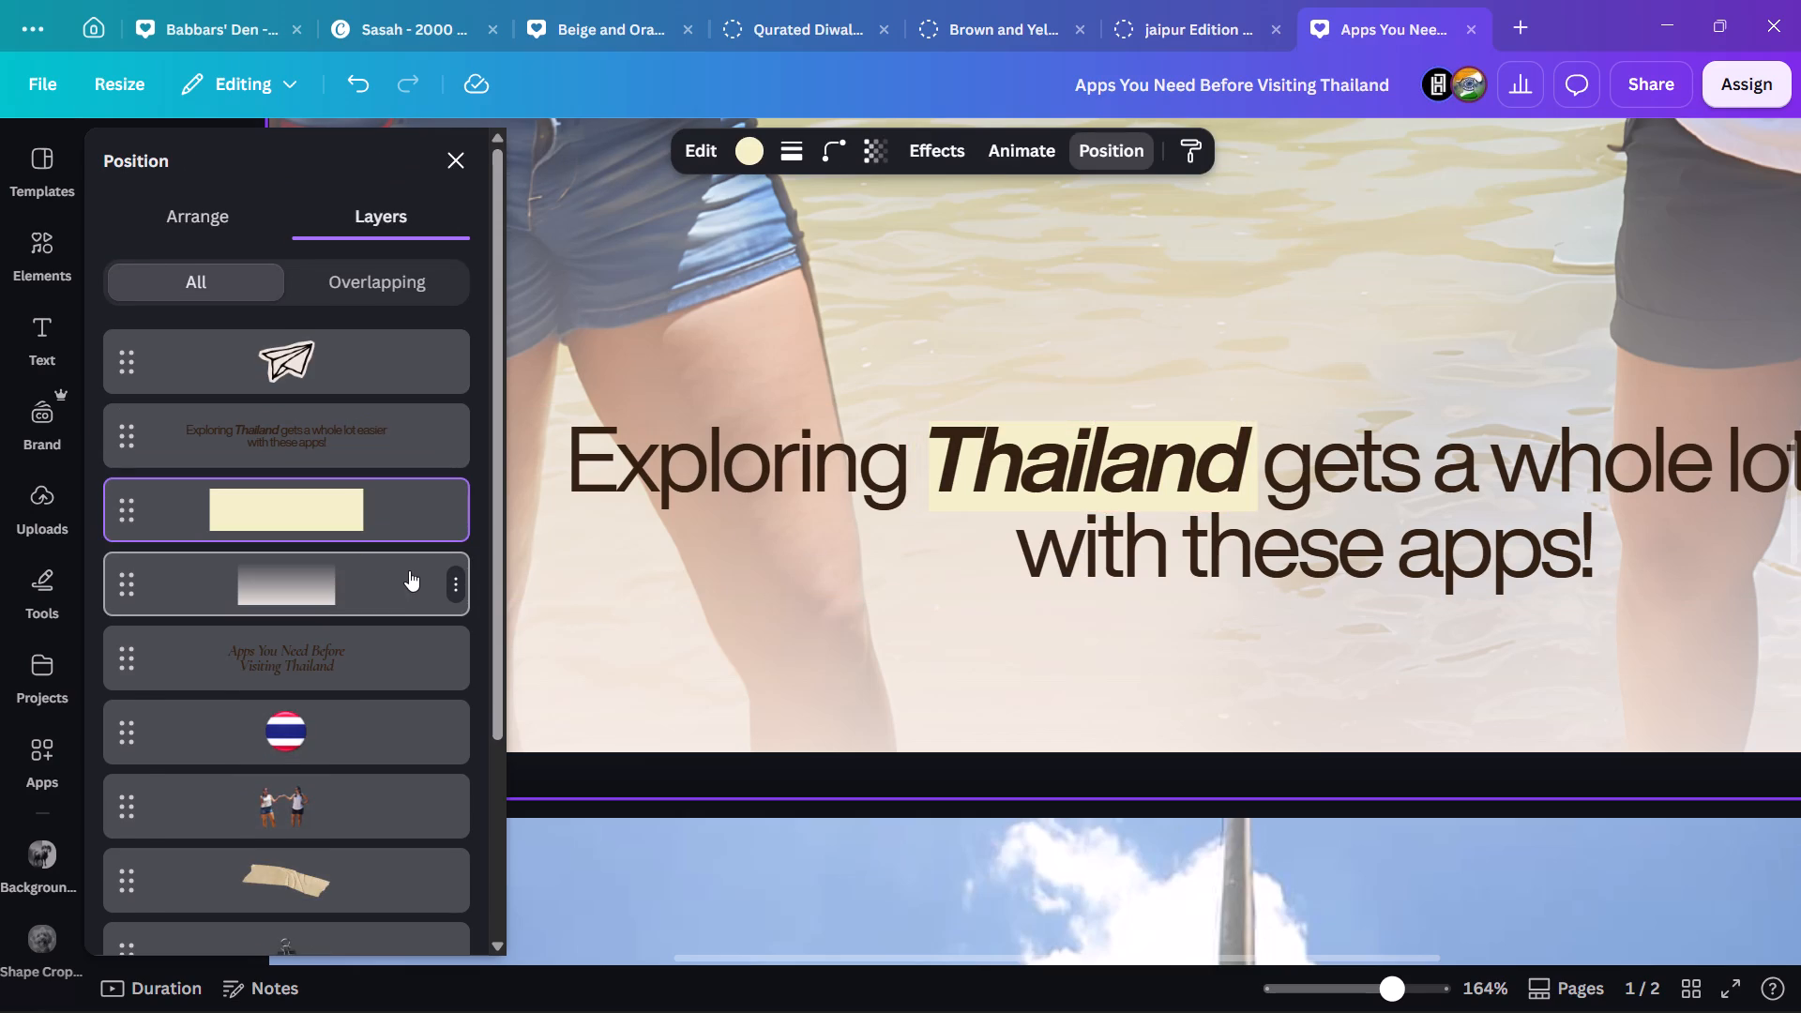
pyautogui.press('Up')
pyautogui.press('Left')
pyautogui.press('Left')
pyautogui.press('Up')
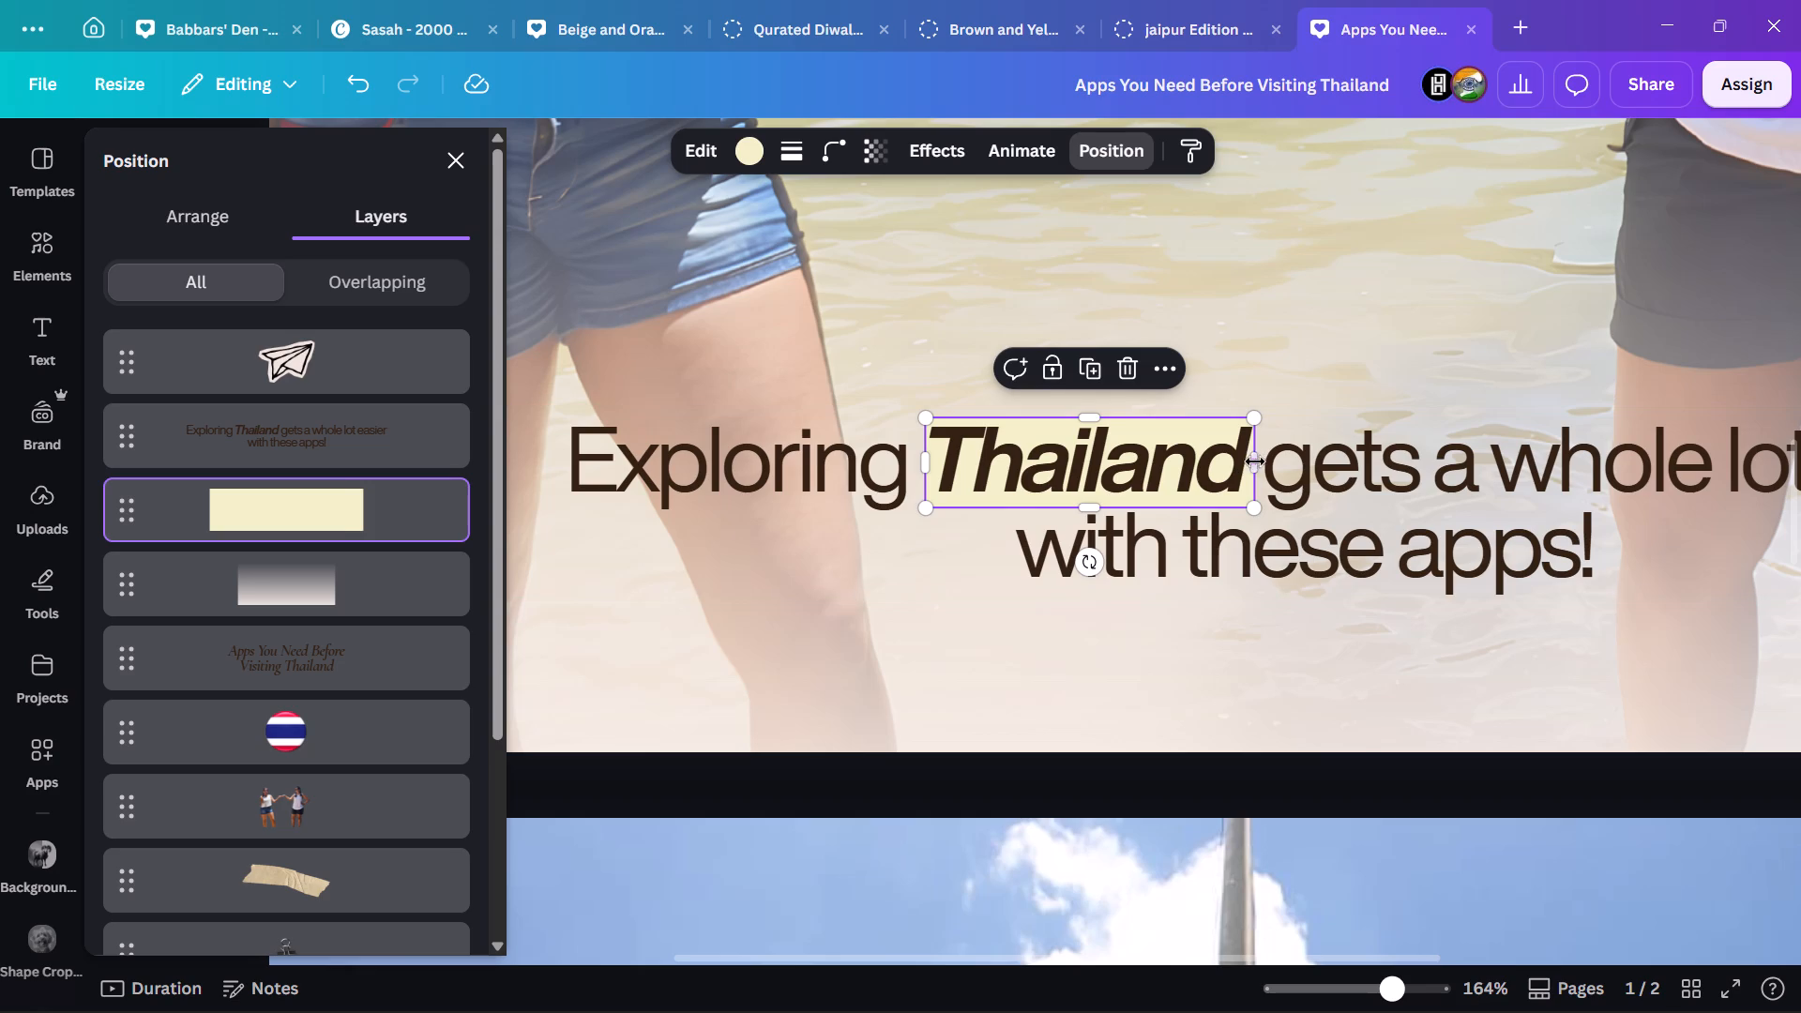
# Widen the cream highlight slightly at both ends around "Thailand".
pyautogui.click(1256, 461)
pyautogui.click(931, 470)
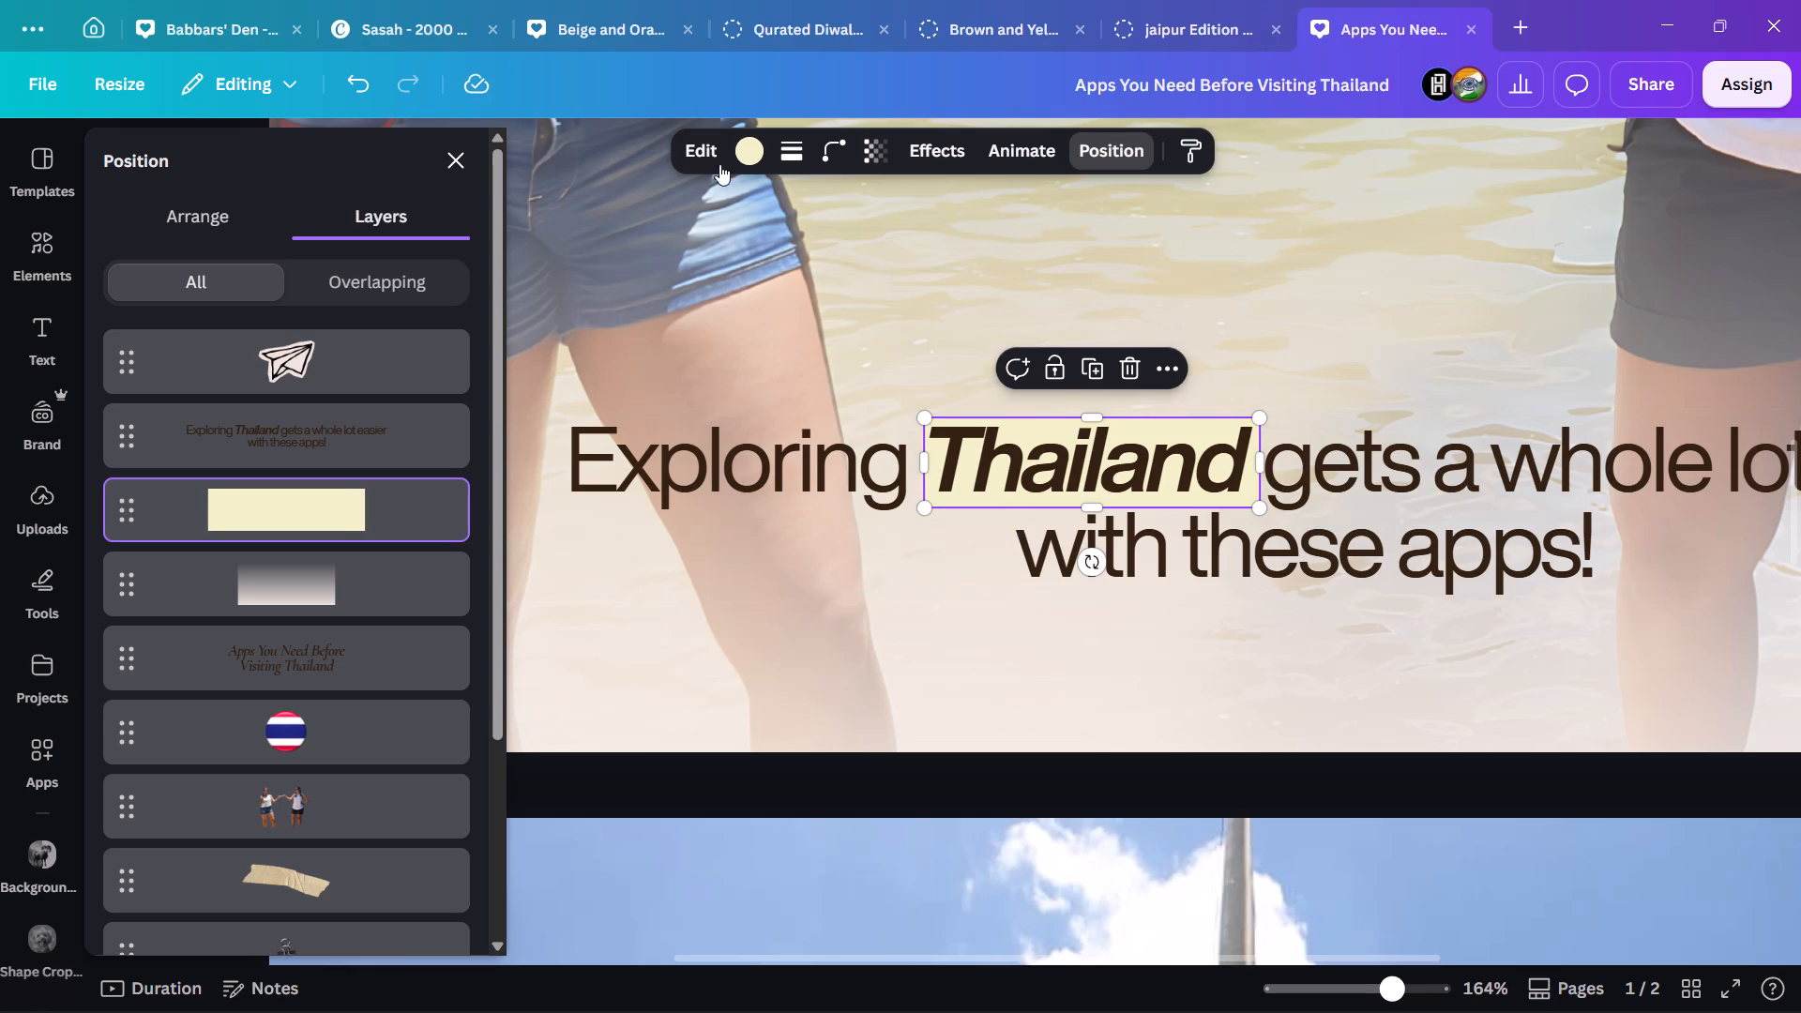
# Apply a Drop shadow effect to the cream highlight with offset 0, blur 2 and transparency about 65.
pyautogui.click(927, 149)
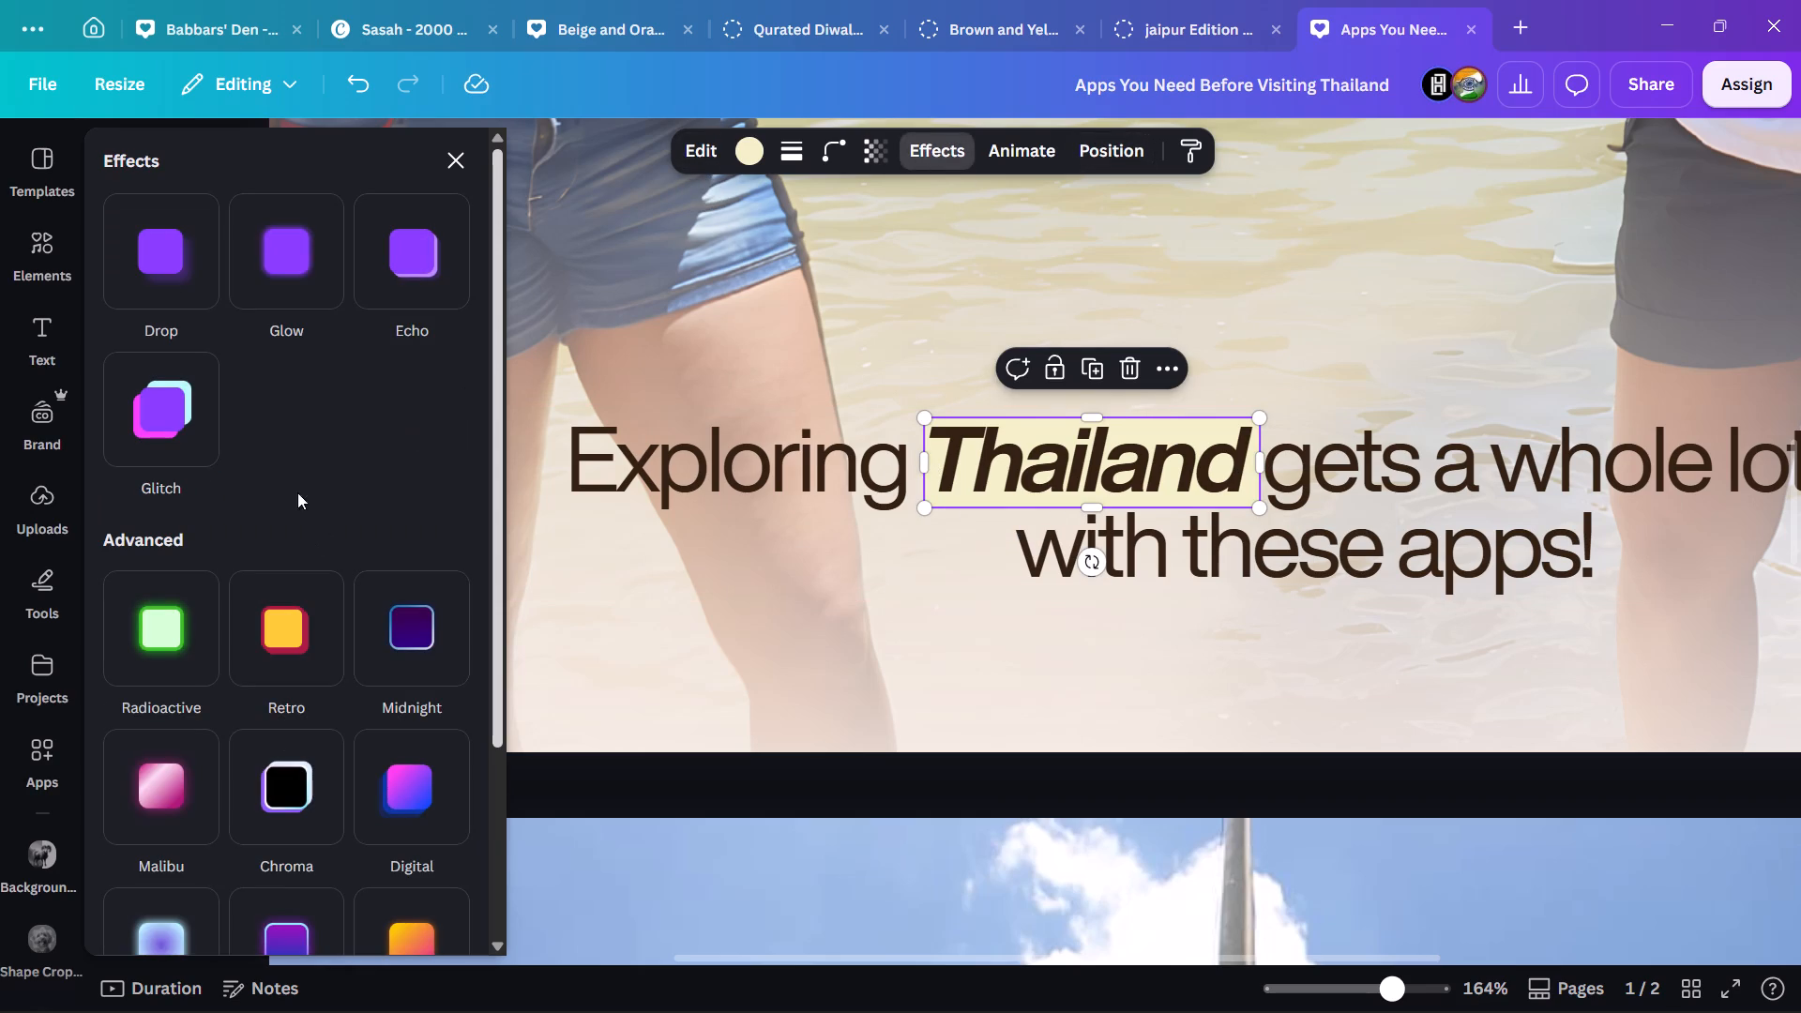
pyautogui.click(173, 271)
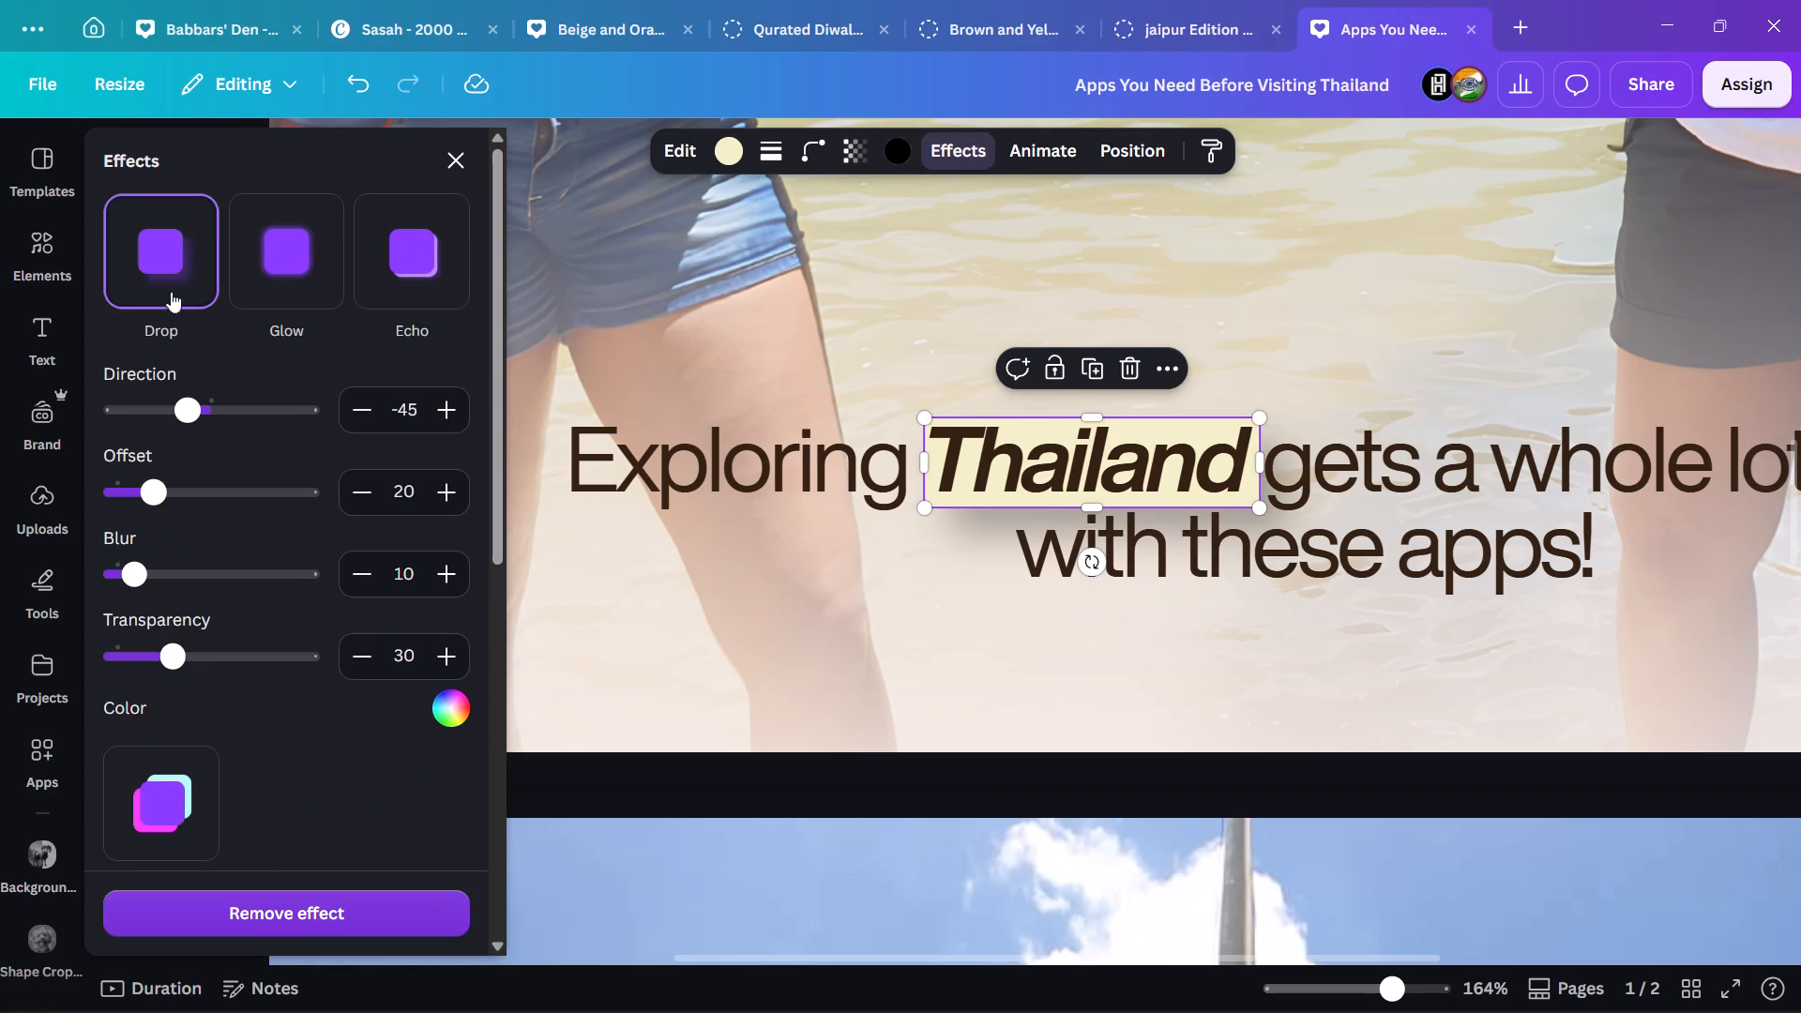
pyautogui.moveTo(156, 491); pyautogui.dragTo(108, 485)
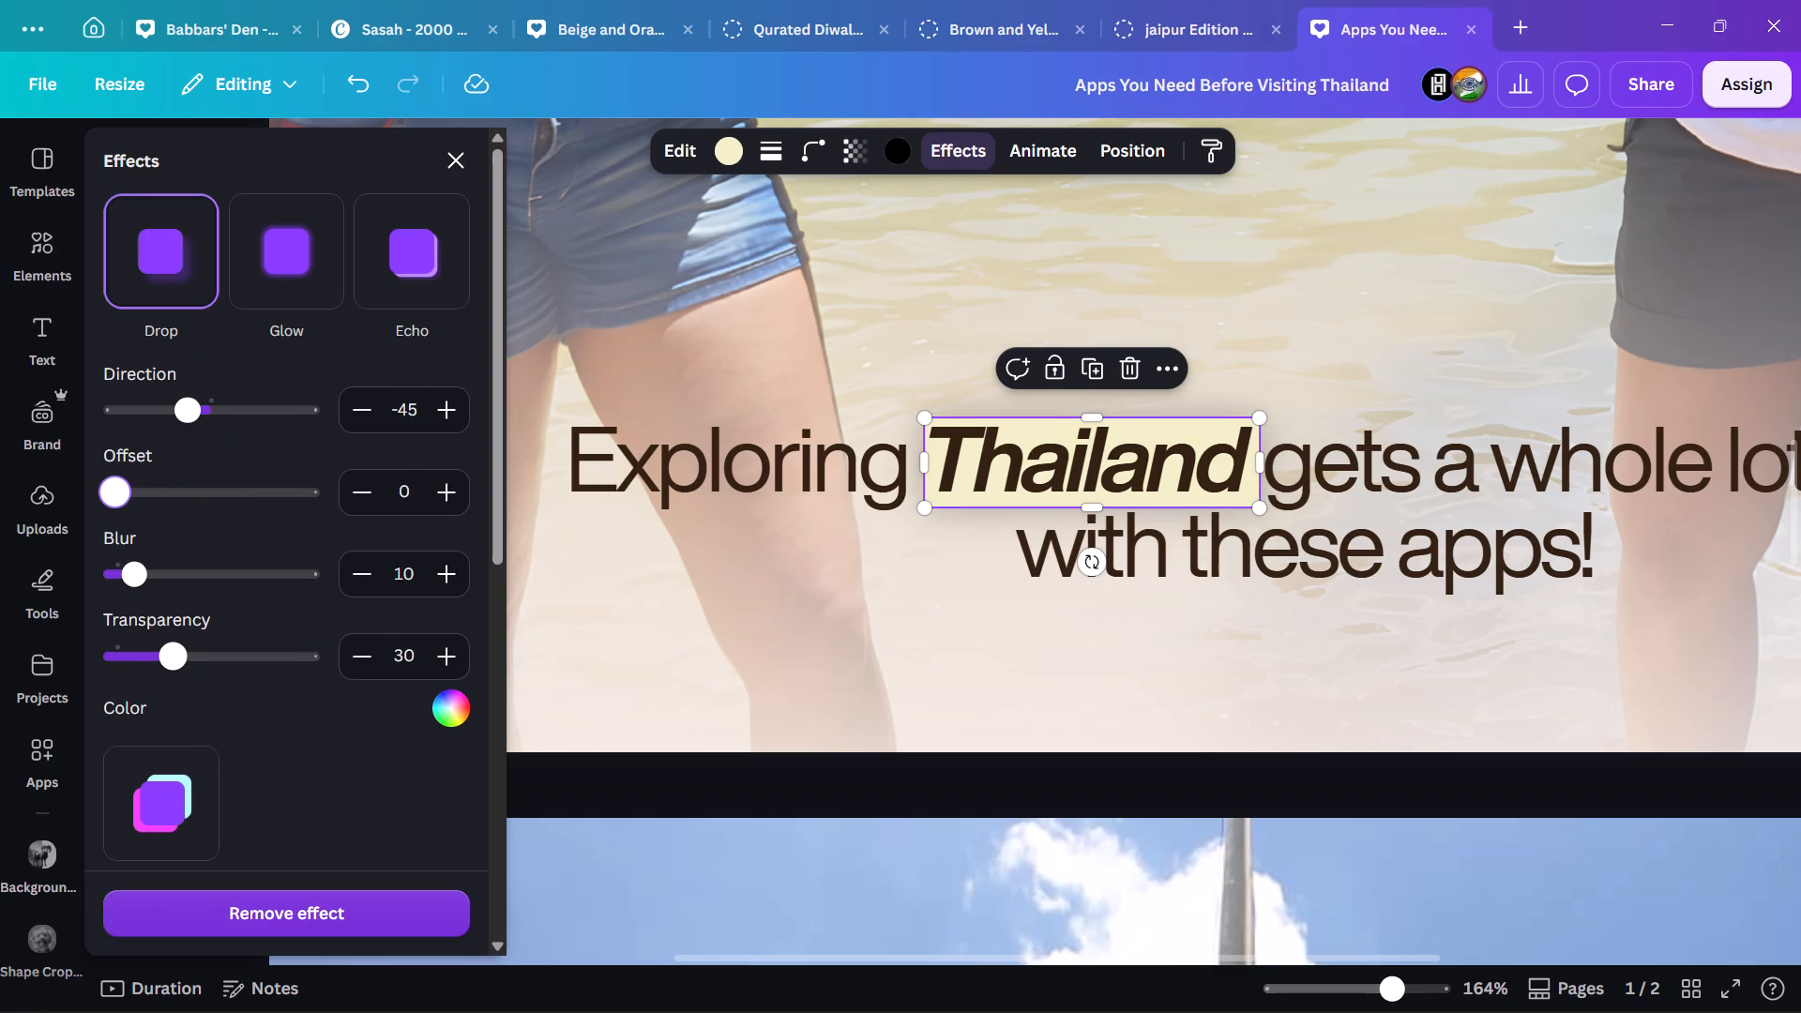
pyautogui.moveTo(175, 657); pyautogui.dragTo(411, 661)
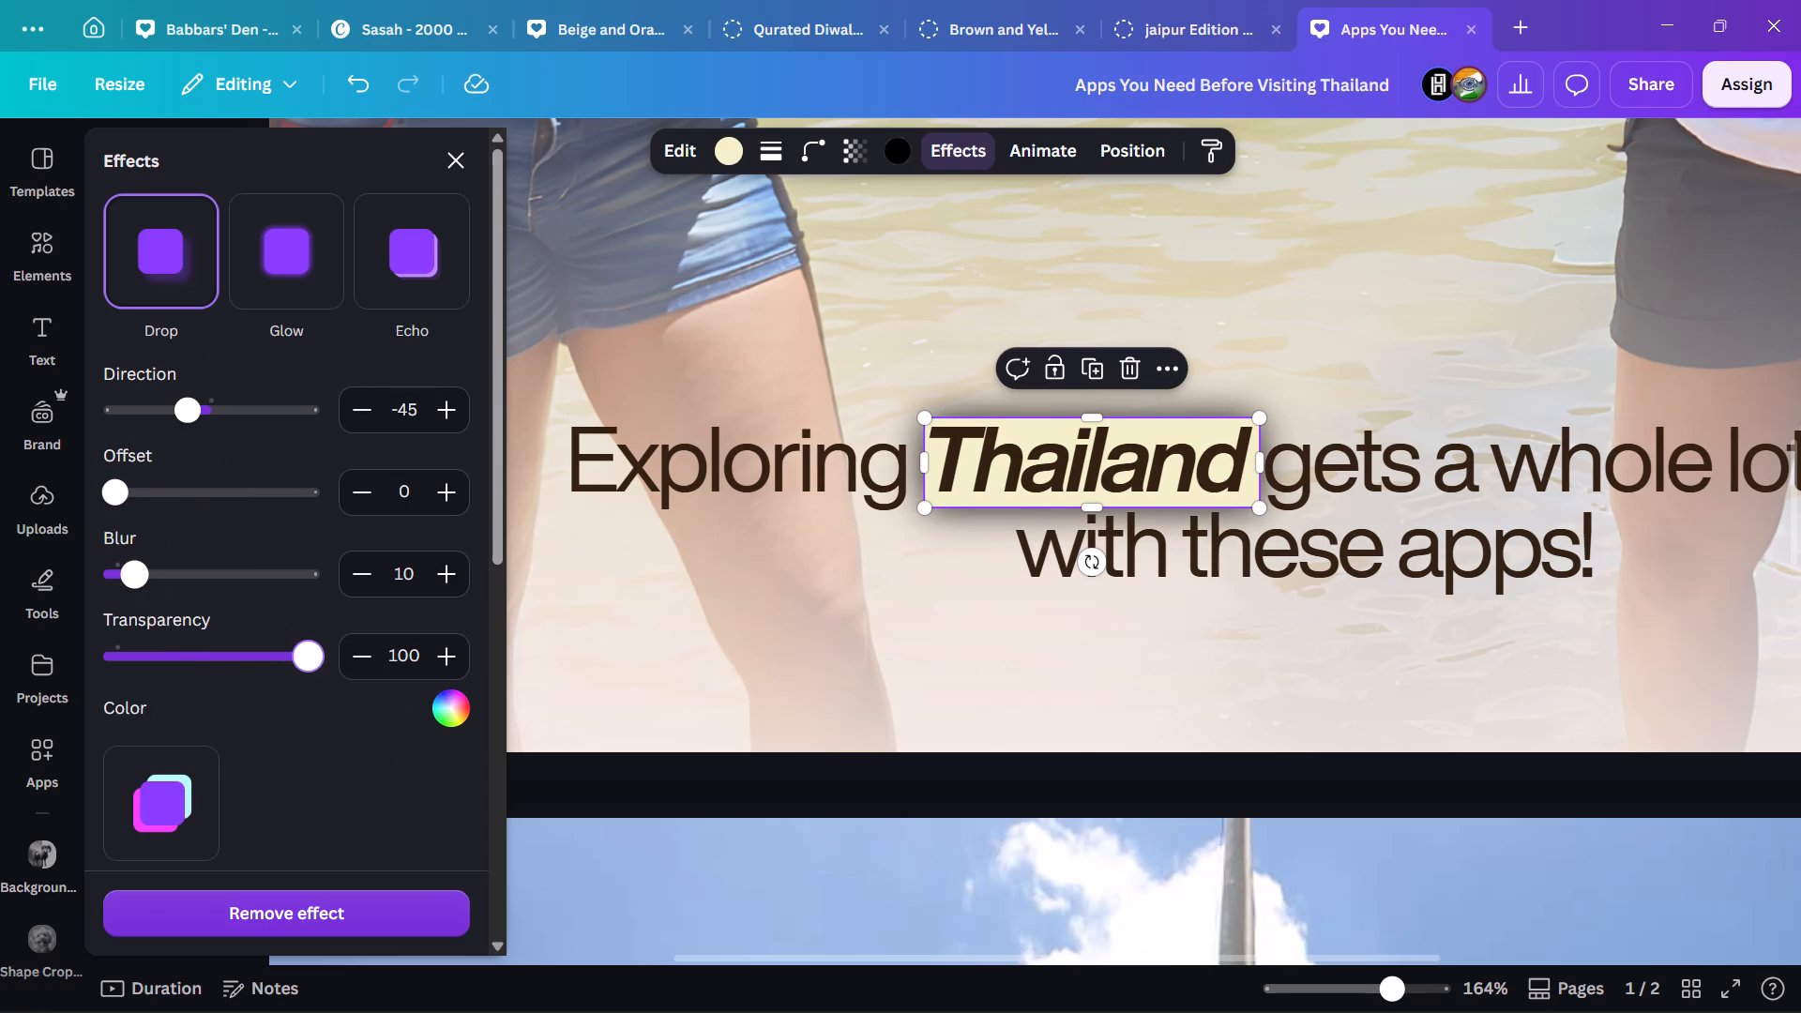
pyautogui.moveTo(139, 574); pyautogui.dragTo(56, 575)
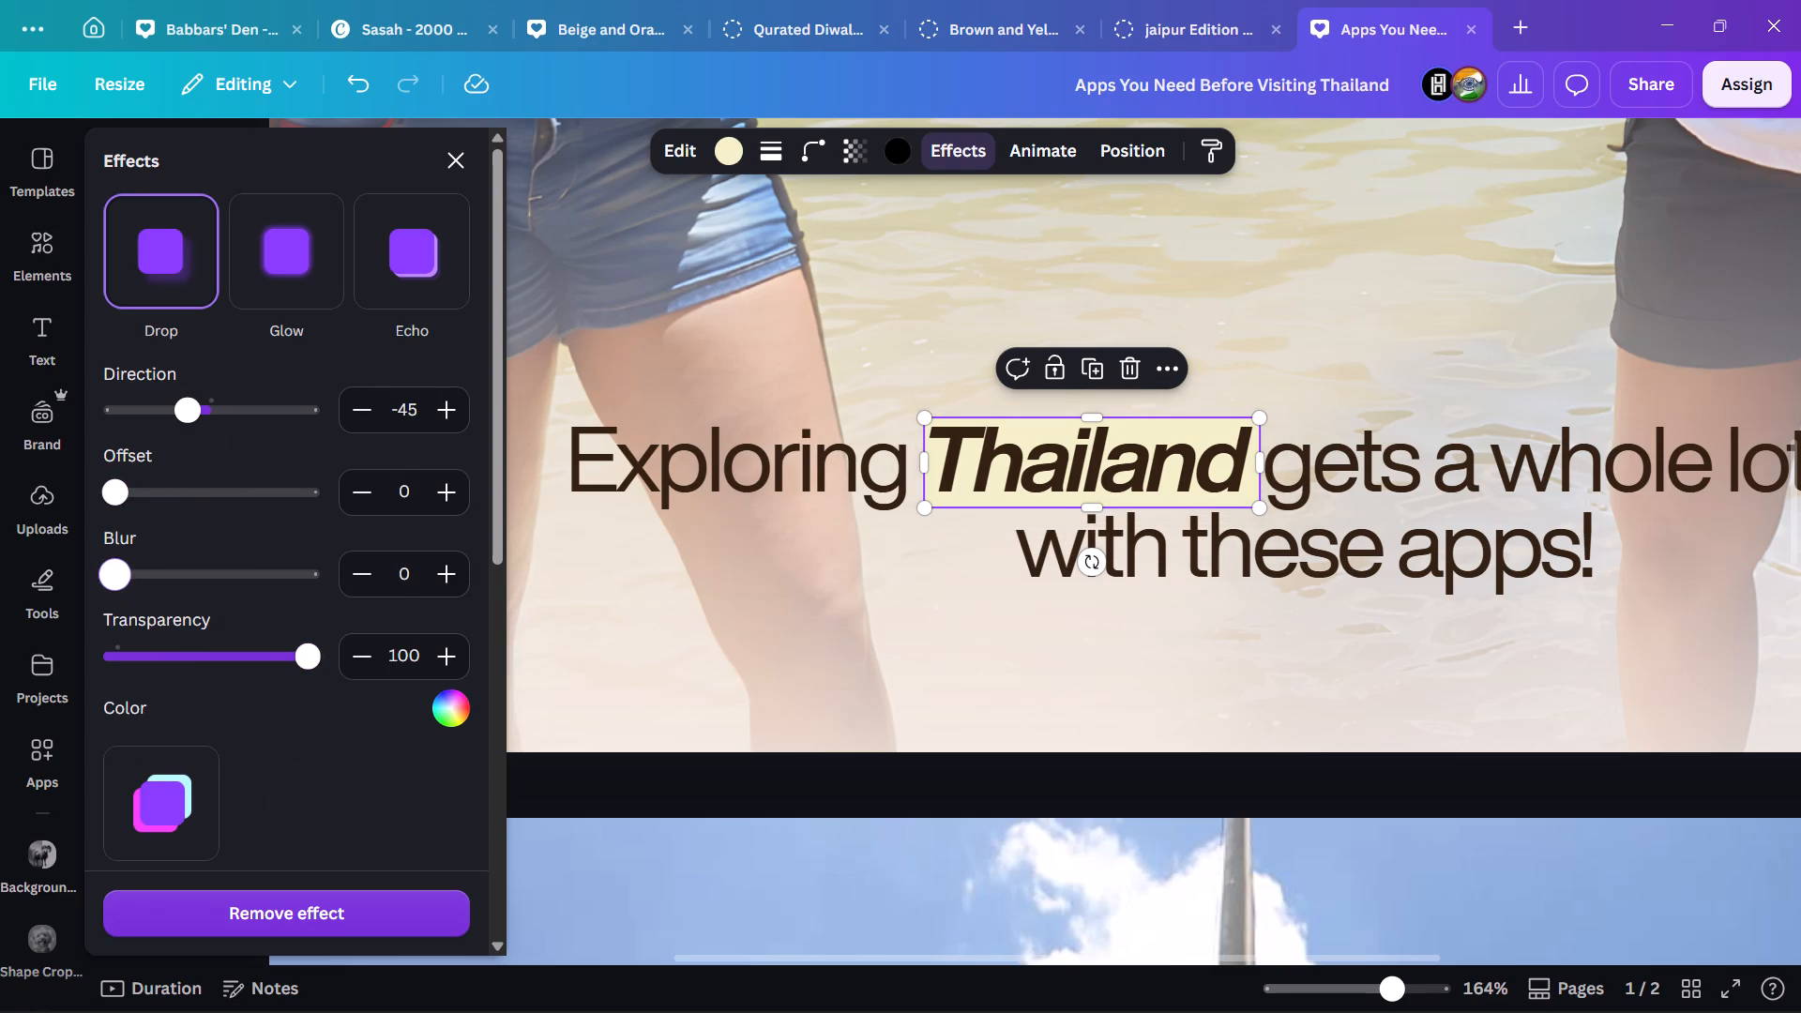
pyautogui.moveTo(56, 575); pyautogui.dragTo(120, 577)
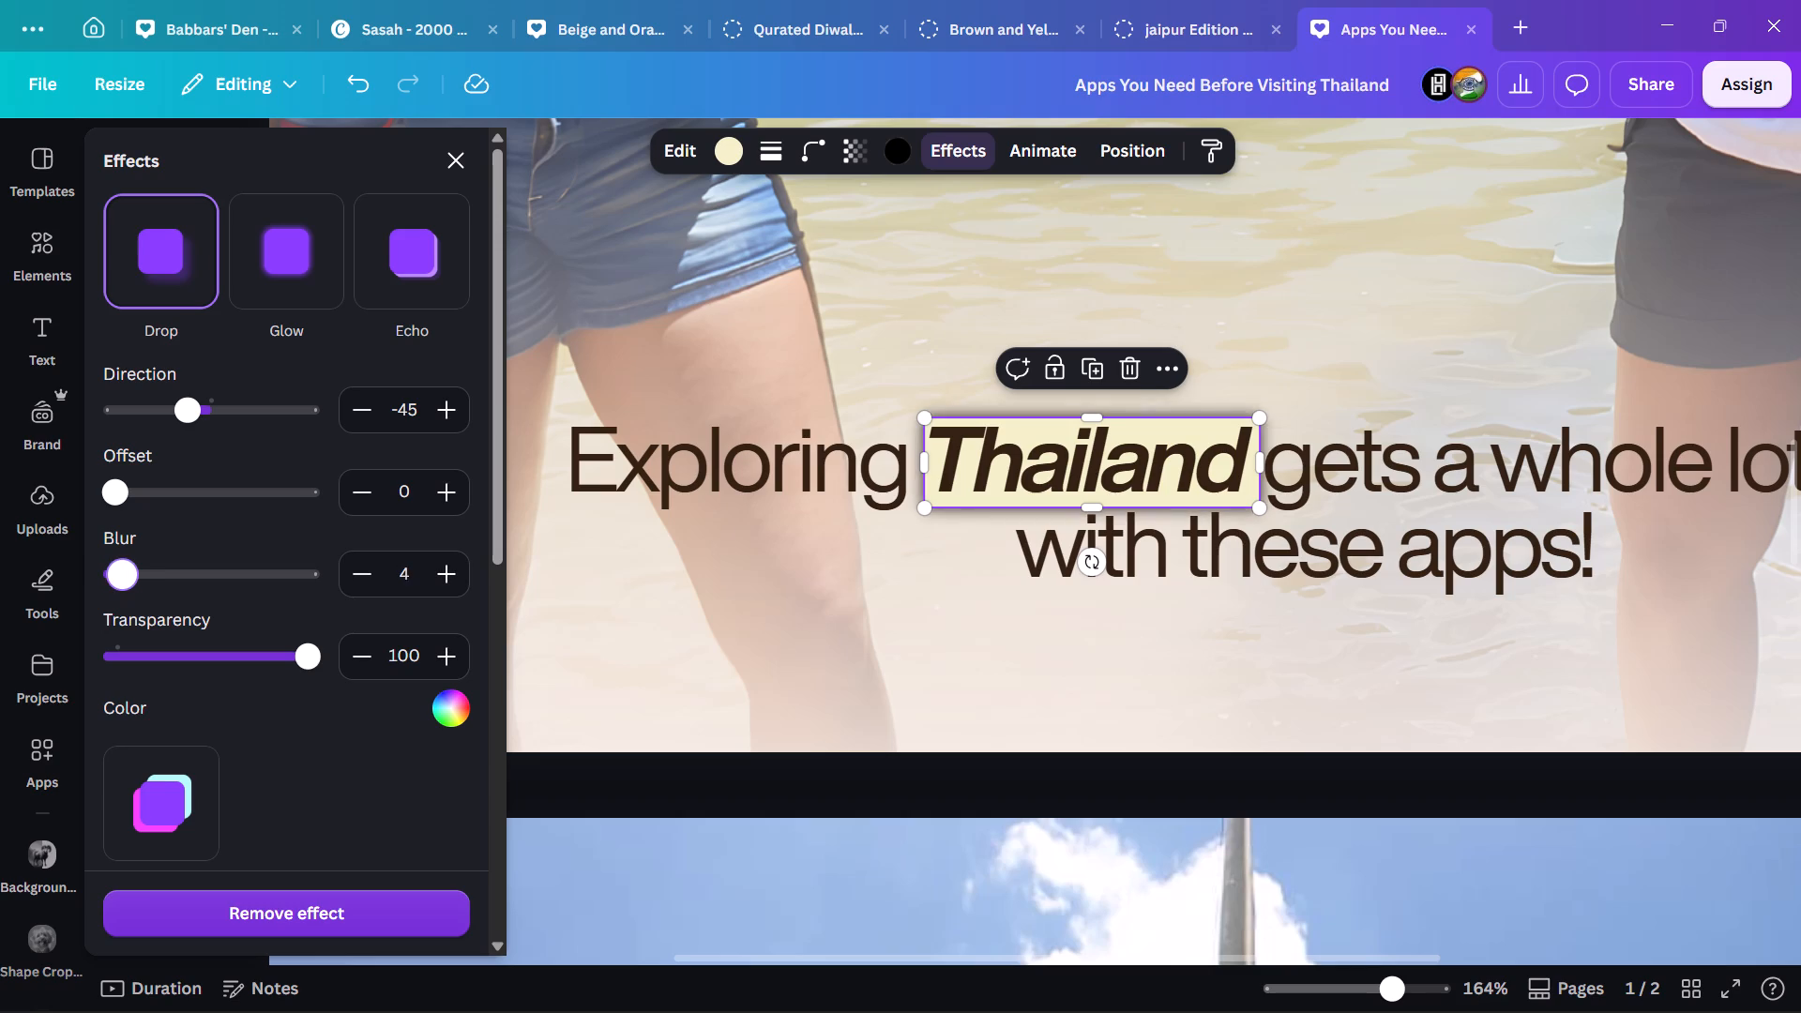
pyautogui.moveTo(120, 577); pyautogui.dragTo(117, 577)
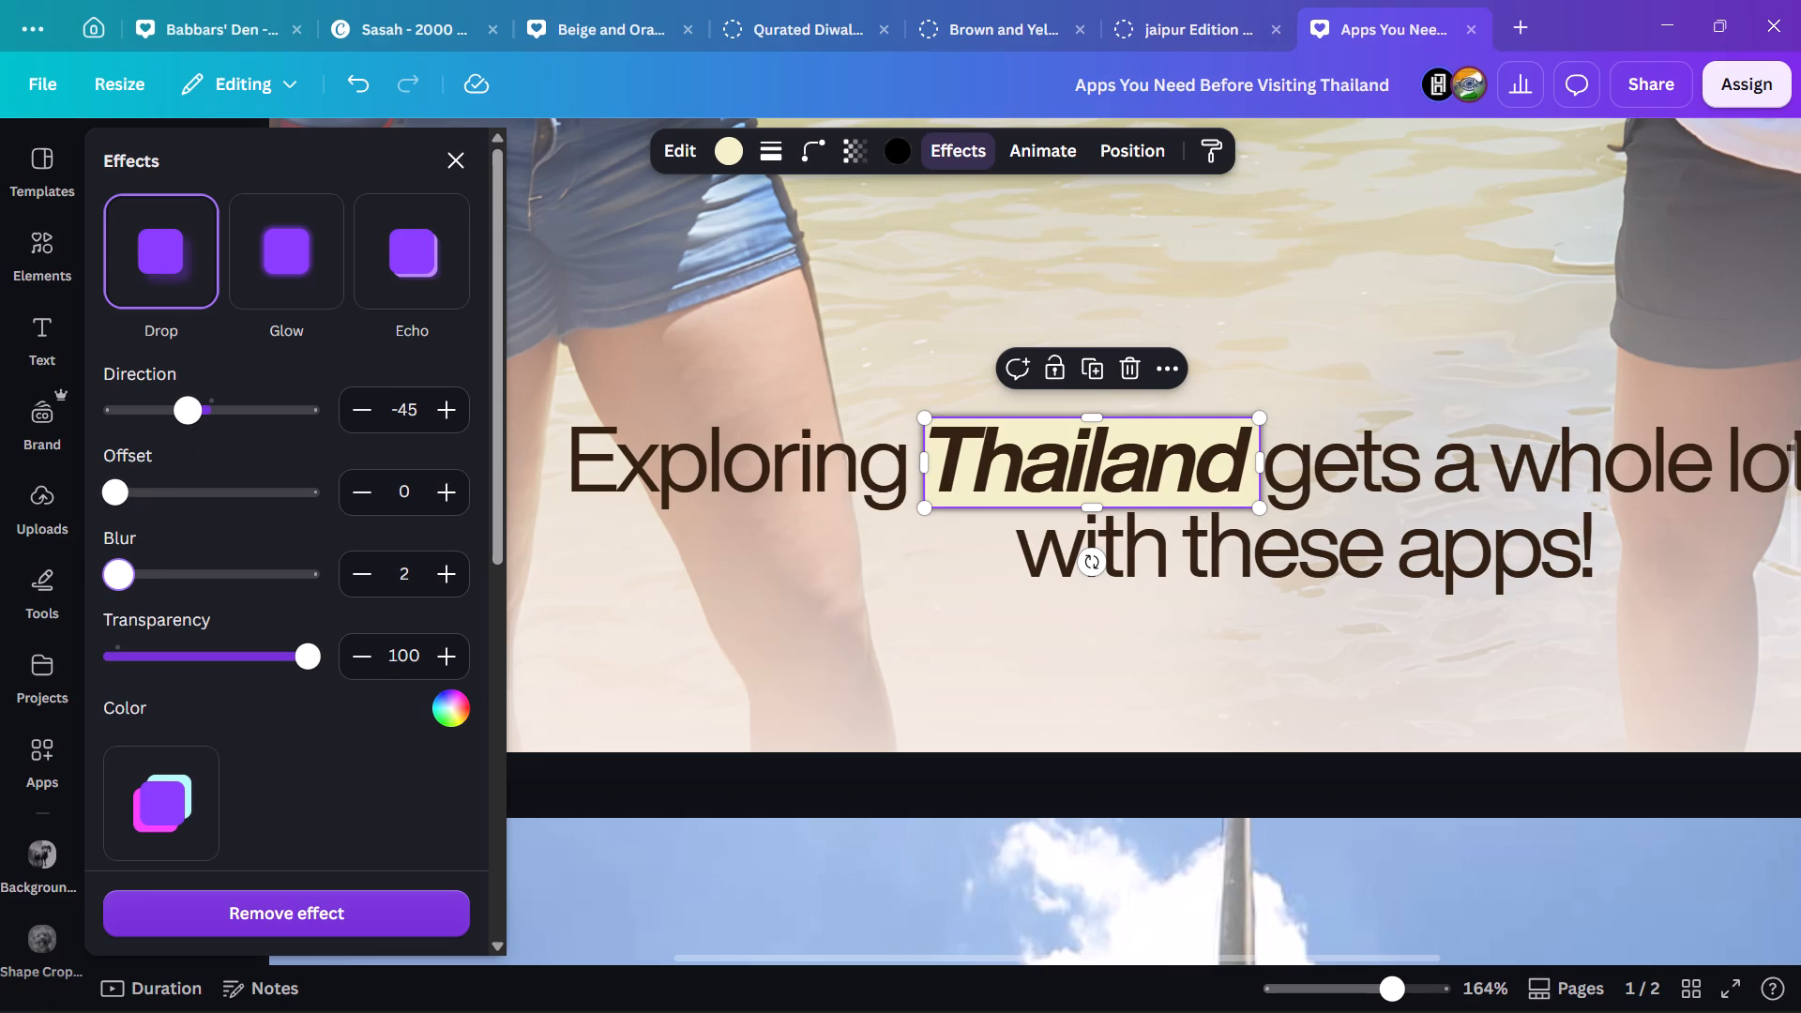
pyautogui.moveTo(304, 657); pyautogui.dragTo(240, 657)
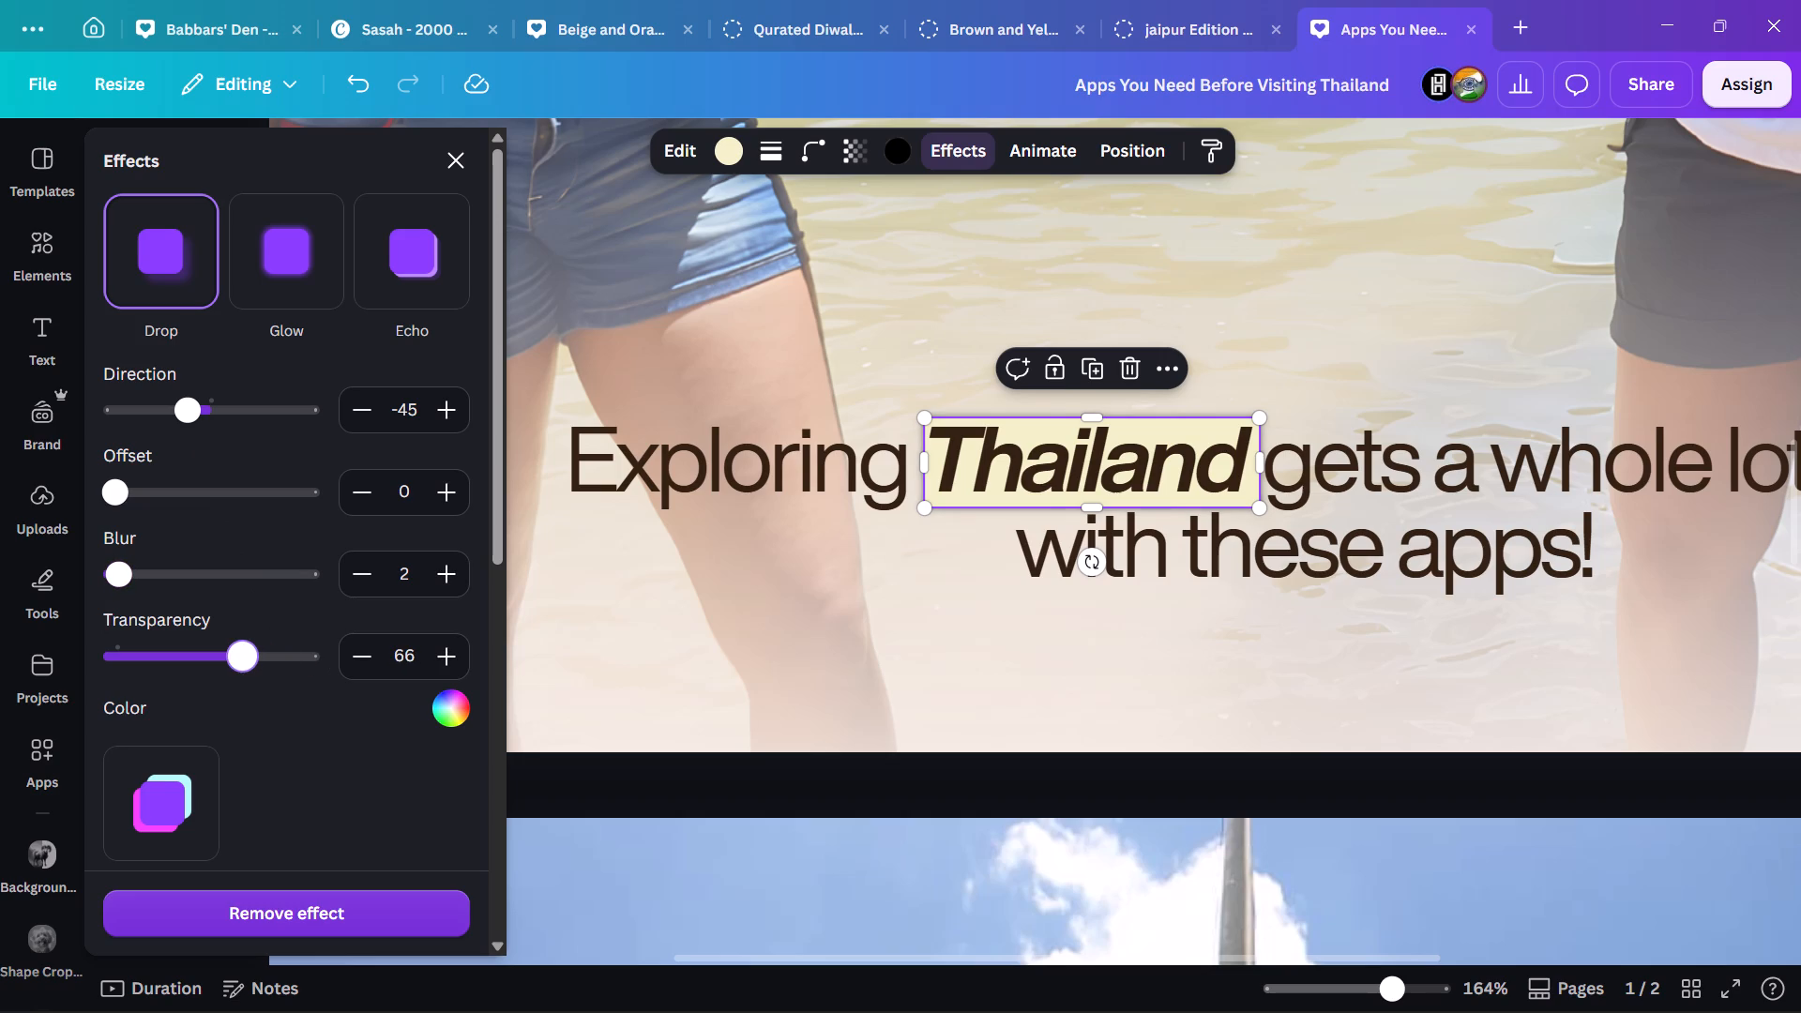
pyautogui.moveTo(240, 657); pyautogui.dragTo(238, 657)
pyautogui.click(453, 172)
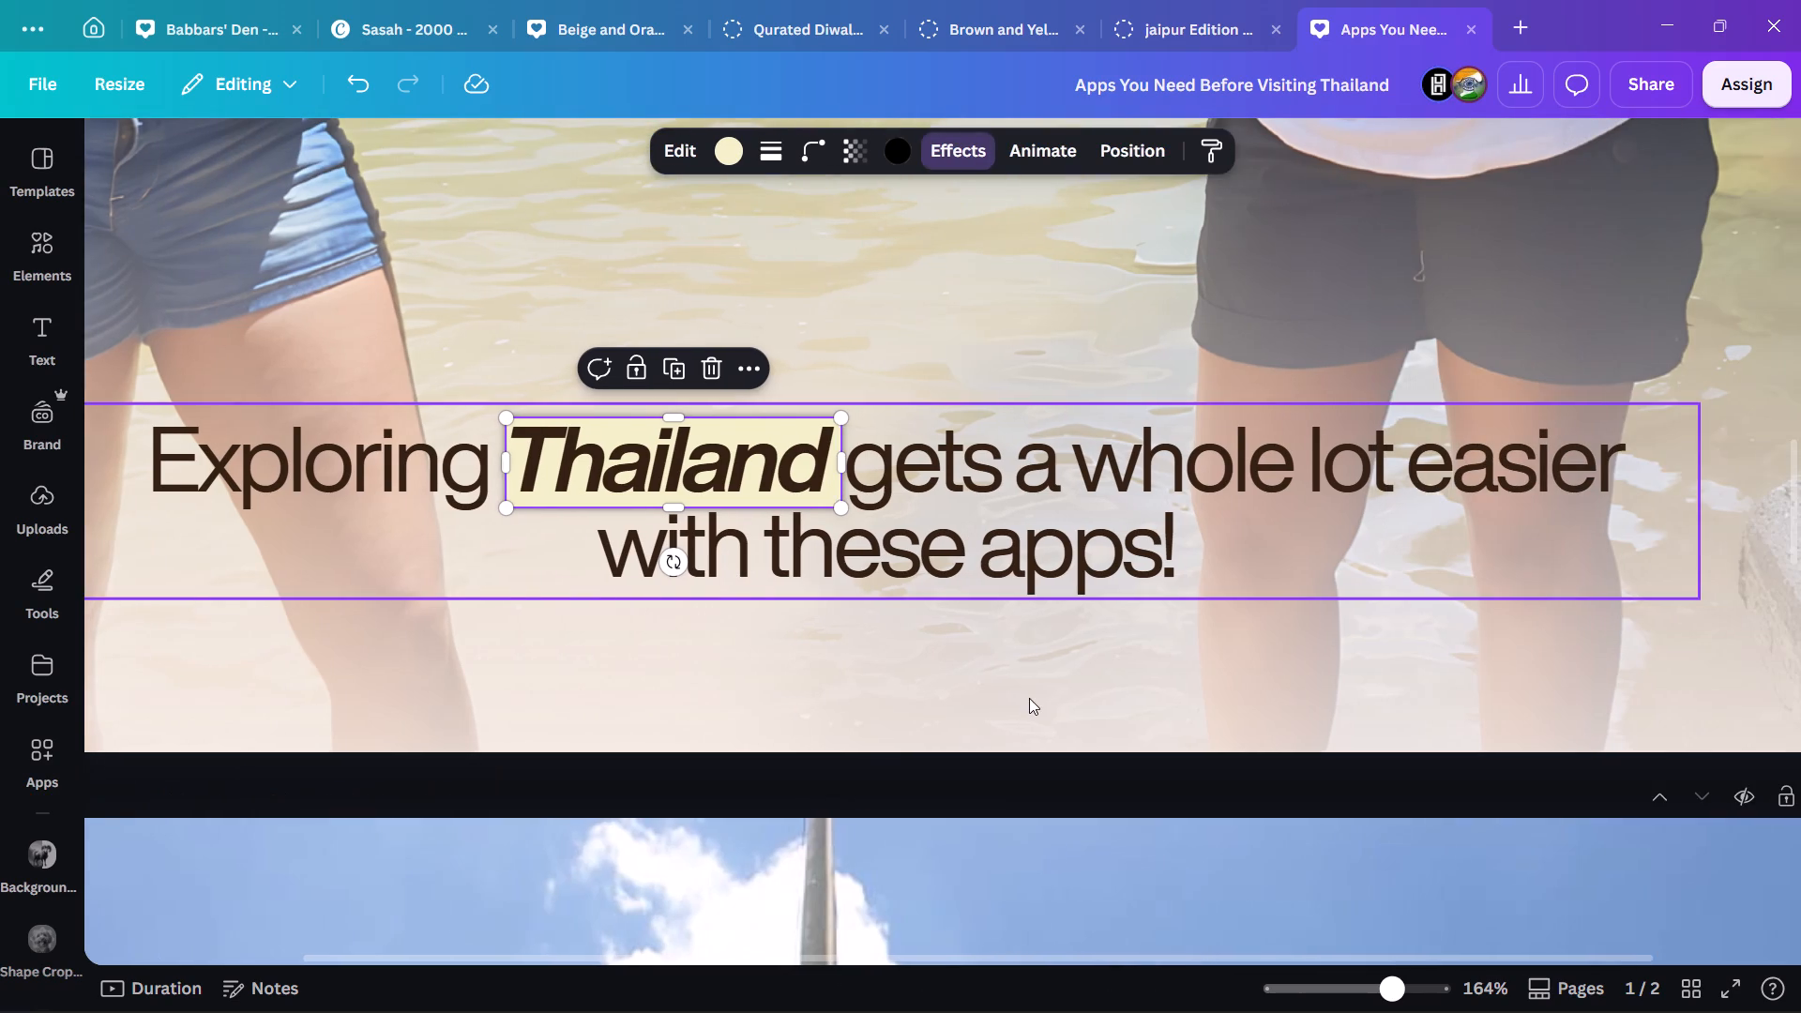
pyautogui.click(1029, 698)
# Increase the cover tagline's line spacing to about 1.07.
pyautogui.keyDown('ctrl'); pyautogui.scroll(-5, 1105, 691); pyautogui.keyUp('ctrl')
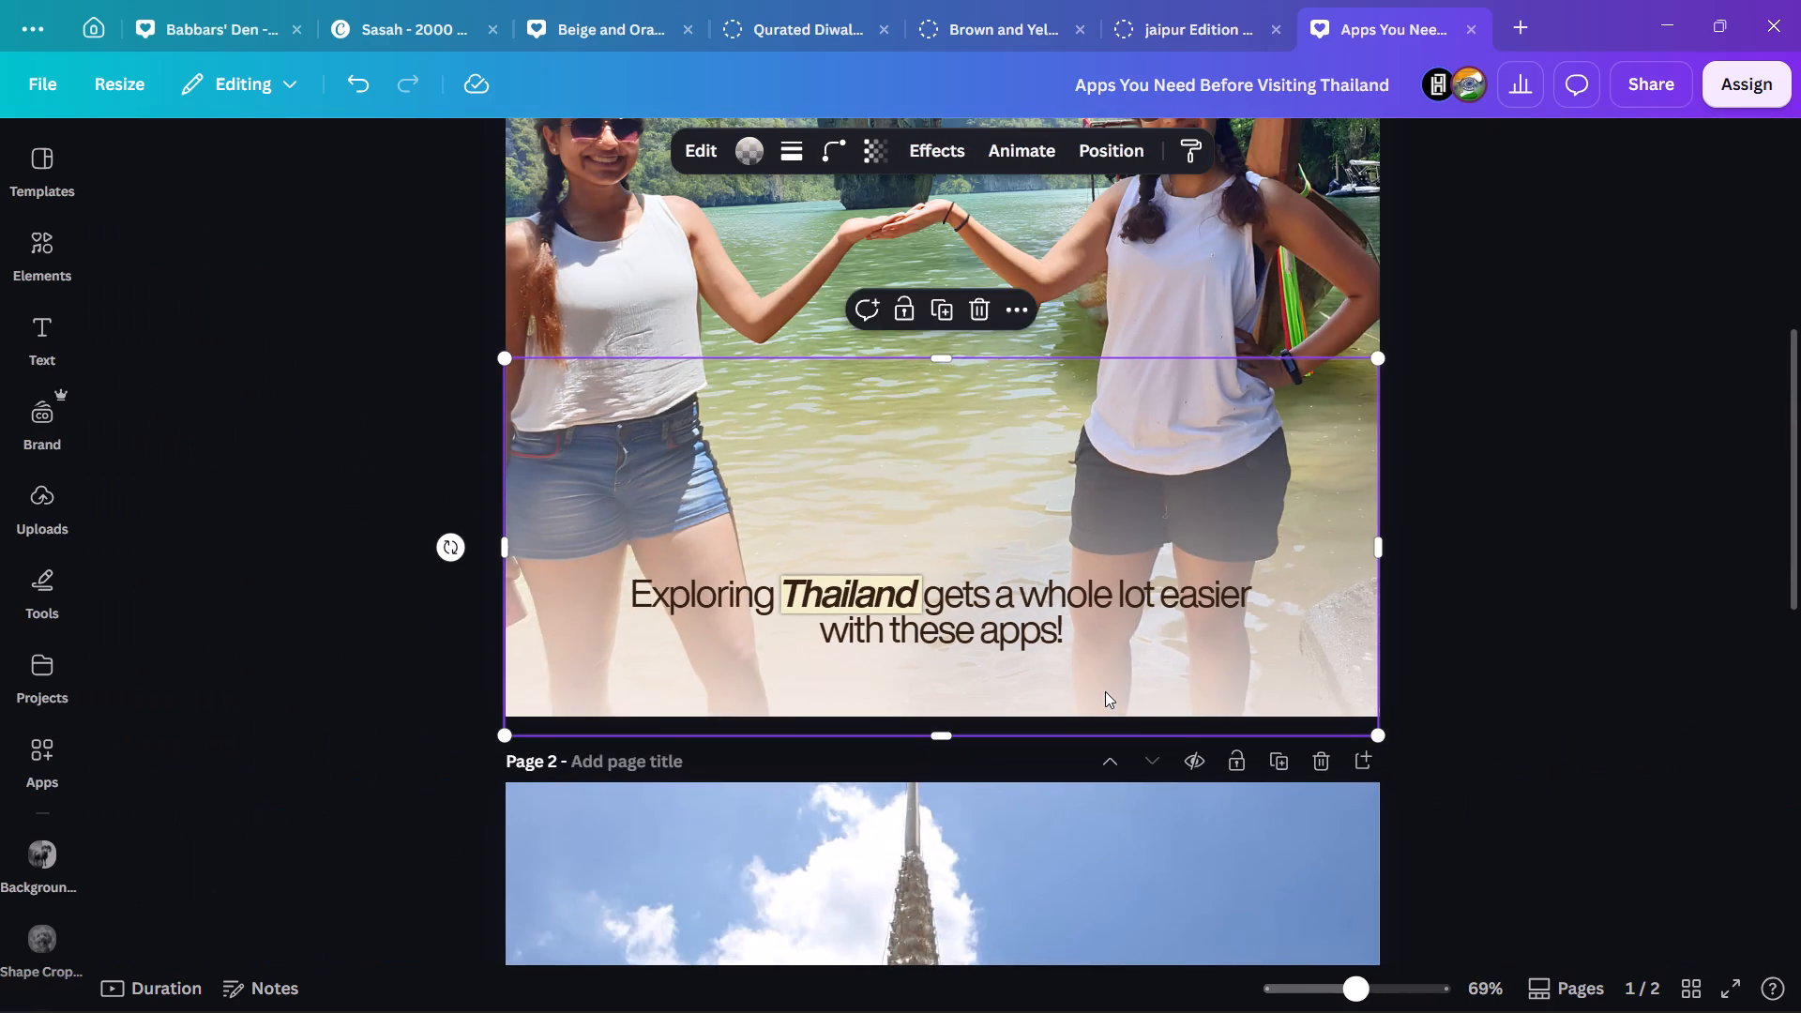
pyautogui.keyDown('ctrl'); pyautogui.scroll(-1, 1105, 697); pyautogui.keyUp('ctrl')
pyautogui.keyDown('ctrl'); pyautogui.scroll(4, 1442, 691); pyautogui.keyUp('ctrl')
pyautogui.keyDown('ctrl'); pyautogui.scroll(1, 1343, 673); pyautogui.keyUp('ctrl')
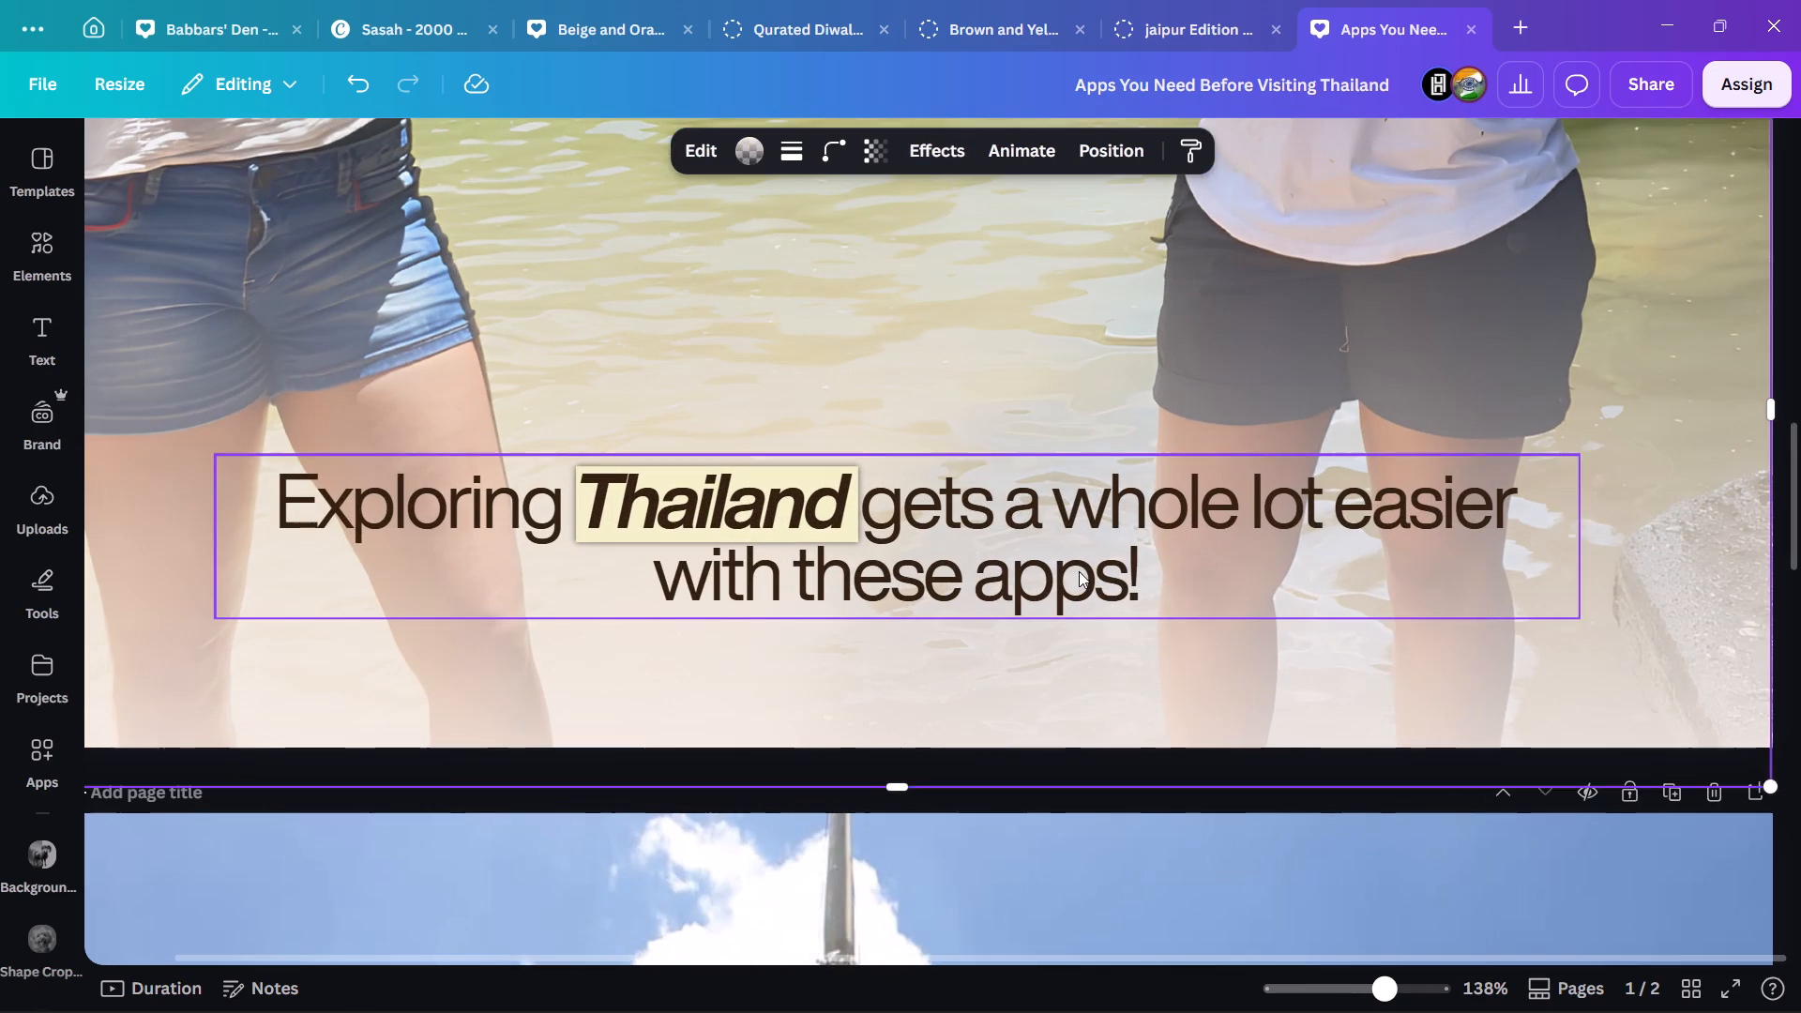
pyautogui.click(1077, 571)
pyautogui.click(1071, 148)
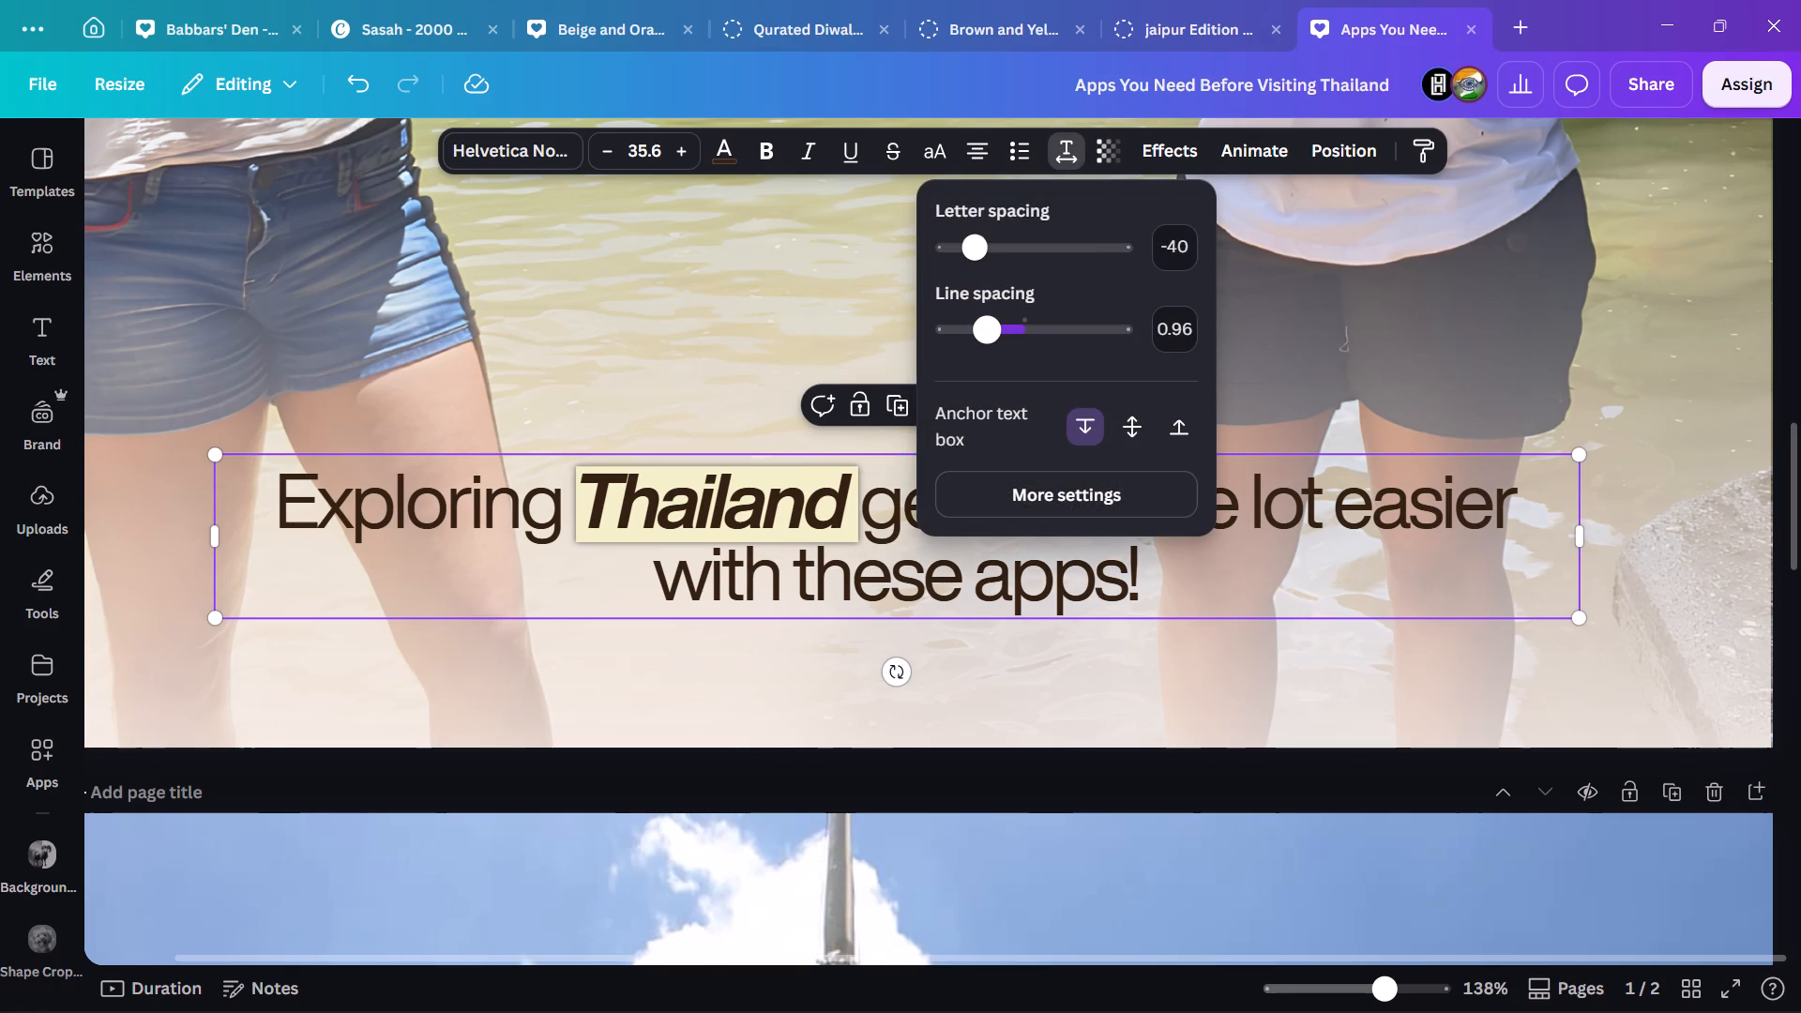
pyautogui.click(993, 337)
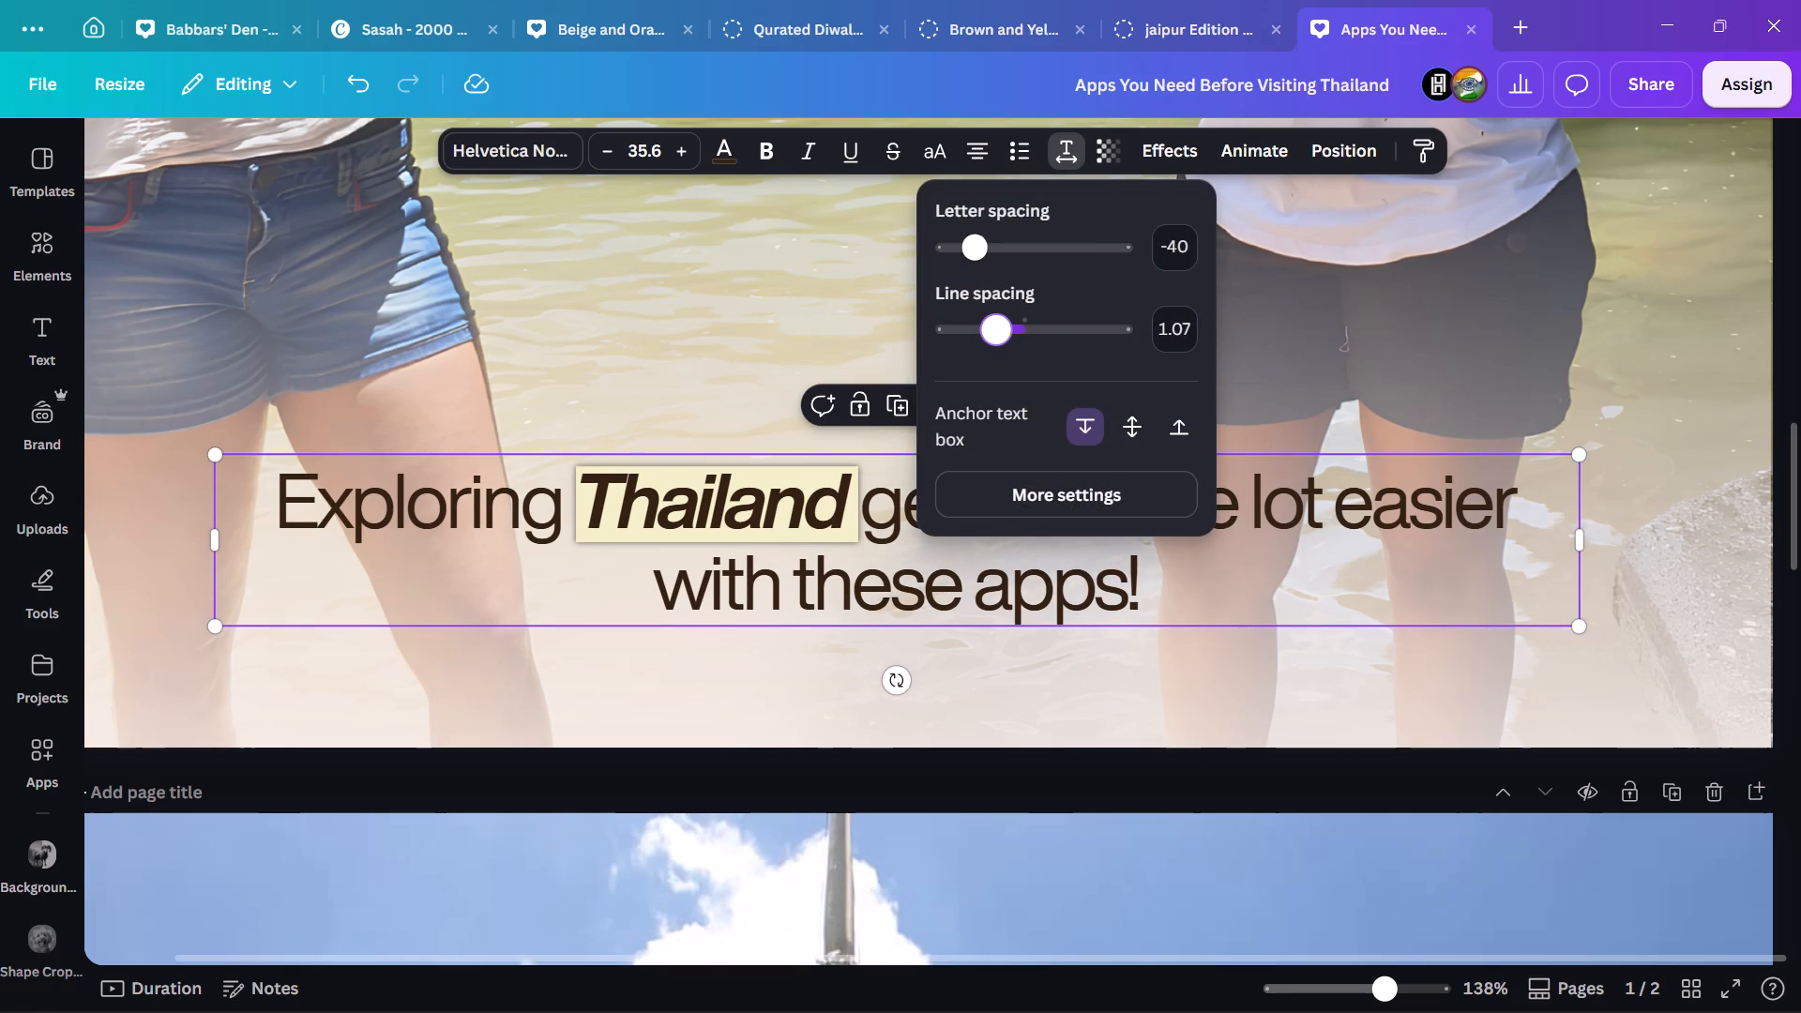
pyautogui.click(1309, 565)
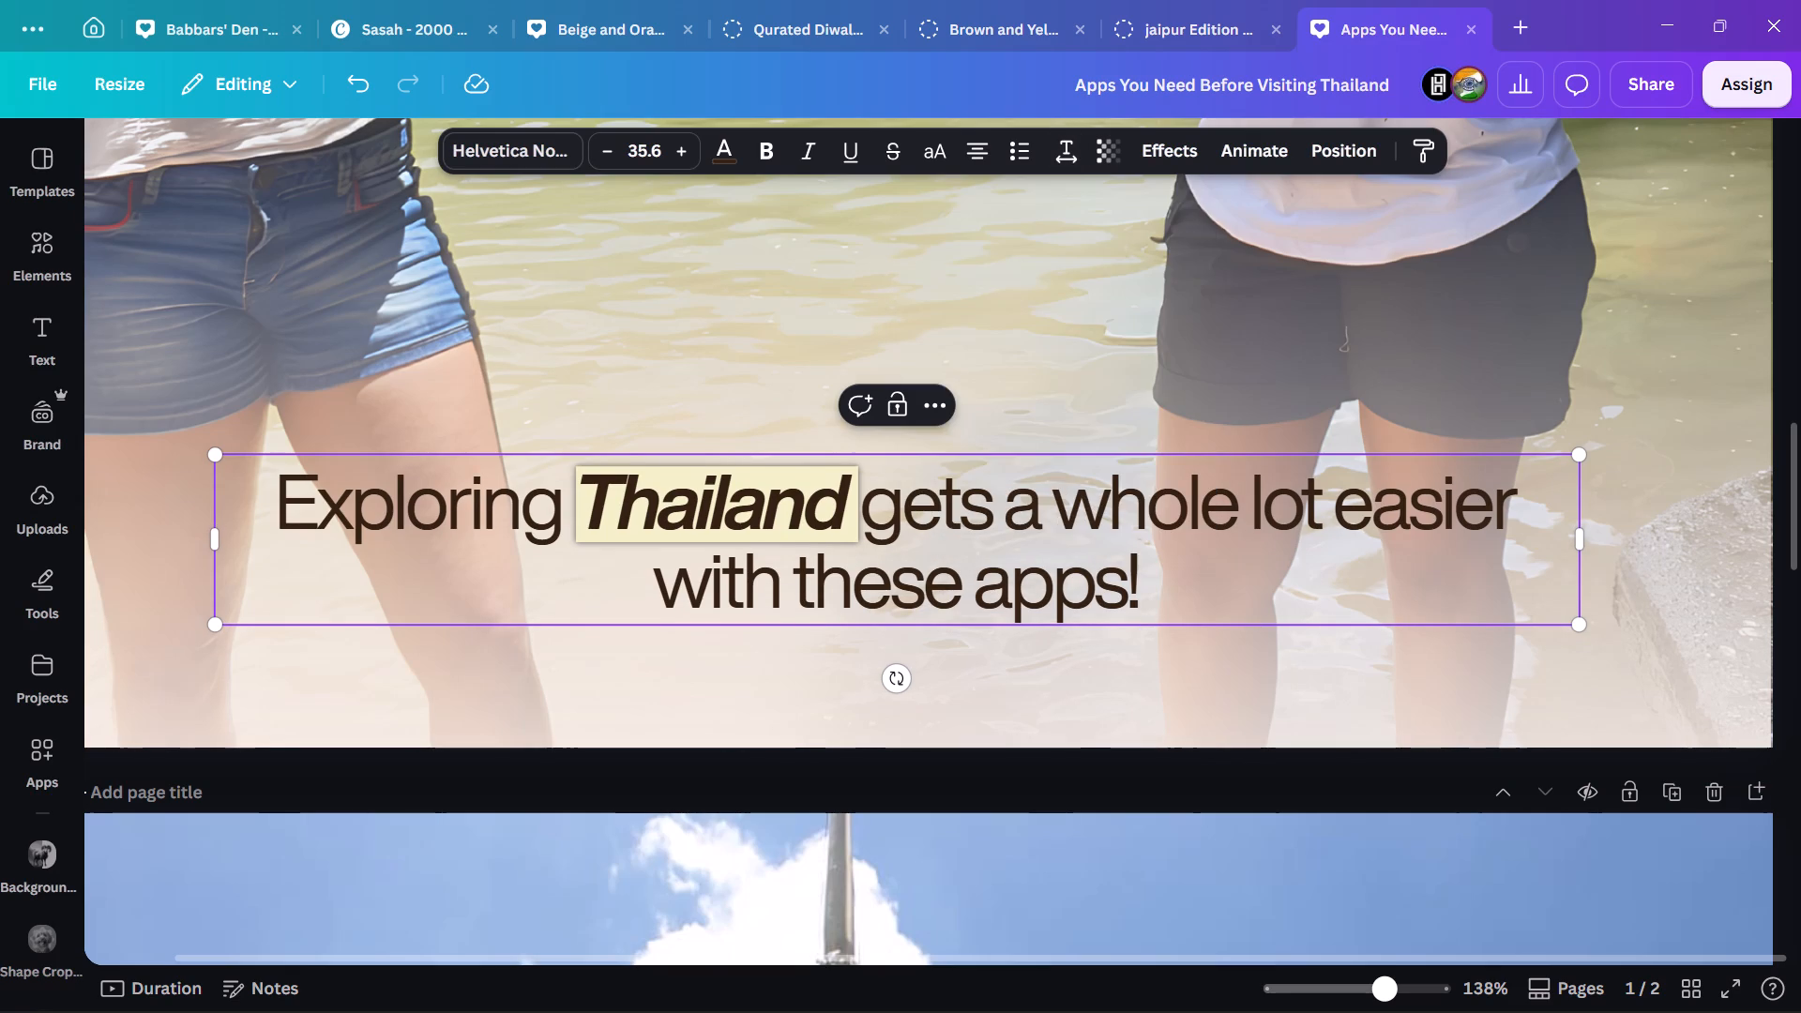
# Add an extra space before and after "Thailand" in the cover tagline to clear the highlight's edges.
pyautogui.click(869, 508)
pyautogui.press('space')
pyautogui.click(566, 499)
pyautogui.press('space')
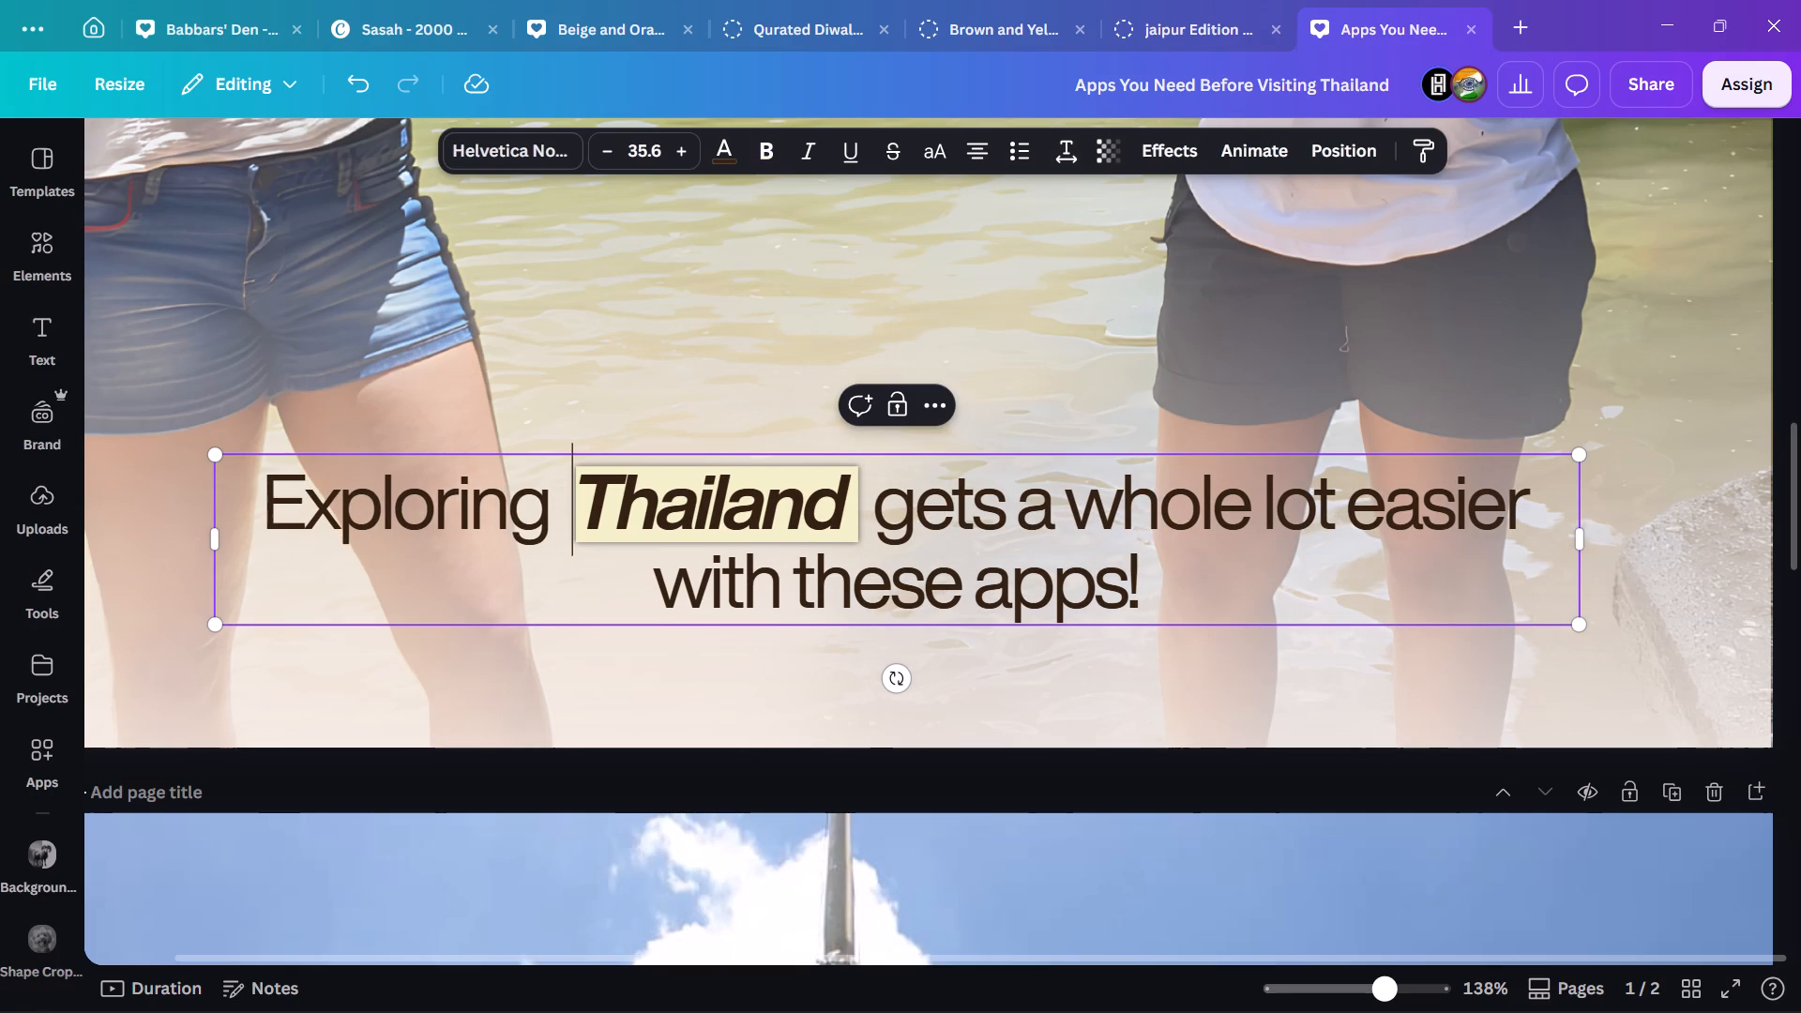
pyautogui.click(1623, 533)
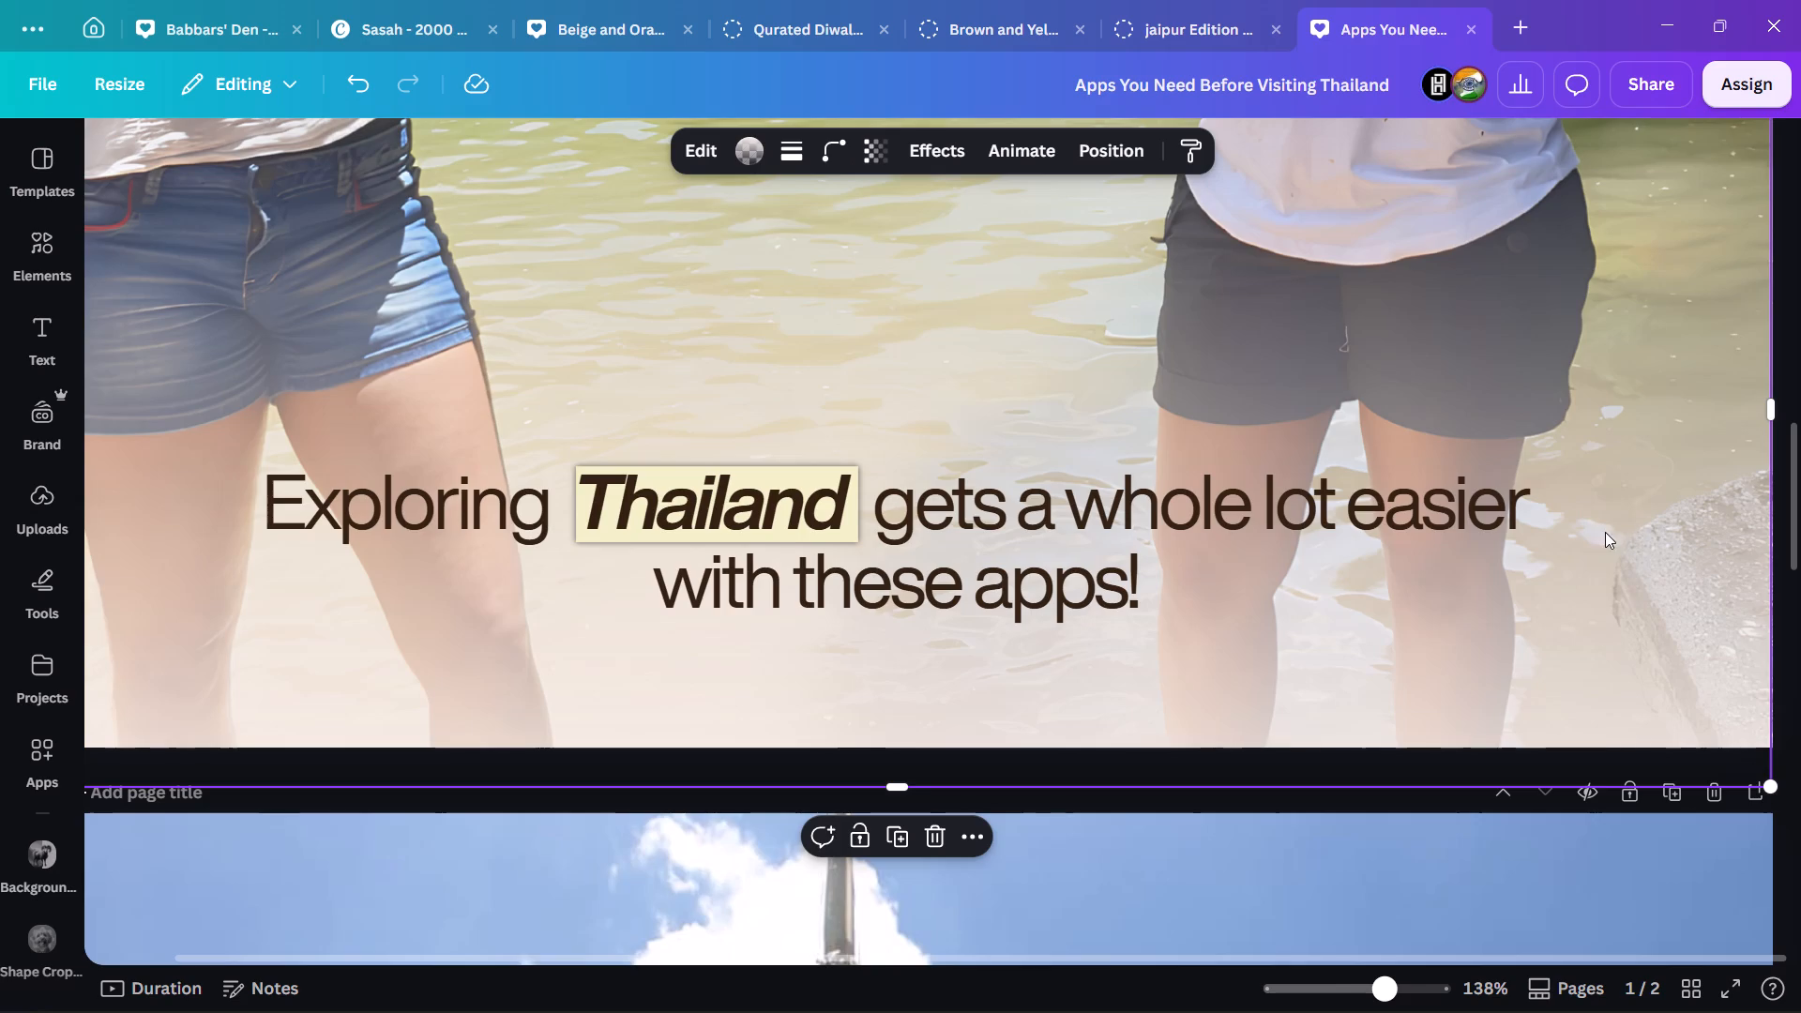
# Review the whole cover to check how the title card and tagline look together.
pyautogui.keyDown('ctrl'); pyautogui.scroll(-7, 1605, 532); pyautogui.keyUp('ctrl')
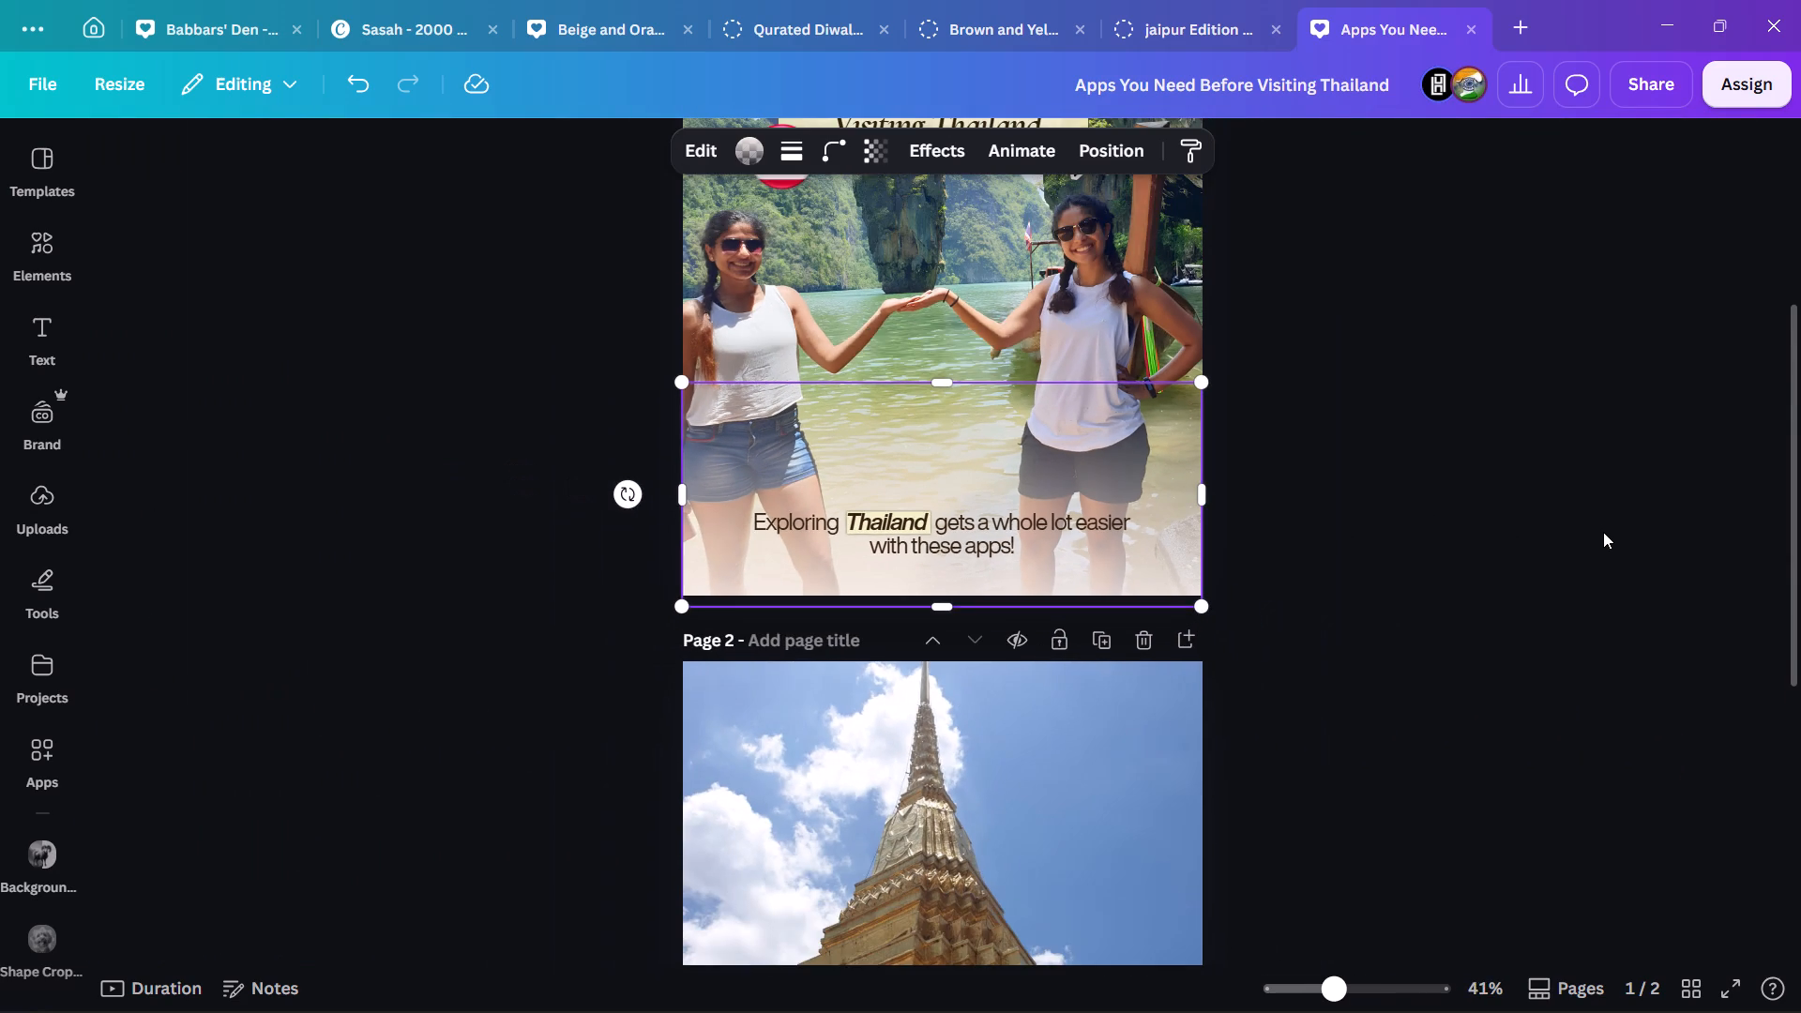
pyautogui.keyDown('ctrl'); pyautogui.scroll(-1, 1603, 532); pyautogui.keyUp('ctrl')
pyautogui.scroll(1, 1477, 498)
pyautogui.click(1476, 510)
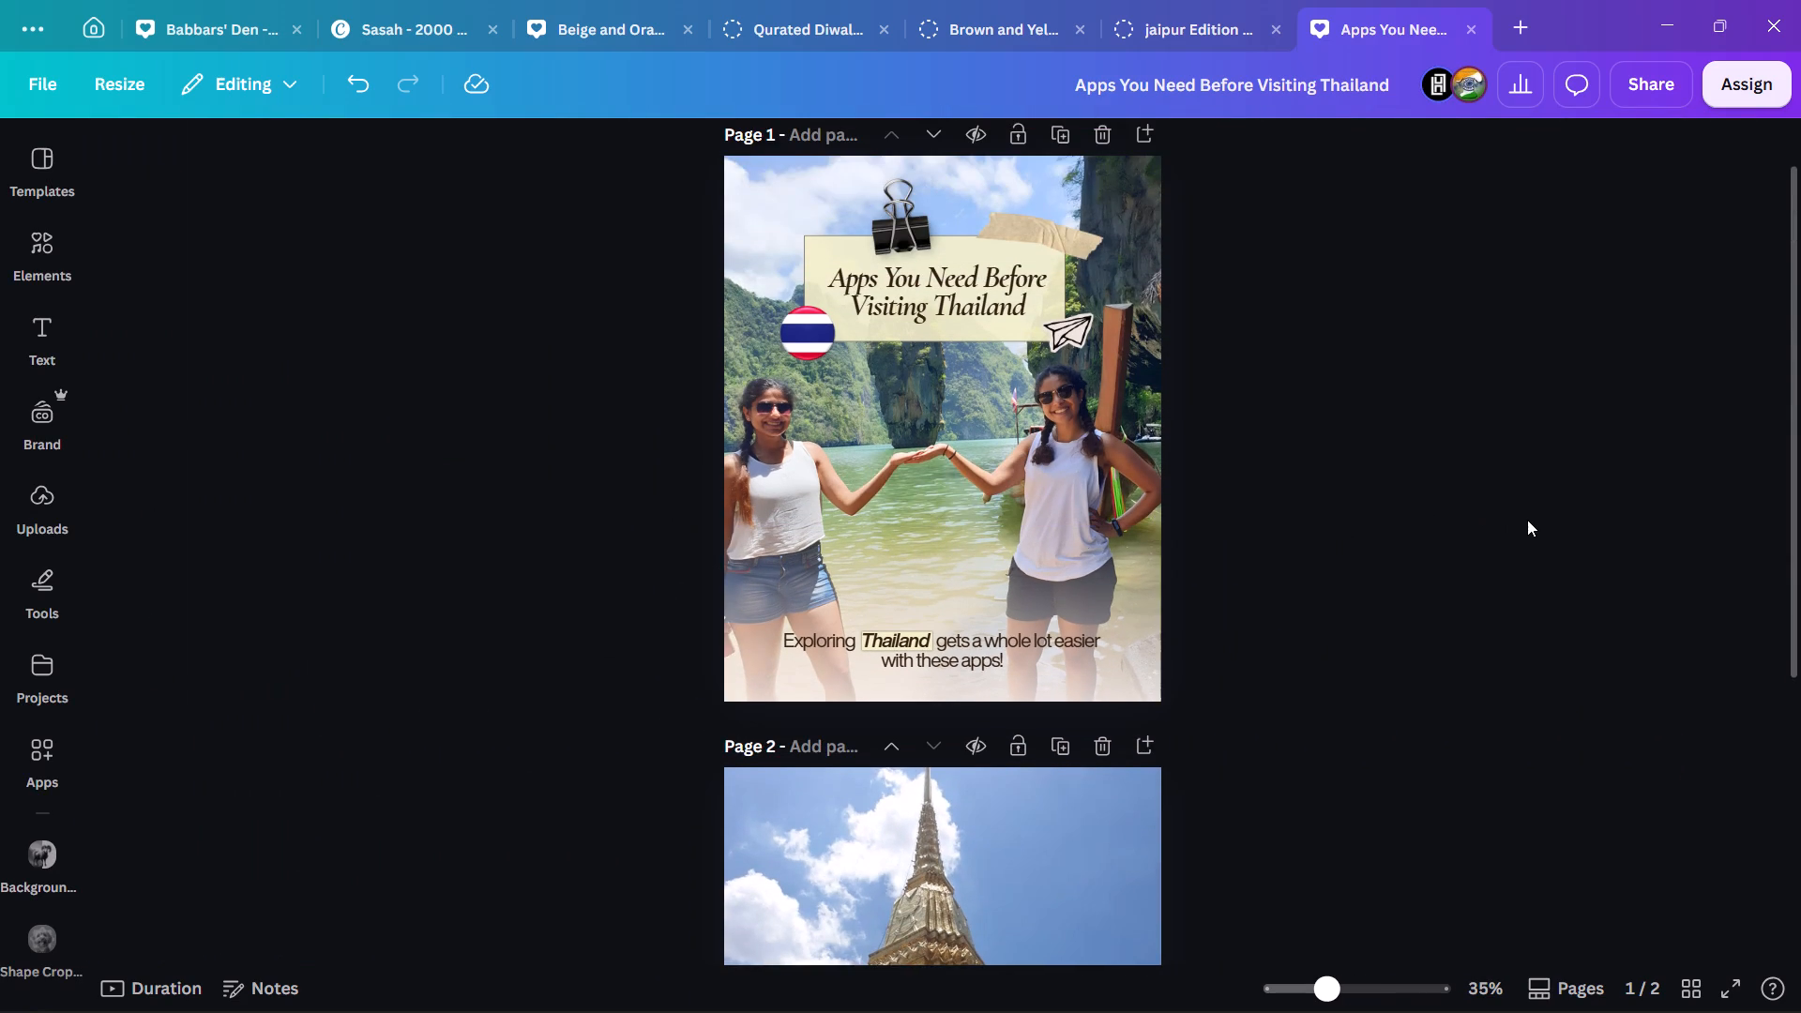
pyautogui.scroll(2, 1527, 520)
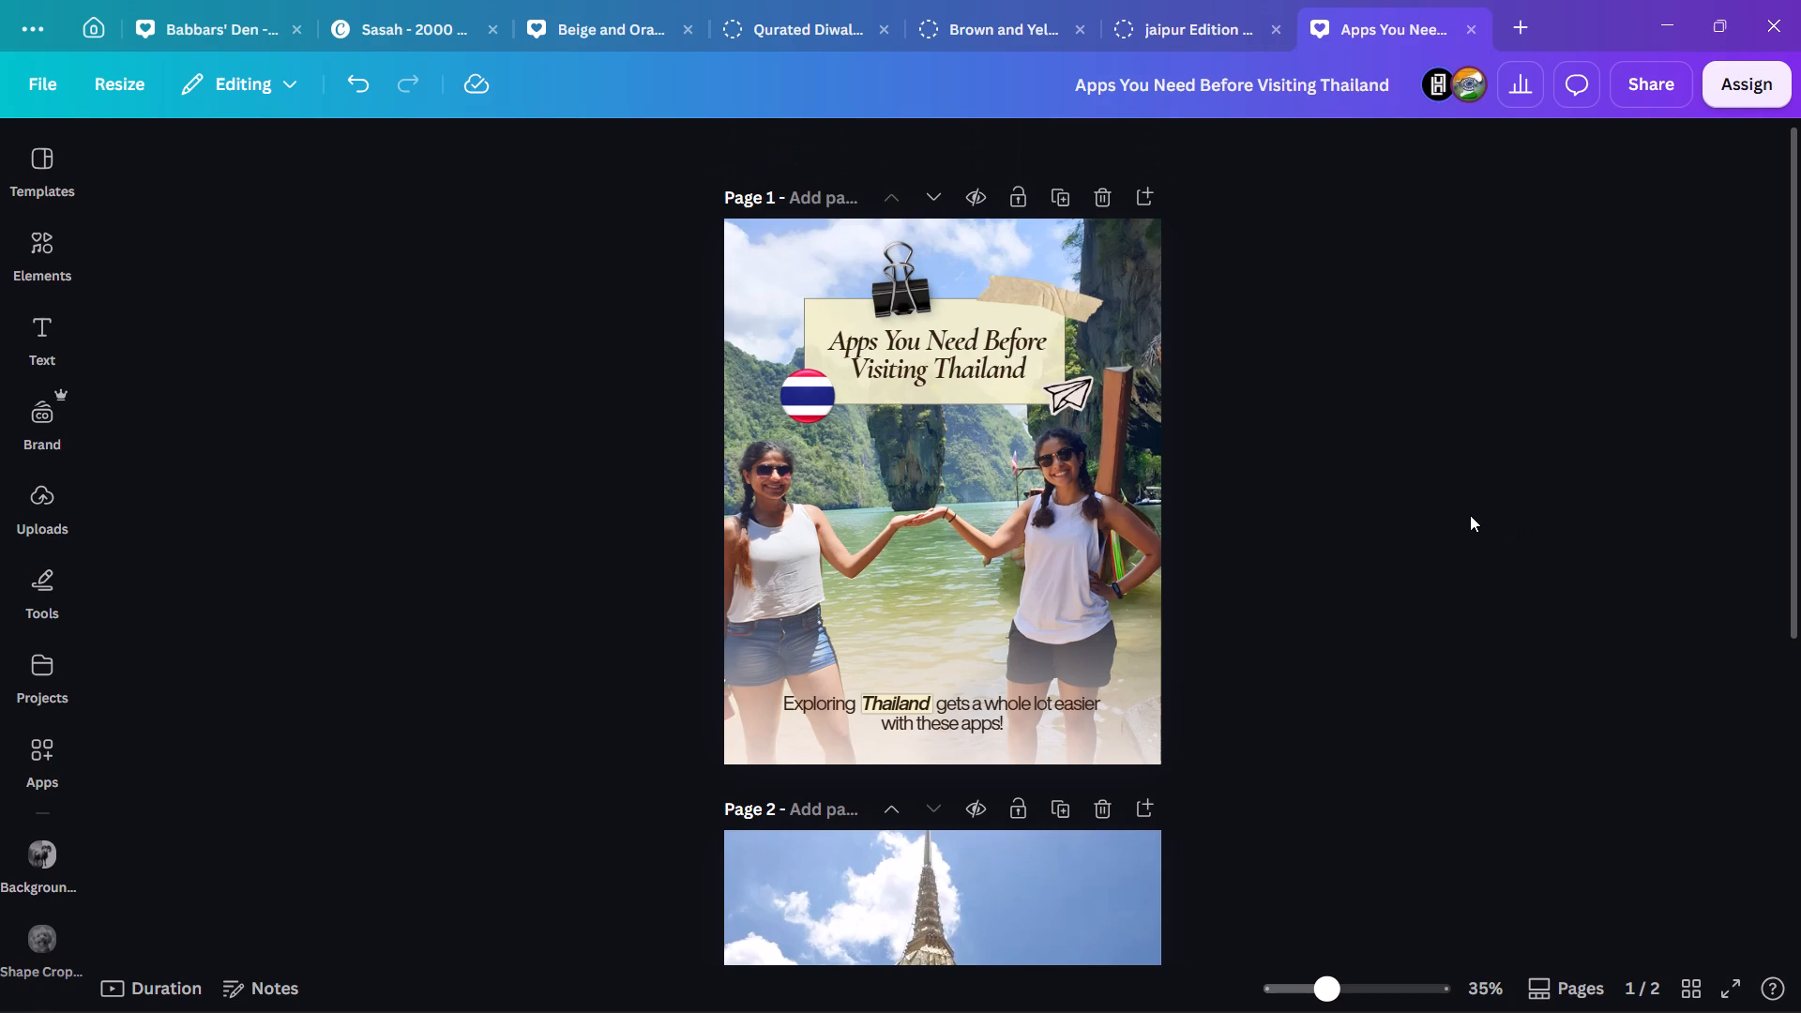
# Change the cover title "Apps You Need Before Visiting Thailand" to the Helvetica World font.
pyautogui.click(933, 370)
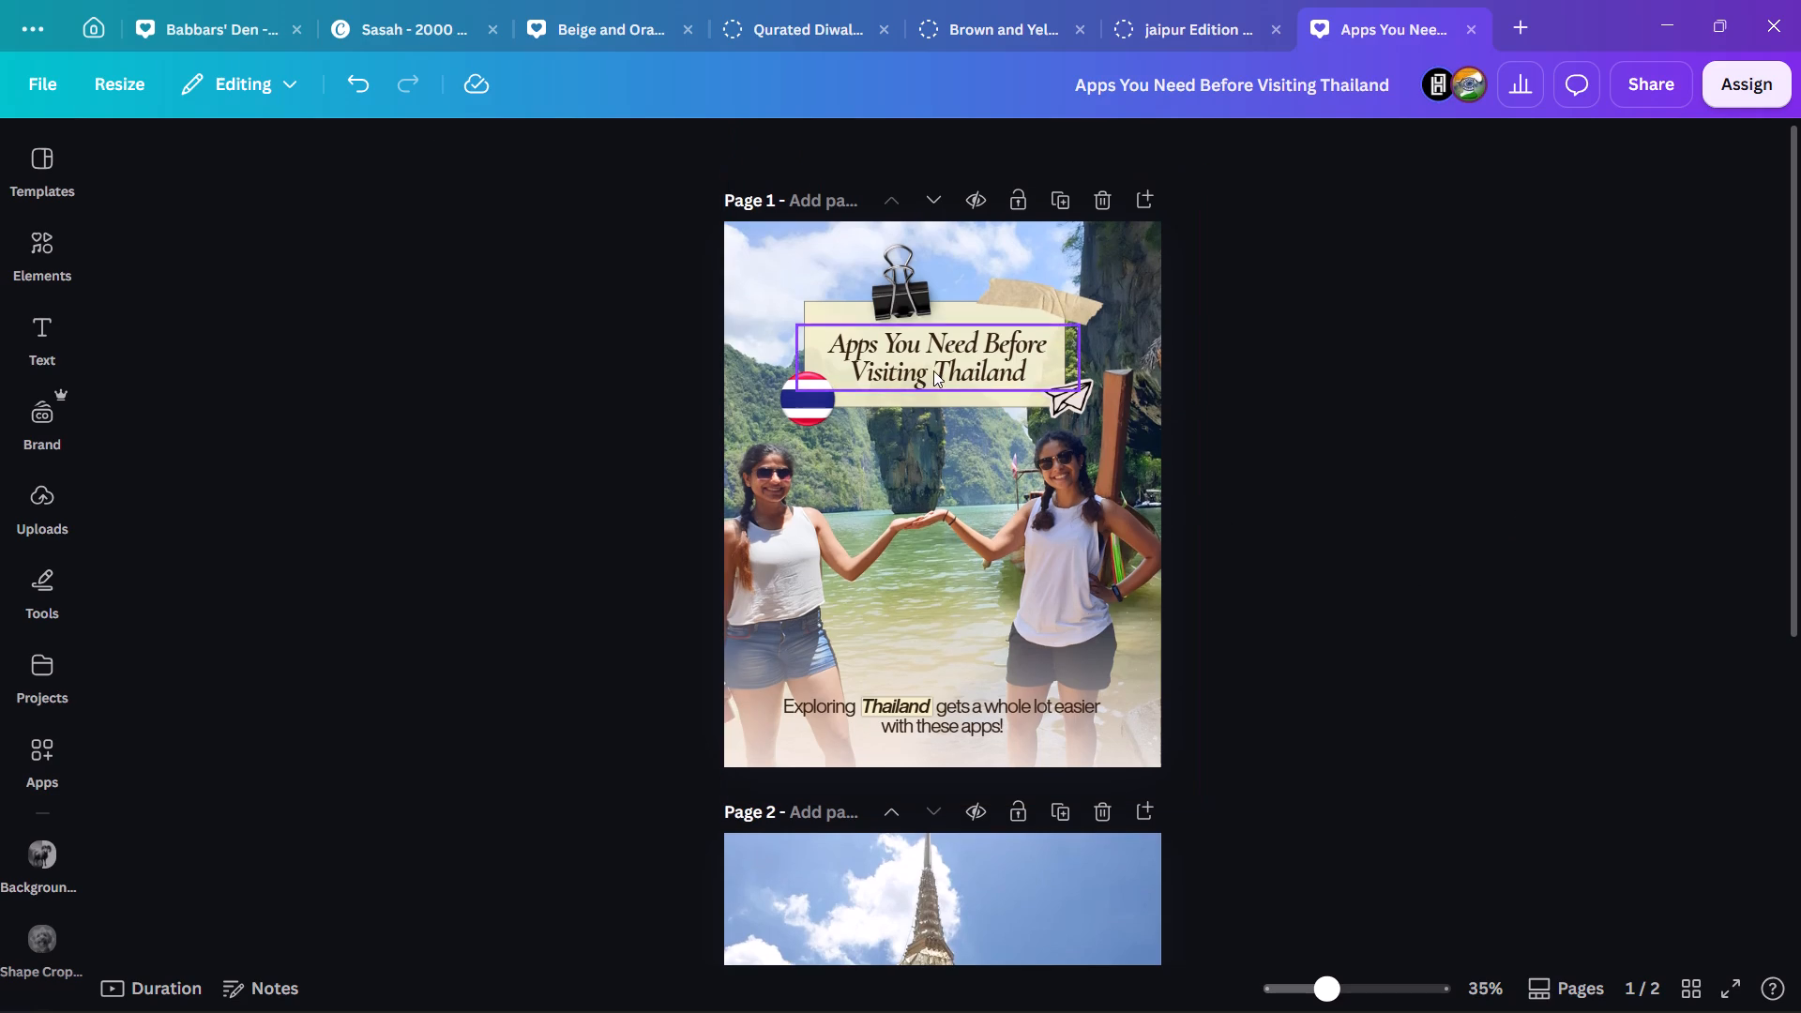
pyautogui.click(470, 135)
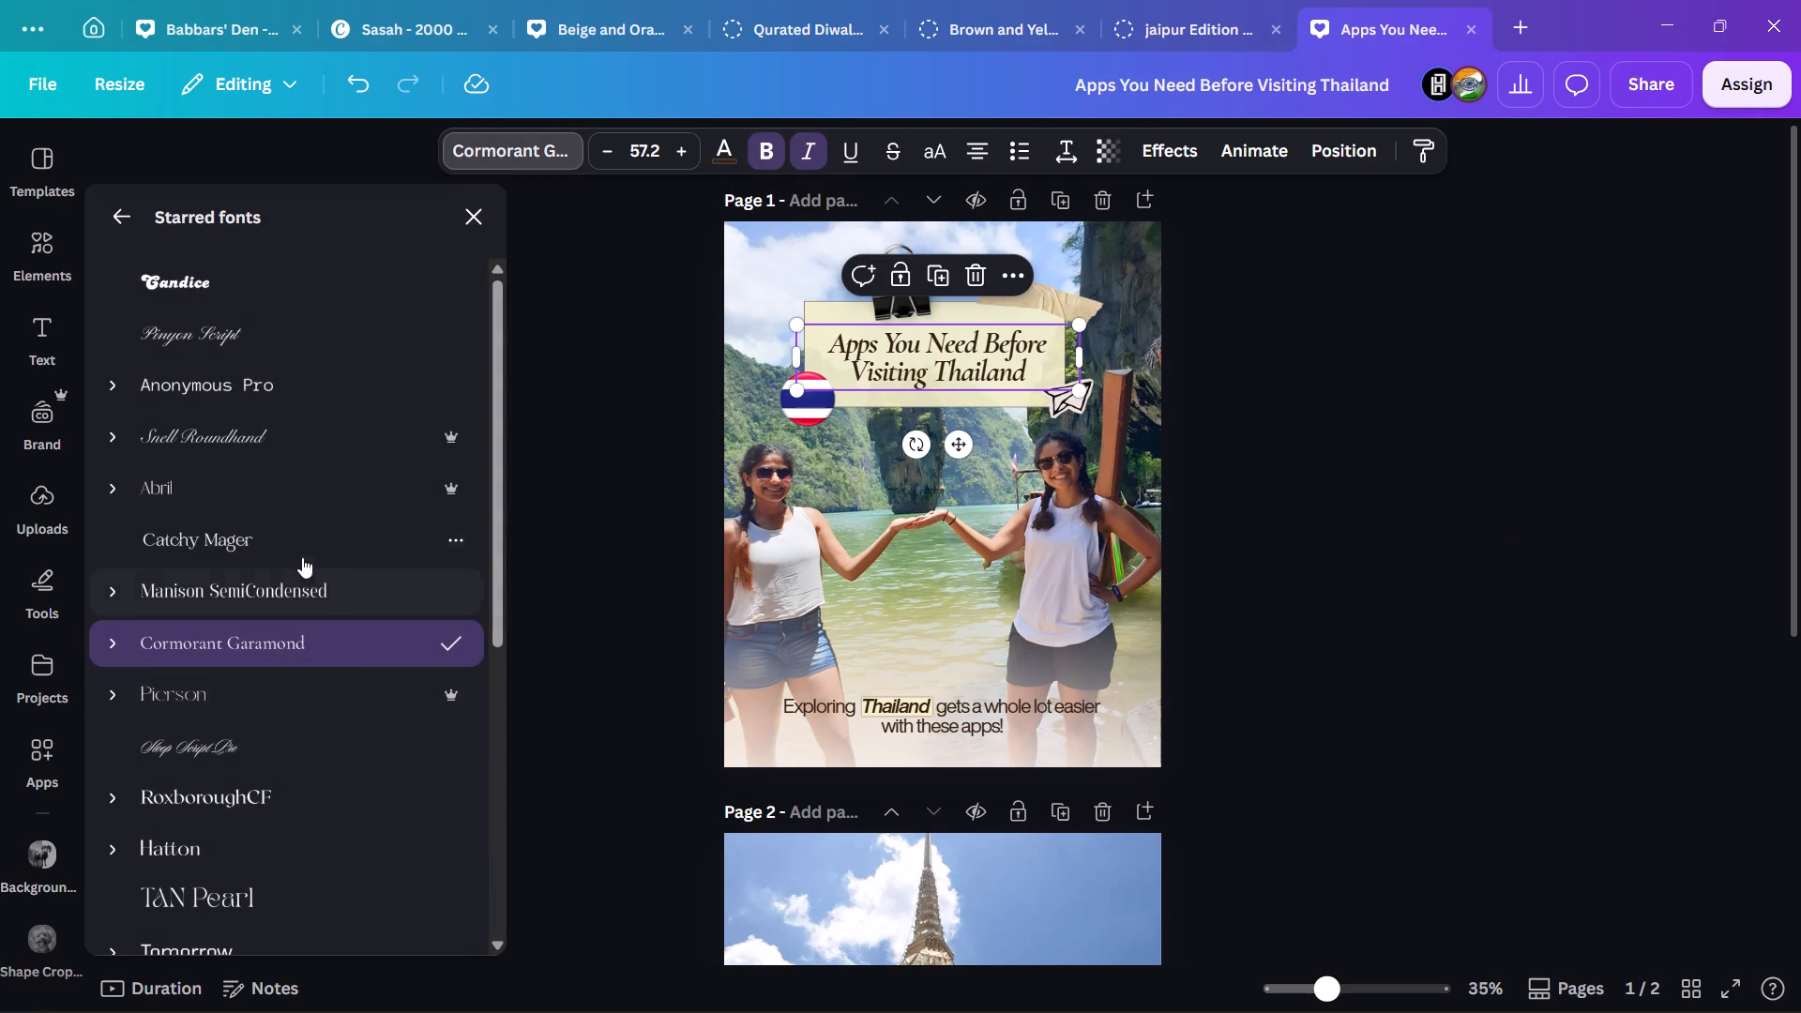
pyautogui.scroll(-11, 358, 721)
pyautogui.click(318, 931)
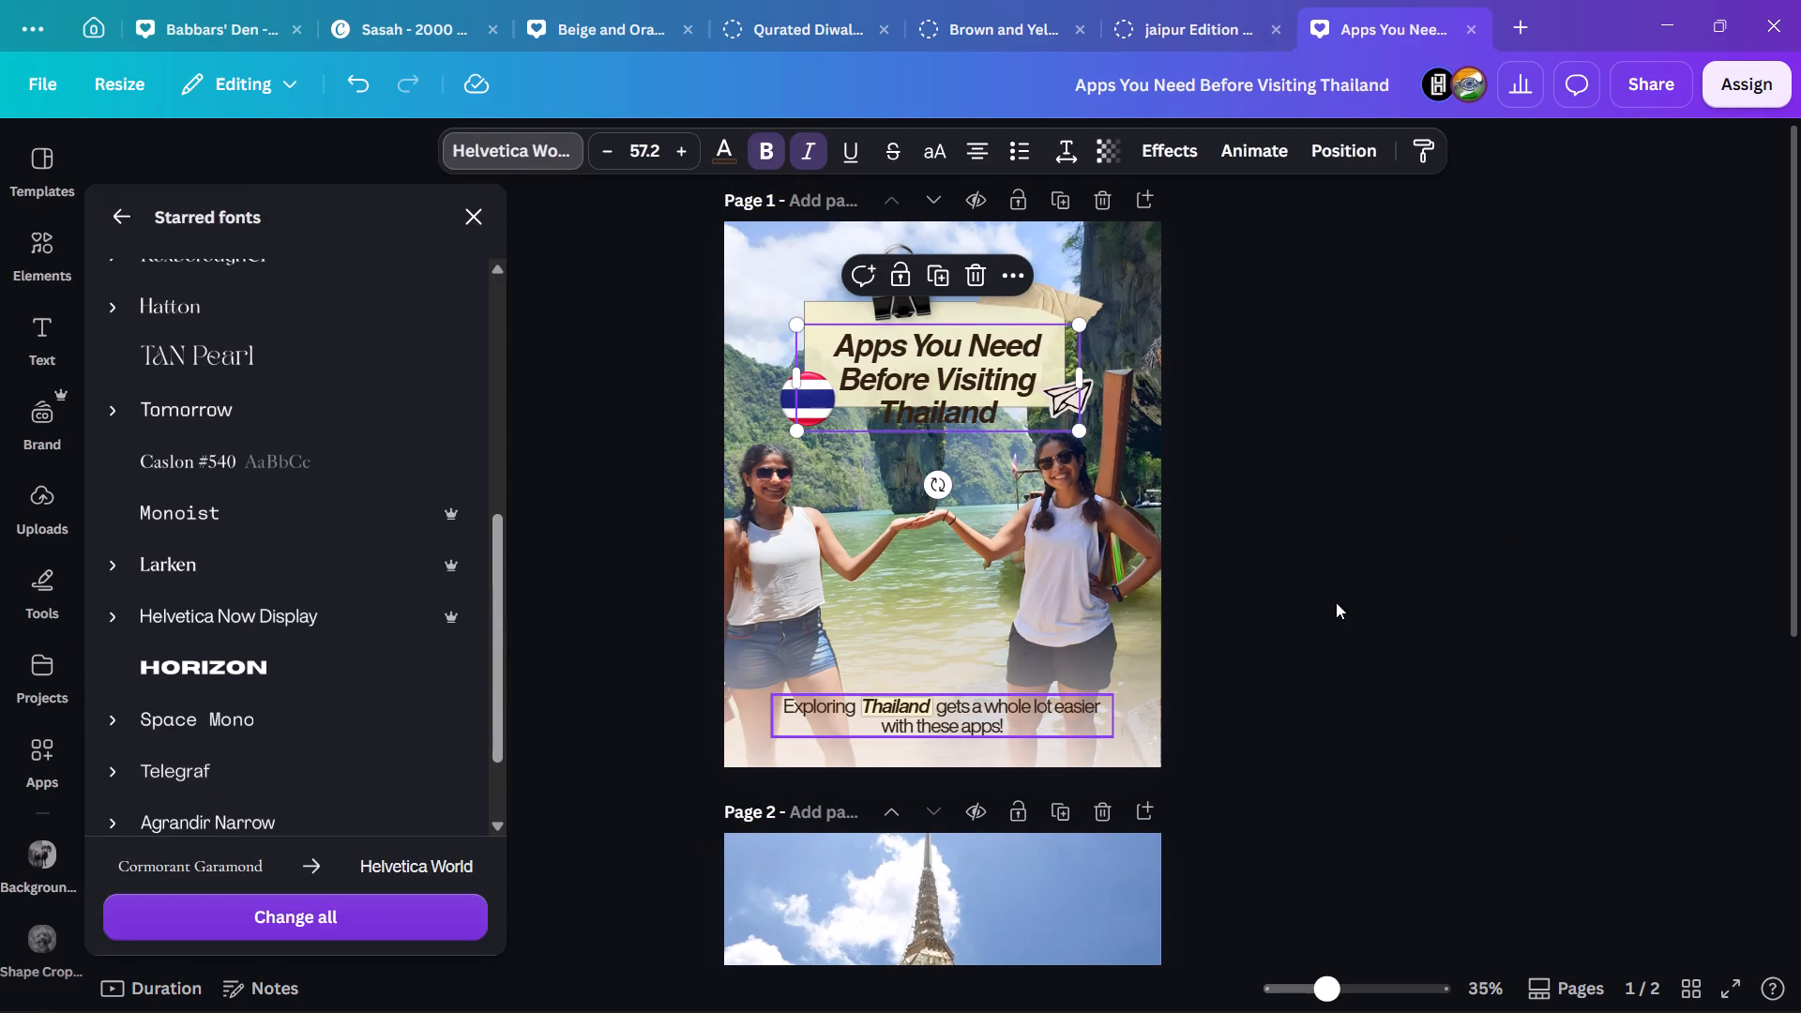
pyautogui.click(1339, 597)
pyautogui.click(1365, 571)
# Scale the cover title down to about size 45.4, narrow its text box to wrap onto three lines, and centre it on the cream card.
pyautogui.keyDown('ctrl'); pyautogui.scroll(6, 1355, 564); pyautogui.keyUp('ctrl')
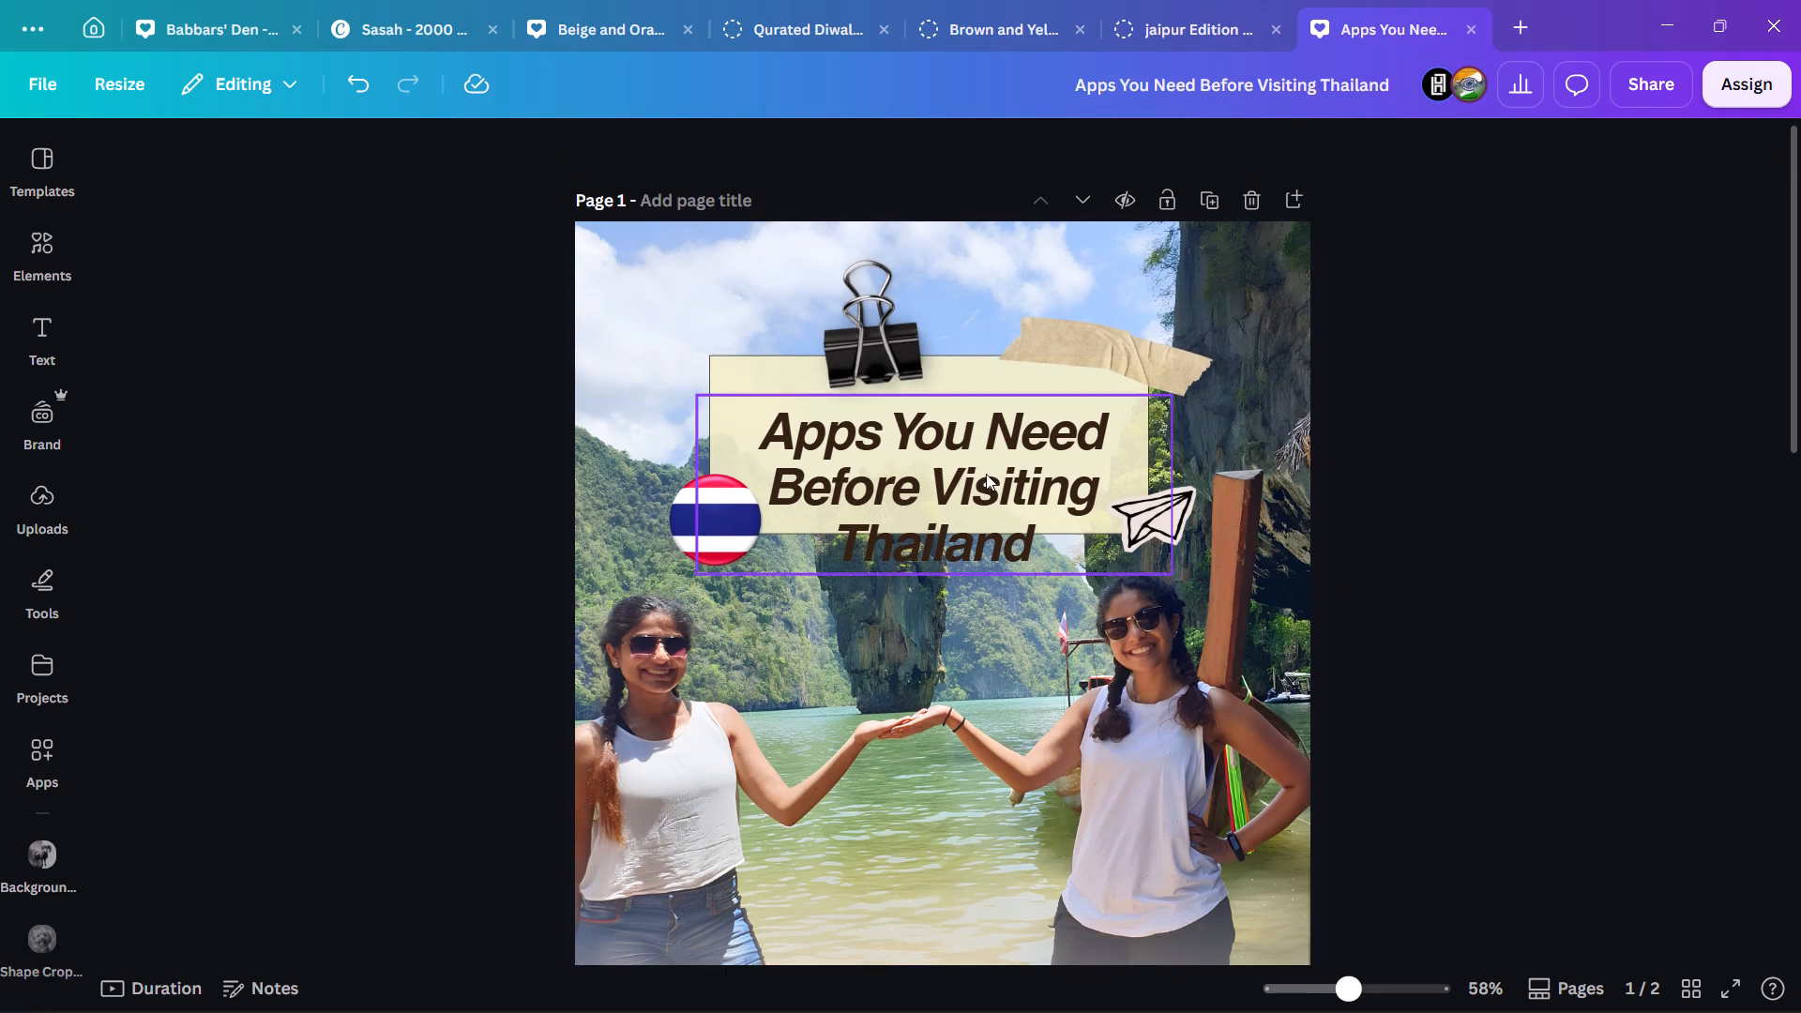
pyautogui.click(986, 474)
pyautogui.moveTo(1173, 479); pyautogui.dragTo(1219, 481)
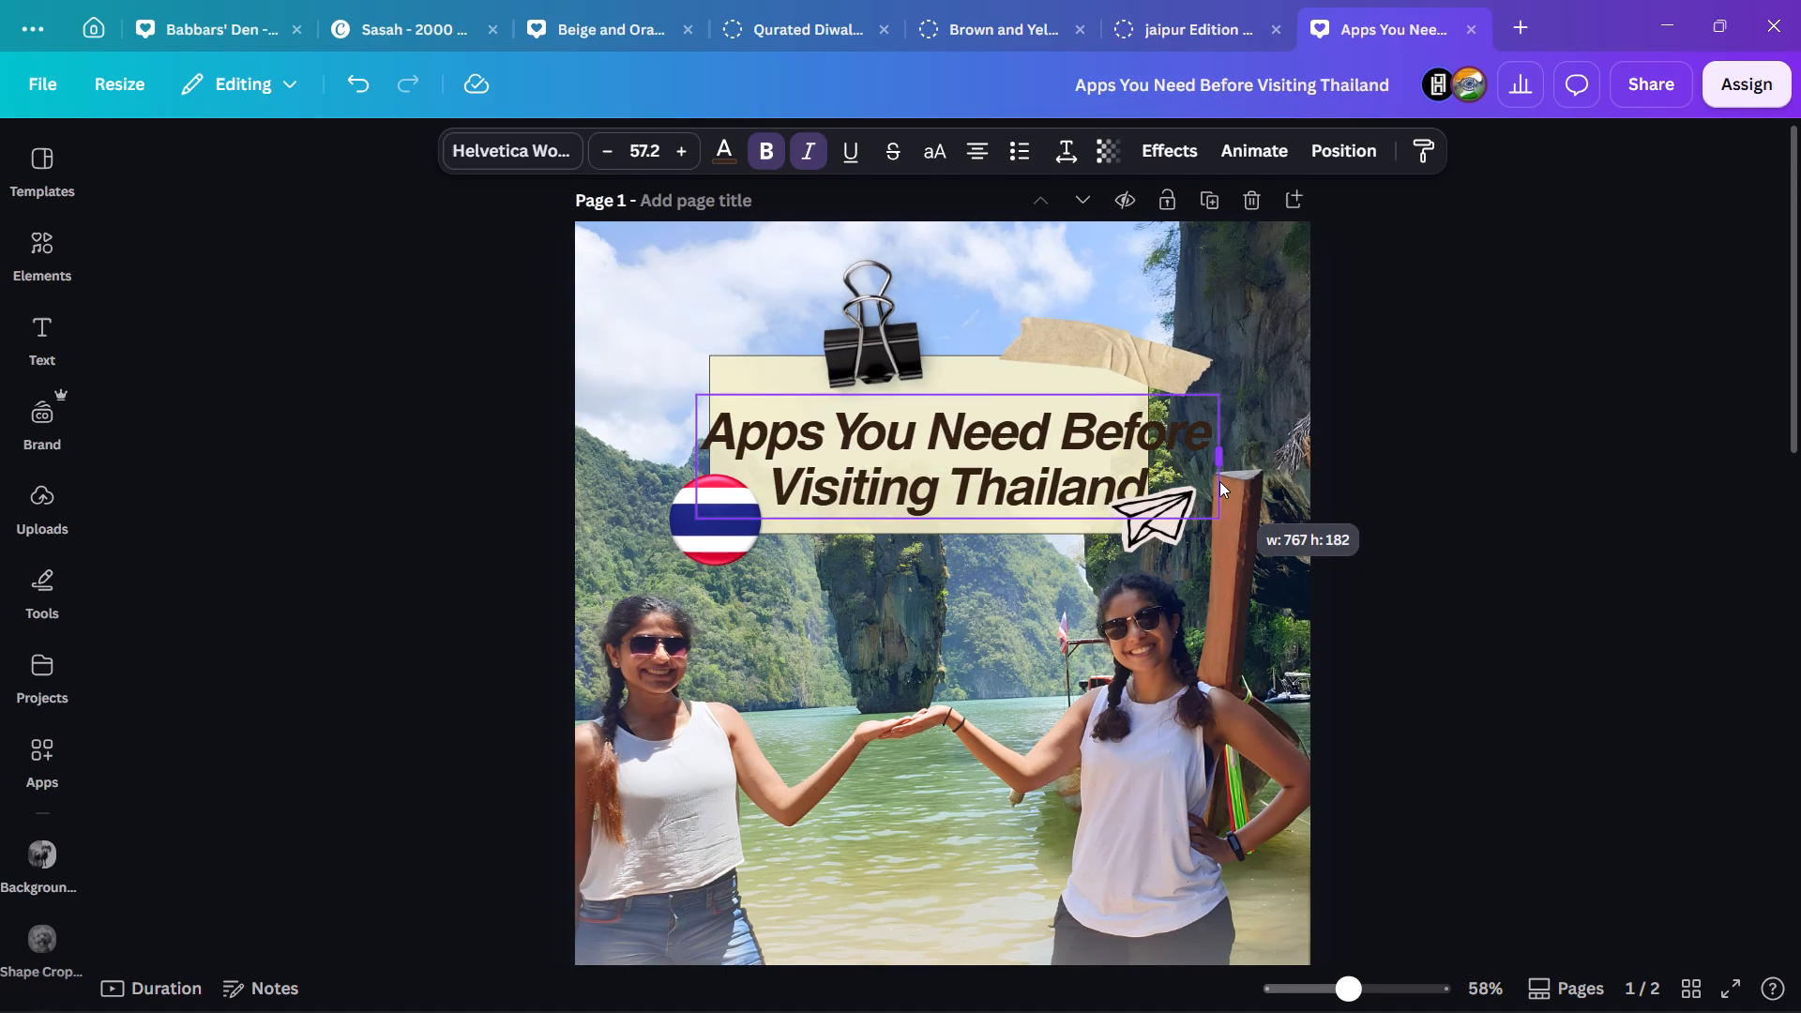
pyautogui.moveTo(1219, 481); pyautogui.dragTo(1184, 479)
pyautogui.moveTo(1183, 397); pyautogui.dragTo(1025, 445)
pyautogui.moveTo(938, 513); pyautogui.dragTo(945, 488)
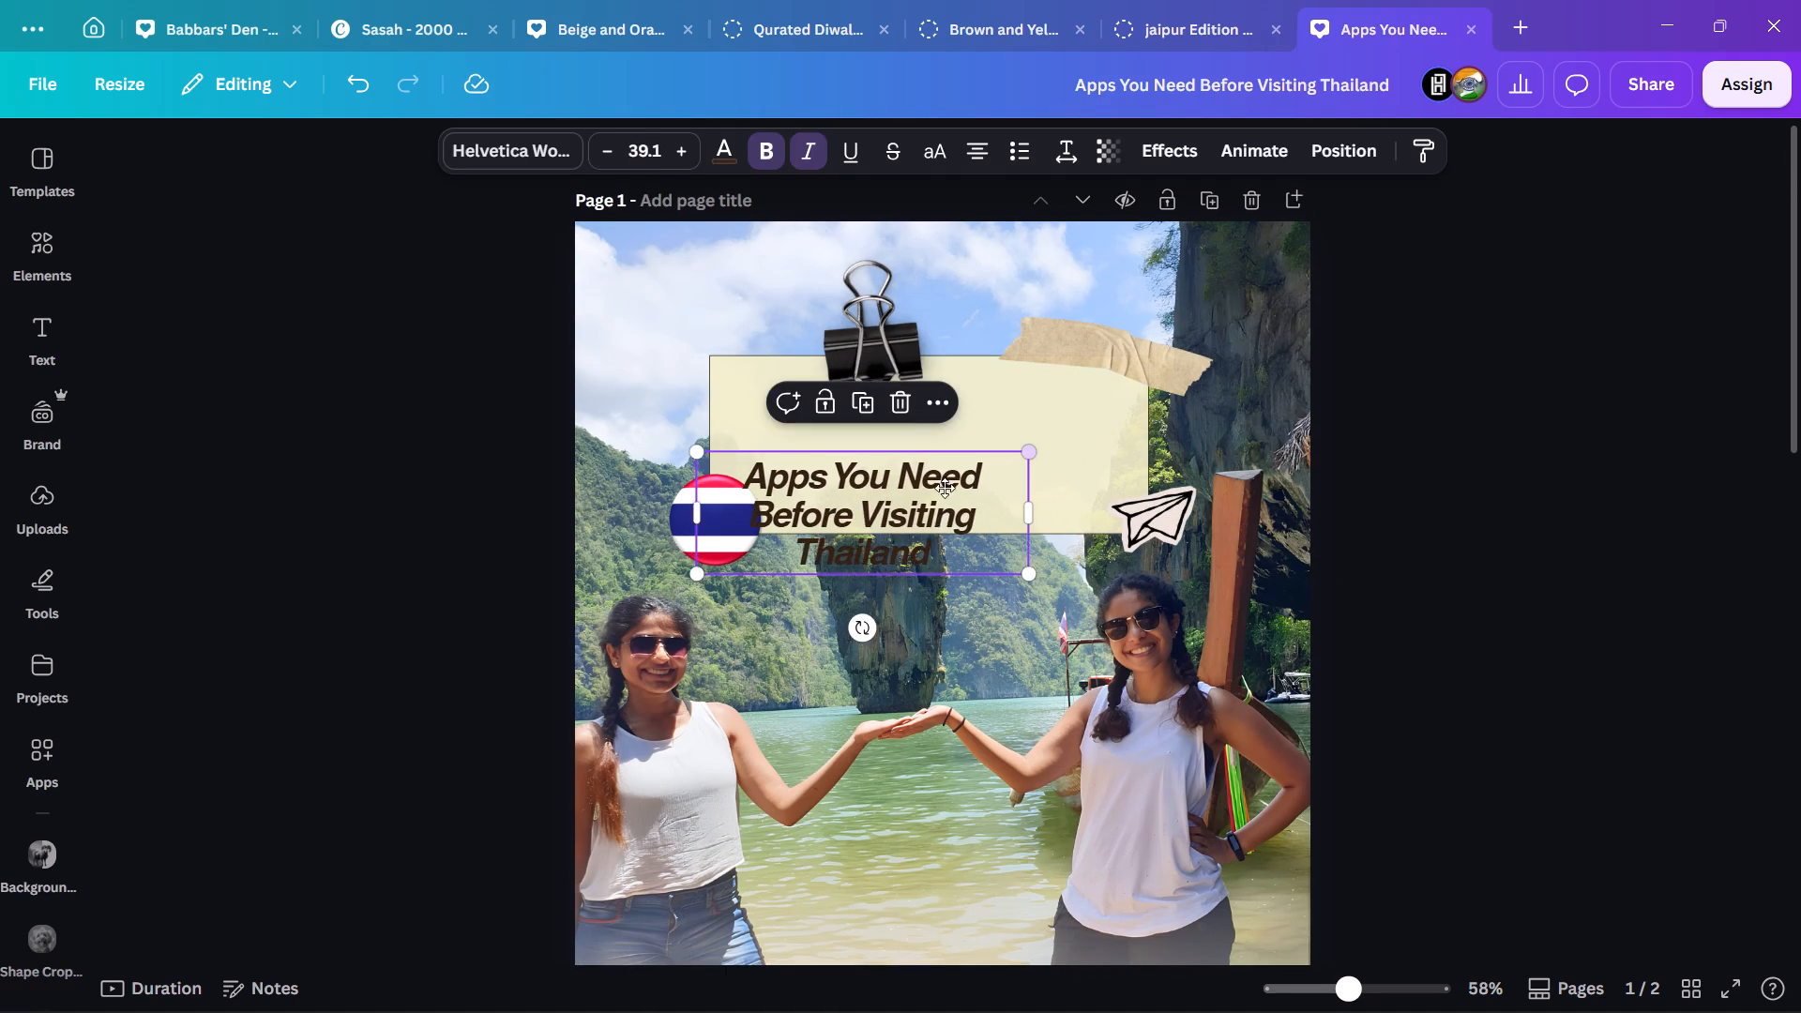
pyautogui.moveTo(945, 488); pyautogui.dragTo(951, 454)
pyautogui.moveTo(1045, 453); pyautogui.dragTo(1083, 455)
pyautogui.moveTo(986, 446); pyautogui.dragTo(1006, 460)
pyautogui.moveTo(1101, 489); pyautogui.dragTo(1142, 535)
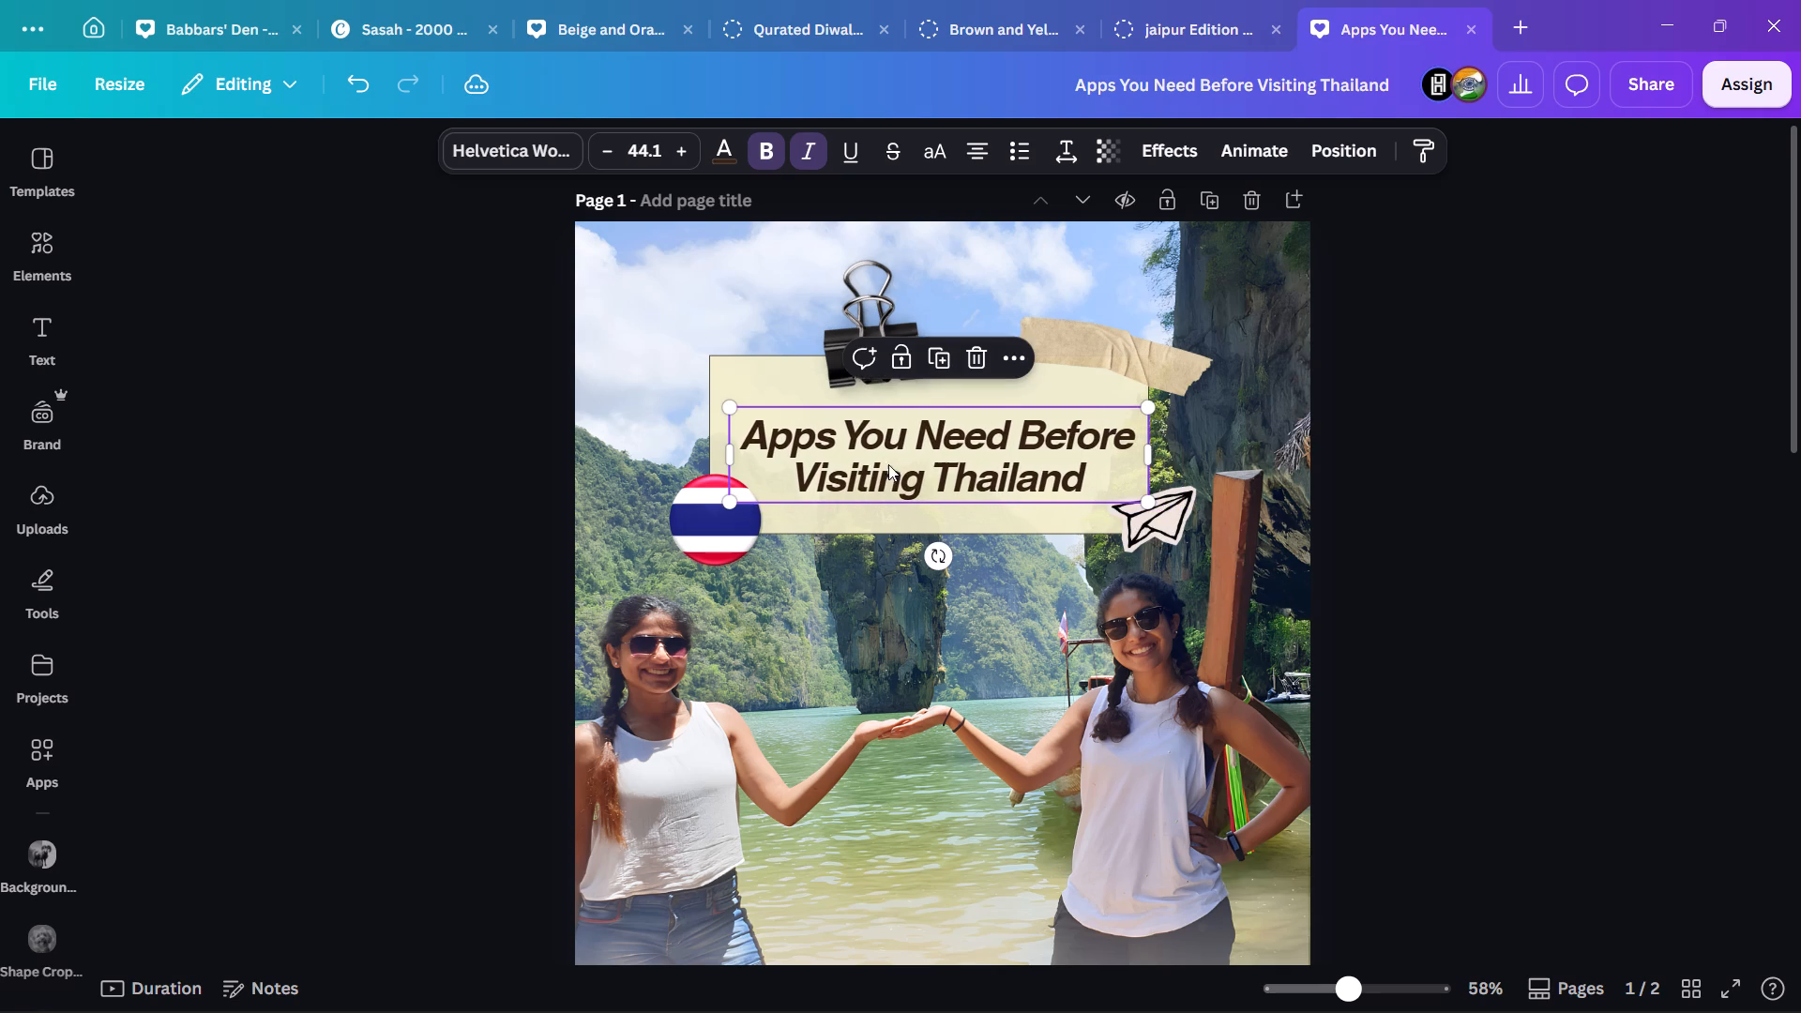
pyautogui.moveTo(731, 409); pyautogui.dragTo(719, 402)
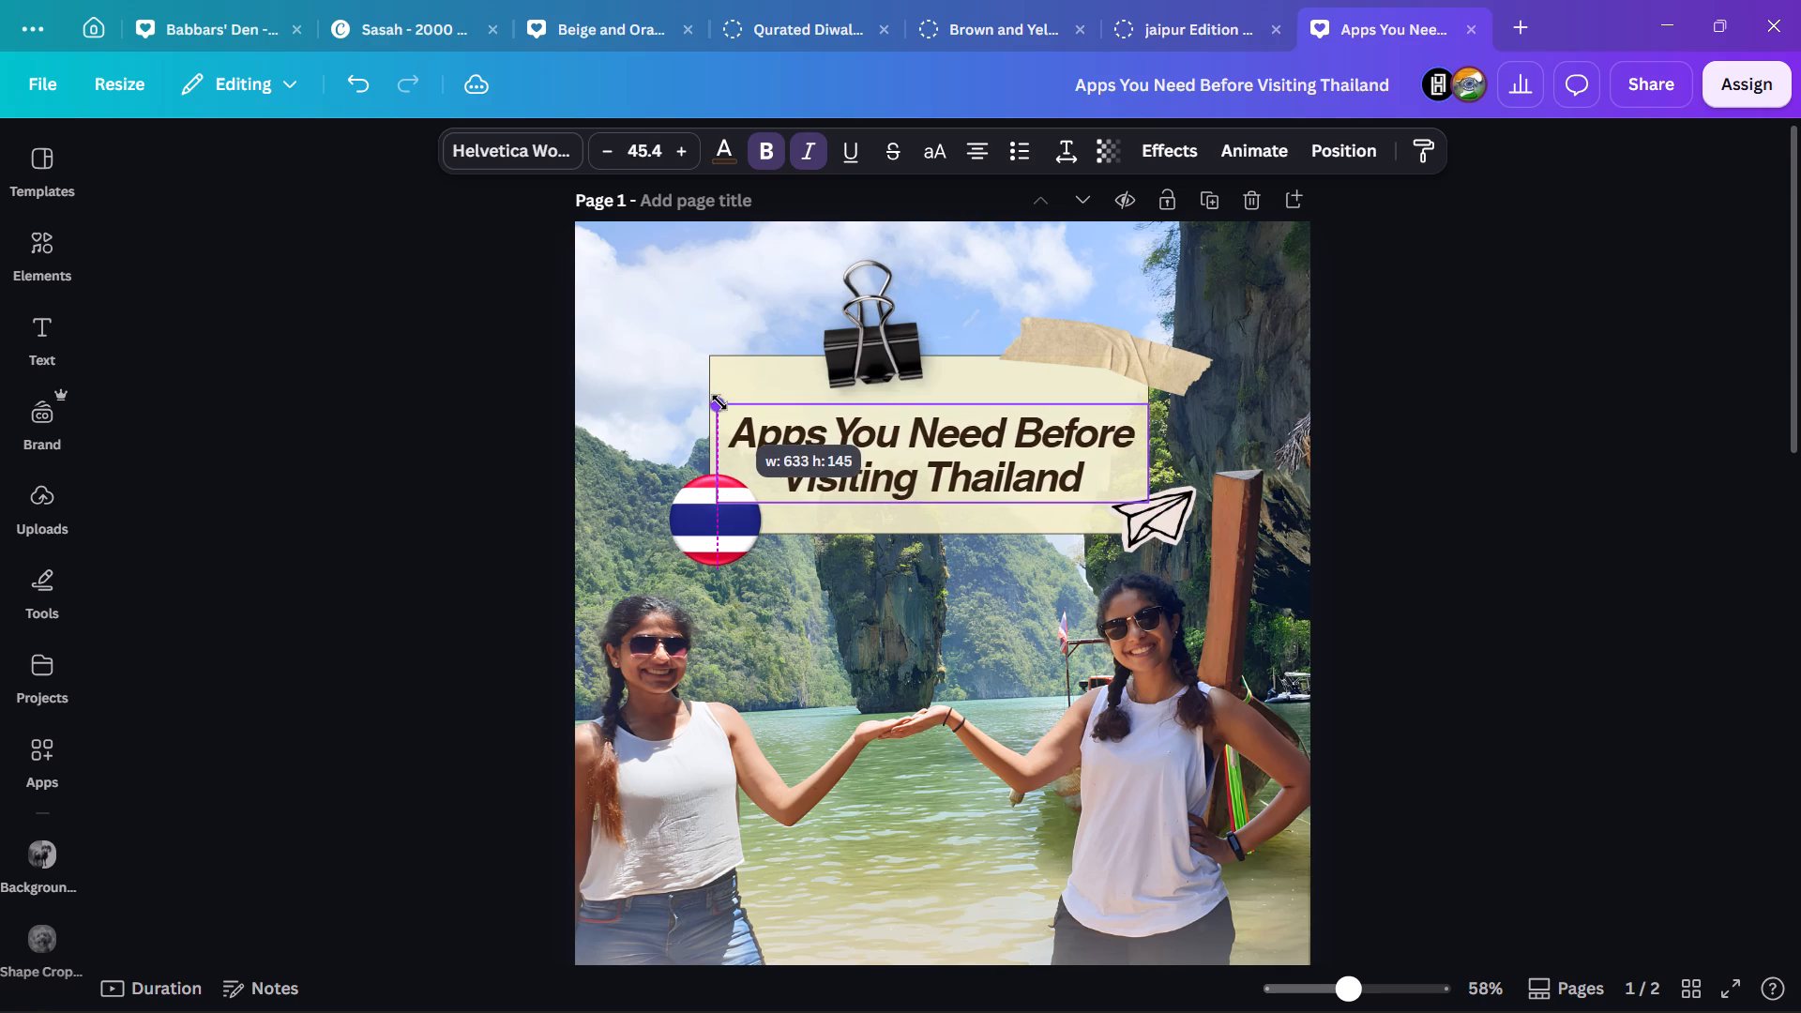
pyautogui.moveTo(719, 402); pyautogui.dragTo(721, 403)
pyautogui.moveTo(1155, 461); pyautogui.dragTo(1118, 460)
pyautogui.moveTo(1001, 484); pyautogui.dragTo(1017, 461)
pyautogui.click(1495, 533)
# Move the binder clip to the cream title card's upper-left corner, clear of the title text.
pyautogui.moveTo(872, 357); pyautogui.dragTo(868, 356)
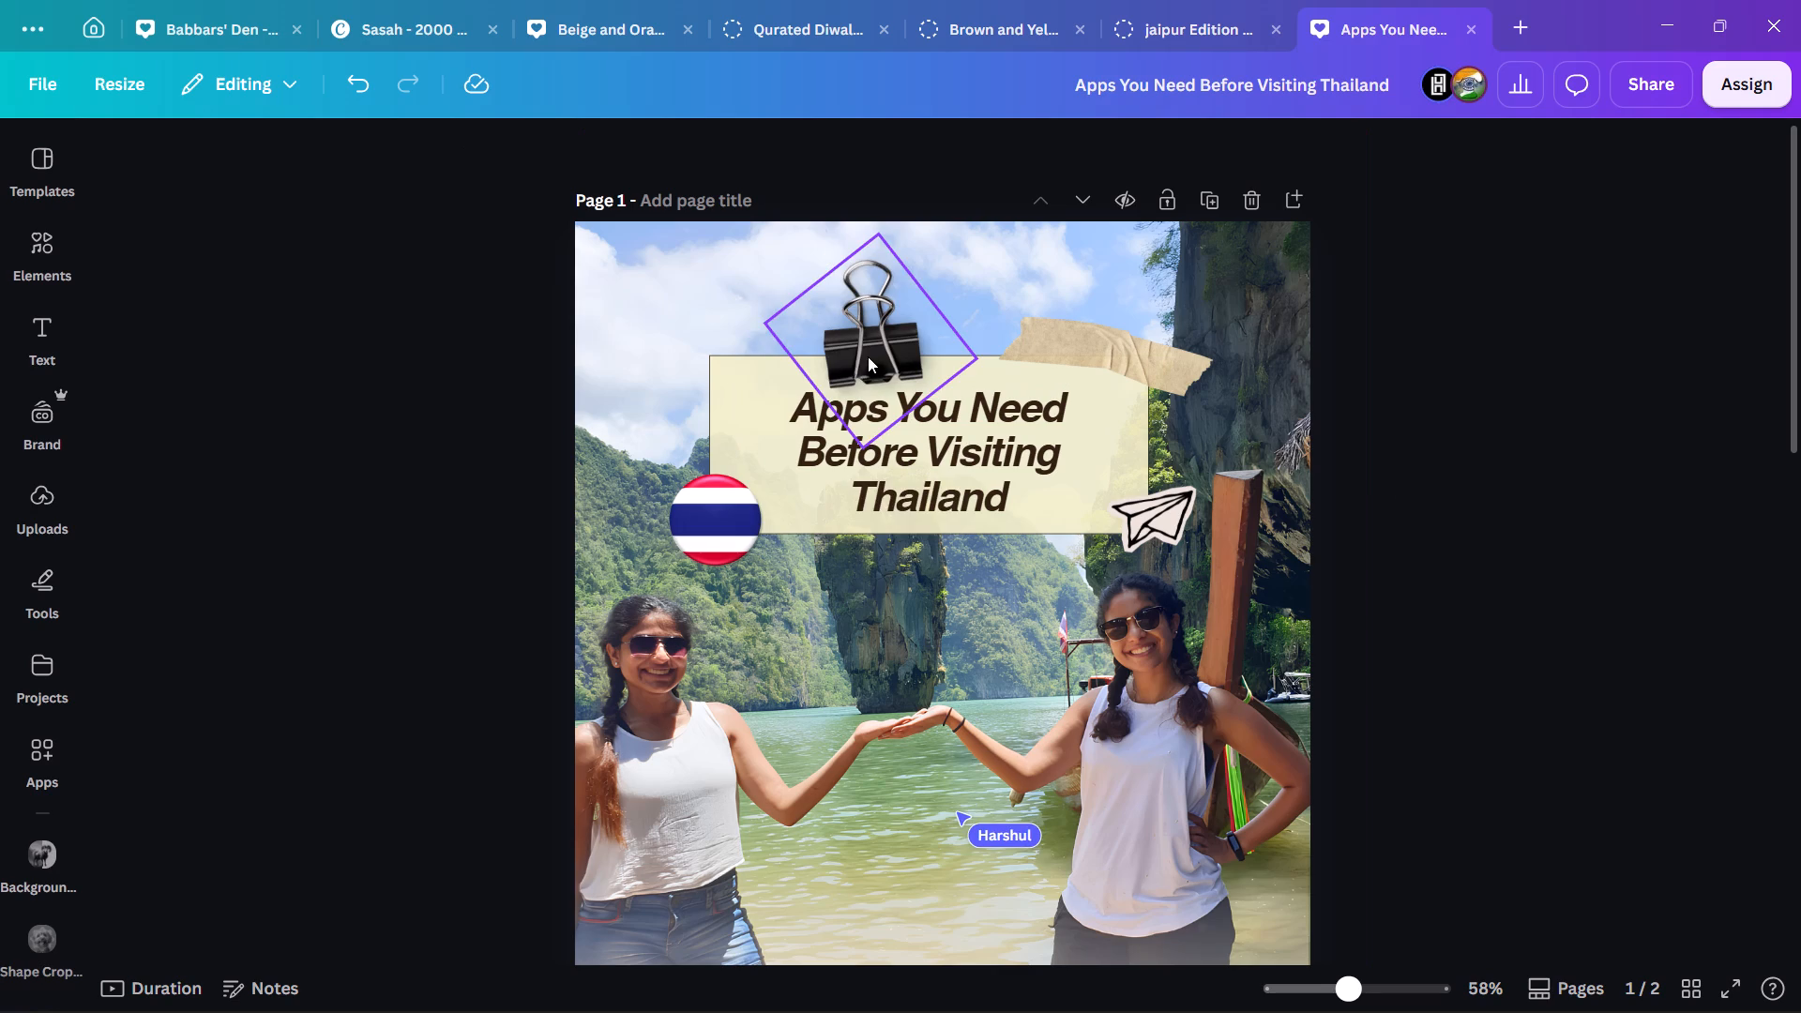
pyautogui.moveTo(868, 356); pyautogui.dragTo(766, 362)
pyautogui.click(1579, 479)
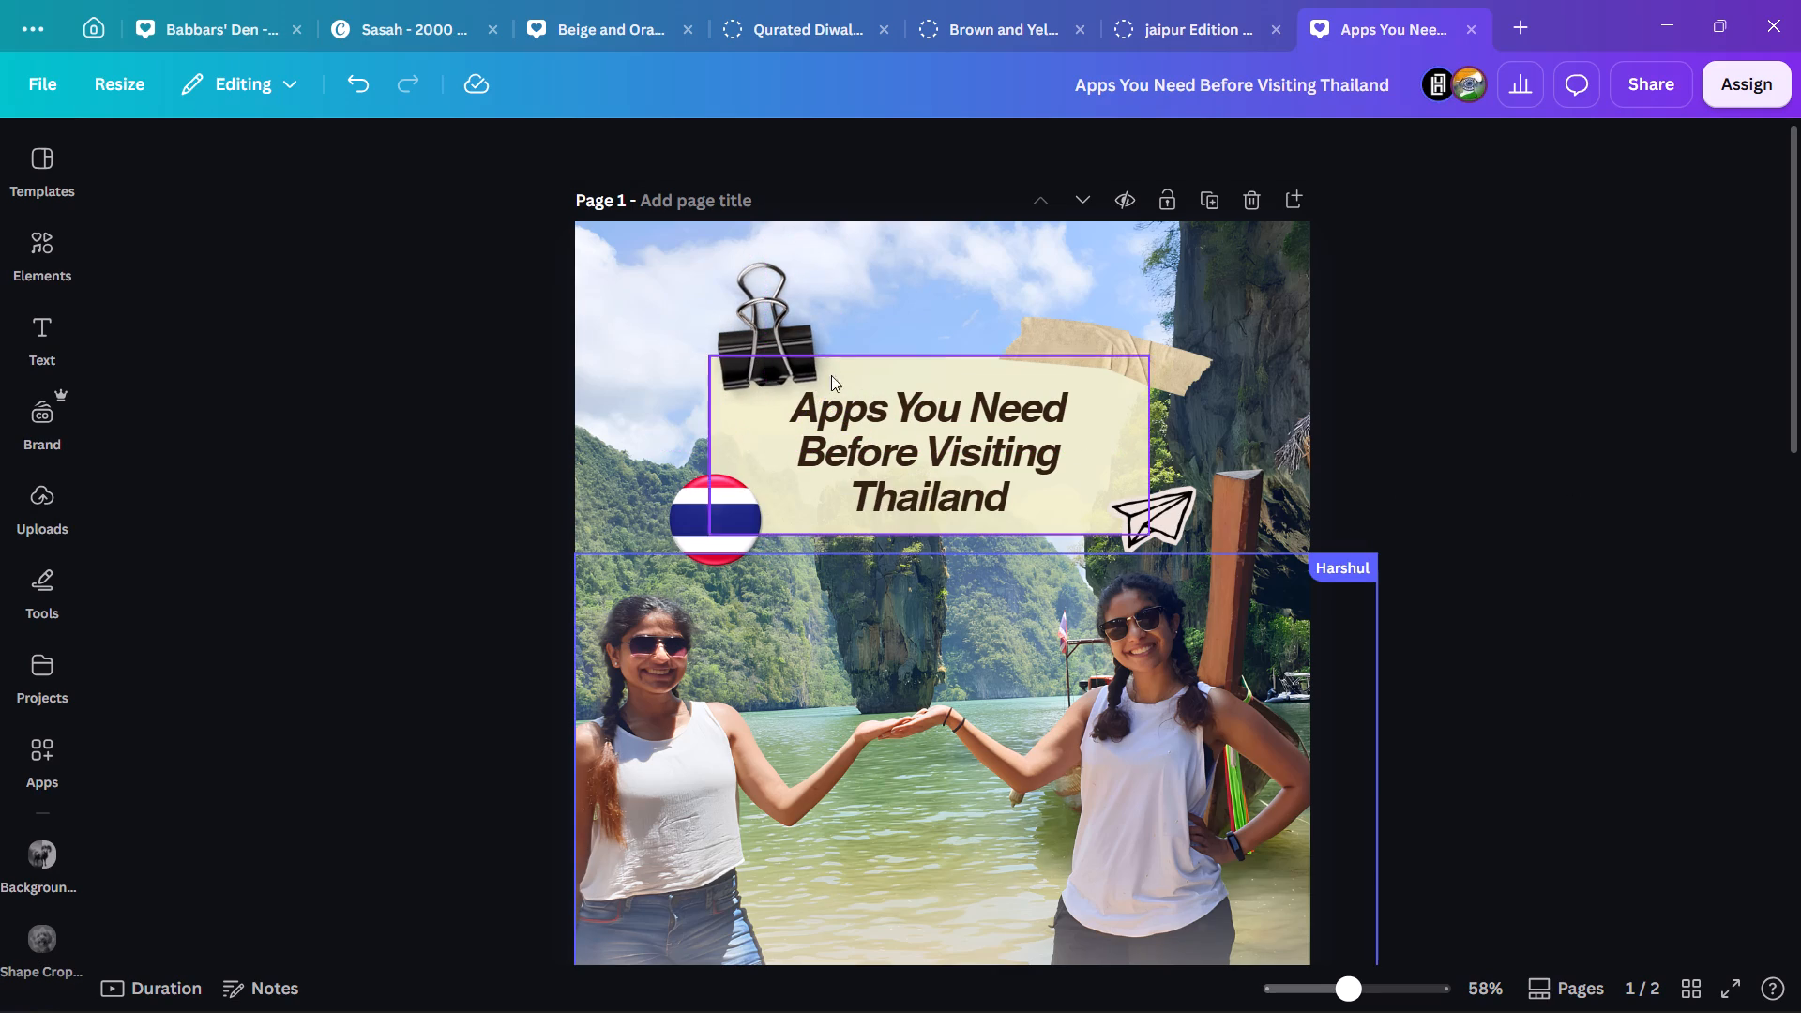
pyautogui.moveTo(777, 353); pyautogui.dragTo(793, 346)
# Enlarge the three-line cover title slightly and reposition it within the cream card.
pyautogui.click(977, 437)
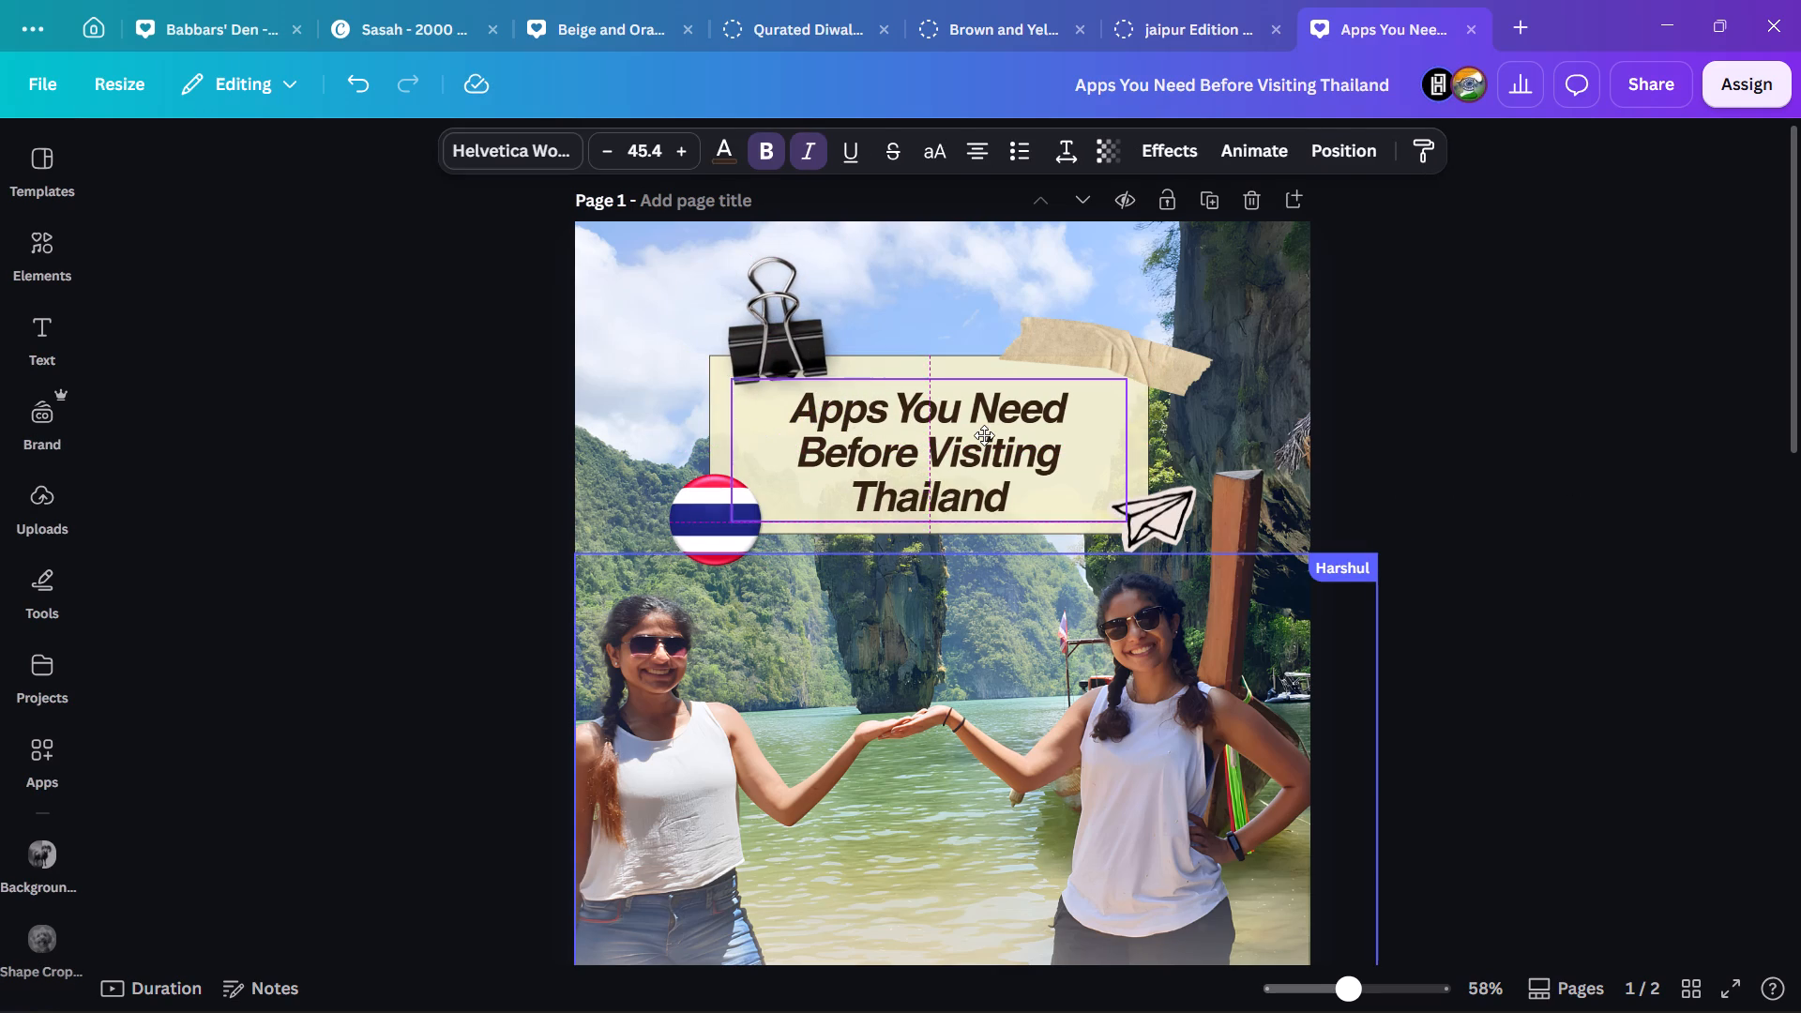
pyautogui.moveTo(1128, 510); pyautogui.dragTo(1139, 523)
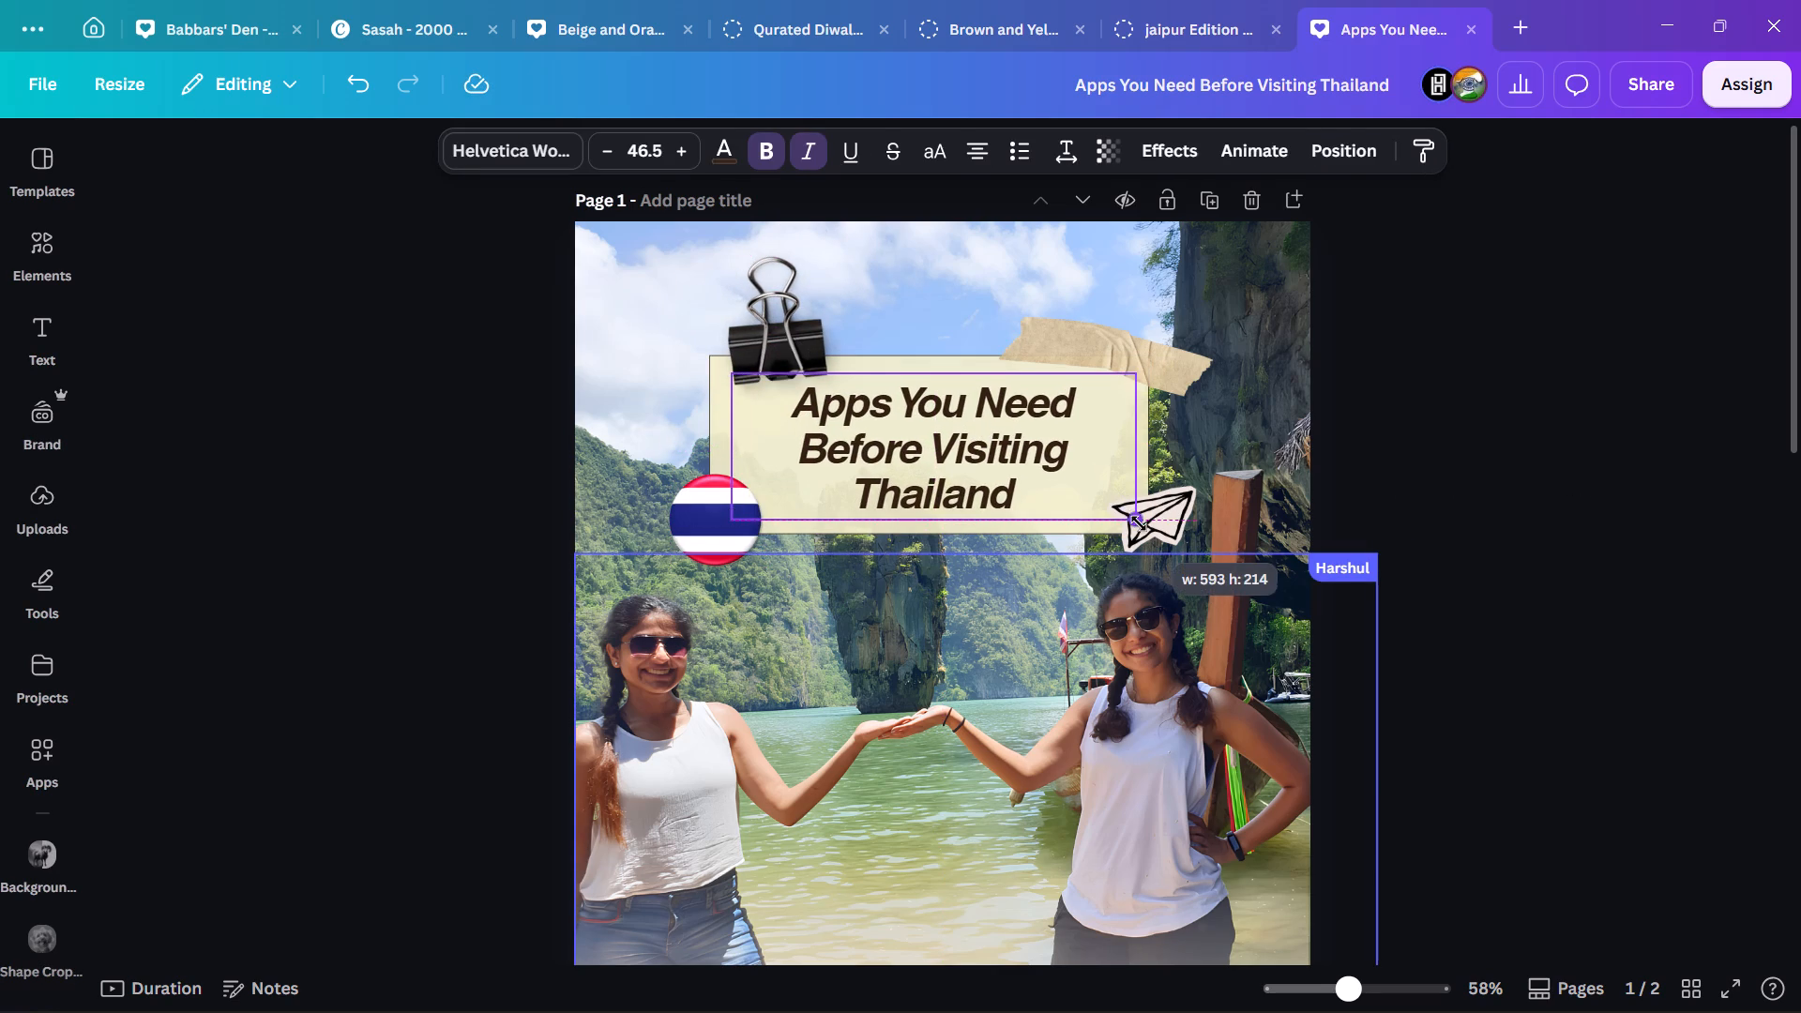
pyautogui.moveTo(1139, 523); pyautogui.dragTo(1142, 526)
pyautogui.moveTo(735, 524); pyautogui.dragTo(727, 524)
pyautogui.moveTo(937, 474); pyautogui.dragTo(928, 472)
pyautogui.click(1712, 552)
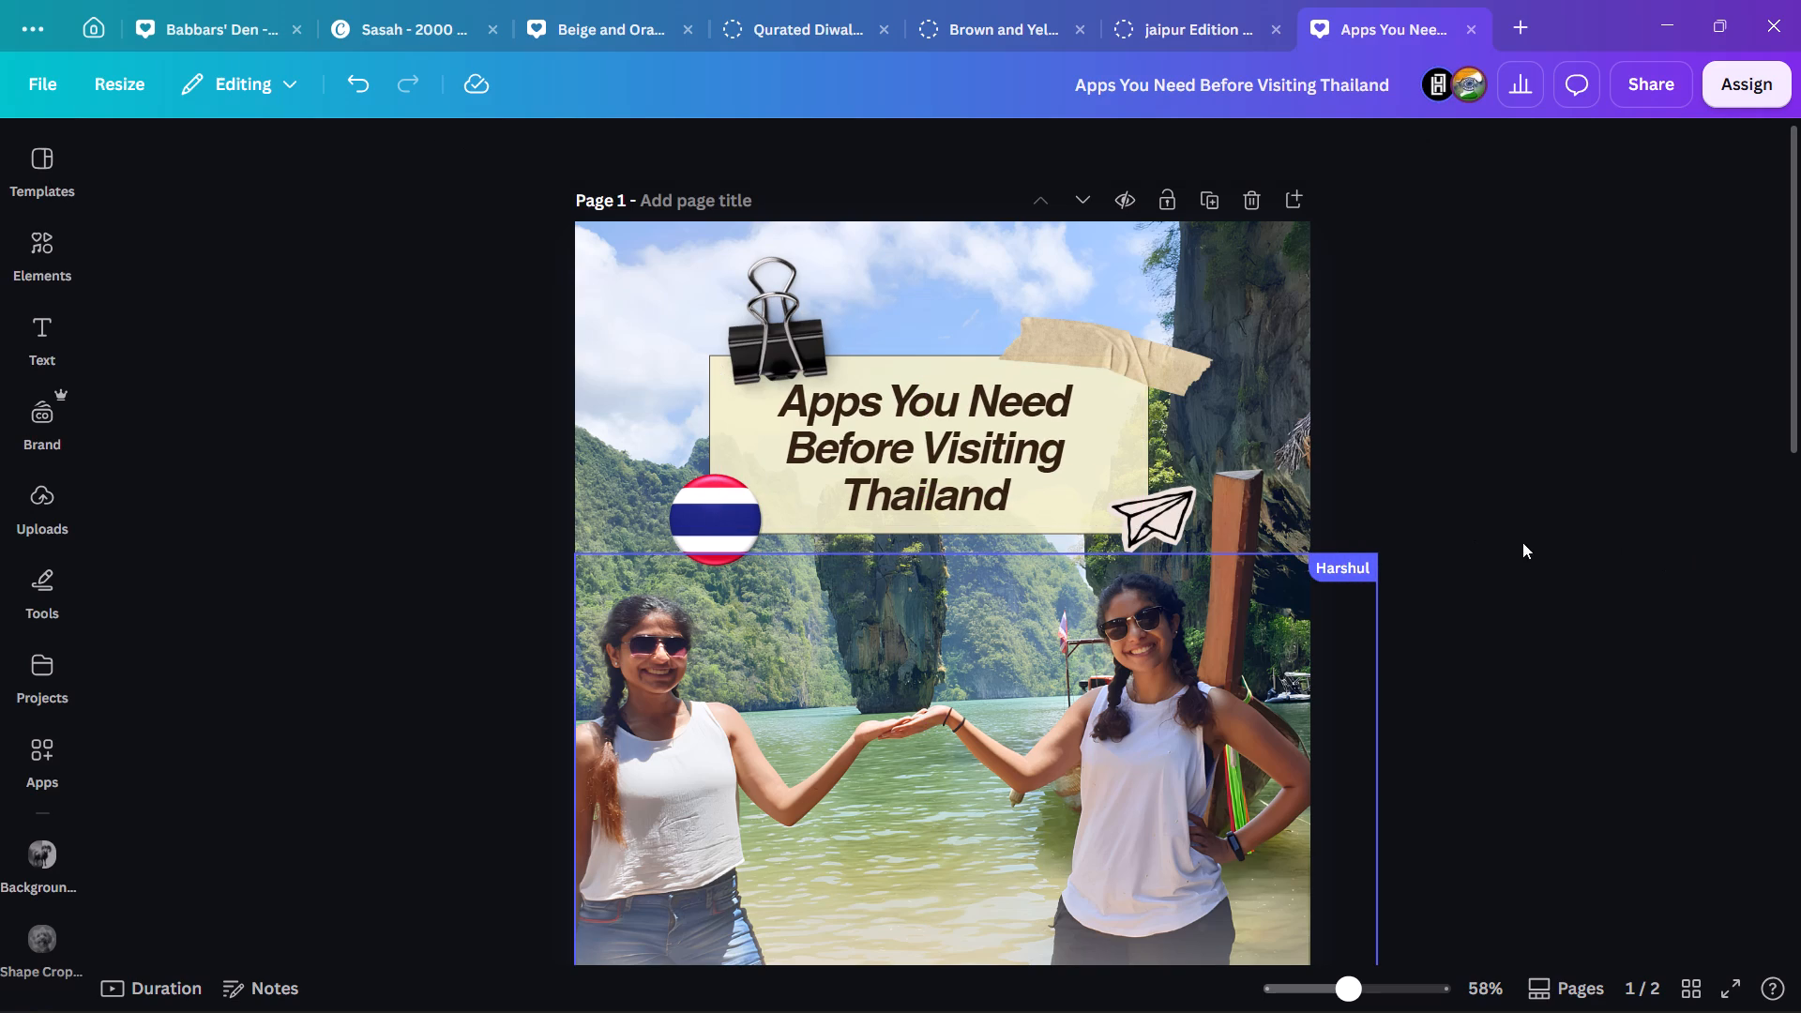
# Narrow the cream title card from its right edge to about 615 wide.
pyautogui.click(935, 524)
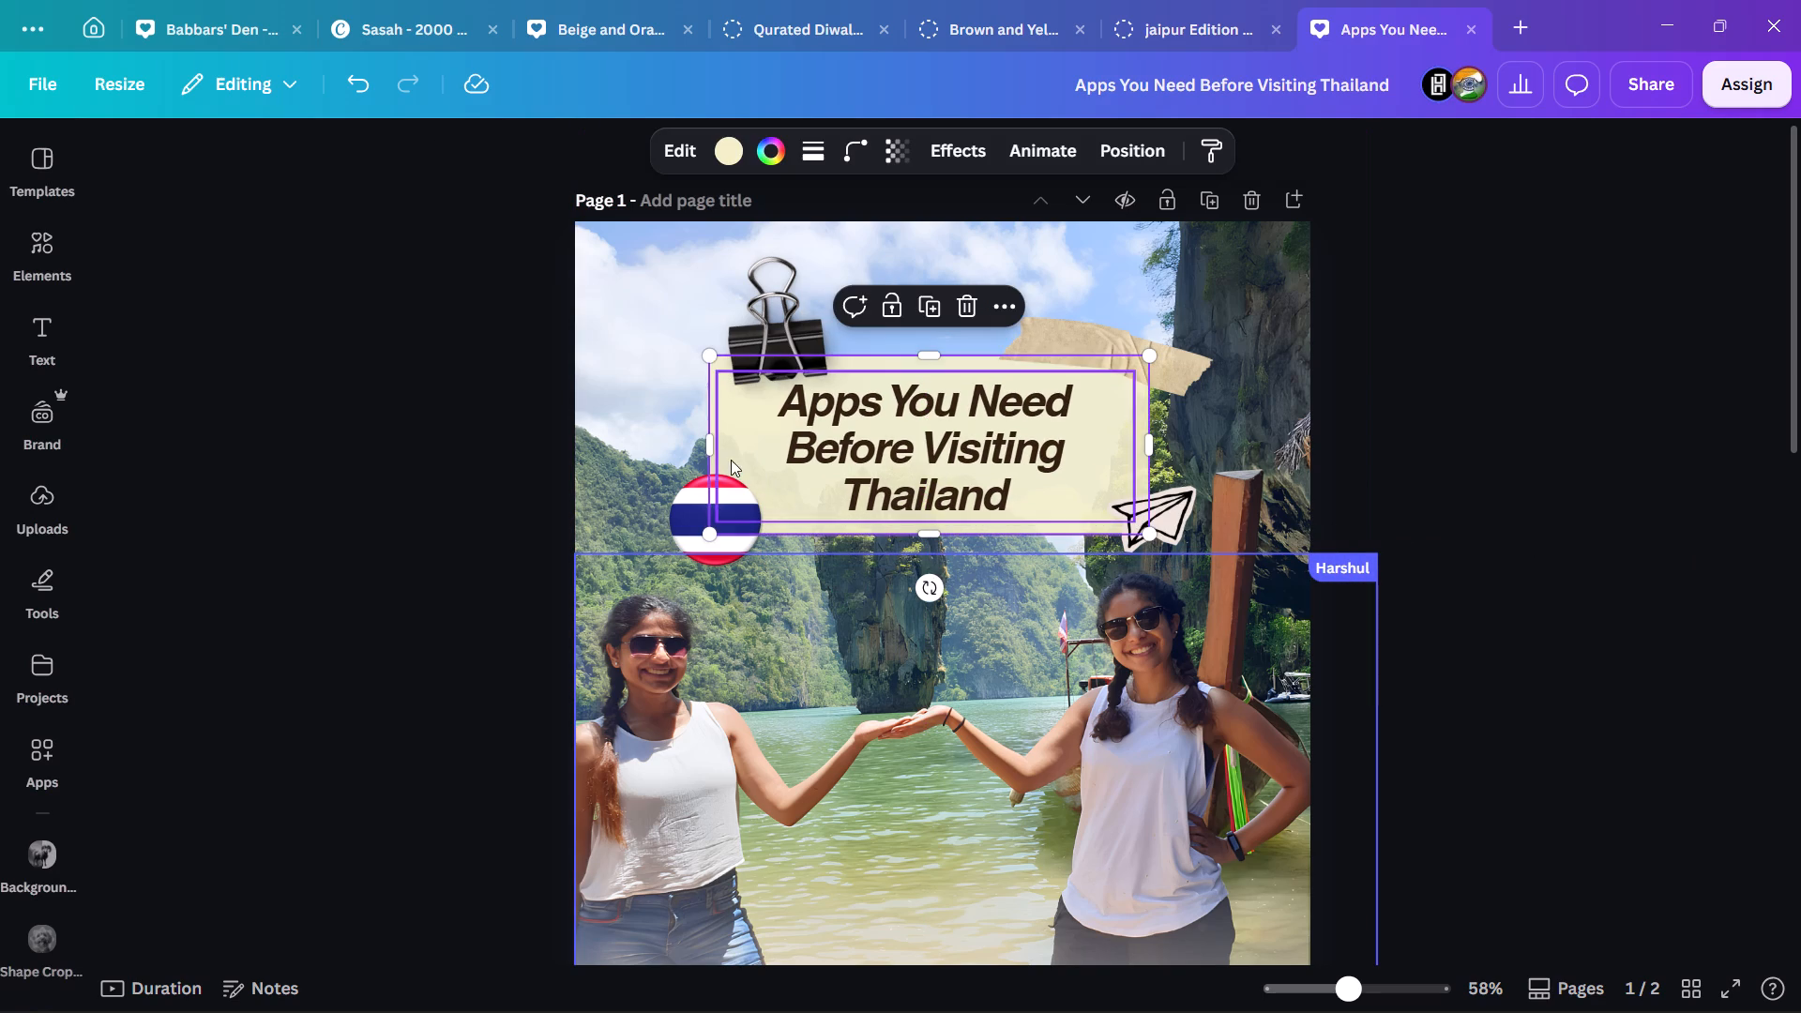
pyautogui.moveTo(1151, 436); pyautogui.dragTo(1126, 437)
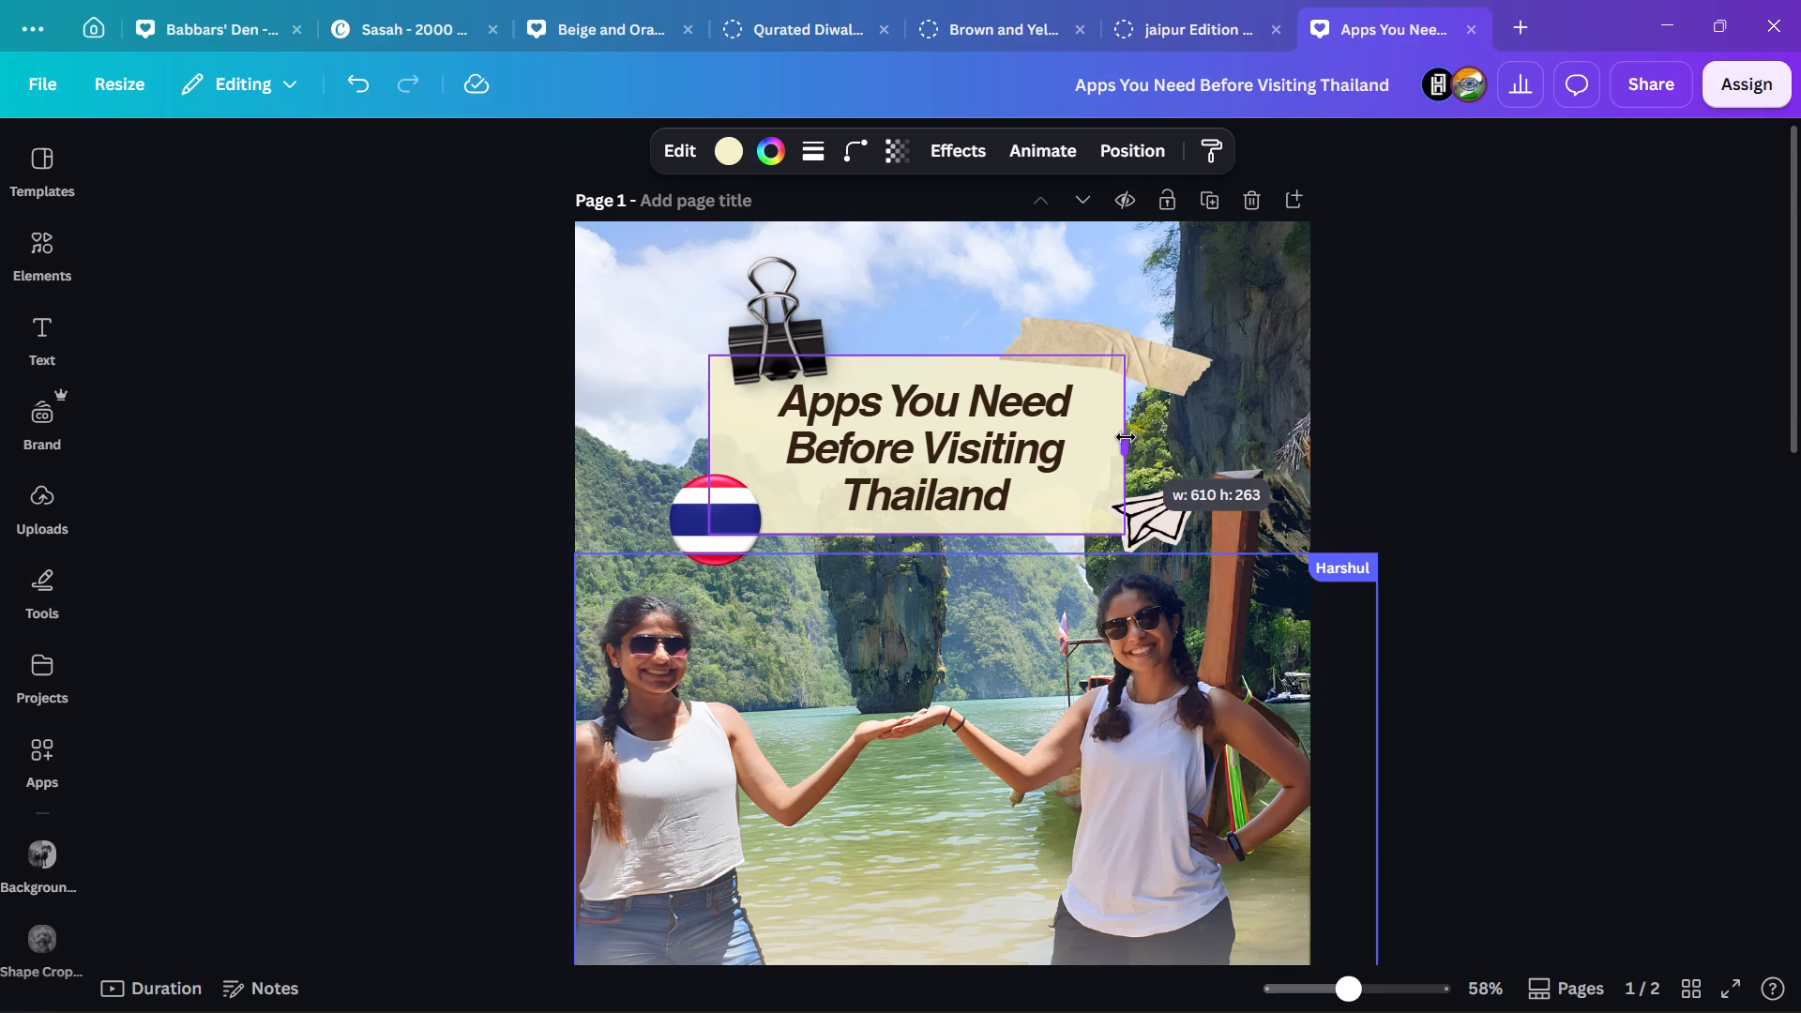
pyautogui.moveTo(1126, 437); pyautogui.dragTo(1128, 437)
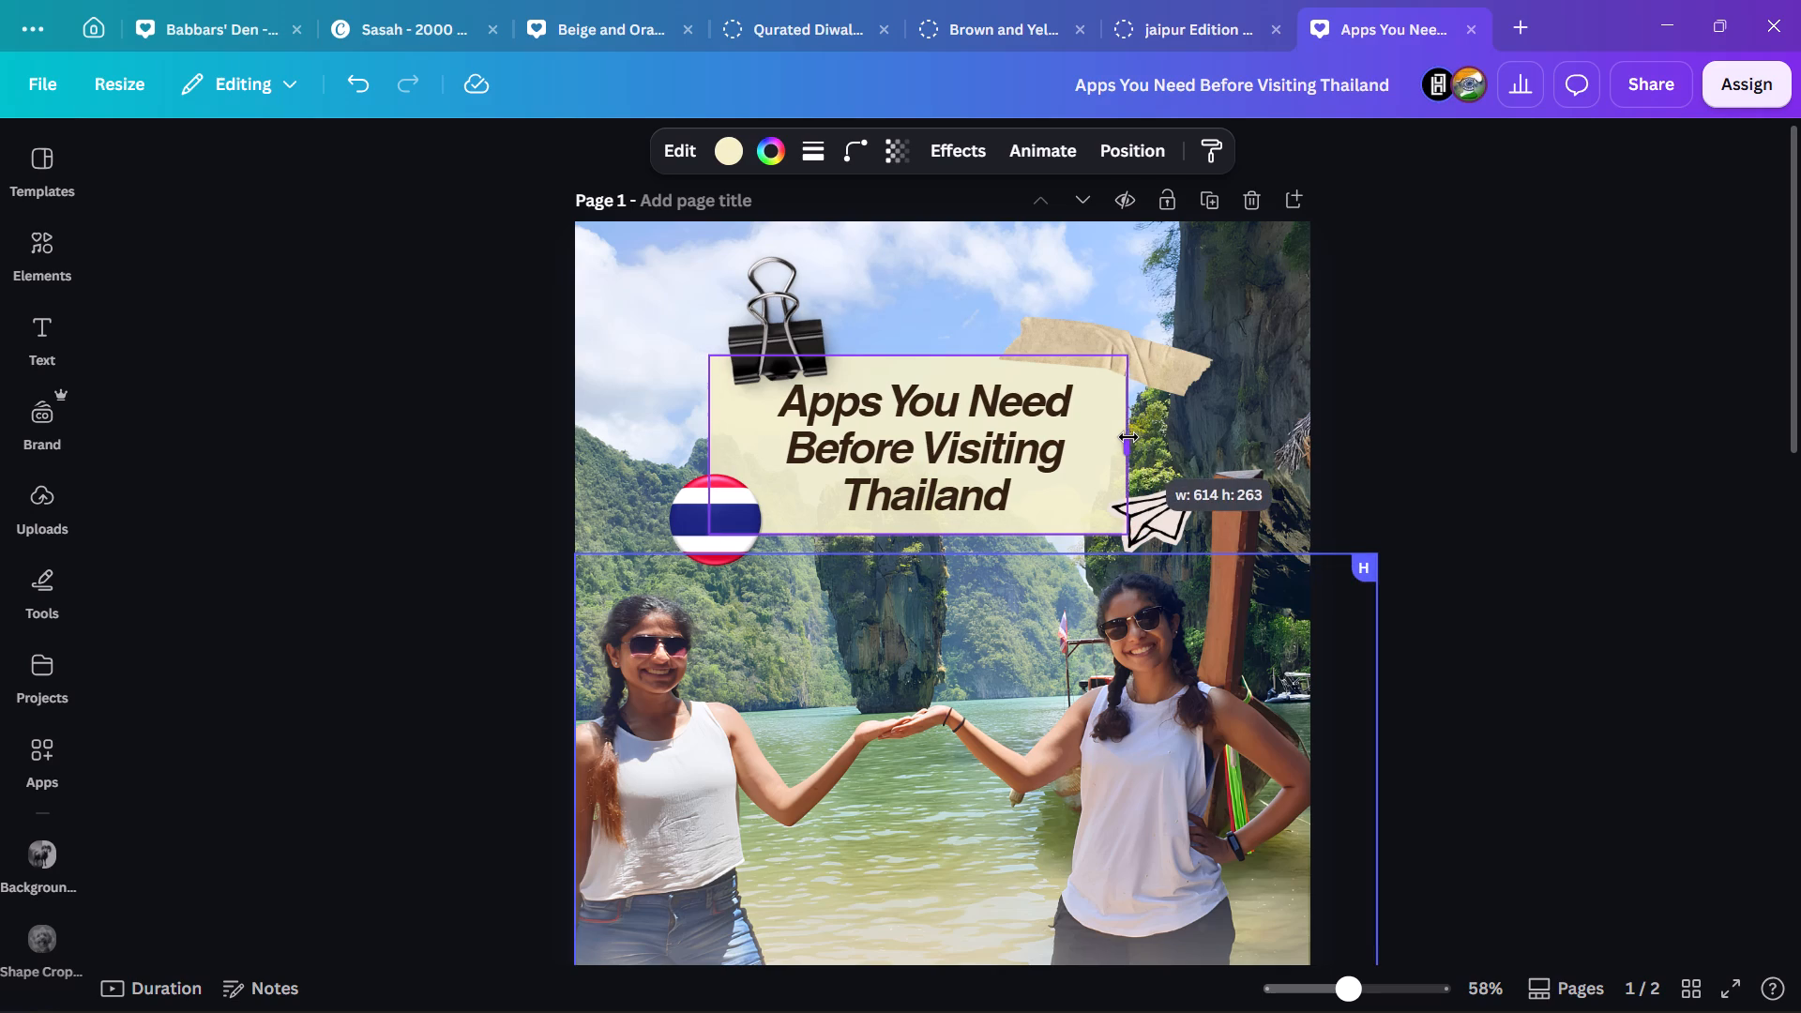
pyautogui.moveTo(1128, 437); pyautogui.dragTo(1133, 437)
pyautogui.click(1482, 550)
# Shift the paper plane sticker slightly left to meet the narrowed card's lower-right corner.
pyautogui.moveTo(1158, 521); pyautogui.dragTo(1146, 519)
pyautogui.click(1480, 539)
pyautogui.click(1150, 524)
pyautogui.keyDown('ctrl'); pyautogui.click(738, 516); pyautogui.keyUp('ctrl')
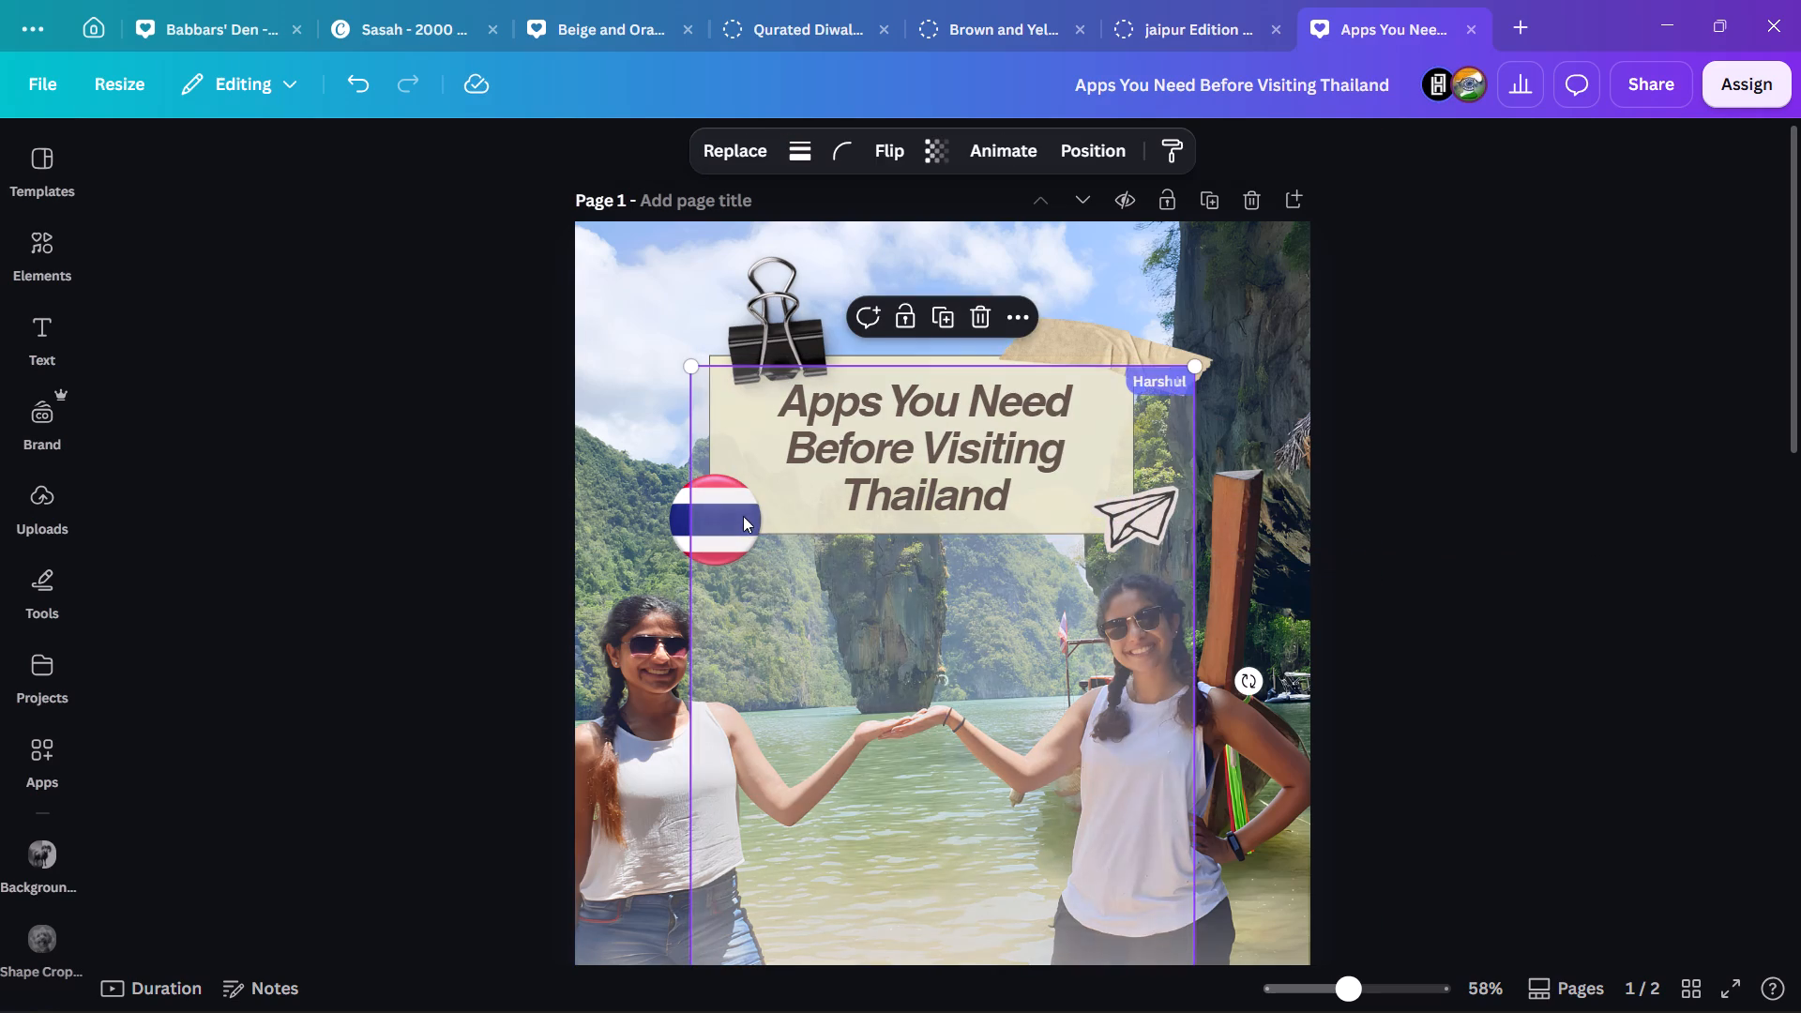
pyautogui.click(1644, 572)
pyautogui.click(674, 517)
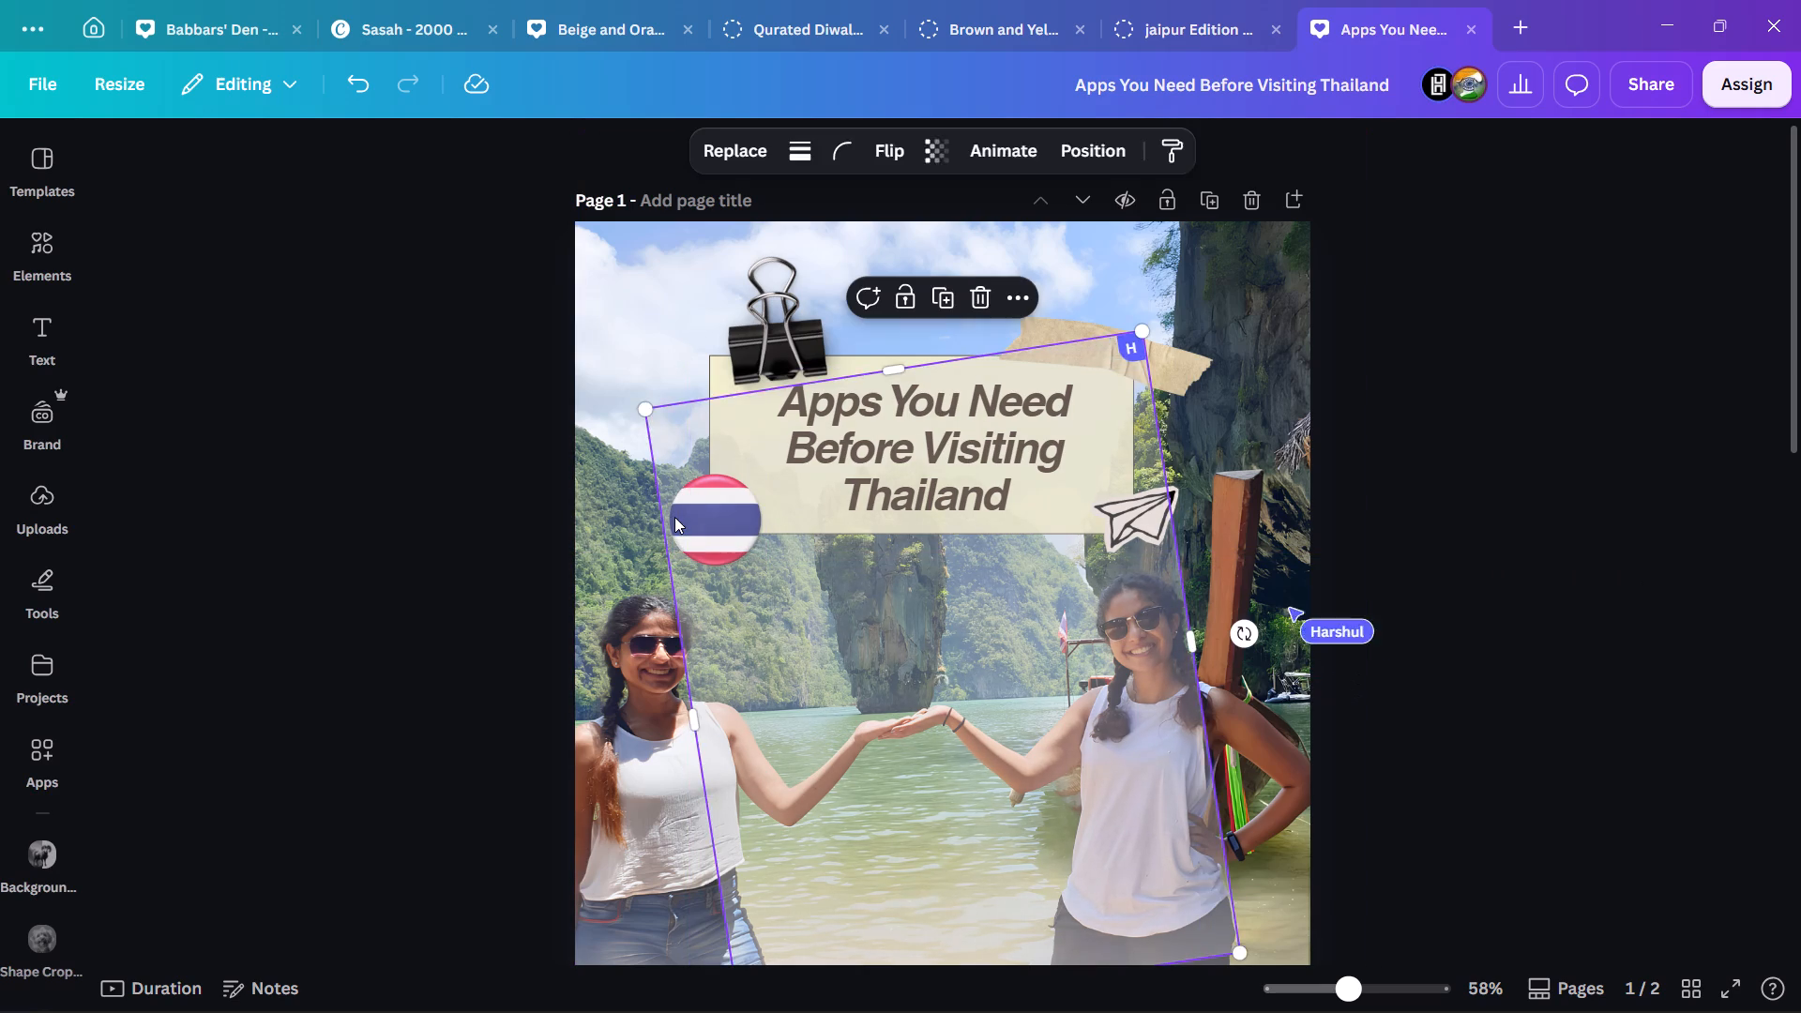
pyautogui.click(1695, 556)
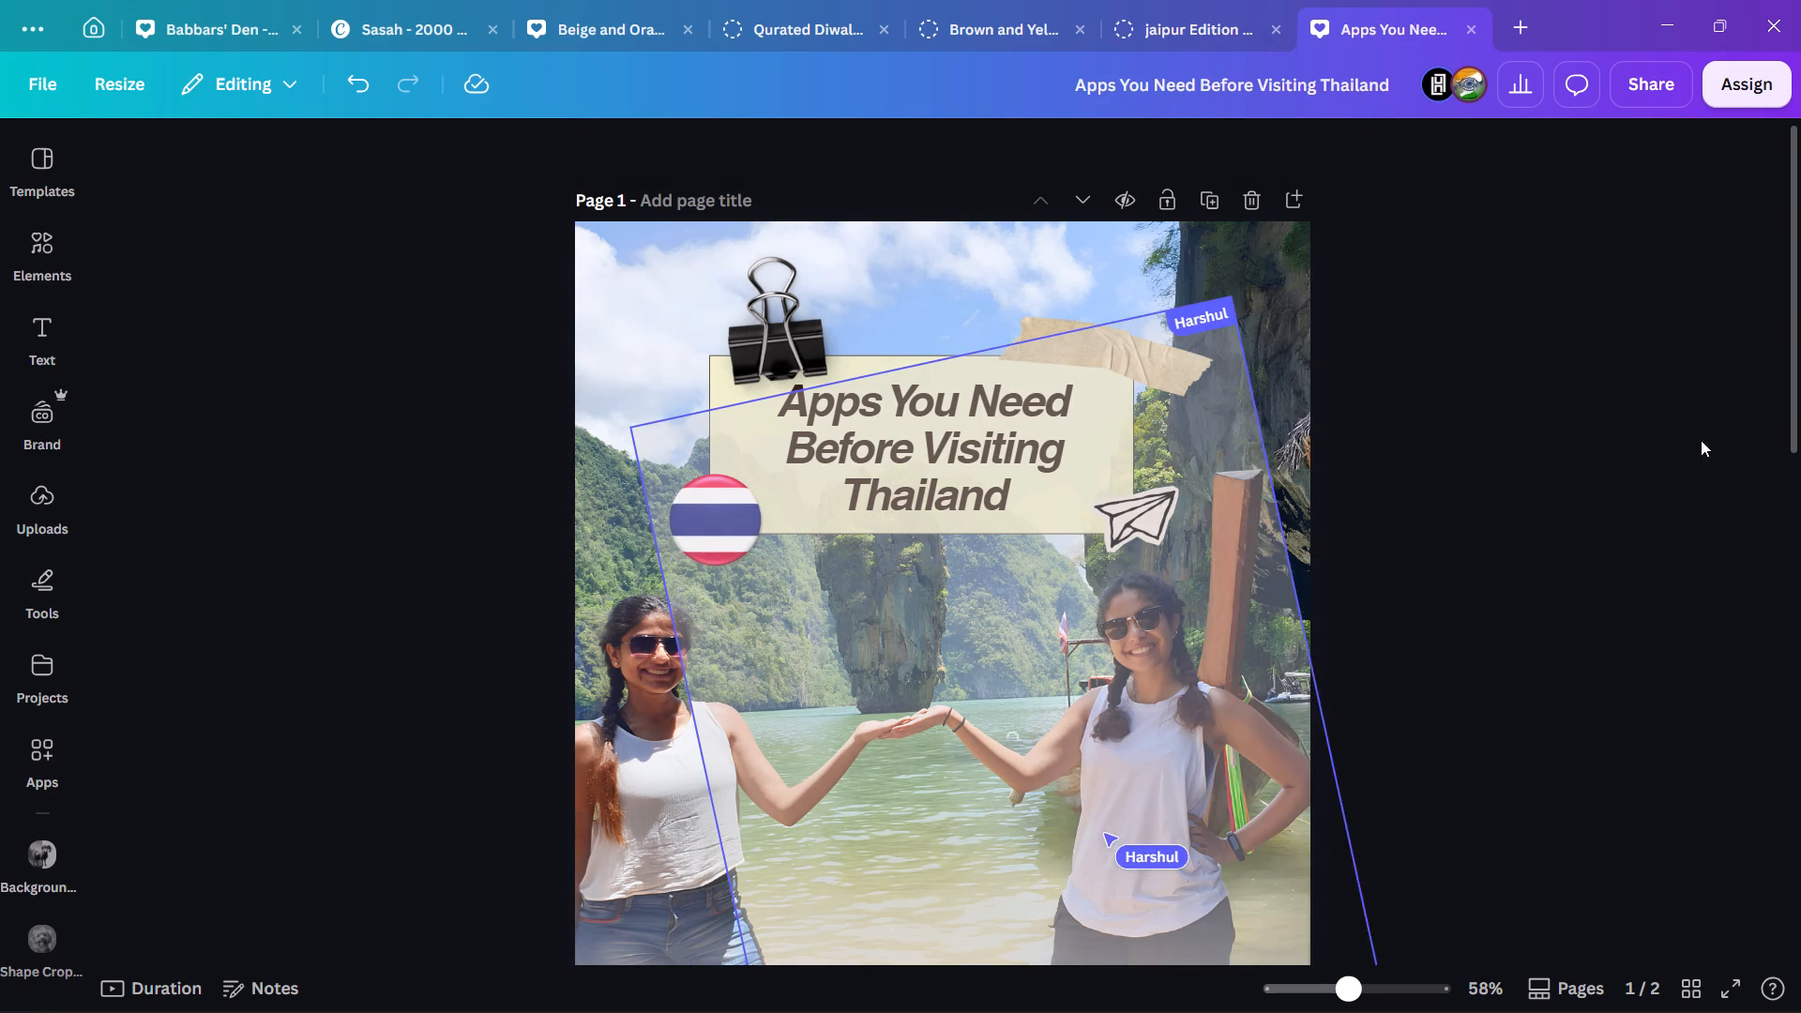
# Examine how the tilted app-icon panel sits between the cover title and the tagline.
pyautogui.click(1789, 453)
pyautogui.scroll(-4, 1788, 487)
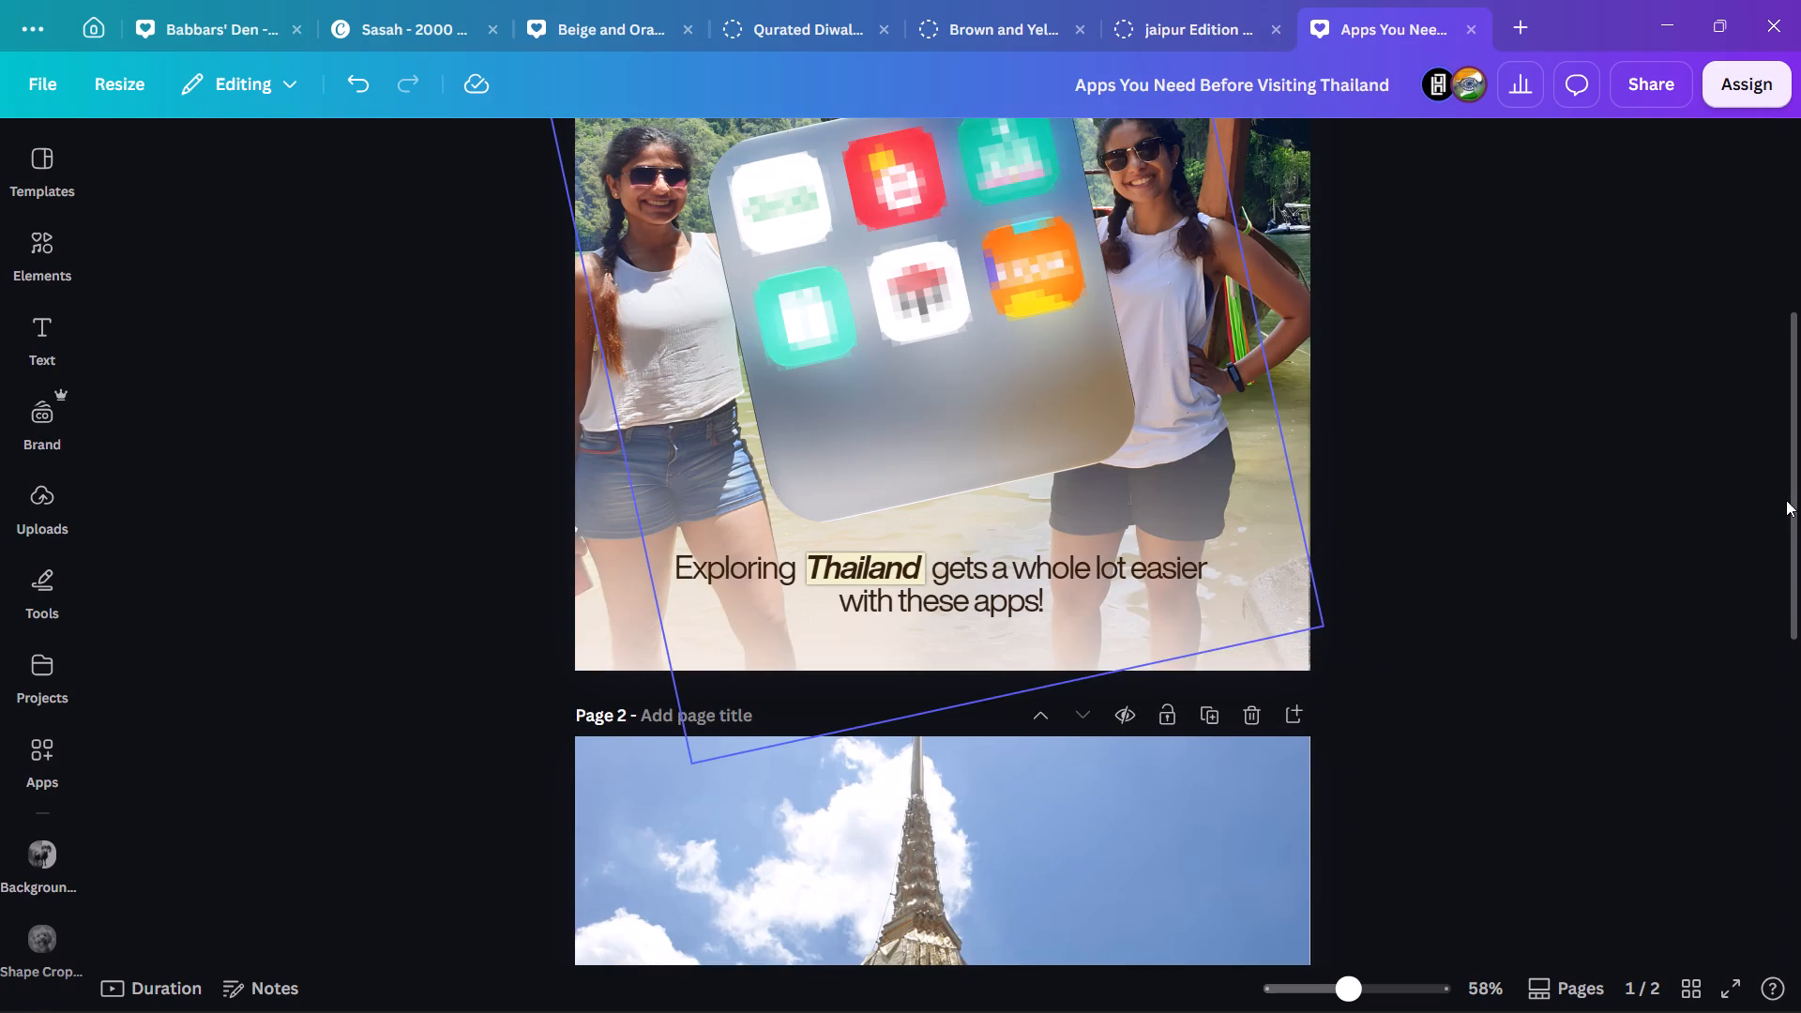
pyautogui.scroll(4, 1786, 500)
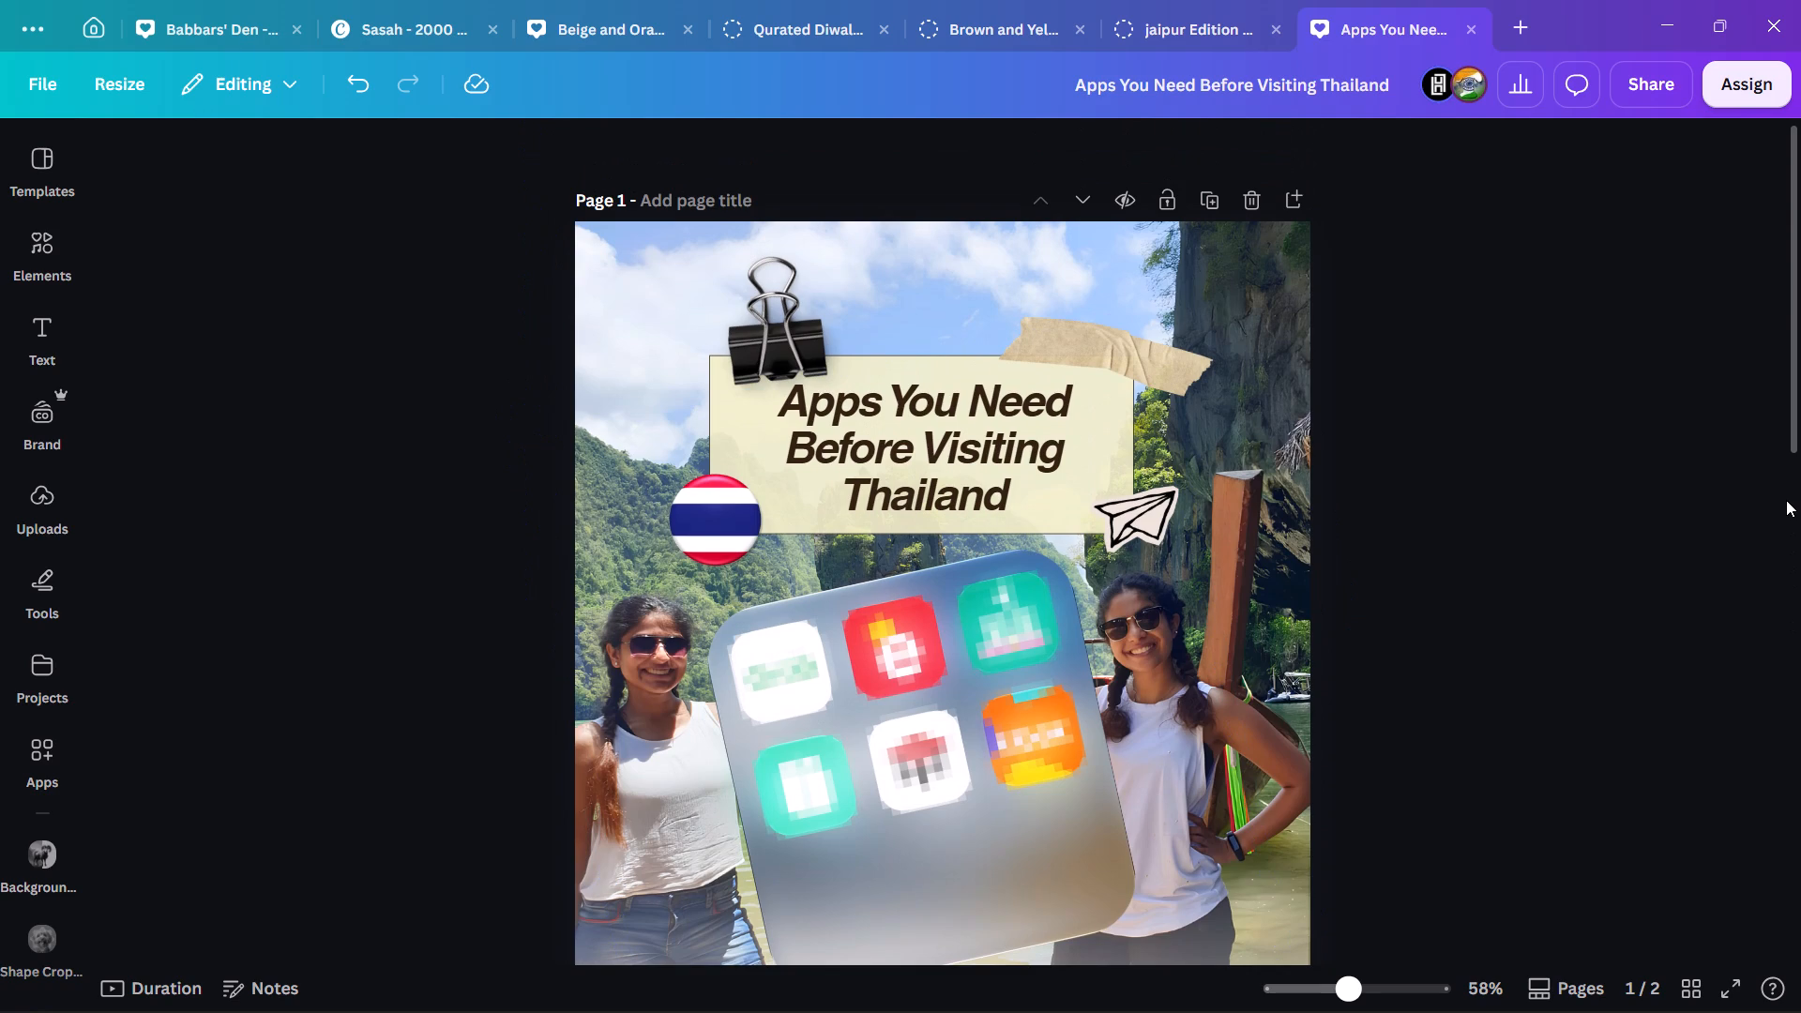
pyautogui.scroll(-3, 1786, 500)
pyautogui.scroll(1, 1767, 510)
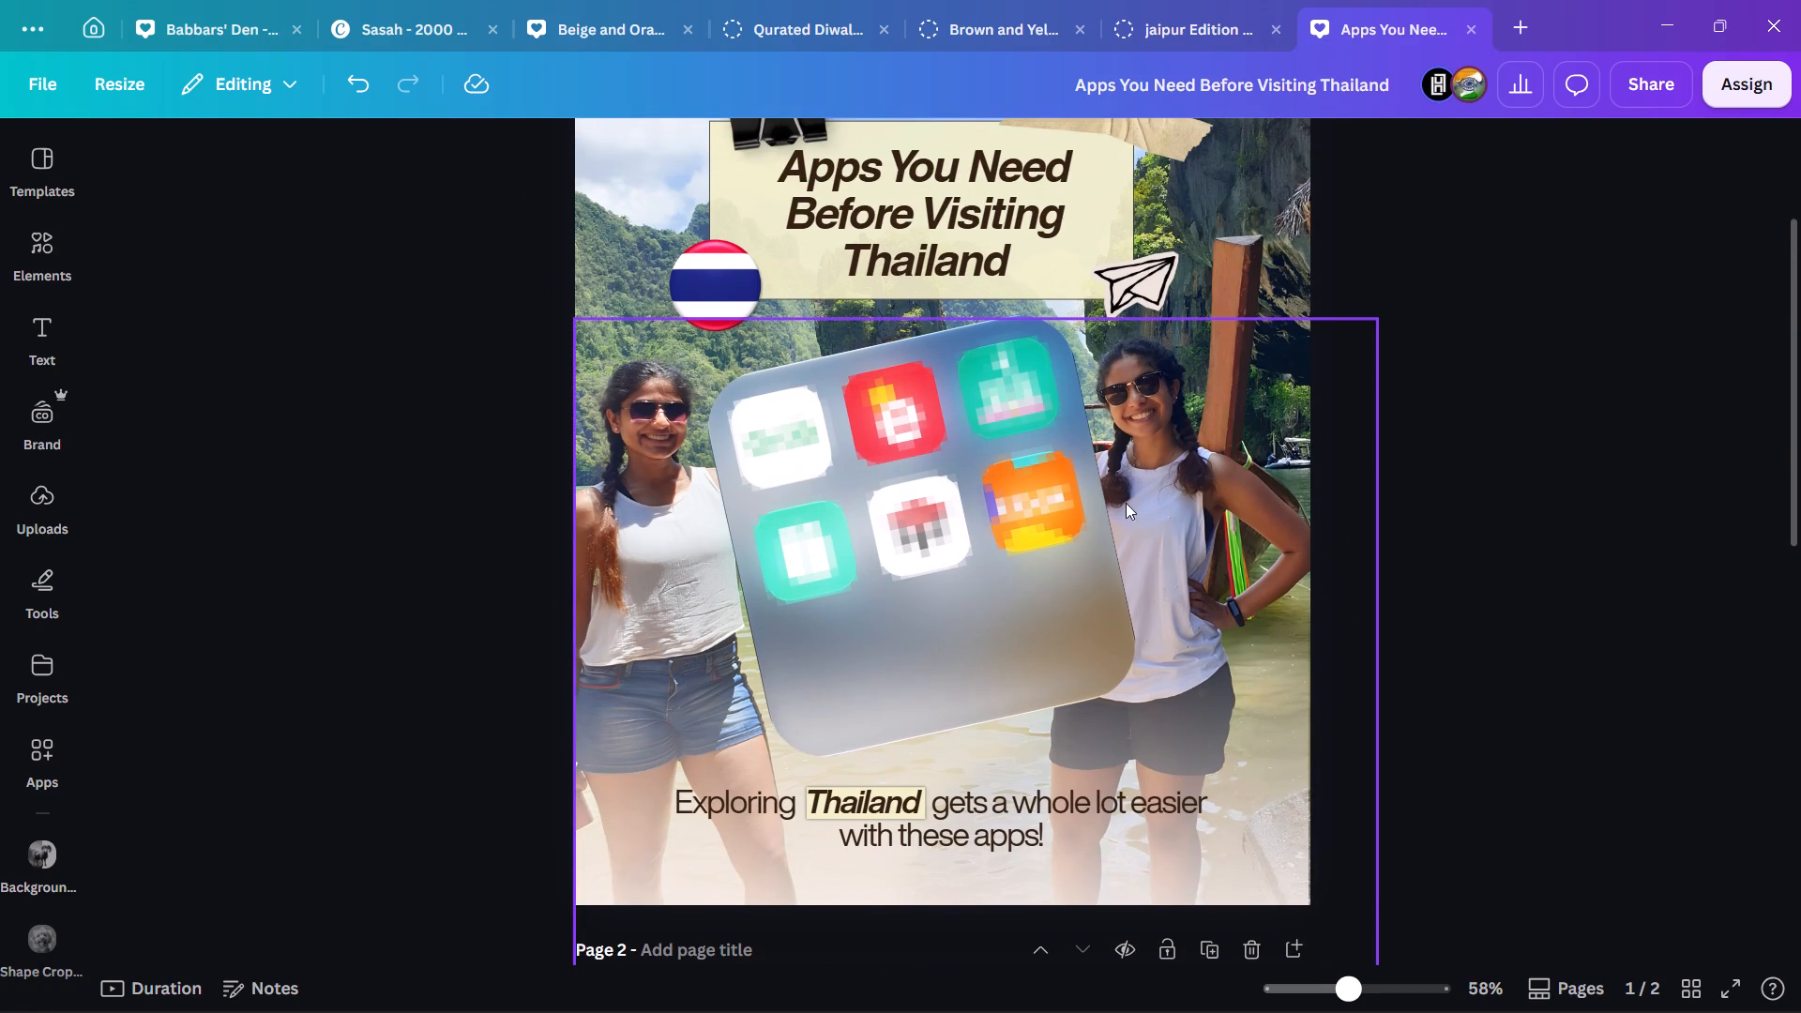
pyautogui.click(1192, 509)
pyautogui.click(1599, 591)
pyautogui.scroll(2, 1599, 591)
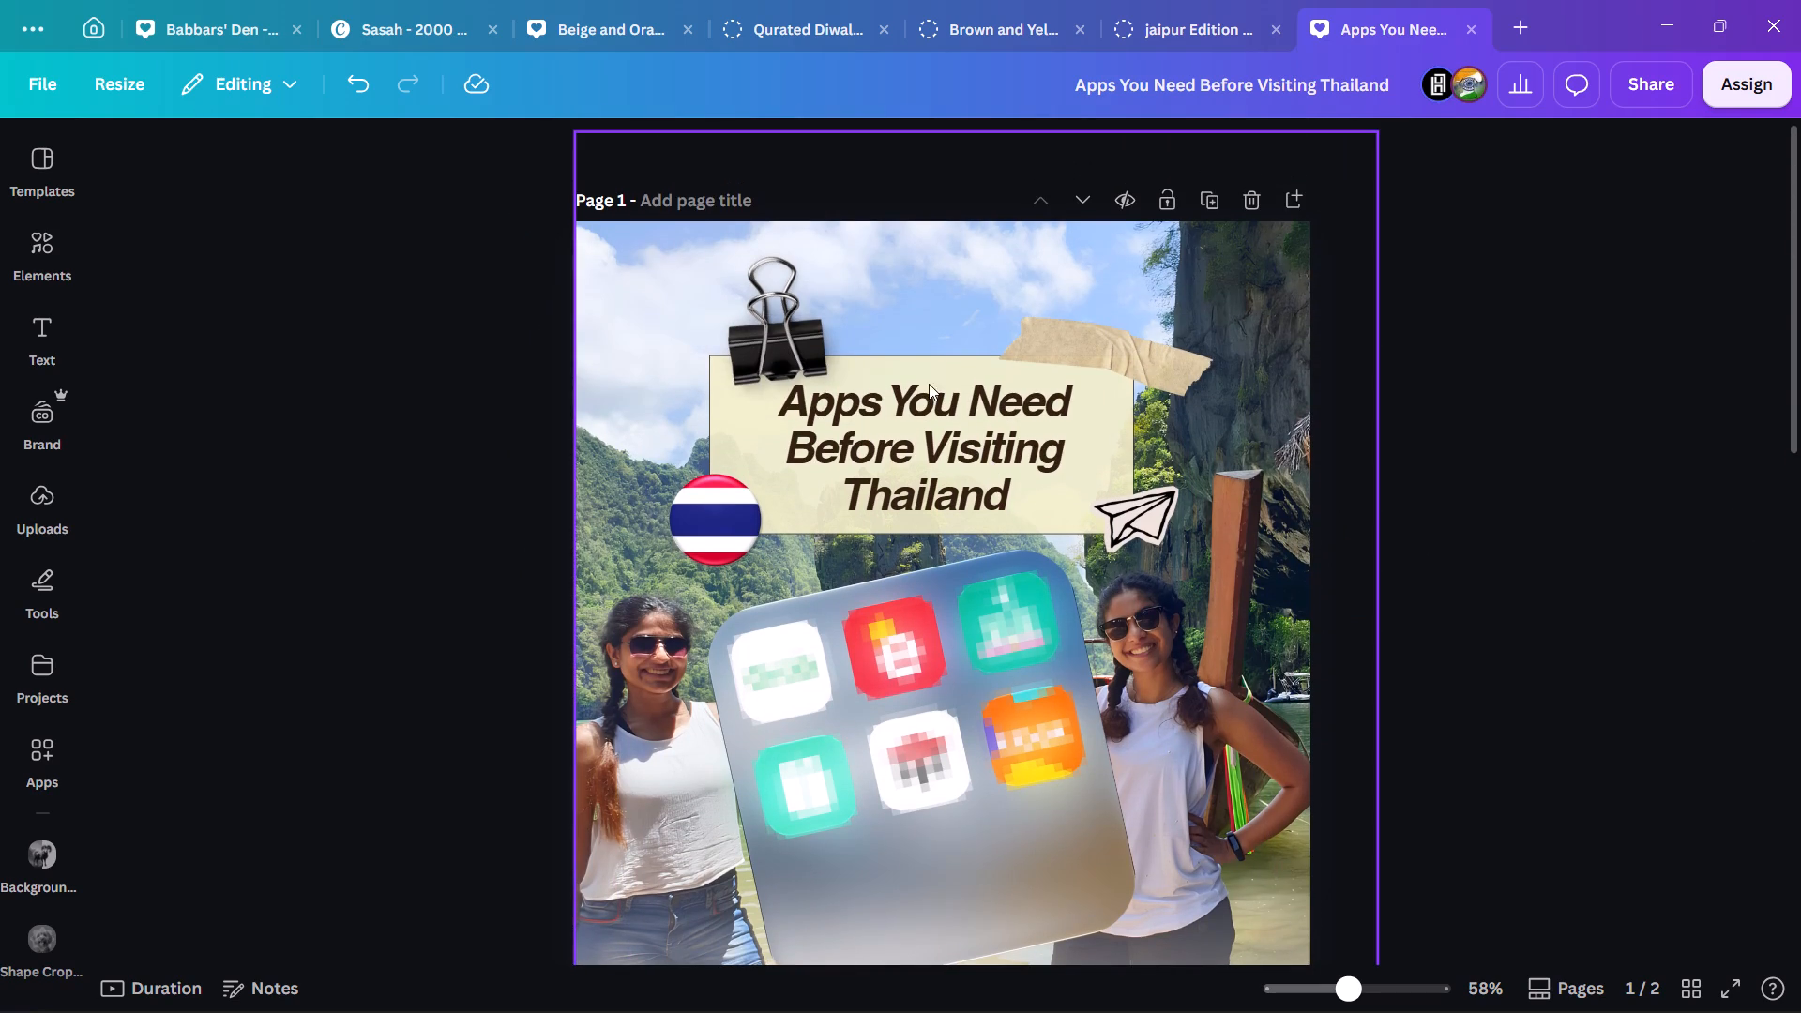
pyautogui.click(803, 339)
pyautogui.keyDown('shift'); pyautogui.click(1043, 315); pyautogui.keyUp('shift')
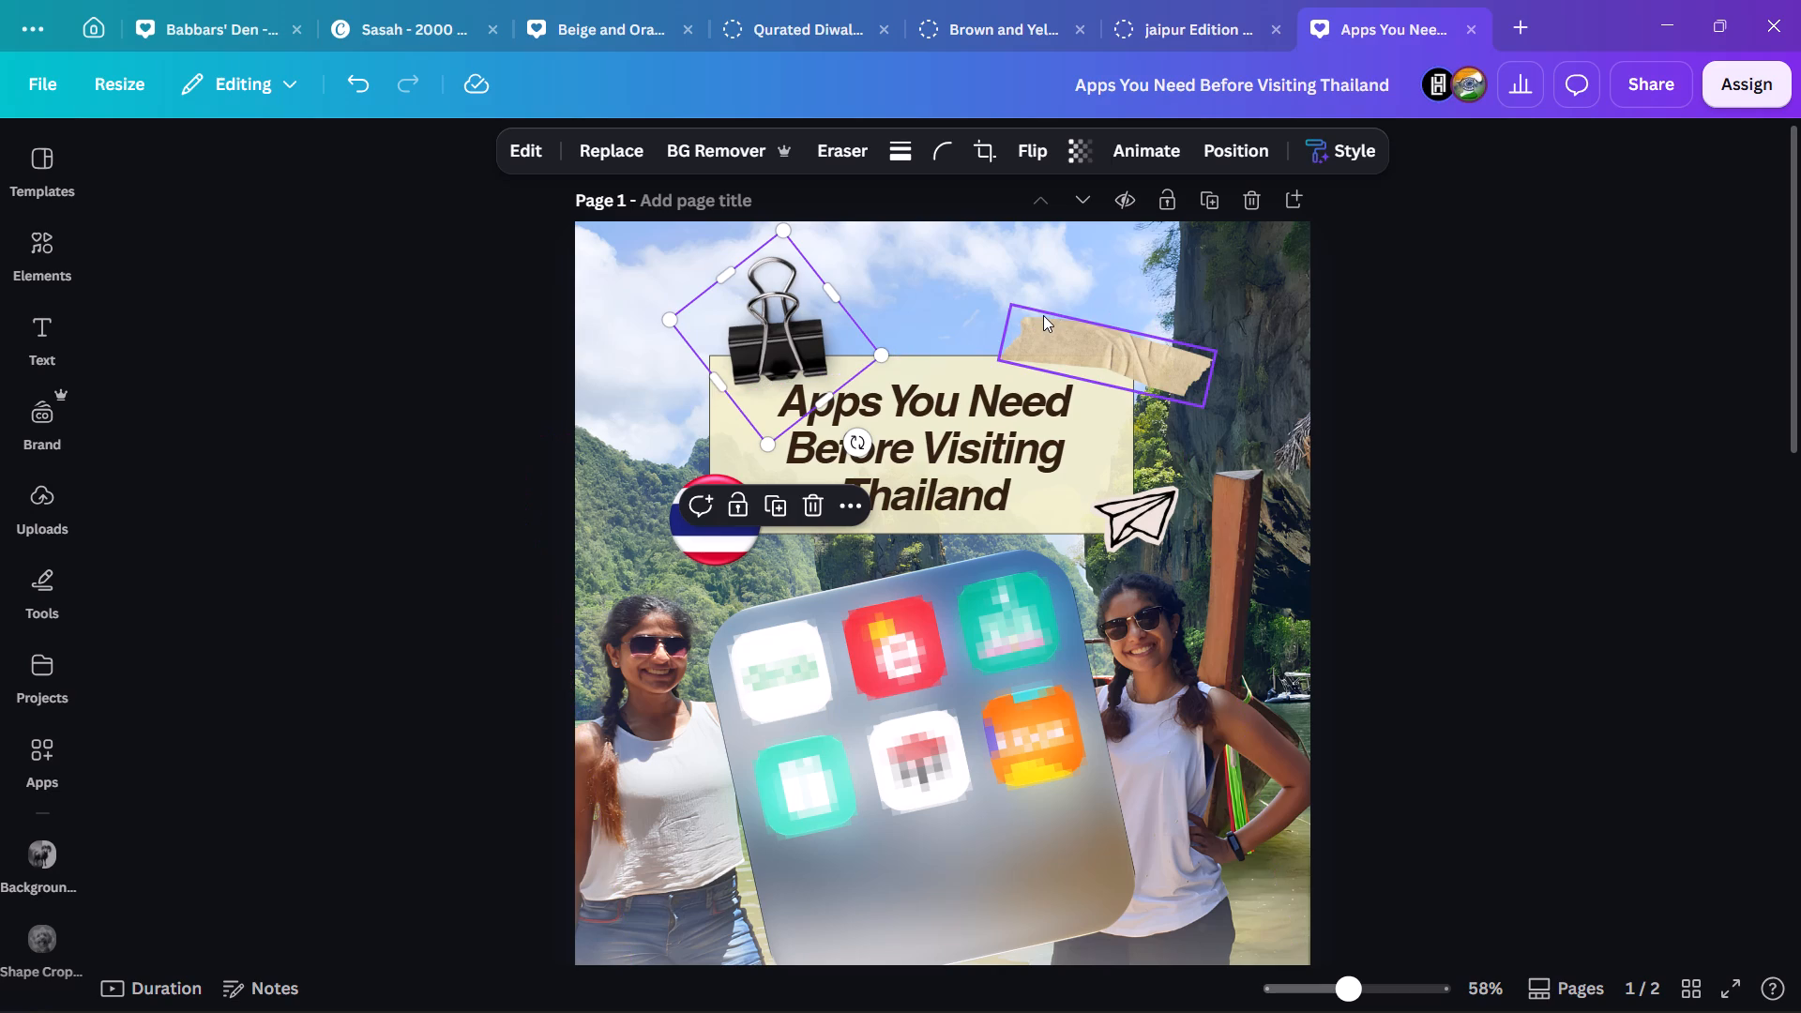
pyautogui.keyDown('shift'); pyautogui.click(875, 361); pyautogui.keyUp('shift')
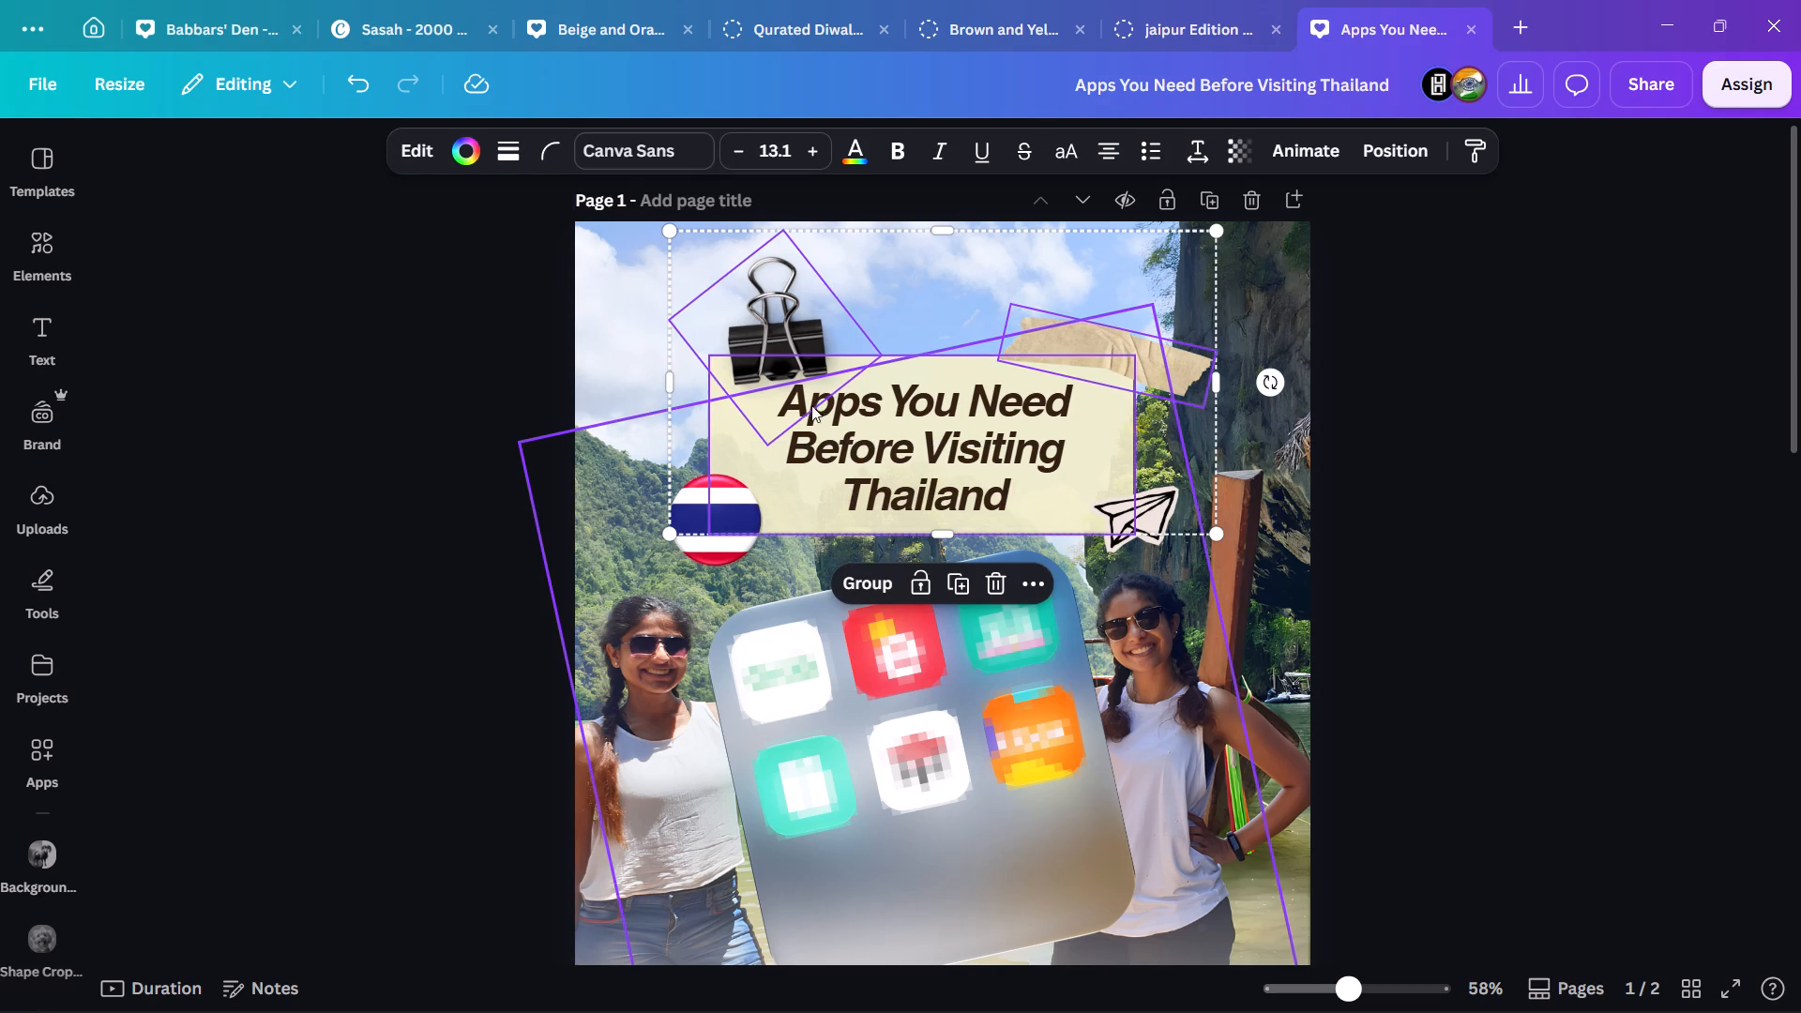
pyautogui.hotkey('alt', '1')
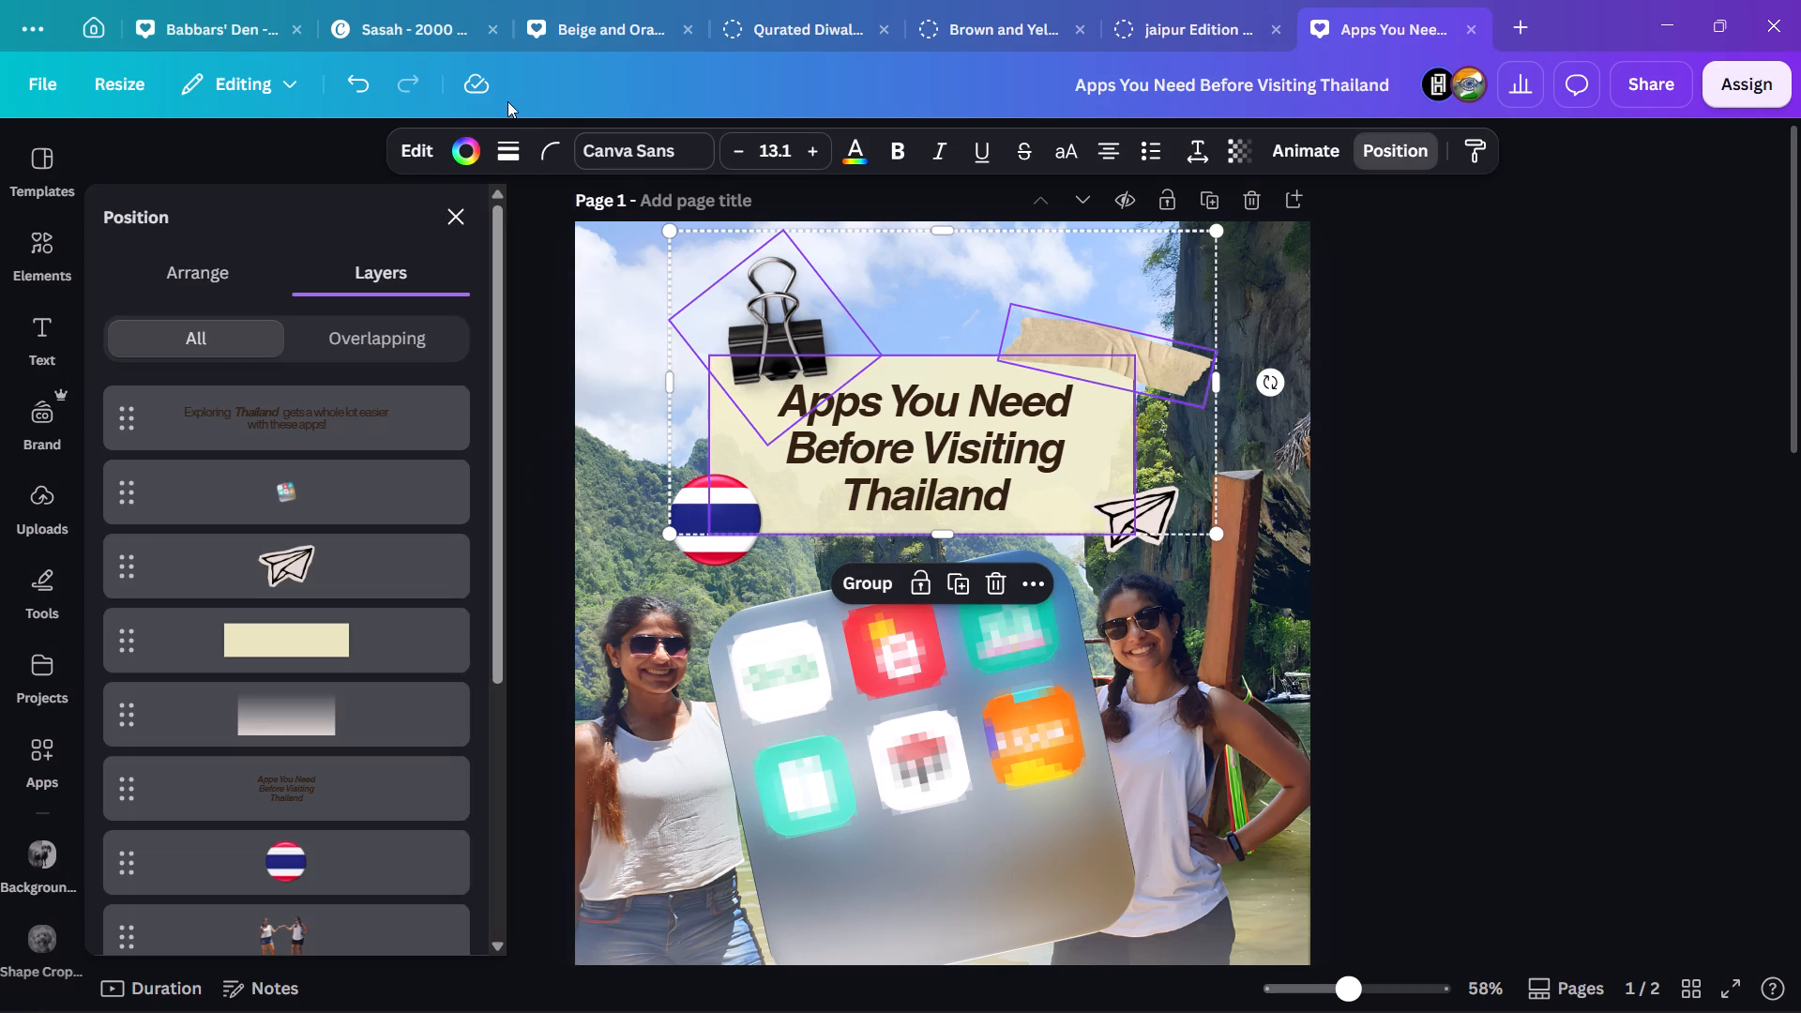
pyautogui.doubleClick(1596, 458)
# Review the full cover composition alongside page 2's temple photo.
pyautogui.scroll(-2, 1584, 522)
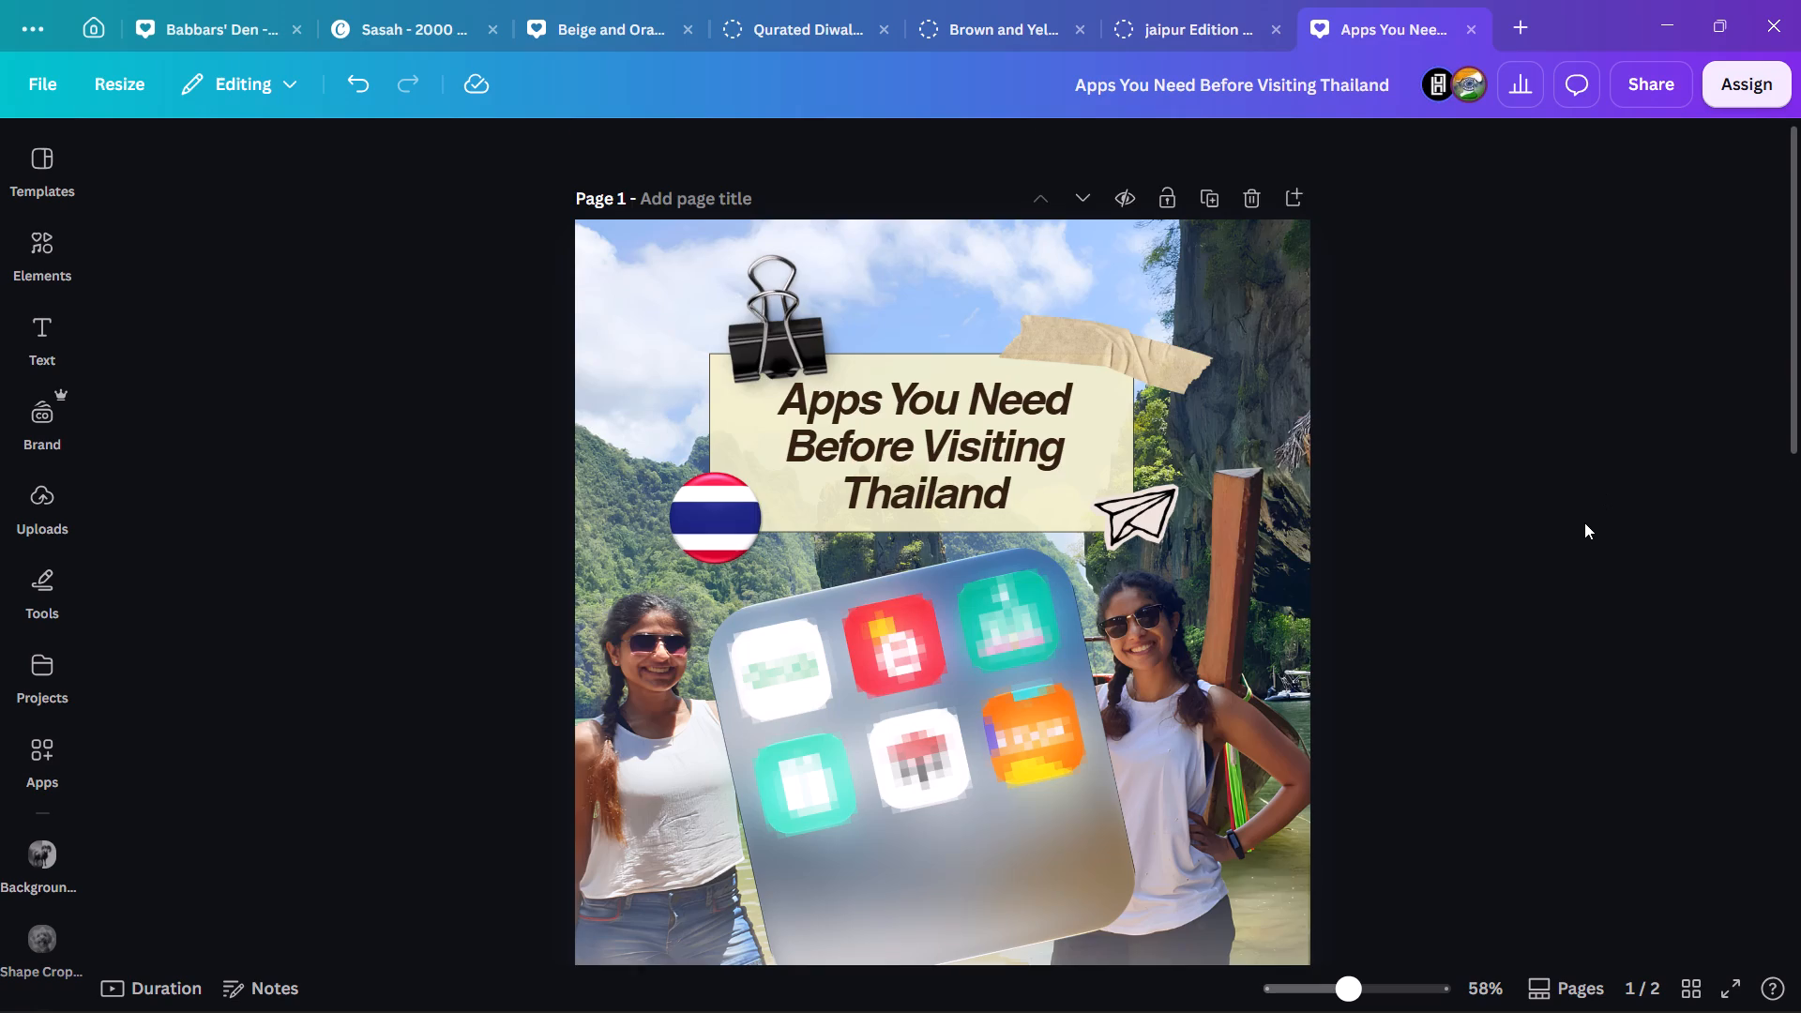
pyautogui.scroll(-11, 1584, 522)
pyautogui.keyDown('ctrl'); pyautogui.scroll(-4, 1640, 516); pyautogui.keyUp('ctrl')
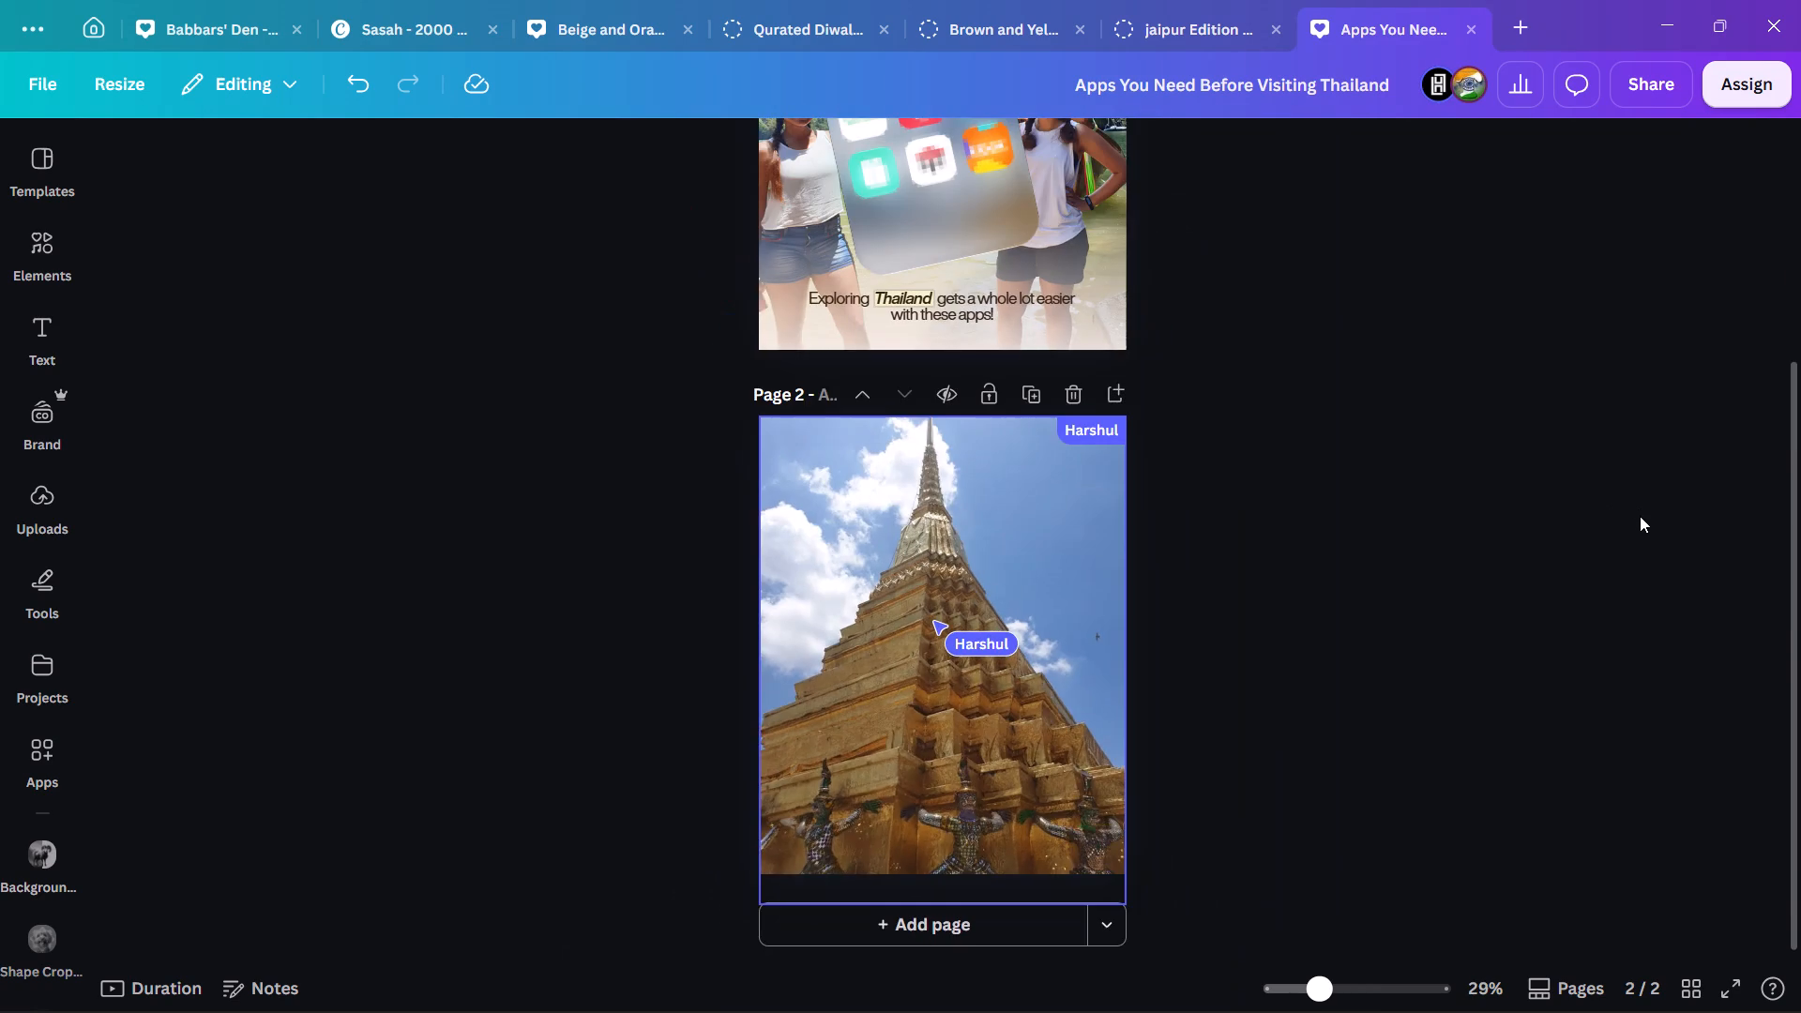
pyautogui.scroll(3, 1638, 516)
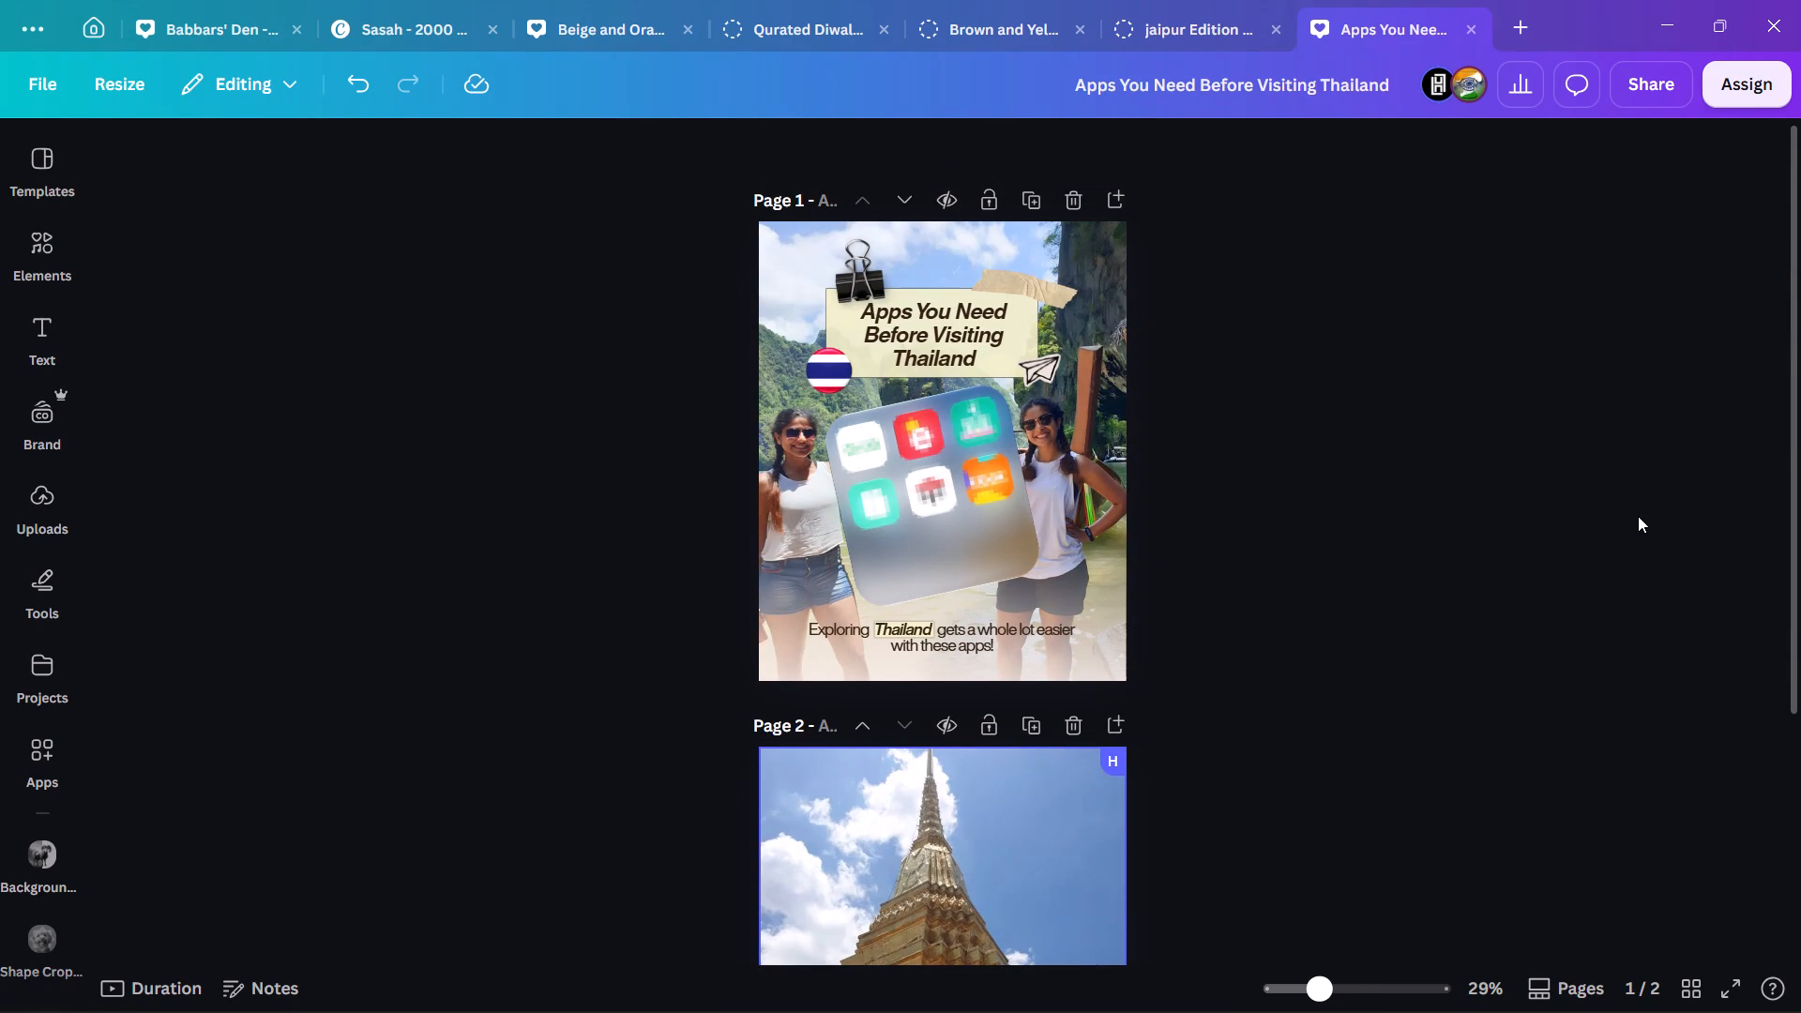
pyautogui.scroll(-4, 1655, 550)
pyautogui.scroll(4, 1623, 568)
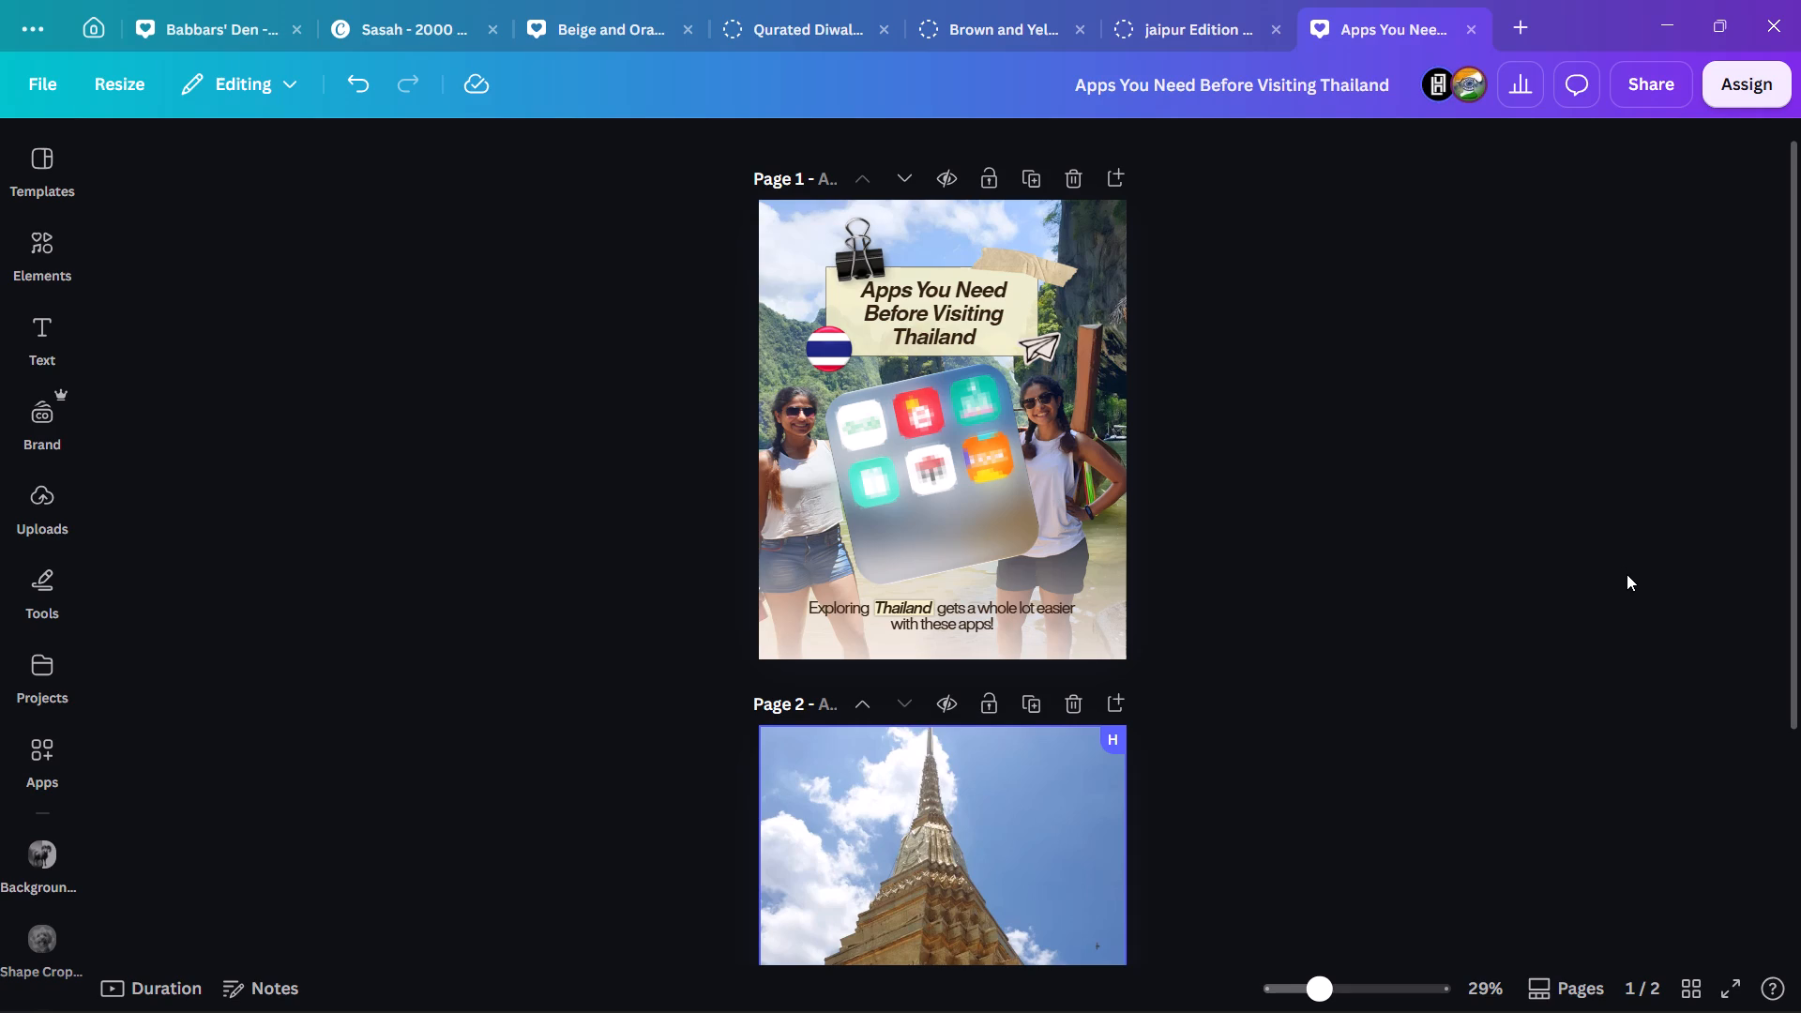
pyautogui.click(1597, 567)
pyautogui.scroll(1, 1536, 568)
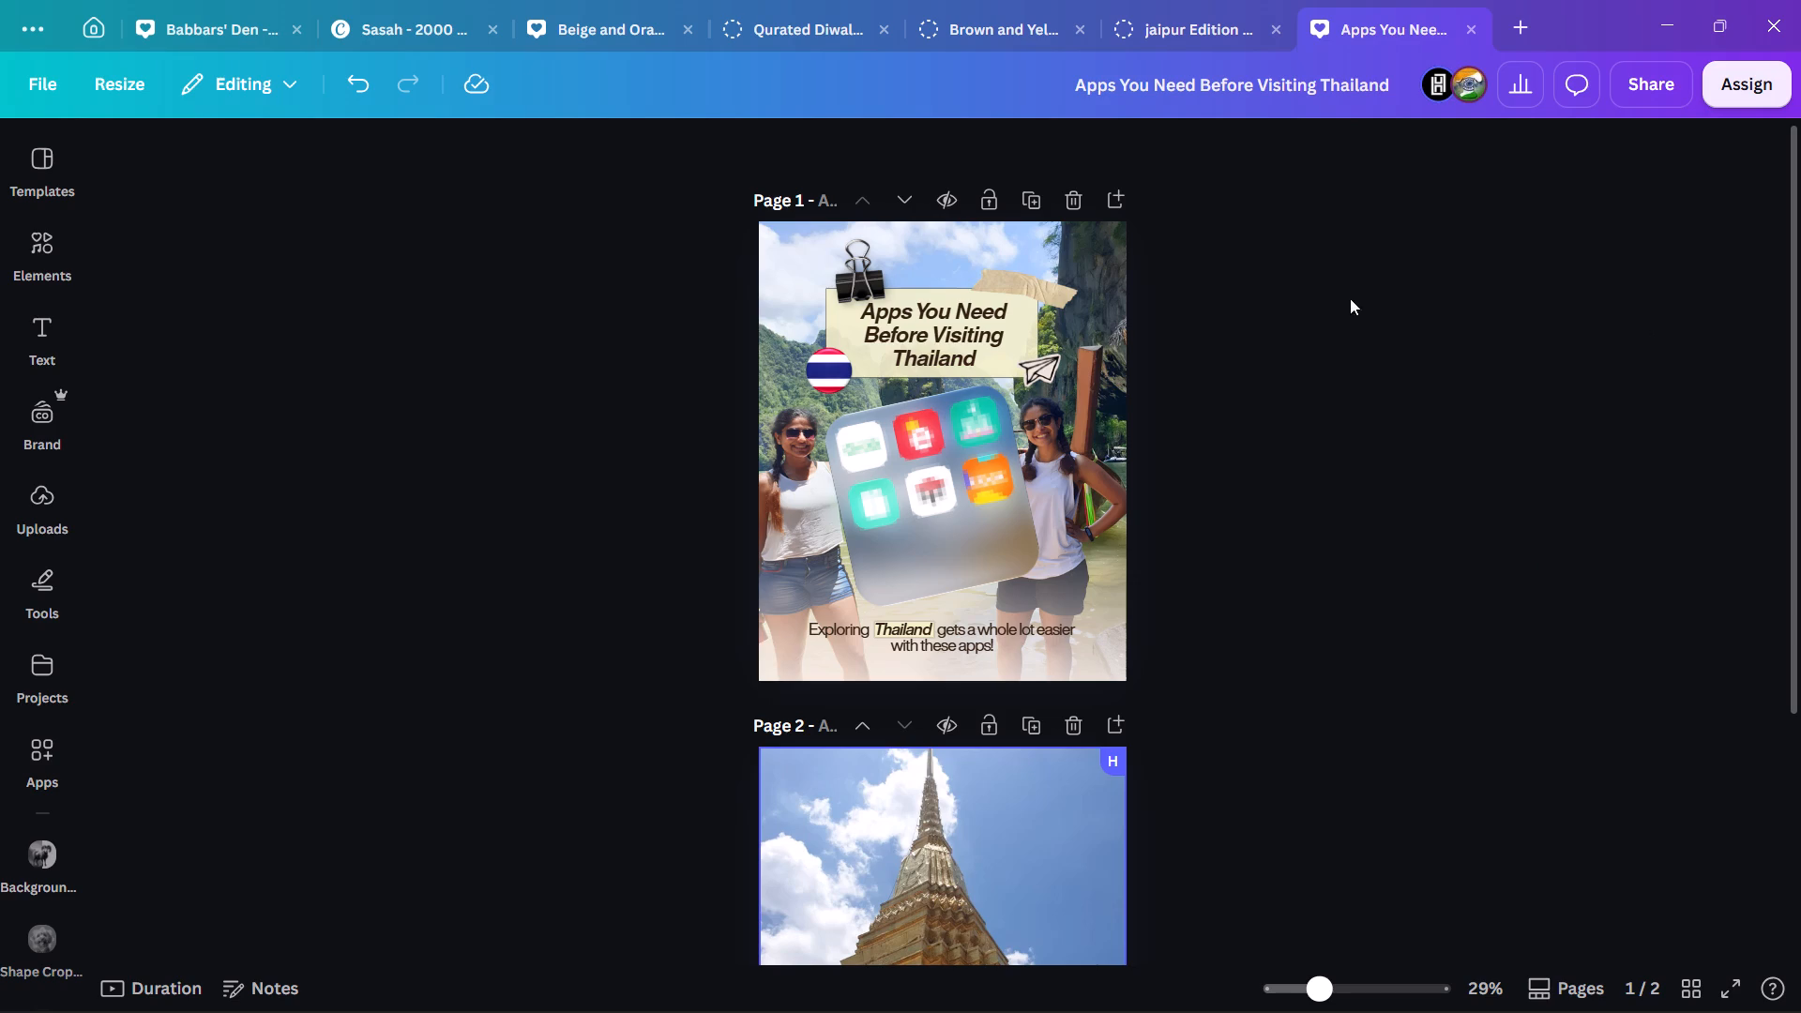
# Move the tilted app-icon panel up on the cover so it overlaps the lower part of the title card.
pyautogui.click(883, 465)
pyautogui.moveTo(977, 520); pyautogui.dragTo(981, 488)
pyautogui.click(1349, 539)
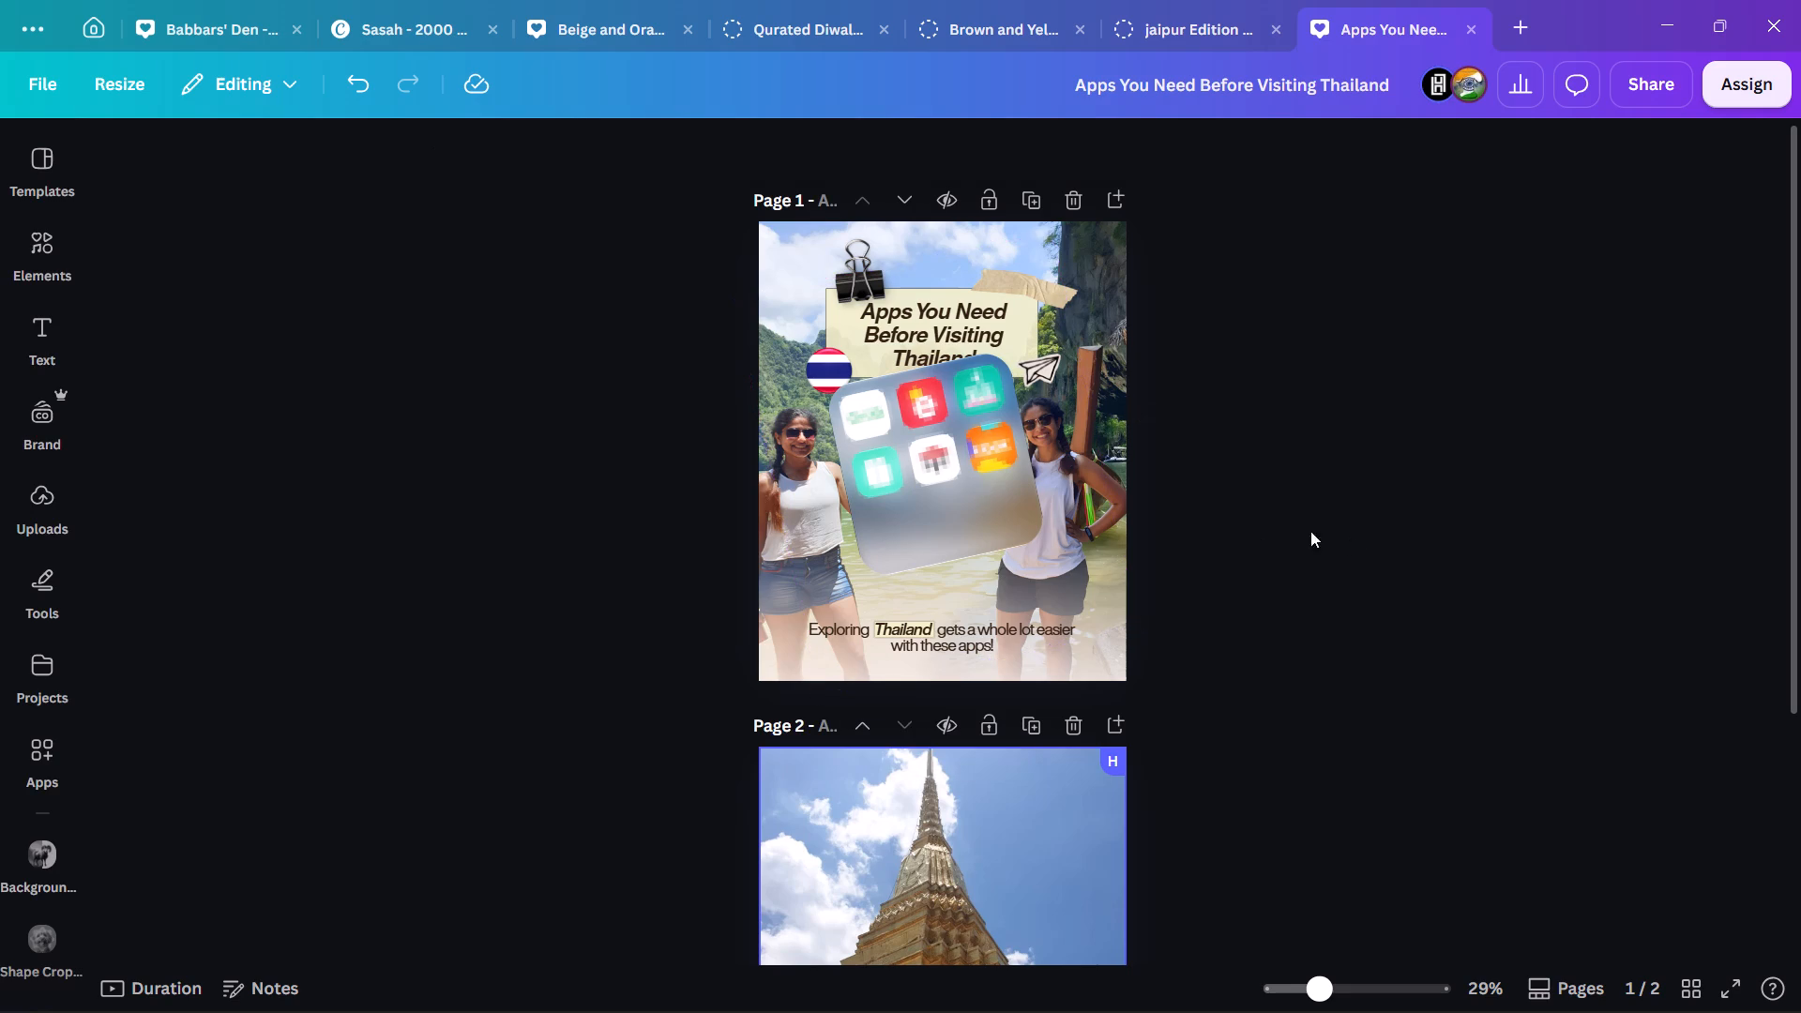
# Move the tilted app-icon panel down on the cover so it sits just below the title text, between the two women.
pyautogui.moveTo(976, 480); pyautogui.dragTo(988, 490)
pyautogui.click(1333, 527)
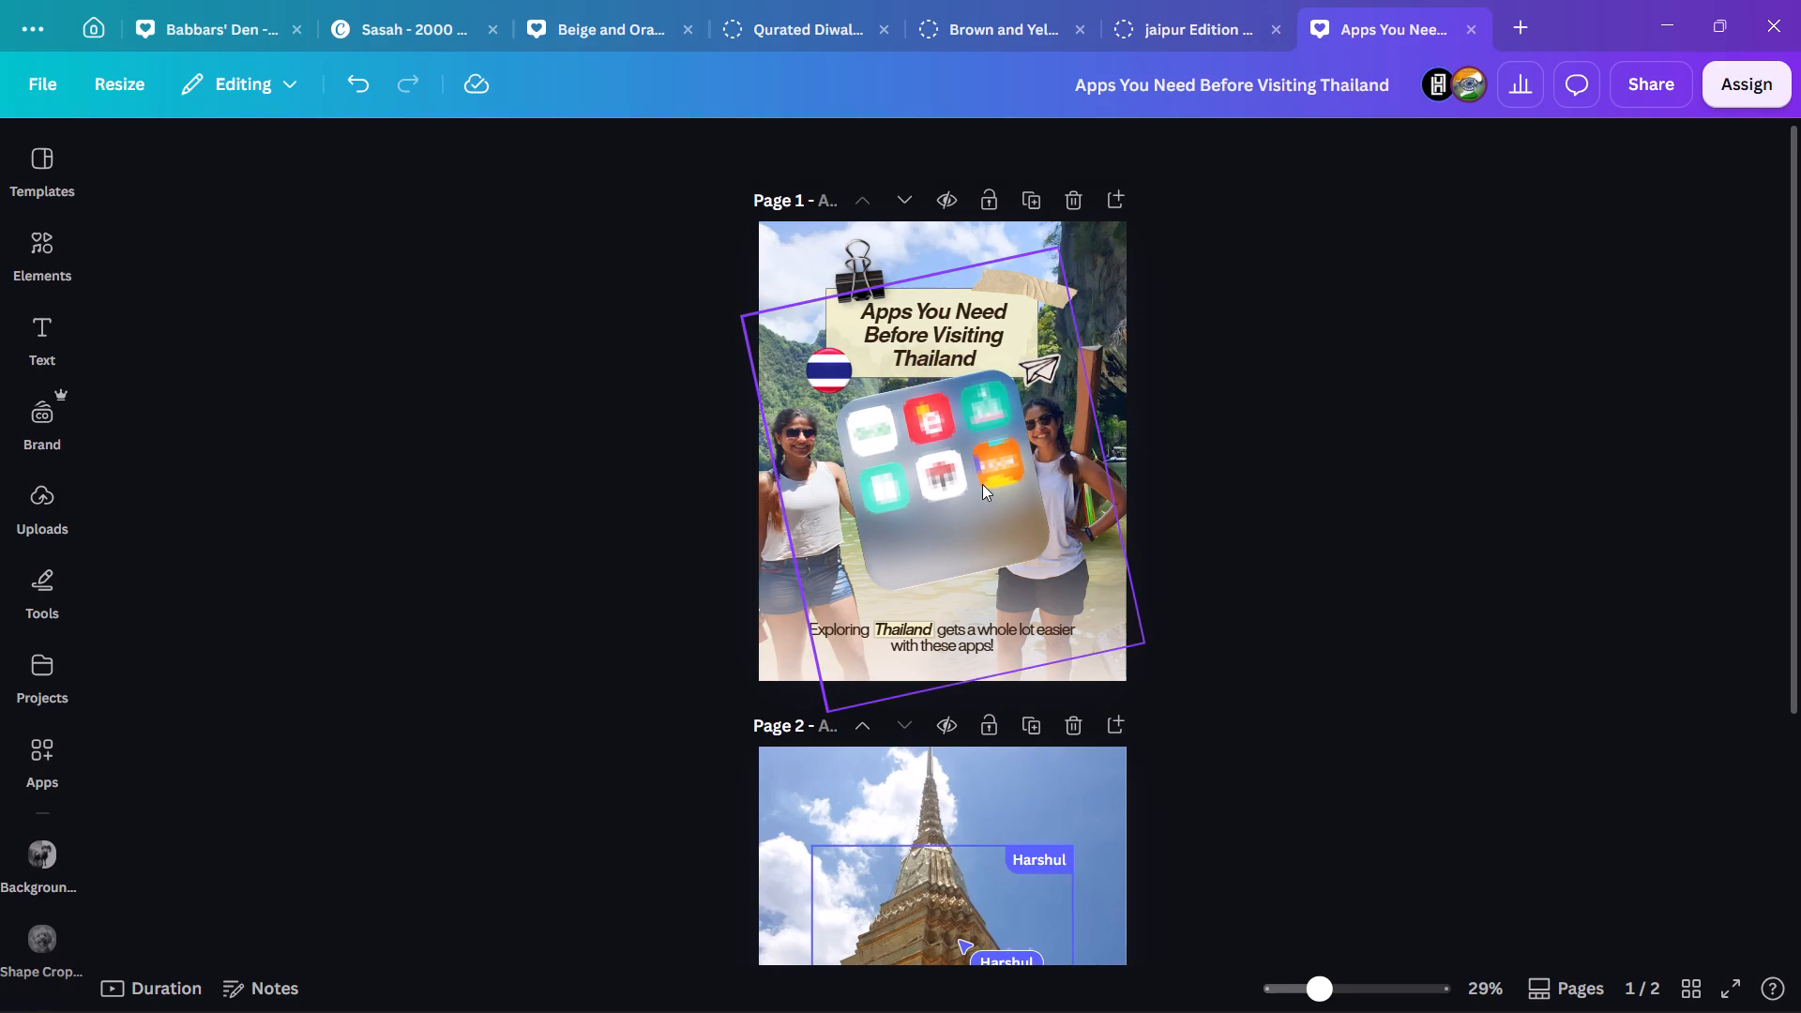
pyautogui.moveTo(982, 484); pyautogui.dragTo(972, 483)
pyautogui.click(1223, 506)
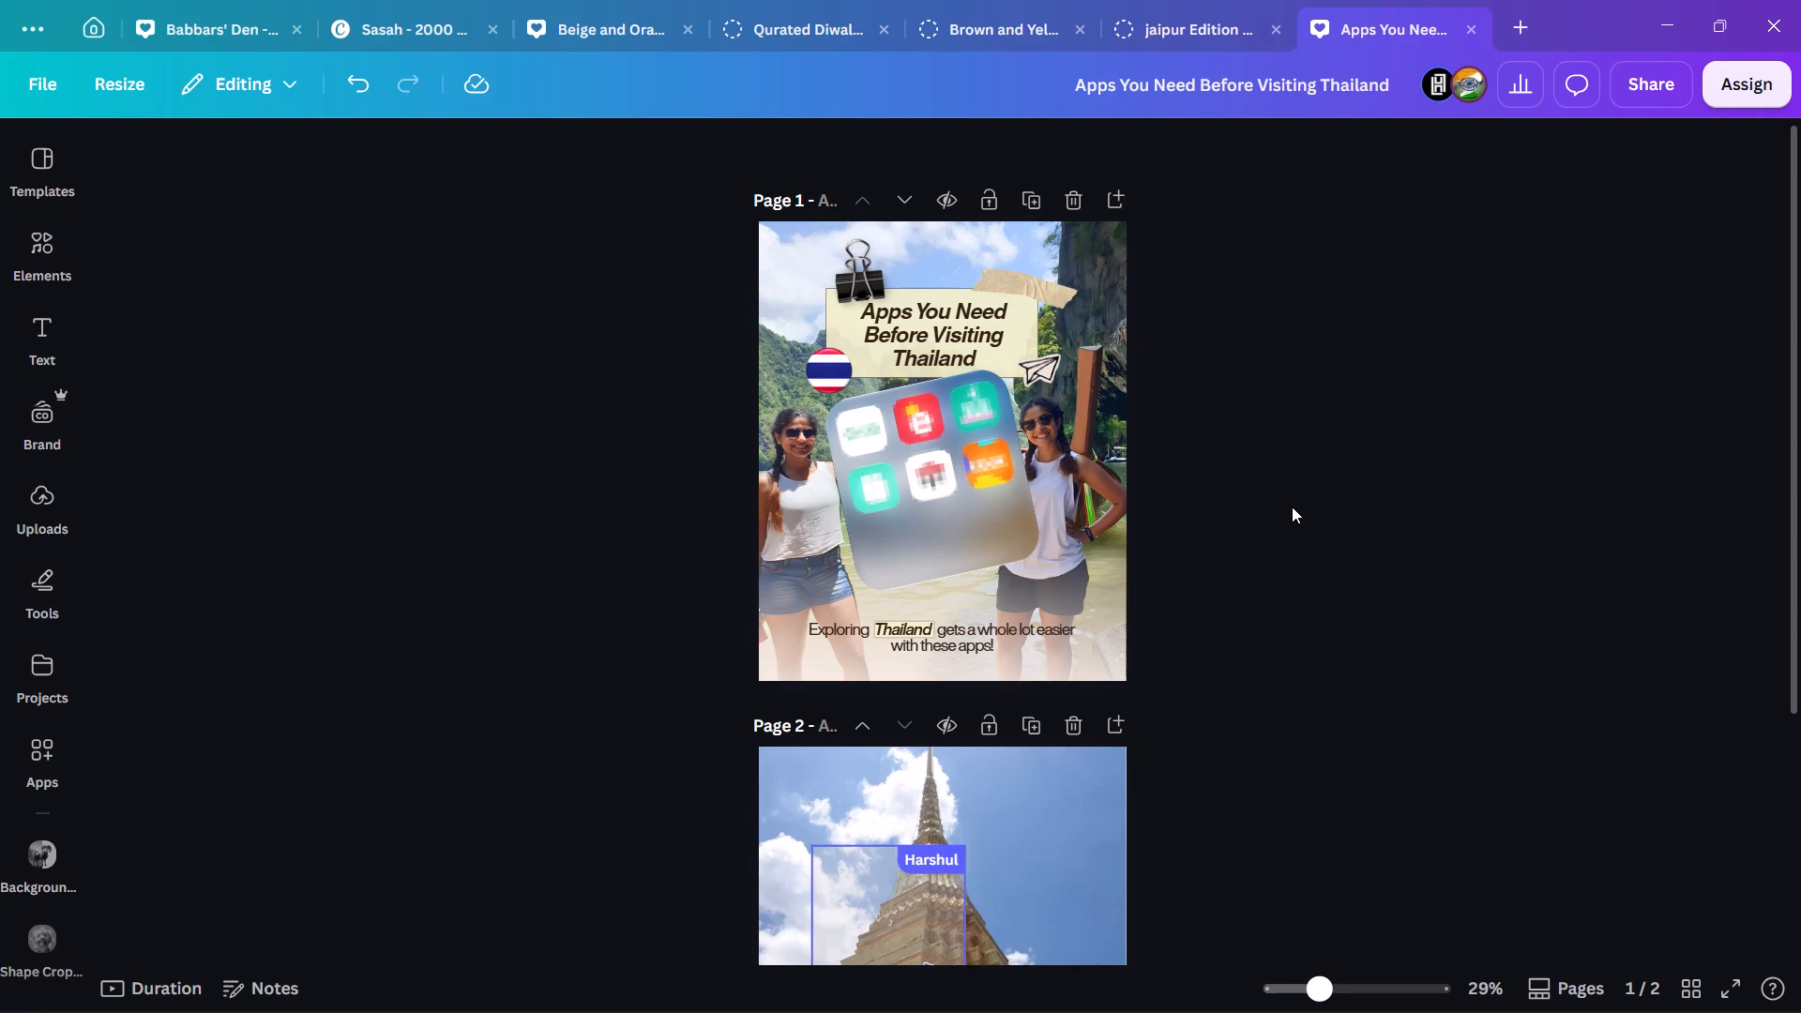
# Review the cover against page 2, examining the Grab icon and the lower gradient over the temple photo.
pyautogui.scroll(-1, 1296, 508)
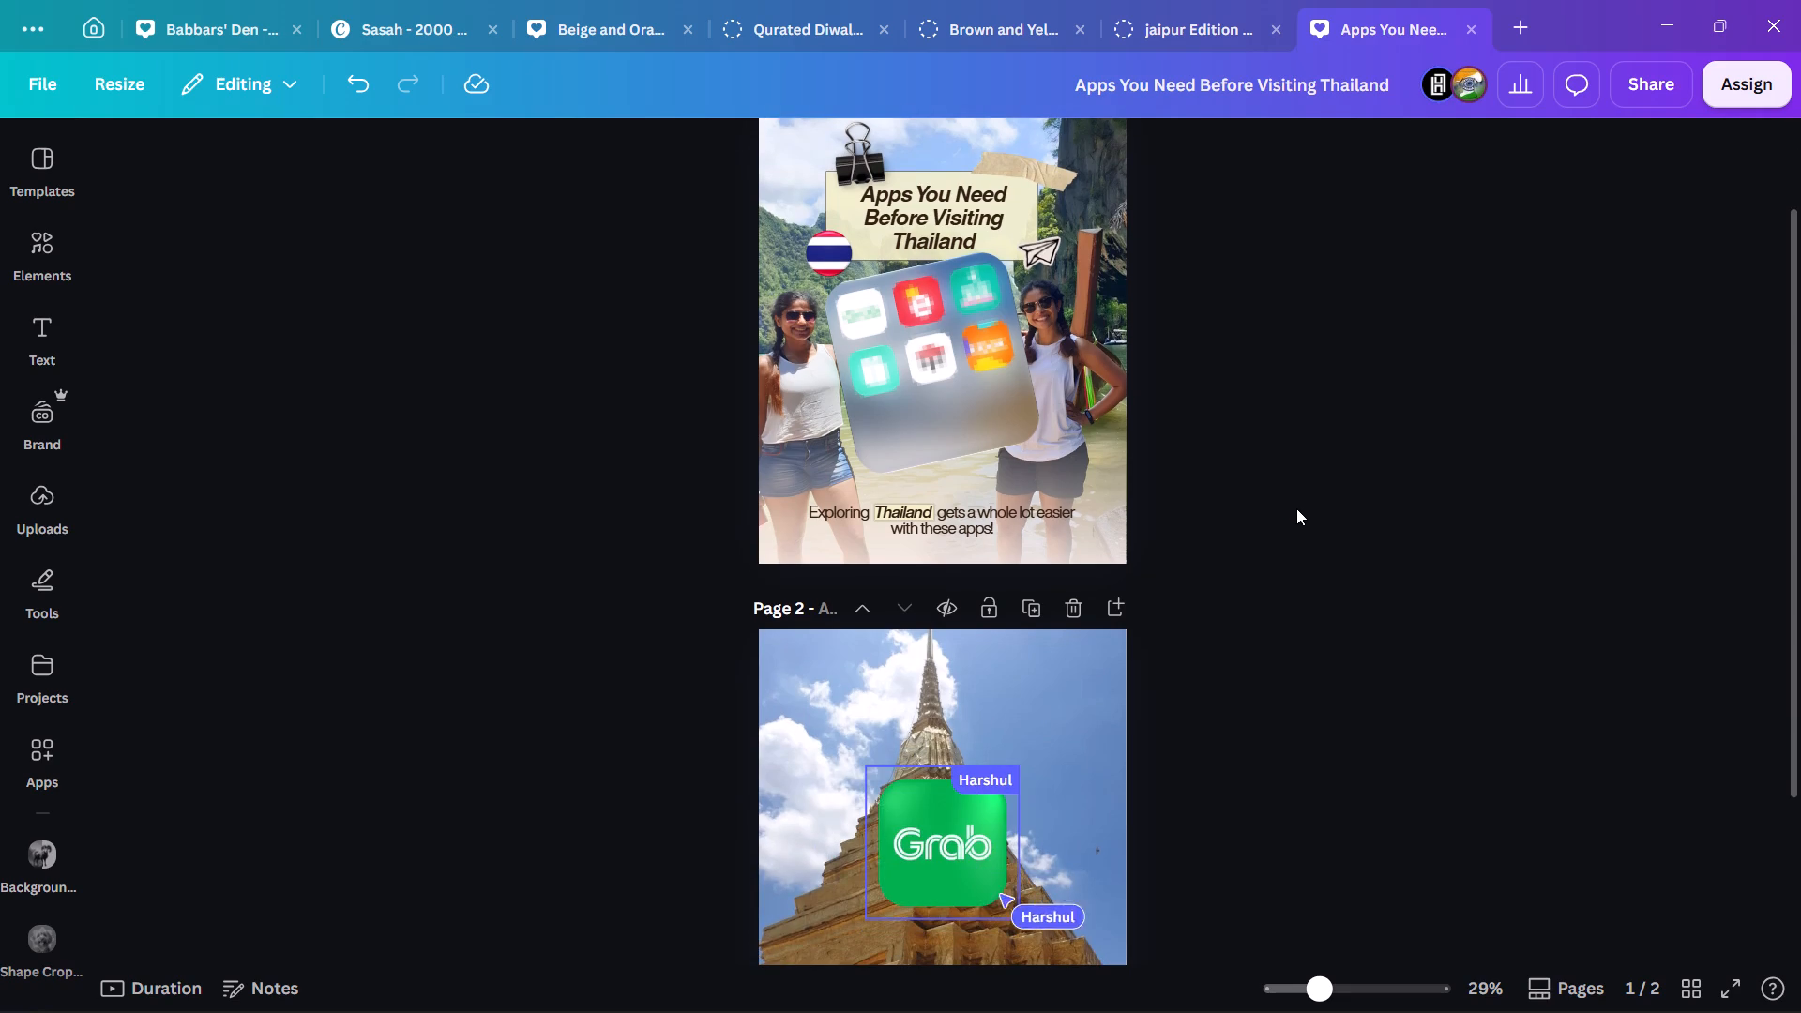
pyautogui.scroll(2, 1281, 508)
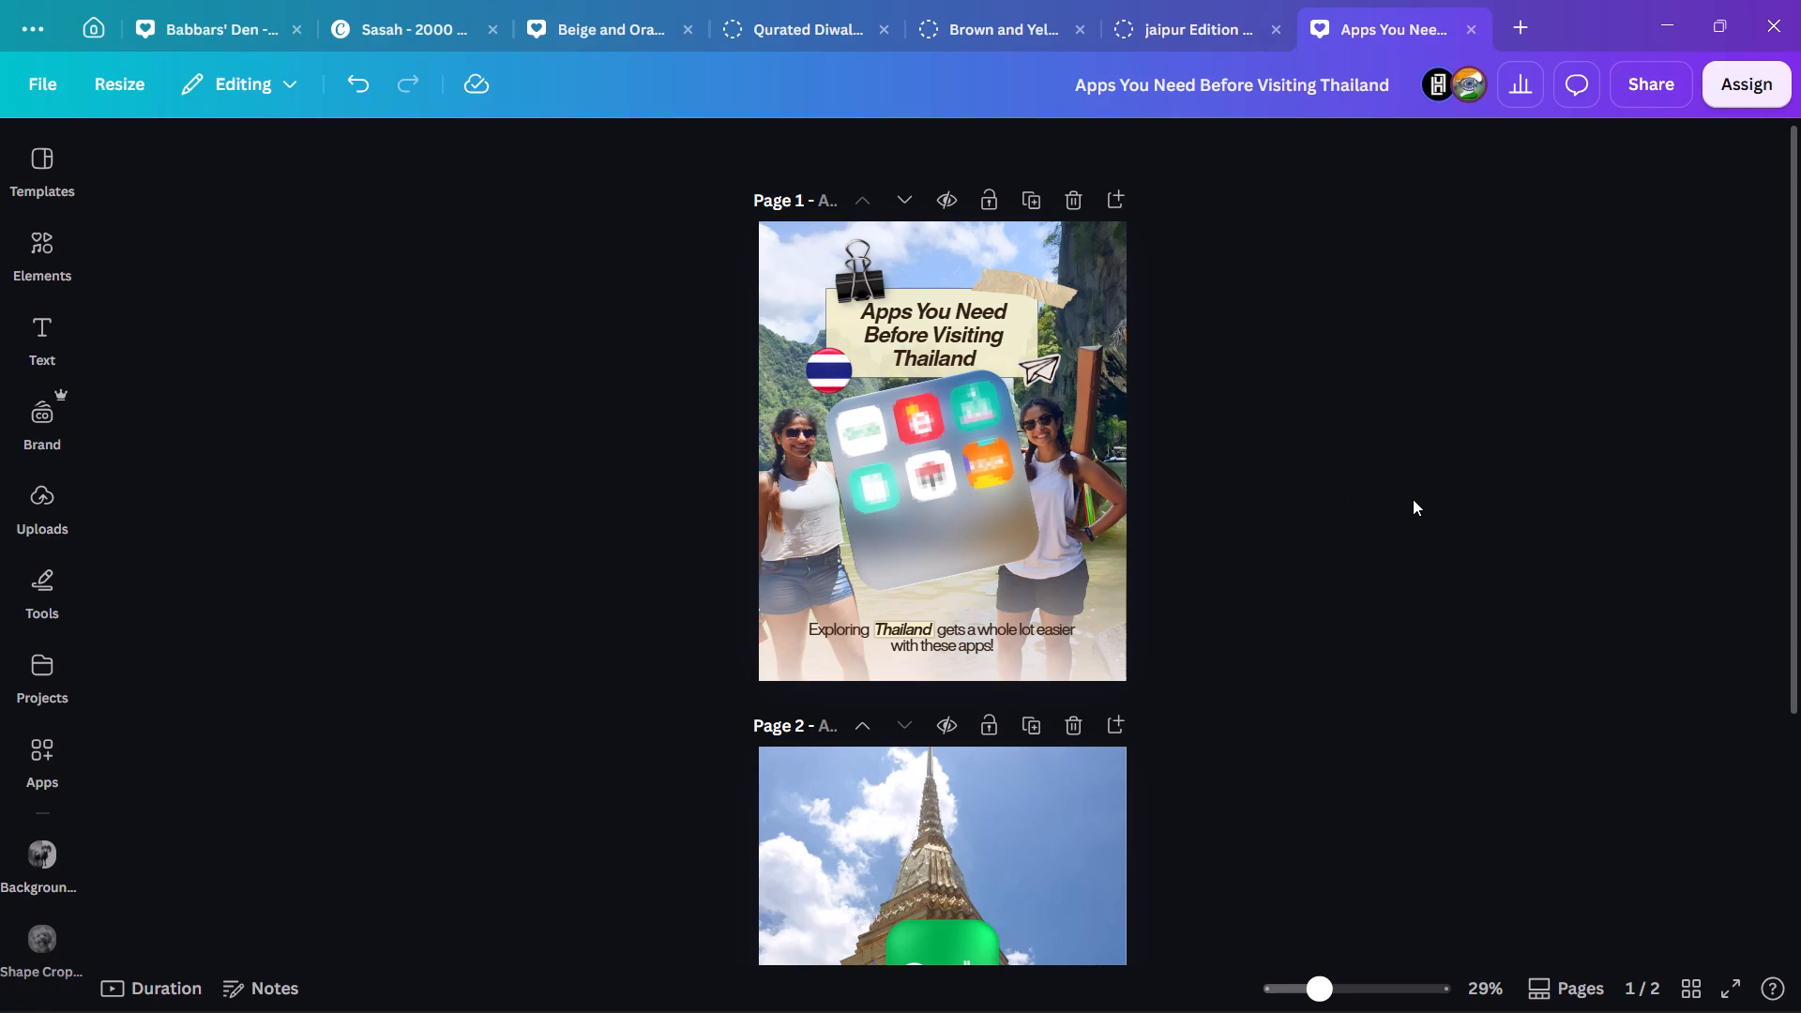
pyautogui.scroll(-3, 1415, 503)
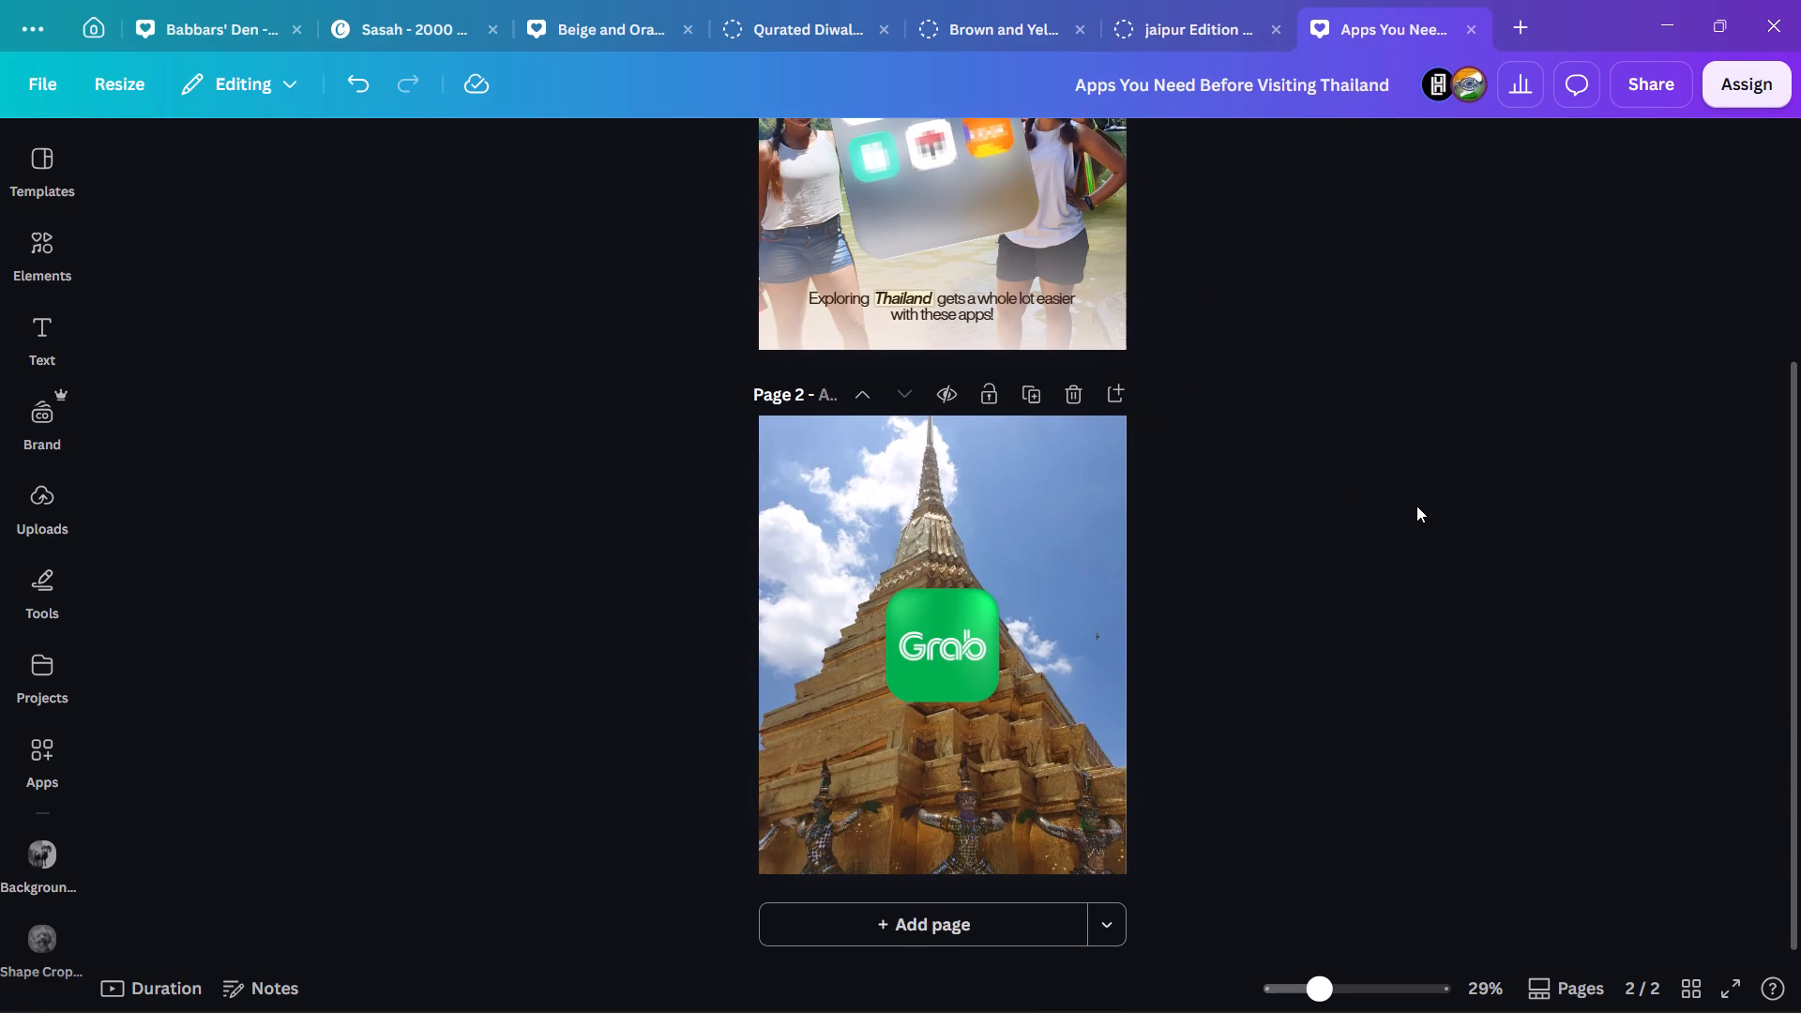
pyautogui.scroll(2, 1366, 522)
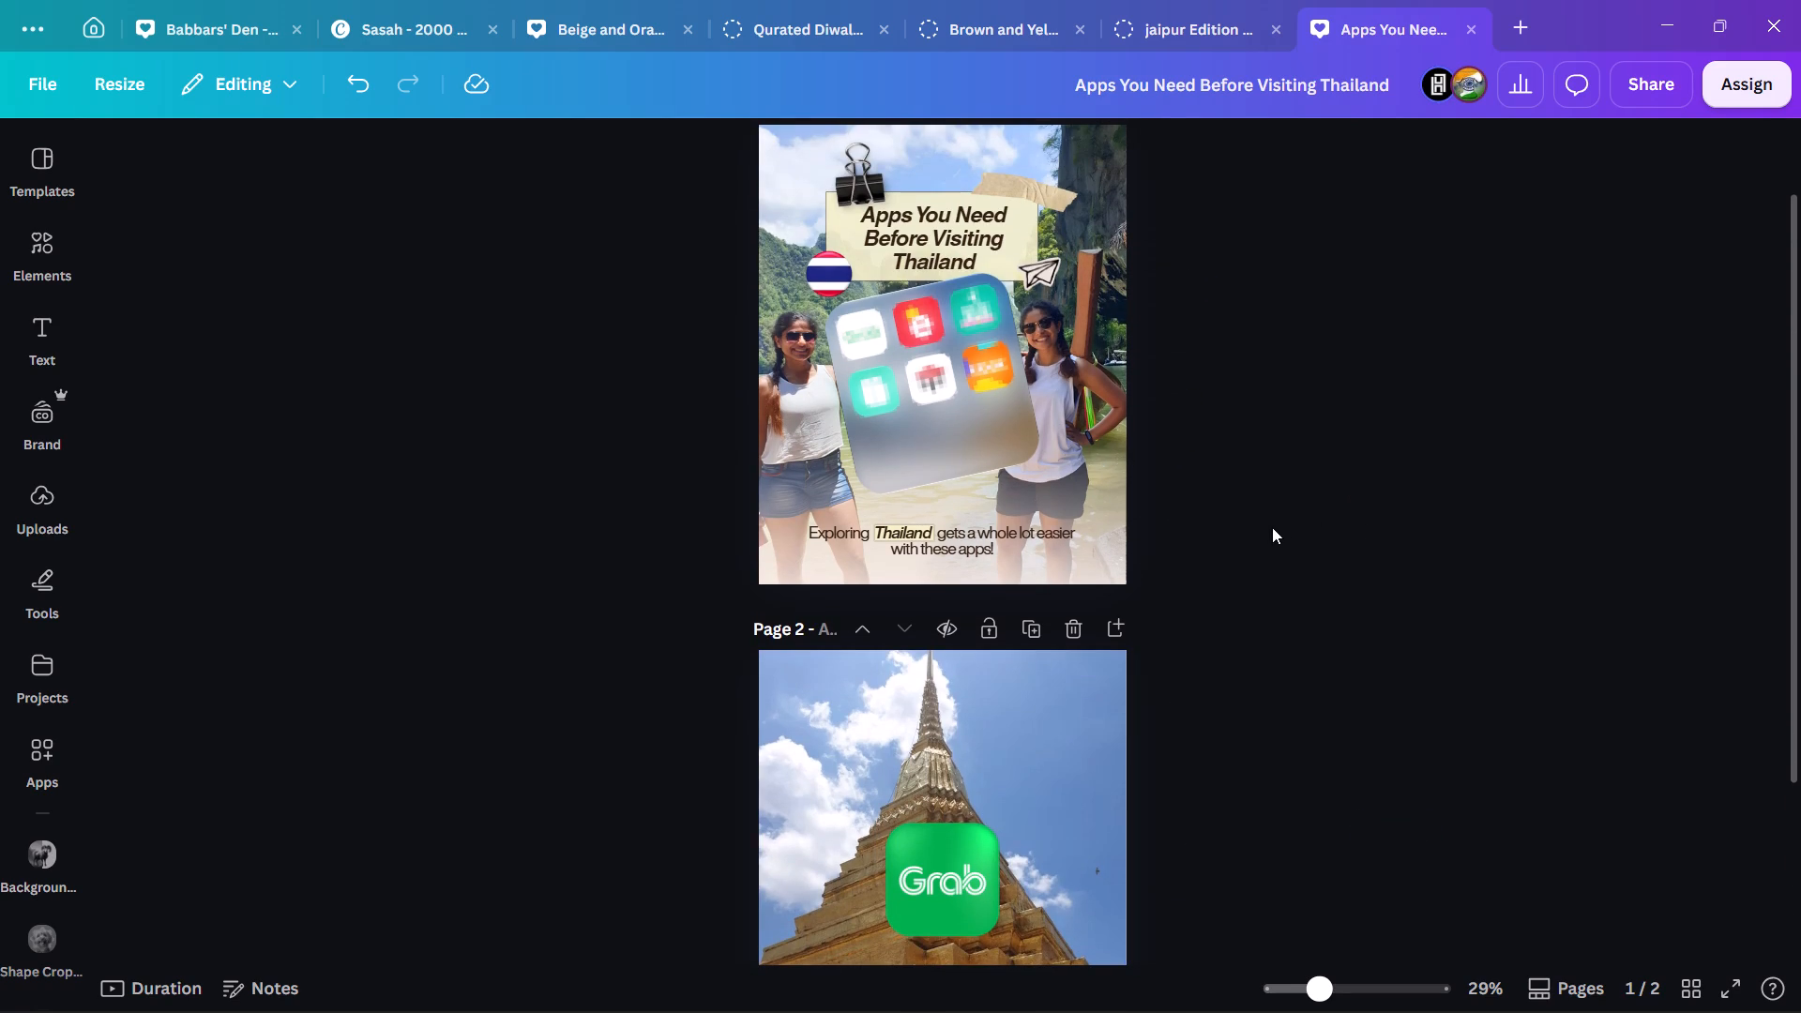
pyautogui.scroll(2, 1272, 527)
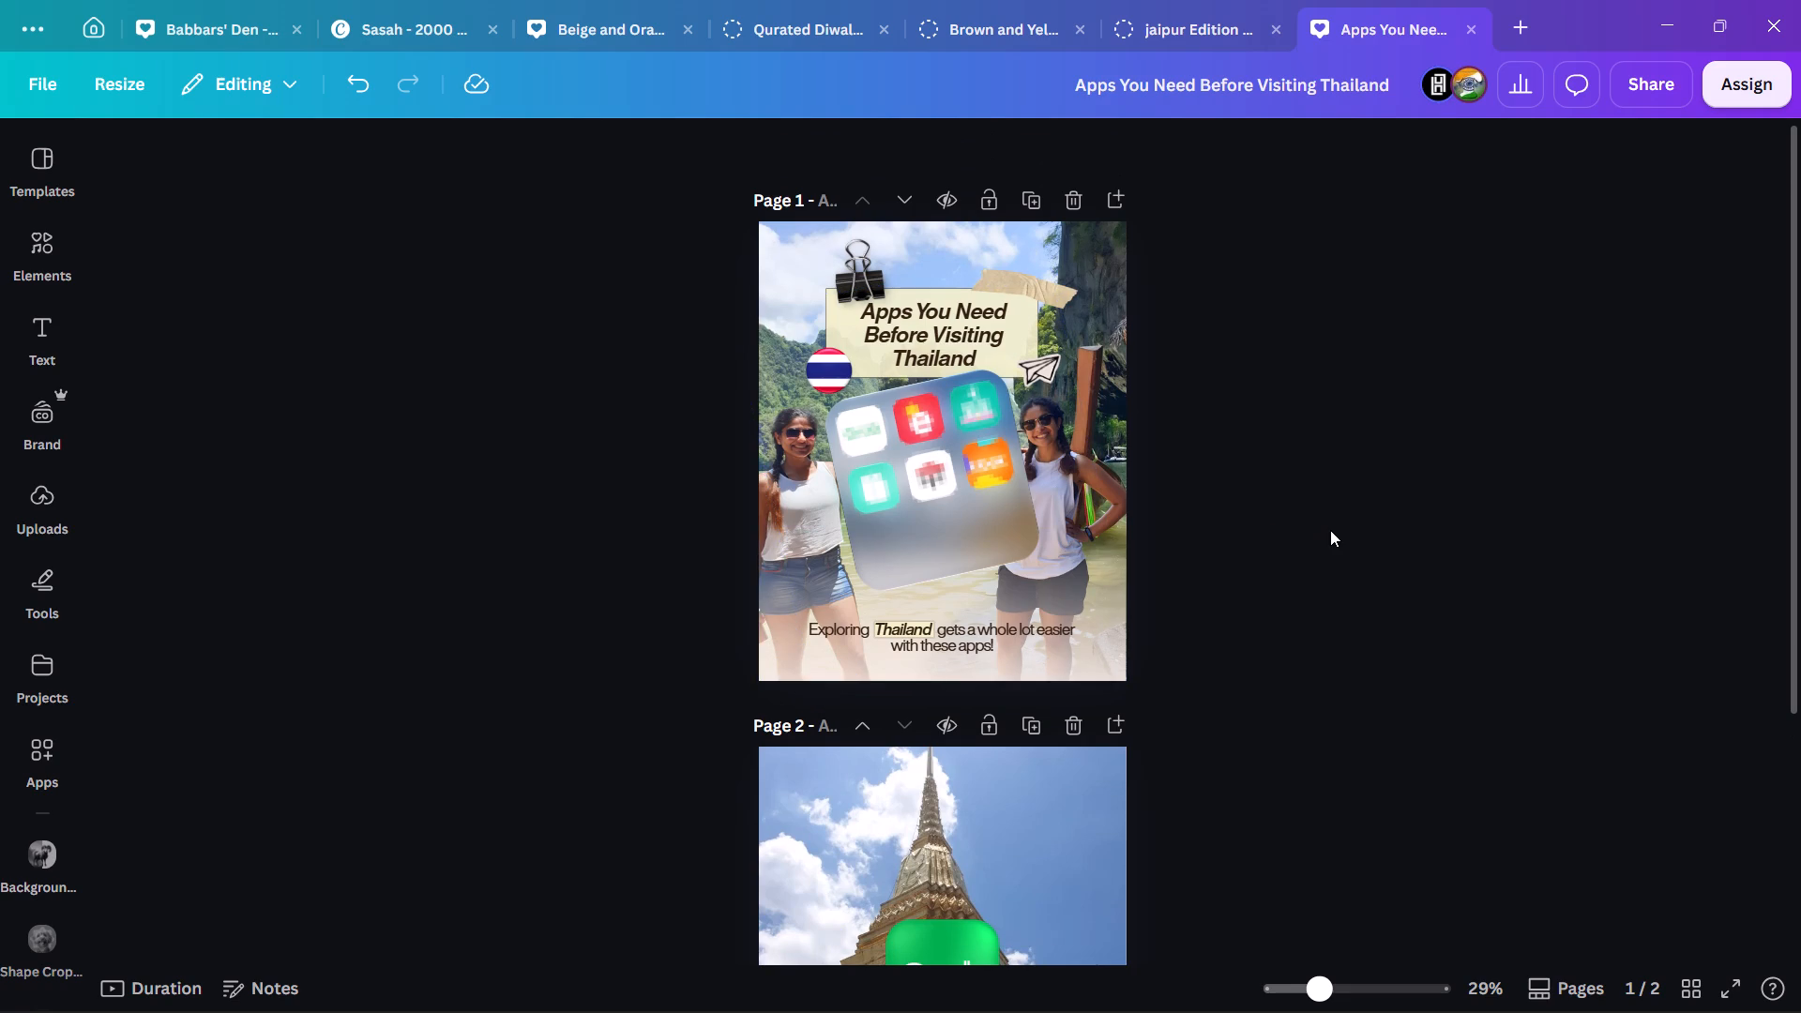
pyautogui.scroll(-3, 1330, 530)
pyautogui.scroll(1, 1330, 530)
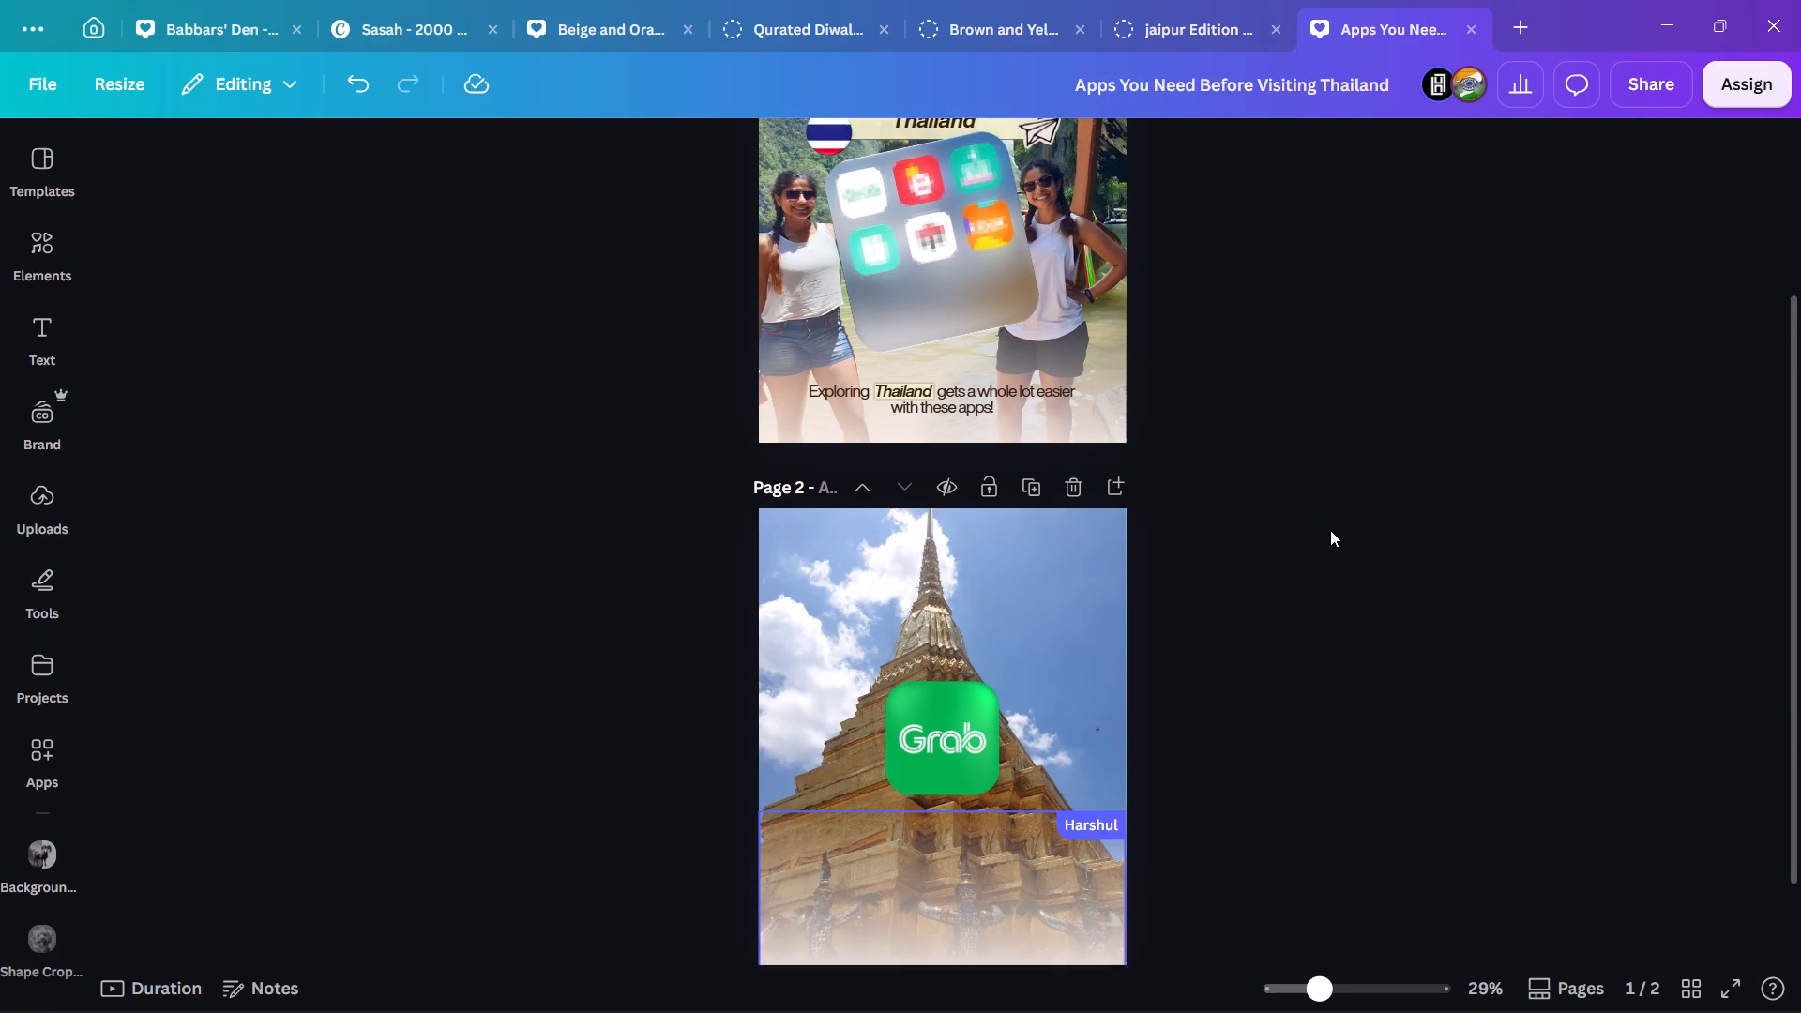
pyautogui.click(1330, 530)
pyautogui.scroll(-2, 1330, 530)
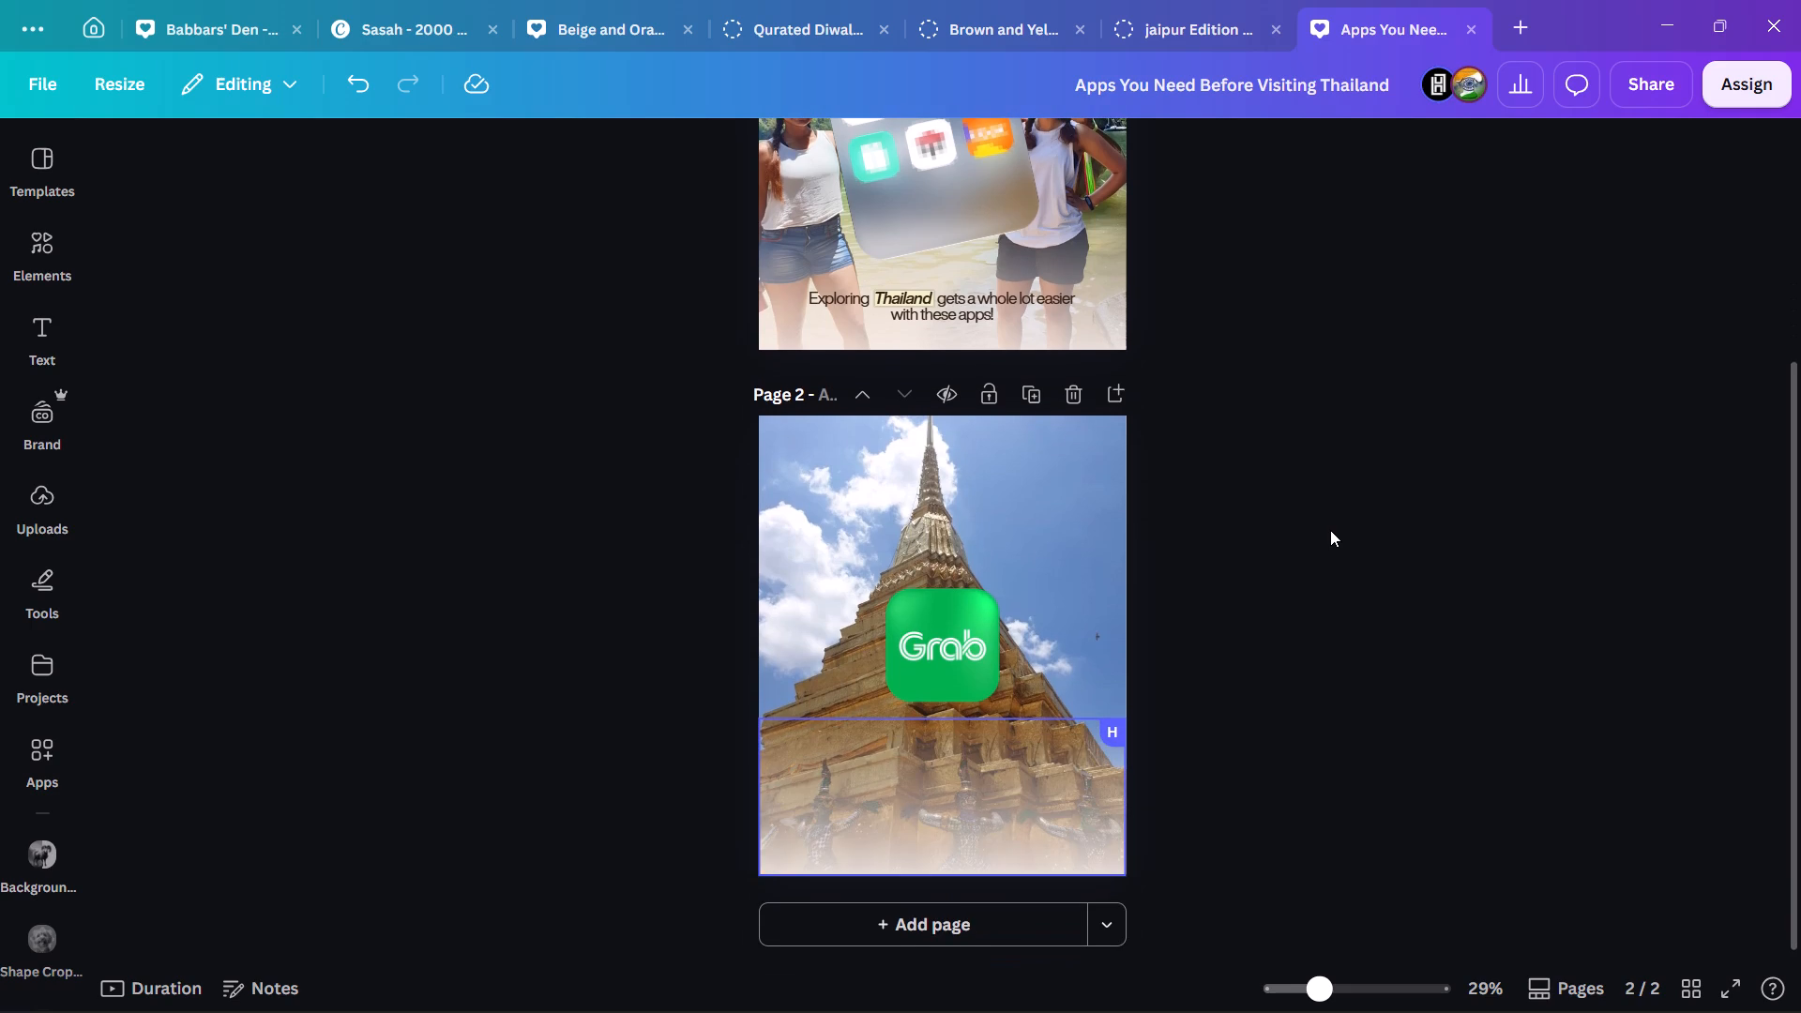
pyautogui.click(1330, 530)
pyautogui.click(1330, 530)
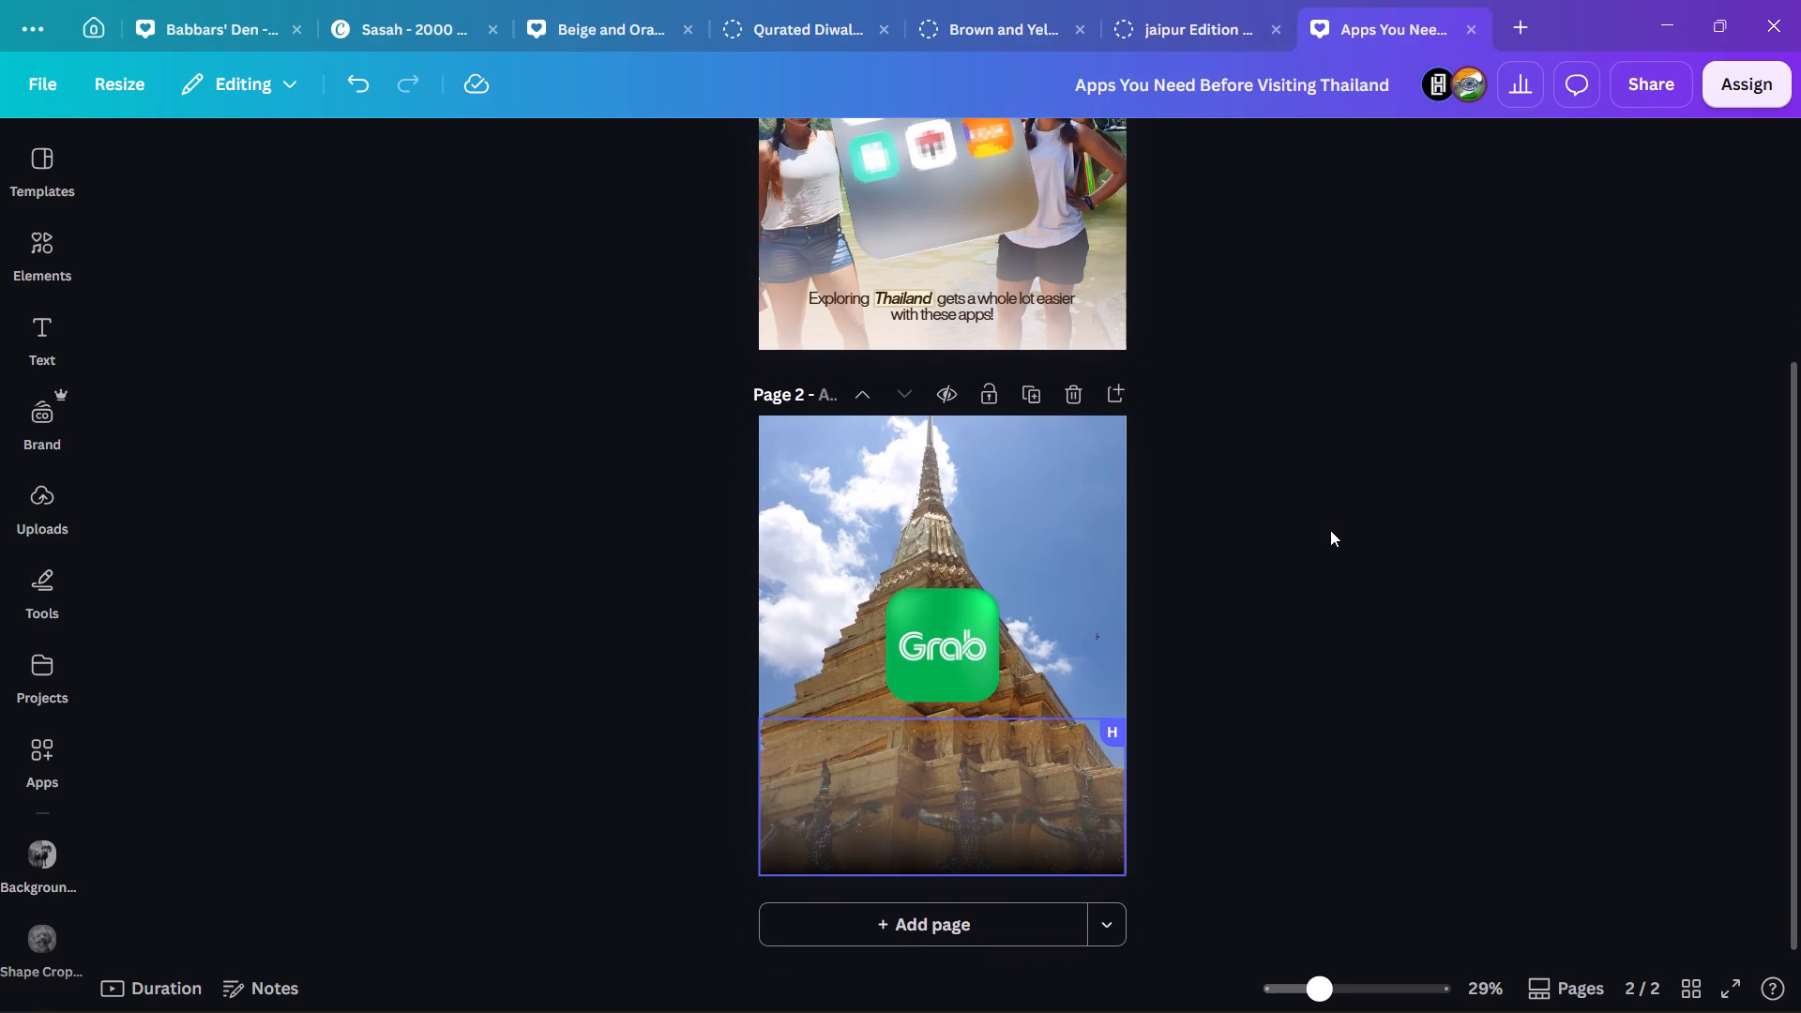
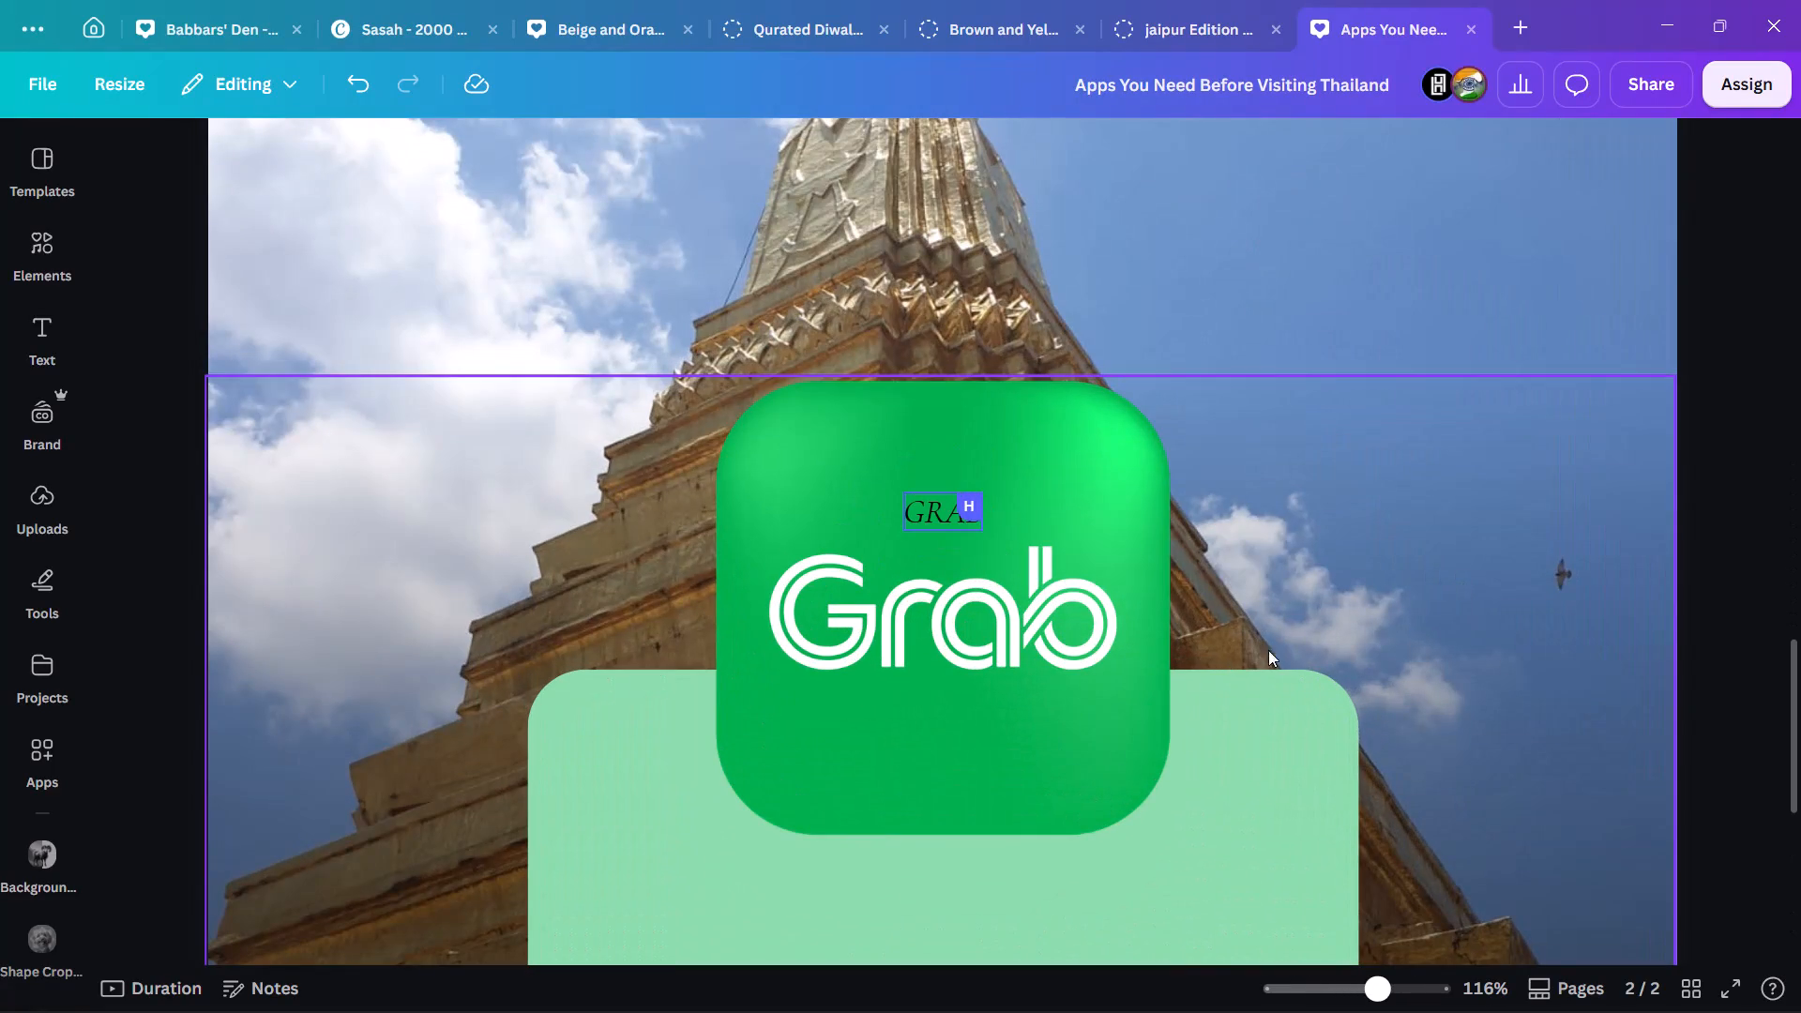
# Review page 2's Grab icon, title lettering and pale green card against the cover page.
pyautogui.click(1718, 632)
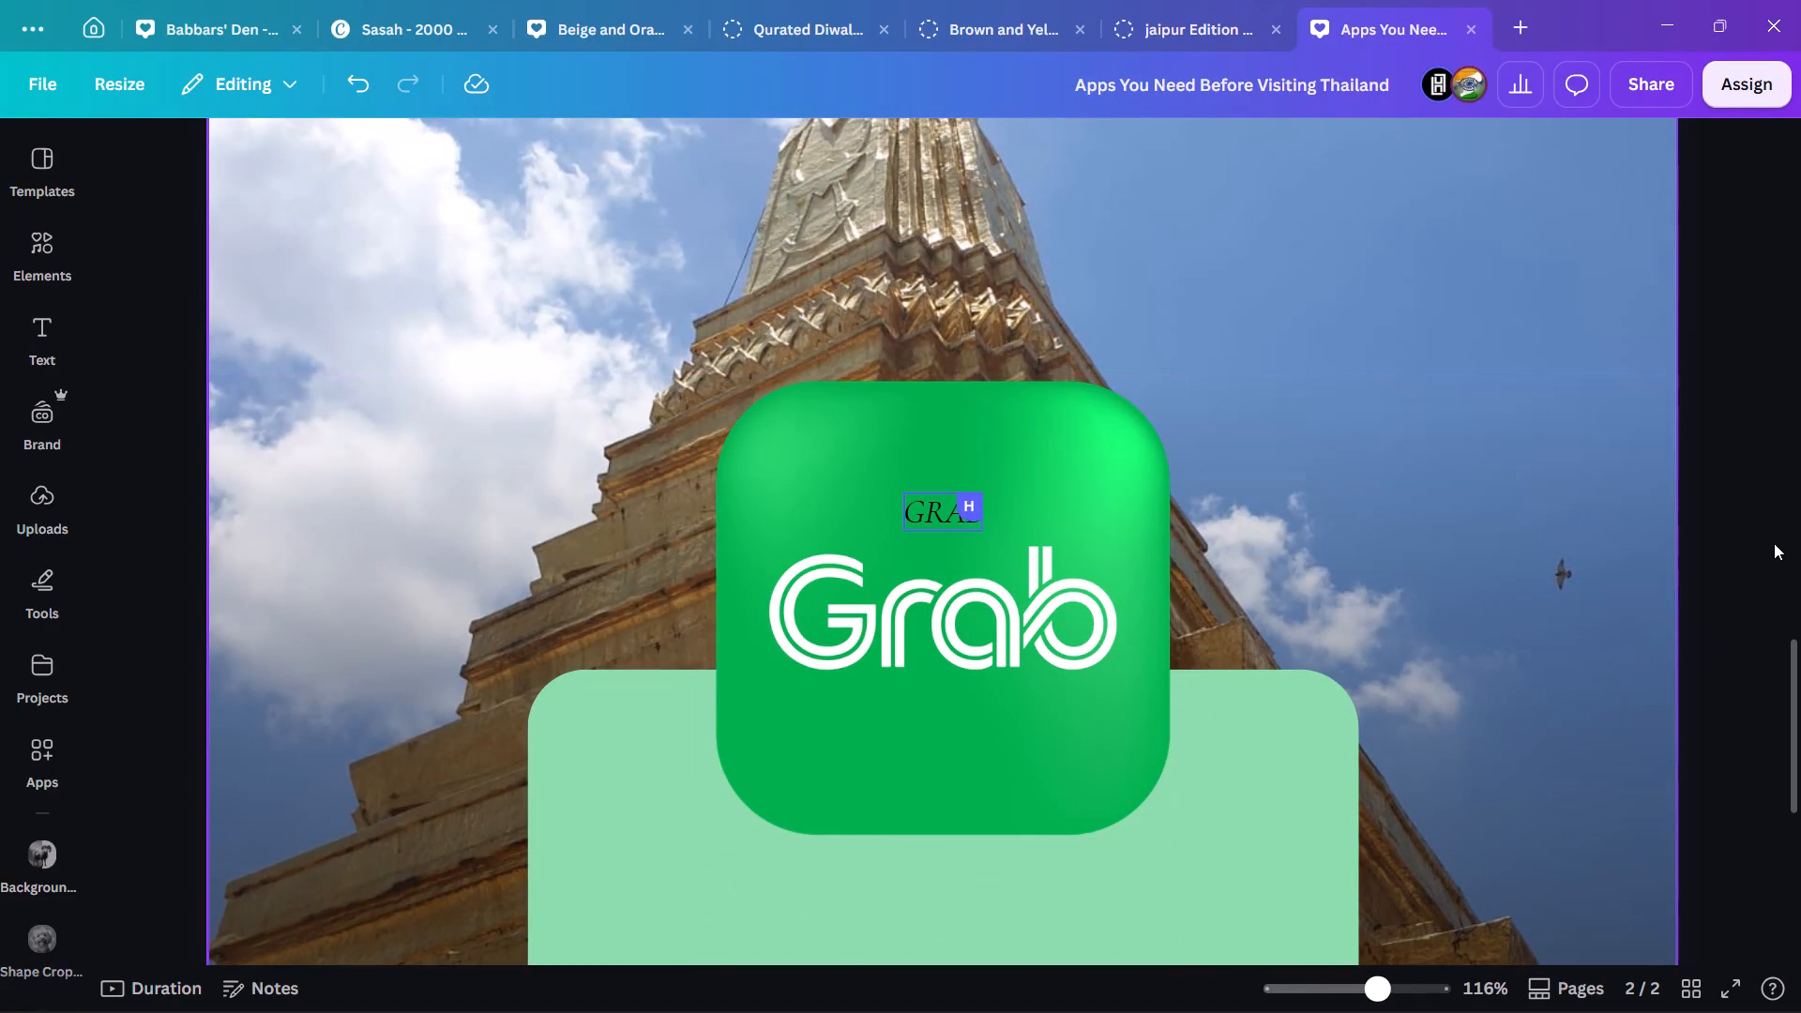
pyautogui.keyDown('ctrl'); pyautogui.scroll(-4, 1756, 540); pyautogui.keyUp('ctrl')
pyautogui.keyDown('ctrl'); pyautogui.scroll(-2, 1618, 548); pyautogui.keyUp('ctrl')
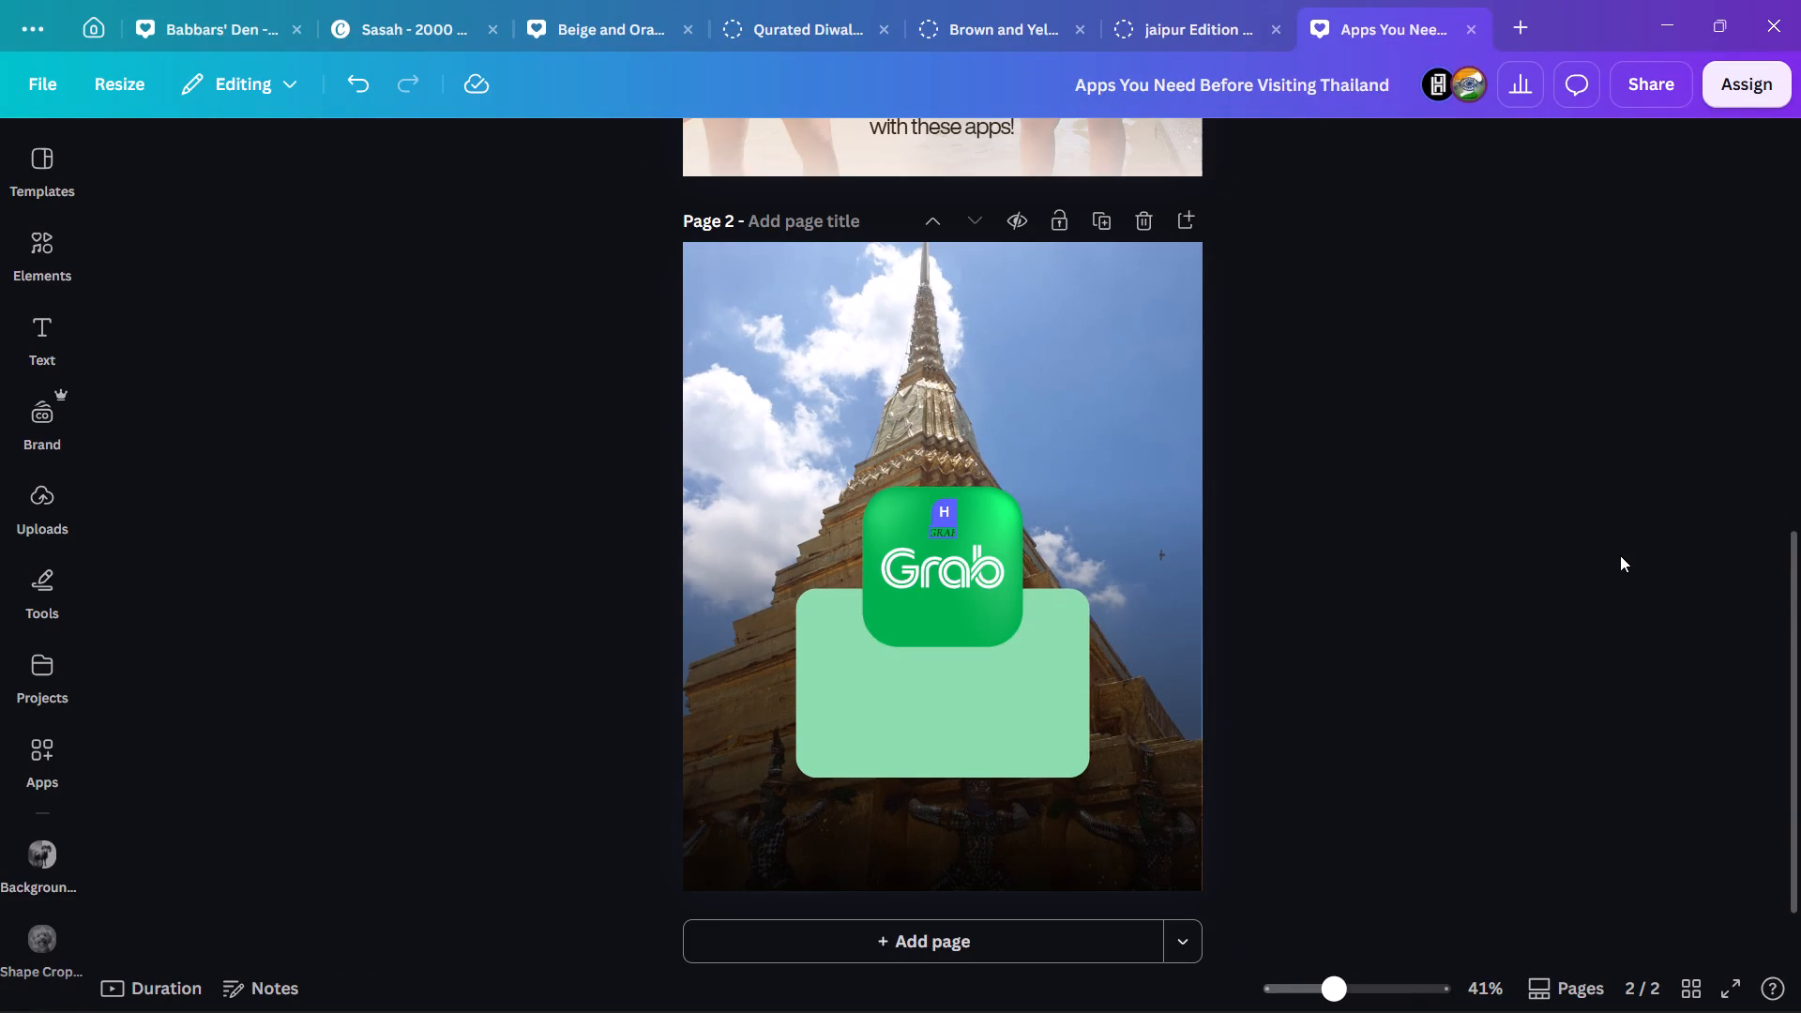
pyautogui.scroll(7, 1620, 555)
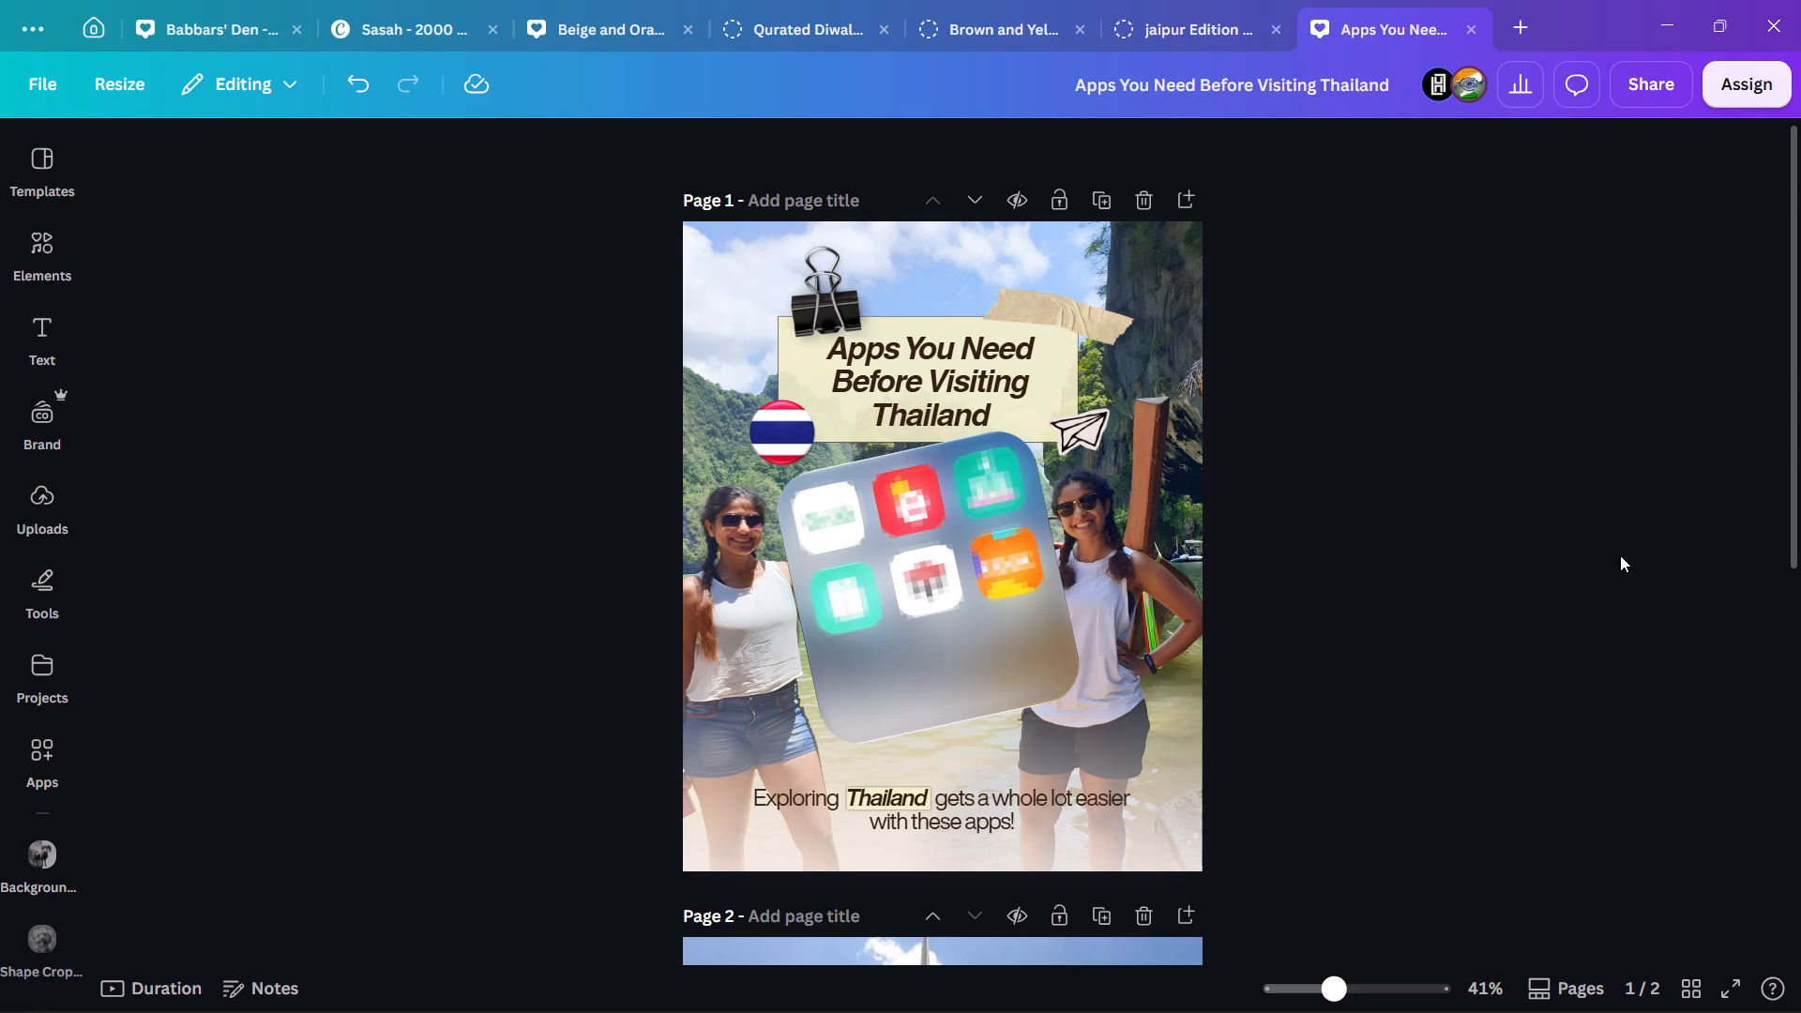
pyautogui.scroll(-8, 1469, 546)
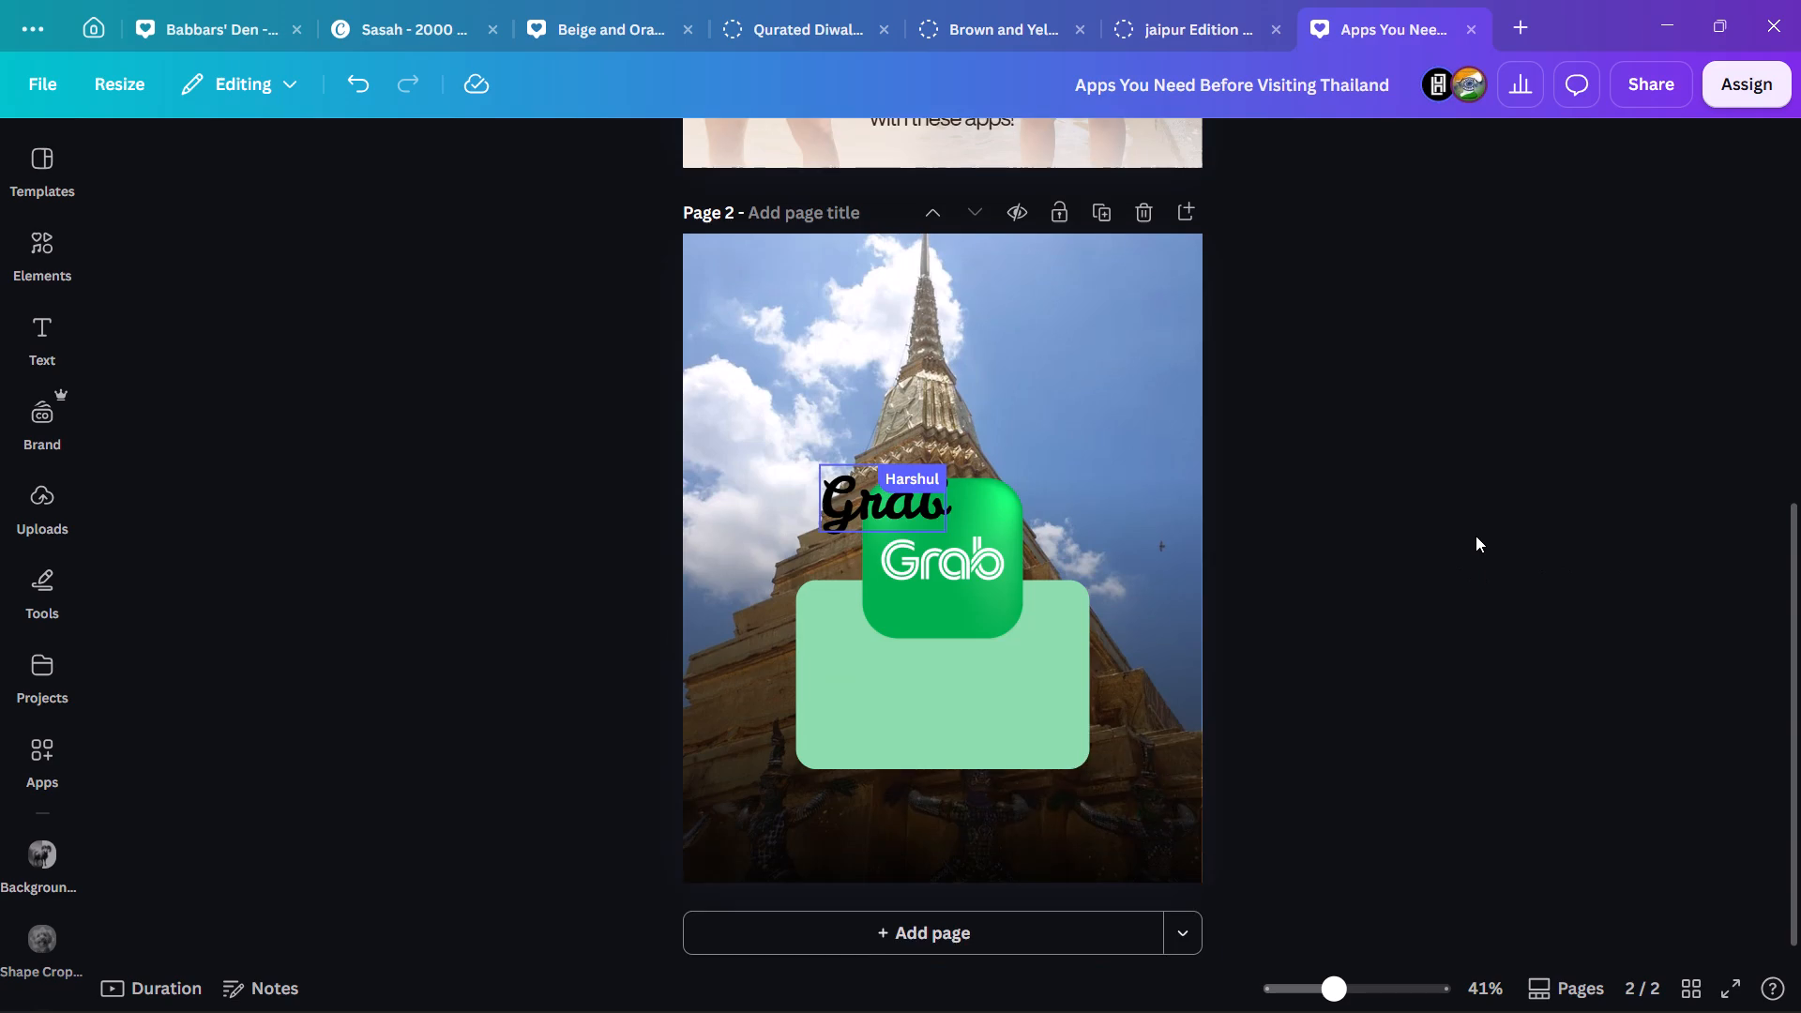
pyautogui.scroll(-1, 1476, 536)
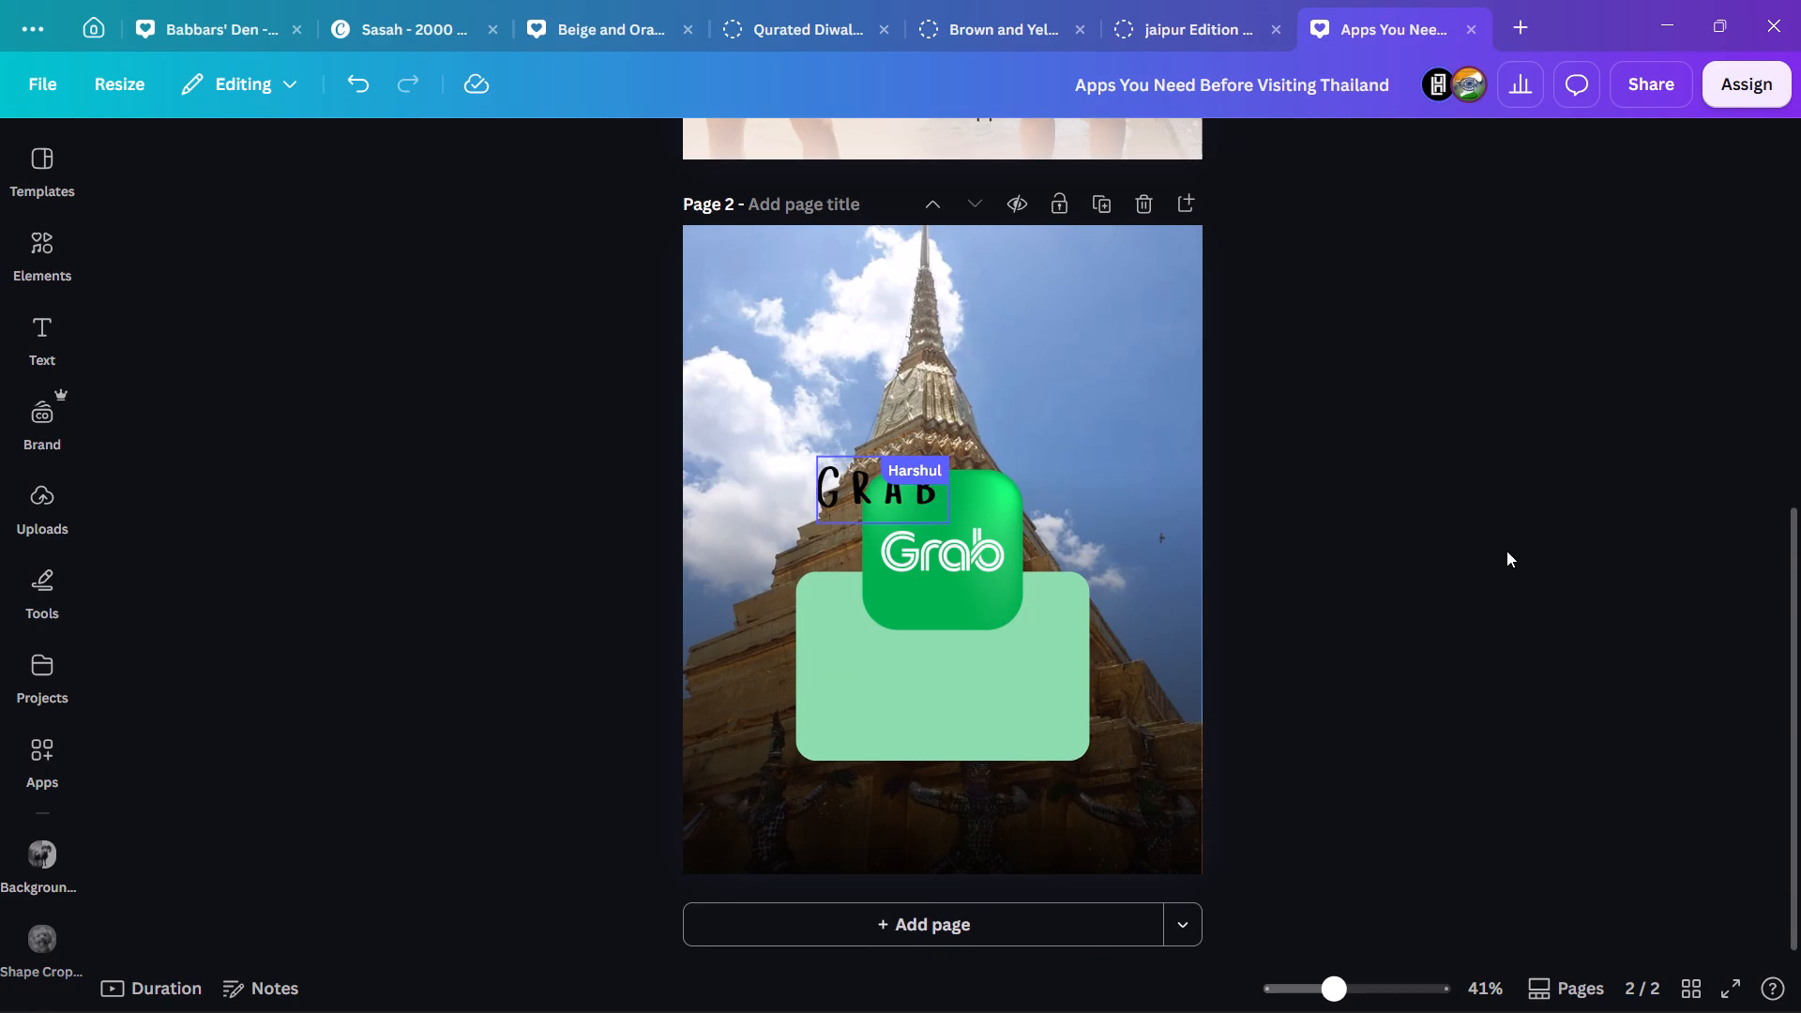
pyautogui.scroll(2, 1506, 551)
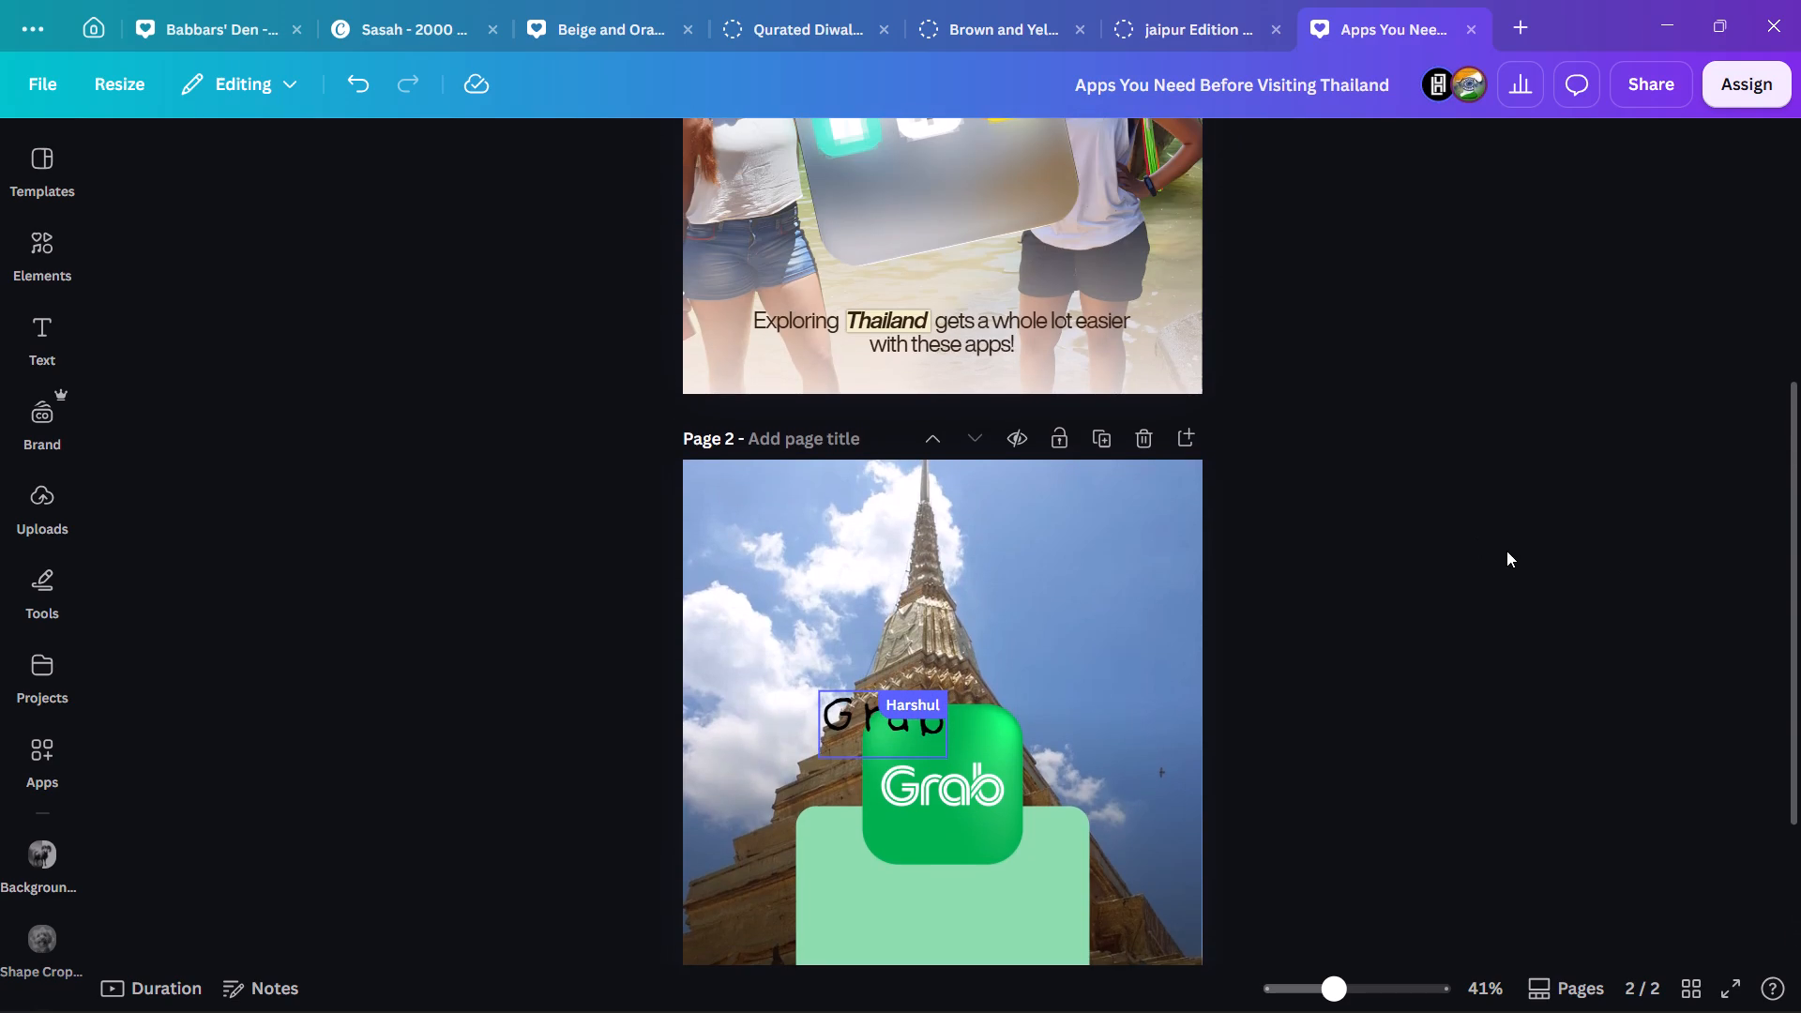
pyautogui.scroll(-3, 1506, 551)
pyautogui.scroll(1, 1506, 551)
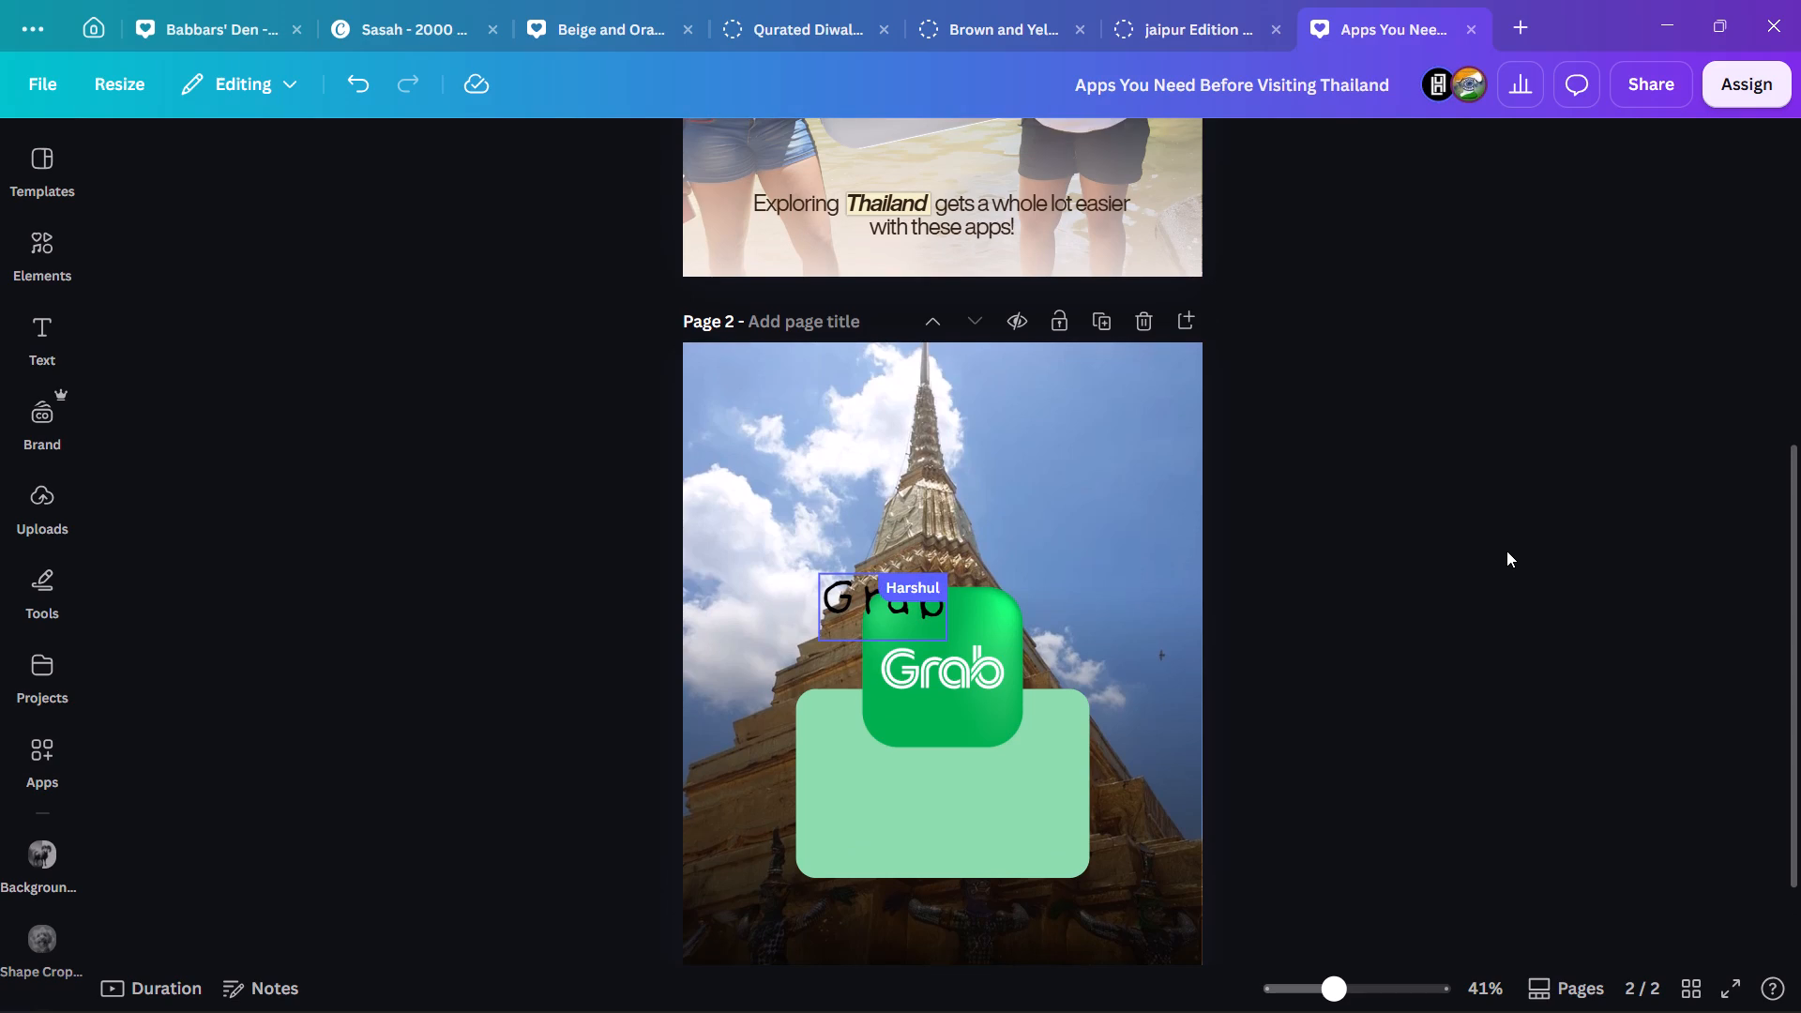
pyautogui.scroll(3, 1506, 551)
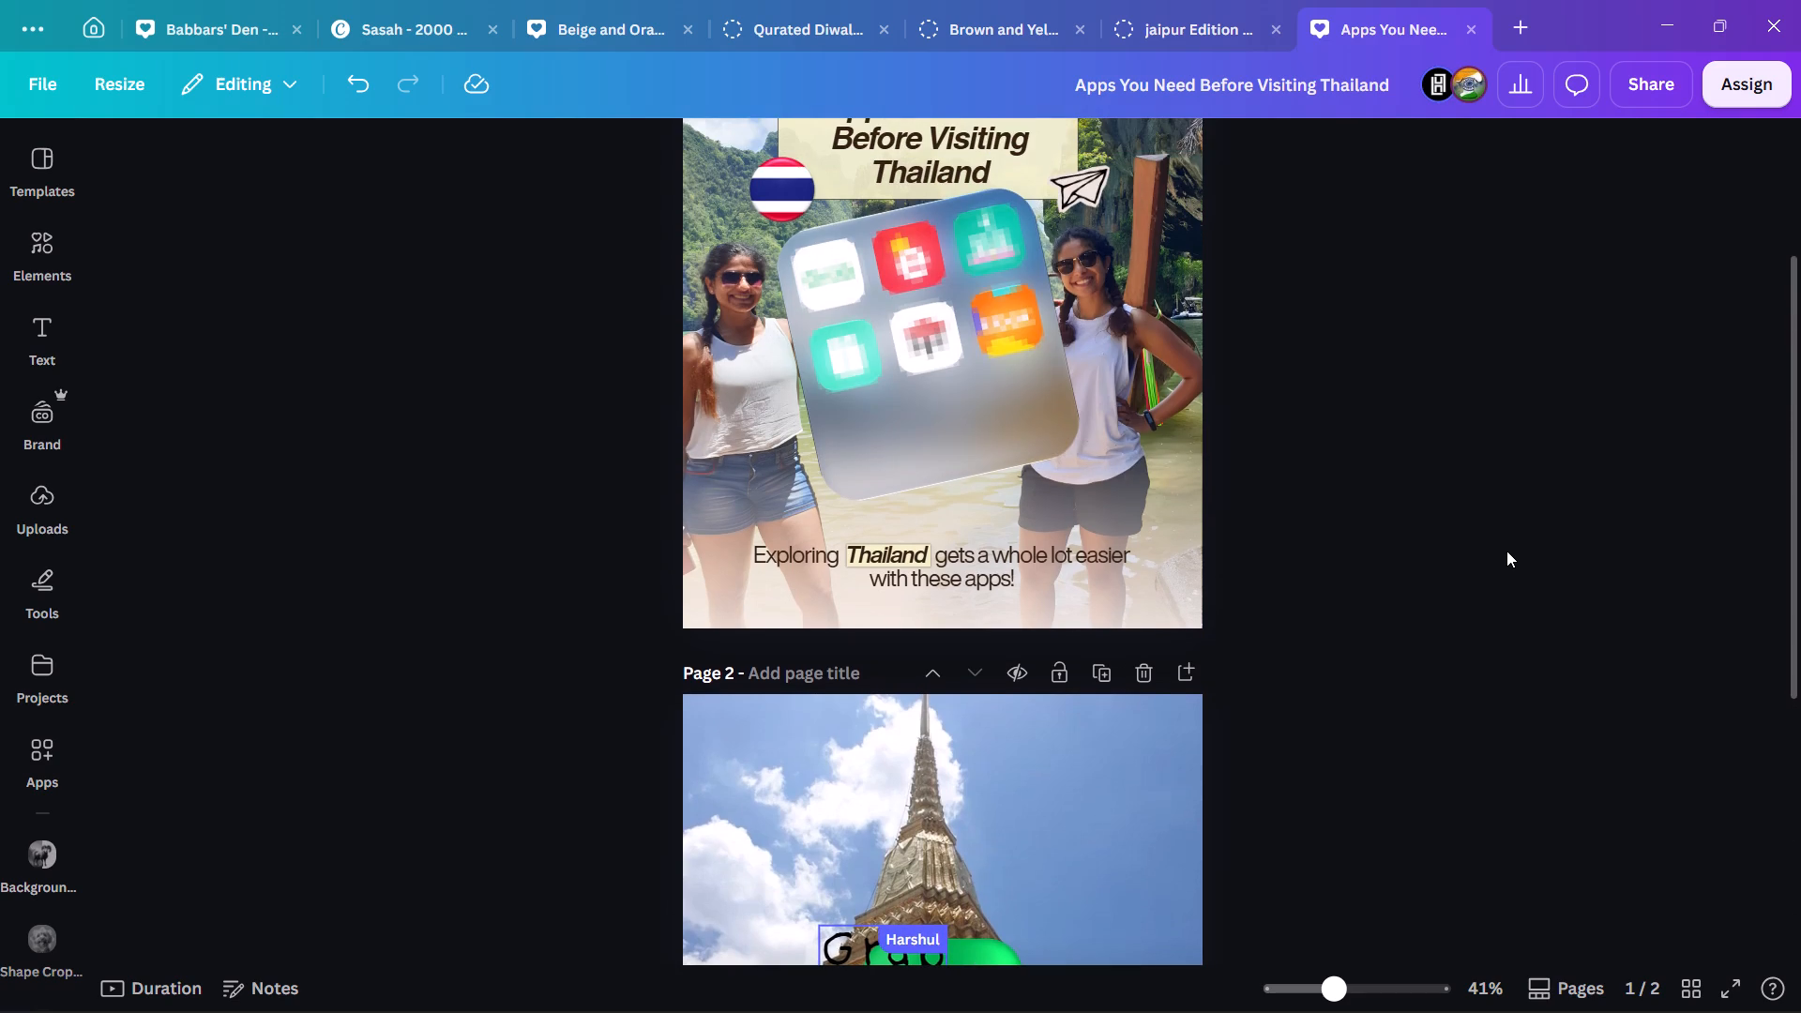
# Extend the cream highlight behind "Thailand" in the cover's bottom caption slightly at its left and top edges for more padding.
pyautogui.keyDown('ctrl'); pyautogui.scroll(5, 1023, 616); pyautogui.keyUp('ctrl')
pyautogui.keyDown('ctrl'); pyautogui.scroll(2, 941, 636); pyautogui.keyUp('ctrl')
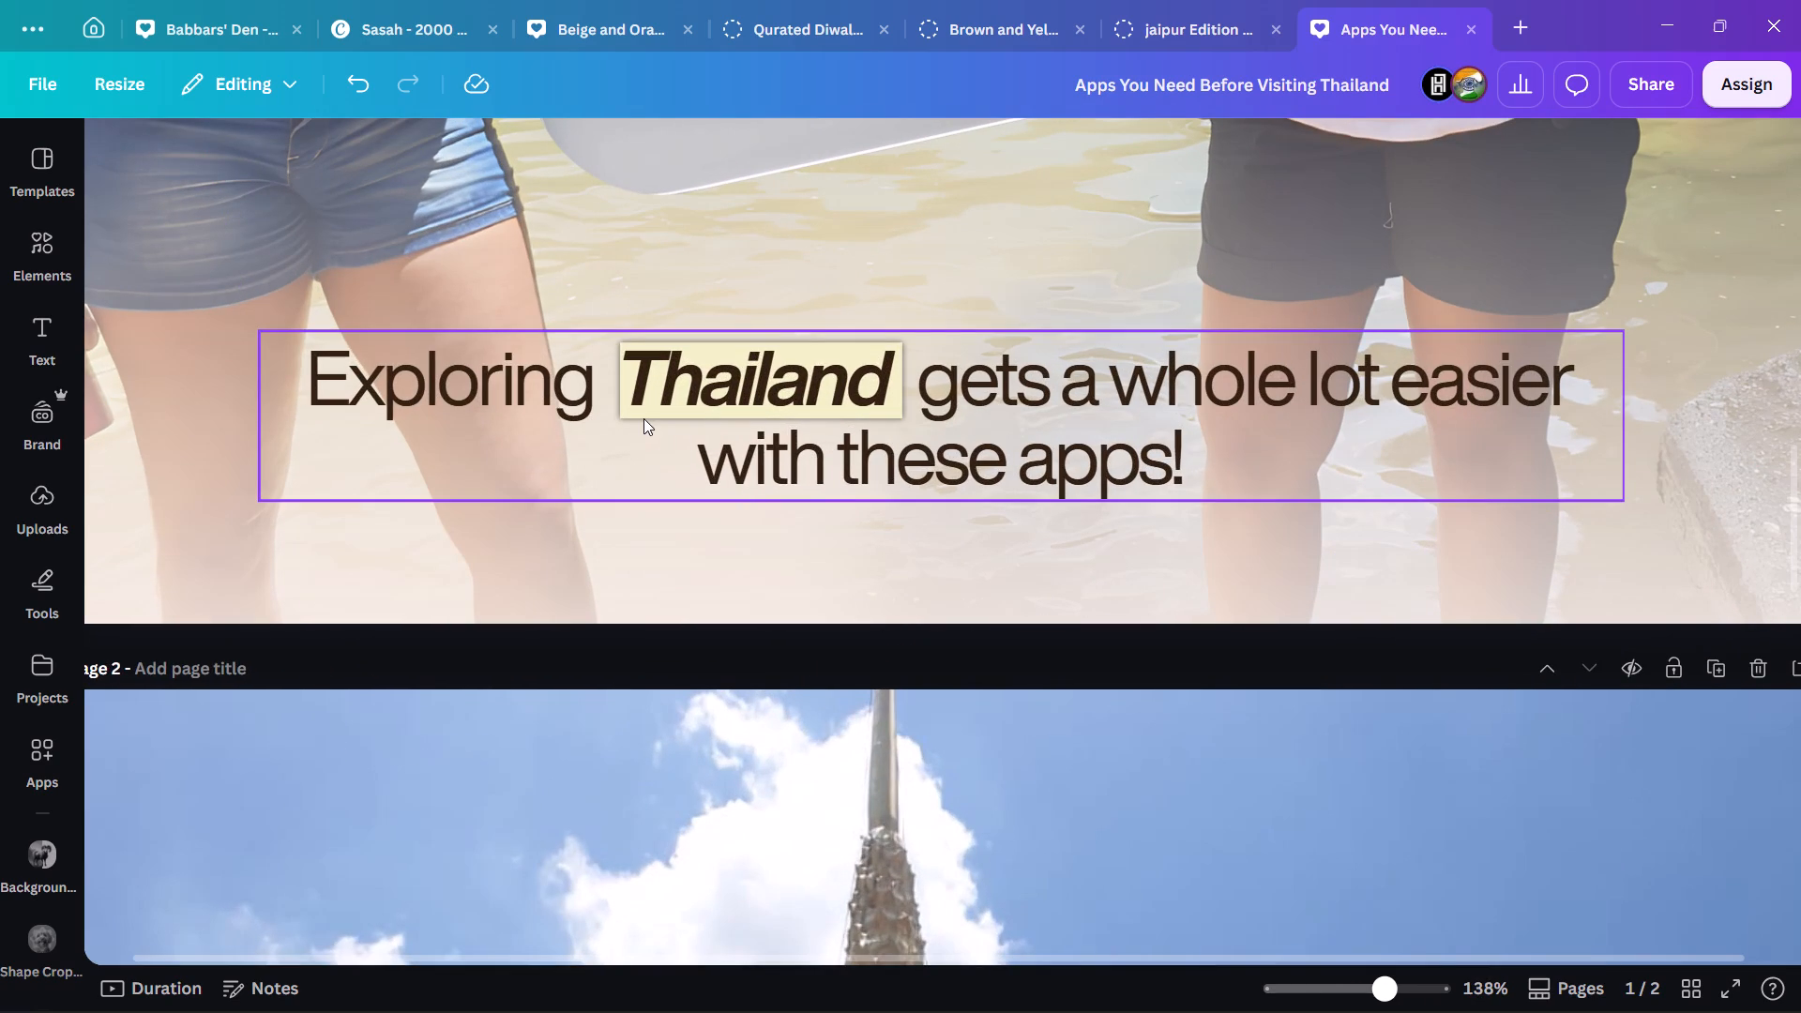
pyautogui.hotkey('alt', '1')
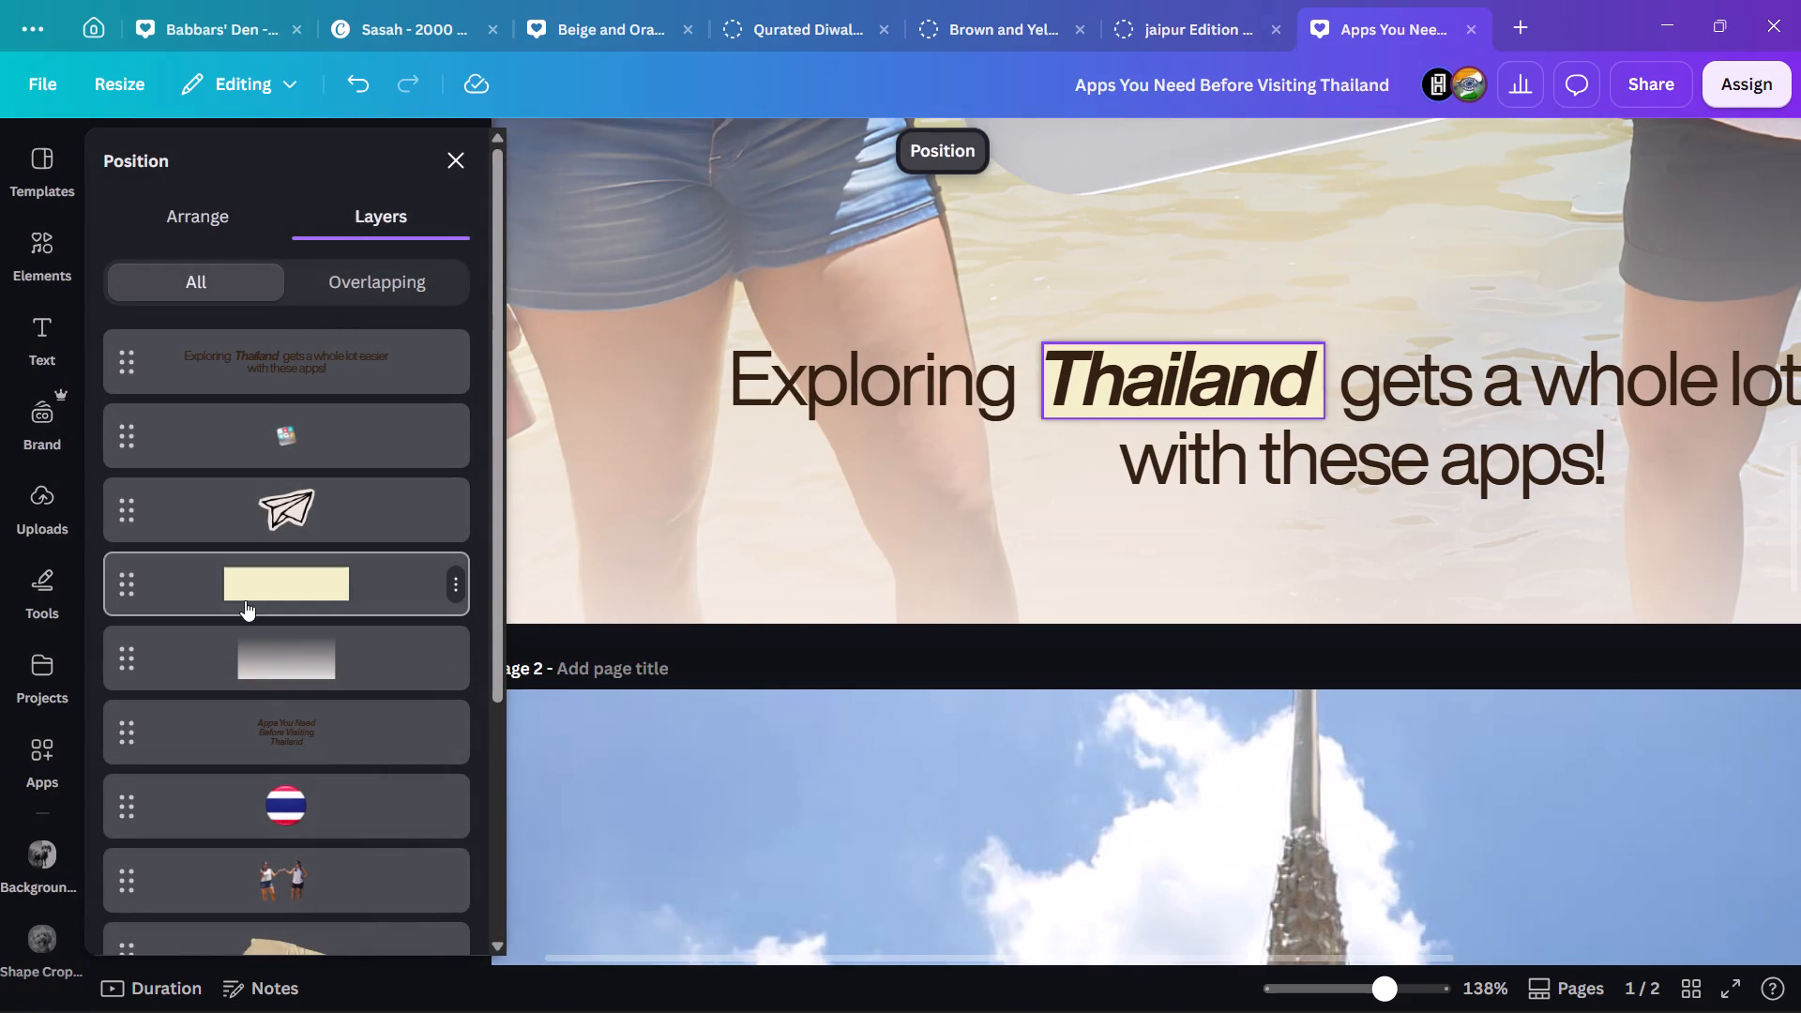
pyautogui.click(245, 600)
pyautogui.keyDown('ctrl'); pyautogui.scroll(3, 994, 521); pyautogui.keyUp('ctrl')
pyautogui.moveTo(1076, 290); pyautogui.dragTo(1065, 290)
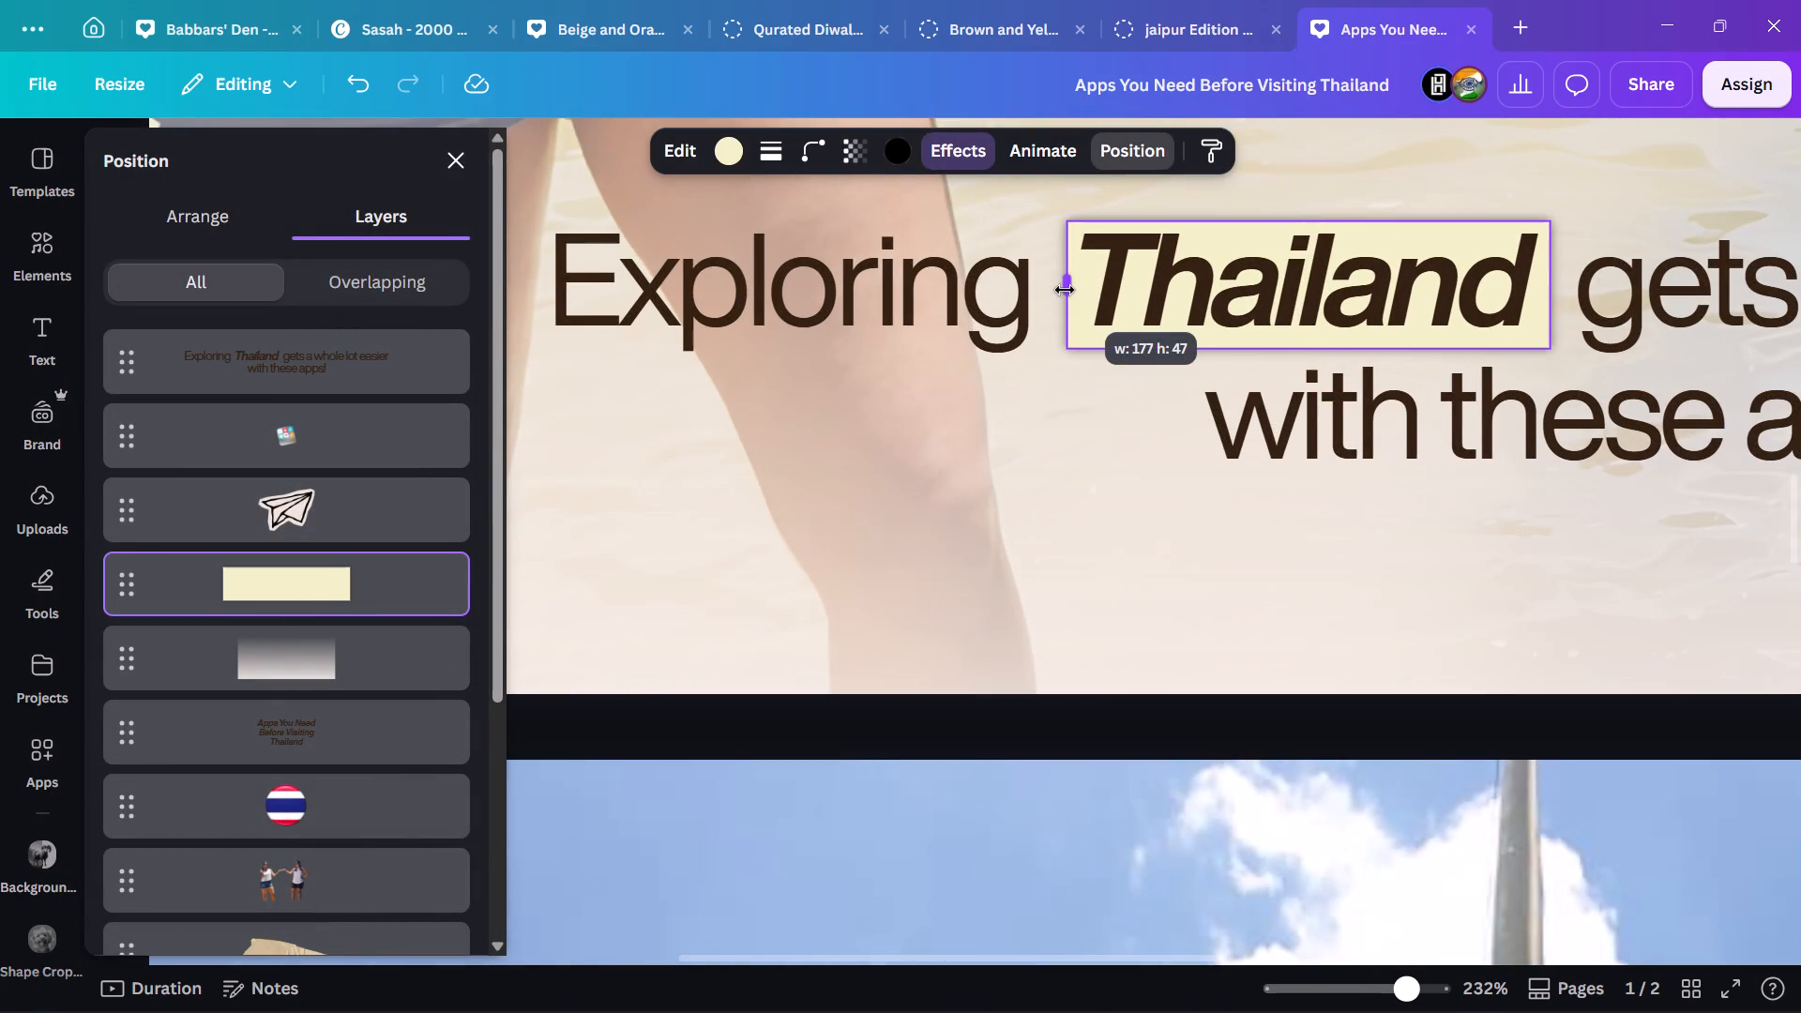
pyautogui.moveTo(1065, 290); pyautogui.dragTo(1060, 290)
pyautogui.moveTo(1315, 226); pyautogui.dragTo(1315, 215)
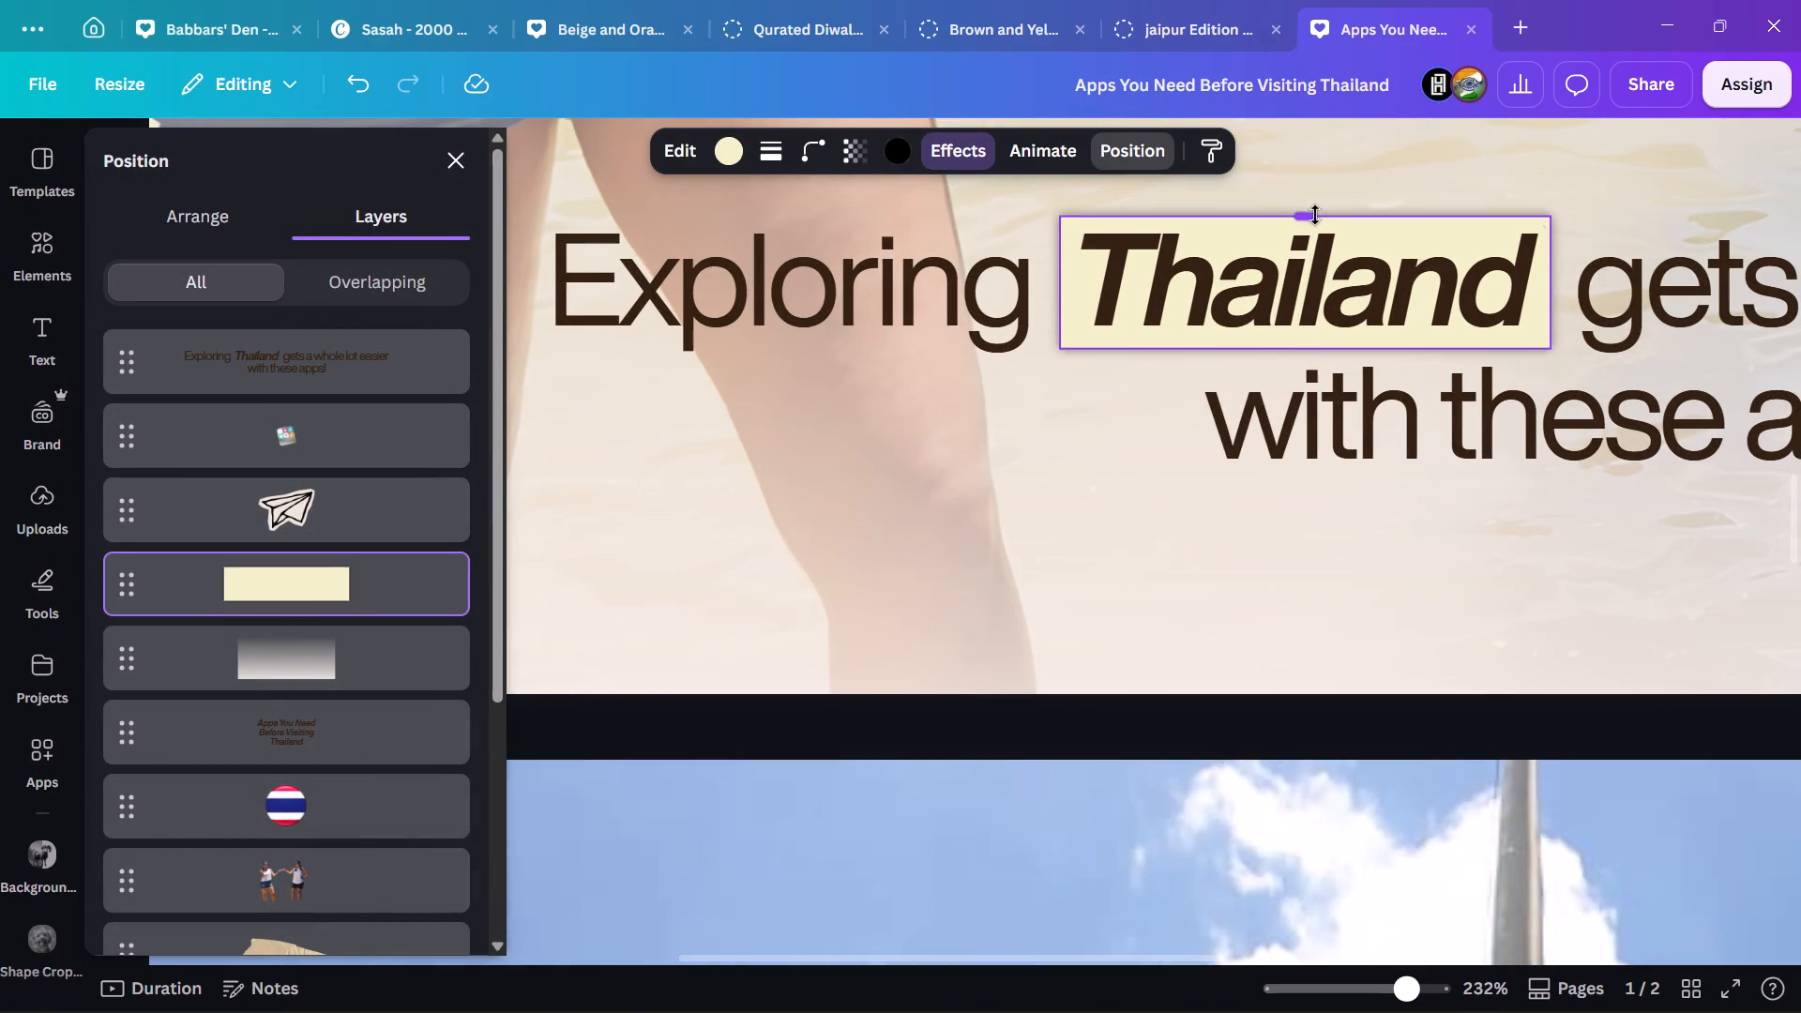
pyautogui.moveTo(1315, 215); pyautogui.dragTo(1315, 218)
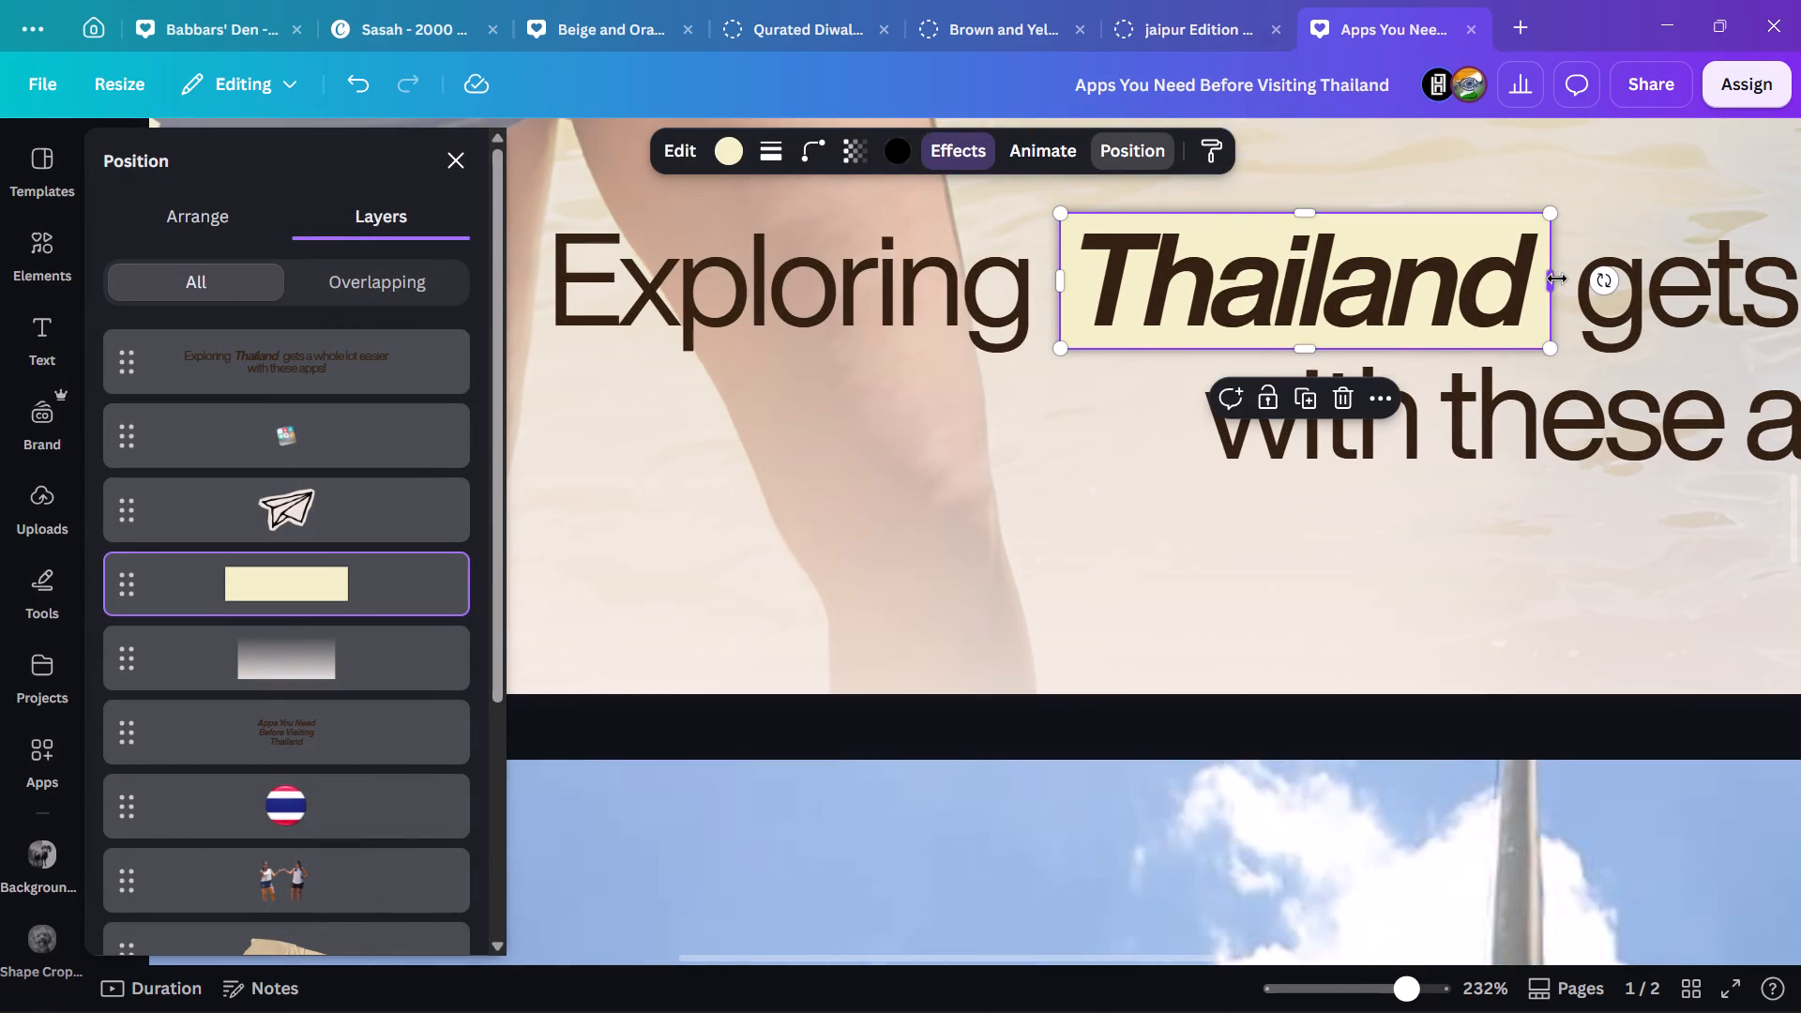
pyautogui.click(458, 152)
pyautogui.scroll(-6, 840, 513)
pyautogui.keyDown('ctrl'); pyautogui.scroll(-6, 842, 512); pyautogui.keyUp('ctrl')
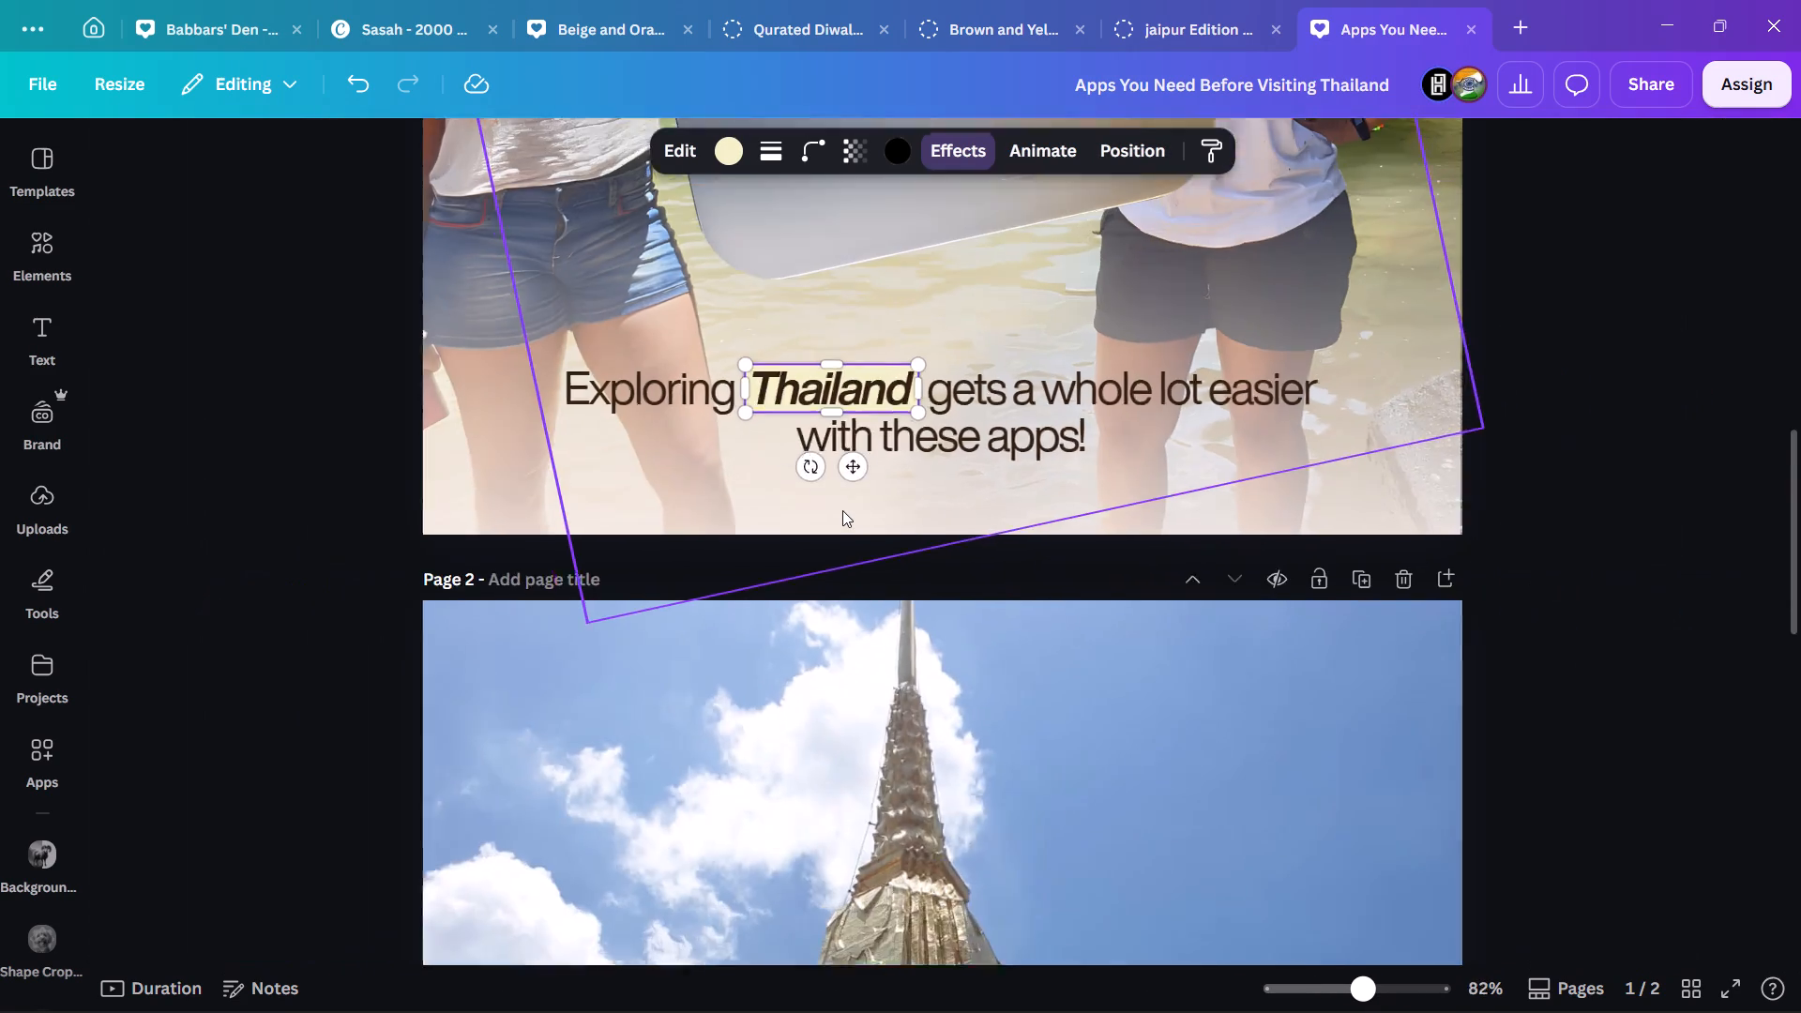
pyautogui.keyDown('ctrl'); pyautogui.scroll(-2, 842, 510); pyautogui.keyUp('ctrl')
pyautogui.click(1479, 584)
# Review page 2's dark gradients, white Grab title, app icon and green card alongside the cover's caption.
pyautogui.scroll(2, 1572, 593)
pyautogui.scroll(-4, 1572, 593)
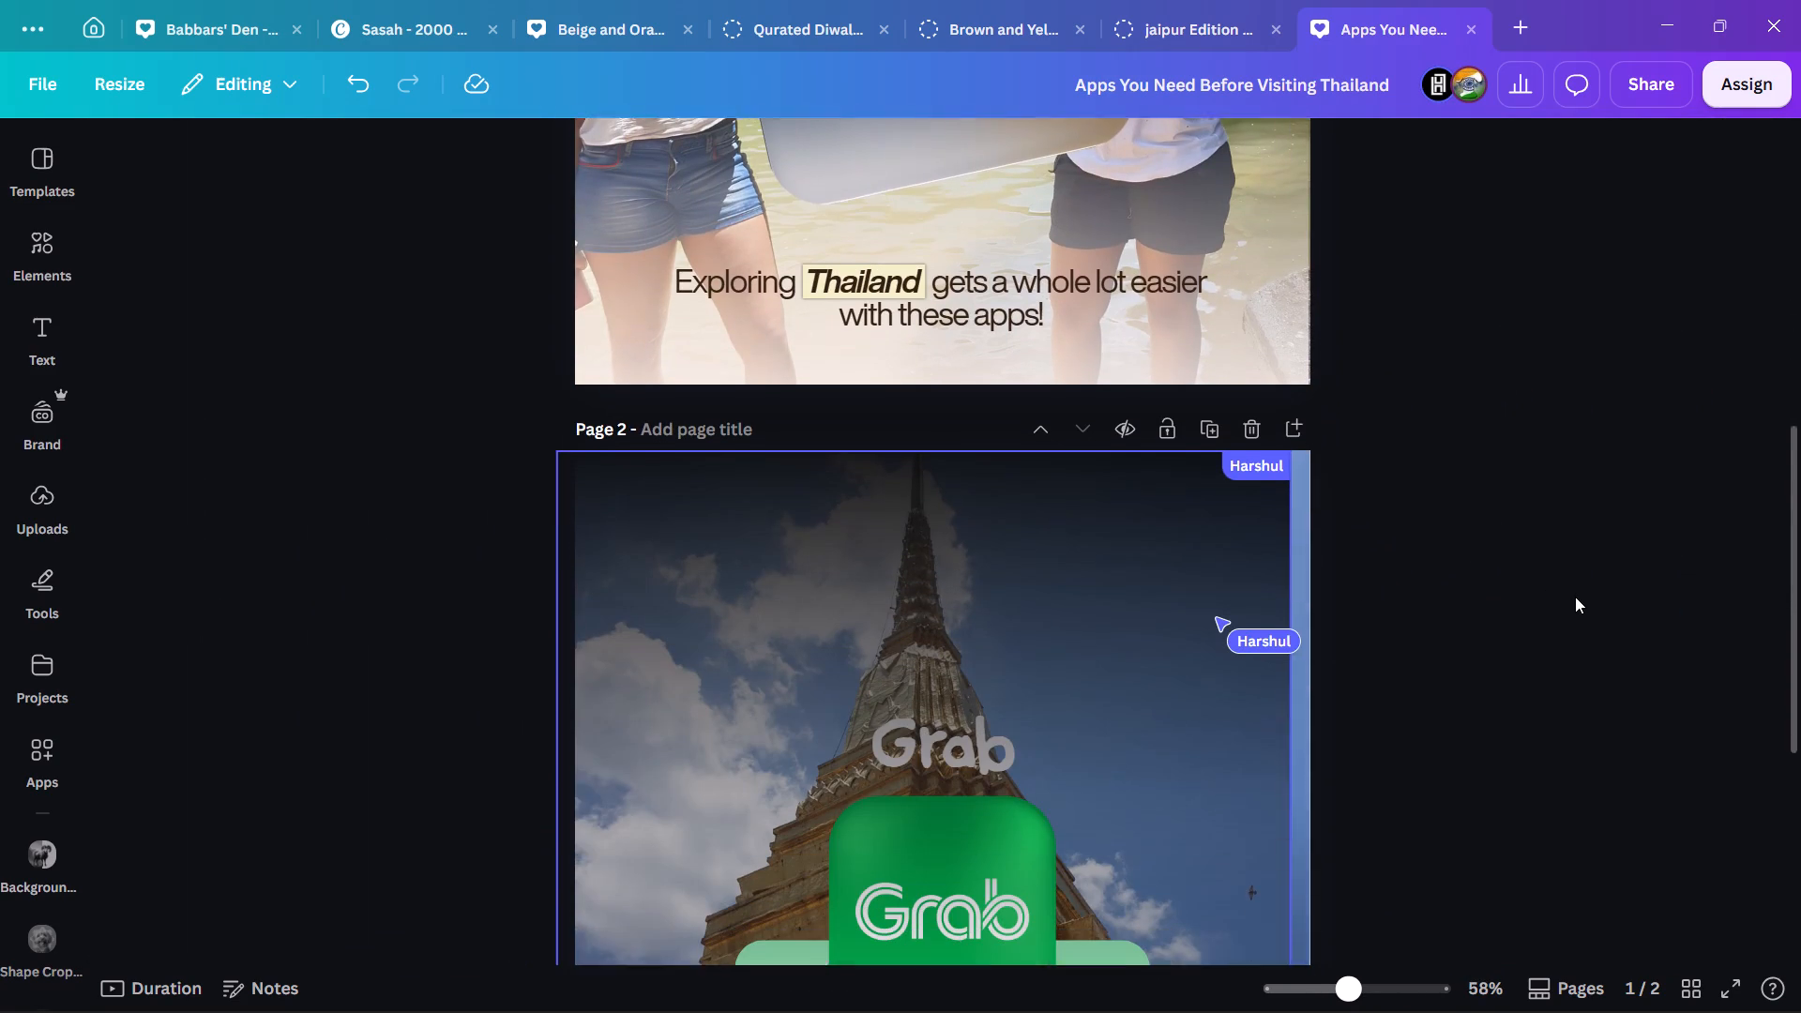
pyautogui.scroll(-1, 1575, 597)
pyautogui.keyDown('ctrl'); pyautogui.scroll(-3, 1577, 597); pyautogui.keyUp('ctrl')
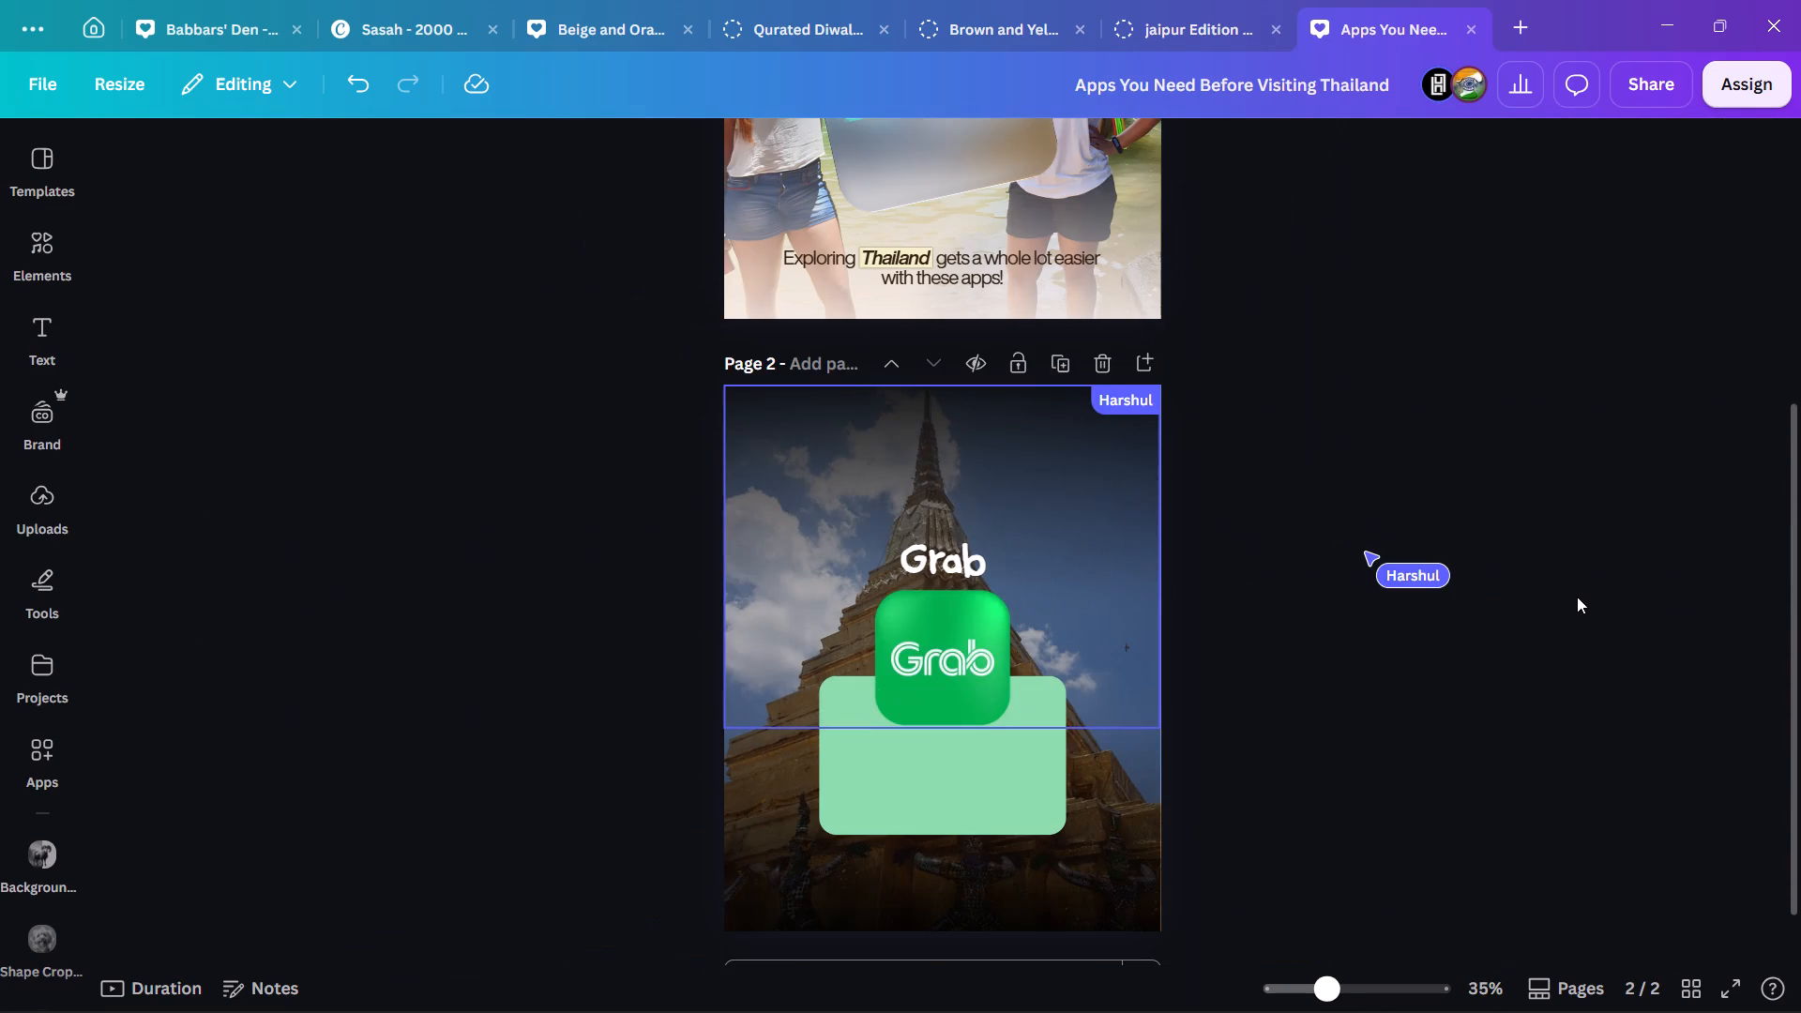
pyautogui.click(1701, 597)
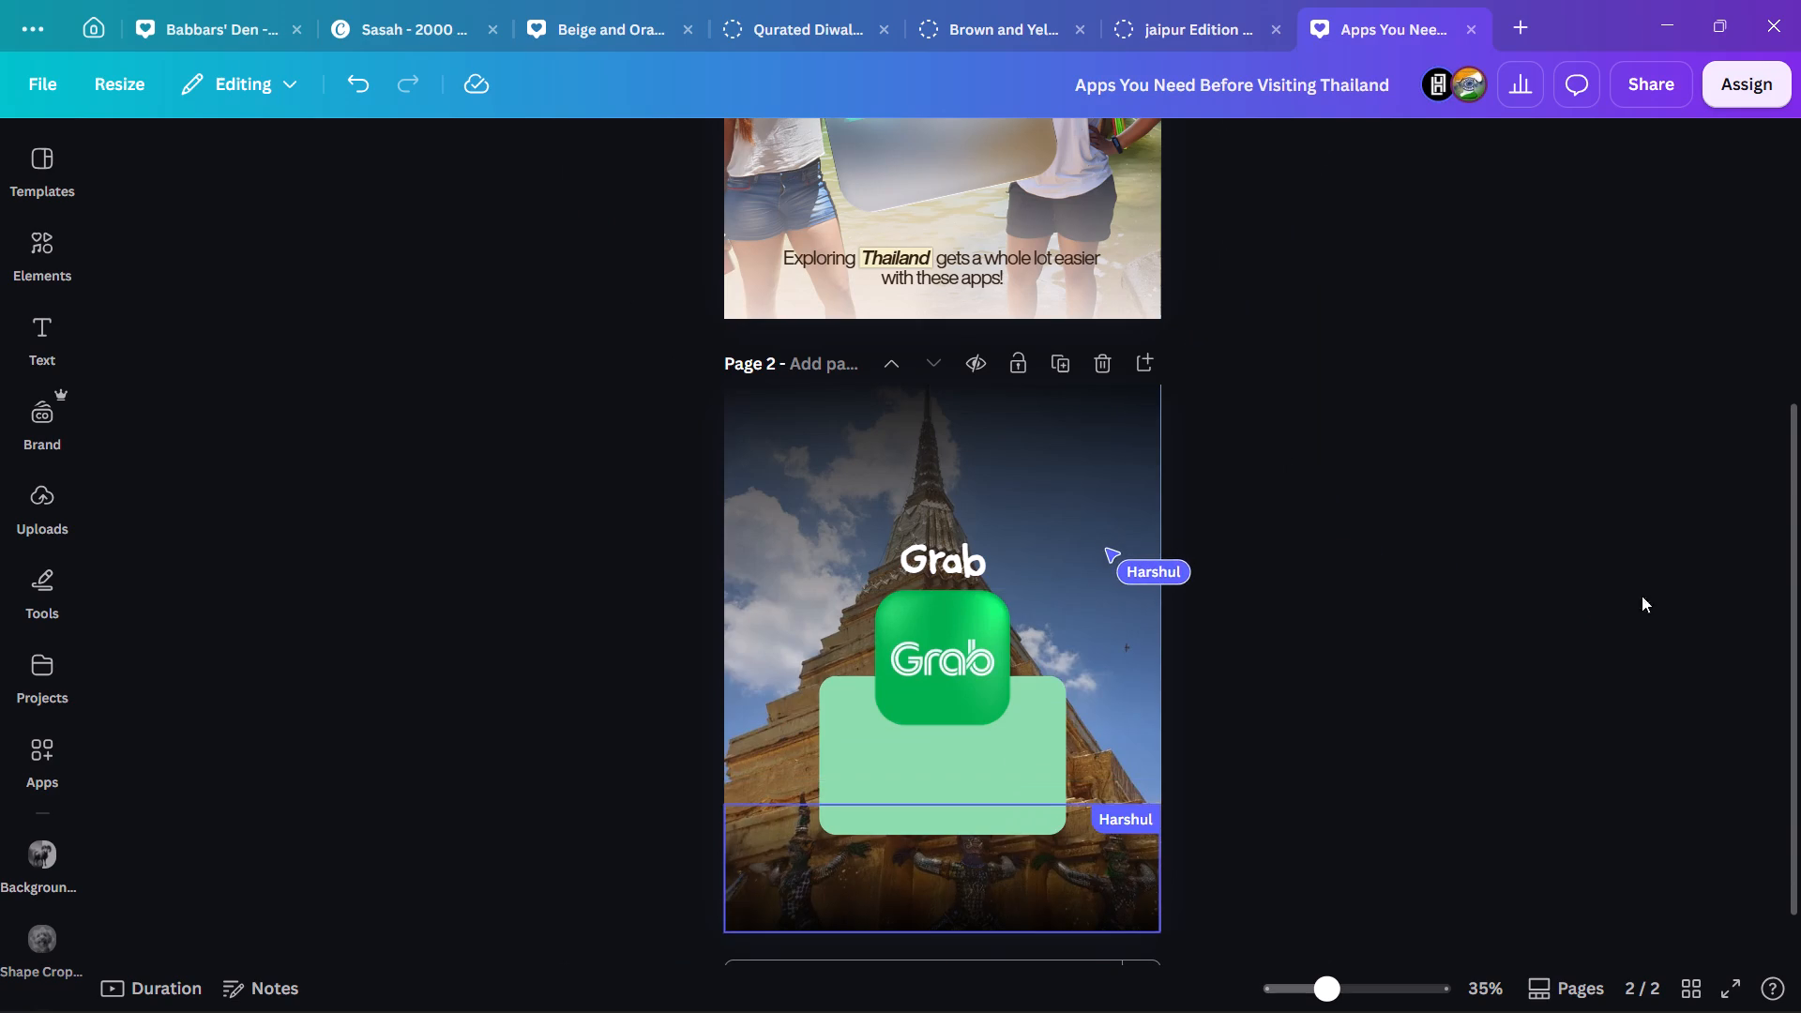
pyautogui.keyDown('ctrl'); pyautogui.scroll(3, 1612, 600); pyautogui.keyUp('ctrl')
pyautogui.scroll(-2, 1612, 600)
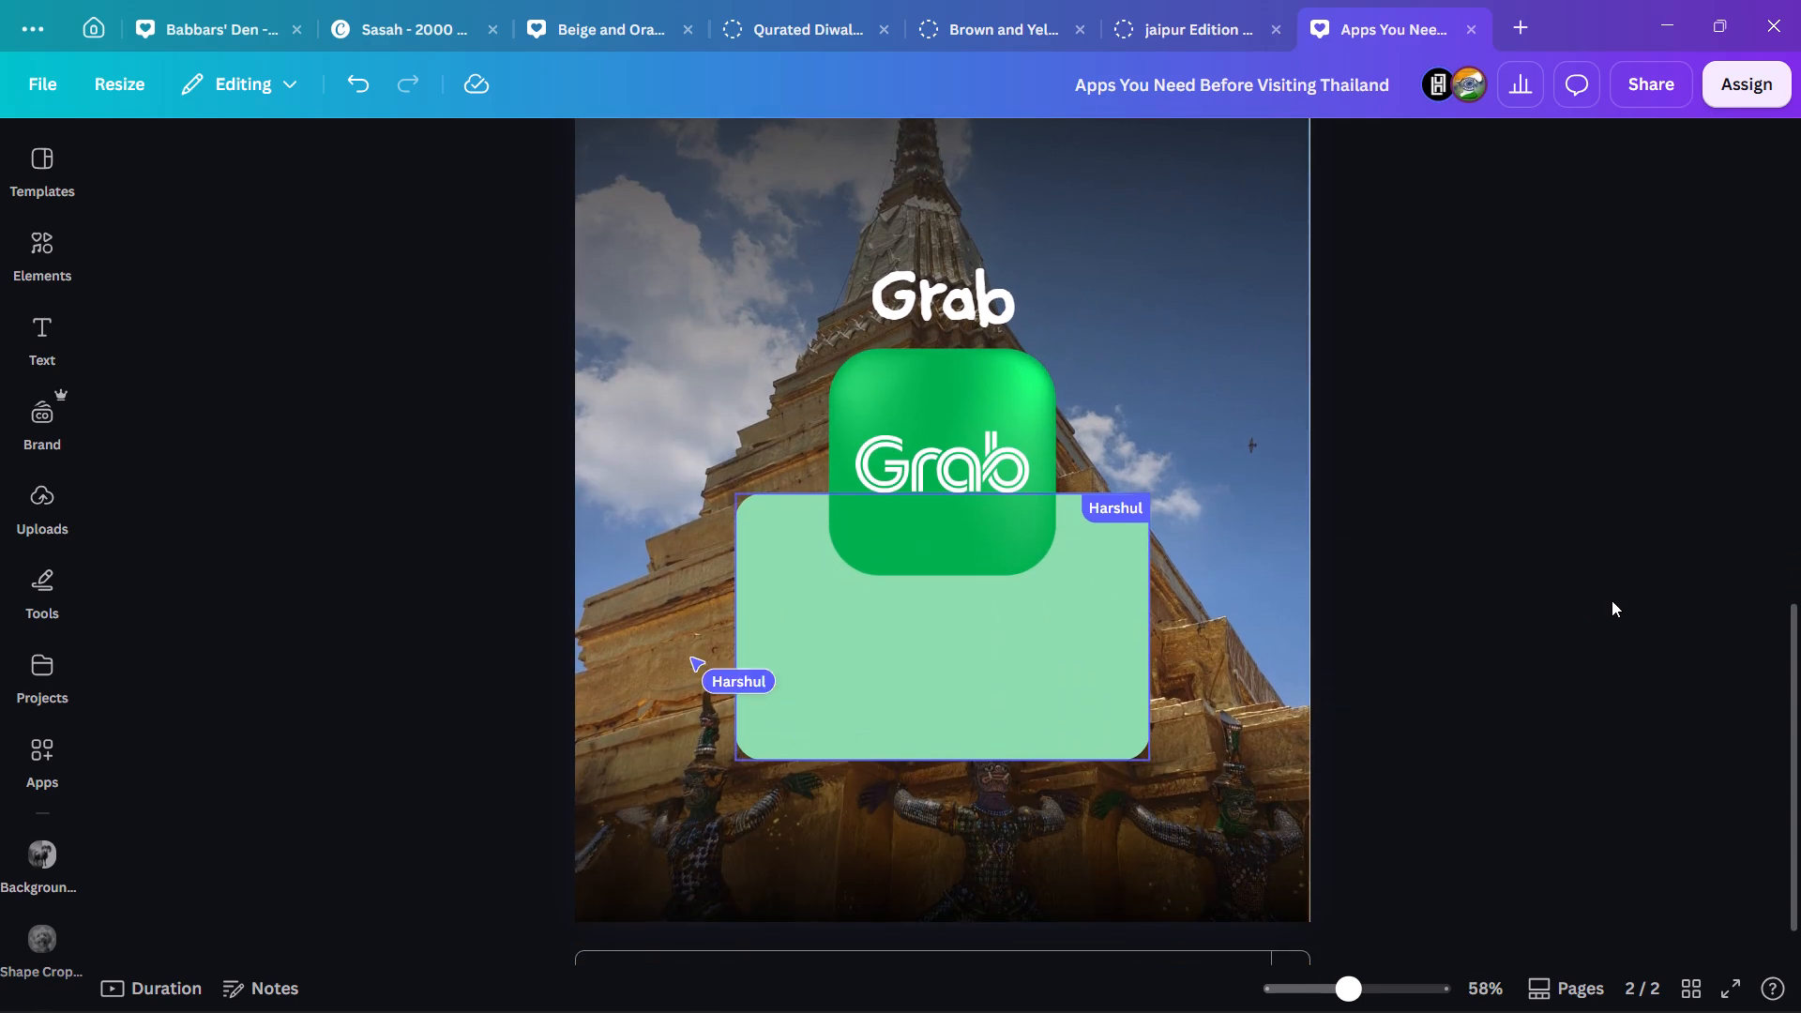
pyautogui.keyDown('ctrl'); pyautogui.scroll(-1, 1612, 600); pyautogui.keyUp('ctrl')
pyautogui.scroll(2, 1612, 600)
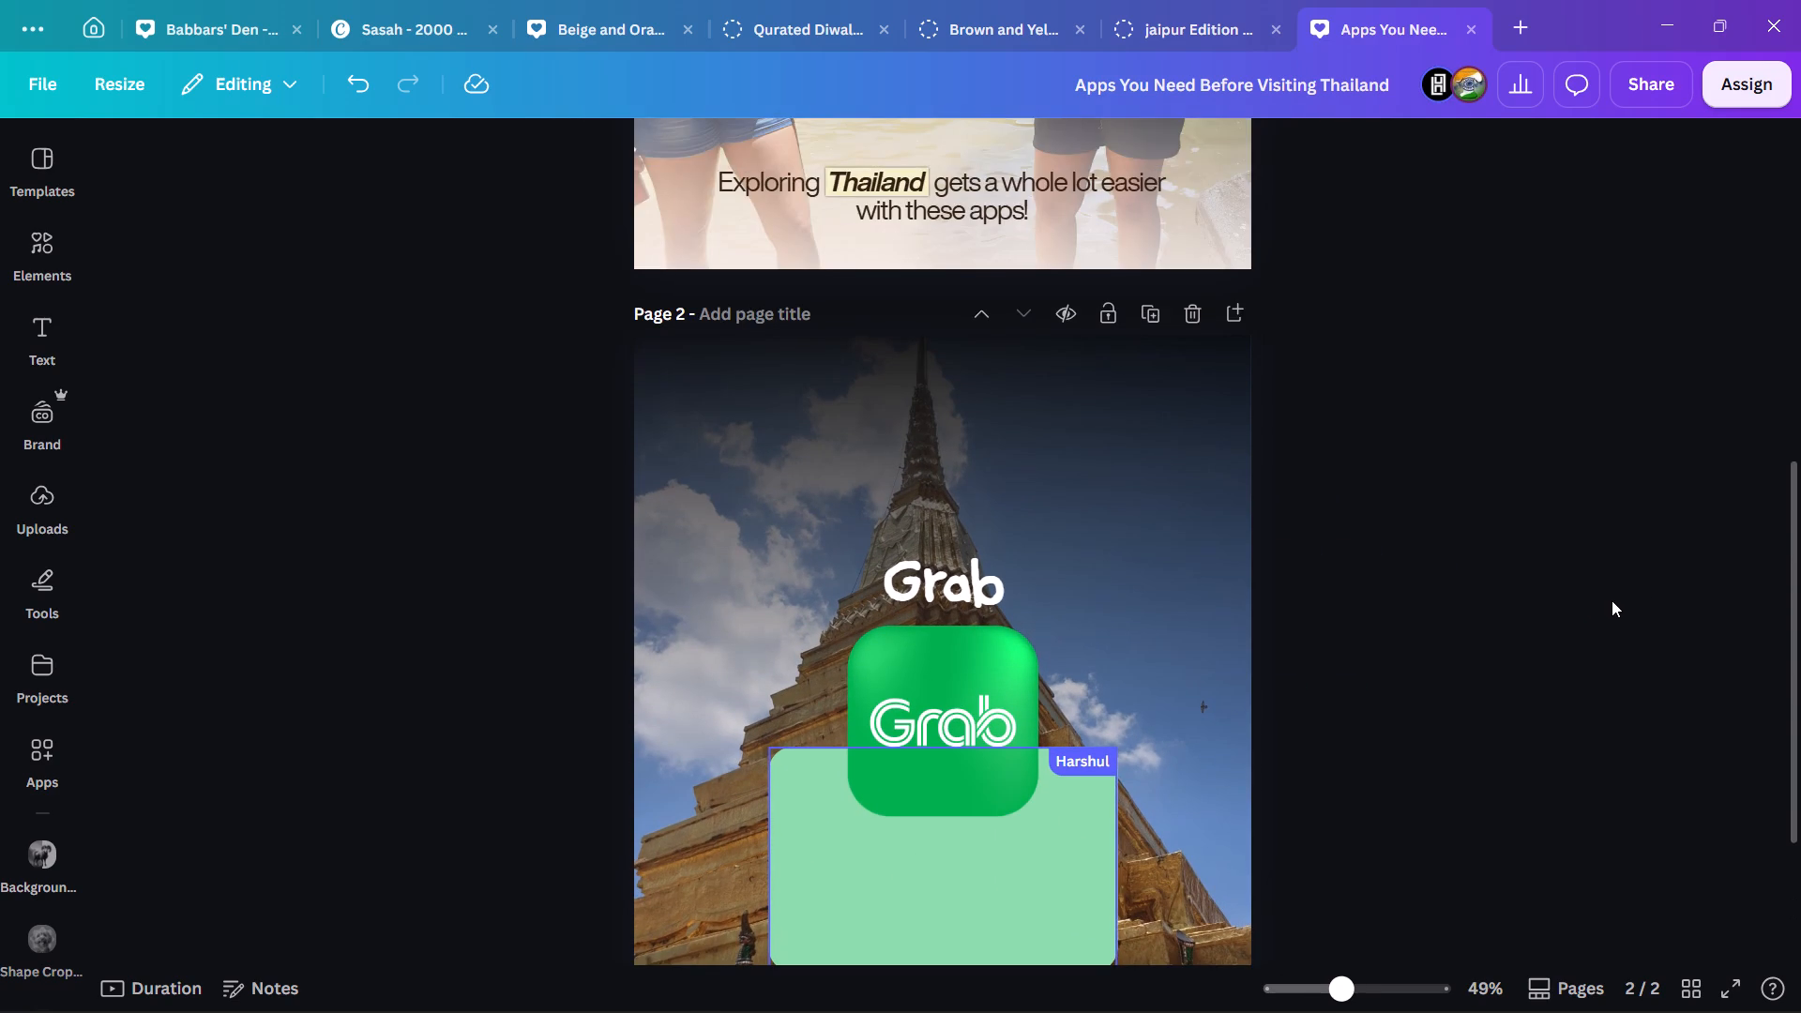
pyautogui.scroll(-2, 1612, 600)
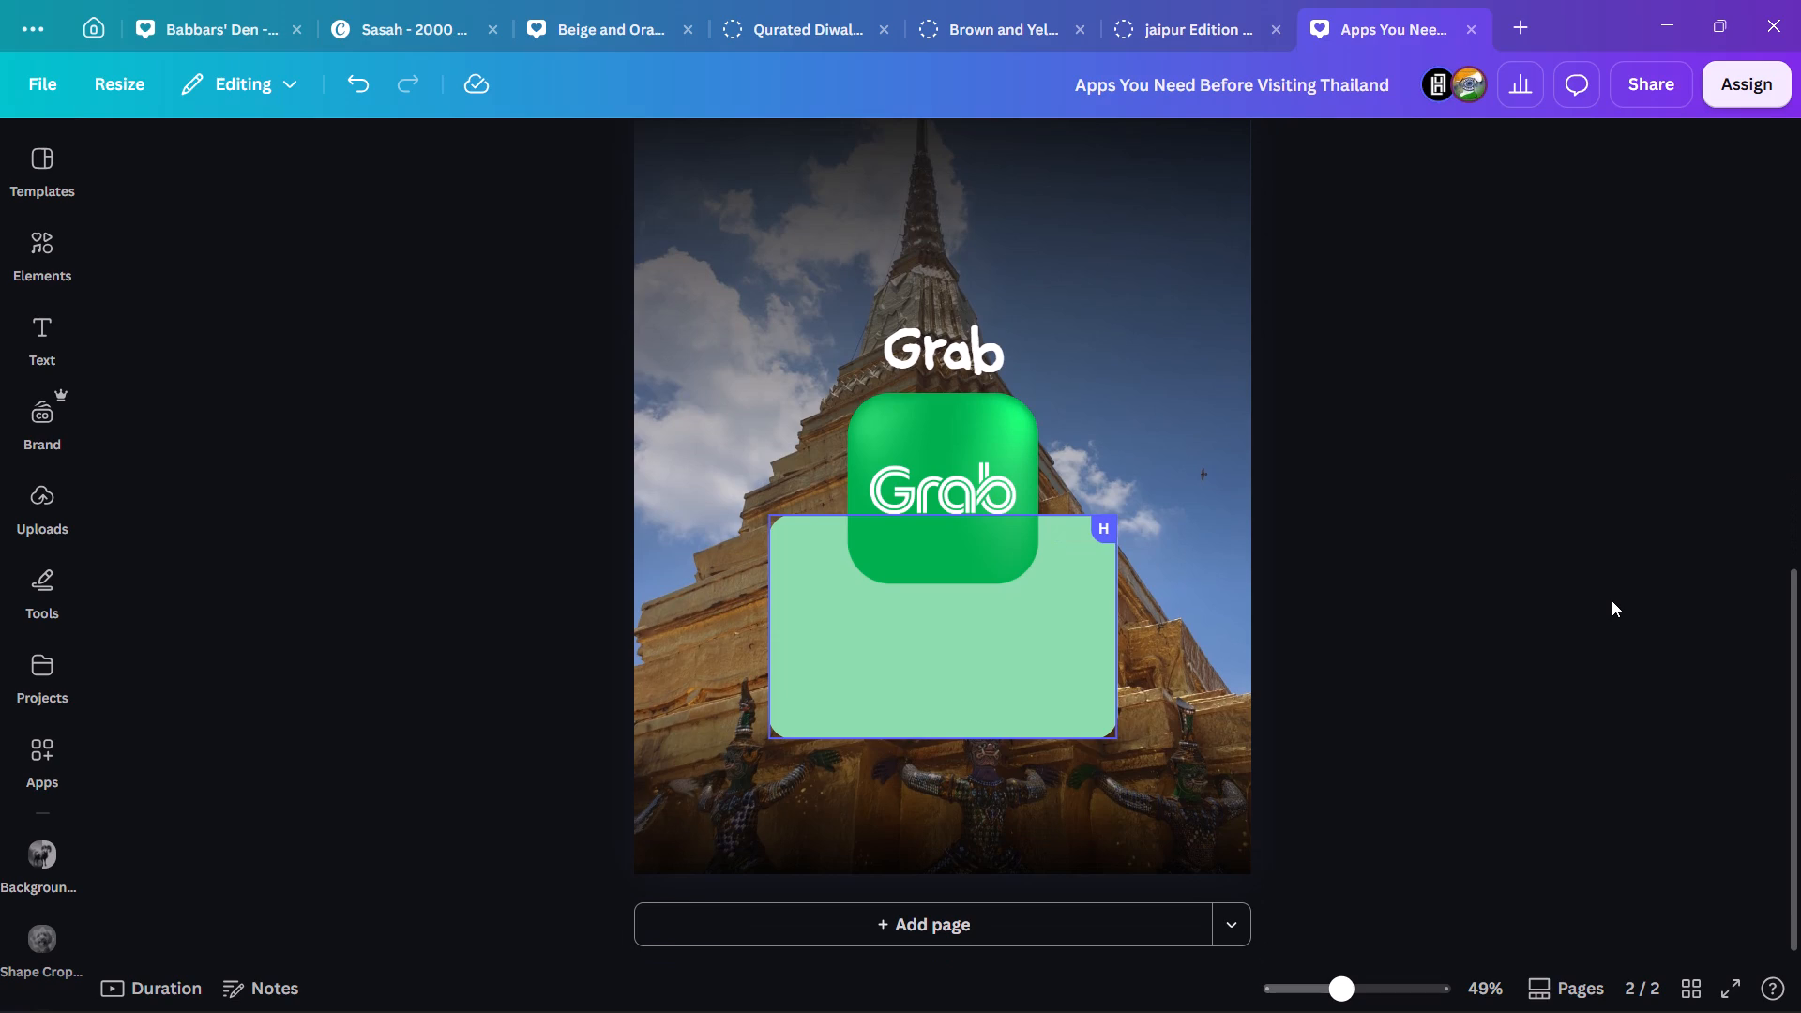
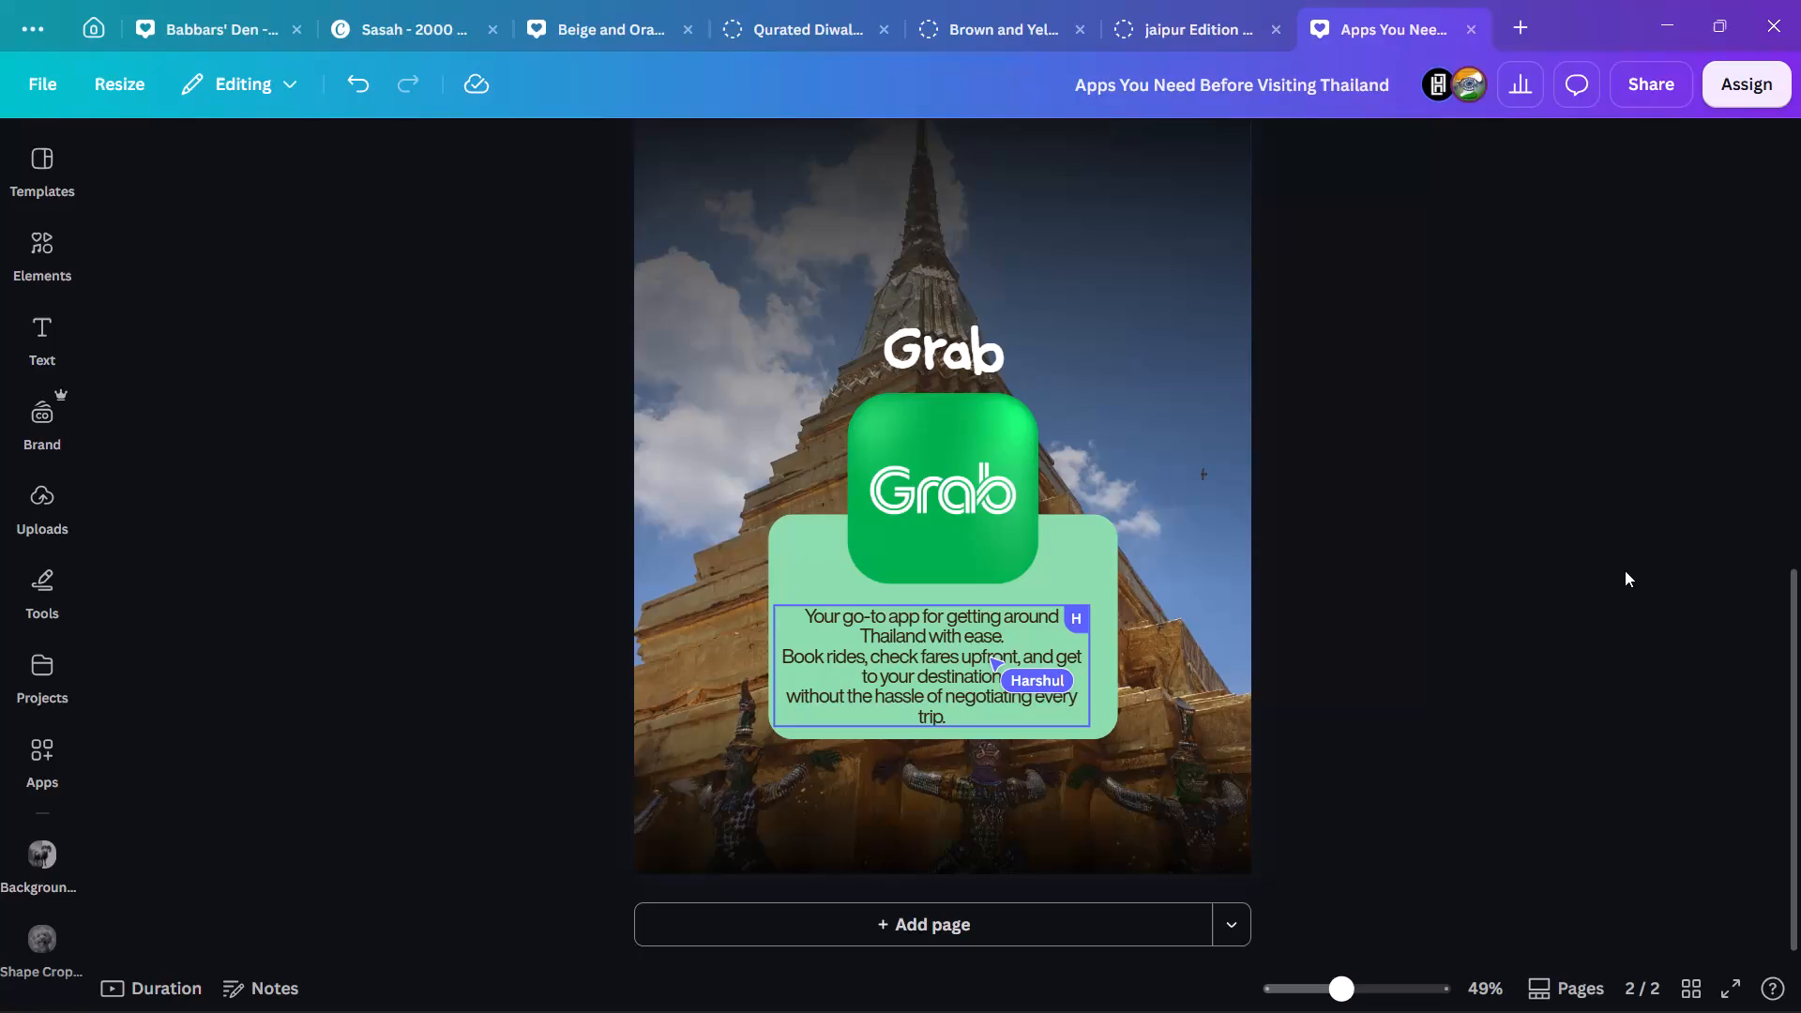
# Compare the cover's title card, app icons and bottom caption with page 2's Grab title, icon and description text on the green card.
pyautogui.scroll(1, 1625, 570)
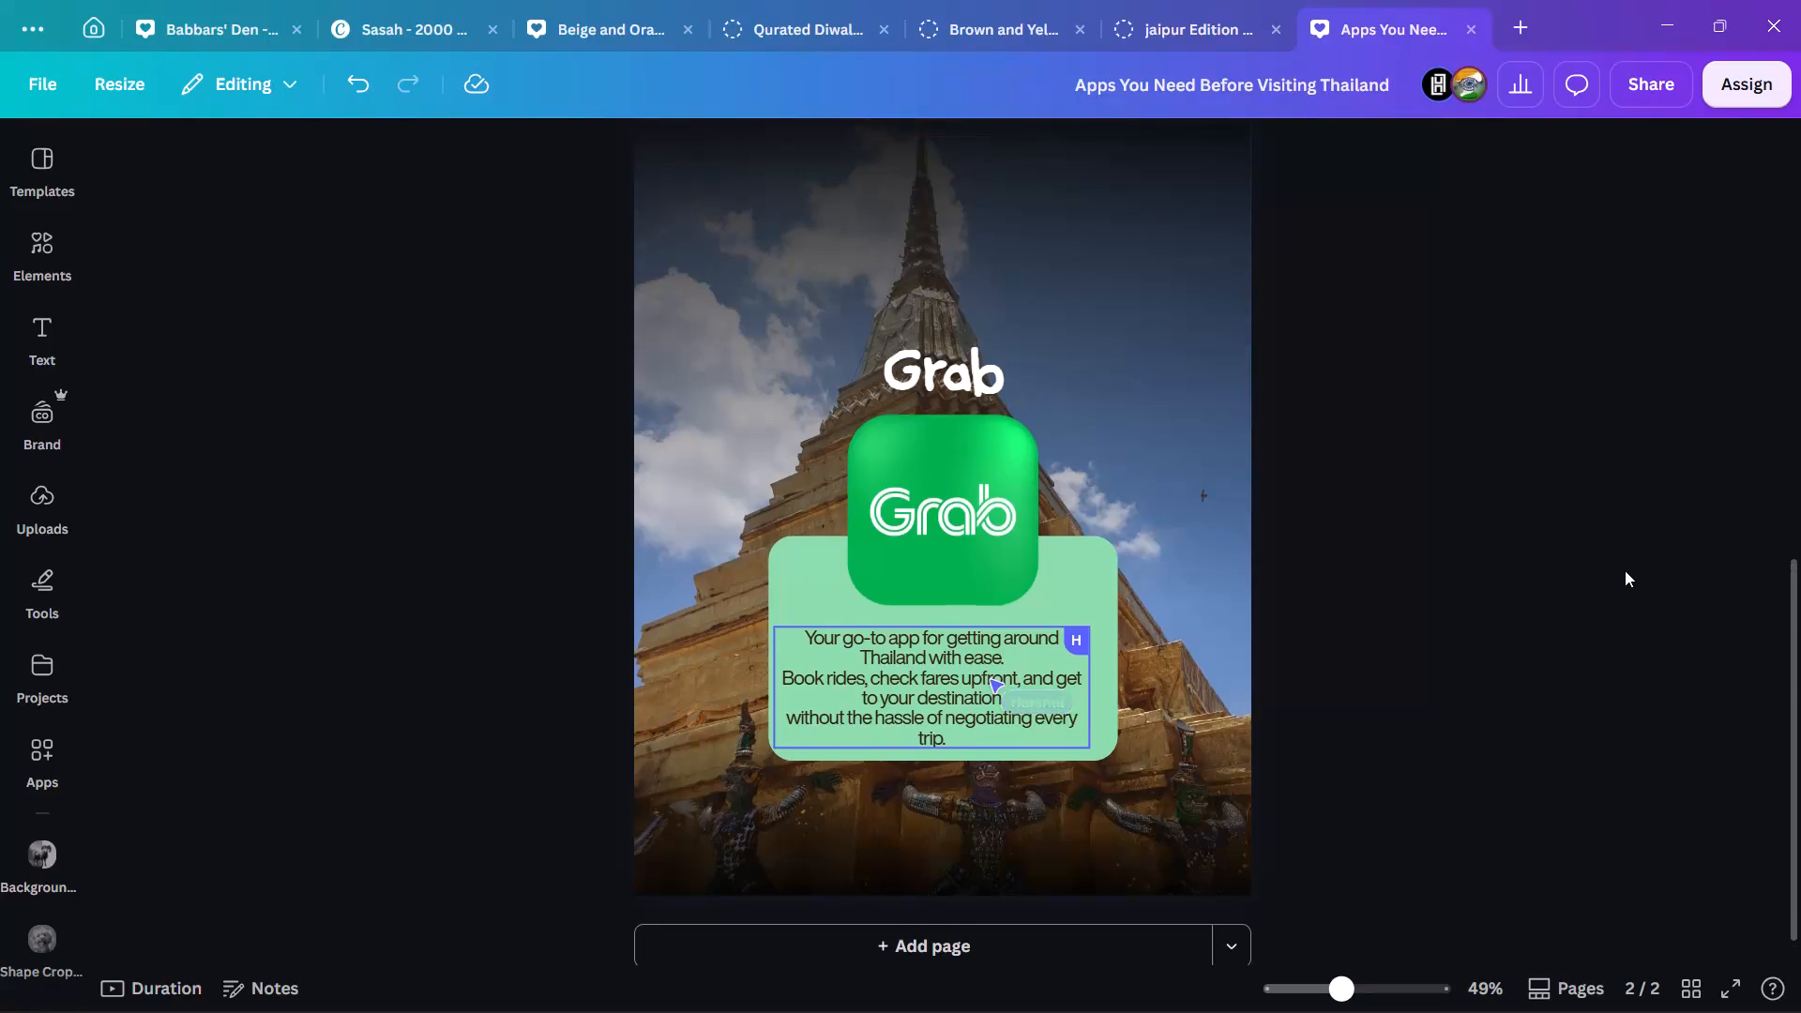
pyautogui.scroll(7, 1625, 570)
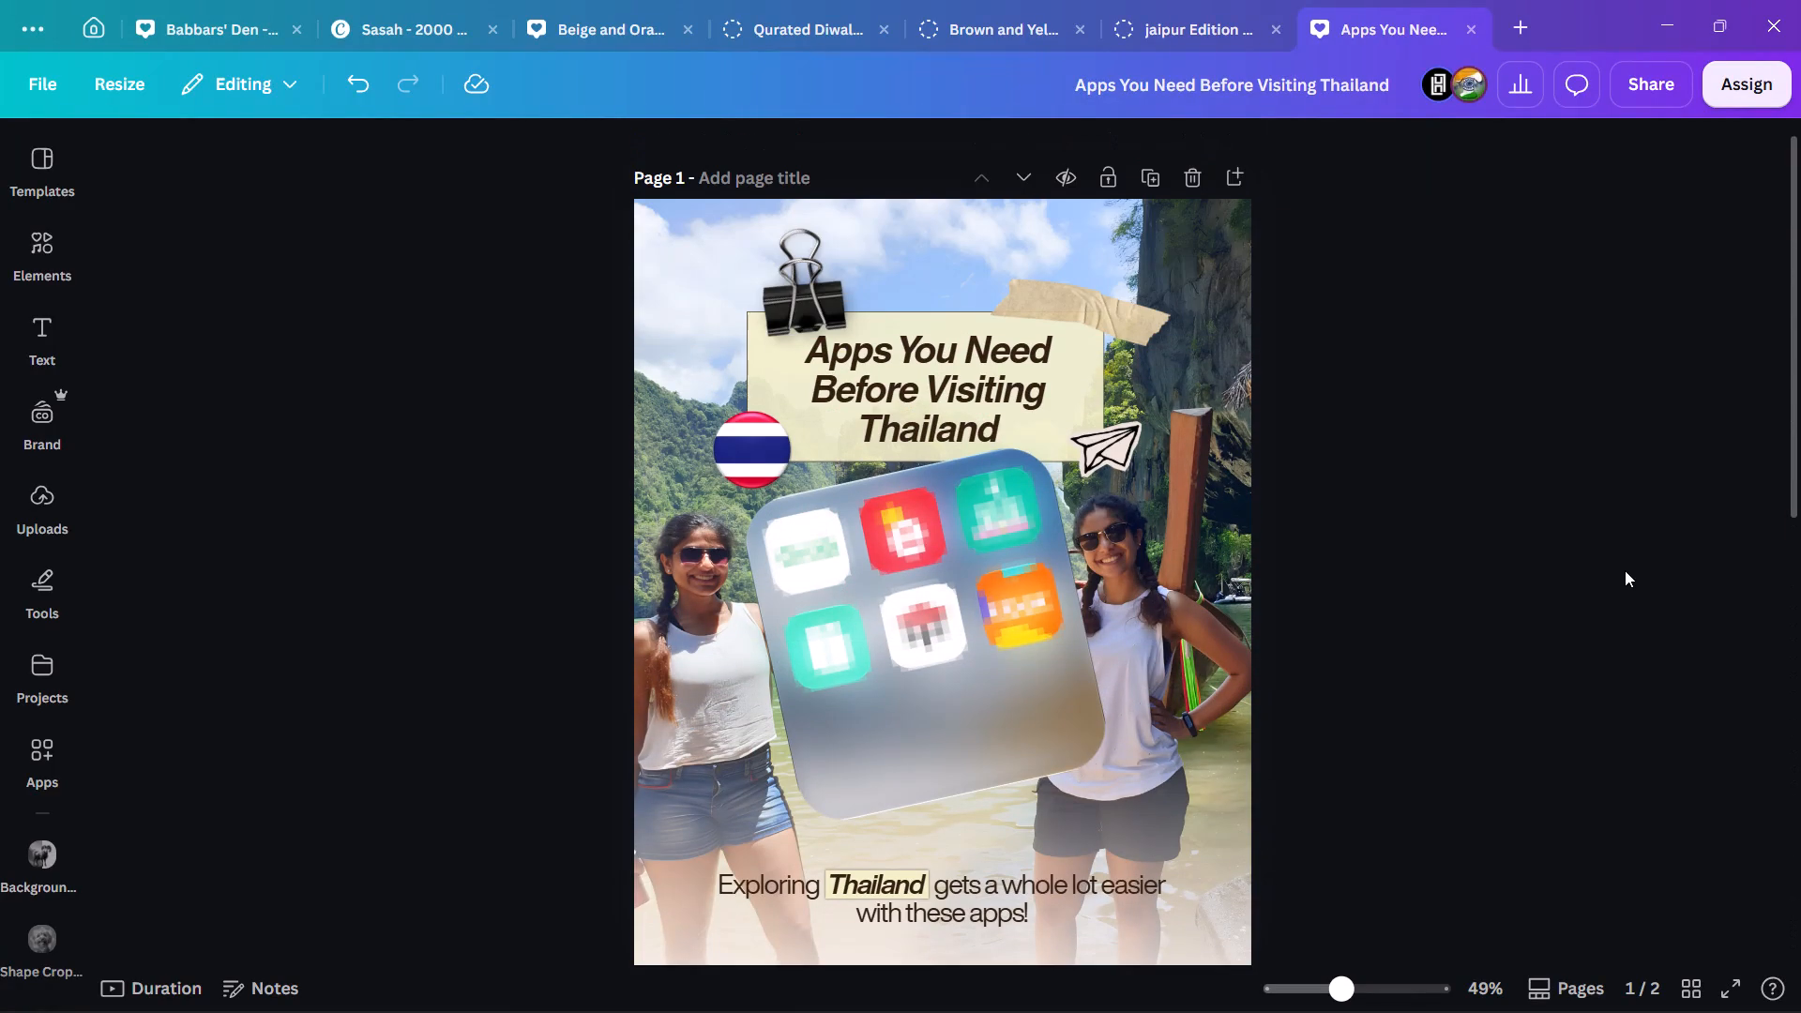
pyautogui.scroll(-4, 1625, 570)
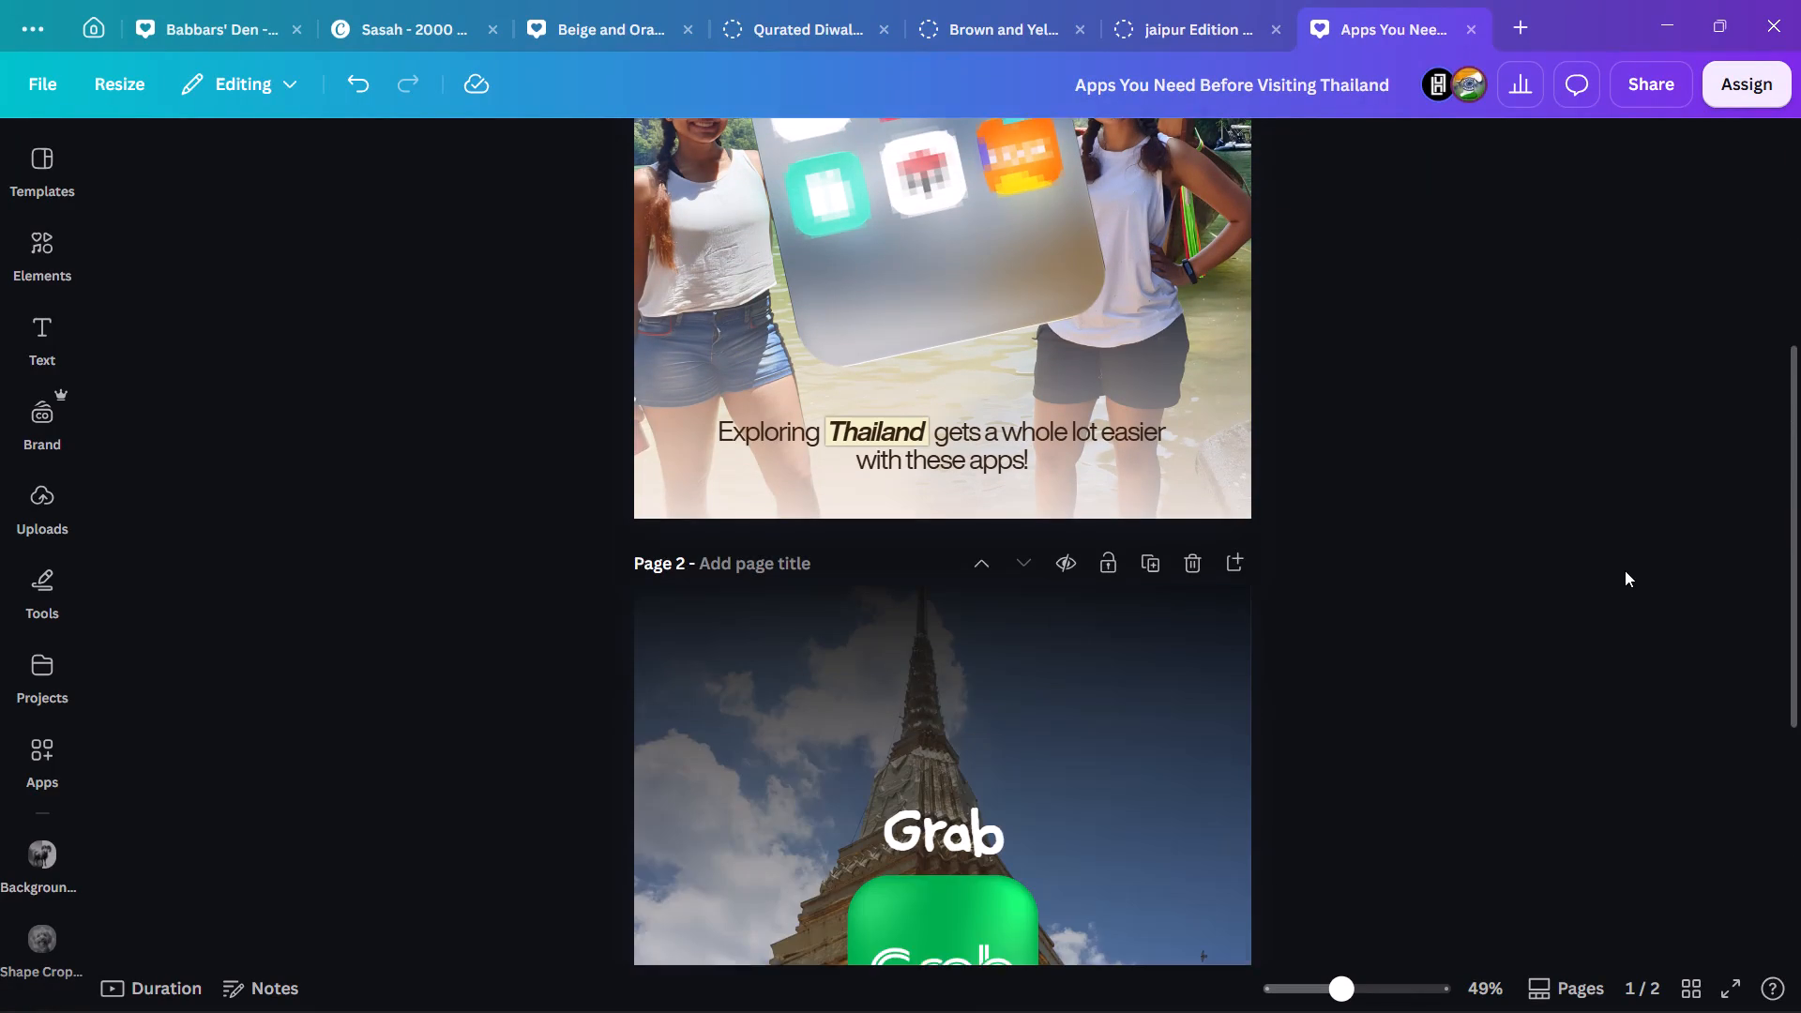
pyautogui.click(1625, 570)
pyautogui.scroll(2, 1625, 570)
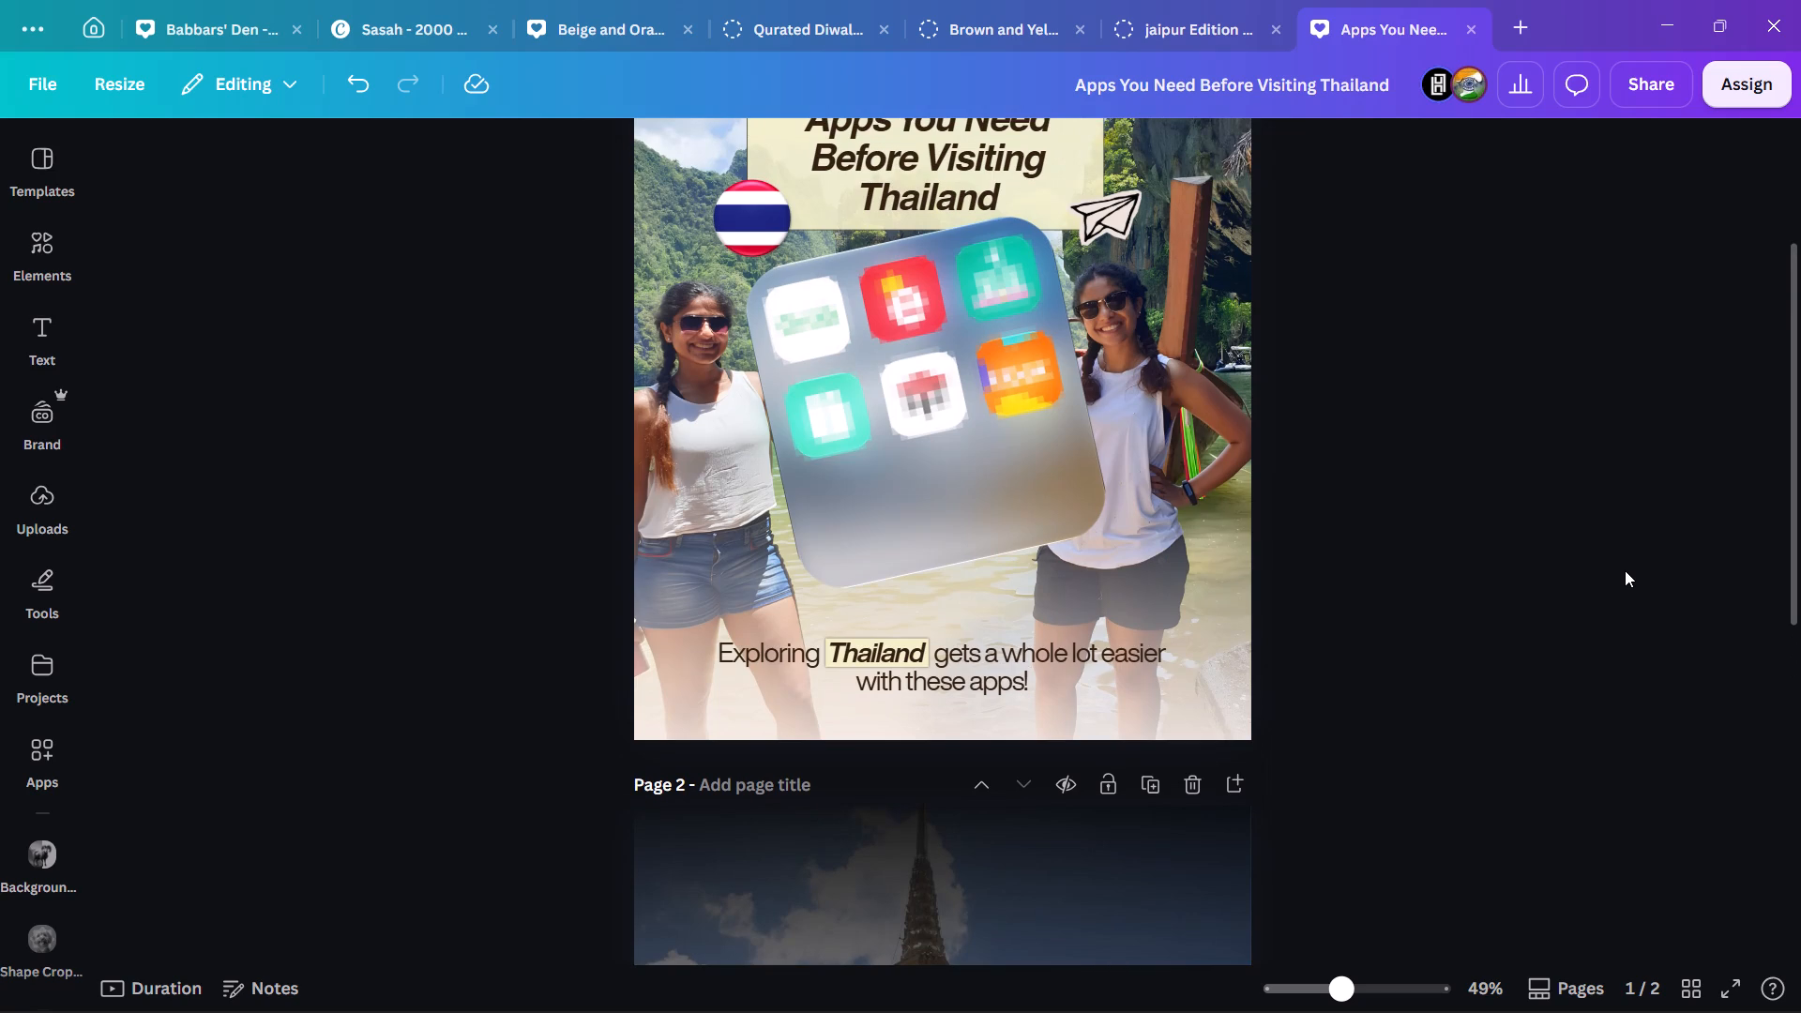
pyautogui.scroll(2, 1625, 570)
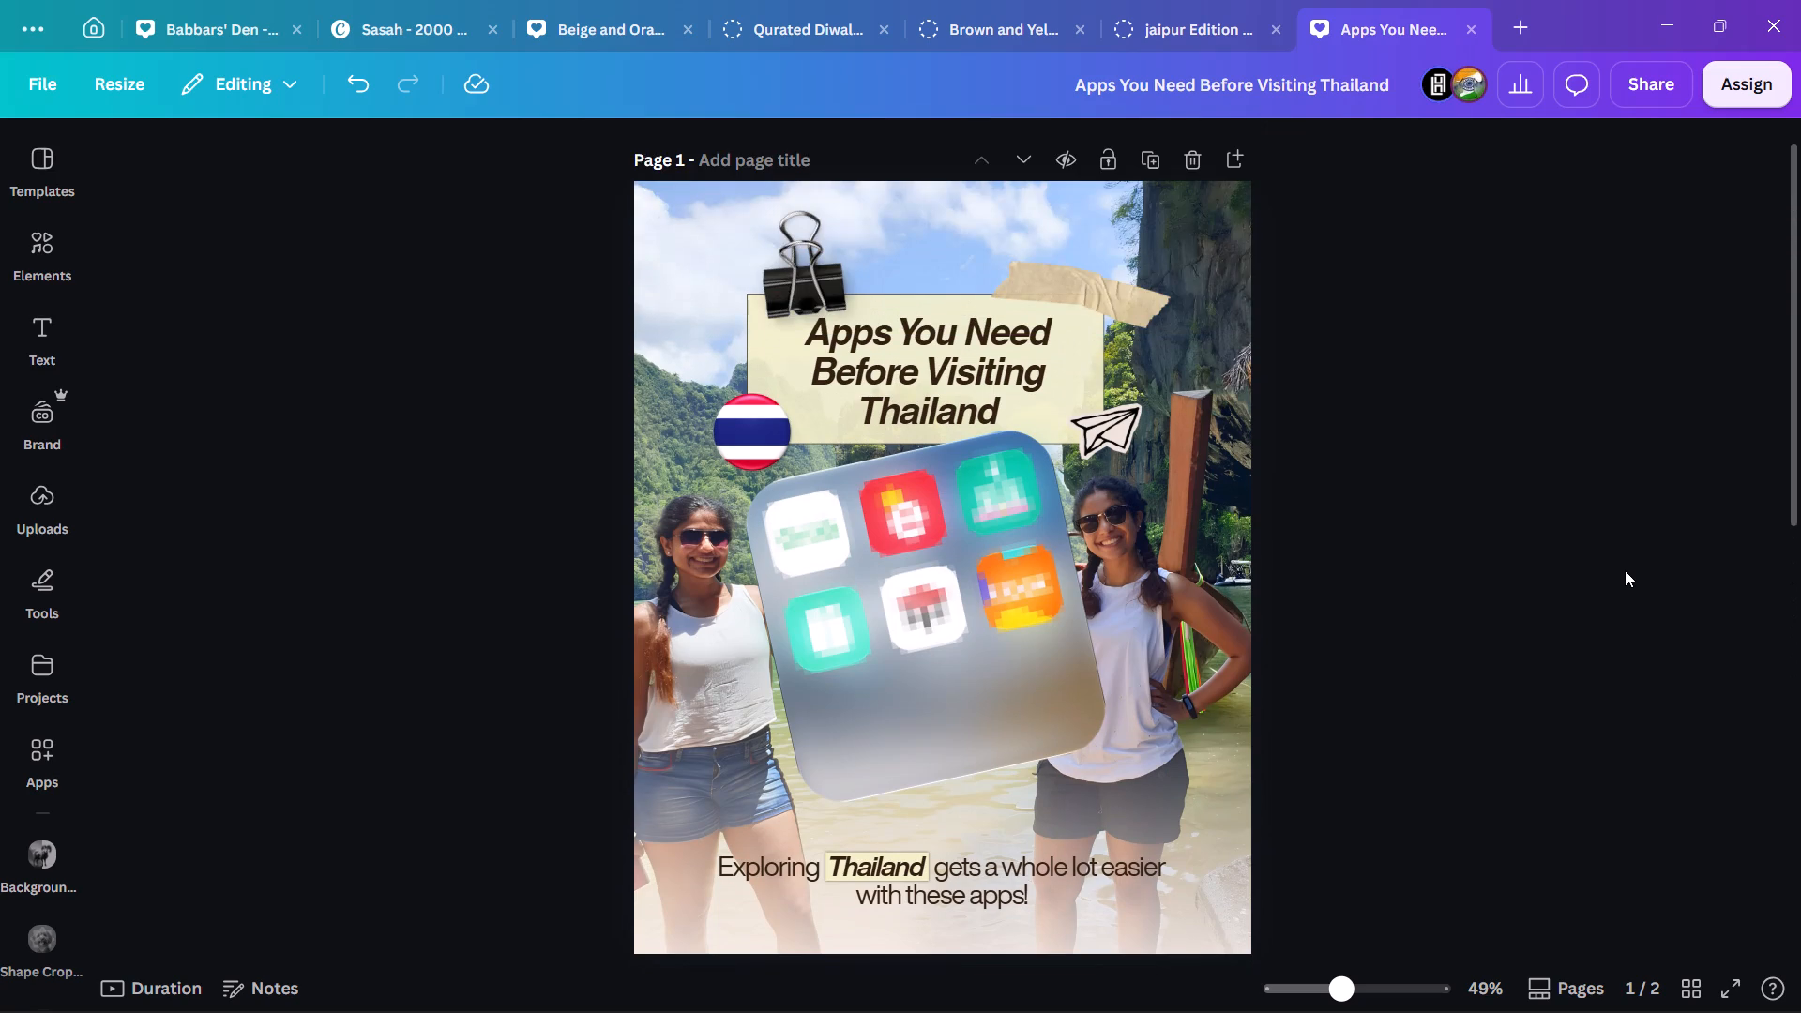
pyautogui.scroll(-1, 1625, 570)
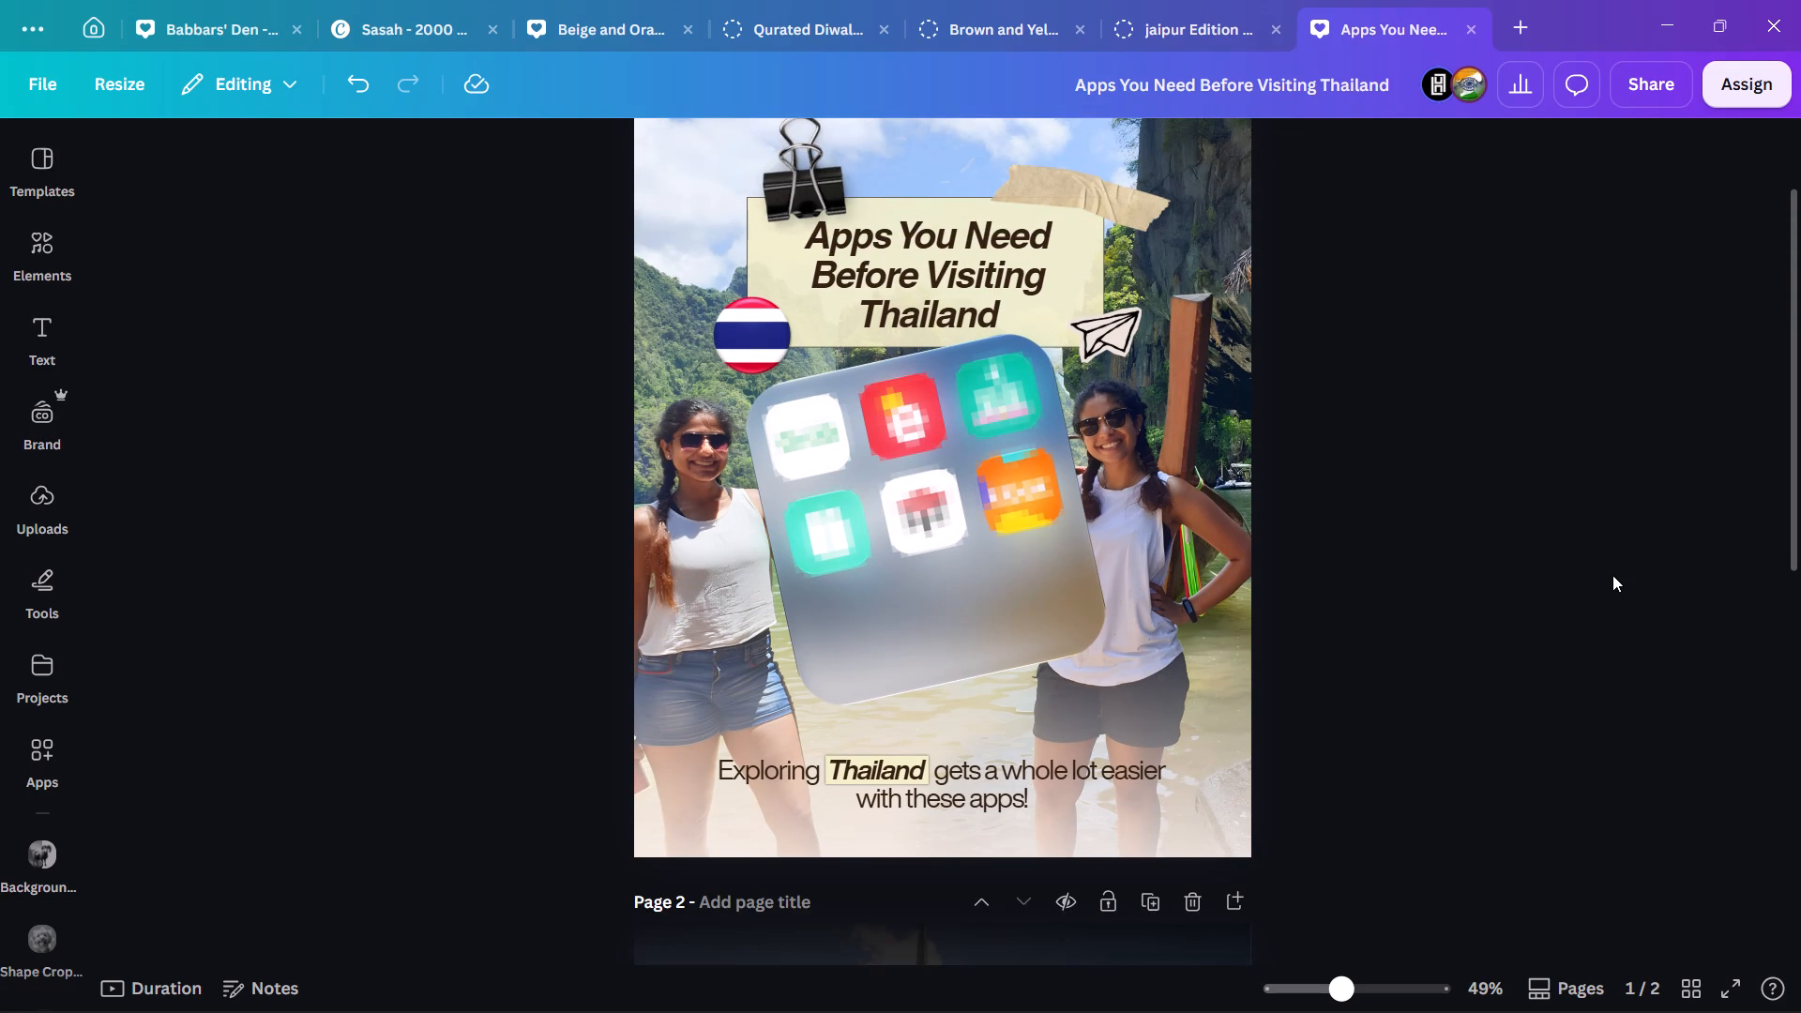
pyautogui.scroll(-8, 1612, 575)
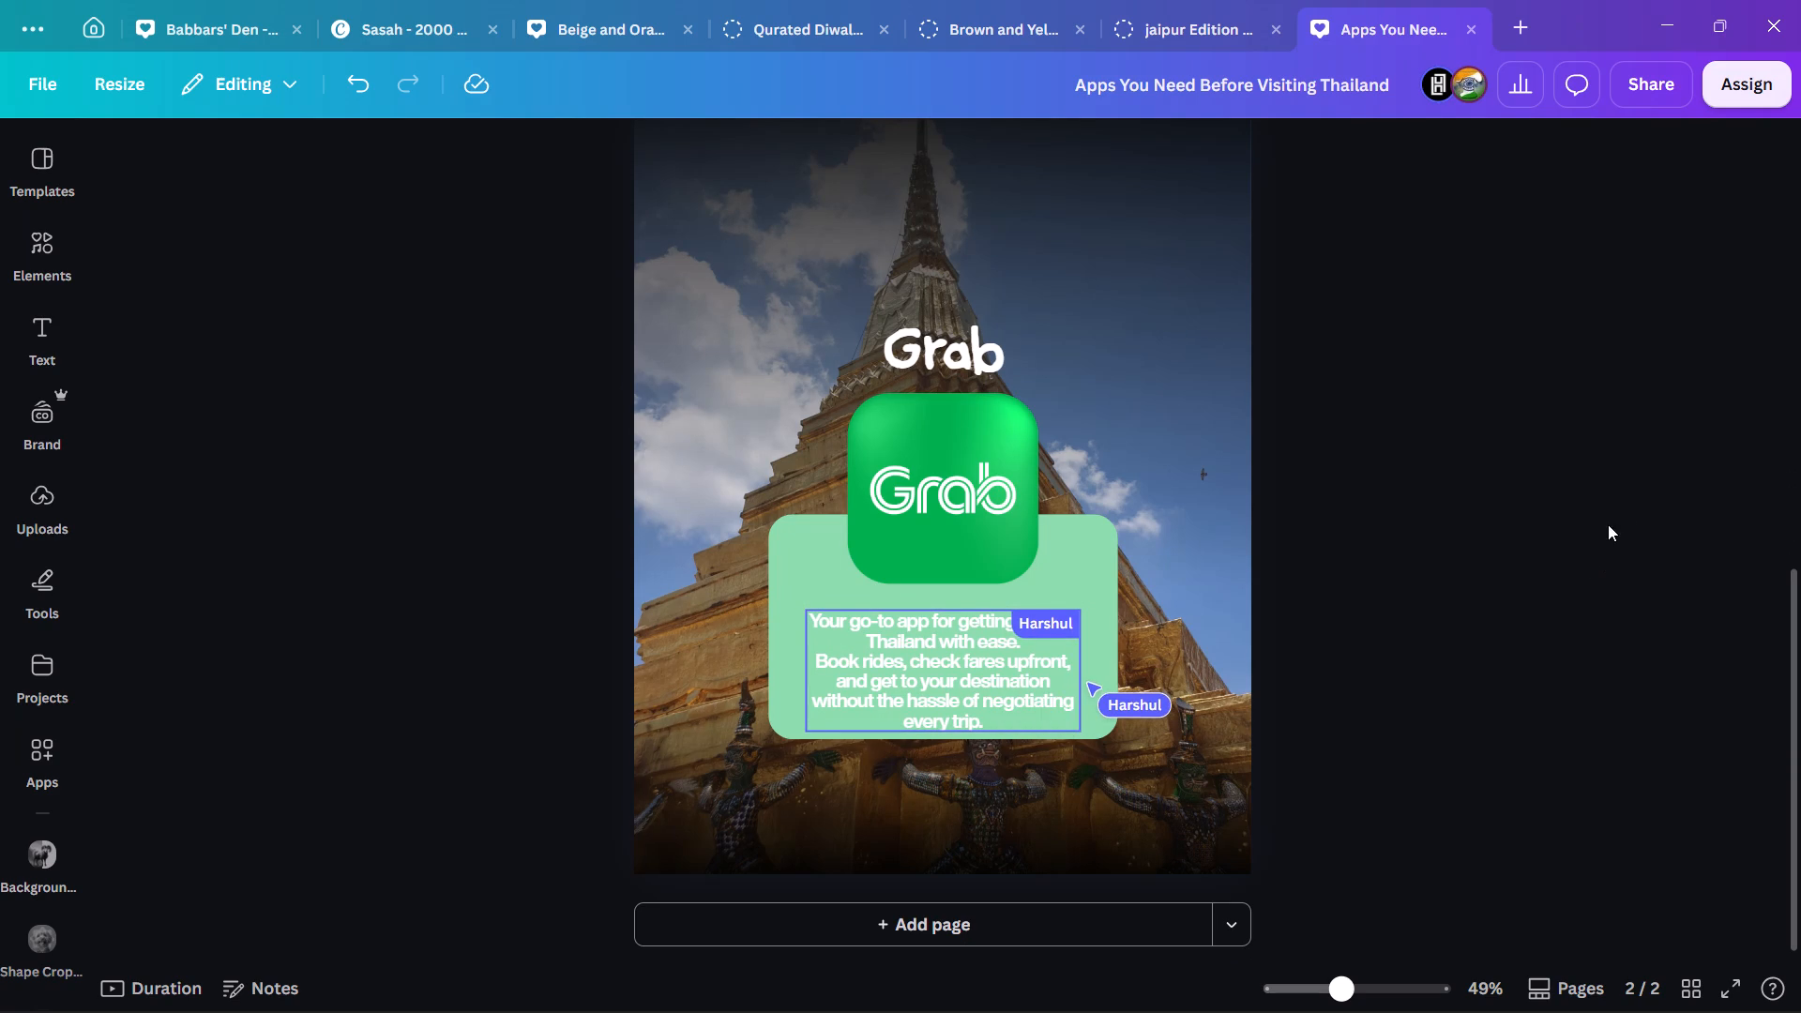
pyautogui.scroll(7, 1599, 568)
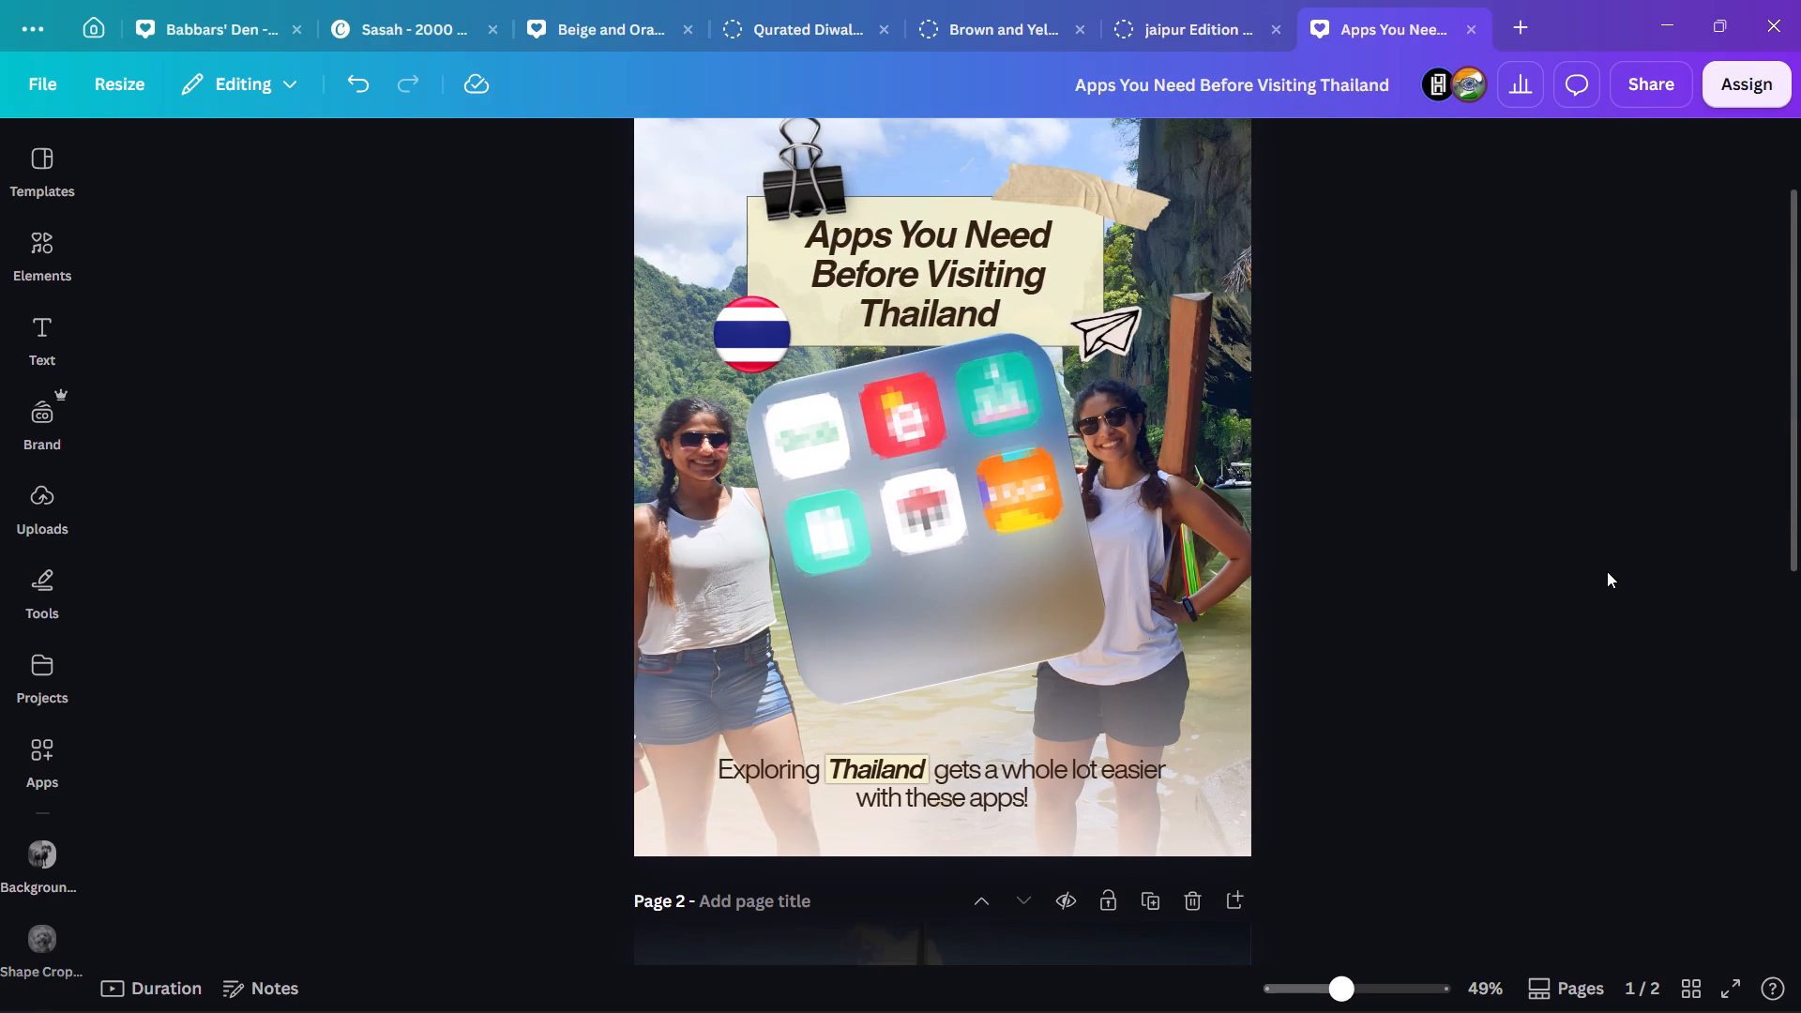
pyautogui.click(865, 350)
pyautogui.click(1629, 608)
pyautogui.scroll(1, 1645, 663)
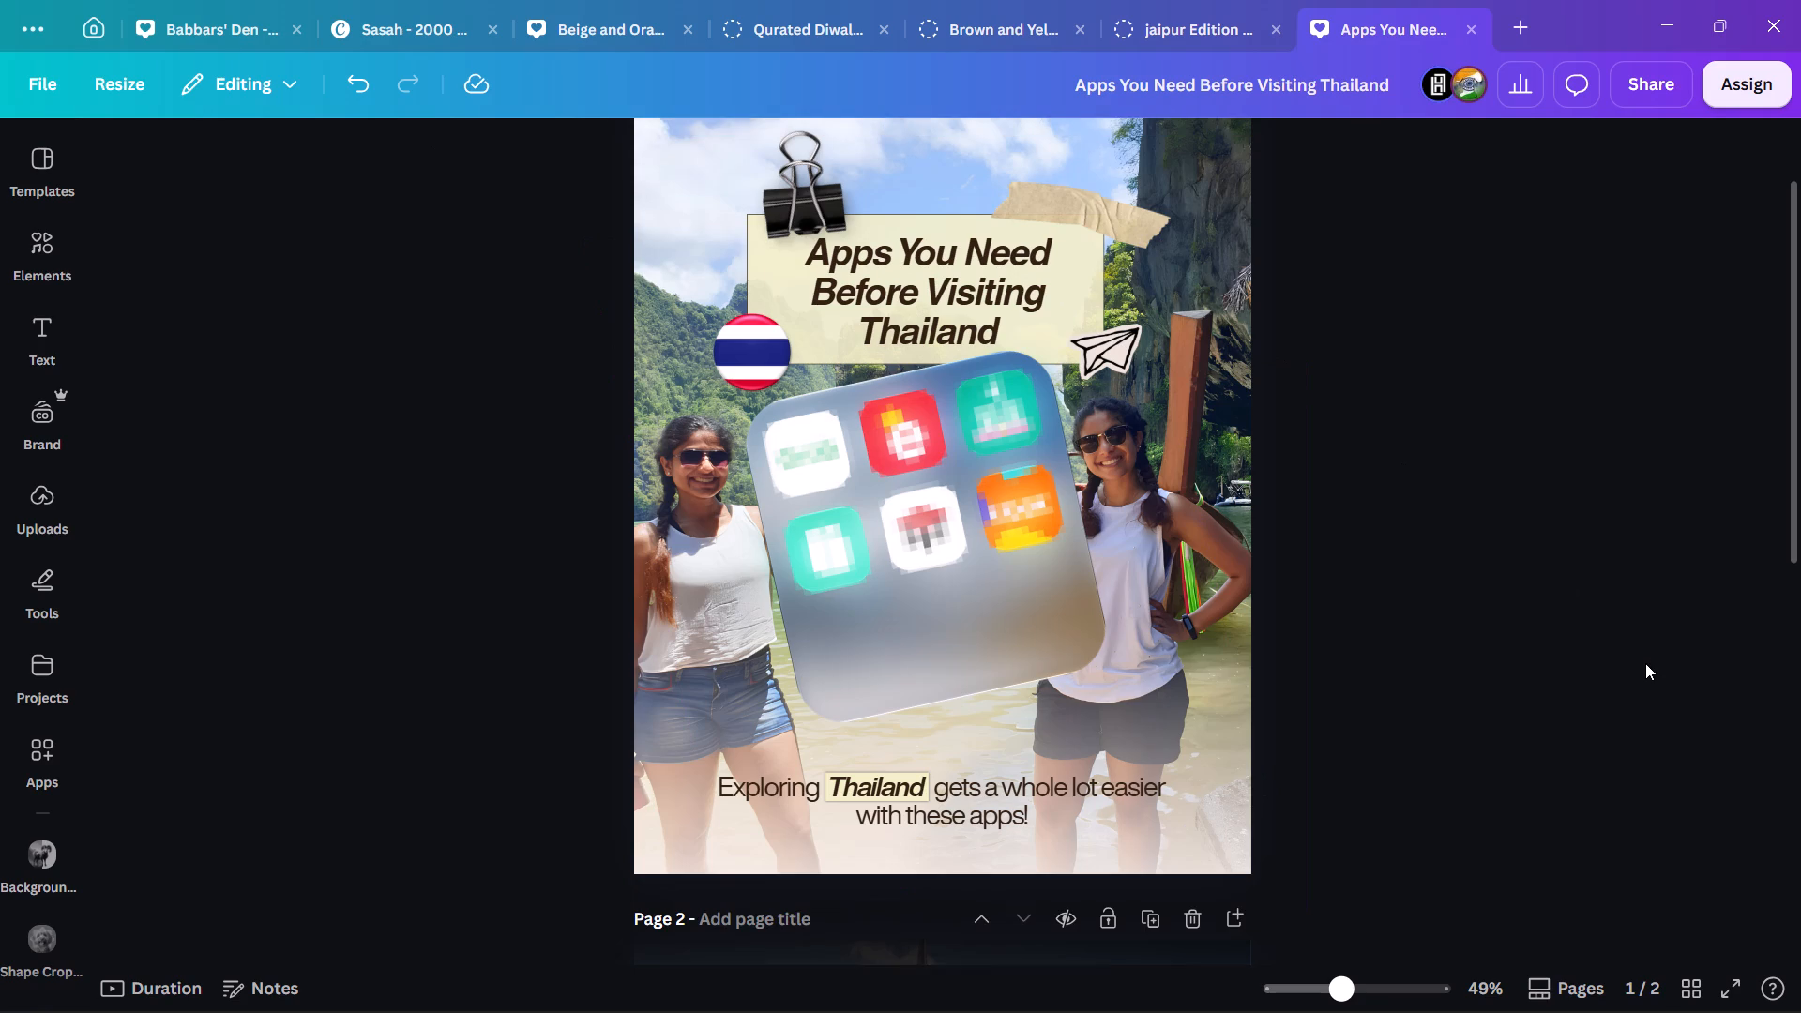
pyautogui.scroll(2, 1645, 663)
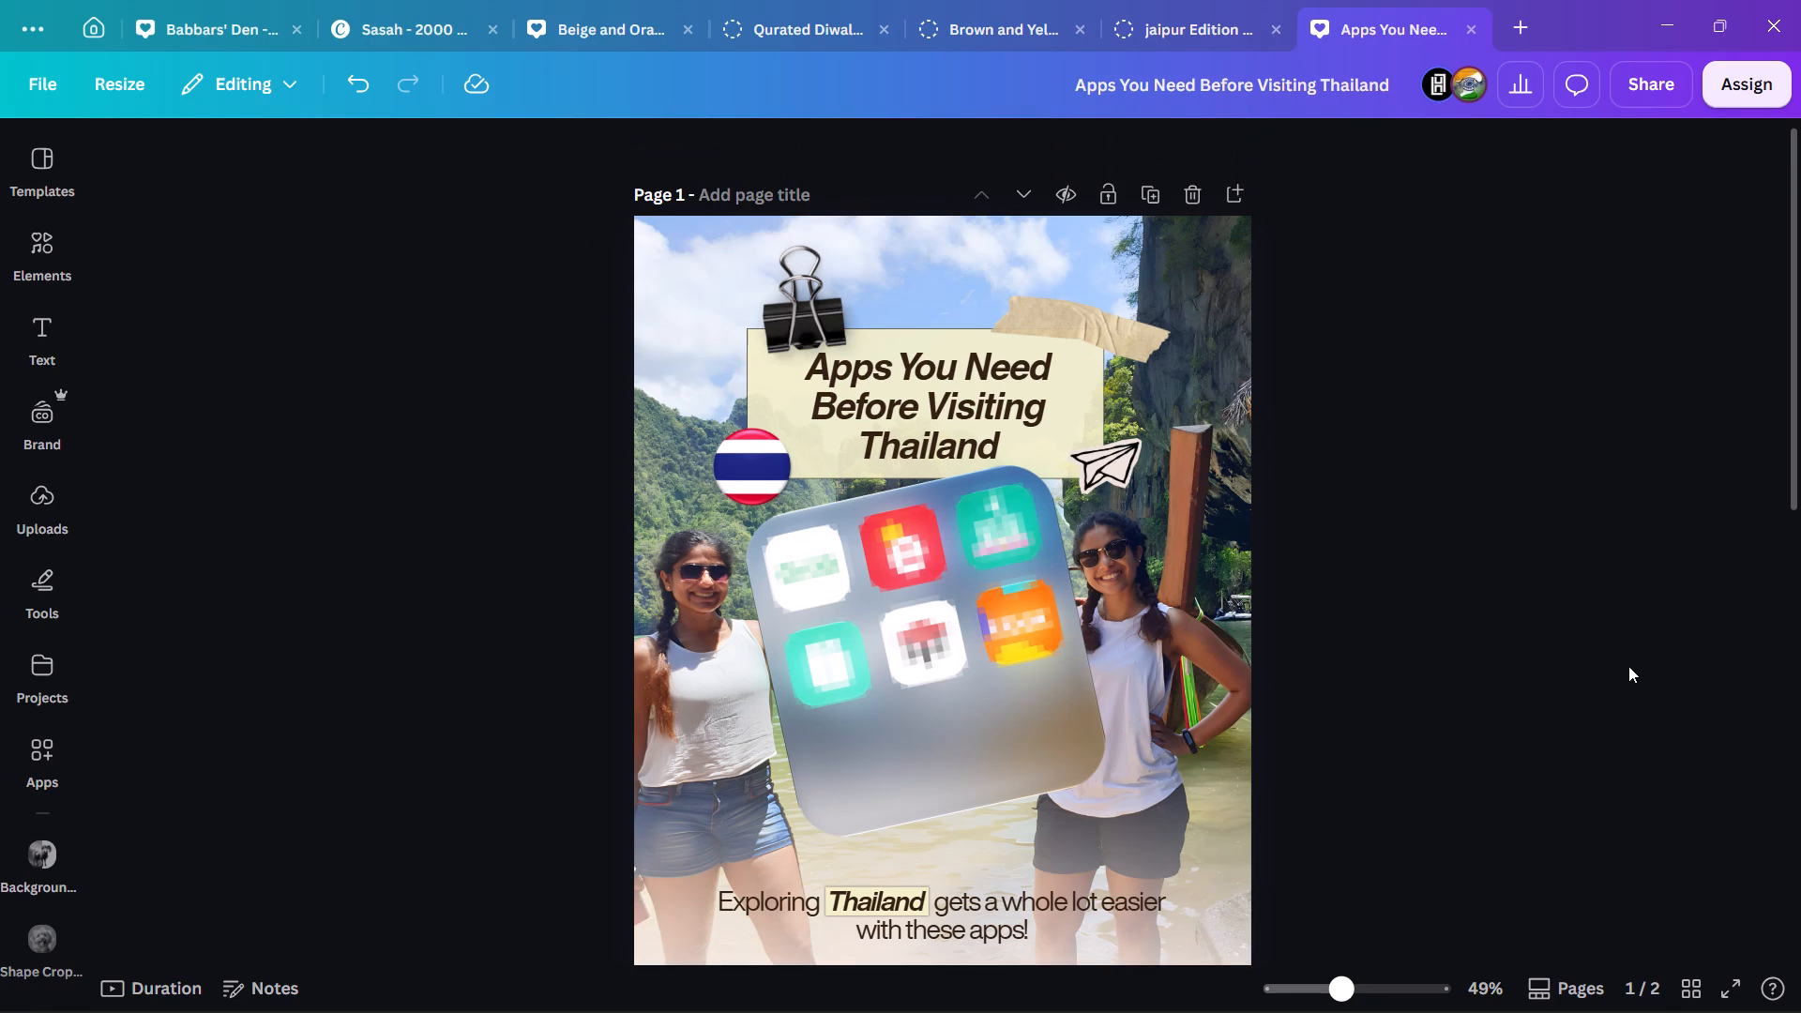
pyautogui.scroll(-12, 1627, 666)
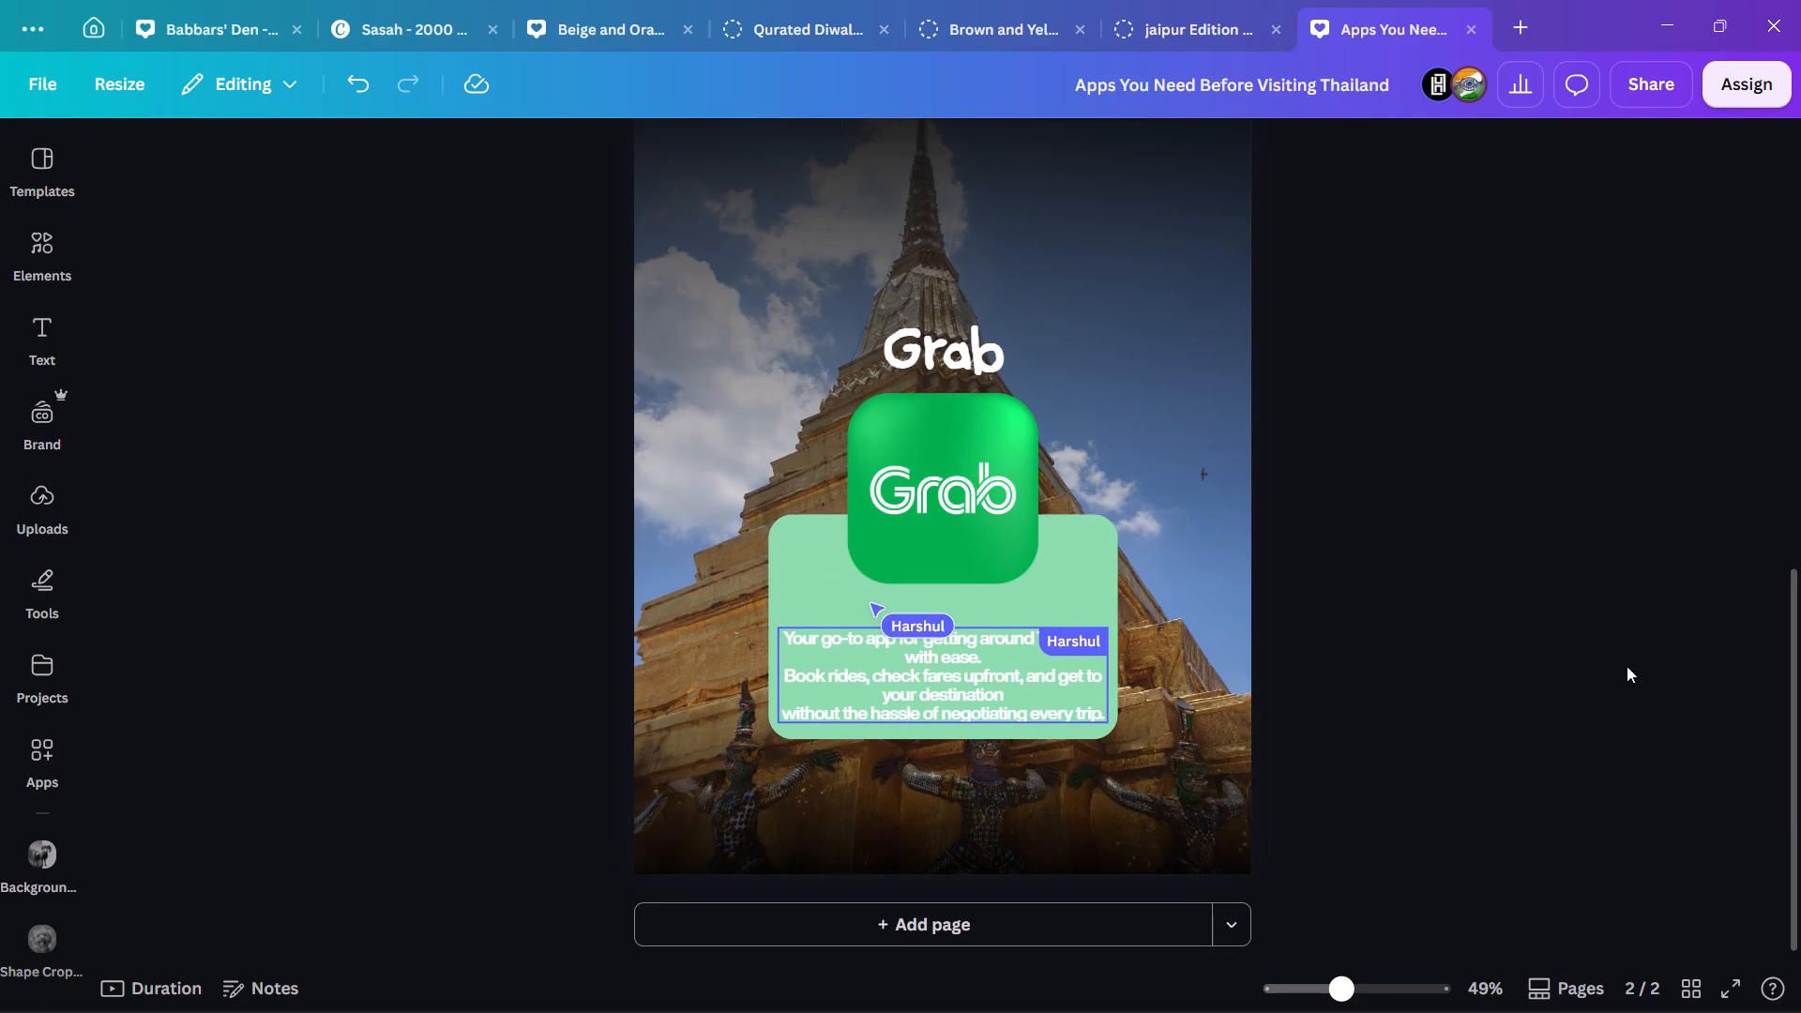
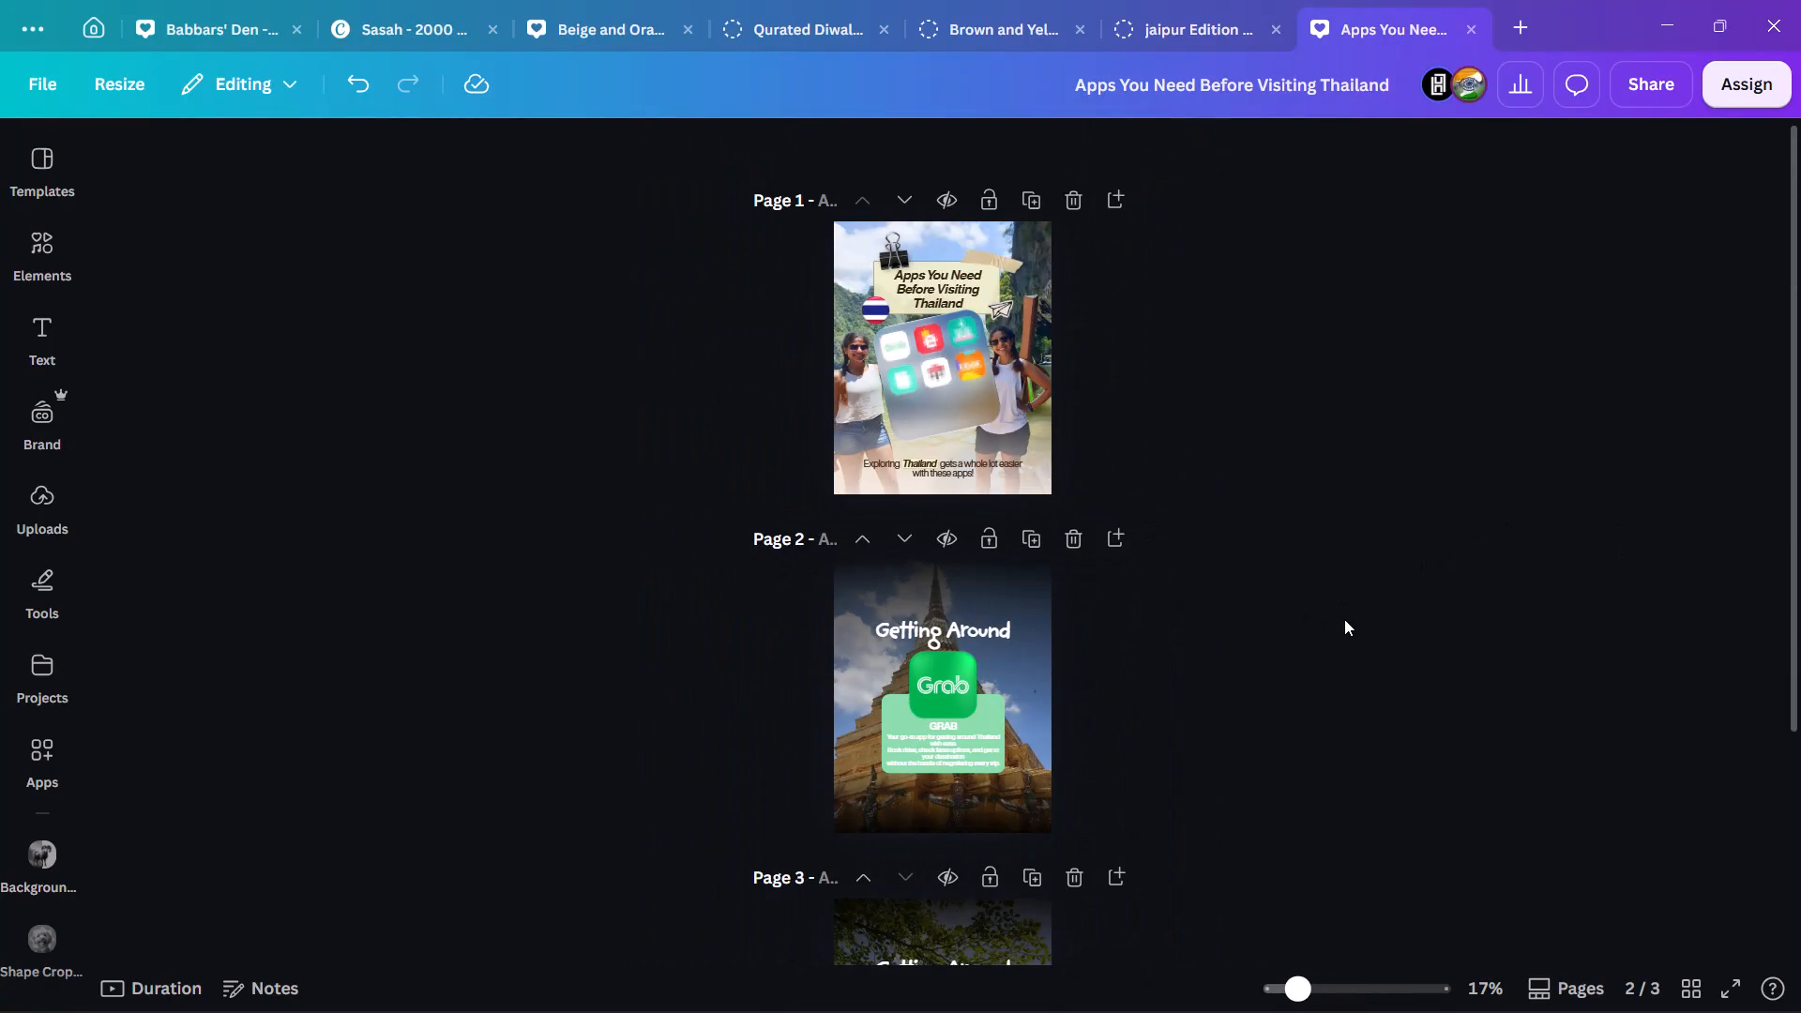
# Review the cover and the "Getting Around" Grab layouts on pages 2 and 3 for consistency of title, icon, card and background.
pyautogui.scroll(-5, 1331, 656)
pyautogui.keyDown('ctrl'); pyautogui.scroll(5, 1310, 688); pyautogui.keyUp('ctrl')
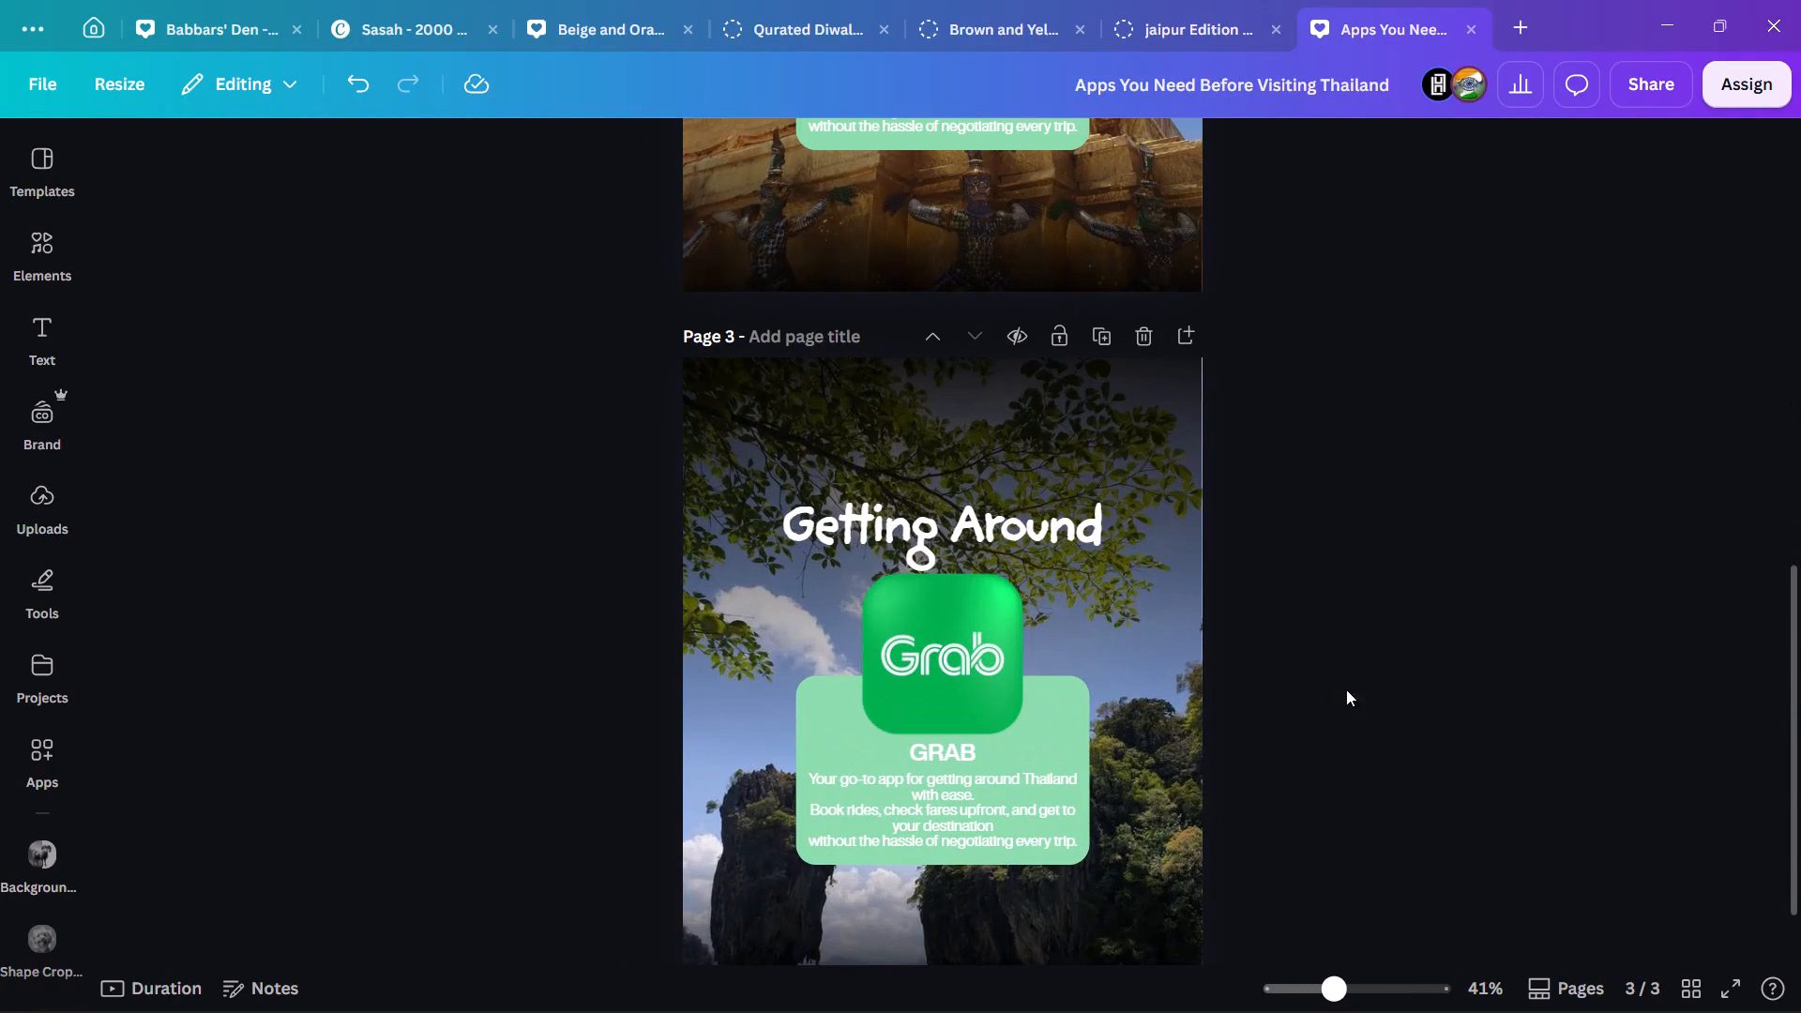
pyautogui.scroll(10, 1408, 689)
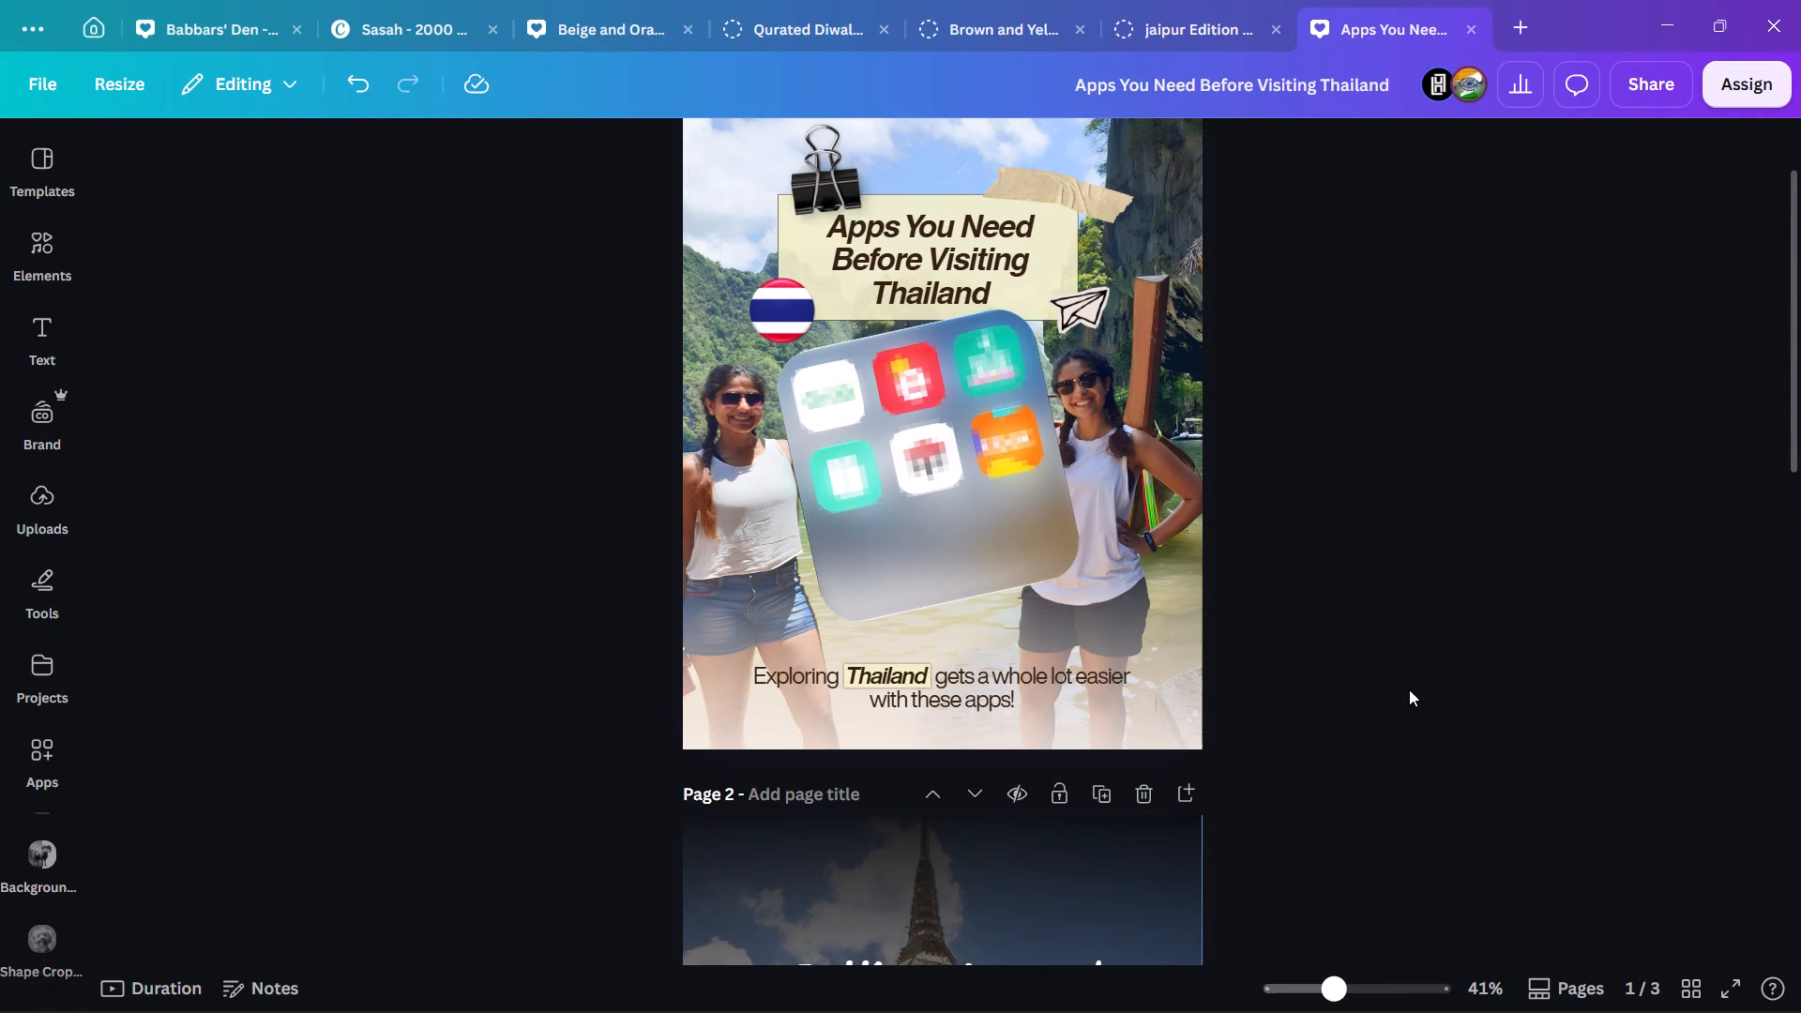
pyautogui.scroll(2, 1487, 505)
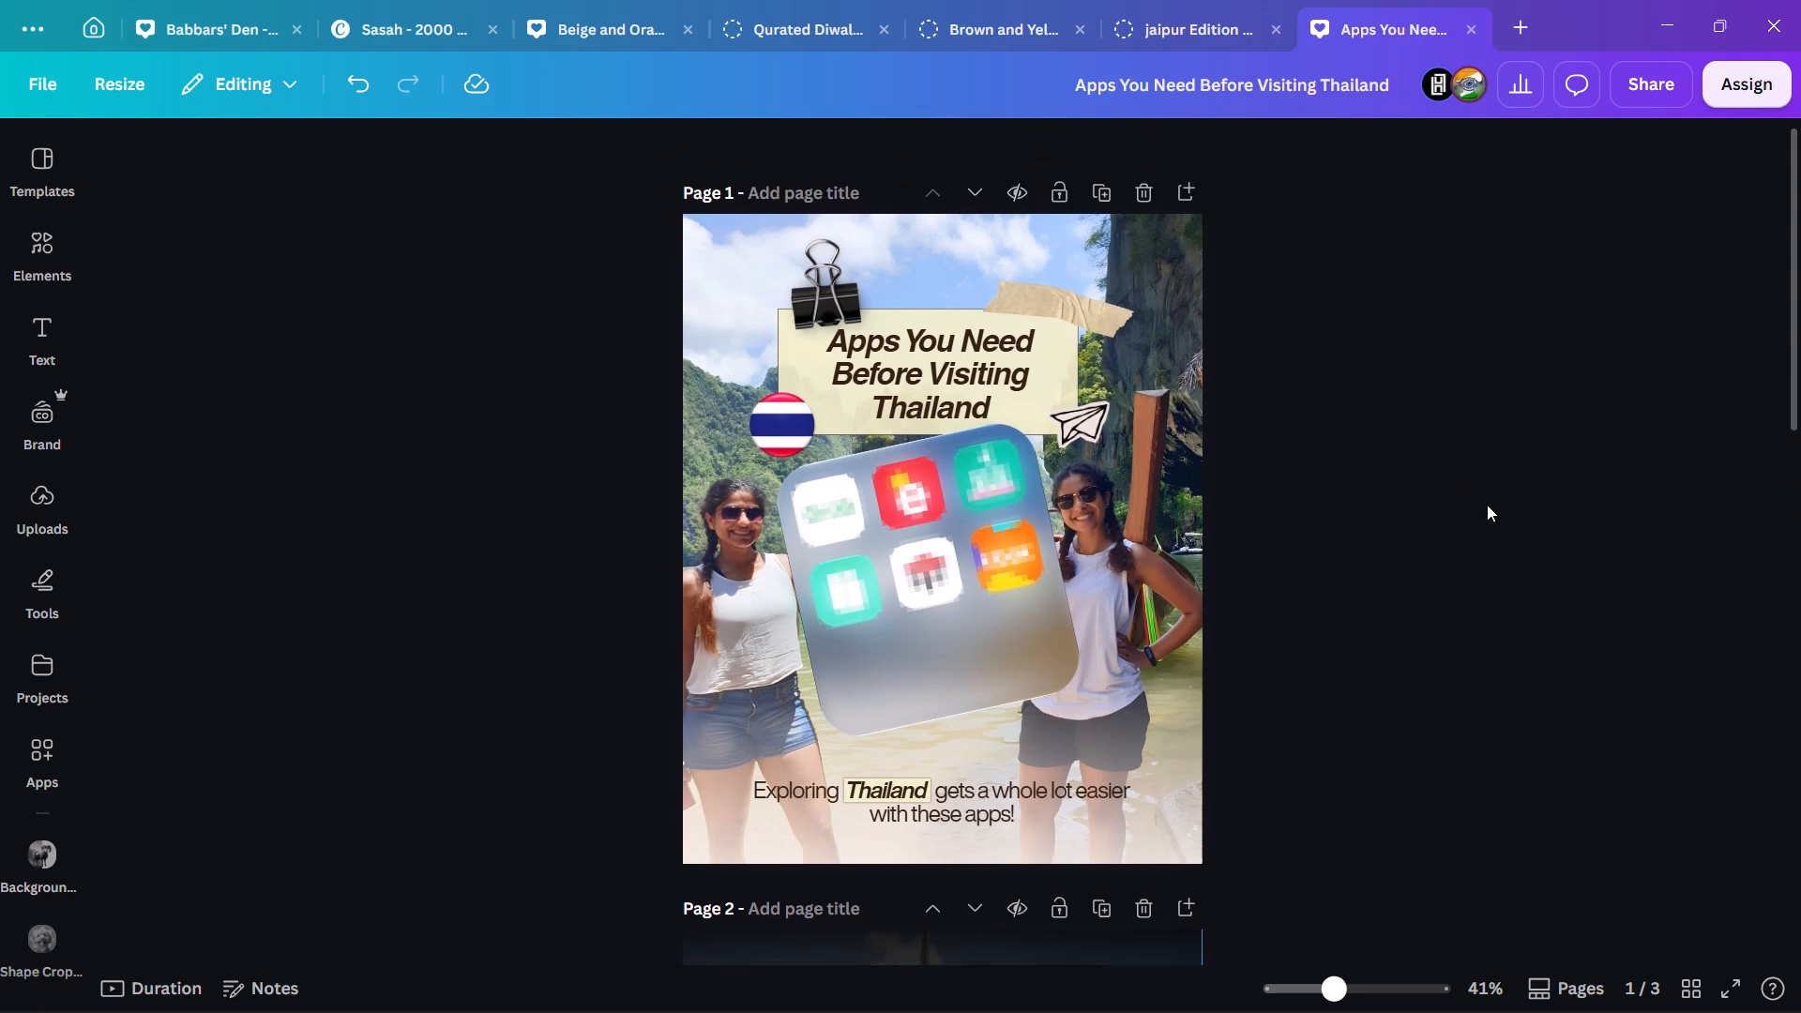
pyautogui.keyDown('ctrl'); pyautogui.scroll(-2, 1487, 505); pyautogui.keyUp('ctrl')
pyautogui.keyDown('ctrl'); pyautogui.scroll(2, 1487, 505); pyautogui.keyUp('ctrl')
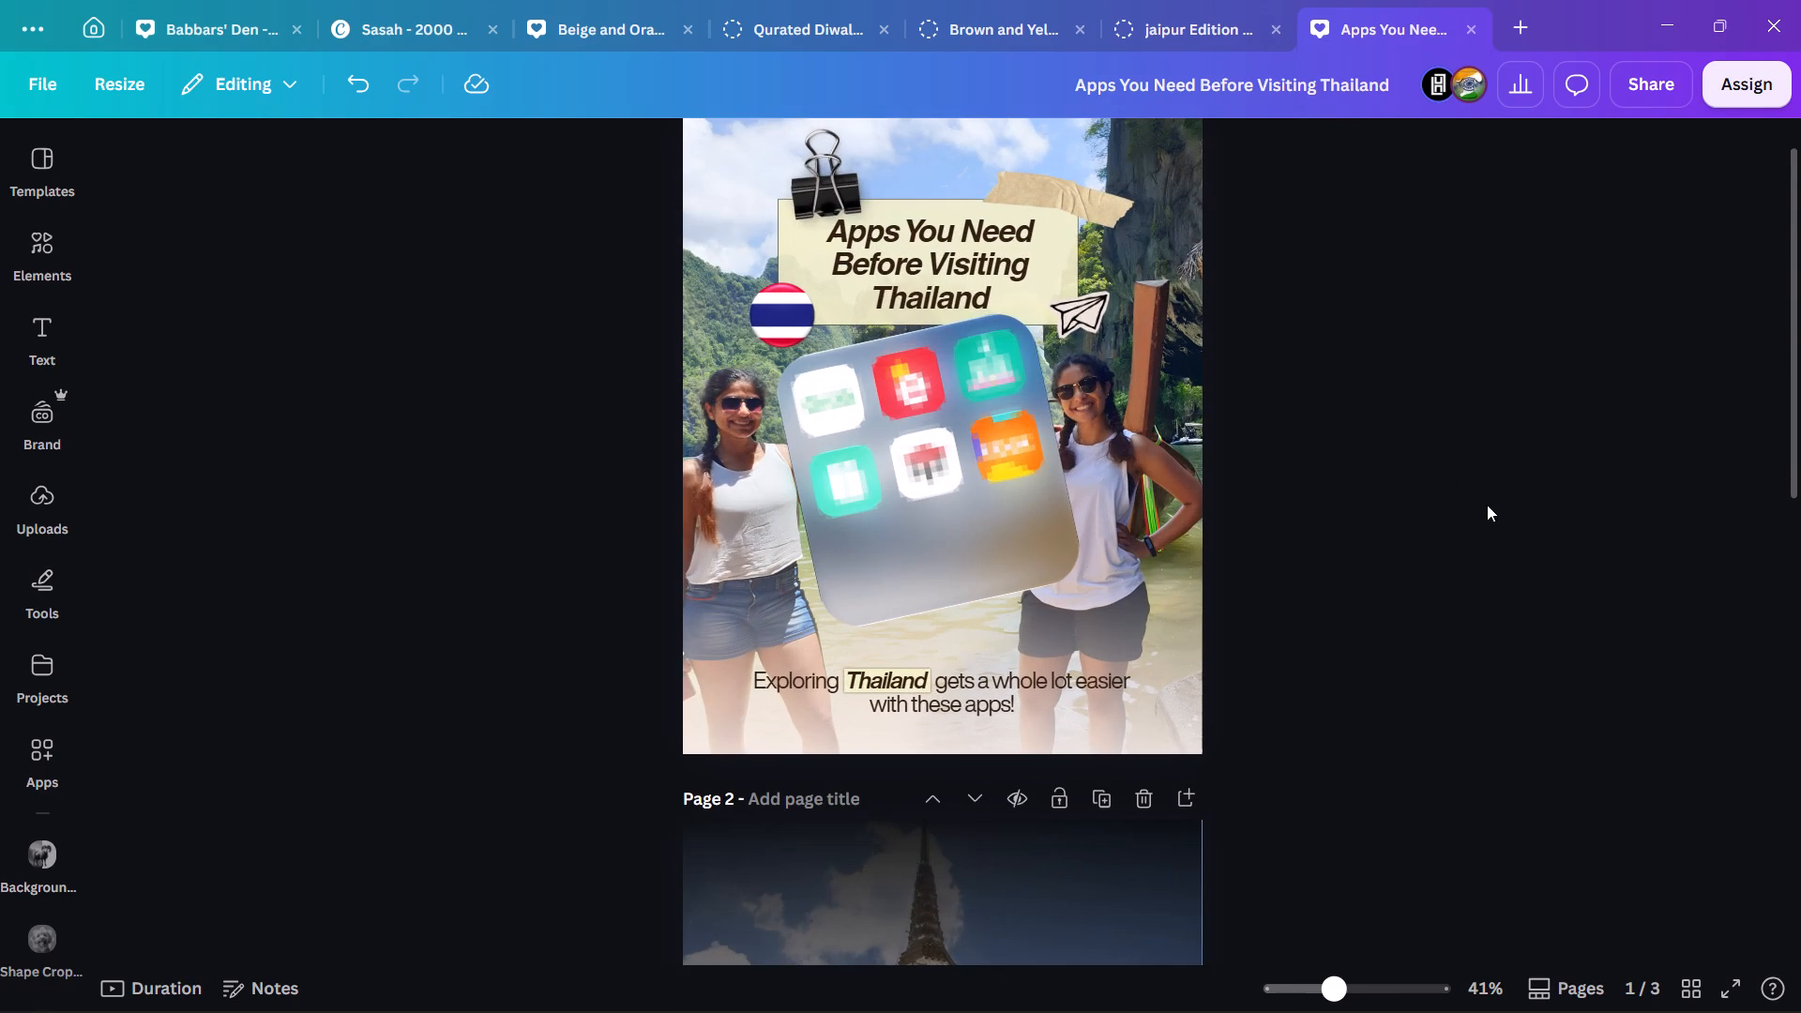
pyautogui.scroll(-8, 1487, 505)
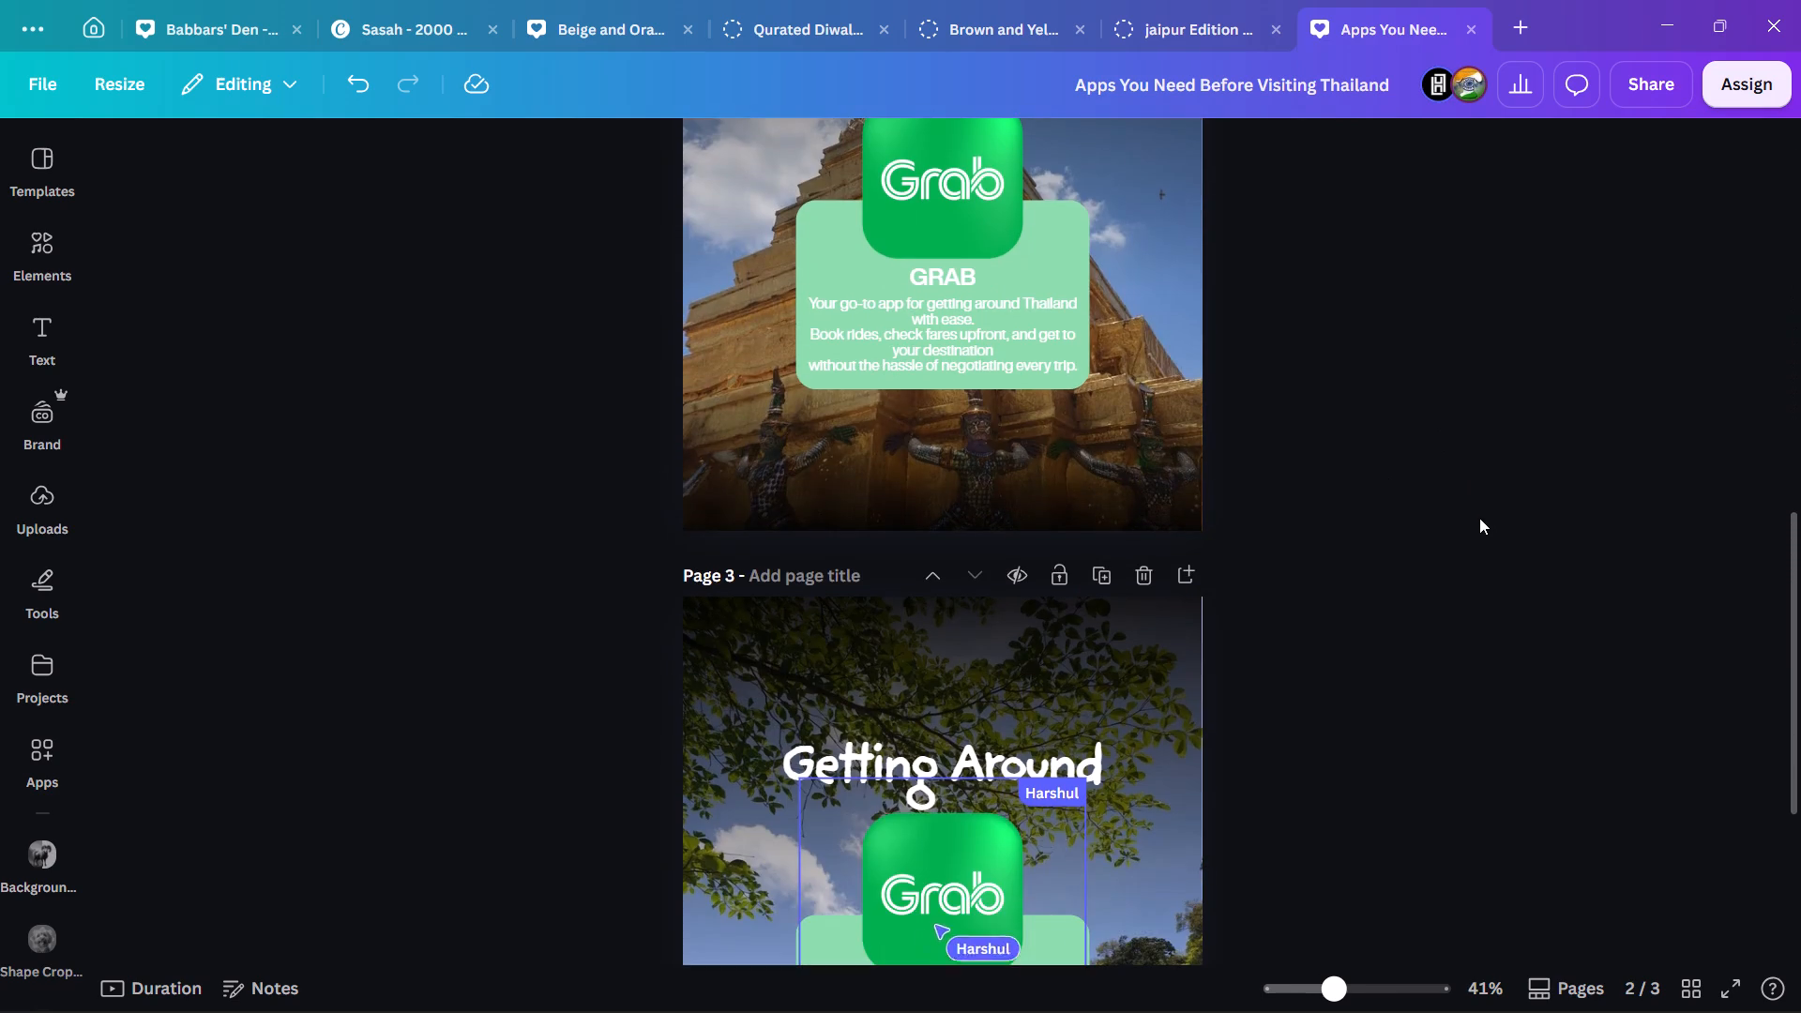
pyautogui.scroll(-3, 1477, 524)
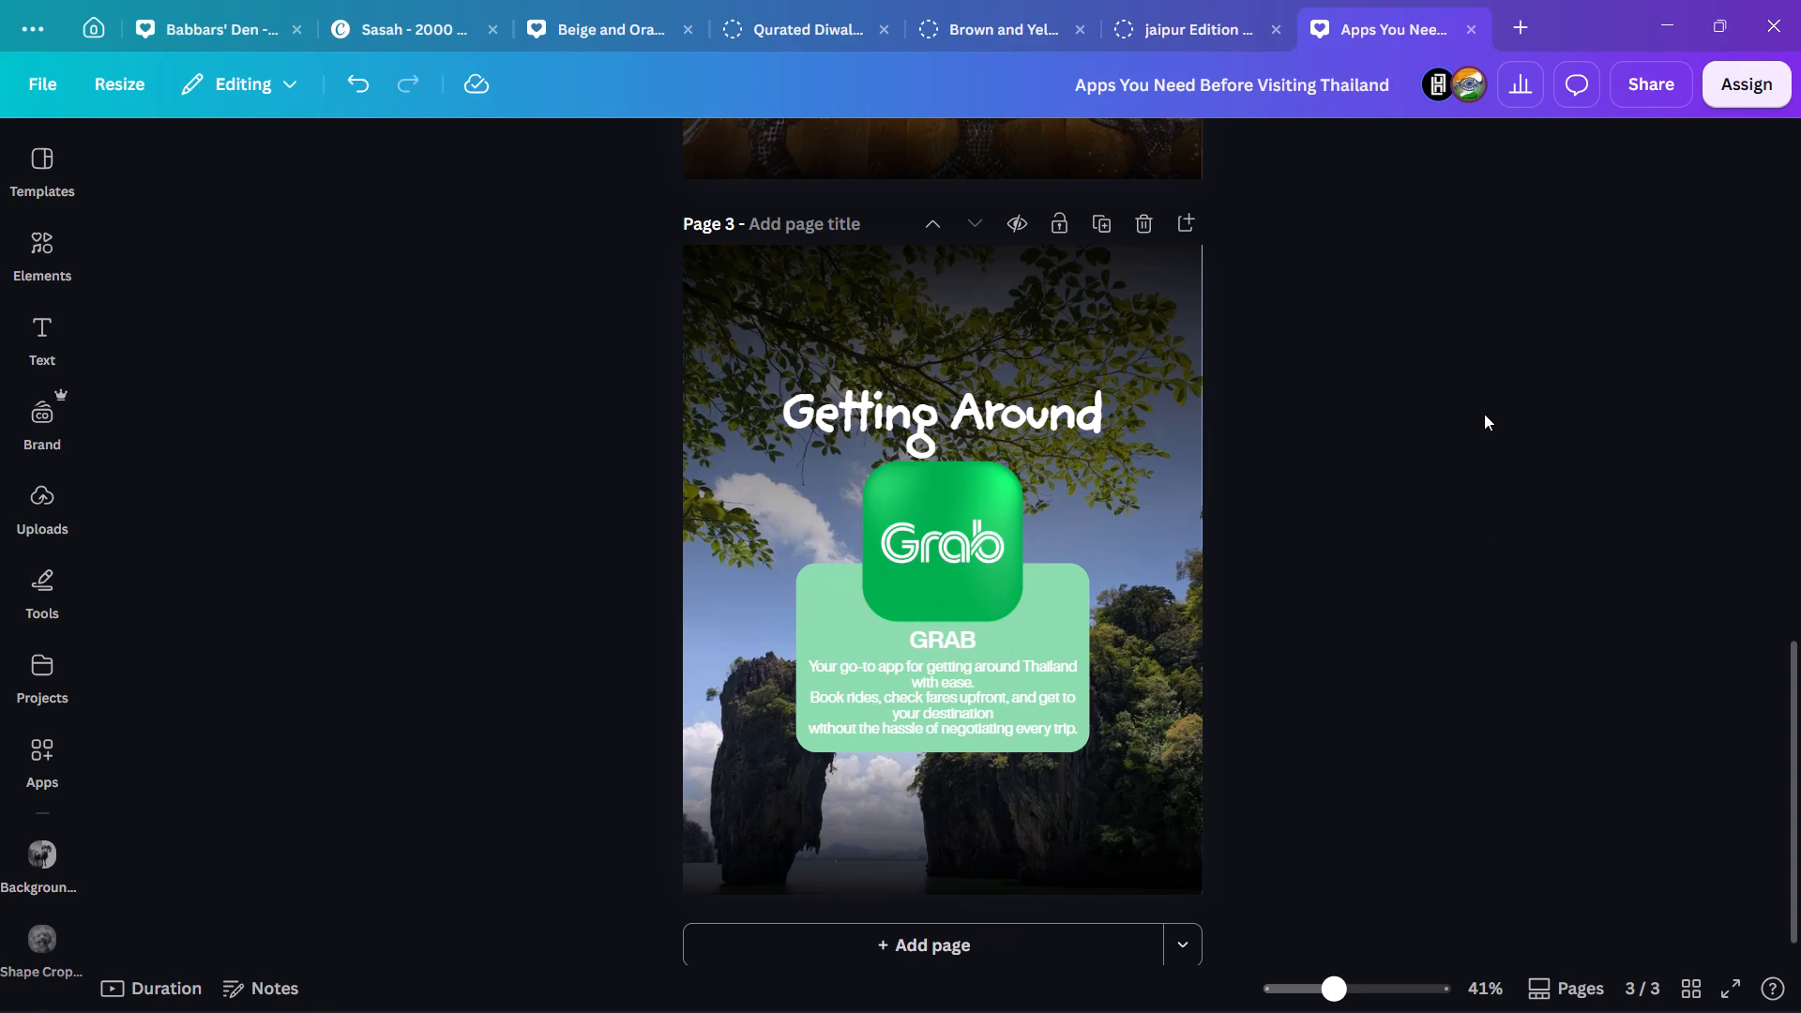
pyautogui.scroll(4, 1484, 416)
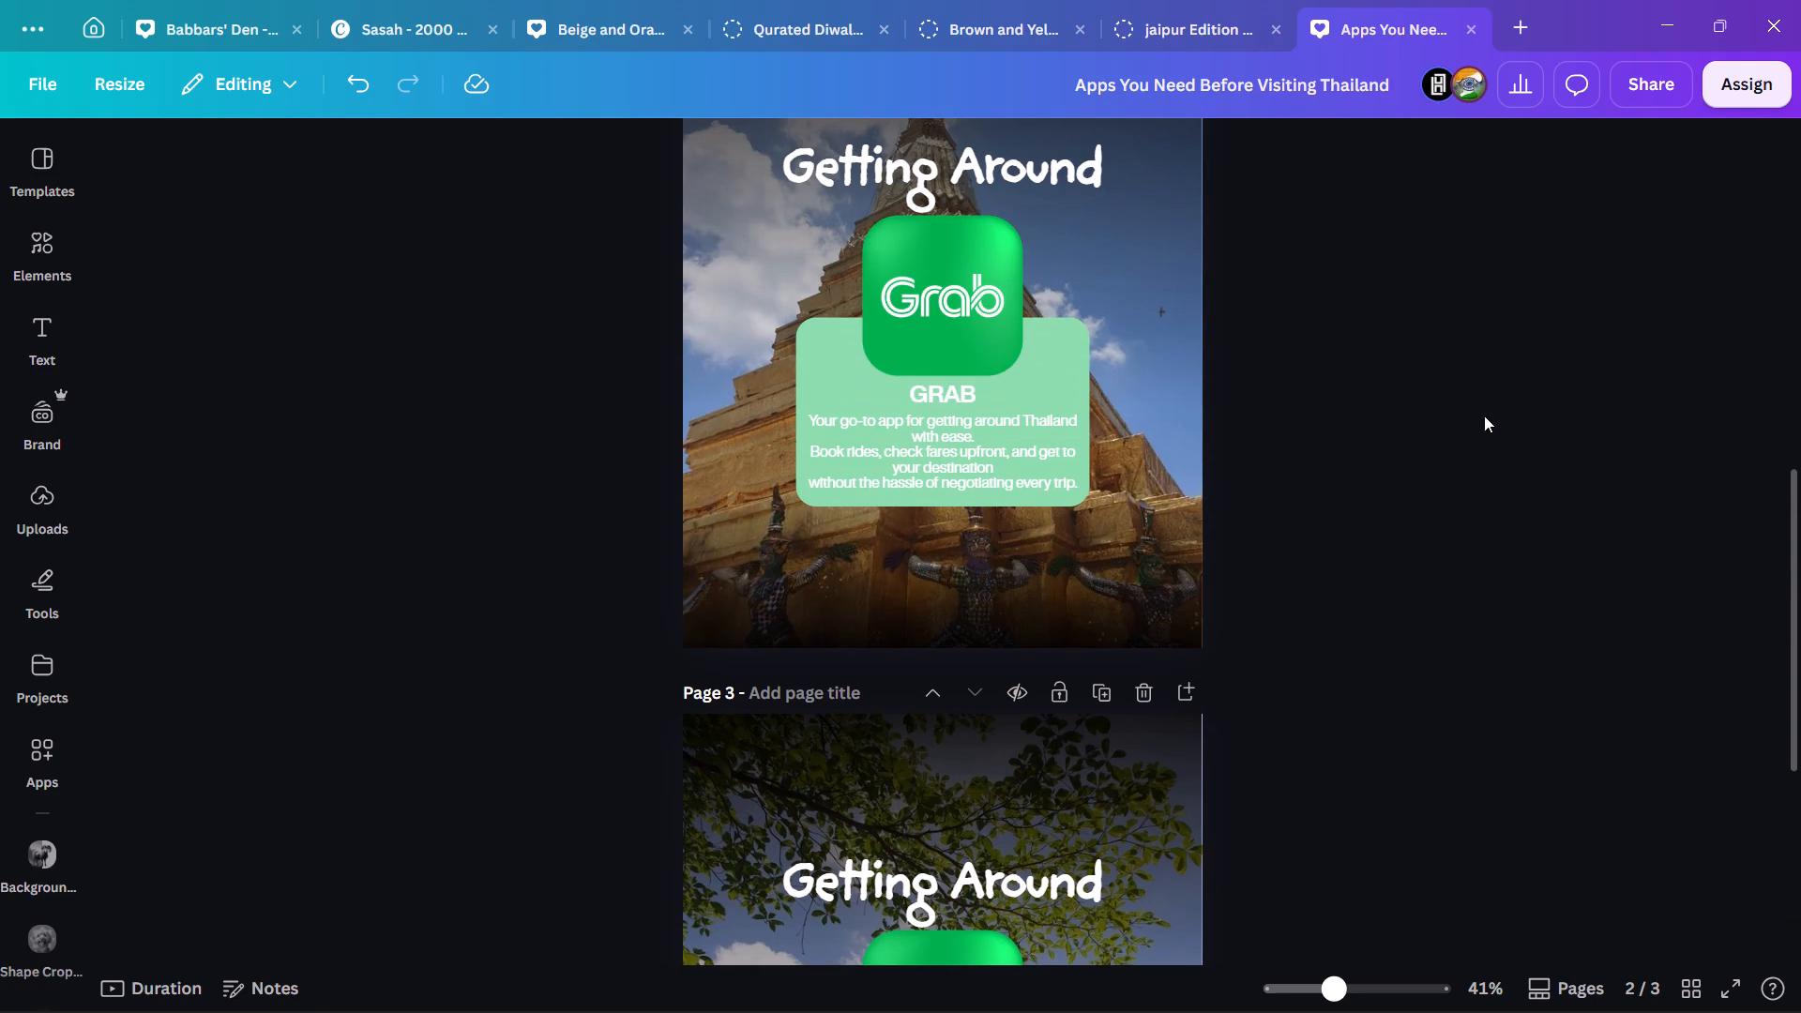
pyautogui.scroll(-3, 1484, 416)
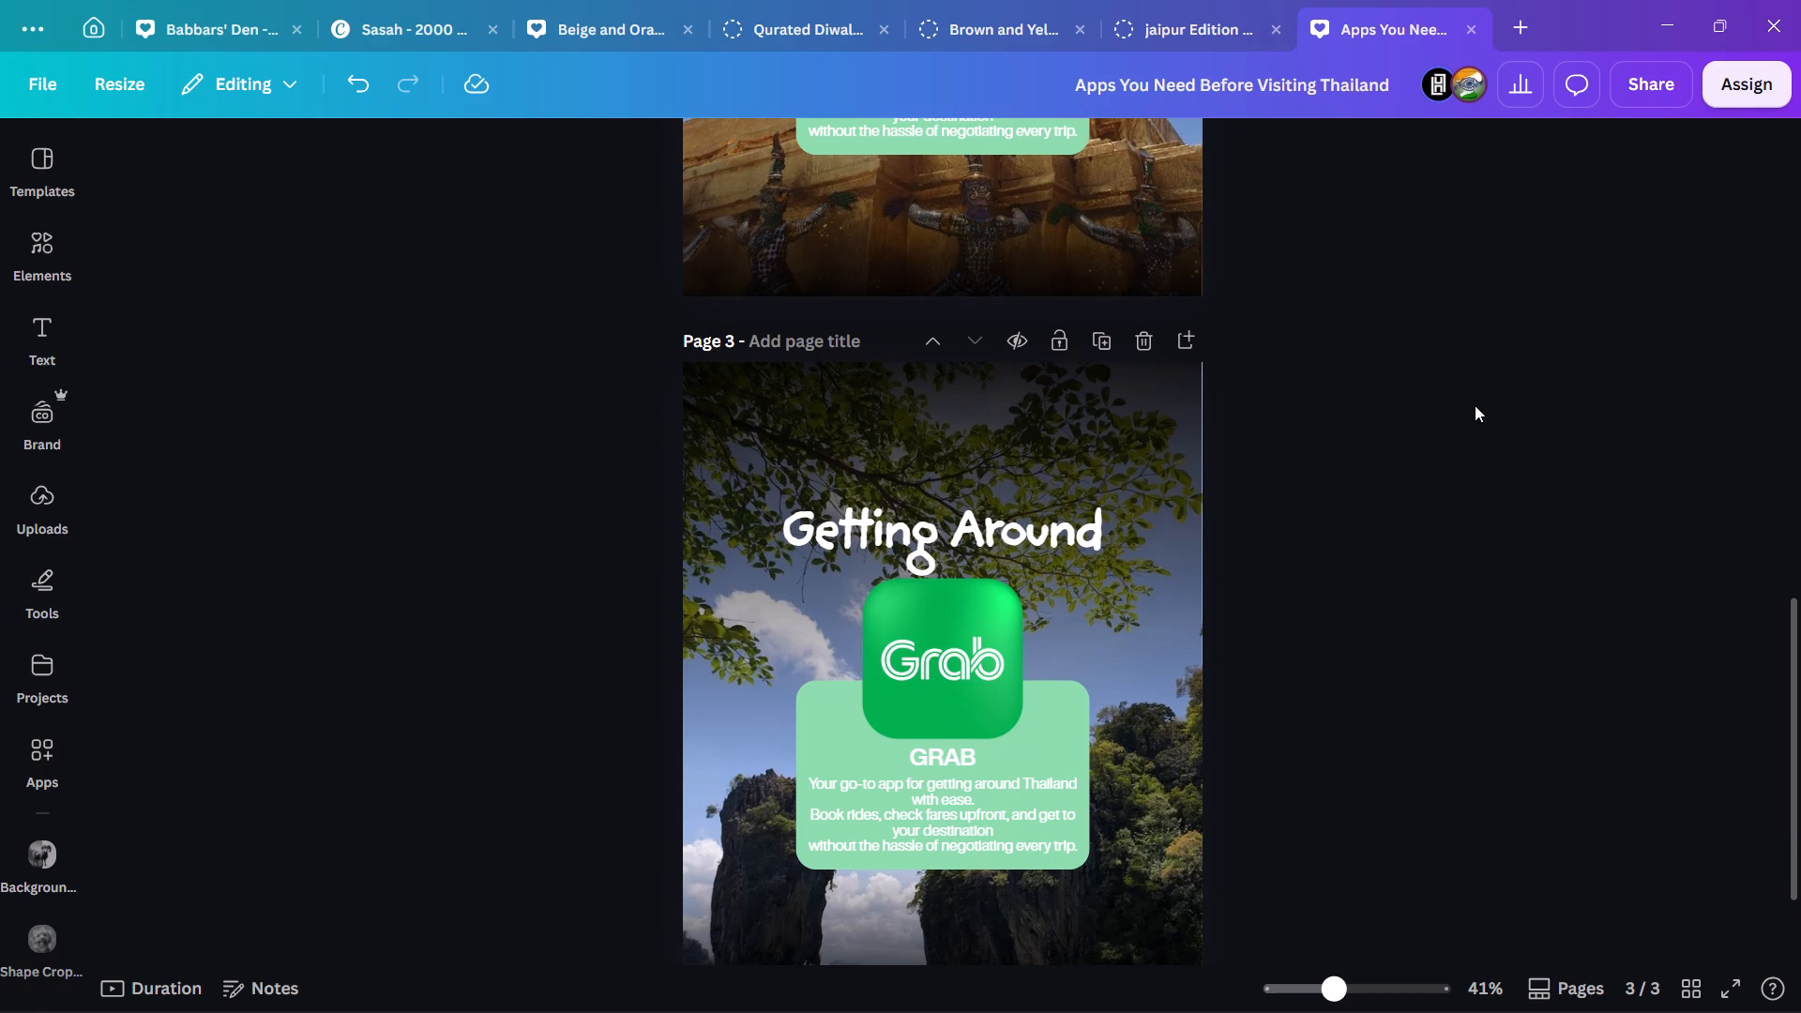
pyautogui.scroll(-5, 1442, 399)
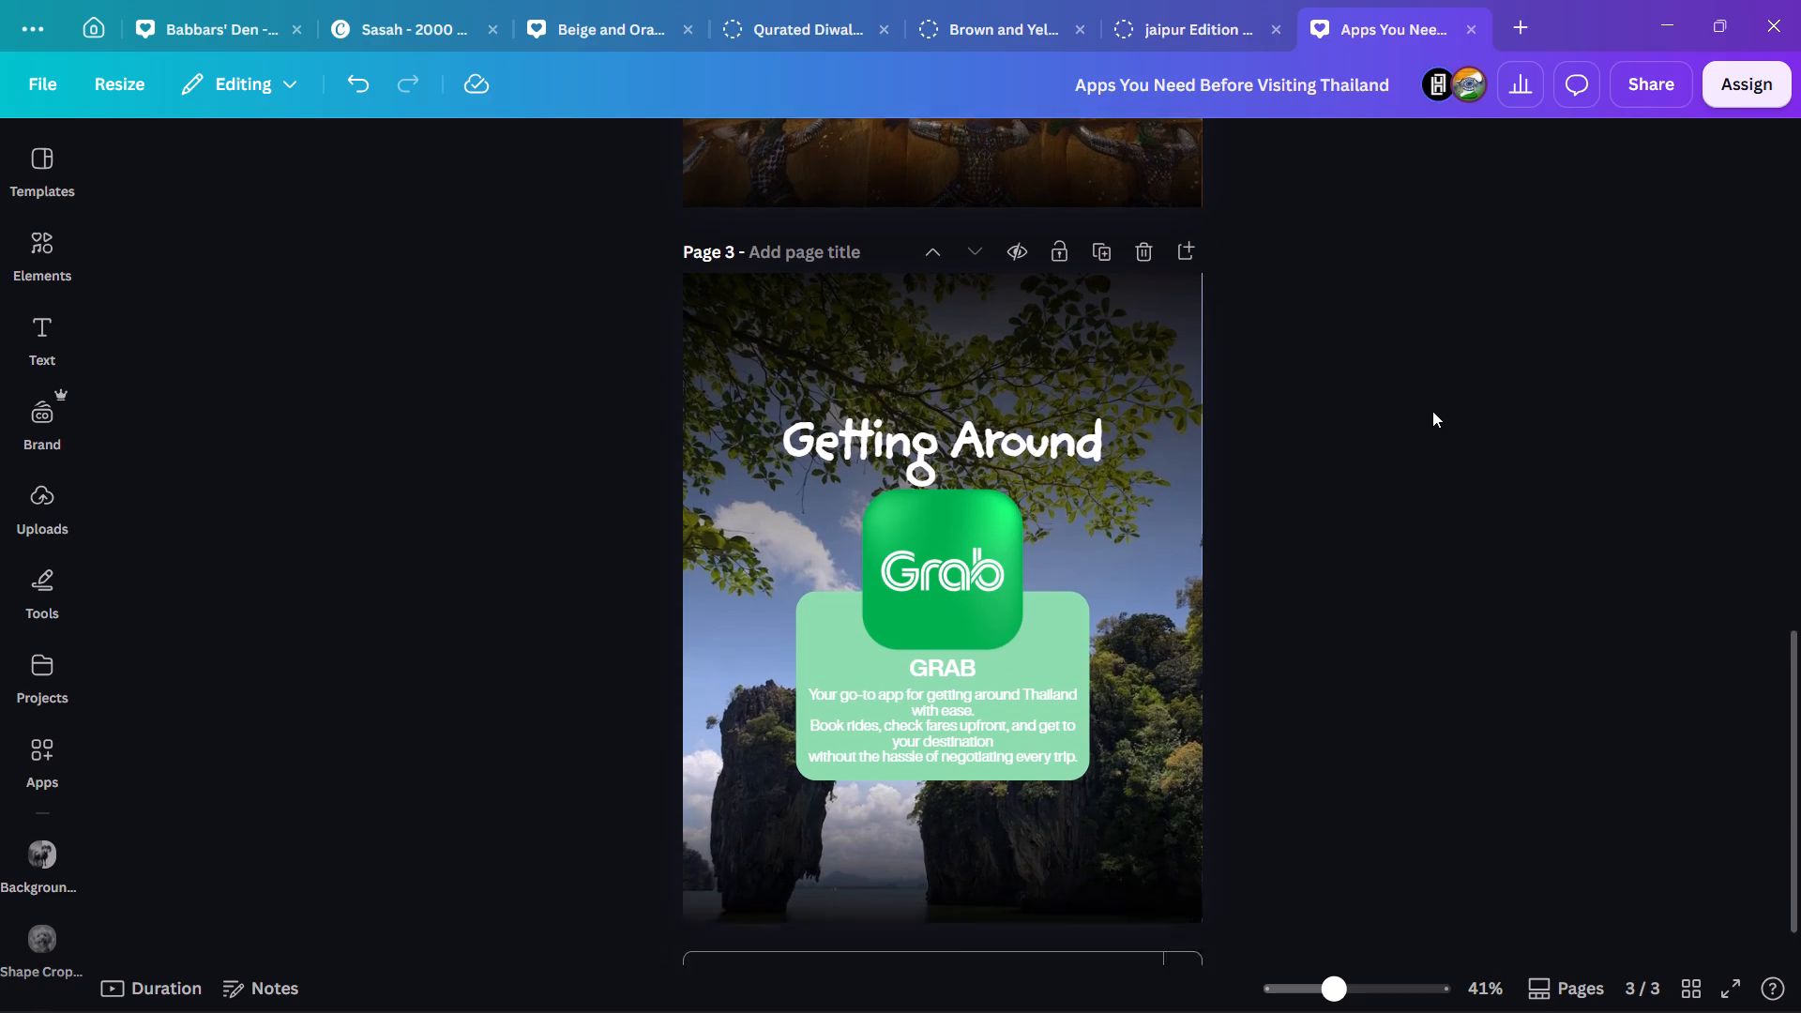
pyautogui.scroll(-1, 1432, 411)
pyautogui.scroll(15, 1438, 415)
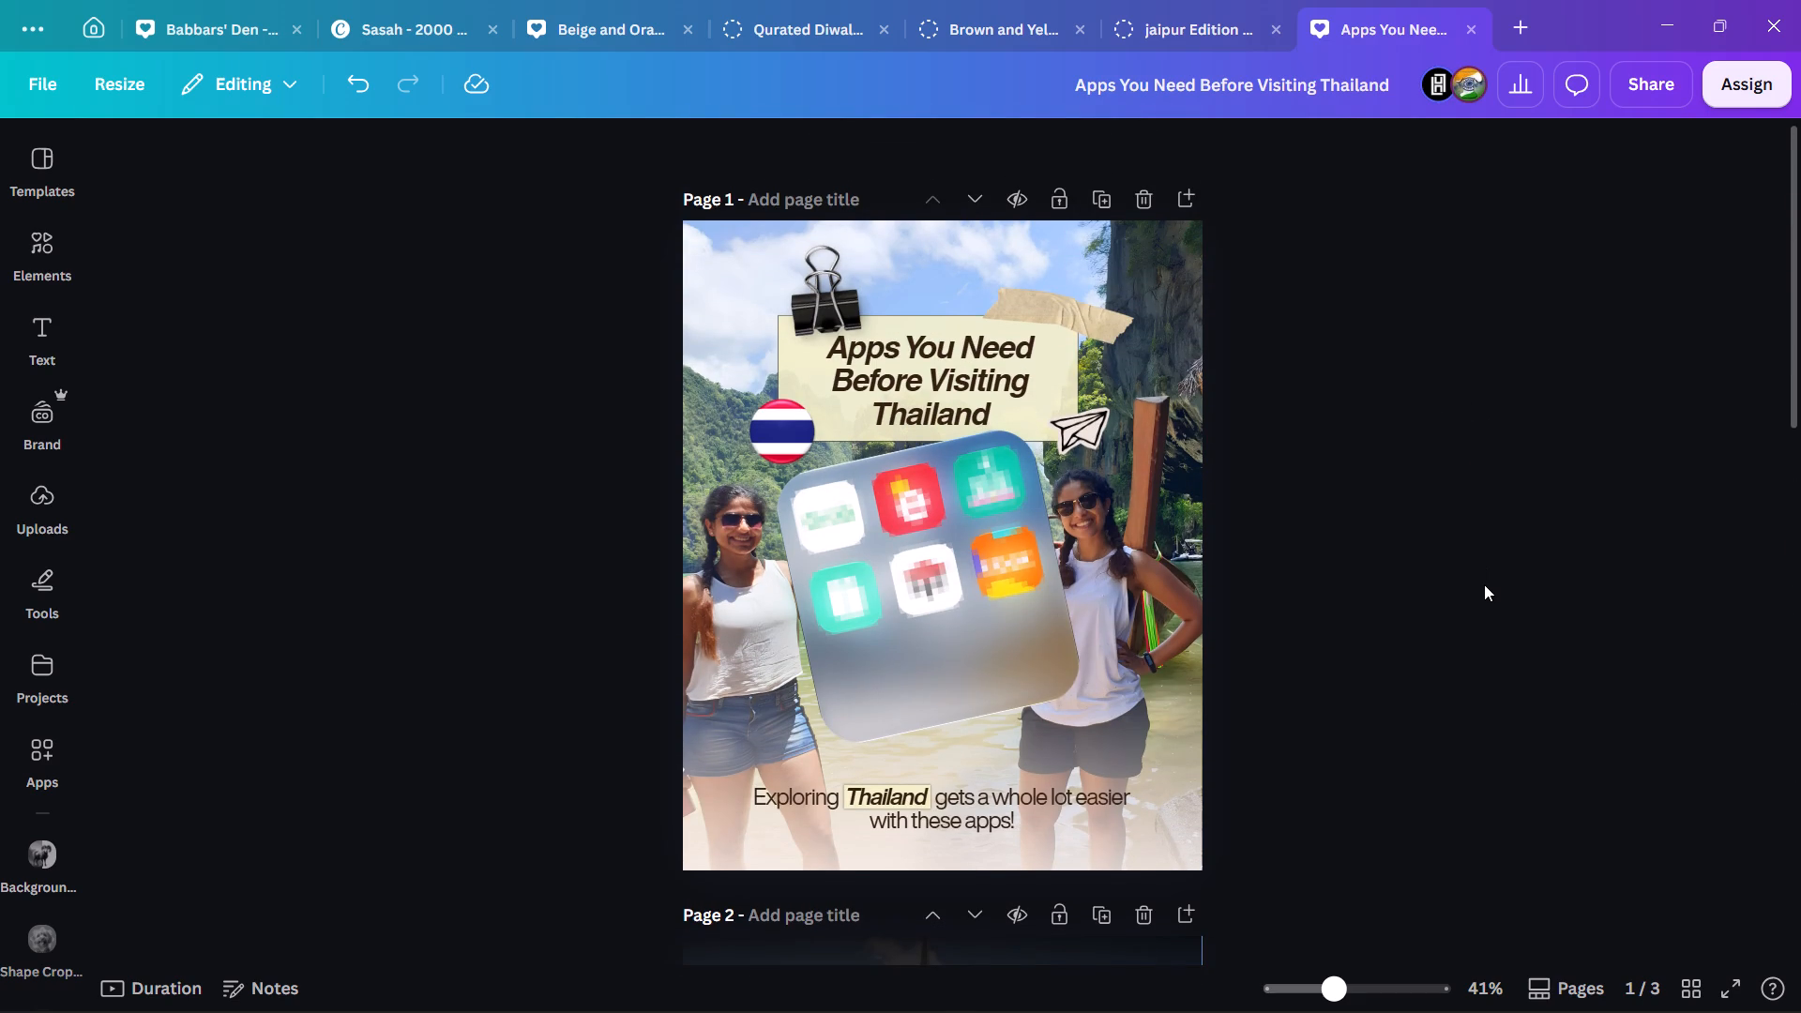
# Widen the dark gradient overlay at the top of page 3 to about 1,092 px so it extends past the page's right edge.
pyautogui.scroll(-4, 1472, 595)
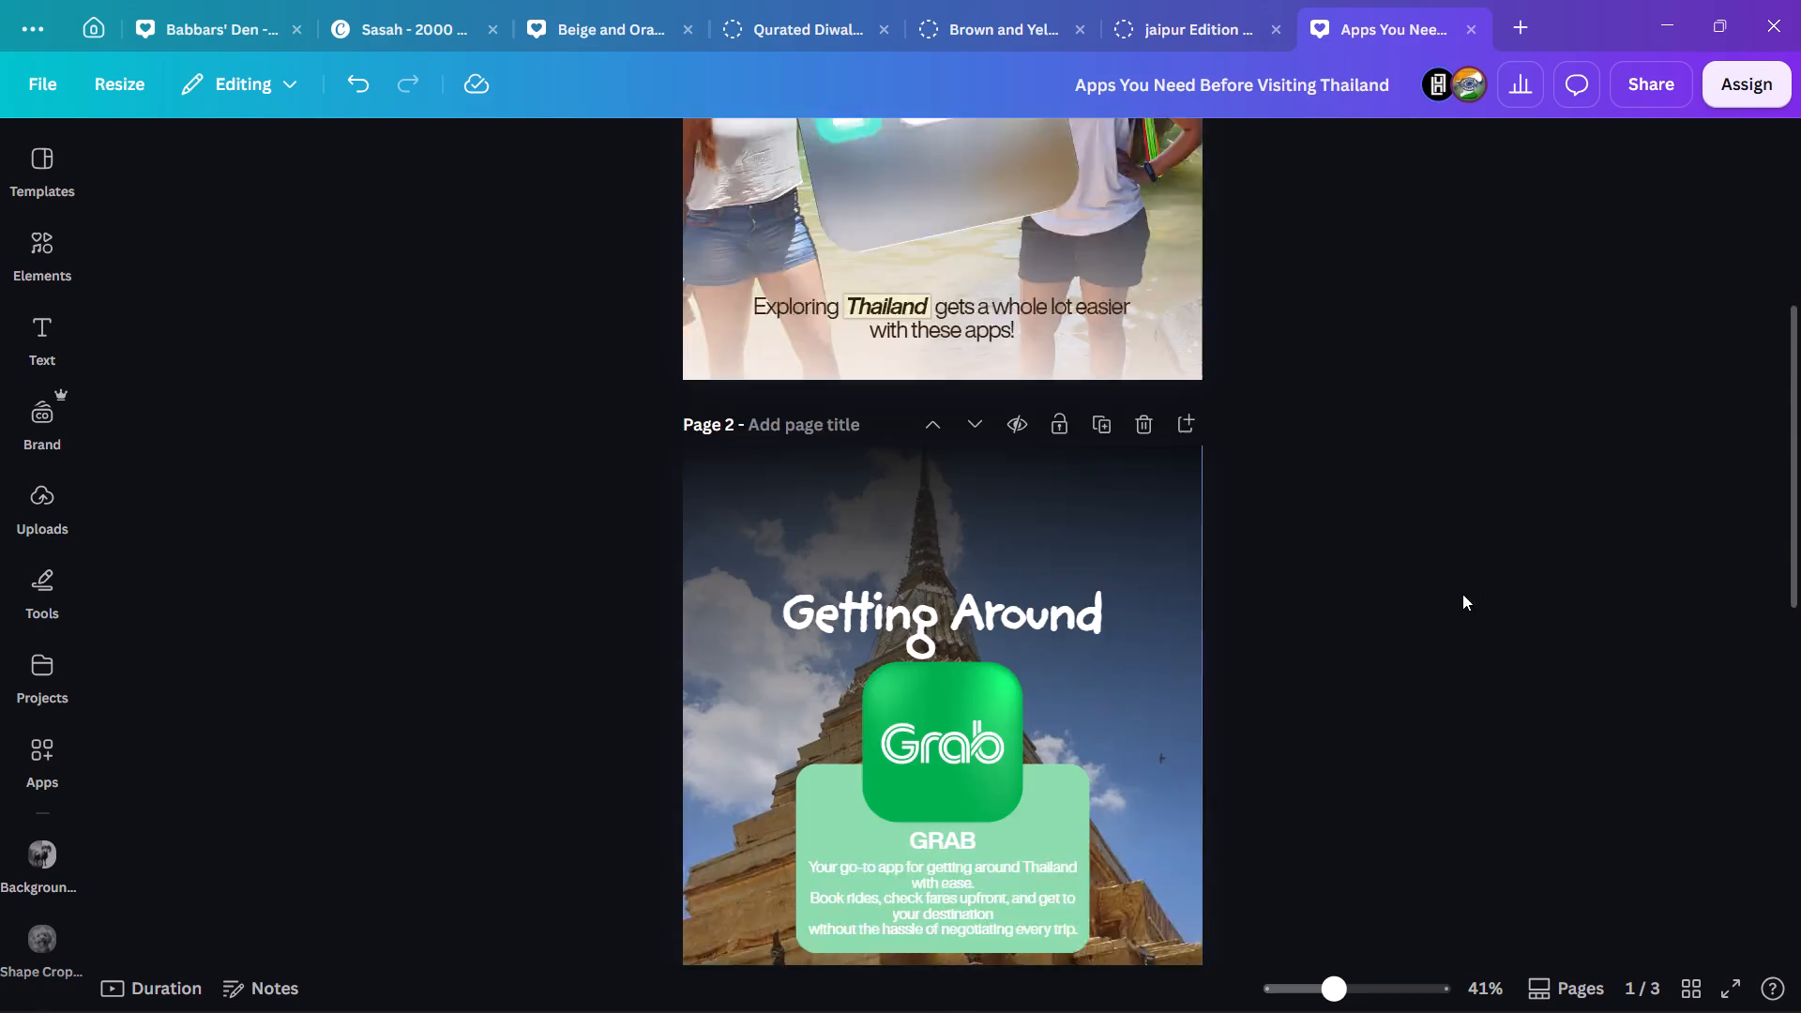
pyautogui.scroll(-12, 1462, 594)
pyautogui.keyDown('ctrl'); pyautogui.scroll(2, 1385, 566); pyautogui.keyUp('ctrl')
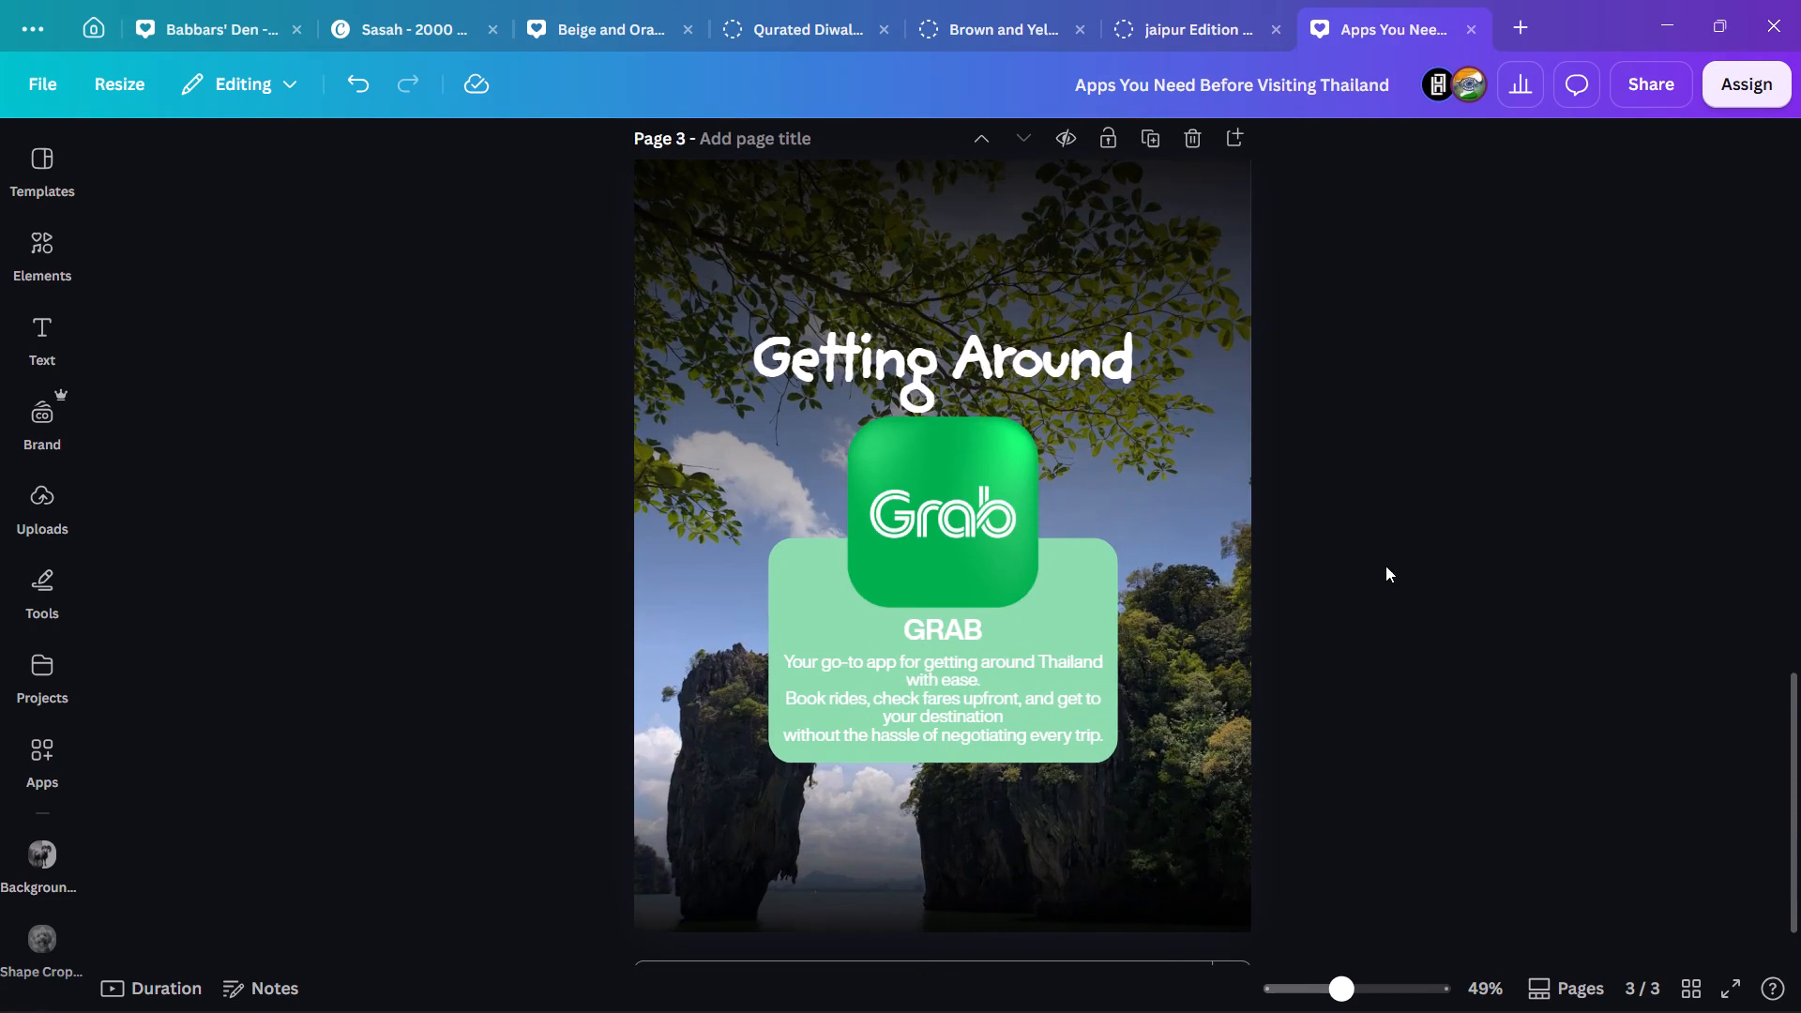
pyautogui.click(1256, 378)
pyautogui.moveTo(1317, 374); pyautogui.dragTo(1325, 374)
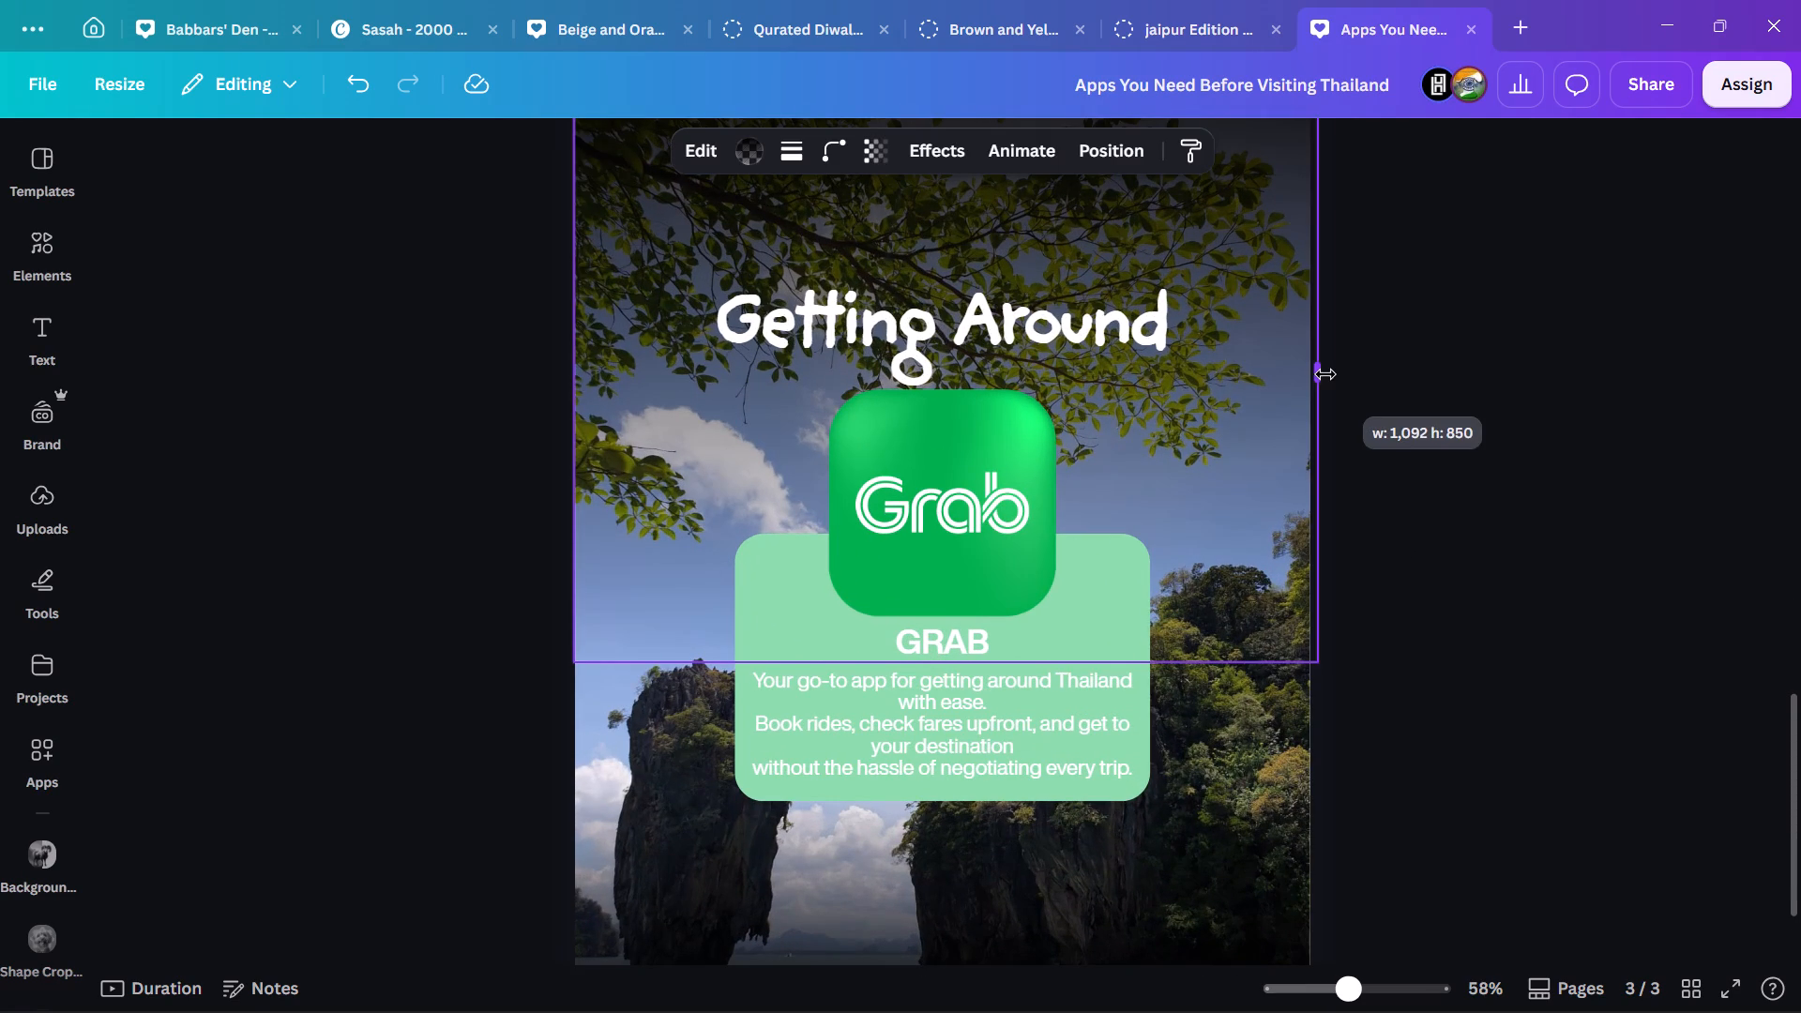
pyautogui.moveTo(1325, 374); pyautogui.dragTo(1327, 372)
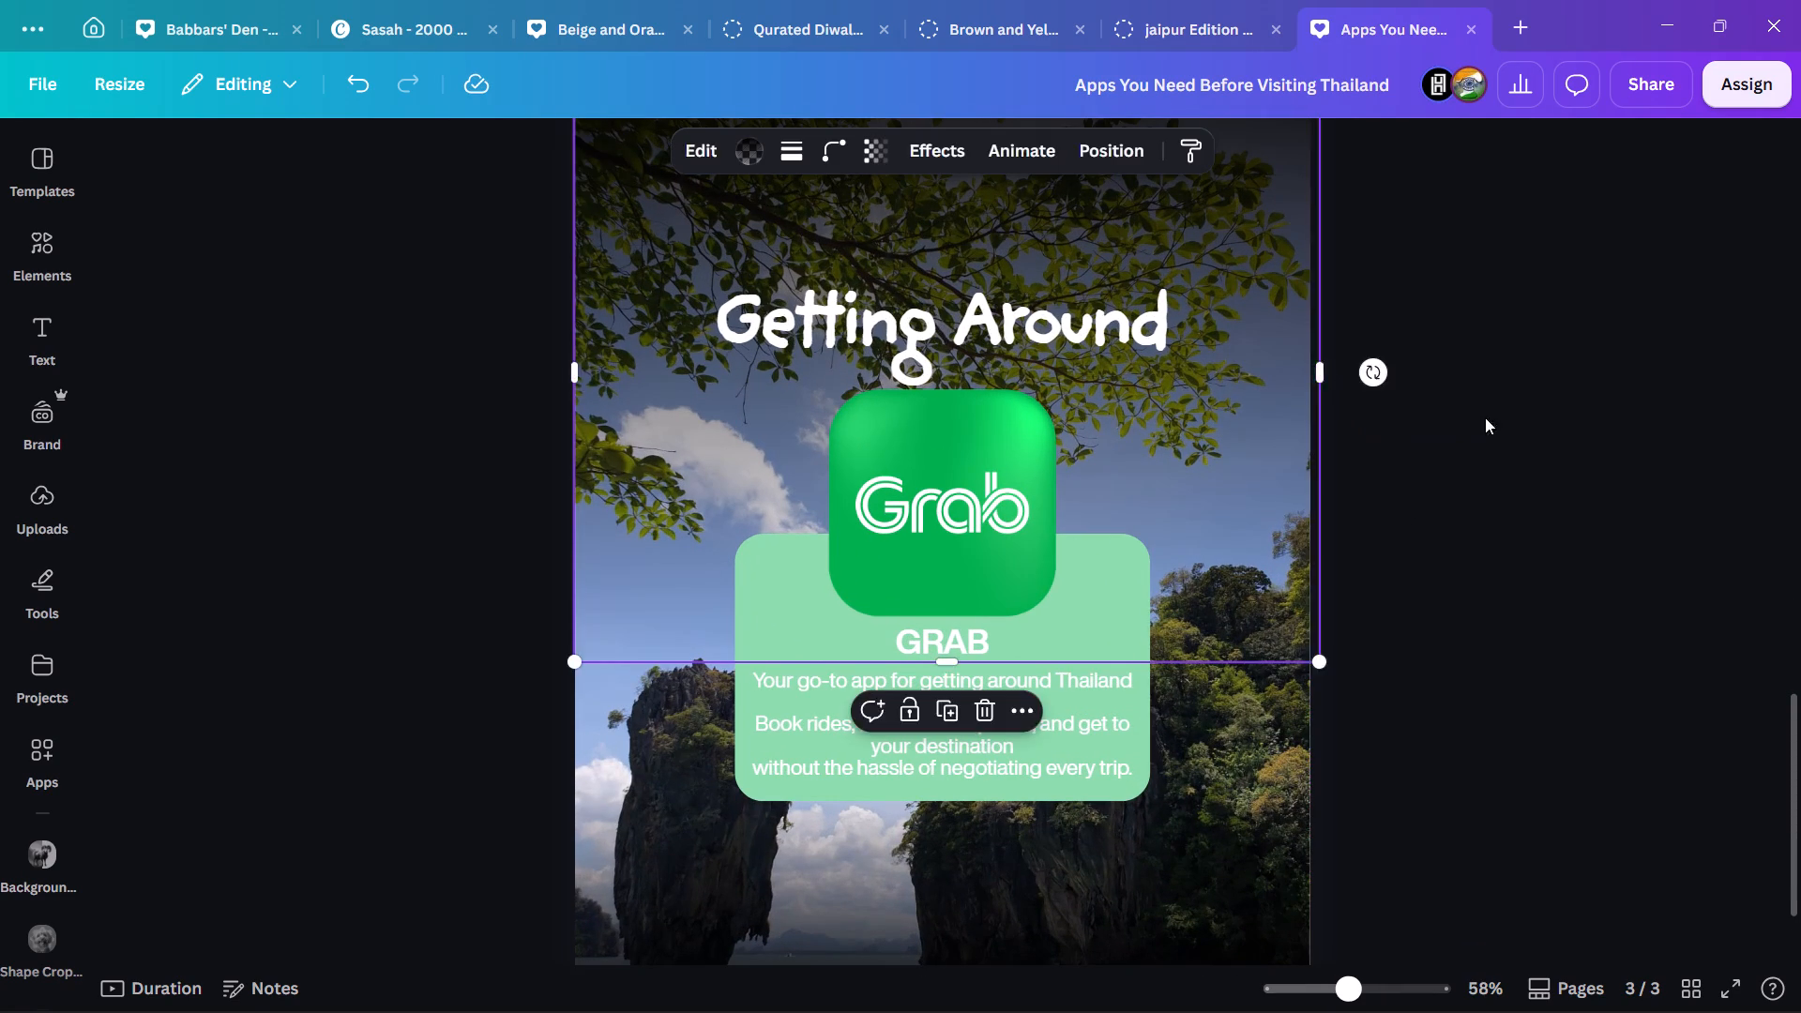
pyautogui.click(1485, 417)
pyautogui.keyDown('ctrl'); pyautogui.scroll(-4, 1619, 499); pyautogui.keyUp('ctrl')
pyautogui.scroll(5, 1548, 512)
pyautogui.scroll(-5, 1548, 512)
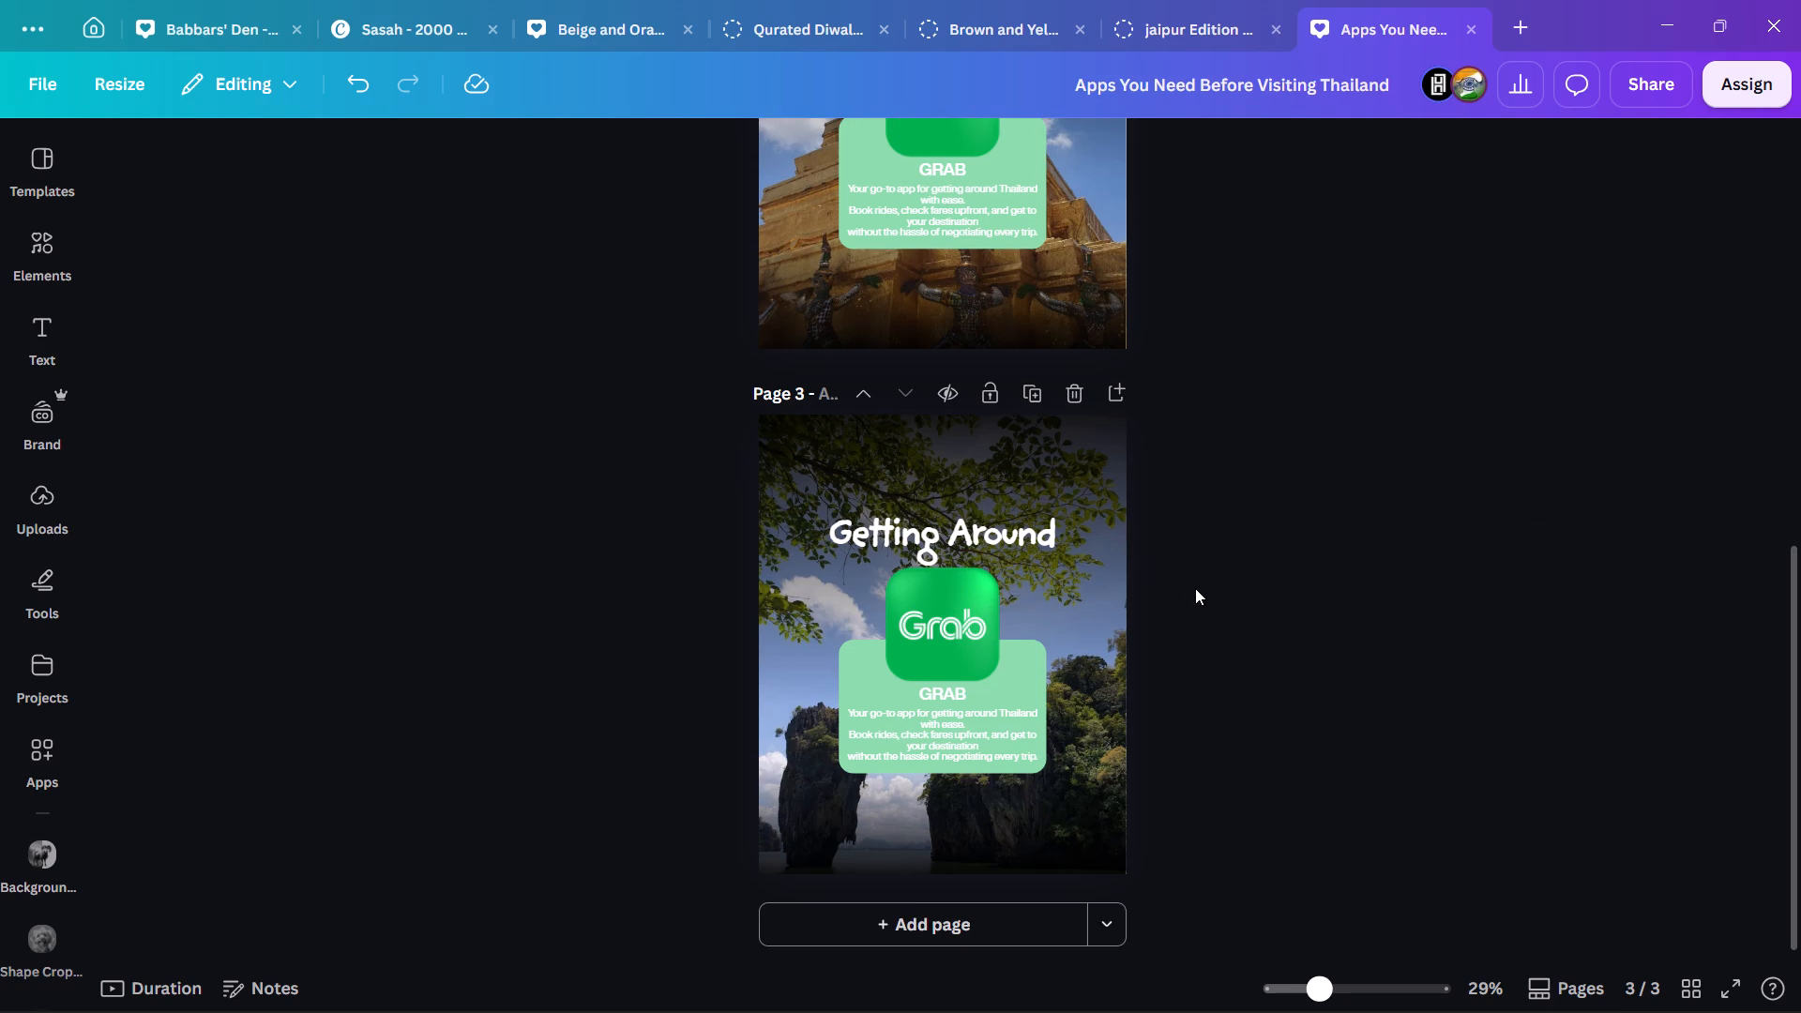
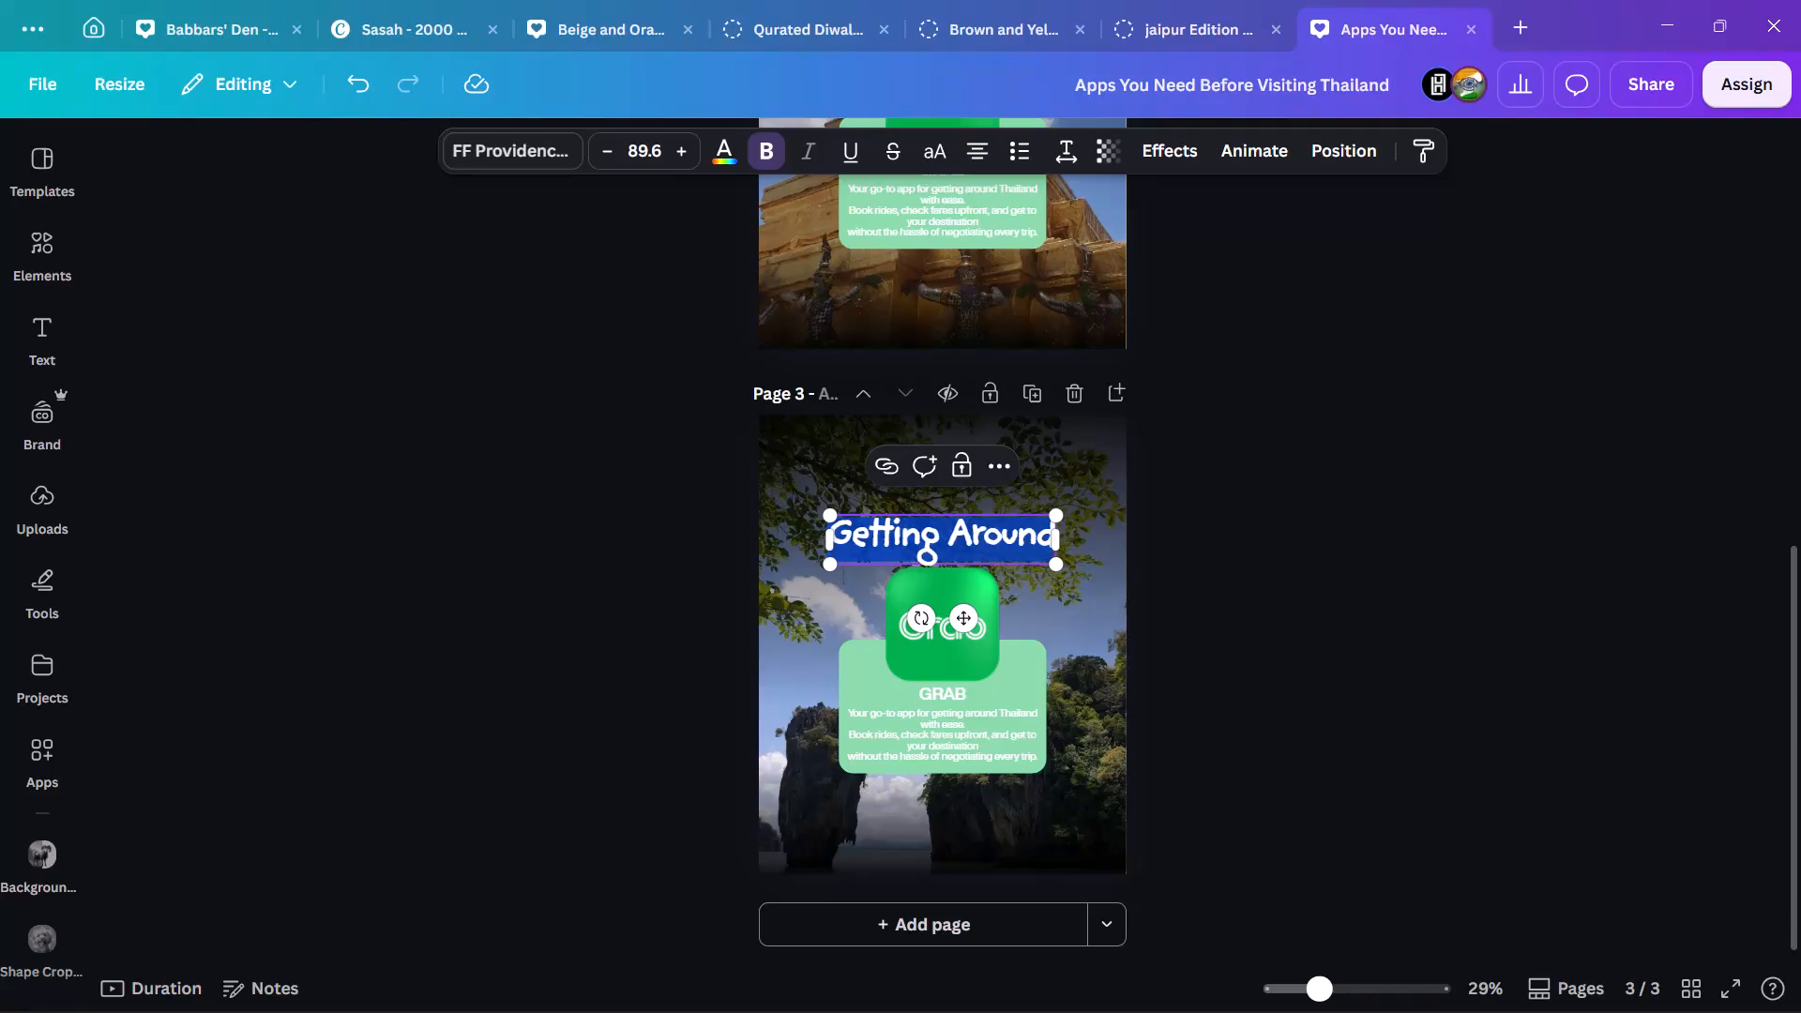
# Replace page 3's "Getting Around" title text with "Food & Restaurant Deals".
pyautogui.hotkey('ctrl', 'v')
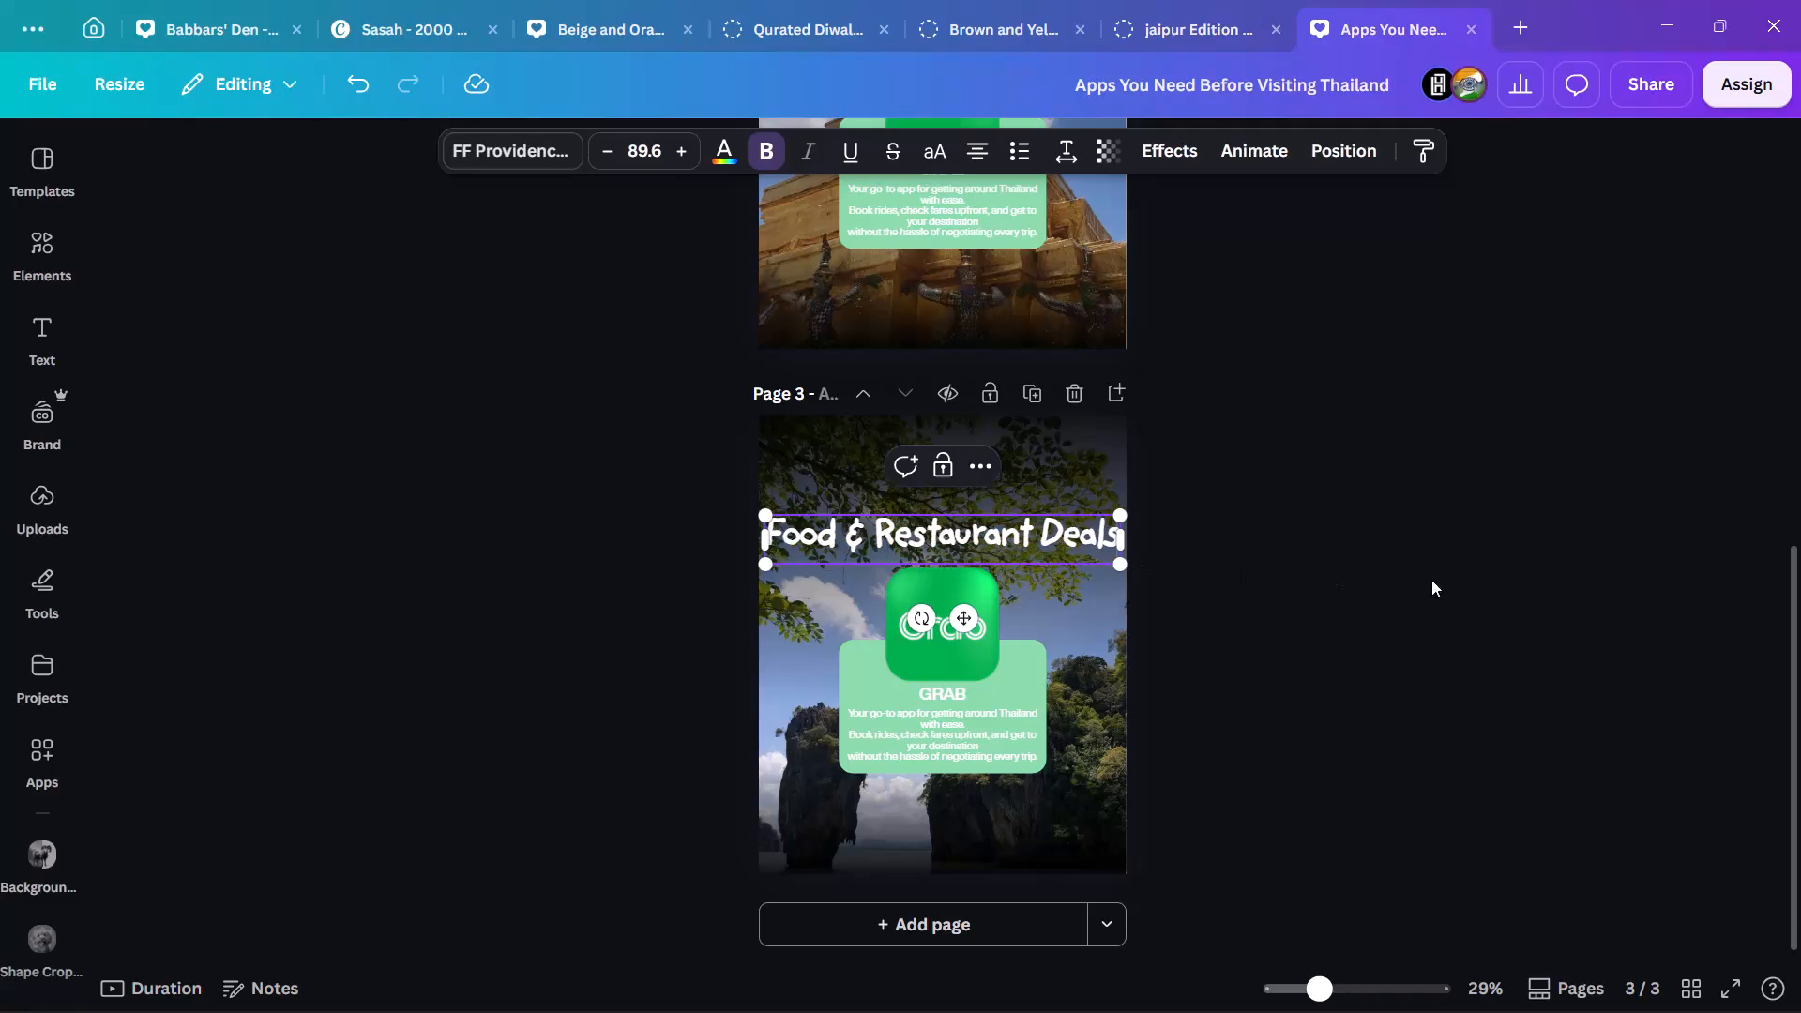
pyautogui.click(1469, 580)
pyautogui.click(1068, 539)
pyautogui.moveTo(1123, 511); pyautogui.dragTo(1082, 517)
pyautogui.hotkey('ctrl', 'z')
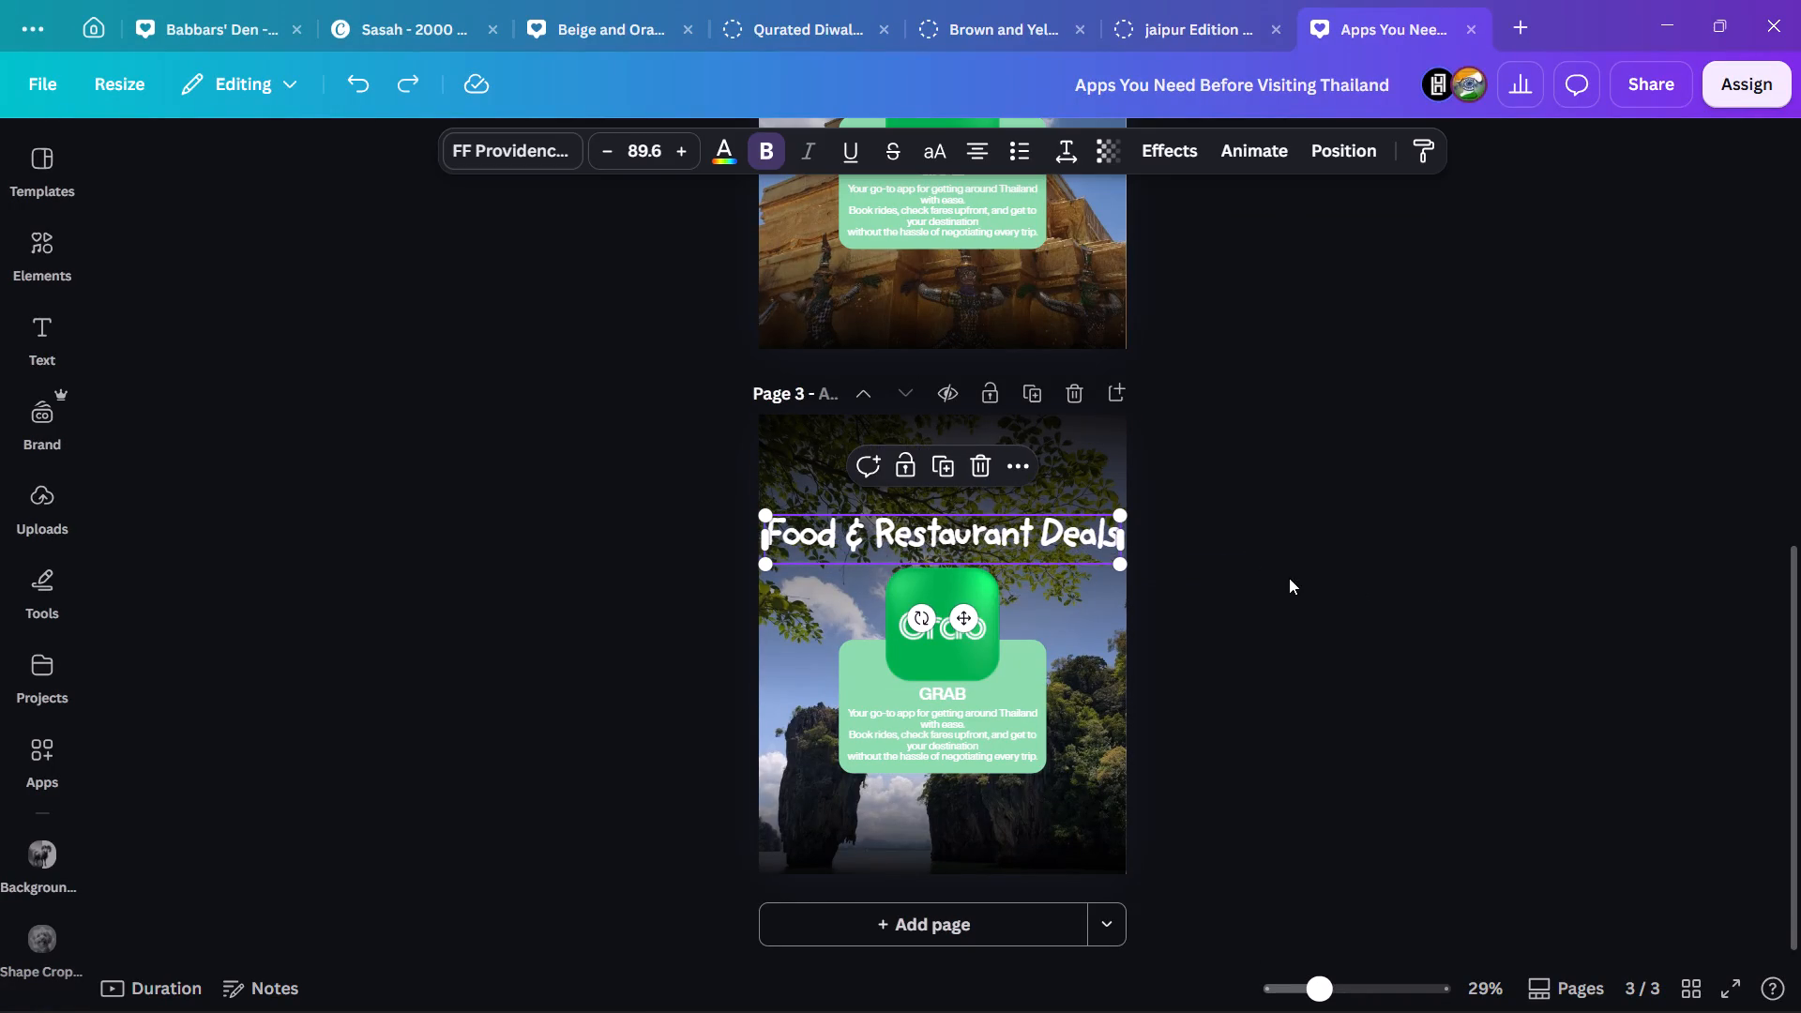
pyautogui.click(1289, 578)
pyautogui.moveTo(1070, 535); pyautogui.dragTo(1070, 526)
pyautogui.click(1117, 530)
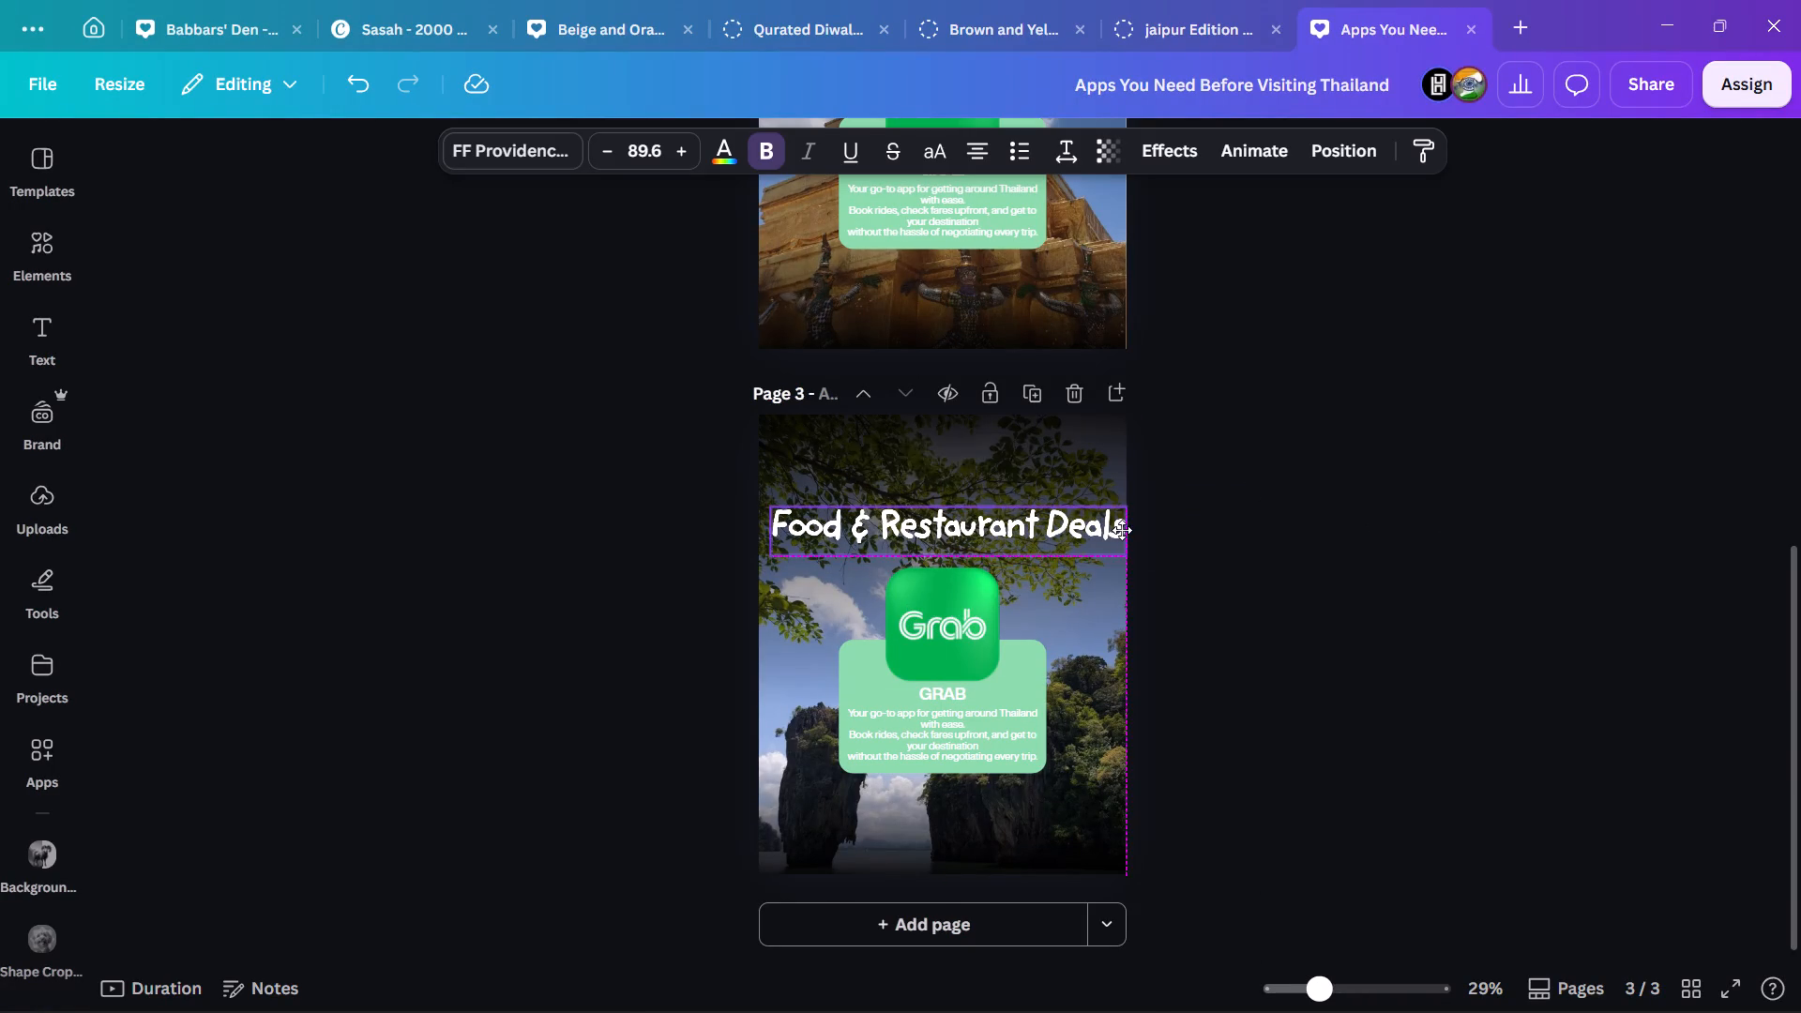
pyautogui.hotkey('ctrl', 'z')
# Narrow the "Food & Restaurant Deals" text box so it wraps onto two lines, and centre it above the Grab icon.
pyautogui.moveTo(1128, 530); pyautogui.dragTo(1105, 530)
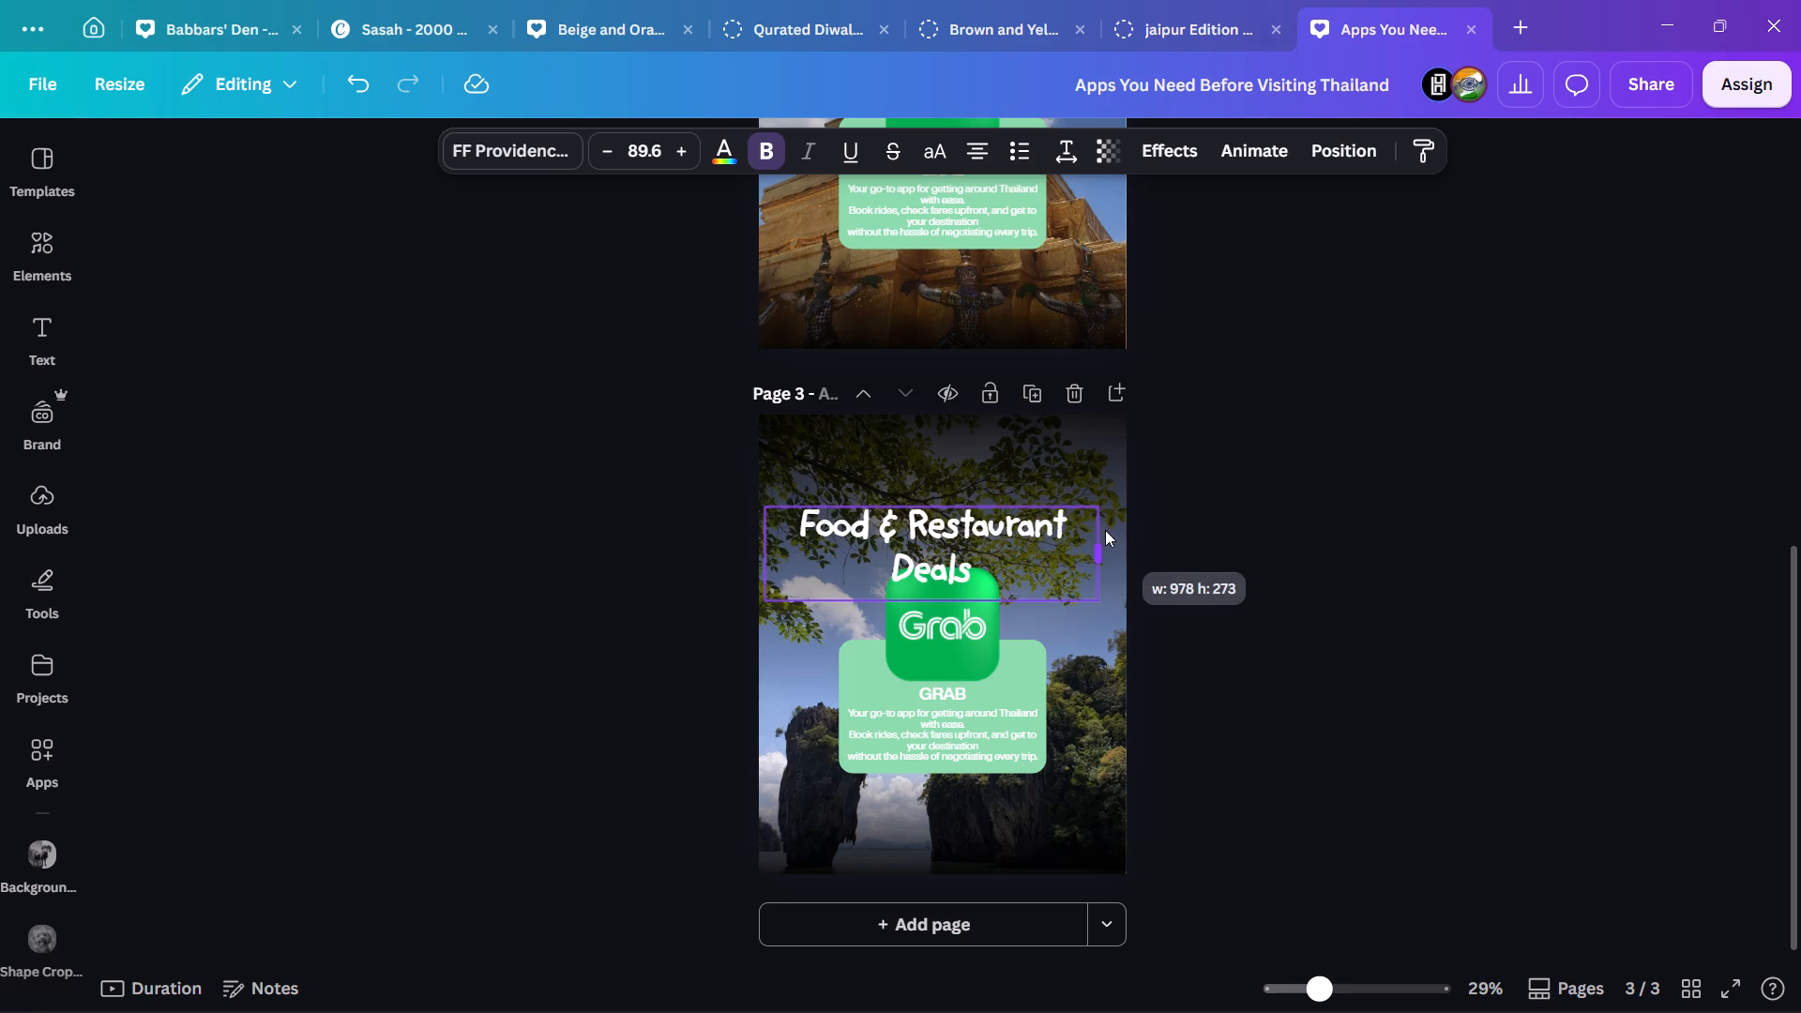
pyautogui.moveTo(1105, 530); pyautogui.dragTo(1081, 530)
pyautogui.click(1364, 585)
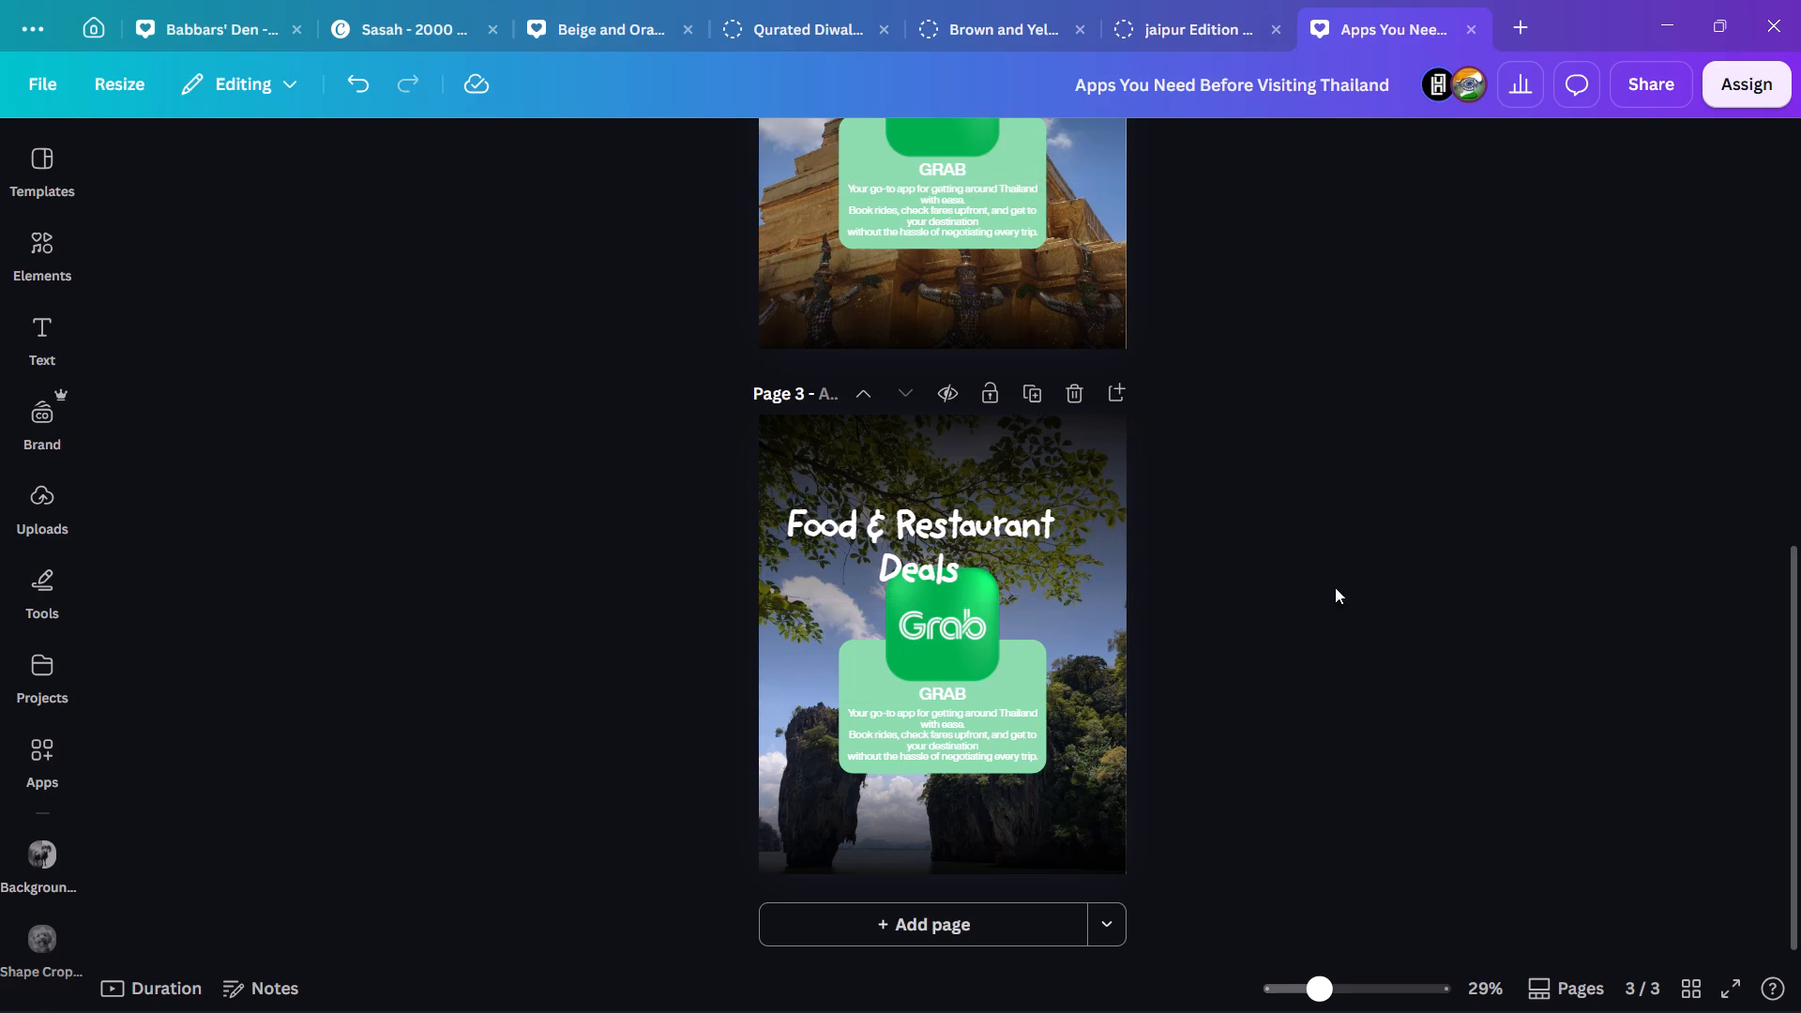
pyautogui.moveTo(1004, 541); pyautogui.dragTo(1007, 507)
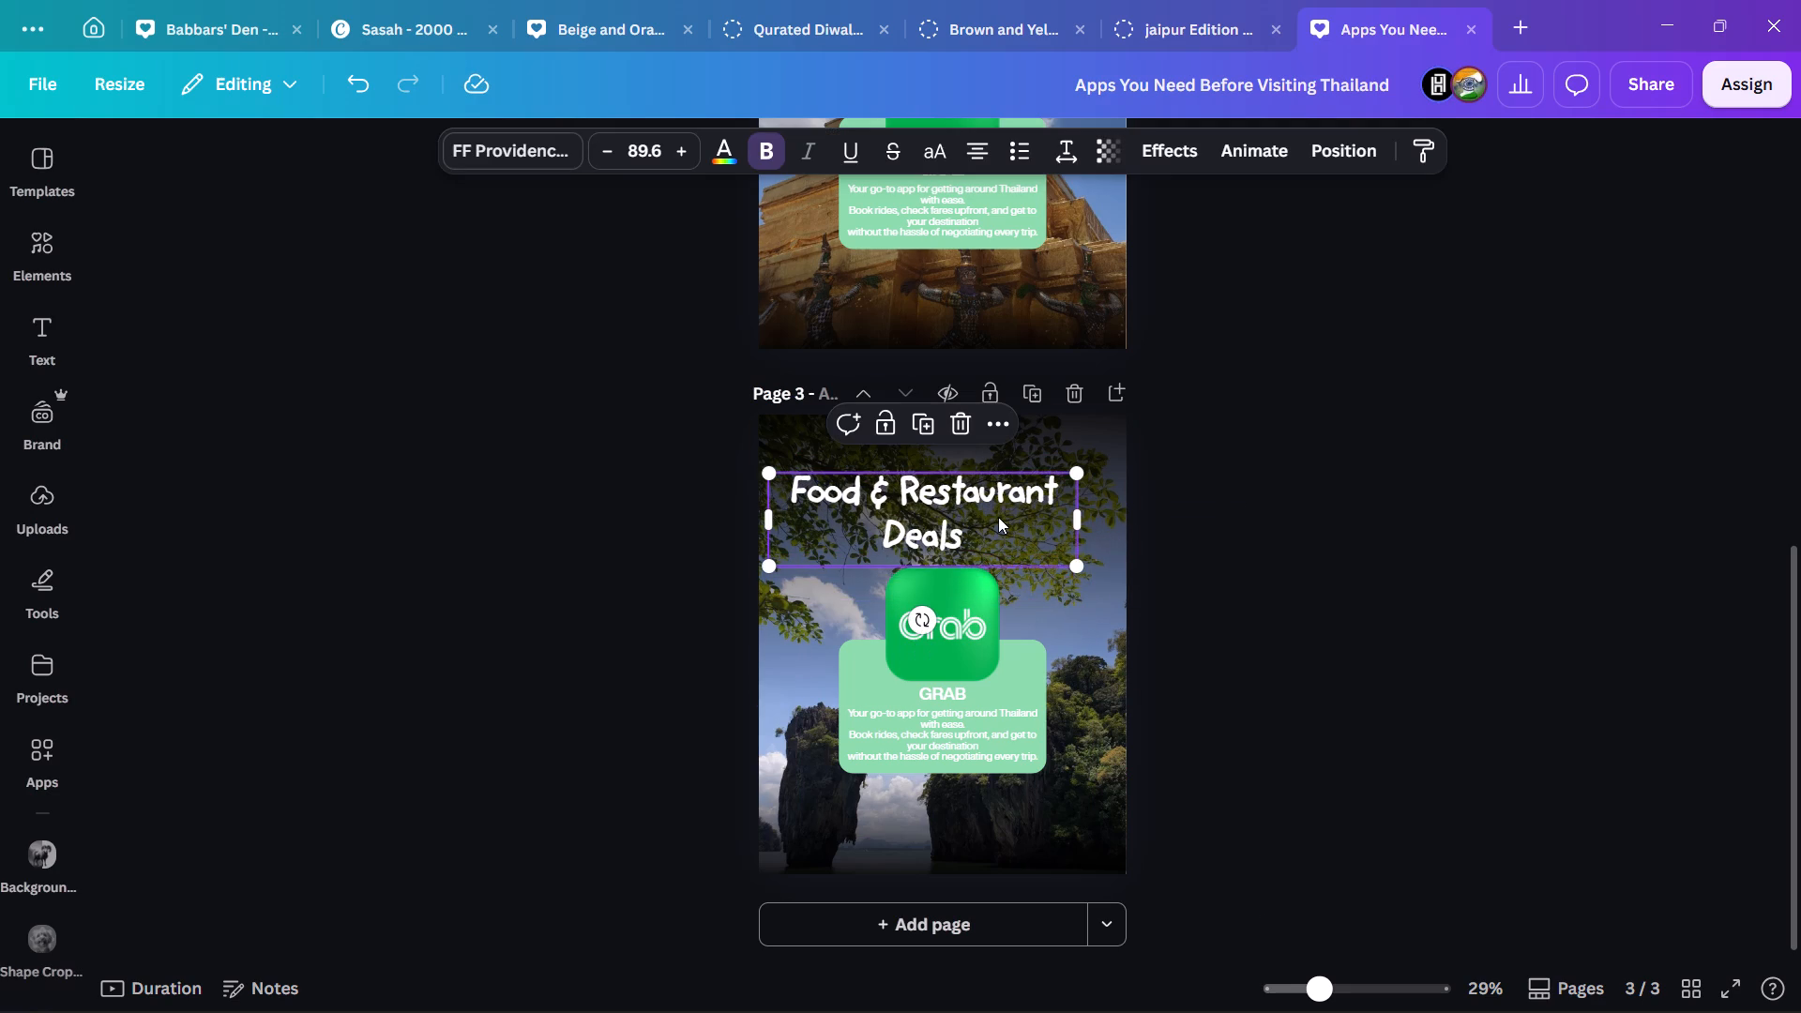
pyautogui.moveTo(998, 517); pyautogui.dragTo(1018, 517)
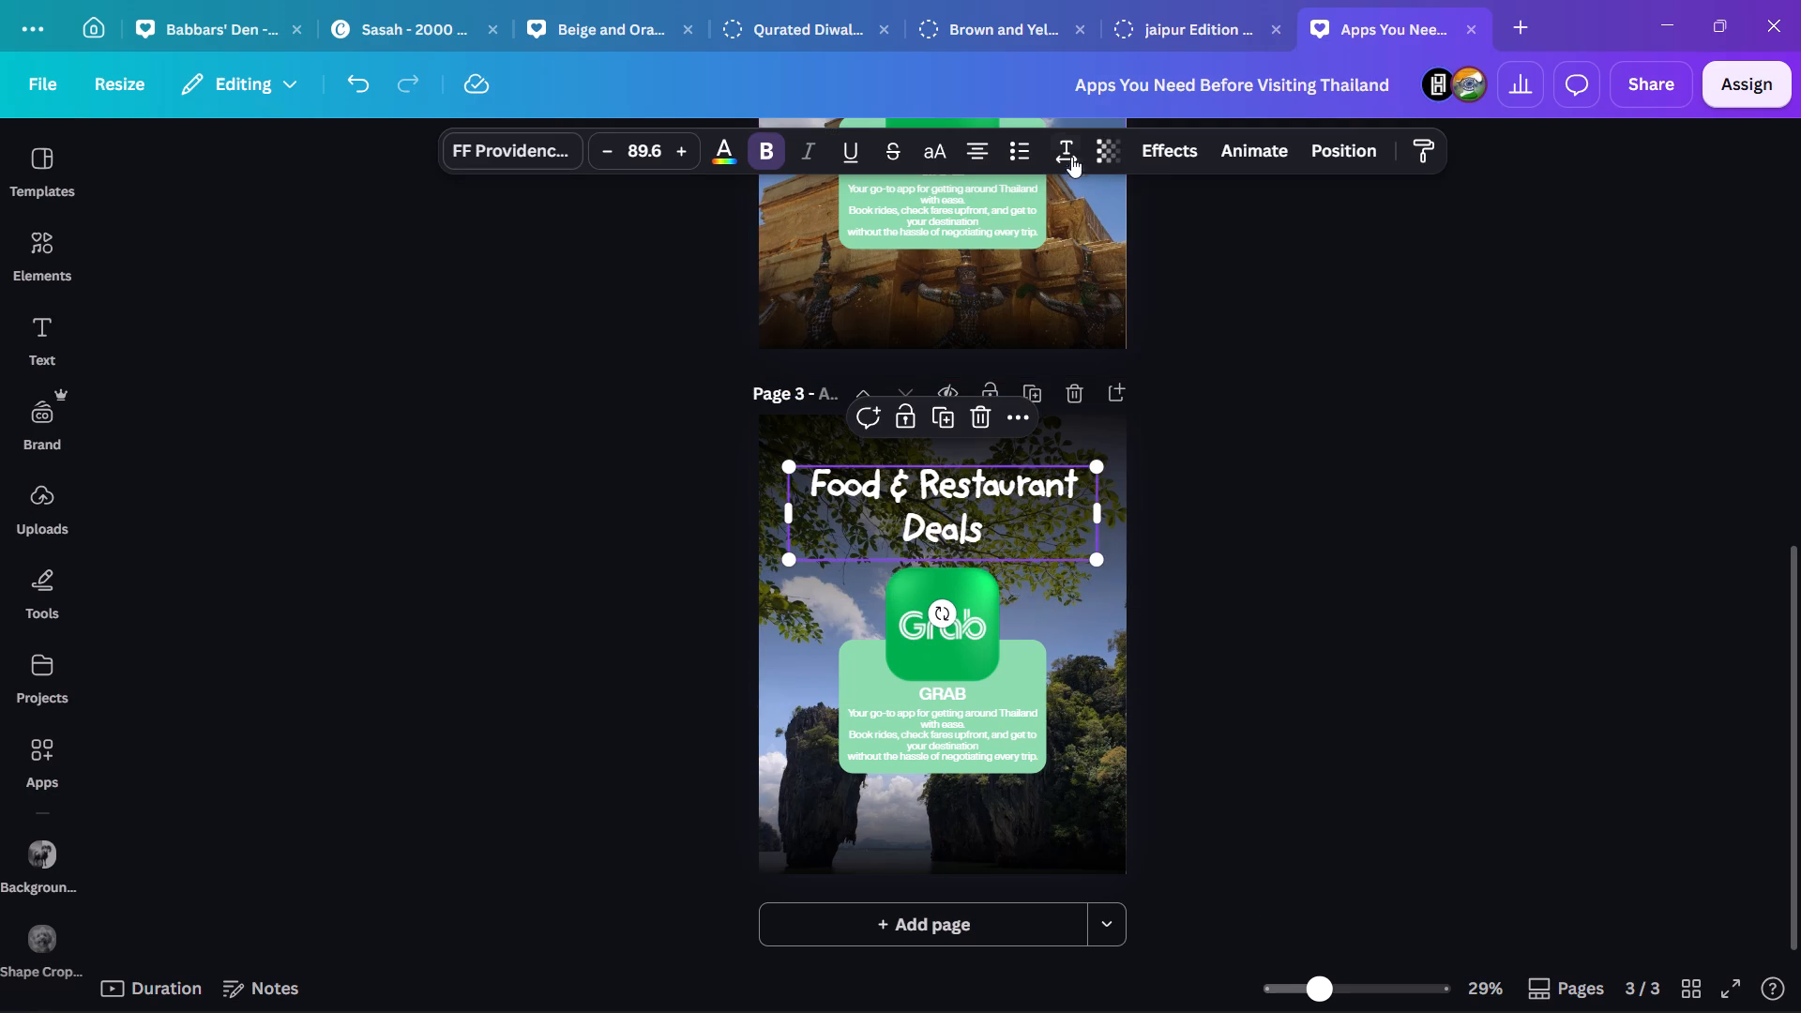
# Slightly tighten the line spacing of page 3's two-line "Food & Restaurant Deals" title.
pyautogui.click(1063, 153)
pyautogui.moveTo(1000, 325); pyautogui.dragTo(988, 325)
pyautogui.click(1377, 489)
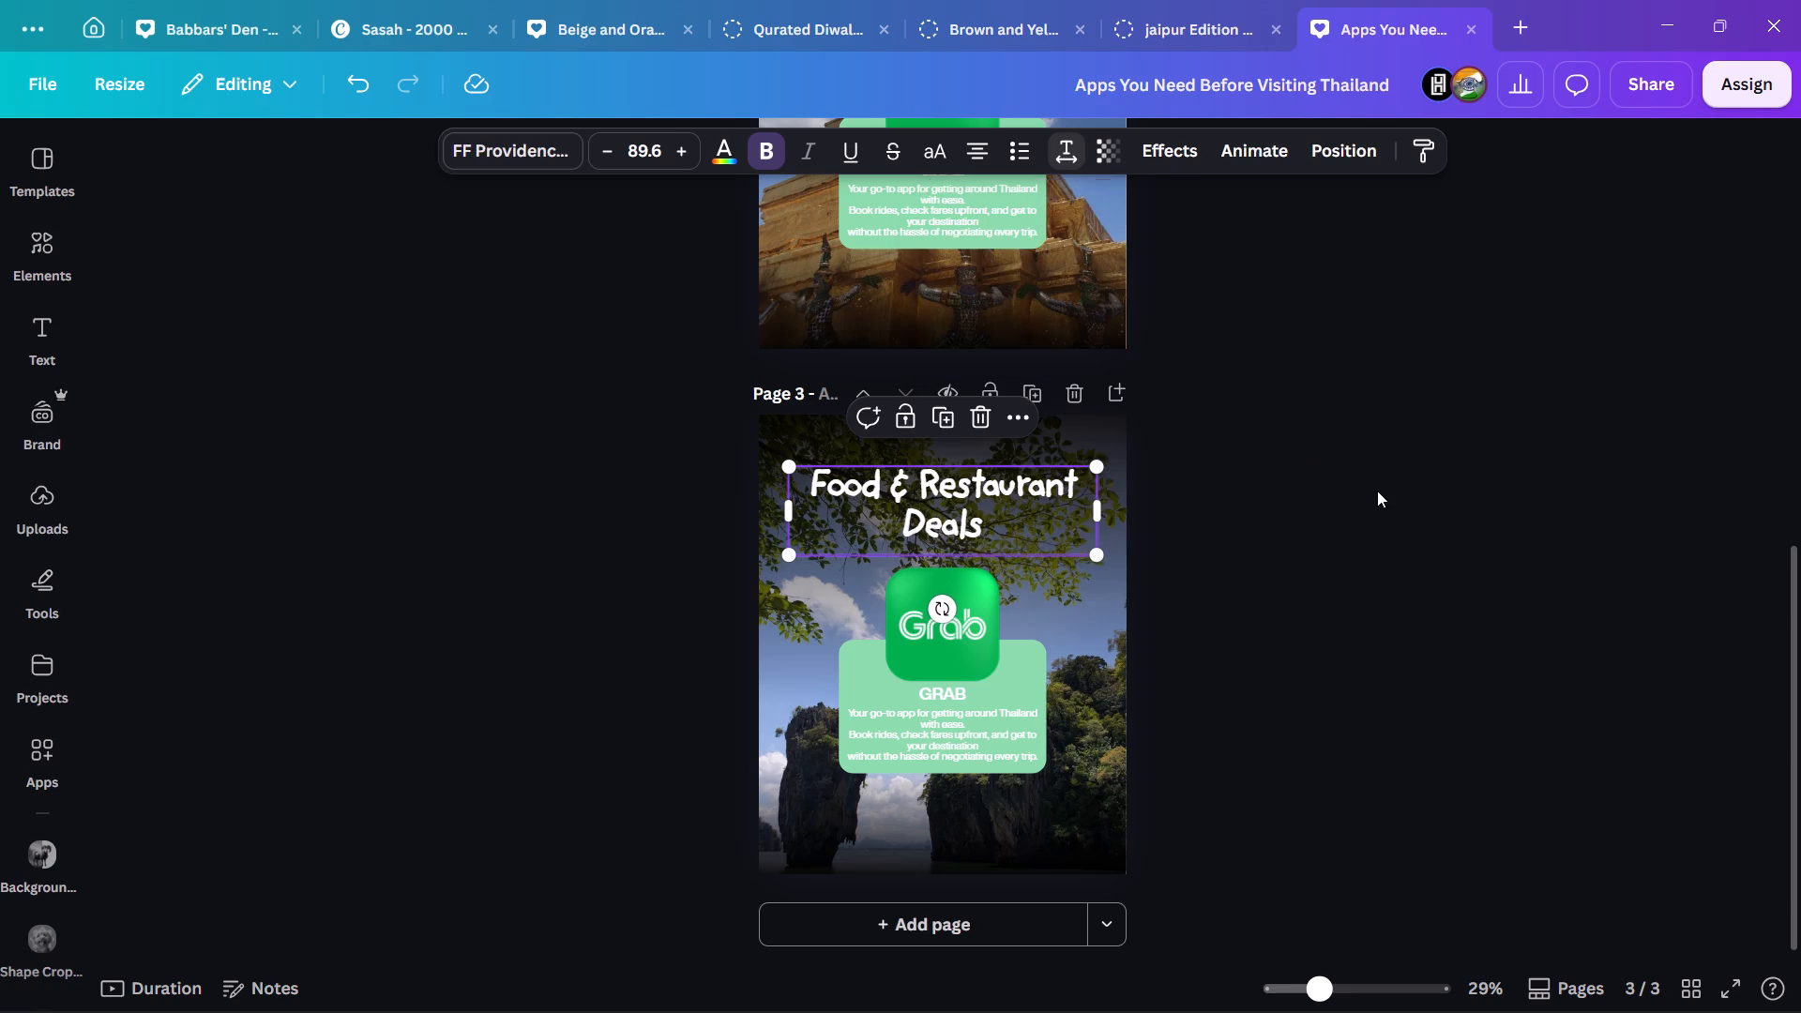
pyautogui.click(1344, 627)
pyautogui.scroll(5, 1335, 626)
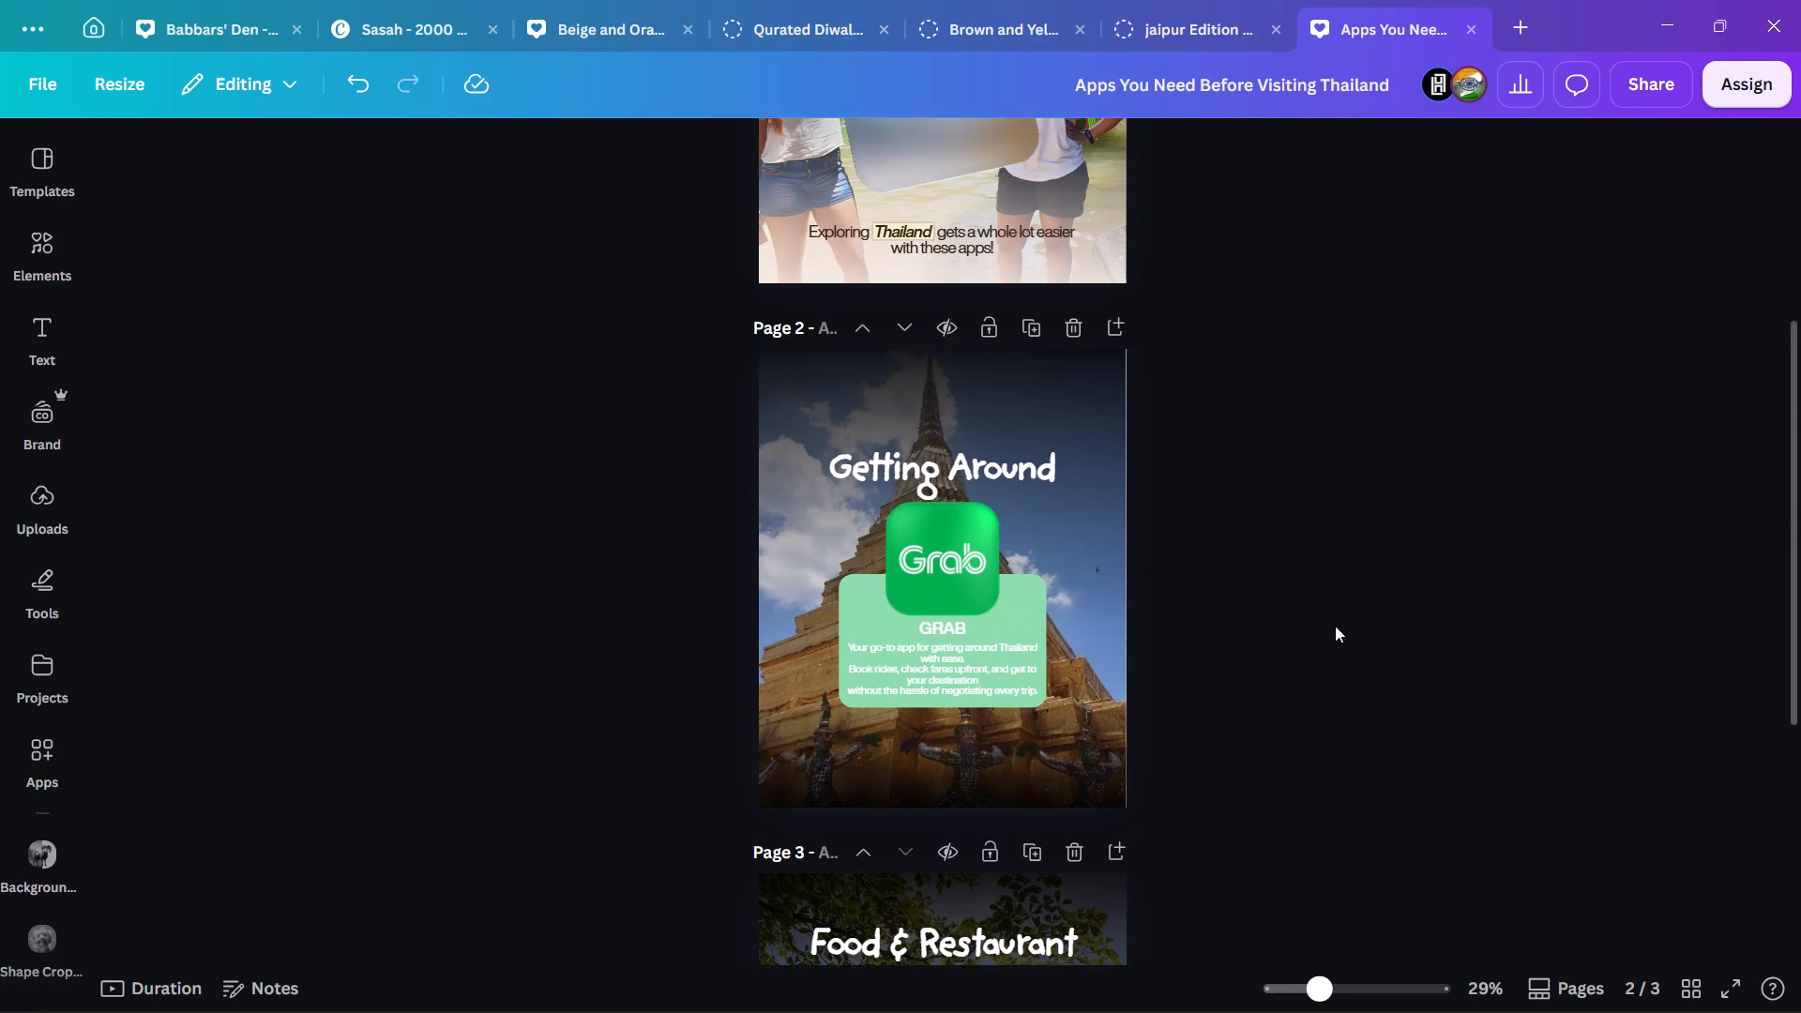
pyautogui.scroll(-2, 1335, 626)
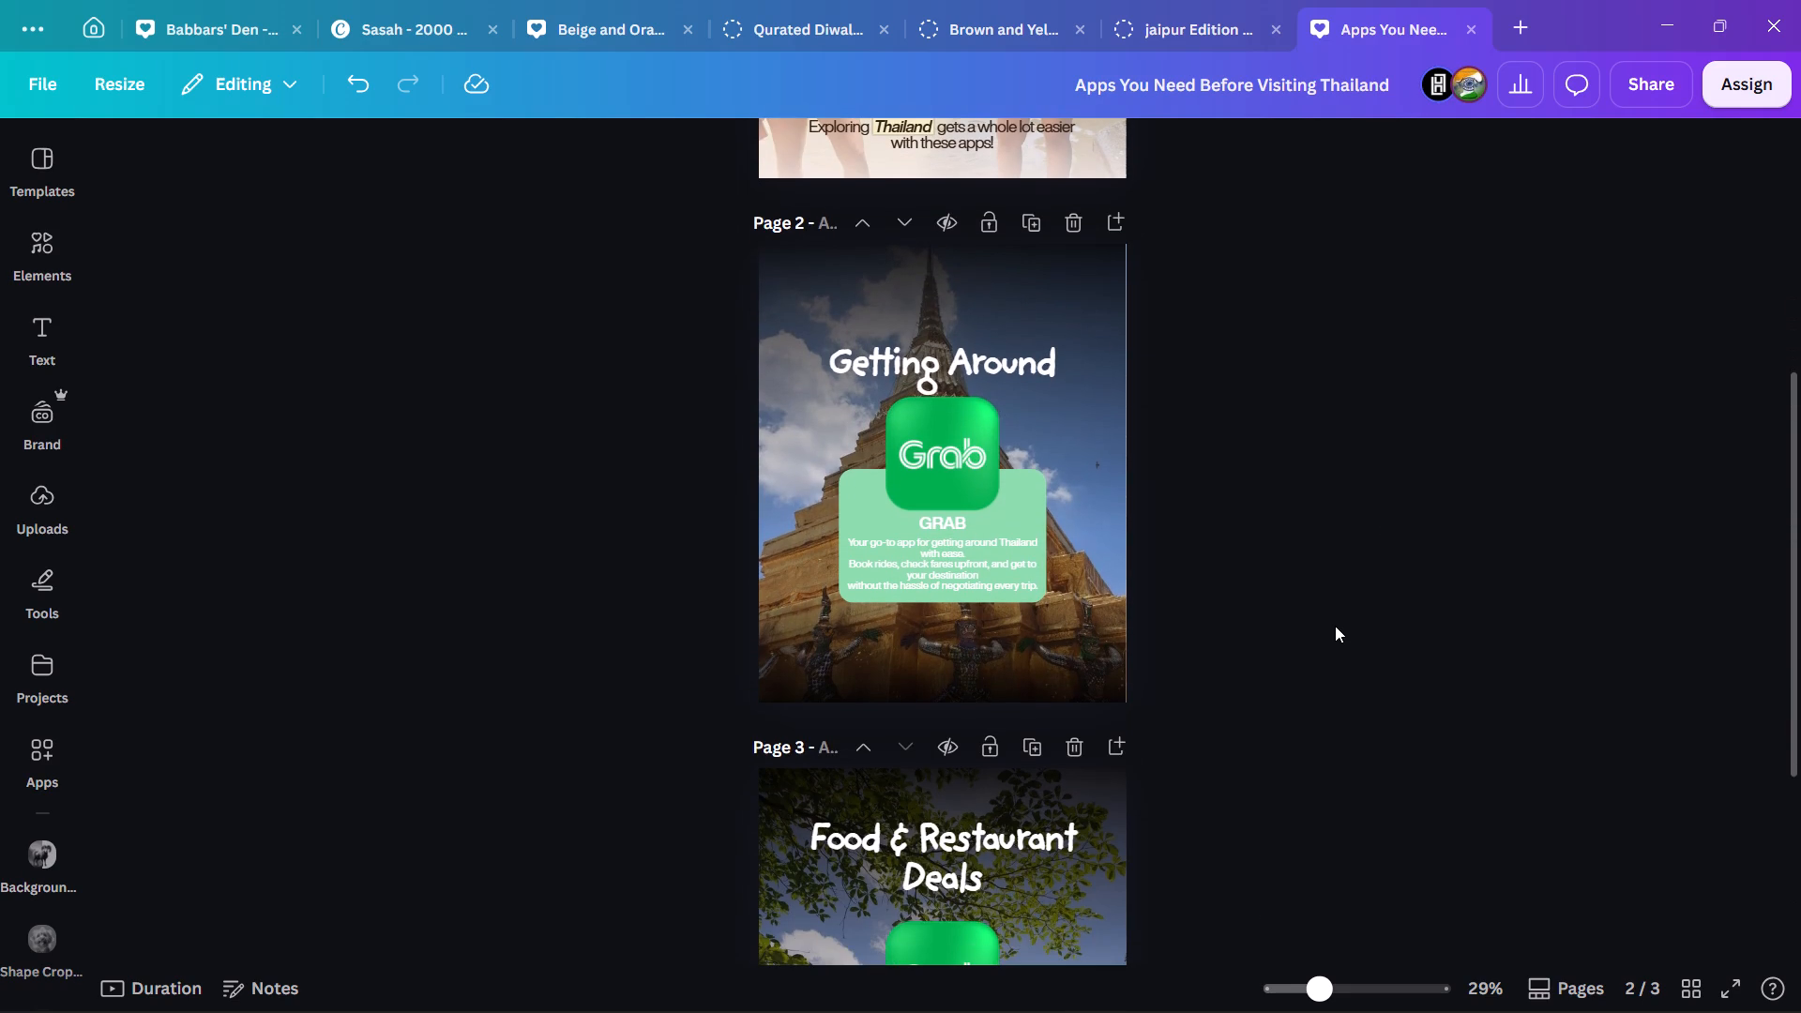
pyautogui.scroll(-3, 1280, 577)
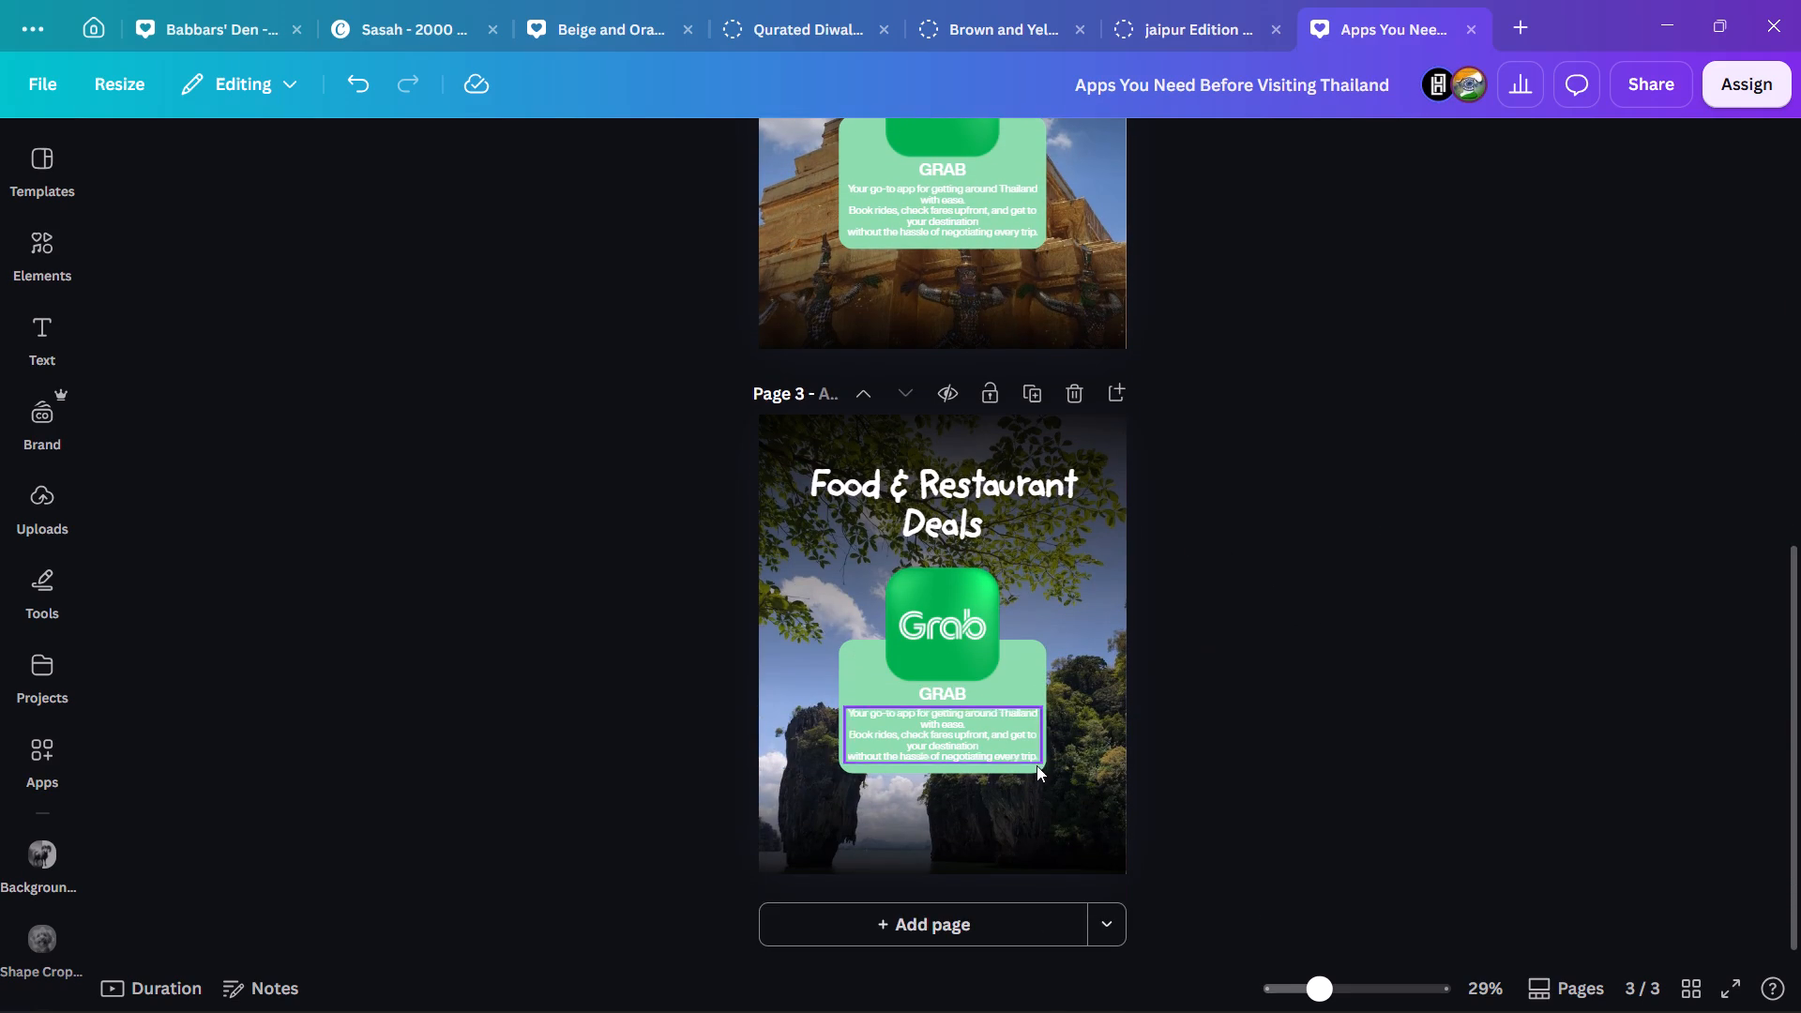
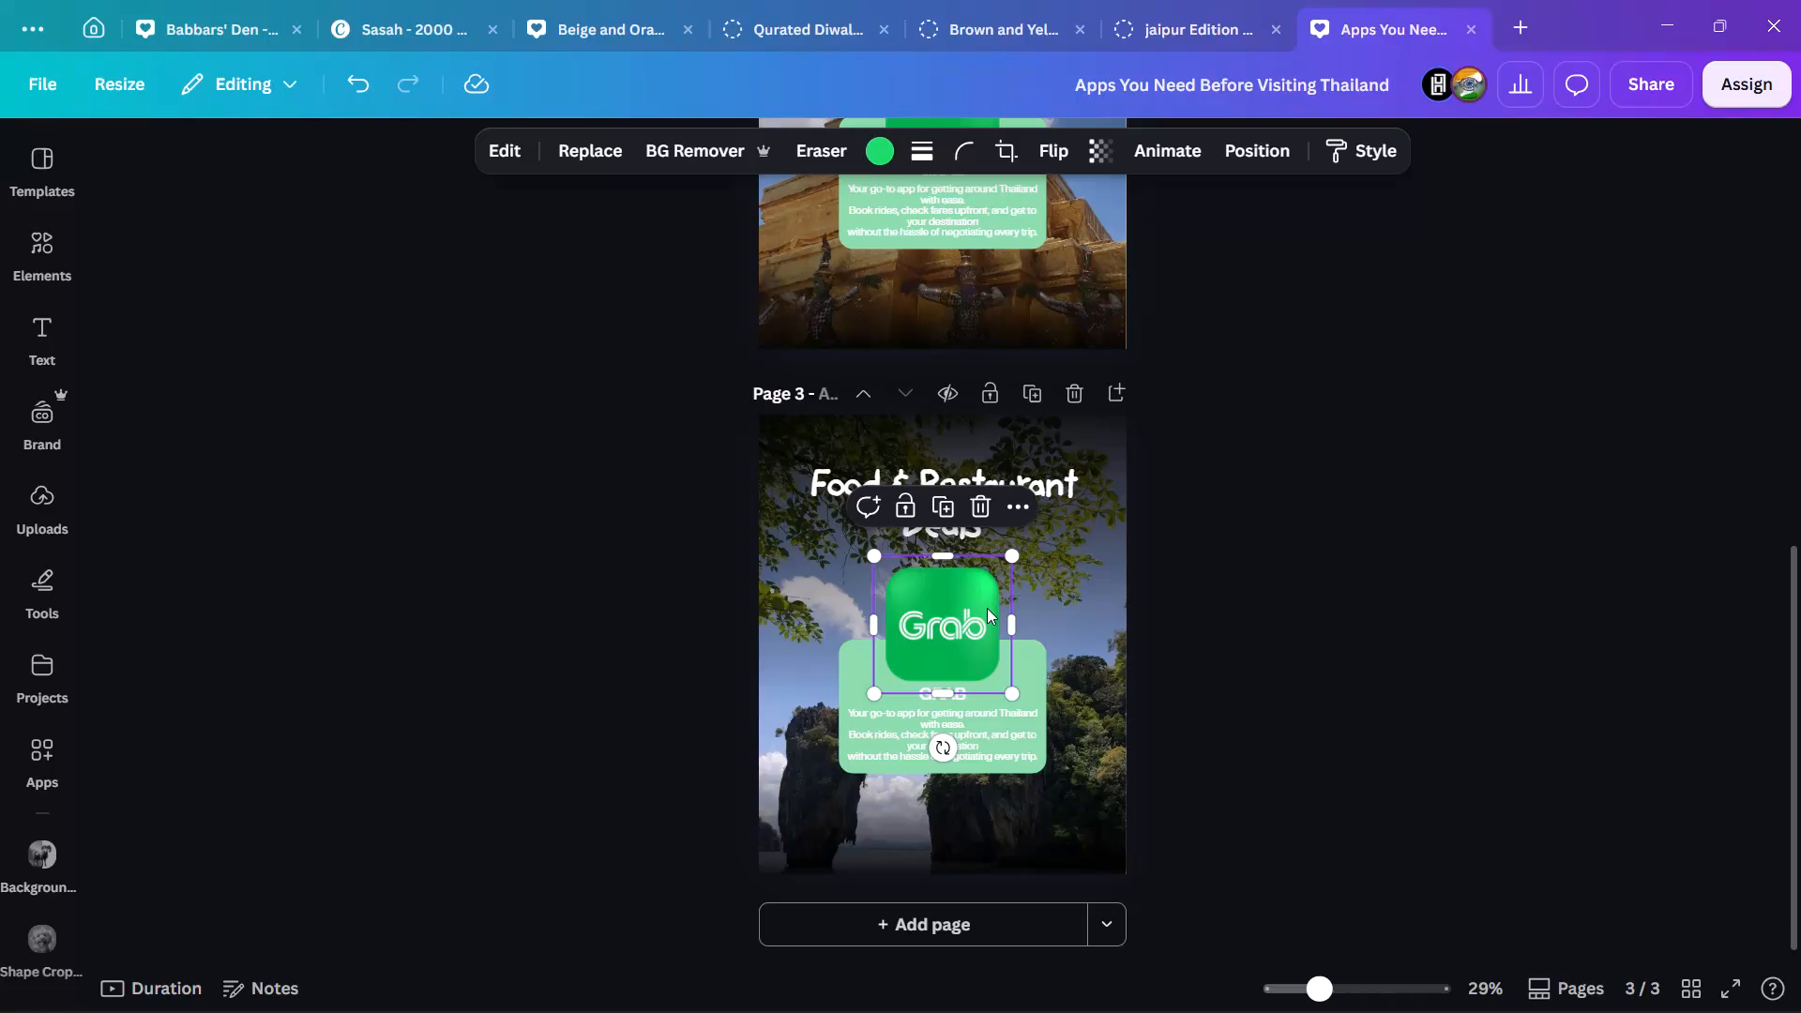
# Paste the red logo with the white "e" and orange chef hat onto page 3, shrunk to slightly smaller than the Grab icon and placed over it.
pyautogui.hotkey('ctrl', 'v')
pyautogui.moveTo(997, 613); pyautogui.dragTo(1146, 664)
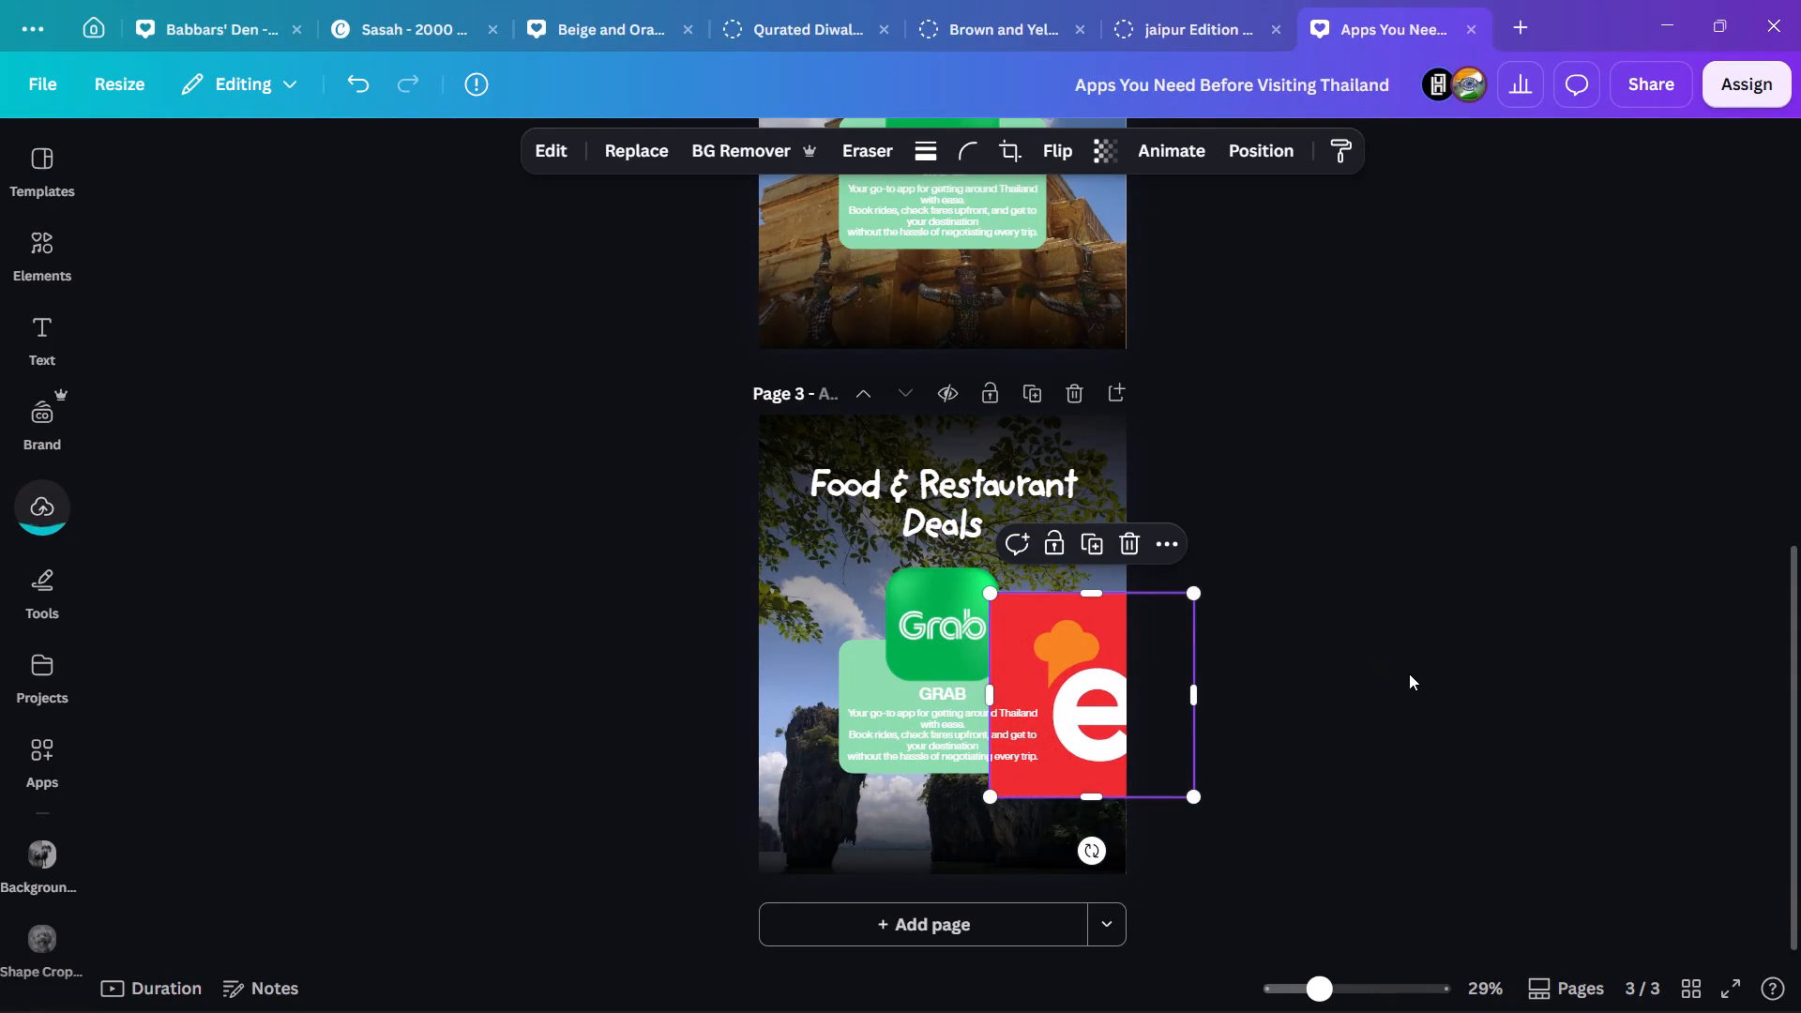
pyautogui.keyDown('ctrl'); pyautogui.scroll(4, 1409, 673); pyautogui.keyUp('ctrl')
pyautogui.moveTo(1215, 647); pyautogui.dragTo(1000, 604)
pyautogui.moveTo(1227, 477); pyautogui.dragTo(1196, 486)
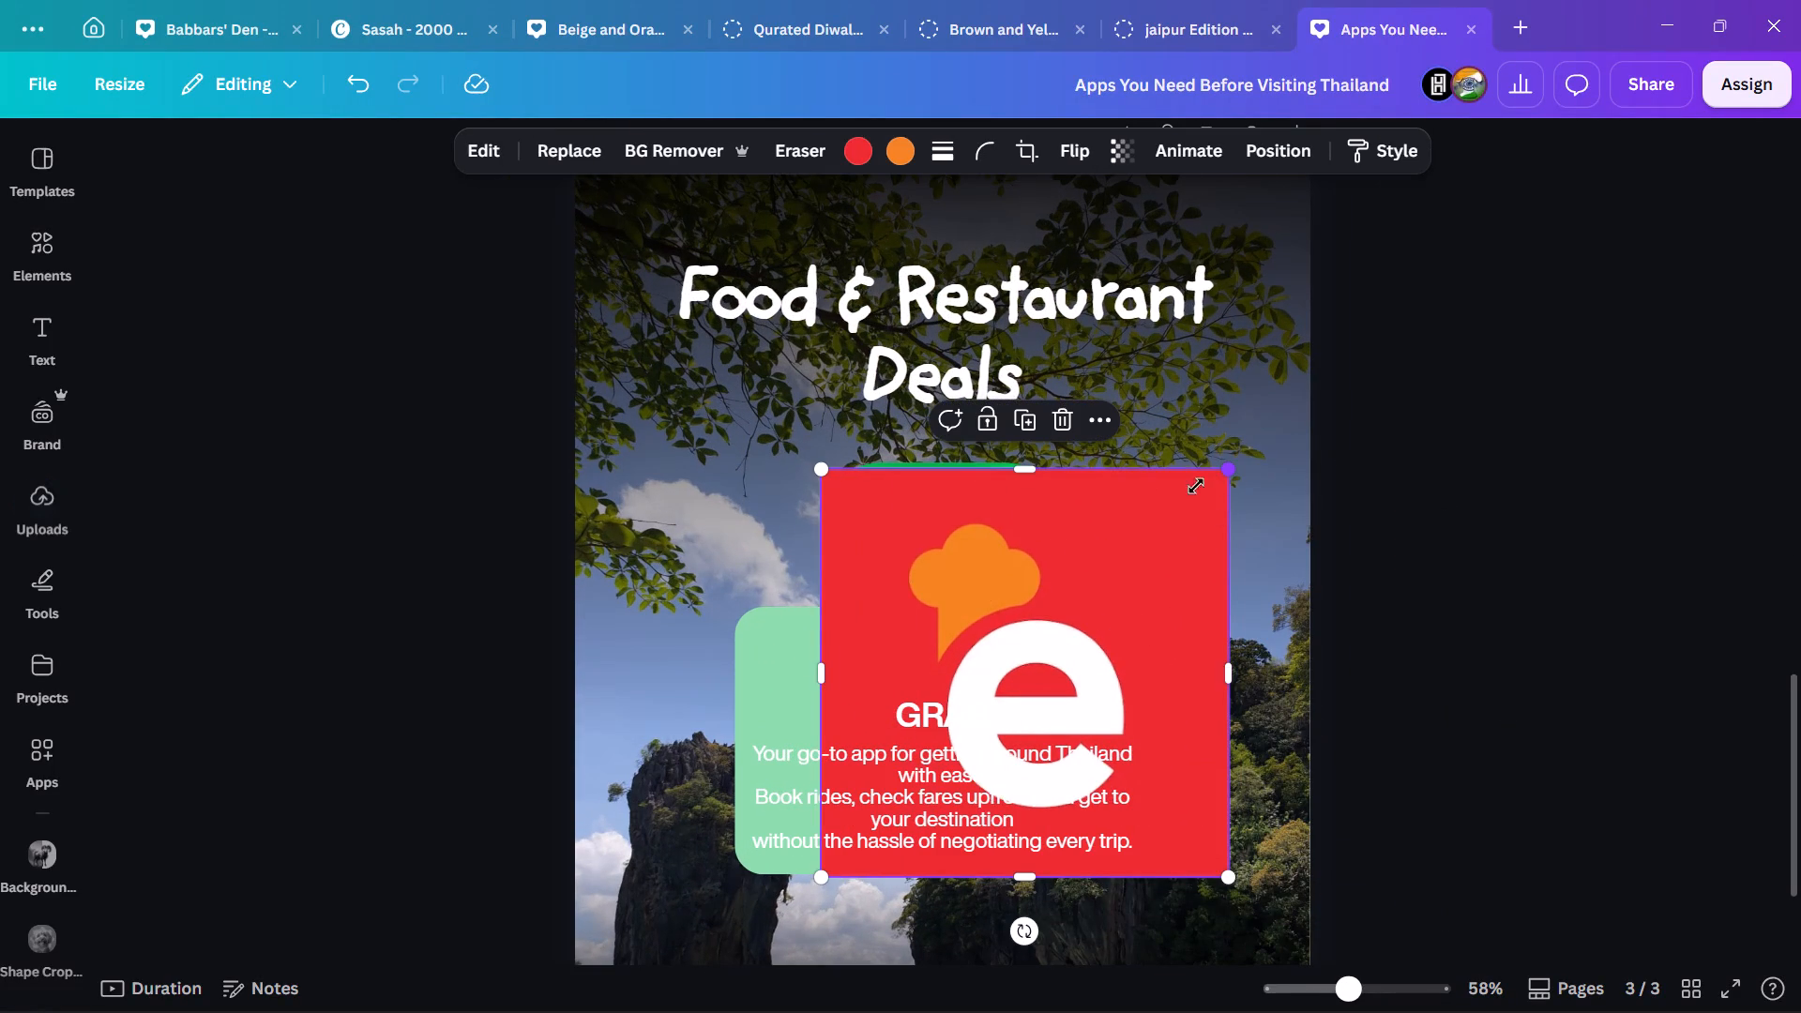
pyautogui.moveTo(1196, 486); pyautogui.dragTo(976, 578)
pyautogui.moveTo(979, 670); pyautogui.dragTo(1002, 513)
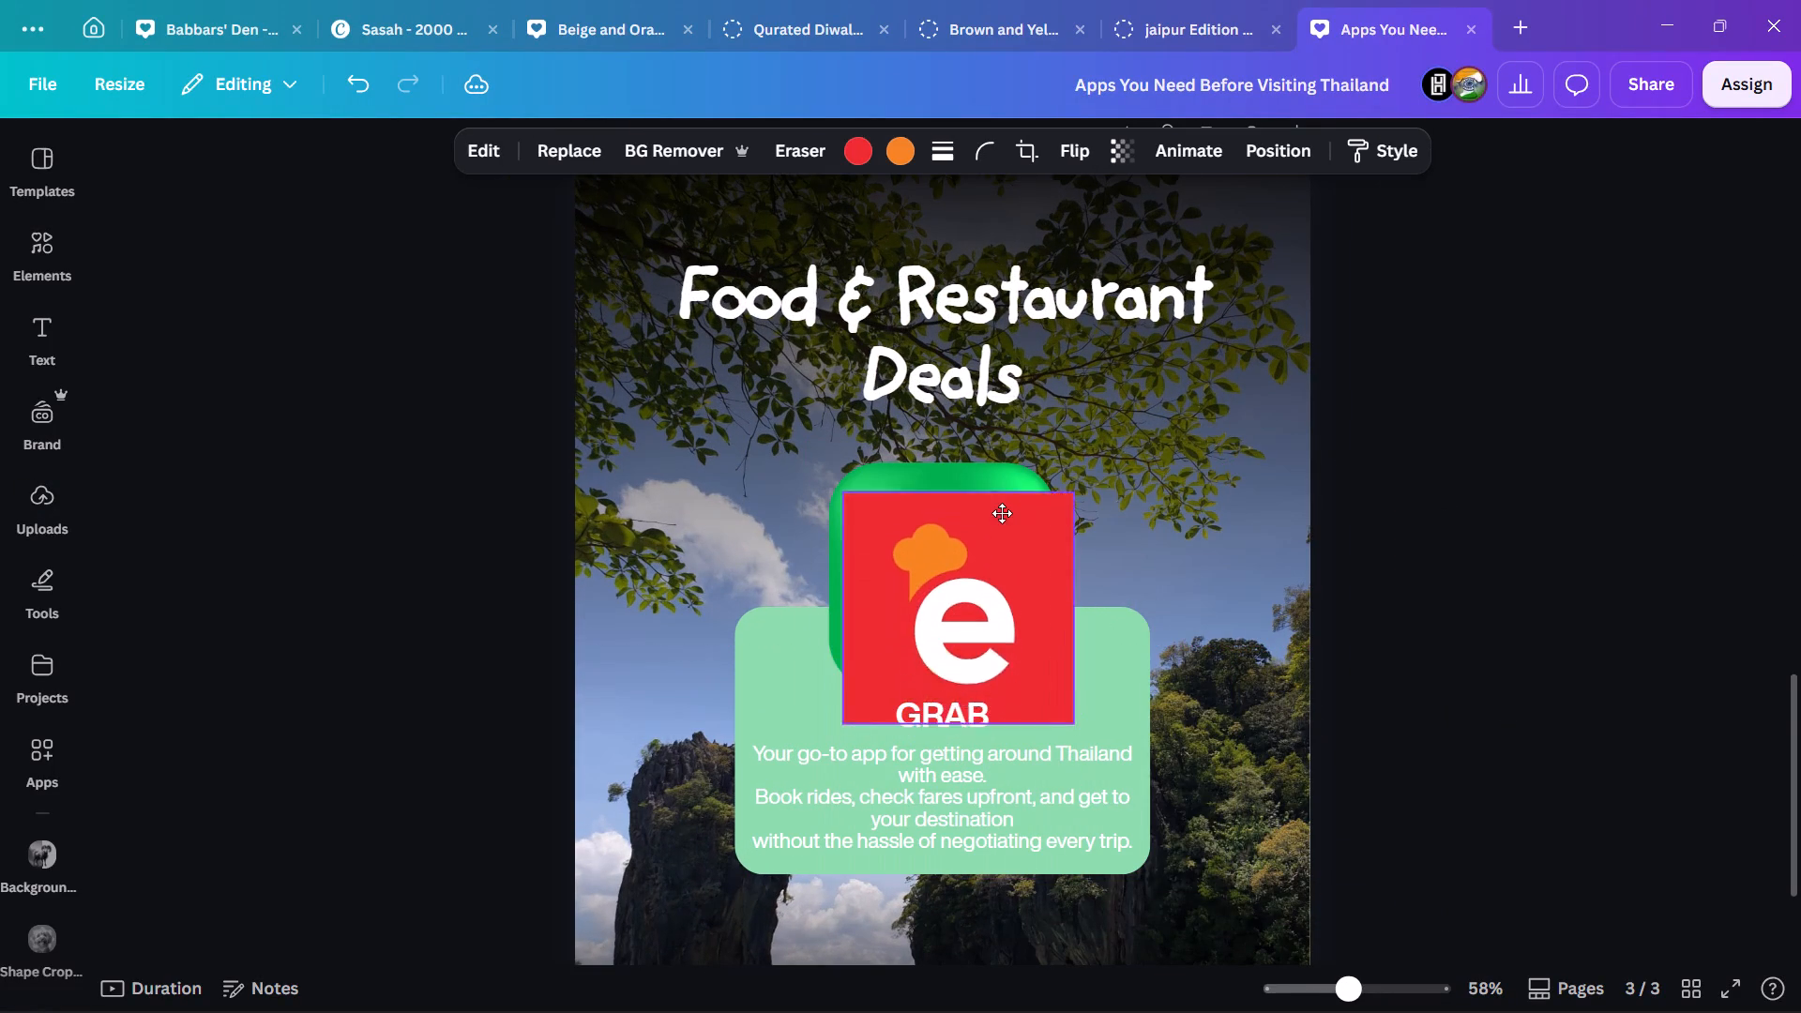
pyautogui.moveTo(1002, 513); pyautogui.dragTo(993, 491)
pyautogui.moveTo(1066, 466); pyautogui.dragTo(1006, 482)
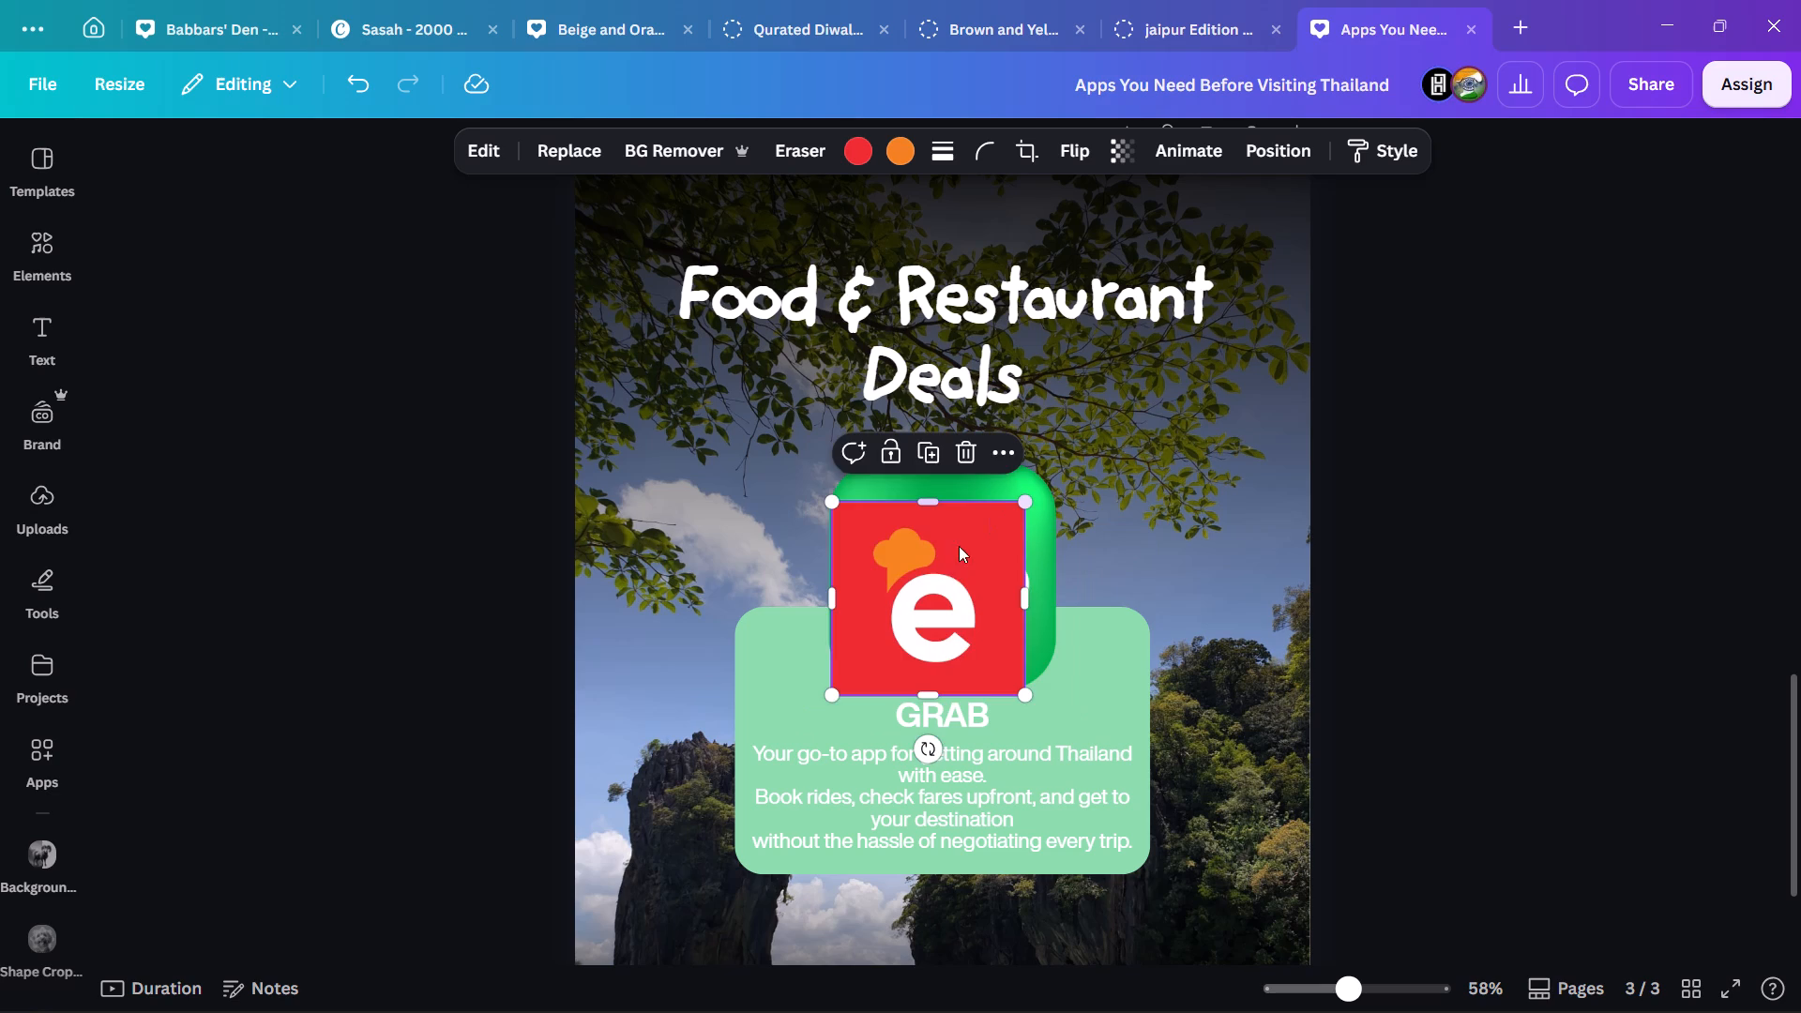
pyautogui.moveTo(948, 569); pyautogui.dragTo(979, 547)
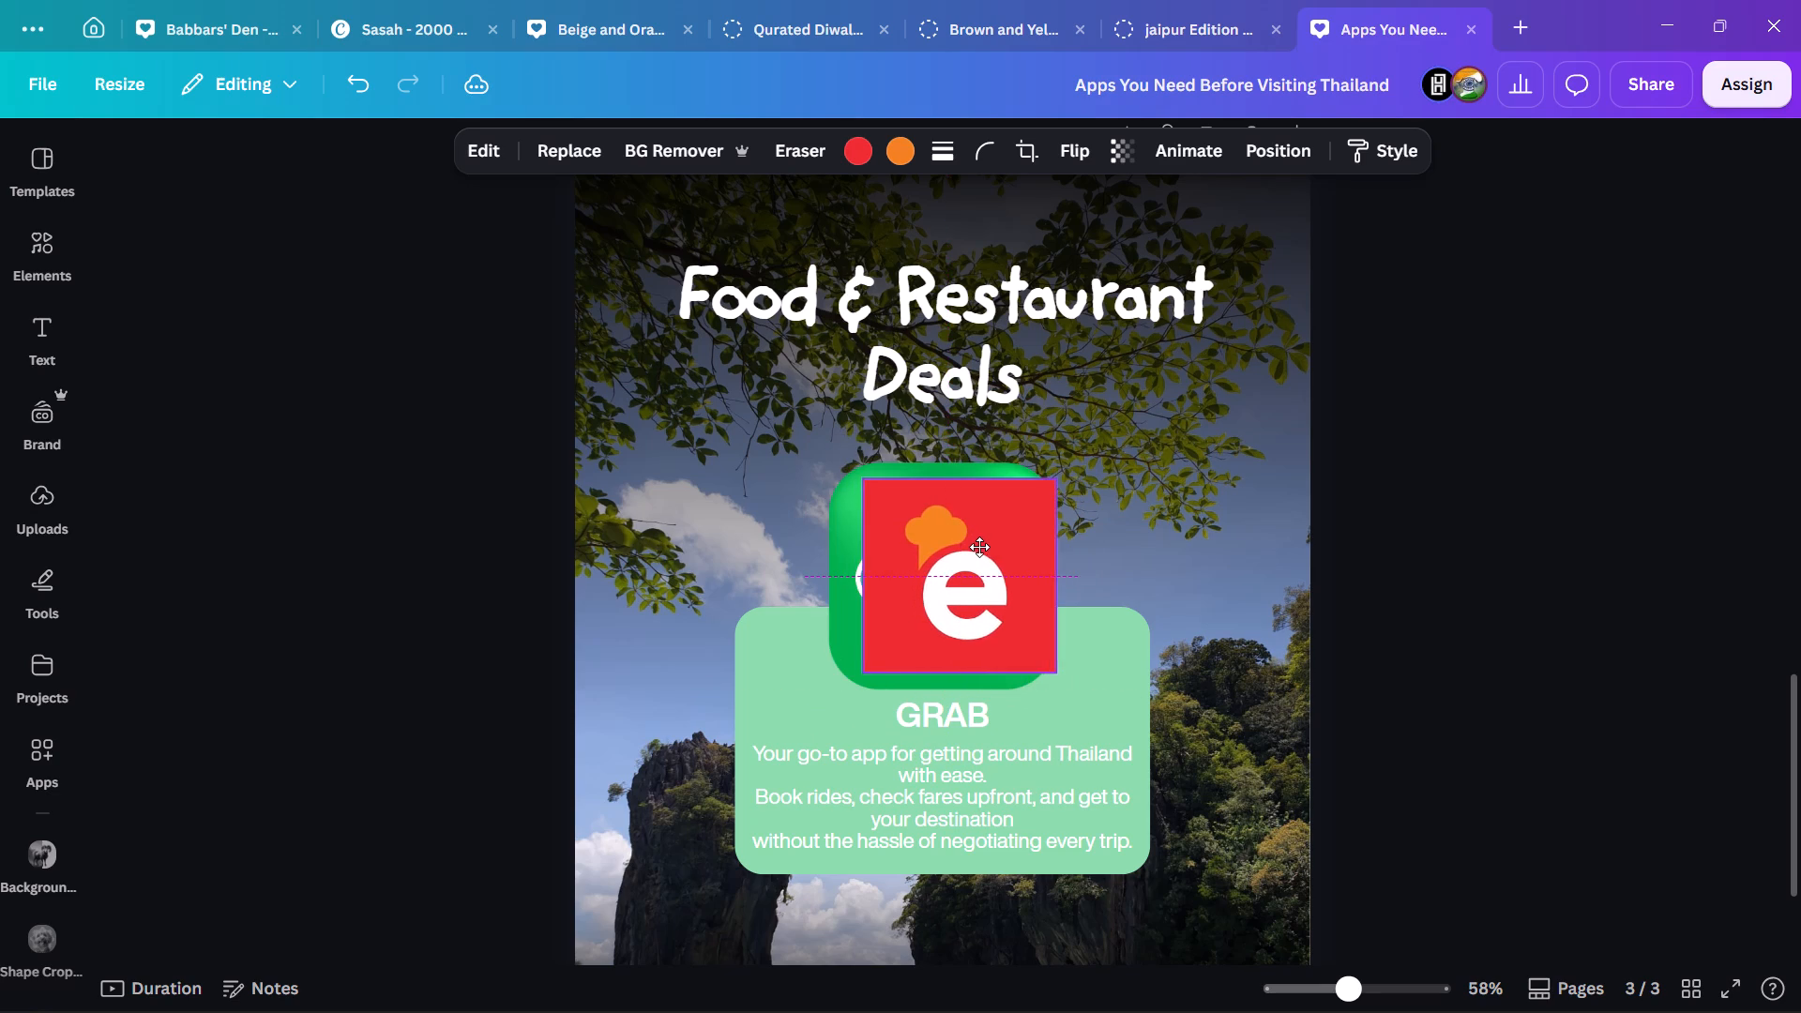
# Enlarge the red "e" app logo on page 3 to the width of the Grab icon beneath it.
pyautogui.moveTo(979, 547); pyautogui.dragTo(978, 547)
pyautogui.moveTo(860, 477); pyautogui.dragTo(852, 472)
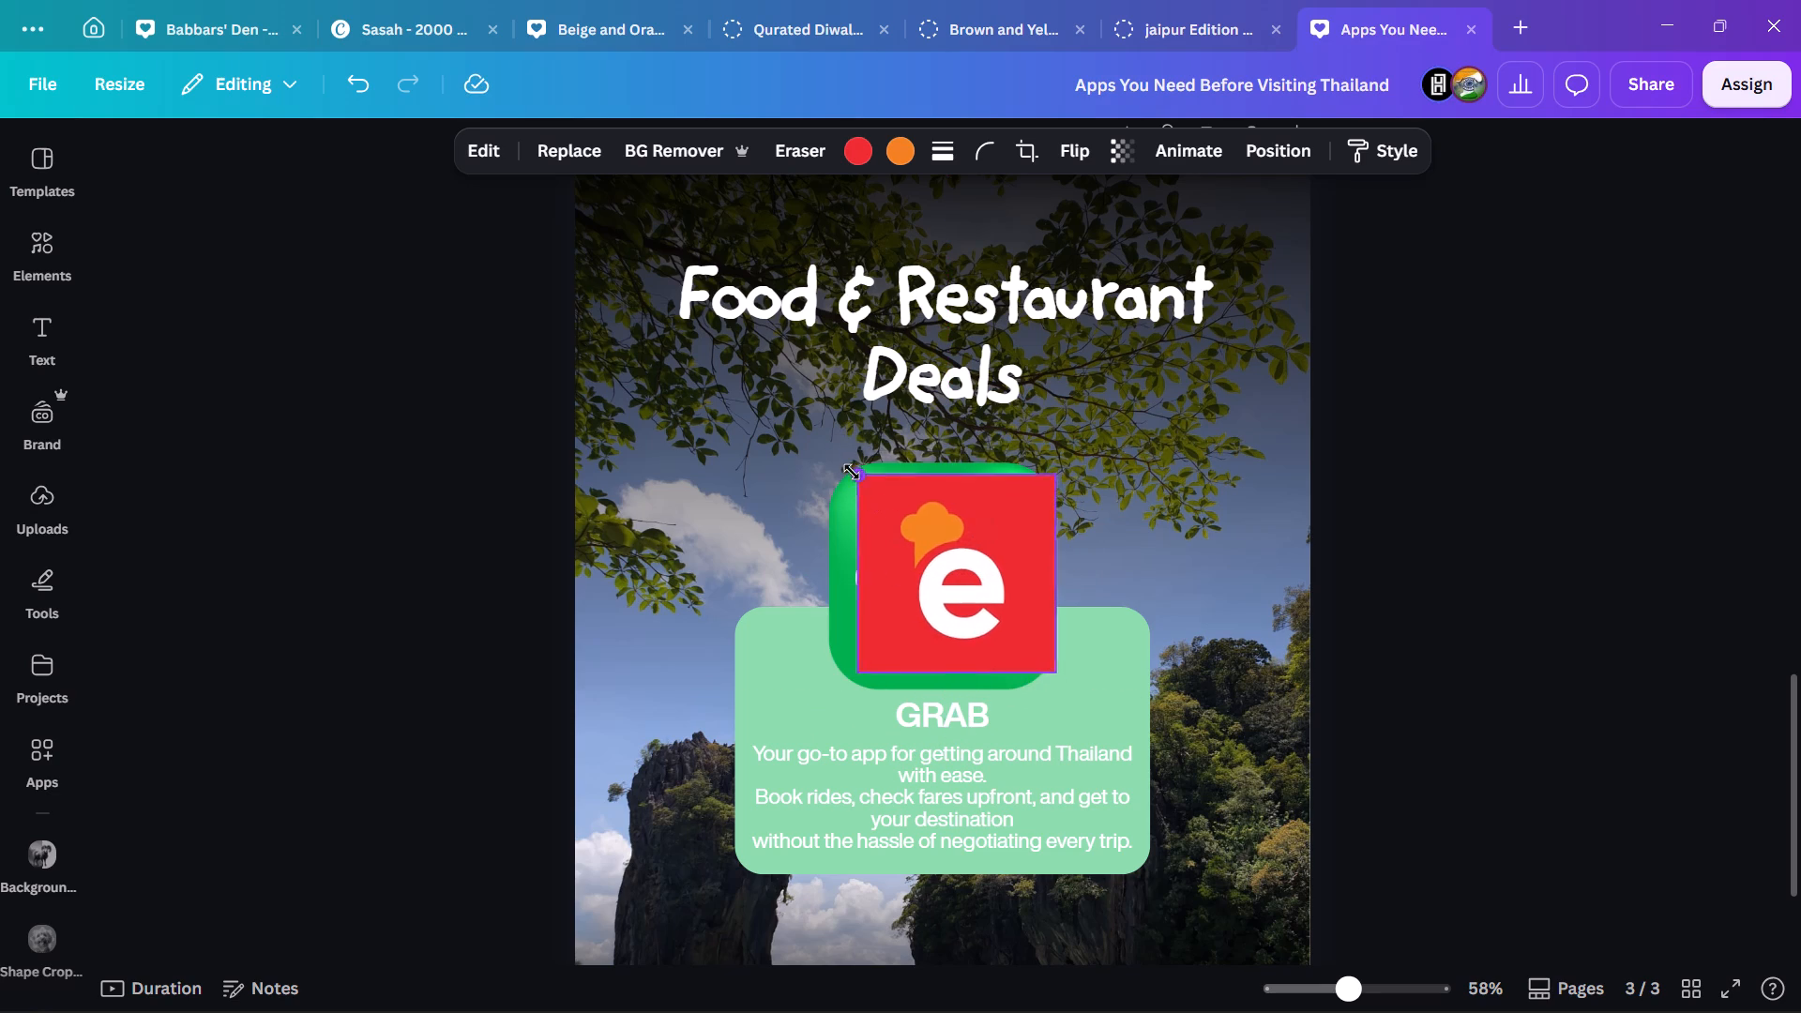
pyautogui.moveTo(852, 472); pyautogui.dragTo(821, 451)
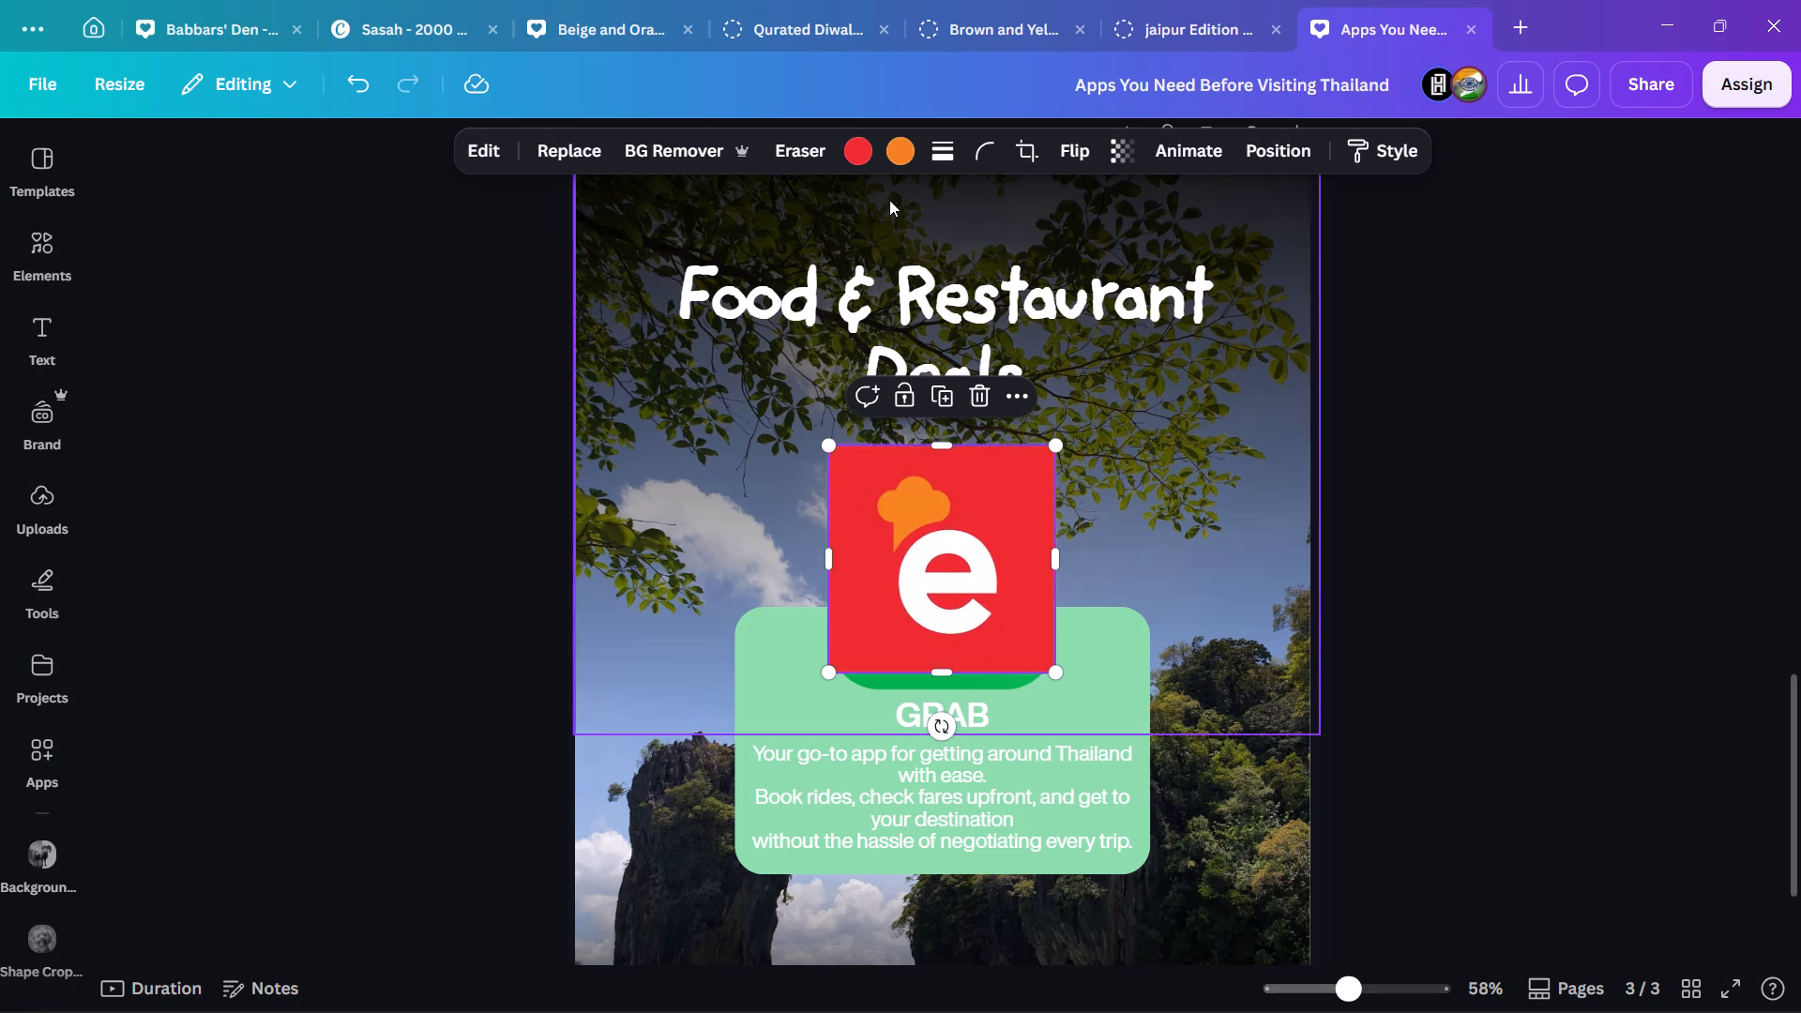
# Round the red "e" logo's corners and align it over the Grab icon so both outlines match.
pyautogui.click(970, 162)
pyautogui.moveTo(883, 242); pyautogui.dragTo(1031, 270)
pyautogui.click(1538, 576)
pyautogui.moveTo(980, 545); pyautogui.dragTo(982, 560)
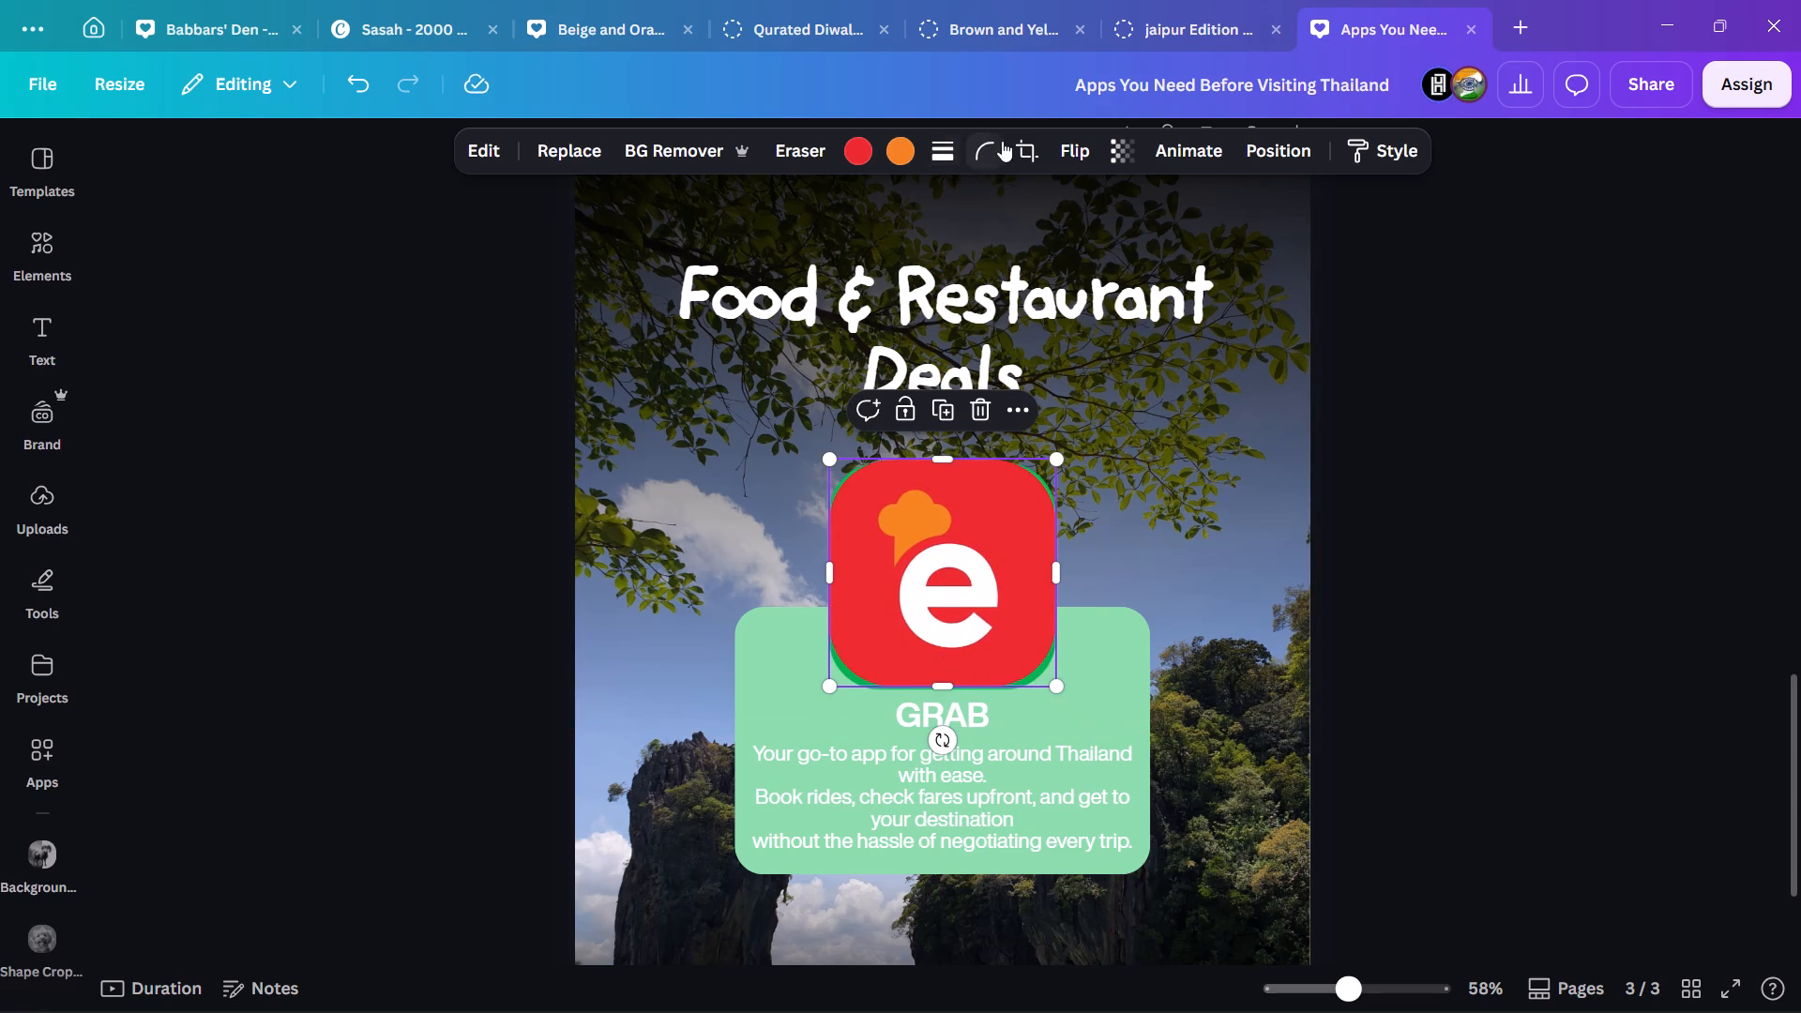
pyautogui.click(977, 153)
pyautogui.moveTo(1022, 252); pyautogui.dragTo(995, 252)
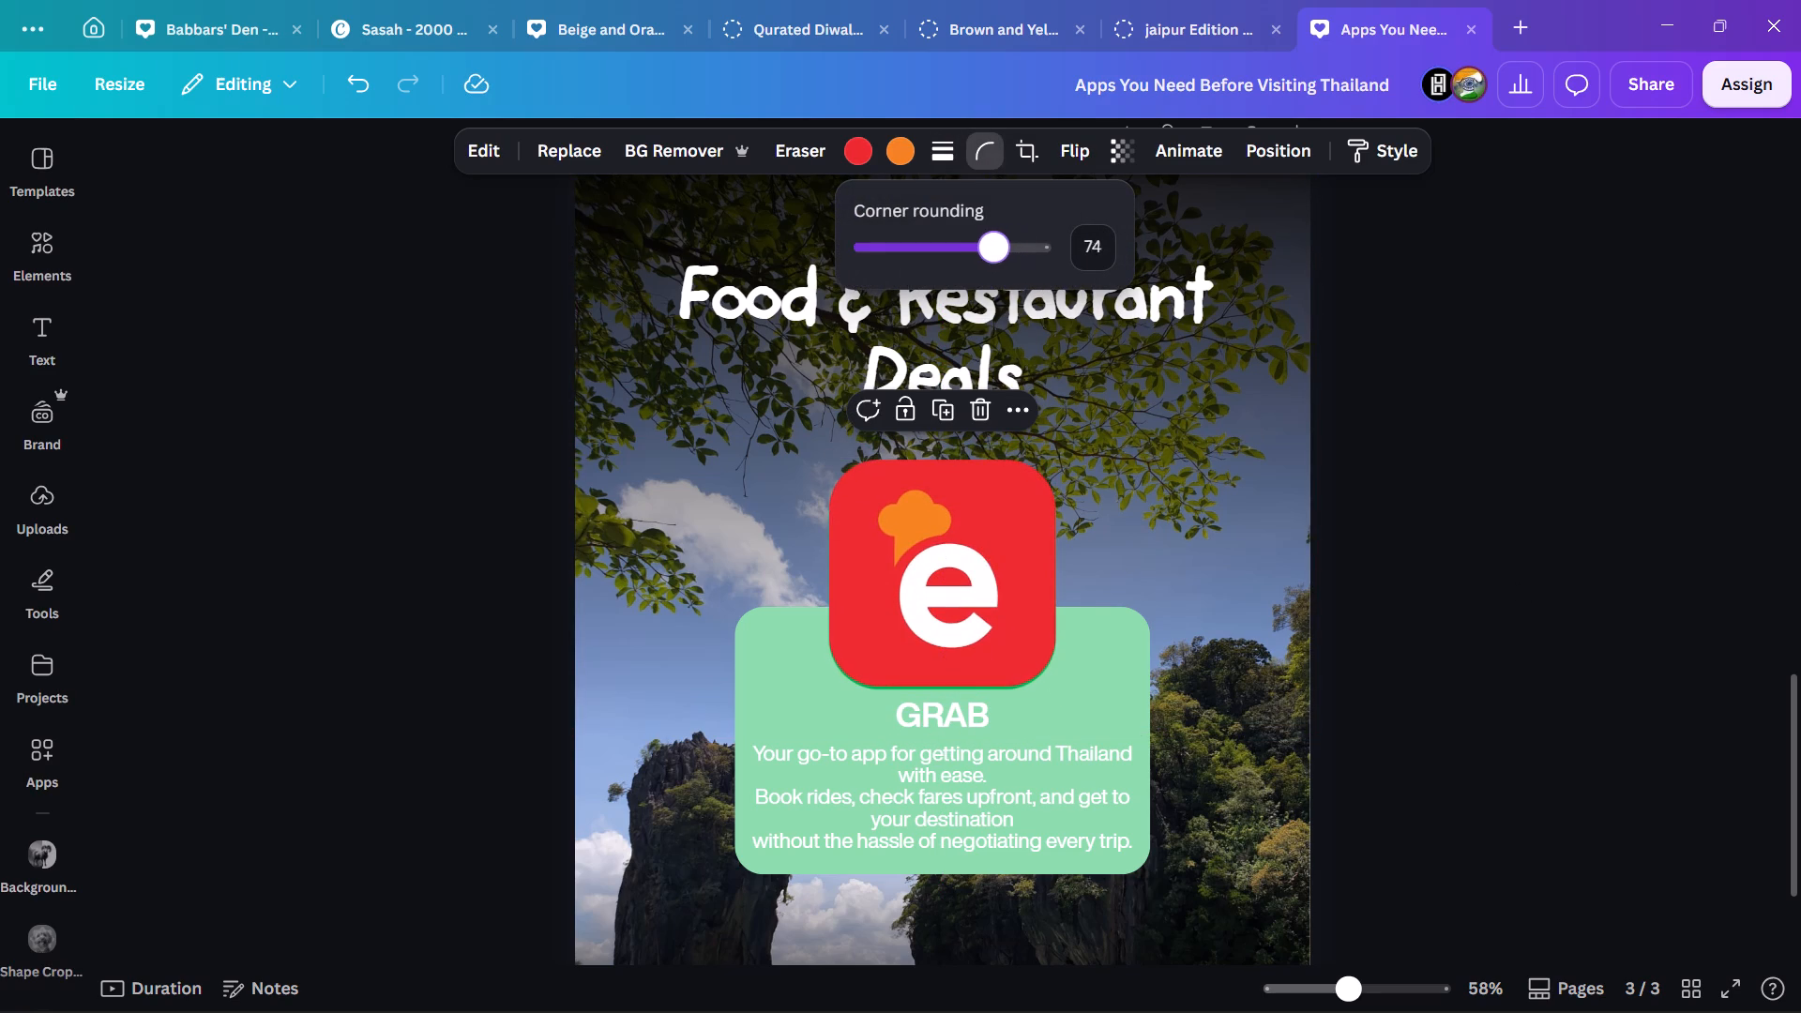
pyautogui.moveTo(995, 252); pyautogui.dragTo(988, 252)
pyautogui.click(1539, 528)
pyautogui.click(1532, 581)
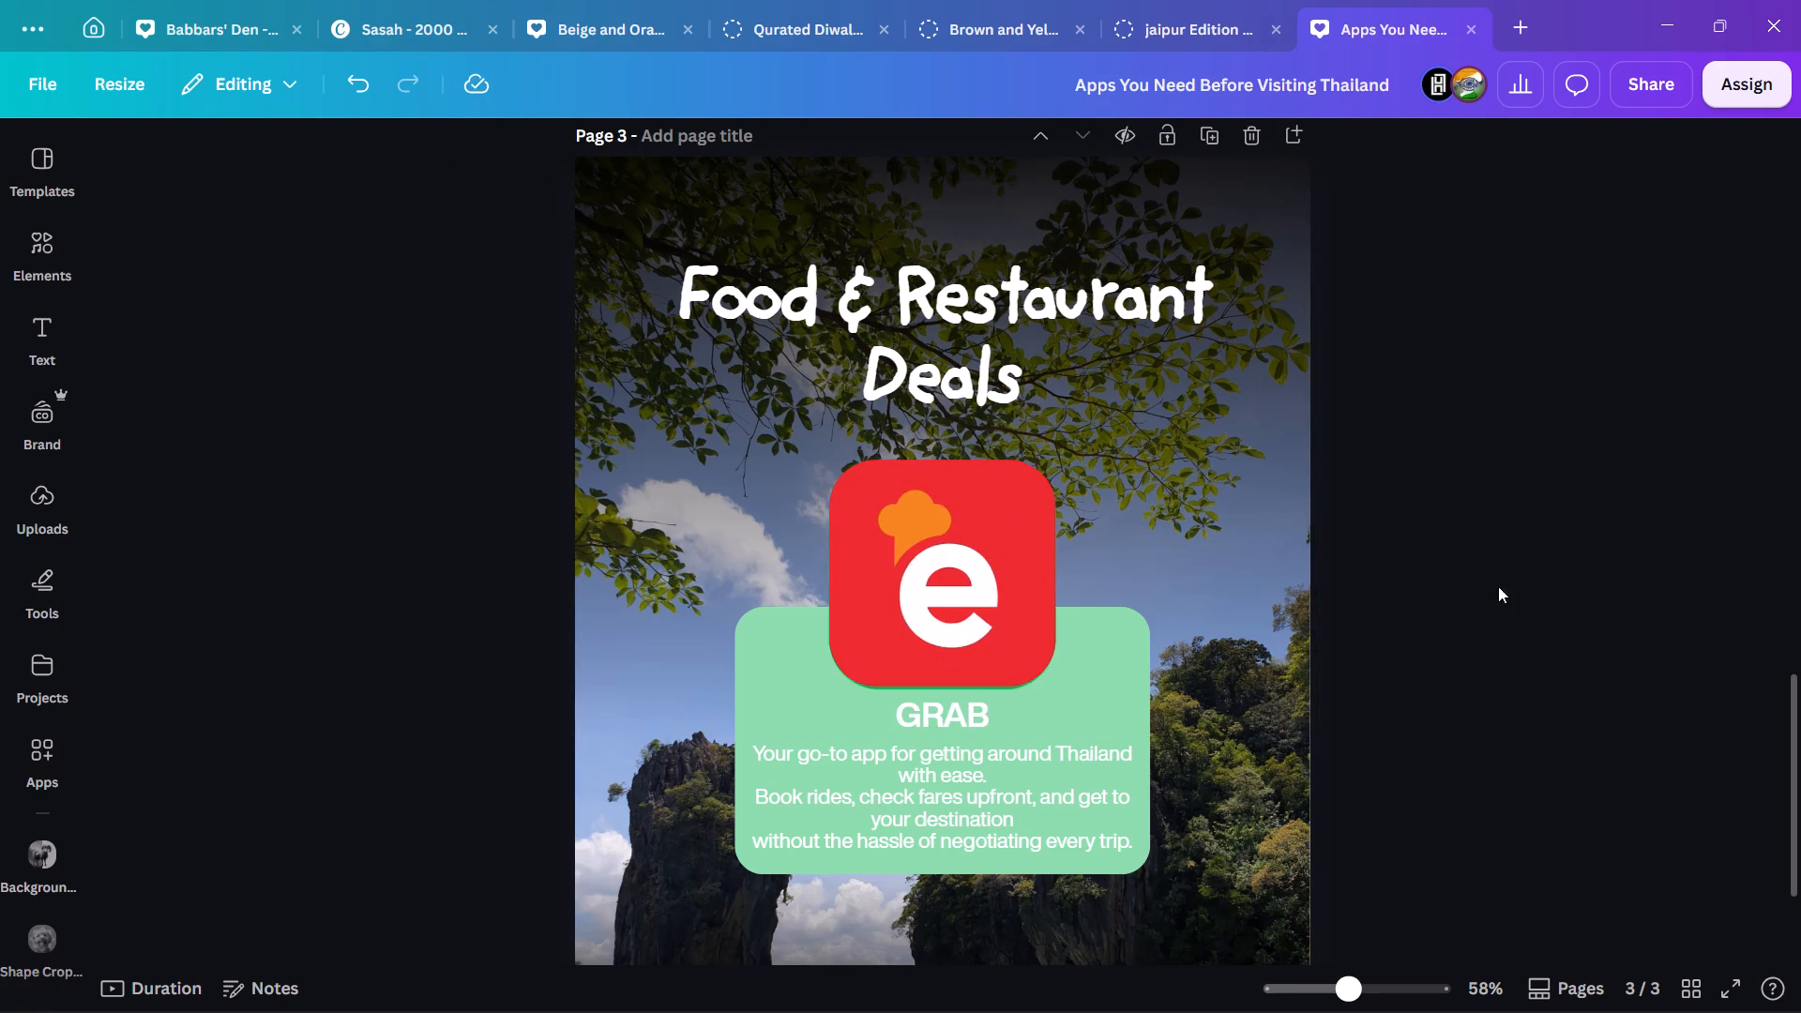
# Delete the Grab icon layer beneath the red "e" logo on page 3.
pyautogui.hotkey('alt', '1')
pyautogui.click(315, 654)
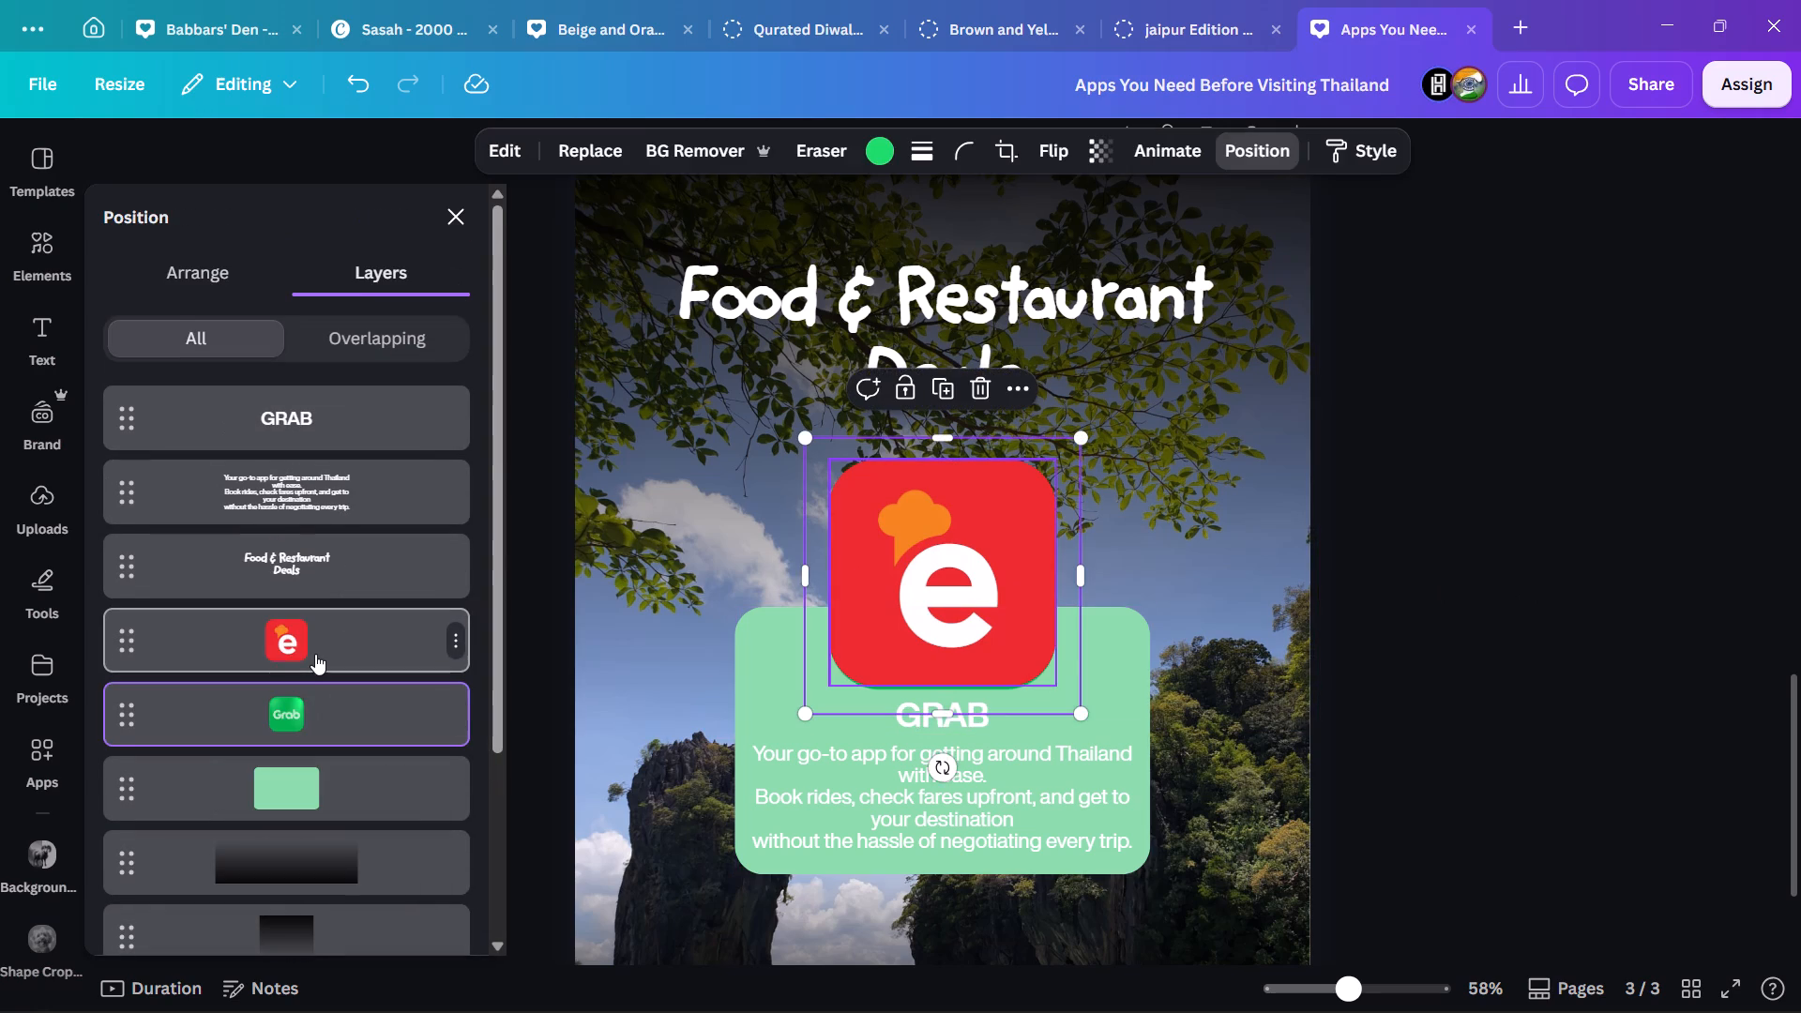
pyautogui.press('Delete')
pyautogui.click(1610, 621)
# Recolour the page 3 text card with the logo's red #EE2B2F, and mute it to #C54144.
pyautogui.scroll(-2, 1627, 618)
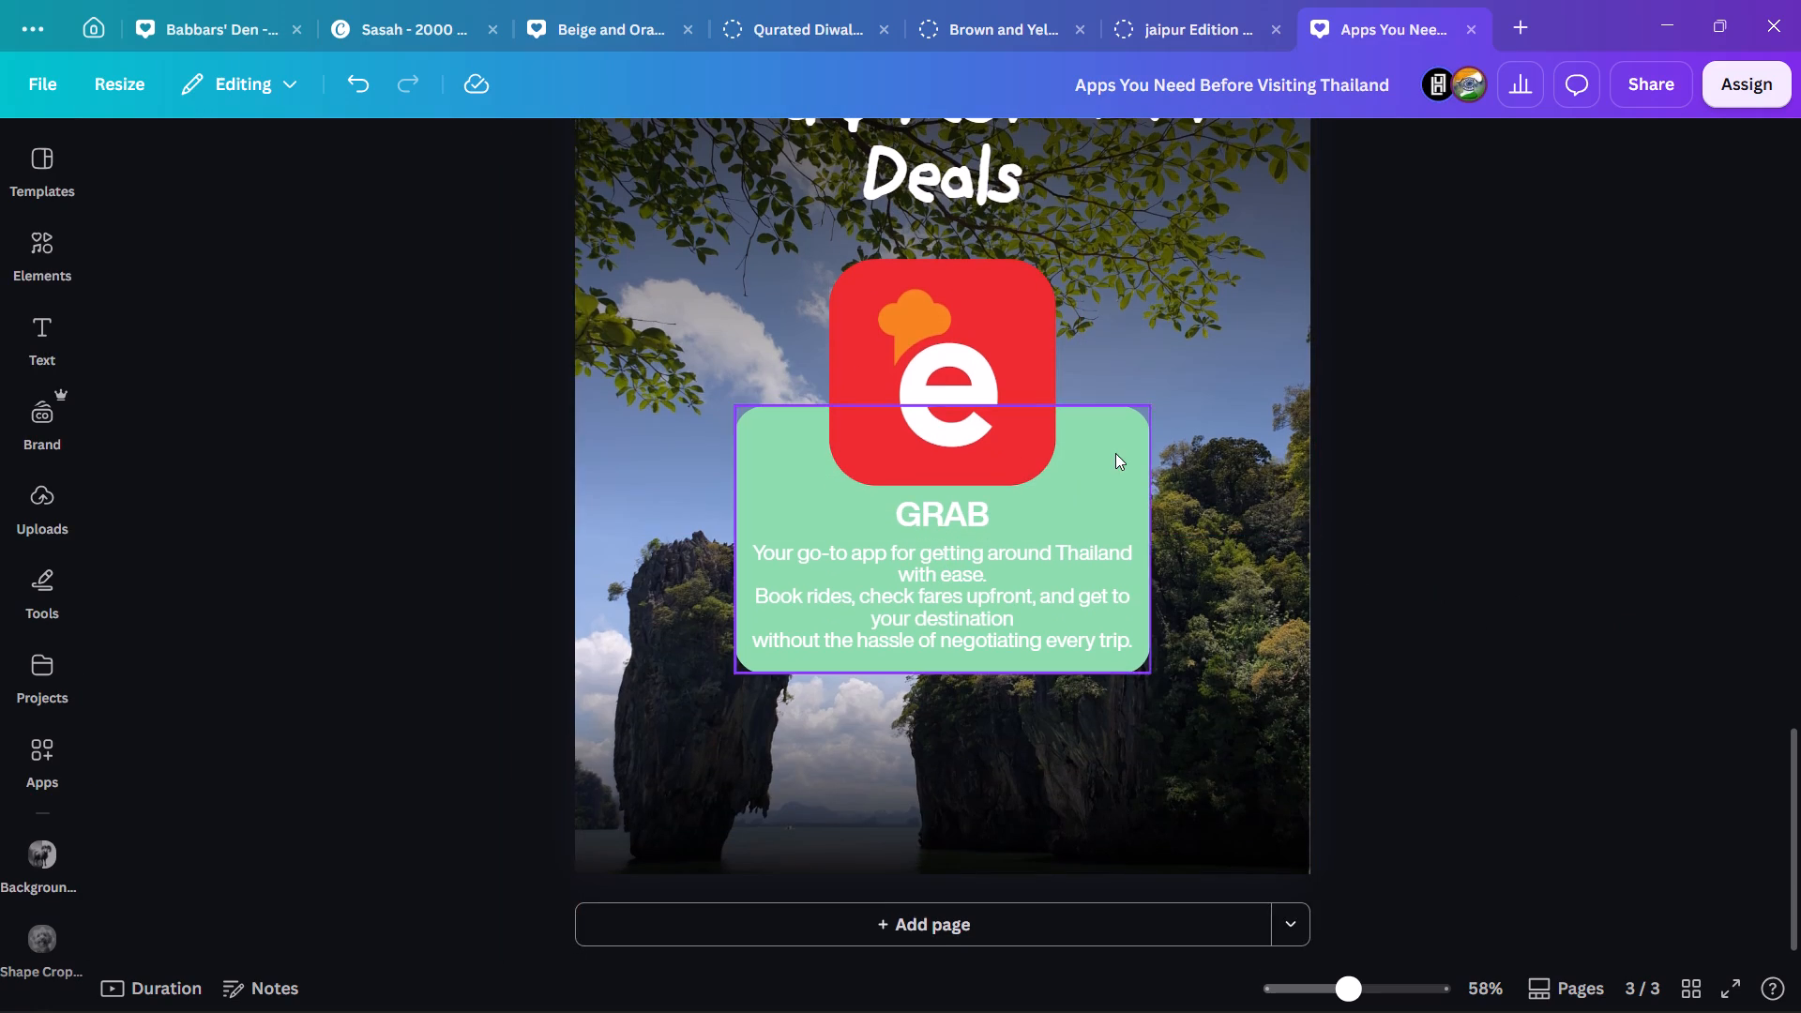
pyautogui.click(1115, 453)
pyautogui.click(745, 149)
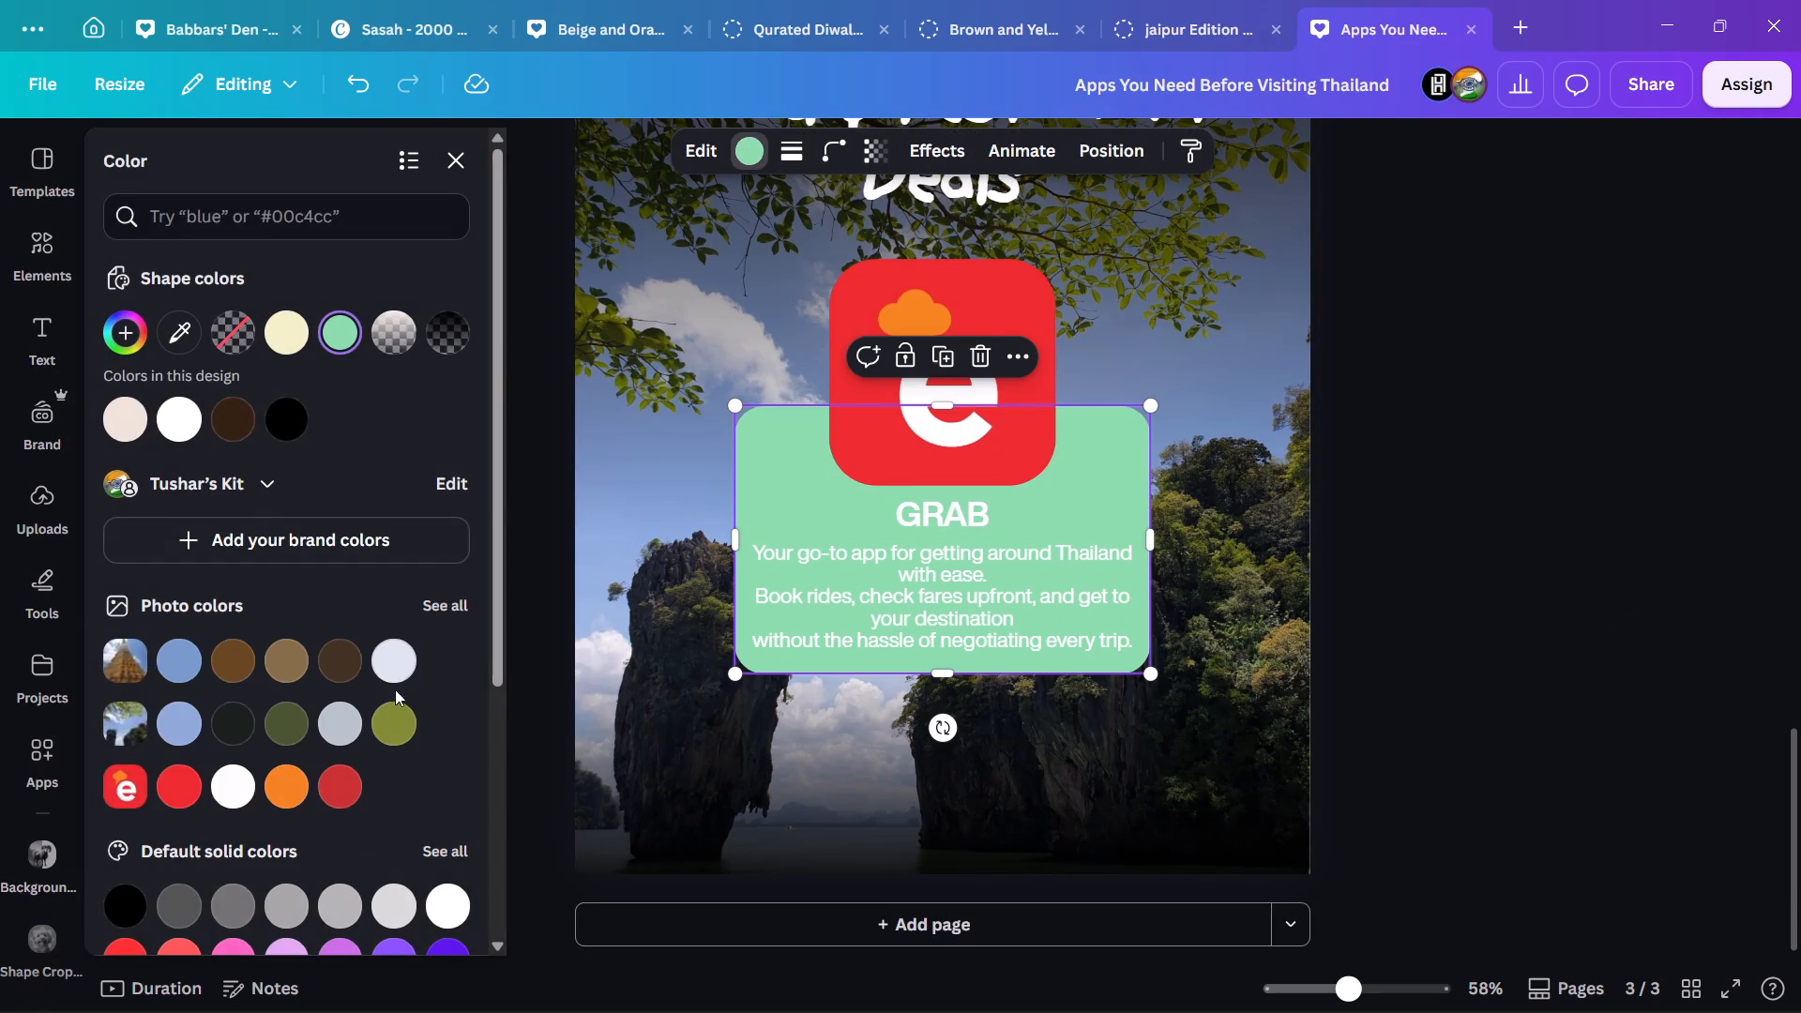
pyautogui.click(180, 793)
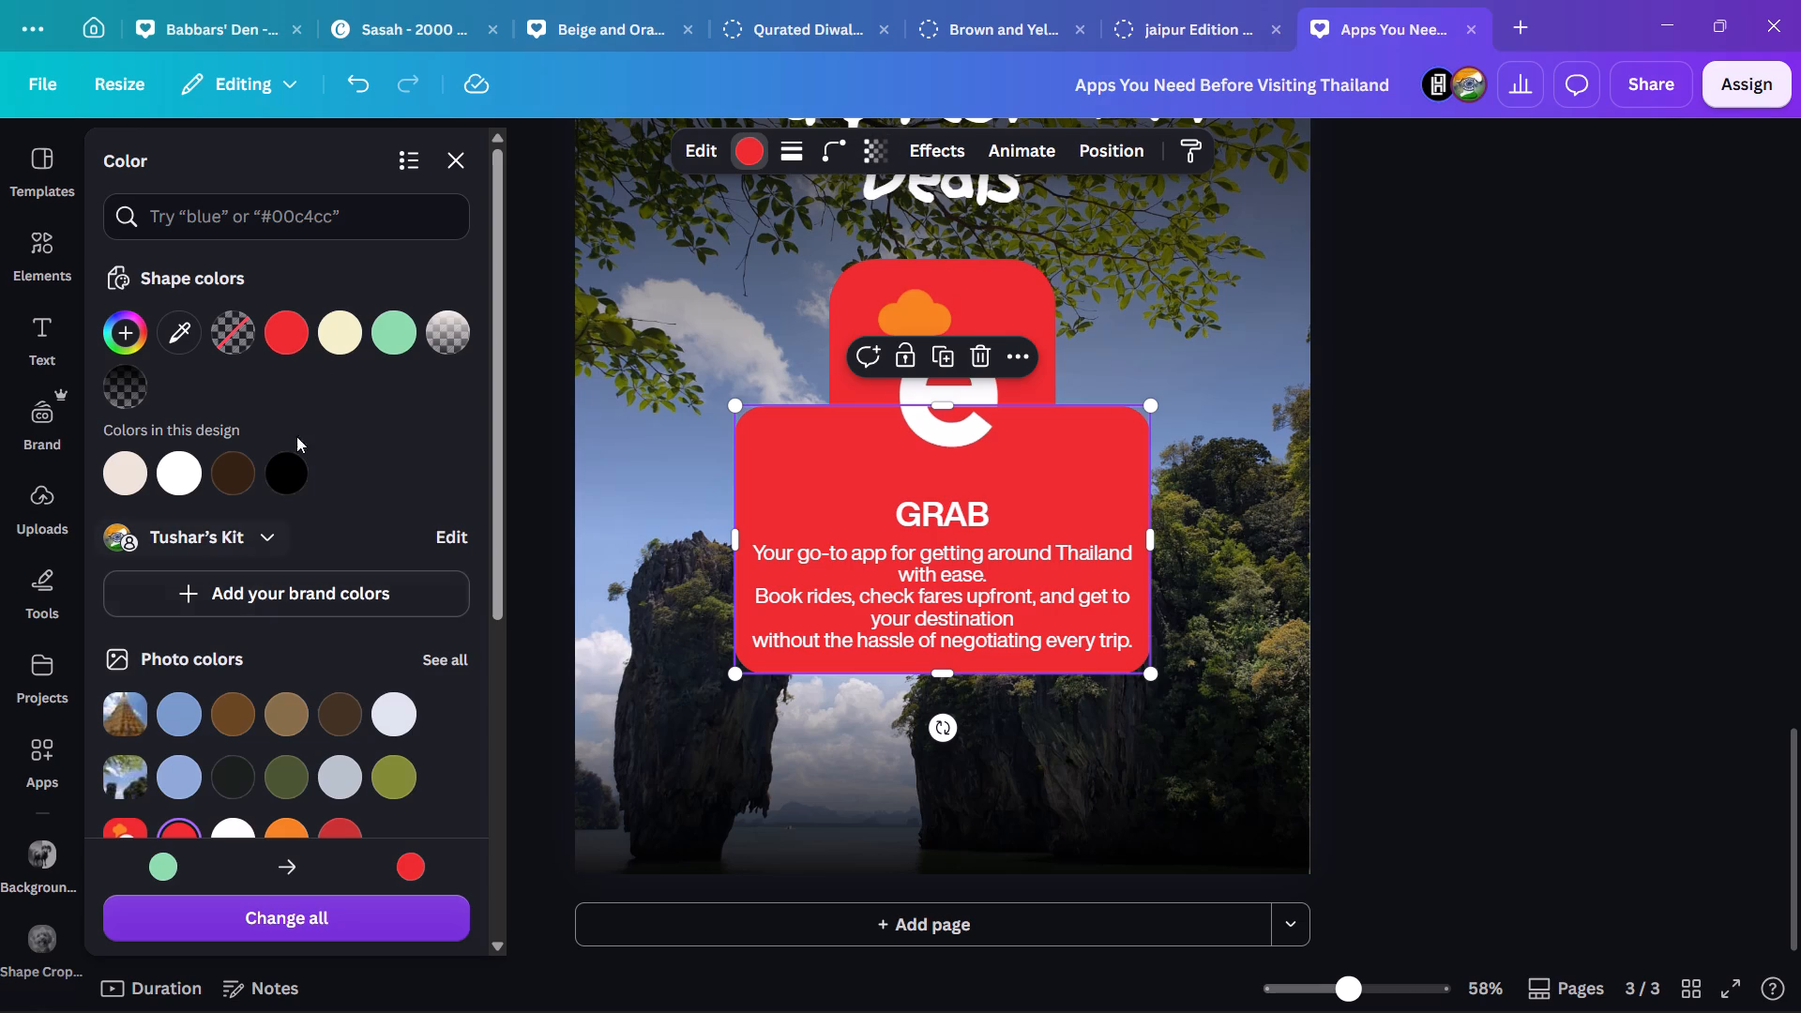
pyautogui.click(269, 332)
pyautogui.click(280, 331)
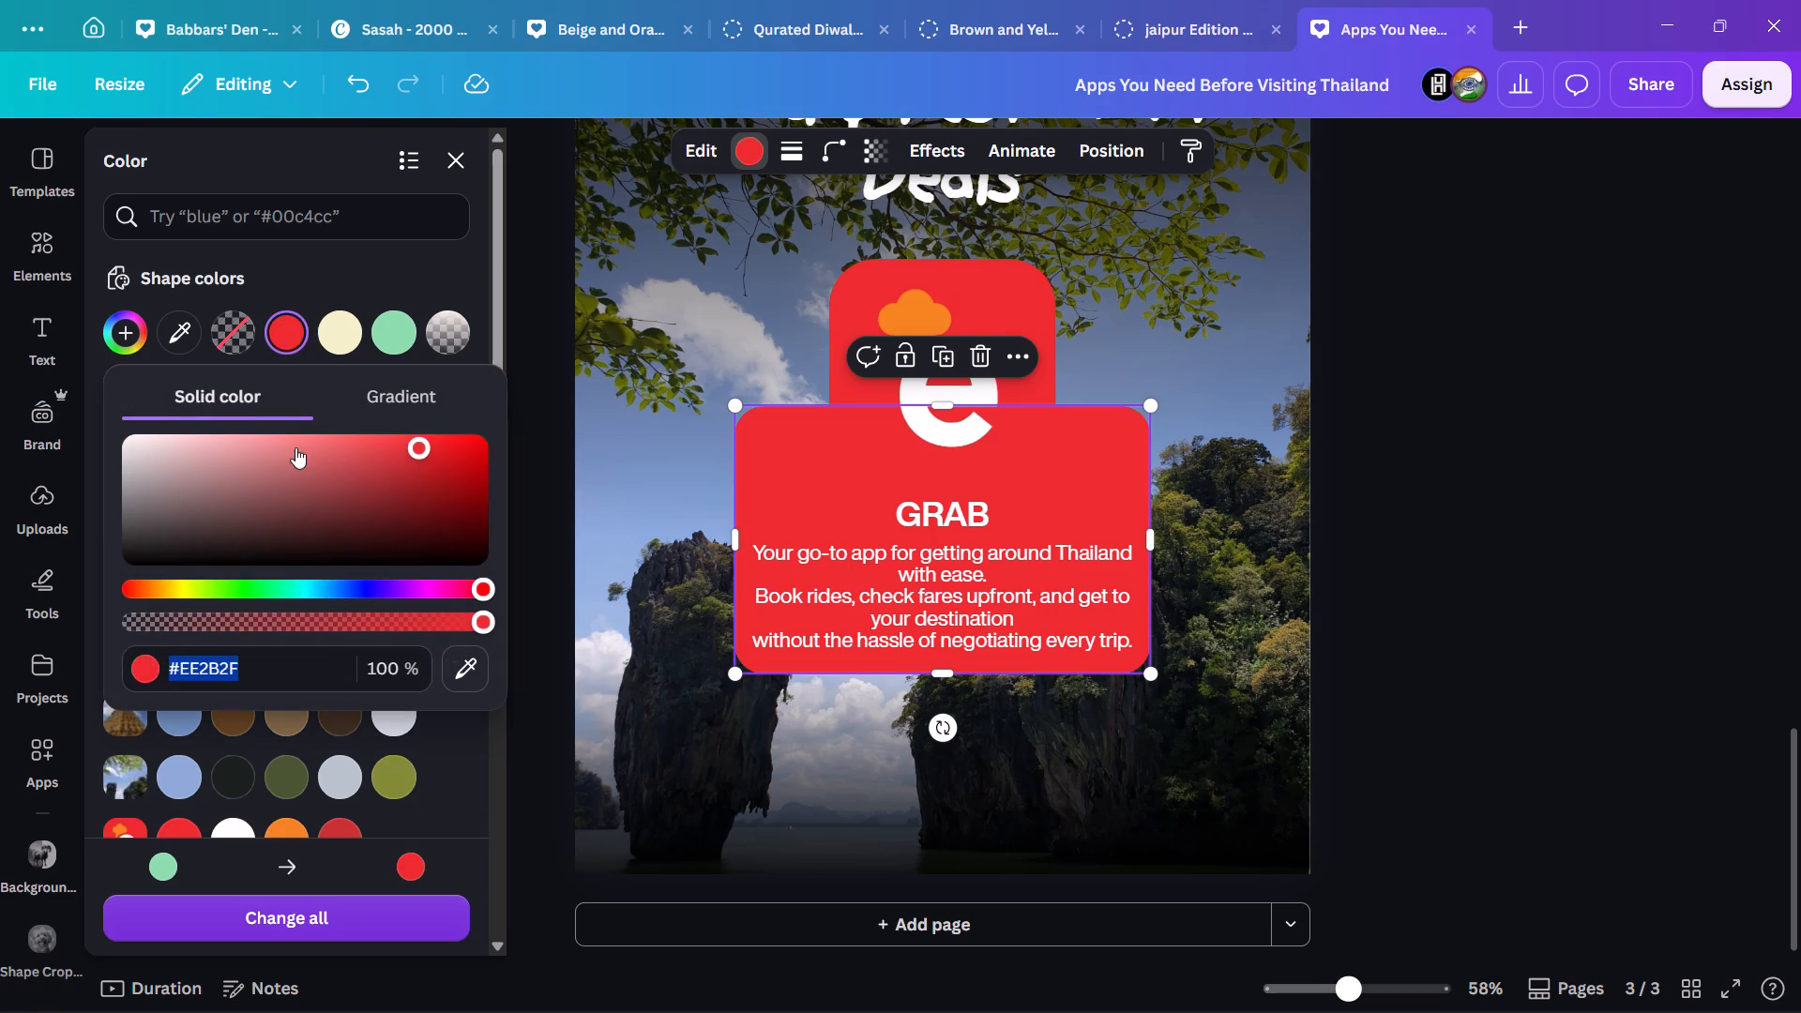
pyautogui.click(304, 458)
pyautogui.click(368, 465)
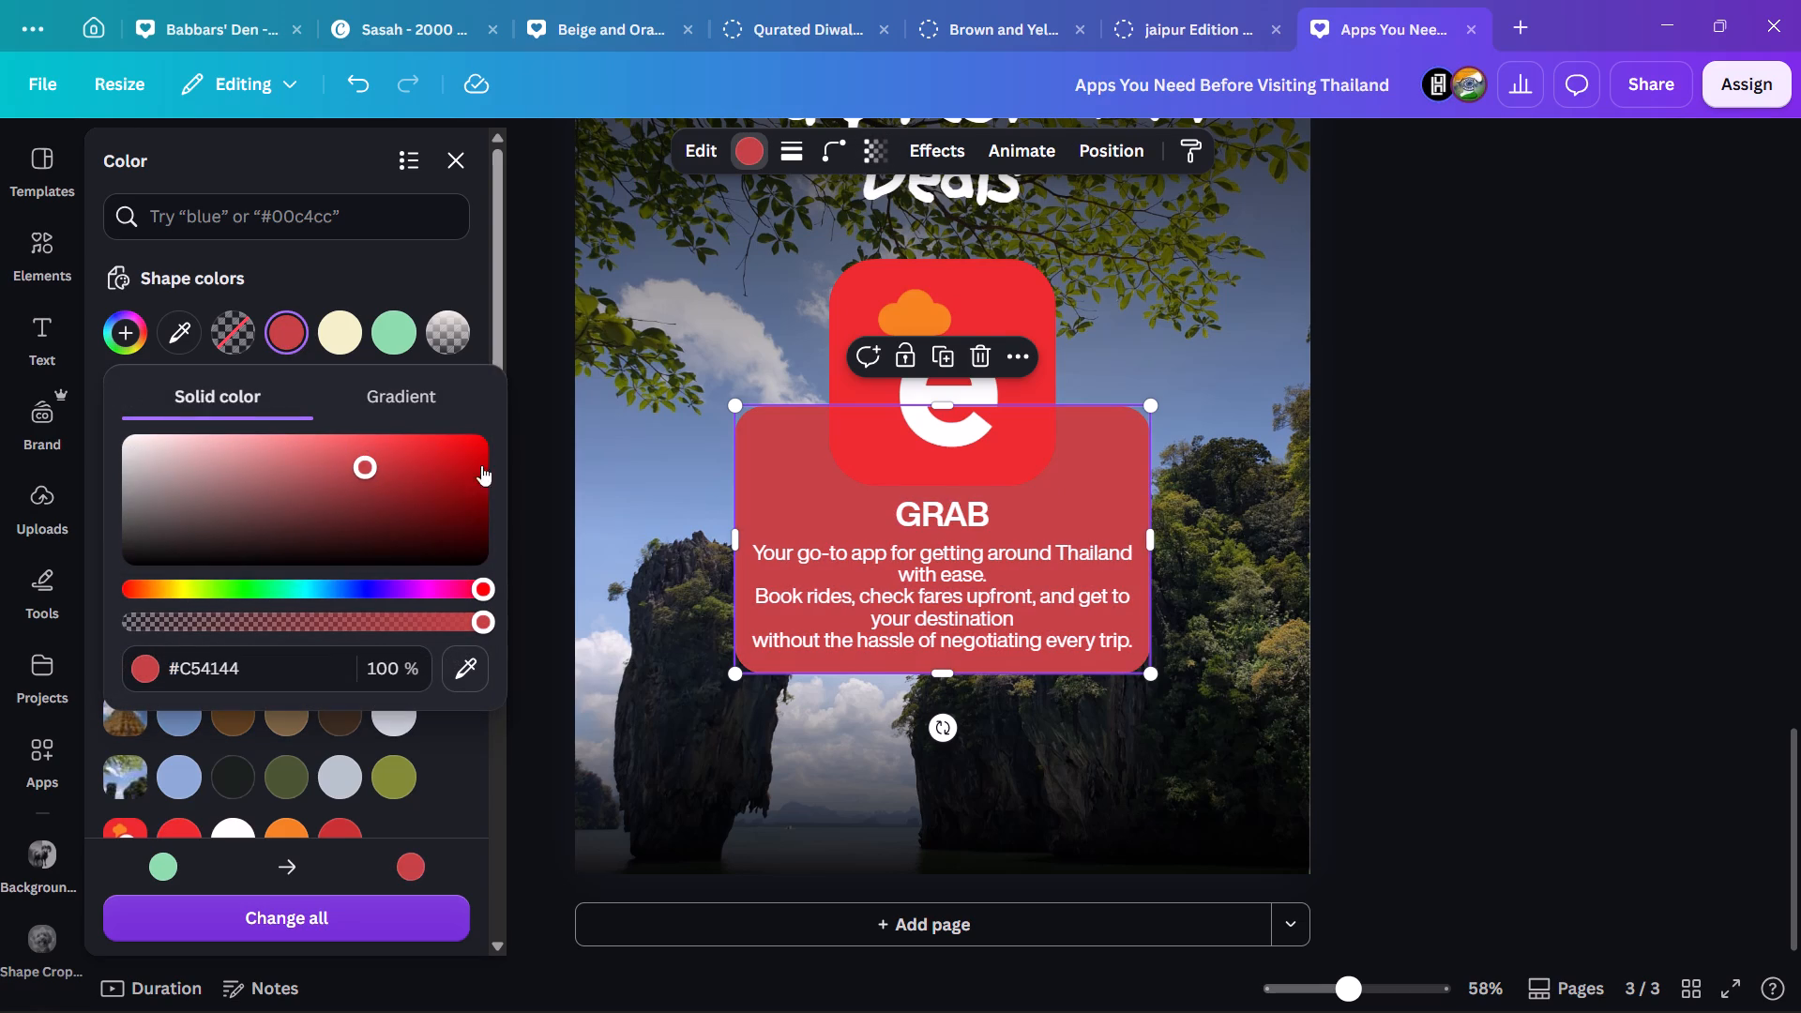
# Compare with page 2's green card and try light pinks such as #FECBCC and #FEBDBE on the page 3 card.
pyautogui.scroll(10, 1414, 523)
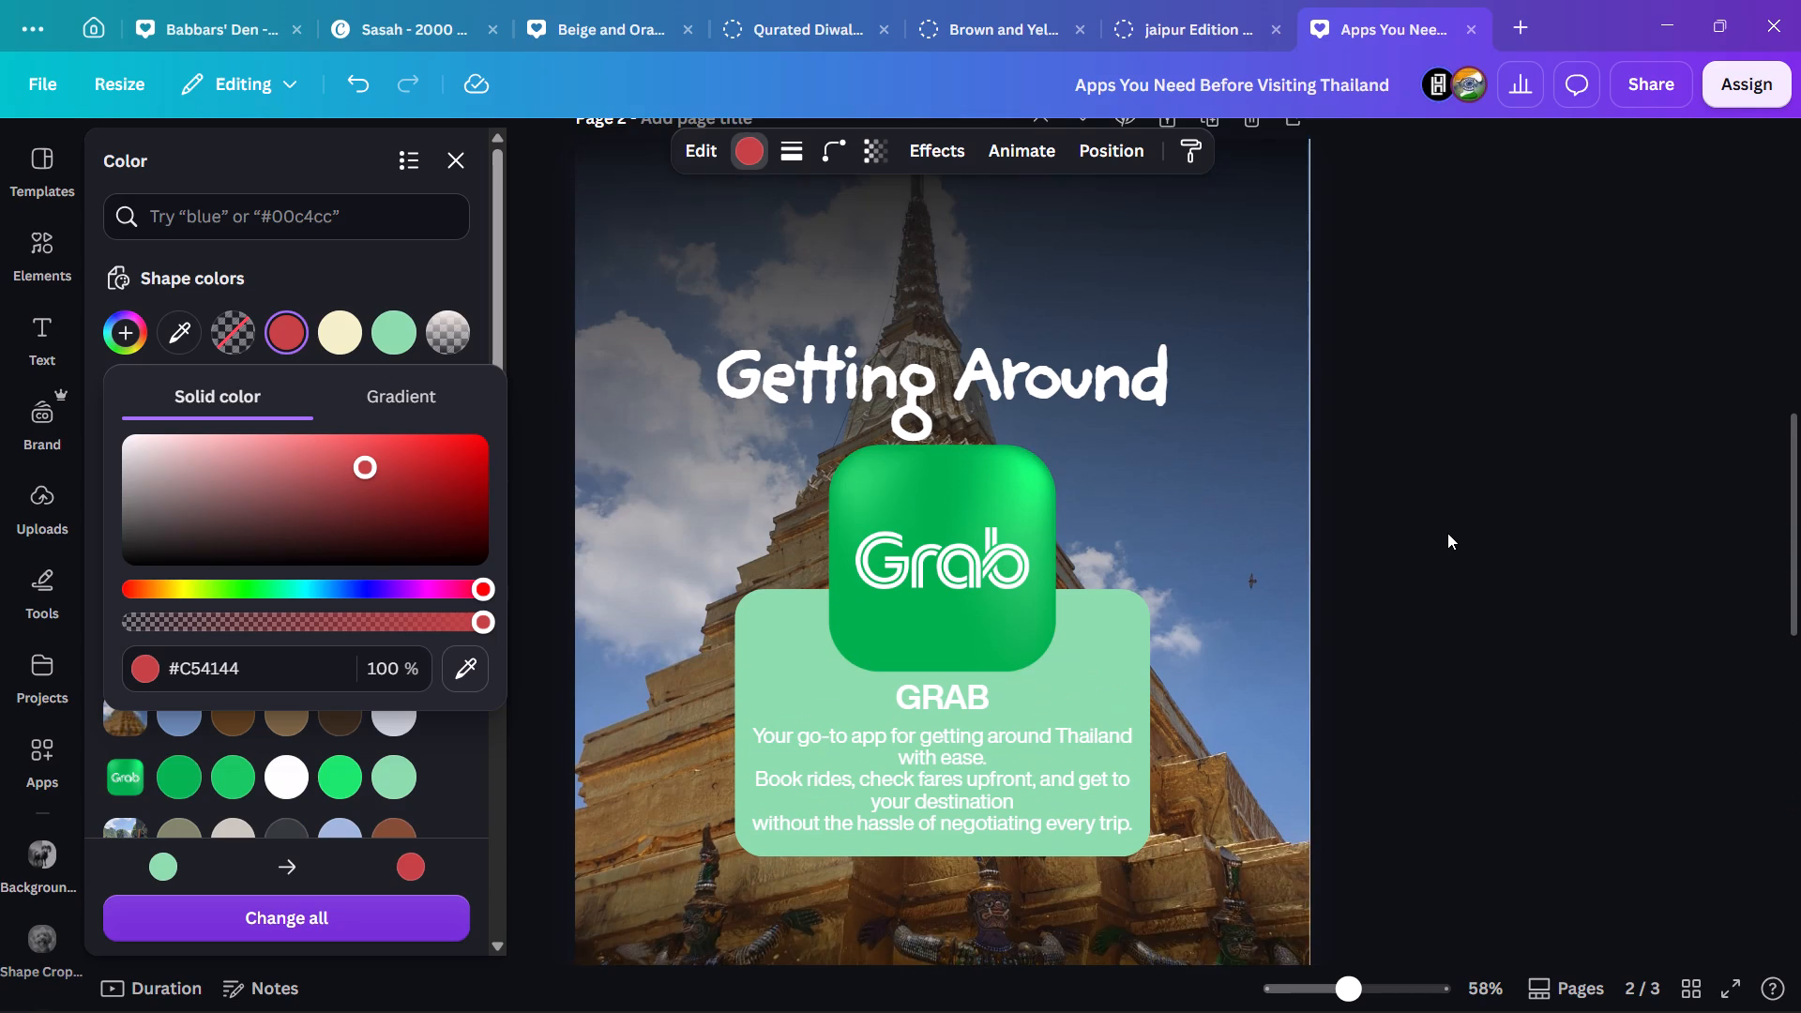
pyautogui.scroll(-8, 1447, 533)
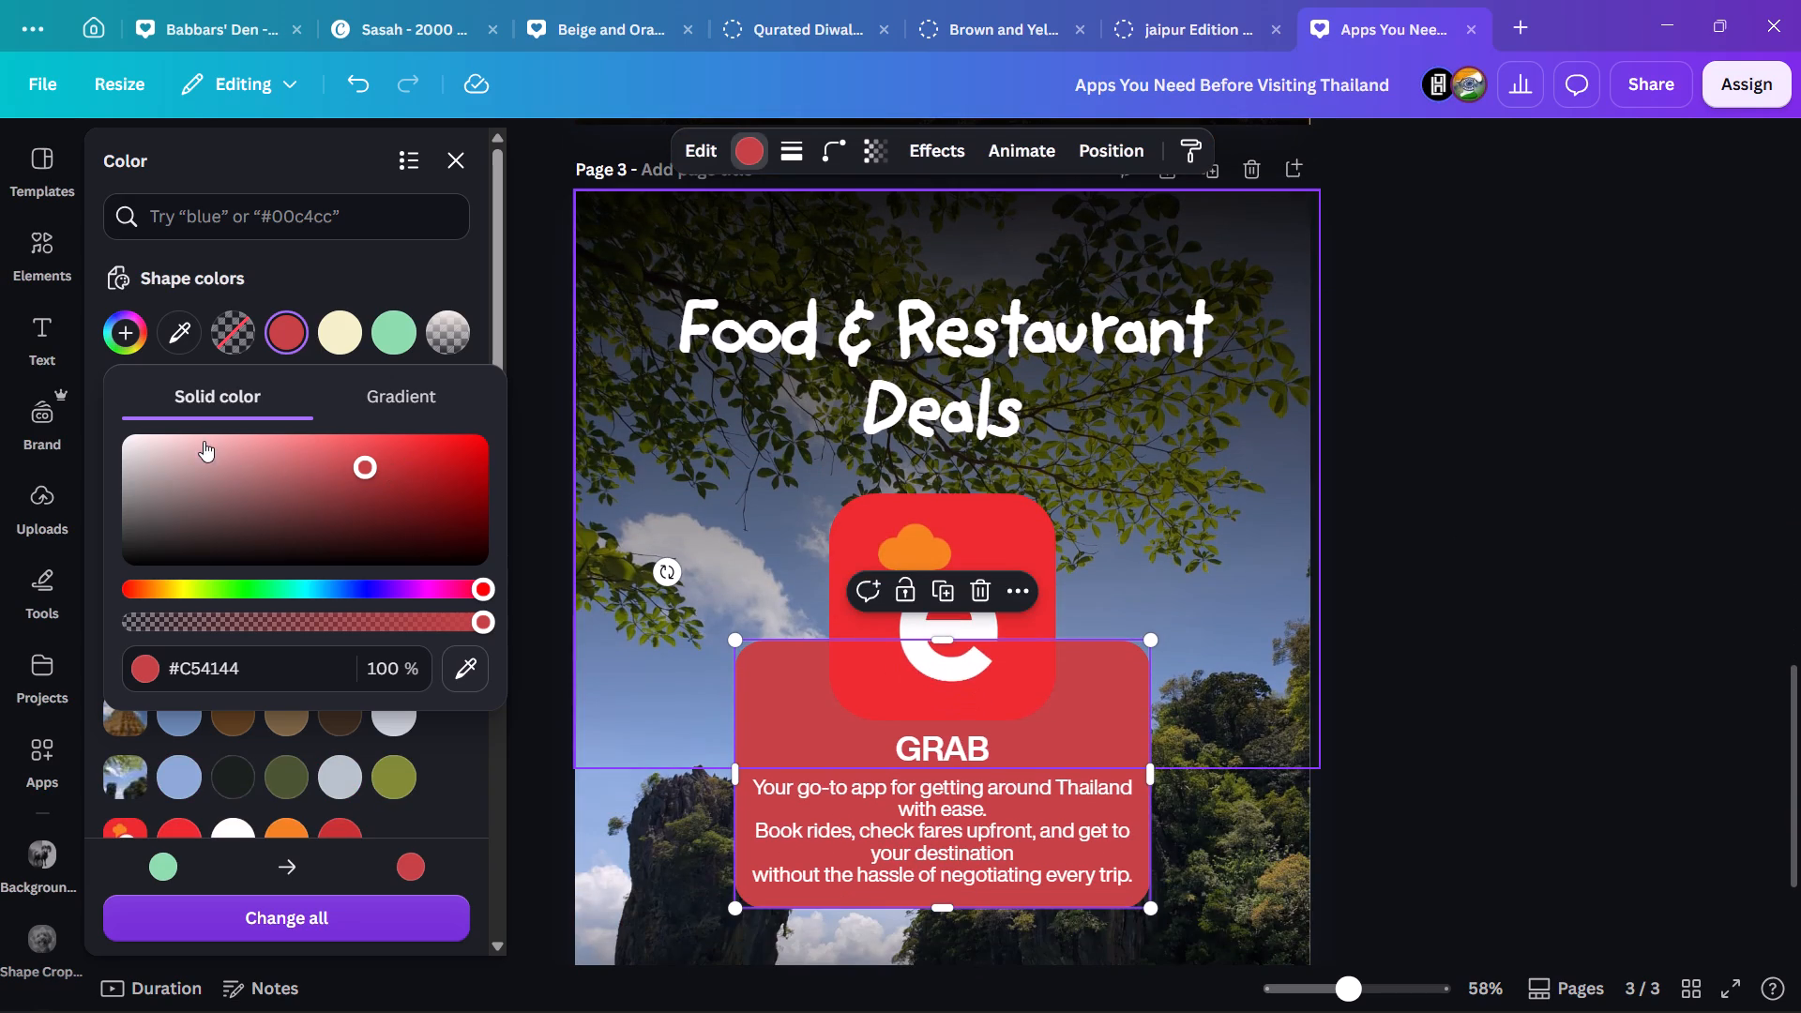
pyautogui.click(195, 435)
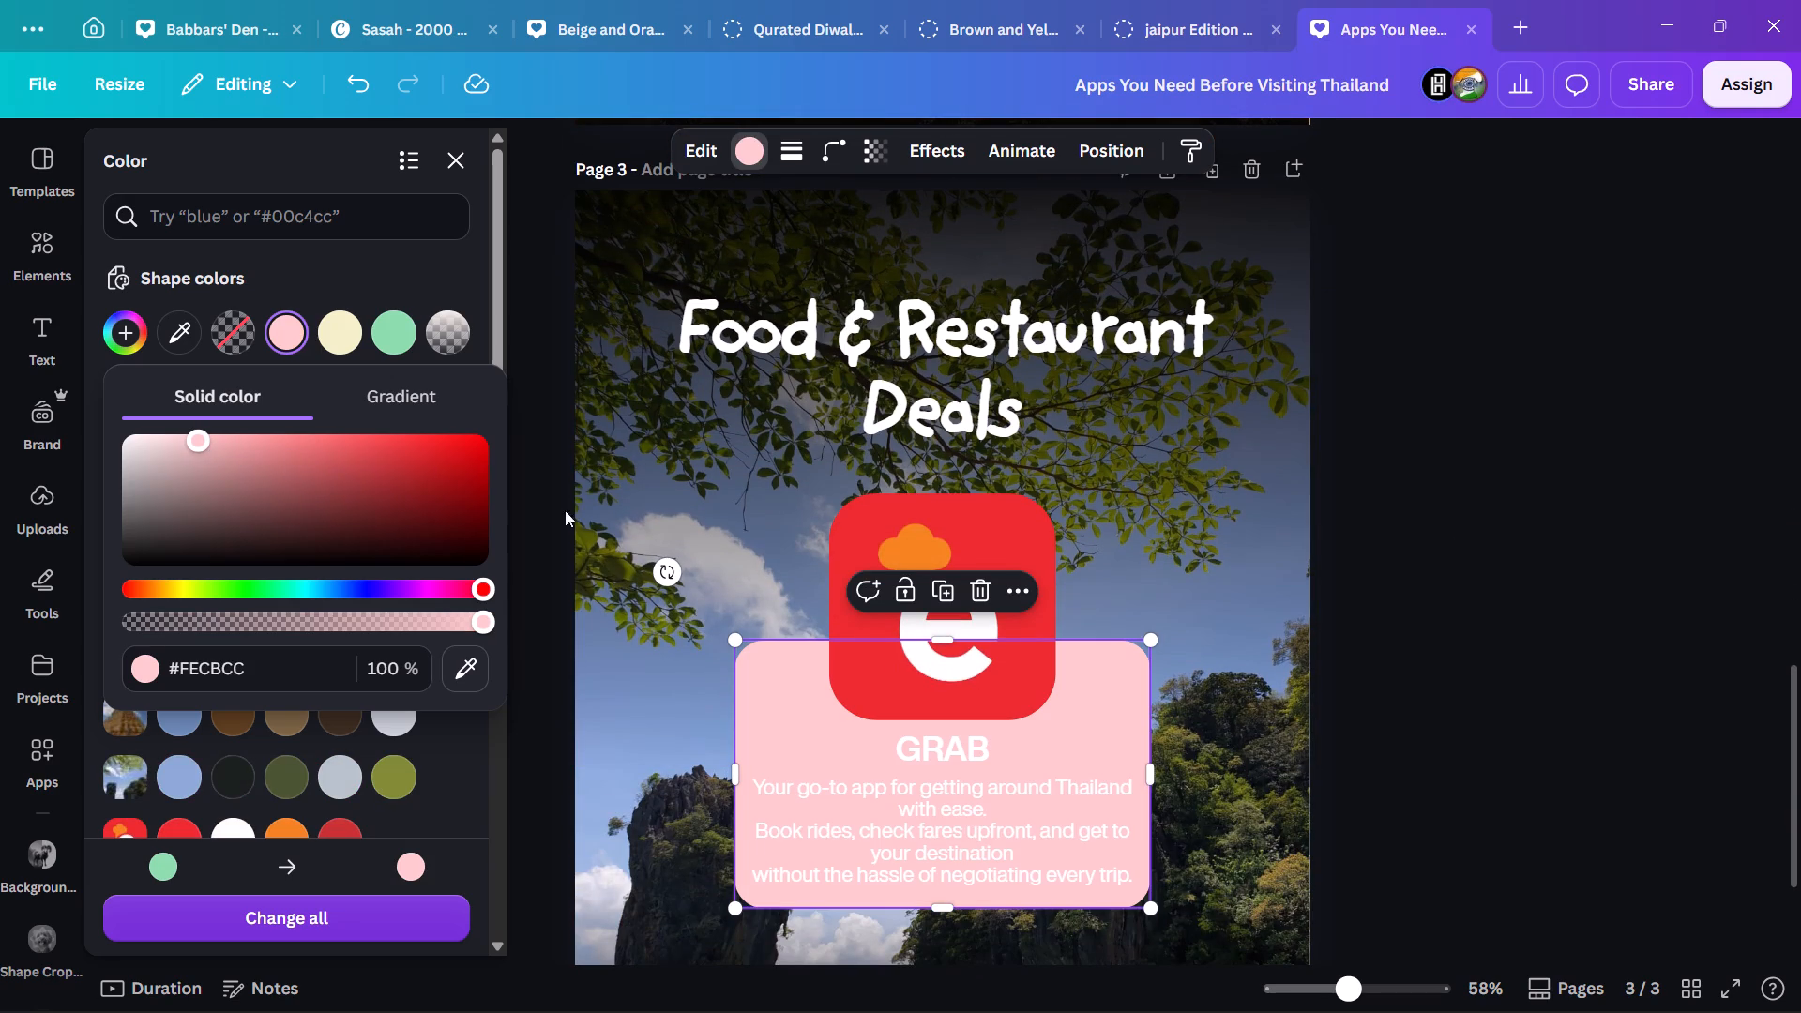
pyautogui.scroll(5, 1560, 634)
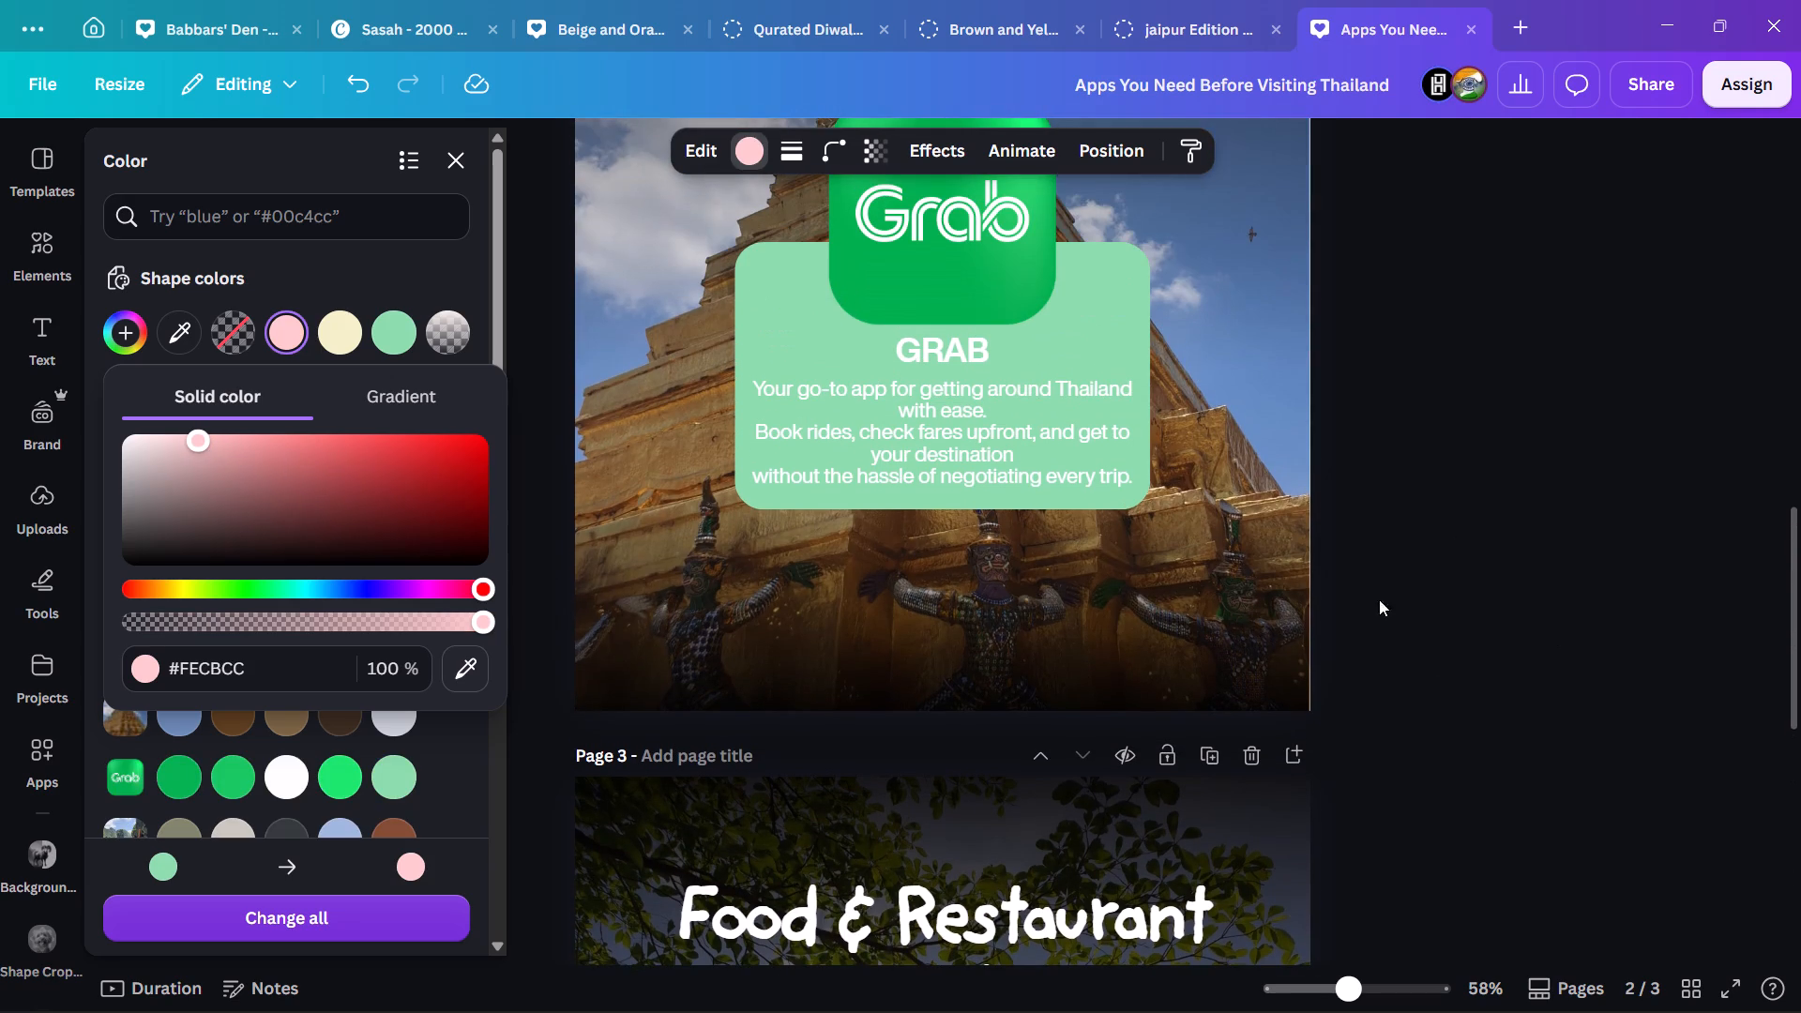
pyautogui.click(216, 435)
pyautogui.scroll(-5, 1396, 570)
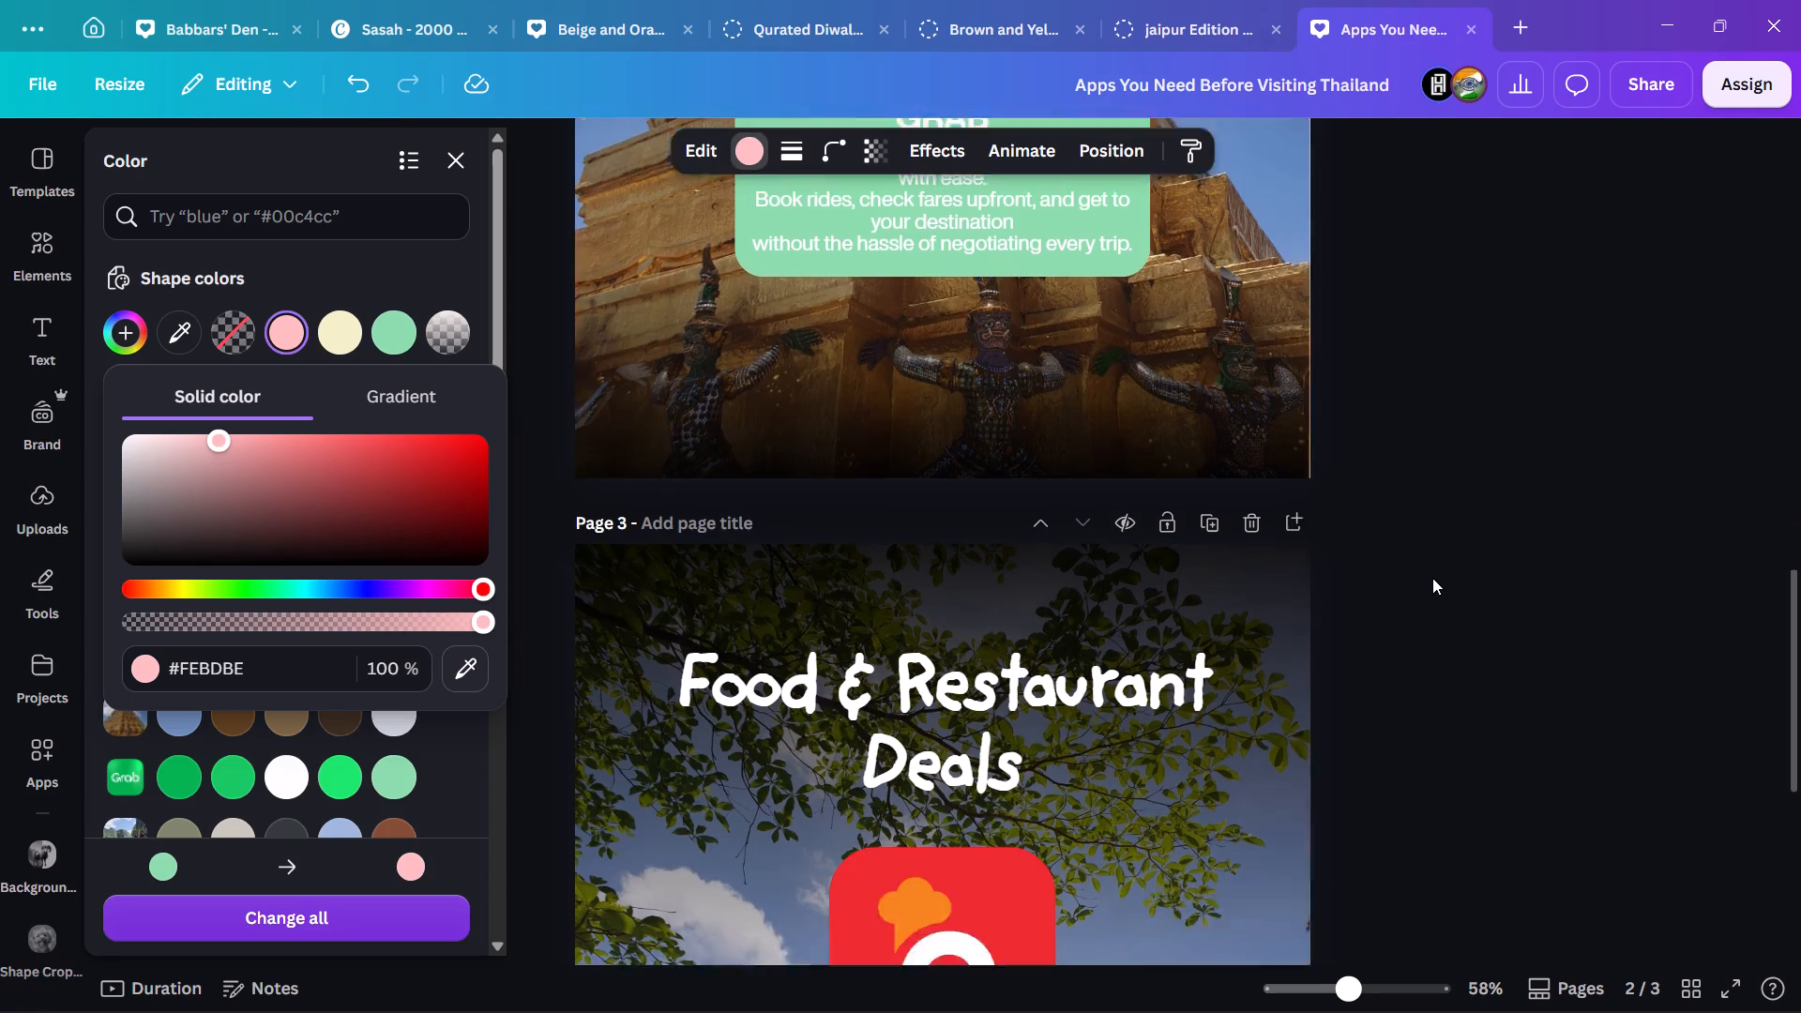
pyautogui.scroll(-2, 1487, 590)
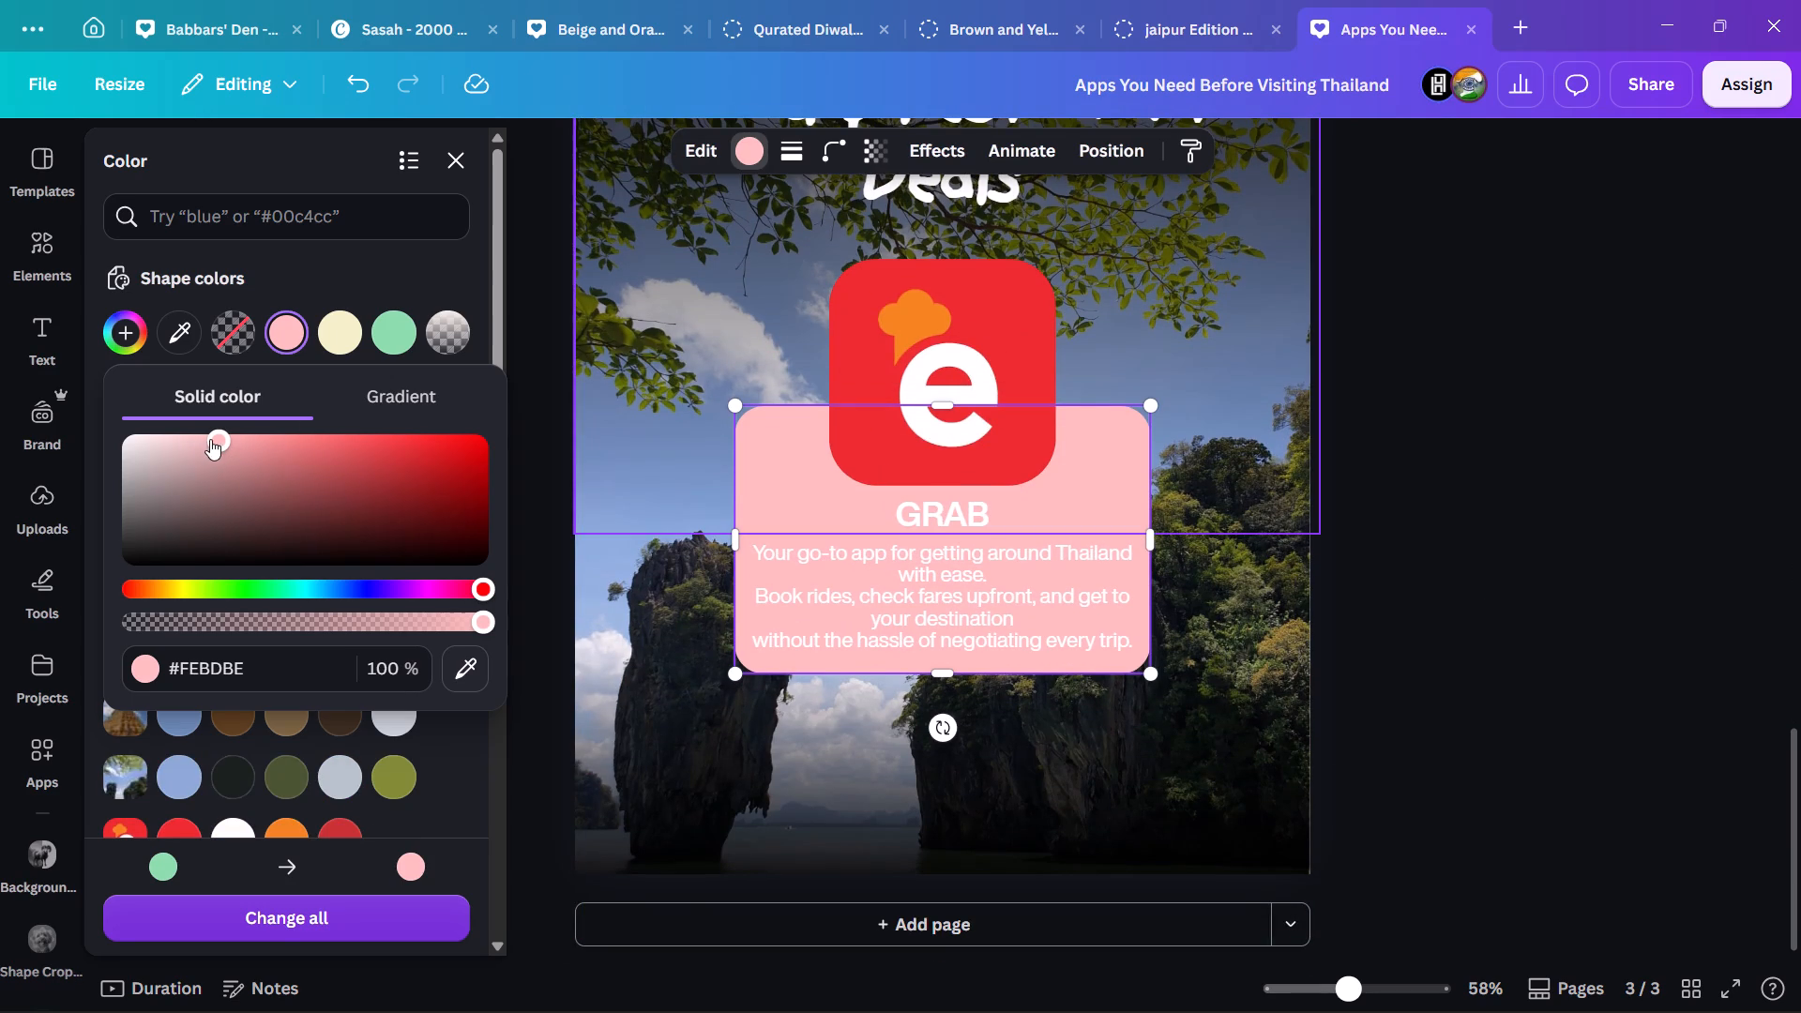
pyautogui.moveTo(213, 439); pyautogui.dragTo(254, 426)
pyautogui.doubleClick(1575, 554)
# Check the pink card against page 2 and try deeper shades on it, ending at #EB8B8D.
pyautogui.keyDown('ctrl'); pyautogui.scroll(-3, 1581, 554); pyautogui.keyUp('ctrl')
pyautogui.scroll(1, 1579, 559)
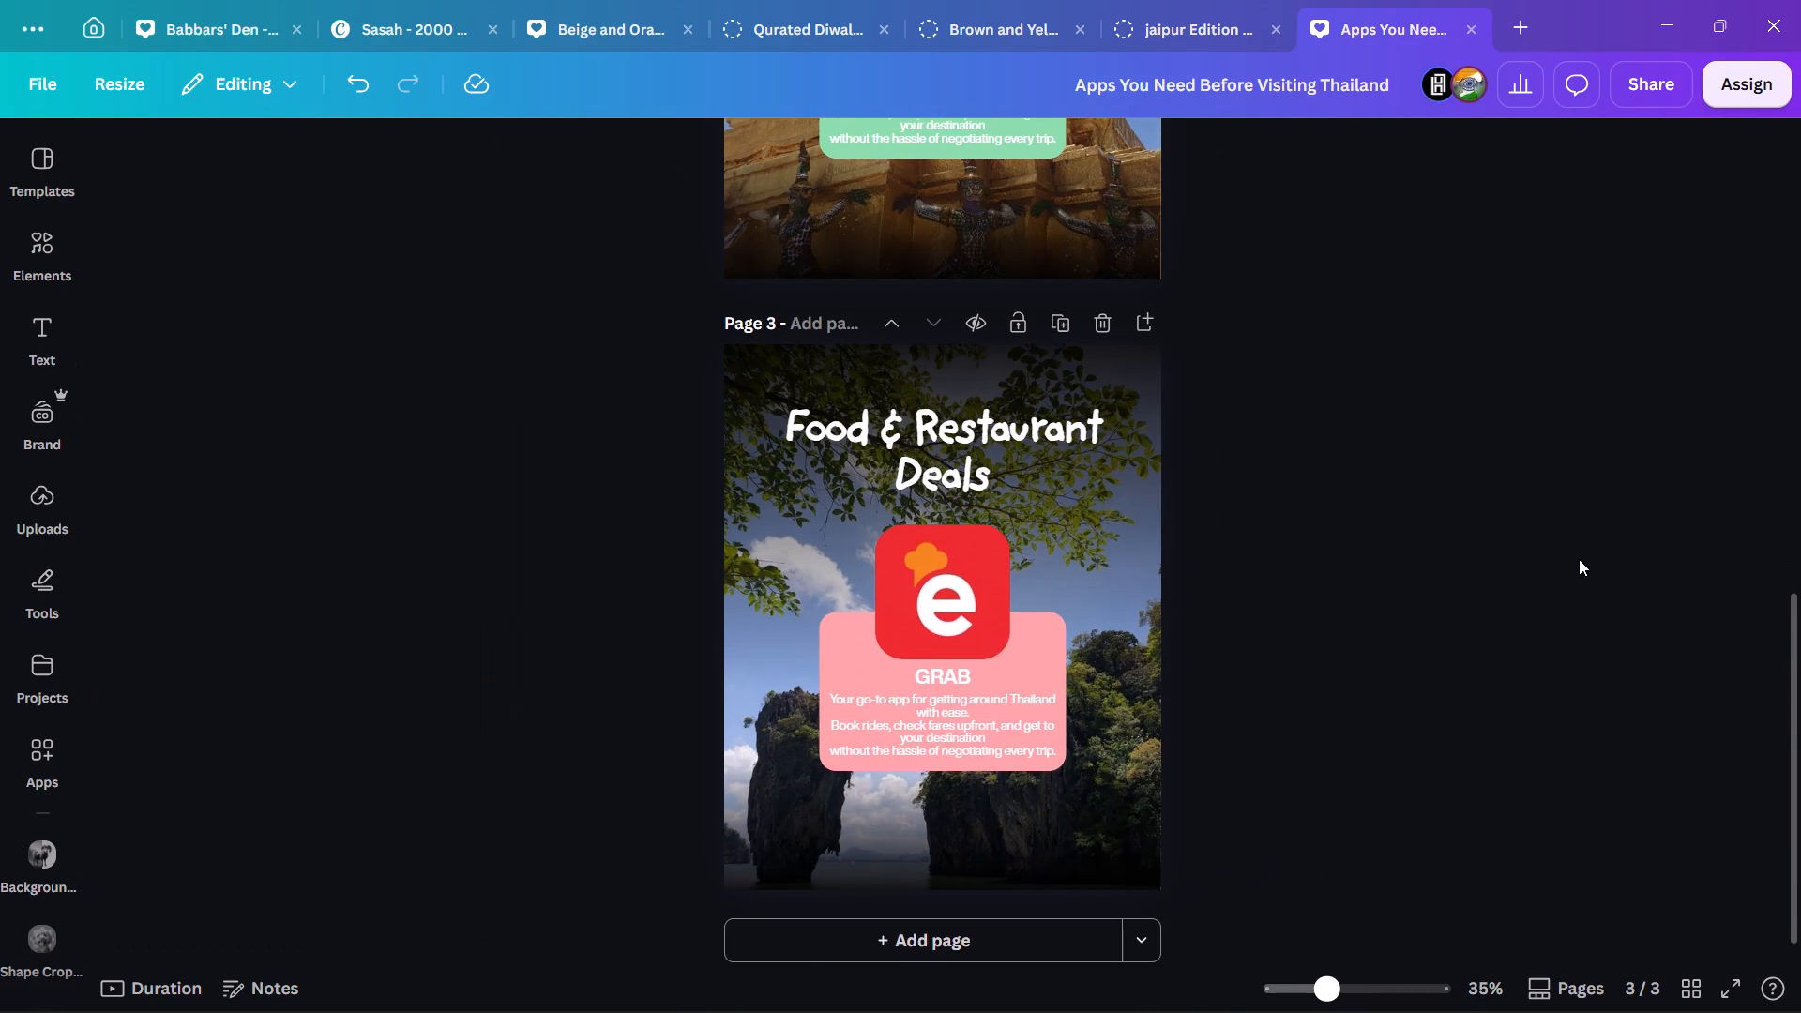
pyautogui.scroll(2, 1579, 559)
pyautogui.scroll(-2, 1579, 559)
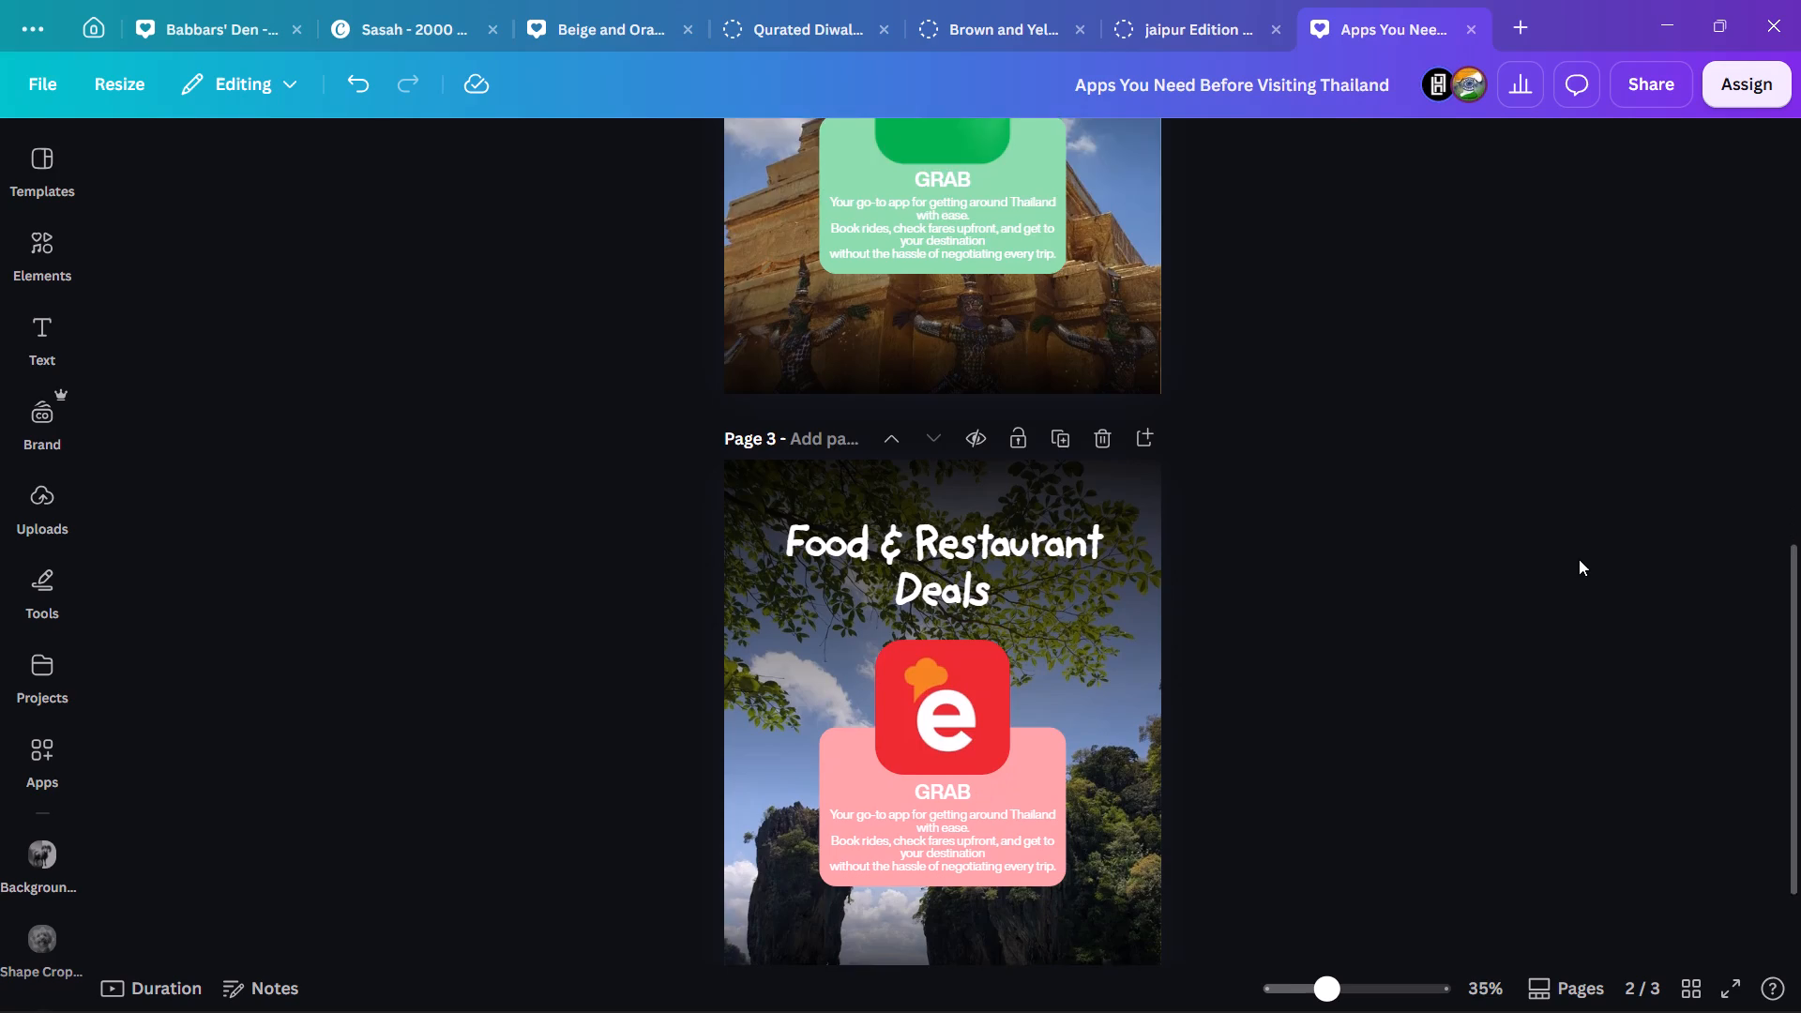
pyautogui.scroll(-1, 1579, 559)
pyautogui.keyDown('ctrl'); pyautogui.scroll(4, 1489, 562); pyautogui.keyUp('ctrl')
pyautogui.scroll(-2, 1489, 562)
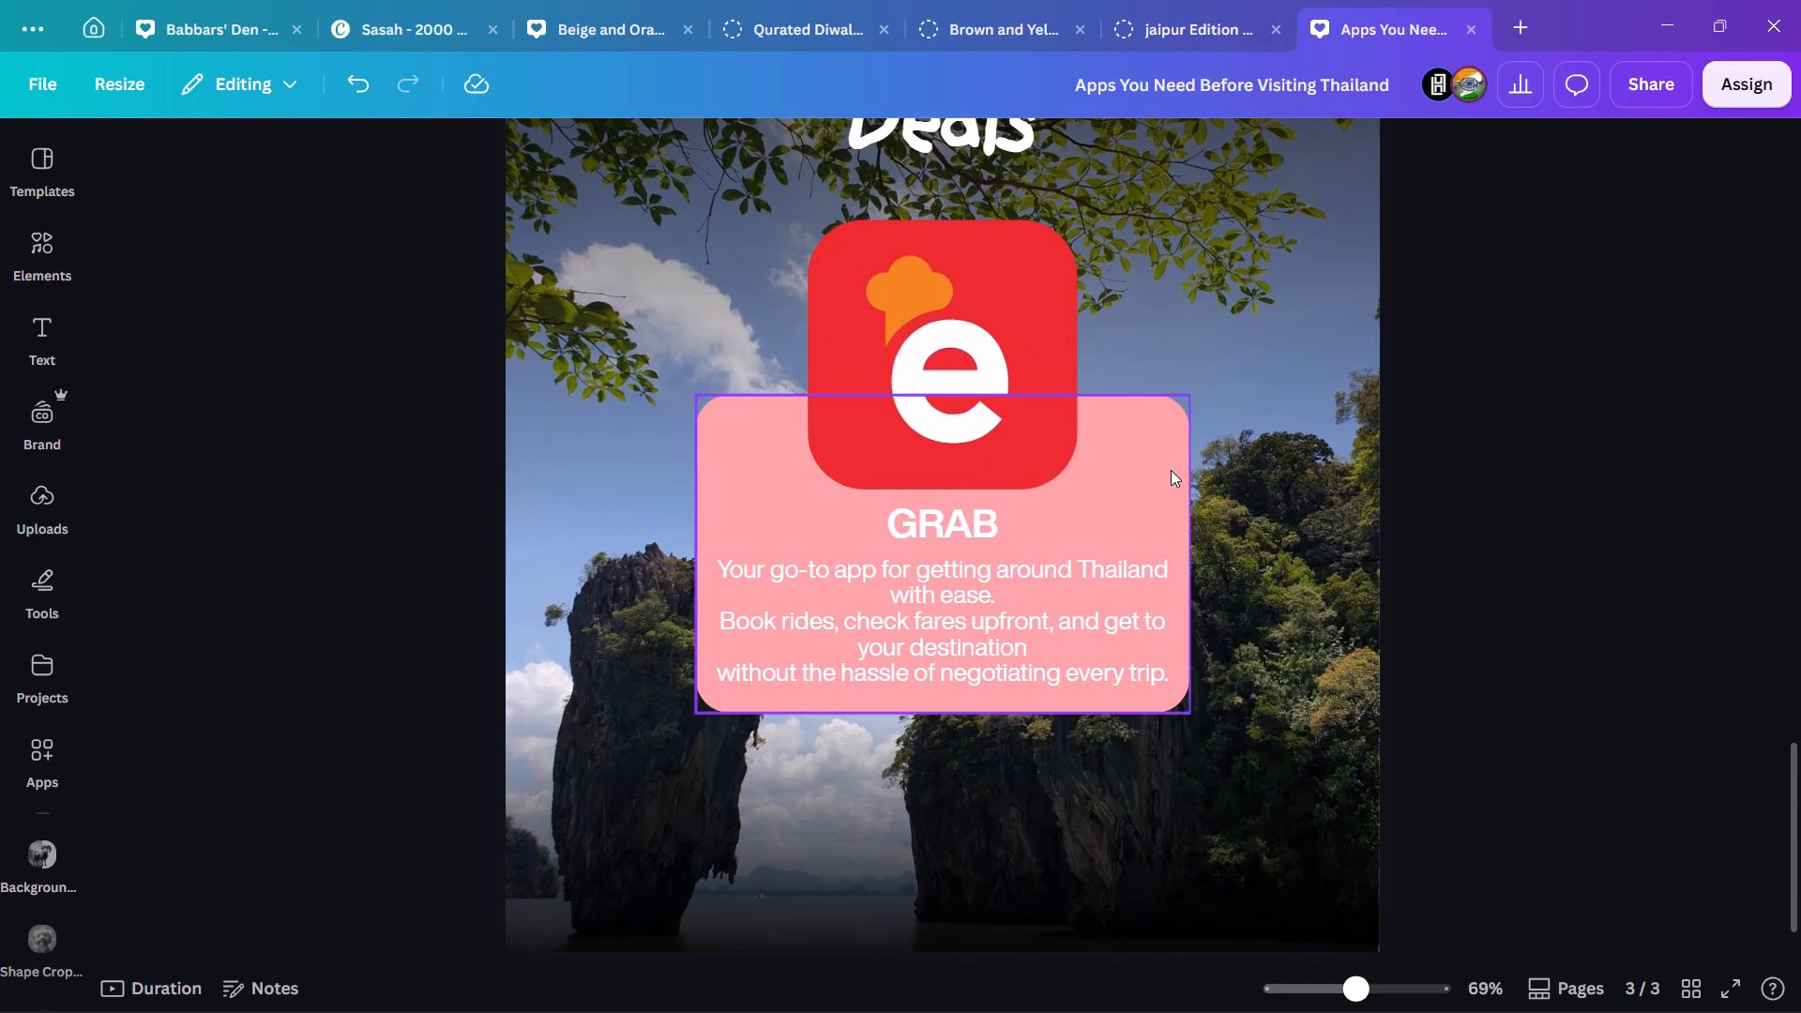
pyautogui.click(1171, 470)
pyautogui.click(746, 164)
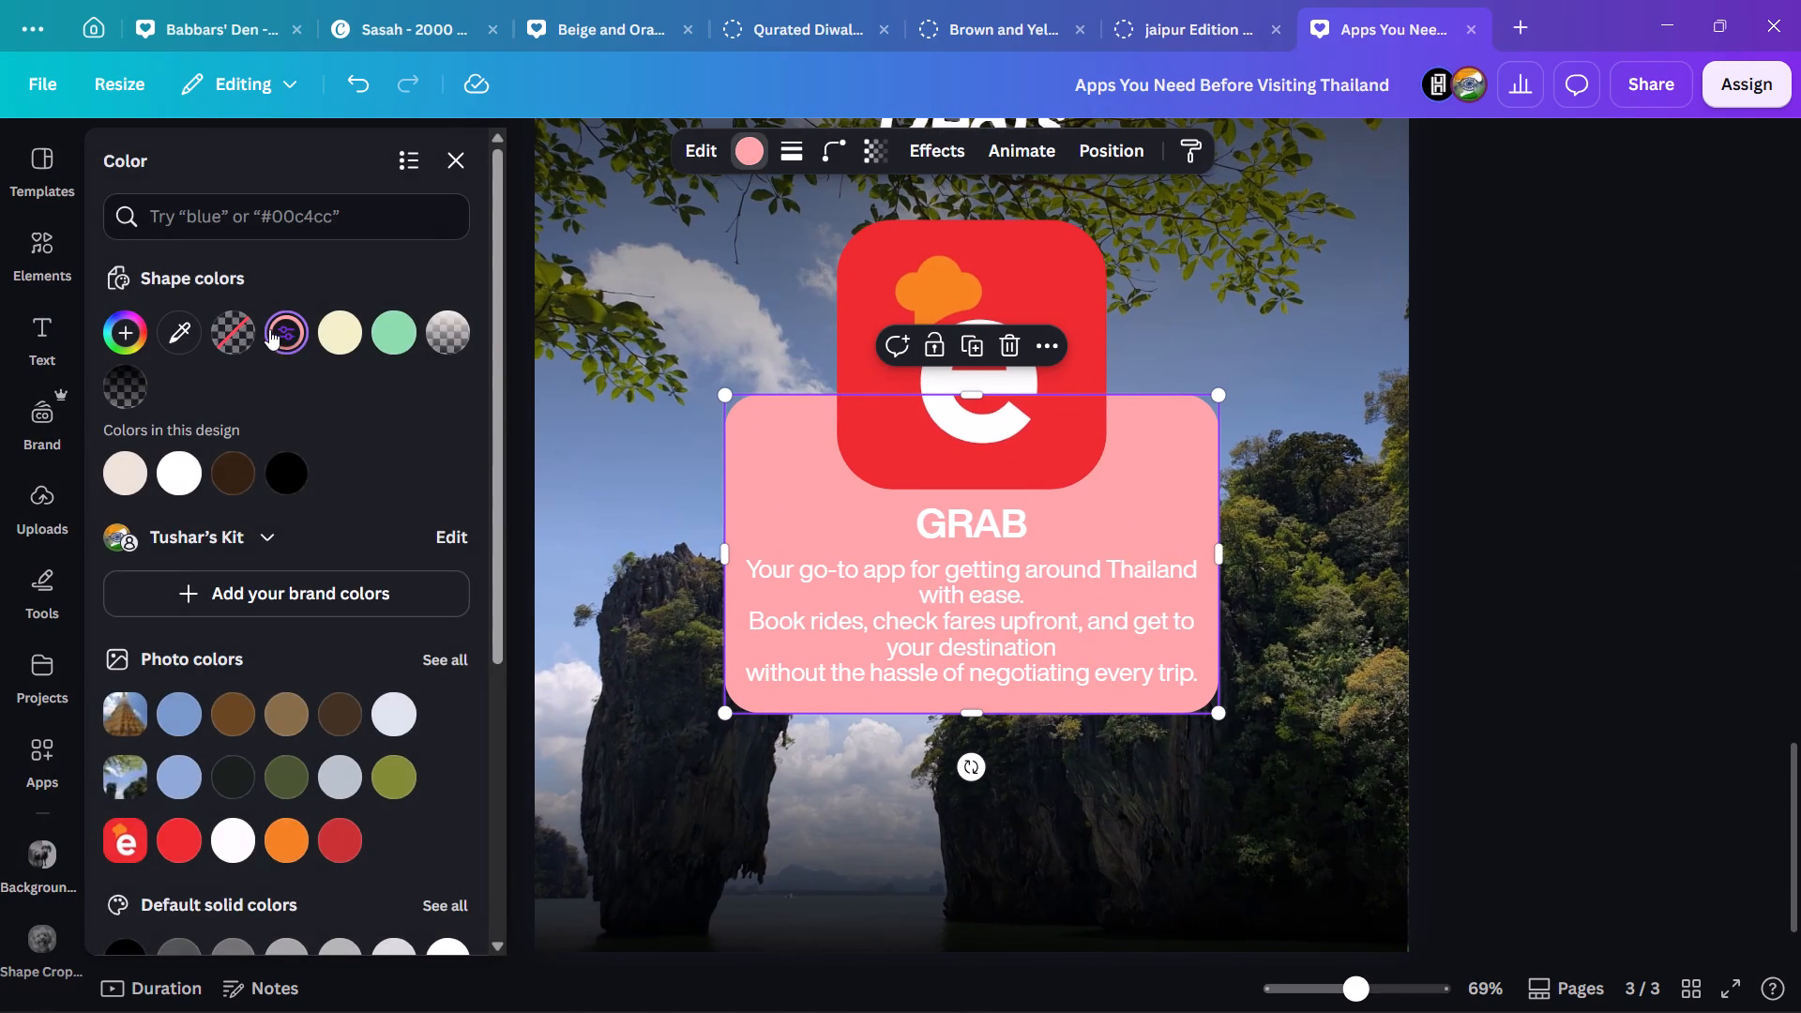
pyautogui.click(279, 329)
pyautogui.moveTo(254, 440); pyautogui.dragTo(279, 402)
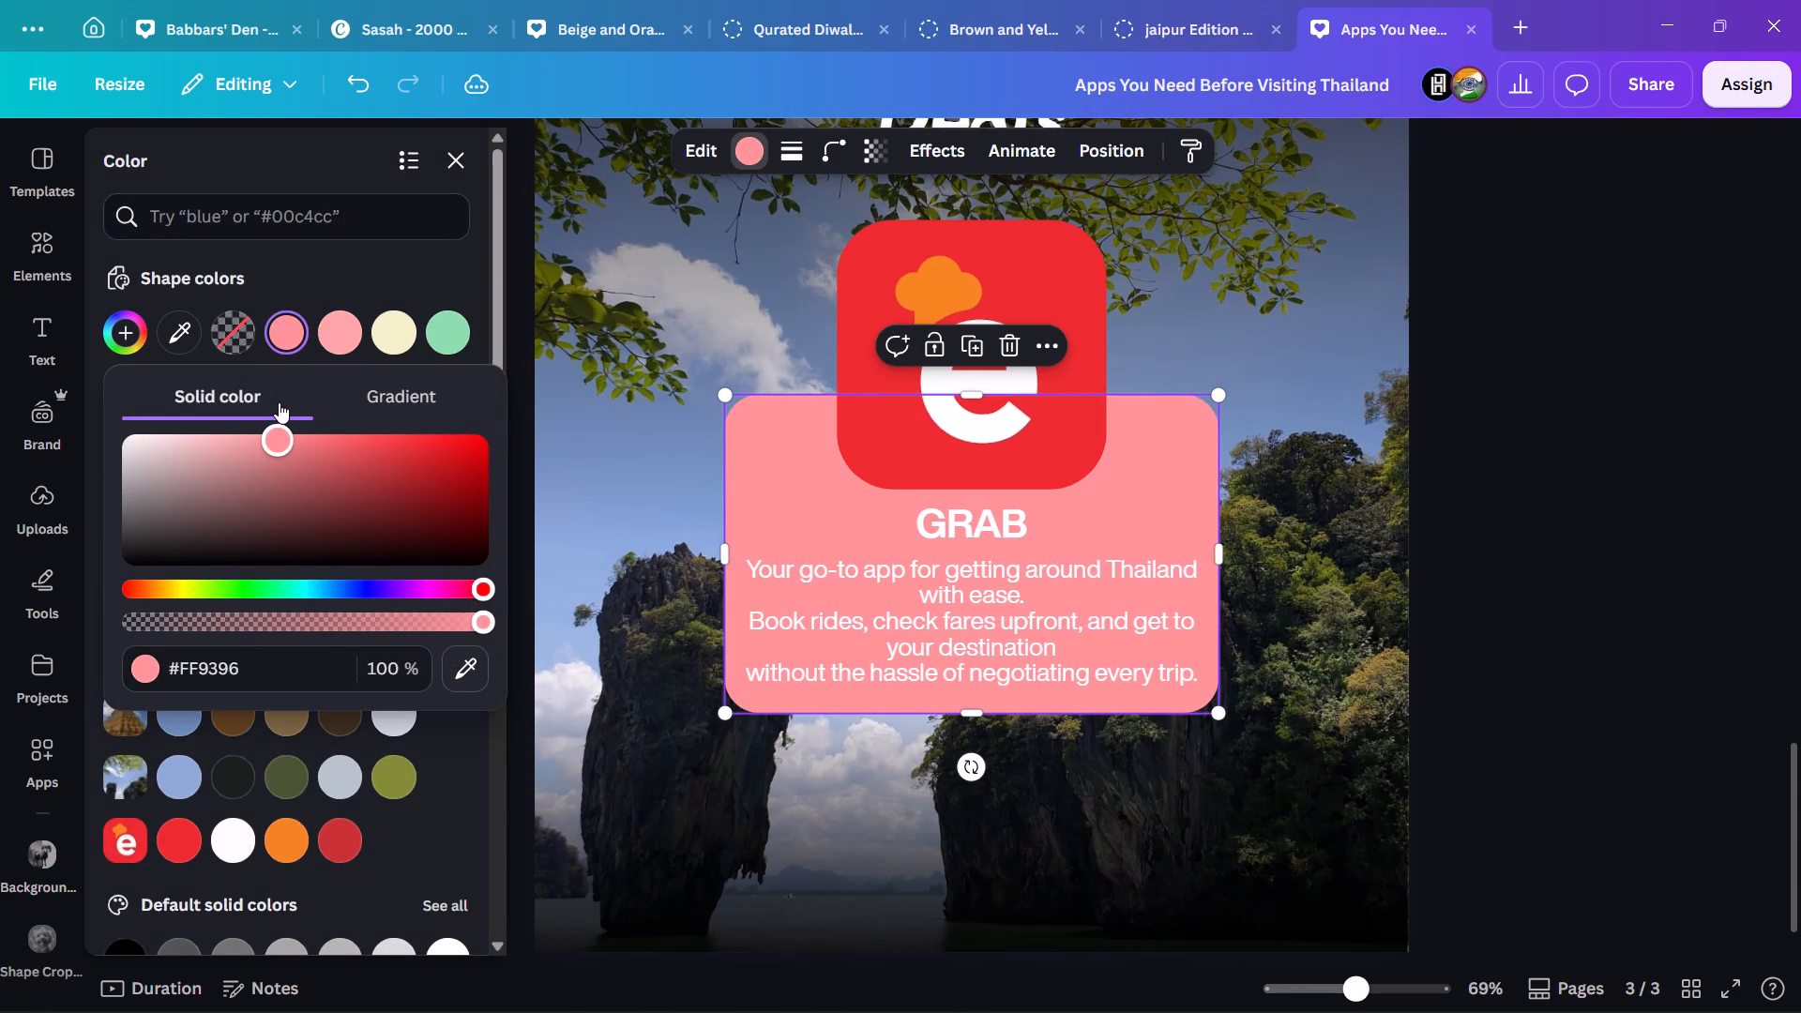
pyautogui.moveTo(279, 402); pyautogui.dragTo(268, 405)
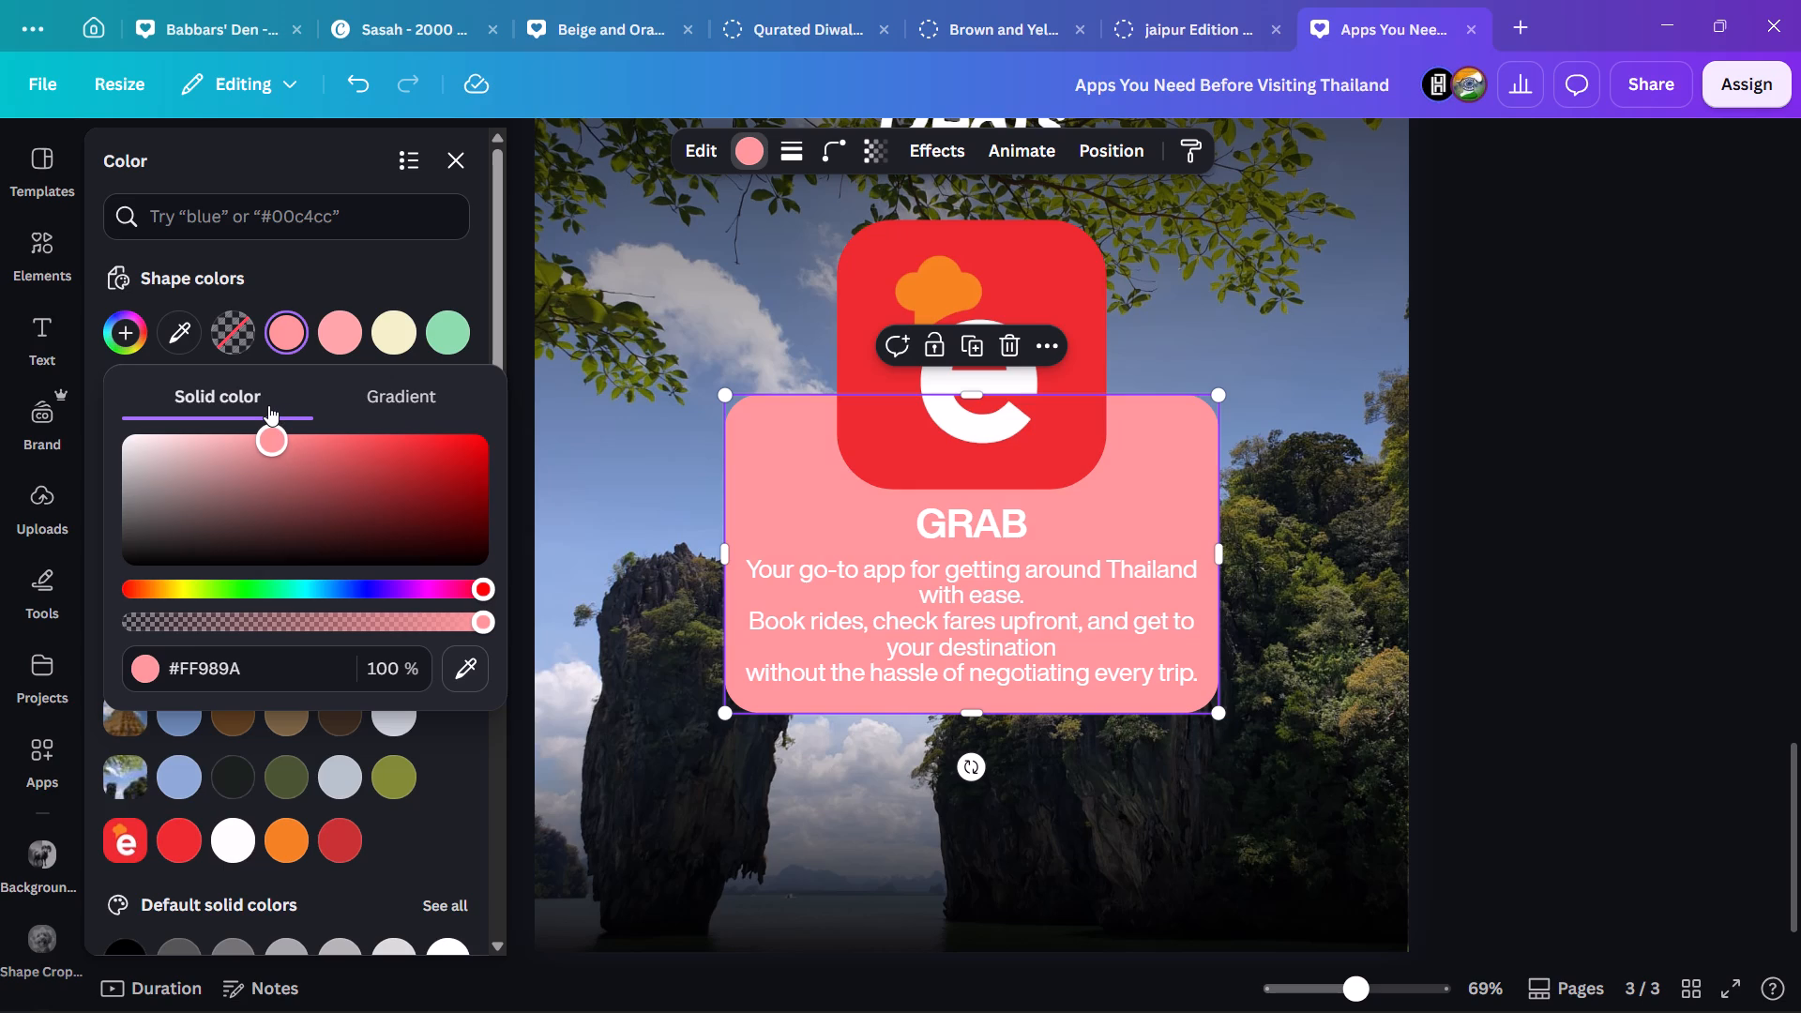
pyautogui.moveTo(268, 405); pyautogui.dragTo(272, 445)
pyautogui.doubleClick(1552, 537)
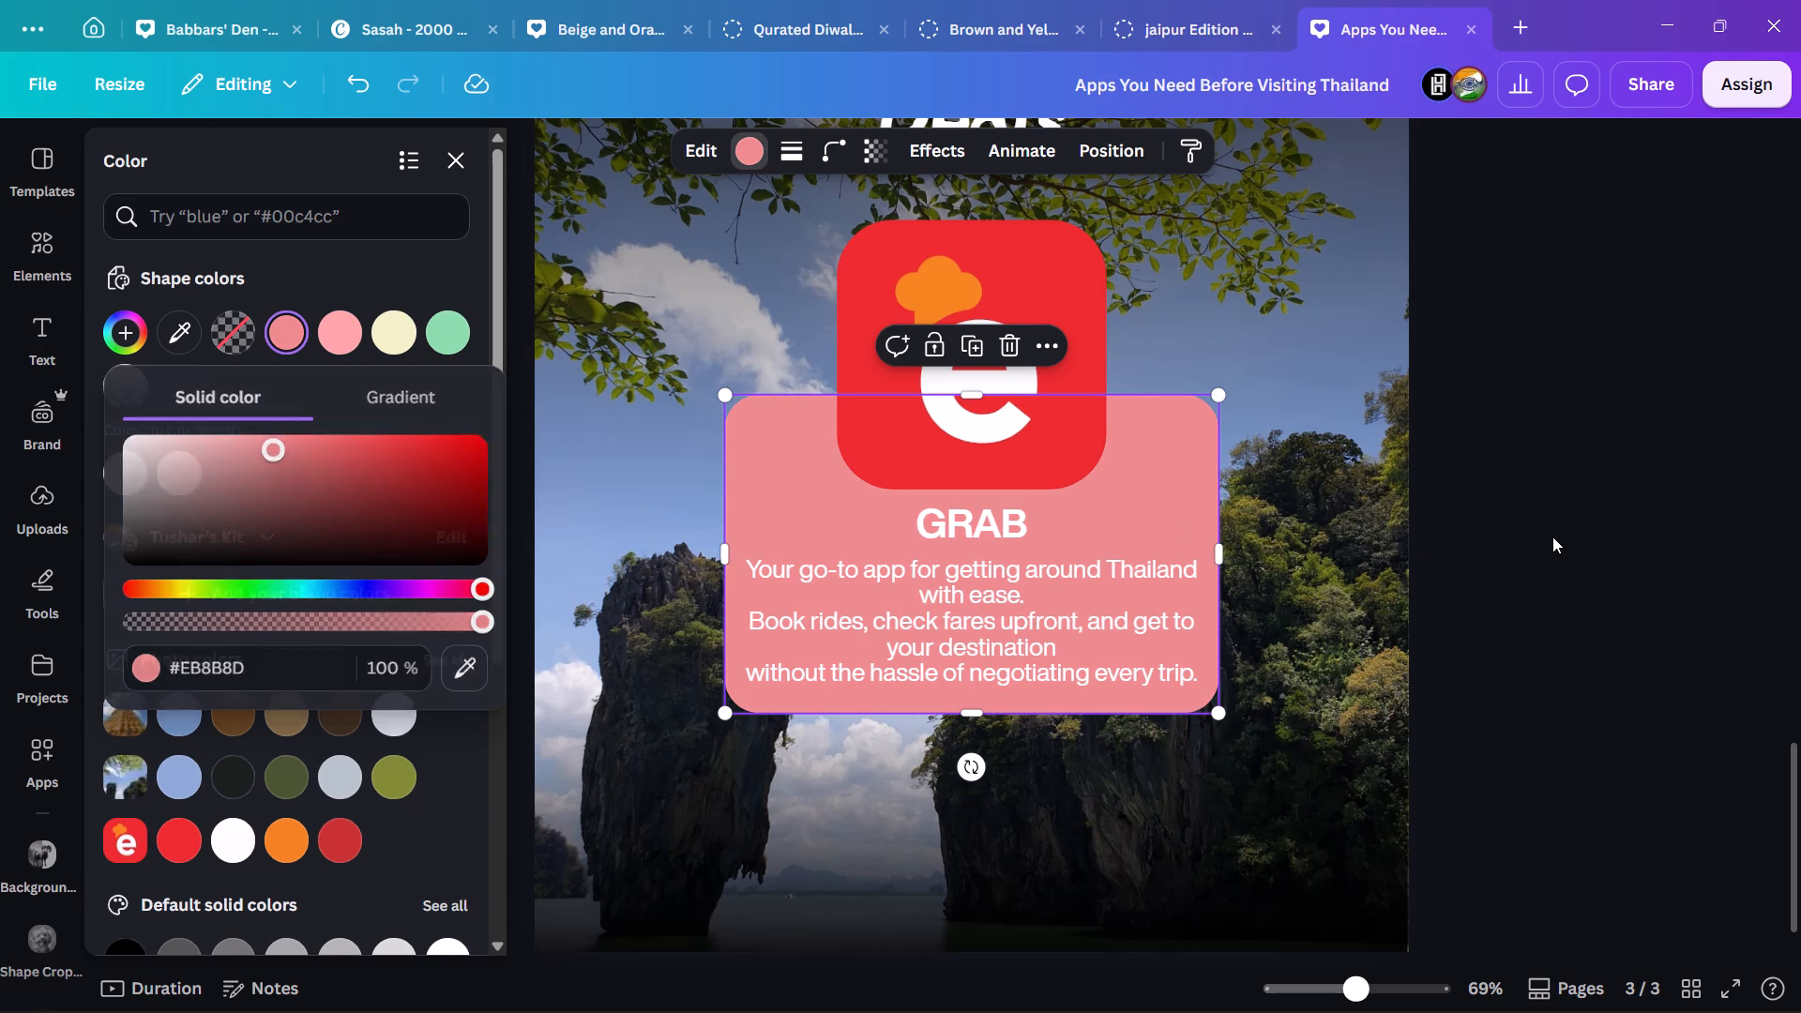
# Set the page 3 text card's fill to the salmon pink #FB8E90.
pyautogui.scroll(8, 1701, 543)
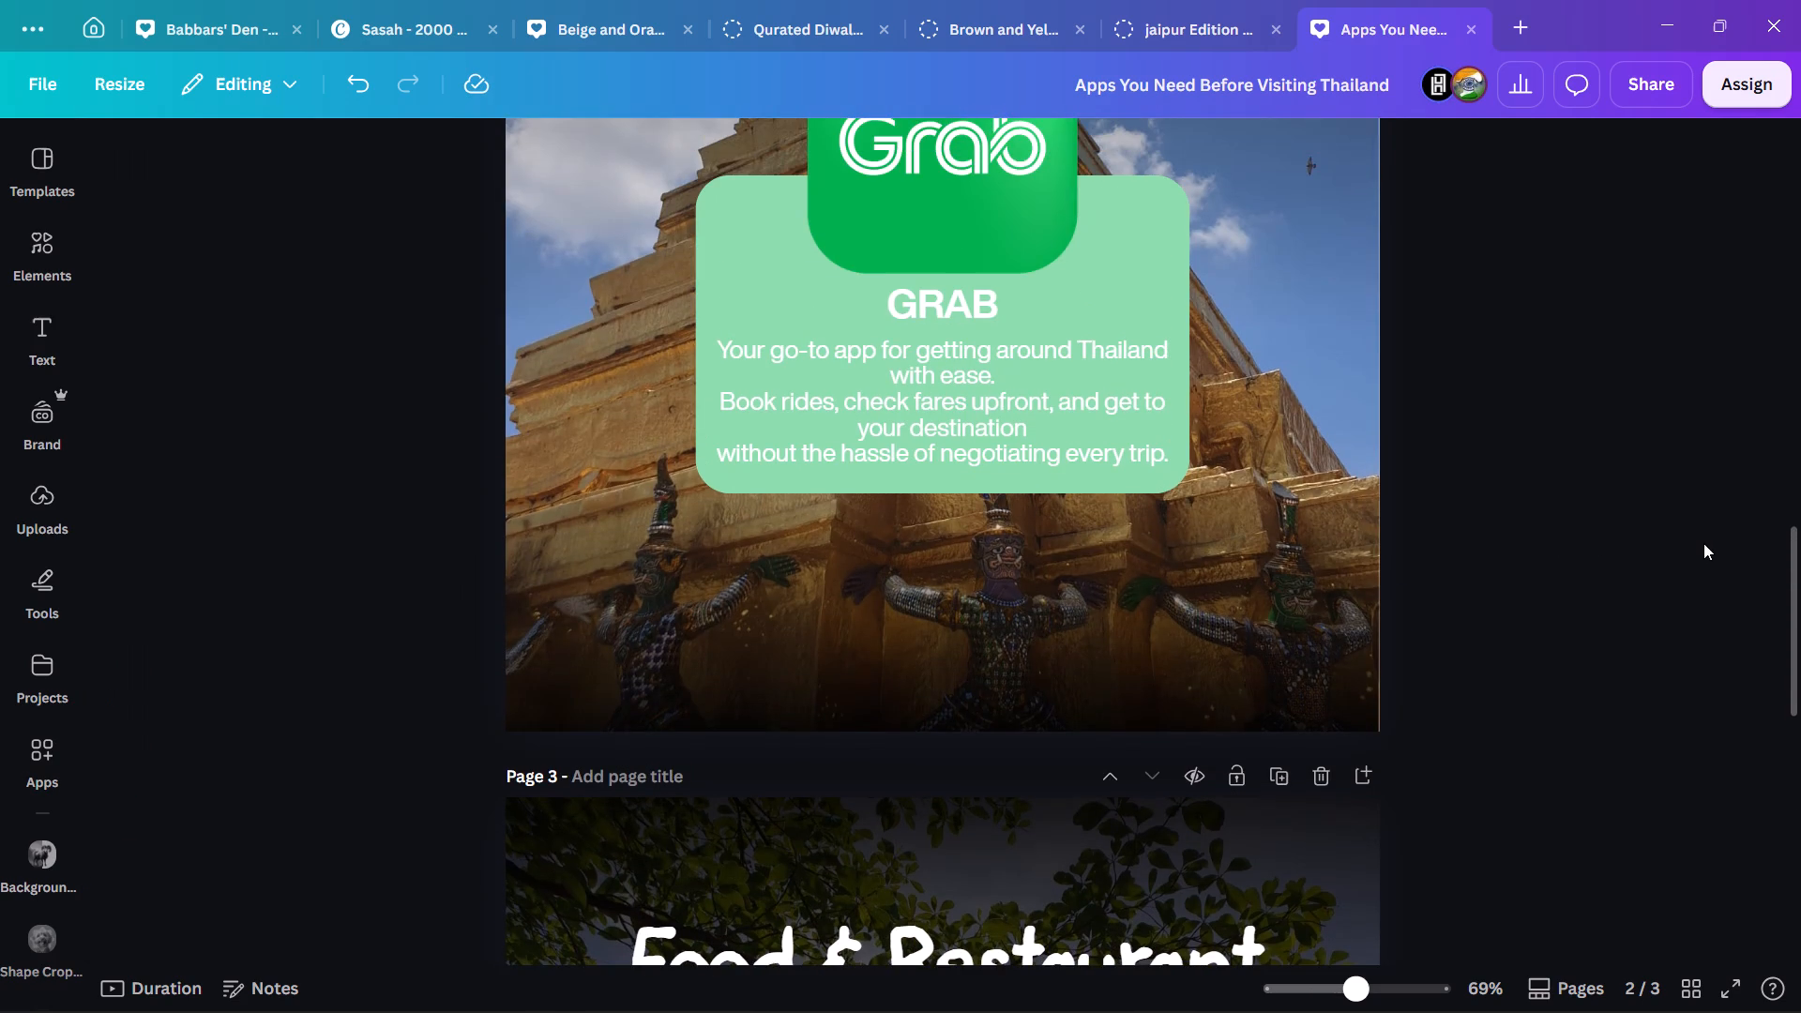
pyautogui.scroll(-7, 1714, 547)
pyautogui.click(1146, 598)
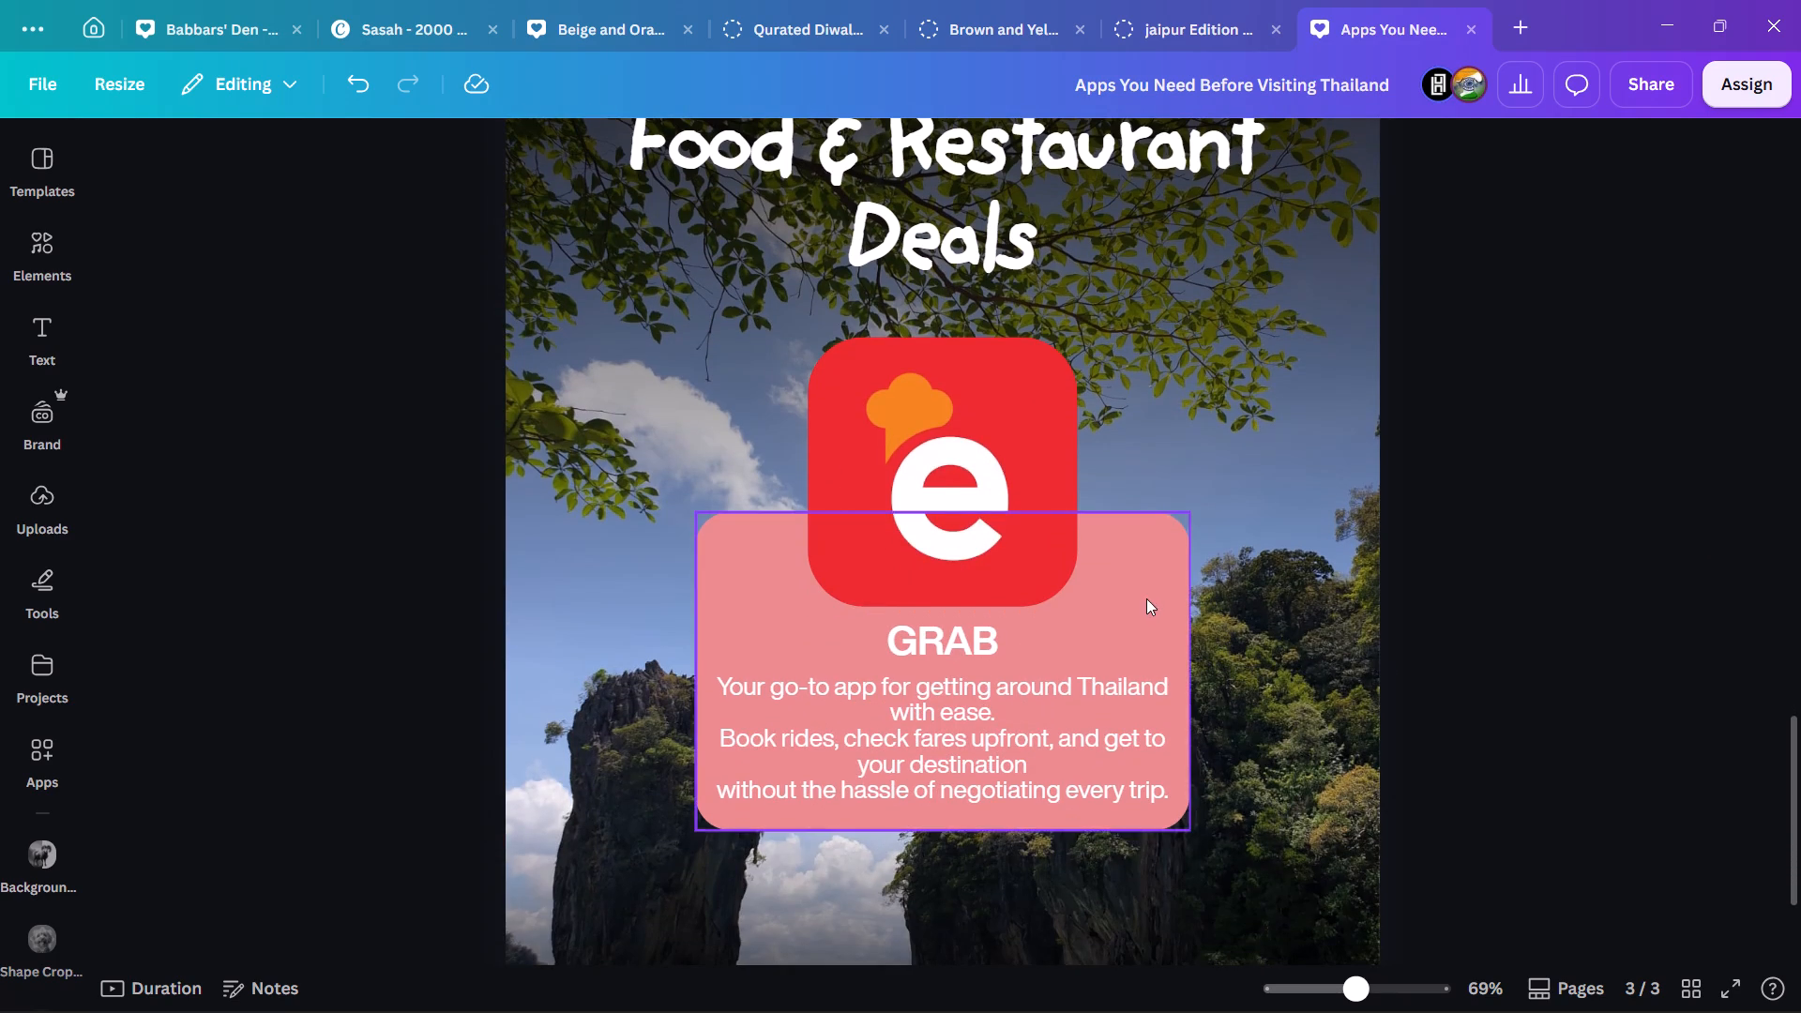
pyautogui.click(740, 162)
pyautogui.click(278, 328)
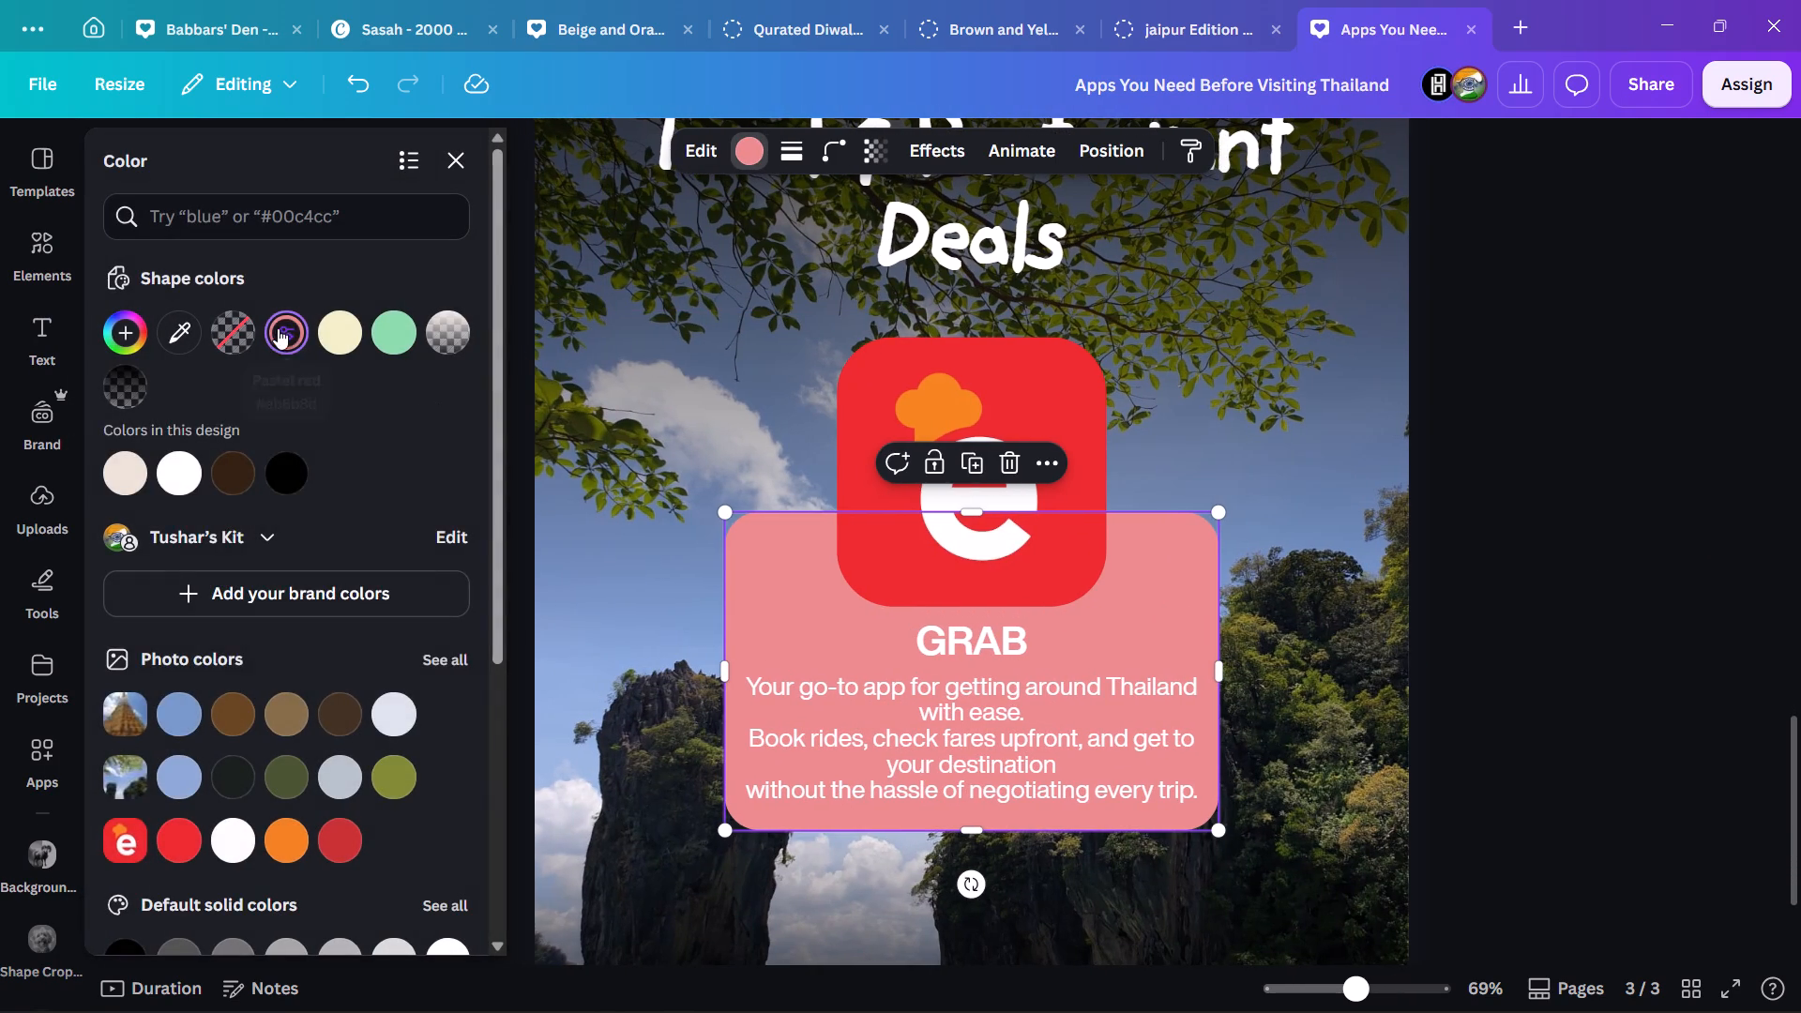
pyautogui.moveTo(271, 451); pyautogui.dragTo(255, 448)
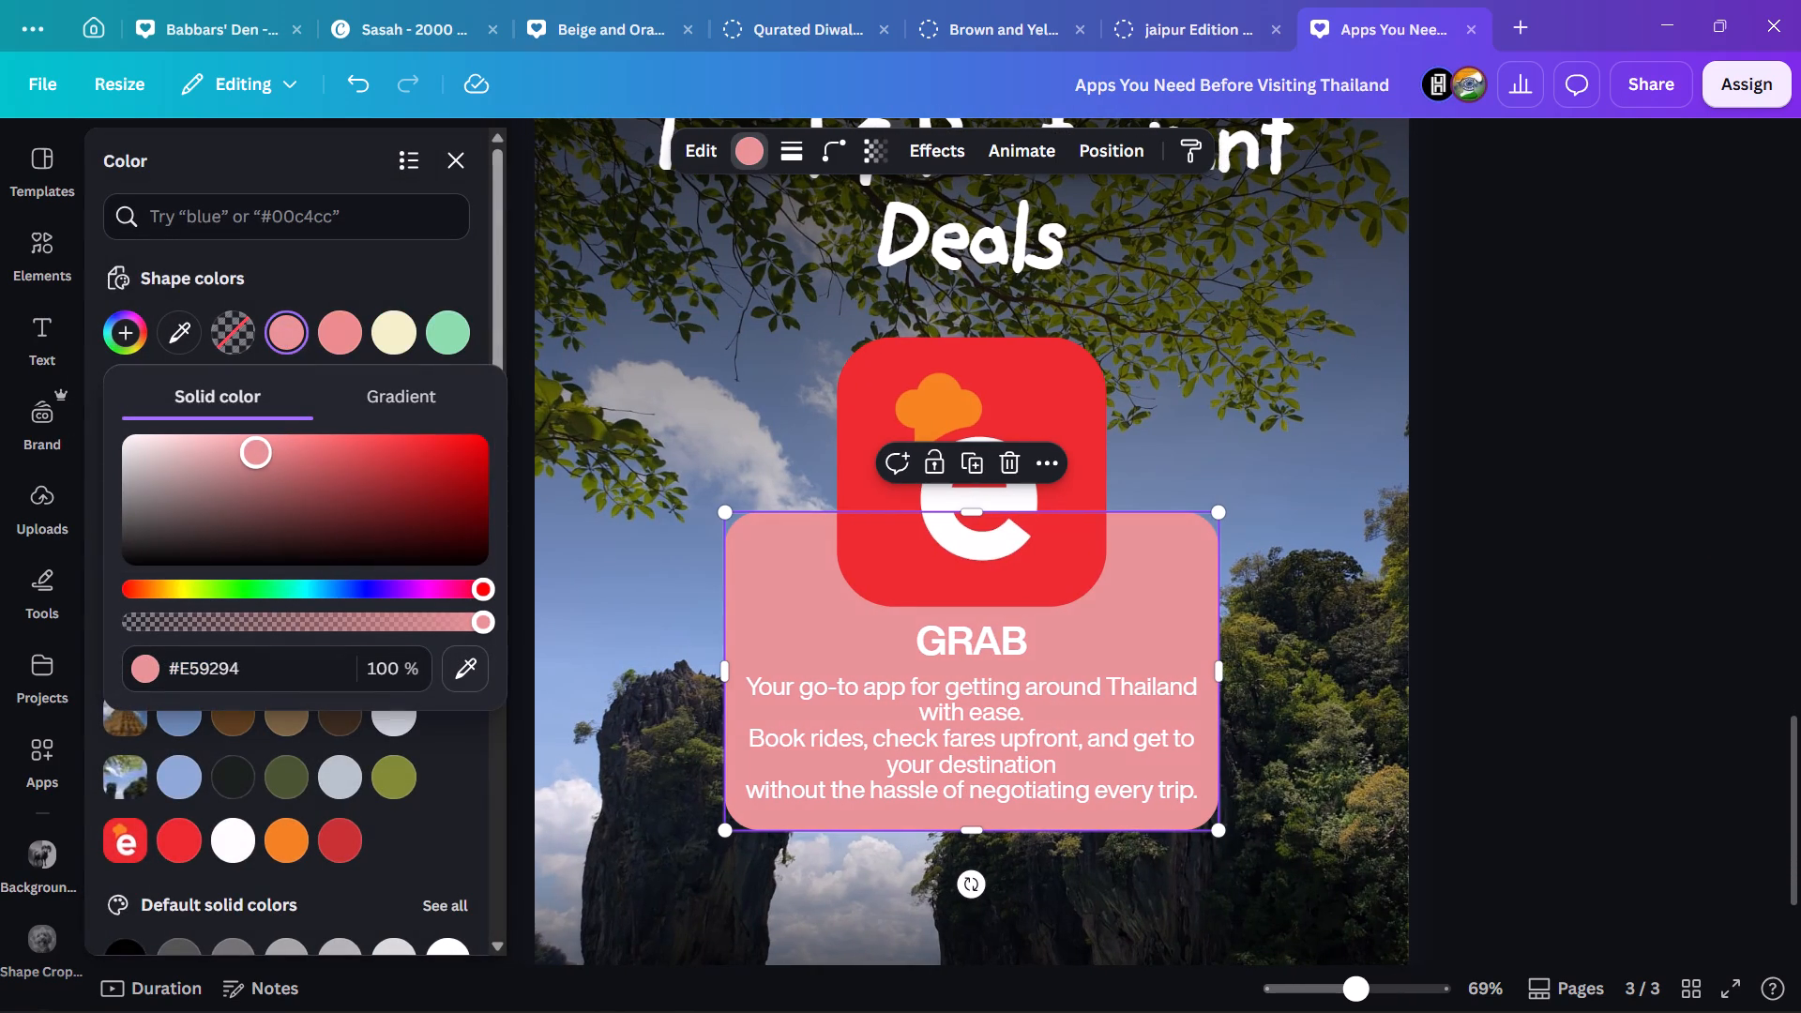
pyautogui.moveTo(255, 448); pyautogui.dragTo(269, 443)
pyautogui.moveTo(269, 443); pyautogui.dragTo(280, 436)
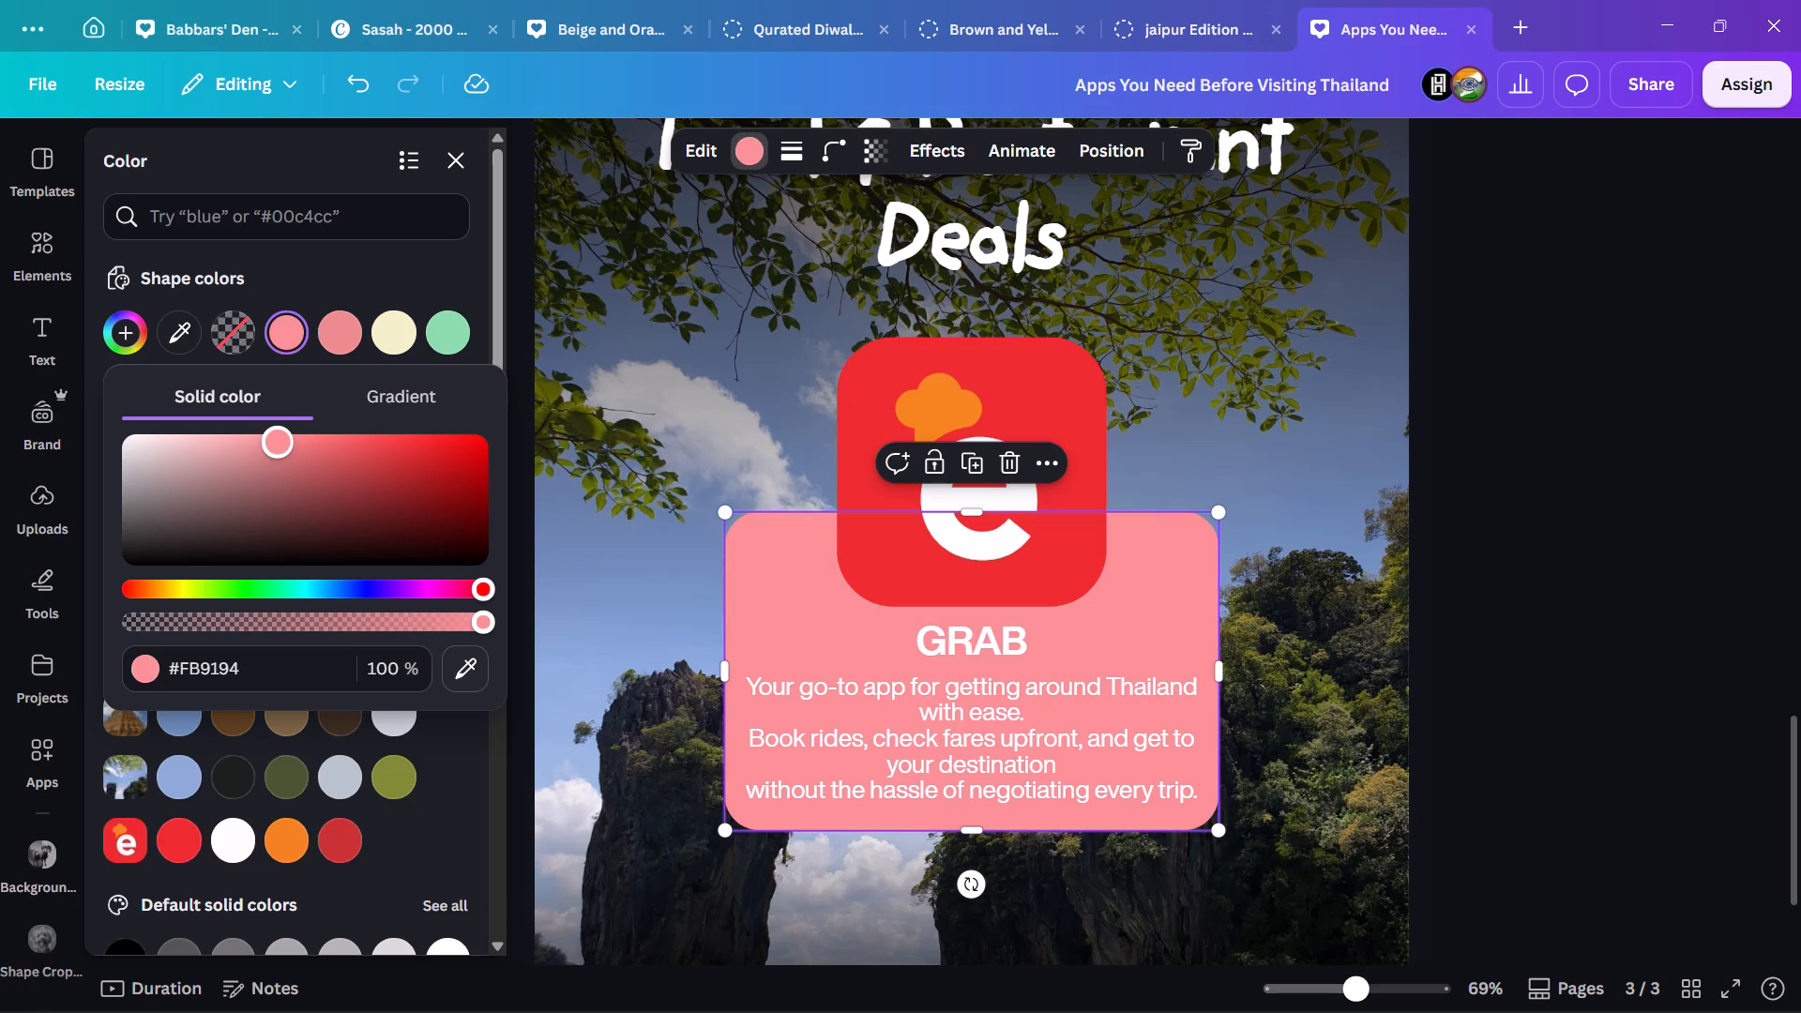
pyautogui.moveTo(280, 436); pyautogui.dragTo(282, 436)
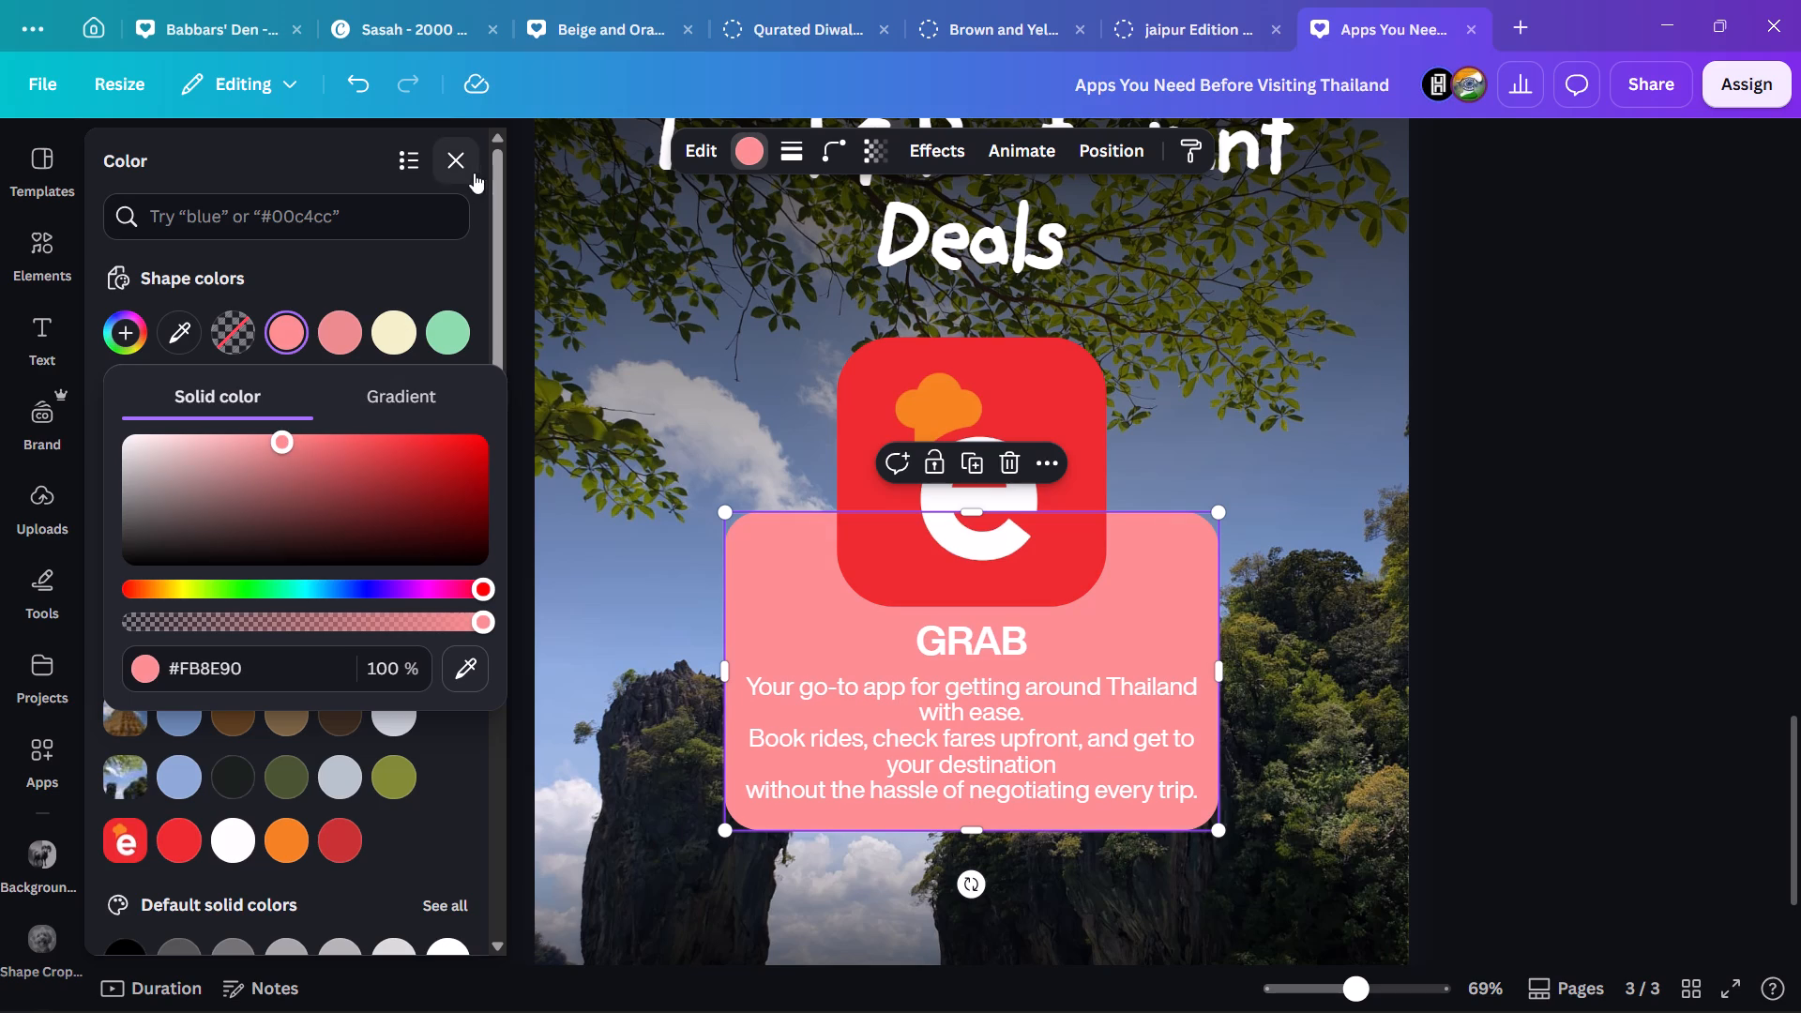
pyautogui.click(472, 172)
pyautogui.click(1523, 491)
pyautogui.click(1598, 522)
# Compare the recoloured page 3 card and logo with the Grab layout on page 2.
pyautogui.scroll(-3, 1602, 522)
pyautogui.keyDown('ctrl'); pyautogui.scroll(2, 1590, 508); pyautogui.keyUp('ctrl')
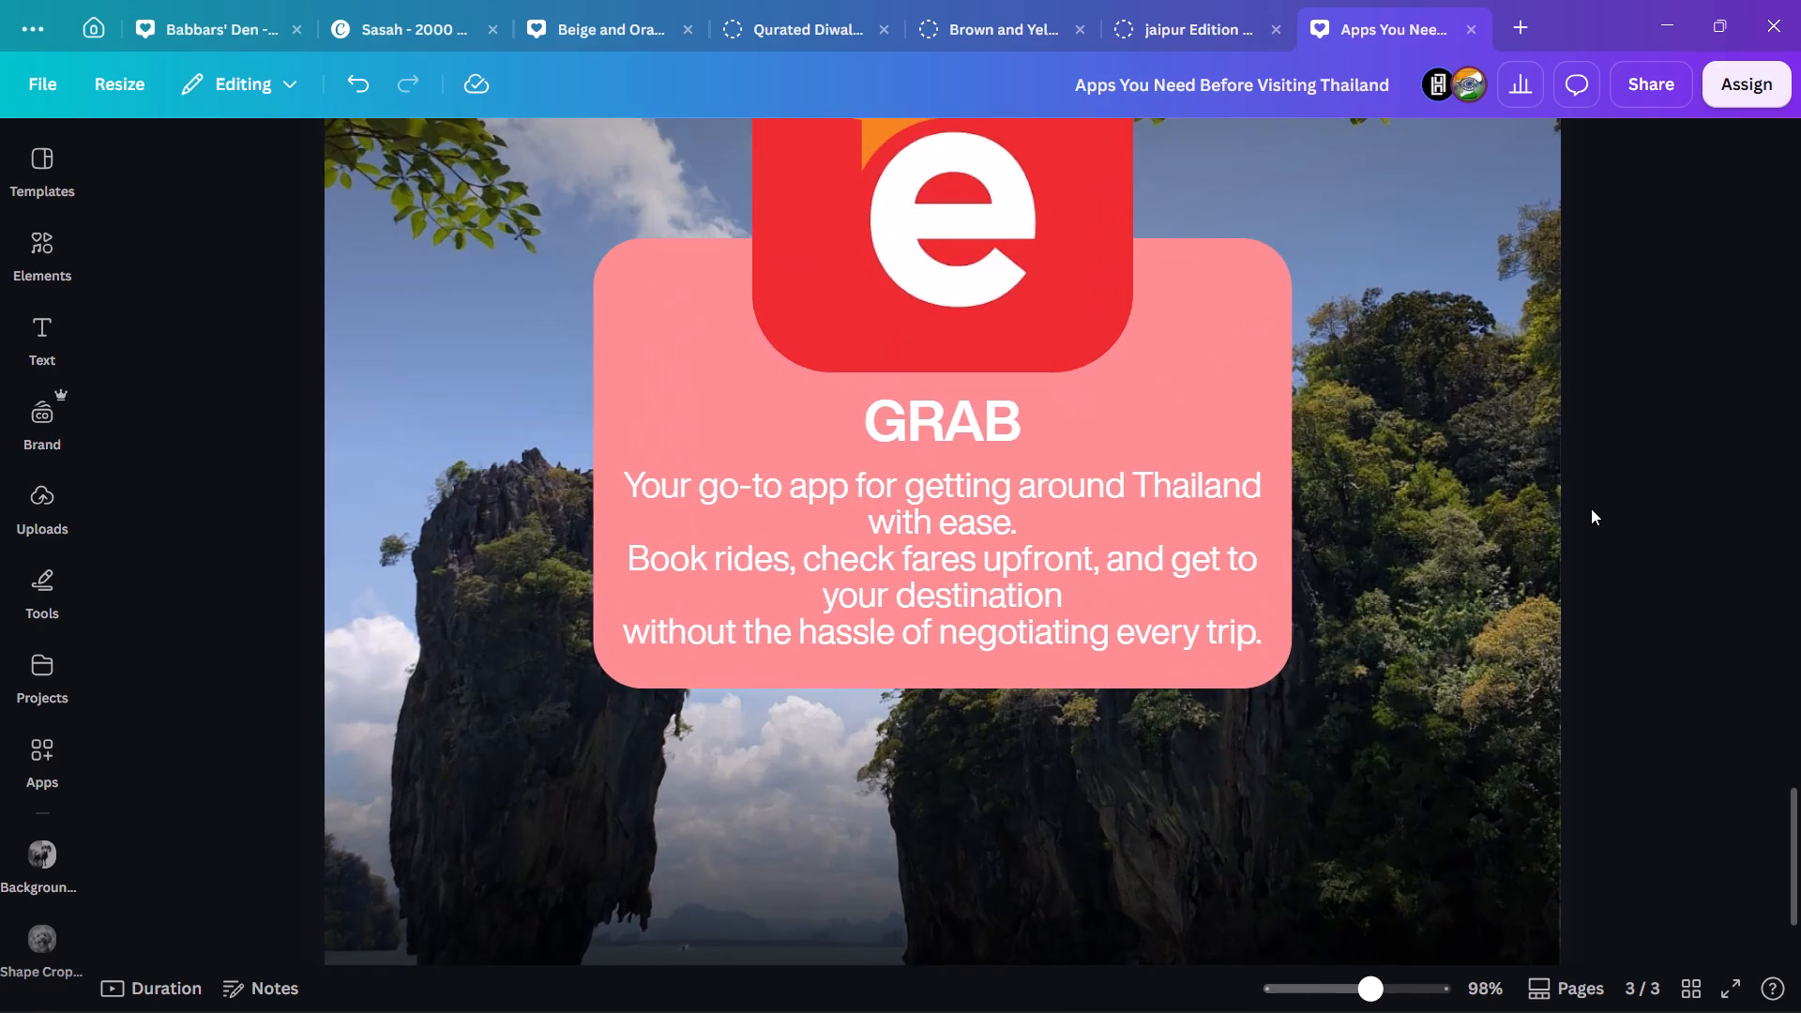
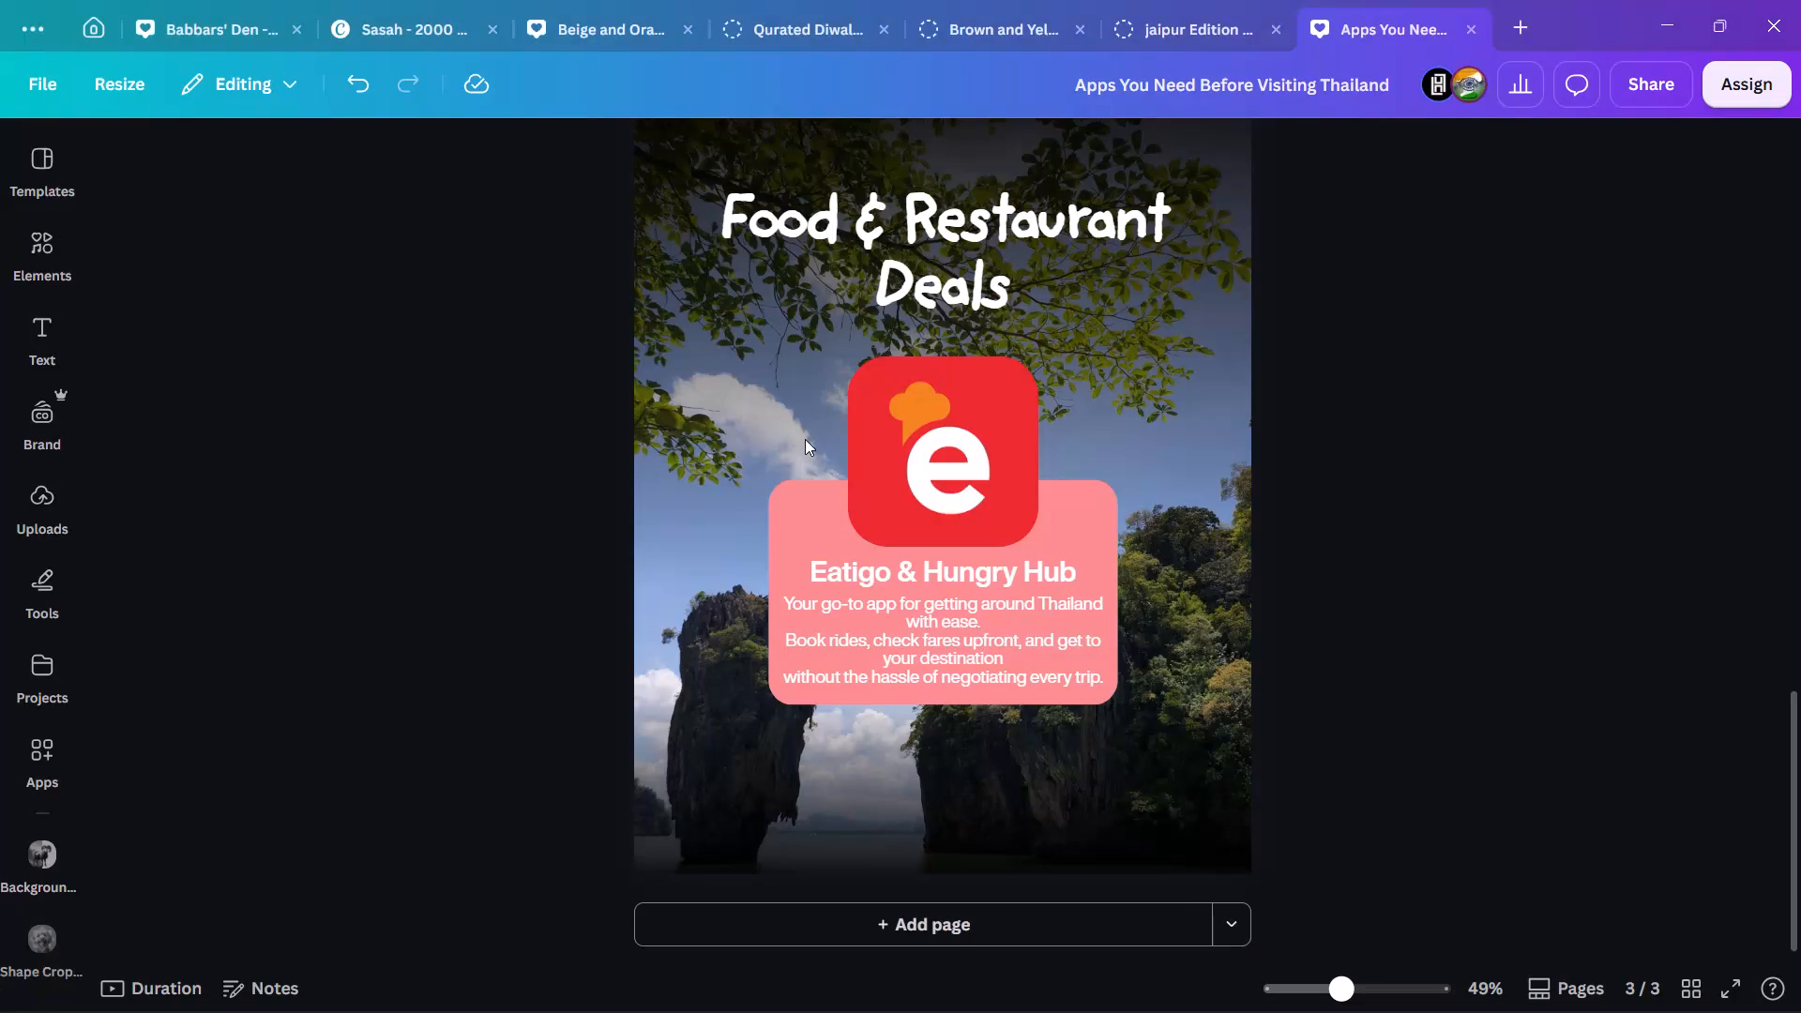
# Switch from Canva to the Thailand Apps Carousel browser window with the carousel copy.
pyautogui.hotkey('alt', 'Tab')
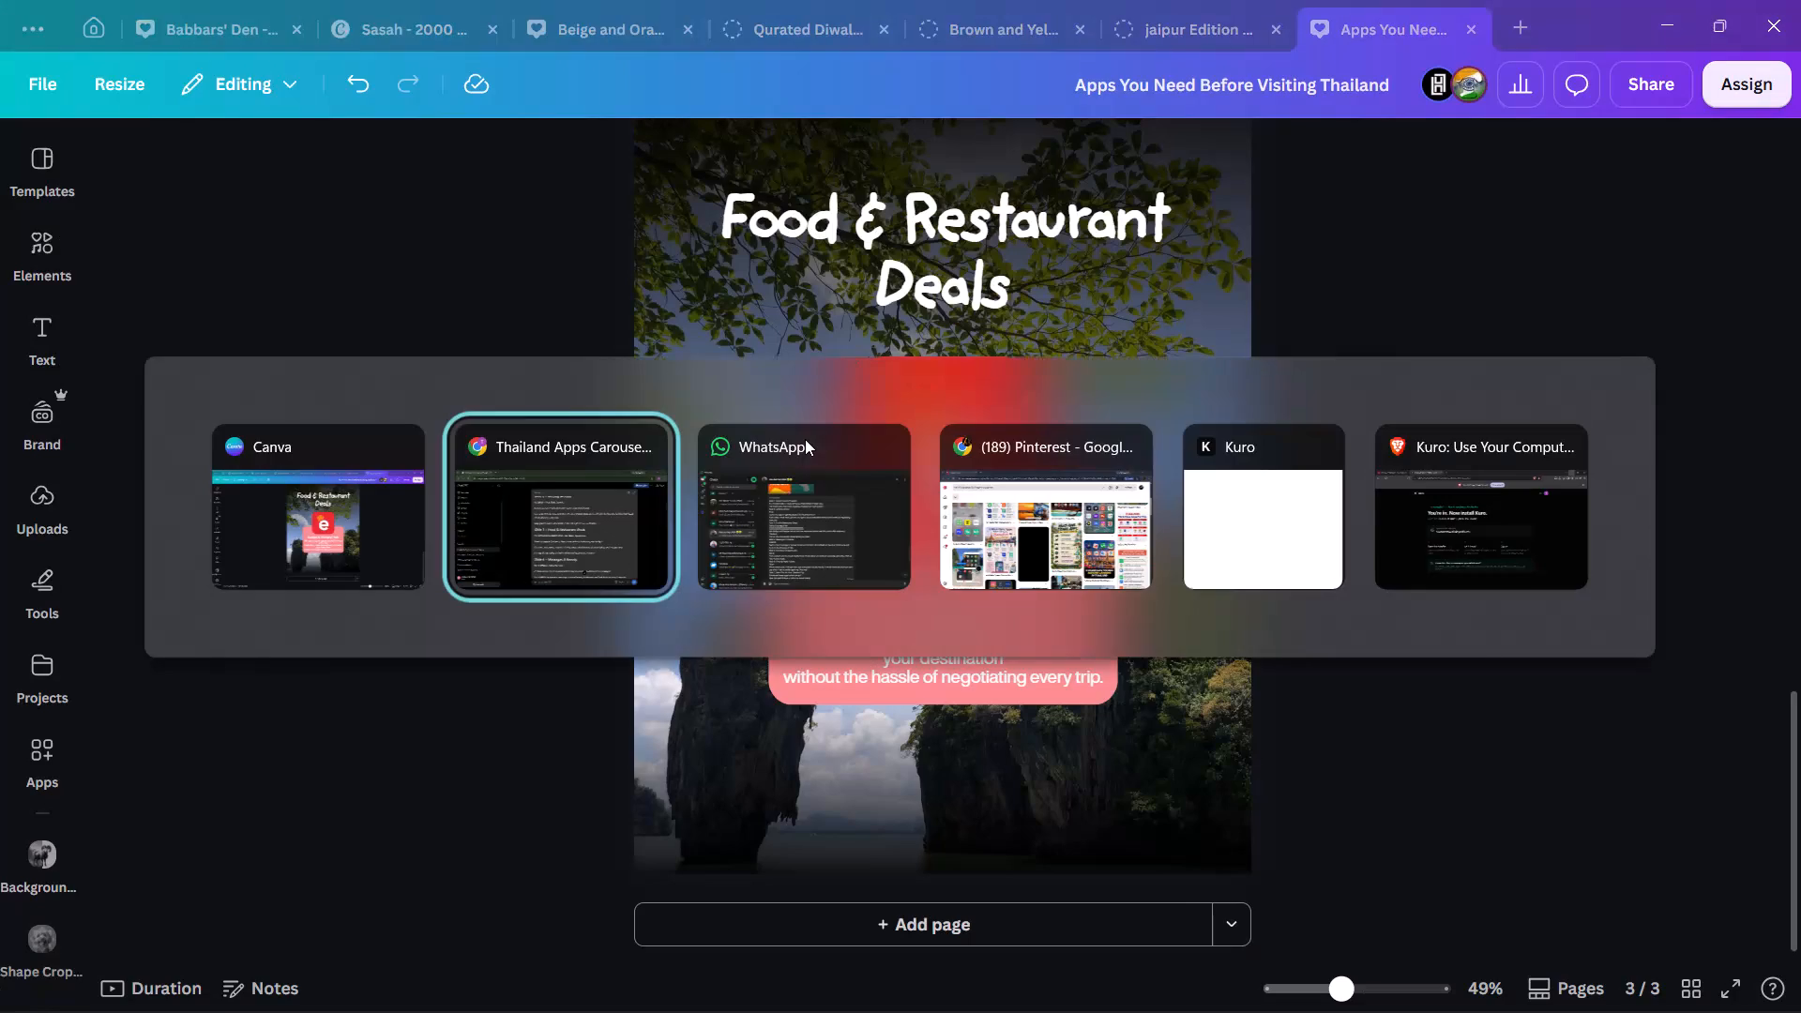
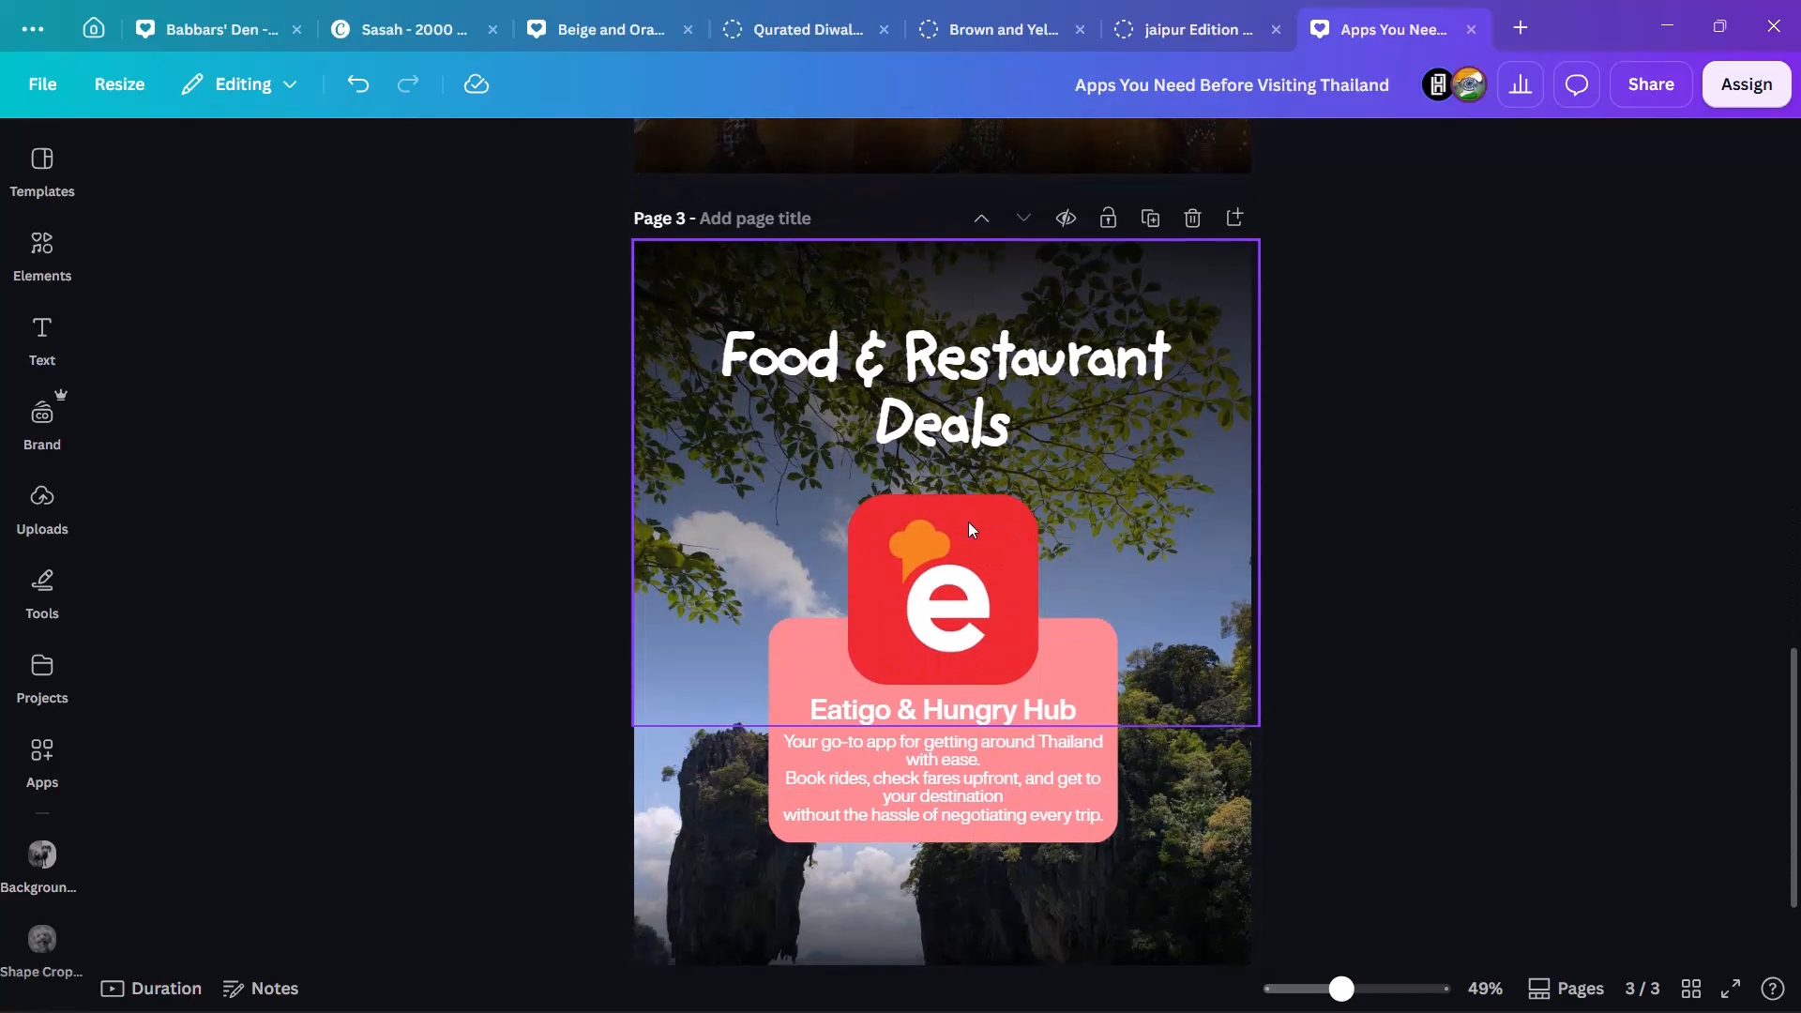
# Replace the body text on page 3's pink card with the copied line "Want to eat well without overspending?".
pyautogui.doubleClick(956, 730)
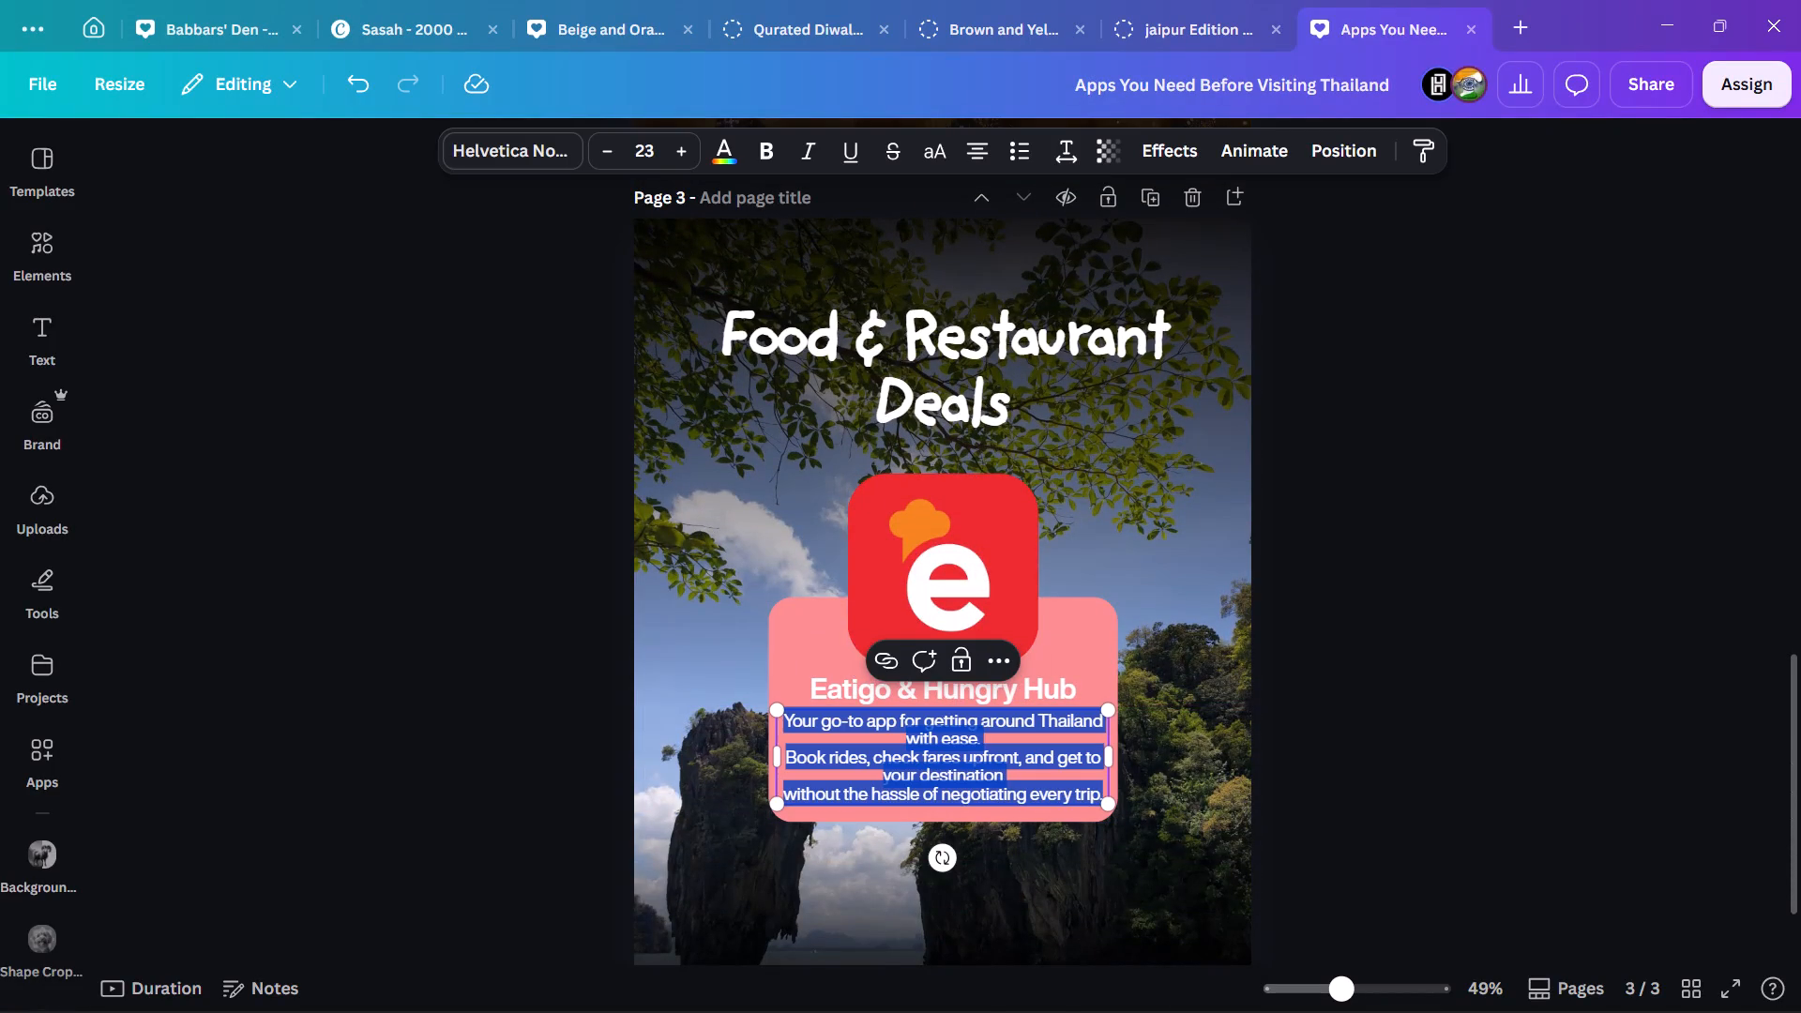
pyautogui.hotkey('ctrl', 'v')
pyautogui.click(1538, 704)
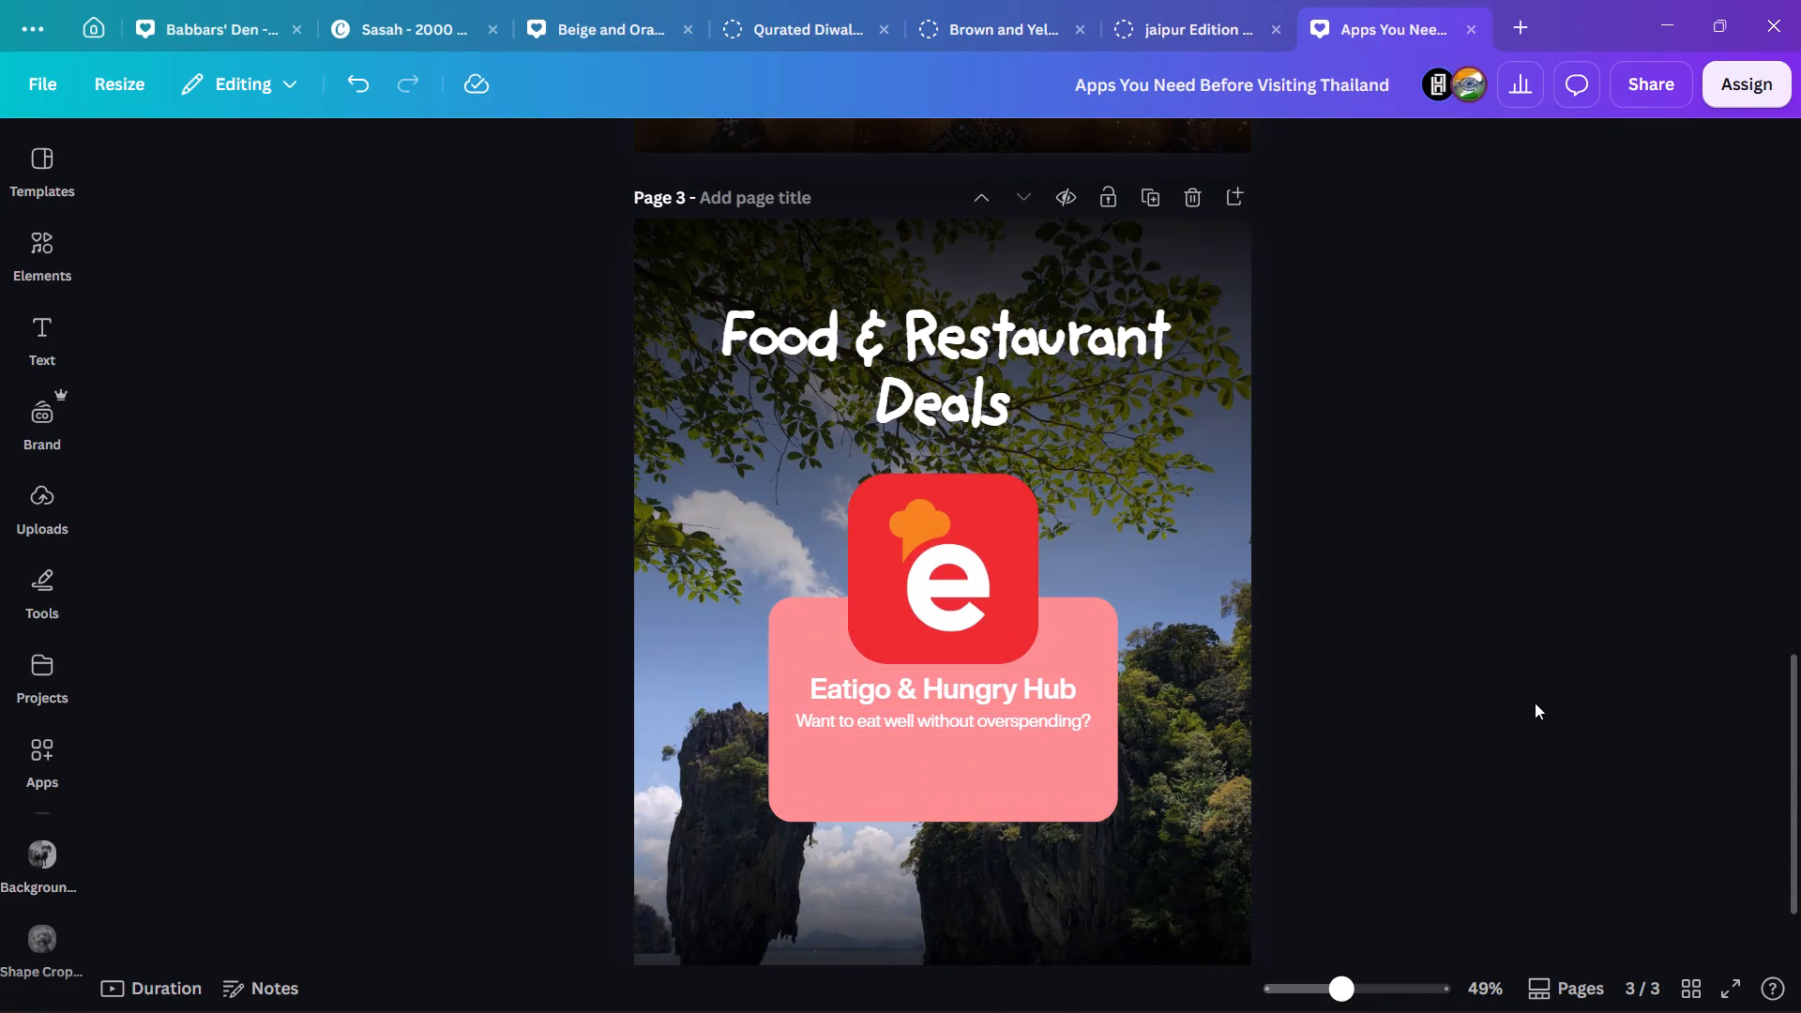
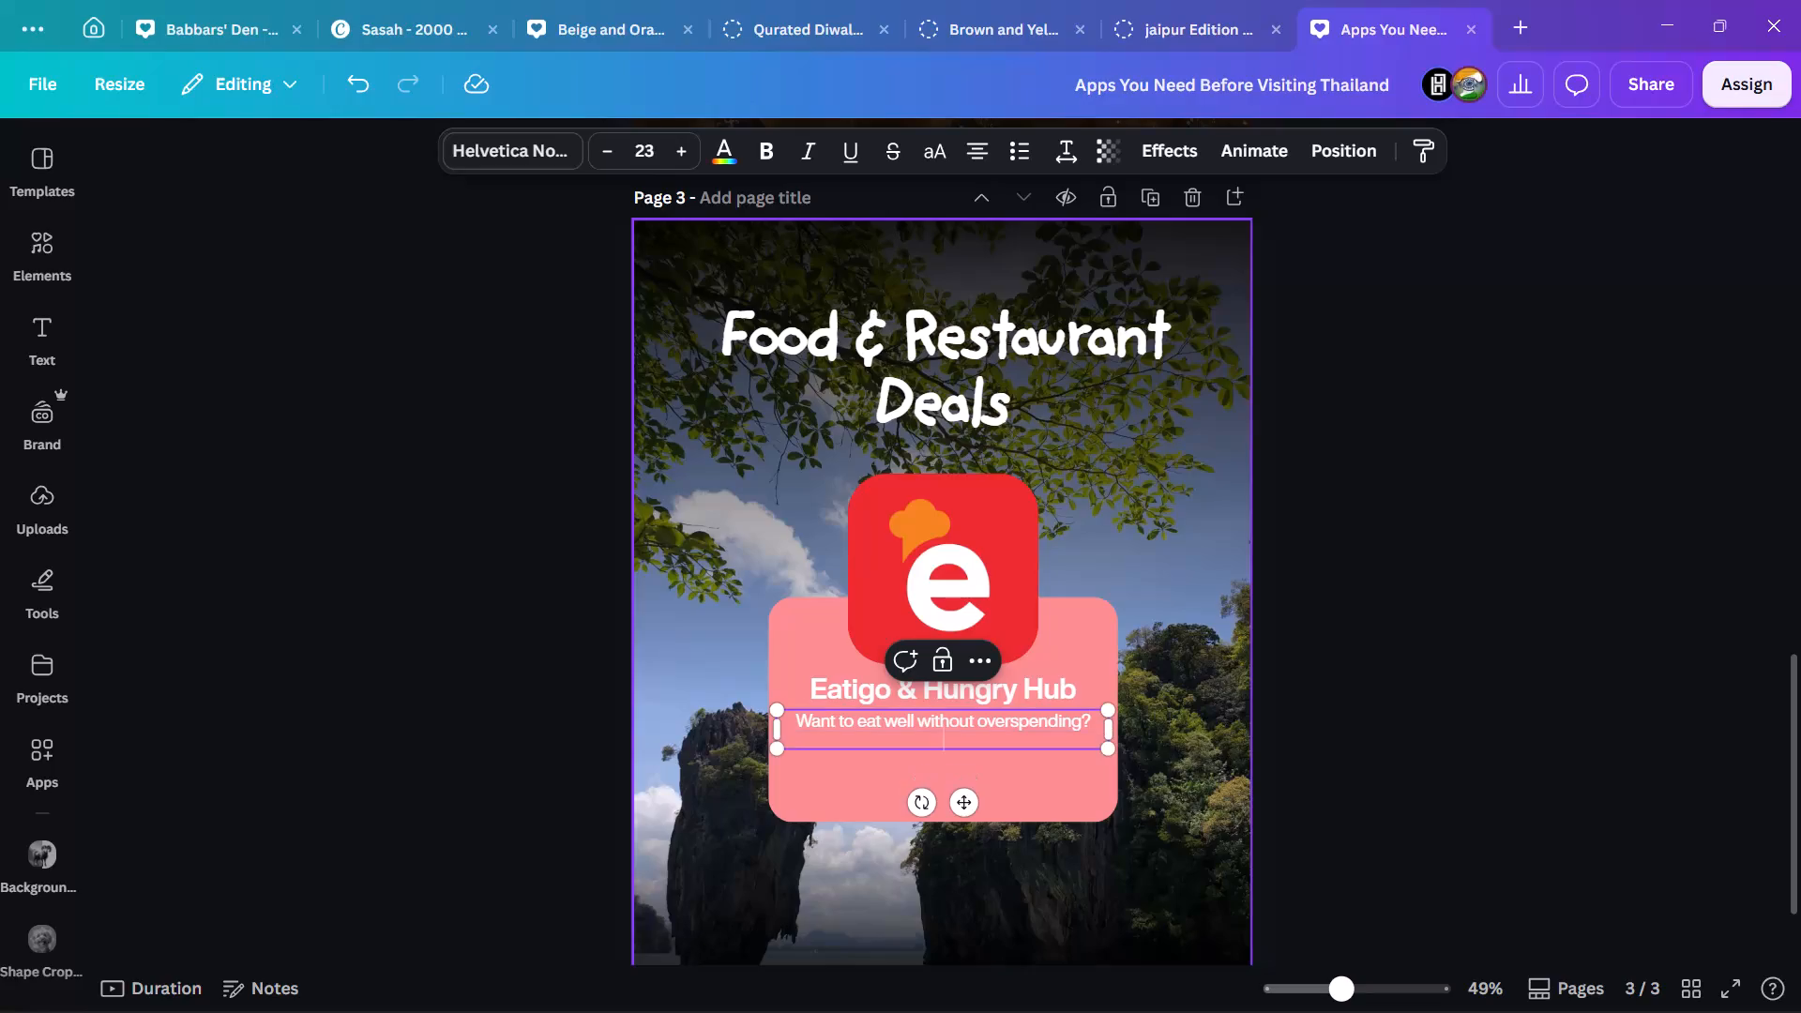
# Paste the sentence "Use Eatigo and Hungry Hub to discover restaurant deals and discounts while exploring Thailand." into the page 3 description.
pyautogui.hotkey('ctrl', 'v')
pyautogui.click(1623, 815)
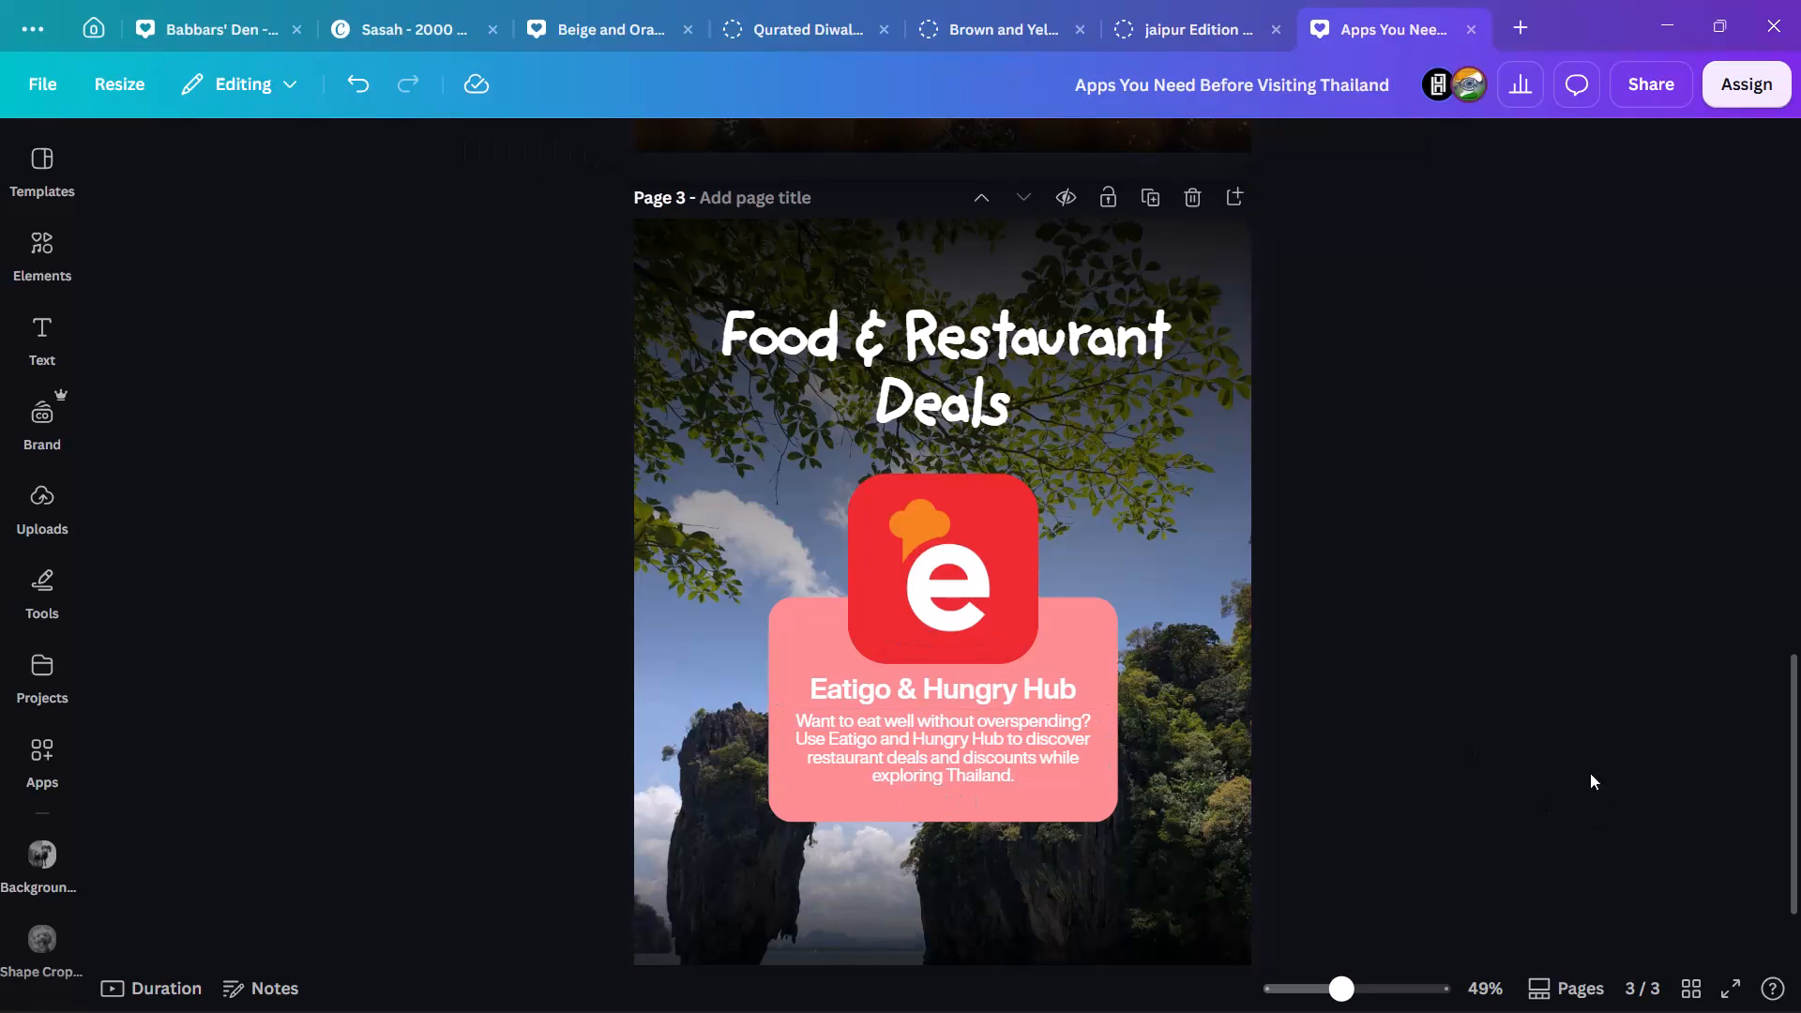
# Insert a blank line in the page 3 description between the "Want to eat well without overspending?" question and "Use Eatigo".
pyautogui.scroll(4, 1506, 723)
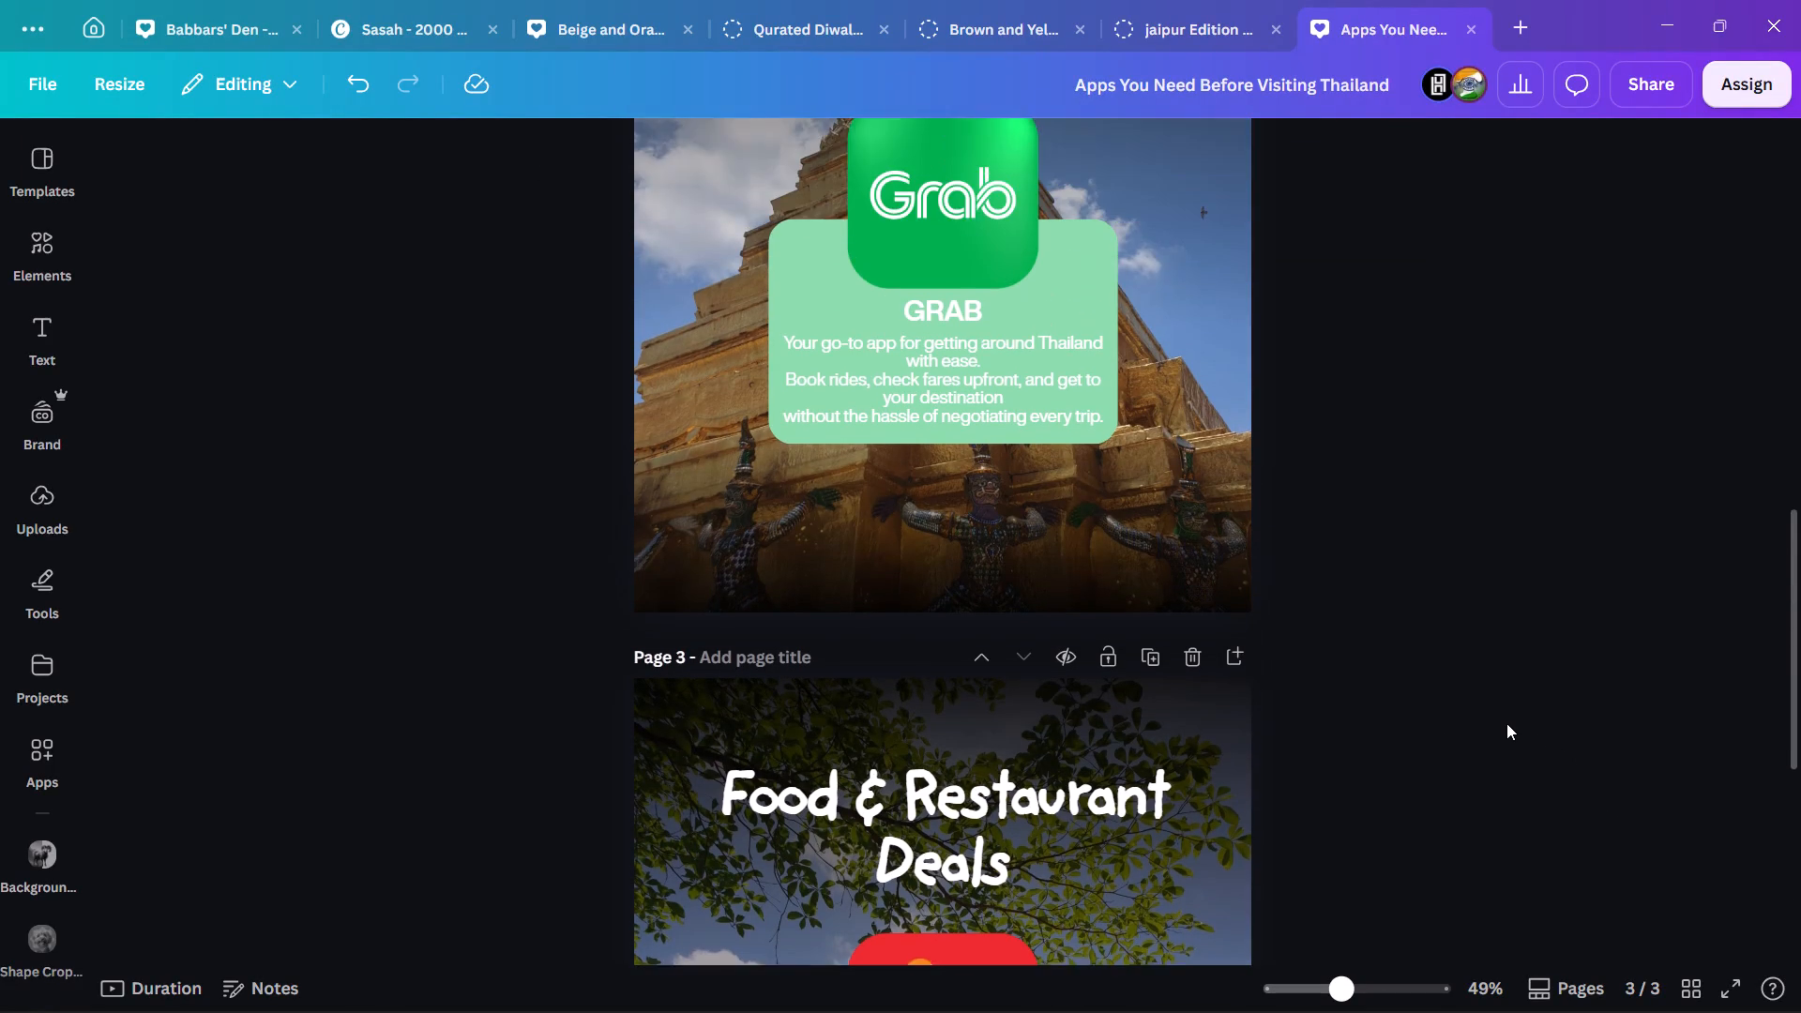
pyautogui.scroll(-4, 1506, 723)
pyautogui.keyDown('ctrl'); pyautogui.scroll(4, 961, 757); pyautogui.keyUp('ctrl')
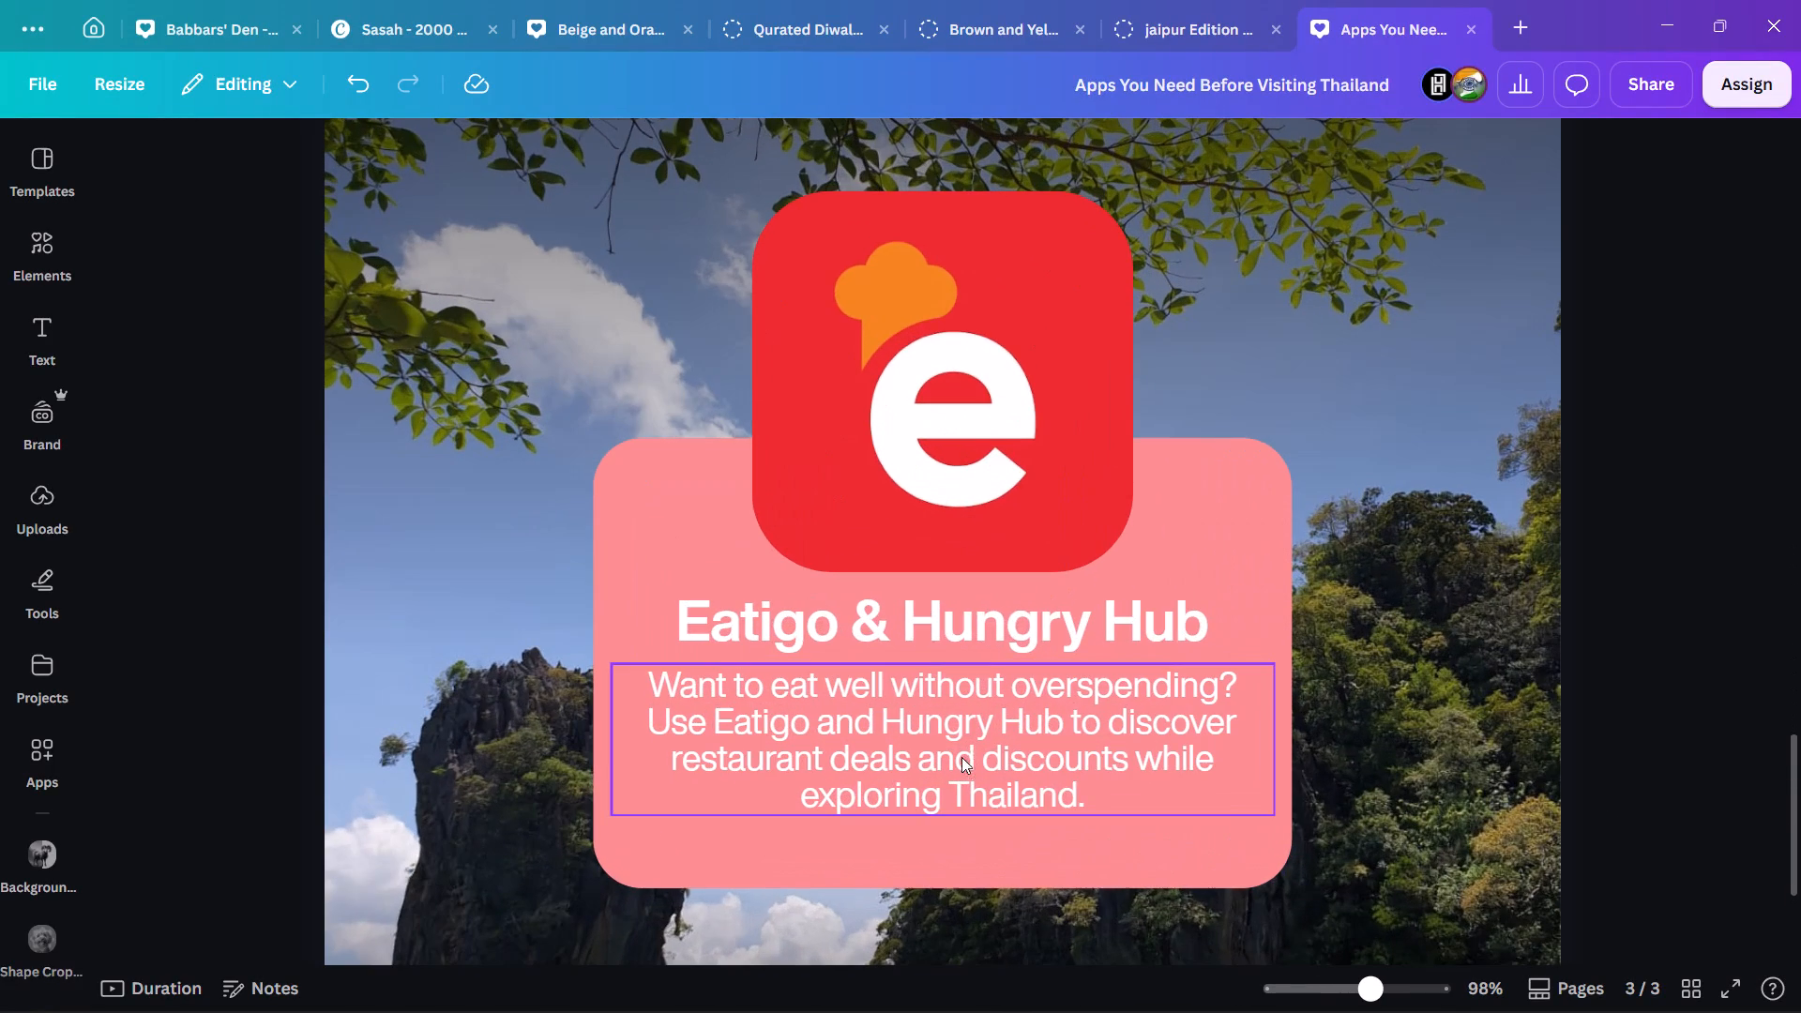
pyautogui.click(1114, 767)
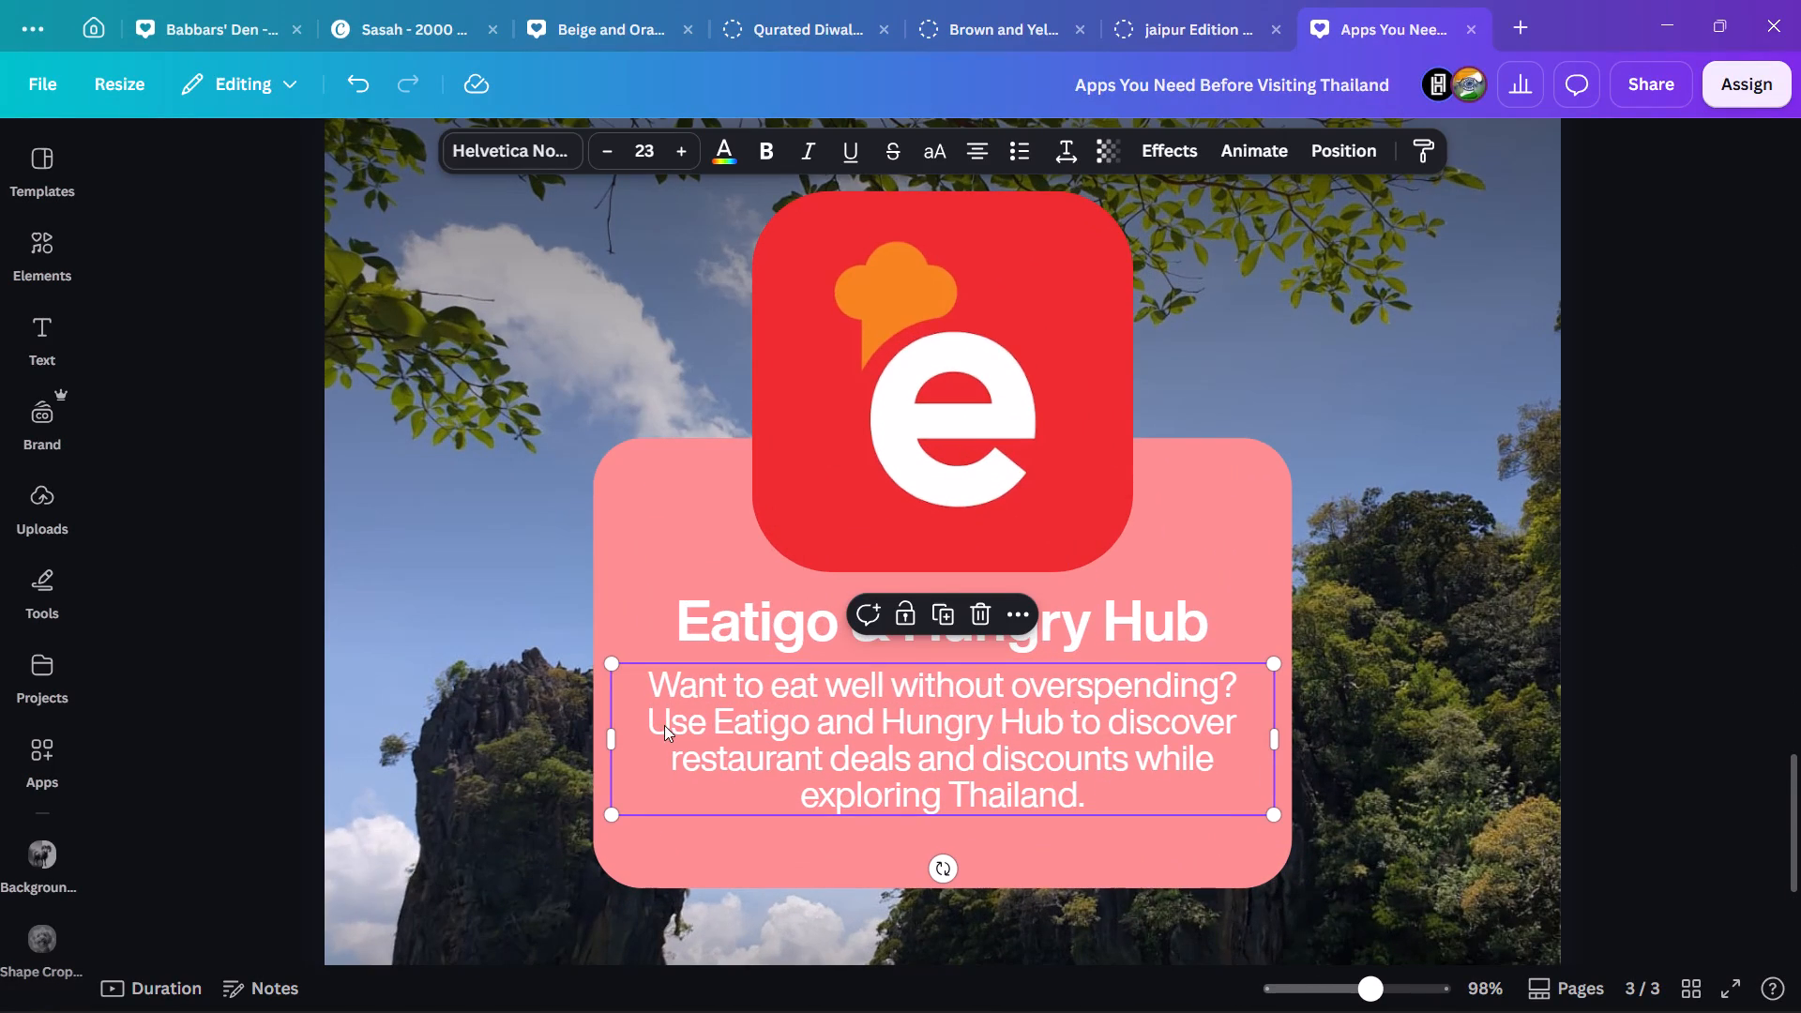
pyautogui.click(642, 721)
pyautogui.press('Return')
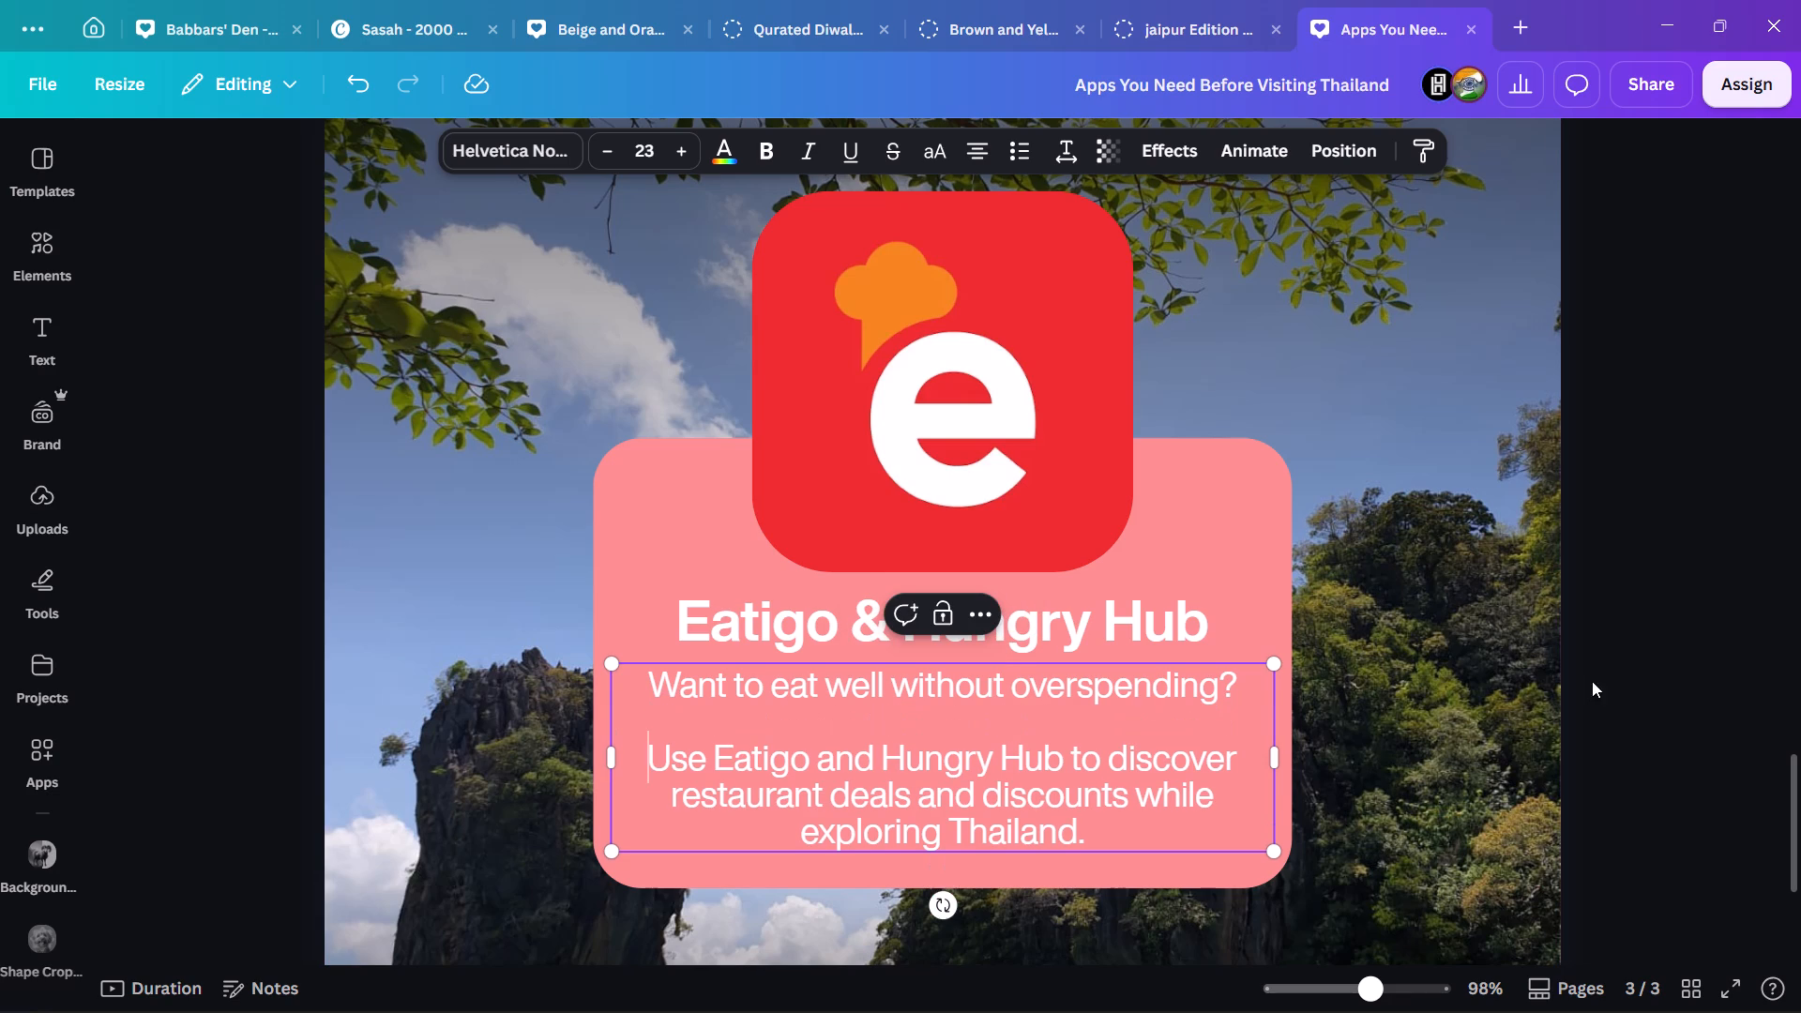
pyautogui.click(1596, 679)
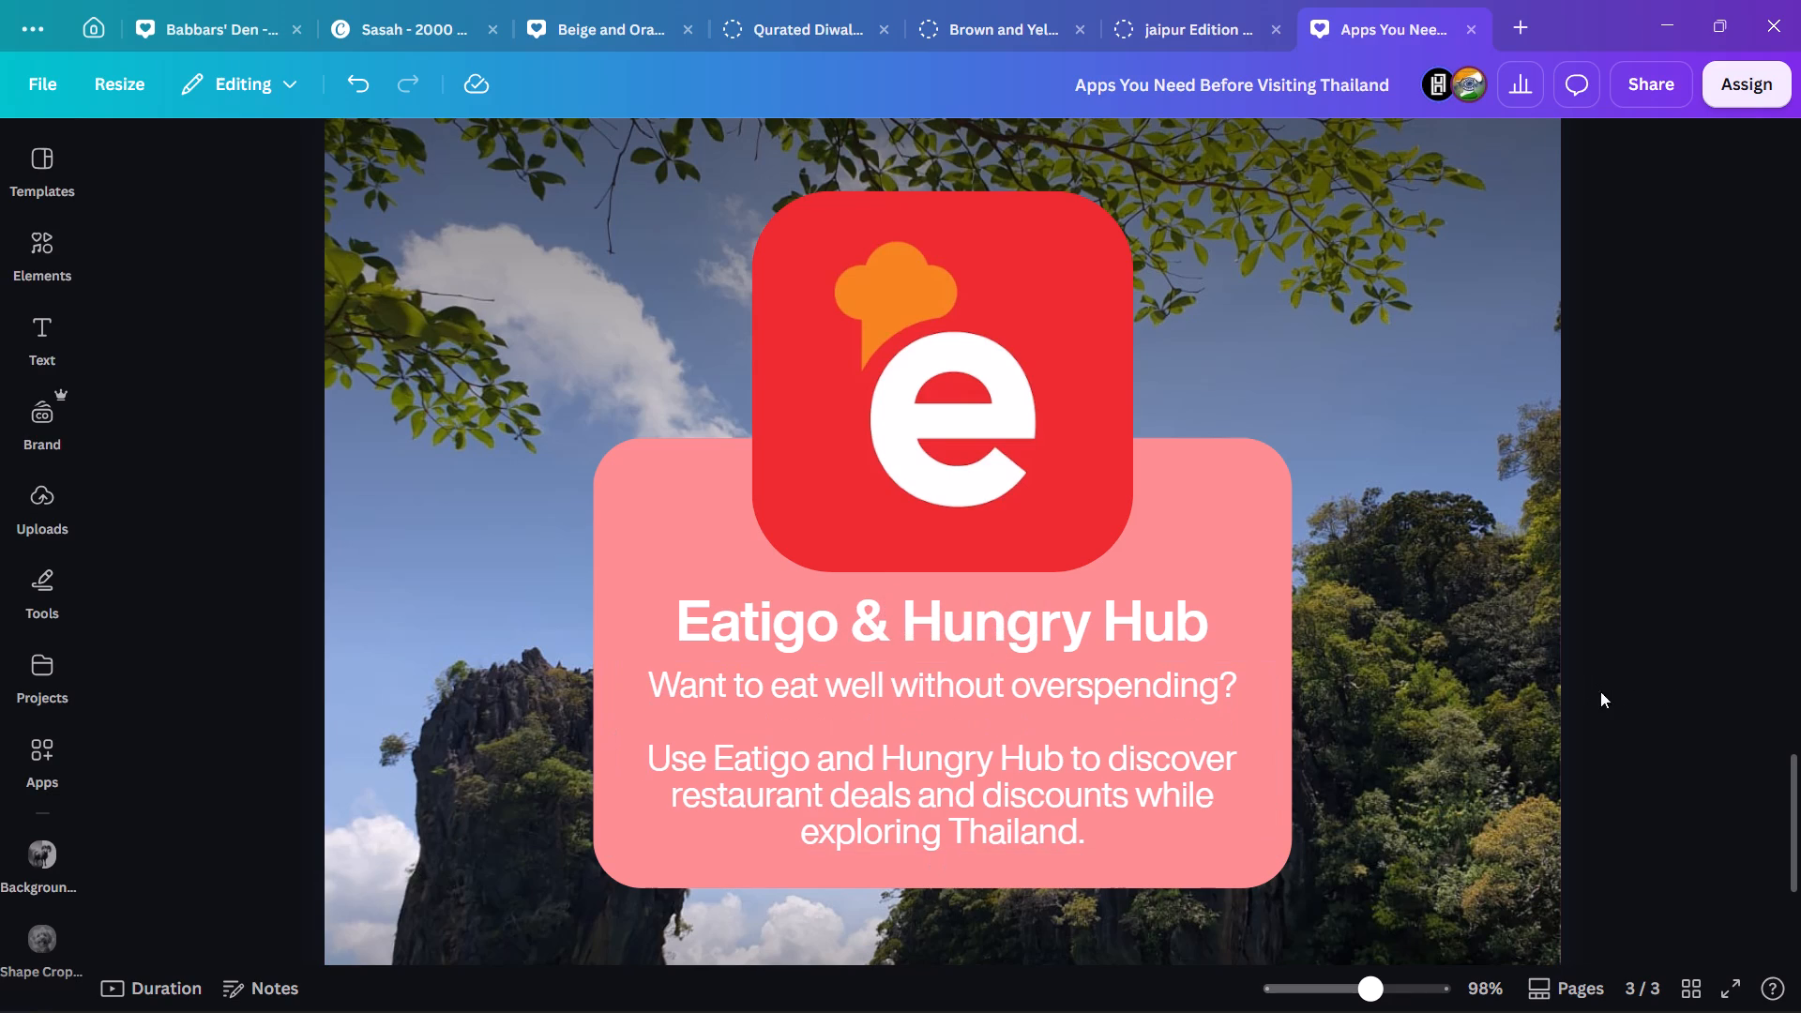
# Tighten the line spacing of the Eatigo & Hungry Hub description to 1.
pyautogui.click(1094, 701)
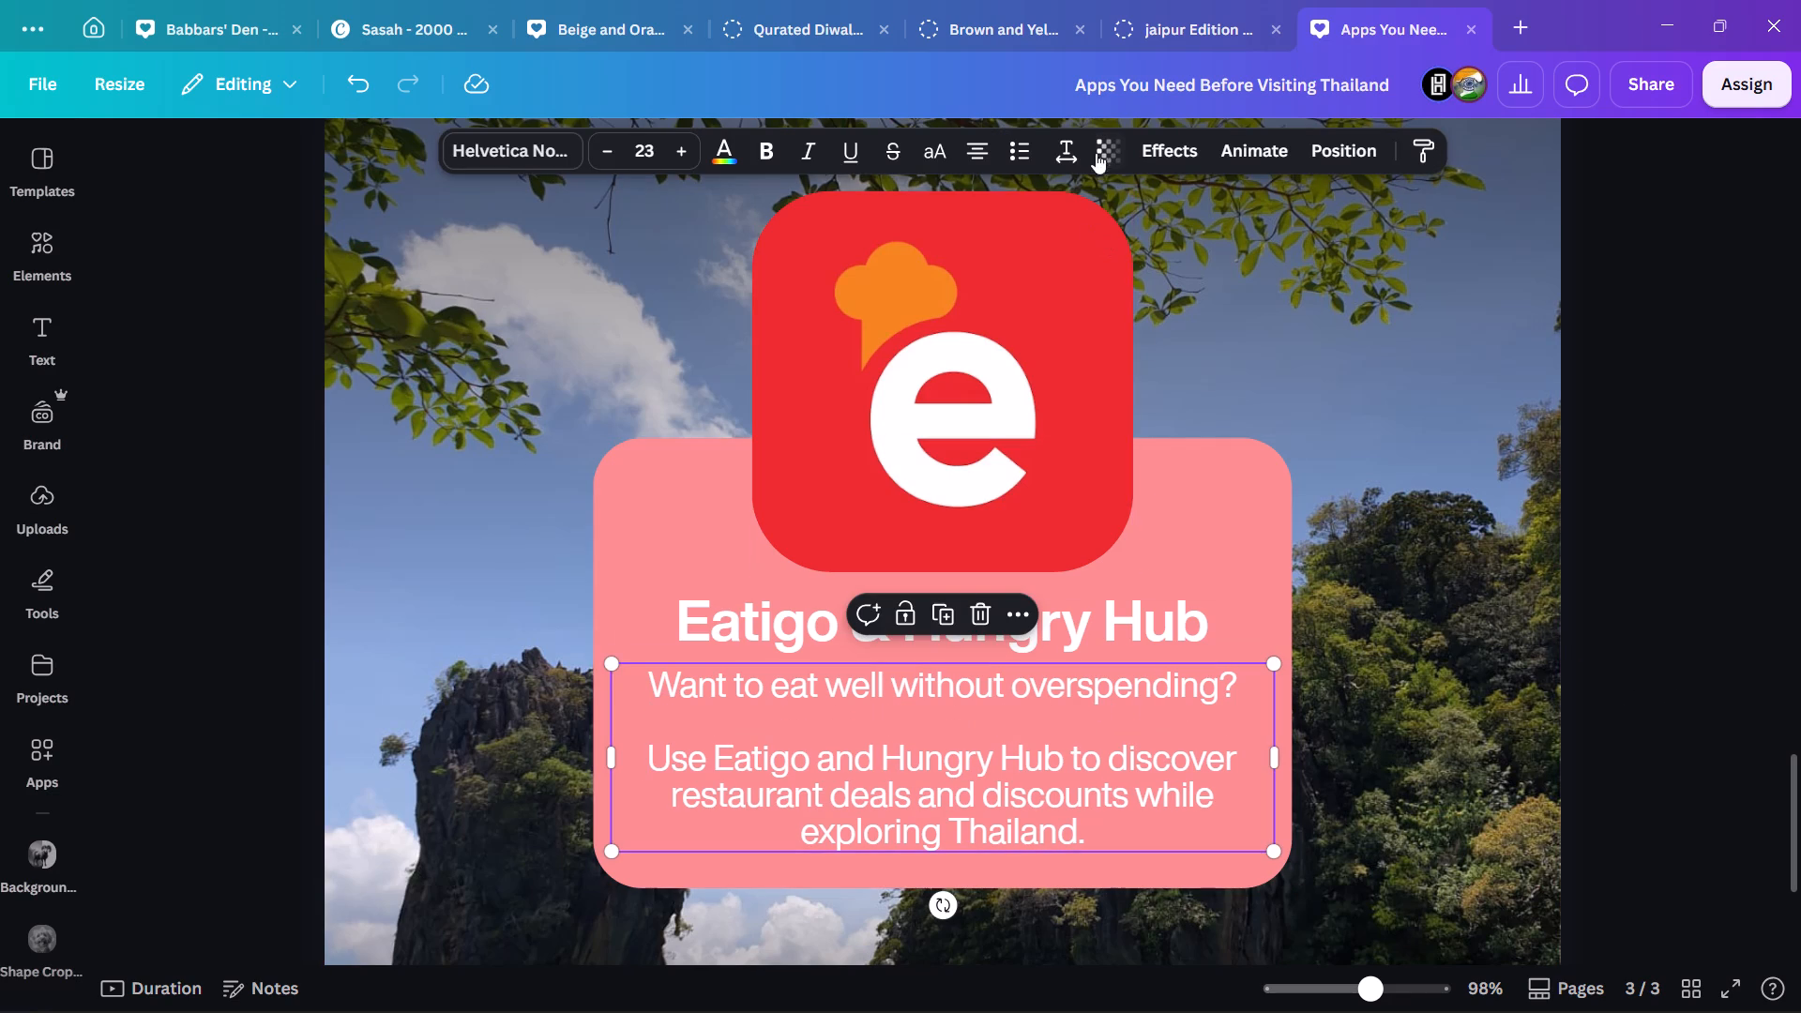
pyautogui.click(1071, 148)
pyautogui.click(993, 324)
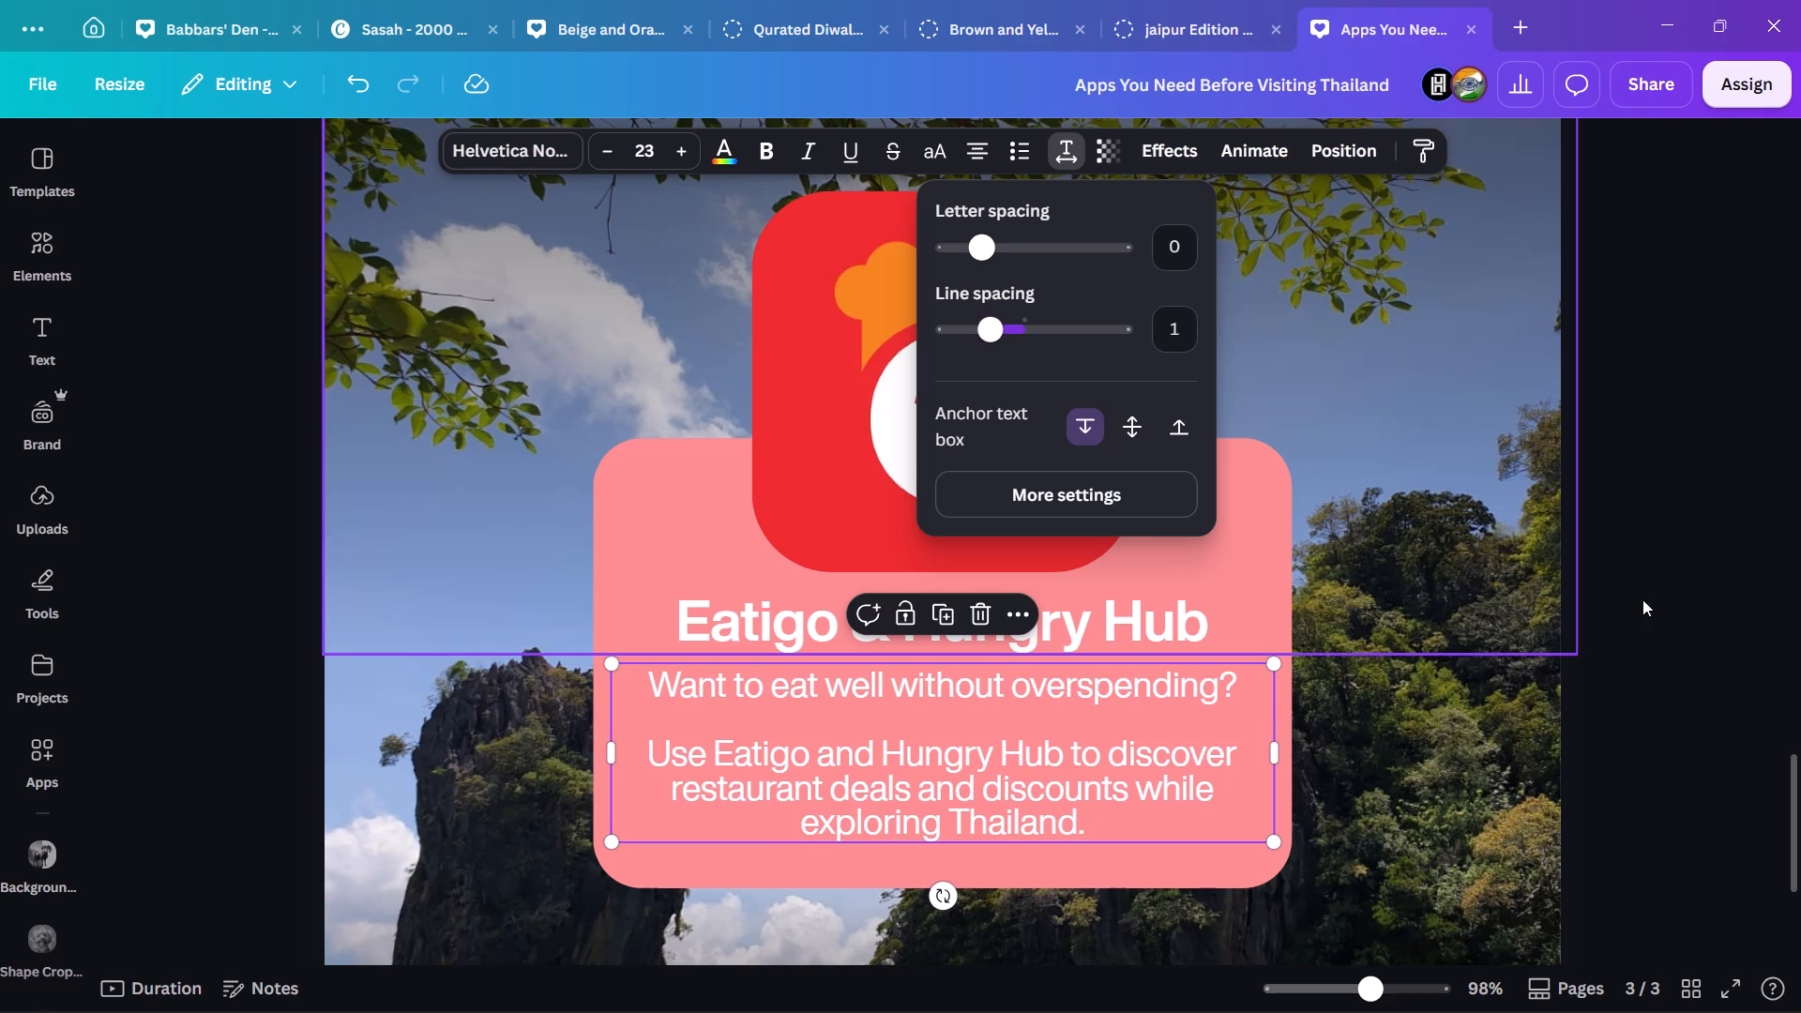
pyautogui.click(1686, 603)
pyautogui.click(1723, 728)
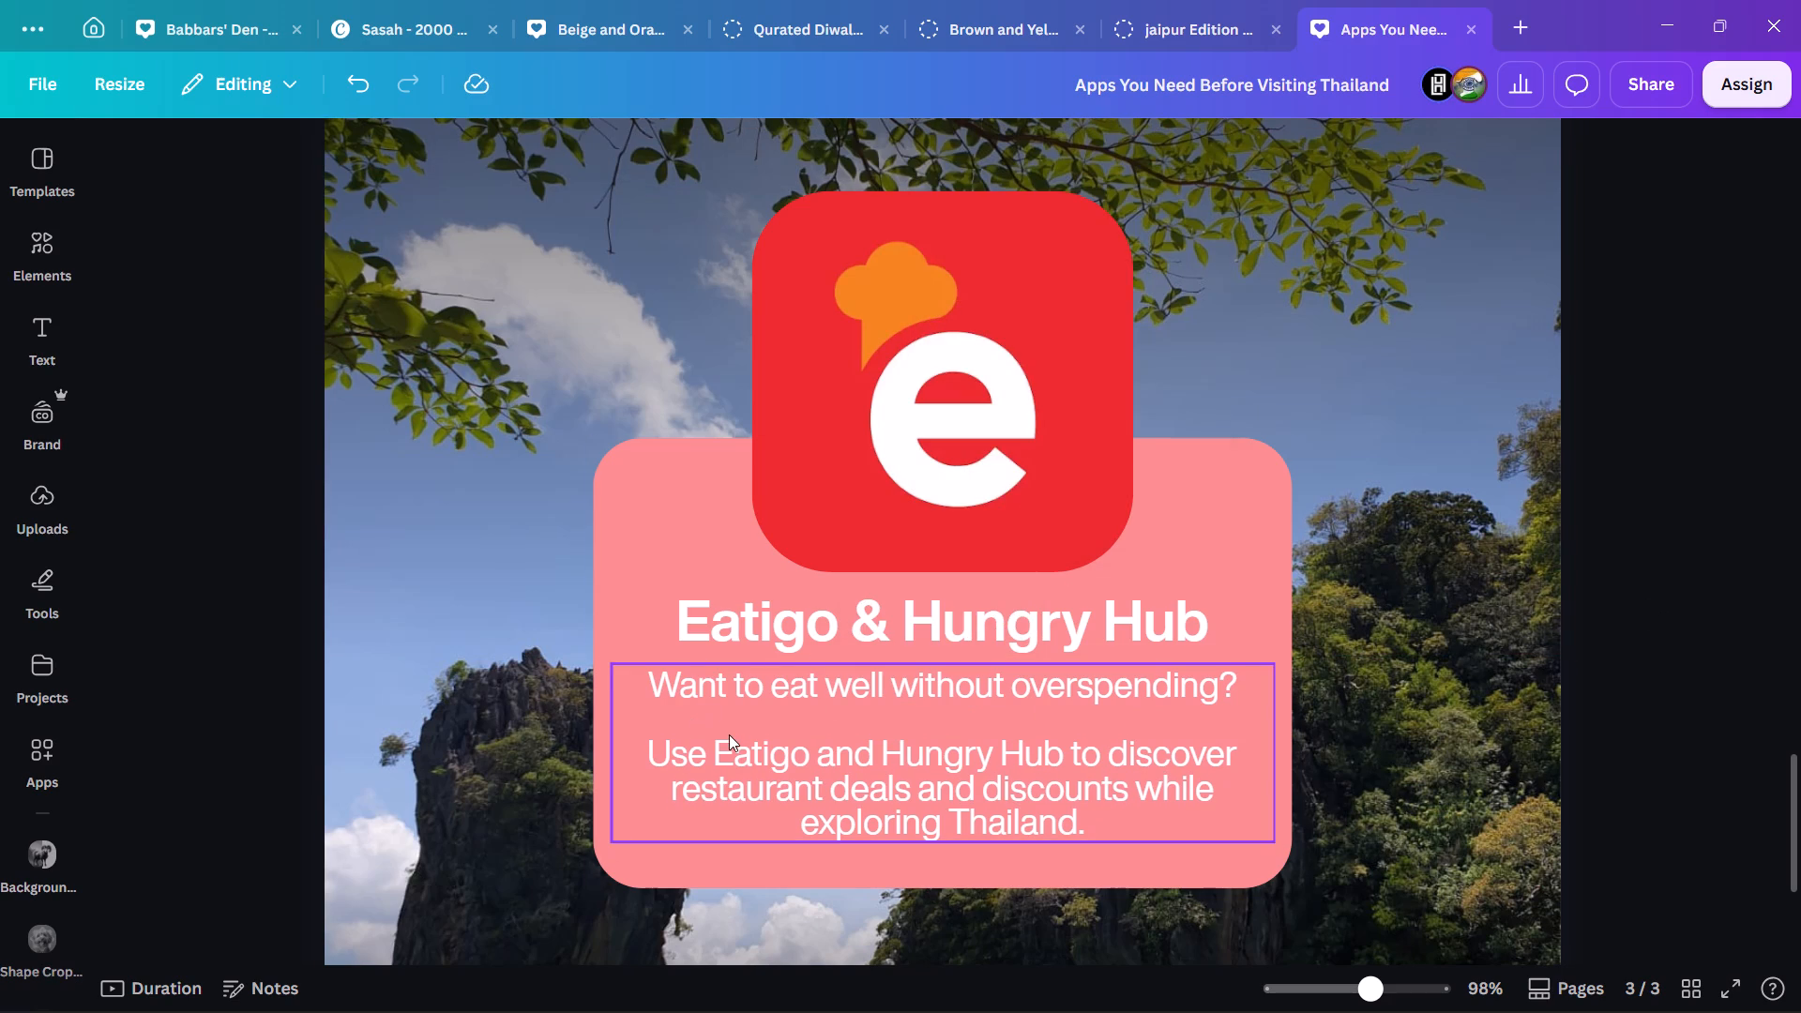
pyautogui.click(1689, 704)
# Reposition the description in the pink card with equal gaps of 15 above and below, between the heading and the card's lower edge.
pyautogui.scroll(-2, 1726, 704)
pyautogui.moveTo(981, 549); pyautogui.dragTo(982, 568)
pyautogui.click(1641, 600)
pyautogui.keyDown('ctrl'); pyautogui.scroll(-3, 1700, 605); pyautogui.keyUp('ctrl')
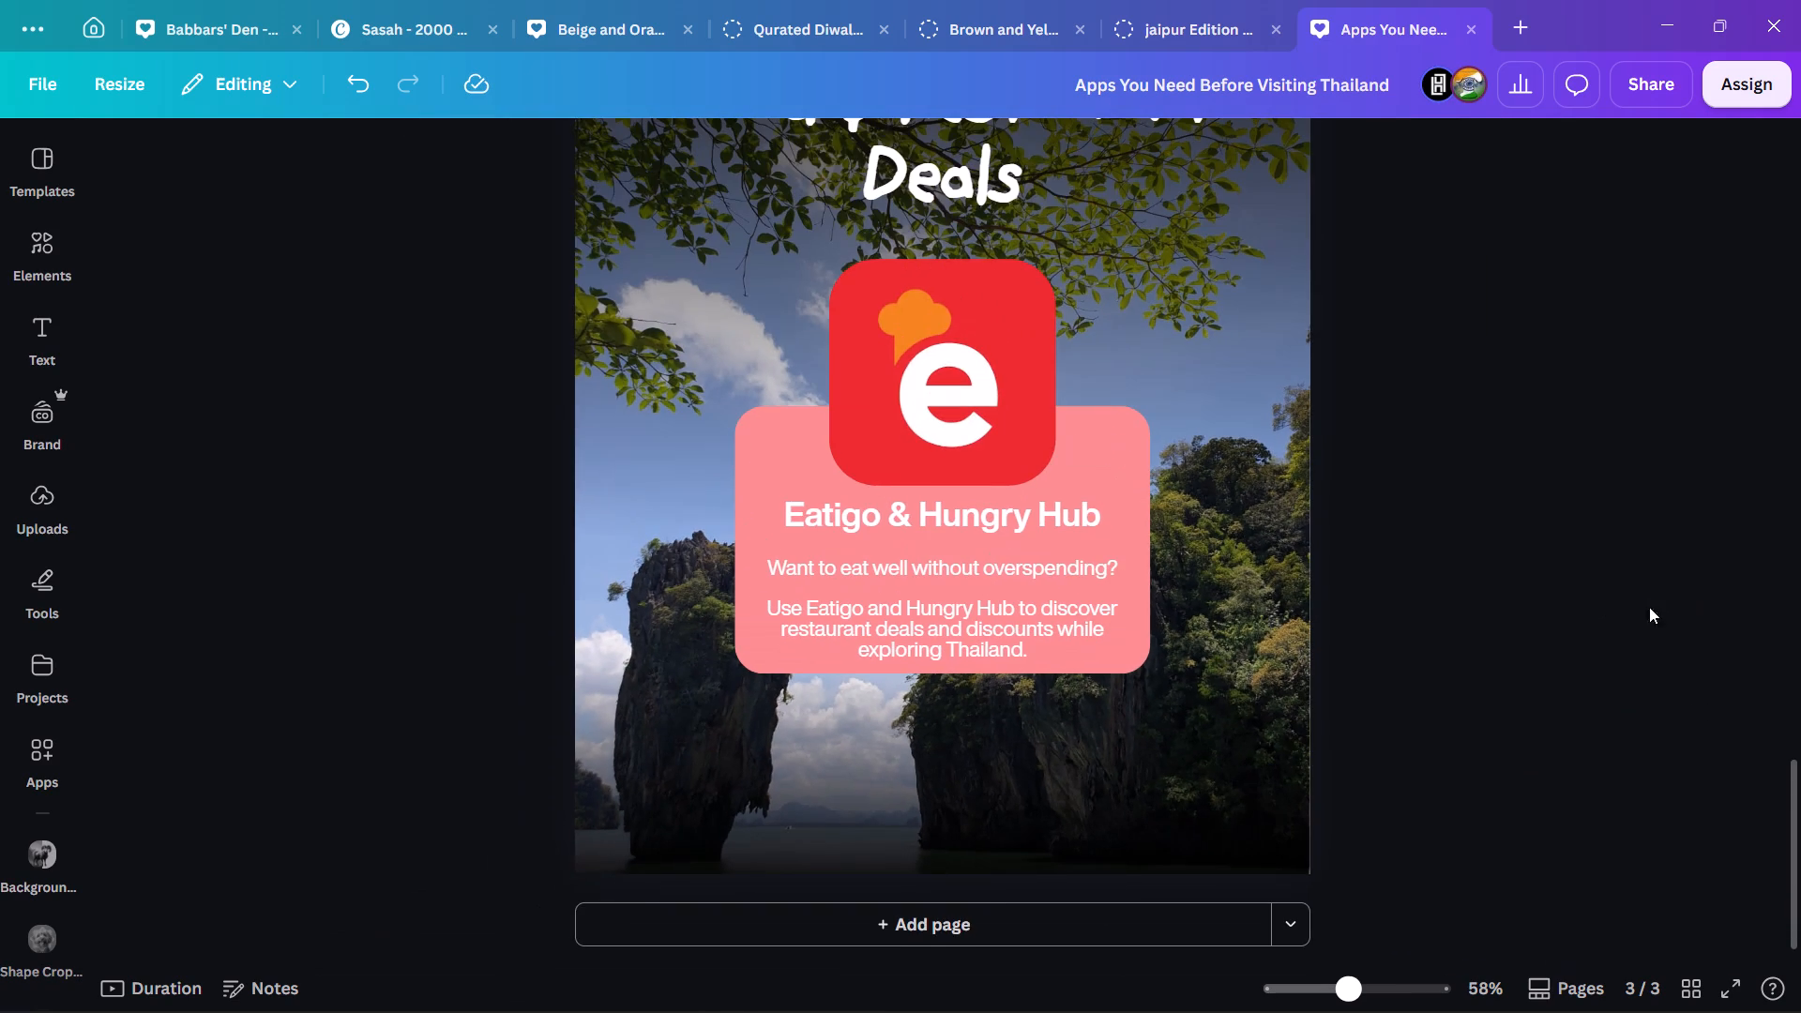
pyautogui.click(960, 629)
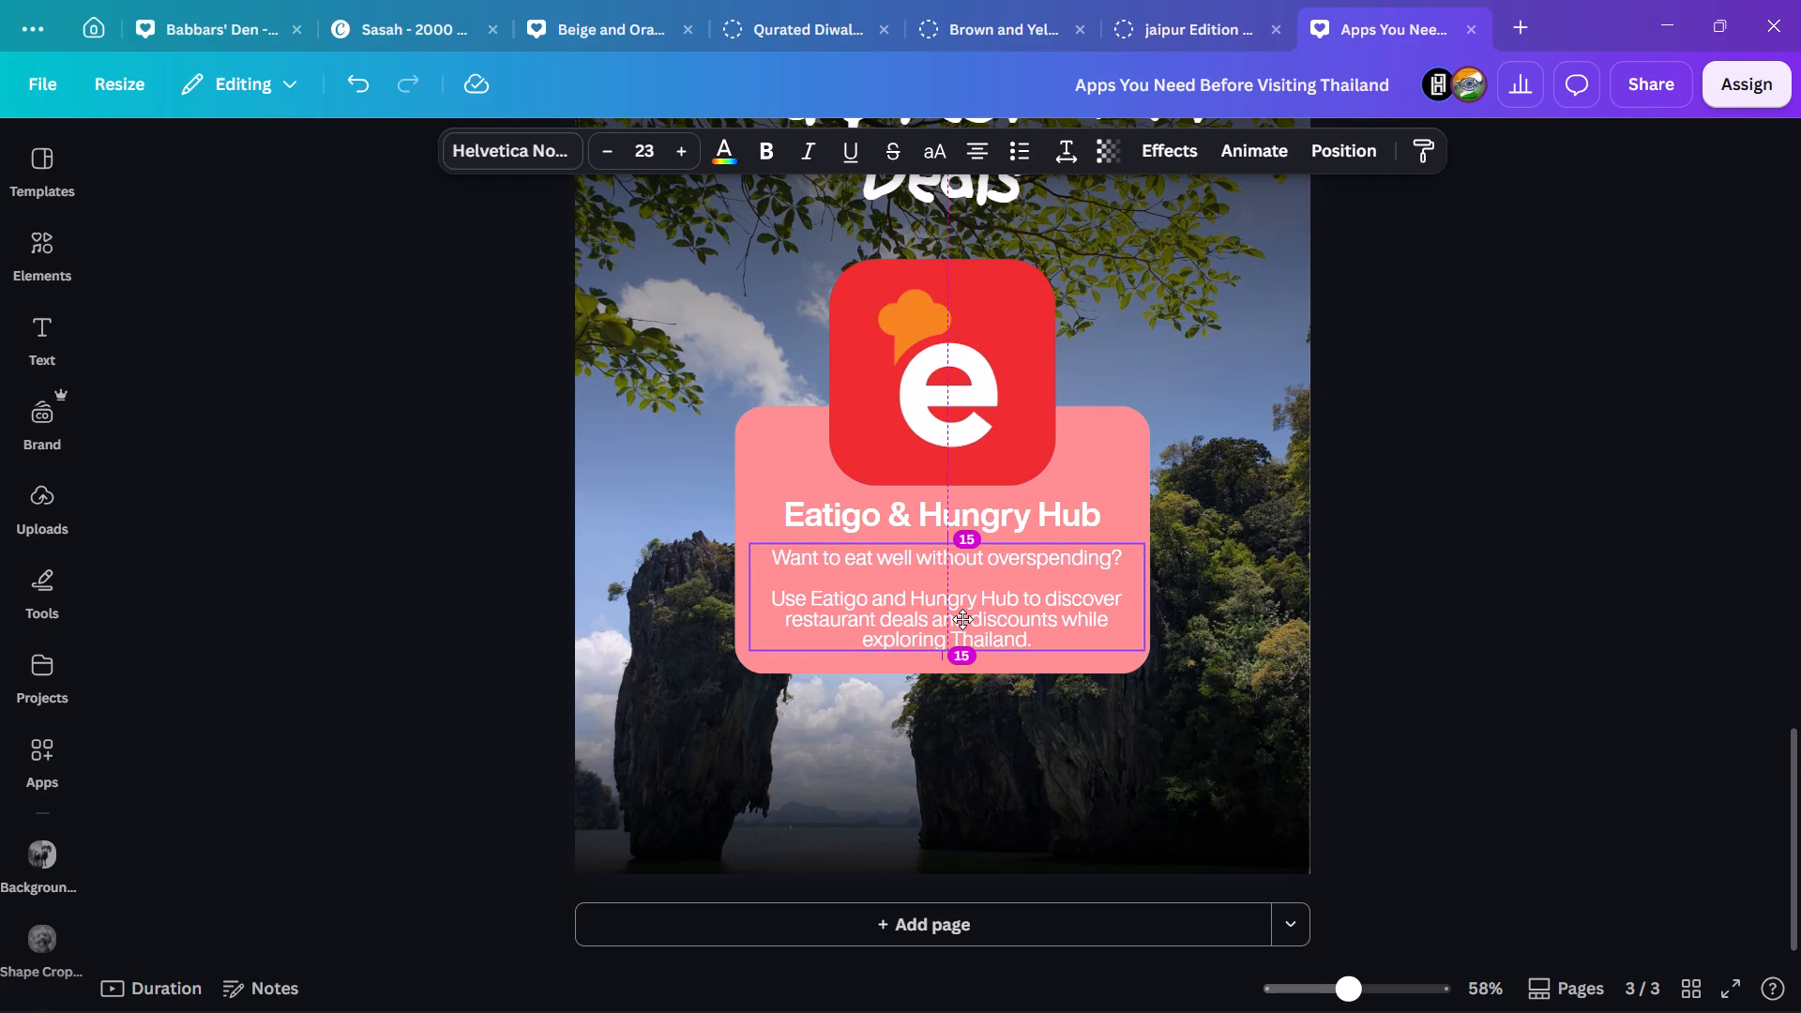
pyautogui.click(1612, 664)
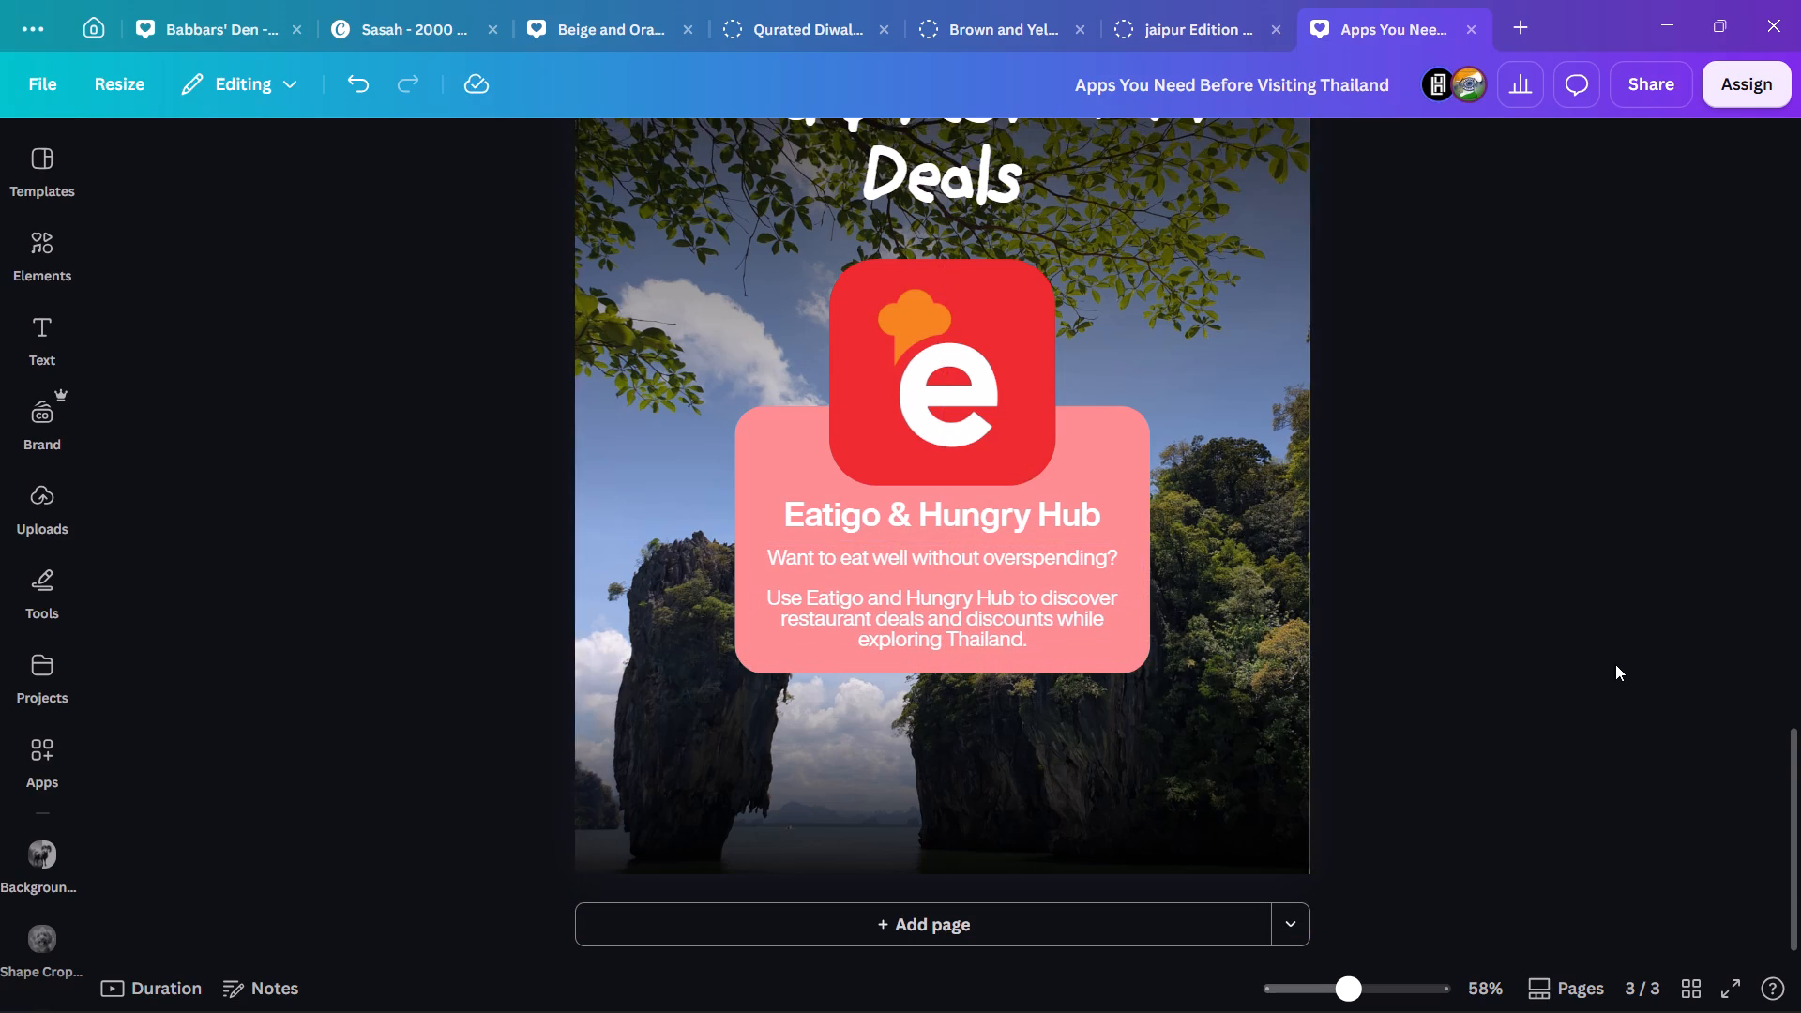
# Align the Eatigo & Hungry Hub description to the horizontal centre of page 3.
pyautogui.click(980, 578)
pyautogui.rightClick(980, 578)
pyautogui.click(1149, 626)
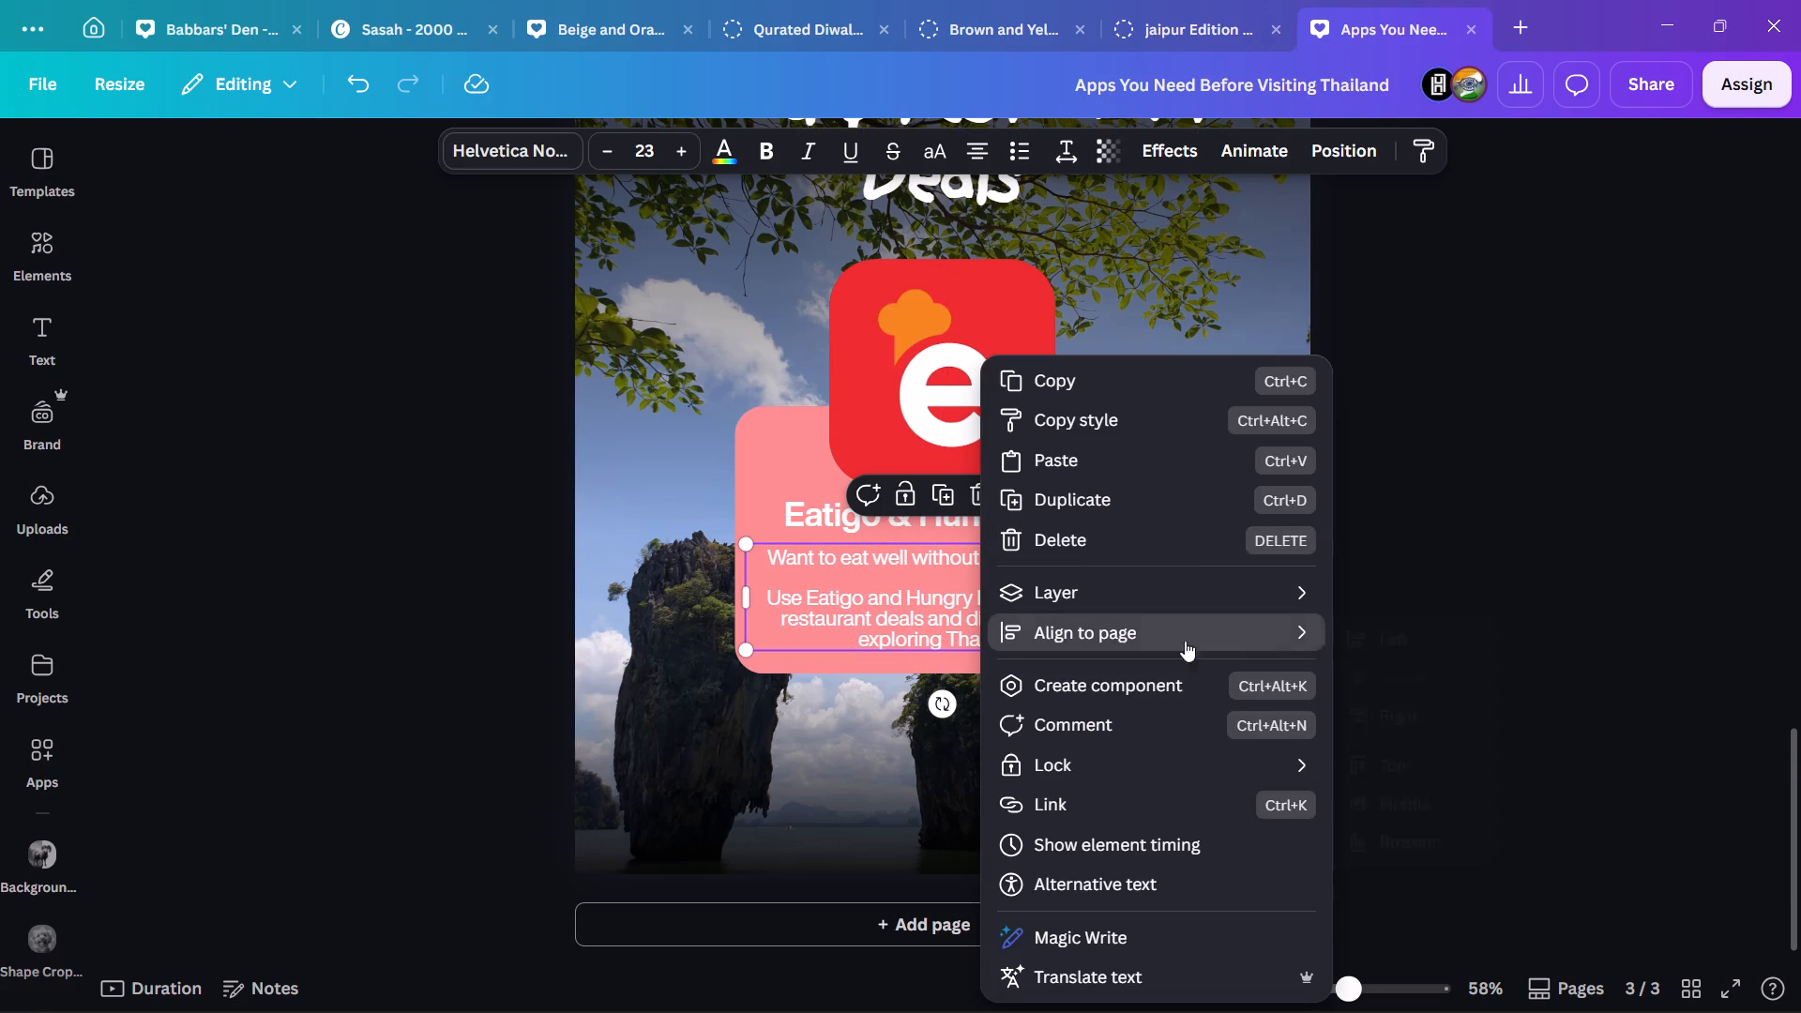
pyautogui.click(1391, 670)
pyautogui.click(1649, 675)
pyautogui.click(1721, 674)
# Review the finished page 3 alongside the page 2 Grab layout and the page 1 cover for consistency.
pyautogui.scroll(5, 1597, 643)
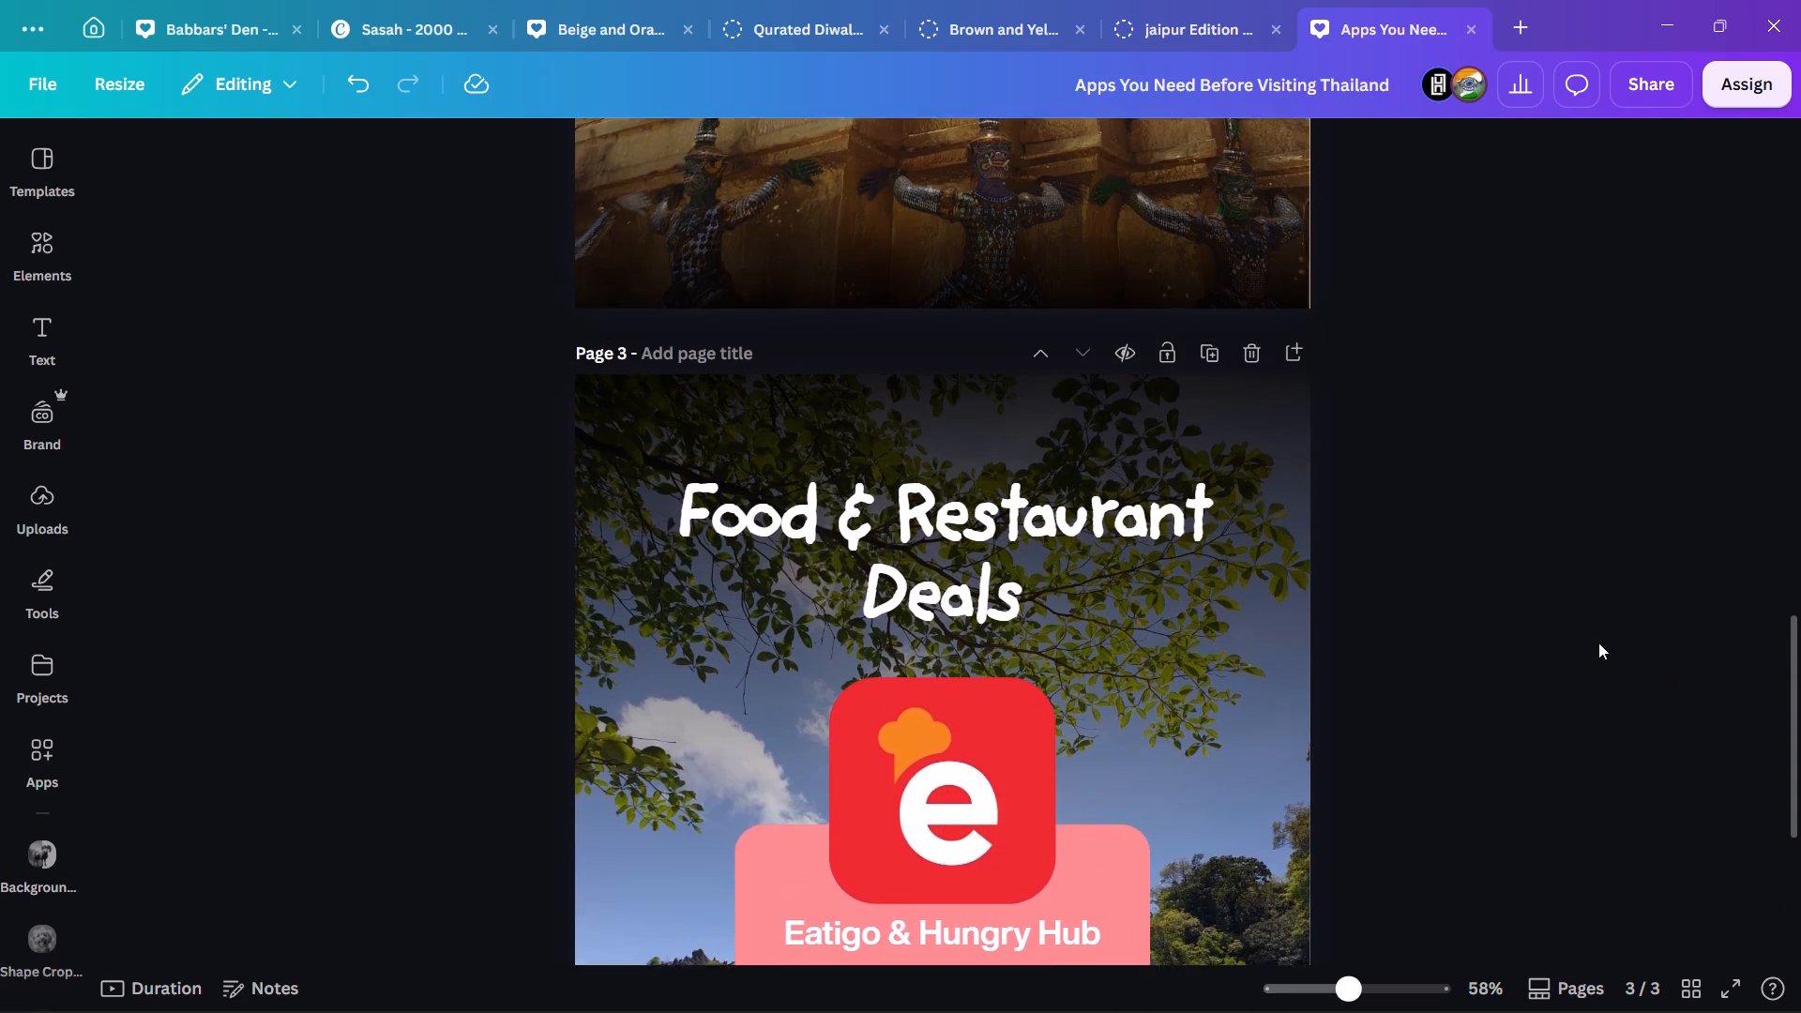
pyautogui.scroll(2, 1598, 643)
pyautogui.keyDown('ctrl'); pyautogui.scroll(-3, 1598, 643); pyautogui.keyUp('ctrl')
pyautogui.scroll(2, 1598, 643)
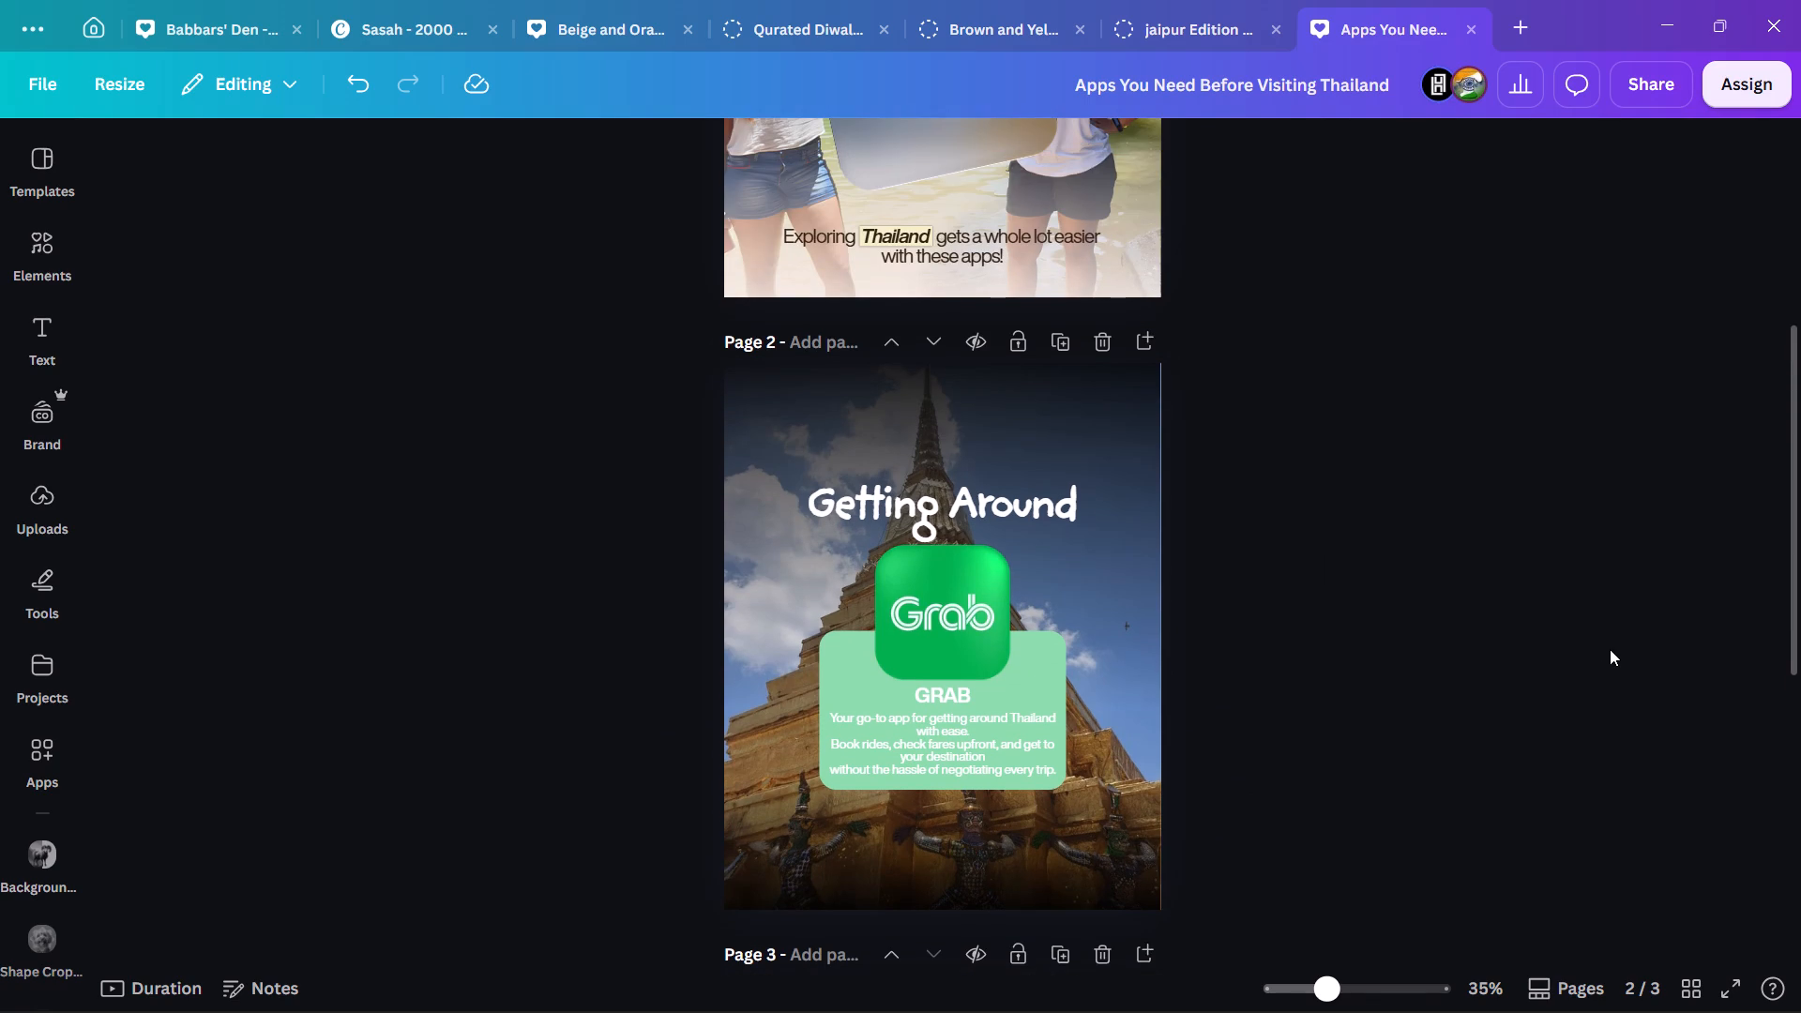
pyautogui.scroll(5, 1610, 649)
pyautogui.scroll(-4, 1610, 649)
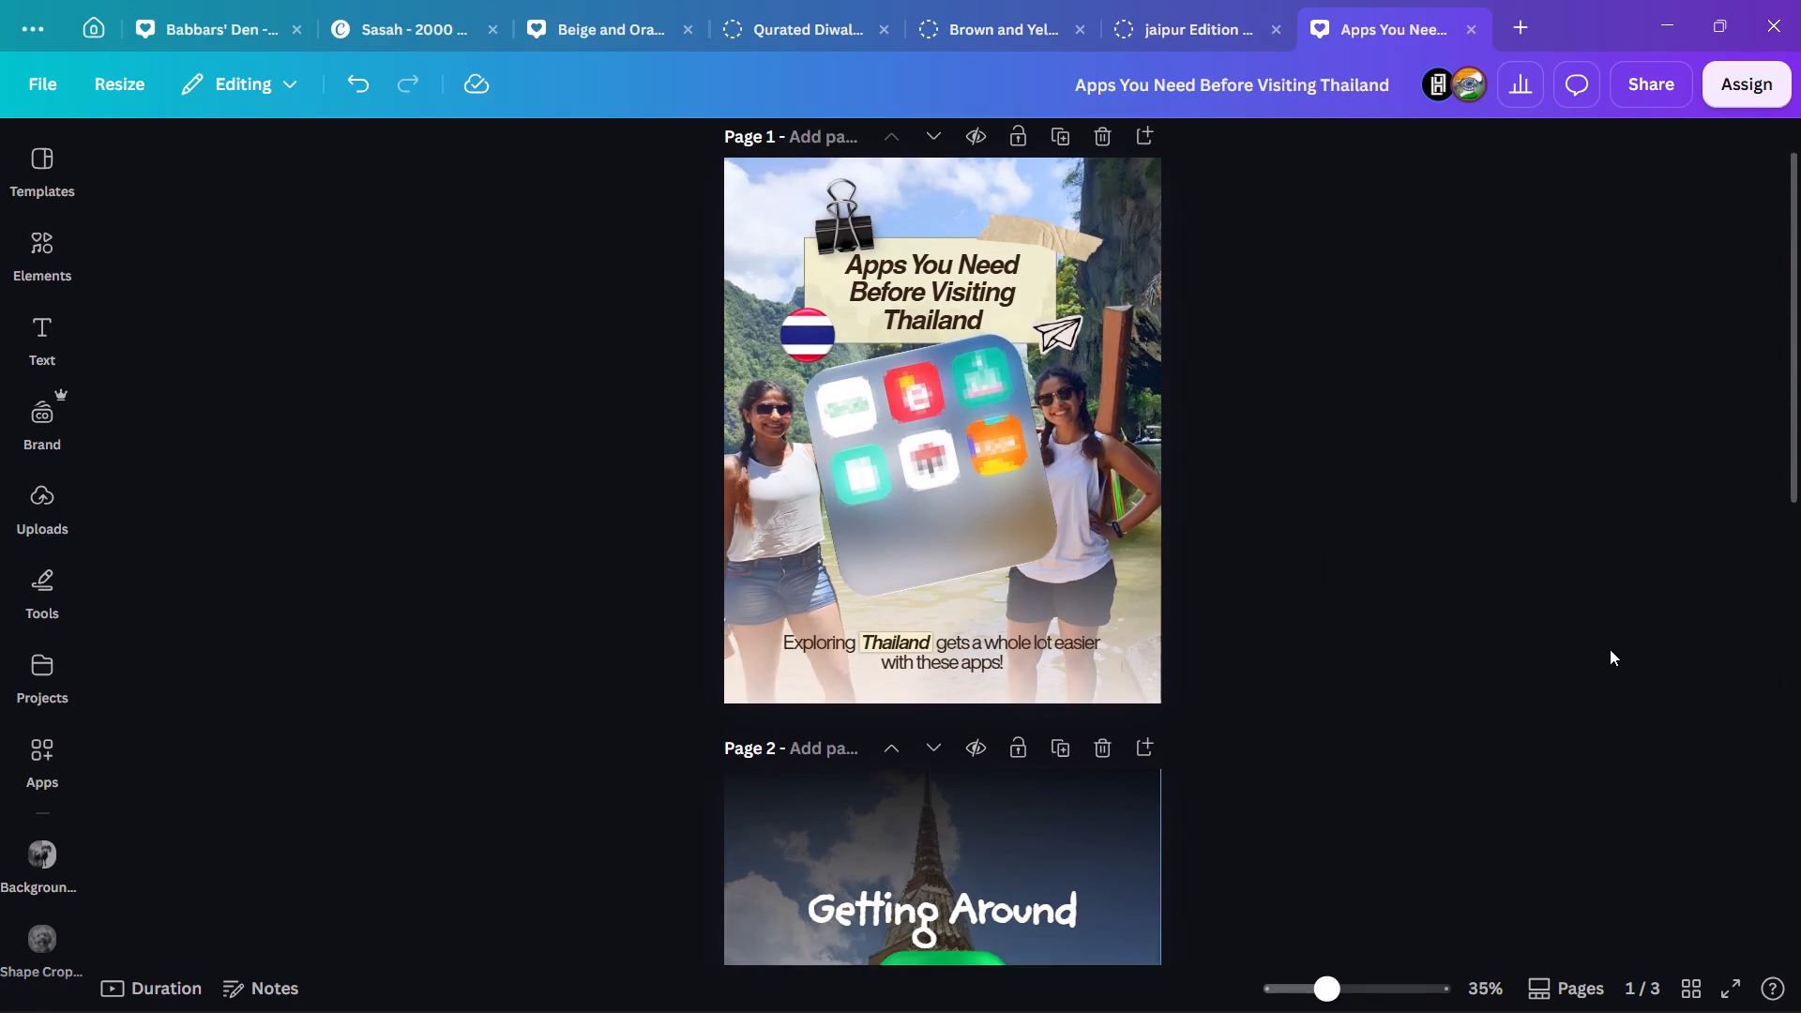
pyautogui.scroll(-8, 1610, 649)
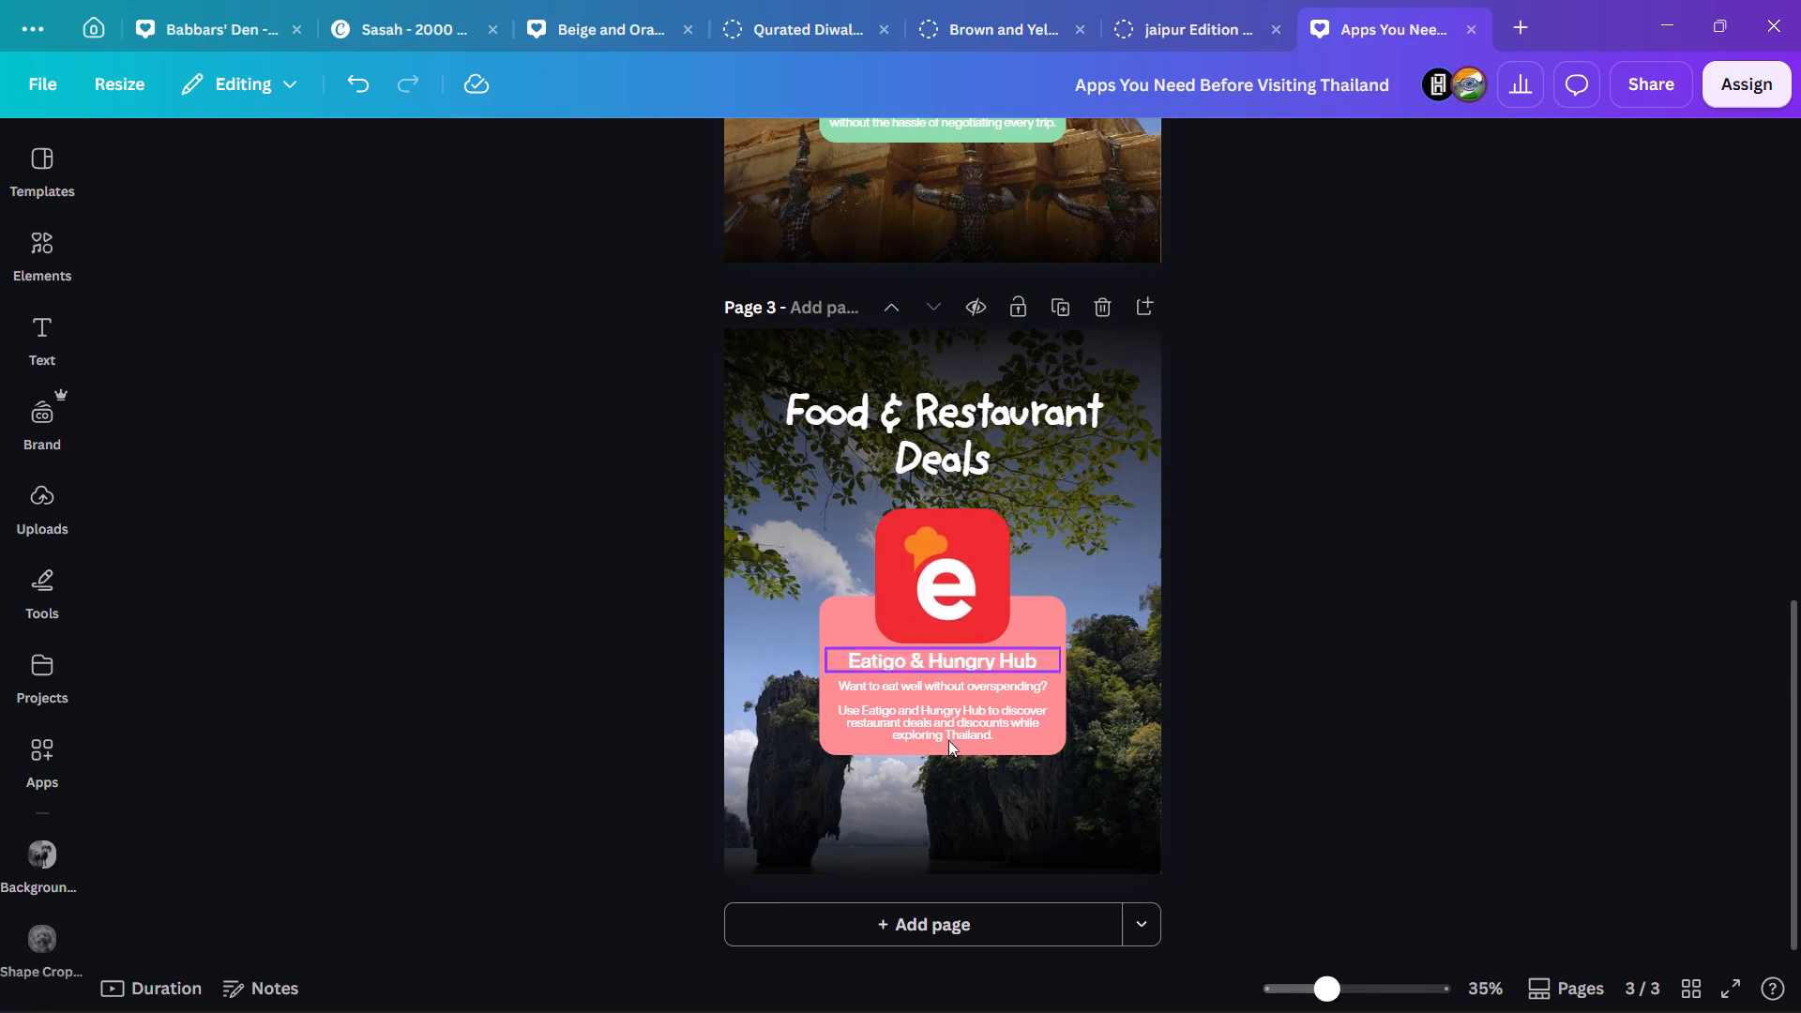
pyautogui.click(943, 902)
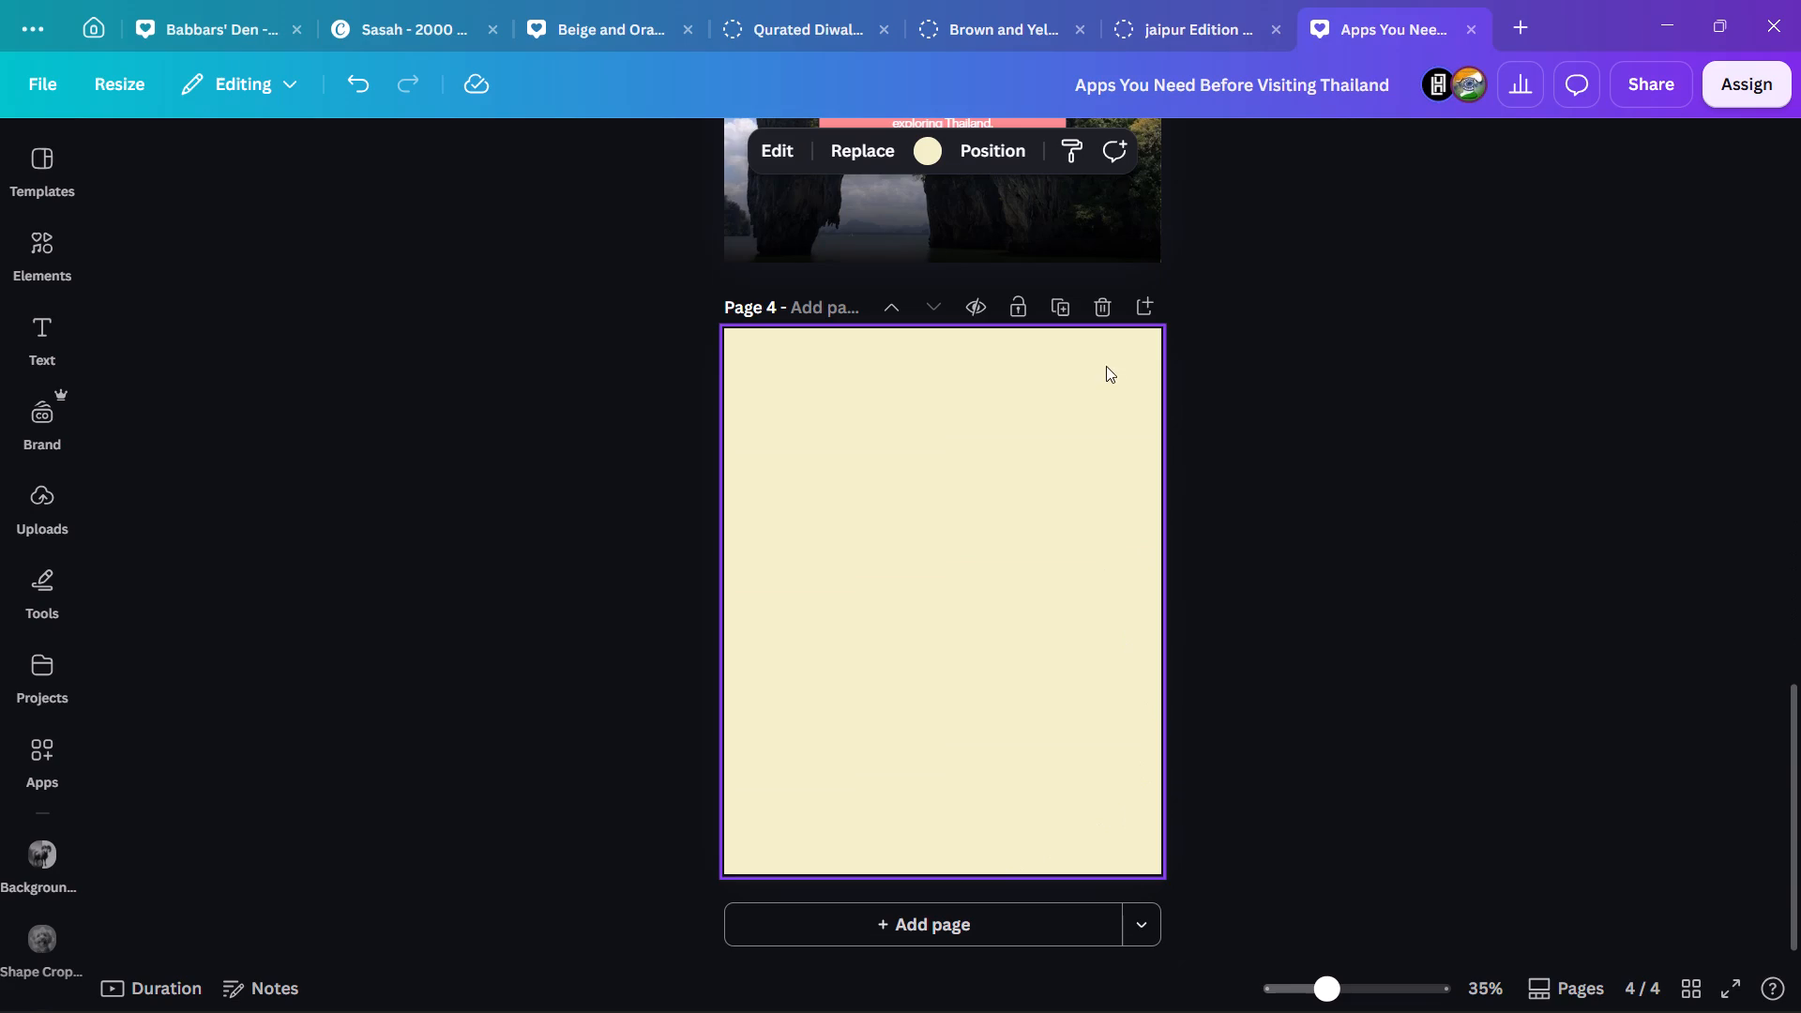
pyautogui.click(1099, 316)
# Duplicate the Food & Restaurant Deals page to create page 4 of the carousel.
pyautogui.scroll(3, 1308, 496)
pyautogui.scroll(-3, 1165, 595)
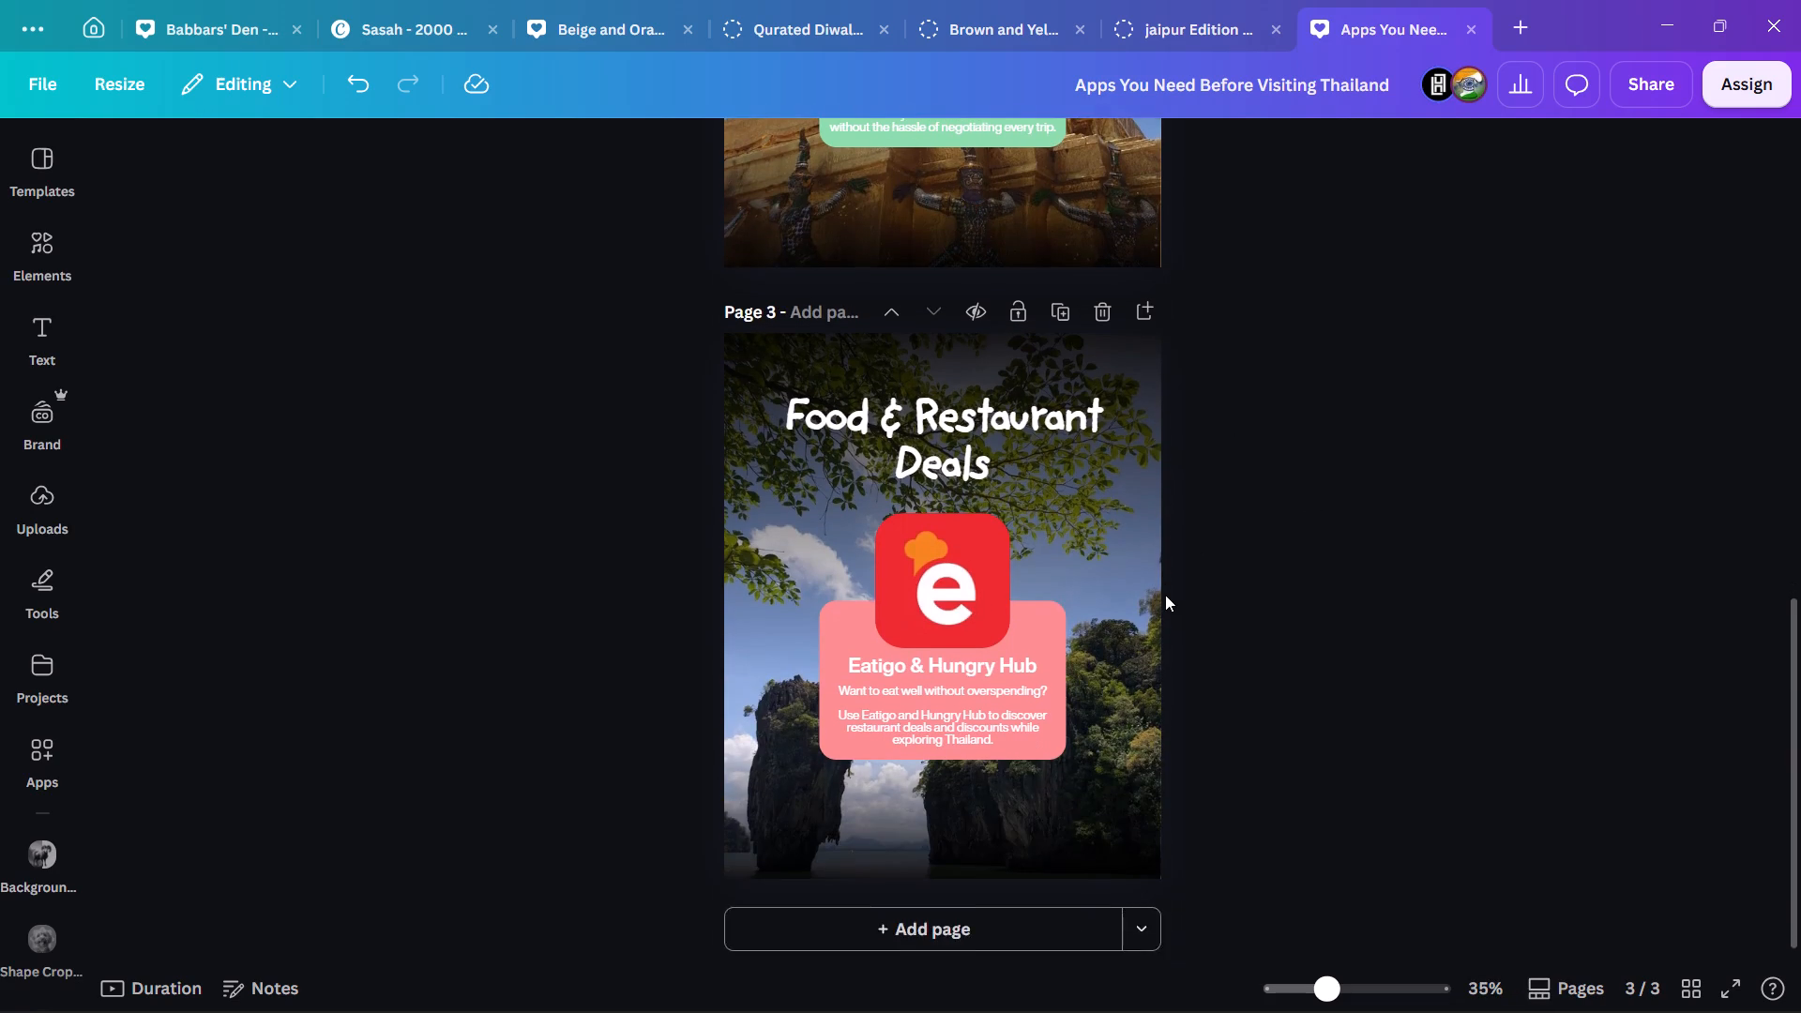
pyautogui.scroll(5, 1165, 595)
pyautogui.scroll(-6, 1165, 595)
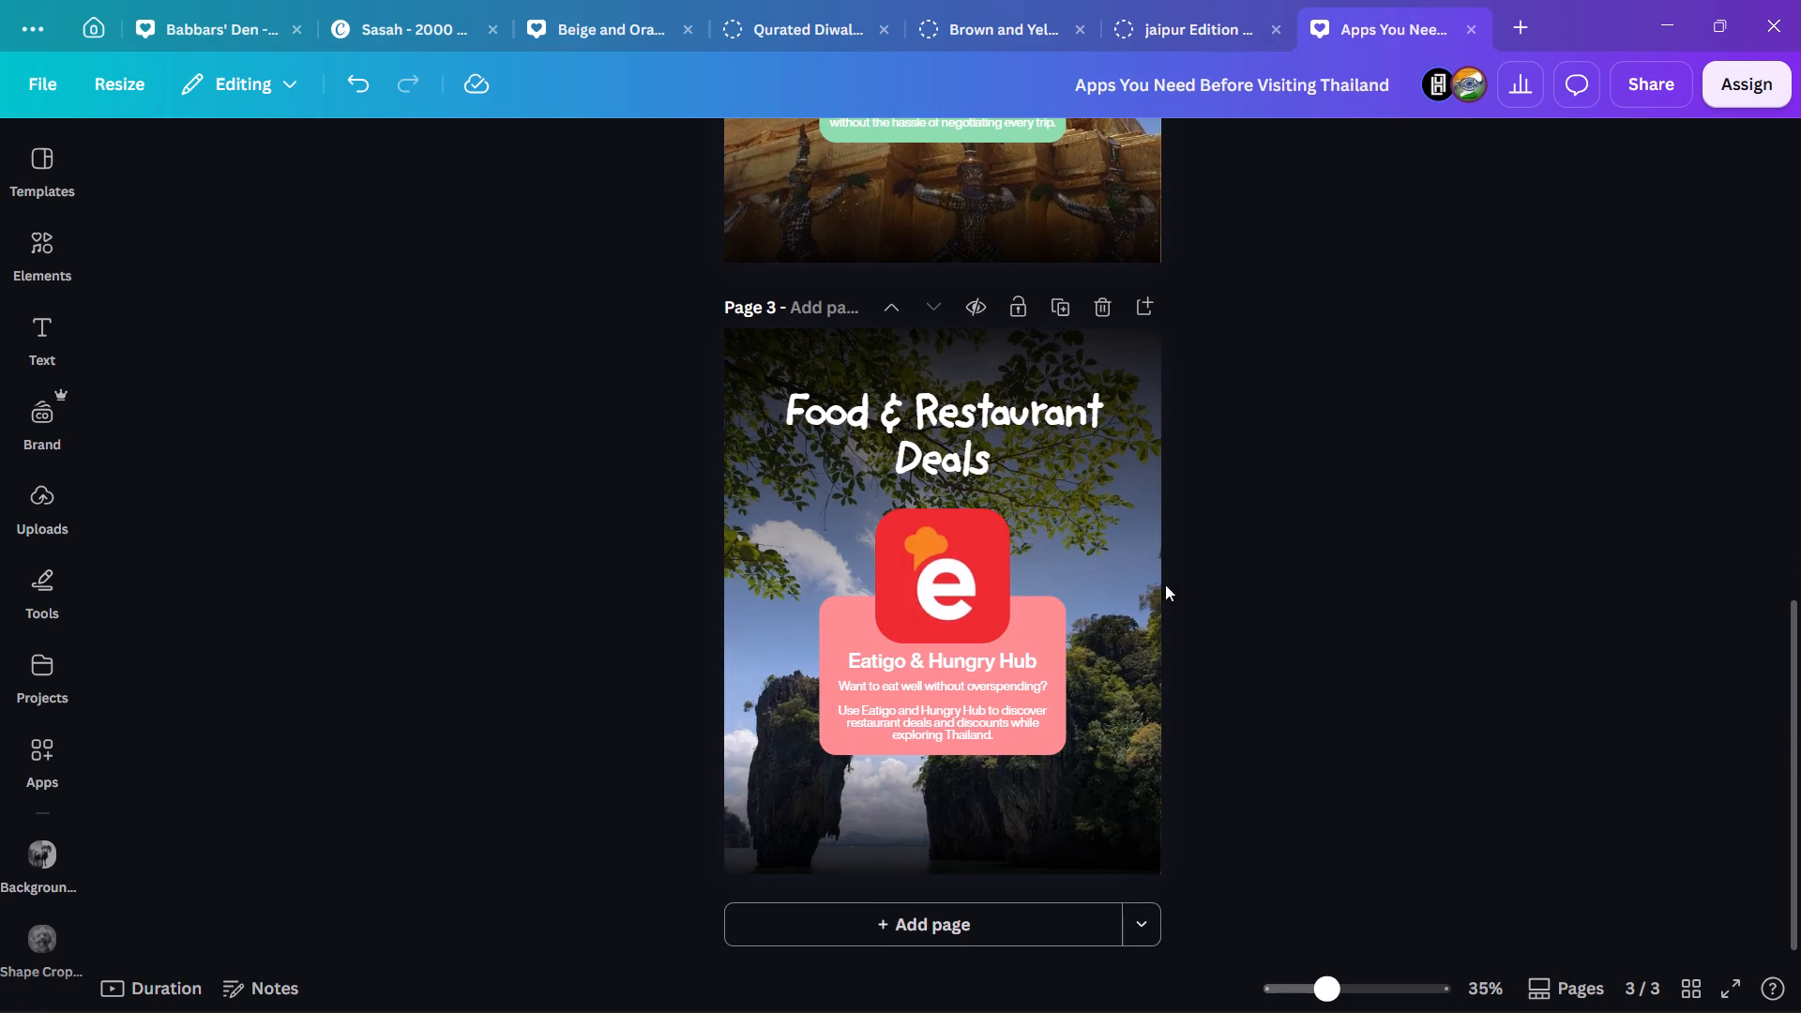
pyautogui.click(1057, 317)
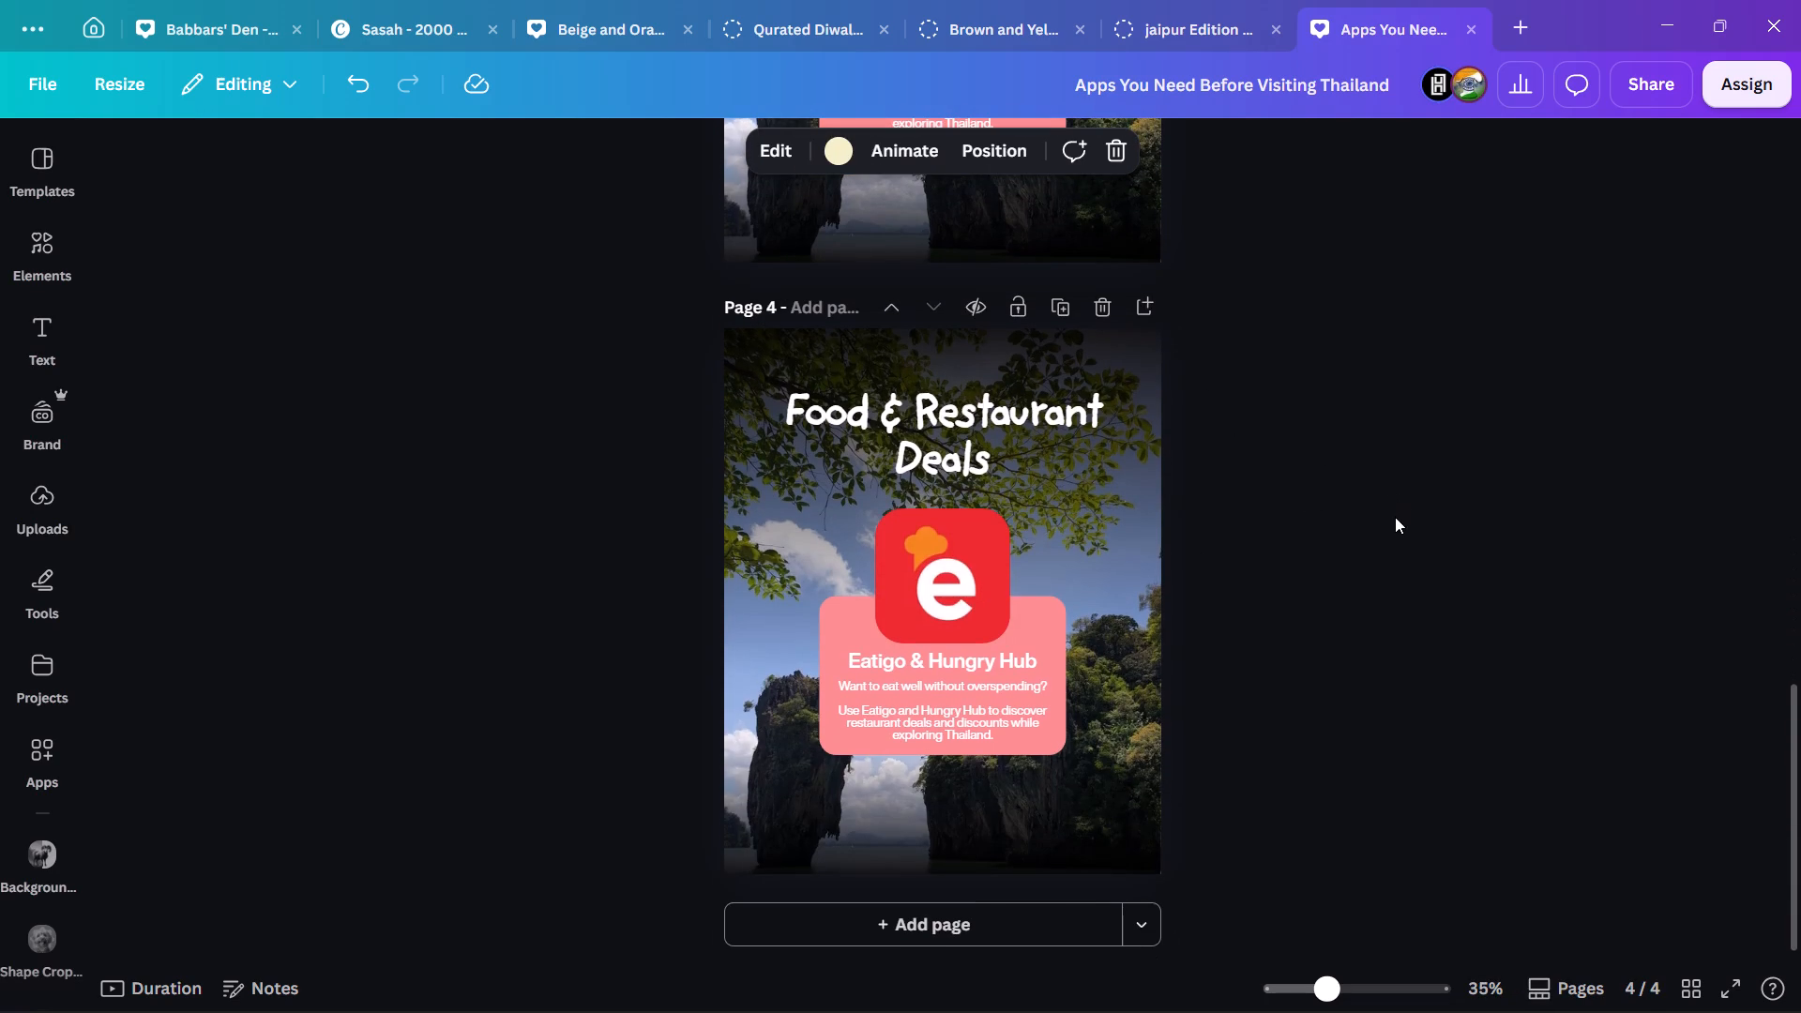
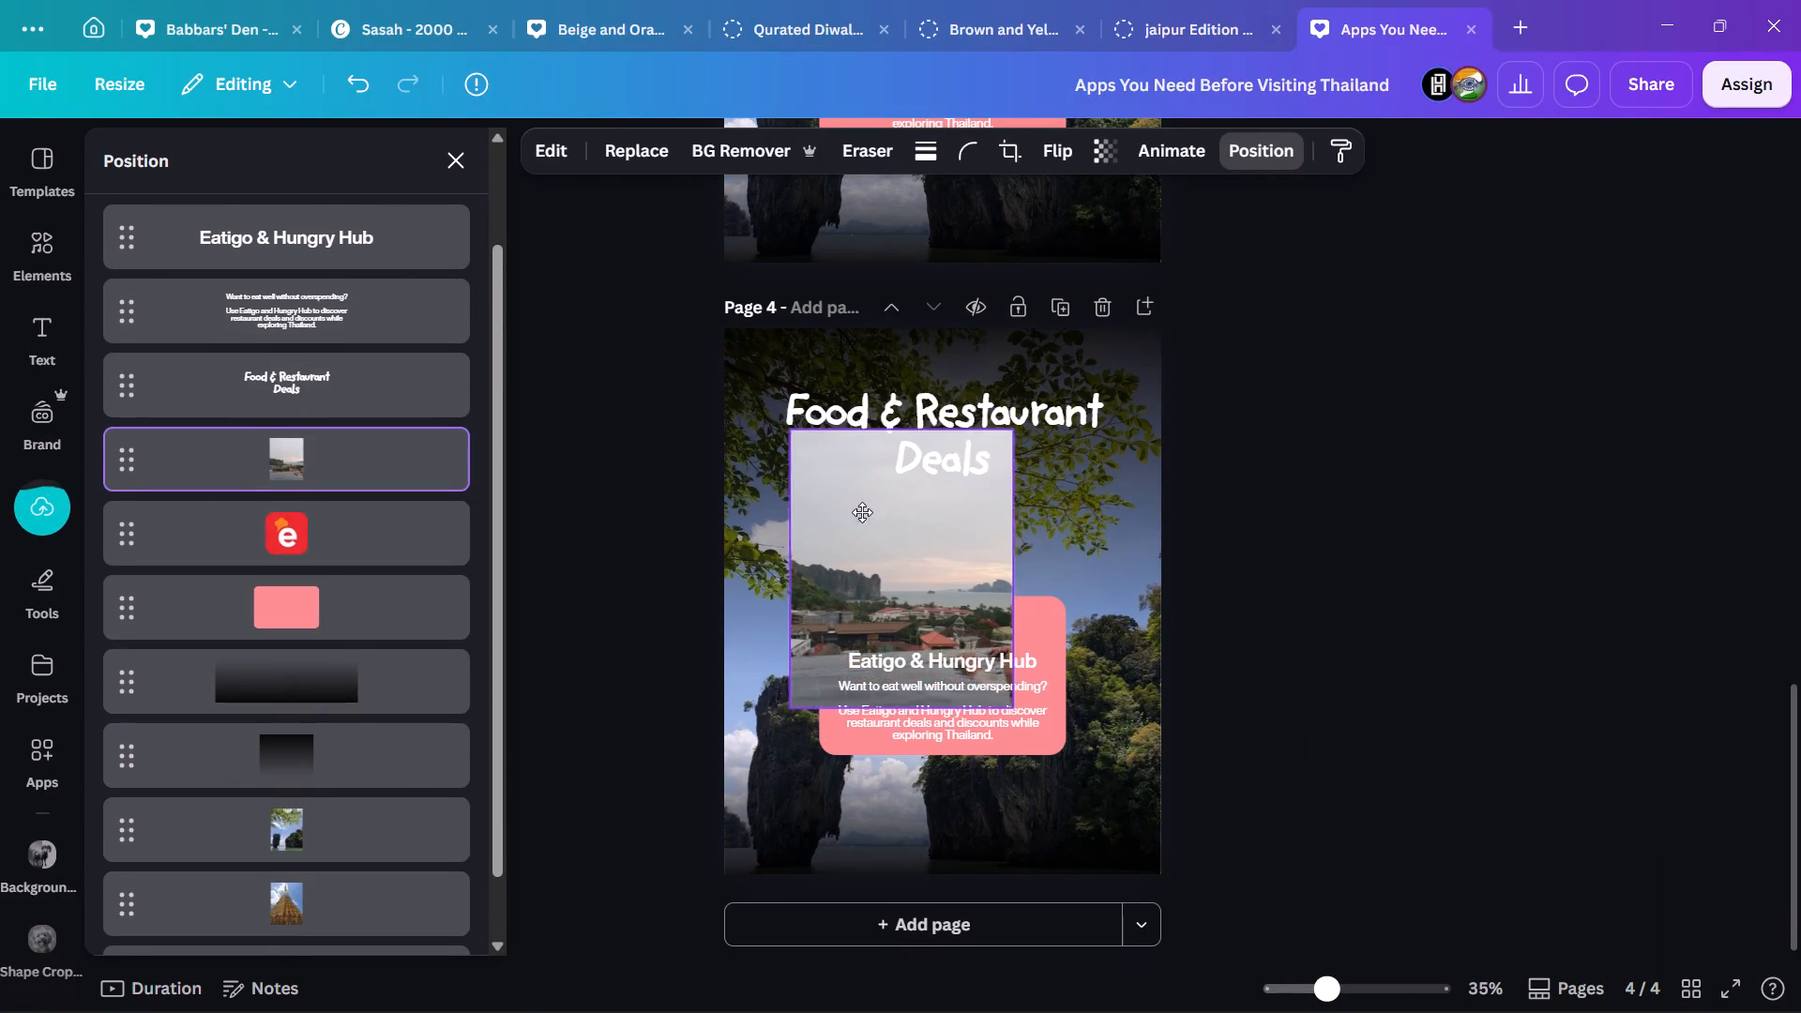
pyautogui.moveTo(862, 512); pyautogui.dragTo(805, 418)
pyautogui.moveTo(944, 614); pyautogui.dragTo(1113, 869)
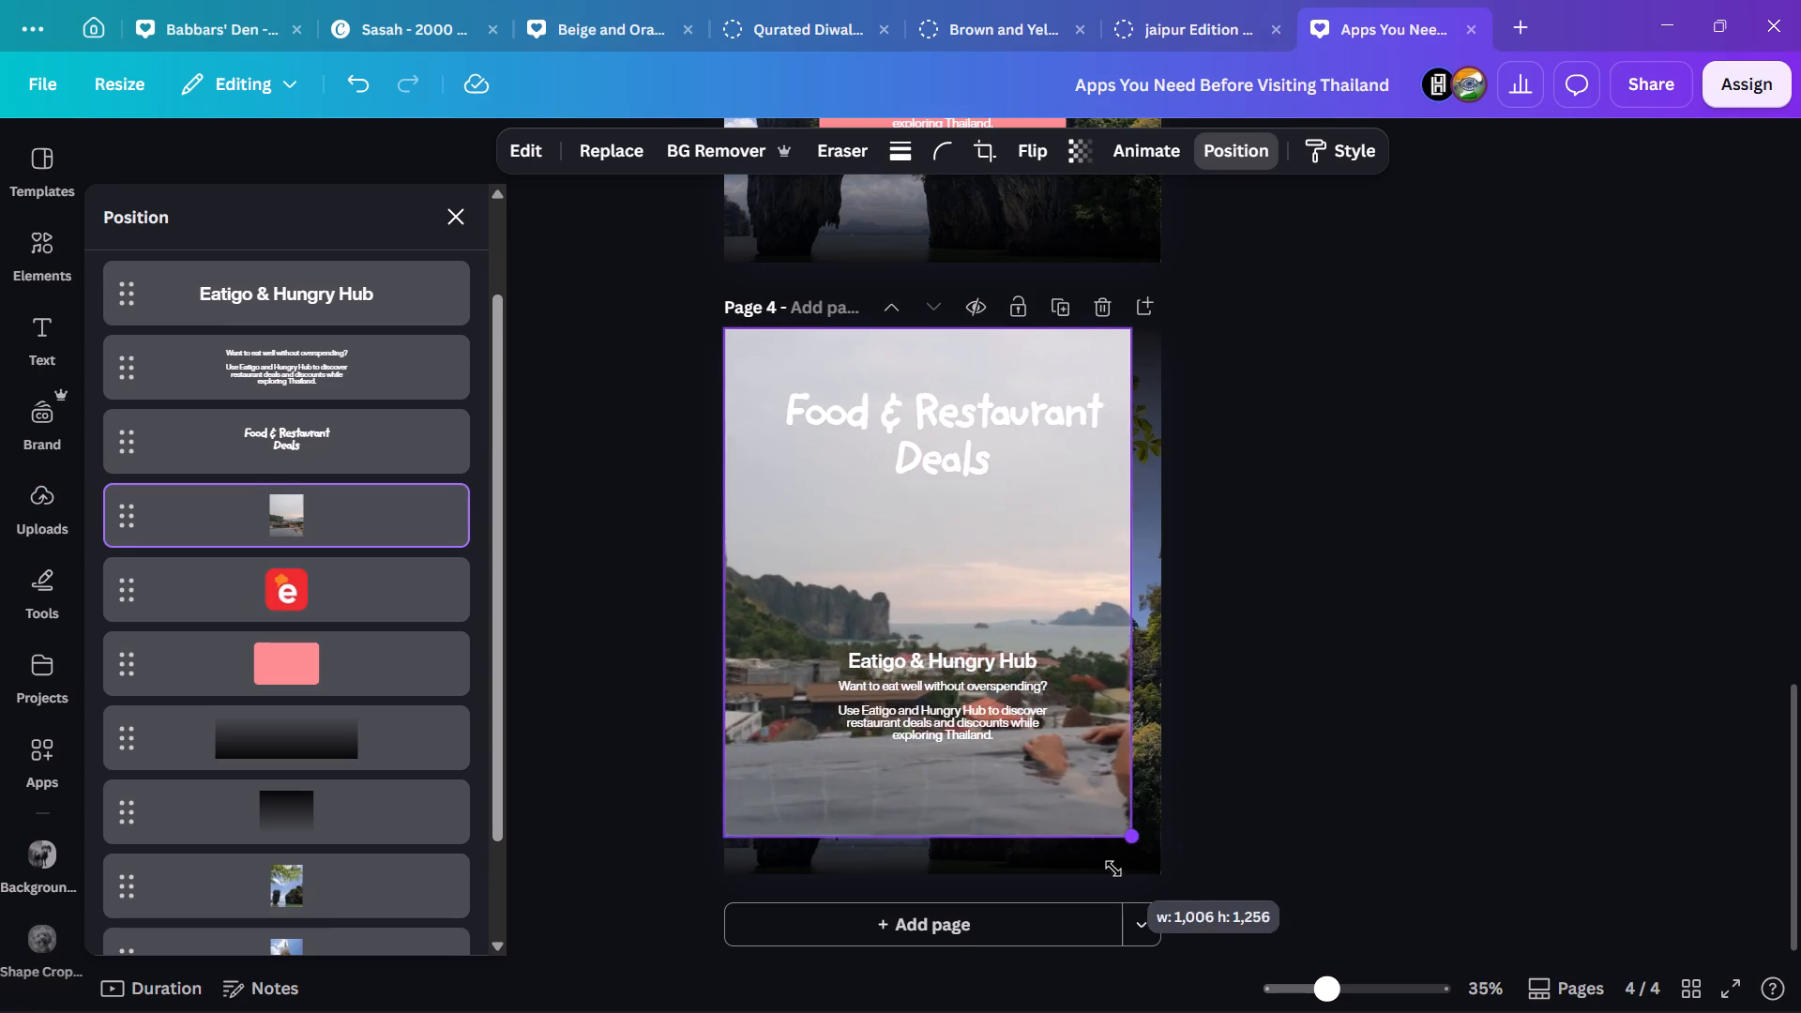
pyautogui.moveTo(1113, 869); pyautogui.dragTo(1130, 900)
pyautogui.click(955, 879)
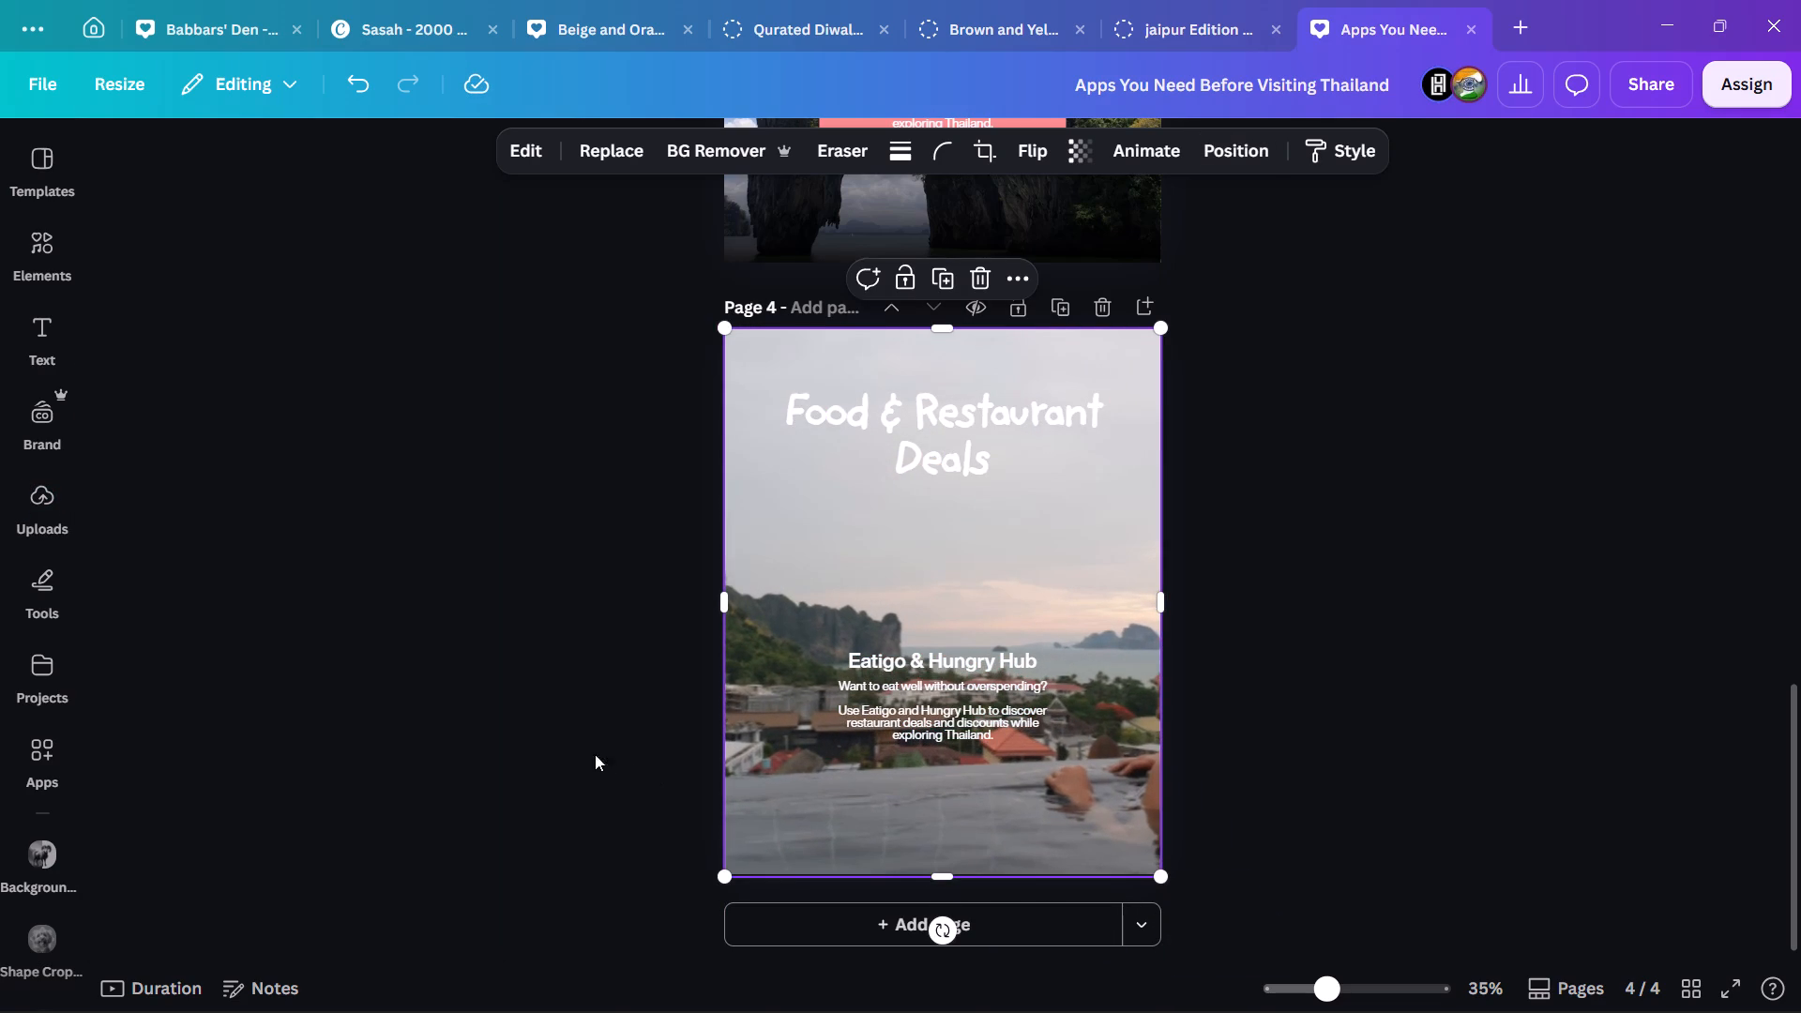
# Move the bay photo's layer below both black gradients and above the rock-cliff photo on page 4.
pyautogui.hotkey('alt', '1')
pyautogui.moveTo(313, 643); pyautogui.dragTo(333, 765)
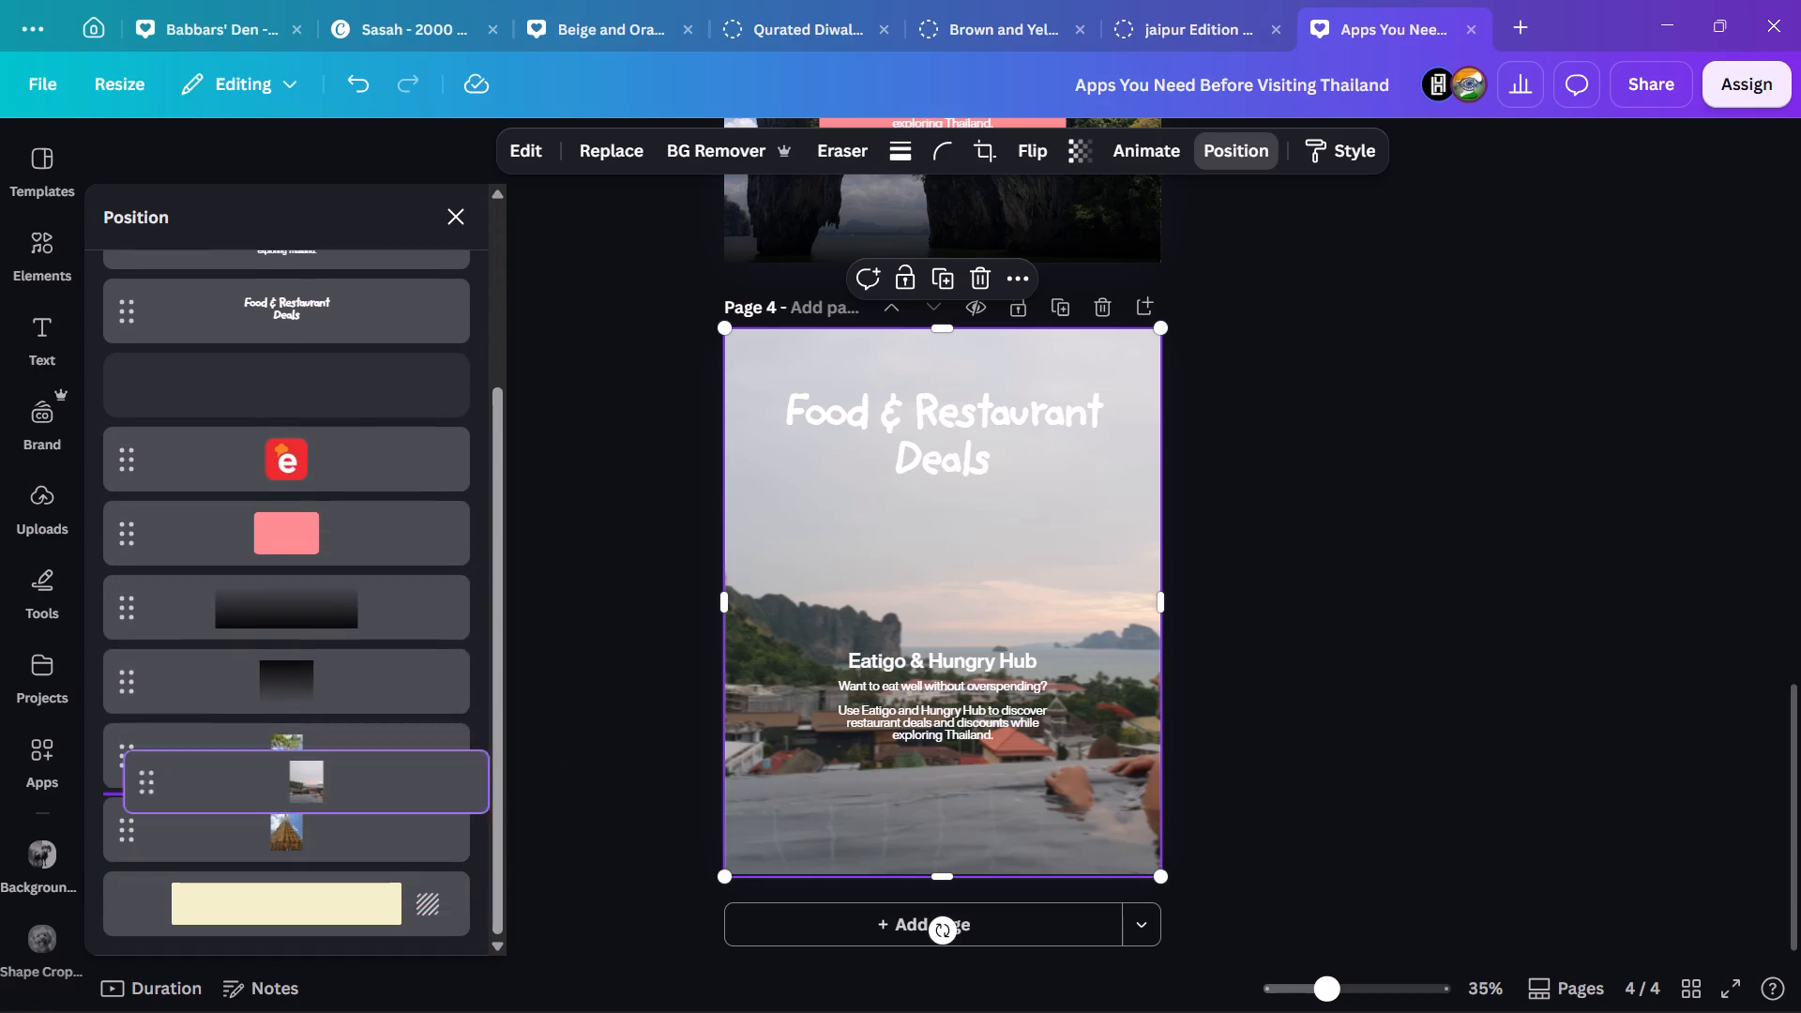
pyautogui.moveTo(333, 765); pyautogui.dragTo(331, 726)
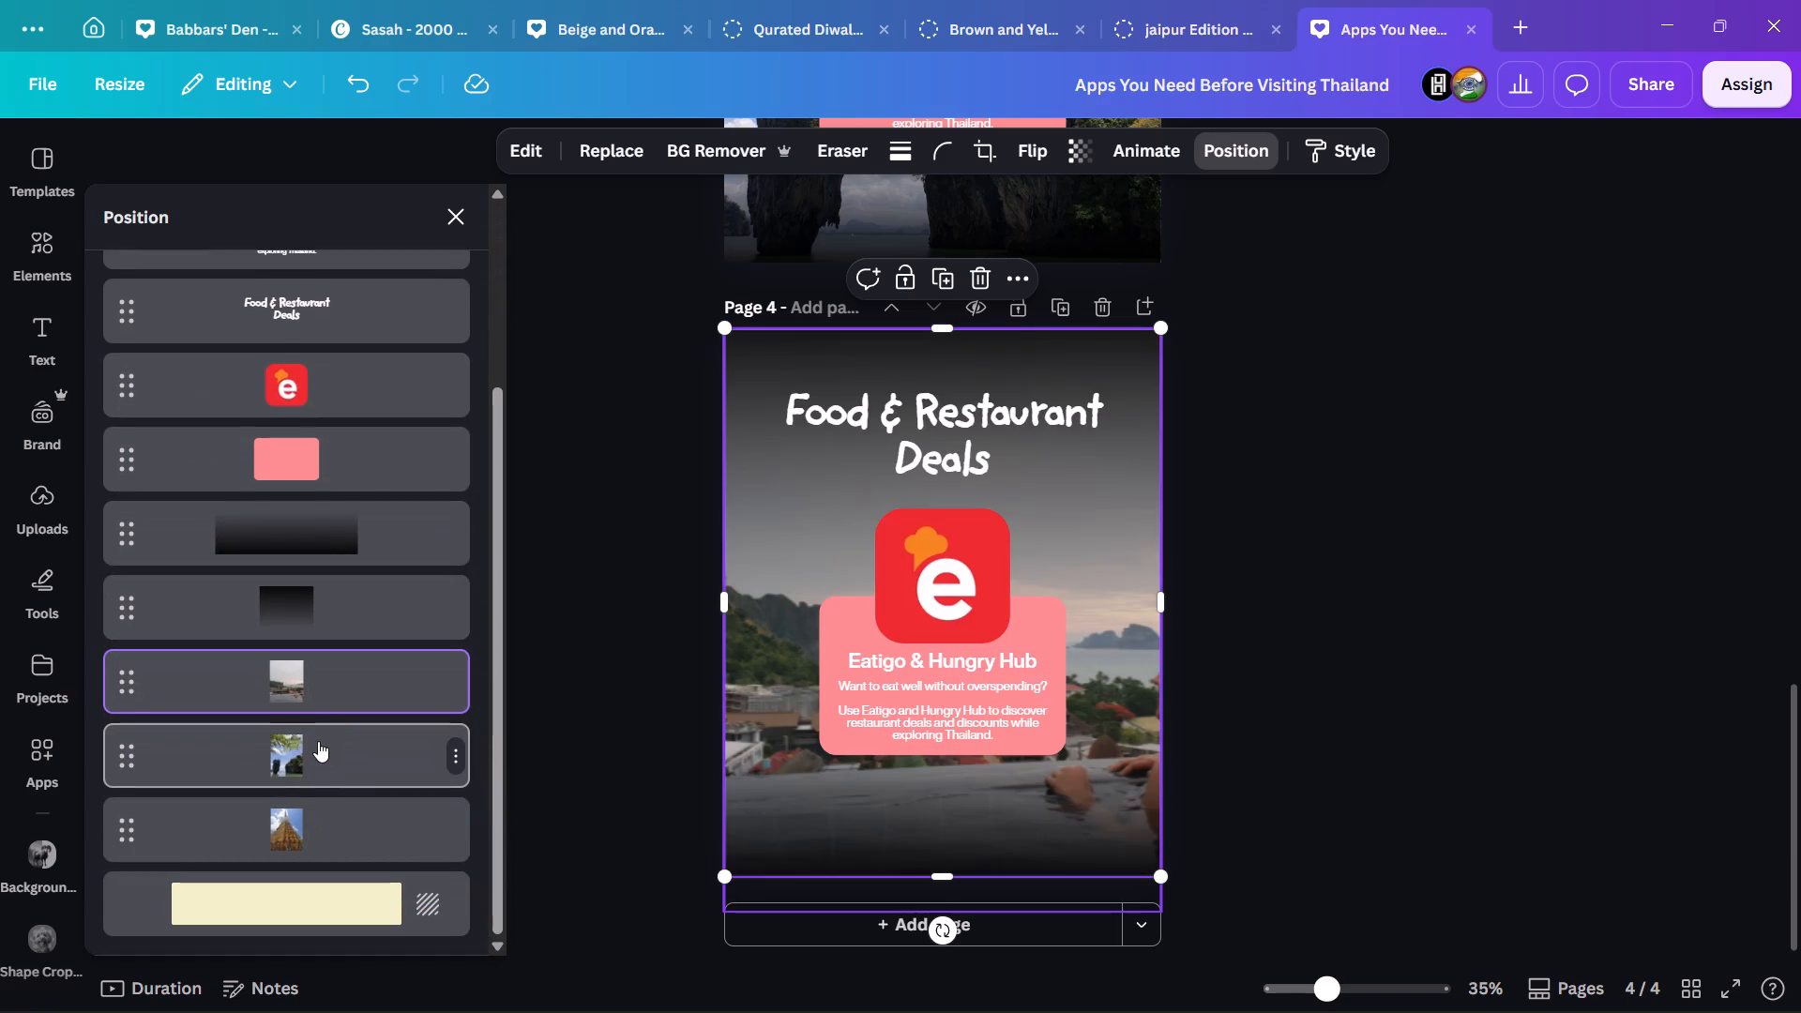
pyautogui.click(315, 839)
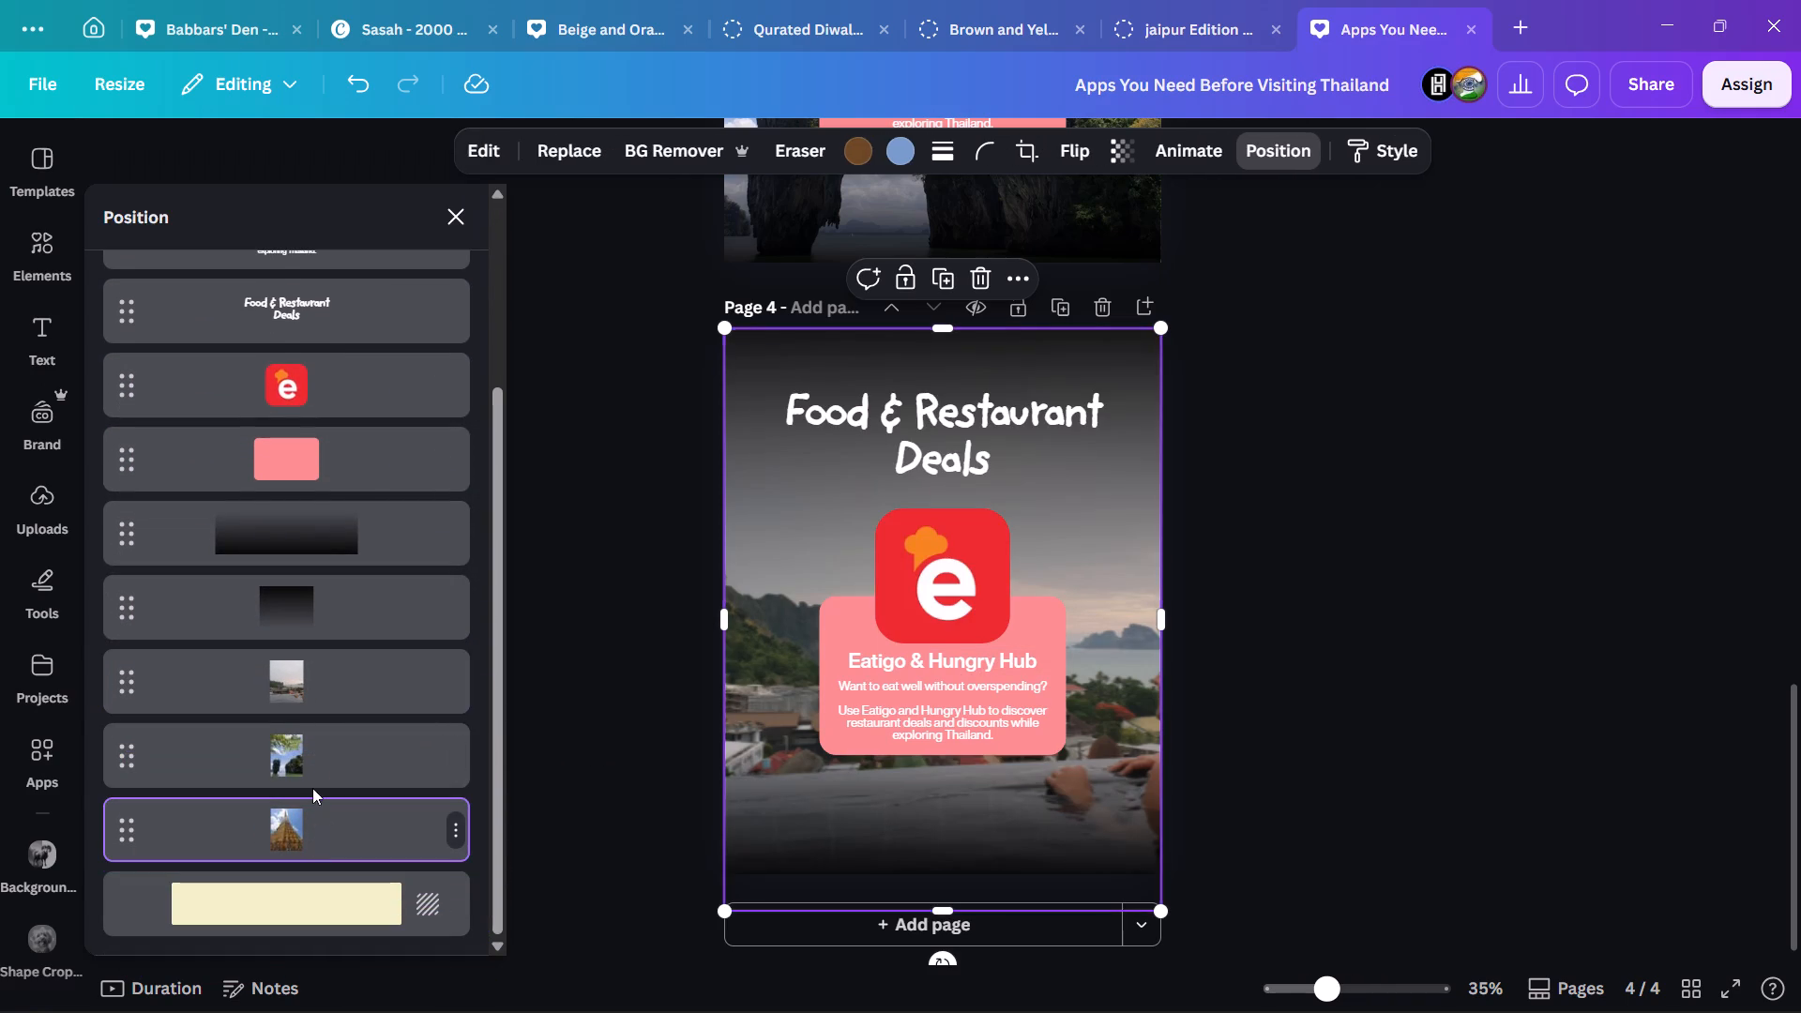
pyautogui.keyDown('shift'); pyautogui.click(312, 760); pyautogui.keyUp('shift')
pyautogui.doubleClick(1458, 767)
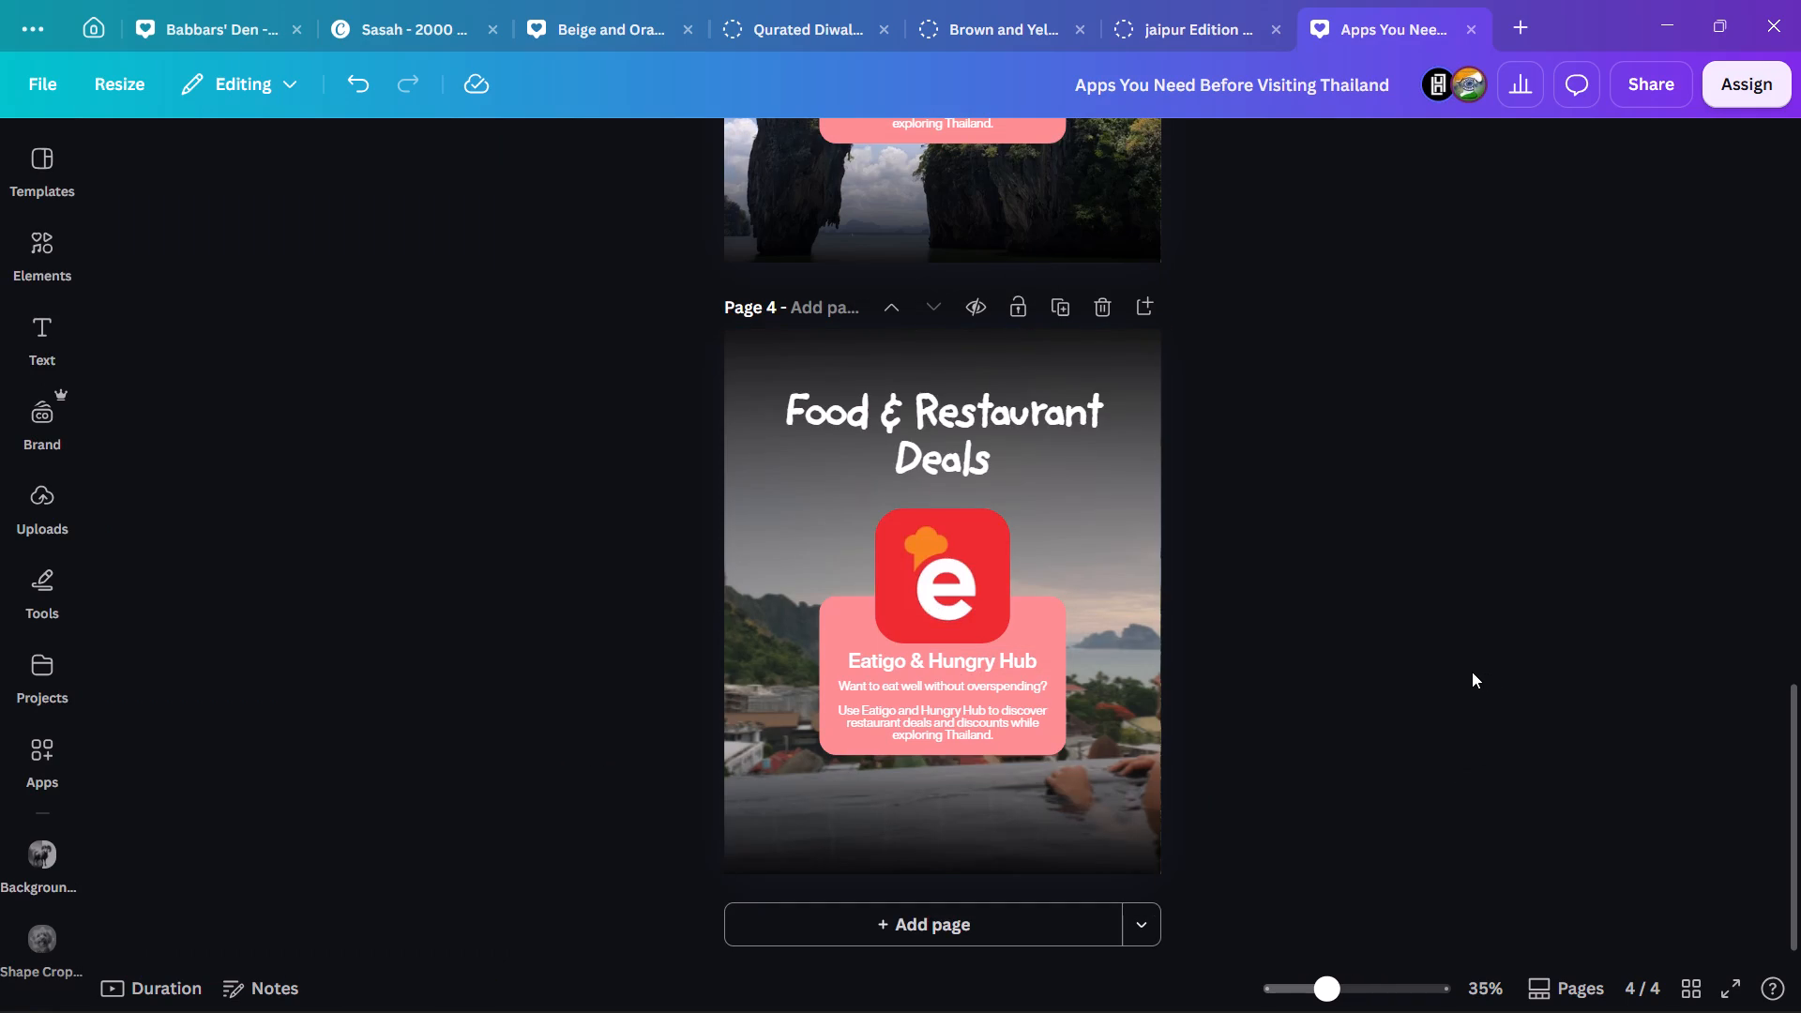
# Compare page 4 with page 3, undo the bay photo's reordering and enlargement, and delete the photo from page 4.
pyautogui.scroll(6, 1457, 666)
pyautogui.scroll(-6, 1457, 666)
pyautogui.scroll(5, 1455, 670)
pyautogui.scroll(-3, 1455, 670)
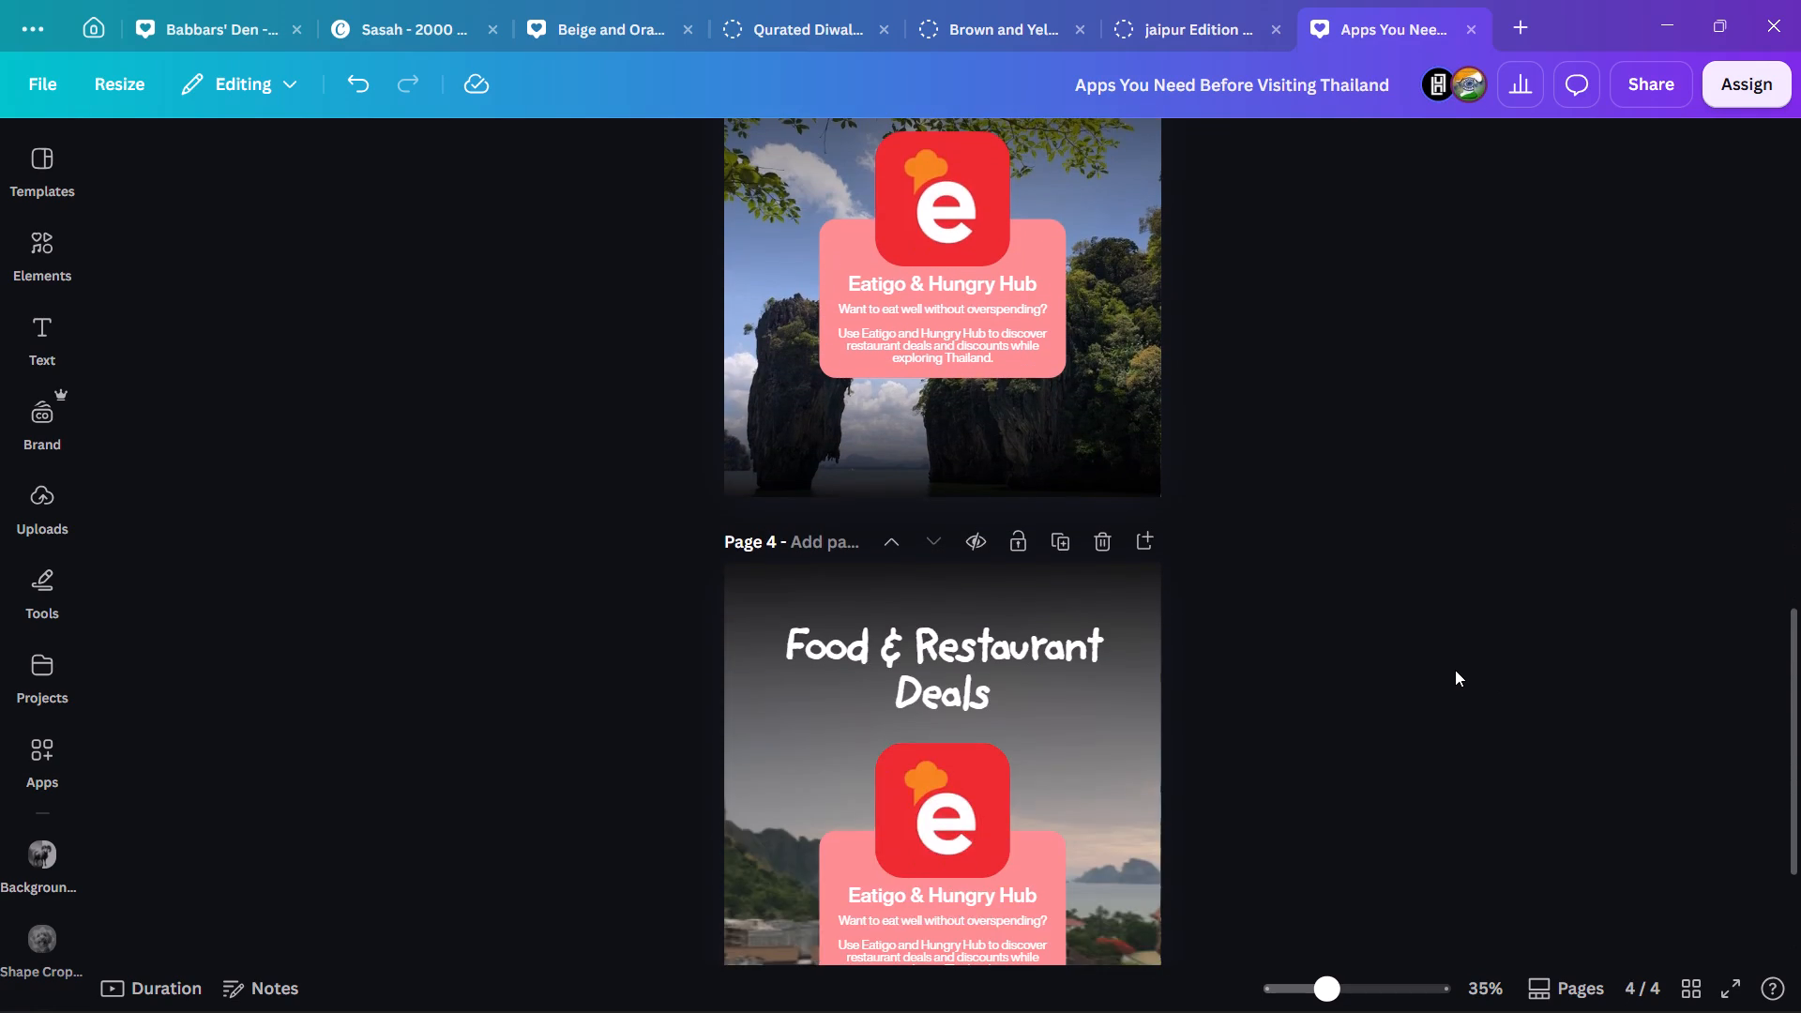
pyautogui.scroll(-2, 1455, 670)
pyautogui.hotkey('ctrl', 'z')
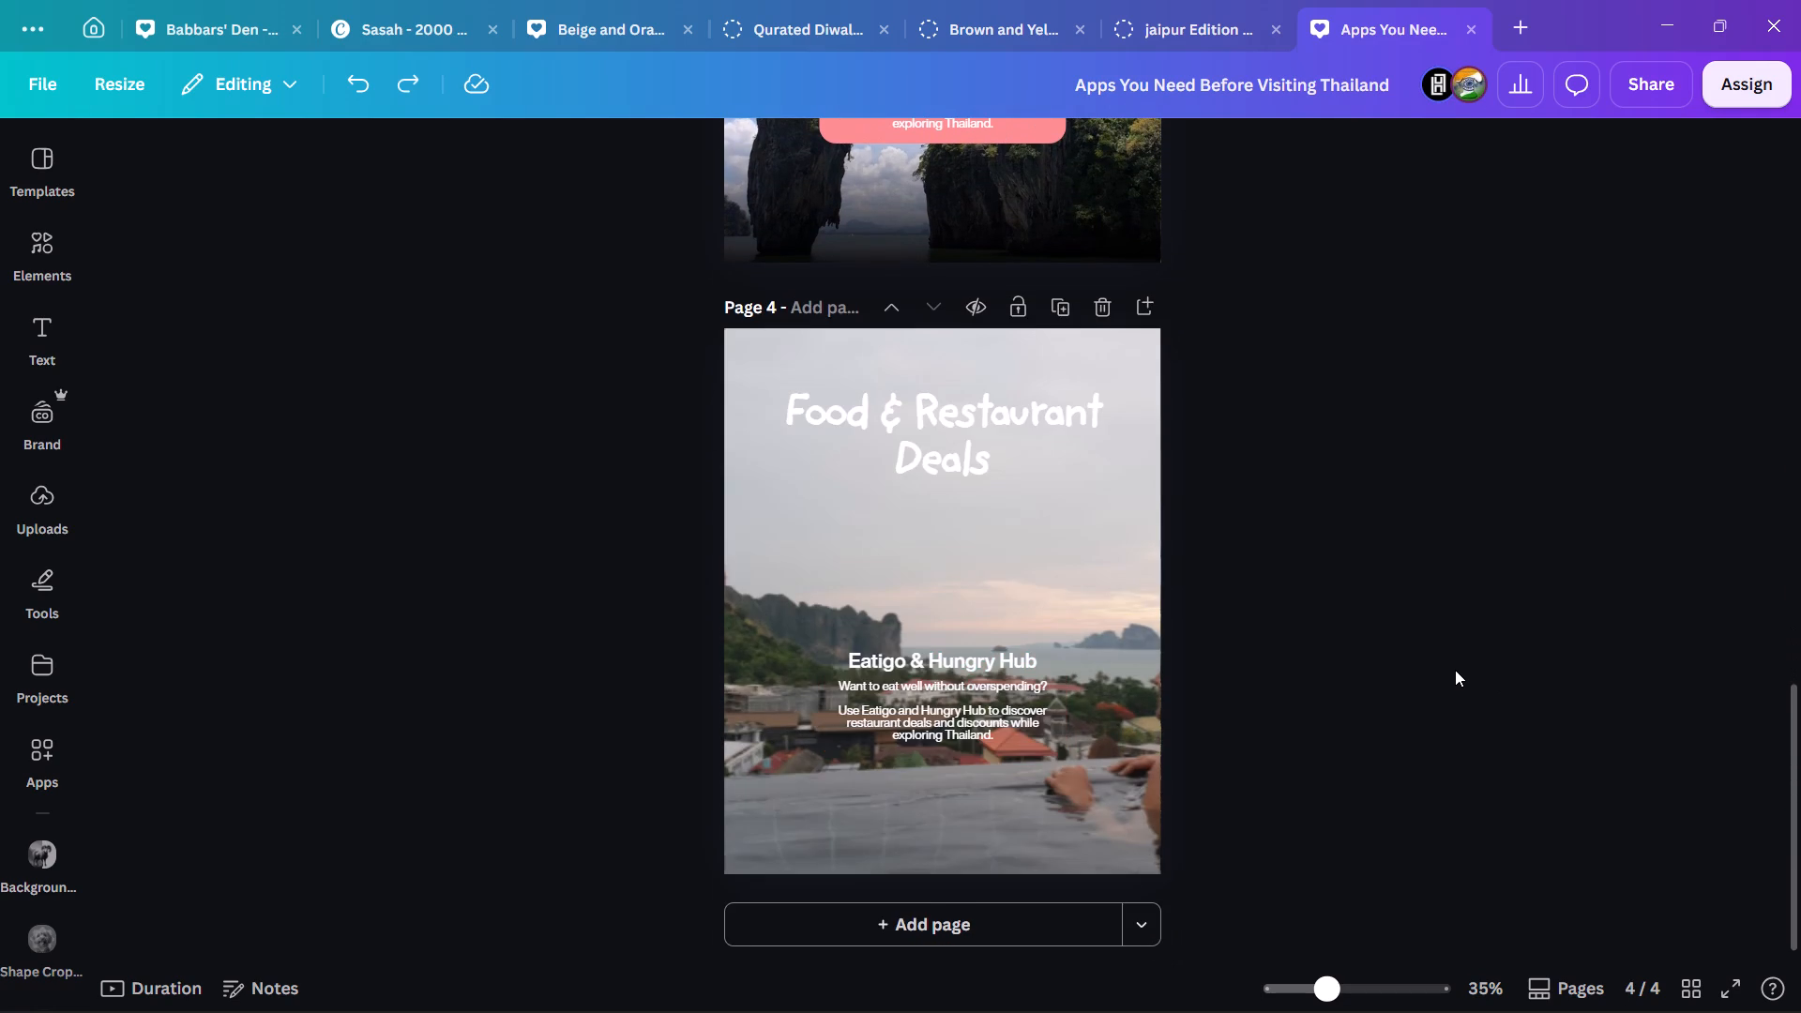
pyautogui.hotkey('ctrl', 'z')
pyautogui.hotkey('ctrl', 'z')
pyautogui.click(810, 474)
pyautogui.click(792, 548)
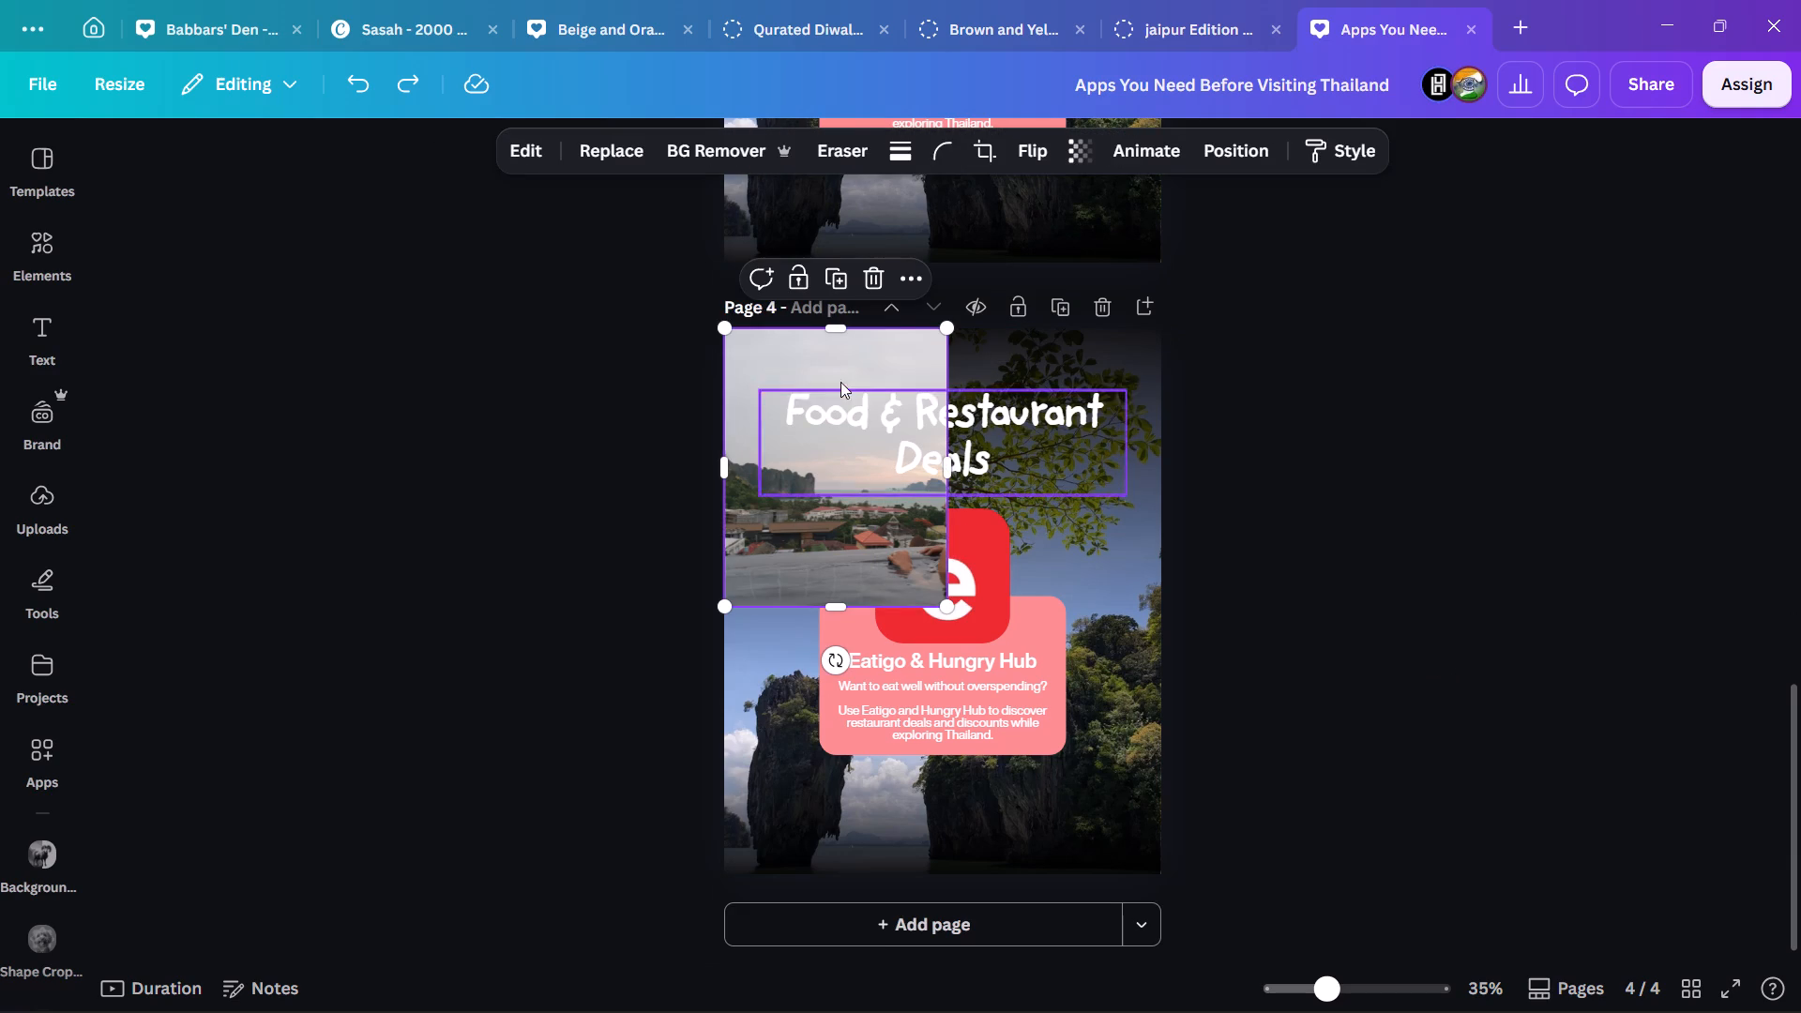
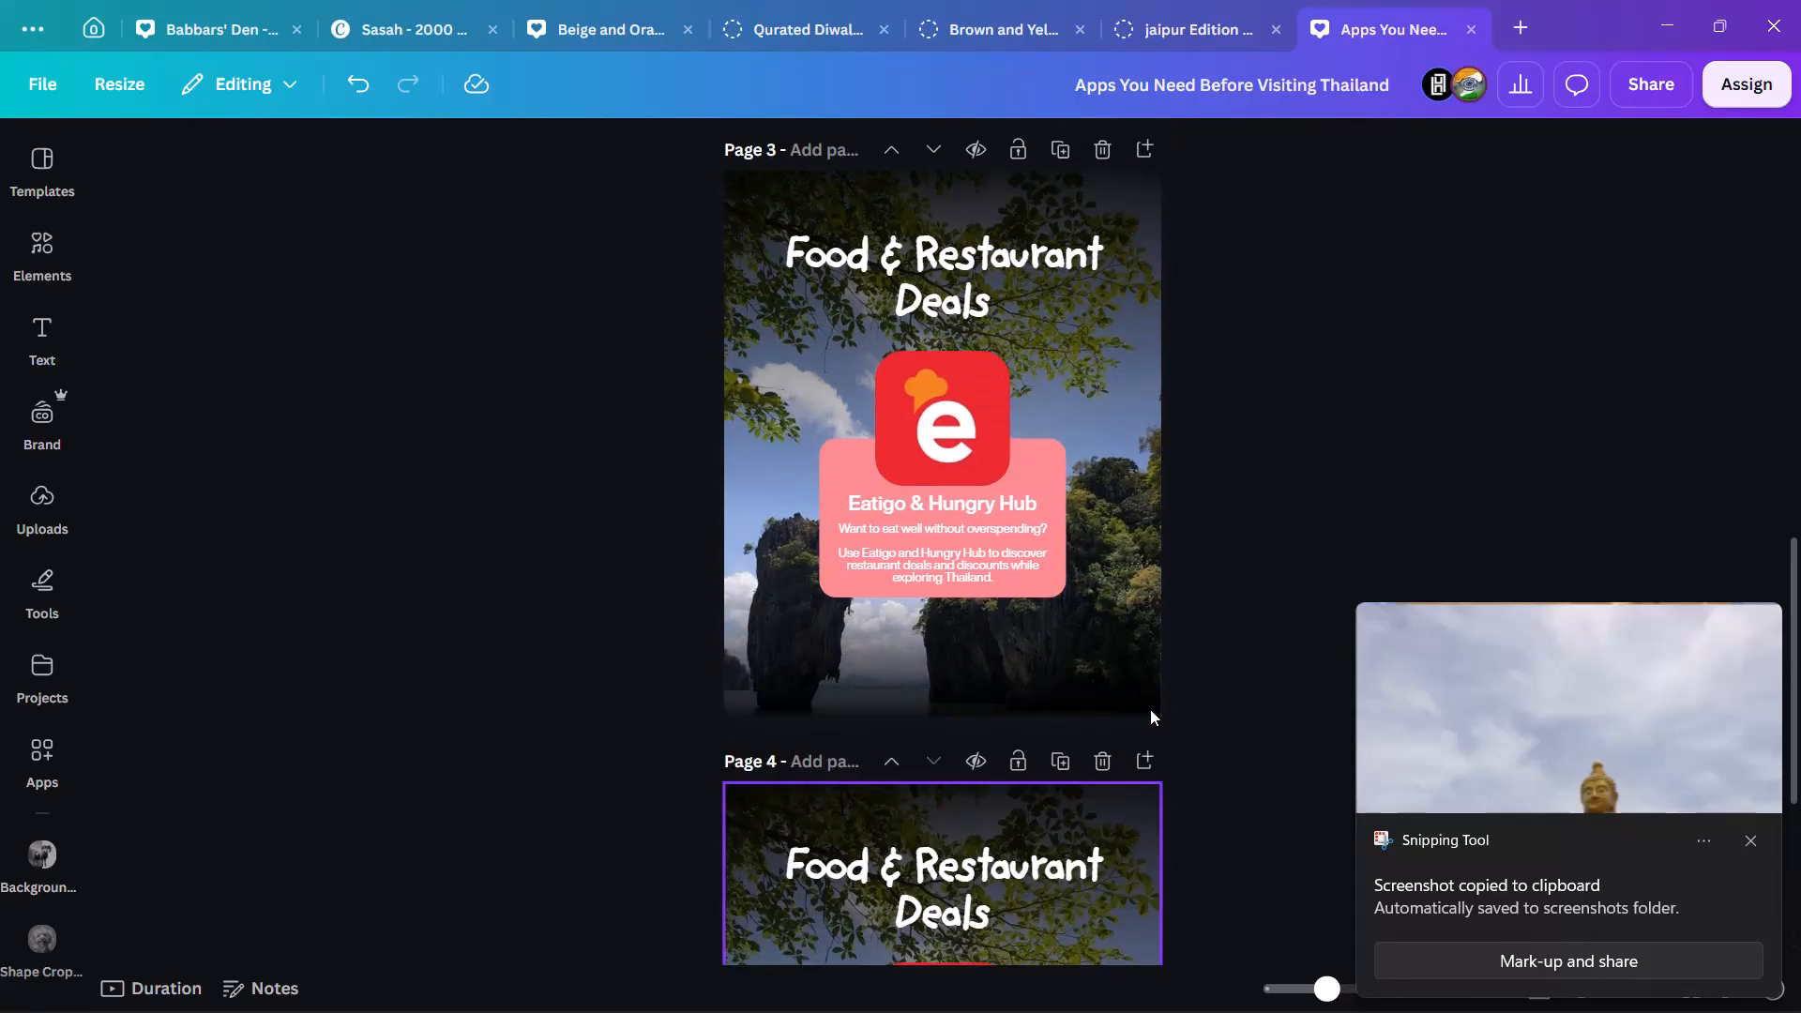
# Paste the copied golden Buddha photo onto page 4, fitted to the page's top-left corner and enlarged to about 1,064 × 1,336.
pyautogui.scroll(-5, 1150, 709)
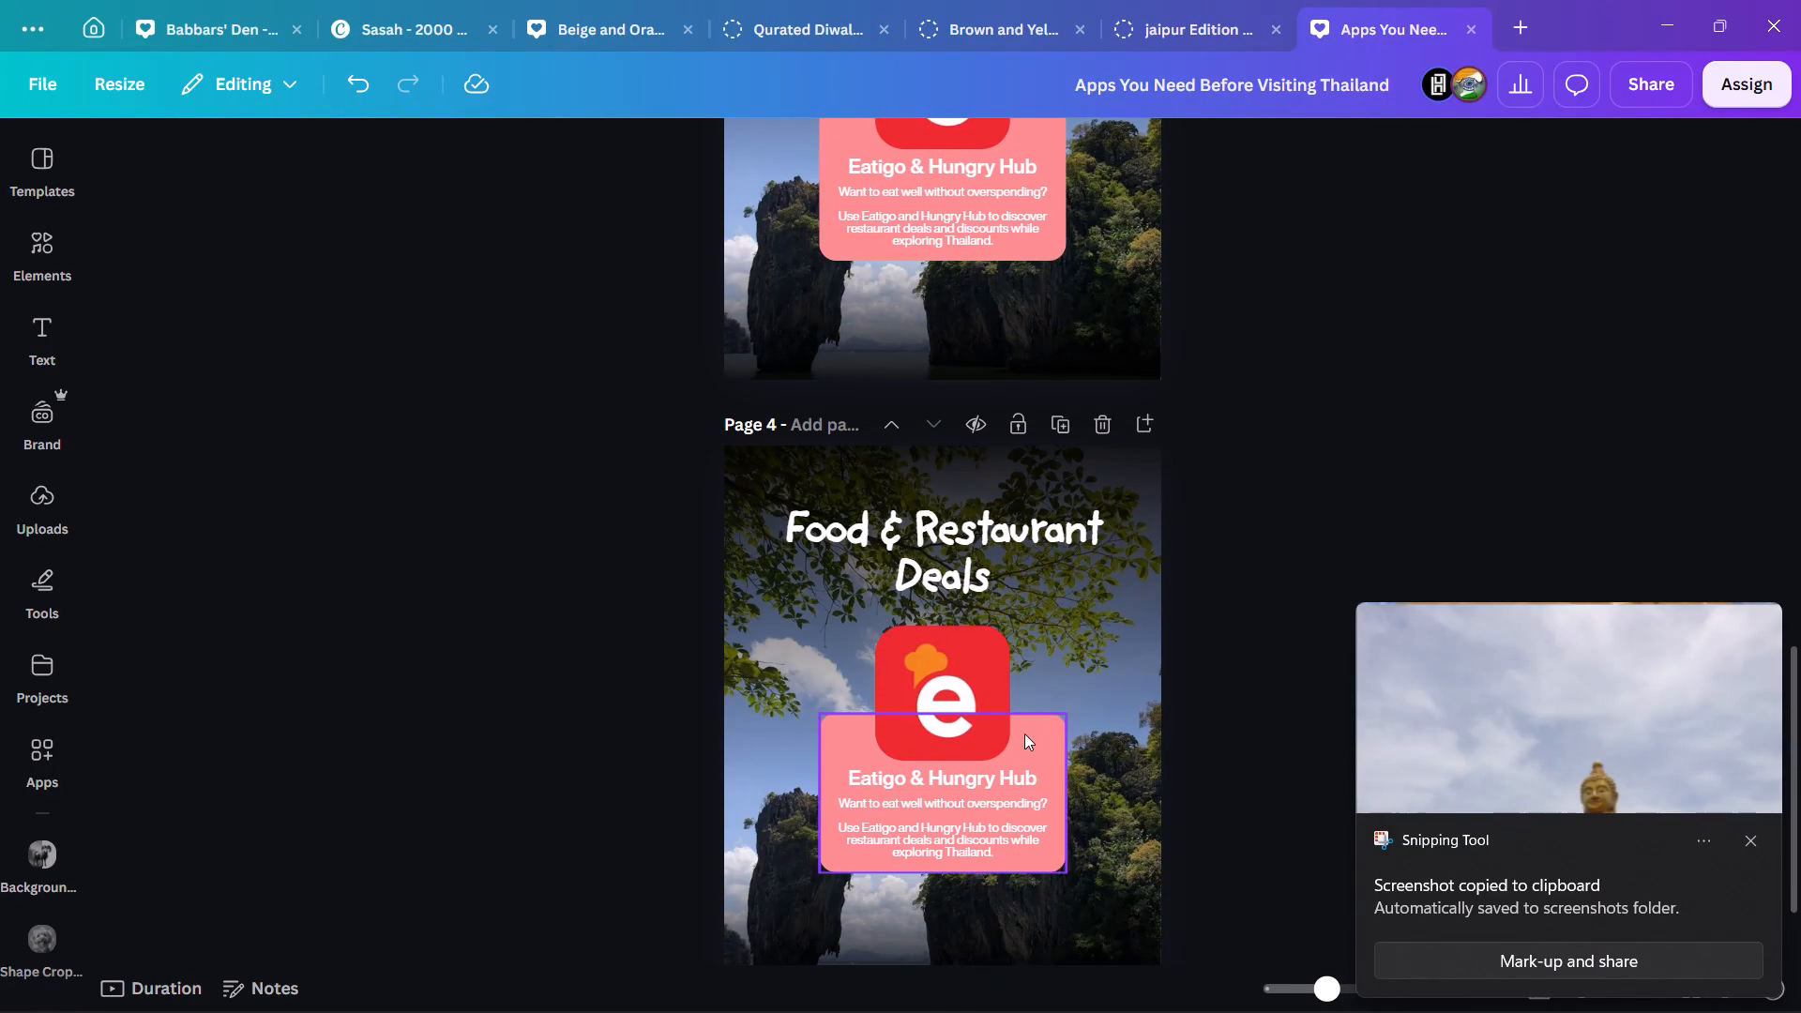
pyautogui.hotkey('ctrl', 'v')
pyautogui.moveTo(948, 697); pyautogui.dragTo(837, 603)
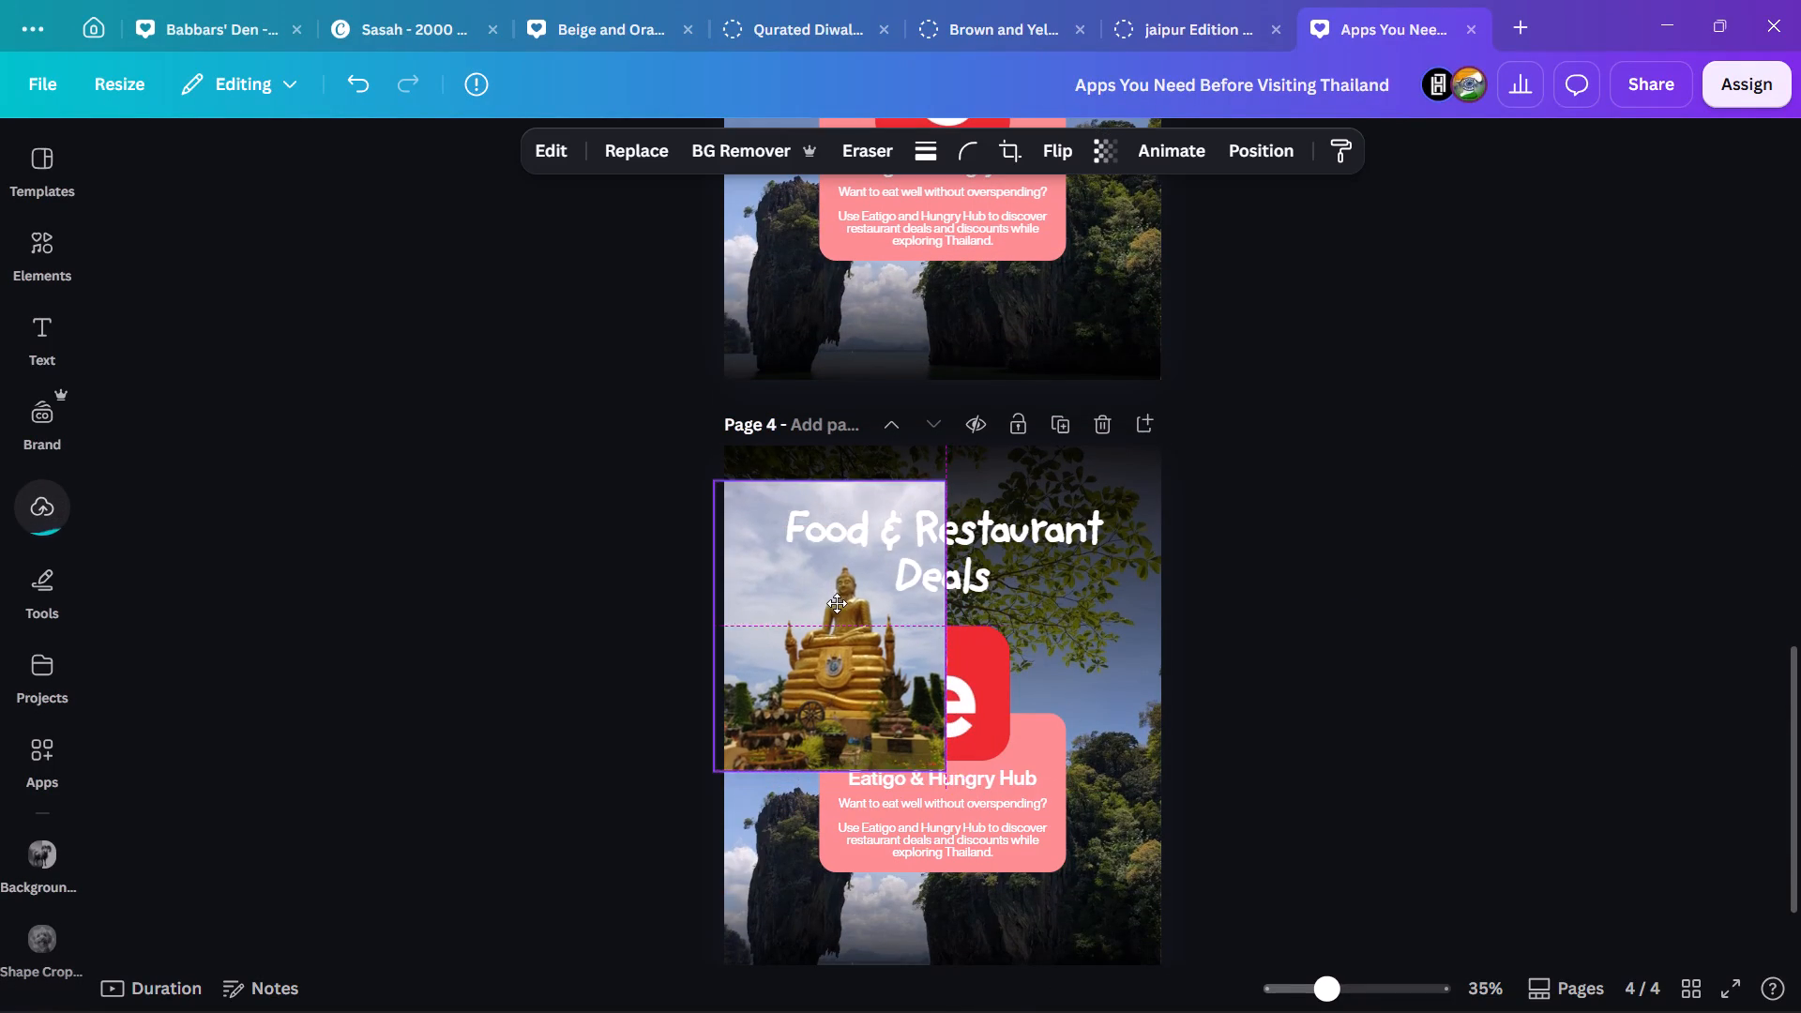
pyautogui.moveTo(837, 603); pyautogui.dragTo(849, 567)
pyautogui.scroll(-3, 1437, 647)
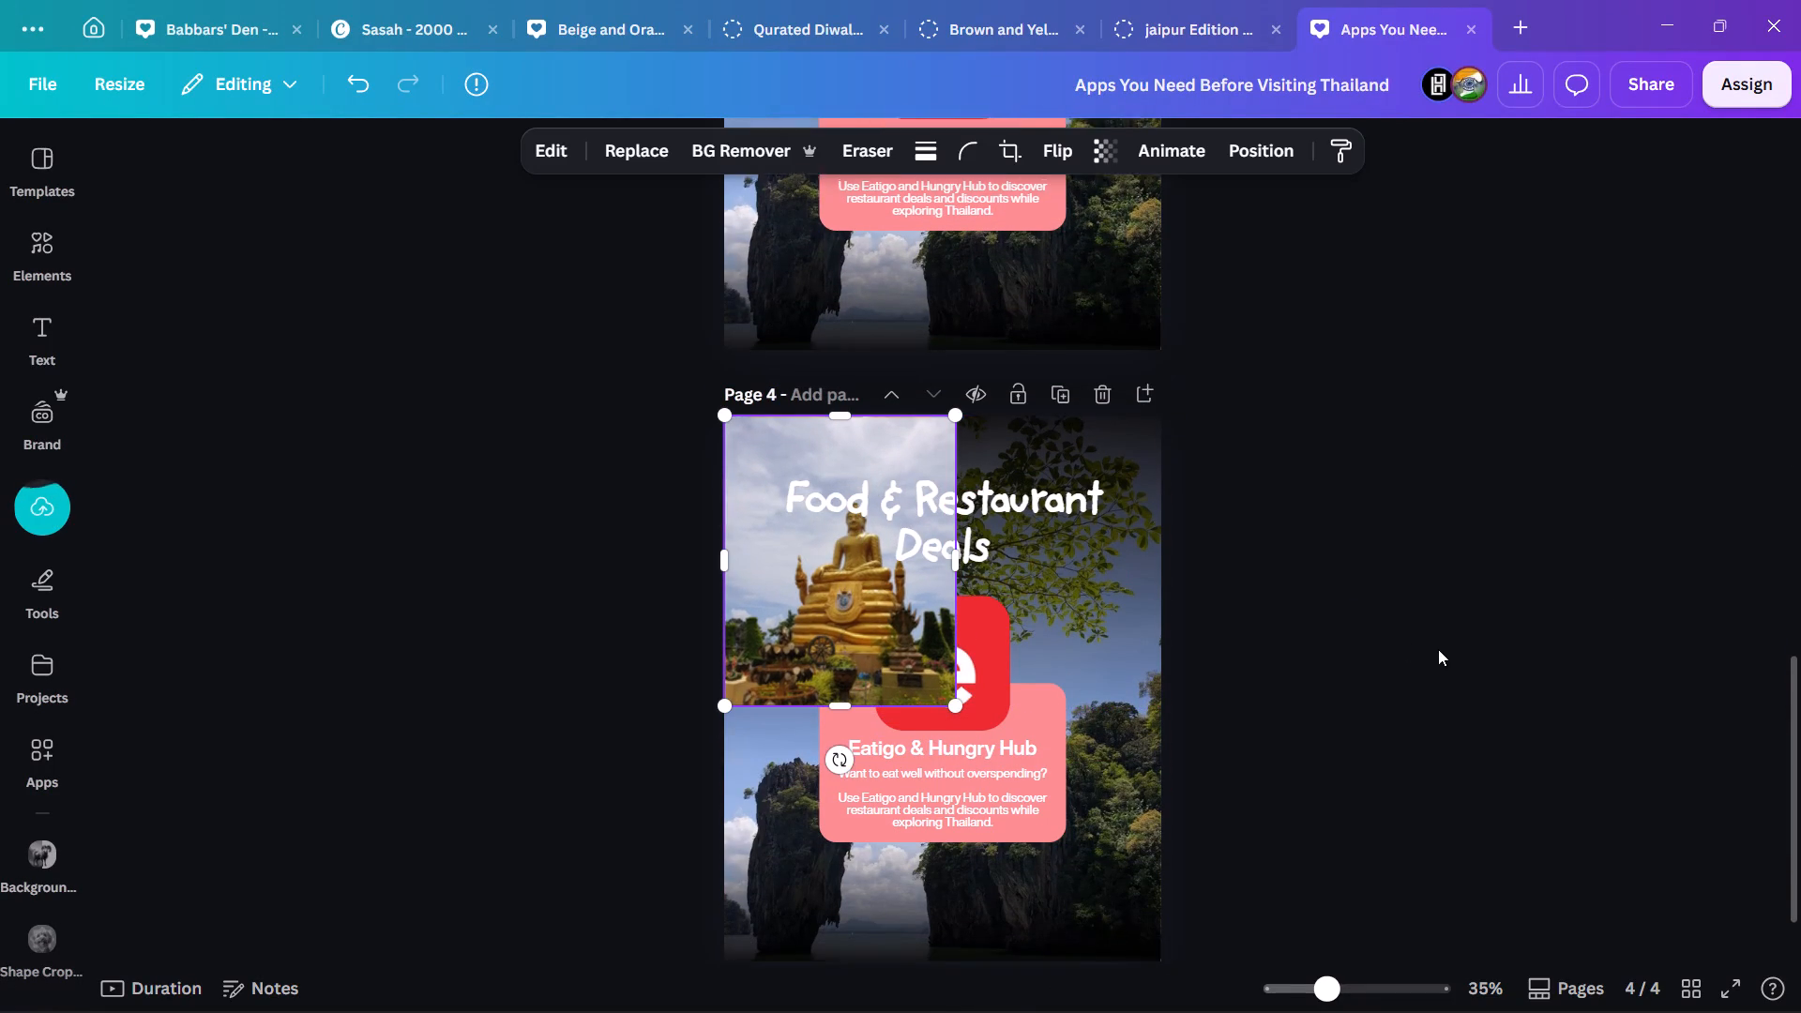
pyautogui.moveTo(958, 616); pyautogui.dragTo(1201, 835)
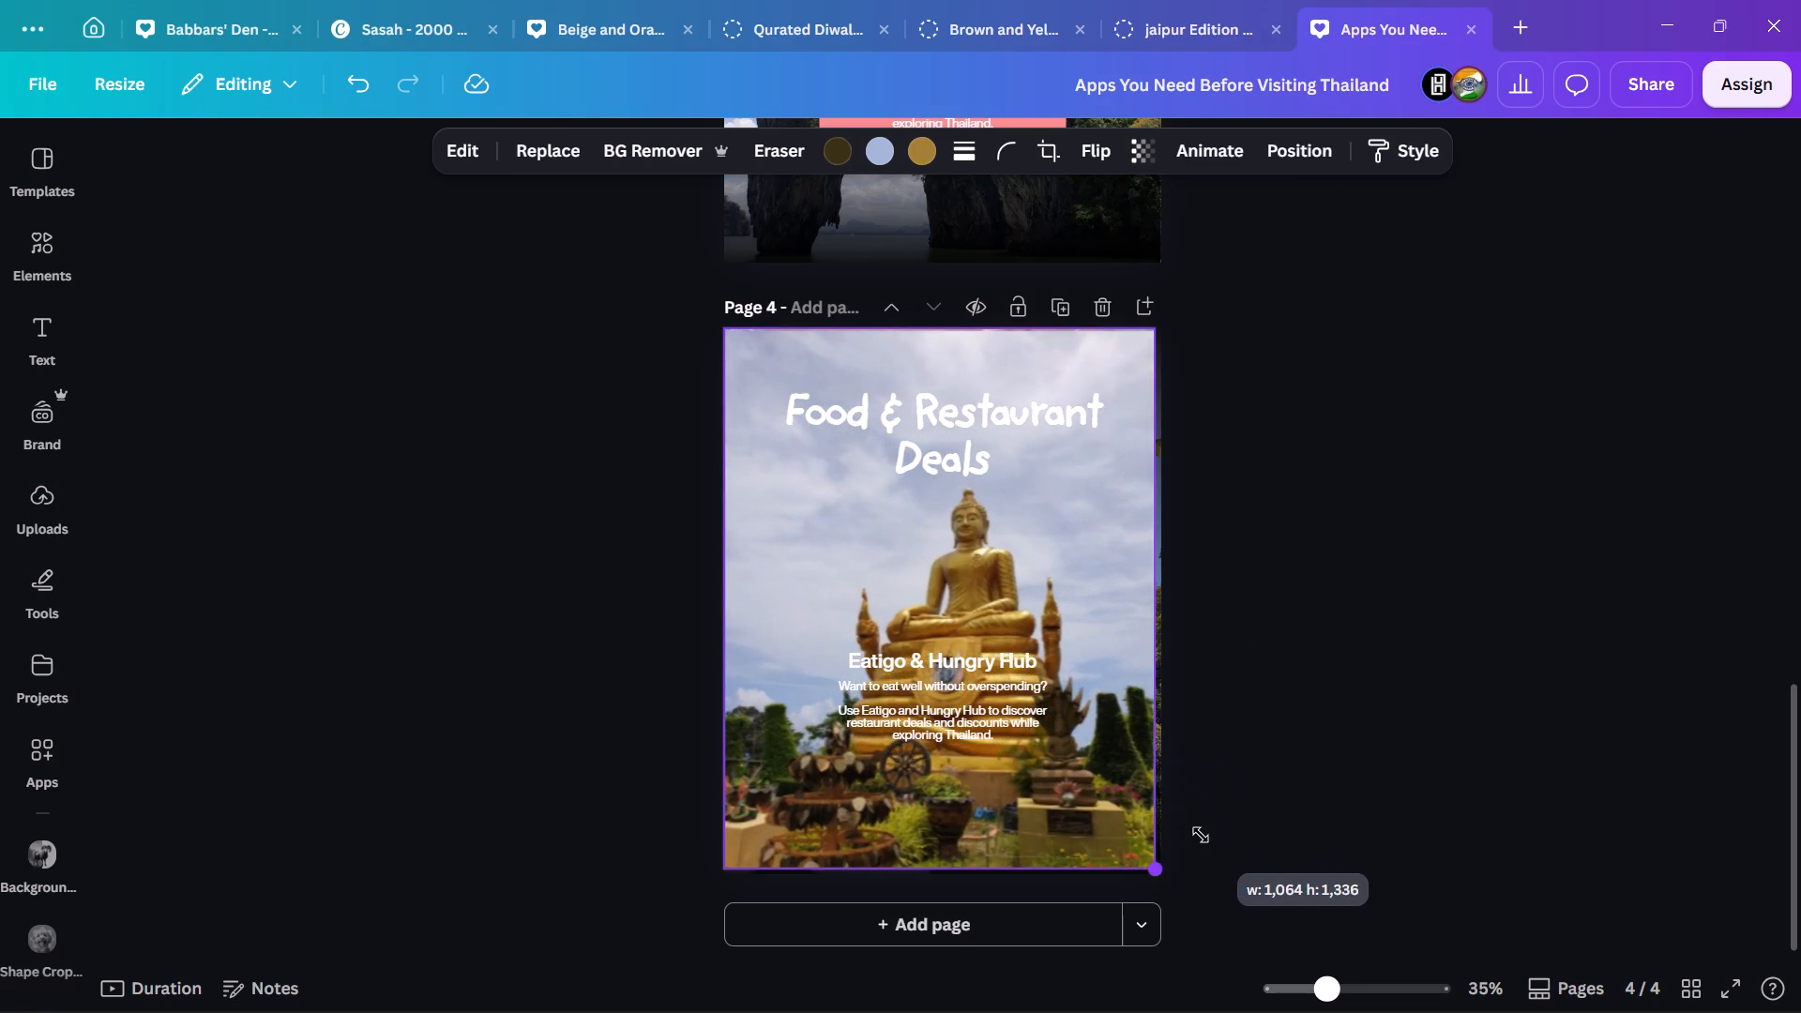
# Enlarge the golden Buddha photo until it covers the whole of page 4.
pyautogui.moveTo(1201, 835); pyautogui.dragTo(1210, 842)
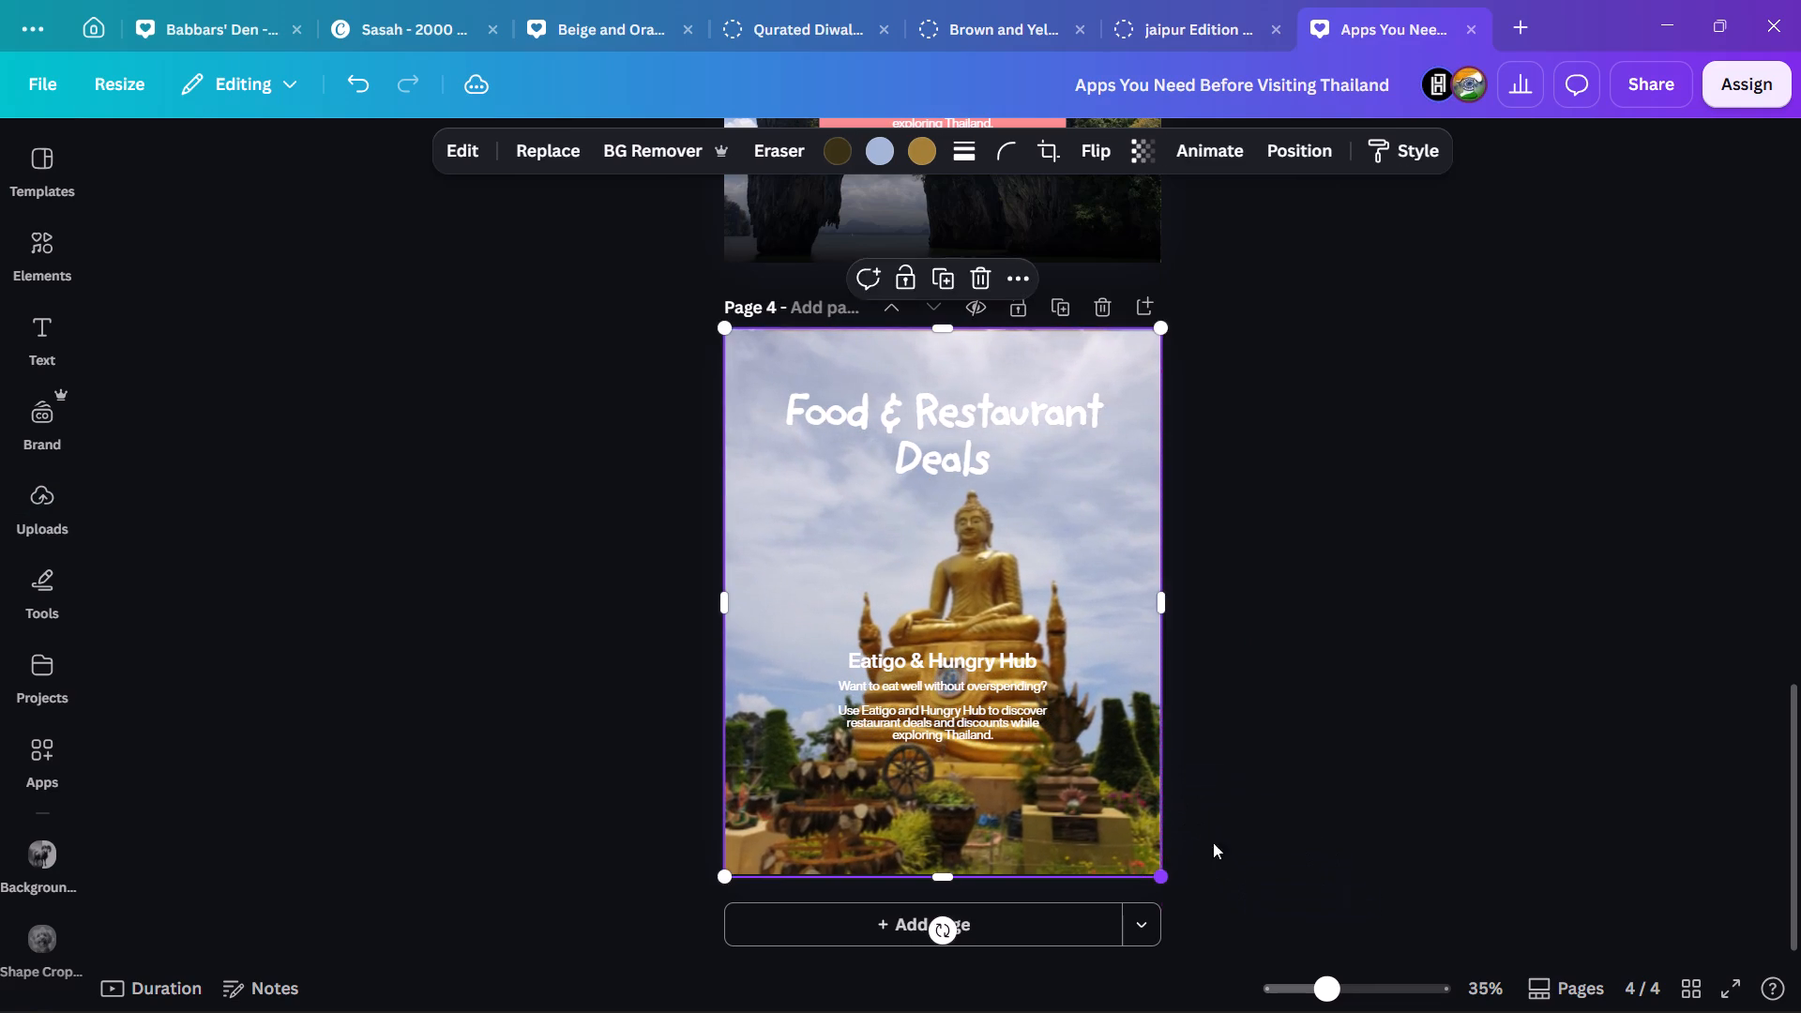
pyautogui.click(1390, 821)
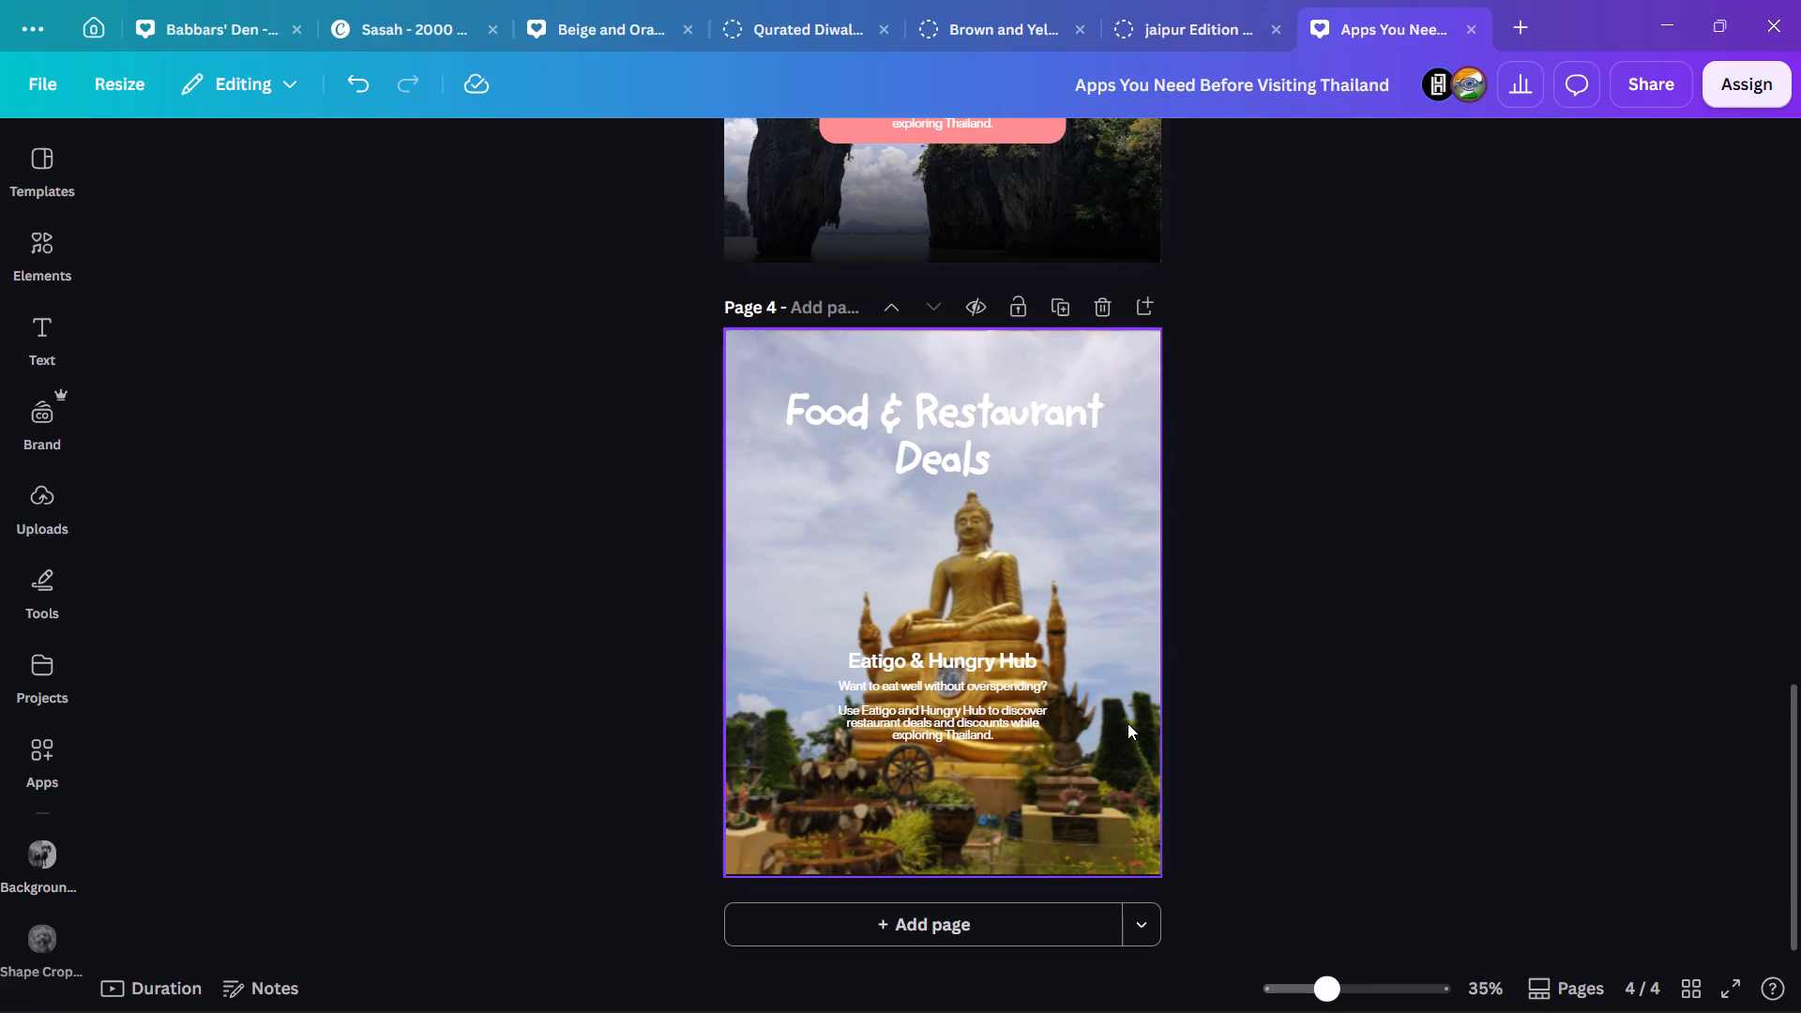
# Move the golden Buddha photo's layer behind the dark gradients, pink card and Eatigo logo on page 4.
pyautogui.hotkey('alt', '1')
pyautogui.moveTo(310, 576); pyautogui.dragTo(330, 905)
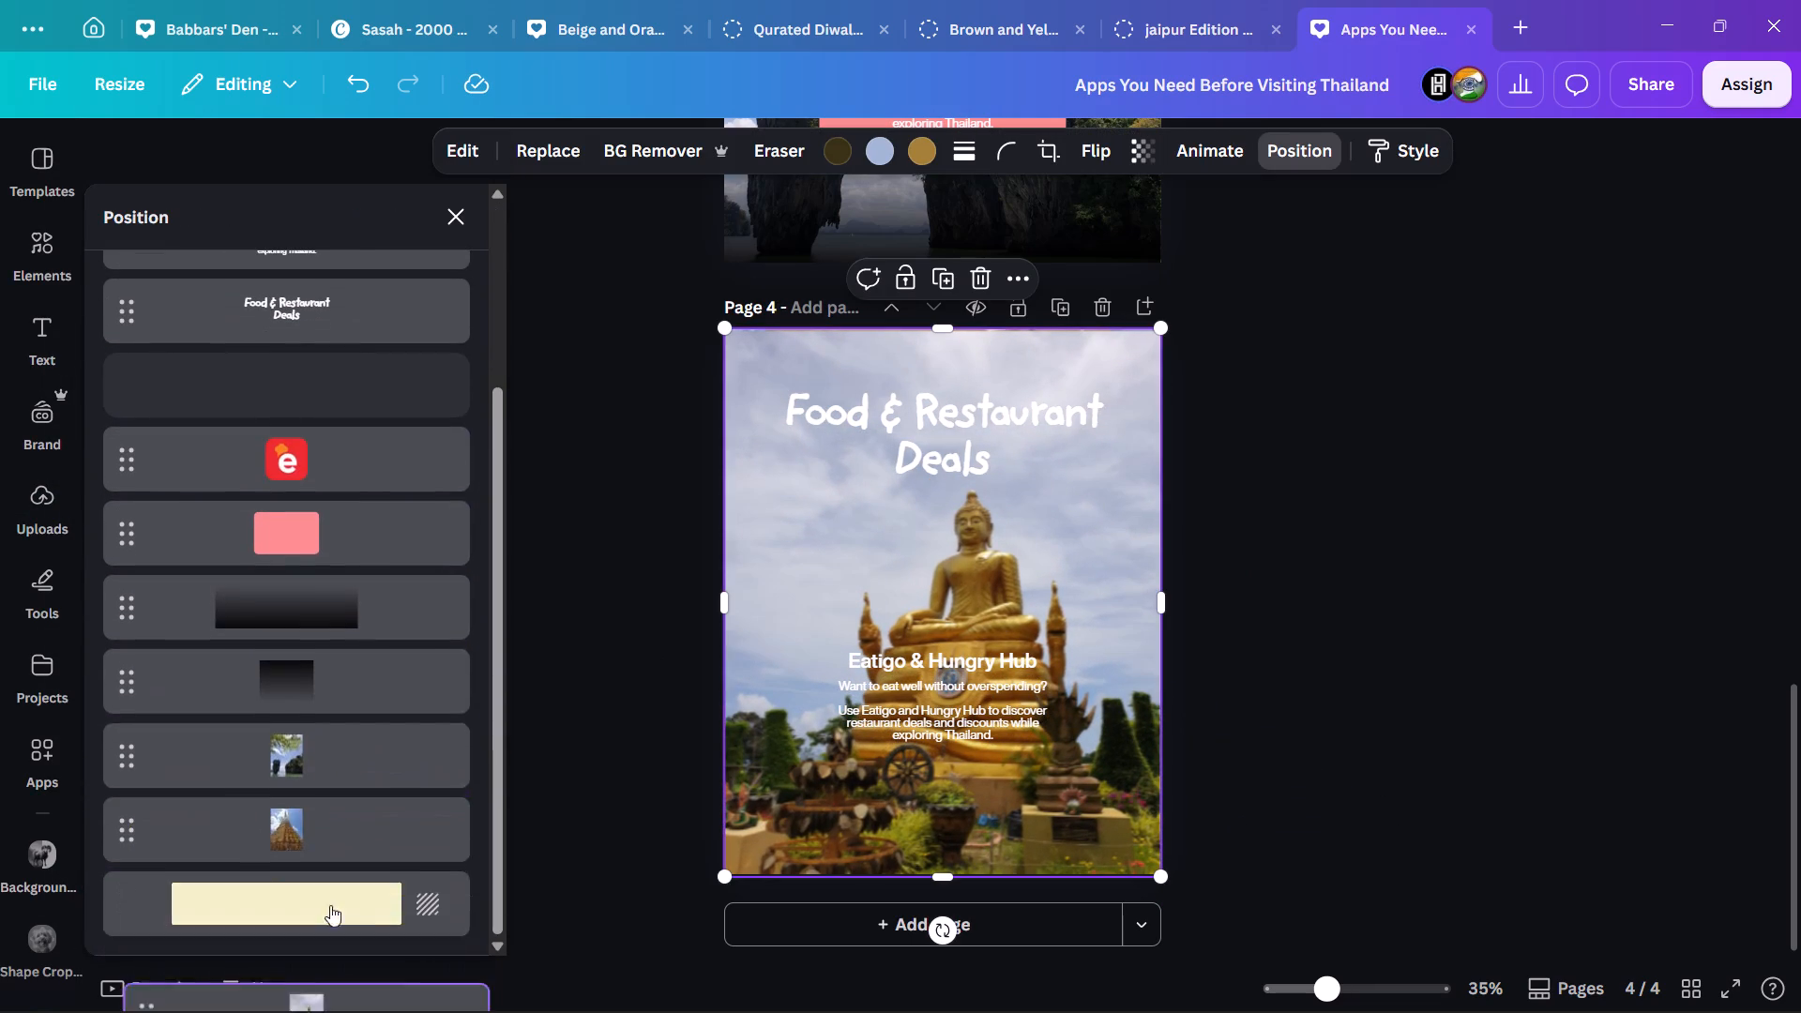
pyautogui.moveTo(330, 905); pyautogui.dragTo(324, 707)
pyautogui.doubleClick(1427, 745)
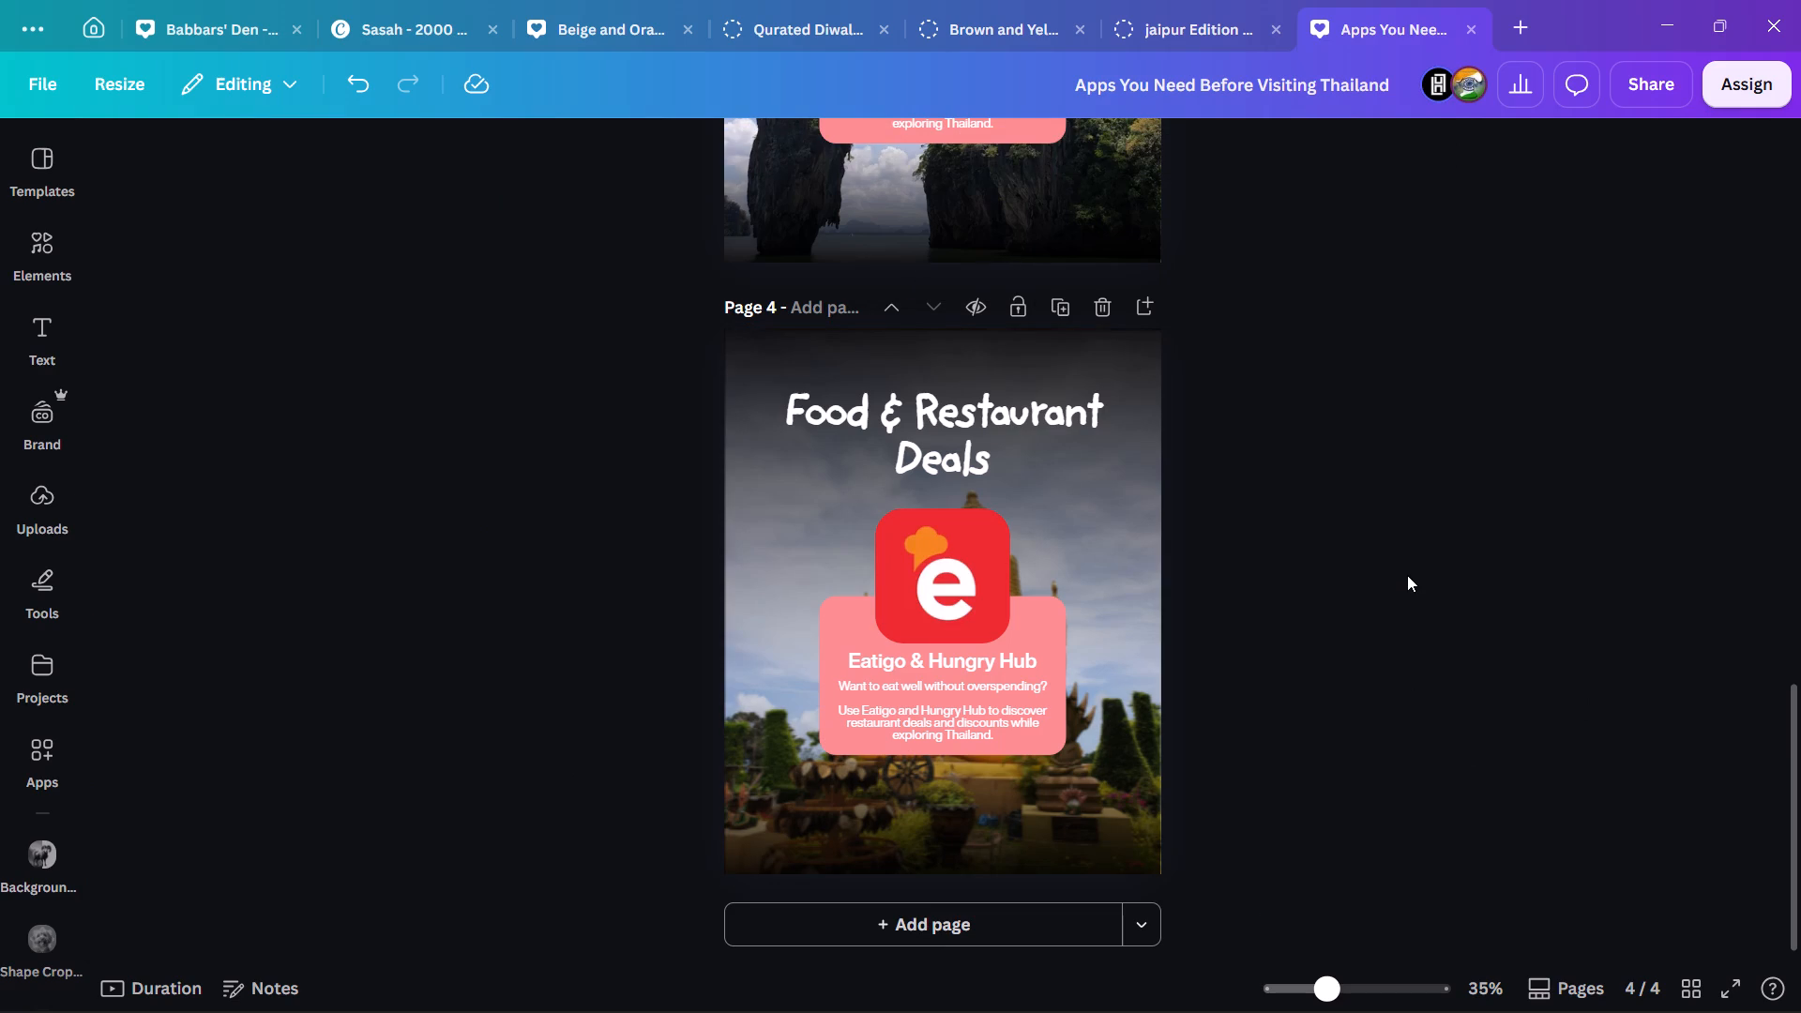
pyautogui.click(1407, 575)
pyautogui.scroll(3, 1399, 575)
pyautogui.scroll(-2, 1399, 575)
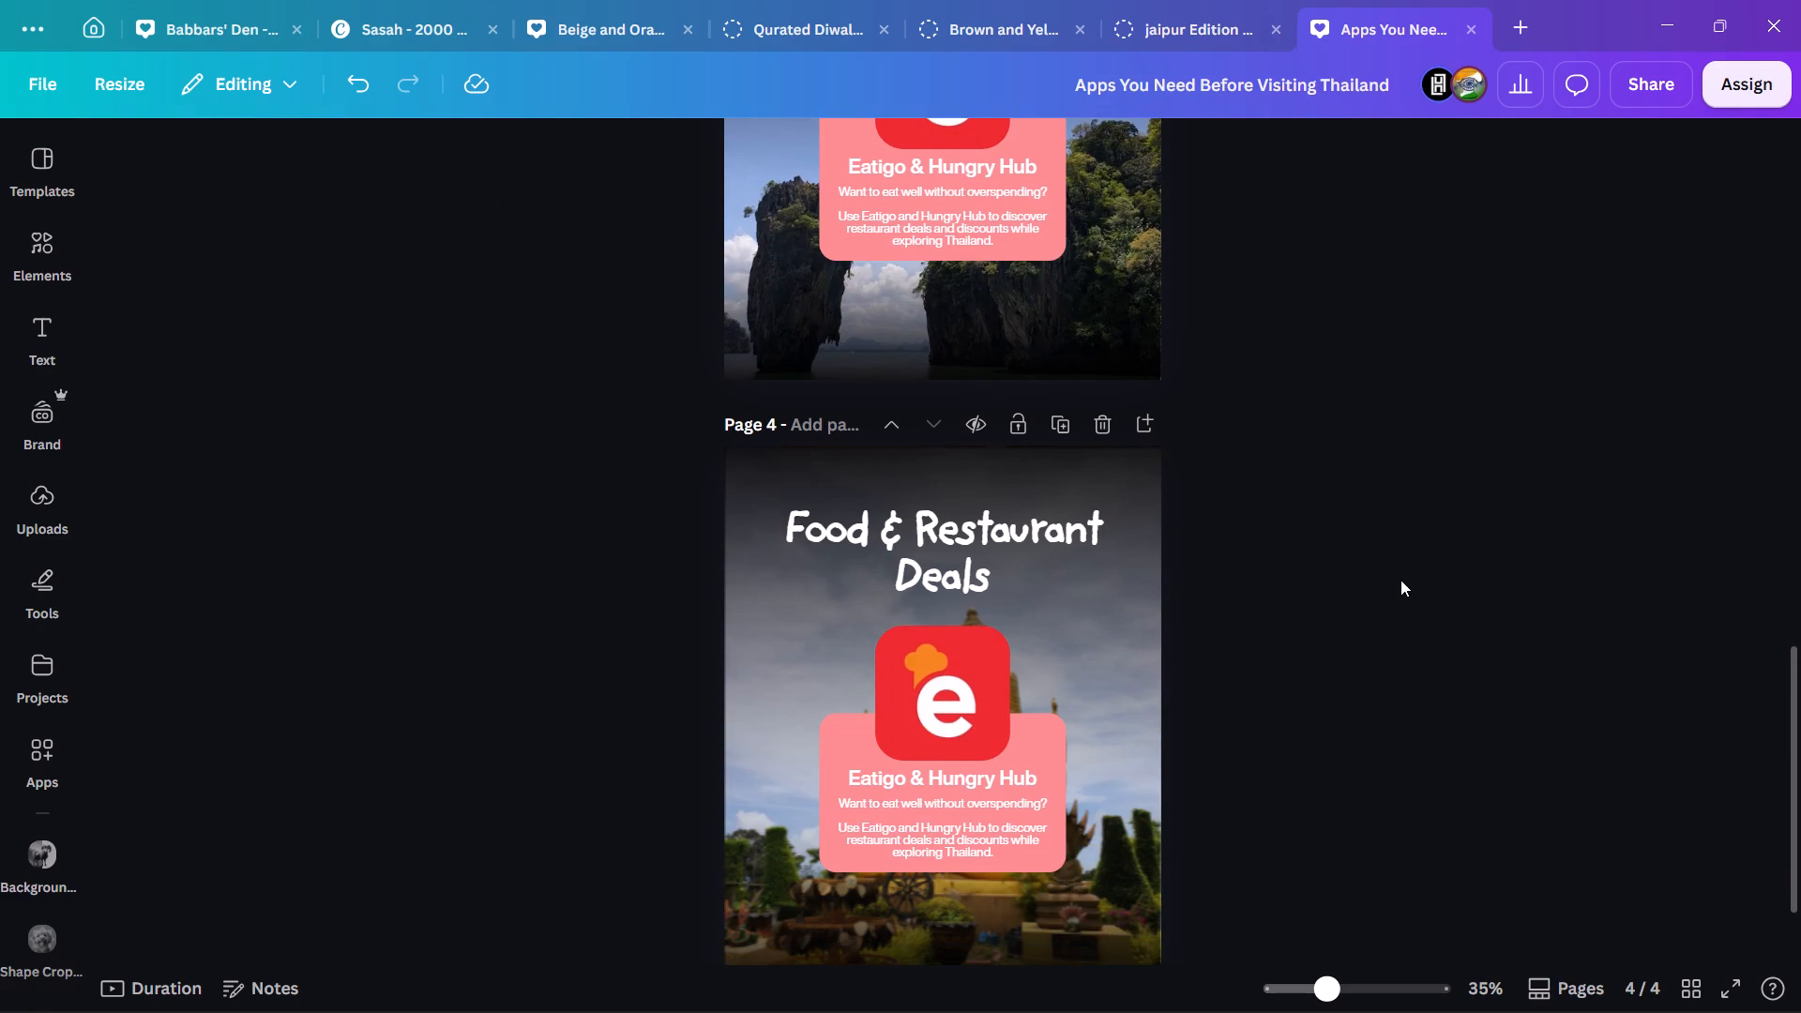
pyautogui.scroll(-1, 1401, 582)
# Switch from Canva to another open window.
pyautogui.hotkey('alt', 'Tab')
pyautogui.hotkey('alt', 'Tab')
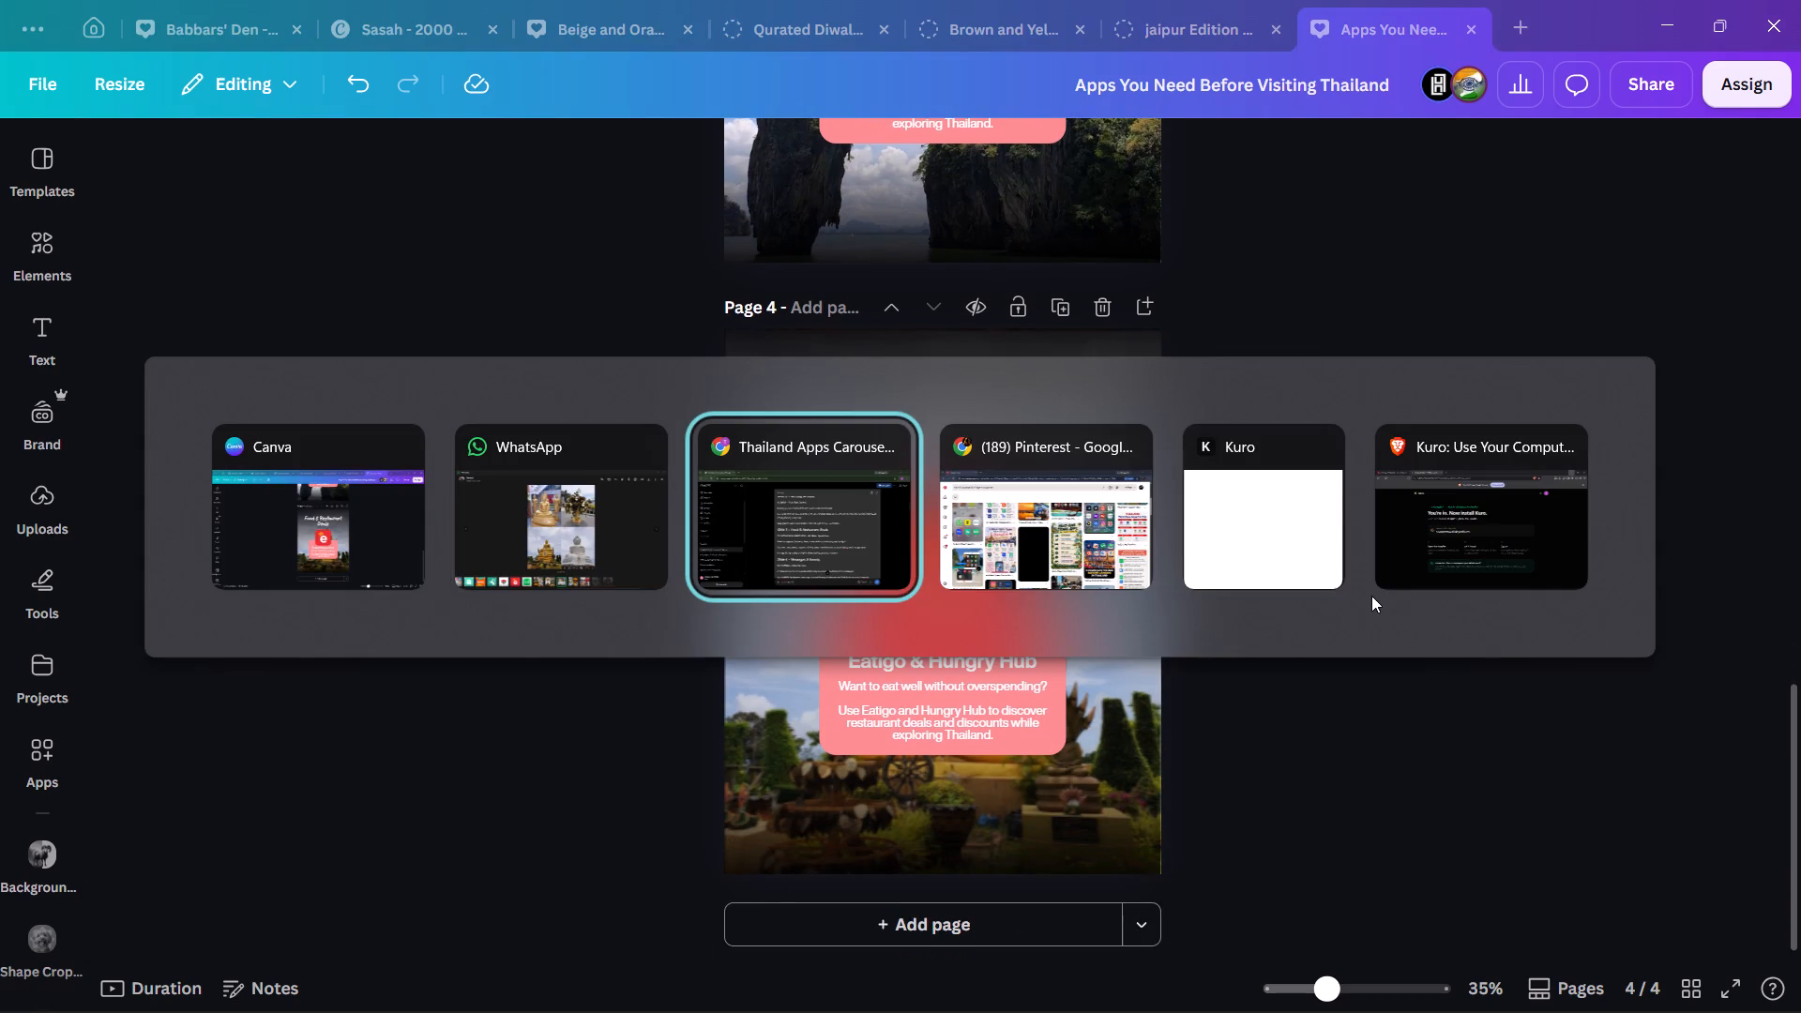
pyautogui.hotkey('alt', 'Tab')
pyautogui.hotkey('alt', 'Tab')
pyautogui.hotkey('alt', 'Tab')
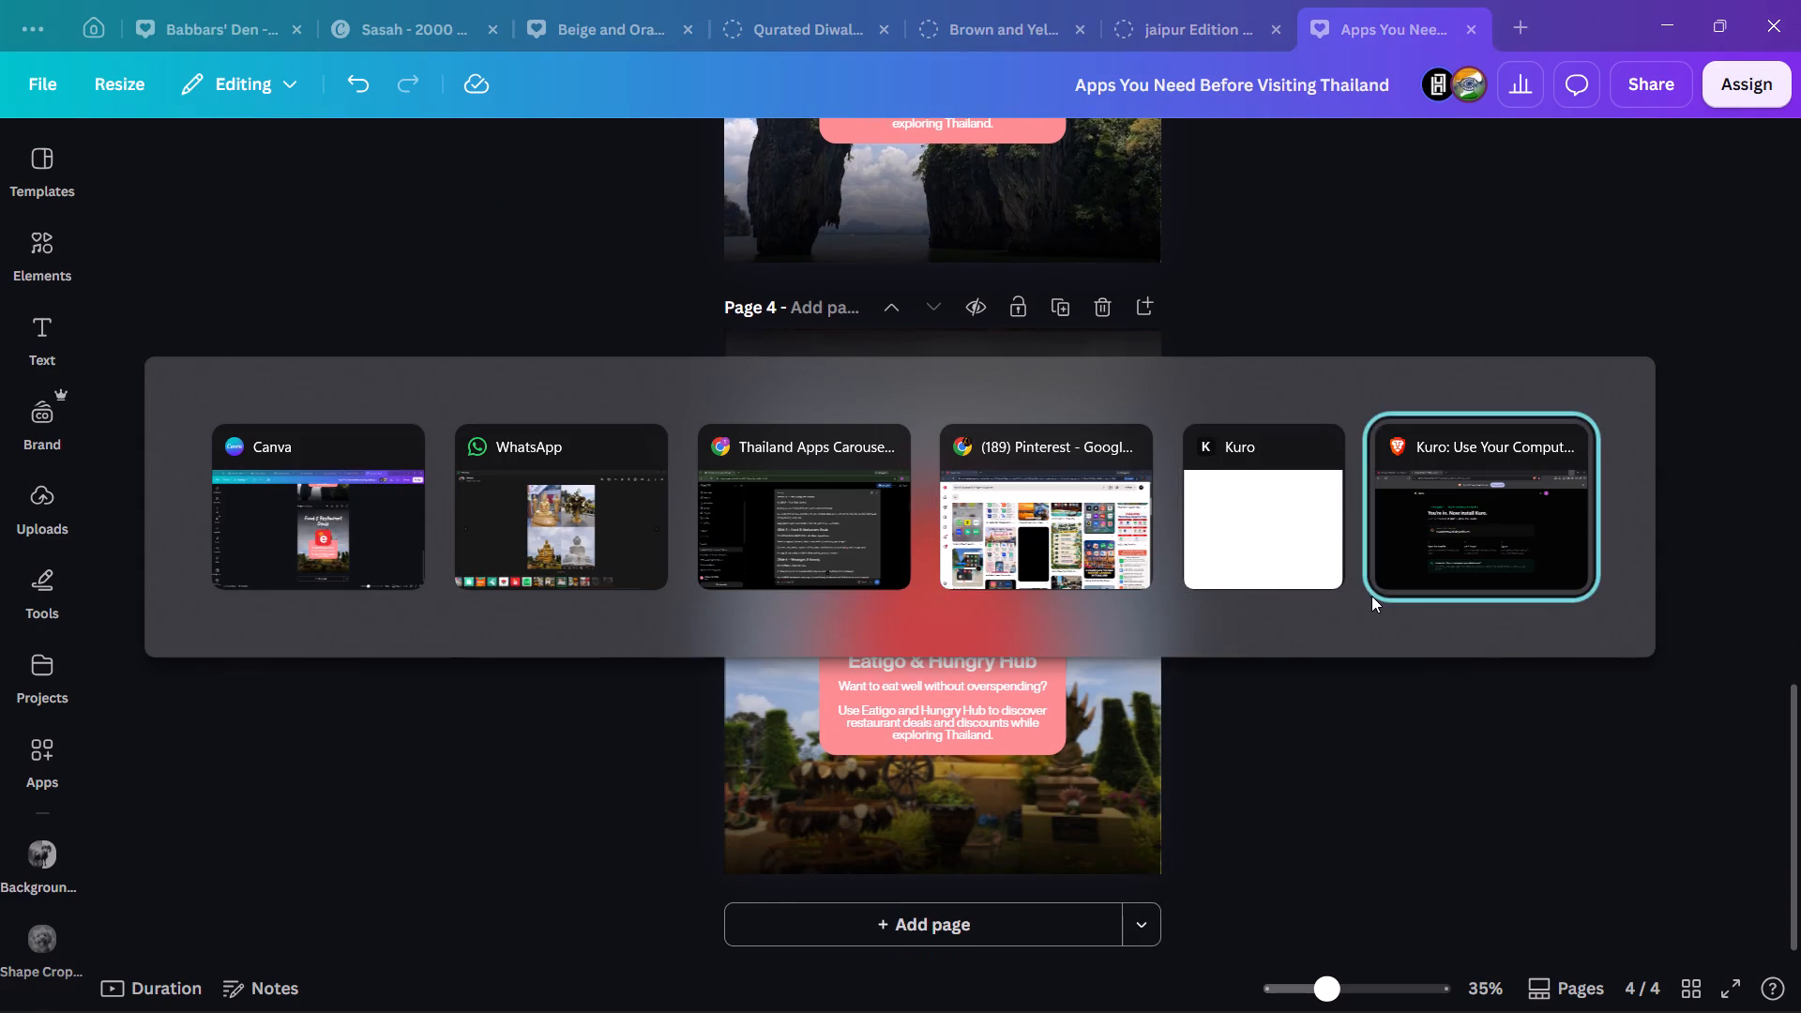
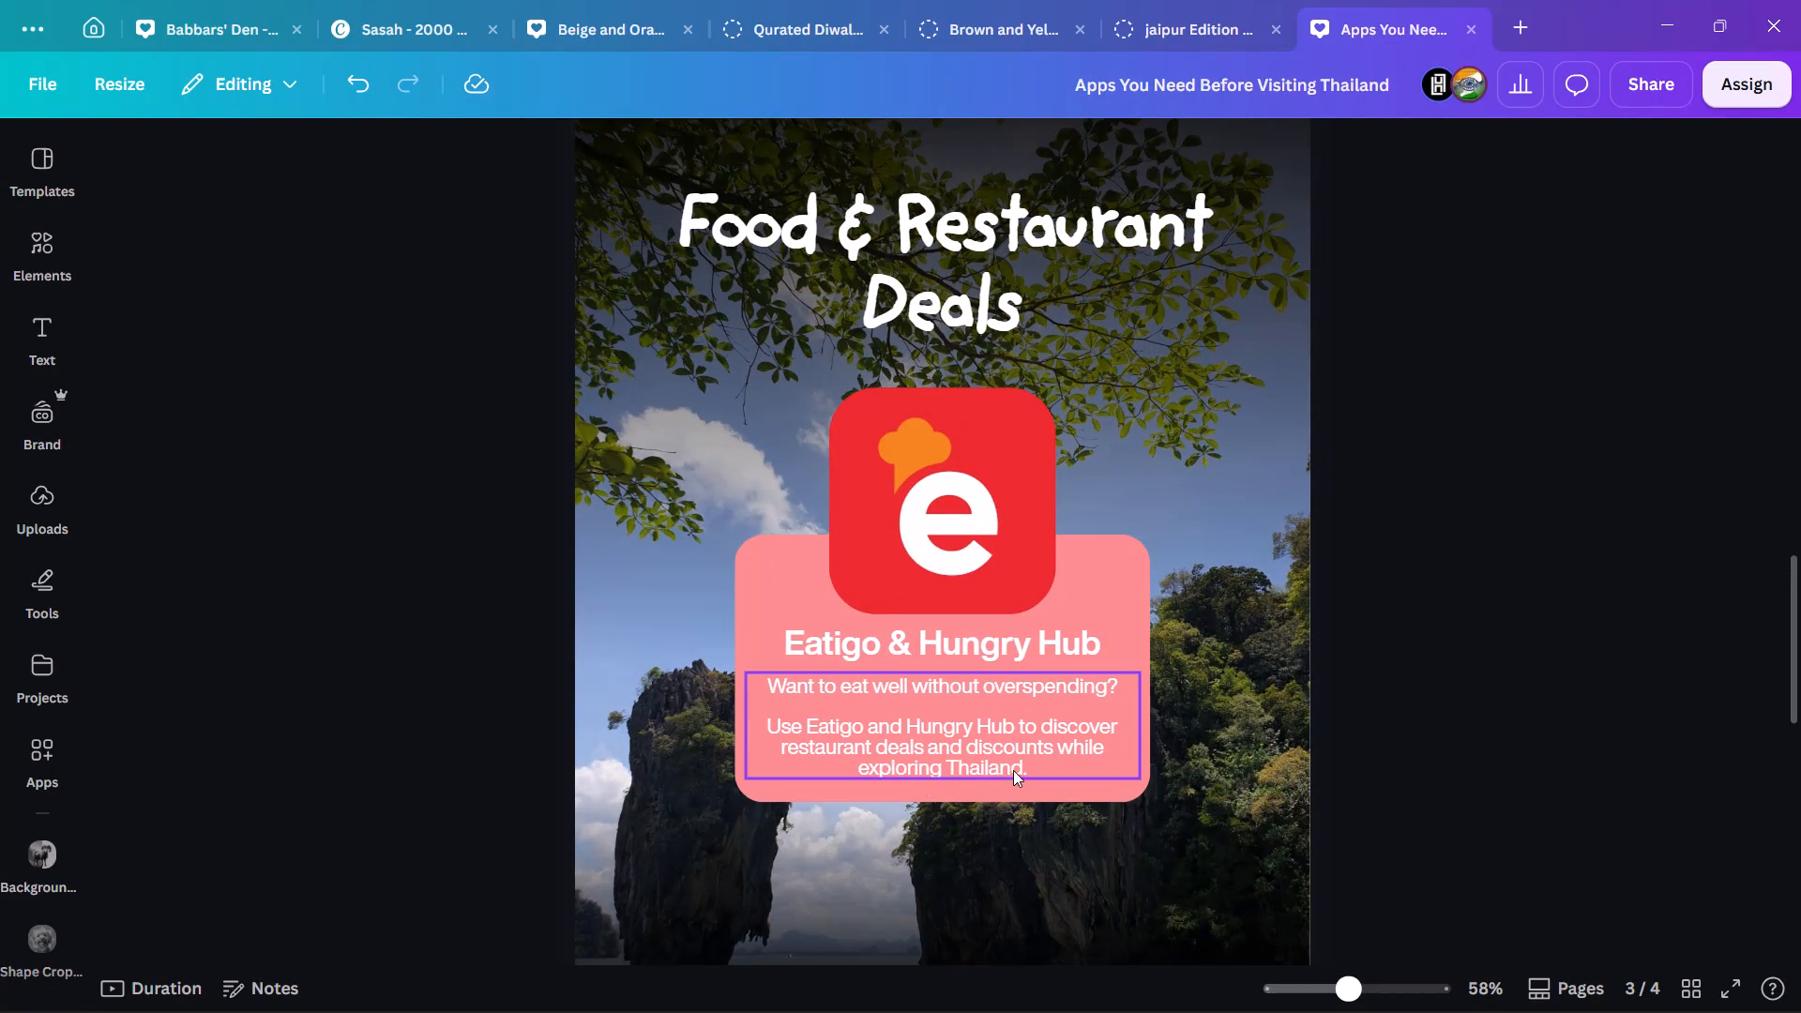
# Add the line "Pro tip: Check available deals before you dine!" at the end of page 3's Eatigo & Hungry Hub description.
pyautogui.click(1013, 770)
pyautogui.click(1039, 770)
pyautogui.press('Return')
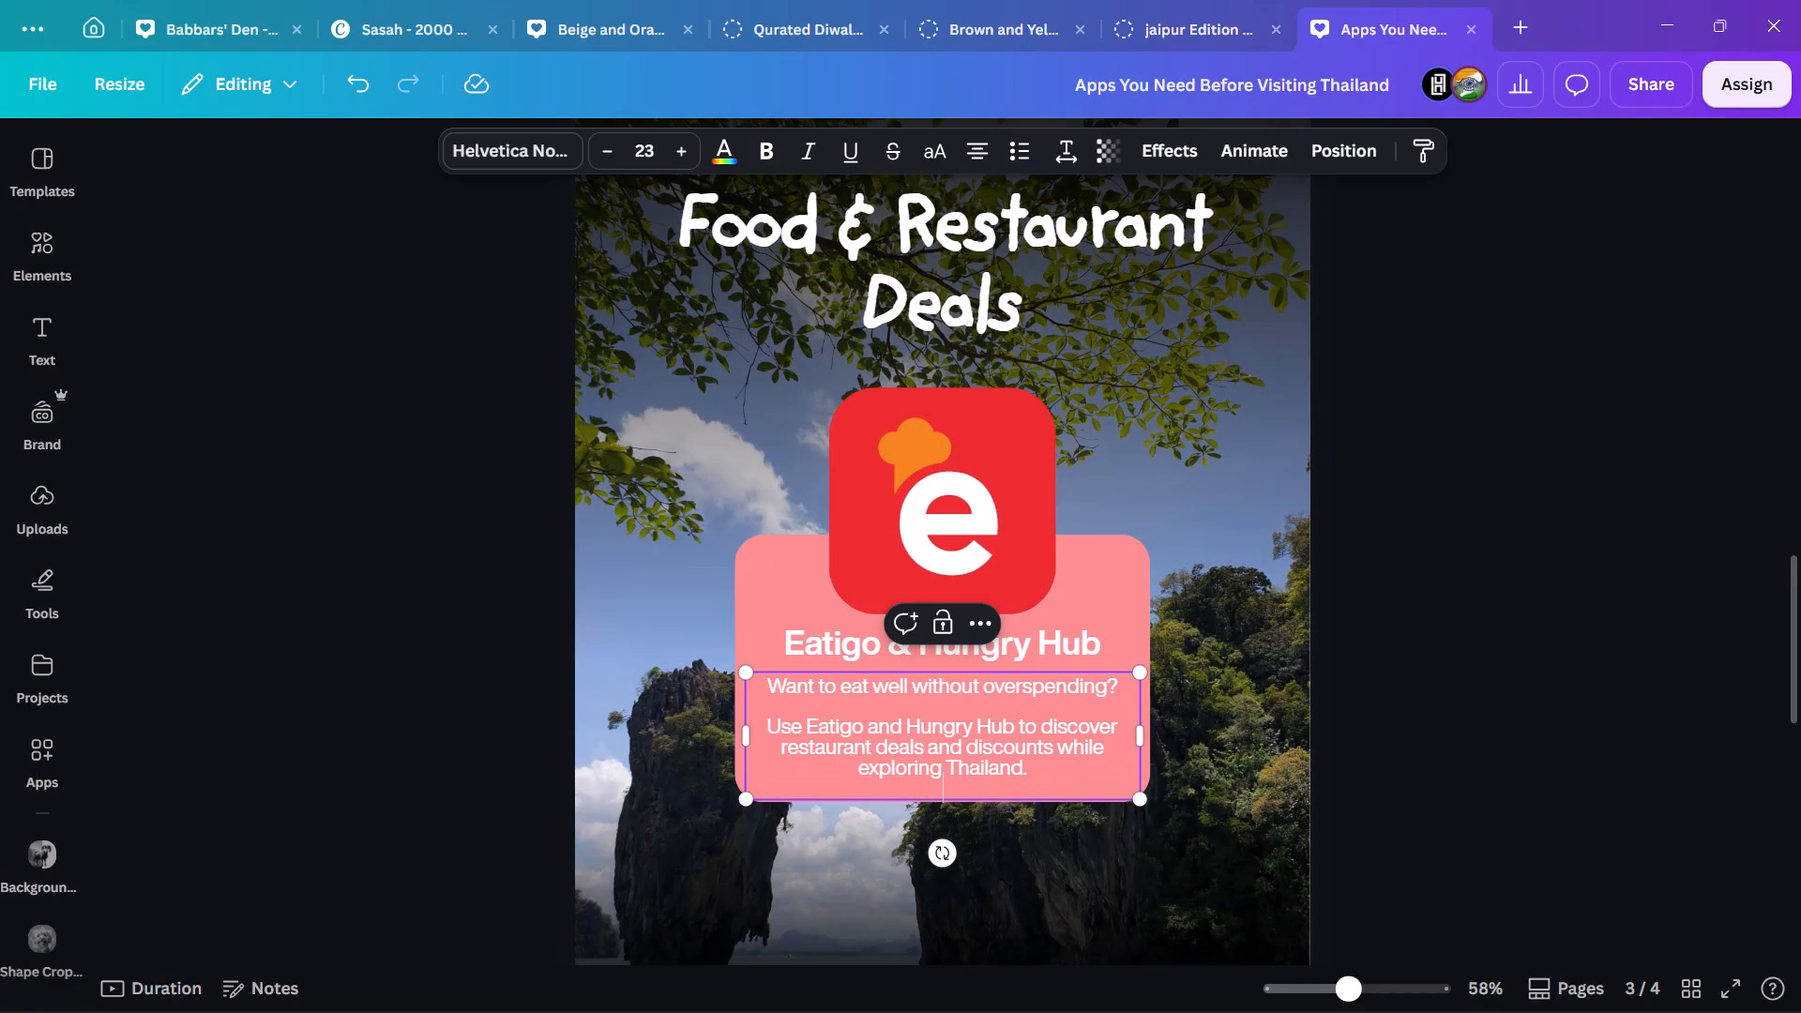
pyautogui.hotkey('ctrl', 'v')
pyautogui.click(1557, 728)
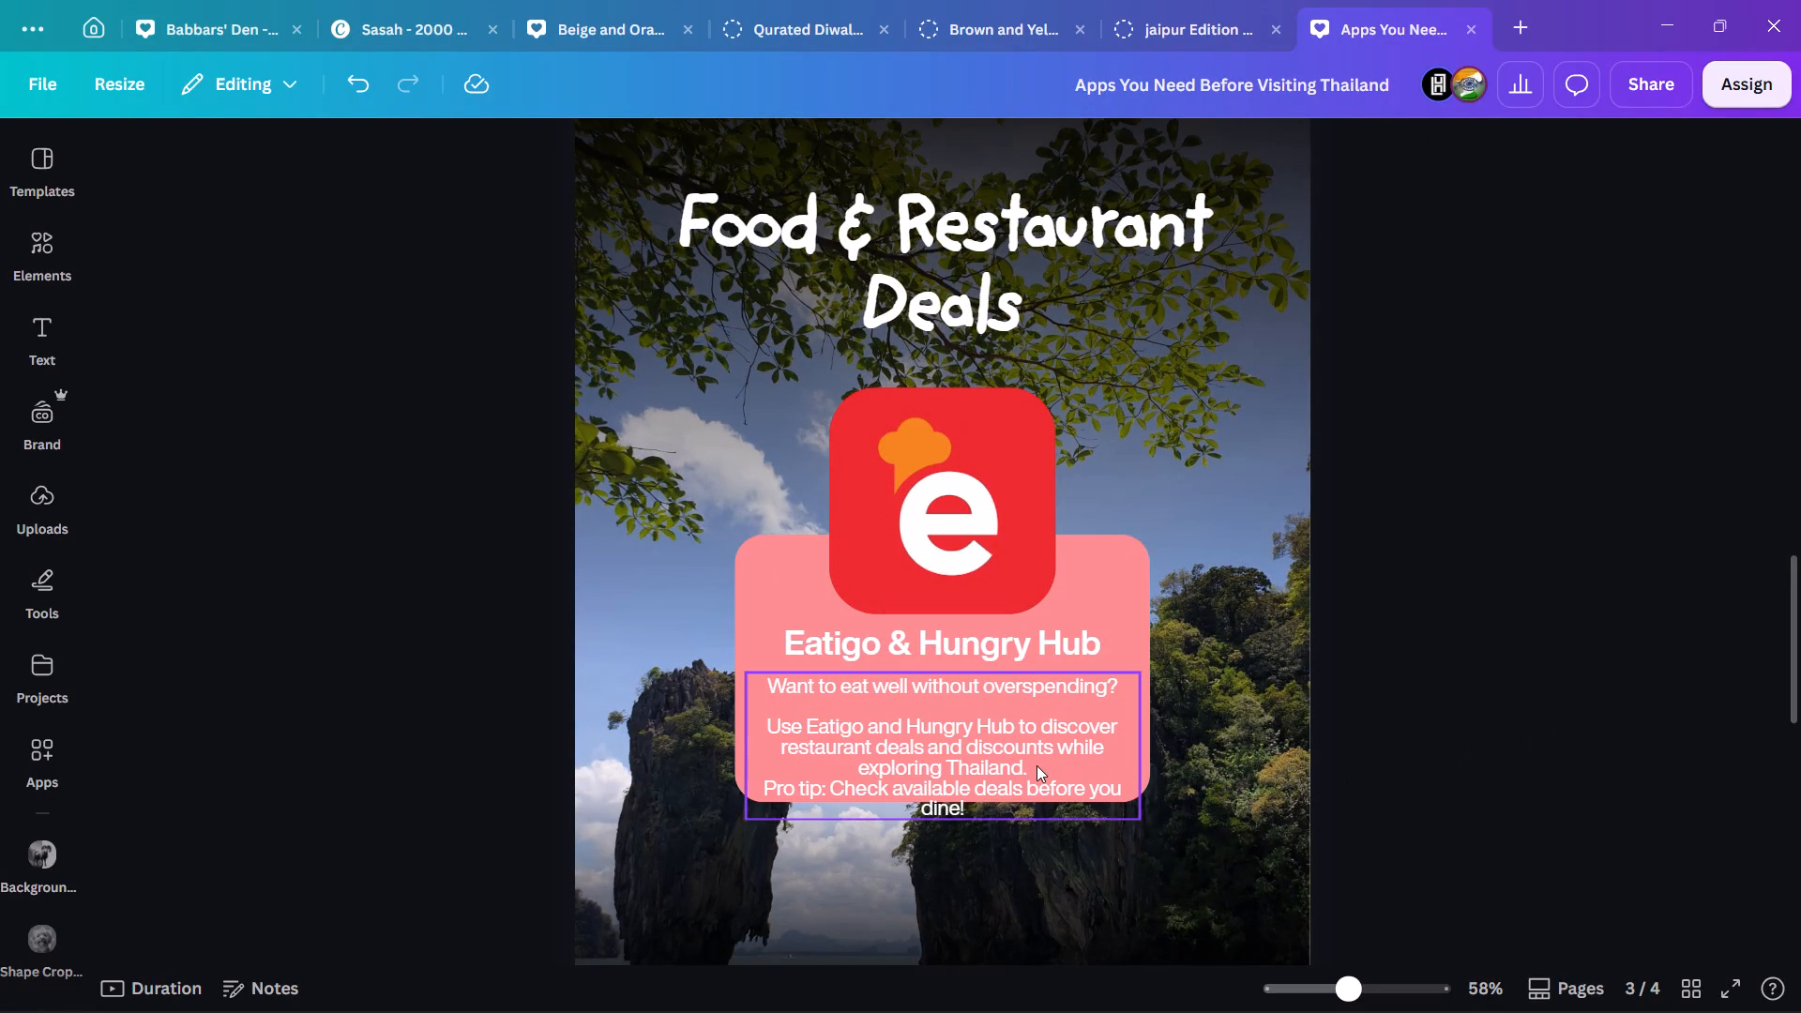
# Move page 3's description text slightly up, closer to the Eatigo & Hungry Hub heading, keeping it centred.
pyautogui.click(1037, 765)
pyautogui.click(1419, 703)
pyautogui.click(1037, 741)
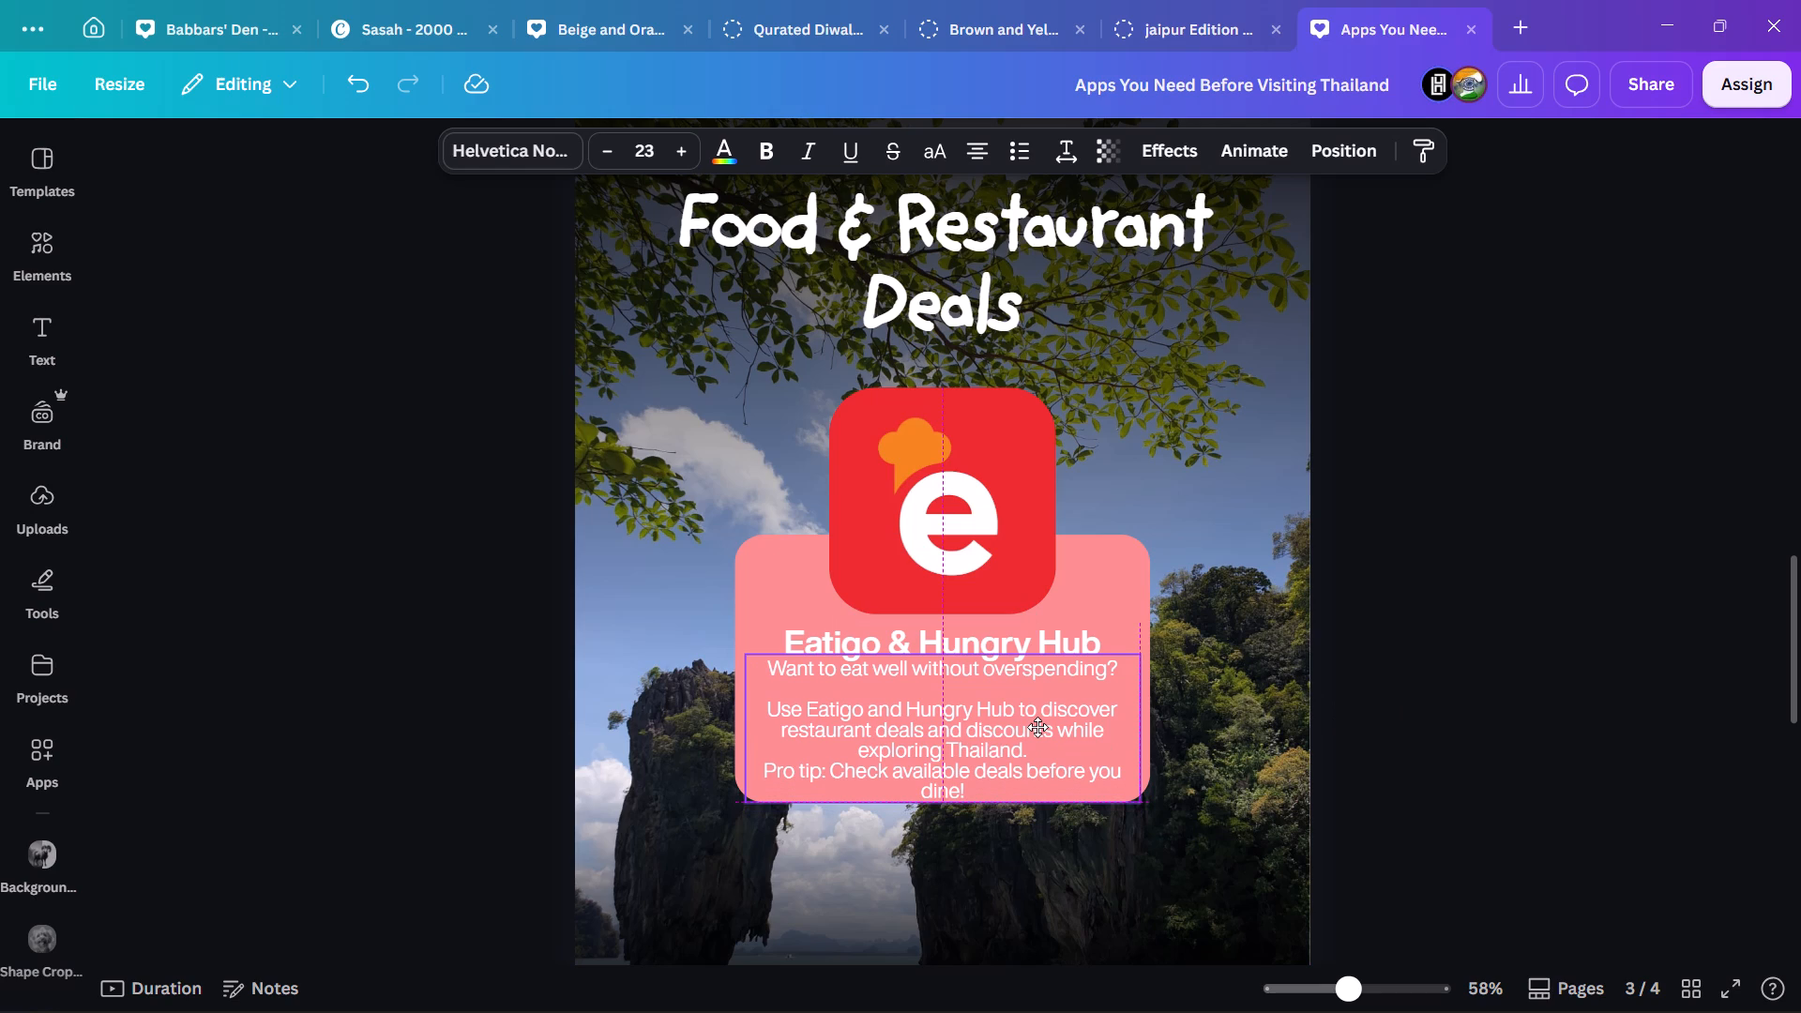
pyautogui.click(1572, 752)
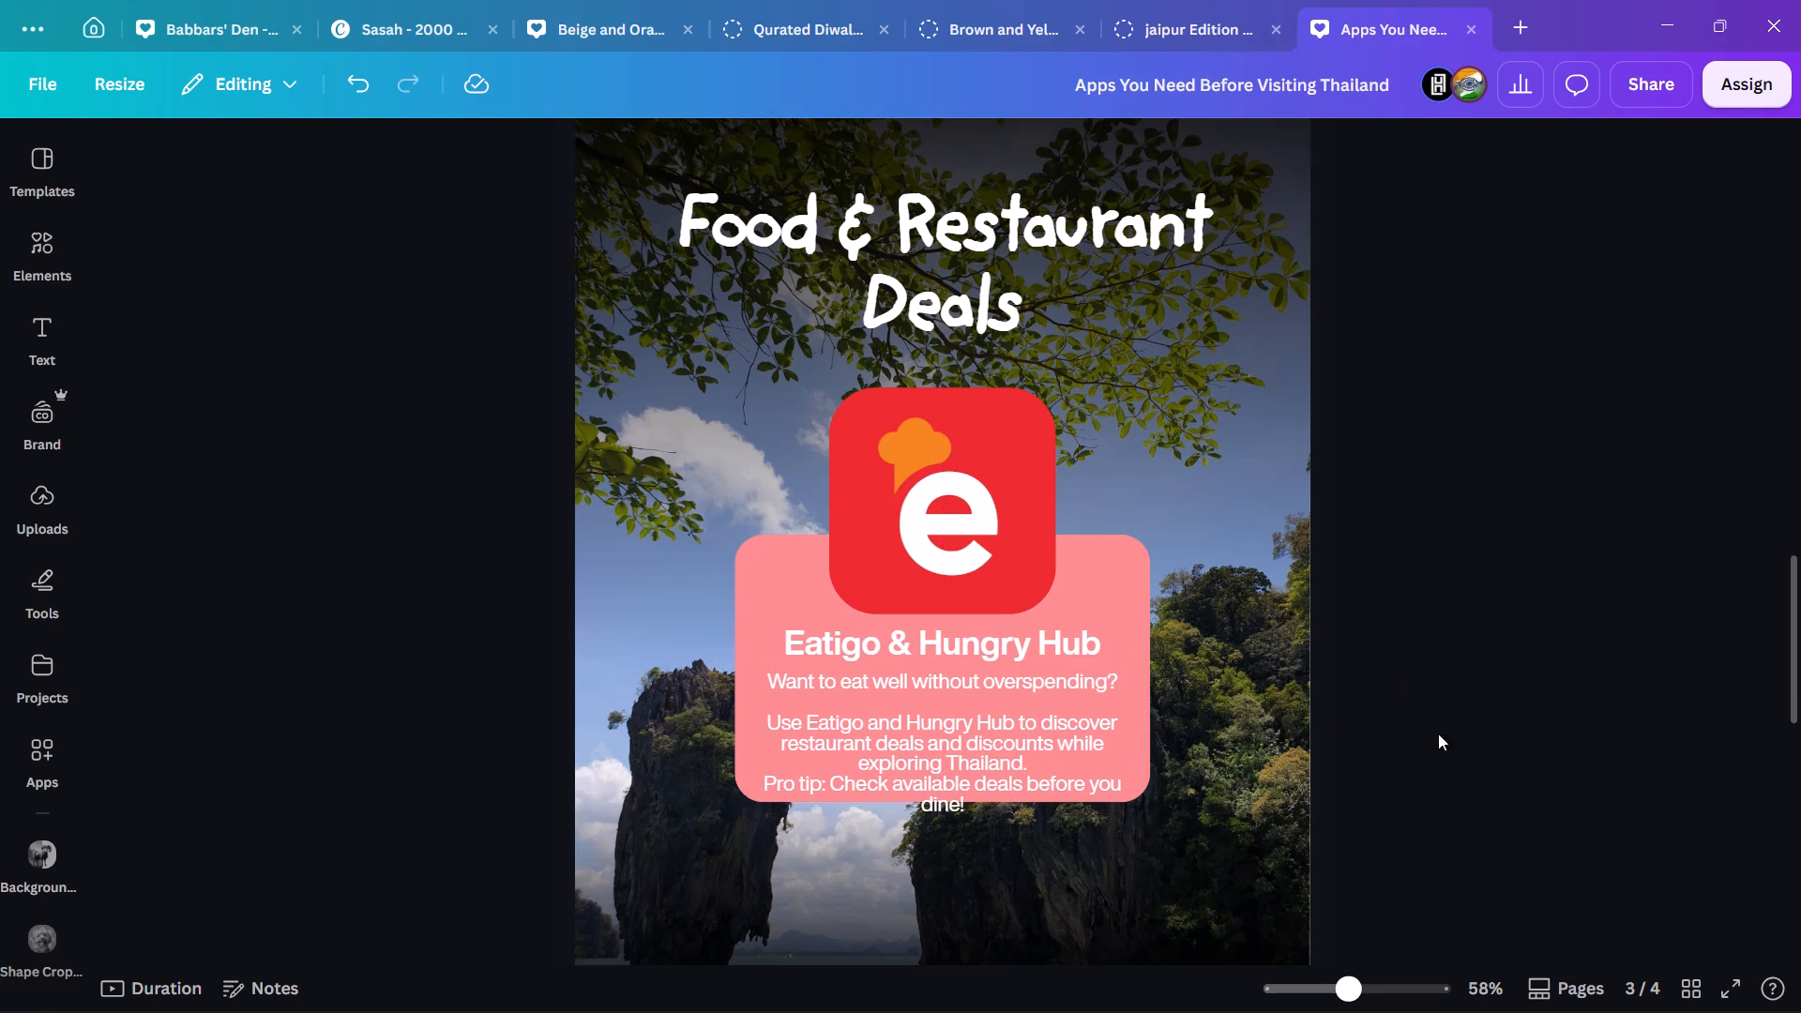
# Extend the pink card's bottom edge on page 3 downward so it encloses the pro tip lines with some margin.
pyautogui.click(1134, 604)
pyautogui.moveTo(945, 802); pyautogui.dragTo(945, 829)
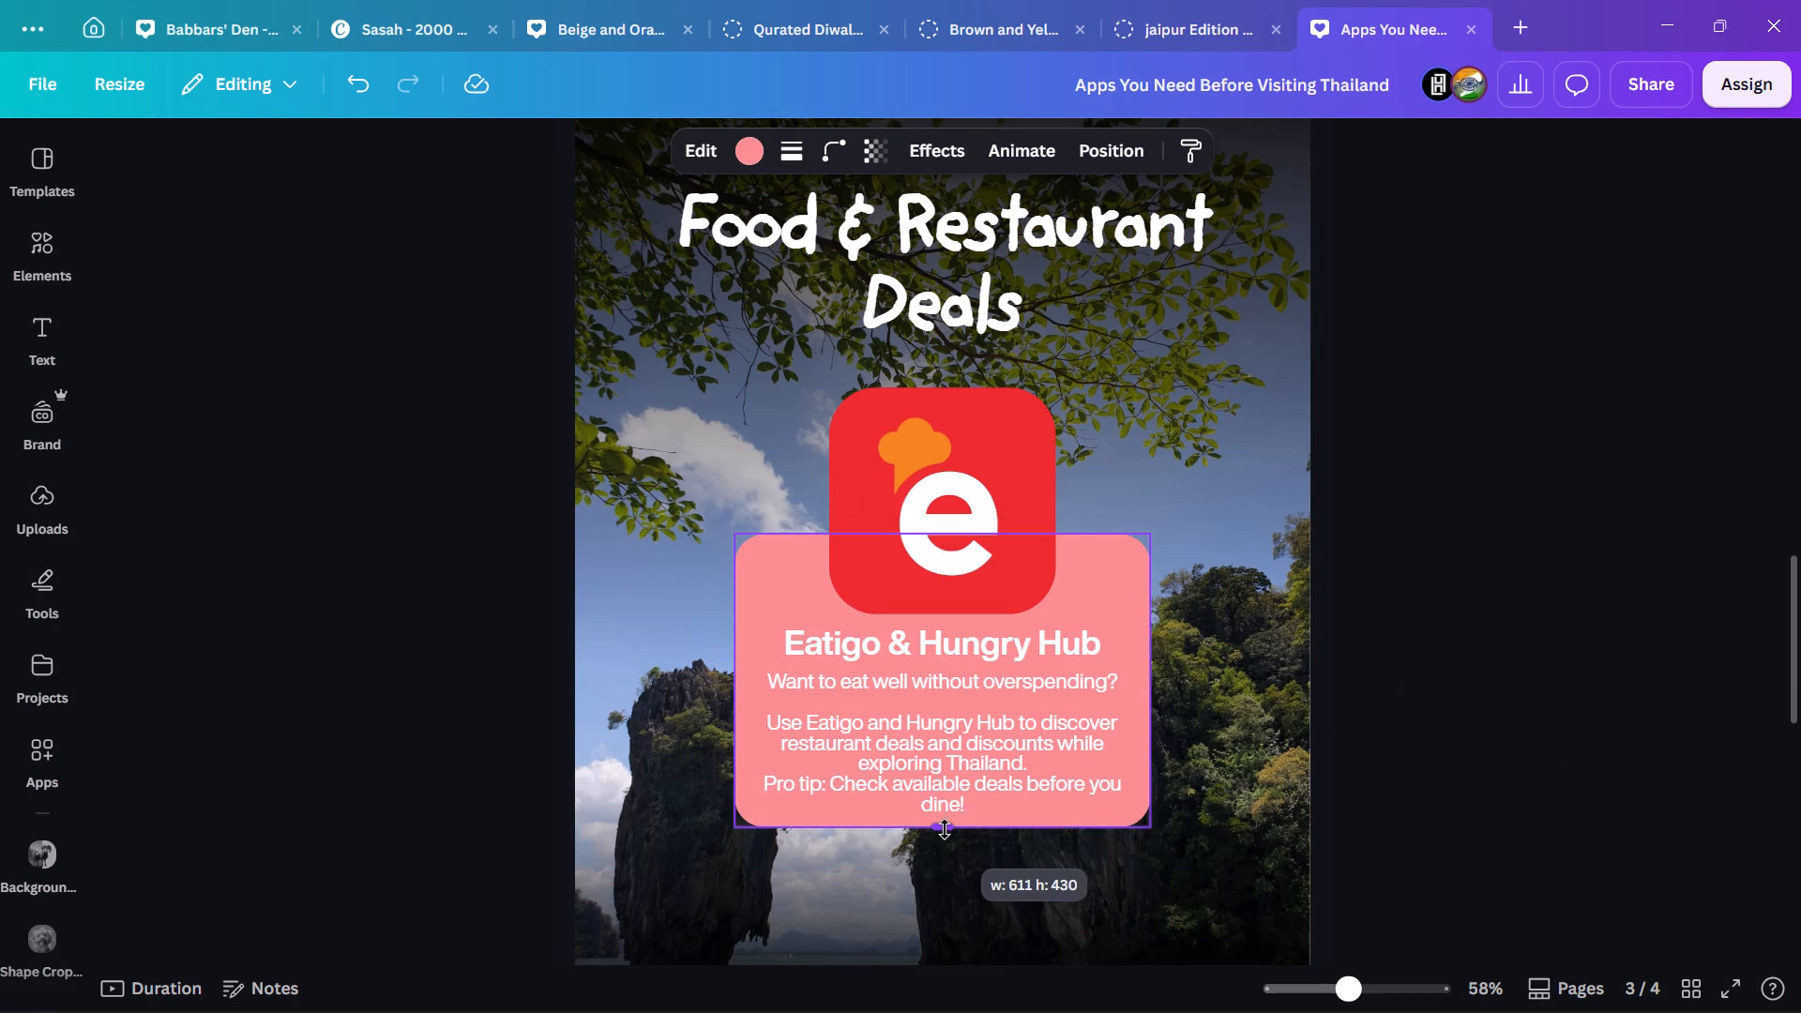
pyautogui.moveTo(945, 829); pyautogui.dragTo(941, 839)
pyautogui.click(1679, 808)
# Nudge page 3's description text slightly down to even out its spacing below the Eatigo & Hungry Hub heading.
pyautogui.scroll(-2, 1620, 761)
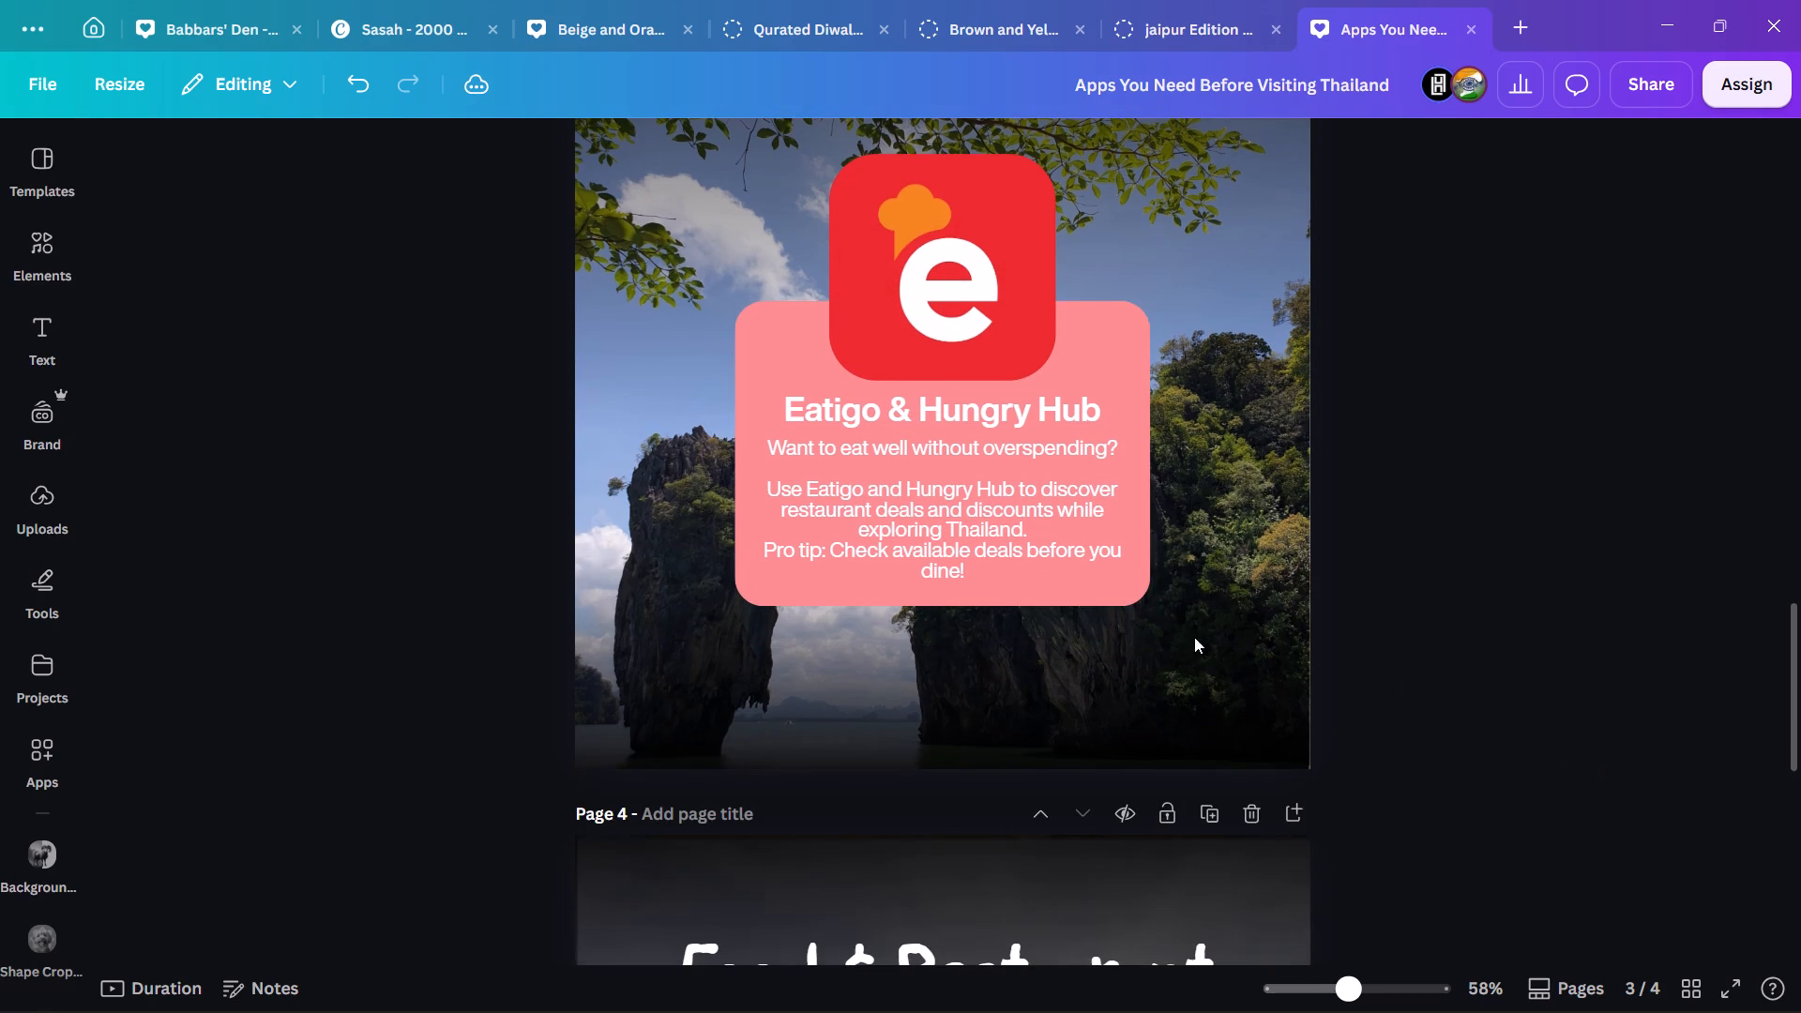
pyautogui.click(990, 515)
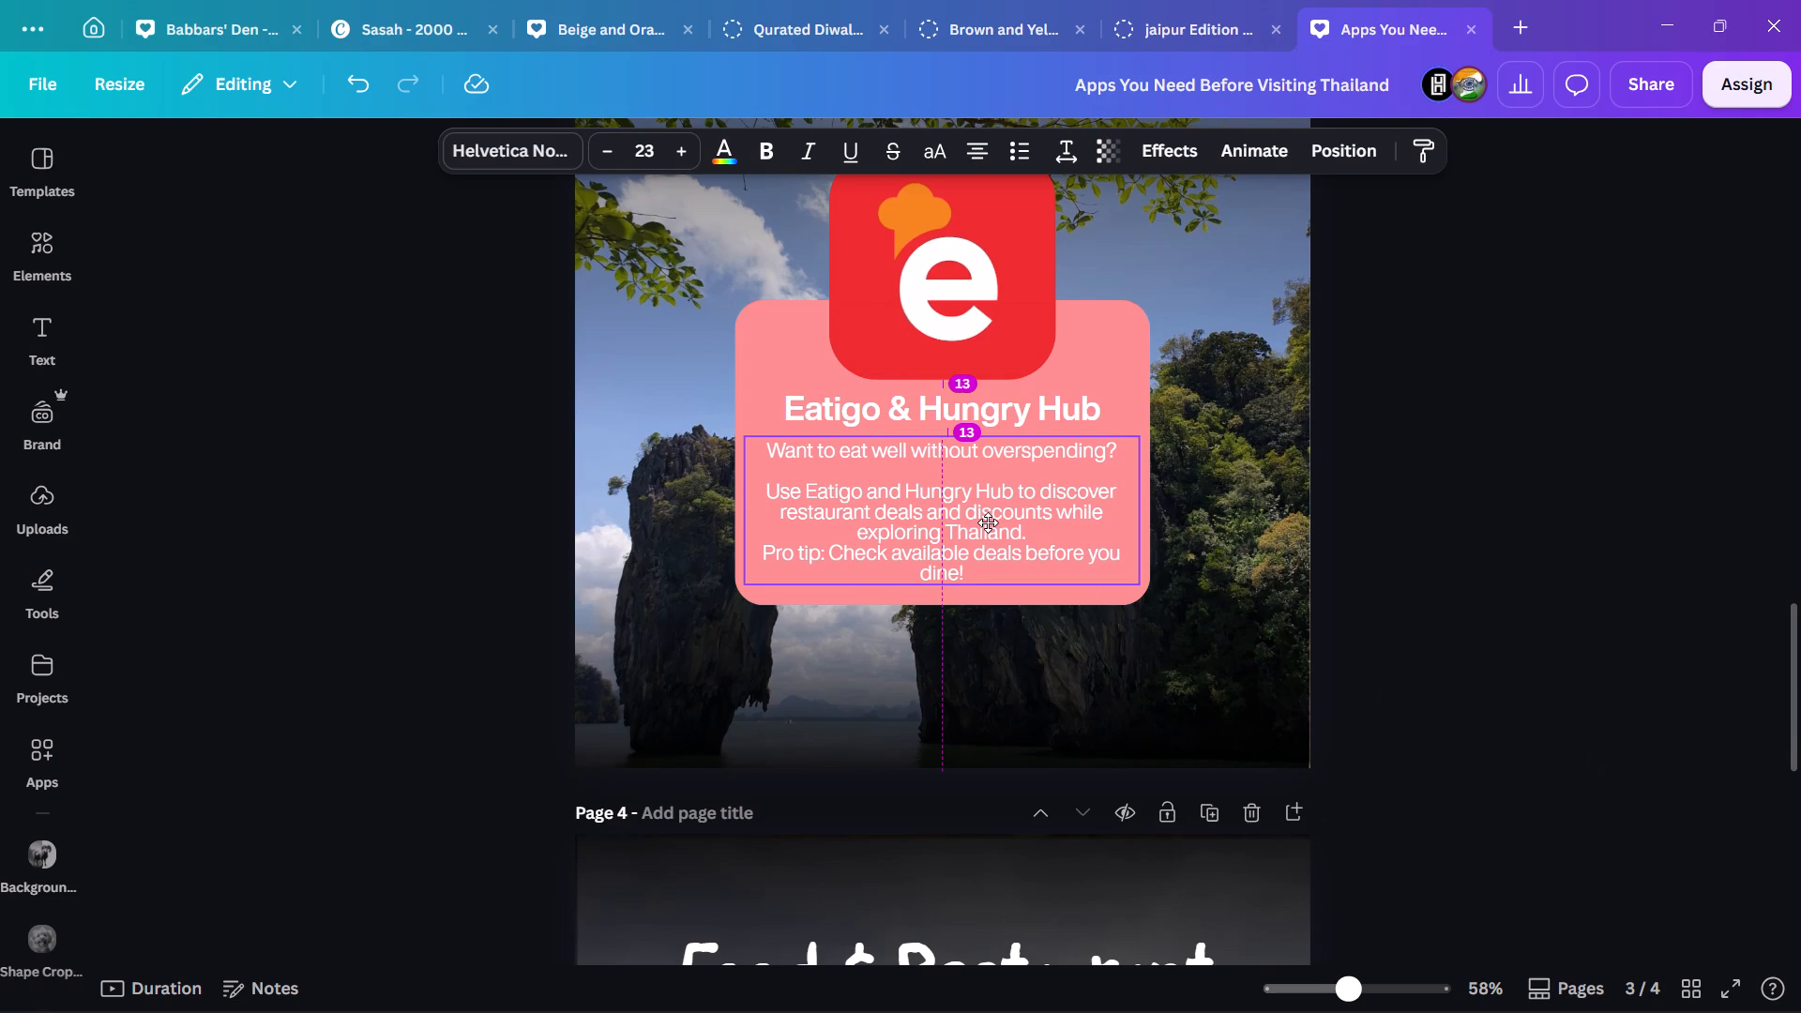
pyautogui.click(1508, 599)
# Compare the layouts of the Grab page, the Eatigo & Hungry Hub page and page 4.
pyautogui.keyDown('ctrl'); pyautogui.scroll(-2, 1526, 575); pyautogui.keyUp('ctrl')
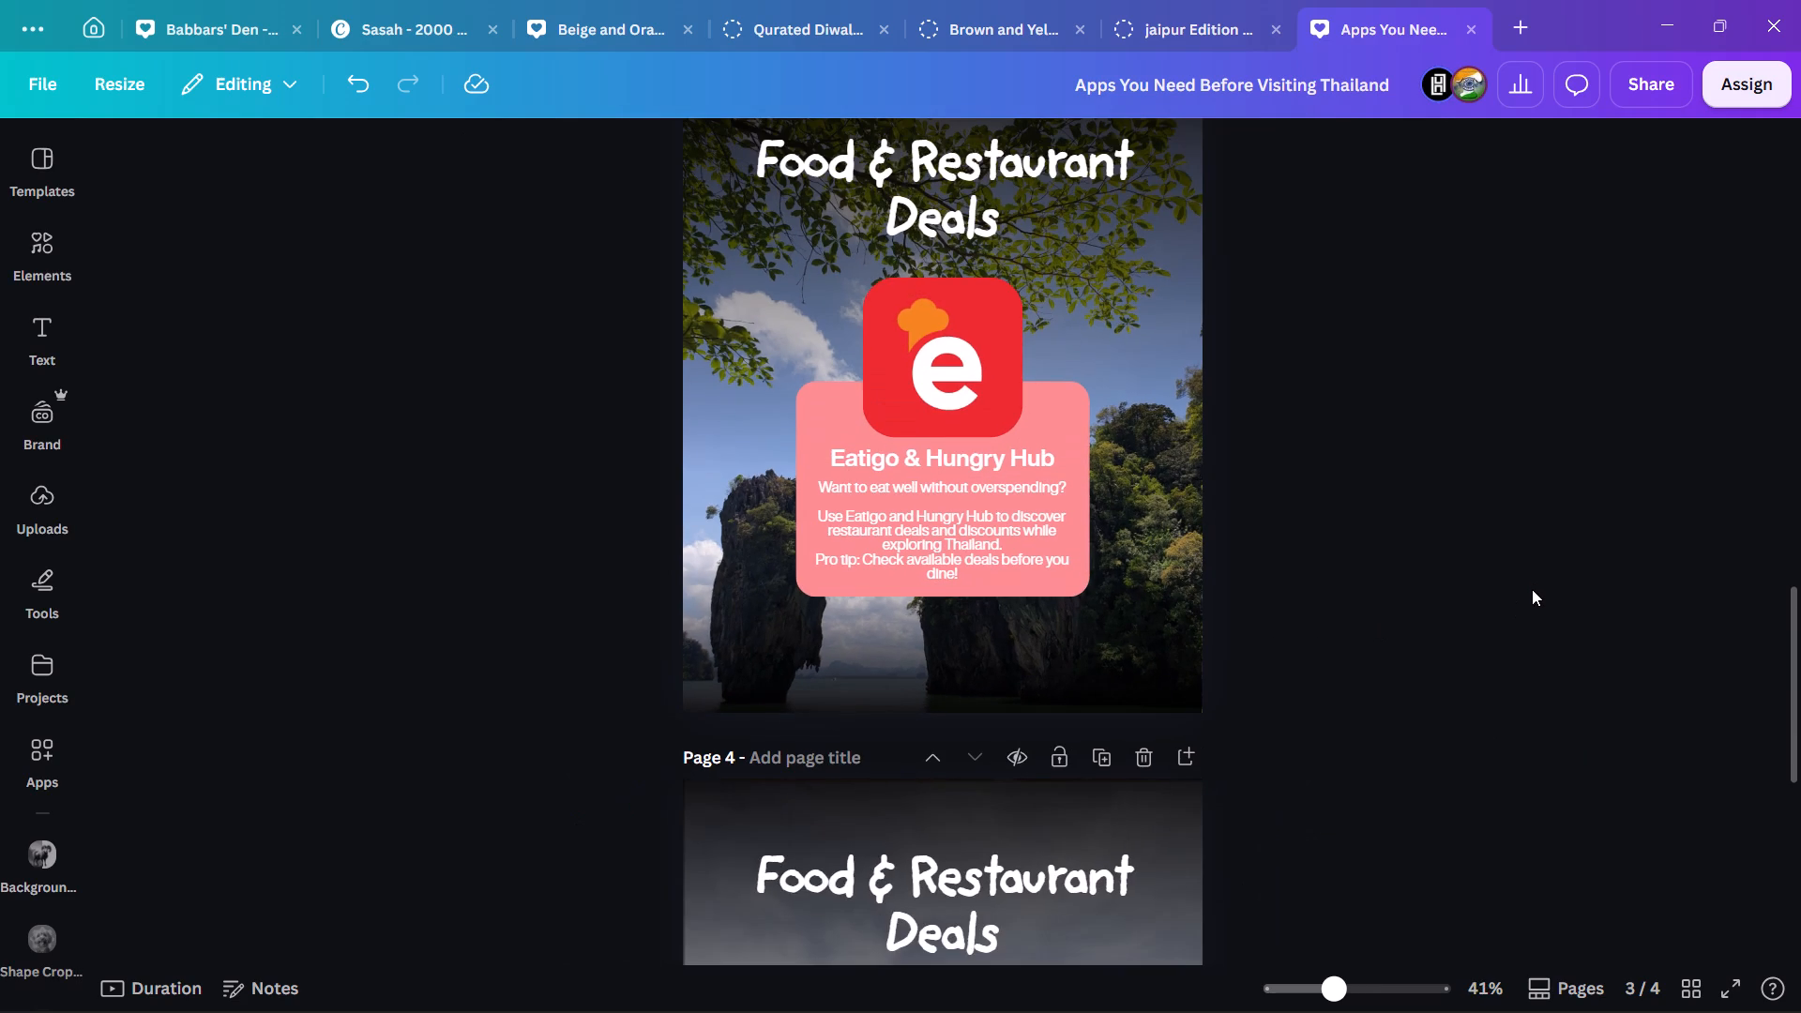
pyautogui.scroll(6, 1532, 597)
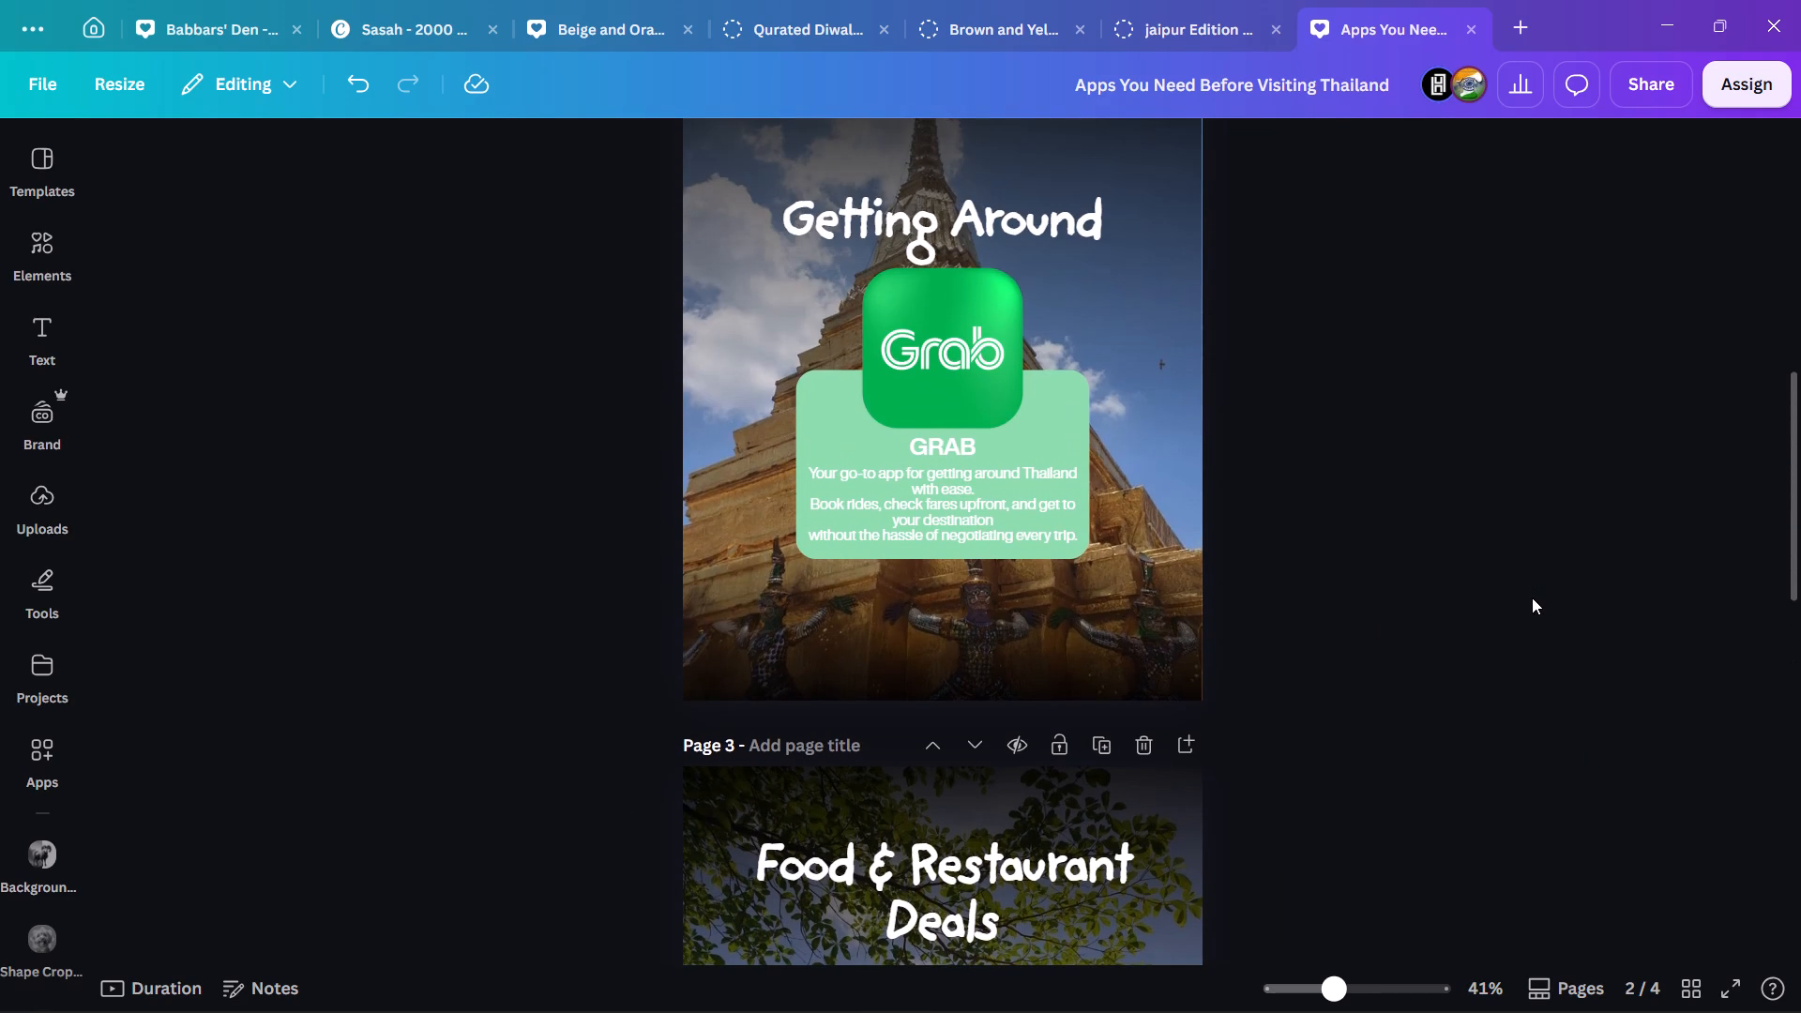
pyautogui.scroll(-8, 1532, 597)
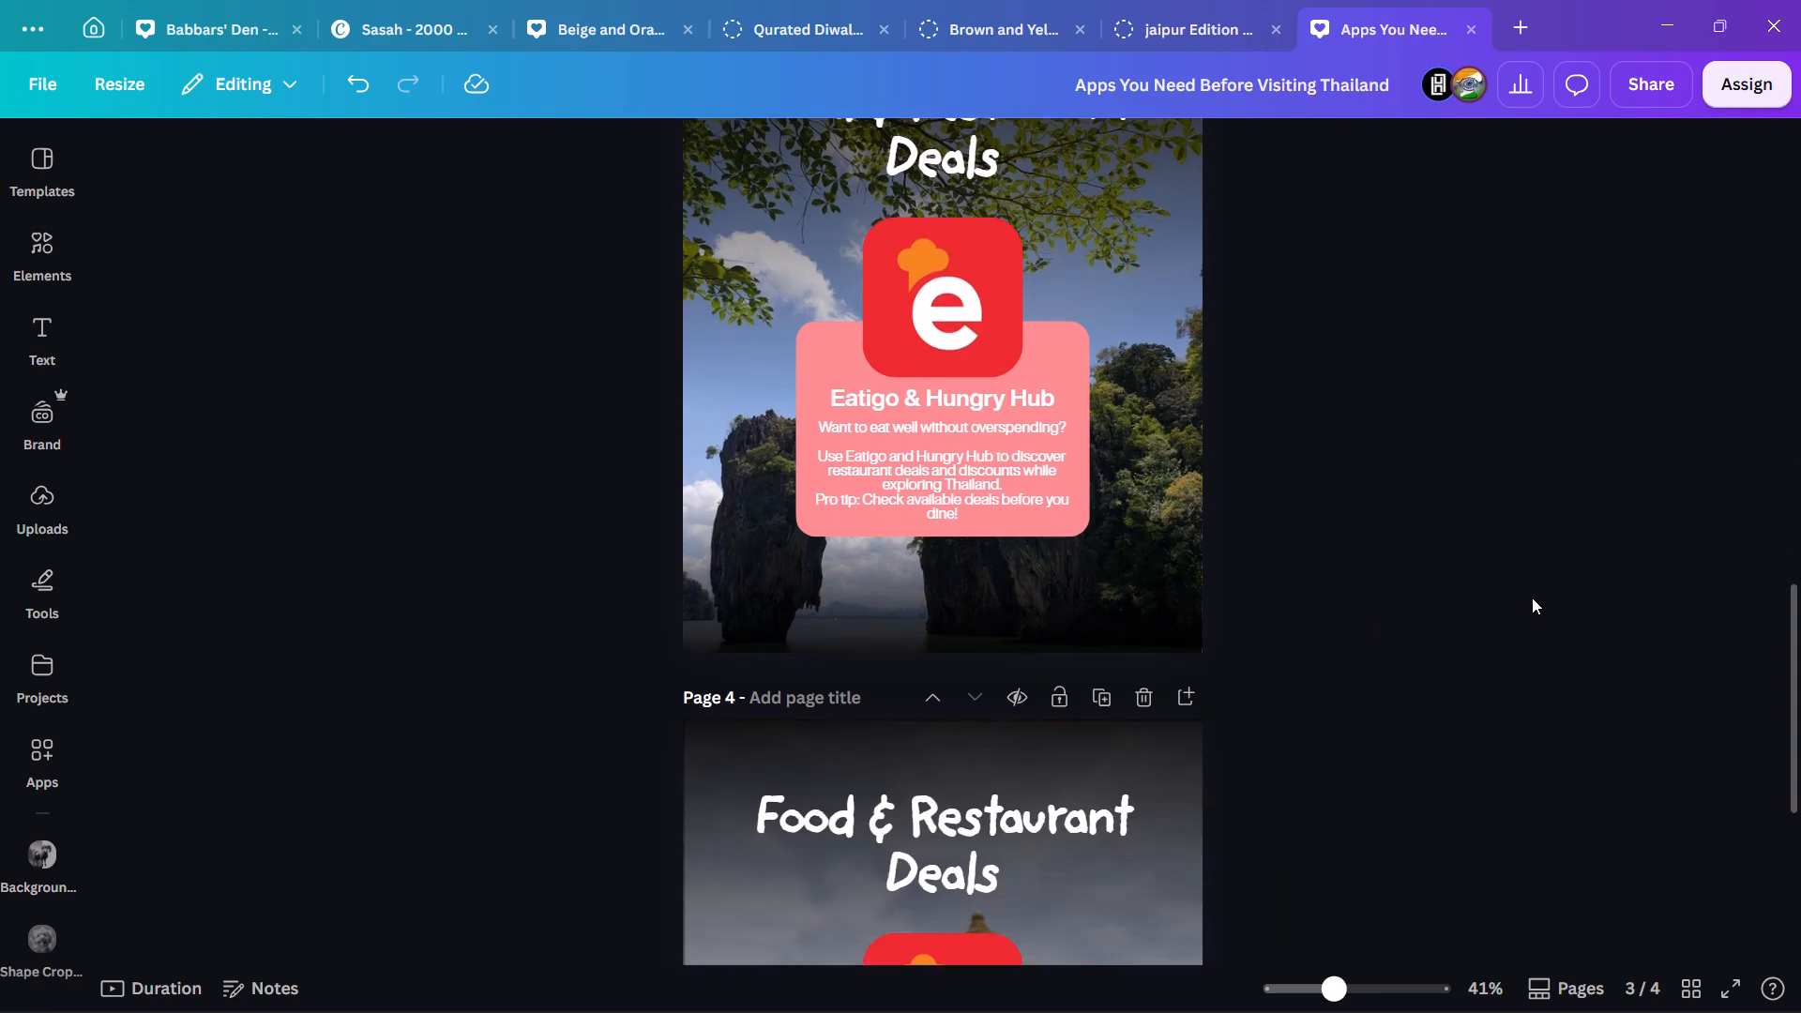
pyautogui.scroll(-2, 1532, 597)
pyautogui.keyDown('ctrl'); pyautogui.scroll(2, 1496, 599); pyautogui.keyUp('ctrl')
pyautogui.scroll(-2, 1496, 599)
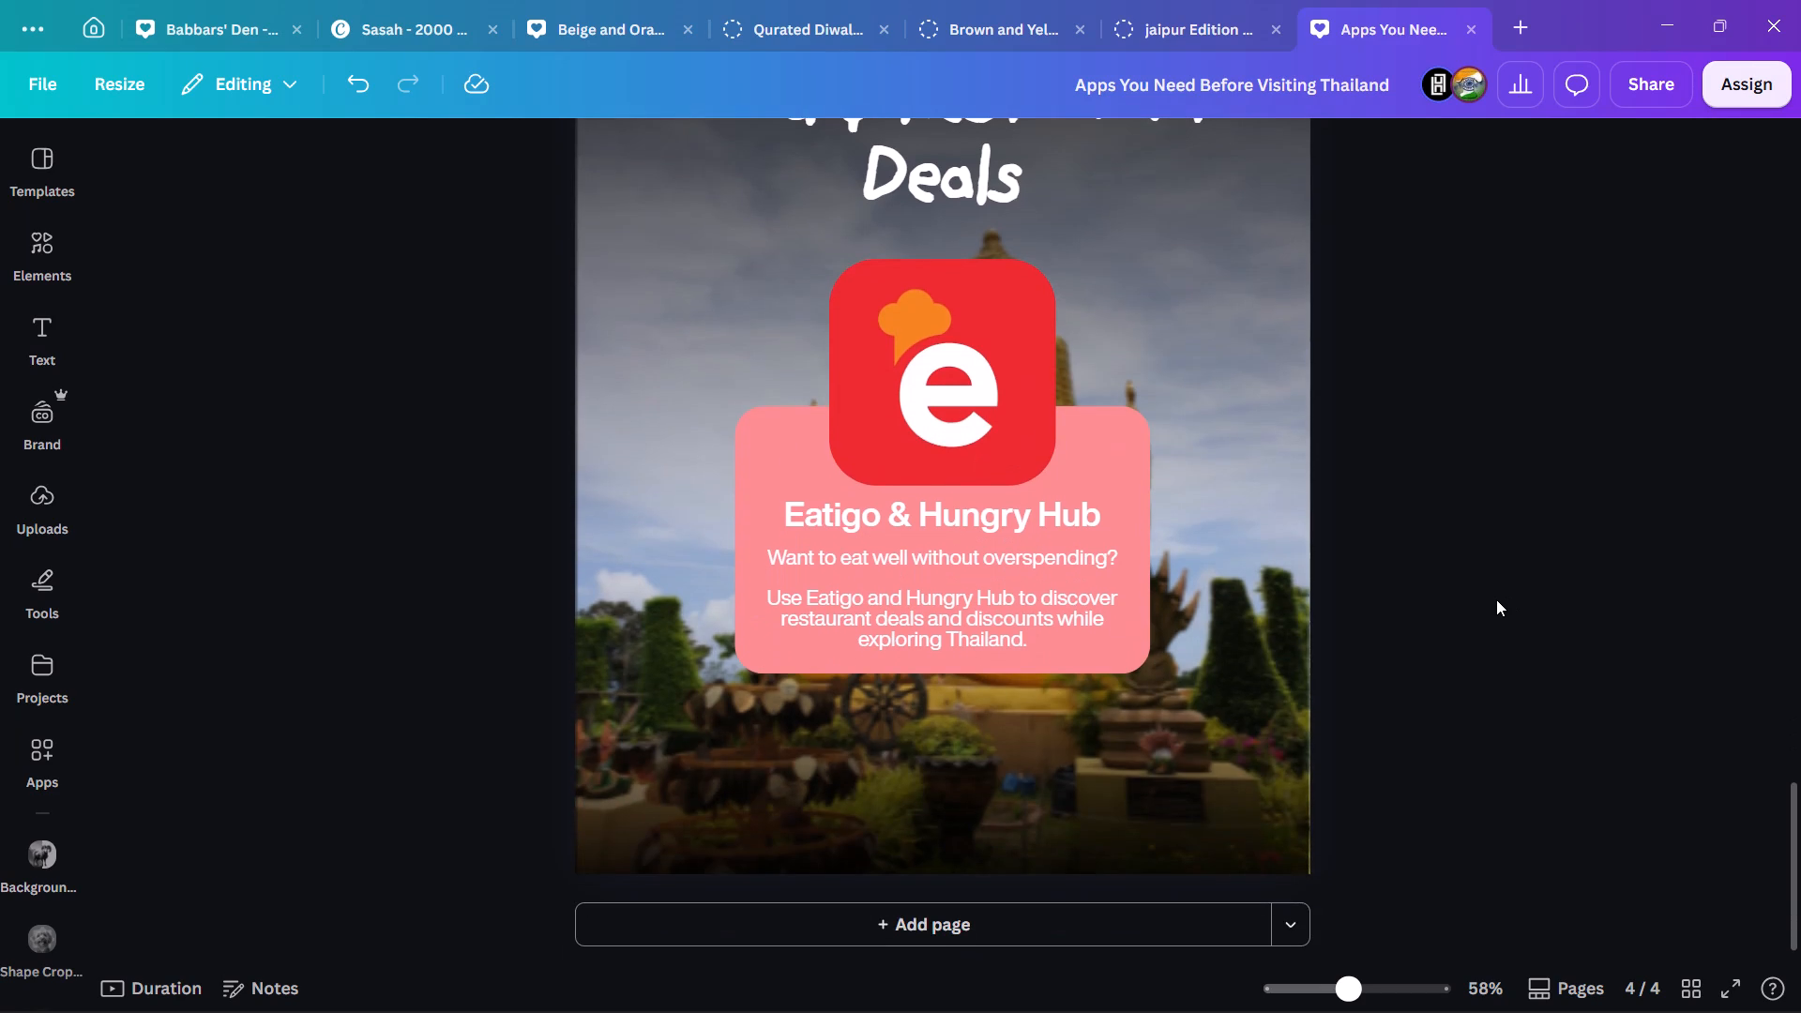
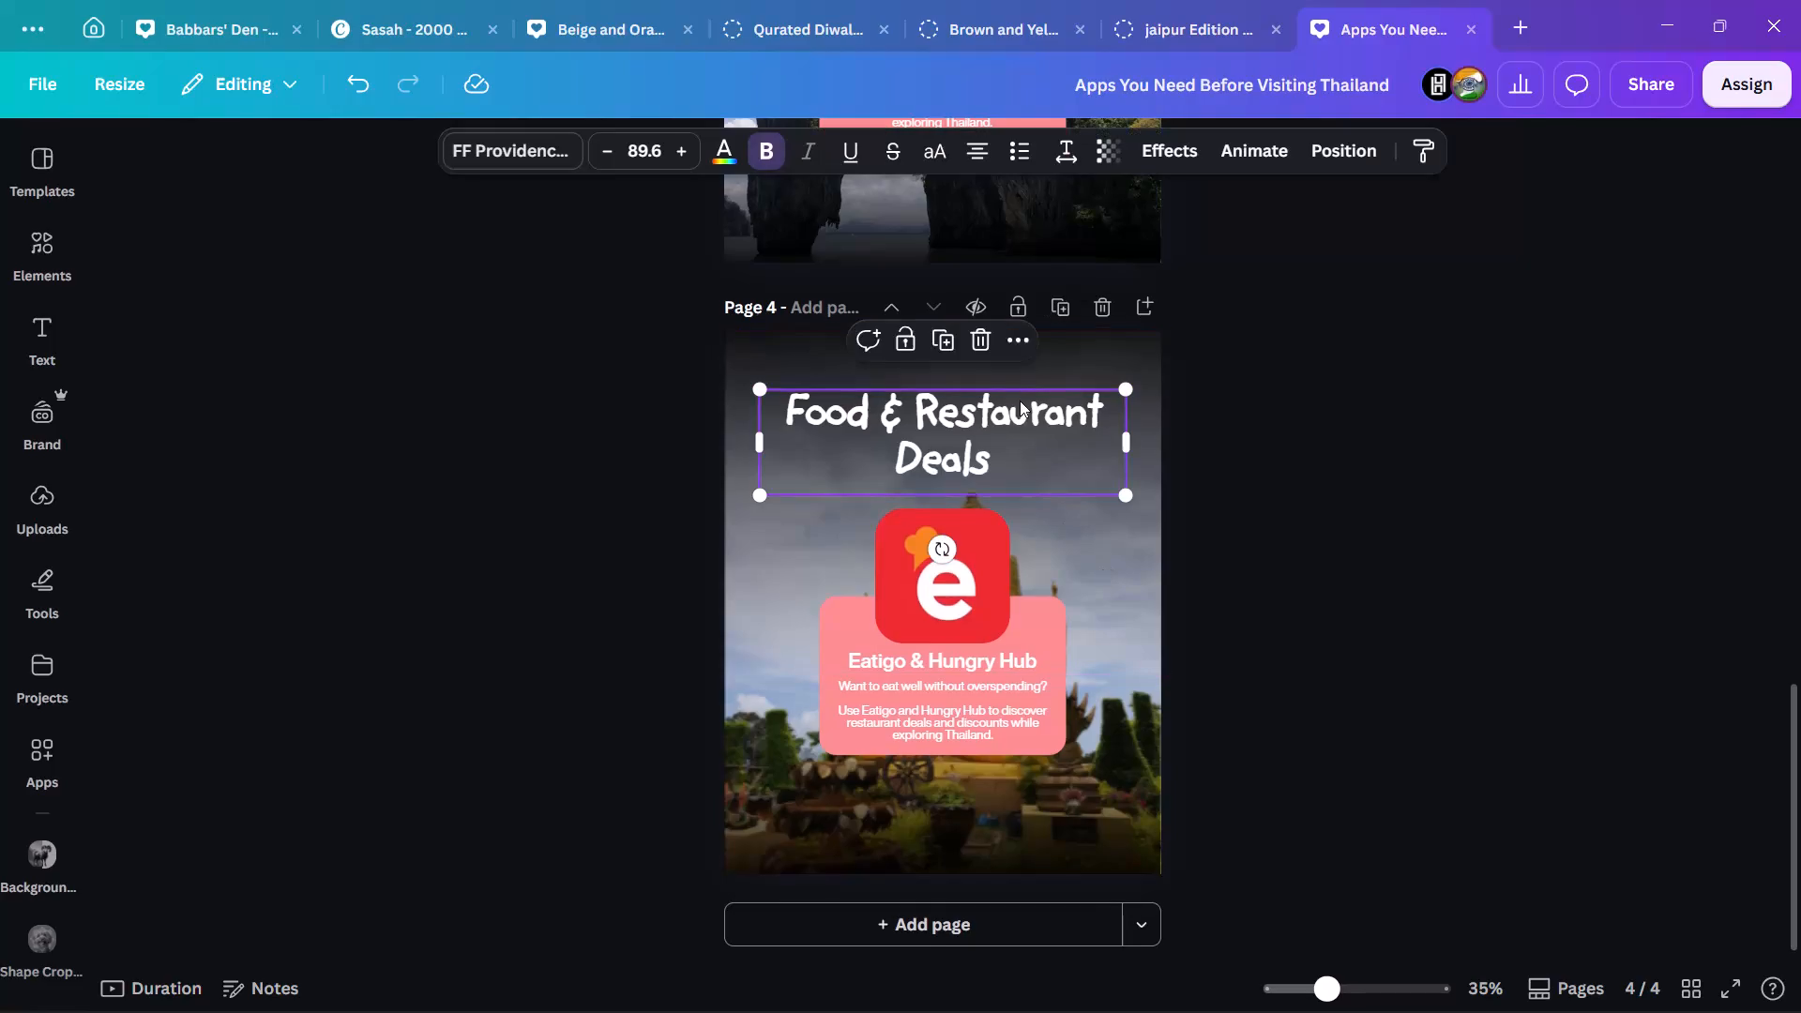
# Replace the page 4 heading with the copied text "Massages & Beauty" and move it slightly down toward the app logo.
pyautogui.hotkey('ctrl', 'v')
pyautogui.click(1471, 519)
pyautogui.moveTo(1045, 401); pyautogui.dragTo(1043, 401)
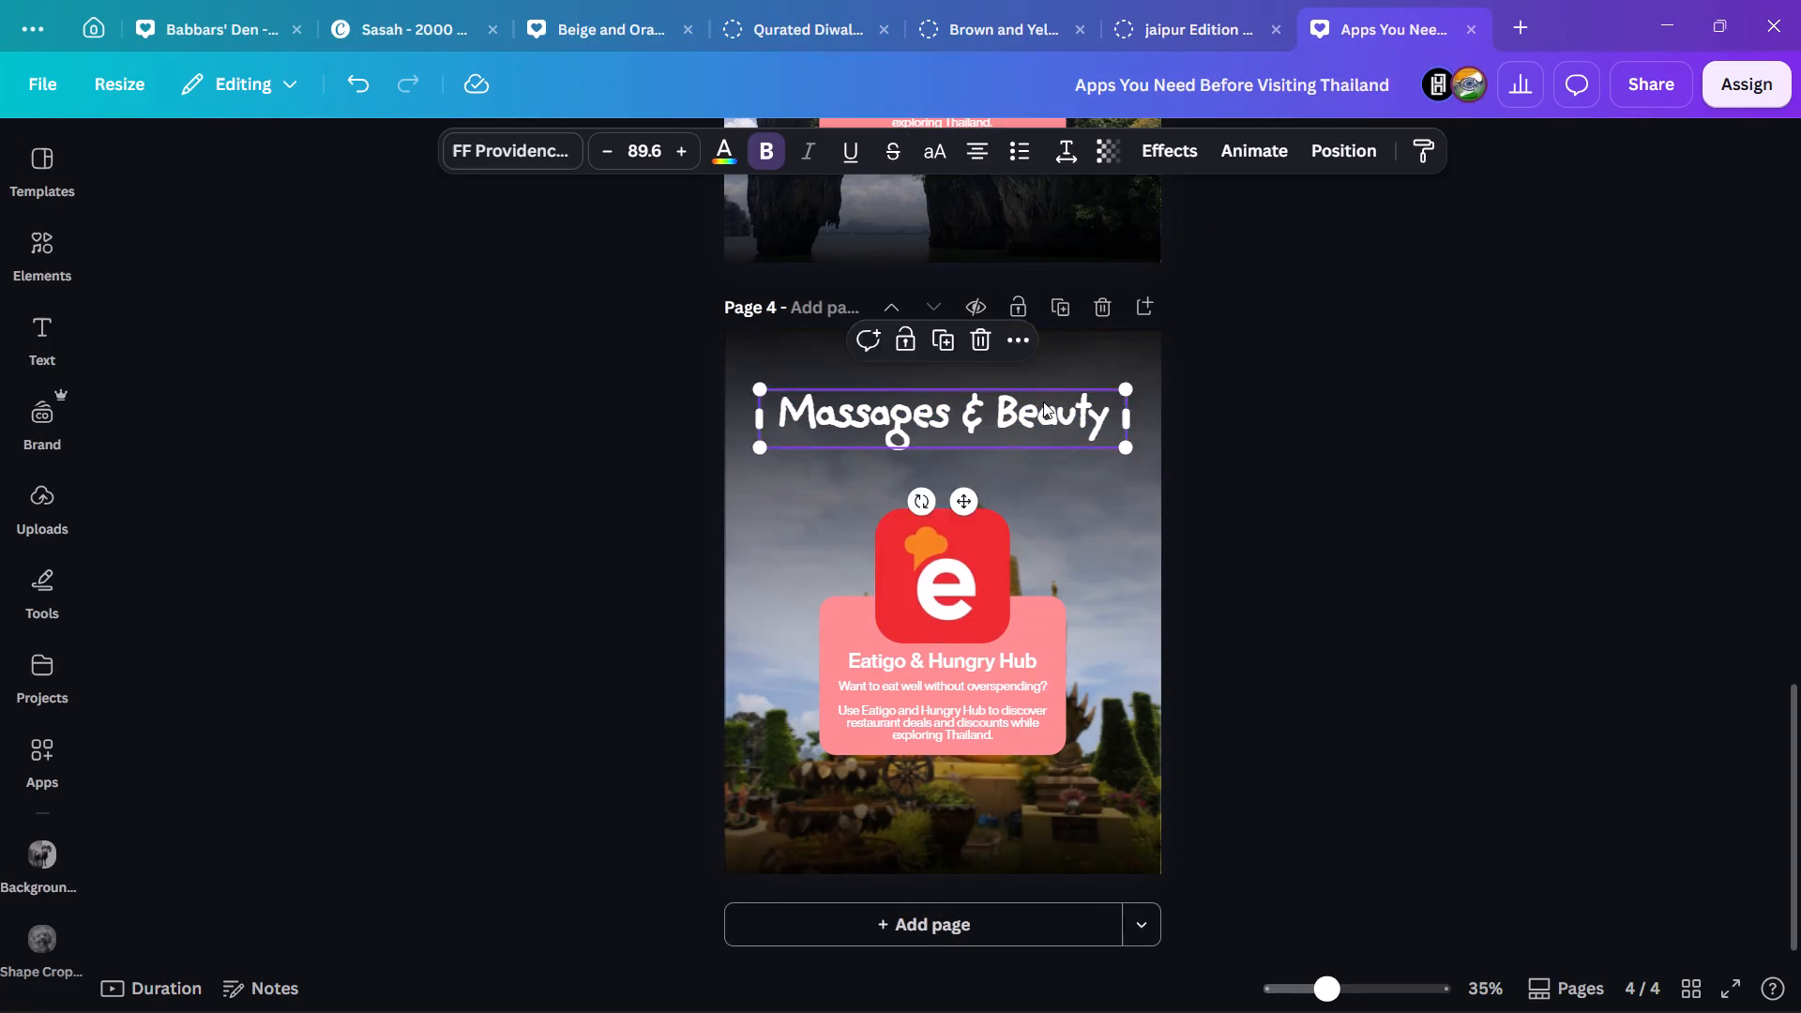
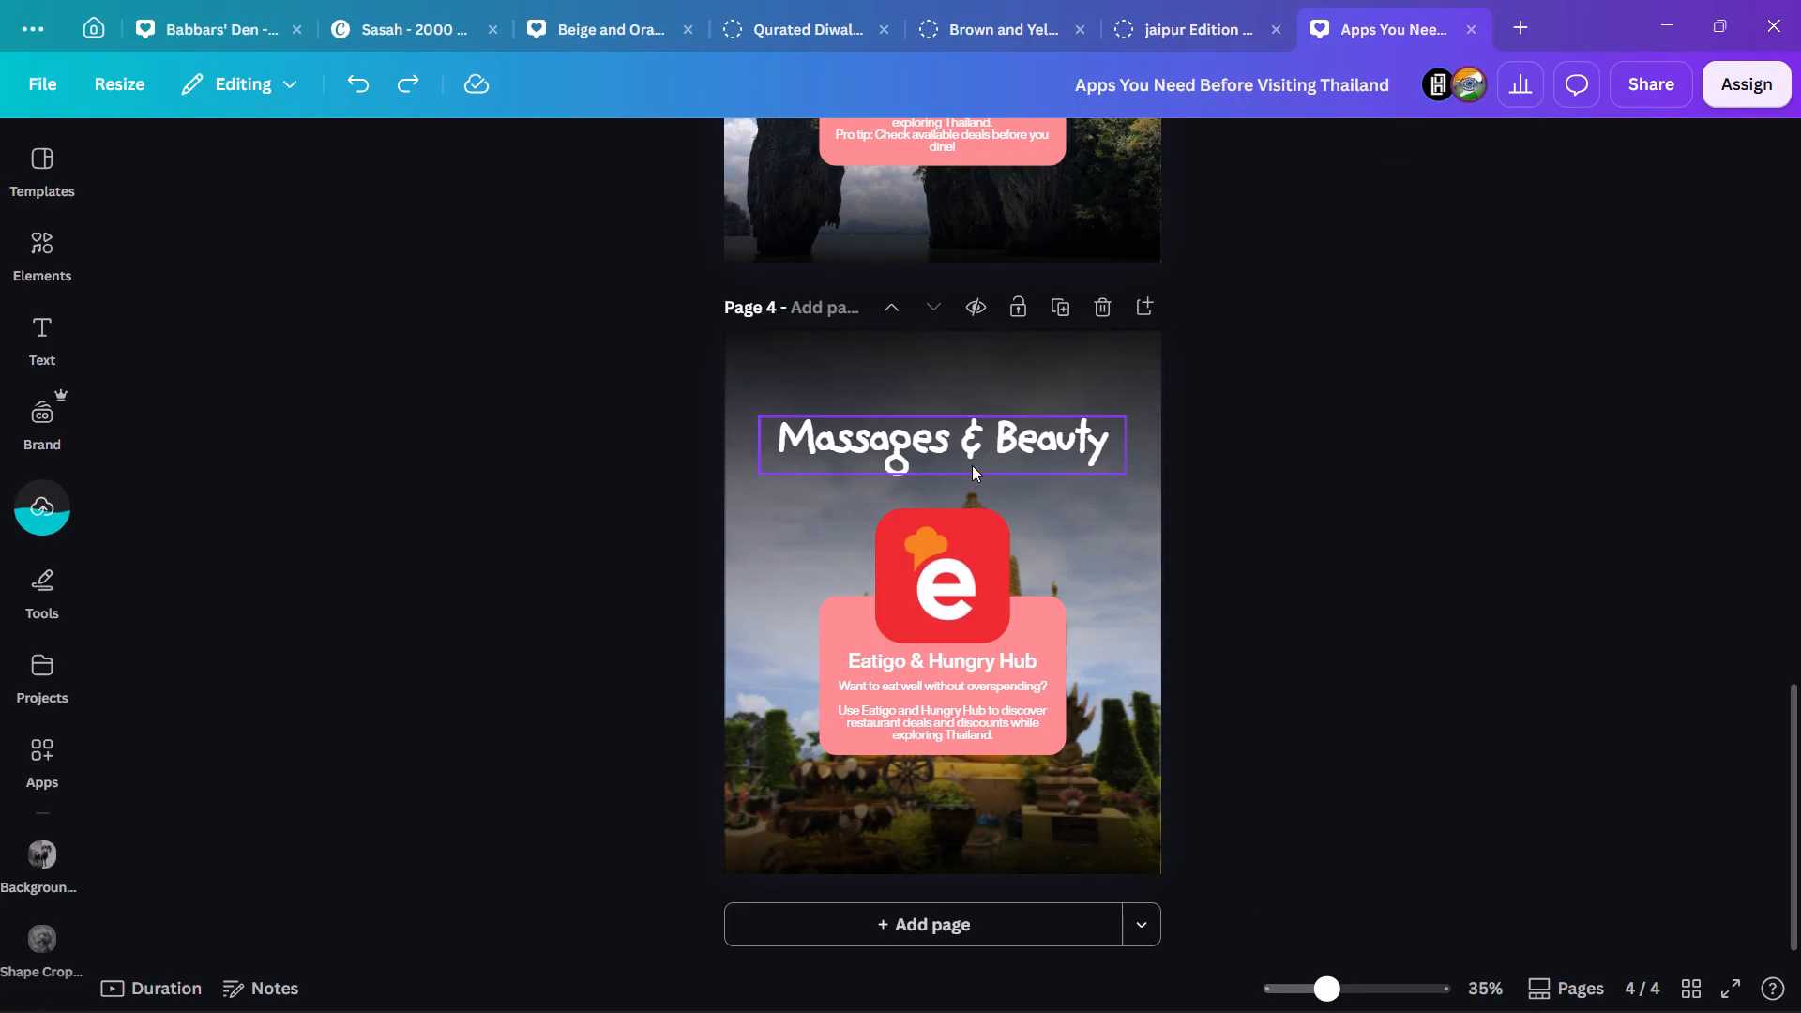
# Paste the green hummingbird logo on page 4 and resize it over the Eatigo logo to about 333 by 333.
pyautogui.hotkey('ctrl', 'v')
pyautogui.keyDown('ctrl'); pyautogui.scroll(4, 1203, 594); pyautogui.keyUp('ctrl')
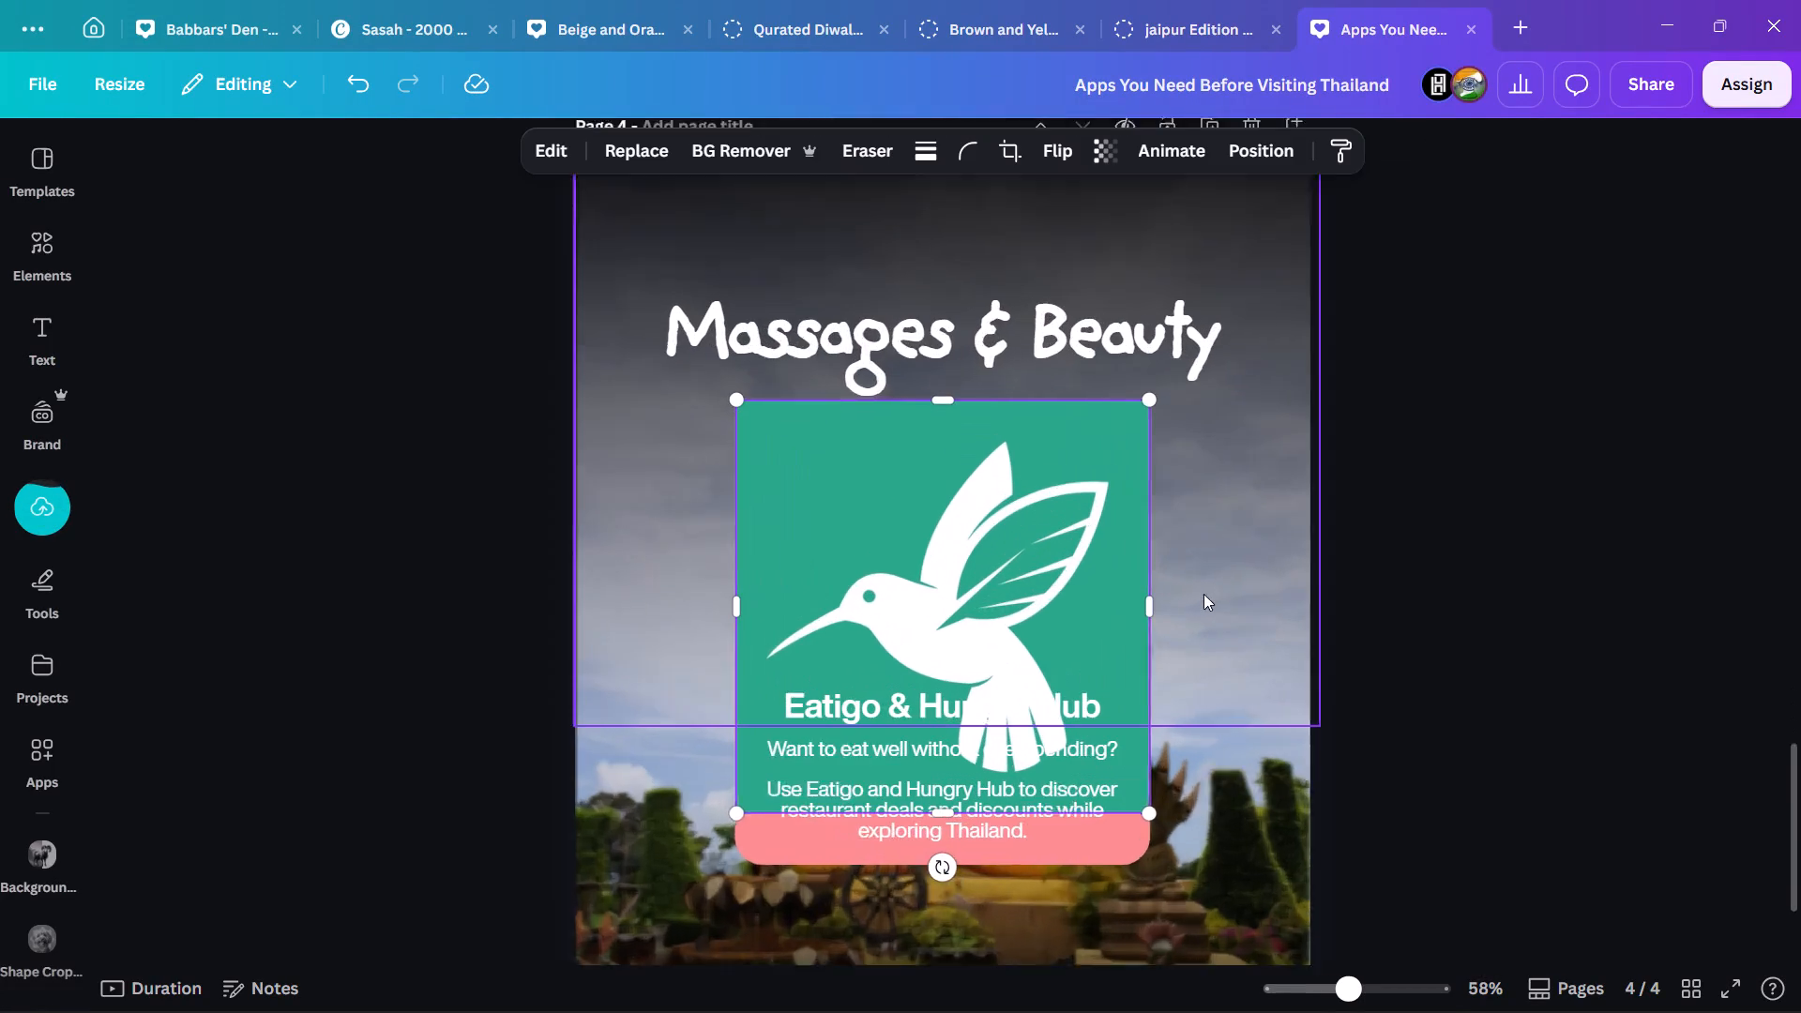
pyautogui.moveTo(1184, 365); pyautogui.dragTo(834, 614)
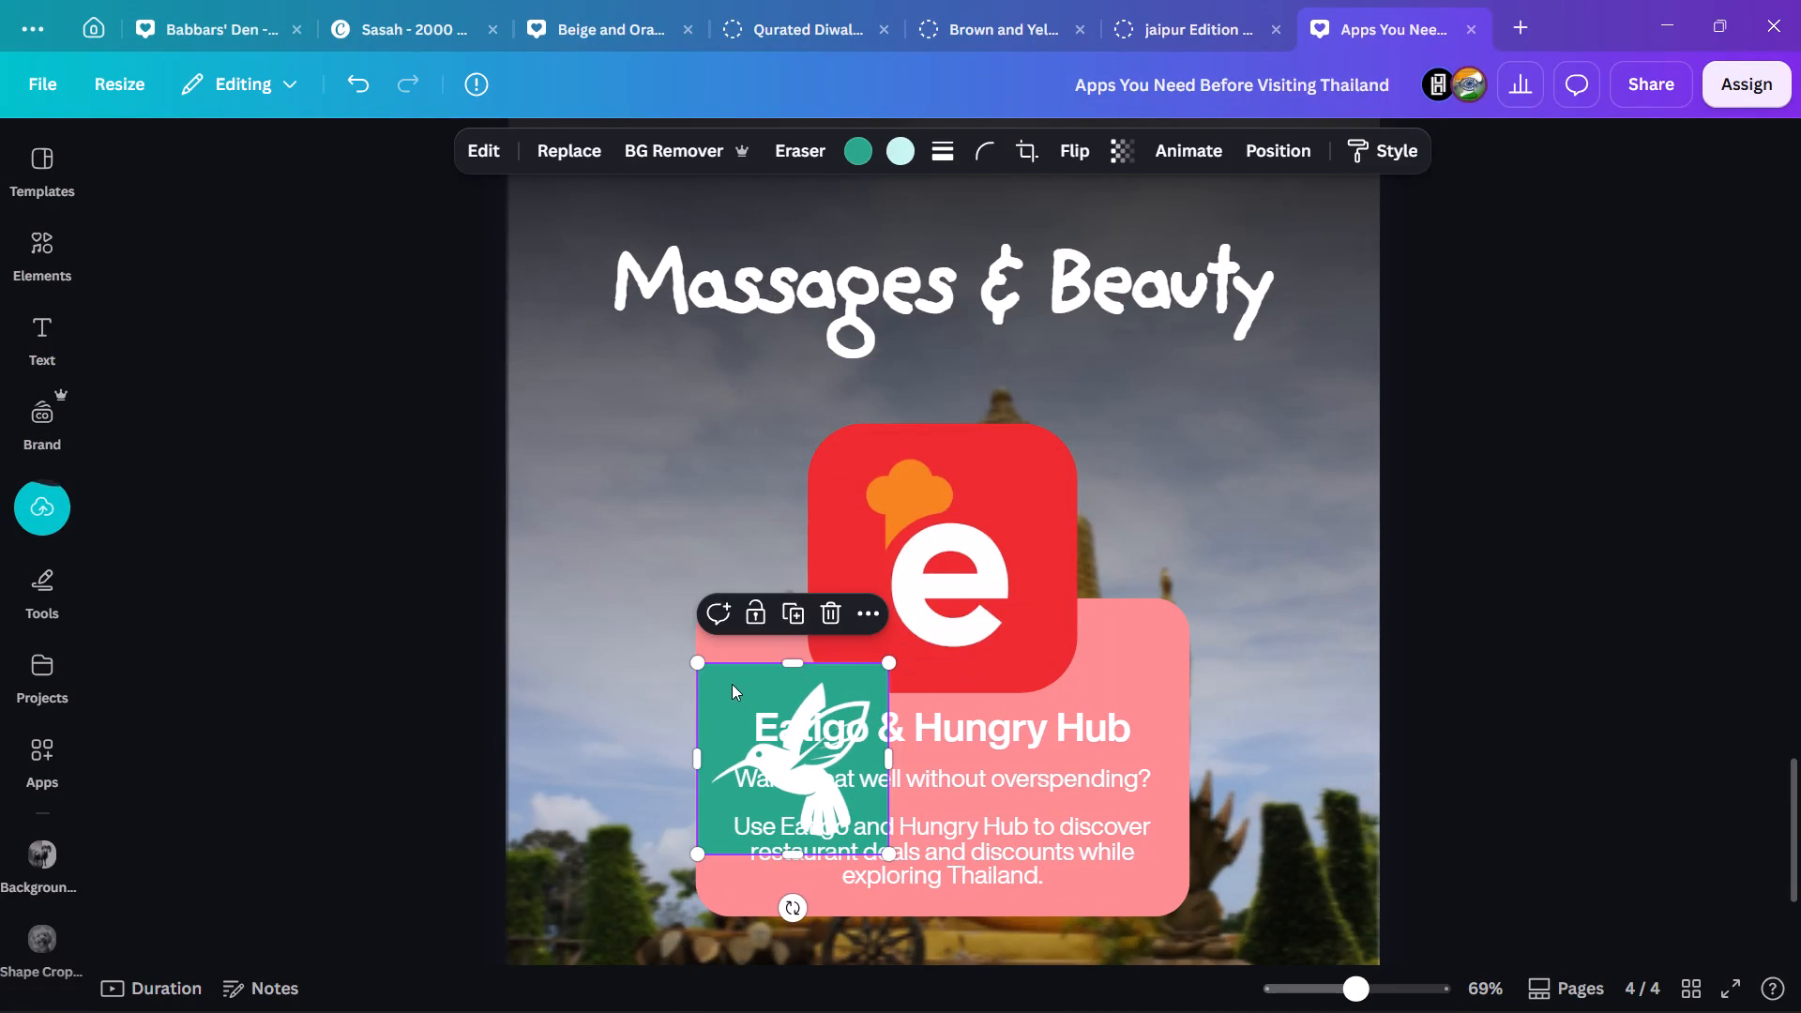
pyautogui.moveTo(732, 684); pyautogui.dragTo(844, 471)
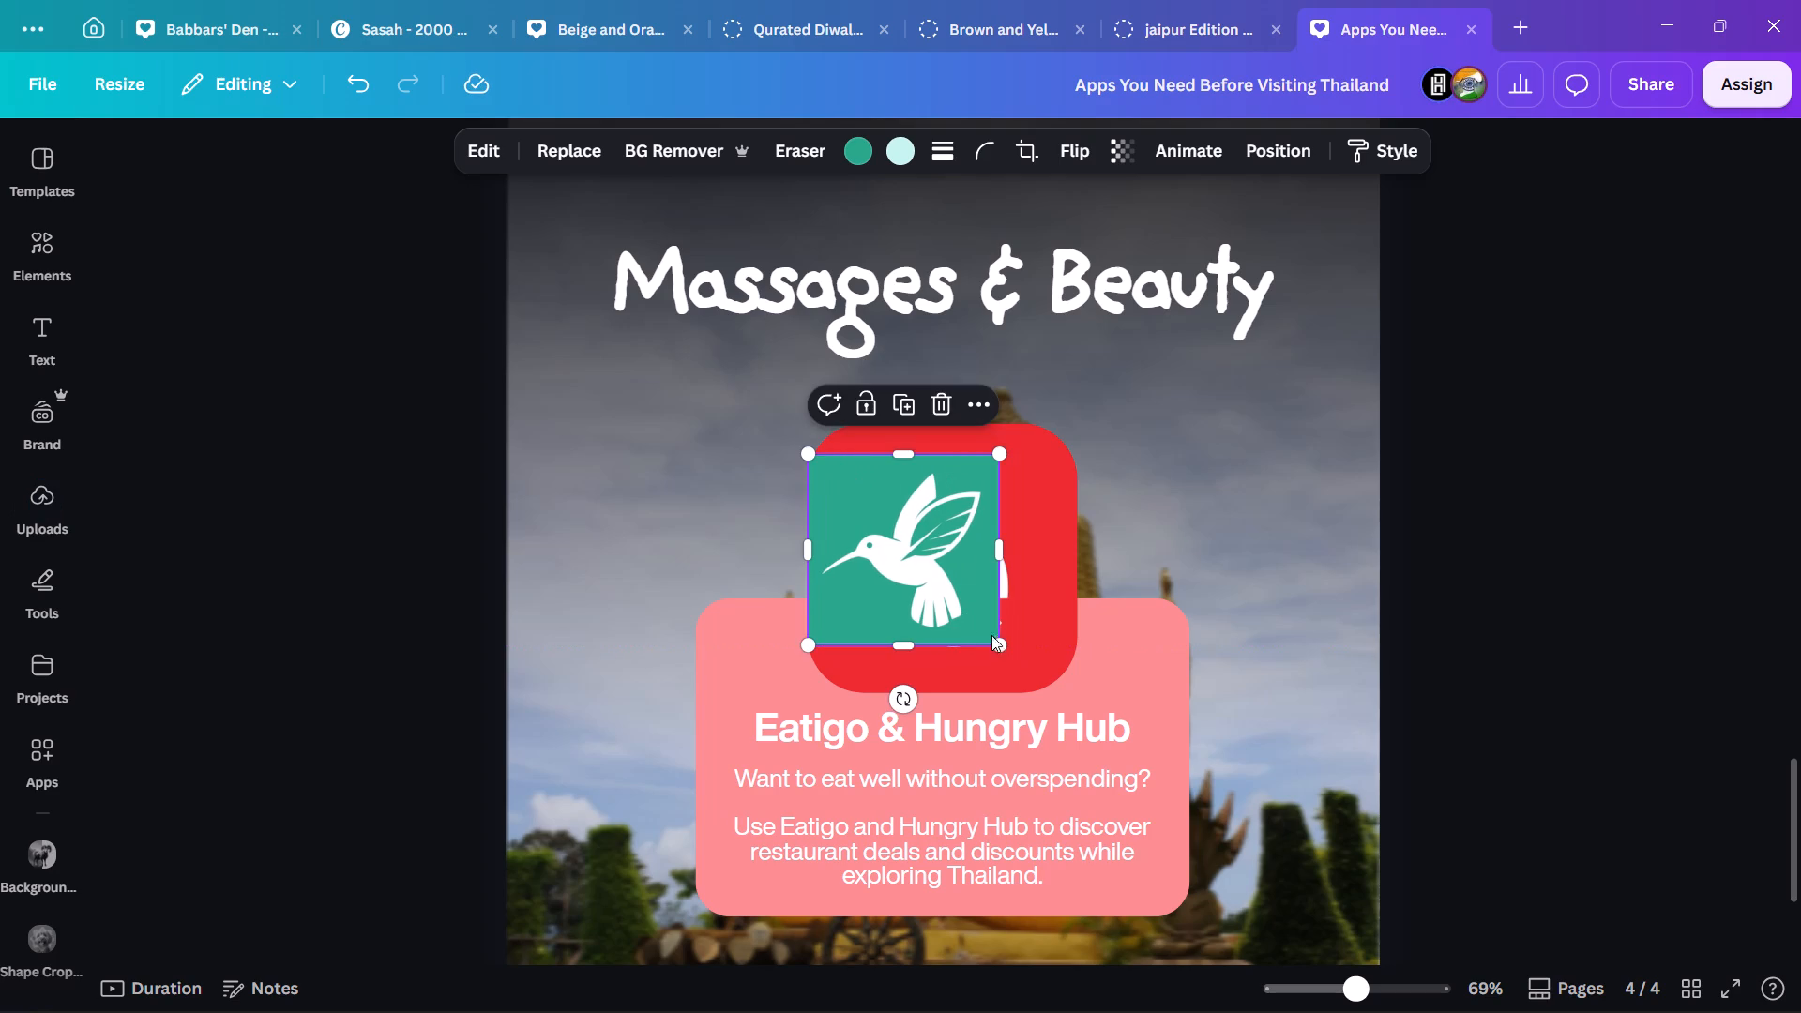
pyautogui.moveTo(999, 650); pyautogui.dragTo(1083, 722)
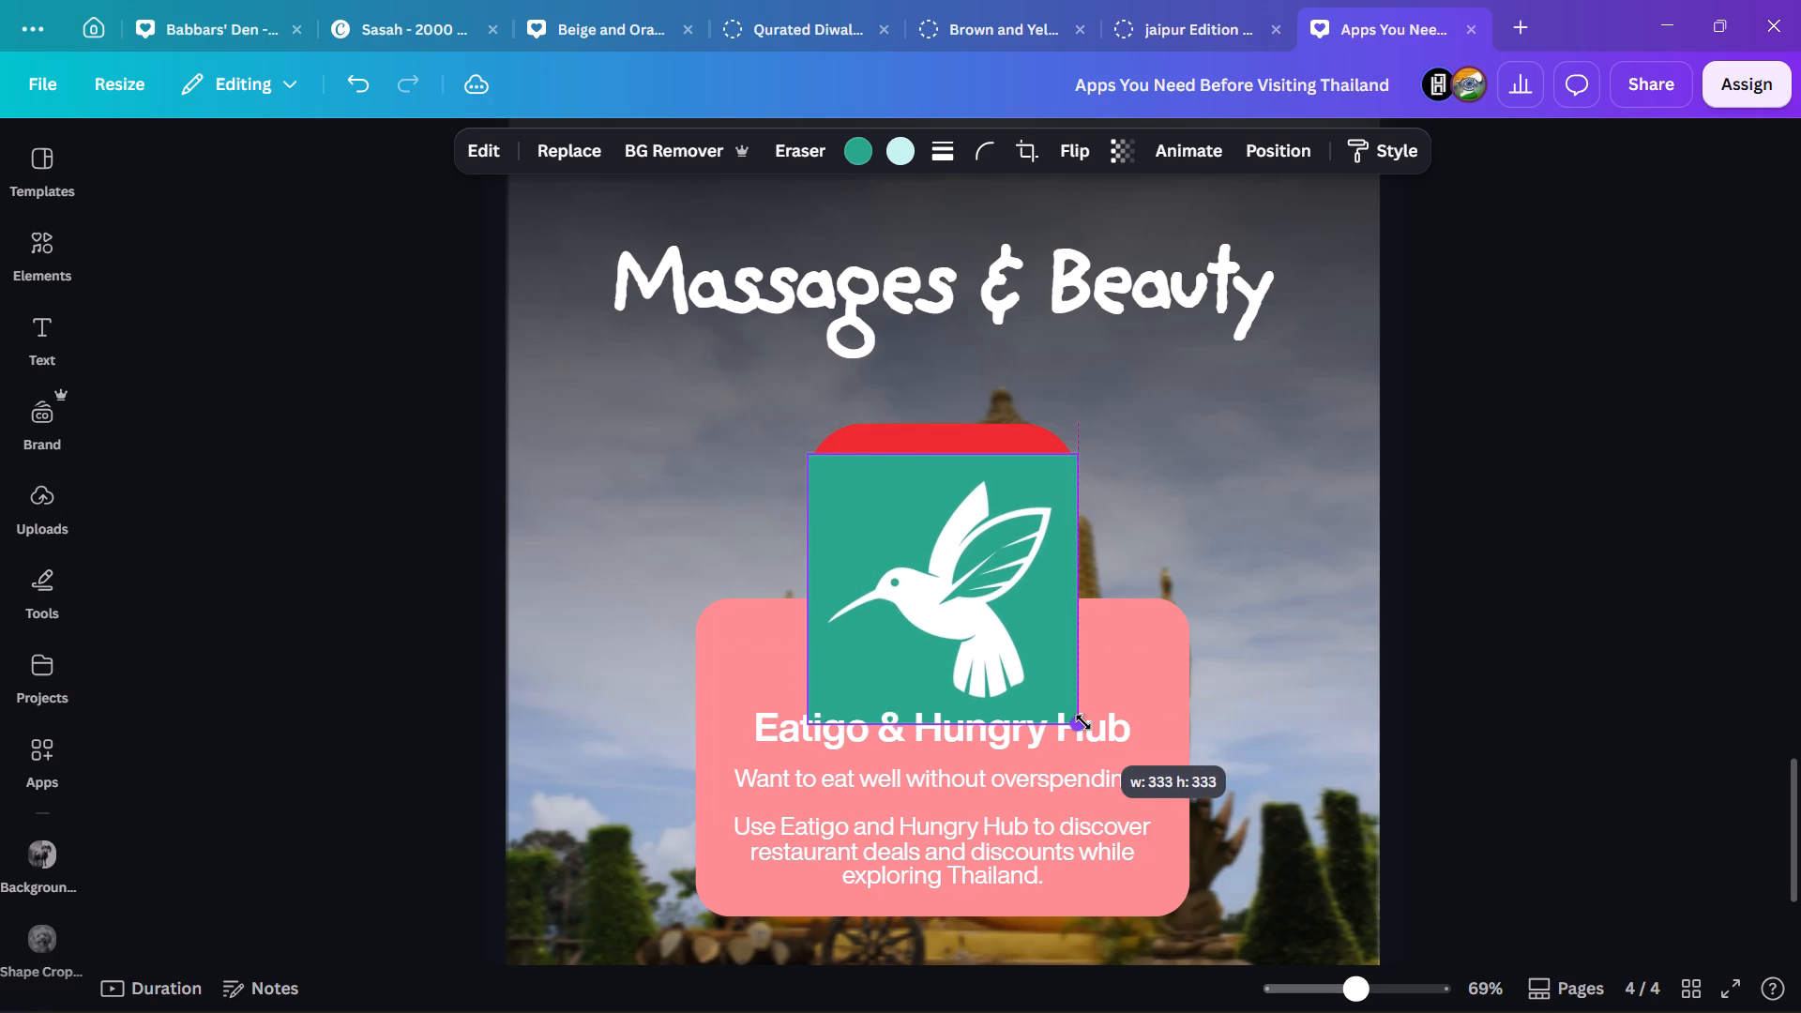
pyautogui.moveTo(1083, 722); pyautogui.dragTo(1081, 716)
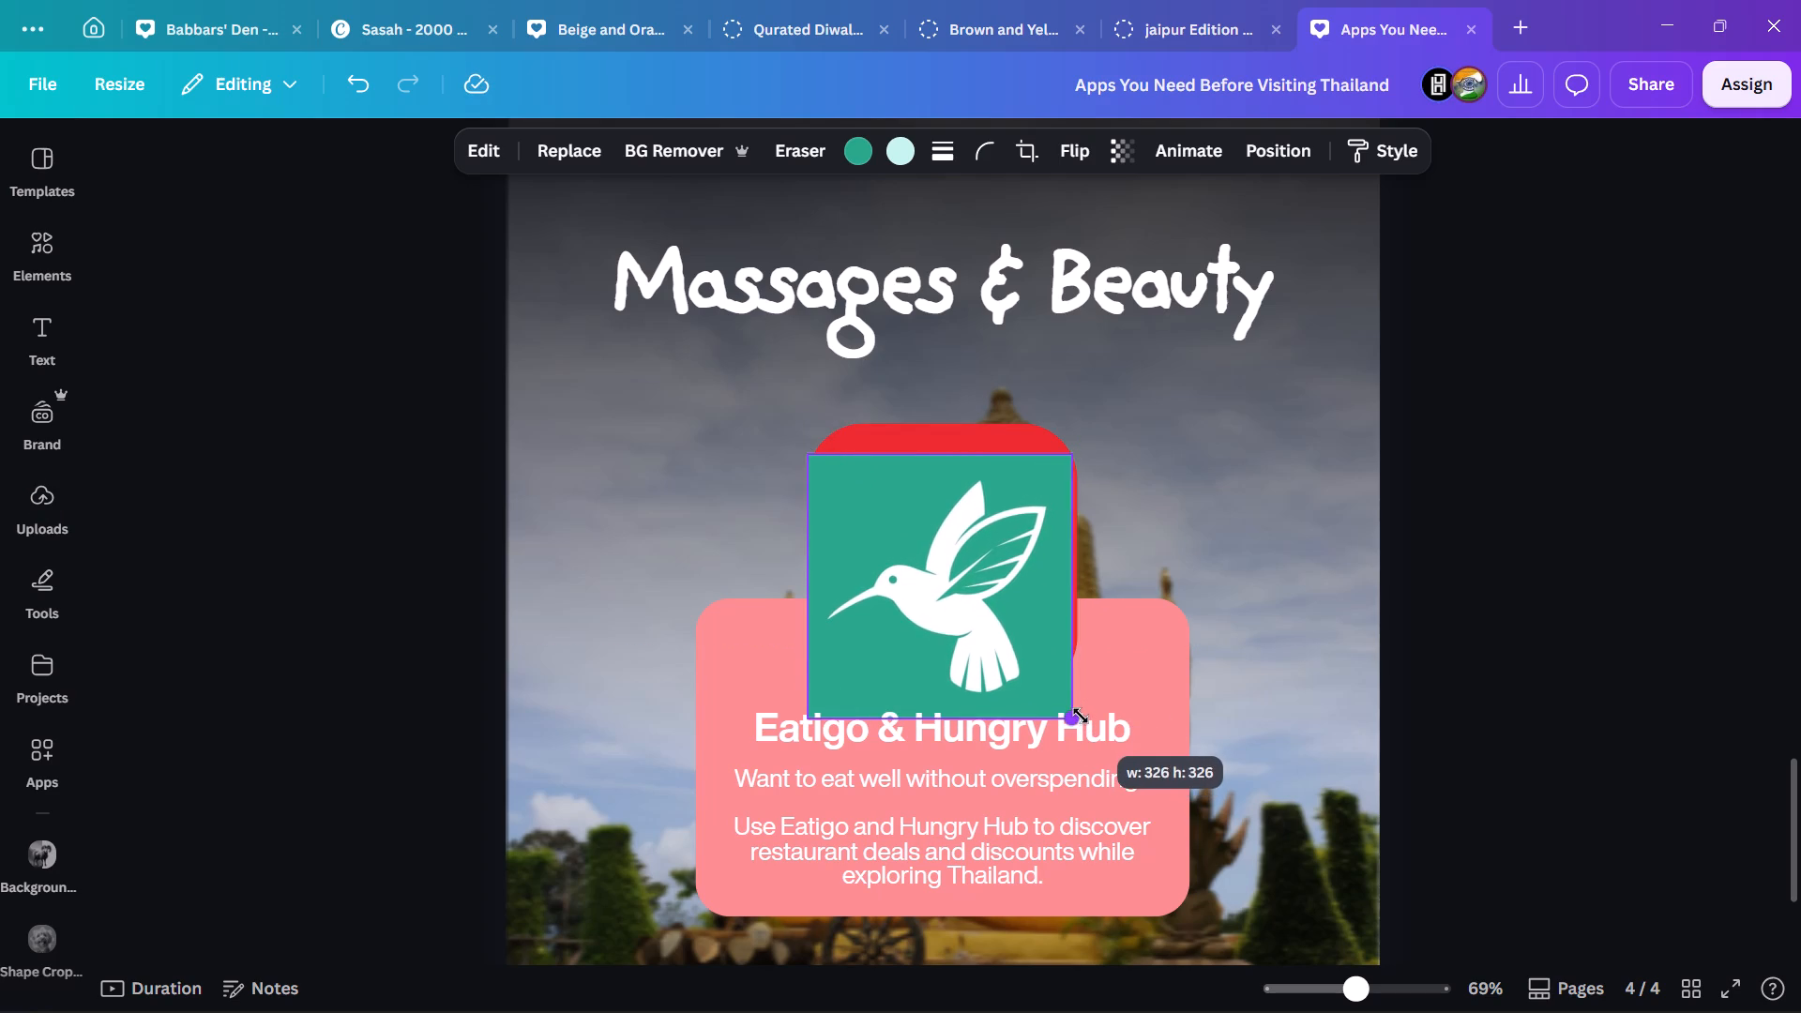
pyautogui.moveTo(1081, 716); pyautogui.dragTo(1083, 715)
# Align the hummingbird logo exactly over the Eatigo logo and set its corner rounding to 61.
pyautogui.click(966, 145)
pyautogui.moveTo(870, 252); pyautogui.dragTo(924, 260)
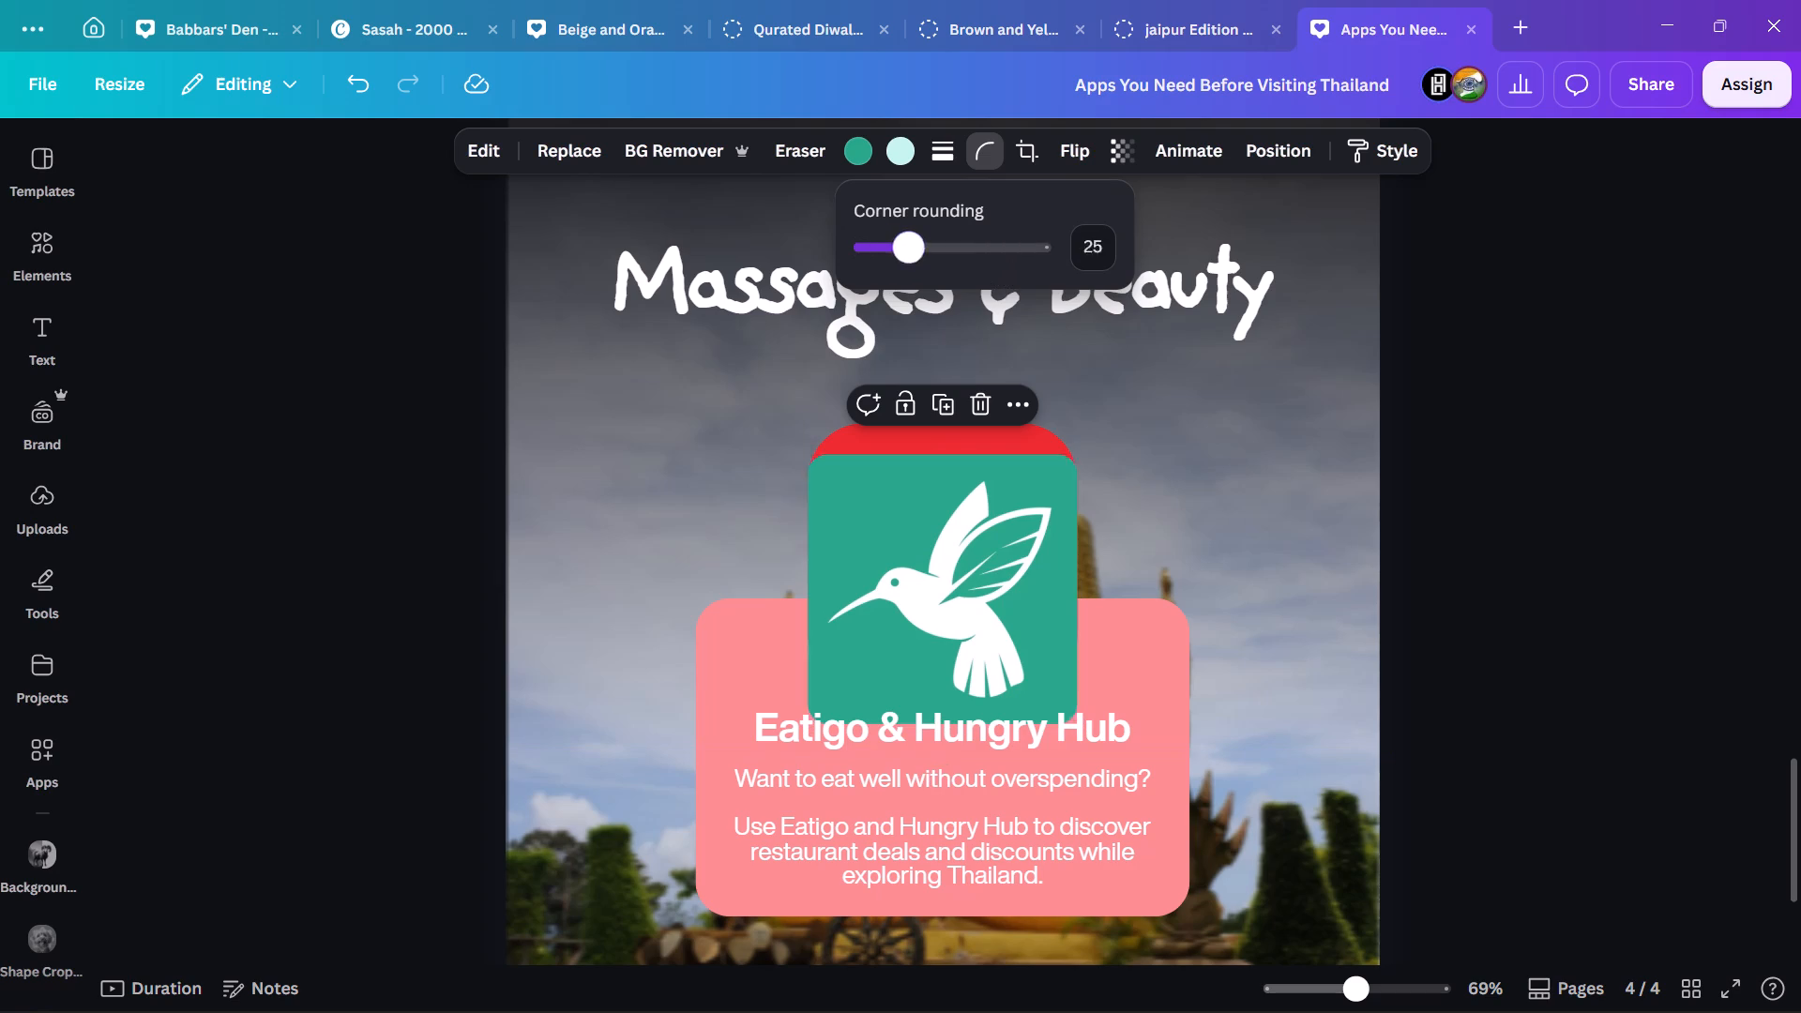
pyautogui.moveTo(924, 260); pyautogui.dragTo(1031, 288)
pyautogui.moveTo(928, 585); pyautogui.dragTo(933, 557)
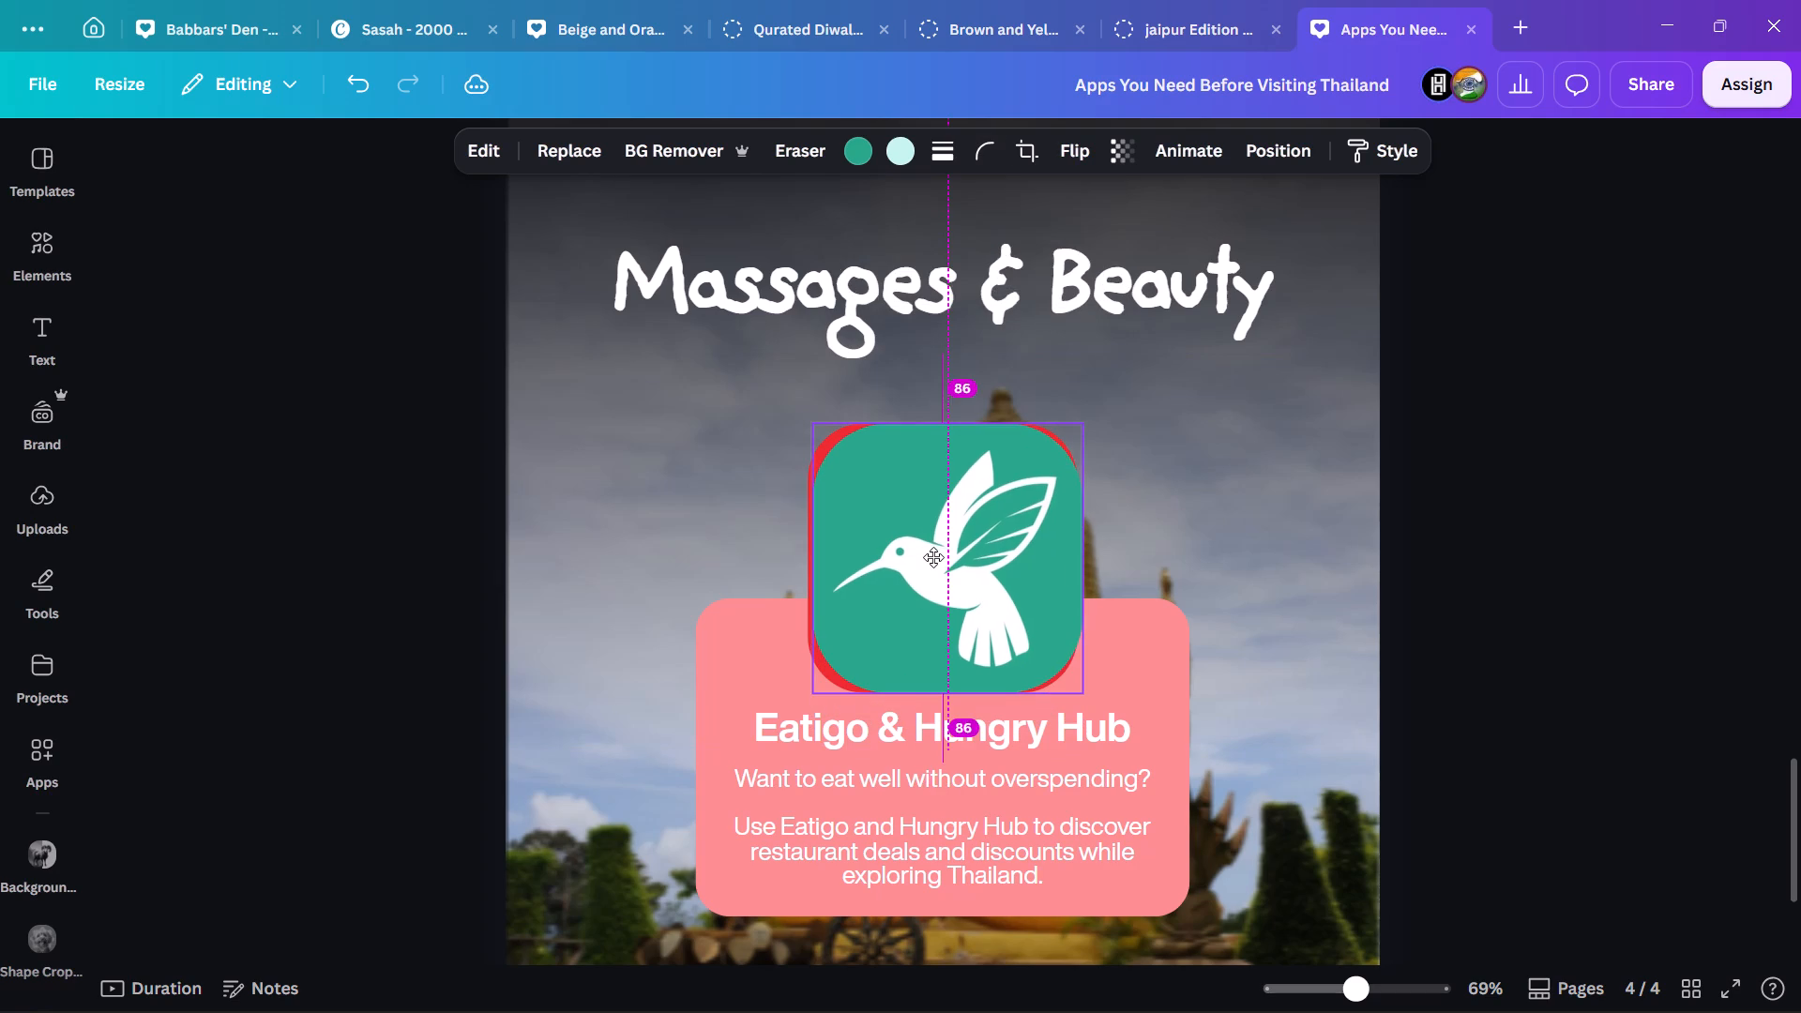
pyautogui.moveTo(933, 557); pyautogui.dragTo(928, 555)
pyautogui.click(950, 159)
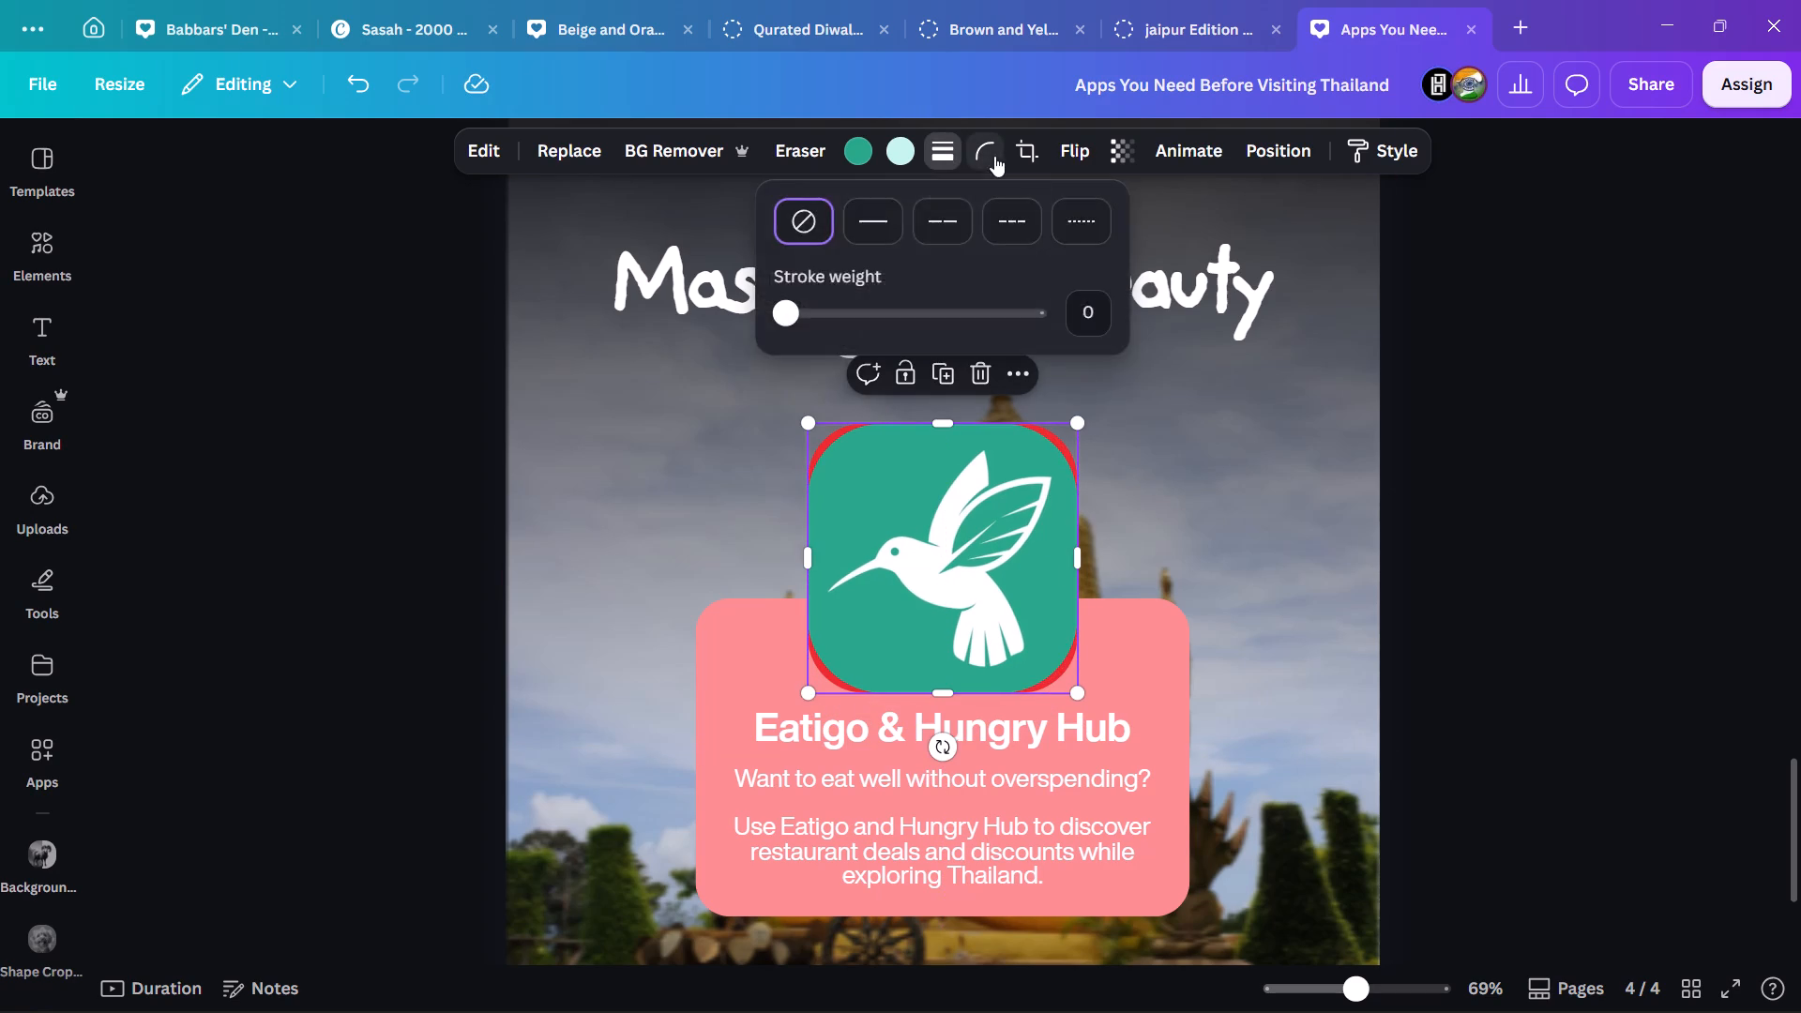
pyautogui.click(994, 156)
pyautogui.moveTo(1012, 245); pyautogui.dragTo(980, 245)
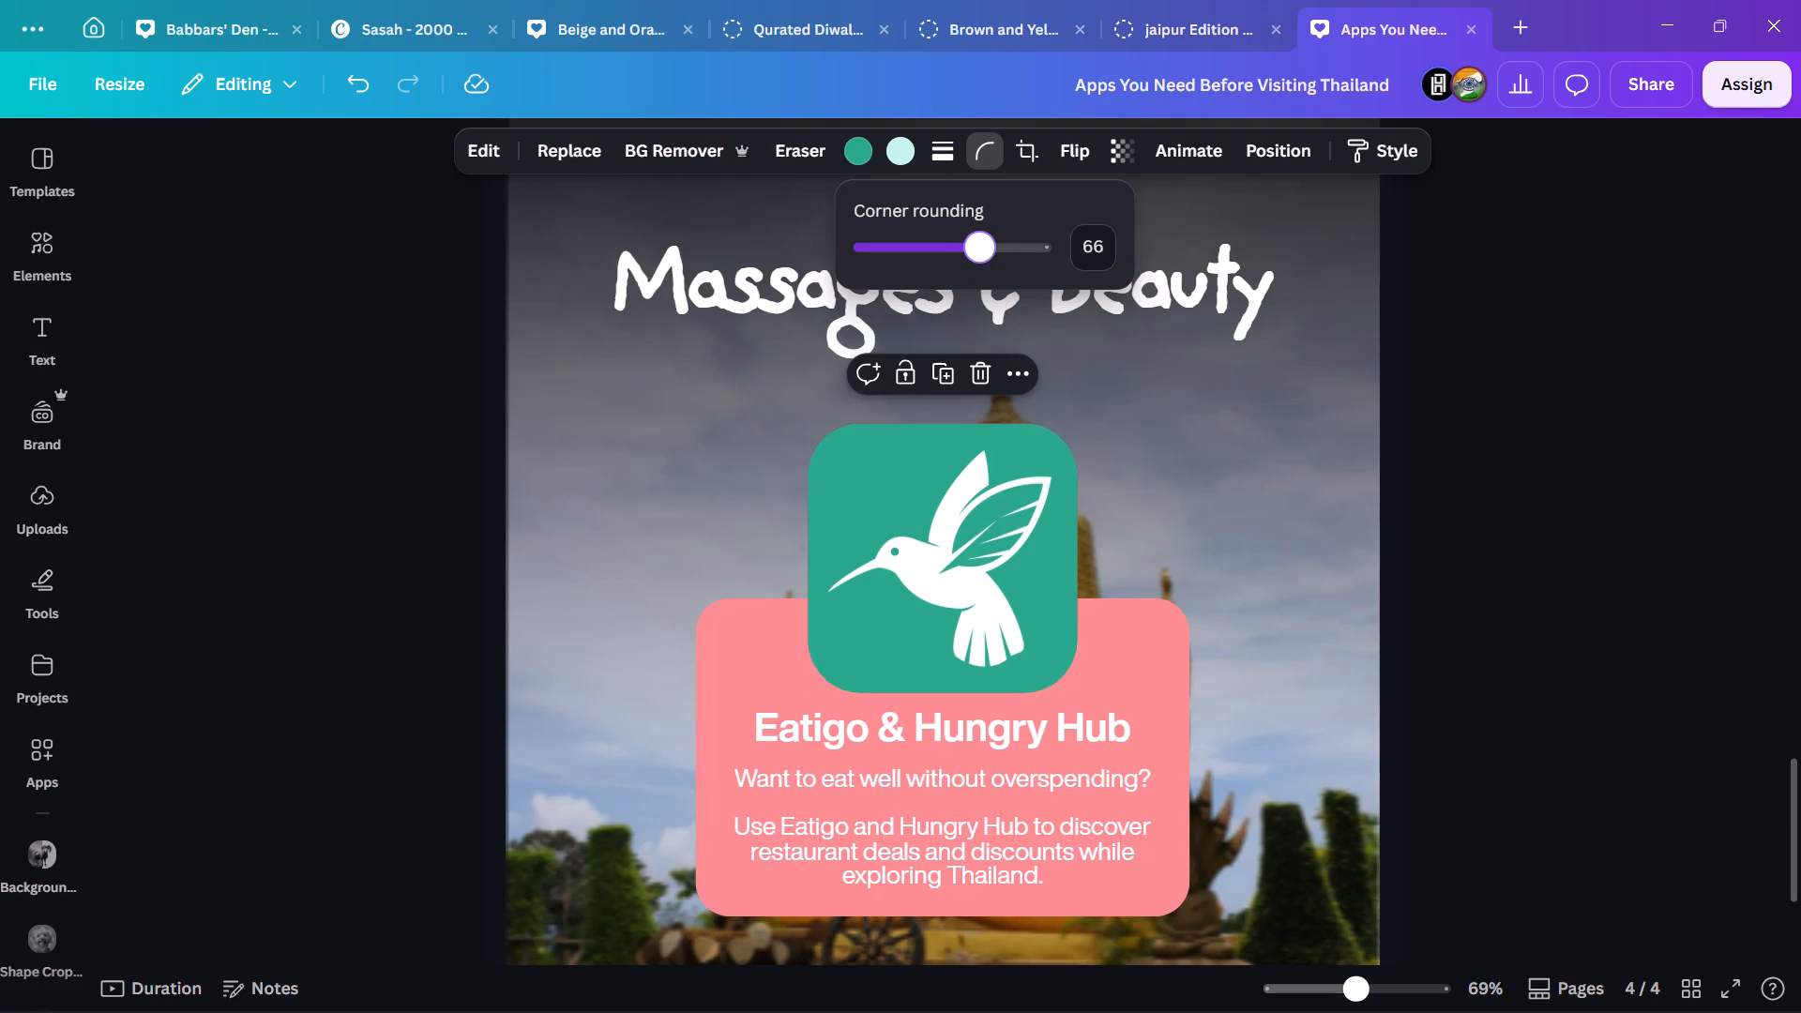
pyautogui.moveTo(980, 245); pyautogui.dragTo(972, 245)
# Delete the Eatigo logo layer hidden beneath the hummingbird logo on page 4.
pyautogui.hotkey('alt', '1')
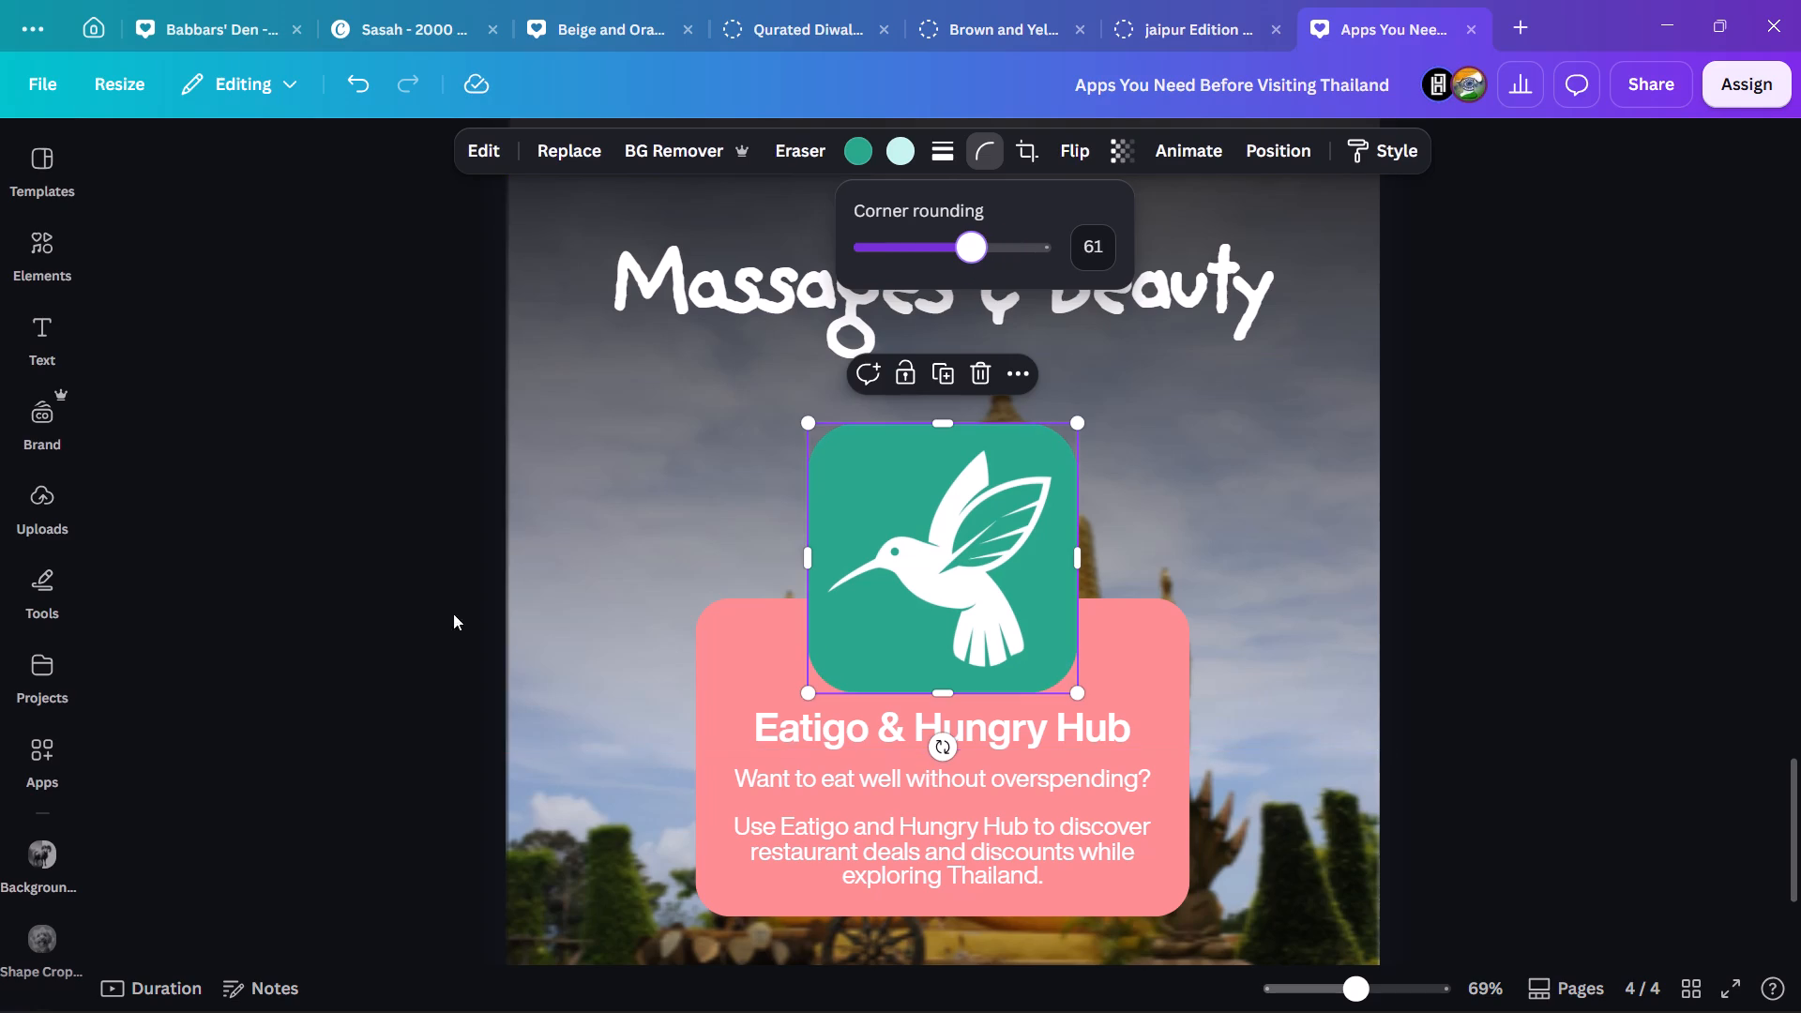
pyautogui.hotkey('alt', '1')
pyautogui.doubleClick(1632, 517)
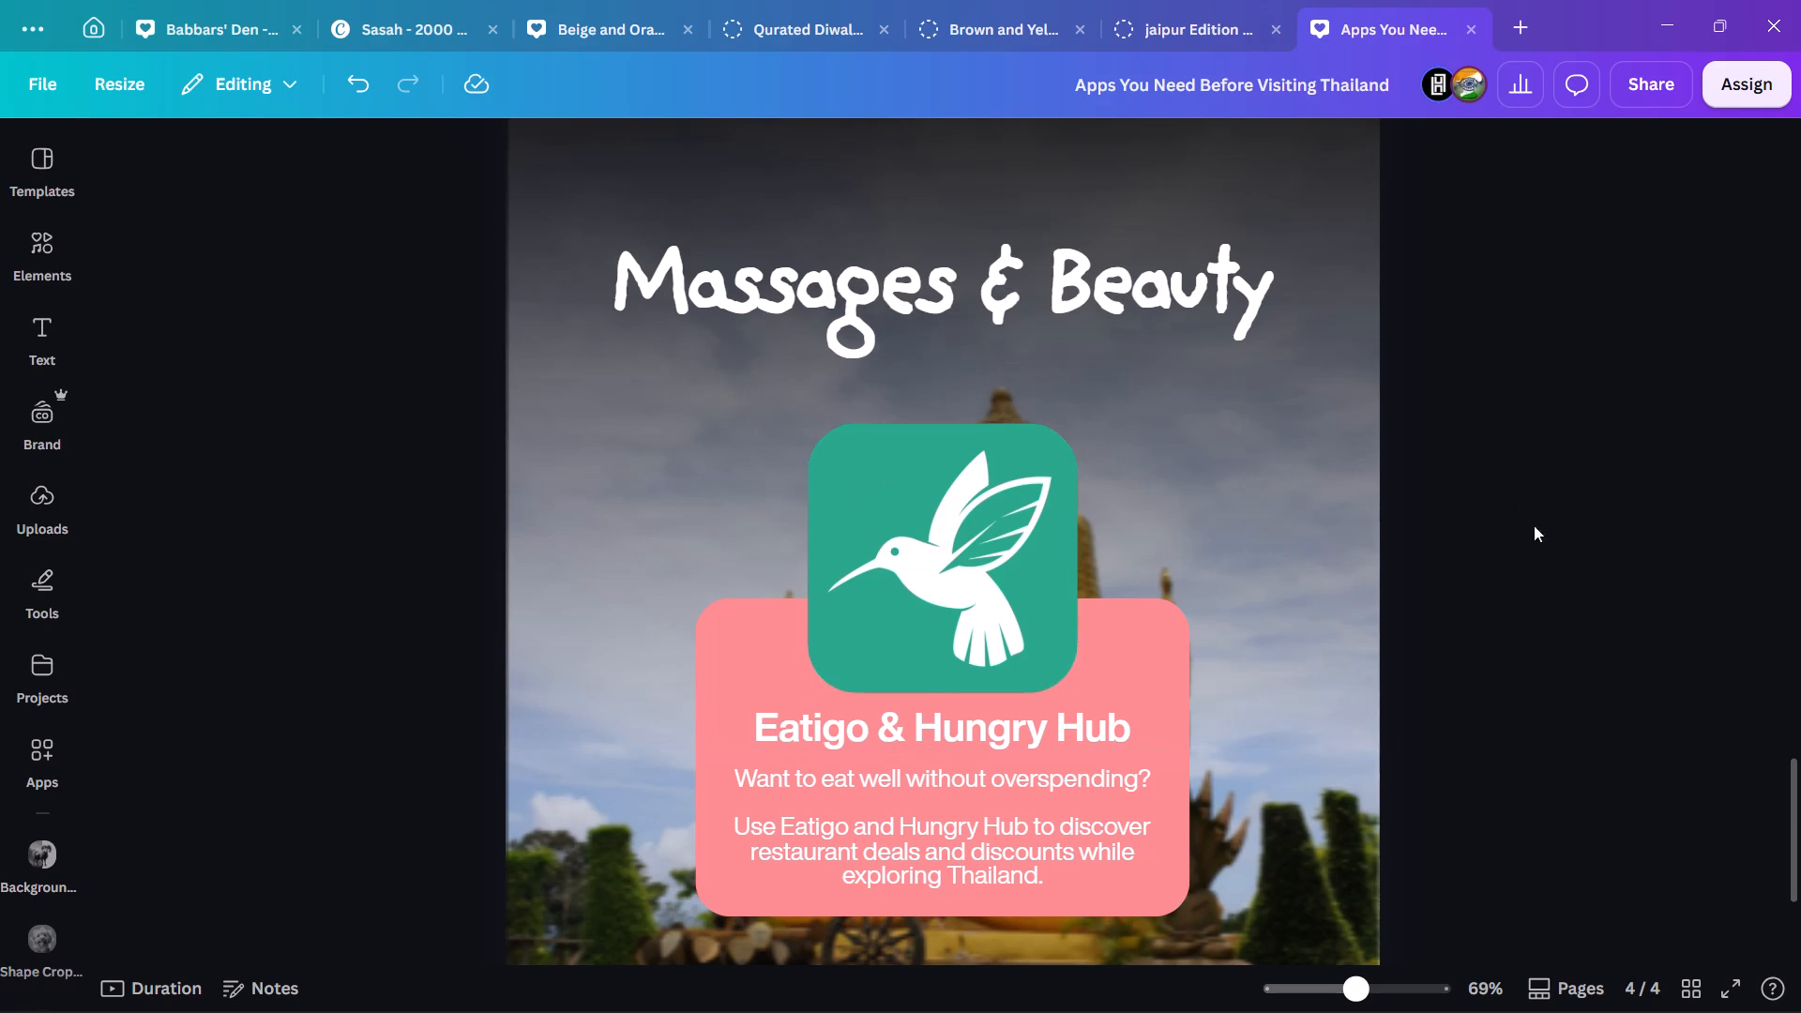
pyautogui.hotkey('alt', '1')
pyautogui.click(341, 657)
pyautogui.press('Delete')
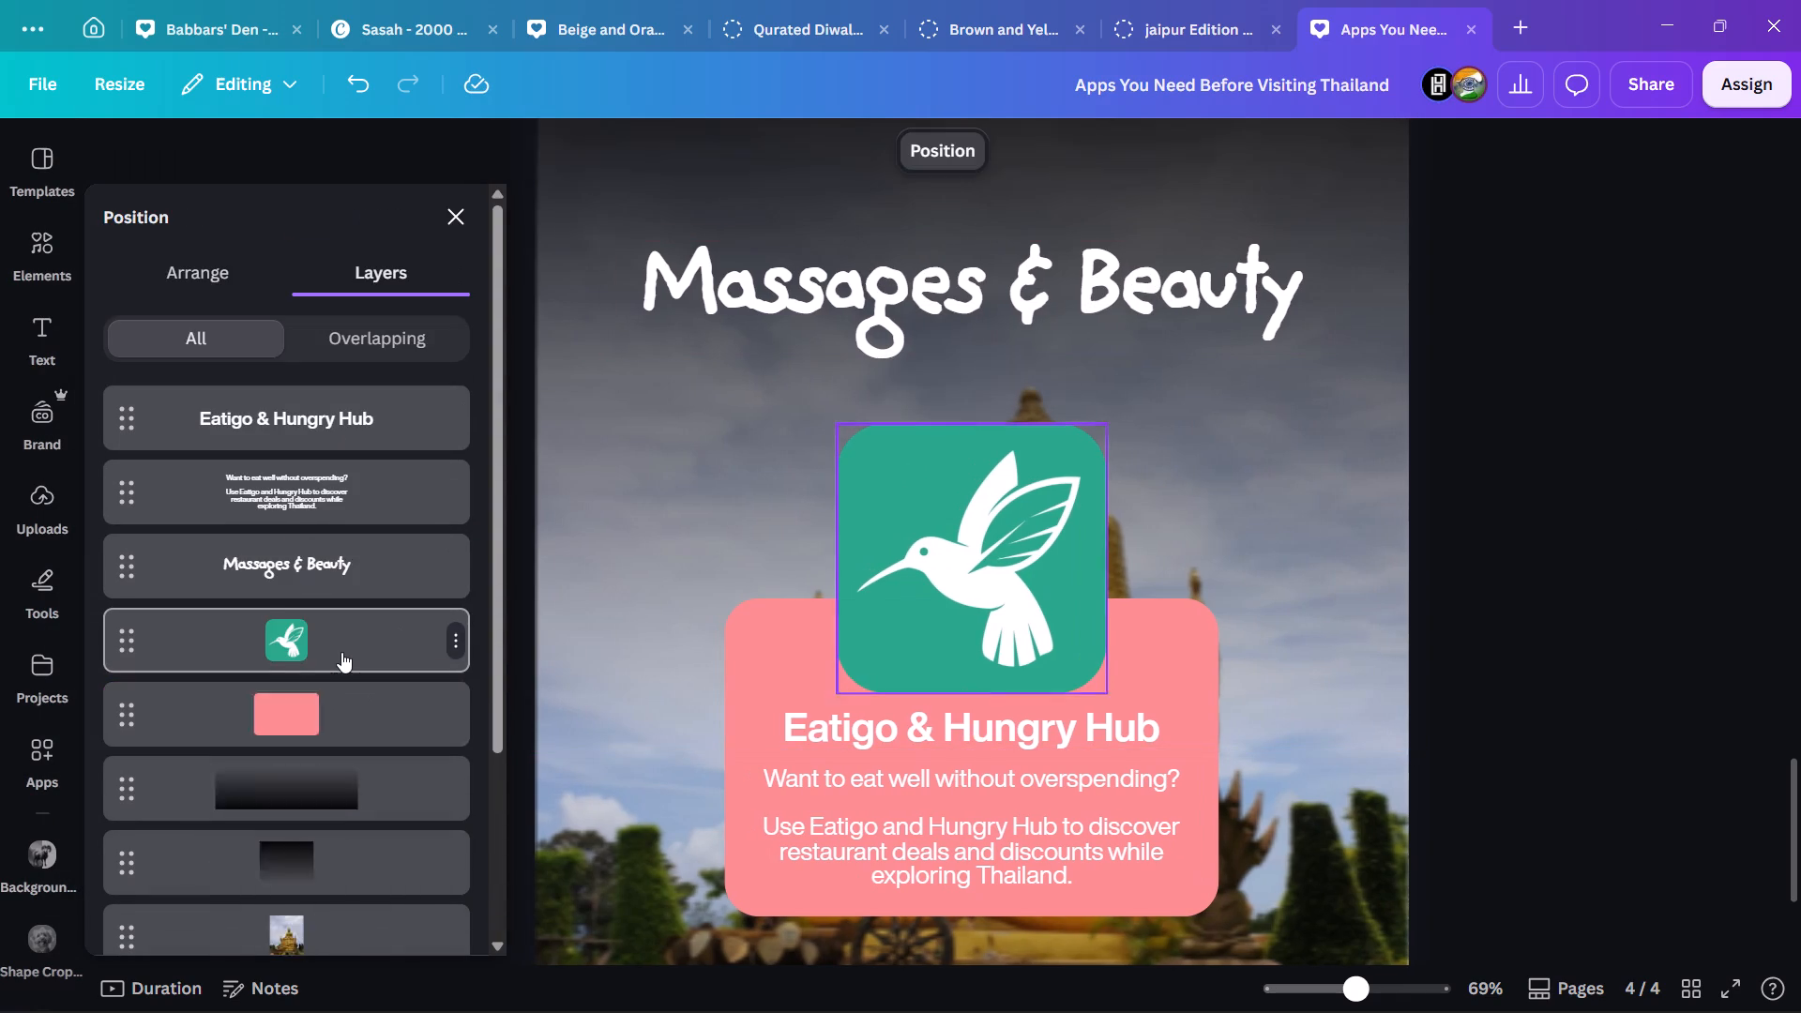
pyautogui.click(1580, 625)
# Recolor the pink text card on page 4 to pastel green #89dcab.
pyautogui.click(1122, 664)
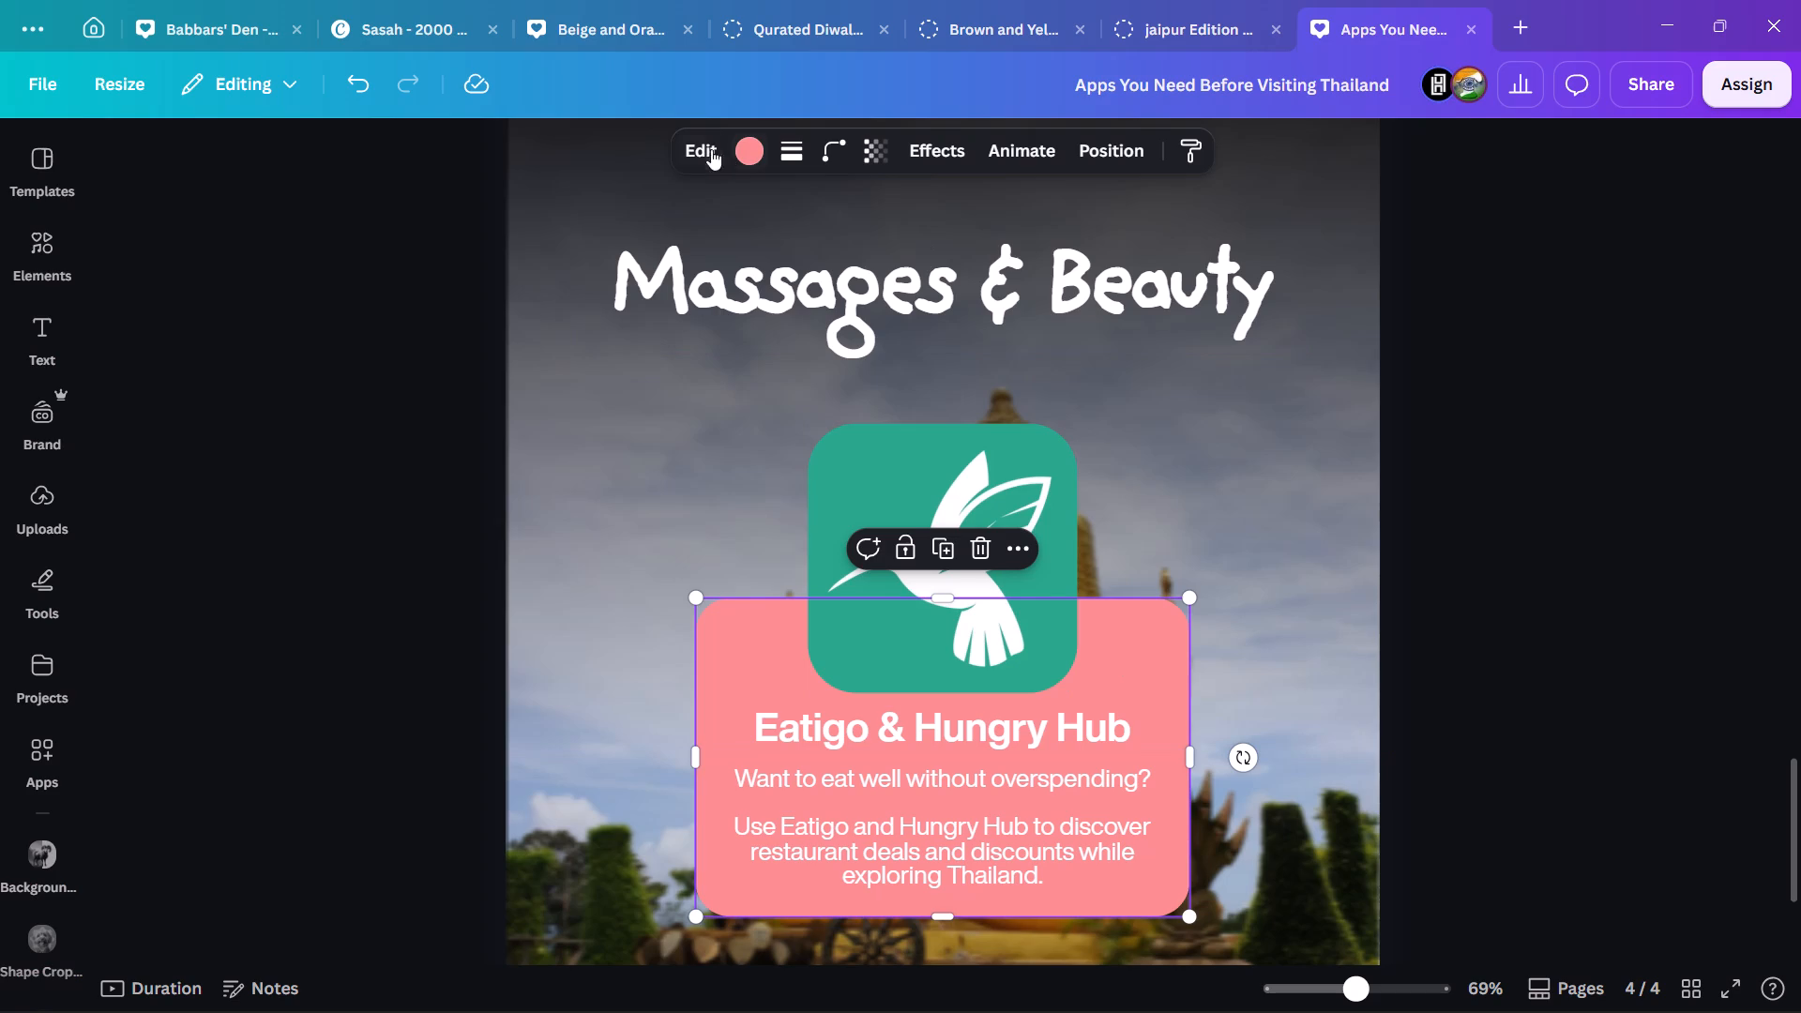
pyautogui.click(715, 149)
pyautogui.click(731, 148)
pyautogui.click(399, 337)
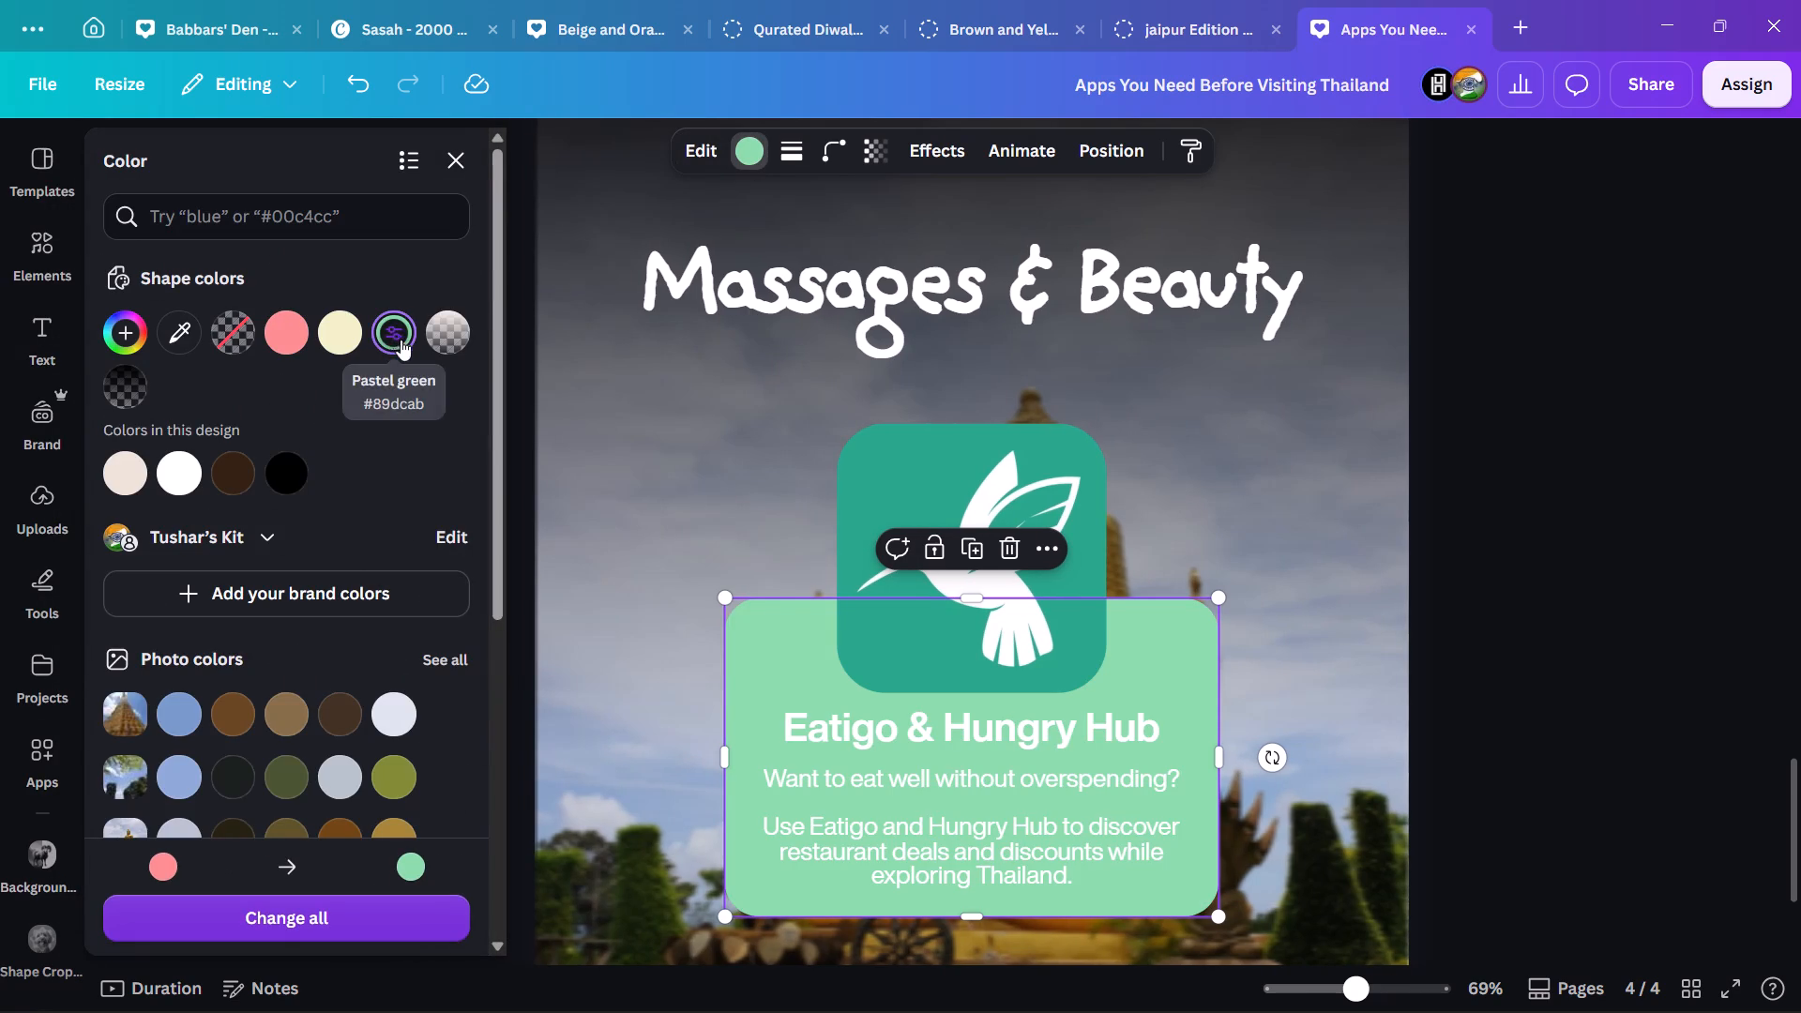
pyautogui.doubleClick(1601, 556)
# Recolor page 4's text card with the teal #28A78A sampled from the hummingbird logo's background.
pyautogui.scroll(3, 1612, 556)
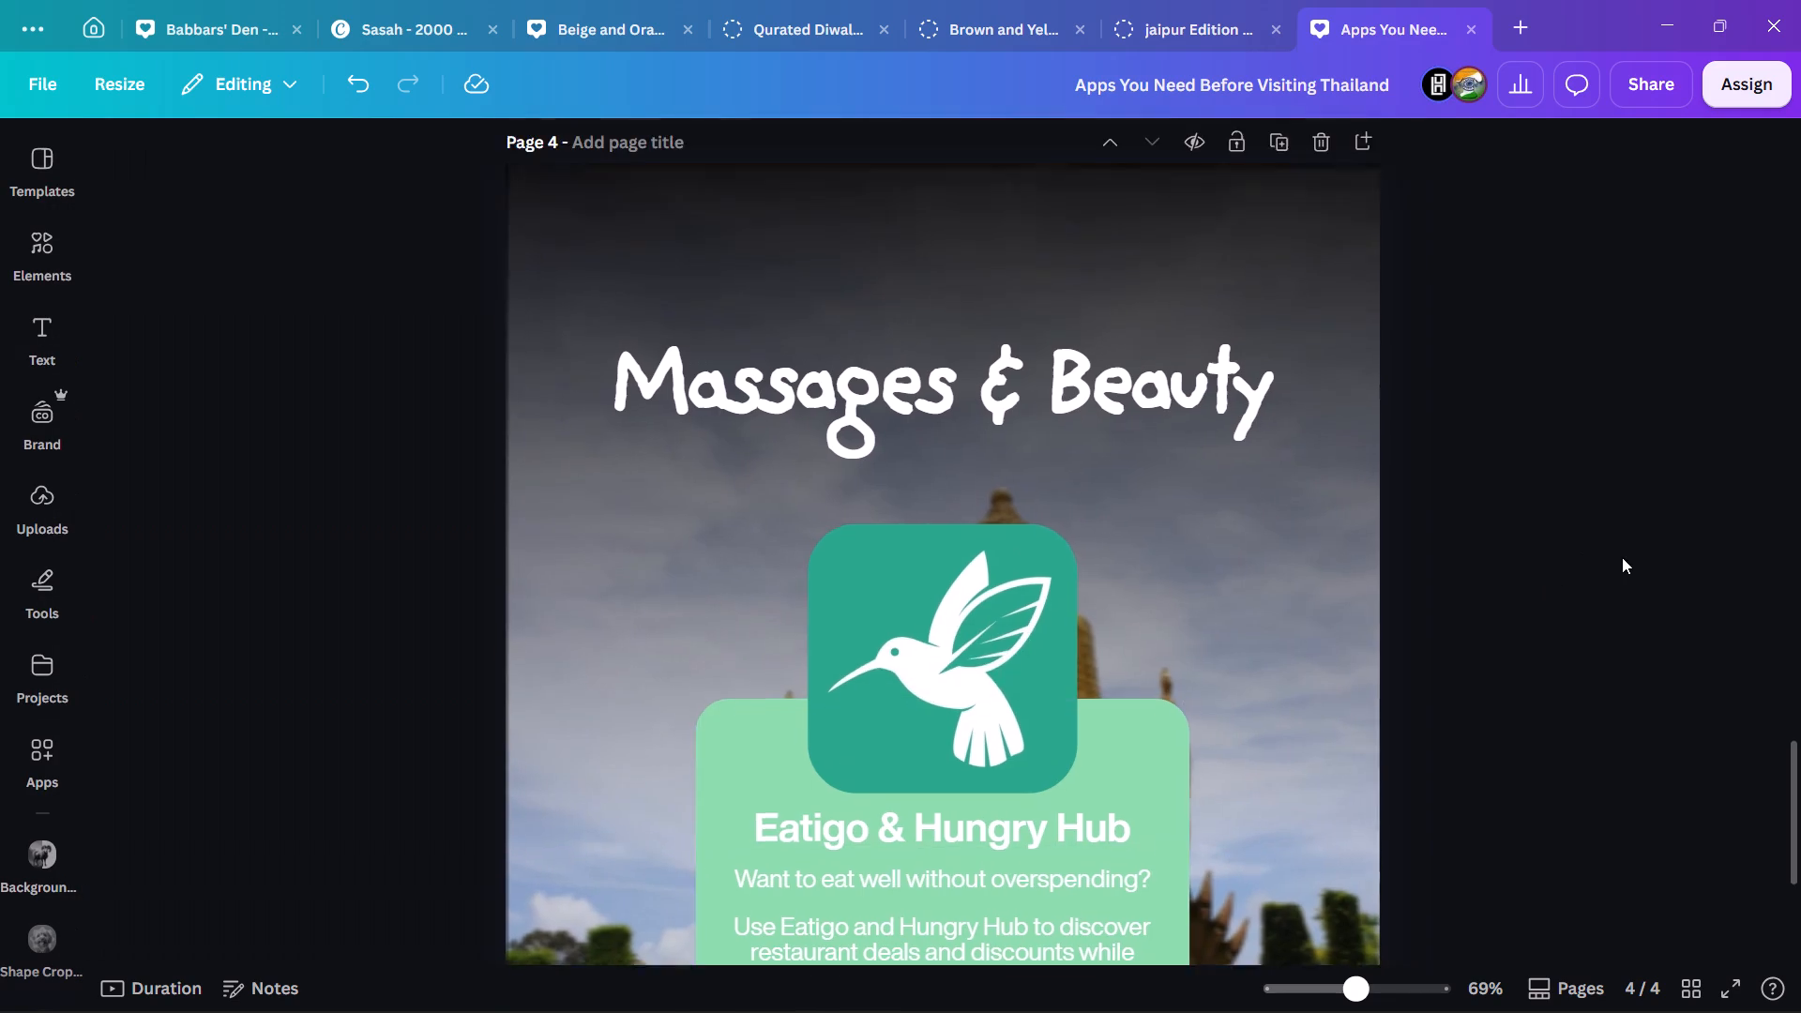
pyautogui.scroll(15, 1622, 557)
pyautogui.scroll(-8, 1625, 559)
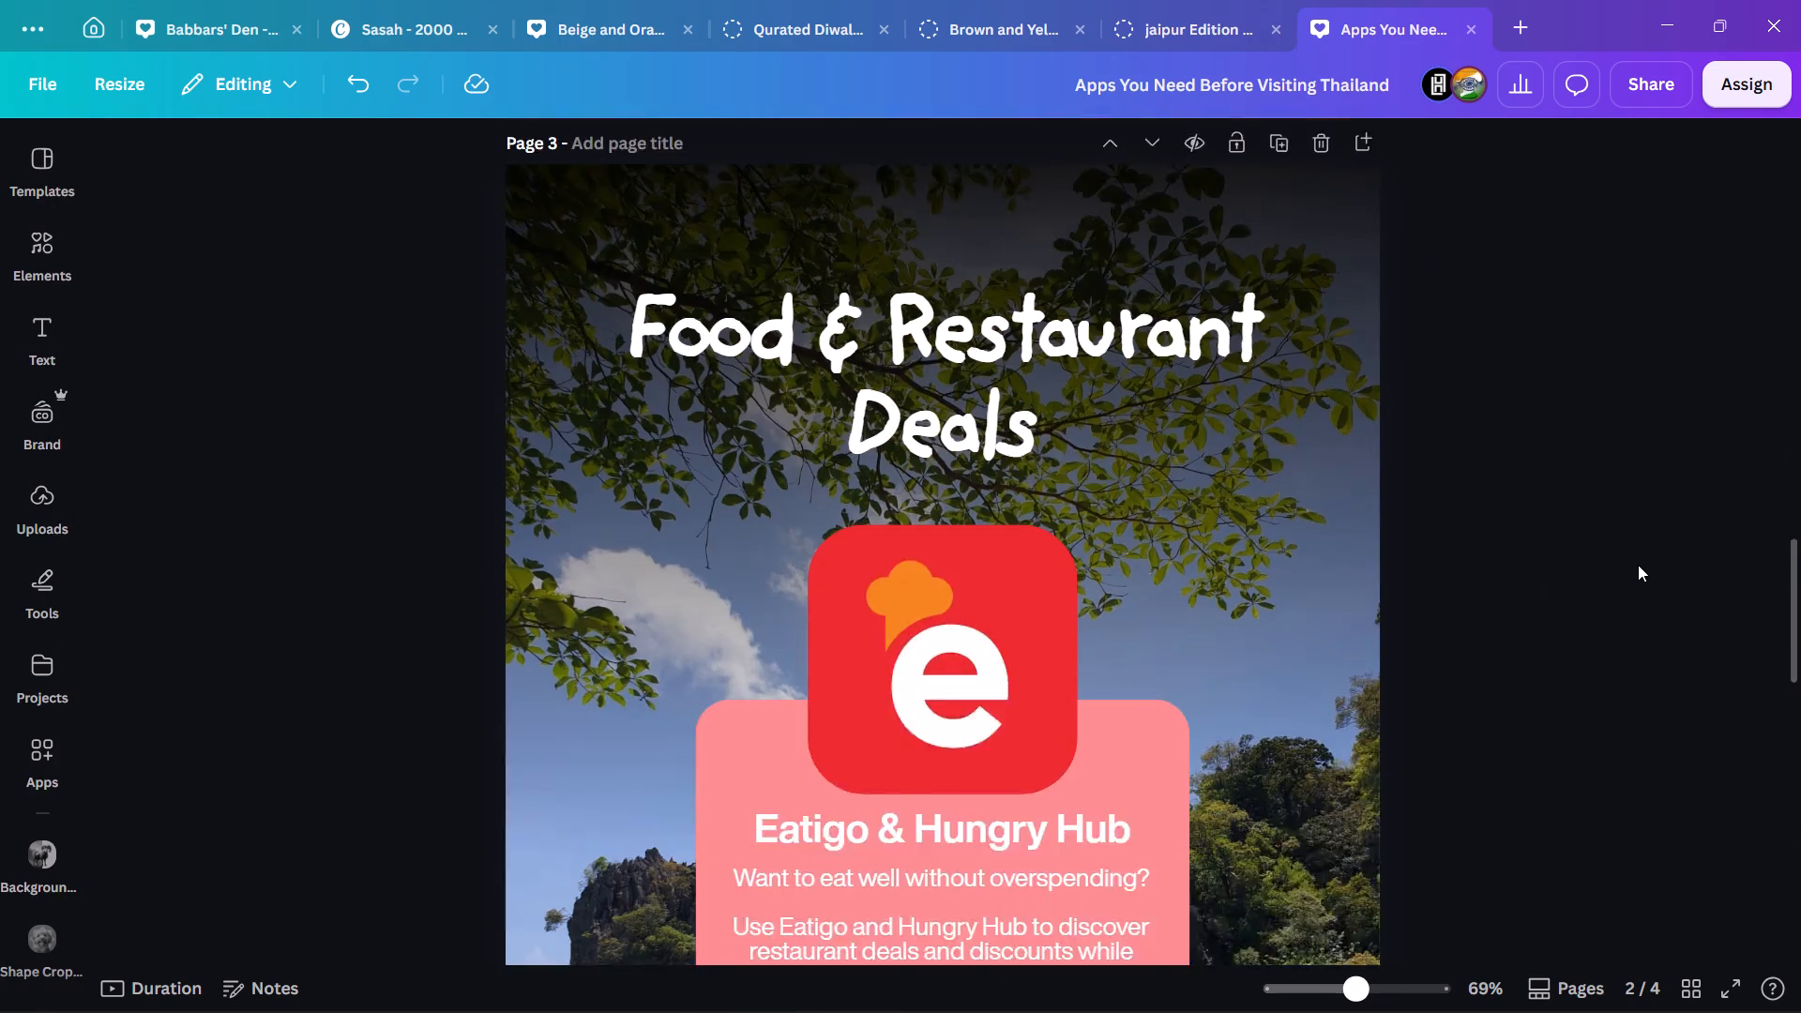
pyautogui.scroll(-10, 1638, 565)
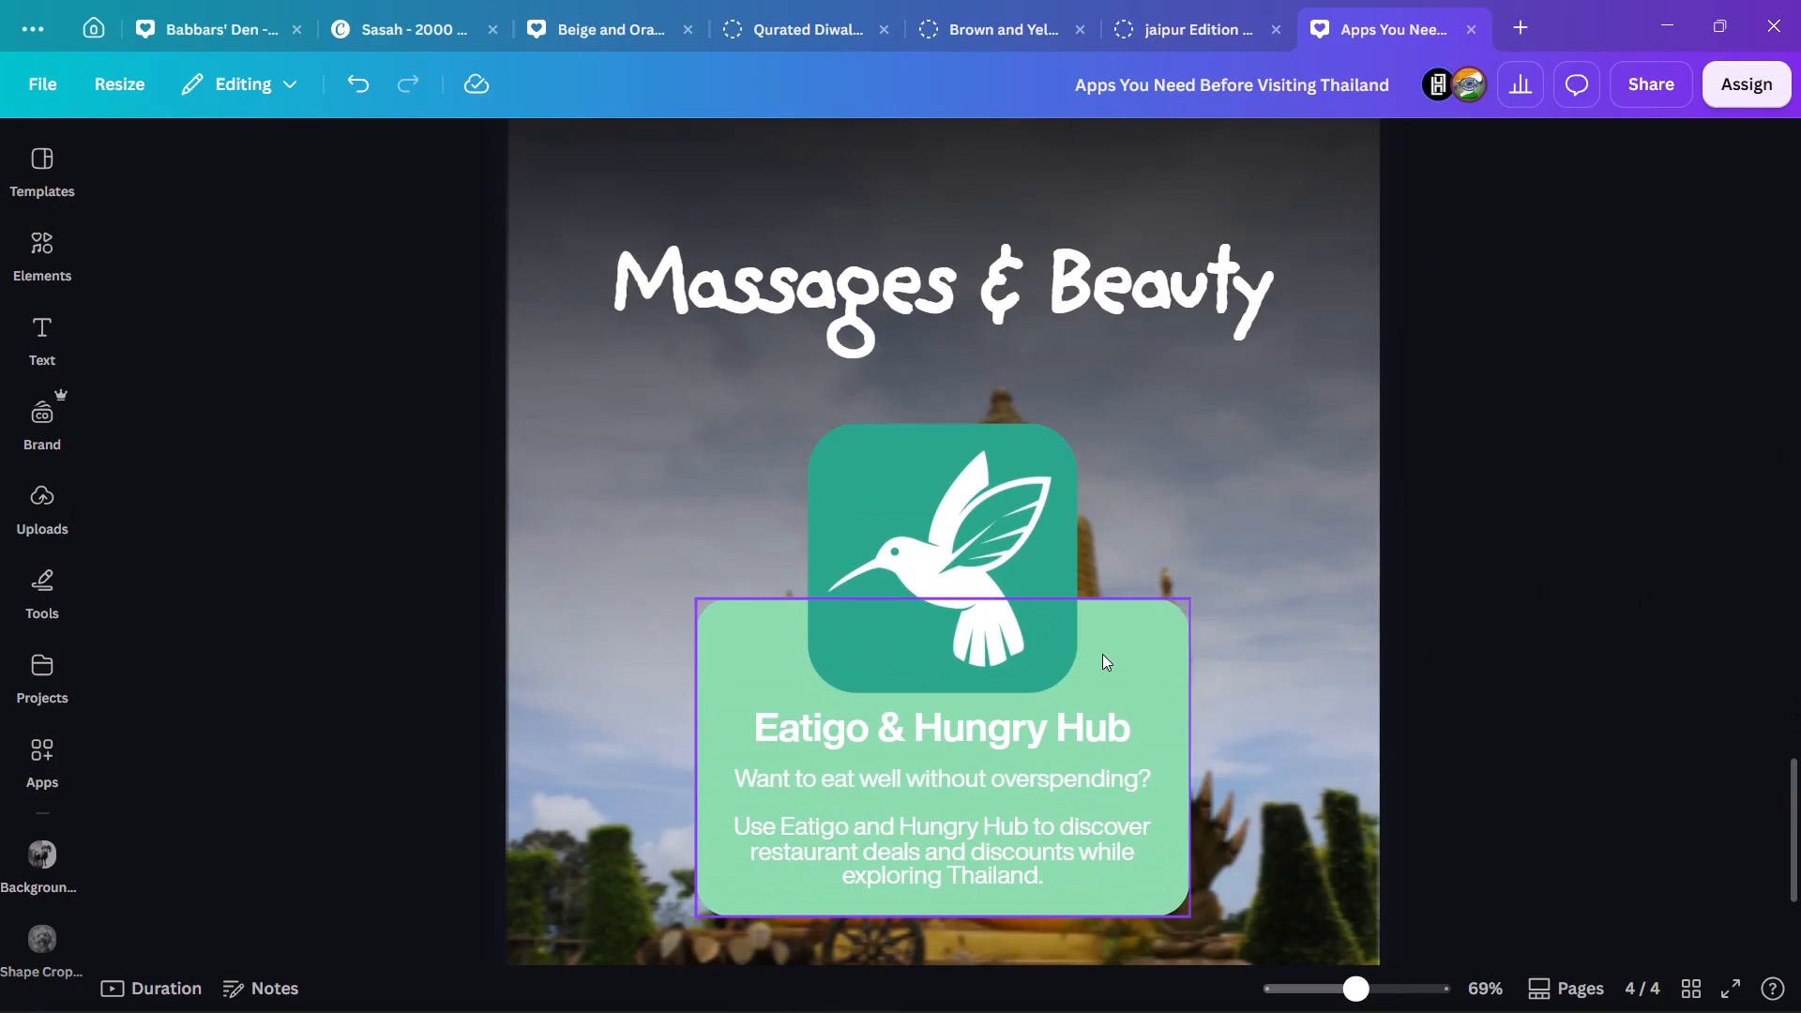
pyautogui.click(1099, 654)
pyautogui.click(750, 149)
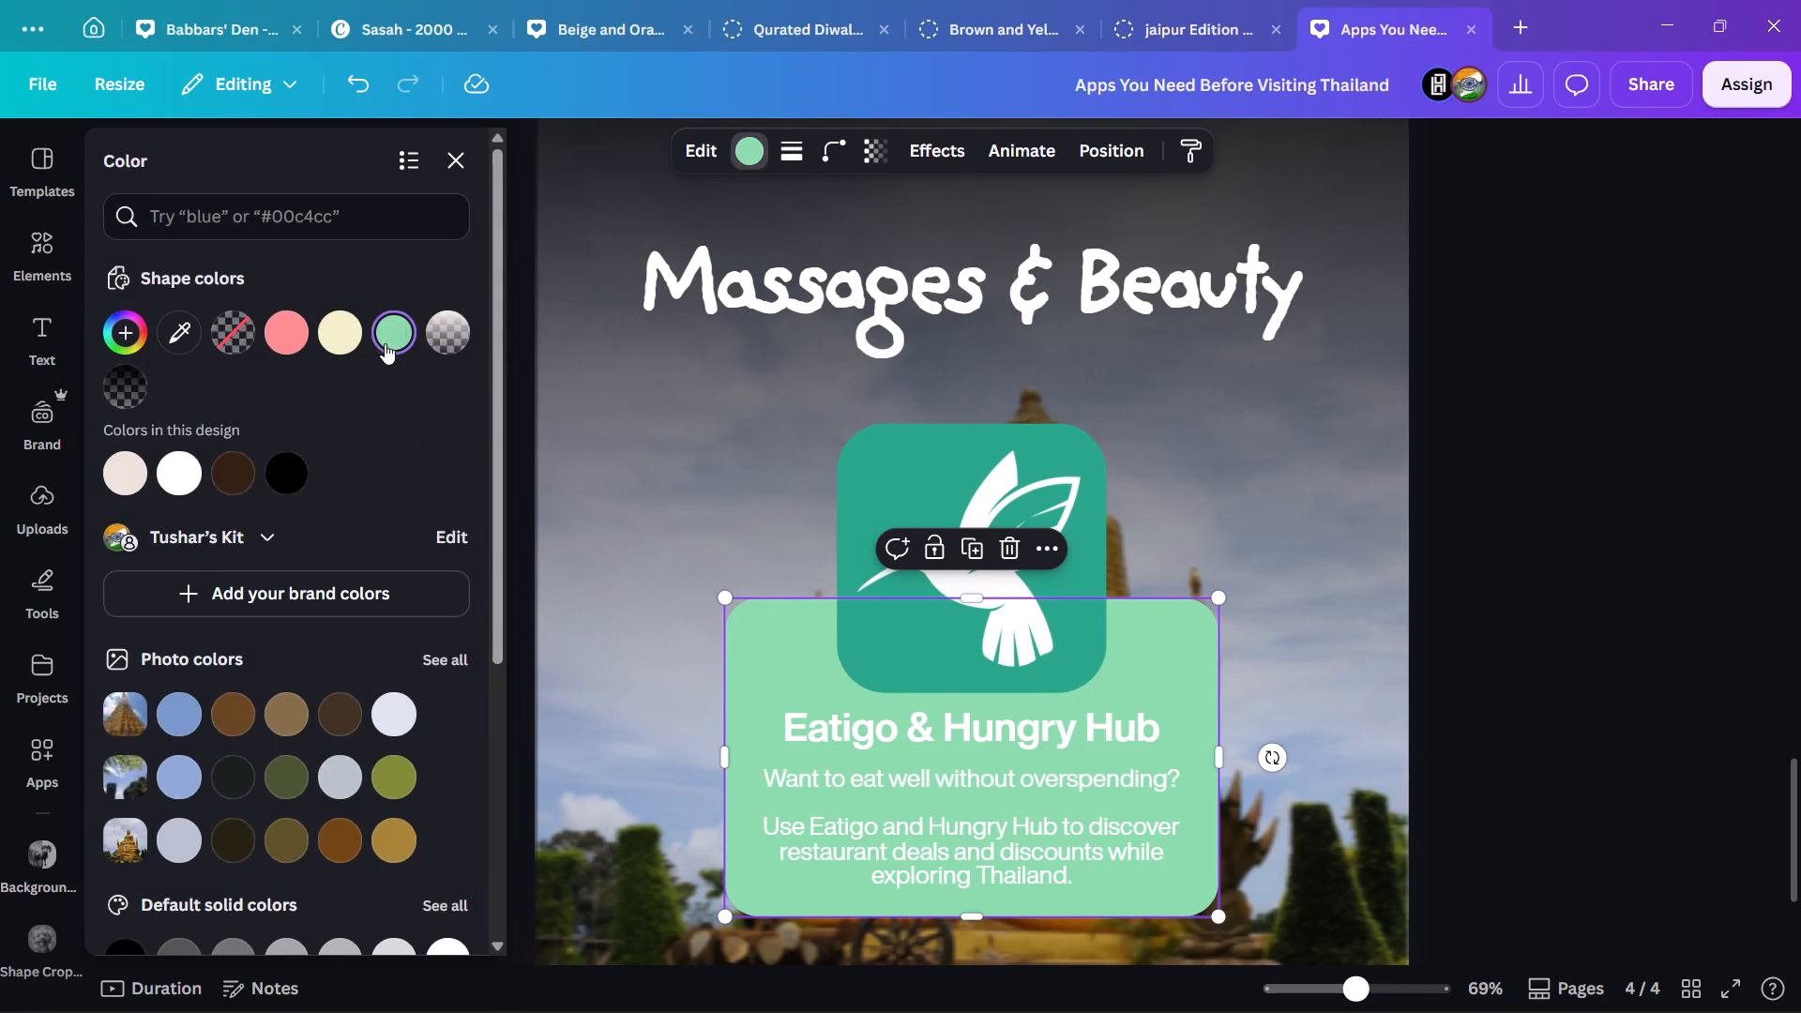
pyautogui.scroll(-4, 372, 604)
pyautogui.scroll(5, 372, 617)
pyautogui.click(390, 330)
pyautogui.click(464, 663)
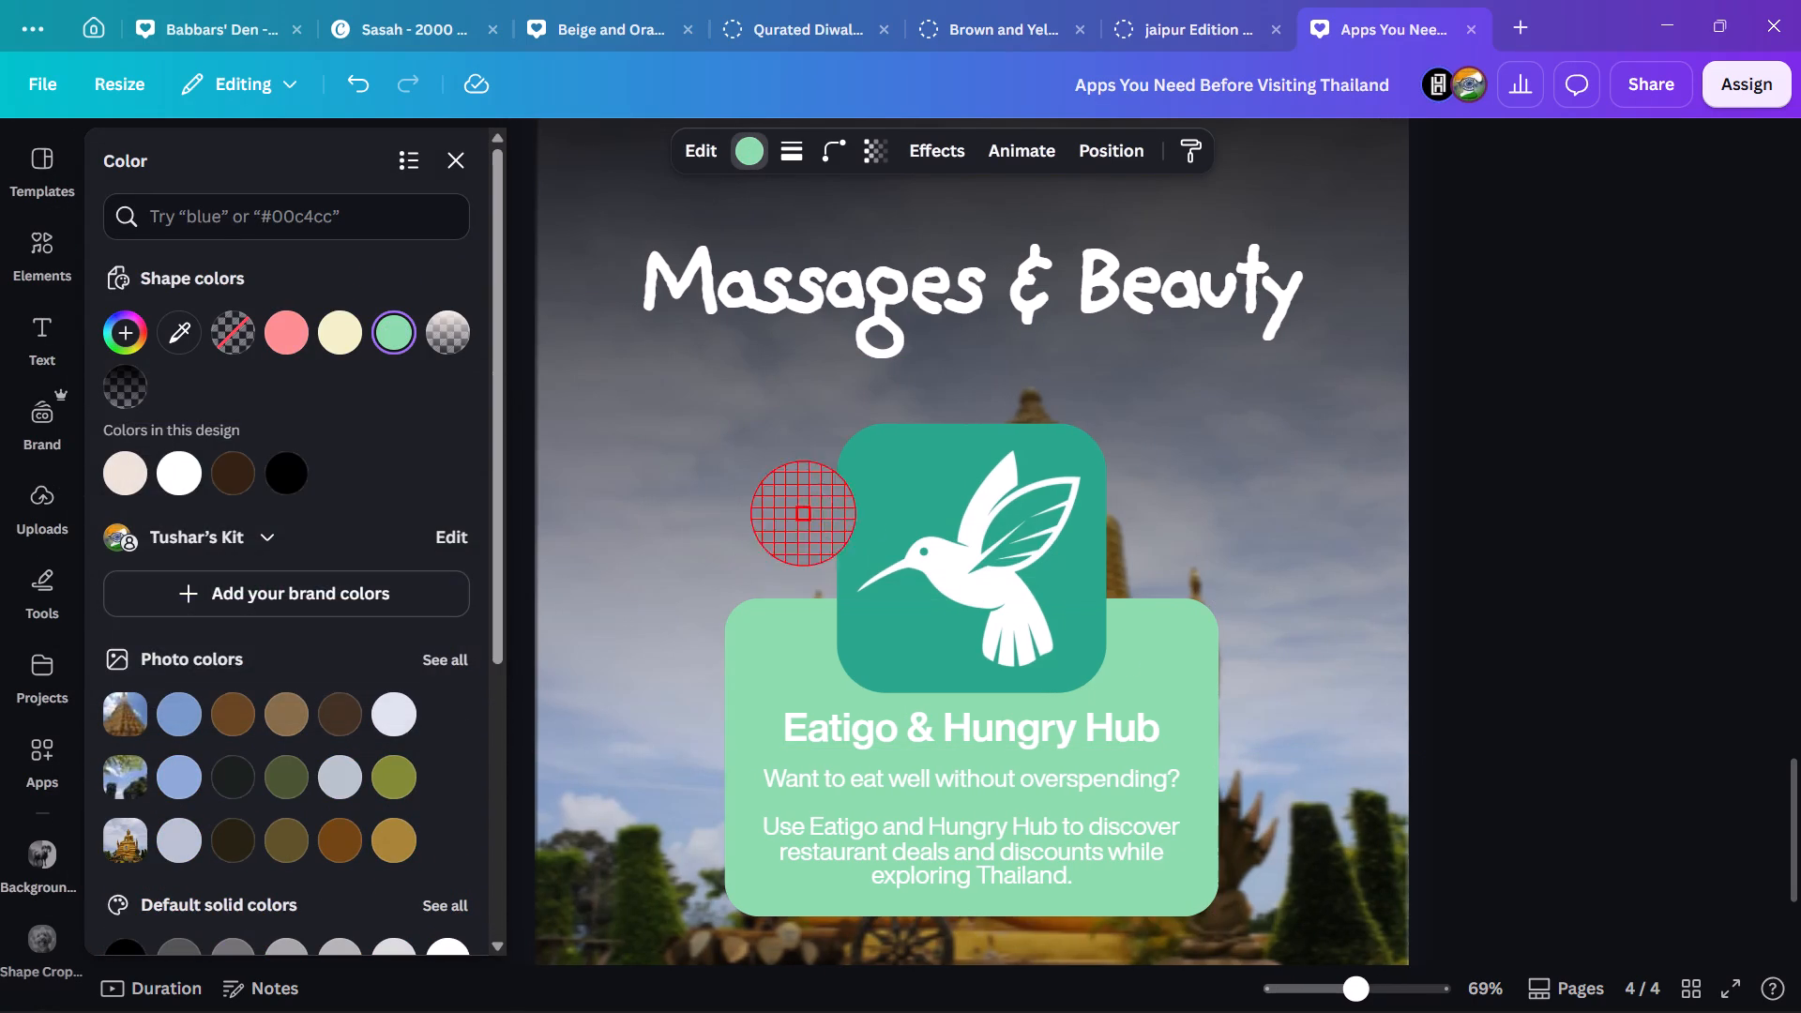
pyautogui.click(883, 461)
pyautogui.click(880, 476)
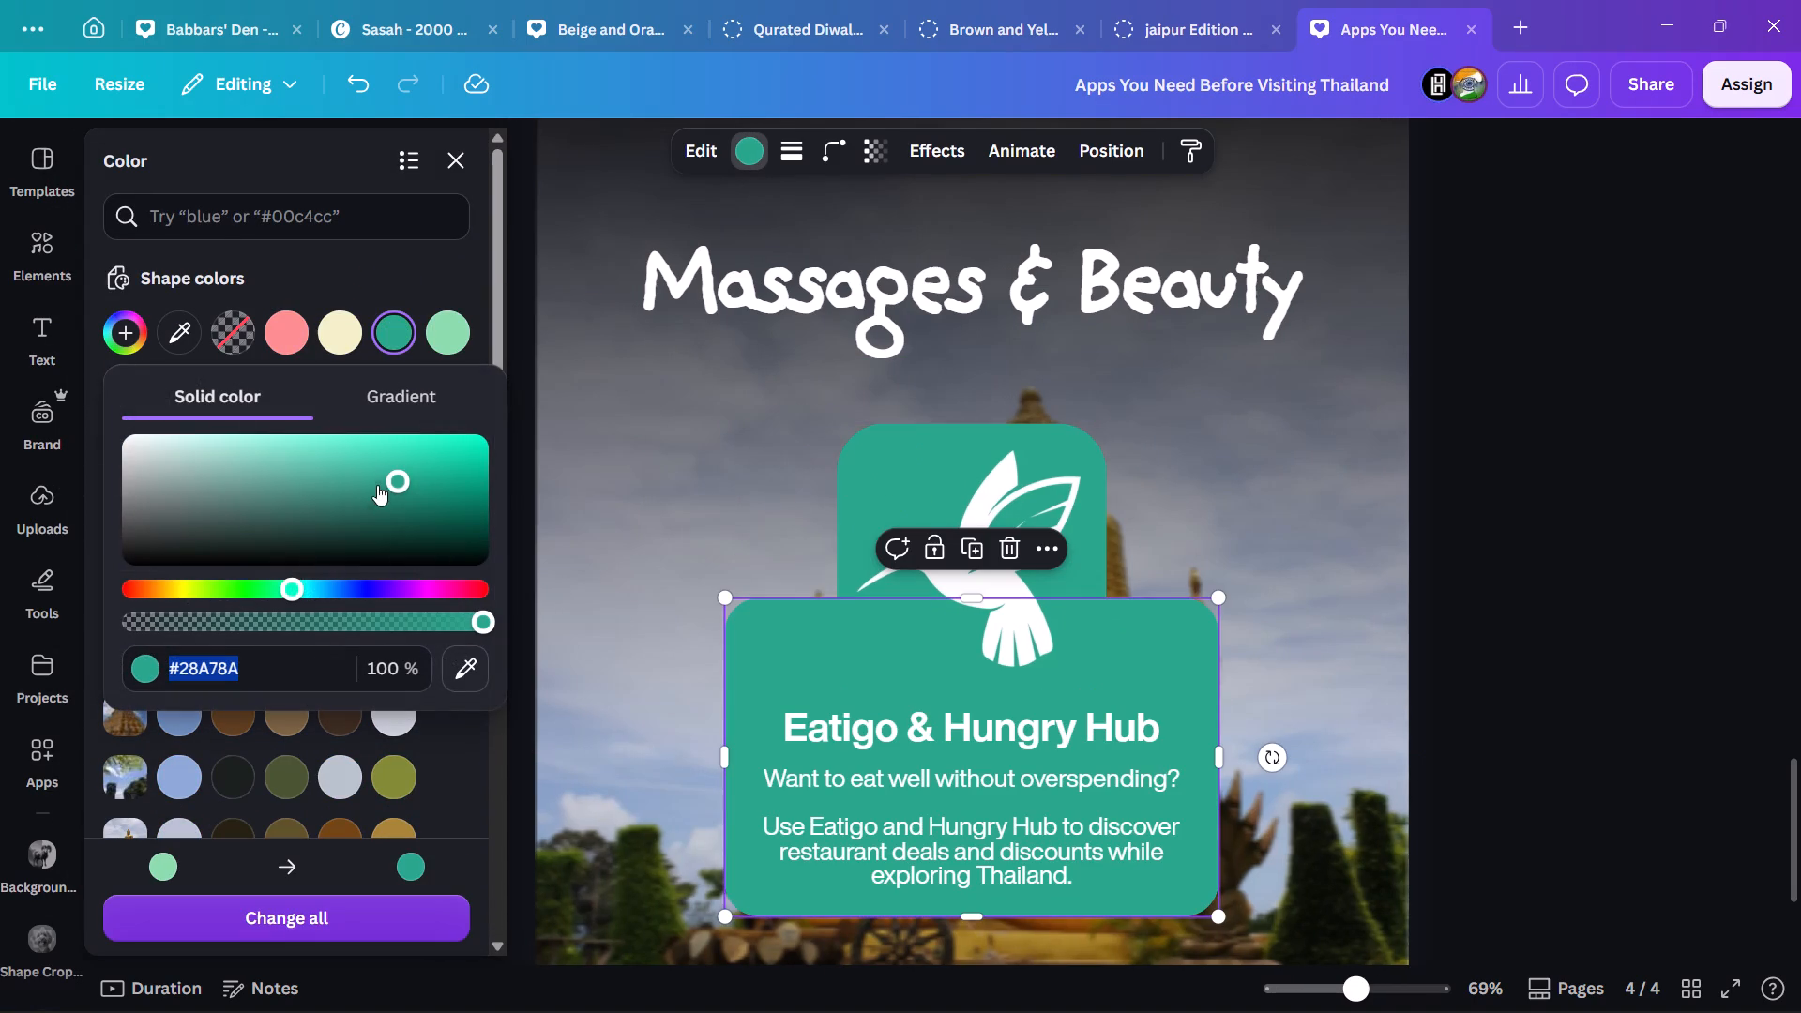
# Lighten the text card's teal to a muted shade, #7BC5B4, and deselect the card.
pyautogui.moveTo(387, 477); pyautogui.dragTo(377, 424)
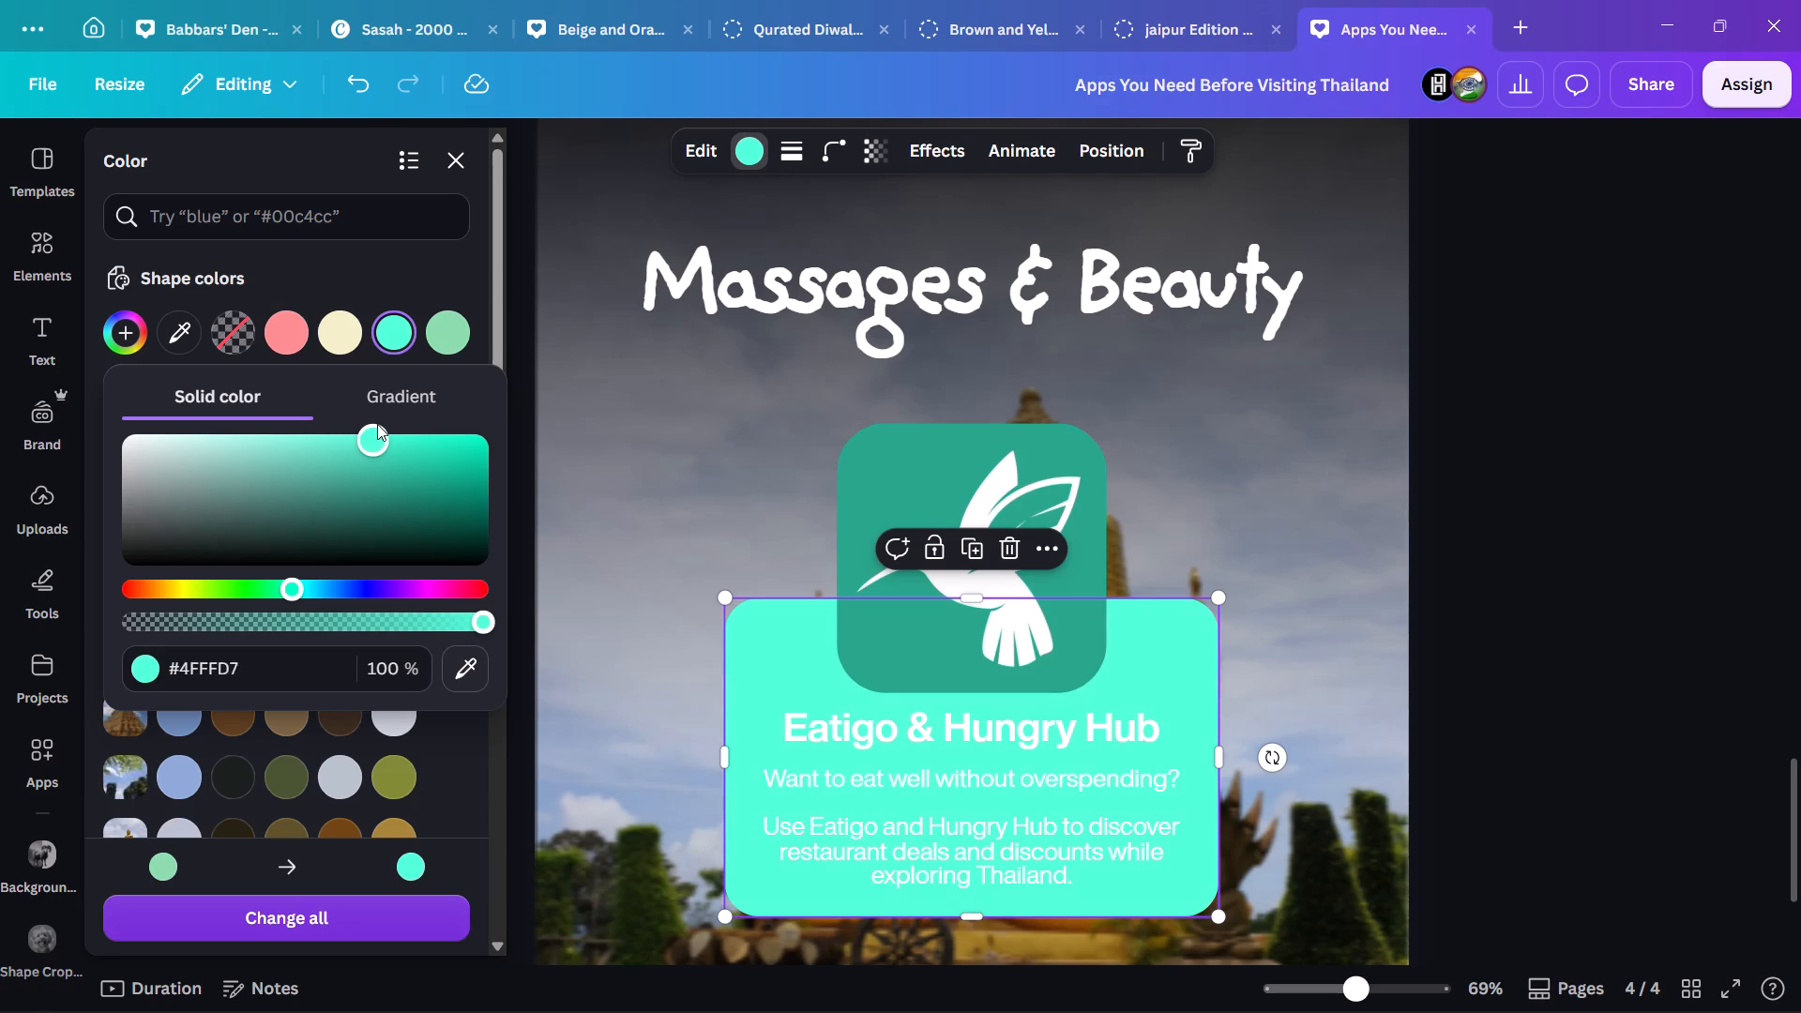
pyautogui.moveTo(377, 424); pyautogui.dragTo(351, 458)
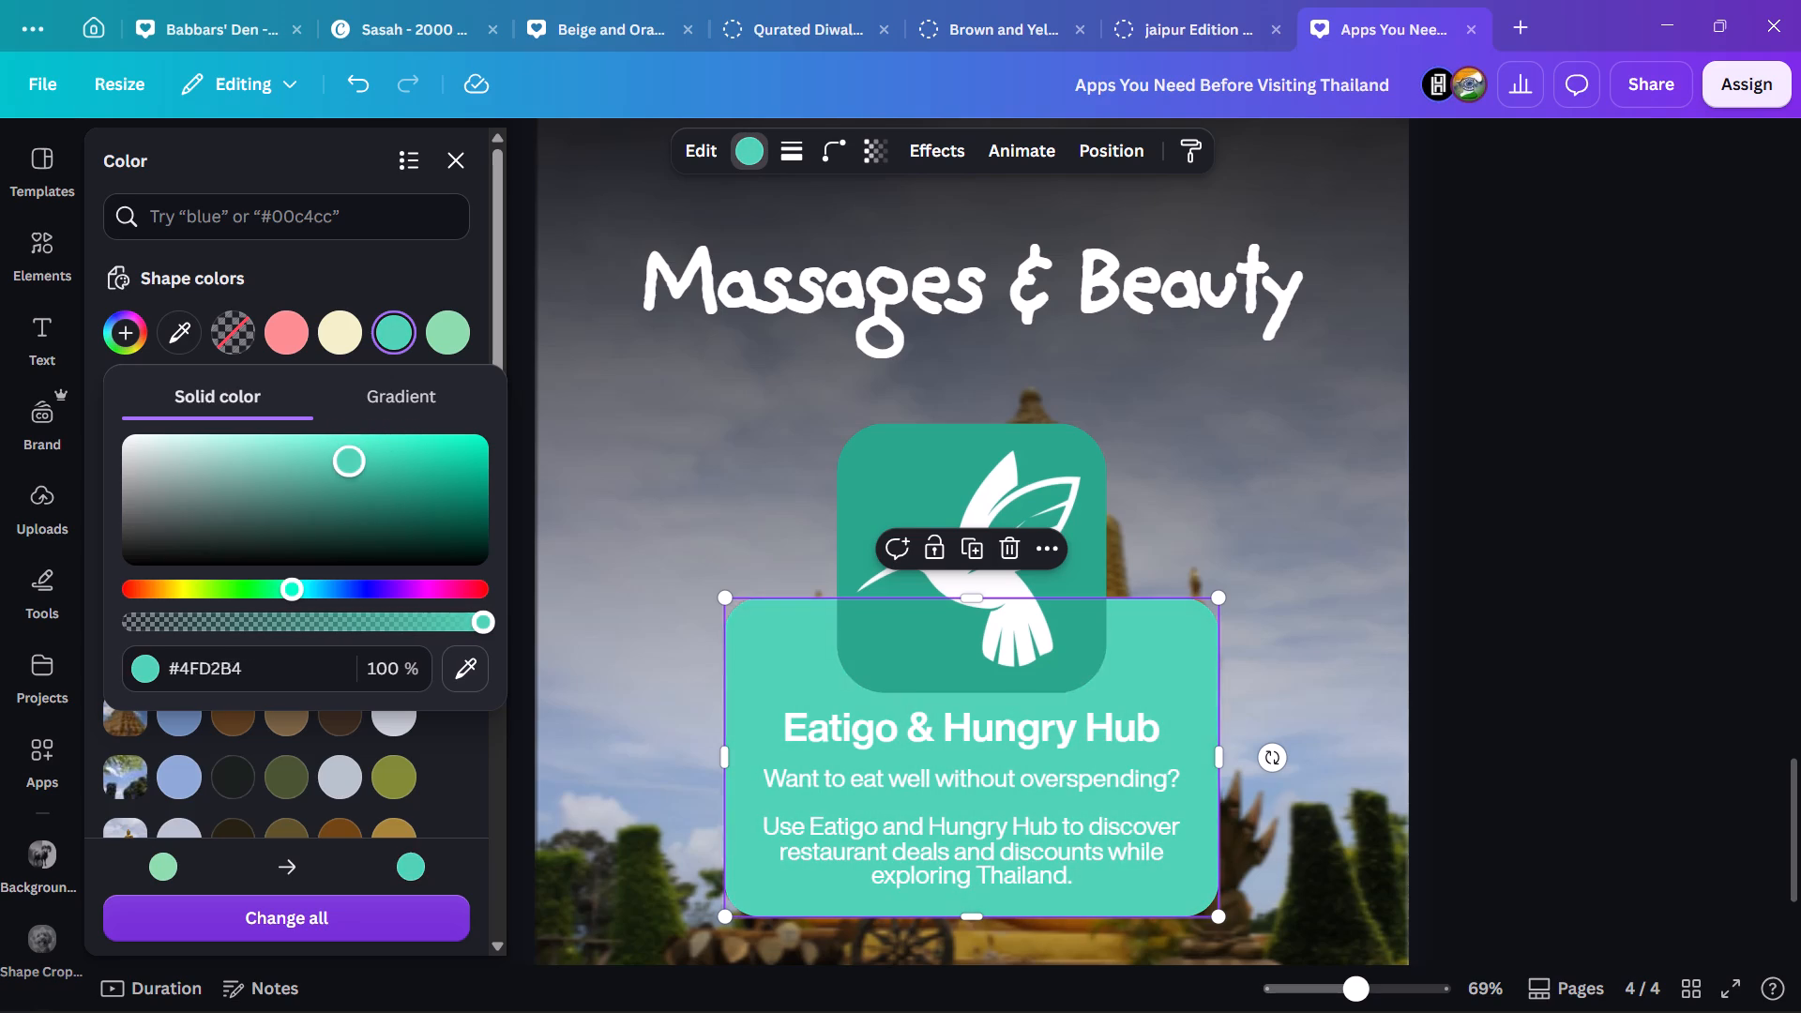
pyautogui.moveTo(351, 458); pyautogui.dragTo(331, 461)
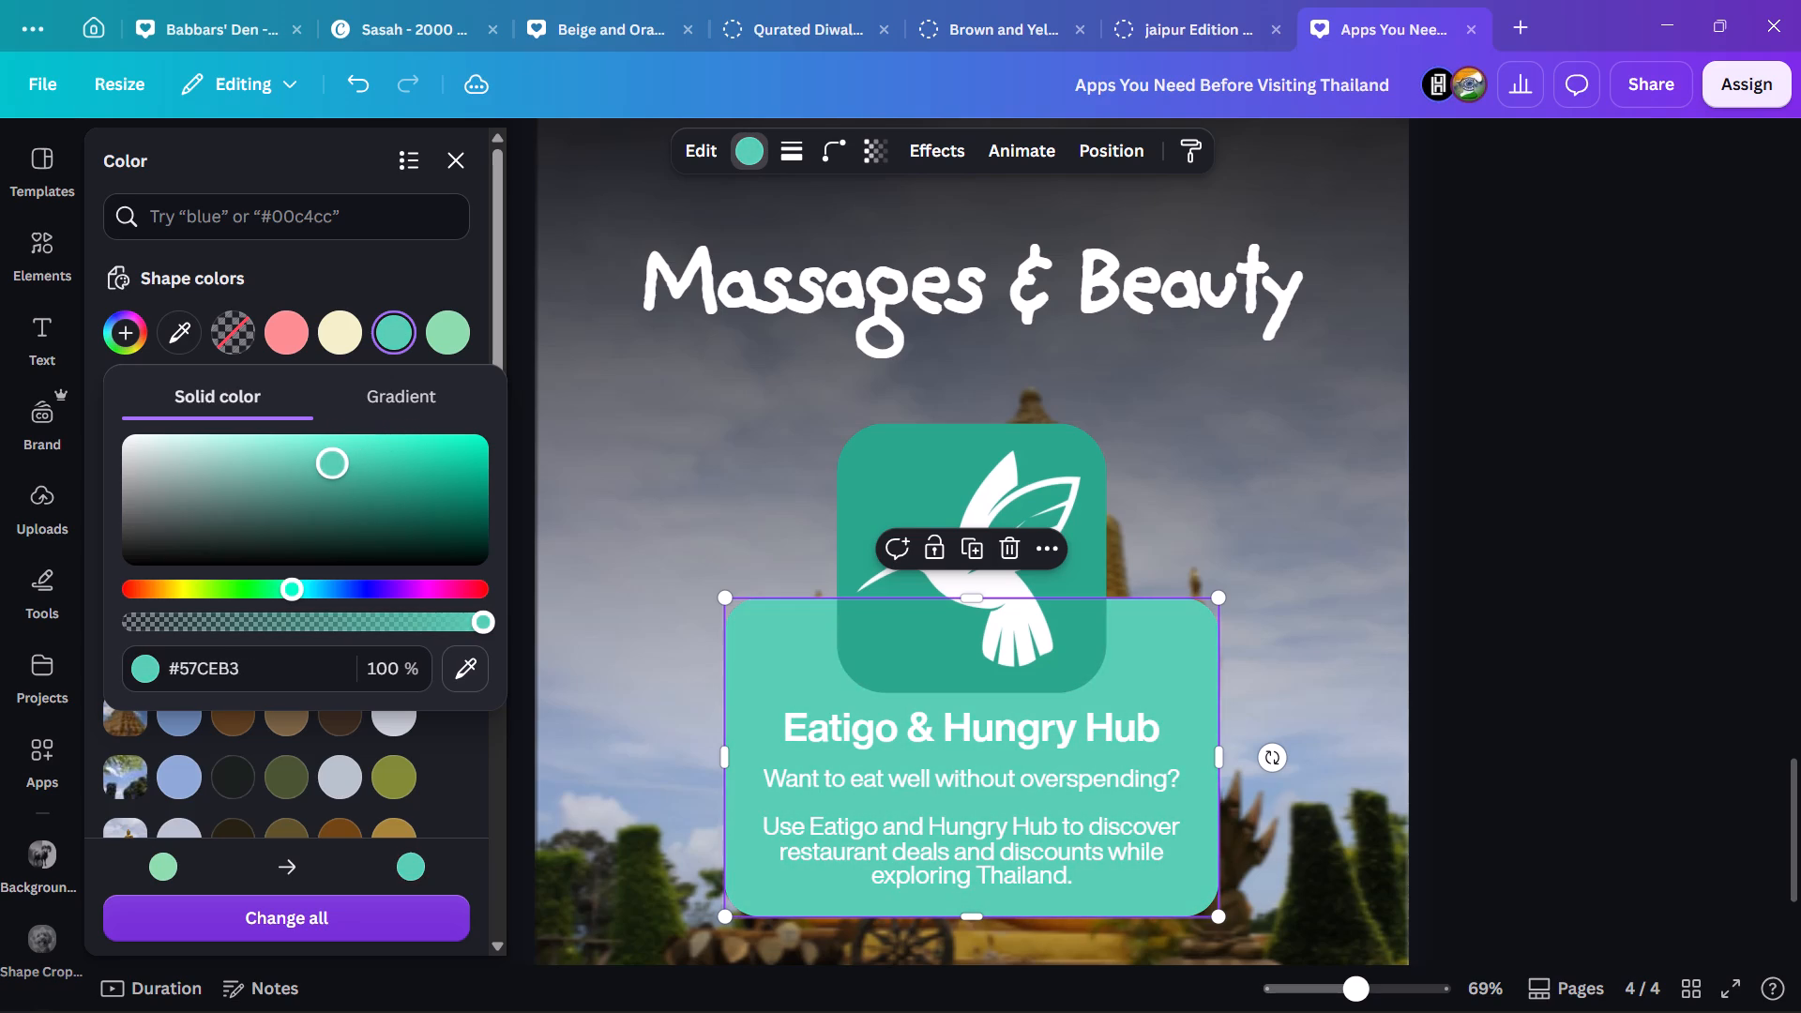
pyautogui.moveTo(331, 461); pyautogui.dragTo(294, 461)
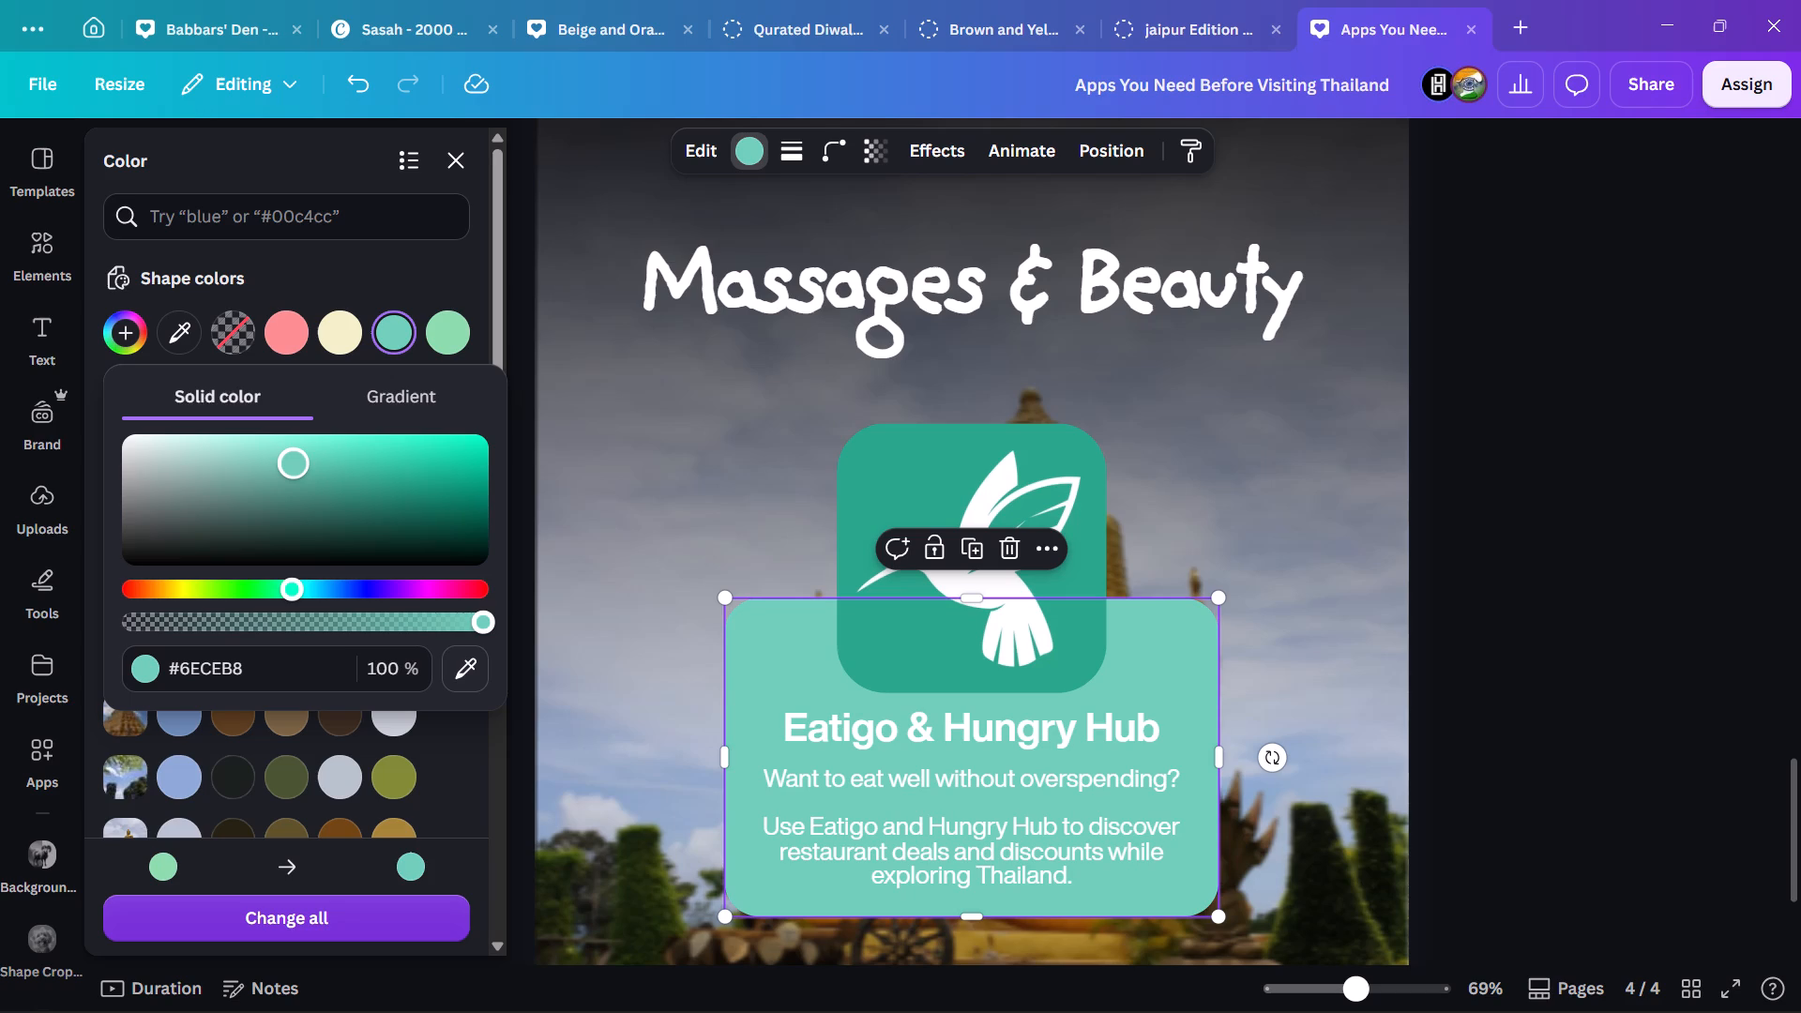
pyautogui.moveTo(294, 461); pyautogui.dragTo(274, 468)
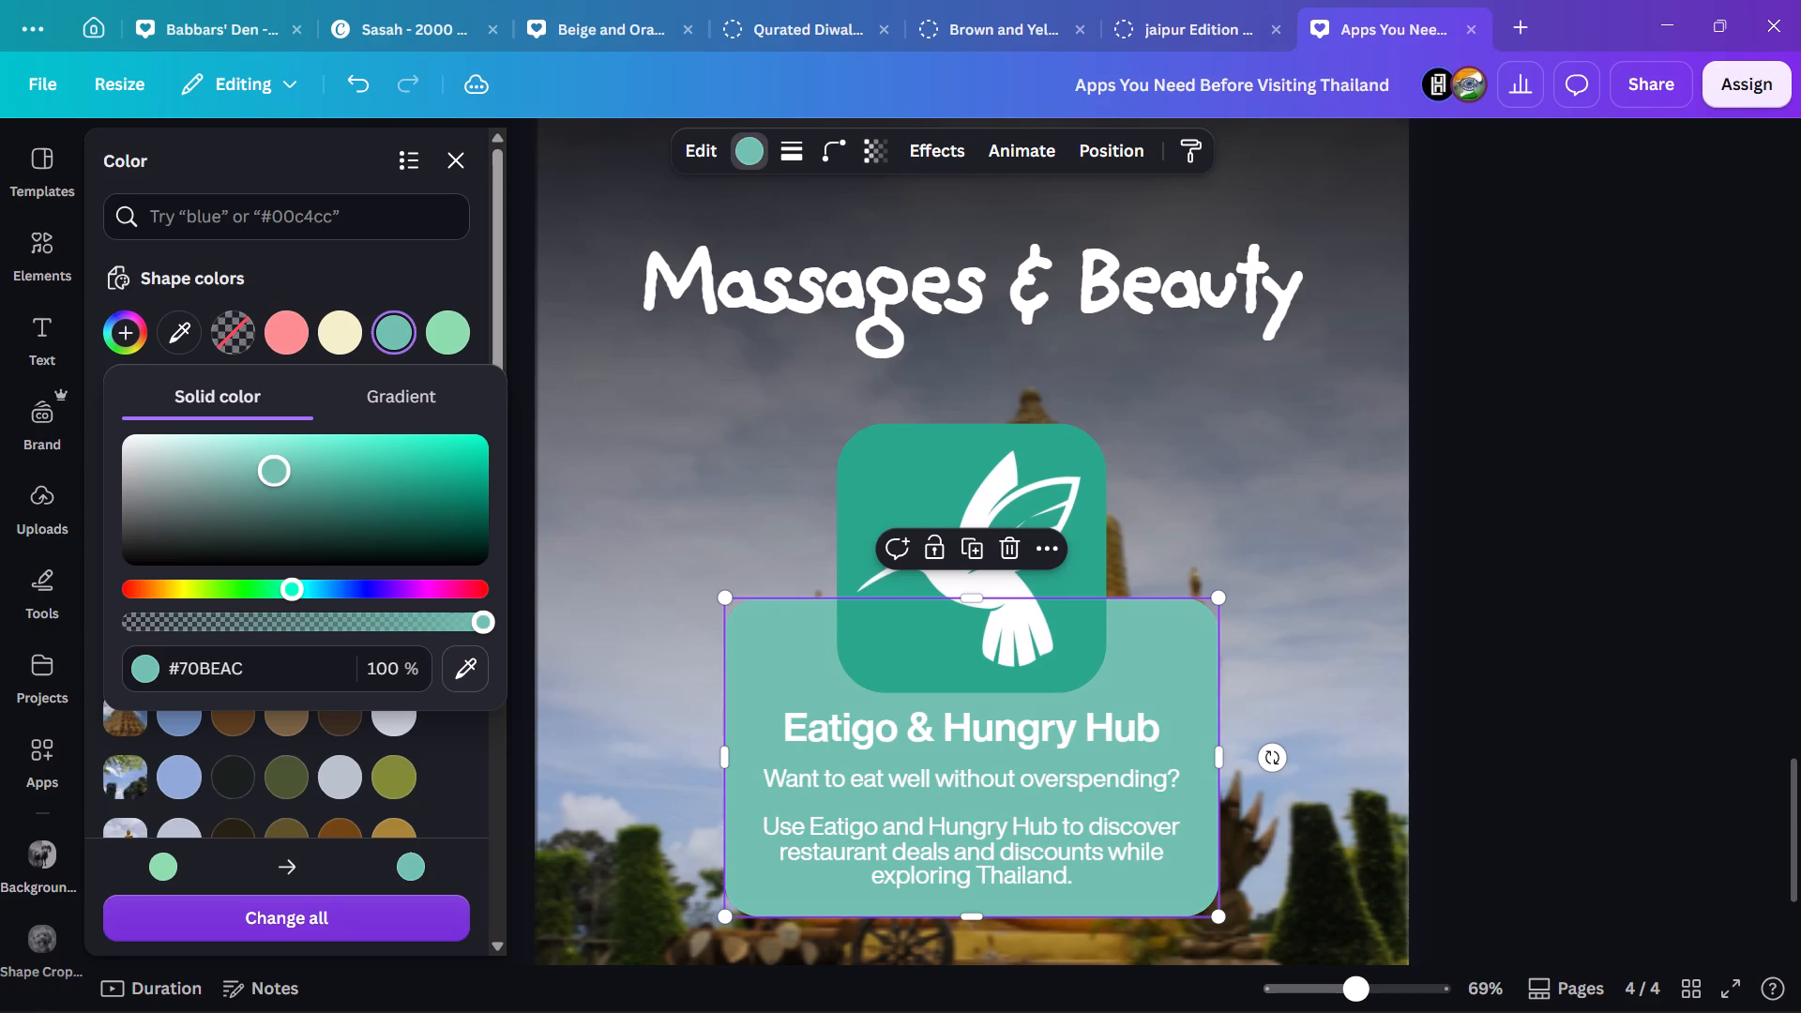
pyautogui.moveTo(274, 468); pyautogui.dragTo(265, 465)
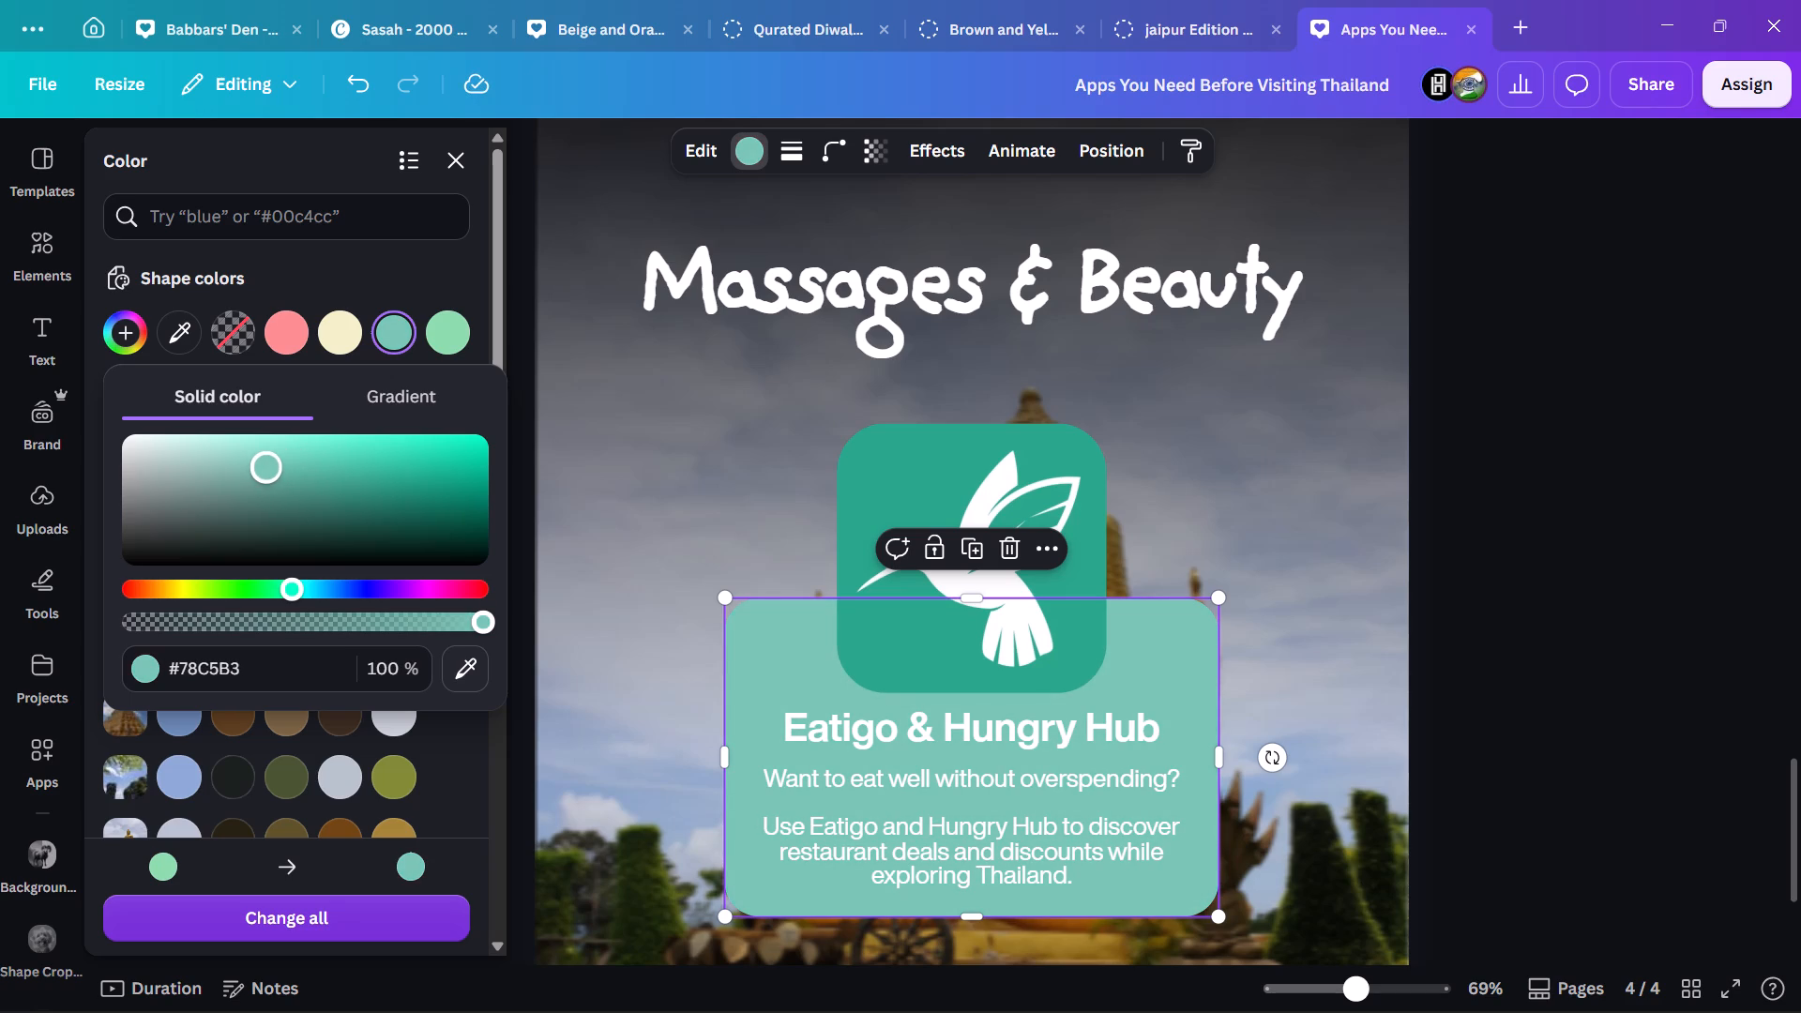
pyautogui.moveTo(265, 465); pyautogui.dragTo(261, 464)
pyautogui.click(450, 165)
pyautogui.moveTo(1491, 510); pyautogui.dragTo(1515, 530)
pyautogui.click(1554, 541)
# Compare page 4's logo and card colors with the Grab and Eatigo pages.
pyautogui.keyDown('ctrl'); pyautogui.scroll(-4, 1586, 541); pyautogui.keyUp('ctrl')
pyautogui.scroll(7, 1521, 539)
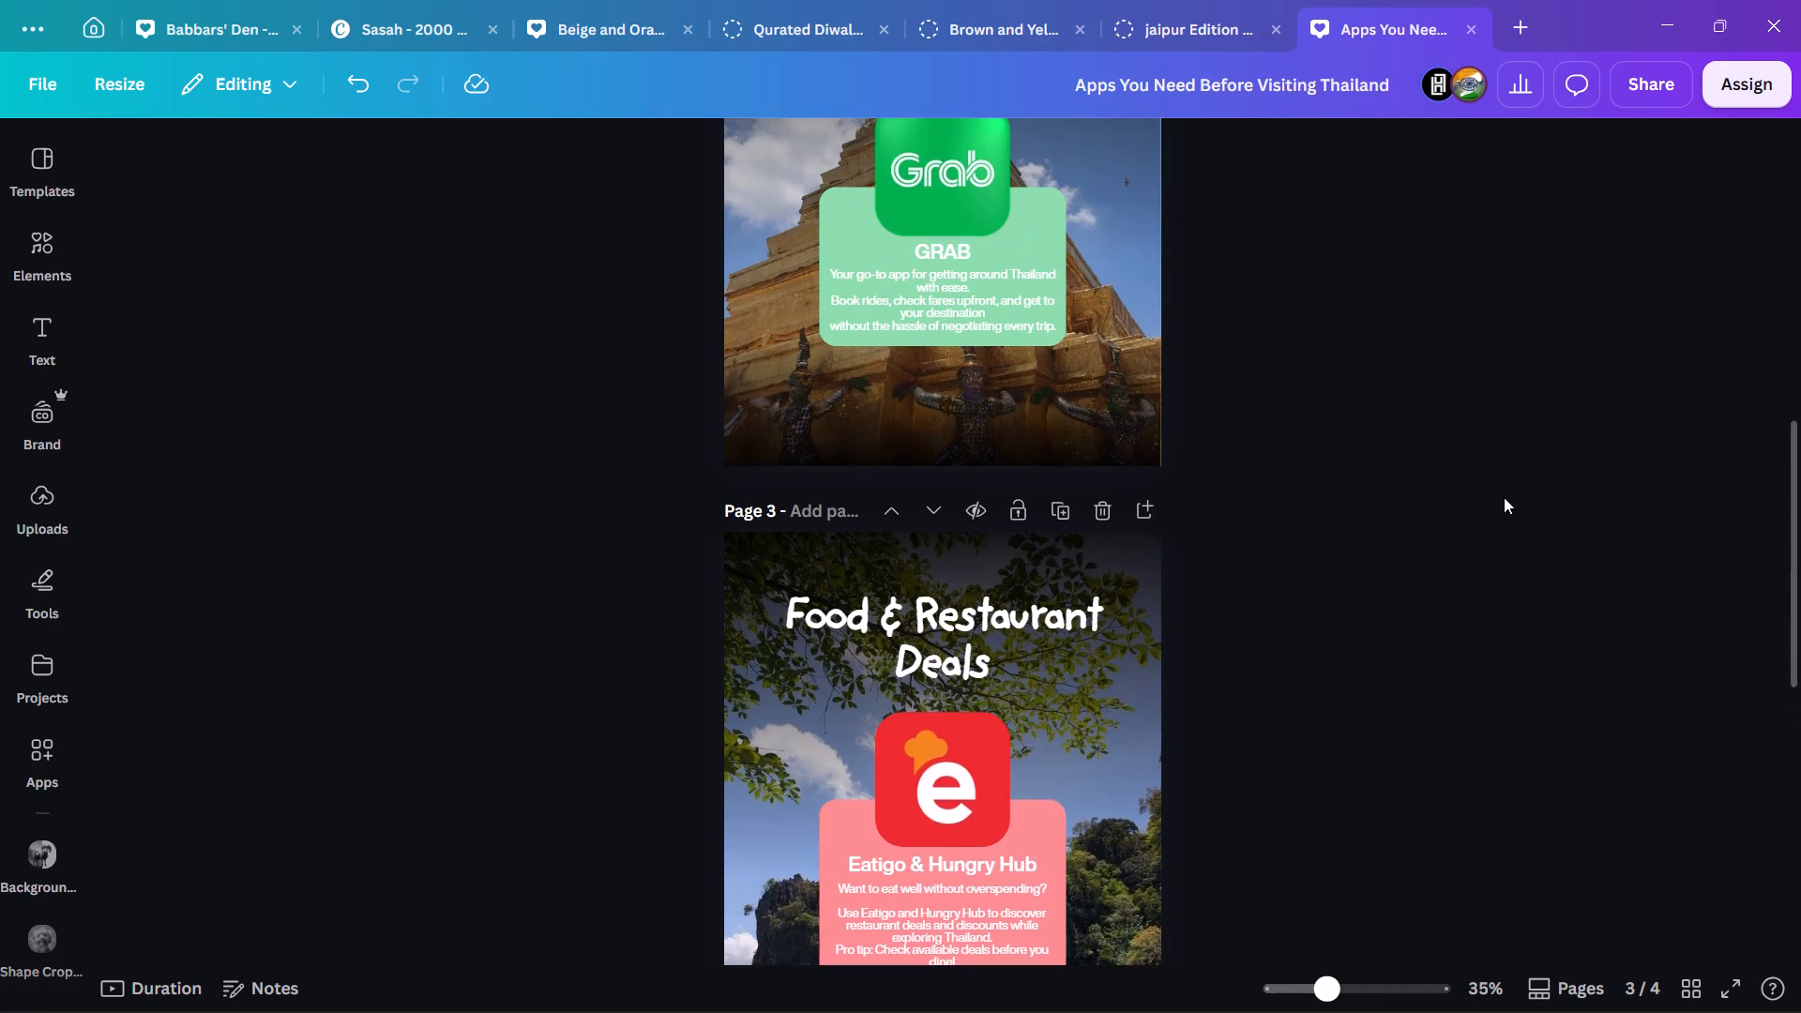
pyautogui.scroll(1, 1503, 497)
pyautogui.scroll(-10, 1496, 499)
pyautogui.keyDown('ctrl'); pyautogui.scroll(2, 1430, 567); pyautogui.keyUp('ctrl')
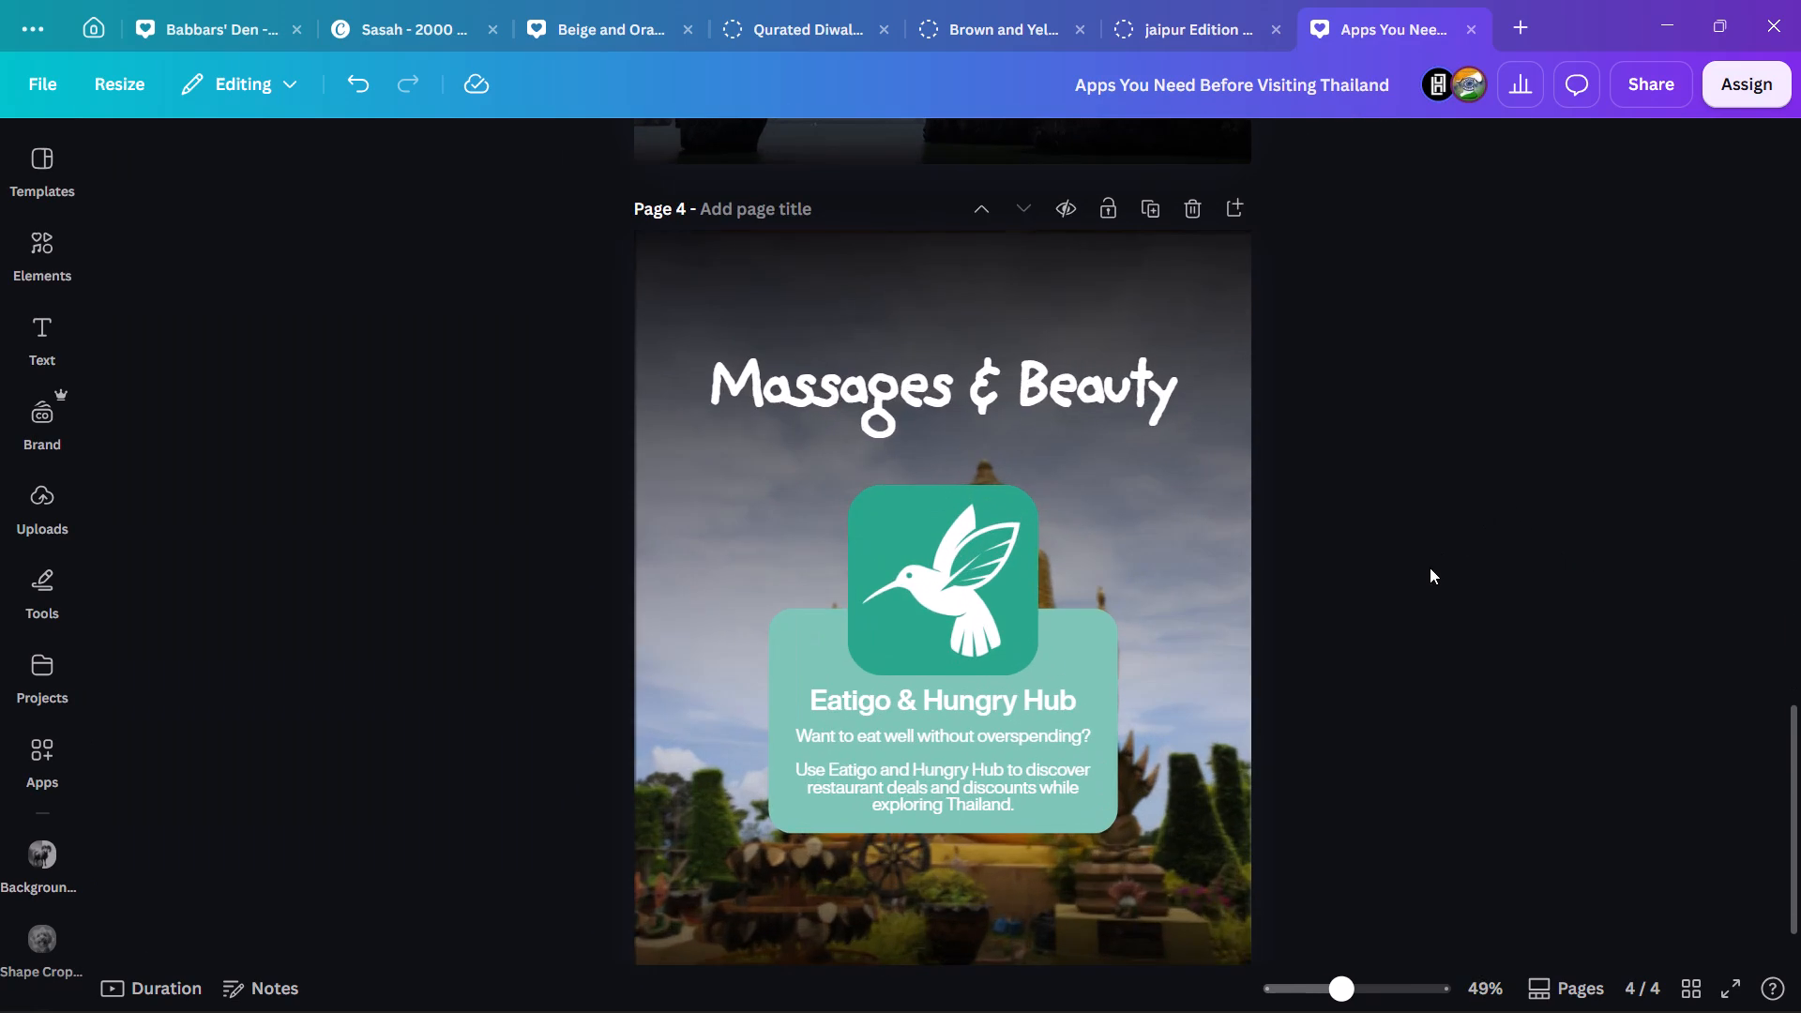
pyautogui.keyDown('ctrl'); pyautogui.scroll(-1, 1435, 567); pyautogui.keyUp('ctrl')
pyautogui.keyDown('ctrl'); pyautogui.scroll(2, 1435, 567); pyautogui.keyUp('ctrl')
pyautogui.scroll(-2, 1435, 567)
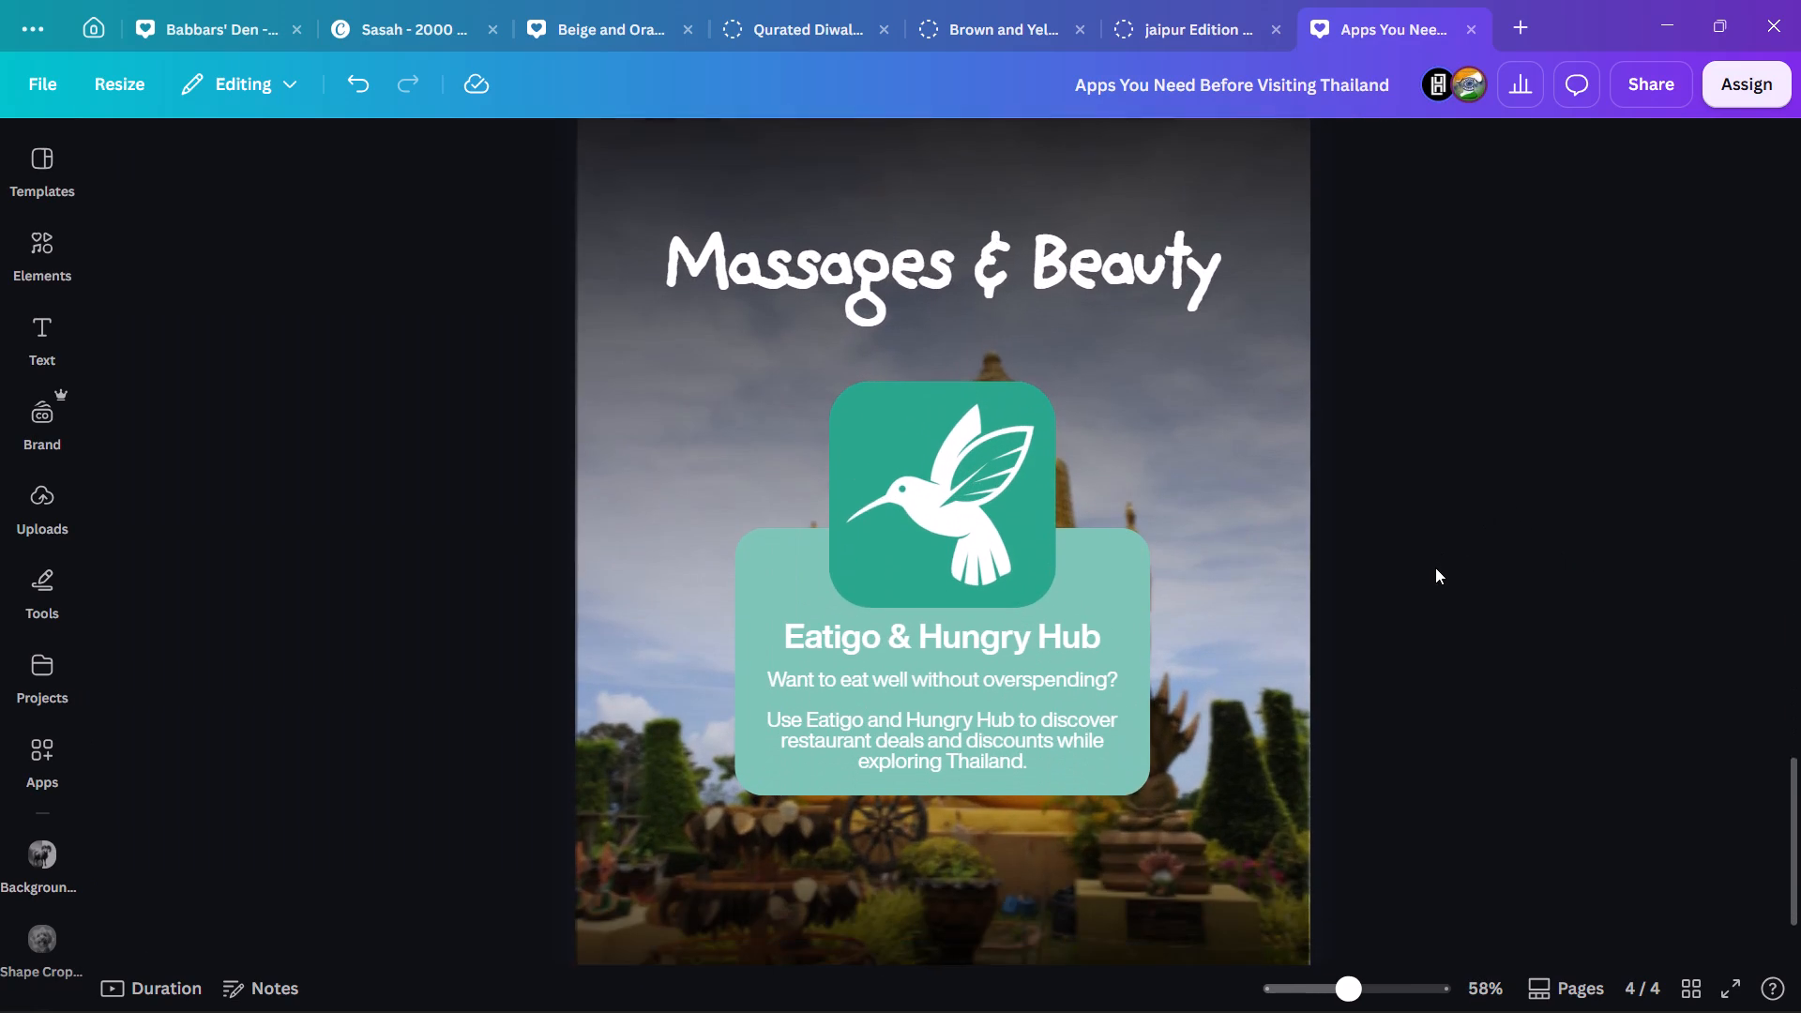
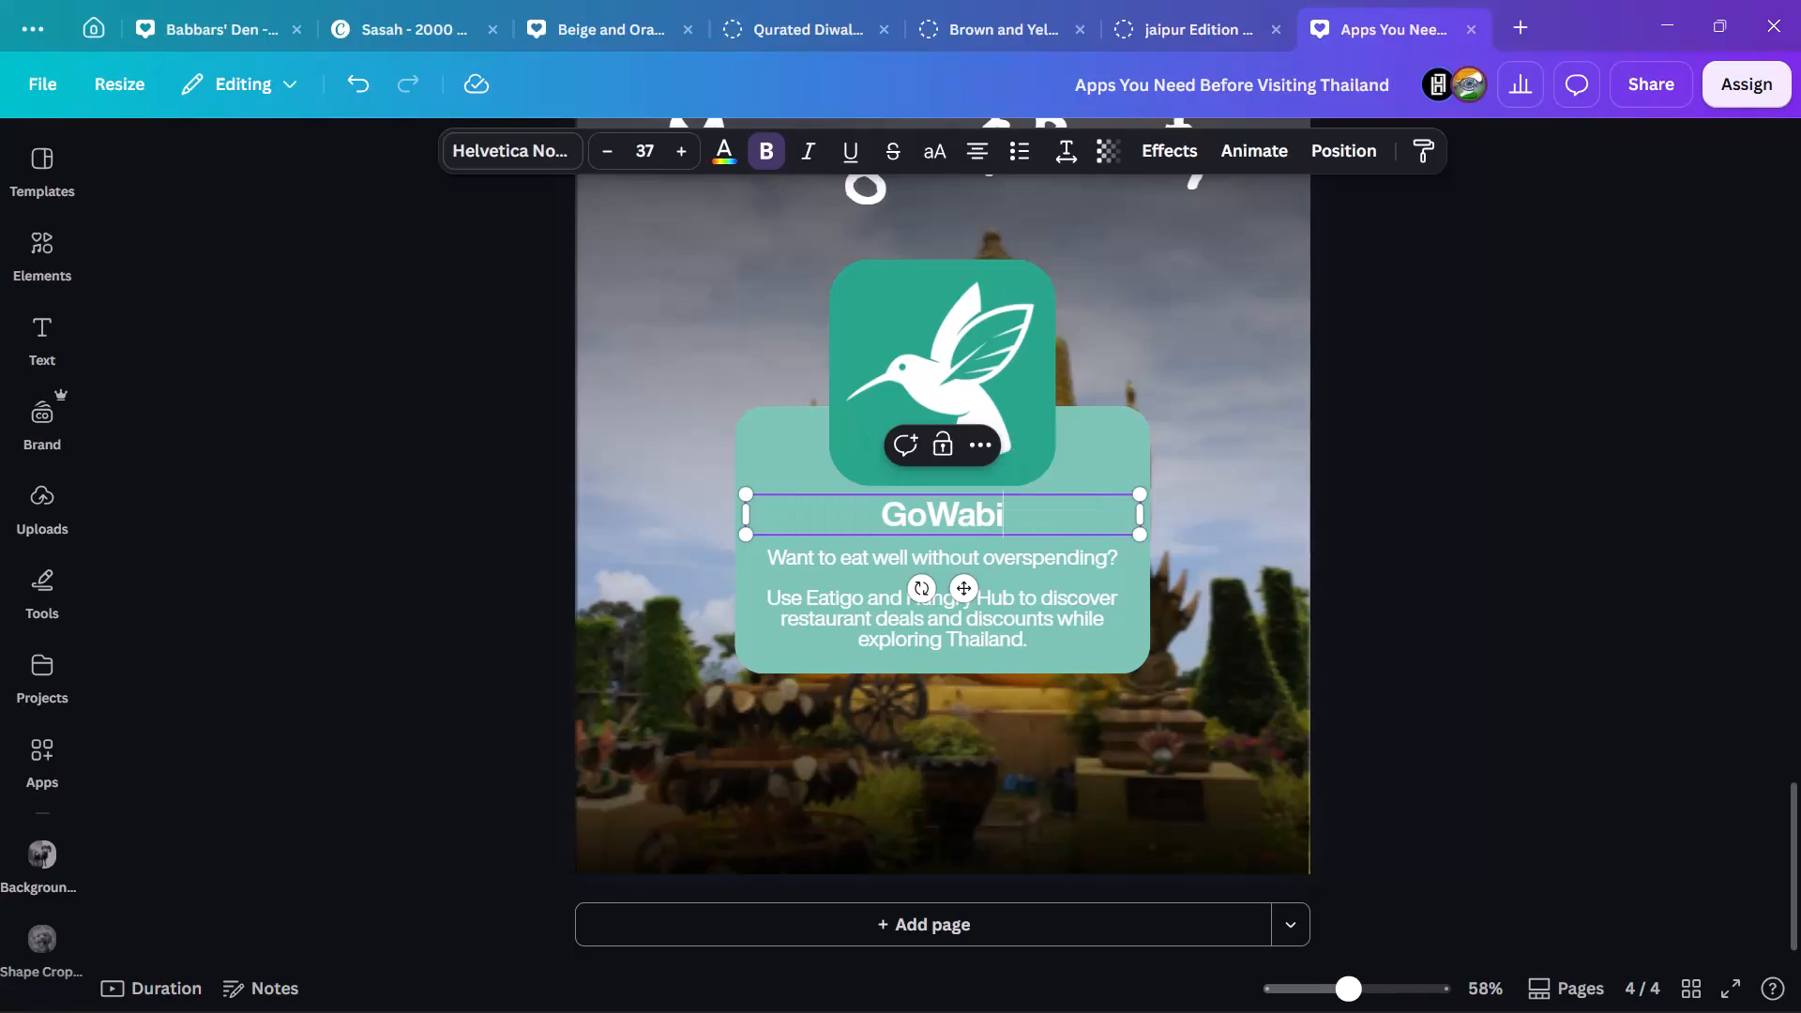
# Finish editing the GoWabi heading on page 4's text card and deselect it.
pyautogui.click(1529, 538)
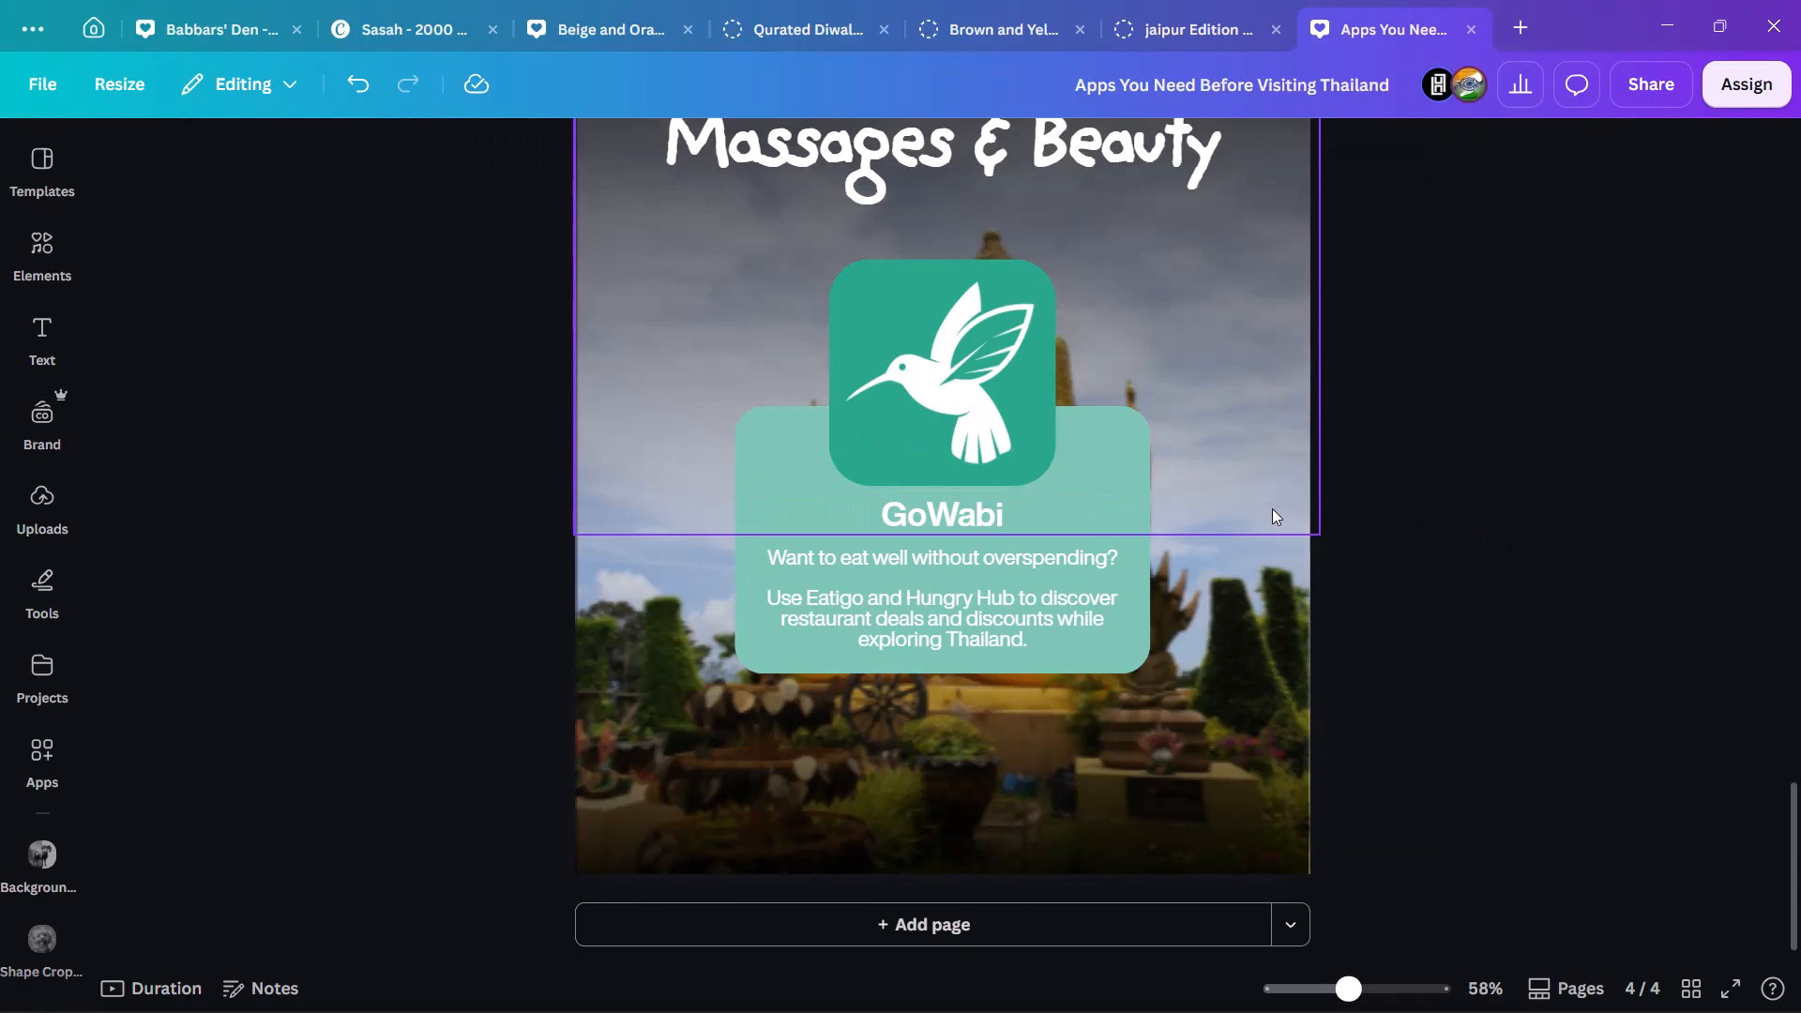
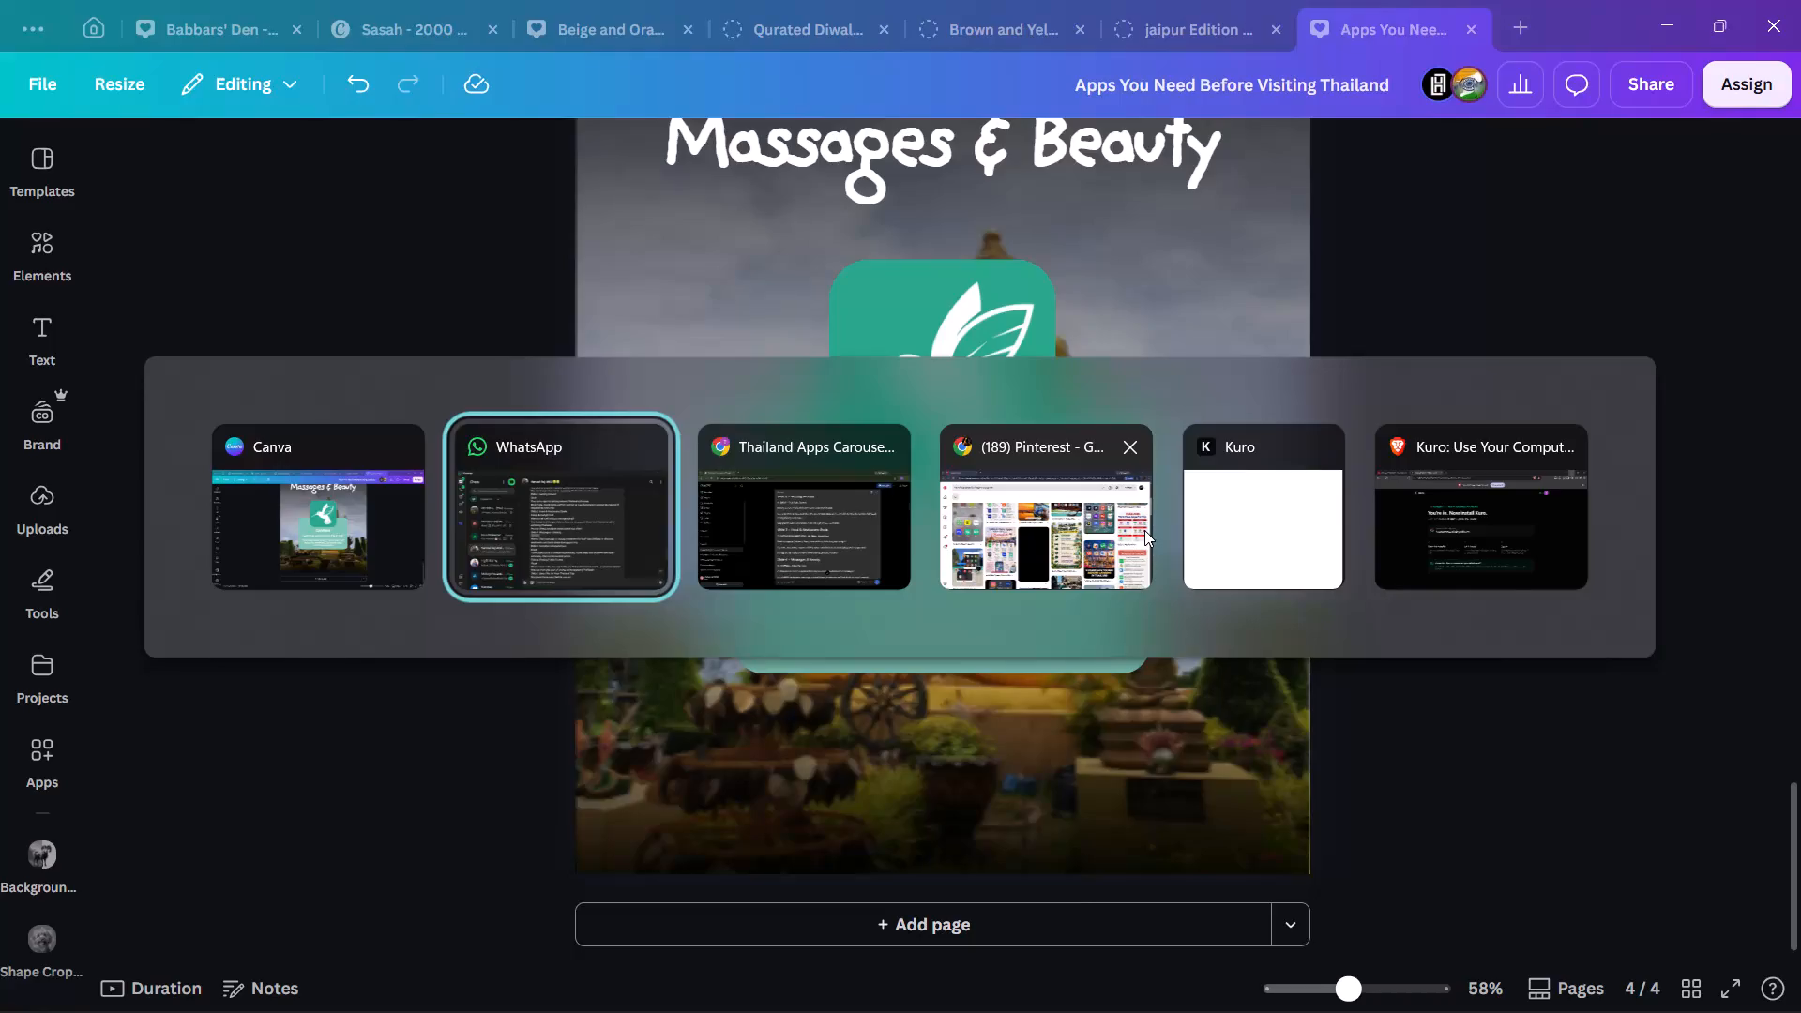
# Switch to Chrome, search Google for "hungry hub" in a new tab, and look through the web and image results.
pyautogui.hotkey('alt', 'Tab')
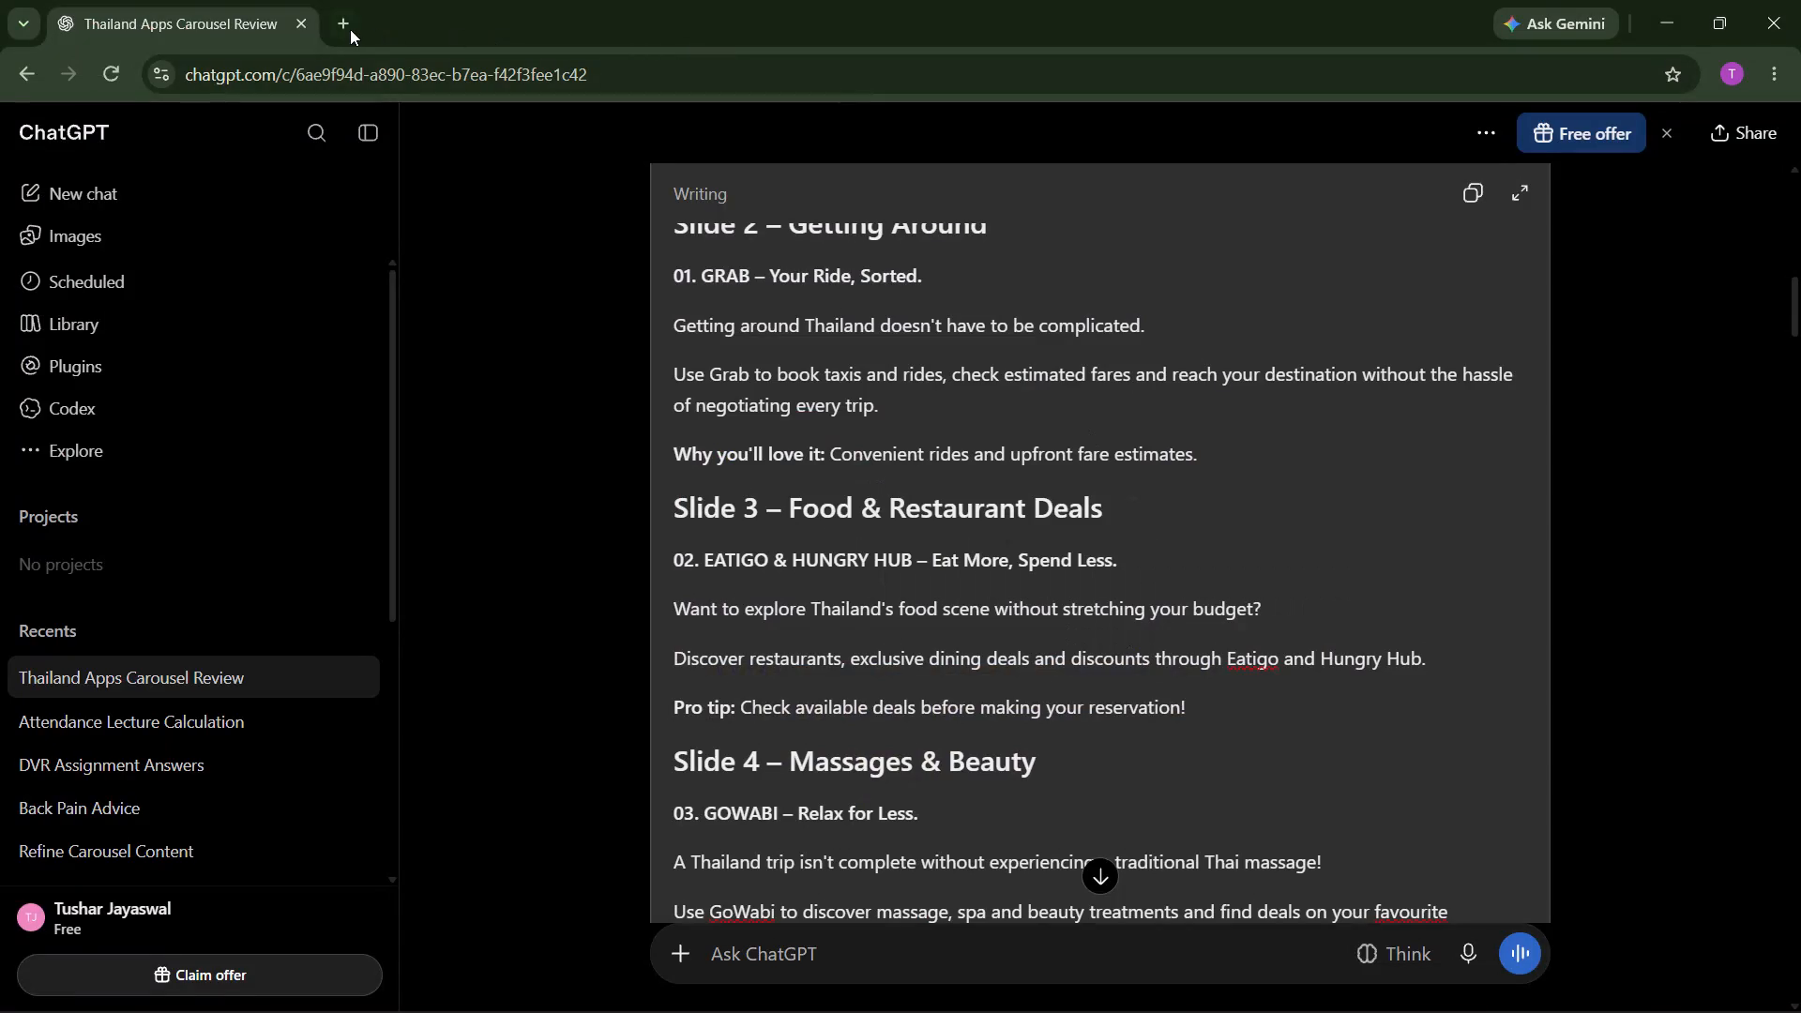
pyautogui.click(350, 29)
pyautogui.click(654, 436)
pyautogui.write('hungr')
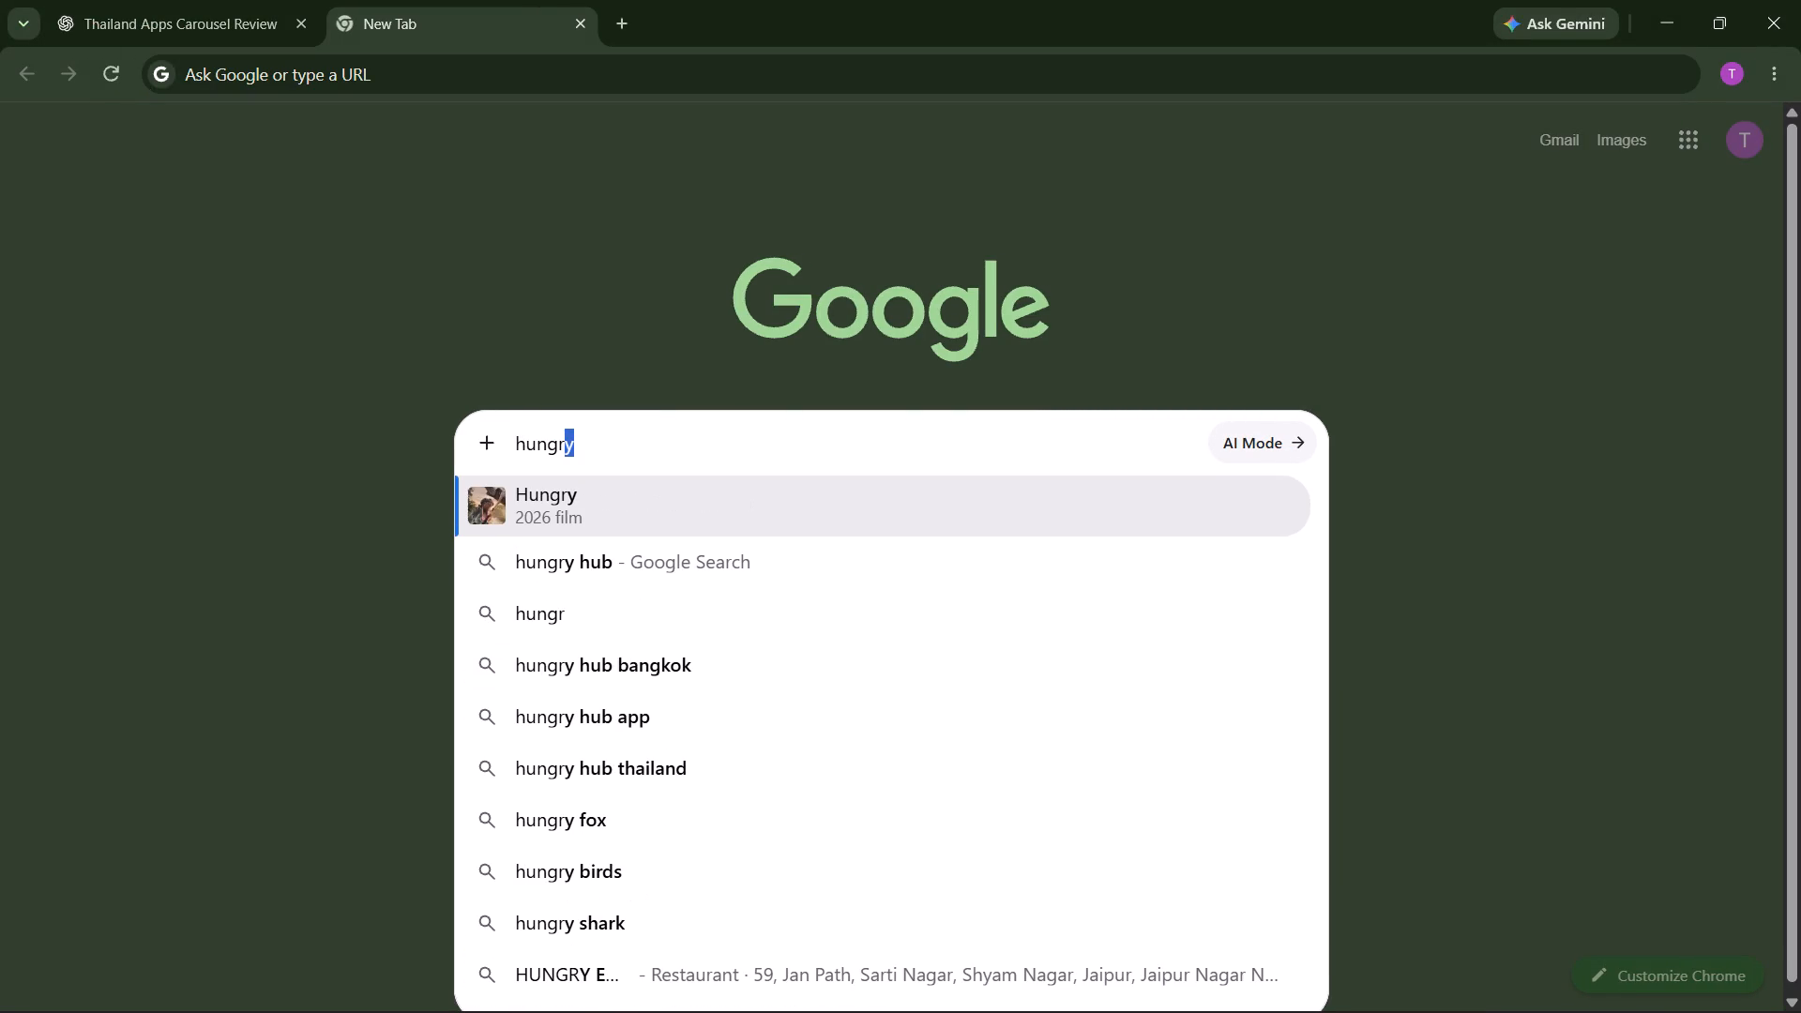
pyautogui.click(712, 568)
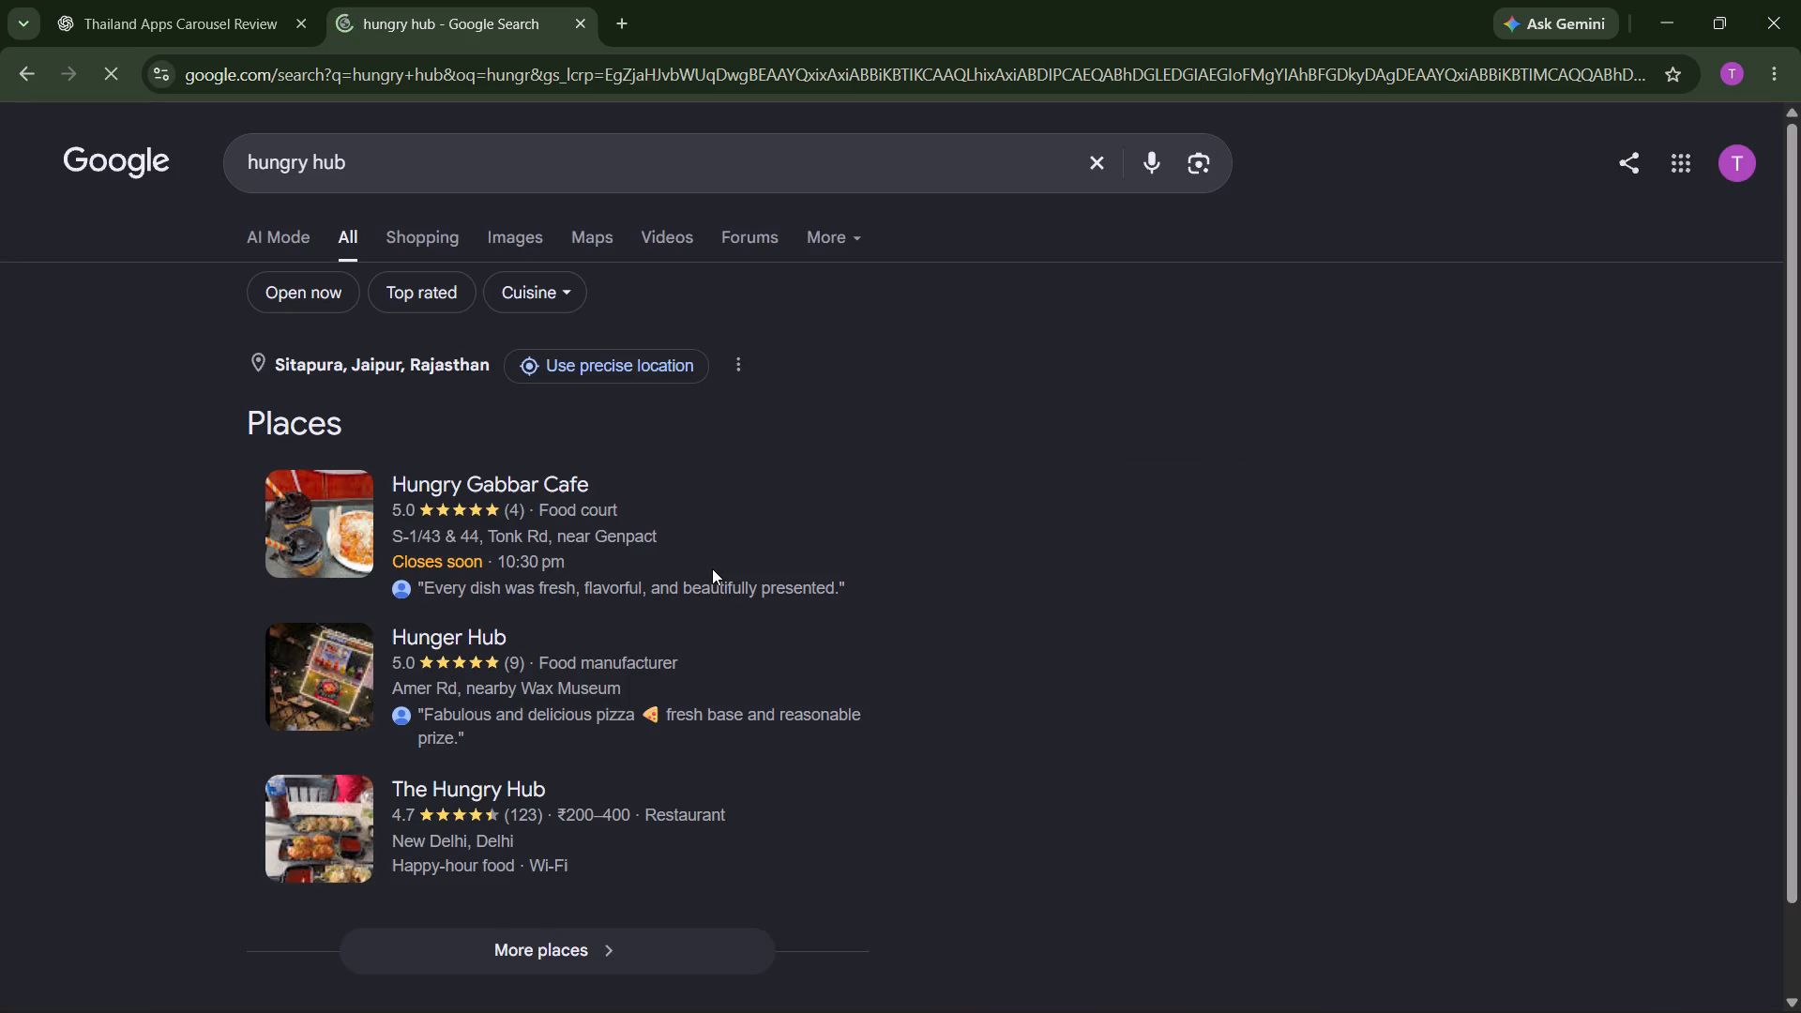
pyautogui.scroll(-5, 501, 471)
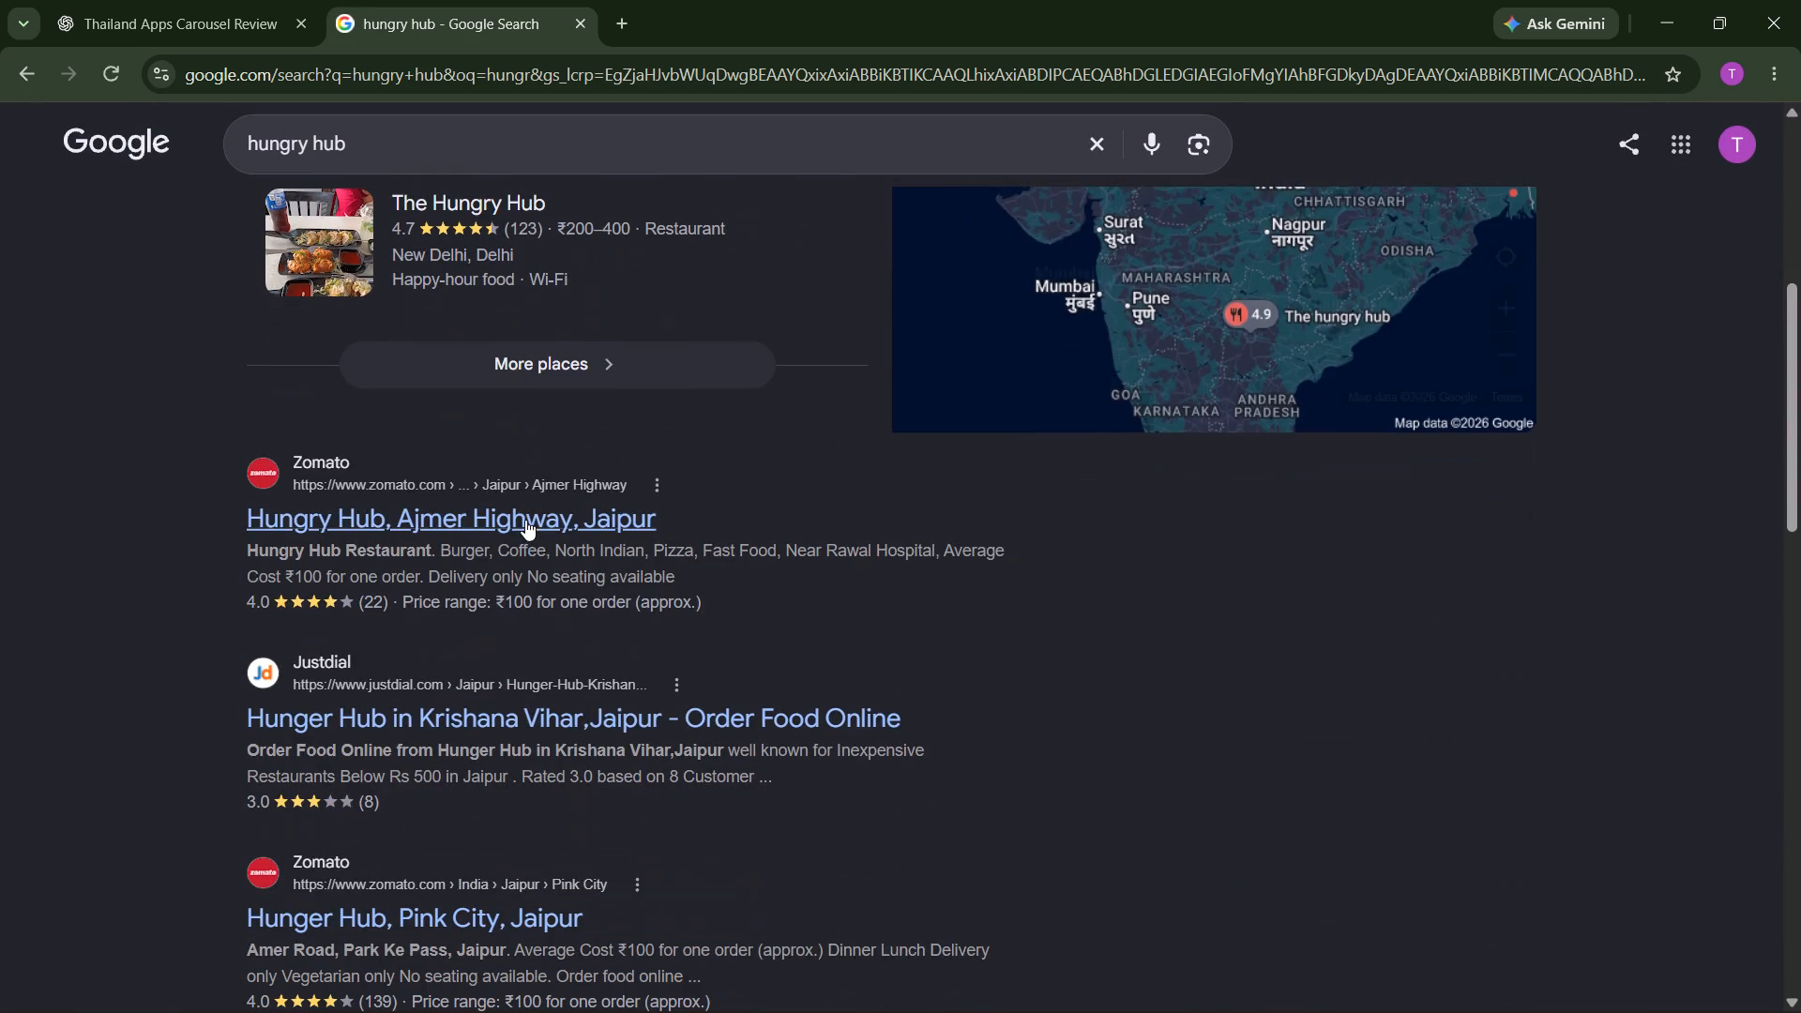
pyautogui.scroll(-3, 640, 688)
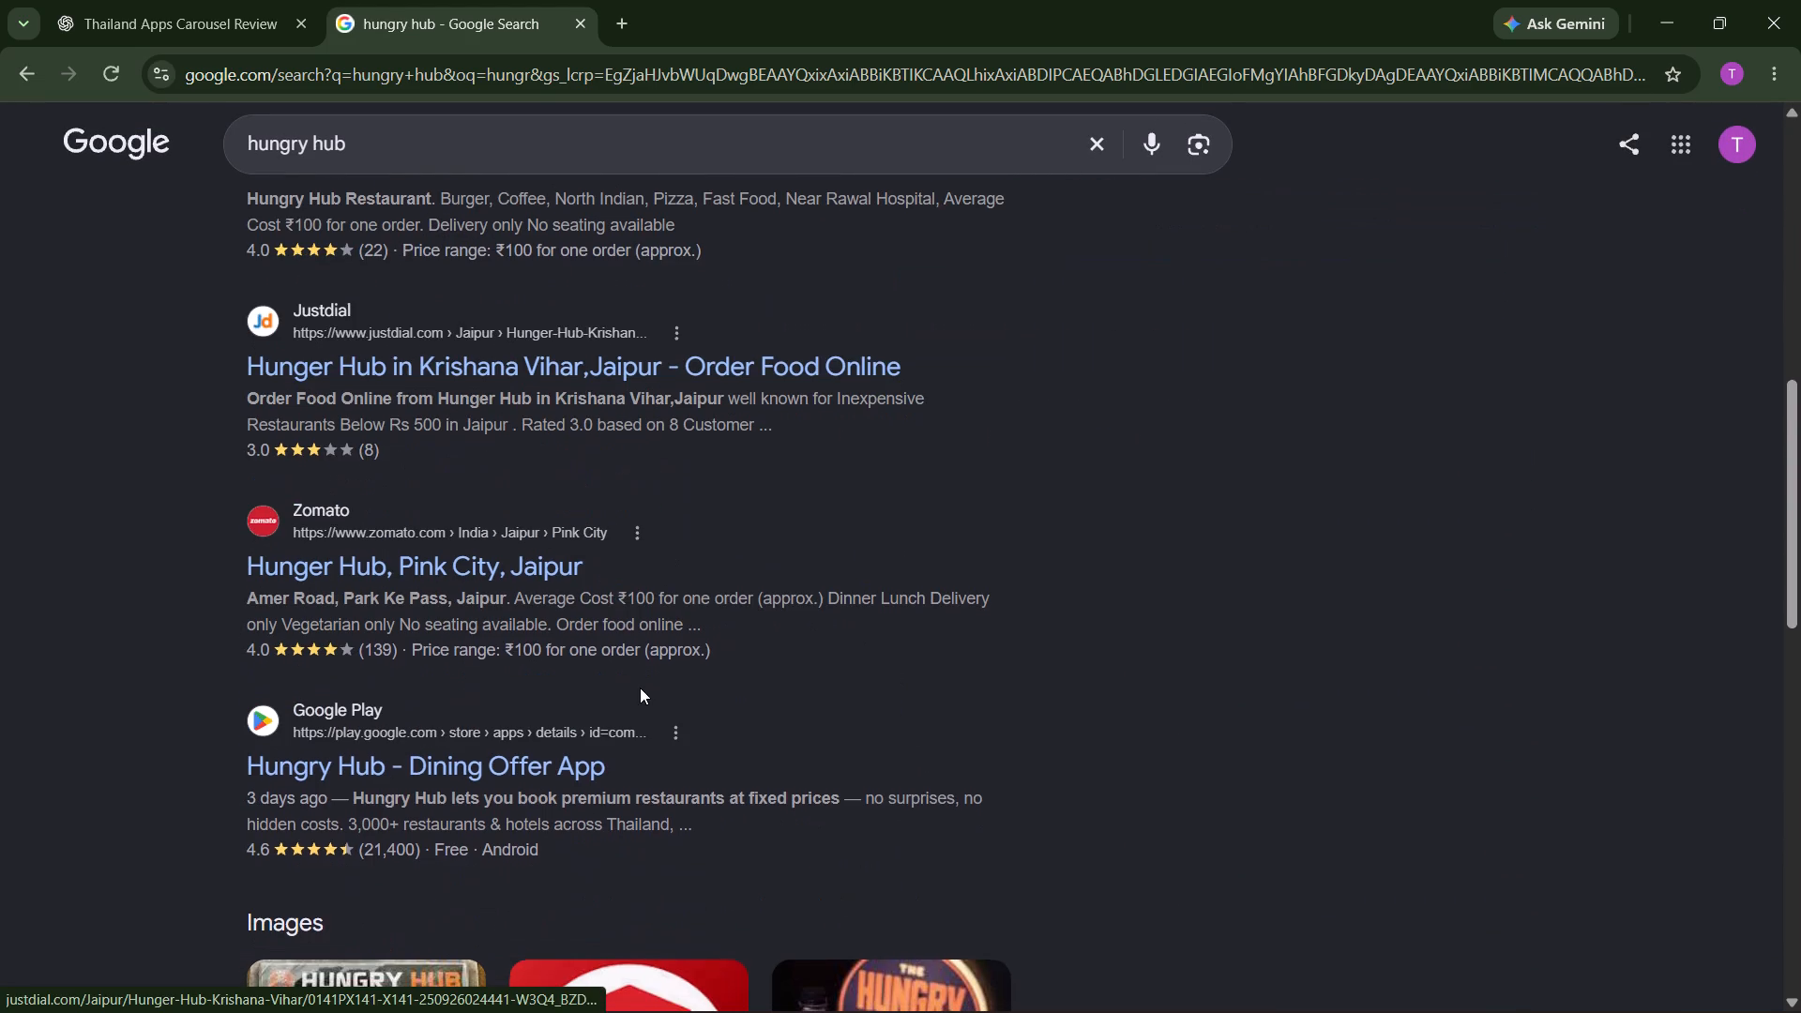
pyautogui.scroll(-3, 640, 688)
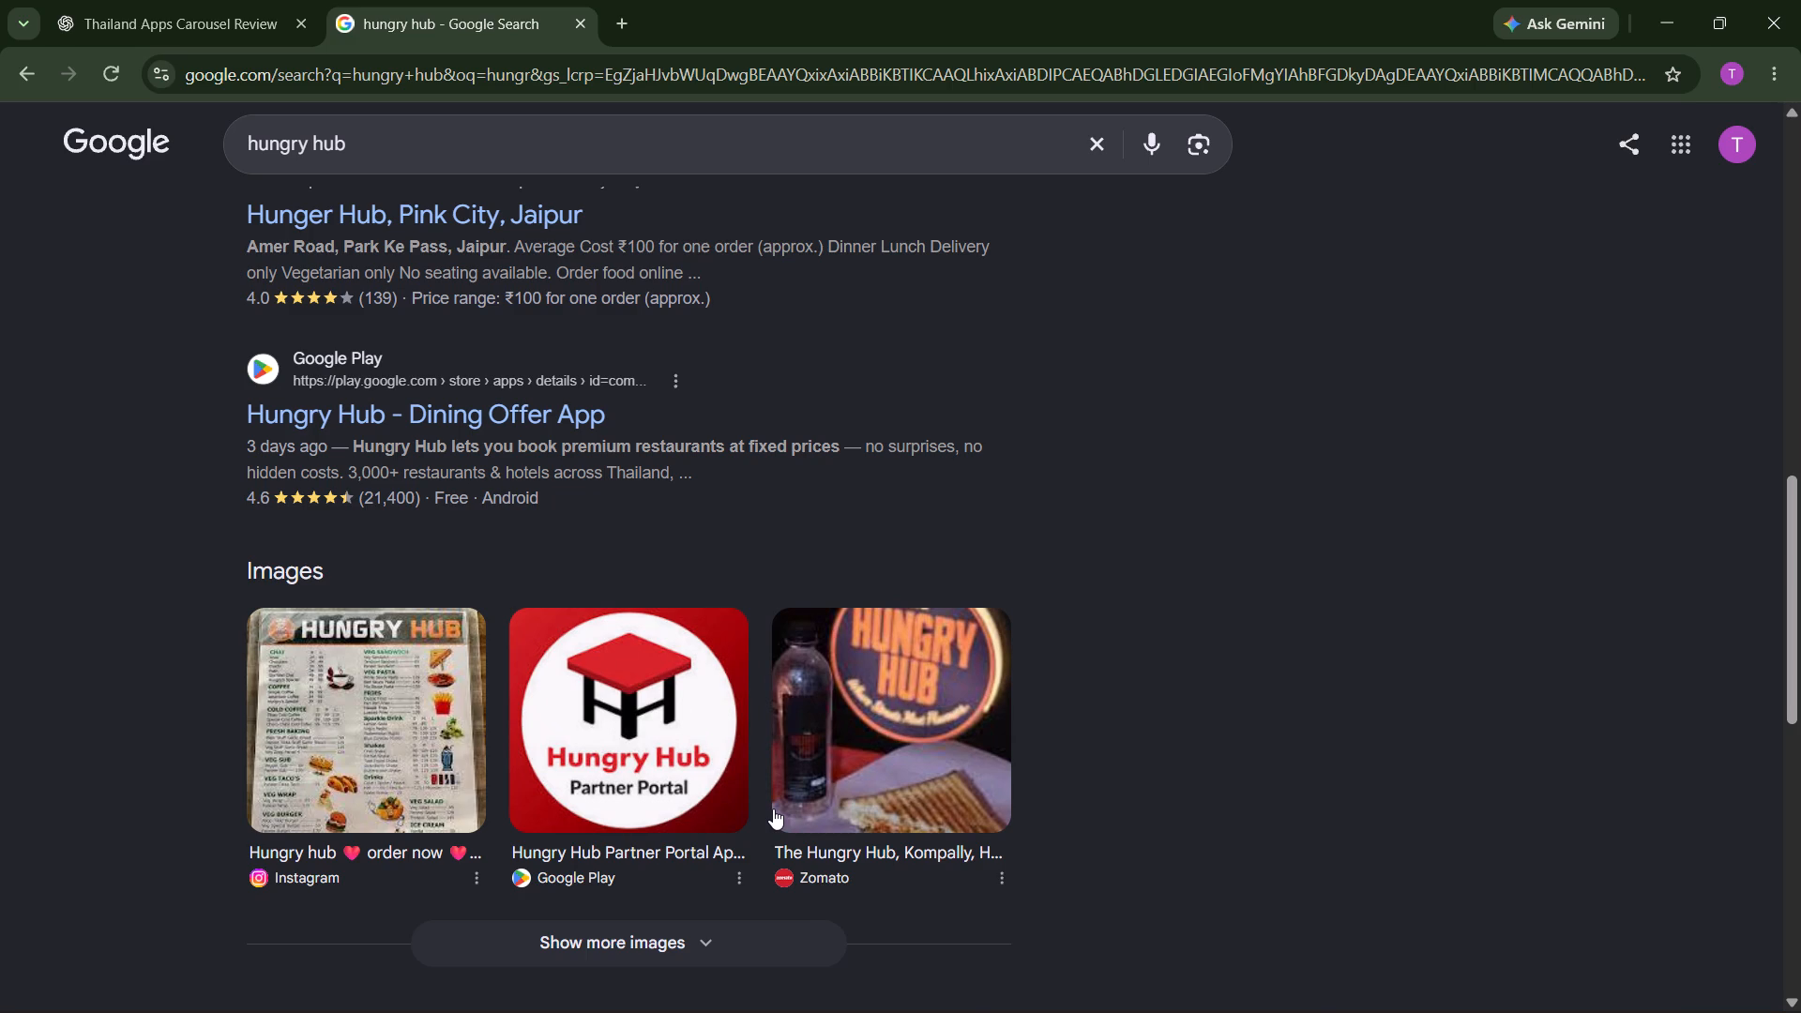
pyautogui.scroll(8, 773, 809)
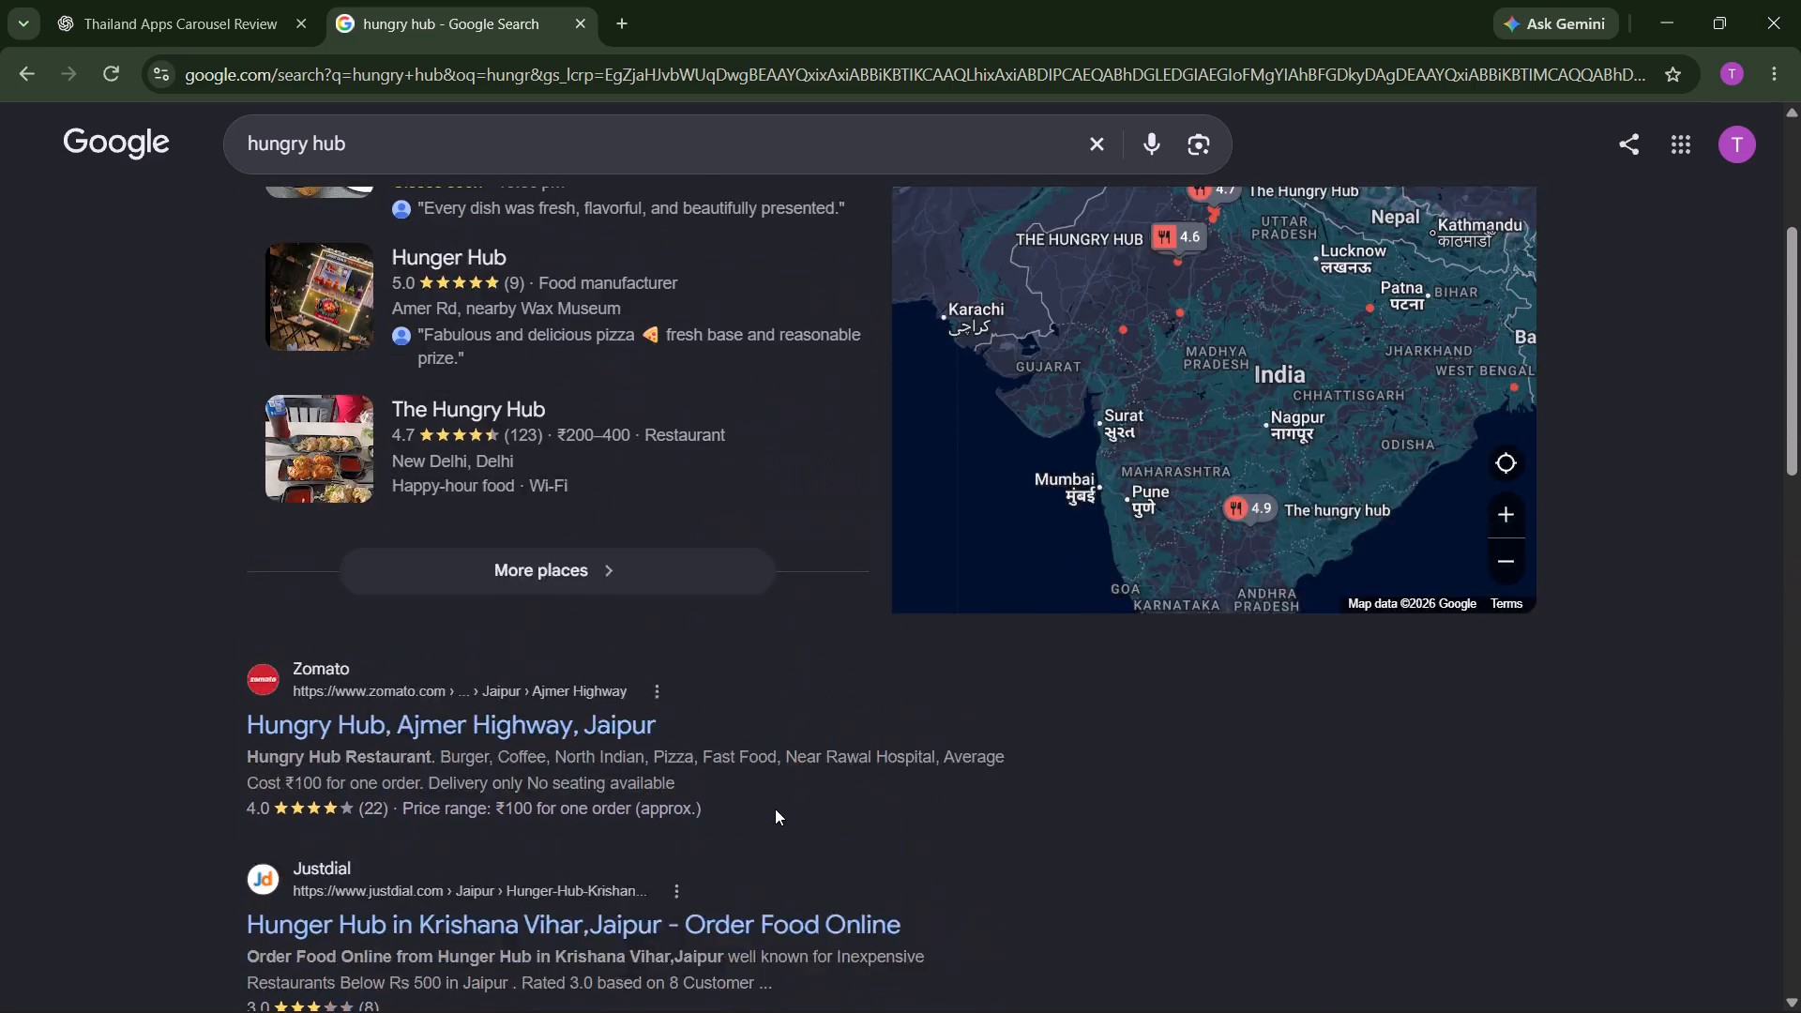
pyautogui.scroll(3, 775, 808)
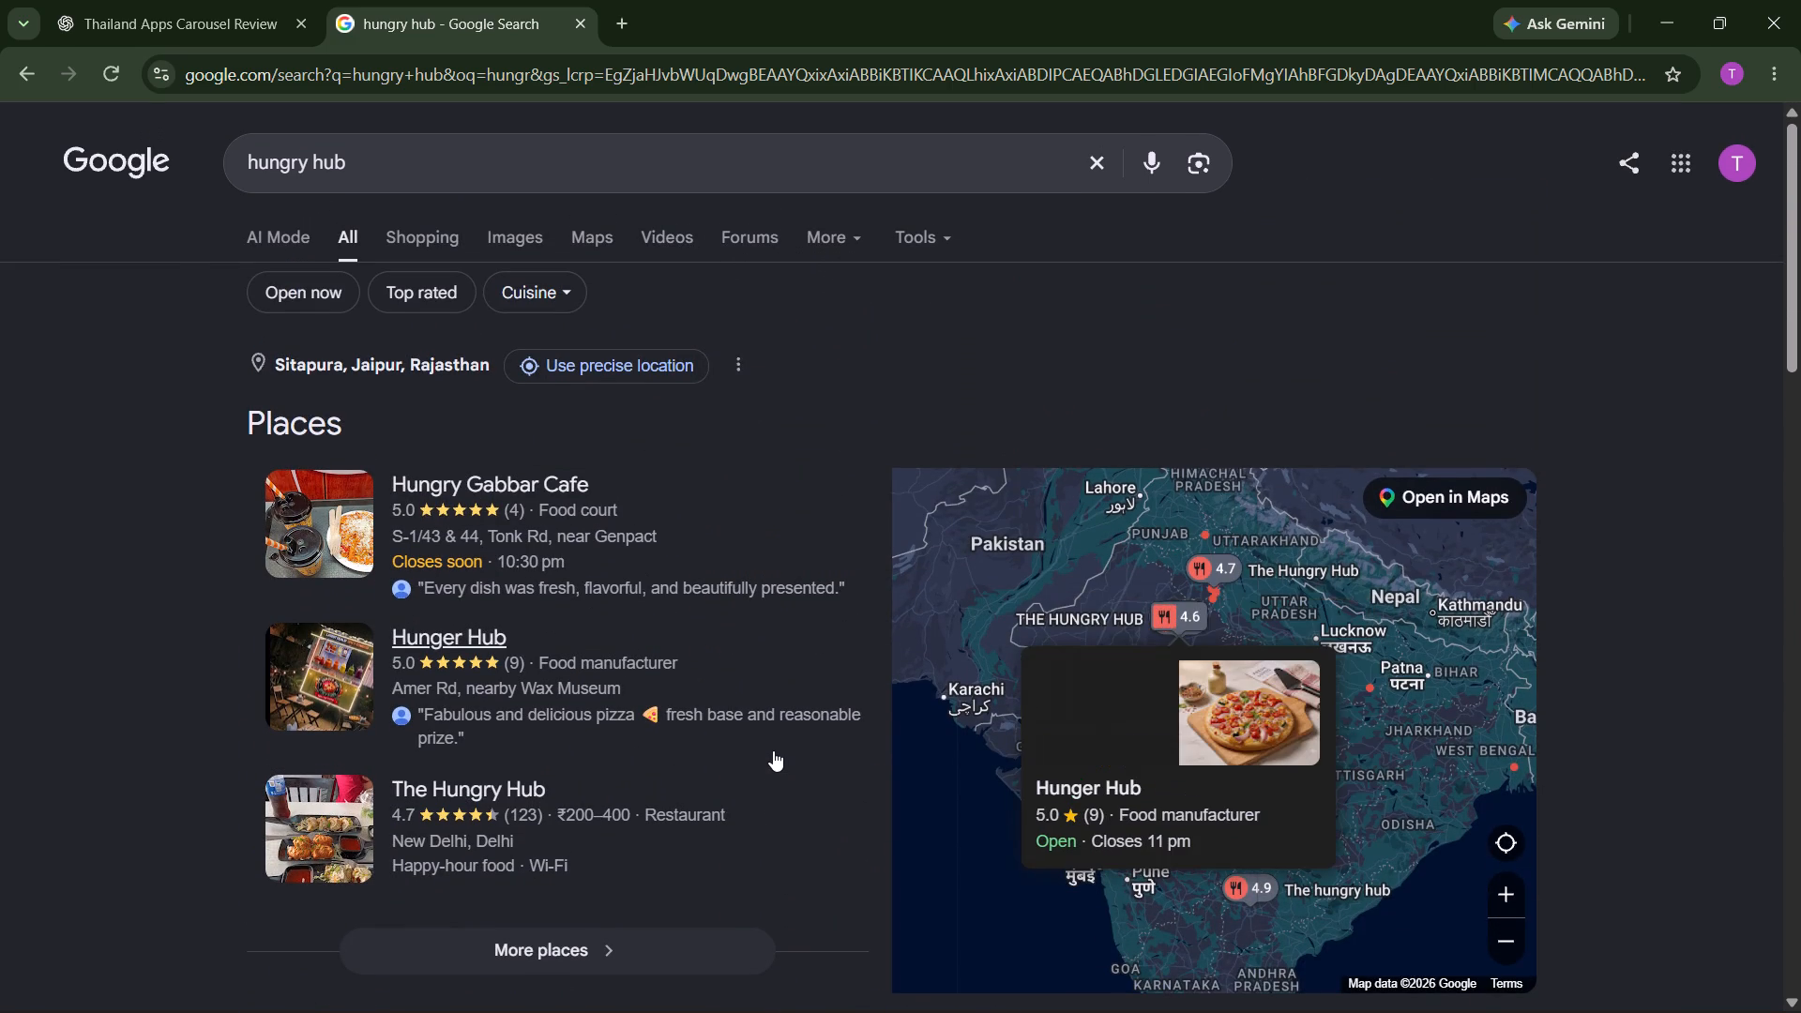
# Switch back to Canva and review the Eatigo & Hungry Hub logo and text card on page 3.
pyautogui.hotkey('alt', 'Tab')
pyautogui.click(1582, 732)
pyautogui.scroll(4, 1555, 703)
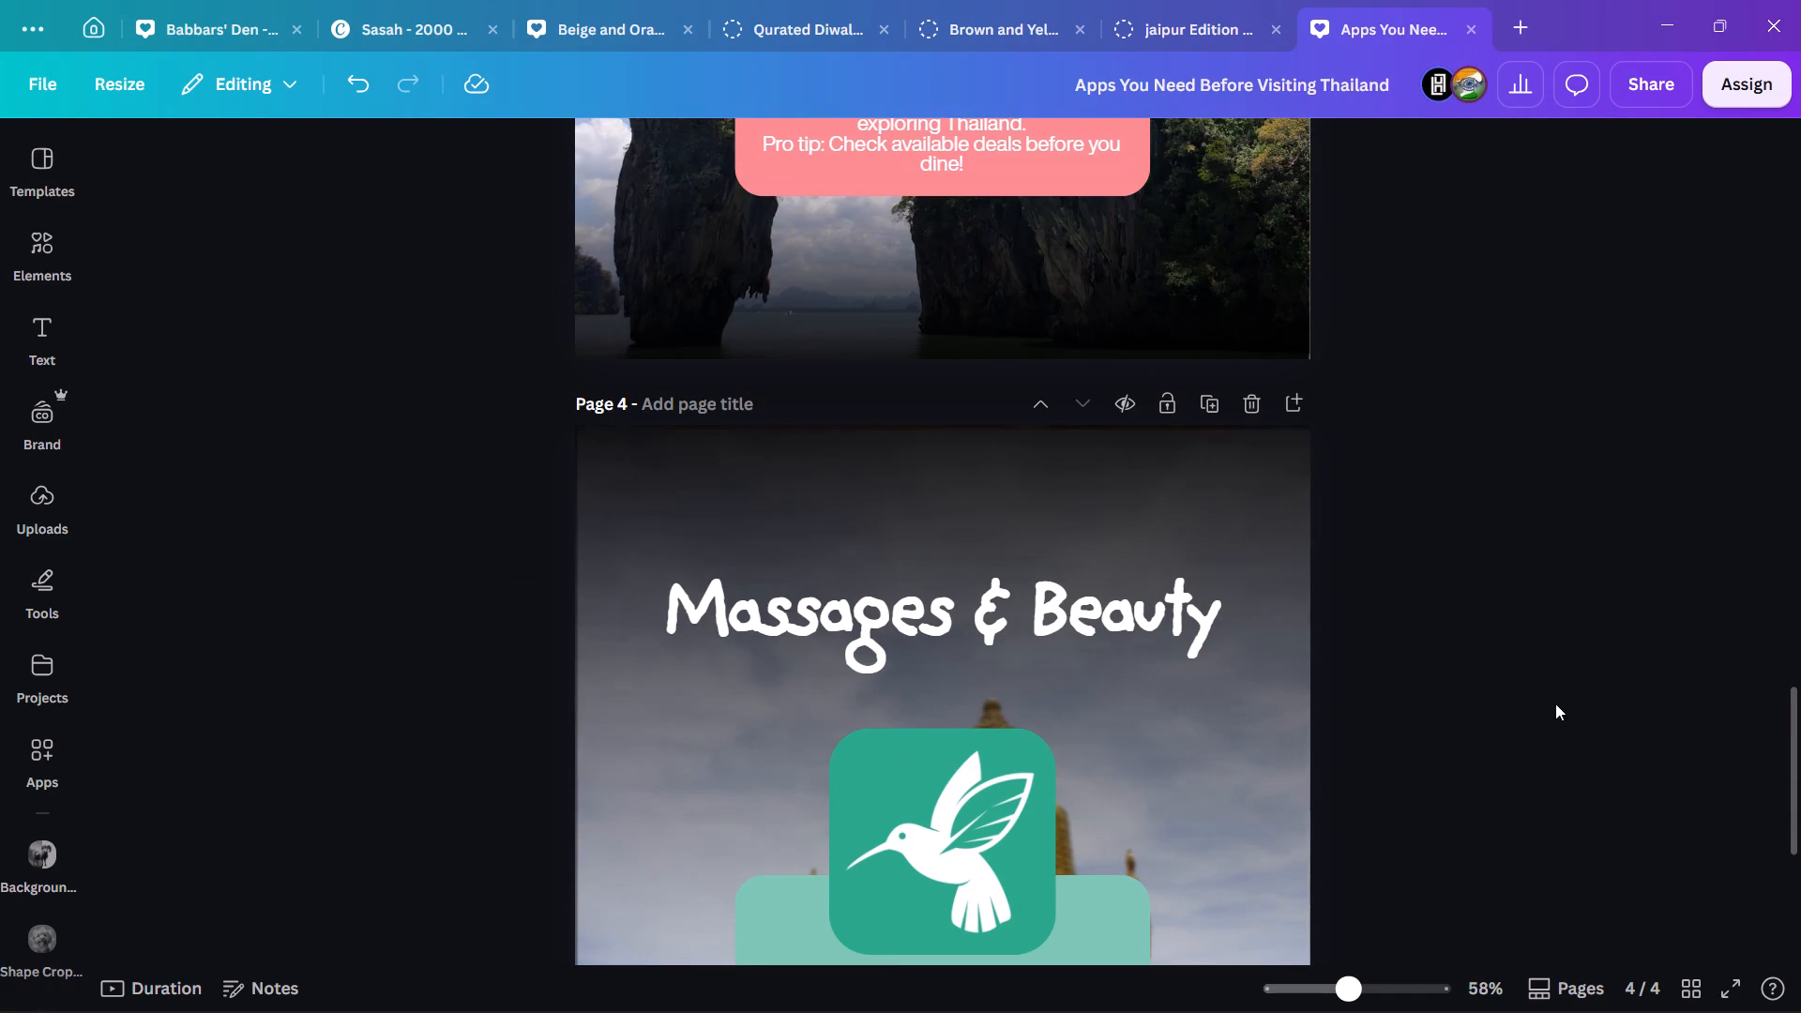
pyautogui.click(1539, 688)
pyautogui.scroll(4, 1531, 675)
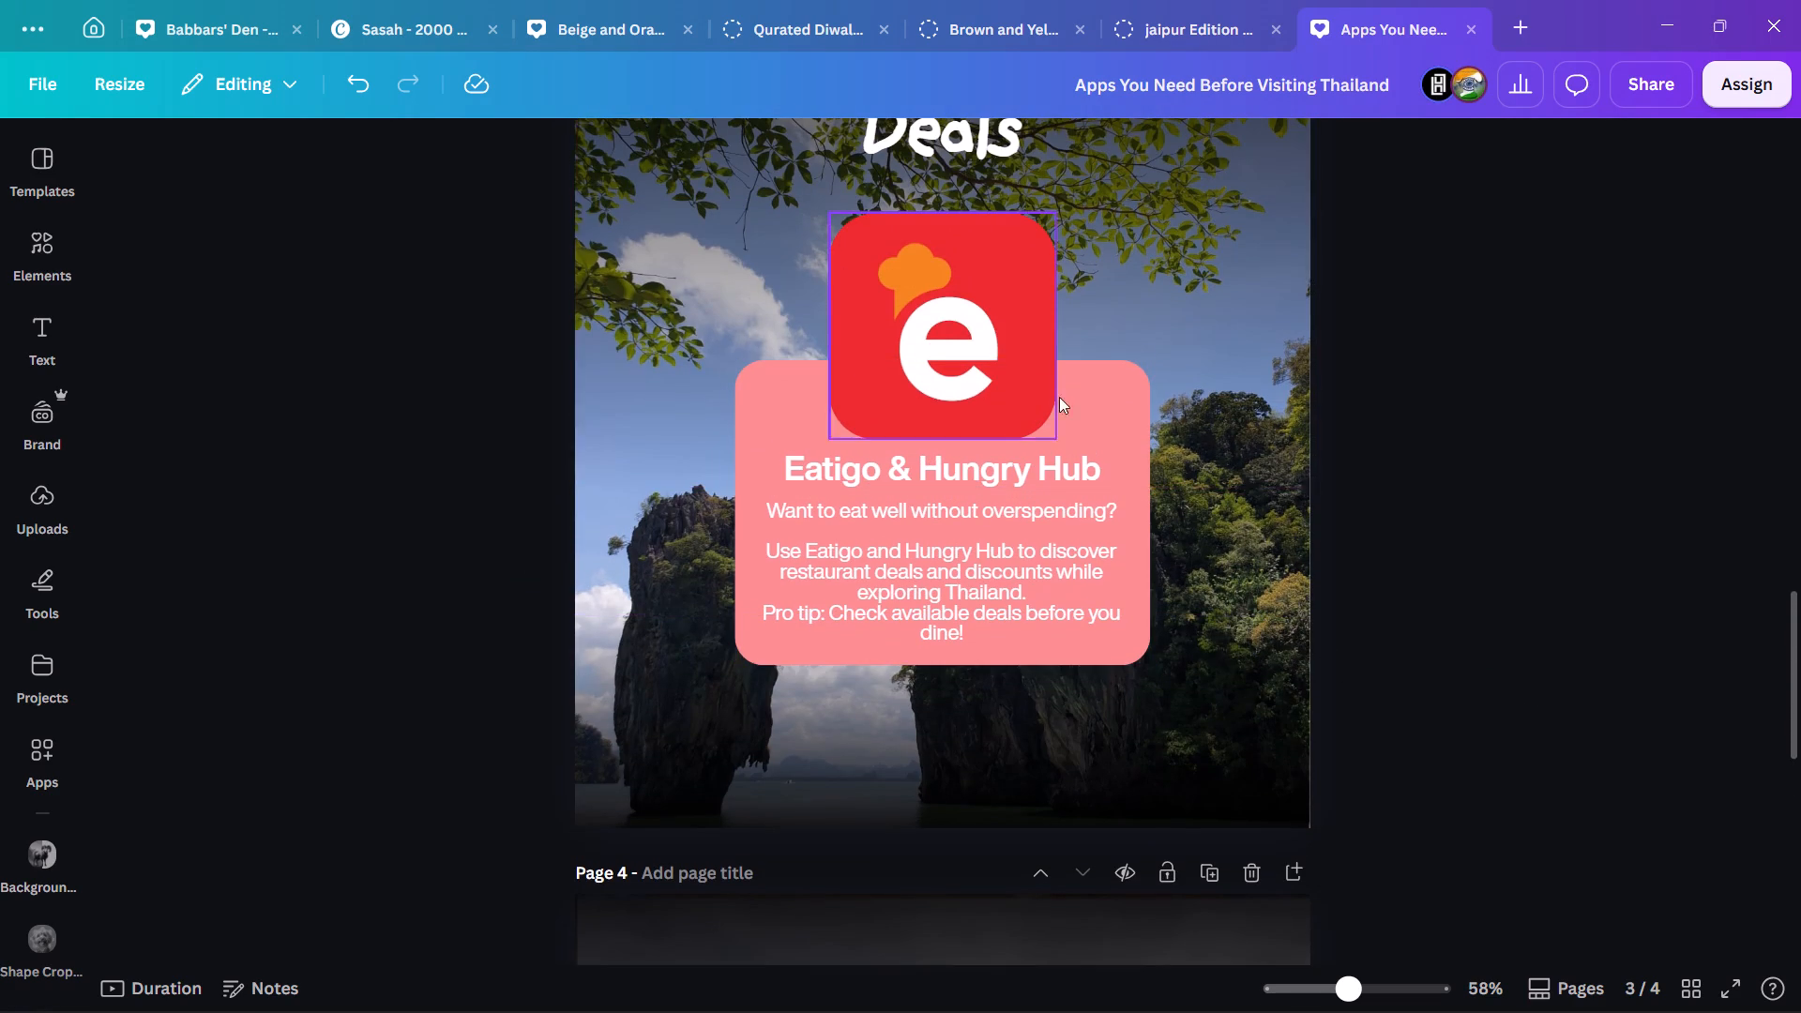
pyautogui.scroll(5, 1285, 484)
pyautogui.scroll(-4, 1292, 489)
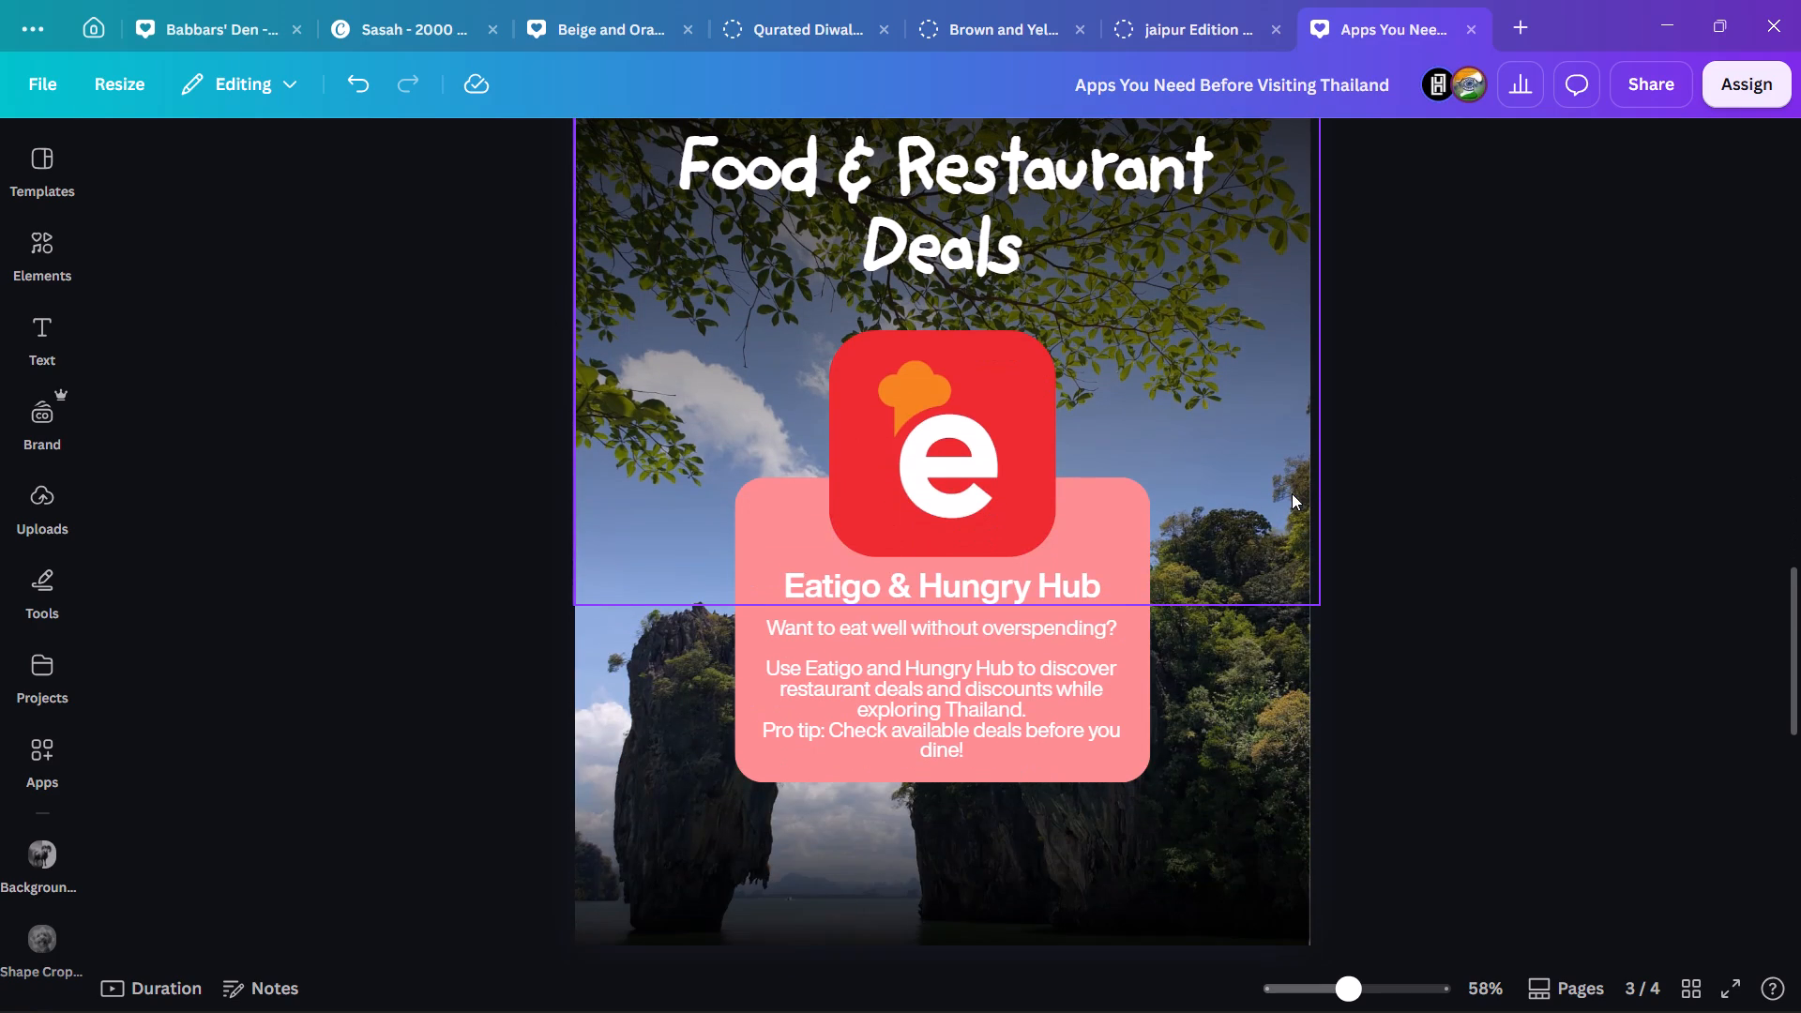
# Switch back to the "hungry hub" Google search results in Chrome.
pyautogui.hotkey('alt', 'Tab')
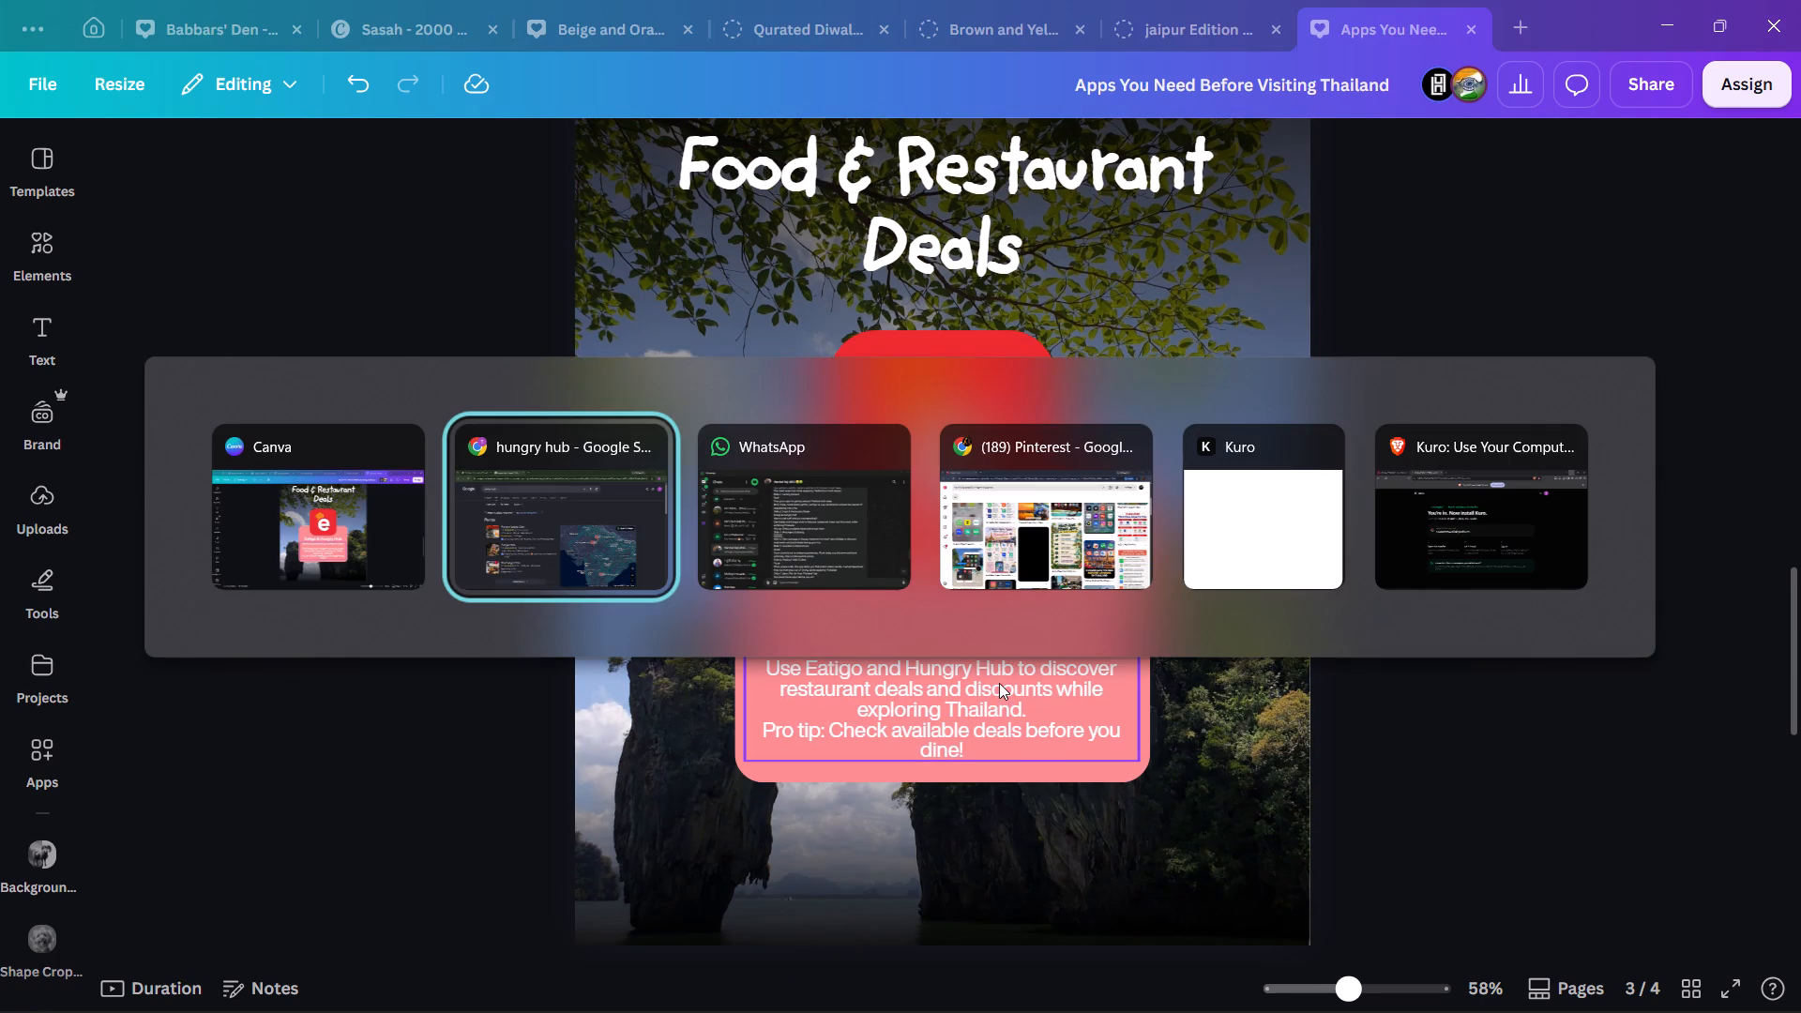
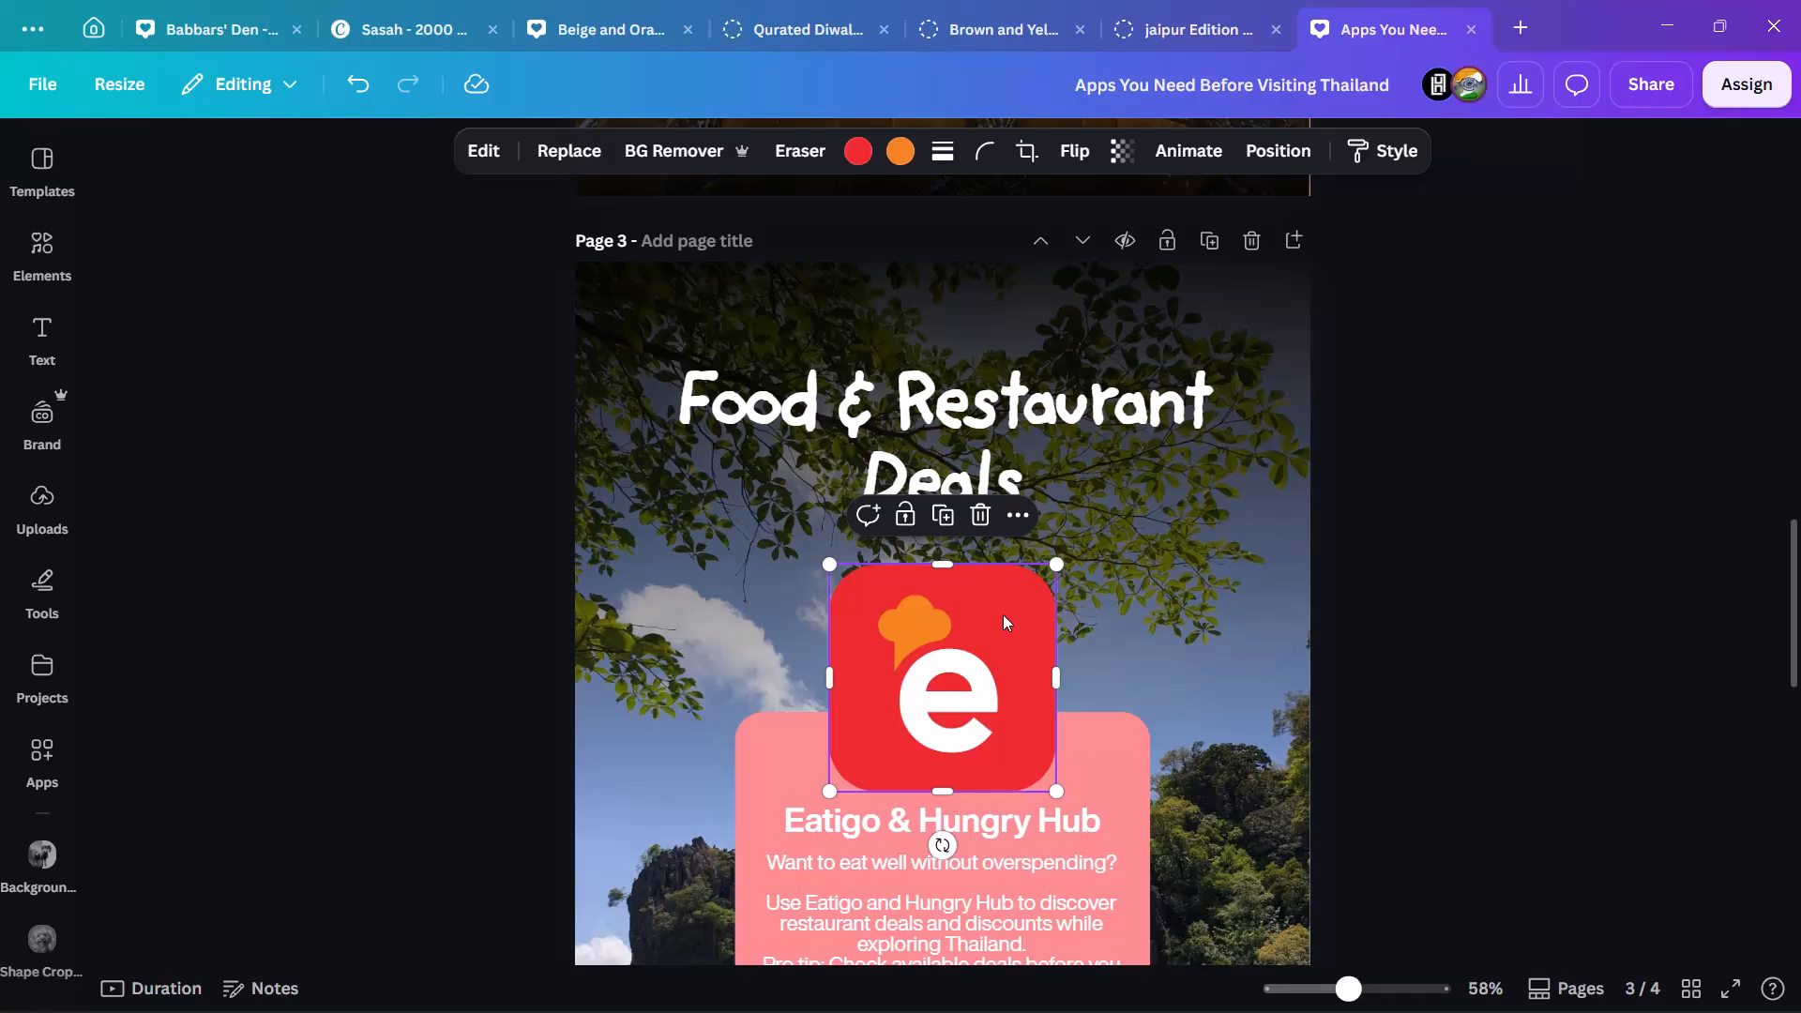
# Paste the copied Hungry Hub table logo onto page 3 and scale it to about 333 × 333 over the Eatigo logo.
pyautogui.hotkey('ctrl', 'v')
pyautogui.moveTo(1151, 523); pyautogui.dragTo(1149, 523)
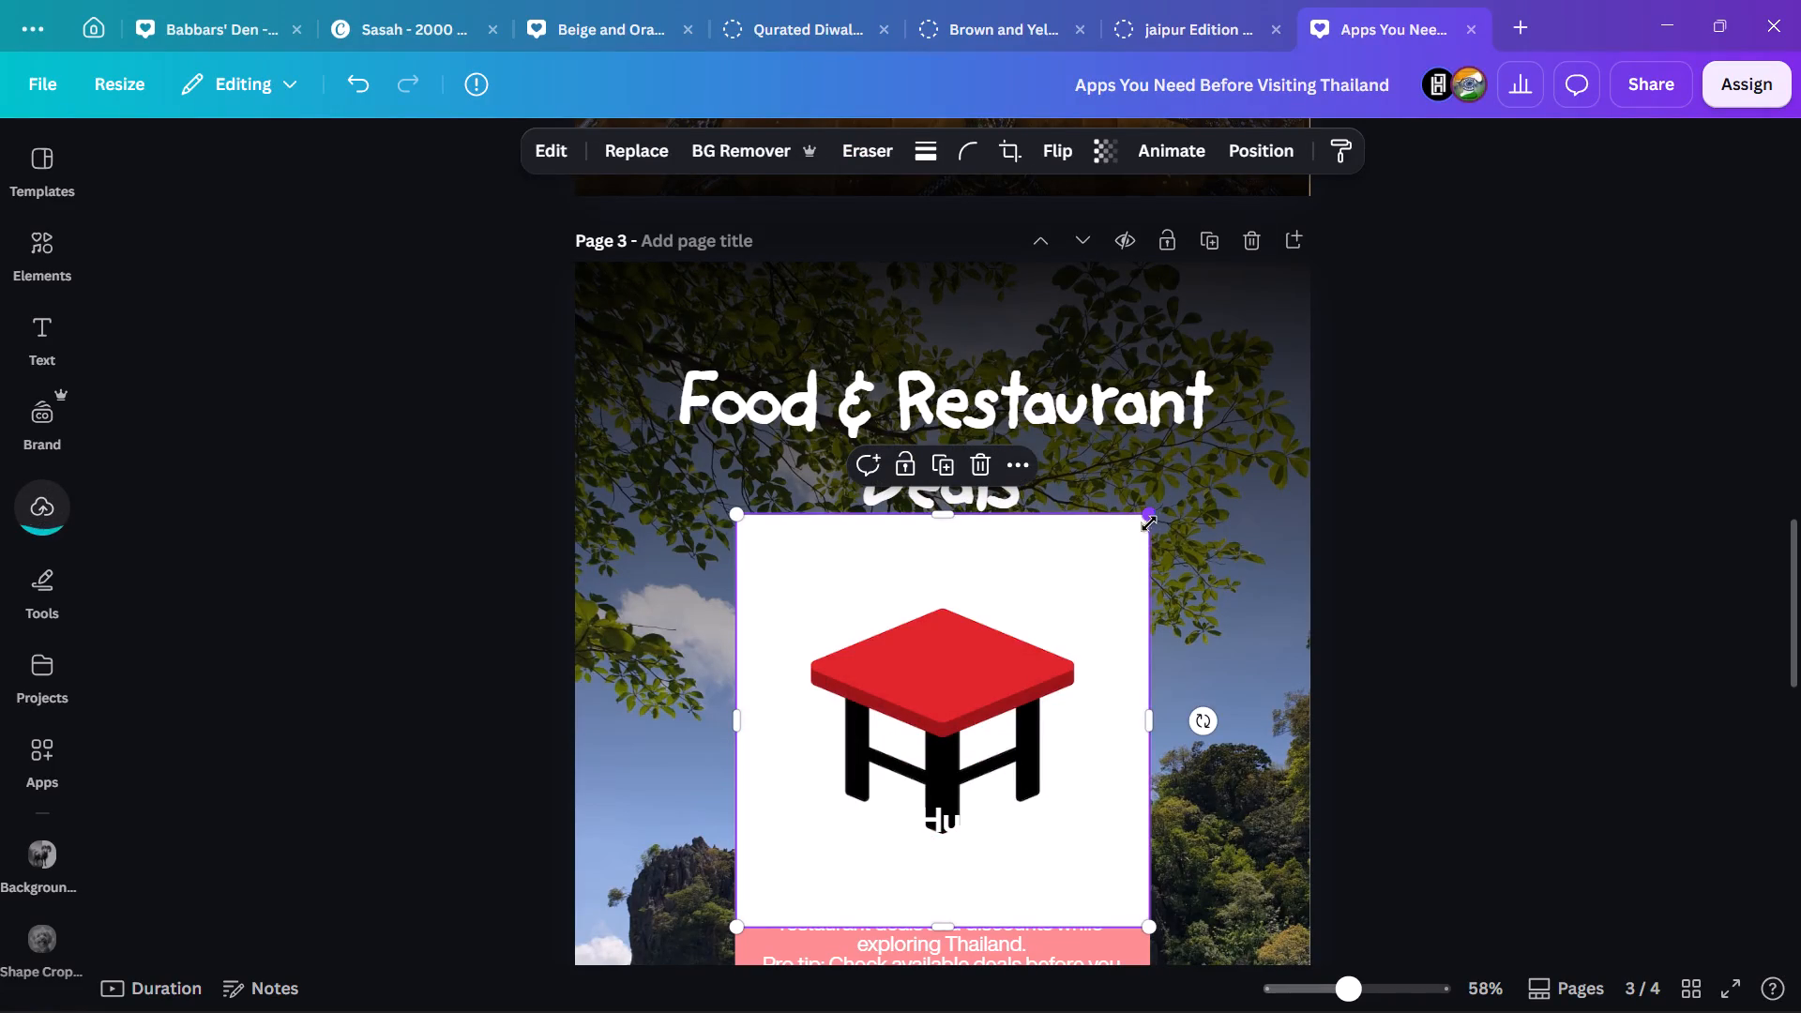
pyautogui.moveTo(1149, 523); pyautogui.dragTo(830, 619)
pyautogui.moveTo(788, 748); pyautogui.dragTo(883, 623)
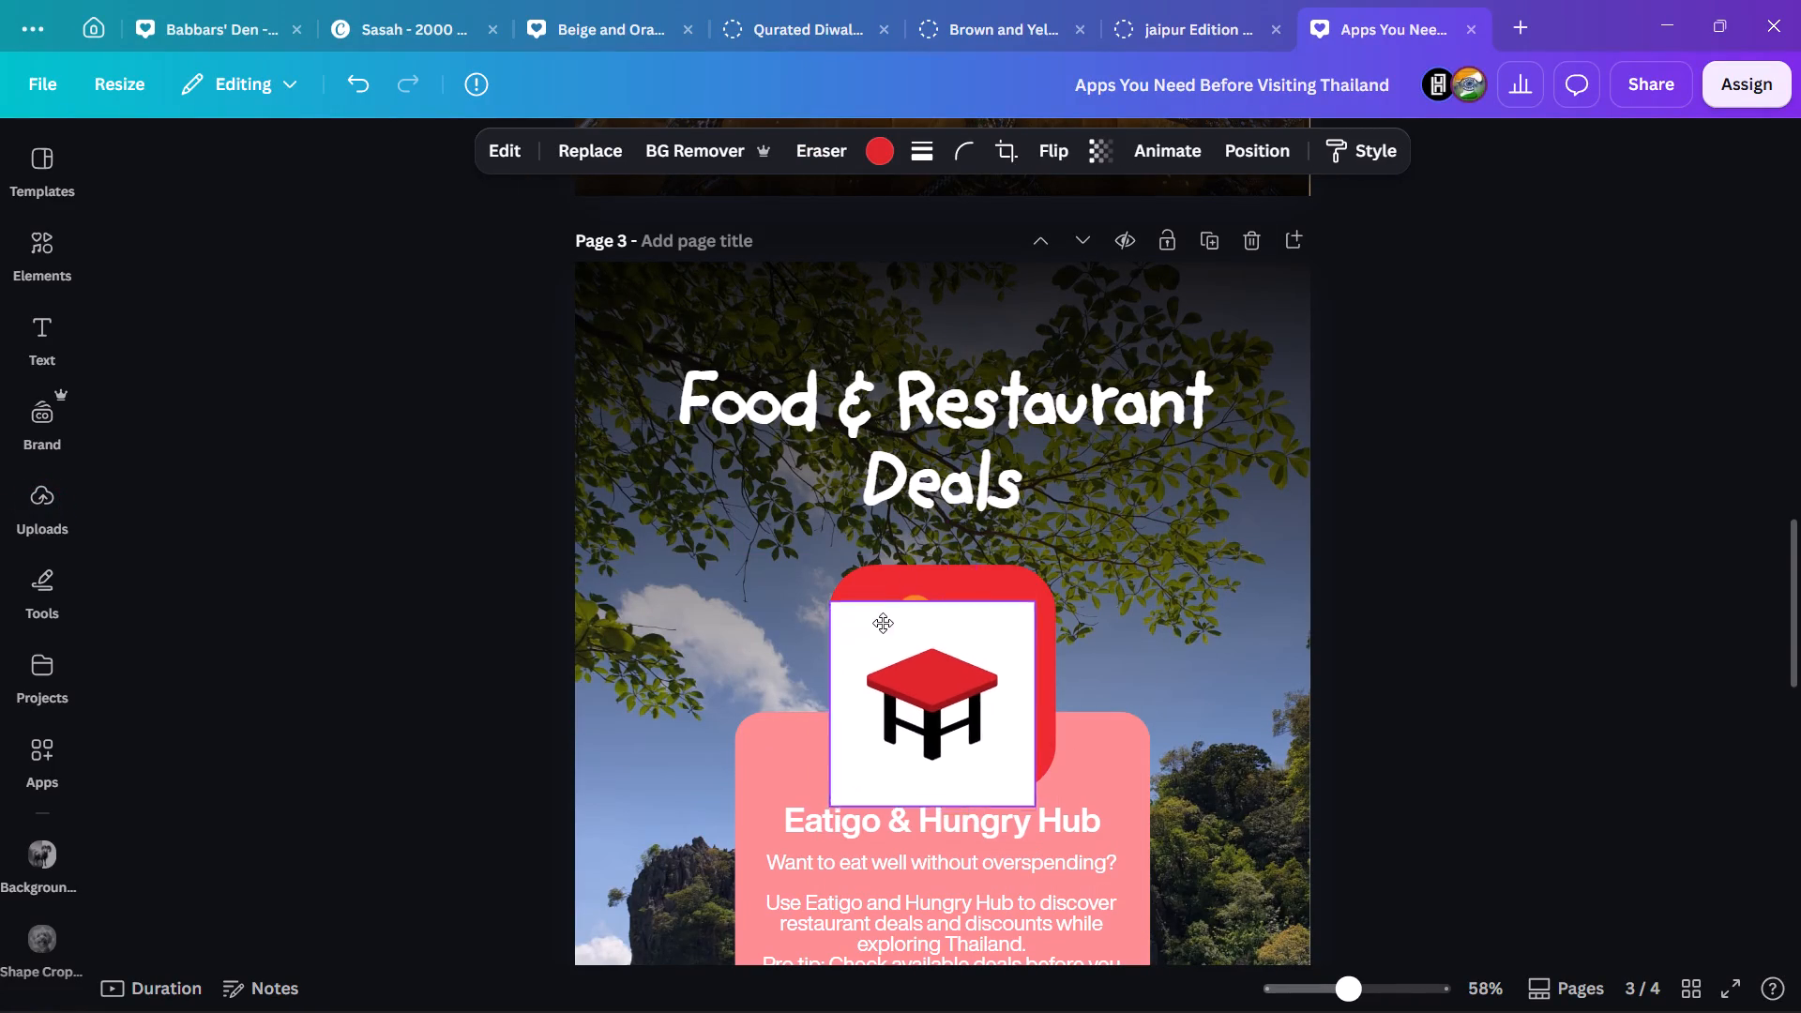
pyautogui.moveTo(883, 623); pyautogui.dragTo(881, 603)
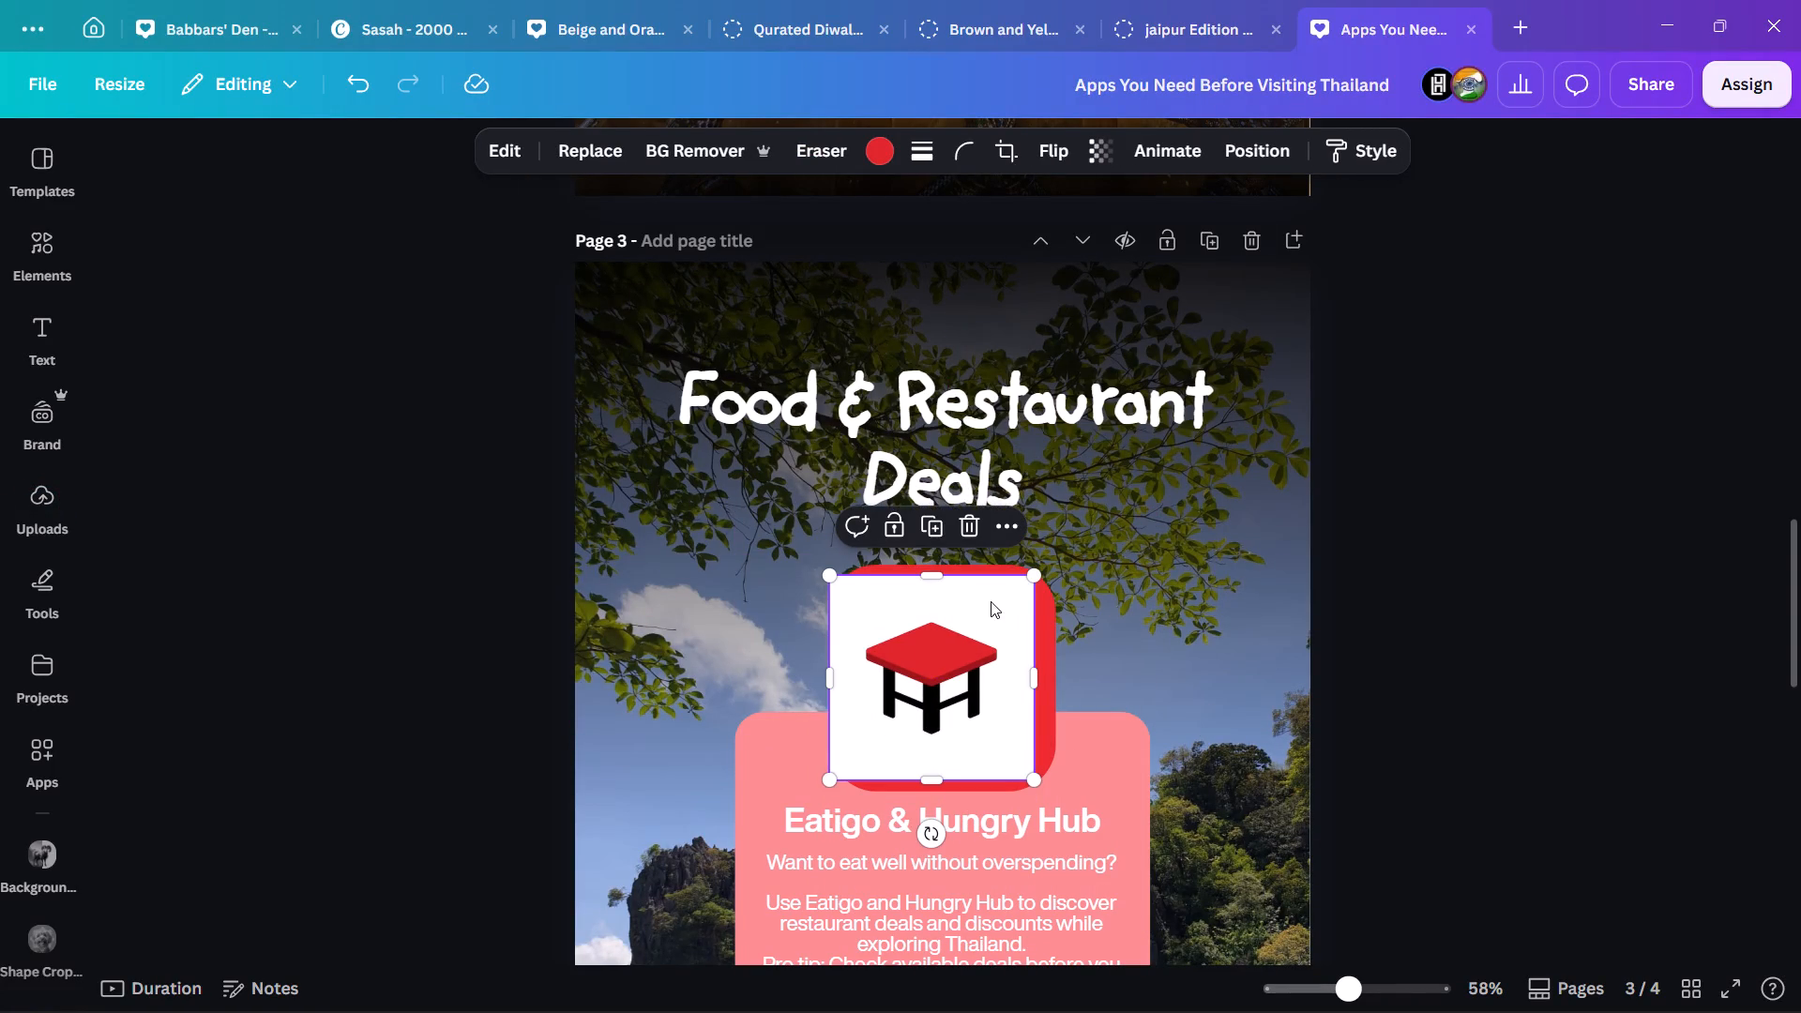
pyautogui.moveTo(1028, 570); pyautogui.dragTo(1055, 560)
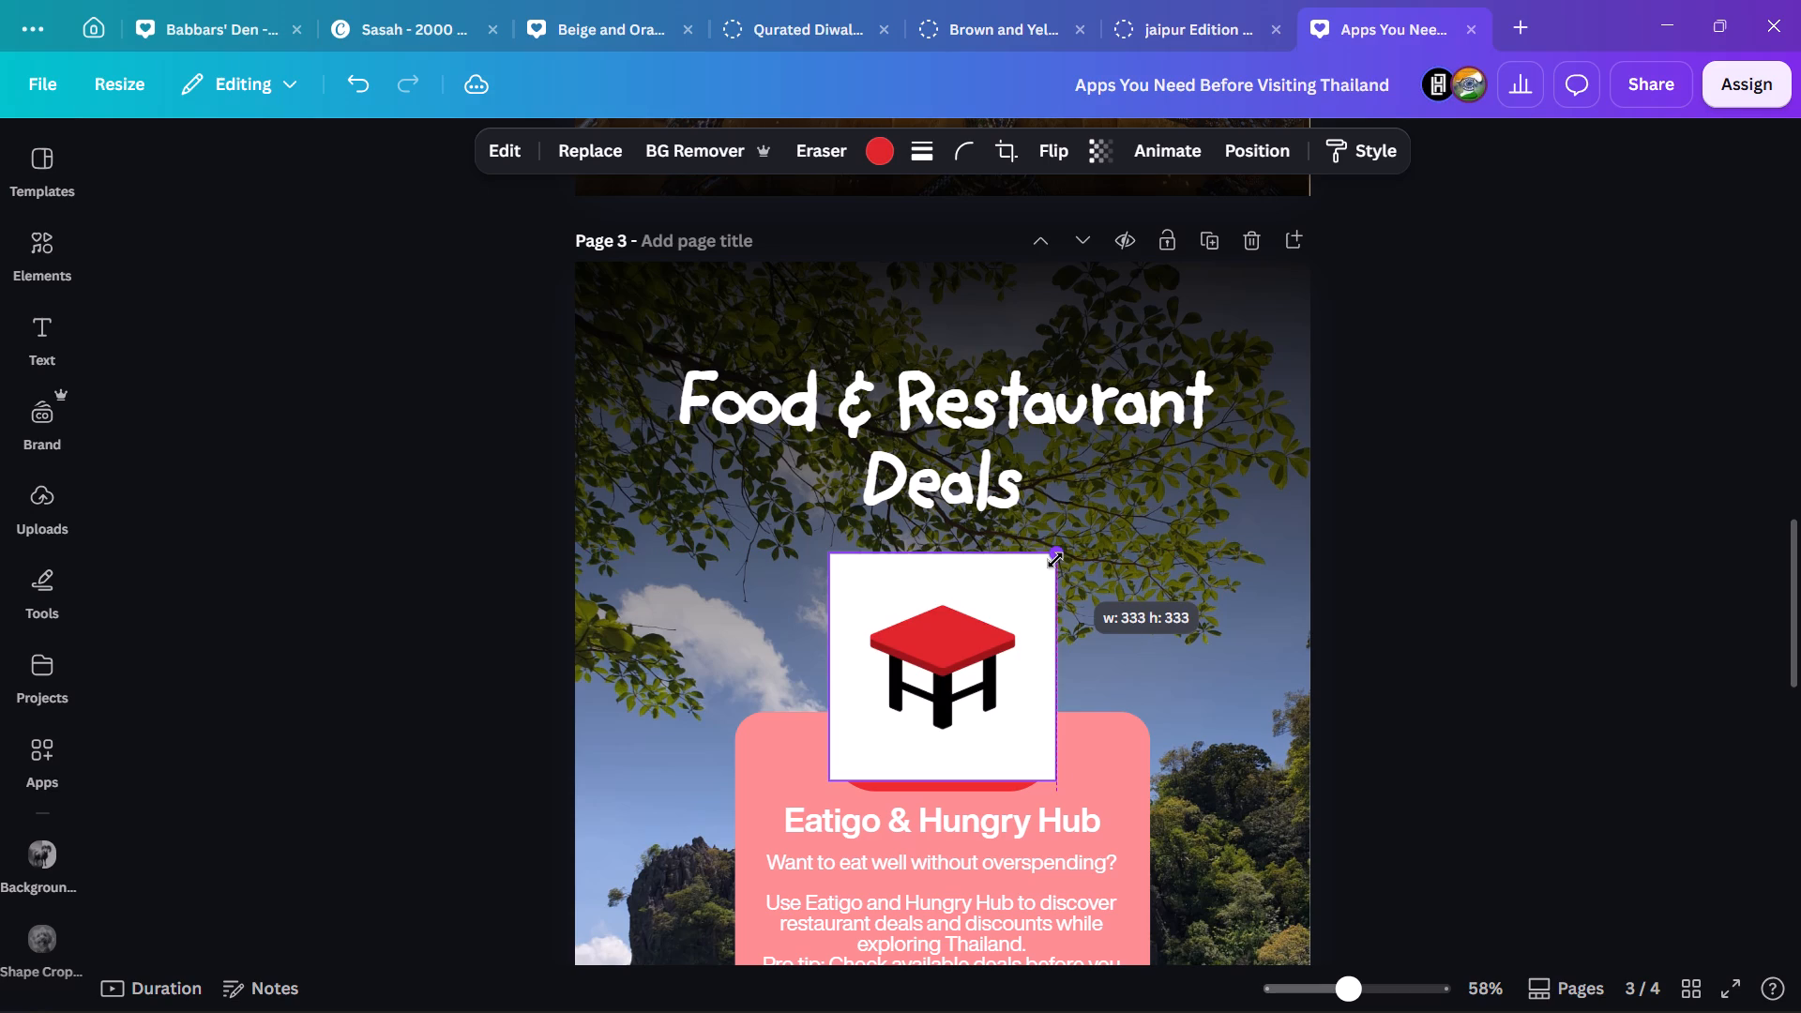
pyautogui.moveTo(1055, 560); pyautogui.dragTo(1053, 561)
# Align the Hungry Hub logo over the Eatigo logo and round its corners to match the Eatigo logo's shape.
pyautogui.click(965, 159)
pyautogui.moveTo(852, 258); pyautogui.dragTo(906, 267)
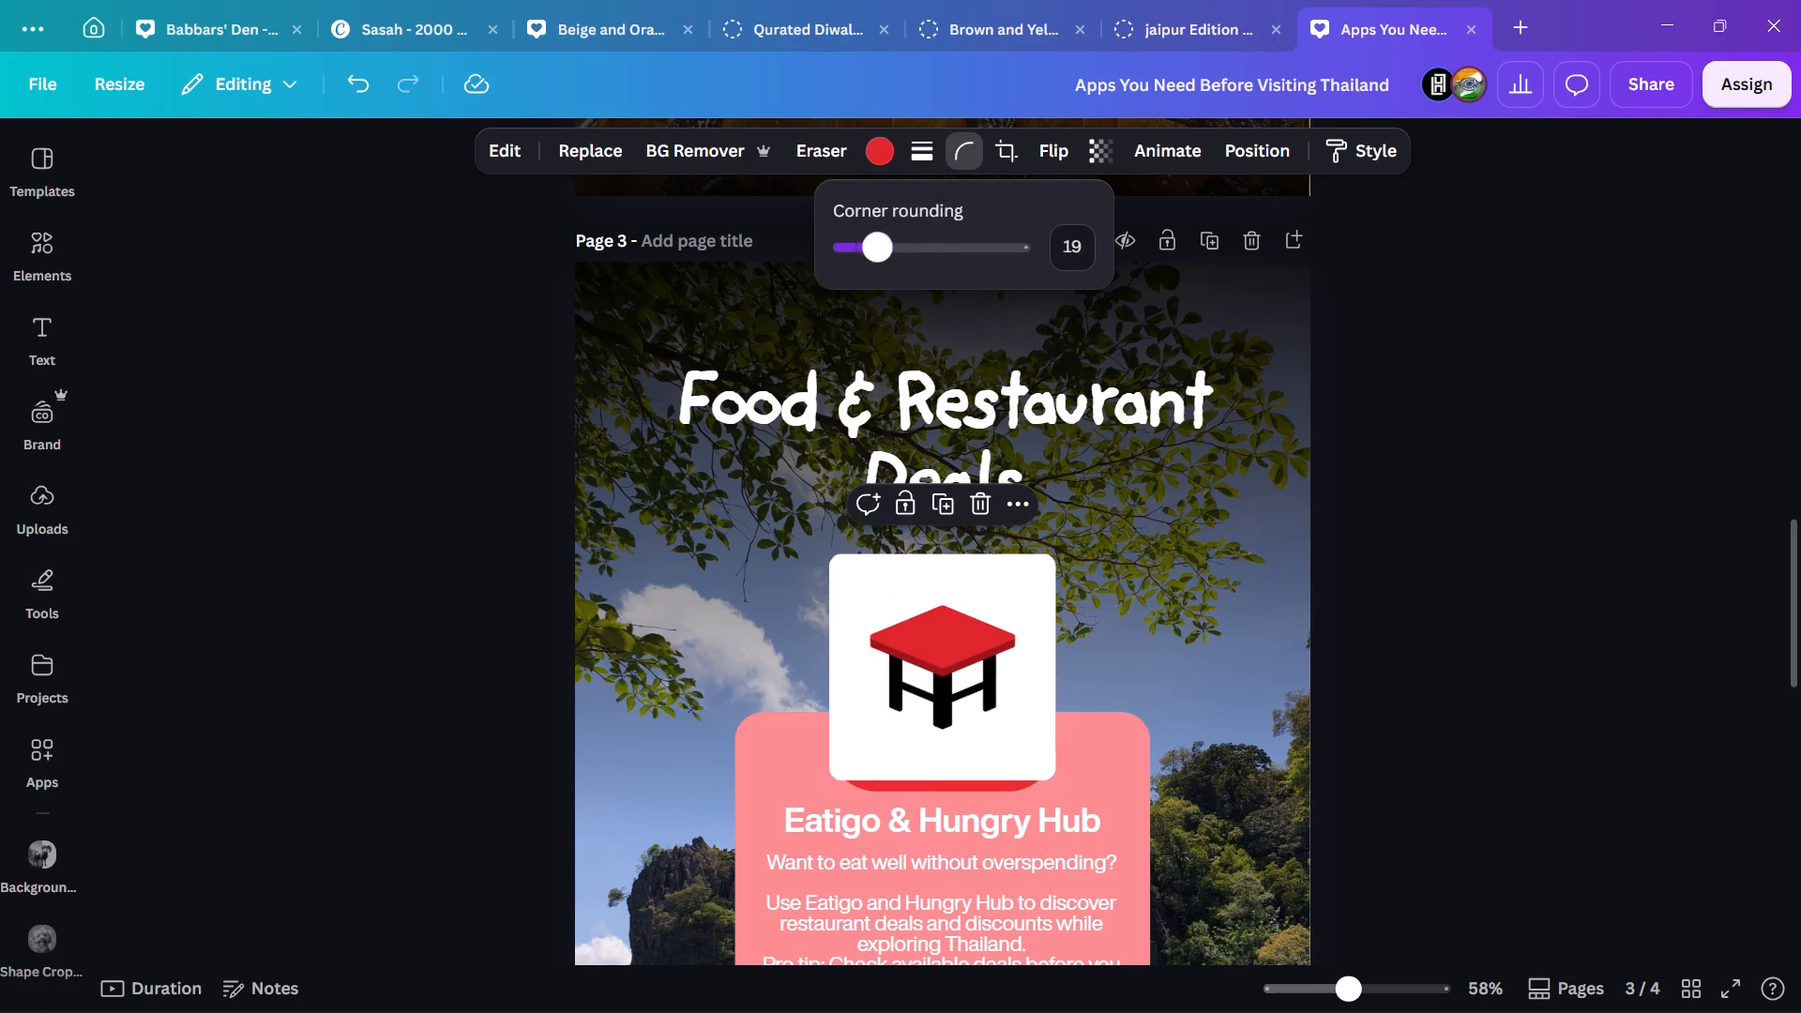
pyautogui.moveTo(906, 267); pyautogui.dragTo(1017, 295)
pyautogui.click(1476, 590)
pyautogui.keyDown('ctrl'); pyautogui.scroll(-3, 1412, 729); pyautogui.keyUp('ctrl')
pyautogui.keyDown('ctrl'); pyautogui.scroll(4, 1350, 717); pyautogui.keyUp('ctrl')
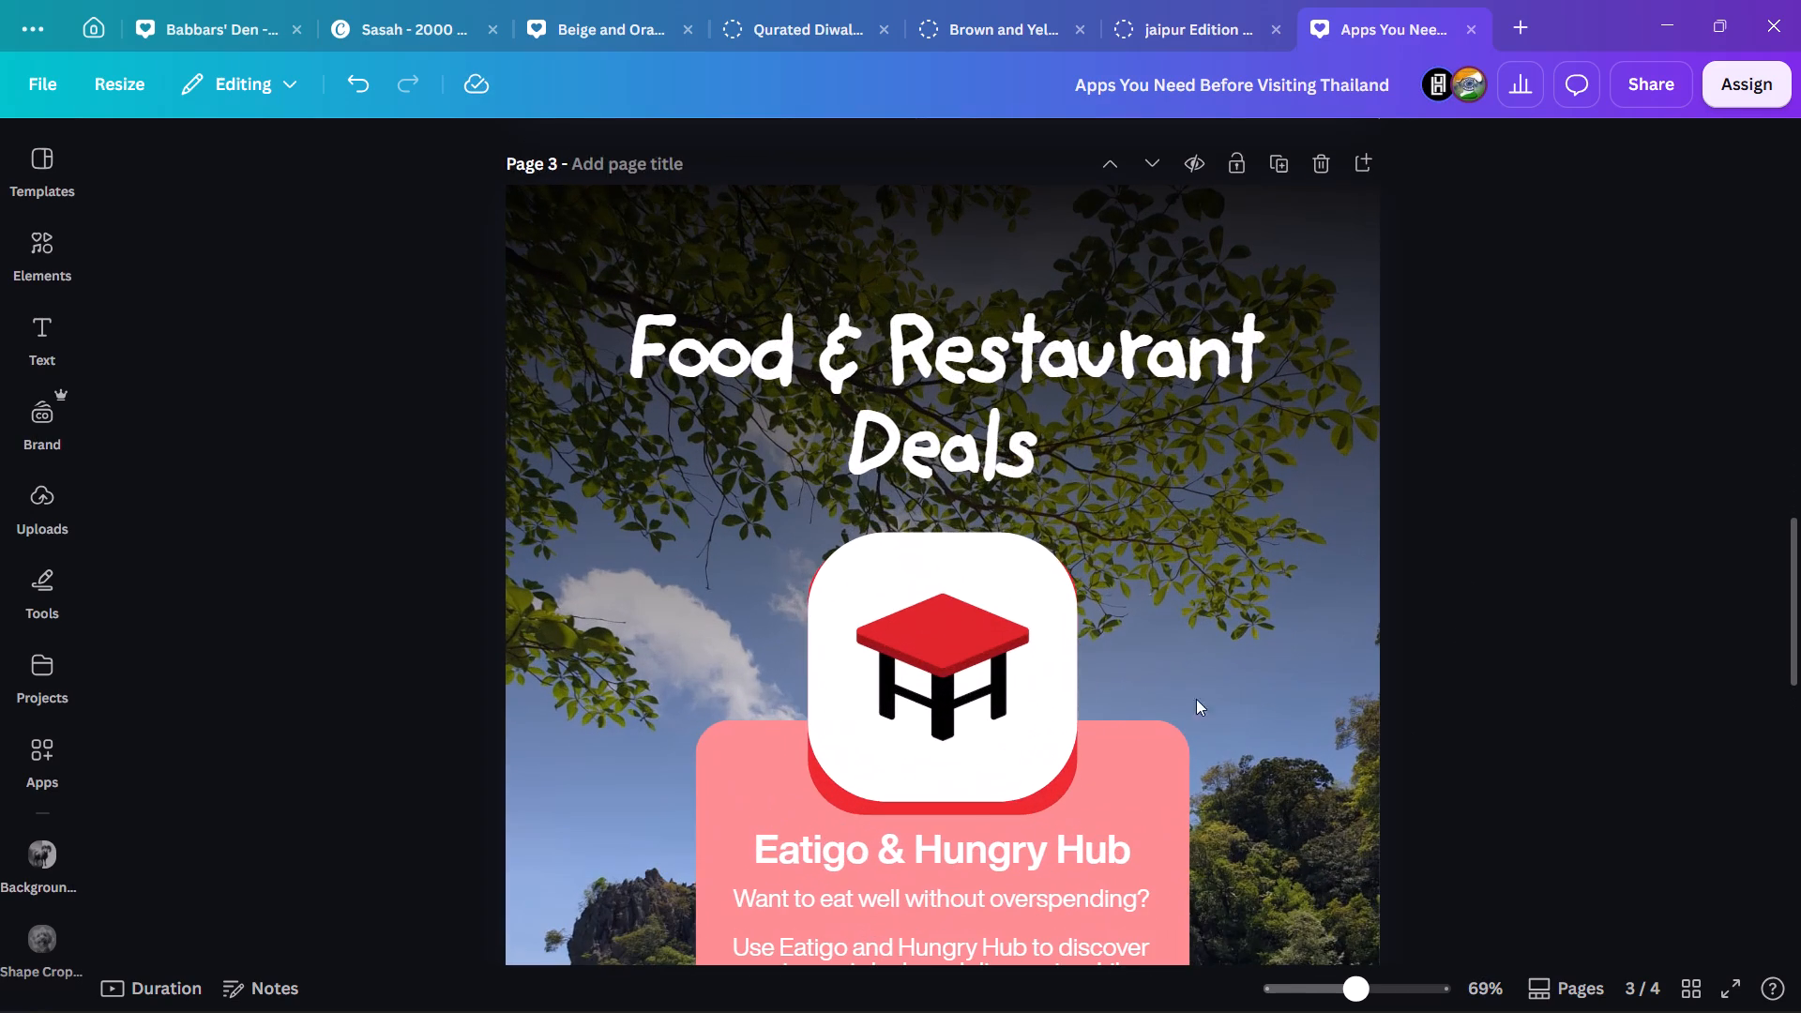
pyautogui.moveTo(938, 658); pyautogui.dragTo(938, 674)
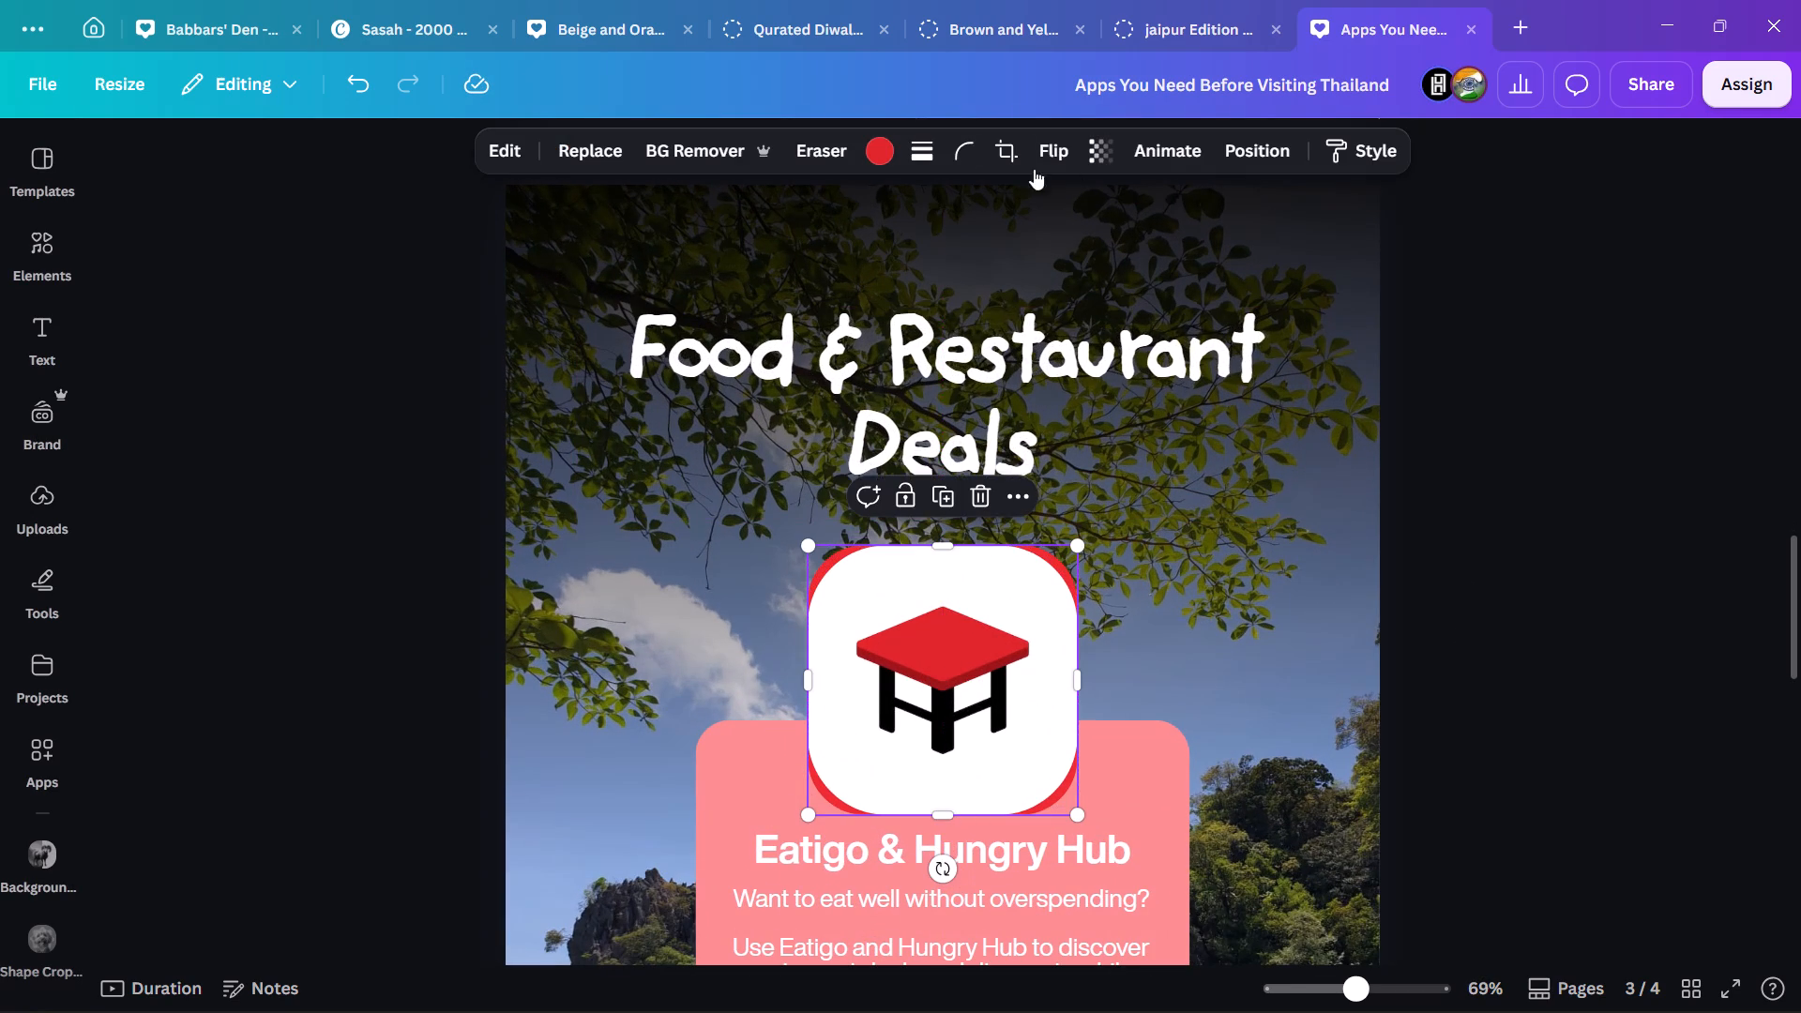
pyautogui.click(967, 159)
pyautogui.moveTo(1016, 252); pyautogui.dragTo(1006, 252)
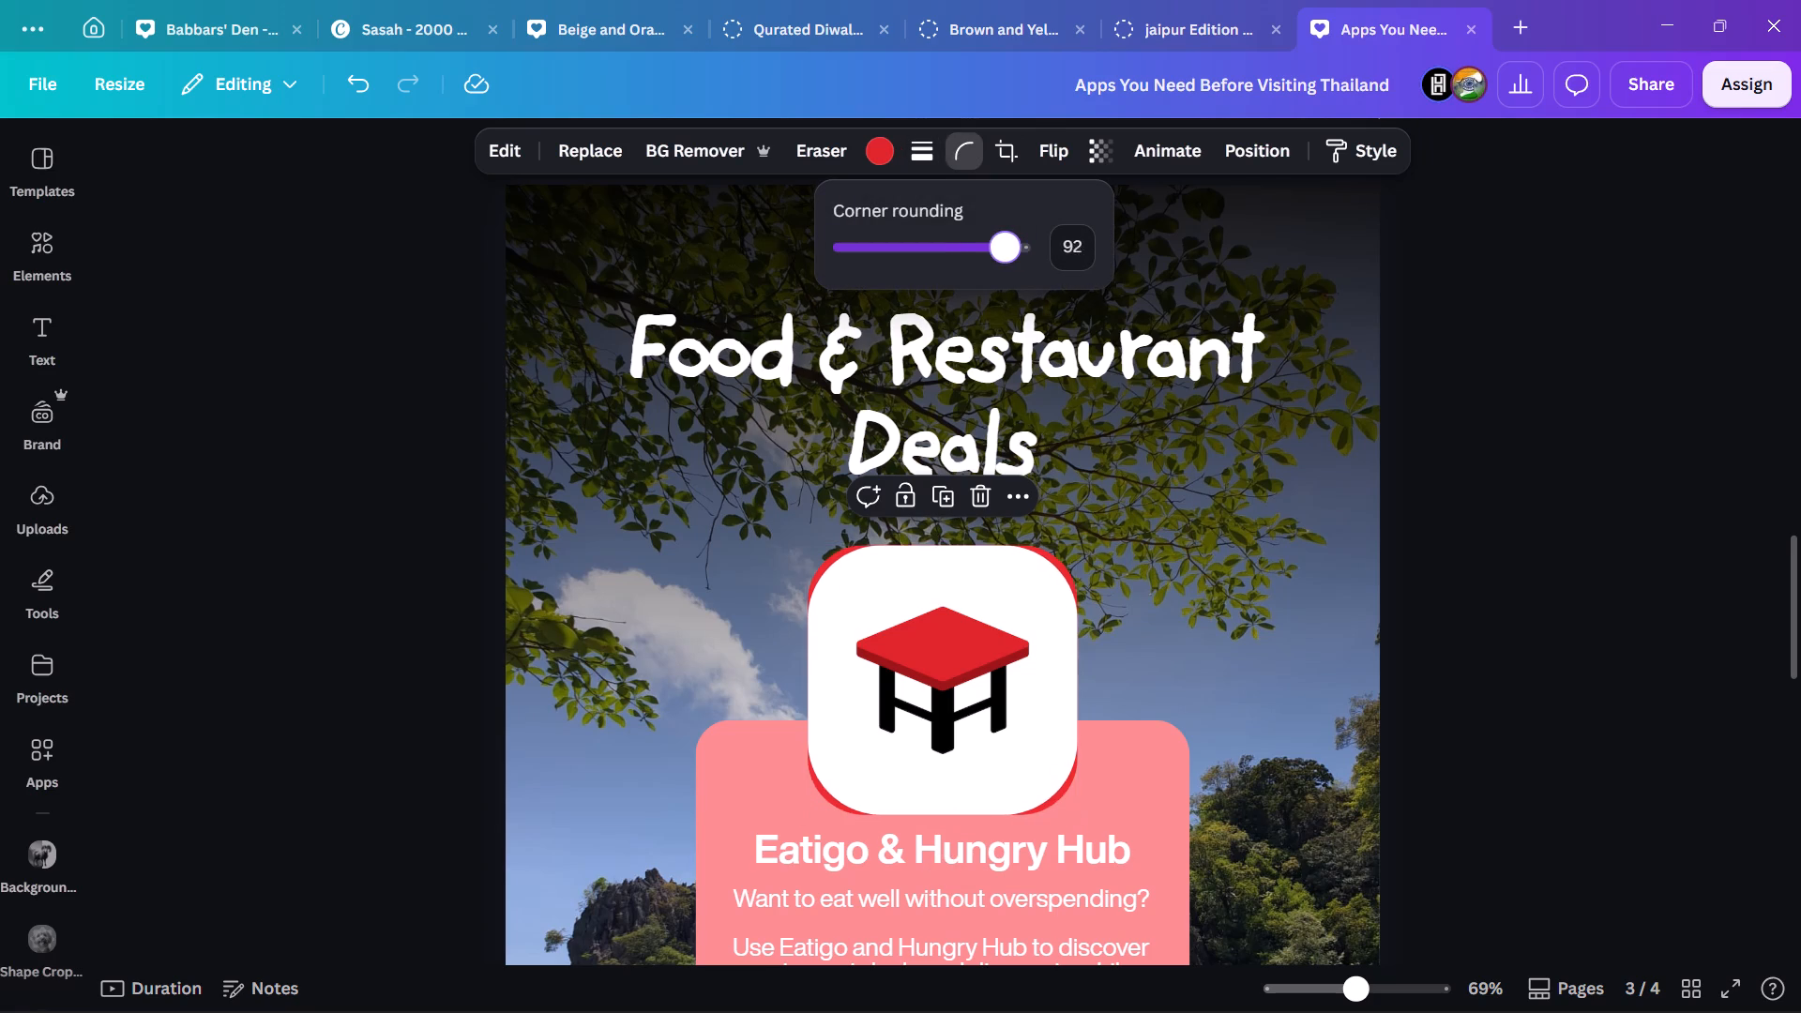
pyautogui.moveTo(1006, 252); pyautogui.dragTo(967, 250)
pyautogui.click(1606, 585)
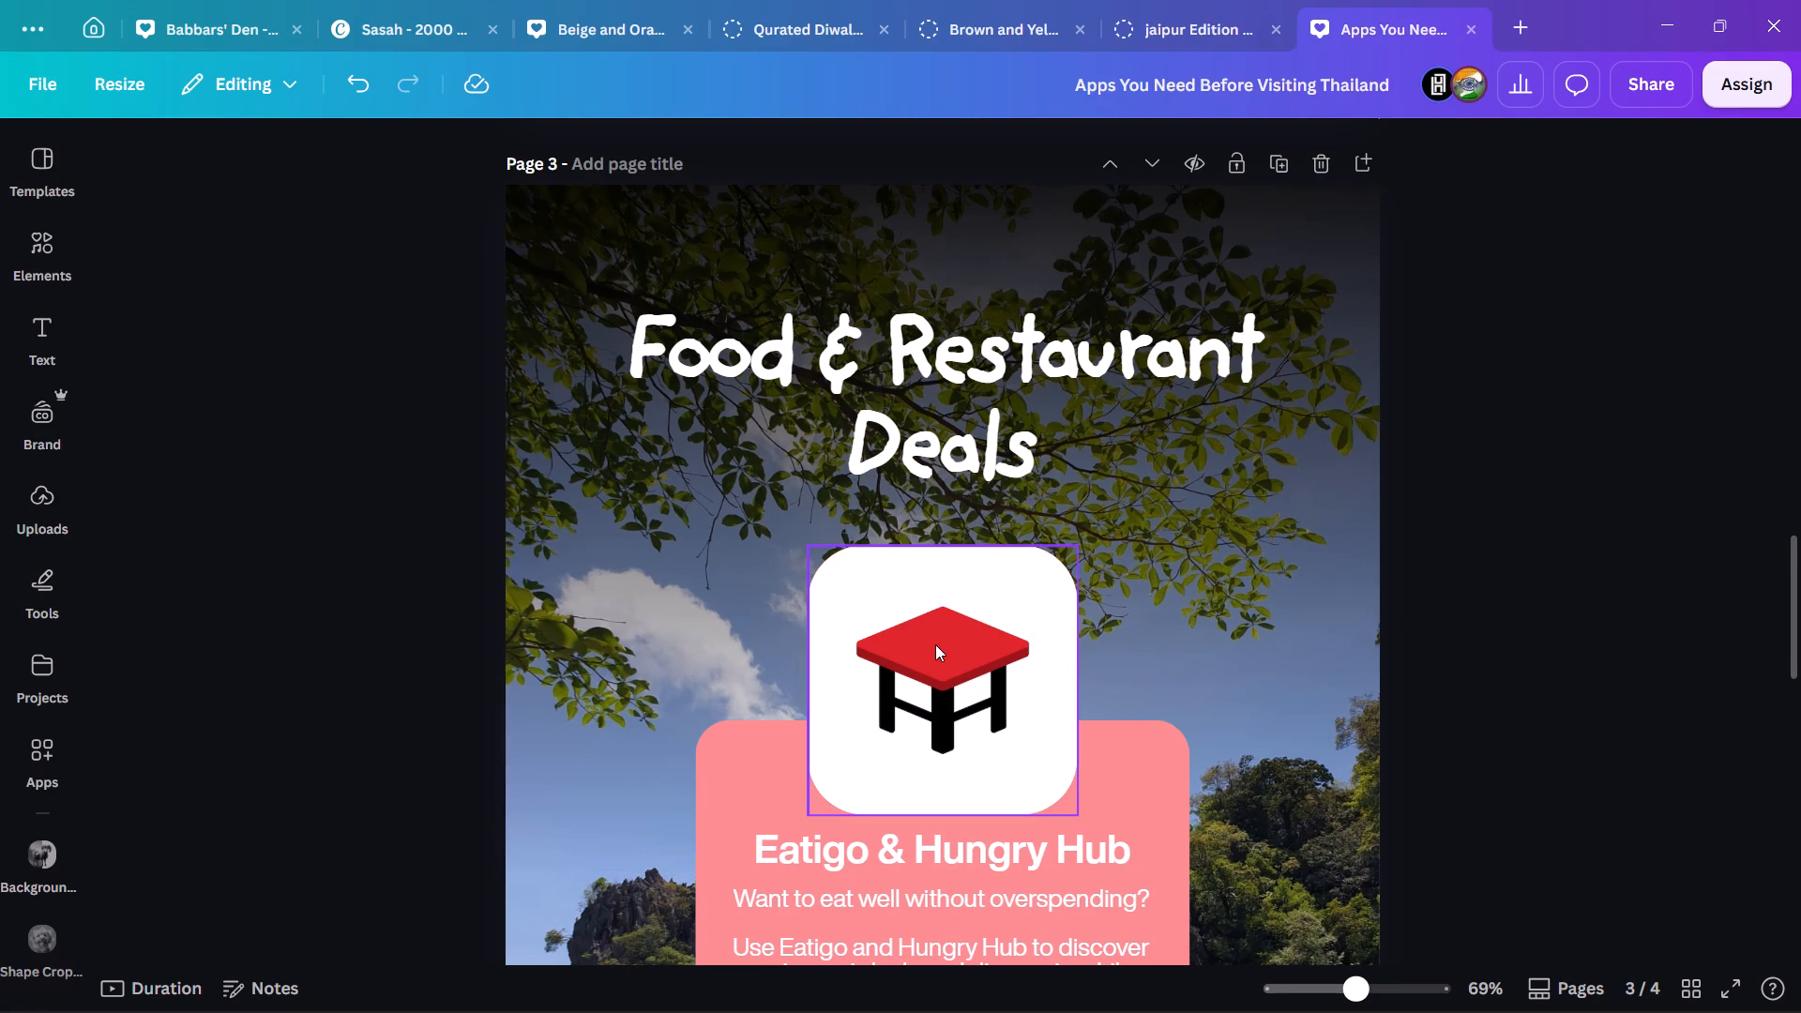
# Place the Hungry Hub logo to the right of the Eatigo logo, and shift the Eatigo logo left with a slight counterclockwise tilt.
pyautogui.keyDown('shift'); pyautogui.click(935, 644); pyautogui.keyUp('shift')
pyautogui.moveTo(935, 644); pyautogui.dragTo(1117, 641)
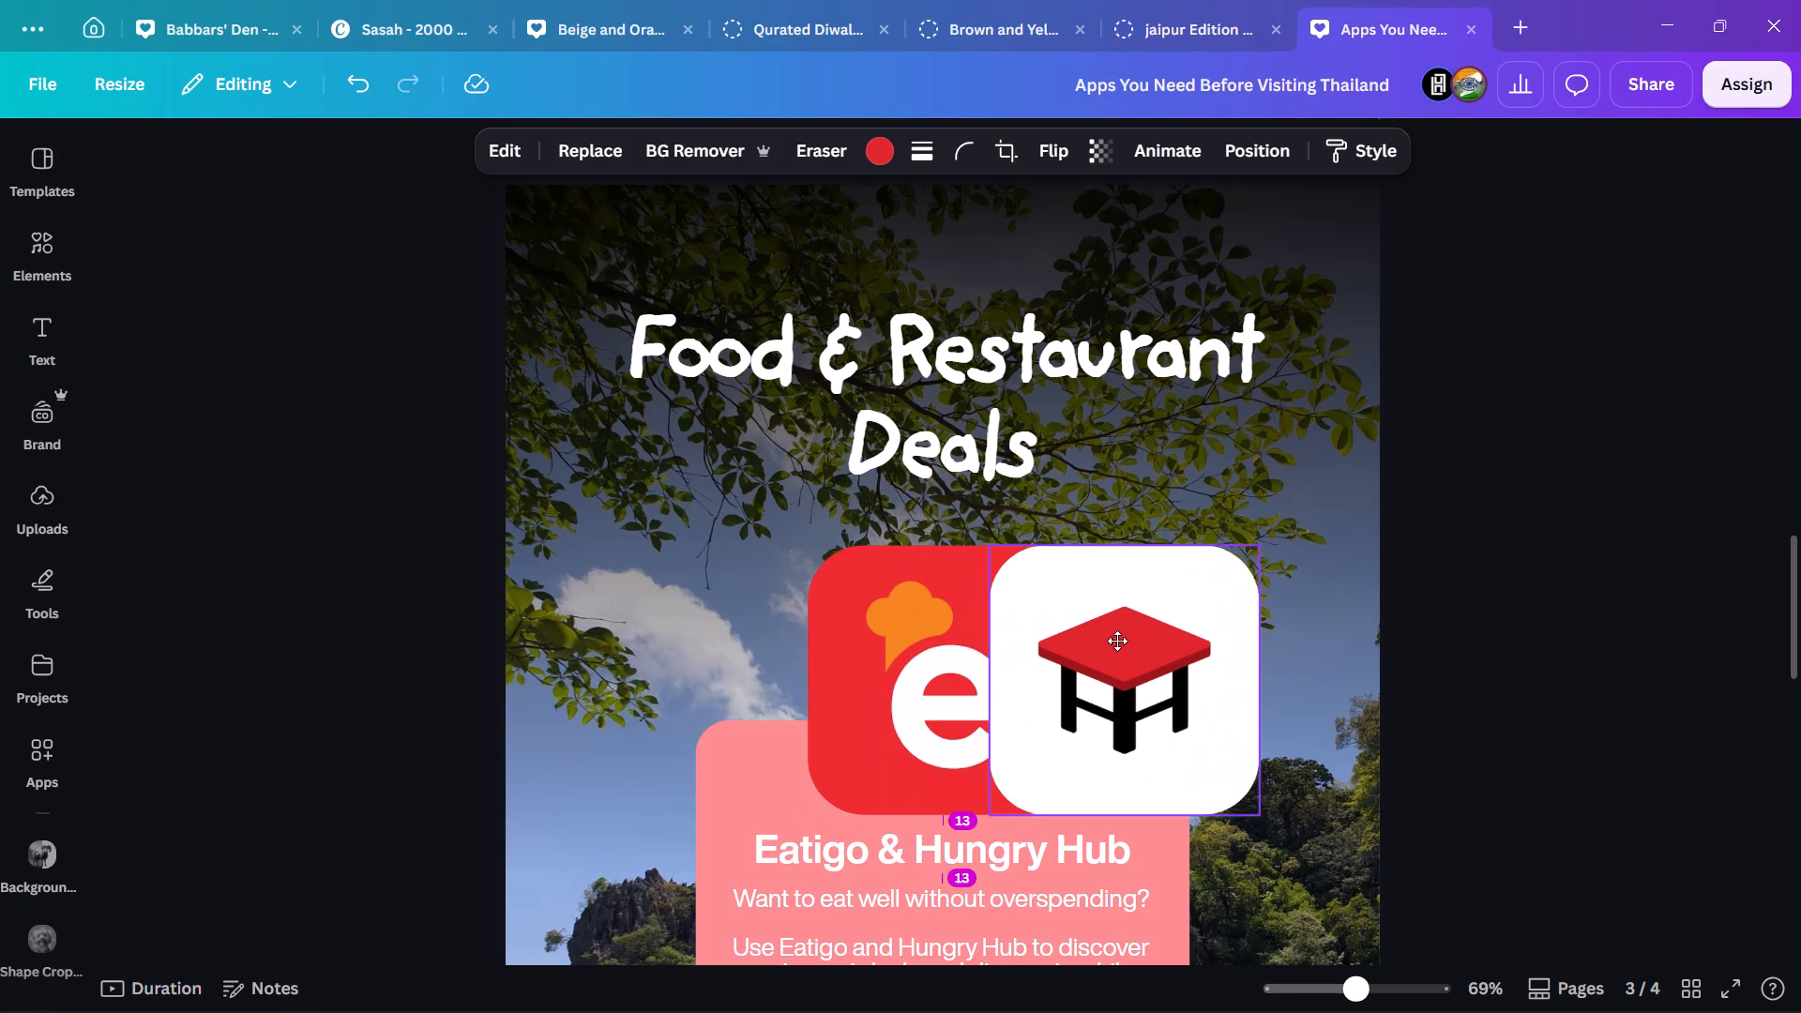
pyautogui.moveTo(1117, 641); pyautogui.dragTo(1118, 643)
pyautogui.moveTo(864, 645); pyautogui.dragTo(766, 642)
pyautogui.moveTo(839, 872); pyautogui.dragTo(864, 862)
pyautogui.moveTo(860, 761); pyautogui.dragTo(864, 758)
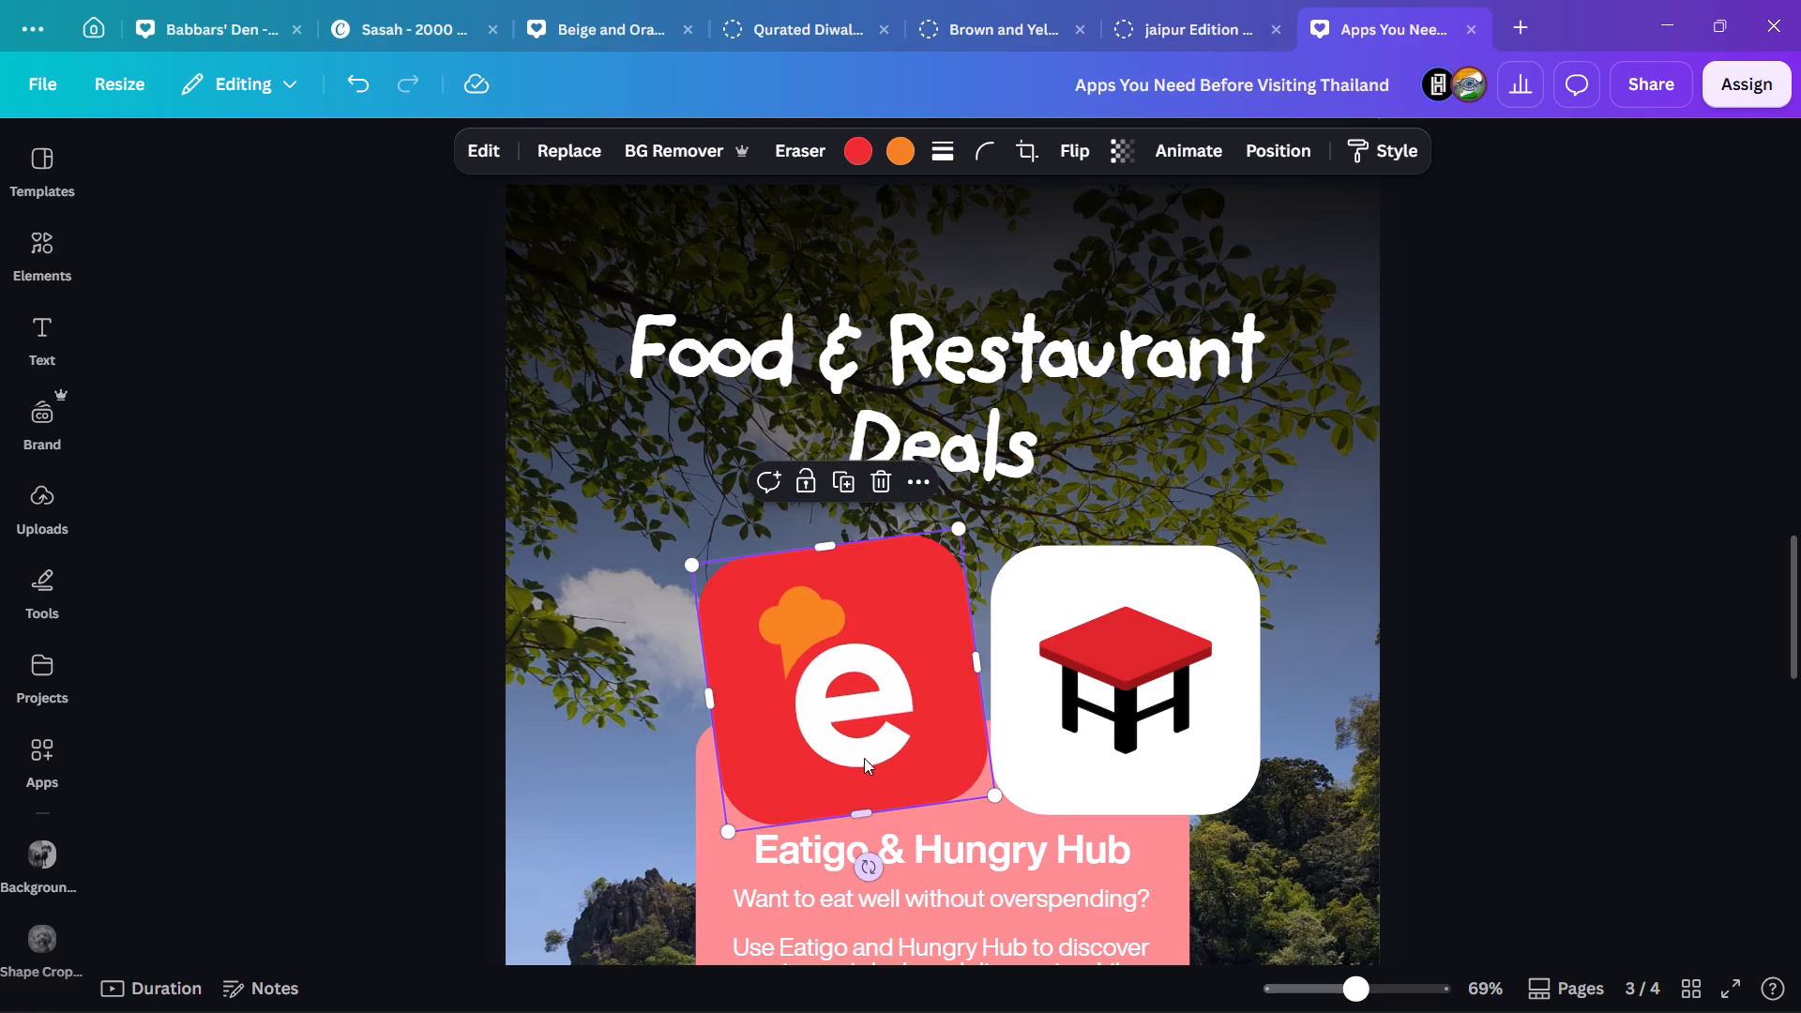
pyautogui.moveTo(864, 758); pyautogui.dragTo(903, 748)
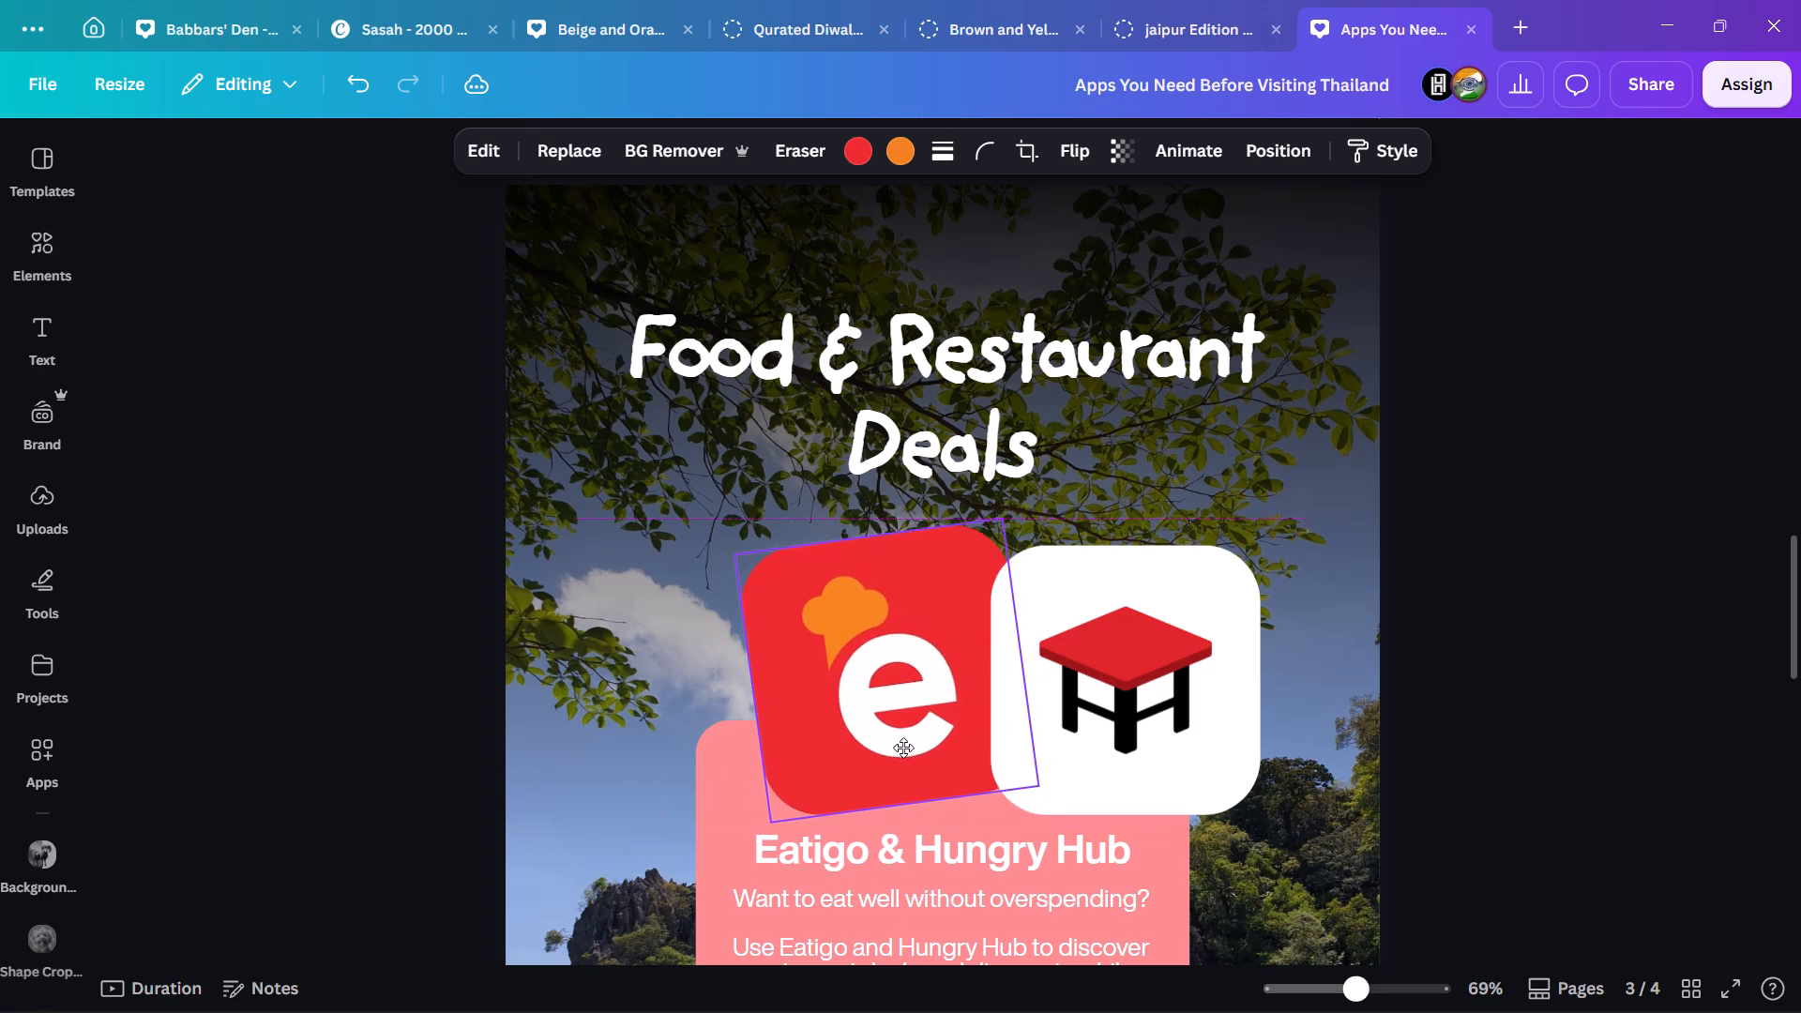
pyautogui.moveTo(903, 748); pyautogui.dragTo(903, 746)
# Tilt the Hungry Hub logo slightly clockwise and position it so it just overlaps the Eatigo logo's right edge.
pyautogui.click(1101, 742)
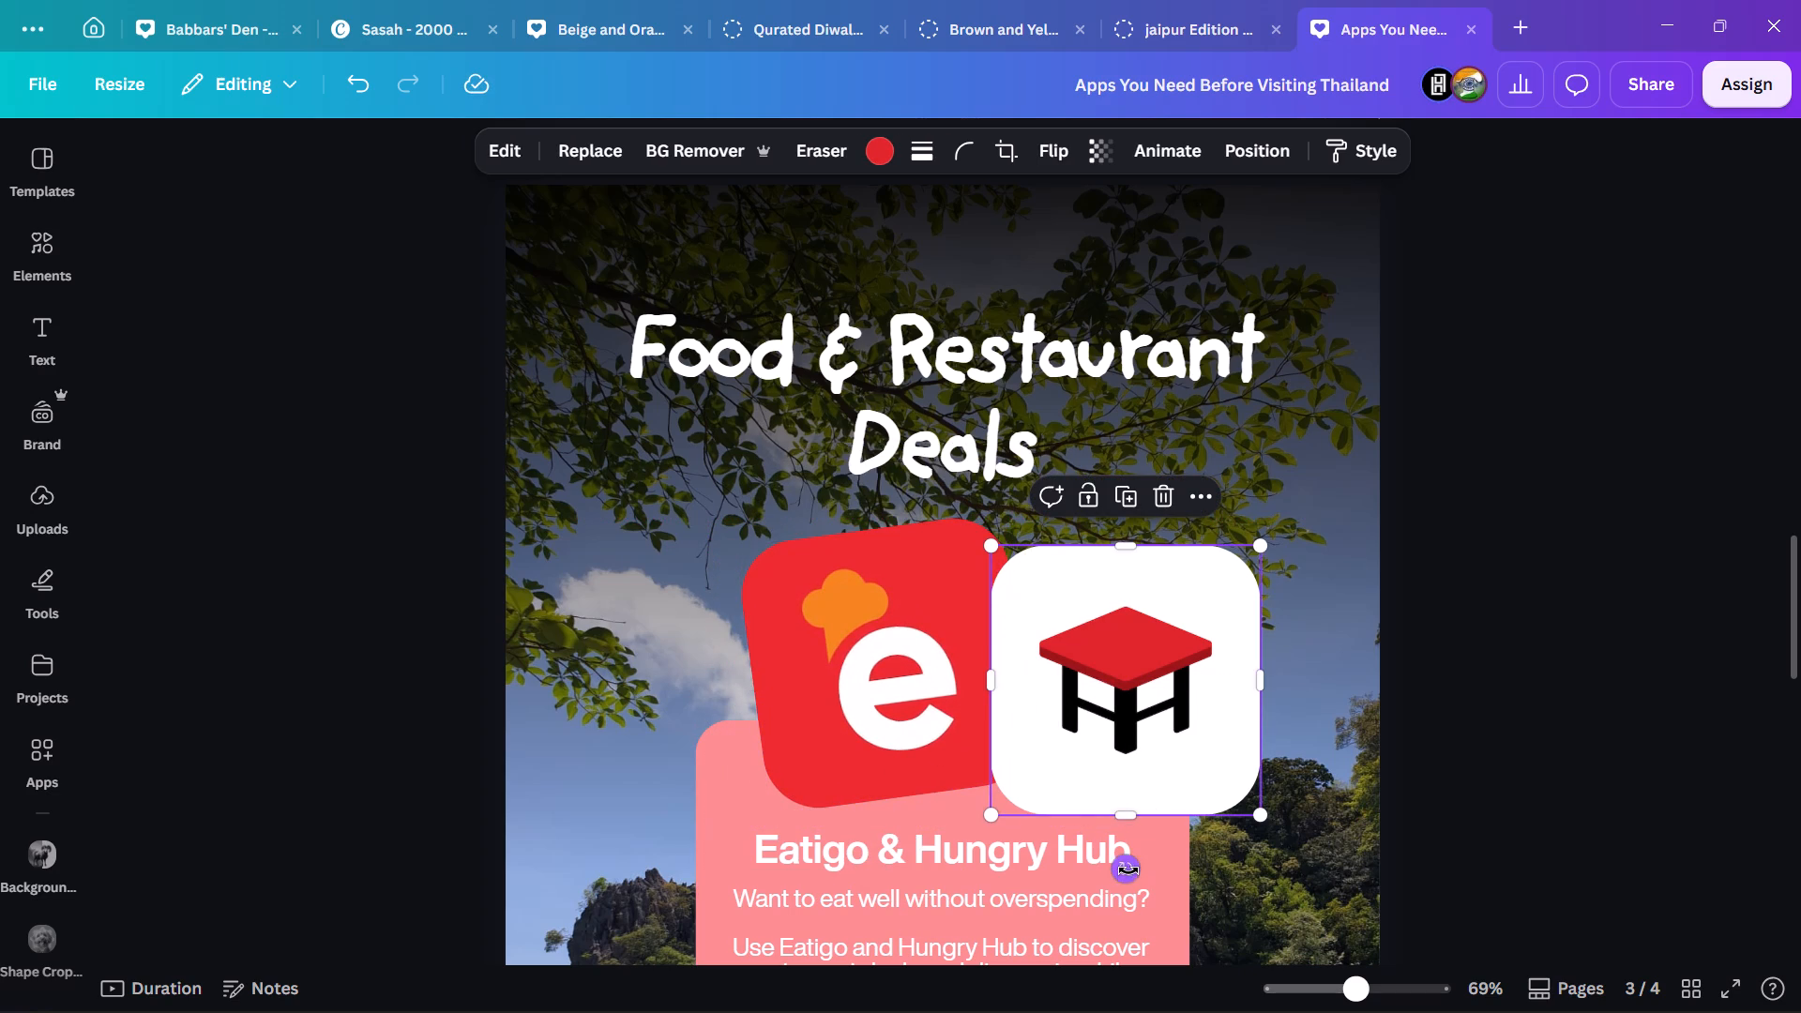
pyautogui.moveTo(1128, 870); pyautogui.dragTo(1148, 825)
pyautogui.moveTo(1135, 703); pyautogui.dragTo(1052, 686)
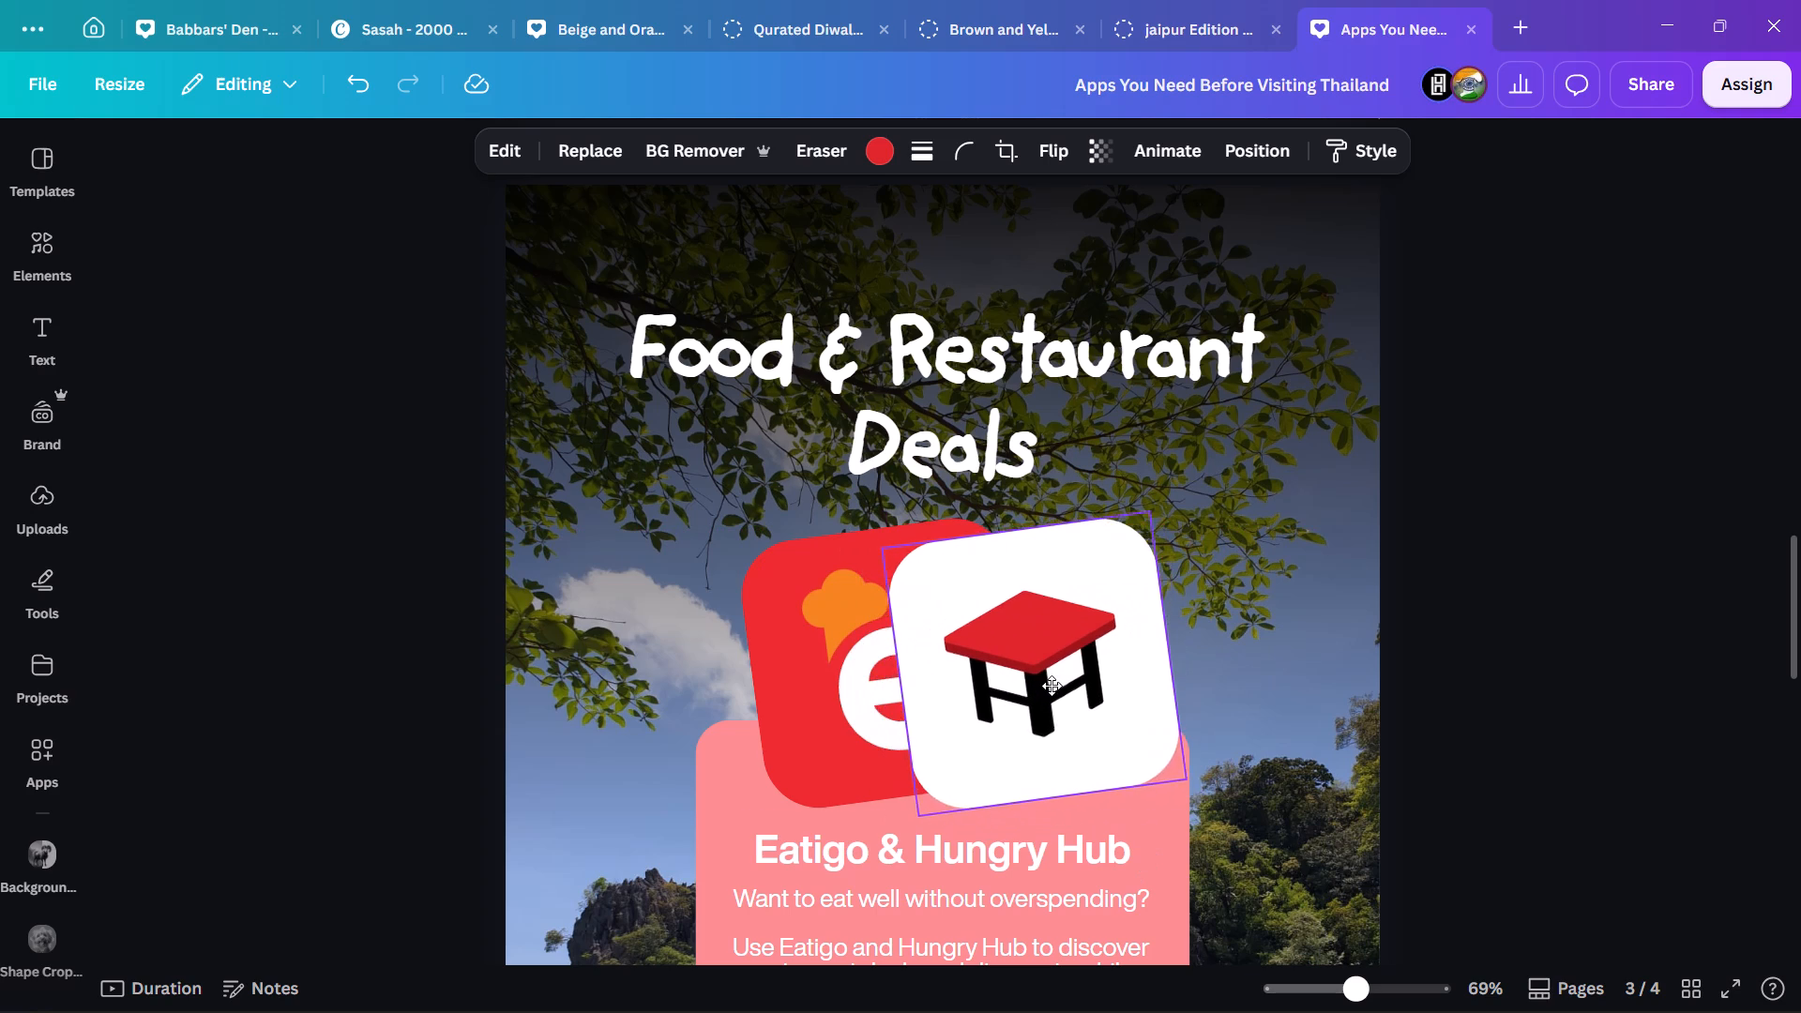
pyautogui.moveTo(1052, 686); pyautogui.dragTo(1095, 670)
pyautogui.moveTo(1114, 833); pyautogui.dragTo(1073, 828)
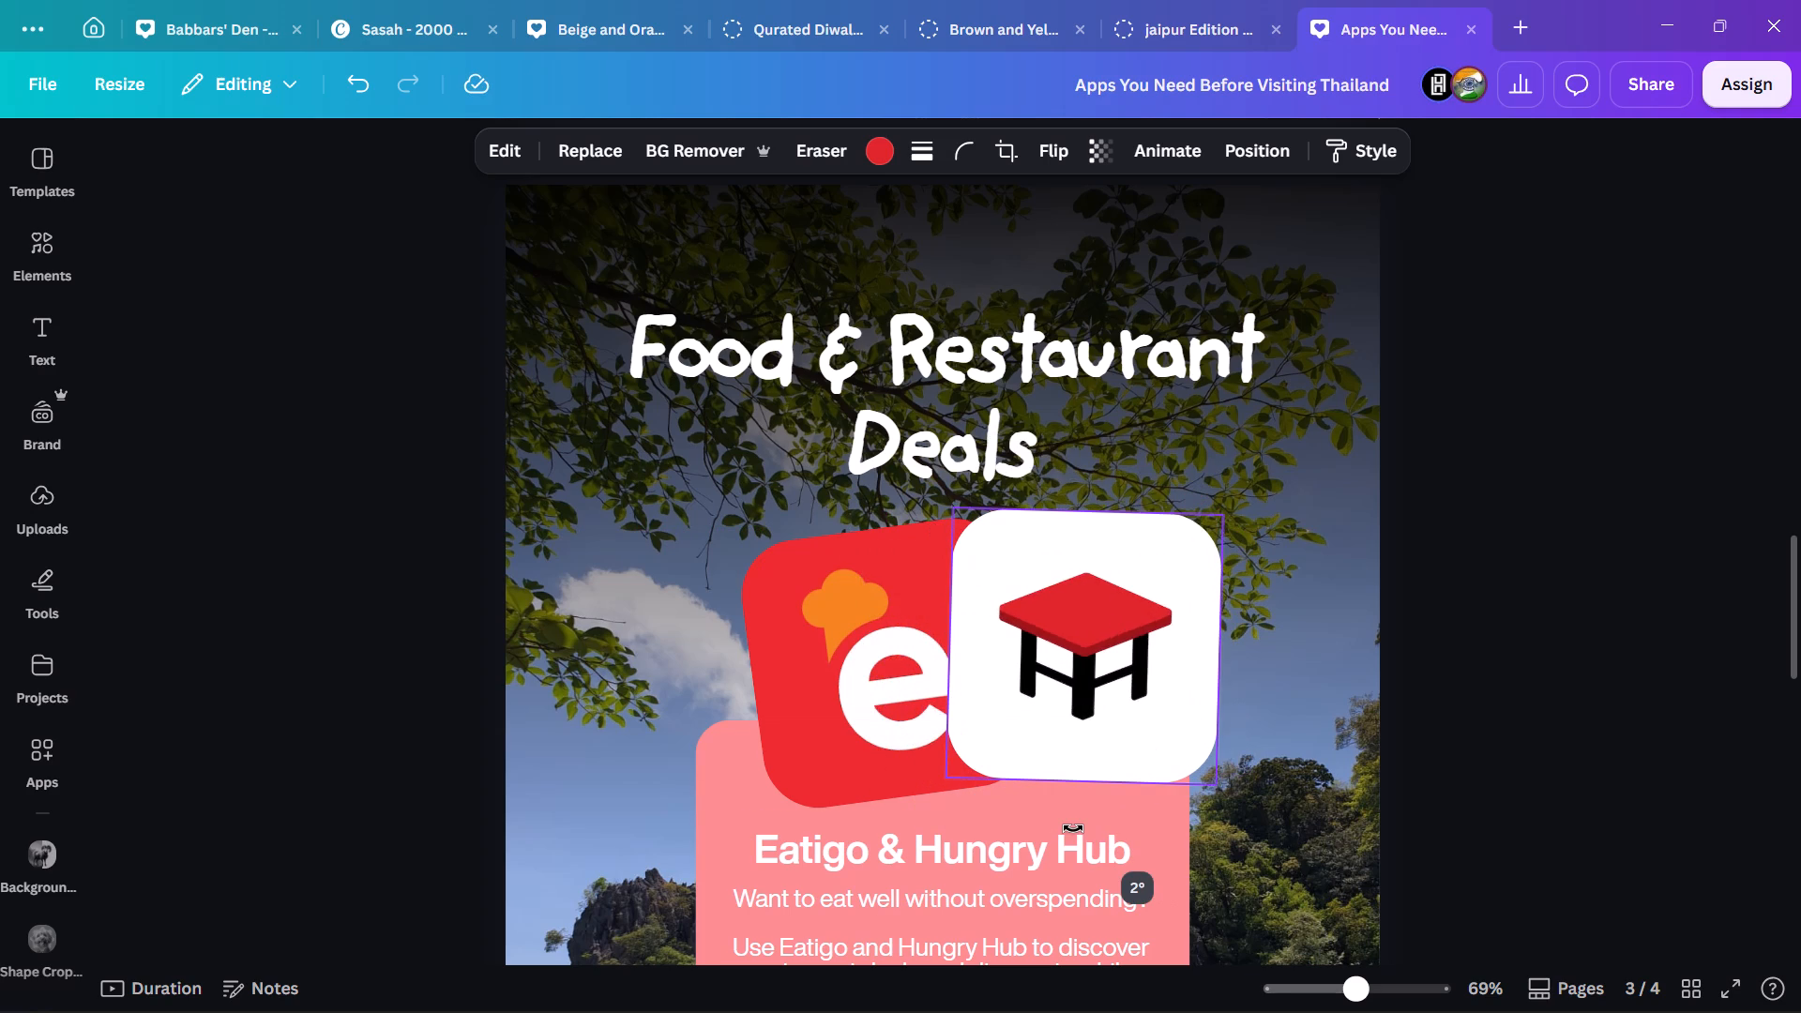
pyautogui.moveTo(1073, 828); pyautogui.dragTo(1070, 826)
pyautogui.moveTo(1462, 776); pyautogui.dragTo(1490, 764)
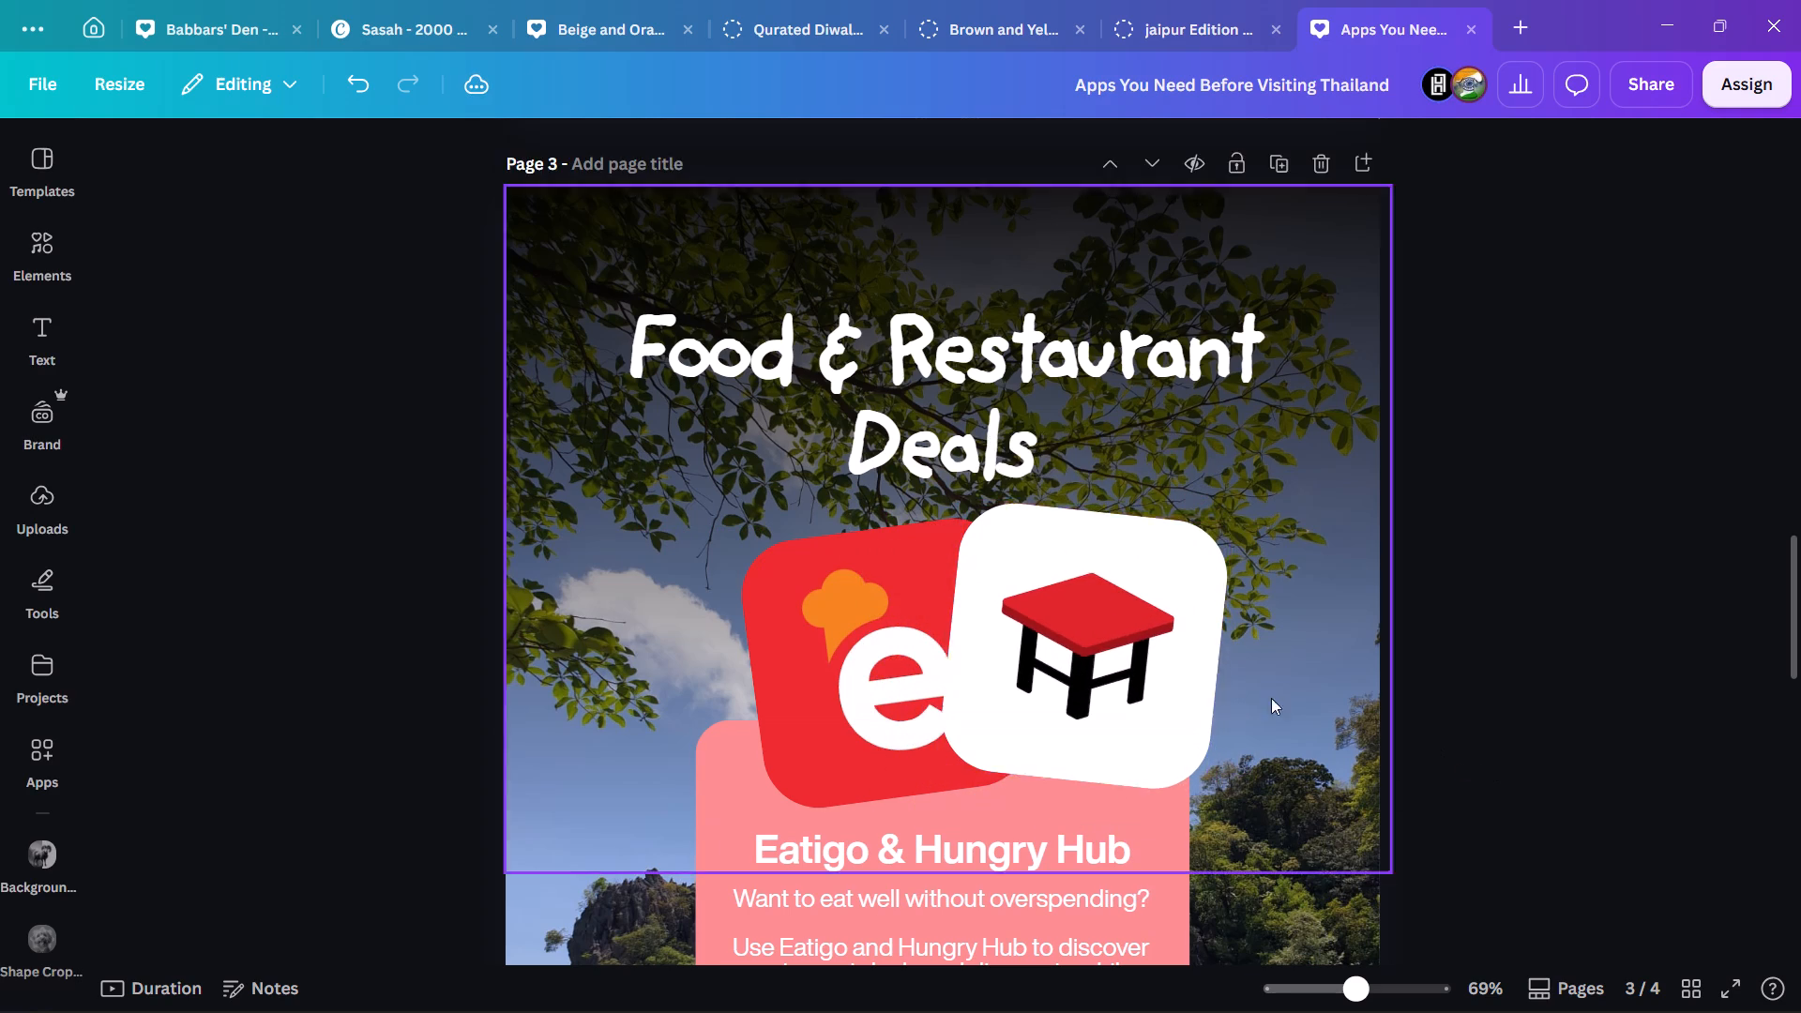
pyautogui.moveTo(1142, 661); pyautogui.dragTo(1185, 671)
pyautogui.click(1677, 695)
pyautogui.keyDown('ctrl'); pyautogui.scroll(-2, 1592, 658); pyautogui.keyUp('ctrl')
pyautogui.keyDown('ctrl'); pyautogui.scroll(4, 1450, 658); pyautogui.keyUp('ctrl')
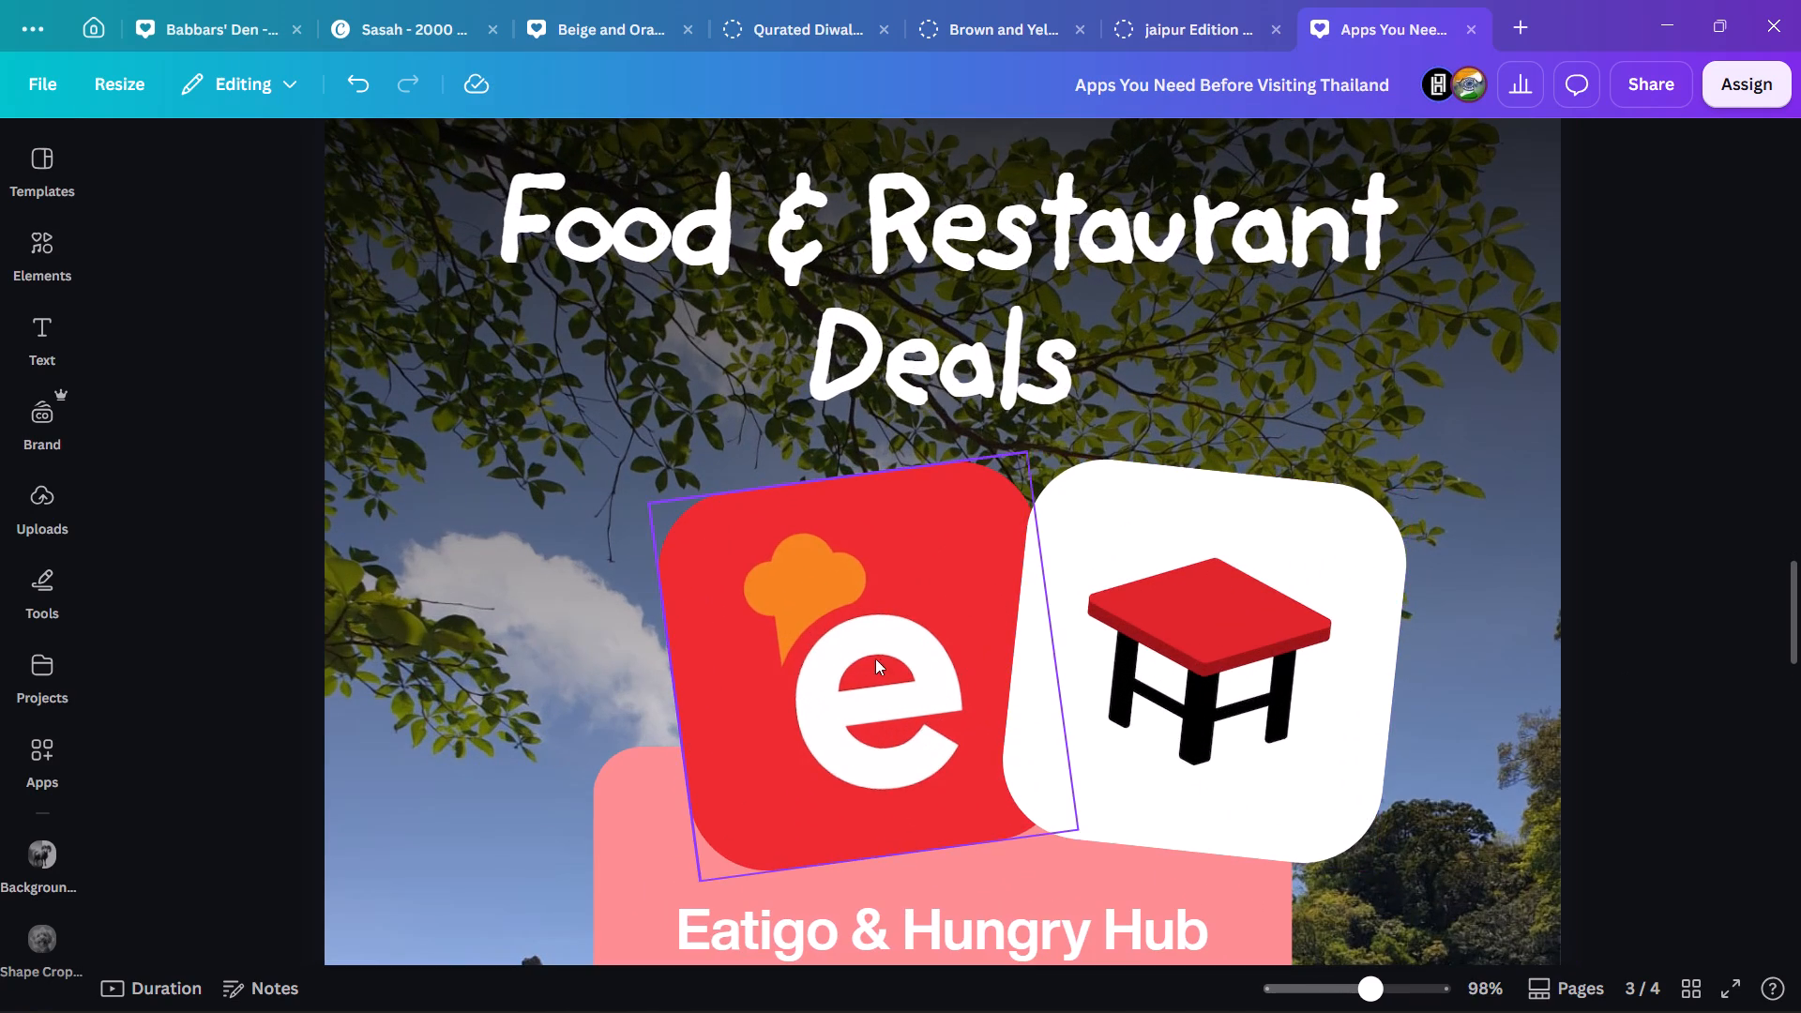
# Scale both logos down together to about 521 × 292 and centre the pair over the pink card's top edge.
pyautogui.click(875, 658)
pyautogui.keyDown('shift'); pyautogui.click(1198, 671); pyautogui.keyUp('shift')
pyautogui.moveTo(1416, 453); pyautogui.dragTo(1229, 520)
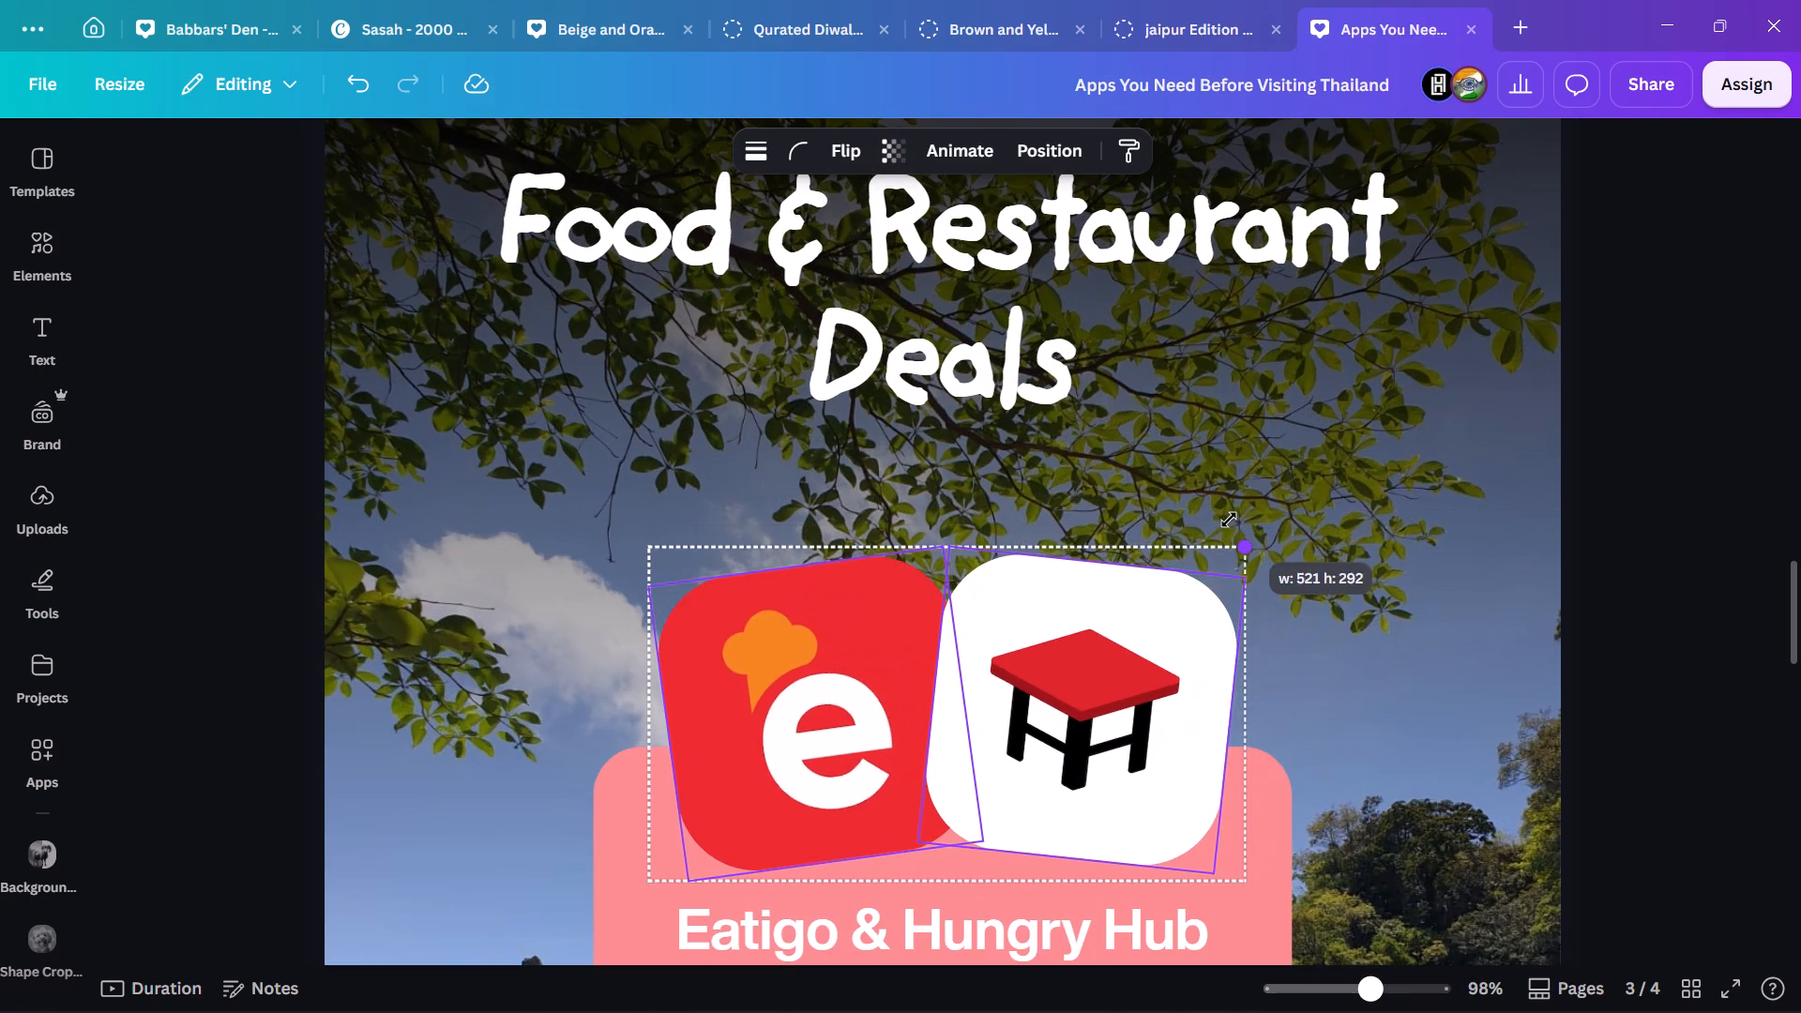
pyautogui.moveTo(1229, 520); pyautogui.dragTo(1227, 521)
pyautogui.moveTo(1099, 736); pyautogui.dragTo(1106, 722)
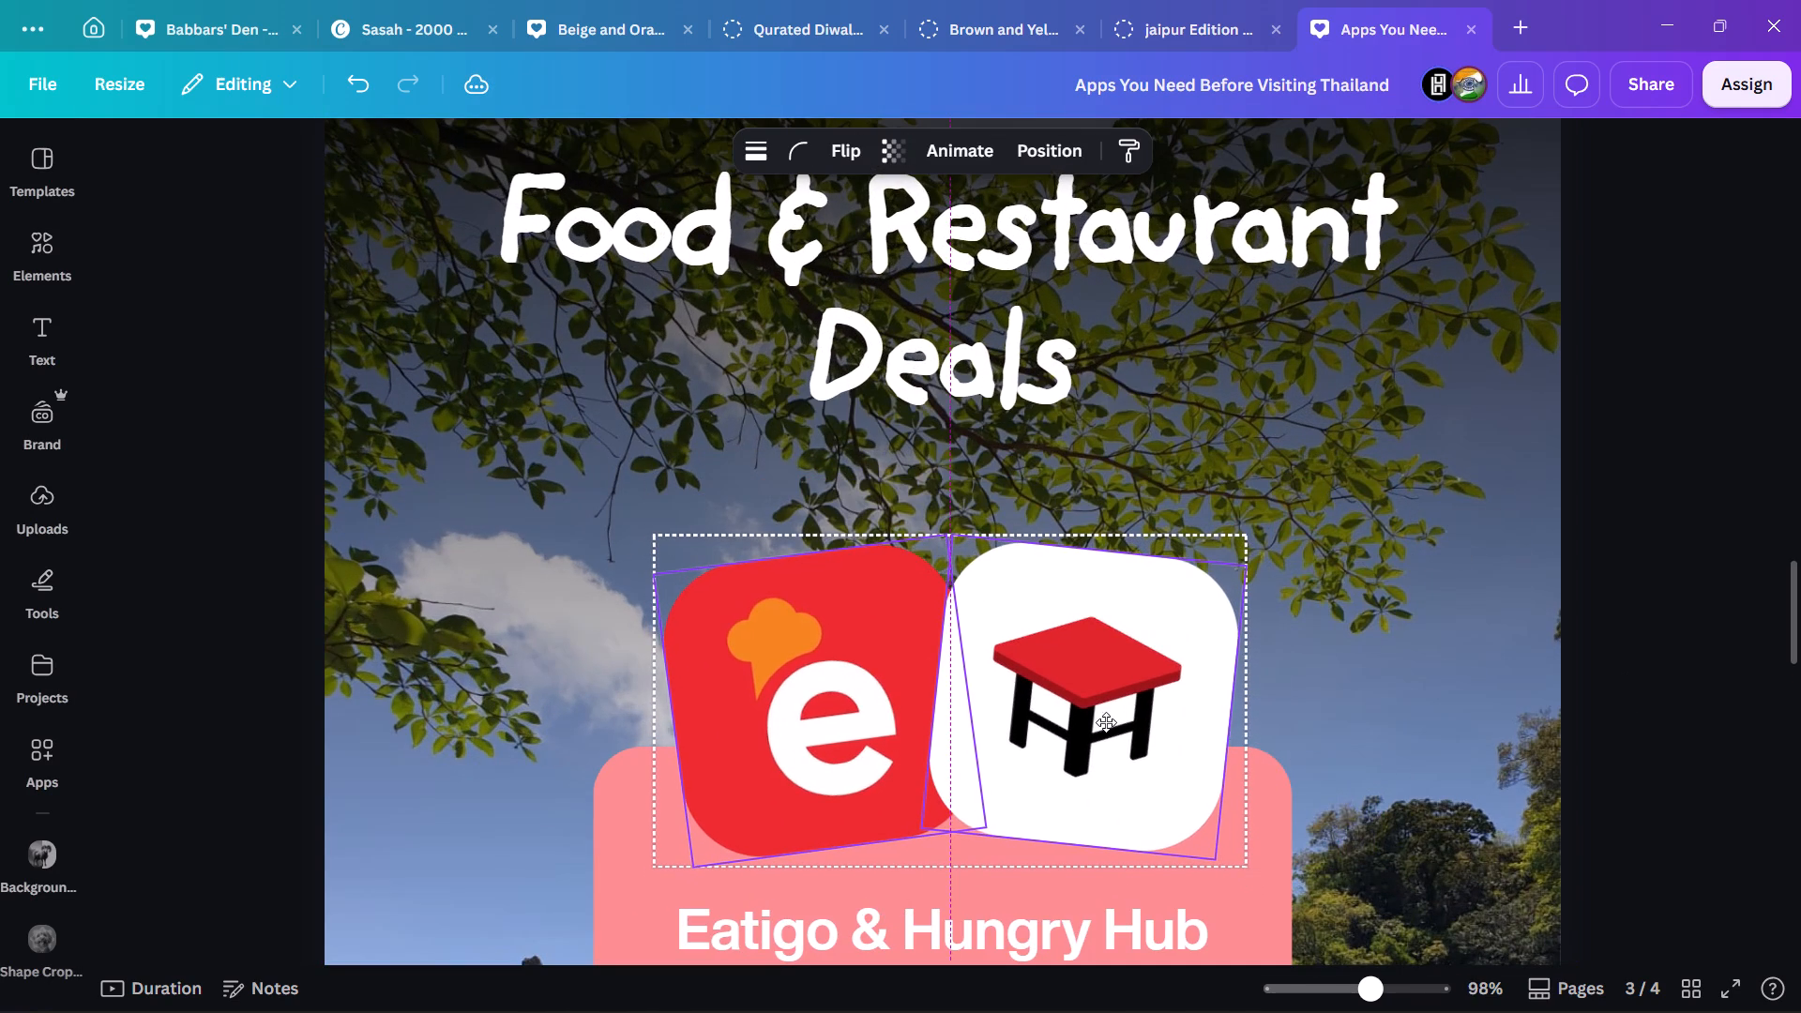
pyautogui.moveTo(1106, 722); pyautogui.dragTo(1108, 722)
pyautogui.click(1716, 753)
pyautogui.keyDown('ctrl'); pyautogui.scroll(-5, 1650, 703); pyautogui.keyUp('ctrl')
pyautogui.scroll(4, 1372, 659)
pyautogui.scroll(-5, 1372, 659)
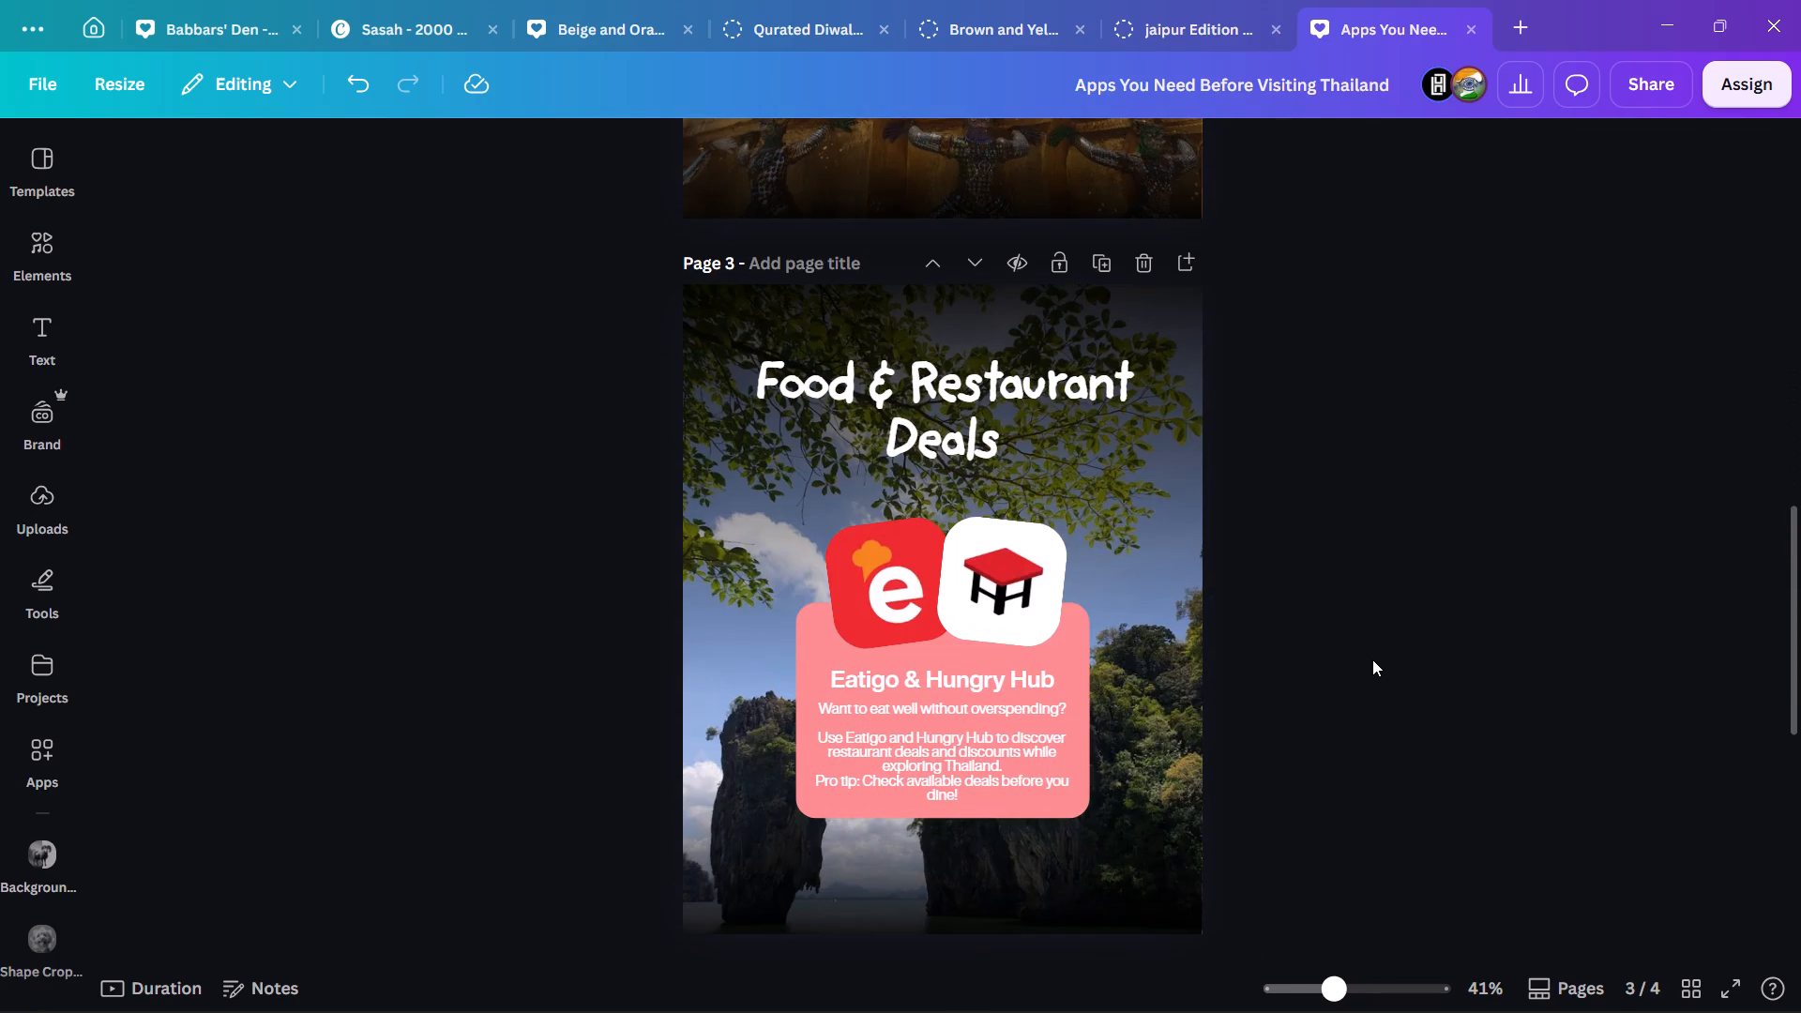
pyautogui.click(1550, 664)
# Nudge the Hungry Hub logo slightly down to line up with the Eatigo logo.
pyautogui.keyDown('ctrl'); pyautogui.scroll(6, 1406, 659); pyautogui.keyUp('ctrl')
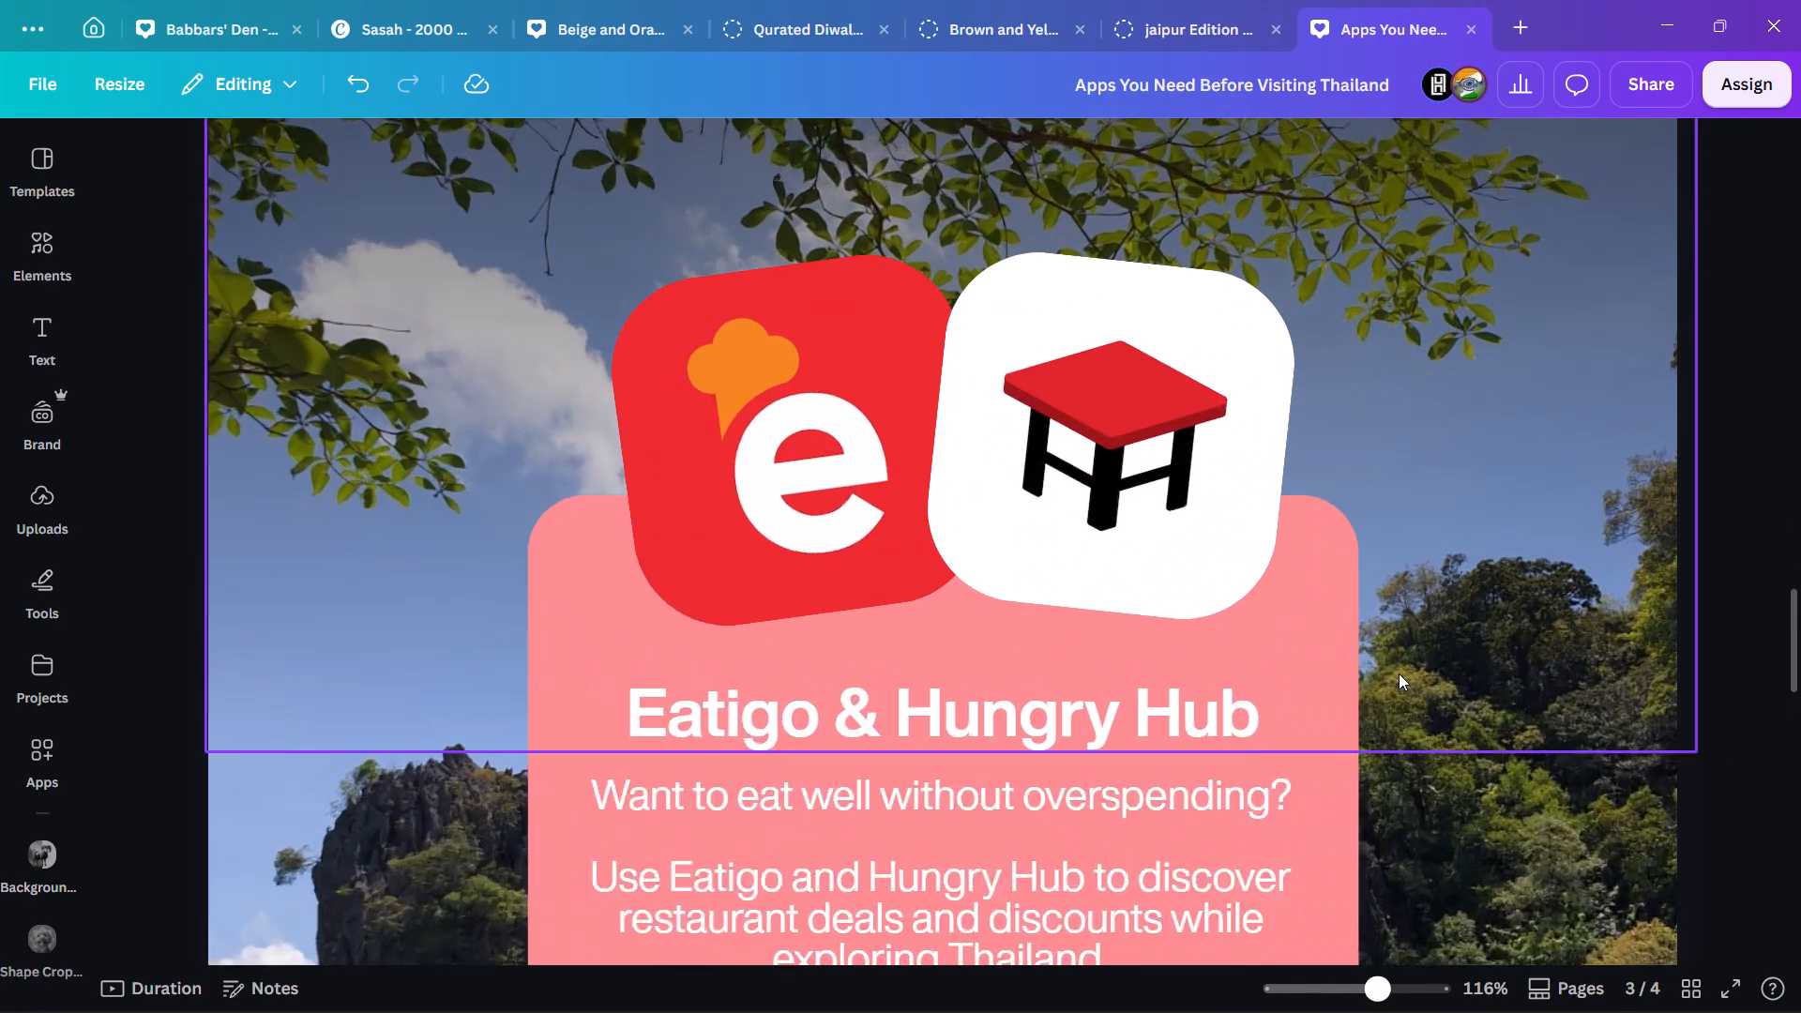
pyautogui.keyDown('ctrl'); pyautogui.scroll(1, 1399, 673); pyautogui.keyUp('ctrl')
pyautogui.click(745, 541)
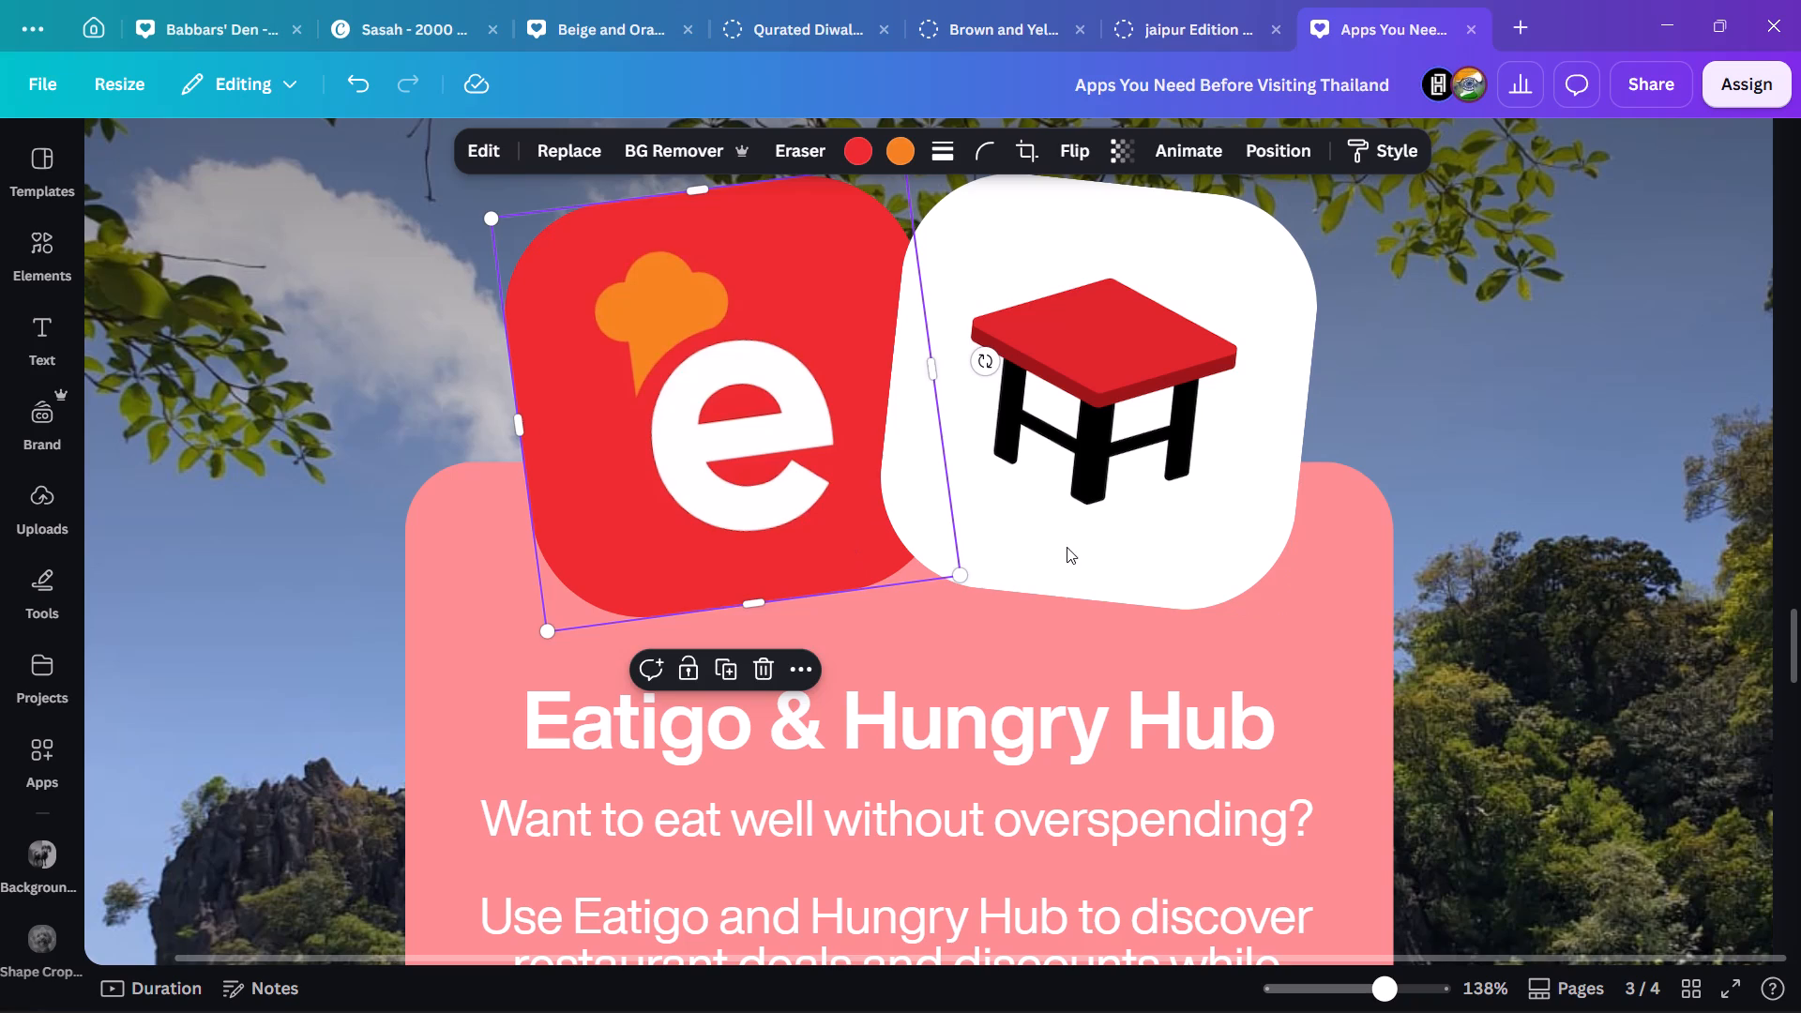
pyautogui.moveTo(1144, 542); pyautogui.dragTo(1144, 554)
pyautogui.click(1577, 560)
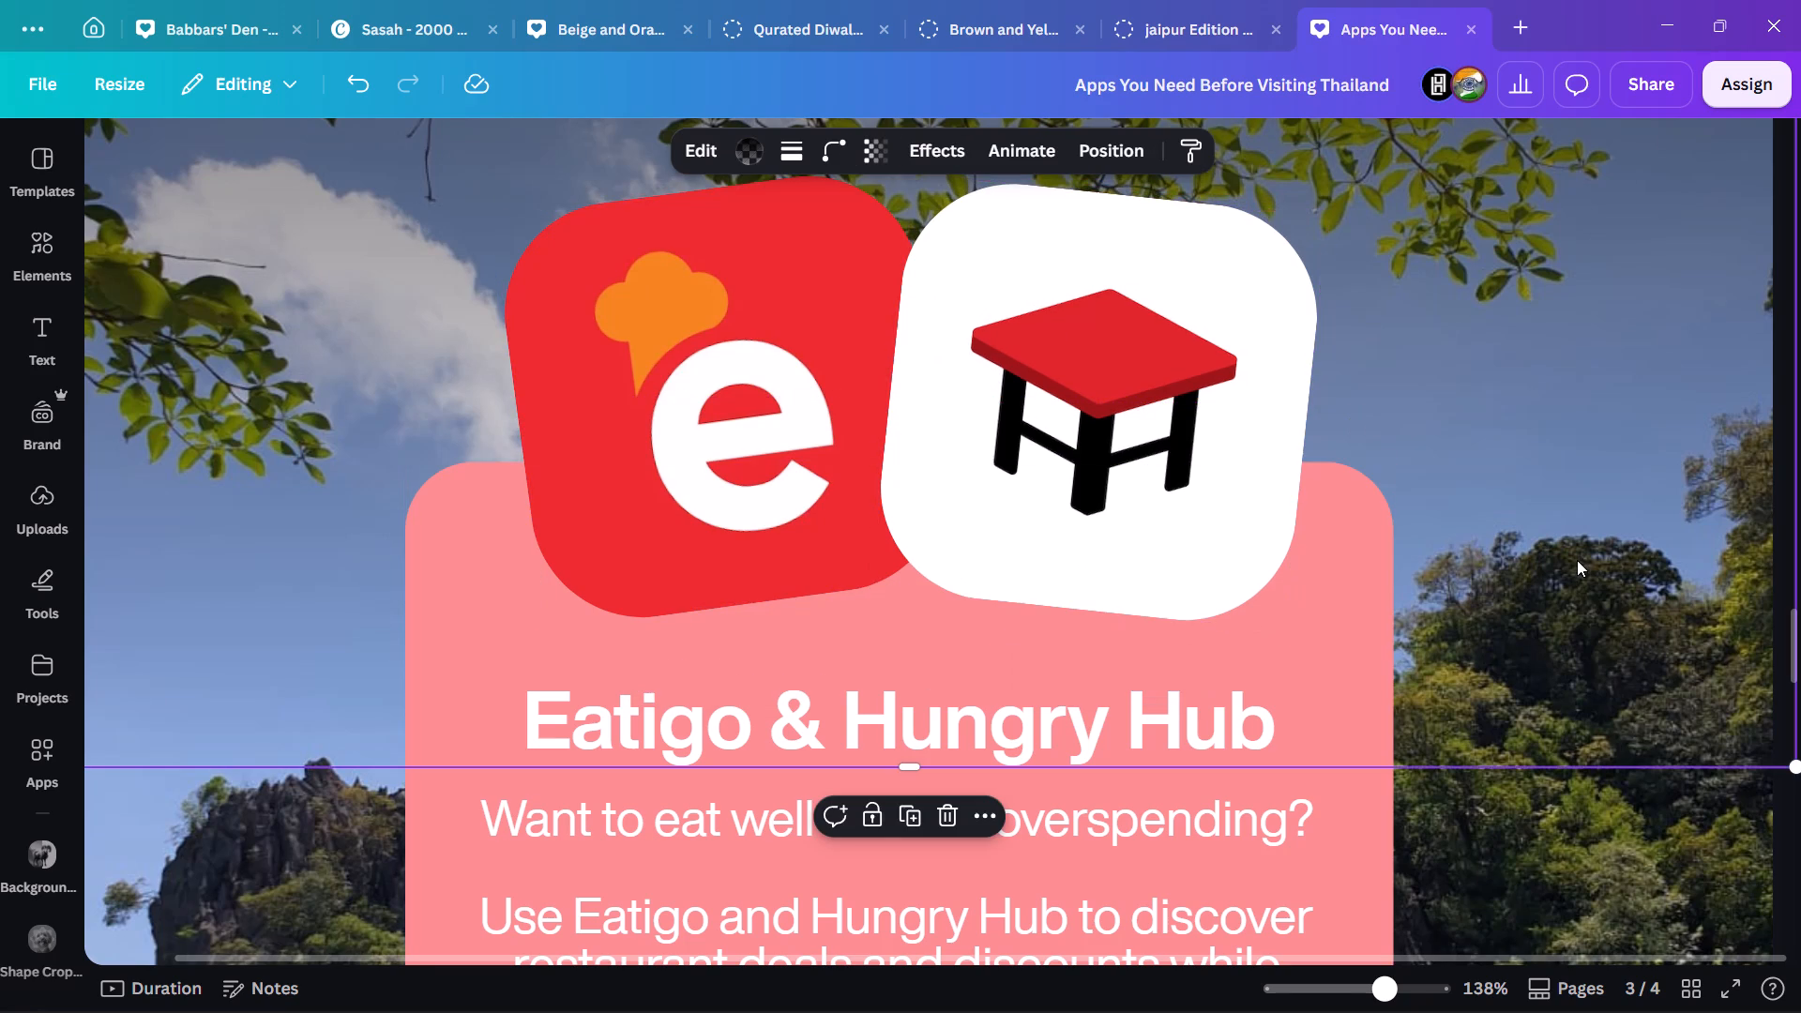
pyautogui.keyDown('ctrl'); pyautogui.scroll(-3, 1504, 555); pyautogui.keyUp('ctrl')
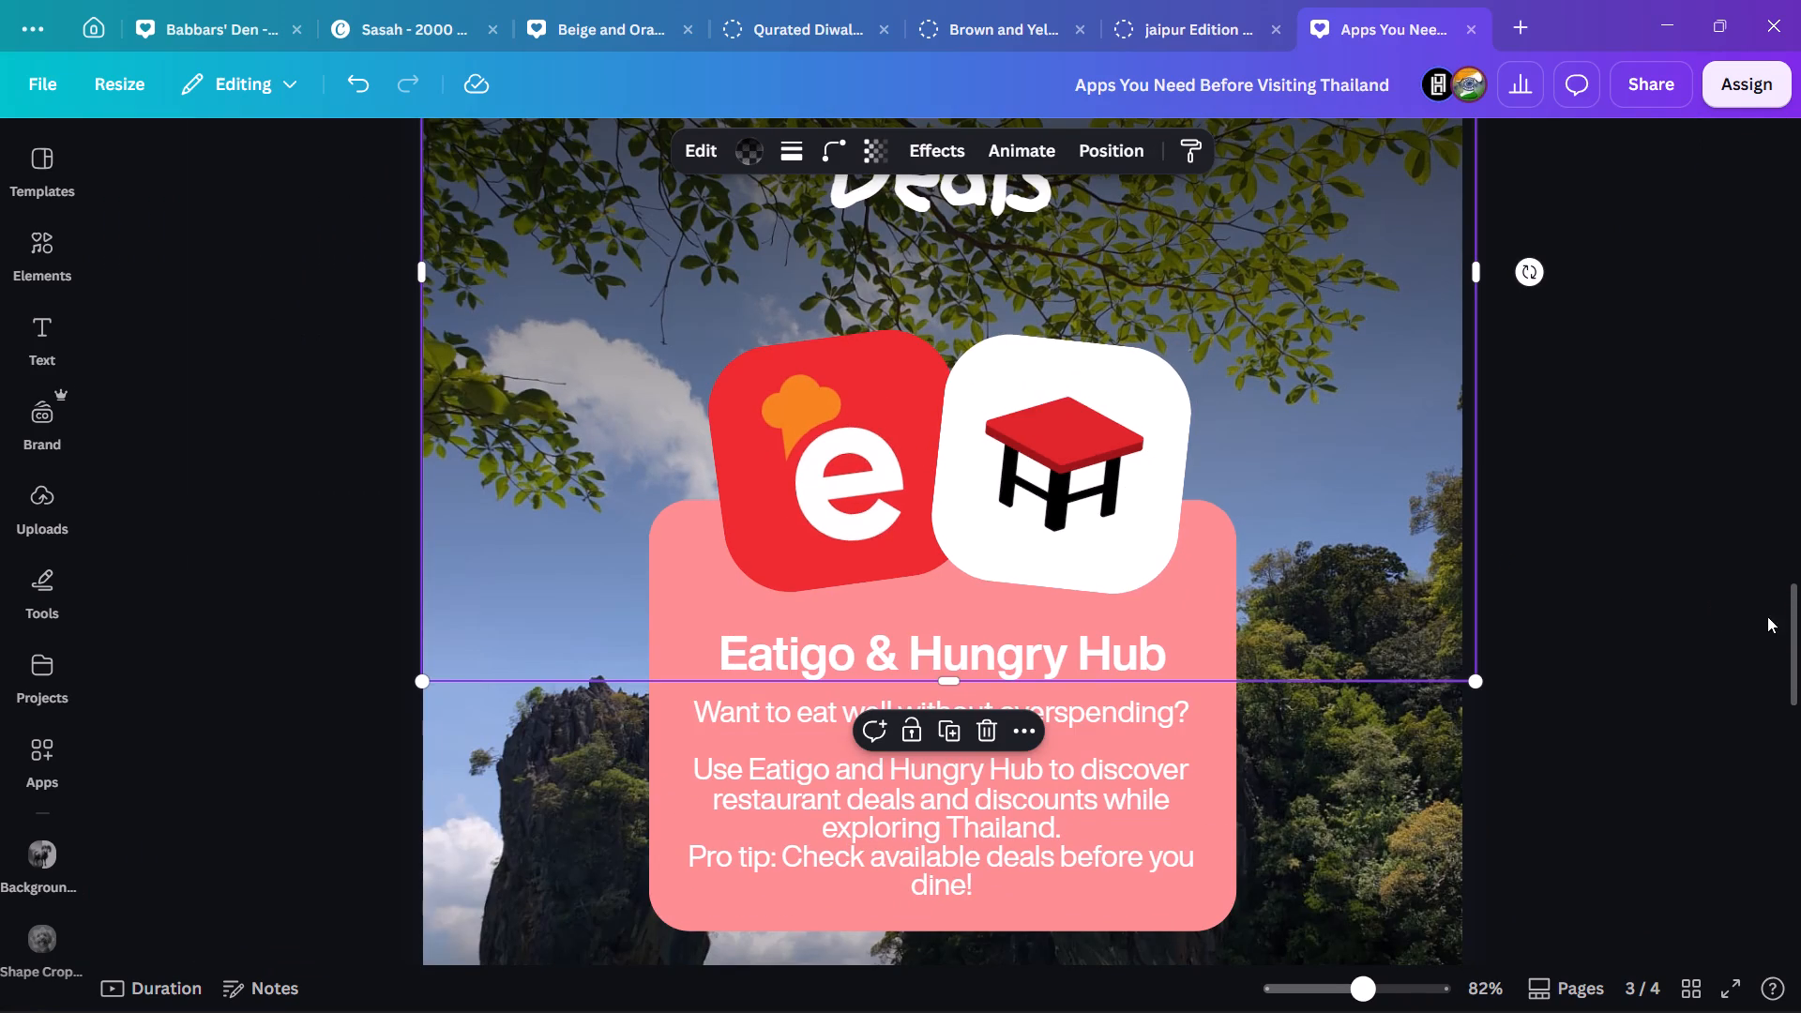
# Select the Eatigo and Hungry Hub logos together and nudge them very slightly to the right on page 3.
pyautogui.keyDown('shift'); pyautogui.click(857, 490); pyautogui.keyUp('shift')
pyautogui.keyDown('shift'); pyautogui.doubleClick(1050, 491); pyautogui.keyUp('shift')
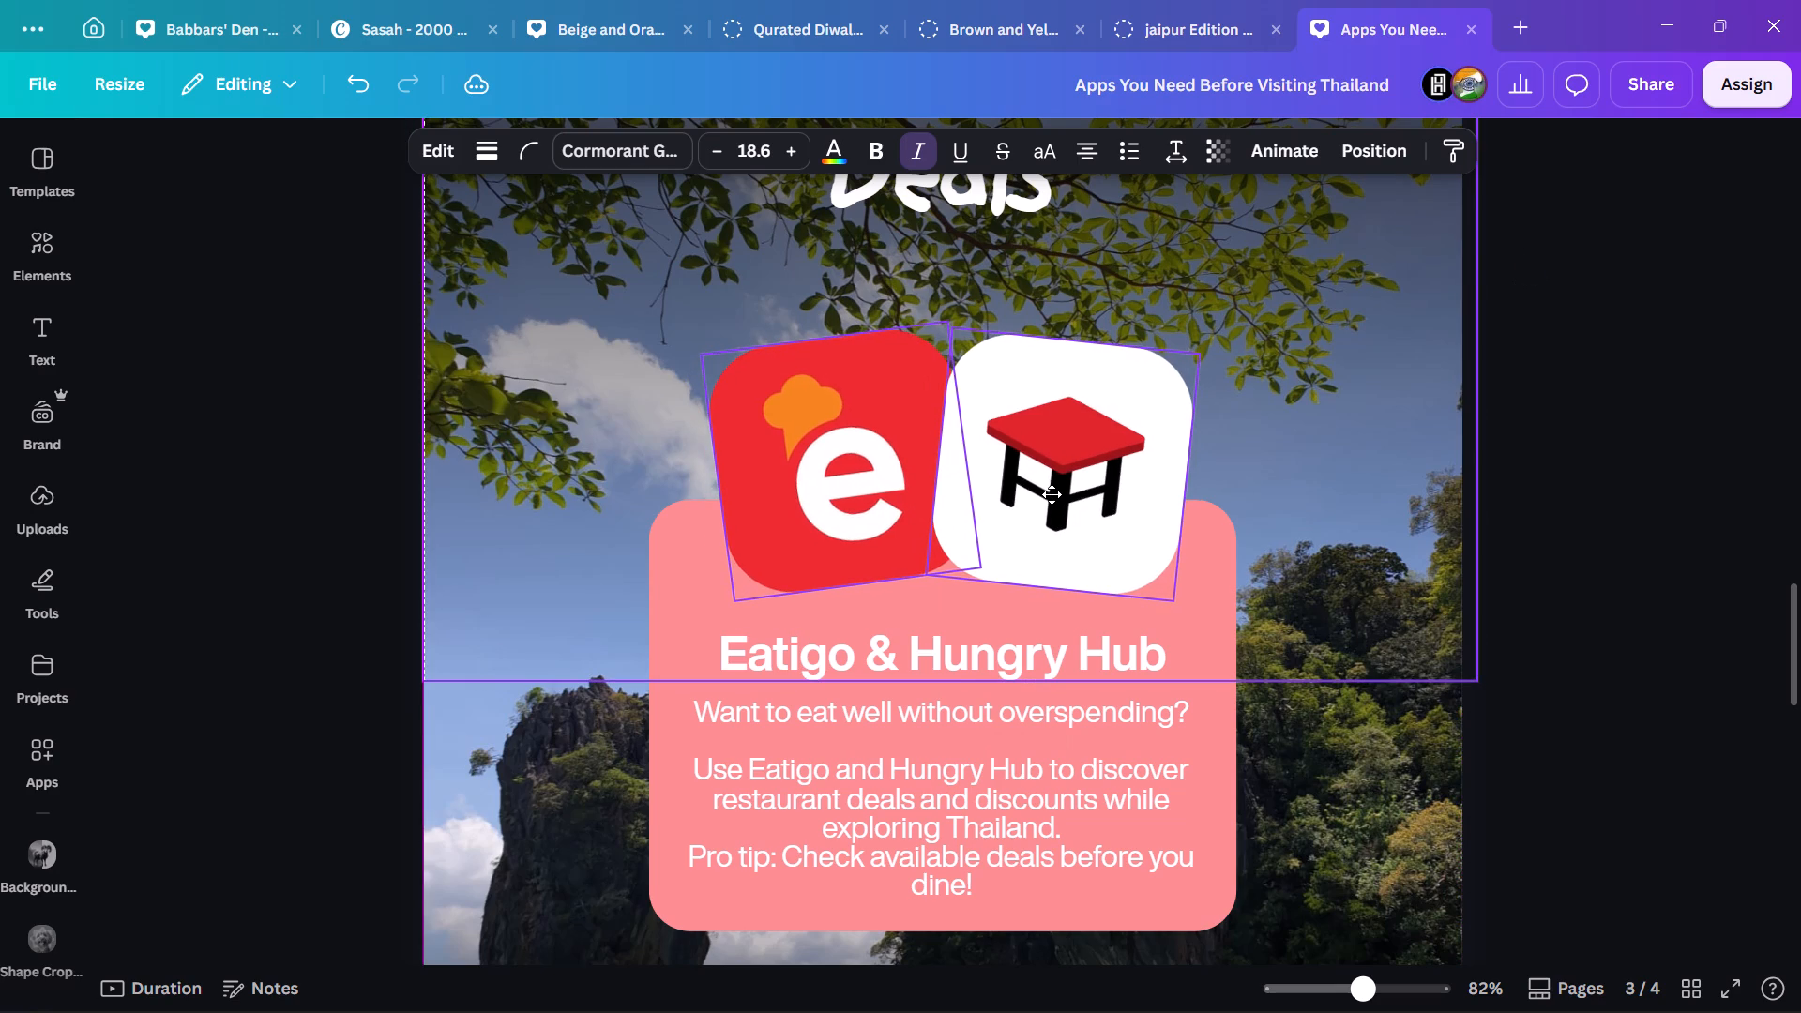
pyautogui.click(1800, 625)
pyautogui.click(1610, 610)
# Review the Food & Restaurant Deals layout on page 3 and the Massages & Beauty layout on page 4.
pyautogui.scroll(2, 1633, 619)
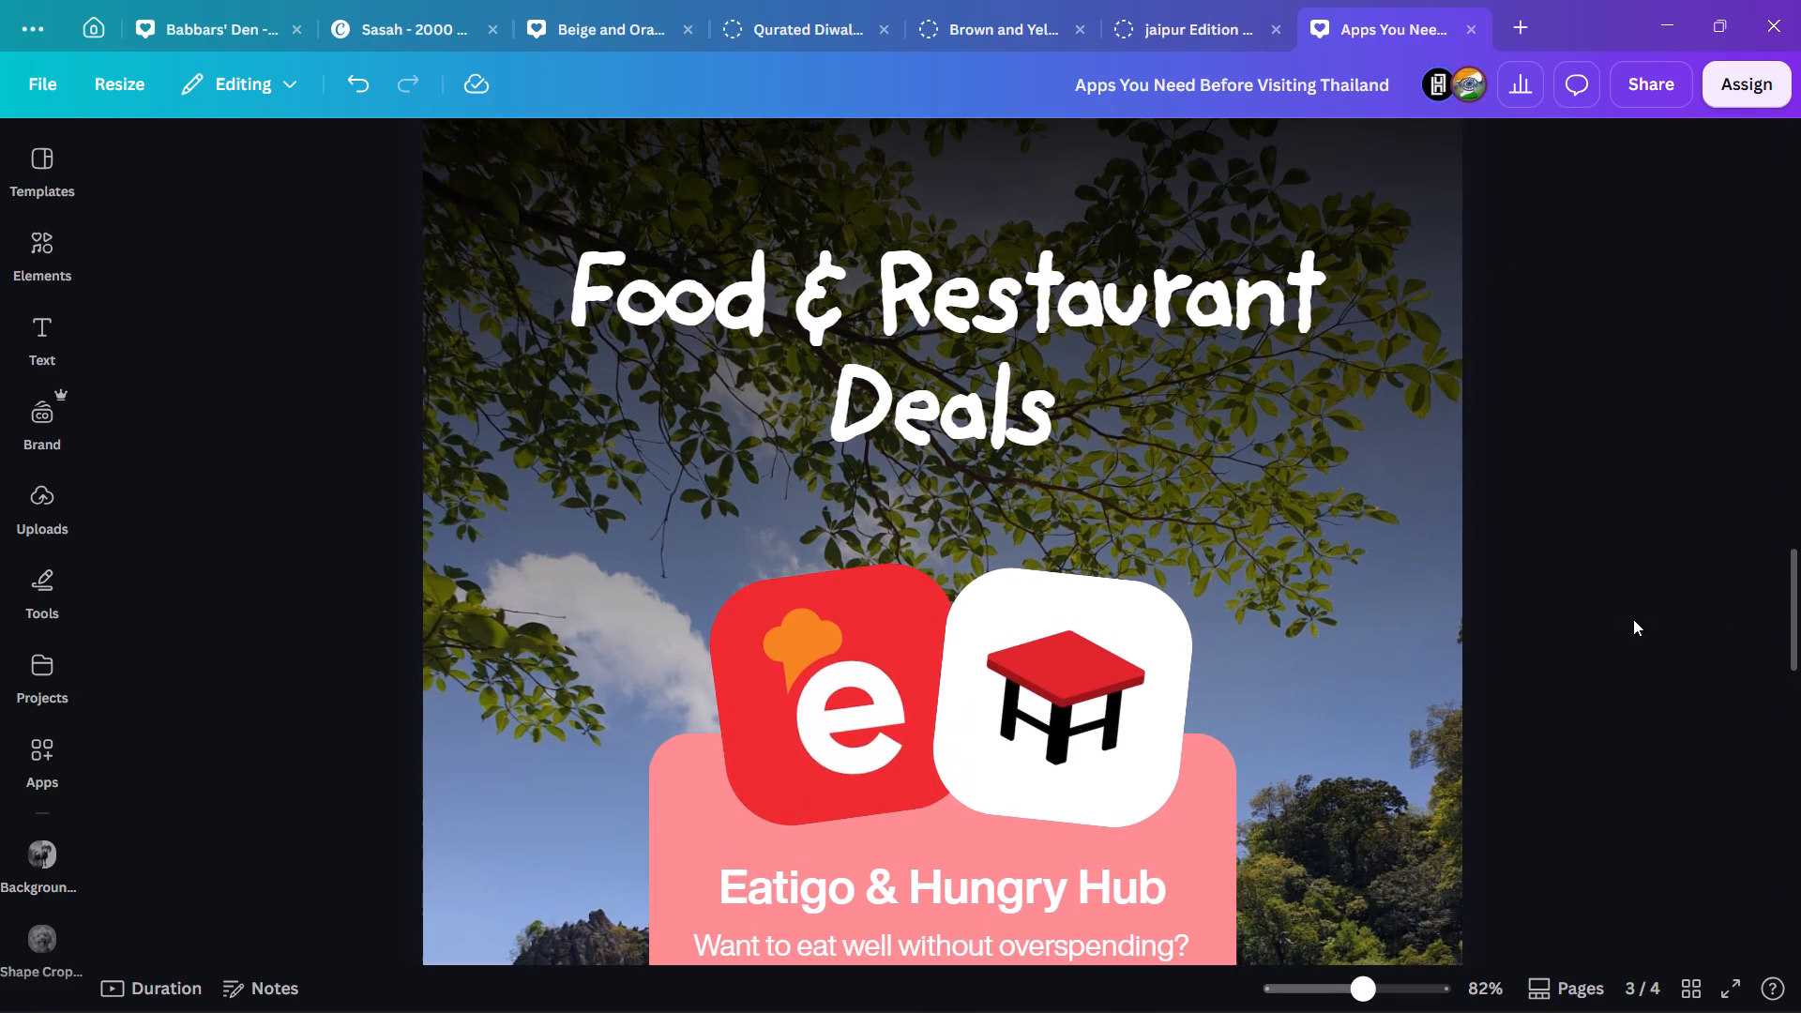
pyautogui.scroll(2, 1633, 619)
pyautogui.scroll(-5, 1633, 619)
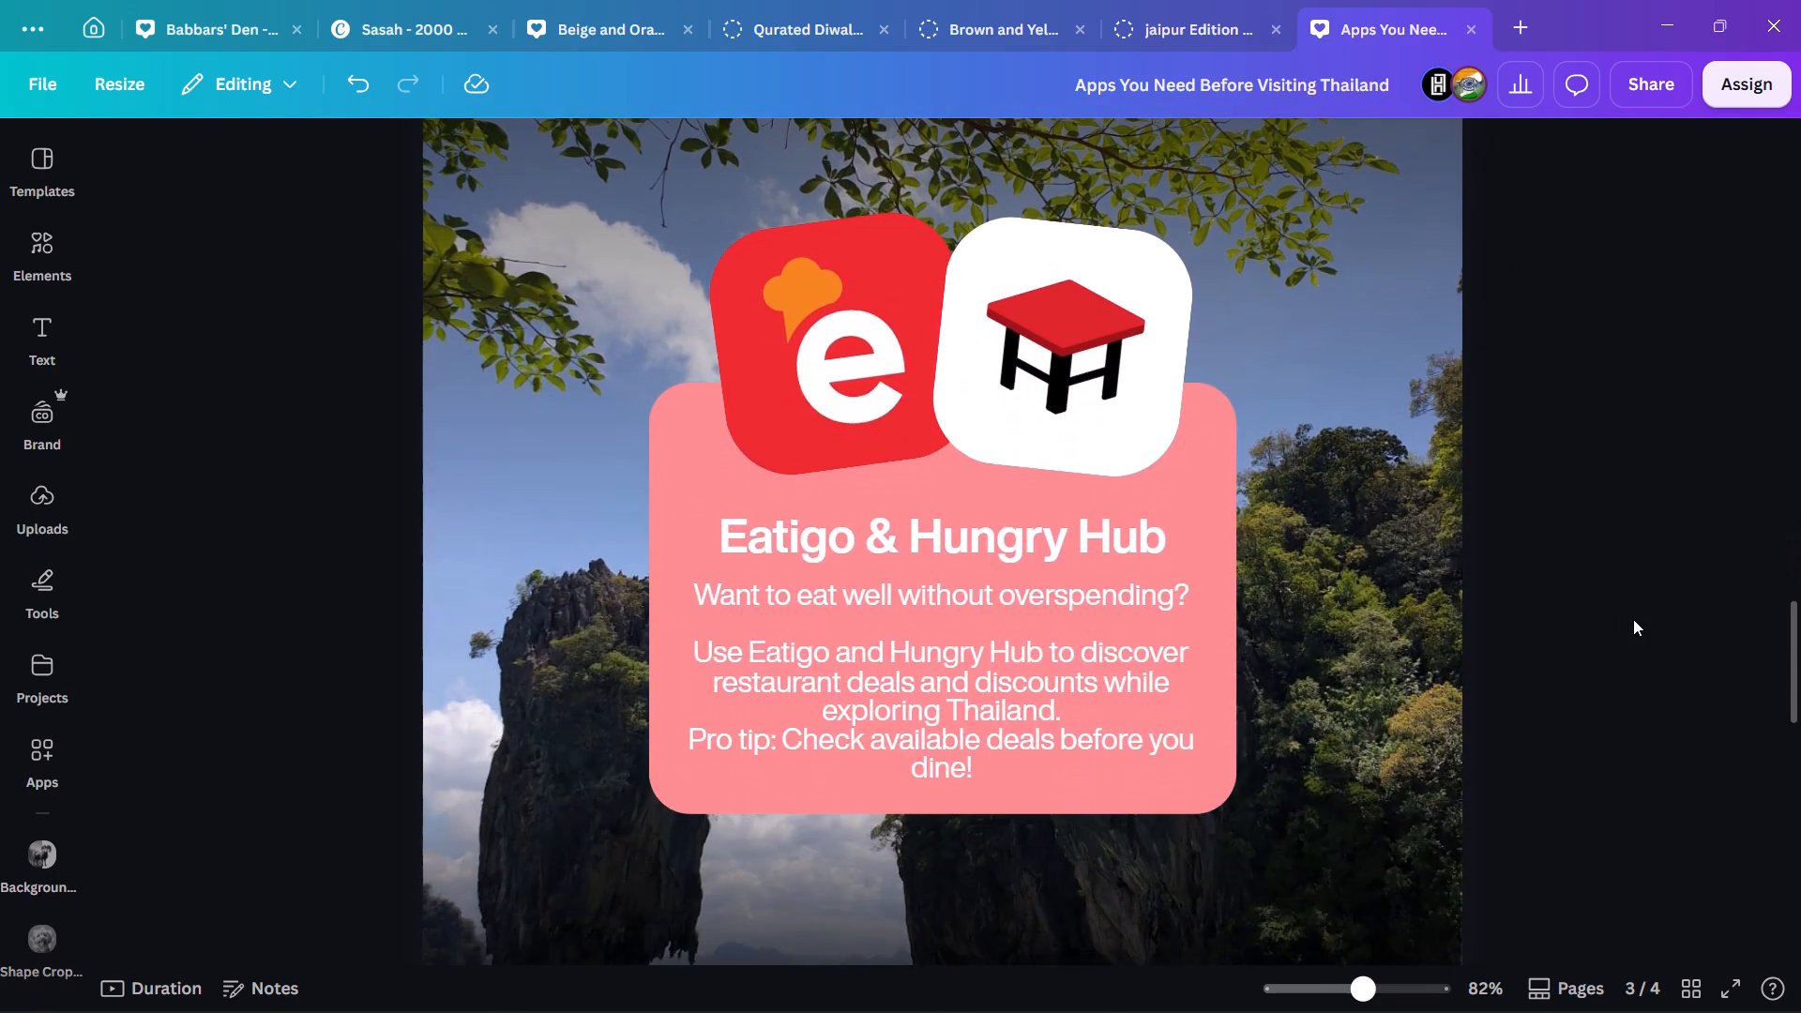
pyautogui.keyDown('ctrl'); pyautogui.scroll(-4, 1633, 619); pyautogui.keyUp('ctrl')
pyautogui.scroll(-3, 1563, 618)
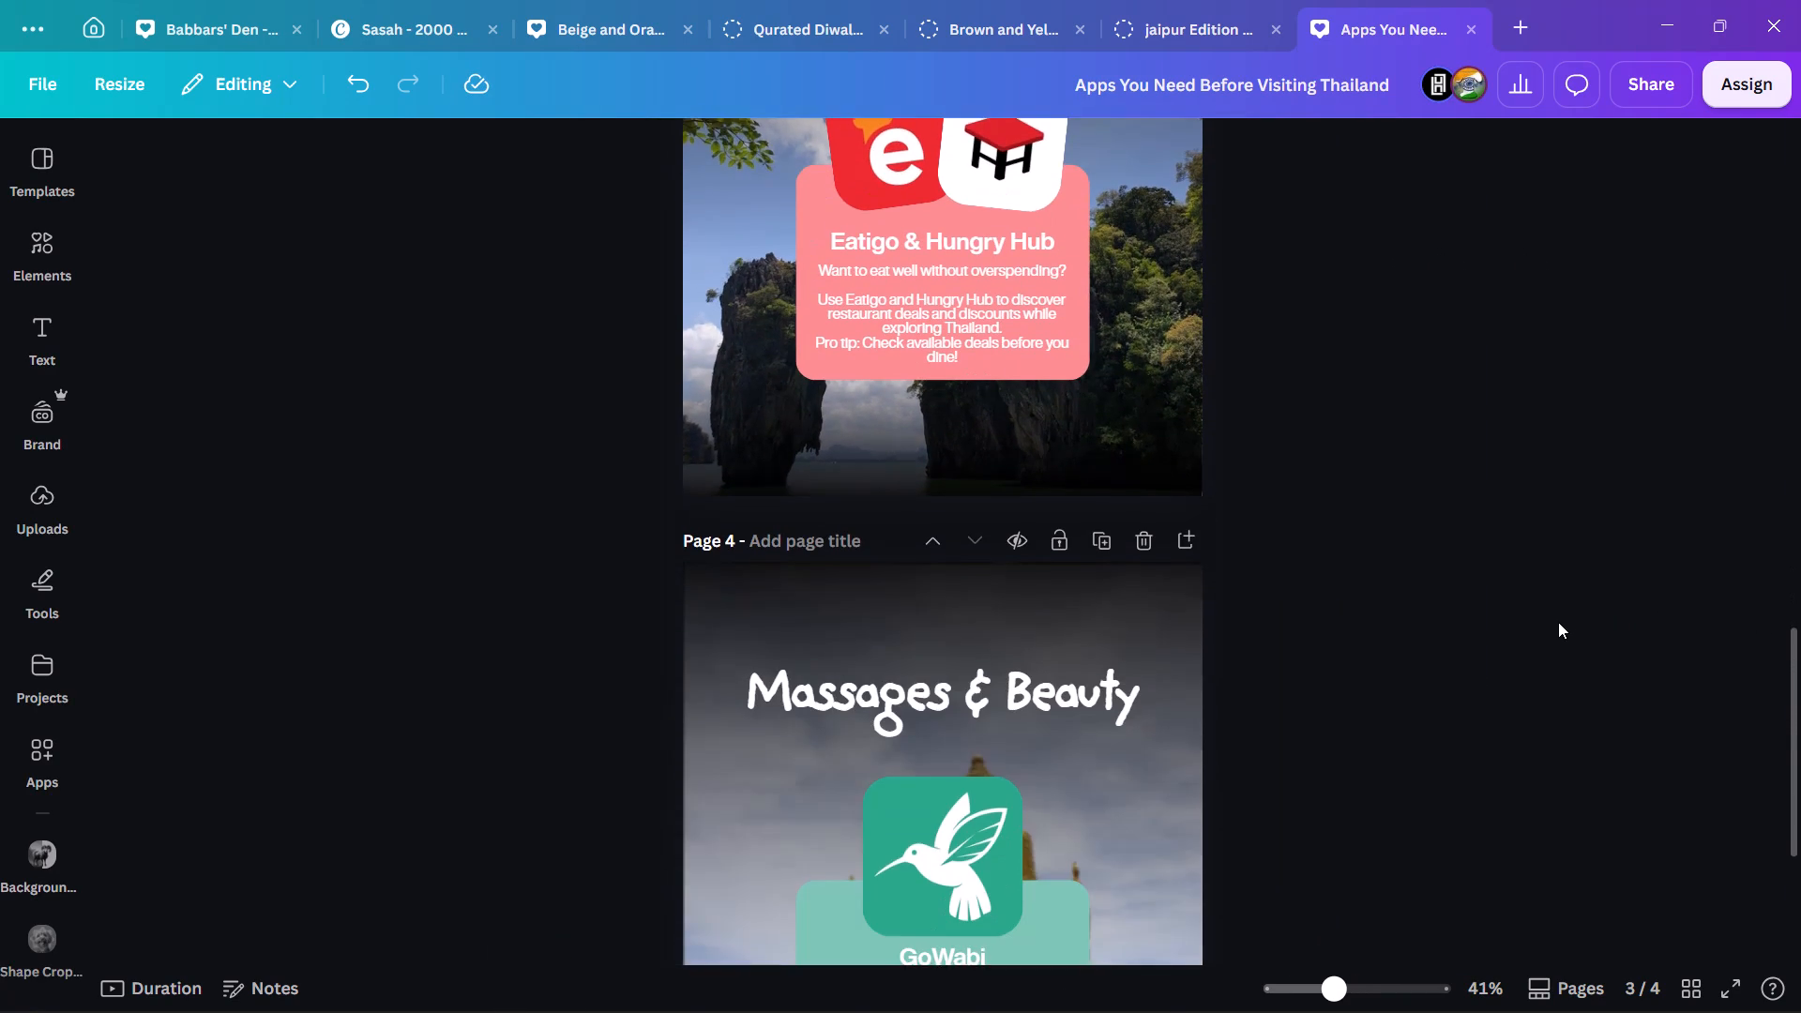
pyautogui.scroll(-4, 1558, 622)
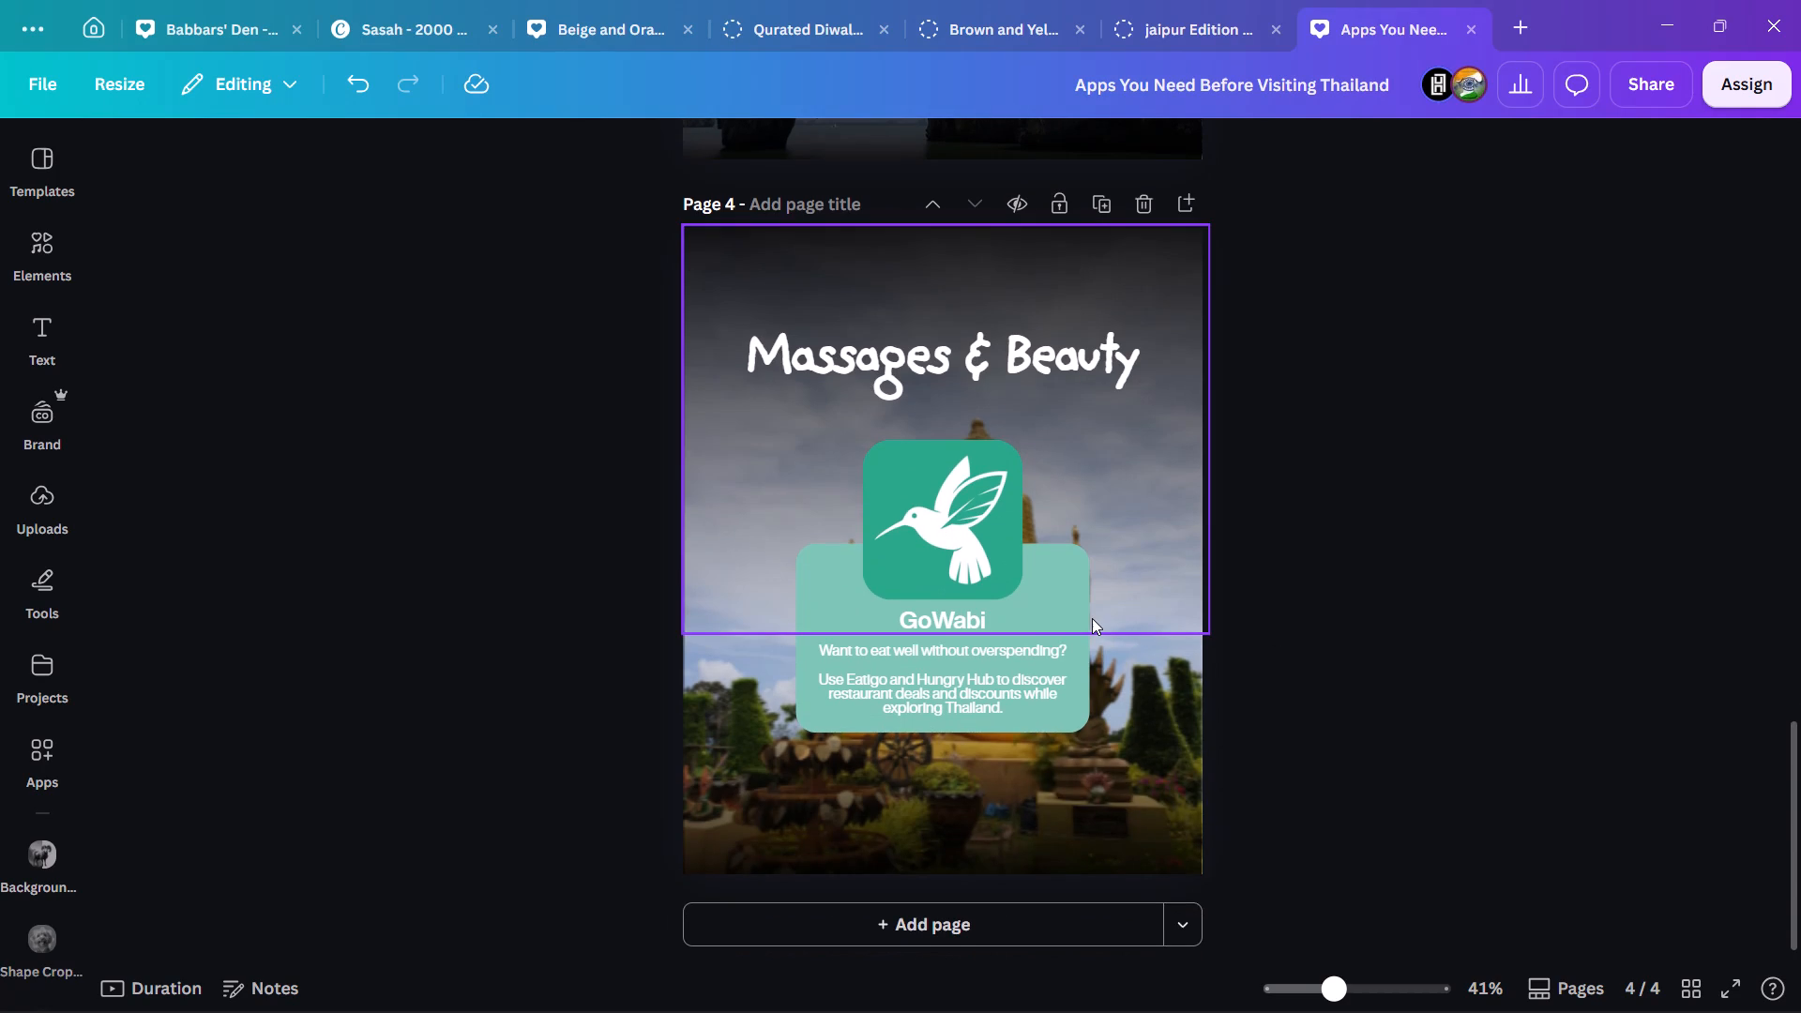
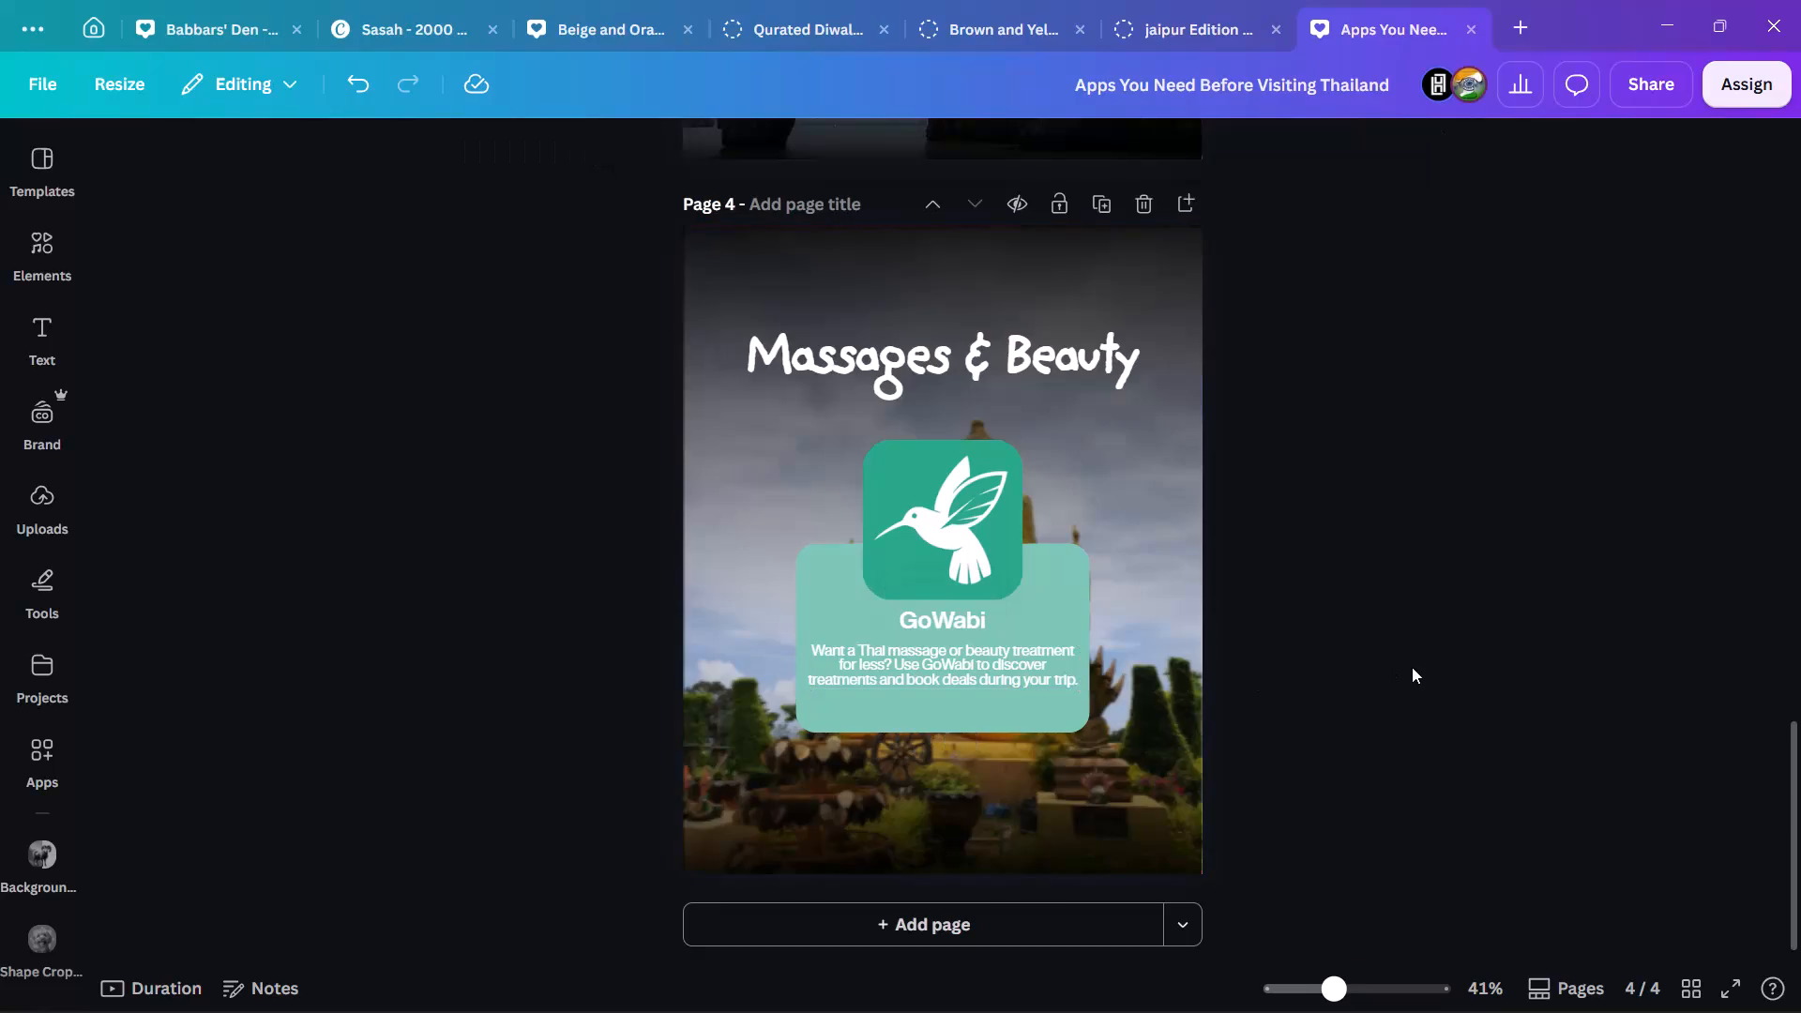
# Break the GoWabi description on page 4 so that "Use GoWabi to discover" starts on a new line.
pyautogui.keyDown('ctrl'); pyautogui.scroll(1, 1024, 689); pyautogui.keyUp('ctrl')
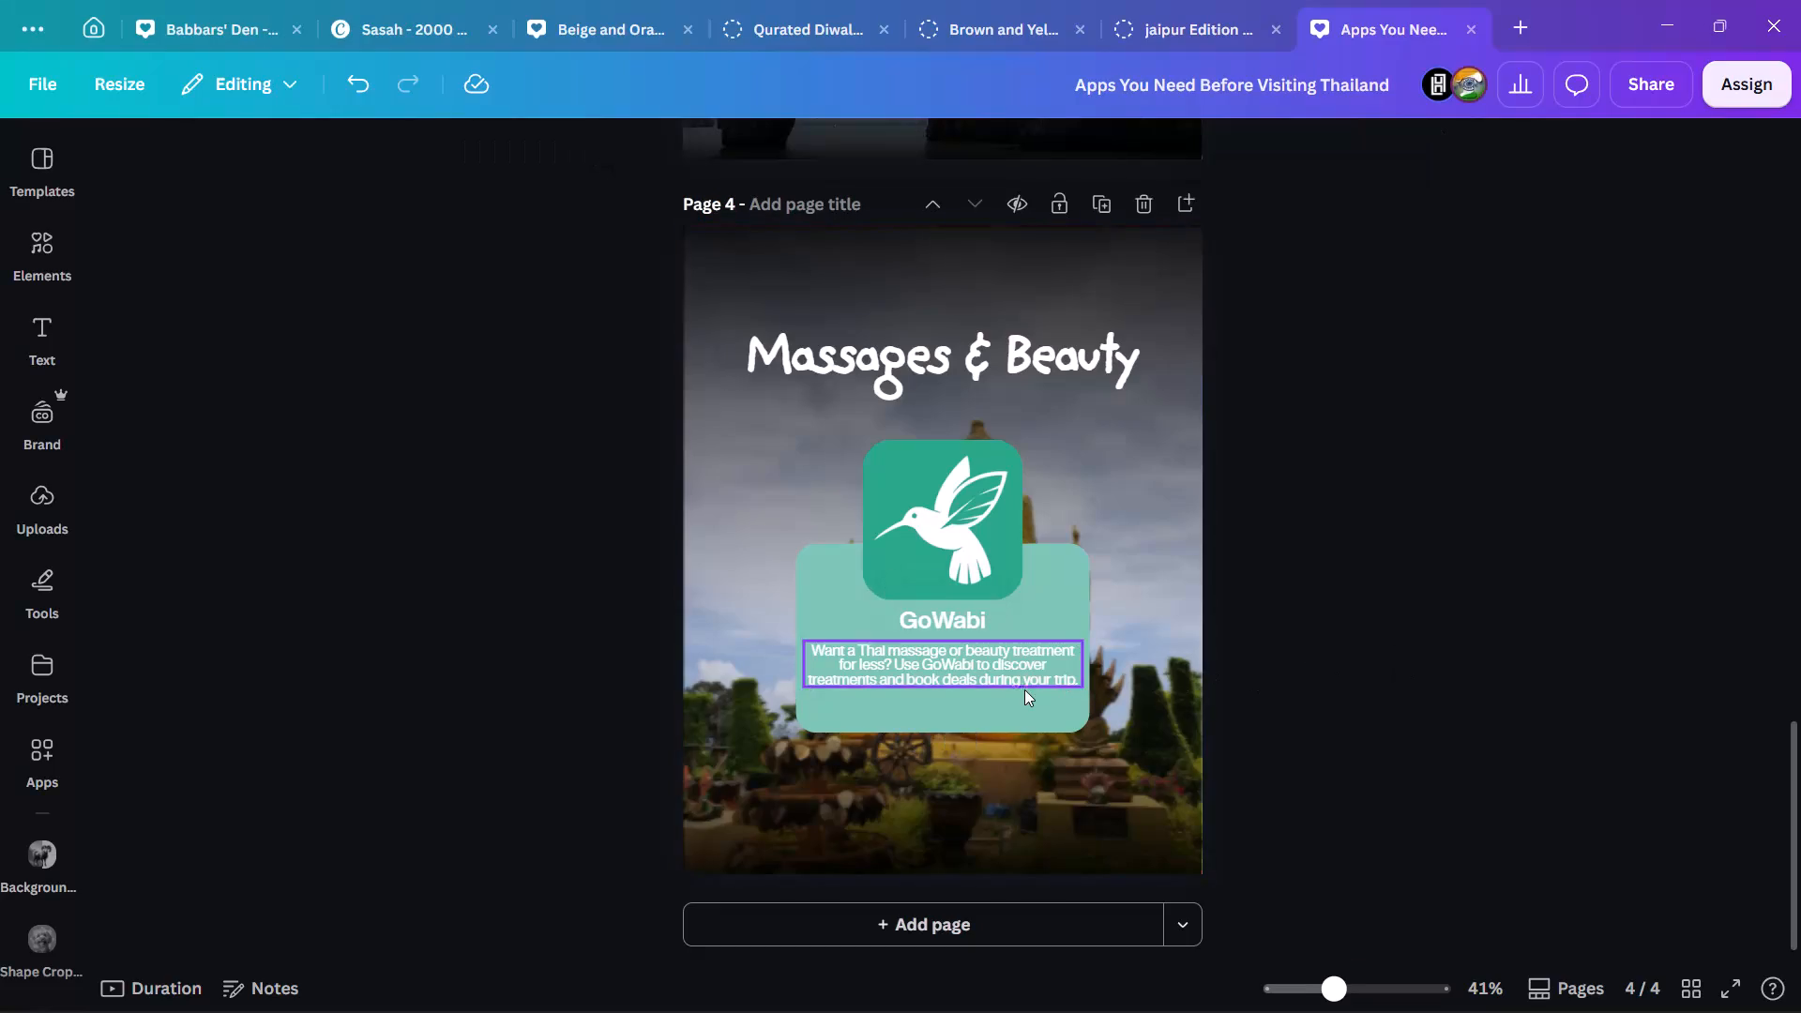
pyautogui.keyDown('ctrl'); pyautogui.scroll(1, 1024, 689); pyautogui.keyUp('ctrl')
pyautogui.click(866, 648)
pyautogui.click(877, 648)
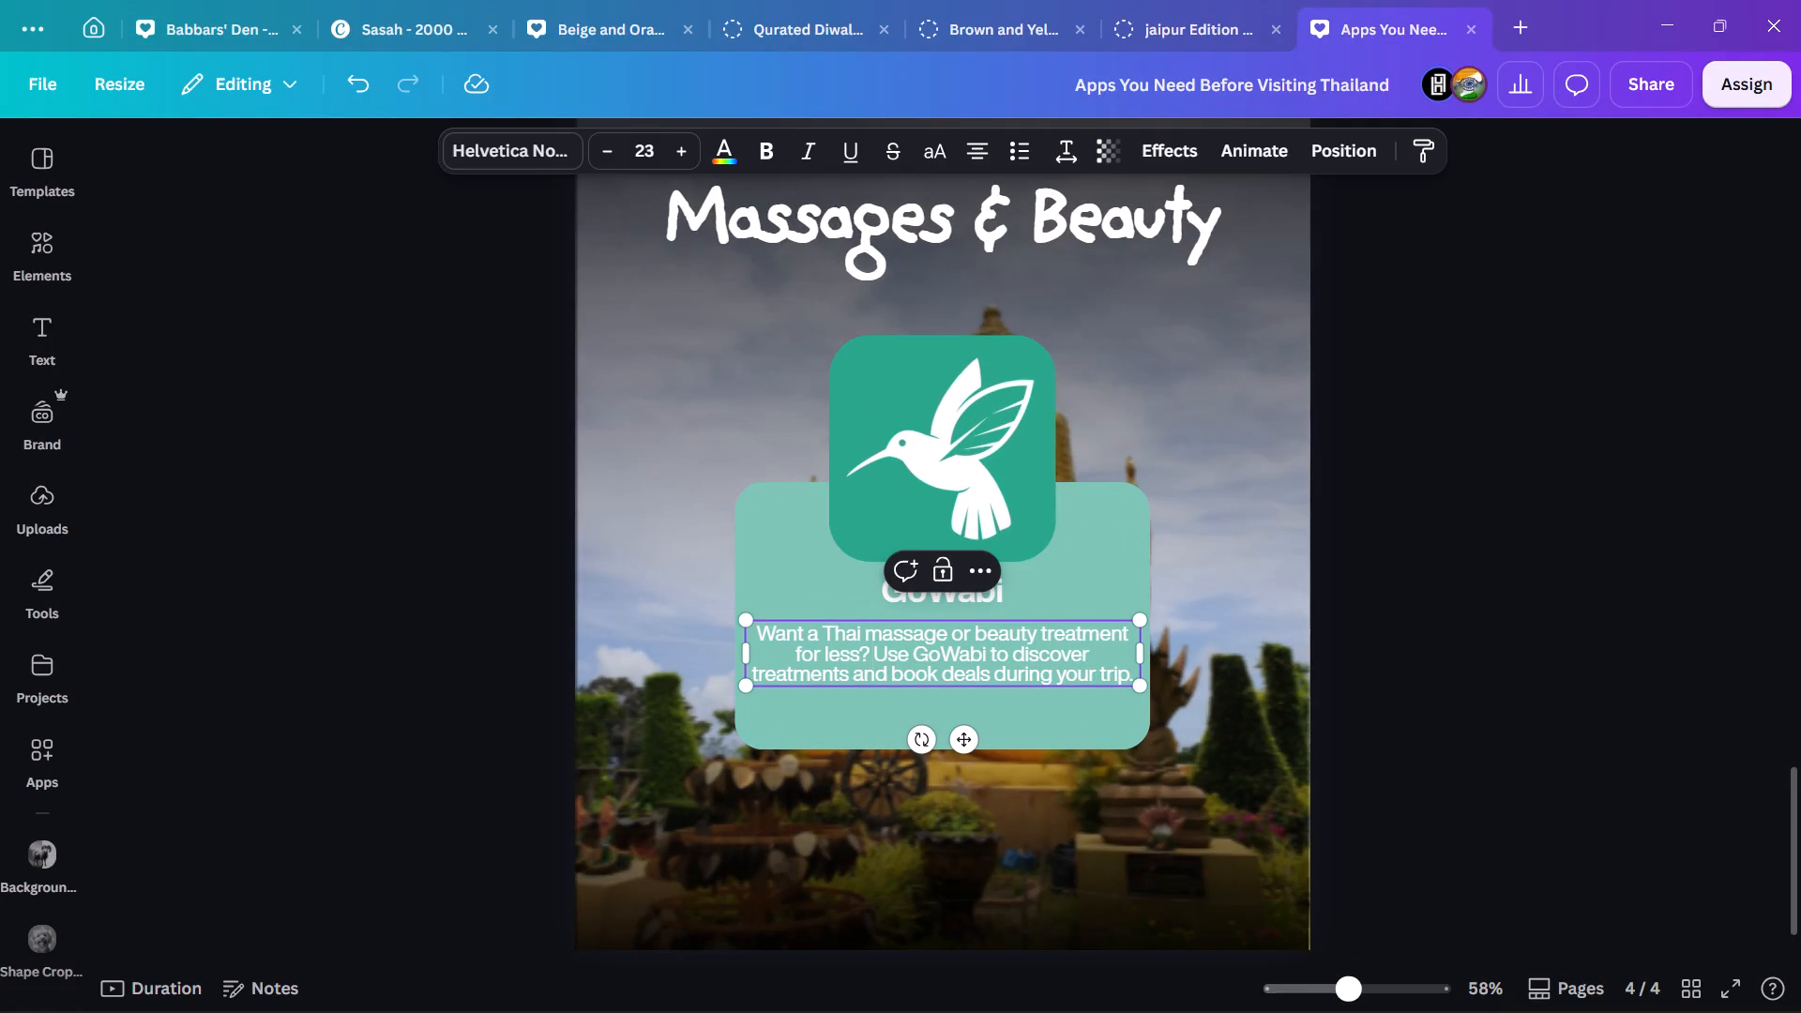
pyautogui.press('Return')
pyautogui.click(1506, 718)
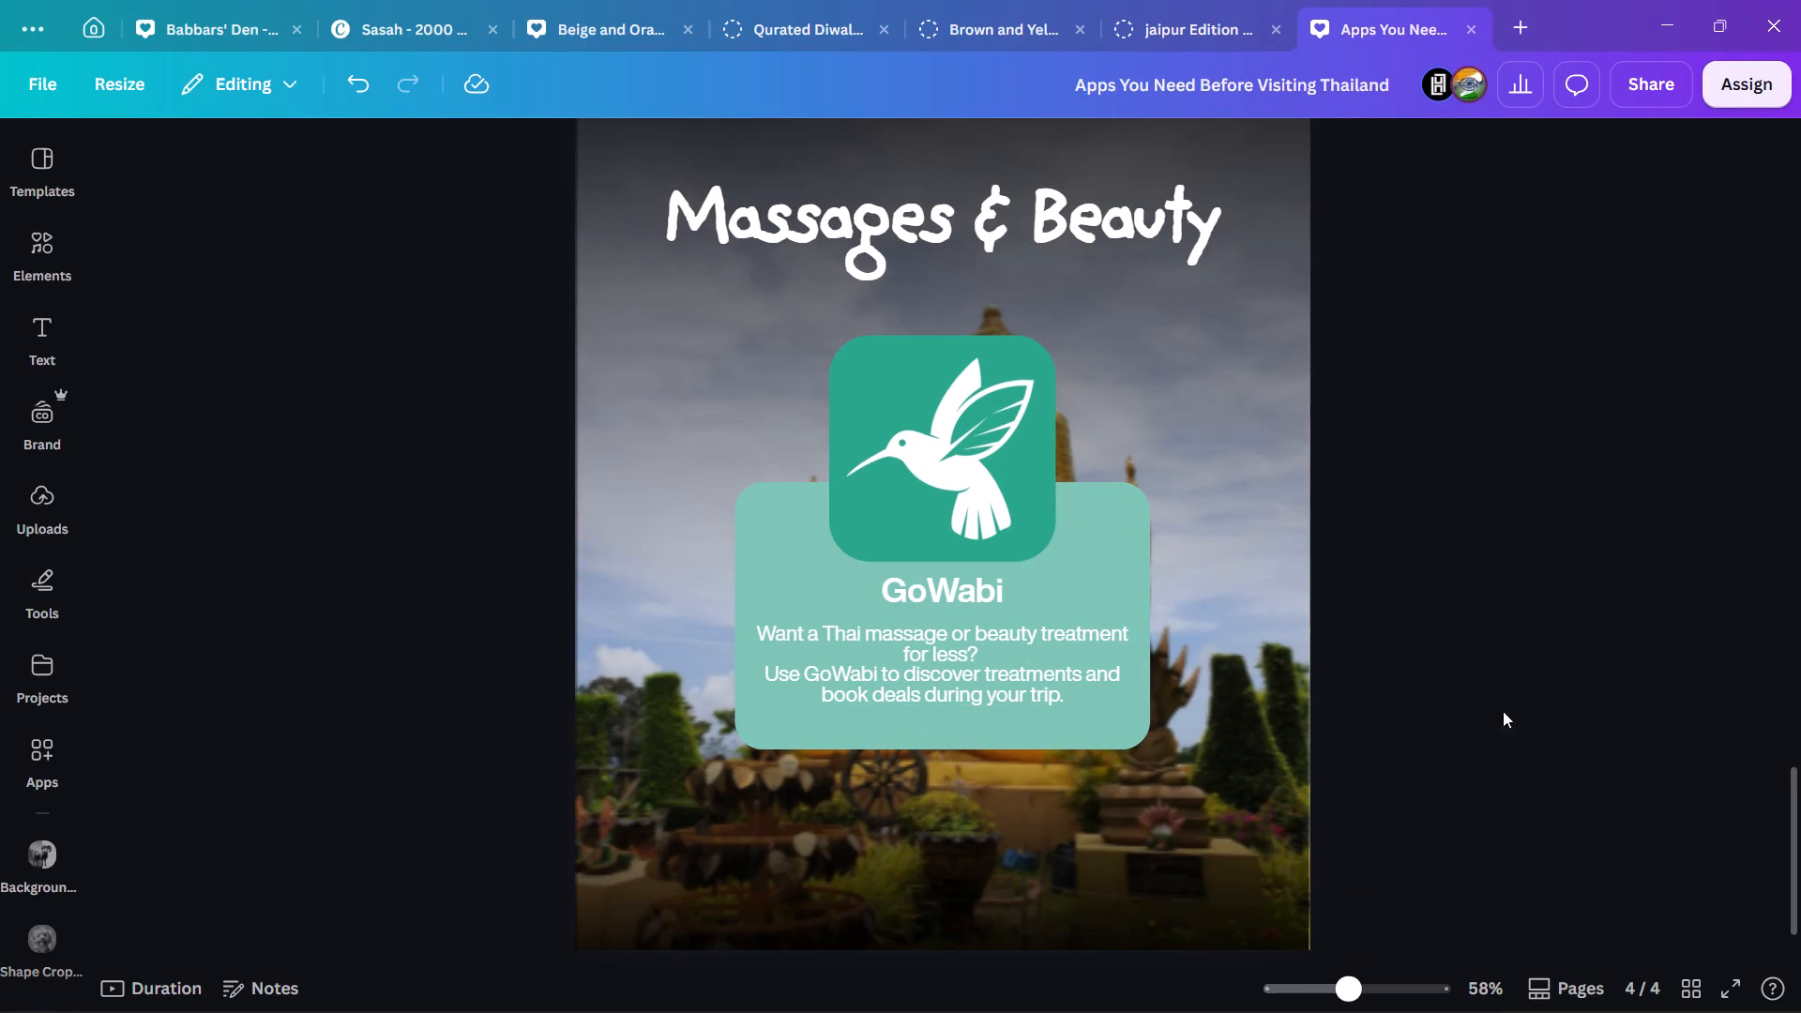
# Shorten the teal GoWabi card from its bottom edge to a height of about 362, keeping the width at 611.
pyautogui.click(985, 722)
pyautogui.moveTo(950, 751); pyautogui.dragTo(950, 730)
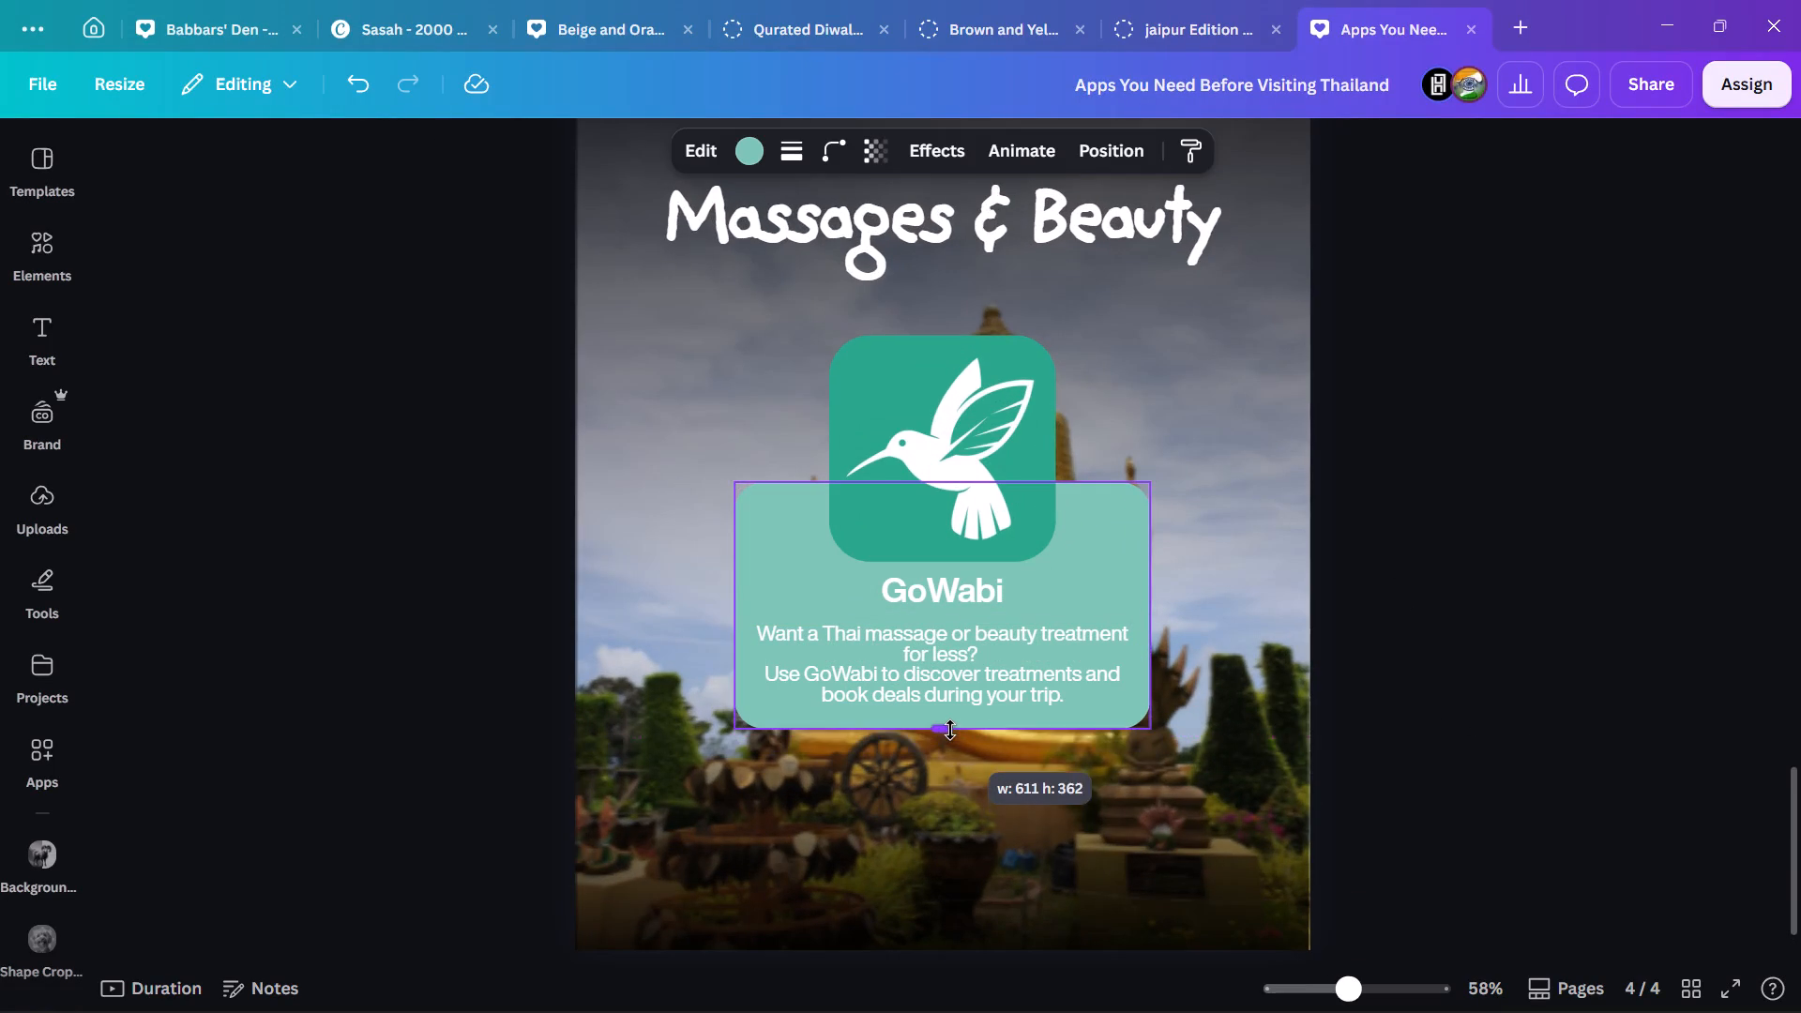
pyautogui.moveTo(950, 730); pyautogui.dragTo(950, 729)
pyautogui.click(1539, 733)
# Compare the GoWabi card layout on page 4 with the Eatigo & Hungry Hub card on page 3.
pyautogui.keyDown('ctrl'); pyautogui.scroll(-2, 1539, 724); pyautogui.keyUp('ctrl')
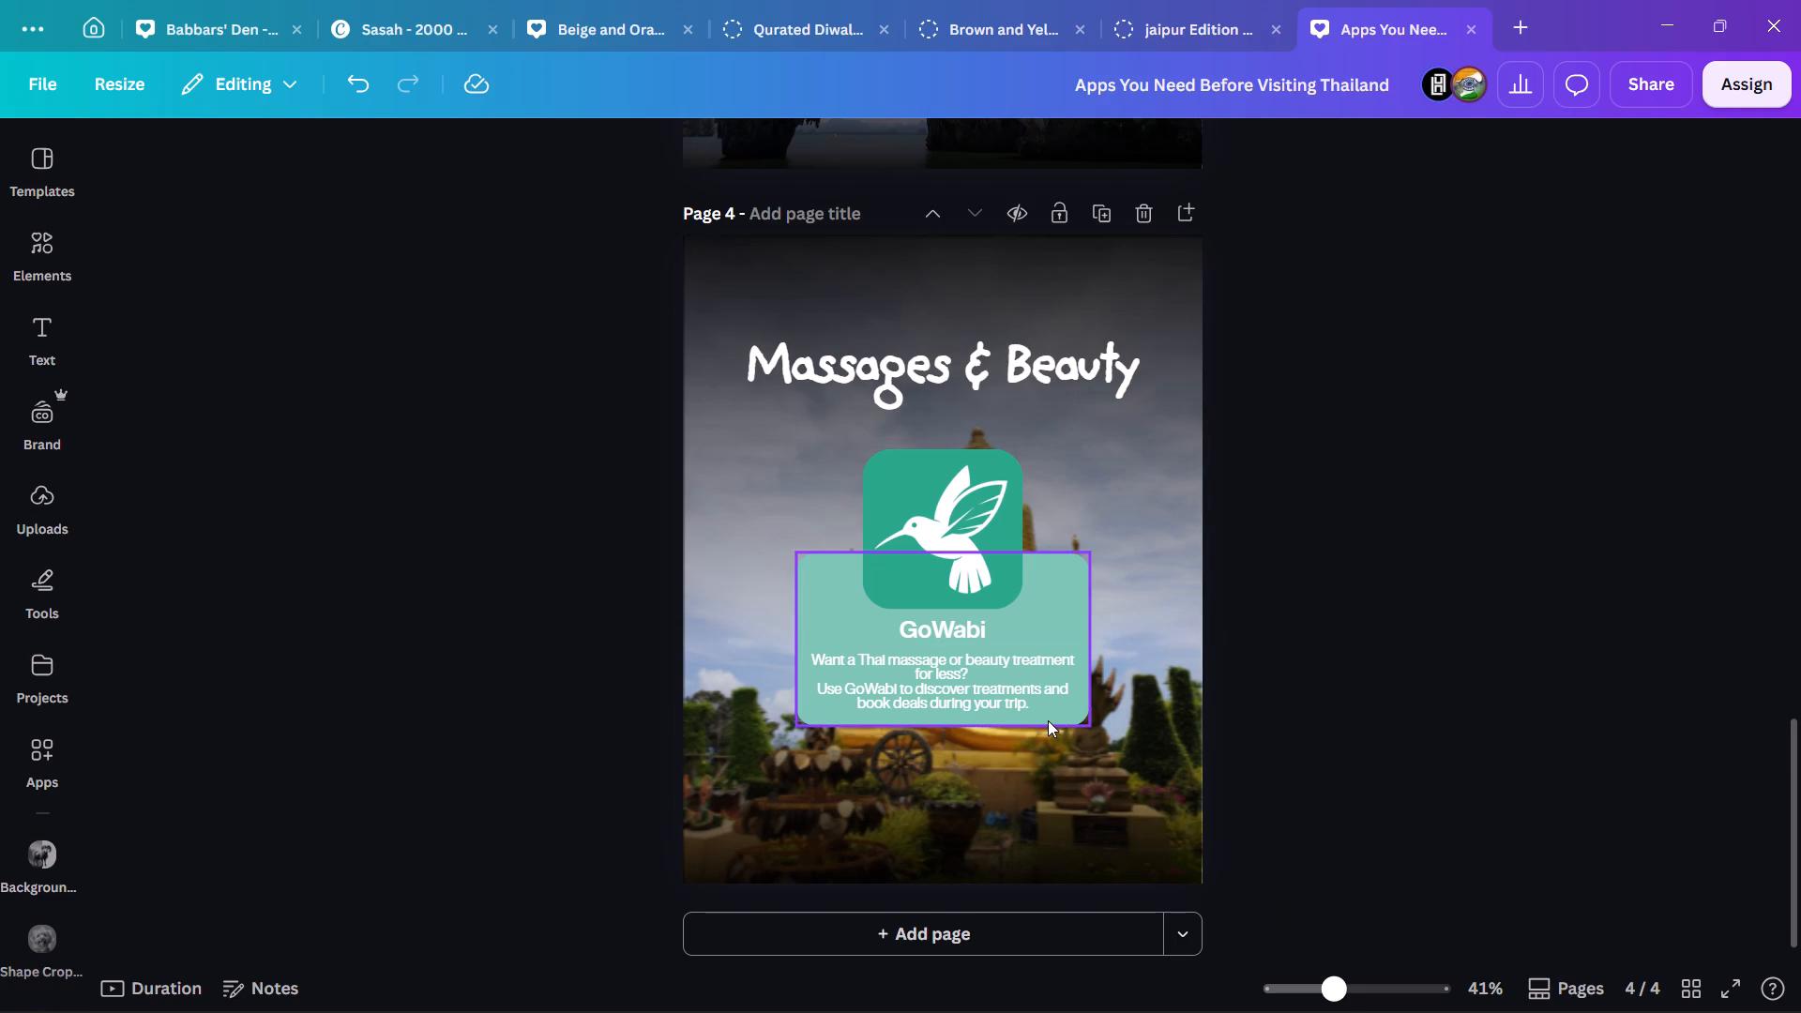
pyautogui.click(1418, 716)
pyautogui.scroll(8, 1353, 701)
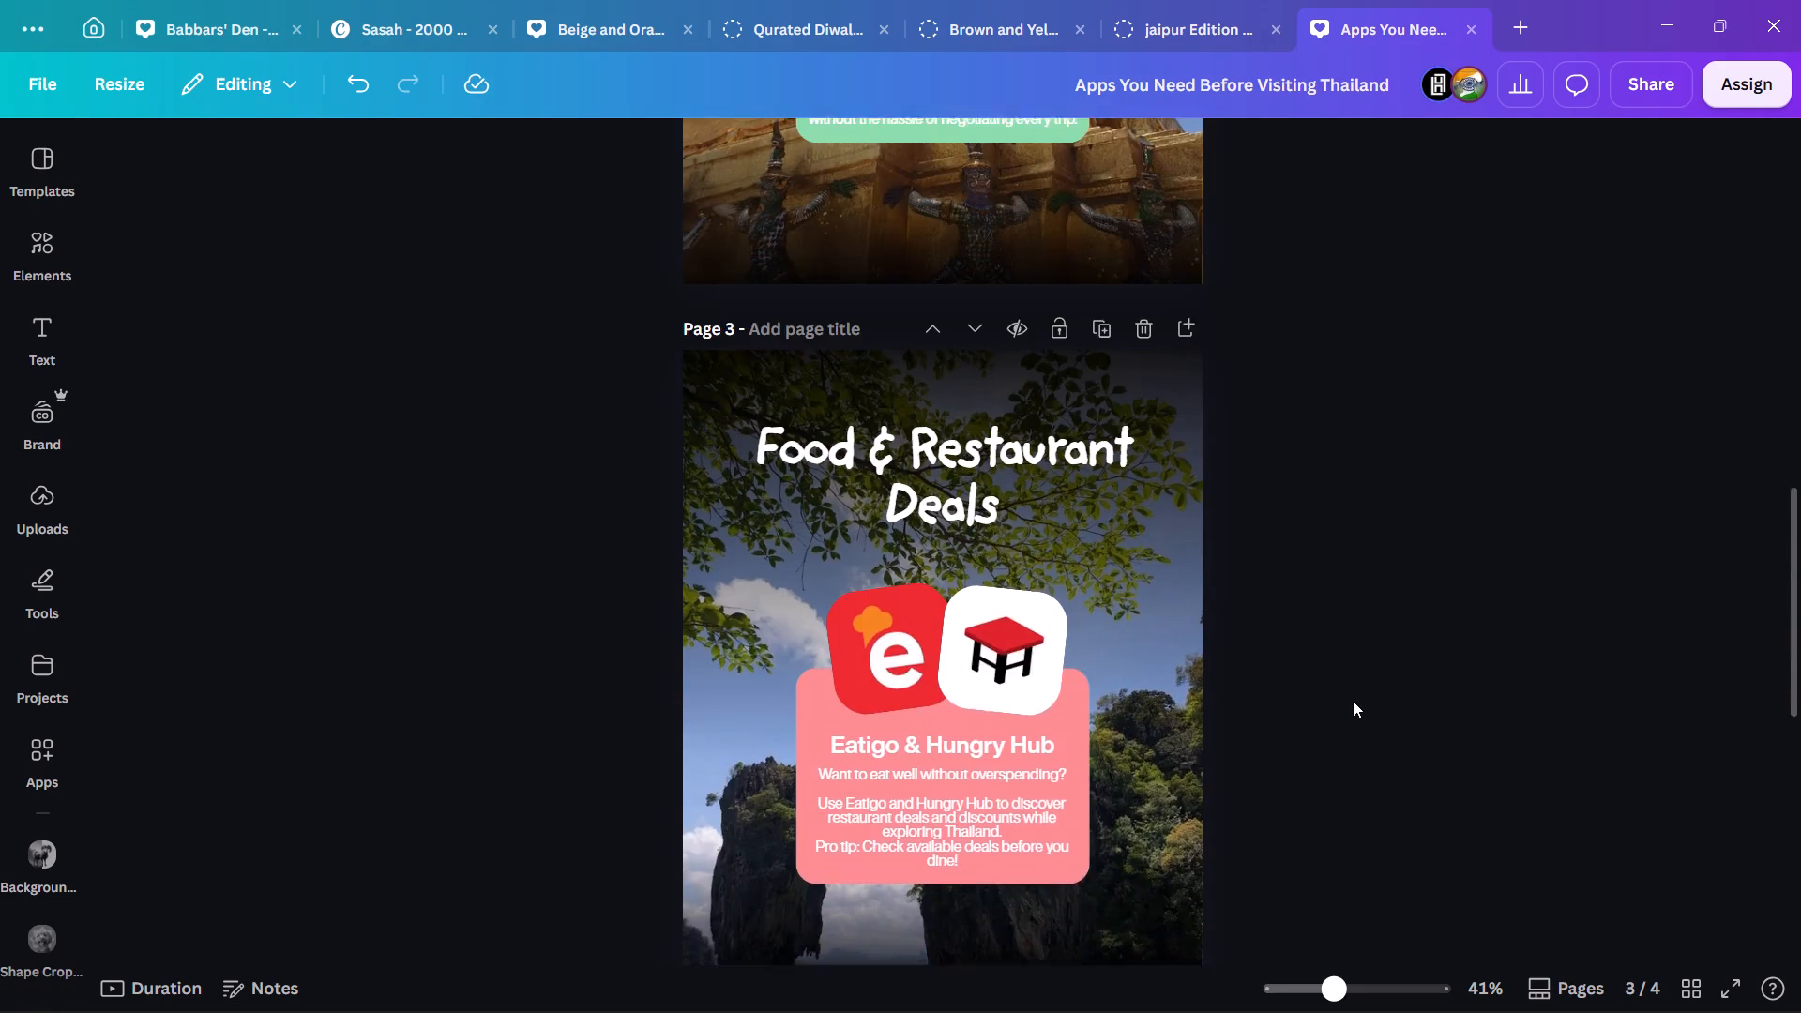
pyautogui.scroll(4, 1353, 701)
pyautogui.scroll(-7, 1353, 701)
pyautogui.scroll(-3, 1281, 734)
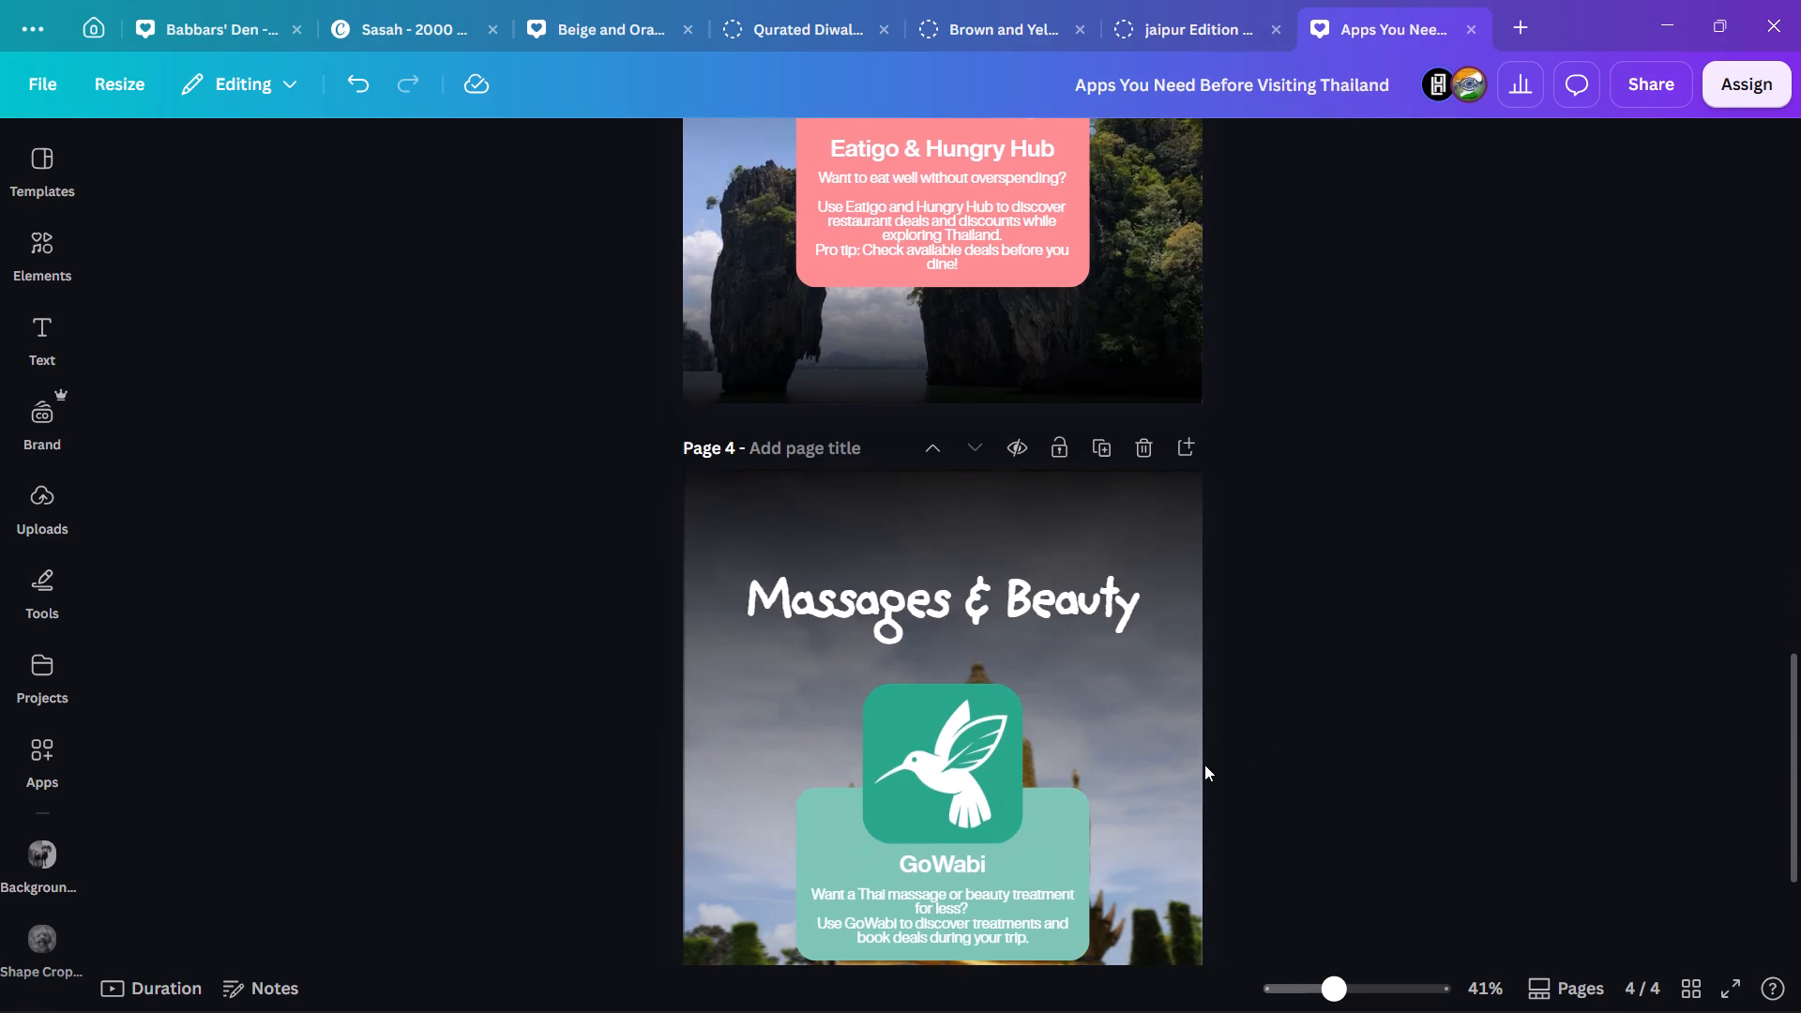
pyautogui.keyDown('ctrl'); pyautogui.scroll(-2, 1201, 767); pyautogui.keyUp('ctrl')
pyautogui.keyDown('ctrl'); pyautogui.scroll(5, 1198, 773); pyautogui.keyUp('ctrl')
pyautogui.scroll(-3, 1198, 773)
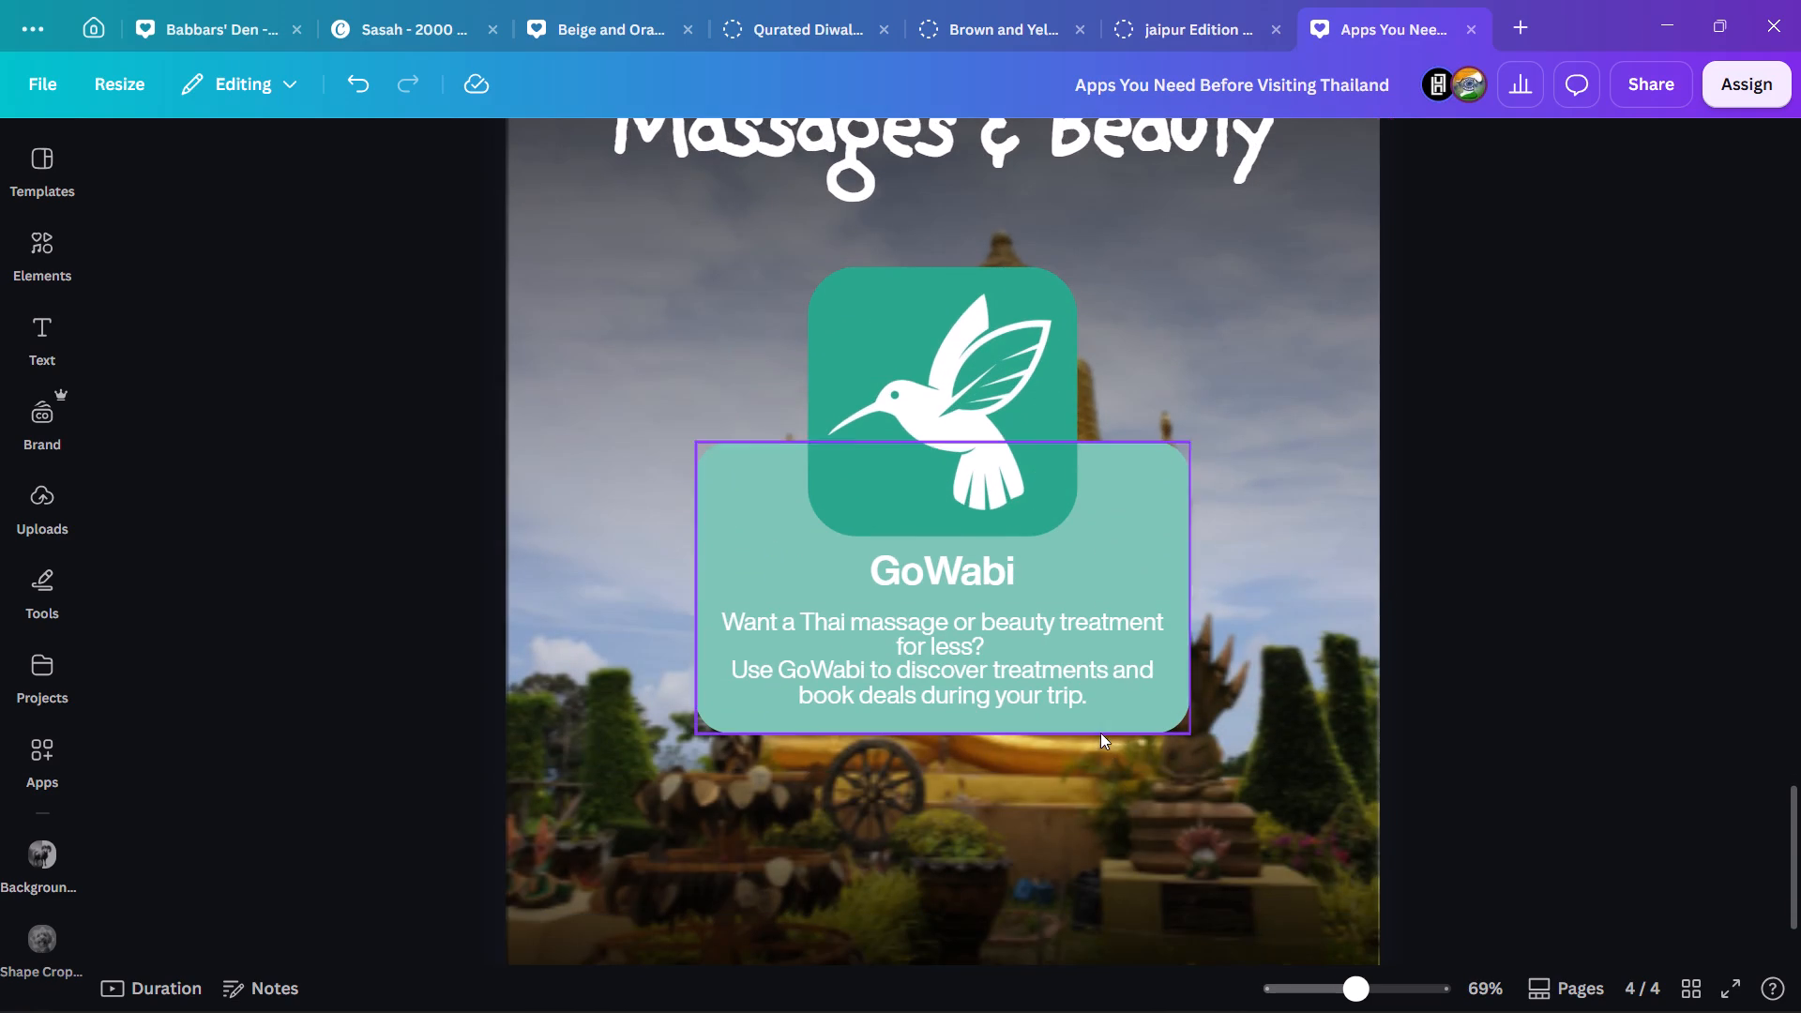
# Recolour the GoWabi card on page 4 to a lighter, softer pale teal.
pyautogui.click(1100, 733)
pyautogui.click(742, 145)
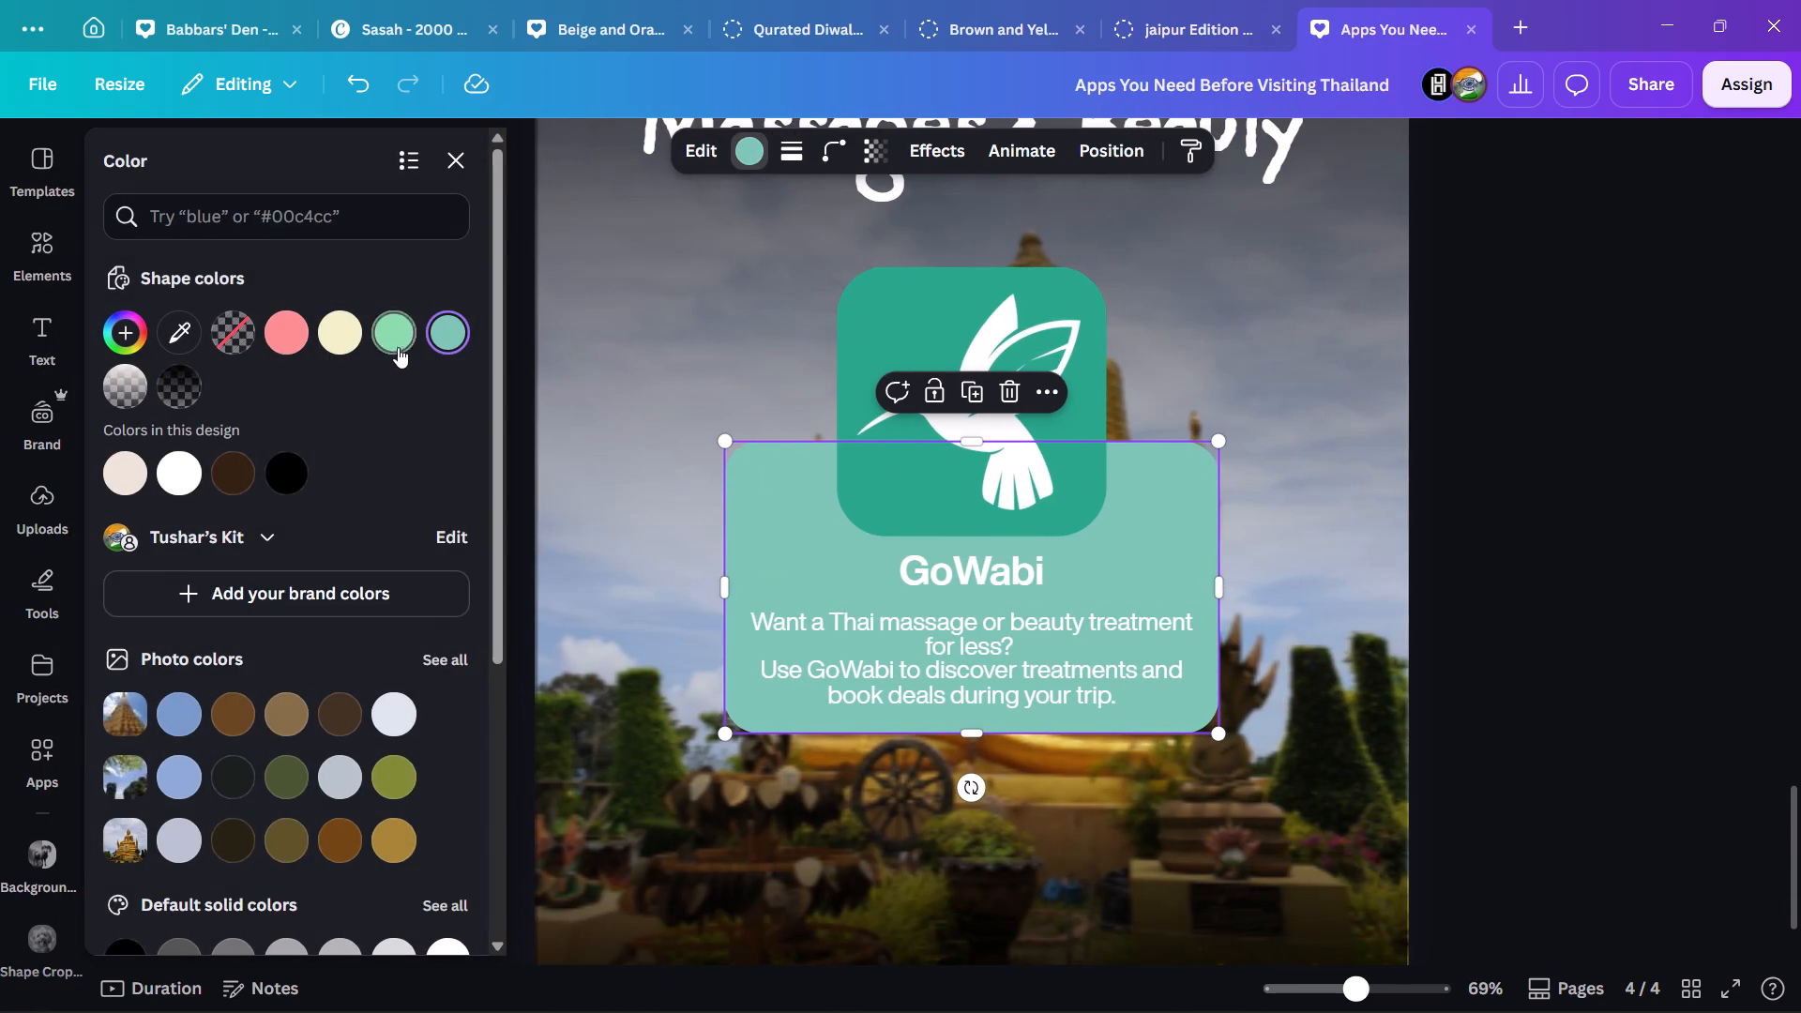
pyautogui.click(451, 330)
pyautogui.moveTo(256, 461); pyautogui.dragTo(222, 466)
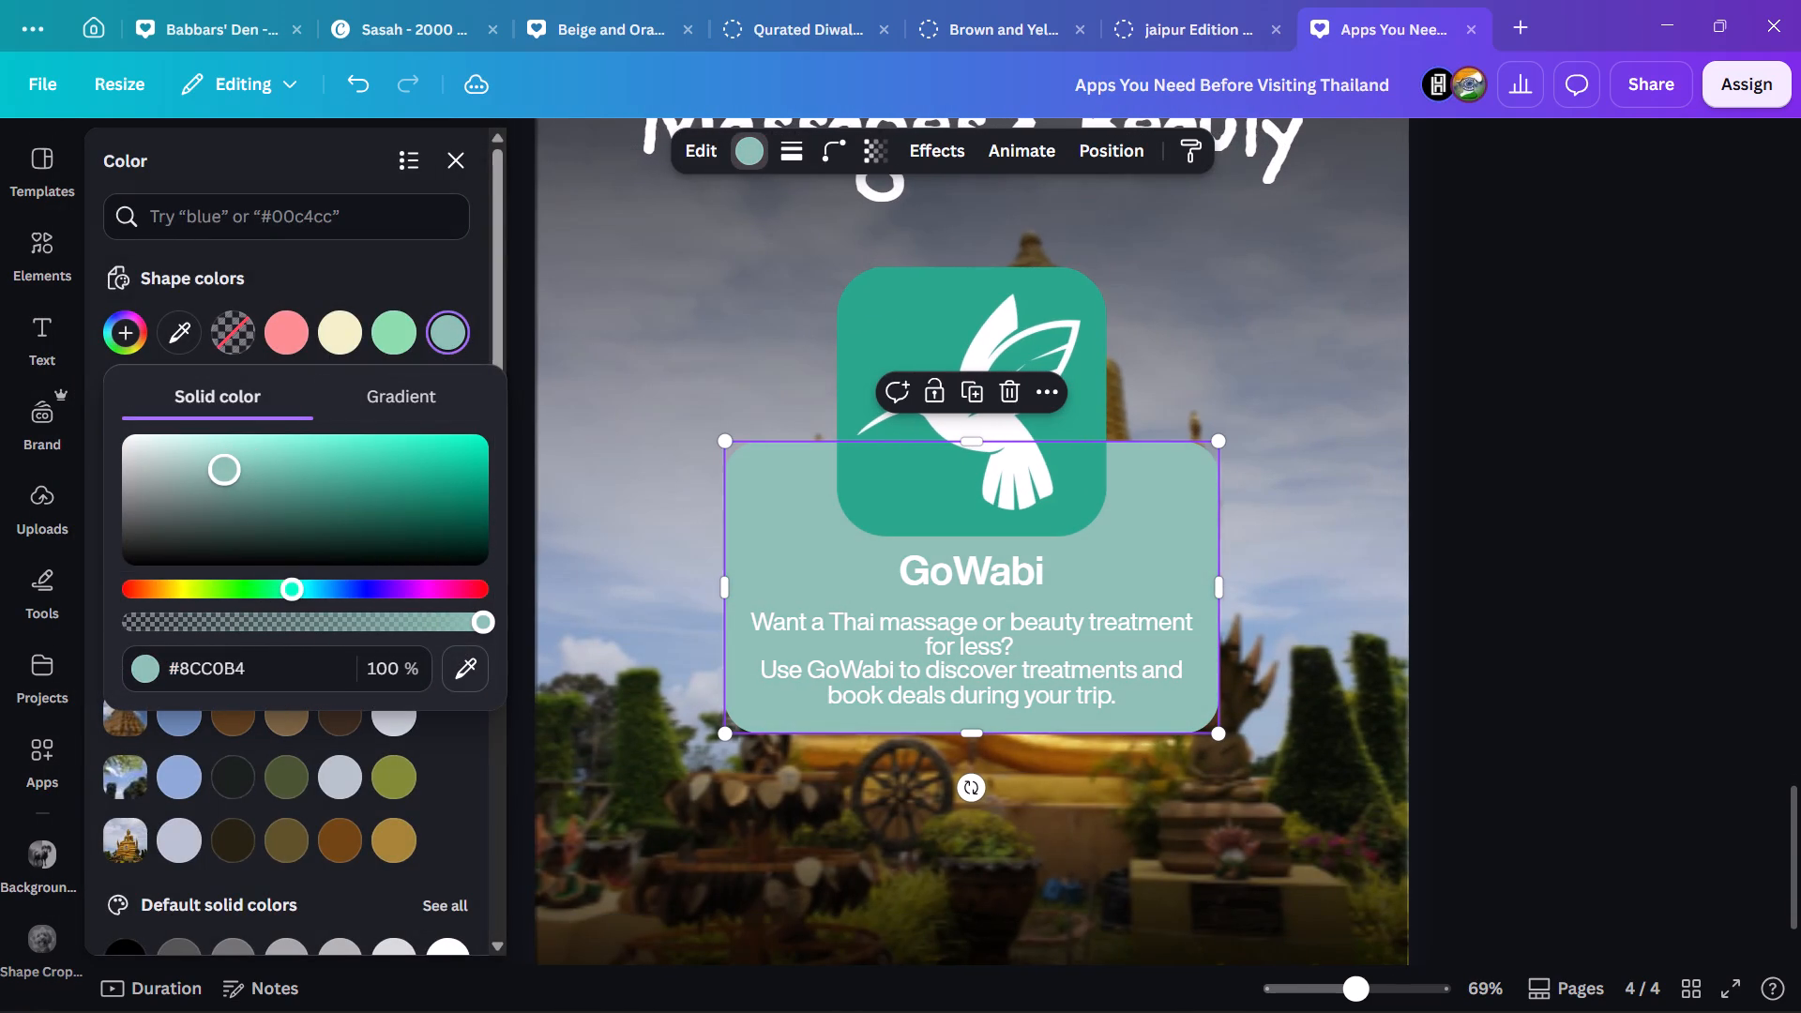
pyautogui.moveTo(222, 466); pyautogui.dragTo(241, 458)
pyautogui.doubleClick(1485, 551)
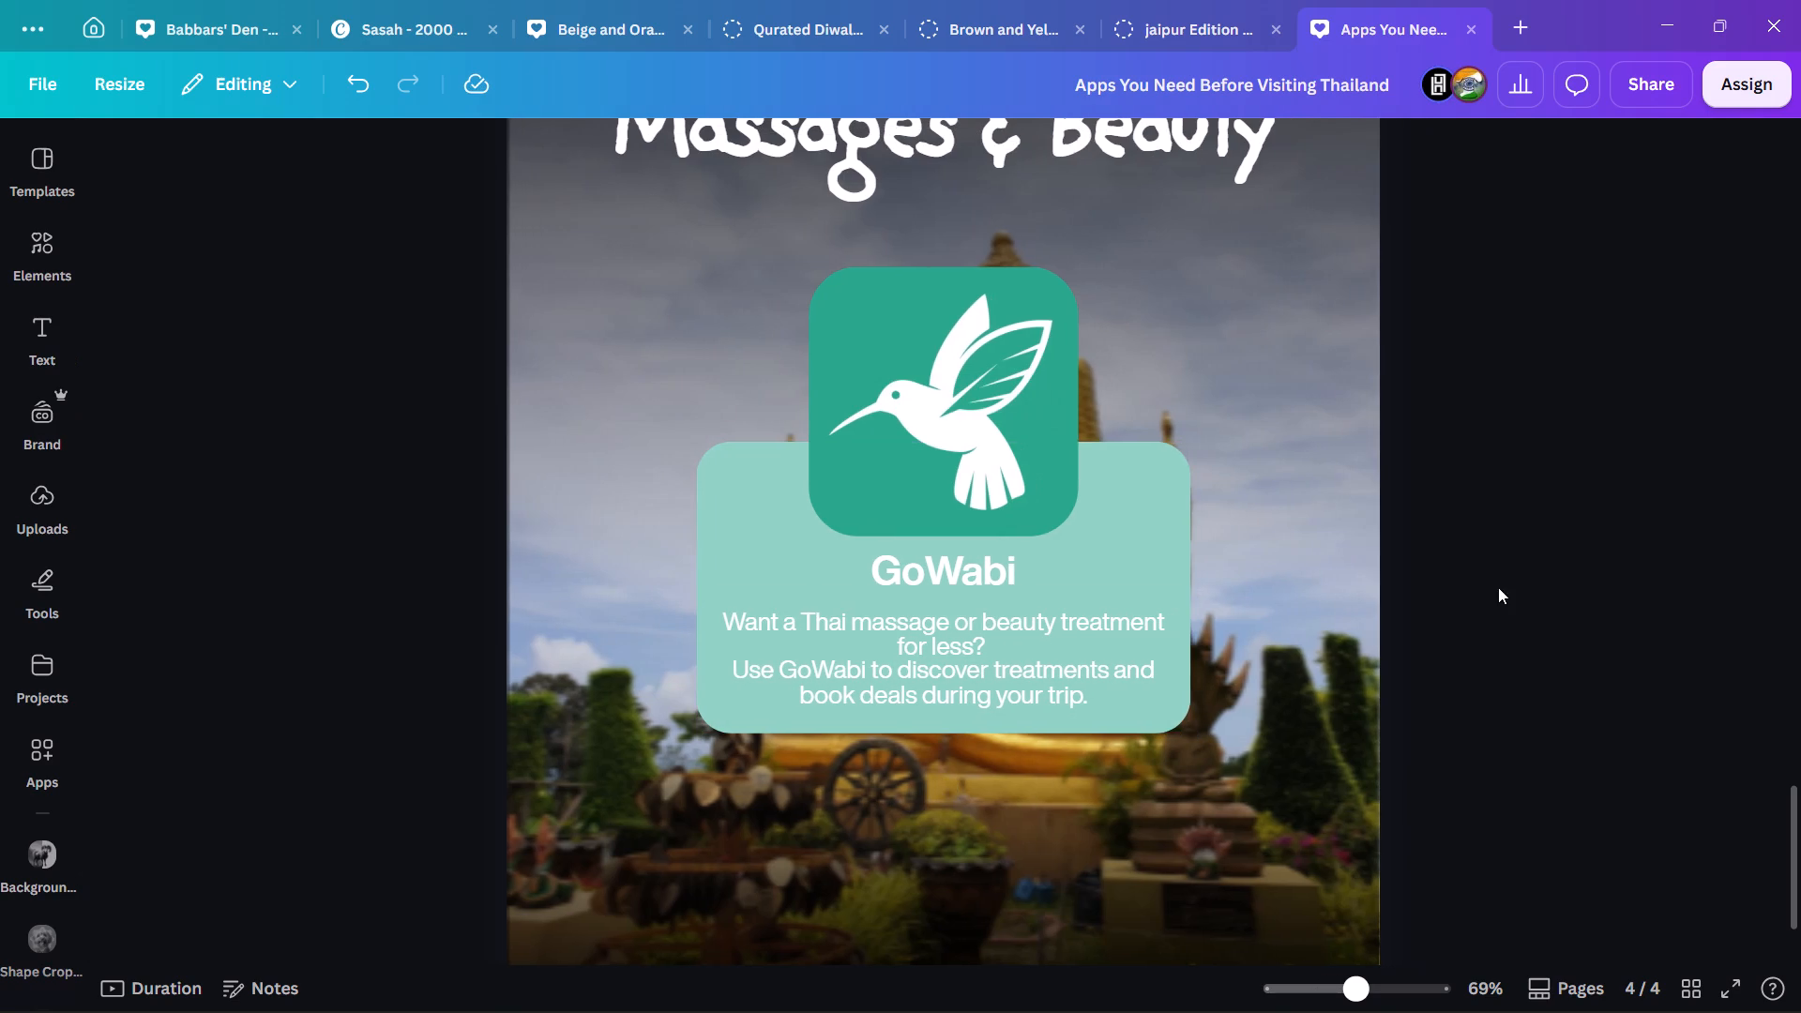
# Review pages 2 to 4 to compare the card colours, logo placement and layout across the app pages.
pyautogui.scroll(11, 1512, 593)
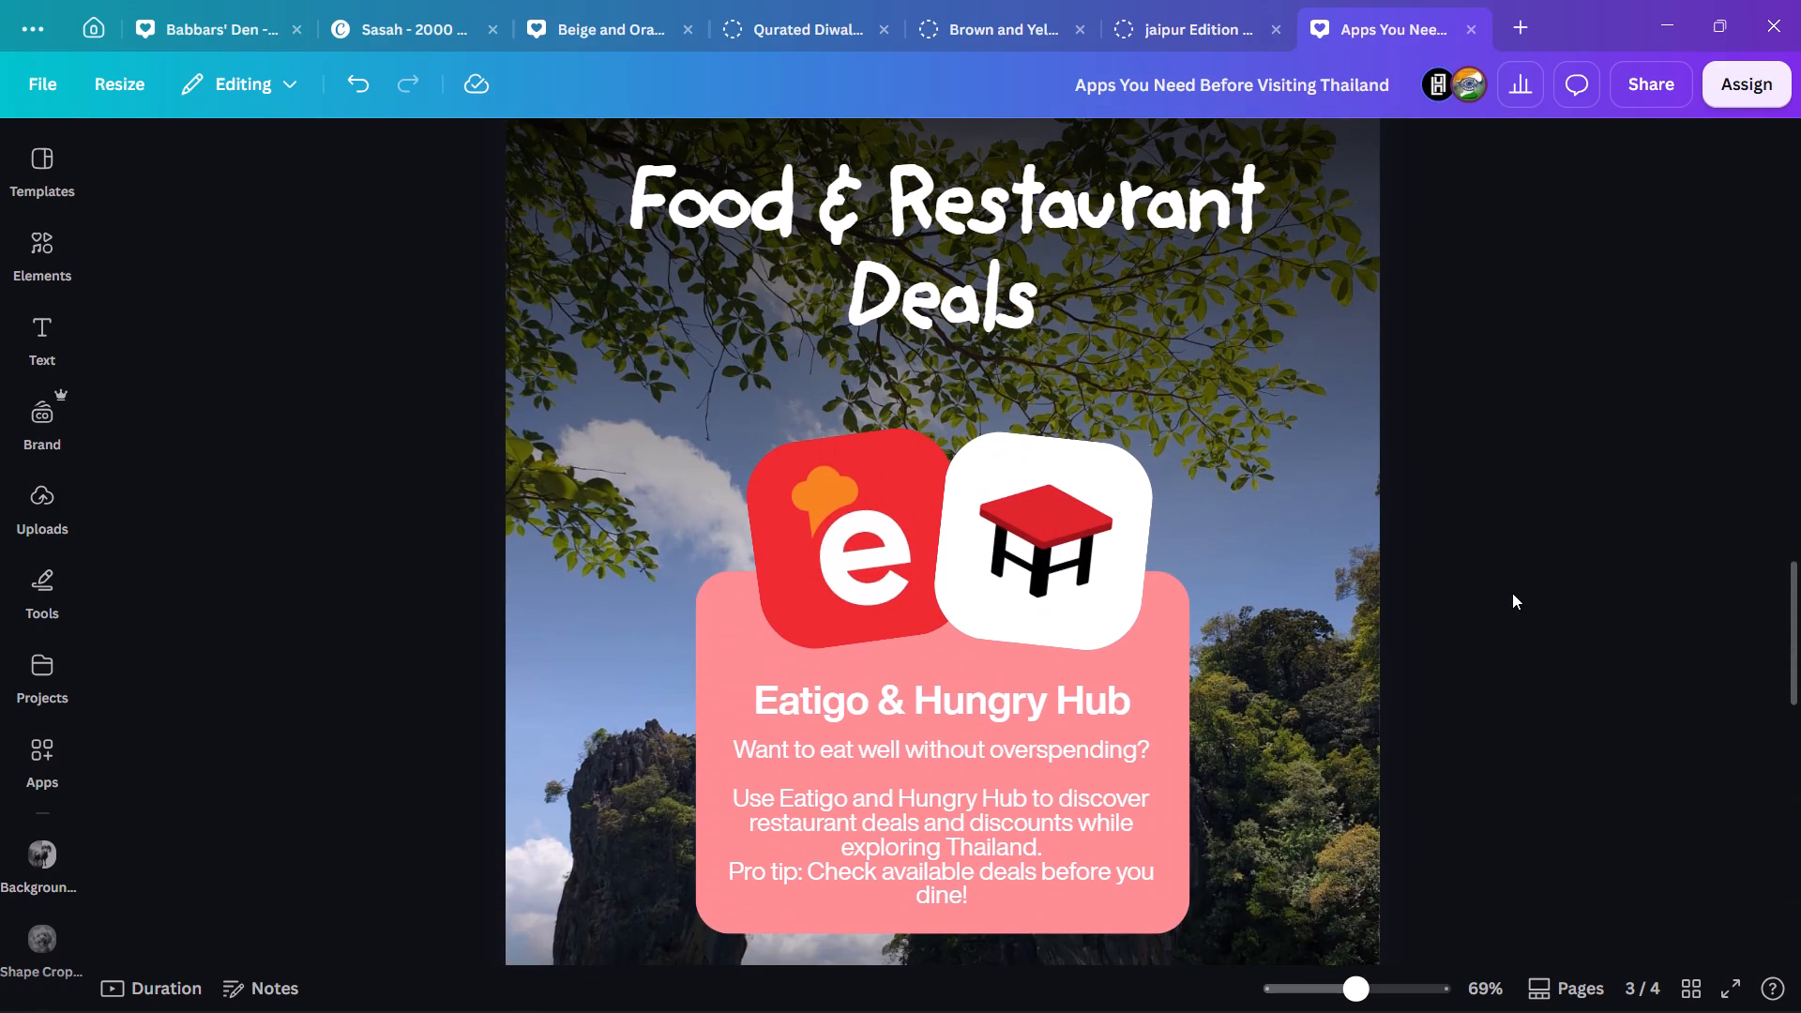
pyautogui.scroll(7, 1512, 593)
pyautogui.scroll(-13, 1518, 601)
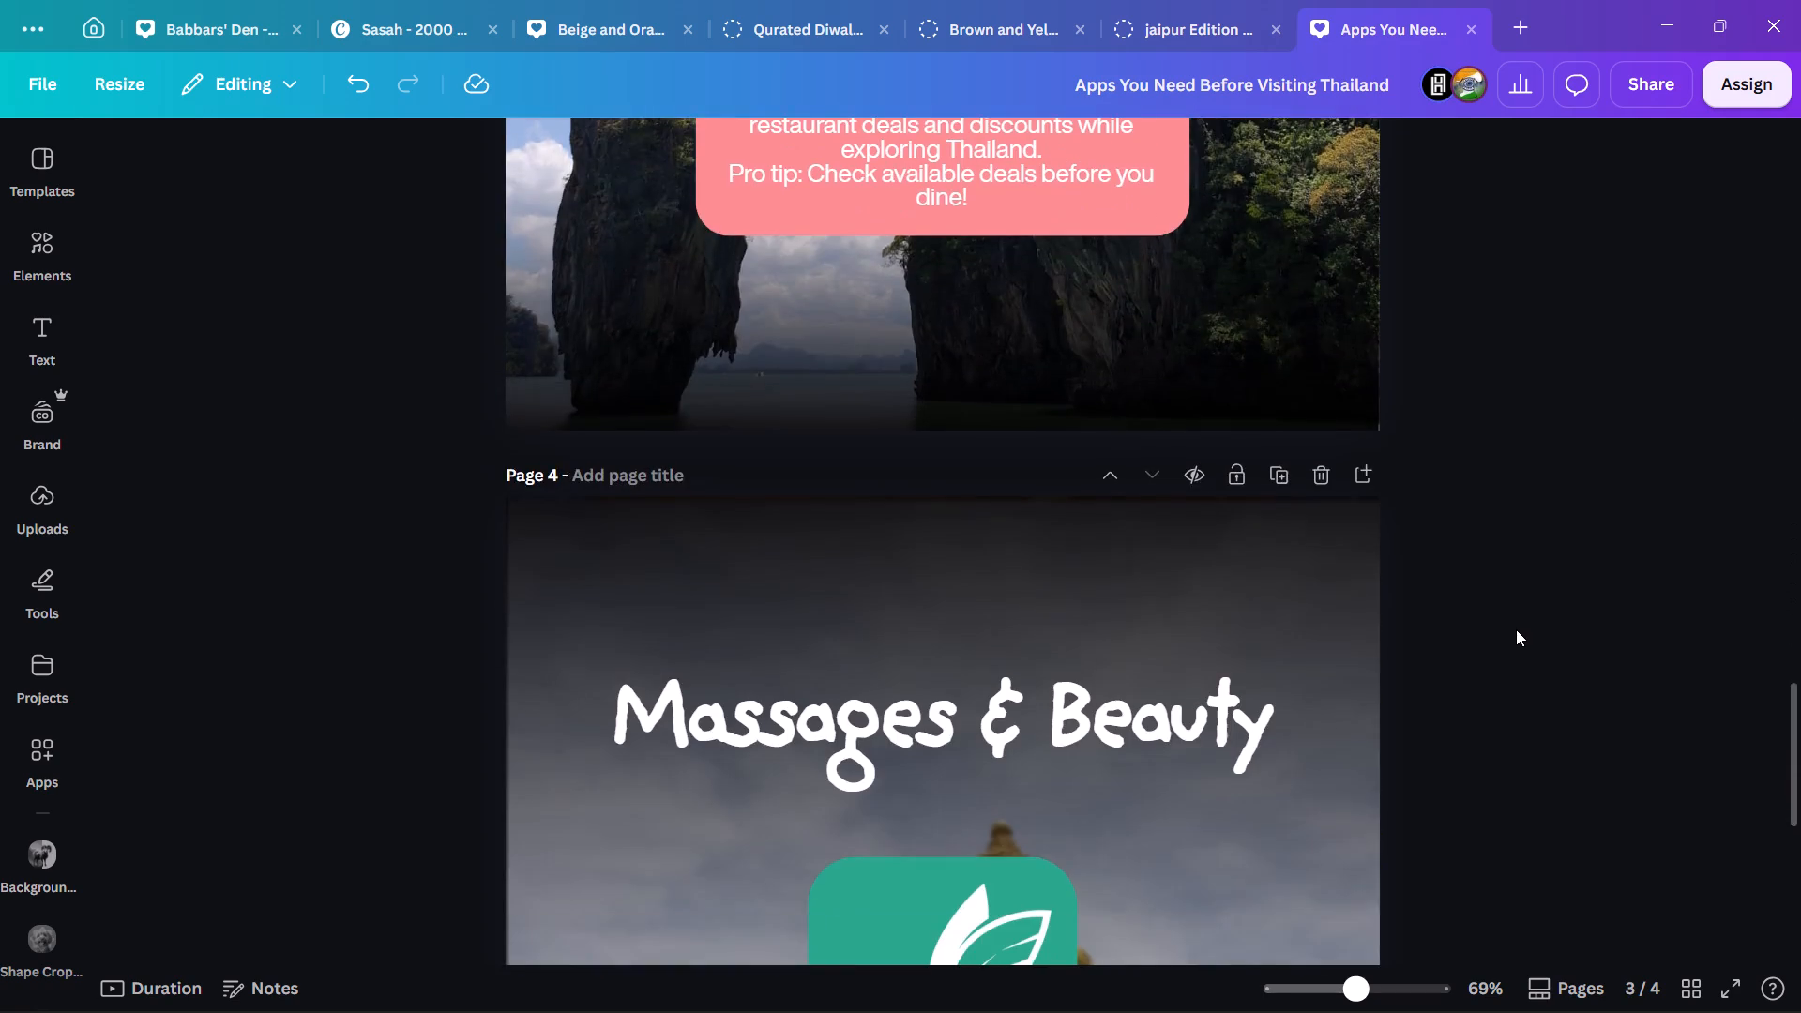
pyautogui.scroll(-6, 1516, 629)
pyautogui.keyDown('ctrl'); pyautogui.scroll(-3, 1511, 638); pyautogui.keyUp('ctrl')
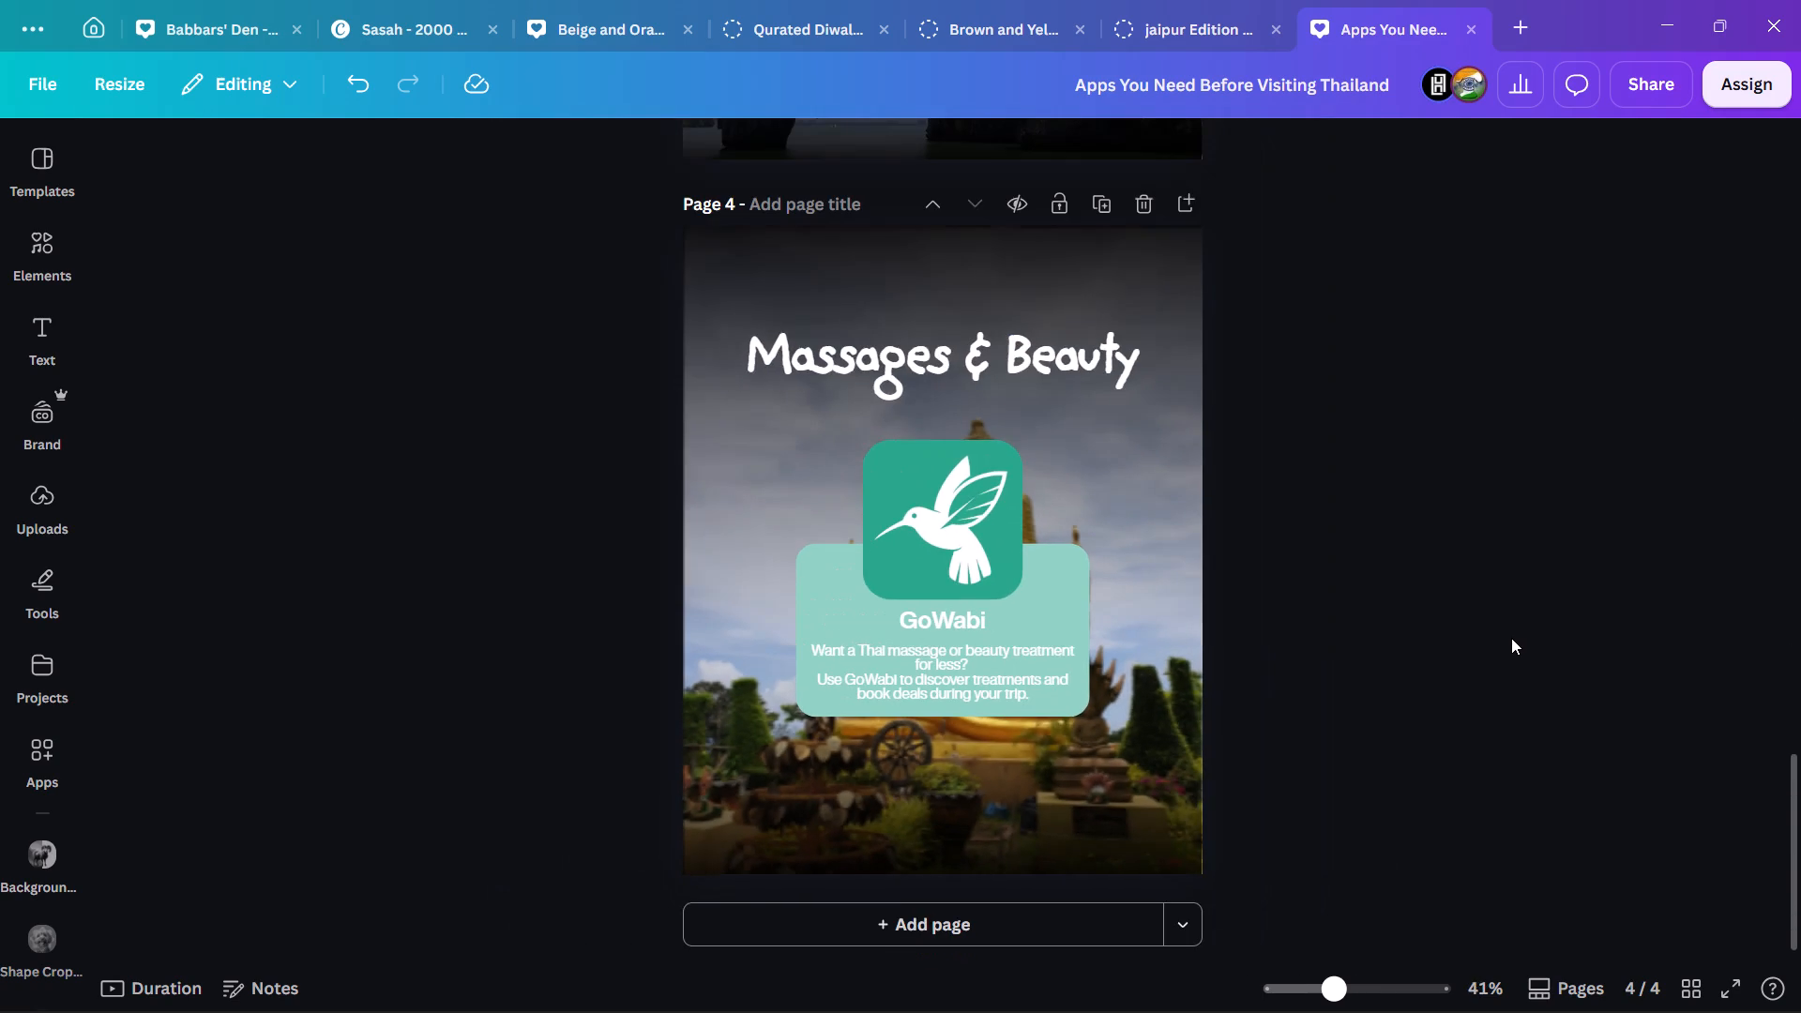
pyautogui.keyDown('ctrl'); pyautogui.scroll(-2, 1511, 638); pyautogui.keyUp('ctrl')
pyautogui.keyDown('ctrl'); pyautogui.scroll(5, 1488, 647); pyautogui.keyUp('ctrl')
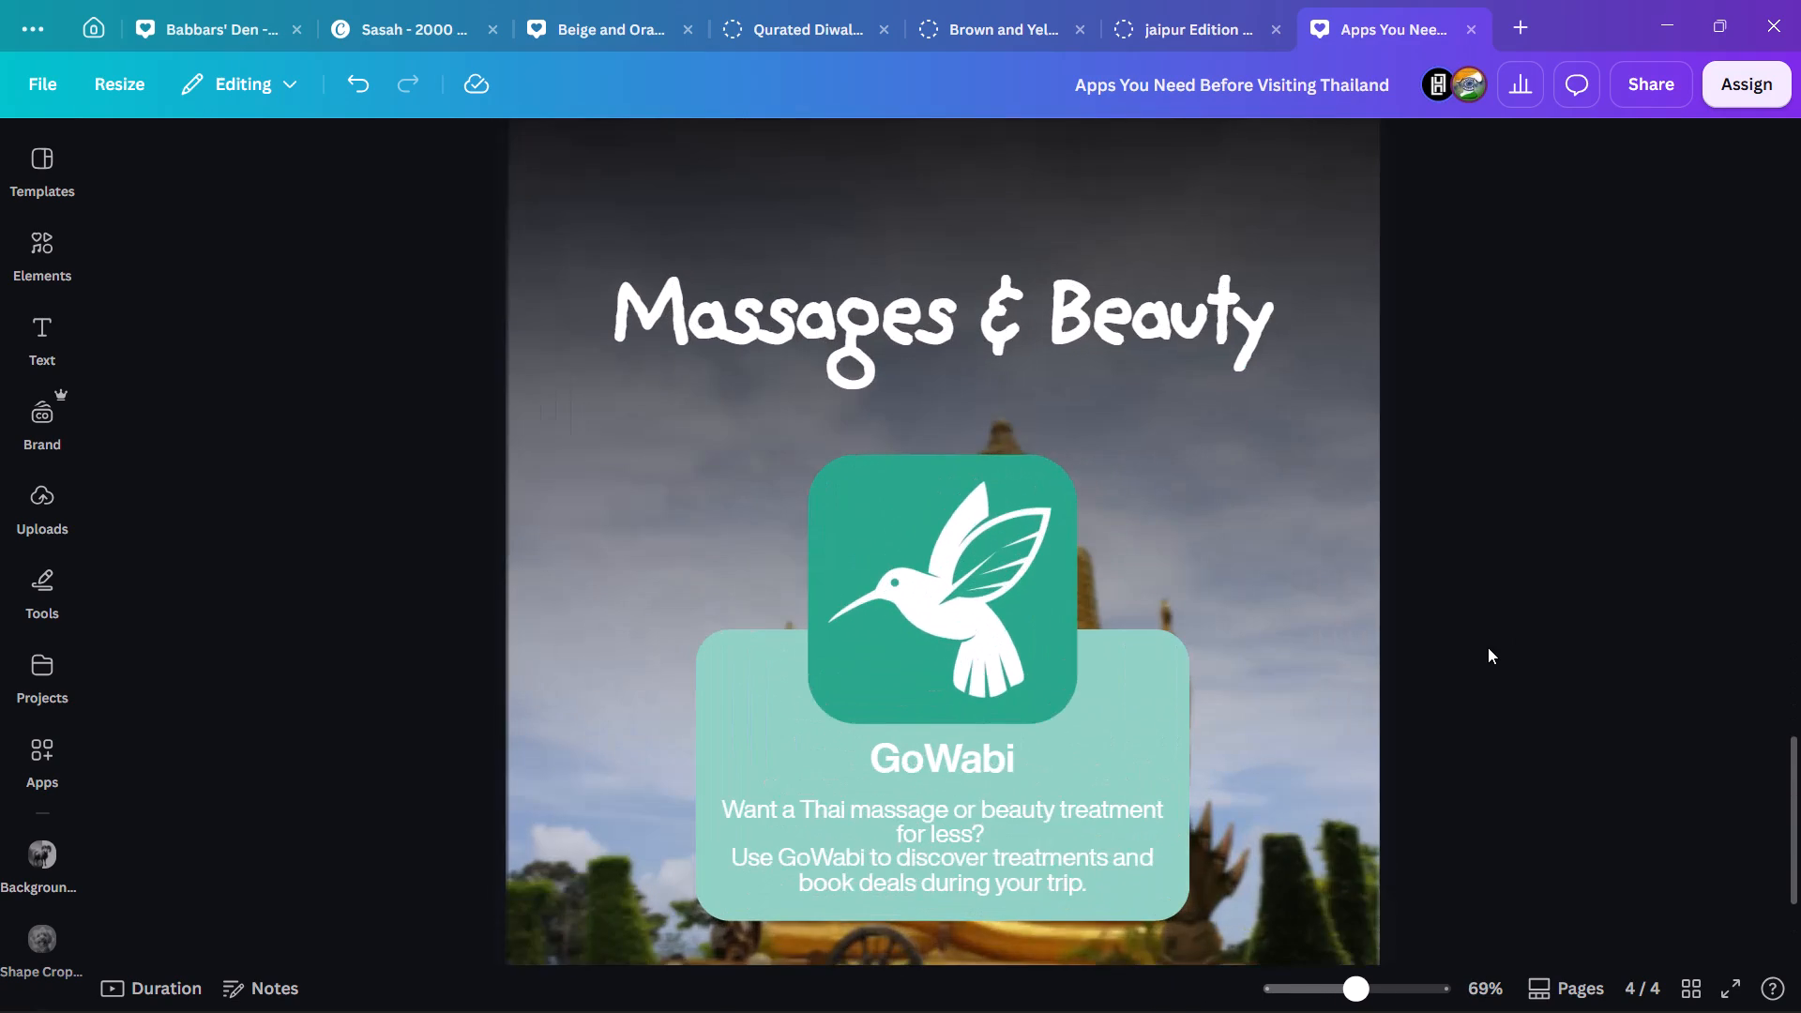
pyautogui.scroll(-2, 1488, 647)
pyautogui.scroll(10, 1488, 647)
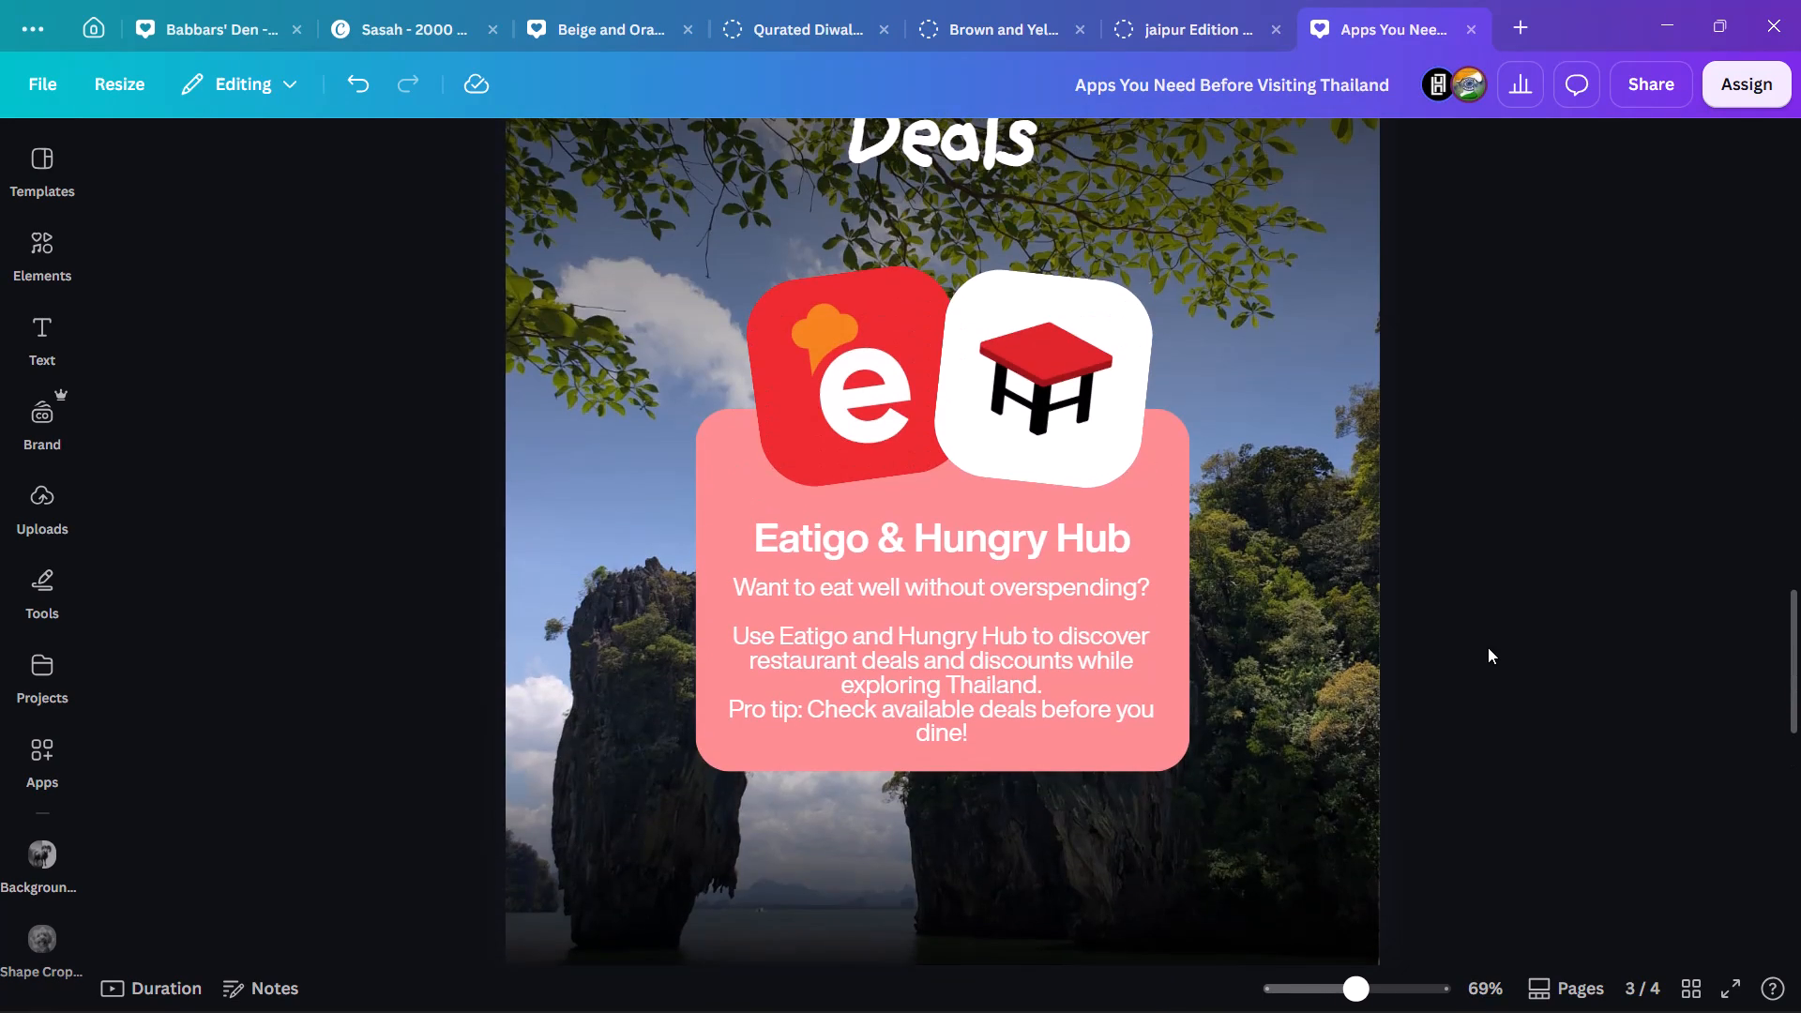
pyautogui.scroll(10, 1488, 647)
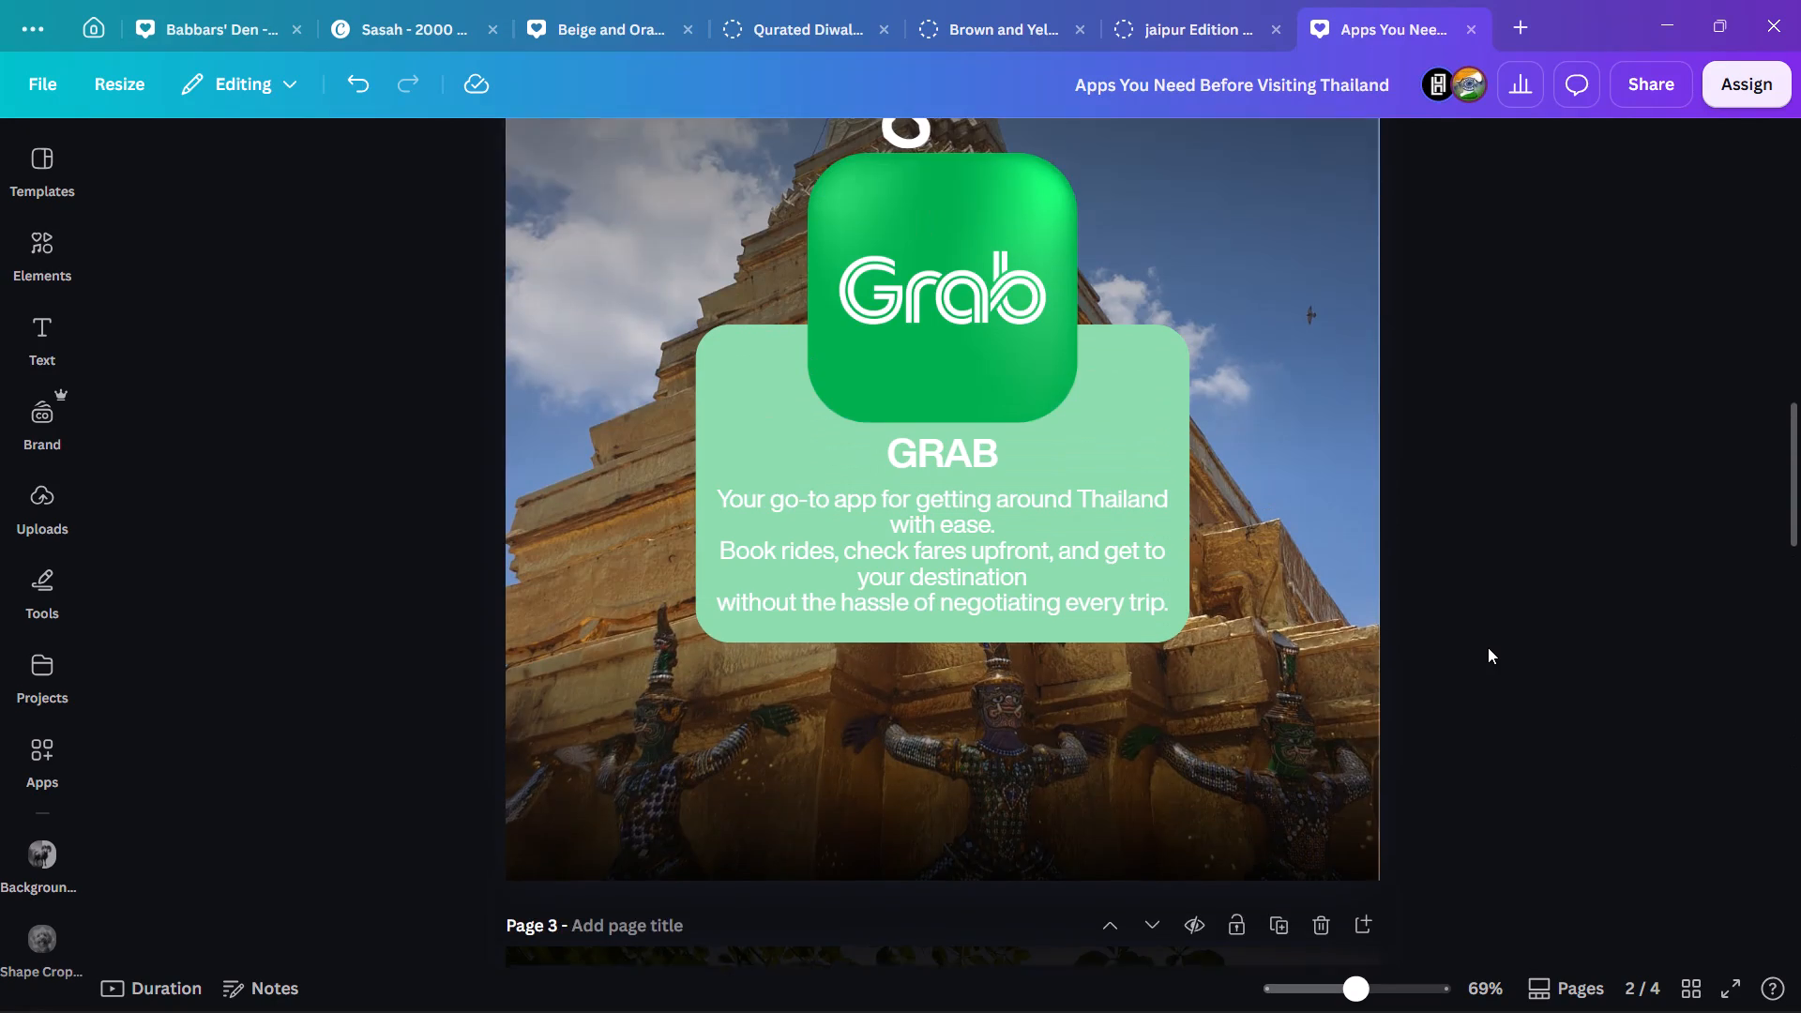
pyautogui.scroll(-13, 1488, 647)
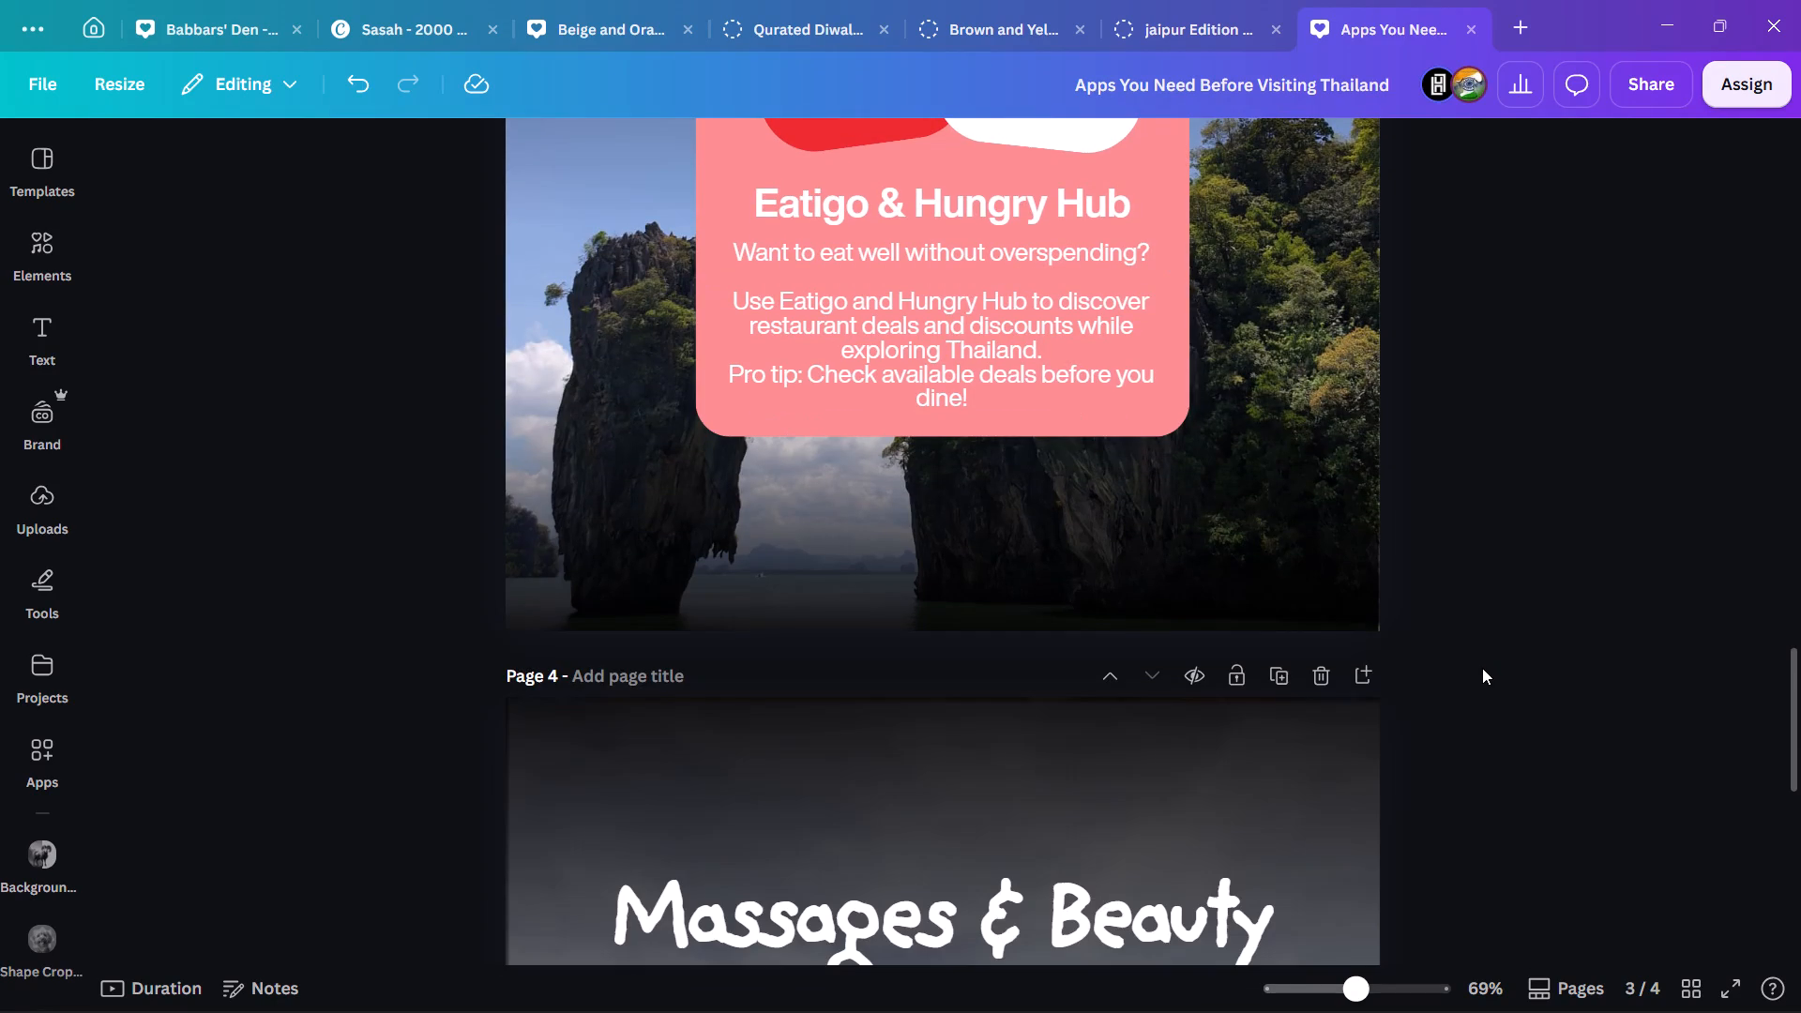
pyautogui.scroll(-7, 1482, 668)
pyautogui.keyDown('ctrl'); pyautogui.scroll(-3, 1482, 668); pyautogui.keyUp('ctrl')
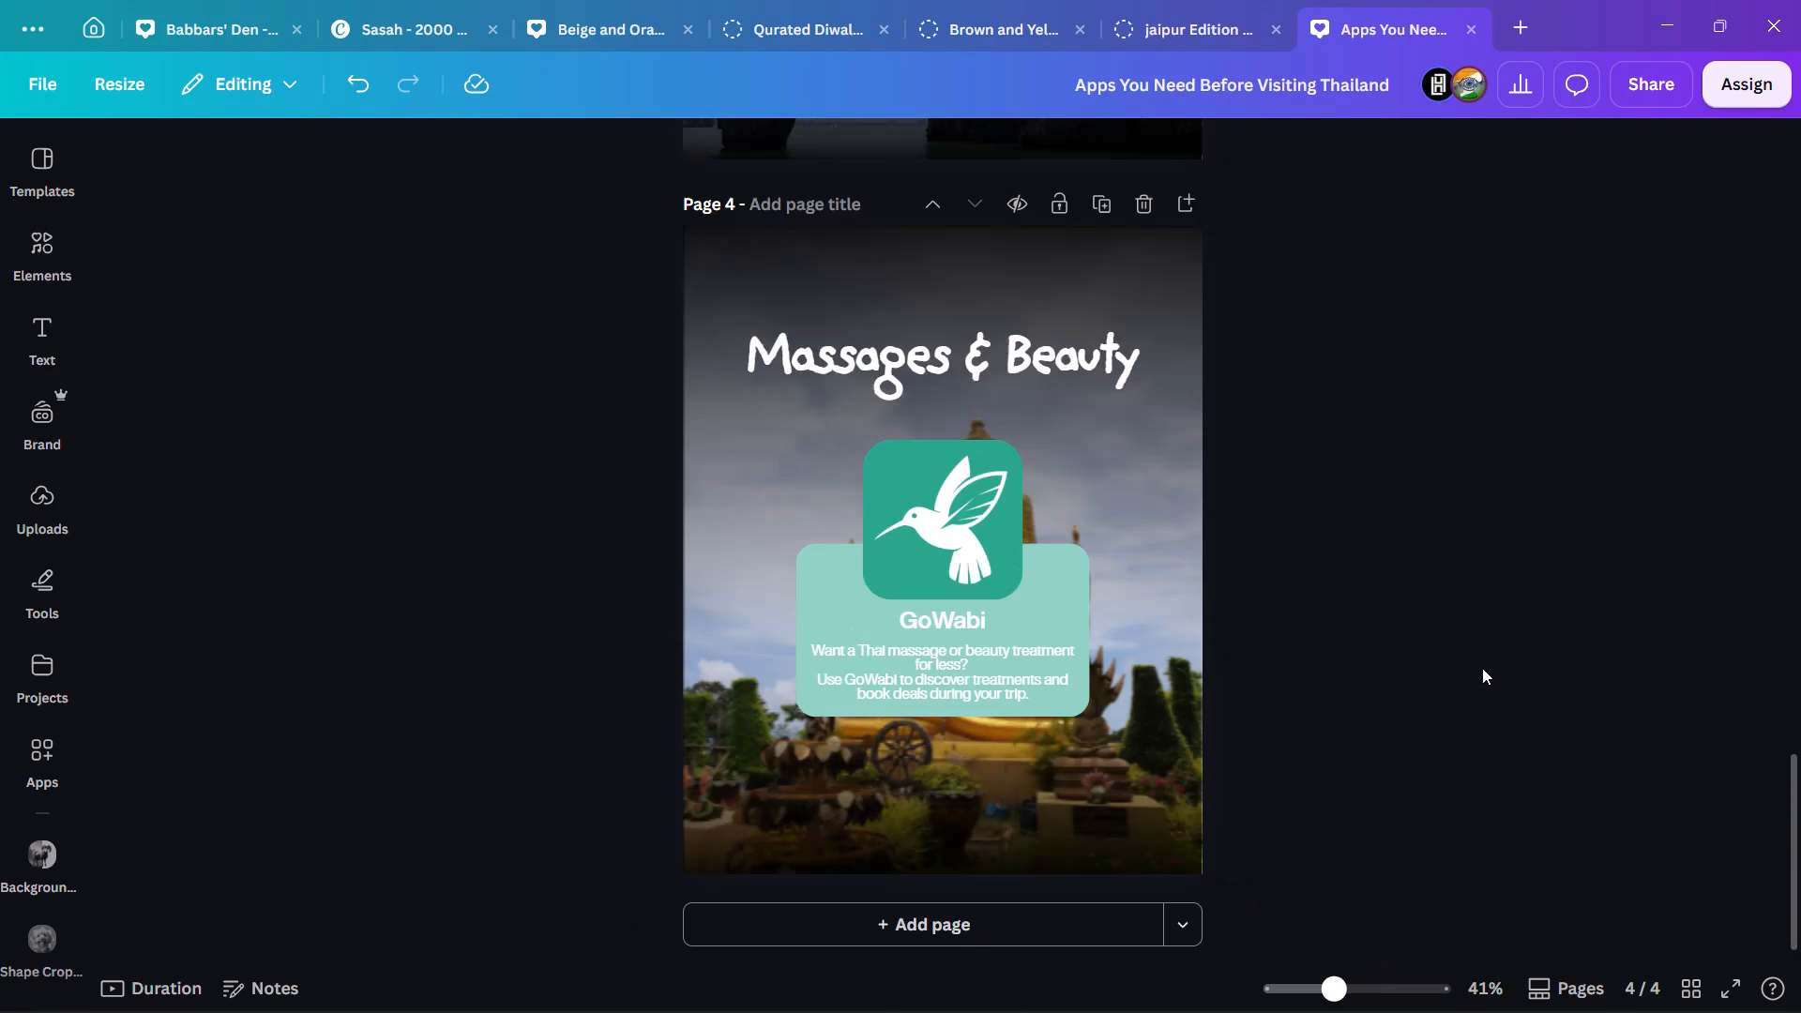
# Duplicate the Massages & Beauty page as the base for page 5.
pyautogui.click(1104, 204)
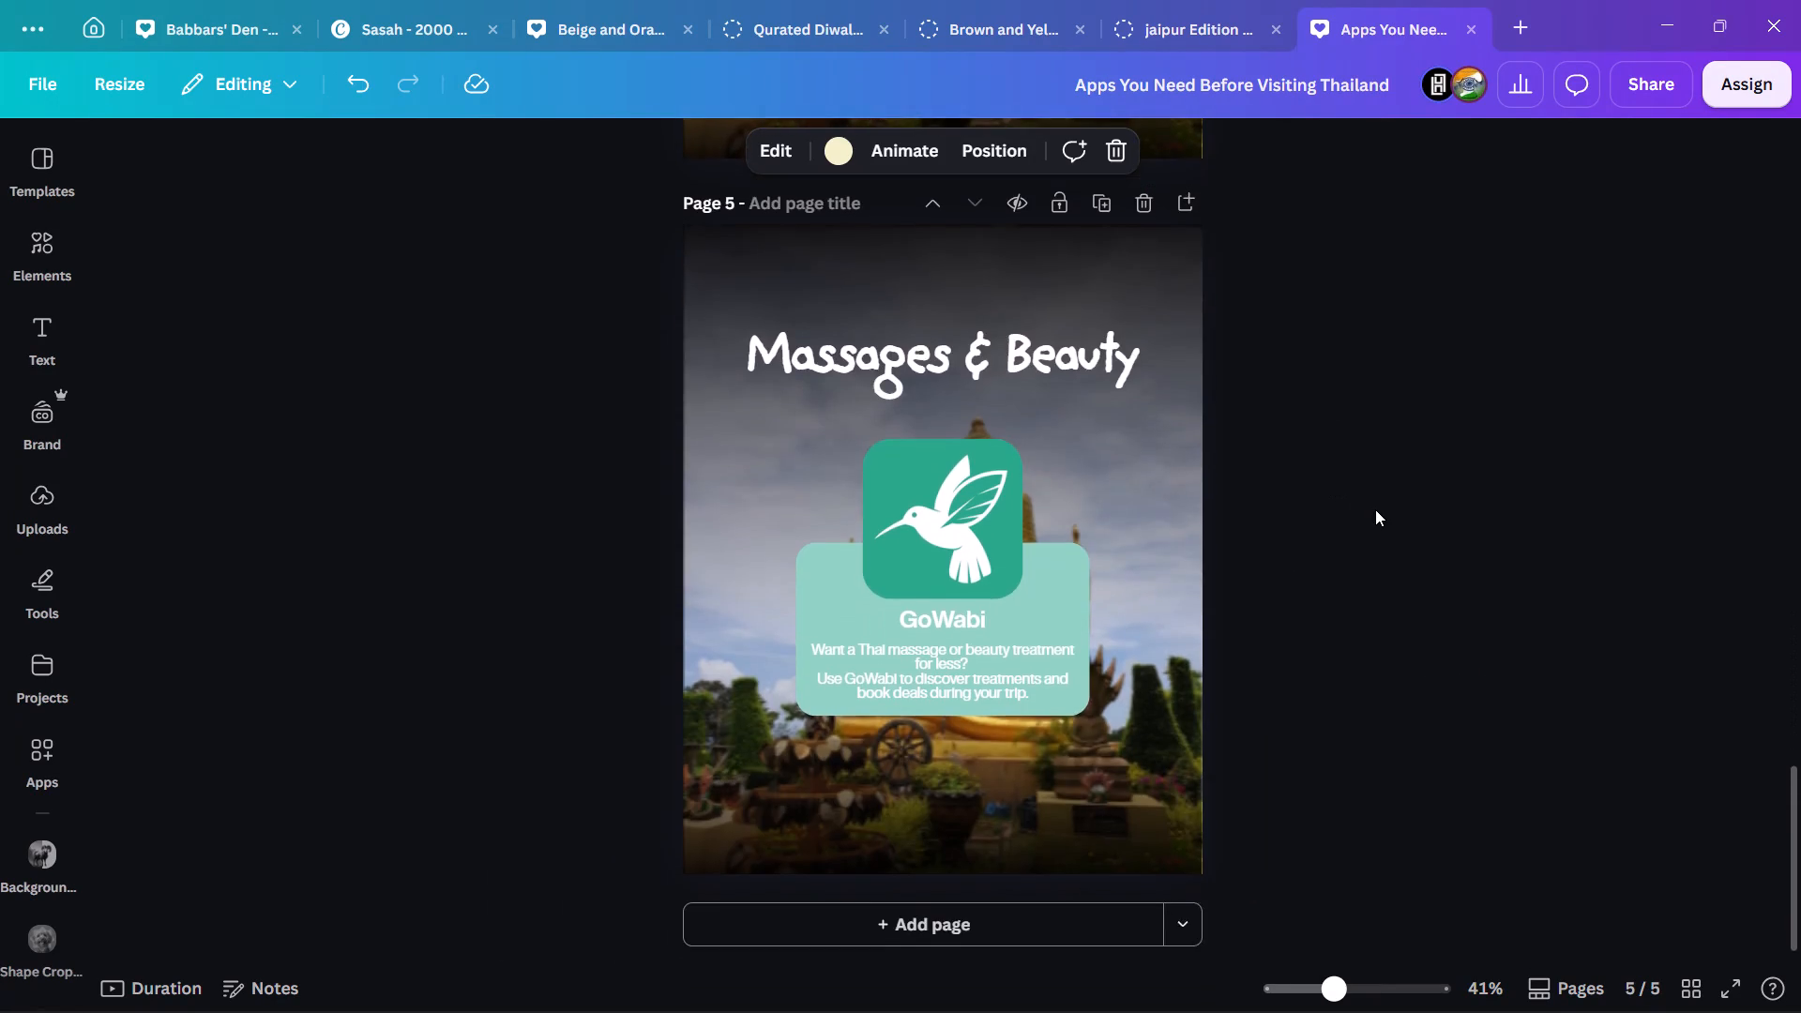
# Shrink the tilted app-icon graphic on page 1 to about two thirds of its size and place it between the two women.
pyautogui.scroll(20, 1375, 509)
pyautogui.scroll(9, 1375, 509)
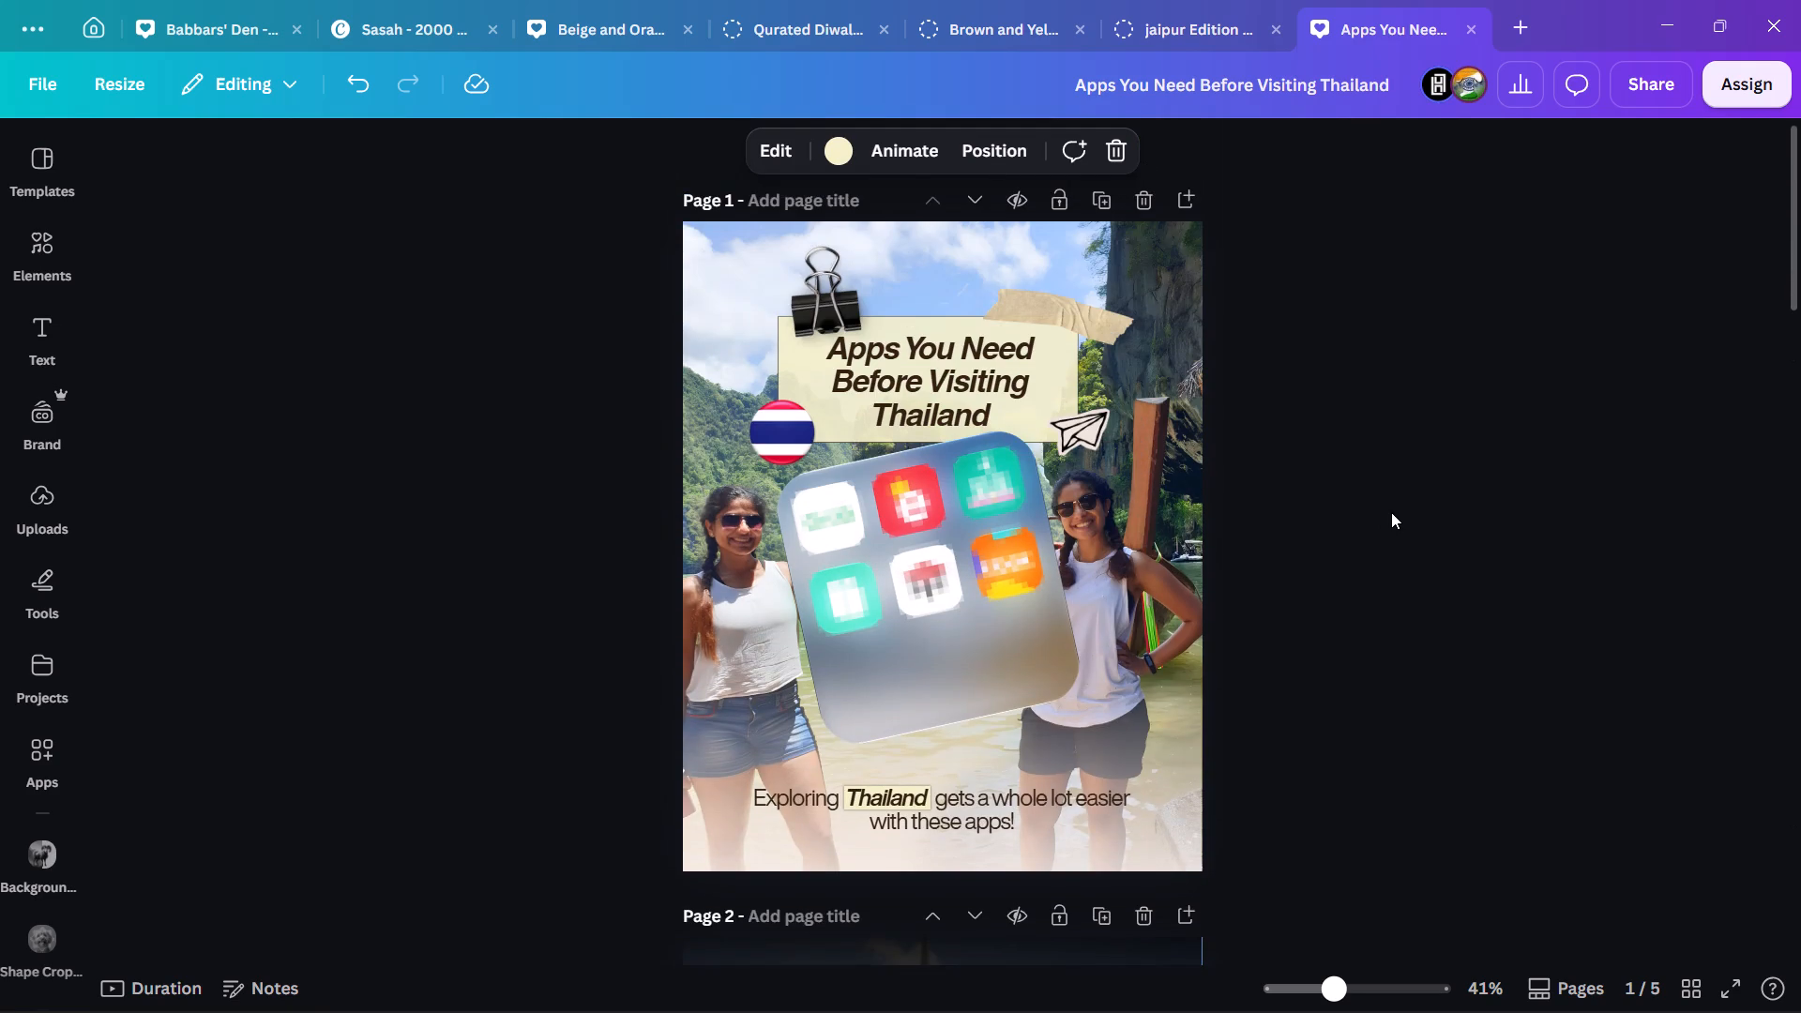
pyautogui.scroll(-4, 1391, 512)
pyautogui.scroll(4, 1391, 512)
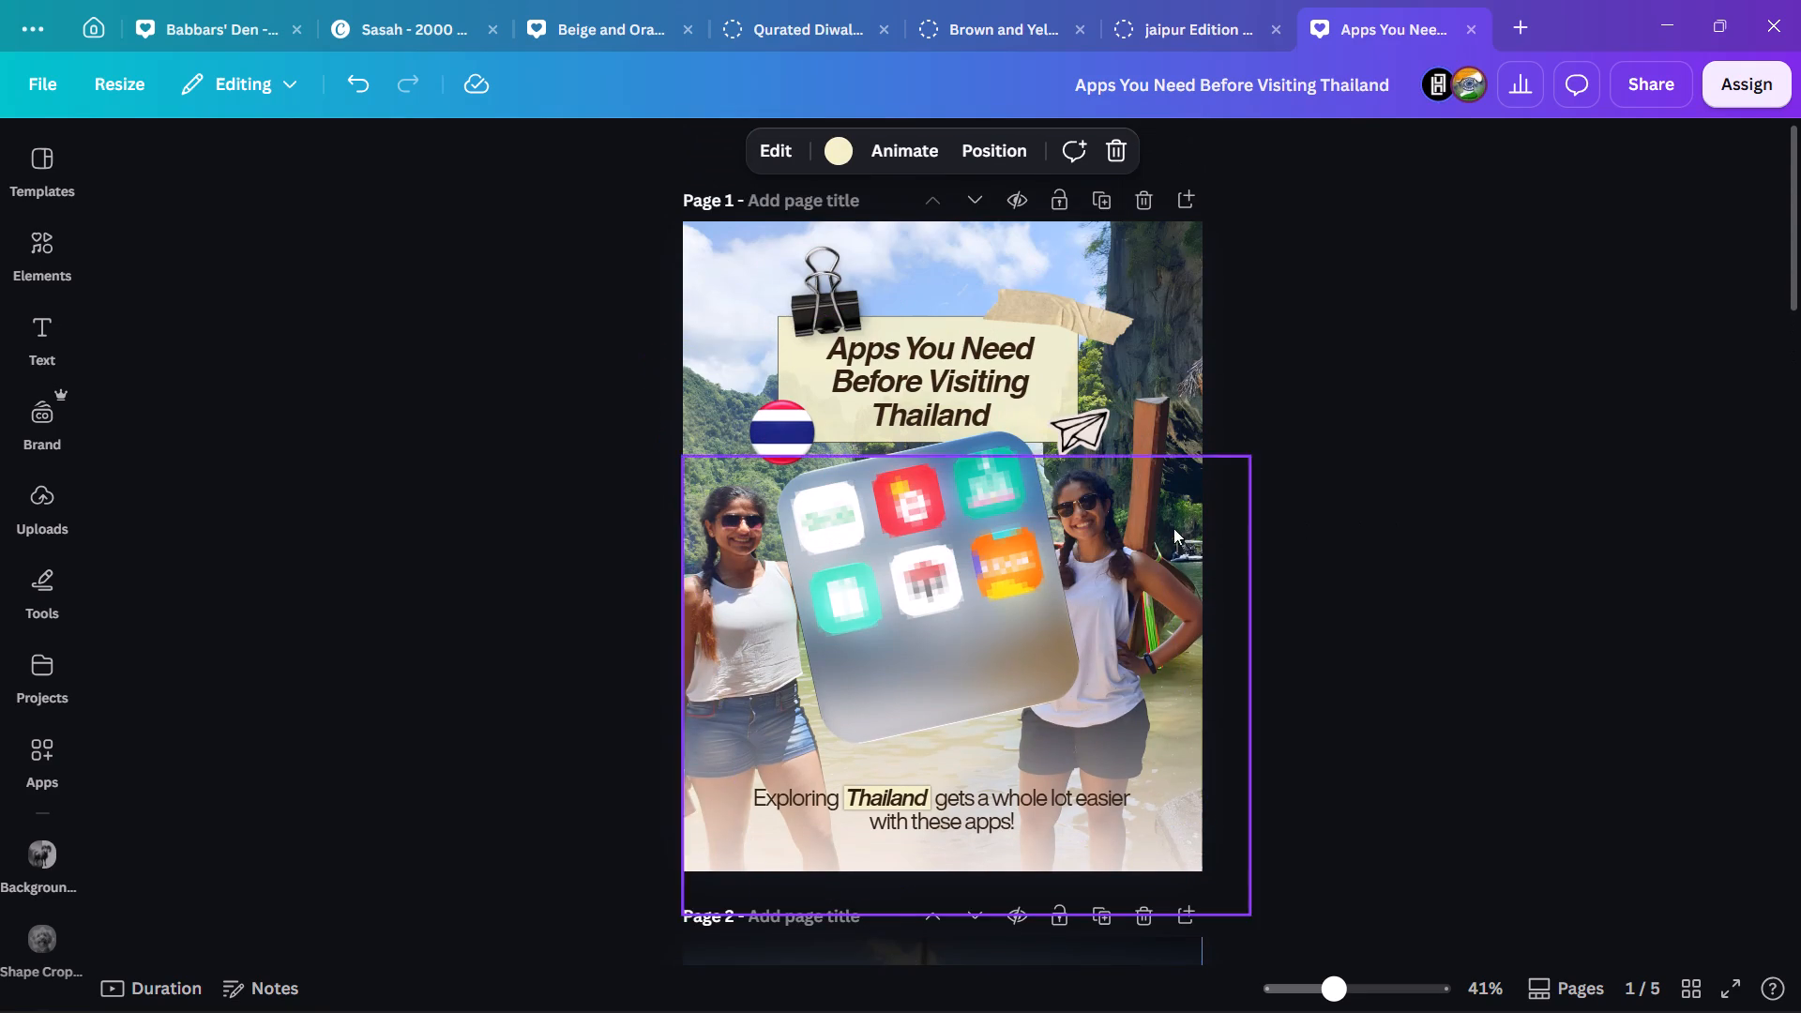
pyautogui.click(991, 557)
pyautogui.moveTo(1088, 262); pyautogui.dragTo(1042, 303)
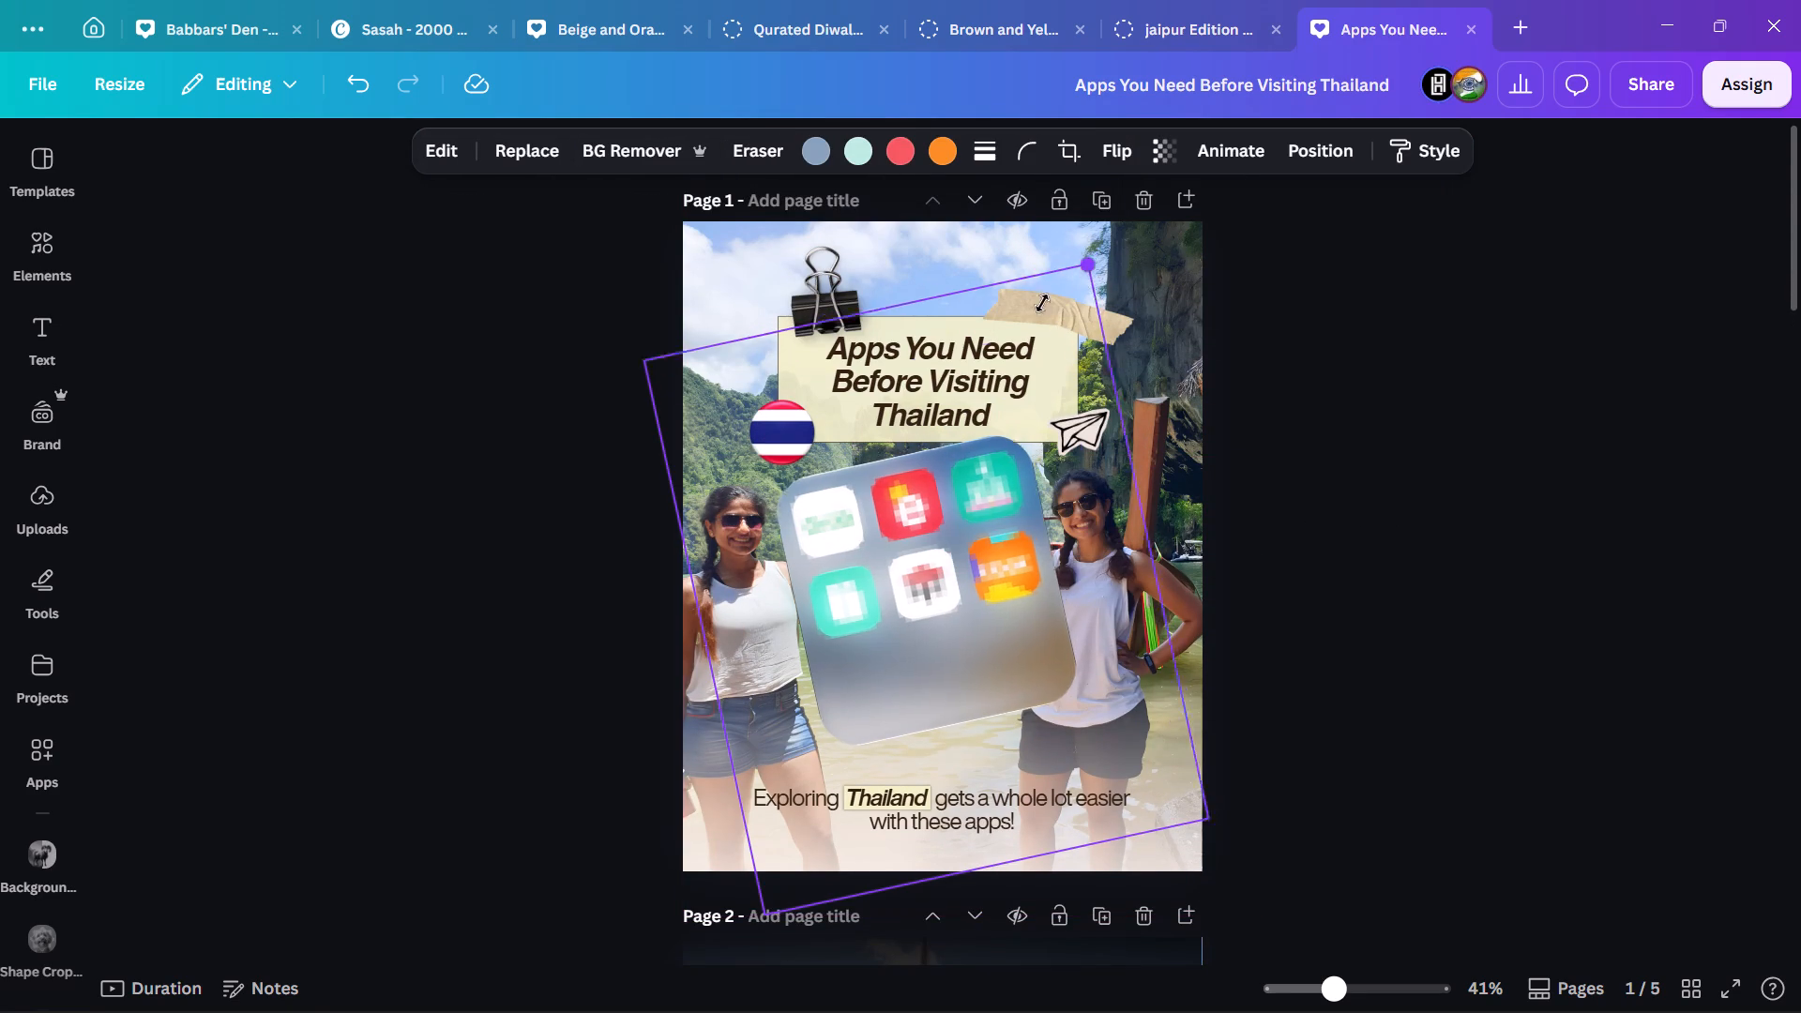
pyautogui.moveTo(1042, 303); pyautogui.dragTo(931, 445)
pyautogui.moveTo(919, 734); pyautogui.dragTo(942, 654)
pyautogui.moveTo(884, 570); pyautogui.dragTo(892, 560)
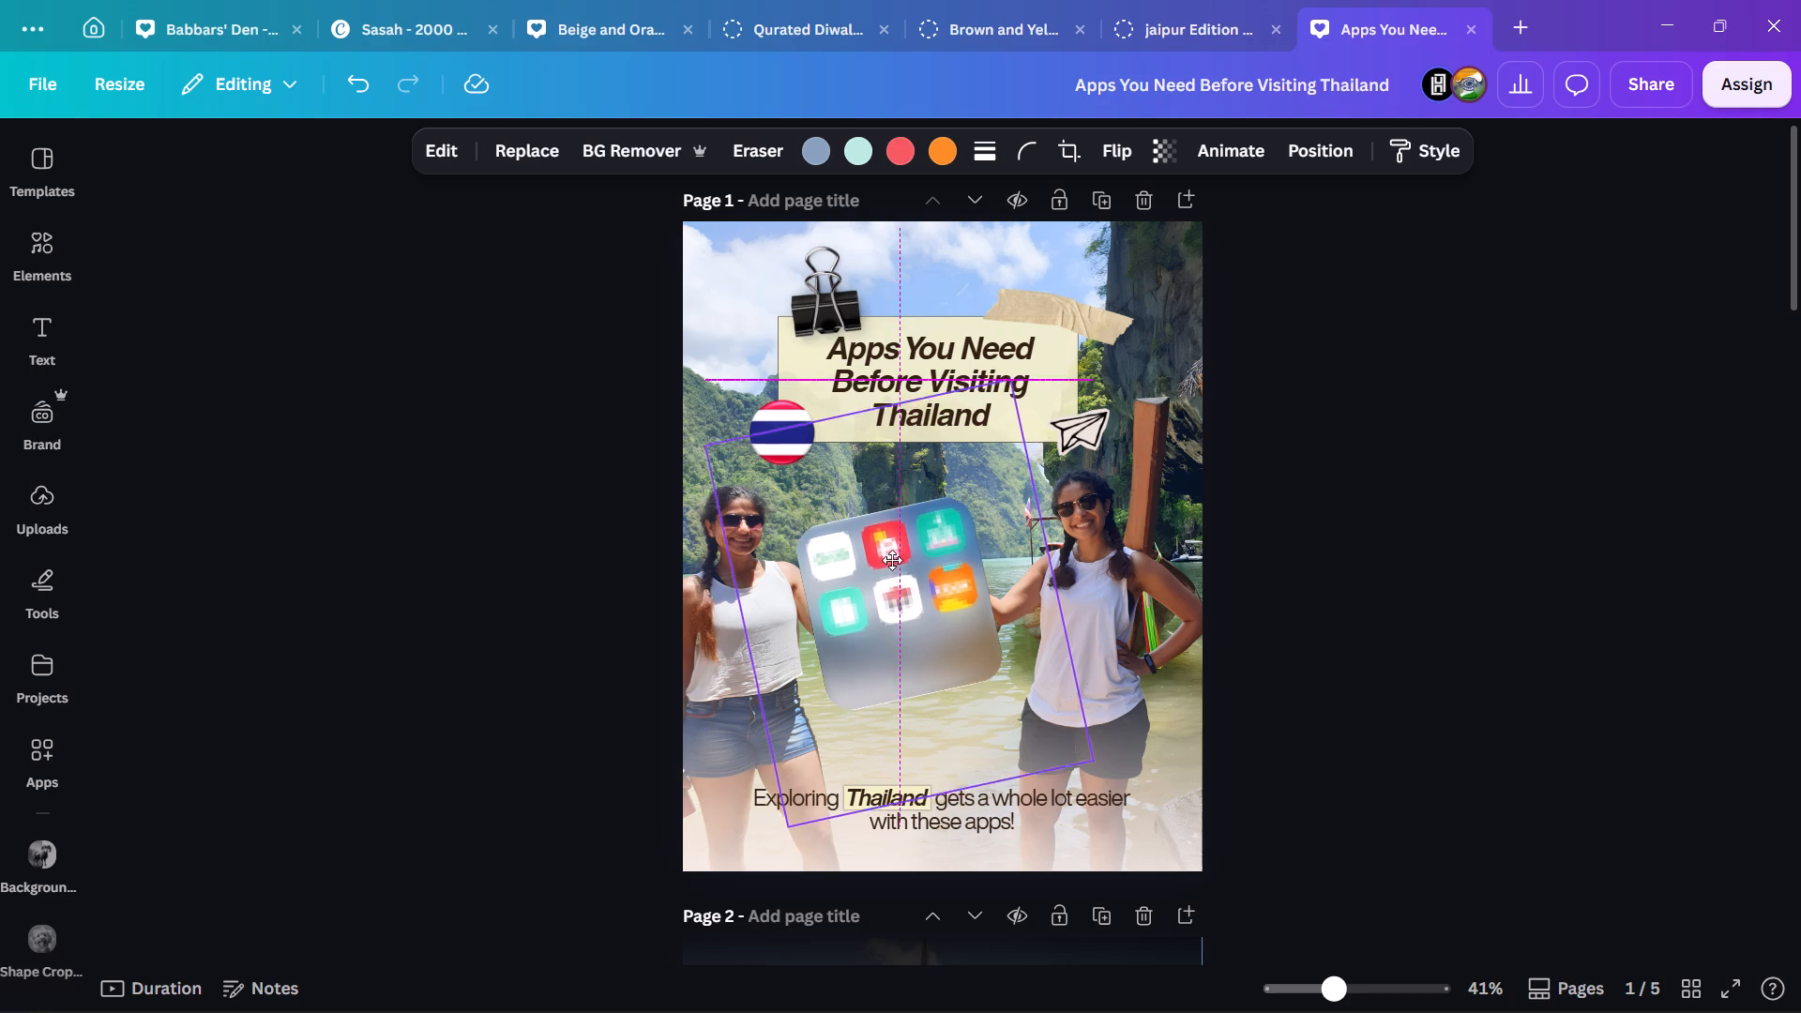
pyautogui.moveTo(892, 560); pyautogui.dragTo(900, 557)
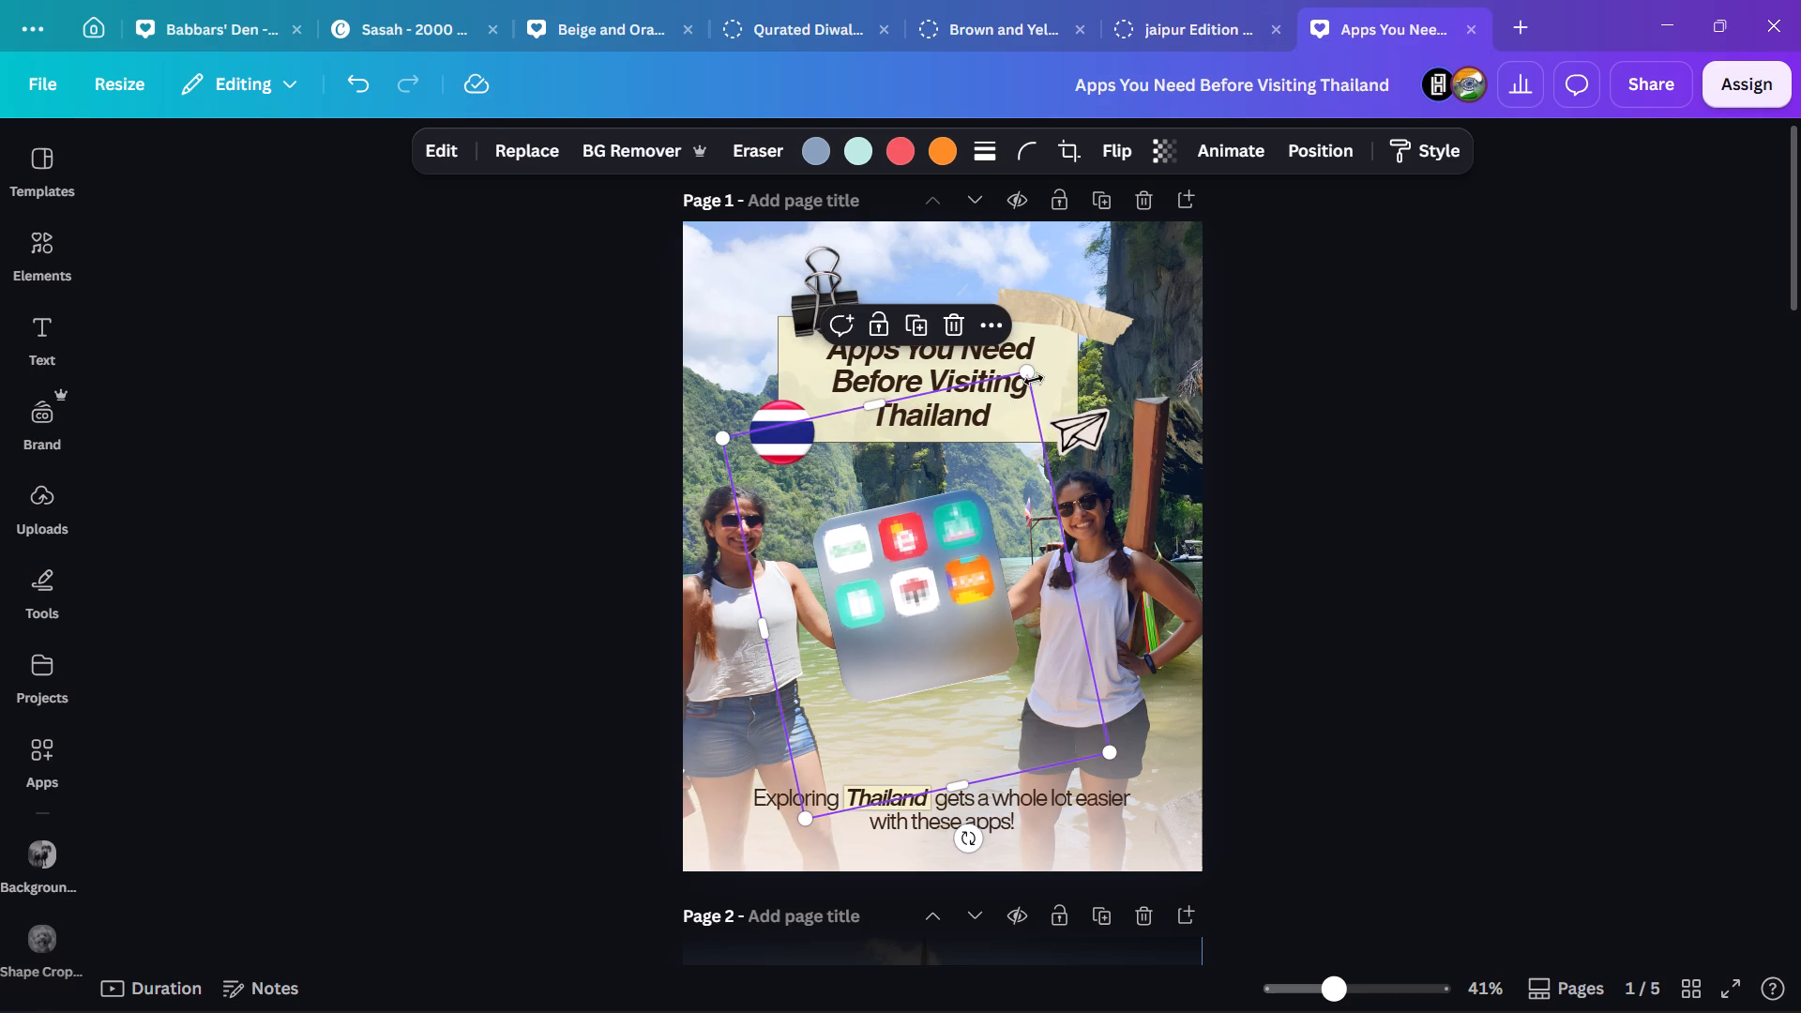
pyautogui.click(1315, 534)
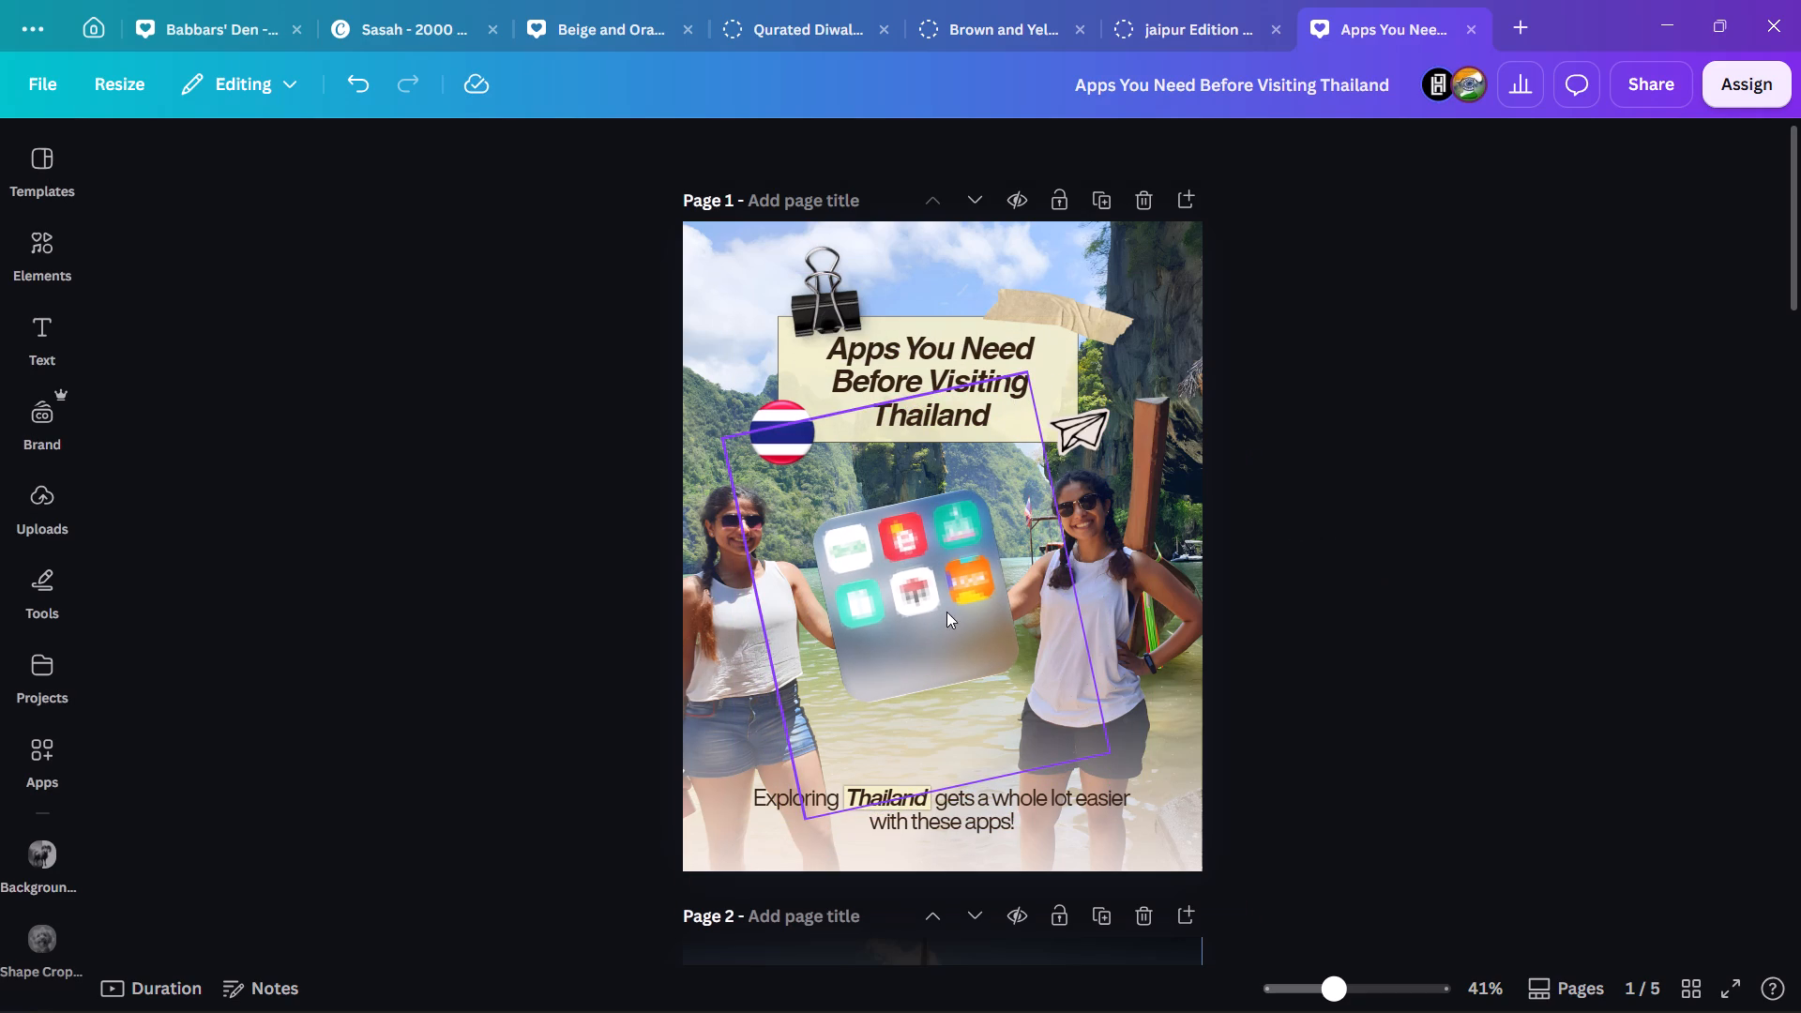
# Refine the app-icon graphic's scale on page 1, making it slightly larger, and reposition it below the title between the two women.
pyautogui.click(946, 612)
pyautogui.moveTo(1116, 756); pyautogui.dragTo(1184, 789)
pyautogui.moveTo(1003, 702); pyautogui.dragTo(982, 696)
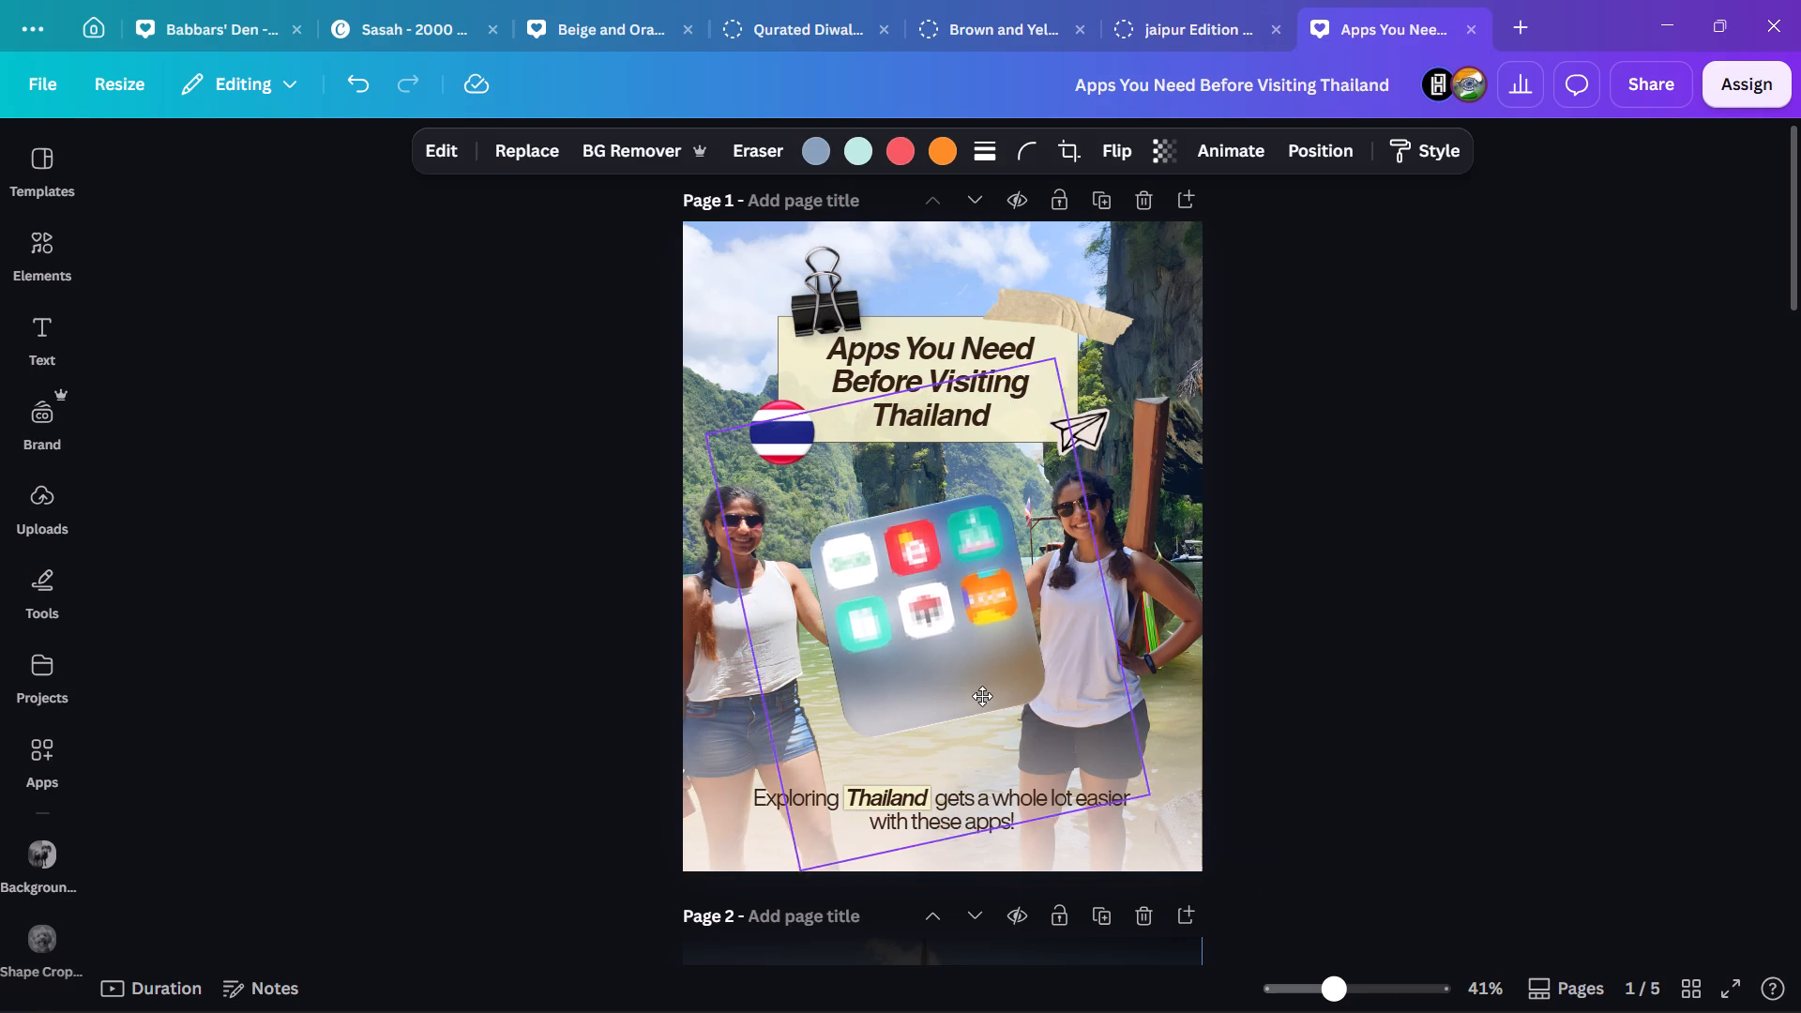
pyautogui.moveTo(982, 696); pyautogui.dragTo(974, 692)
pyautogui.moveTo(1133, 789); pyautogui.dragTo(1157, 809)
pyautogui.moveTo(964, 695); pyautogui.dragTo(960, 674)
pyautogui.moveTo(1153, 786); pyautogui.dragTo(1091, 745)
pyautogui.moveTo(917, 627); pyautogui.dragTo(919, 627)
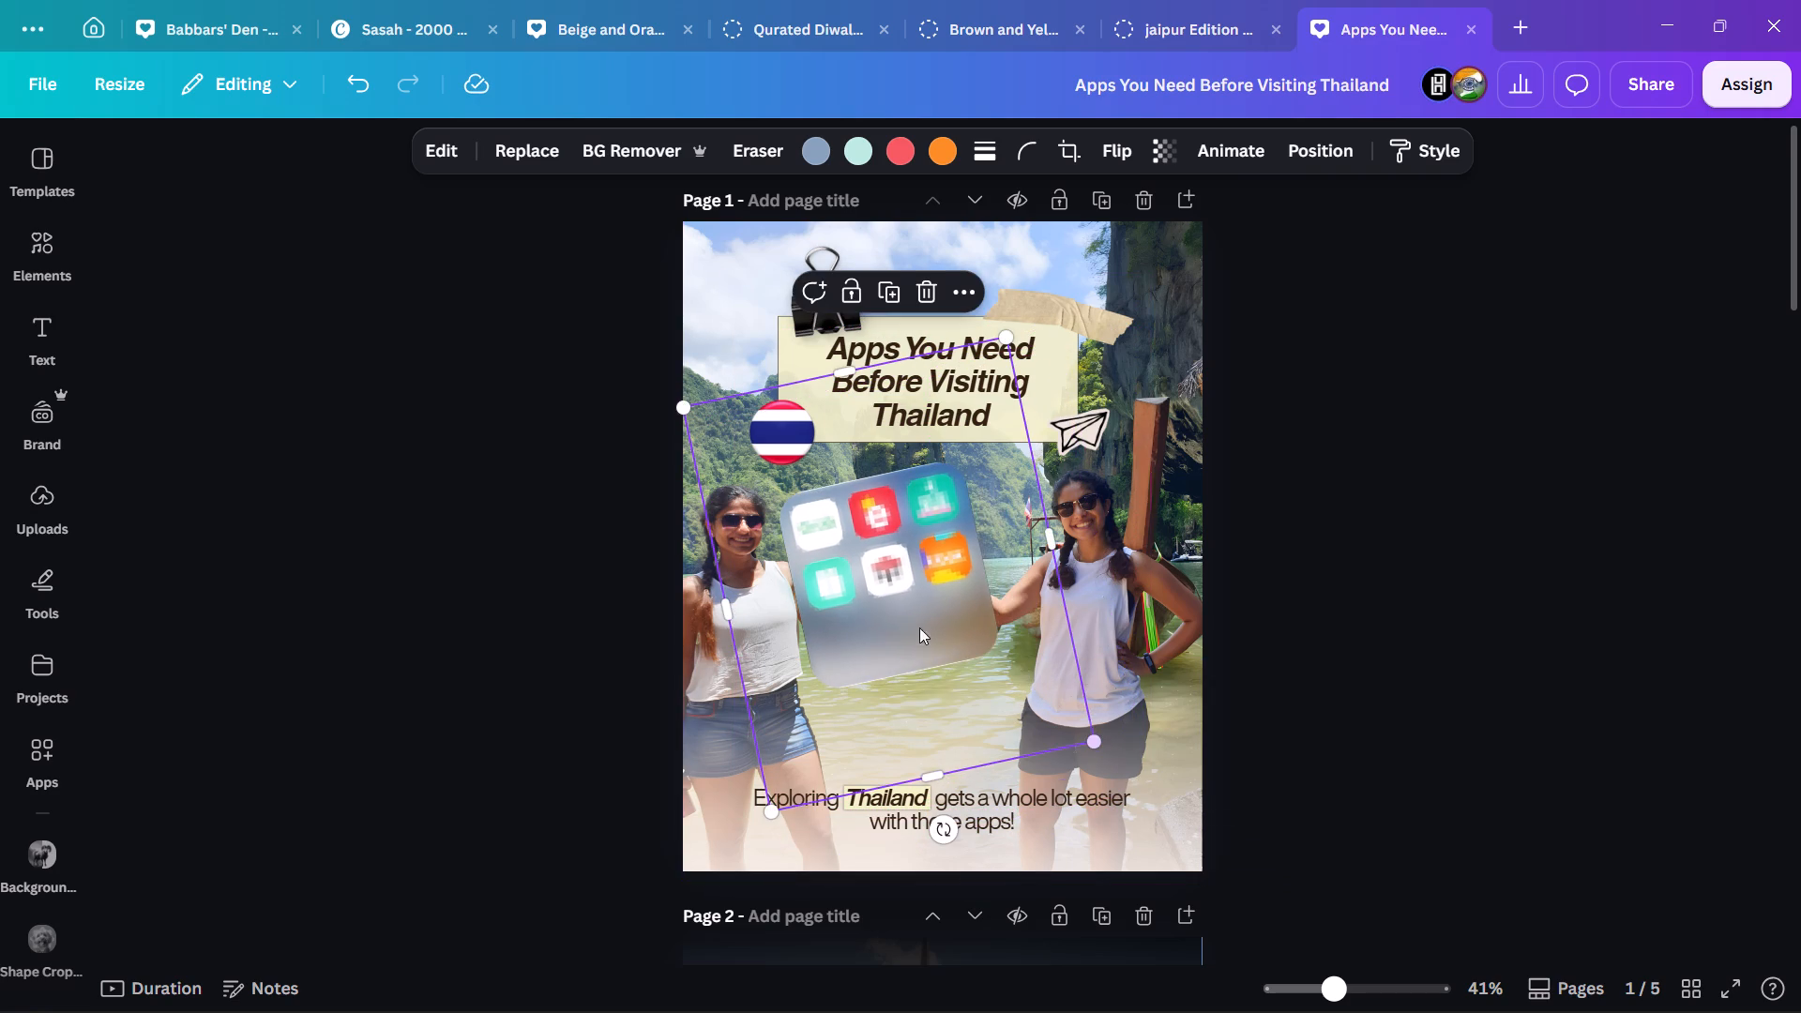
# Fine-tune the tilted app-icon graphic's position on page 1, centring it below the title in the gap between the two women.
pyautogui.moveTo(919, 627); pyautogui.dragTo(959, 658)
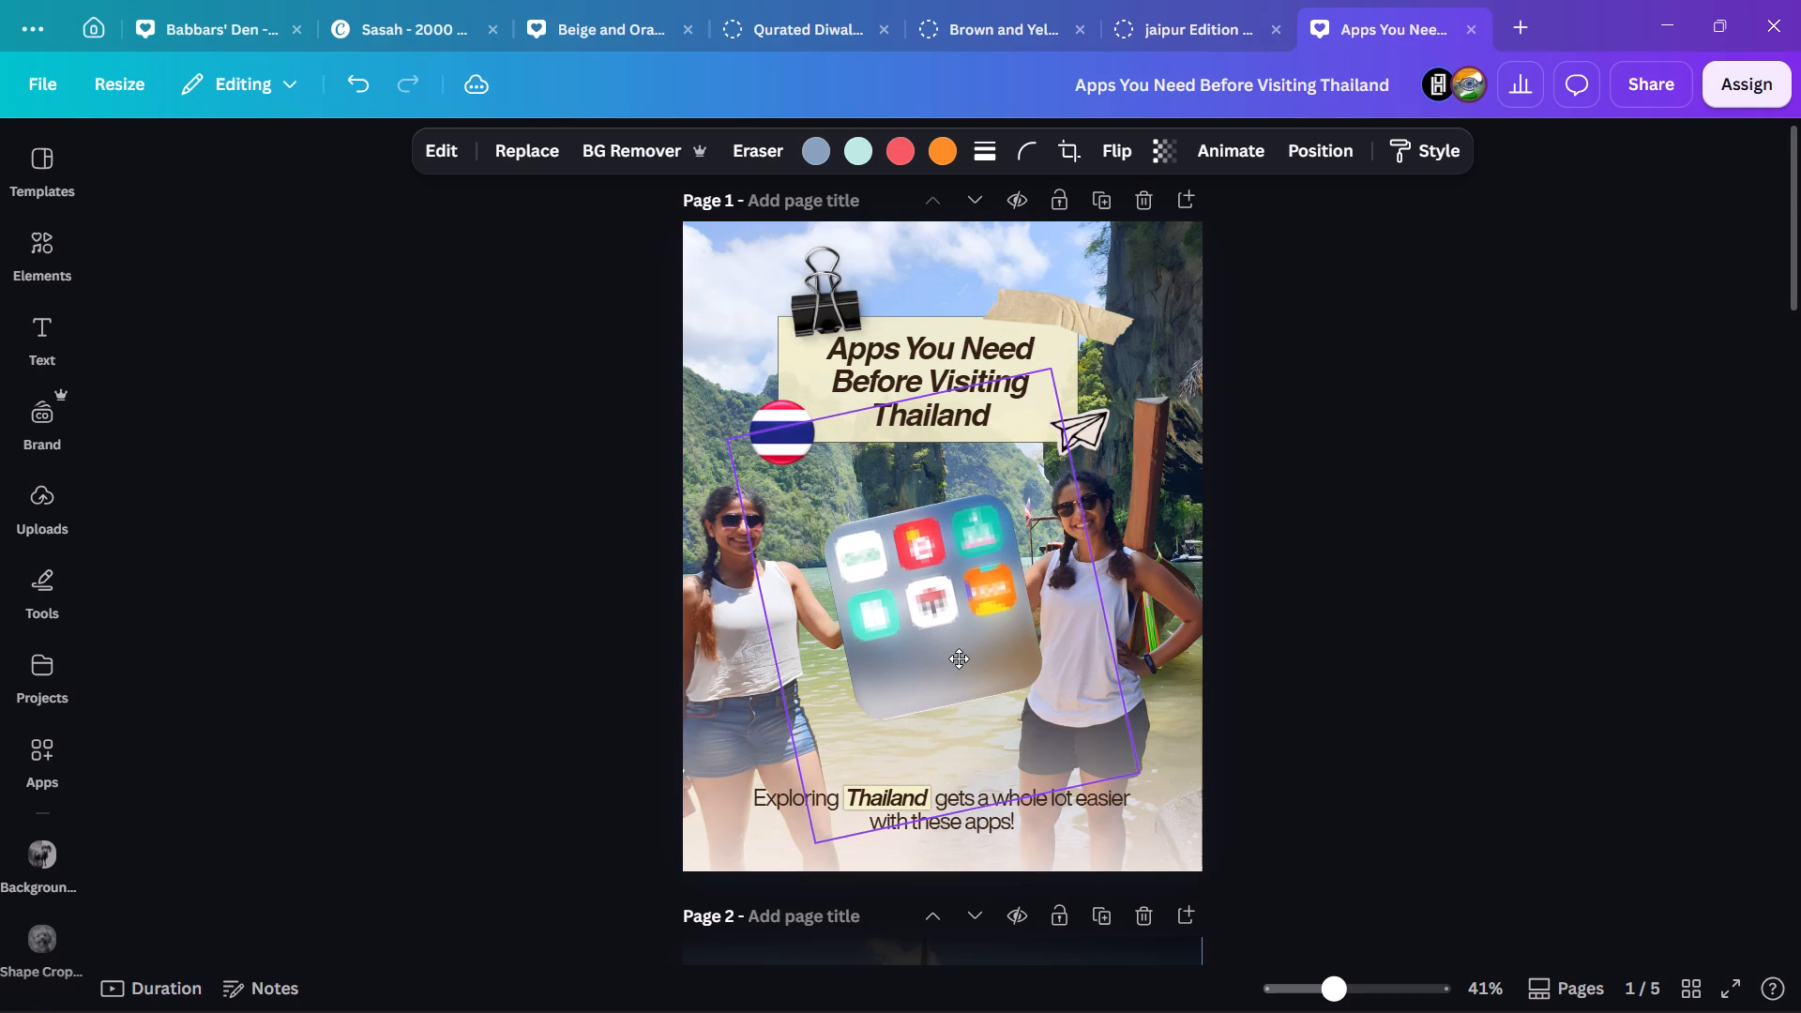
pyautogui.moveTo(959, 658); pyautogui.dragTo(946, 648)
pyautogui.click(1355, 648)
pyautogui.click(881, 576)
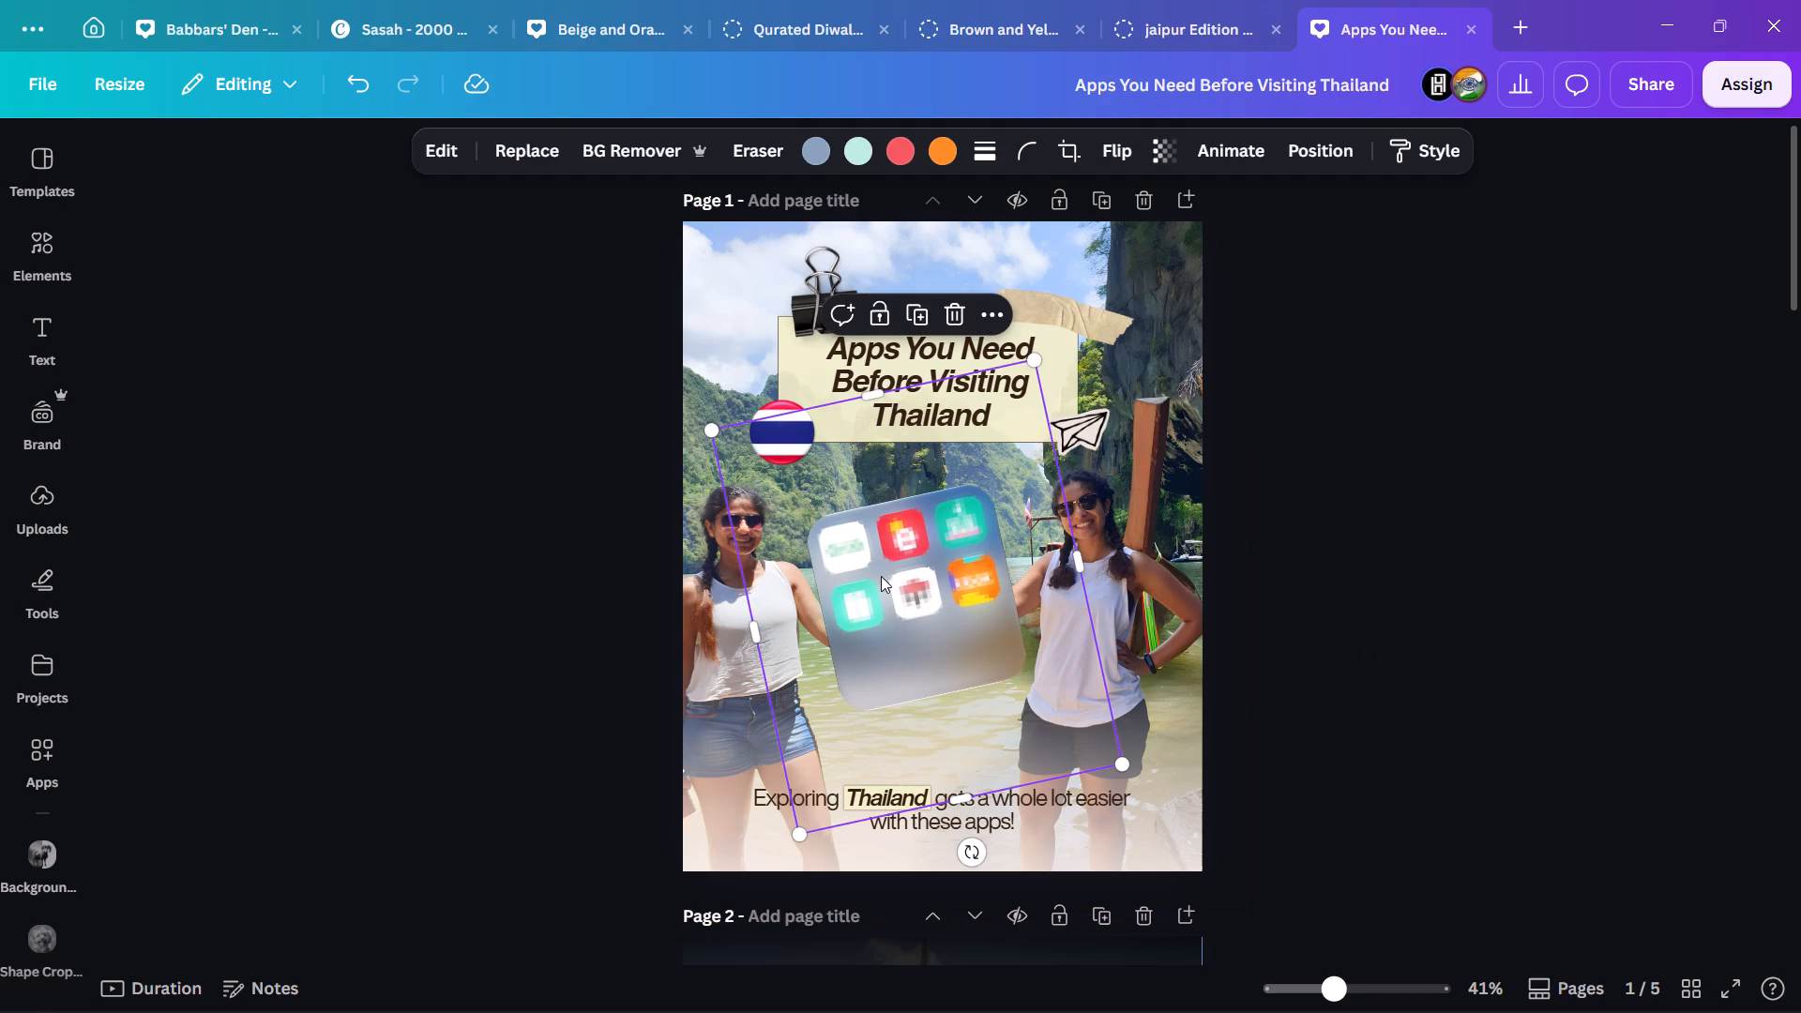
pyautogui.press('Right')
pyautogui.press('Right')
pyautogui.press('Right')
pyautogui.press('Right')
pyautogui.press('Right')
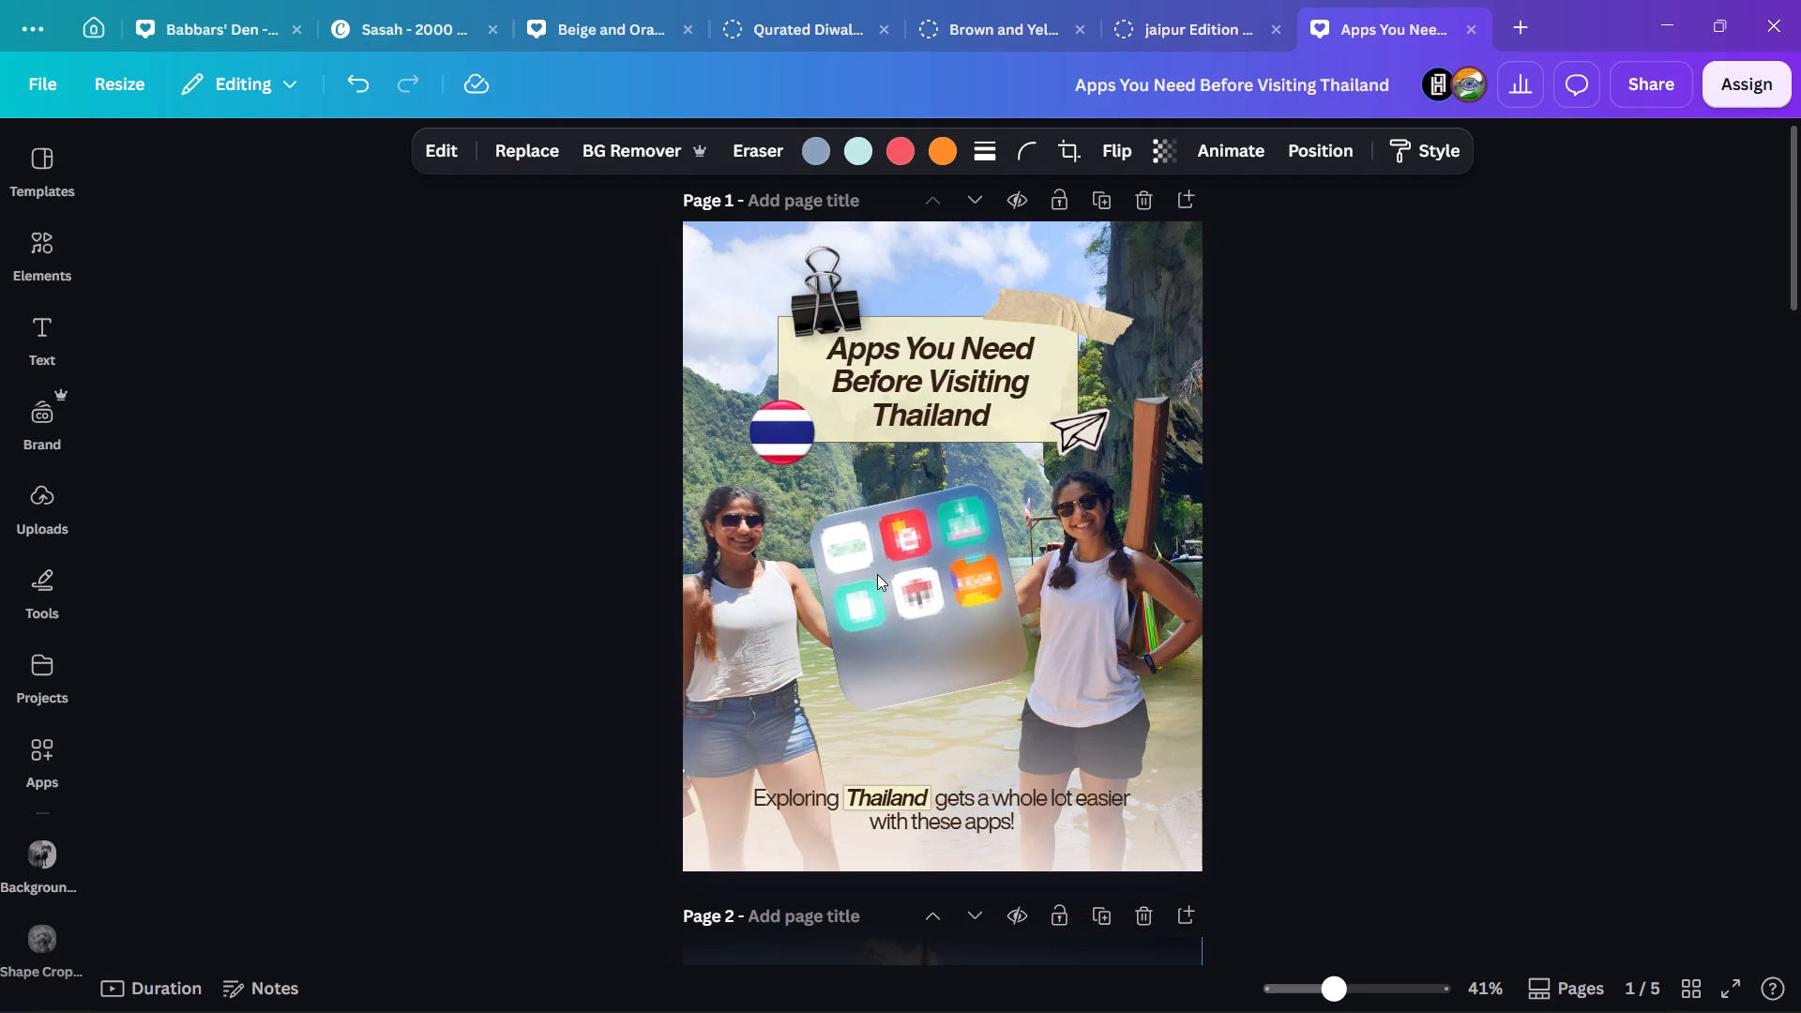
pyautogui.click(1489, 588)
# Look through the carousel from the cover to page 5, checking the app pages and the duplicated Massages & Beauty page.
pyautogui.scroll(-1, 1710, 557)
pyautogui.scroll(1, 1646, 535)
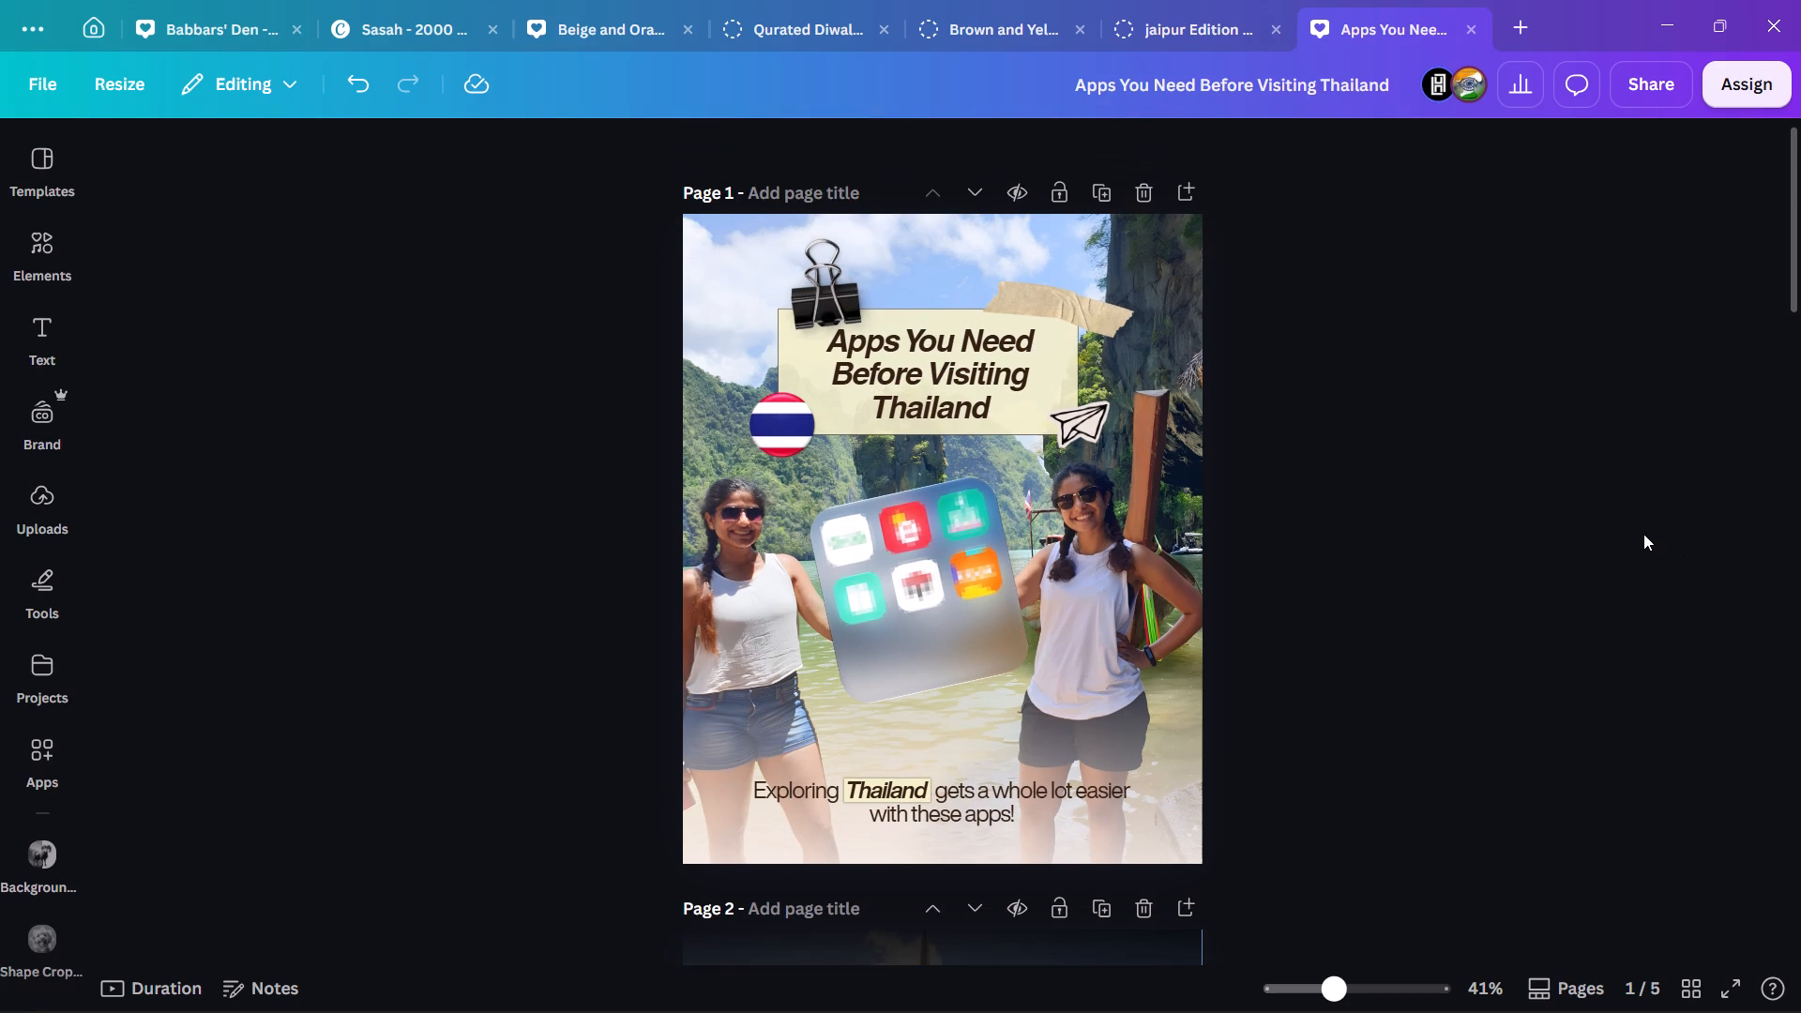
pyautogui.scroll(-10, 1602, 528)
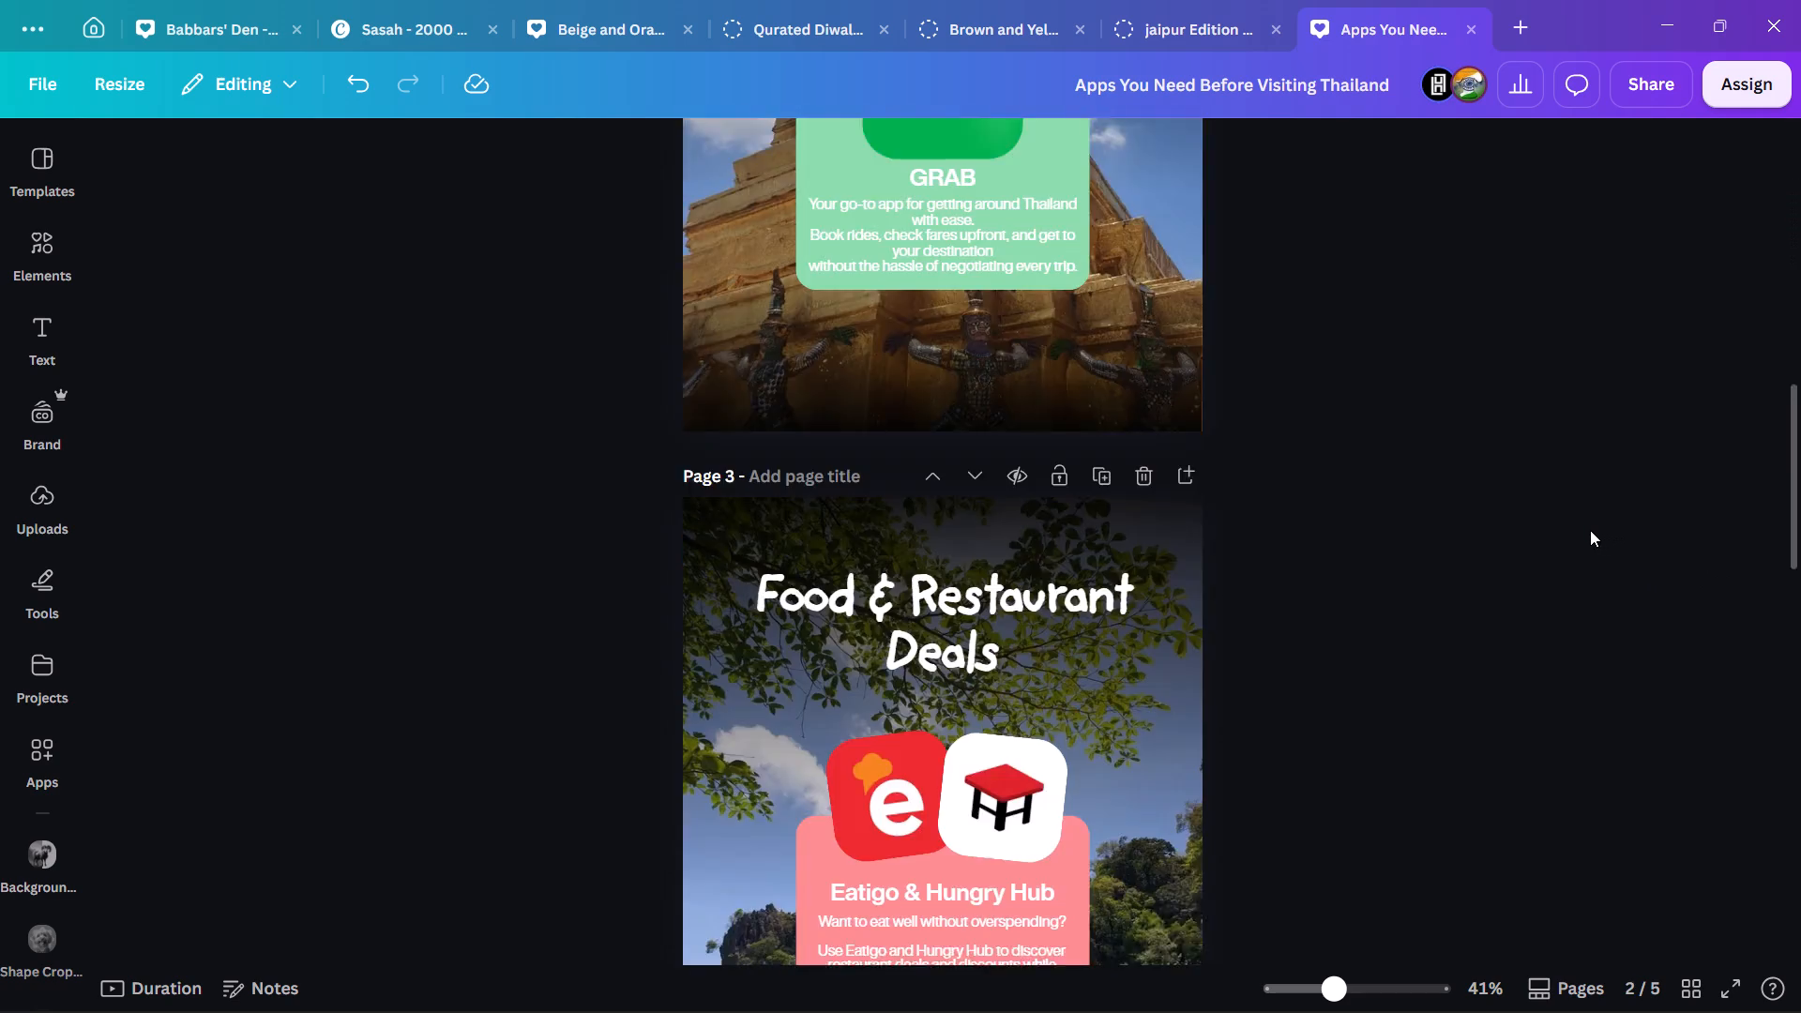
pyautogui.scroll(-16, 1589, 530)
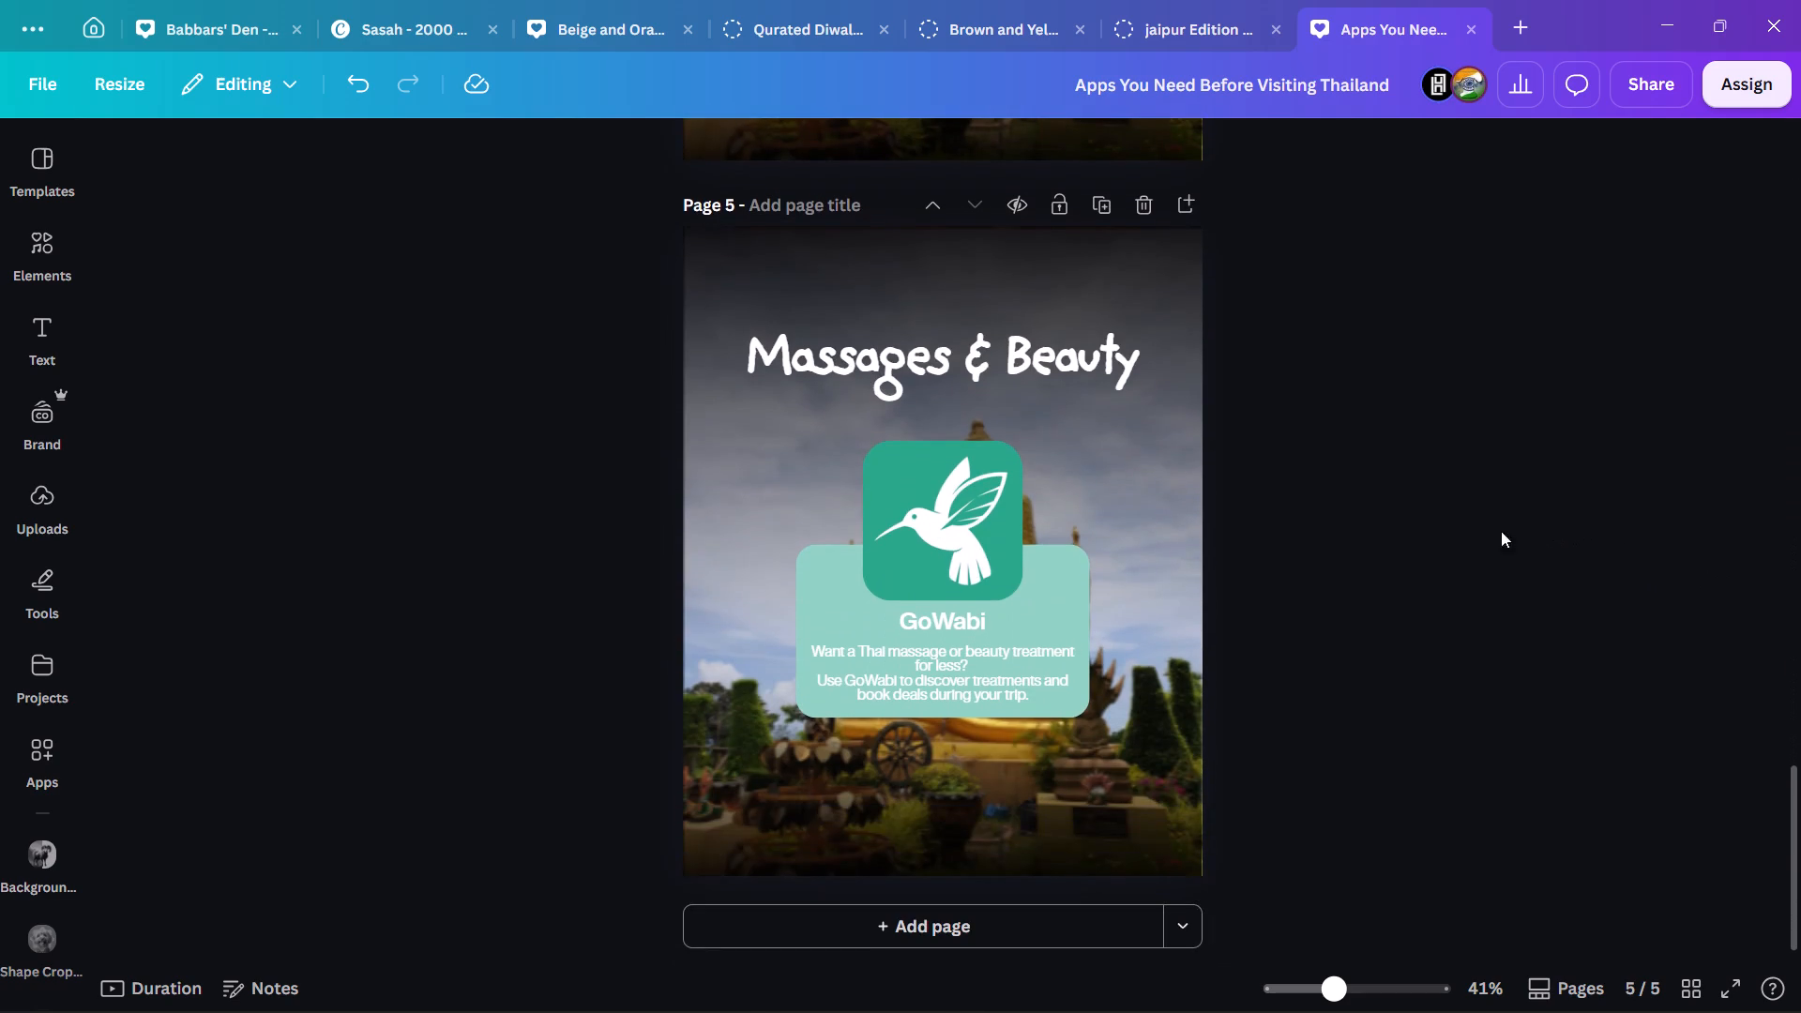
pyautogui.scroll(7, 1405, 519)
pyautogui.scroll(-6, 1405, 519)
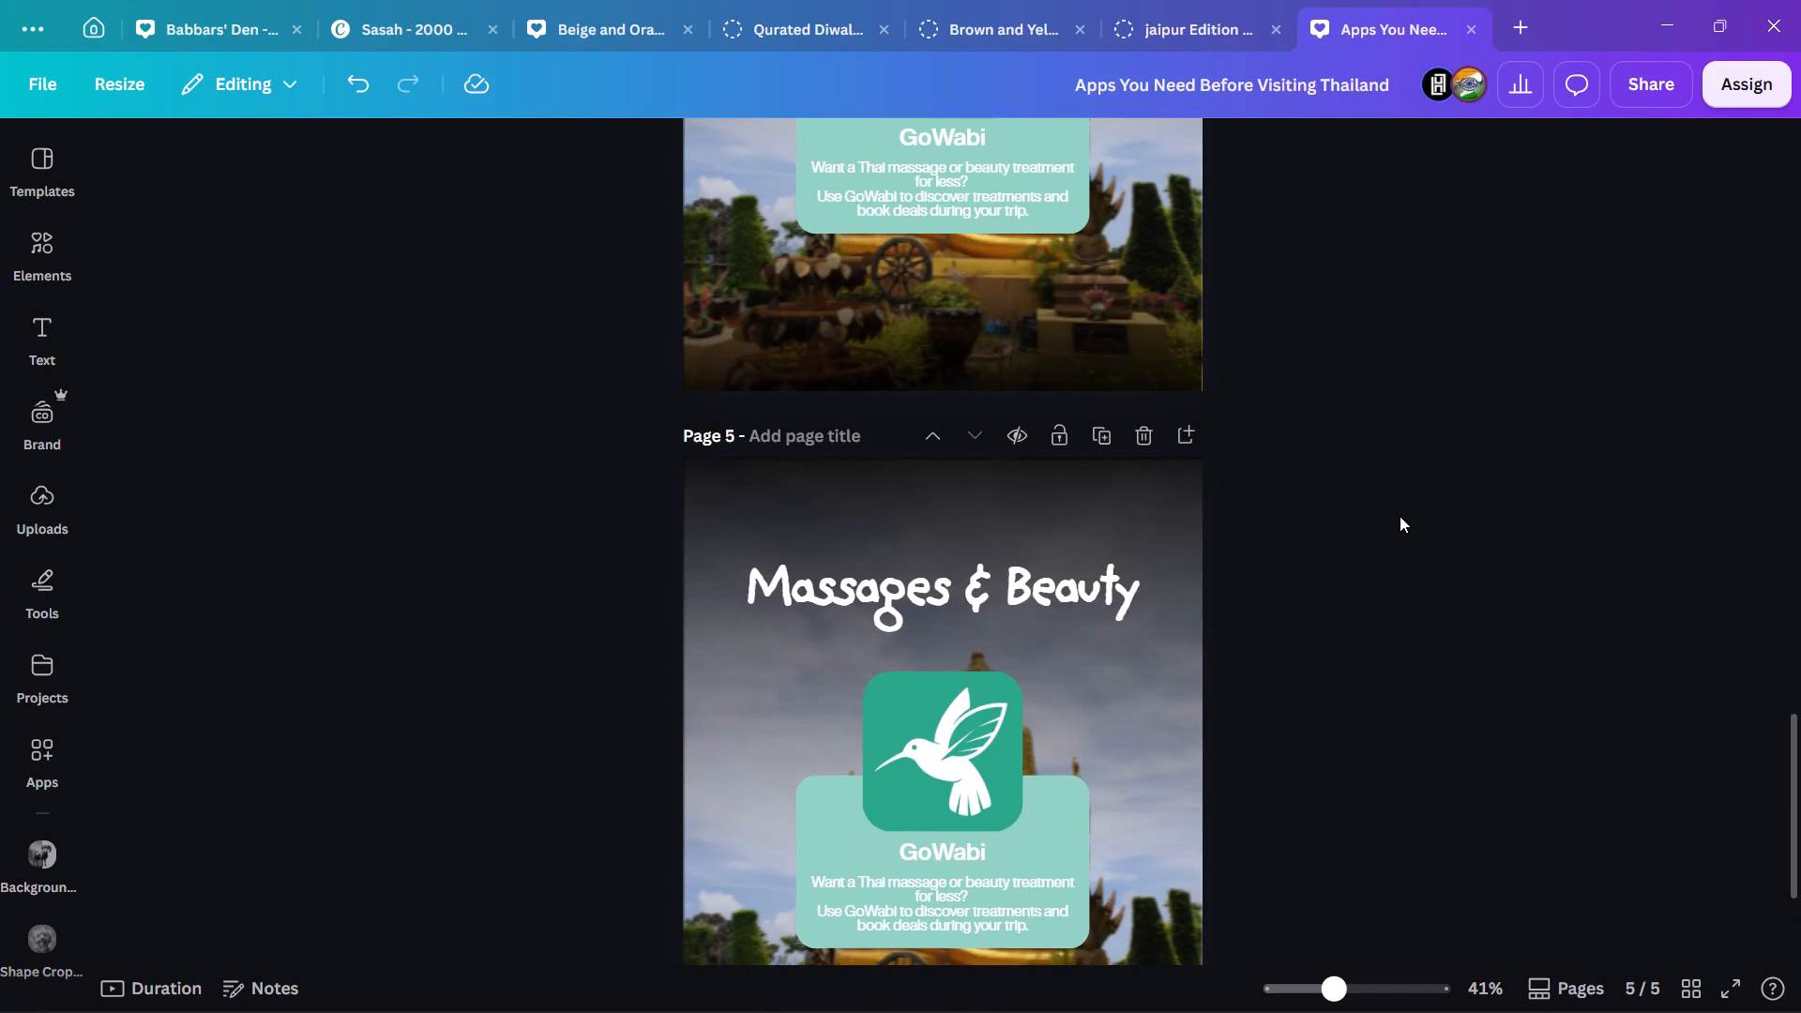
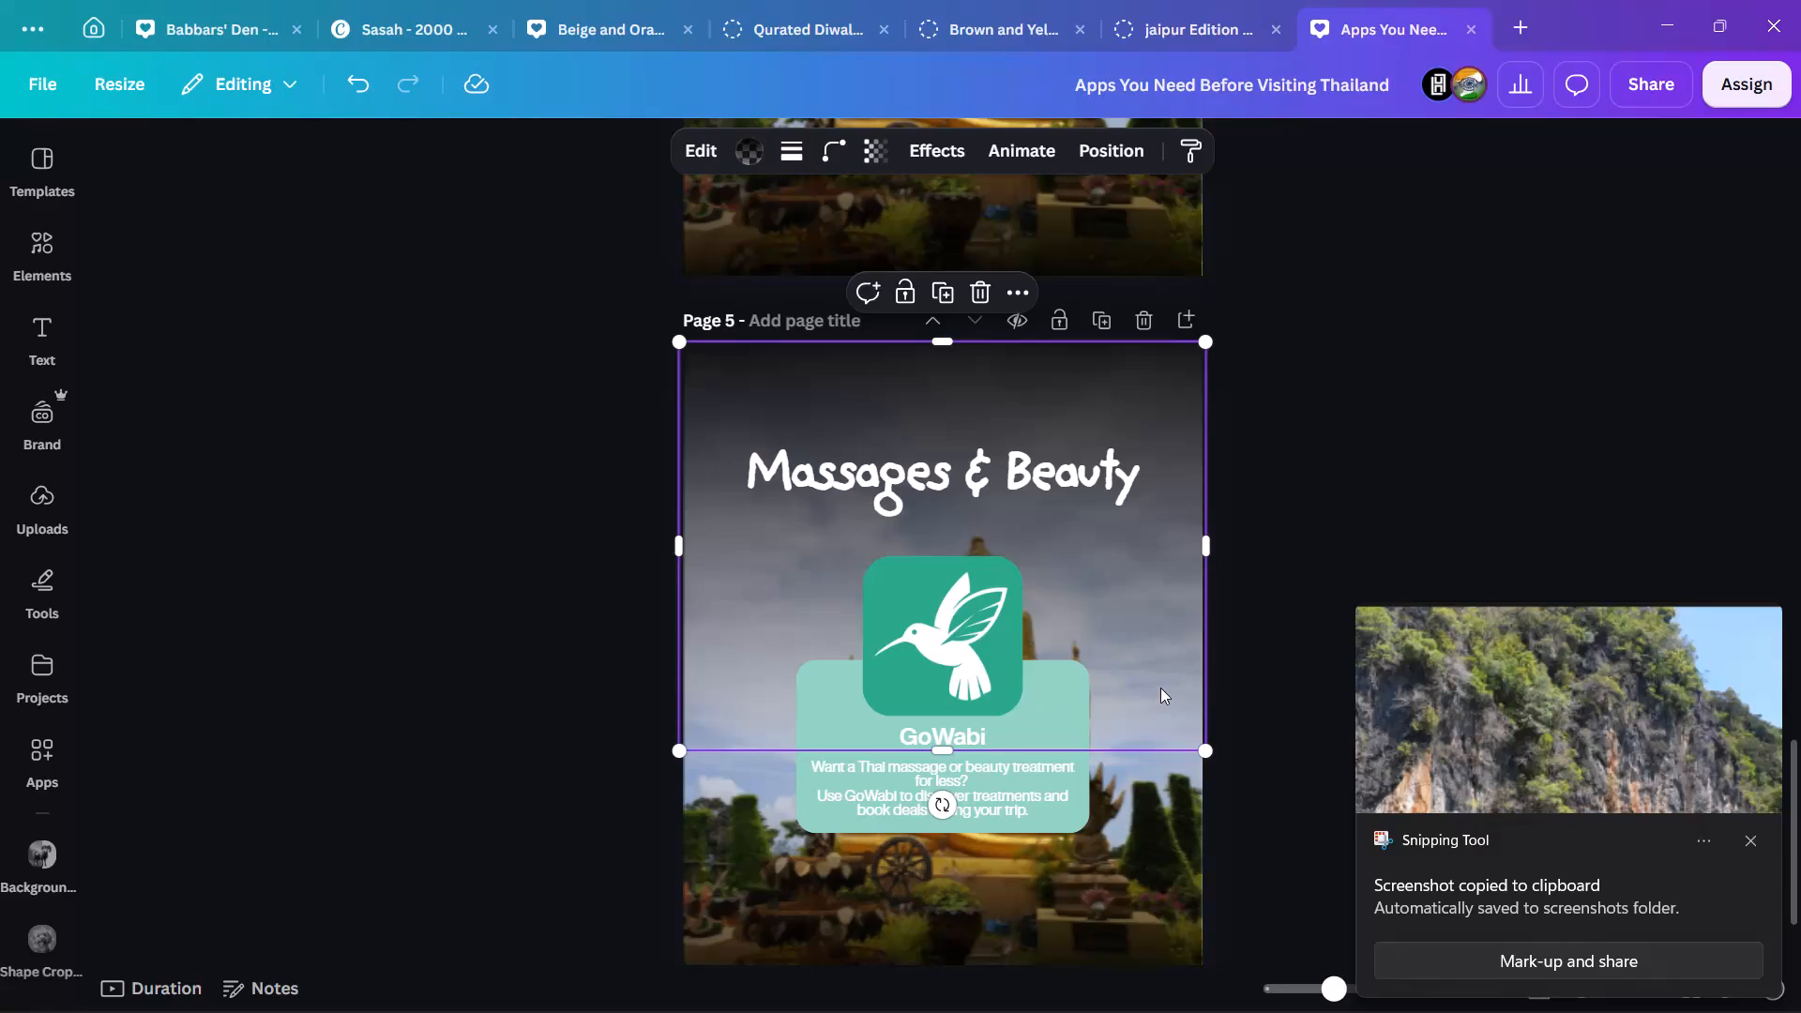
# Undo the last small shift of the dark gradient overlay at the top of page 5.
pyautogui.hotkey('ctrl', 'z')
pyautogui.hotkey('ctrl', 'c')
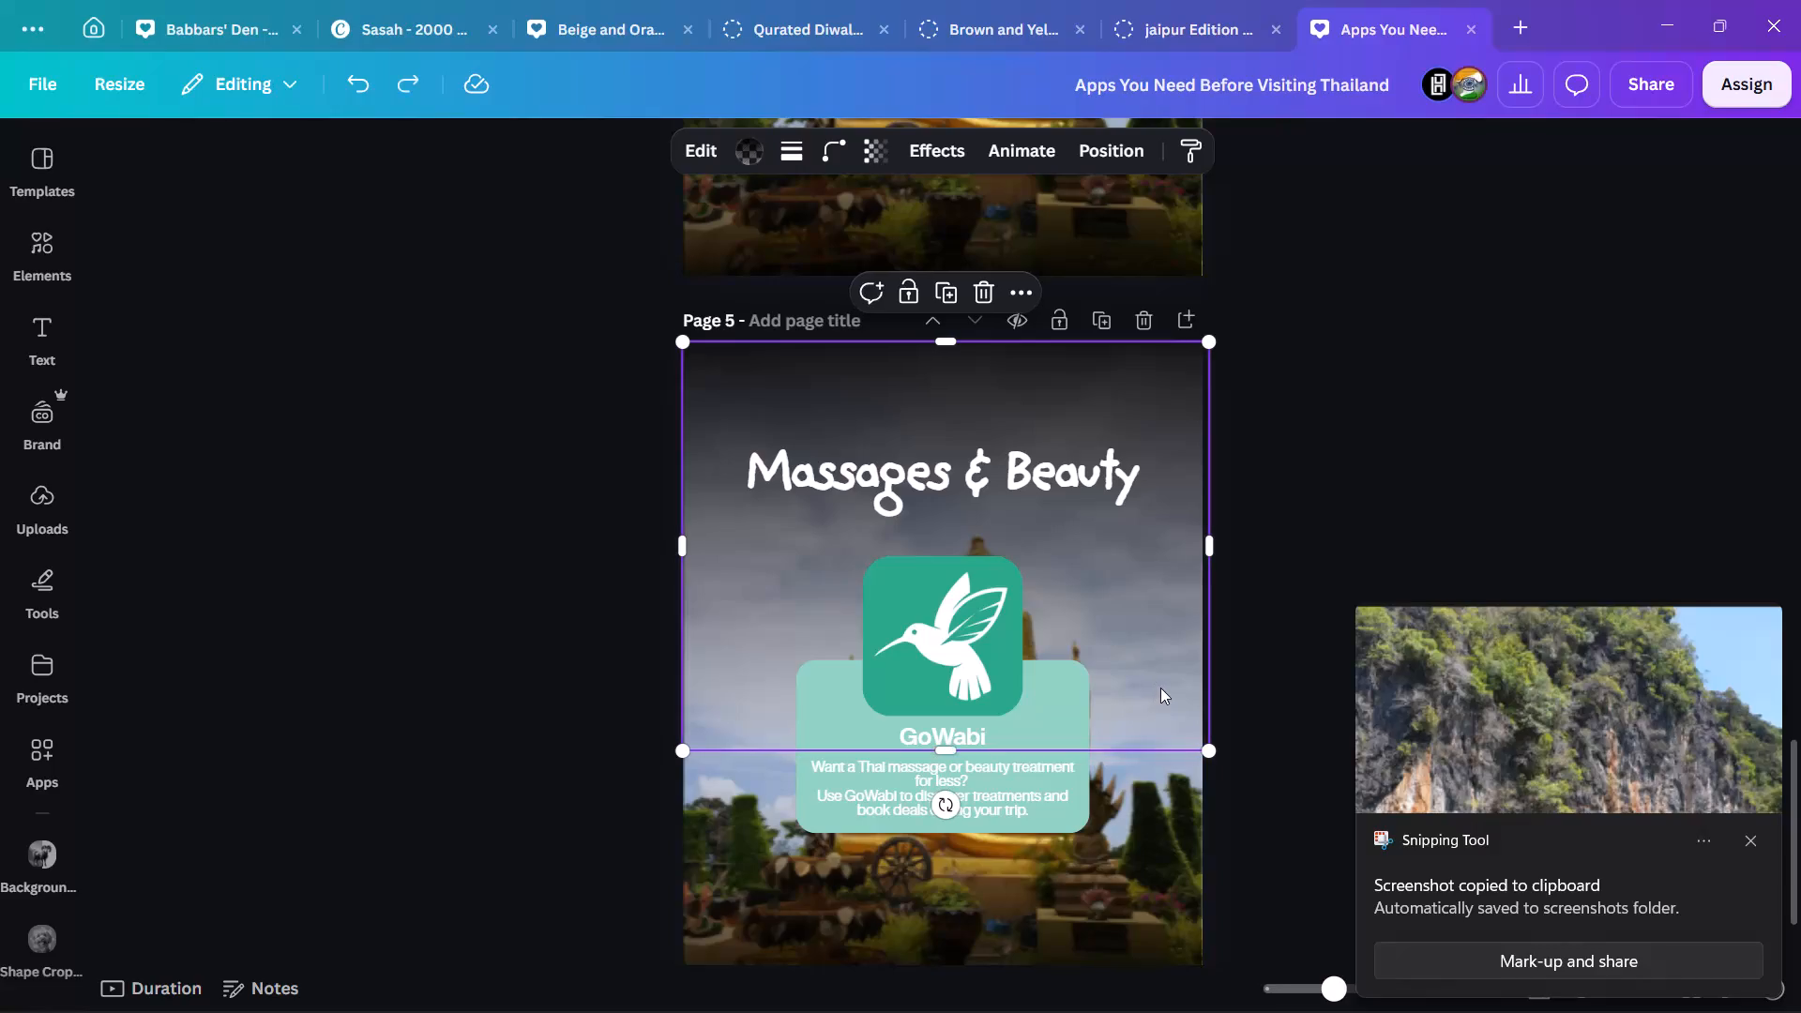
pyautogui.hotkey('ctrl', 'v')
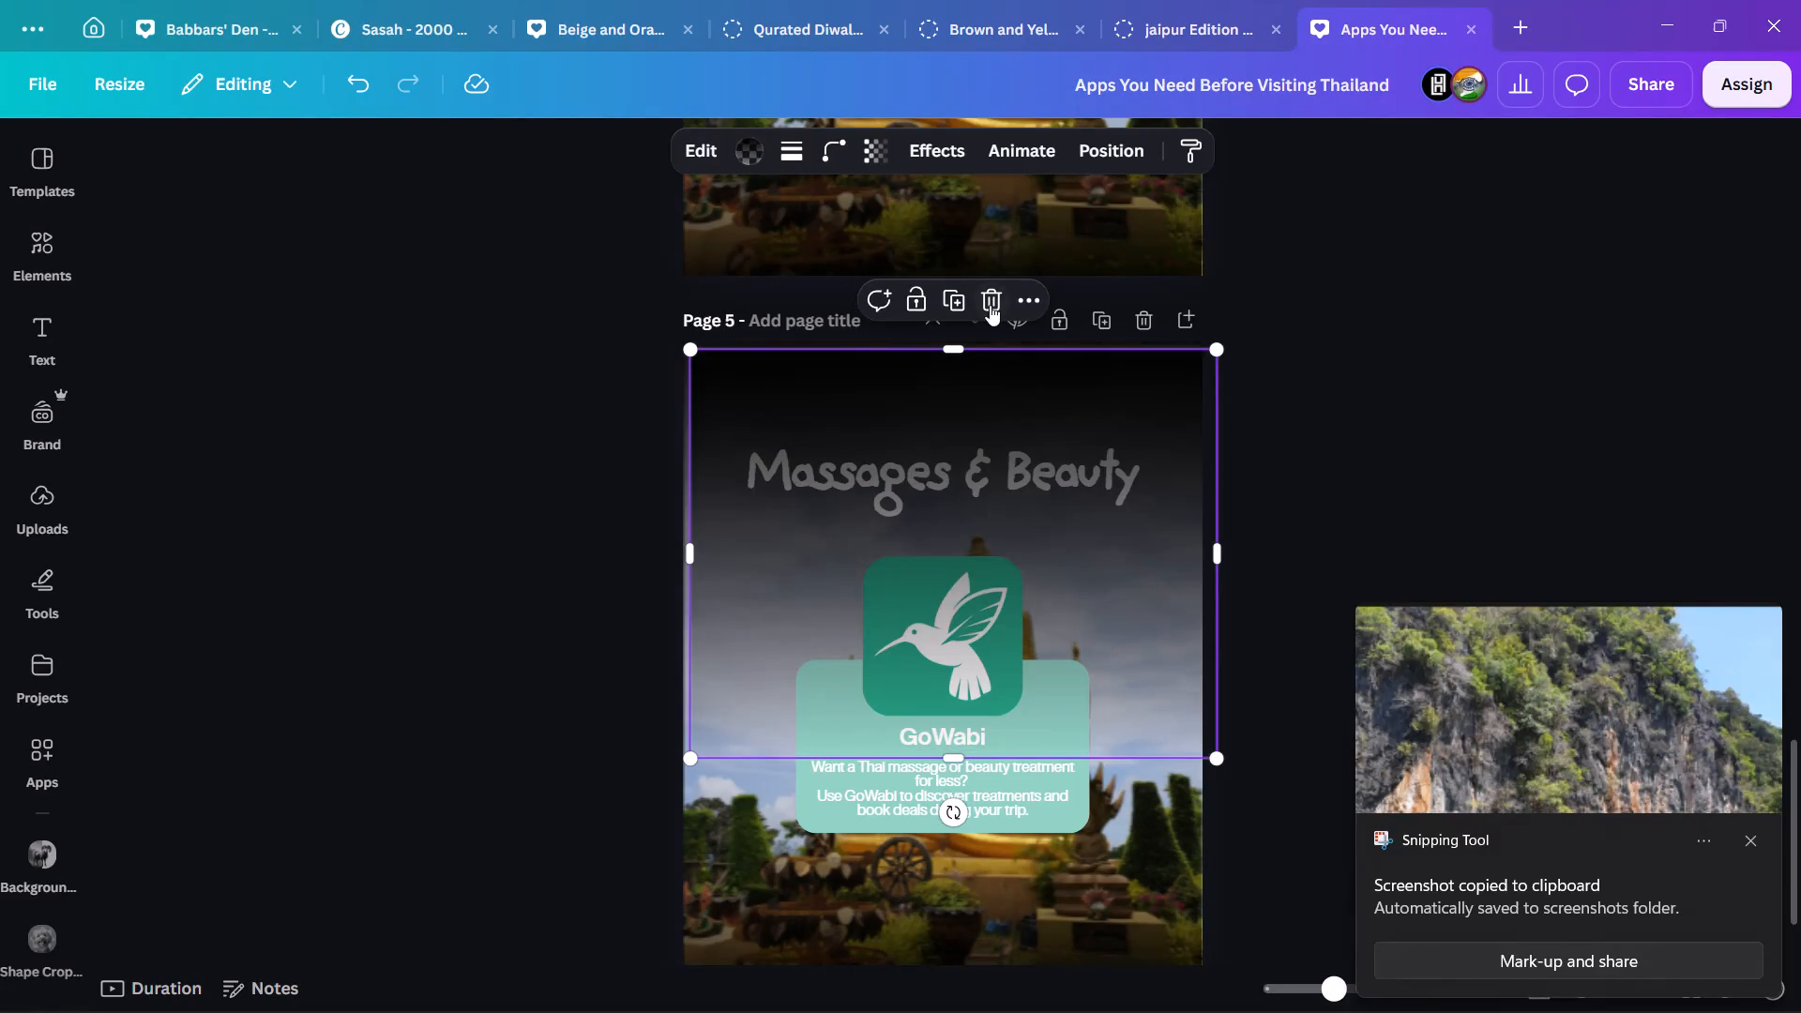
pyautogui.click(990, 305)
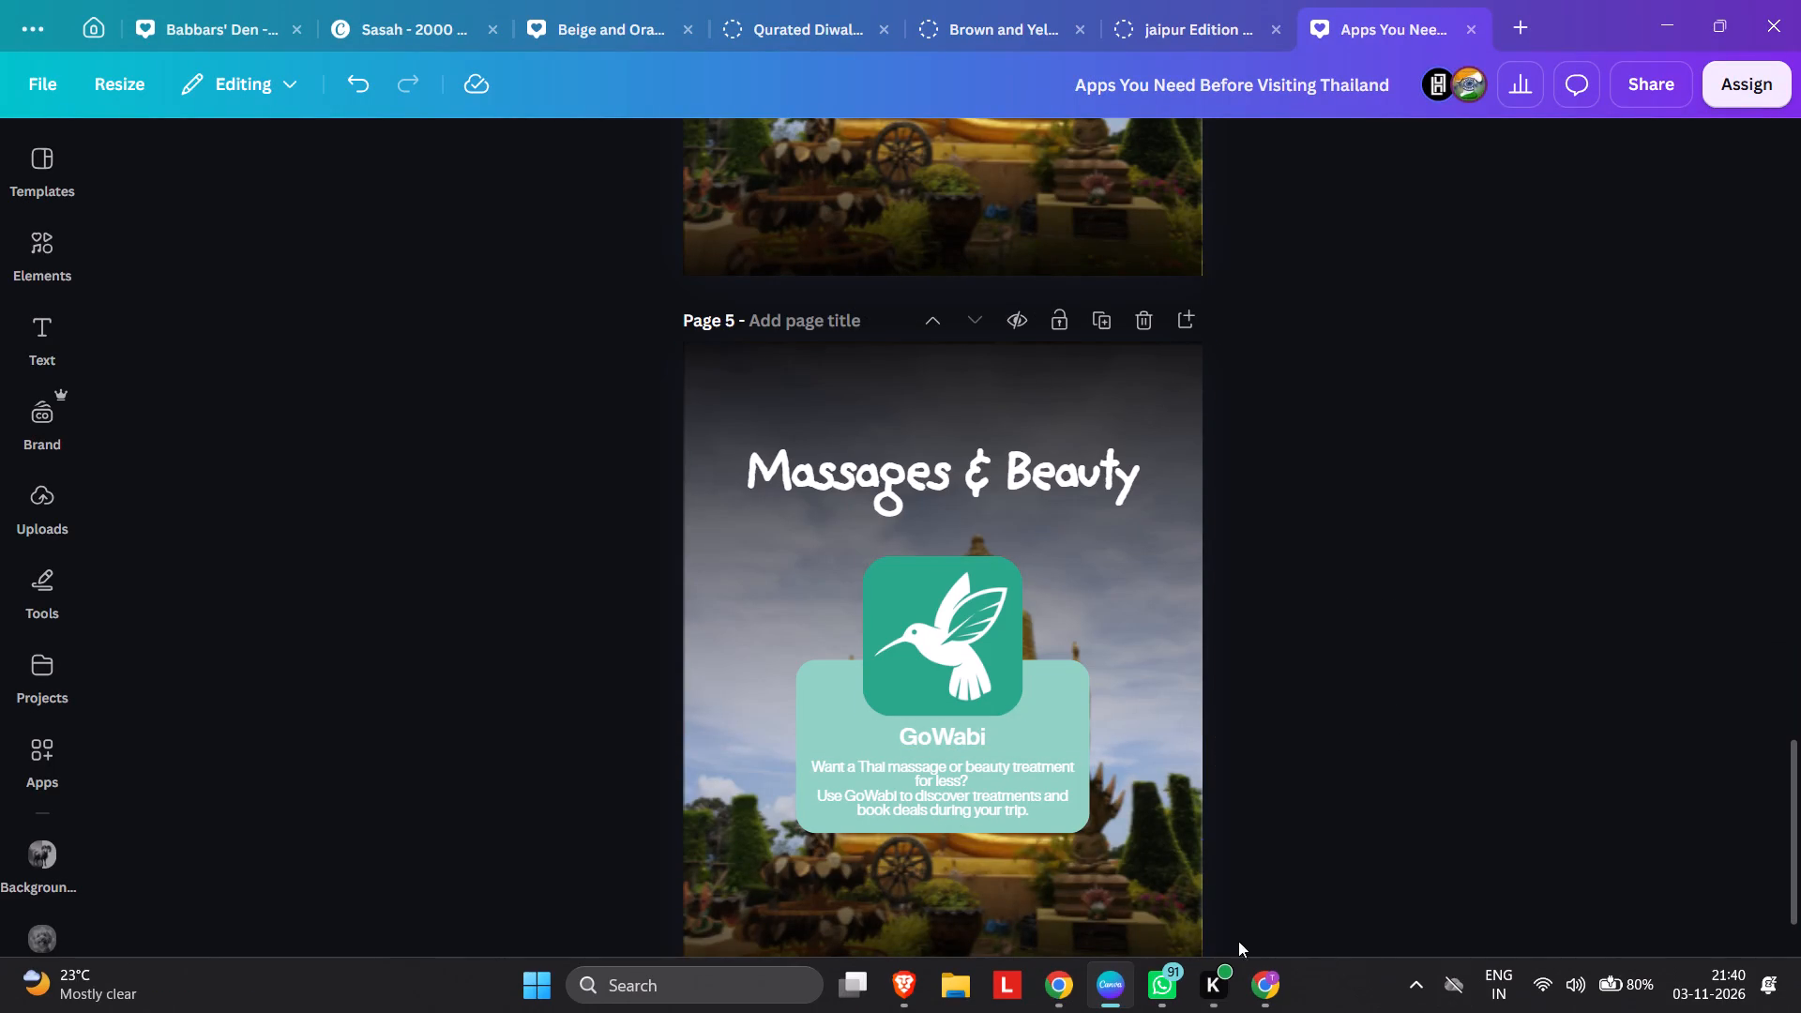
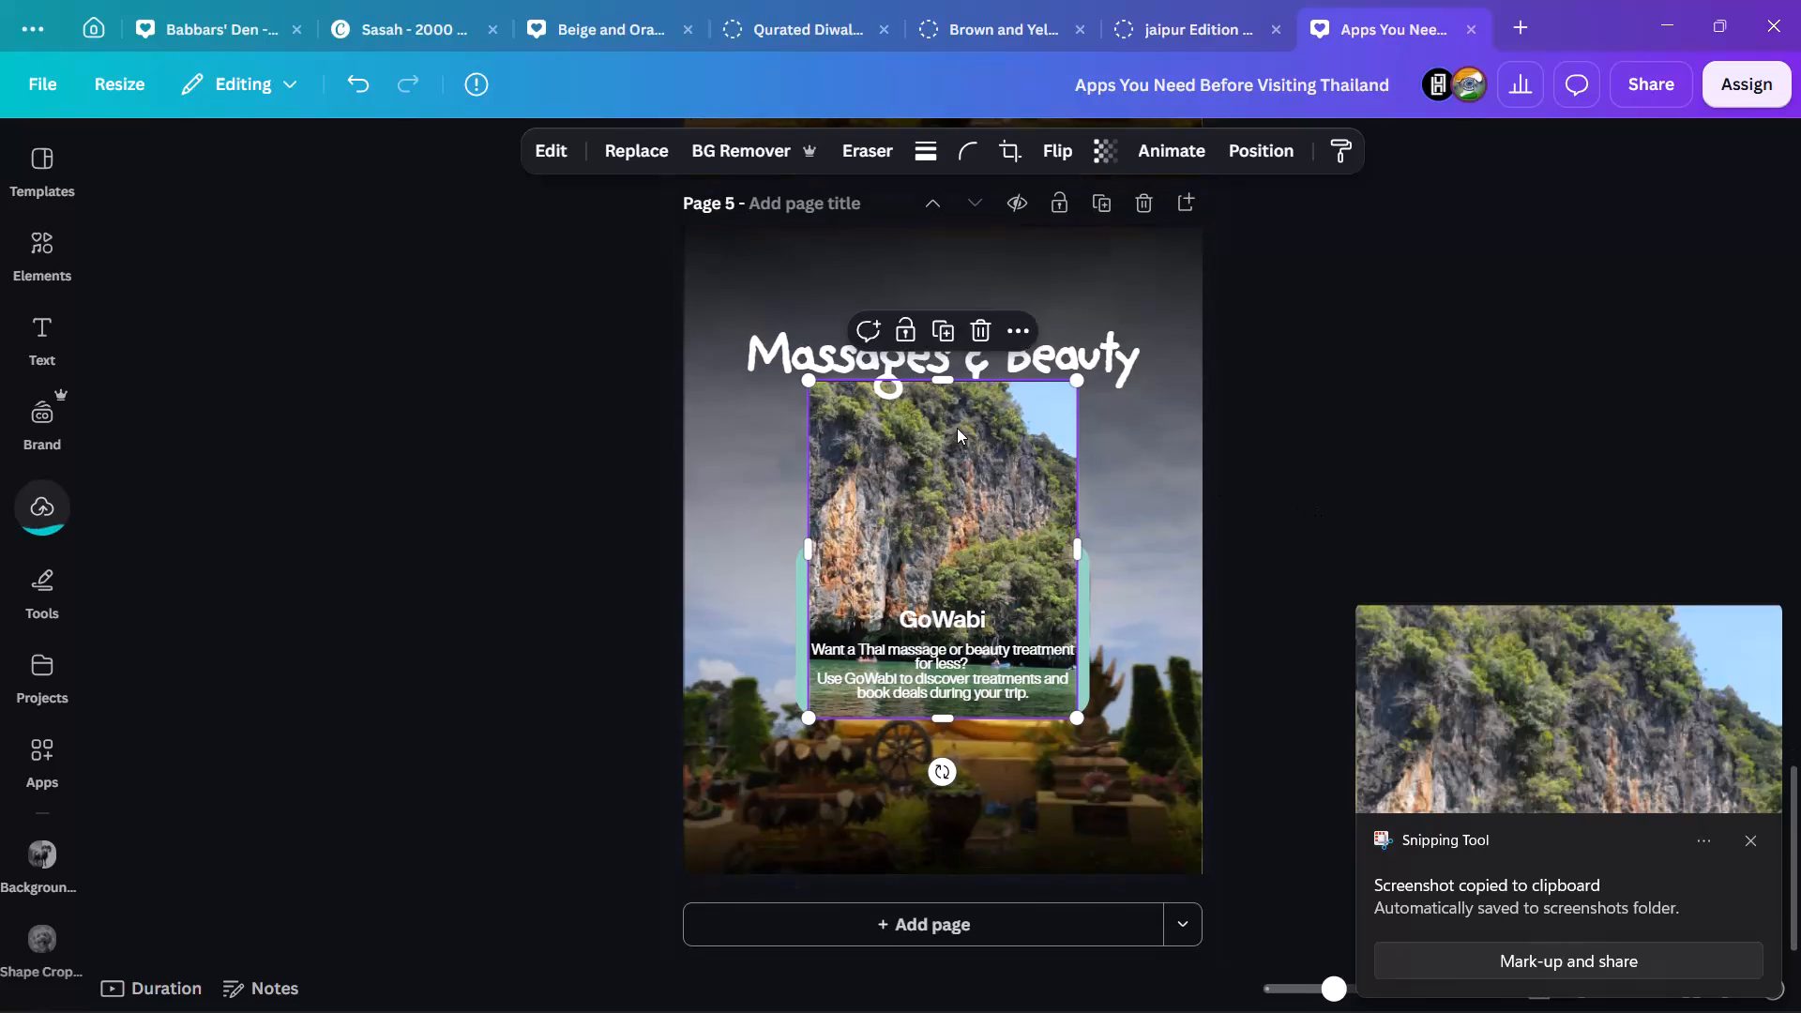
# Move the cliff-and-water photo to page 5's top-left corner and enlarge it to about 1,100 px wide, covering the whole page.
pyautogui.moveTo(957, 428); pyautogui.dragTo(839, 305)
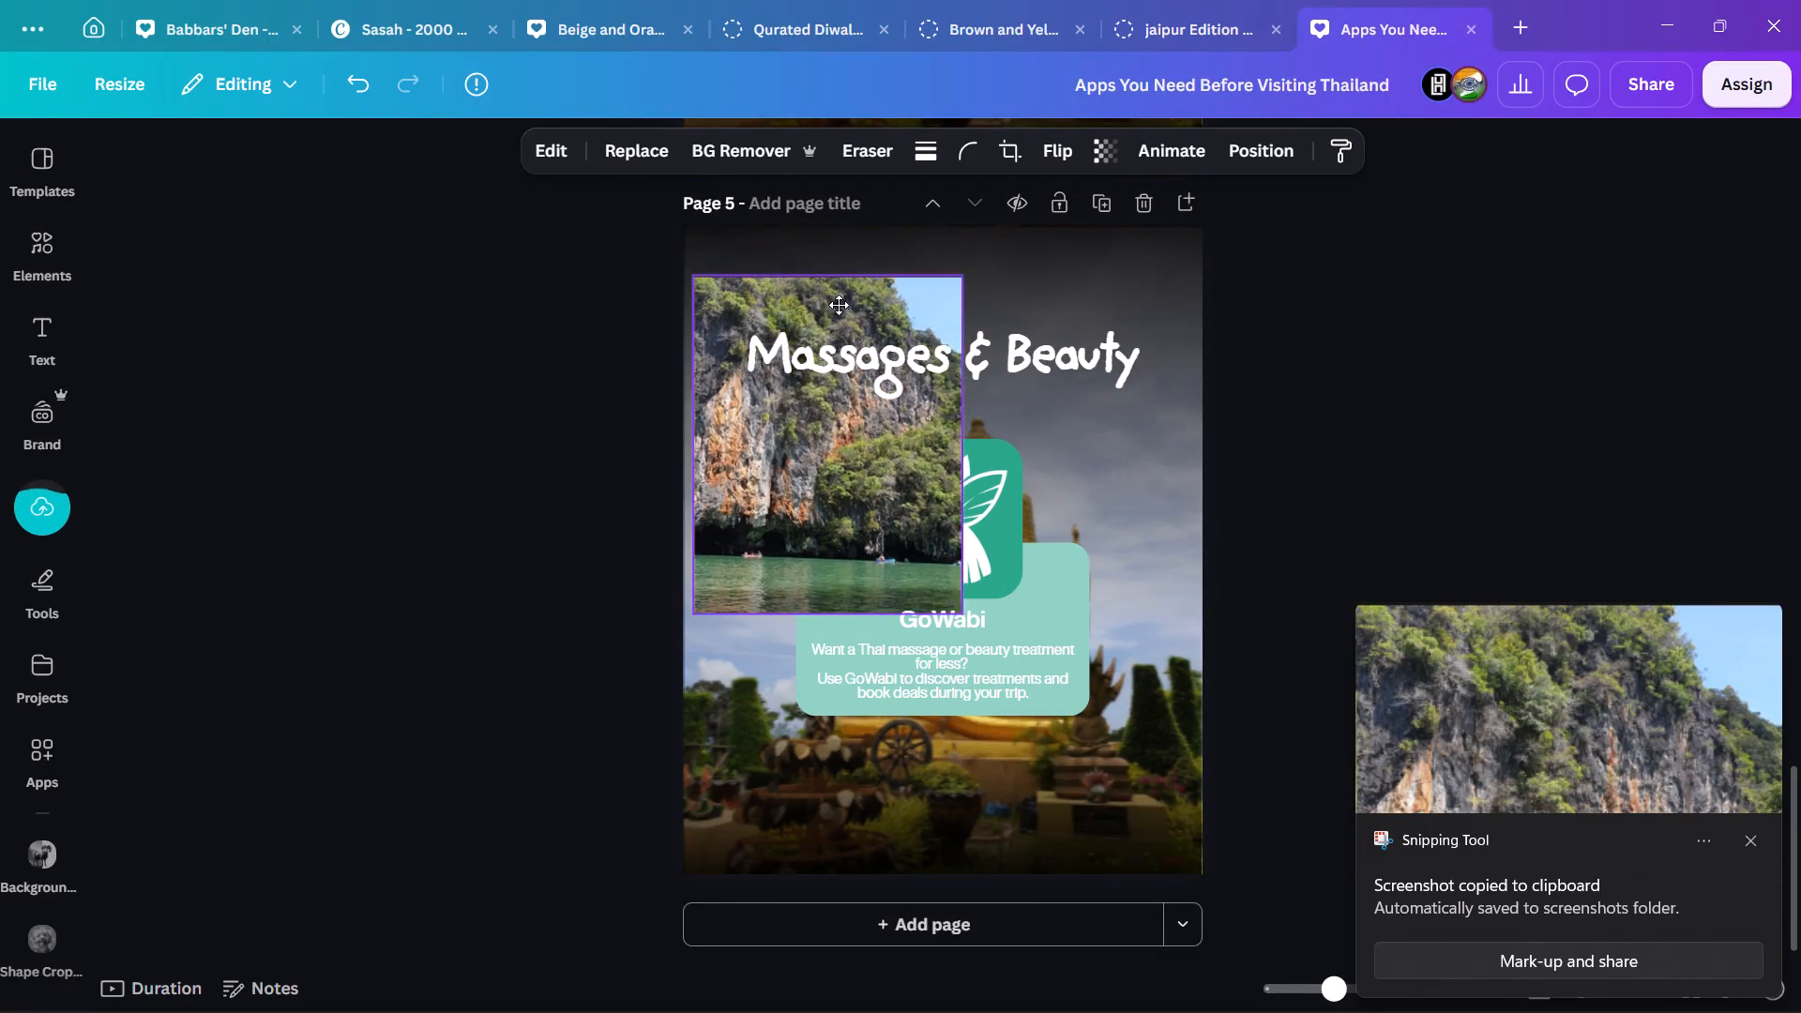
pyautogui.moveTo(839, 305); pyautogui.dragTo(829, 273)
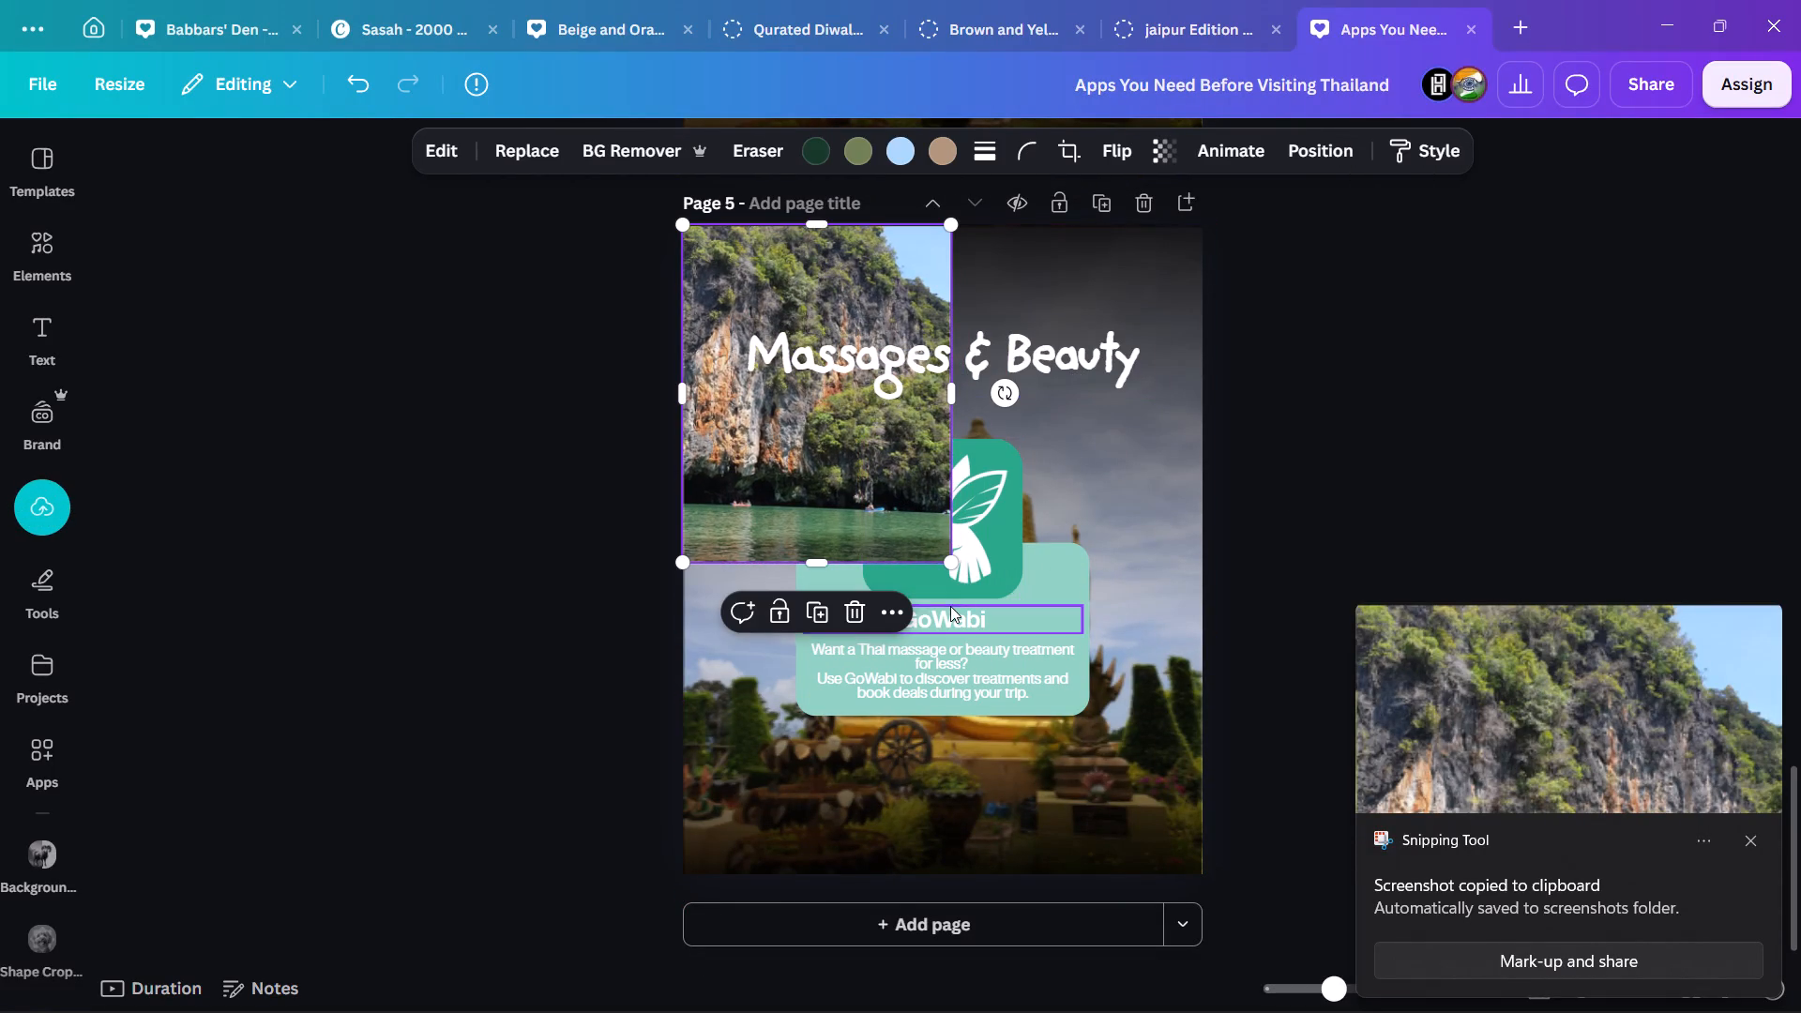
pyautogui.moveTo(949, 567); pyautogui.dragTo(1167, 909)
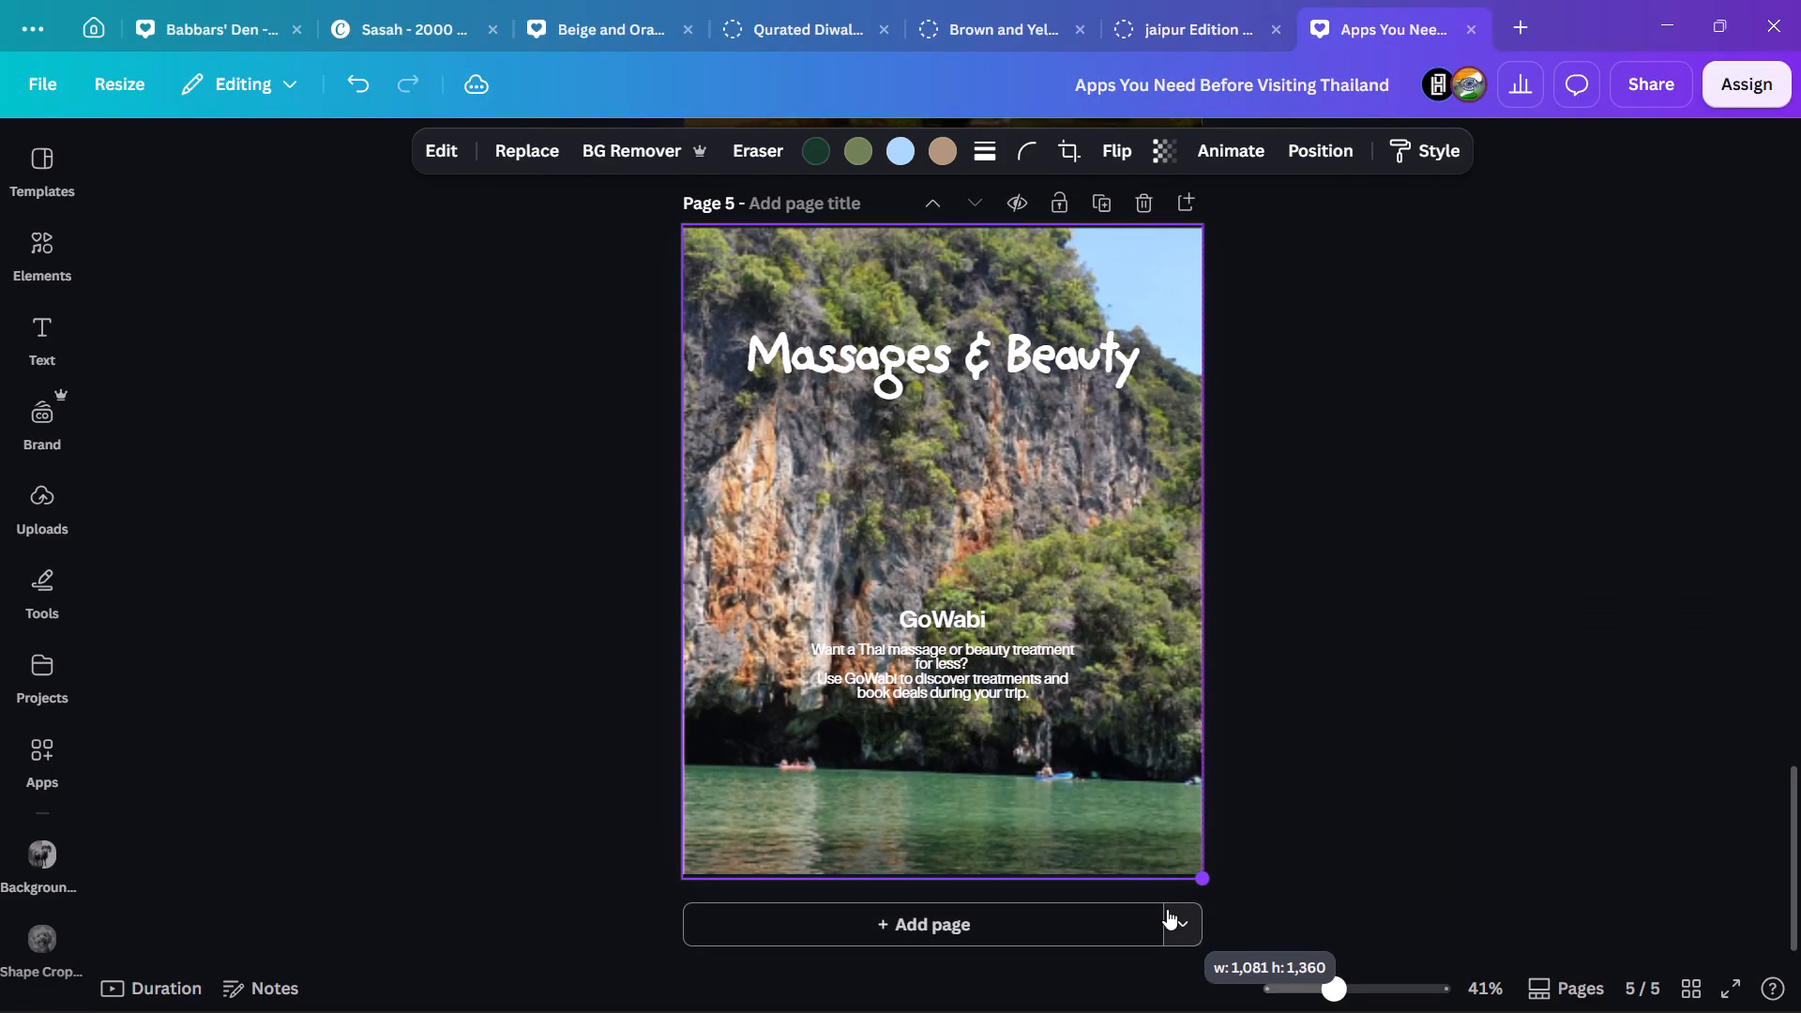
pyautogui.moveTo(1167, 909); pyautogui.dragTo(1171, 911)
pyautogui.scroll(1, 1459, 769)
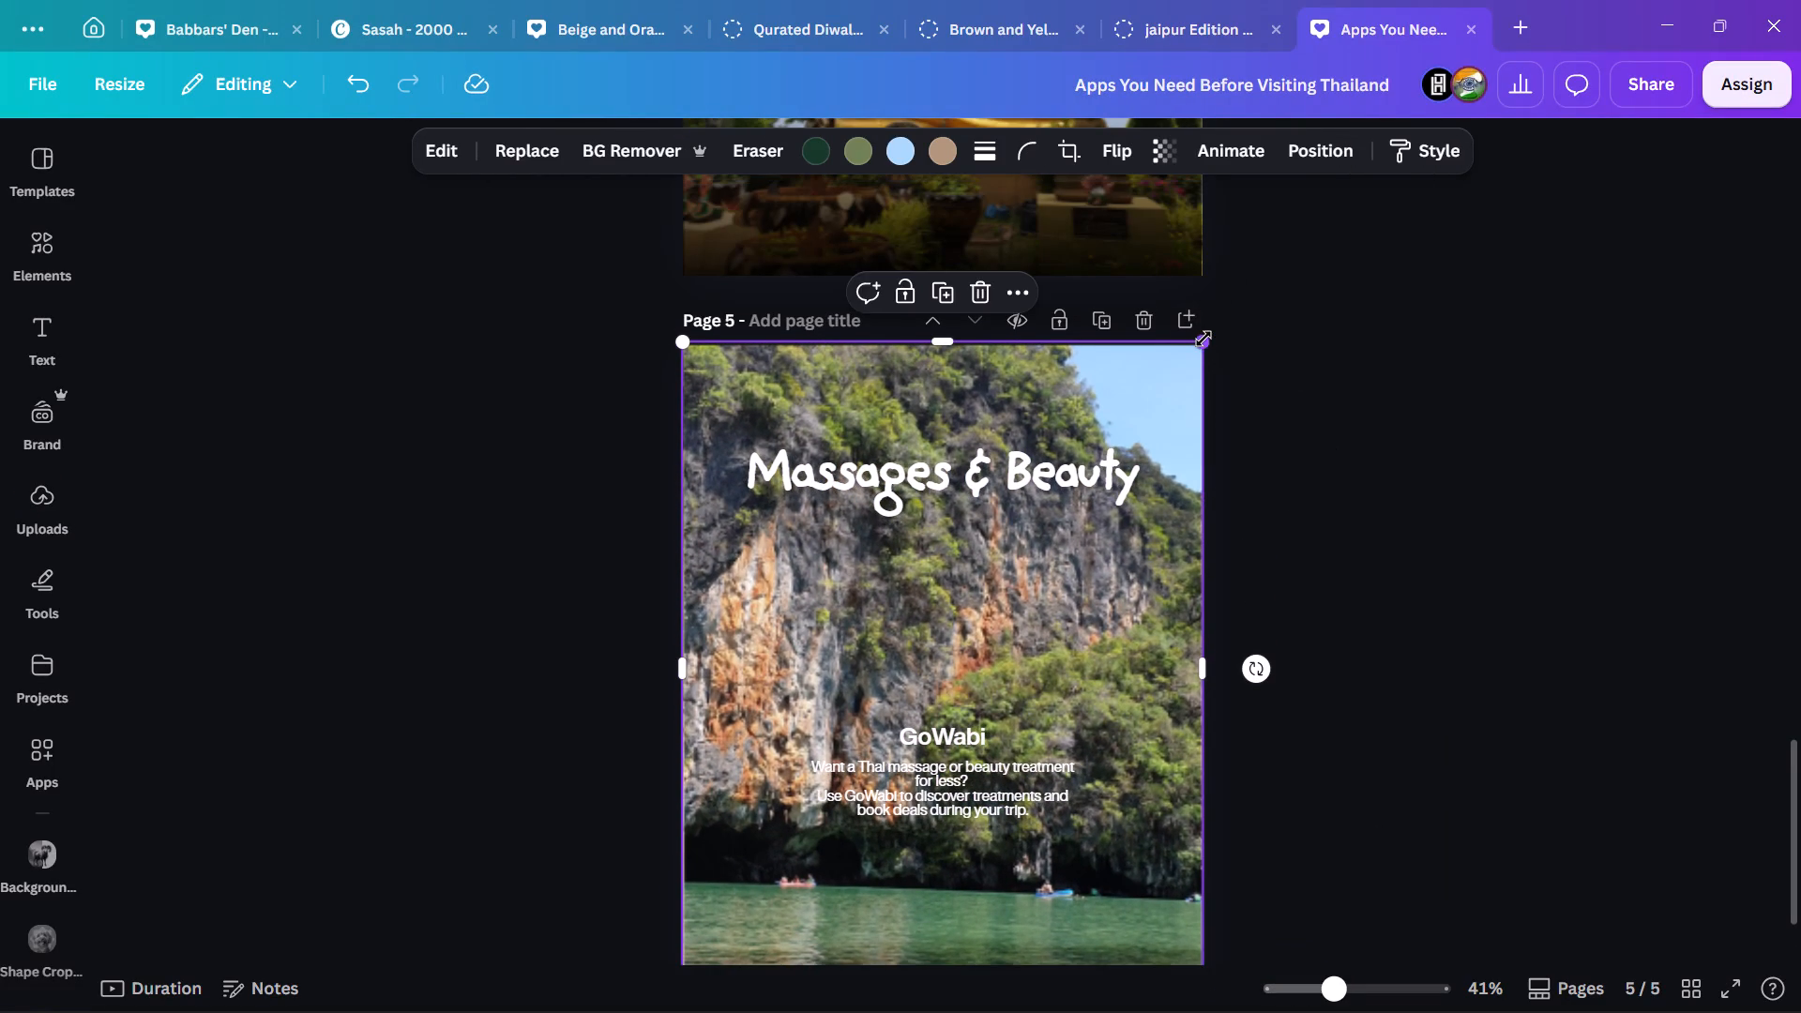
pyautogui.click(1203, 339)
pyautogui.moveTo(675, 329); pyautogui.dragTo(670, 329)
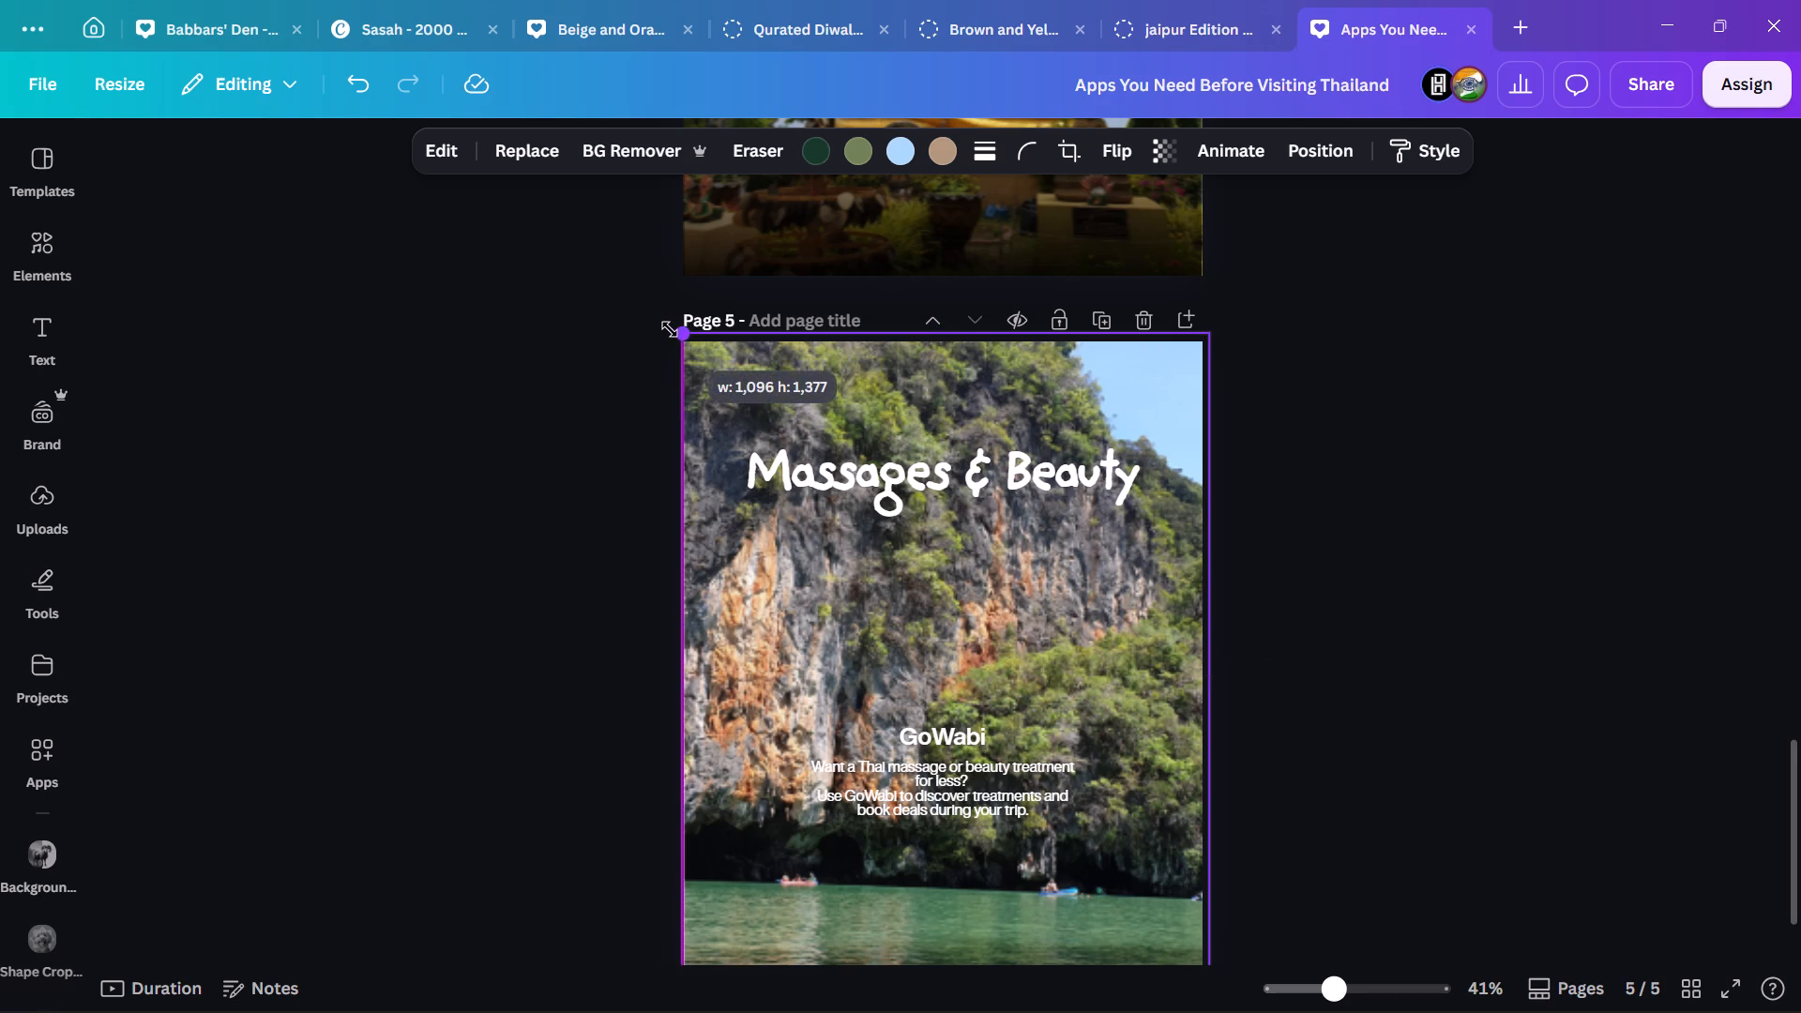
pyautogui.moveTo(670, 329); pyautogui.dragTo(664, 325)
# Open the layer order of page 5 for the cliff photo.
pyautogui.hotkey('alt', '1')
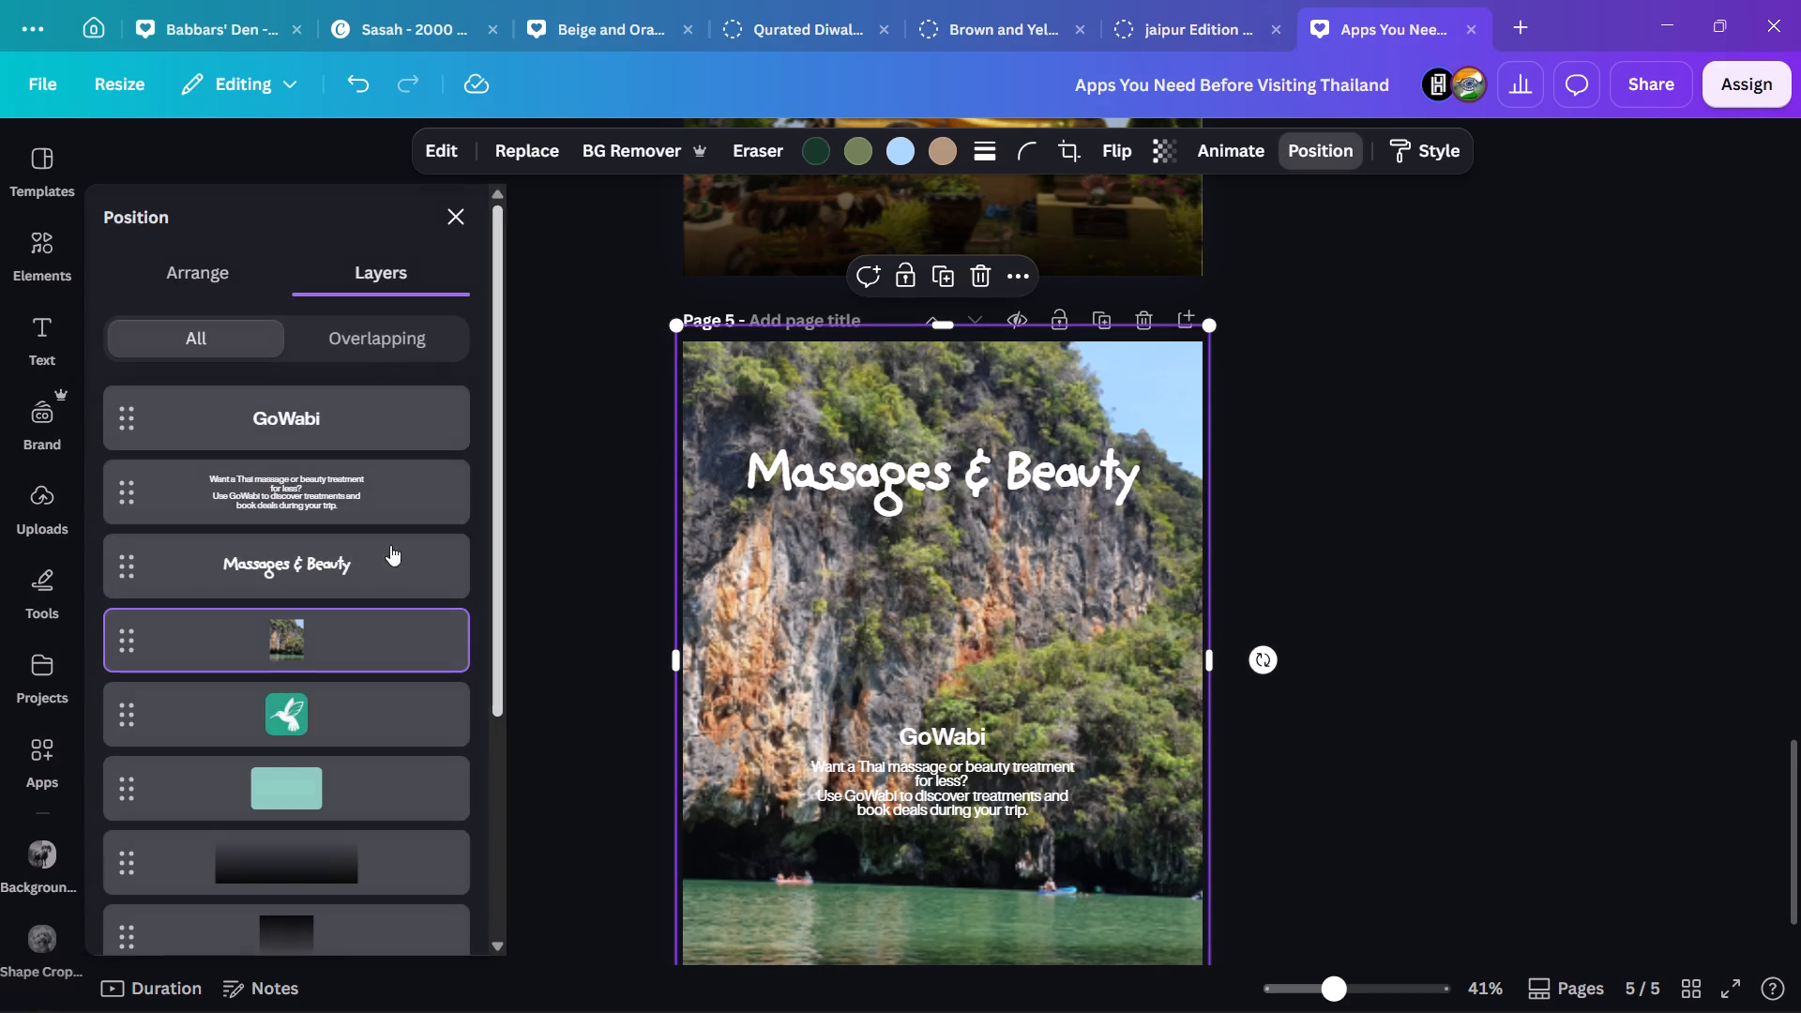
# Move the limestone cliff photo on page 5 down the layer order, beneath the dark gradients, mint card and GoWabi logo.
pyautogui.moveTo(350, 646); pyautogui.dragTo(354, 666)
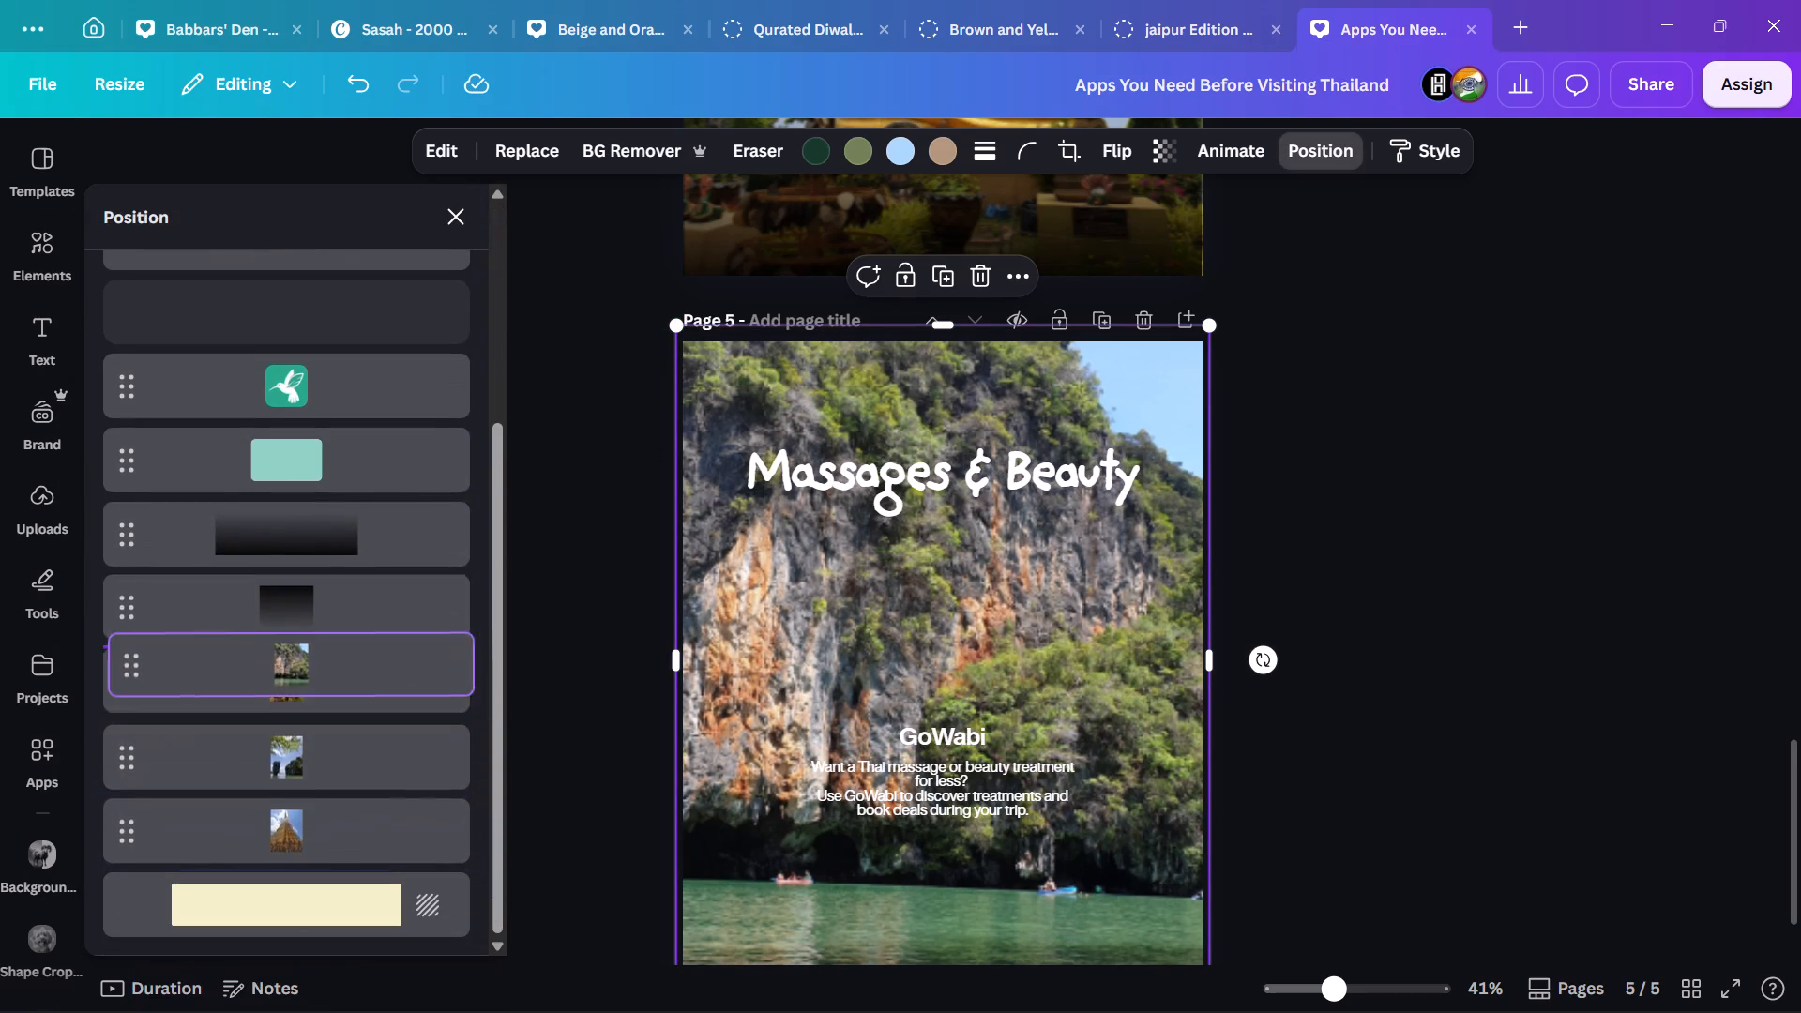
pyautogui.moveTo(354, 666); pyautogui.dragTo(349, 657)
pyautogui.doubleClick(1598, 699)
# Widen the dark gradient at the bottom of page 5 so it extends slightly past both side edges of the page.
pyautogui.scroll(-1, 1664, 703)
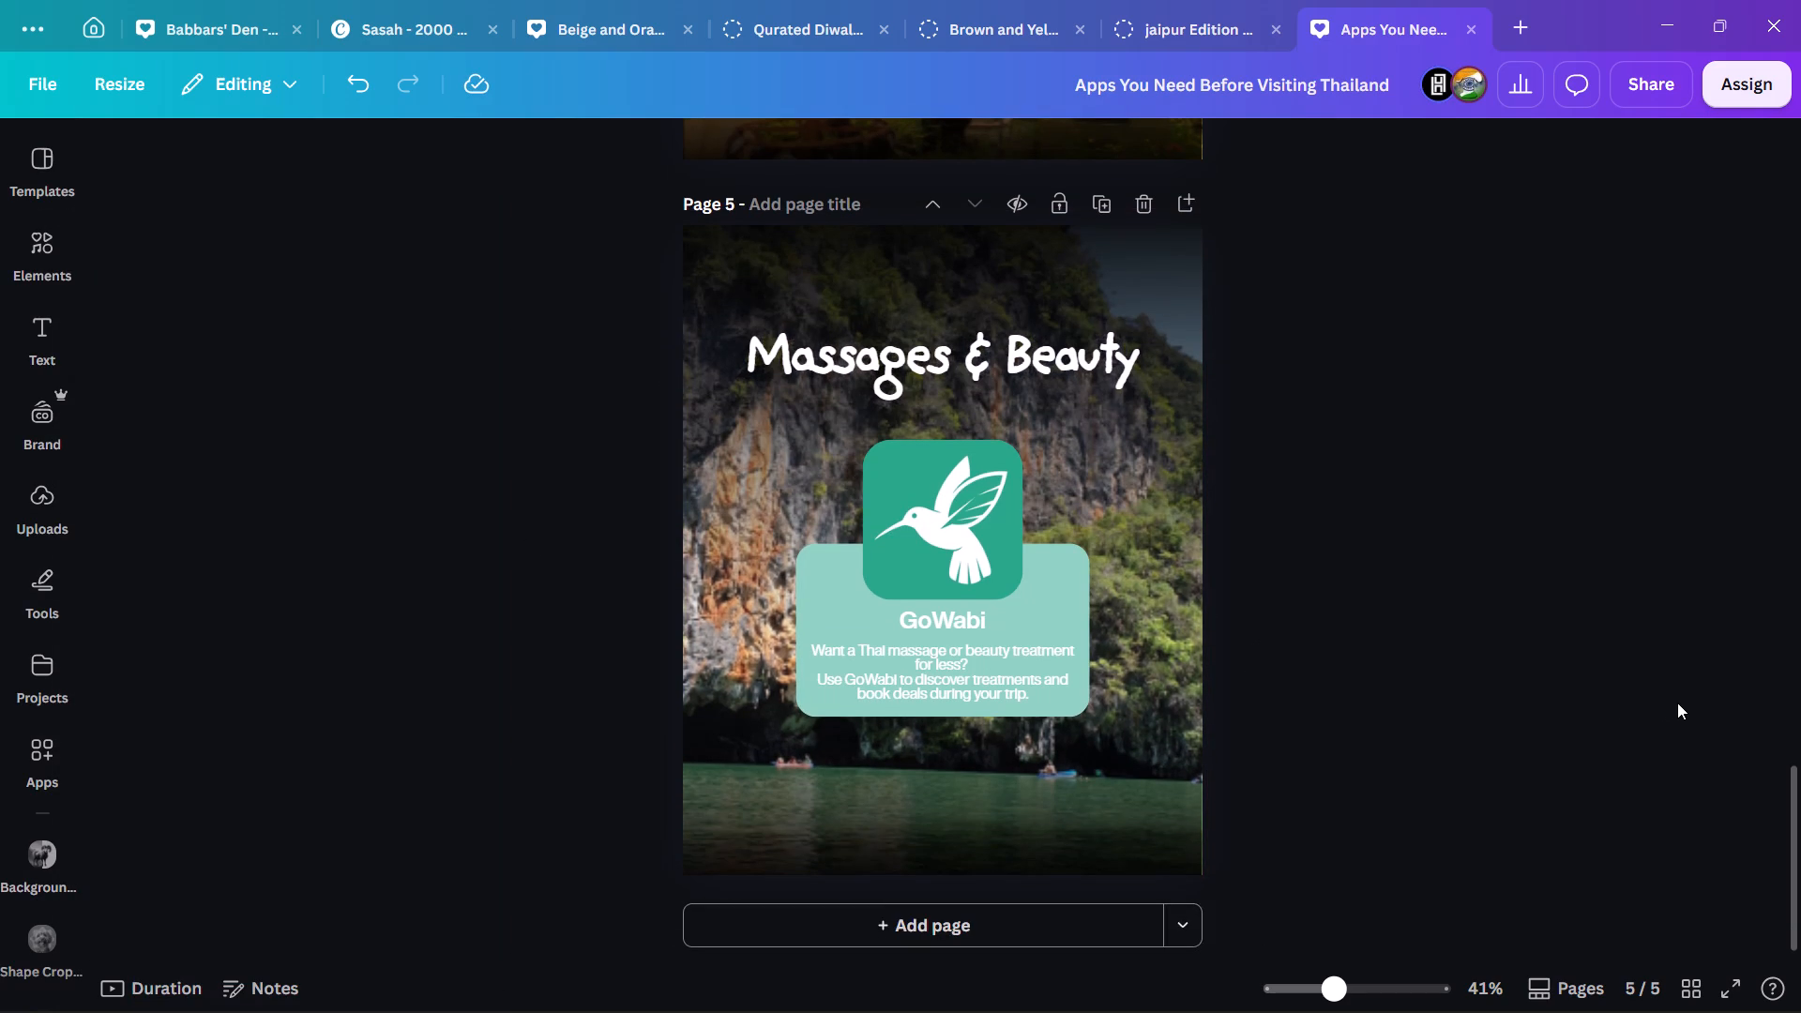
pyautogui.click(1130, 809)
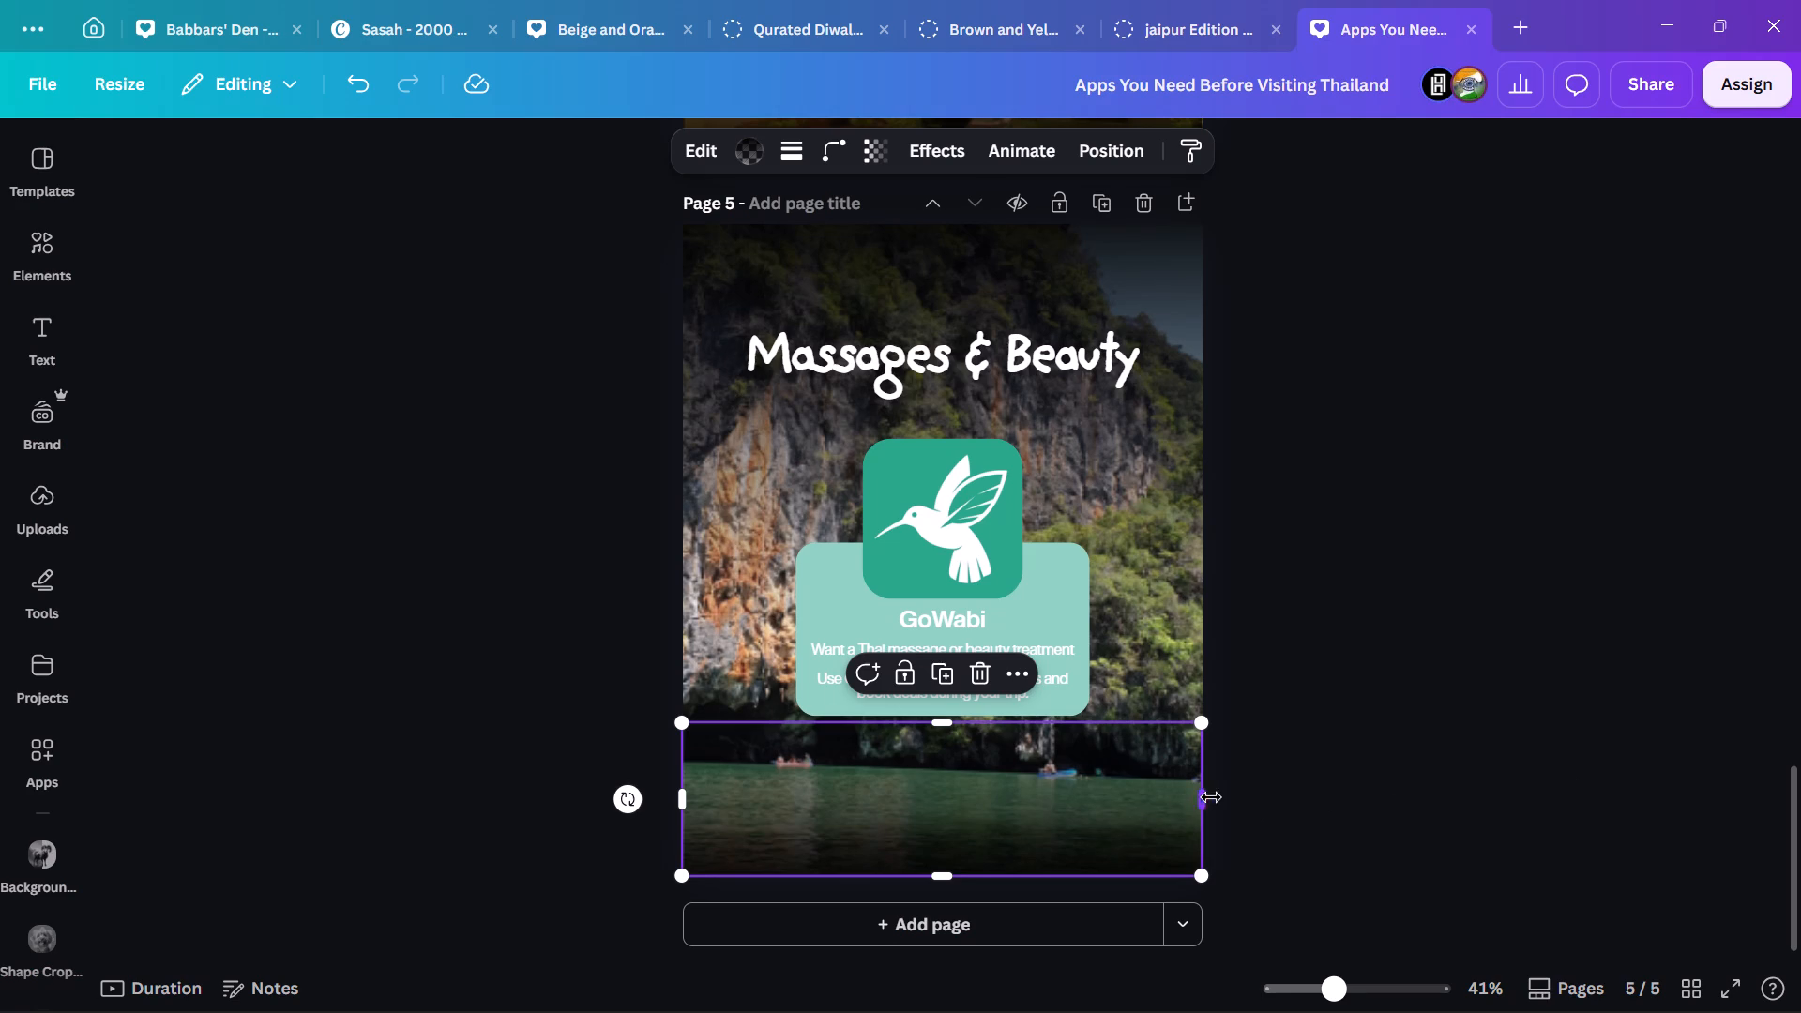
pyautogui.click(1213, 798)
pyautogui.moveTo(1201, 799); pyautogui.dragTo(1211, 801)
pyautogui.click(1323, 814)
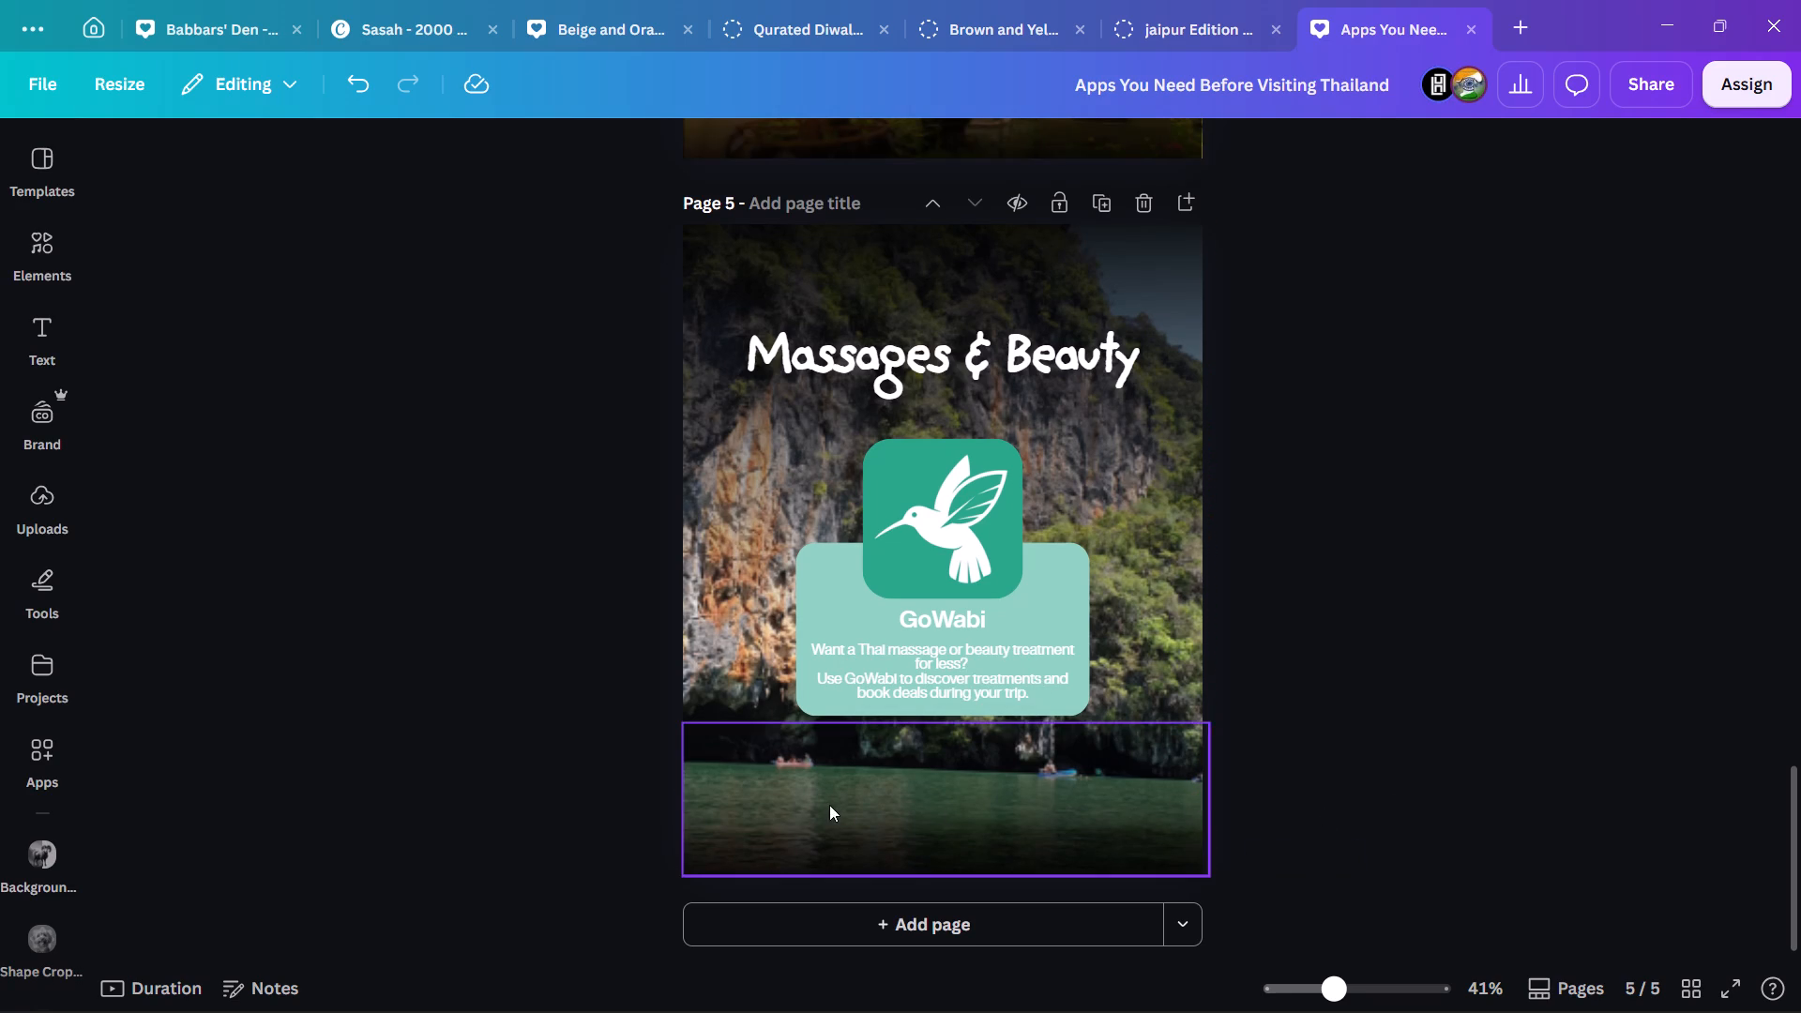
pyautogui.click(828, 805)
pyautogui.moveTo(675, 796); pyautogui.dragTo(659, 796)
pyautogui.click(1405, 832)
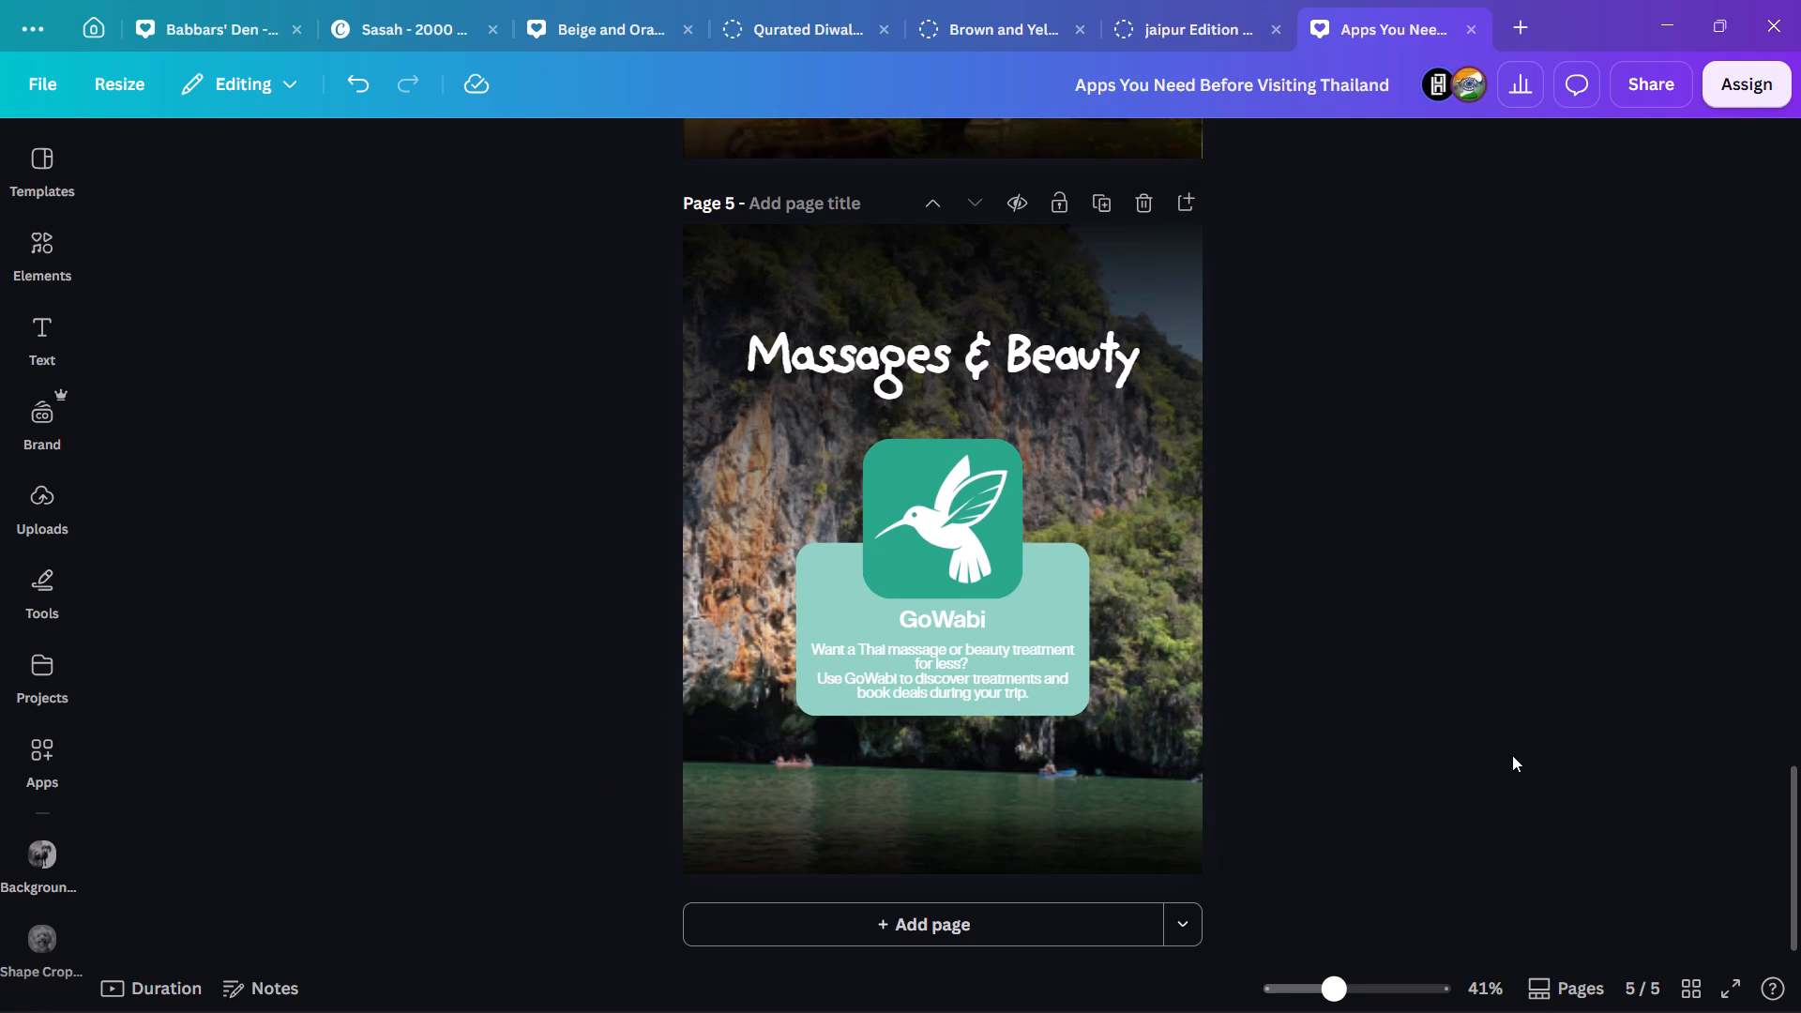
pyautogui.scroll(2, 1506, 752)
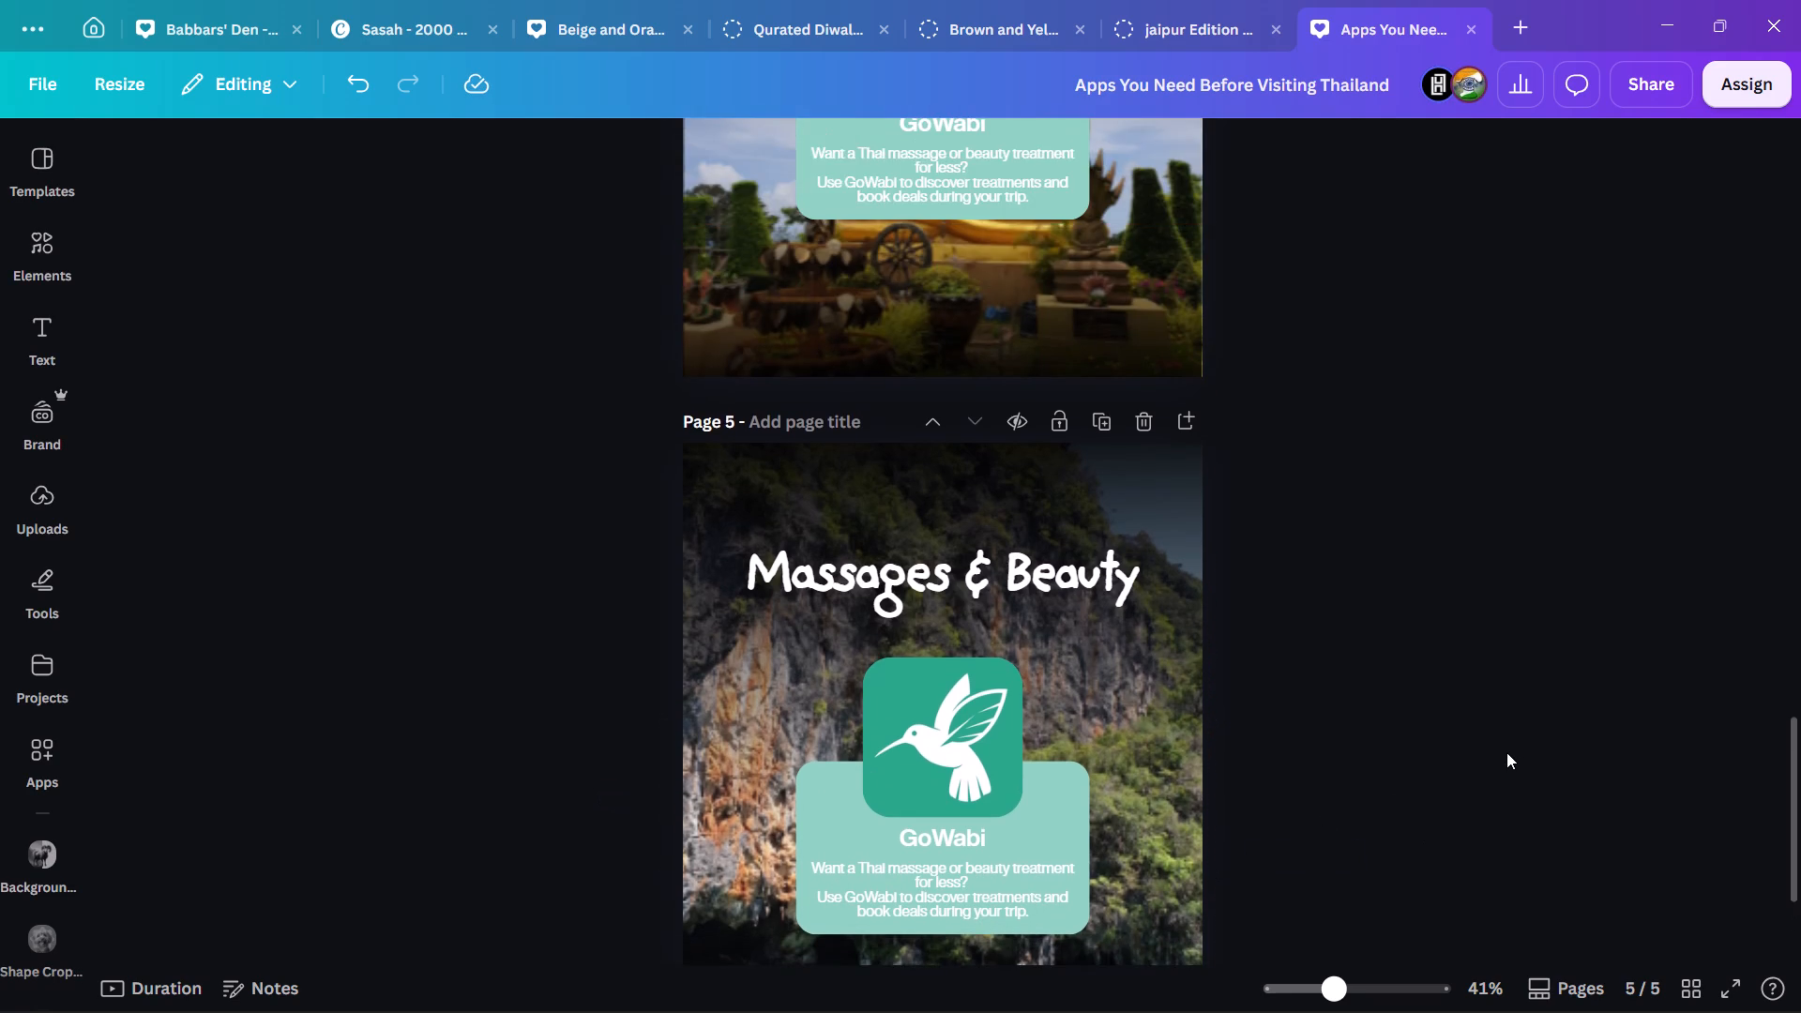
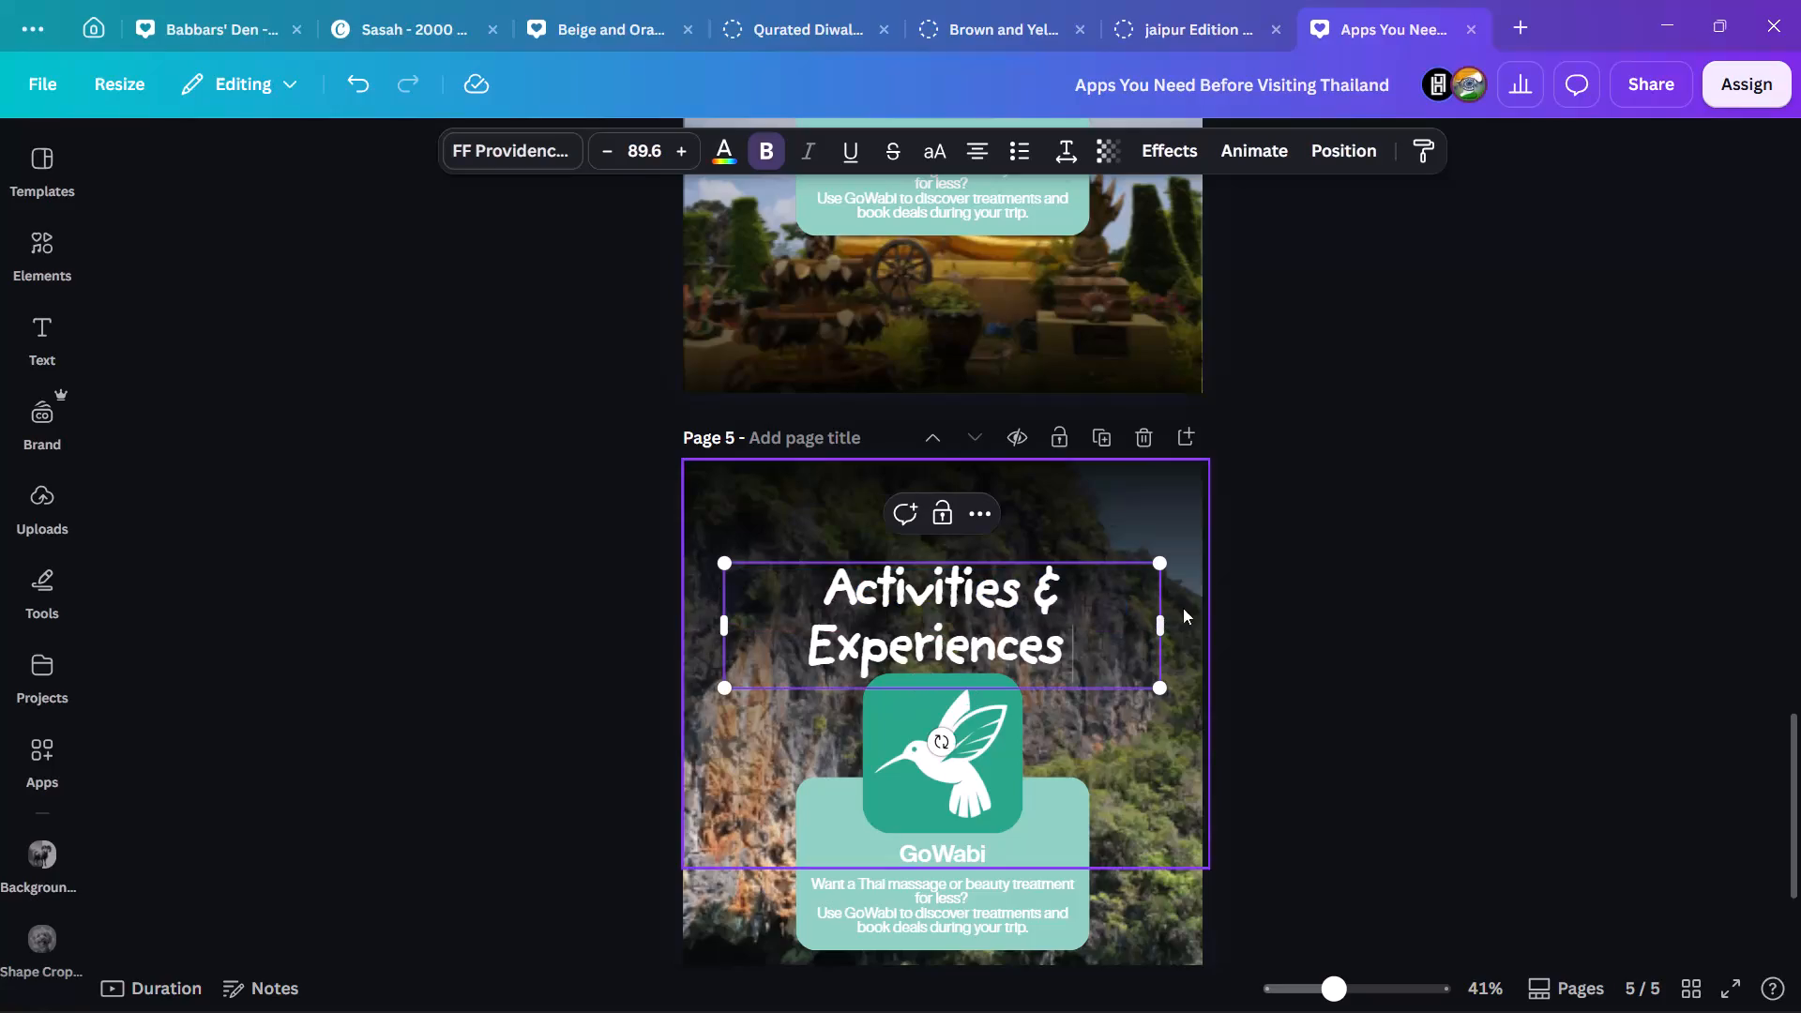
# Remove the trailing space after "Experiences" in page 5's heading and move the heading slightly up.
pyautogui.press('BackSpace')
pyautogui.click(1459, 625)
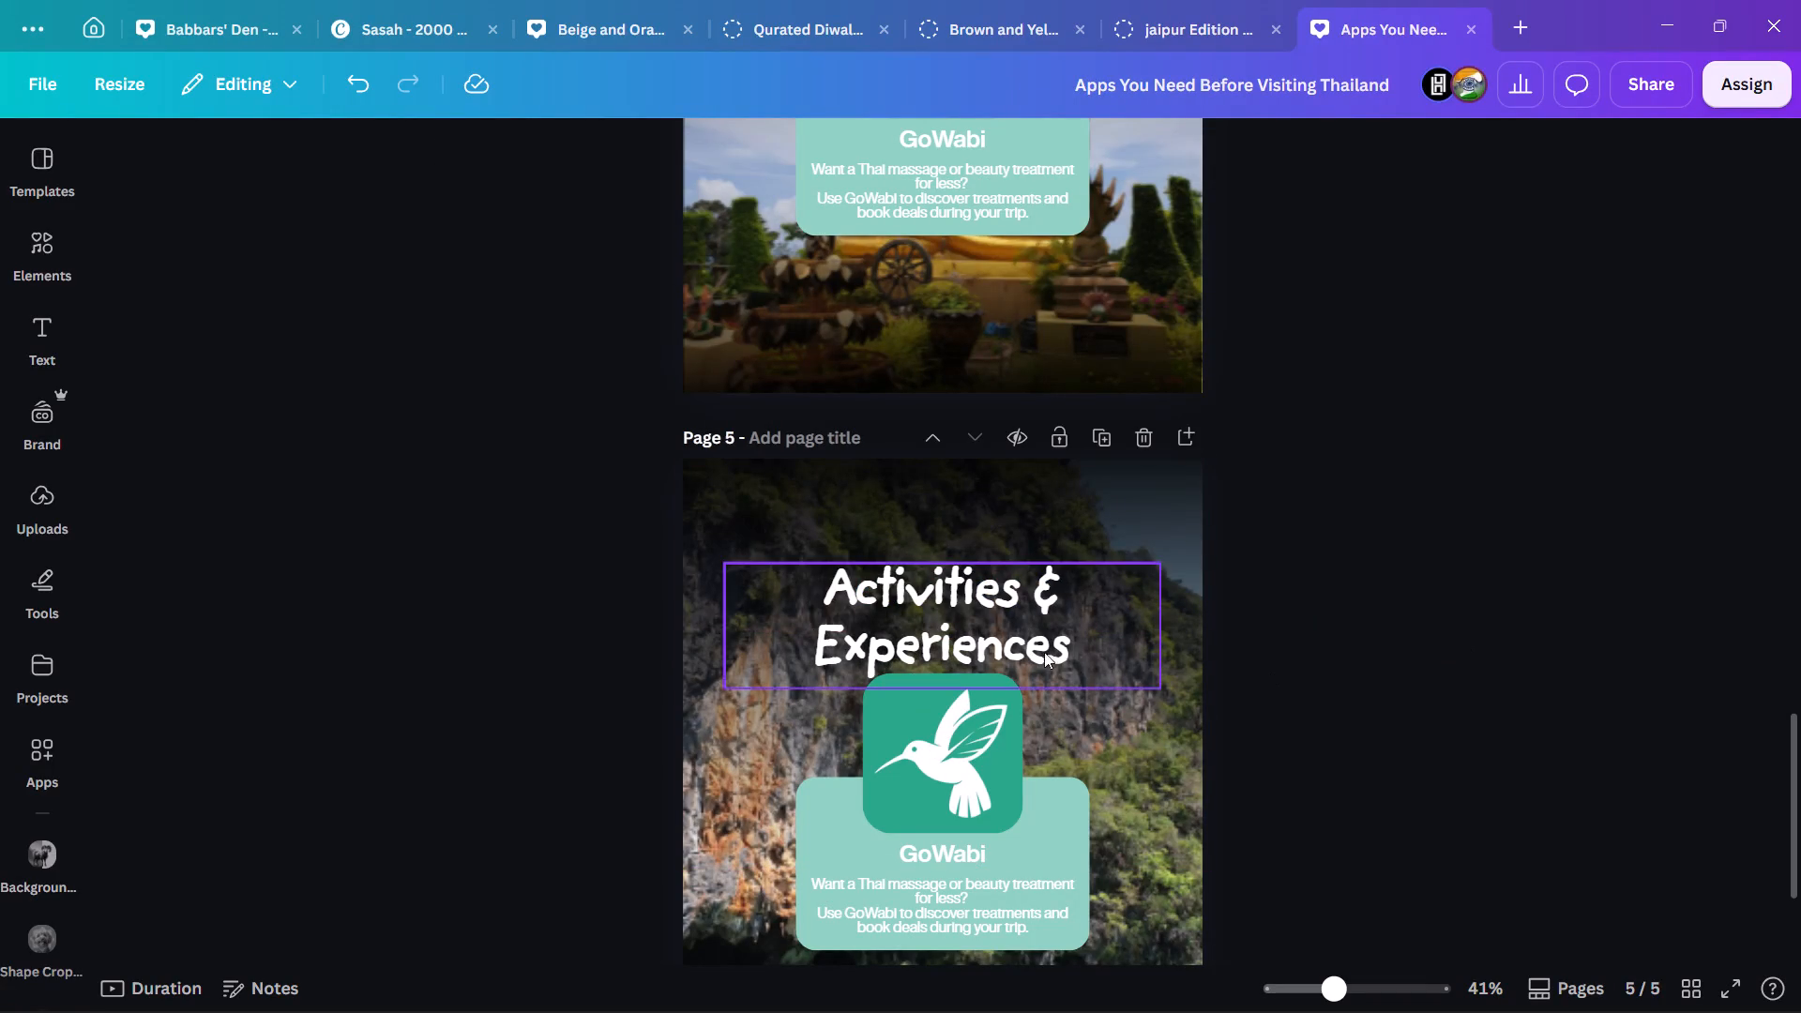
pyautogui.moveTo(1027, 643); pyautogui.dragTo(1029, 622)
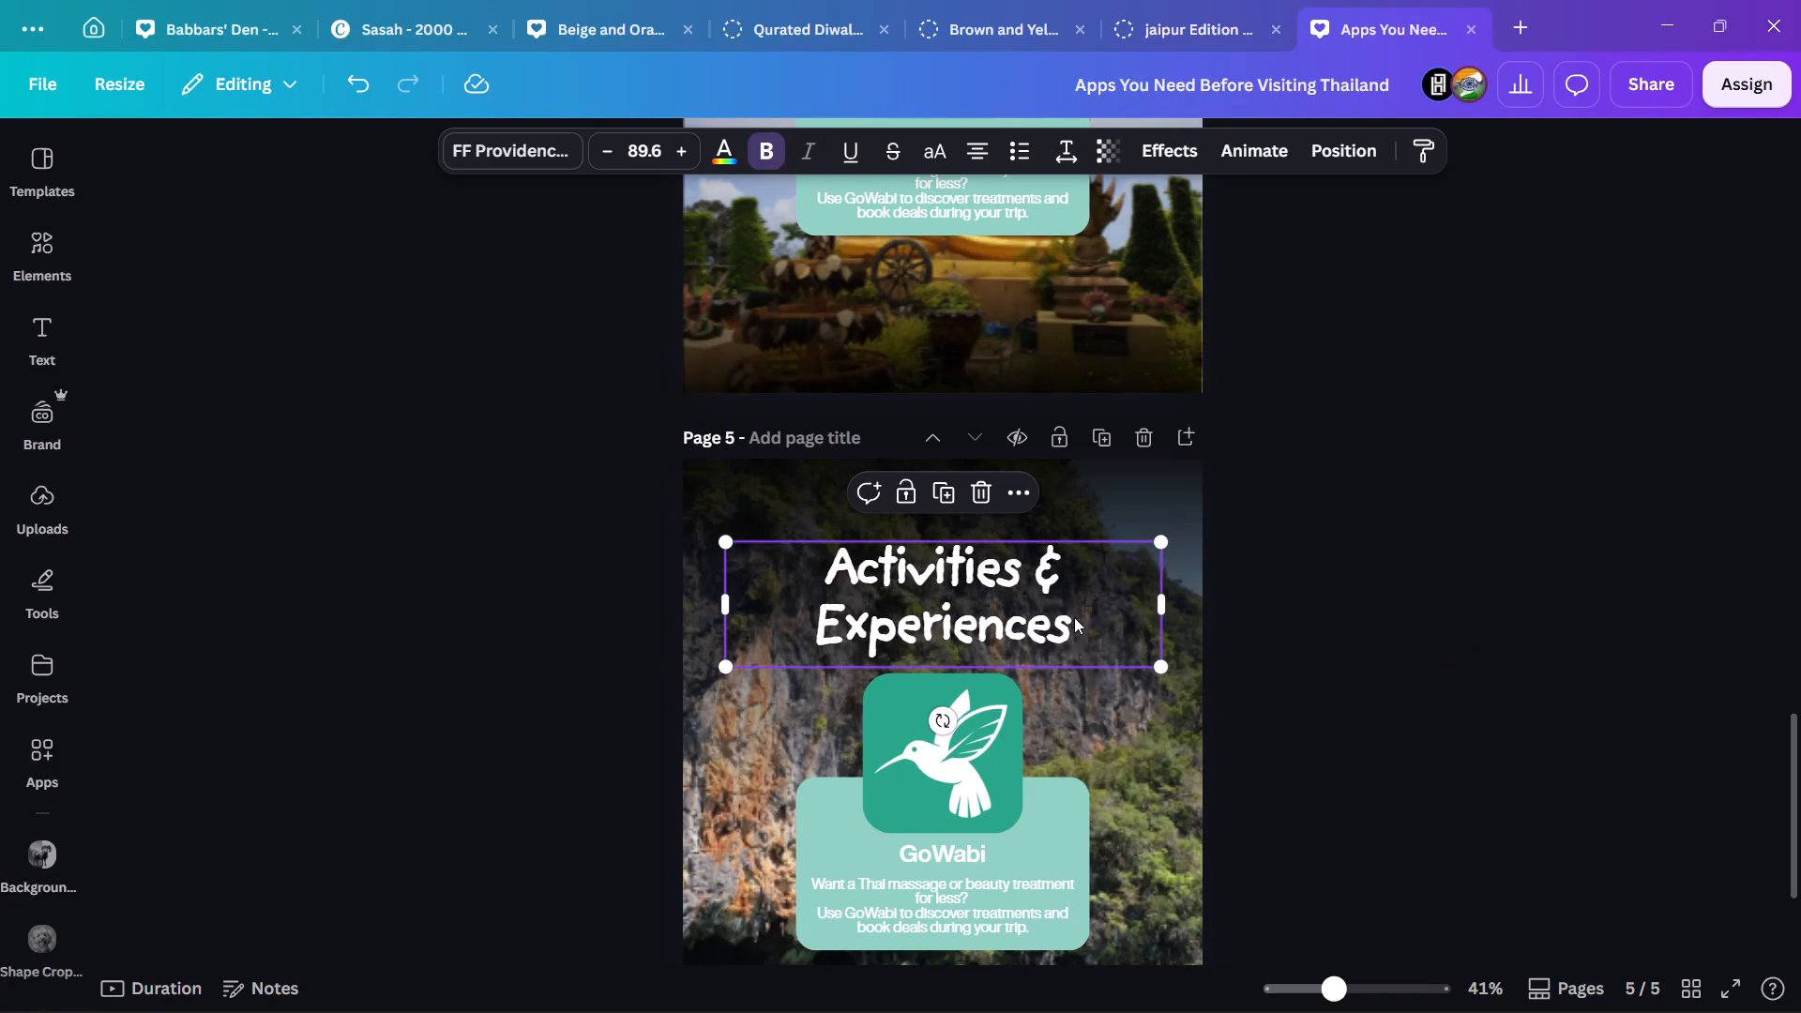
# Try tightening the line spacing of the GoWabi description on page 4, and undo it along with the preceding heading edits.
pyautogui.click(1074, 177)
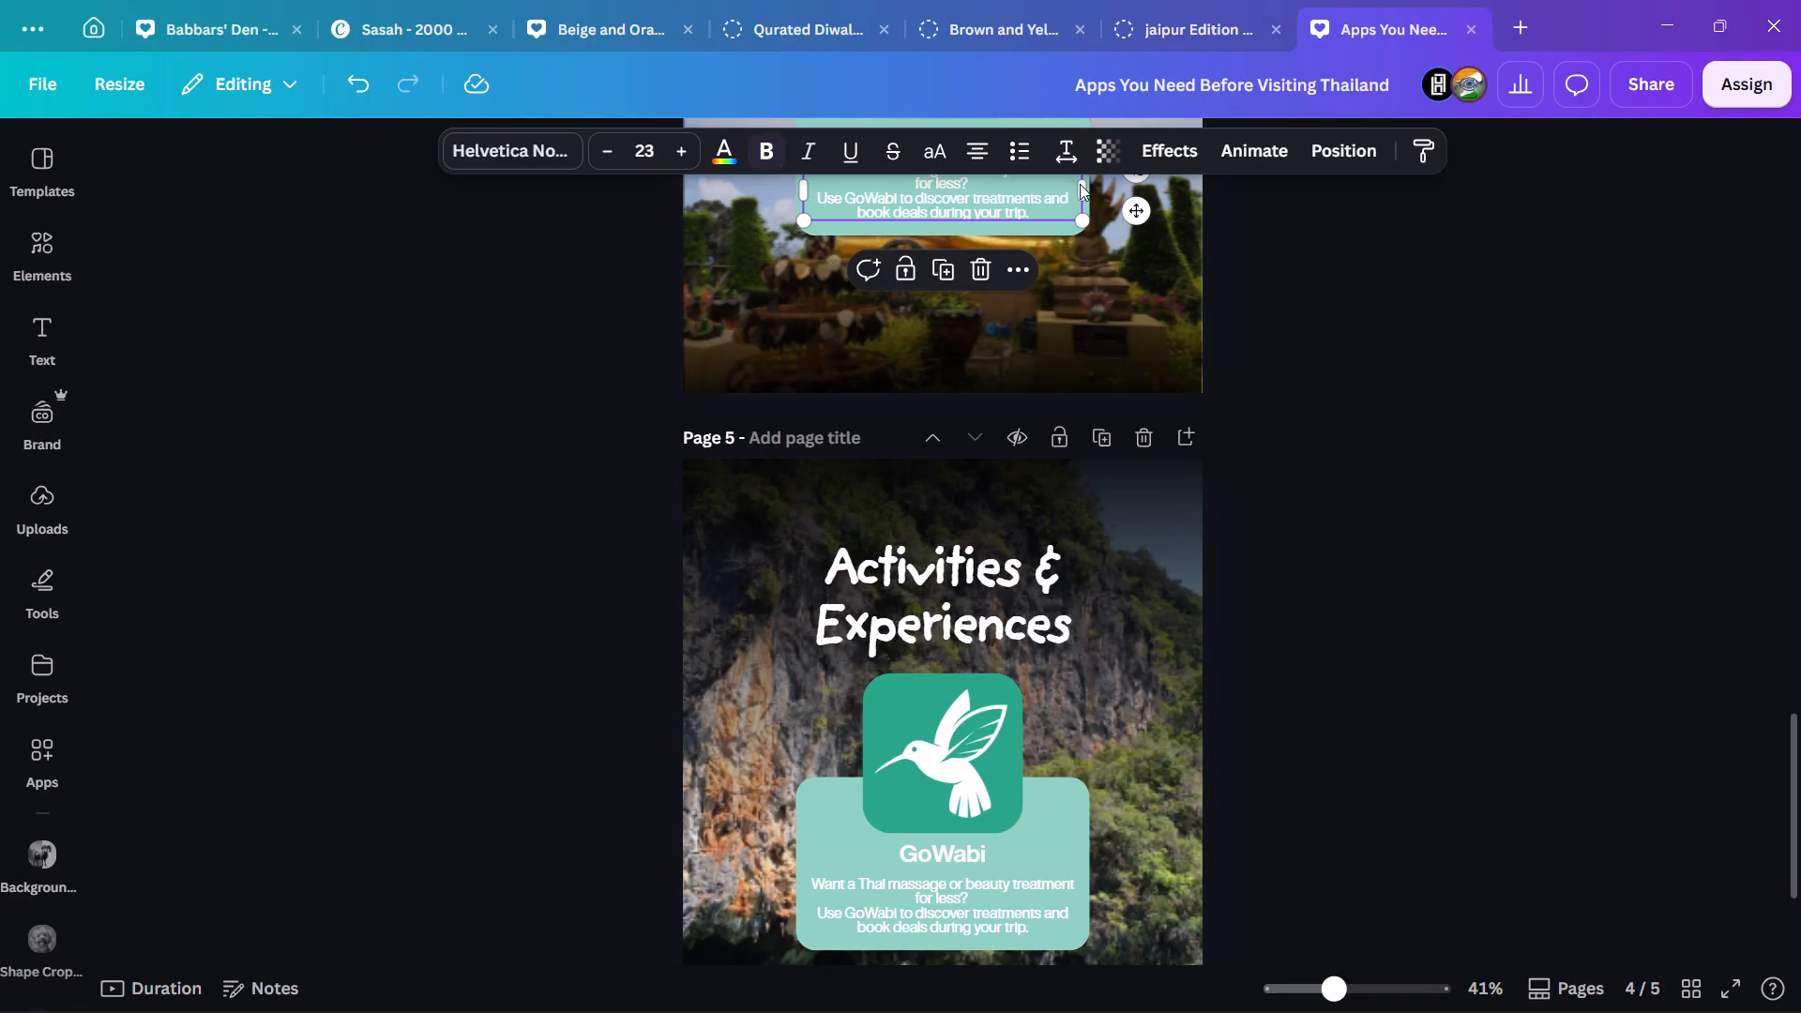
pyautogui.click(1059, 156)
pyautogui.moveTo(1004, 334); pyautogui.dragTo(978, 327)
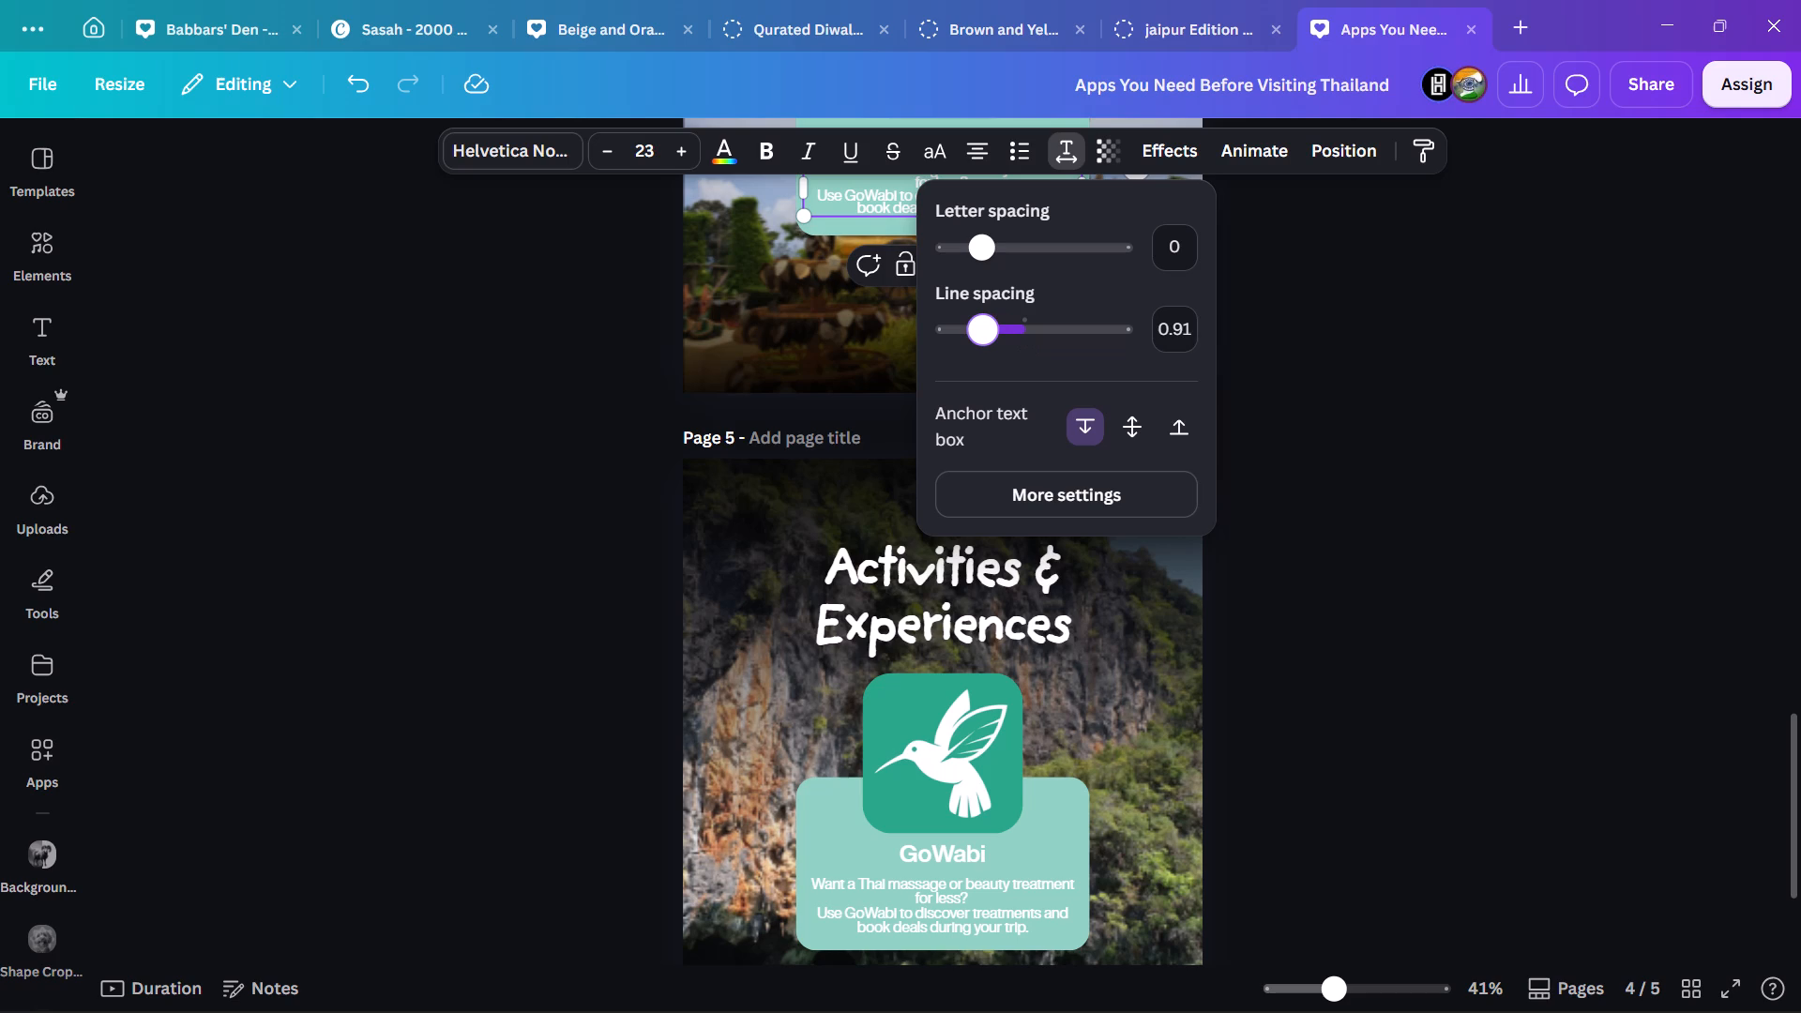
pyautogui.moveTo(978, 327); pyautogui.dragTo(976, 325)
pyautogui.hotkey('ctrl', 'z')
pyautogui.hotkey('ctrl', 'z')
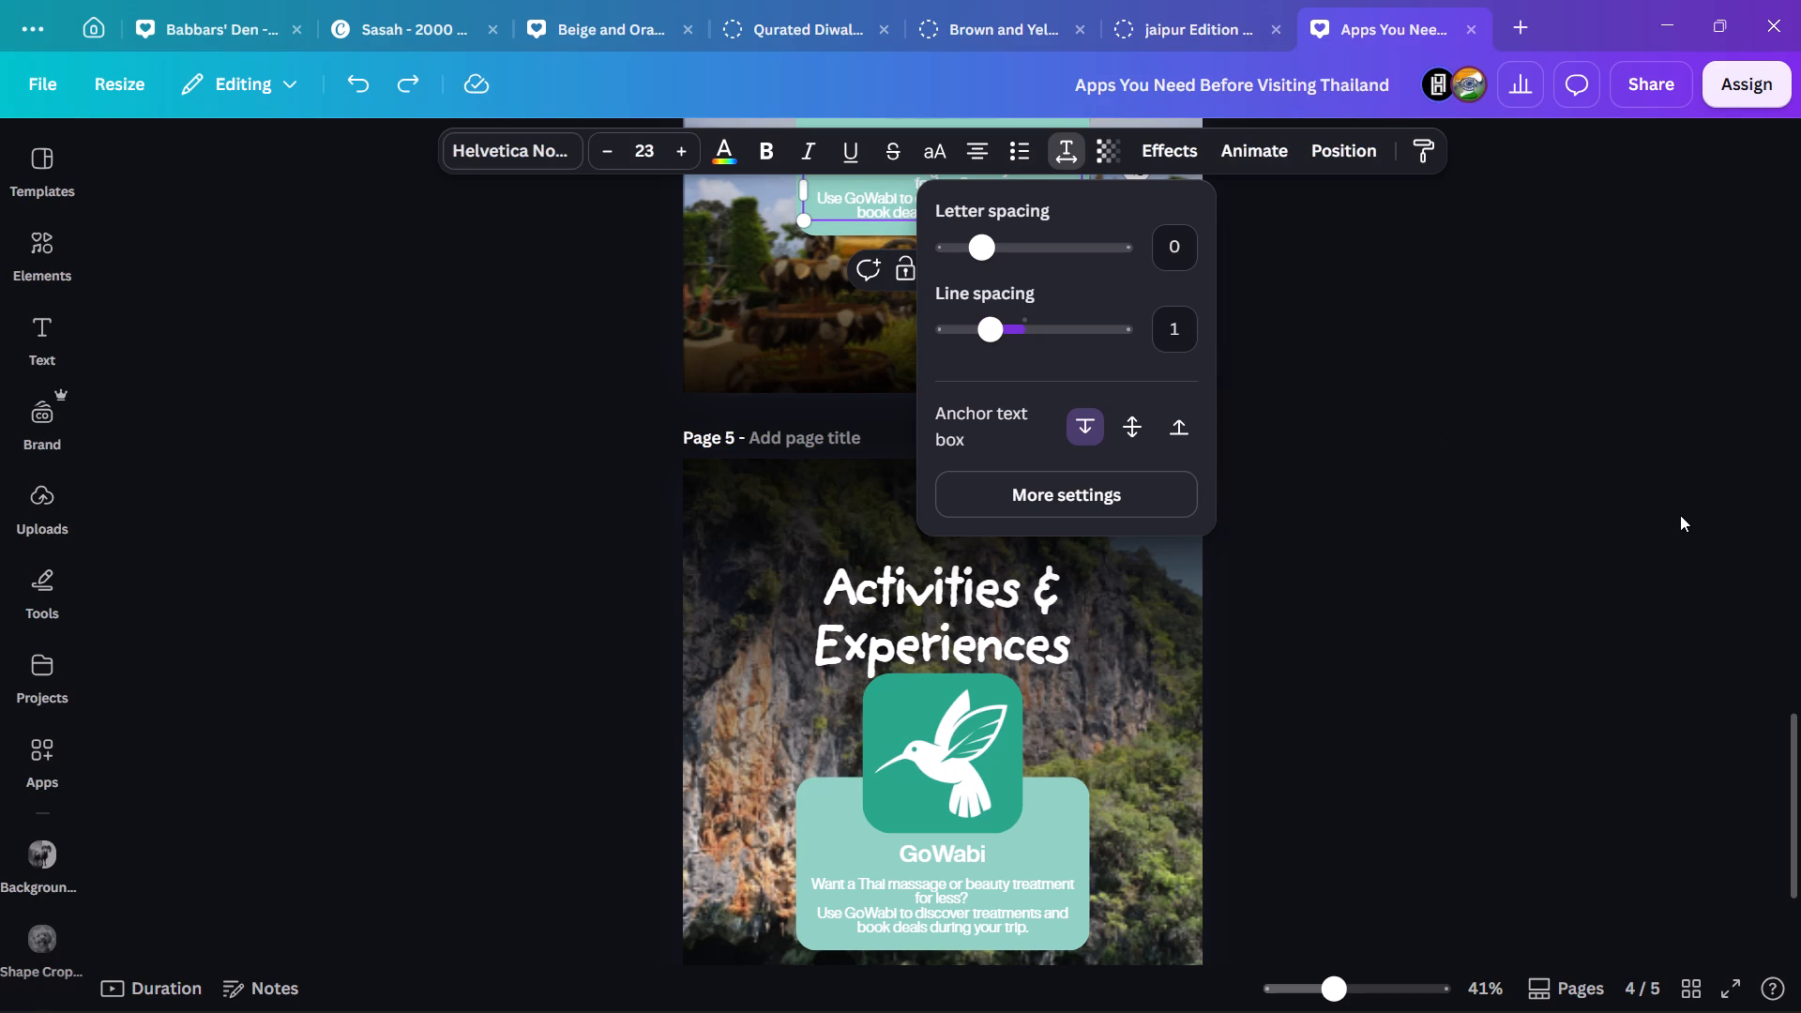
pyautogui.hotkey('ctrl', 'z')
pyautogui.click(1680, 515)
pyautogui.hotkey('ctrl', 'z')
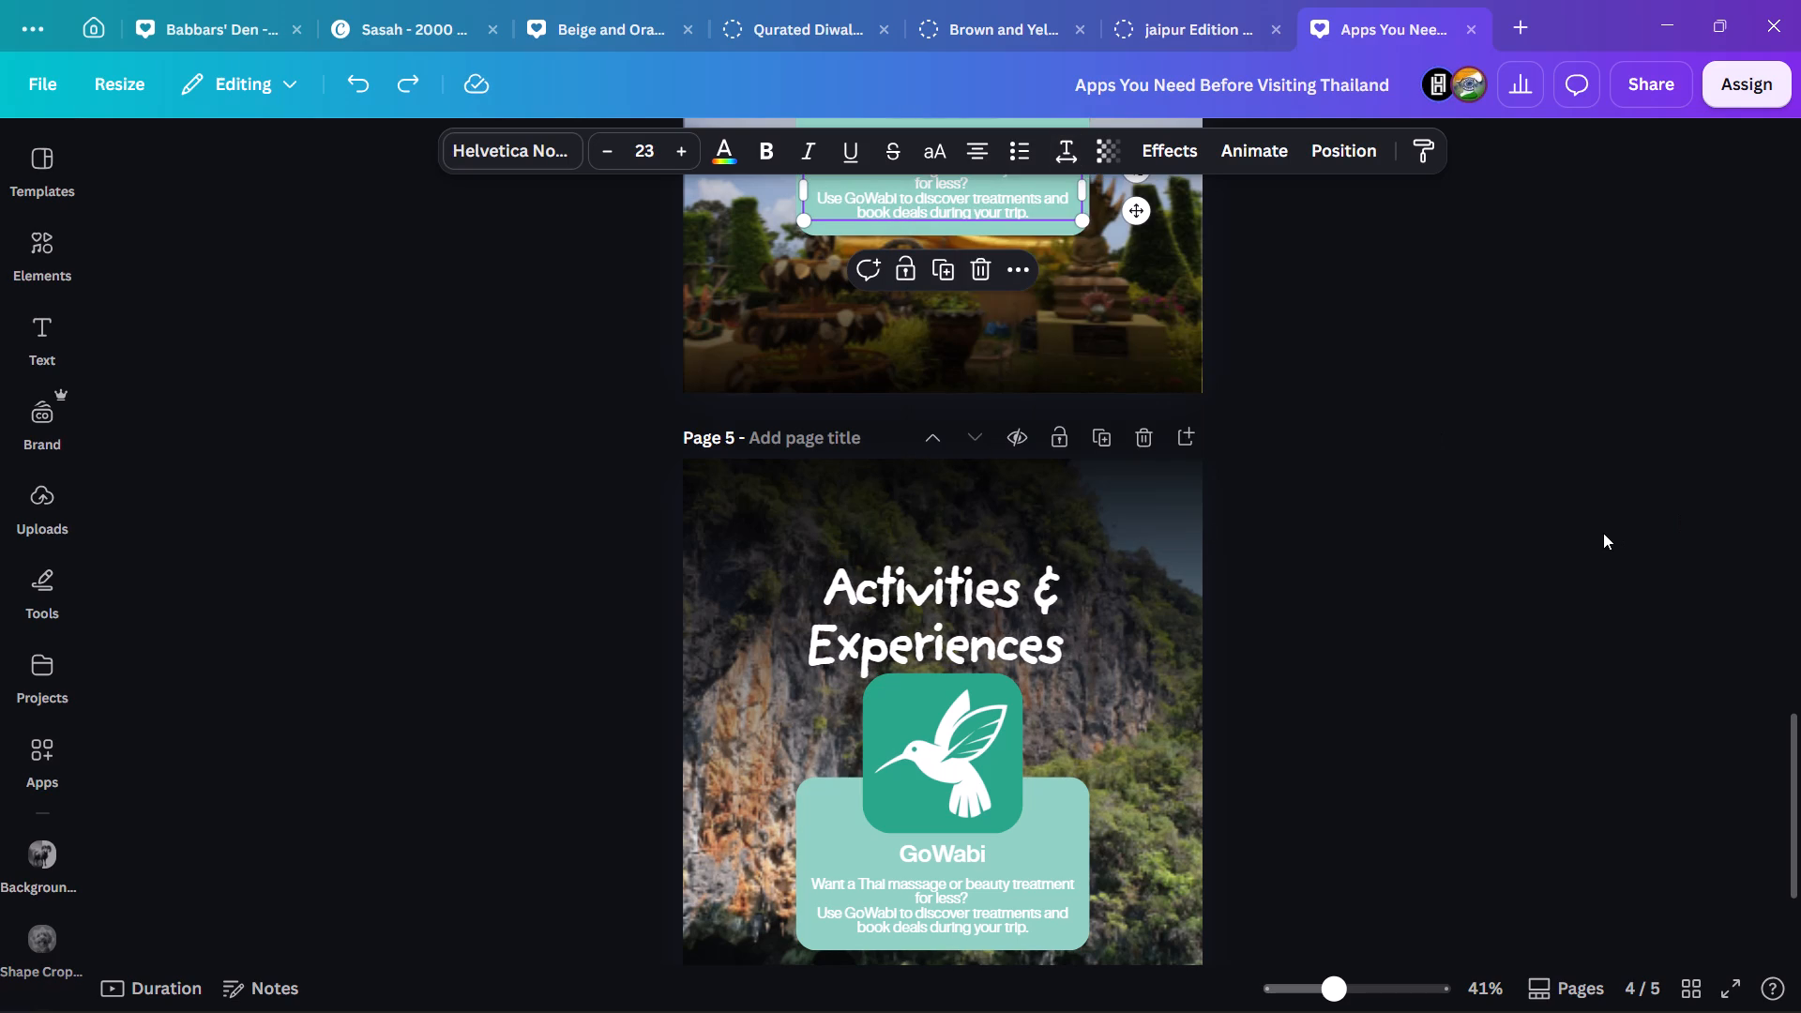
# Remove the trailing space after "Experiences" in page 5's heading and move the heading up, clear of the GoWabi logo.
pyautogui.click(976, 608)
pyautogui.click(1115, 644)
pyautogui.press('BackSpace')
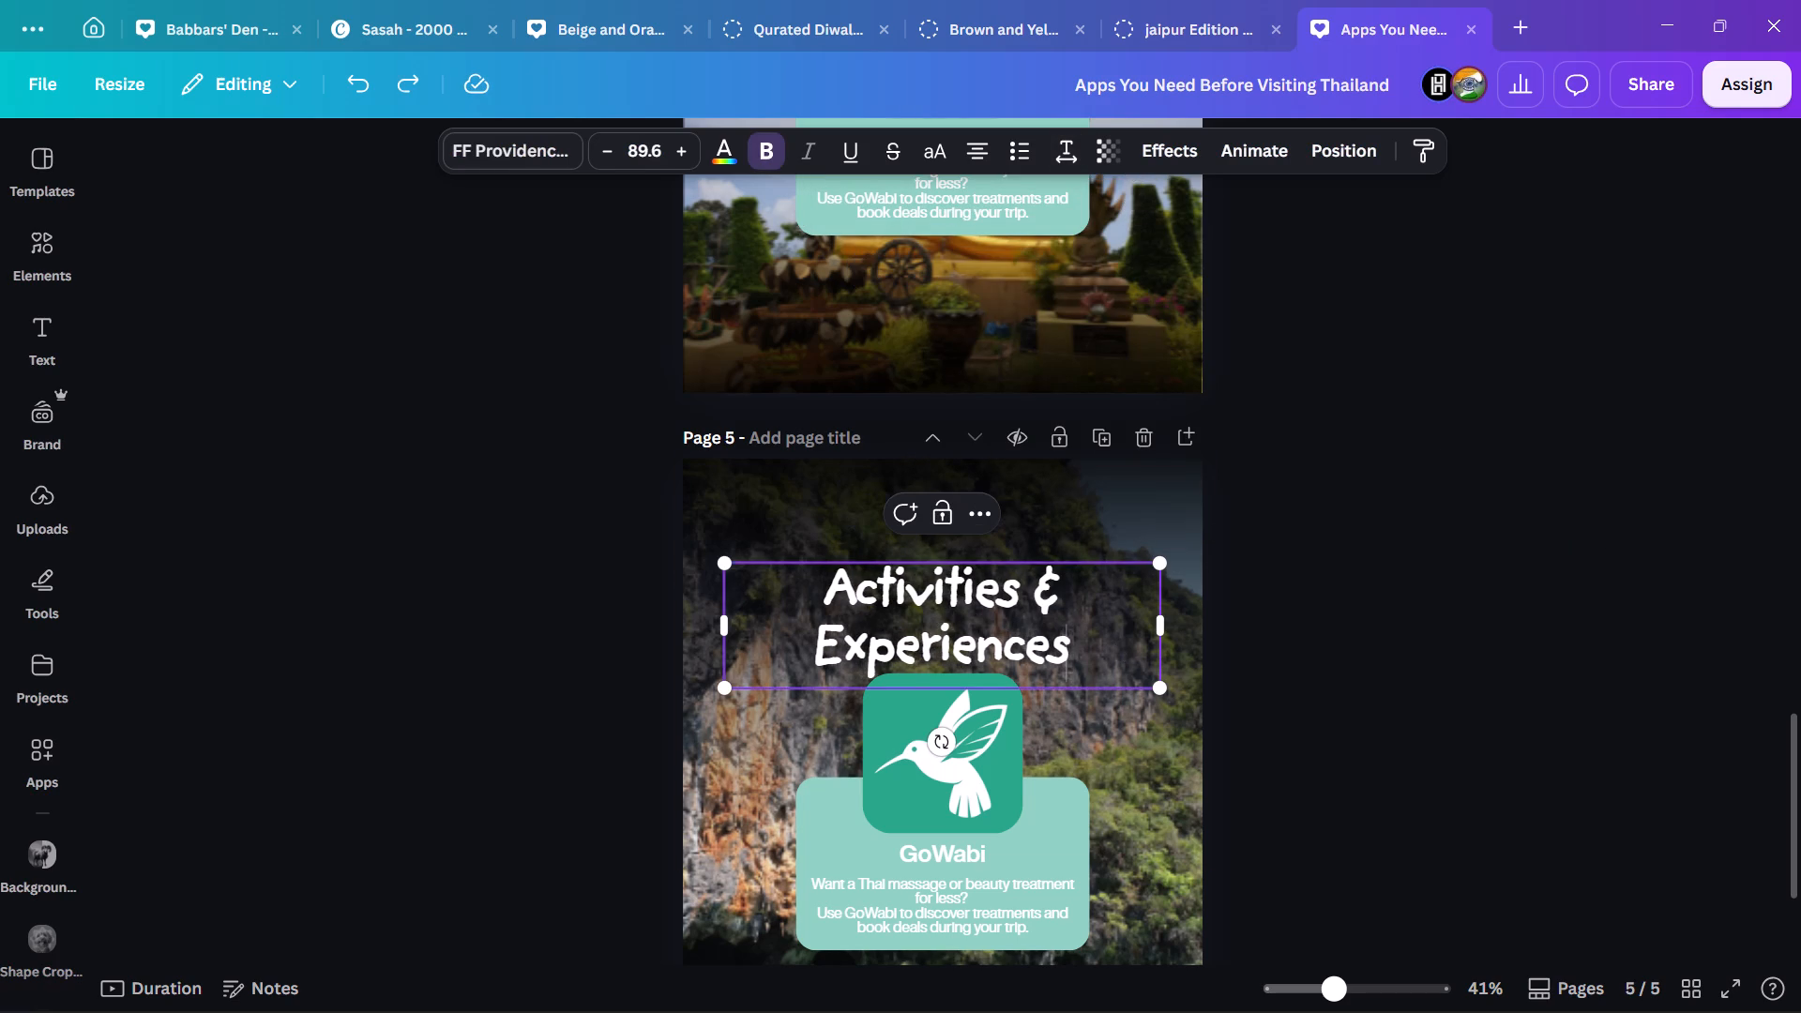
pyautogui.click(1405, 587)
pyautogui.moveTo(1018, 609); pyautogui.dragTo(1018, 572)
# Tighten the line spacing of the two-line "Activities & Experiences" heading on page 5.
pyautogui.click(1074, 143)
pyautogui.moveTo(989, 319); pyautogui.dragTo(974, 320)
pyautogui.moveTo(1388, 477); pyautogui.dragTo(1399, 489)
pyautogui.click(1509, 584)
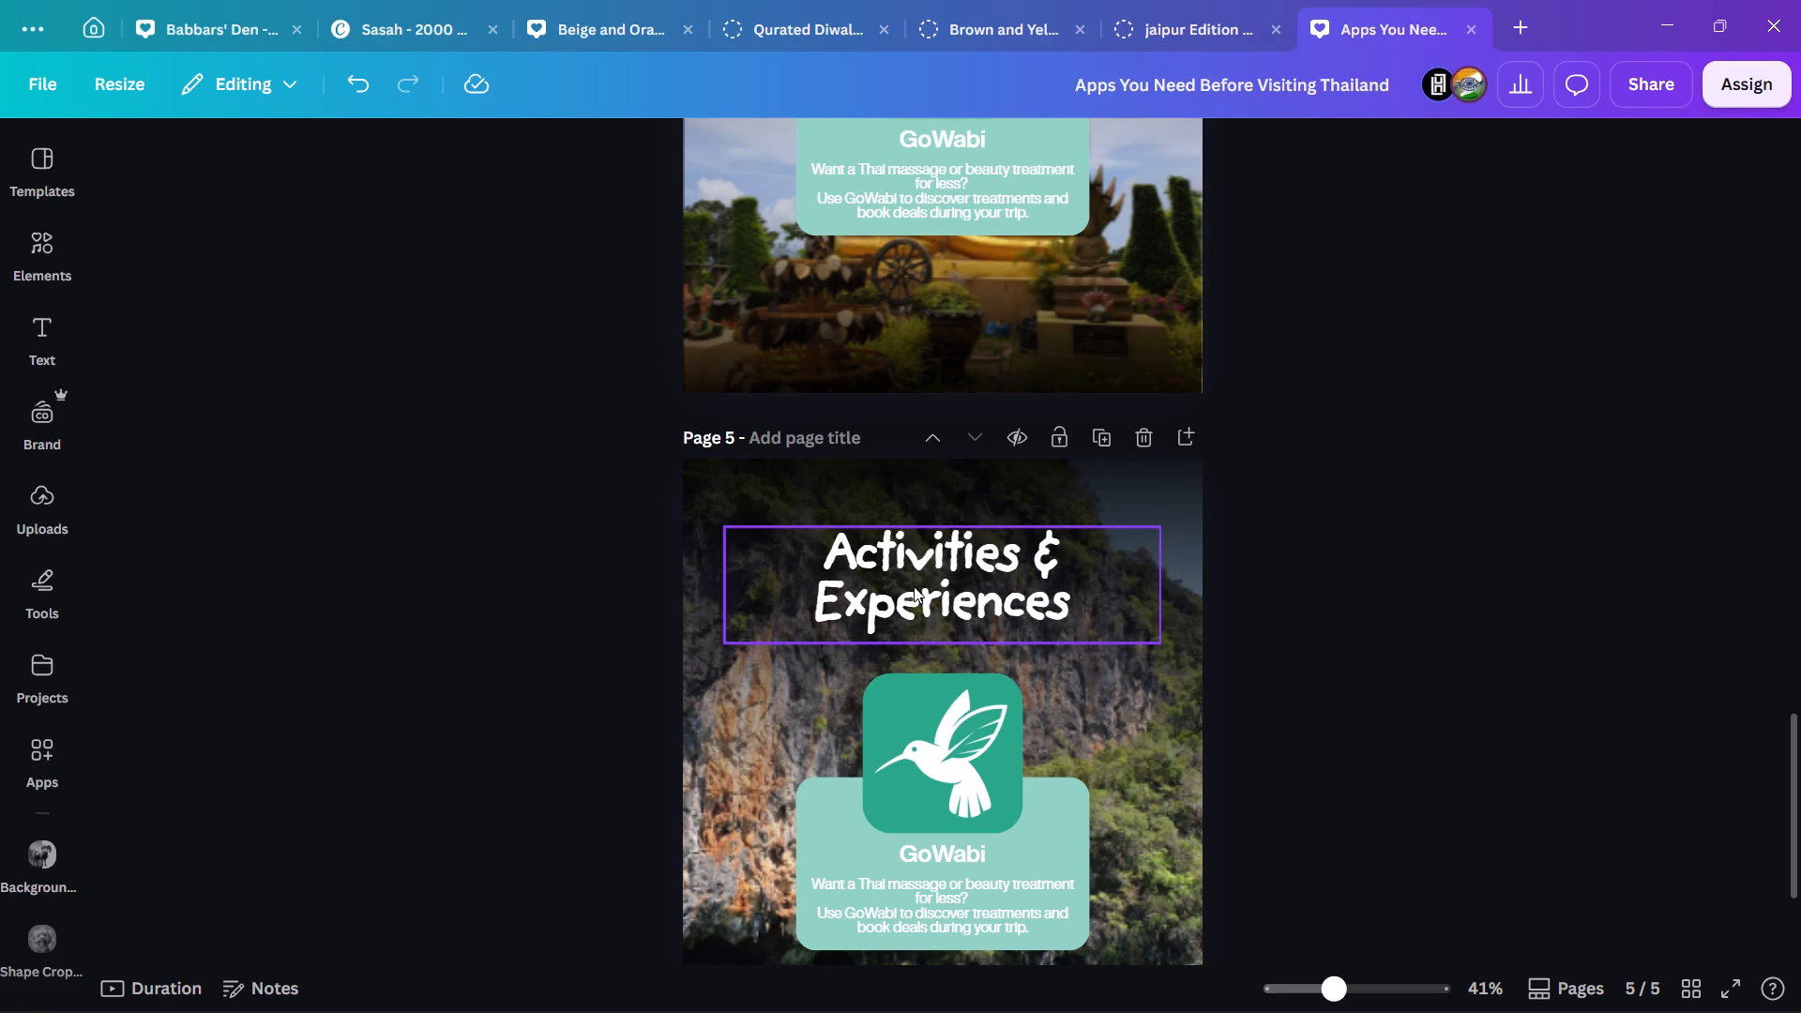
# Align the "Activities & Experiences" heading to the horizontal center of page 5.
pyautogui.click(914, 586)
pyautogui.rightClick(914, 586)
pyautogui.click(1080, 647)
pyautogui.click(1311, 669)
pyautogui.click(1527, 675)
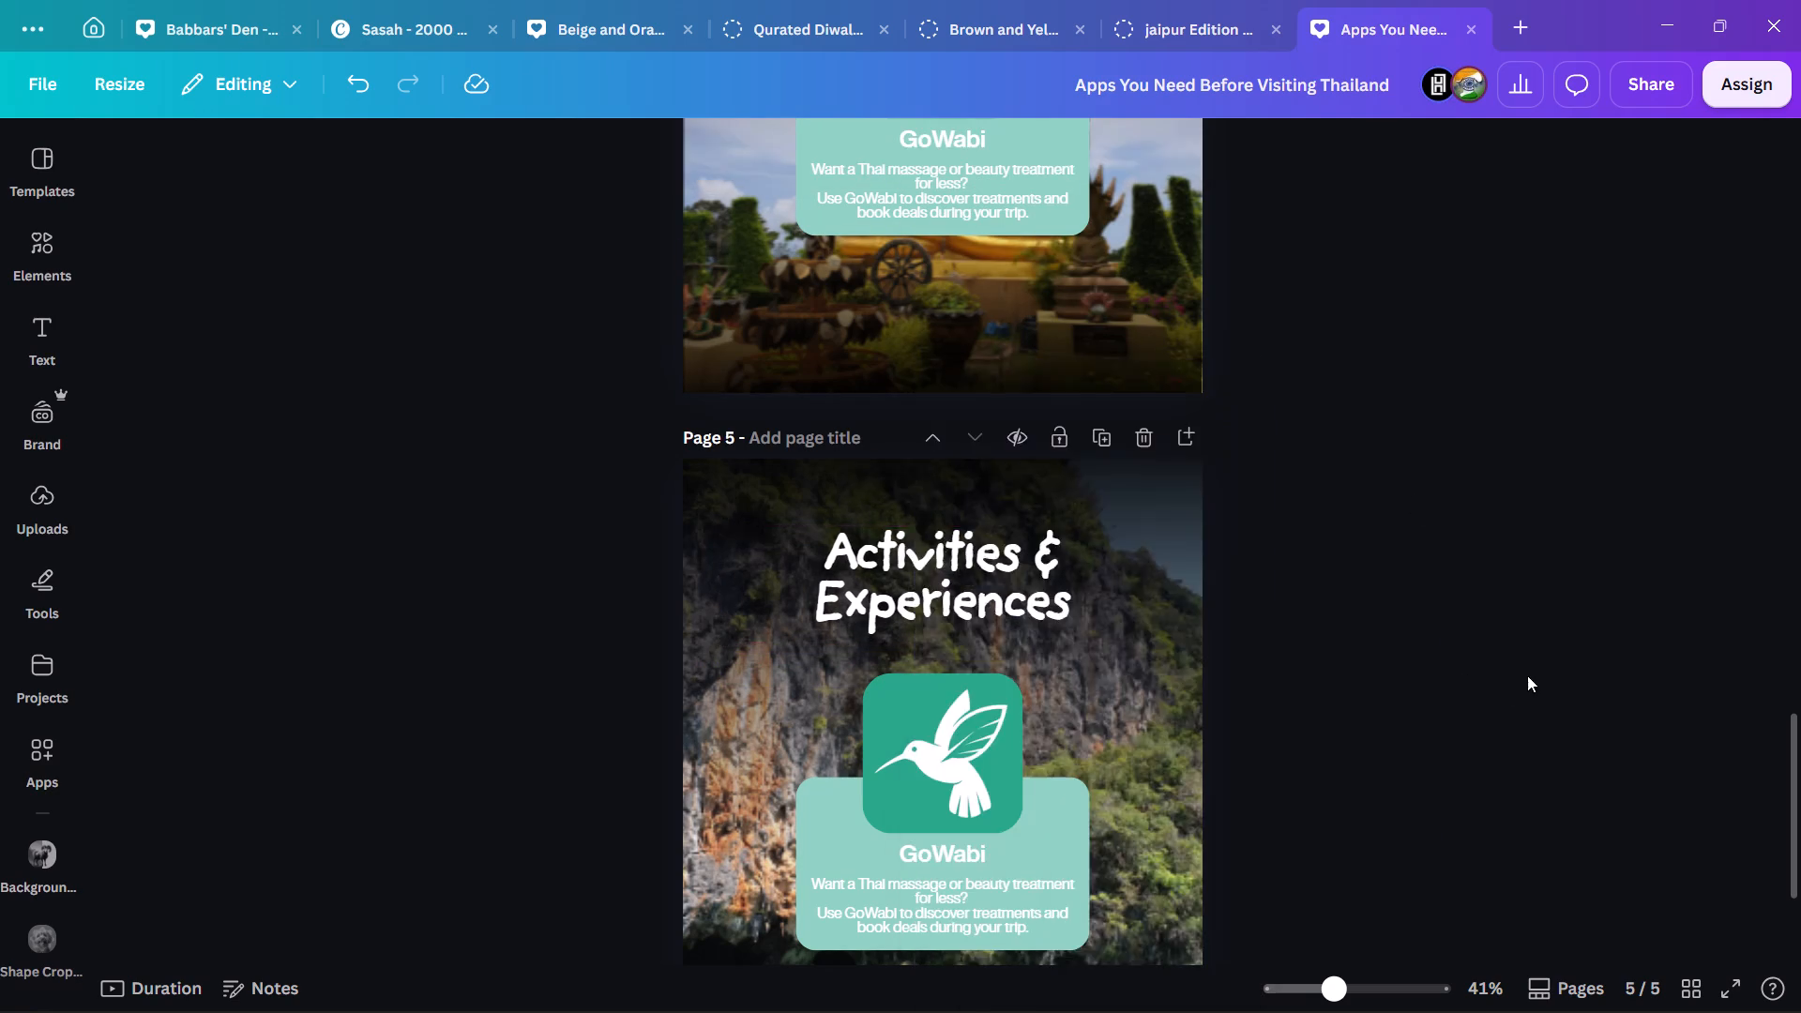
# Align the "Massages & Beauty" heading to the horizontal center of page 4.
pyautogui.scroll(6, 1546, 656)
pyautogui.rightClick(1031, 586)
pyautogui.click(1624, 653)
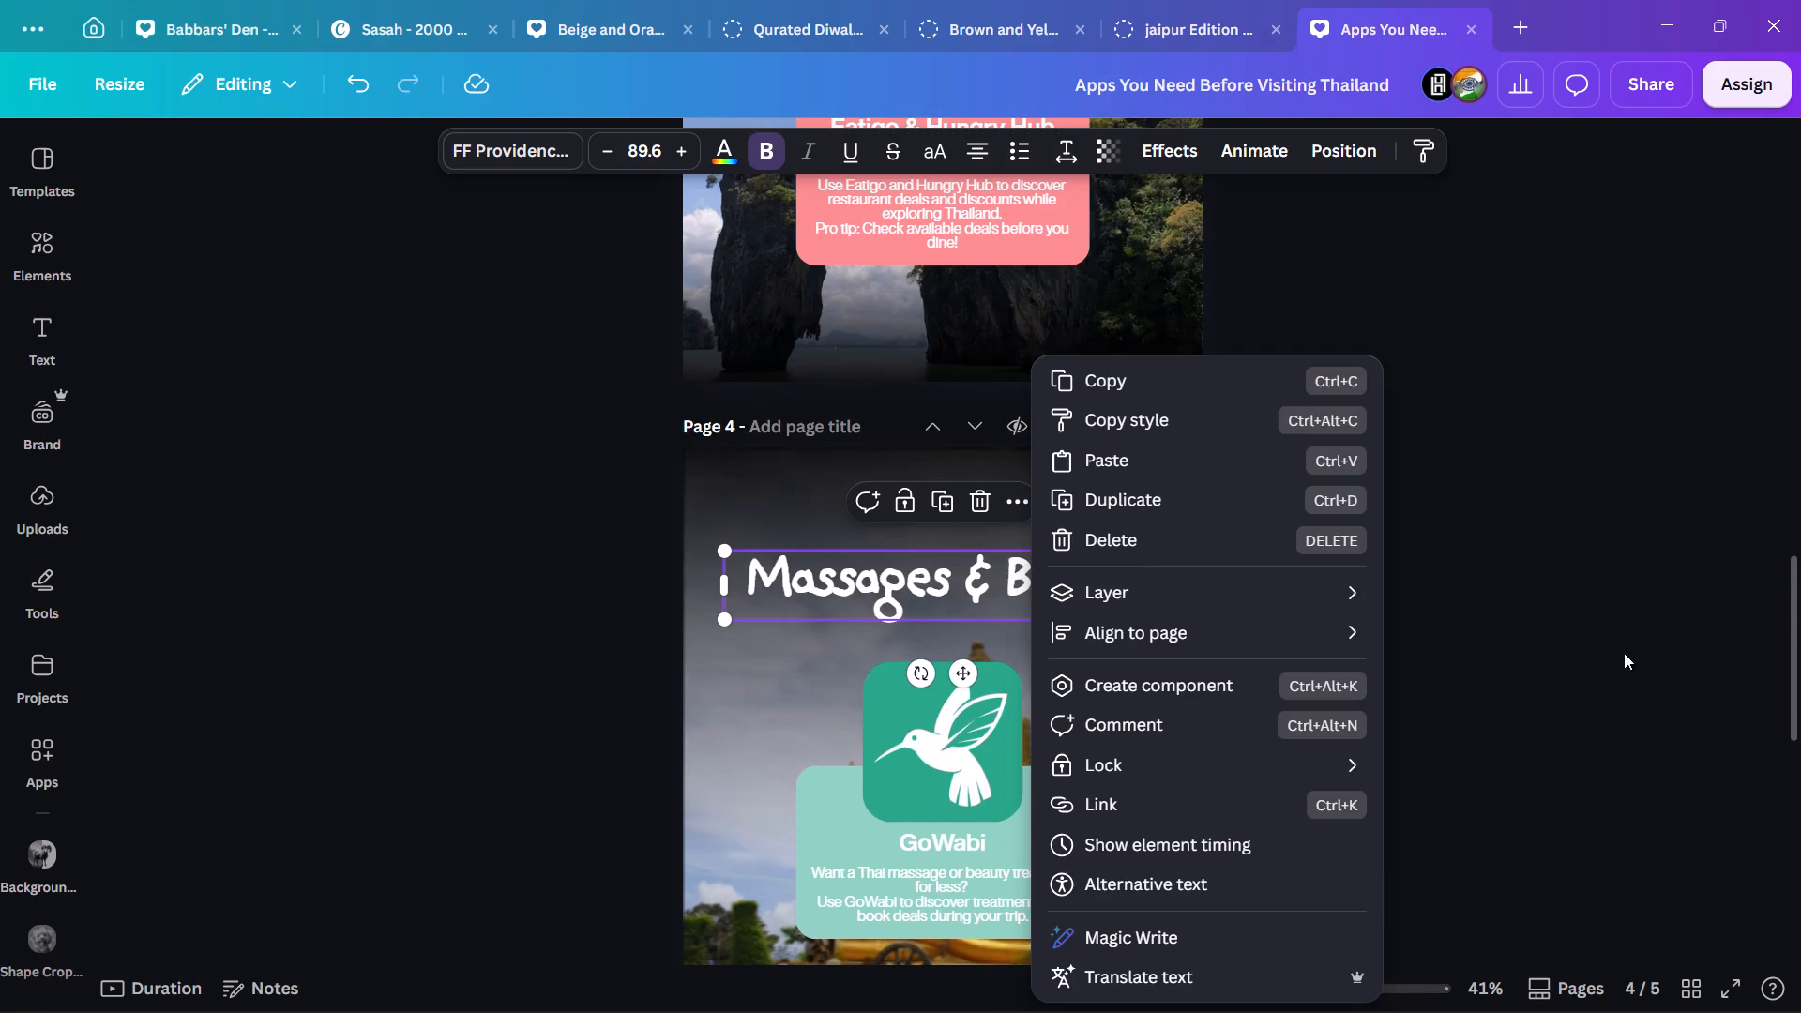
pyautogui.doubleClick(1131, 585)
pyautogui.click(1149, 582)
pyautogui.rightClick(1558, 640)
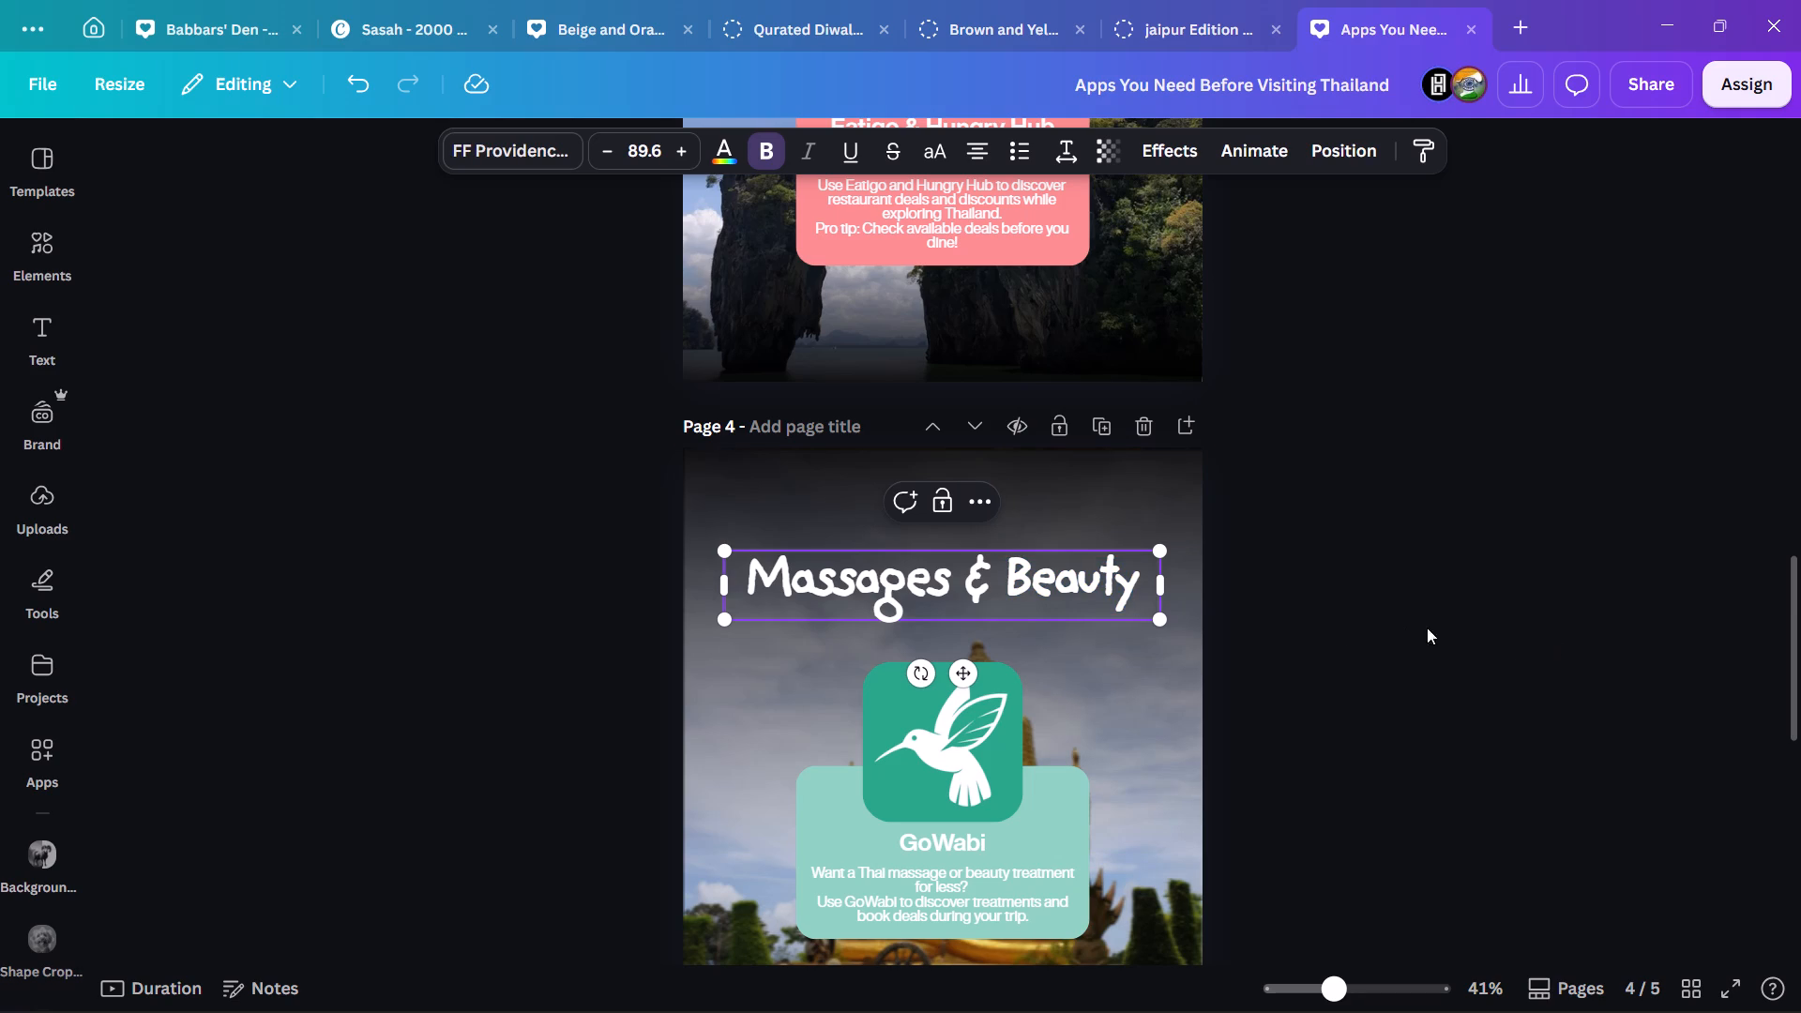
pyautogui.click(1593, 638)
pyautogui.rightClick(1006, 582)
pyautogui.click(1129, 624)
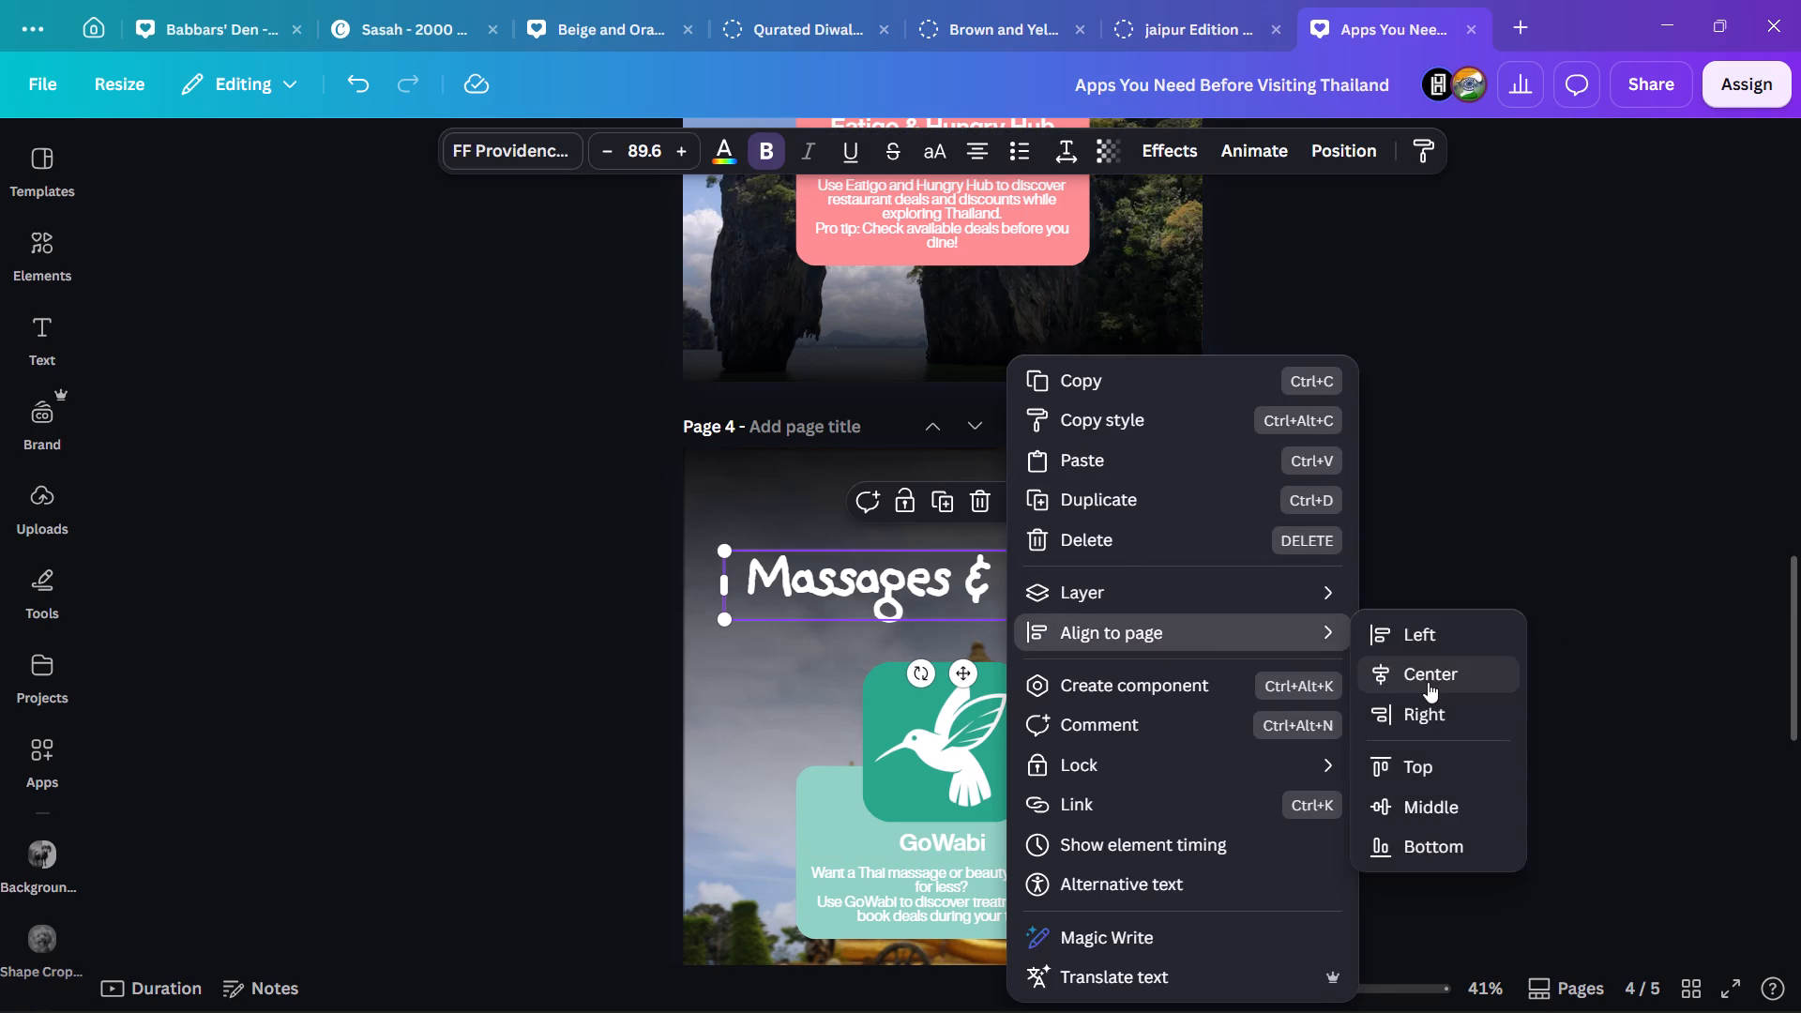
pyautogui.click(1428, 682)
pyautogui.click(1553, 625)
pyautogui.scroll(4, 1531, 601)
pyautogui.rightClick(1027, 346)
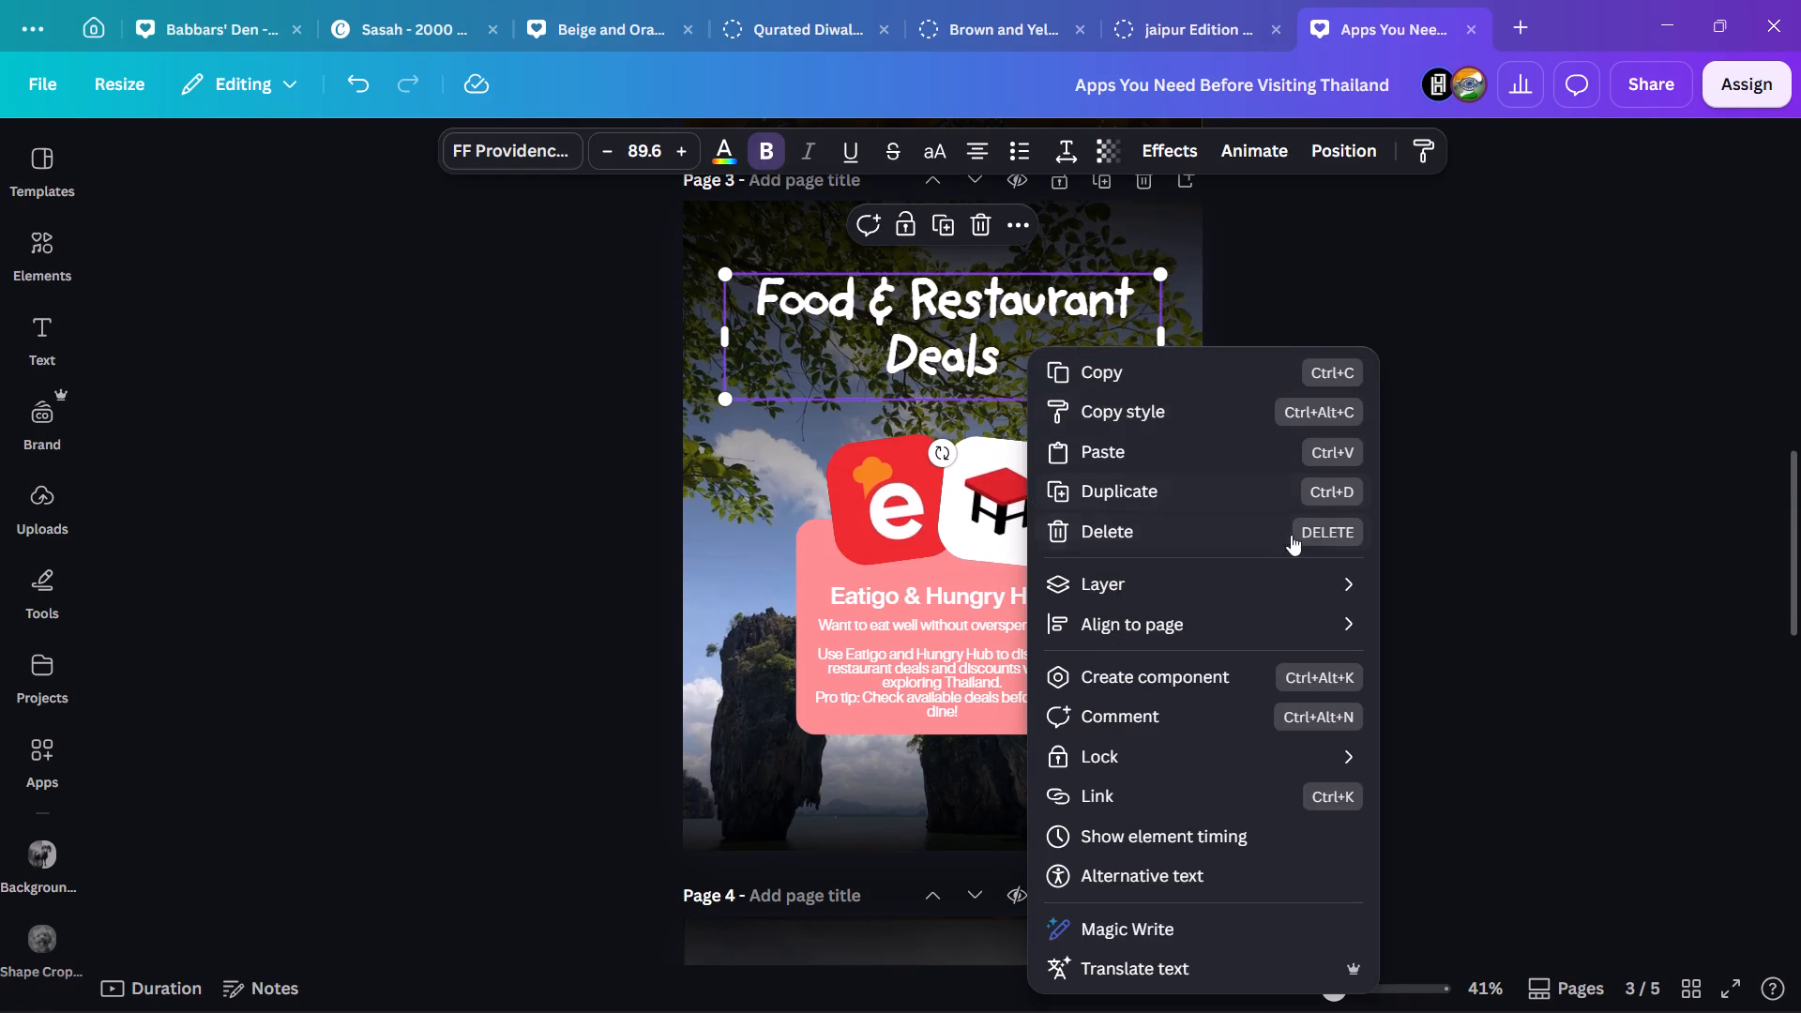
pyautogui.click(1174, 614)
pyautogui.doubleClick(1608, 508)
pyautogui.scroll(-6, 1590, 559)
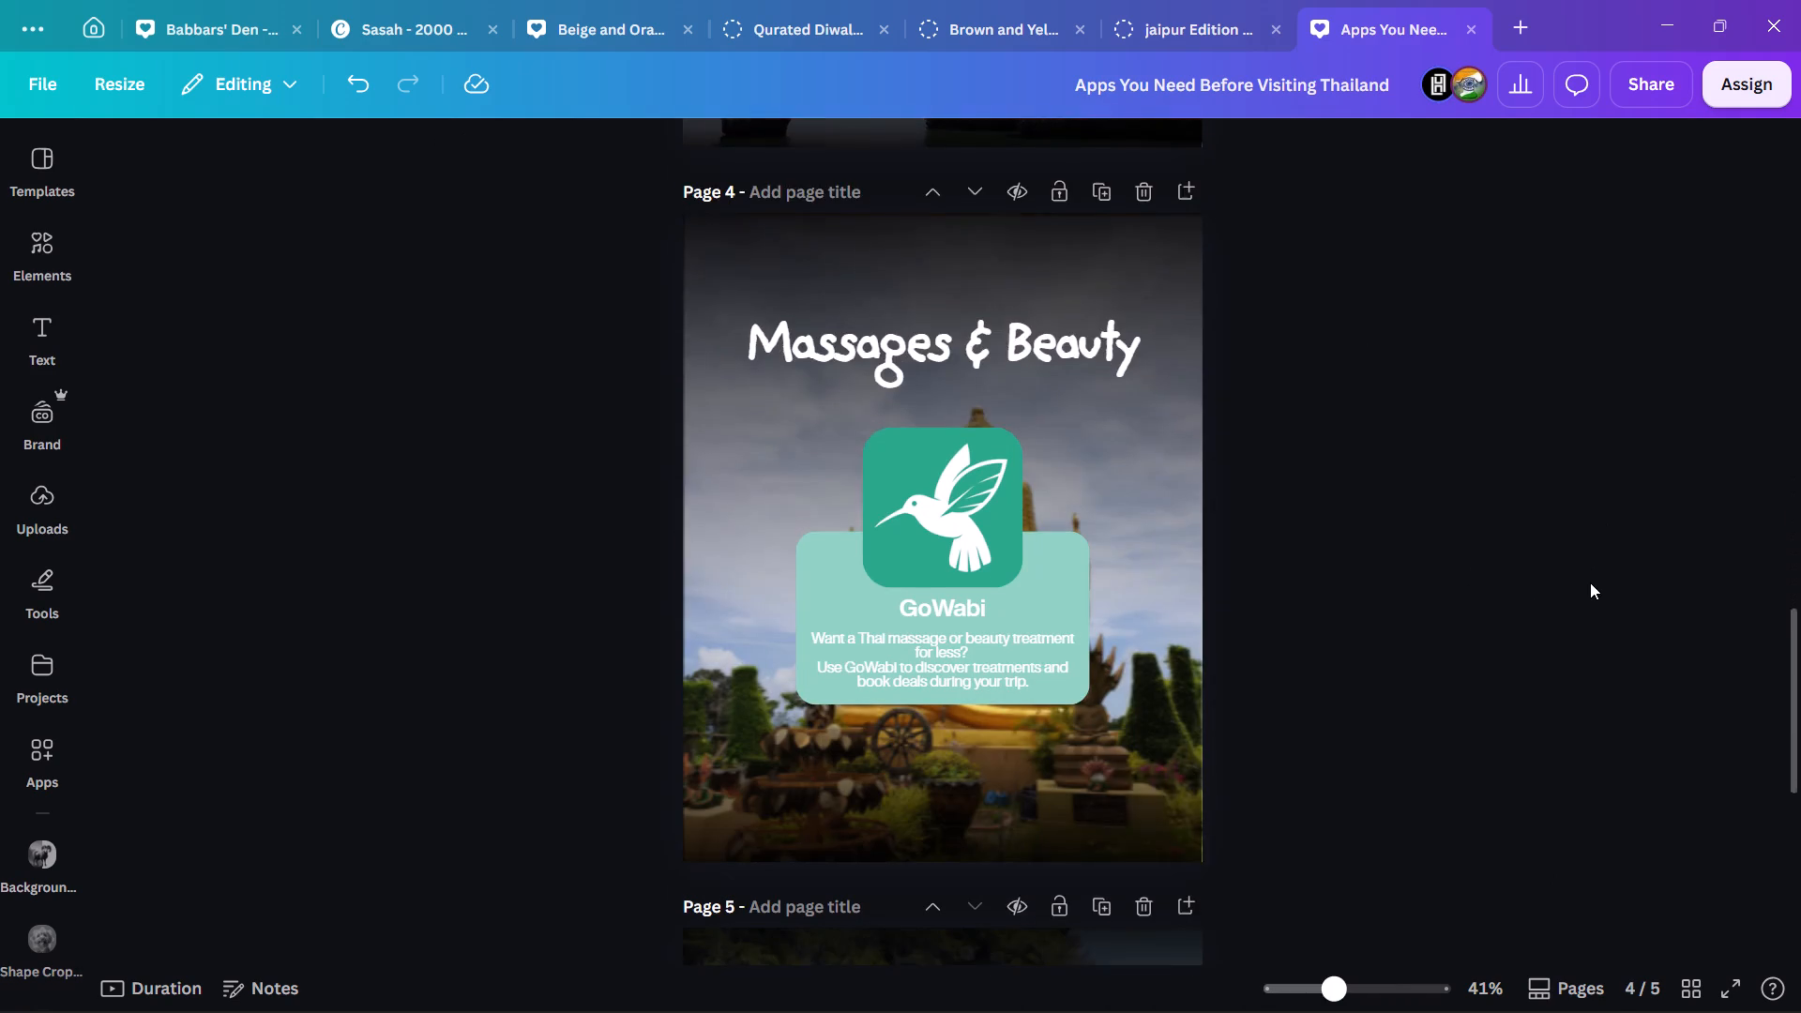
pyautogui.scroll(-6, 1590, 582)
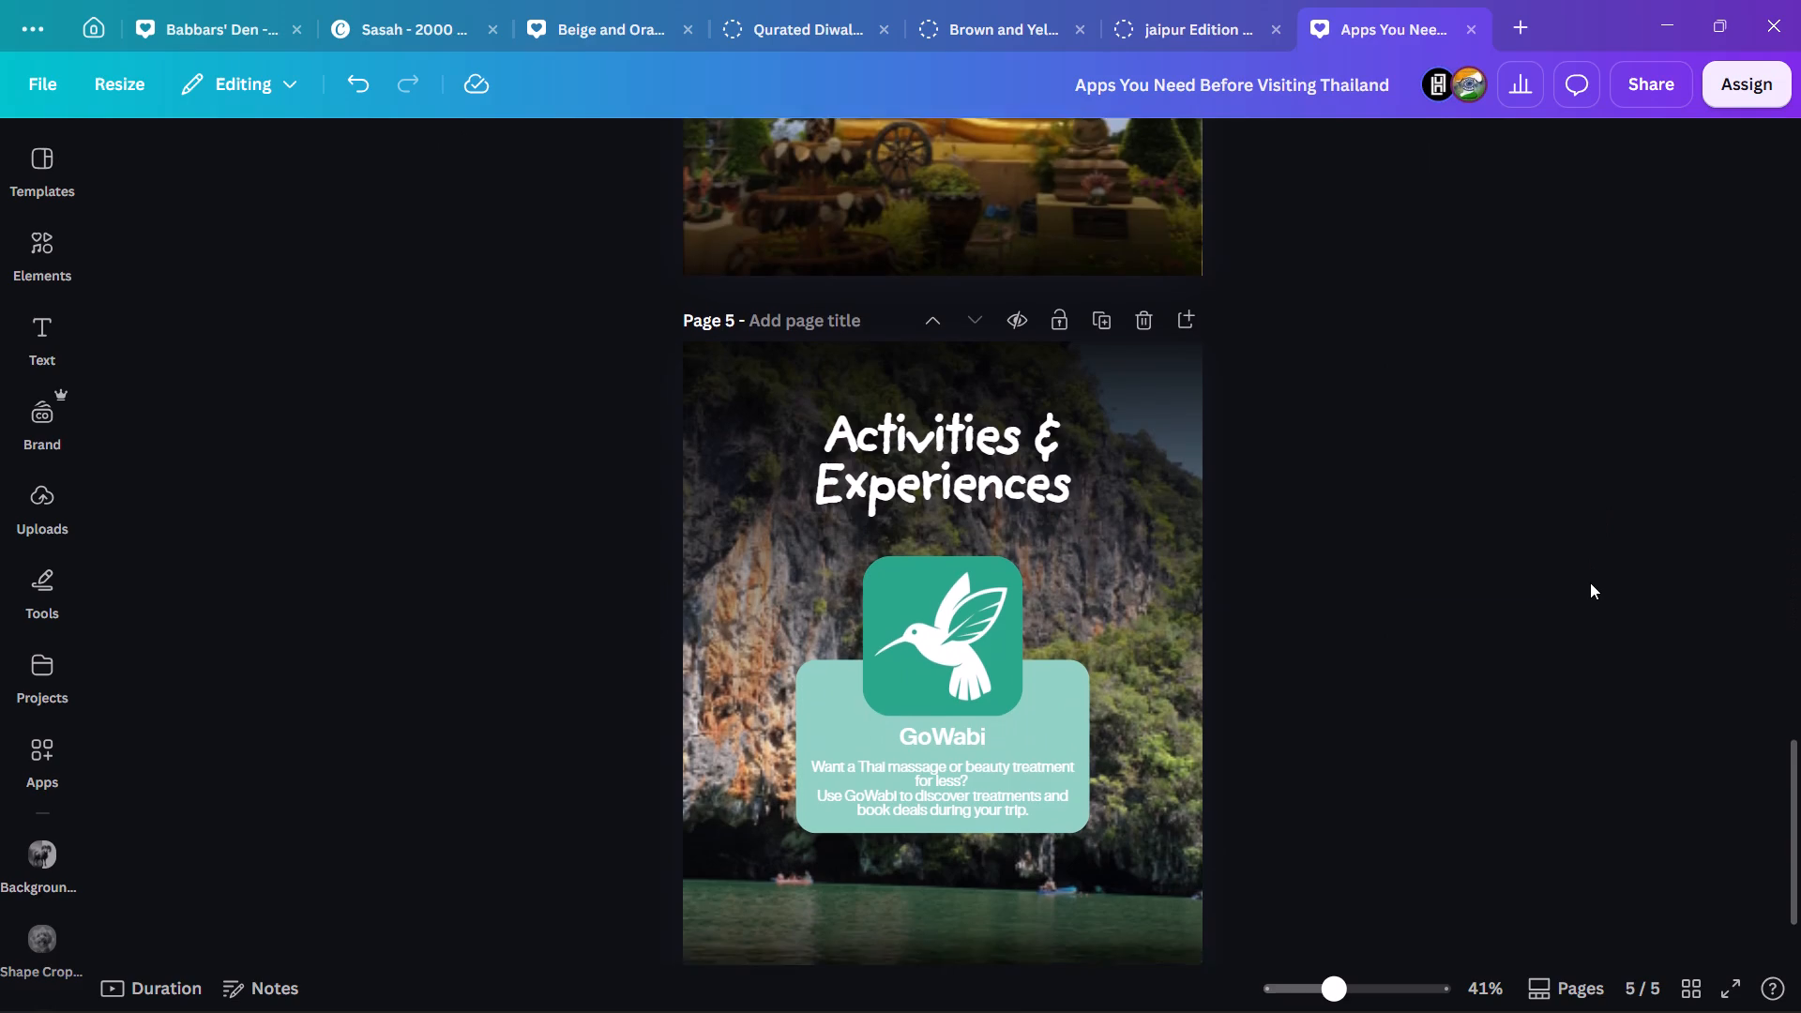
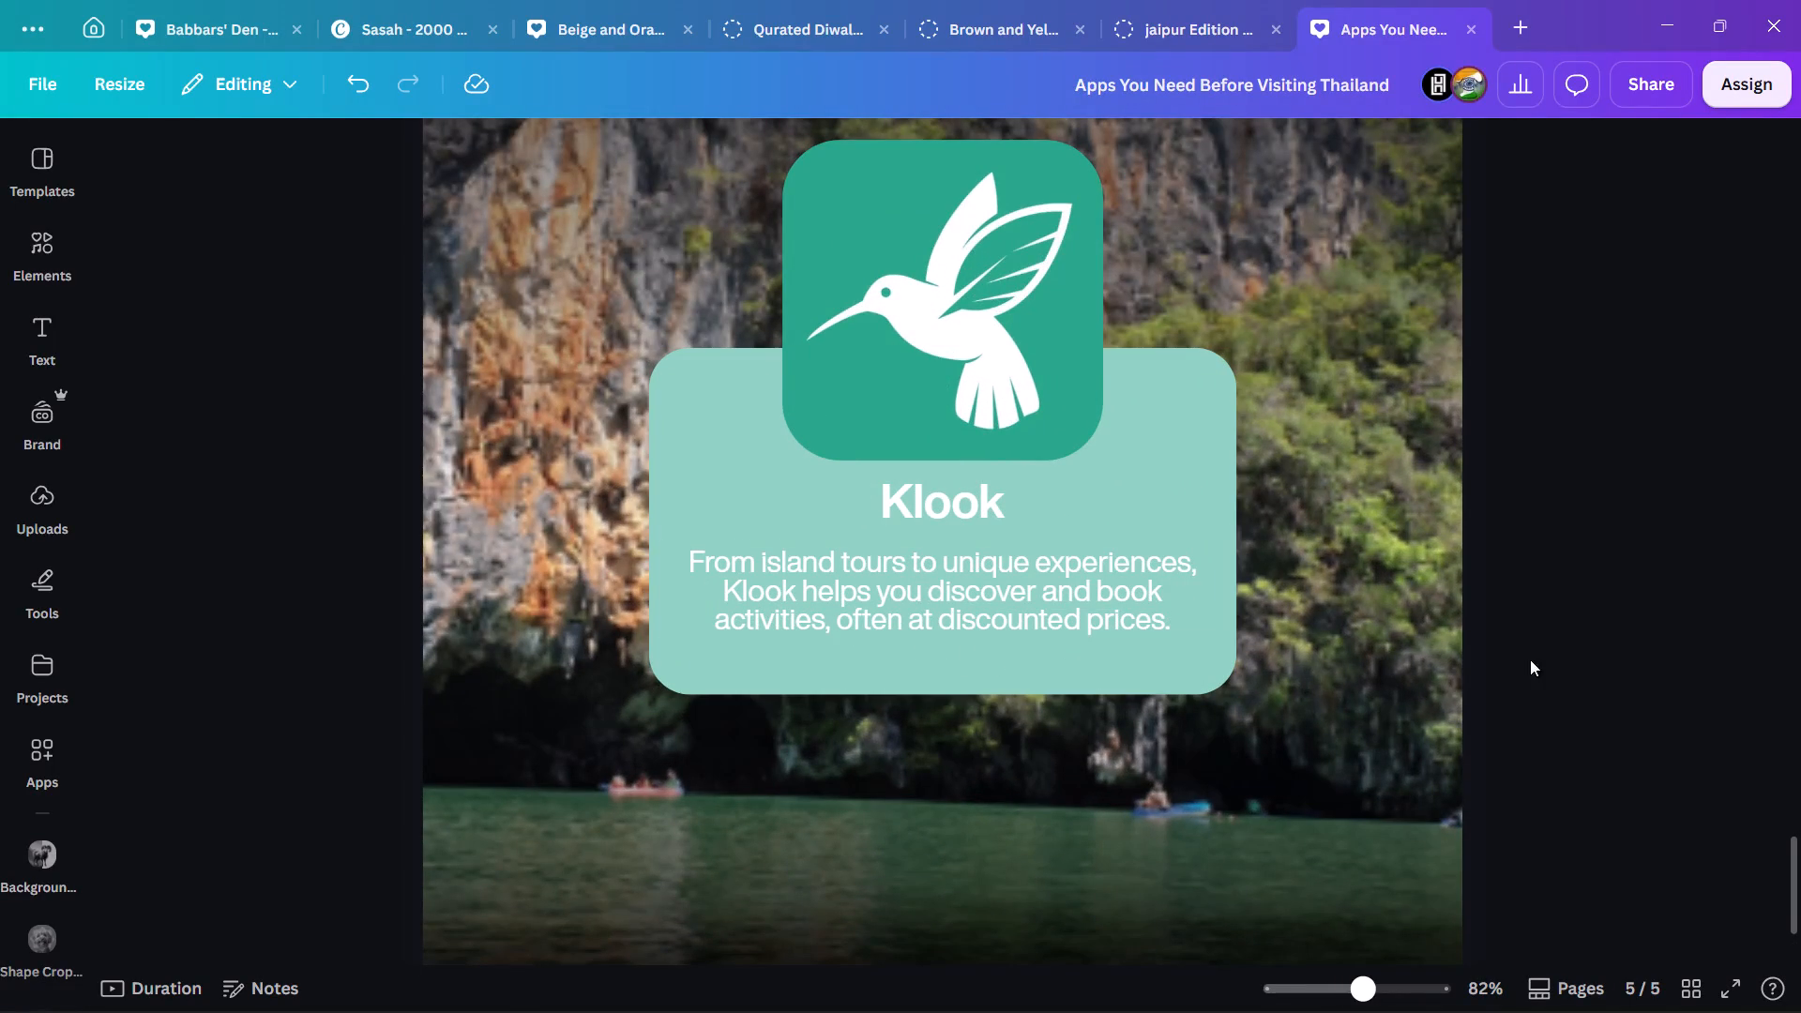
# Shorten the light-green Klook card on page 5 by raising its bottom edge slightly closer to the description text.
pyautogui.moveTo(1333, 644); pyautogui.dragTo(1054, 632)
pyautogui.click(1762, 694)
pyautogui.click(1097, 682)
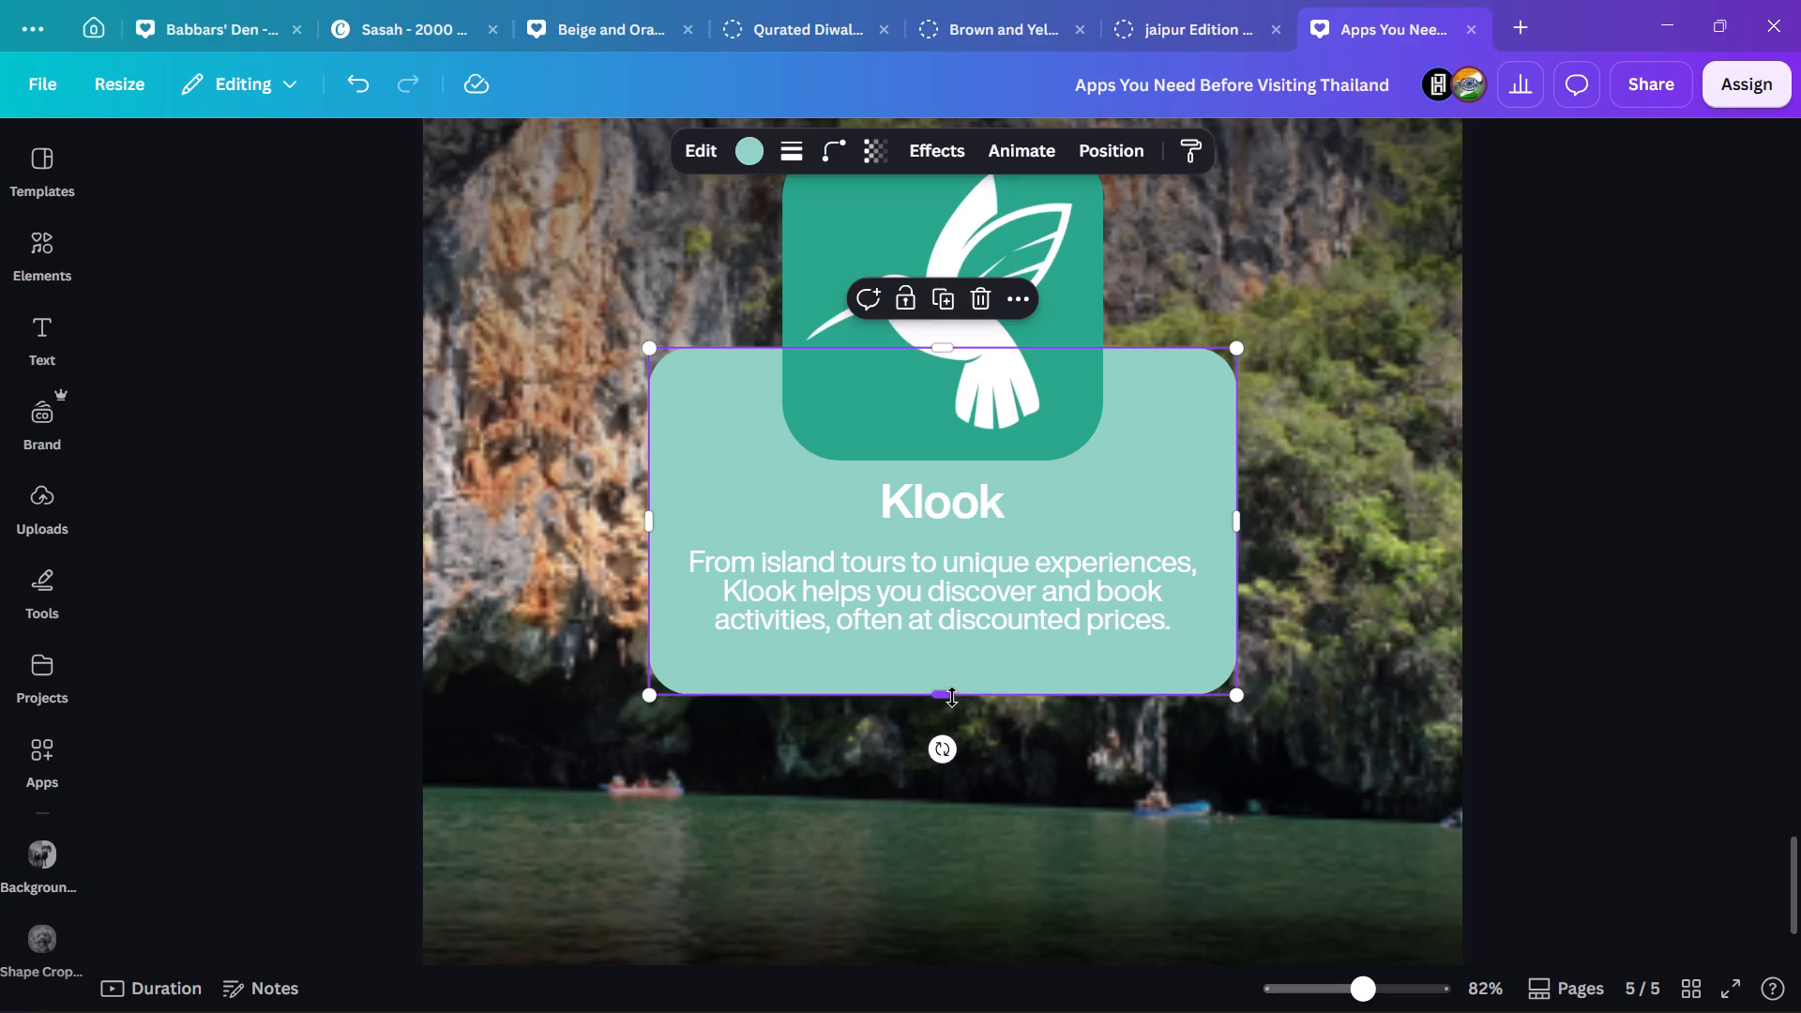
pyautogui.moveTo(952, 697); pyautogui.dragTo(953, 678)
pyautogui.click(1631, 676)
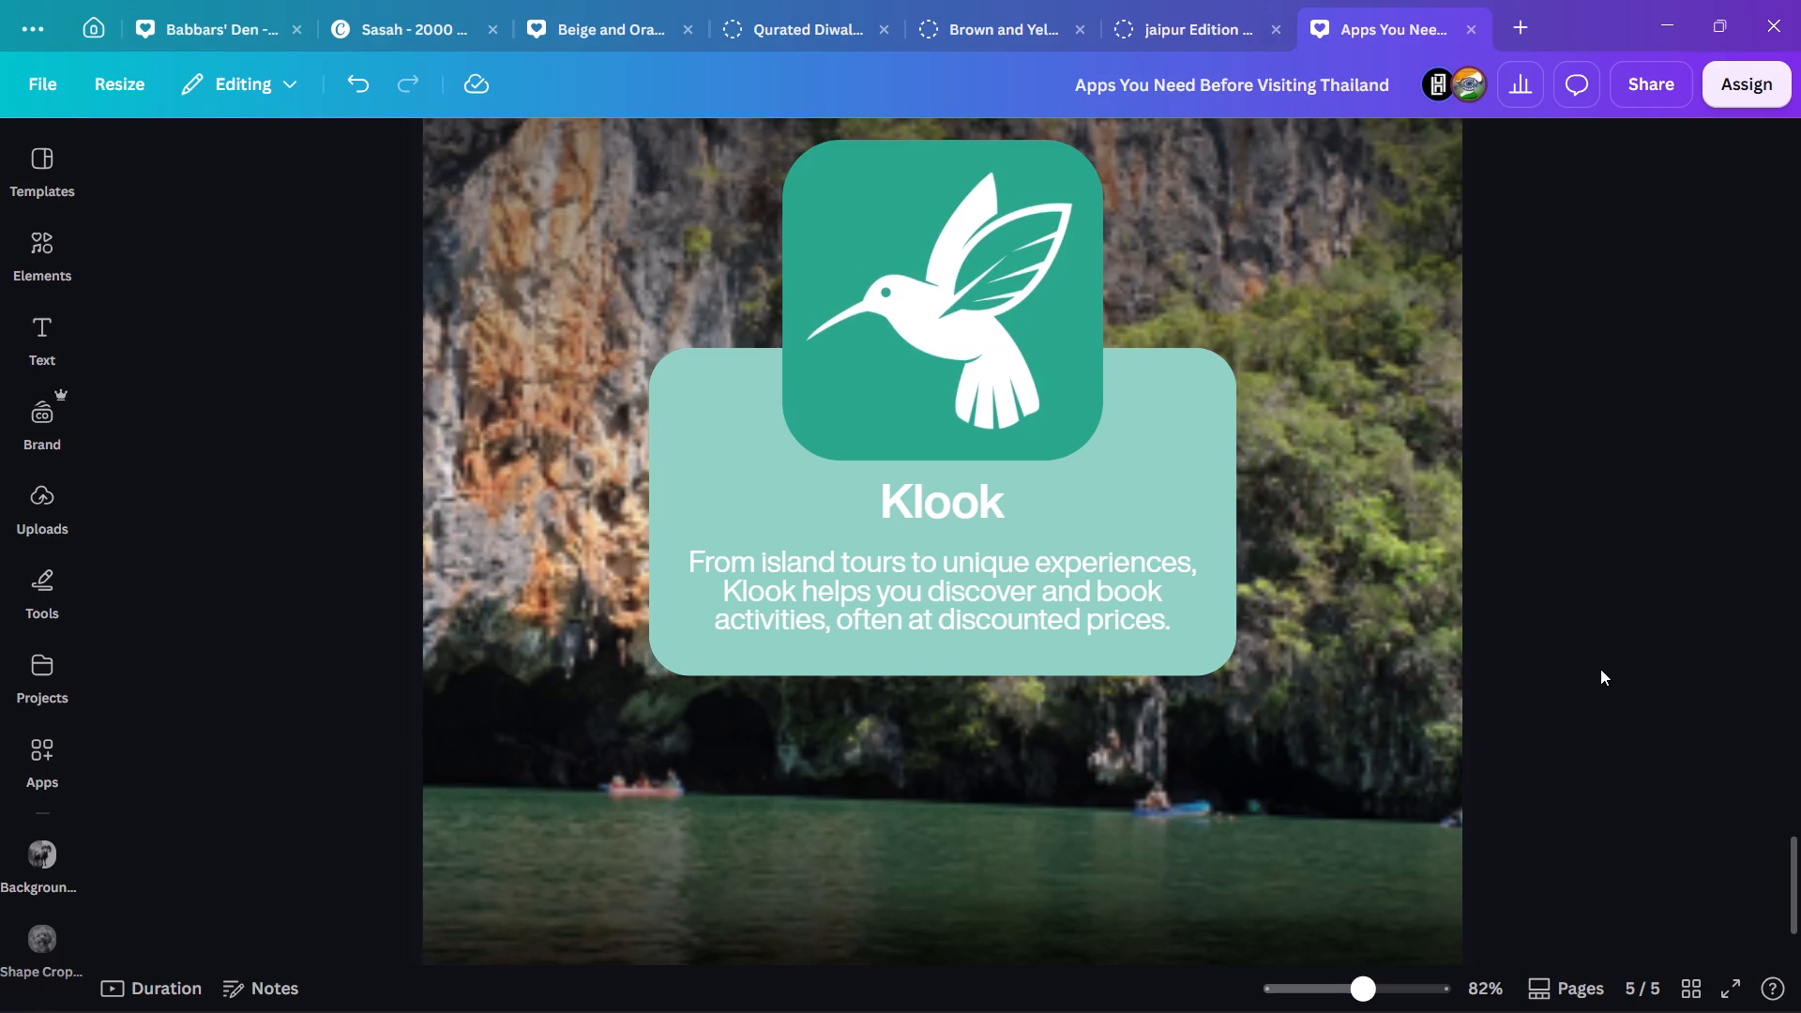
pyautogui.press('Escape')
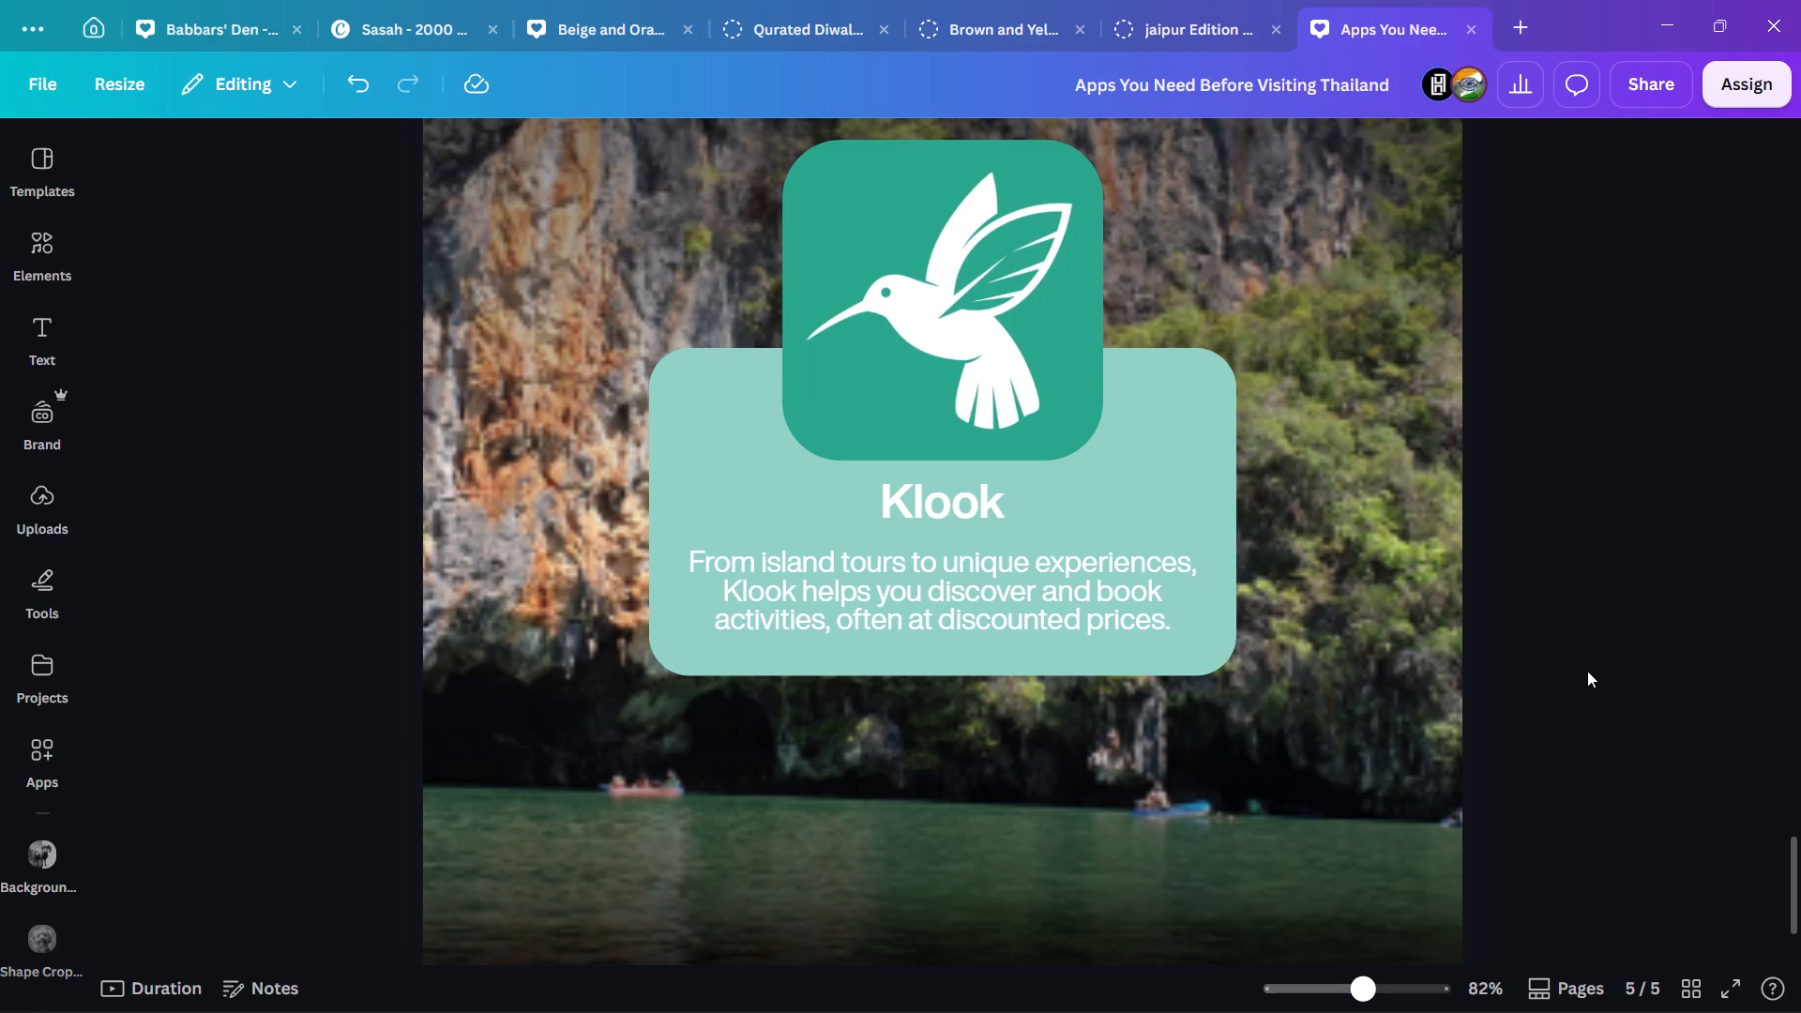
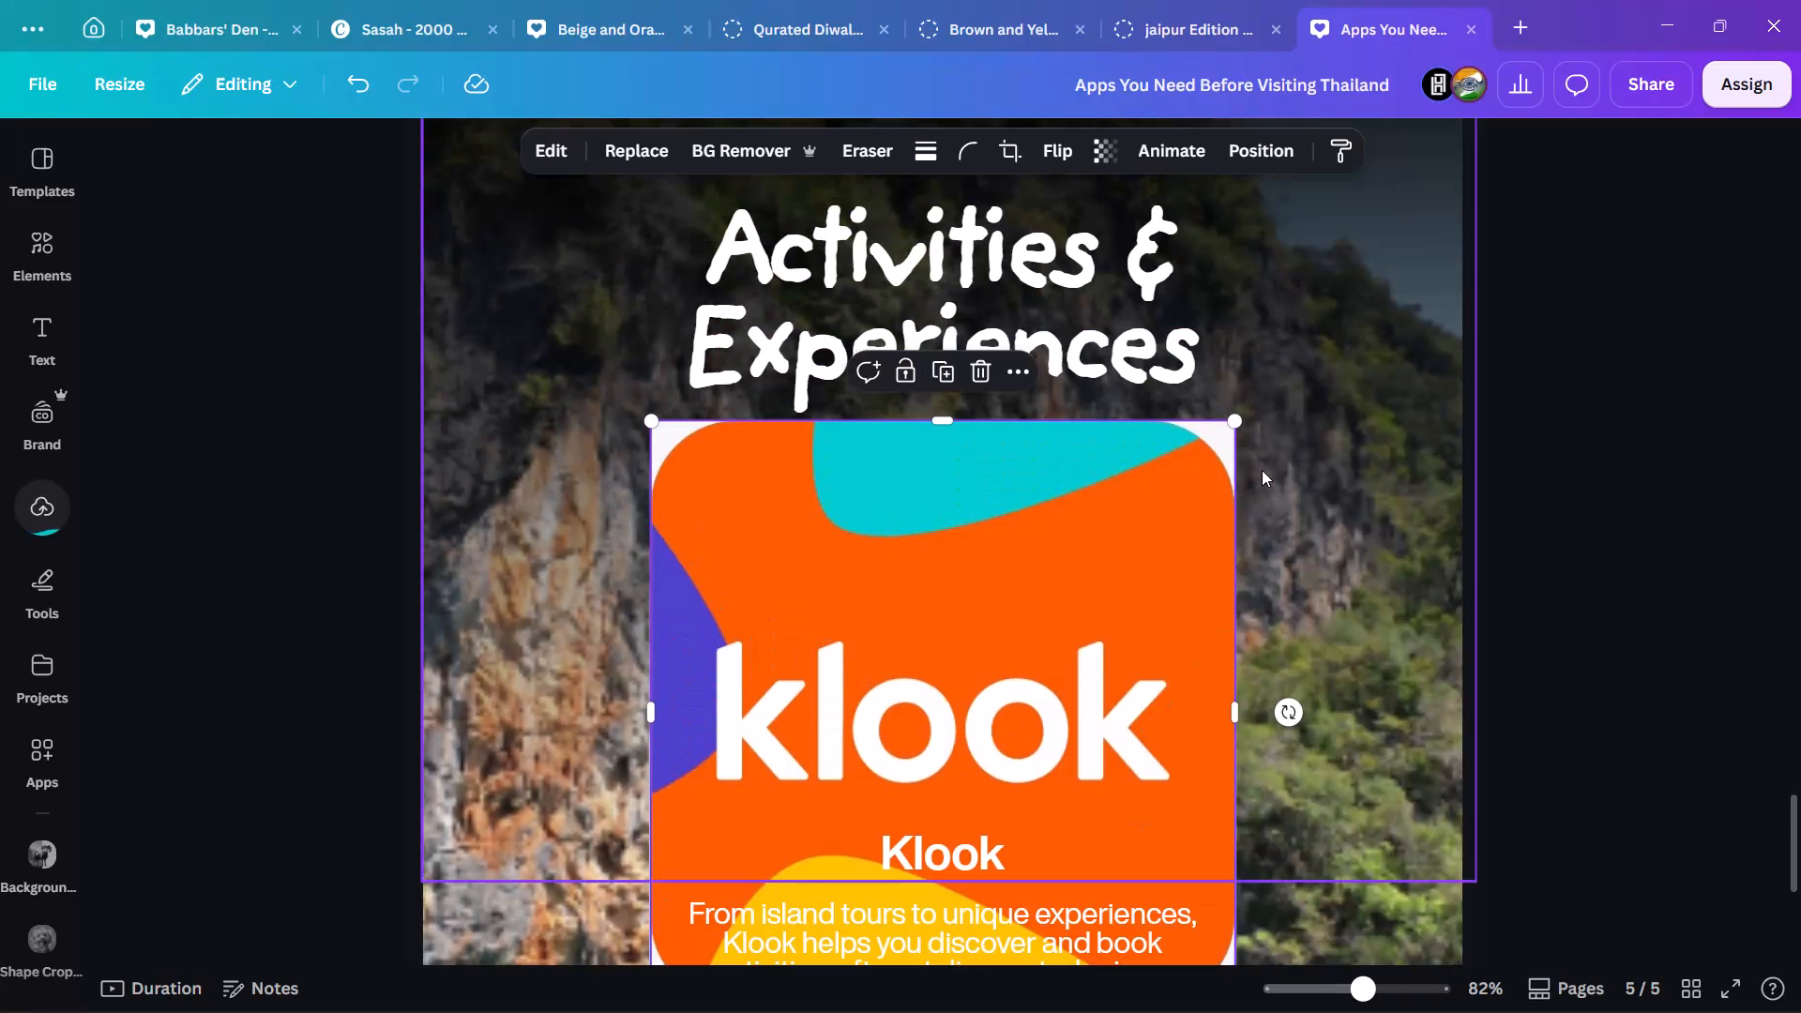
# Shrink the Klook logo on page 5 to about 330 px square and position it over the green app icon.
pyautogui.moveTo(1233, 427); pyautogui.dragTo(960, 558)
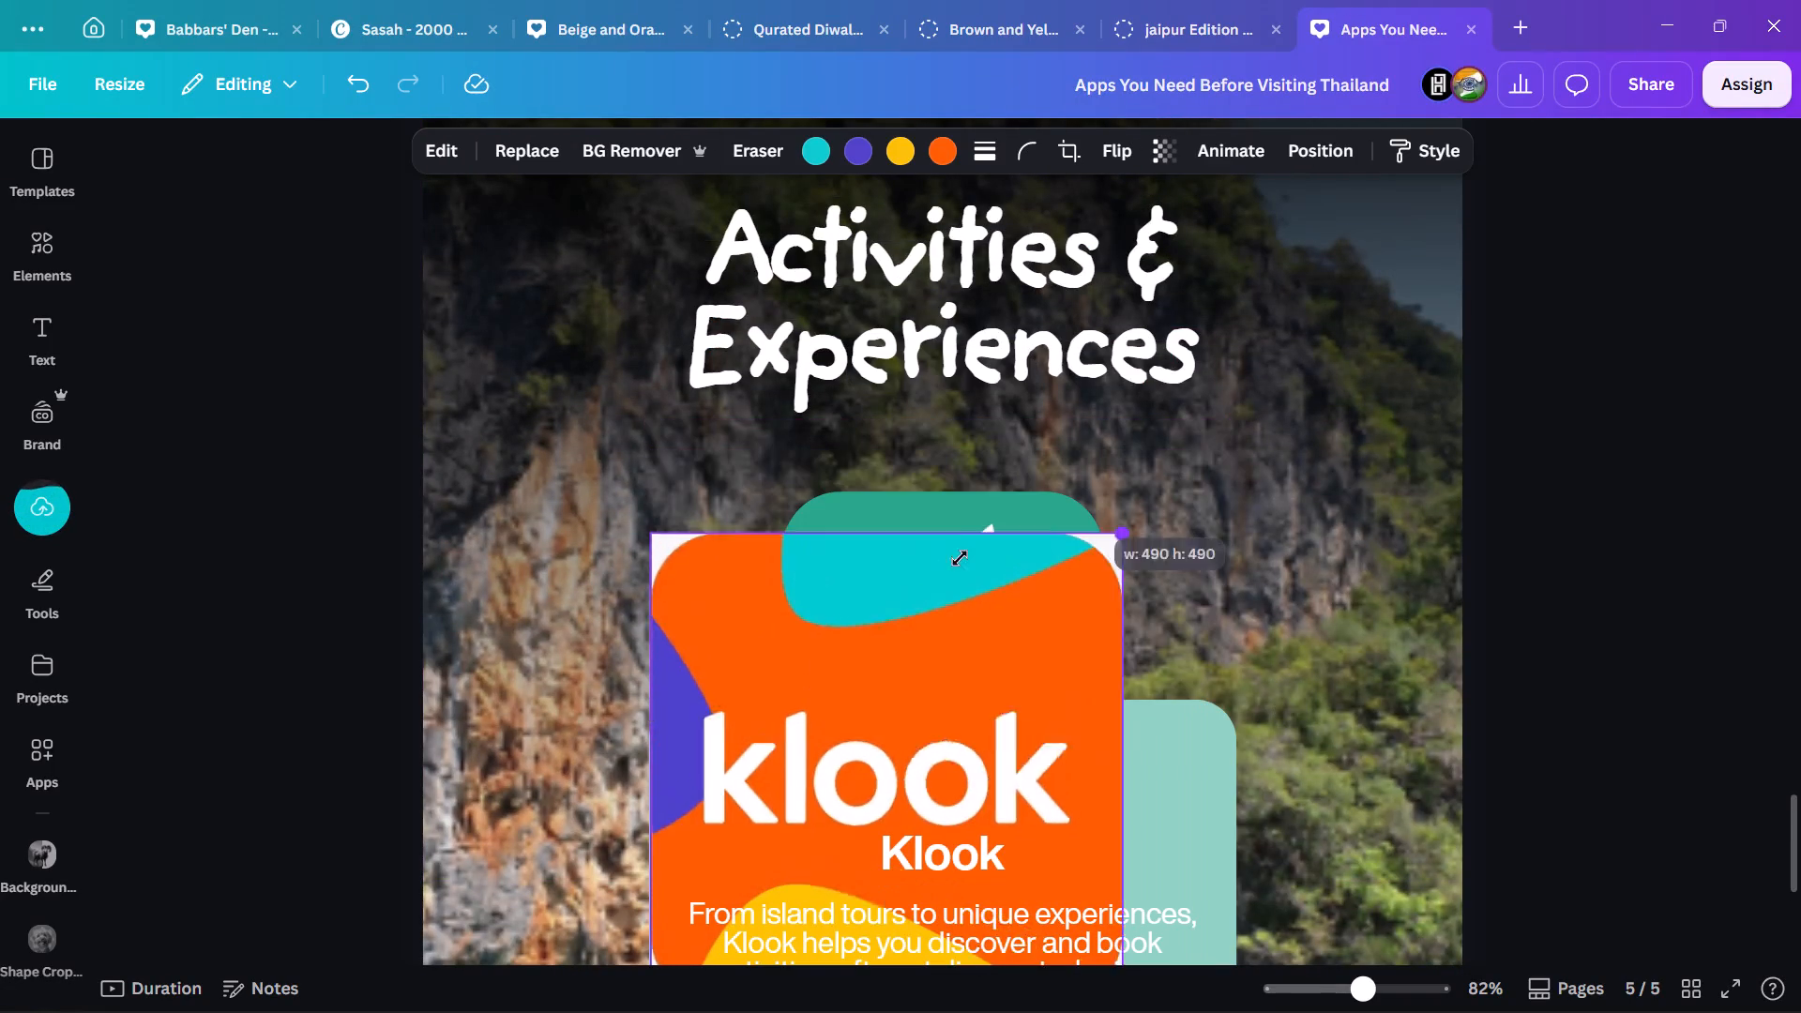
pyautogui.moveTo(960, 558); pyautogui.dragTo(873, 612)
pyautogui.moveTo(814, 757); pyautogui.dragTo(950, 555)
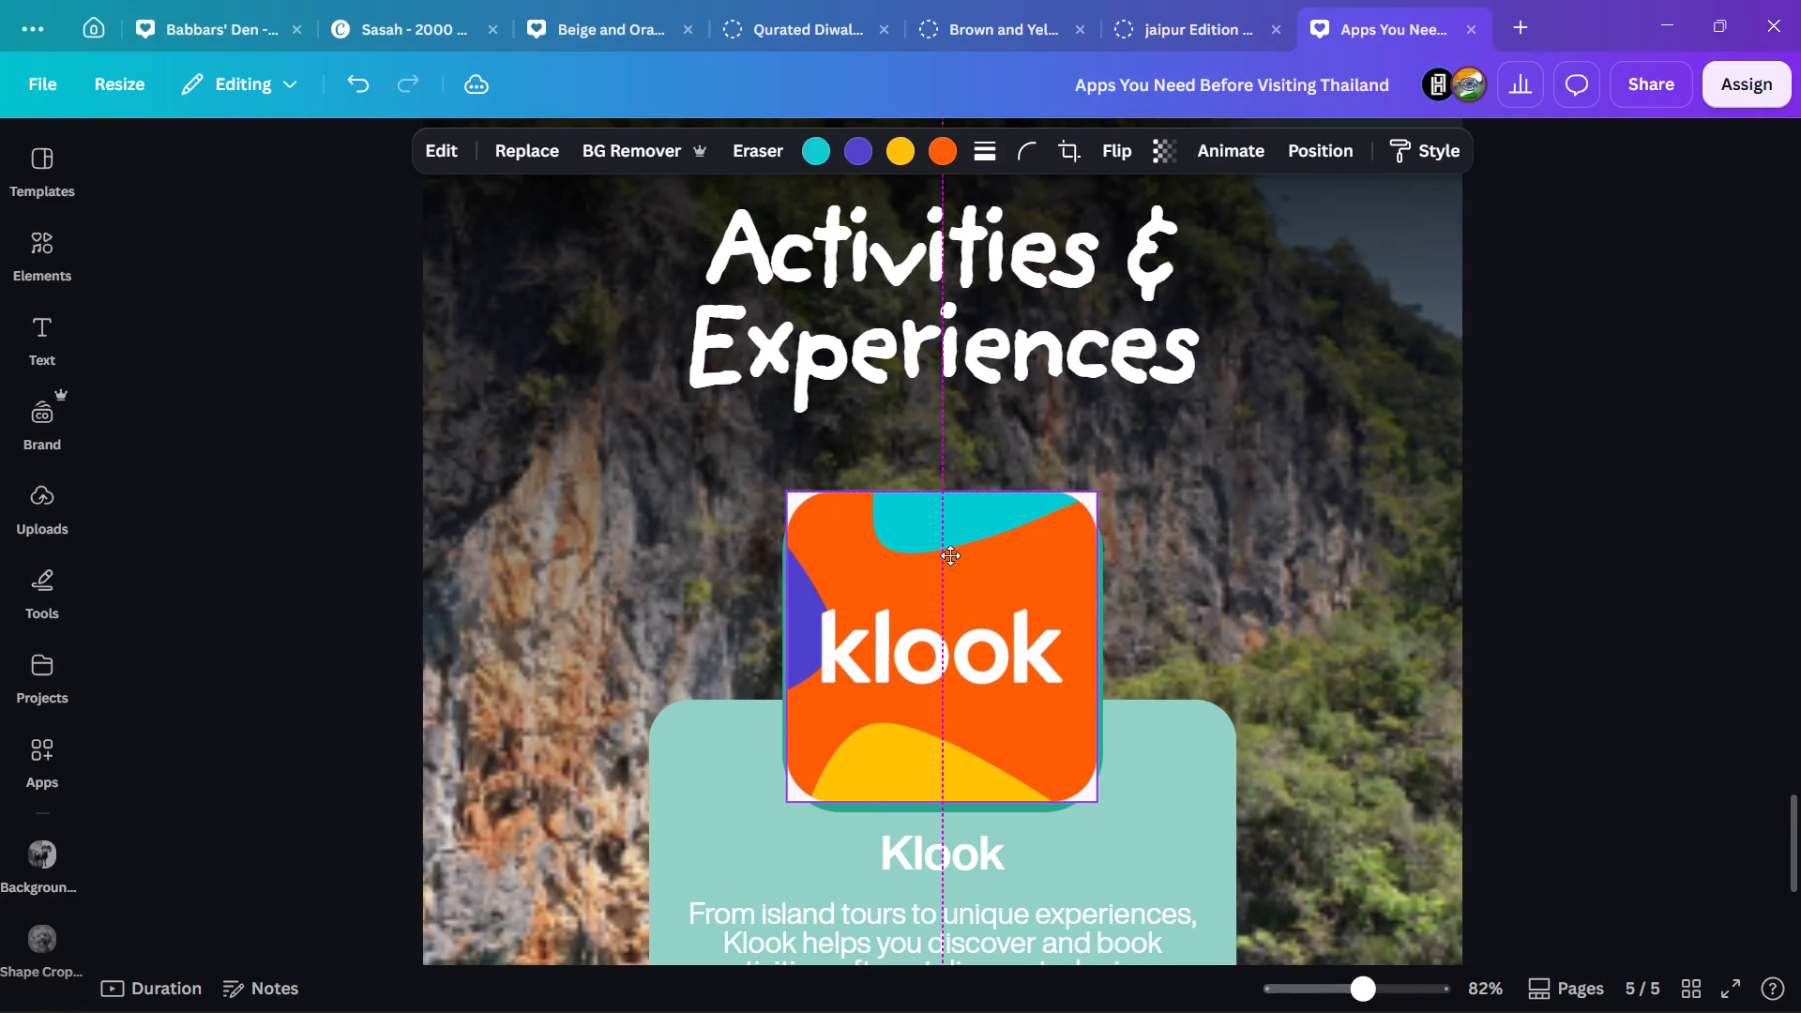
pyautogui.moveTo(950, 555); pyautogui.dragTo(947, 561)
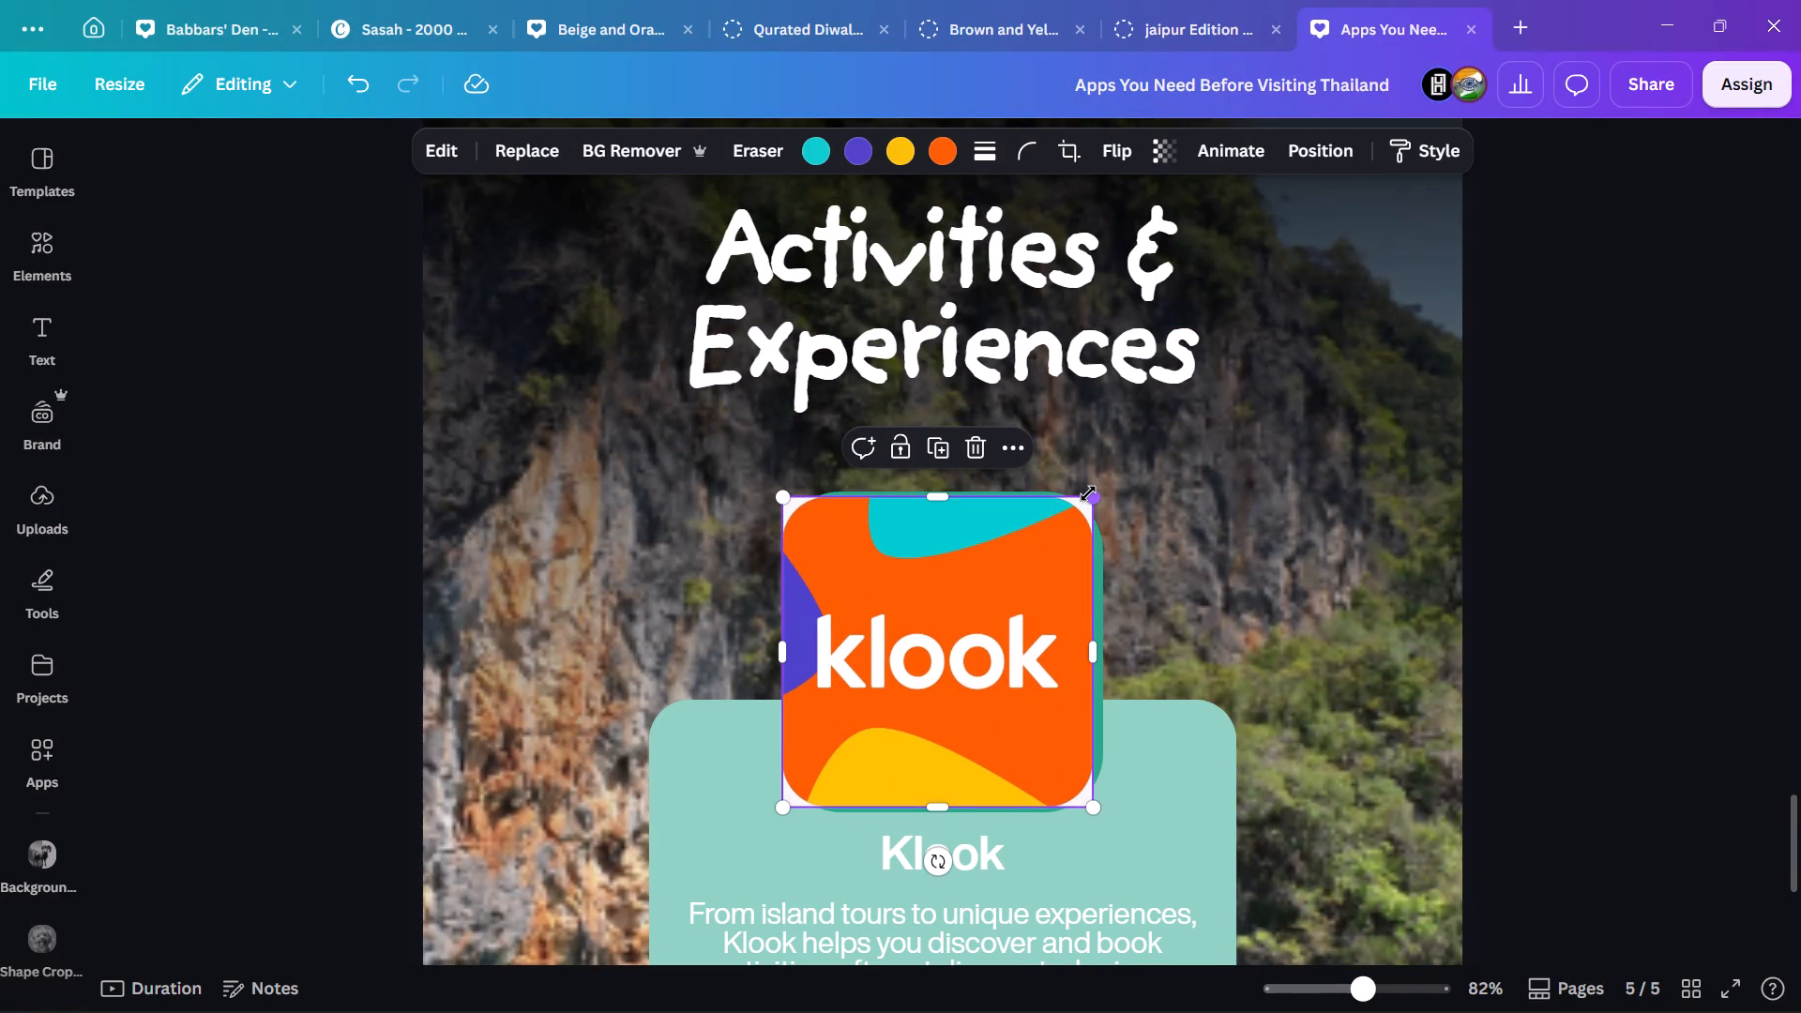
pyautogui.moveTo(1088, 493); pyautogui.dragTo(1100, 491)
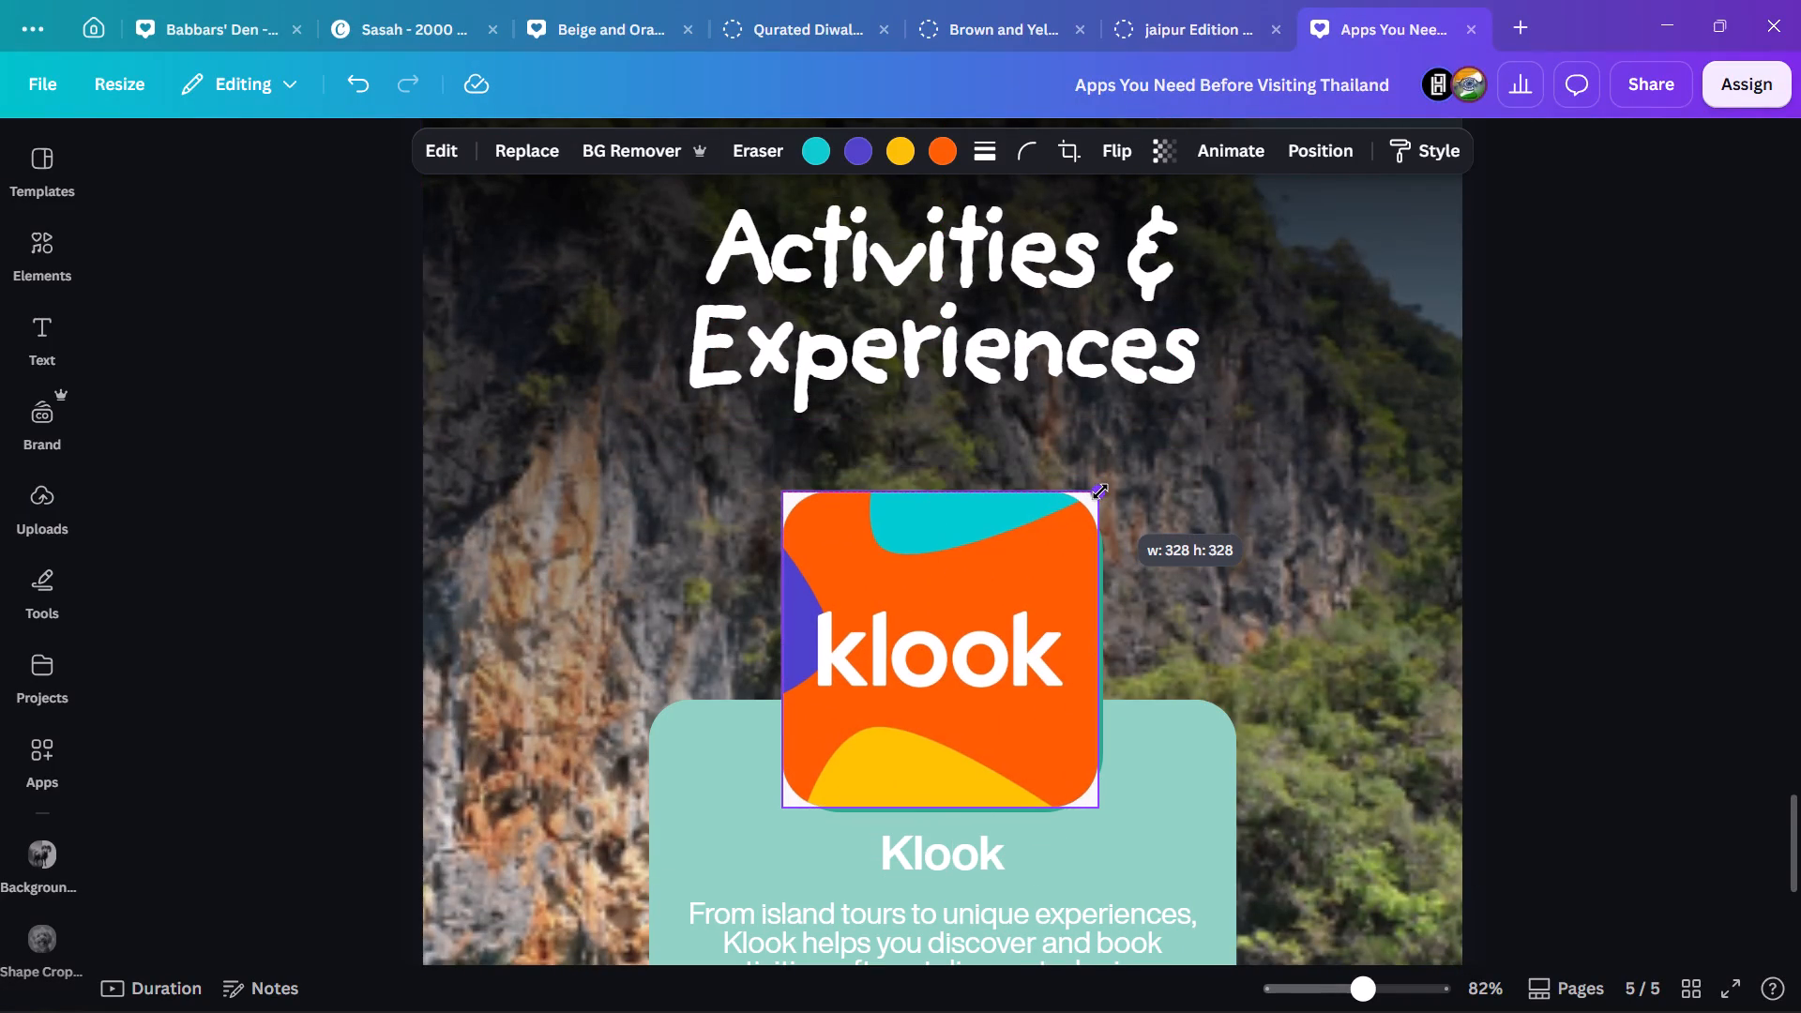
pyautogui.moveTo(1100, 491); pyautogui.dragTo(1102, 491)
# Set the Klook logo's corner rounding to 60.
pyautogui.click(1029, 158)
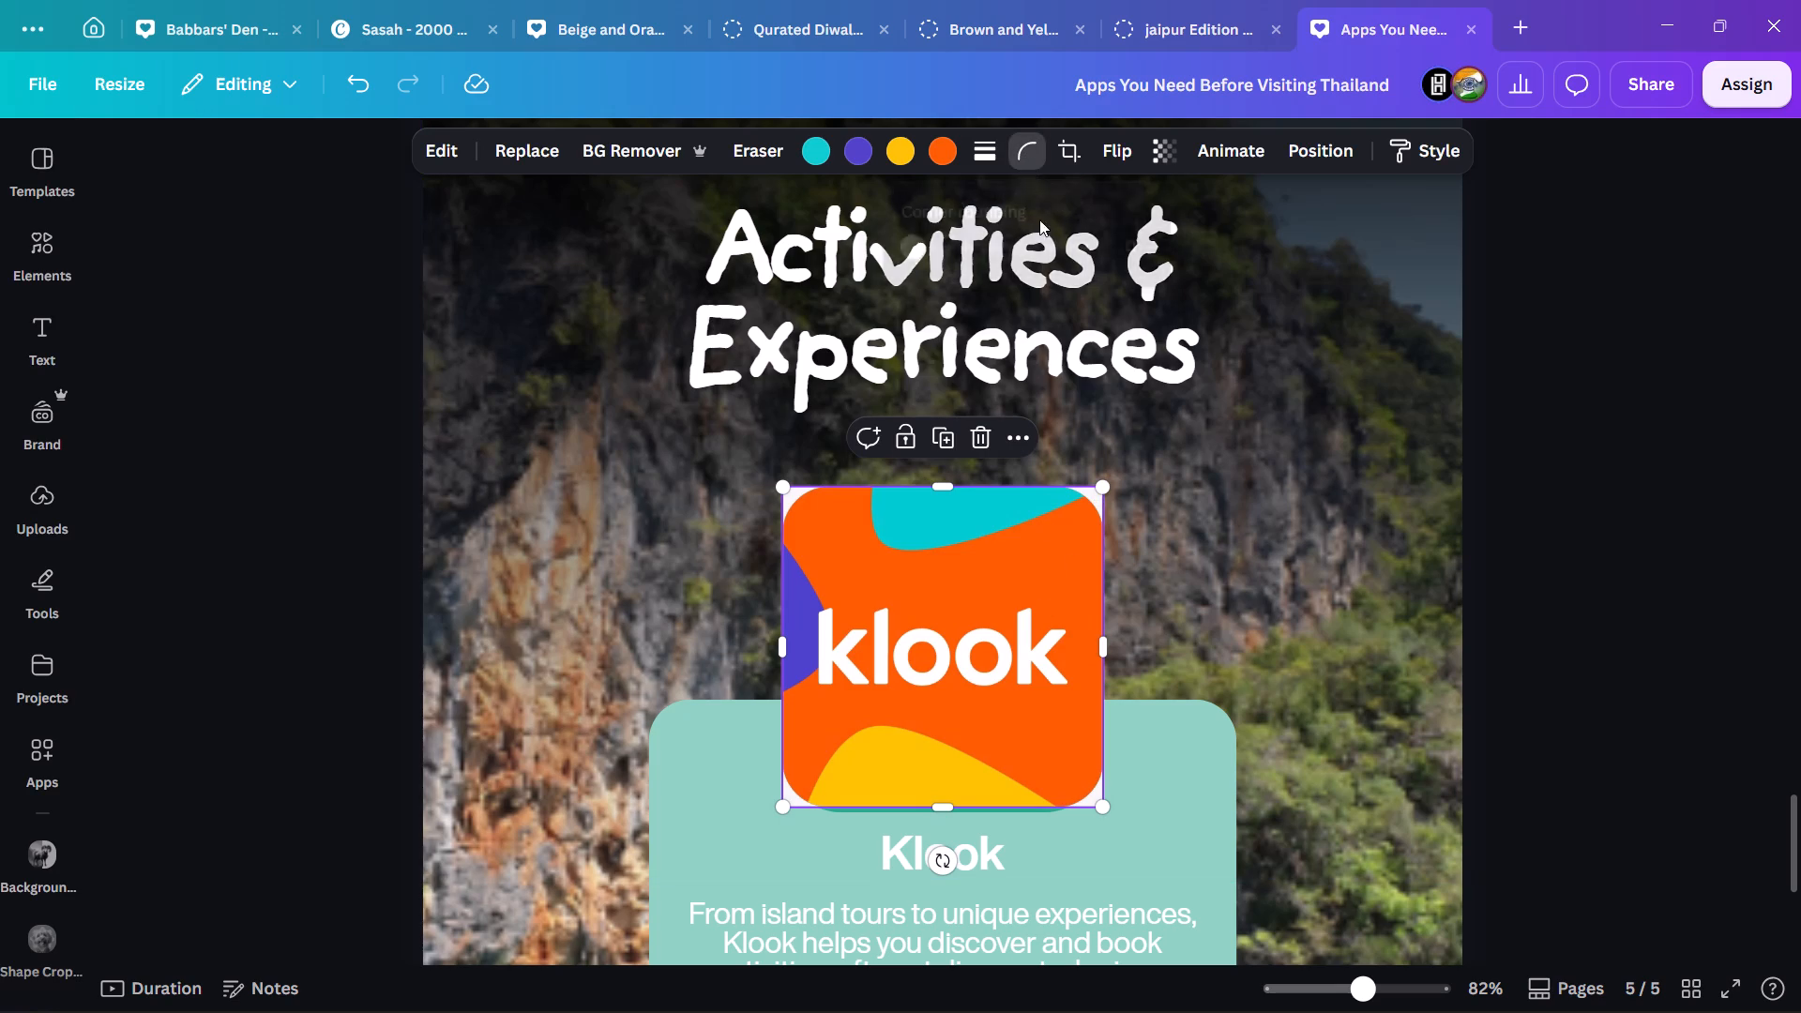
pyautogui.moveTo(910, 254); pyautogui.dragTo(1082, 285)
pyautogui.click(1616, 640)
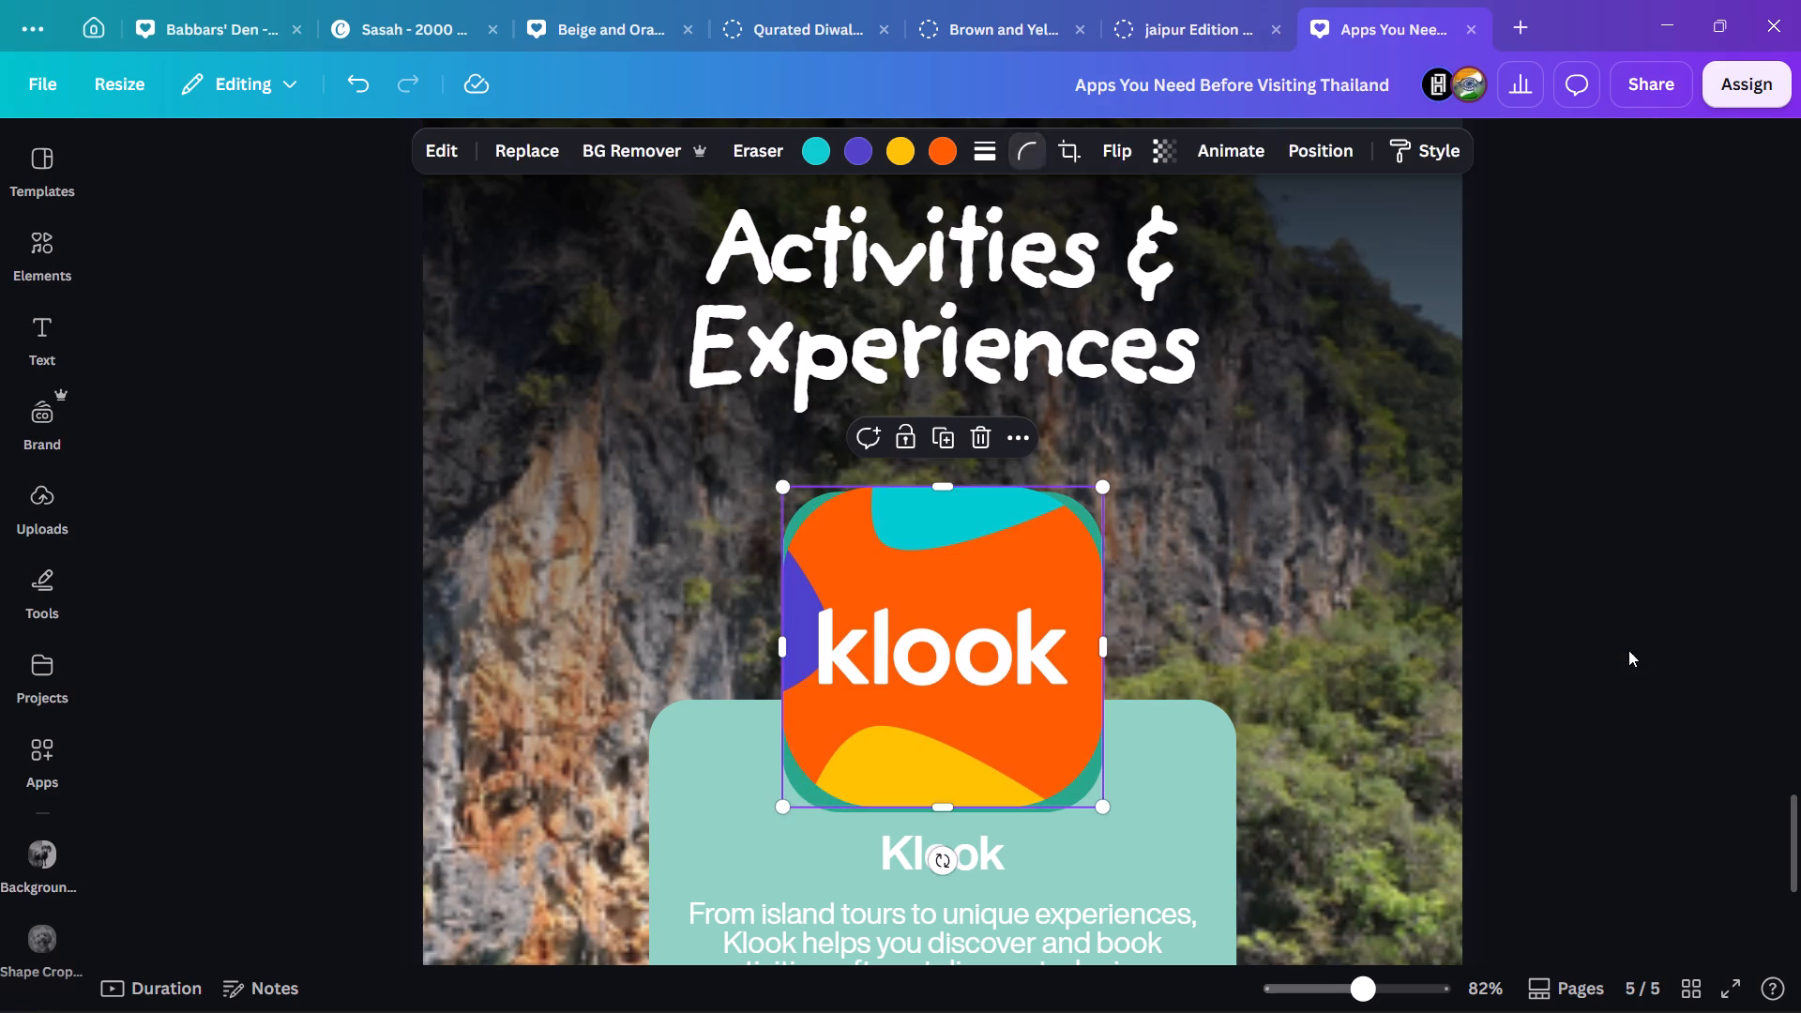
pyautogui.scroll(-1, 1650, 673)
pyautogui.click(1005, 553)
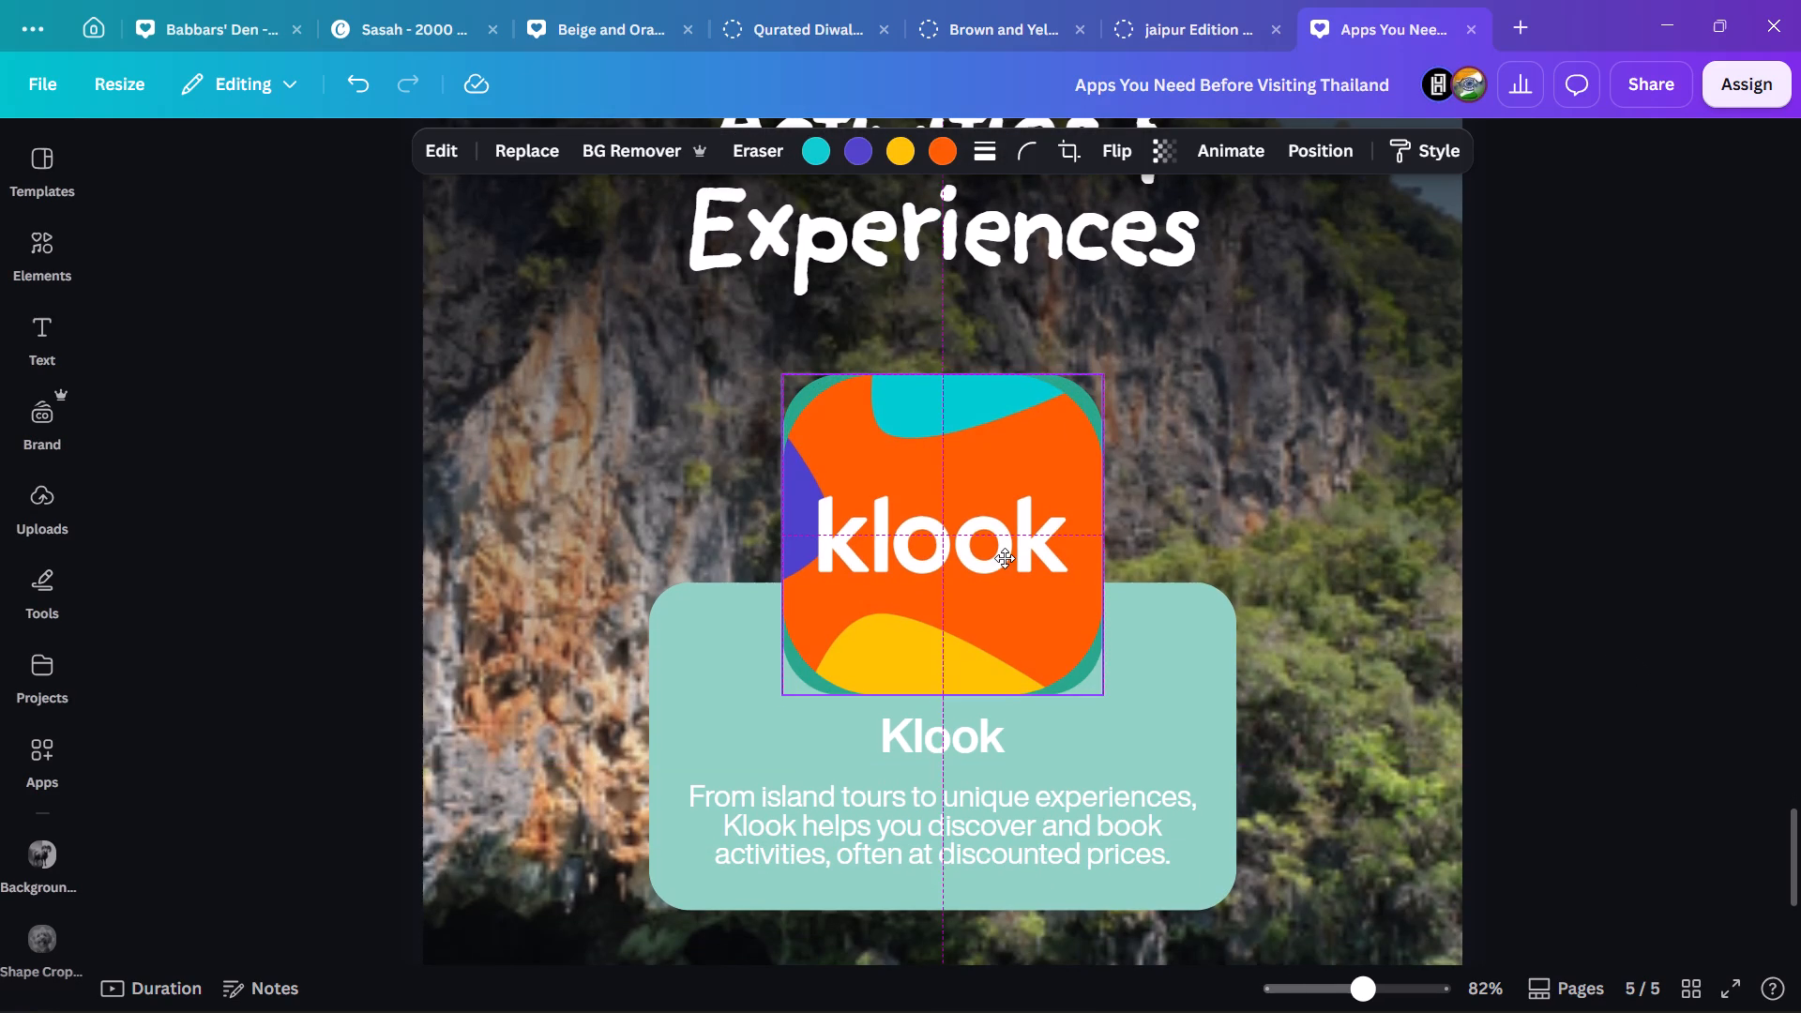
pyautogui.click(1037, 160)
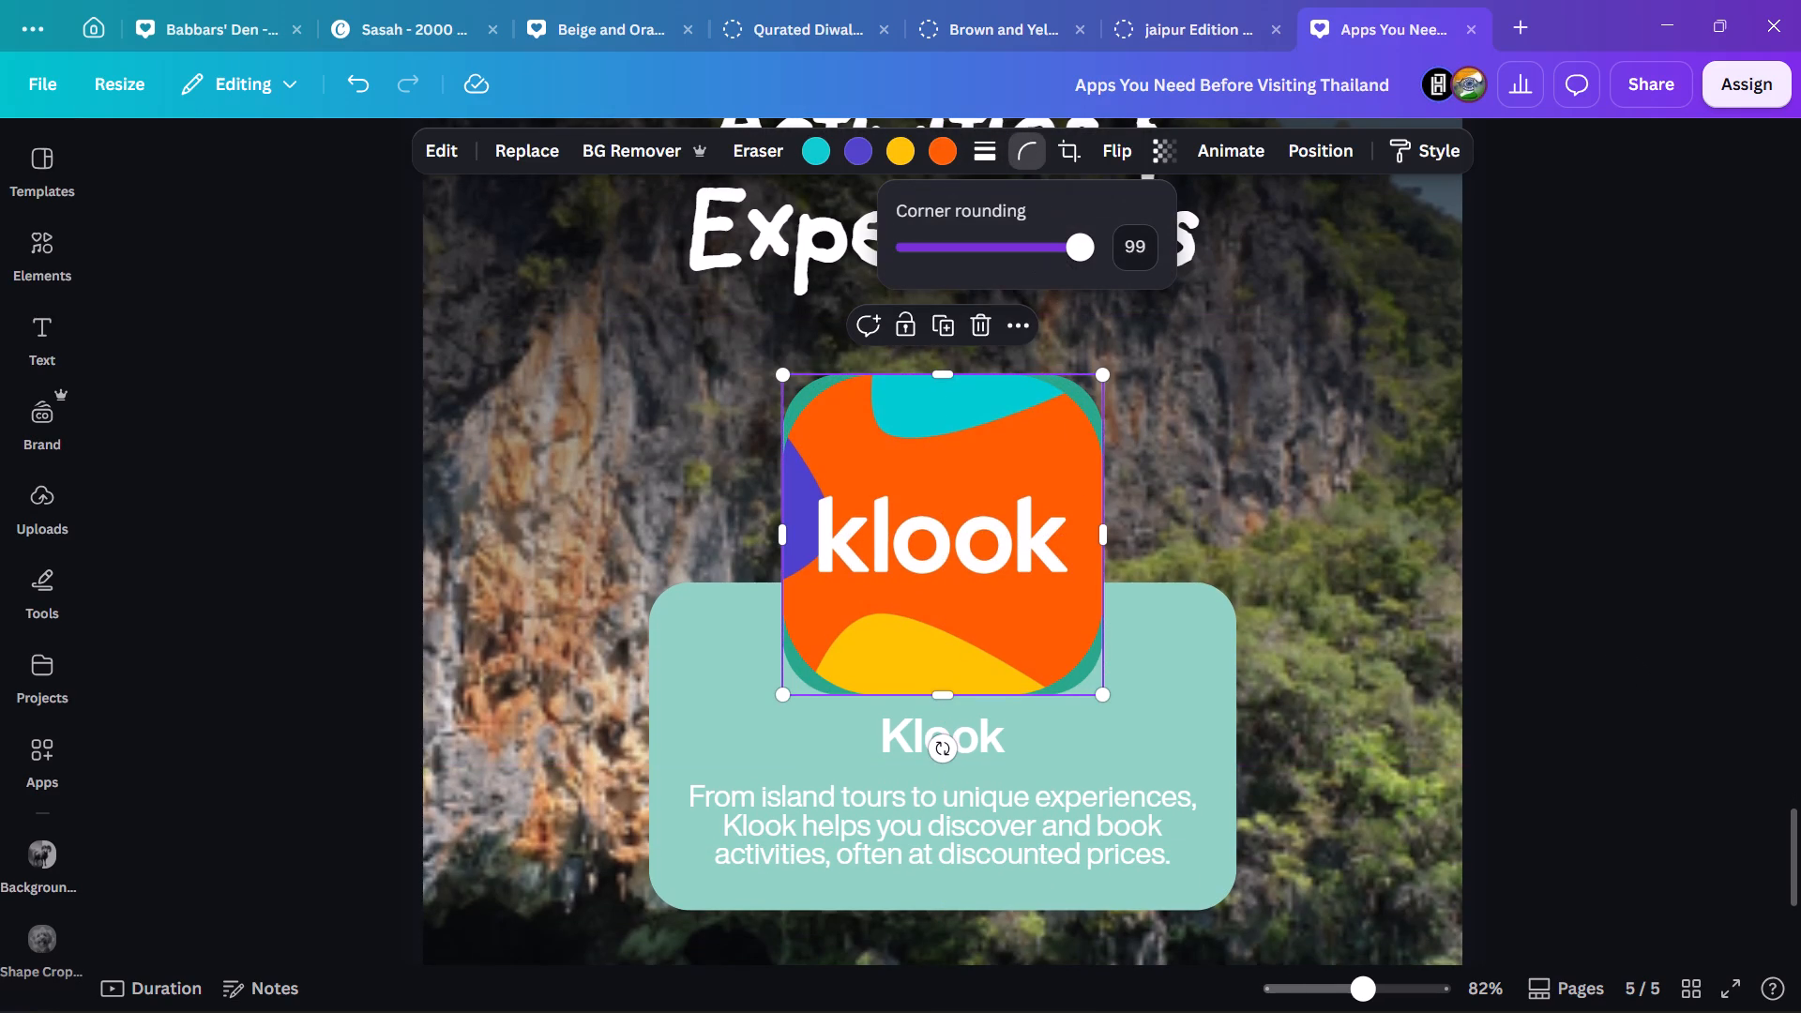
pyautogui.moveTo(1082, 251); pyautogui.dragTo(1012, 242)
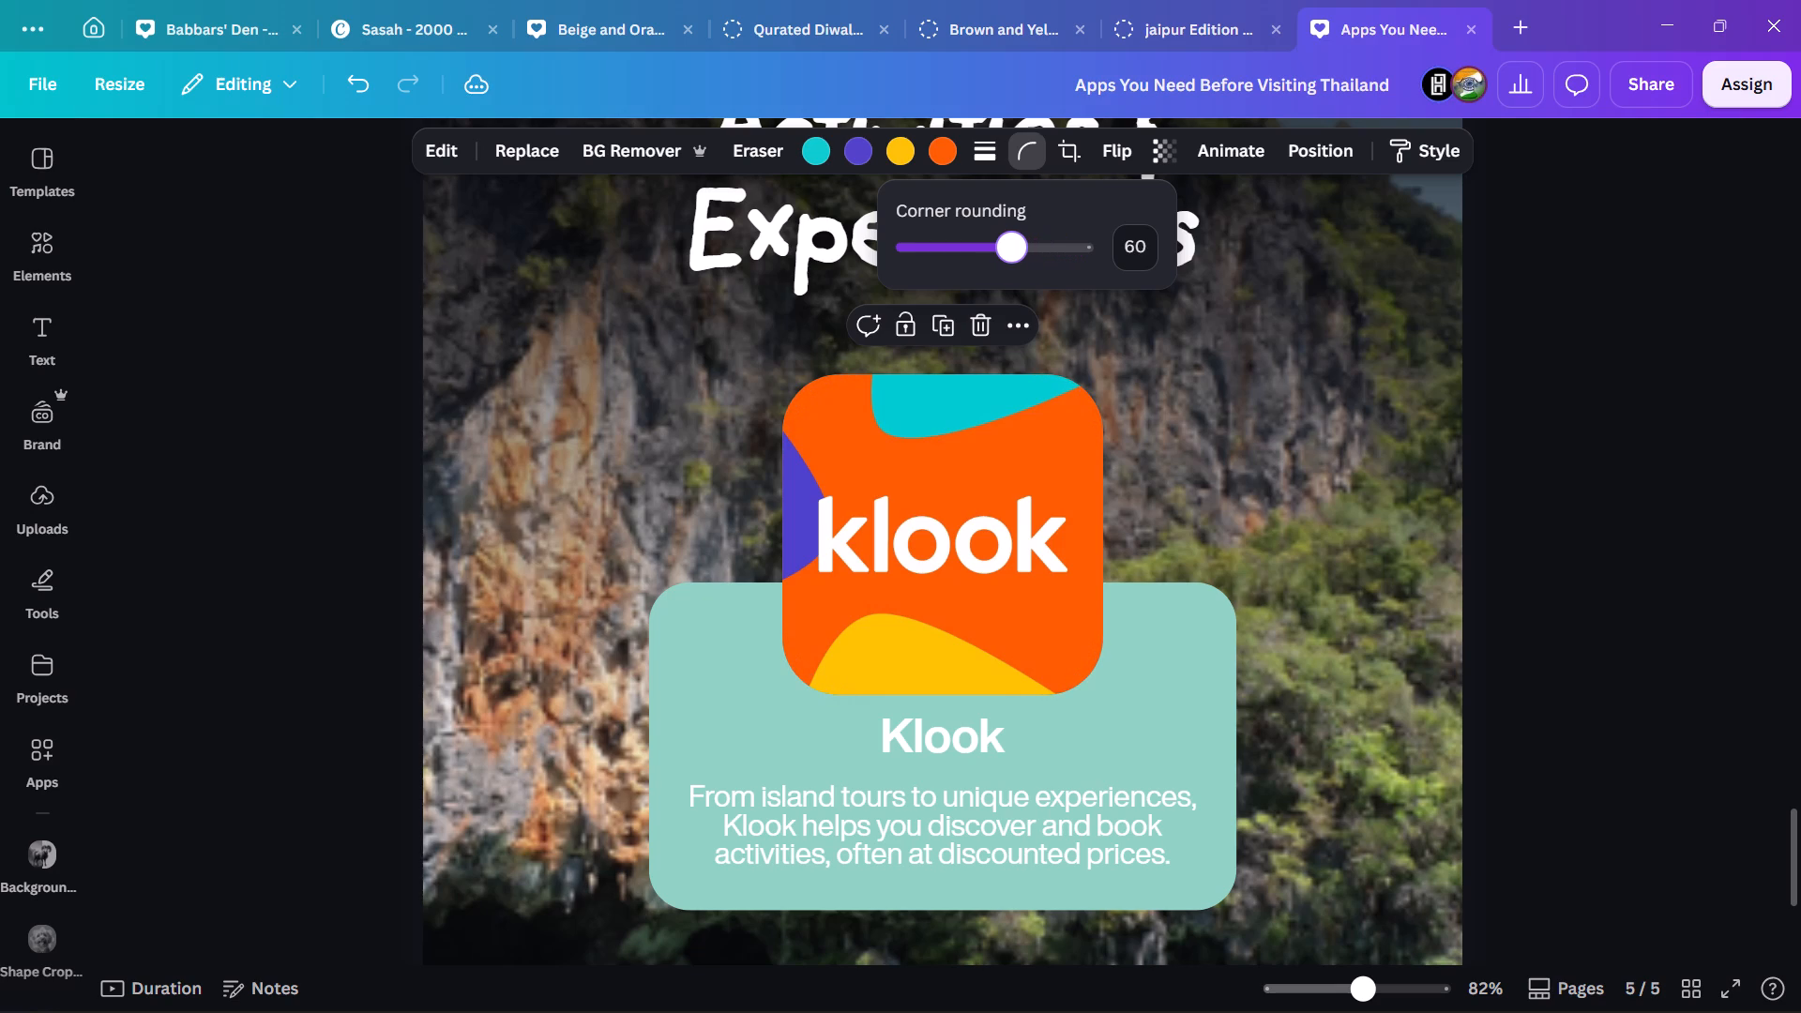
pyautogui.moveTo(1012, 242); pyautogui.dragTo(1011, 241)
pyautogui.click(1702, 548)
pyautogui.click(1692, 549)
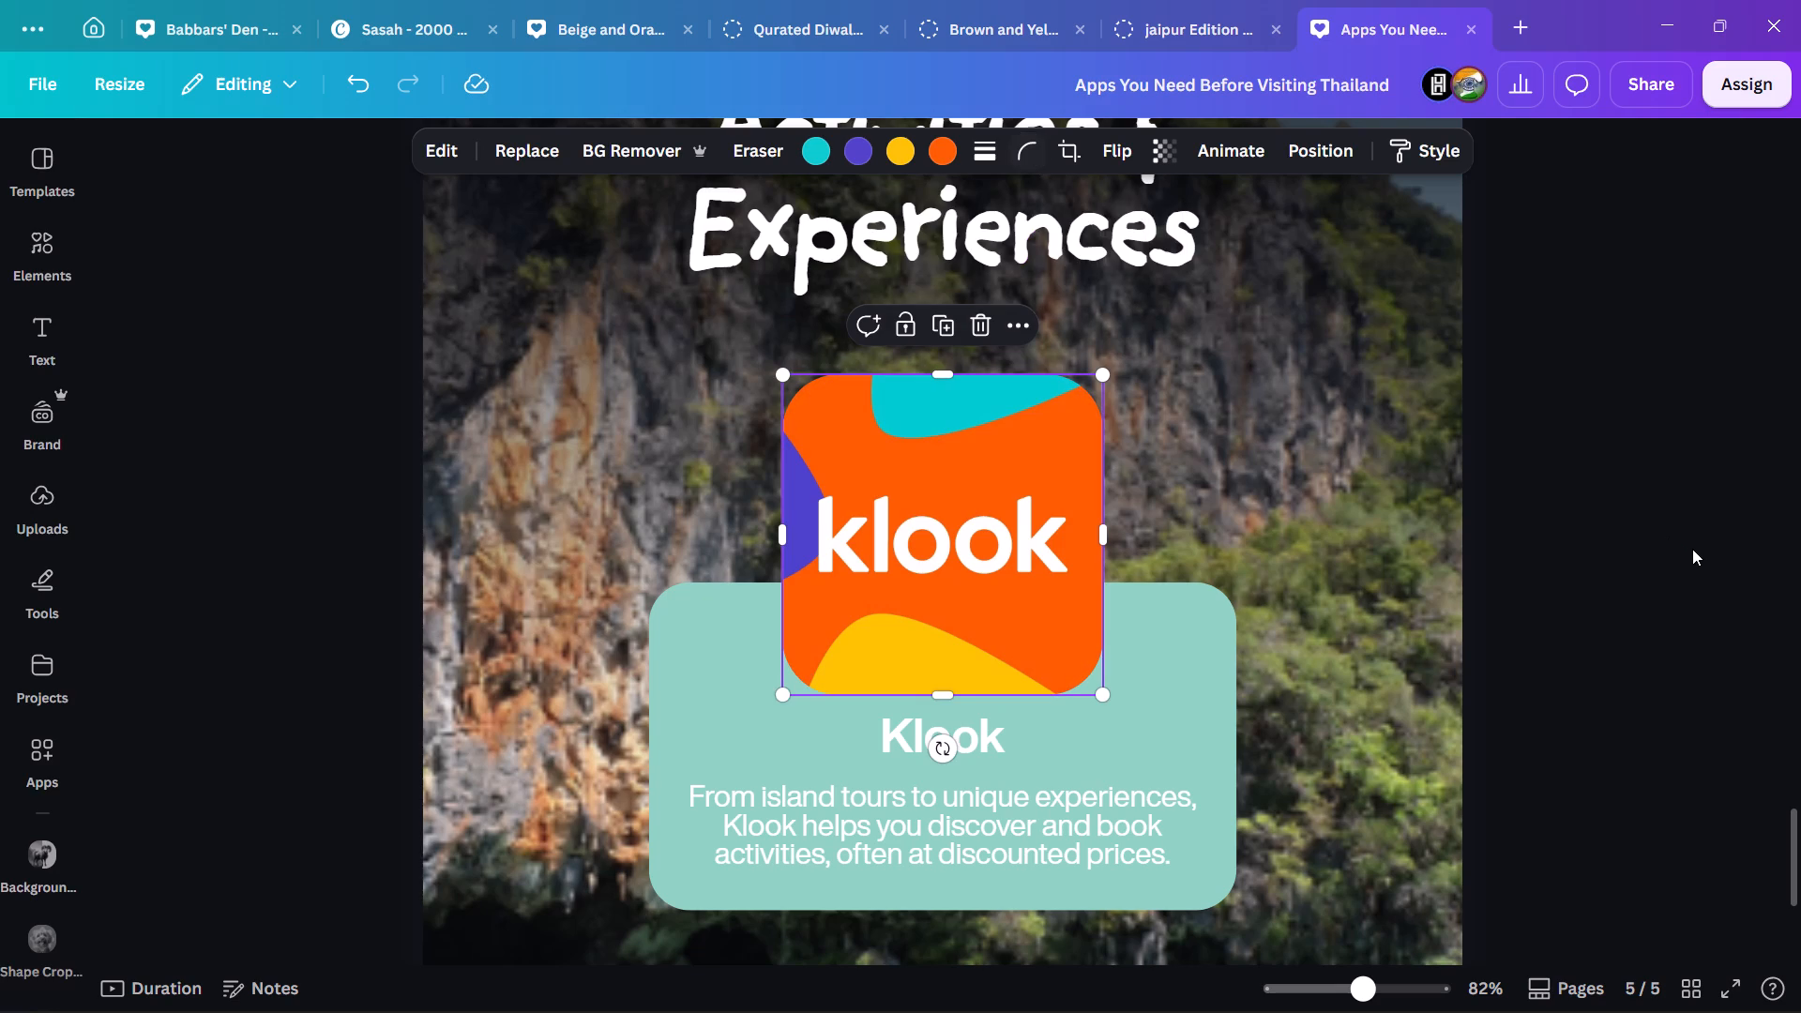
# Delete the old green app icon layer hidden behind the Klook logo.
pyautogui.click(1187, 671)
pyautogui.hotkey('alt', '1')
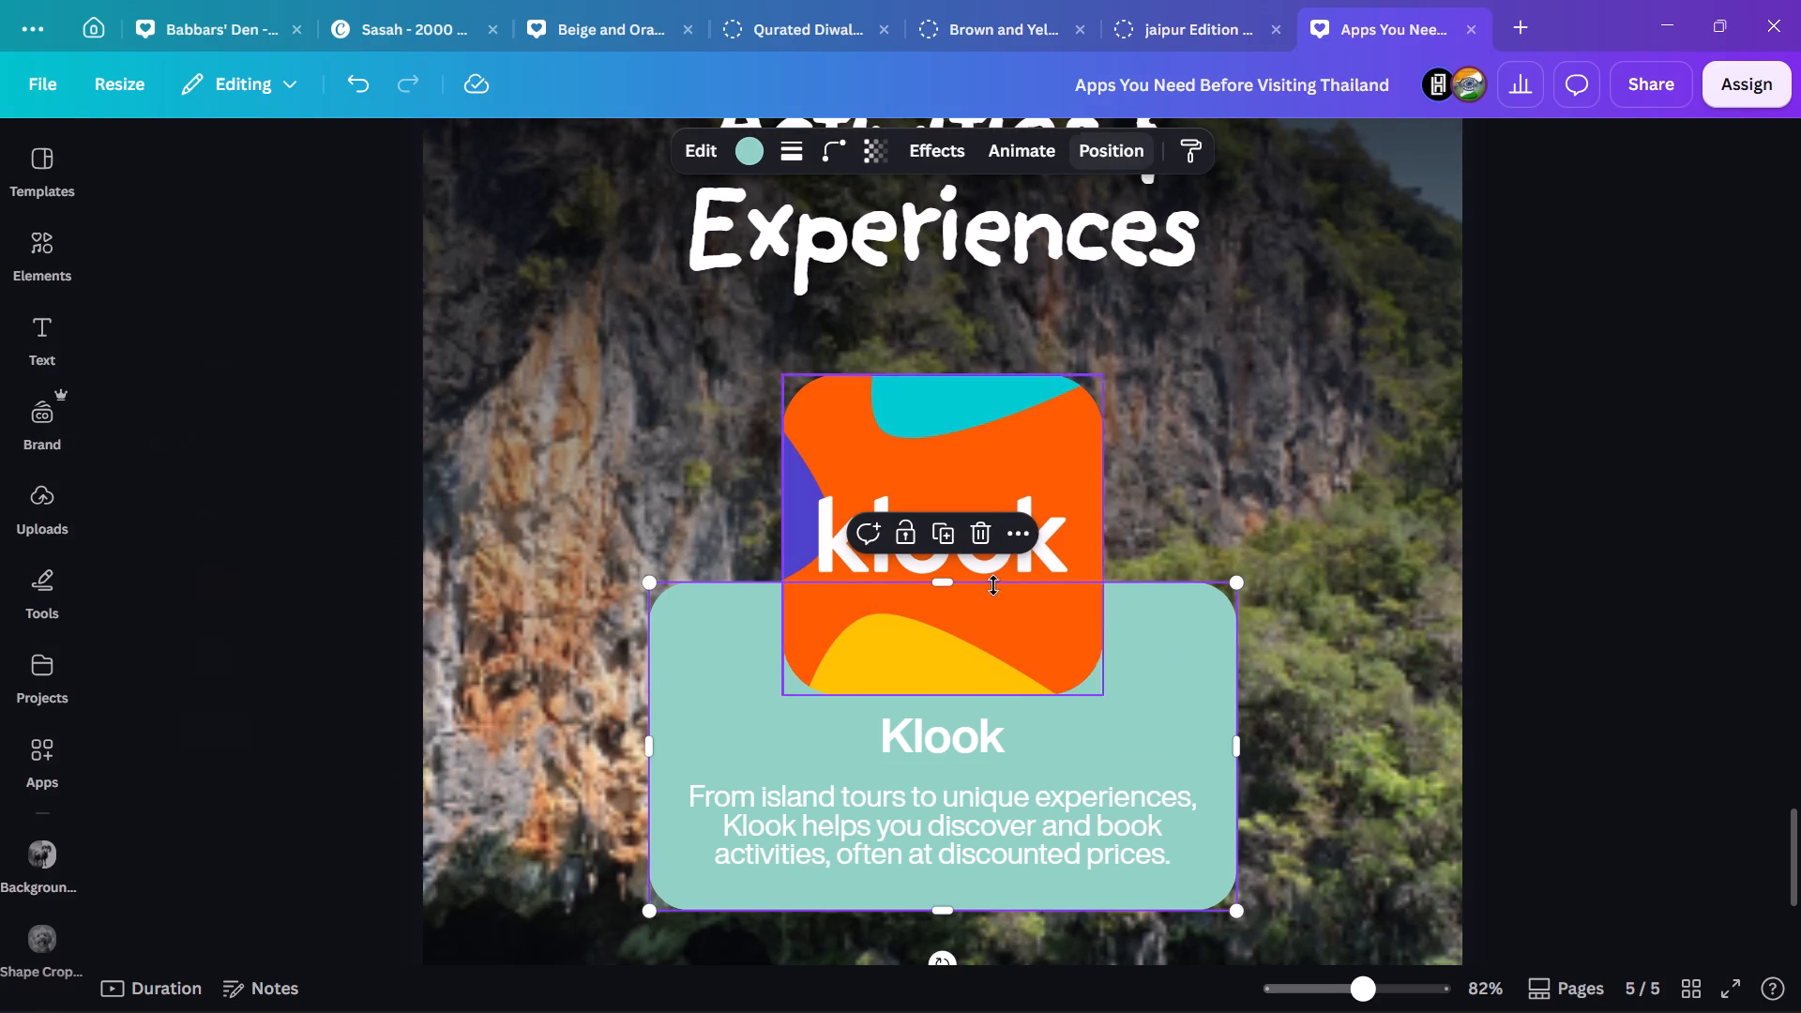
pyautogui.click(313, 654)
pyautogui.press('Delete')
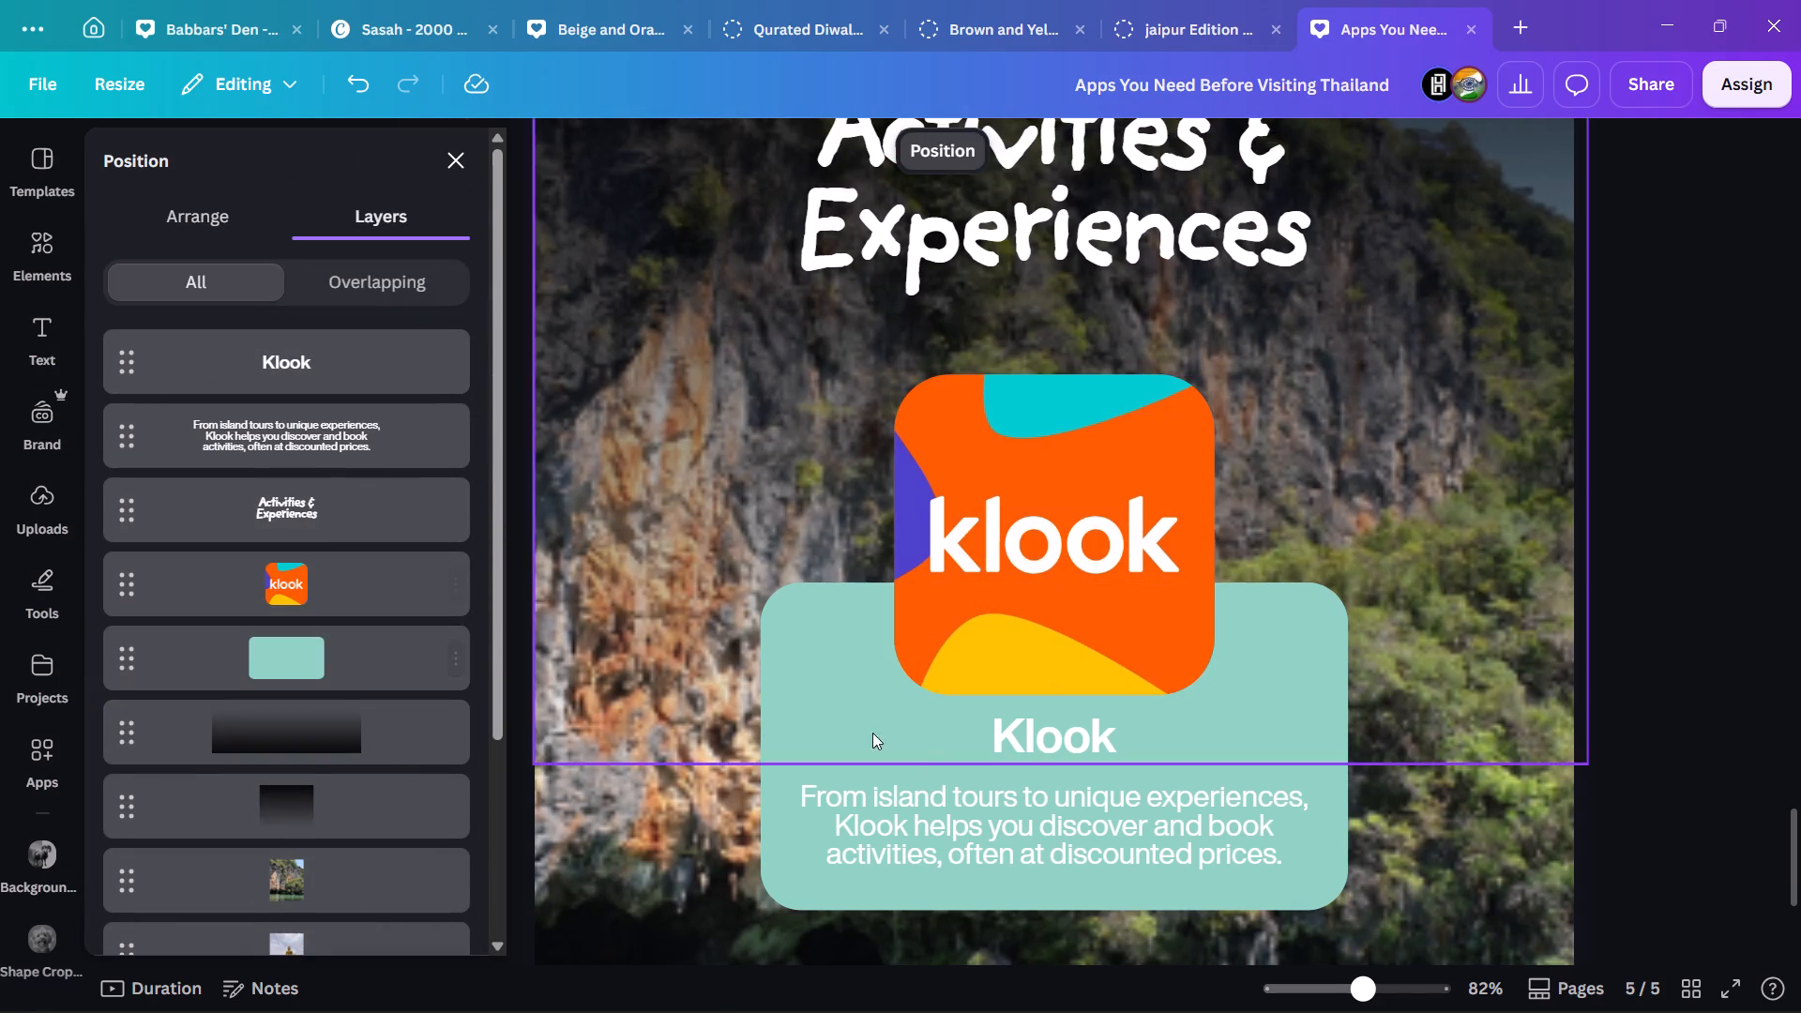
# Fill the Klook description card with the orange #FF5C01 sampled from the logo.
pyautogui.click(819, 676)
pyautogui.click(748, 147)
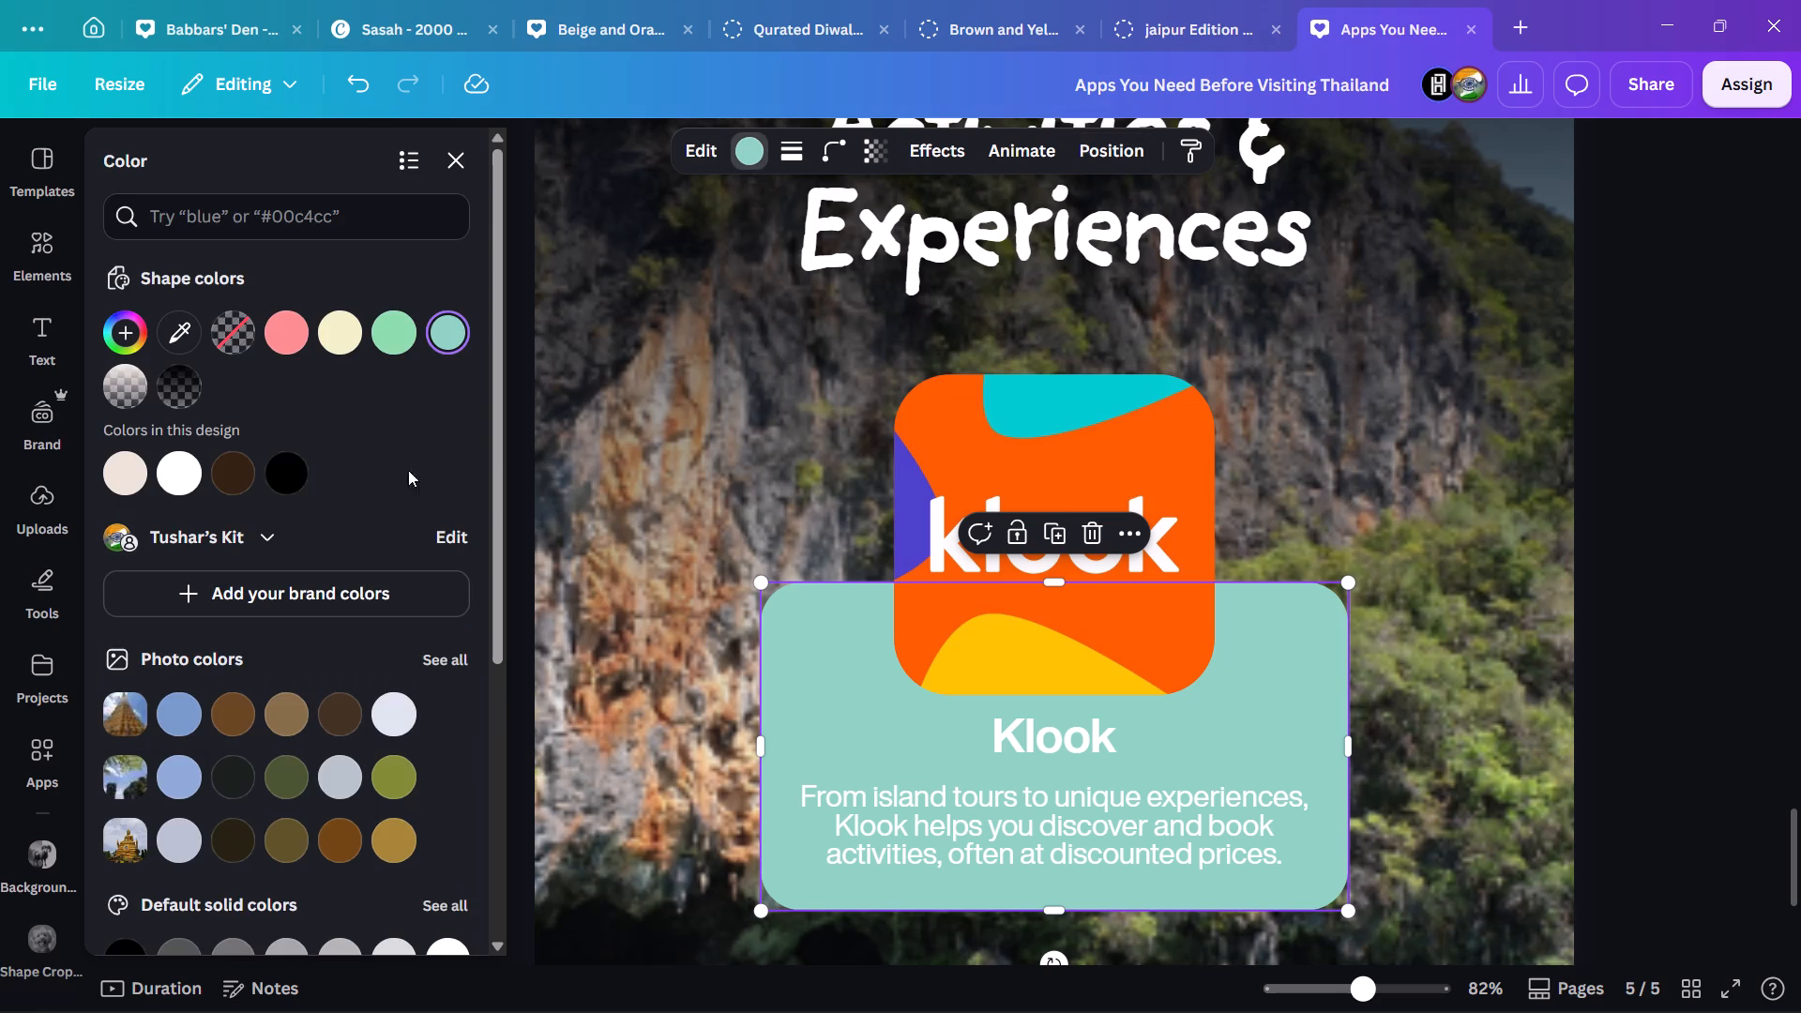
pyautogui.click(176, 329)
pyautogui.click(921, 607)
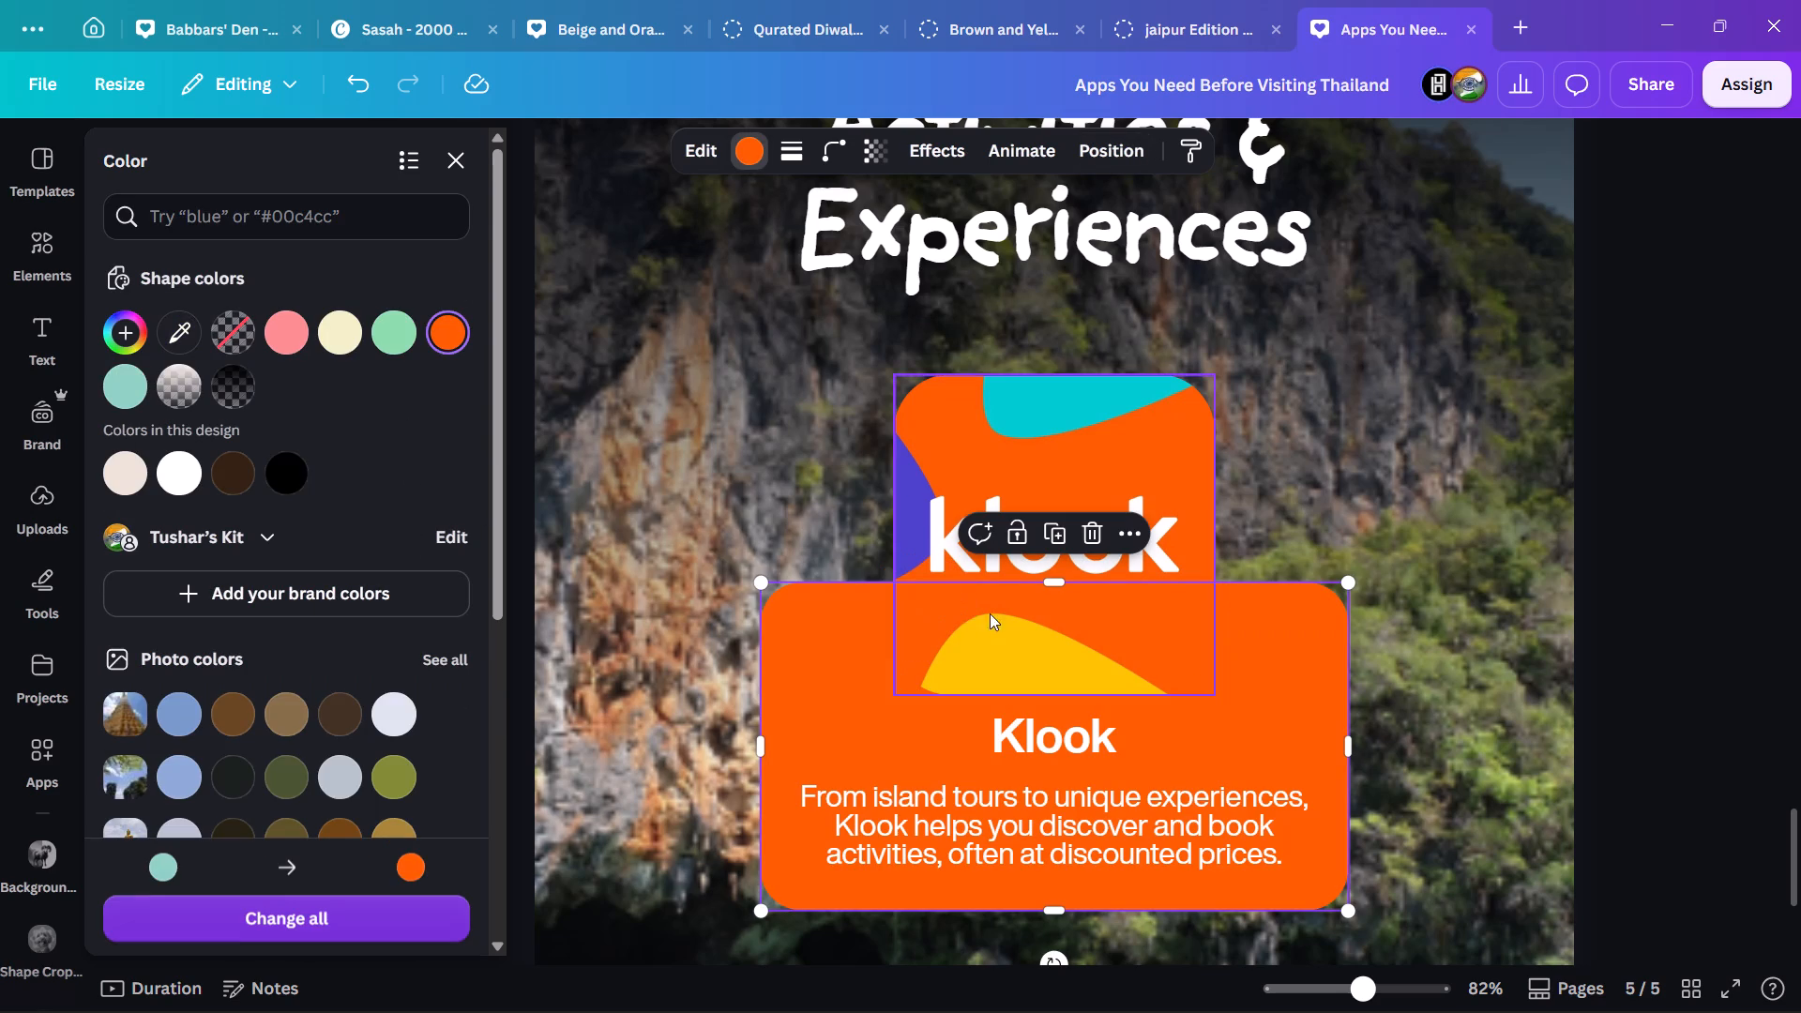
# Soften the Klook card's orange fill to the muted peach shade #E29C74.
pyautogui.click(751, 153)
pyautogui.click(746, 160)
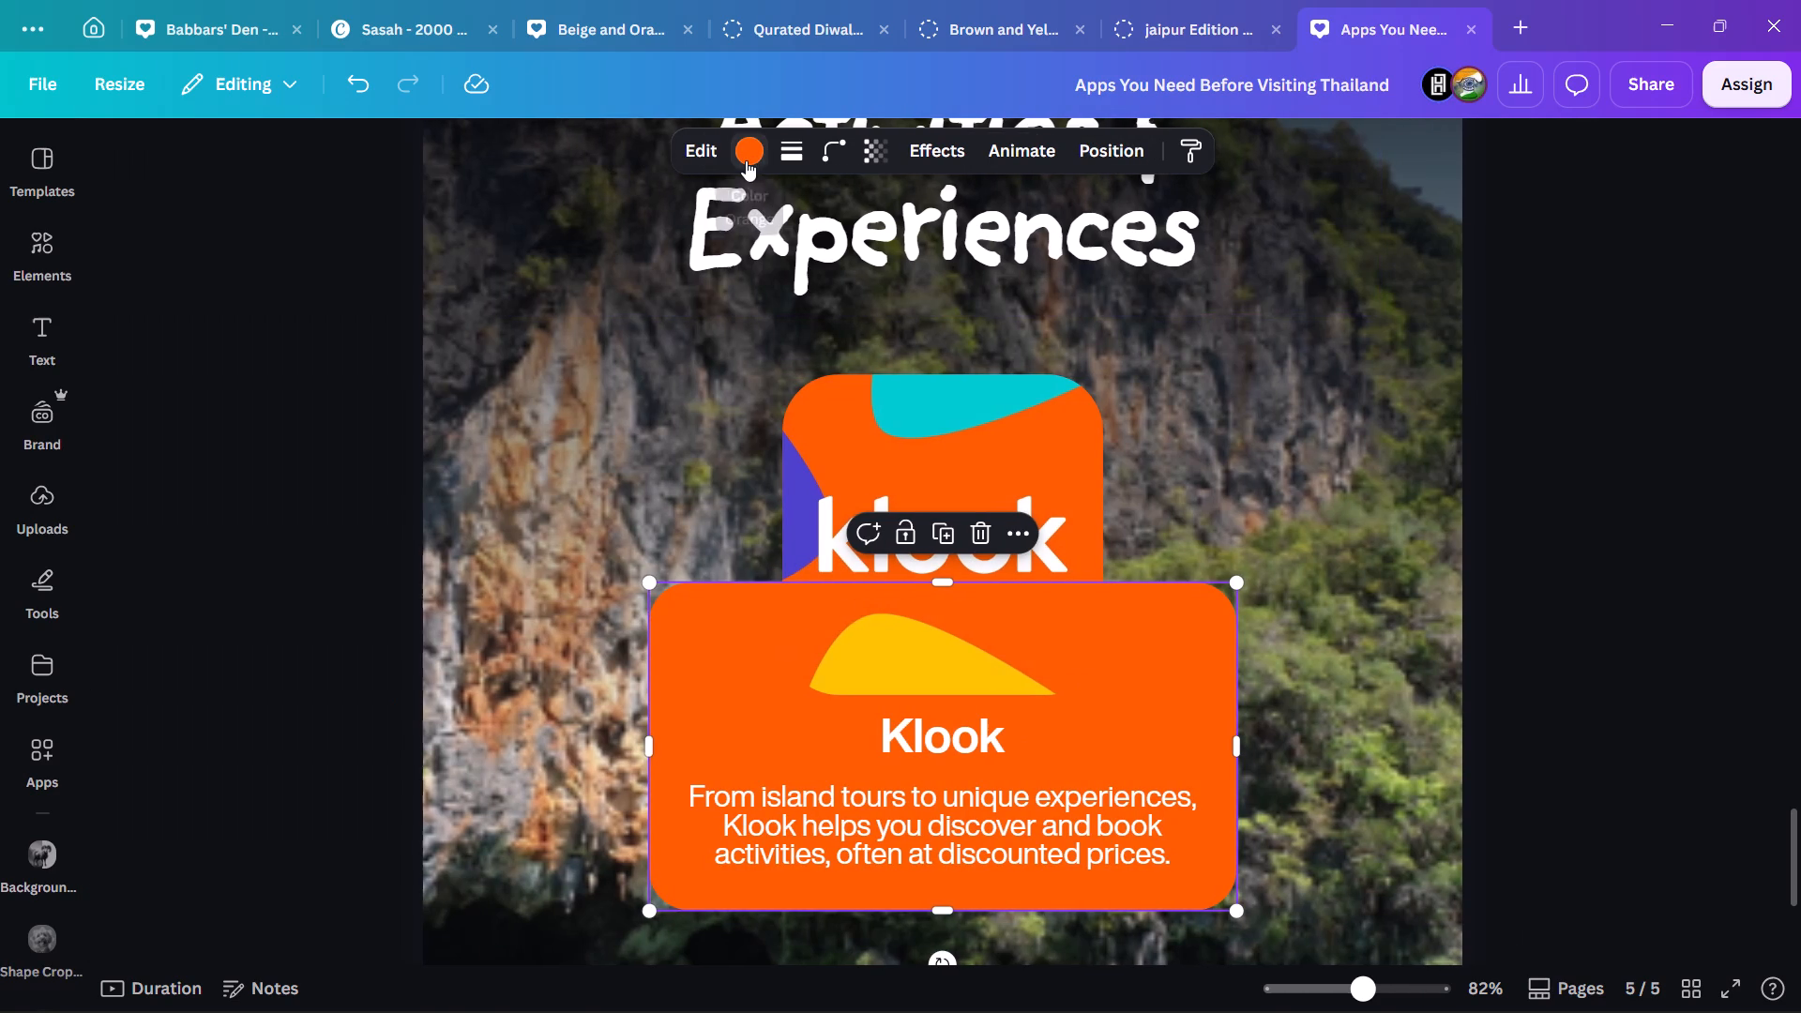
pyautogui.click(344, 325)
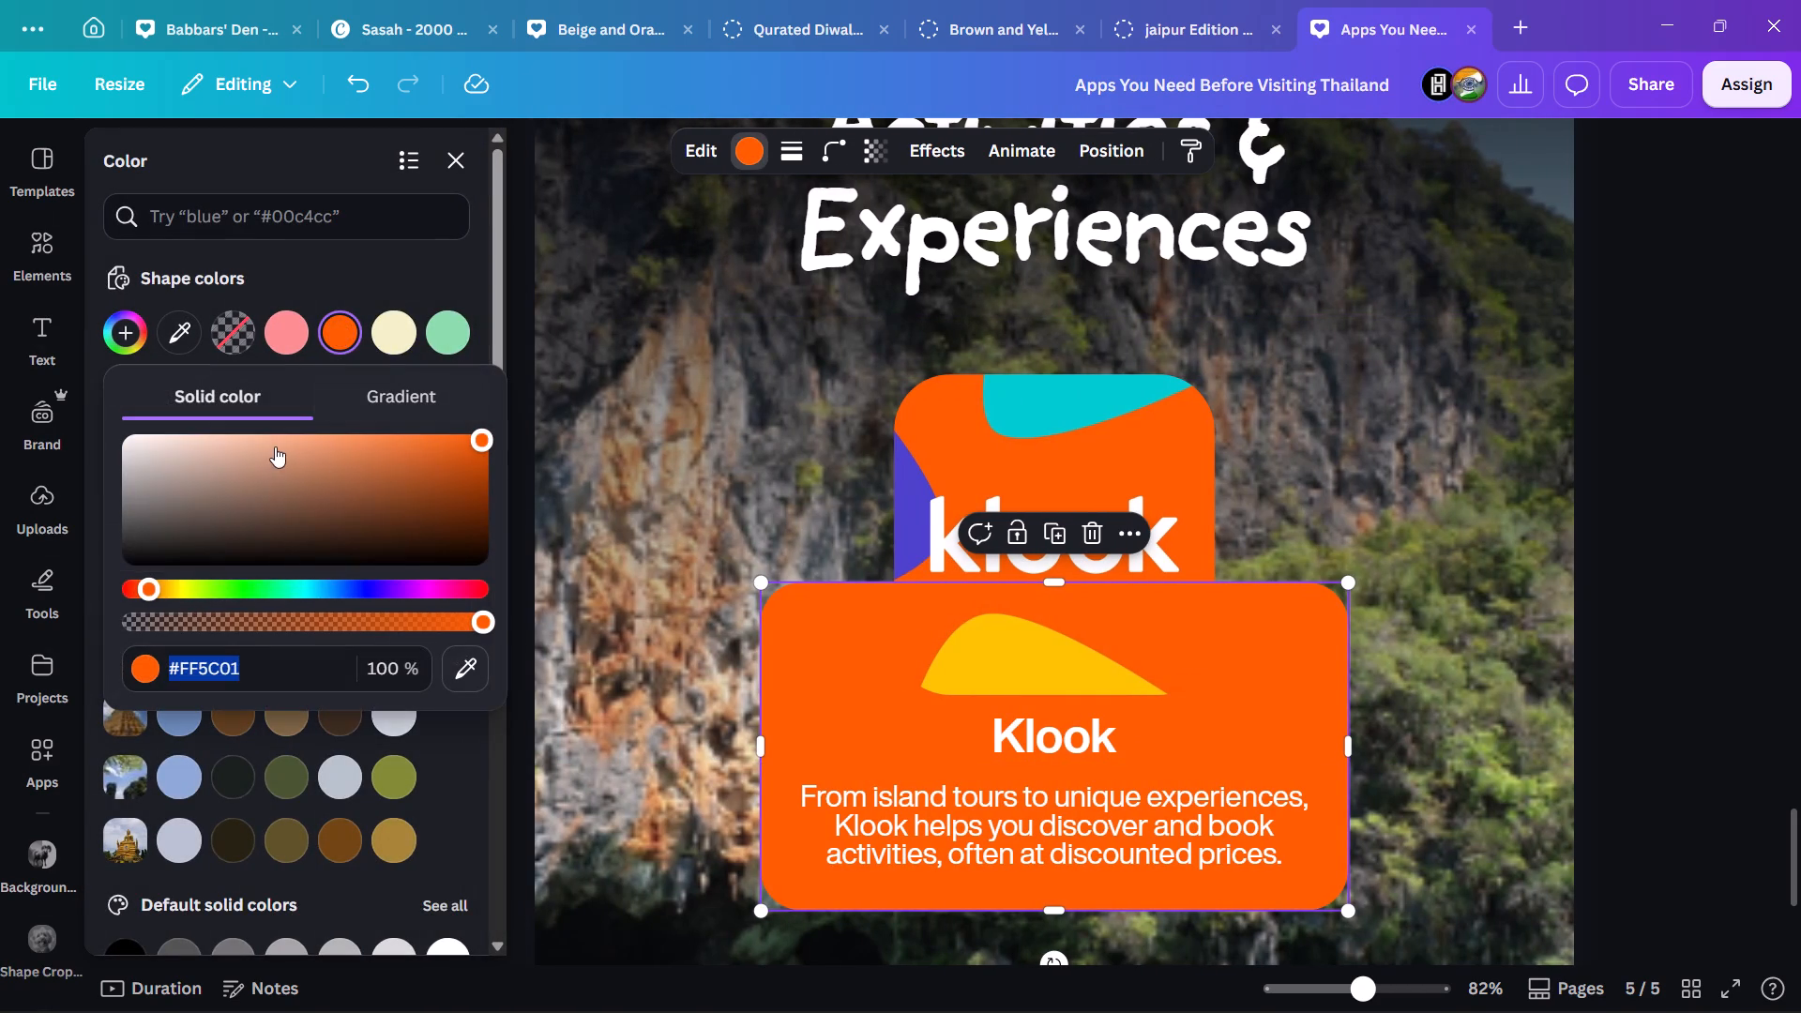
pyautogui.click(279, 446)
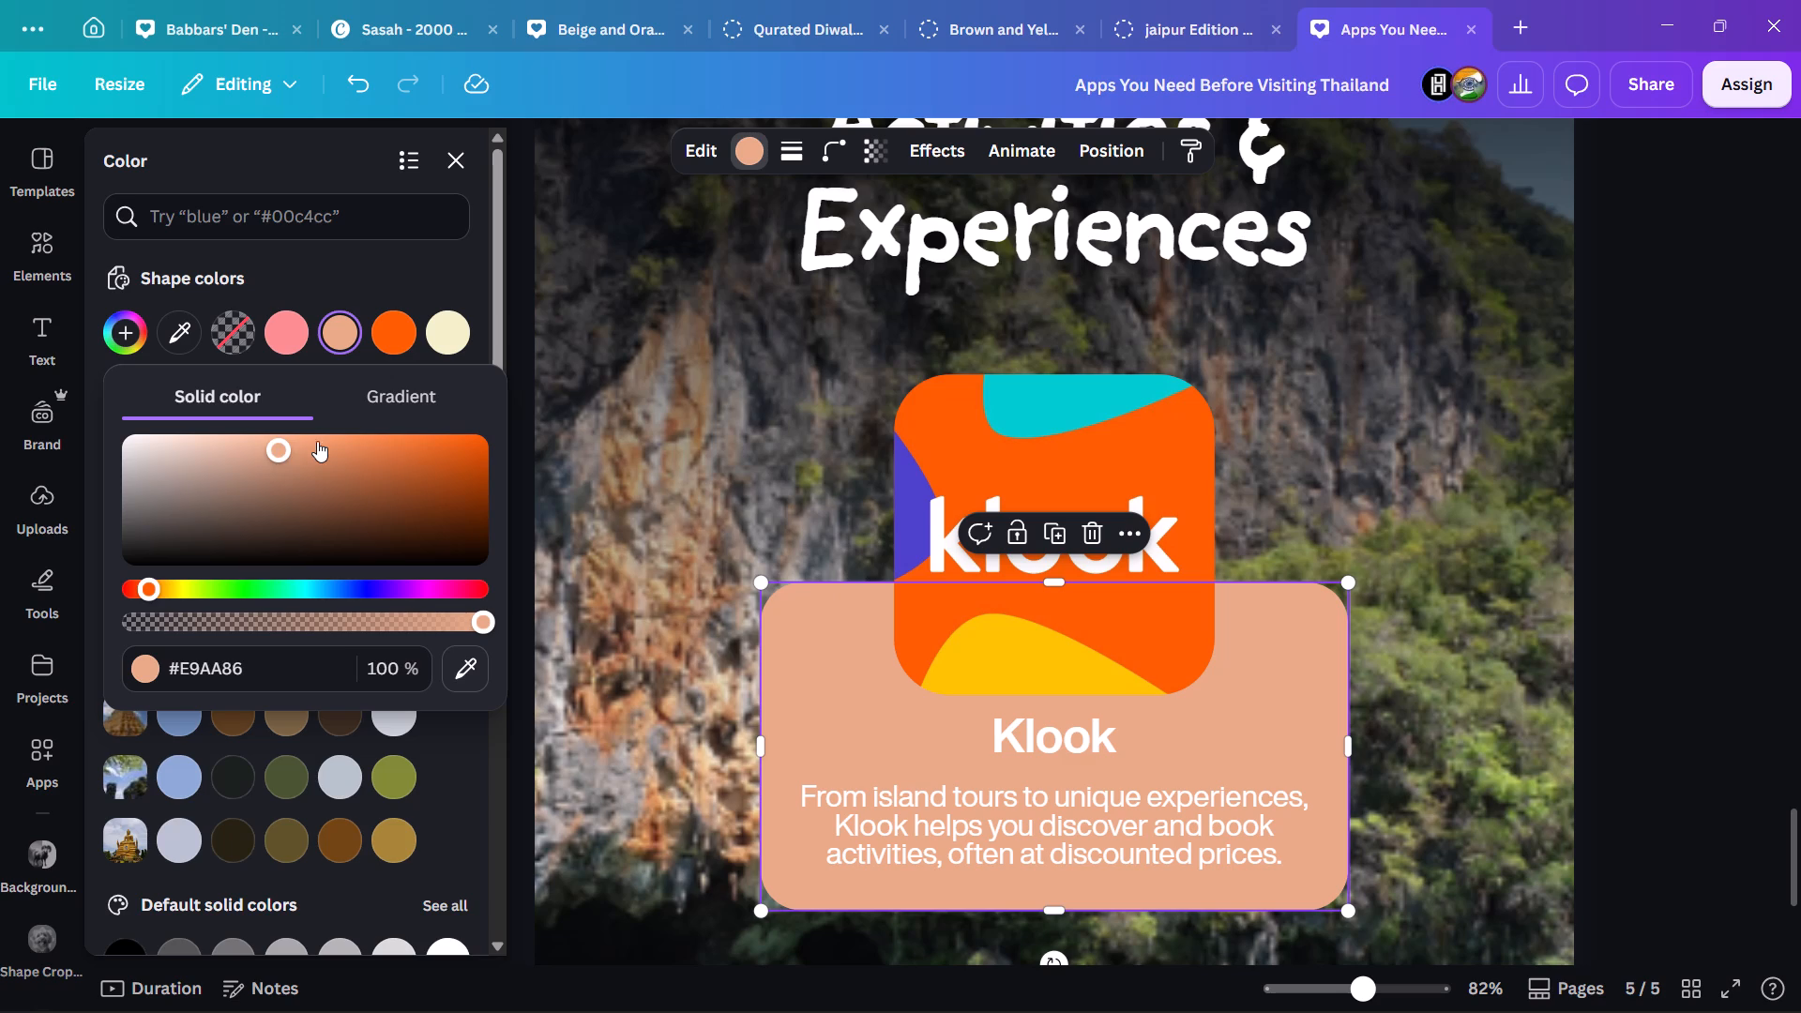
pyautogui.click(317, 441)
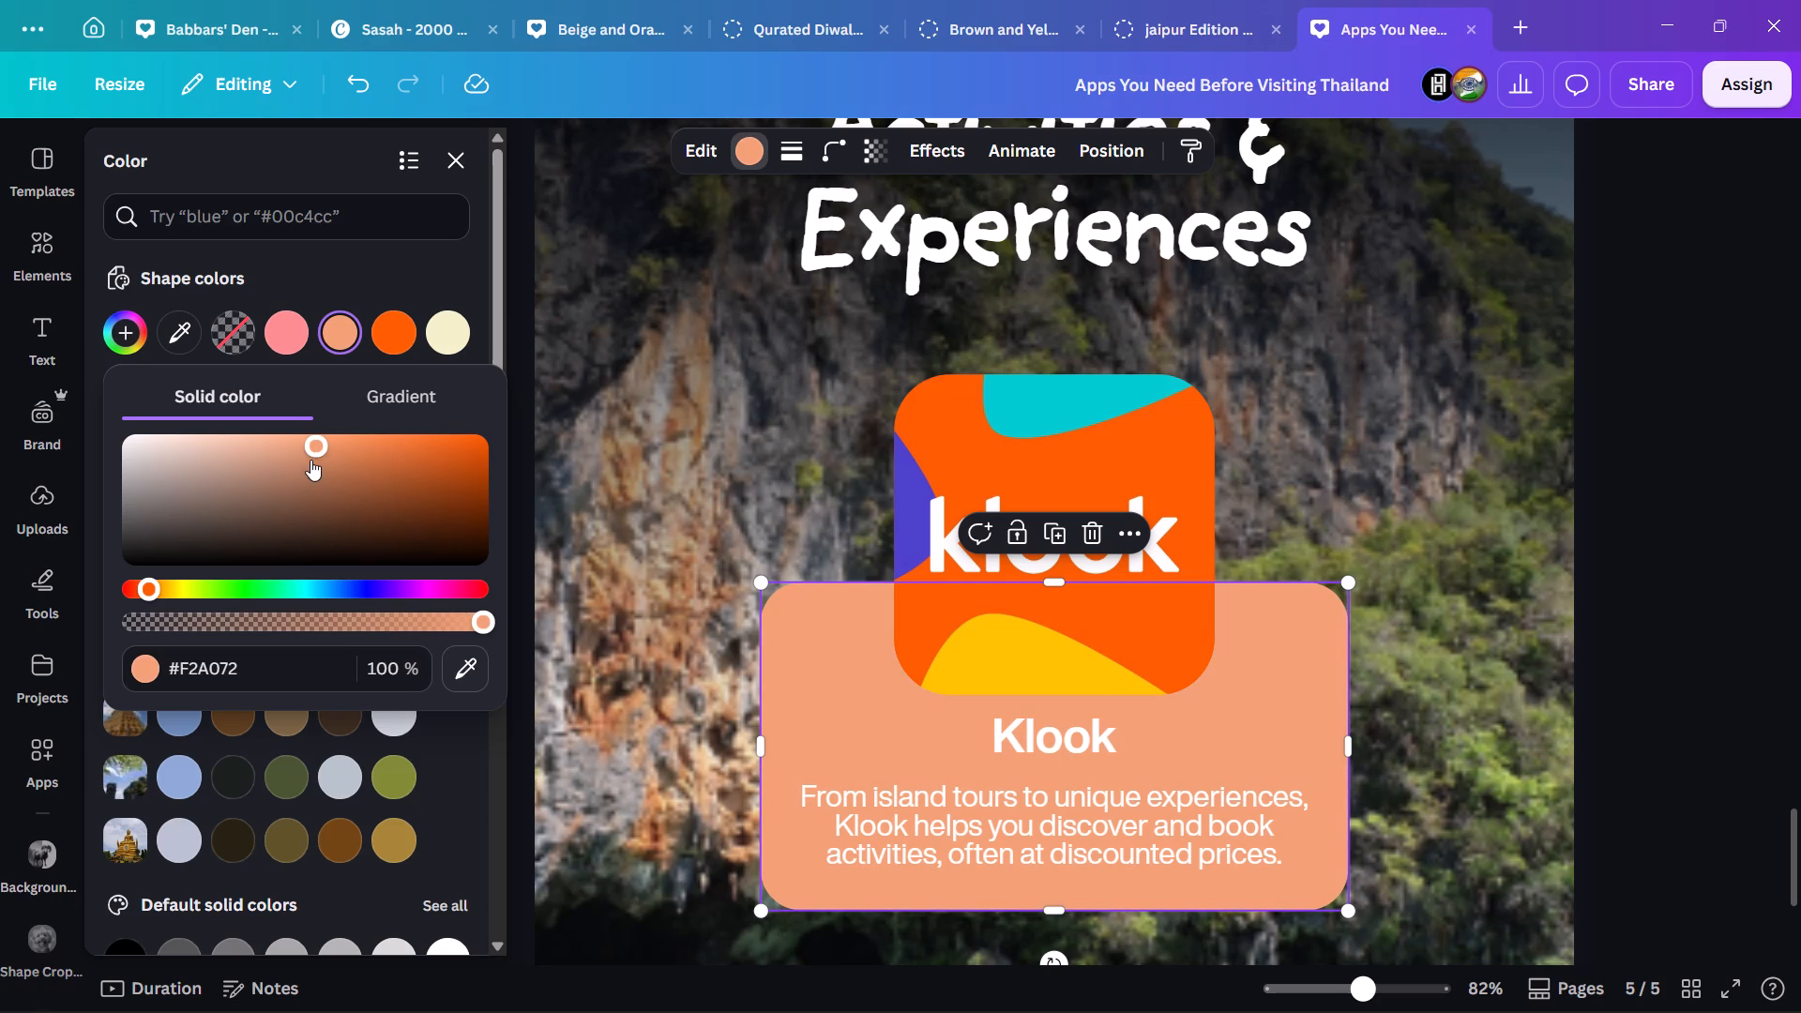
pyautogui.click(312, 458)
pyautogui.click(317, 440)
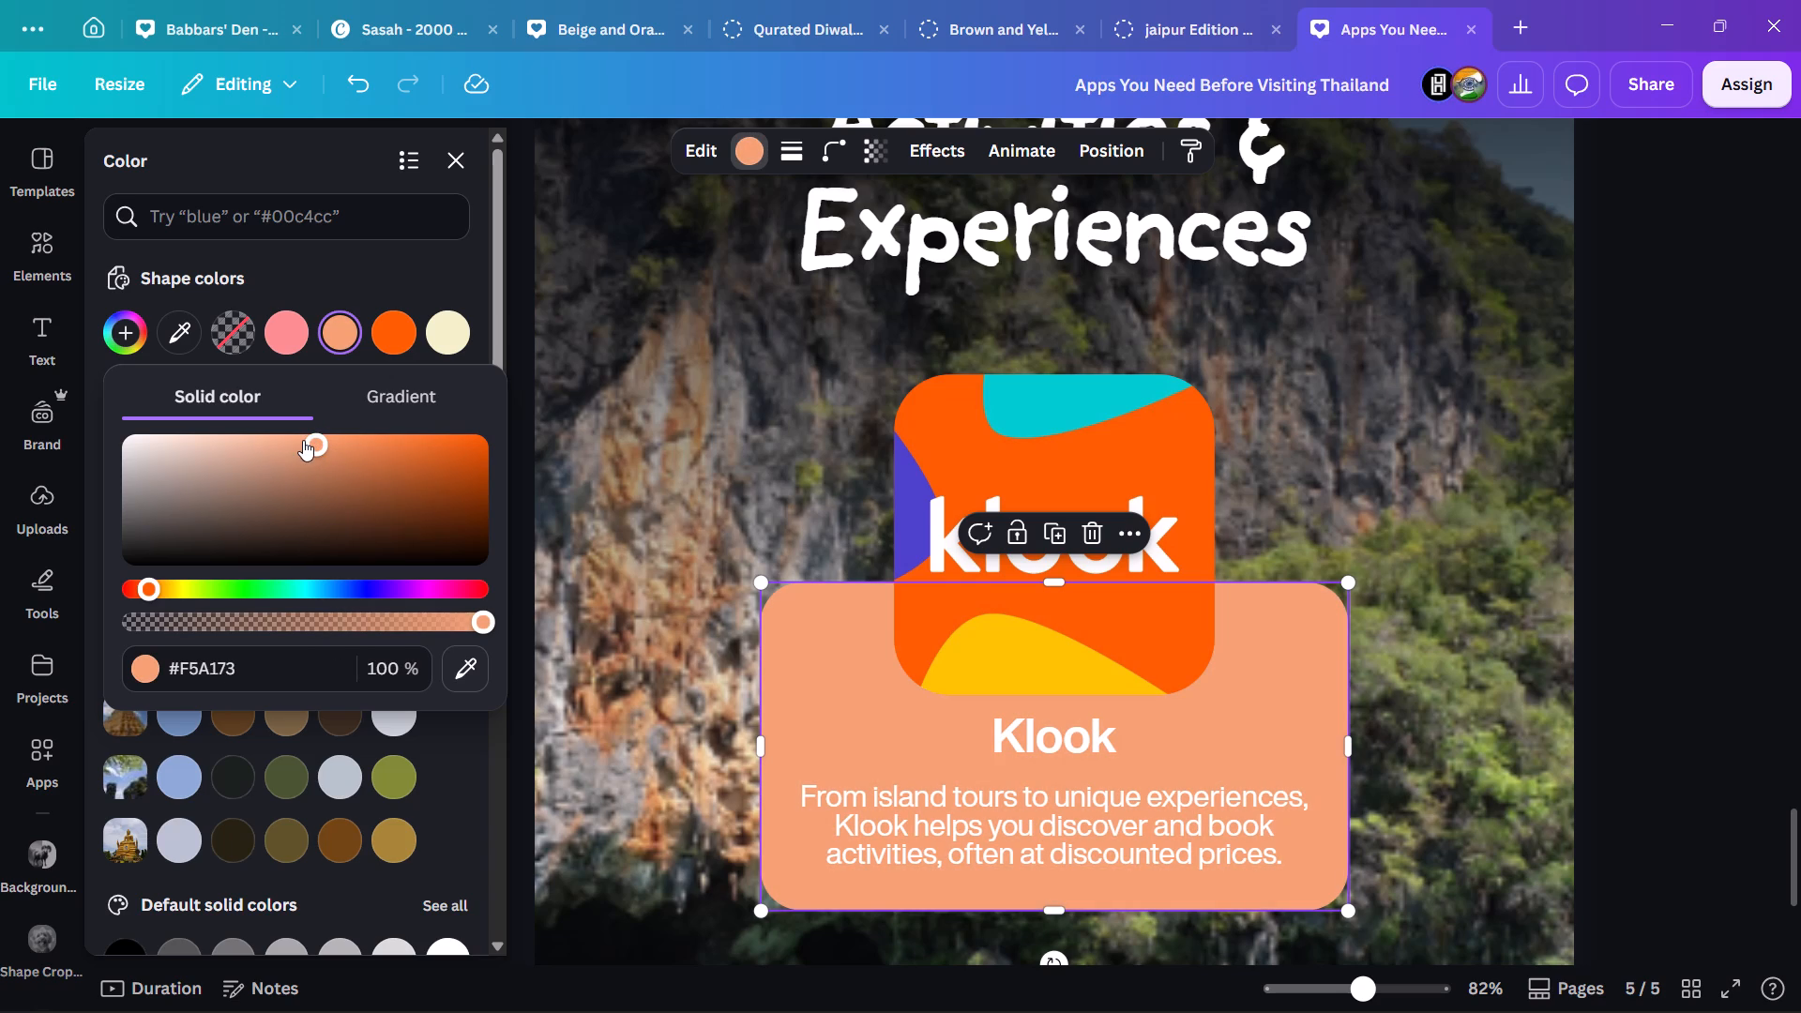
pyautogui.click(303, 440)
pyautogui.click(321, 436)
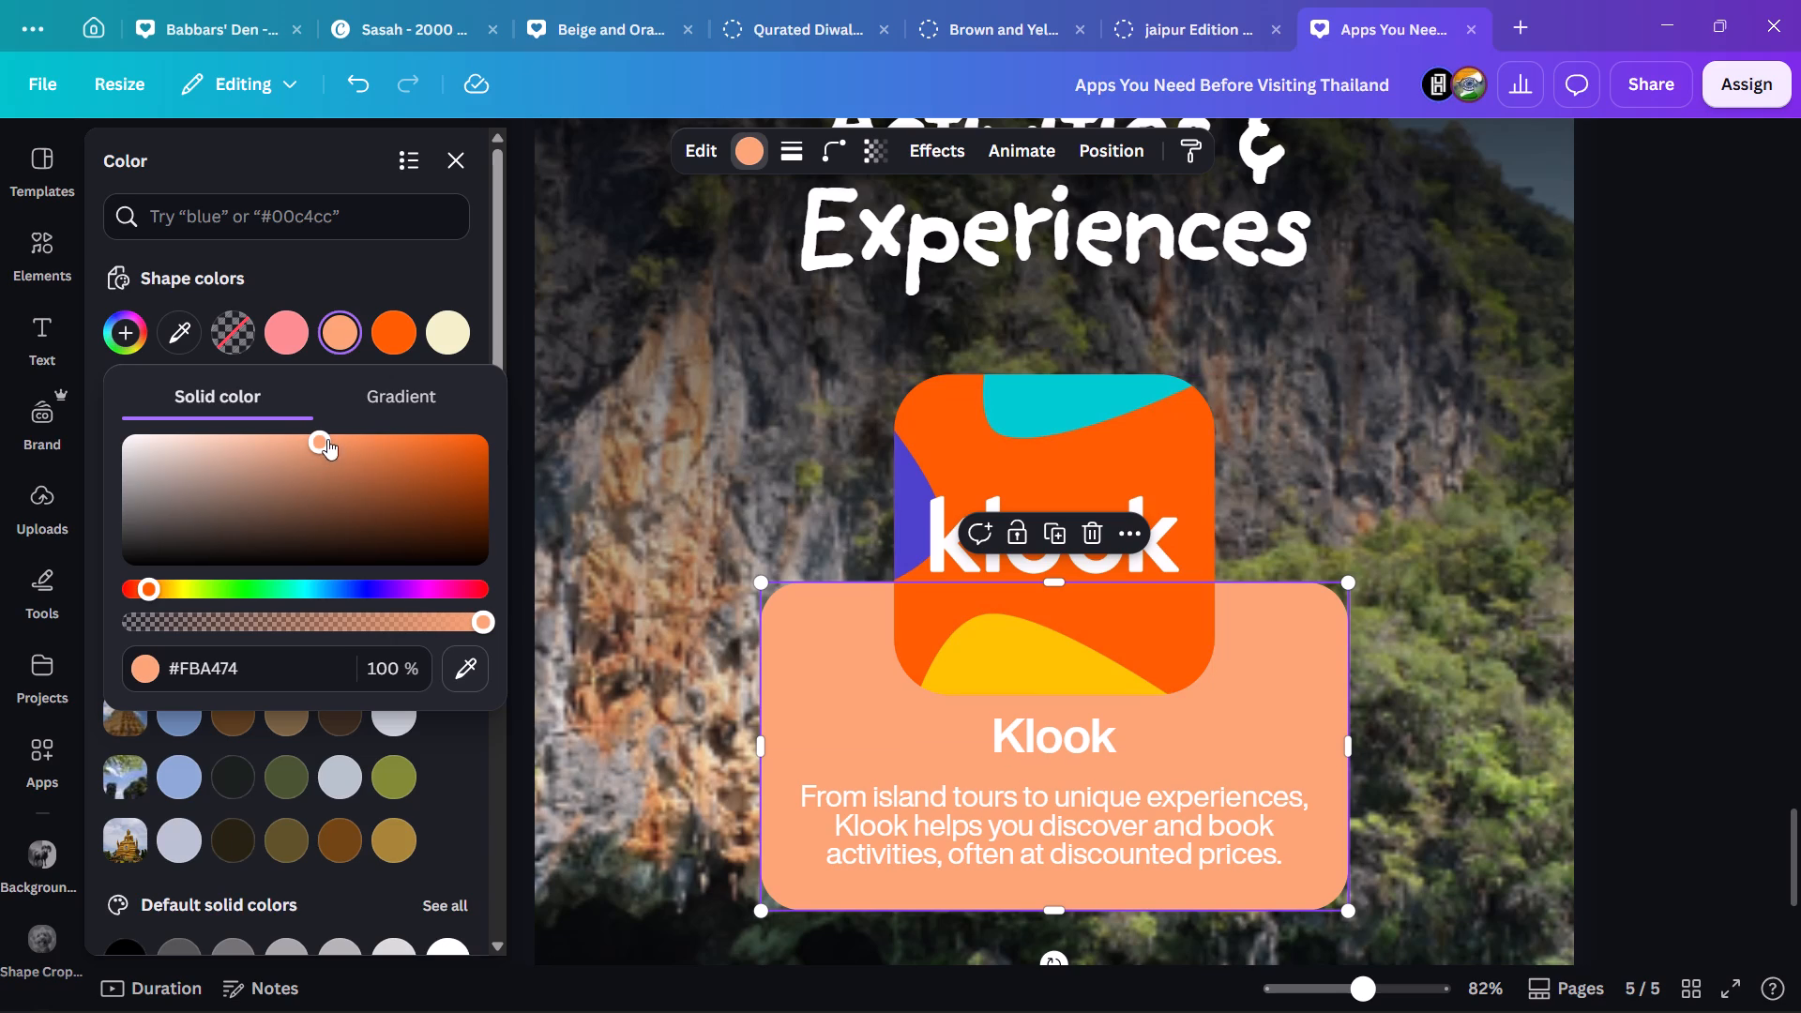
pyautogui.moveTo(327, 439); pyautogui.dragTo(284, 439)
pyautogui.moveTo(284, 439); pyautogui.dragTo(287, 446)
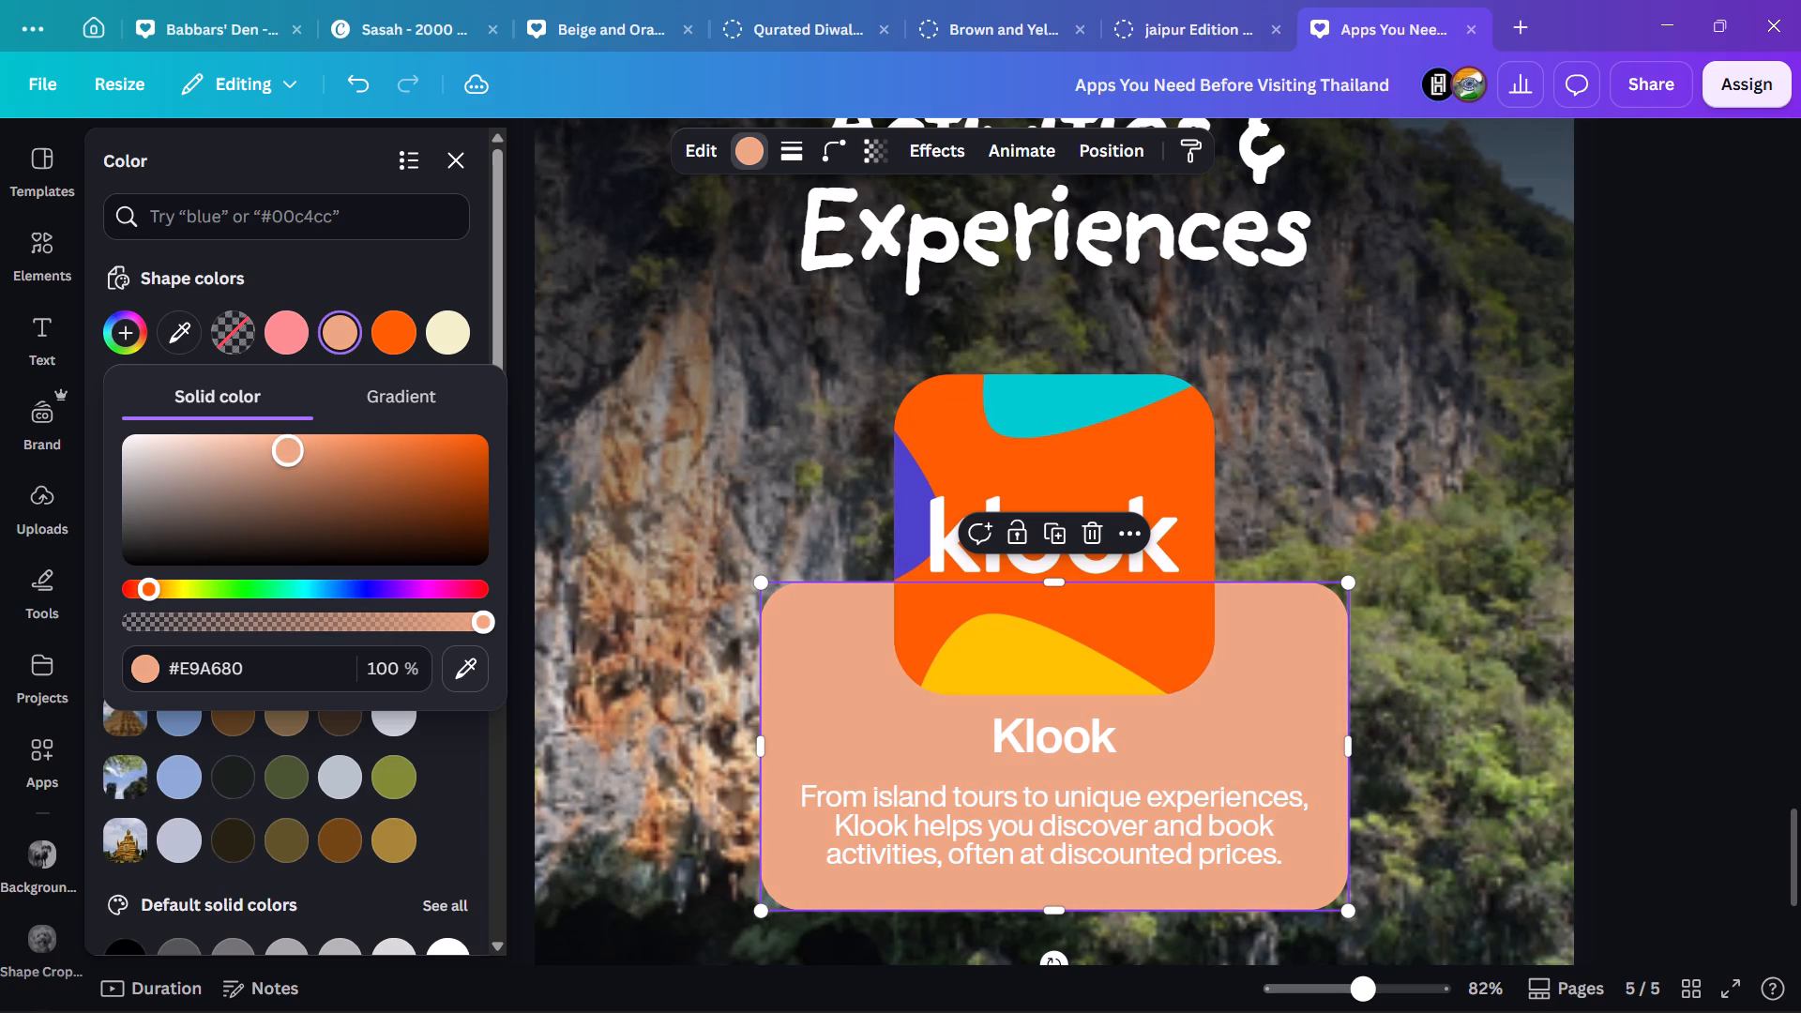
pyautogui.moveTo(287, 446); pyautogui.dragTo(280, 446)
pyautogui.moveTo(280, 446); pyautogui.dragTo(287, 442)
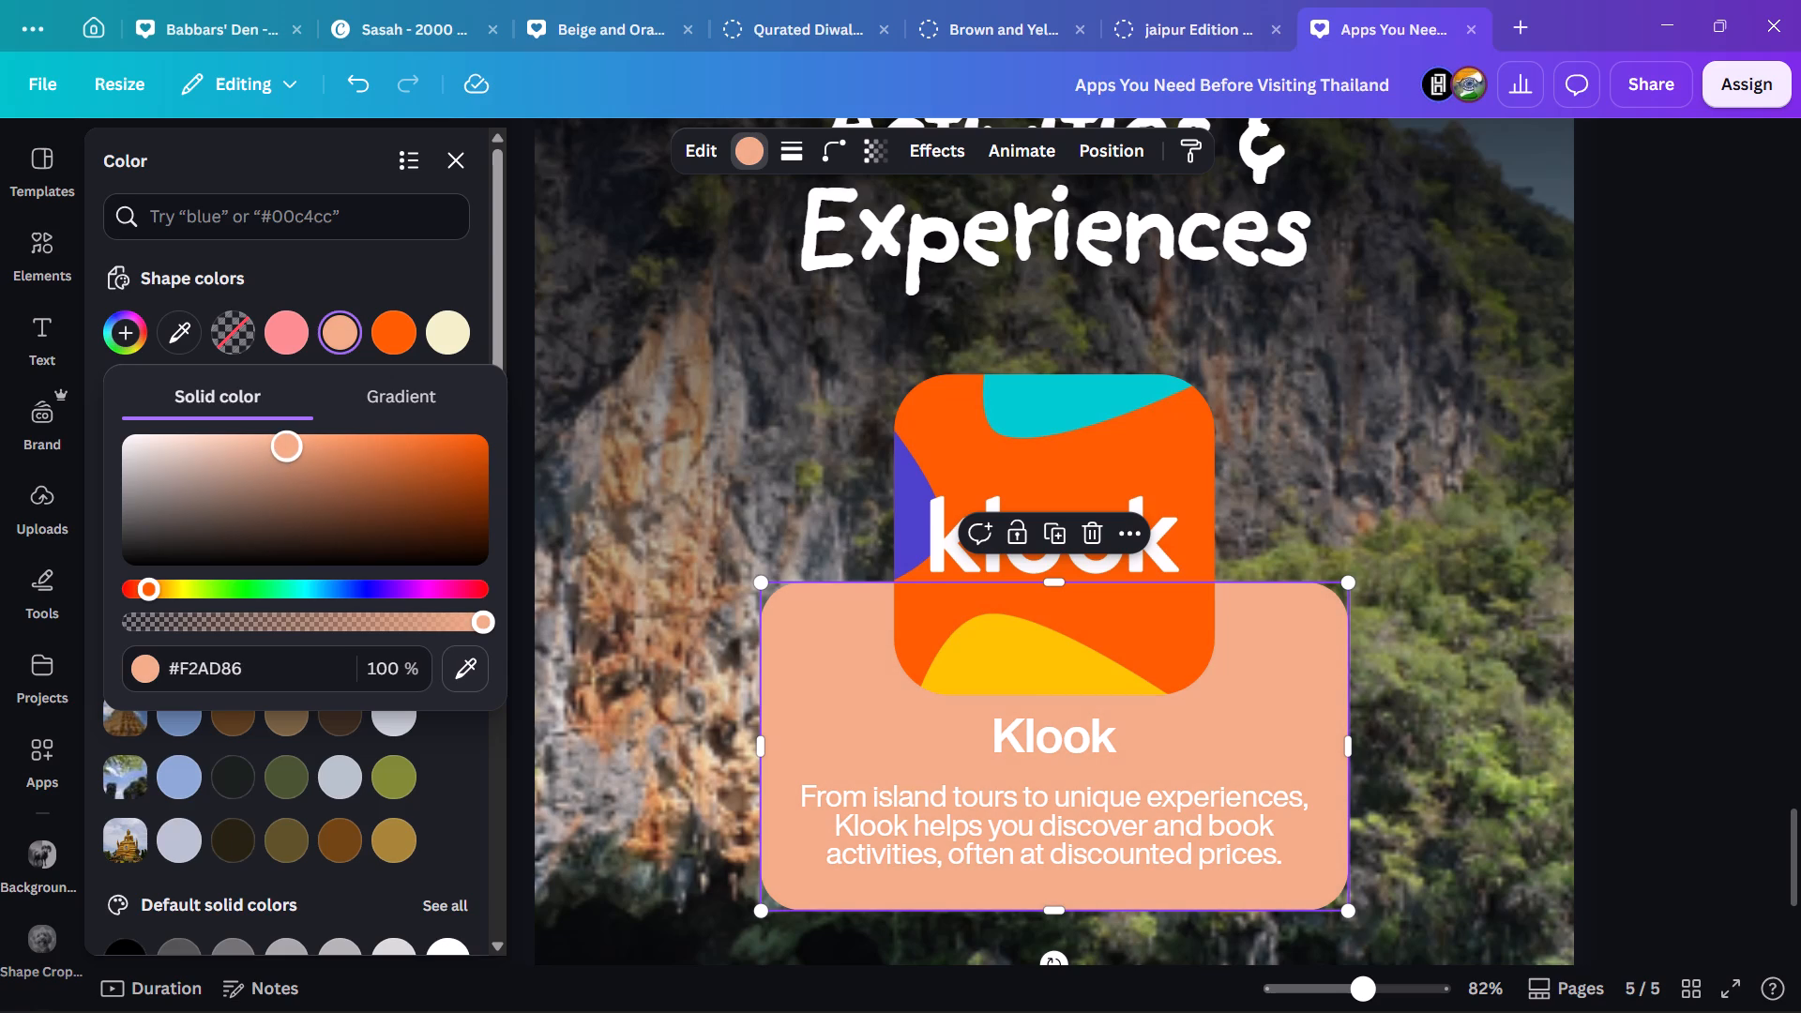
pyautogui.moveTo(287, 442); pyautogui.dragTo(278, 442)
pyautogui.moveTo(278, 442); pyautogui.dragTo(302, 443)
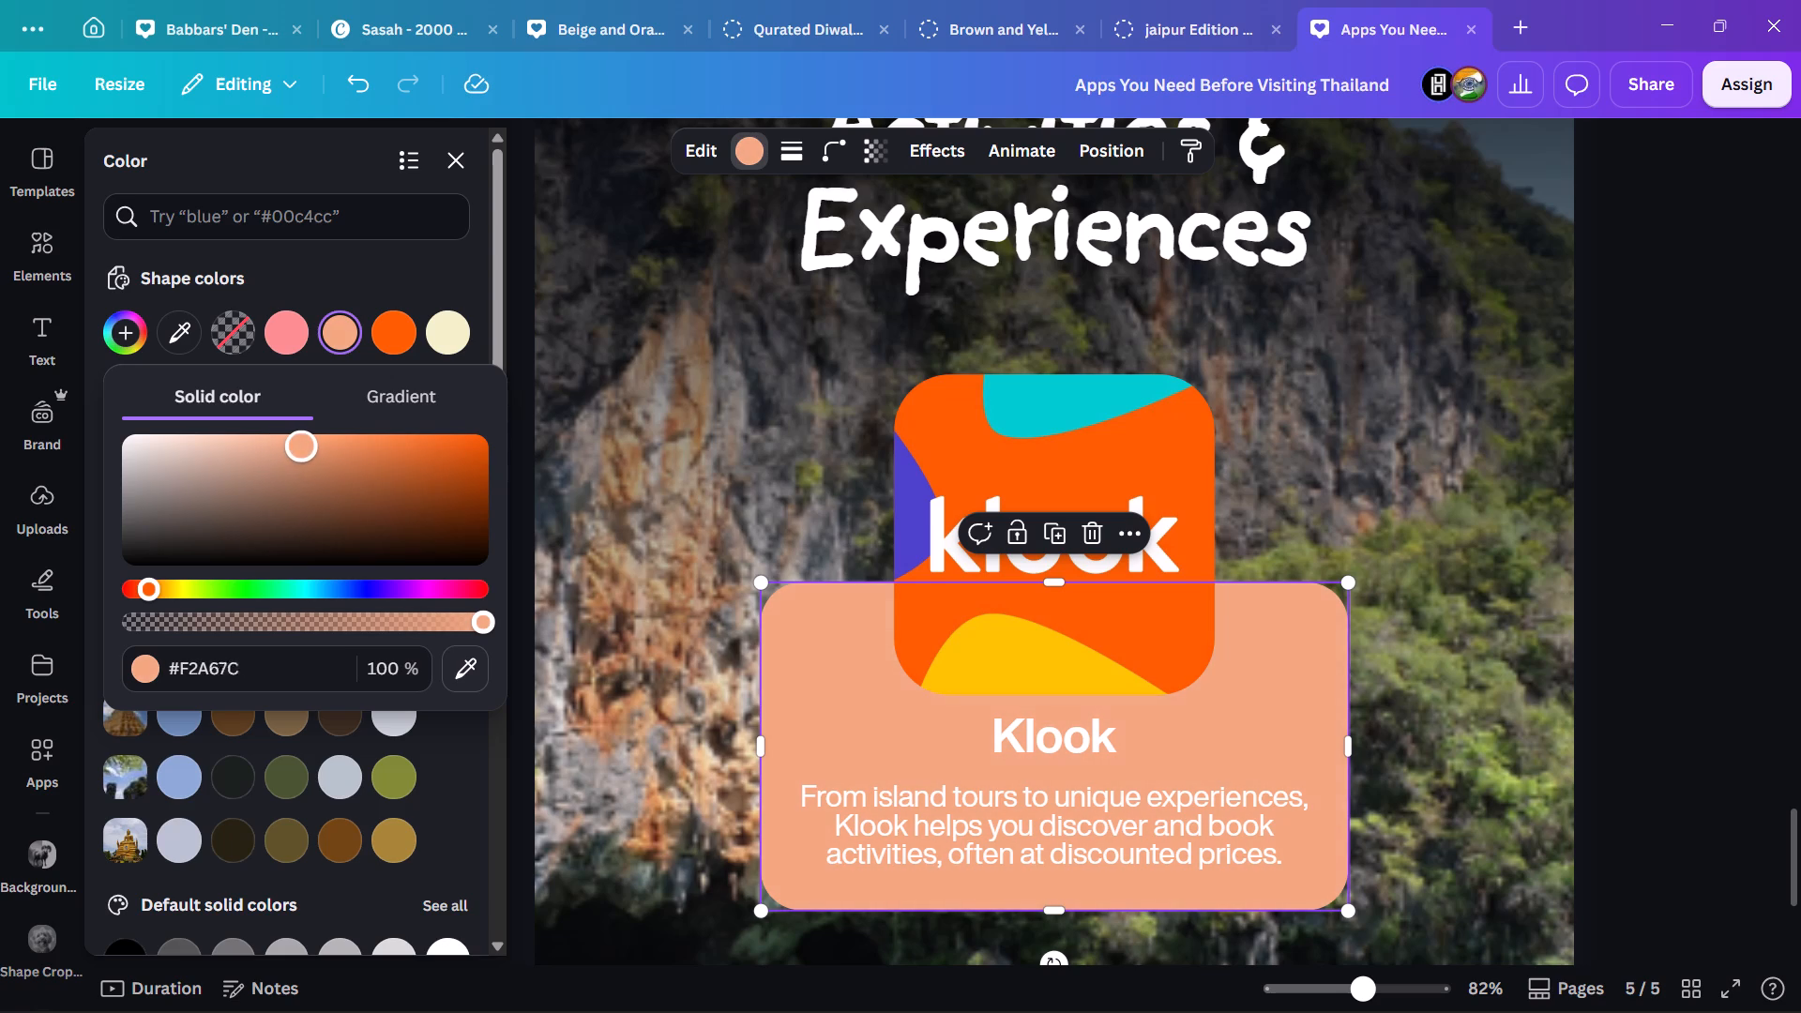
pyautogui.moveTo(302, 443); pyautogui.dragTo(301, 449)
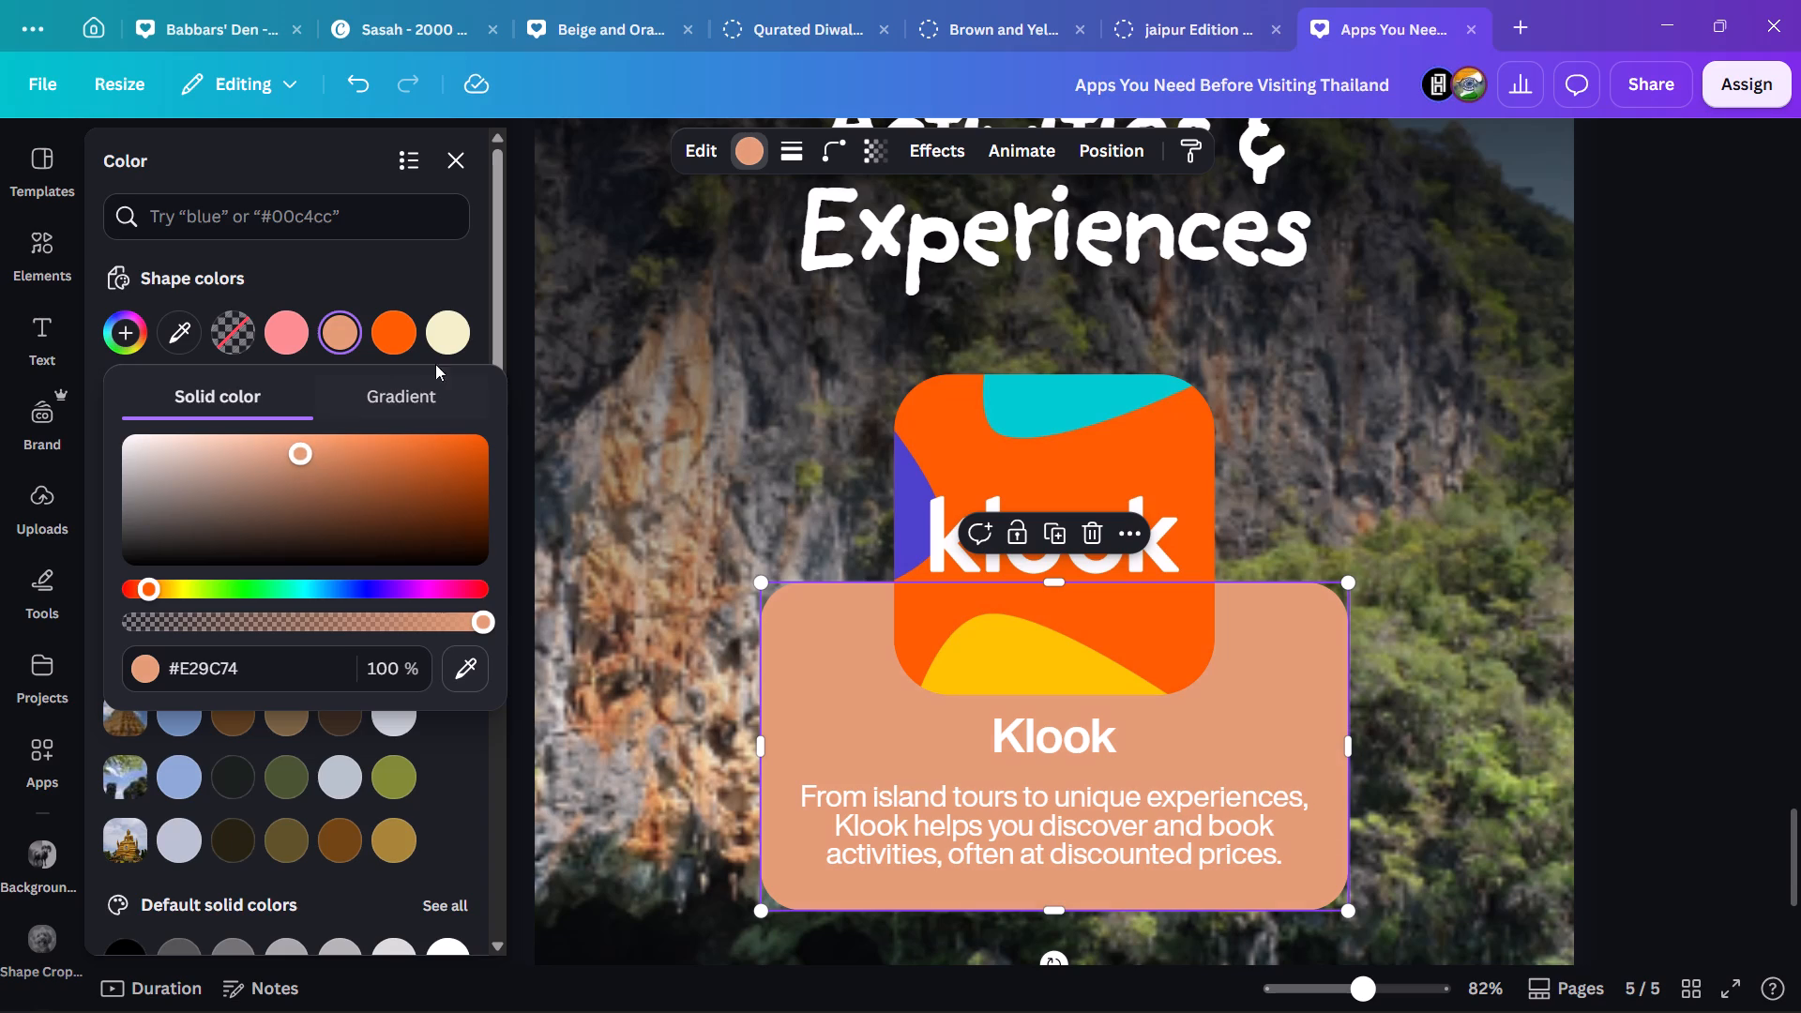
pyautogui.click(451, 165)
pyautogui.click(1668, 552)
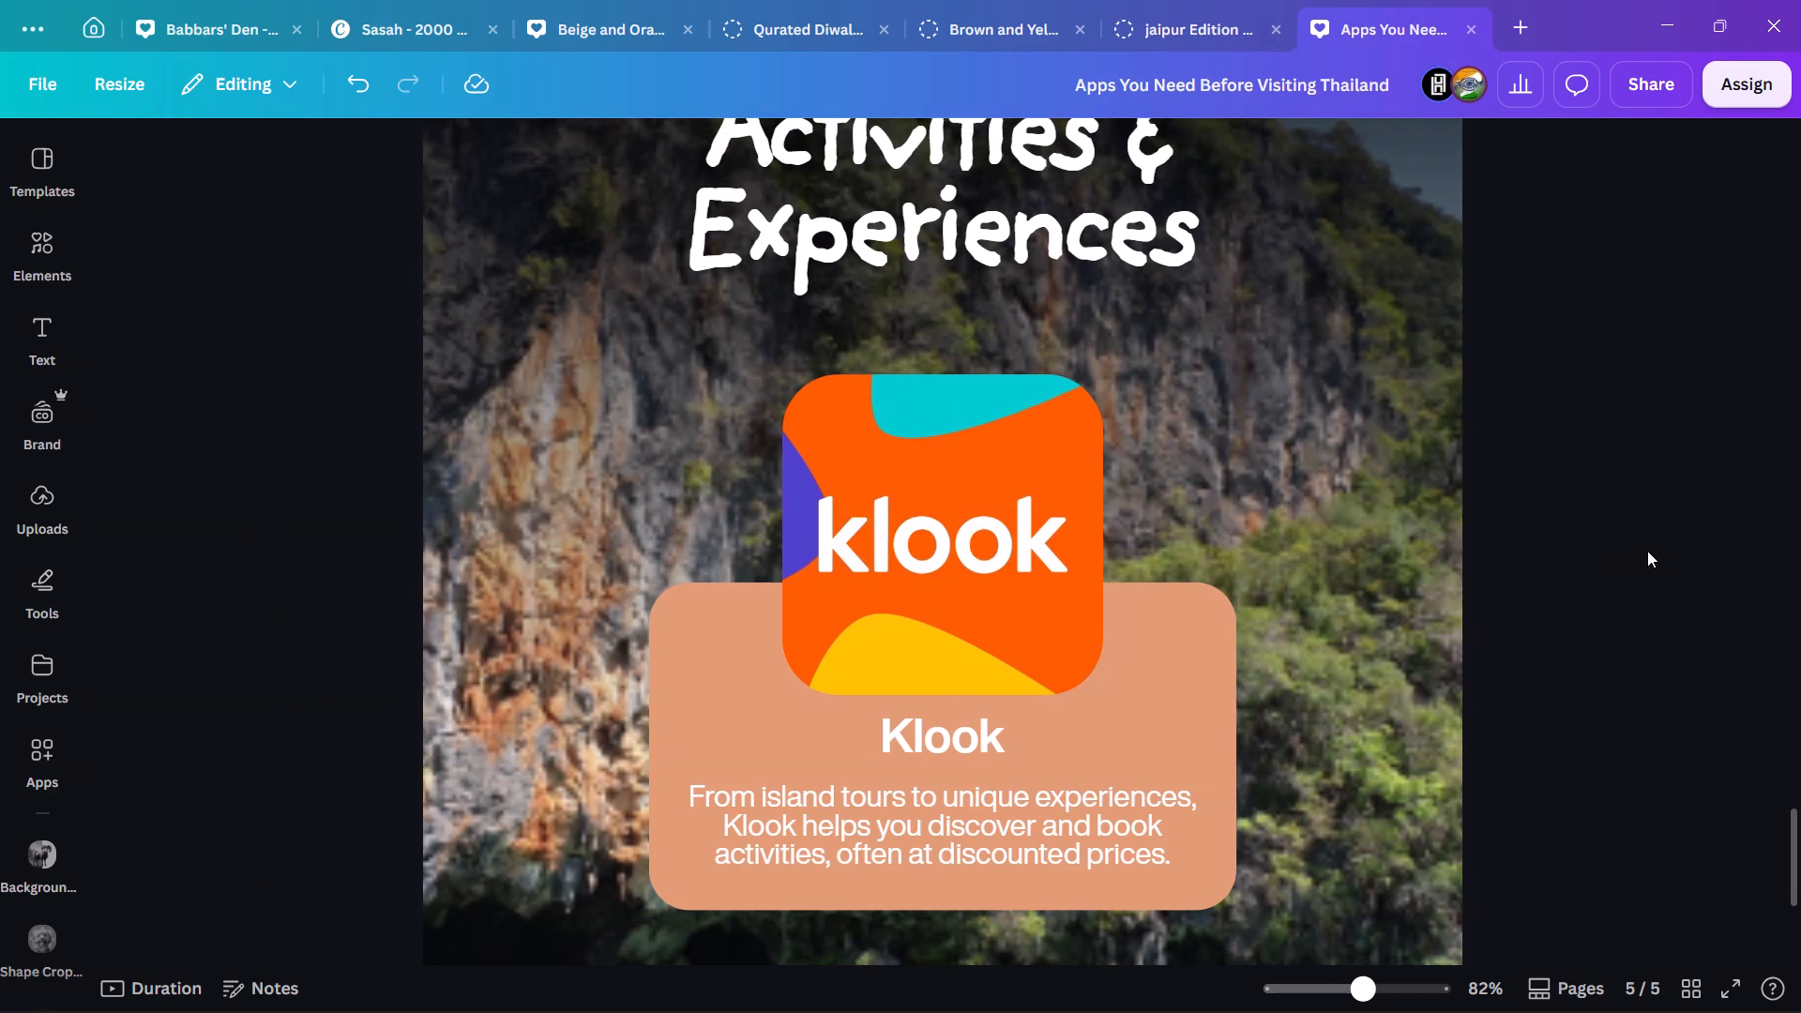
# Review the earlier pages alongside page 5 to compare the card colours and layout.
pyautogui.keyDown('ctrl'); pyautogui.scroll(-4, 1642, 551); pyautogui.keyUp('ctrl')
pyautogui.scroll(3, 1620, 549)
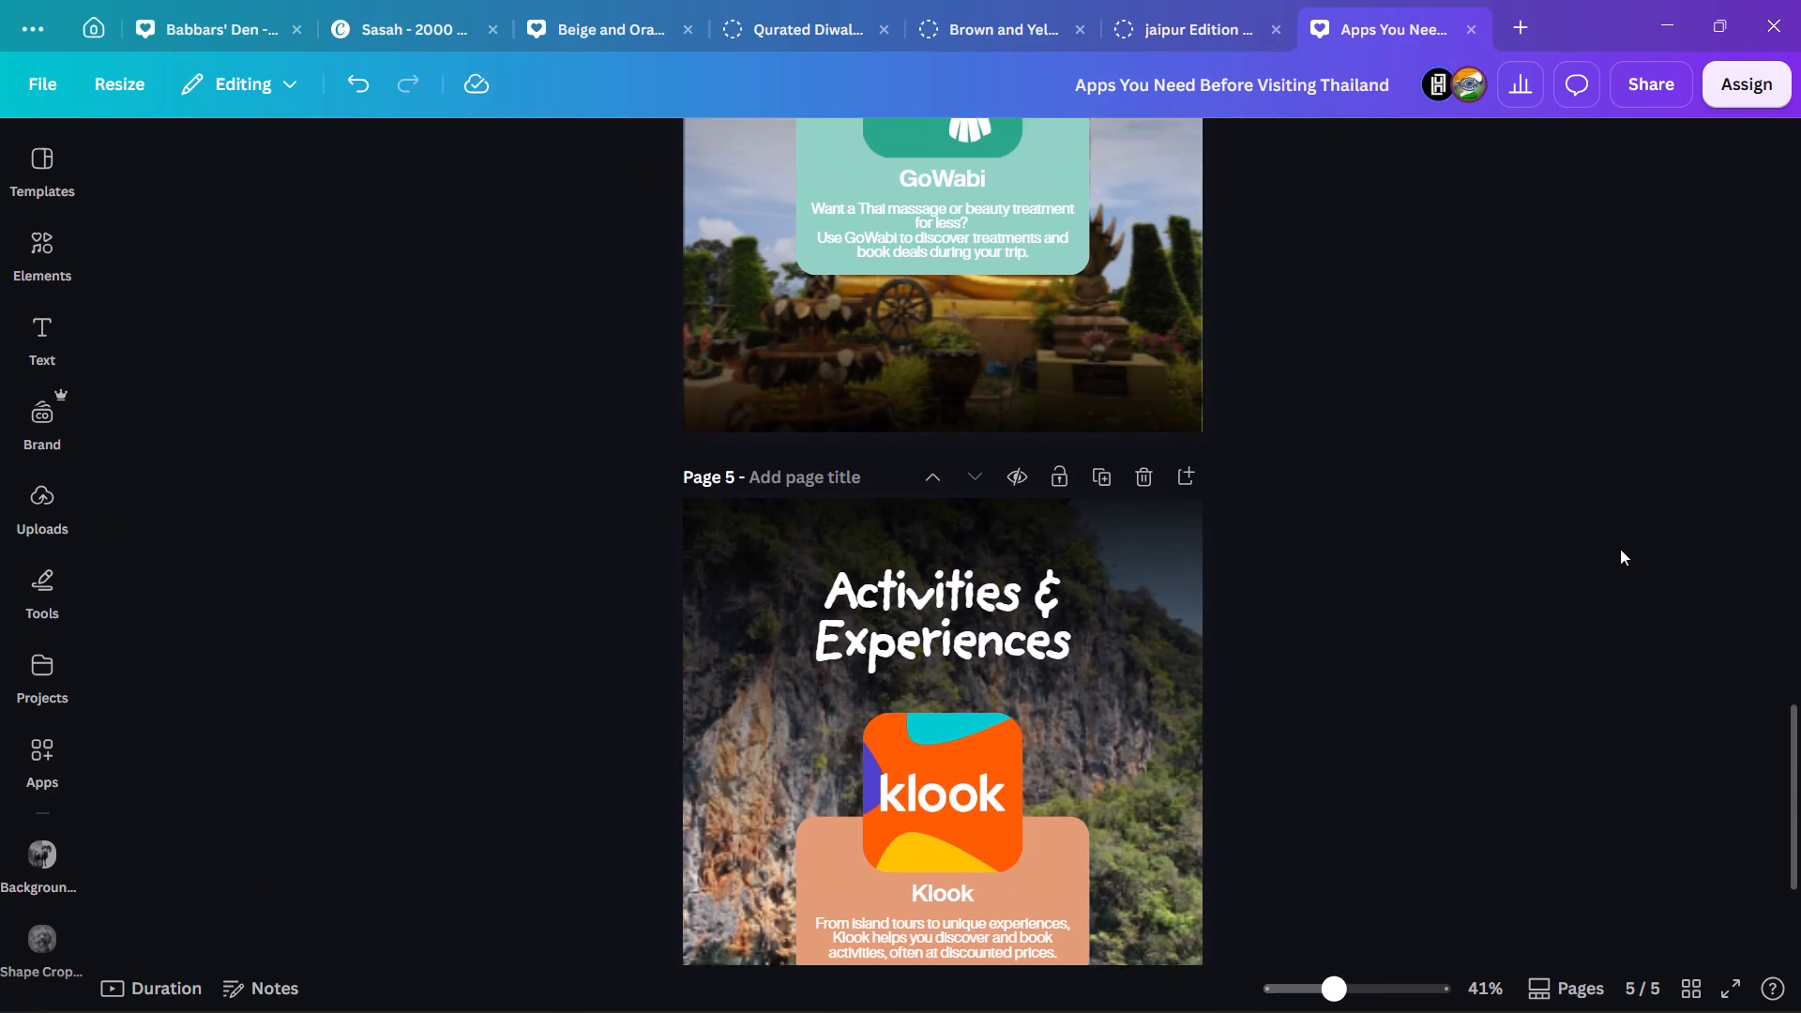
pyautogui.scroll(9, 1620, 549)
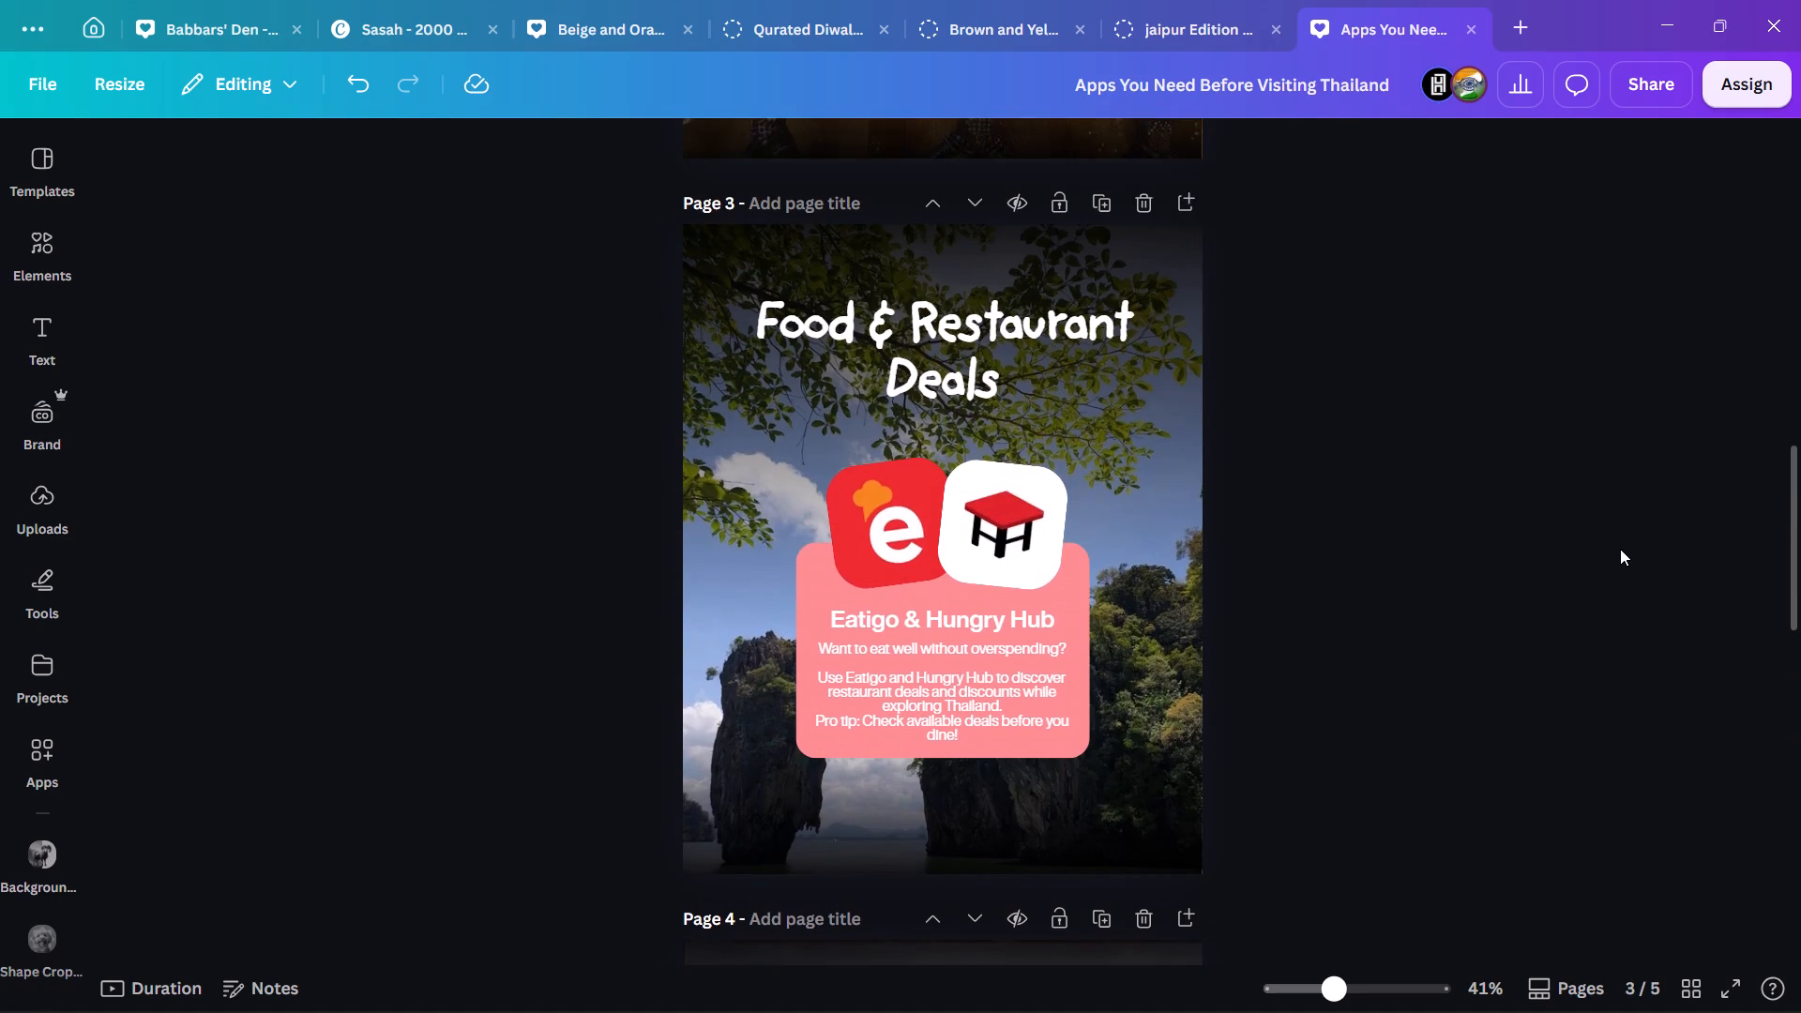
pyautogui.scroll(-12, 1620, 549)
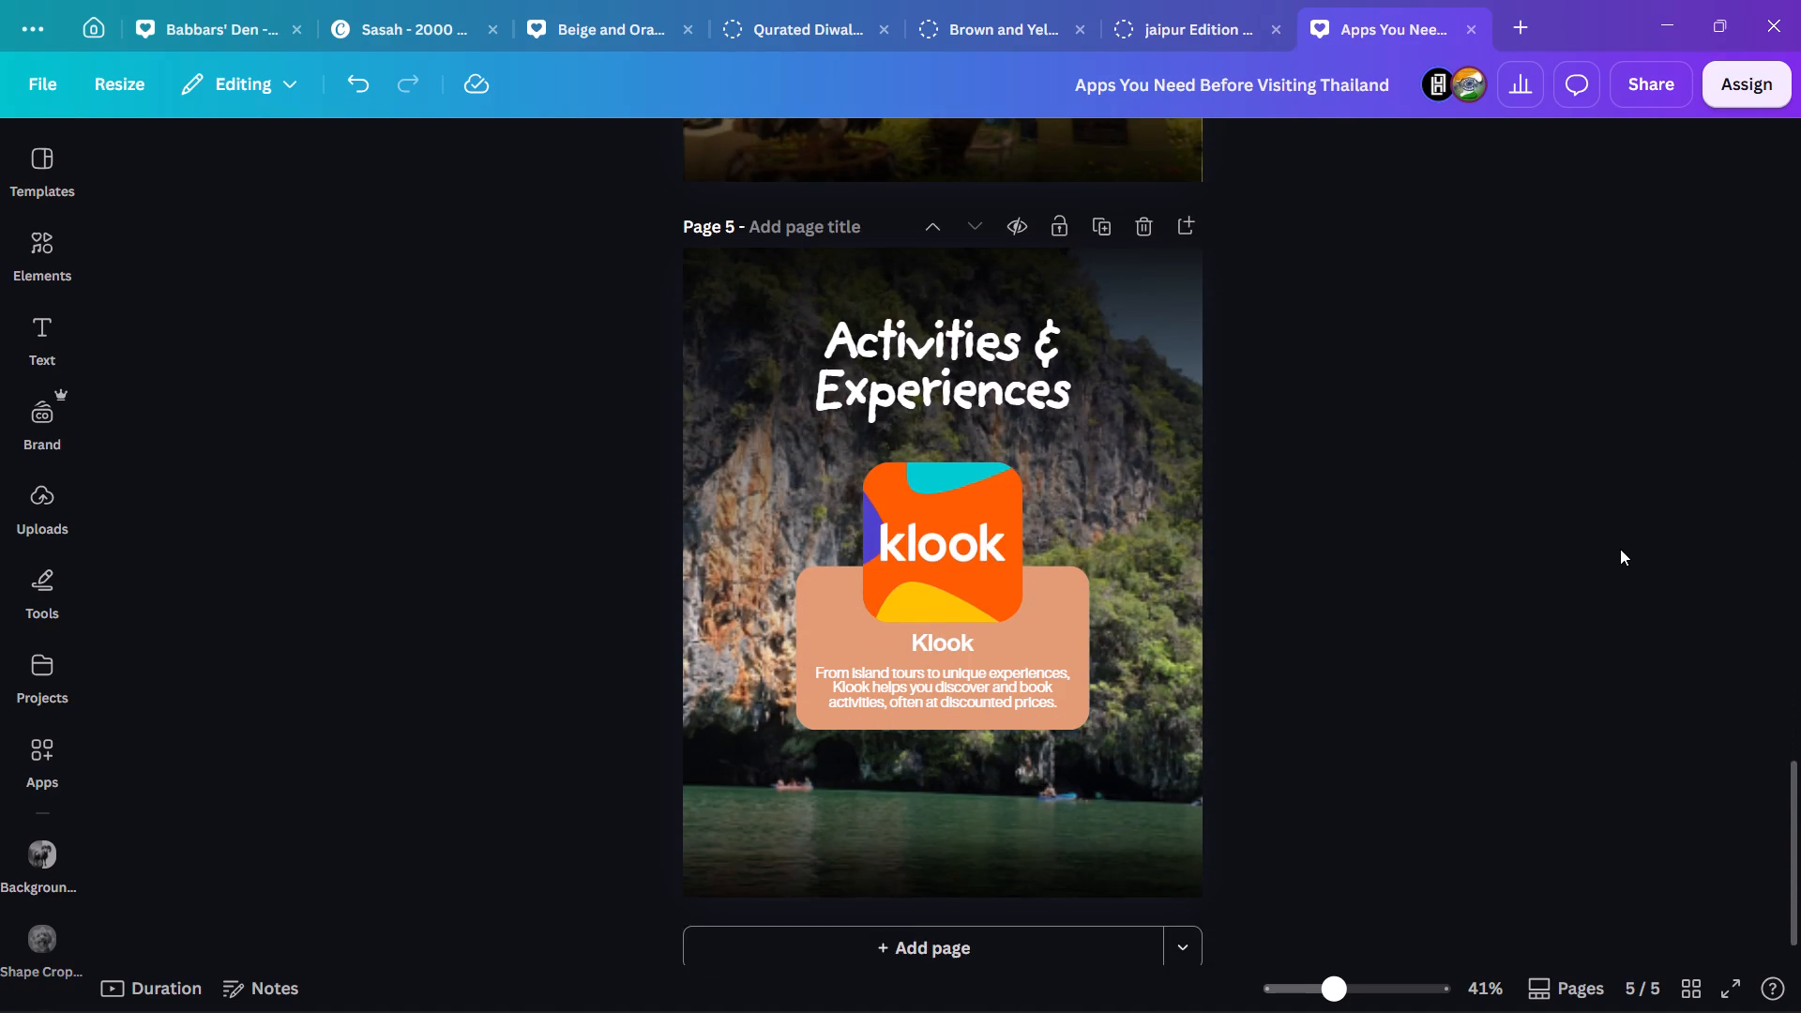
# Brighten the Klook description card's fill to the peach-orange shade #E99D72.
pyautogui.keyDown('ctrl'); pyautogui.scroll(5, 1522, 558); pyautogui.keyUp('ctrl')
pyautogui.scroll(-2, 1506, 599)
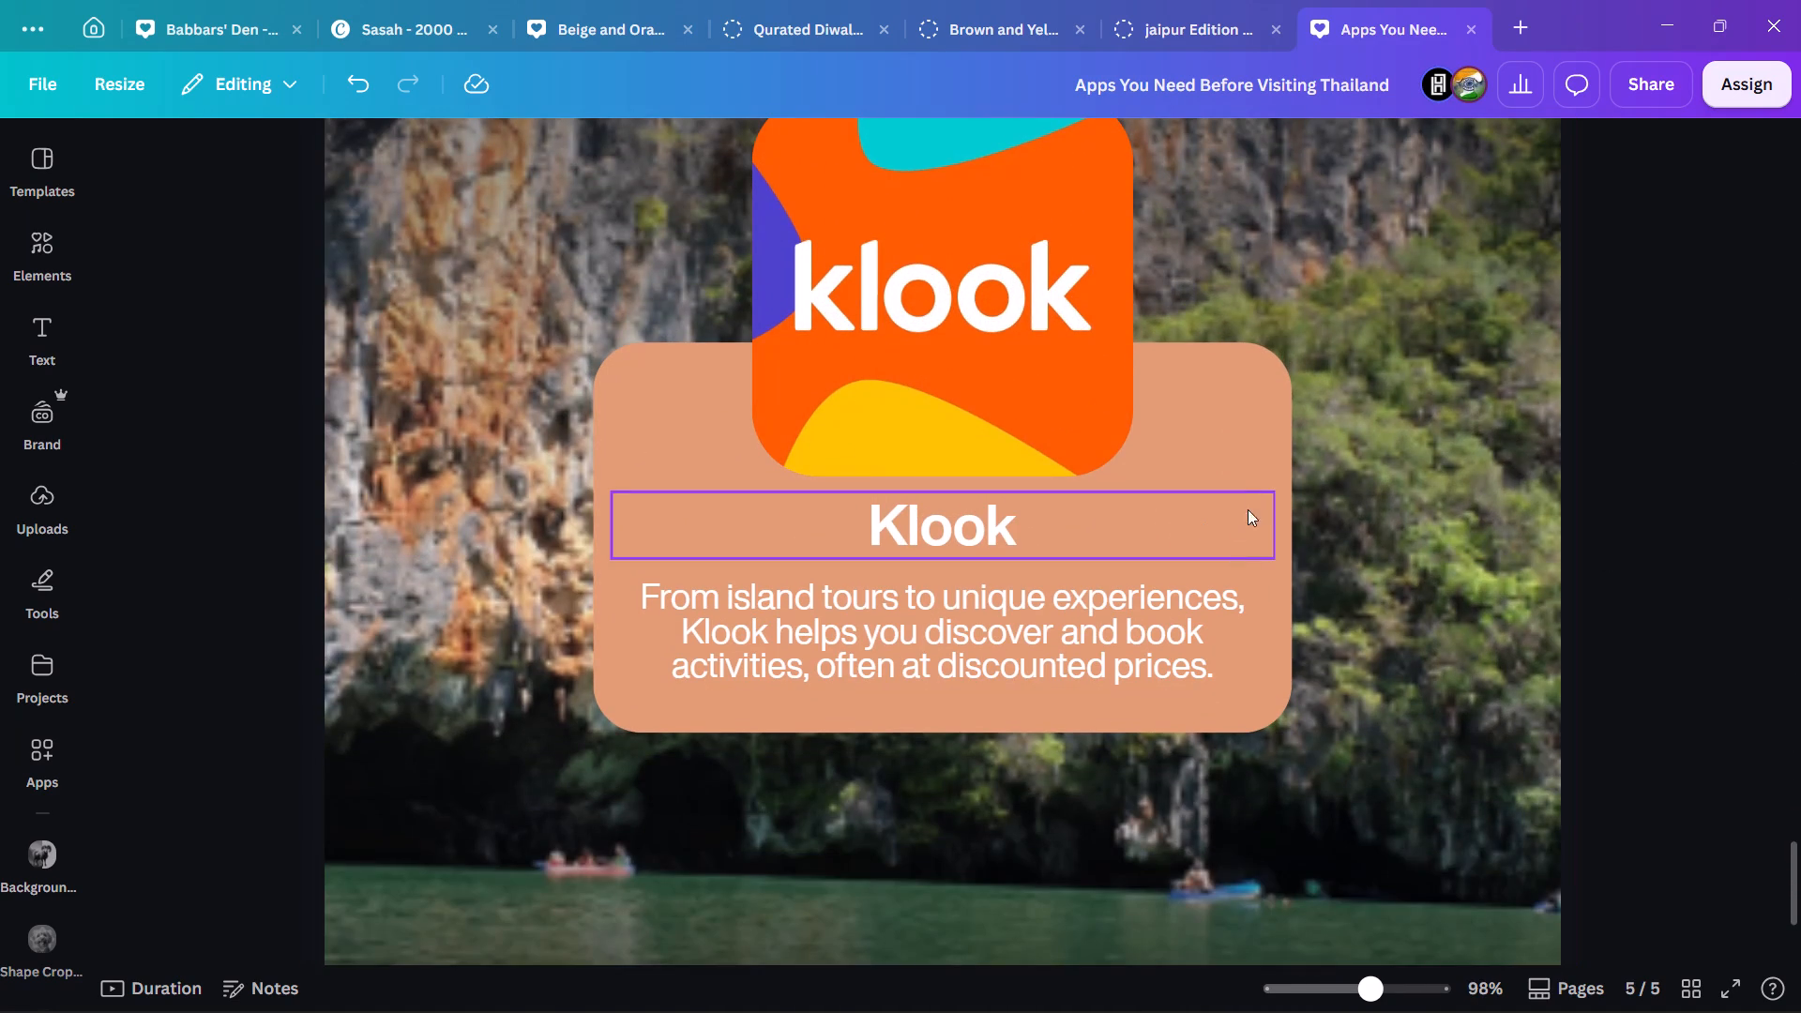
pyautogui.click(1268, 478)
pyautogui.click(747, 153)
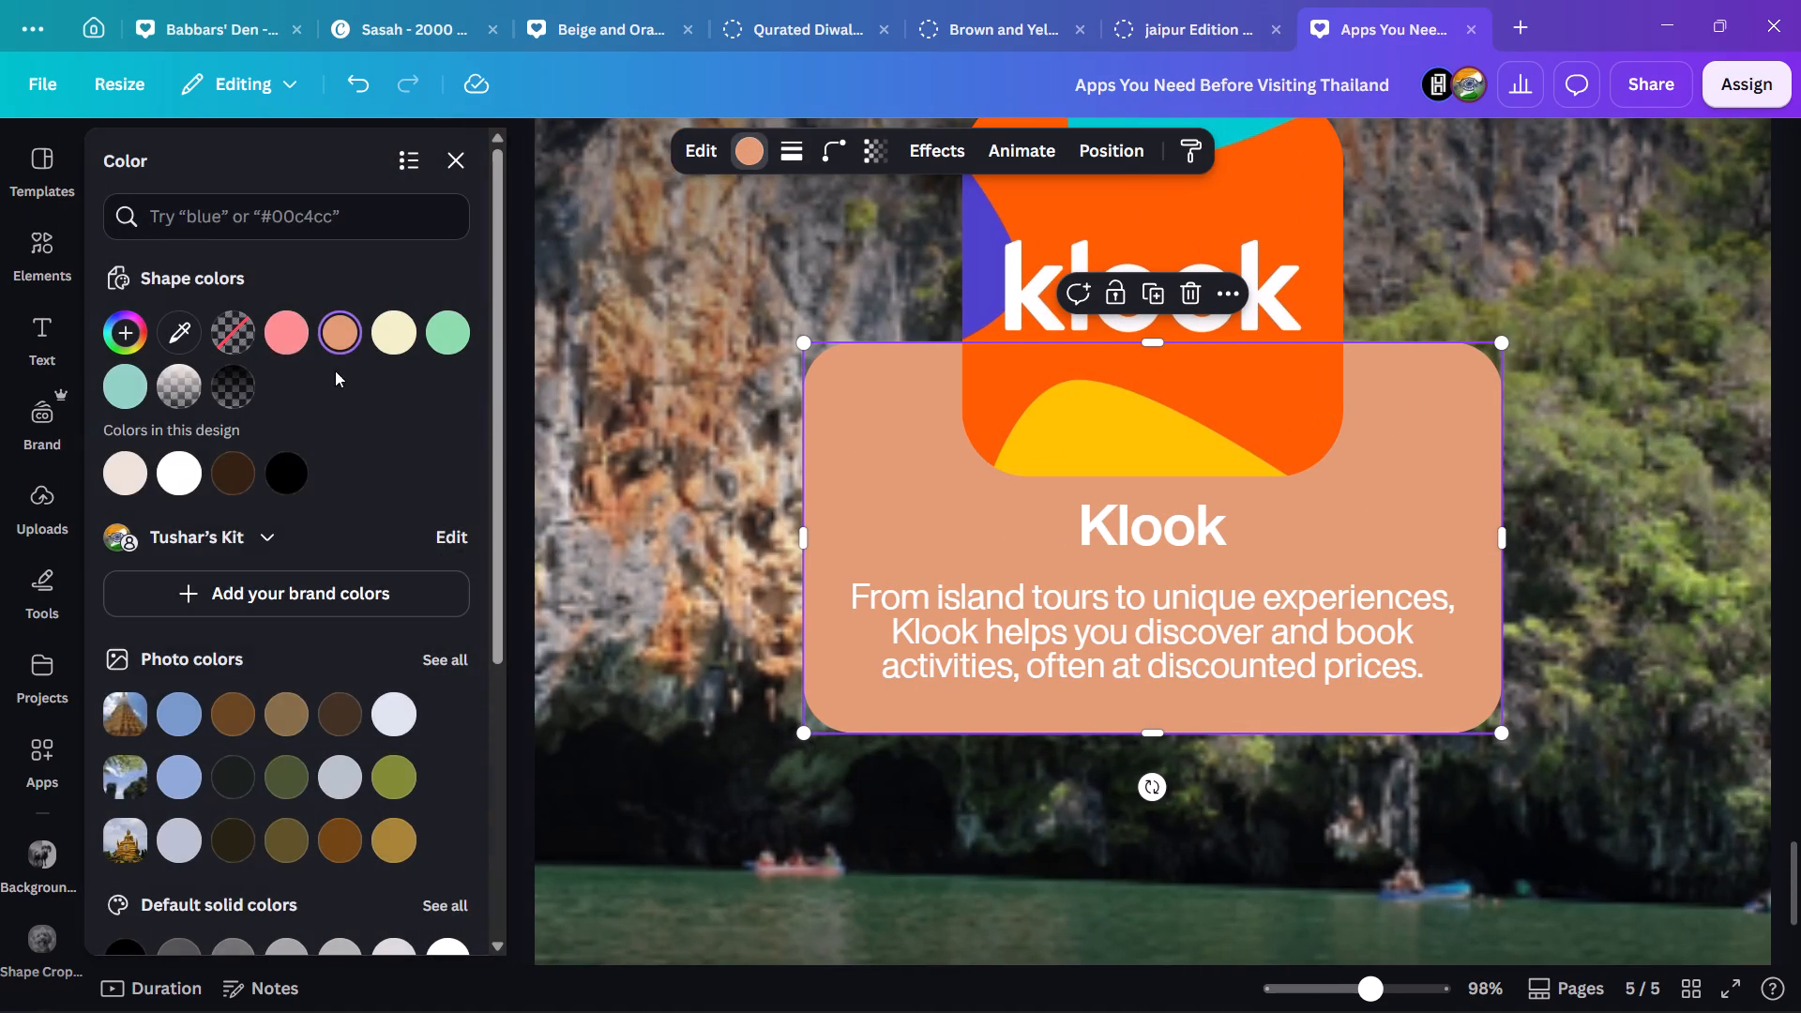
pyautogui.click(339, 333)
pyautogui.click(303, 449)
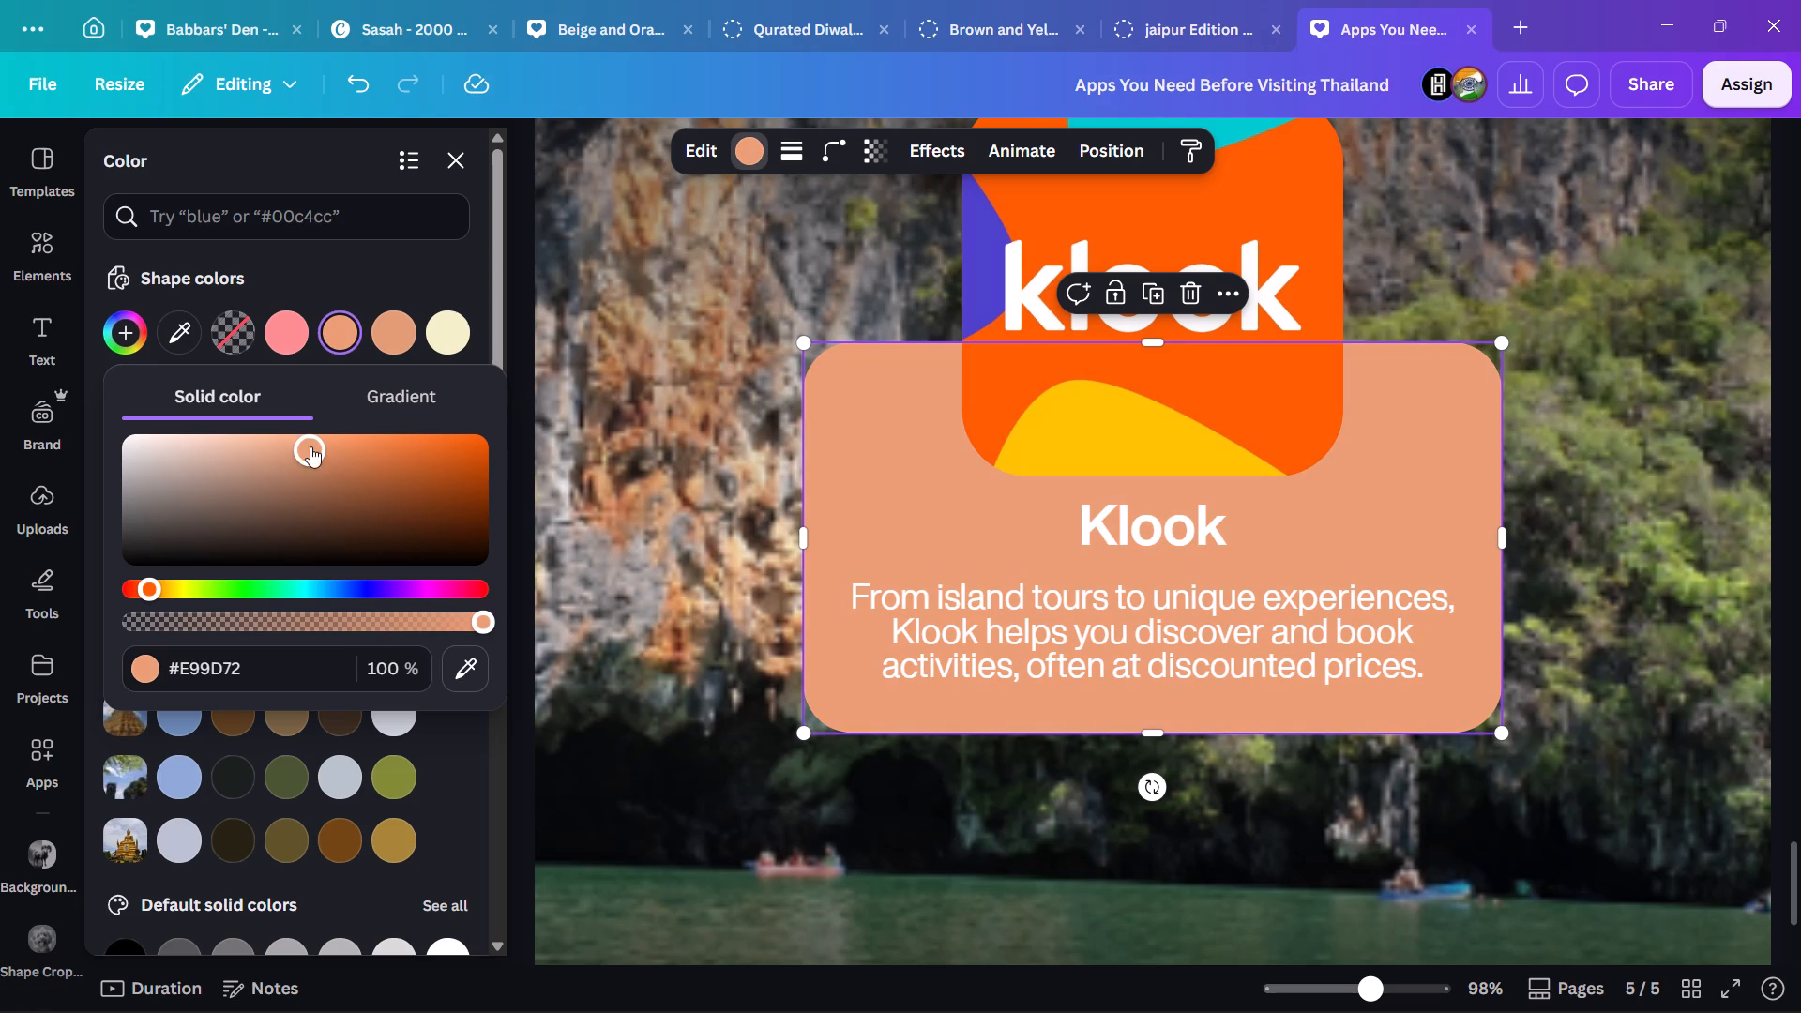
pyautogui.click(449, 160)
pyautogui.click(1647, 550)
# Review the earlier app pages against the Klook page to compare card colours and overall consistency.
pyautogui.keyDown('ctrl'); pyautogui.scroll(-4, 1657, 560); pyautogui.keyUp('ctrl')
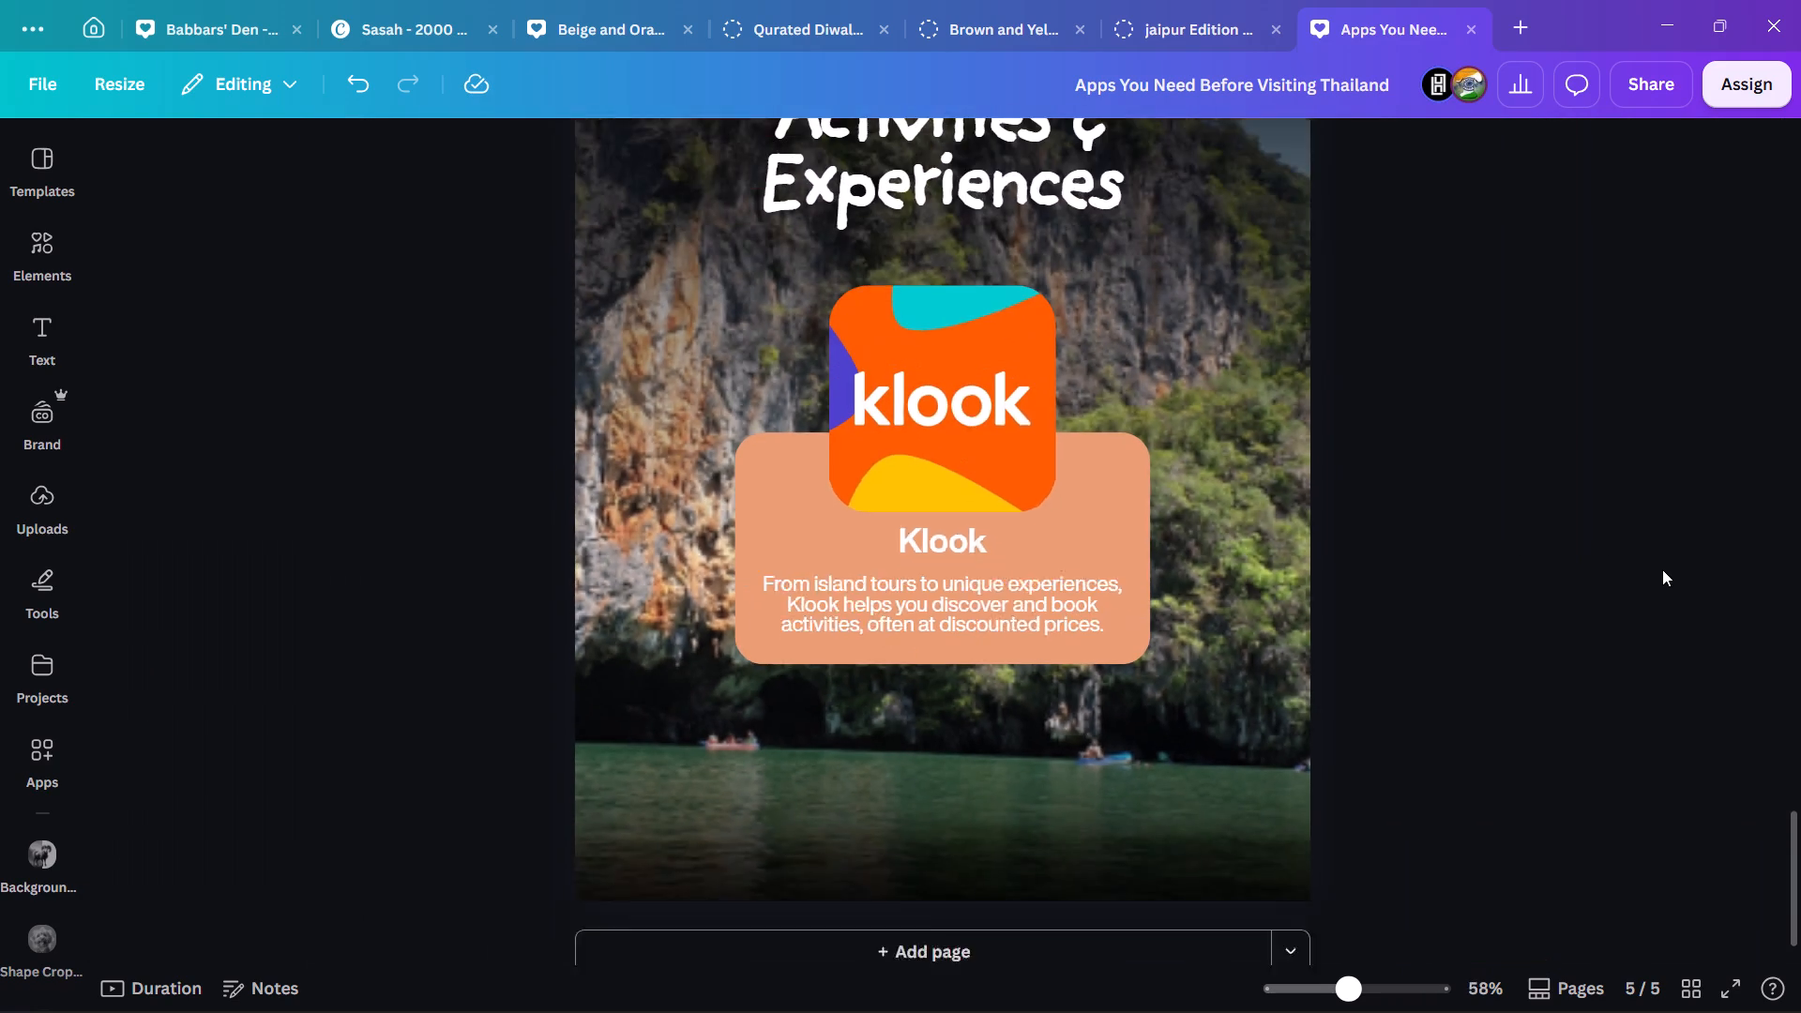
pyautogui.scroll(3, 1637, 562)
pyautogui.keyDown('ctrl'); pyautogui.scroll(-2, 1637, 562); pyautogui.keyUp('ctrl')
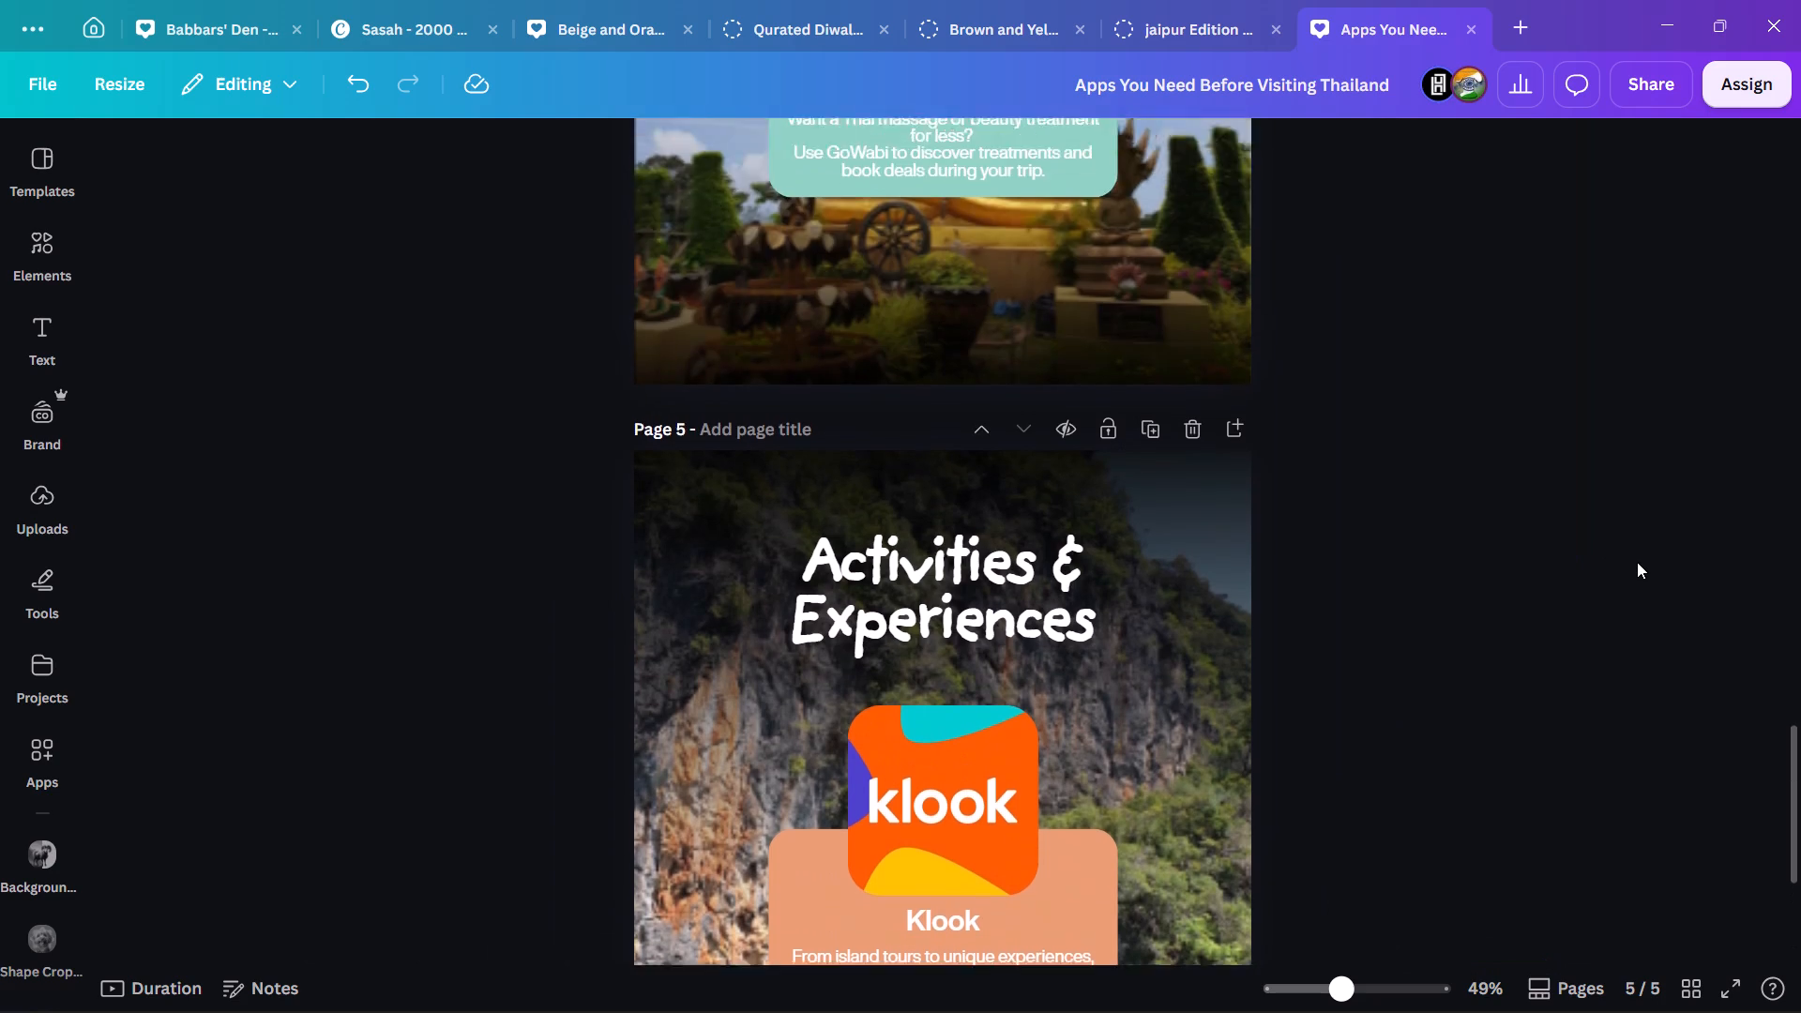
pyautogui.keyDown('ctrl'); pyautogui.scroll(-1, 1637, 562); pyautogui.keyUp('ctrl')
pyautogui.scroll(-2, 1609, 553)
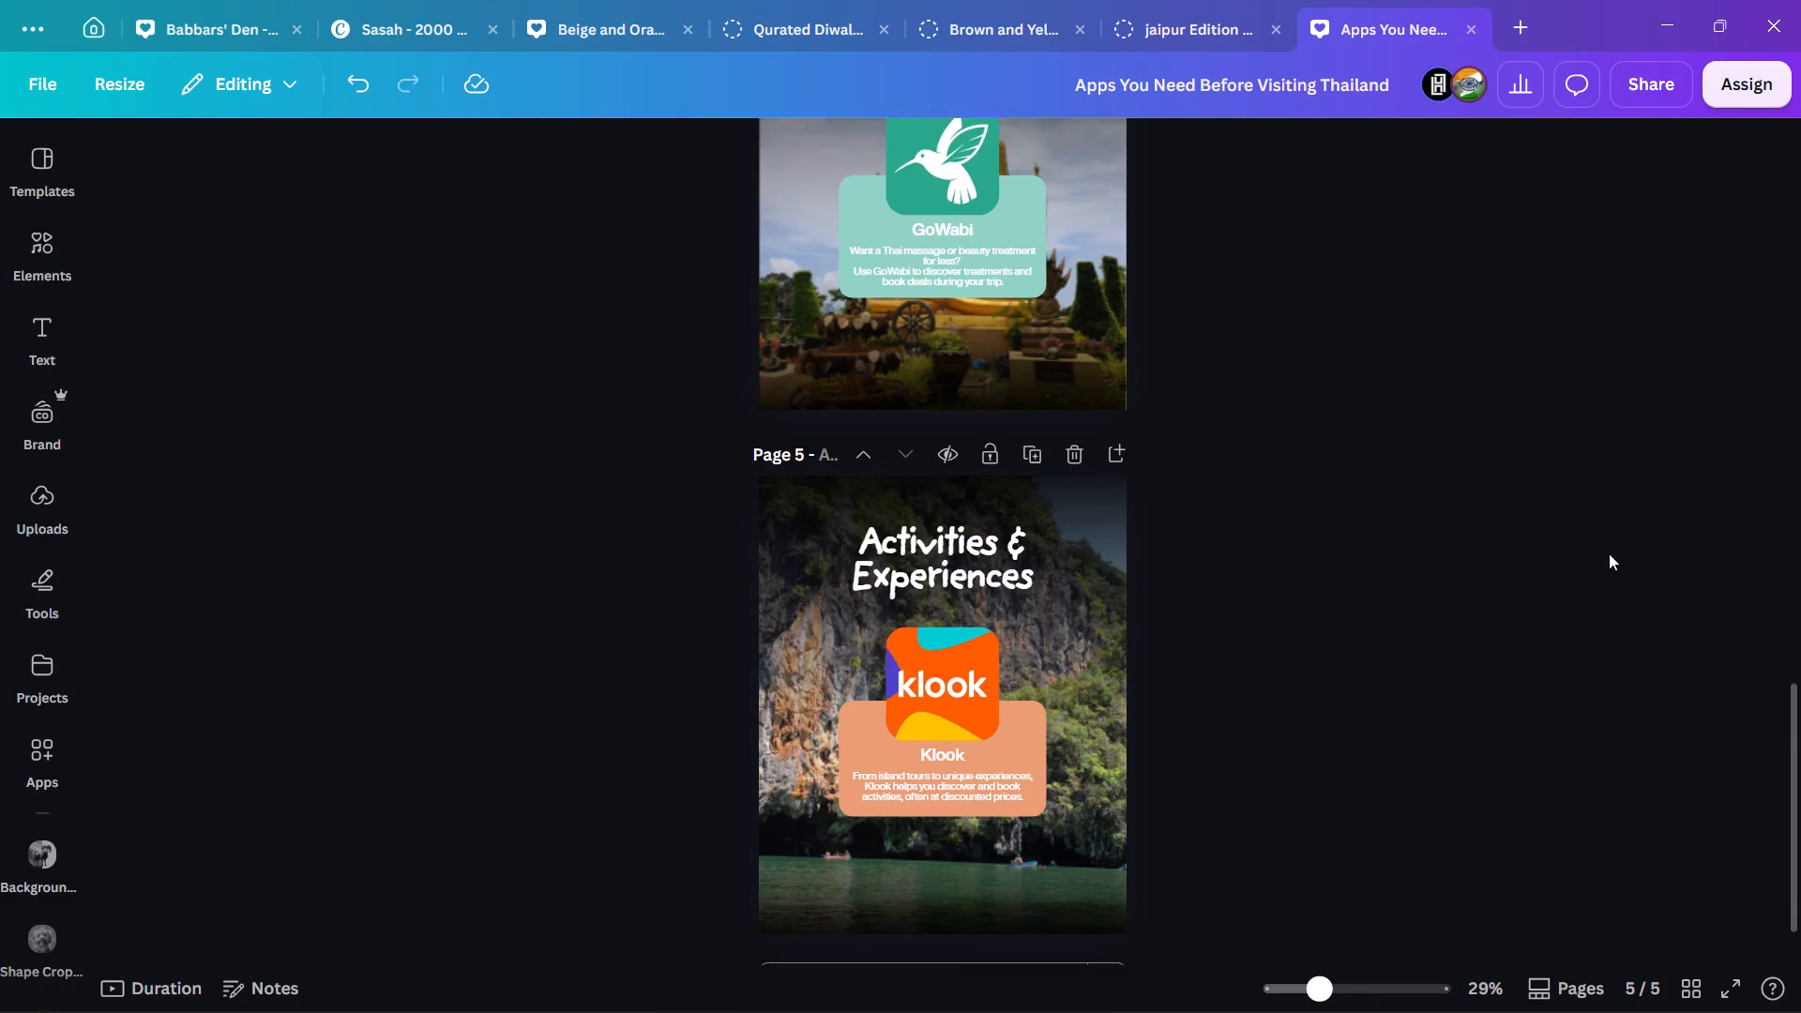
pyautogui.scroll(15, 1609, 553)
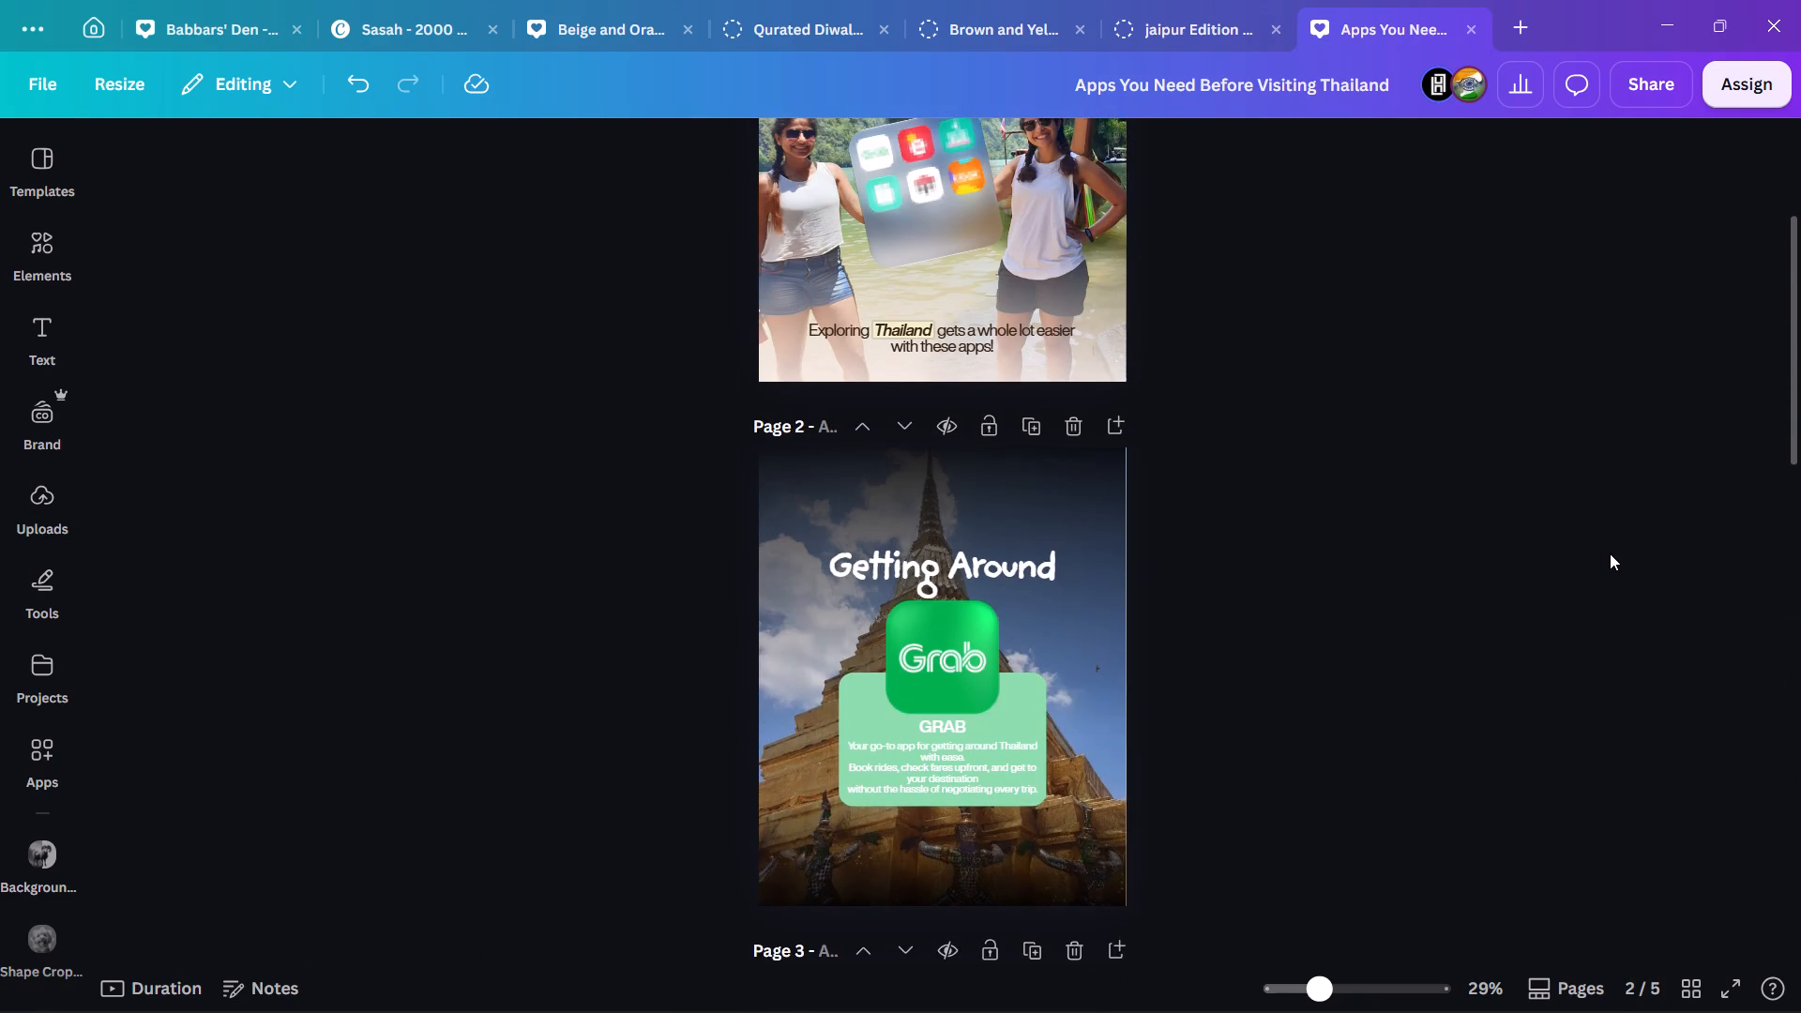
pyautogui.scroll(5, 1610, 553)
pyautogui.scroll(-17, 1610, 553)
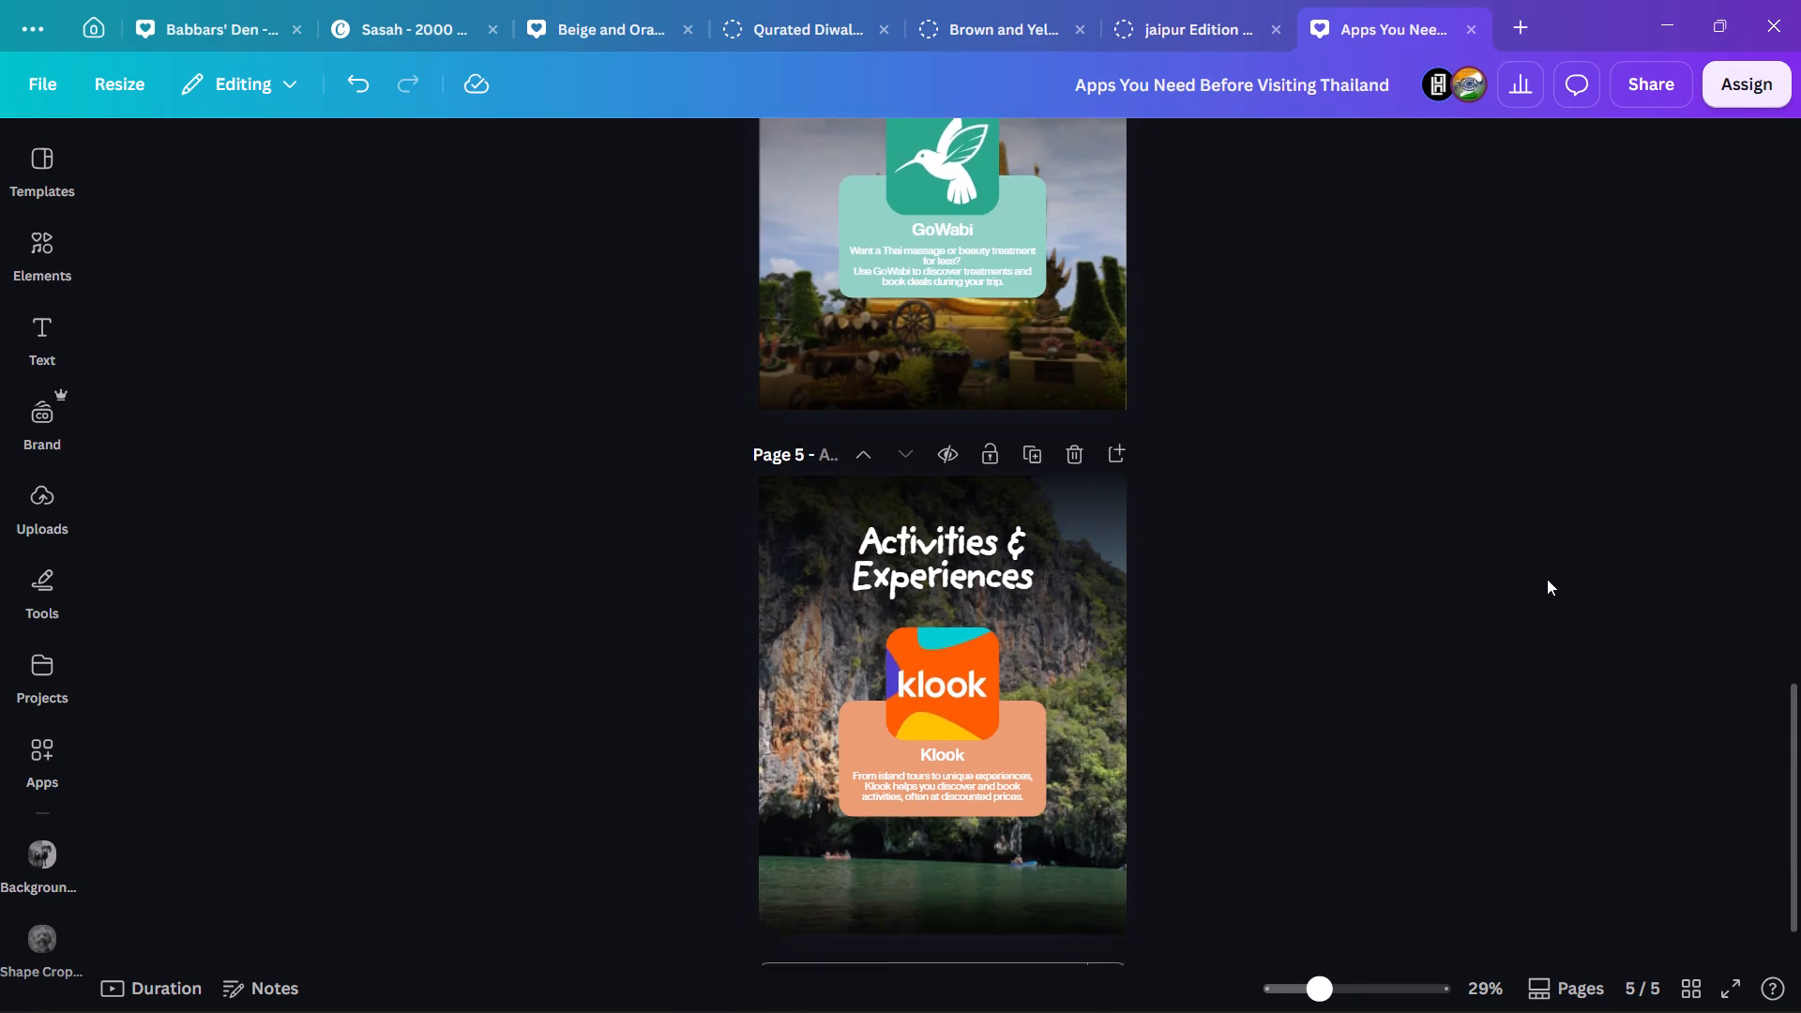
# Duplicate the Klook "Activities & Experiences" page as page 6 of the carousel.
pyautogui.keyDown('ctrl'); pyautogui.scroll(3, 1443, 582); pyautogui.keyUp('ctrl')
pyautogui.click(1143, 283)
pyautogui.scroll(-1, 1370, 410)
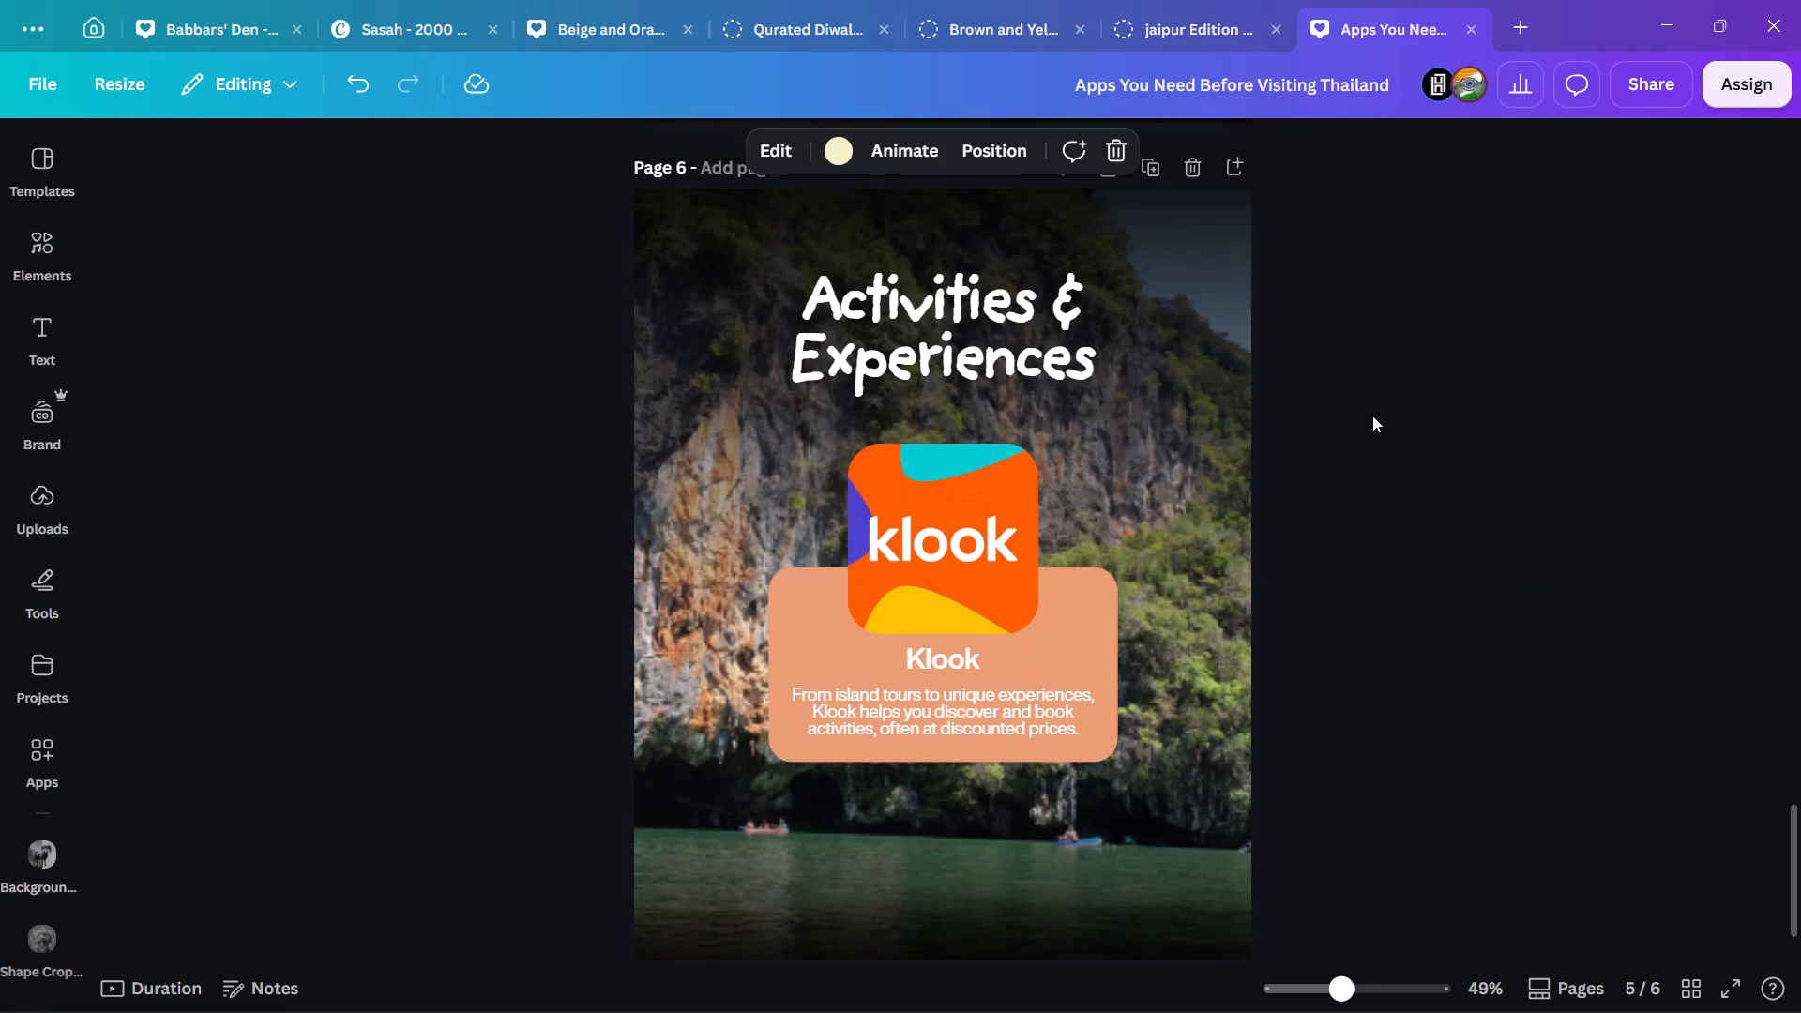
pyautogui.scroll(1, 1410, 454)
pyautogui.scroll(-4, 1410, 456)
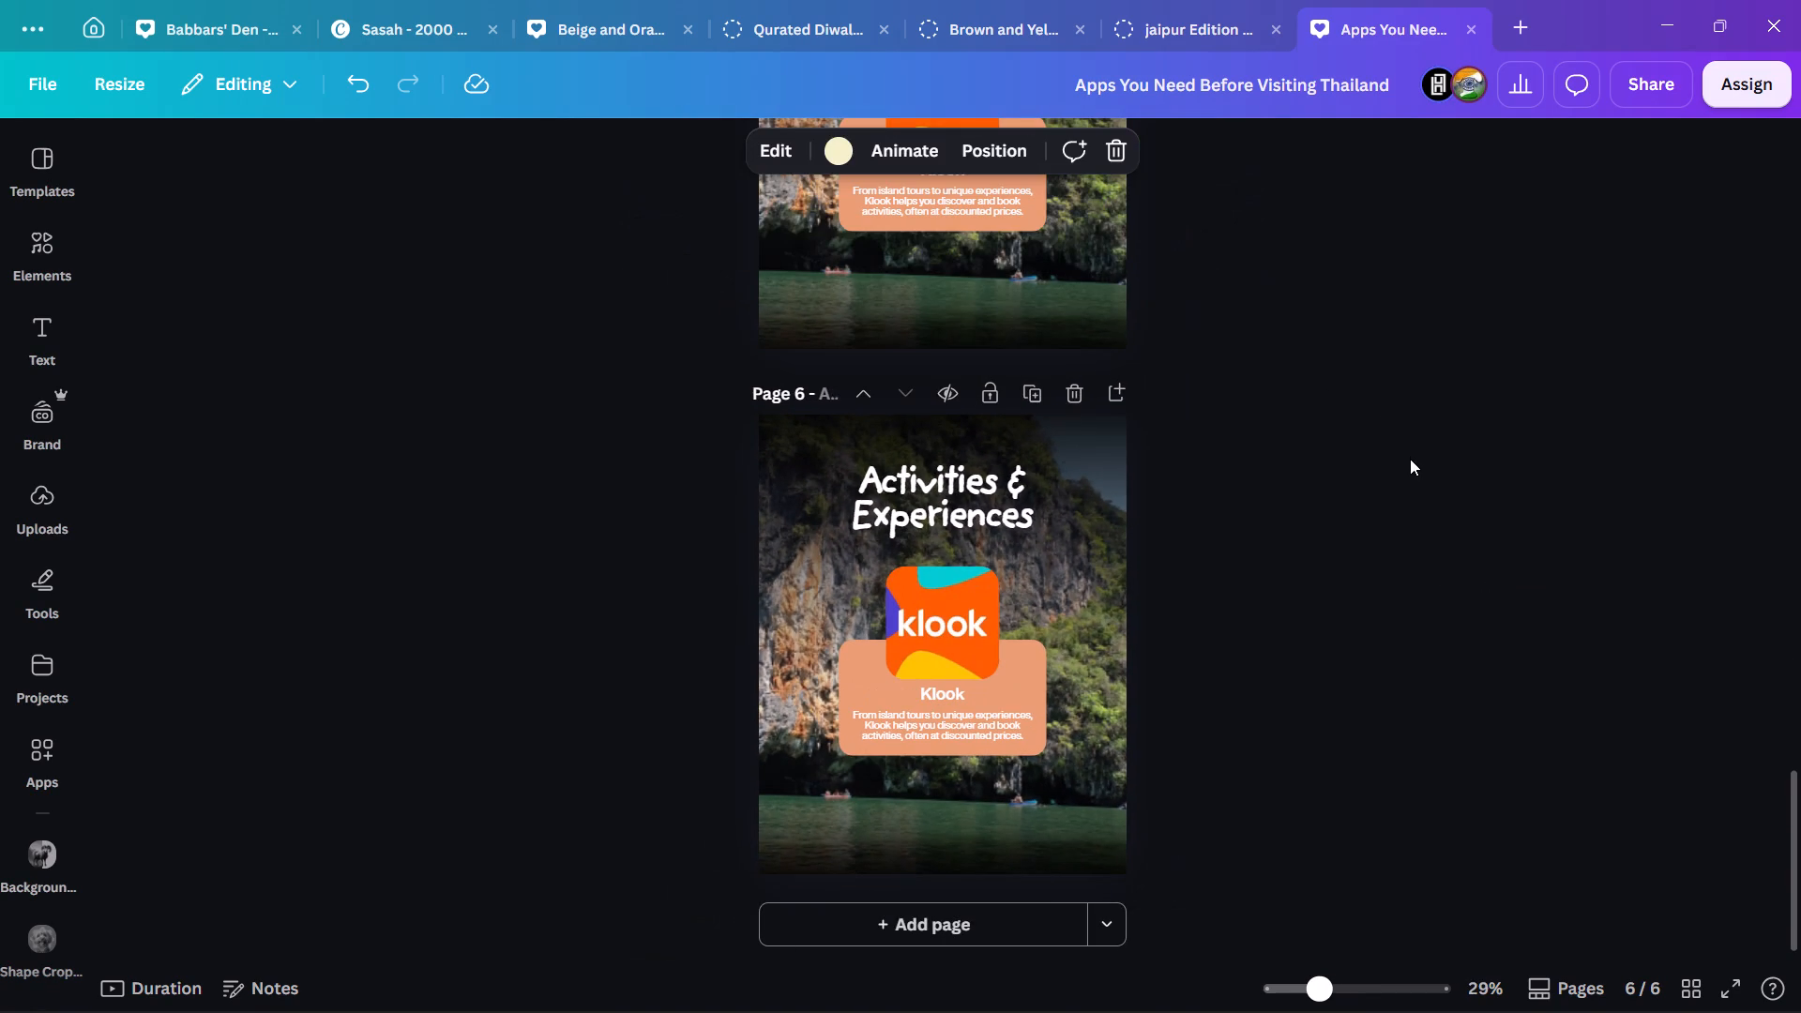
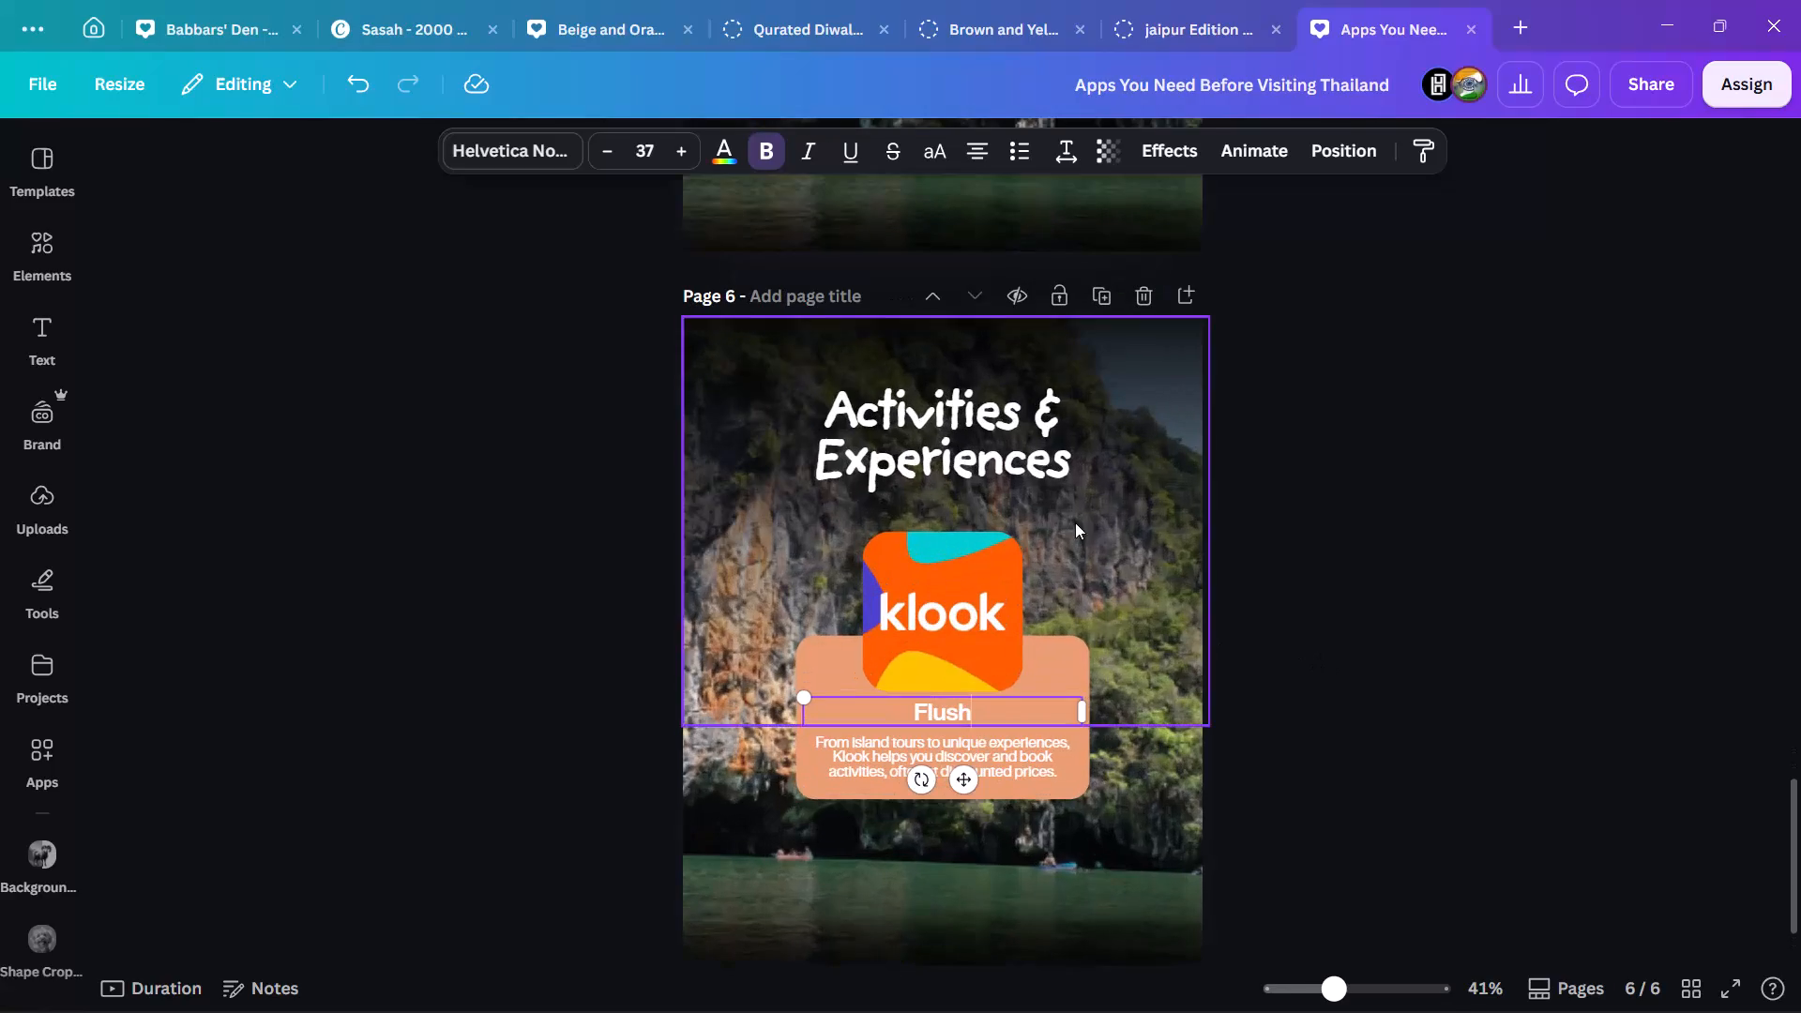
# Replace the page 6 heading "Activities & Experiences" with "Finding Public Toilets".
pyautogui.doubleClick(1033, 490)
pyautogui.hotkey('ctrl', 'v')
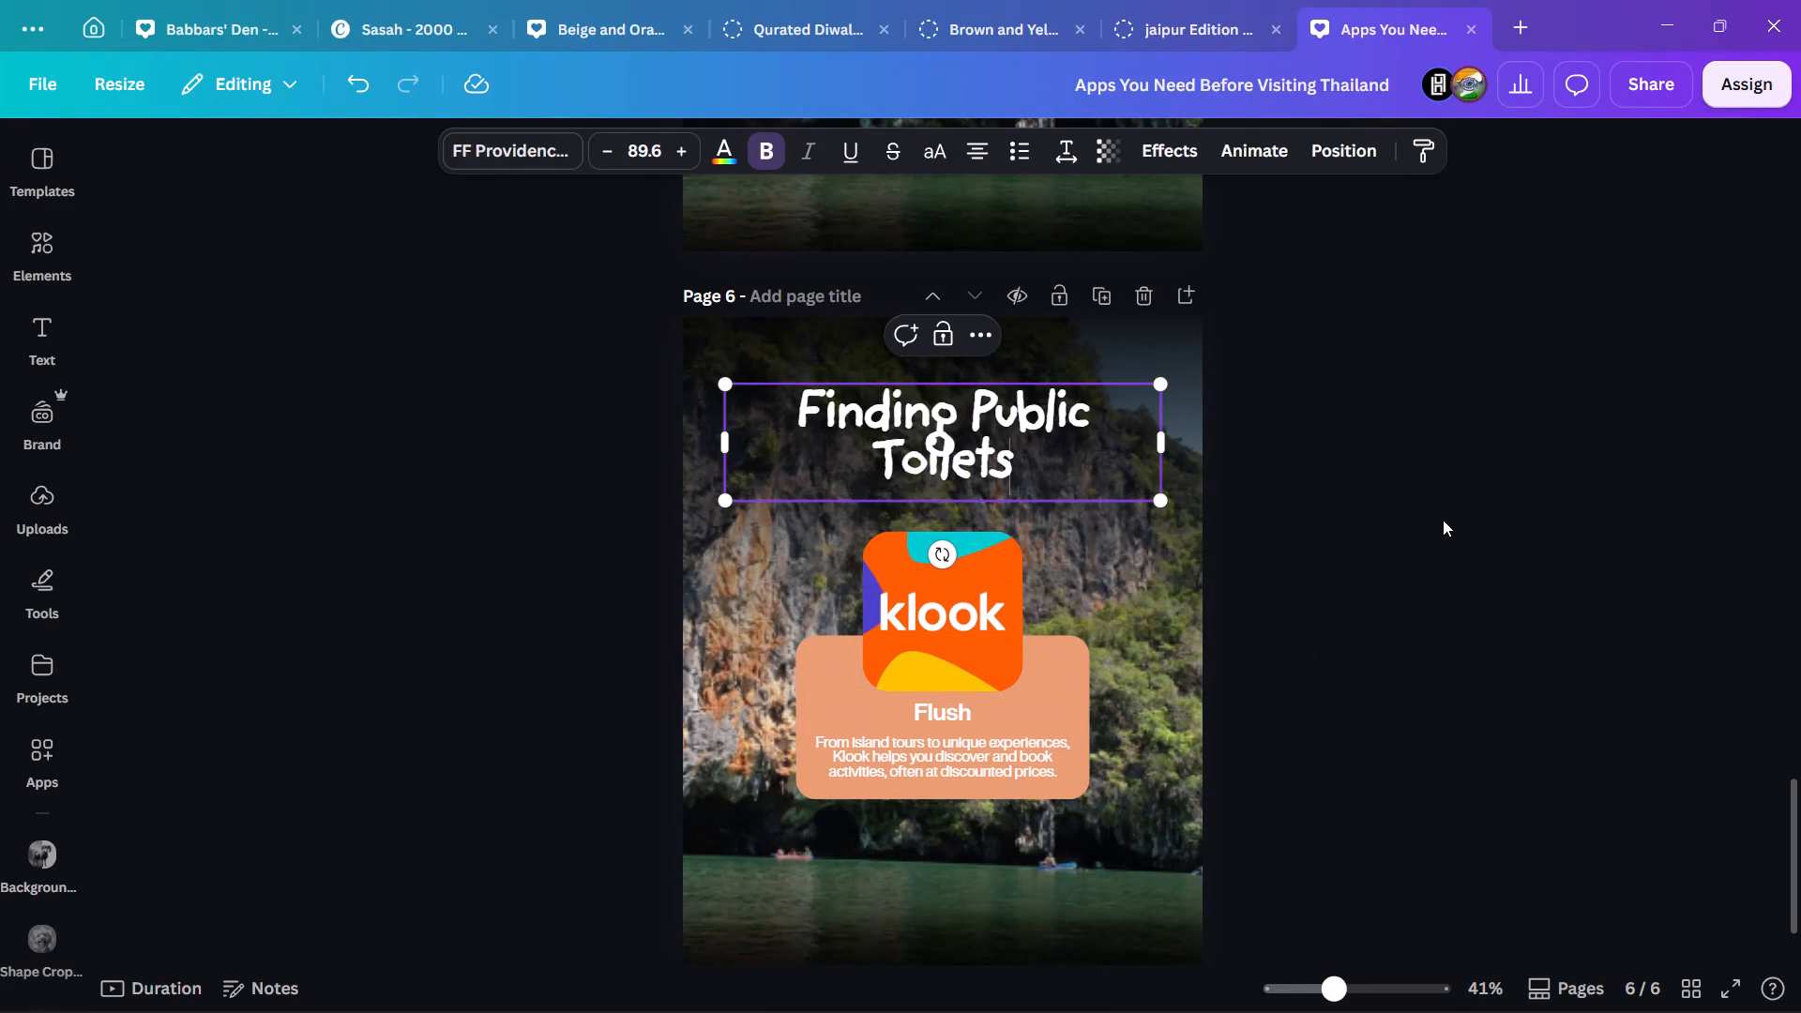
pyautogui.click(1443, 520)
# Increase the line spacing of the "Finding Public Toilets" heading to 1.18.
pyautogui.click(1074, 440)
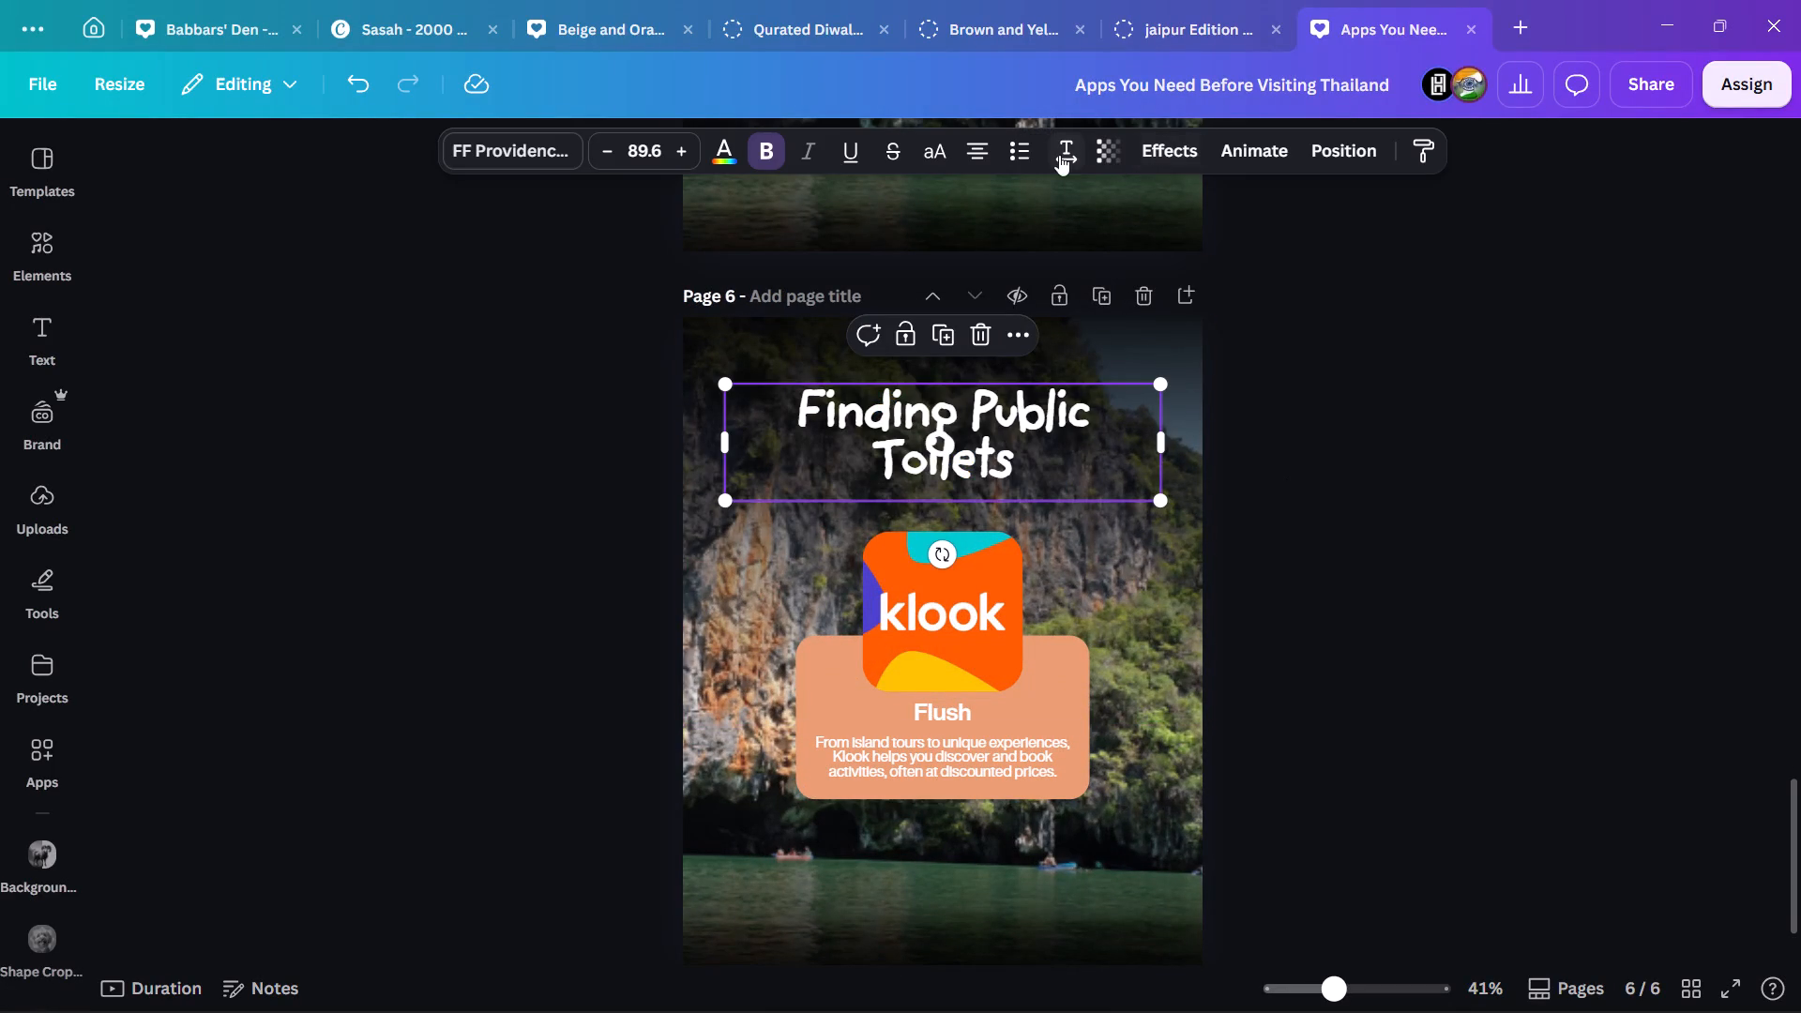
pyautogui.click(1059, 155)
pyautogui.moveTo(970, 326); pyautogui.dragTo(1006, 331)
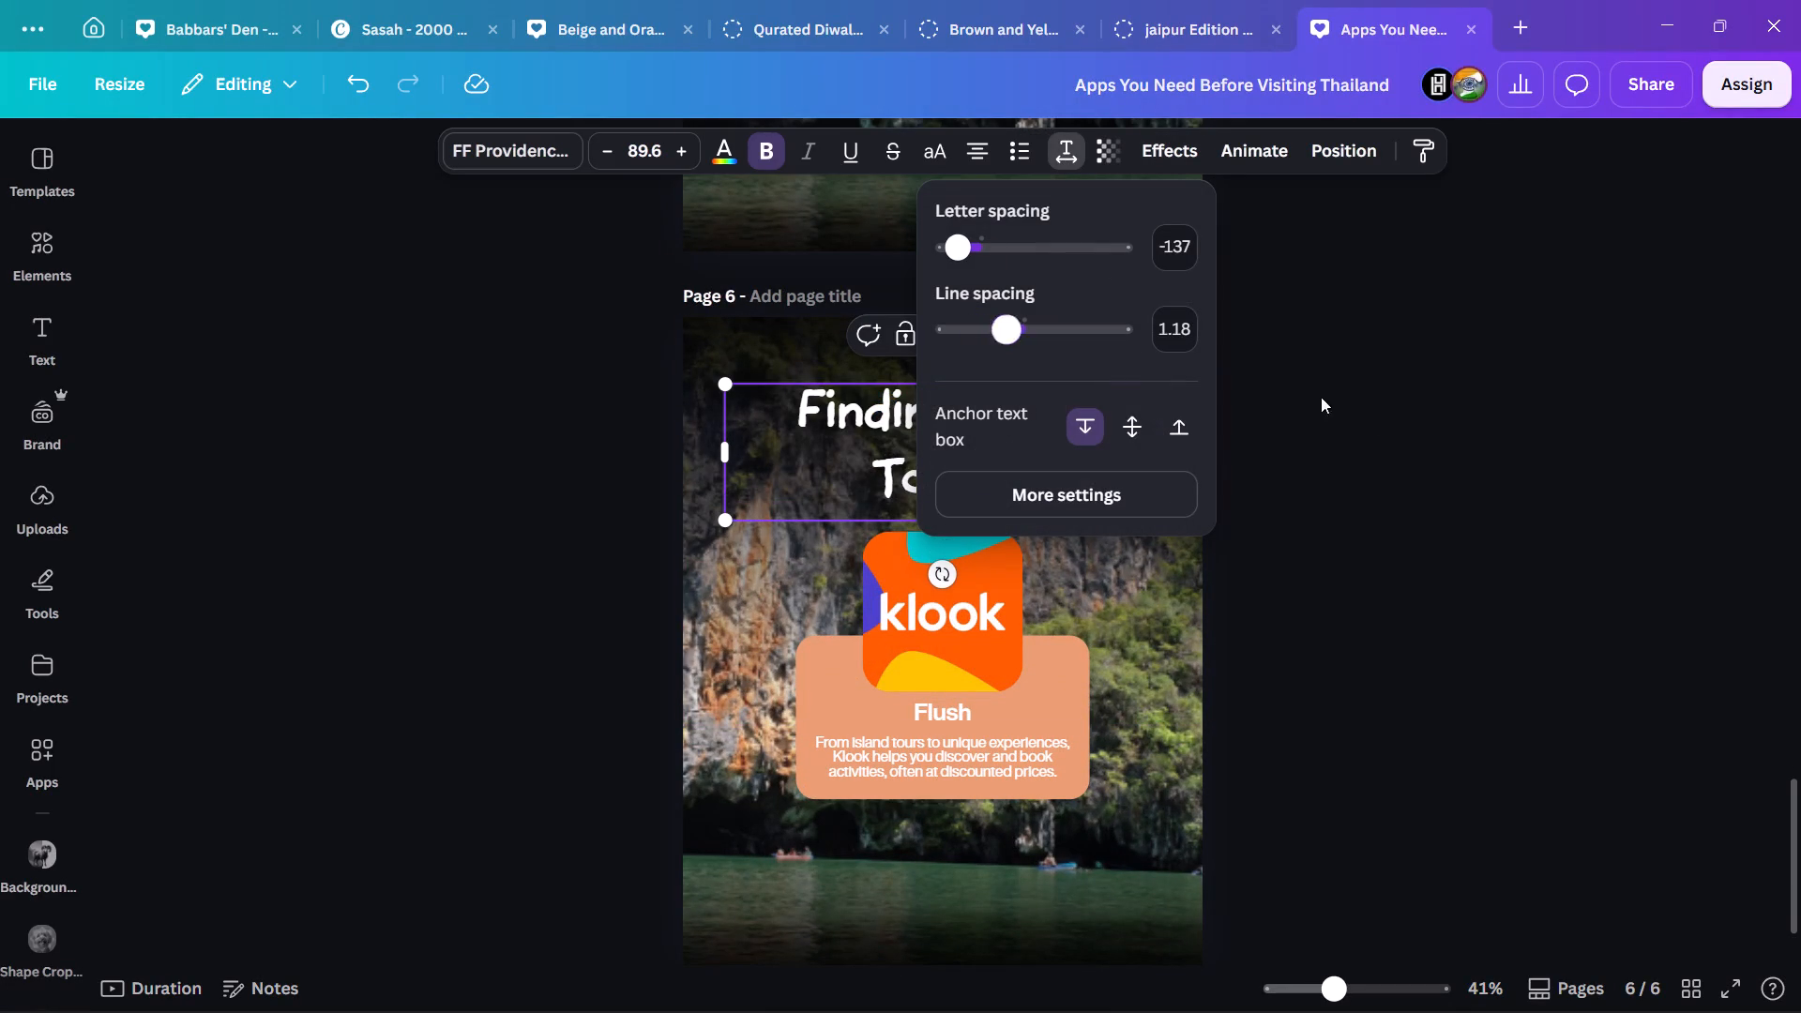
pyautogui.click(1357, 402)
pyautogui.click(1413, 429)
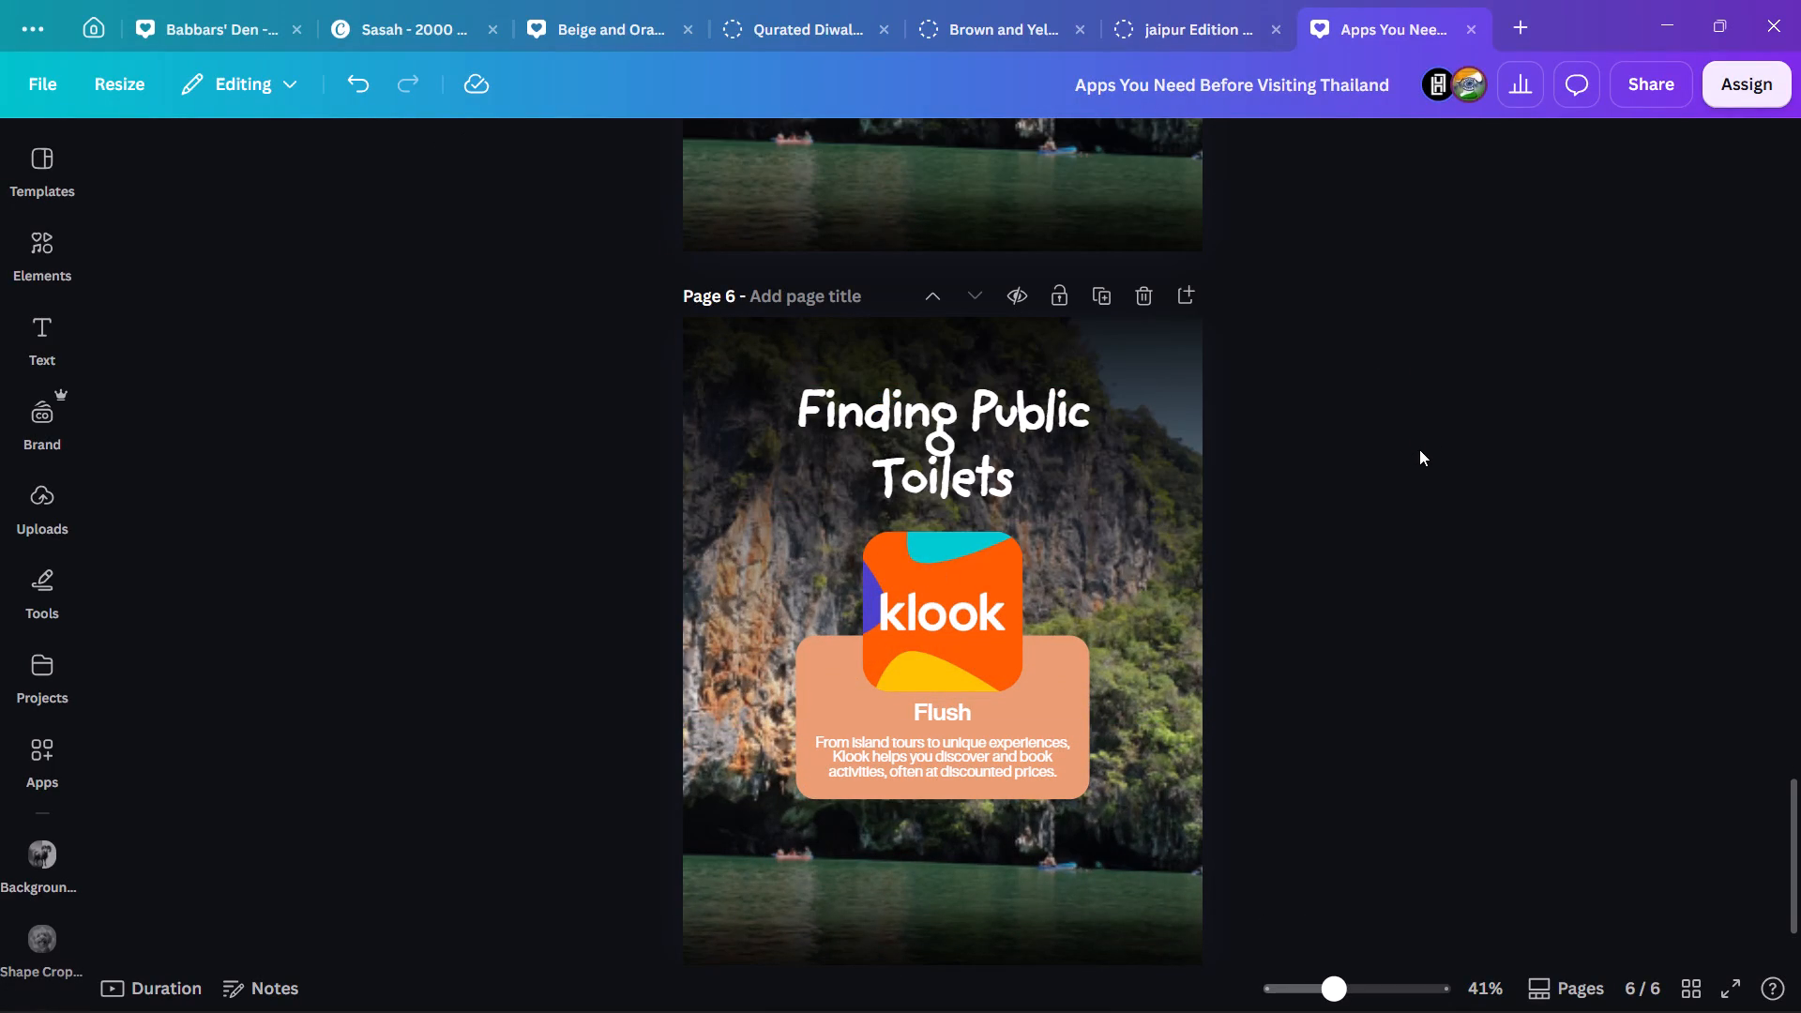
# Widen the page 6 heading's text box so "Finding Public Toilets" fits on a single line.
pyautogui.click(1028, 430)
pyautogui.moveTo(1168, 460); pyautogui.dragTo(1212, 462)
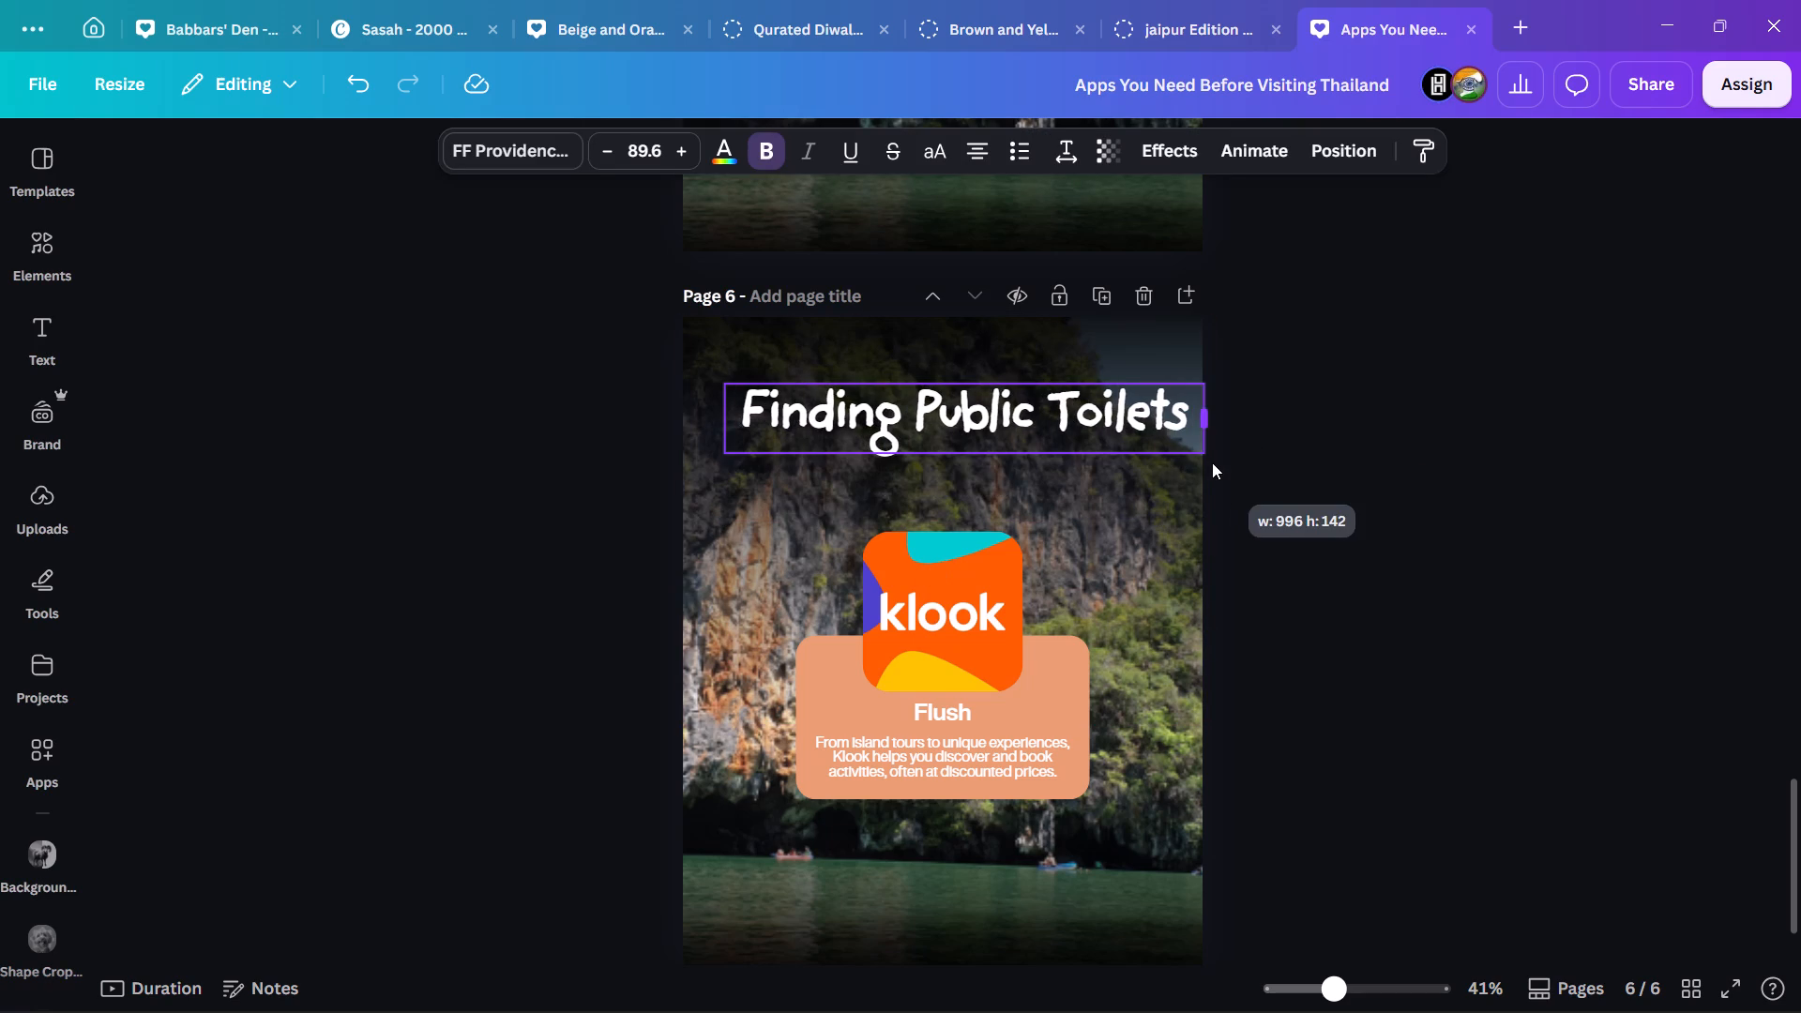
pyautogui.moveTo(1212, 462); pyautogui.dragTo(1184, 461)
pyautogui.click(1375, 461)
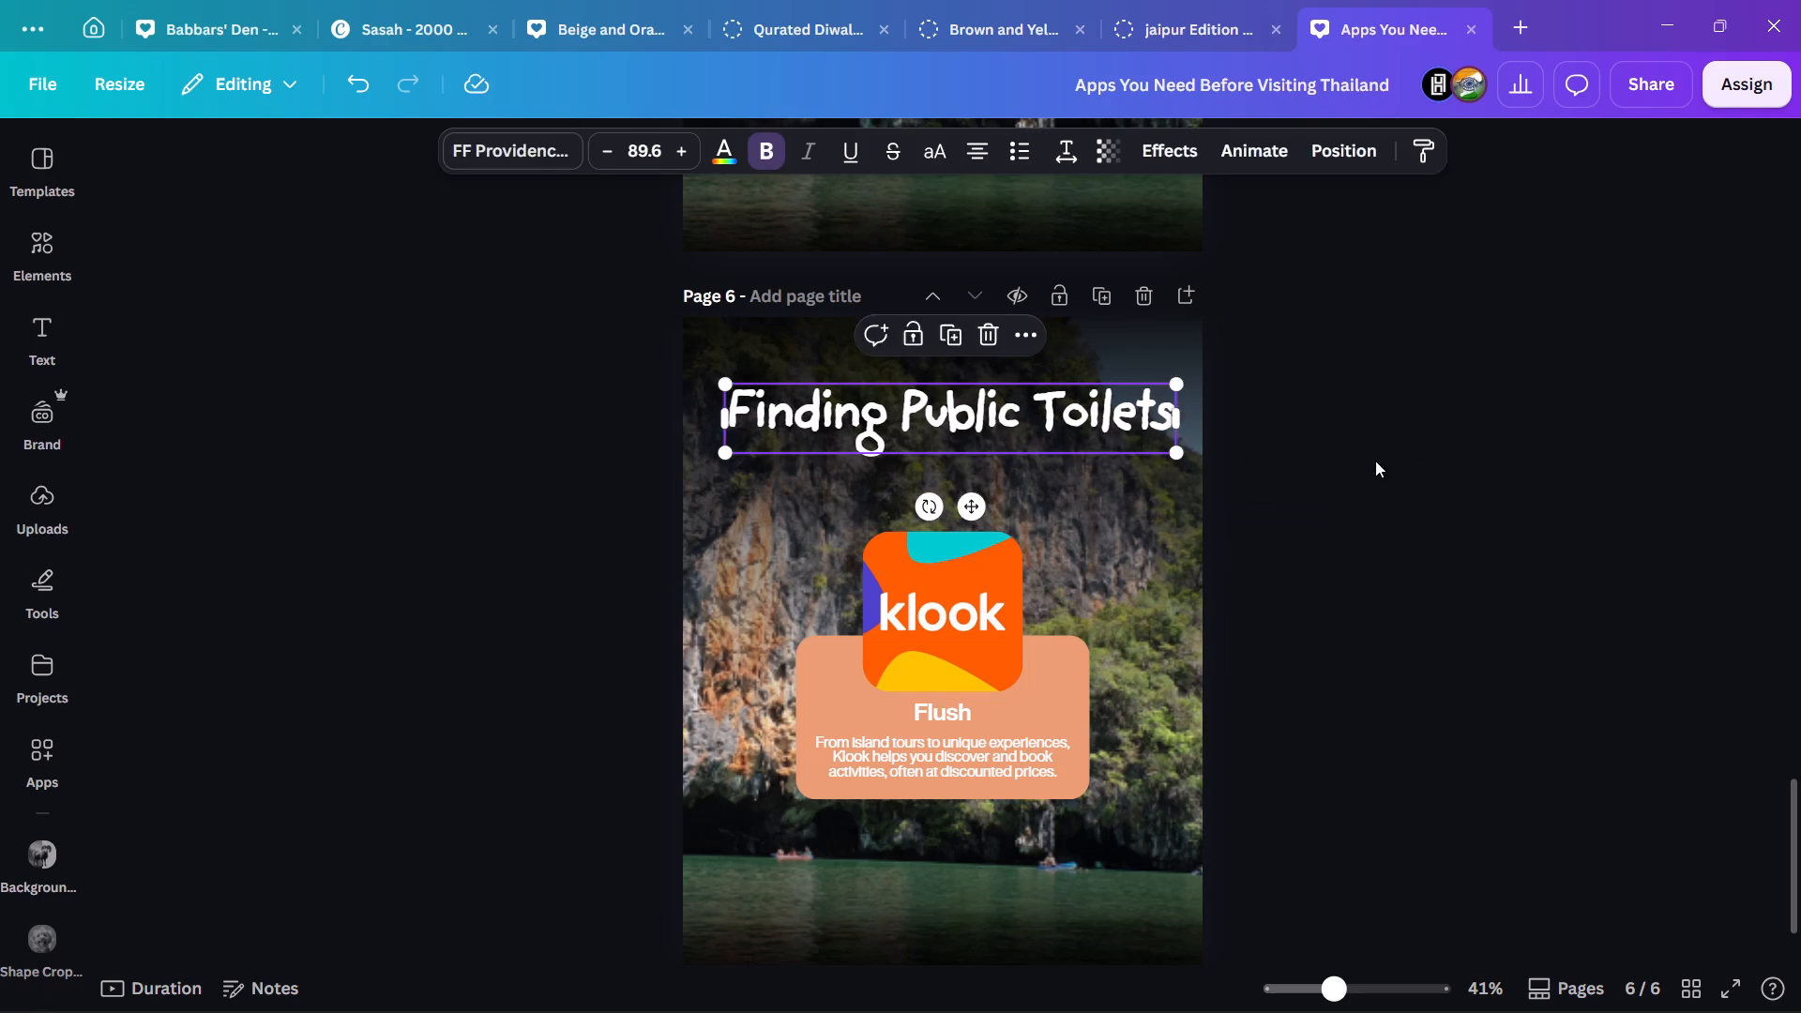
# Centre the "Finding Public Toilets" heading horizontally on page 6 and move it slightly lower, closer to the app logo.
pyautogui.rightClick(1031, 404)
pyautogui.click(1192, 642)
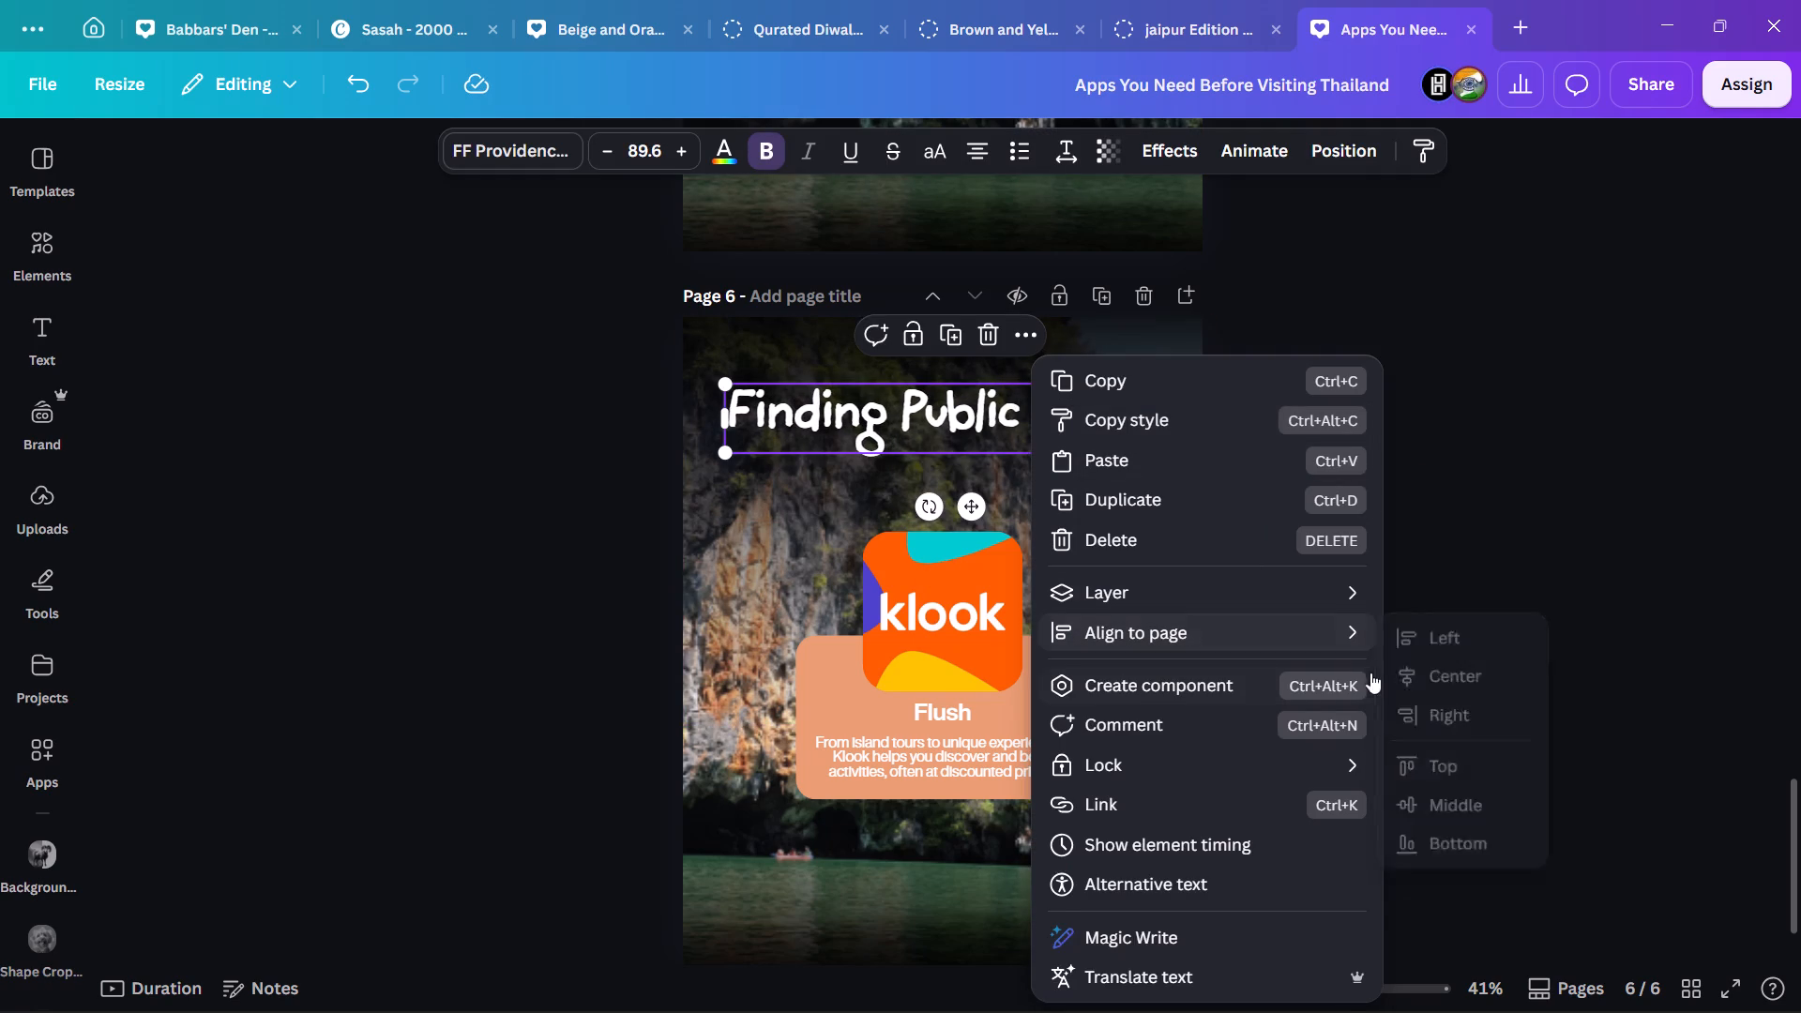
pyautogui.click(1378, 673)
pyautogui.moveTo(1257, 629); pyautogui.dragTo(1272, 630)
pyautogui.click(1469, 677)
pyautogui.click(1583, 604)
pyautogui.moveTo(1053, 431); pyautogui.dragTo(1053, 446)
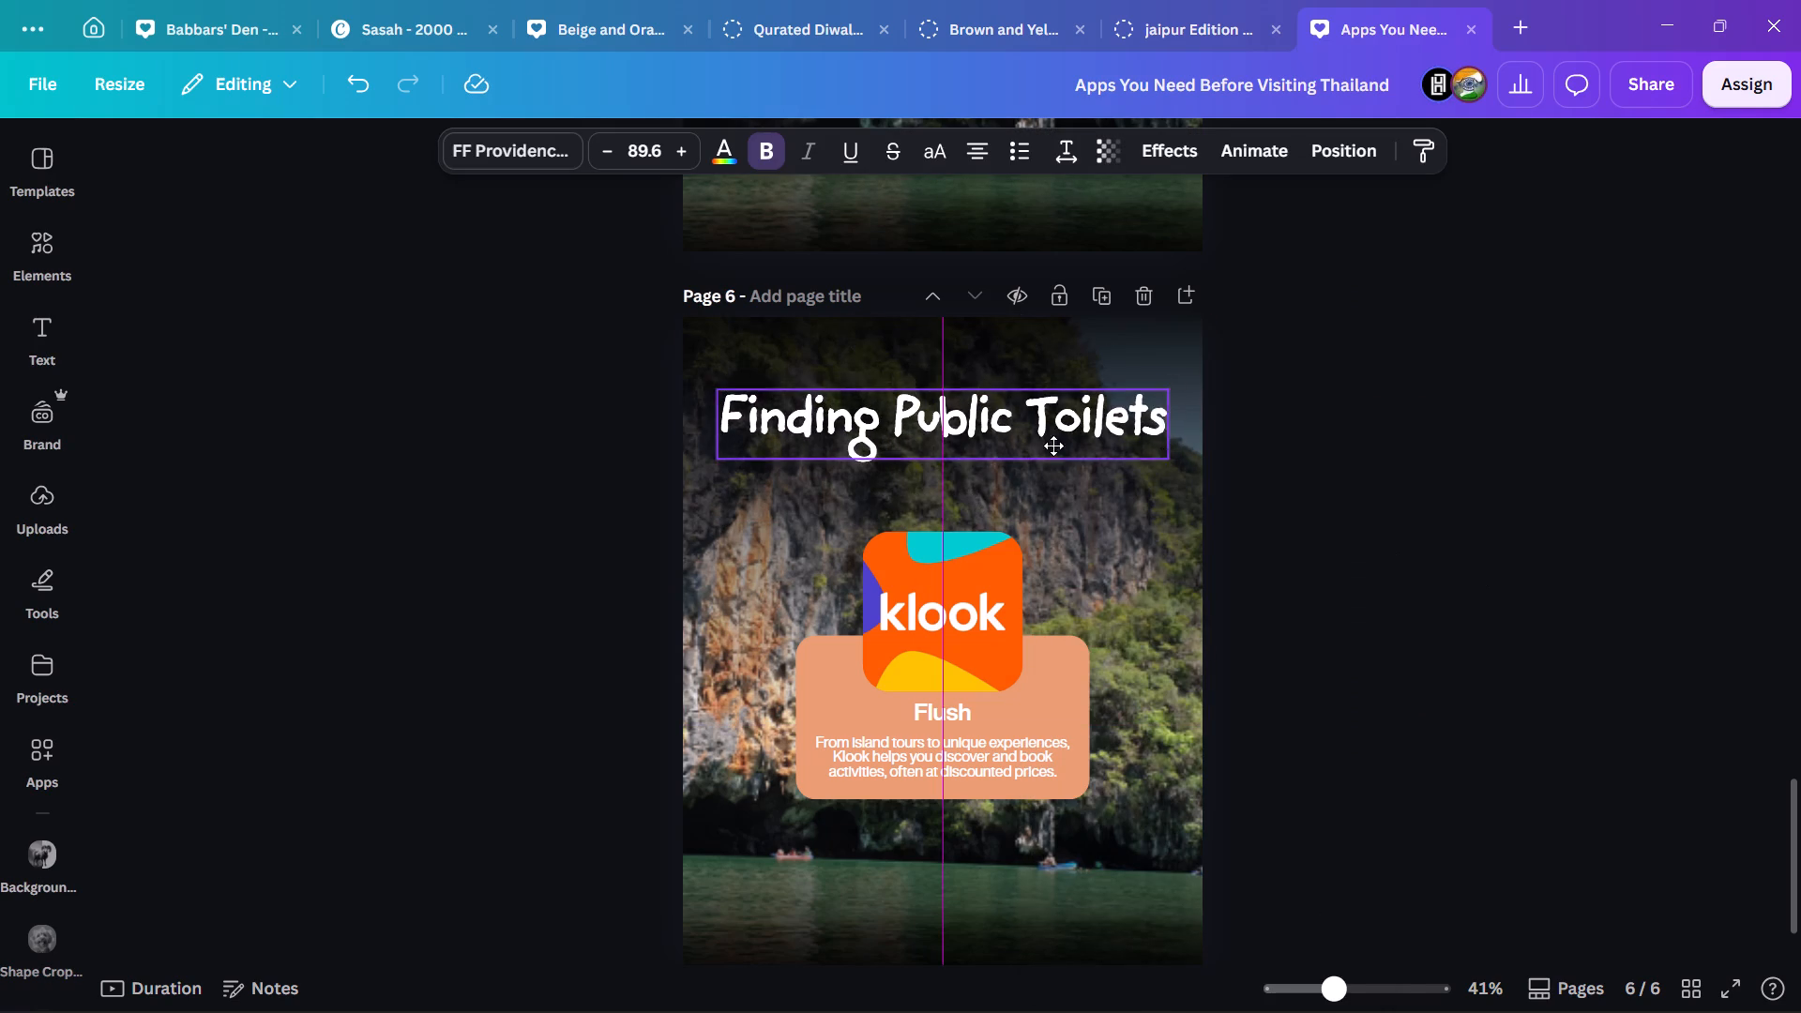
pyautogui.moveTo(1053, 446); pyautogui.dragTo(1053, 457)
pyautogui.click(1485, 516)
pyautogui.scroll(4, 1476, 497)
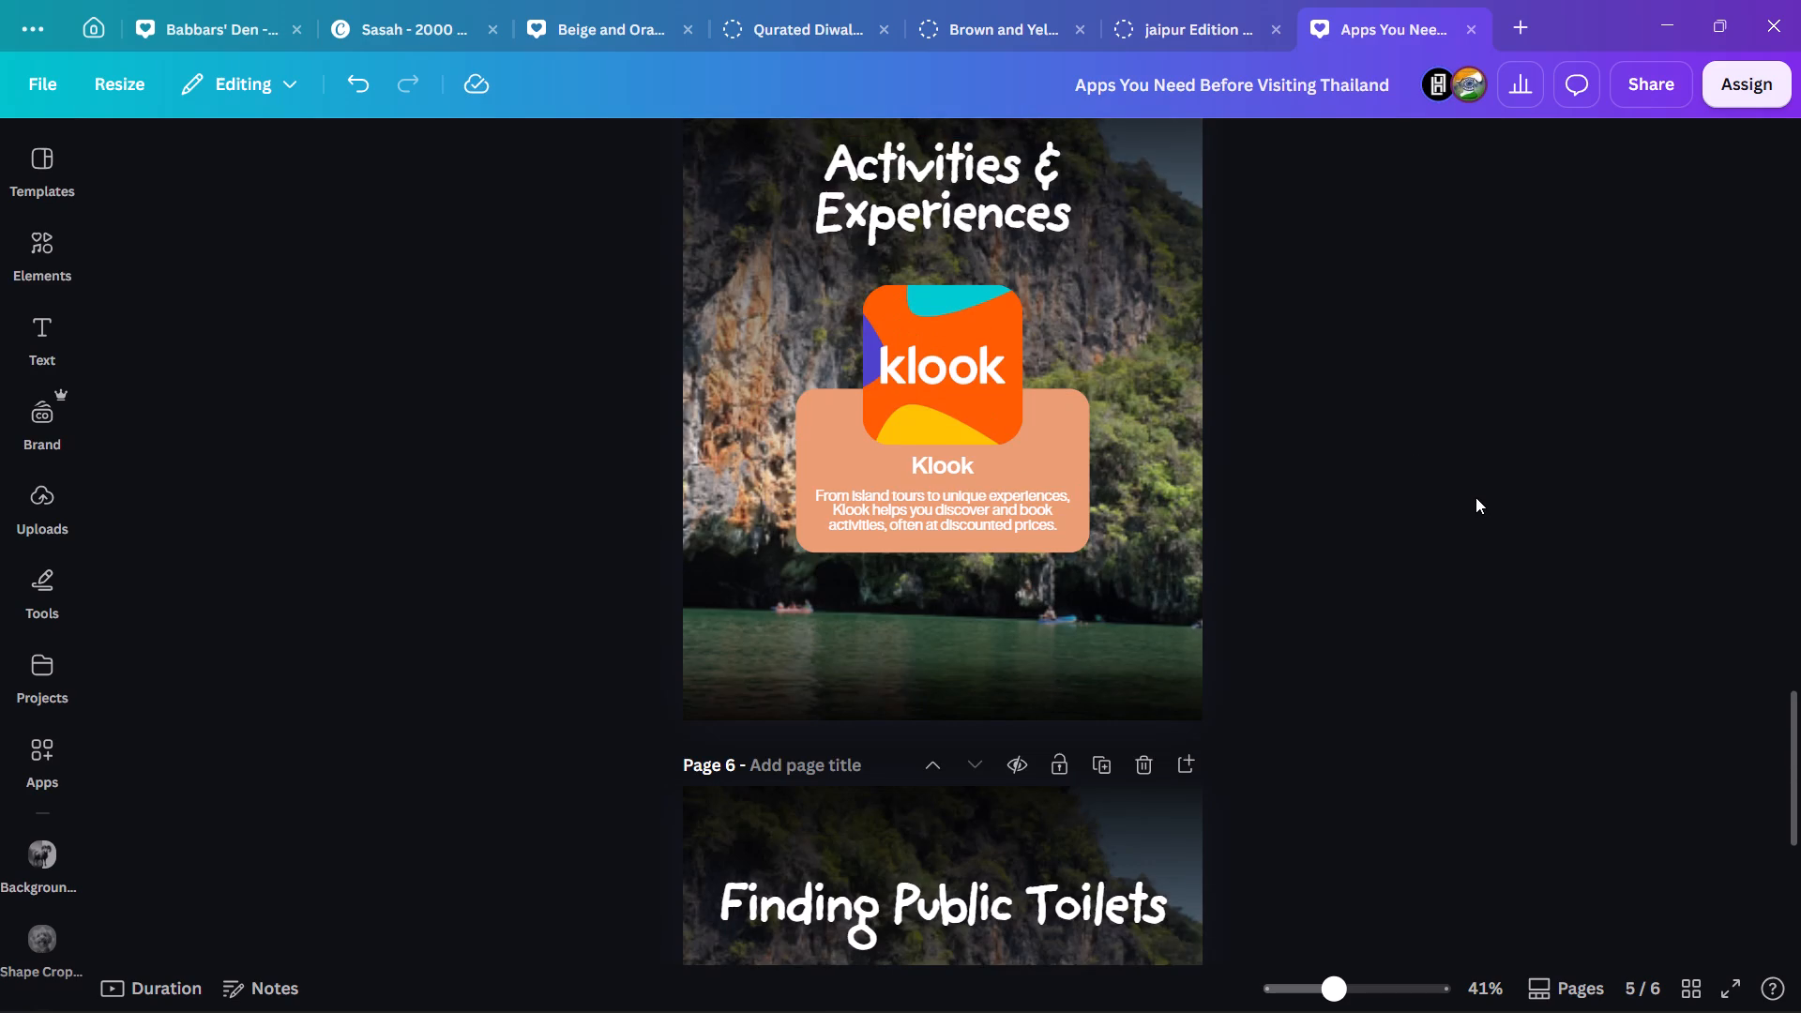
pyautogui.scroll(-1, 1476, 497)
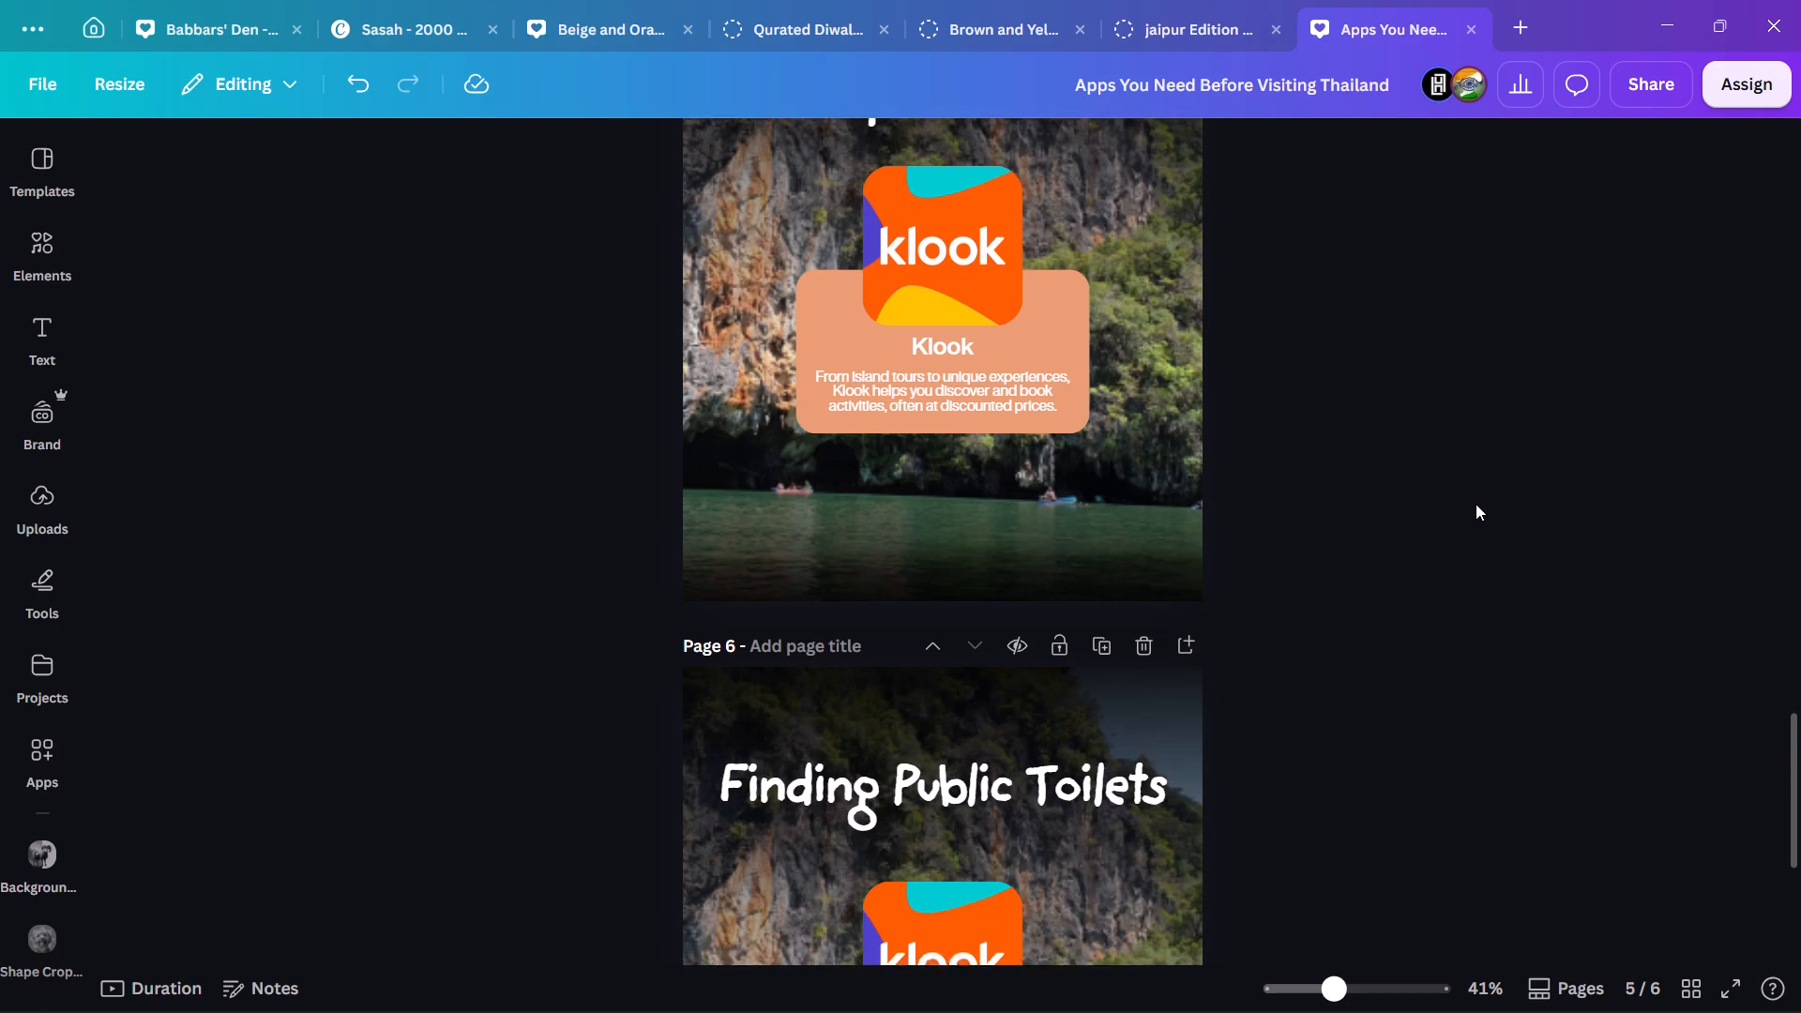
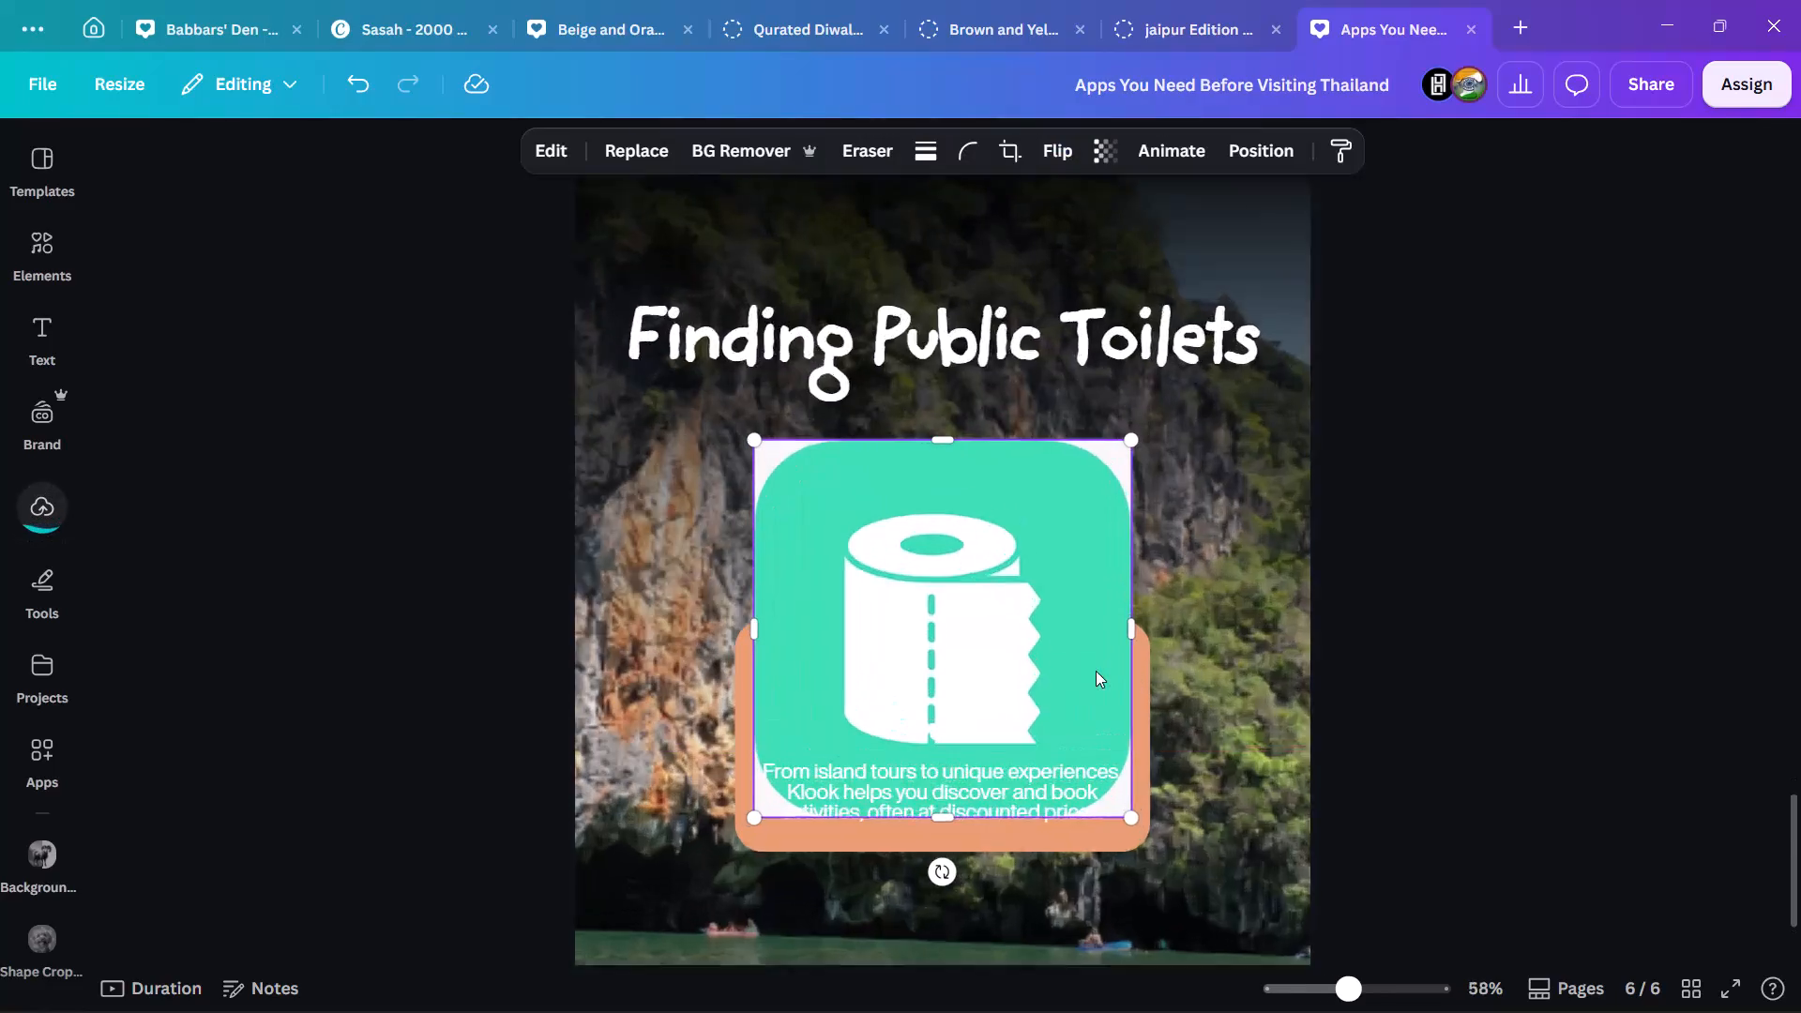
# Place the Flush logo over the Klook logo on page 6 and scale it to the same width.
pyautogui.keyDown('ctrl'); pyautogui.scroll(2, 1096, 671); pyautogui.keyUp('ctrl')
pyautogui.moveTo(1257, 287); pyautogui.dragTo(824, 527)
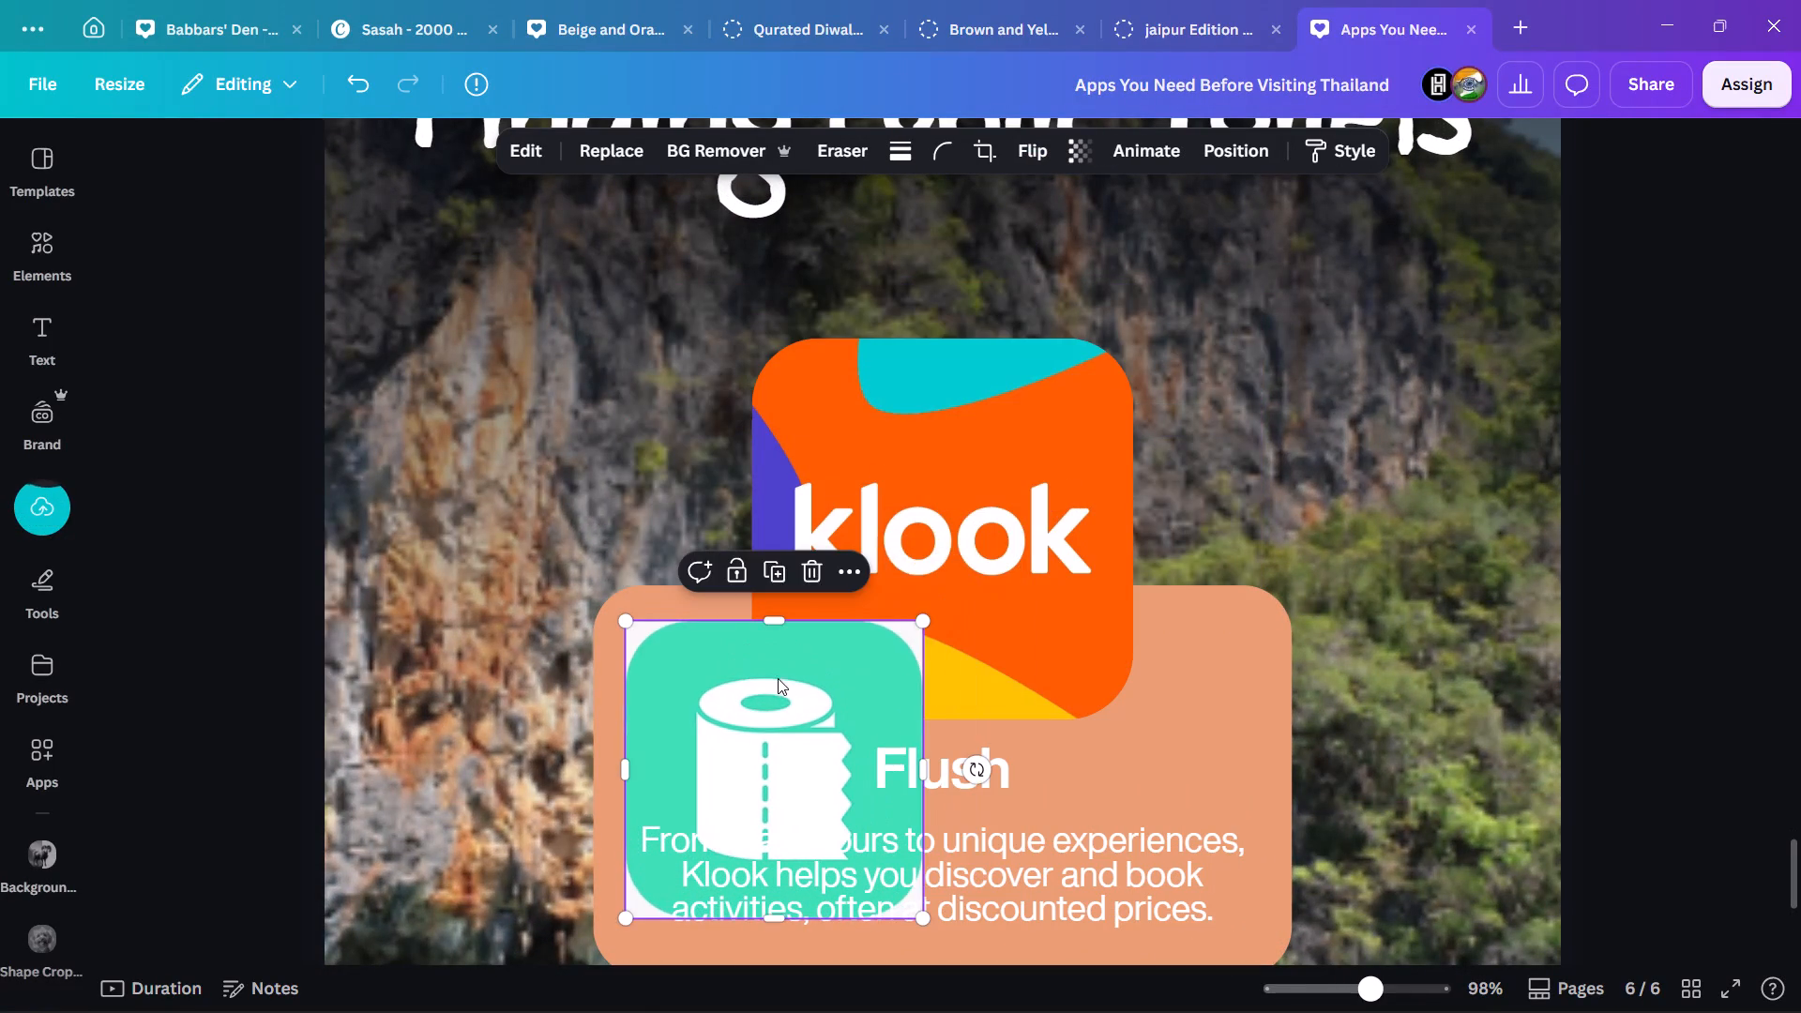
pyautogui.moveTo(739, 674); pyautogui.dragTo(870, 425)
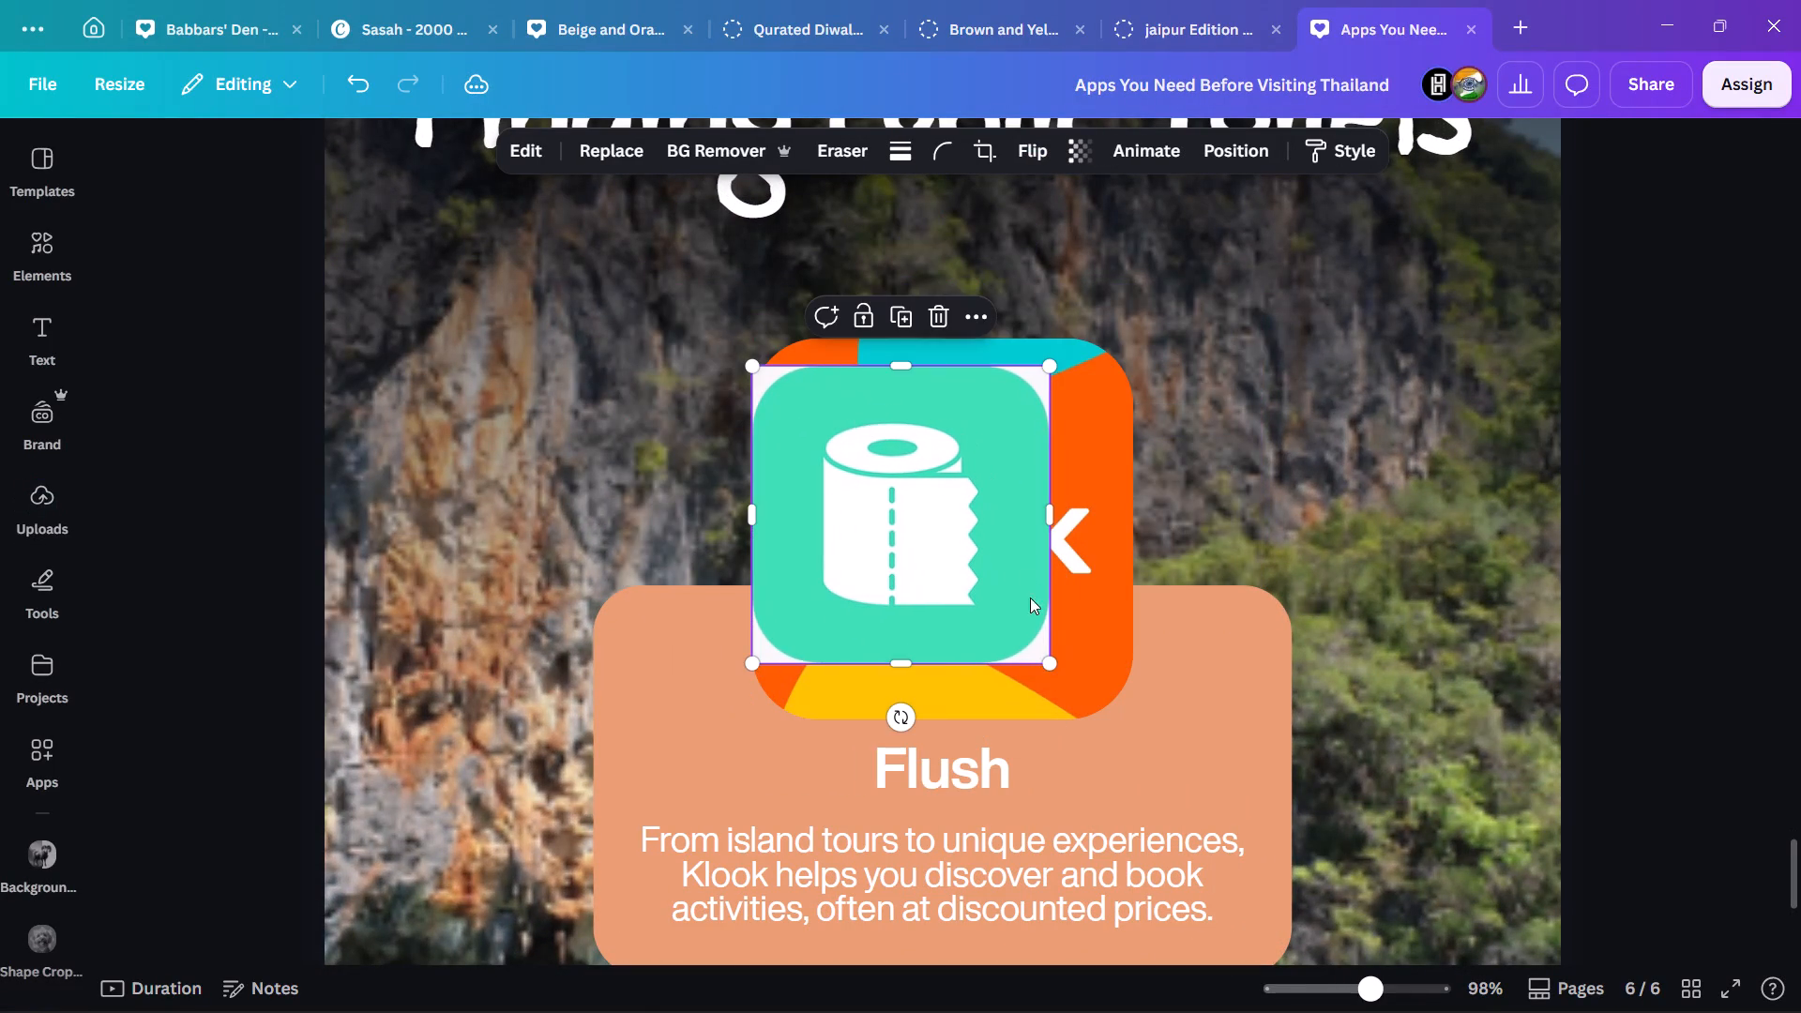
pyautogui.moveTo(1051, 671); pyautogui.dragTo(1141, 741)
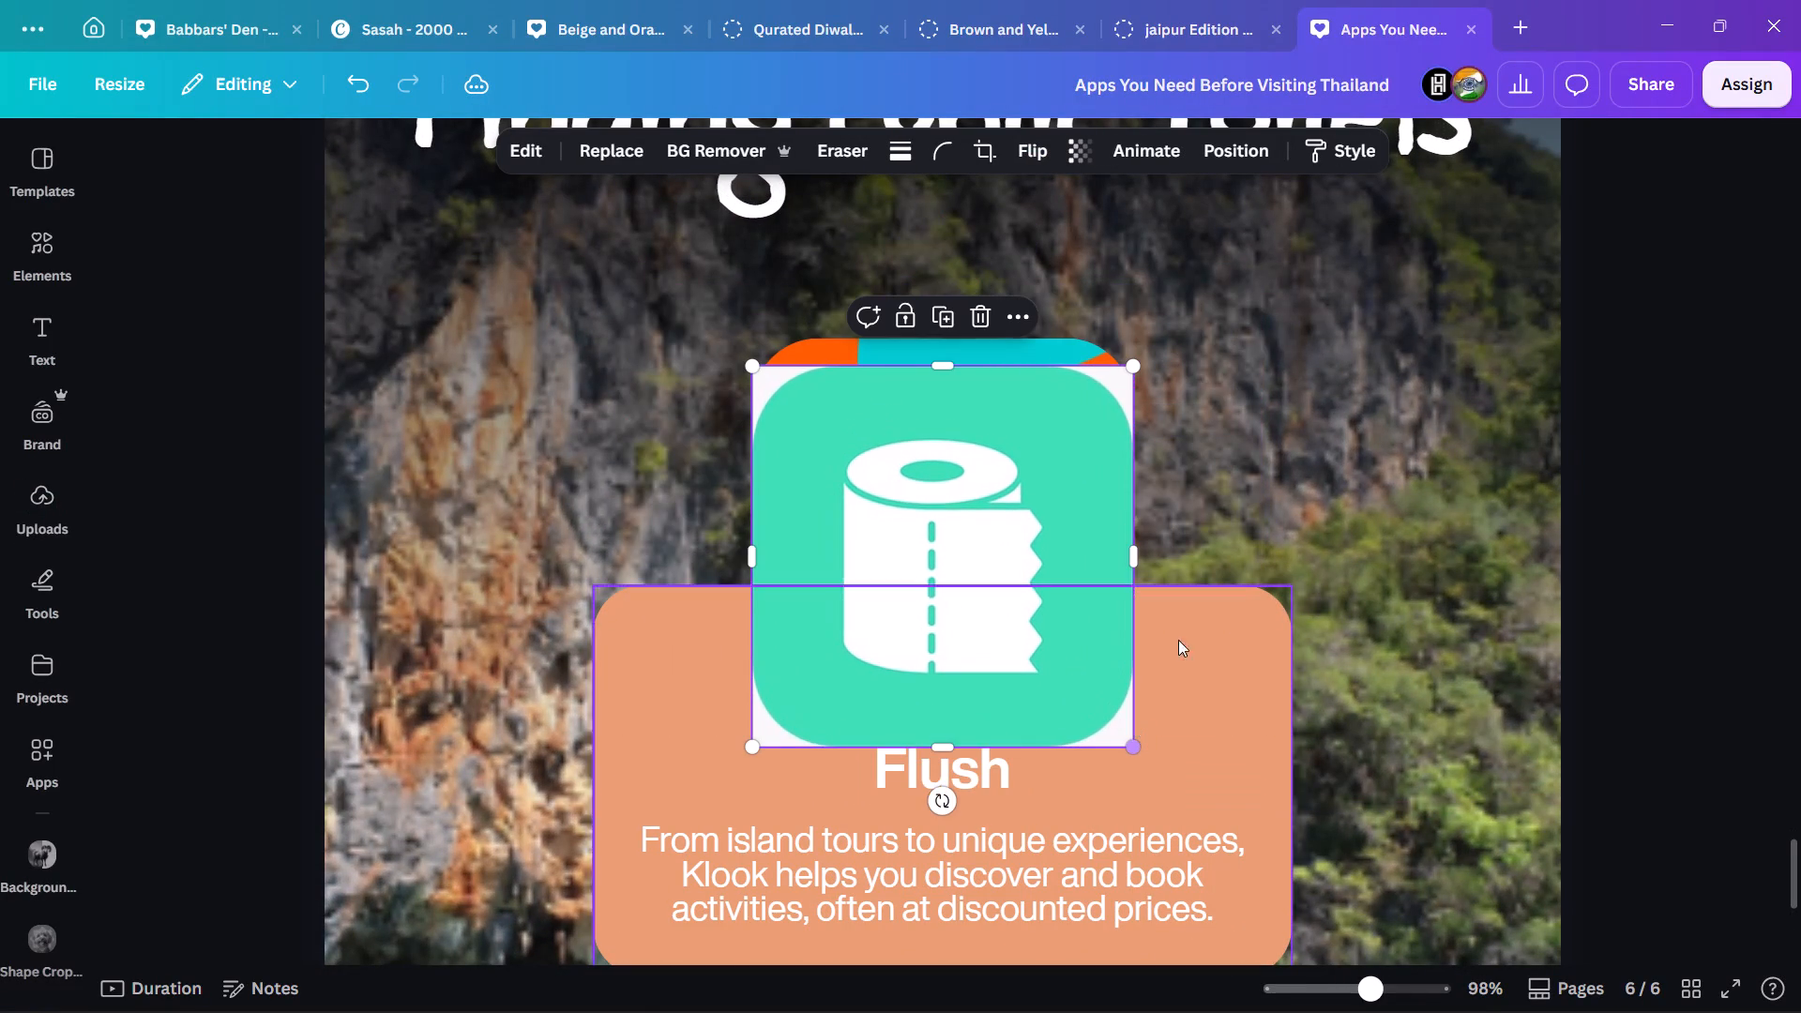
# Set the Flush logo's corner rounding to 76 and move it up so it lines up with the Klook logo beneath.
pyautogui.click(935, 143)
pyautogui.moveTo(827, 240); pyautogui.dragTo(891, 253)
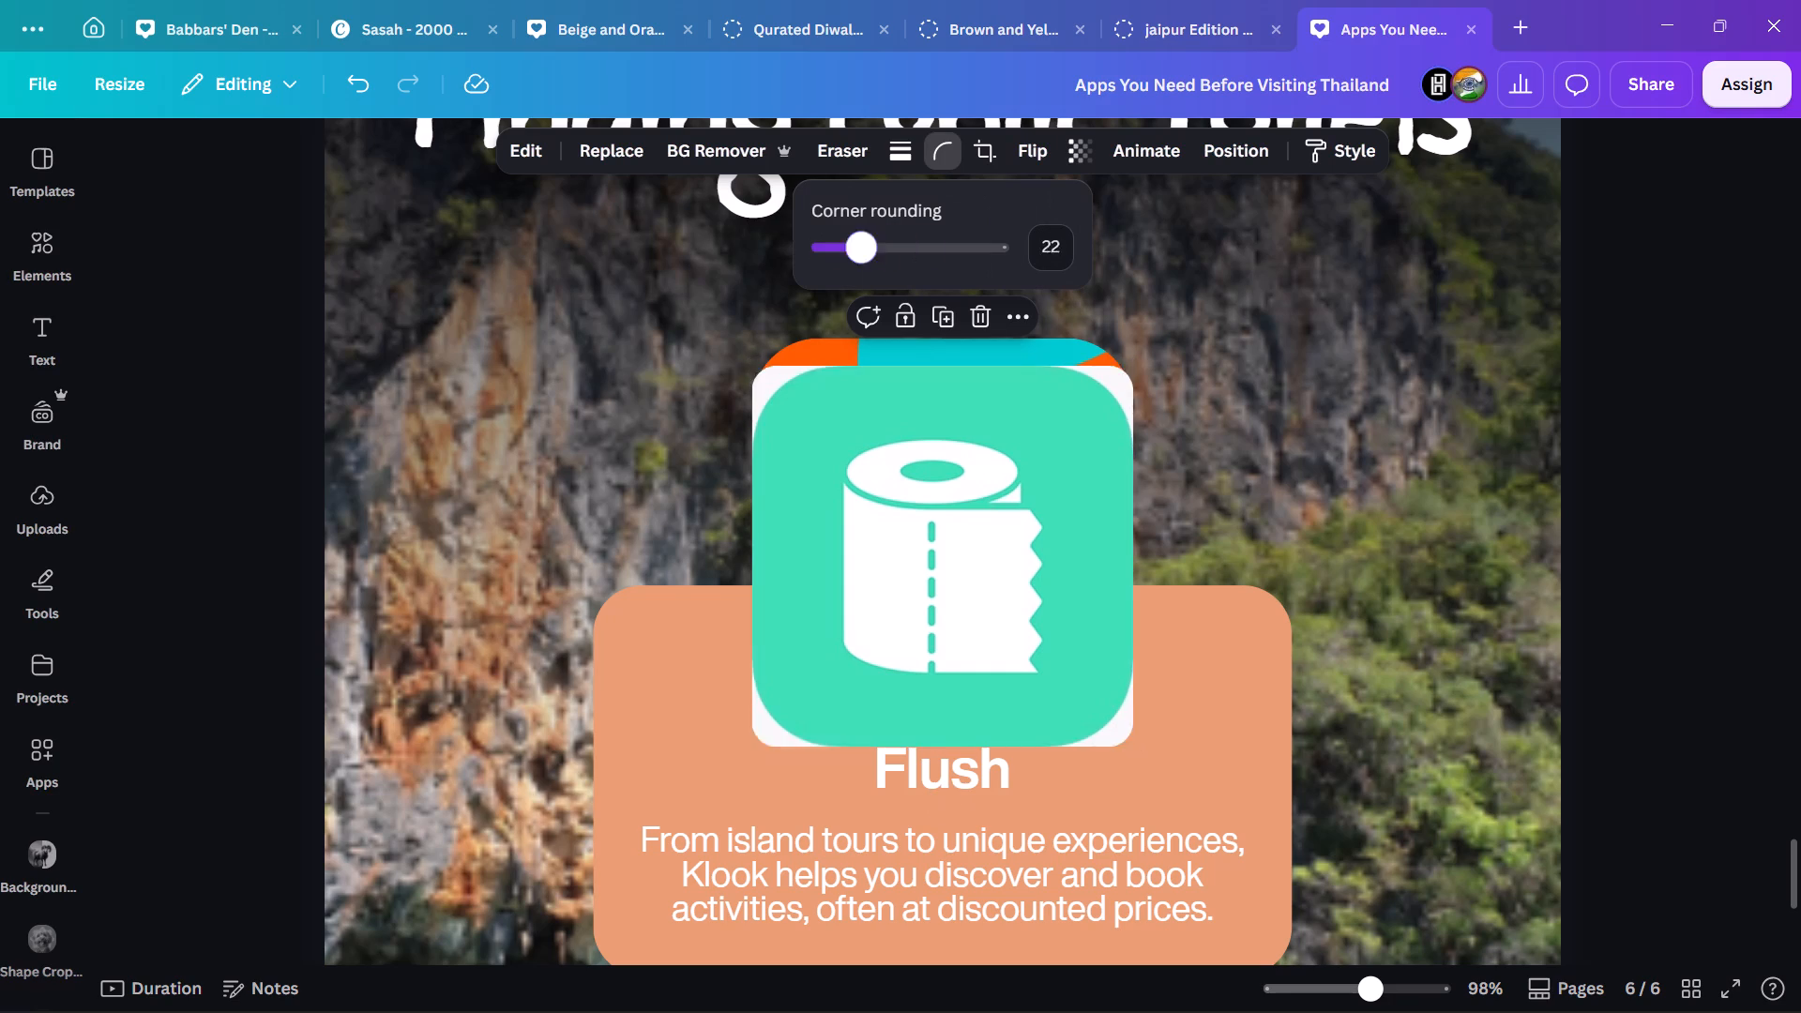
pyautogui.moveTo(891, 253); pyautogui.dragTo(963, 269)
pyautogui.moveTo(914, 504); pyautogui.dragTo(913, 476)
pyautogui.click(952, 152)
pyautogui.click(962, 259)
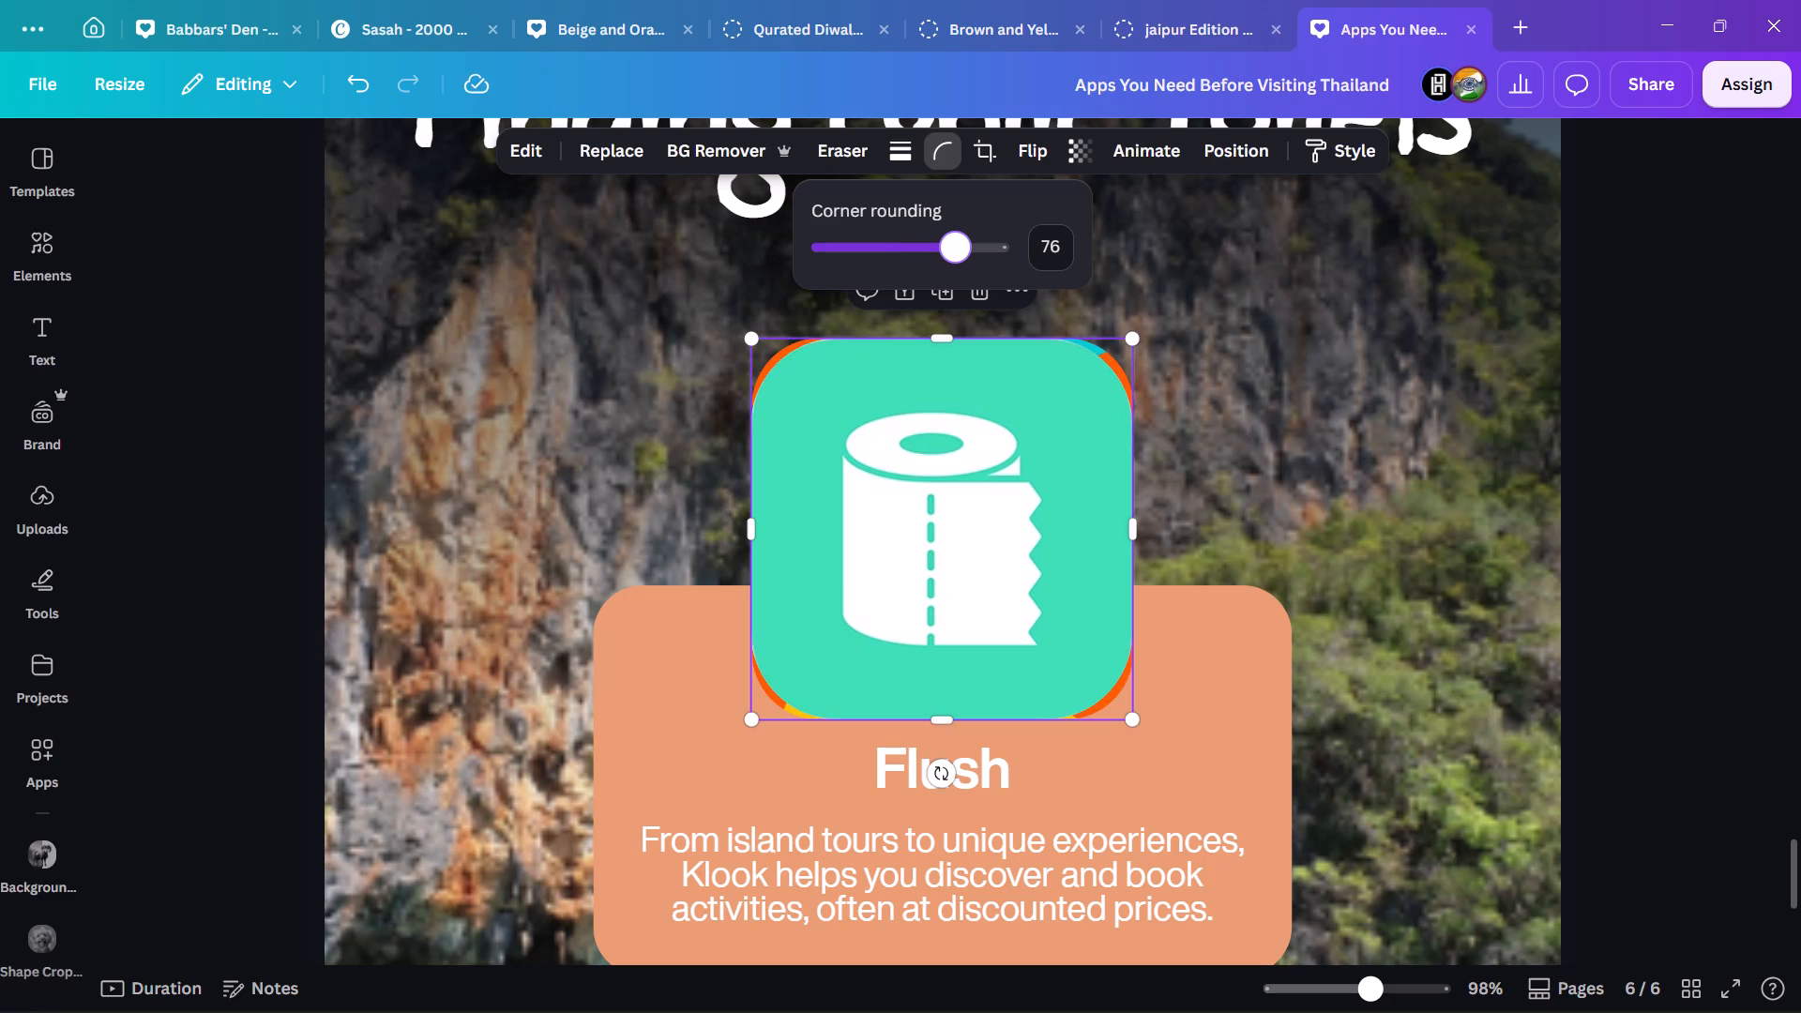
# Delete the old Klook logo layer hidden behind the Flush logo on page 6.
pyautogui.hotkey('alt', '1')
pyautogui.hotkey('alt', '1')
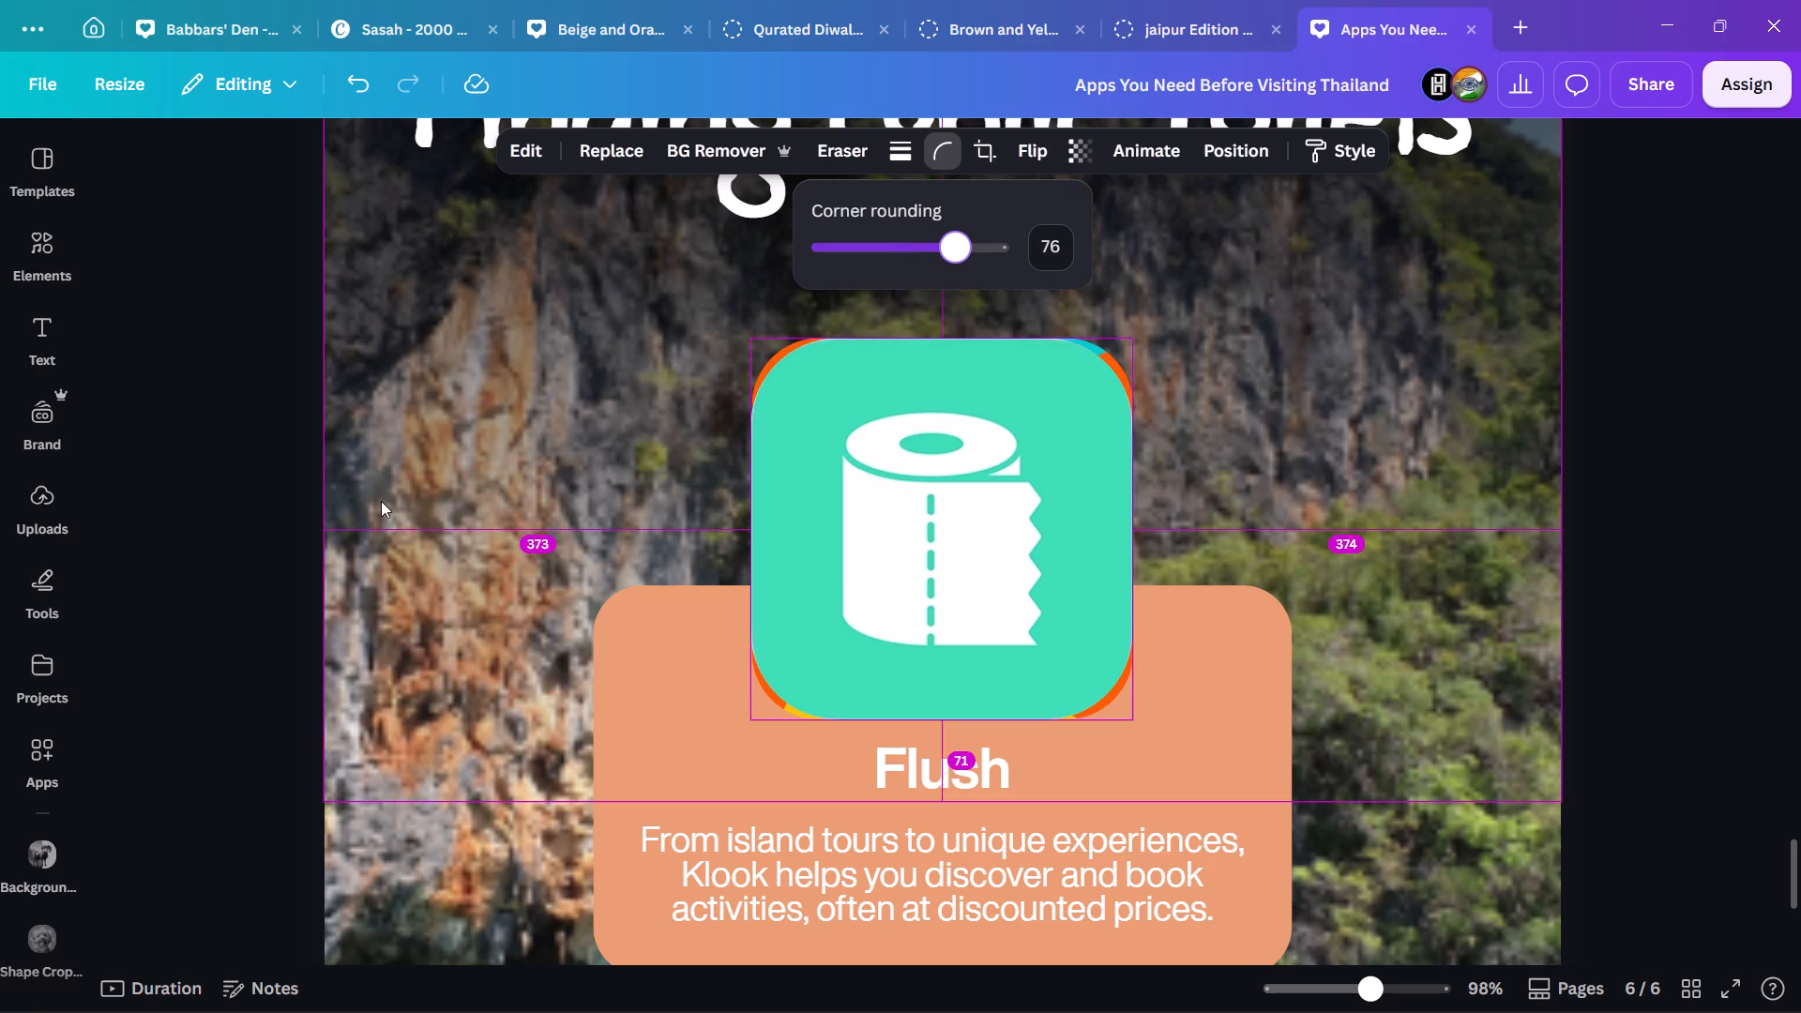
pyautogui.click(1696, 612)
pyautogui.click(1685, 612)
pyautogui.hotkey('alt', '1')
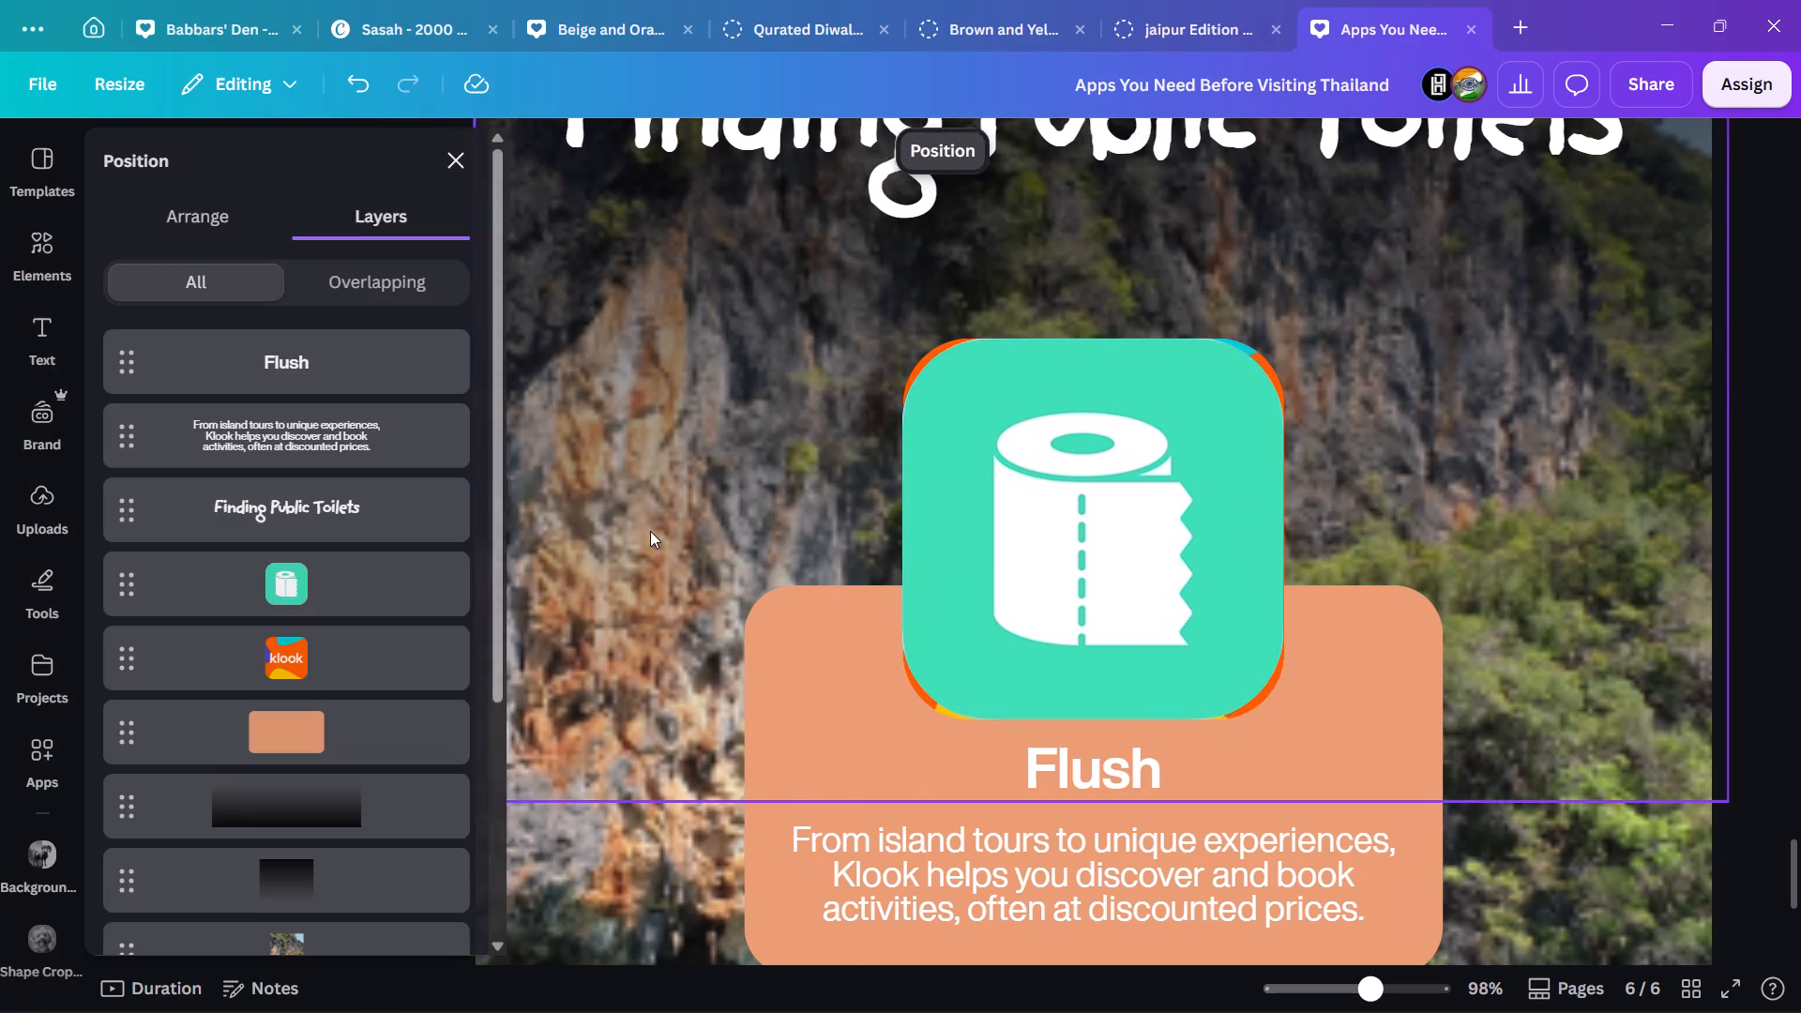
pyautogui.click(321, 659)
pyautogui.press('Delete')
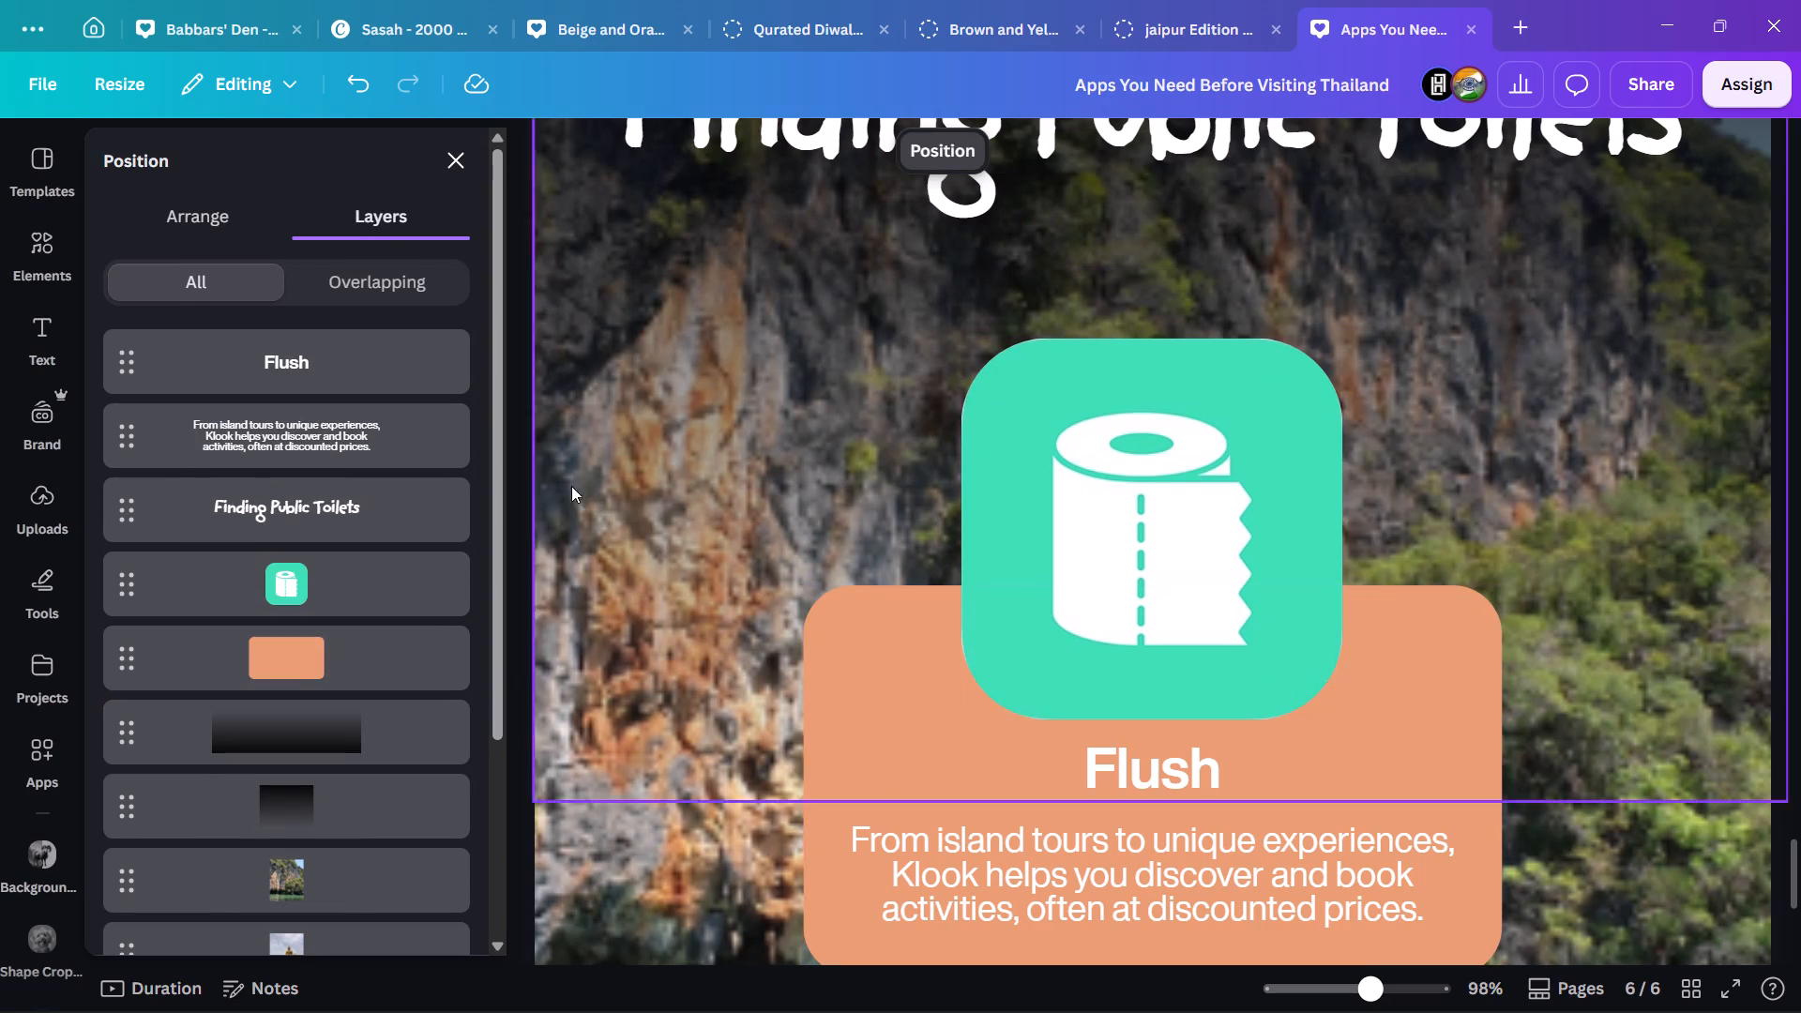
pyautogui.click(445, 161)
# Recolour the orange card behind the Flush text to #92E3CF, a lighter tint of the #3CDEB5 green sampled from the Flush logo.
pyautogui.click(1677, 561)
pyautogui.click(1231, 693)
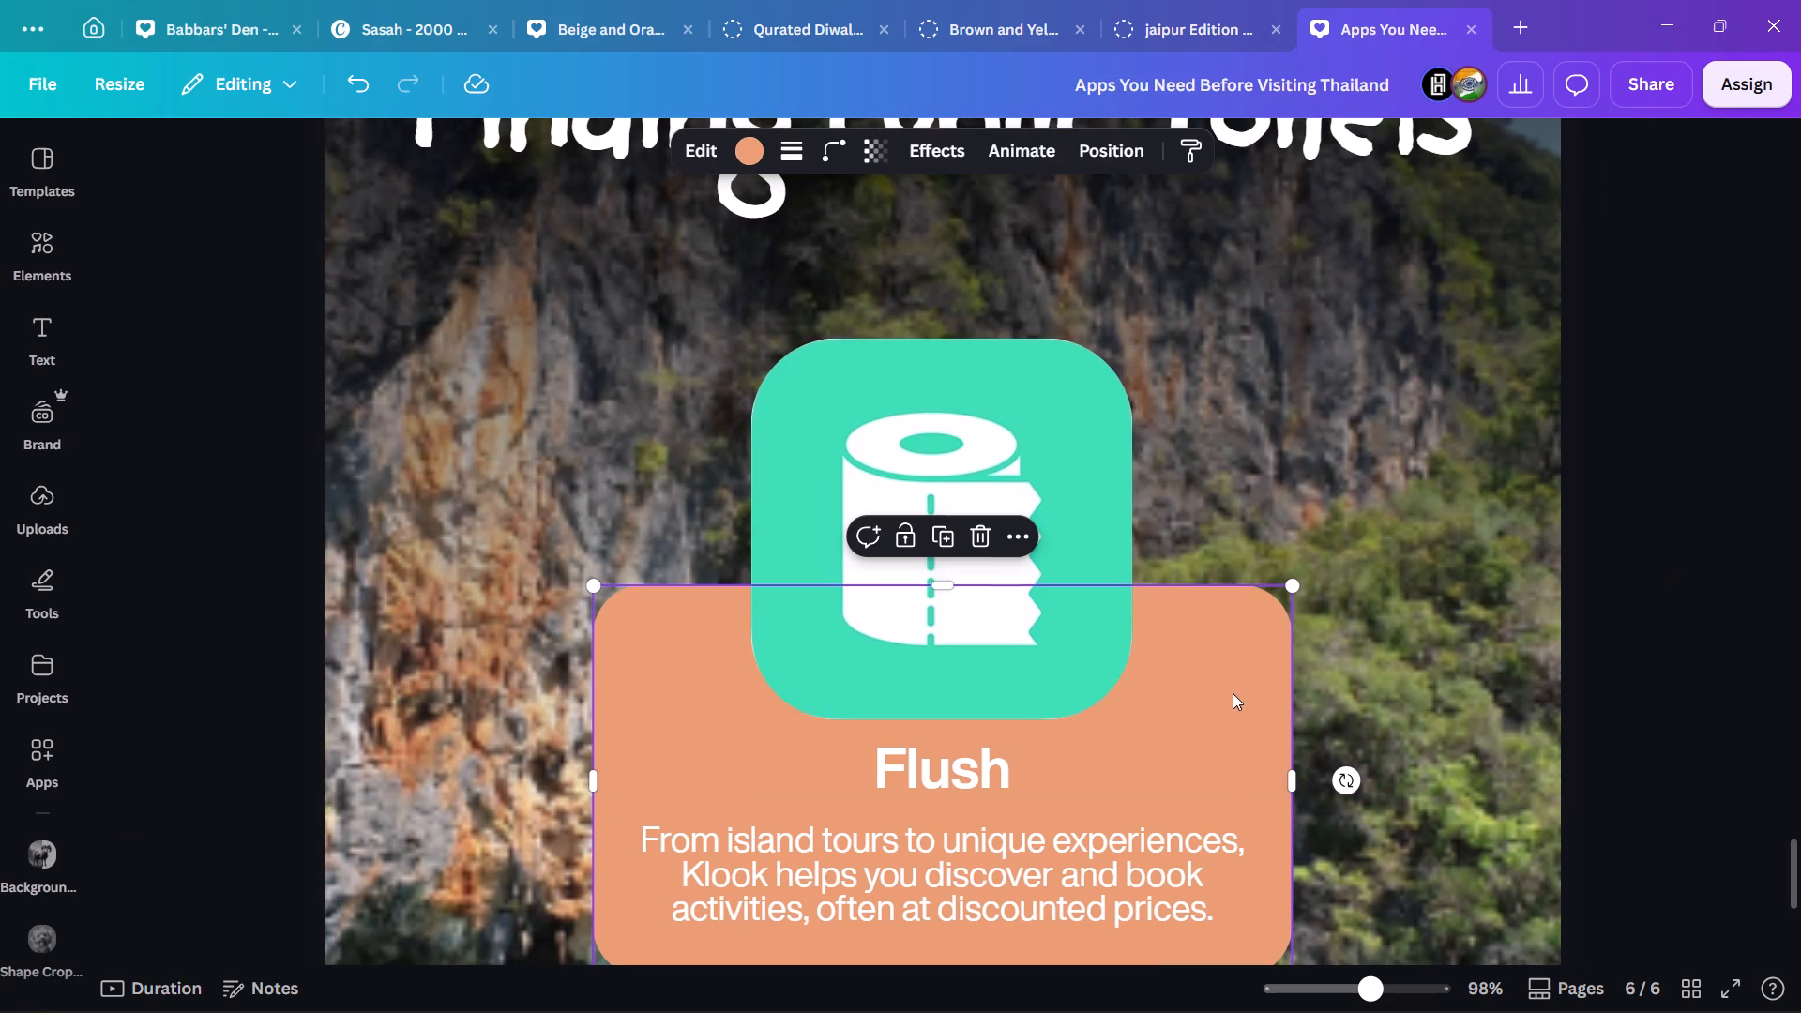
pyautogui.click(746, 156)
pyautogui.click(454, 336)
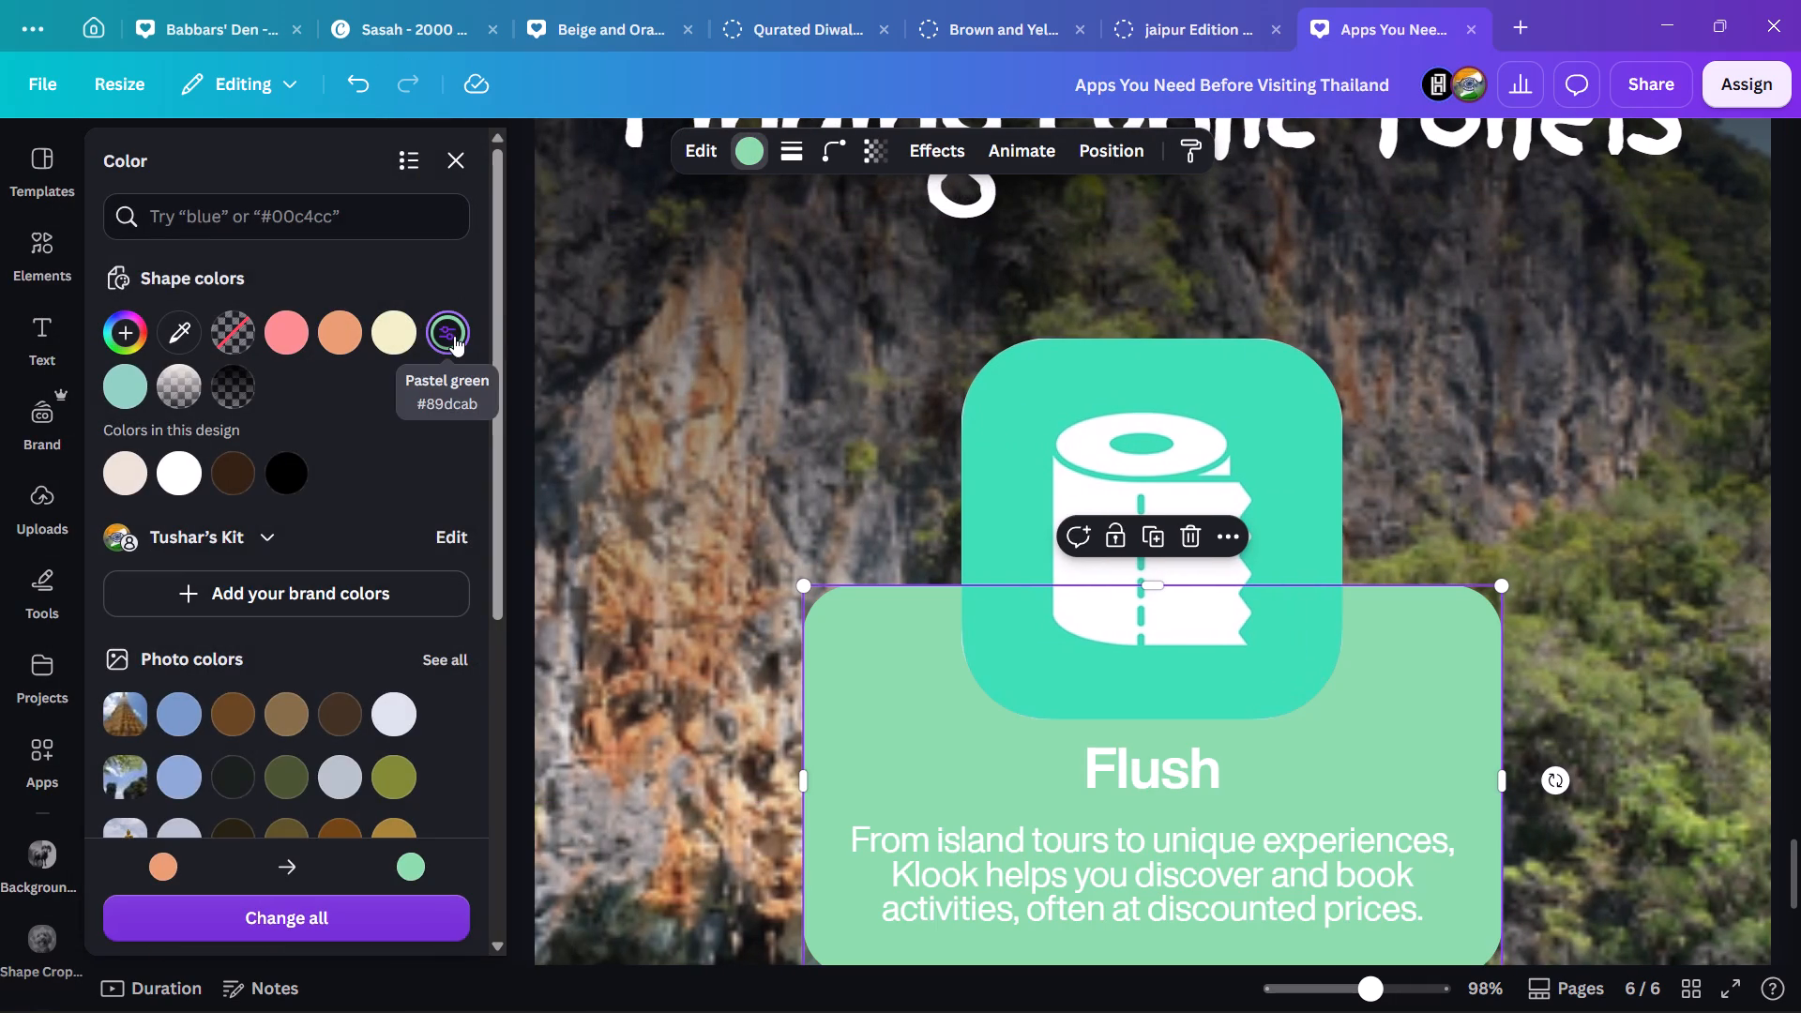
pyautogui.click(123, 391)
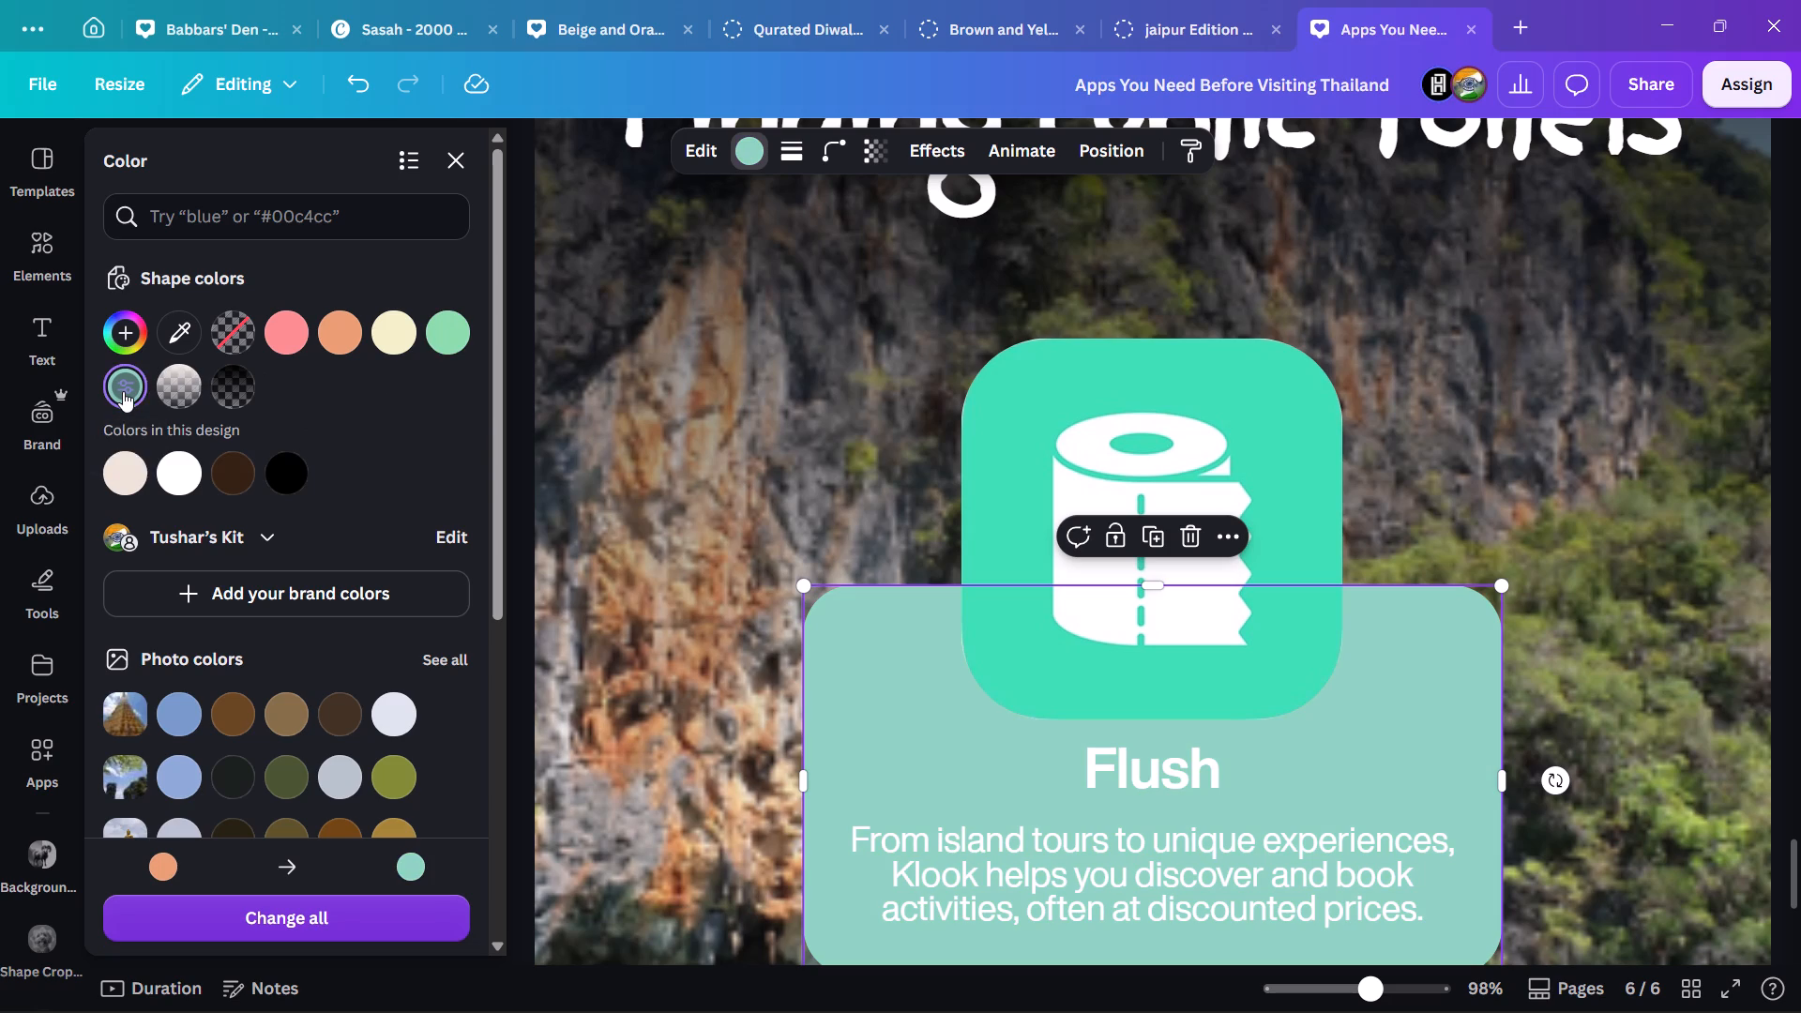
pyautogui.click(130, 377)
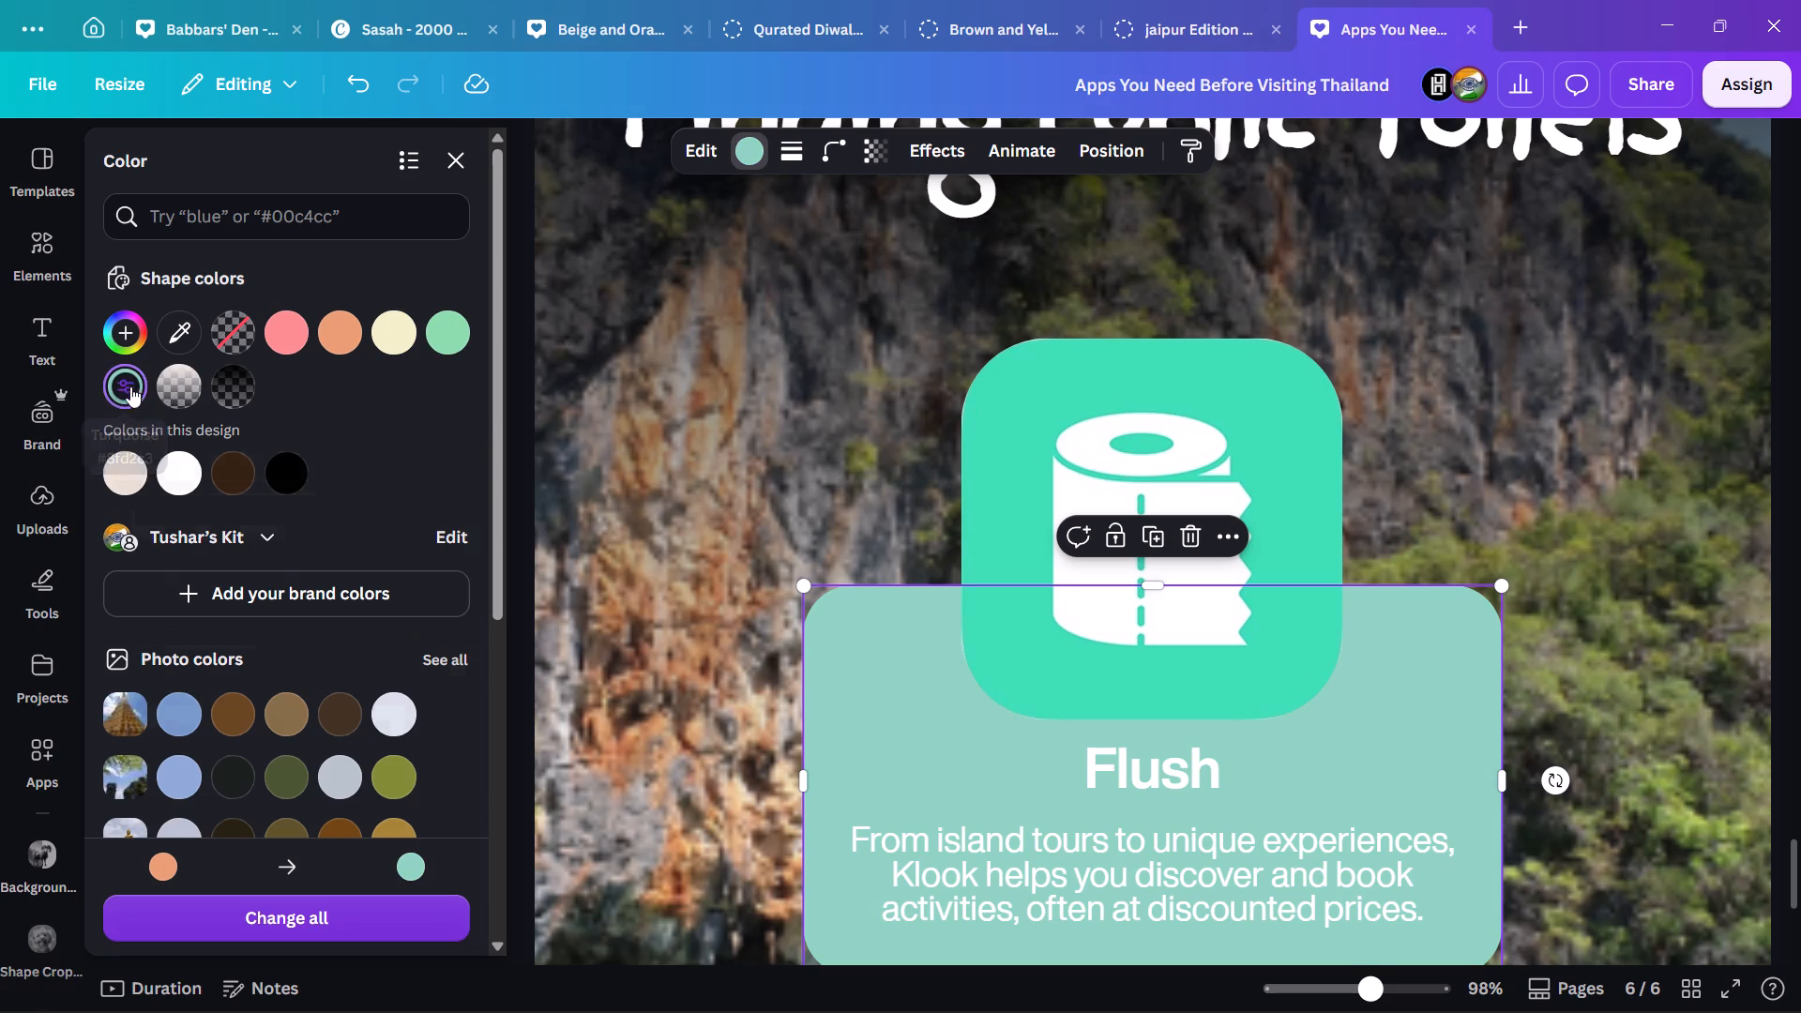
pyautogui.click(479, 718)
pyautogui.click(1014, 509)
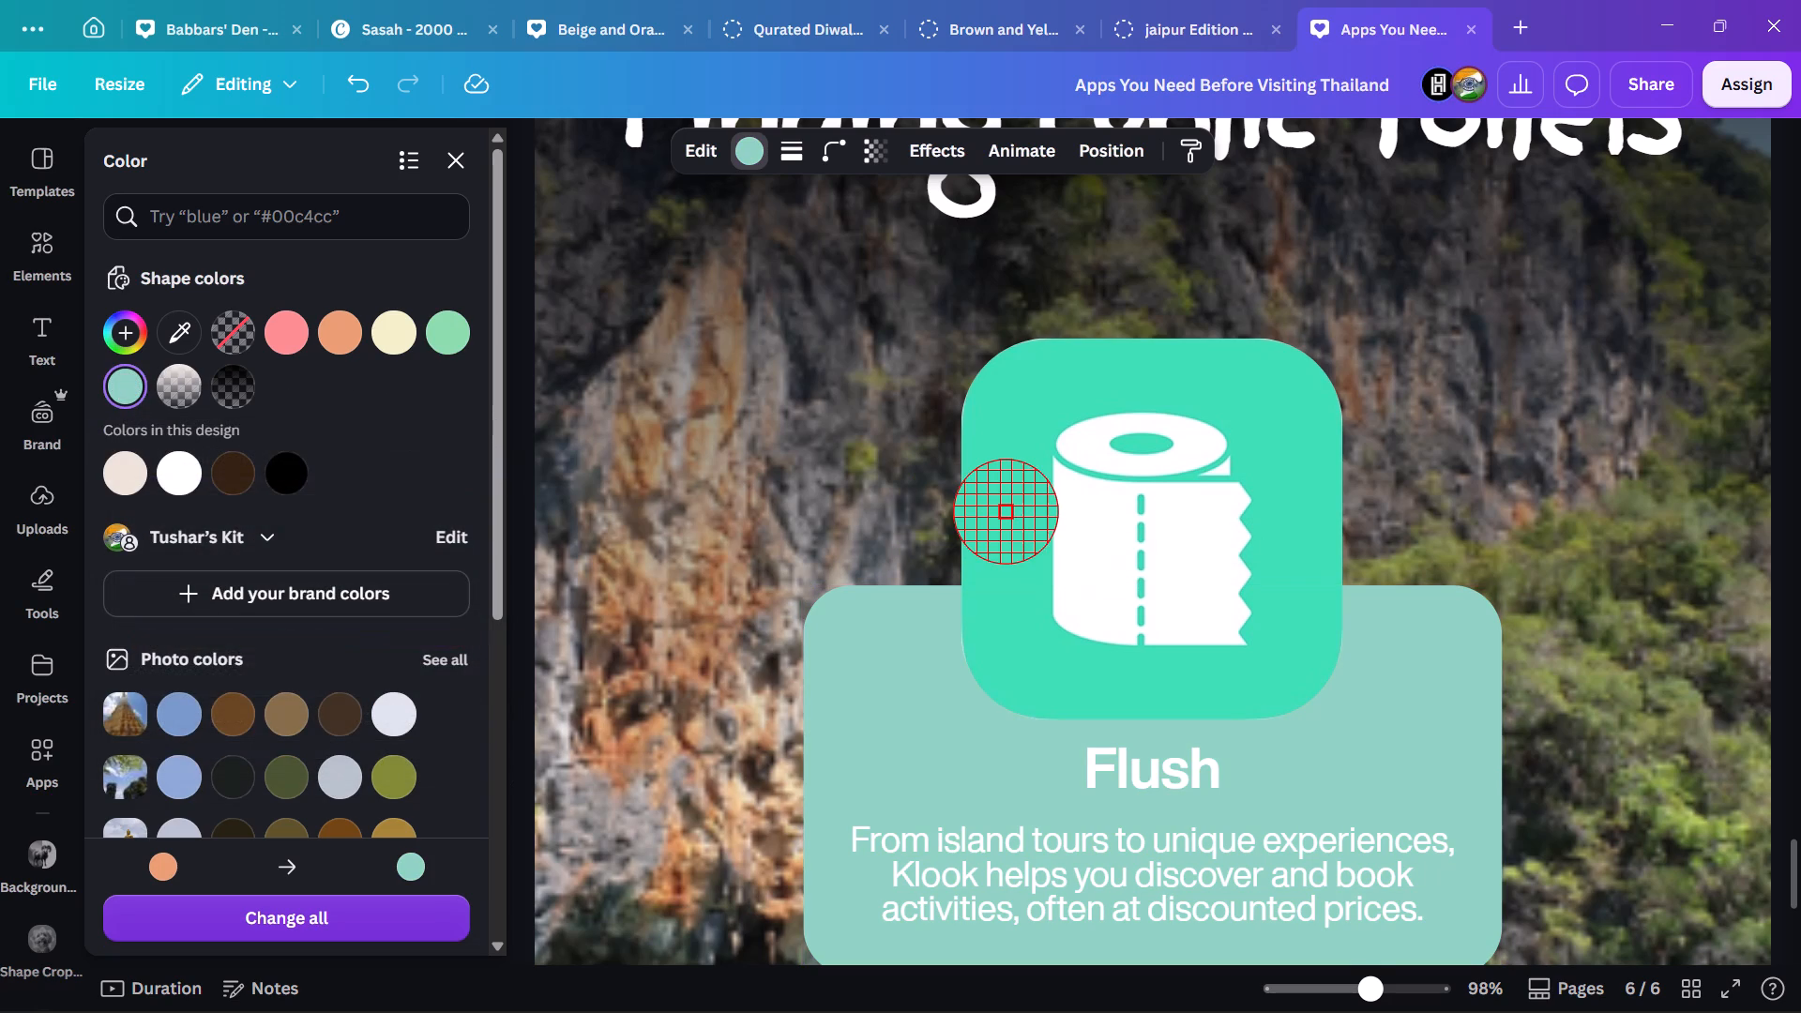
pyautogui.click(996, 499)
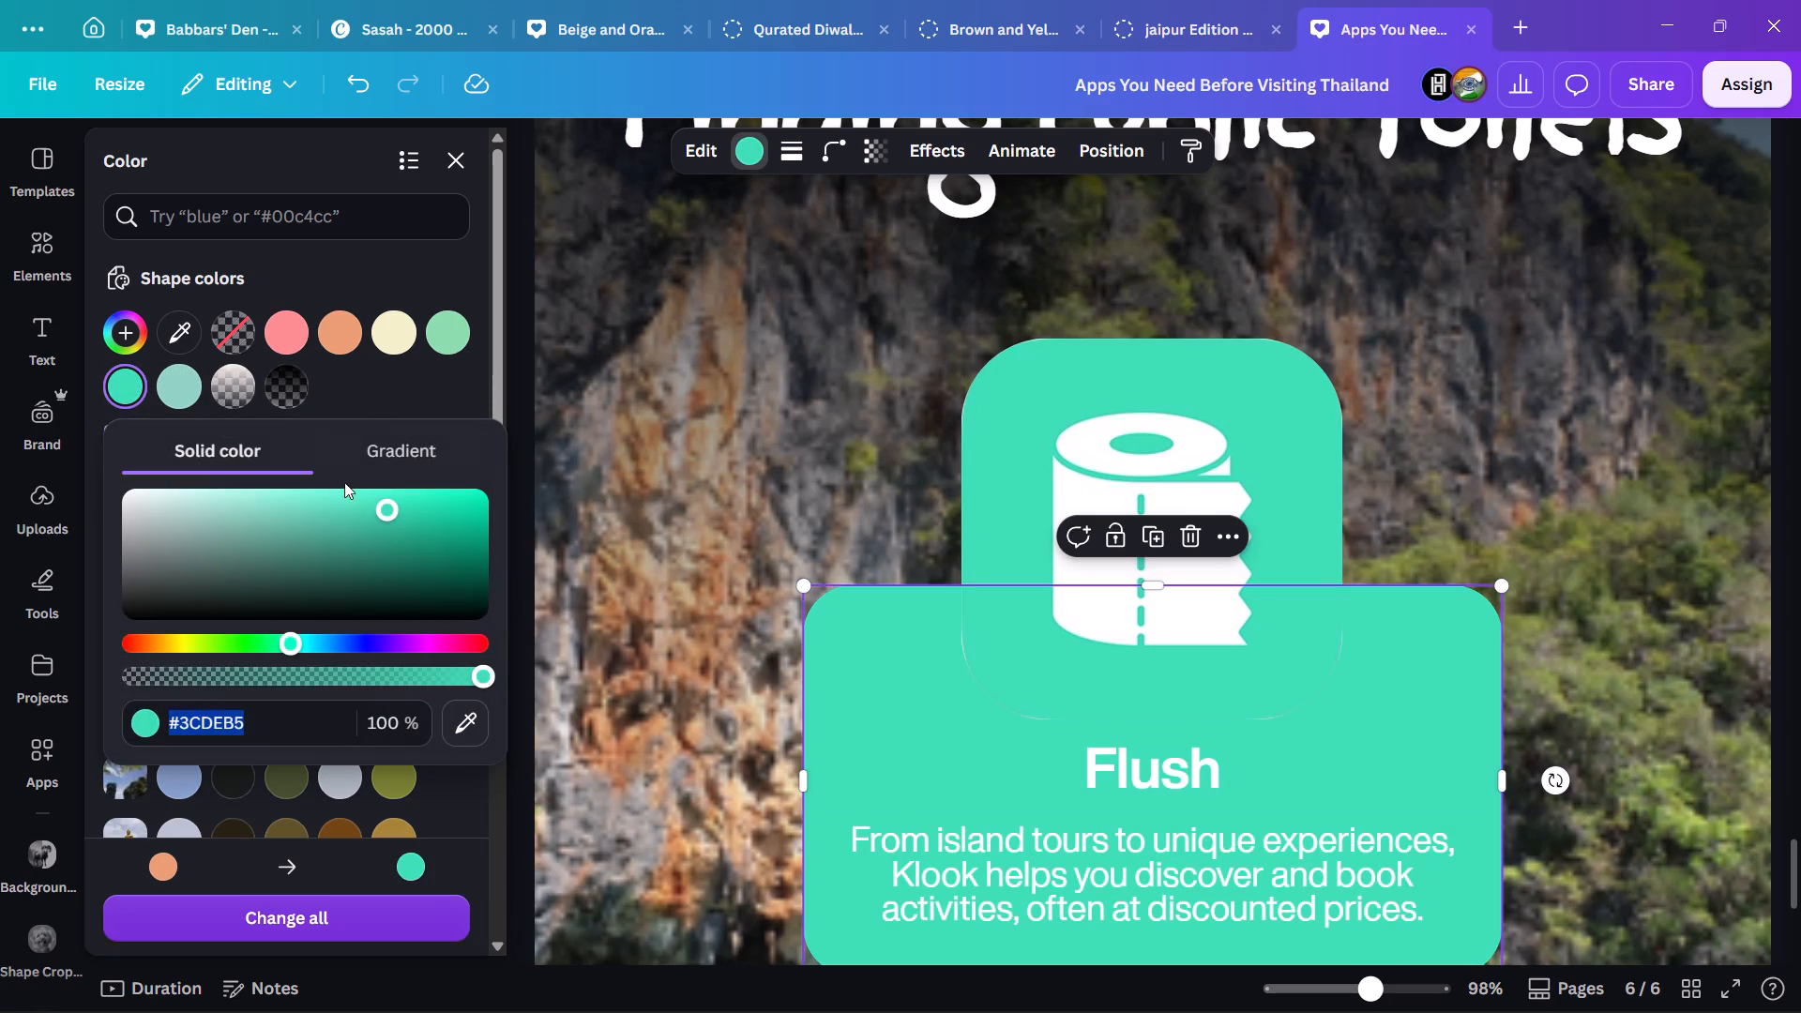
pyautogui.click(257, 497)
pyautogui.click(259, 502)
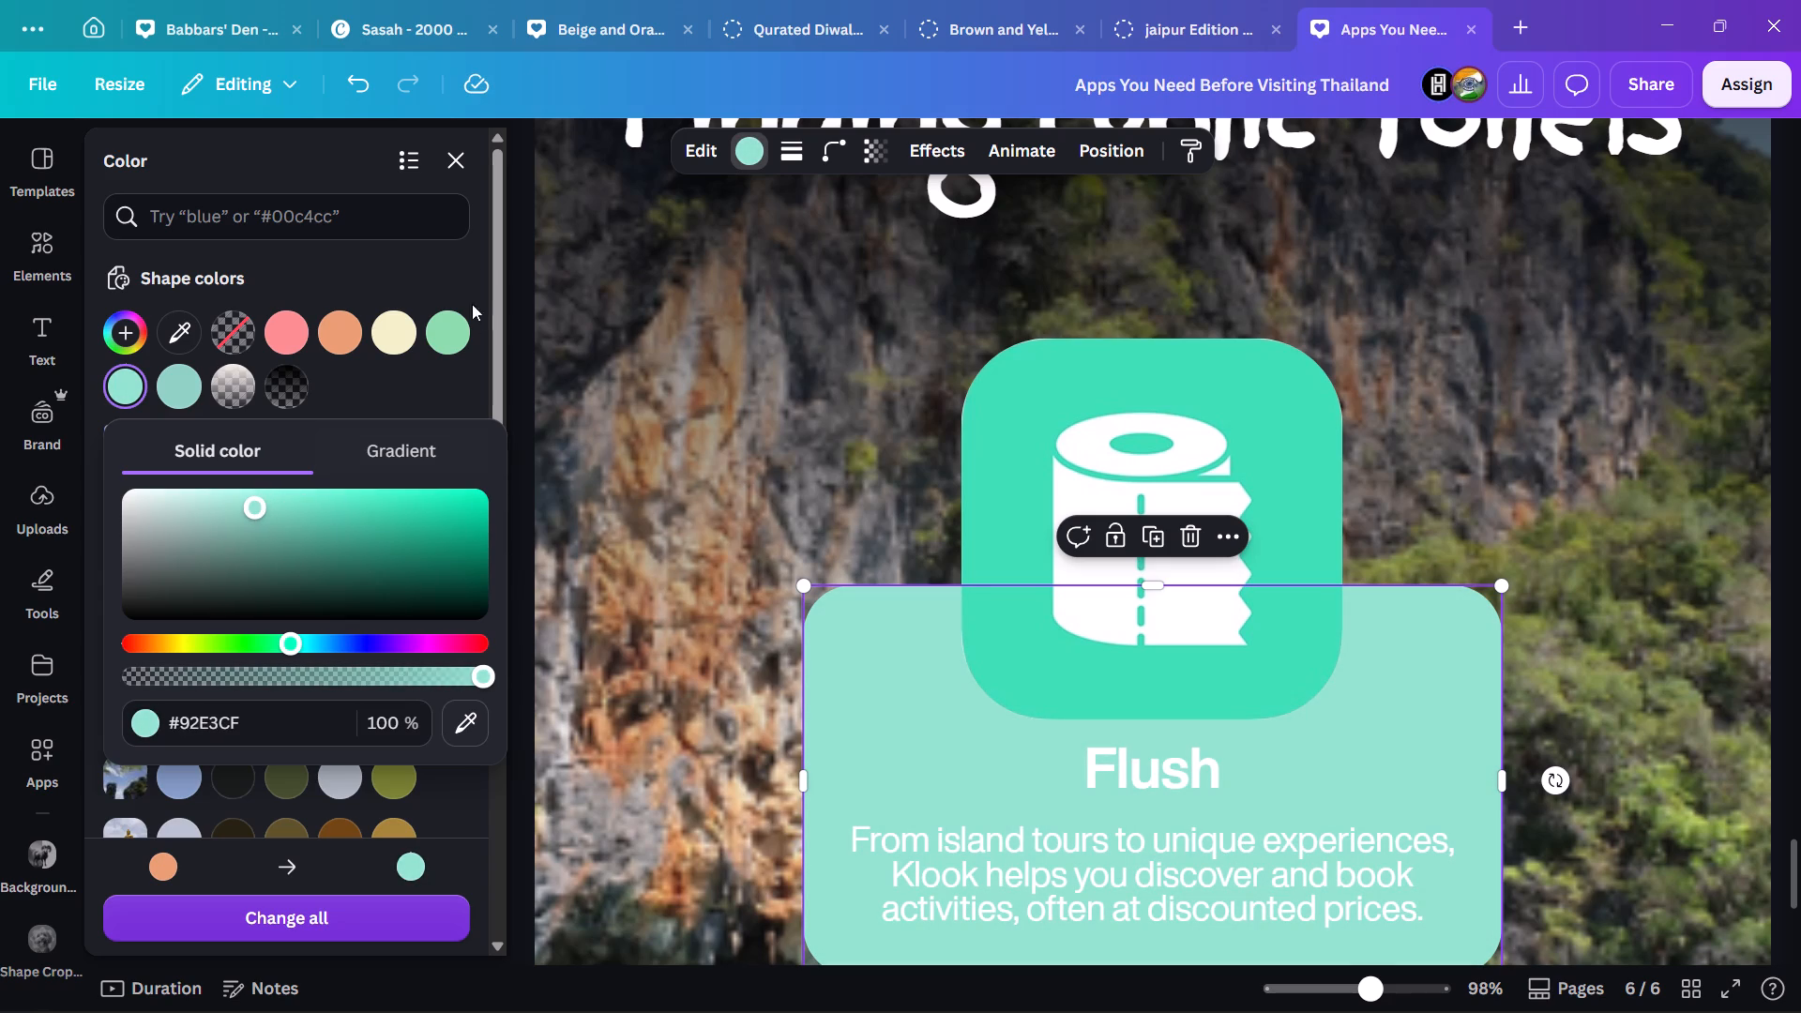
pyautogui.click(445, 163)
pyautogui.moveTo(1586, 718); pyautogui.dragTo(1597, 718)
# Compare the finished look of page 6 with the earlier app pages, examining the Flush card and its text.
pyautogui.keyDown('ctrl'); pyautogui.scroll(-4, 1735, 620); pyautogui.keyUp('ctrl')
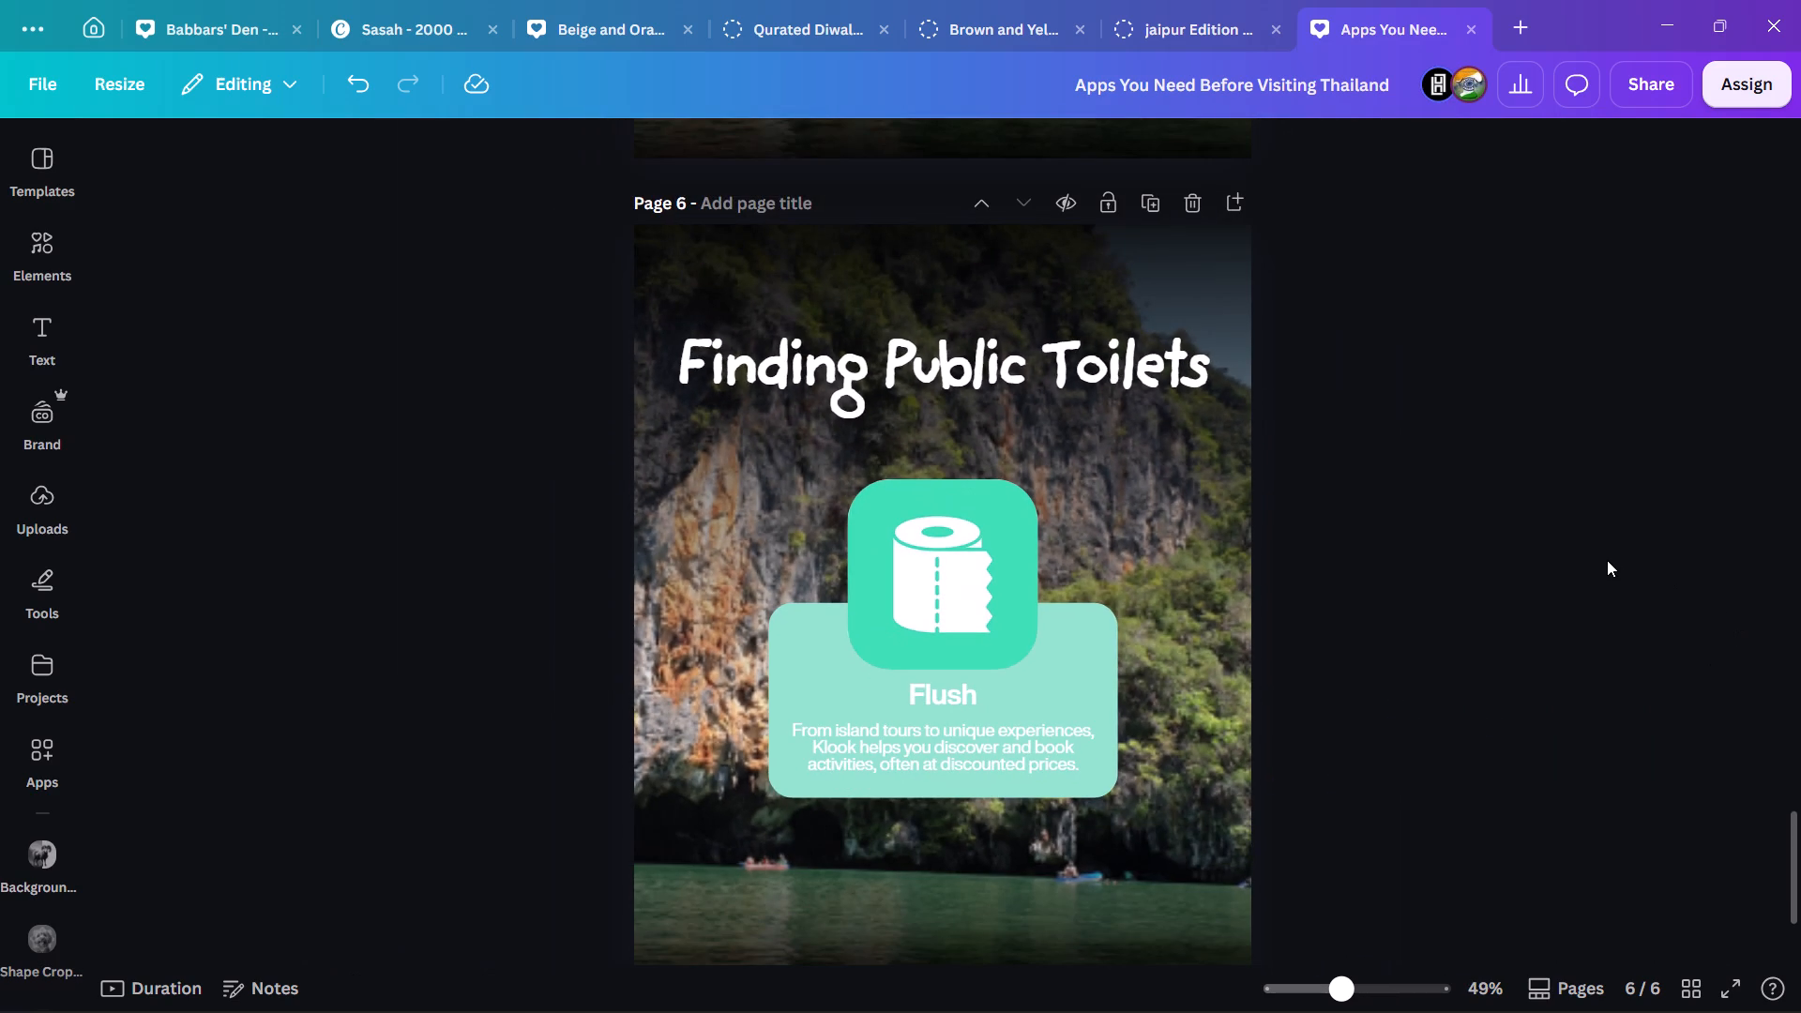
pyautogui.scroll(15, 1607, 560)
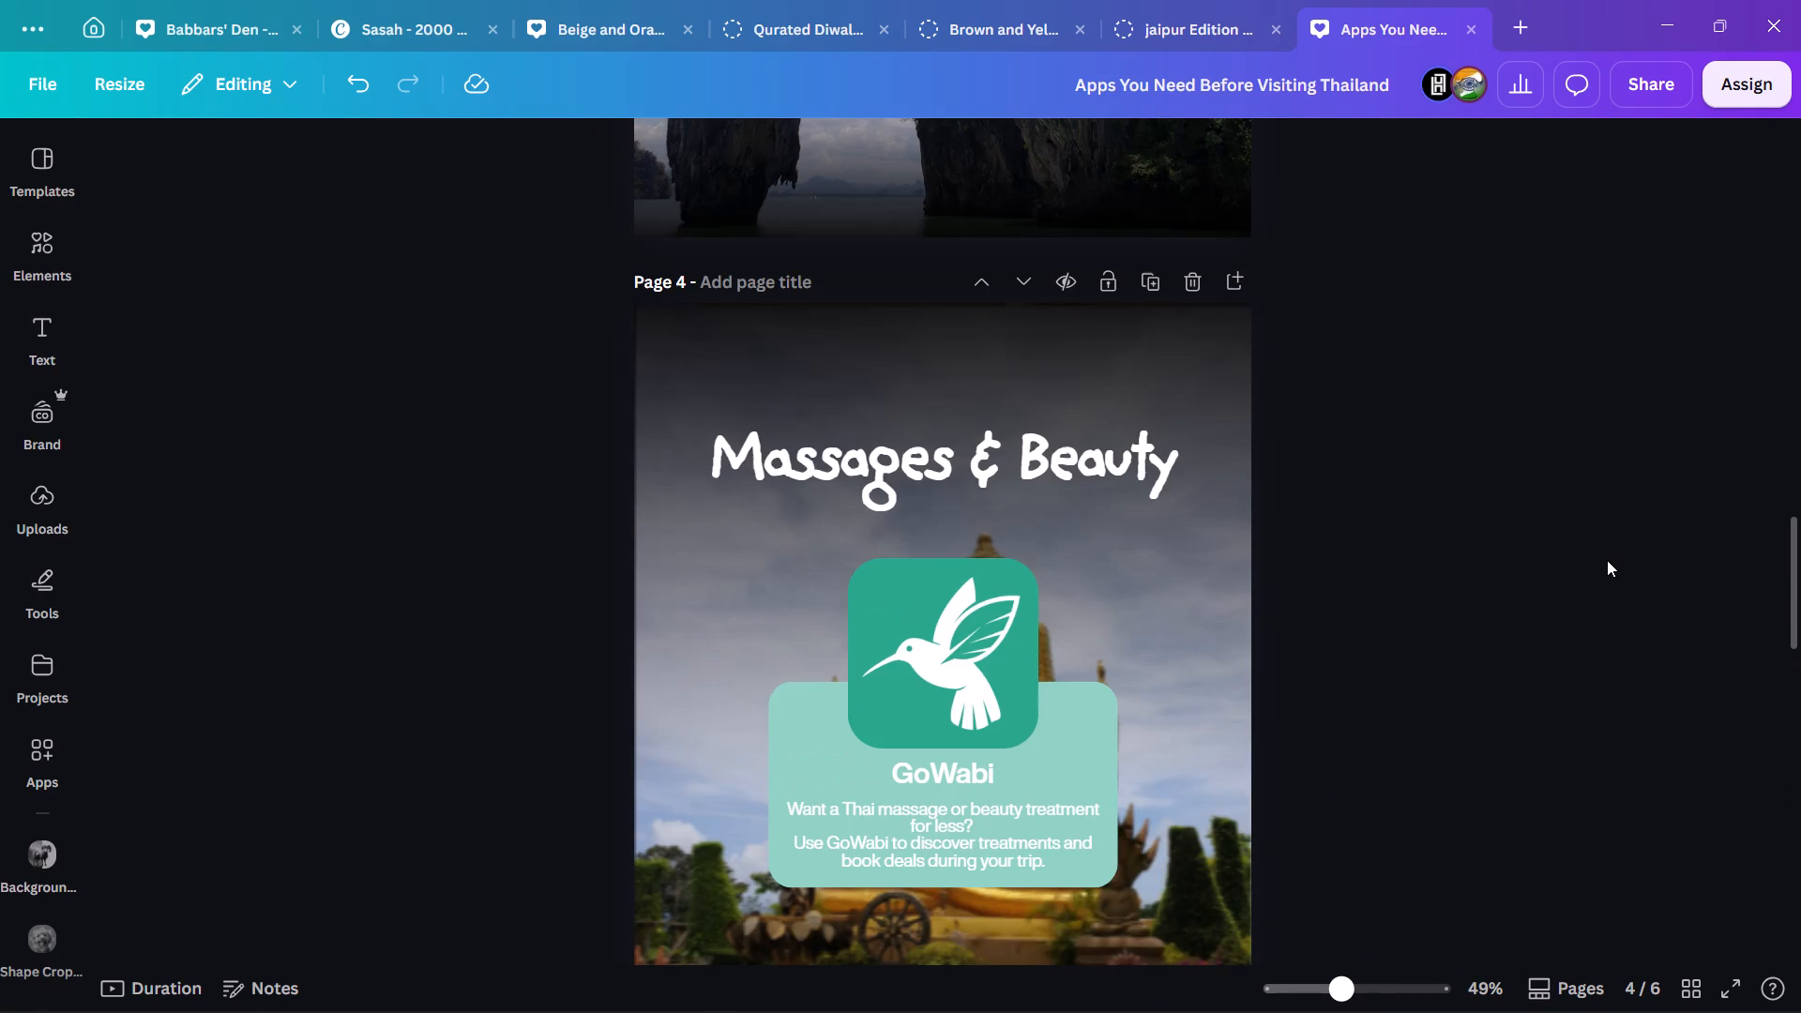
pyautogui.scroll(1, 1607, 560)
pyautogui.scroll(-16, 1607, 560)
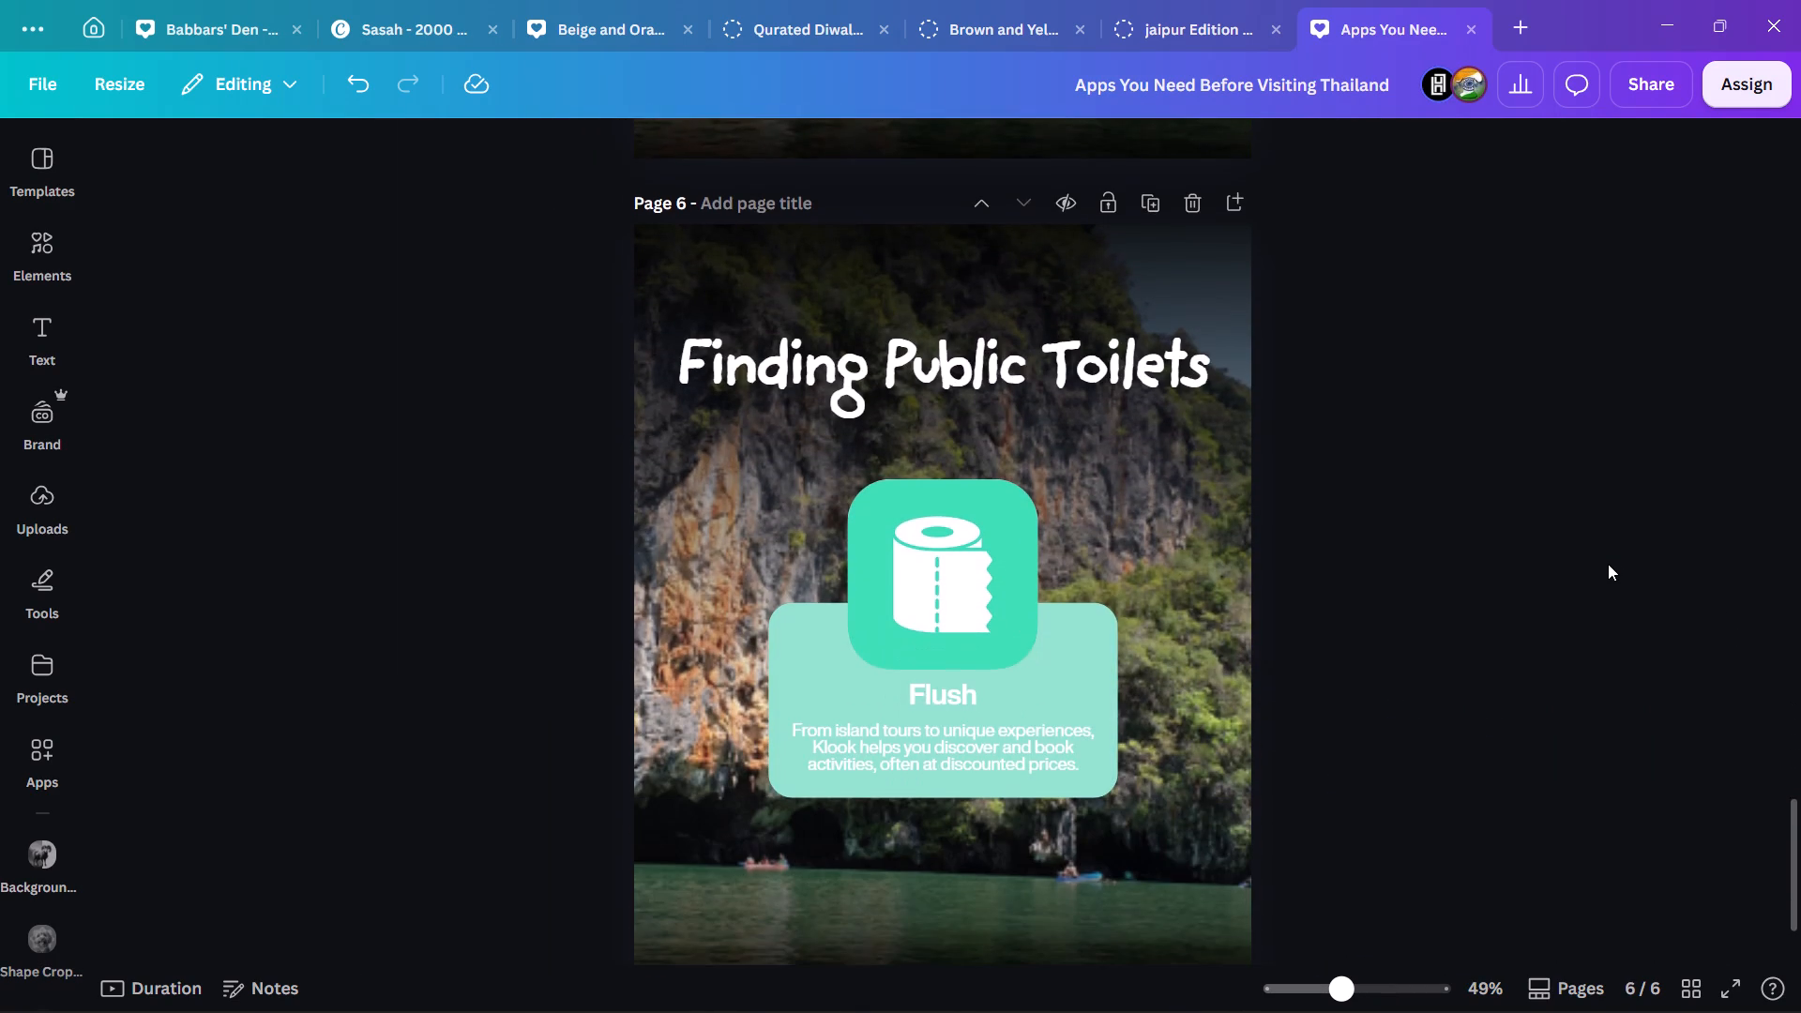
pyautogui.scroll(-3, 1608, 564)
pyautogui.keyDown('ctrl'); pyautogui.scroll(4, 1581, 564); pyautogui.keyUp('ctrl')
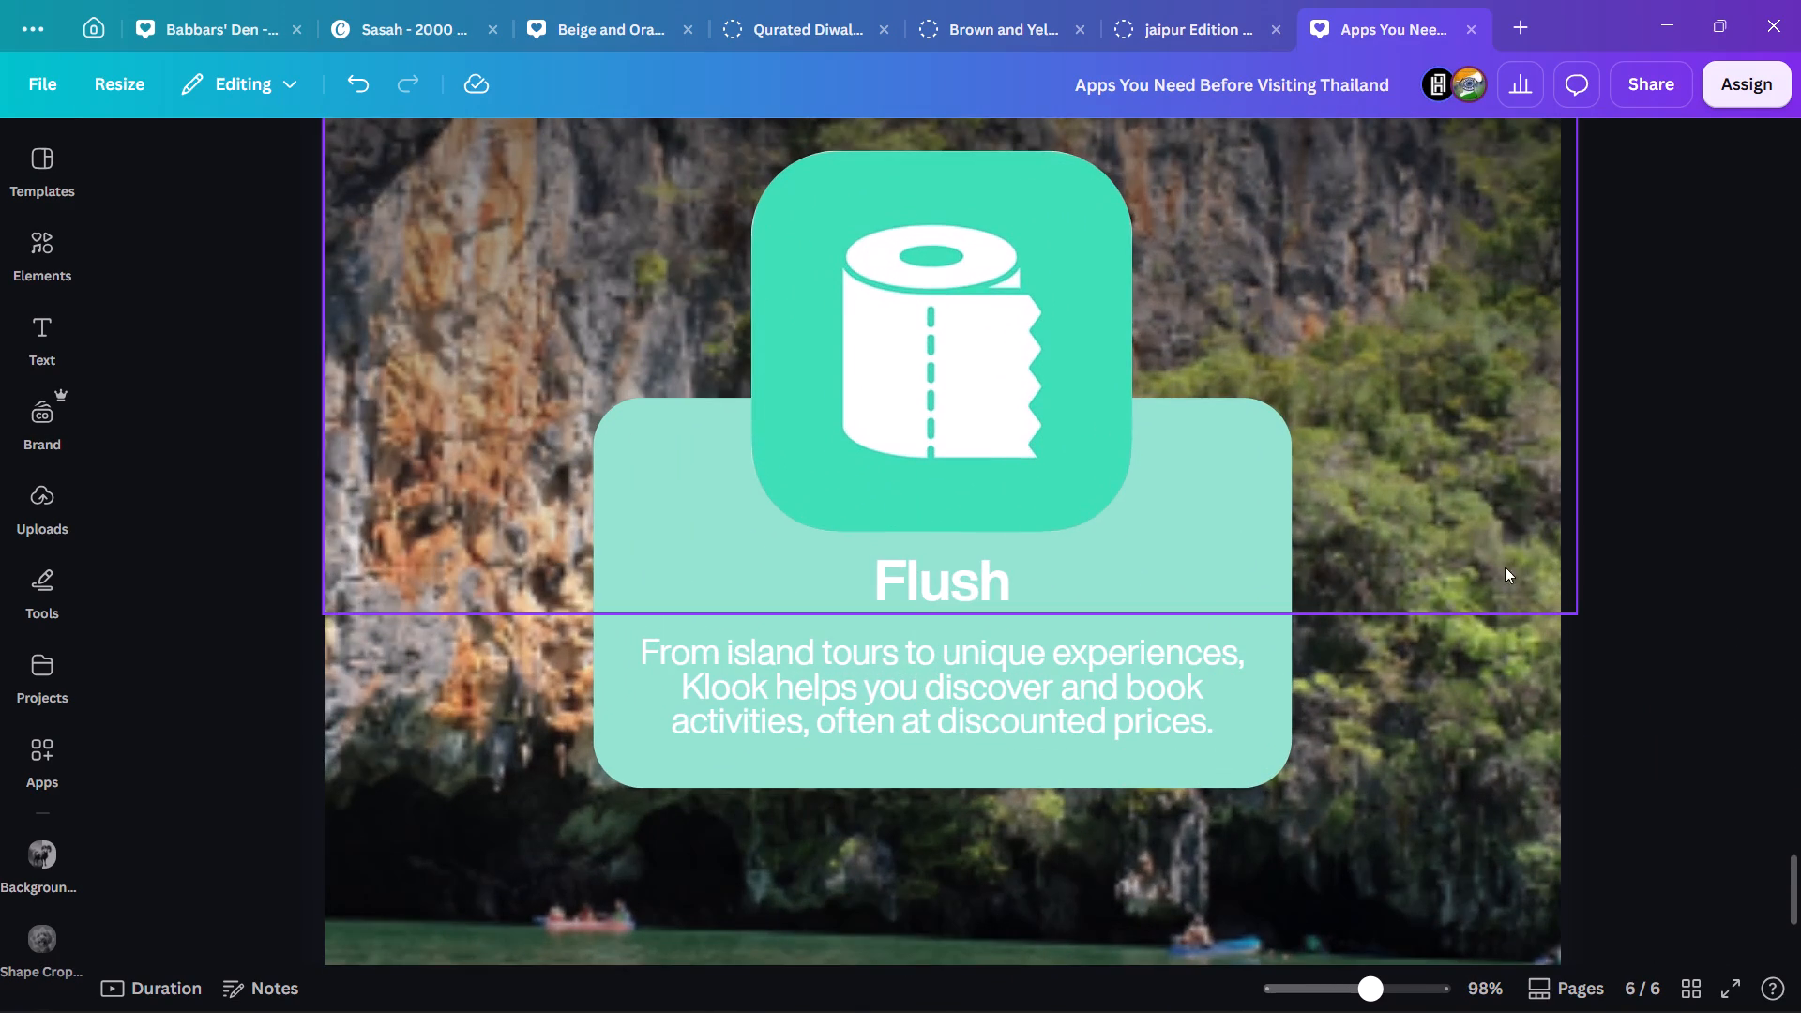
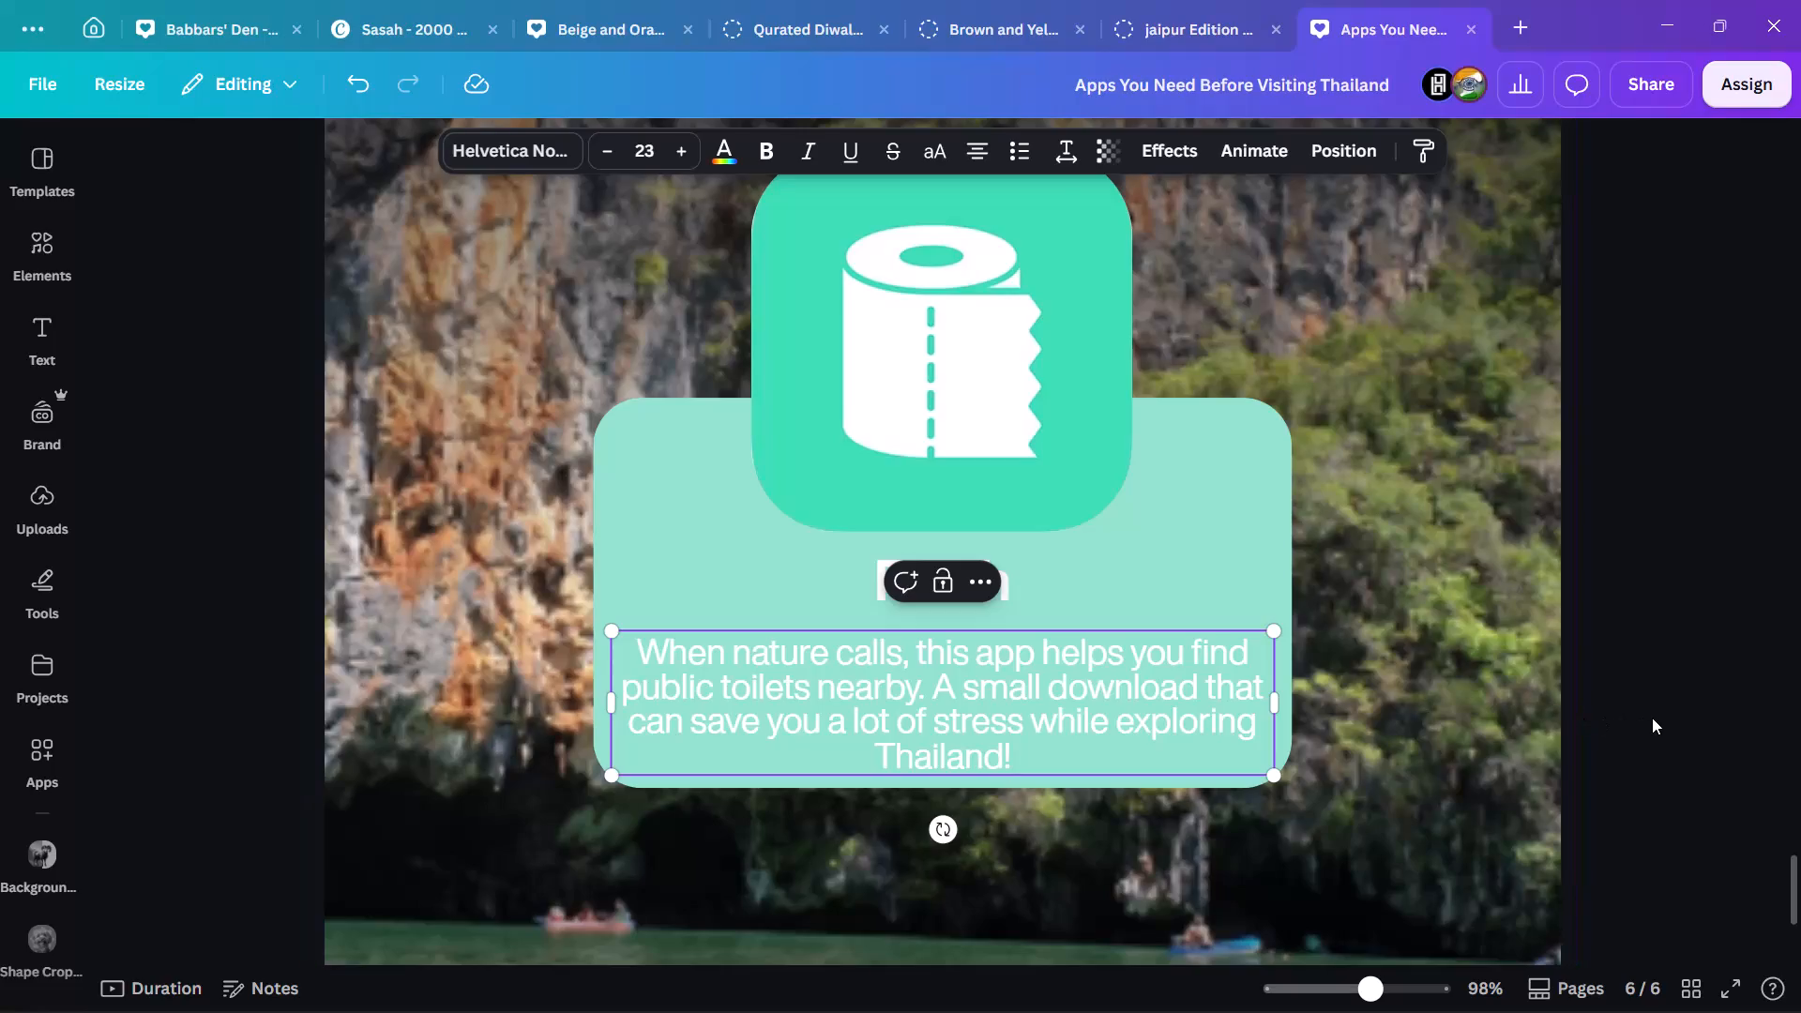
# Insert a line break in the Flush description so "A small download that can save you..." starts on its own line.
pyautogui.click(941, 692)
pyautogui.click(941, 692)
pyautogui.press('Return')
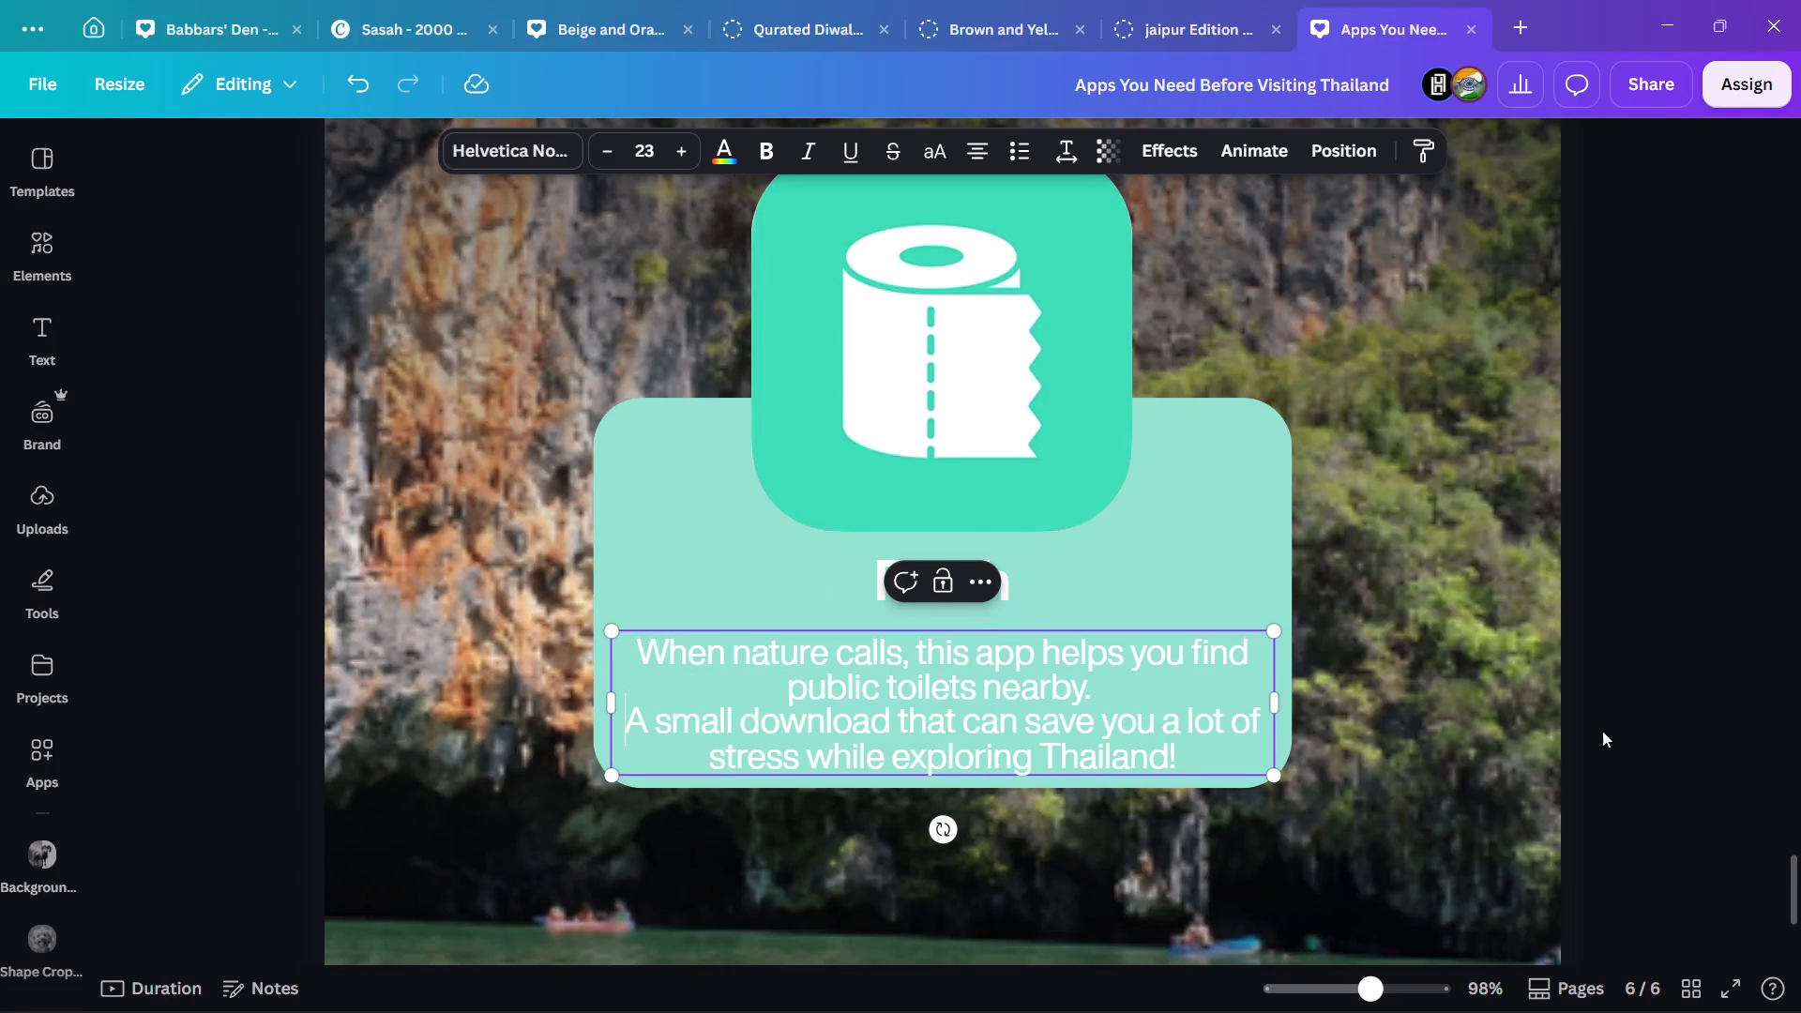
pyautogui.click(1681, 754)
# Move the Flush description slightly up, closer to the Flush heading, keeping it centred on the card.
pyautogui.click(1055, 707)
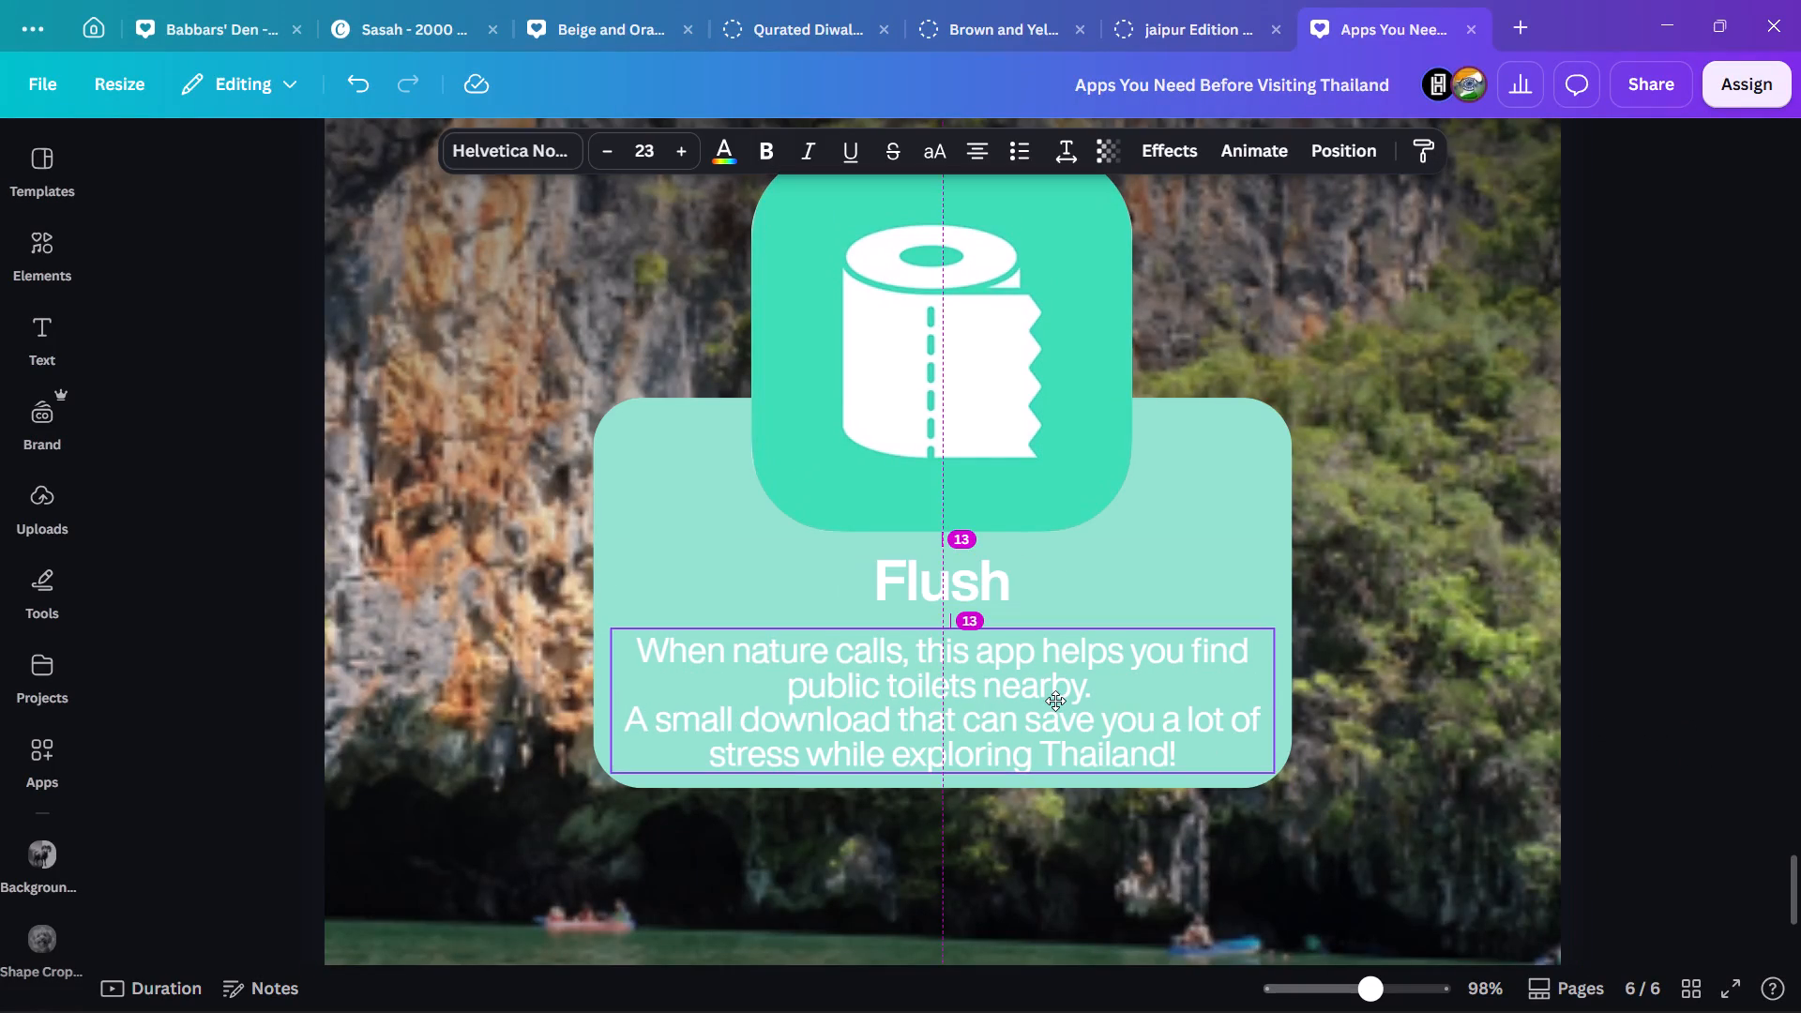
pyautogui.click(1608, 738)
pyautogui.click(1066, 718)
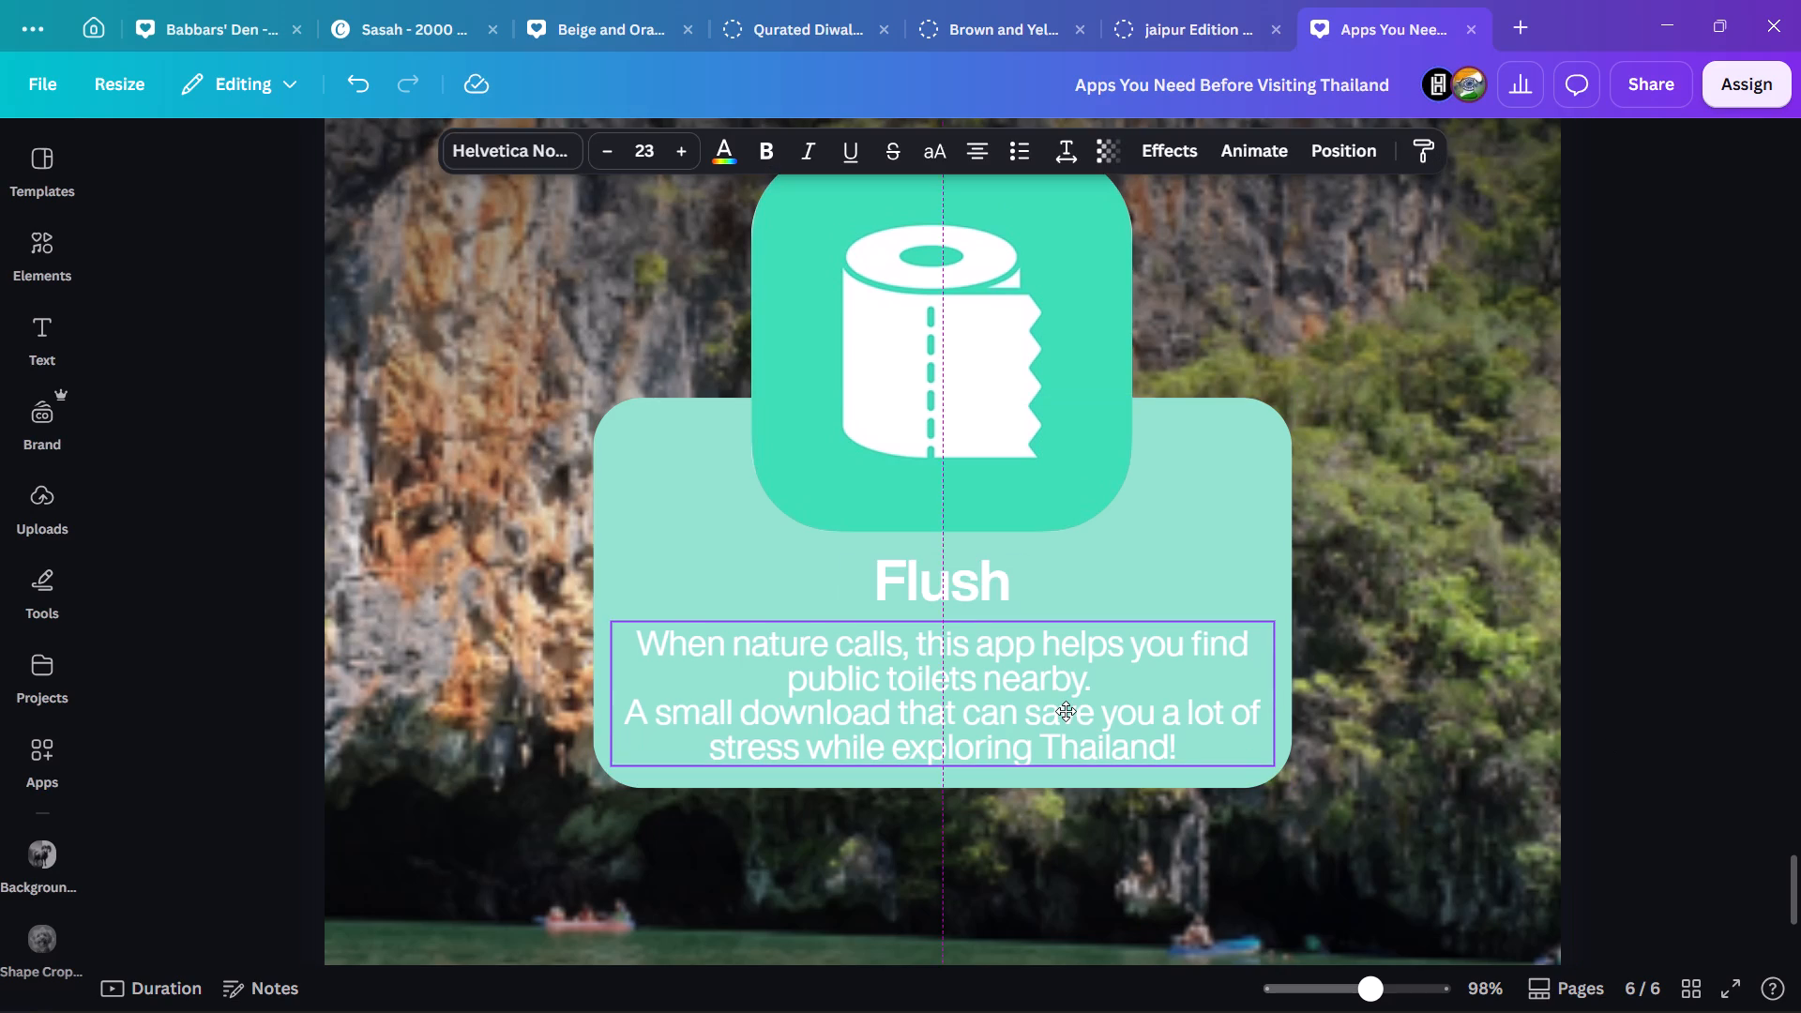
pyautogui.click(1638, 756)
# Extend the bottom edge of the light green card slightly downward to give the Flush description more room beneath it.
pyautogui.click(1134, 780)
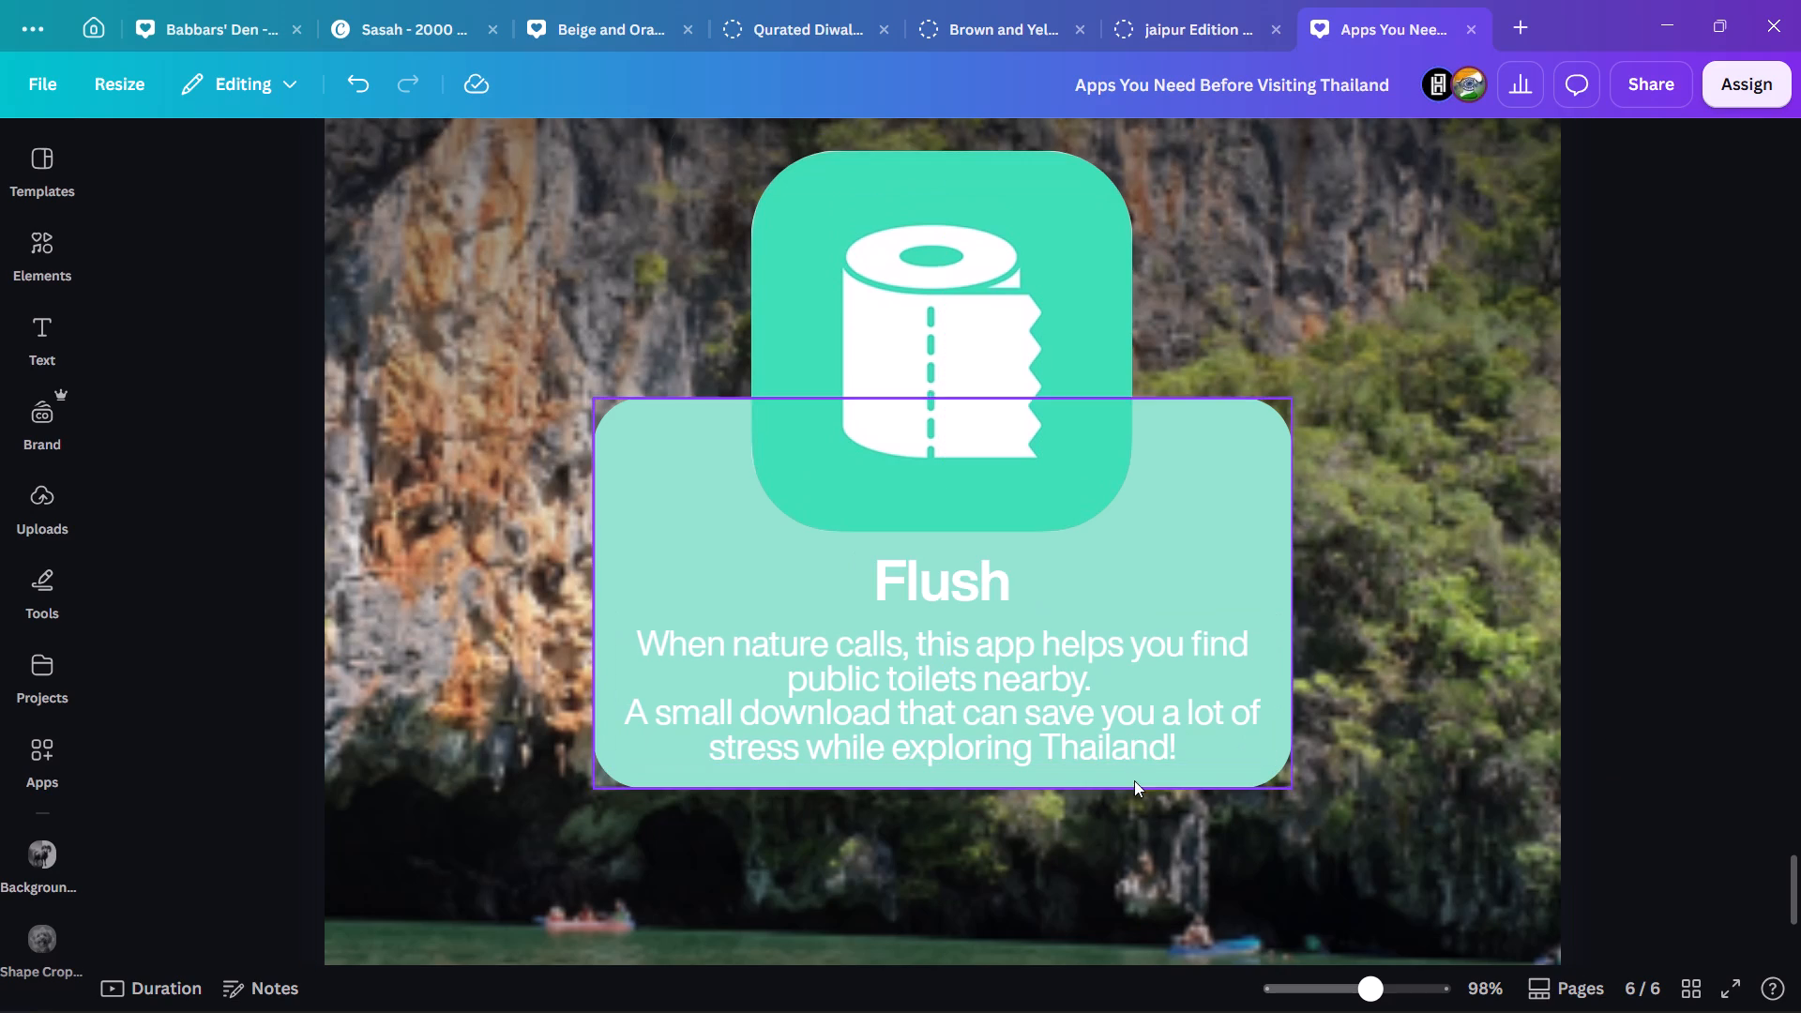
pyautogui.moveTo(955, 790); pyautogui.dragTo(955, 800)
pyautogui.click(1039, 733)
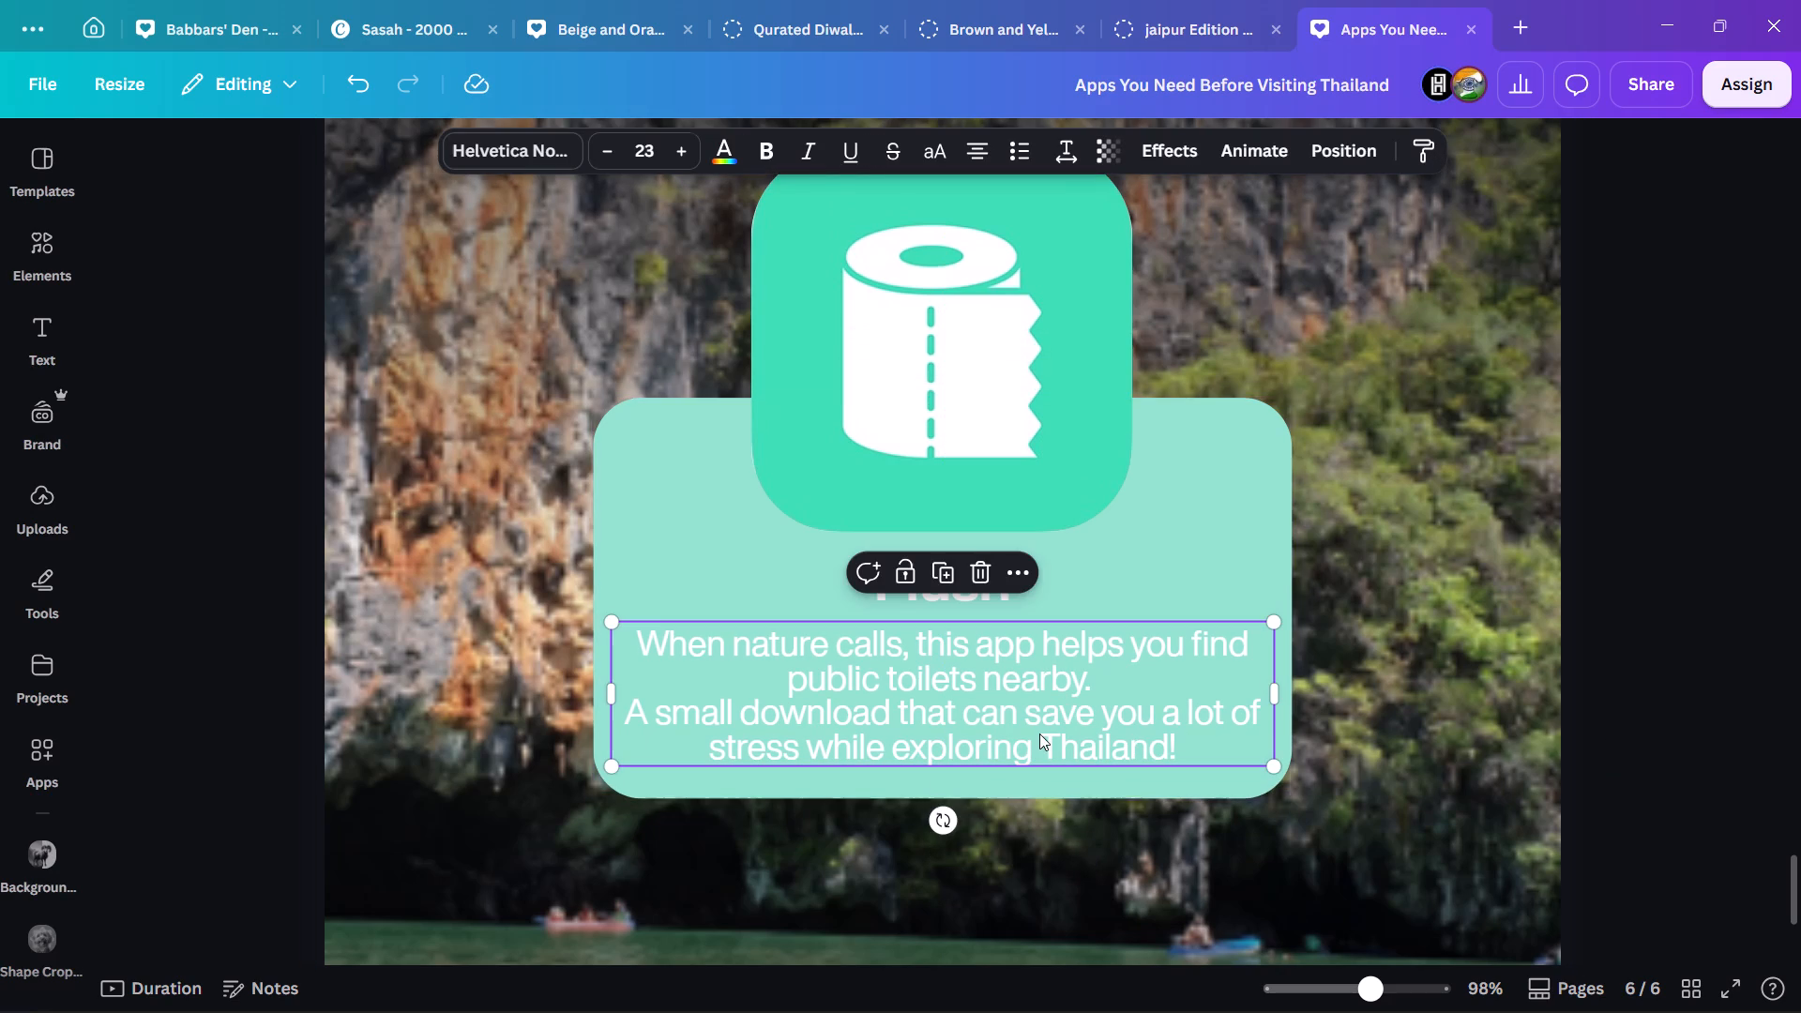
pyautogui.click(1137, 713)
pyautogui.moveTo(1617, 731); pyautogui.dragTo(1626, 733)
pyautogui.click(1728, 748)
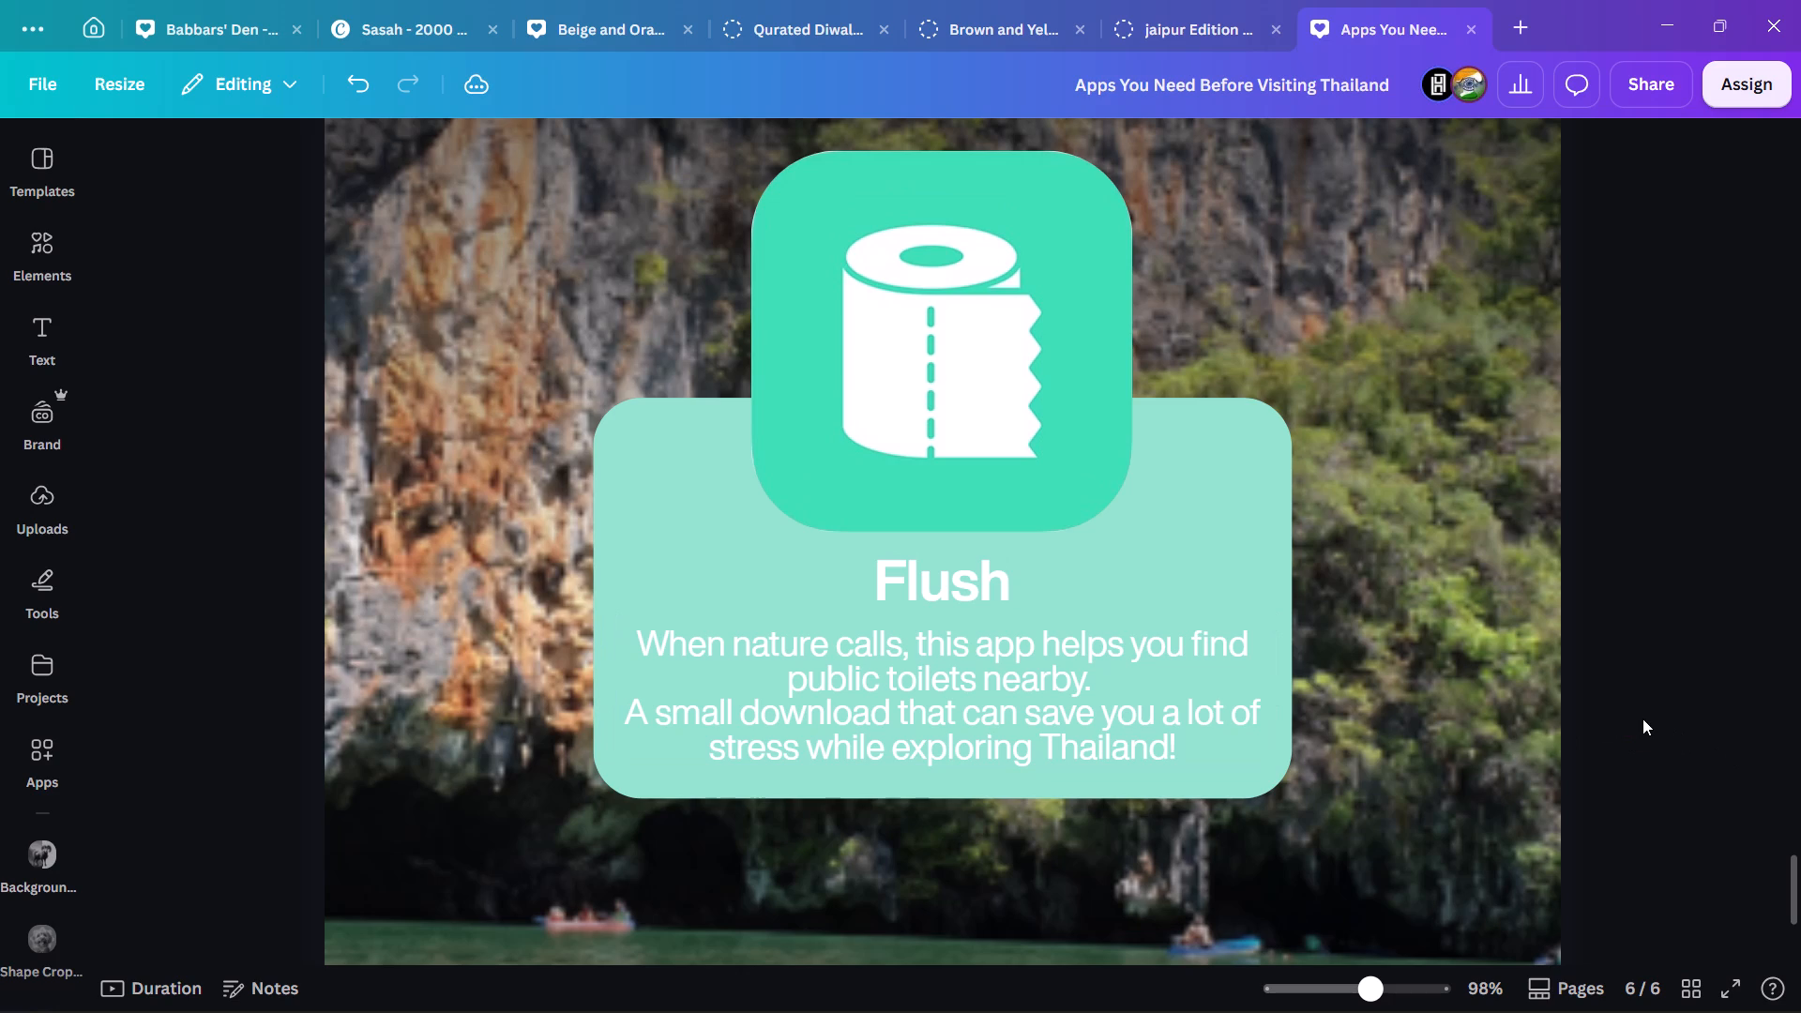
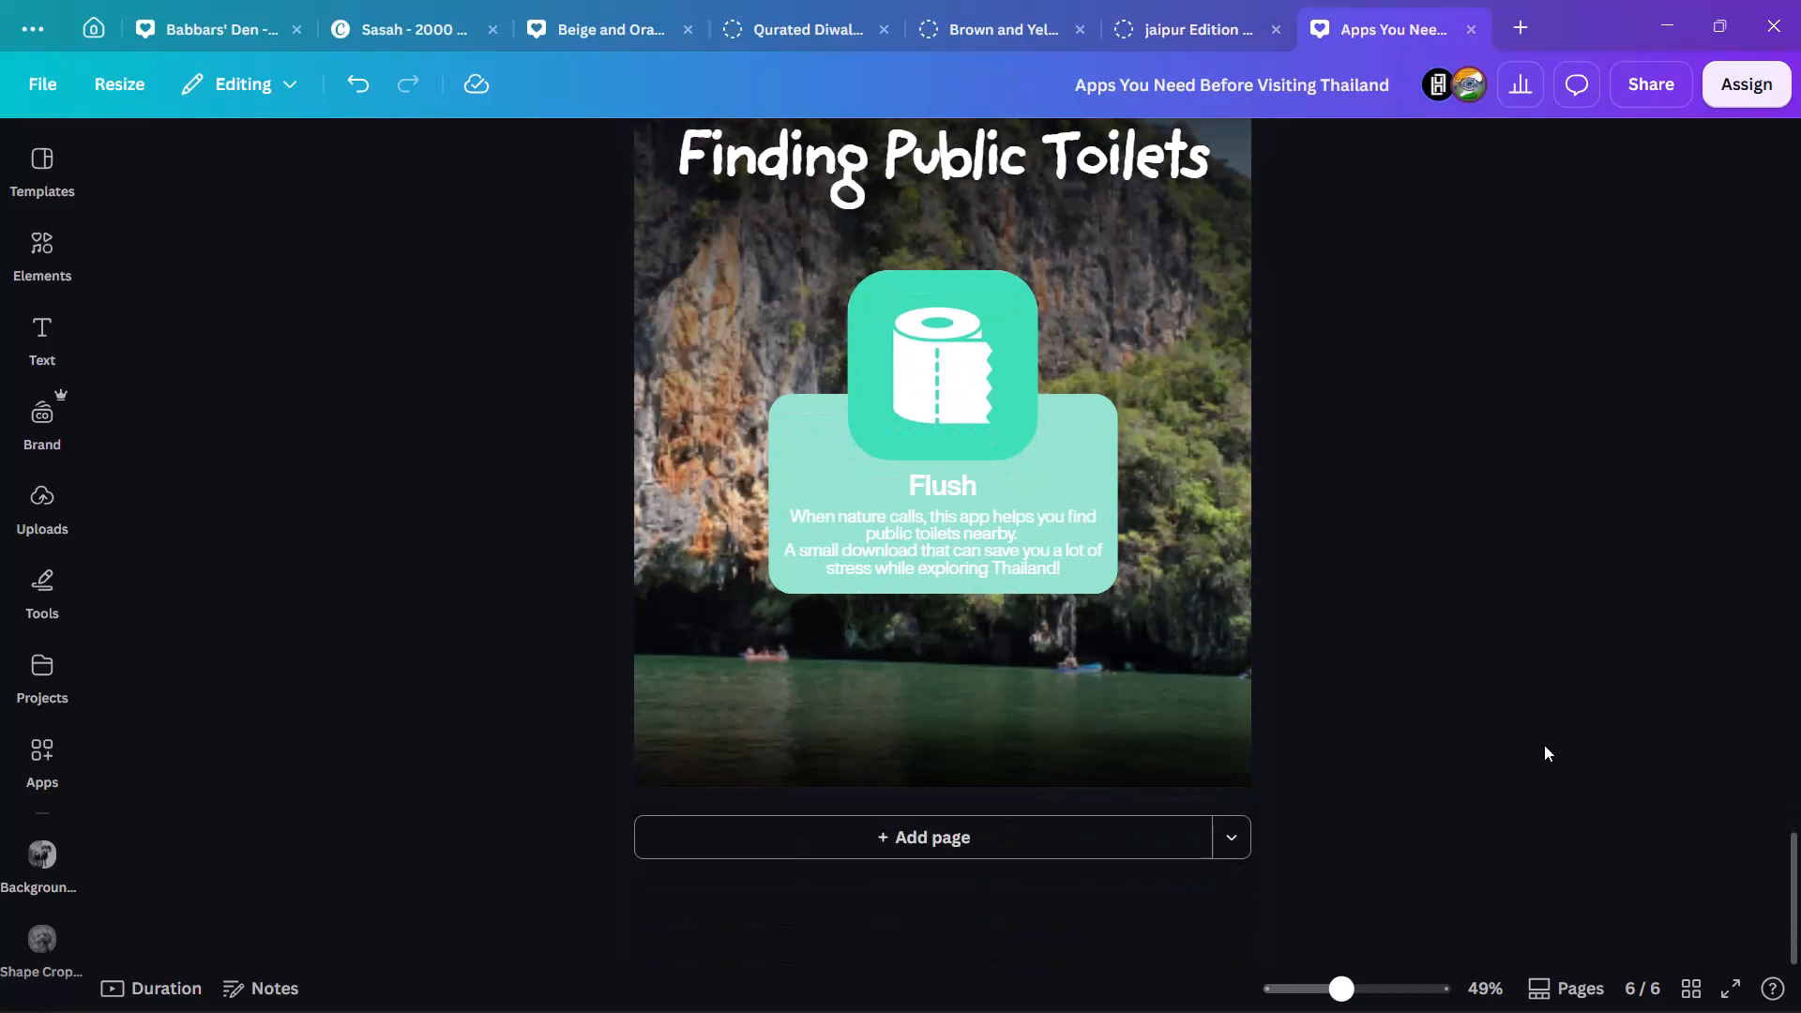
# Review the carousel from the Flush page back to the cover, checking layout consistency across all pages.
pyautogui.scroll(8, 1537, 736)
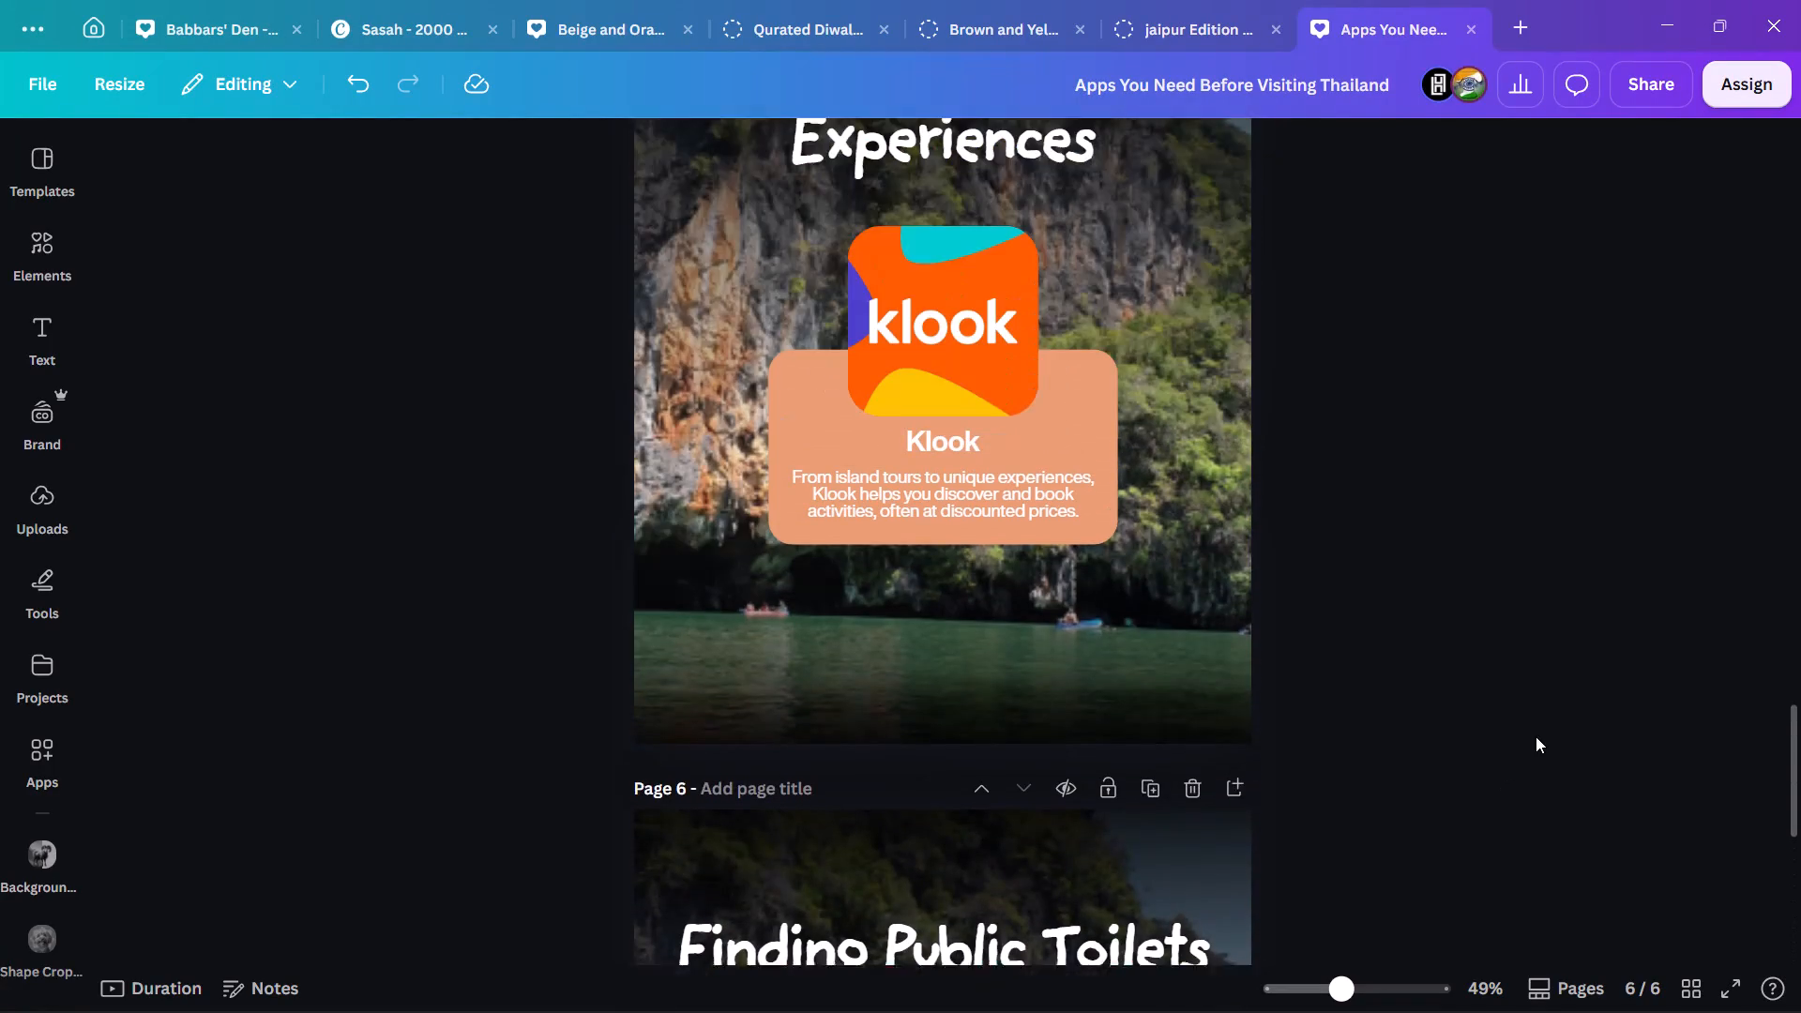
pyautogui.scroll(12, 1535, 764)
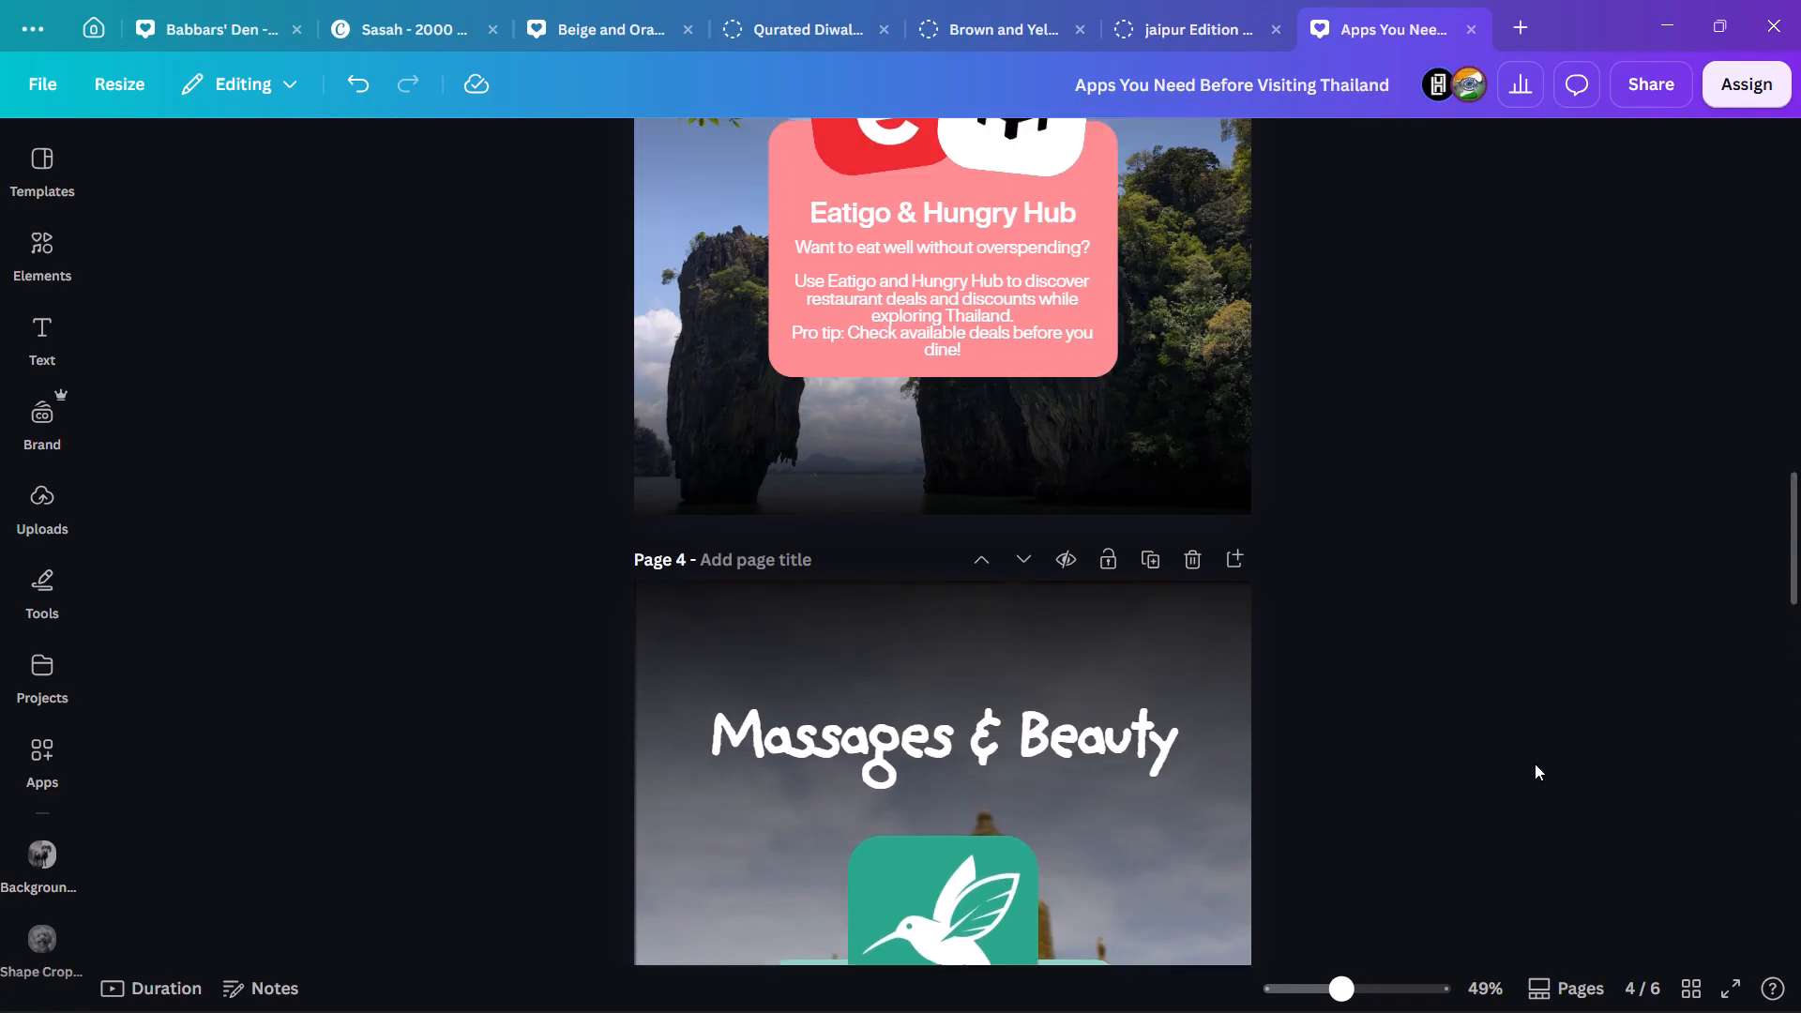
pyautogui.scroll(16, 1535, 764)
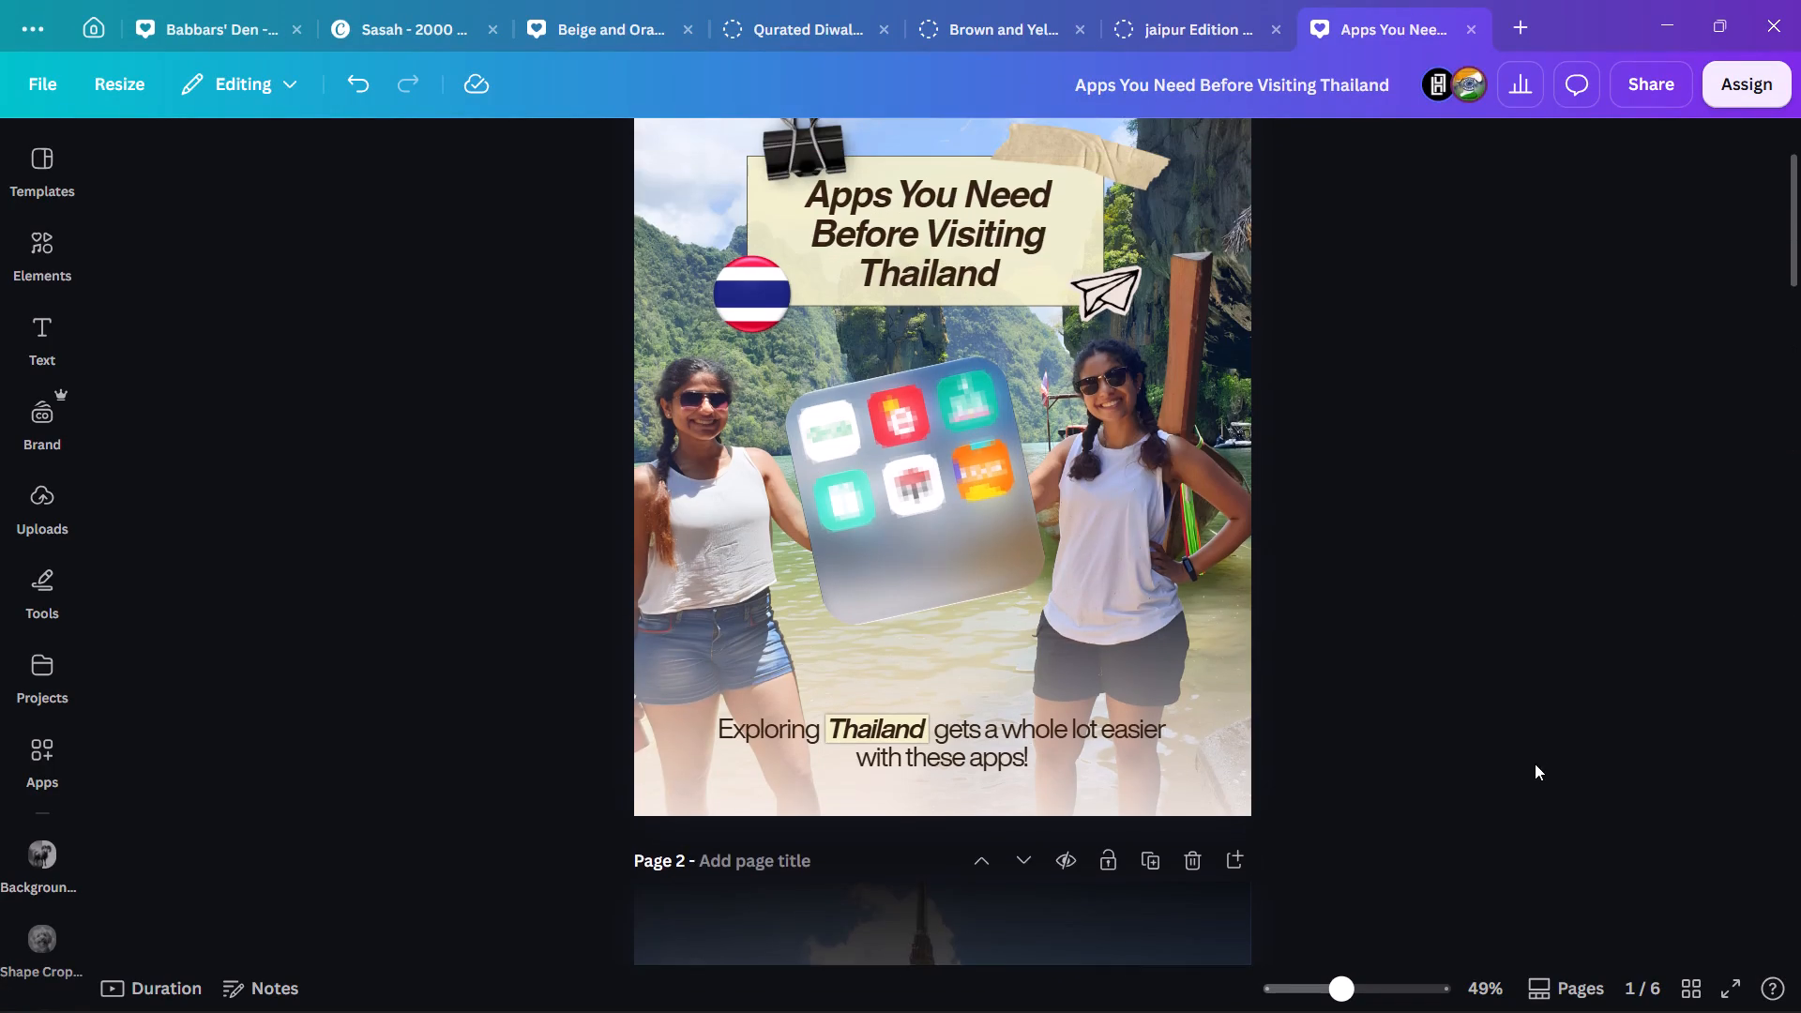
pyautogui.scroll(3, 1535, 764)
pyautogui.scroll(-20, 1535, 764)
pyautogui.scroll(-11, 1535, 764)
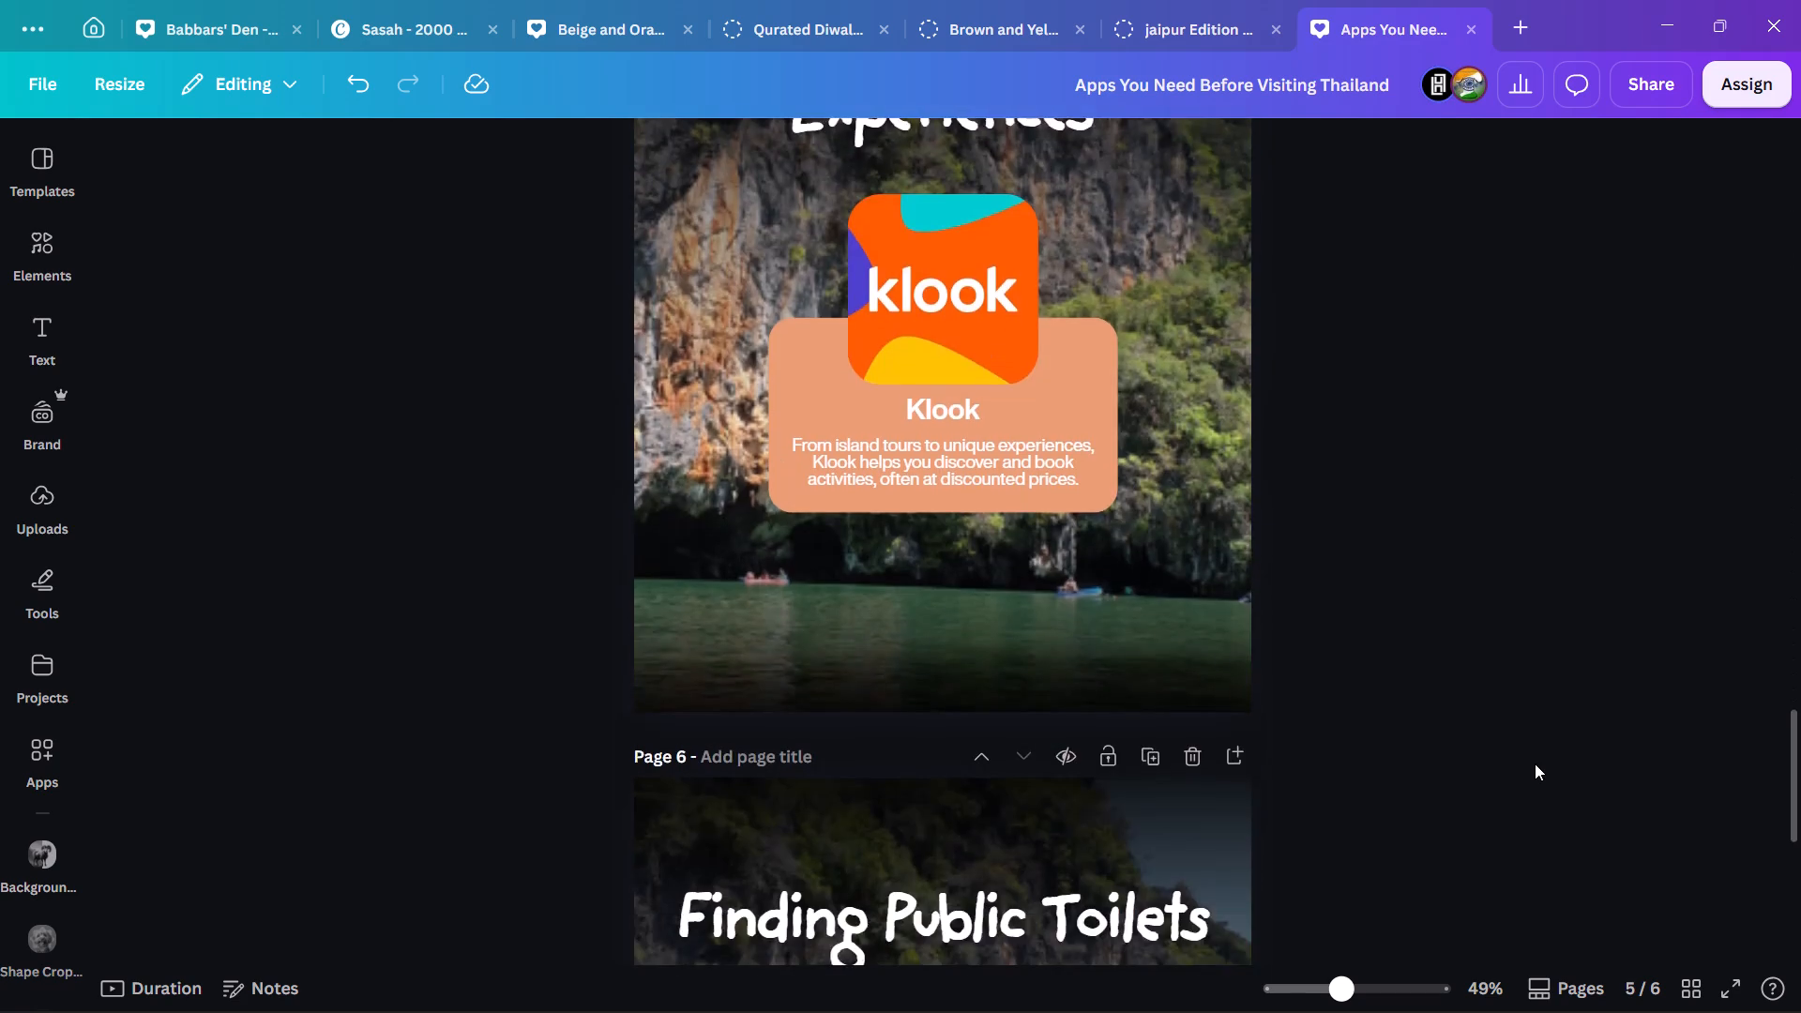
pyautogui.scroll(-6, 1535, 764)
pyautogui.keyDown('ctrl'); pyautogui.scroll(4, 1477, 754); pyautogui.keyUp('ctrl')
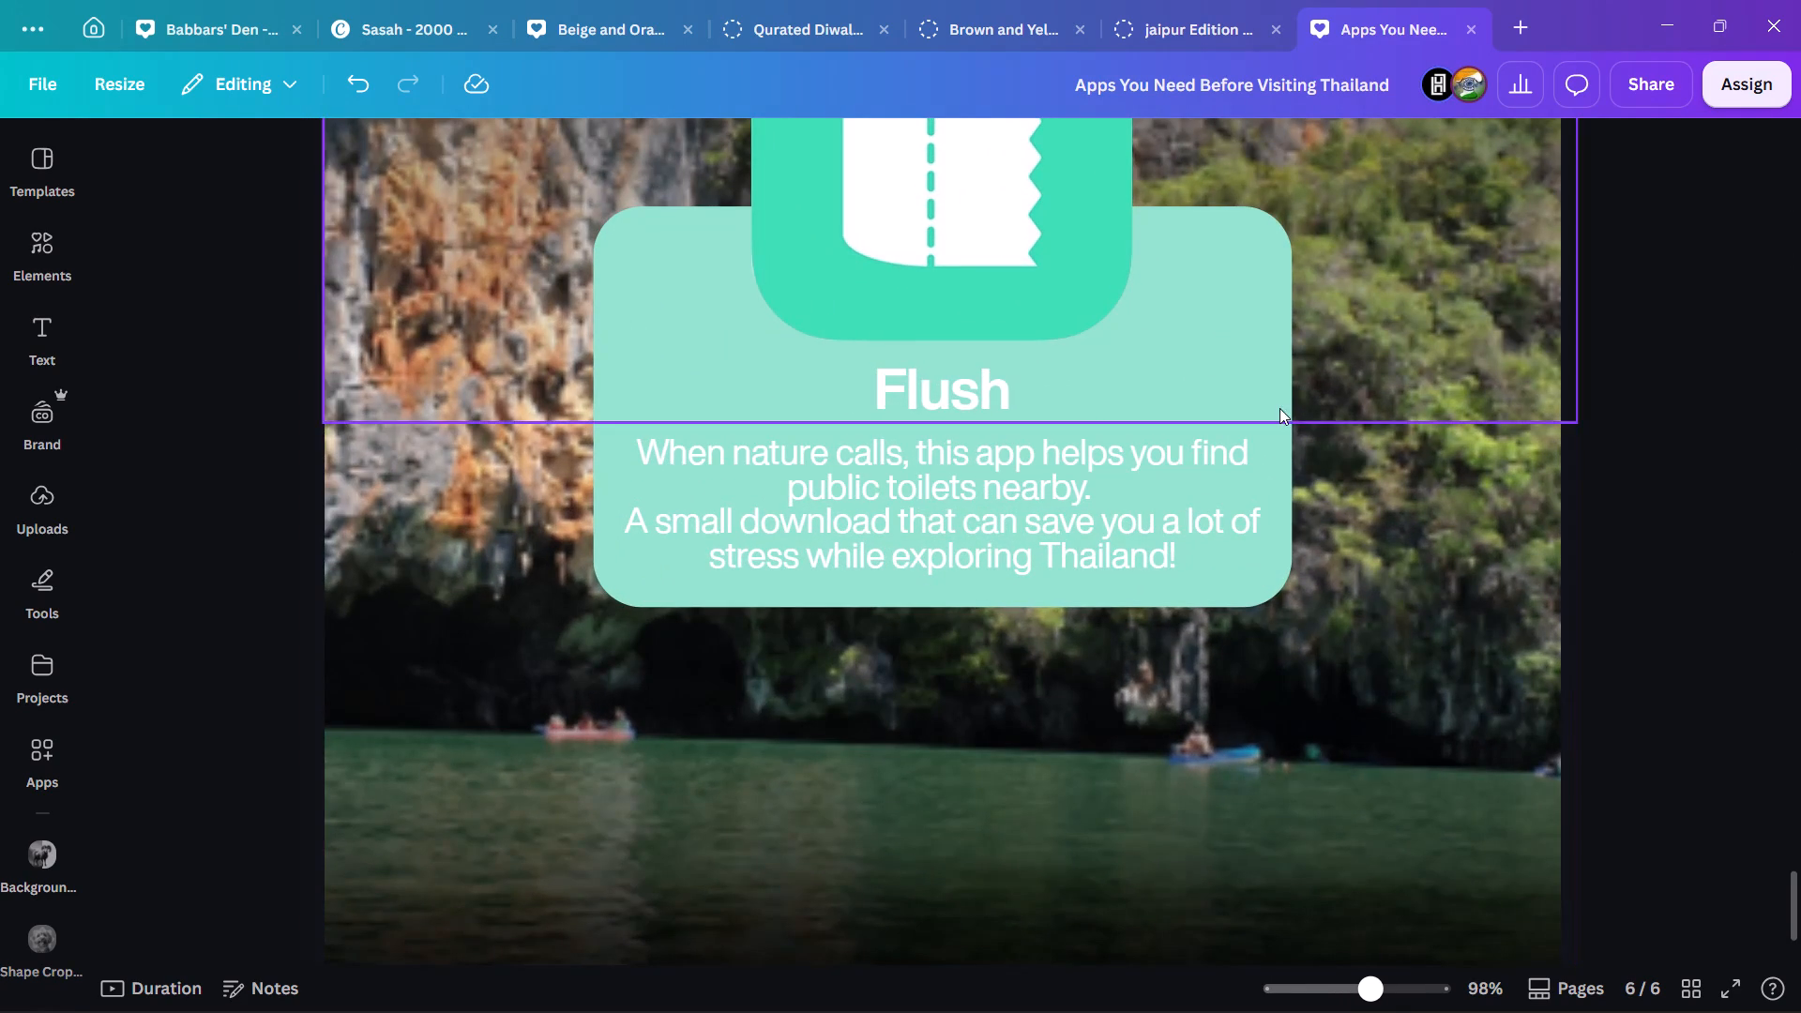
# Add a new blank page 7 after the "Finding Public Toilets" page.
pyautogui.click(1695, 592)
pyautogui.keyDown('ctrl'); pyautogui.scroll(-6, 1692, 602); pyautogui.keyUp('ctrl')
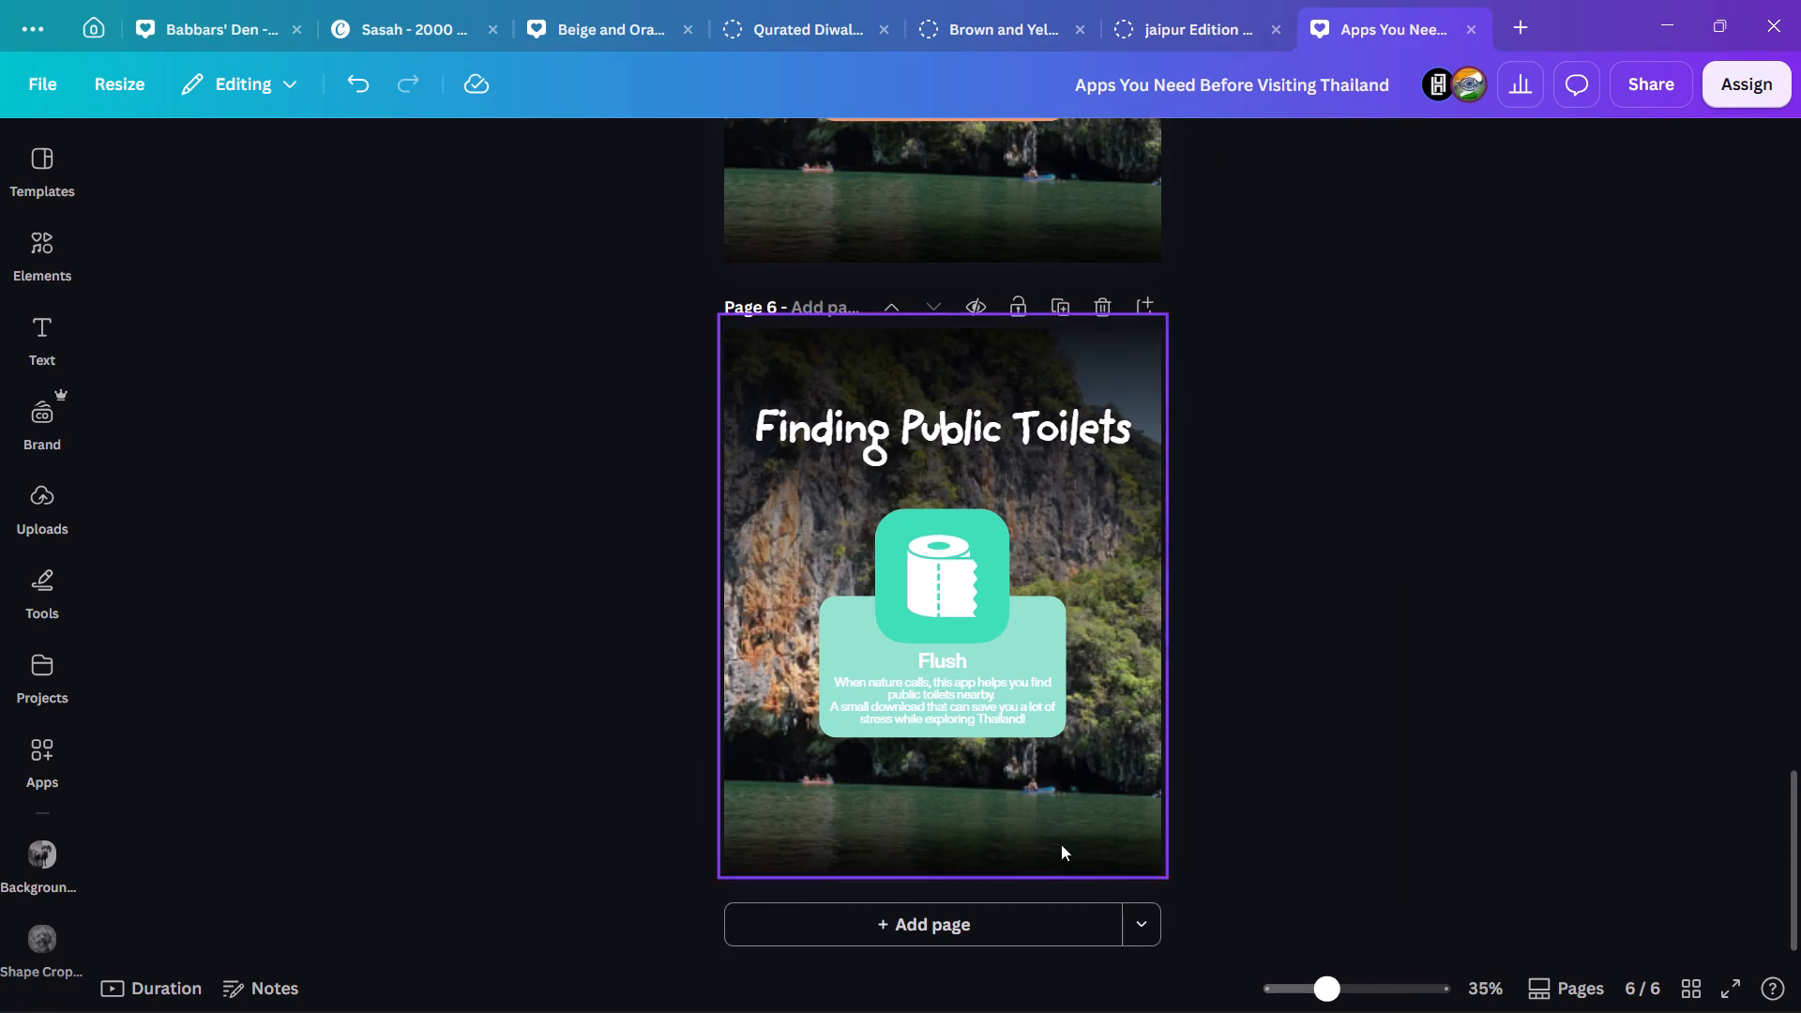
pyautogui.click(1012, 908)
# Look back over the existing pages up to the cover, ending at the blank page 7.
pyautogui.scroll(7, 1454, 798)
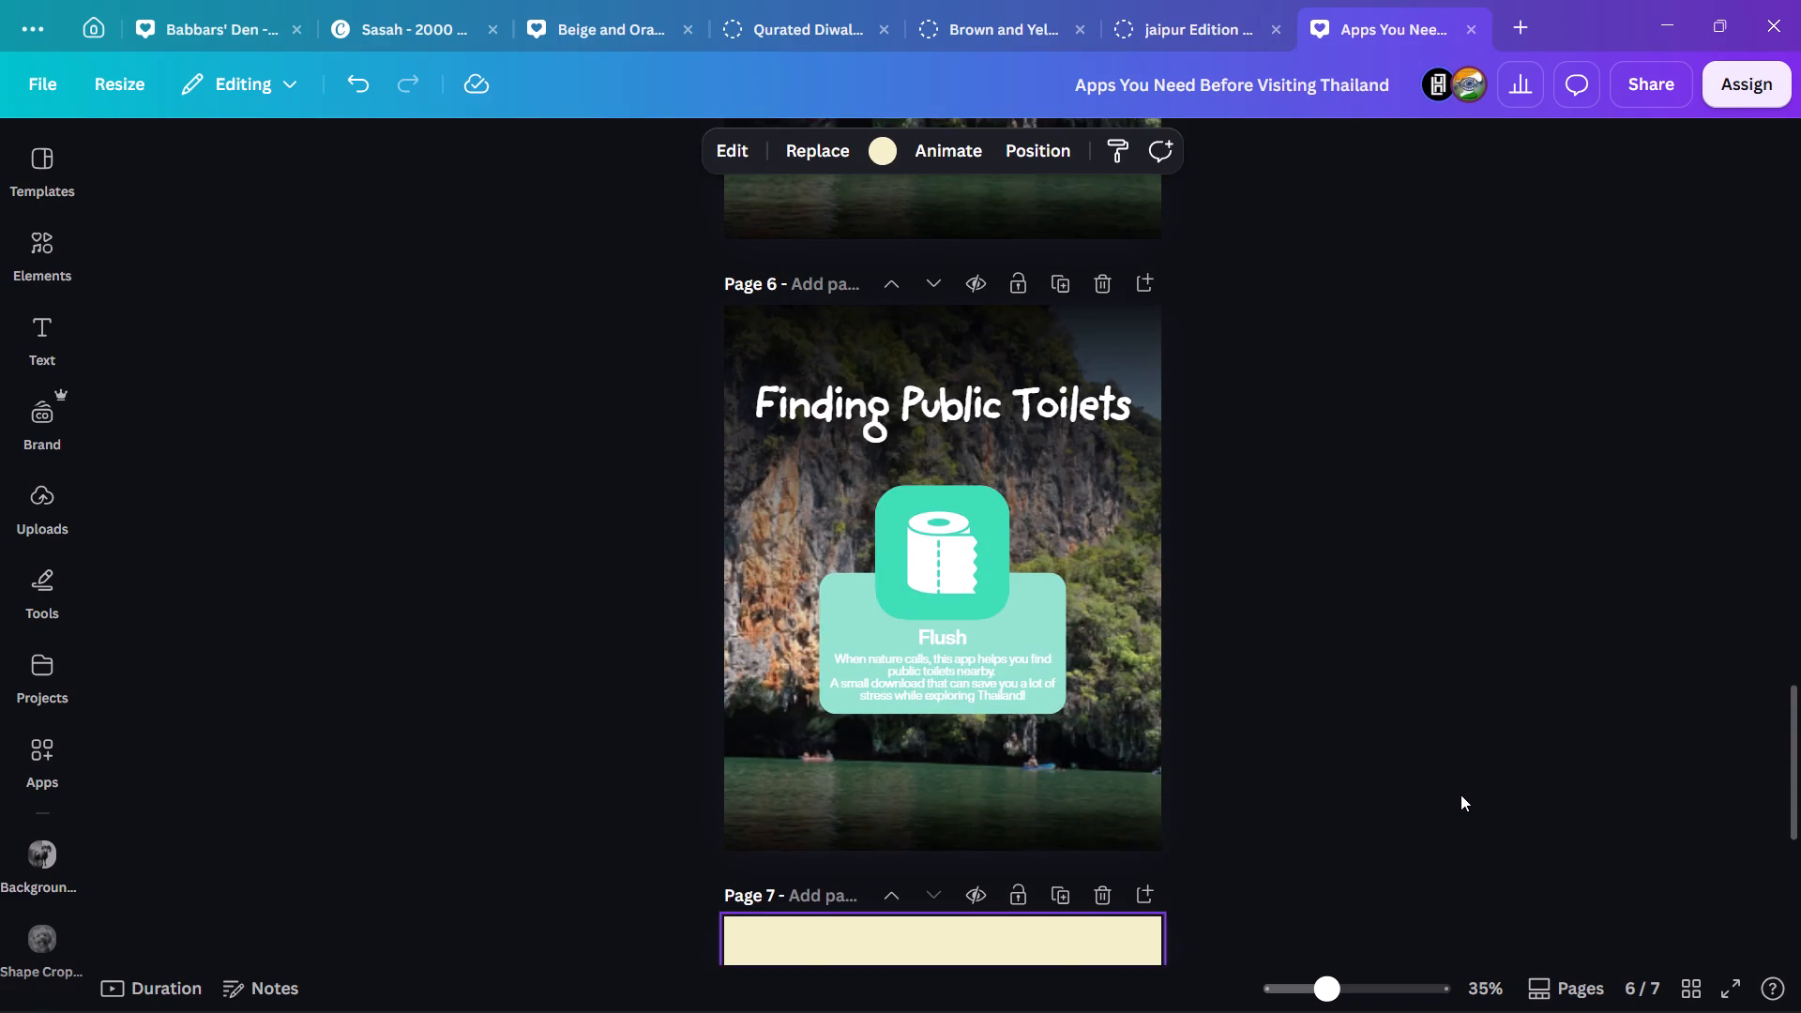
pyautogui.scroll(20, 1460, 794)
pyautogui.scroll(5, 1503, 763)
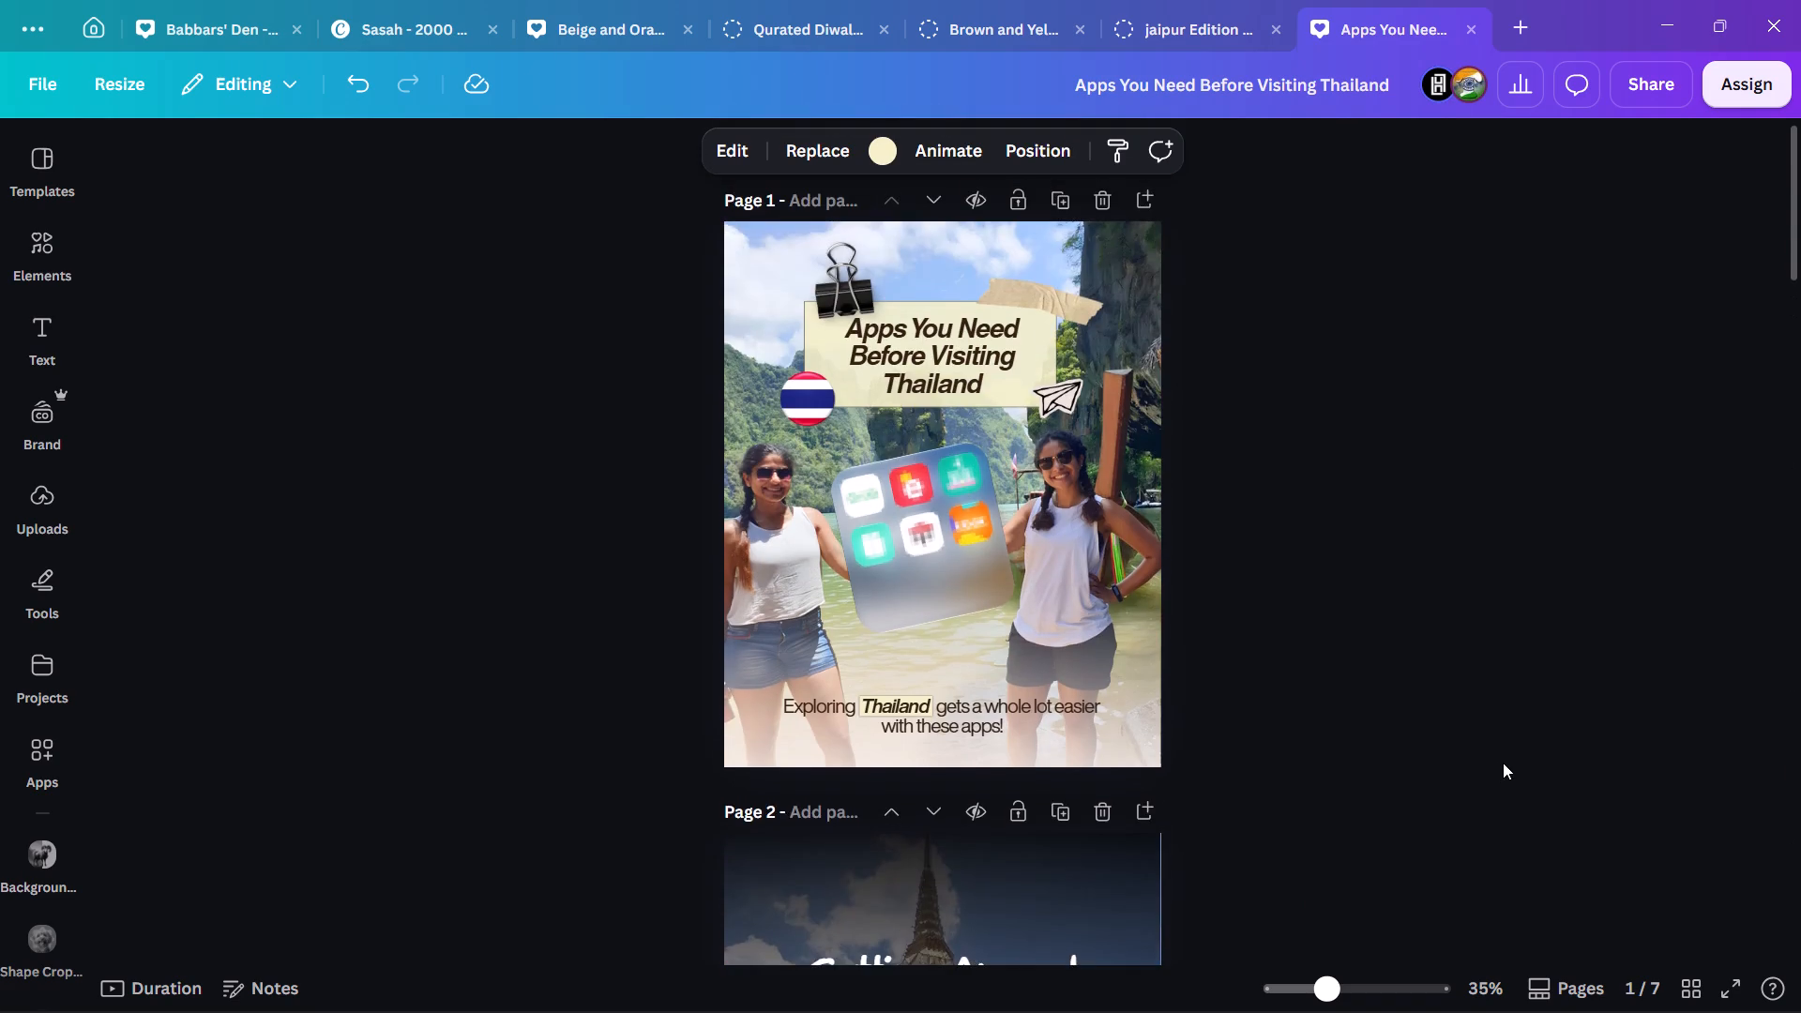
pyautogui.scroll(-19, 1503, 763)
pyautogui.scroll(-6, 1503, 763)
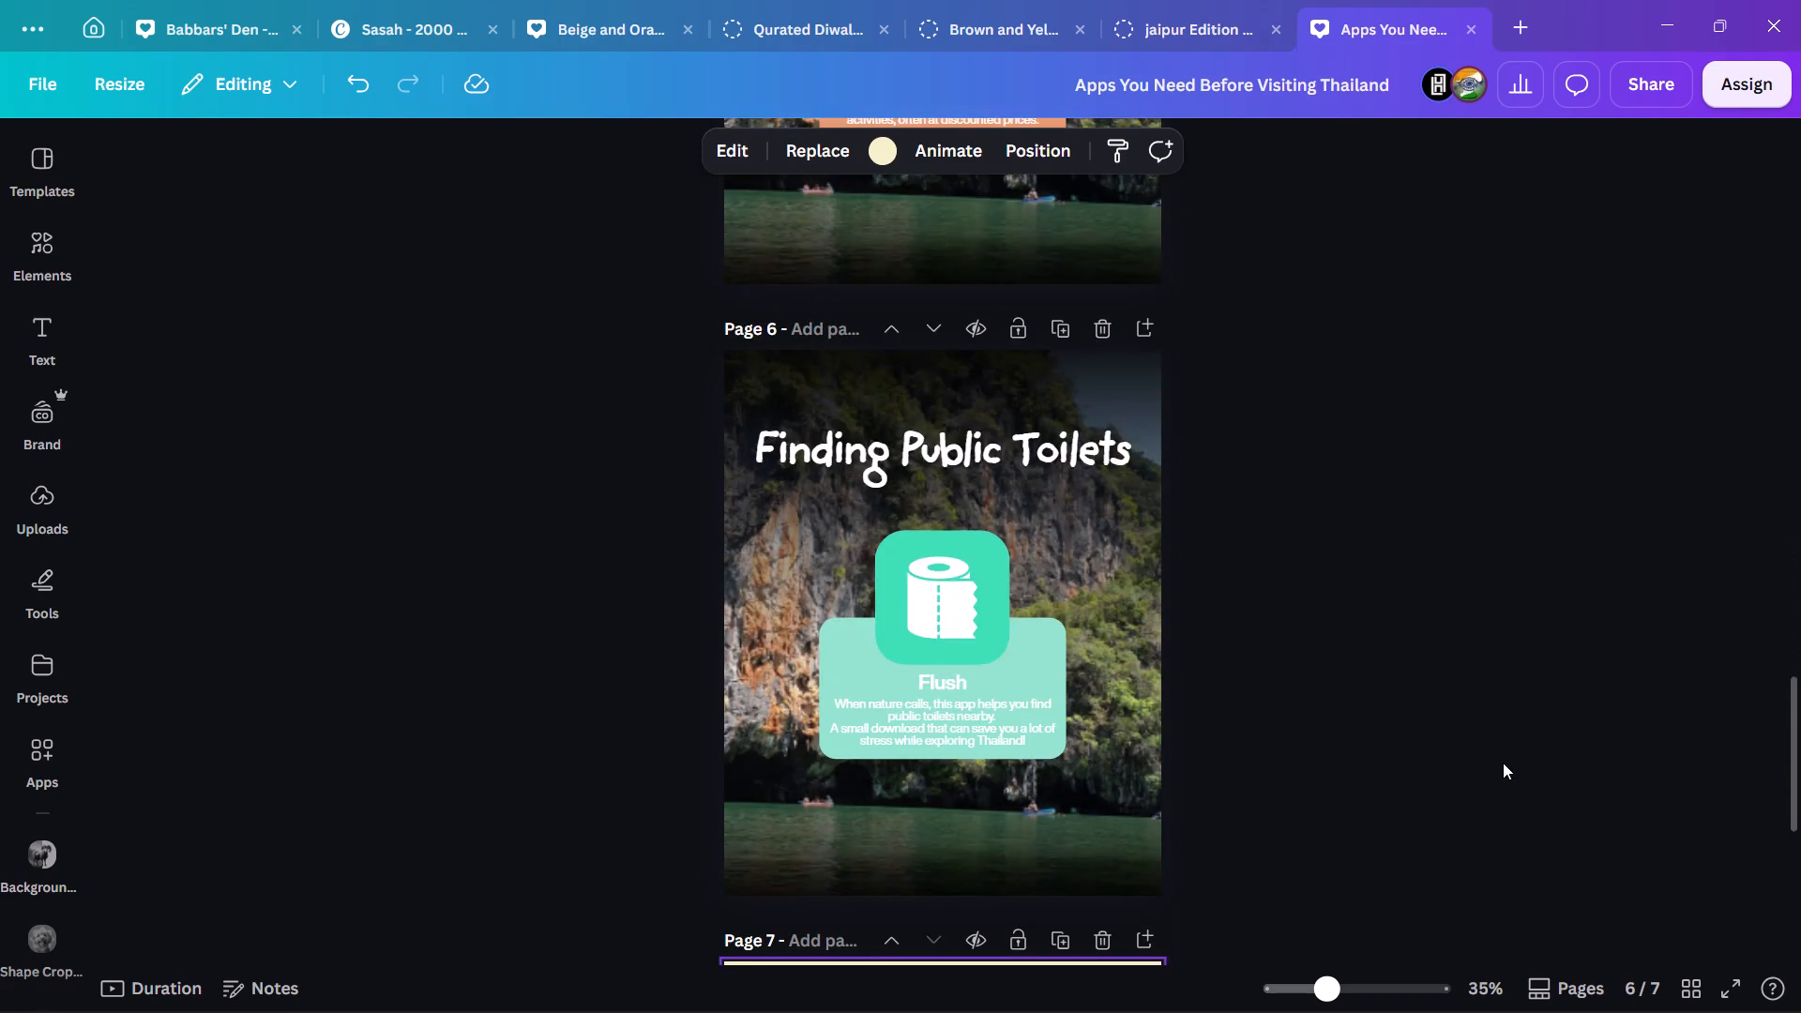
pyautogui.scroll(-6, 1503, 763)
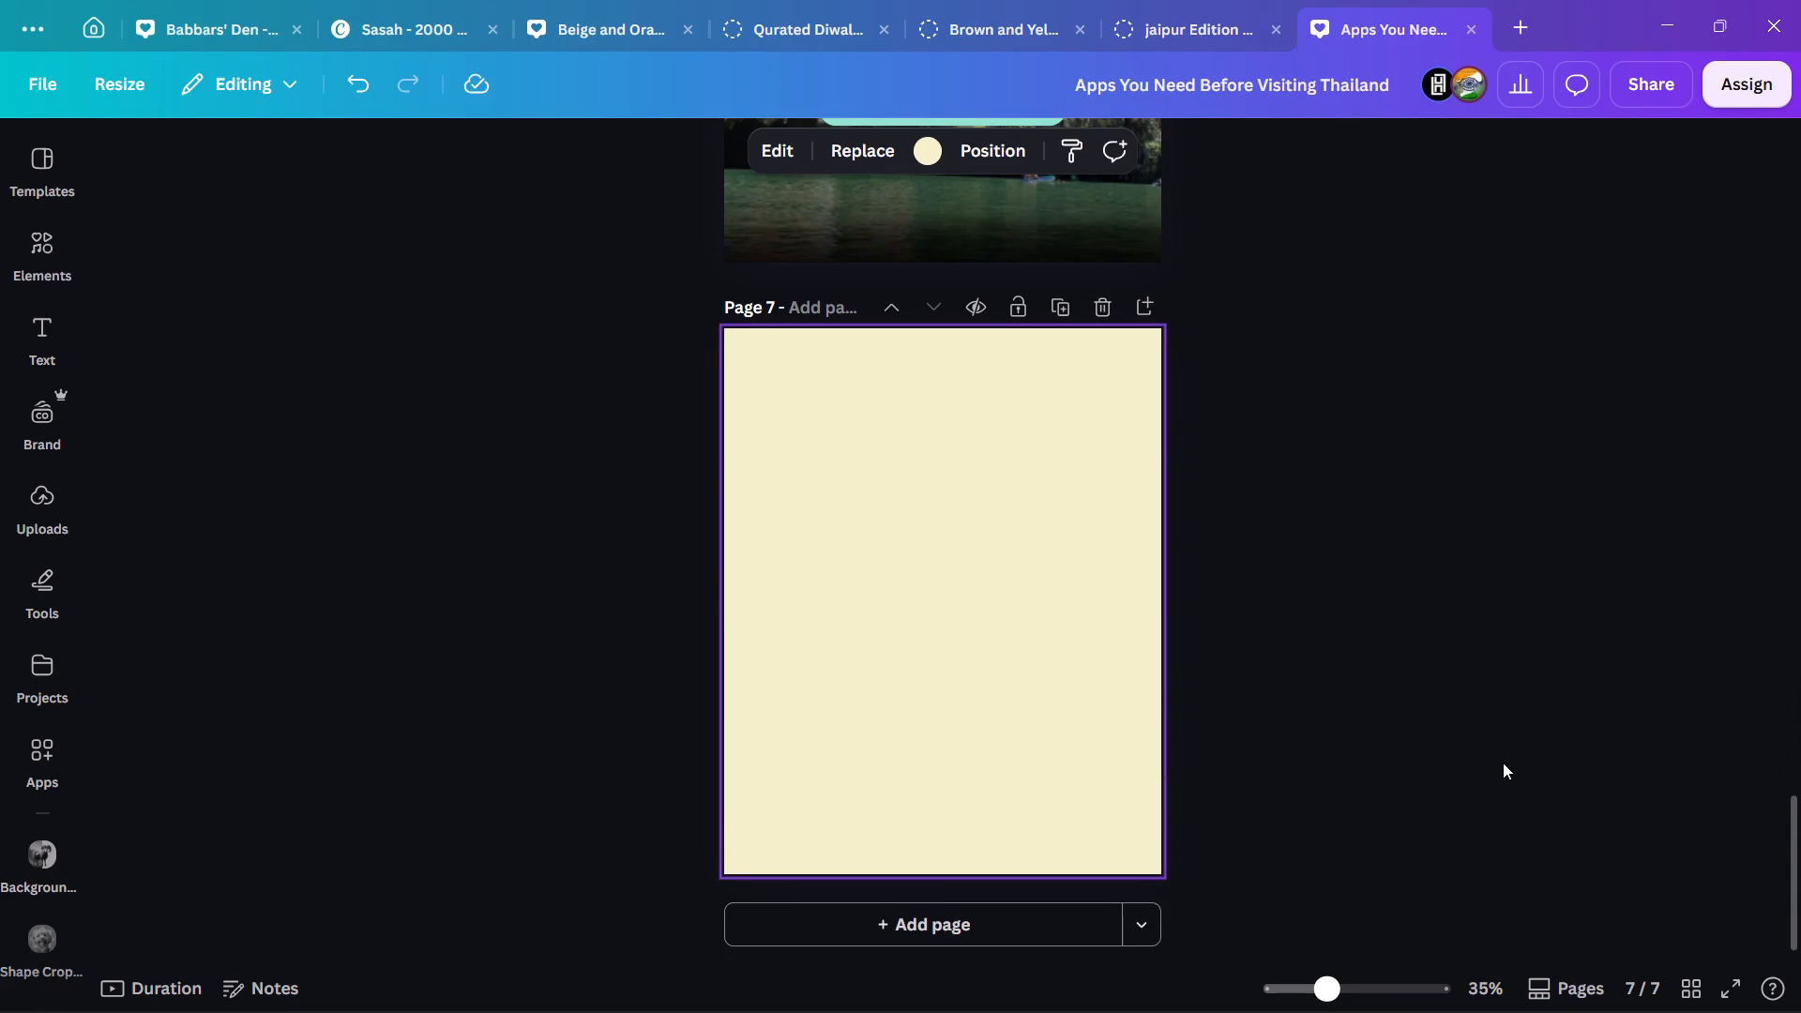
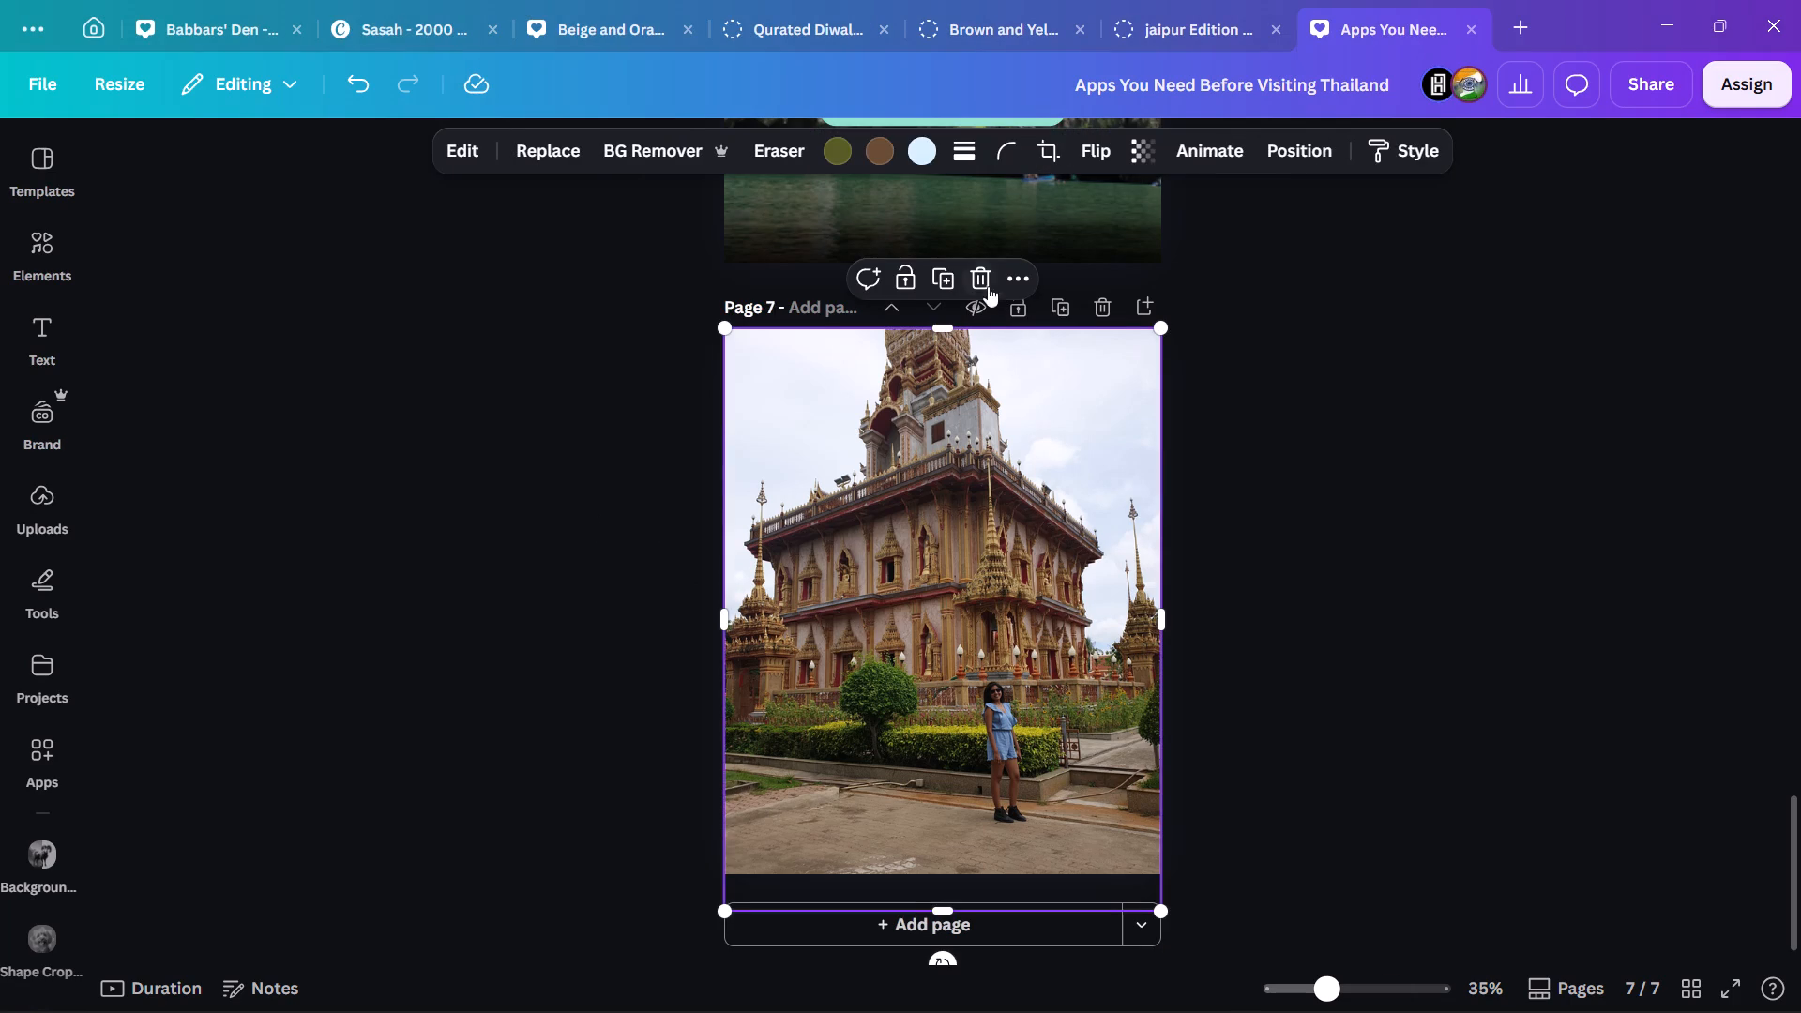
pyautogui.click(981, 282)
pyautogui.hotkey('ctrl', 'v')
pyautogui.click(1467, 575)
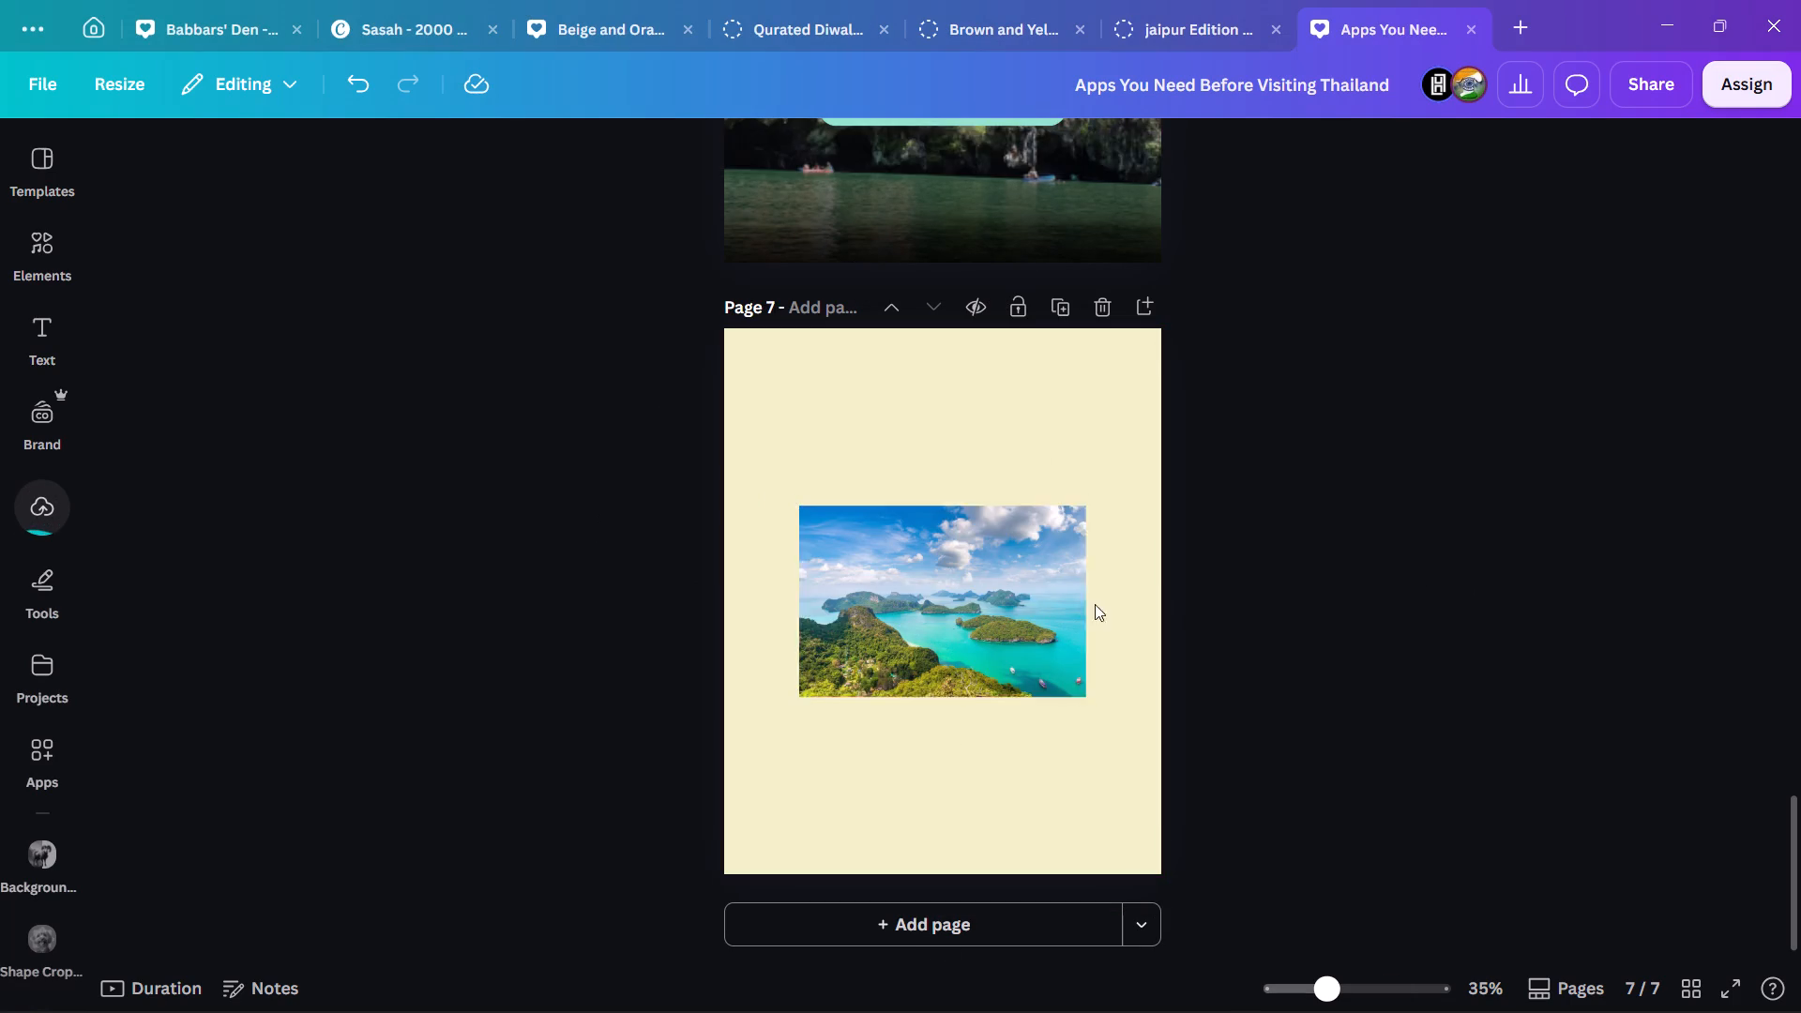
# Enlarge the island photo from page 7's top-left corner to the full page height and set it as the page background.
pyautogui.moveTo(962, 589); pyautogui.dragTo(881, 413)
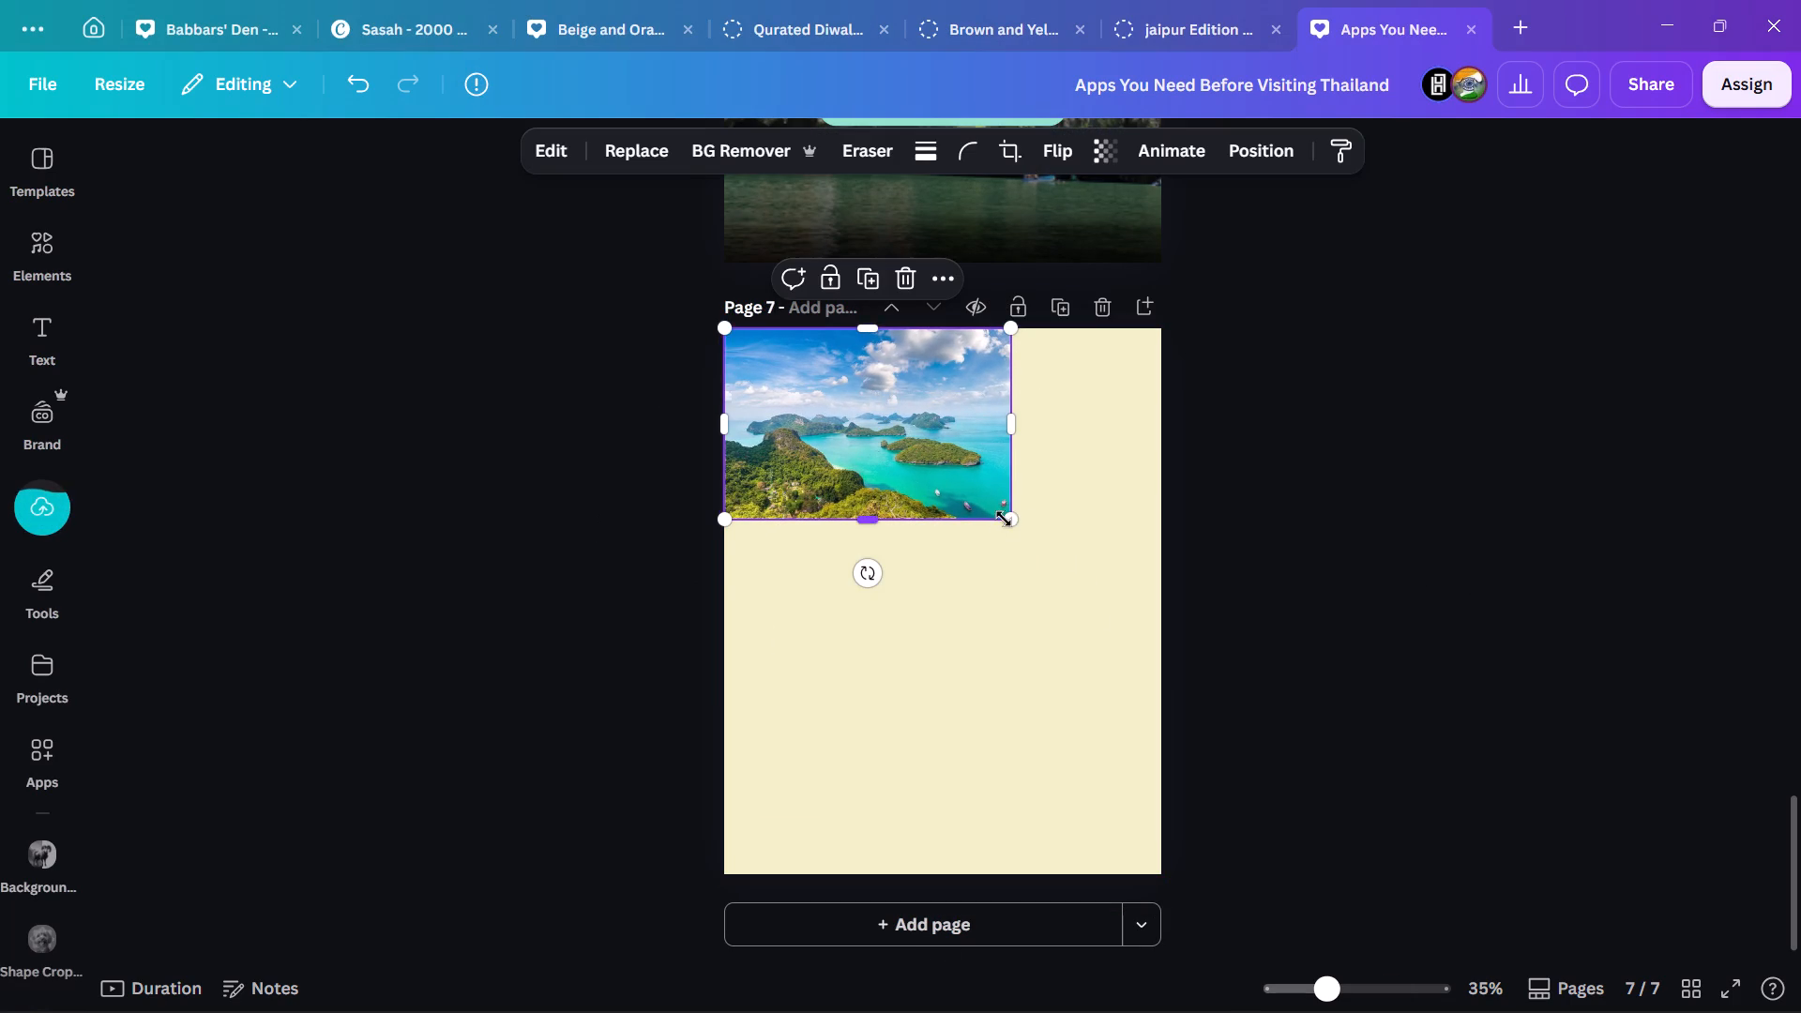
pyautogui.moveTo(1008, 519); pyautogui.dragTo(1509, 990)
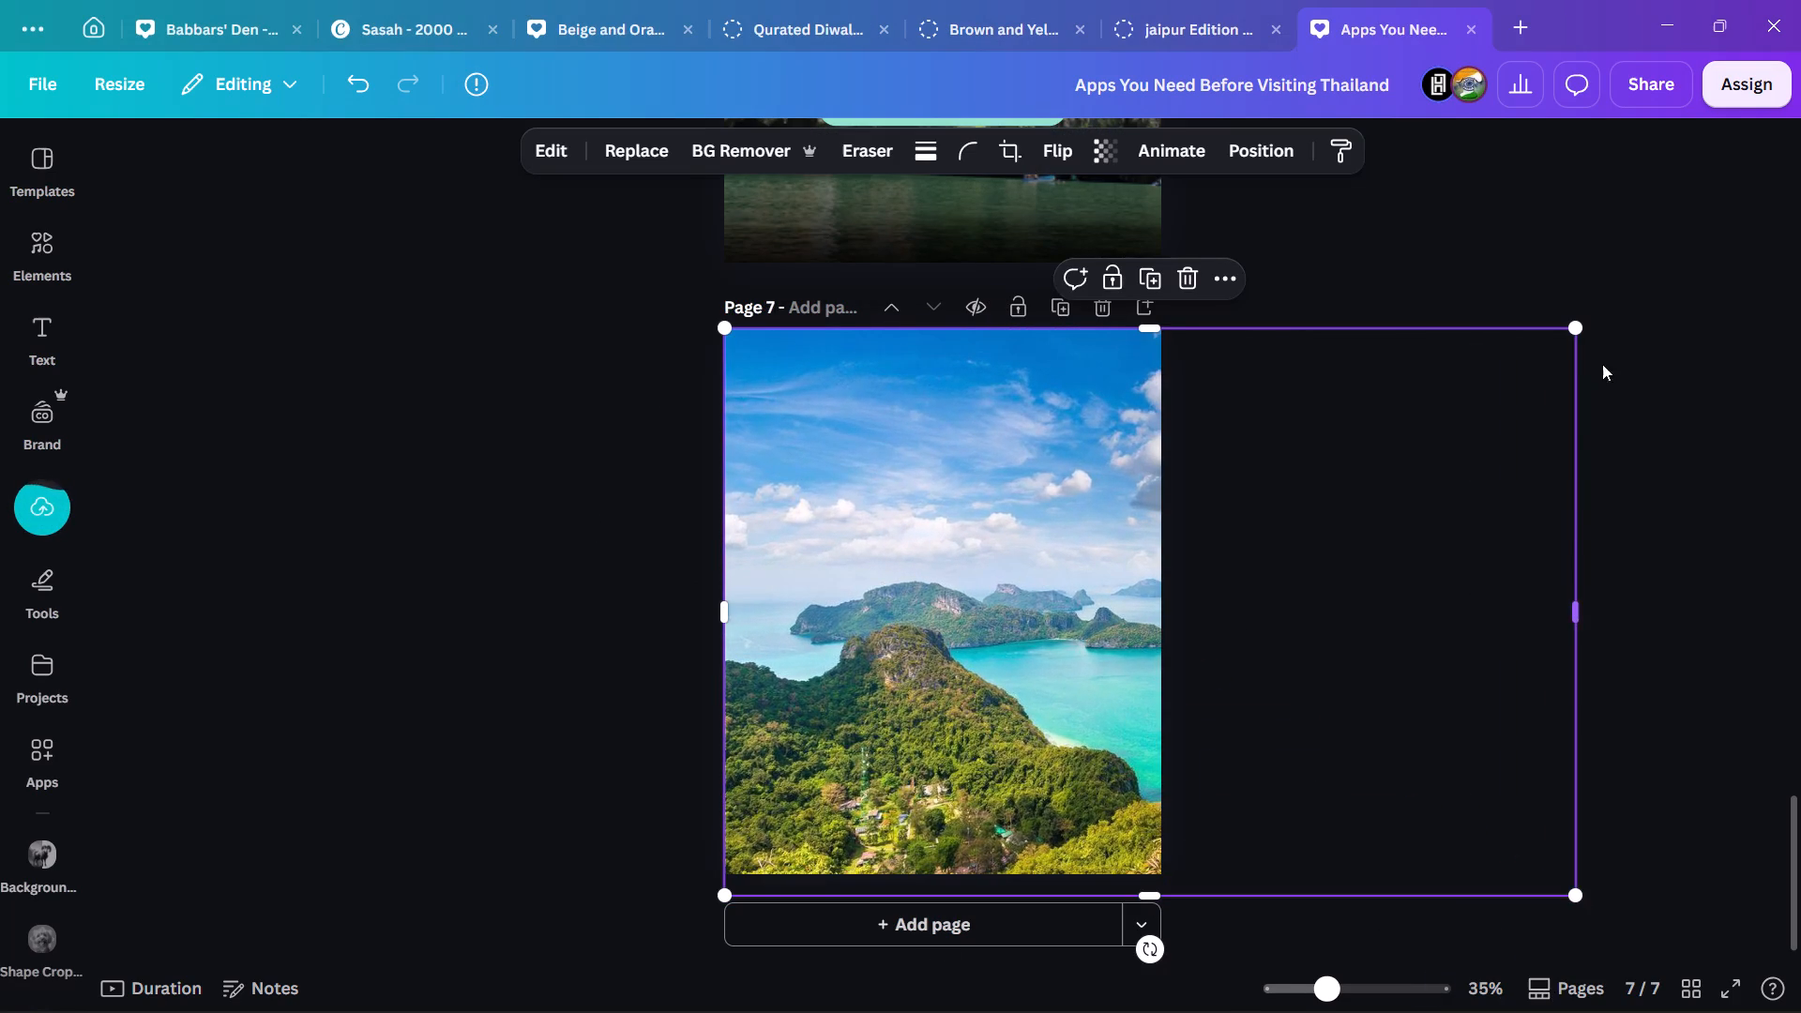
pyautogui.moveTo(1580, 895); pyautogui.dragTo(1559, 865)
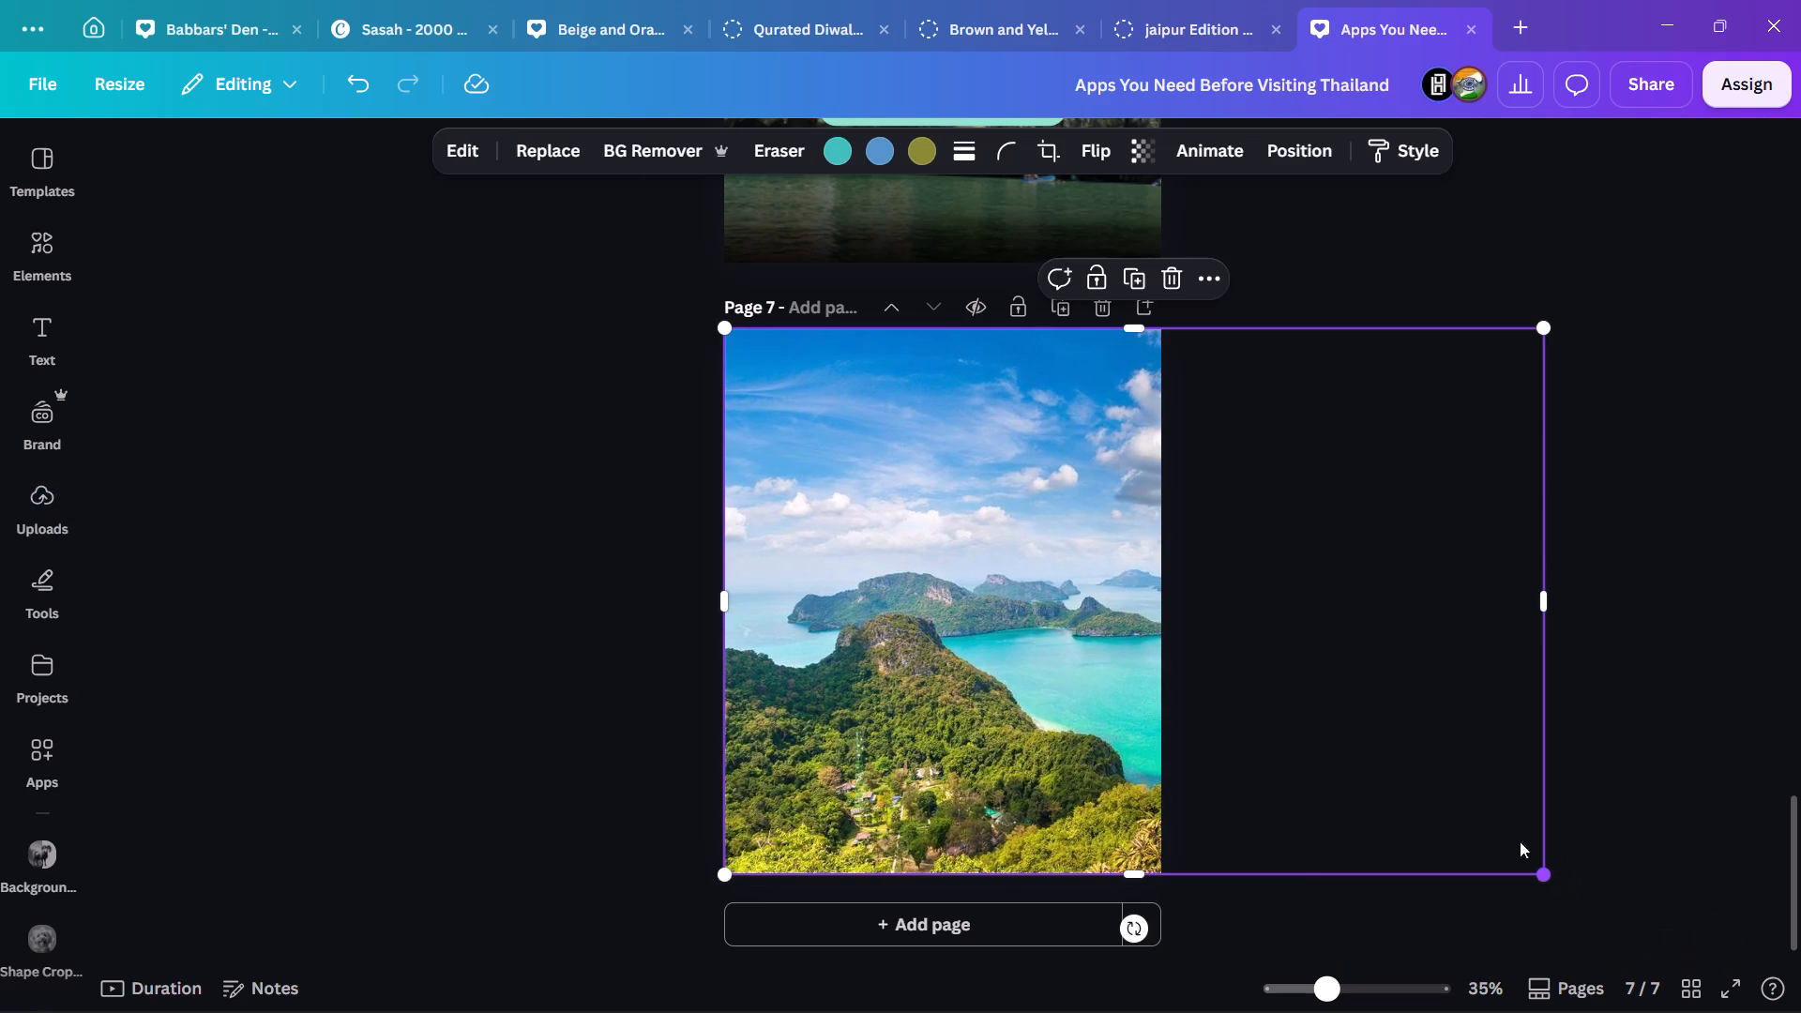
pyautogui.rightClick(971, 590)
pyautogui.click(1134, 471)
pyautogui.click(1384, 505)
pyautogui.click(1657, 568)
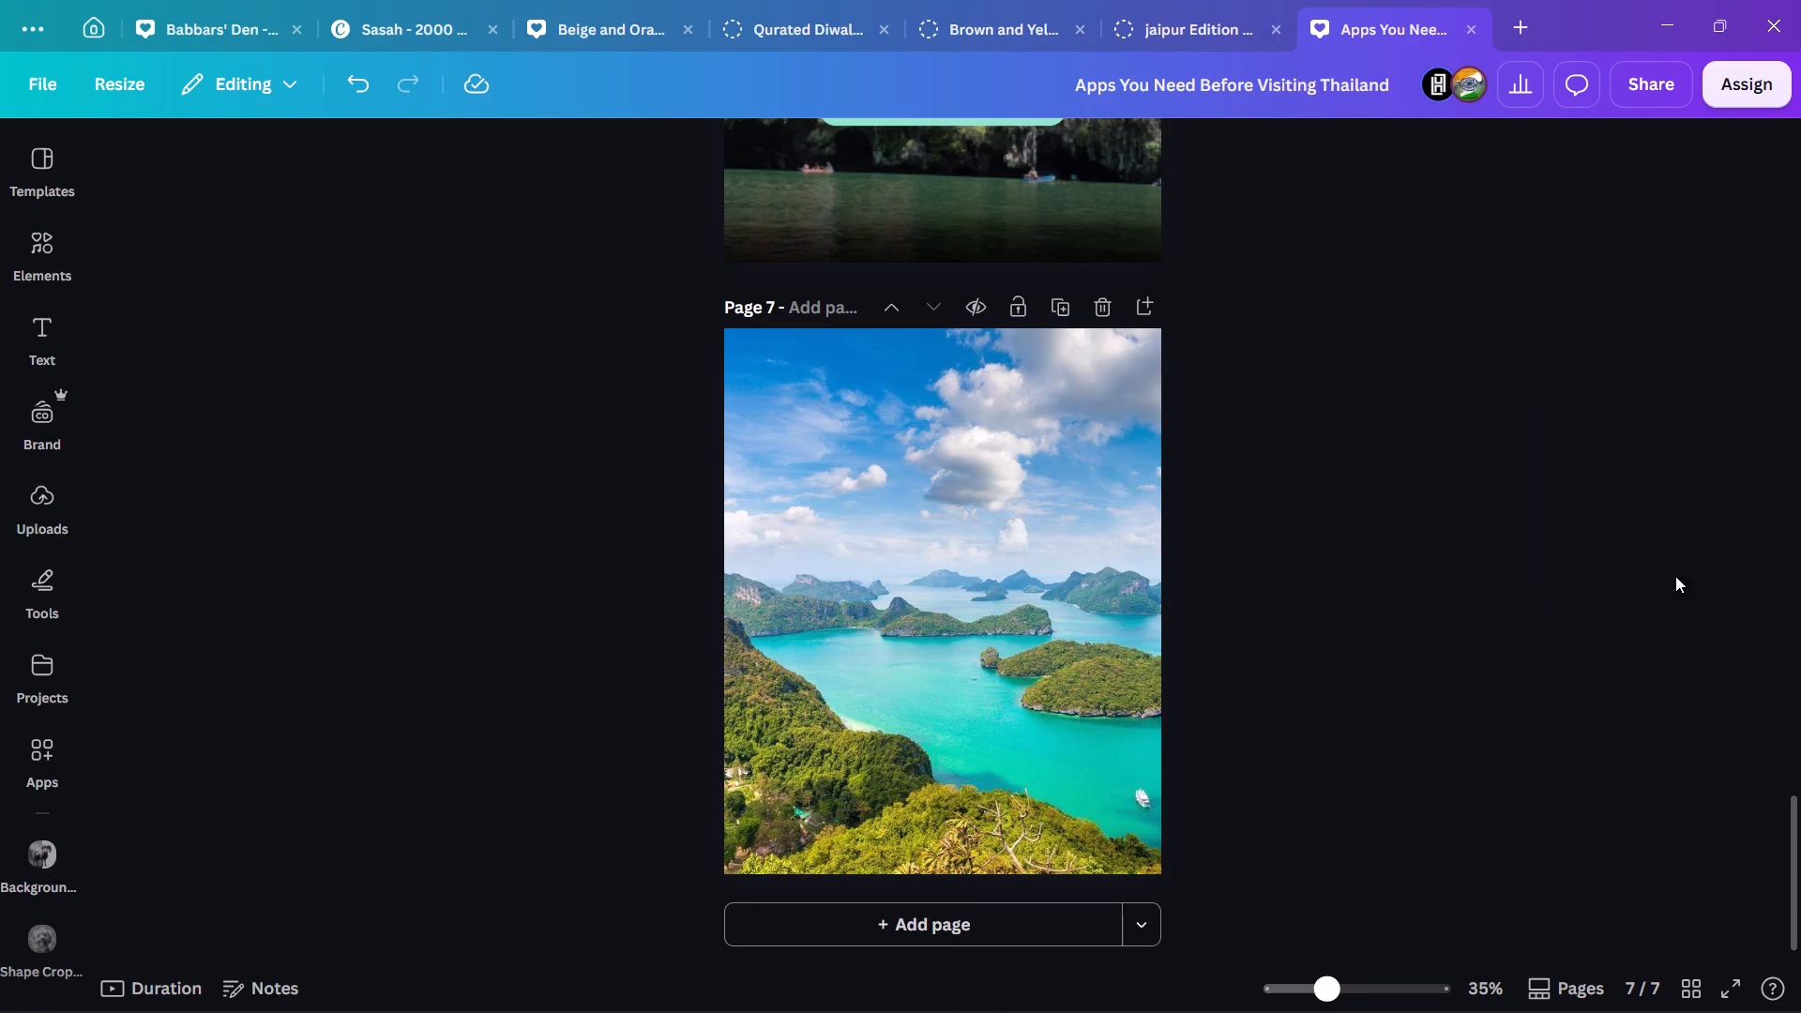
pyautogui.click(1748, 590)
# Review the carousel pages from the cover through to page 7.
pyautogui.scroll(13, 1707, 592)
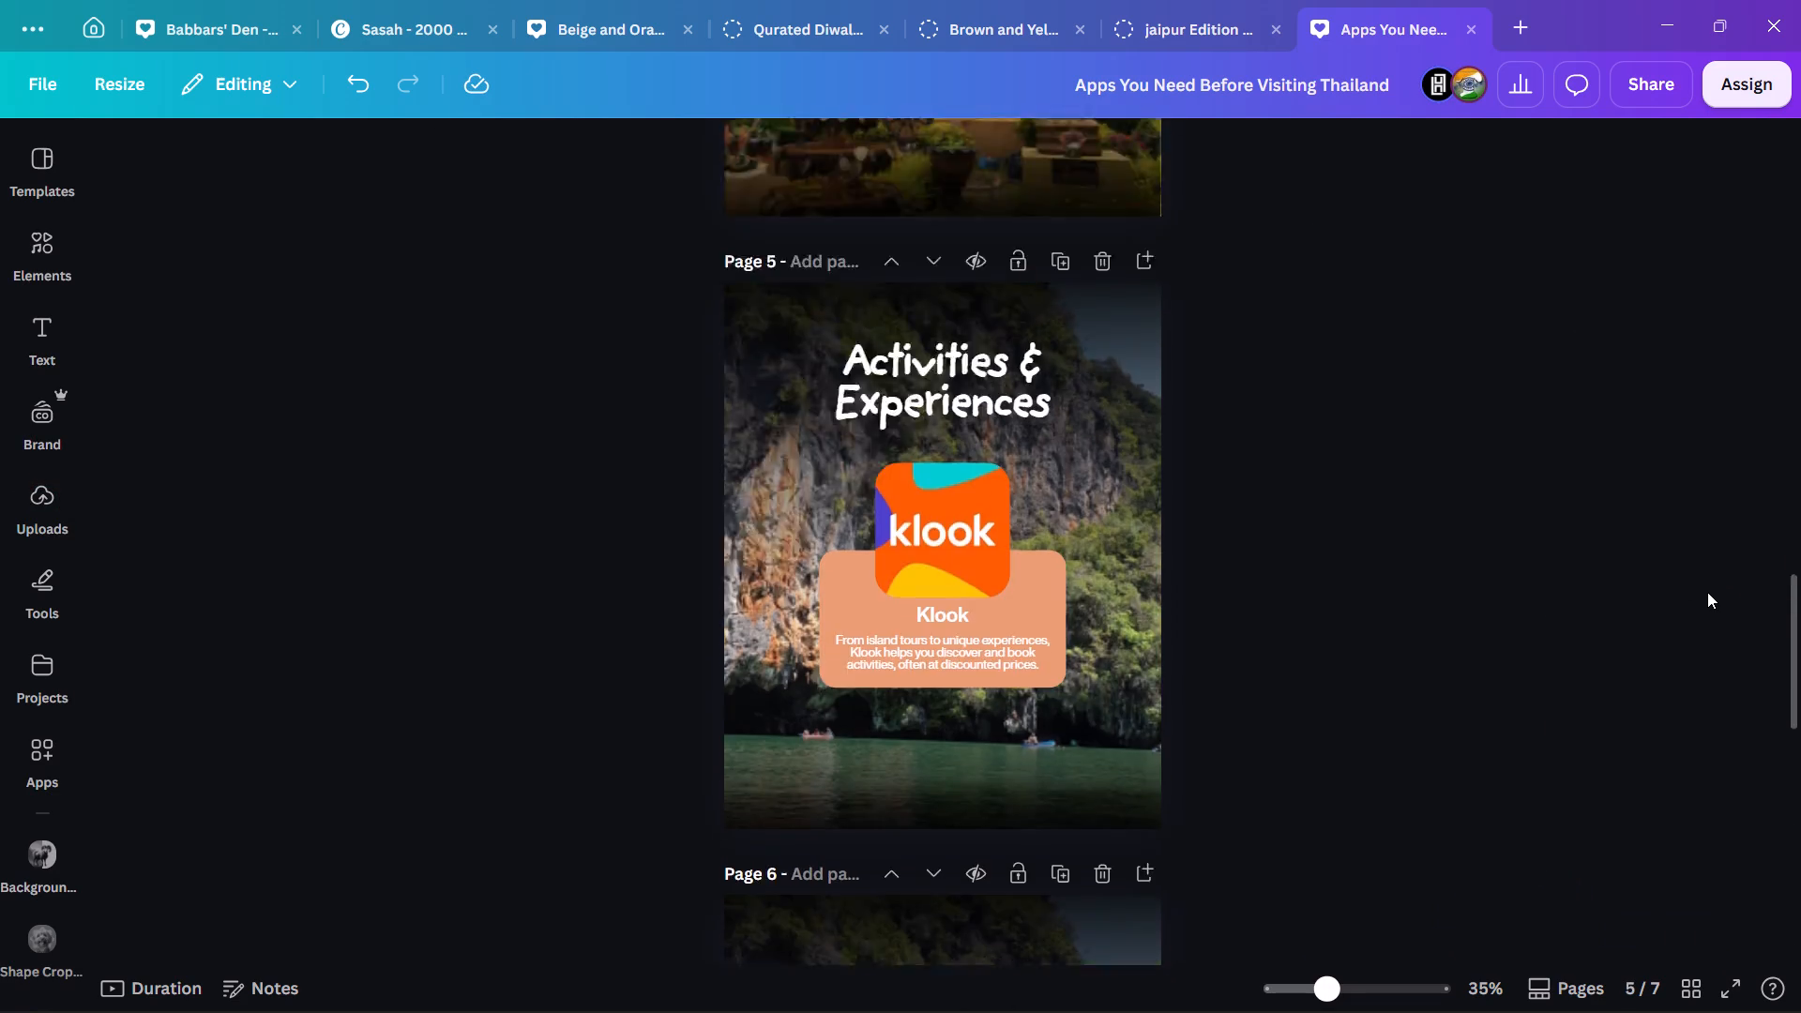
pyautogui.scroll(20, 1707, 592)
pyautogui.scroll(1, 1707, 592)
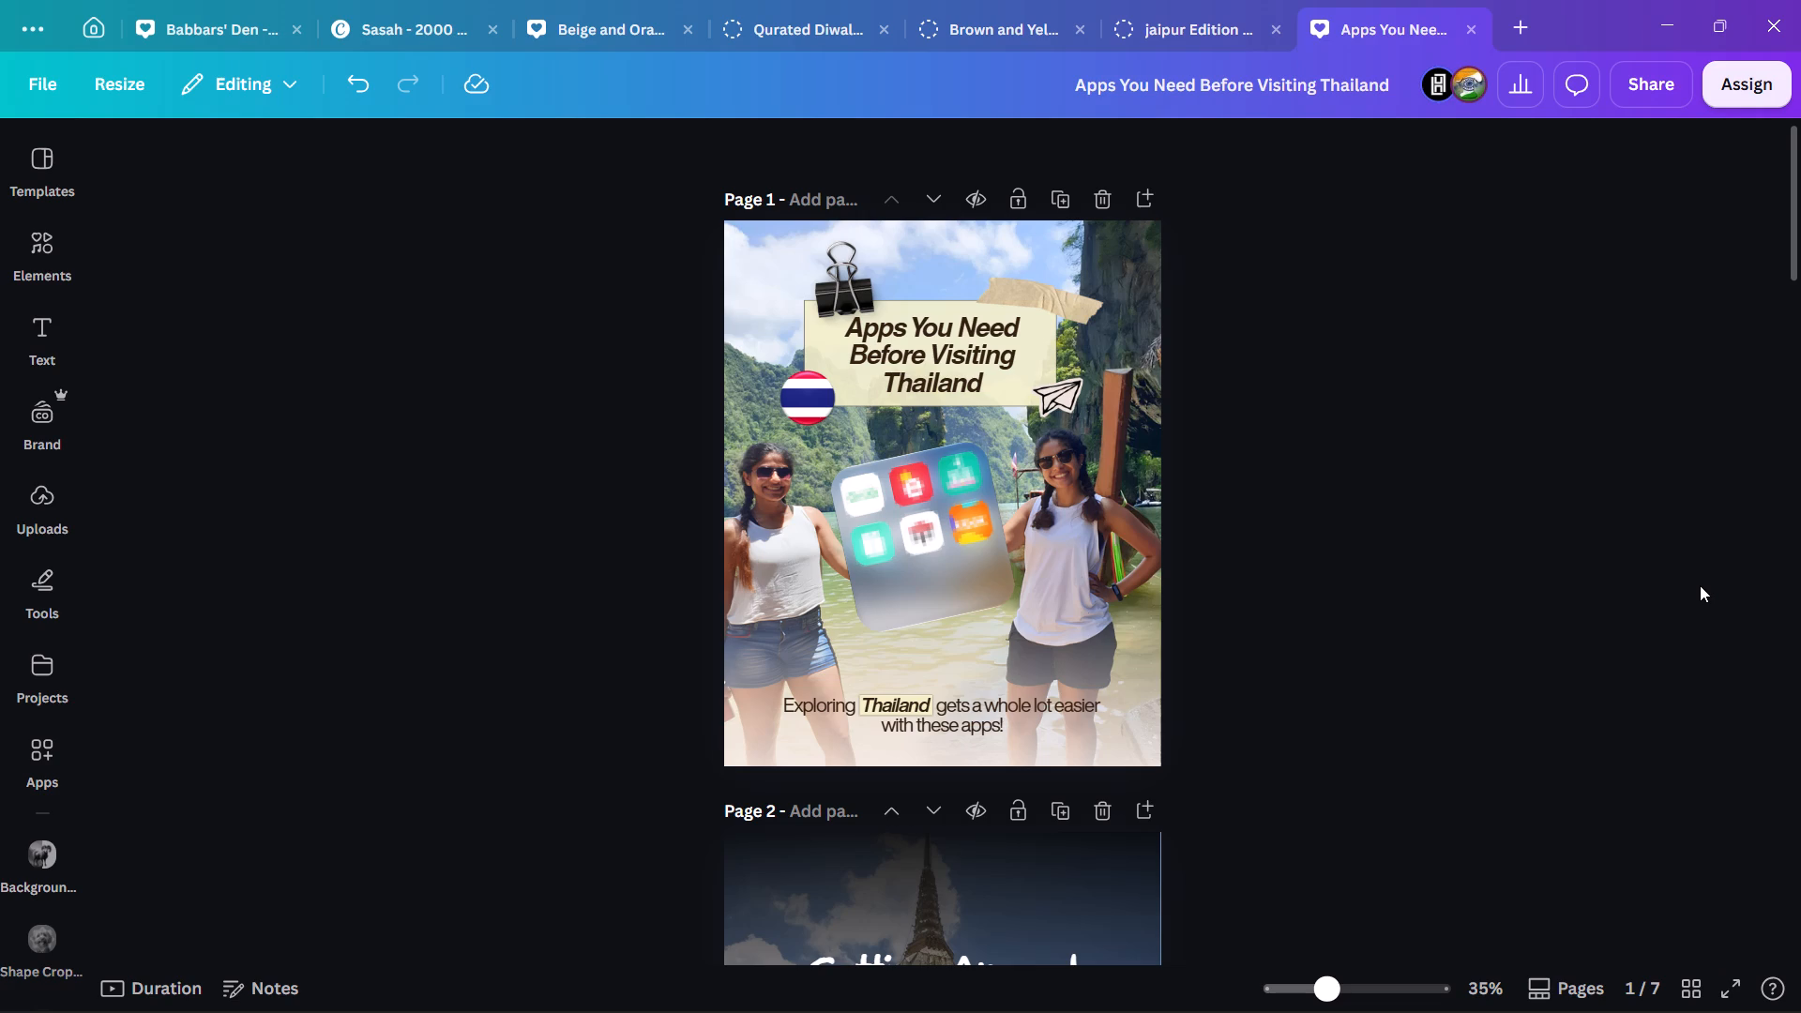
pyautogui.scroll(-8, 1700, 585)
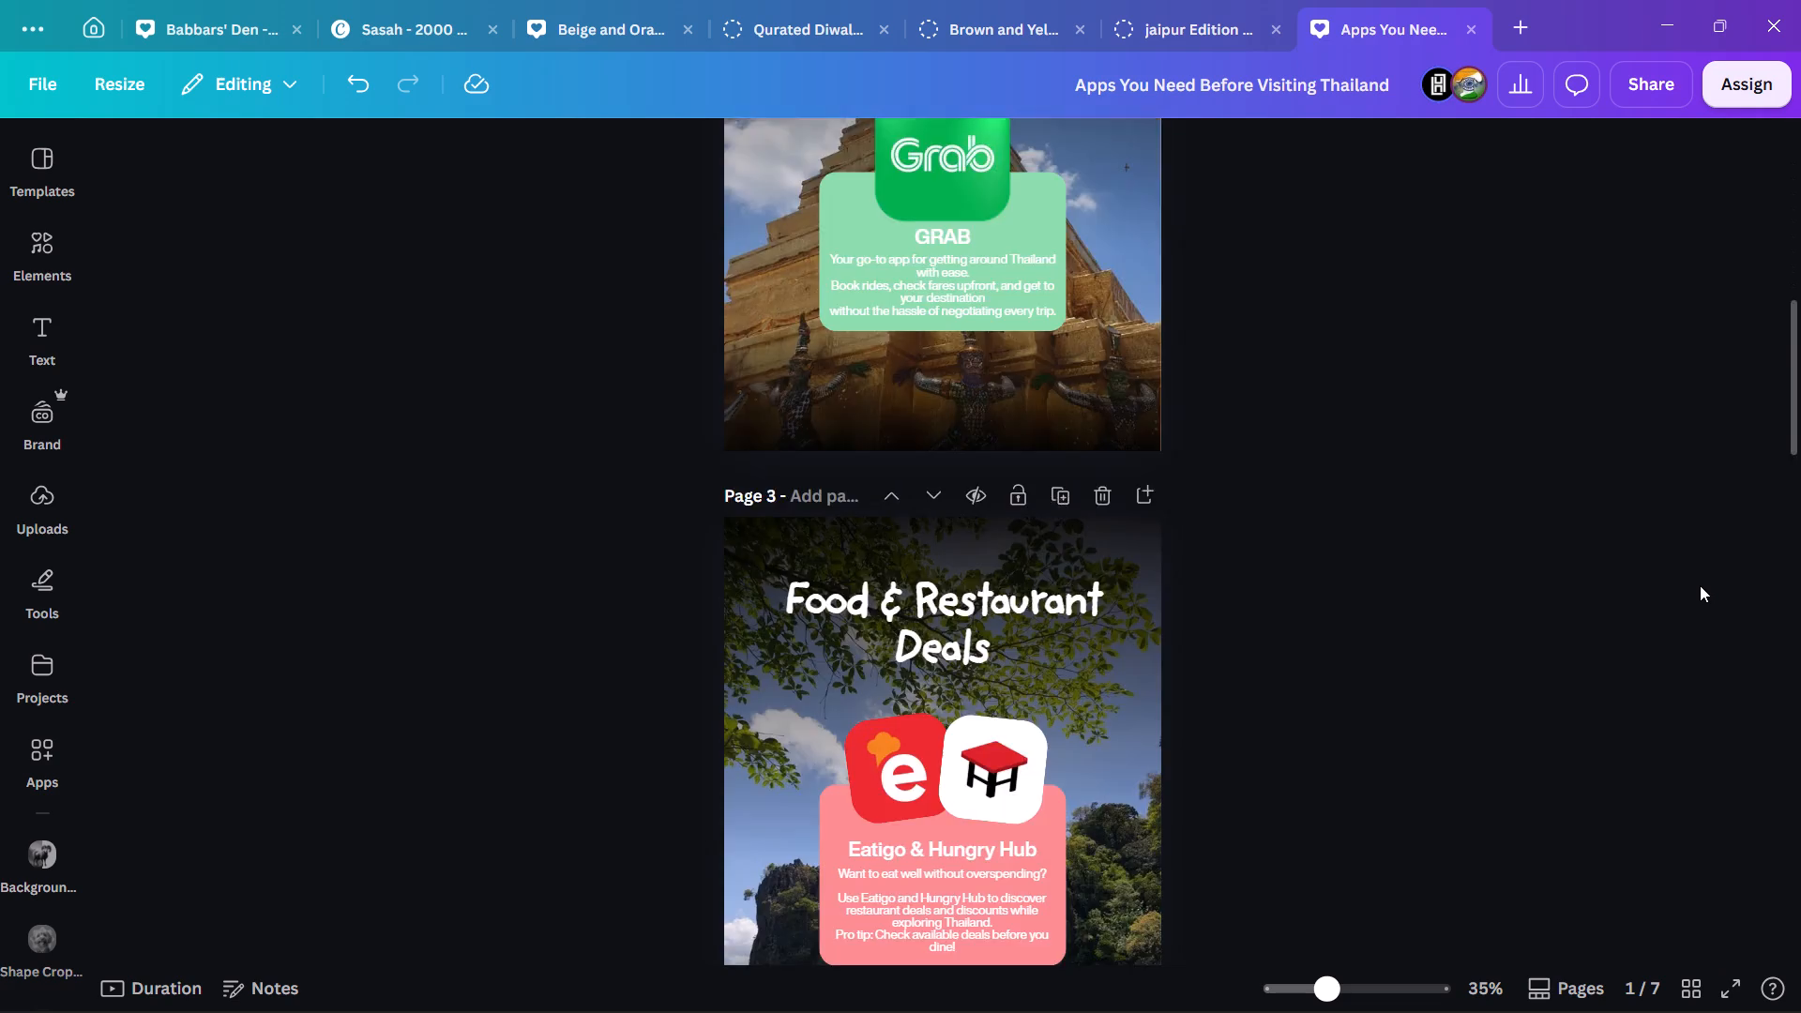
pyautogui.scroll(-19, 1700, 585)
pyautogui.scroll(-5, 1700, 585)
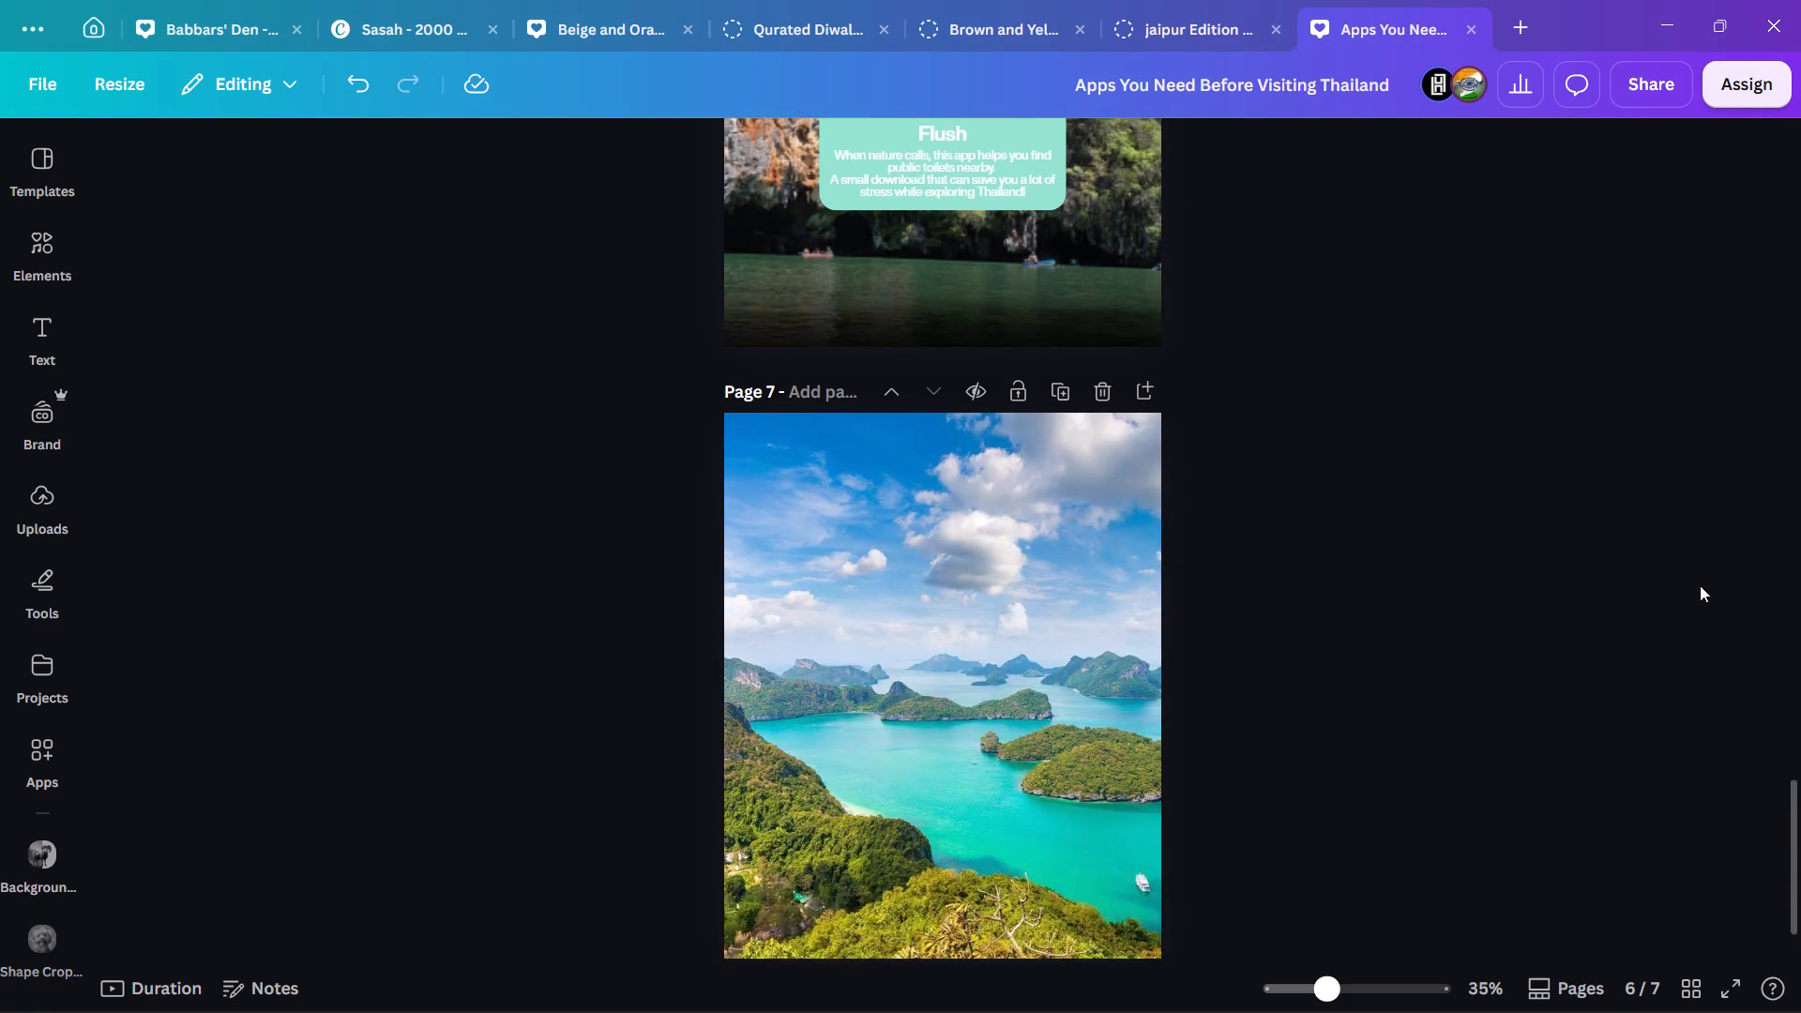
# Switch to the Thailand Apps Carousel Review chat in Chrome.
pyautogui.hotkey('alt', 'Tab')
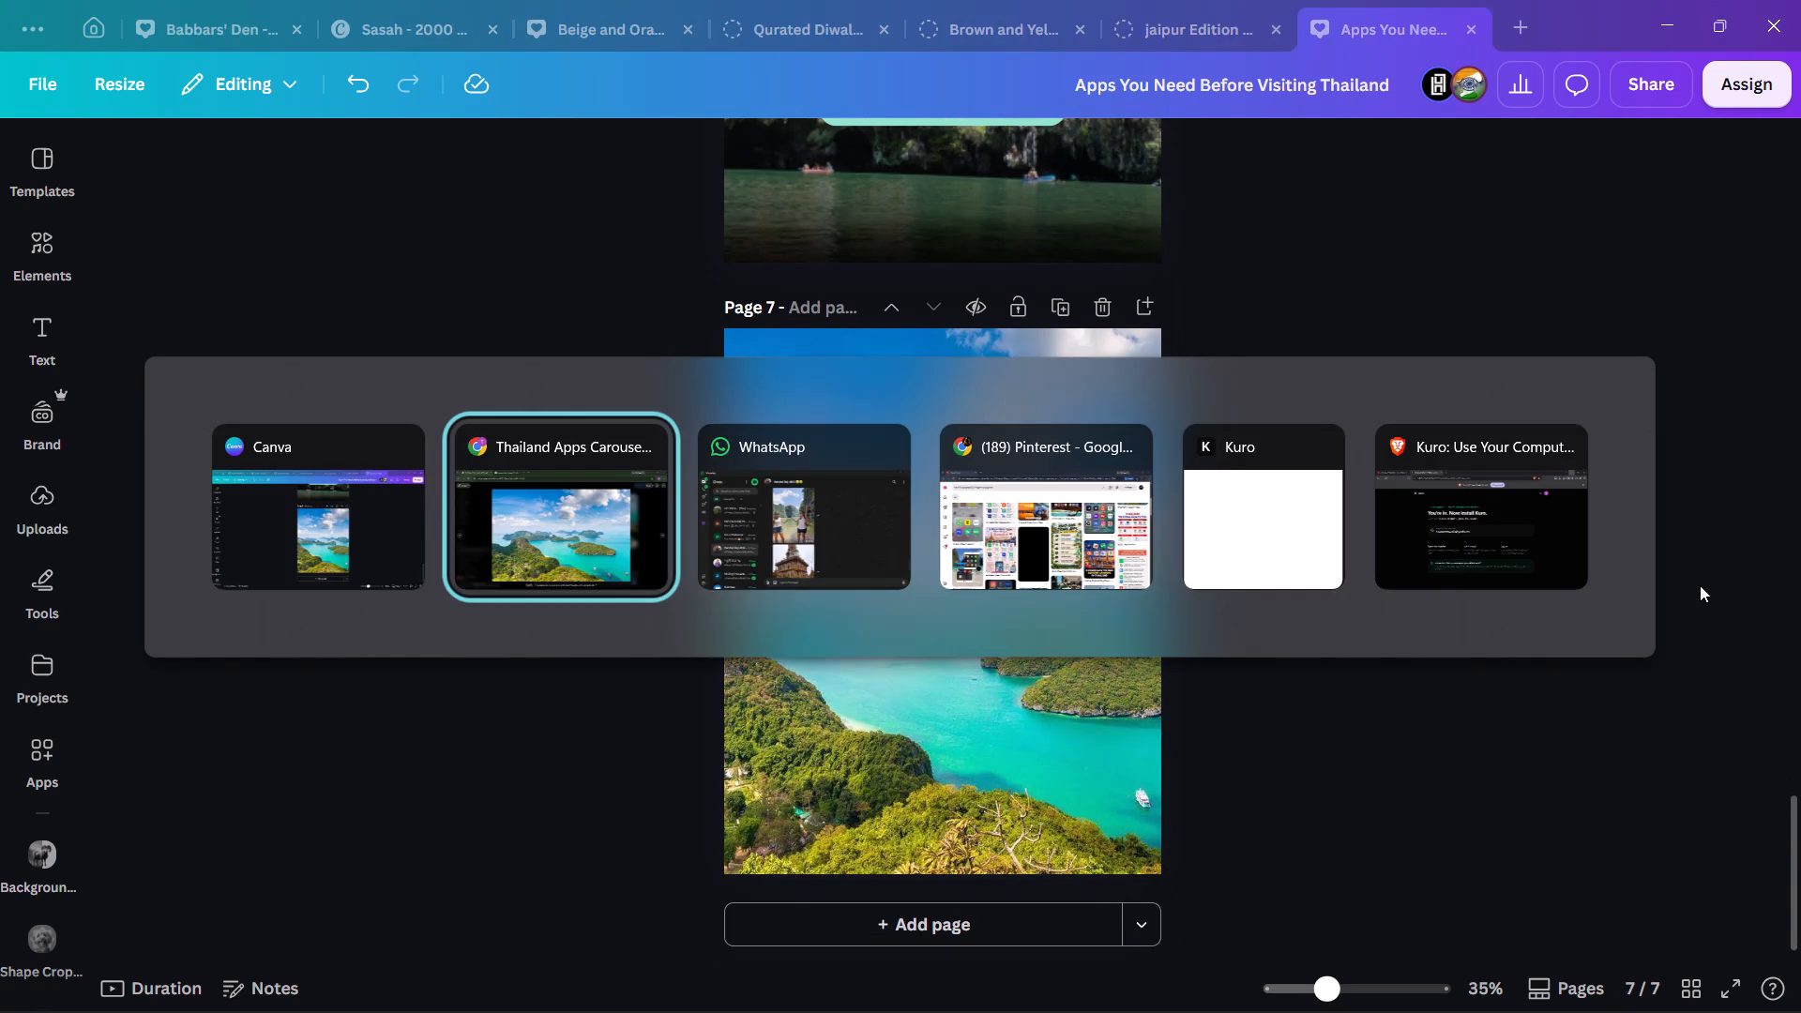
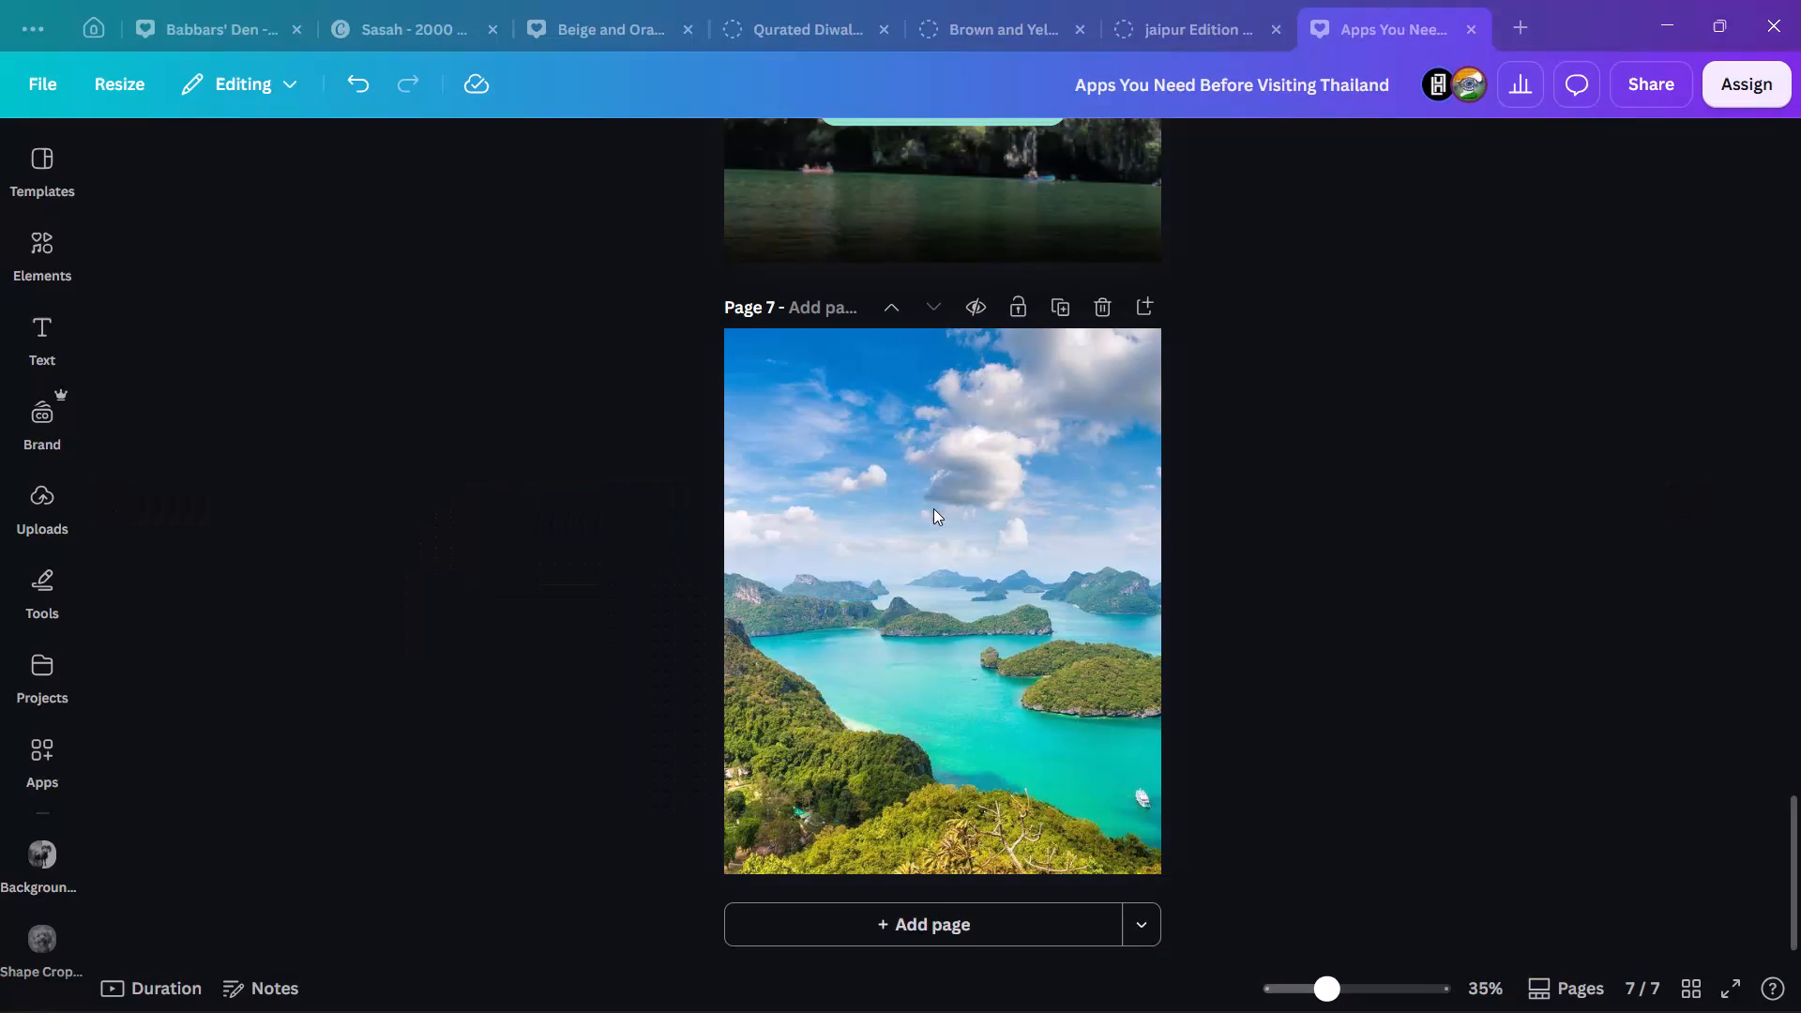
# Paste the copied app folder screenshot onto page 7 and remove its background.
pyautogui.click(931, 490)
pyautogui.hotkey('ctrl', 'v')
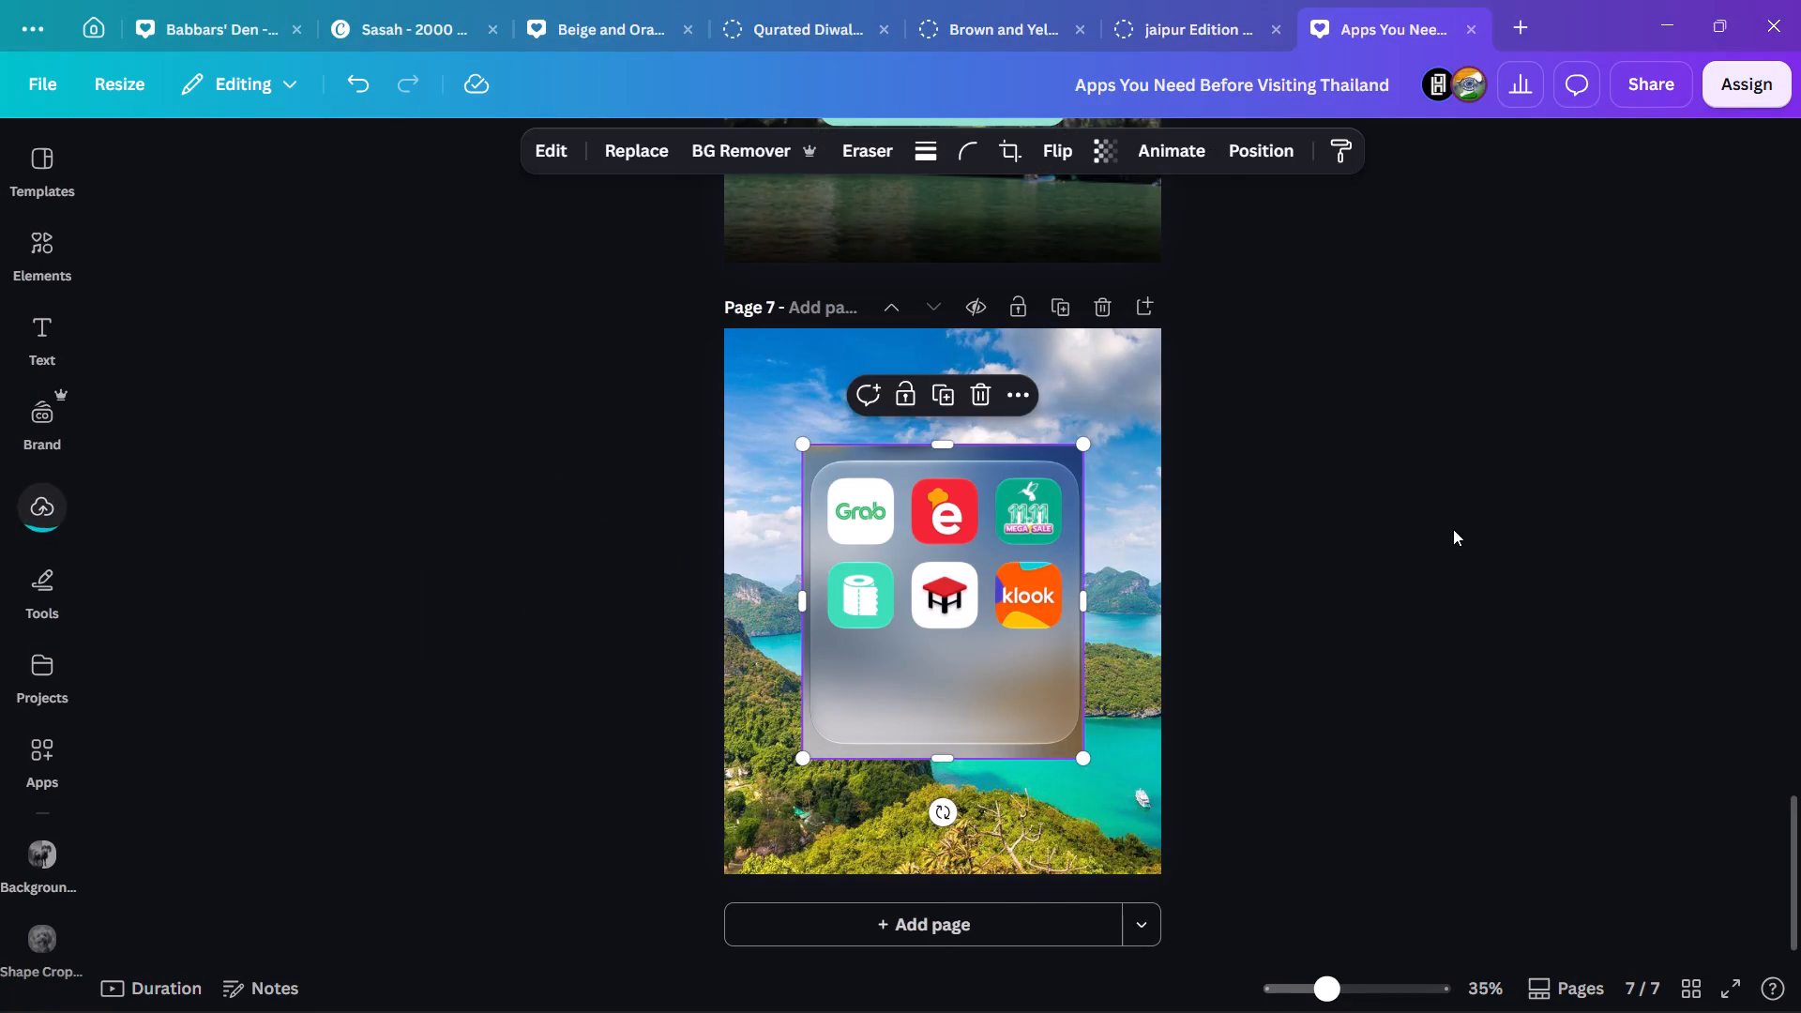
pyautogui.click(1453, 529)
pyautogui.click(986, 681)
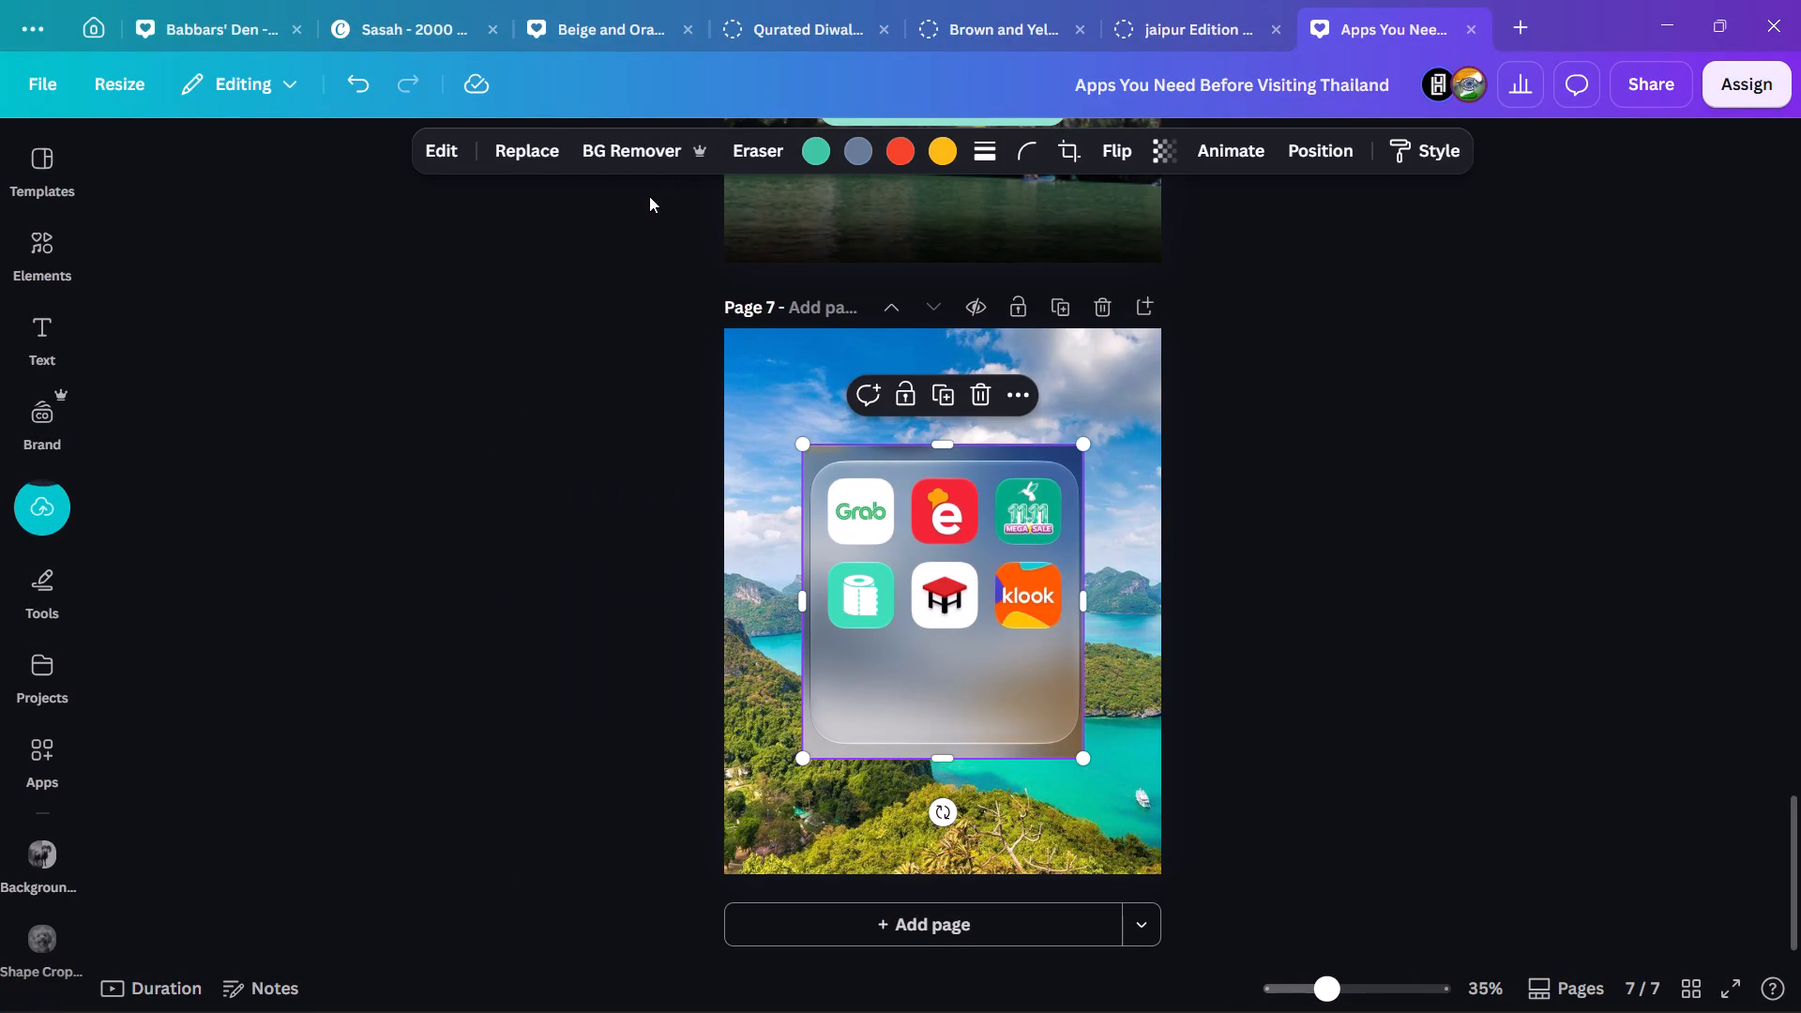
pyautogui.click(637, 153)
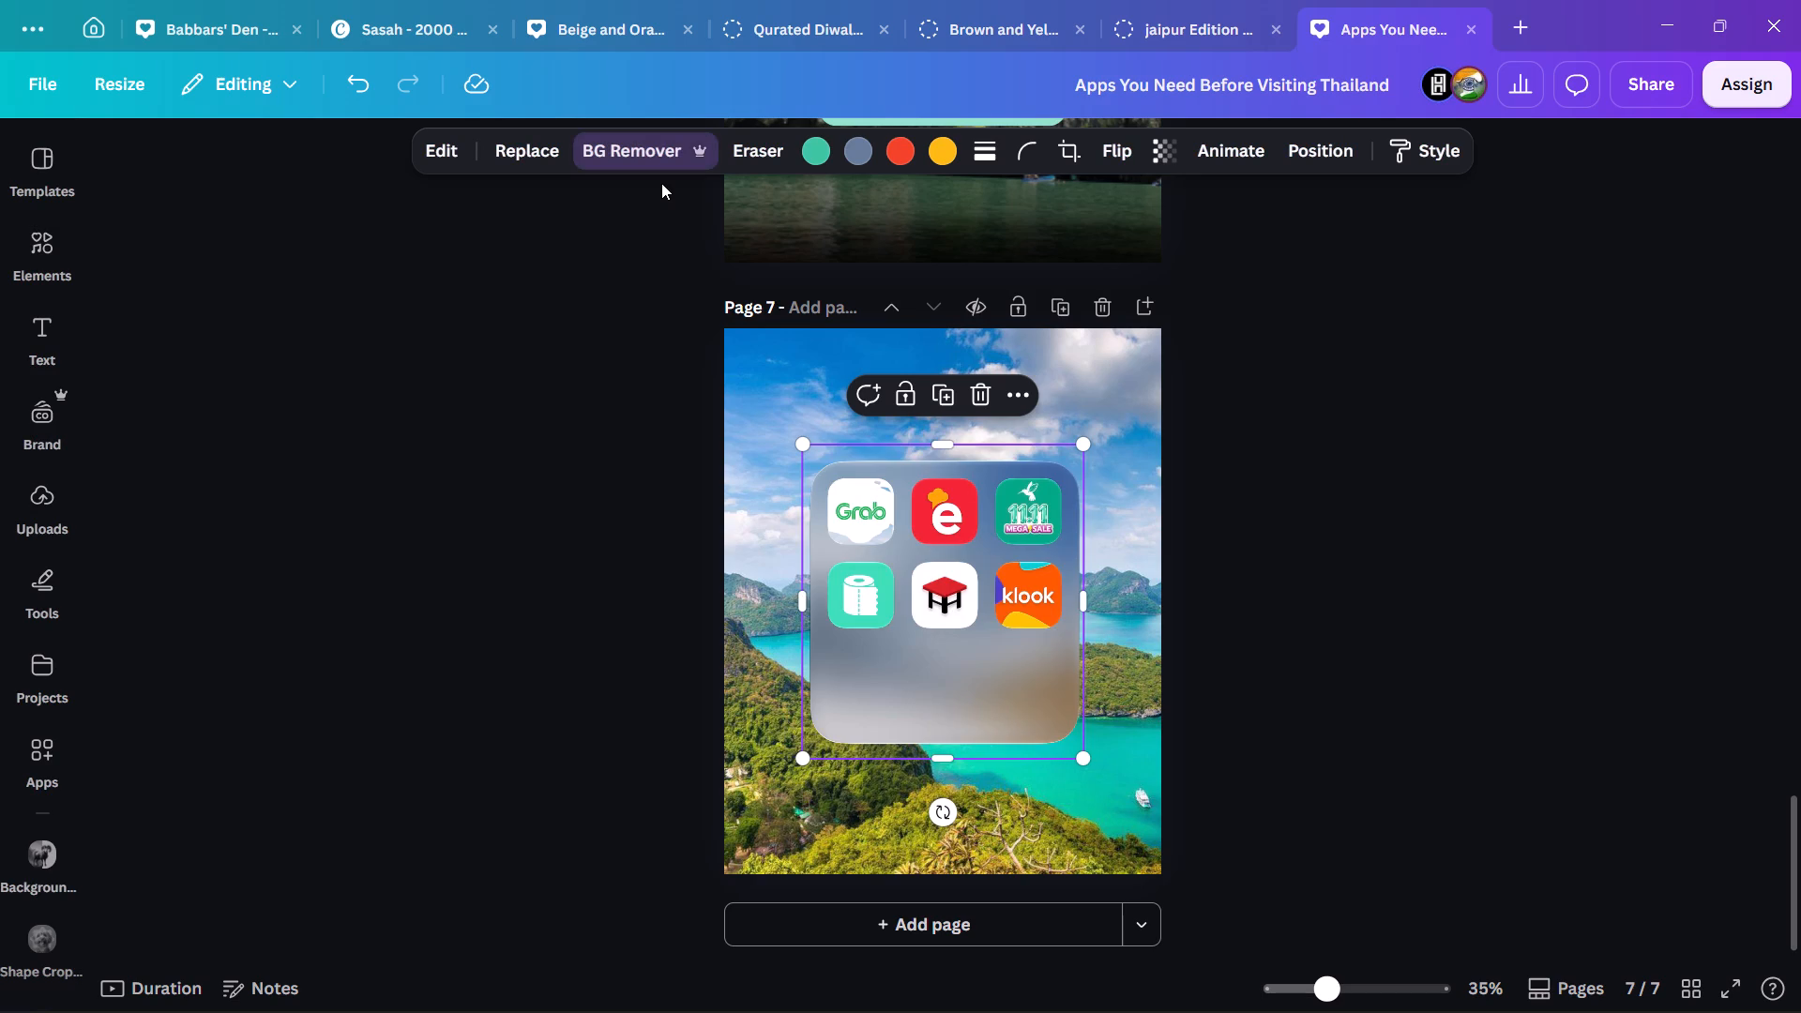
pyautogui.click(1298, 612)
# Scale down the app folder image on page 7, move it into the upper middle and center it horizontally.
pyautogui.keyDown('ctrl'); pyautogui.scroll(4, 1309, 612); pyautogui.keyUp('ctrl')
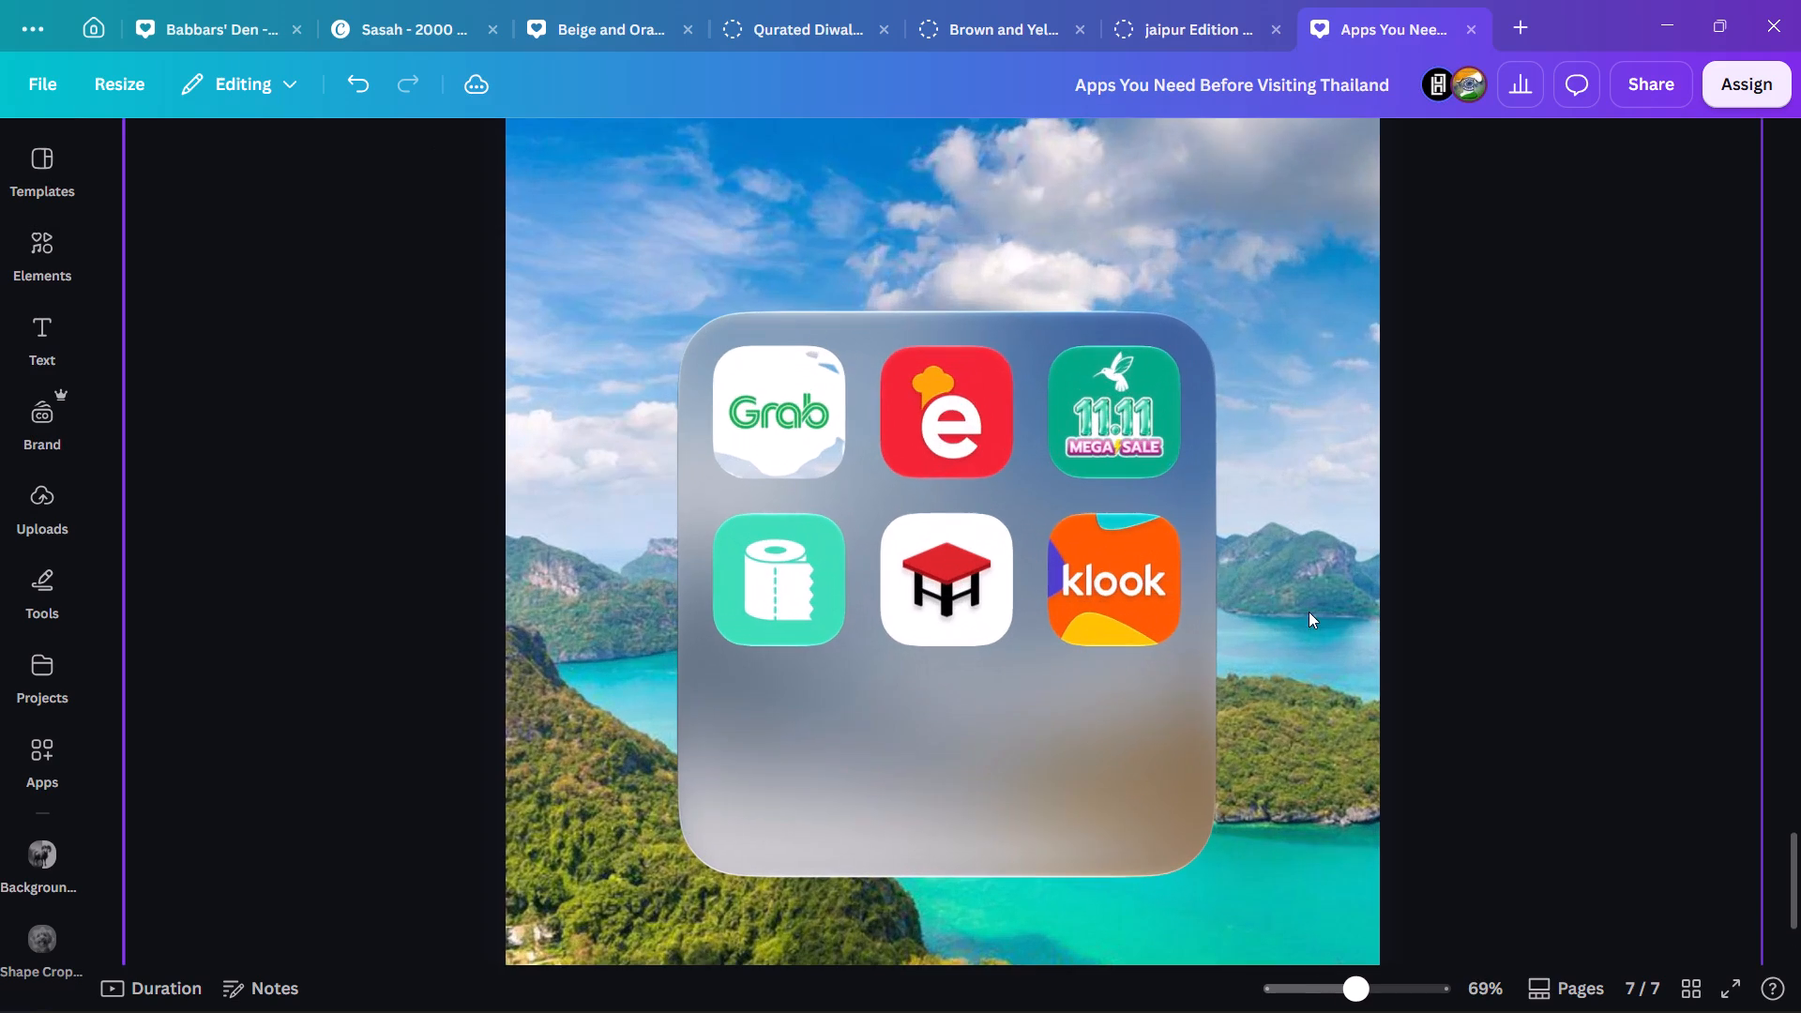
pyautogui.click(1168, 627)
pyautogui.moveTo(1224, 278); pyautogui.dragTo(926, 563)
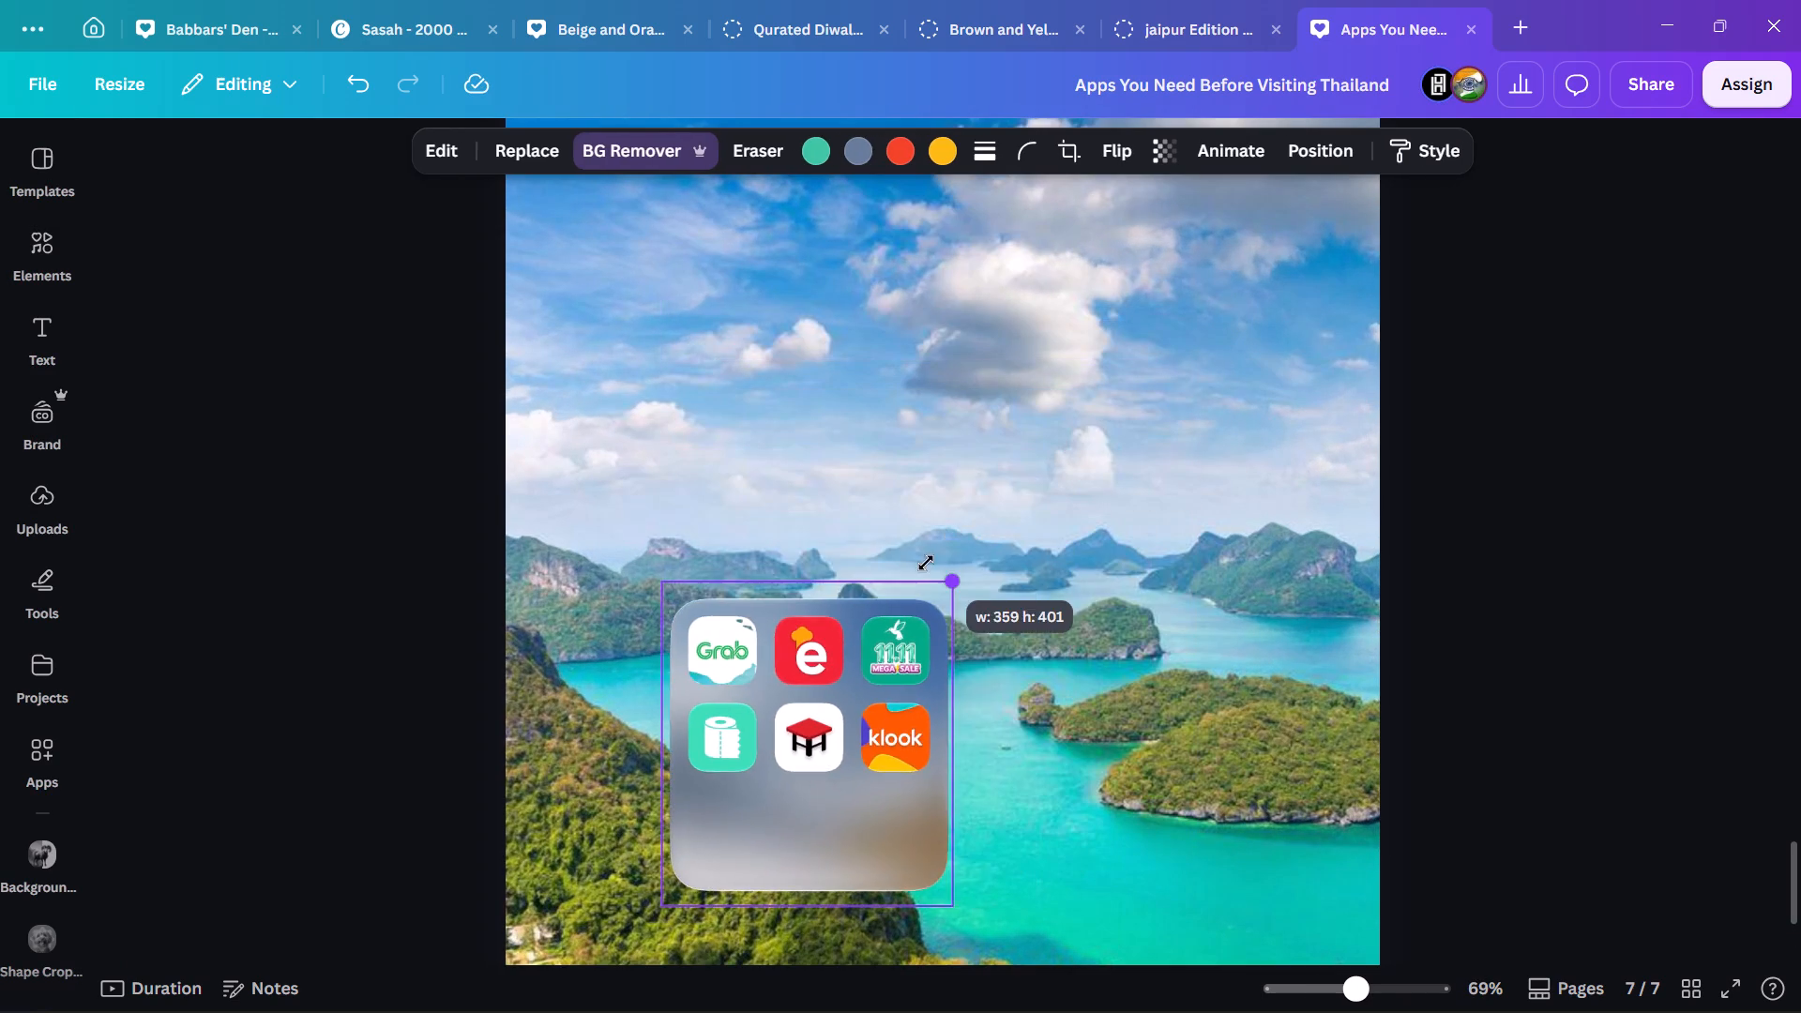
pyautogui.moveTo(926, 563); pyautogui.dragTo(1130, 544)
pyautogui.moveTo(1051, 470); pyautogui.dragTo(1128, 446)
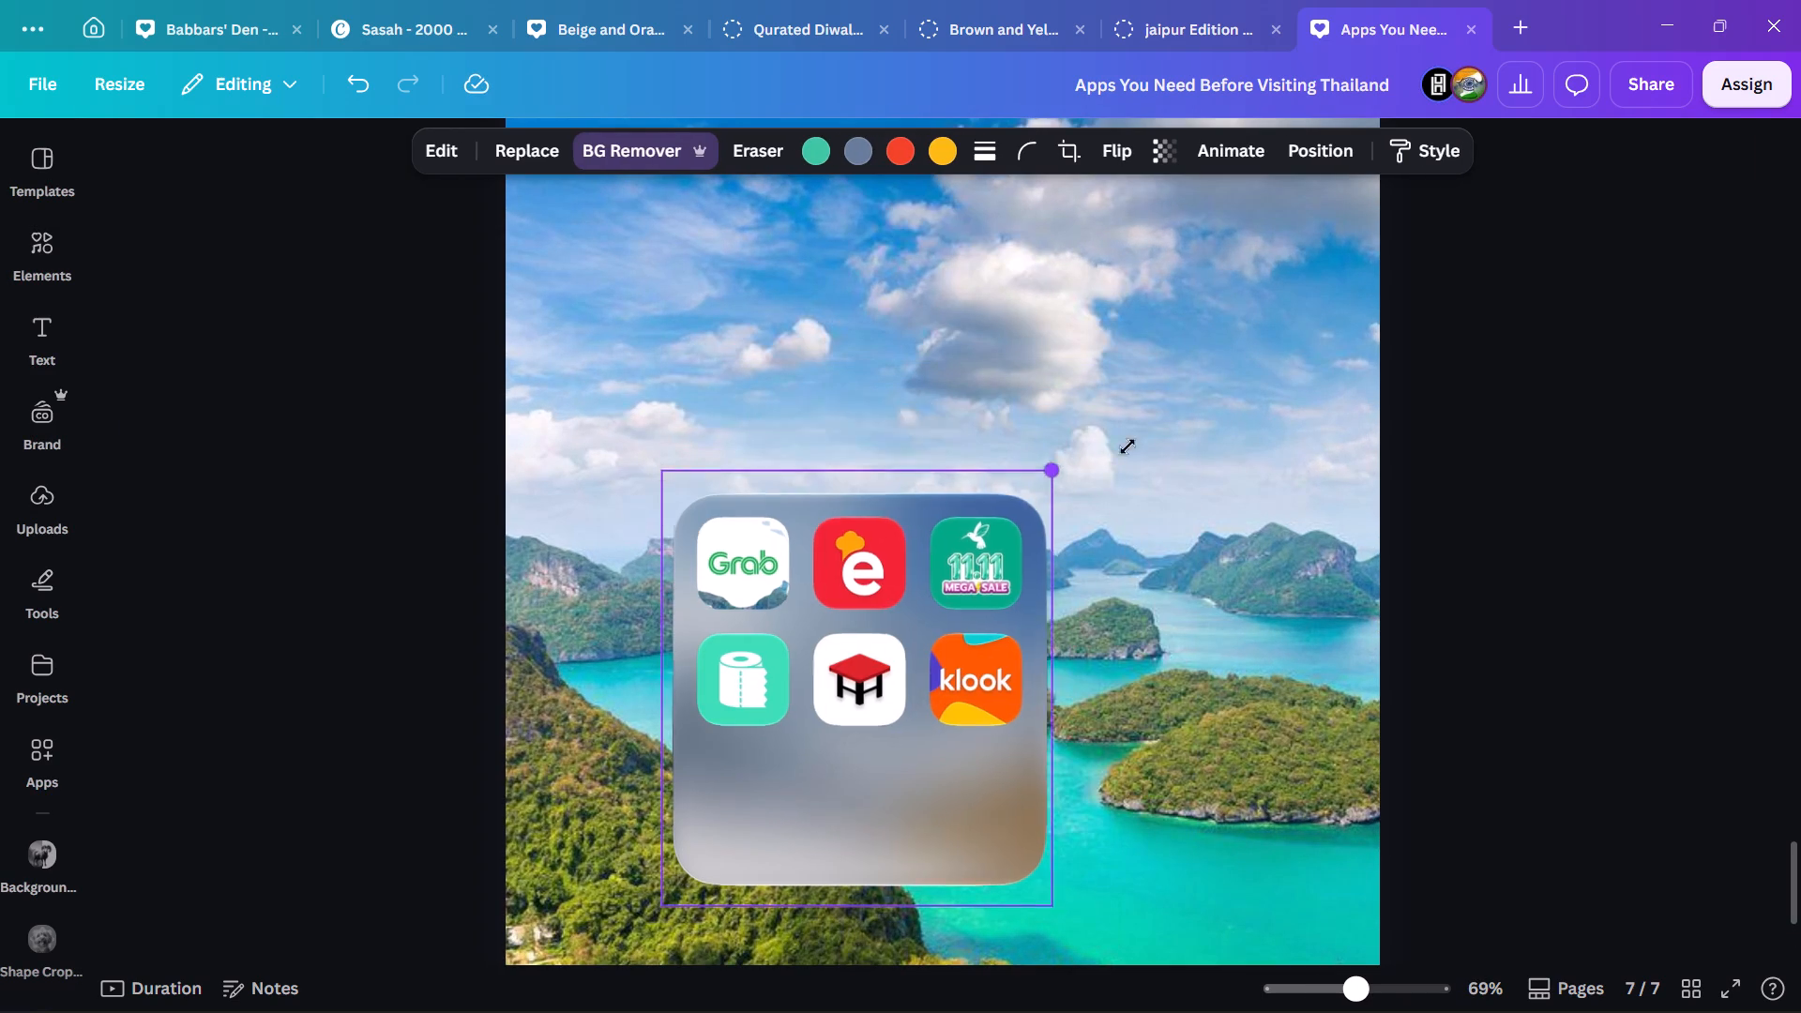
pyautogui.moveTo(1128, 446); pyautogui.dragTo(1162, 442)
pyautogui.moveTo(887, 753); pyautogui.dragTo(957, 580)
pyautogui.rightClick(949, 587)
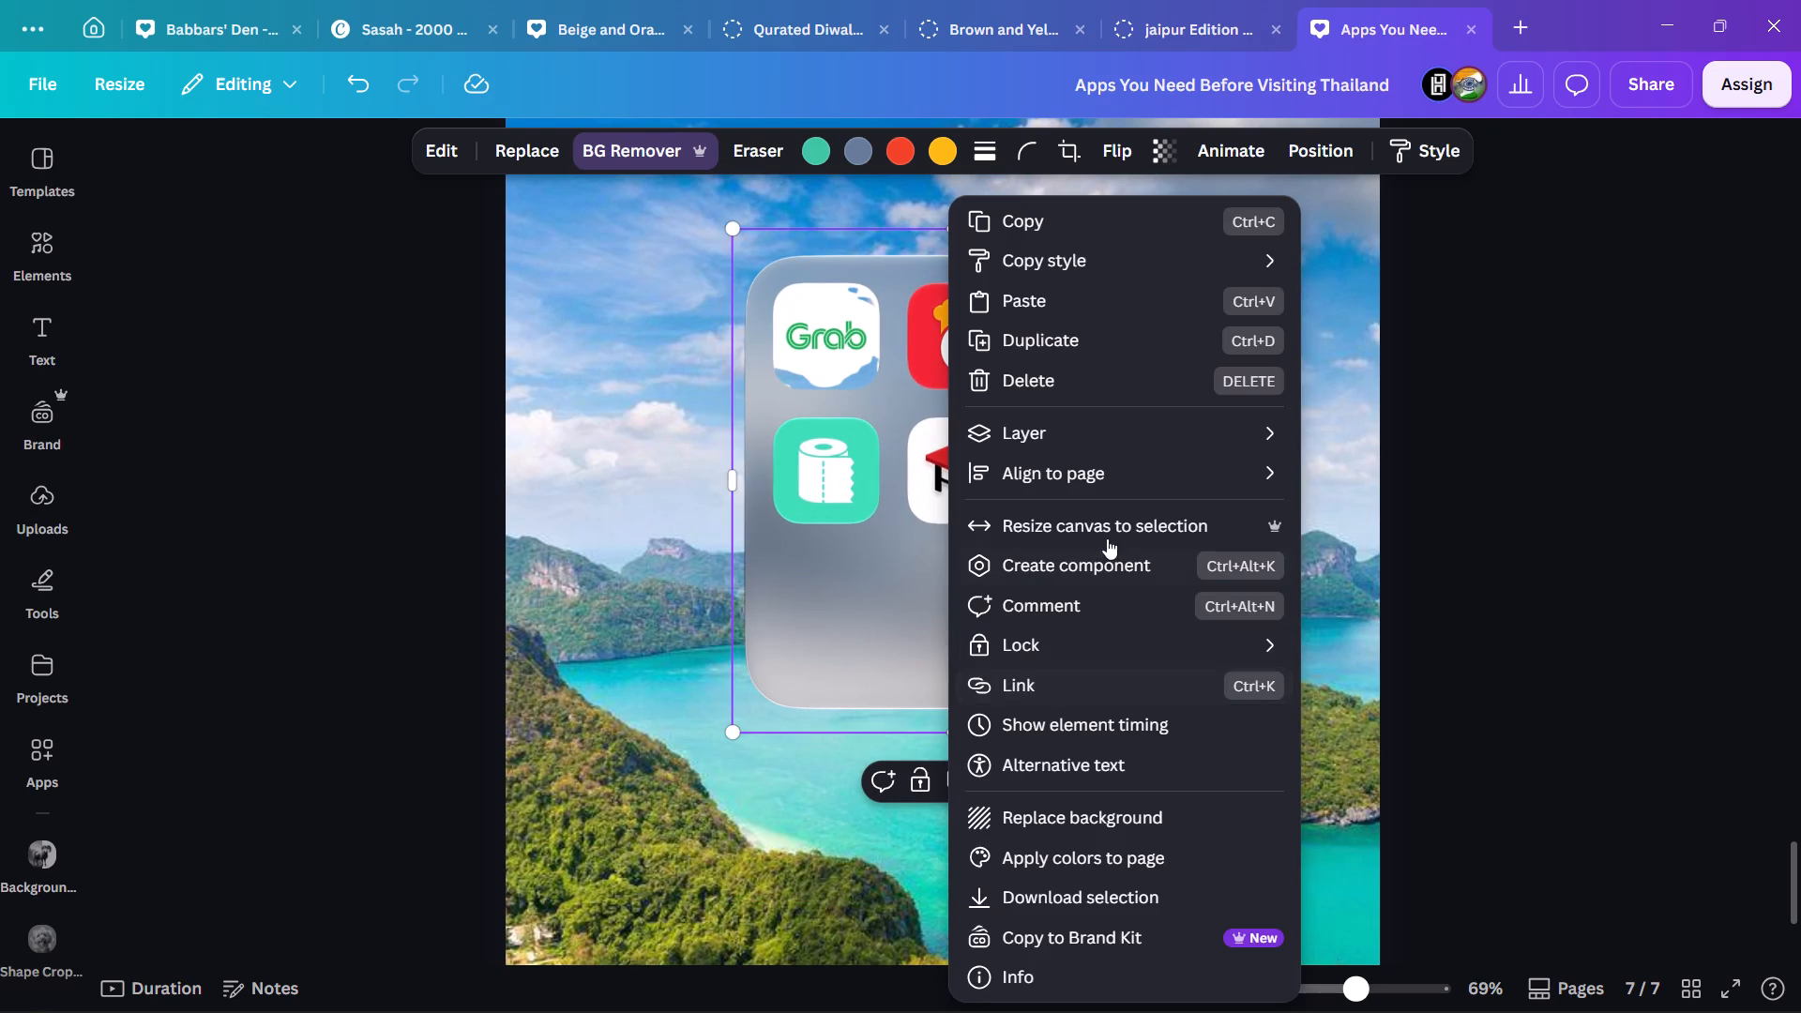
pyautogui.click(1082, 504)
pyautogui.click(1068, 484)
pyautogui.click(1351, 502)
pyautogui.click(1542, 546)
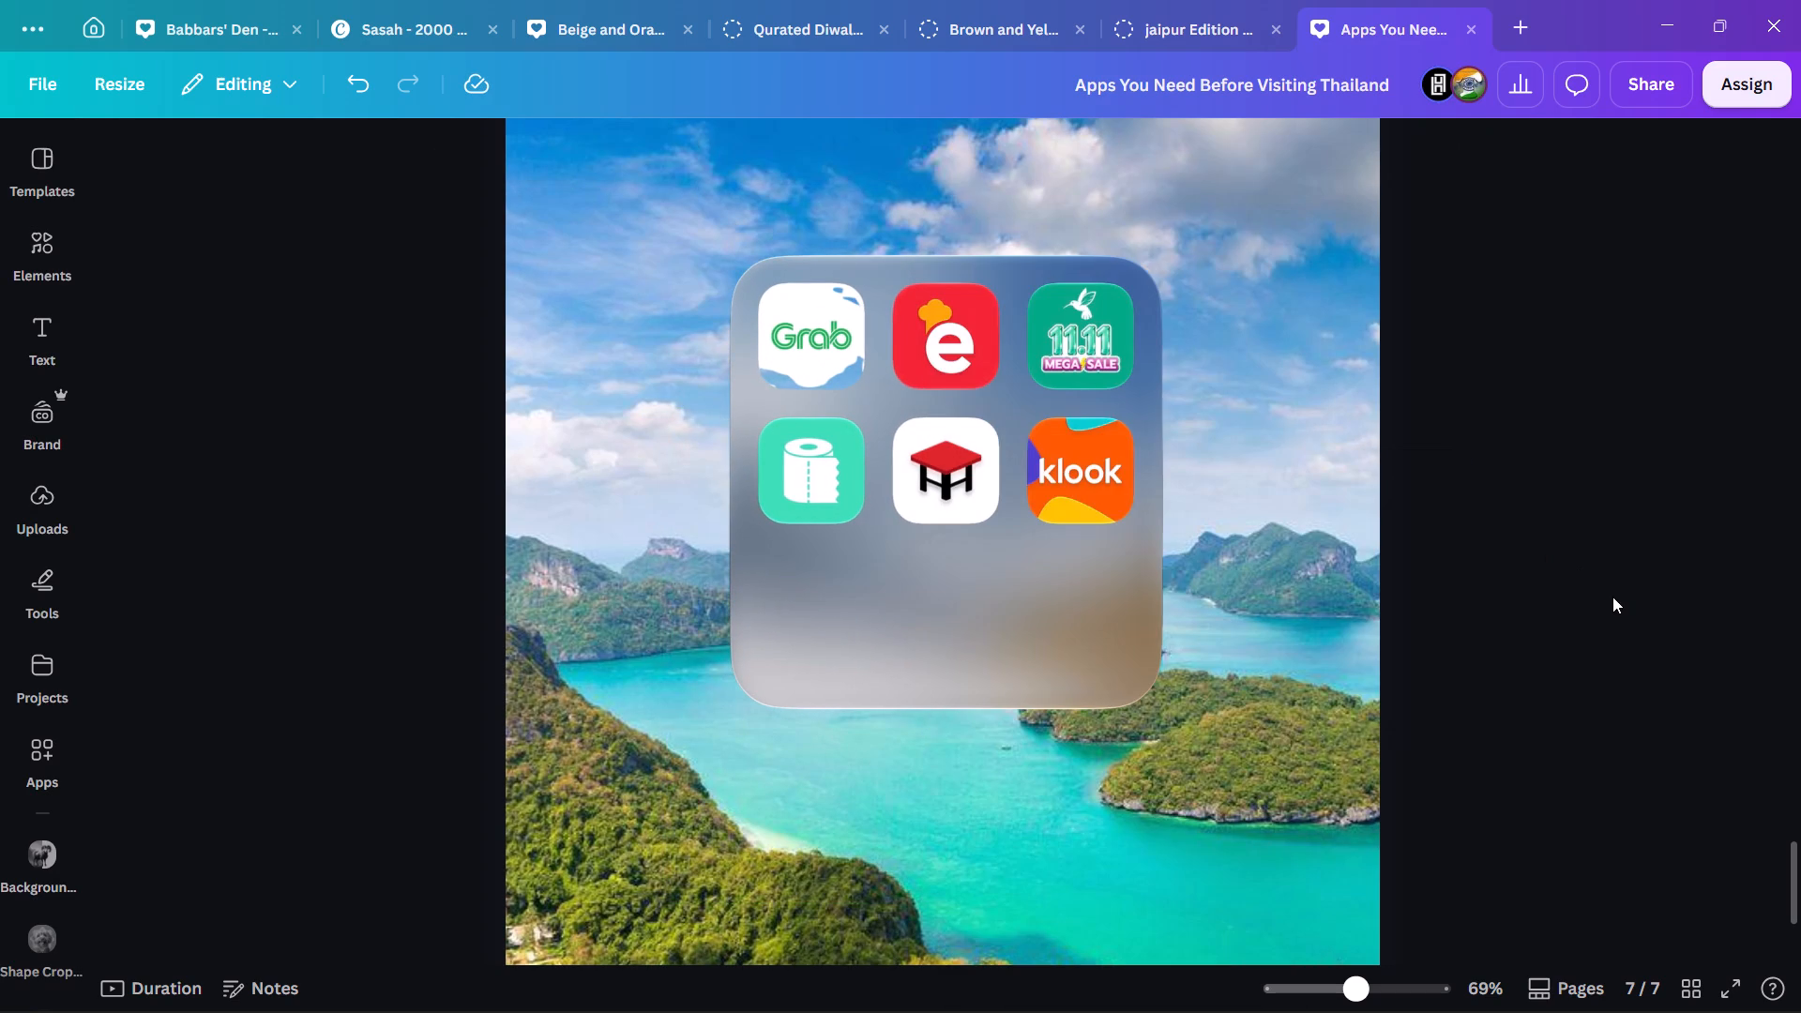
# Enlarge the app folder image to about three-fifths of the page width, re-center it horizontally and nudge it slightly upward.
pyautogui.click(1036, 587)
pyautogui.moveTo(718, 732); pyautogui.dragTo(686, 762)
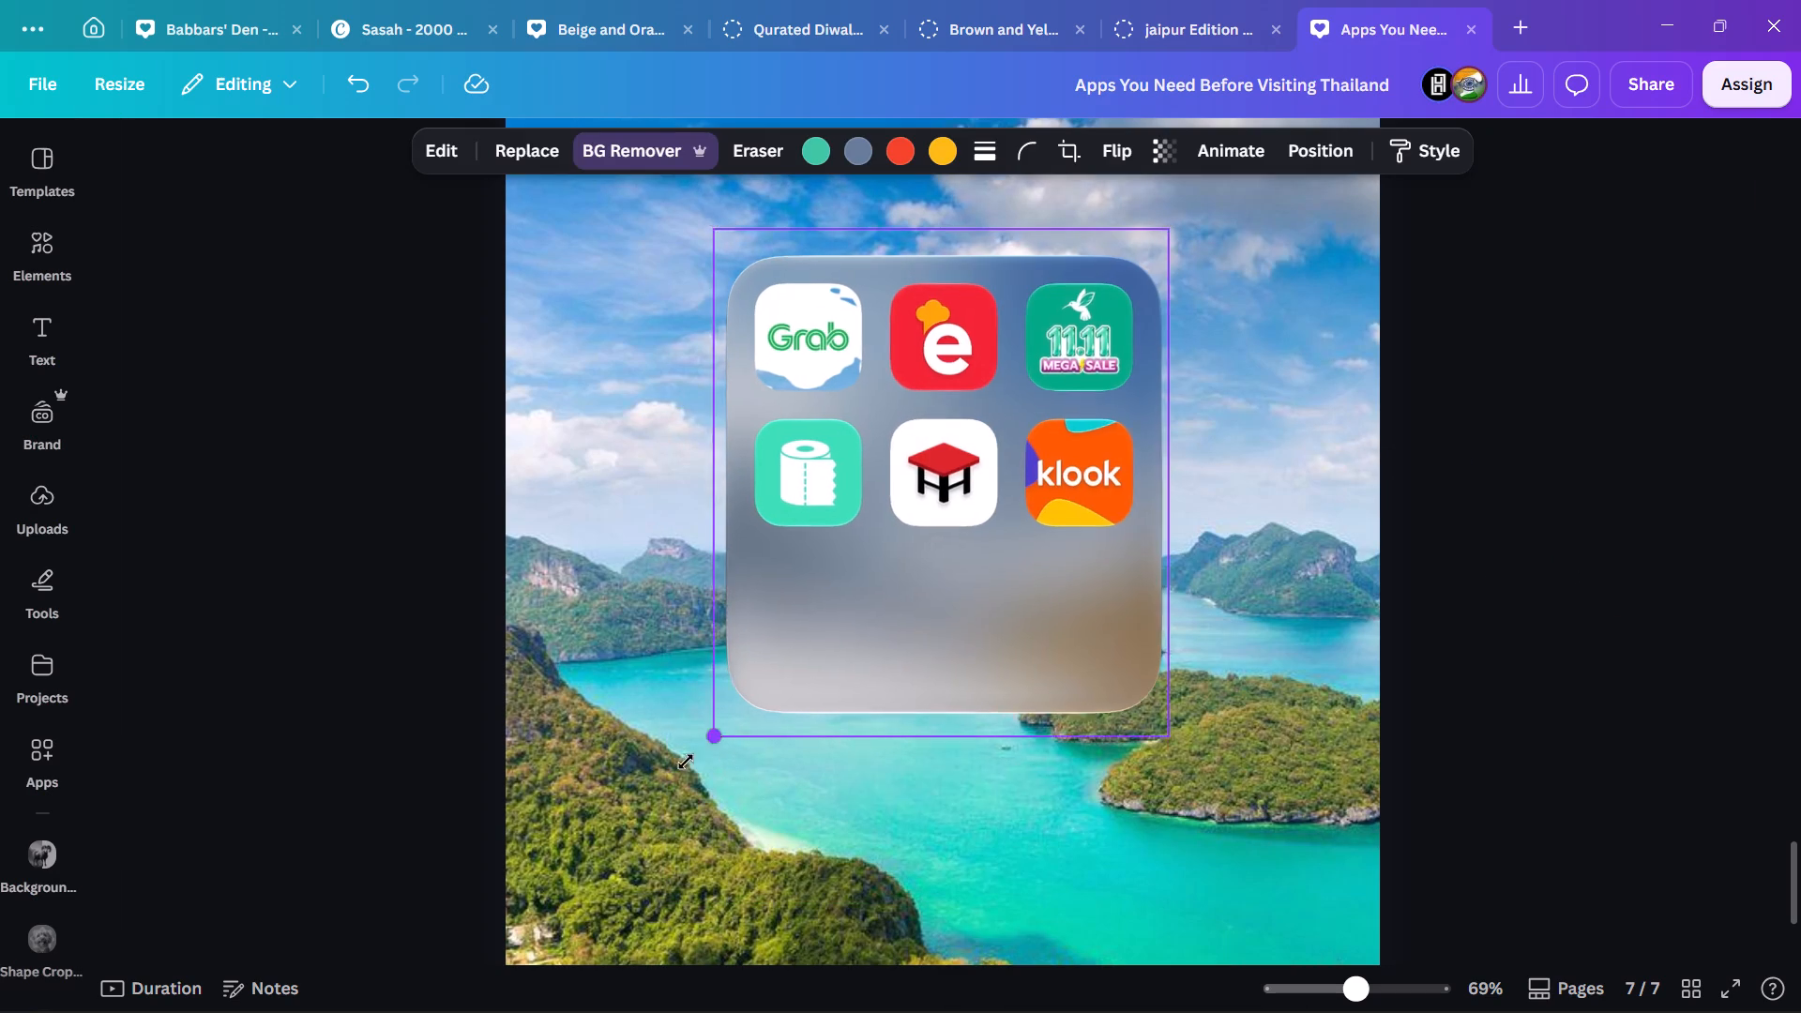
pyautogui.moveTo(686, 762); pyautogui.dragTo(610, 824)
pyautogui.rightClick(1022, 614)
pyautogui.click(1203, 476)
pyautogui.click(1435, 519)
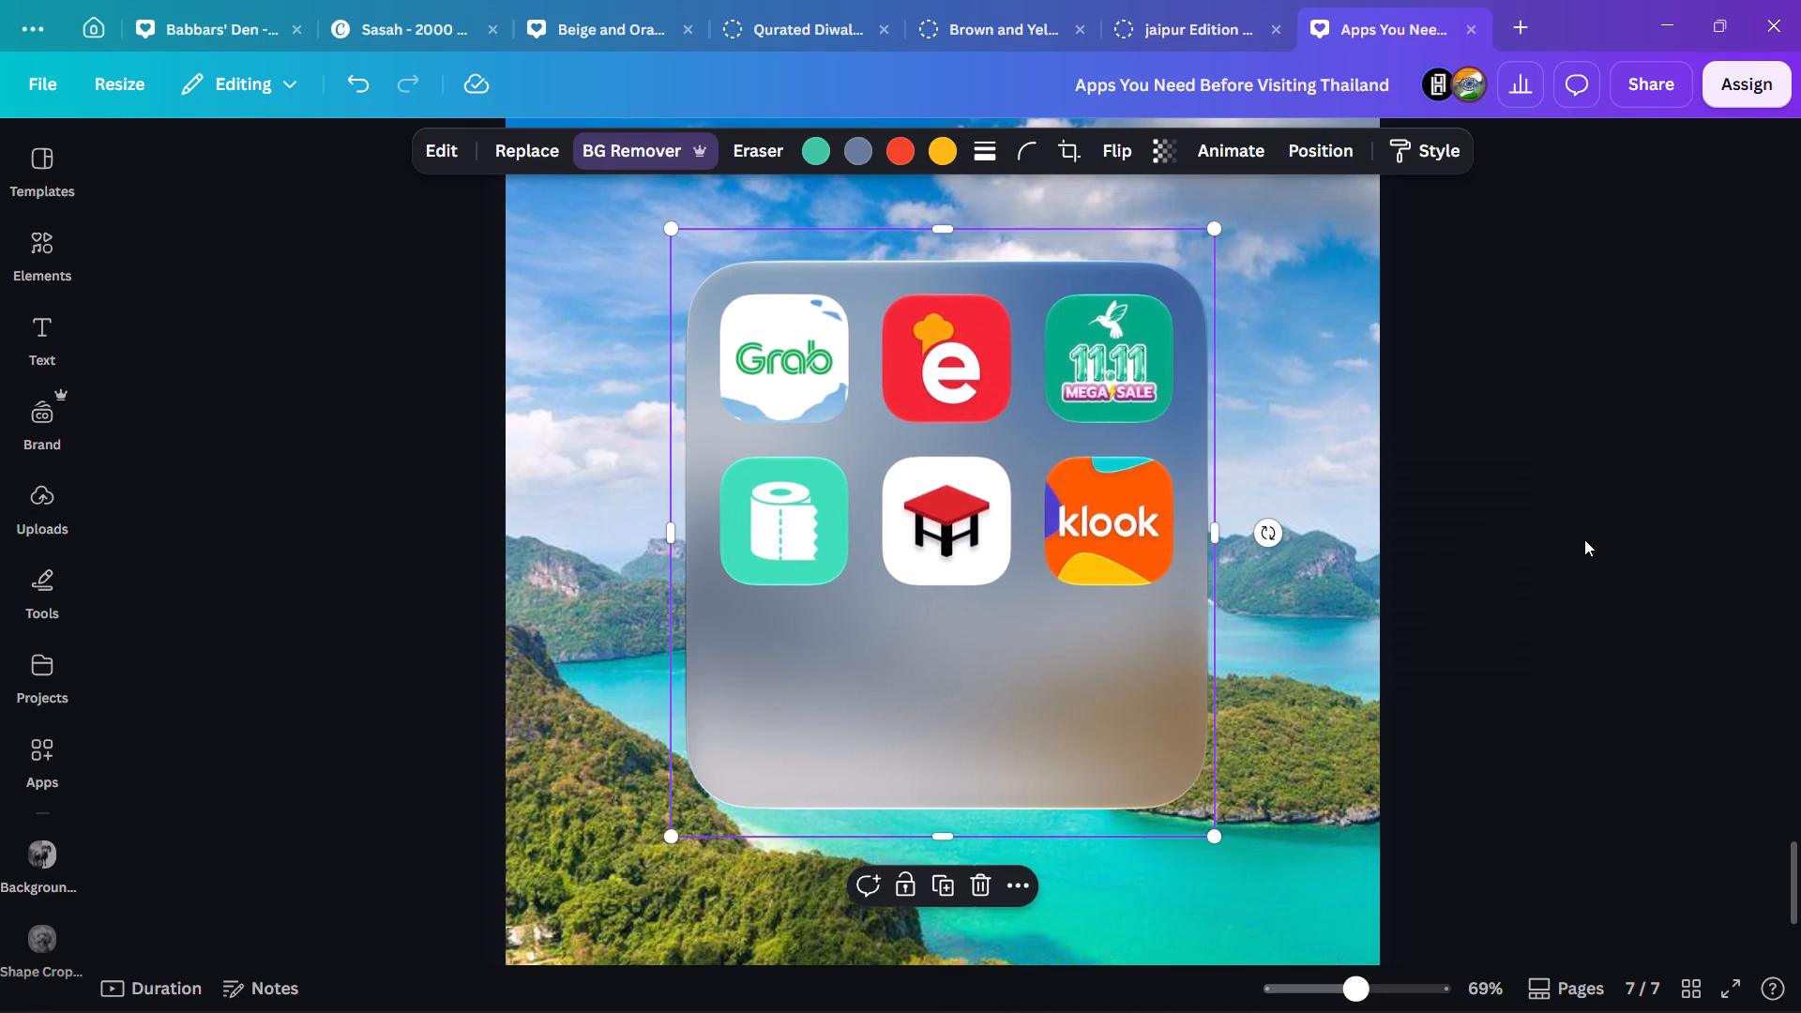
pyautogui.click(1584, 539)
pyautogui.keyDown('ctrl'); pyautogui.scroll(-5, 1584, 540); pyautogui.keyUp('ctrl')
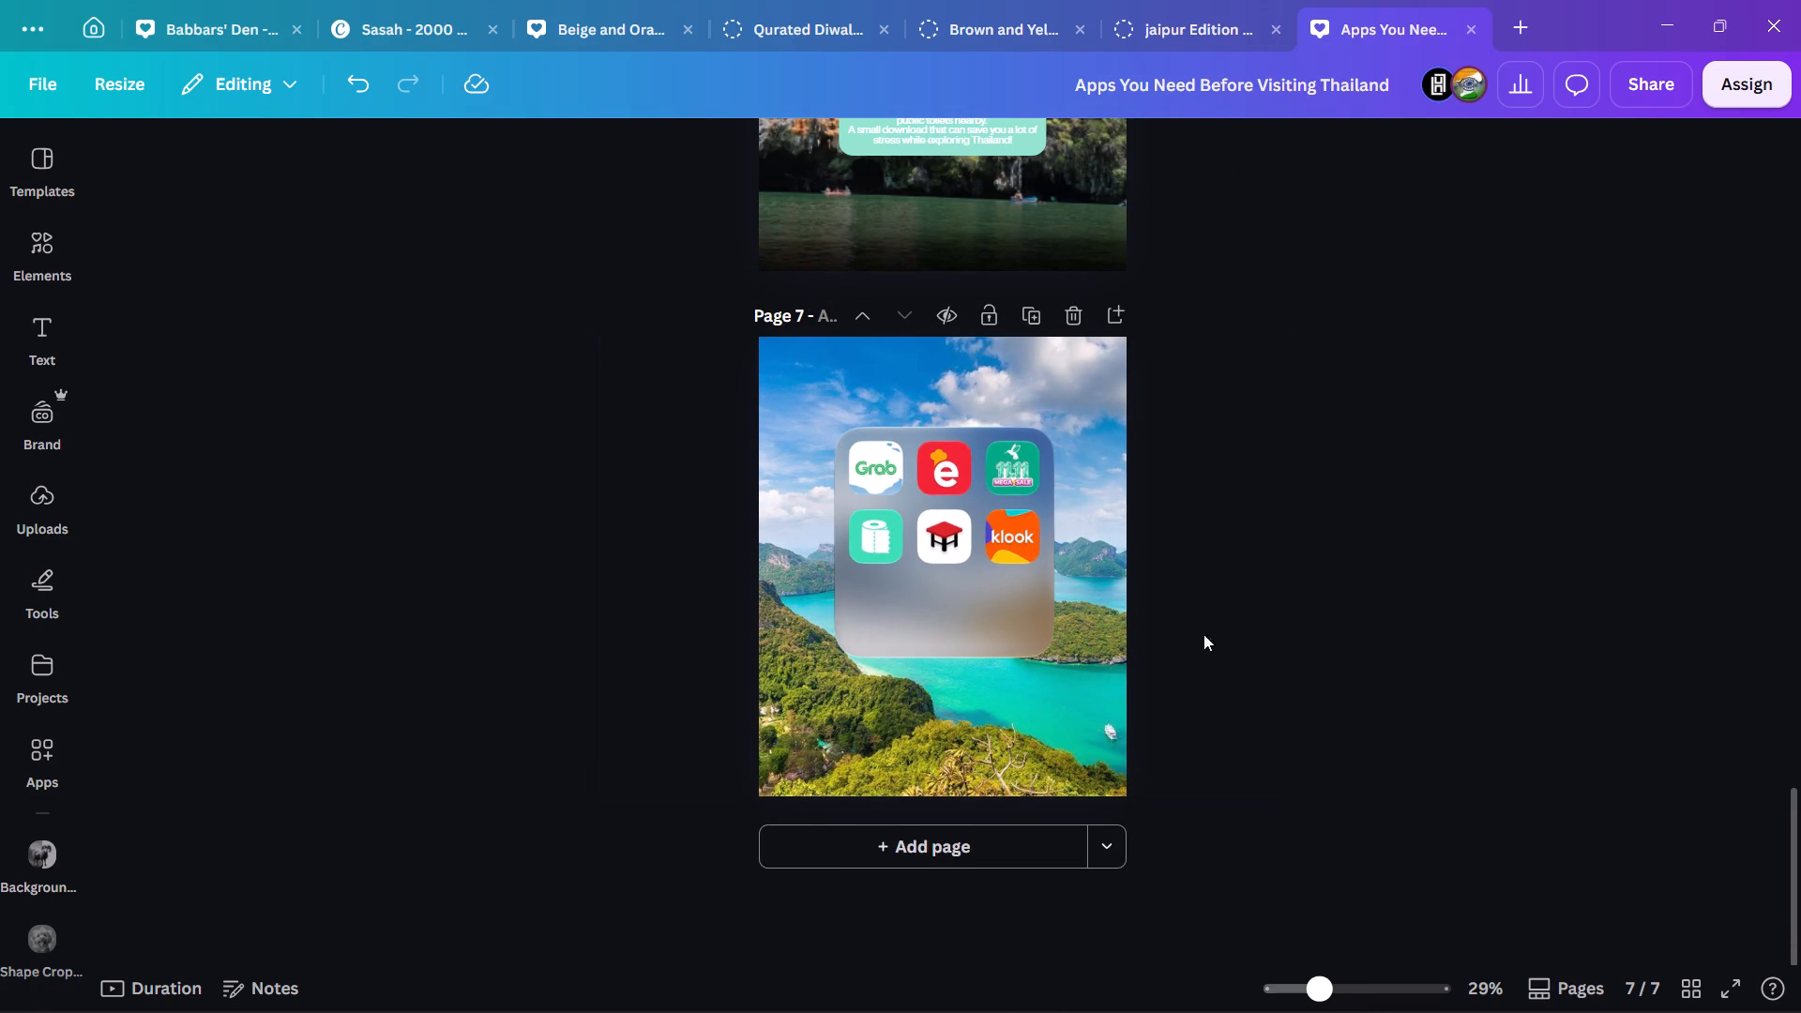
pyautogui.click(1461, 637)
pyautogui.moveTo(968, 577); pyautogui.dragTo(968, 567)
# Copy the cream rectangle behind the word "Thailand" in page 1's bottom caption and paste it onto page 7.
pyautogui.scroll(3, 1409, 612)
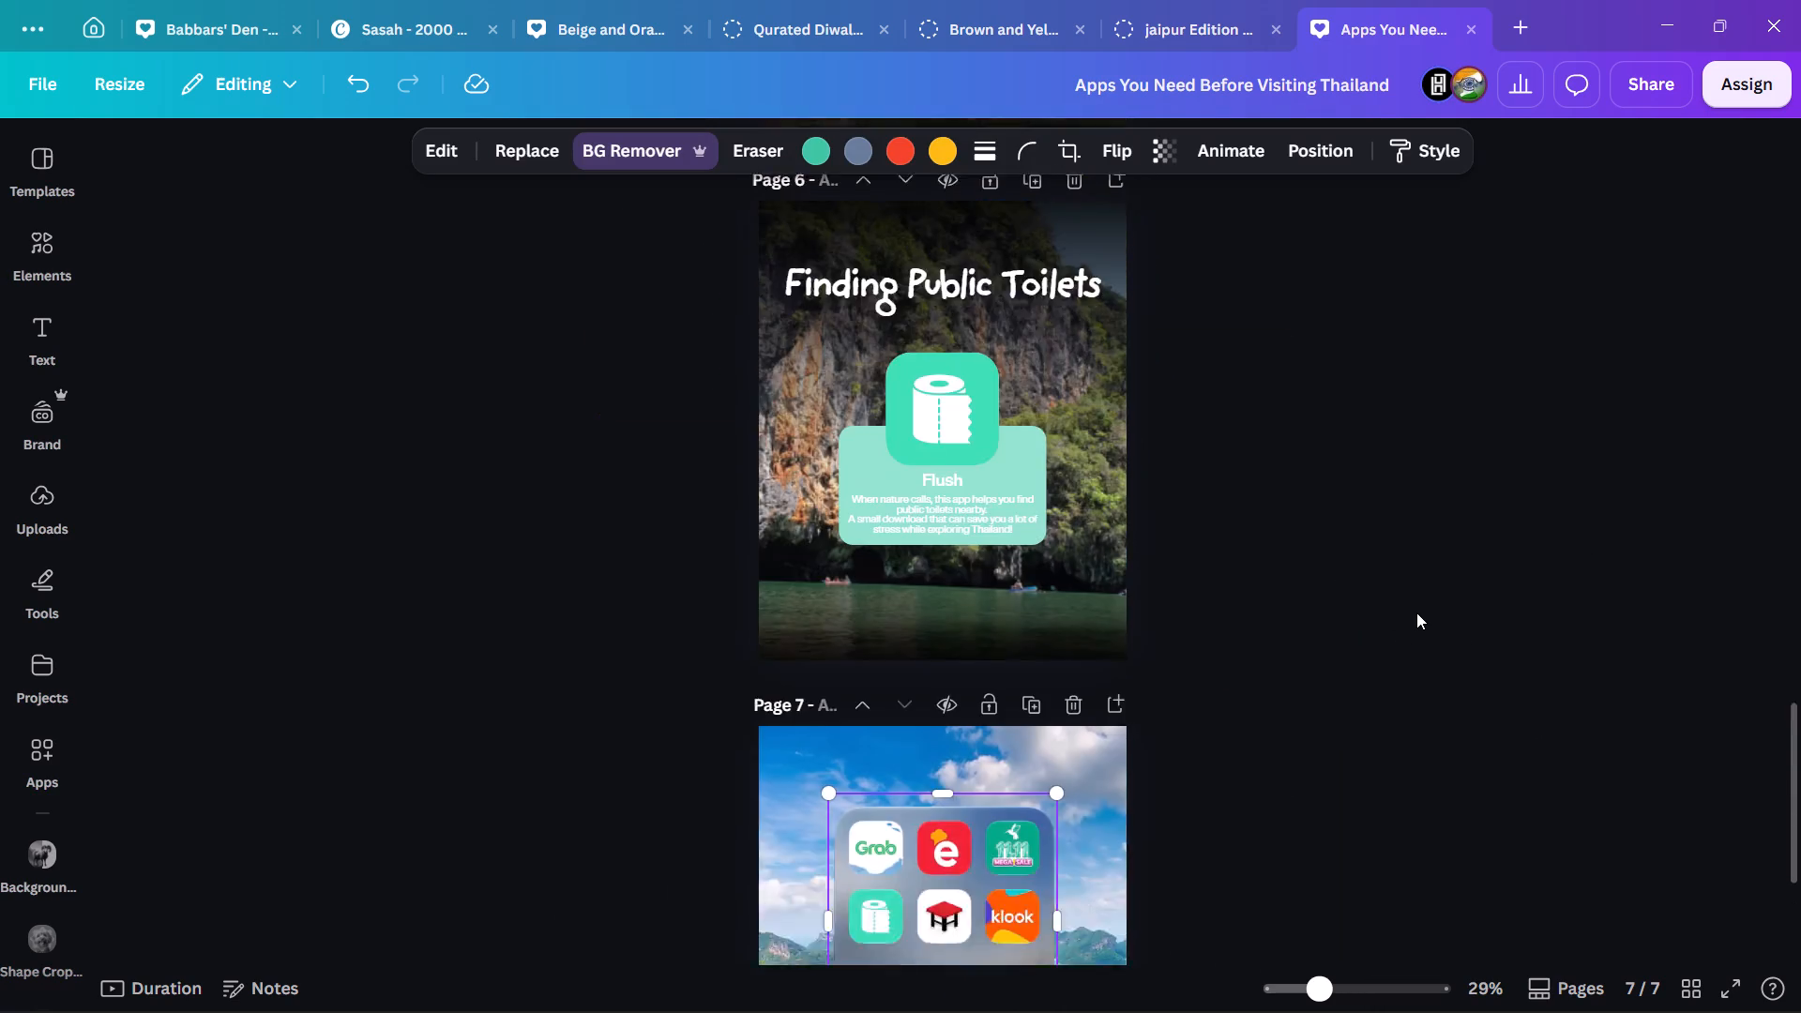
pyautogui.scroll(20, 1416, 612)
pyautogui.scroll(1, 1416, 612)
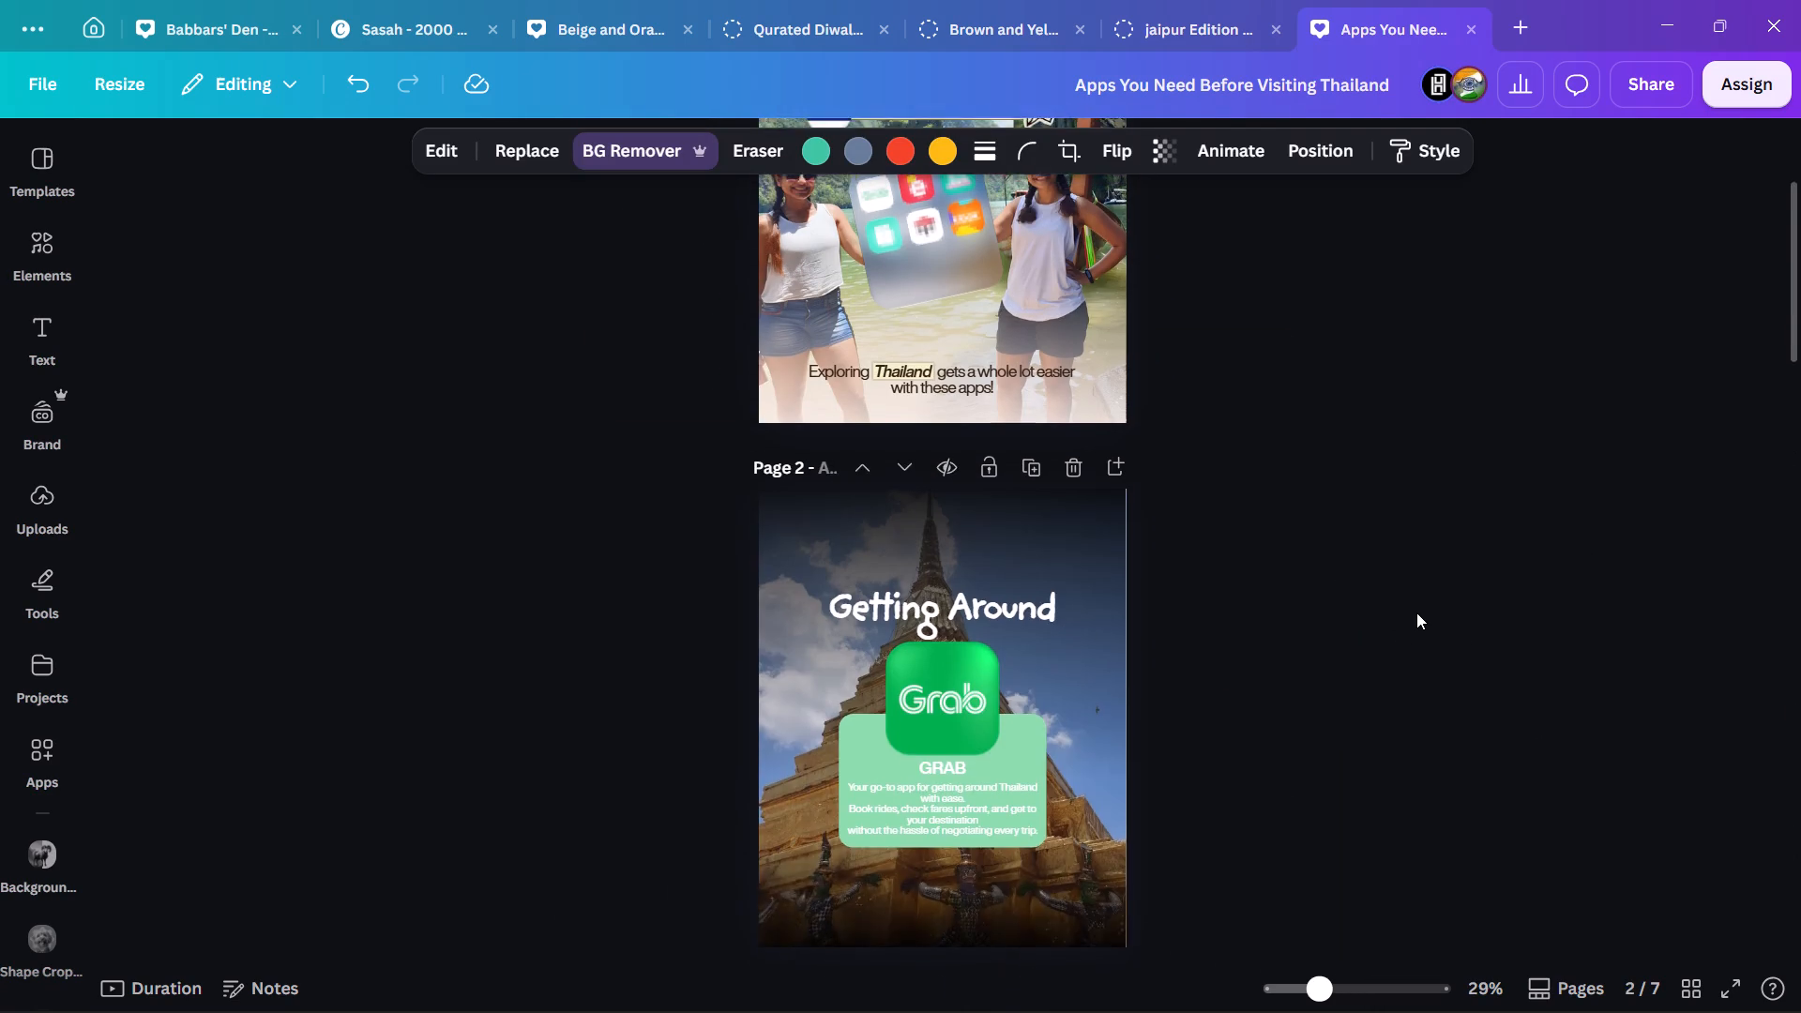
pyautogui.scroll(4, 1416, 612)
pyautogui.click(1020, 345)
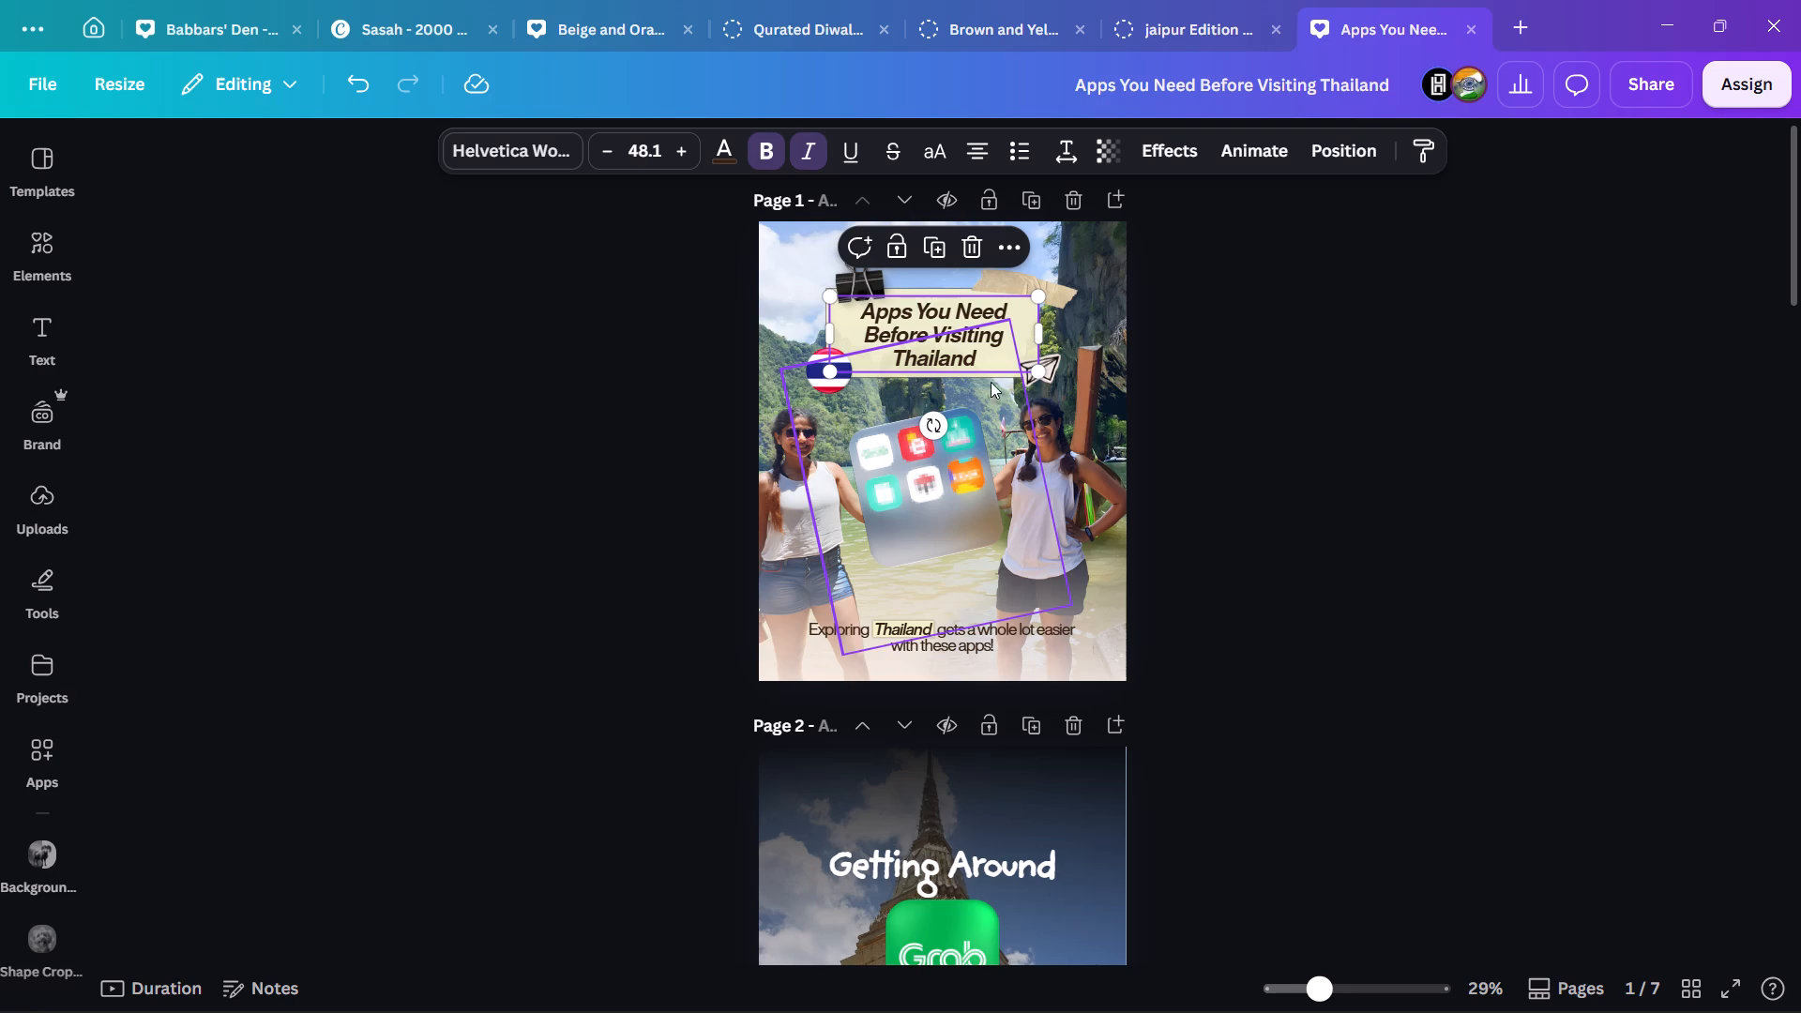
pyautogui.keyDown('ctrl'); pyautogui.scroll(4, 1365, 616); pyautogui.keyUp('ctrl')
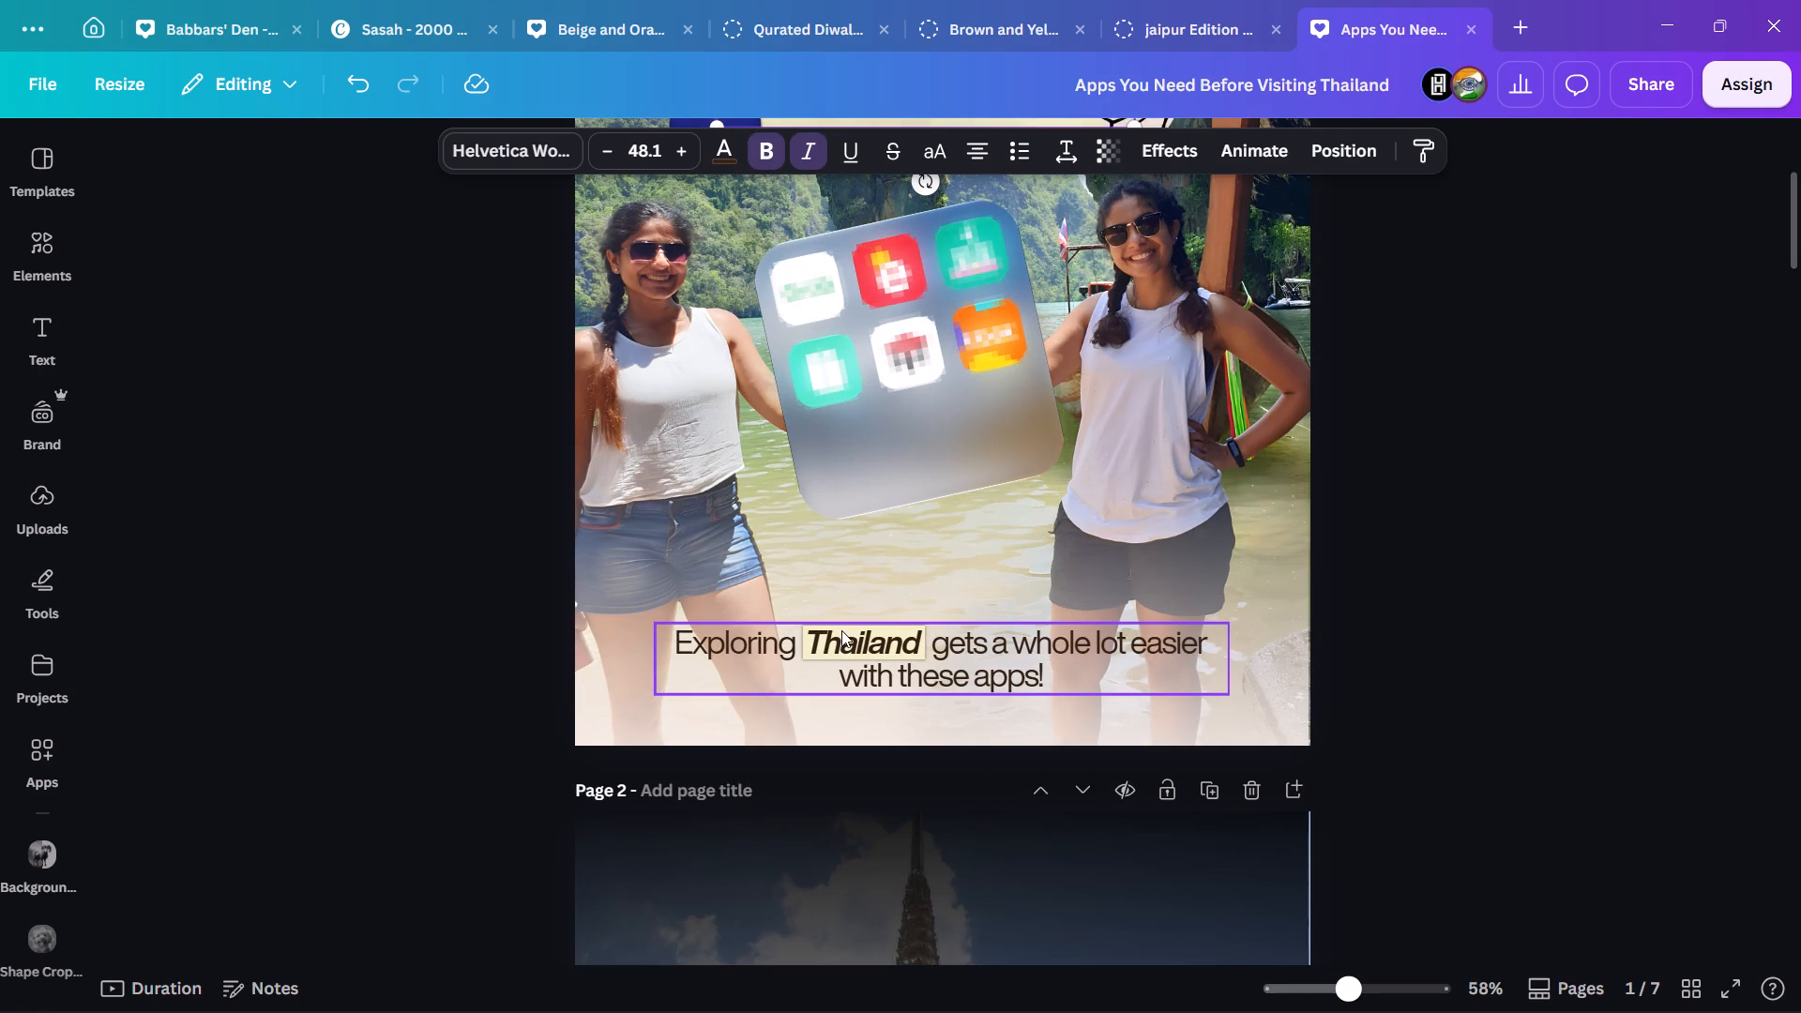
pyautogui.hotkey('alt', '1')
pyautogui.click(335, 644)
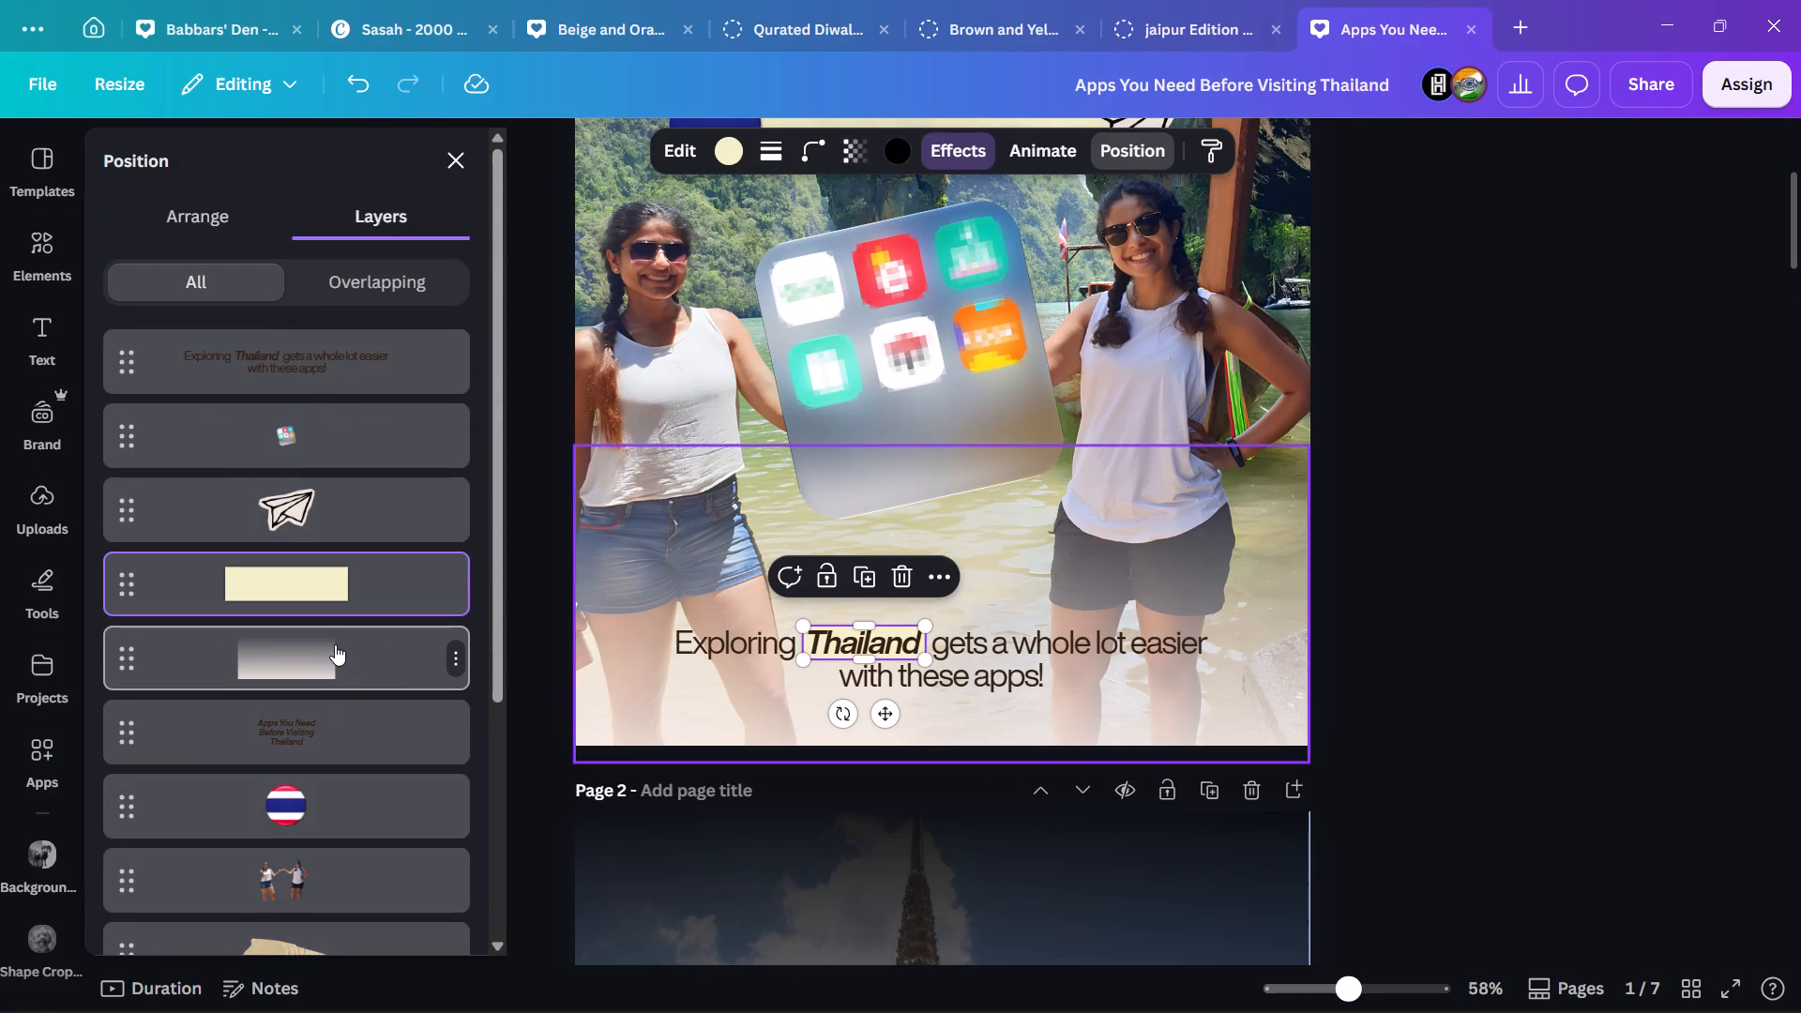
pyautogui.hotkey('ctrl', 'c')
pyautogui.click(462, 161)
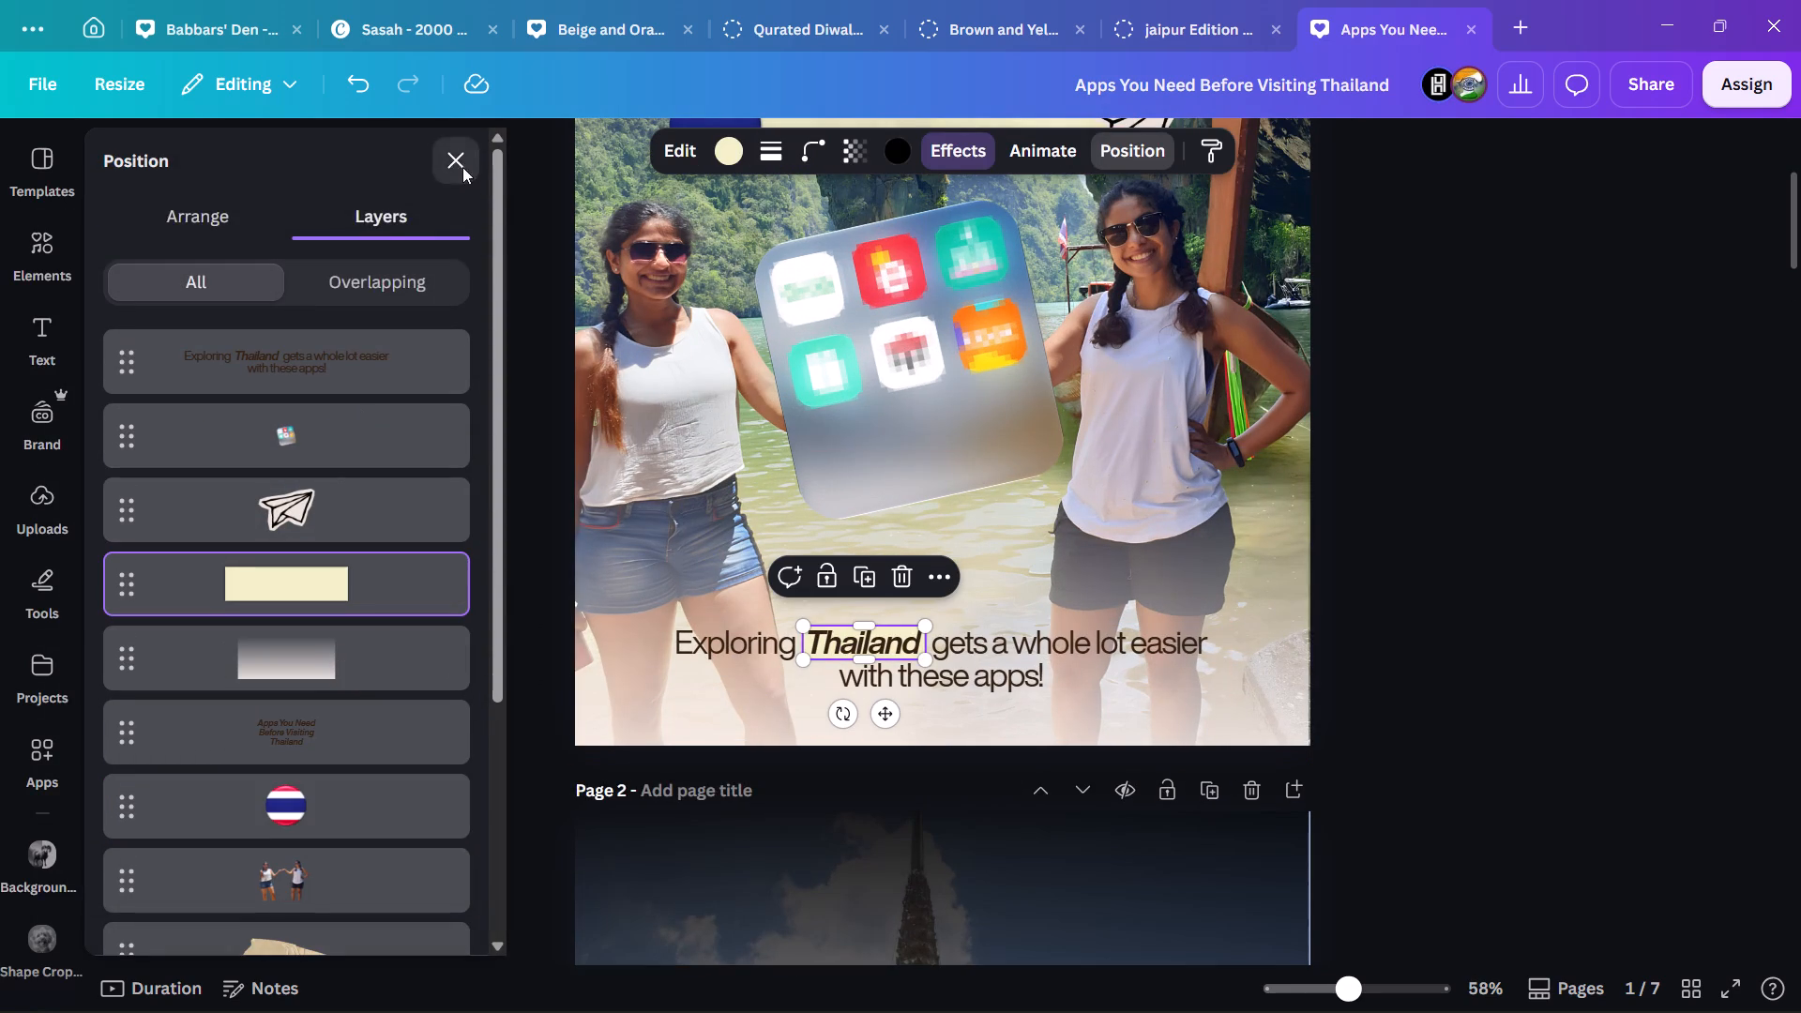
pyautogui.scroll(-6, 1693, 574)
pyautogui.keyDown('ctrl'); pyautogui.scroll(-6, 1538, 667); pyautogui.keyUp('ctrl')
pyautogui.scroll(-15, 1494, 673)
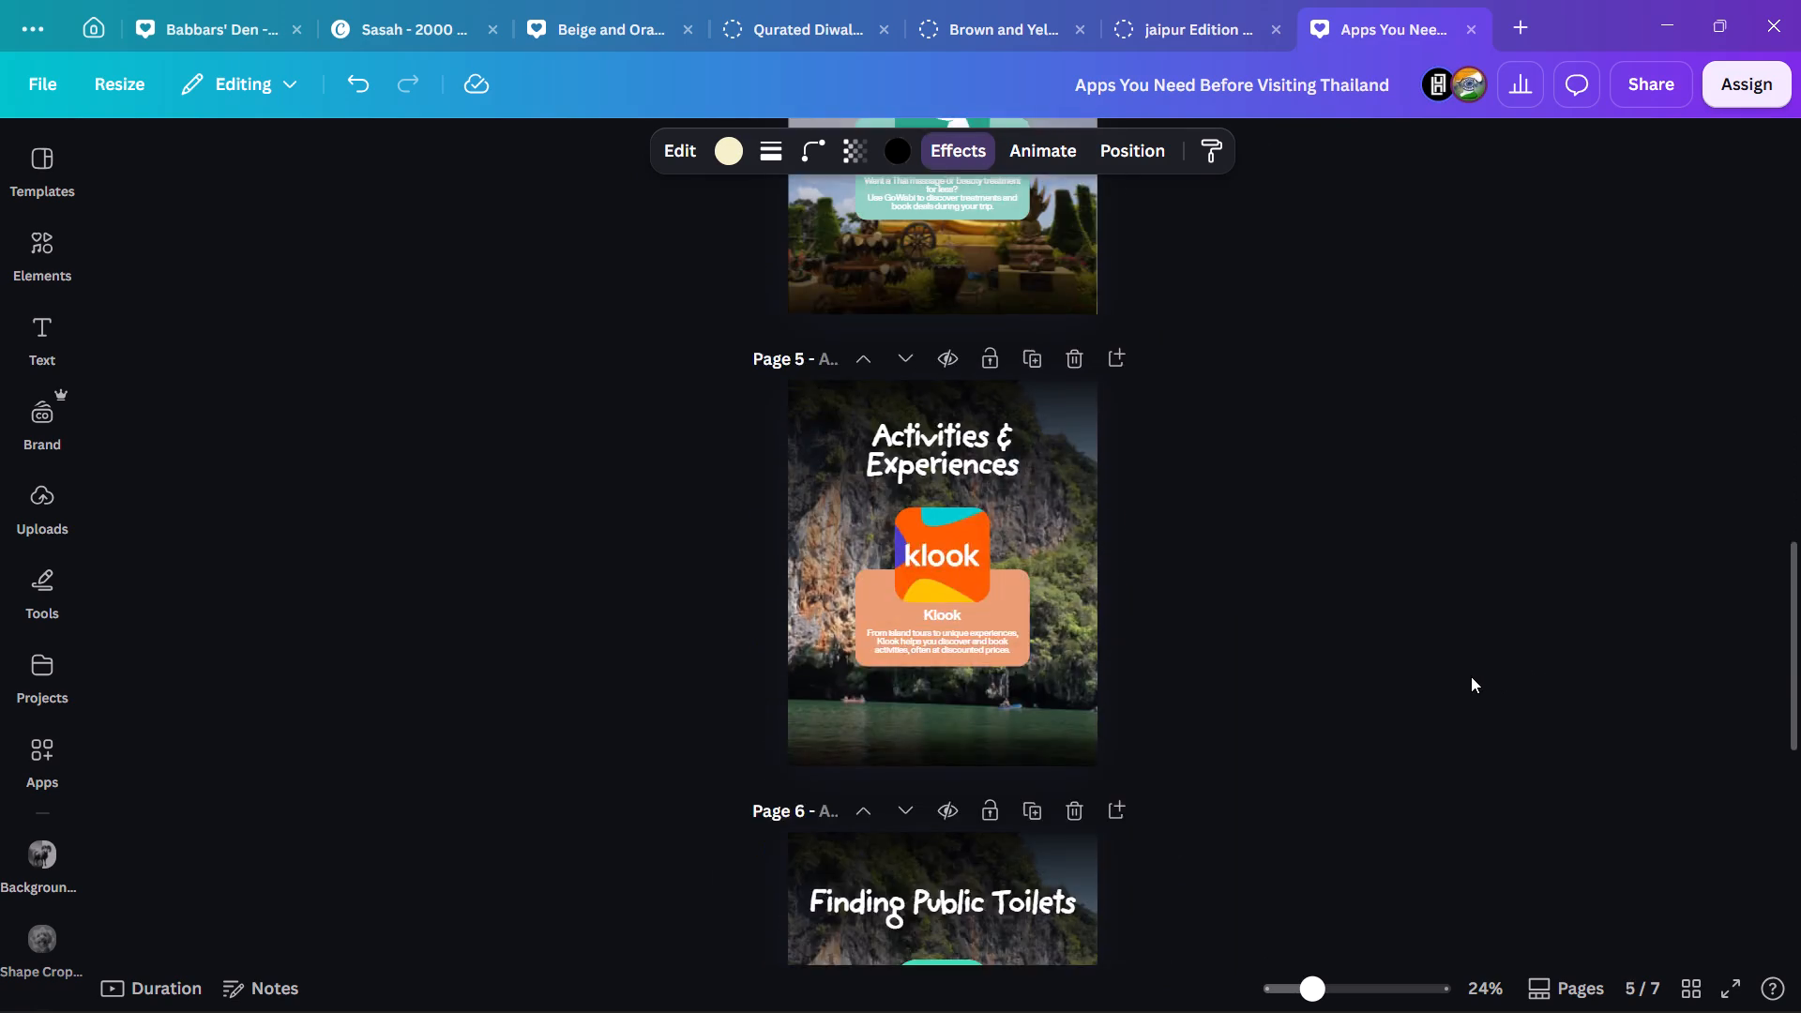
pyautogui.scroll(-9, 1471, 676)
pyautogui.hotkey('ctrl', 'v')
# Enlarge the pasted cream rectangle to about 850 px wide and place it over the lower part of the app folder.
pyautogui.keyDown('ctrl'); pyautogui.scroll(5, 1416, 683); pyautogui.keyUp('ctrl')
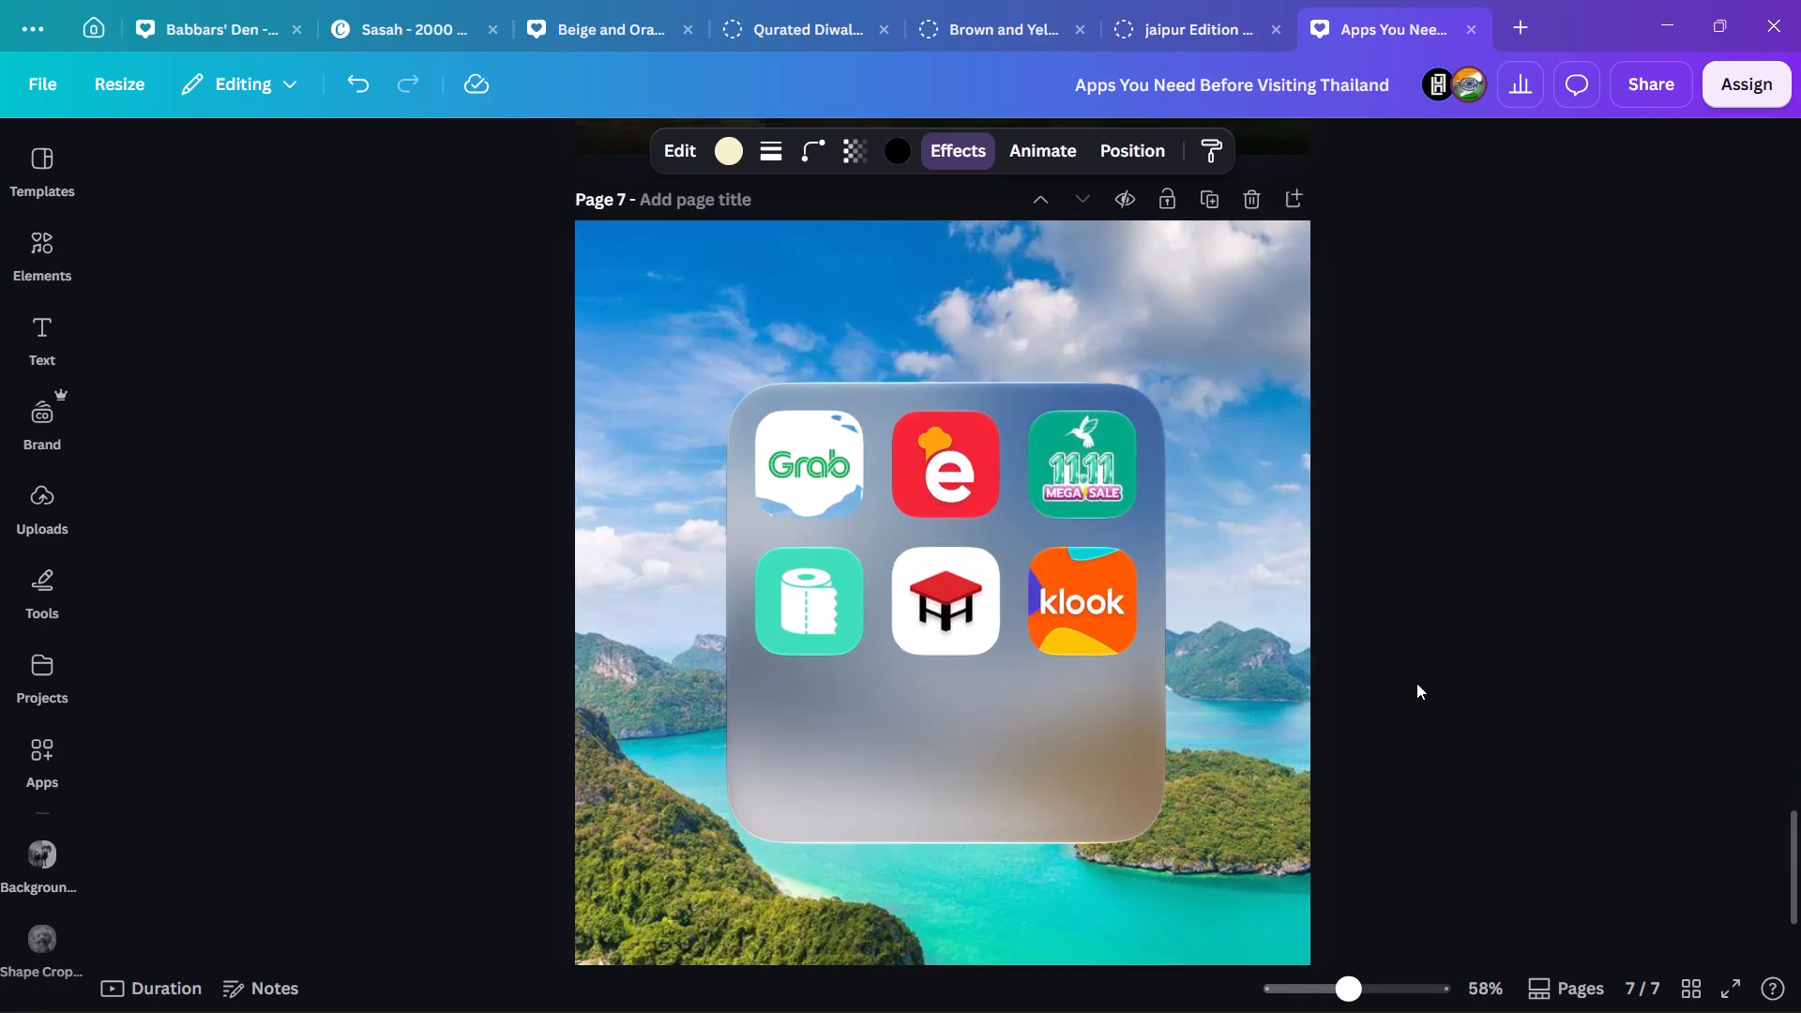
pyautogui.scroll(-4, 1414, 710)
pyautogui.moveTo(885, 776); pyautogui.dragTo(864, 582)
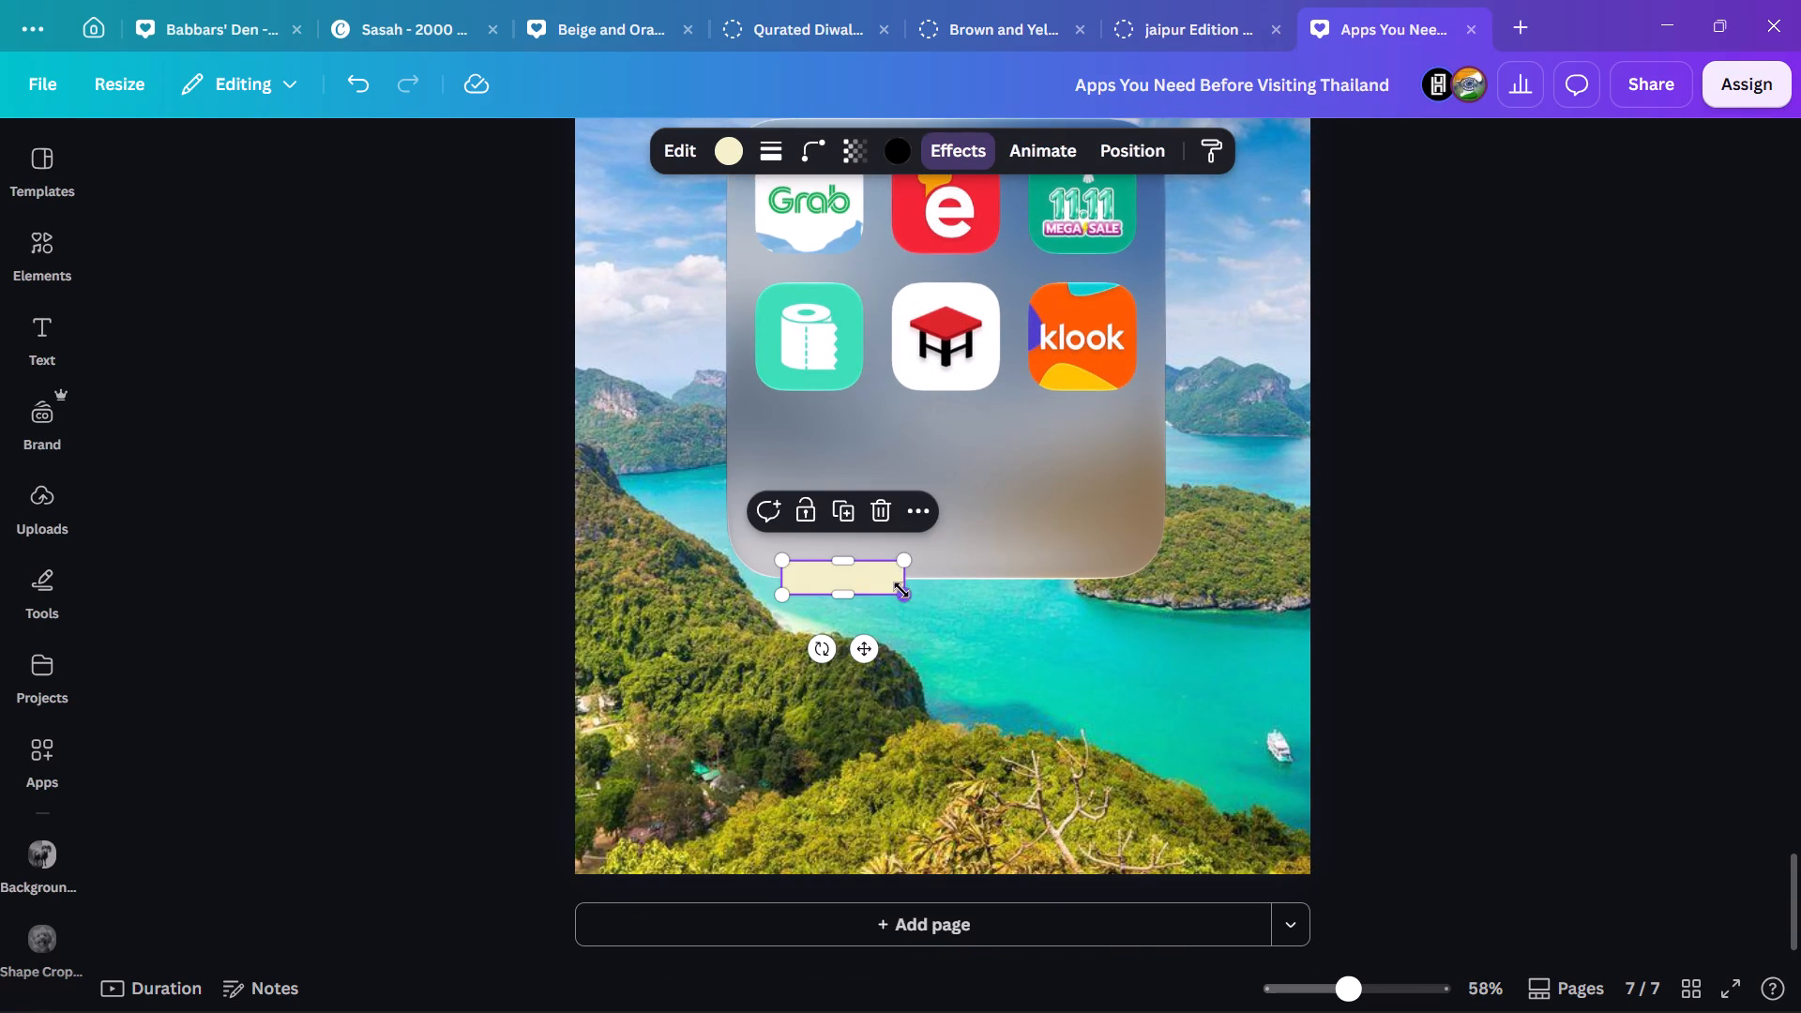
pyautogui.moveTo(901, 590); pyautogui.dragTo(1234, 726)
pyautogui.moveTo(1038, 627); pyautogui.dragTo(916, 549)
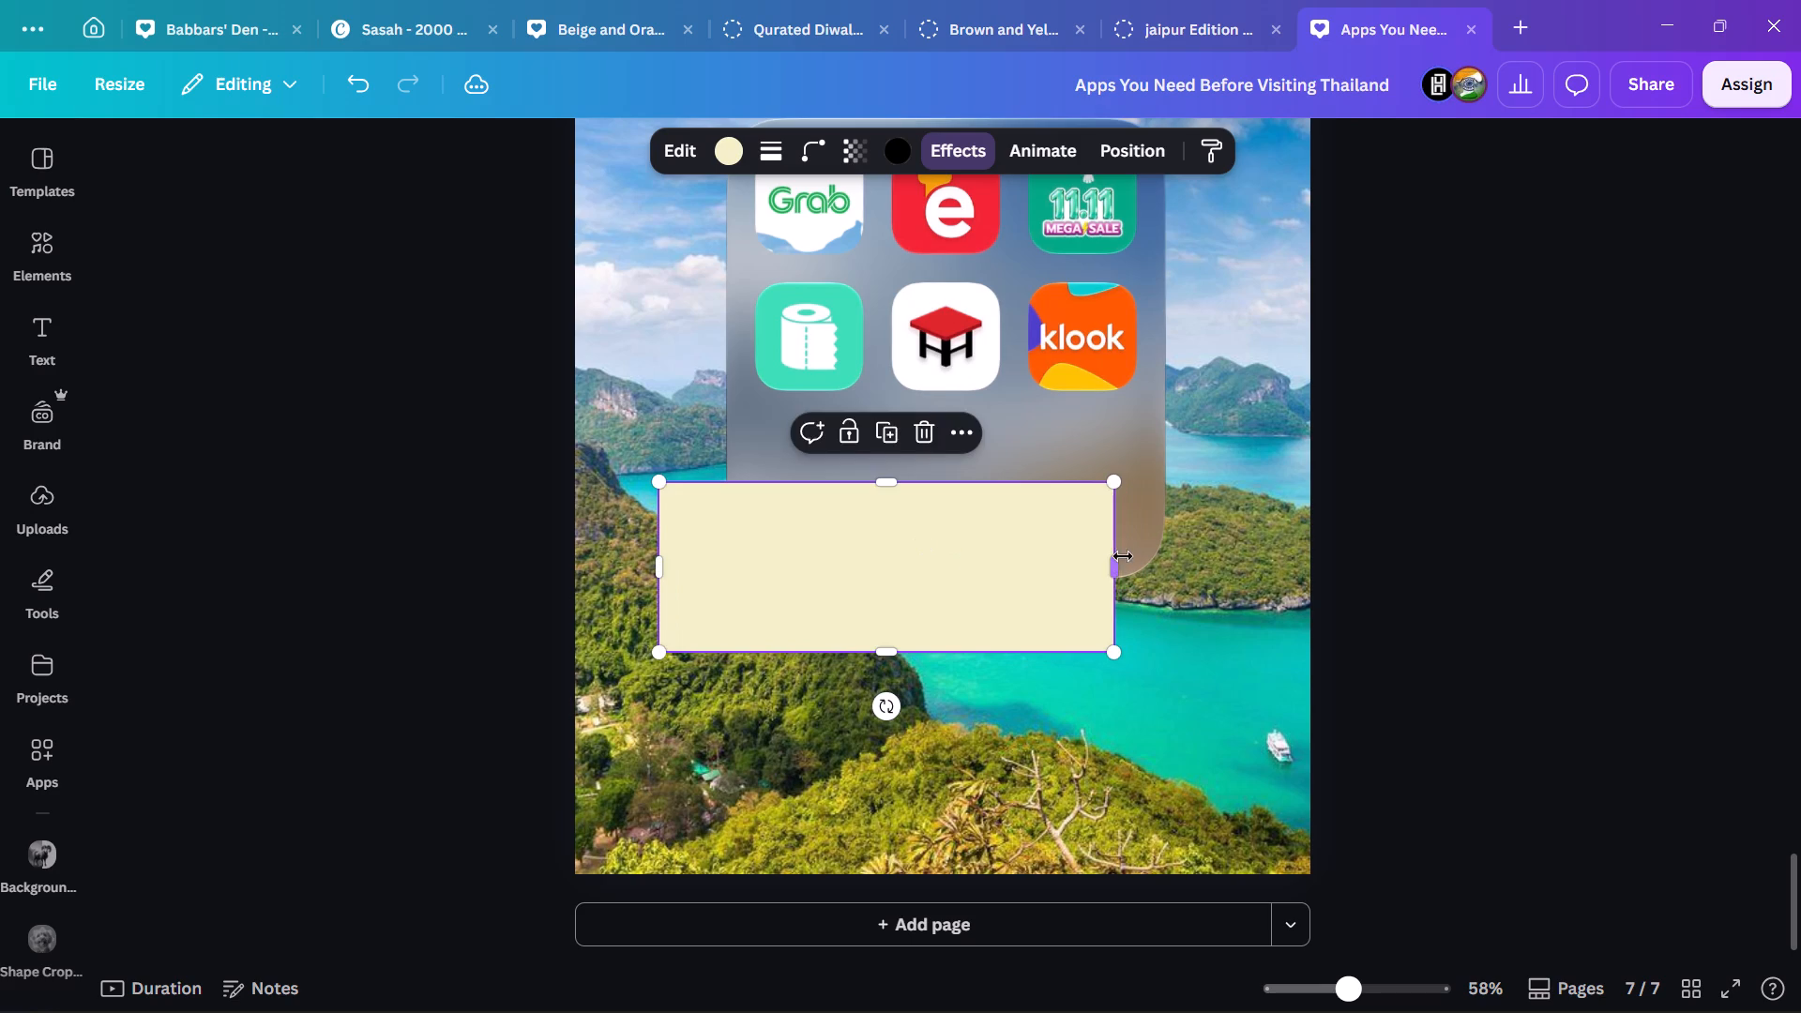
pyautogui.moveTo(1112, 569); pyautogui.dragTo(1236, 586)
pyautogui.click(1574, 608)
# Raise the cream rectangle slightly and center it horizontally on page 7.
pyautogui.scroll(2, 1640, 615)
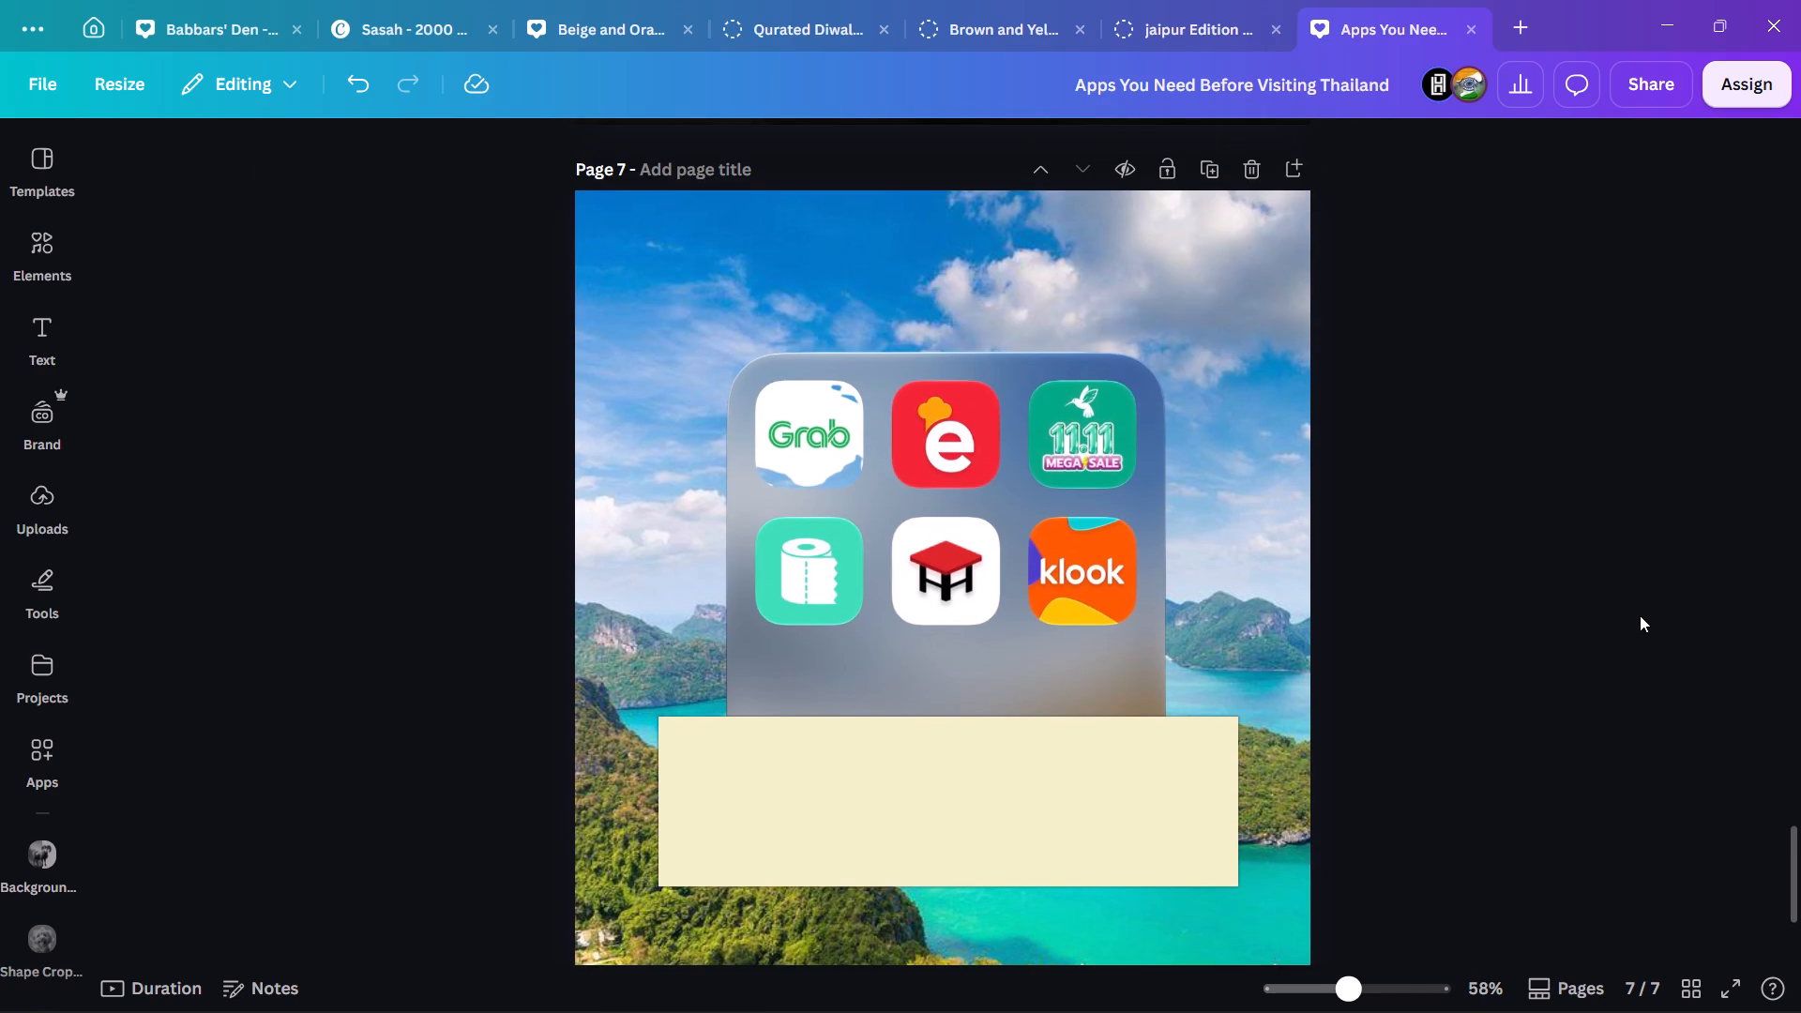
pyautogui.moveTo(1028, 788); pyautogui.dragTo(1027, 776)
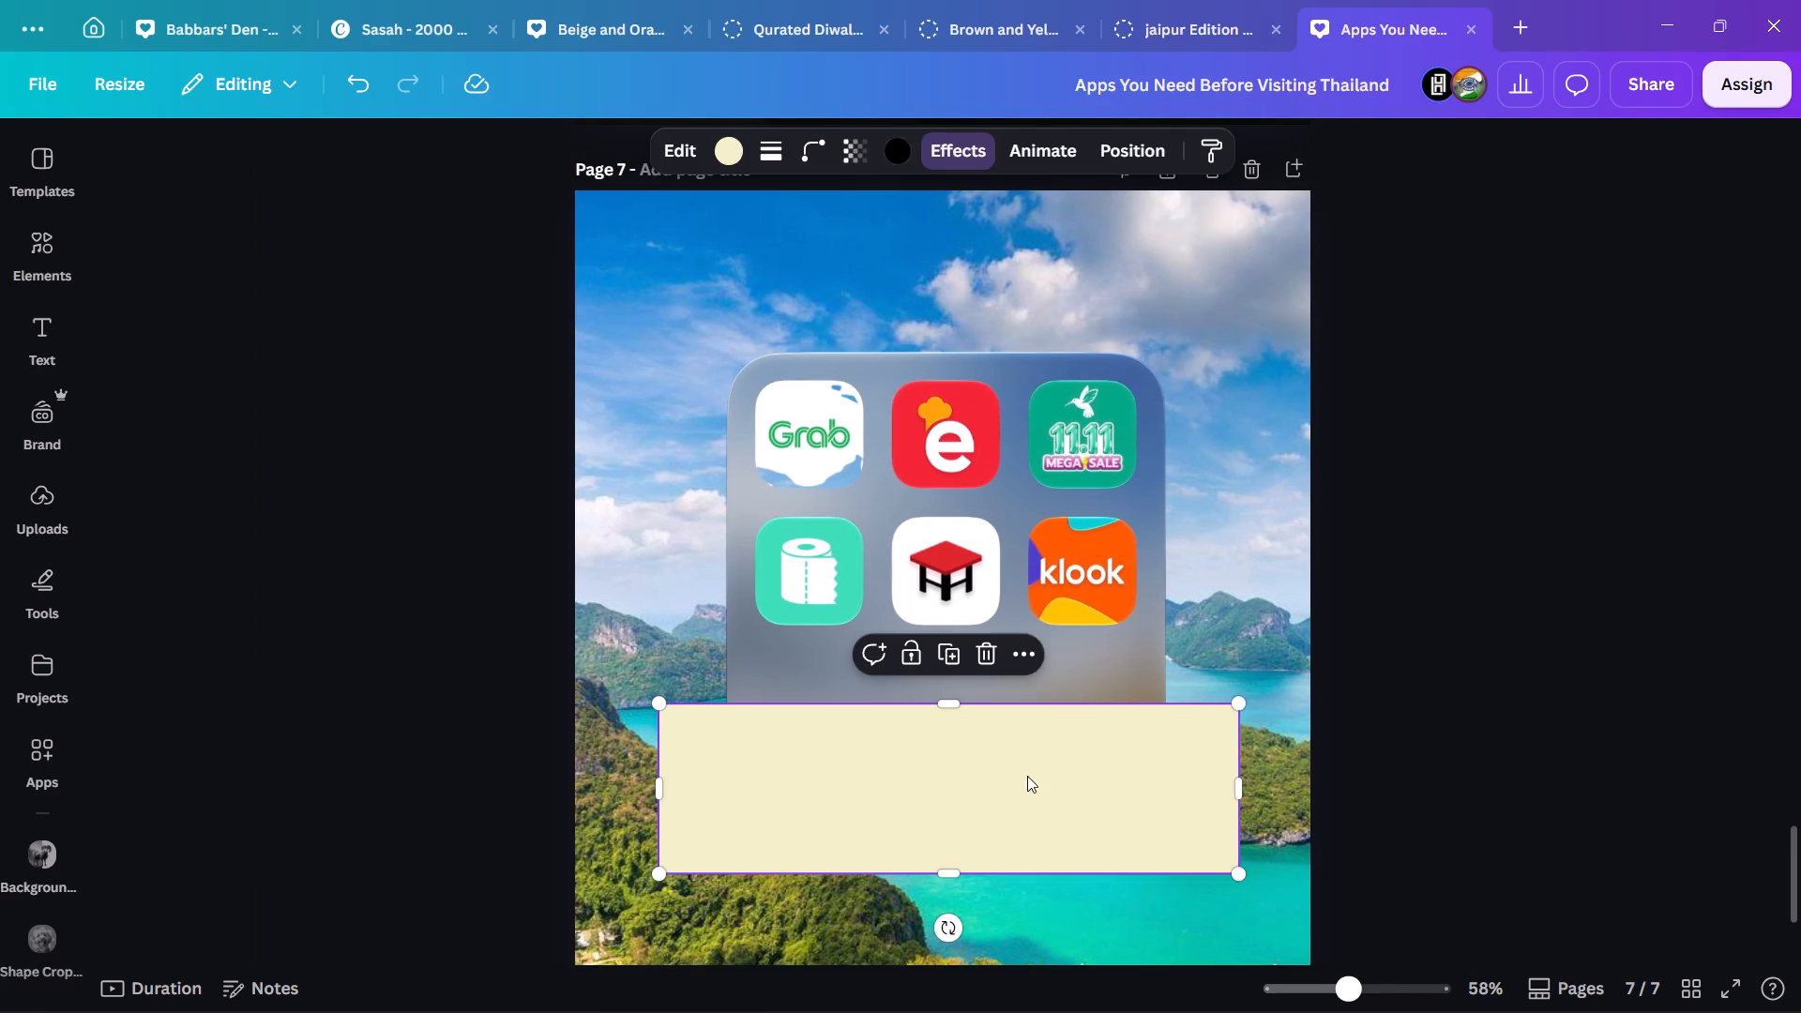
pyautogui.rightClick(1027, 776)
pyautogui.click(1159, 617)
pyautogui.click(1430, 667)
pyautogui.click(1551, 680)
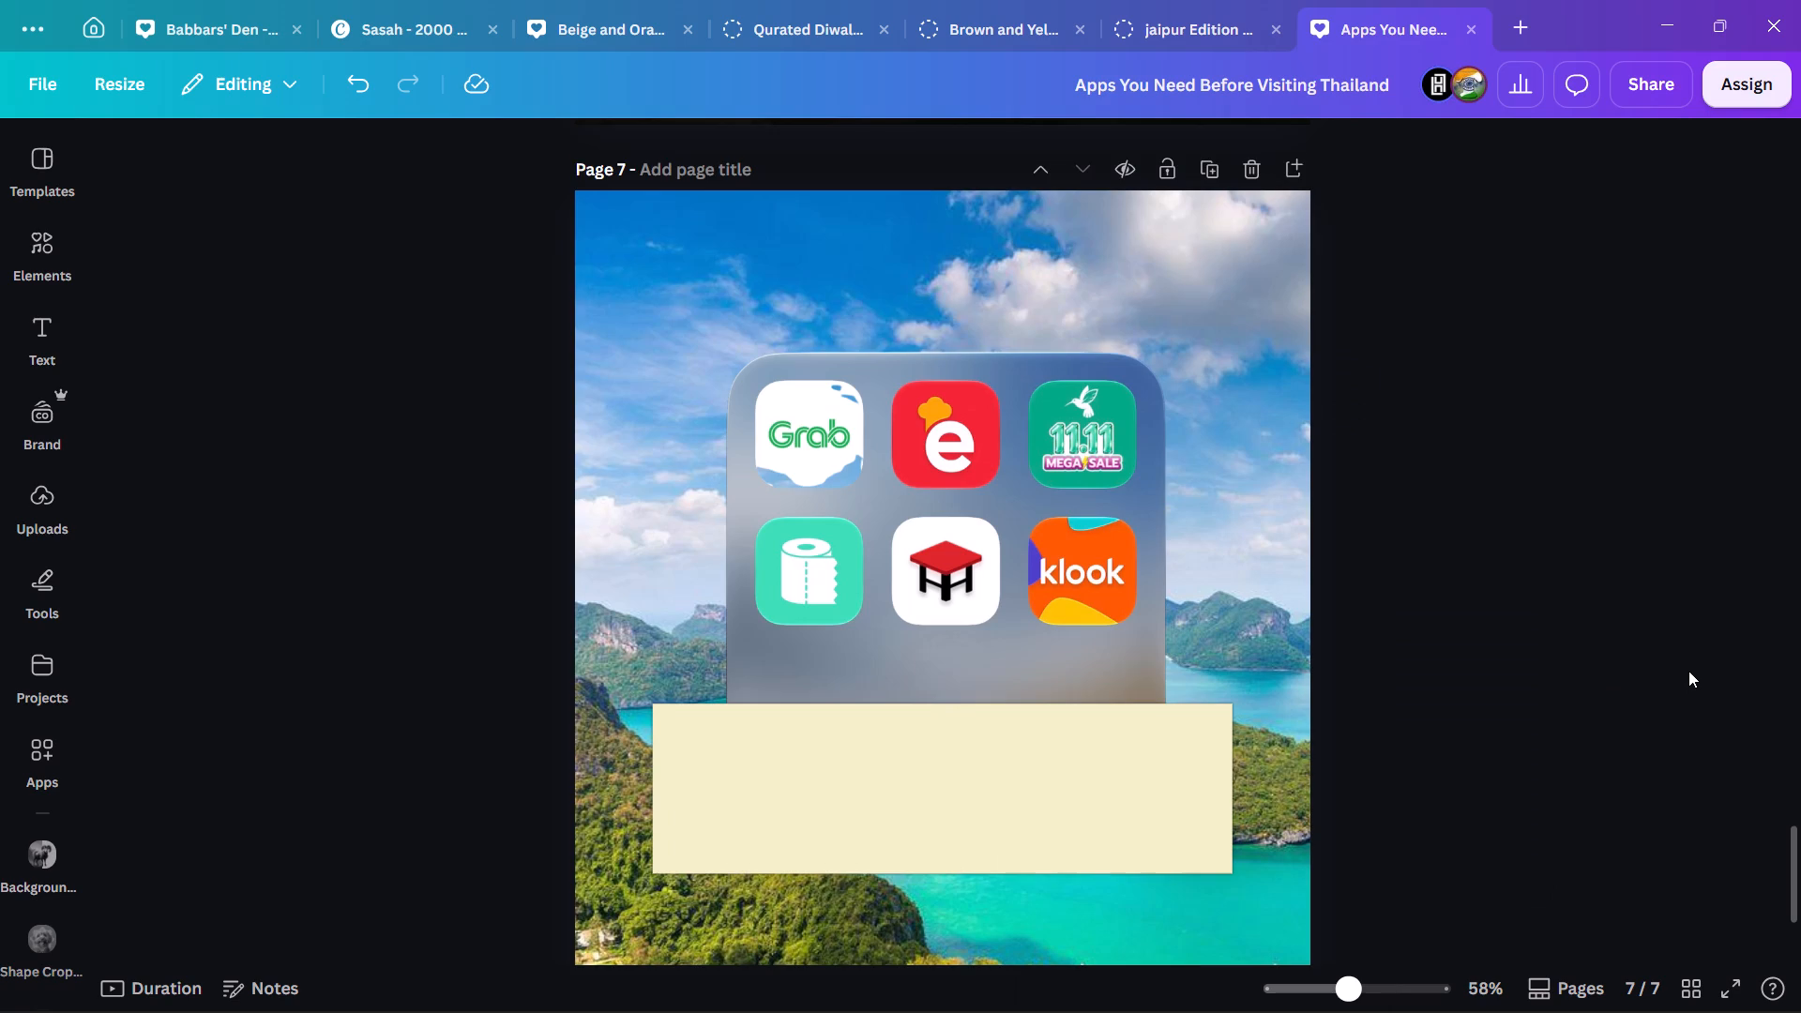
# Extend the cream rectangle's bottom edge slightly downward to make it a little taller.
pyautogui.scroll(-3, 1688, 671)
pyautogui.click(983, 560)
pyautogui.moveTo(941, 643); pyautogui.dragTo(934, 722)
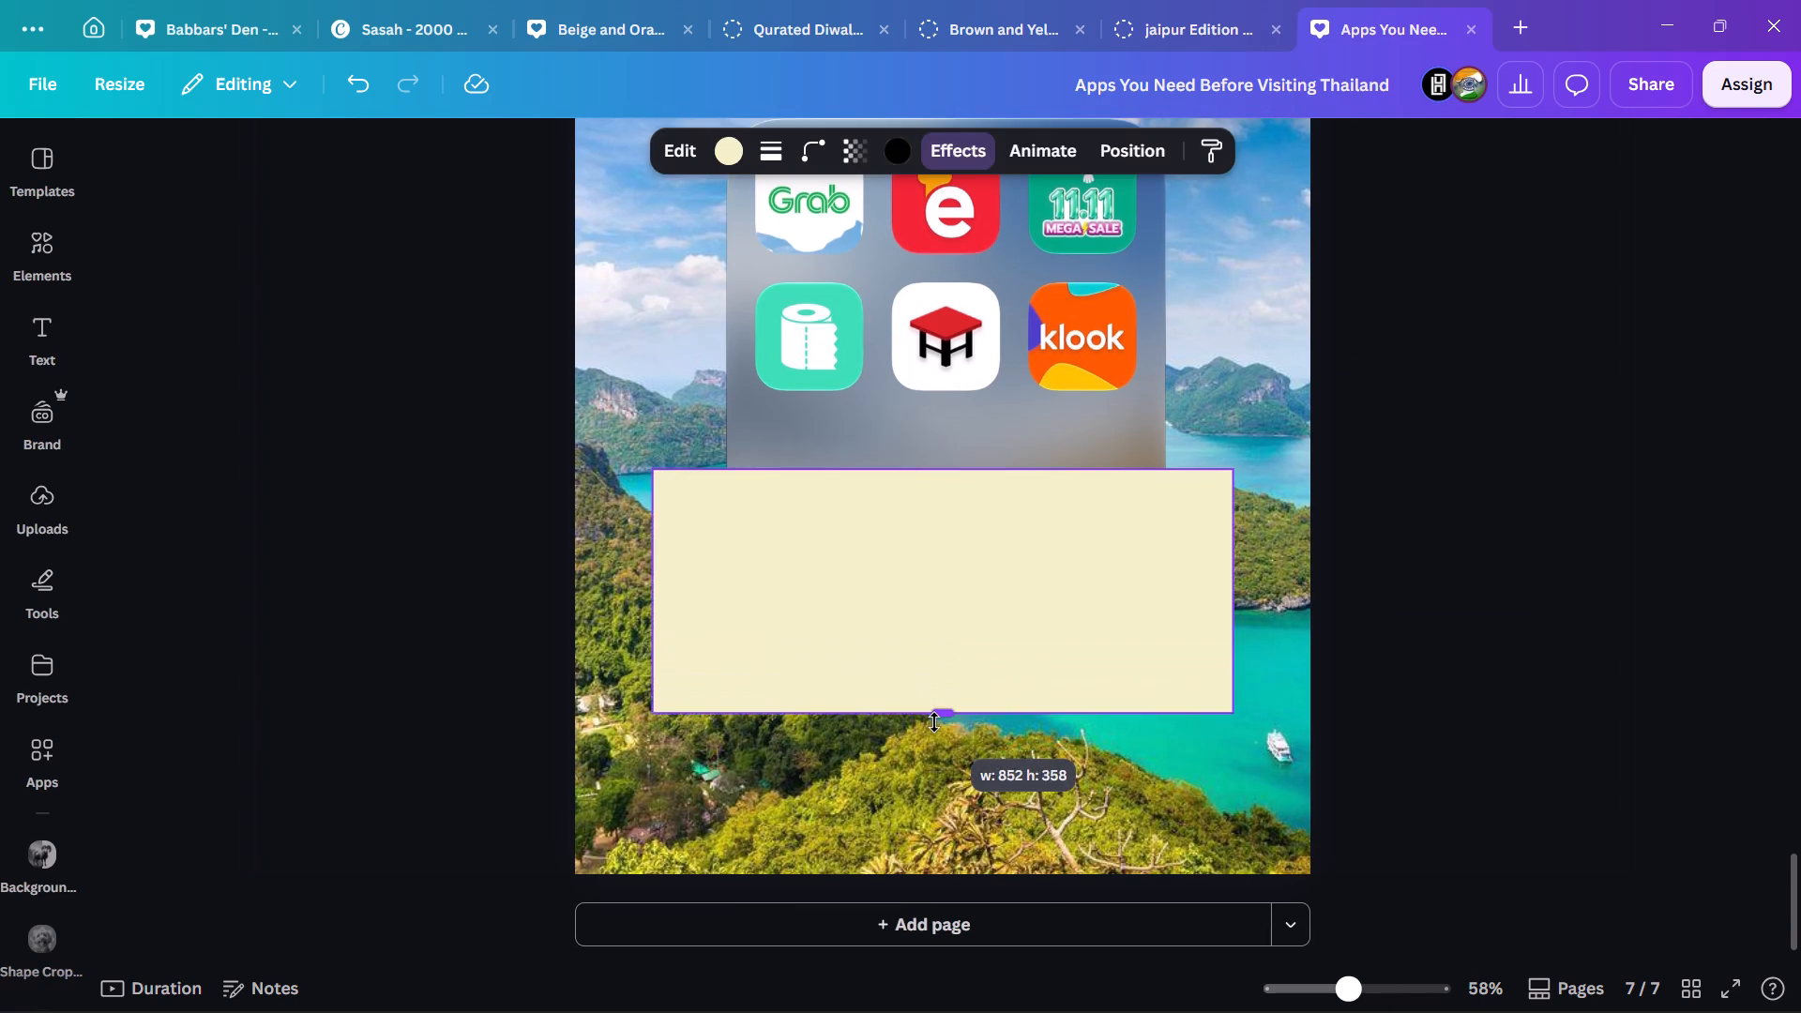
pyautogui.moveTo(934, 722); pyautogui.dragTo(955, 650)
pyautogui.click(1483, 625)
# Review page 7's layout alongside page 6.
pyautogui.scroll(4, 1583, 588)
pyautogui.scroll(-2, 1584, 588)
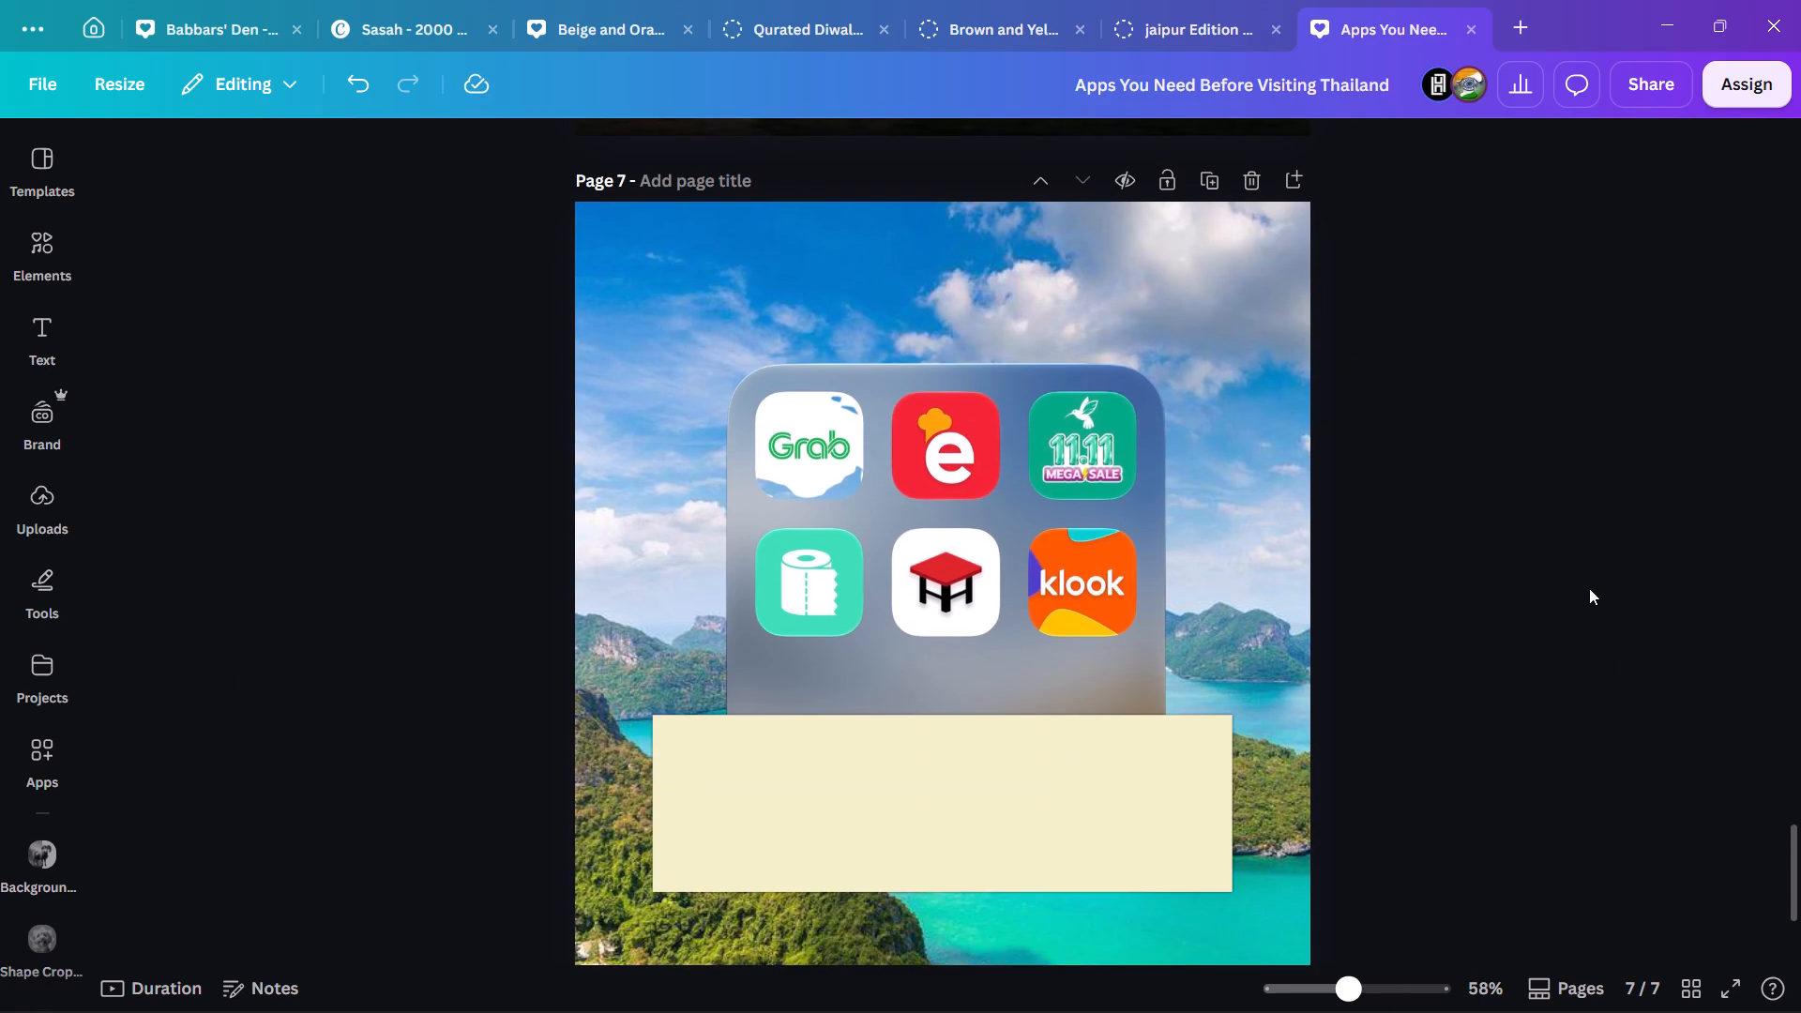
pyautogui.scroll(12, 1573, 553)
pyautogui.scroll(-8, 1574, 574)
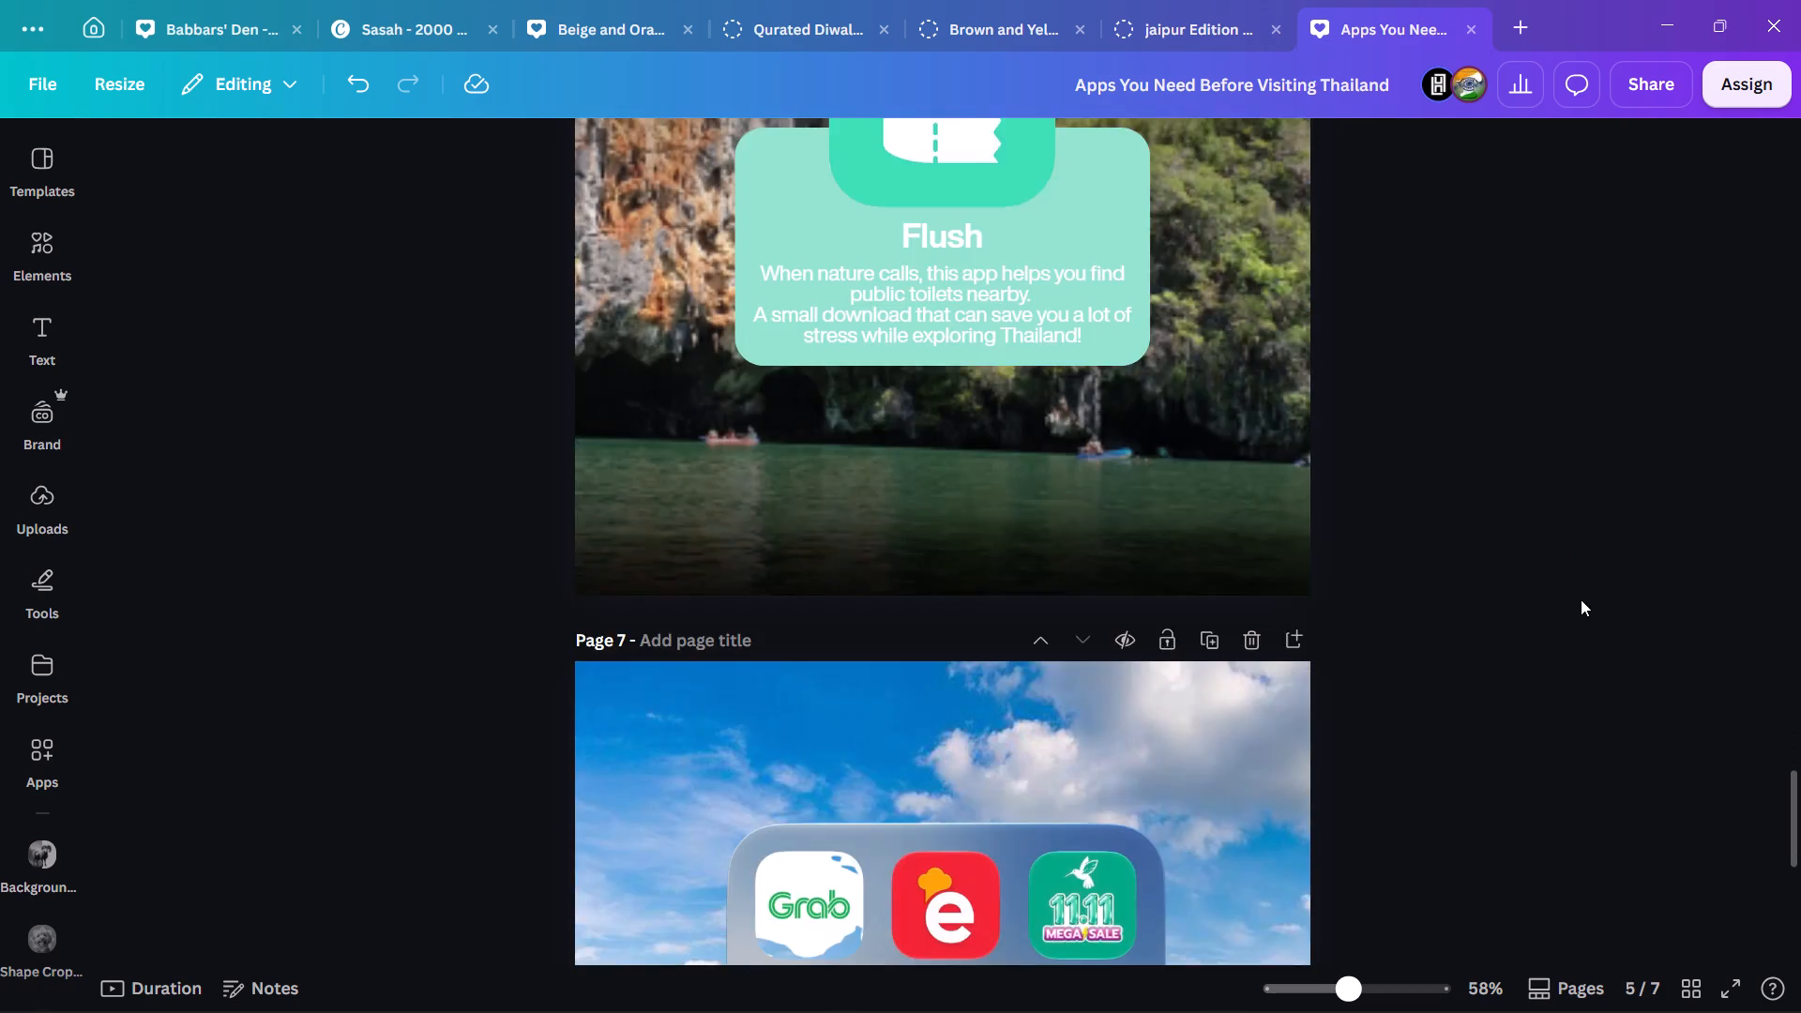
pyautogui.scroll(-5, 1575, 611)
pyautogui.keyDown('ctrl'); pyautogui.scroll(-3, 1569, 616); pyautogui.keyUp('ctrl')
pyautogui.keyDown('ctrl'); pyautogui.scroll(-2, 1285, 668); pyautogui.keyUp('ctrl')
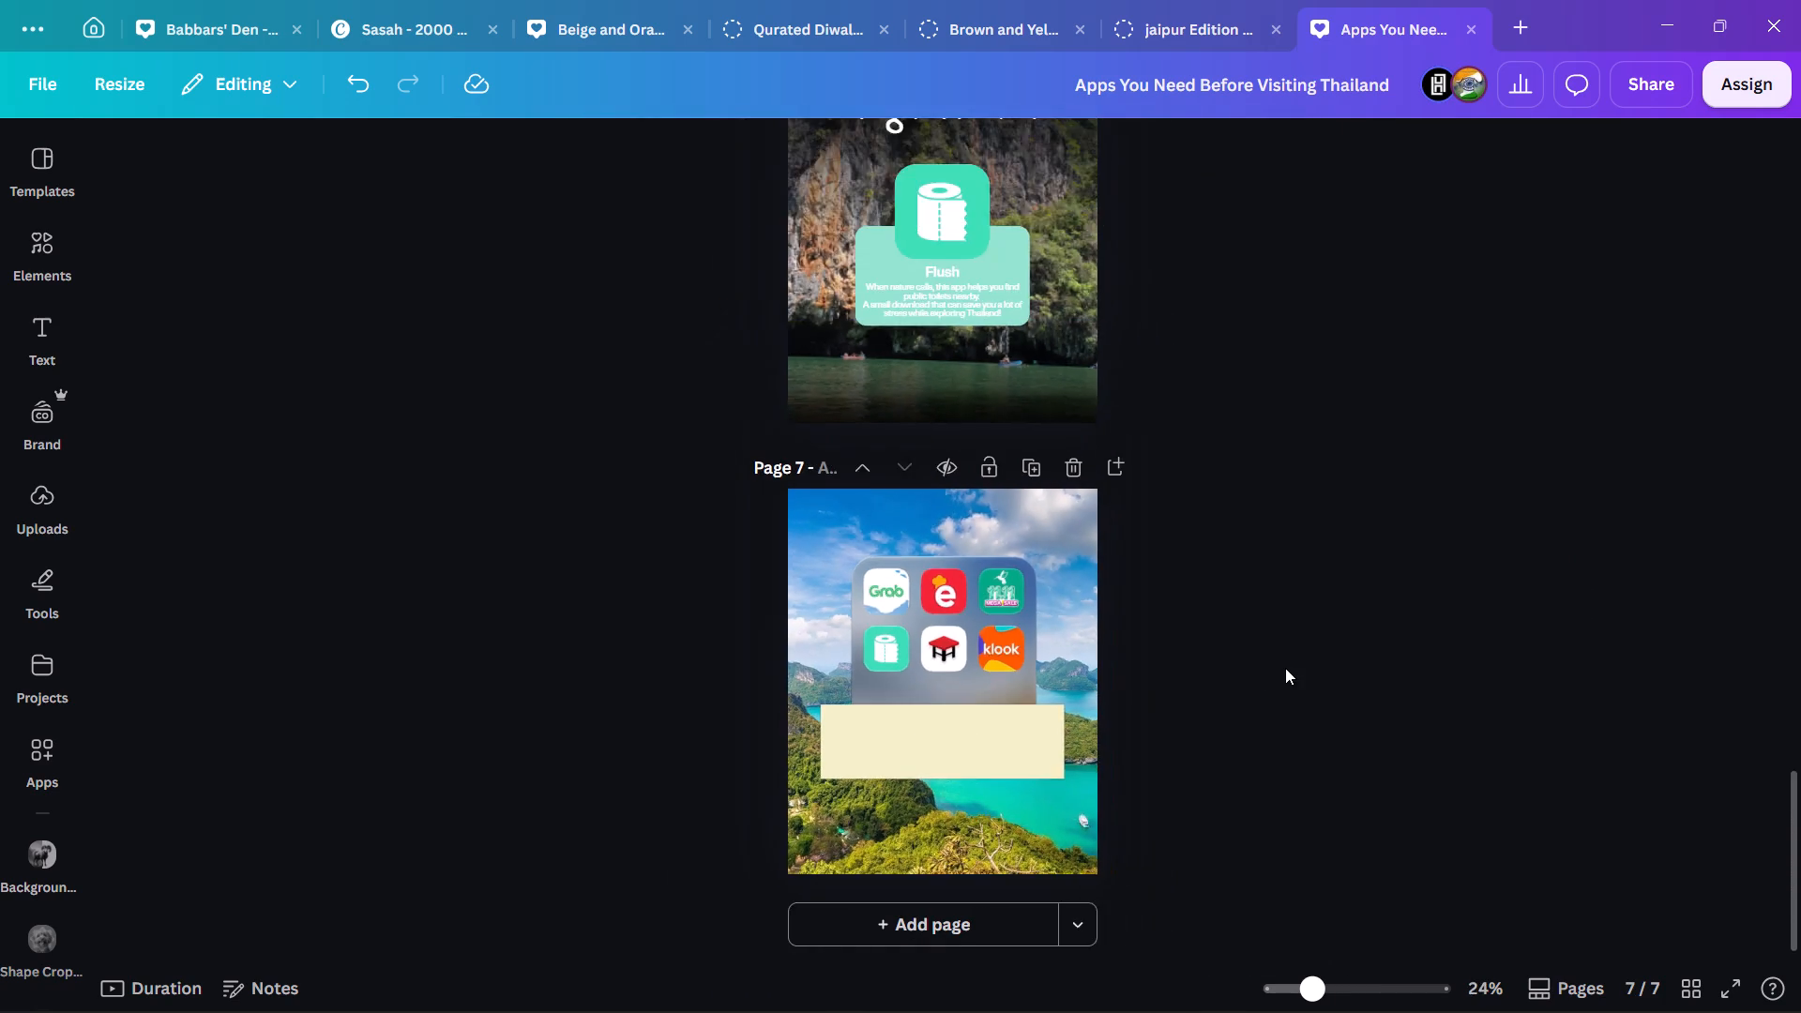
# Move the cream rectangle below the app folder, line it up centrally, and extend its top edge up over the folder's base.
pyautogui.keyDown('ctrl'); pyautogui.scroll(8, 1285, 668); pyautogui.keyUp('ctrl')
pyautogui.scroll(-3, 1445, 717)
pyautogui.moveTo(1035, 624); pyautogui.dragTo(1058, 800)
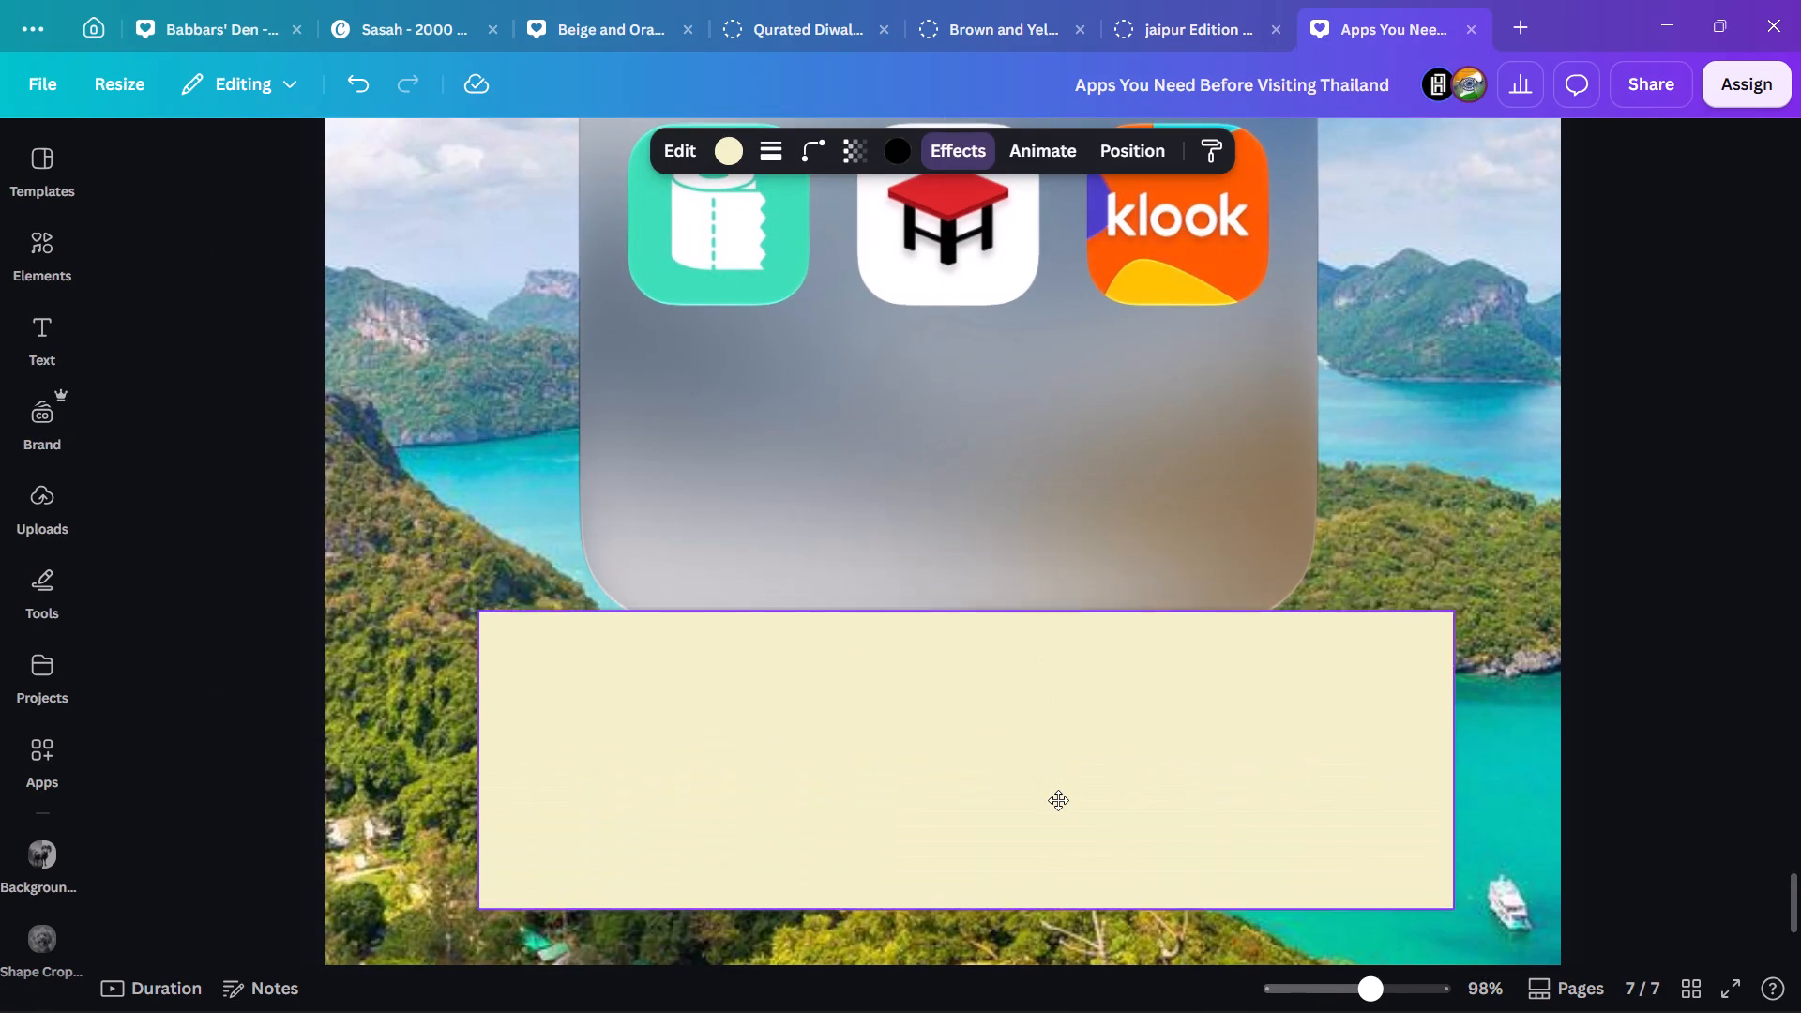
pyautogui.moveTo(1058, 800); pyautogui.dragTo(1058, 811)
pyautogui.keyDown('ctrl'); pyautogui.scroll(-6, 1060, 809); pyautogui.keyUp('ctrl')
pyautogui.click(1504, 740)
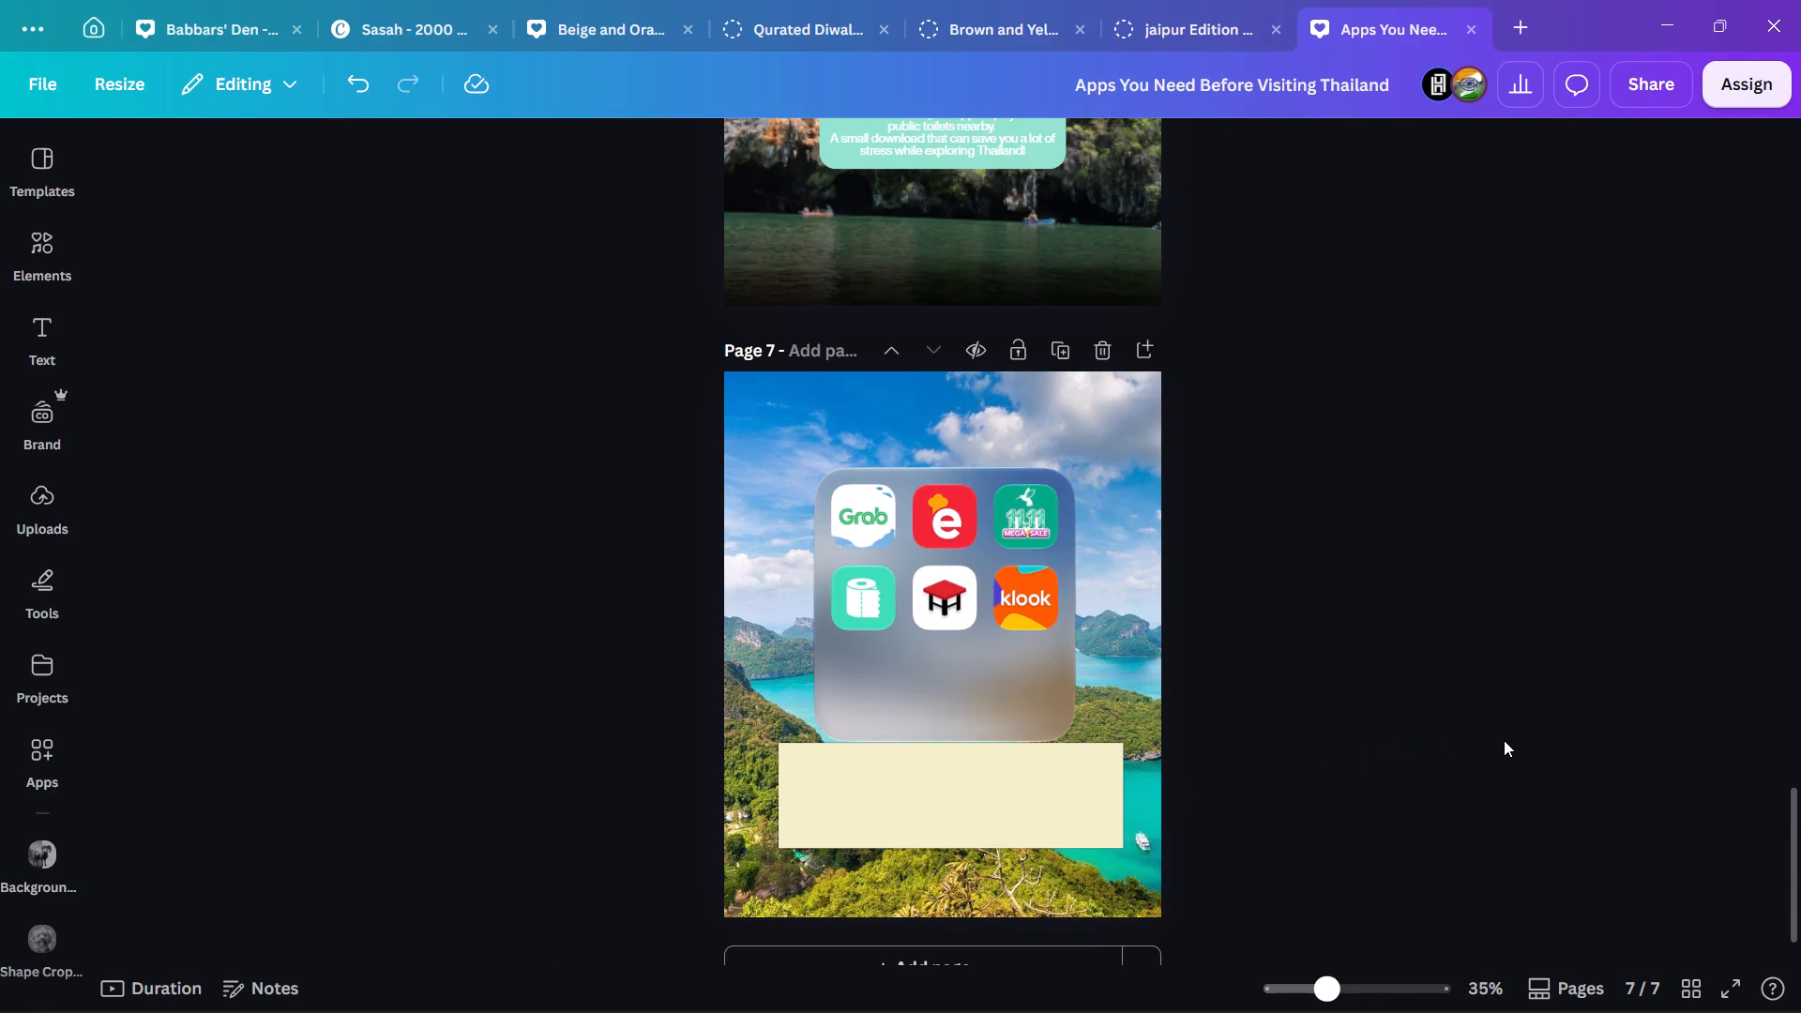
pyautogui.moveTo(955, 794); pyautogui.dragTo(955, 822)
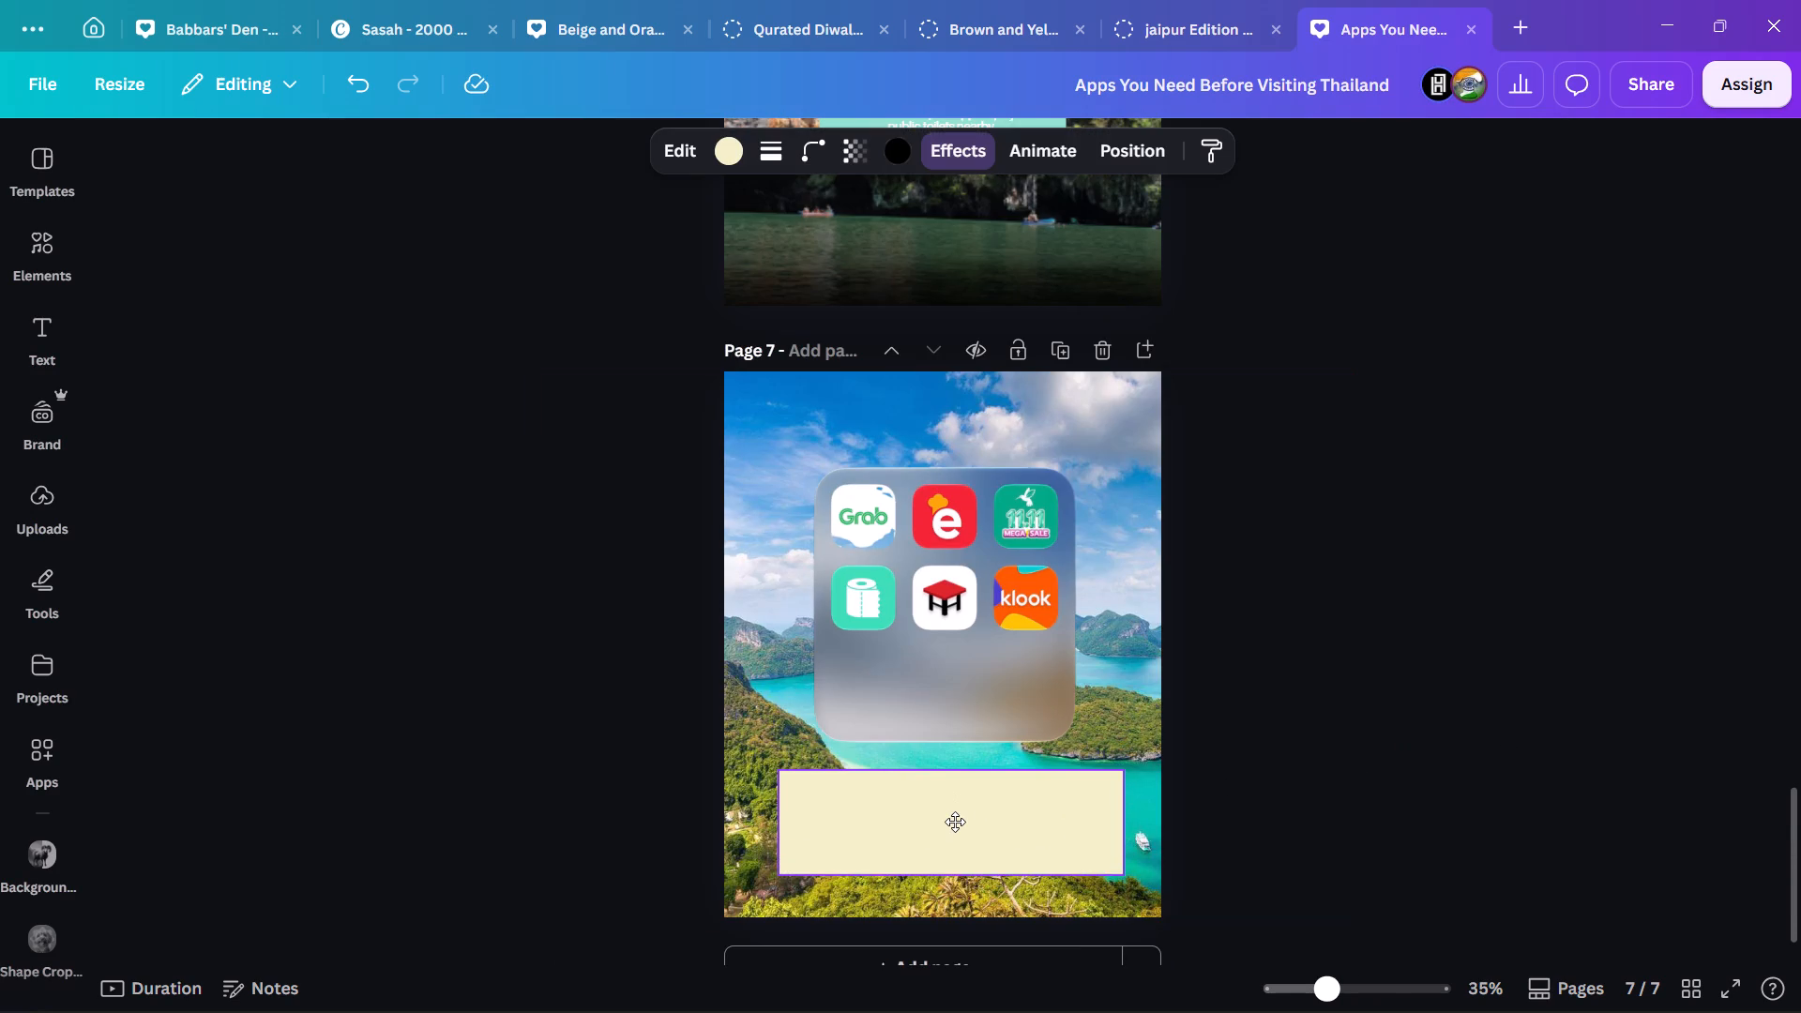
pyautogui.moveTo(955, 822); pyautogui.dragTo(949, 812)
pyautogui.moveTo(947, 755); pyautogui.dragTo(953, 698)
pyautogui.click(1383, 750)
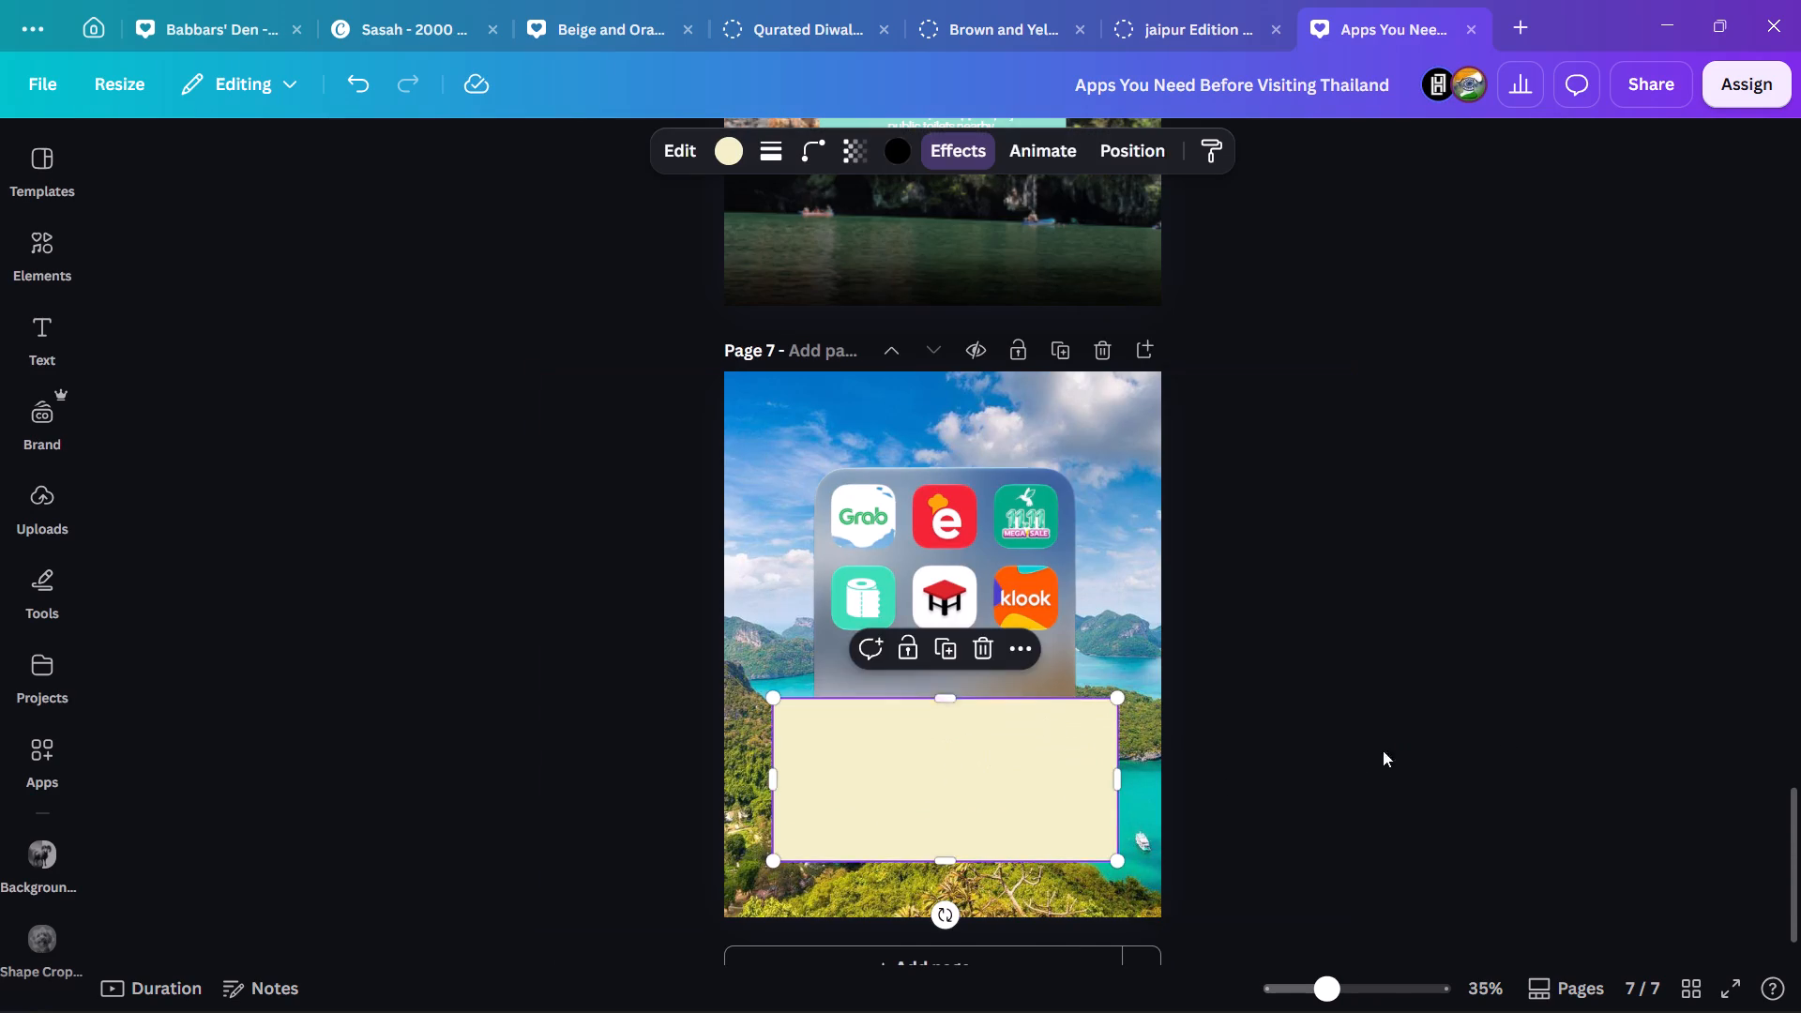
# Reorder page 7's layers so the cream rectangle sits behind the app folder and above the island photo.
pyautogui.hotkey('alt', '1')
pyautogui.moveTo(328, 336); pyautogui.dragTo(338, 460)
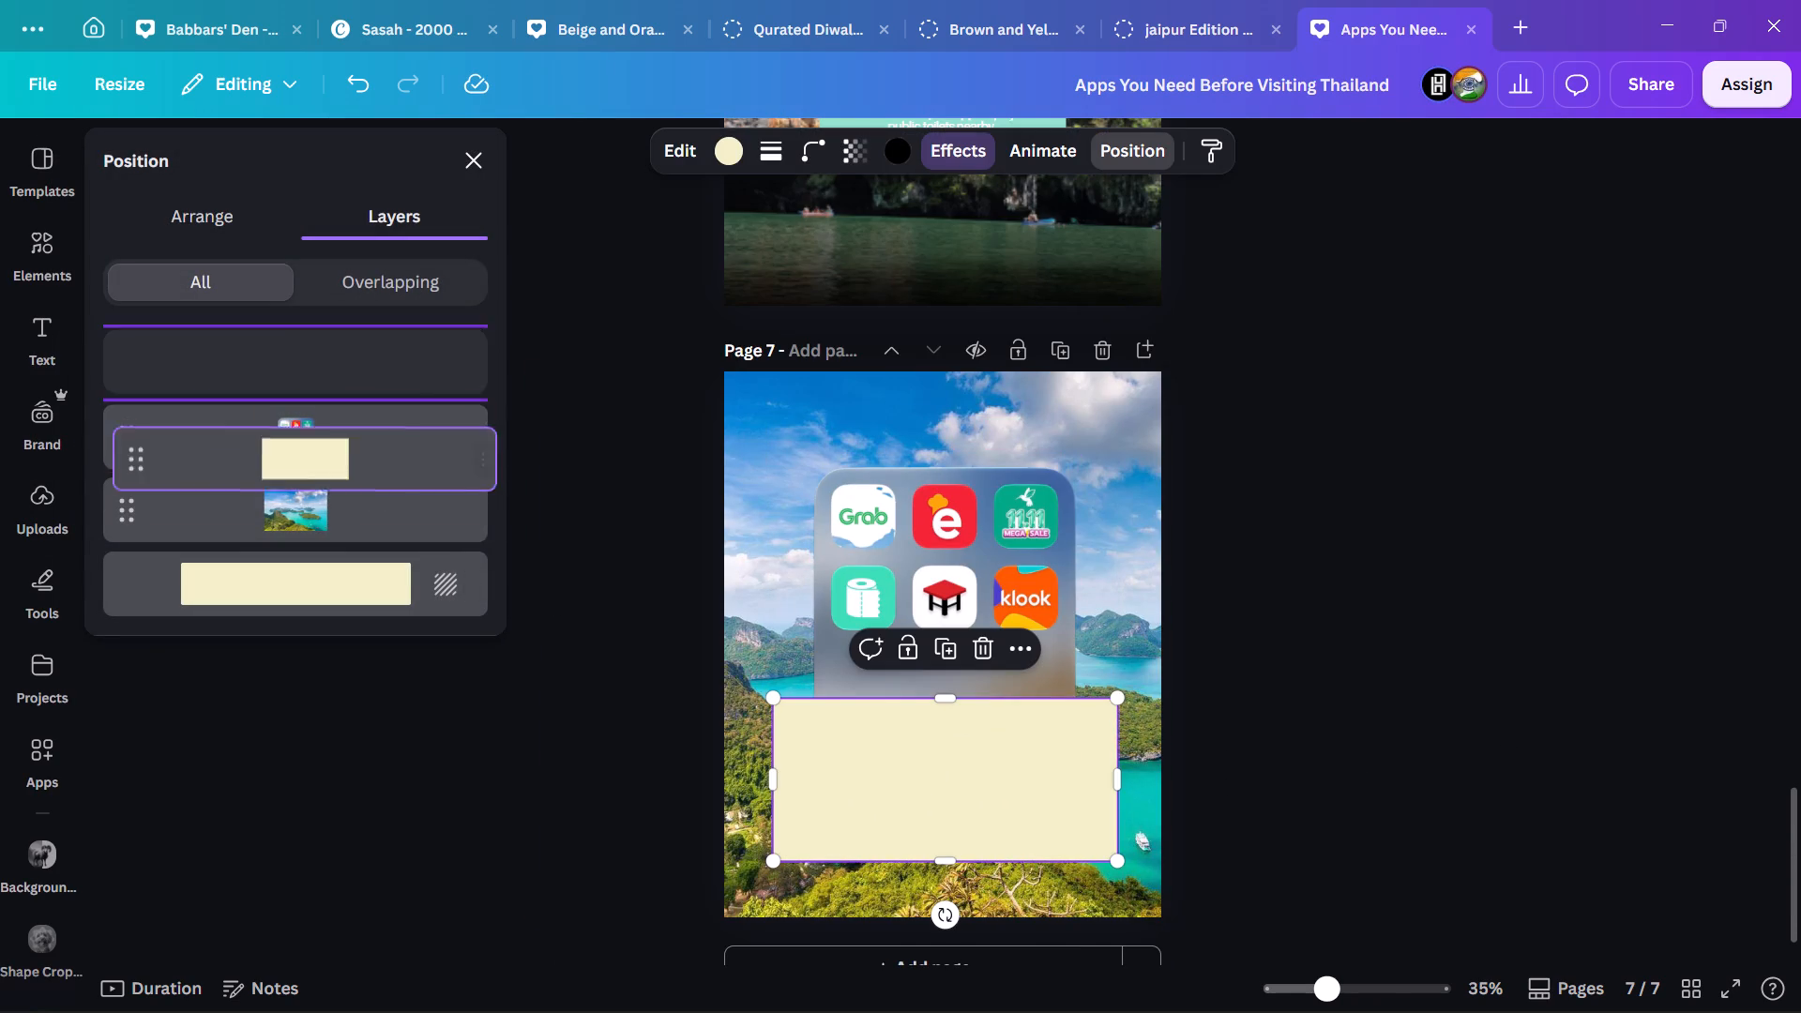
pyautogui.moveTo(338, 460); pyautogui.dragTo(335, 540)
pyautogui.click(1568, 688)
pyautogui.hotkey('alt', '1')
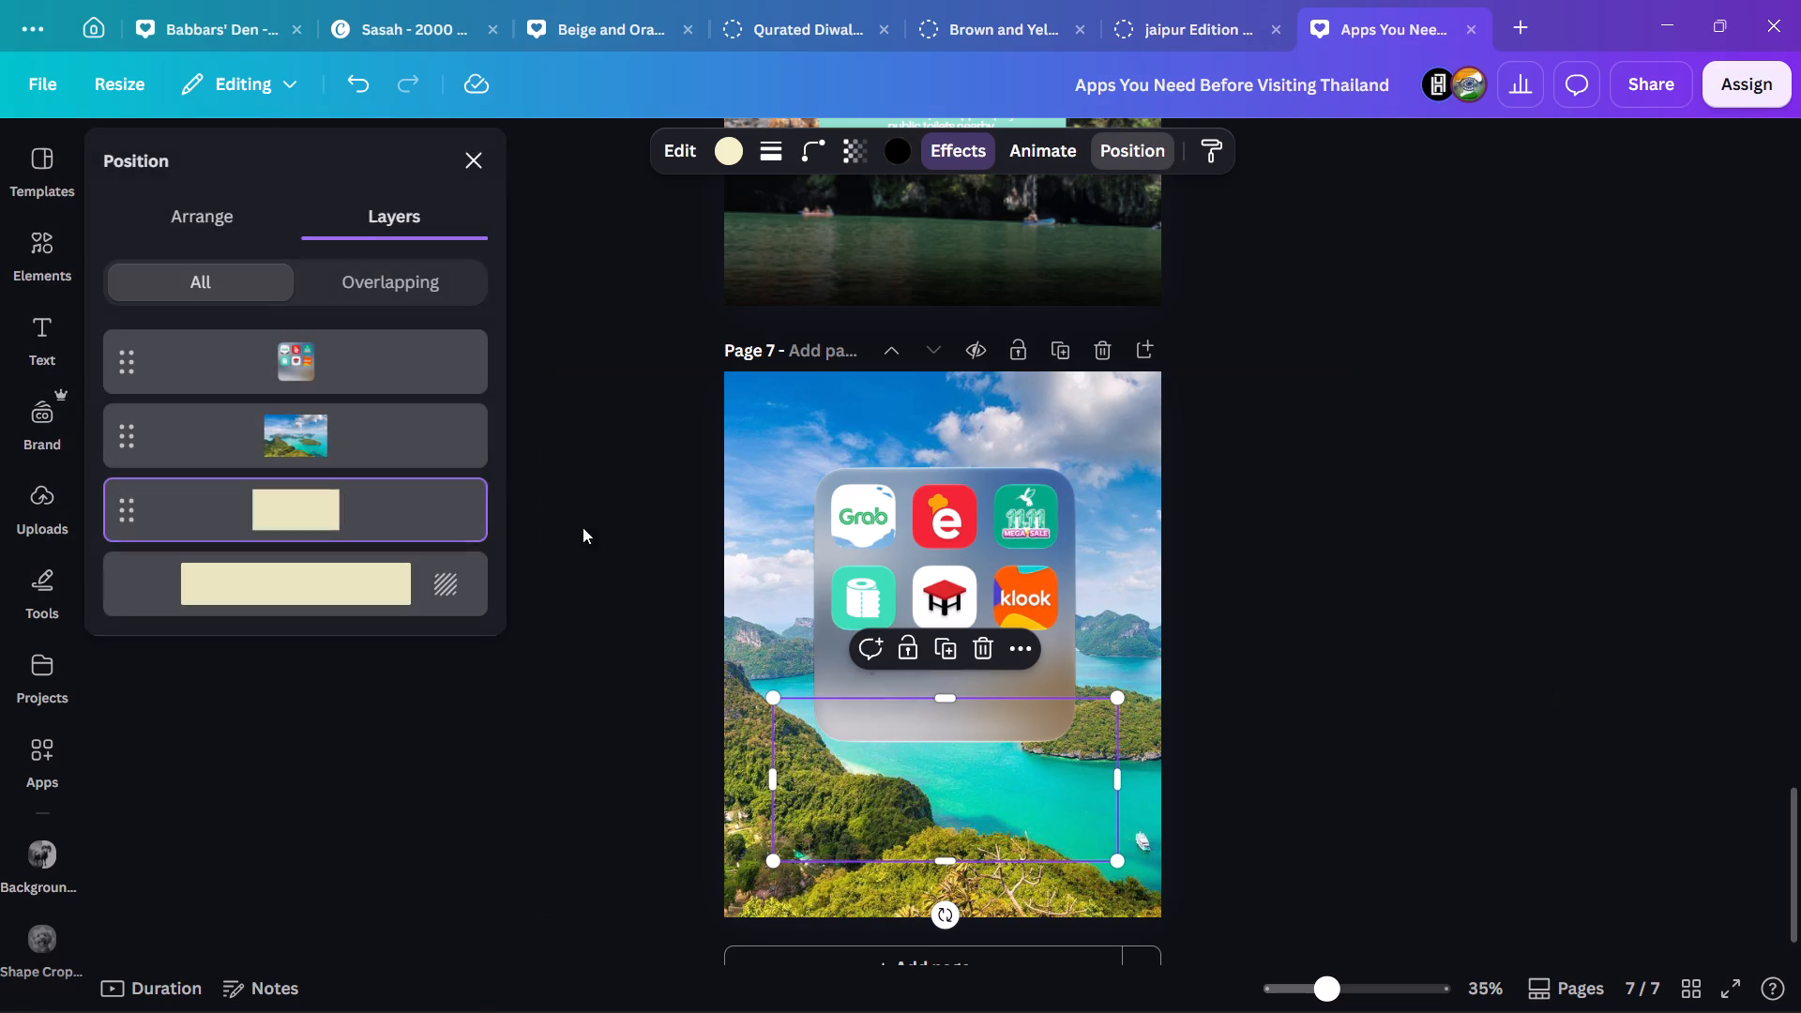
pyautogui.moveTo(328, 508); pyautogui.dragTo(326, 408)
pyautogui.click(1574, 640)
pyautogui.click(1599, 657)
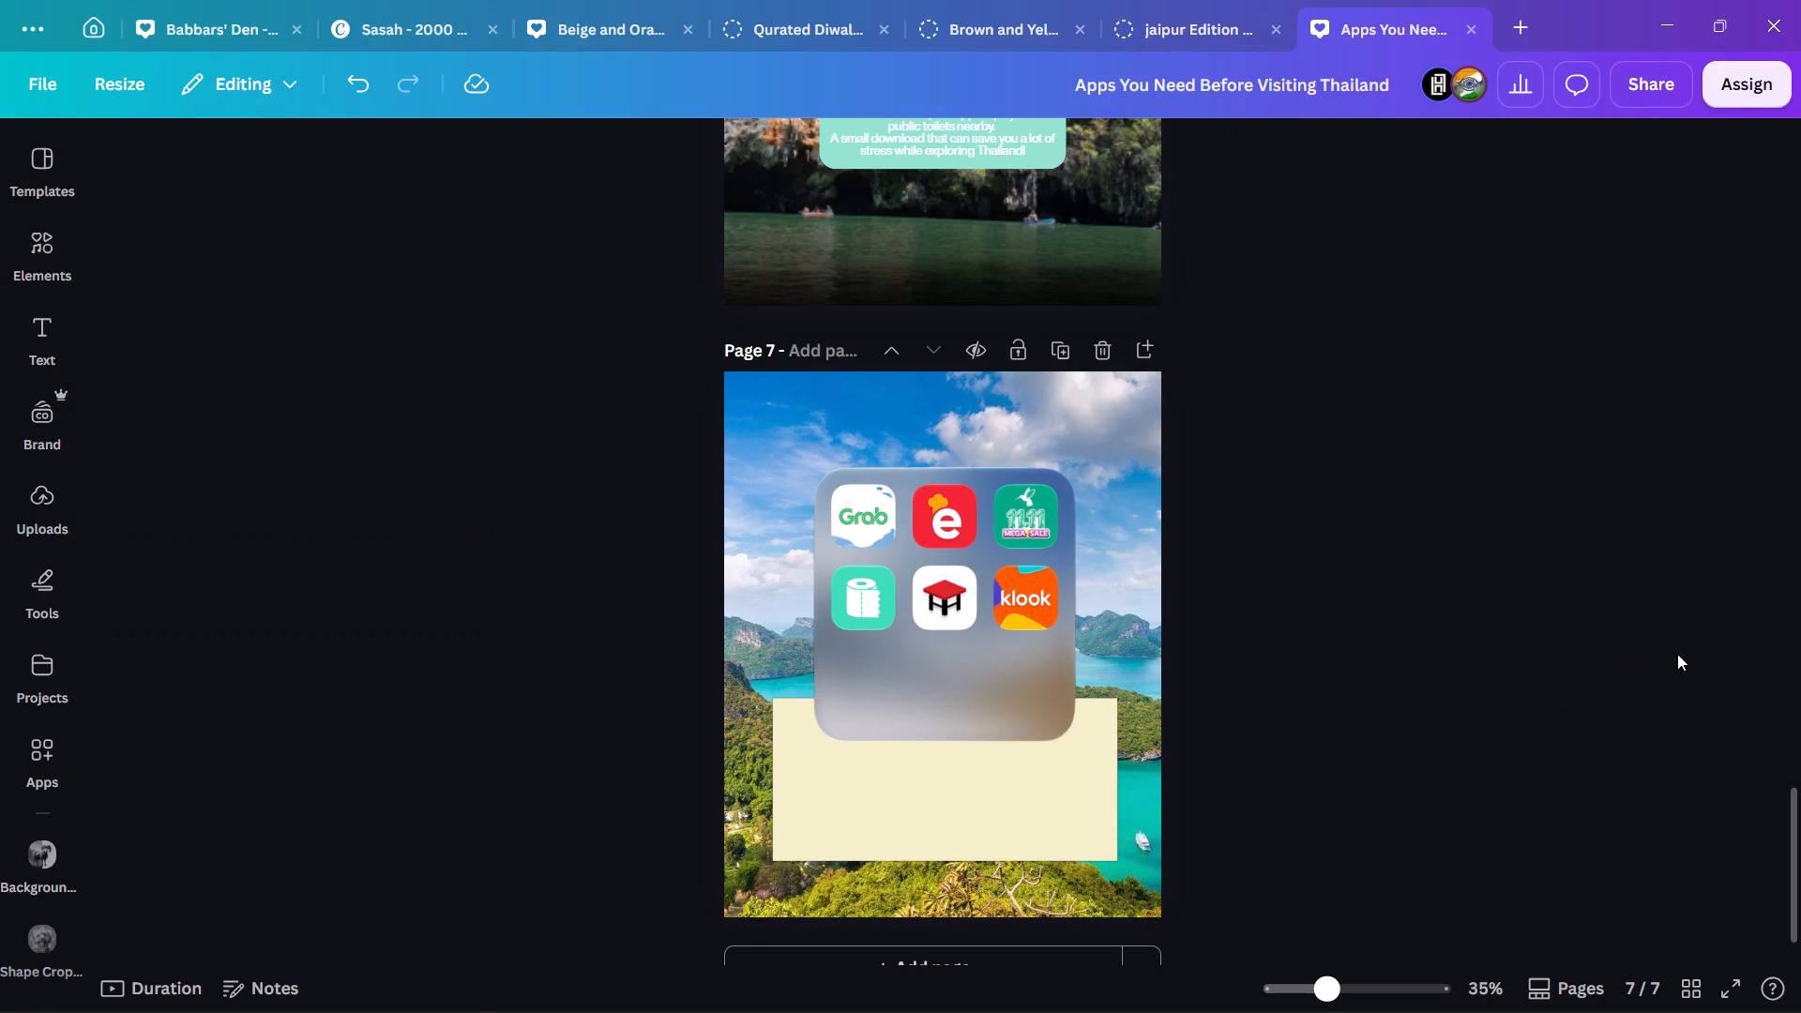
# Extend the cream rectangle's bottom edge downward on page 7, making it about 434 high.
pyautogui.keyDown('ctrl'); pyautogui.scroll(4, 1673, 654); pyautogui.keyUp('ctrl')
pyautogui.scroll(-4, 1673, 654)
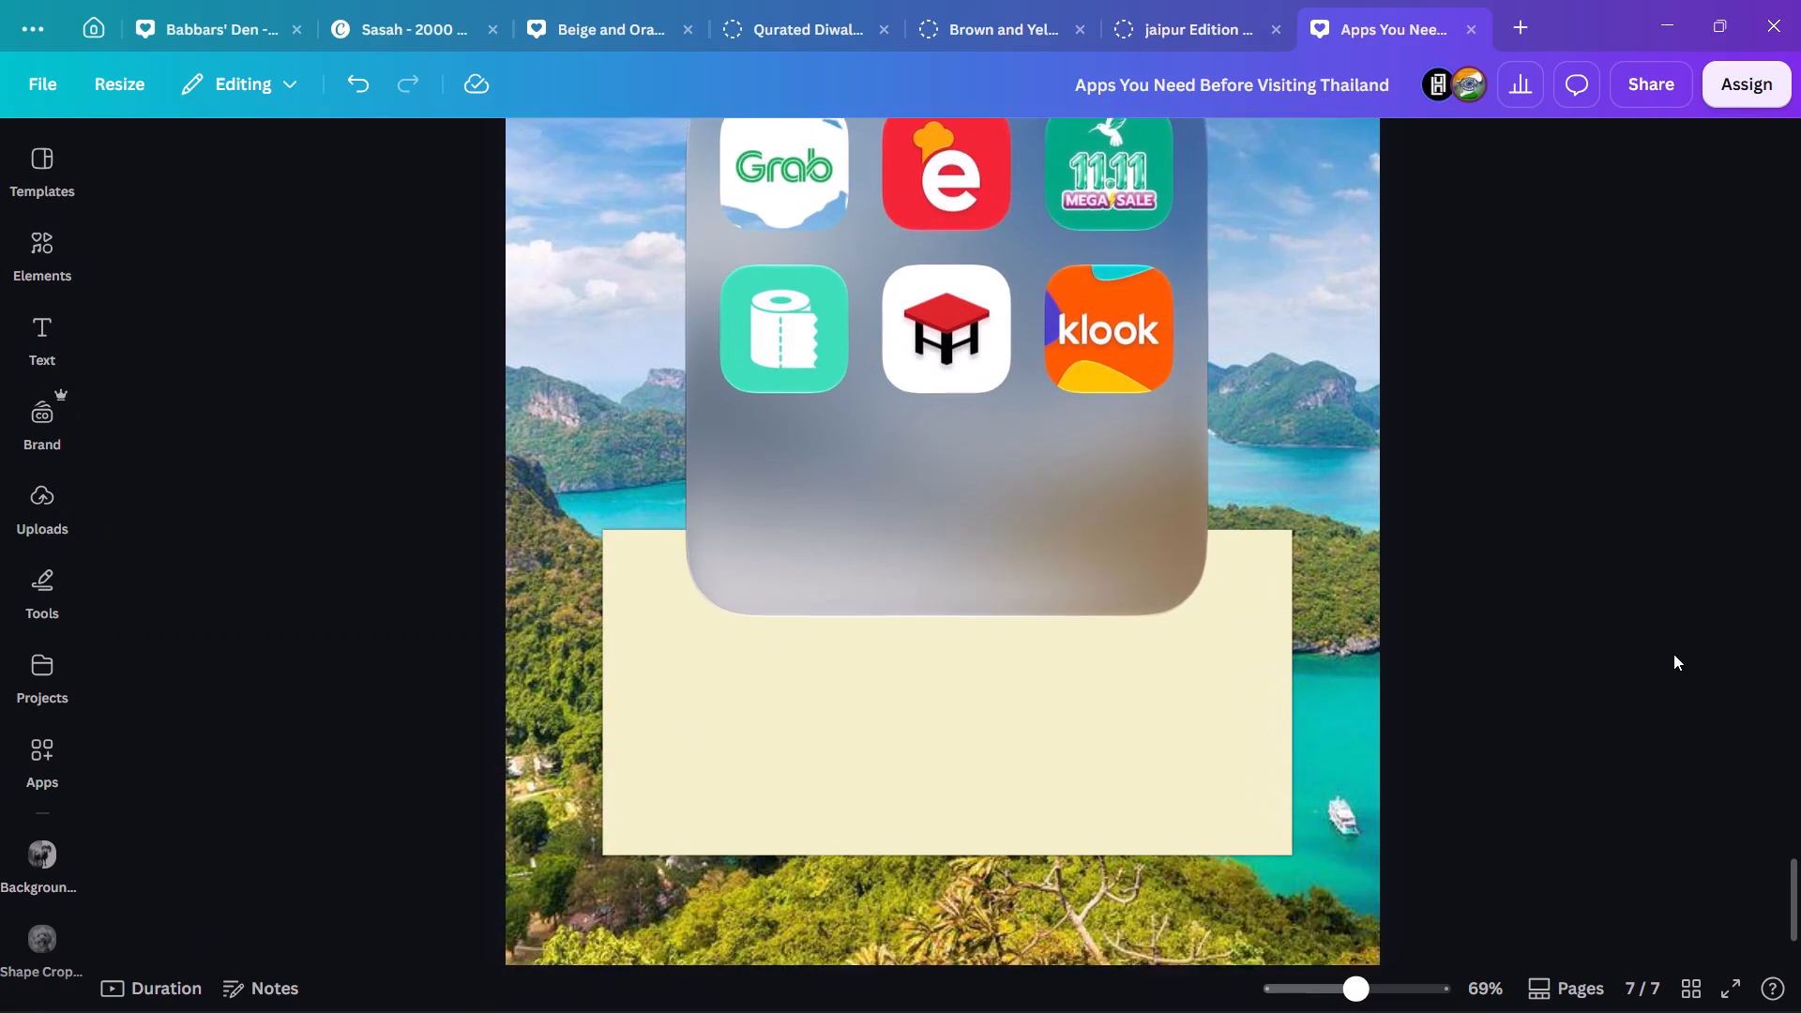
pyautogui.click(941, 633)
pyautogui.moveTo(951, 756); pyautogui.dragTo(951, 788)
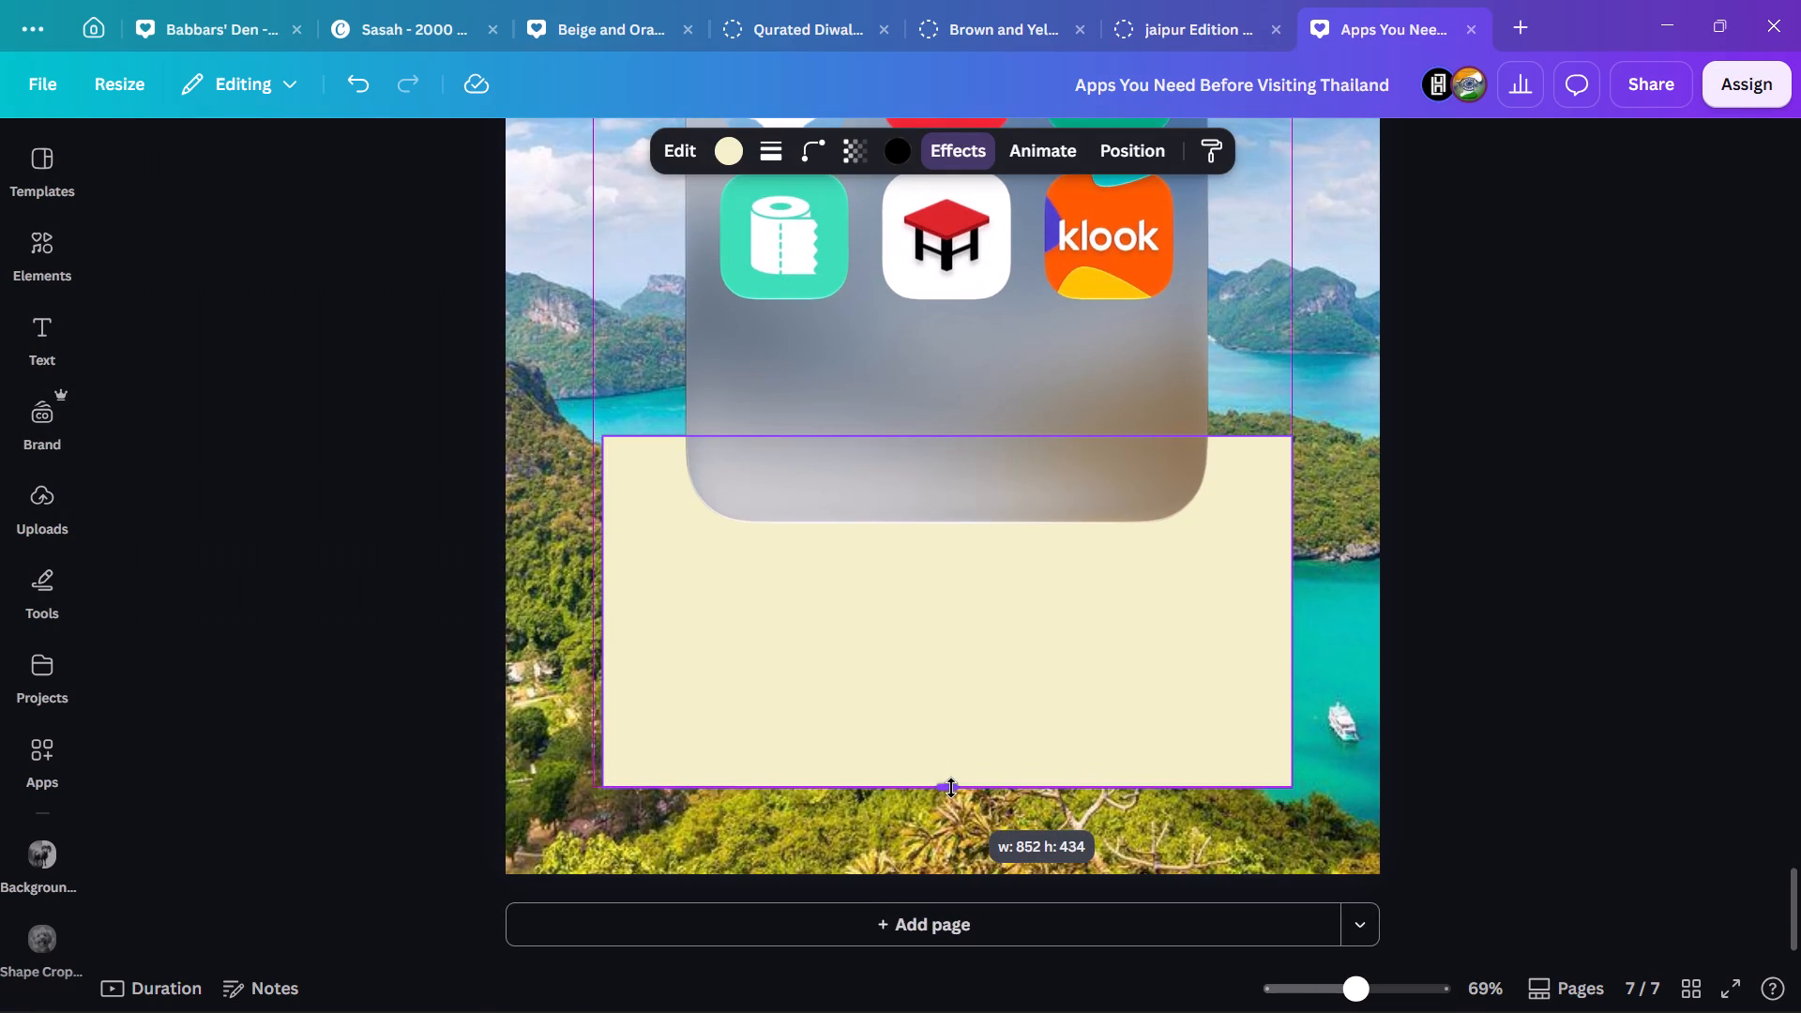
pyautogui.moveTo(951, 788); pyautogui.dragTo(949, 781)
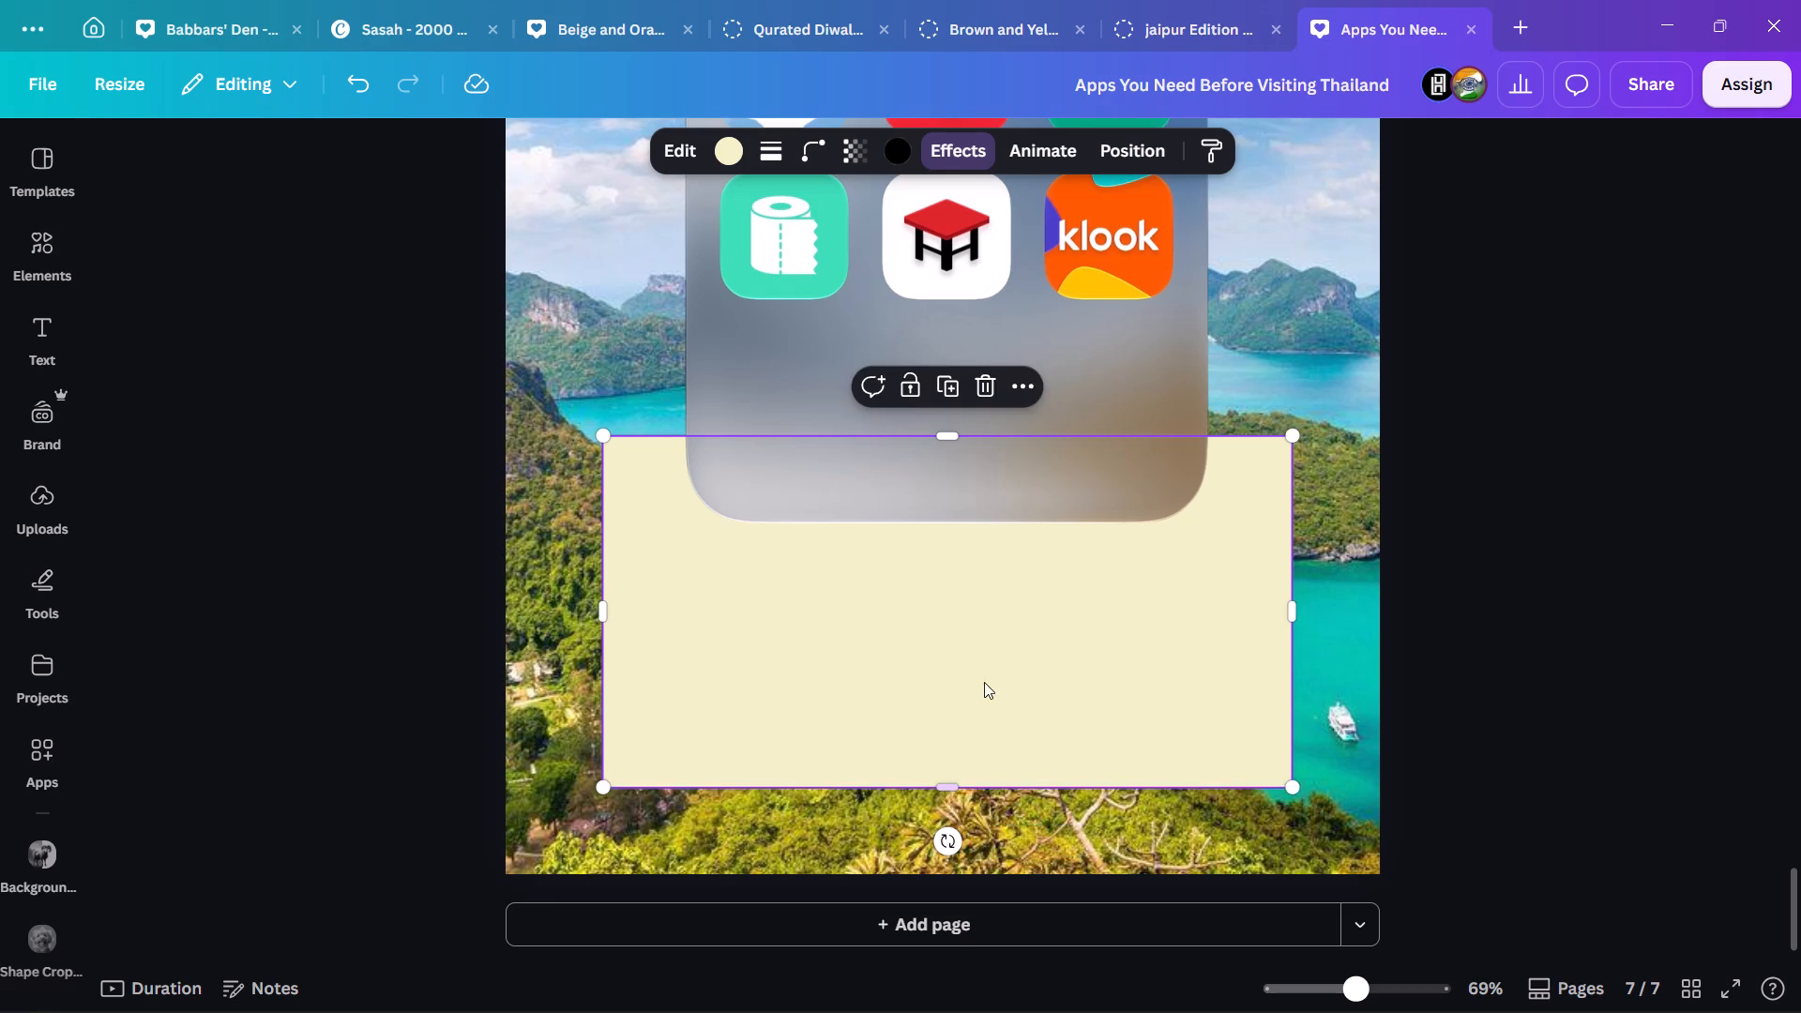
# Align the cream rectangle and the app folder graphic to the horizontal centre of page 7.
pyautogui.rightClick(984, 682)
pyautogui.click(1122, 642)
pyautogui.click(1385, 672)
pyautogui.click(1553, 673)
pyautogui.rightClick(1027, 461)
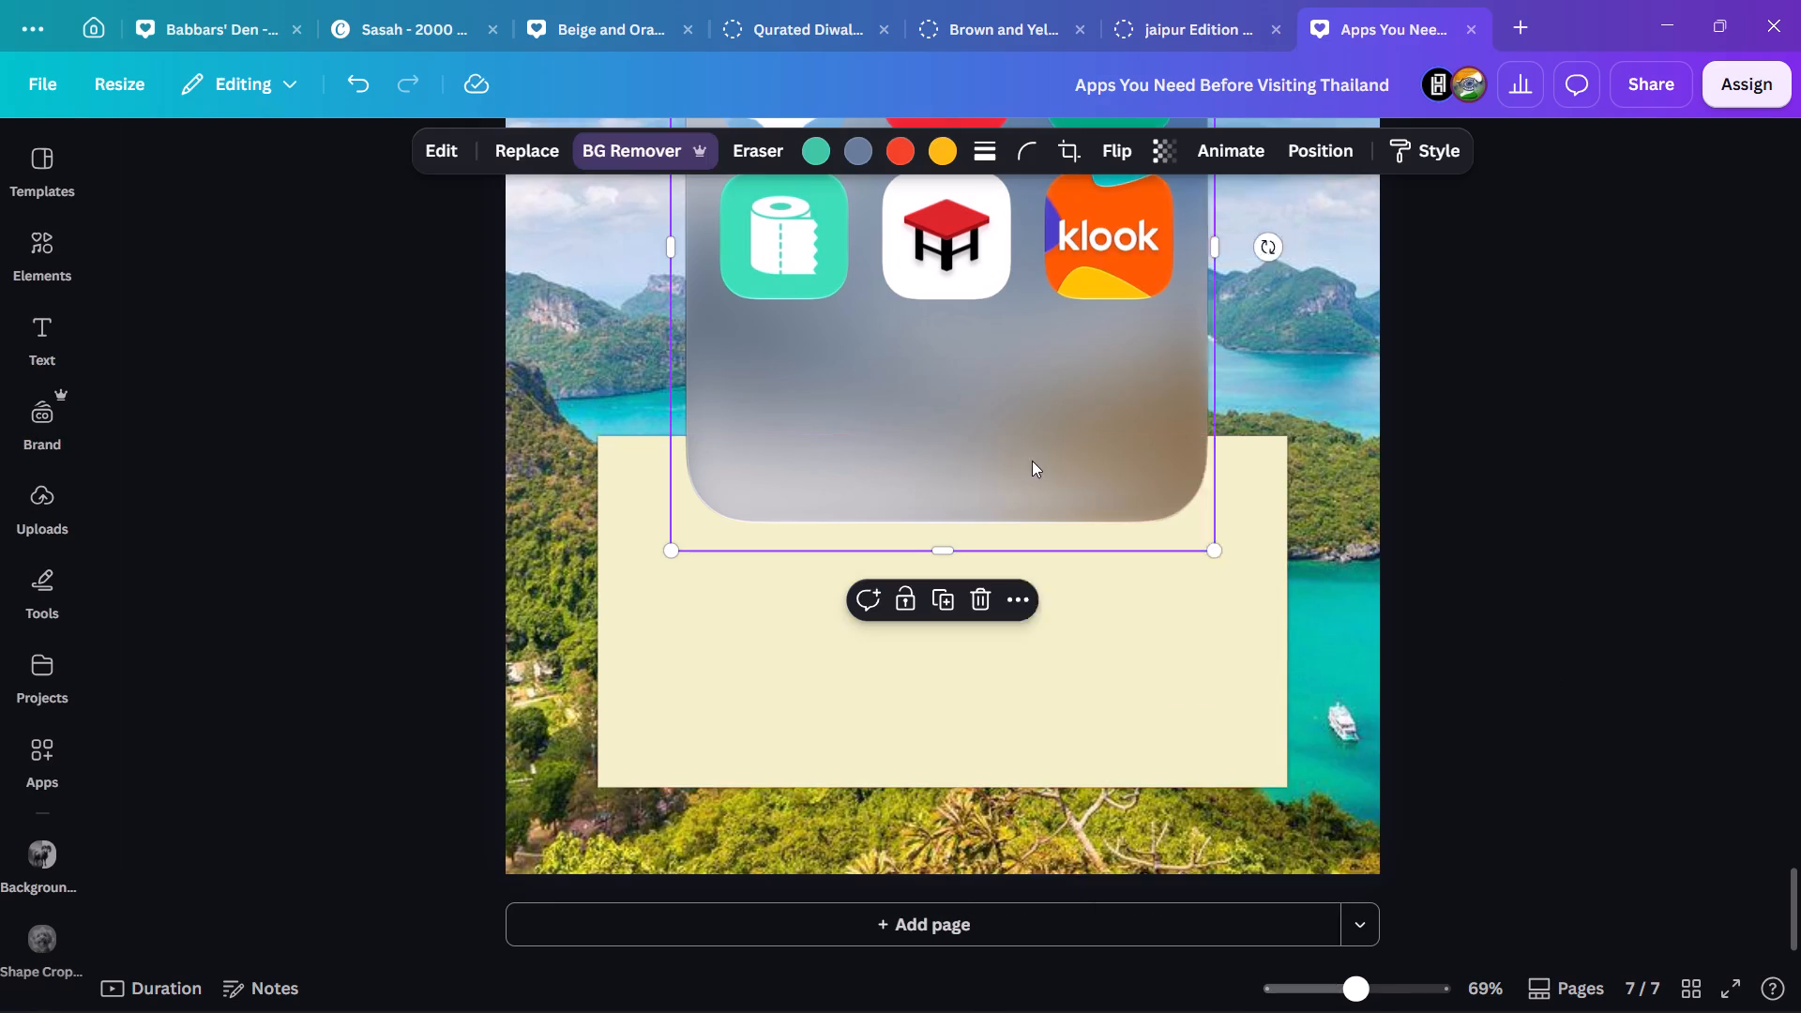
pyautogui.click(1144, 470)
pyautogui.moveTo(1437, 513); pyautogui.dragTo(1445, 513)
pyautogui.click(1696, 542)
pyautogui.click(1758, 550)
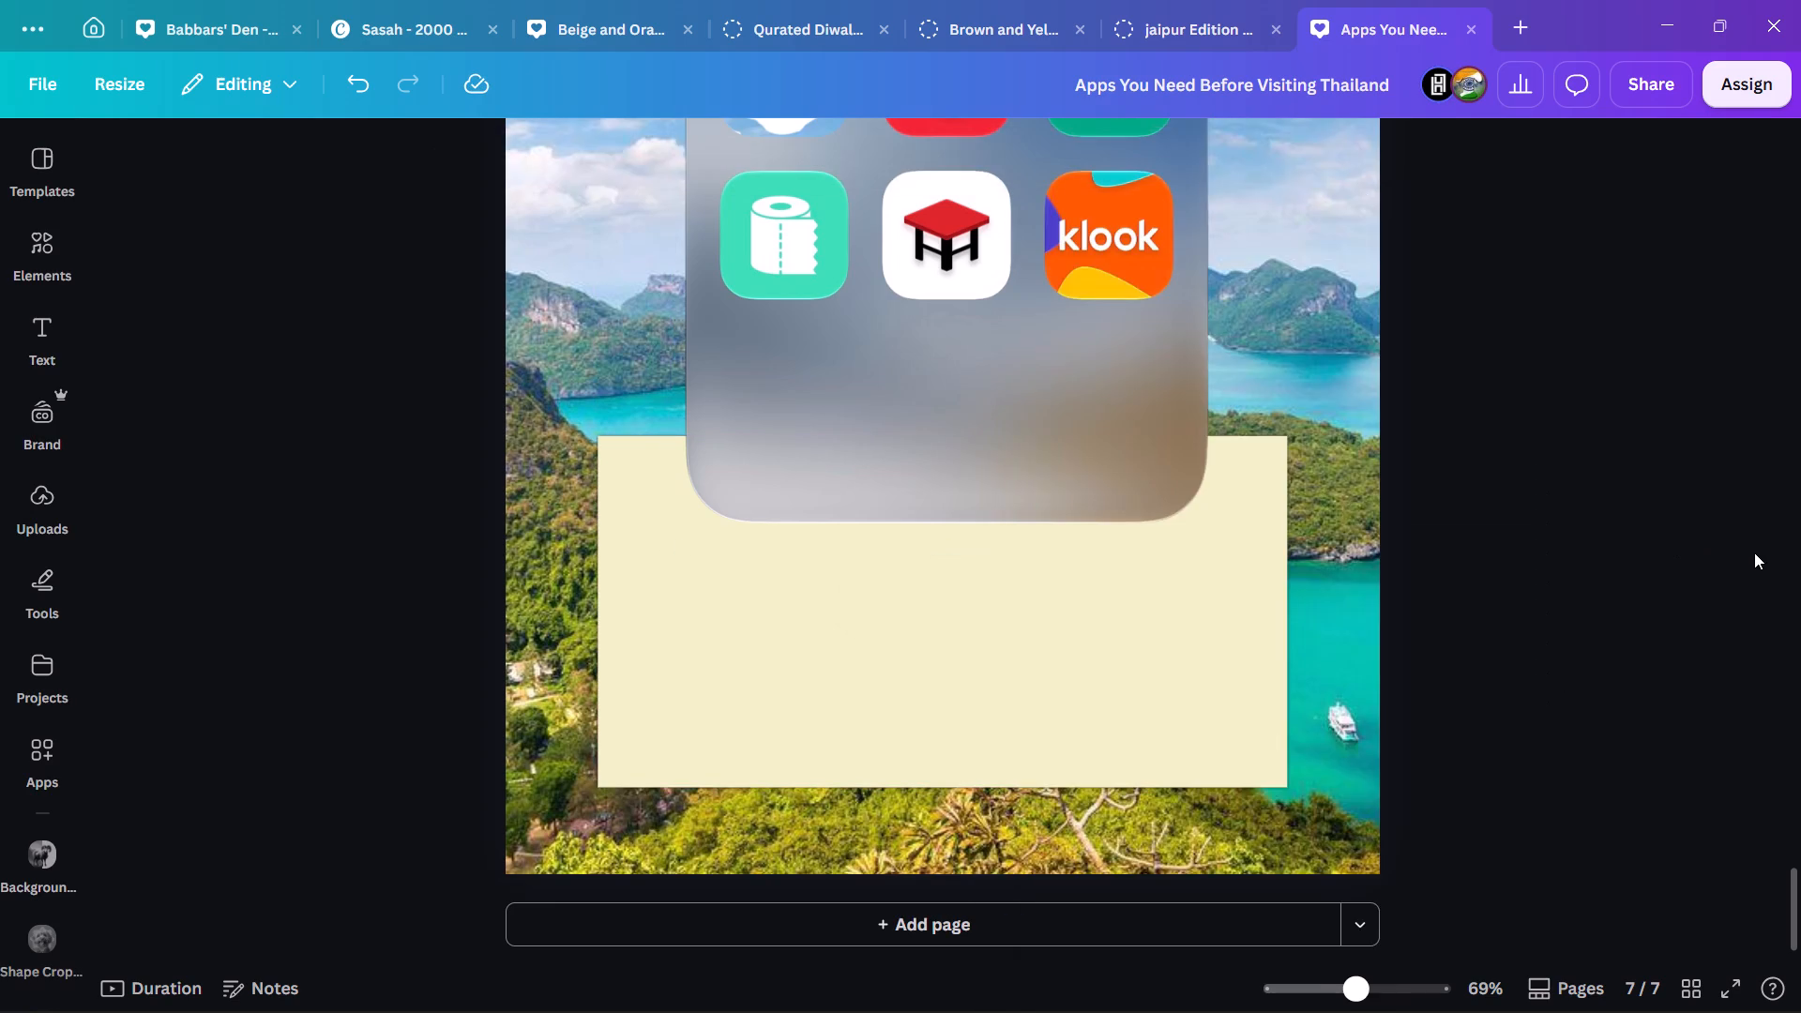
# Copy the "Finding Public Toilets" heading from page 6 and paste it onto page 7.
pyautogui.keyDown('ctrl'); pyautogui.scroll(-5, 1708, 544); pyautogui.keyUp('ctrl')
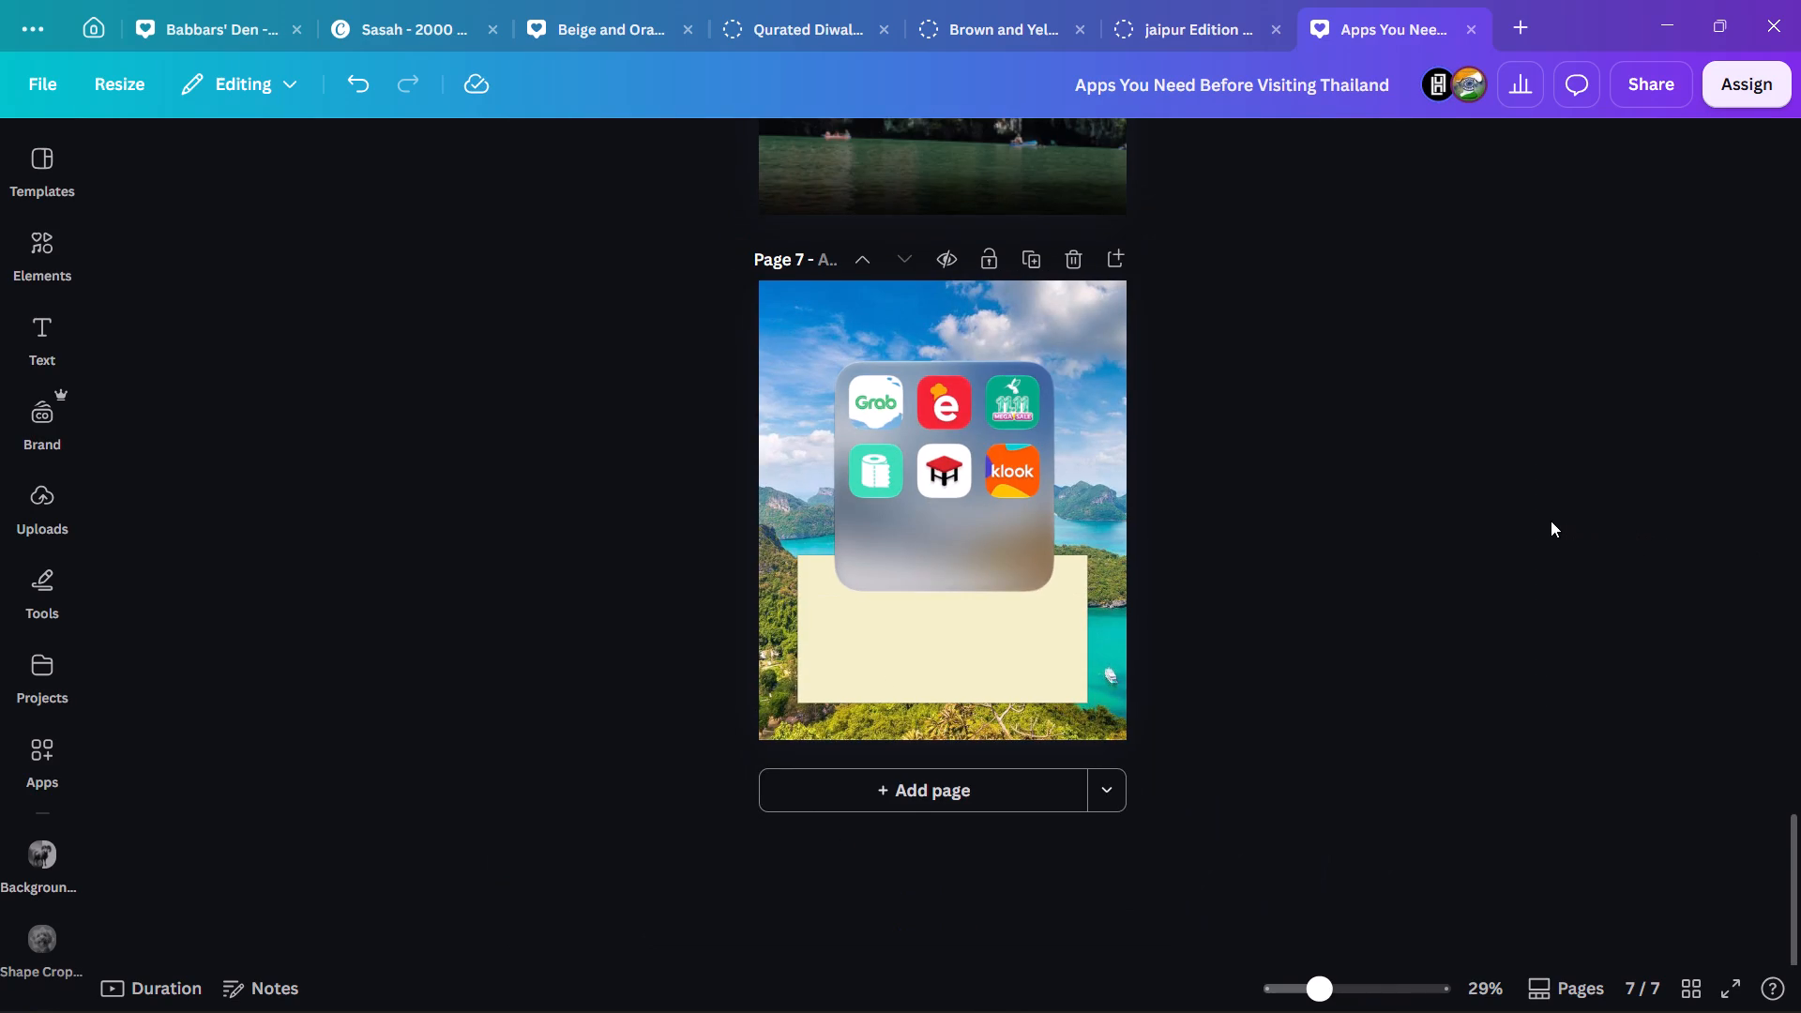
pyautogui.scroll(11, 1551, 521)
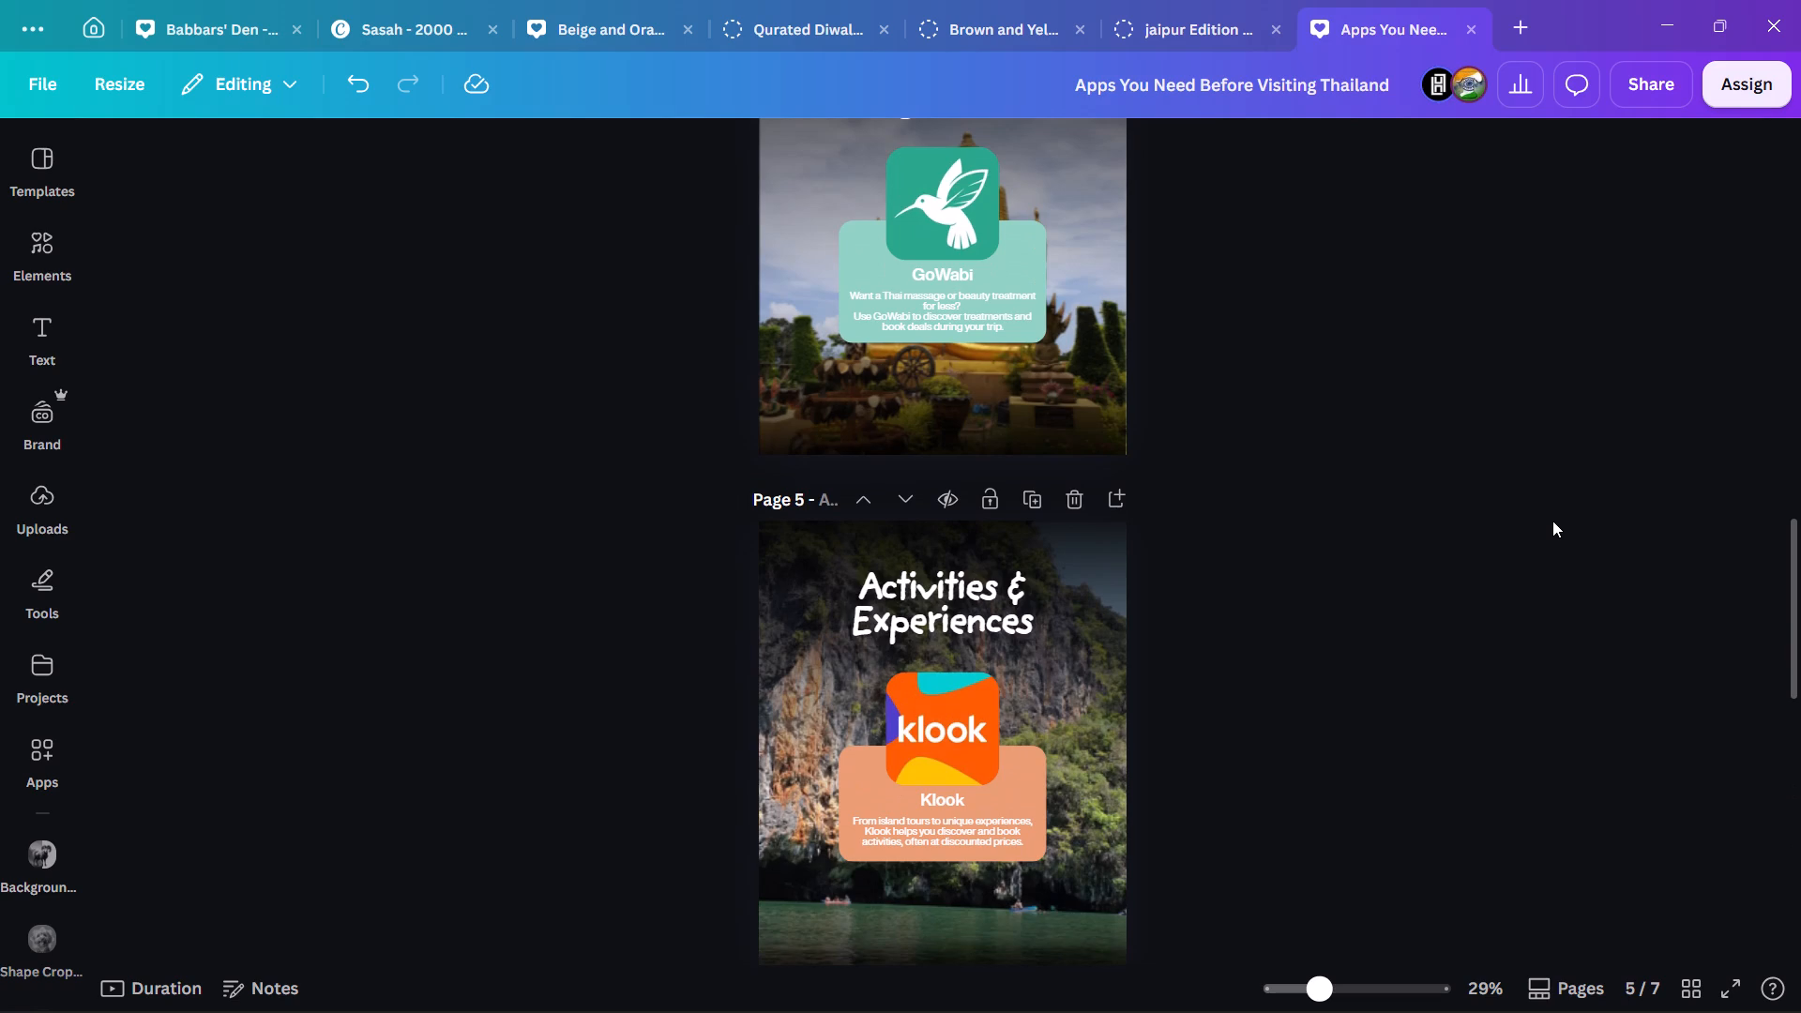
pyautogui.scroll(3, 1552, 521)
pyautogui.scroll(-9, 1552, 521)
pyautogui.click(985, 422)
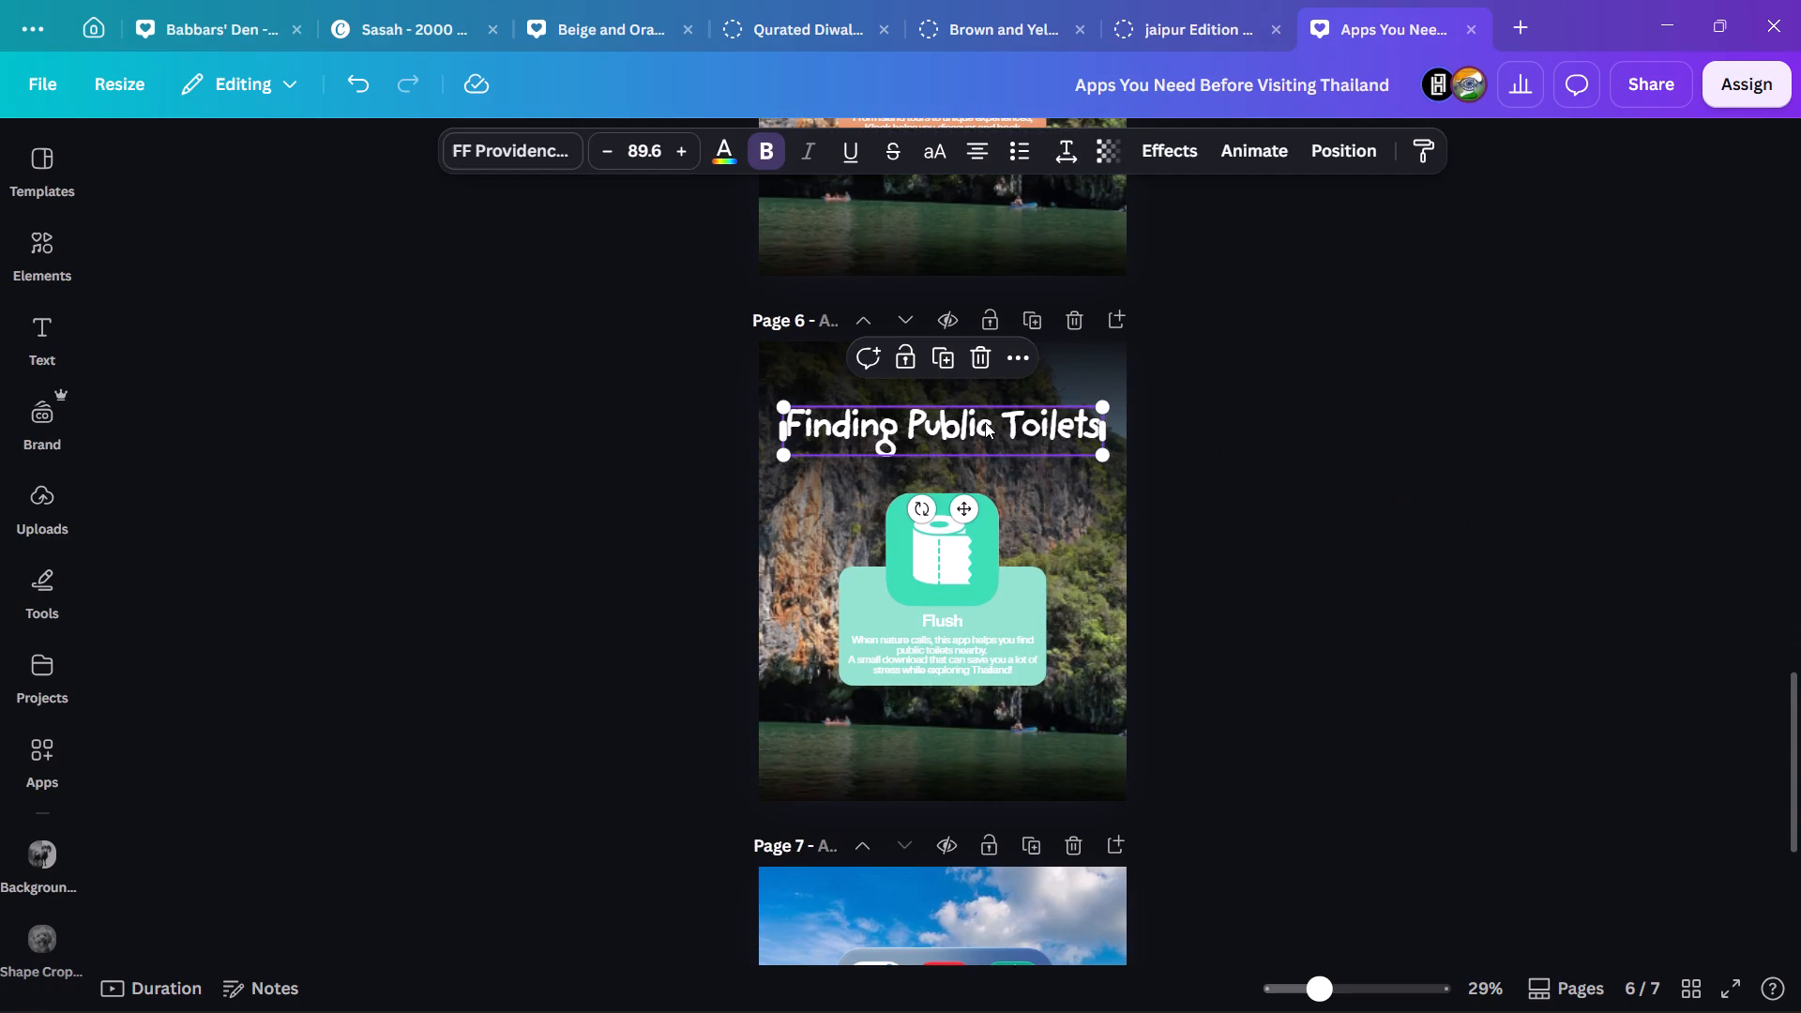
pyautogui.hotkey('ctrl', 'c')
pyautogui.scroll(-10, 1473, 499)
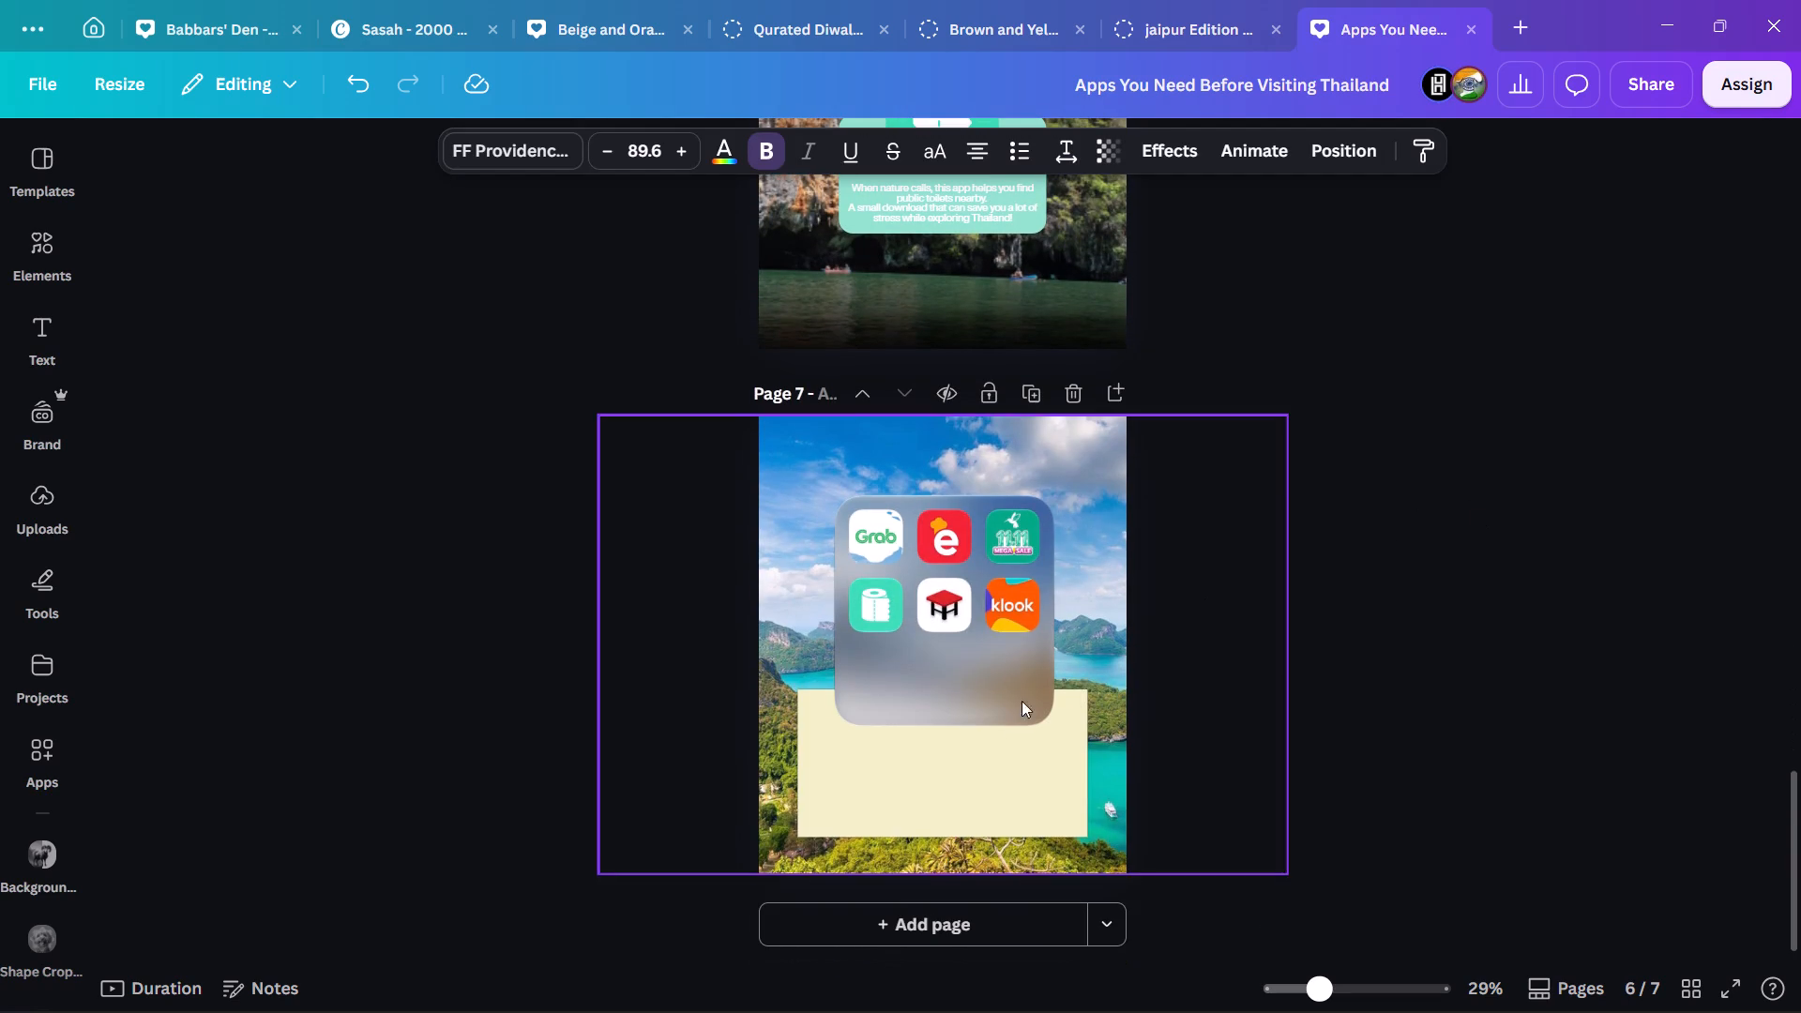
pyautogui.click(942, 754)
pyautogui.hotkey('ctrl', 'v')
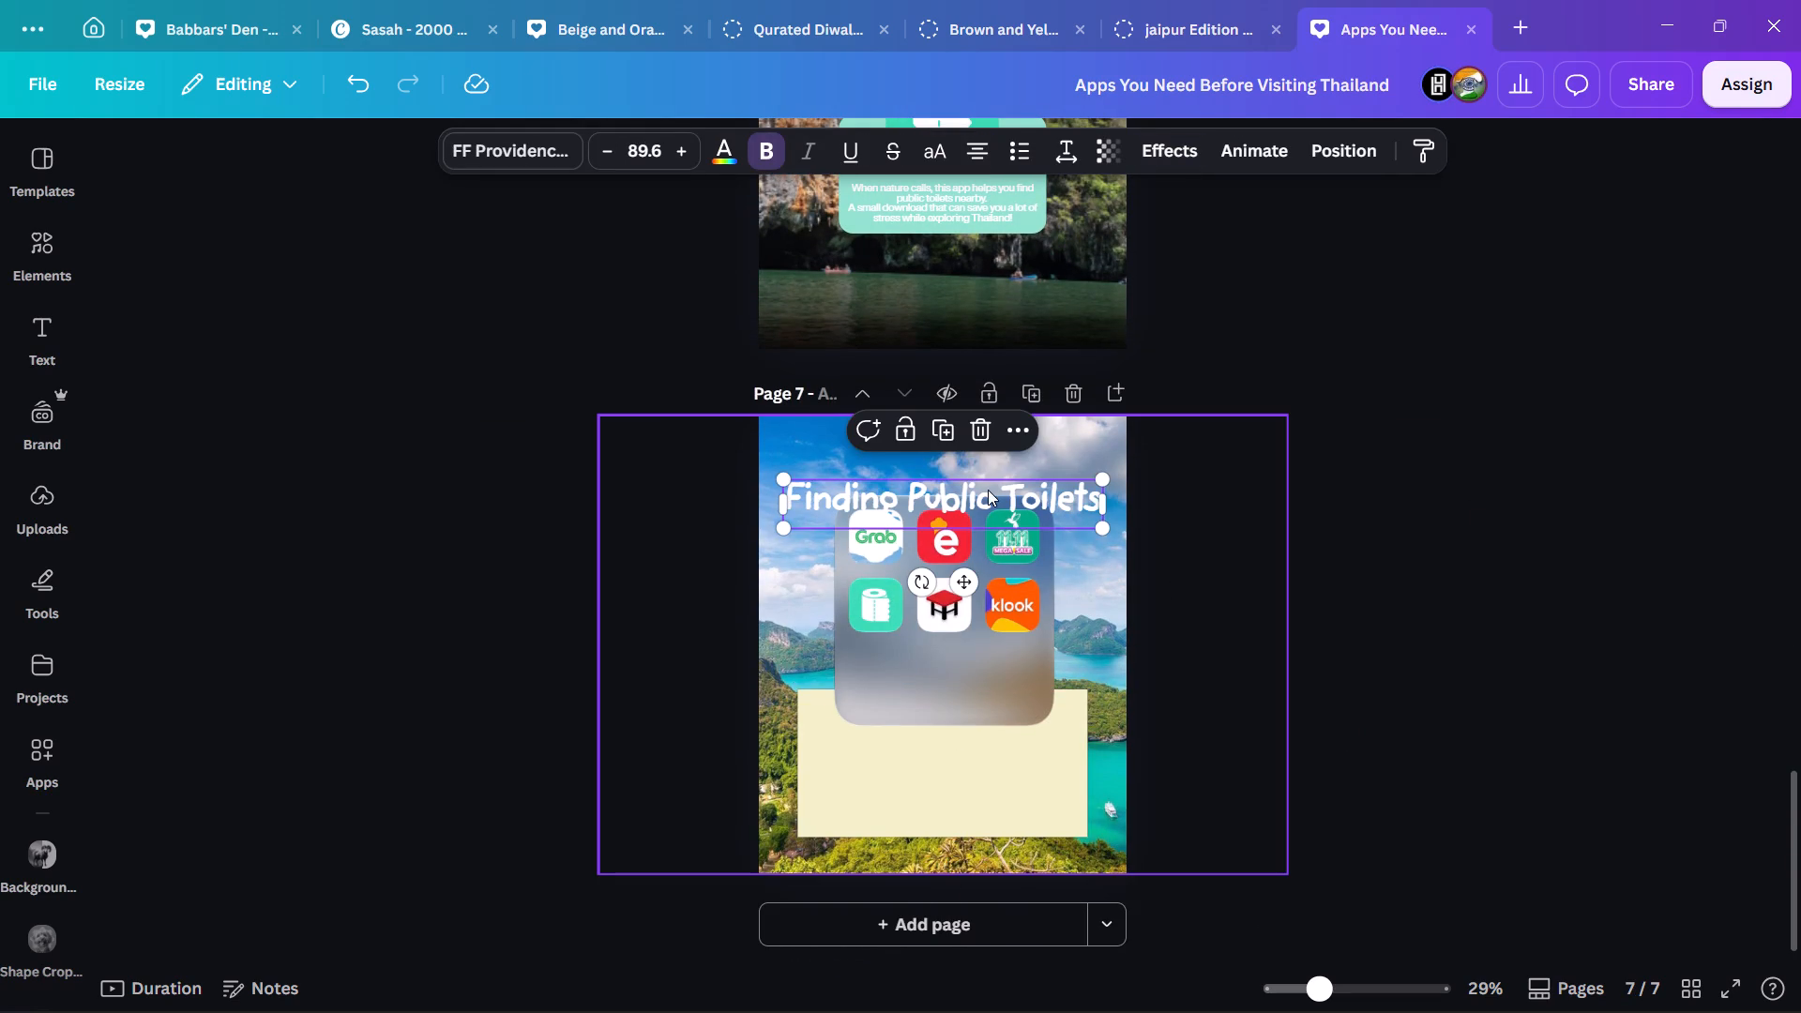
# Move the pasted heading onto the cream rectangle, scale it down to about size 64.7, and centre it horizontally on the page.
pyautogui.moveTo(988, 490); pyautogui.dragTo(985, 748)
pyautogui.moveTo(1098, 744); pyautogui.dragTo(981, 774)
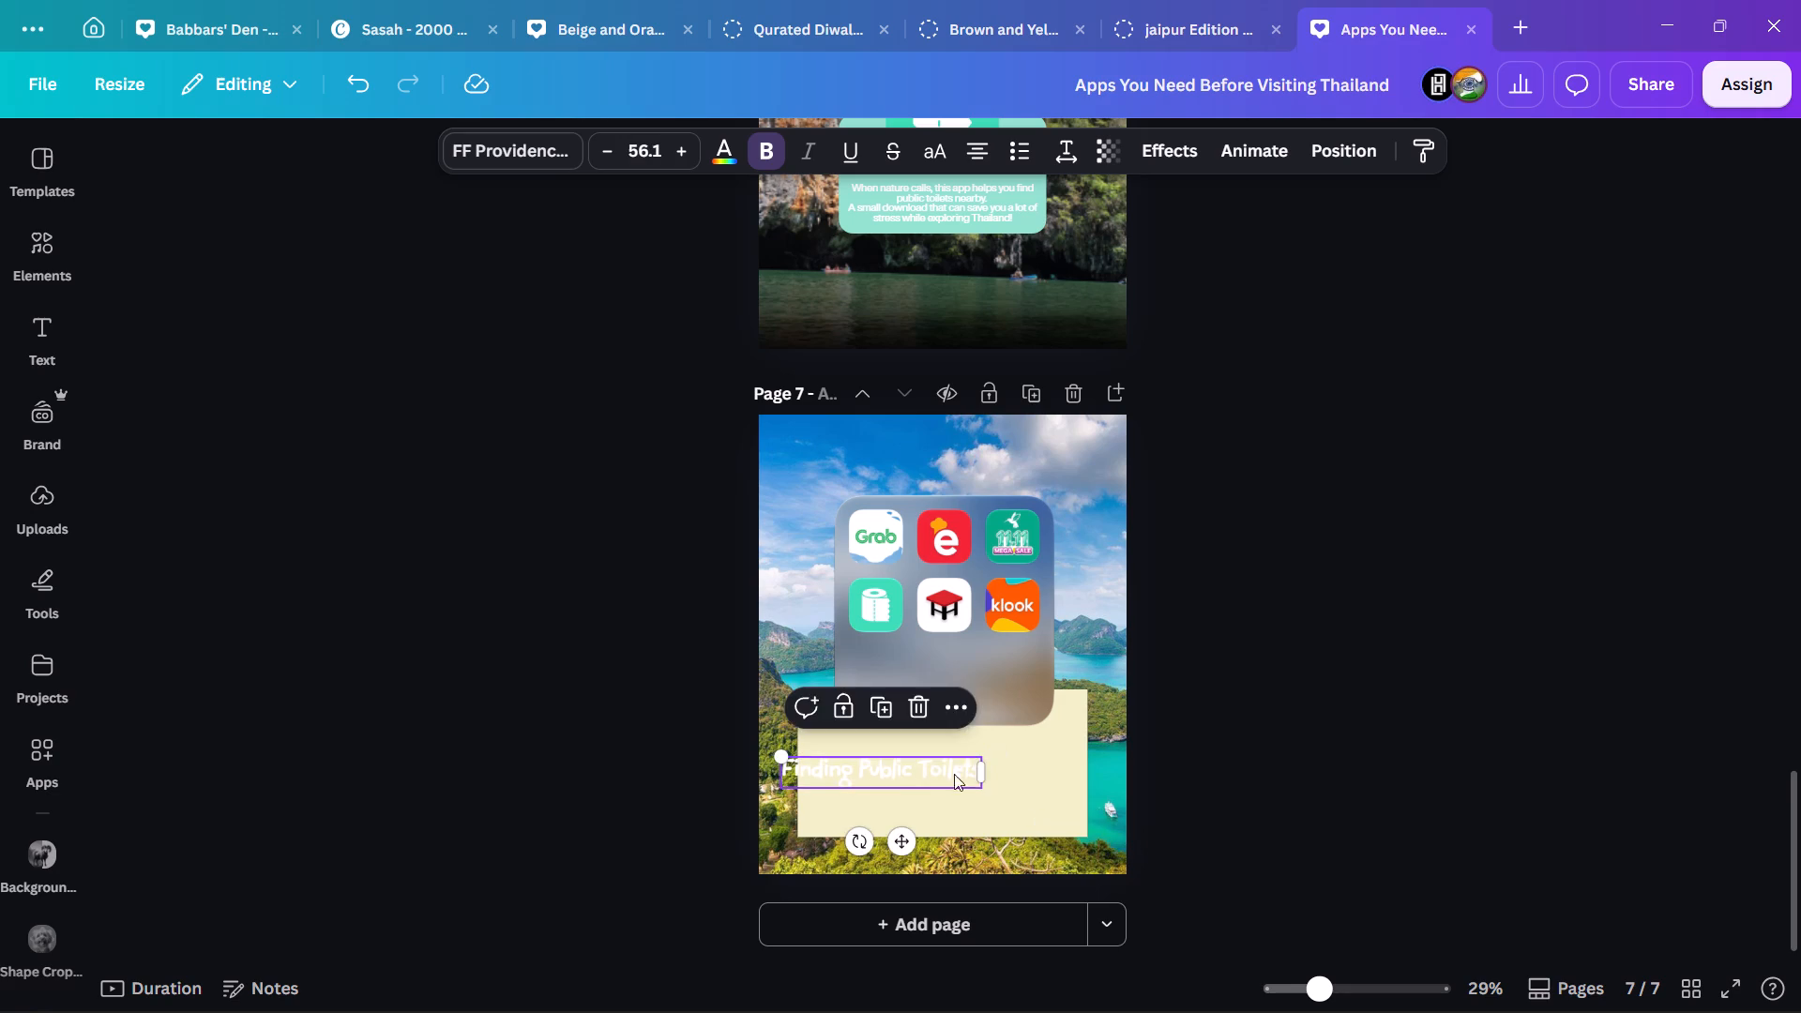
pyautogui.moveTo(933, 774); pyautogui.dragTo(987, 760)
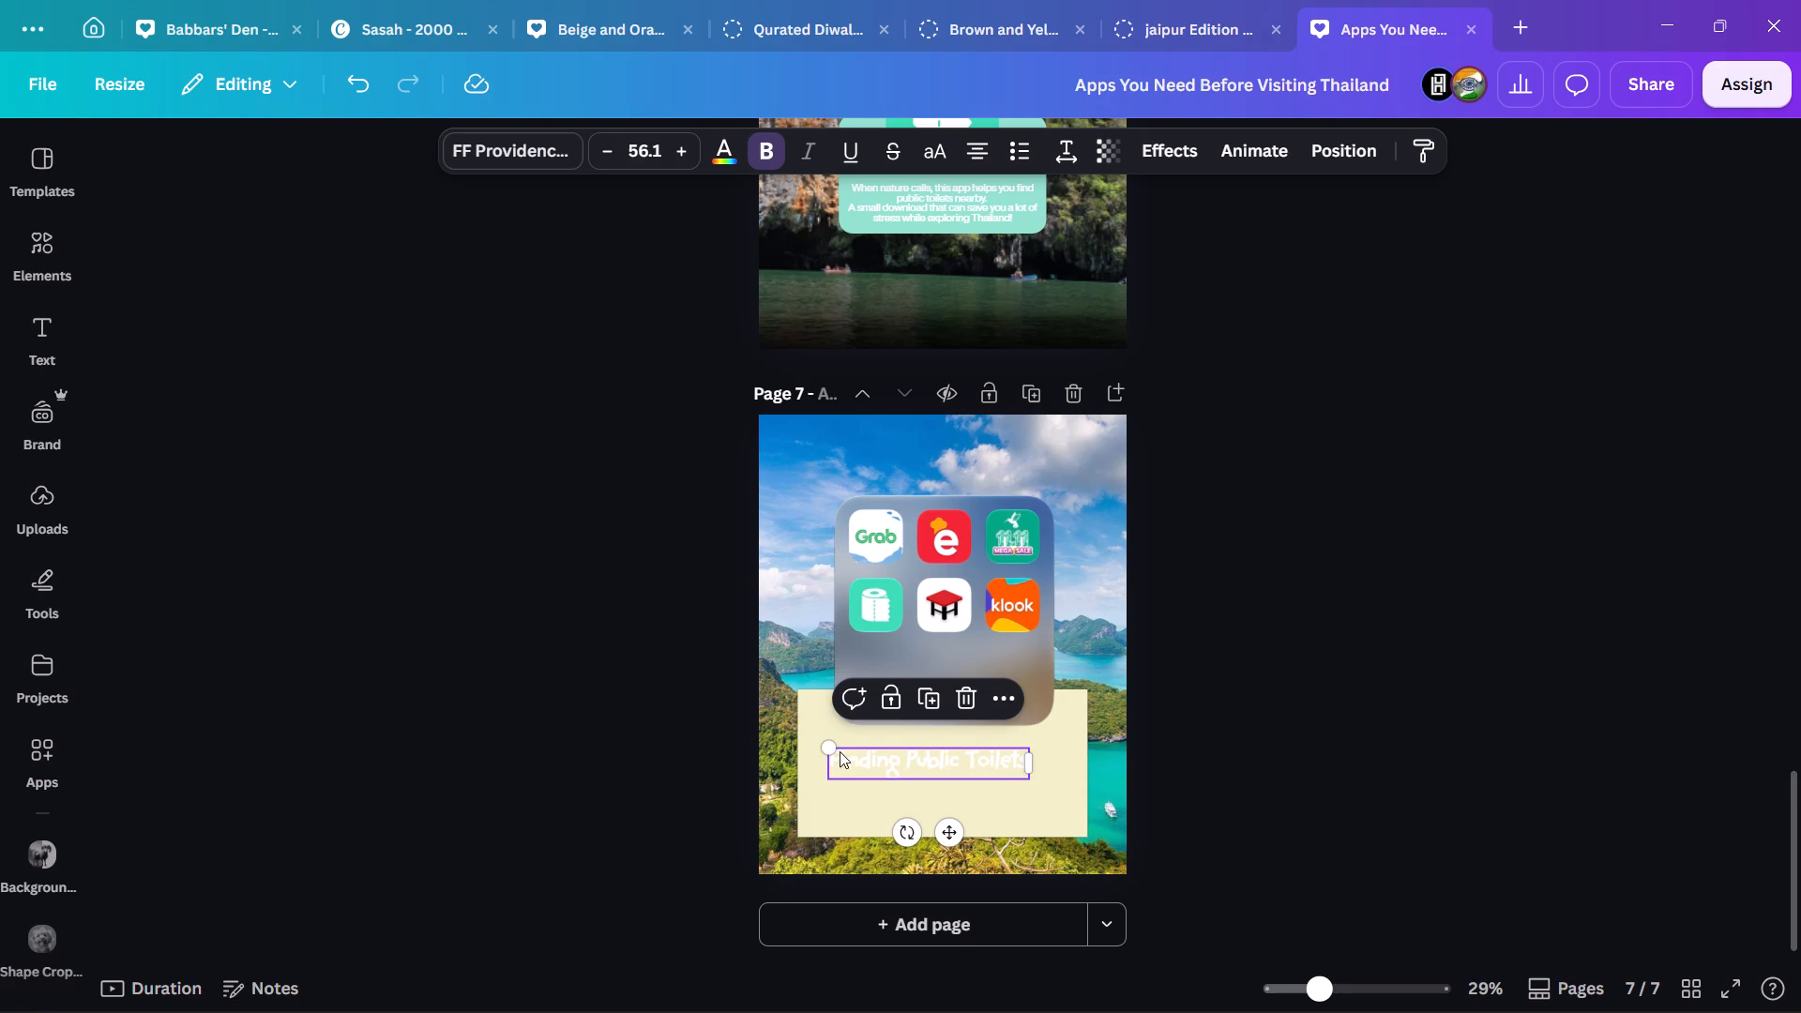
pyautogui.moveTo(825, 749); pyautogui.dragTo(803, 729)
pyautogui.rightClick(933, 764)
pyautogui.click(1066, 627)
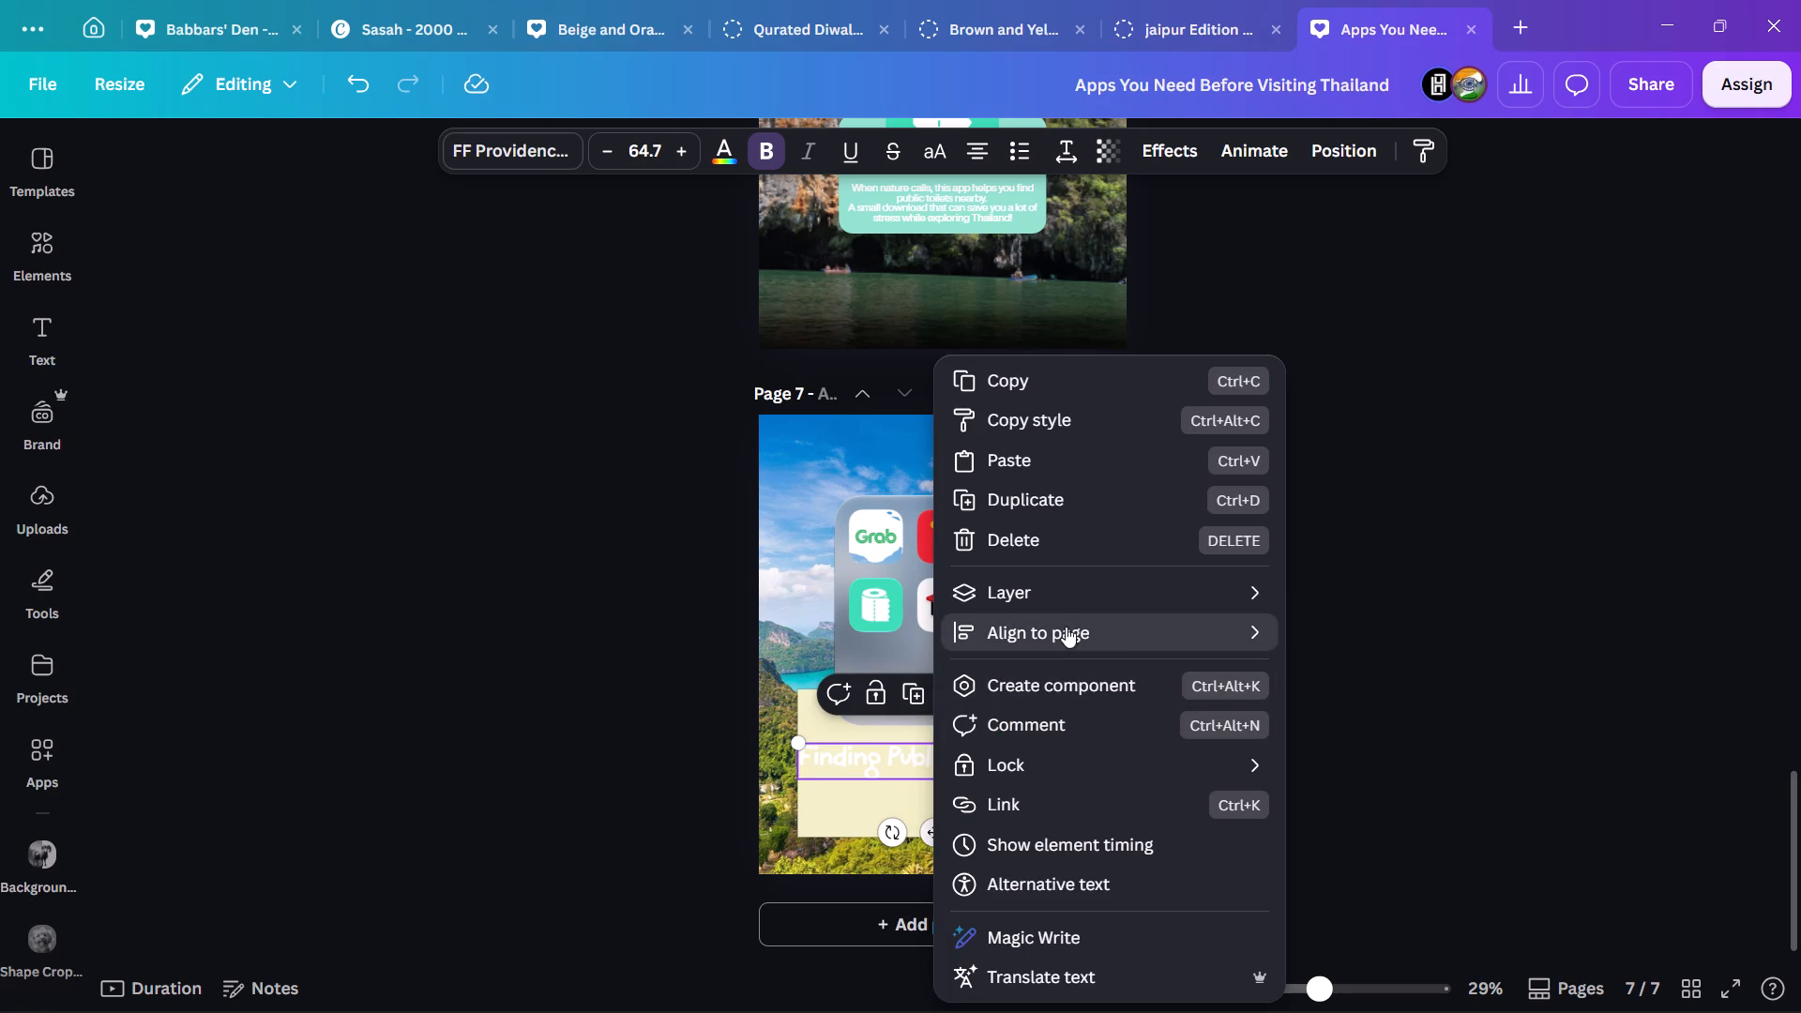
pyautogui.click(1313, 663)
pyautogui.click(1517, 703)
# Raise the heading to the top of the uncovered cream area, right at the app folder's lower edge, keeping it centred.
pyautogui.scroll(-1, 1400, 764)
pyautogui.keyDown('ctrl'); pyautogui.scroll(3, 1400, 764); pyautogui.keyUp('ctrl')
pyautogui.keyDown('ctrl'); pyautogui.scroll(3, 1303, 794); pyautogui.keyUp('ctrl')
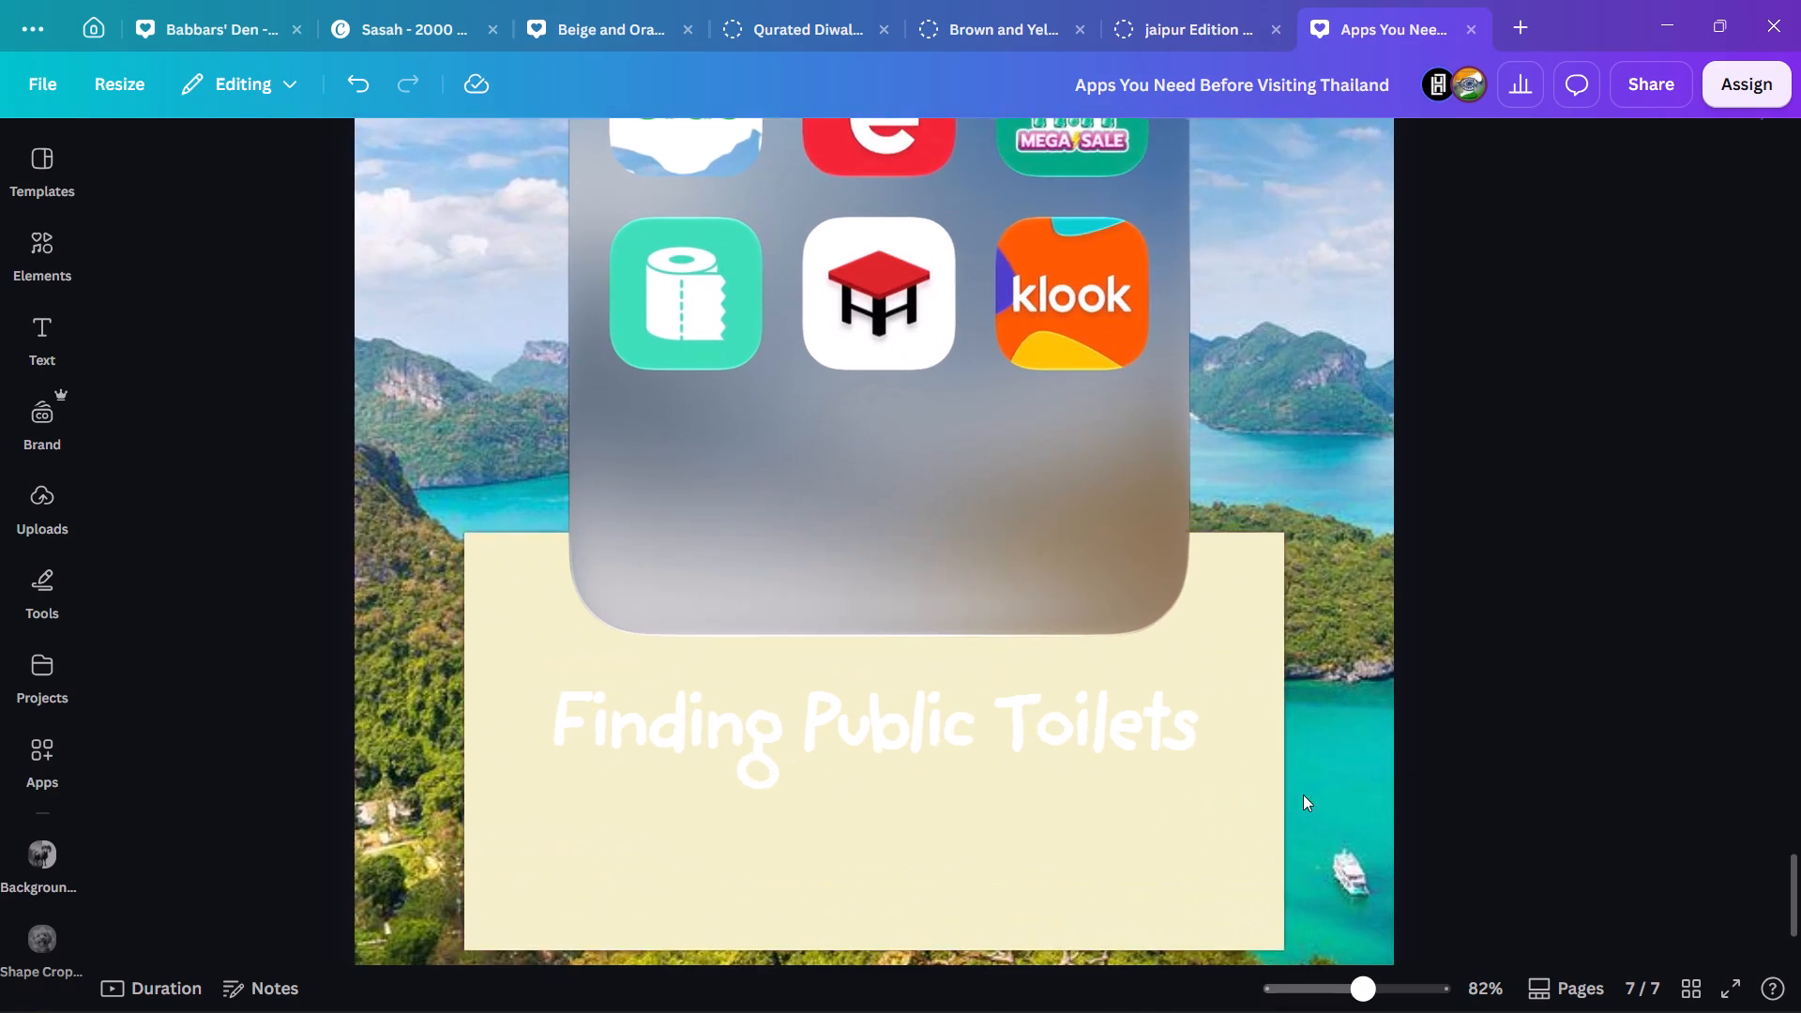
pyautogui.moveTo(954, 716); pyautogui.dragTo(954, 647)
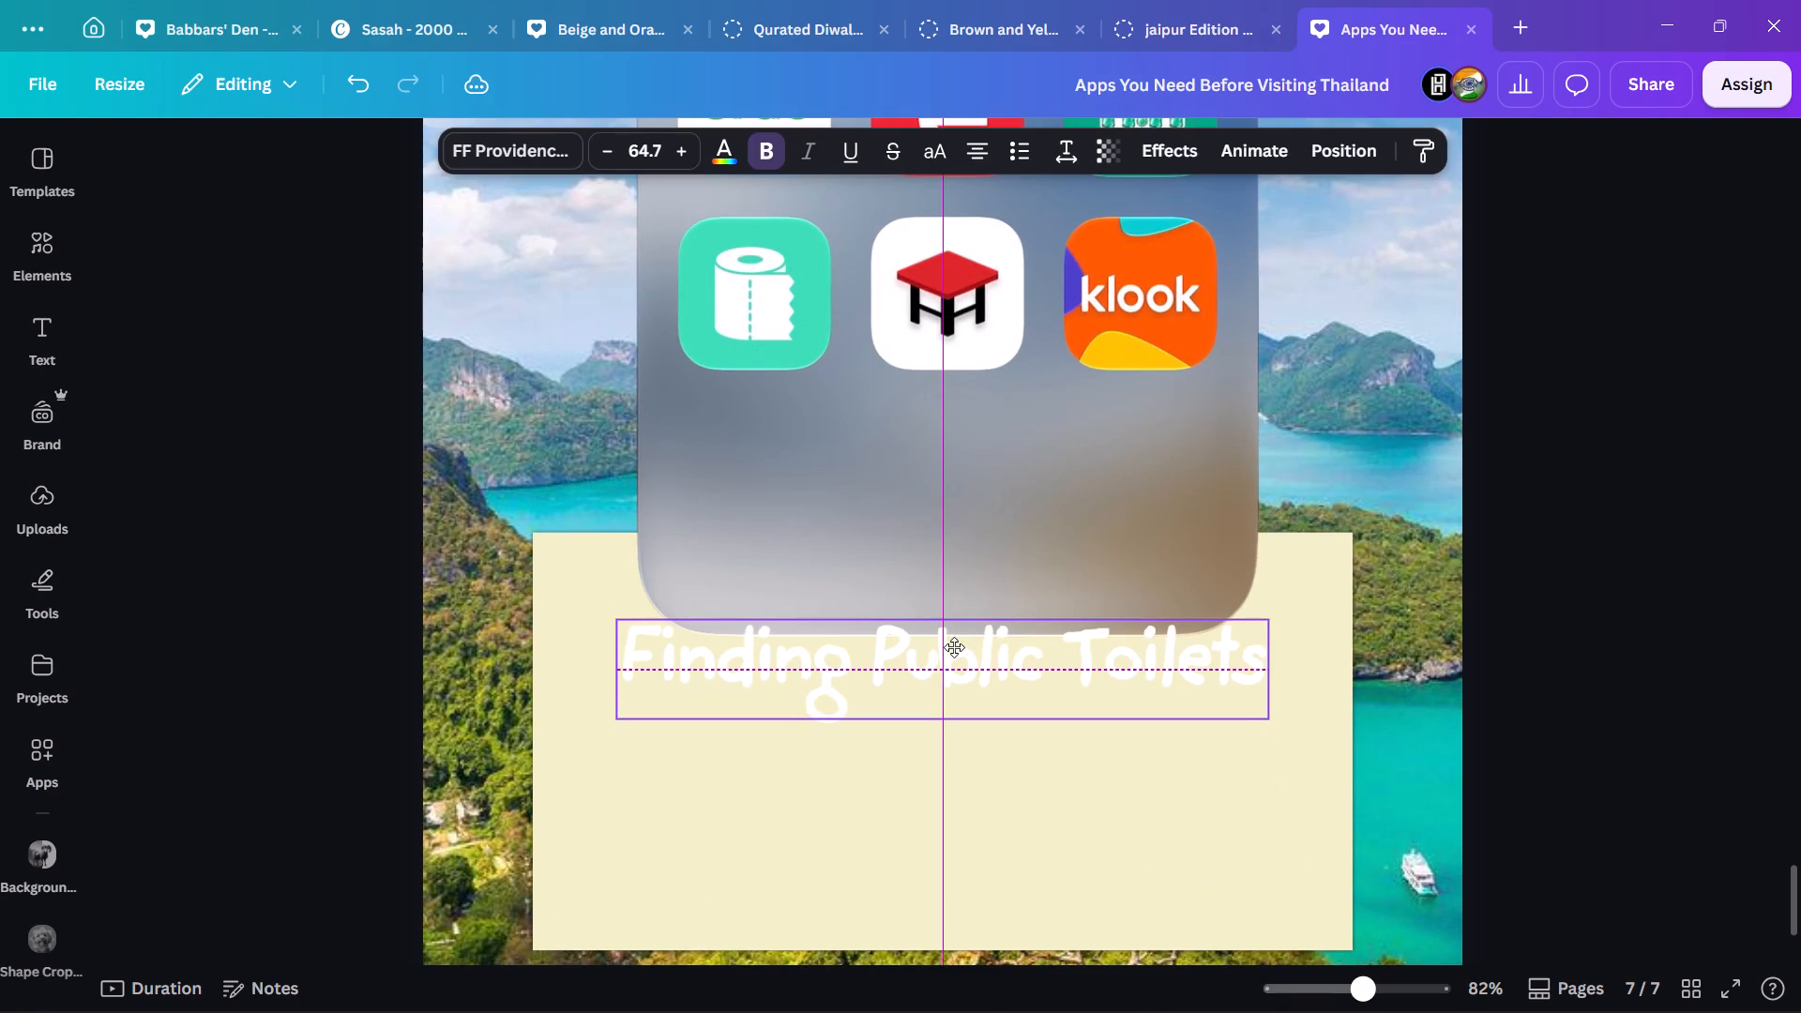
pyautogui.moveTo(954, 647); pyautogui.dragTo(954, 650)
pyautogui.click(1665, 688)
pyautogui.scroll(-5, 1609, 666)
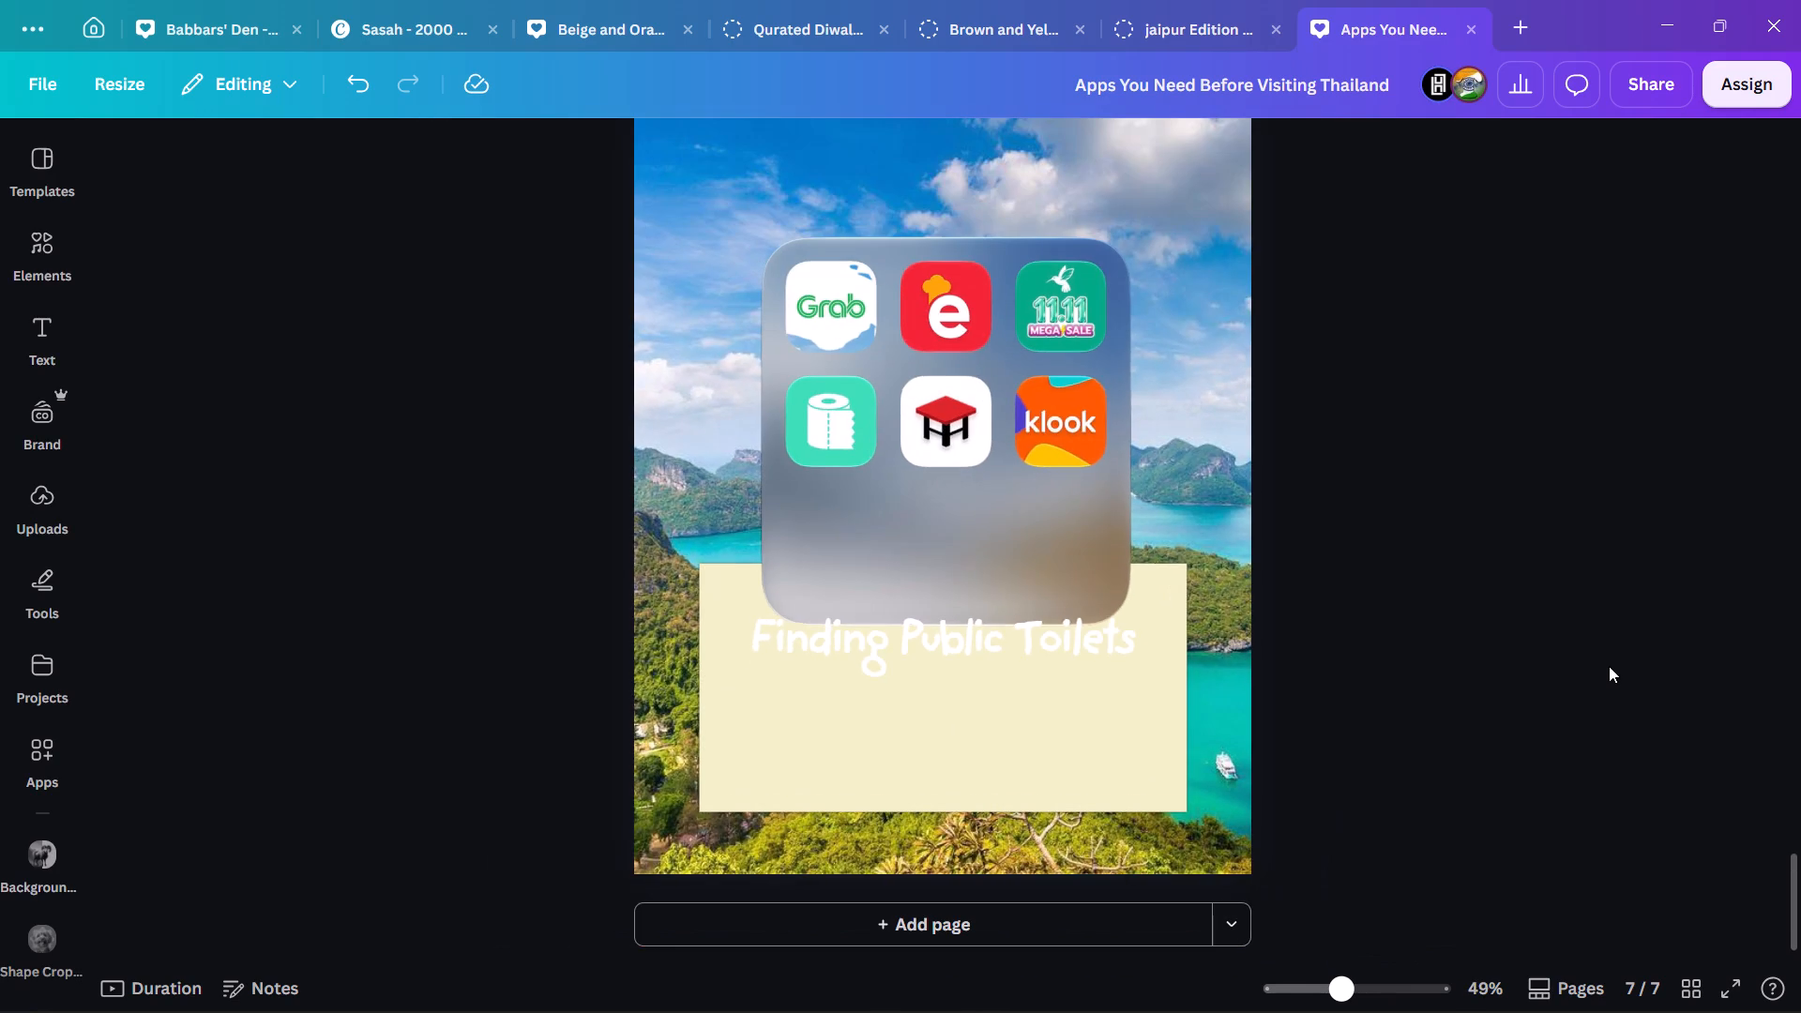
# Switch from the design to another open window.
pyautogui.hotkey('alt', 'Tab')
pyautogui.hotkey('alt', 'Tab')
pyautogui.hotkey('alt', 'Tab')
pyautogui.hotkey('alt', 'Tab')
pyautogui.hotkey('alt', 'Tab')
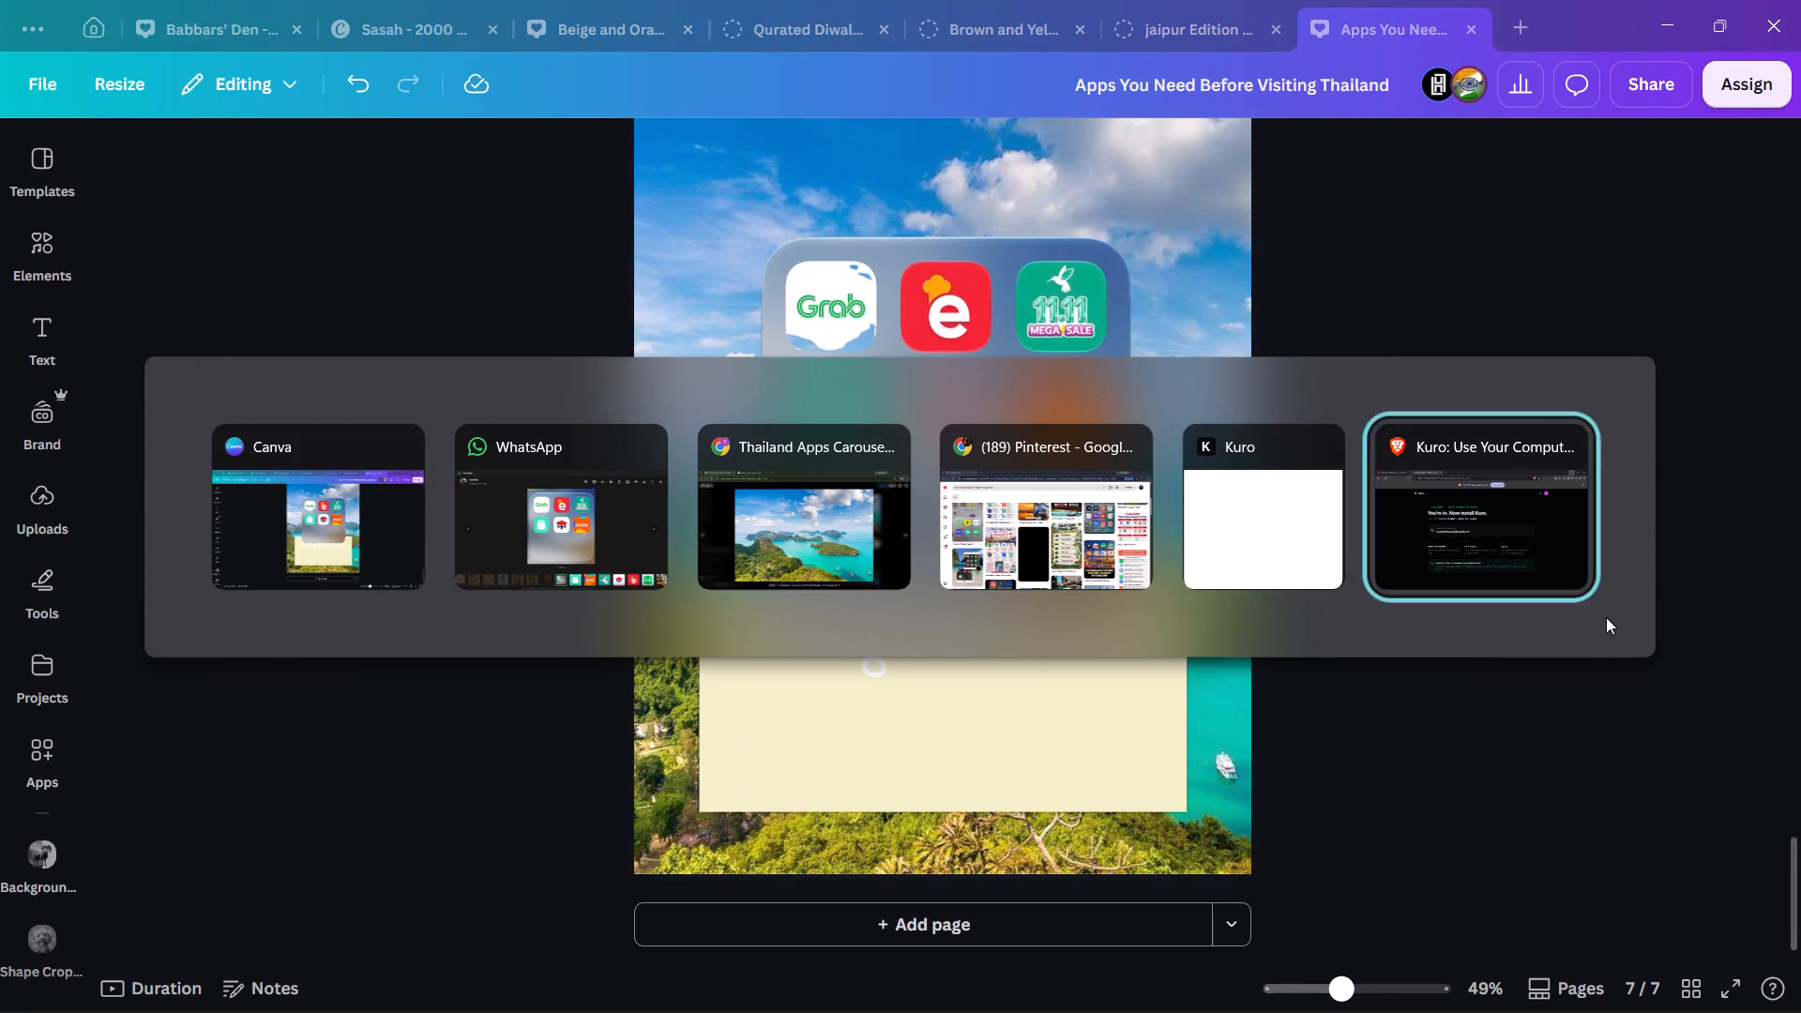
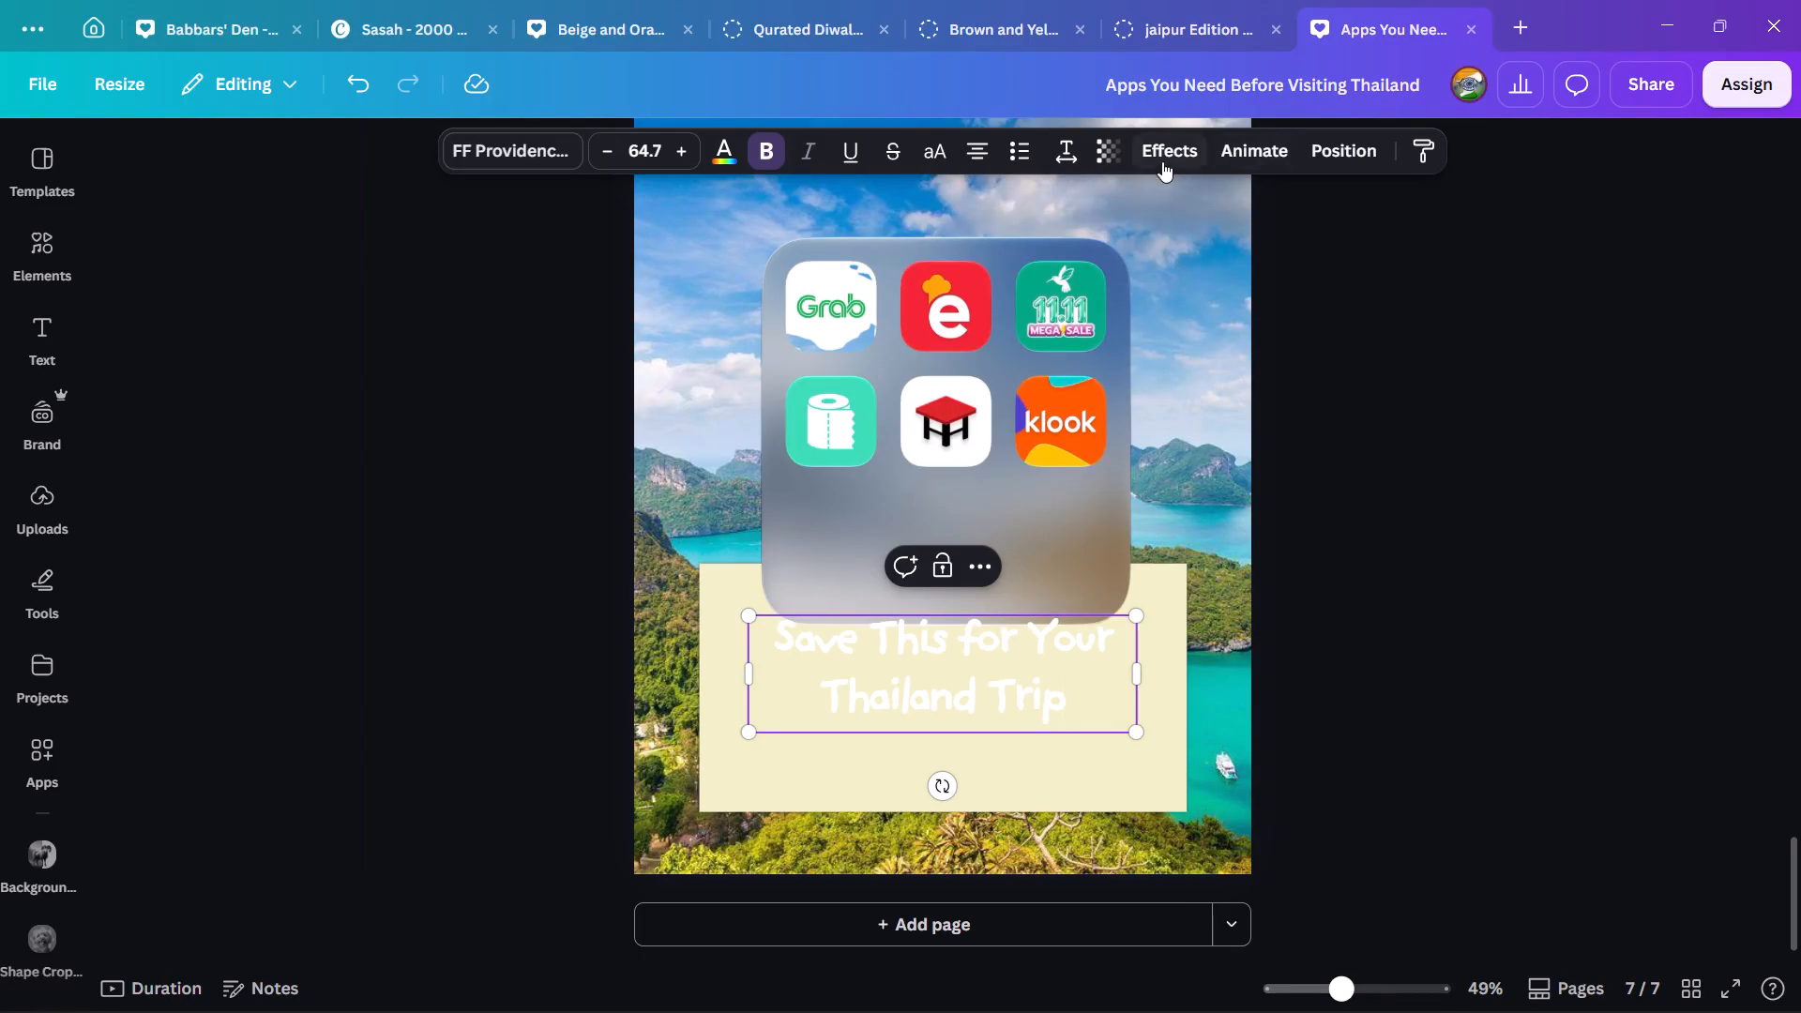
# Tighten the line spacing of the "Save This for Your Thailand Trip" heading so its two lines sit closer together.
pyautogui.click(1063, 152)
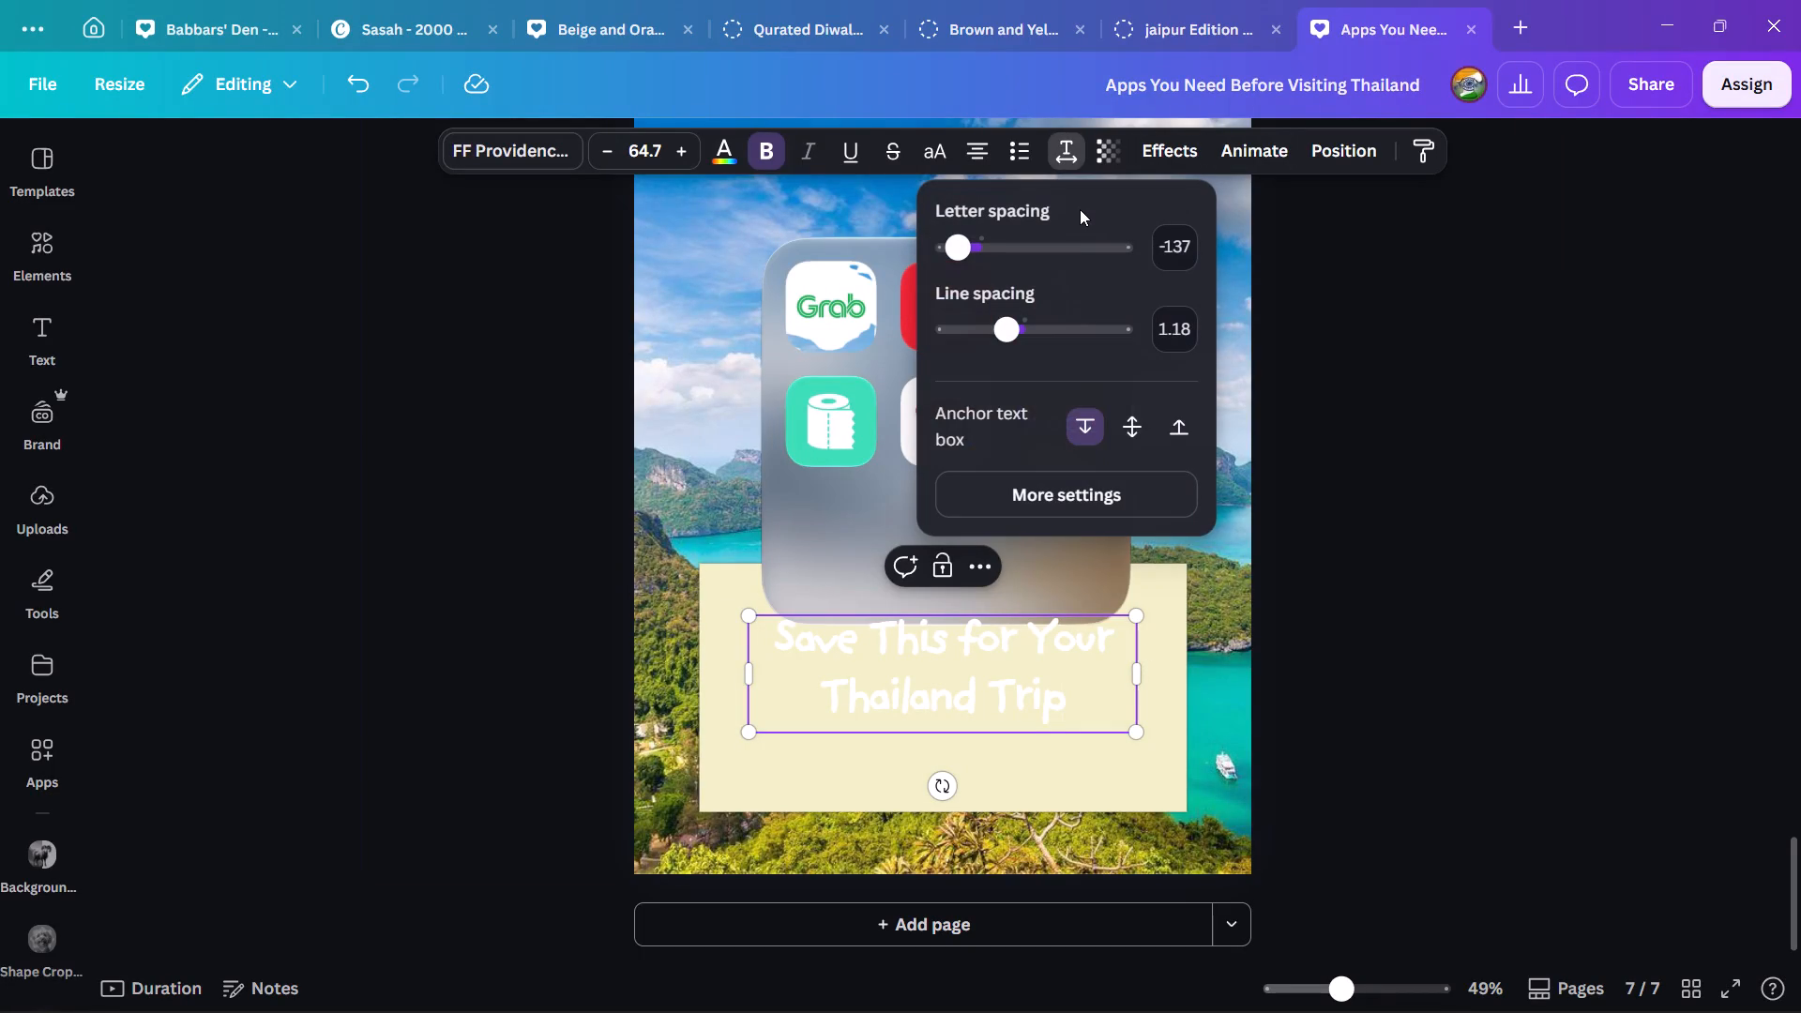
pyautogui.moveTo(1005, 326); pyautogui.dragTo(990, 325)
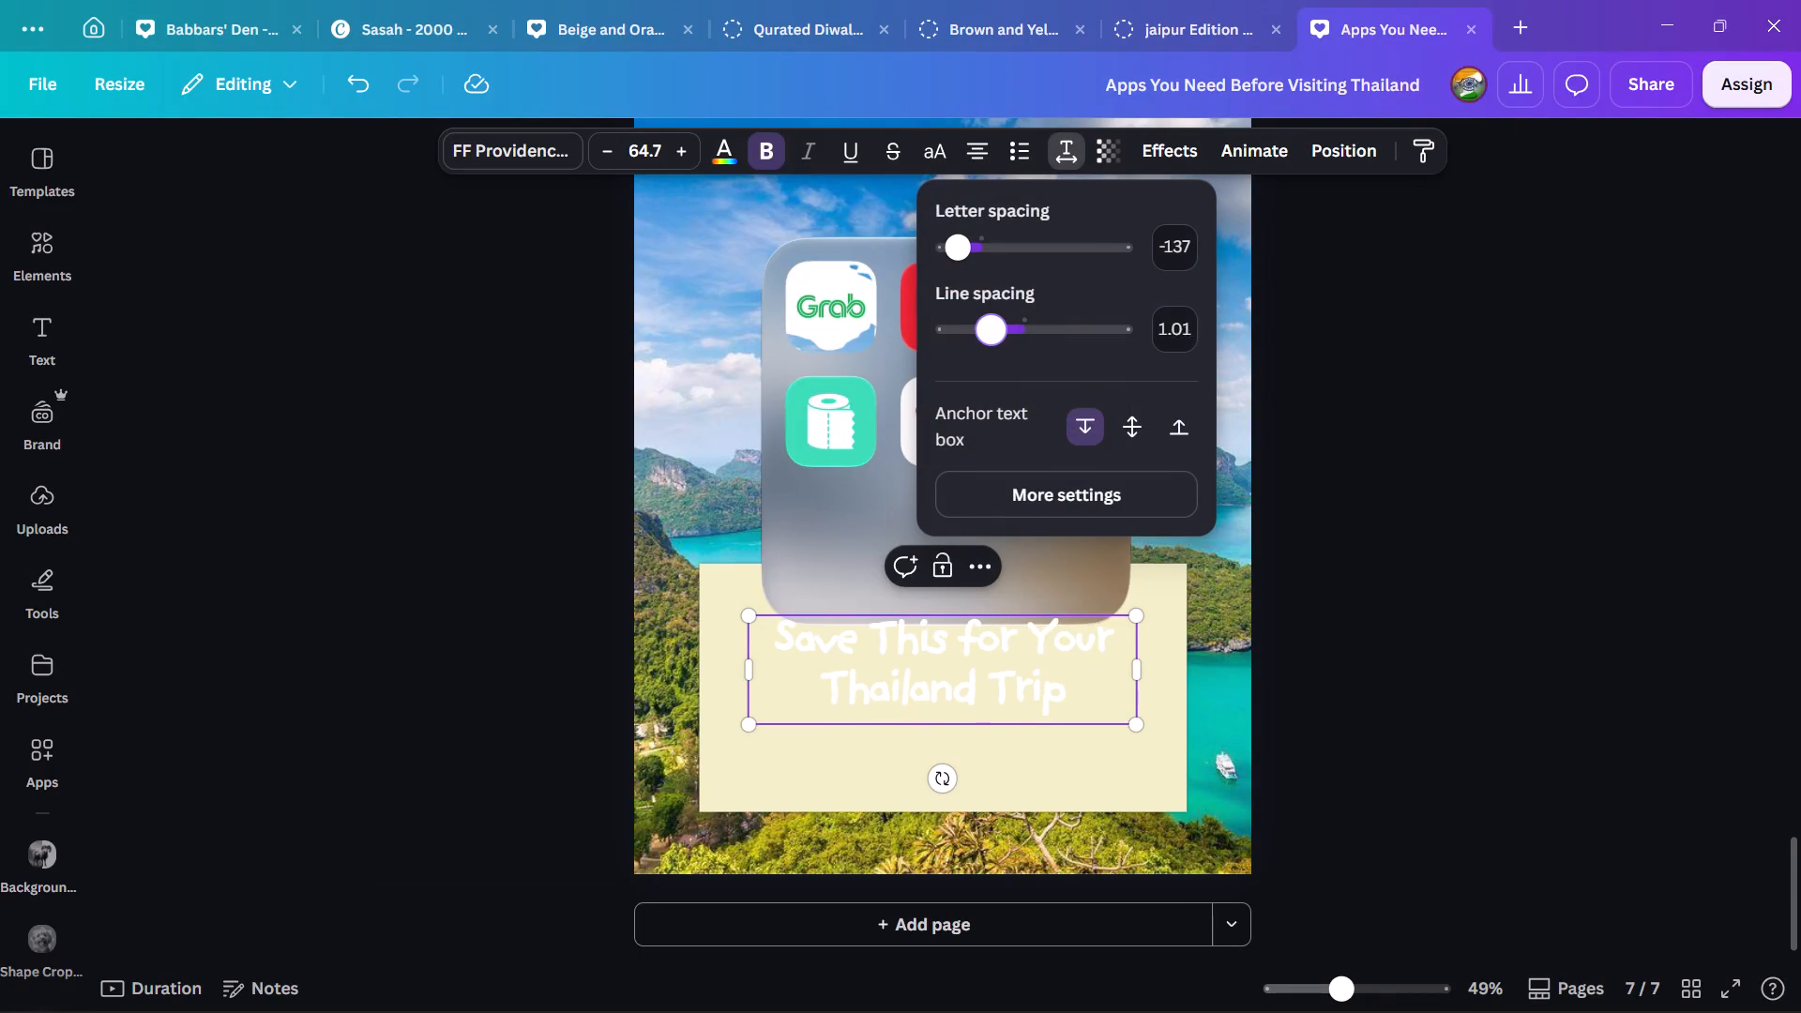
pyautogui.moveTo(990, 325); pyautogui.dragTo(977, 322)
pyautogui.click(1411, 503)
pyautogui.click(1435, 654)
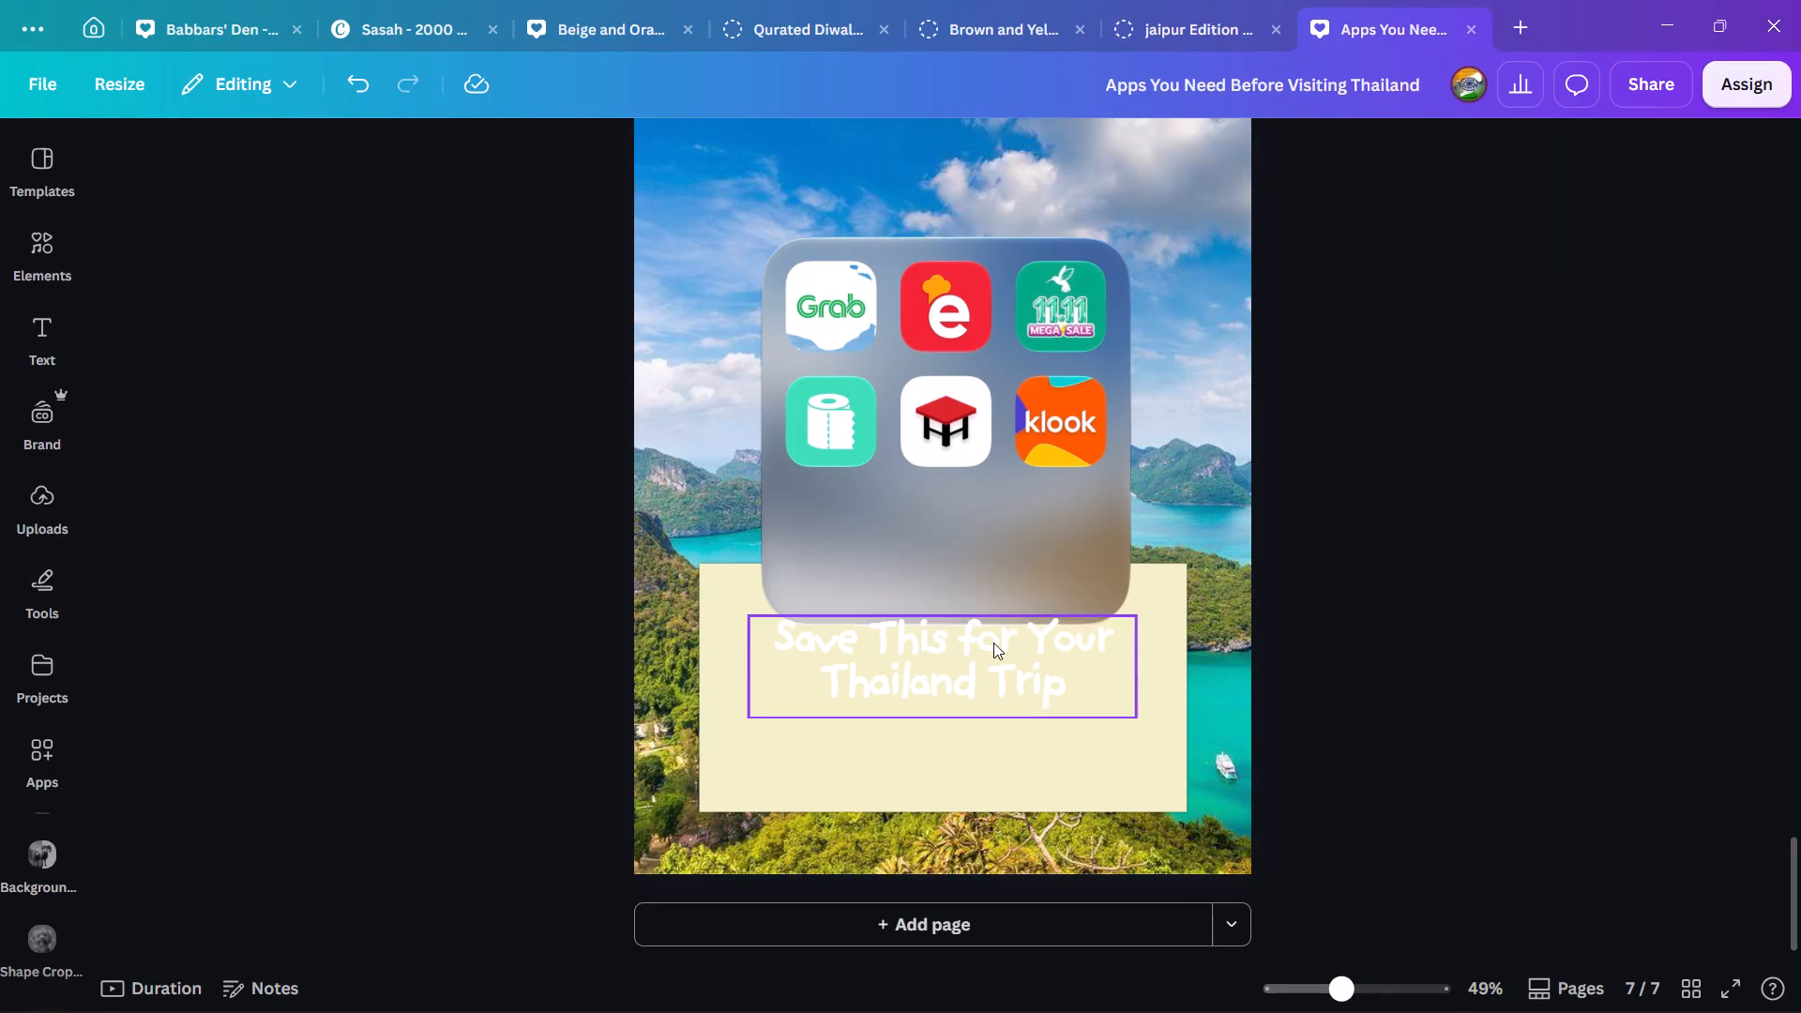
# Recolour the "Save This for Your Thailand Trip" heading from the design's text colours to dark brown.
pyautogui.click(993, 643)
pyautogui.click(714, 153)
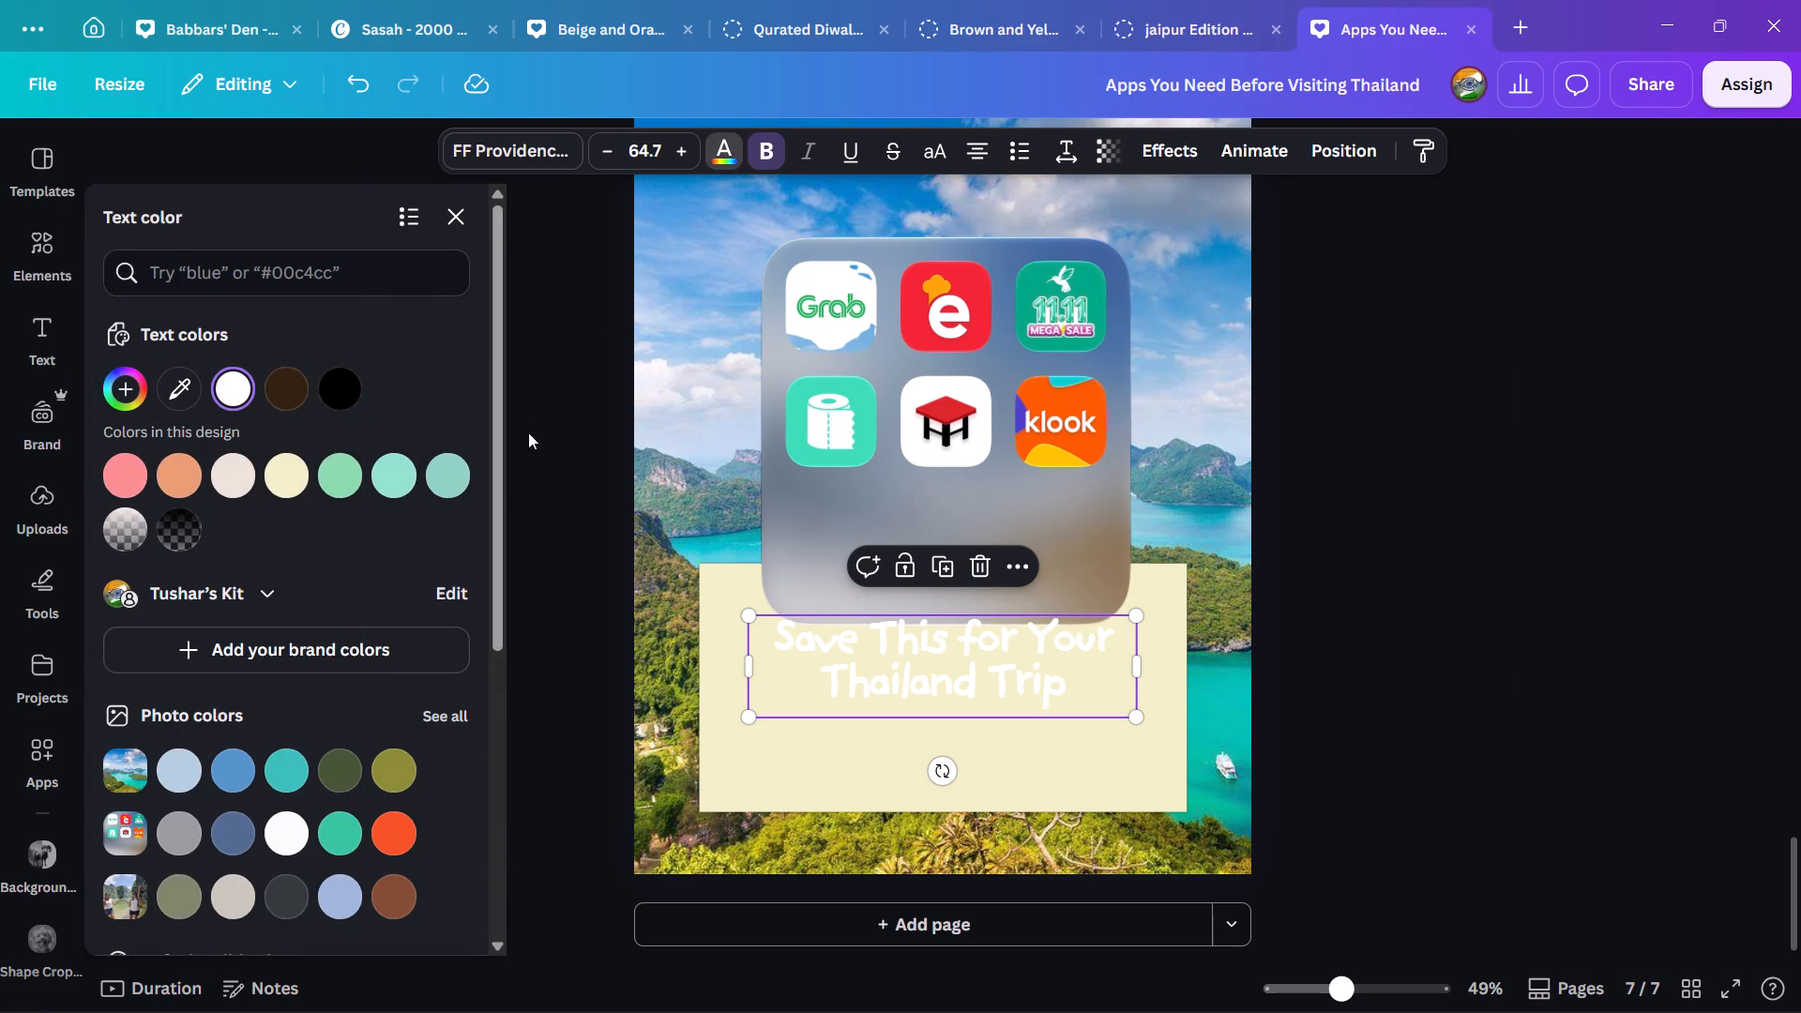
pyautogui.click(289, 376)
pyautogui.click(1437, 587)
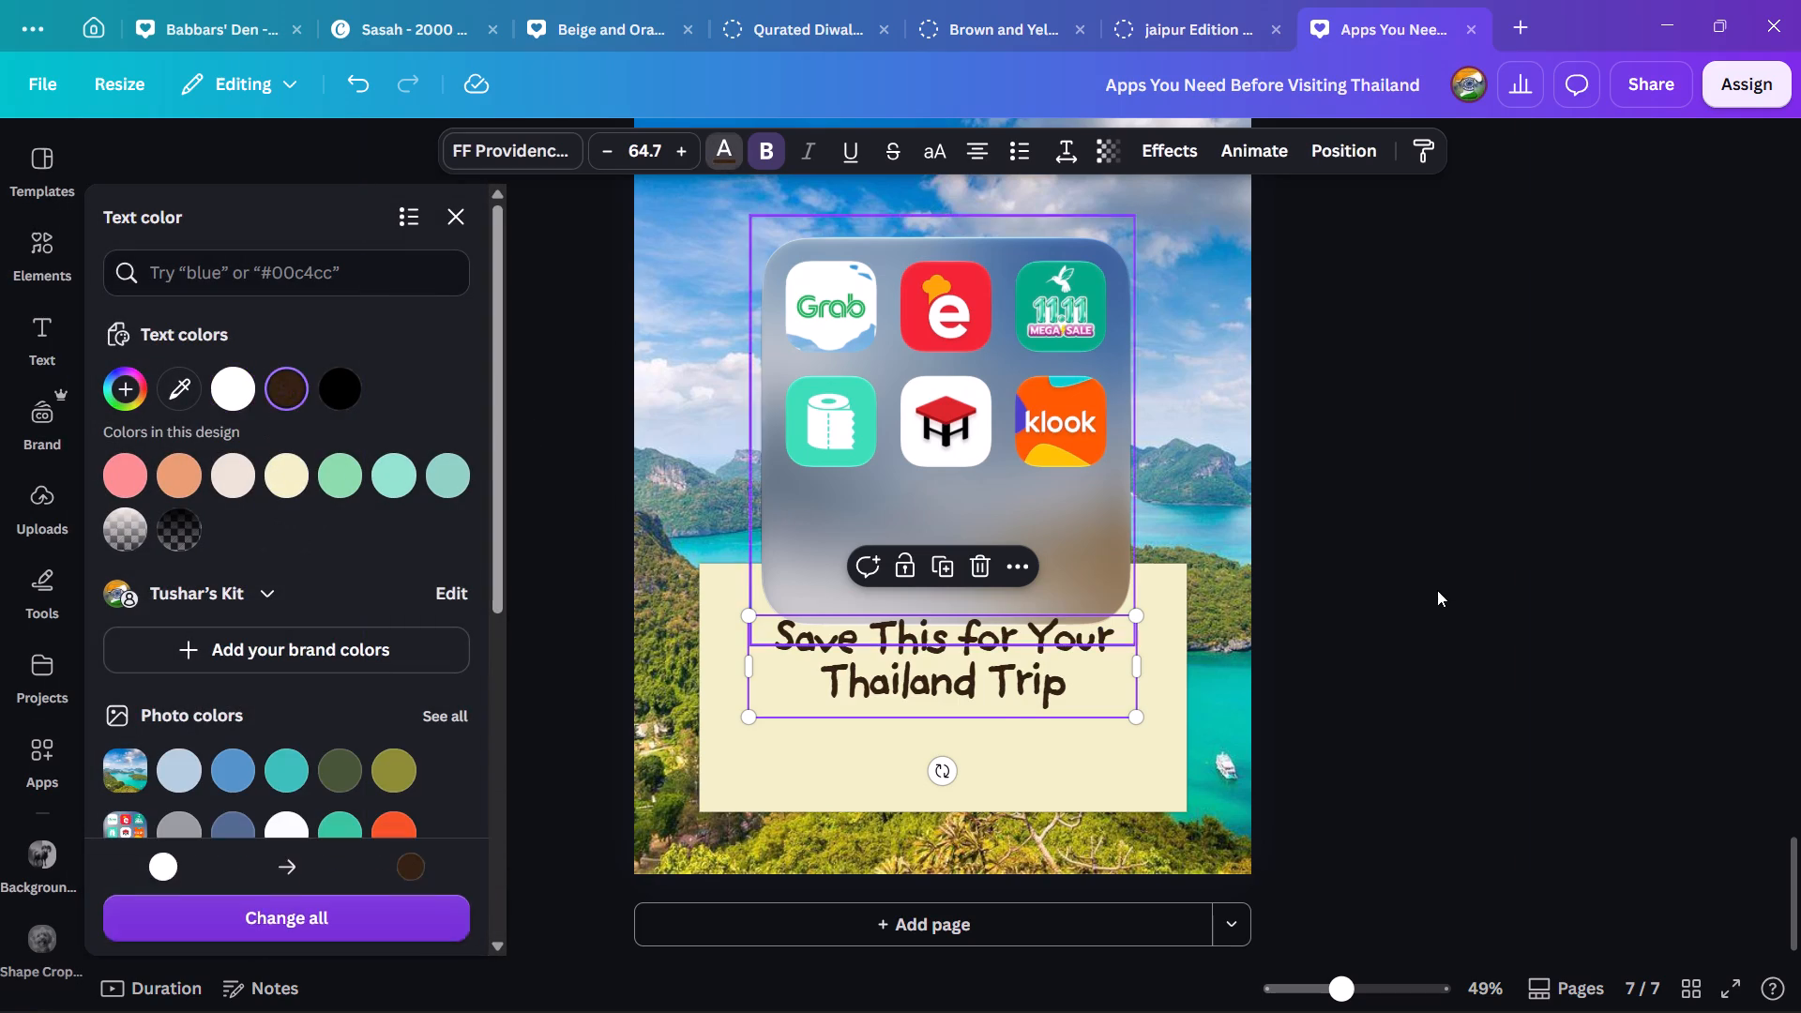
# Scale the heading down to about size 54.5 and recentre it horizontally on the cream rectangle, just beneath the app folder.
pyautogui.scroll(3, 1190, 703)
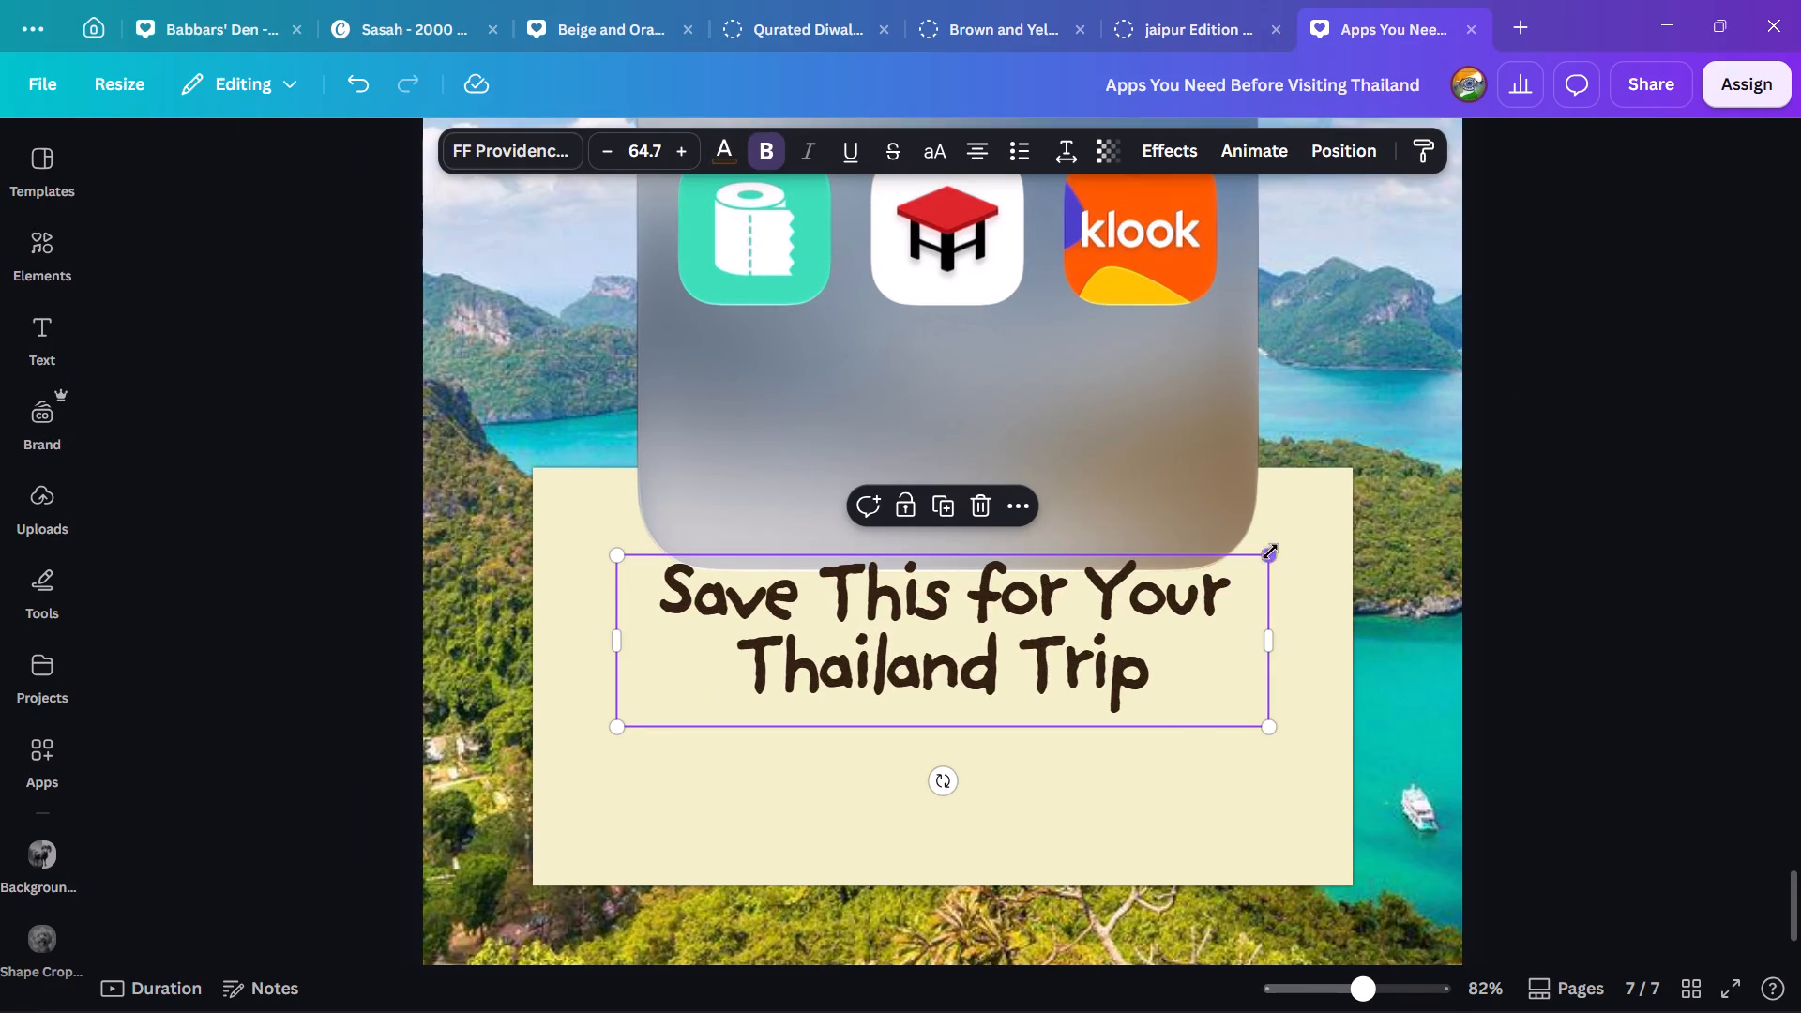
pyautogui.moveTo(1270, 552); pyautogui.dragTo(1171, 592)
pyautogui.moveTo(1000, 671); pyautogui.dragTo(1033, 644)
pyautogui.click(1201, 625)
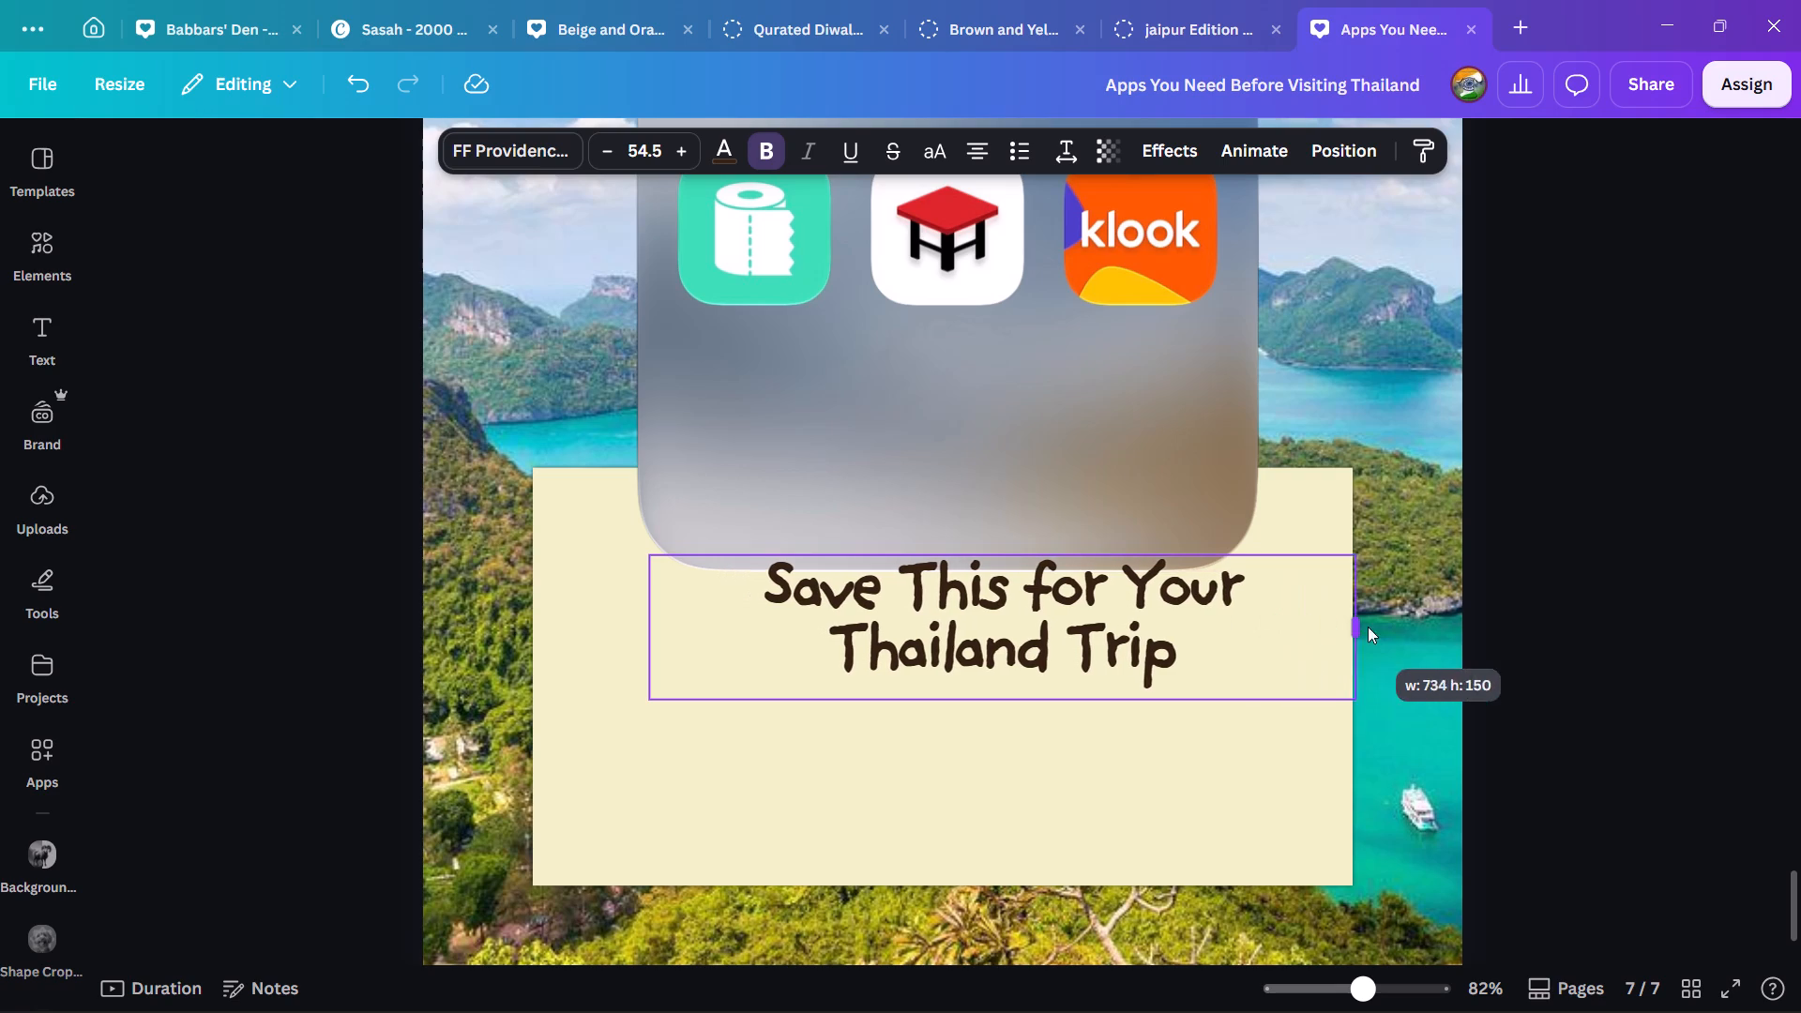
pyautogui.moveTo(1659, 630); pyautogui.dragTo(1687, 630)
pyautogui.moveTo(944, 638); pyautogui.dragTo(958, 640)
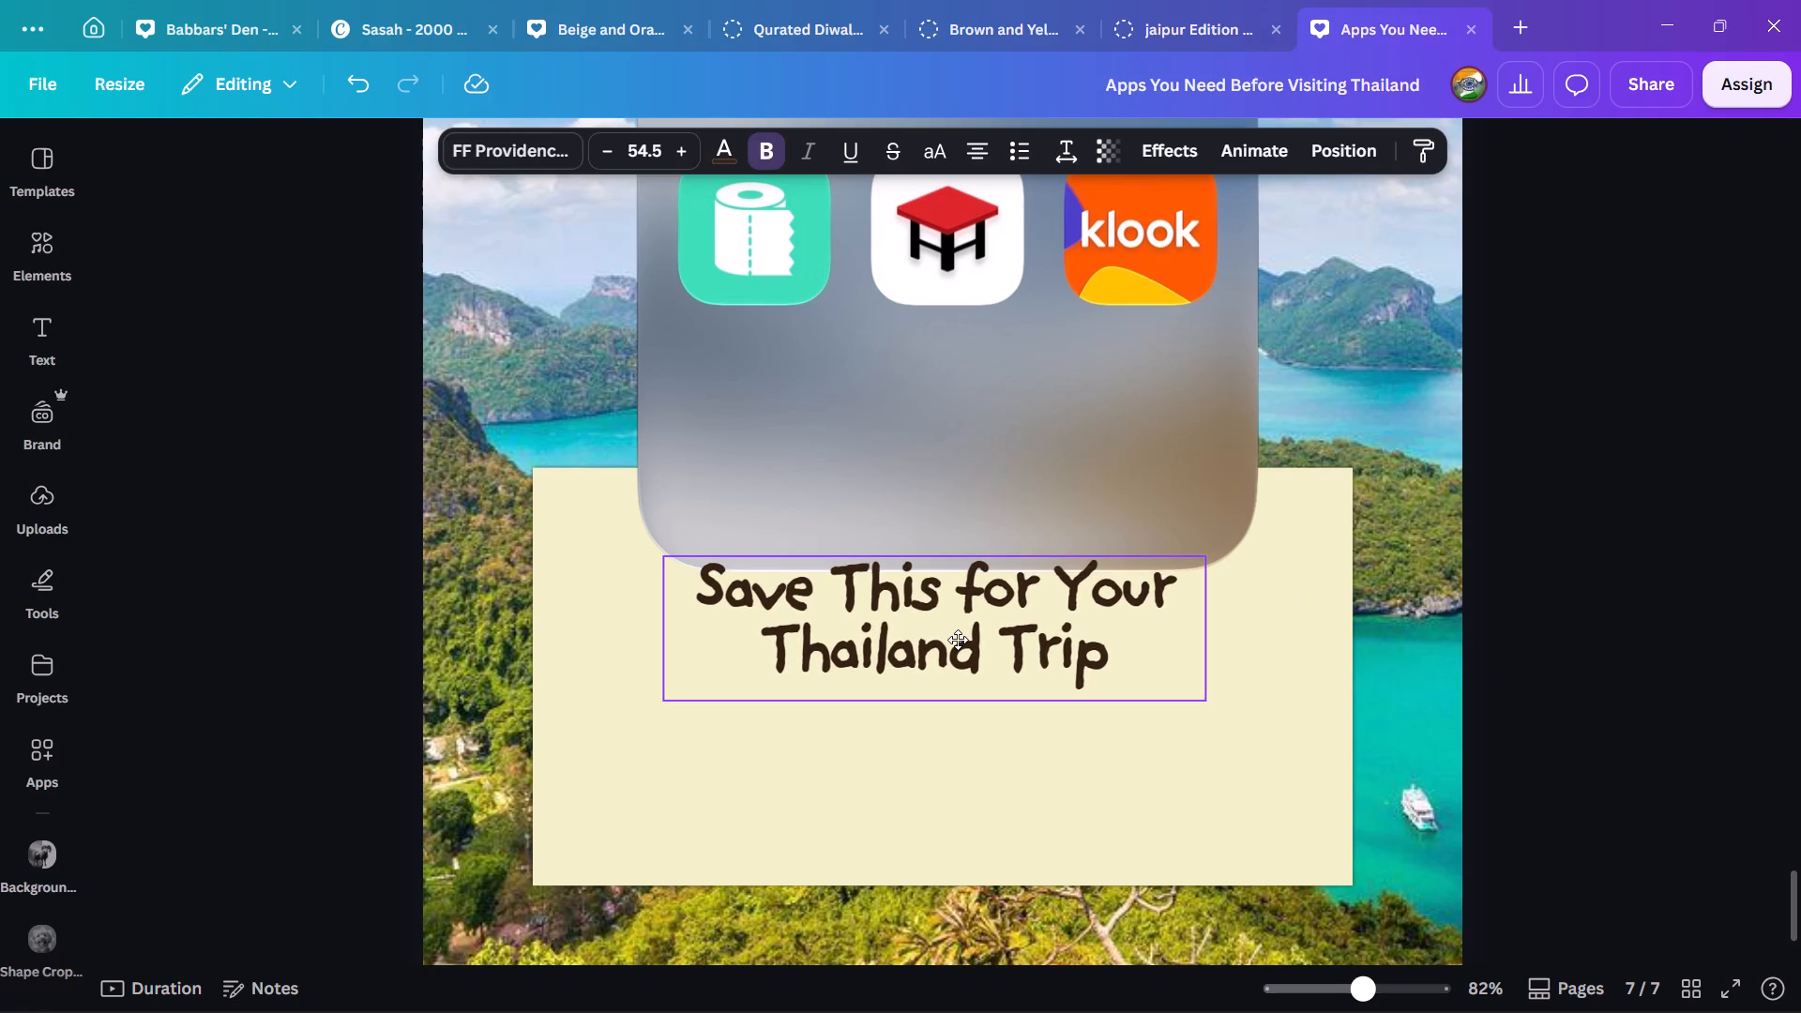
pyautogui.moveTo(958, 640); pyautogui.dragTo(954, 640)
pyautogui.rightClick(954, 640)
pyautogui.click(1058, 633)
pyautogui.click(1372, 666)
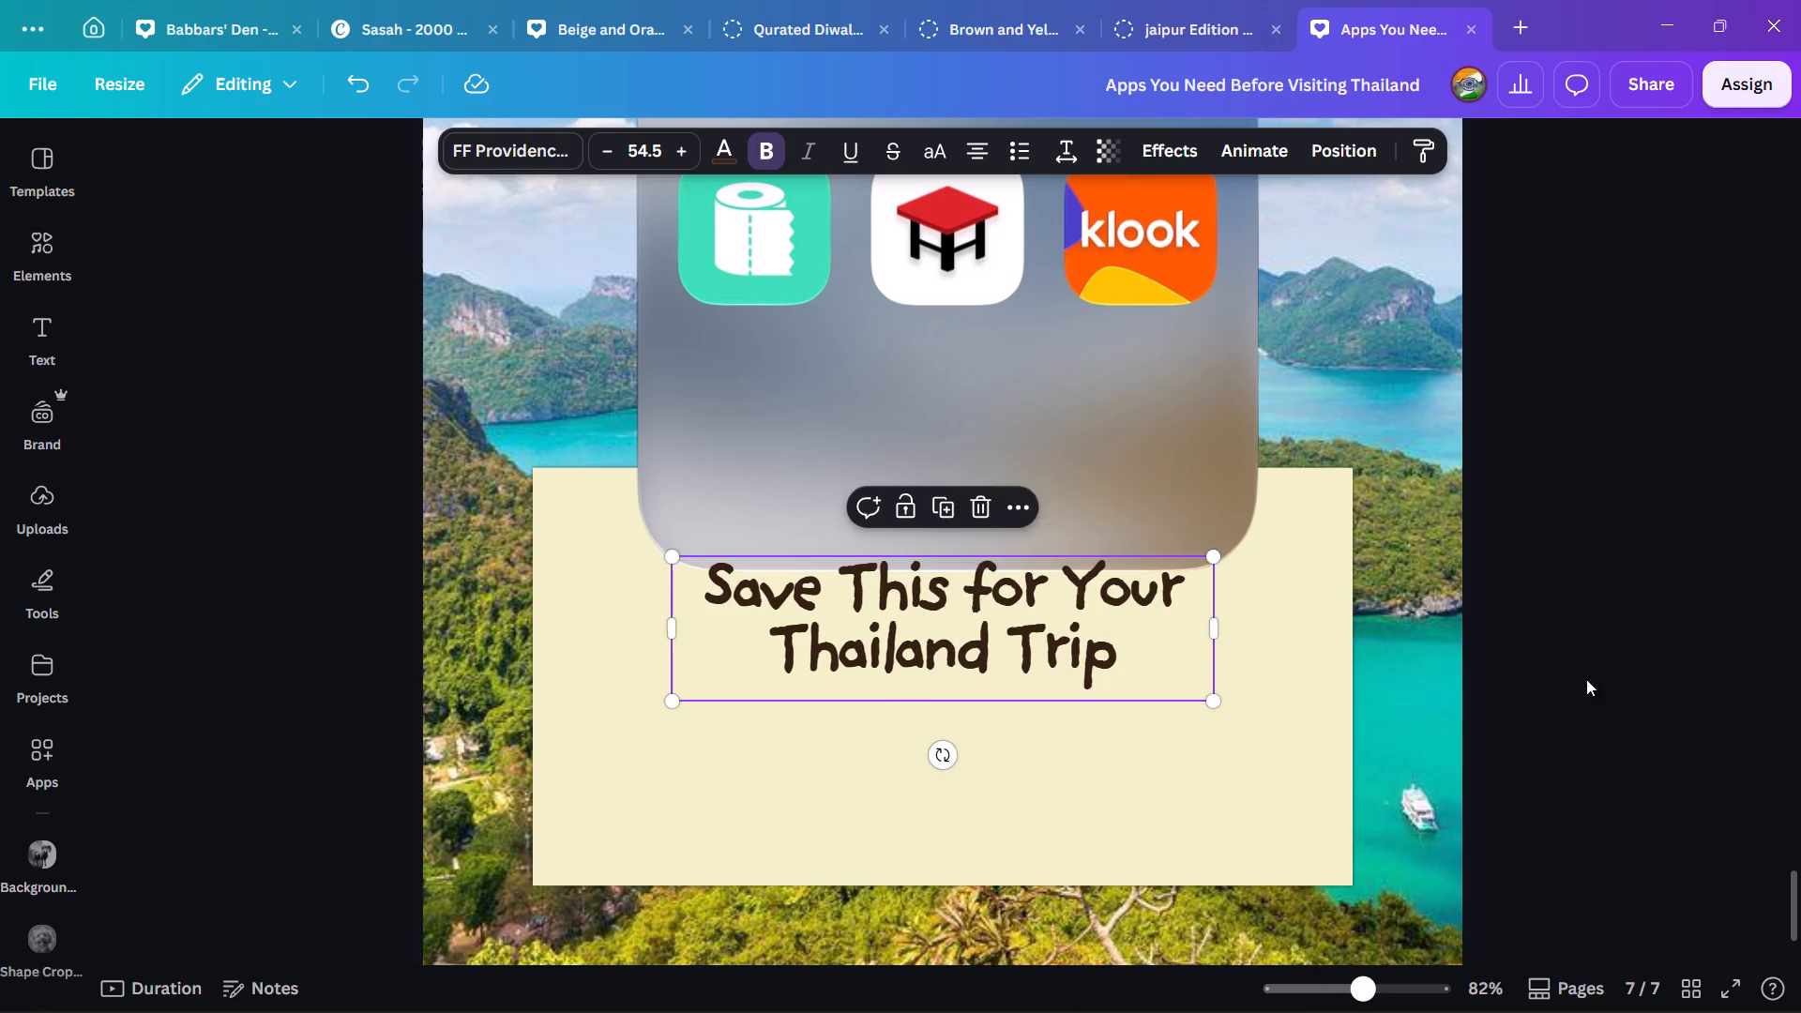
pyautogui.click(1626, 671)
# Go back to pages 5 and 6 of the carousel to view their headings and app cards.
pyautogui.keyDown('ctrl'); pyautogui.scroll(-4, 1625, 653); pyautogui.keyUp('ctrl')
pyautogui.scroll(13, 1533, 627)
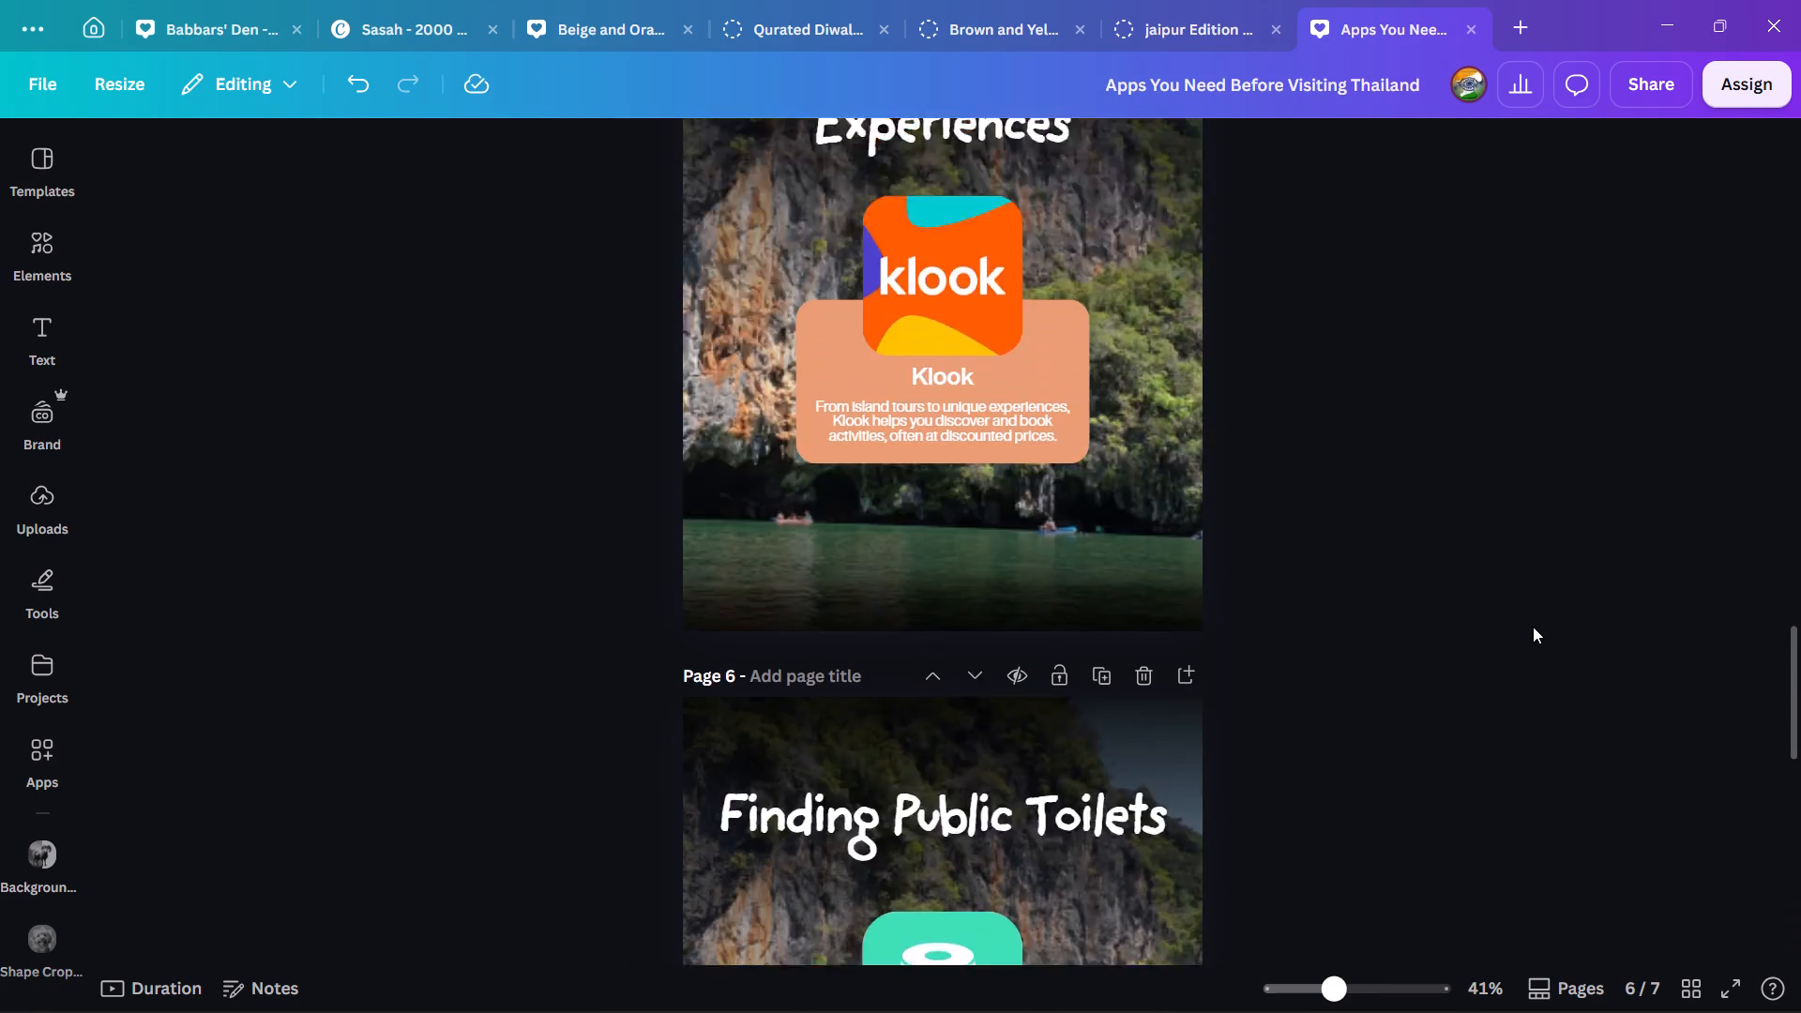
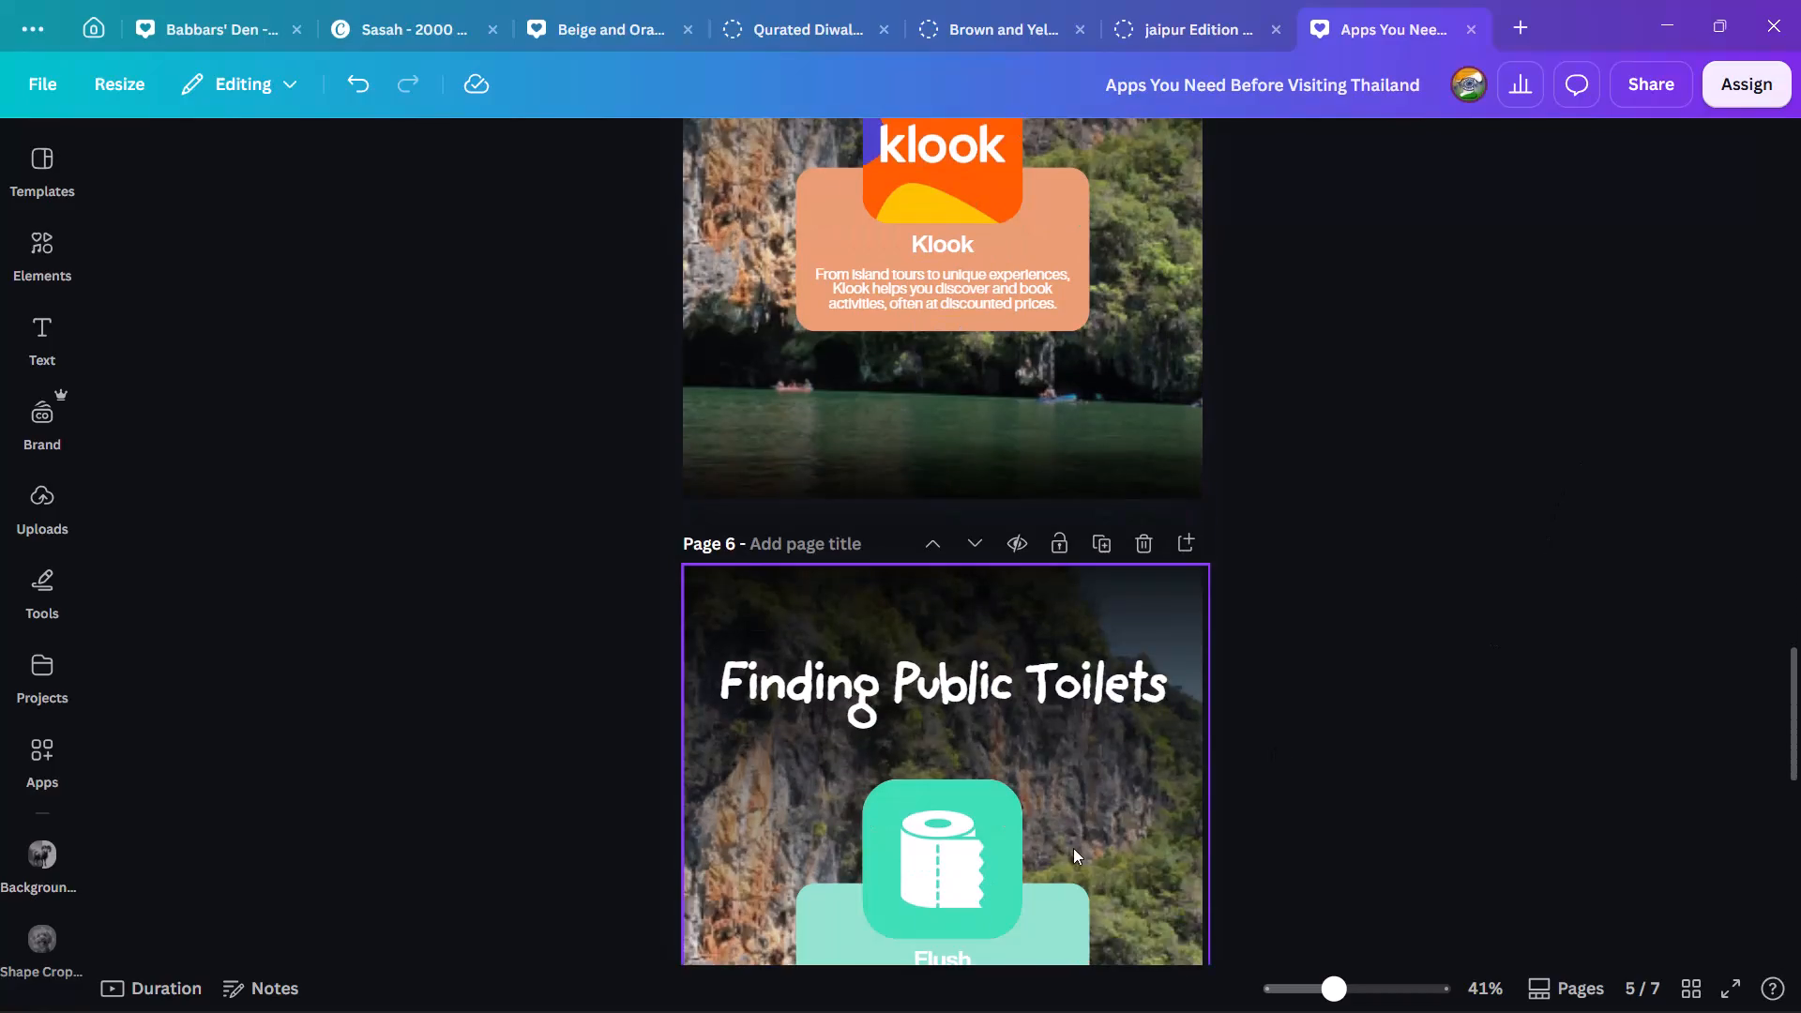
# Move page 7's "Save This for Your Thailand Trip" heading up into the app folder, just above its bottom edge, horizontally centred.
pyautogui.scroll(-5, 1565, 848)
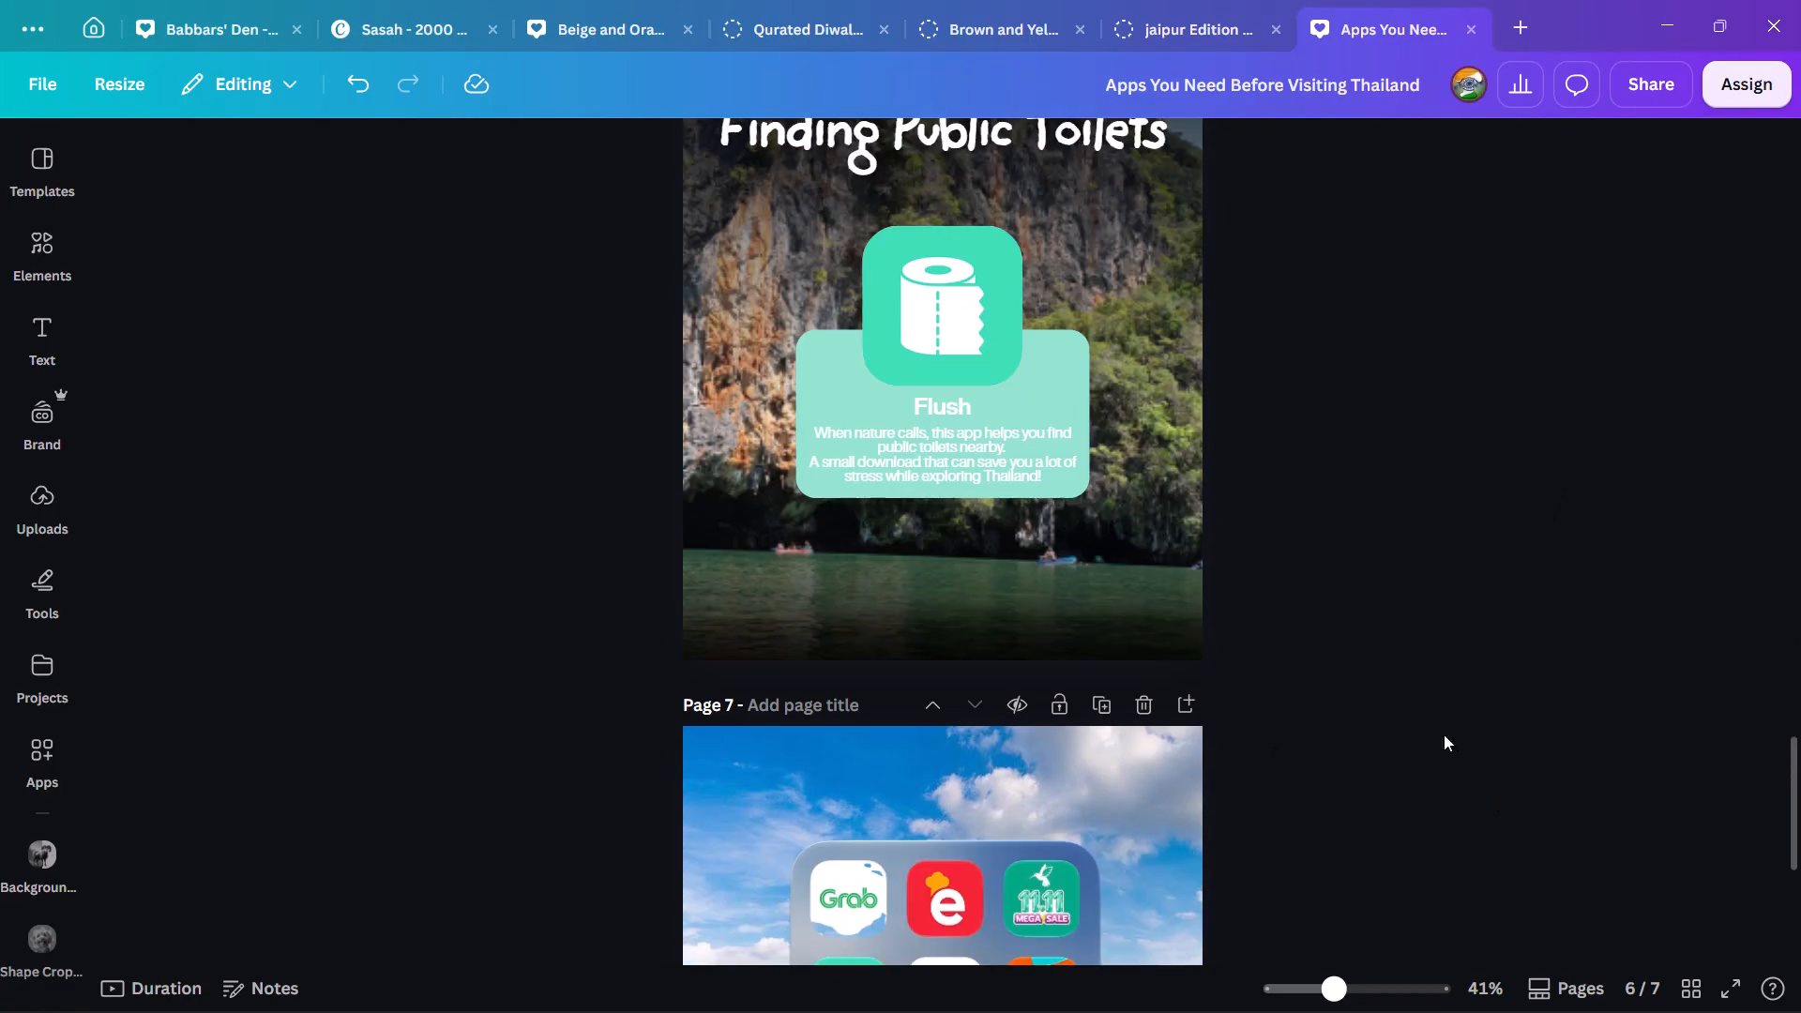
pyautogui.scroll(-10, 1444, 734)
pyautogui.keyDown('ctrl'); pyautogui.scroll(4, 1459, 687); pyautogui.keyUp('ctrl')
pyautogui.moveTo(966, 716); pyautogui.dragTo(968, 667)
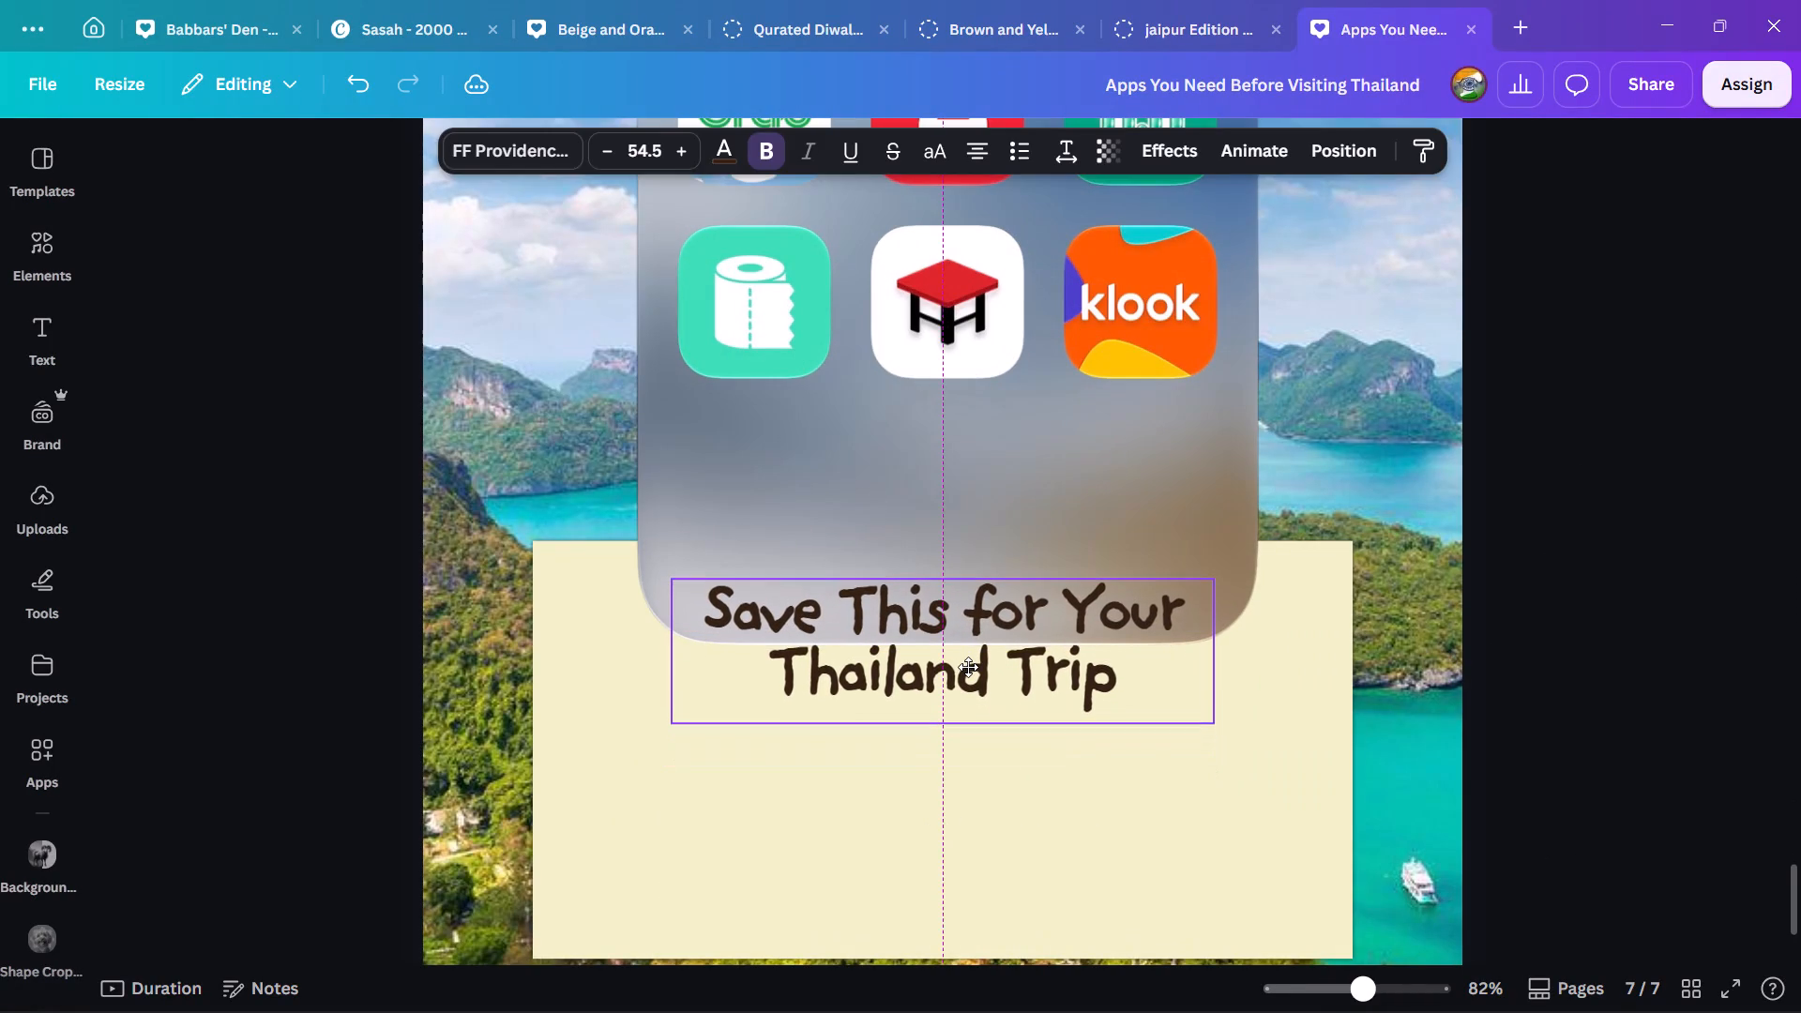
pyautogui.moveTo(968, 667); pyautogui.dragTo(967, 674)
pyautogui.click(1646, 557)
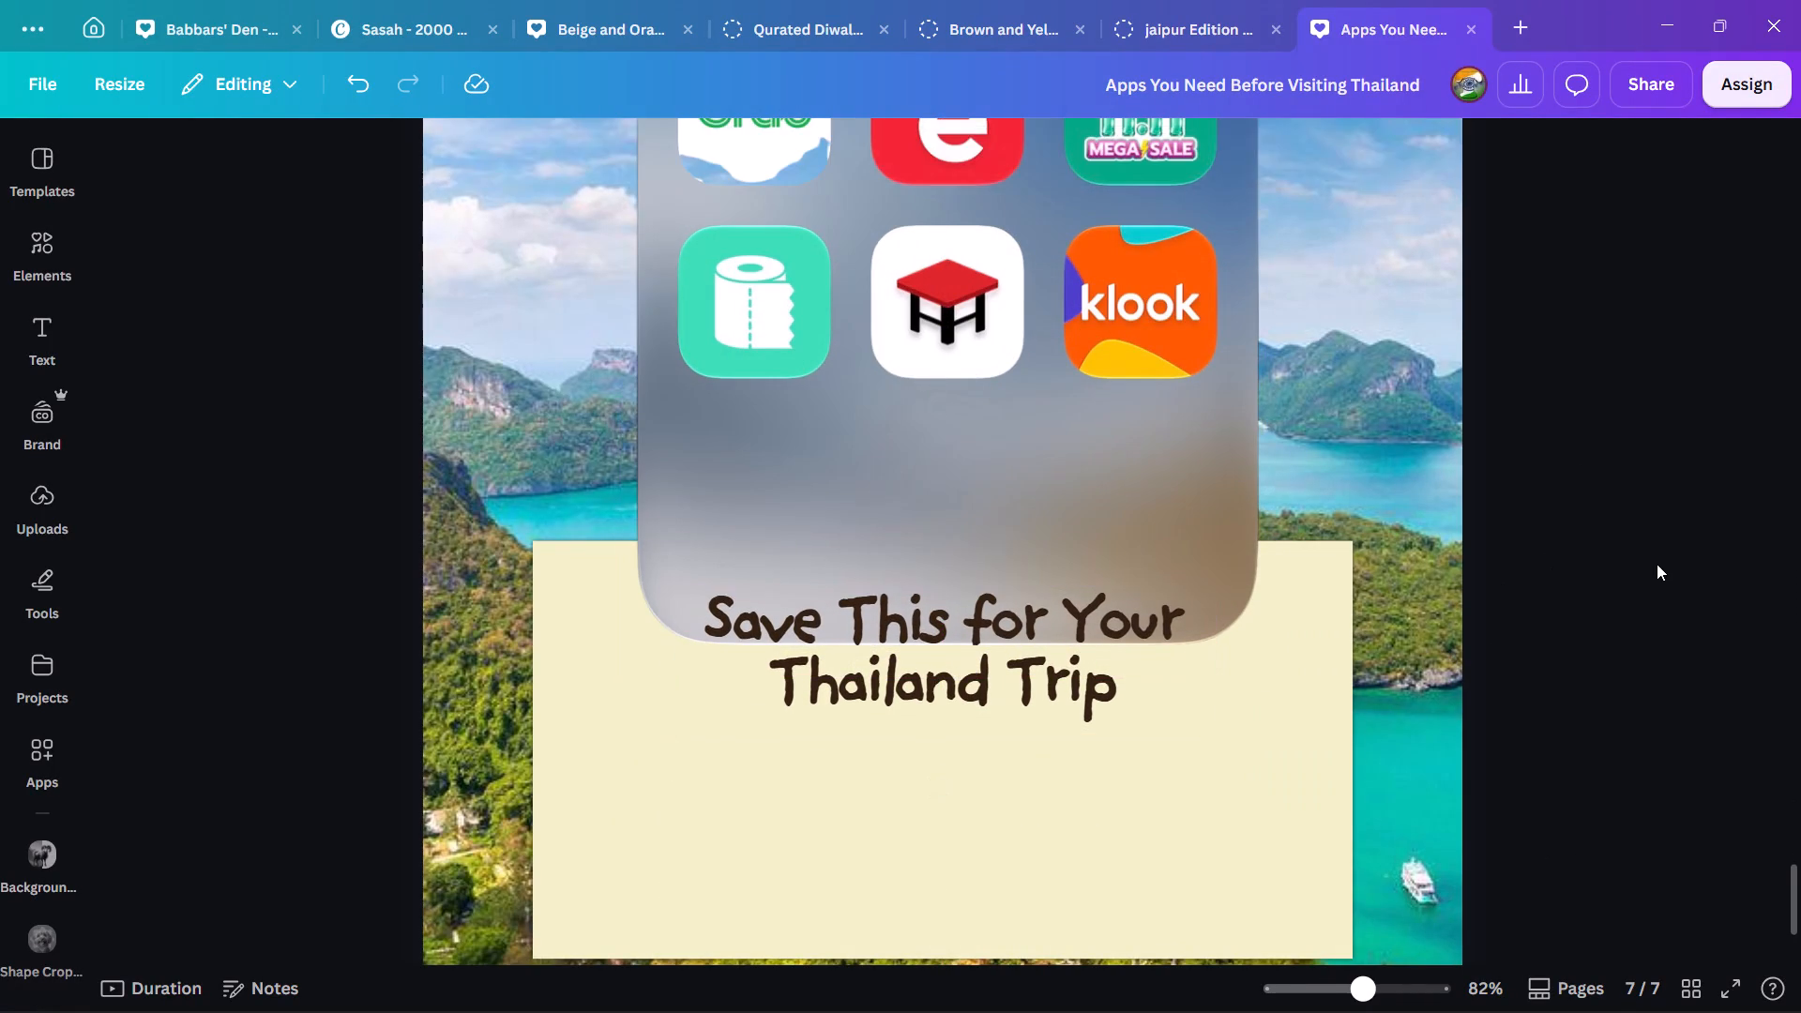
pyautogui.keyDown('ctrl'); pyautogui.scroll(-5, 1679, 574); pyautogui.keyUp('ctrl')
pyautogui.keyDown('ctrl'); pyautogui.scroll(4, 1623, 621); pyautogui.keyUp('ctrl')
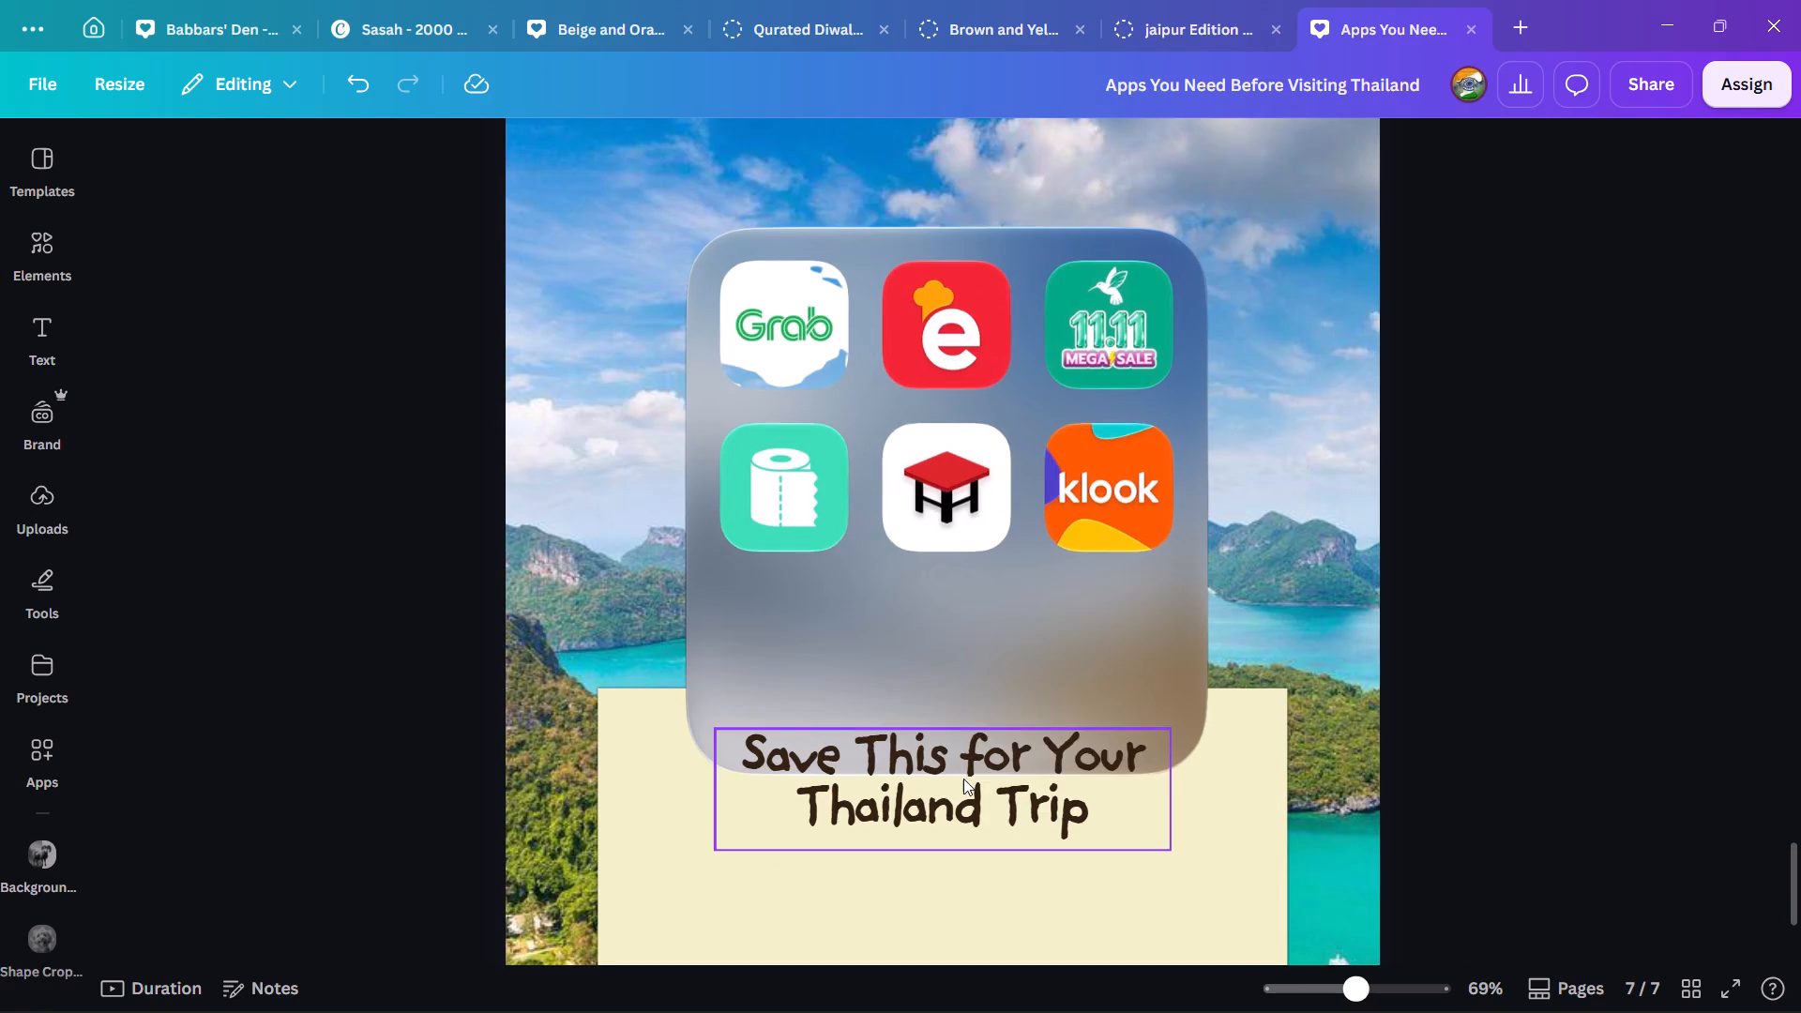
pyautogui.moveTo(963, 779); pyautogui.dragTo(966, 690)
pyautogui.click(1586, 648)
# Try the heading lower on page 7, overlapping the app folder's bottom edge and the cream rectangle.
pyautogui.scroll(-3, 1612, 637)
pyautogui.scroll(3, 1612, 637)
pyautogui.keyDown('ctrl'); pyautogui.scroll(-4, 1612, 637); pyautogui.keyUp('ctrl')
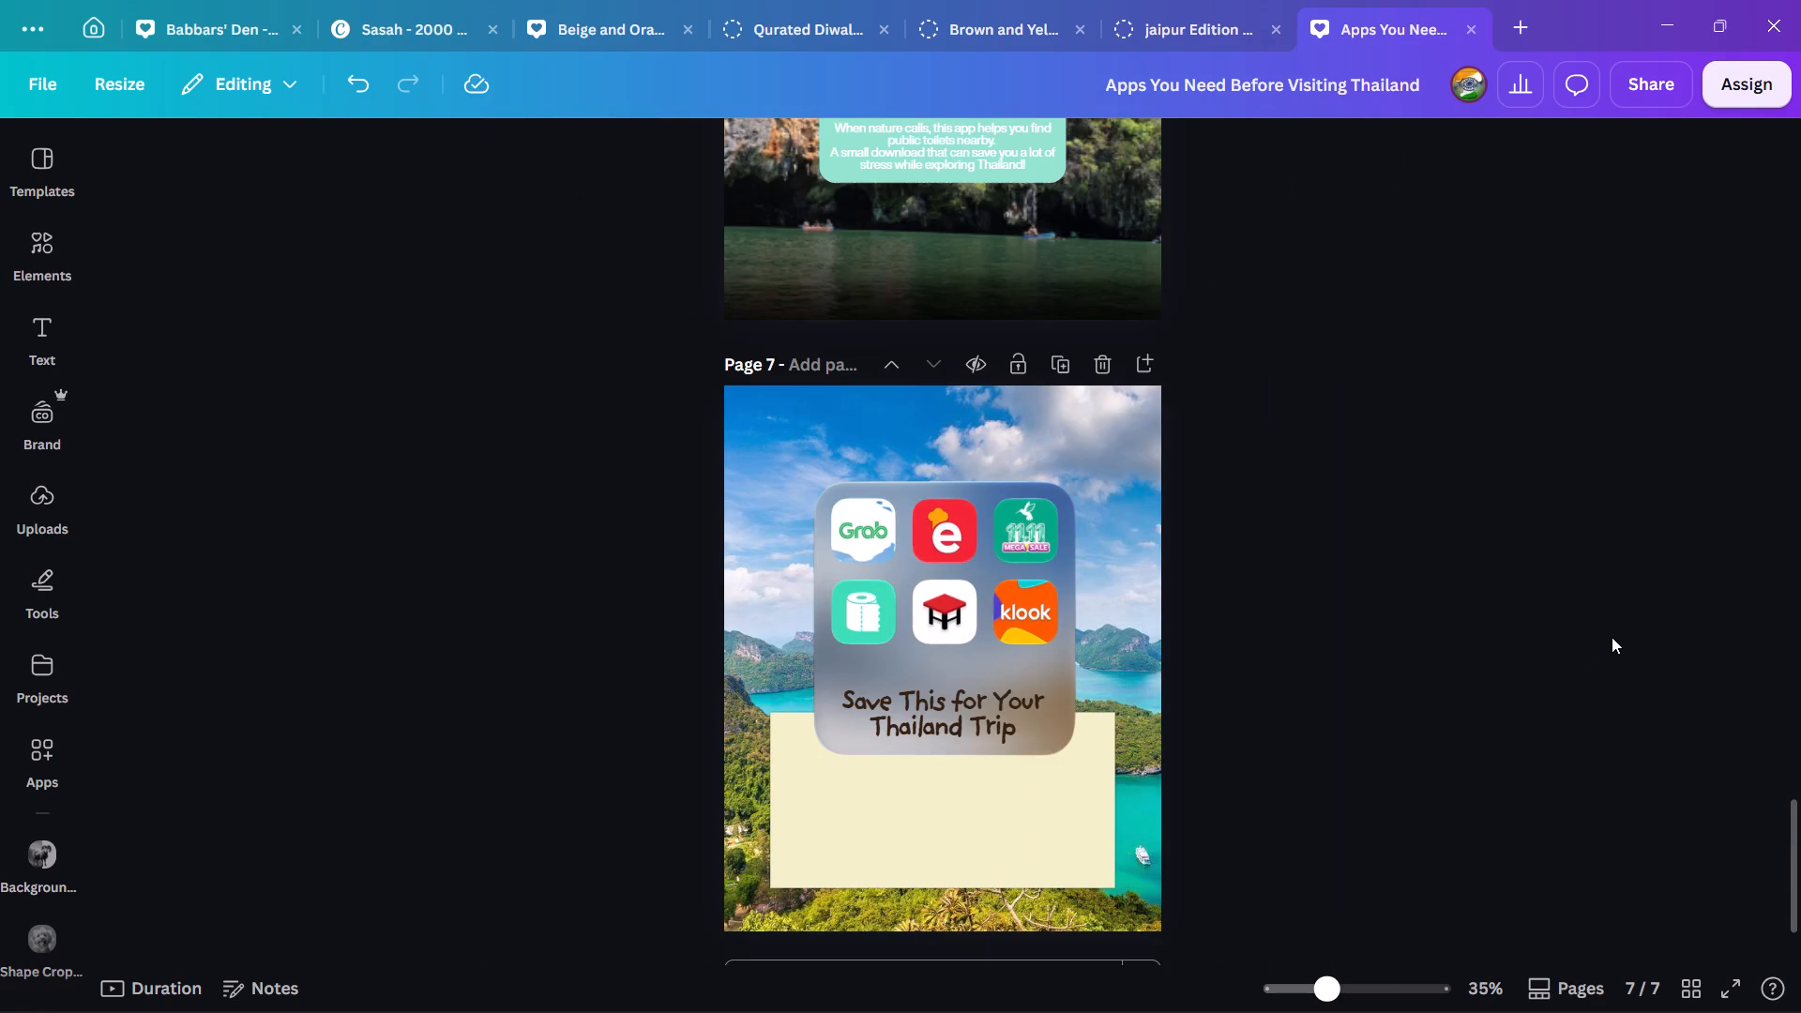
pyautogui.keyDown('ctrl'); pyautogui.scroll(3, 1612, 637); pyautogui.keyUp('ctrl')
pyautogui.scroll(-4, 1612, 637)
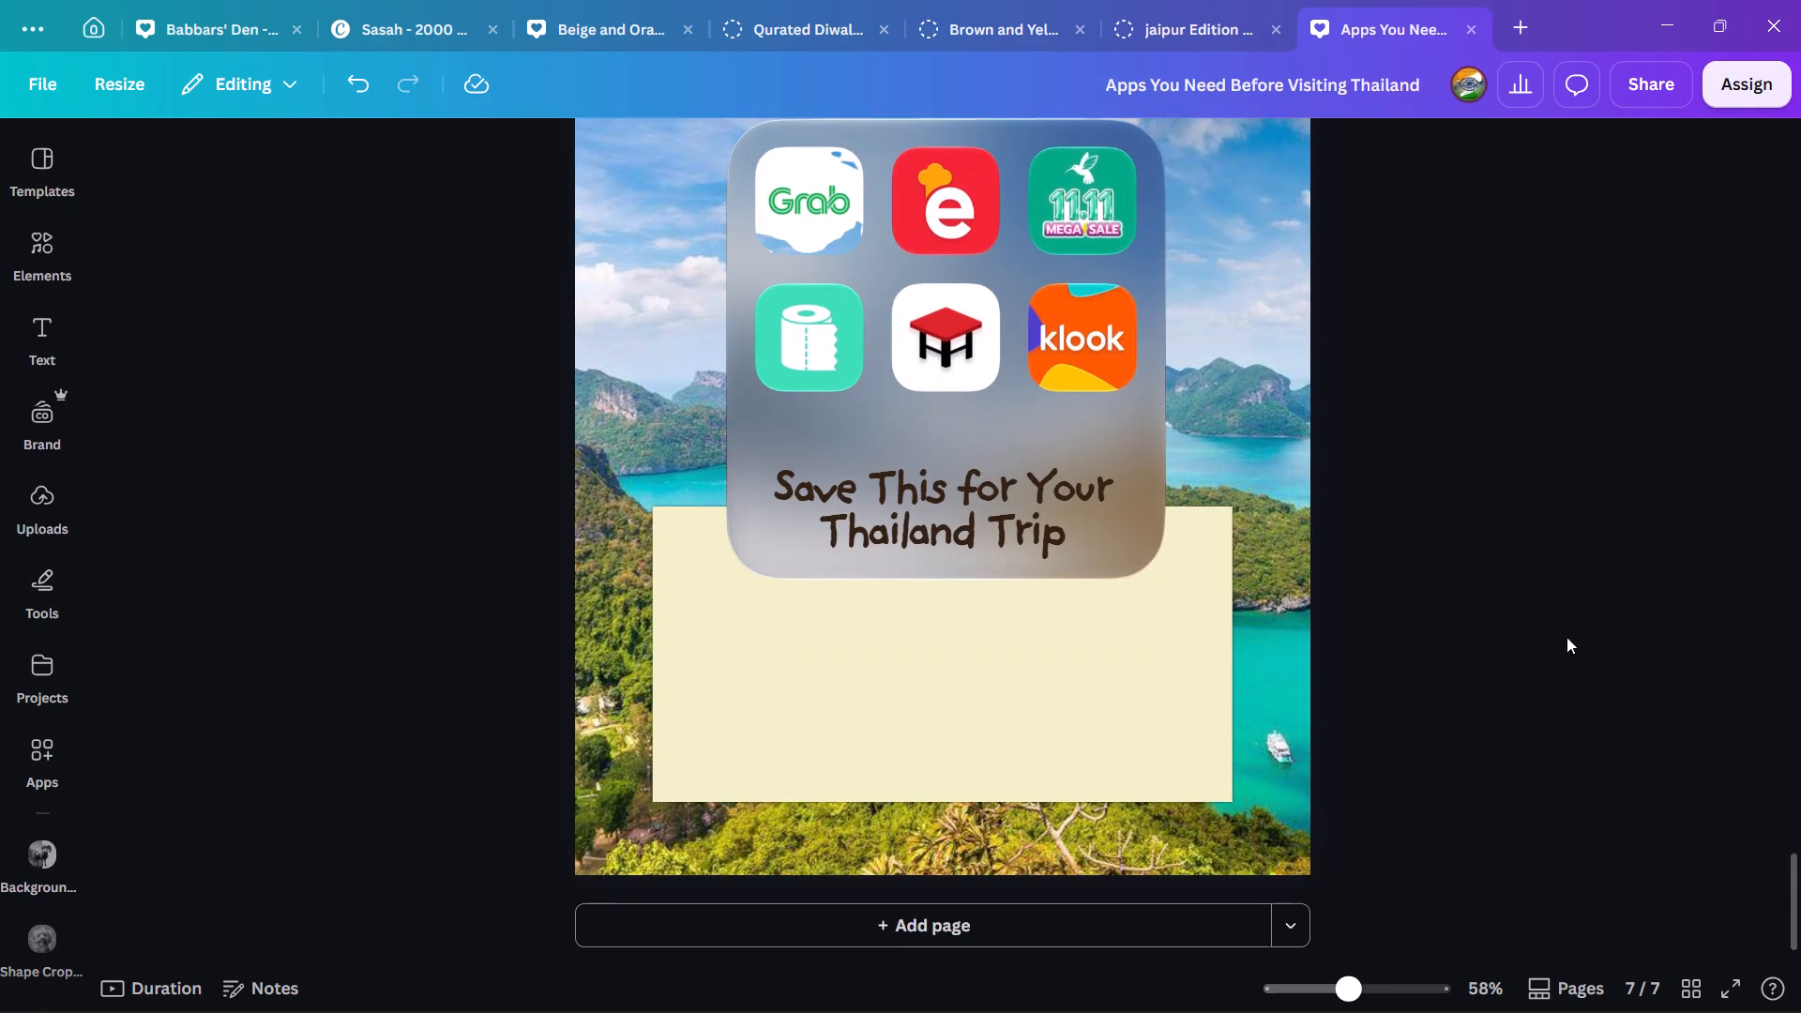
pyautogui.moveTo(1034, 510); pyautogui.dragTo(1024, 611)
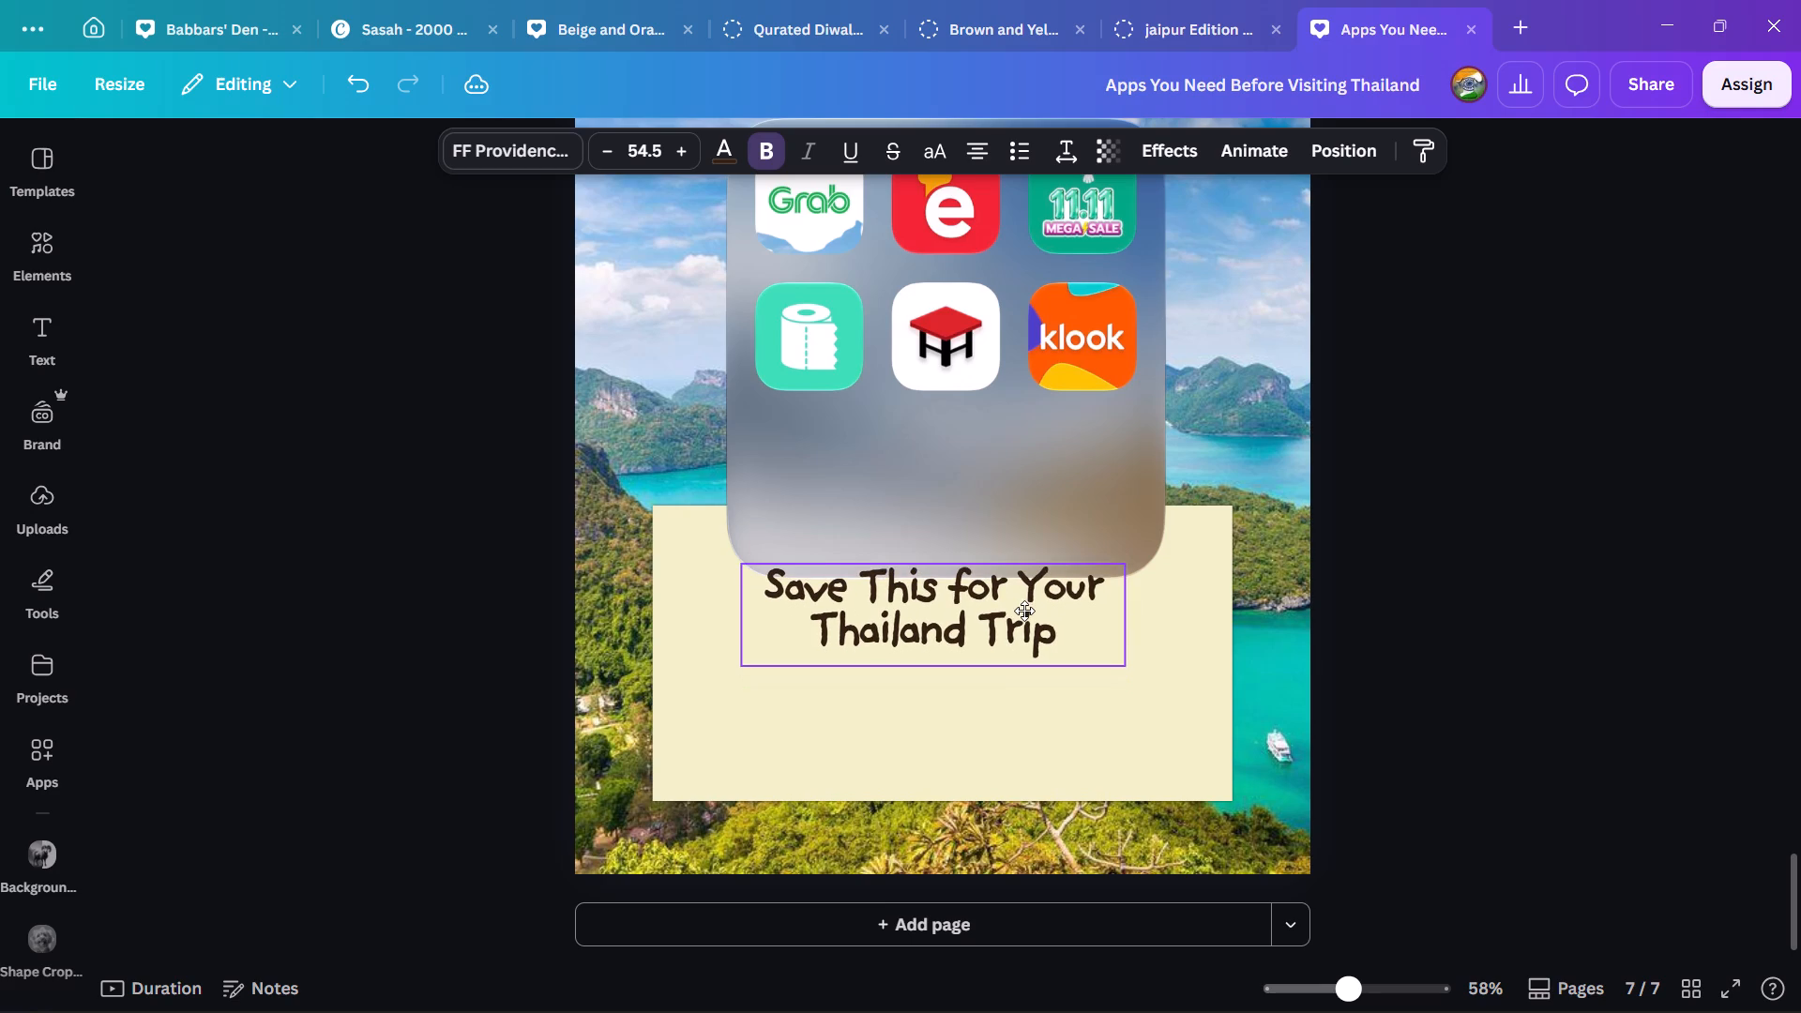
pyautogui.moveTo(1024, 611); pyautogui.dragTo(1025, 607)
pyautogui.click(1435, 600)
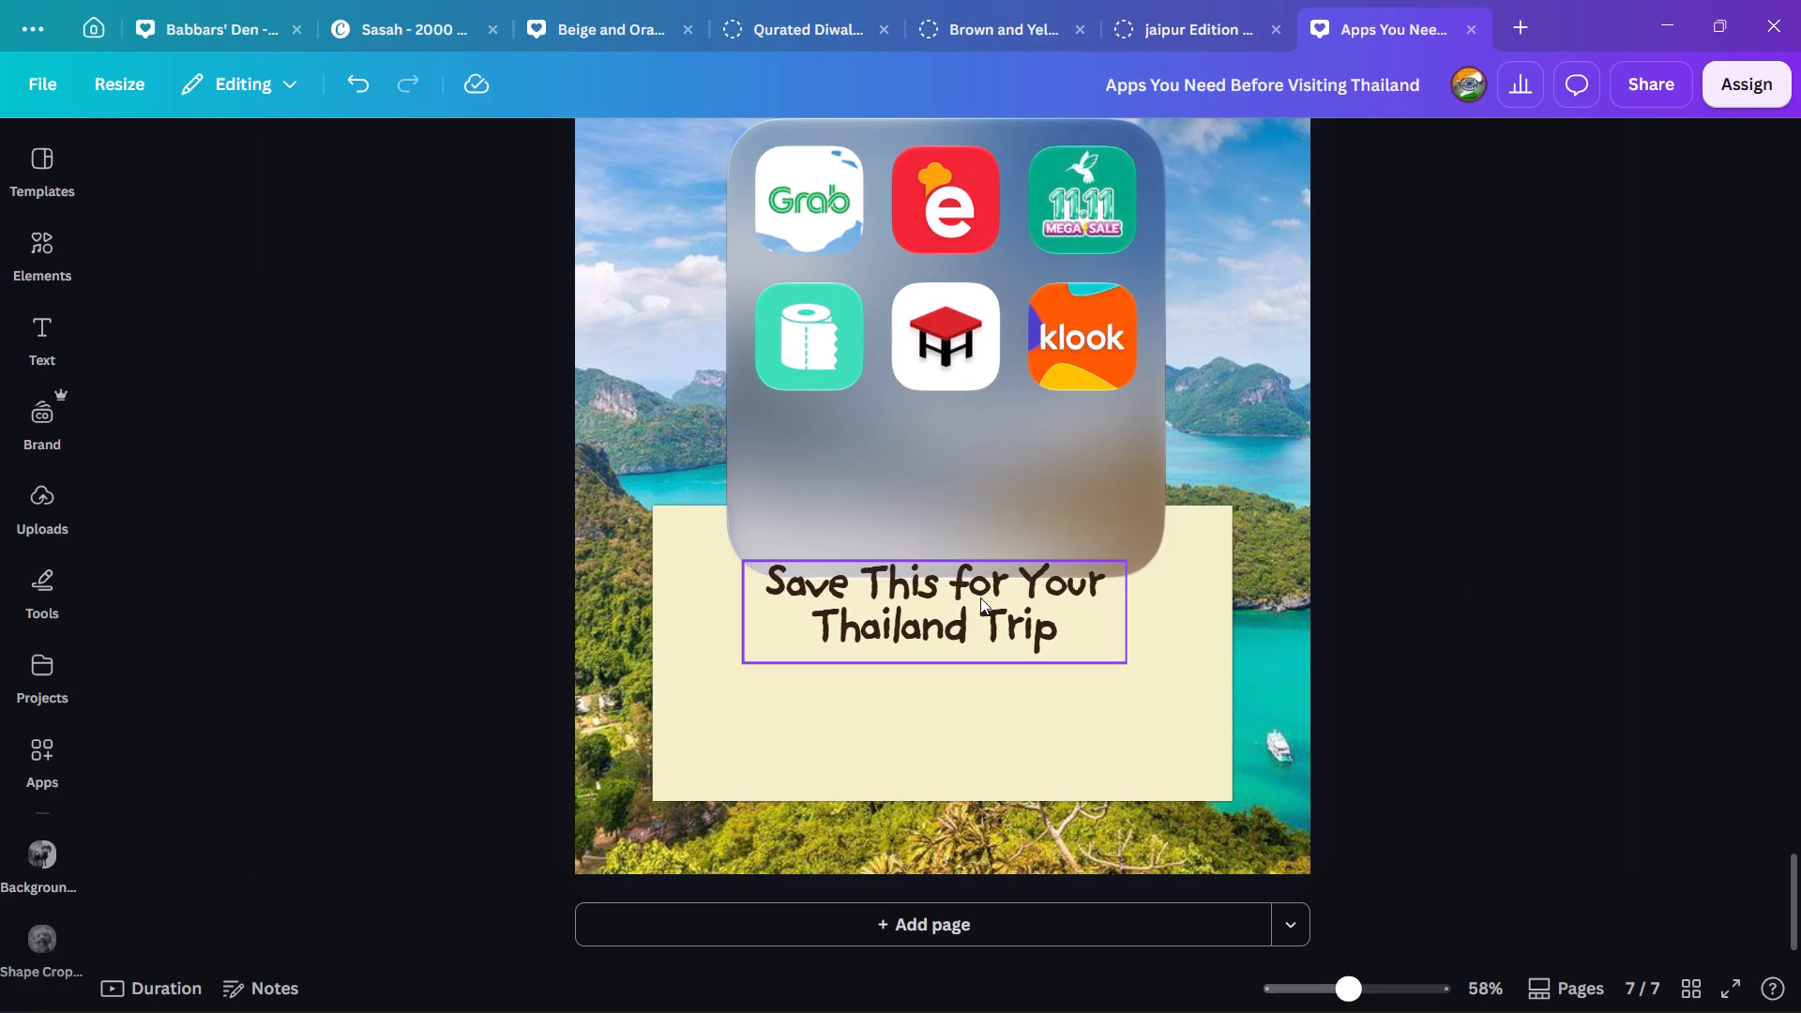
# Move the heading back up inside the app folder, centred below the app icons and just above the folder's bottom edge.
pyautogui.moveTo(980, 597); pyautogui.dragTo(997, 522)
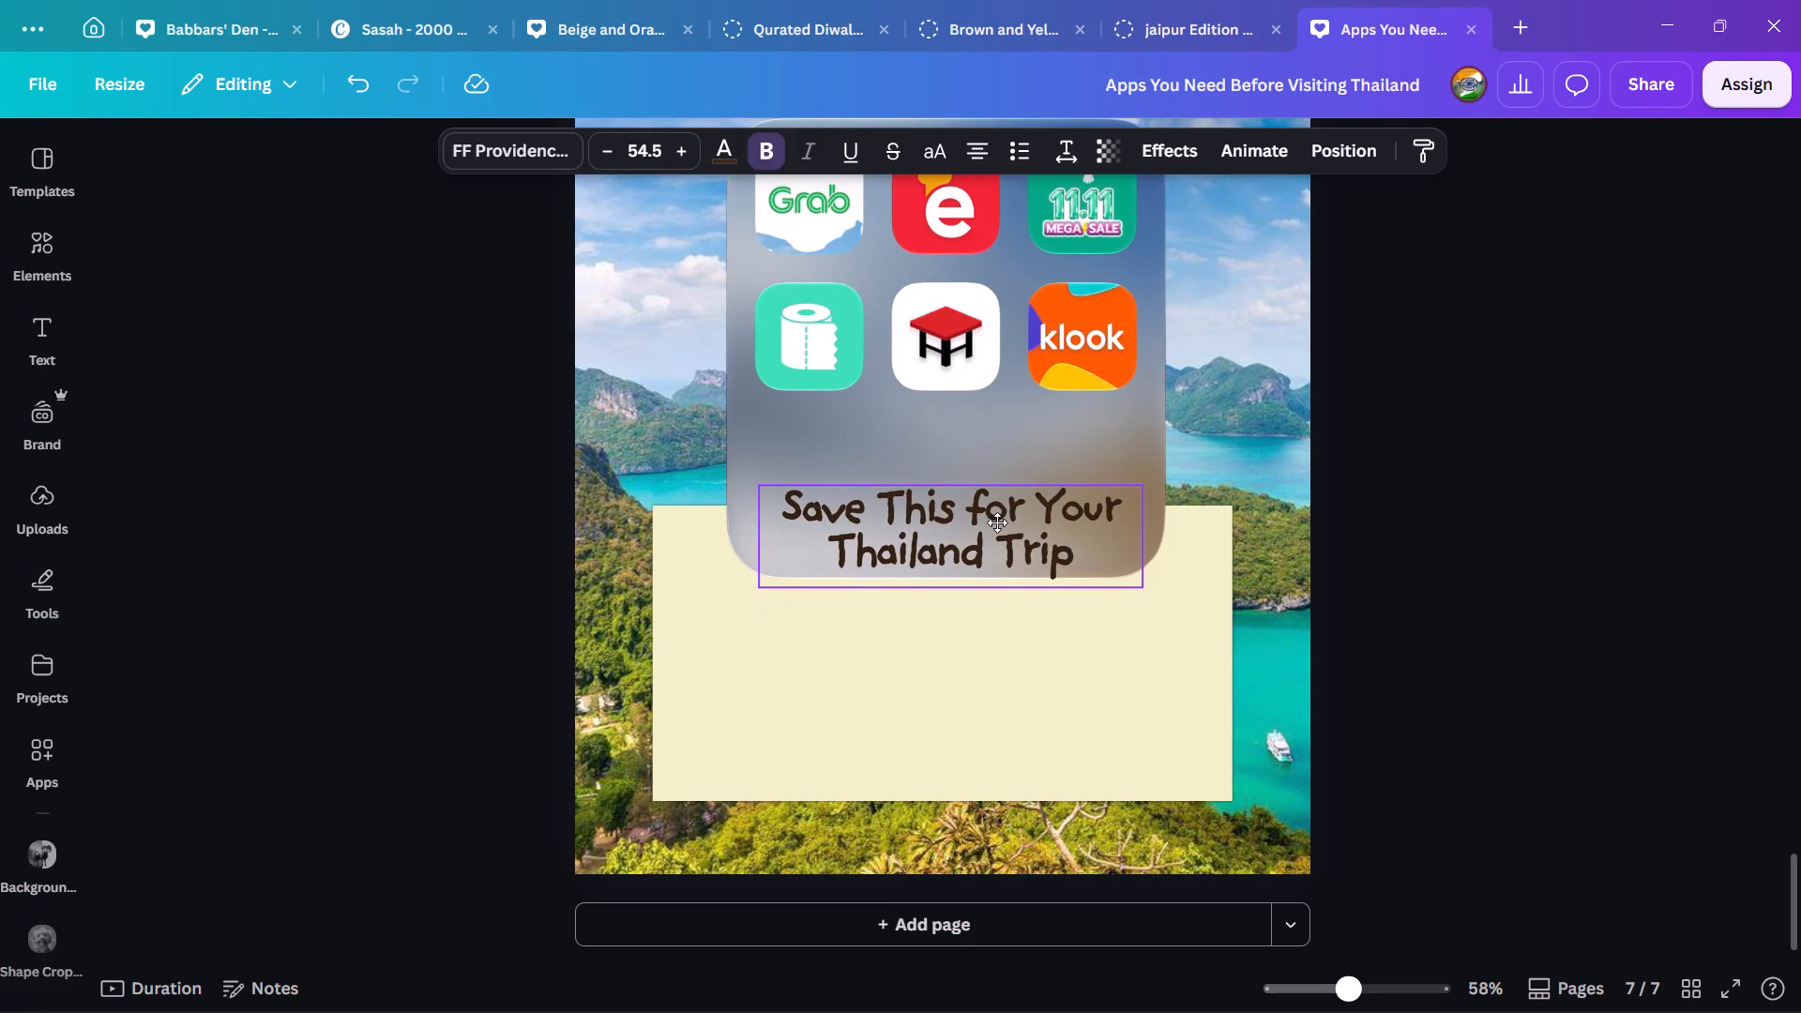
pyautogui.moveTo(997, 522); pyautogui.dragTo(990, 522)
pyautogui.click(1421, 590)
pyautogui.scroll(3, 1581, 590)
pyautogui.scroll(-2, 1581, 597)
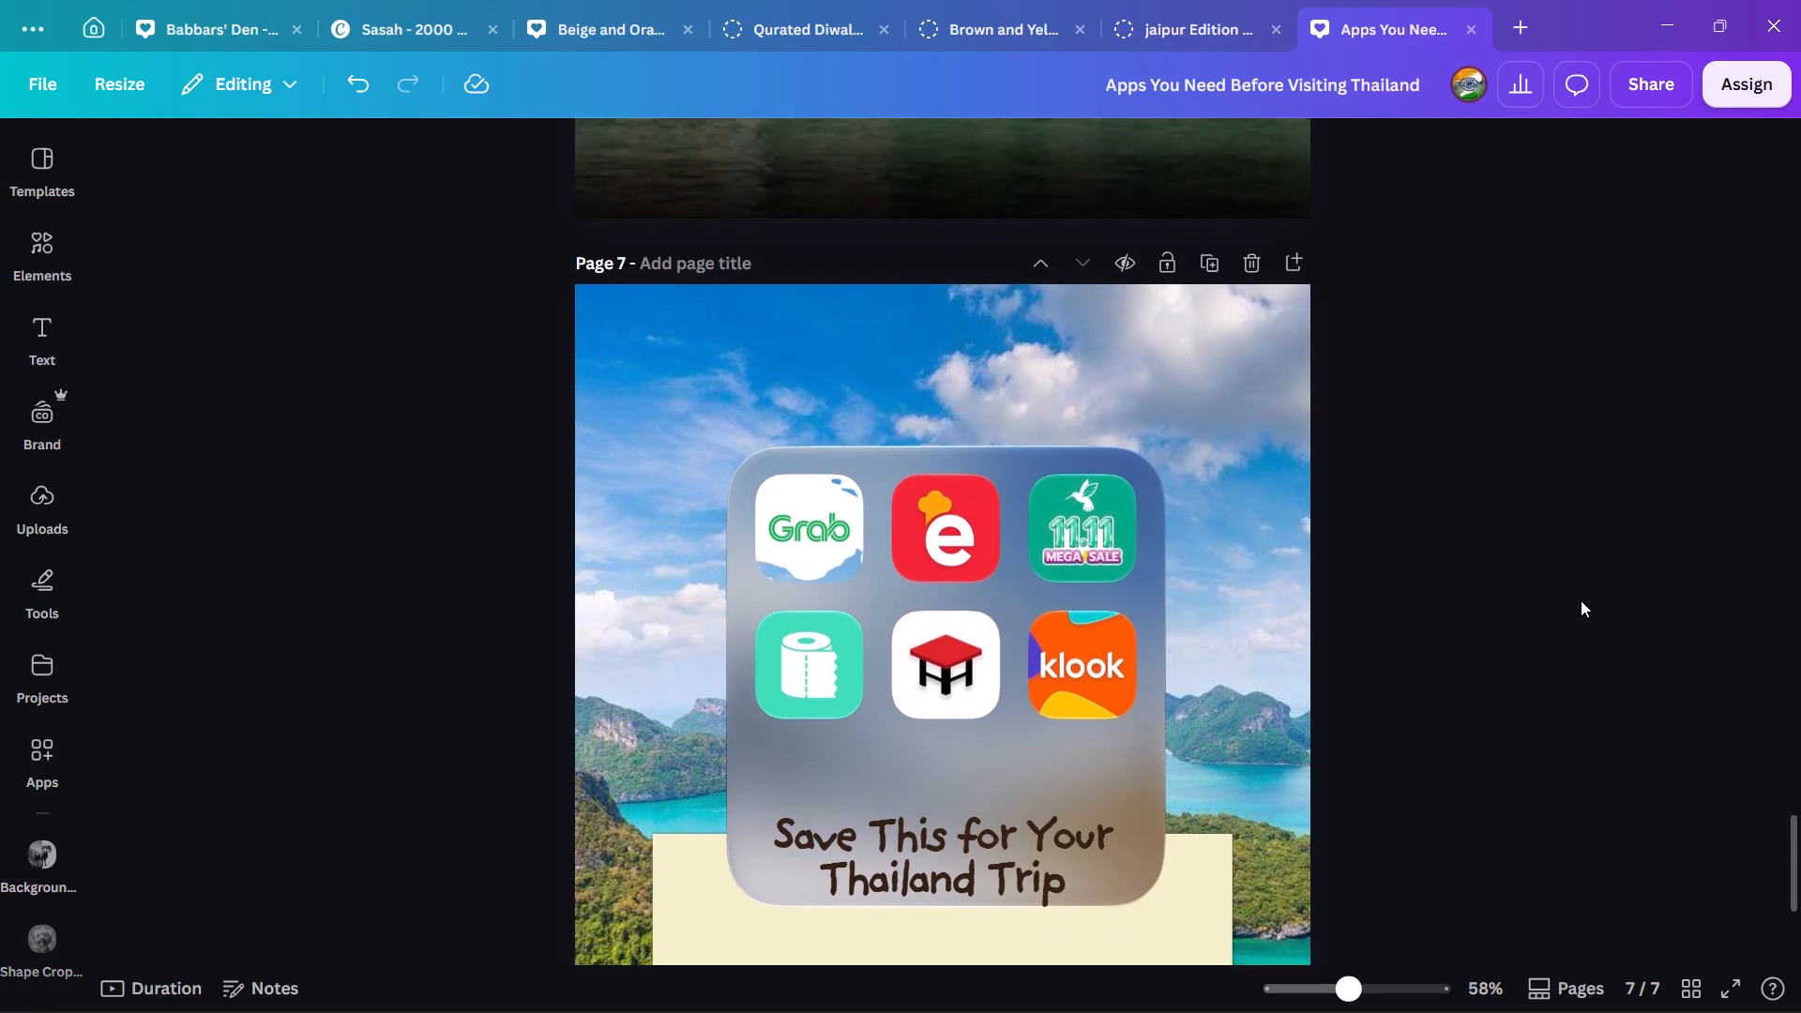
pyautogui.scroll(-1, 1581, 600)
pyautogui.moveTo(988, 515); pyautogui.dragTo(990, 499)
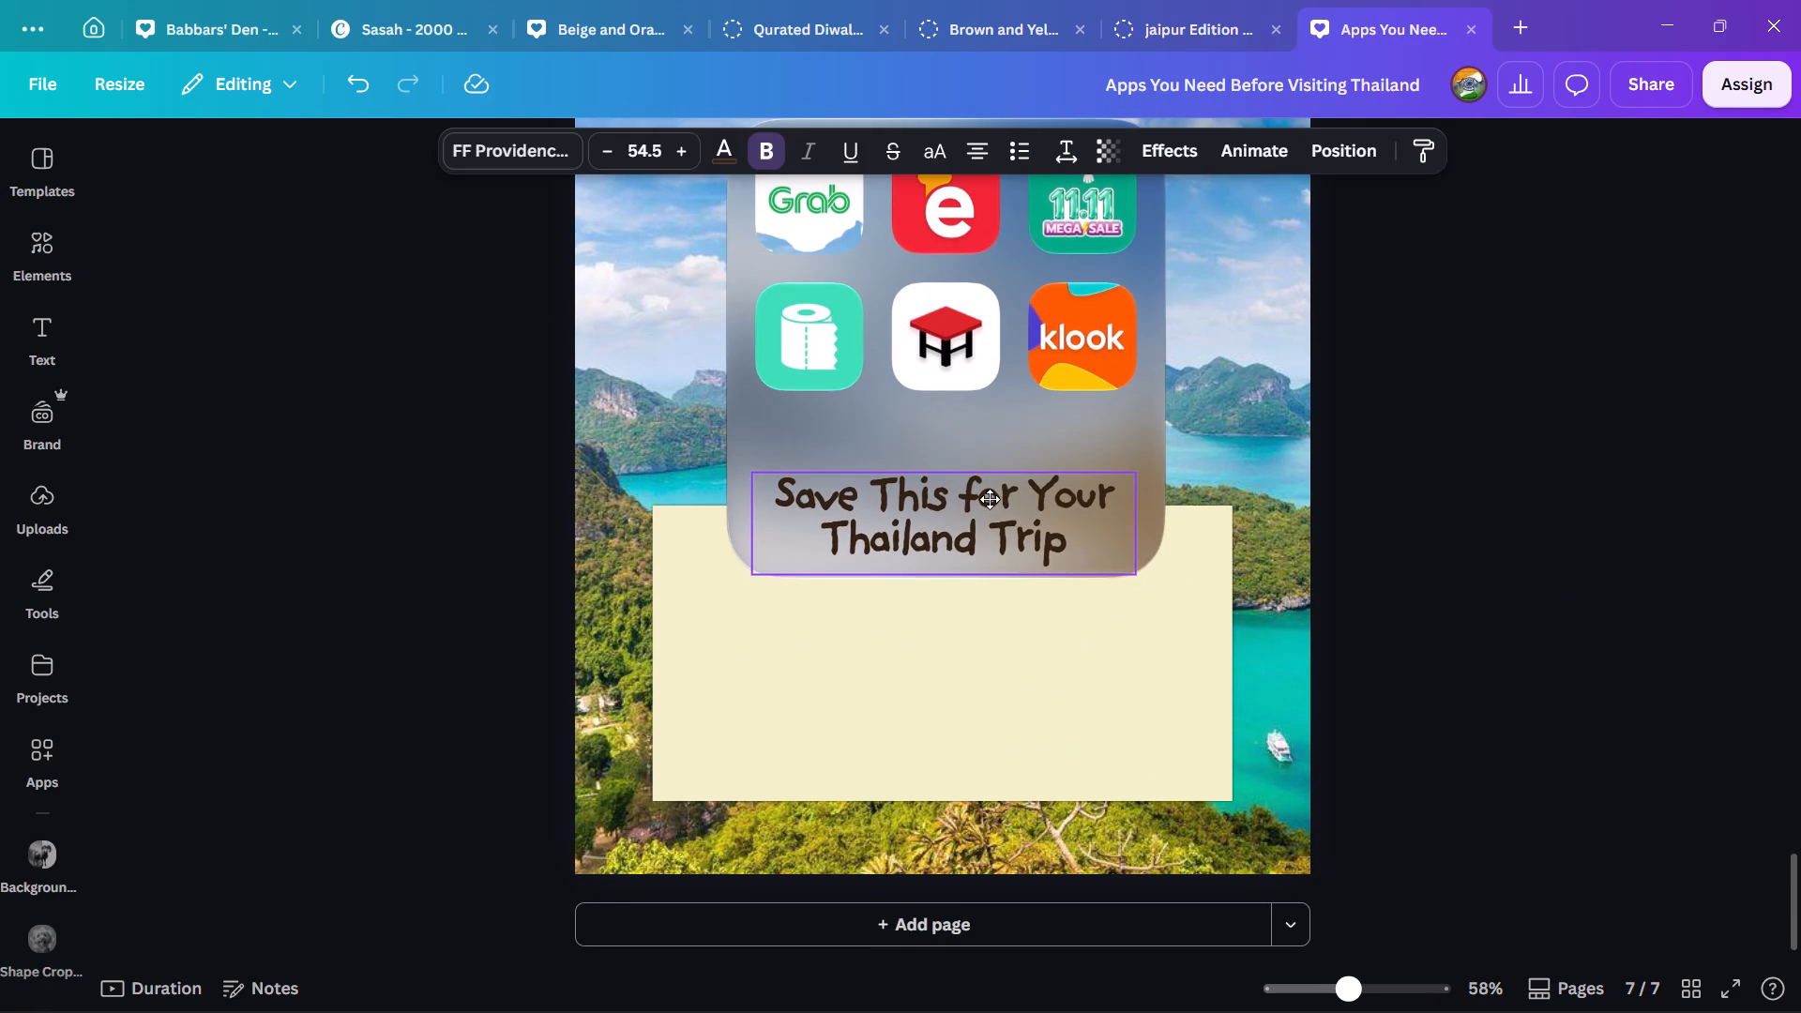
pyautogui.moveTo(990, 499); pyautogui.dragTo(992, 493)
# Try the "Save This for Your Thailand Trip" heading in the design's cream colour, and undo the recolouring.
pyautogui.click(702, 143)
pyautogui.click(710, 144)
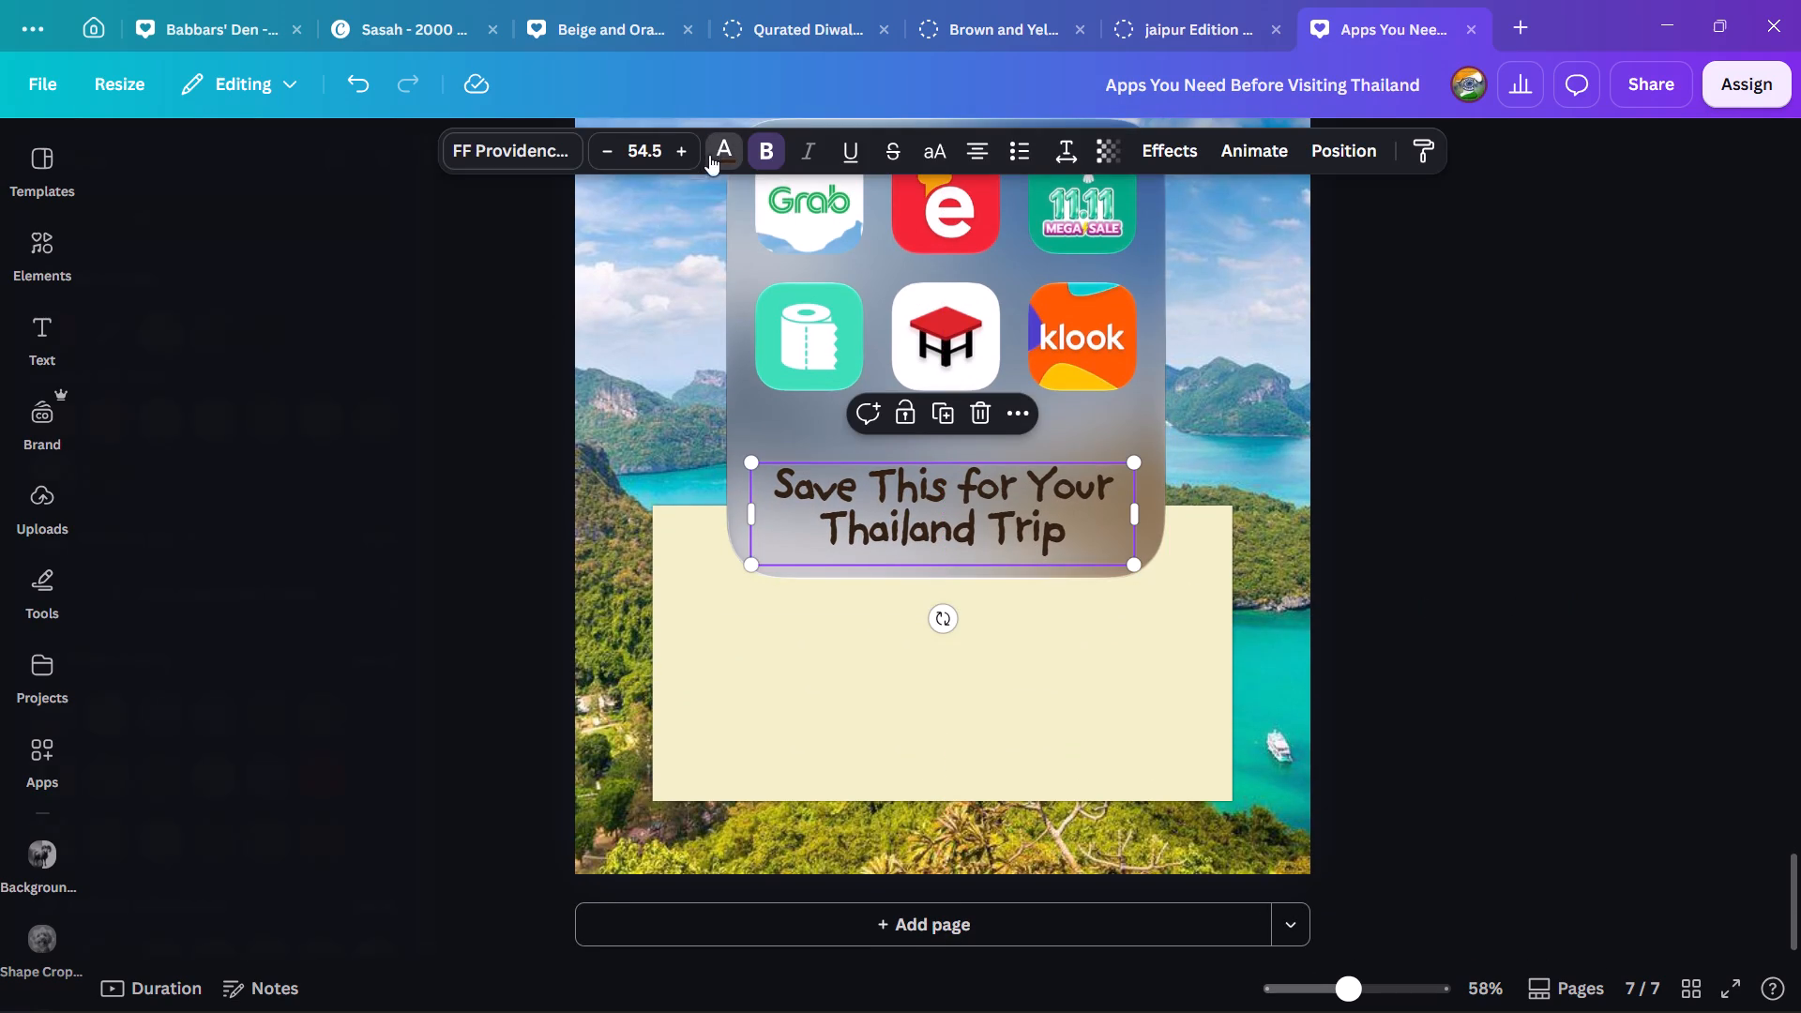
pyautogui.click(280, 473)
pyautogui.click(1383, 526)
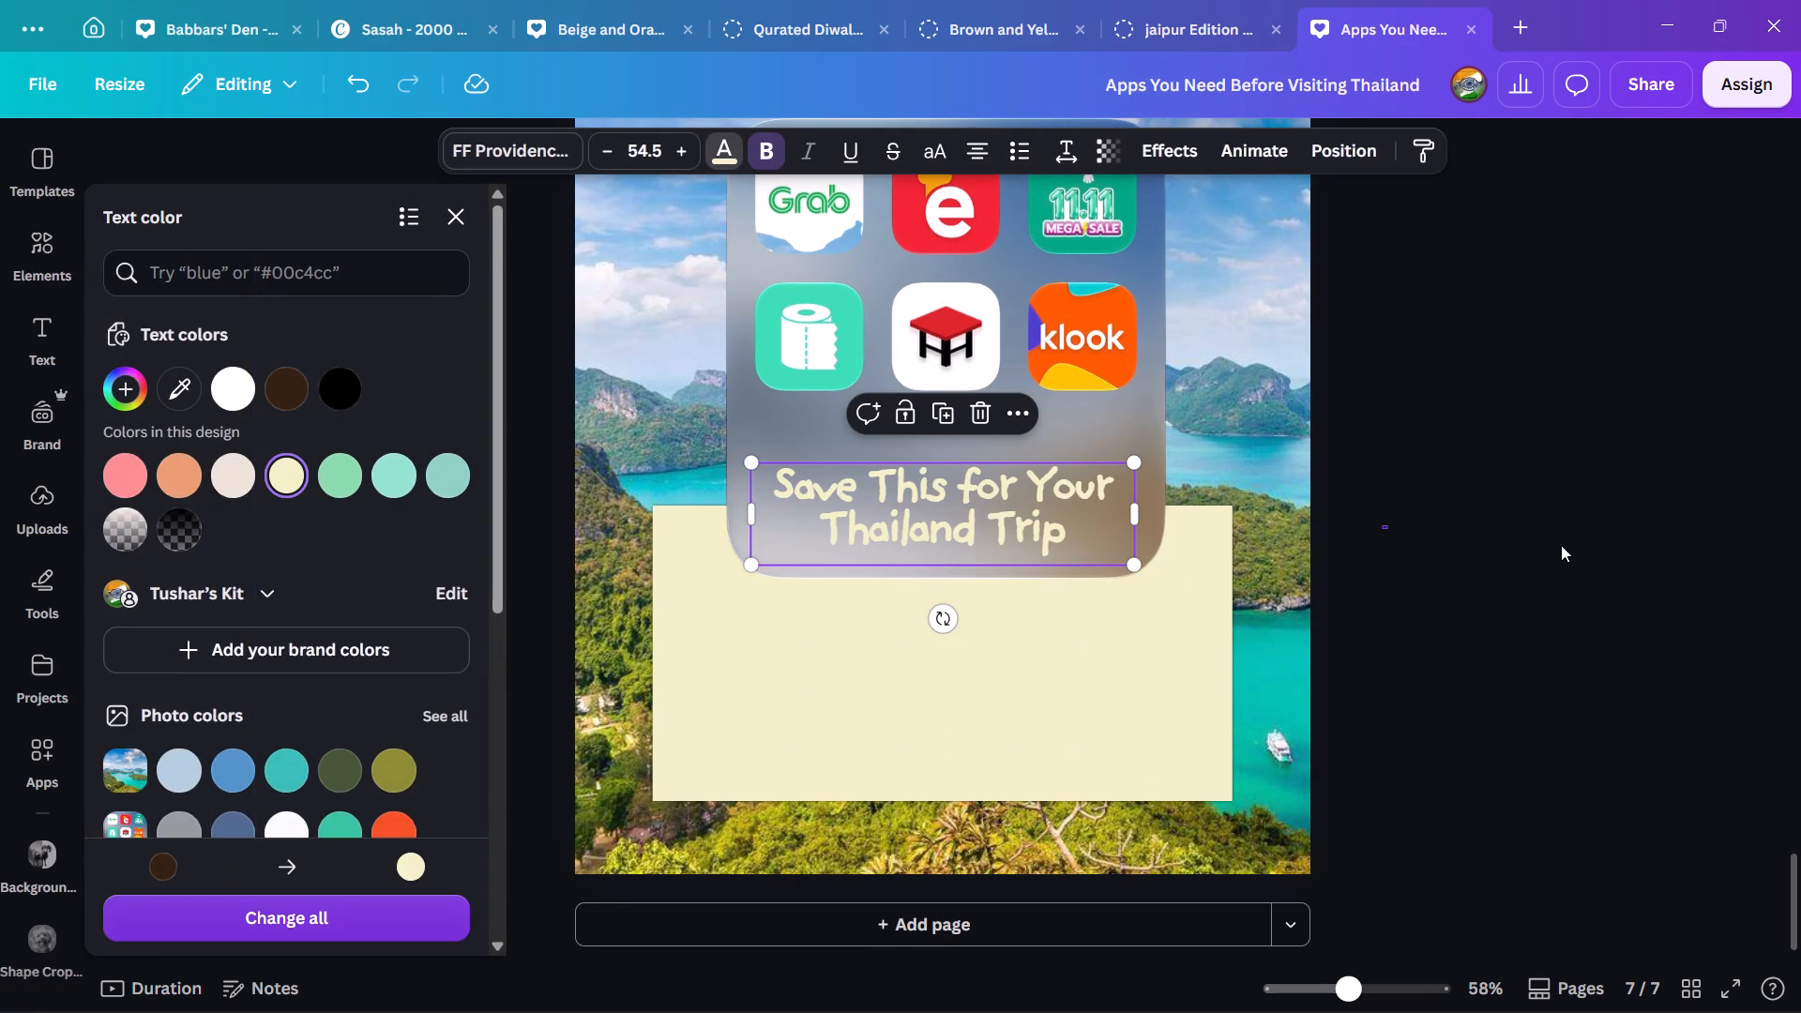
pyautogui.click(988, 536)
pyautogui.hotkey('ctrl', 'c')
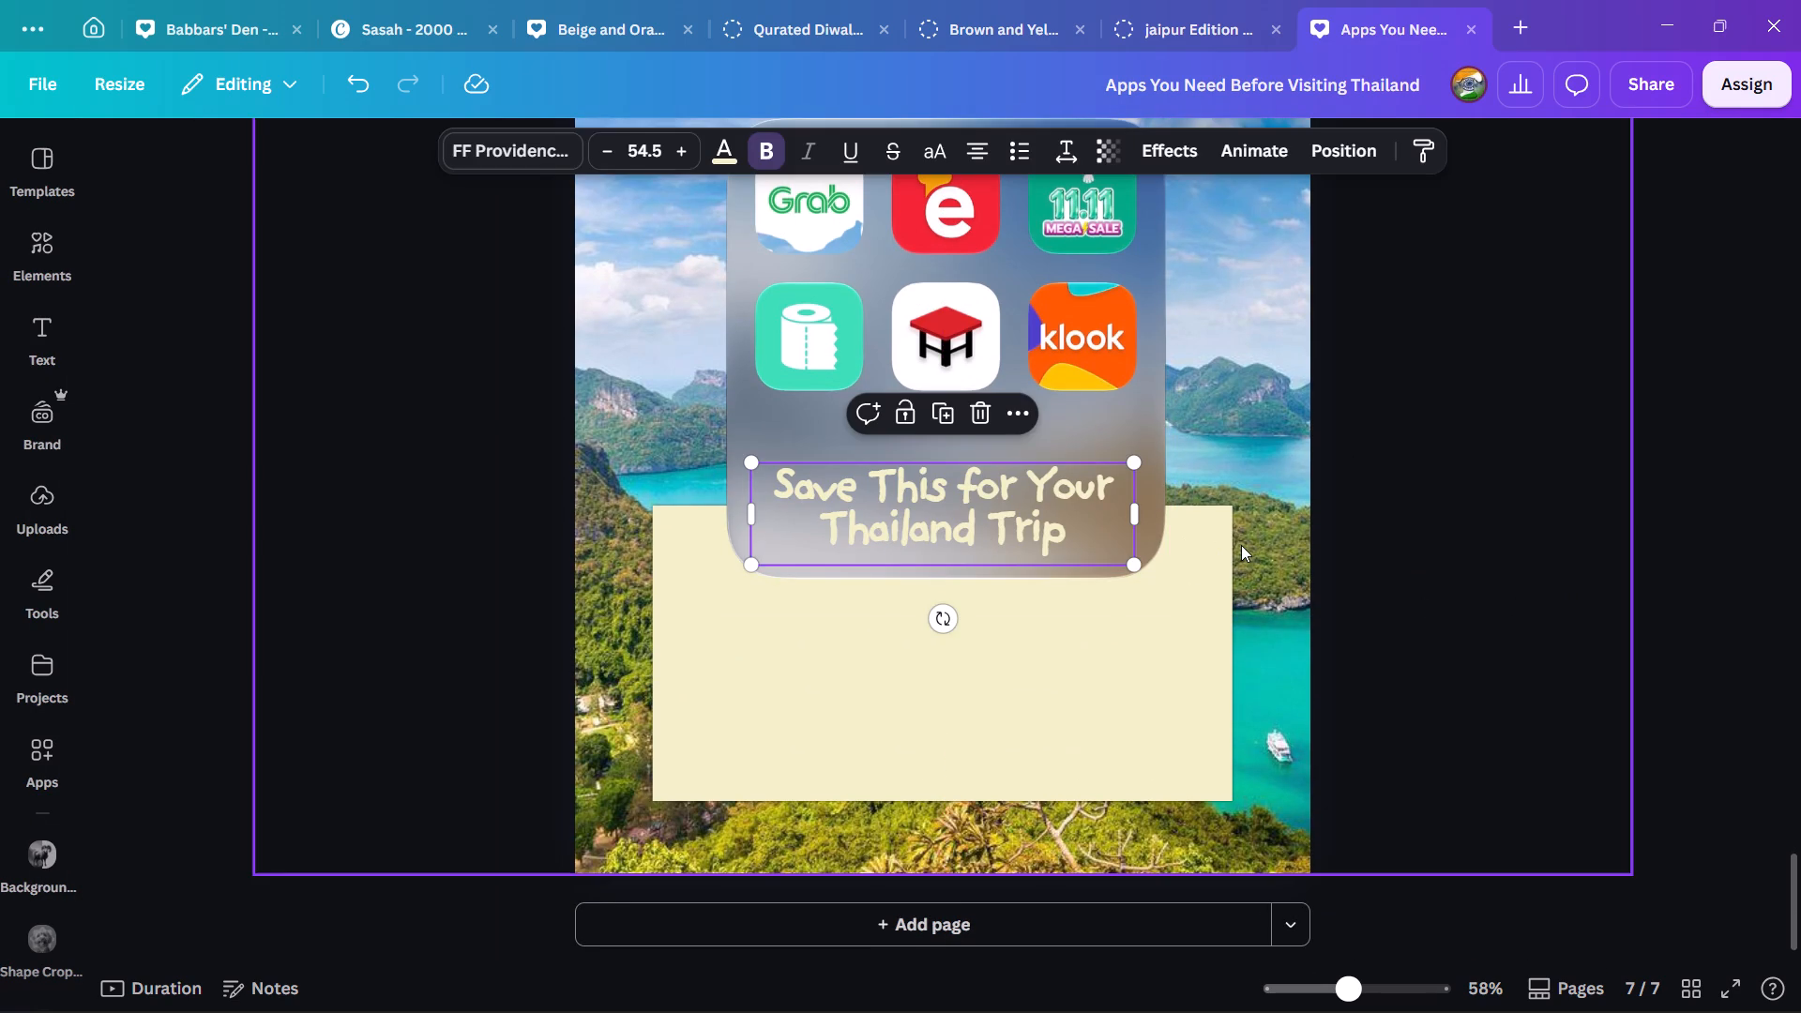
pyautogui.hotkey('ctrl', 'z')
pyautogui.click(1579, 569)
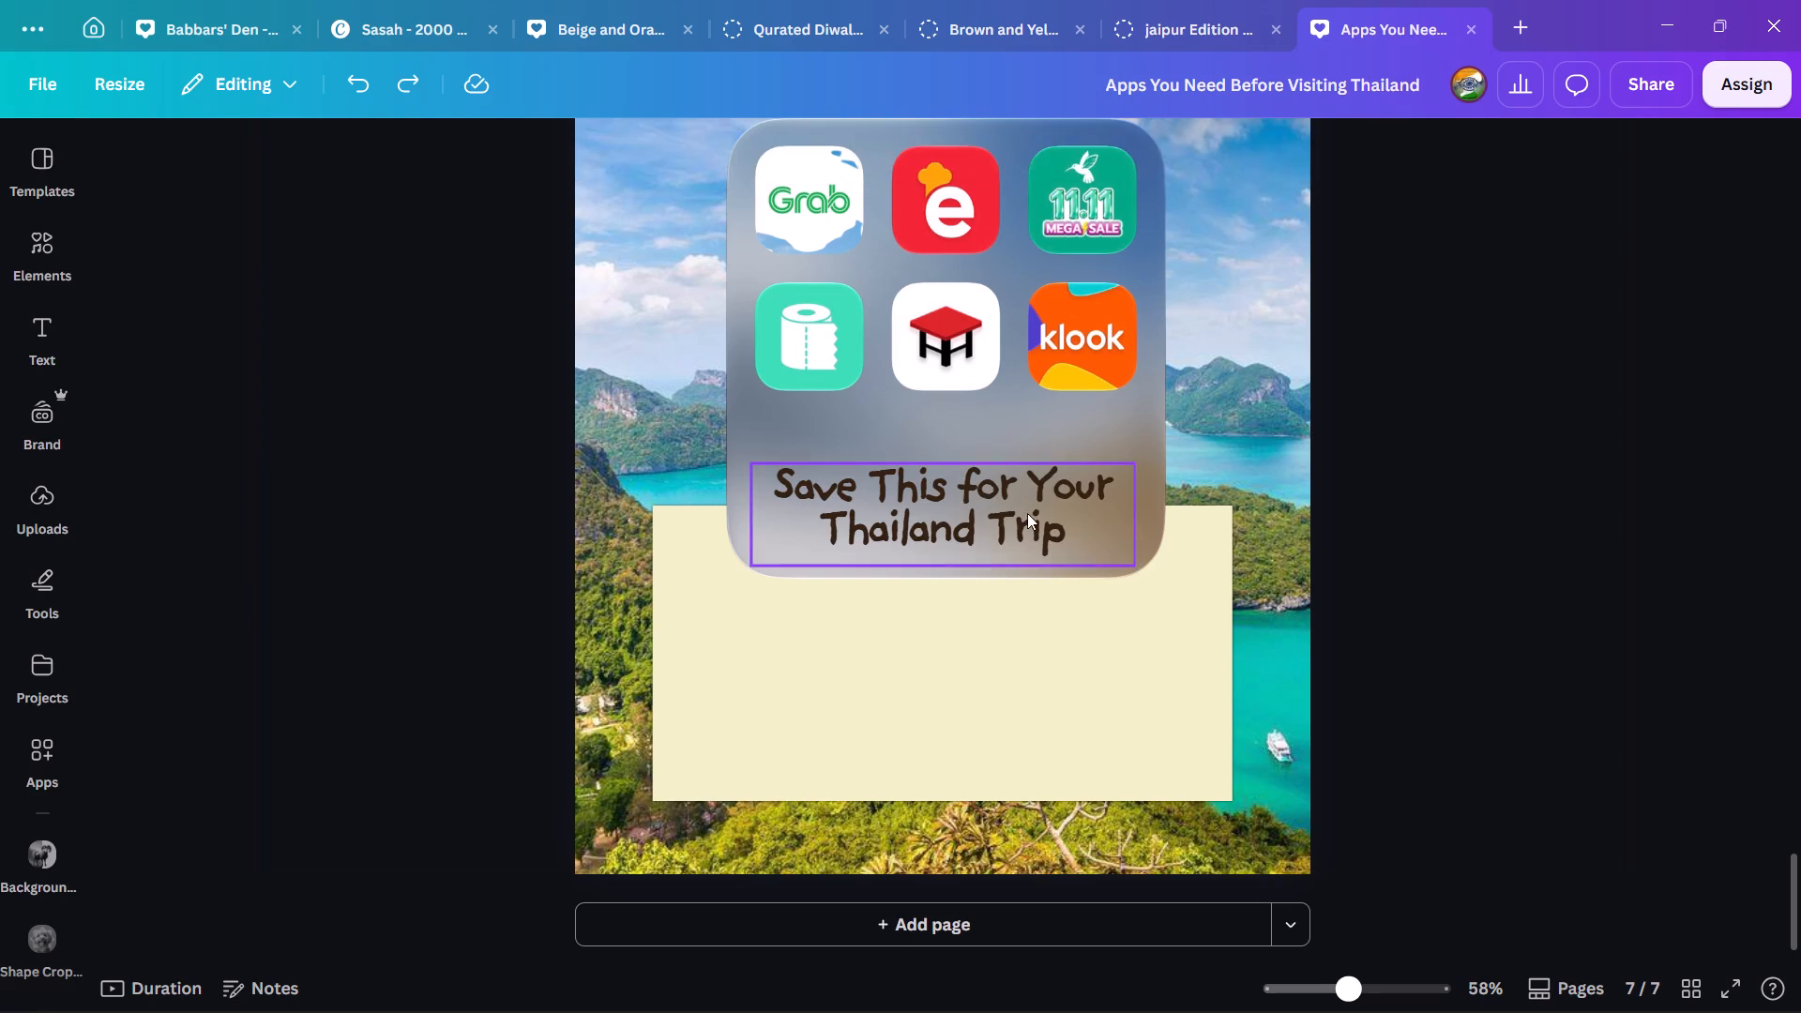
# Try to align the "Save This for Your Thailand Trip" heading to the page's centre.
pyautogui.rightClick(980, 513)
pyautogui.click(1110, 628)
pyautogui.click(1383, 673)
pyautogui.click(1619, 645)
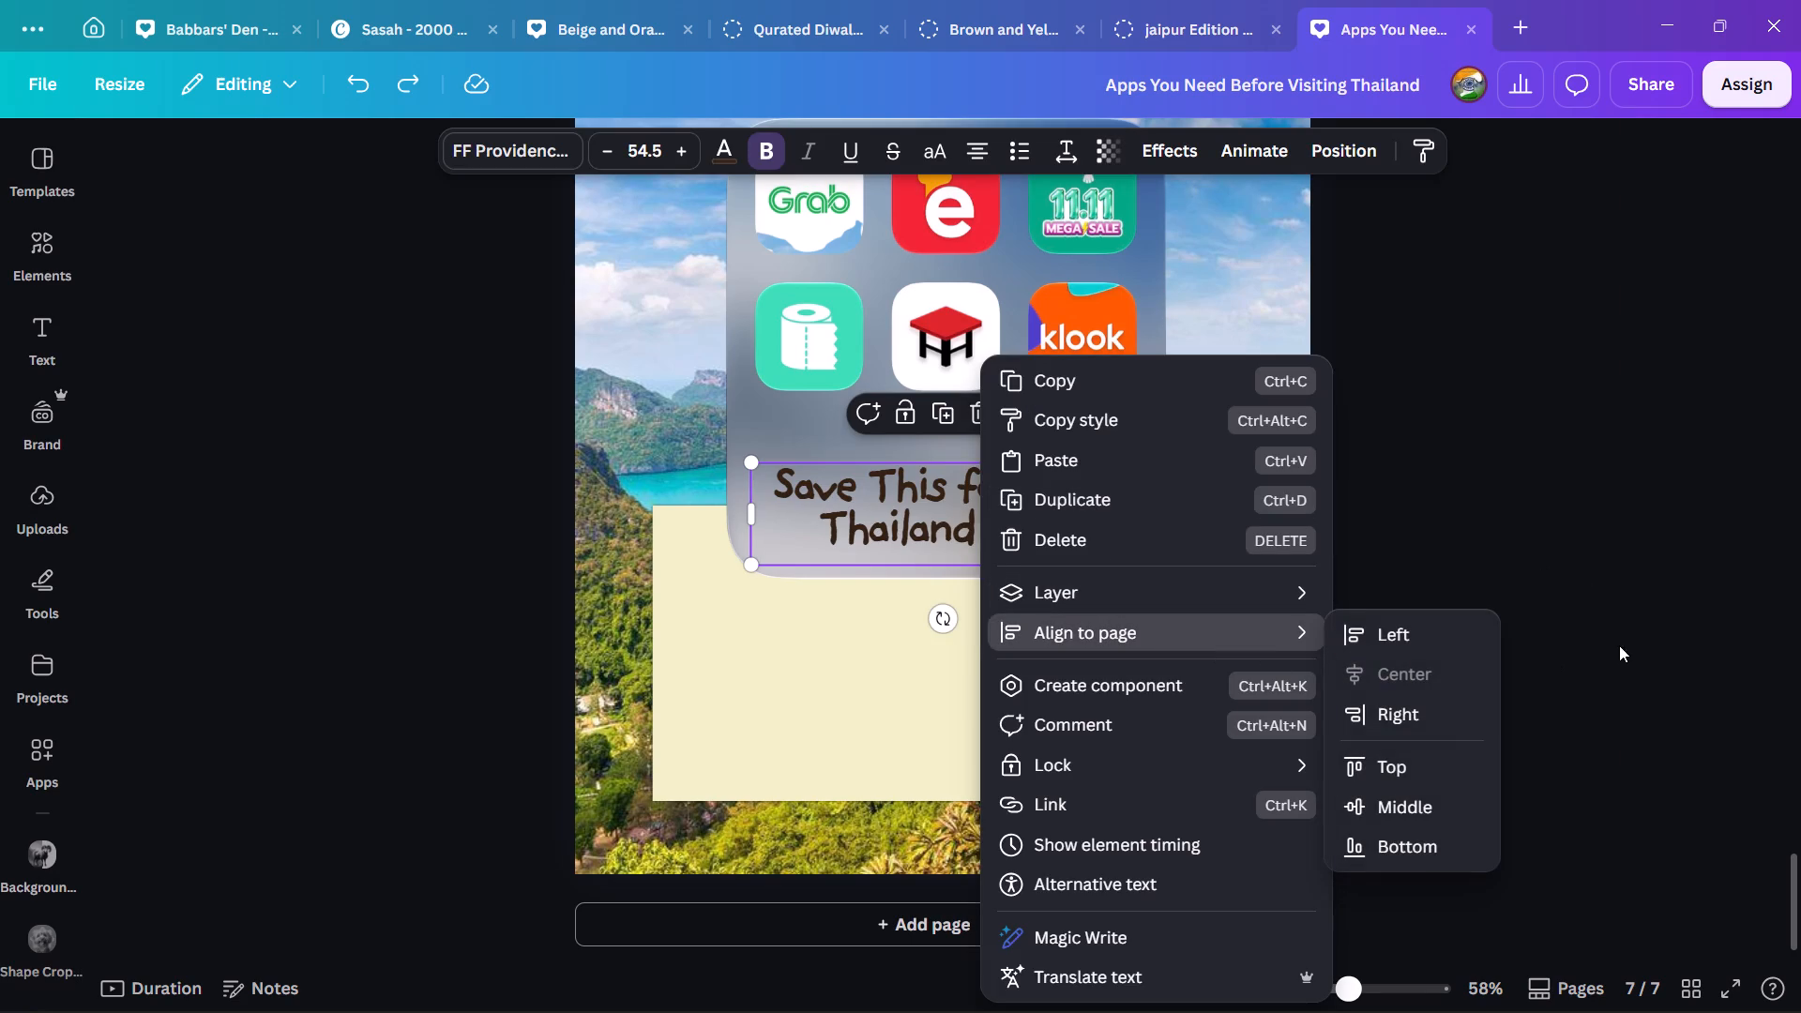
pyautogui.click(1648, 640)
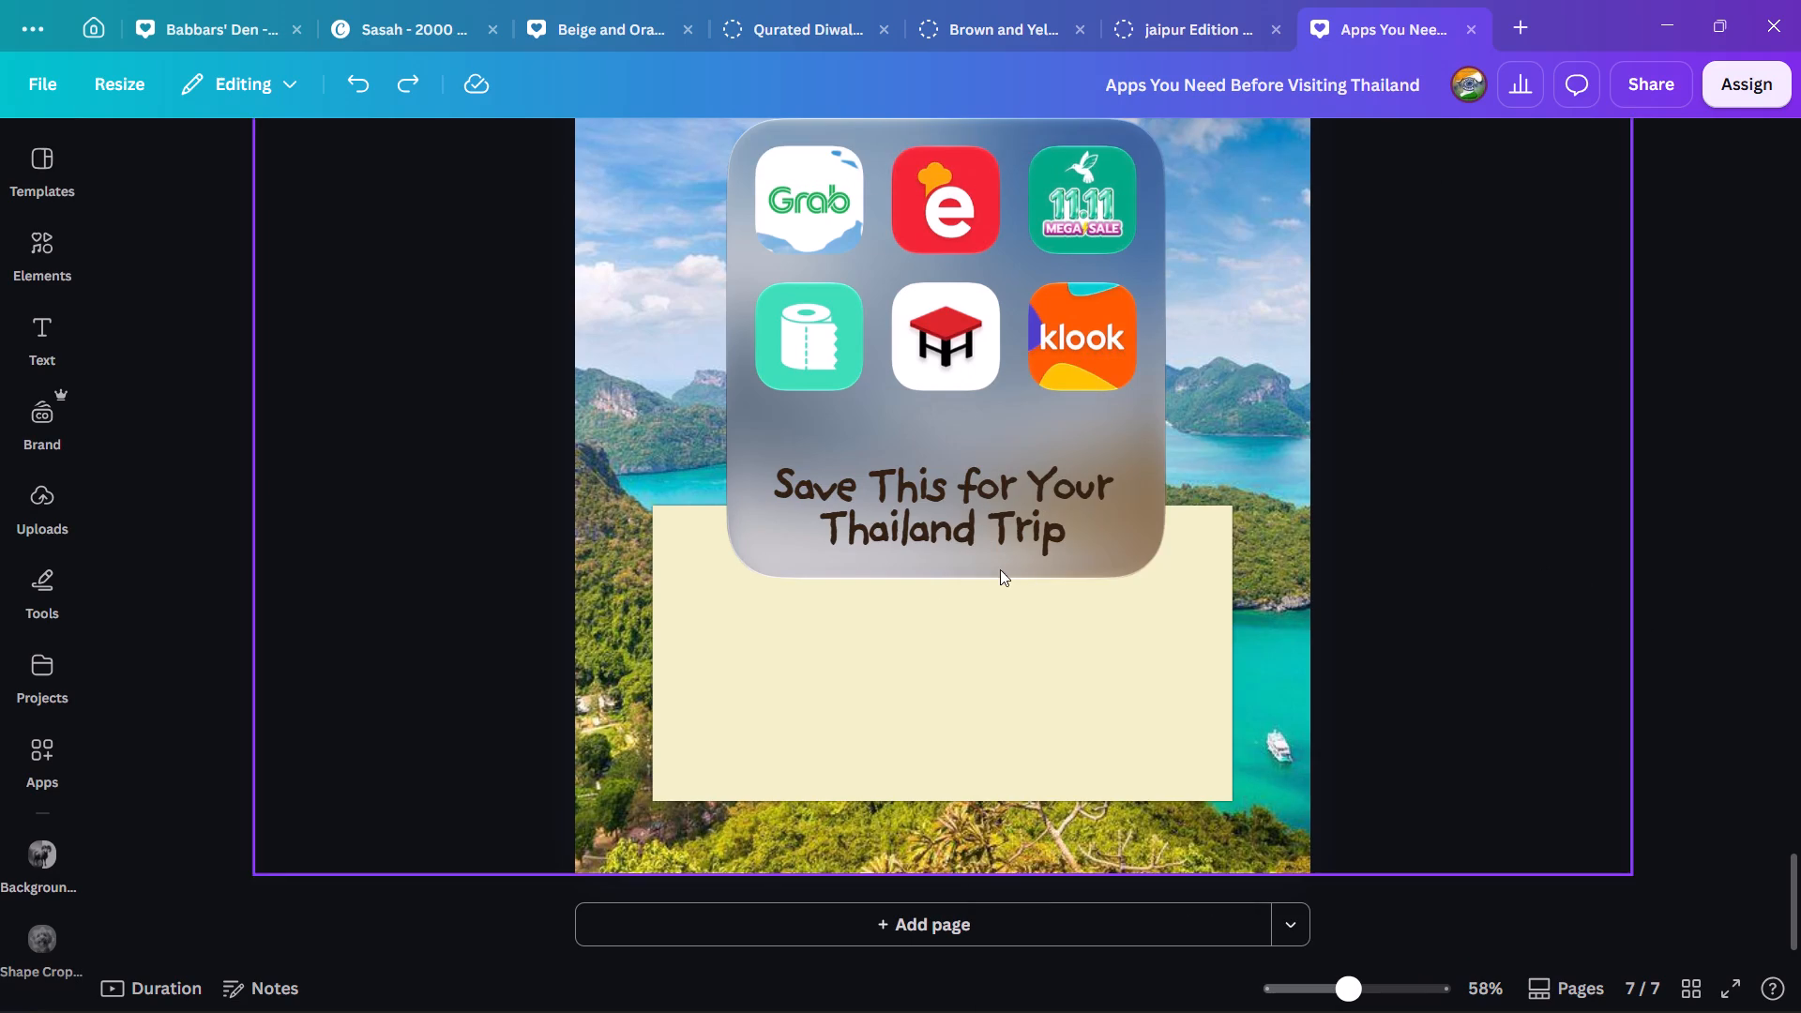
# Nudge the heading slightly higher inside the app folder, leaving more space above the folder's bottom edge.
pyautogui.moveTo(976, 538); pyautogui.dragTo(976, 519)
pyautogui.click(1619, 579)
# Select the Flush app's description text on page 6's mint card.
pyautogui.scroll(3, 1628, 605)
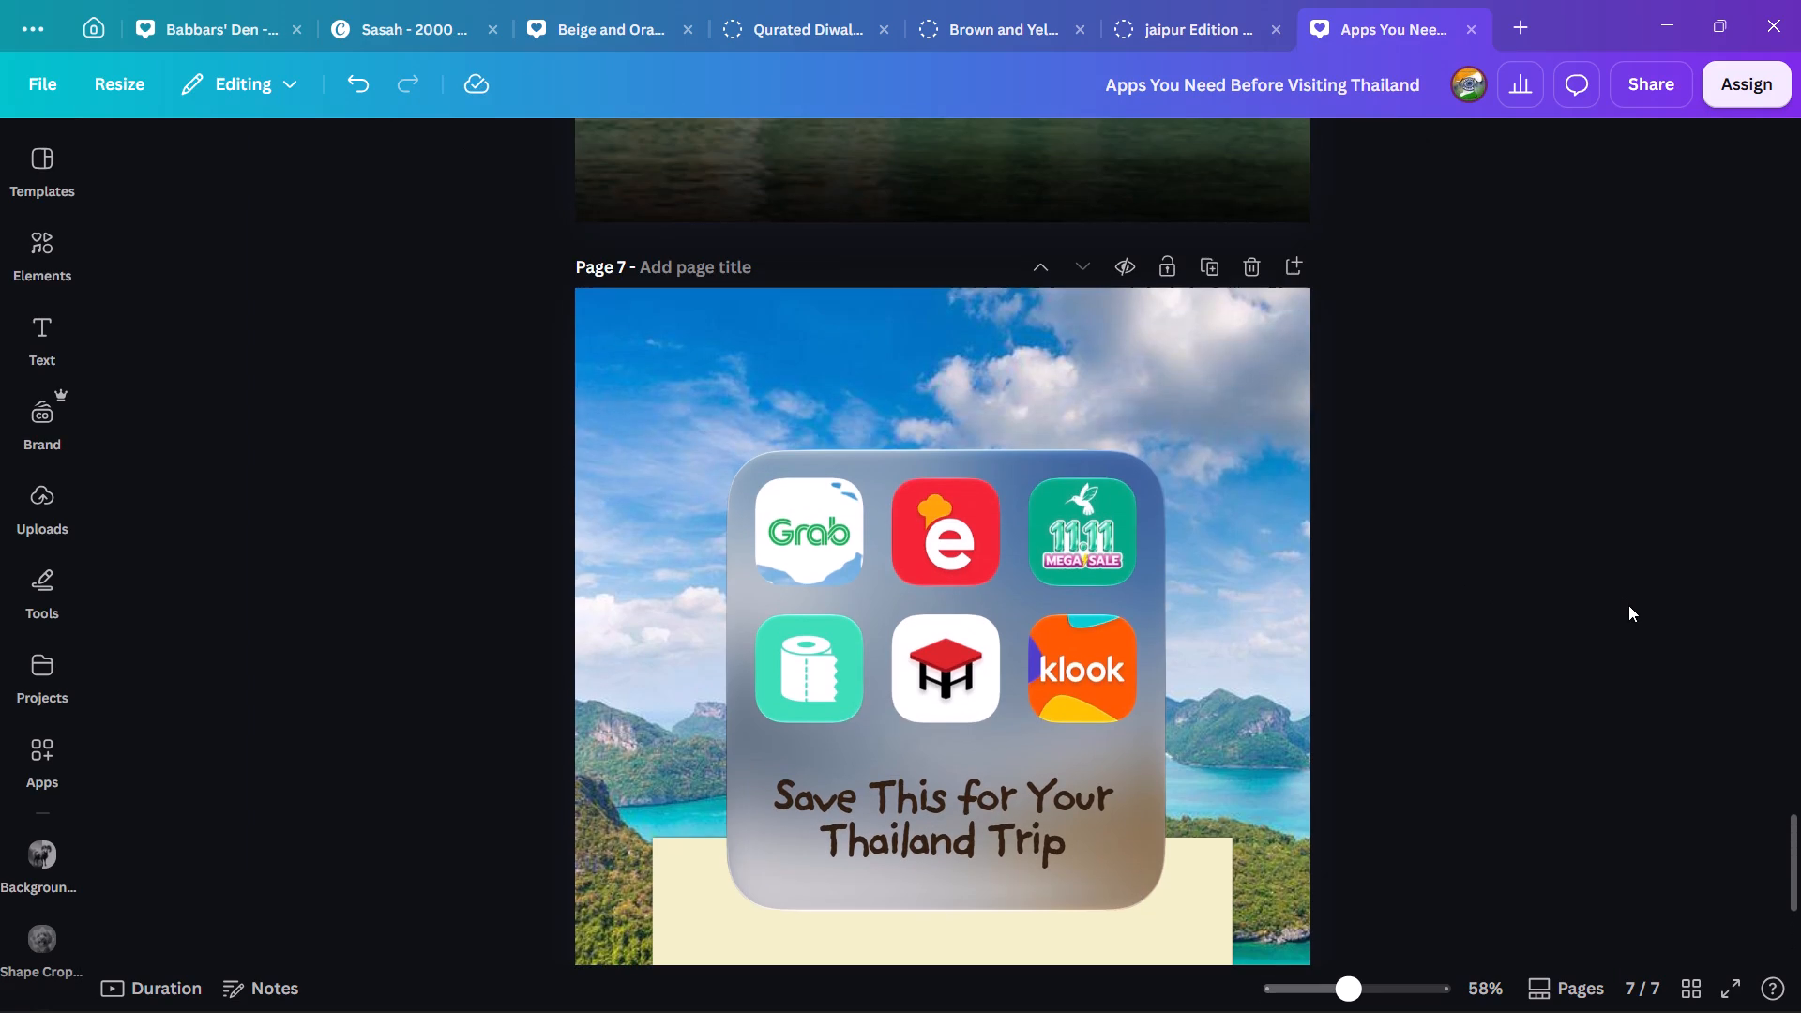
pyautogui.scroll(-3, 1628, 605)
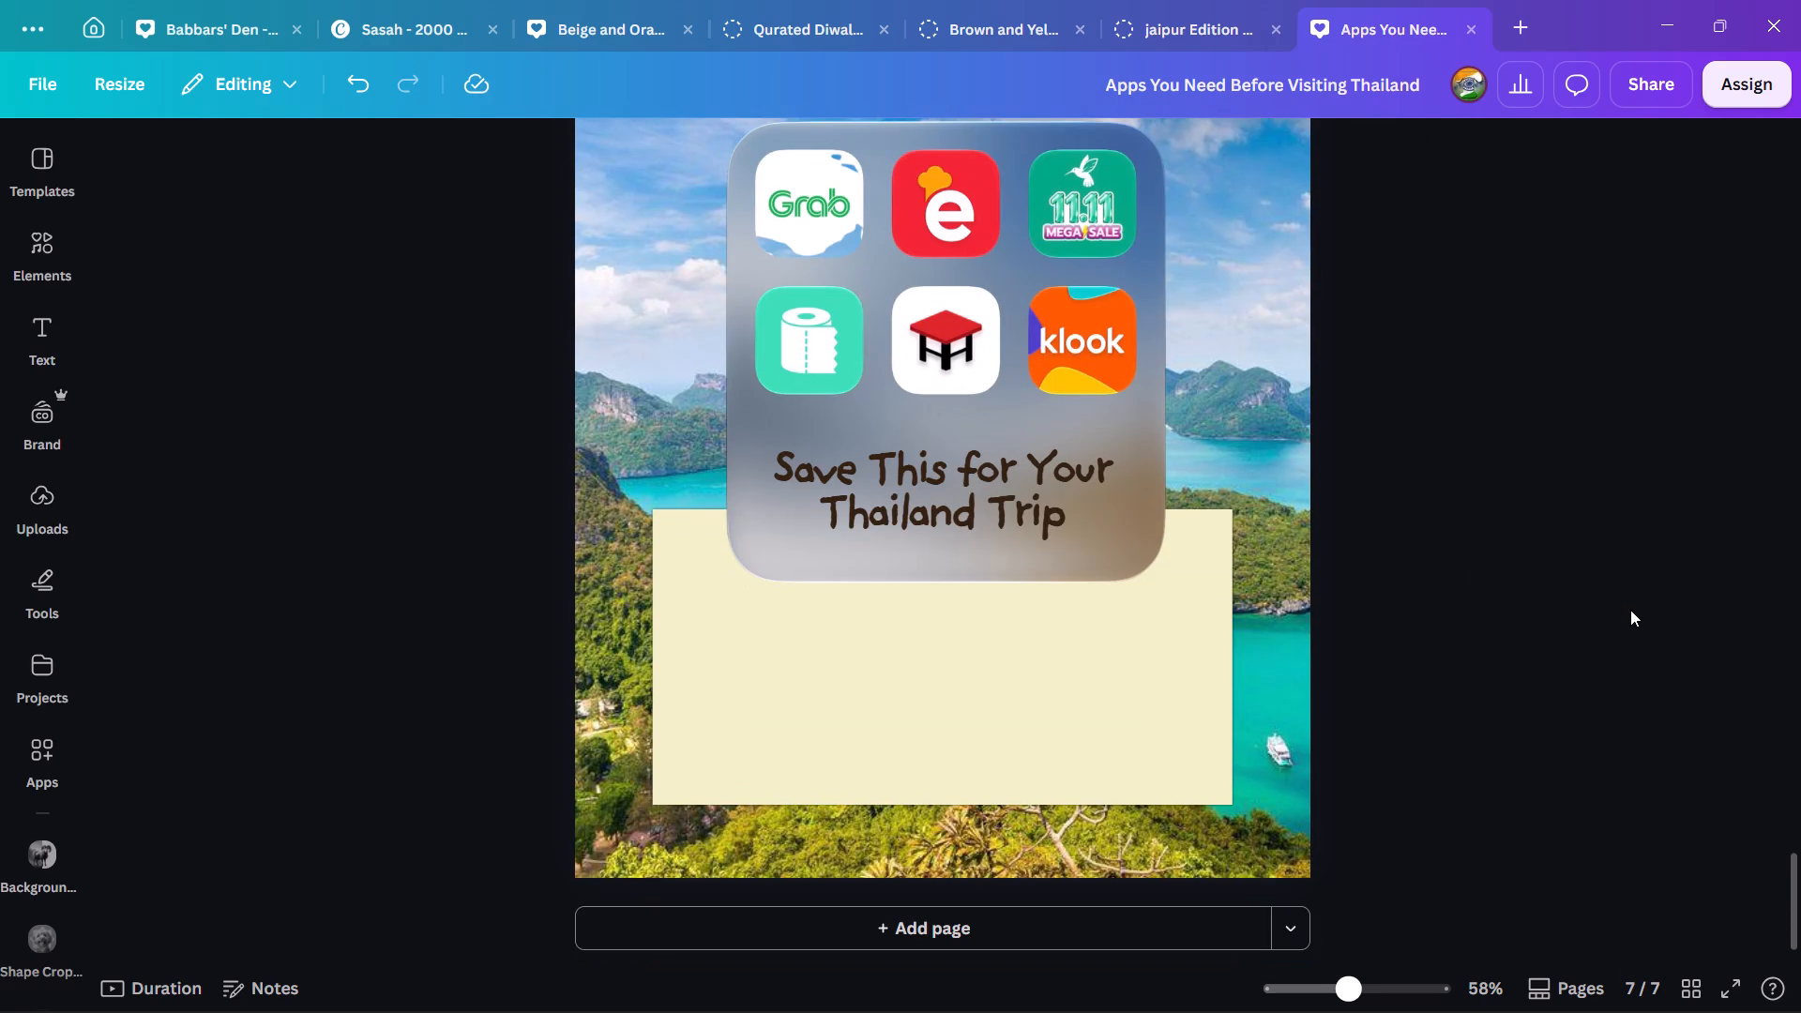
pyautogui.scroll(5, 1630, 610)
pyautogui.scroll(-5, 1630, 610)
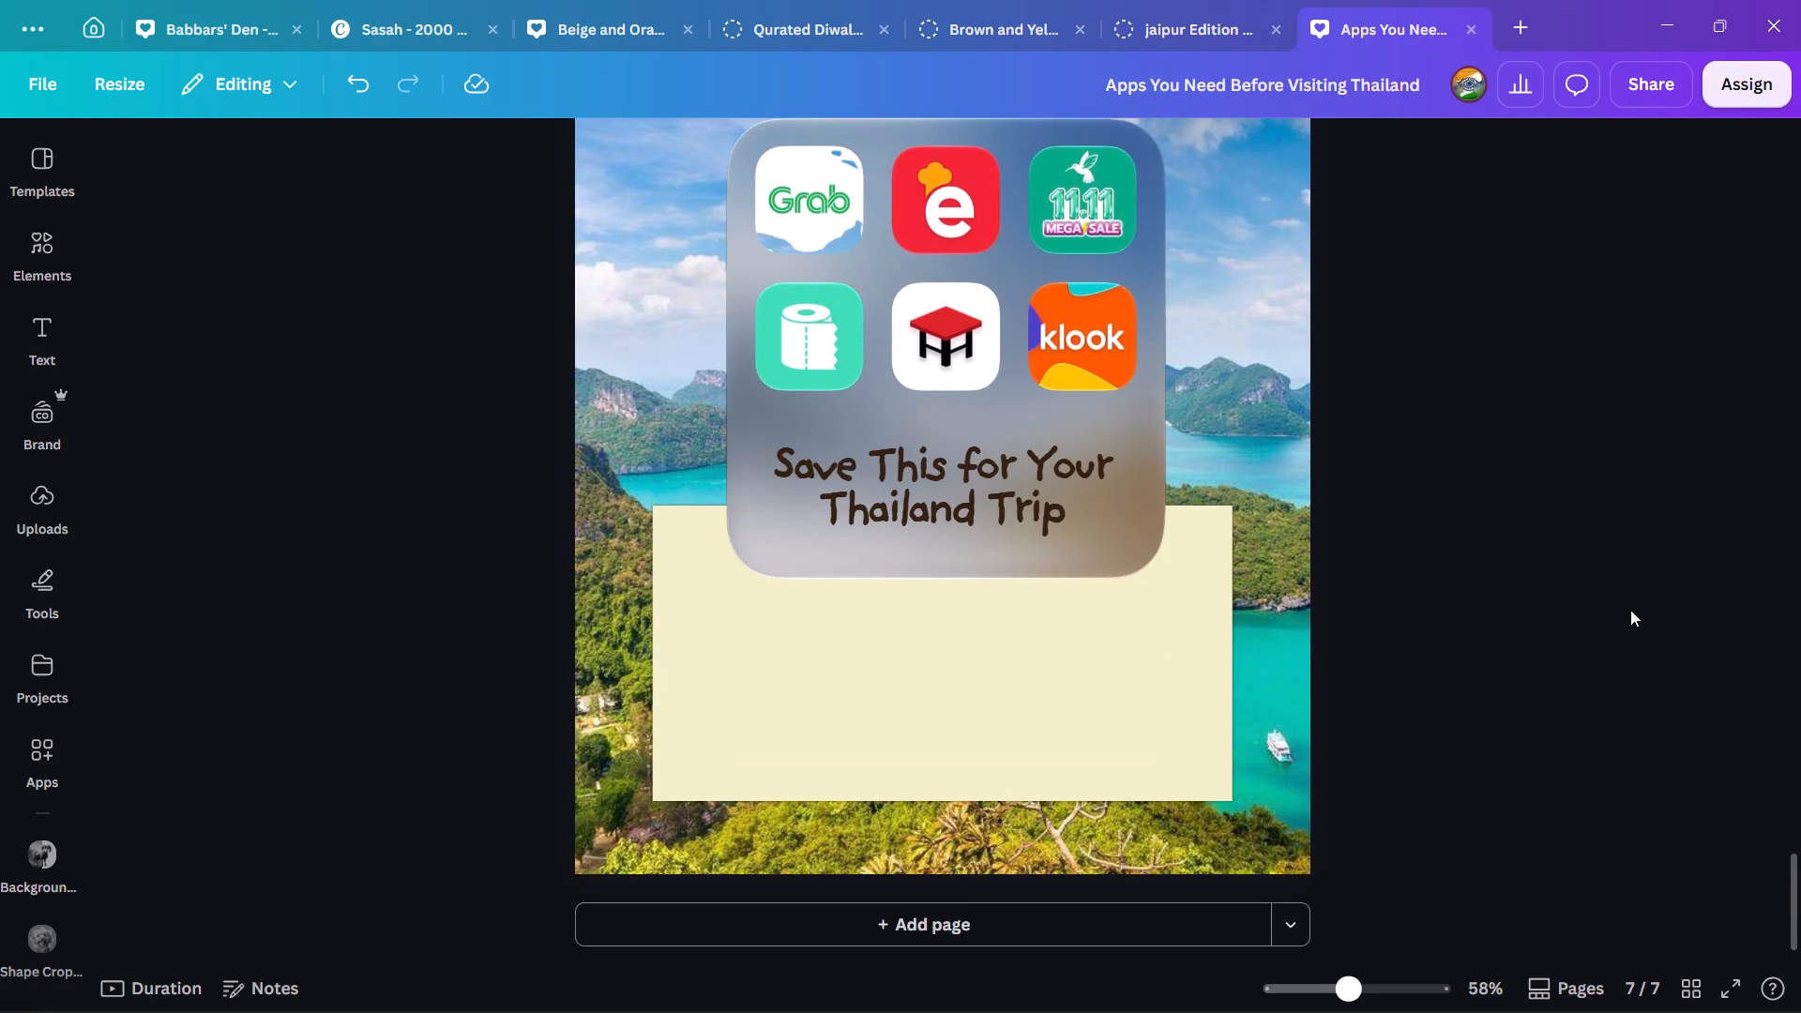
pyautogui.scroll(9, 1630, 610)
pyautogui.scroll(-1, 1630, 610)
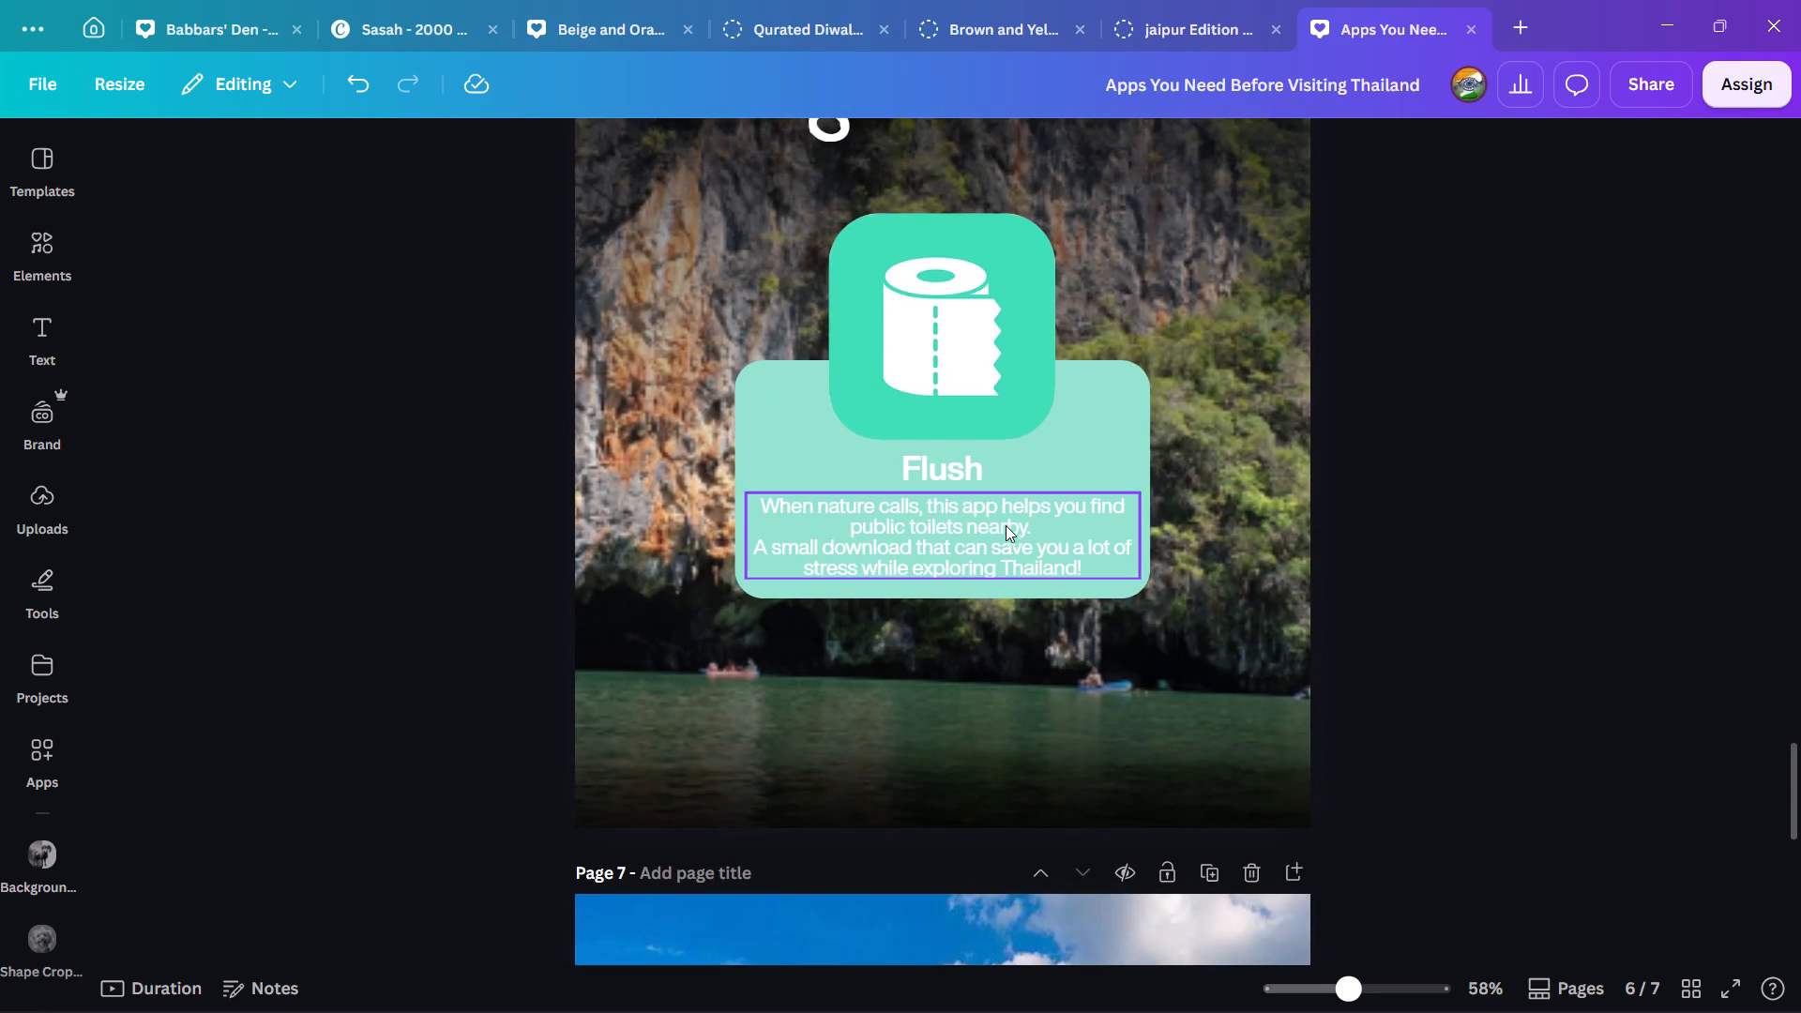
pyautogui.click(1006, 523)
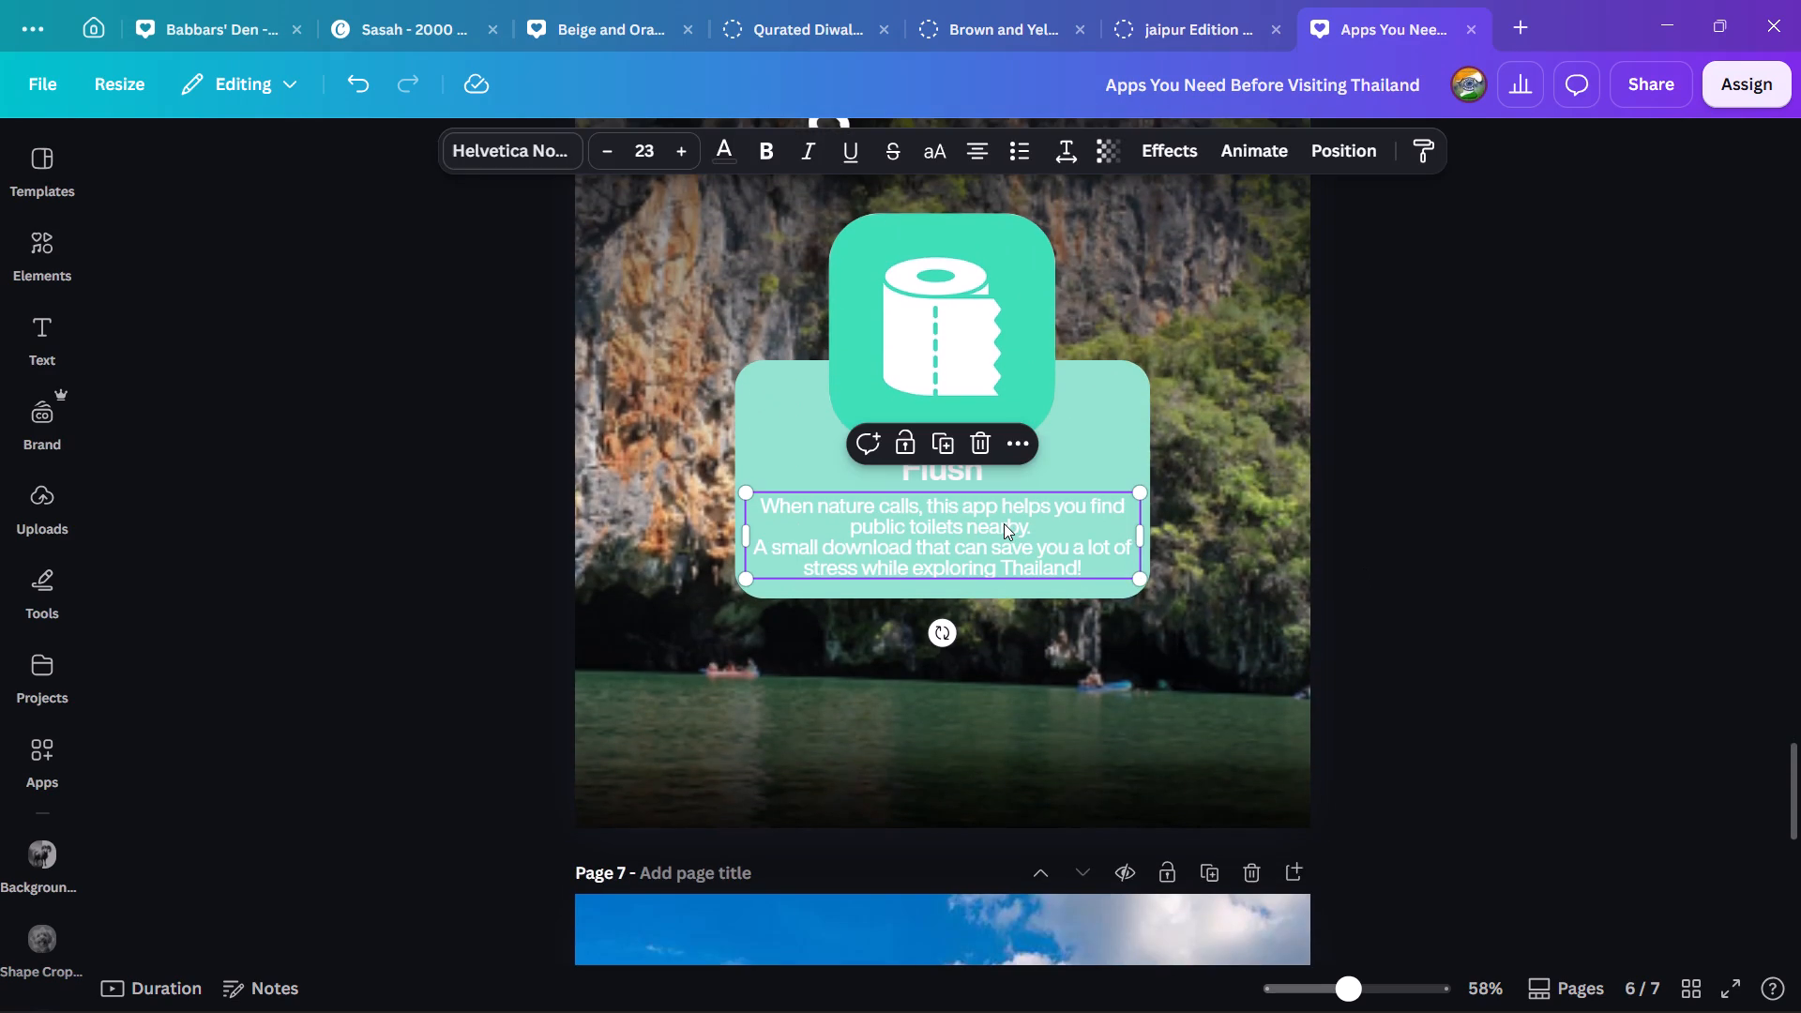
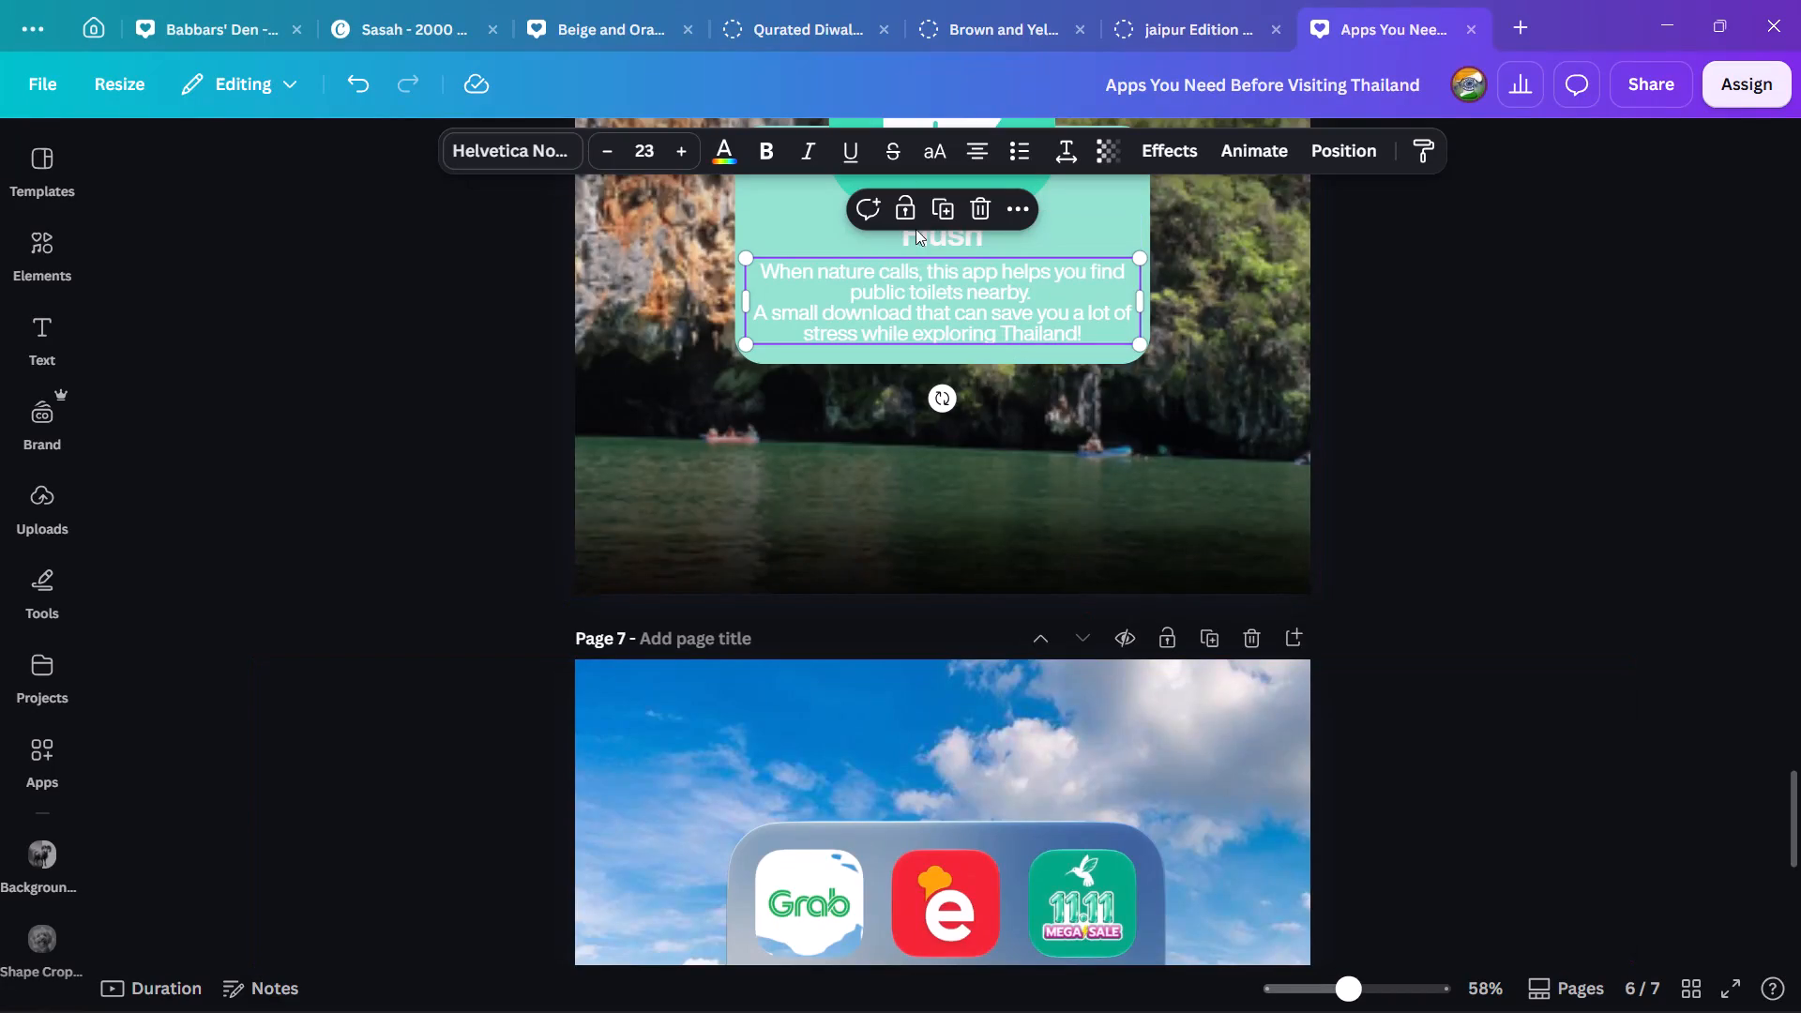
# Duplicate the Flush description text and move the copy onto page 7's cream box, below the app folder.
pyautogui.click(937, 215)
pyautogui.moveTo(974, 311); pyautogui.dragTo(939, 930)
pyautogui.scroll(-2, 1593, 758)
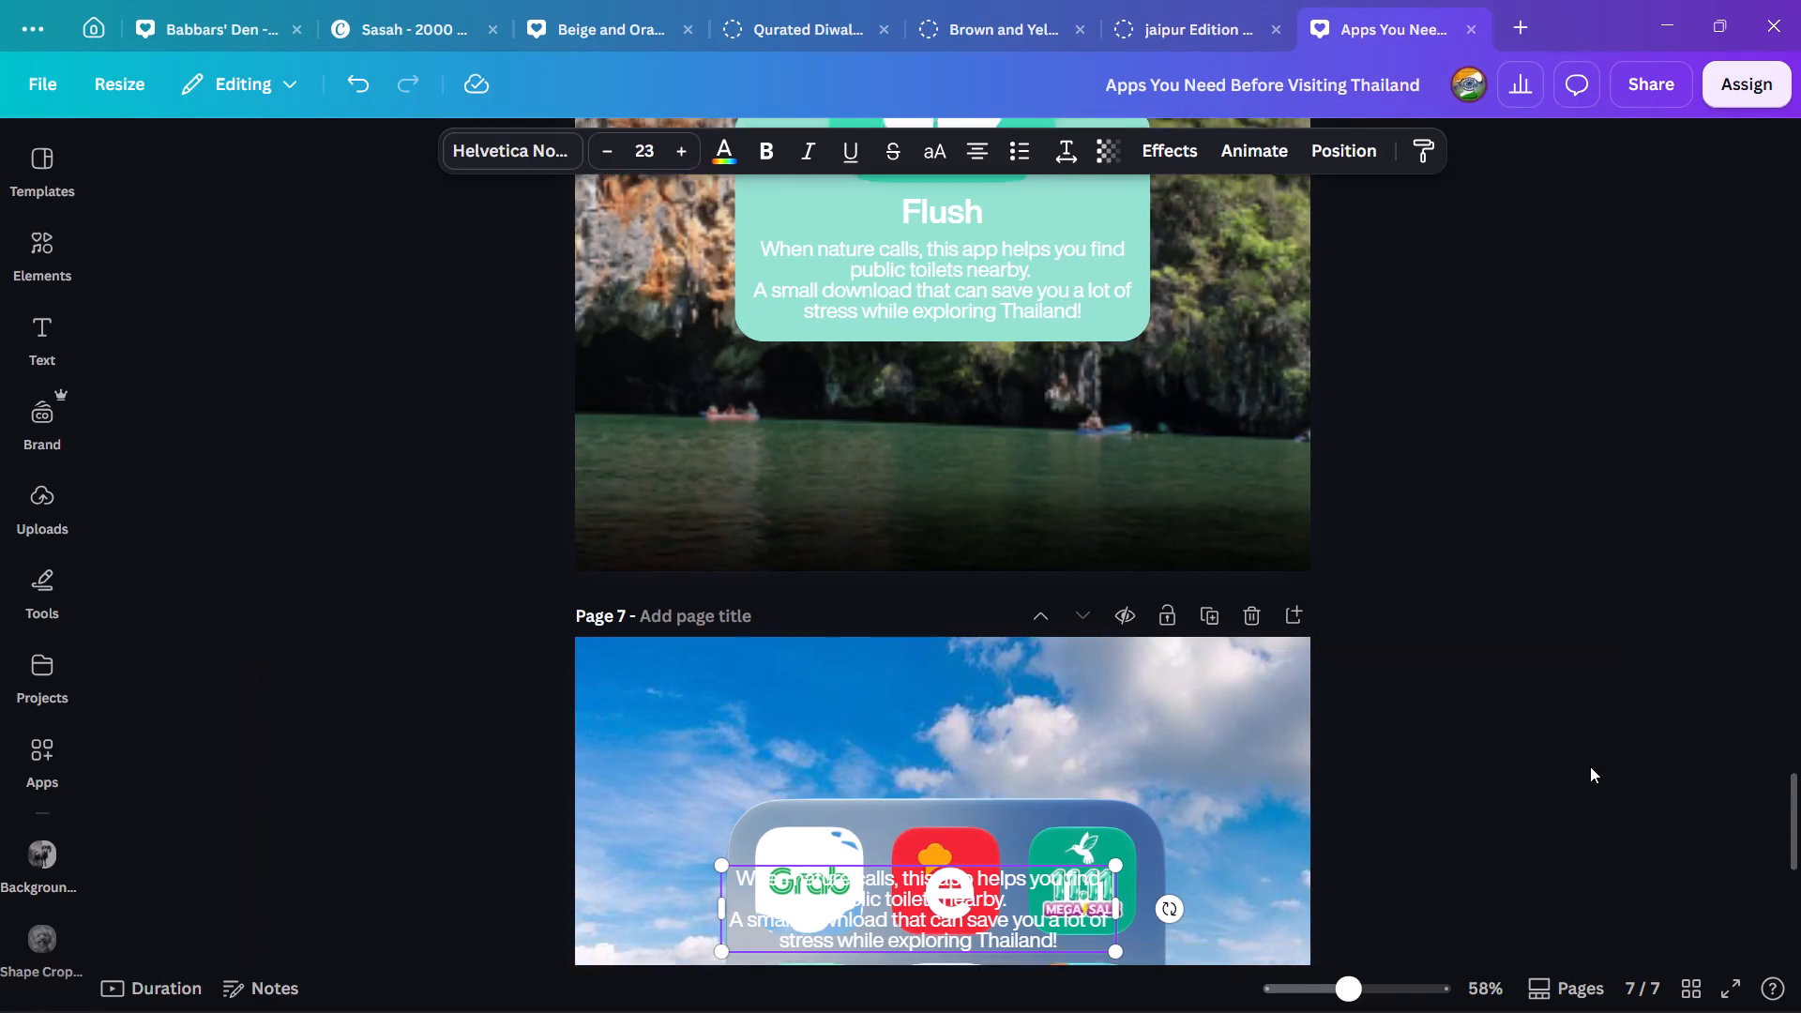
pyautogui.scroll(-1, 1590, 766)
pyautogui.moveTo(1017, 601); pyautogui.dragTo(1028, 945)
pyautogui.scroll(-3, 1481, 812)
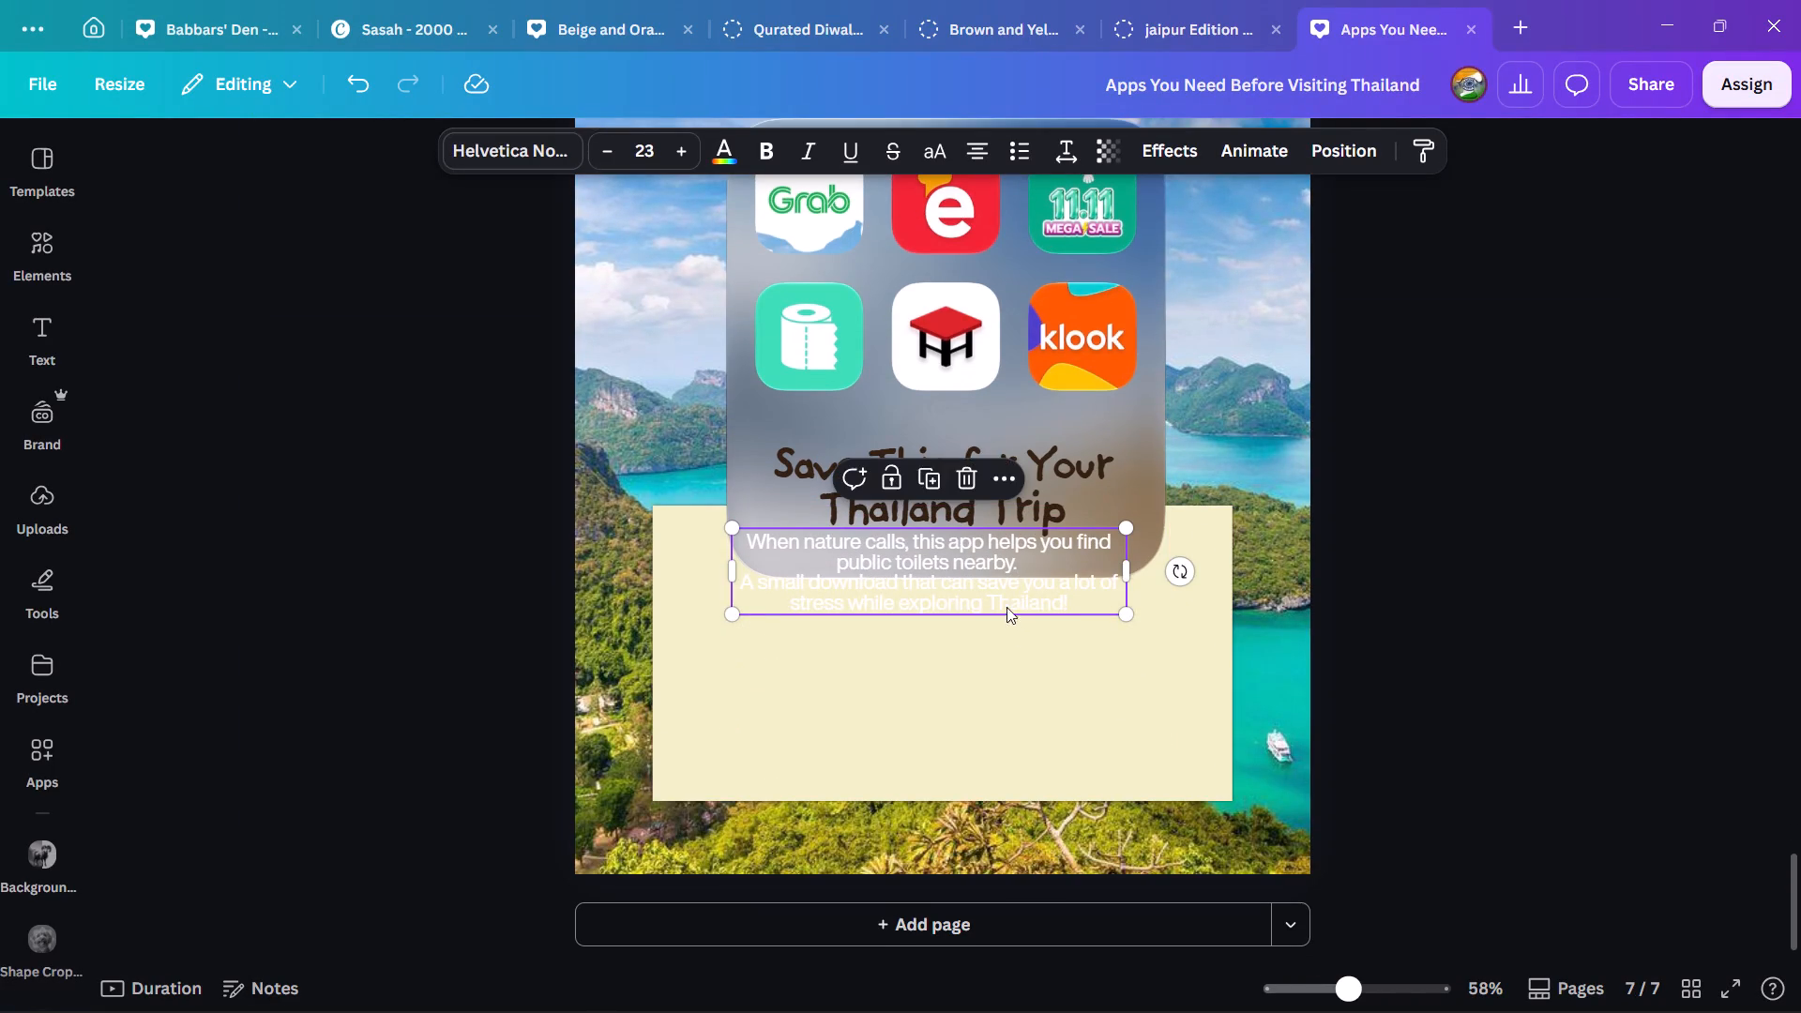
pyautogui.moveTo(1006, 593); pyautogui.dragTo(1012, 719)
# Replace the copied text with the pasted line "Download these apps before you go! Save this post & share it with your travel buddy.".
pyautogui.click(1041, 728)
pyautogui.hotkey('ctrl', 'v')
pyautogui.click(1670, 736)
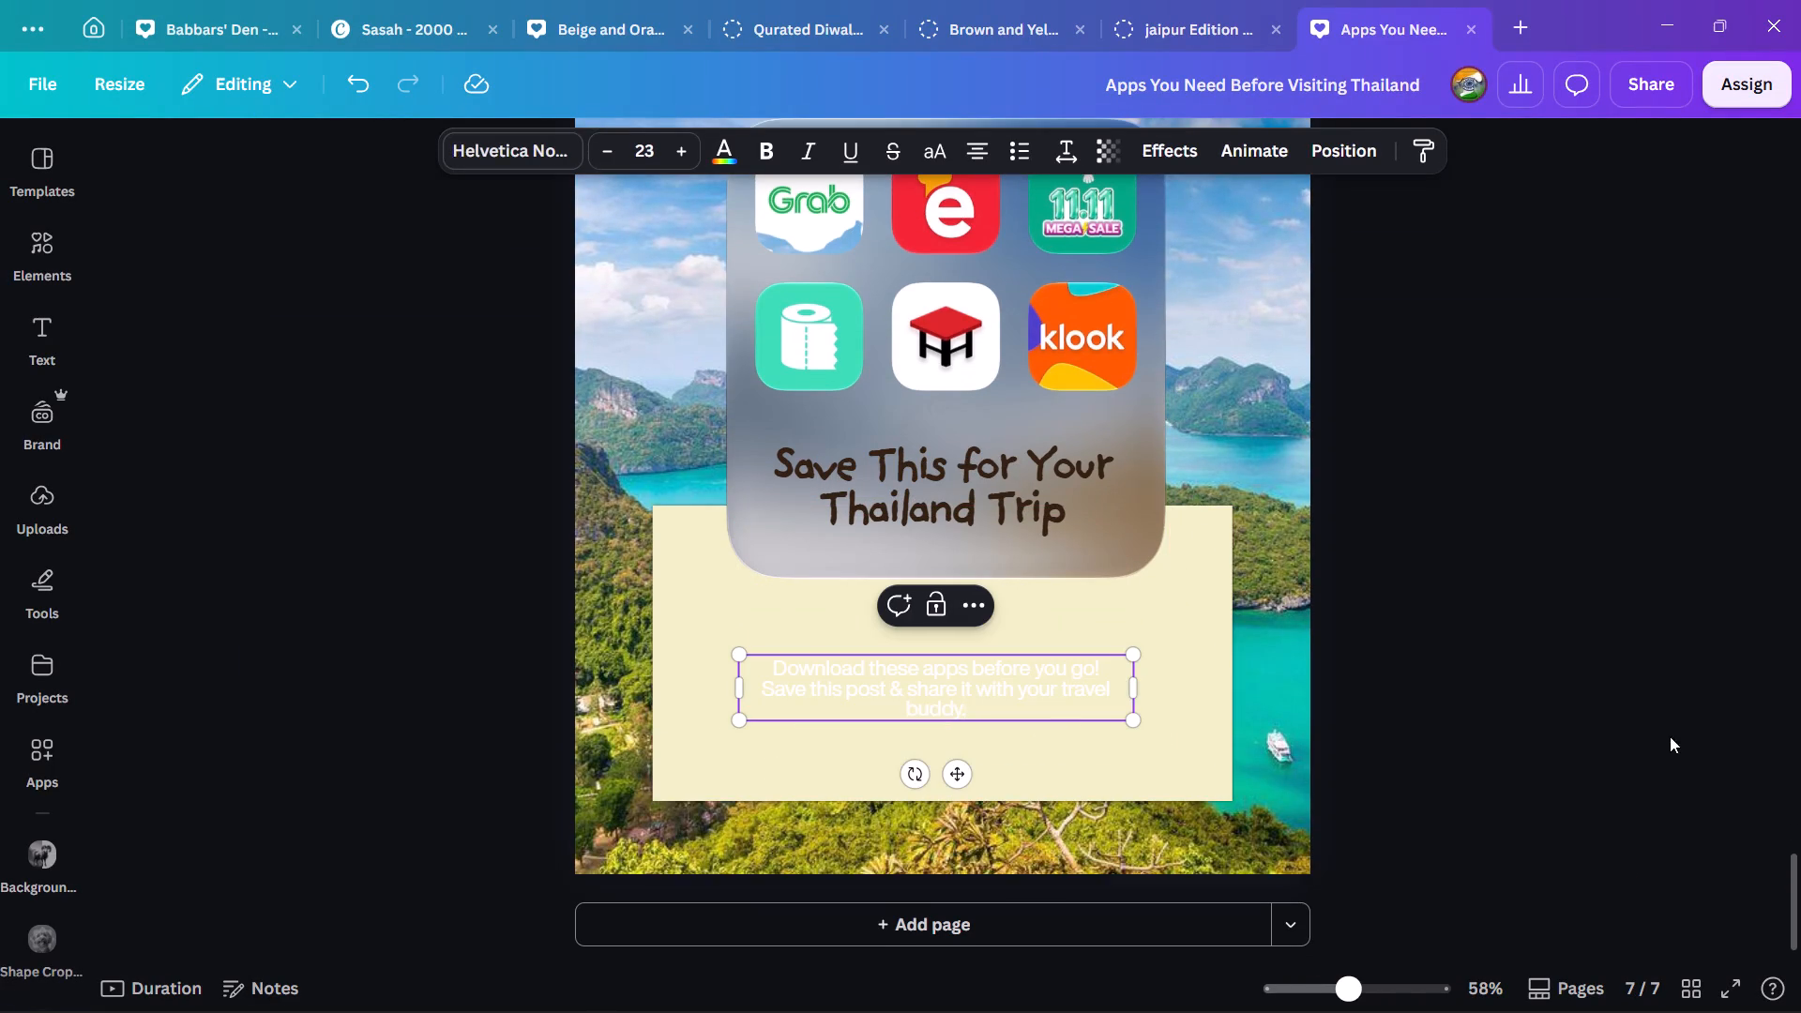
# Recolour the cream box's text in the design's dark brown.
pyautogui.click(1008, 685)
pyautogui.click(729, 165)
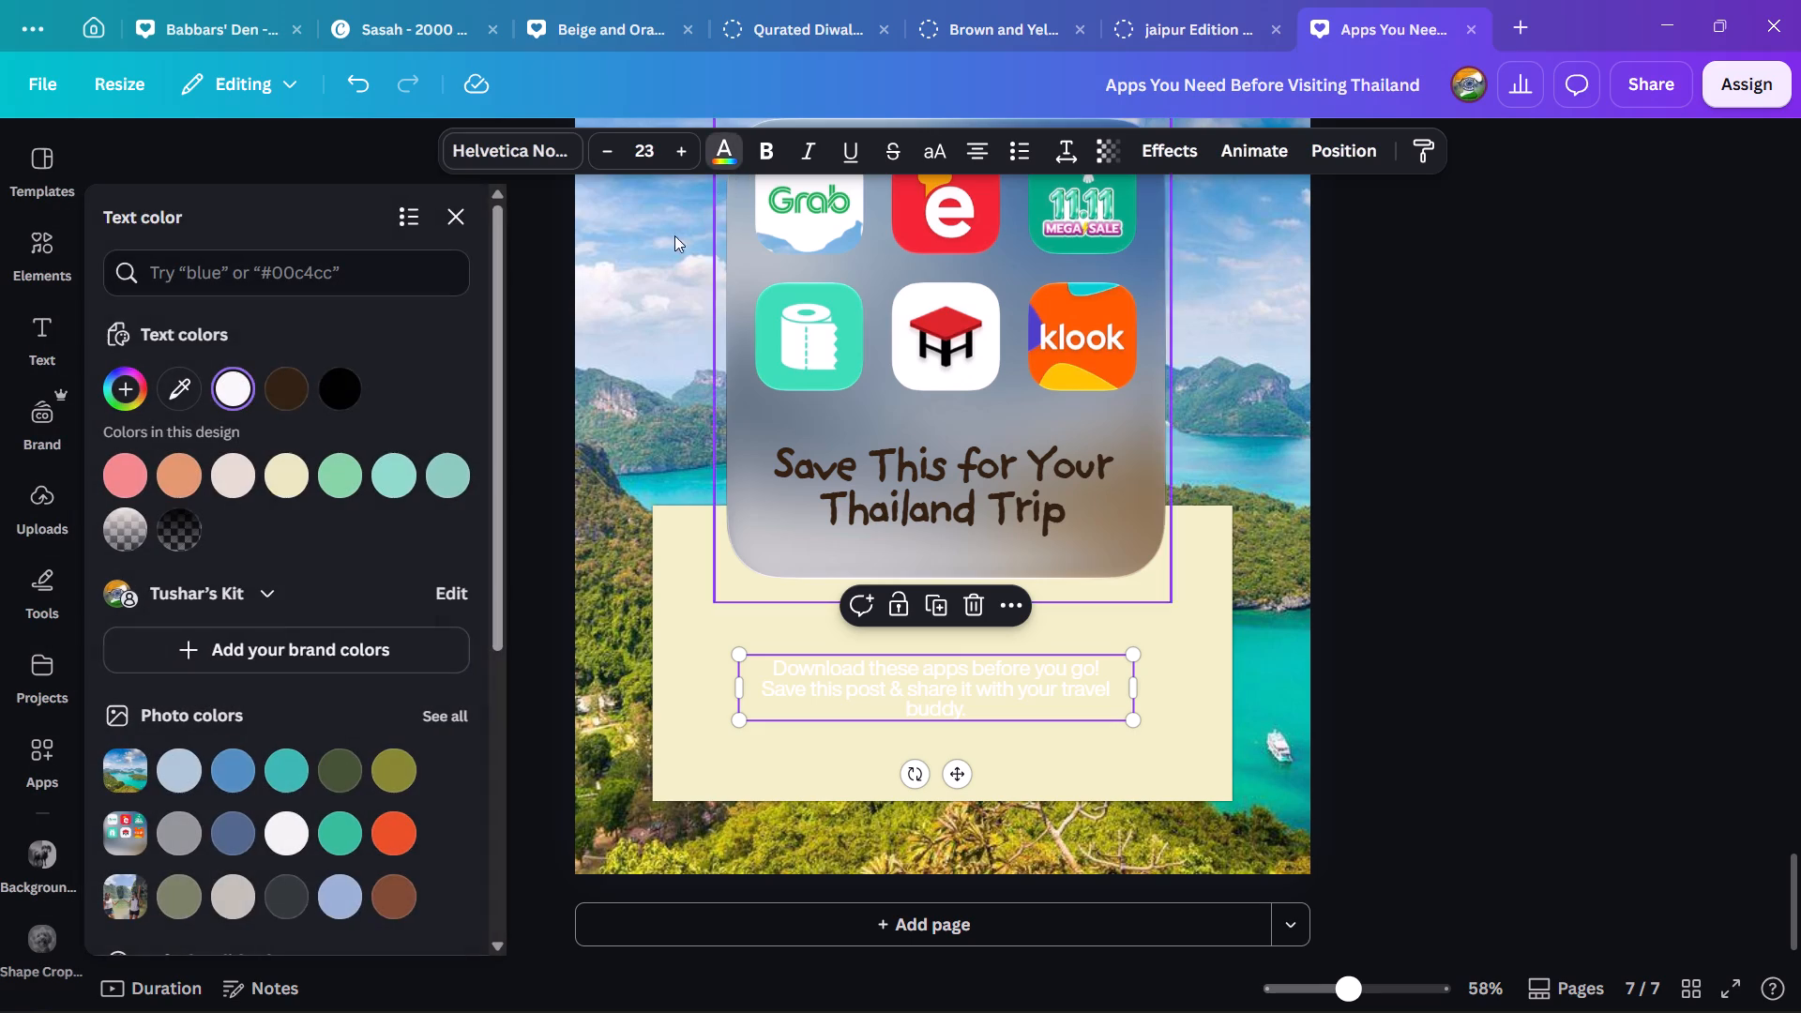
pyautogui.click(280, 393)
pyautogui.click(1415, 595)
pyautogui.click(1491, 621)
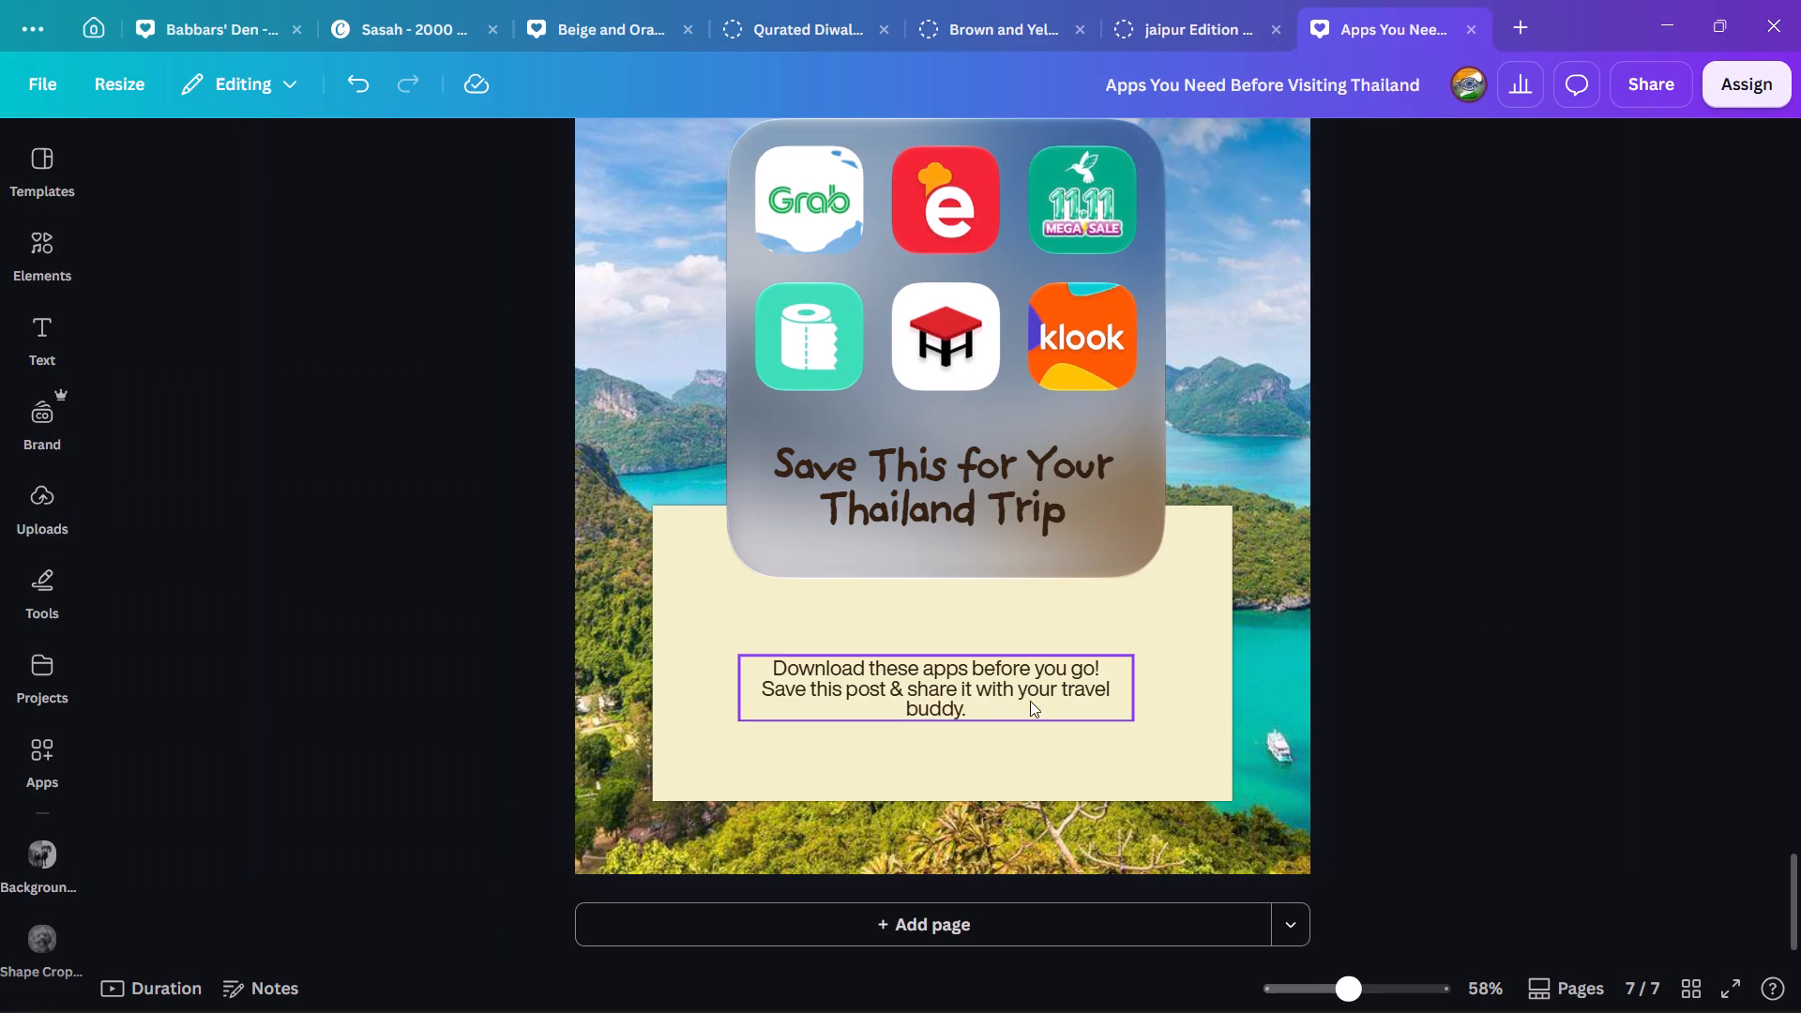
# Enlarge the cream box's text to about size 29.4 and narrow its box so "travel buddy." wraps together onto the third line.
pyautogui.click(959, 684)
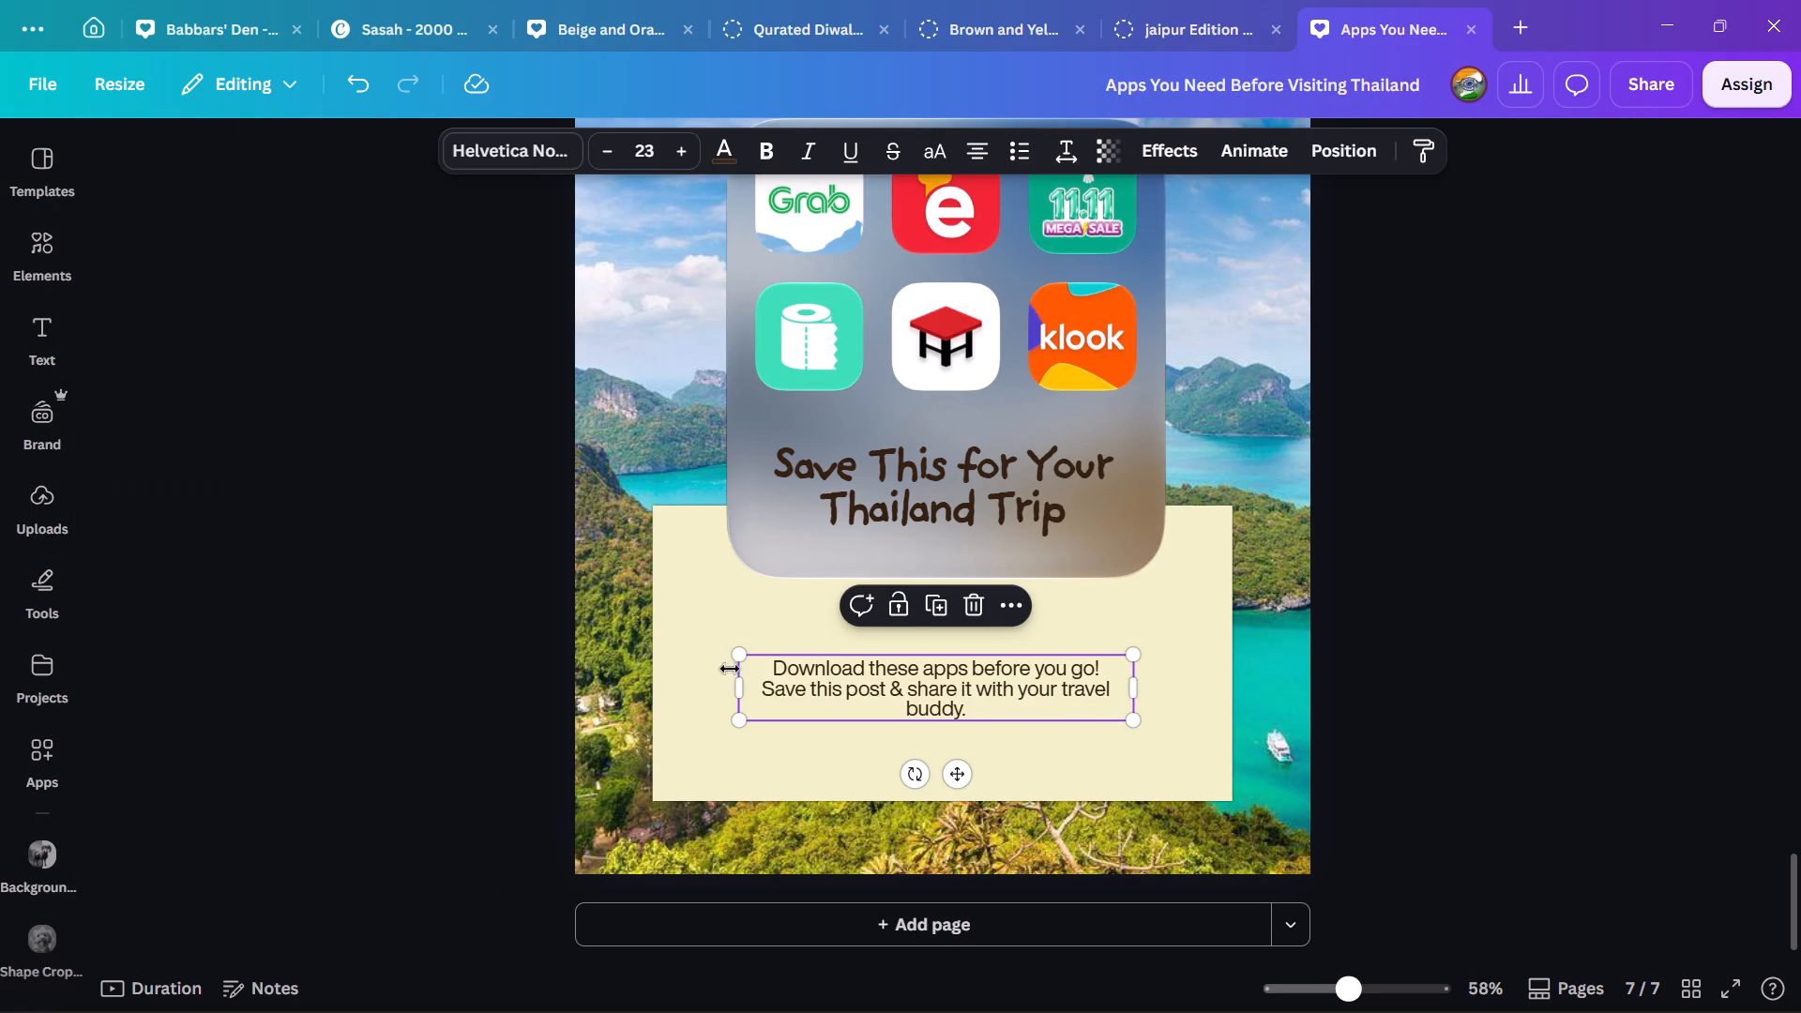
pyautogui.click(766, 687)
pyautogui.click(1450, 717)
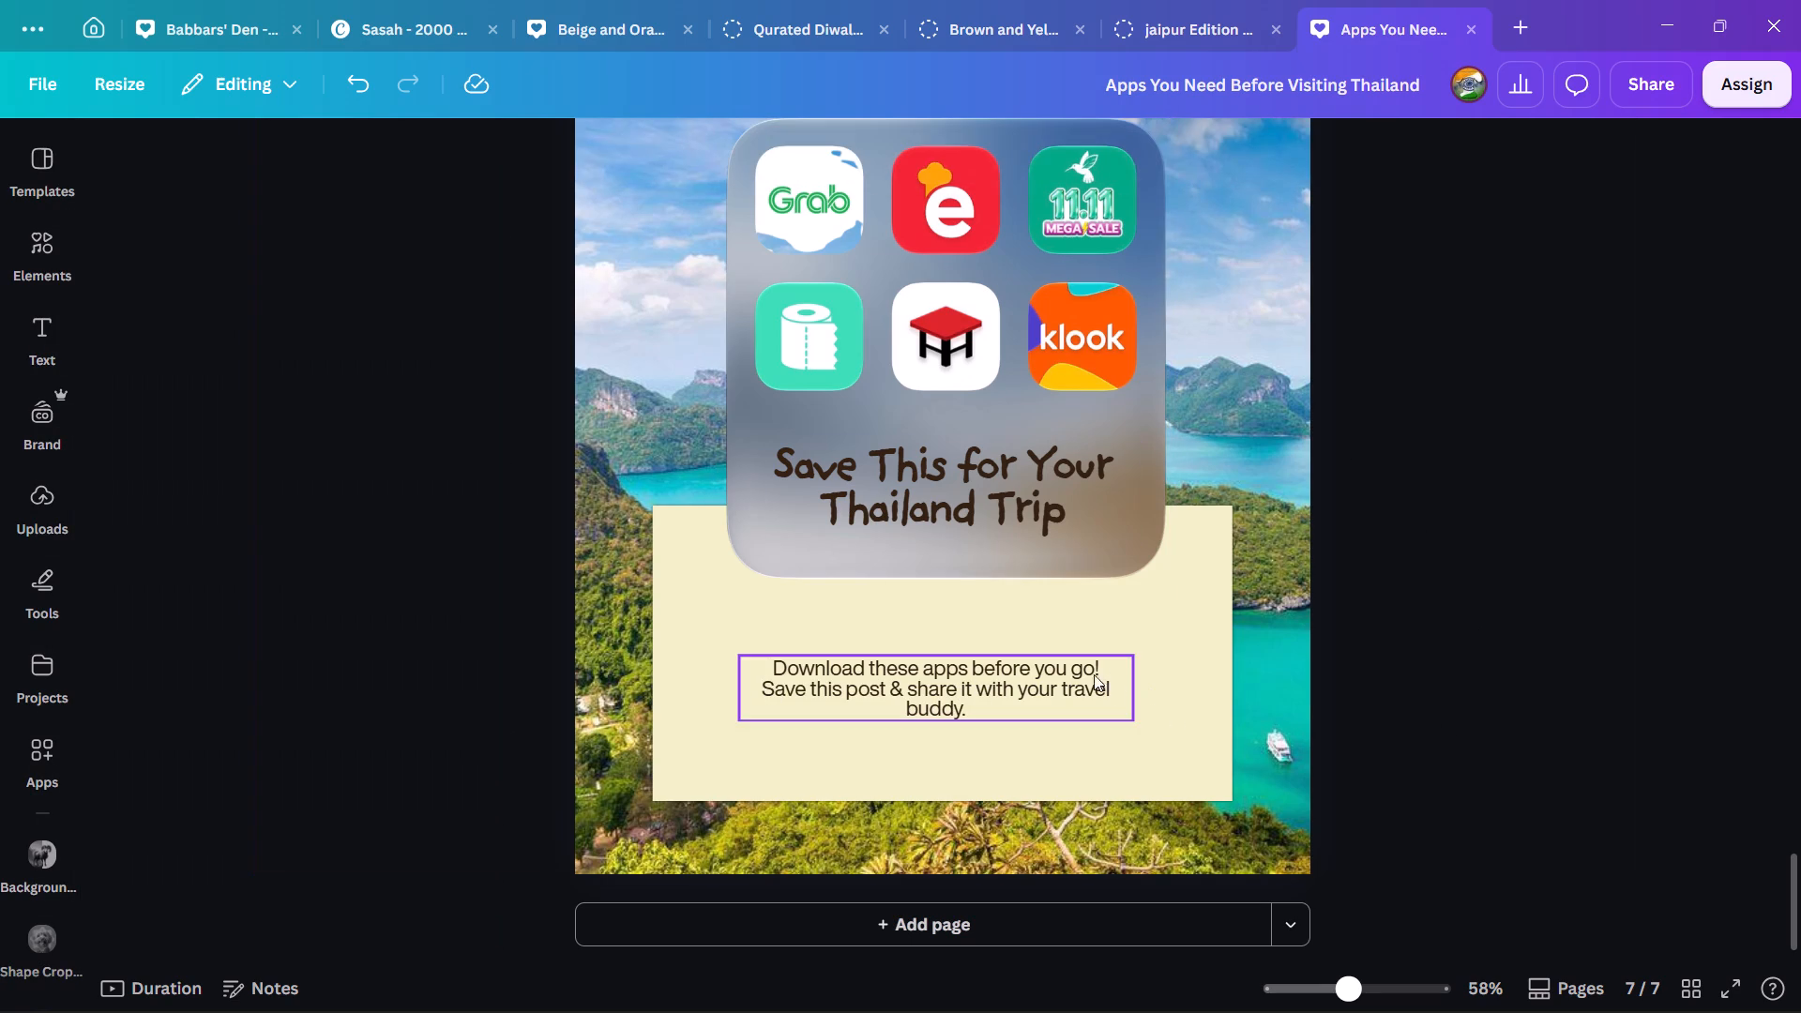
pyautogui.click(1003, 673)
pyautogui.moveTo(1131, 653); pyautogui.dragTo(1333, 629)
pyautogui.moveTo(1177, 650); pyautogui.dragTo(1152, 662)
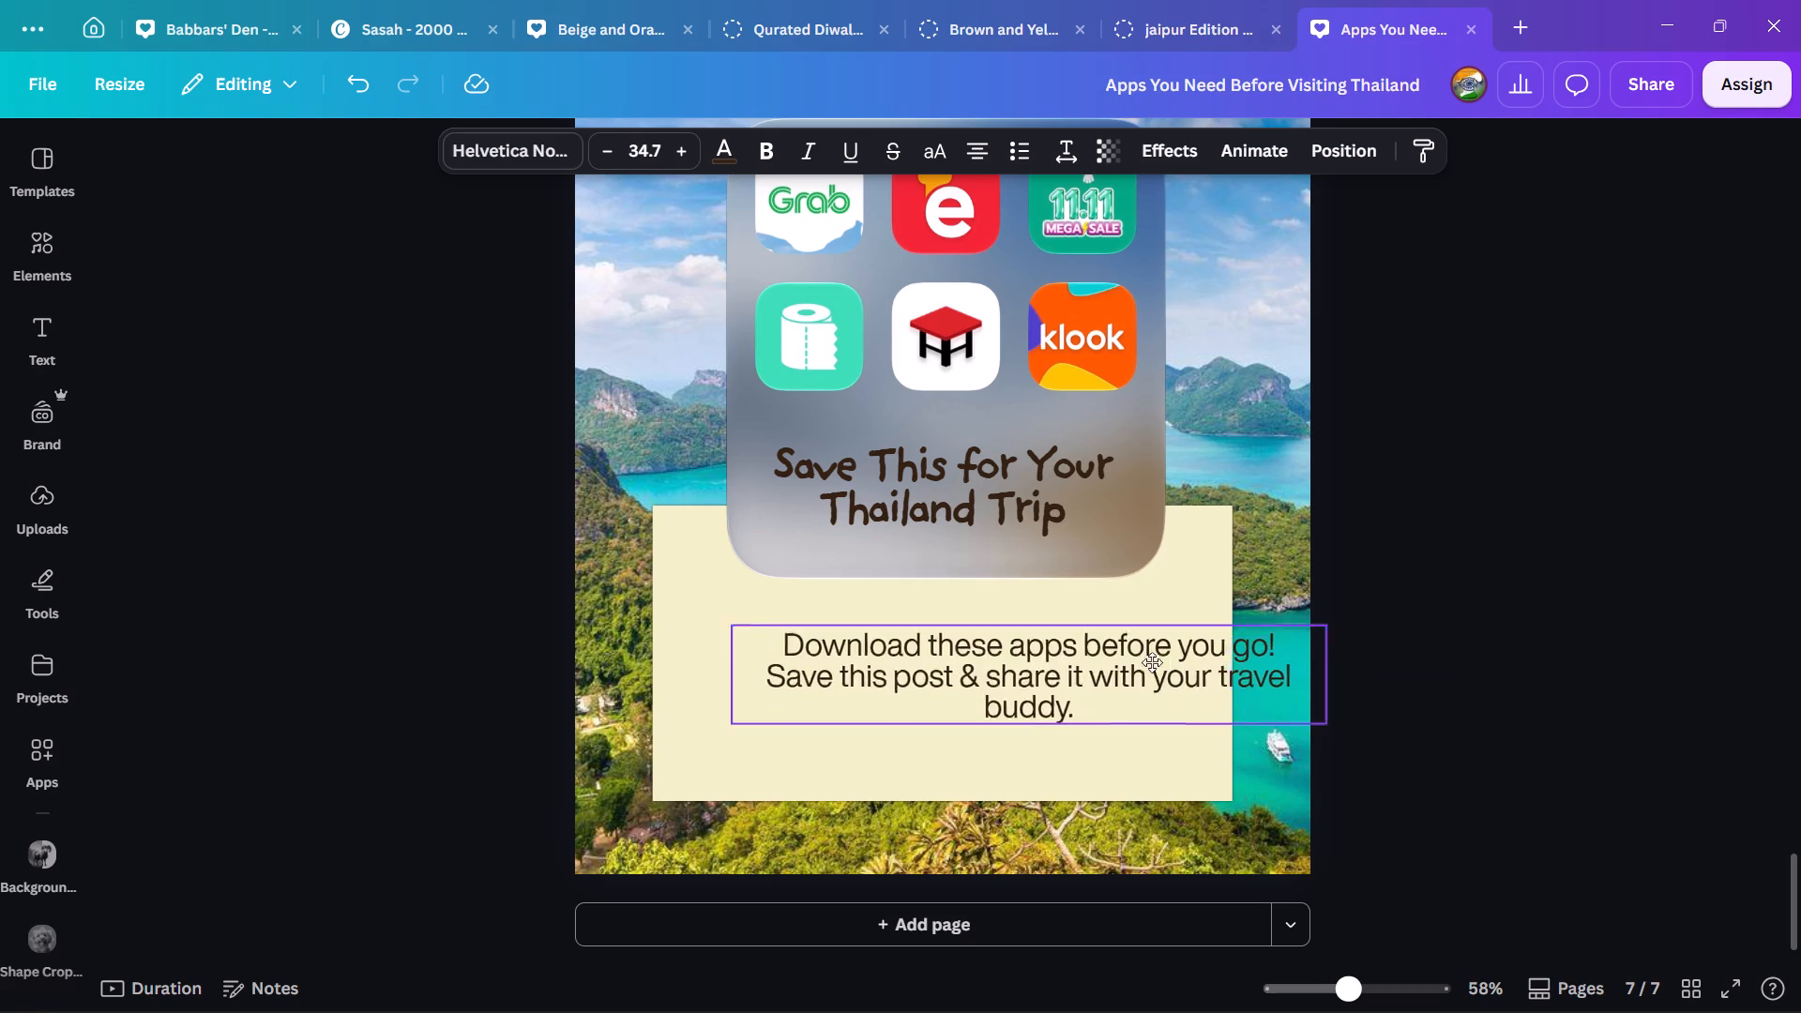
pyautogui.moveTo(1152, 662); pyautogui.dragTo(1098, 679)
pyautogui.moveTo(1255, 651); pyautogui.dragTo(1164, 662)
pyautogui.click(1536, 709)
pyautogui.click(1016, 715)
pyautogui.moveTo(1171, 705); pyautogui.dragTo(1094, 708)
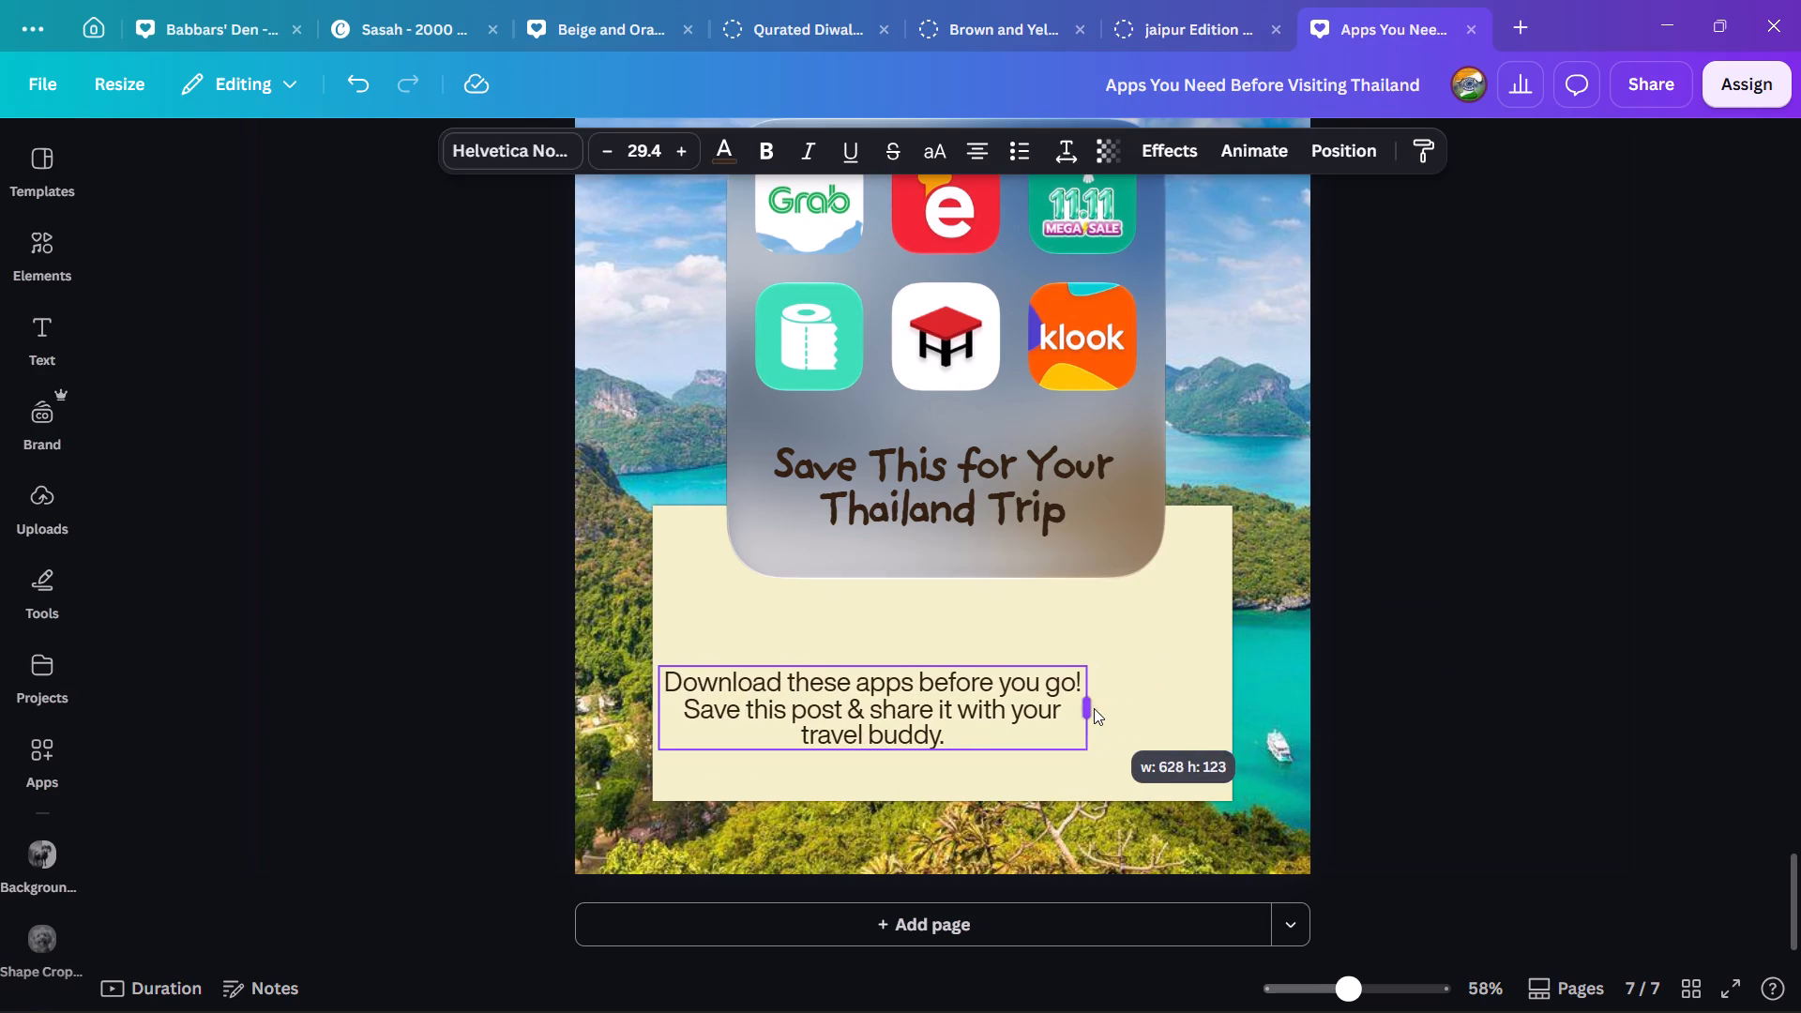
pyautogui.moveTo(1094, 708); pyautogui.dragTo(1085, 708)
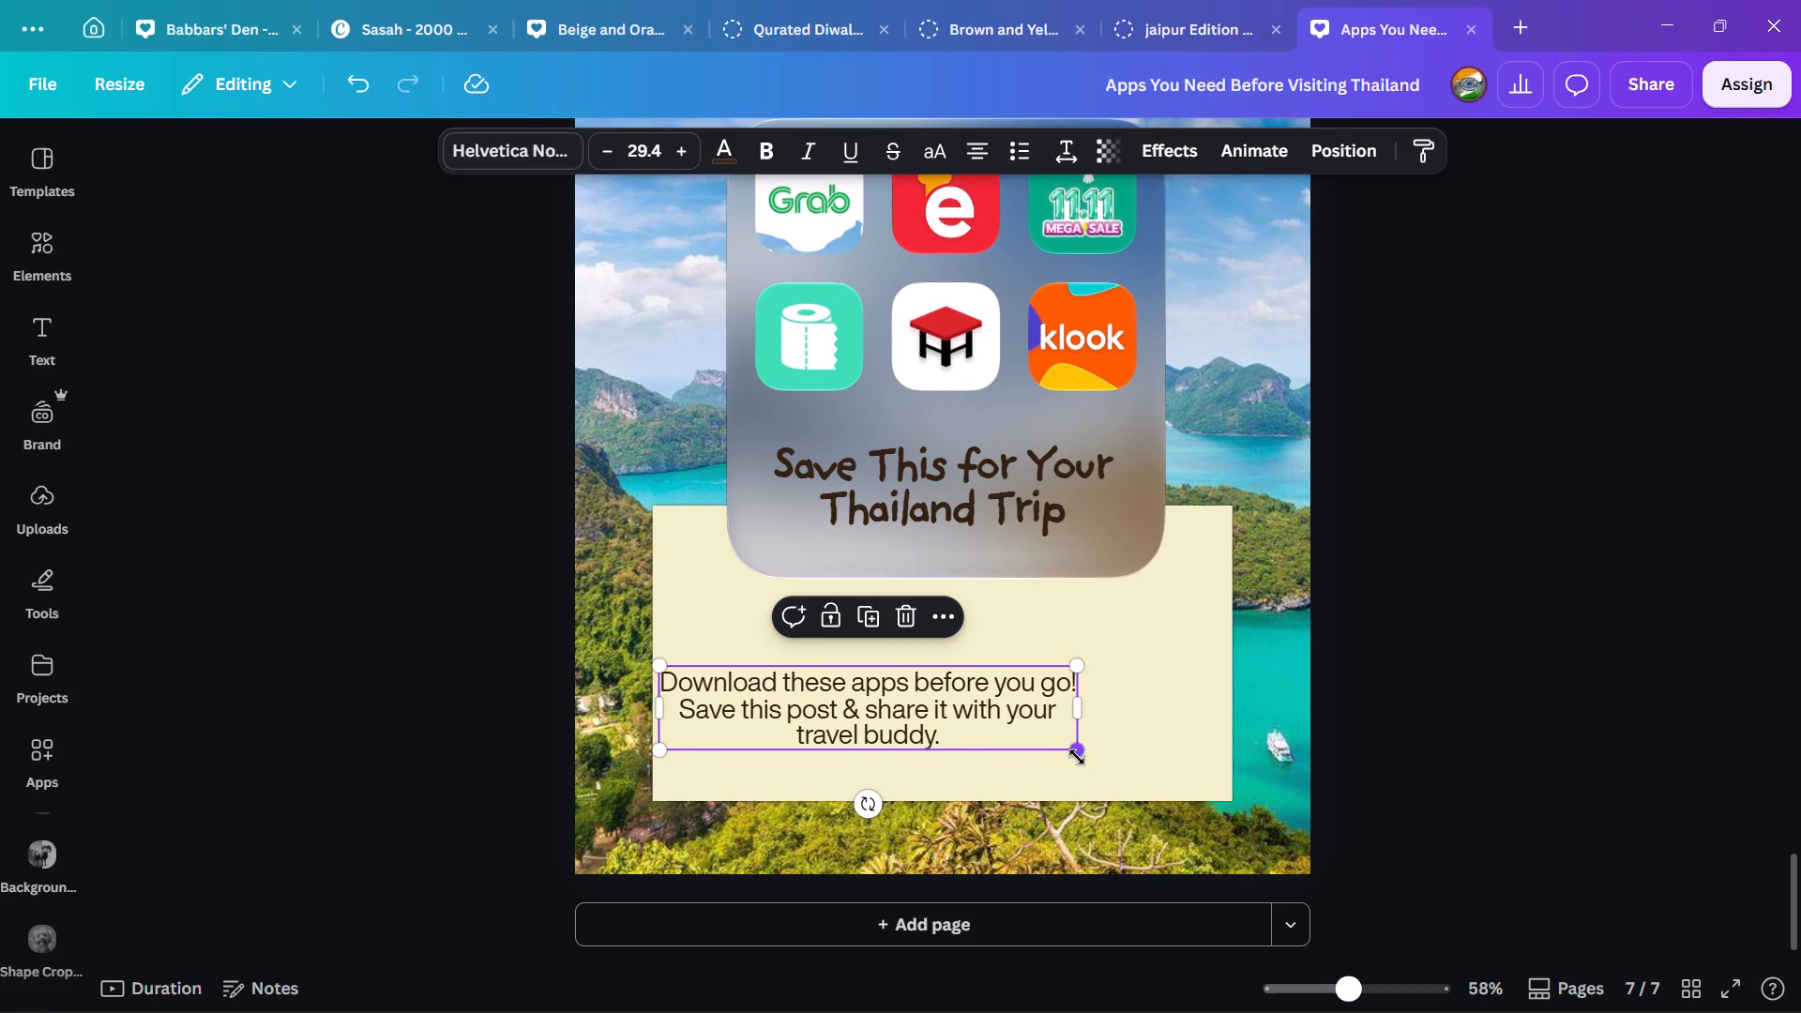
# Scale the text up to about size 32.9 and centre it on the cream box, just below the app folder.
pyautogui.moveTo(1077, 757); pyautogui.dragTo(1119, 806)
pyautogui.moveTo(1000, 716); pyautogui.dragTo(1042, 679)
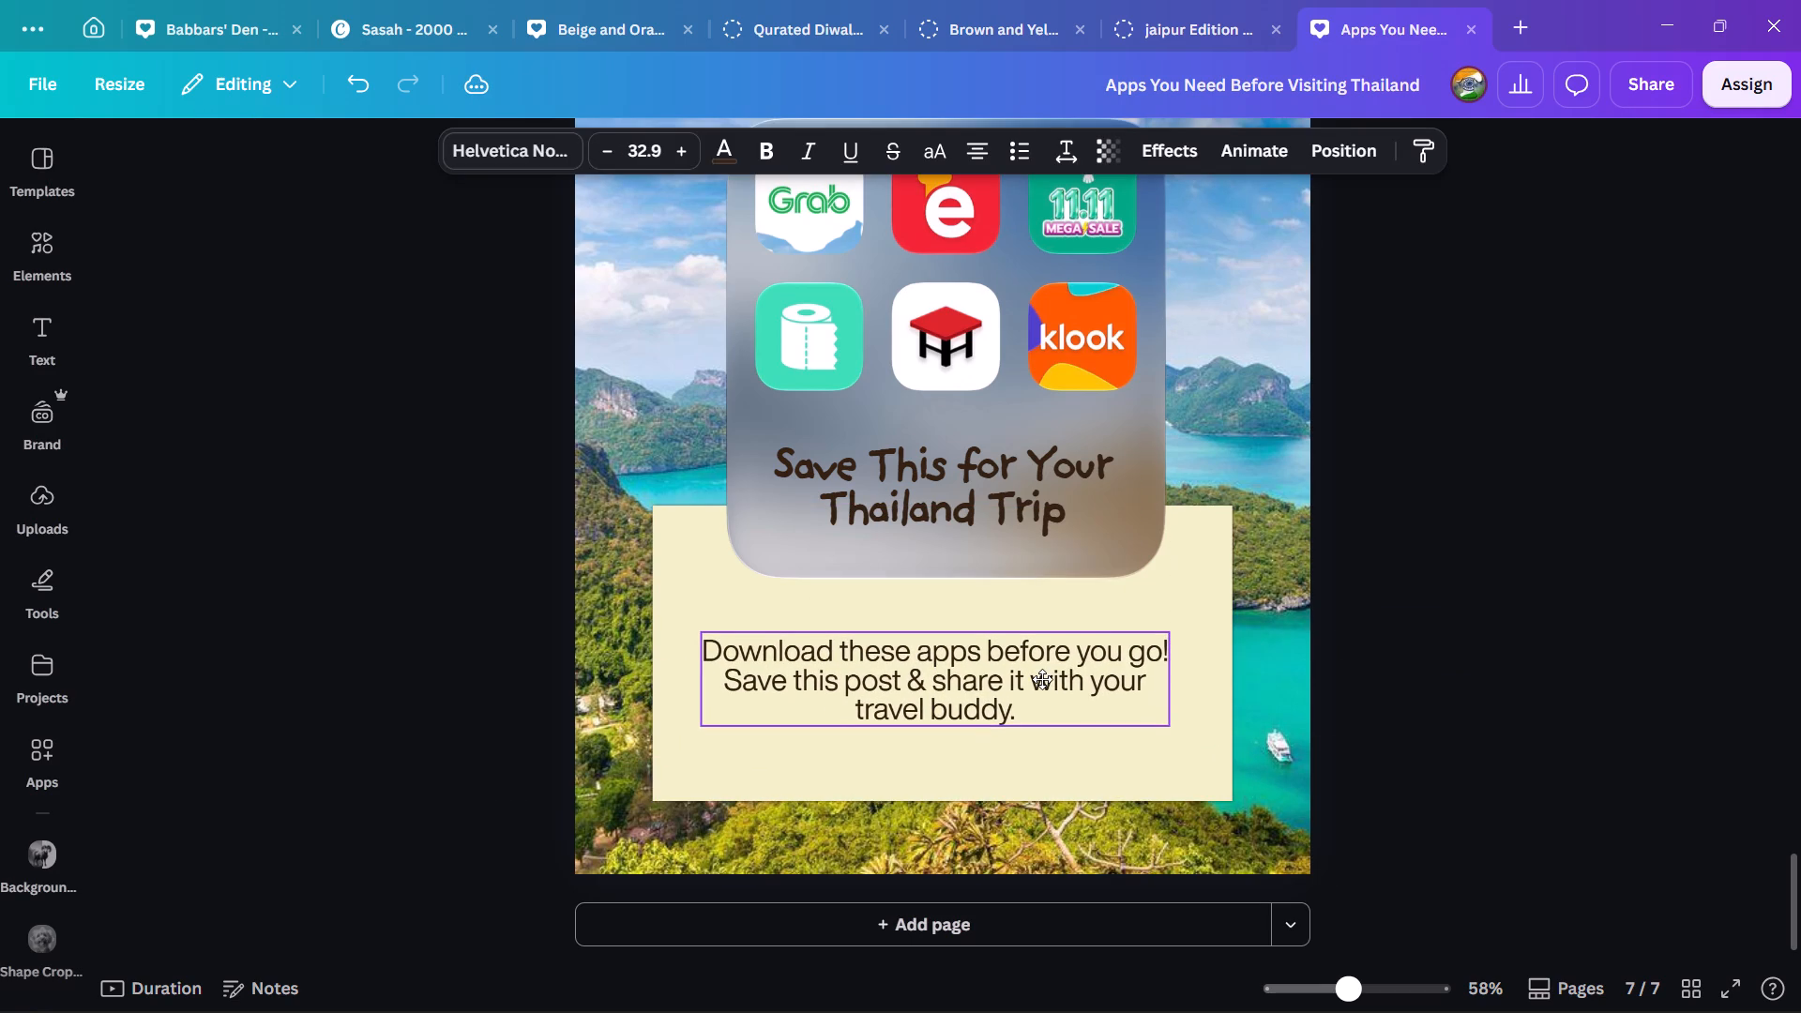
pyautogui.moveTo(1042, 679); pyautogui.dragTo(1046, 655)
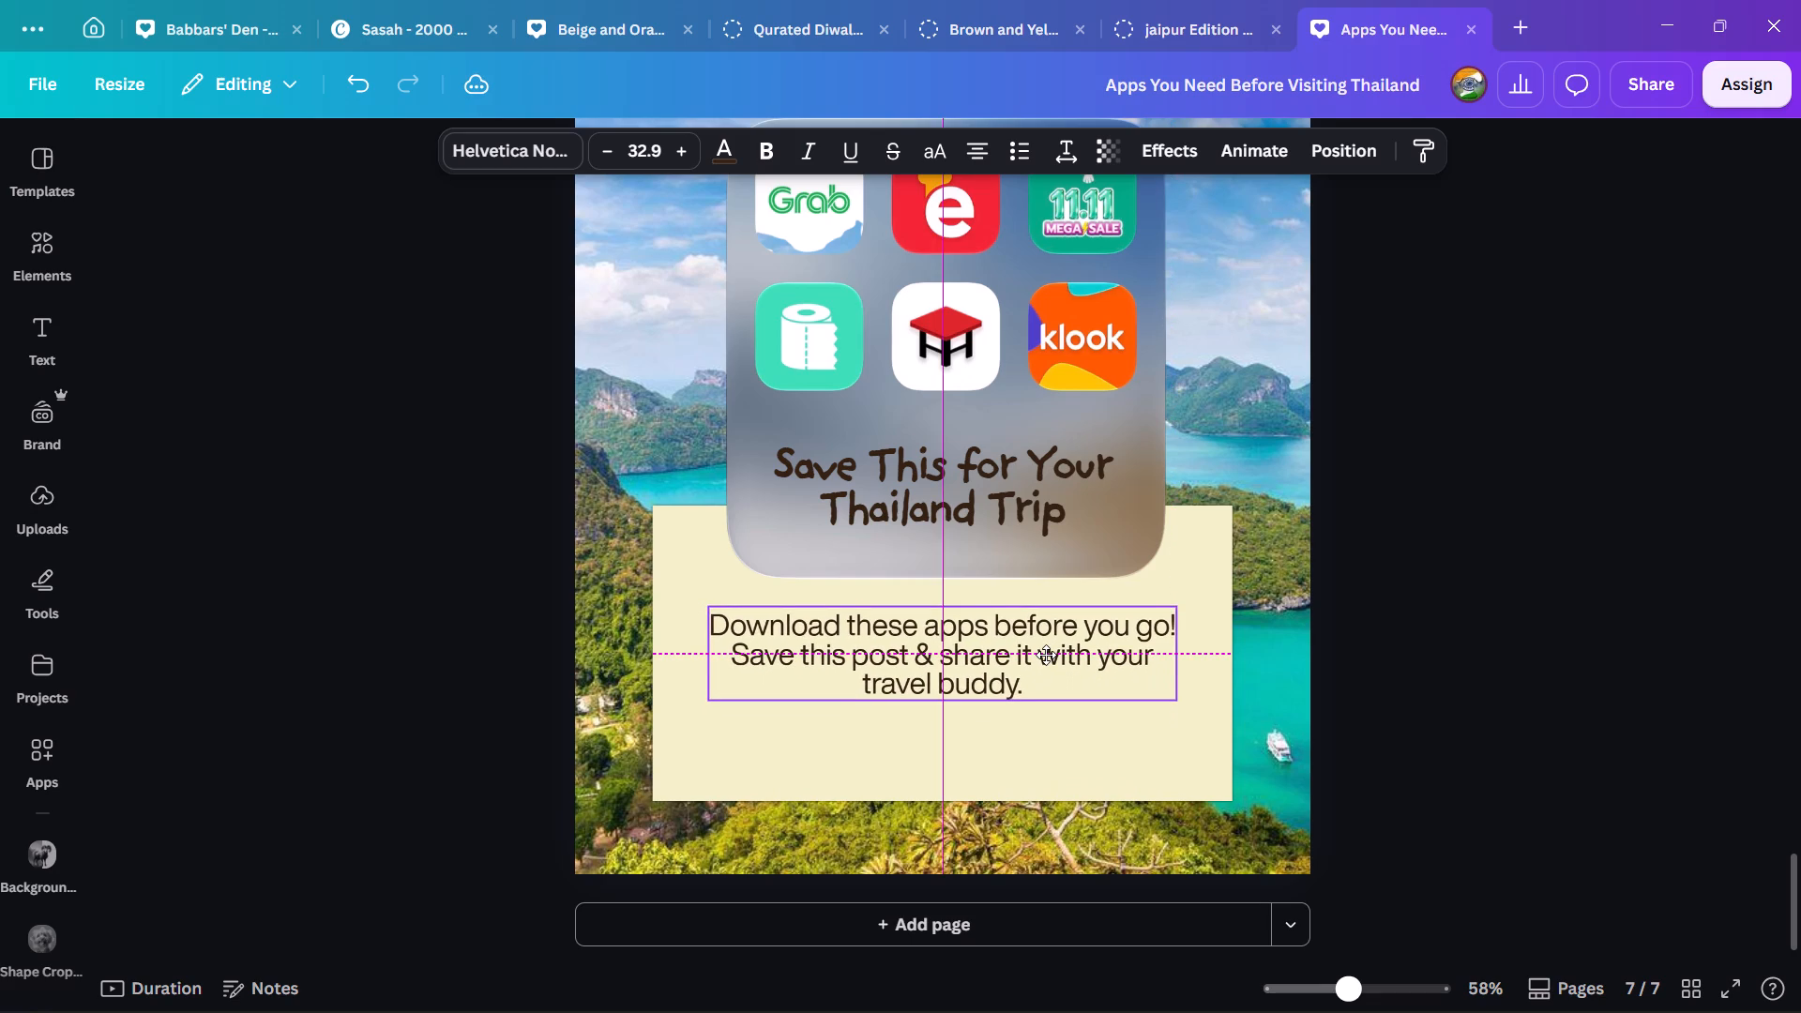
pyautogui.moveTo(1046, 655); pyautogui.dragTo(1047, 655)
pyautogui.click(1425, 696)
# Tighten the cream box text's letter spacing to about -37.
pyautogui.click(1117, 627)
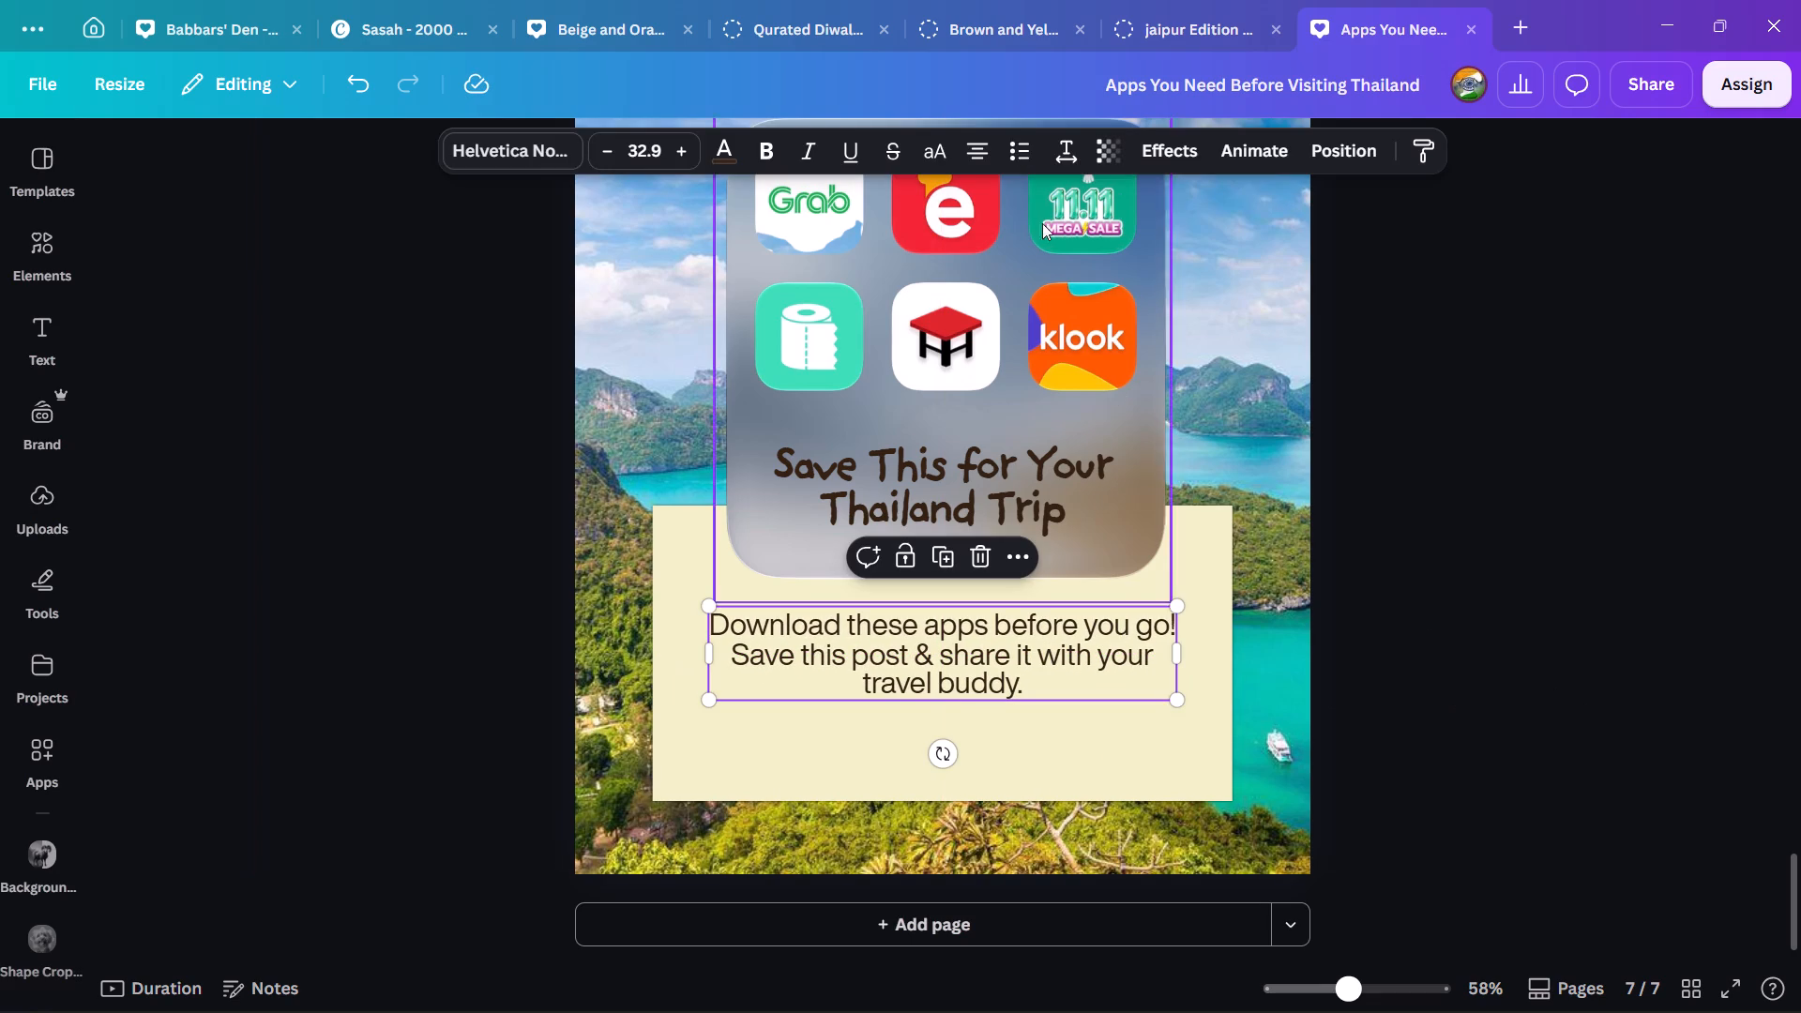
pyautogui.click(1055, 160)
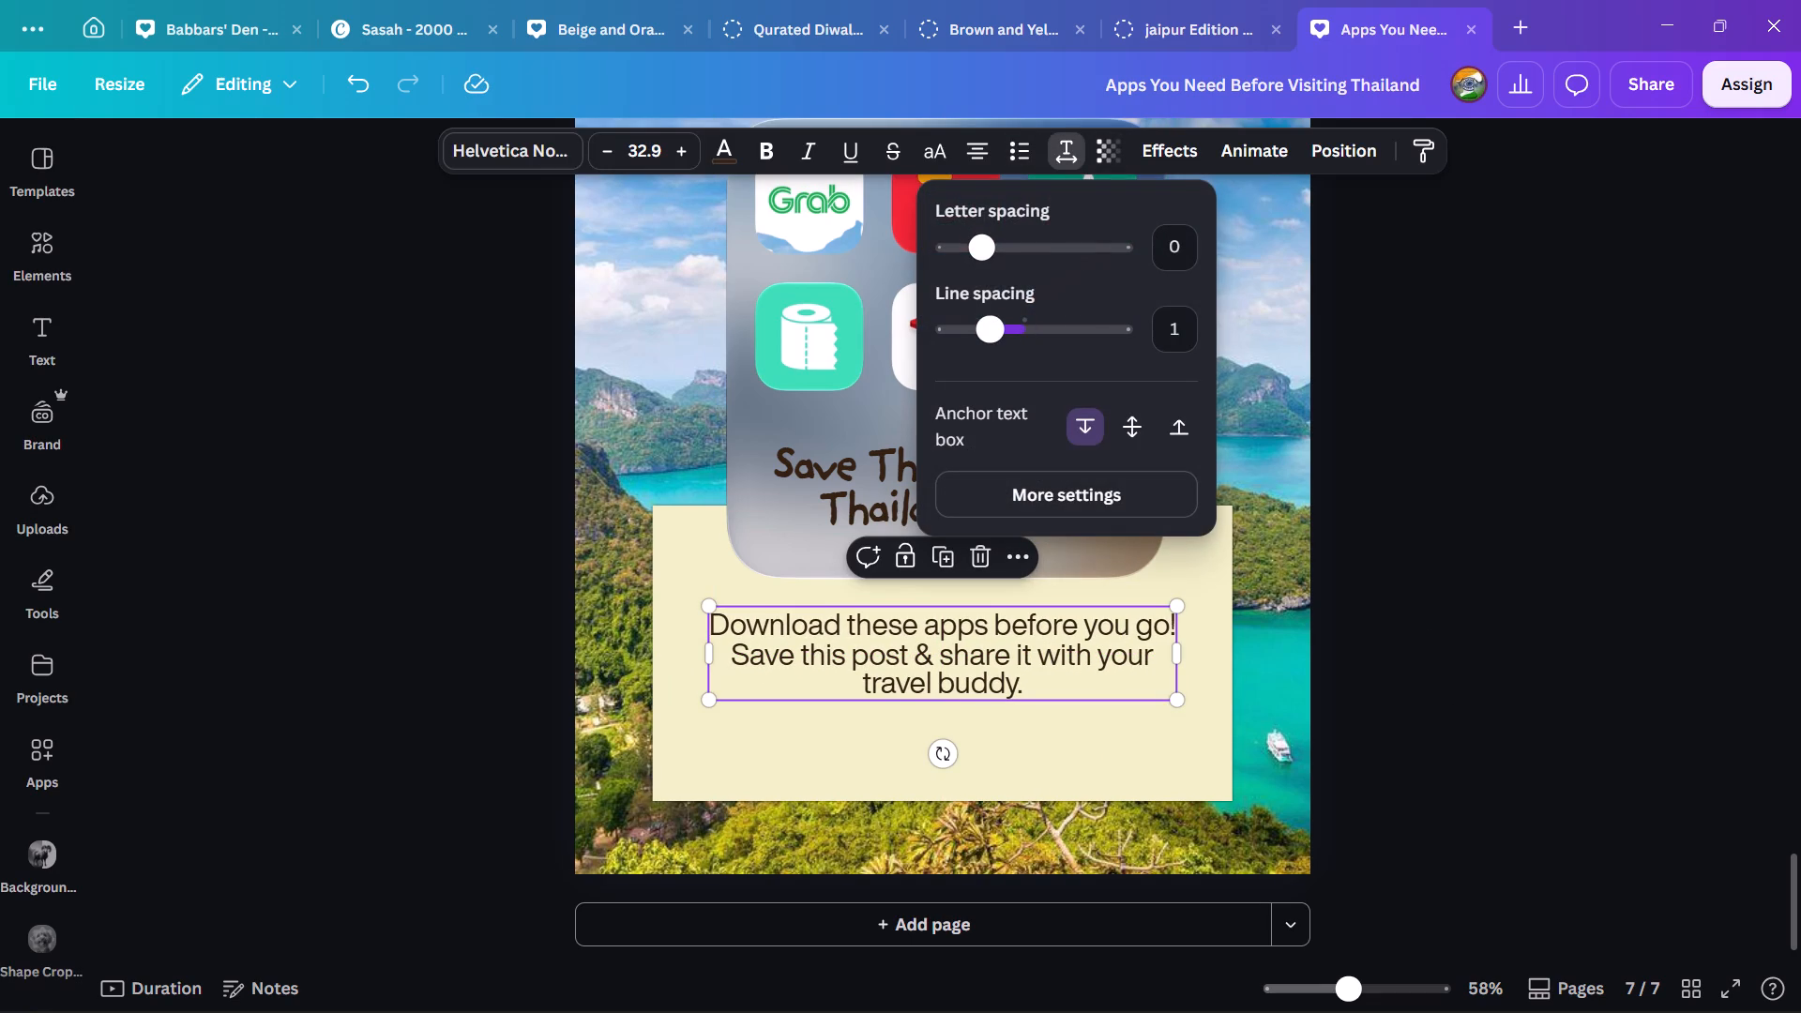
pyautogui.moveTo(991, 241); pyautogui.dragTo(979, 239)
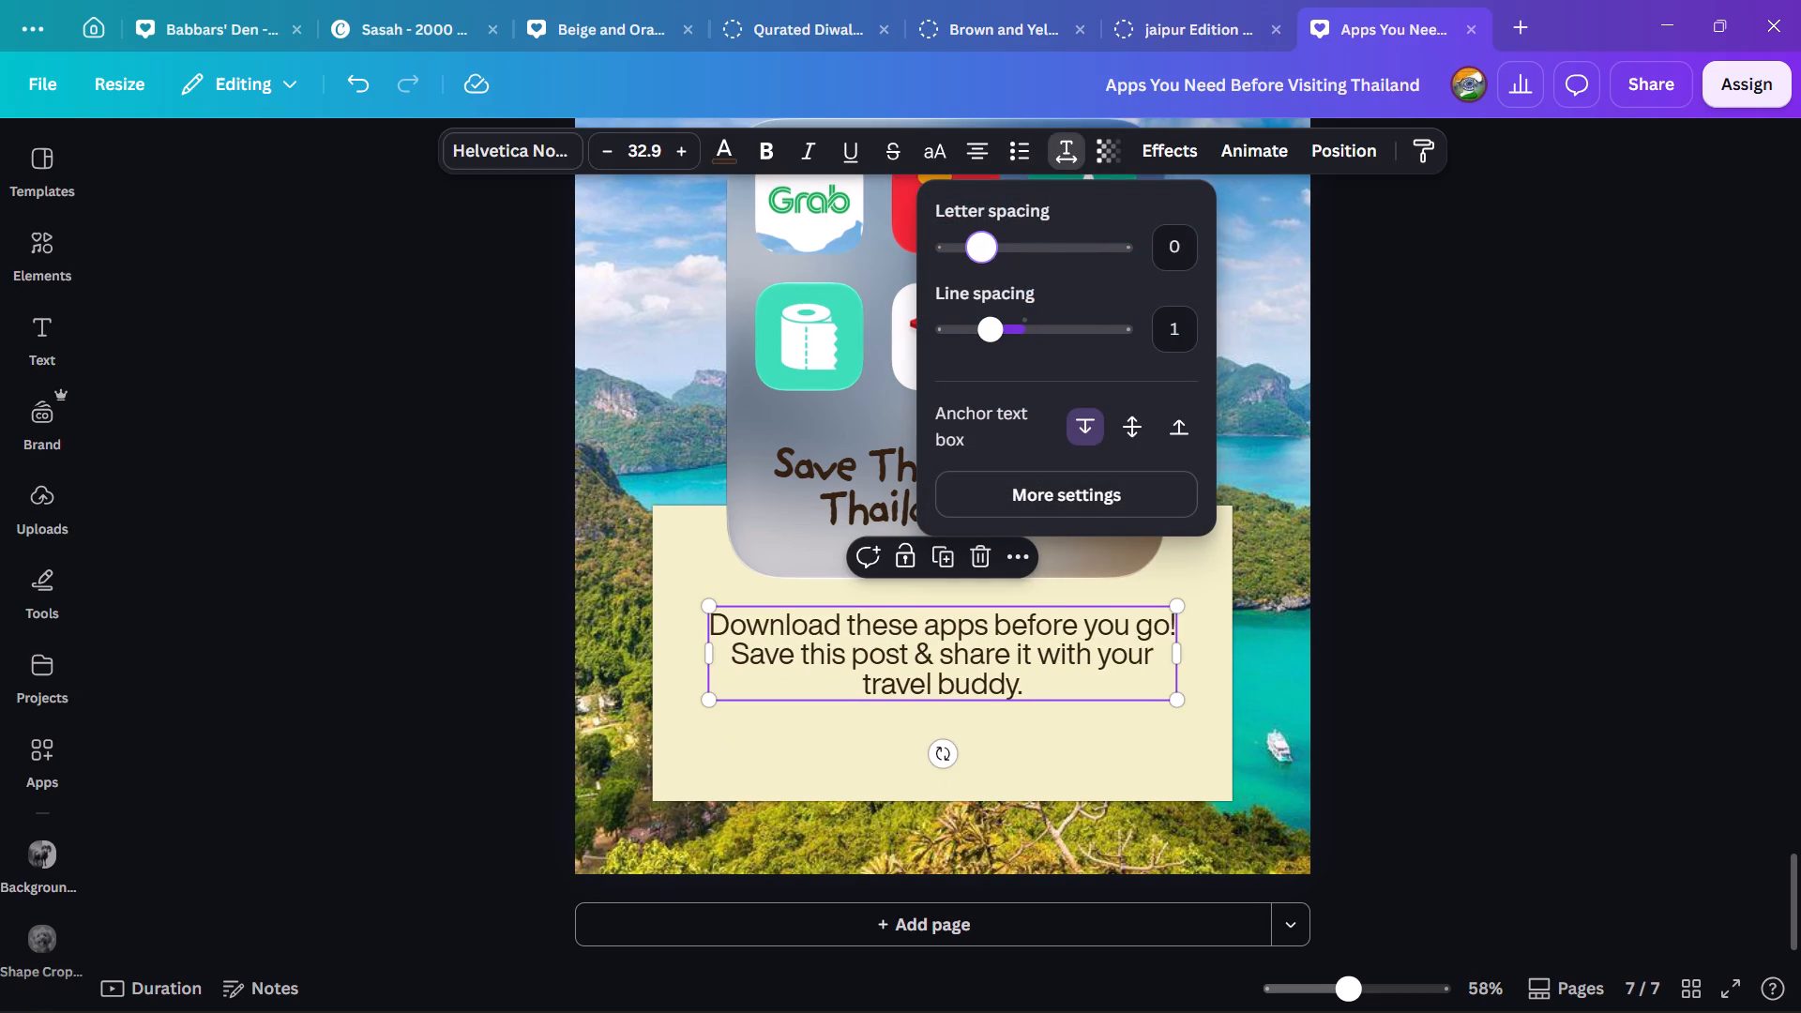
pyautogui.moveTo(979, 239); pyautogui.dragTo(969, 238)
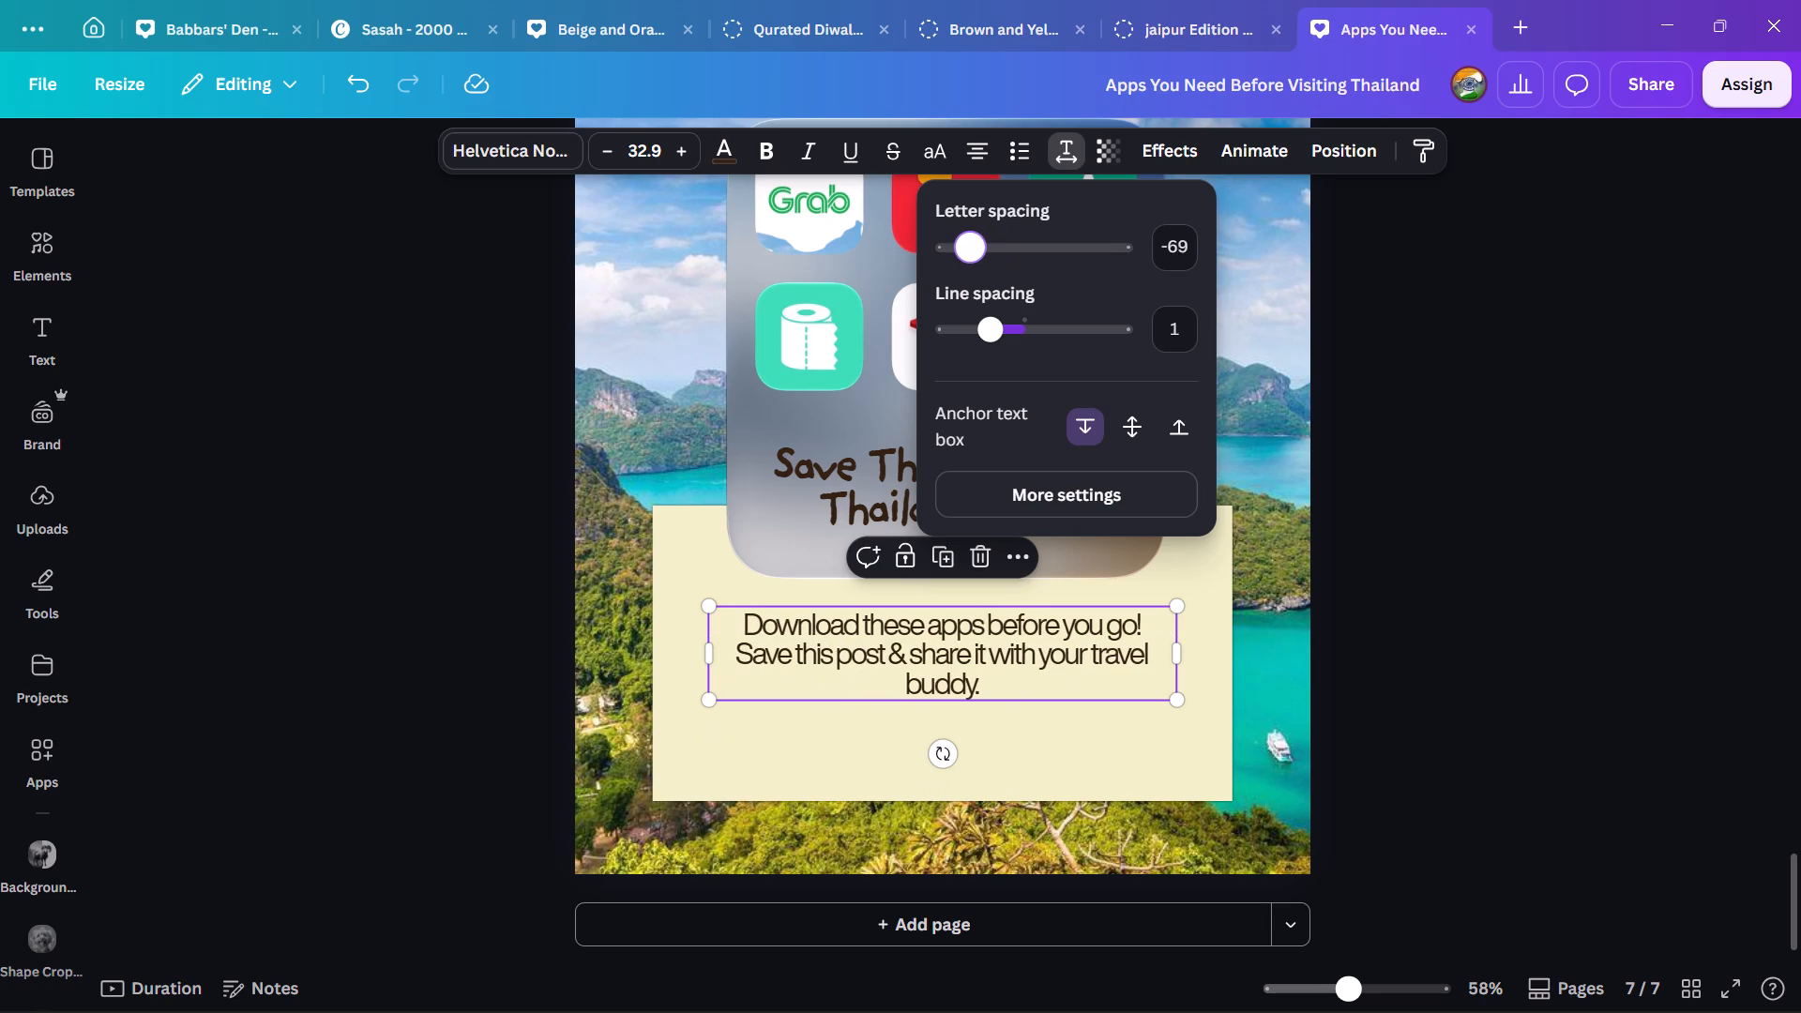
pyautogui.moveTo(969, 238); pyautogui.dragTo(974, 238)
pyautogui.doubleClick(1559, 524)
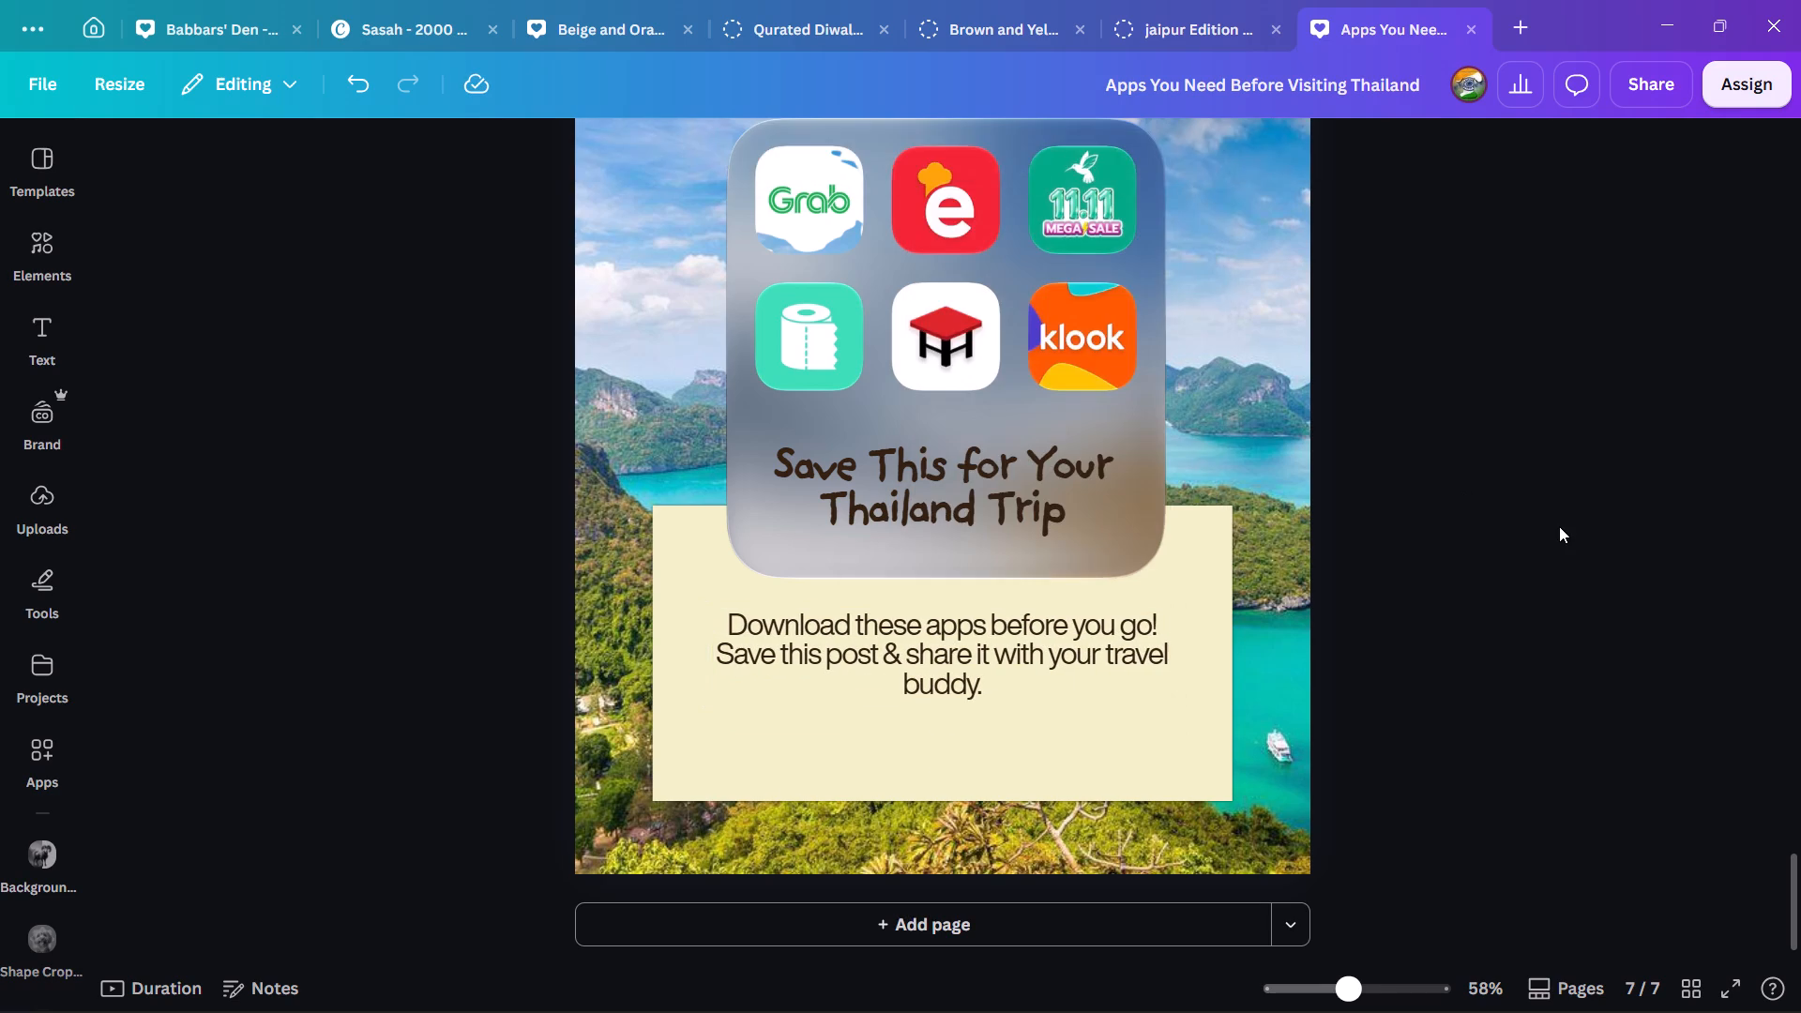
# Make the words "Download these apps" bold and italic in the cream box's text.
pyautogui.keyDown('ctrl'); pyautogui.scroll(3, 1319, 797); pyautogui.keyUp('ctrl')
pyautogui.doubleClick(807, 509)
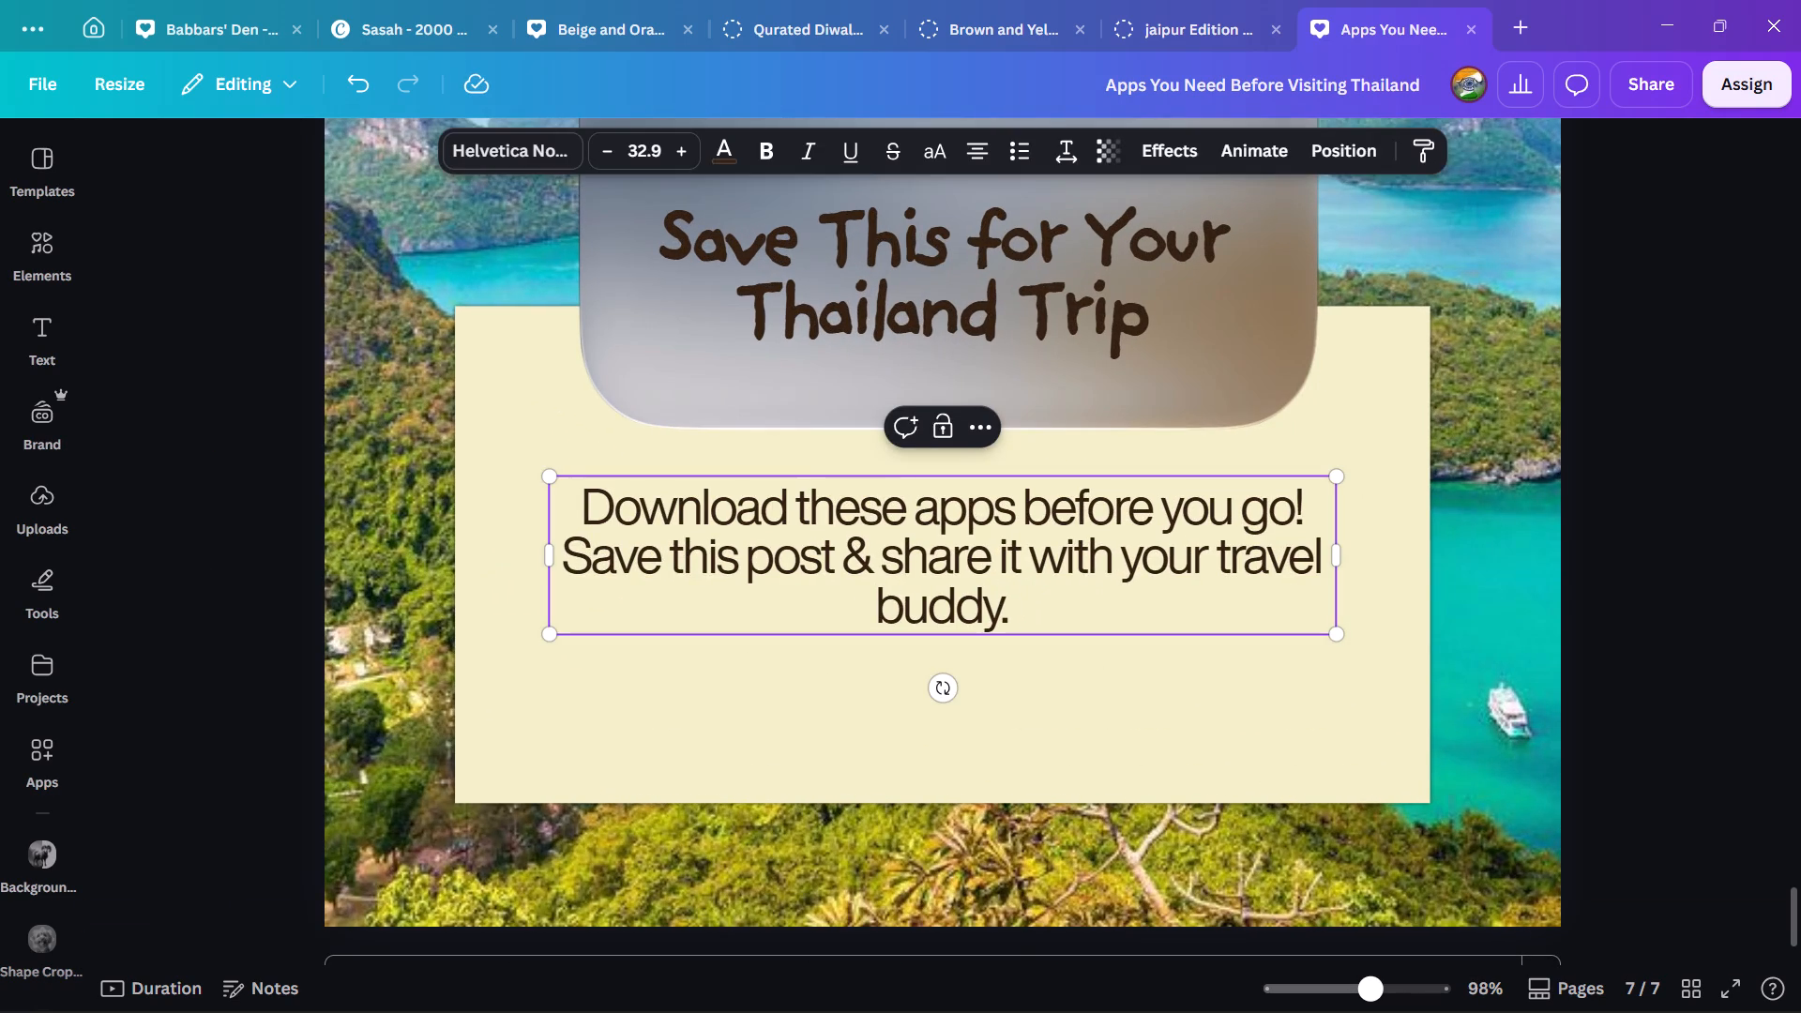
pyautogui.moveTo(584, 499); pyautogui.dragTo(789, 504)
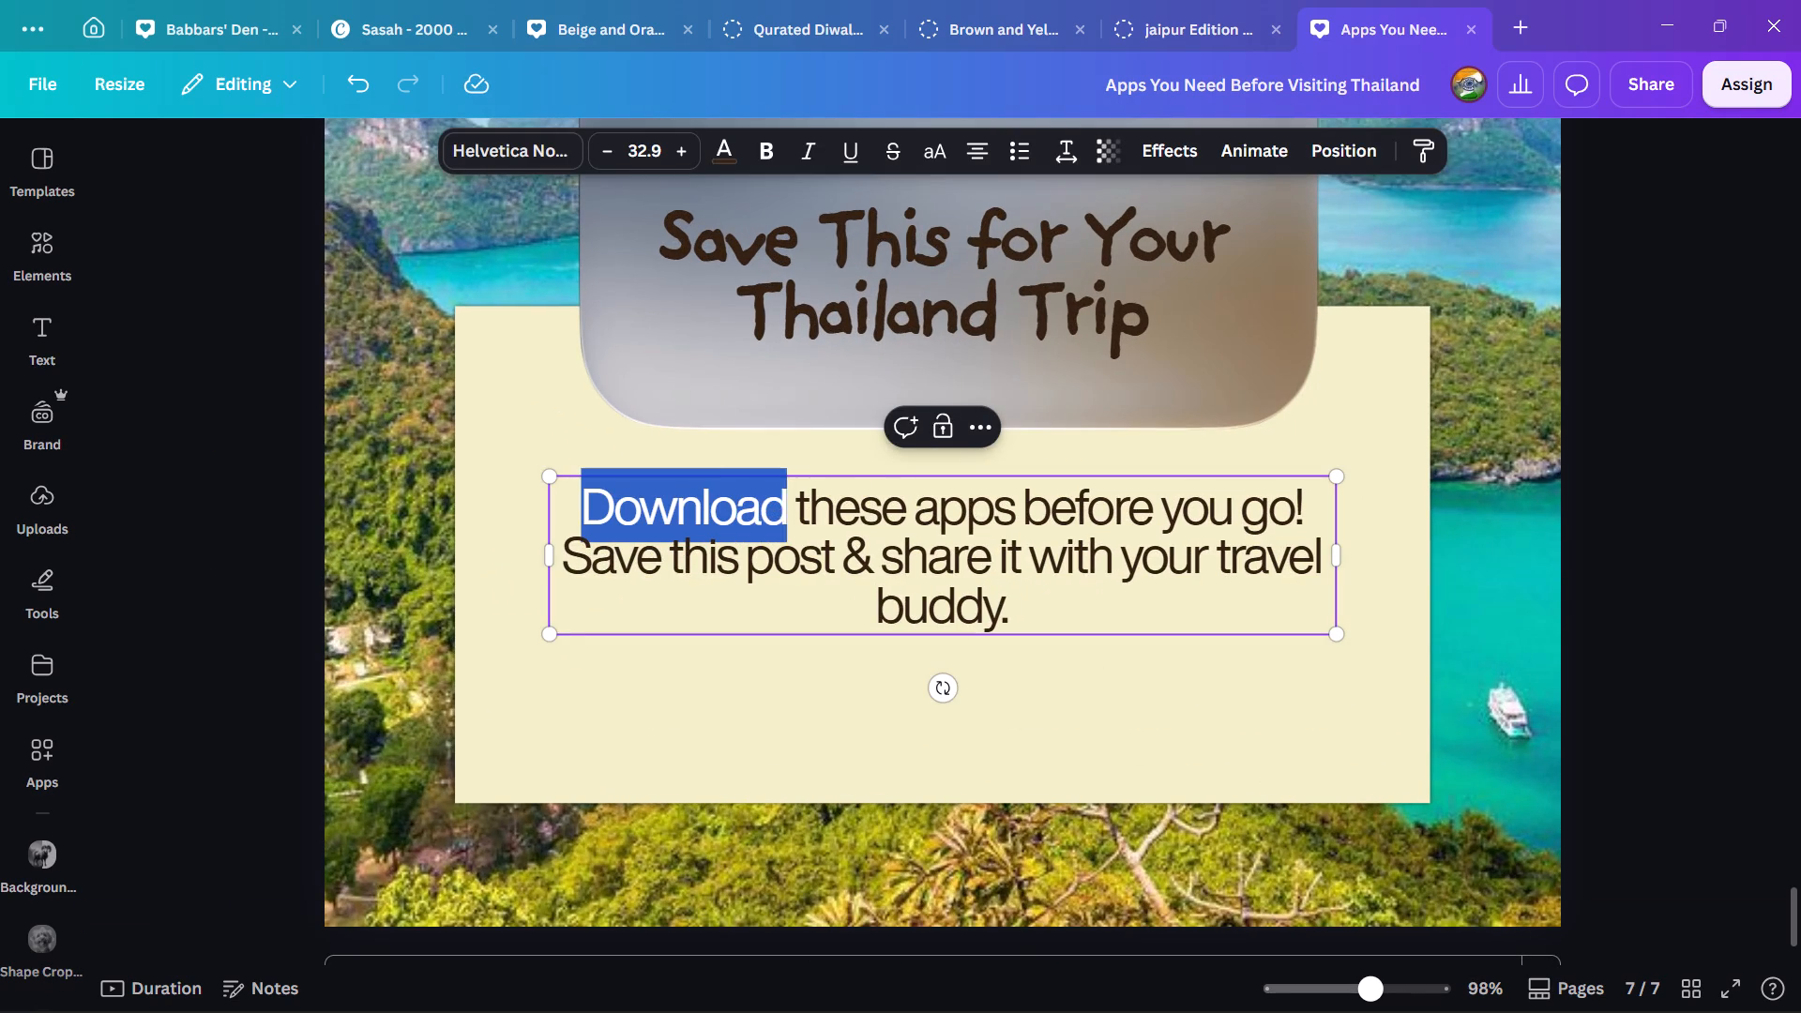
pyautogui.moveTo(789, 504); pyautogui.dragTo(1012, 513)
pyautogui.click(768, 148)
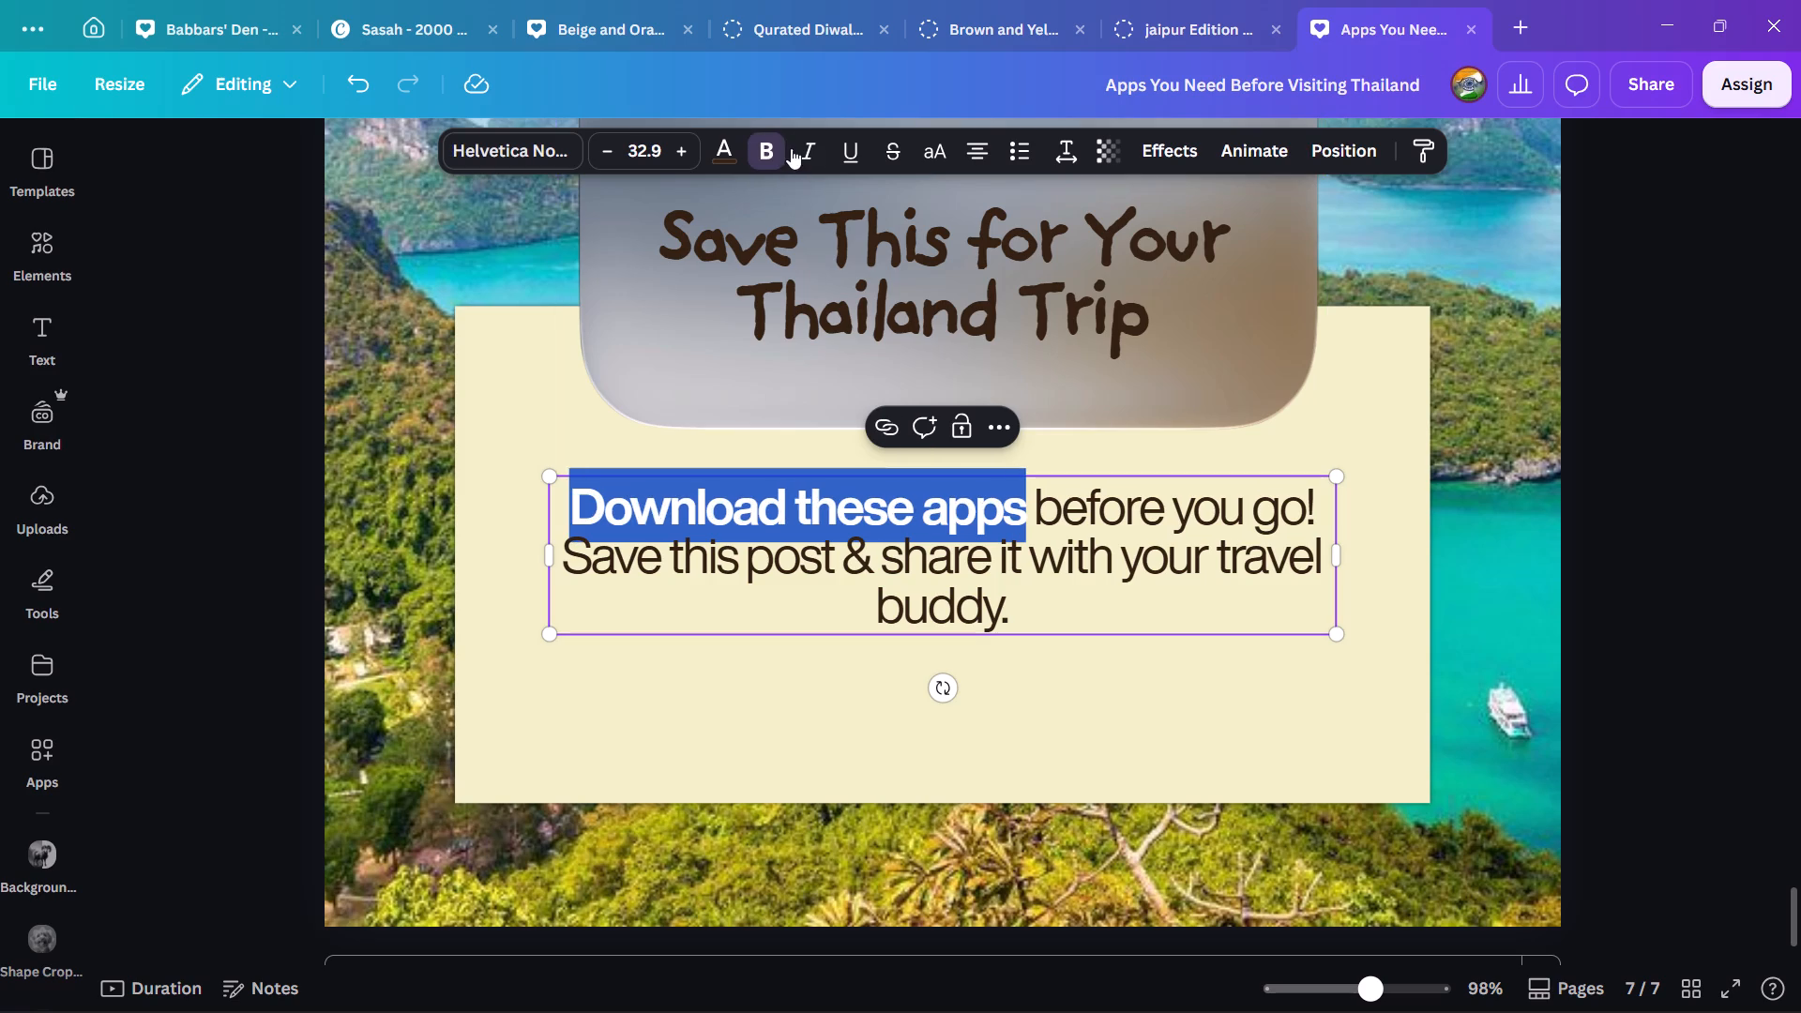
pyautogui.click(798, 145)
pyautogui.click(1661, 662)
# Make the words "Save" and "share" bold and italic in the cream box's second sentence.
pyautogui.doubleClick(1104, 588)
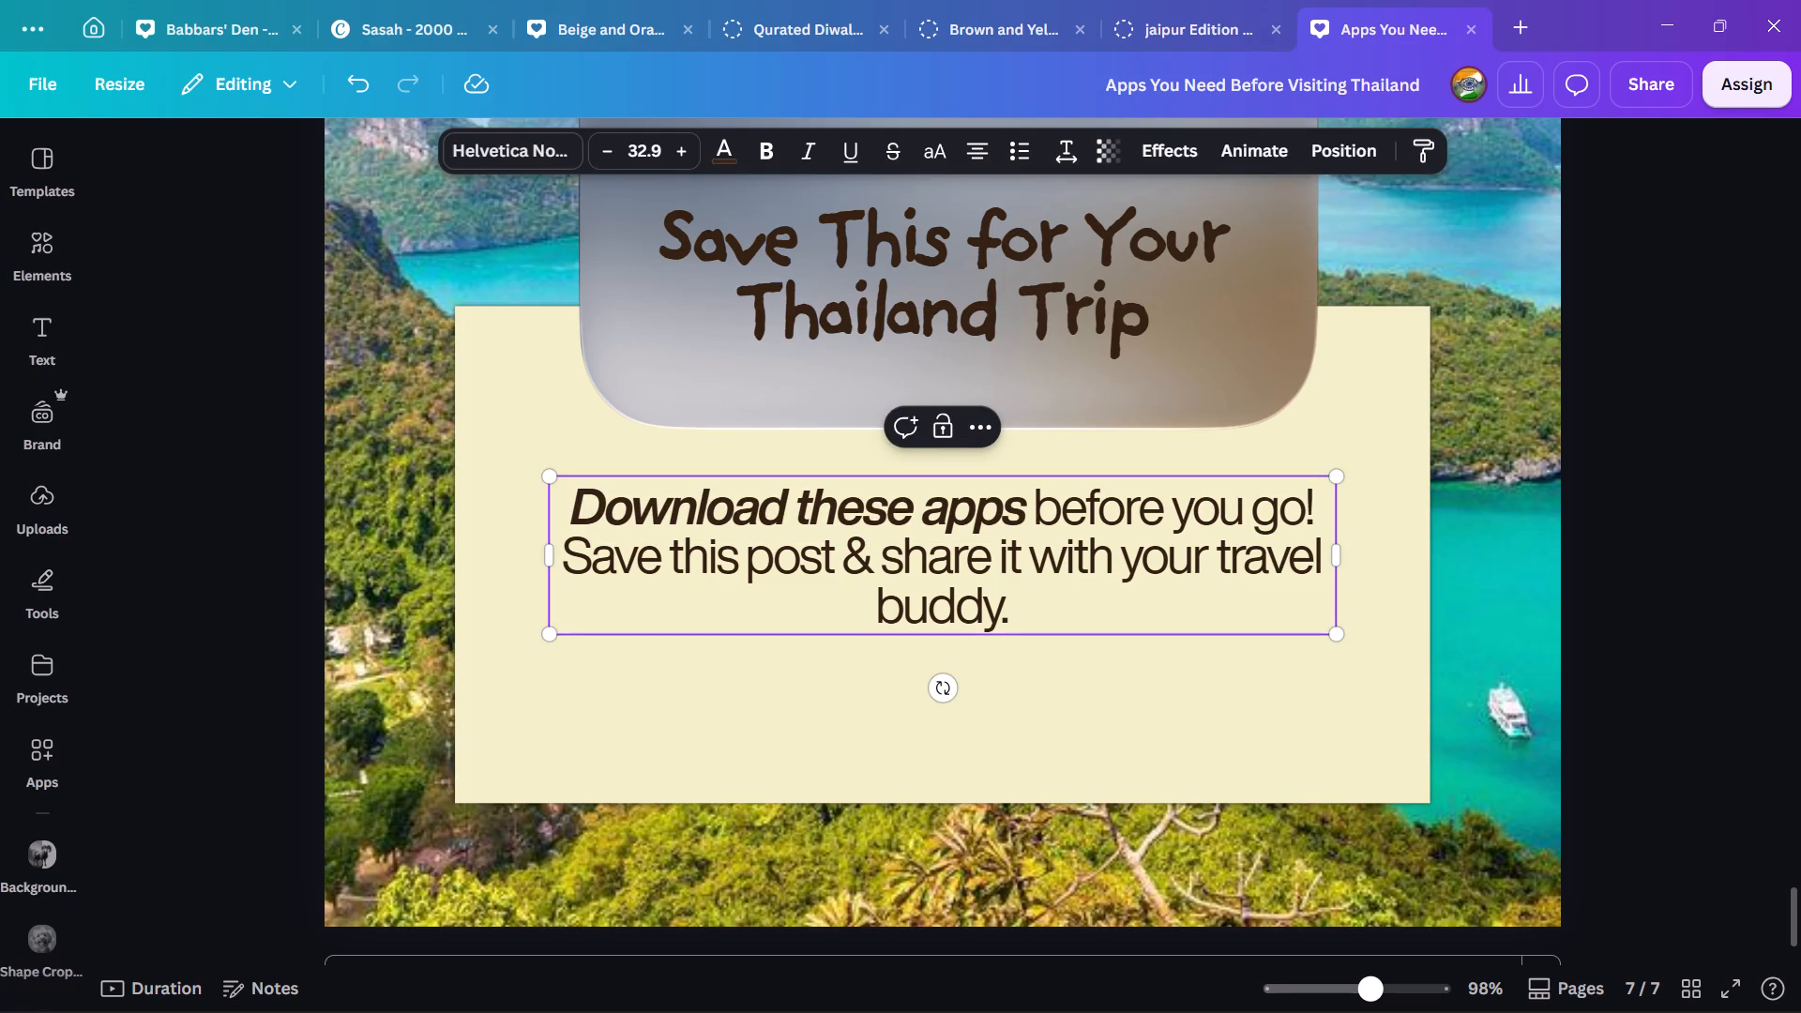
pyautogui.moveTo(571, 561); pyautogui.dragTo(825, 568)
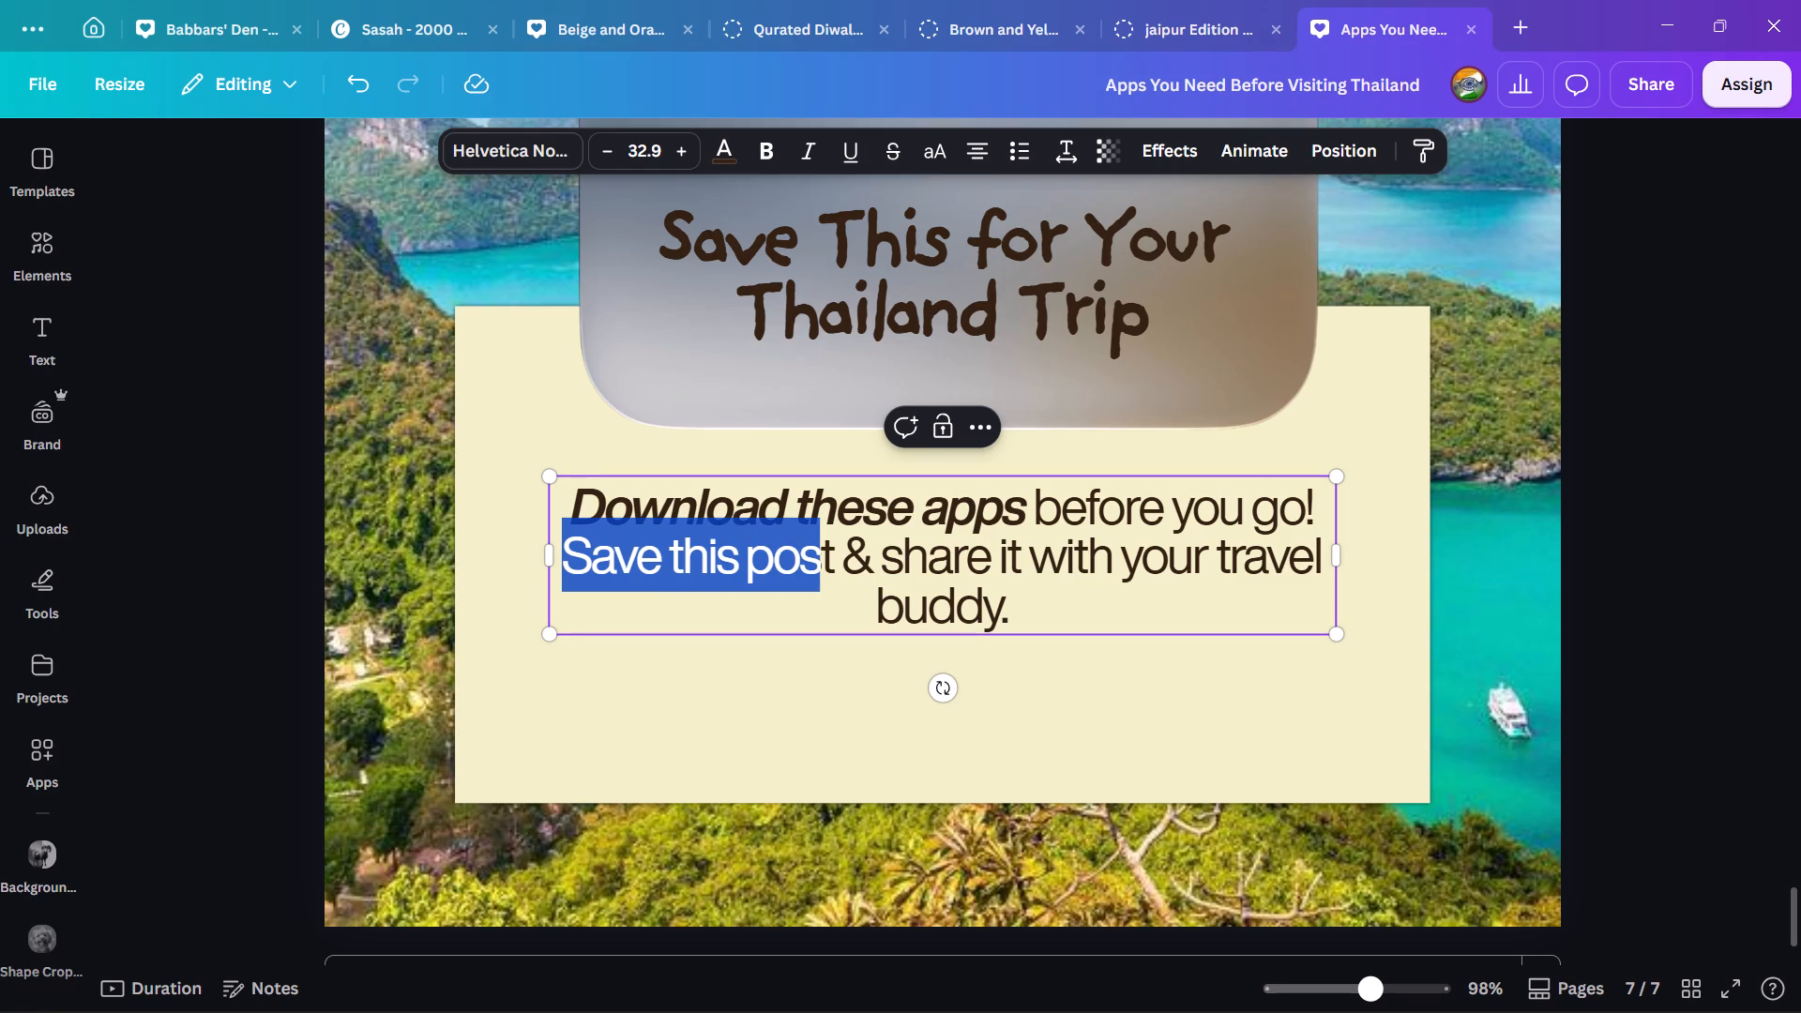
pyautogui.moveTo(825, 568); pyautogui.dragTo(673, 562)
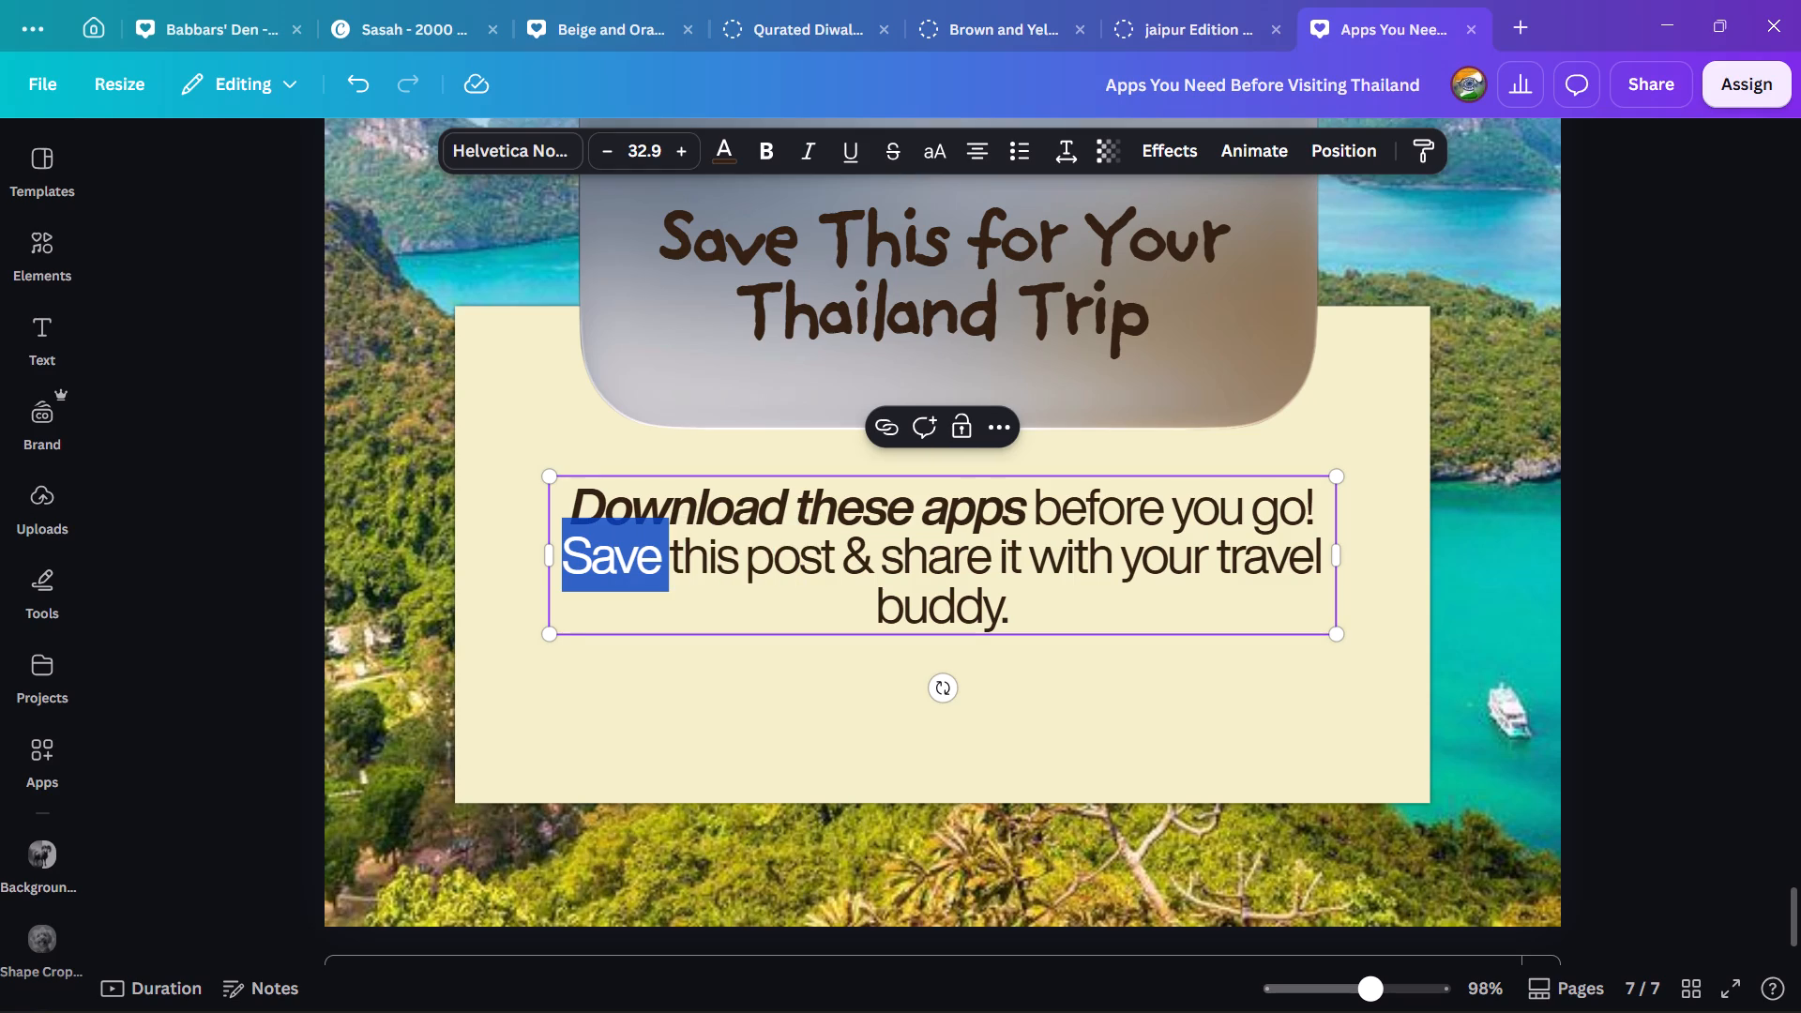
pyautogui.click(758, 160)
pyautogui.click(812, 148)
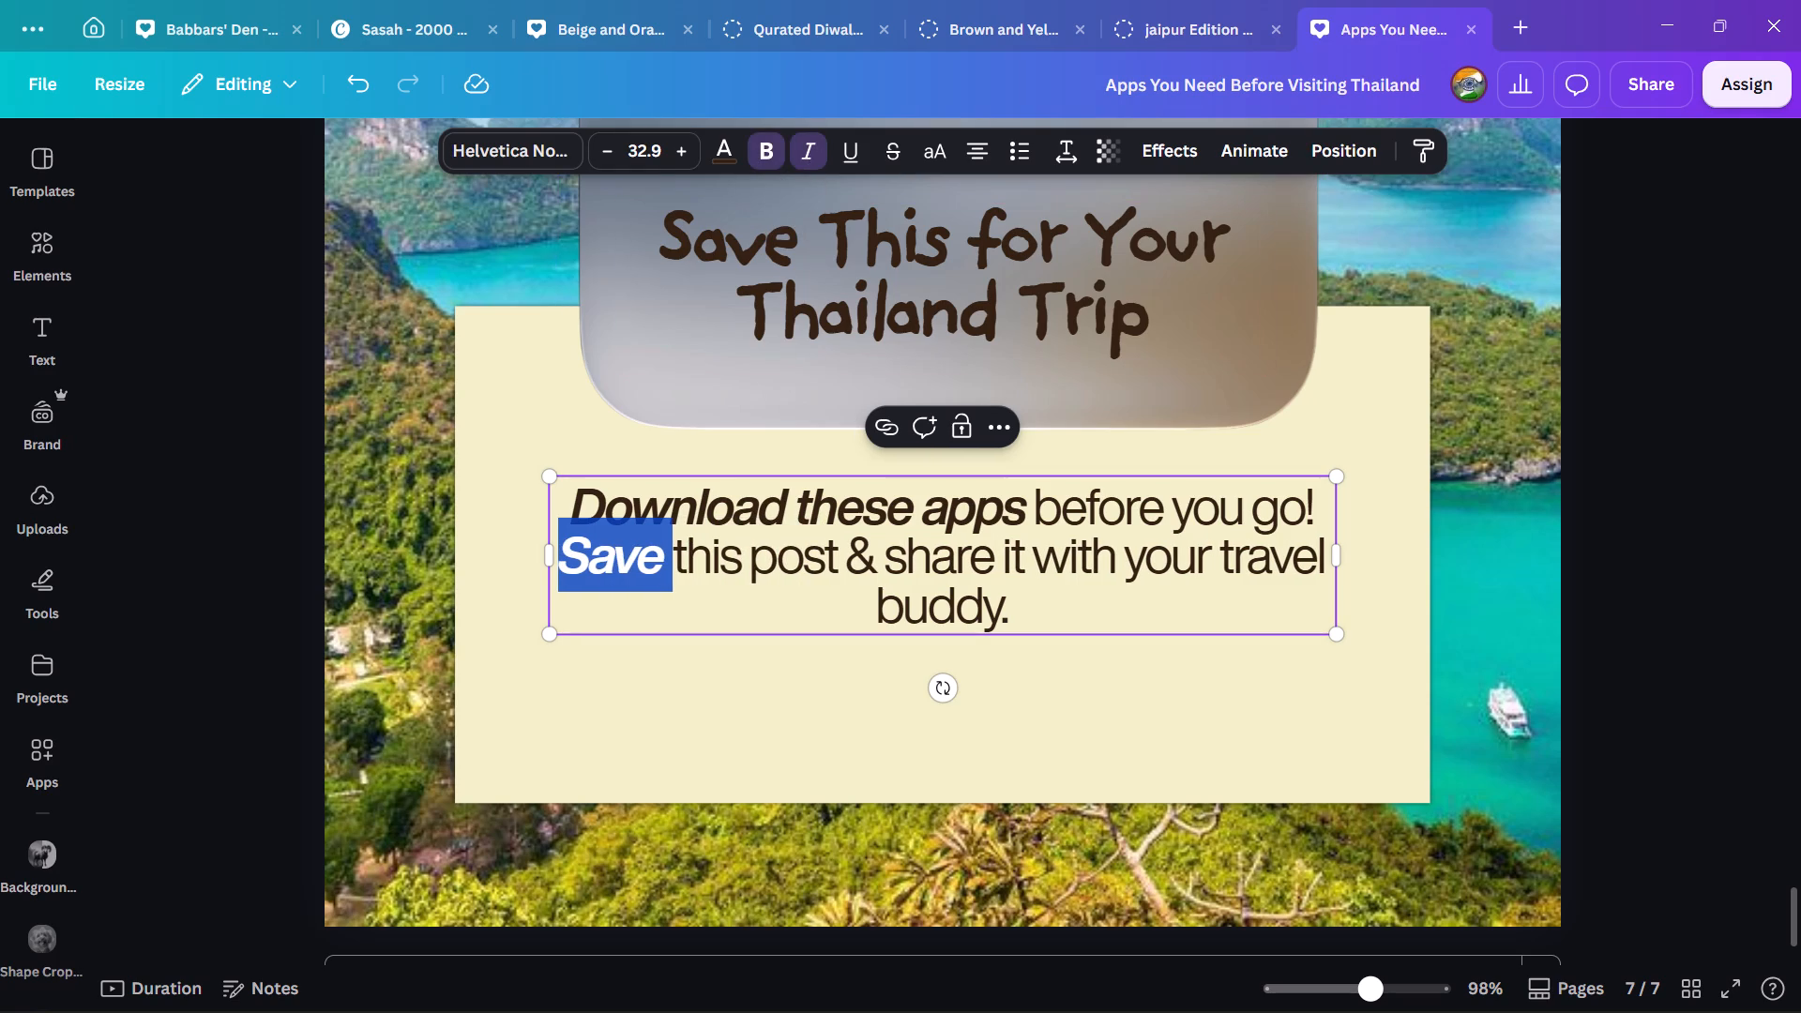
pyautogui.moveTo(888, 560); pyautogui.dragTo(996, 557)
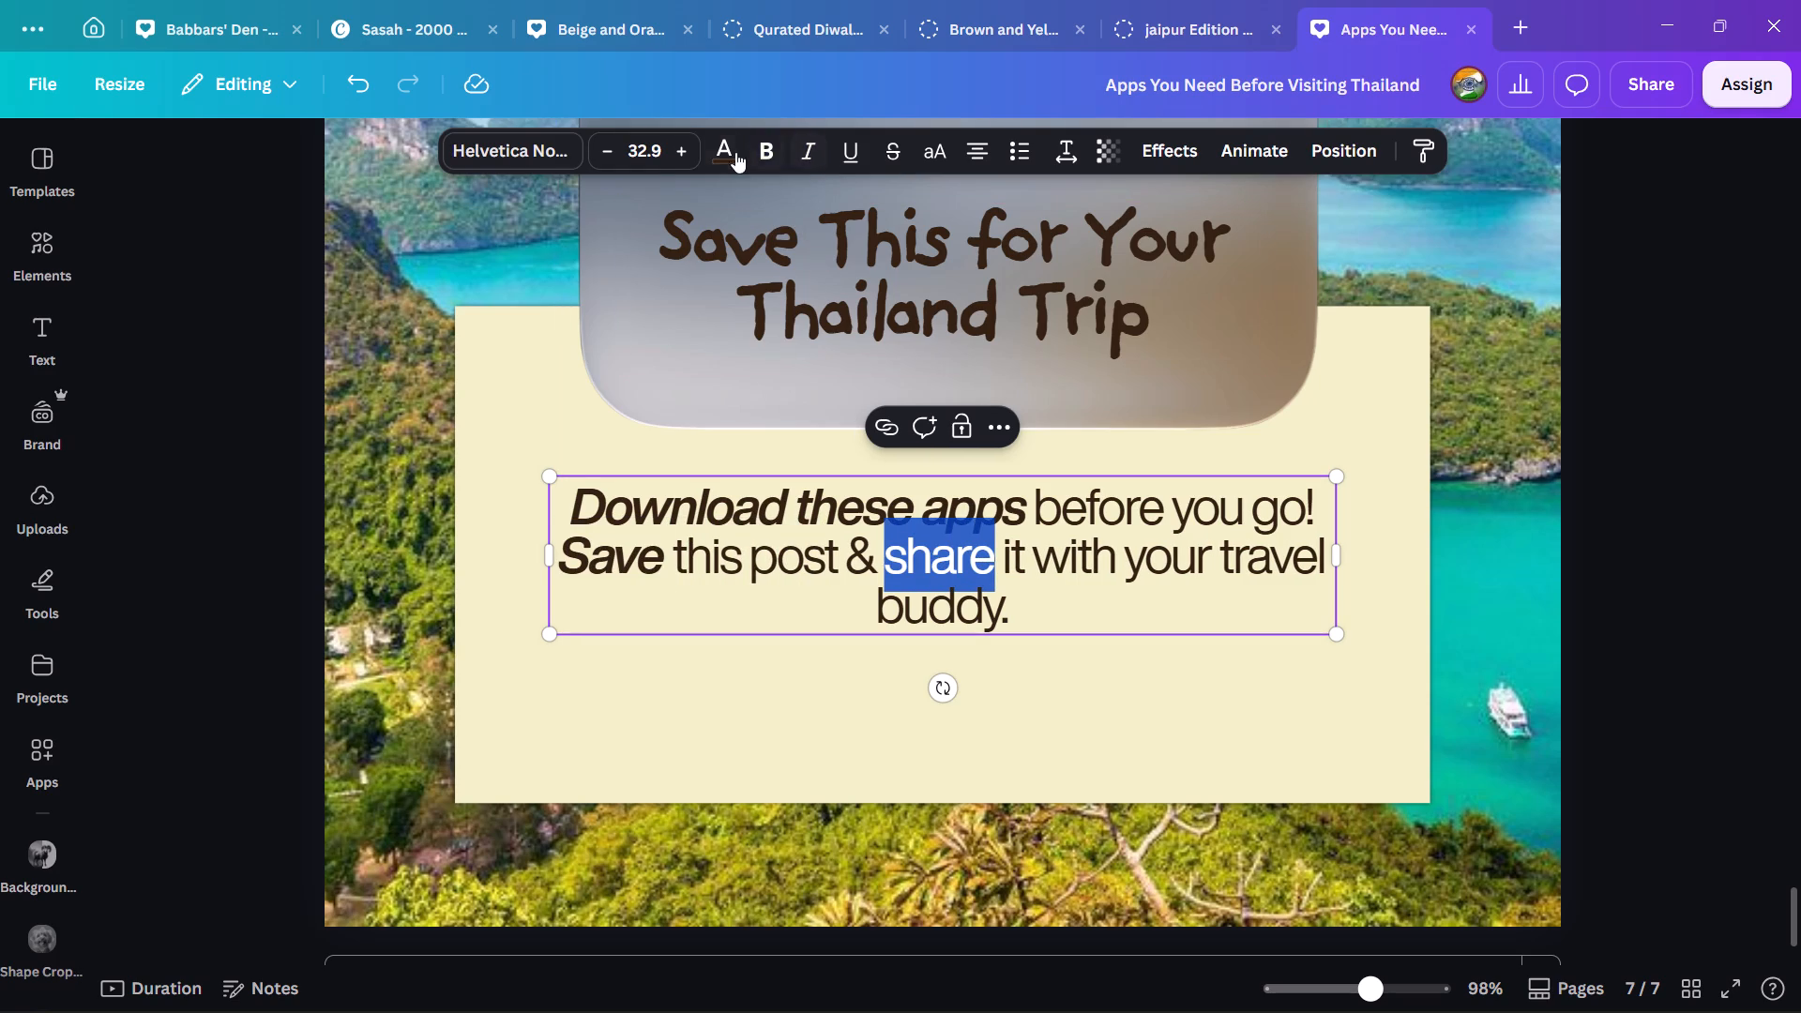
pyautogui.click(757, 152)
pyautogui.click(807, 152)
pyautogui.click(1104, 693)
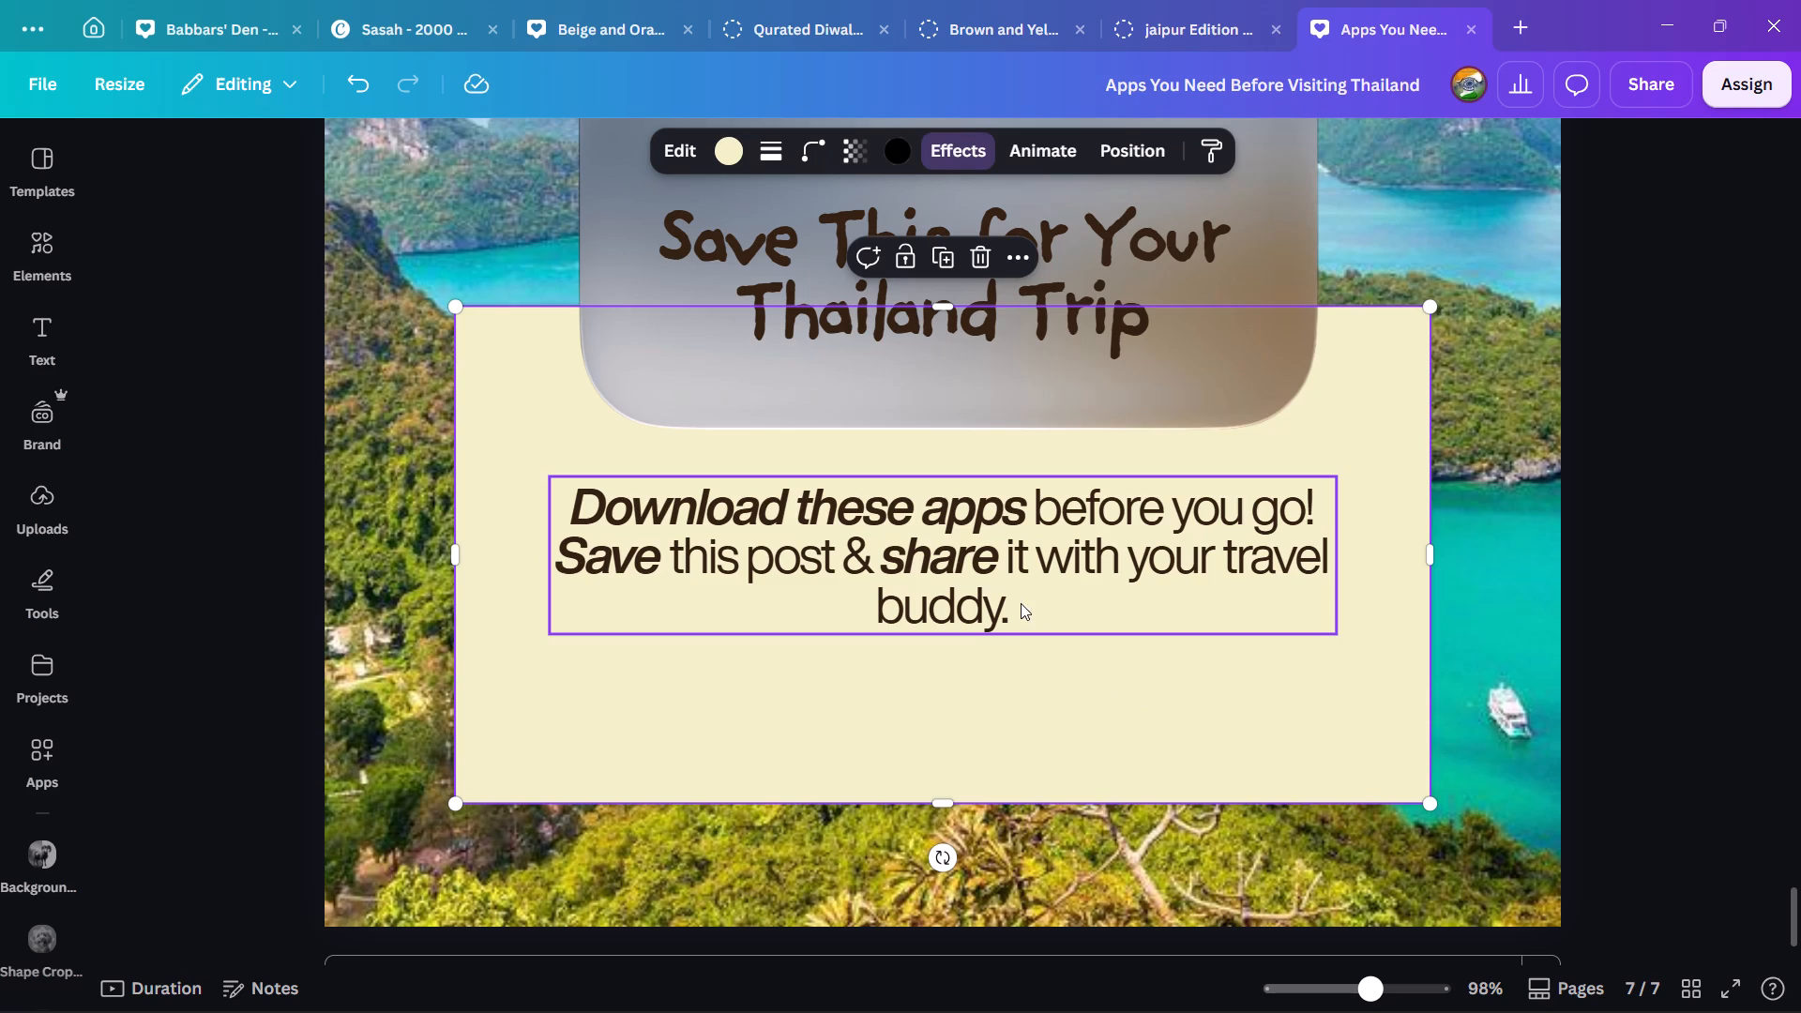
pyautogui.click(1200, 715)
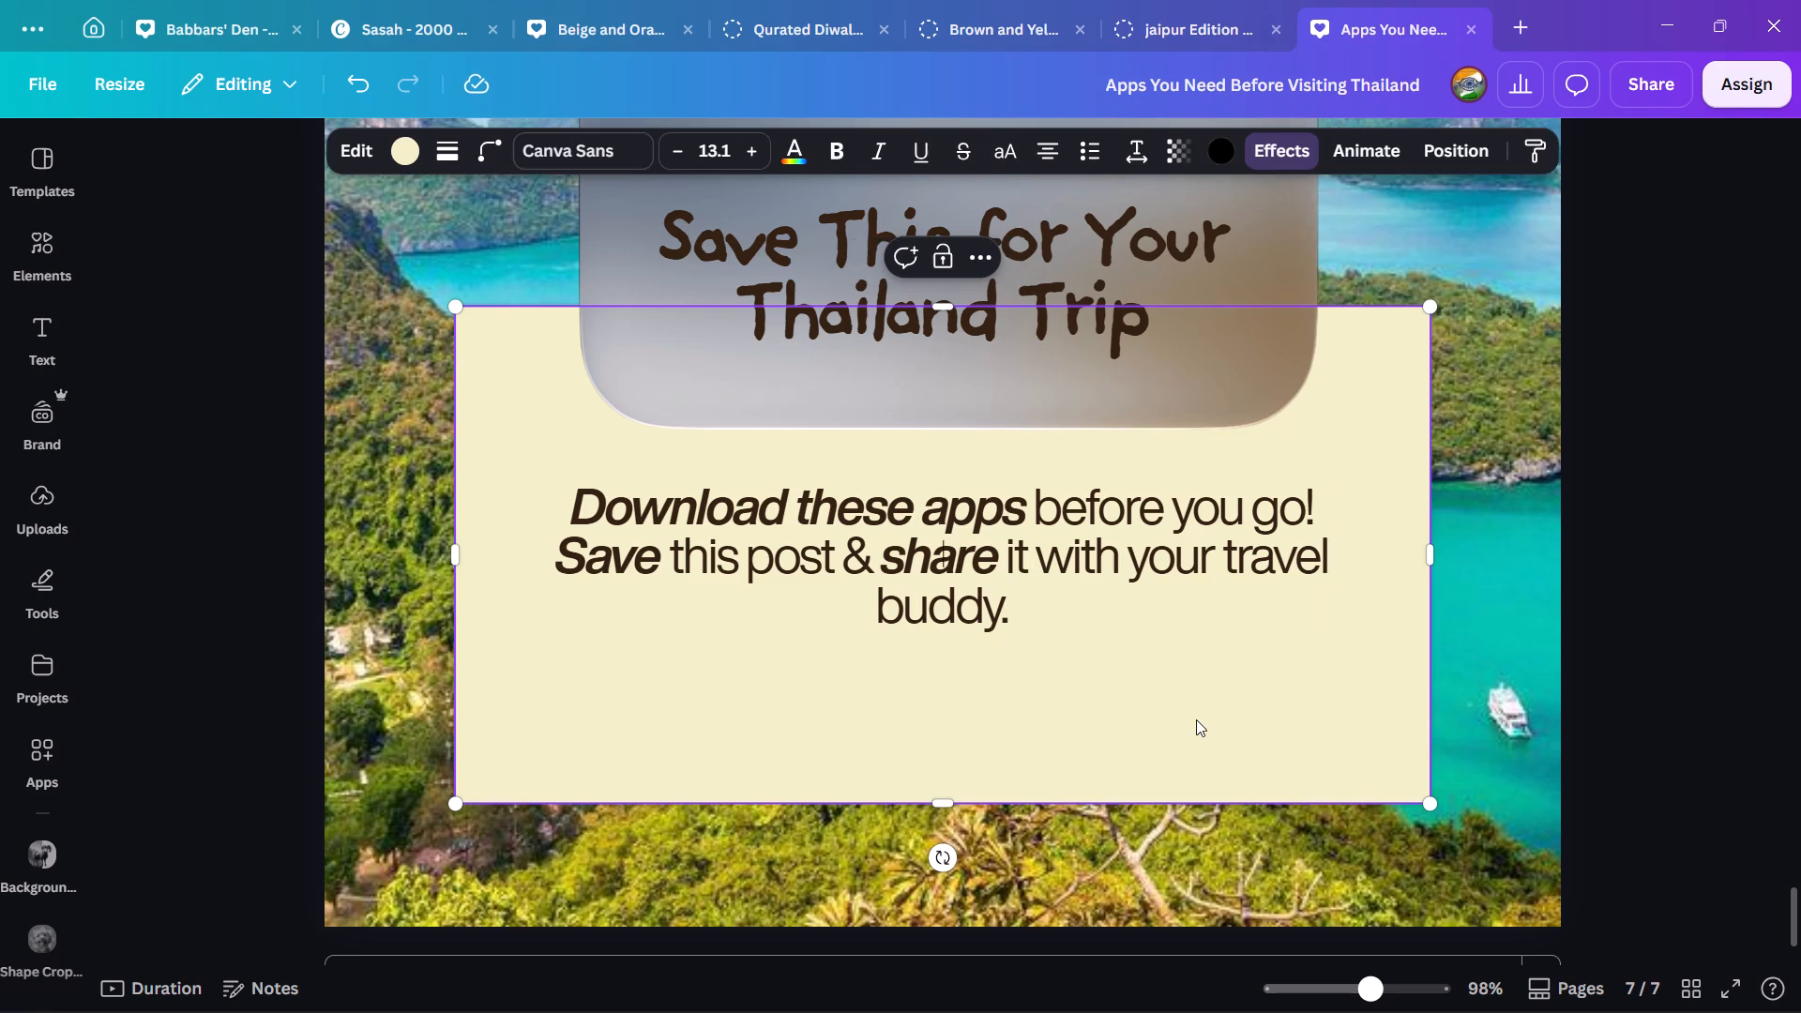
pyautogui.keyDown('ctrl'); pyautogui.scroll(-3, 1224, 713); pyautogui.keyUp('ctrl')
pyautogui.click(1552, 647)
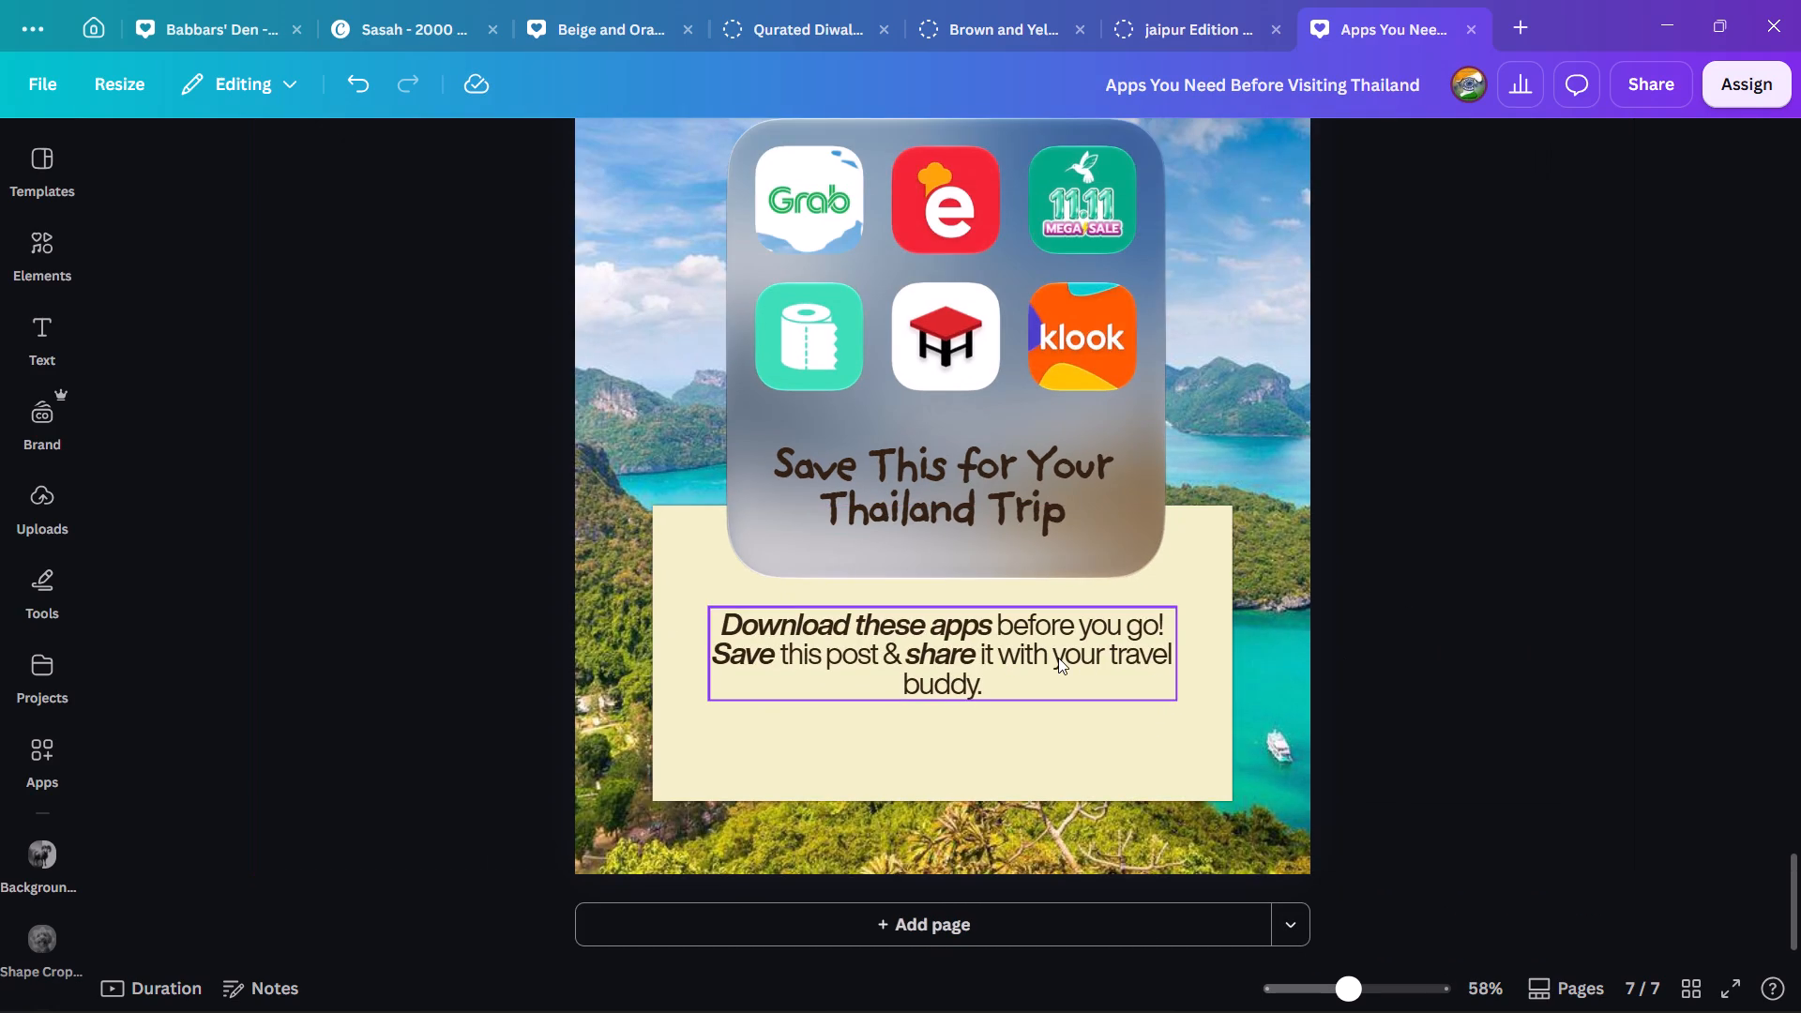
# Increase the cream box text's line spacing slightly.
pyautogui.click(1058, 658)
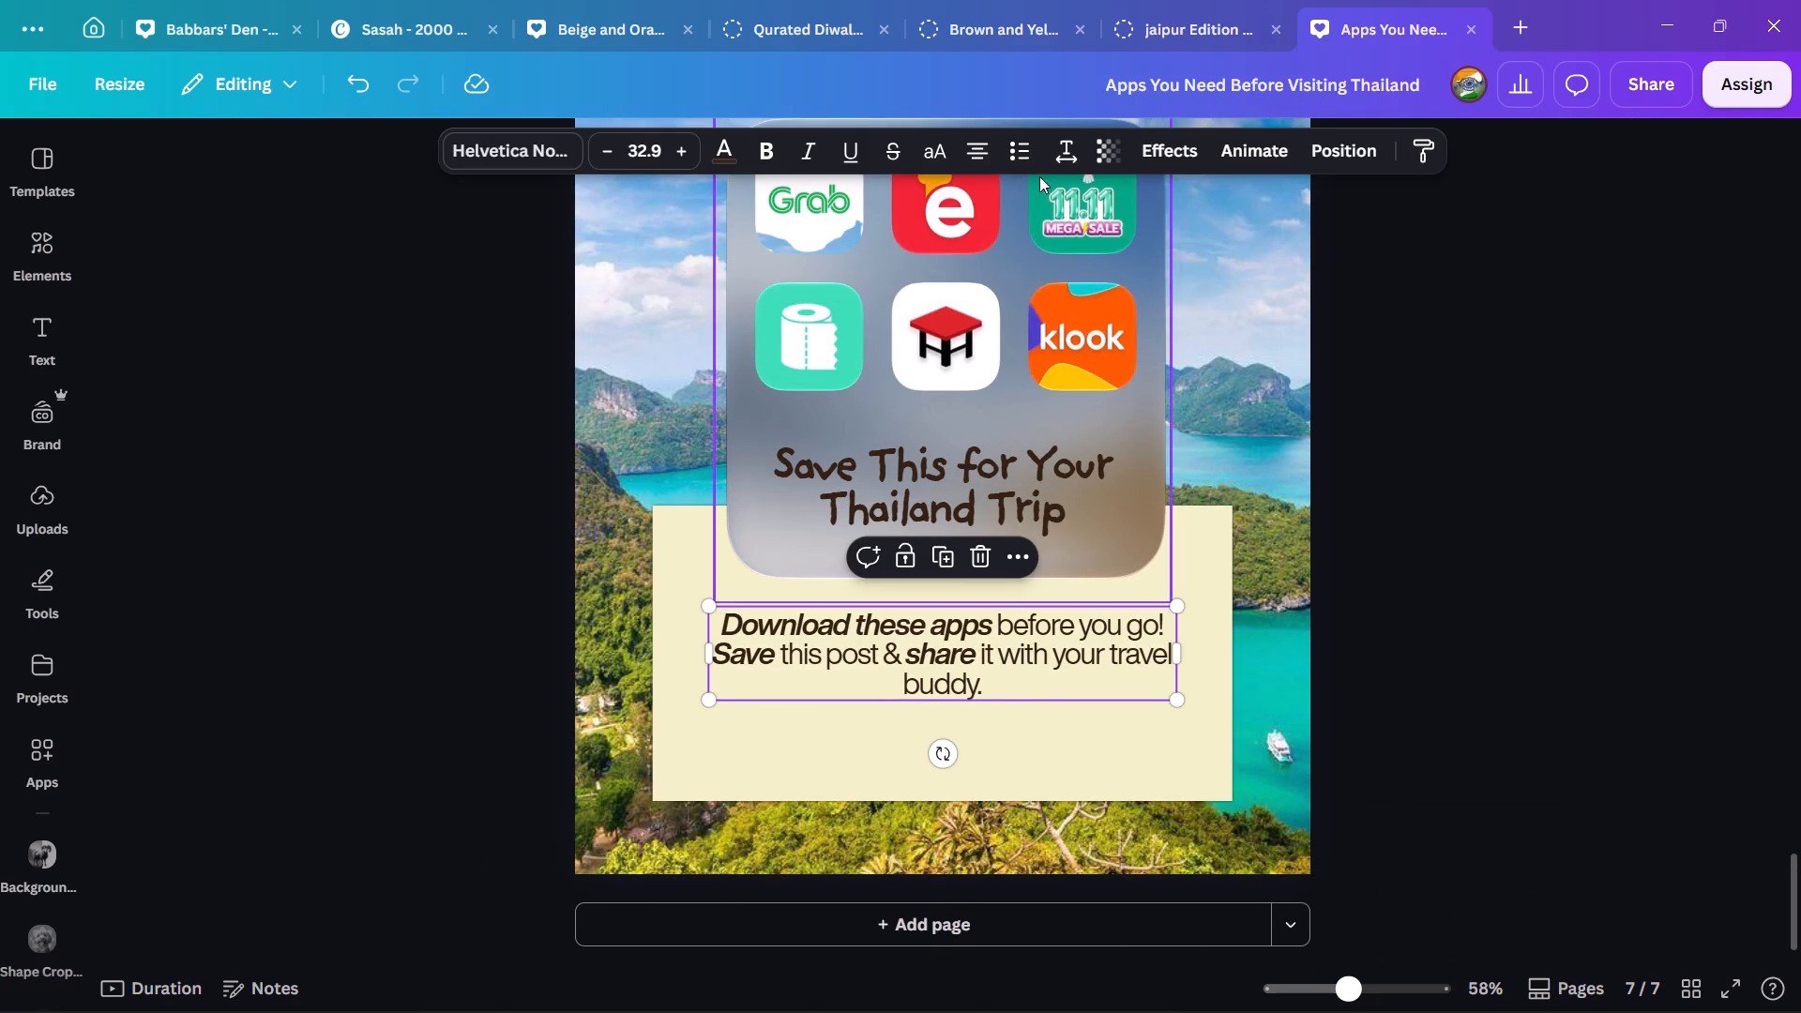
pyautogui.click(1058, 160)
pyautogui.moveTo(983, 338); pyautogui.dragTo(991, 338)
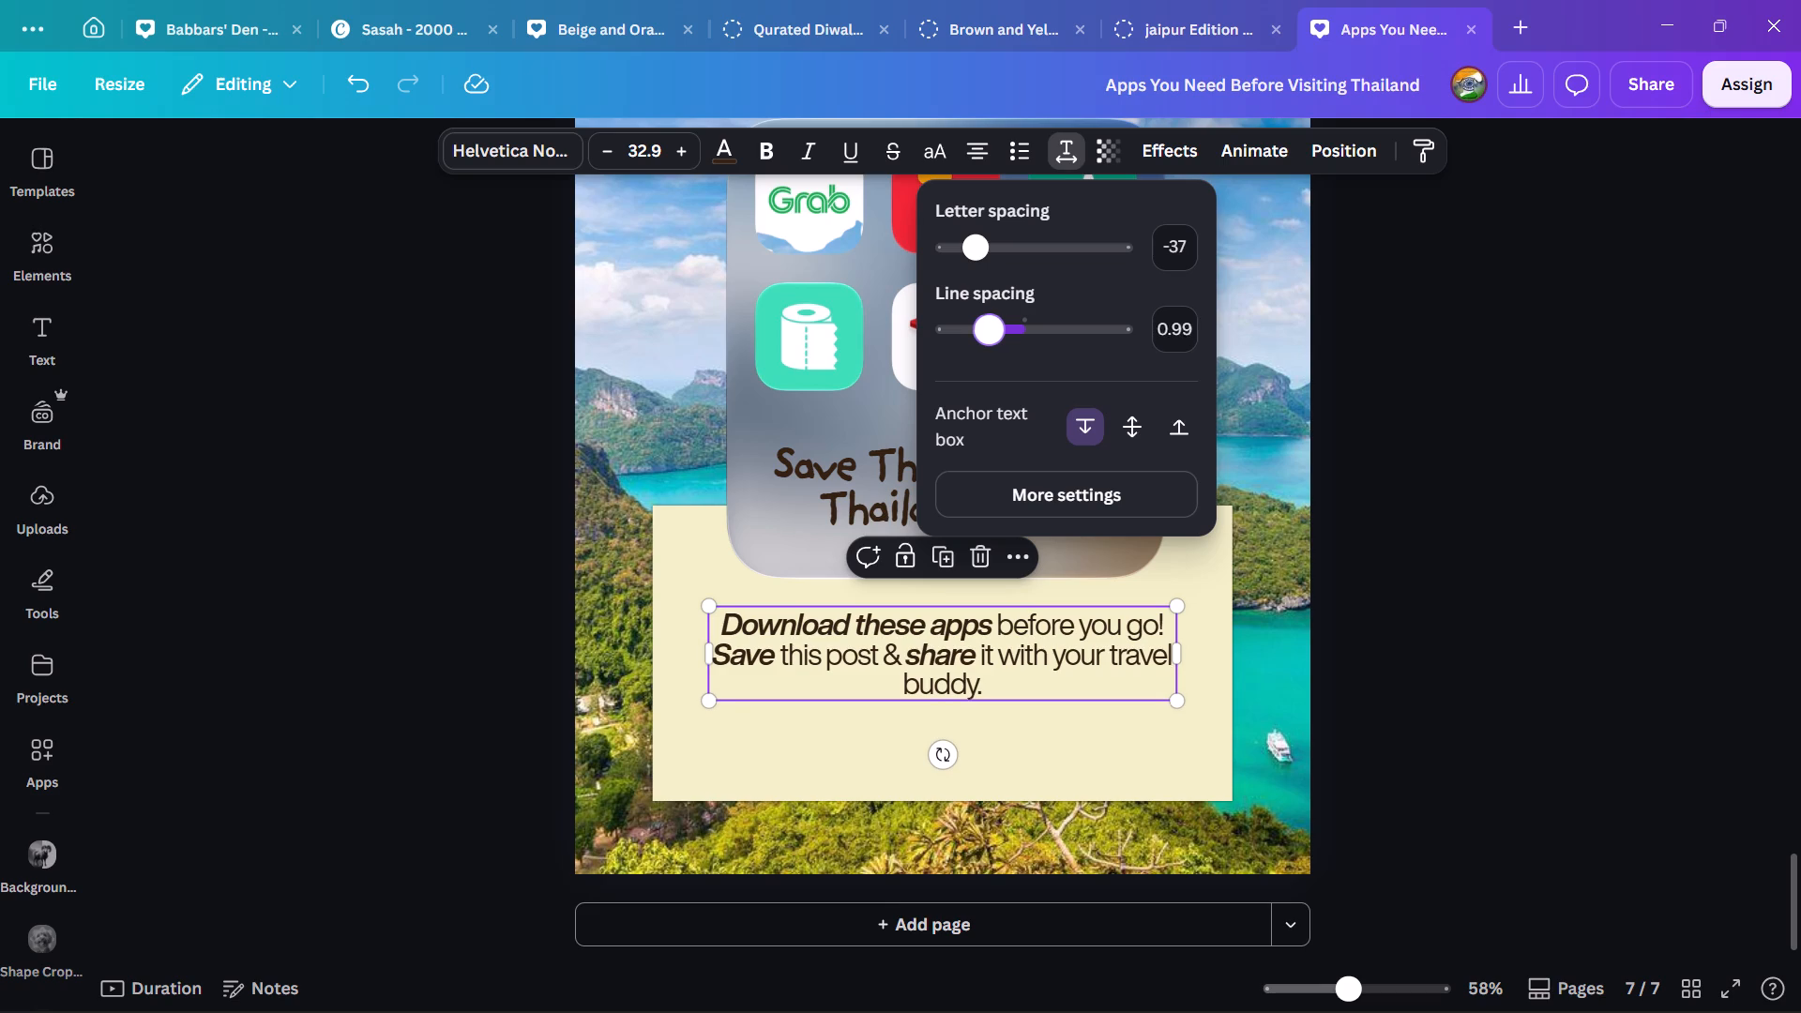
pyautogui.moveTo(991, 338); pyautogui.dragTo(992, 338)
pyautogui.doubleClick(1500, 644)
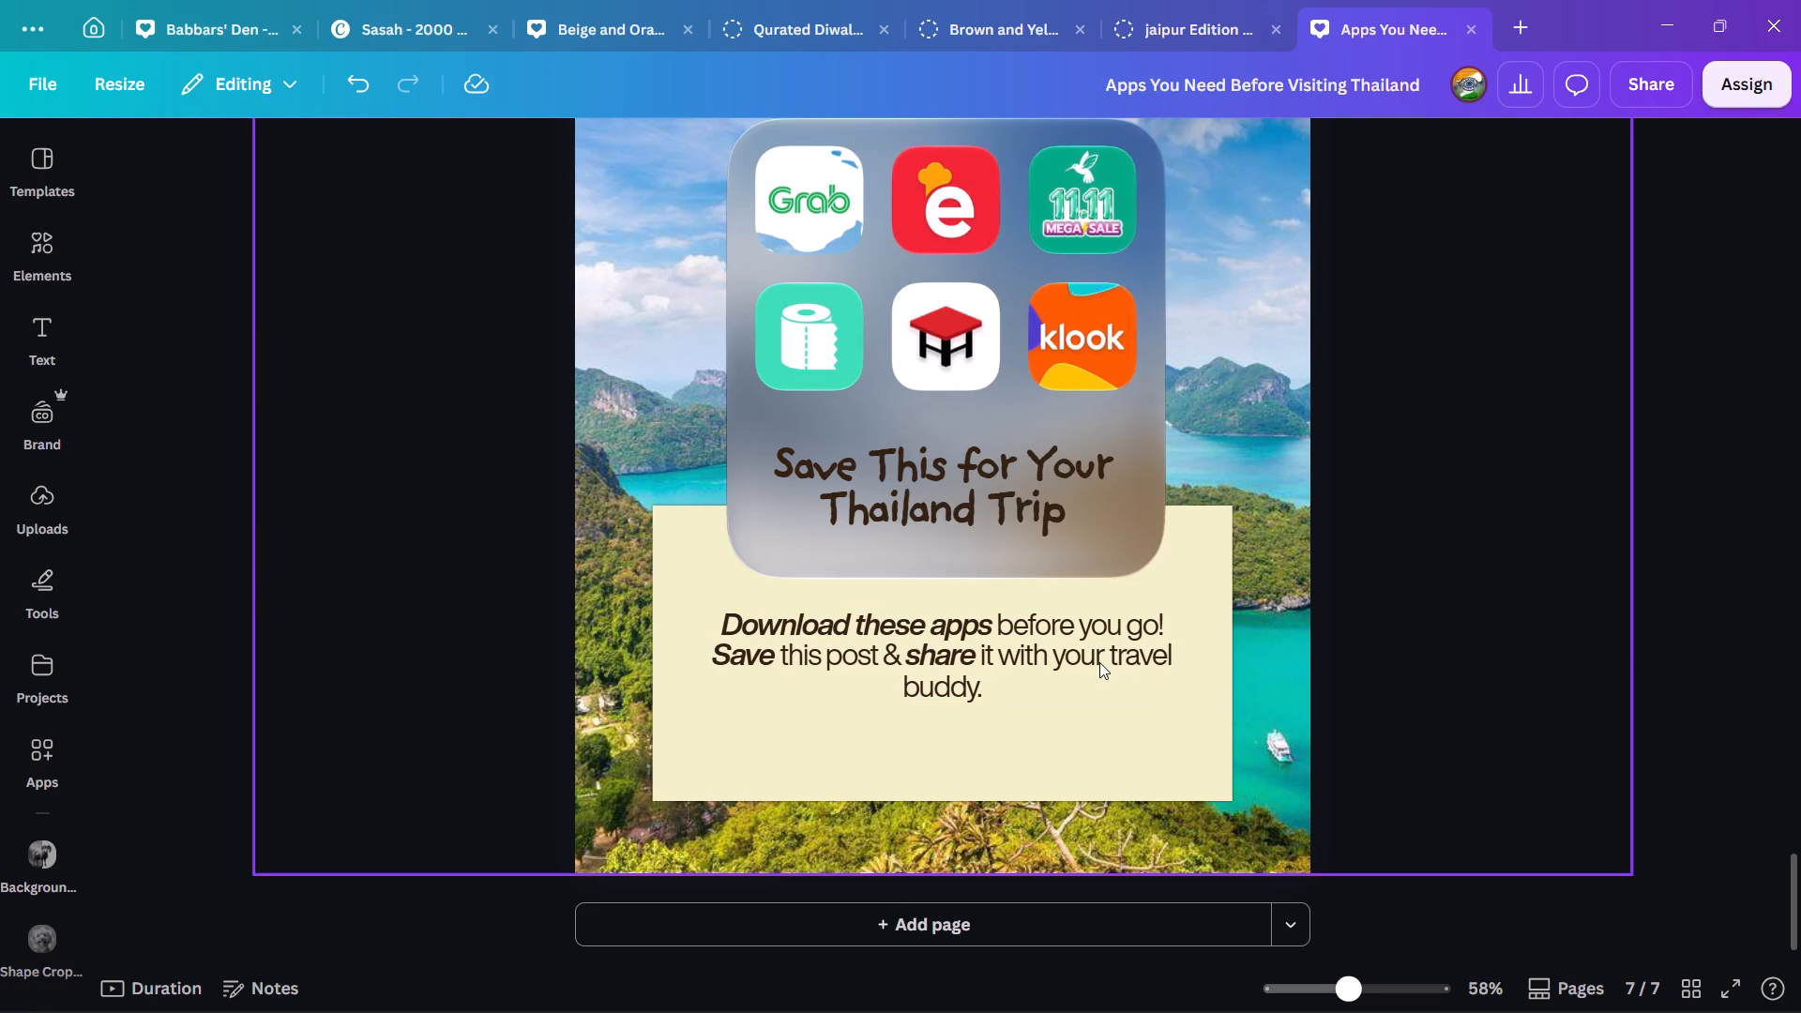
# Narrow the cream box's text frame so "travel buddy." wraps together onto the third line.
pyautogui.click(1099, 662)
pyautogui.moveTo(1189, 668); pyautogui.dragTo(1168, 666)
pyautogui.click(1635, 704)
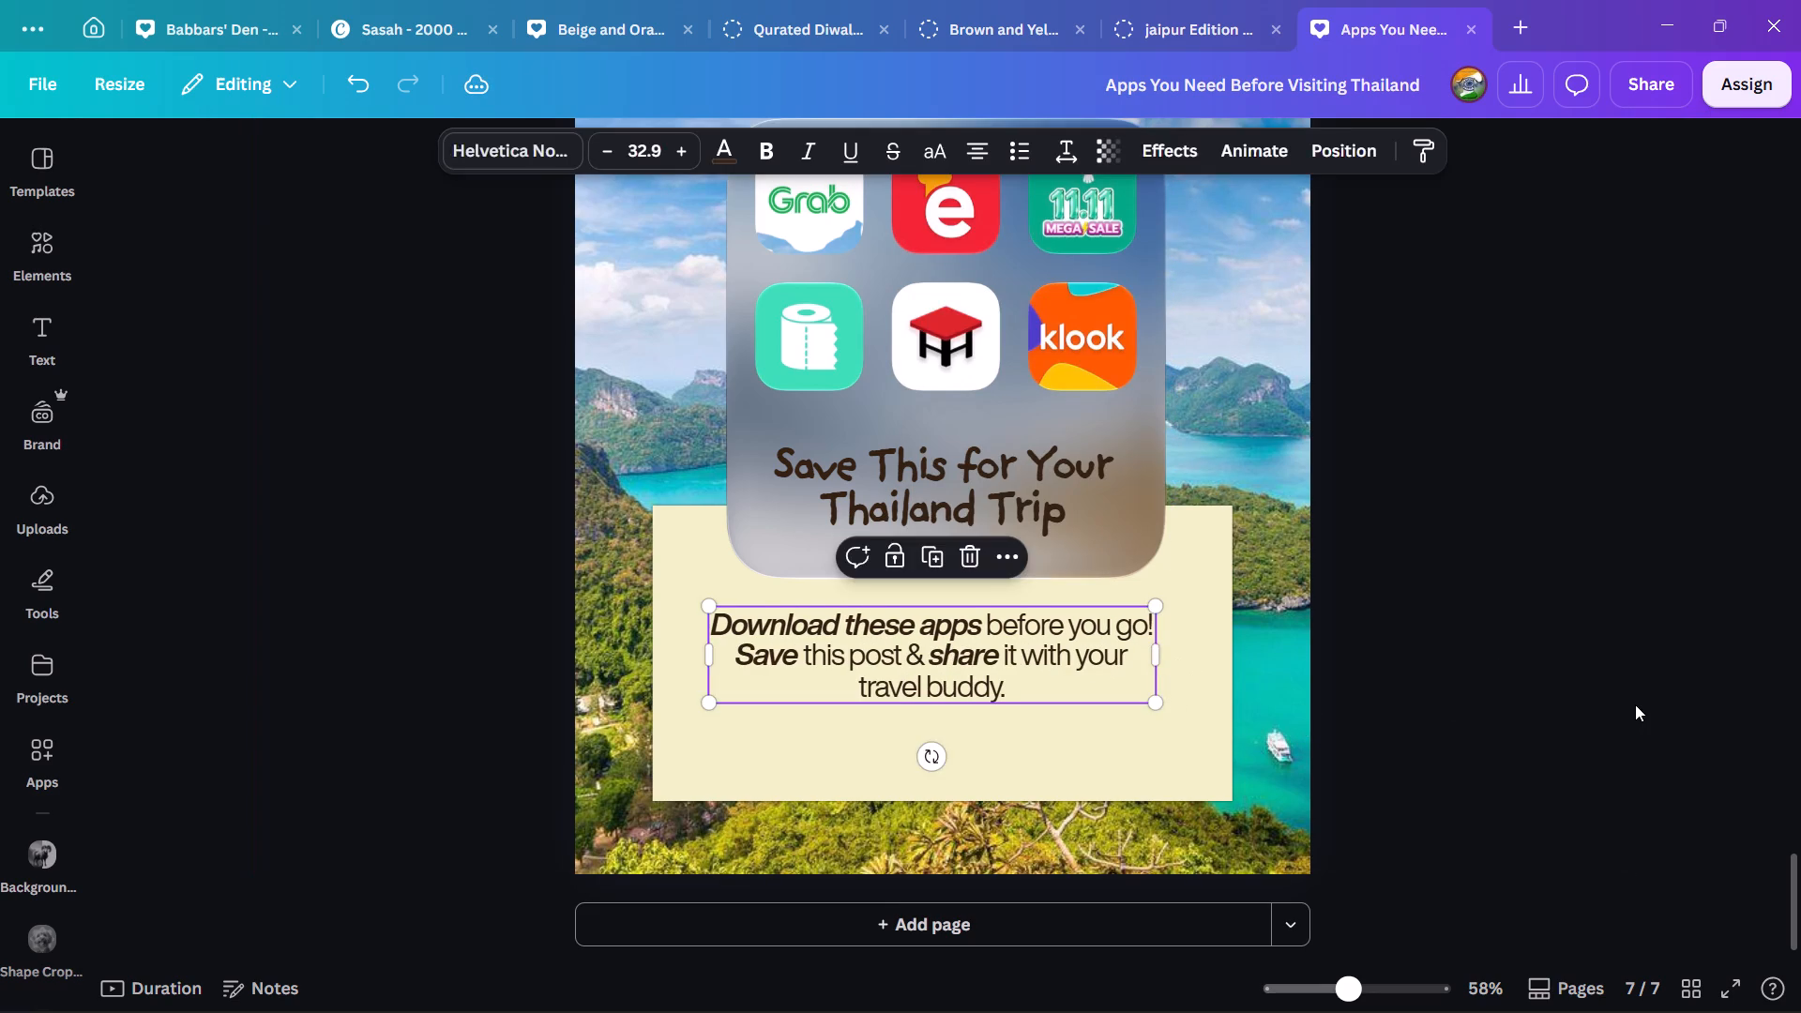
# Align the cream box's text horizontally to the centre of the page.
pyautogui.rightClick(993, 666)
pyautogui.click(1165, 640)
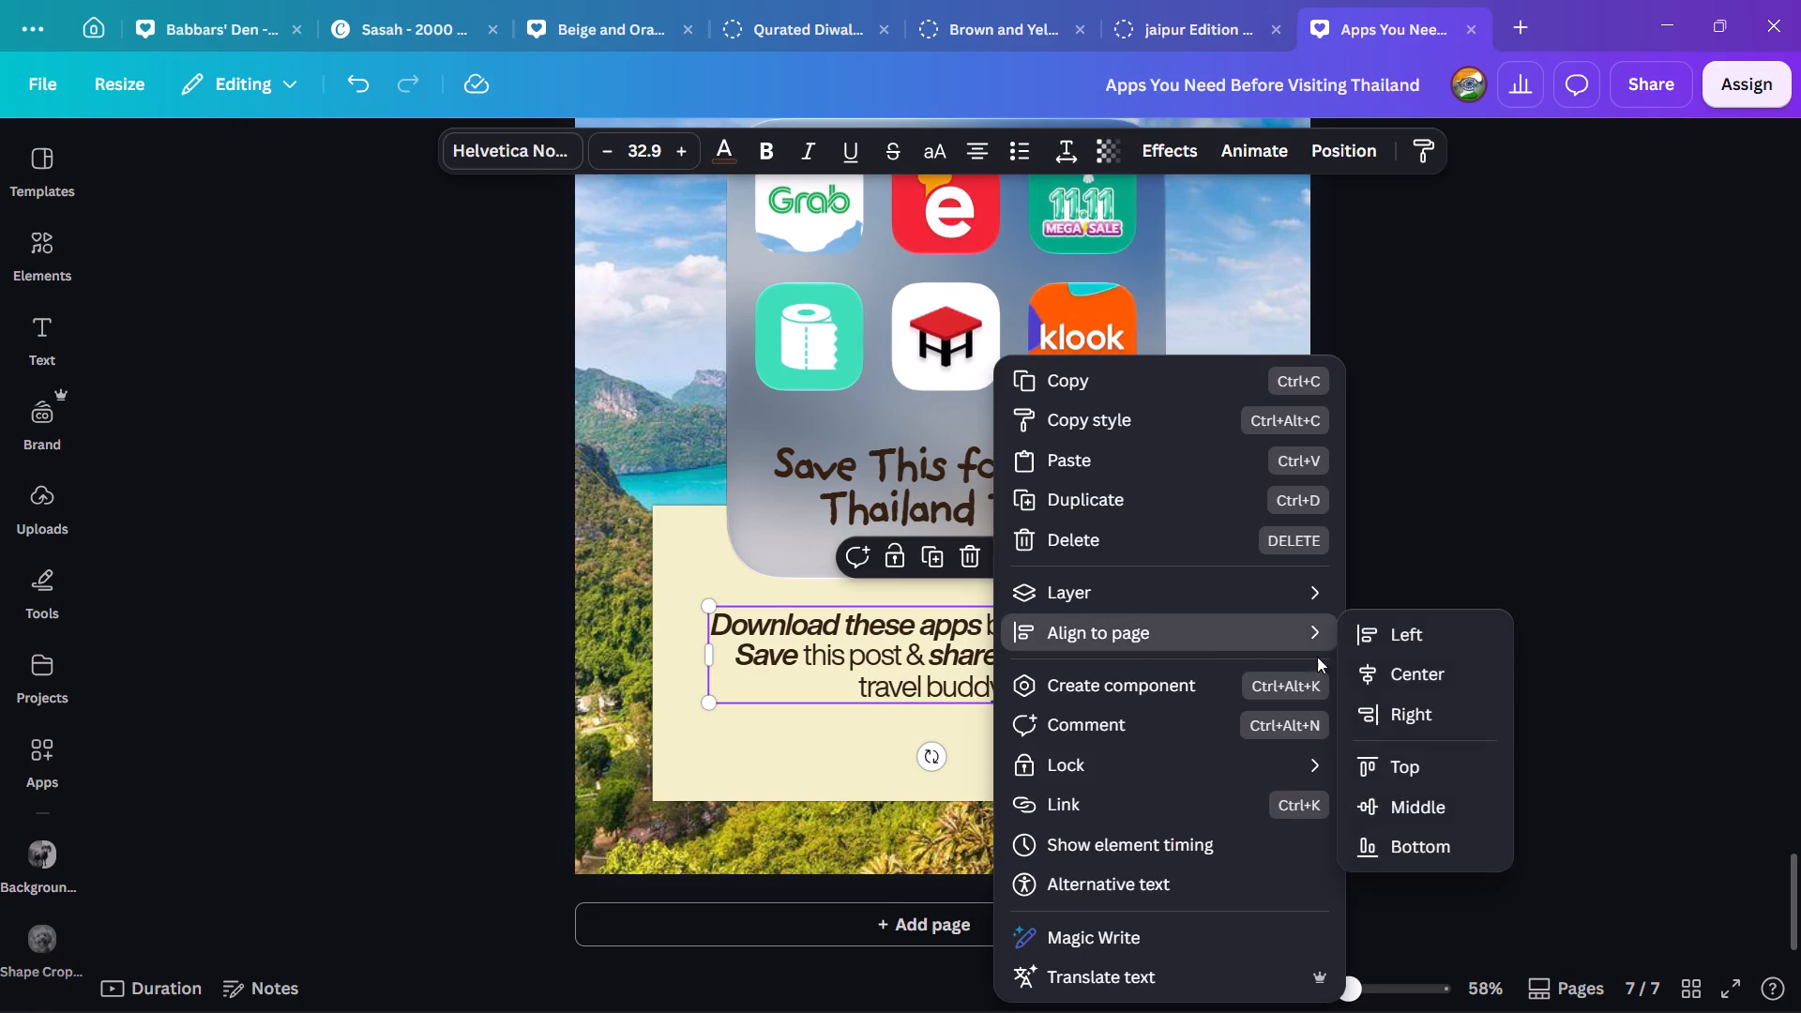
pyautogui.click(1395, 673)
pyautogui.click(1482, 687)
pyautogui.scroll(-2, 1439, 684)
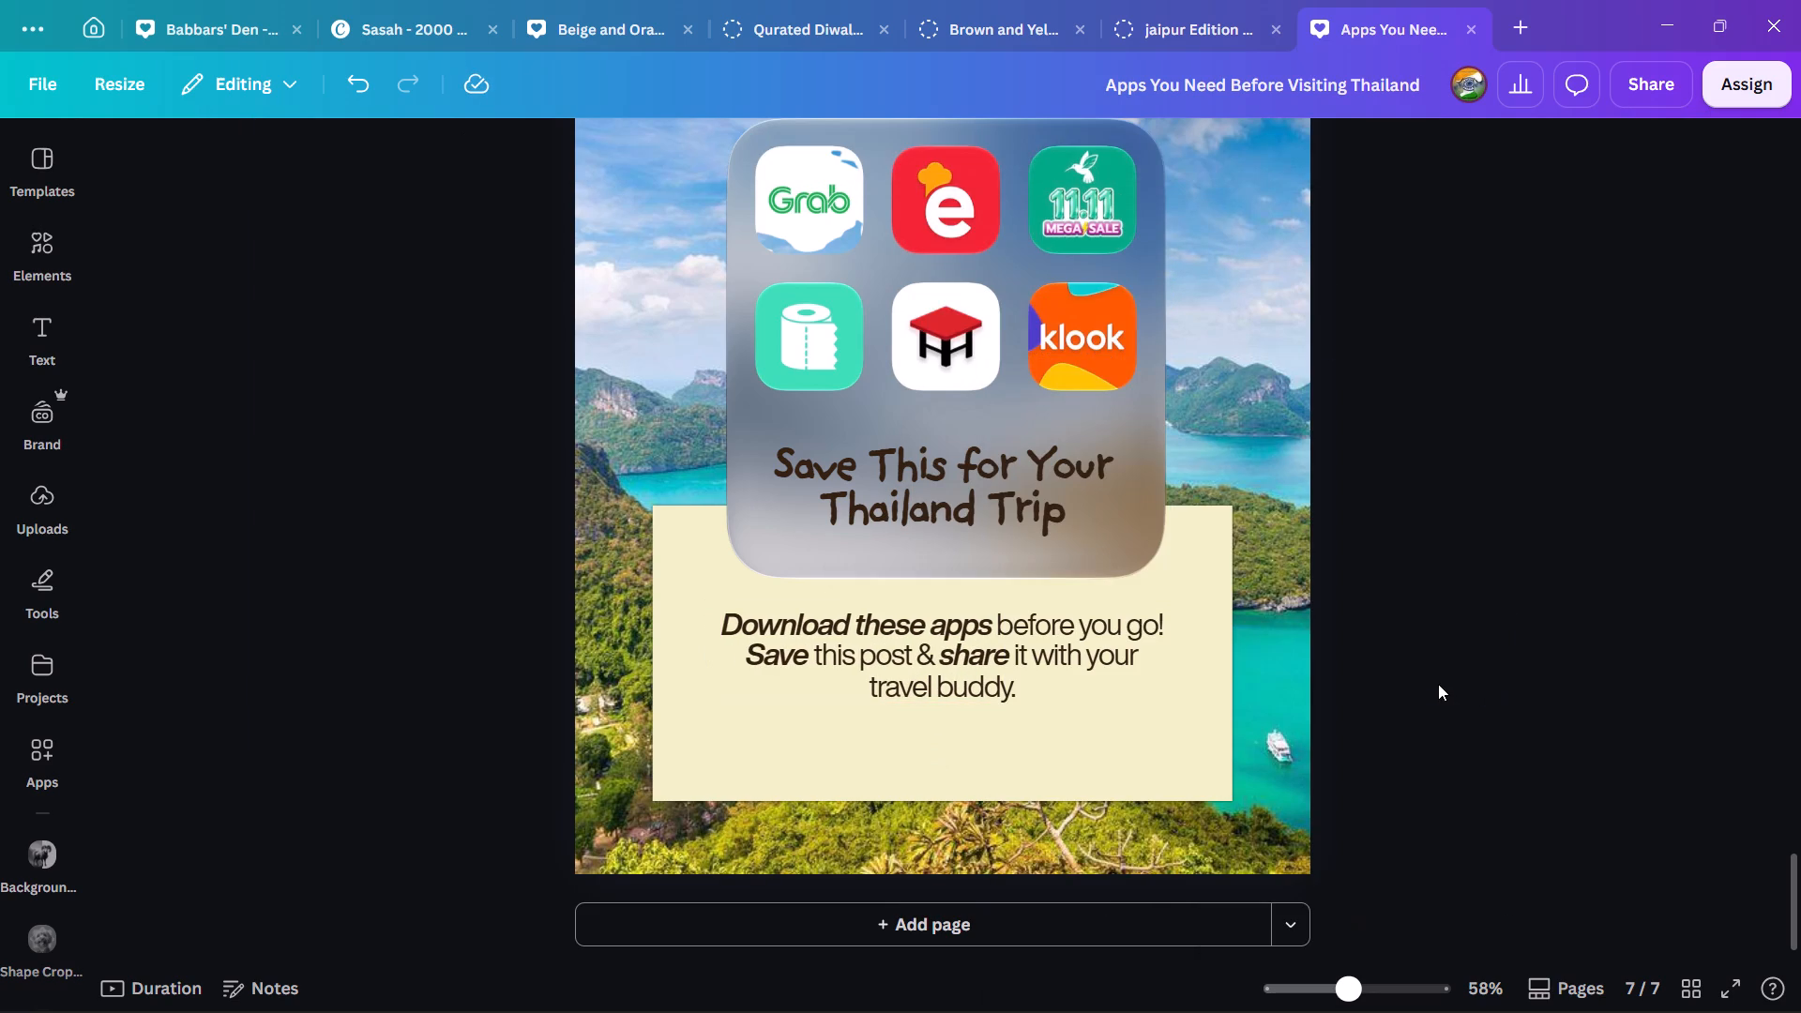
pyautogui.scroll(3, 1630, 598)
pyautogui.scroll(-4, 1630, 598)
# Copy page 2's "Getting Around" heading onto page 1 and place it just below the cream note's title.
pyautogui.scroll(4, 1626, 581)
pyautogui.keyDown('ctrl'); pyautogui.scroll(-4, 1633, 583); pyautogui.keyUp('ctrl')
pyautogui.scroll(15, 1636, 597)
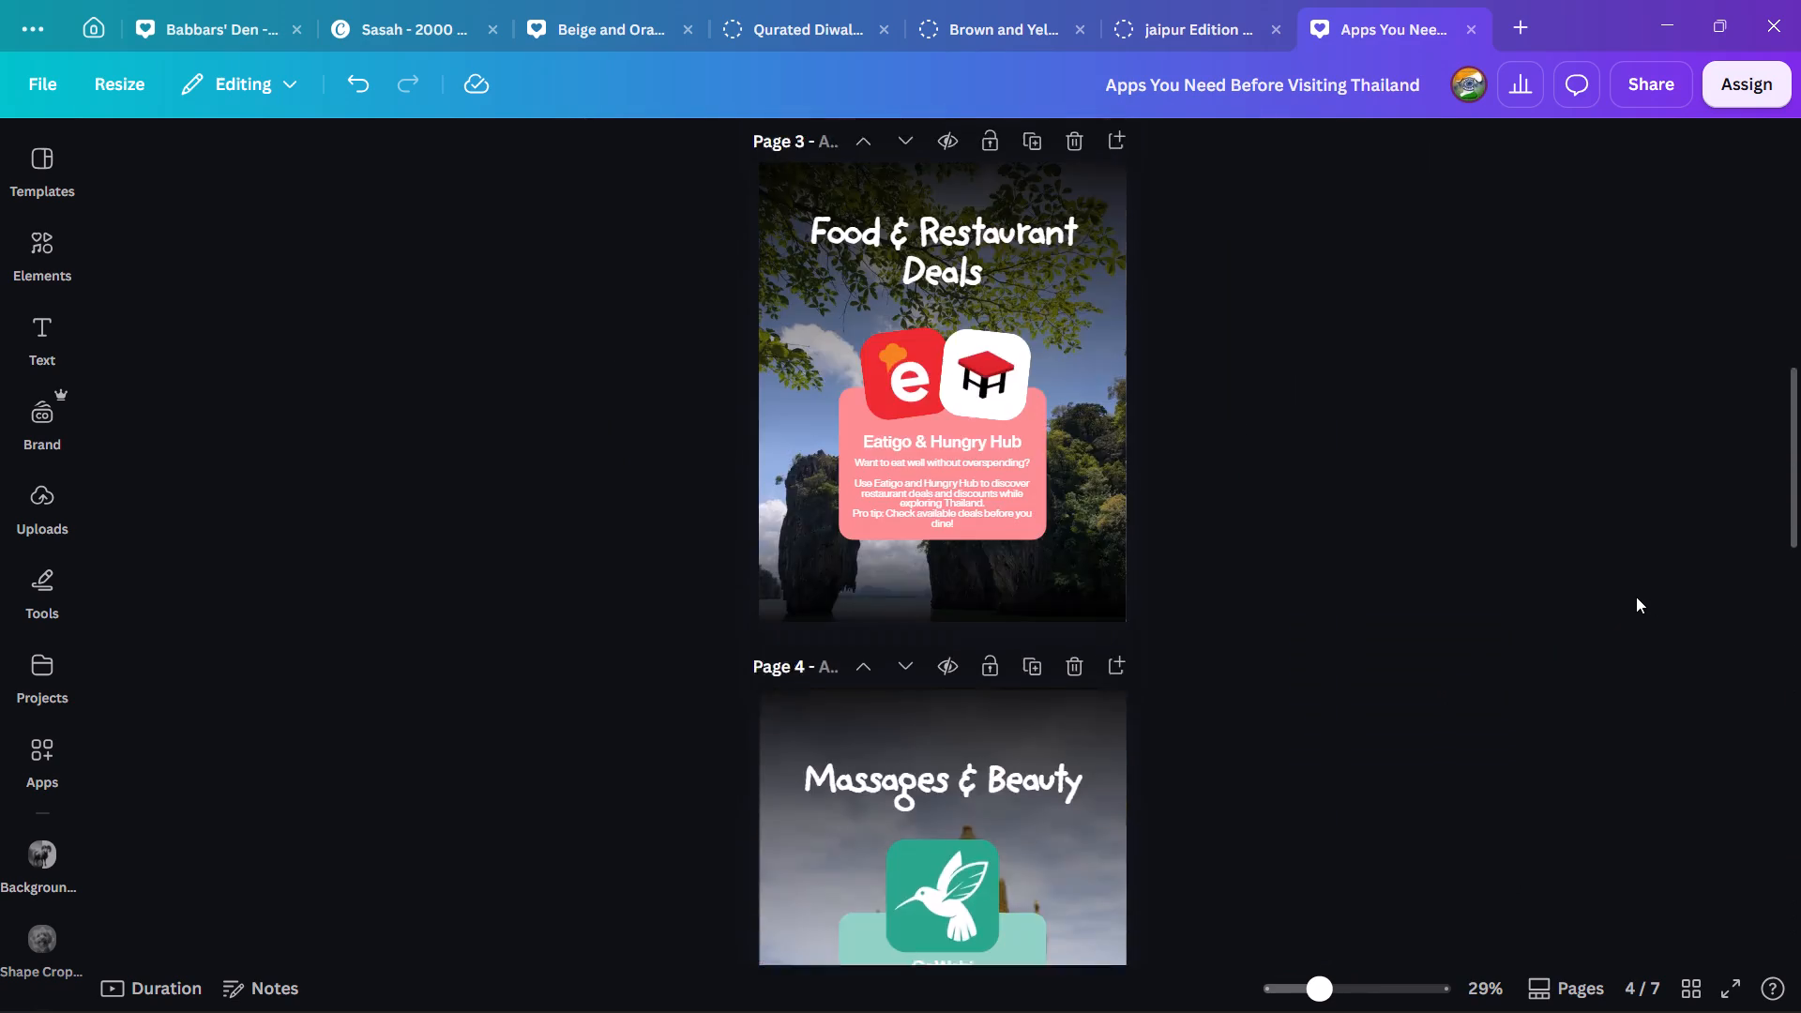
pyautogui.scroll(13, 1636, 597)
pyautogui.keyDown('ctrl'); pyautogui.scroll(4, 1464, 522); pyautogui.keyUp('ctrl')
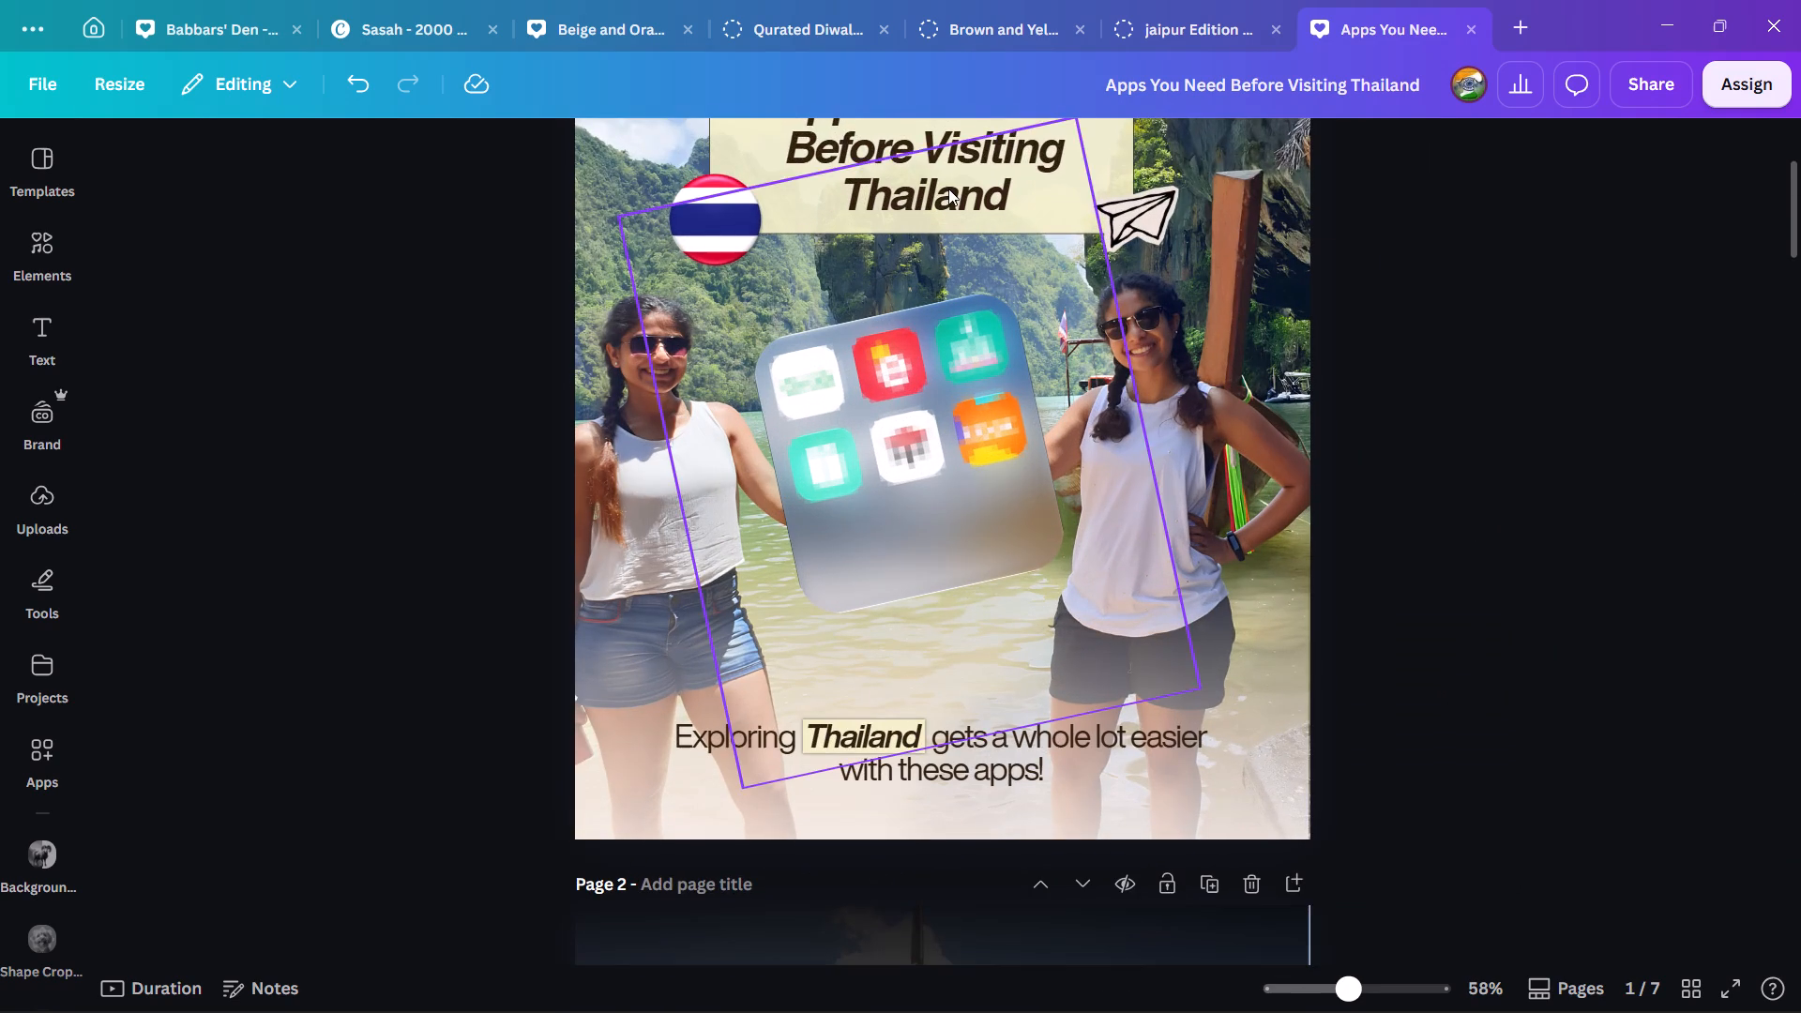
pyautogui.click(948, 189)
pyautogui.scroll(2, 1478, 431)
pyautogui.scroll(-7, 1549, 469)
pyautogui.click(1045, 546)
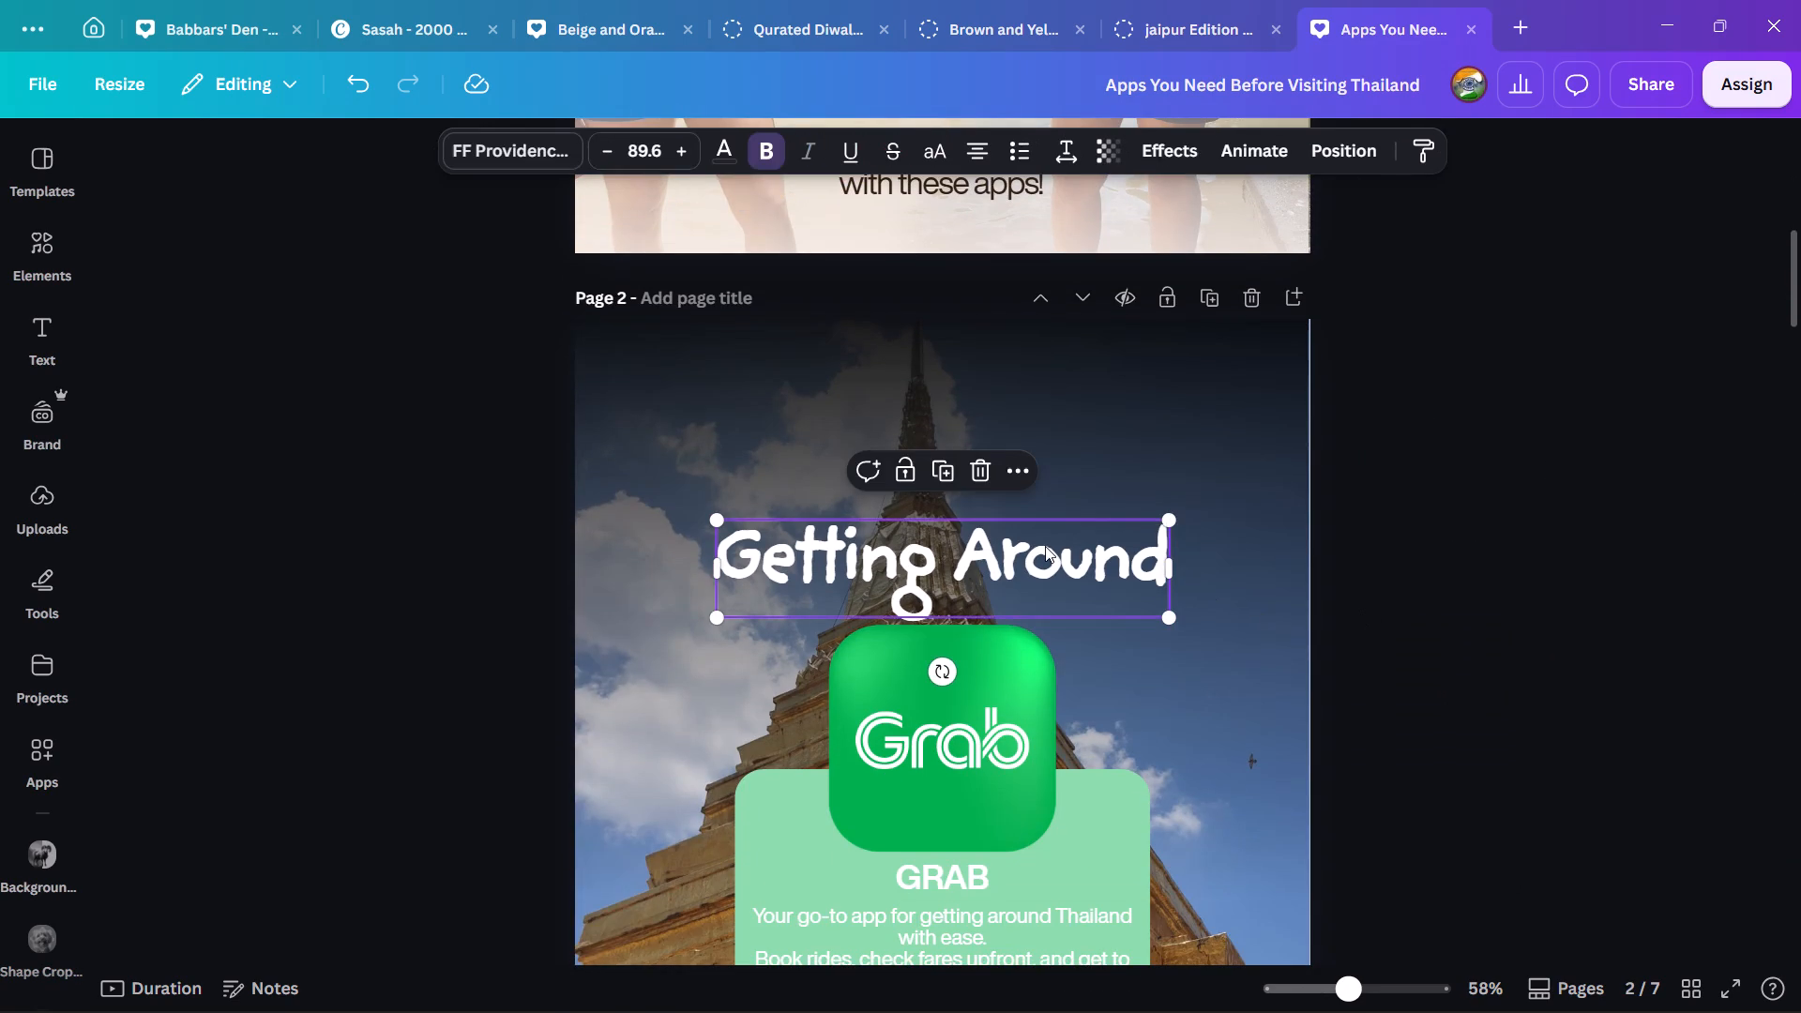
pyautogui.hotkey('ctrl', 'c')
pyautogui.scroll(9, 1380, 610)
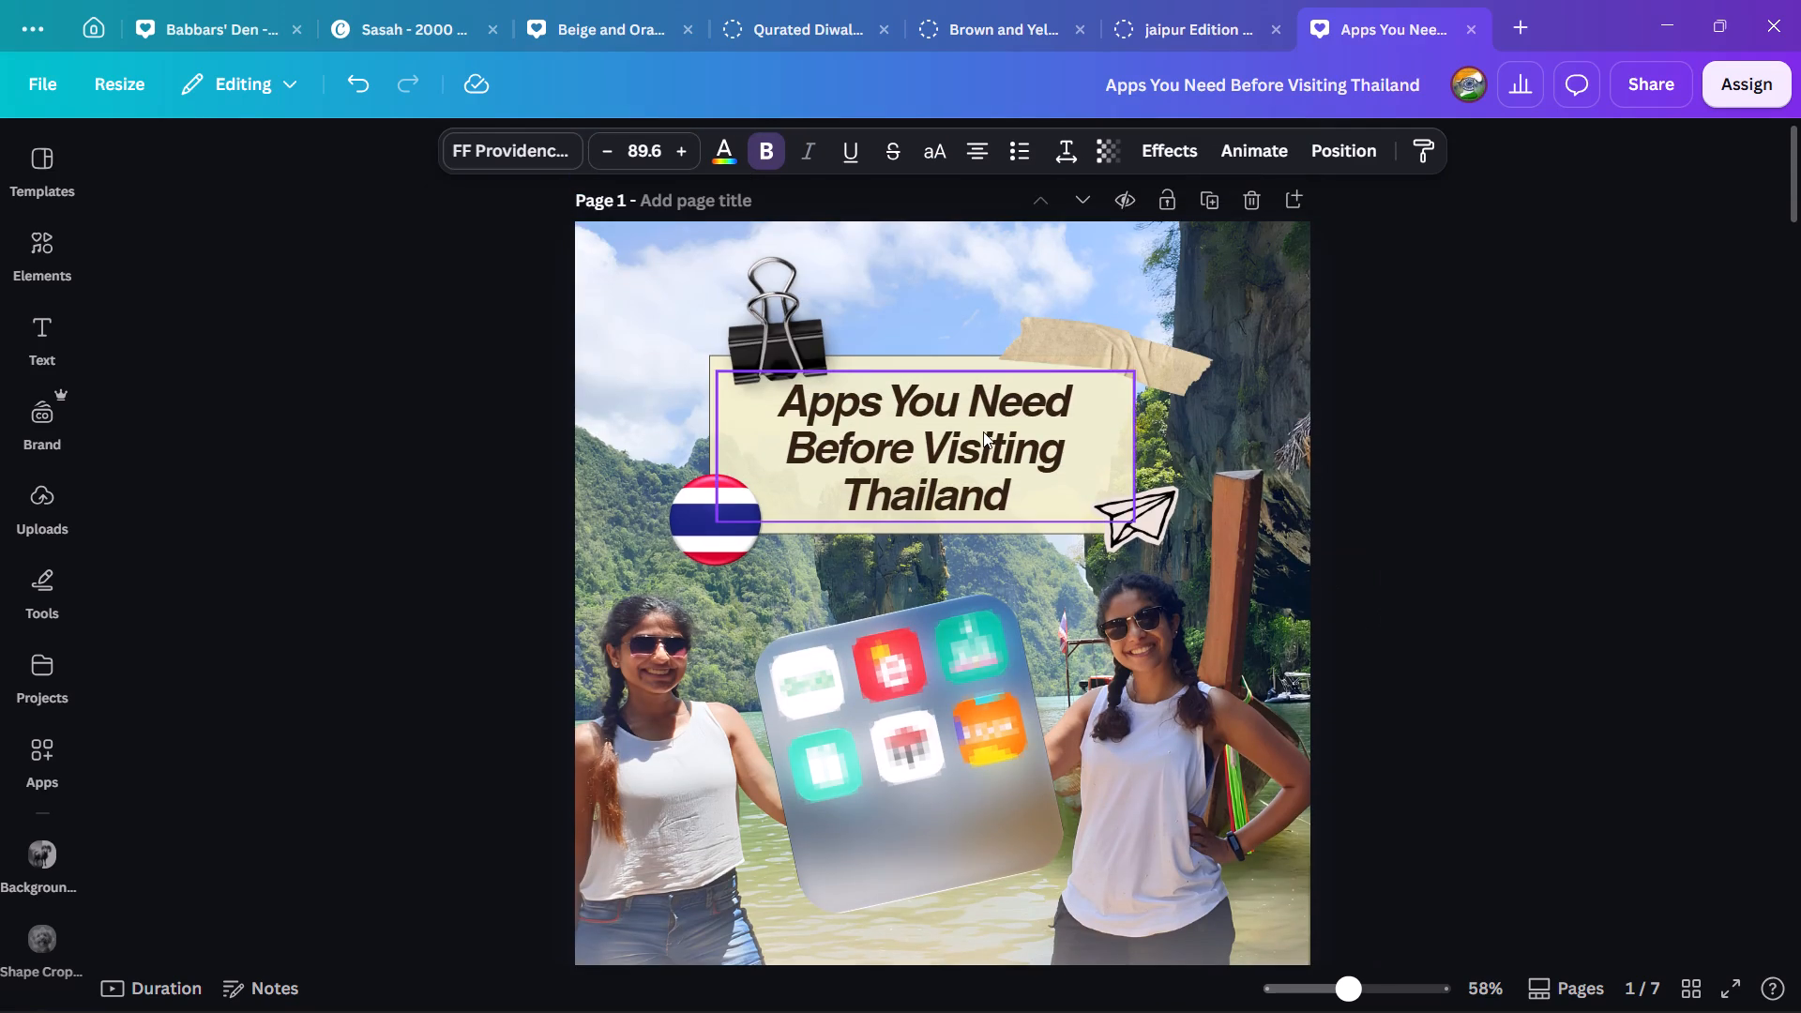
pyautogui.hotkey('ctrl', 'v')
pyautogui.moveTo(927, 446); pyautogui.dragTo(840, 550)
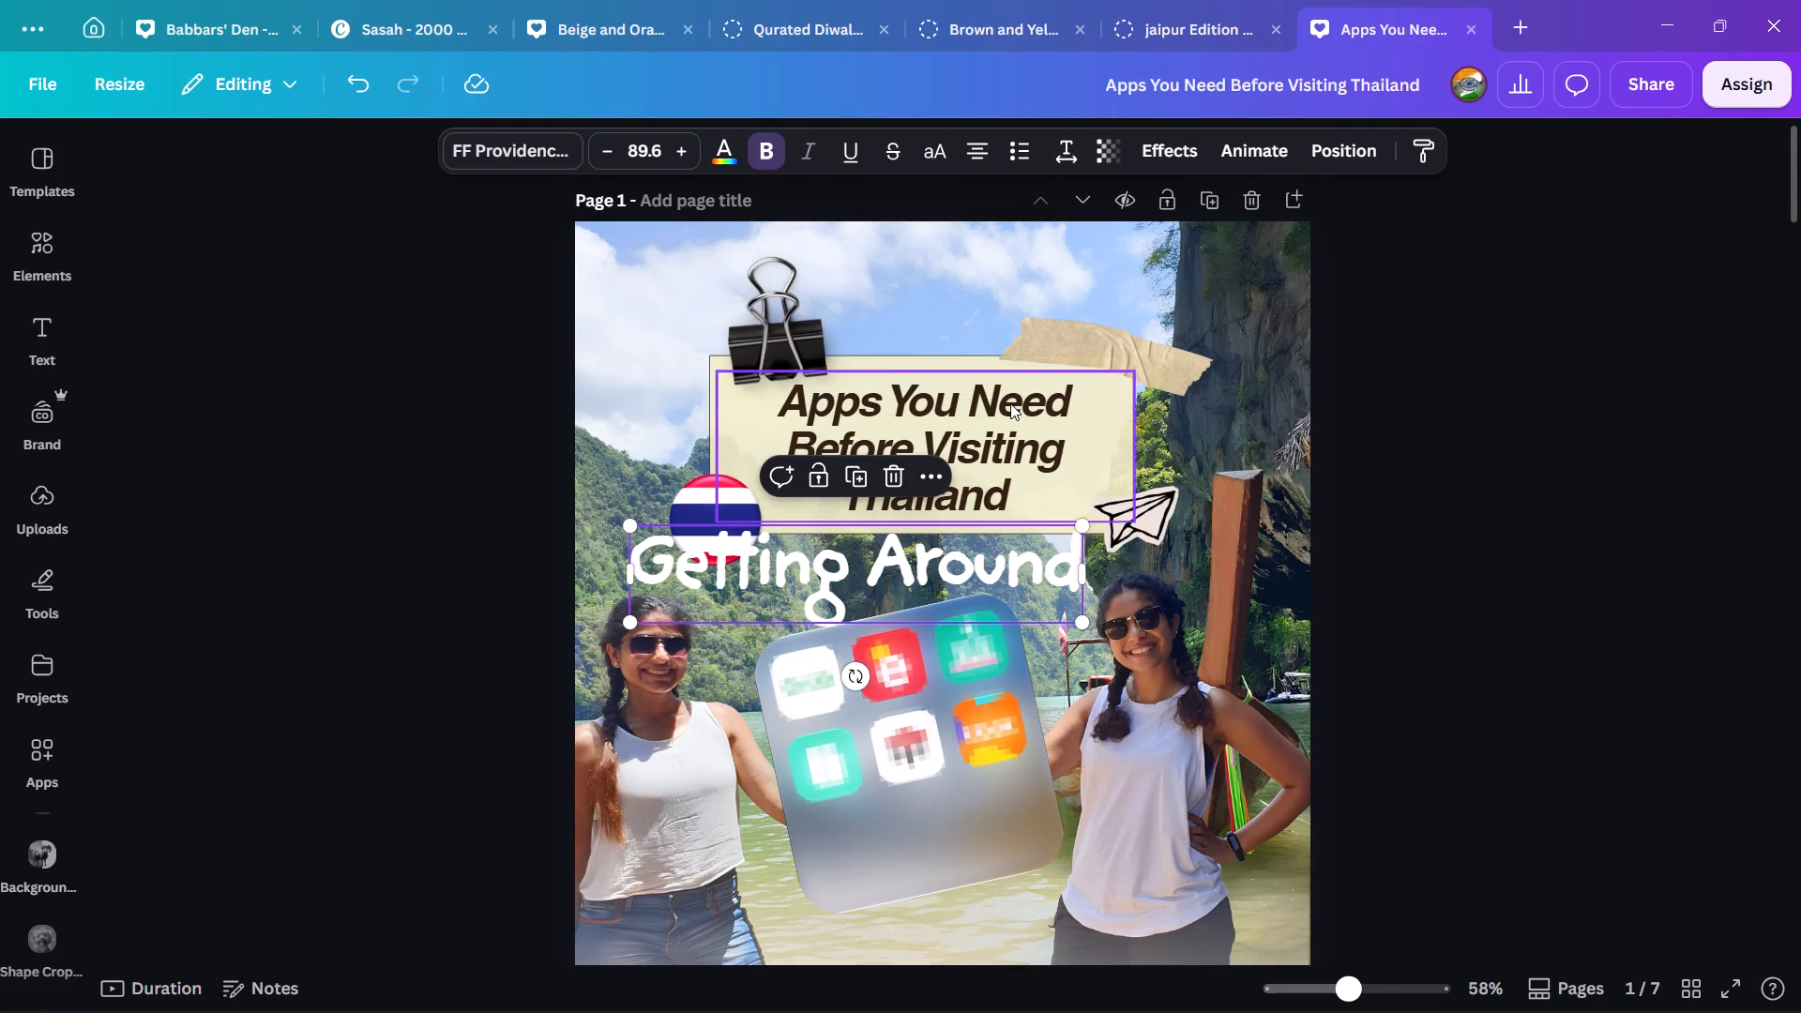
# Copy the wording "Apps You Need Before Visiting Thailand" from page 1's old title and delete that text element.
pyautogui.doubleClick(1010, 403)
pyautogui.moveTo(1080, 490); pyautogui.dragTo(669, 382)
pyautogui.hotkey('ctrl', 'c')
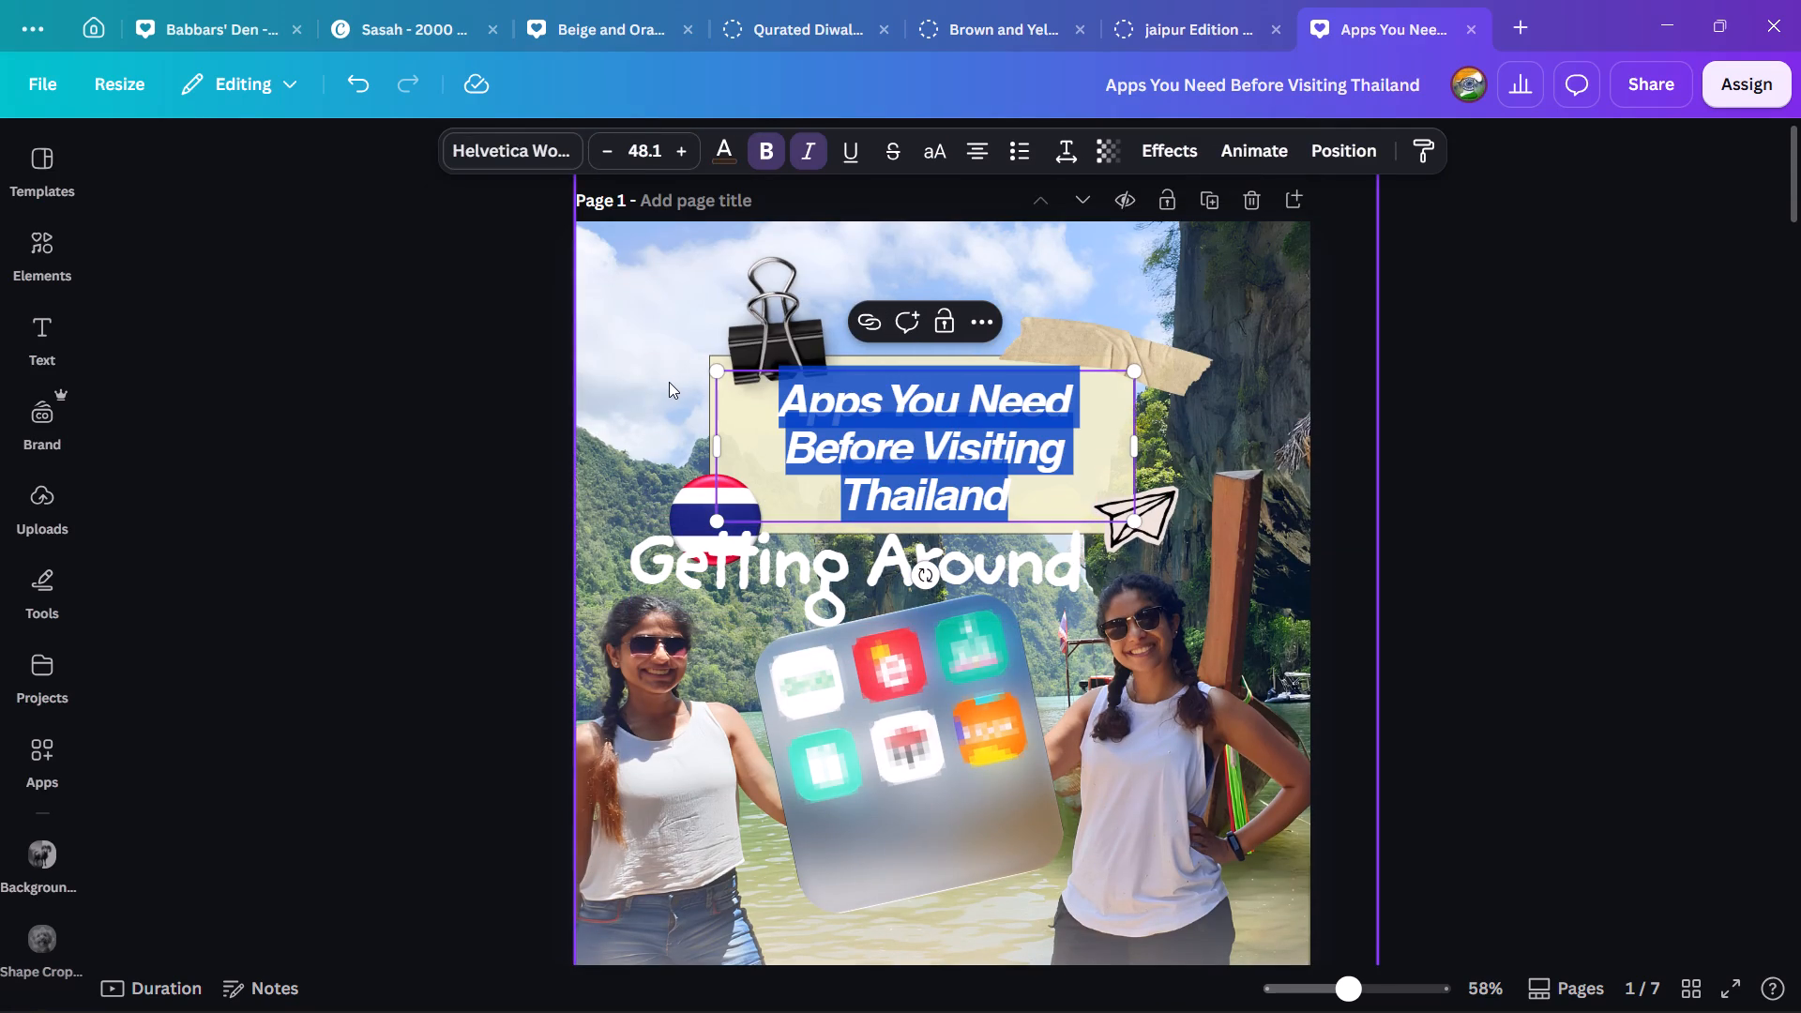
pyautogui.click(1559, 483)
pyautogui.click(1004, 443)
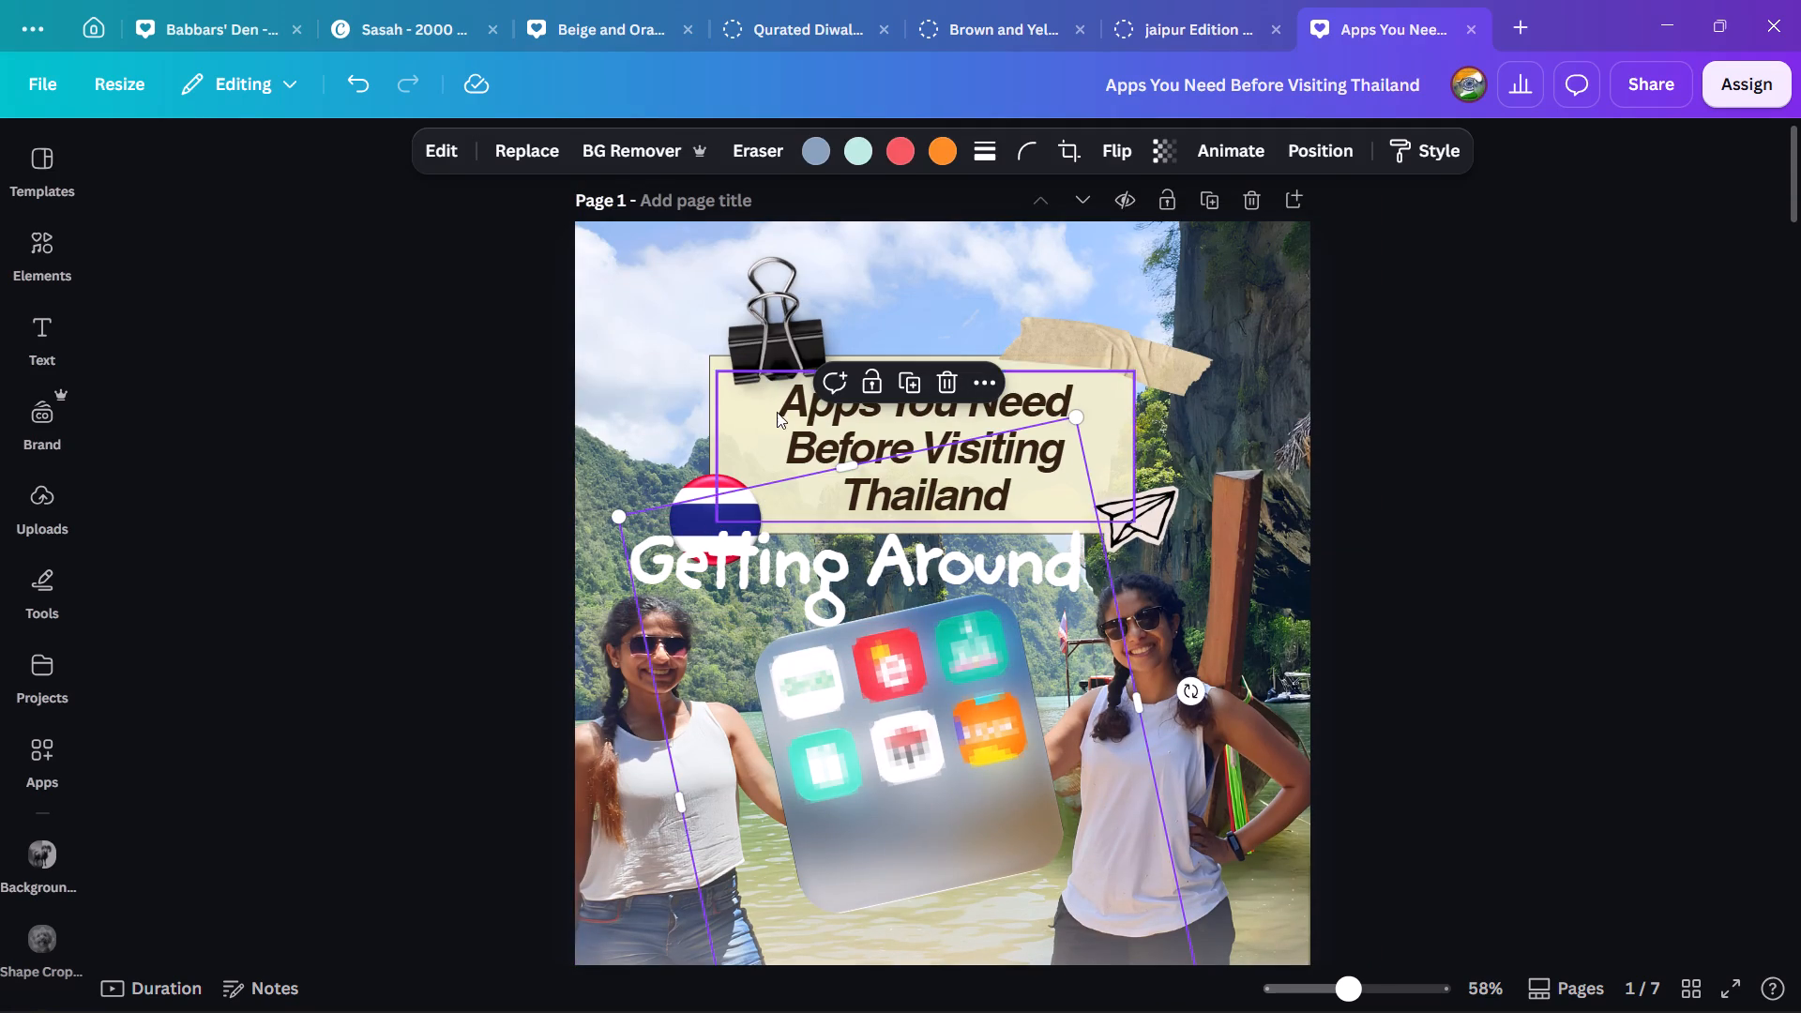
pyautogui.click(777, 412)
pyautogui.click(957, 320)
# Move the pasted heading onto the cream note and replace its text with "Apps You Need Before Visiting Thailand".
pyautogui.moveTo(831, 564); pyautogui.dragTo(921, 433)
pyautogui.click(936, 433)
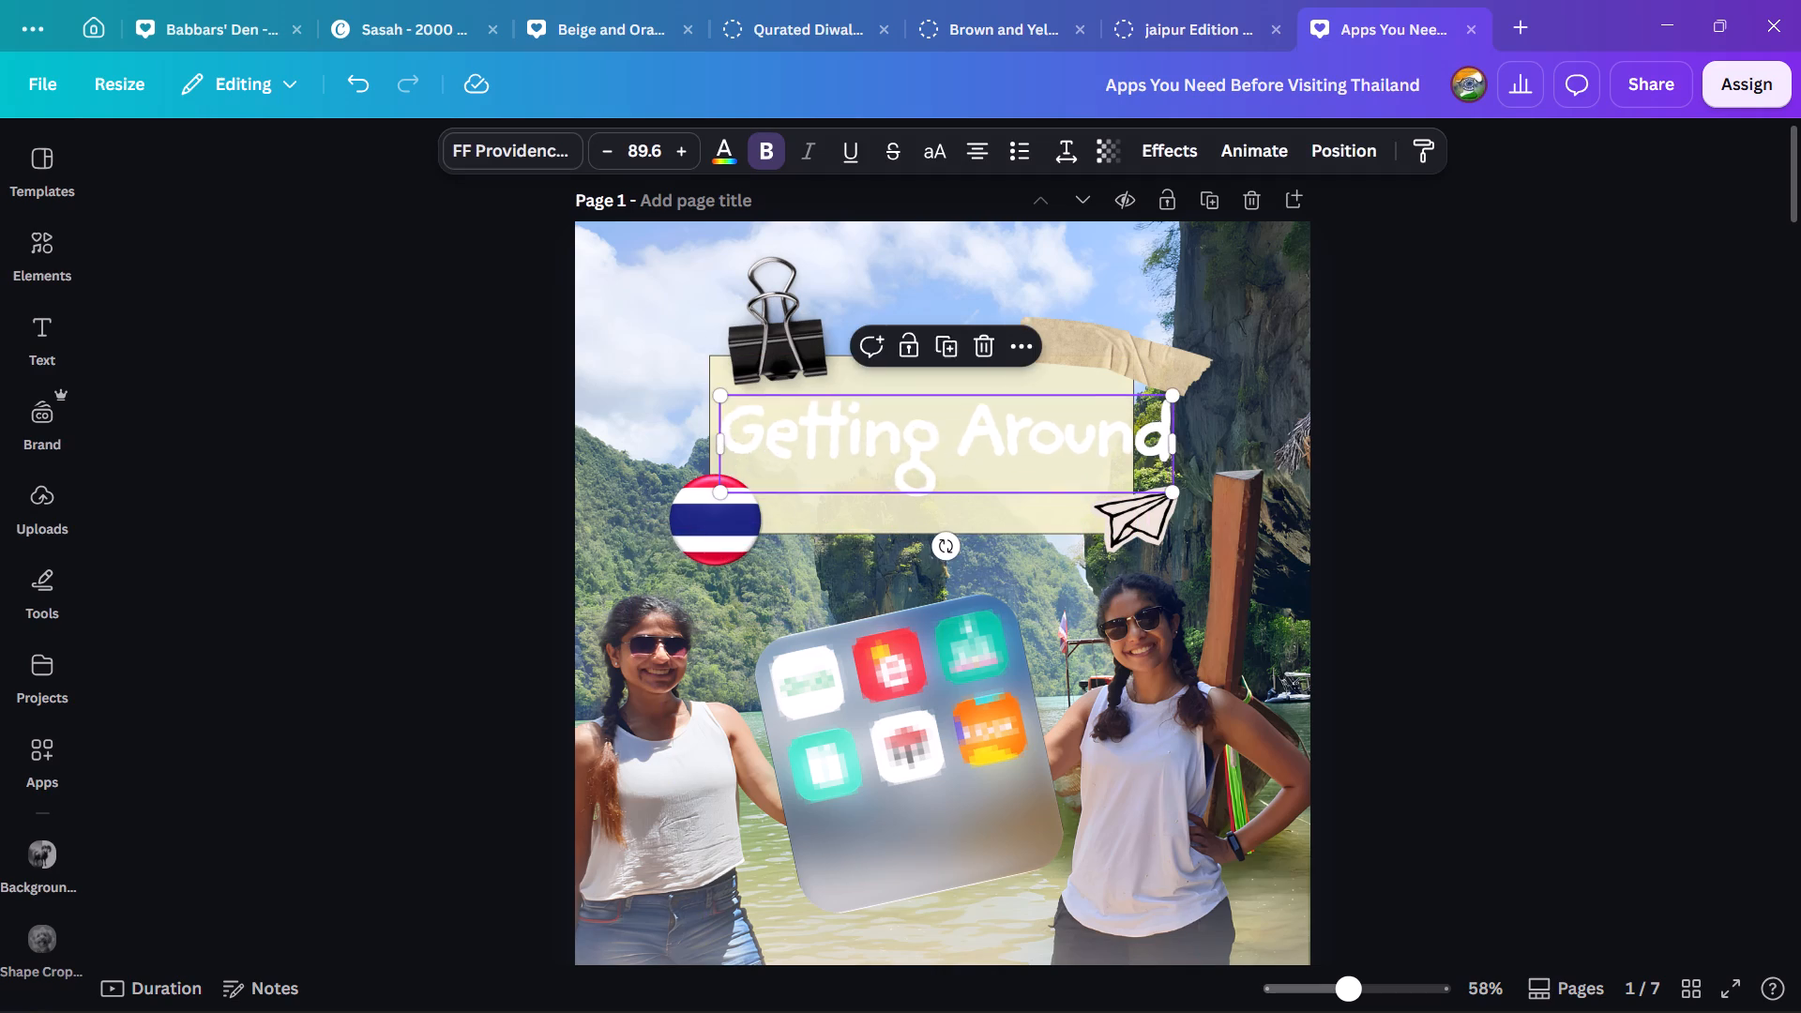
pyautogui.hotkey('ctrl', 'v')
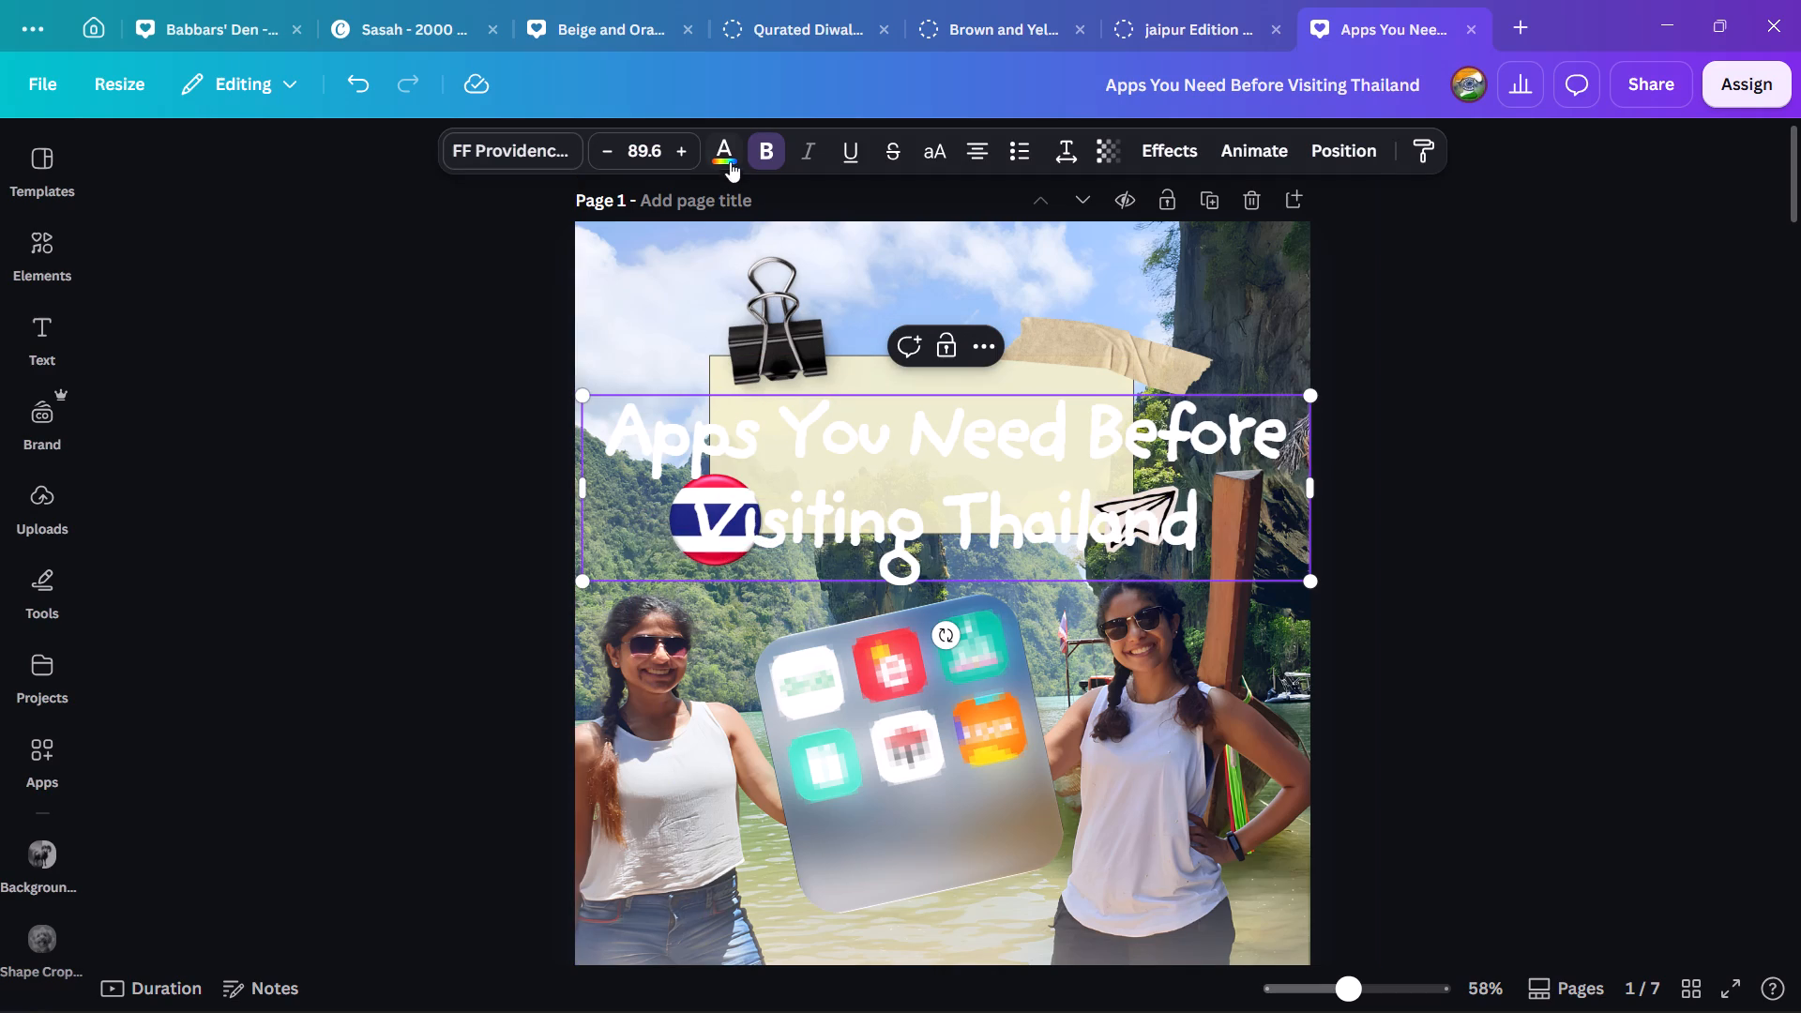
# Set page 1's handwritten-style title text colour to the design's dark brown.
pyautogui.click(725, 158)
pyautogui.click(276, 386)
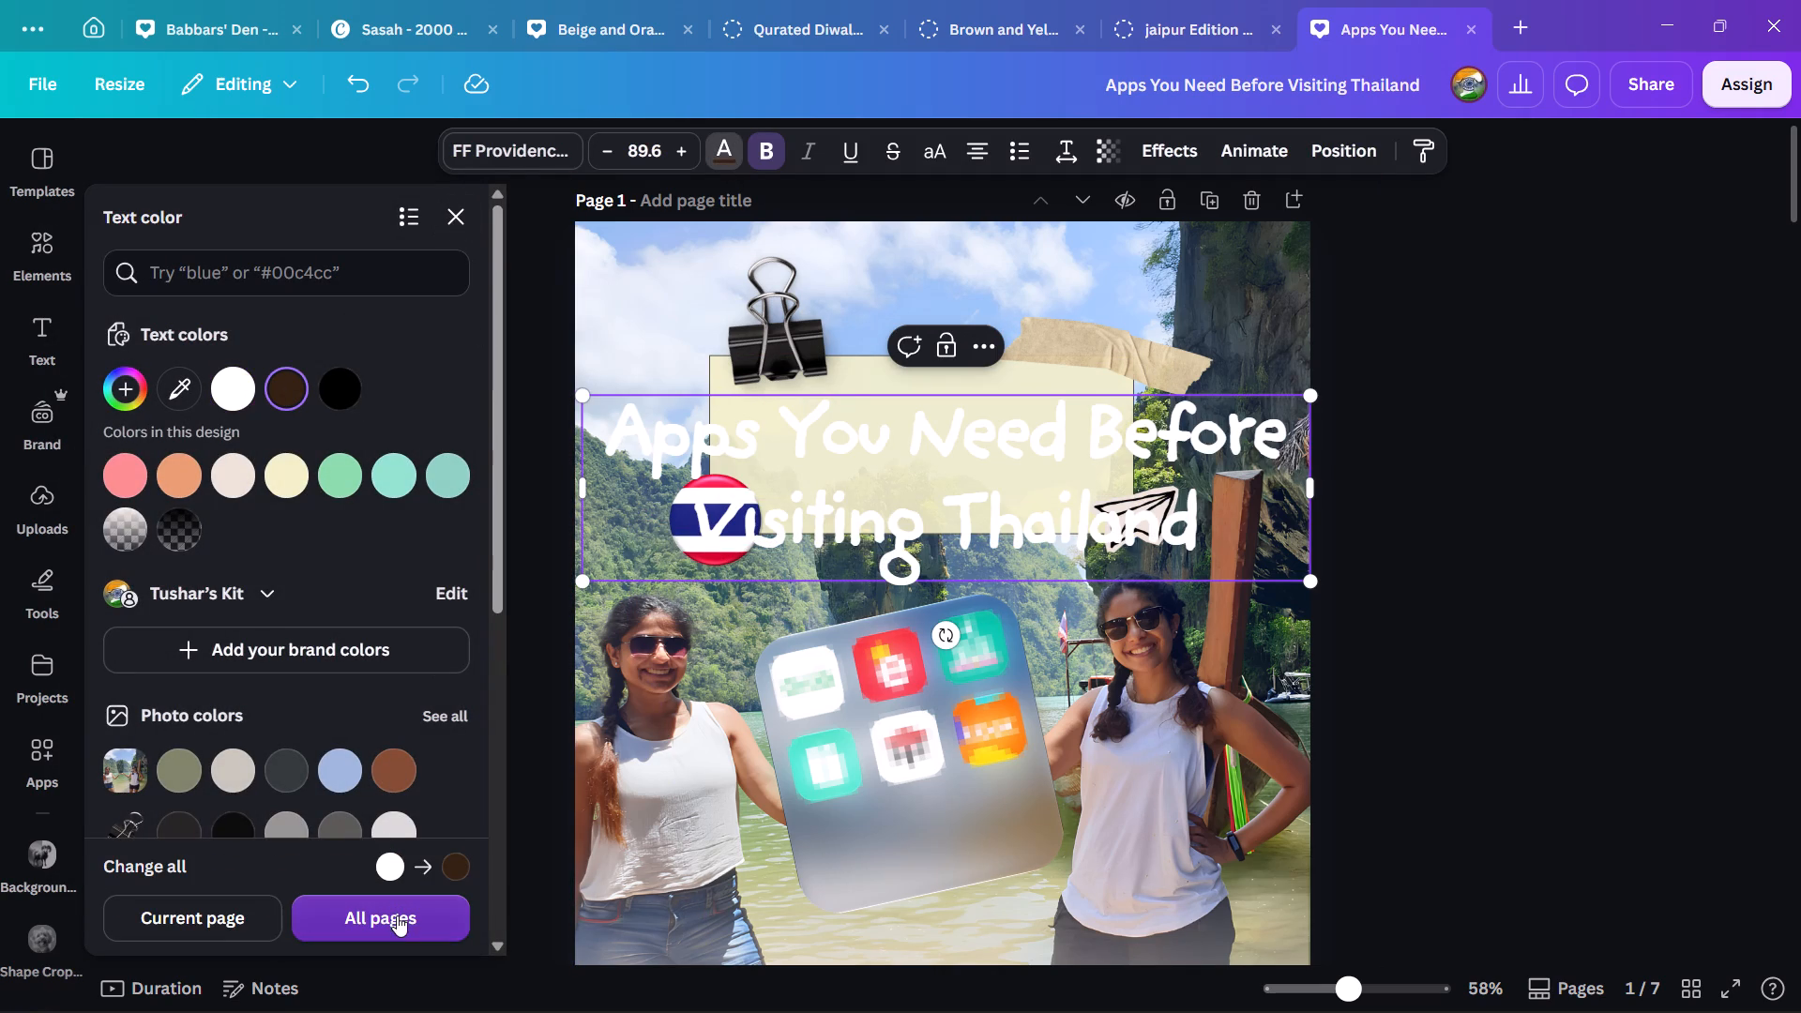
pyautogui.doubleClick(1676, 713)
pyautogui.click(1030, 486)
pyautogui.click(721, 178)
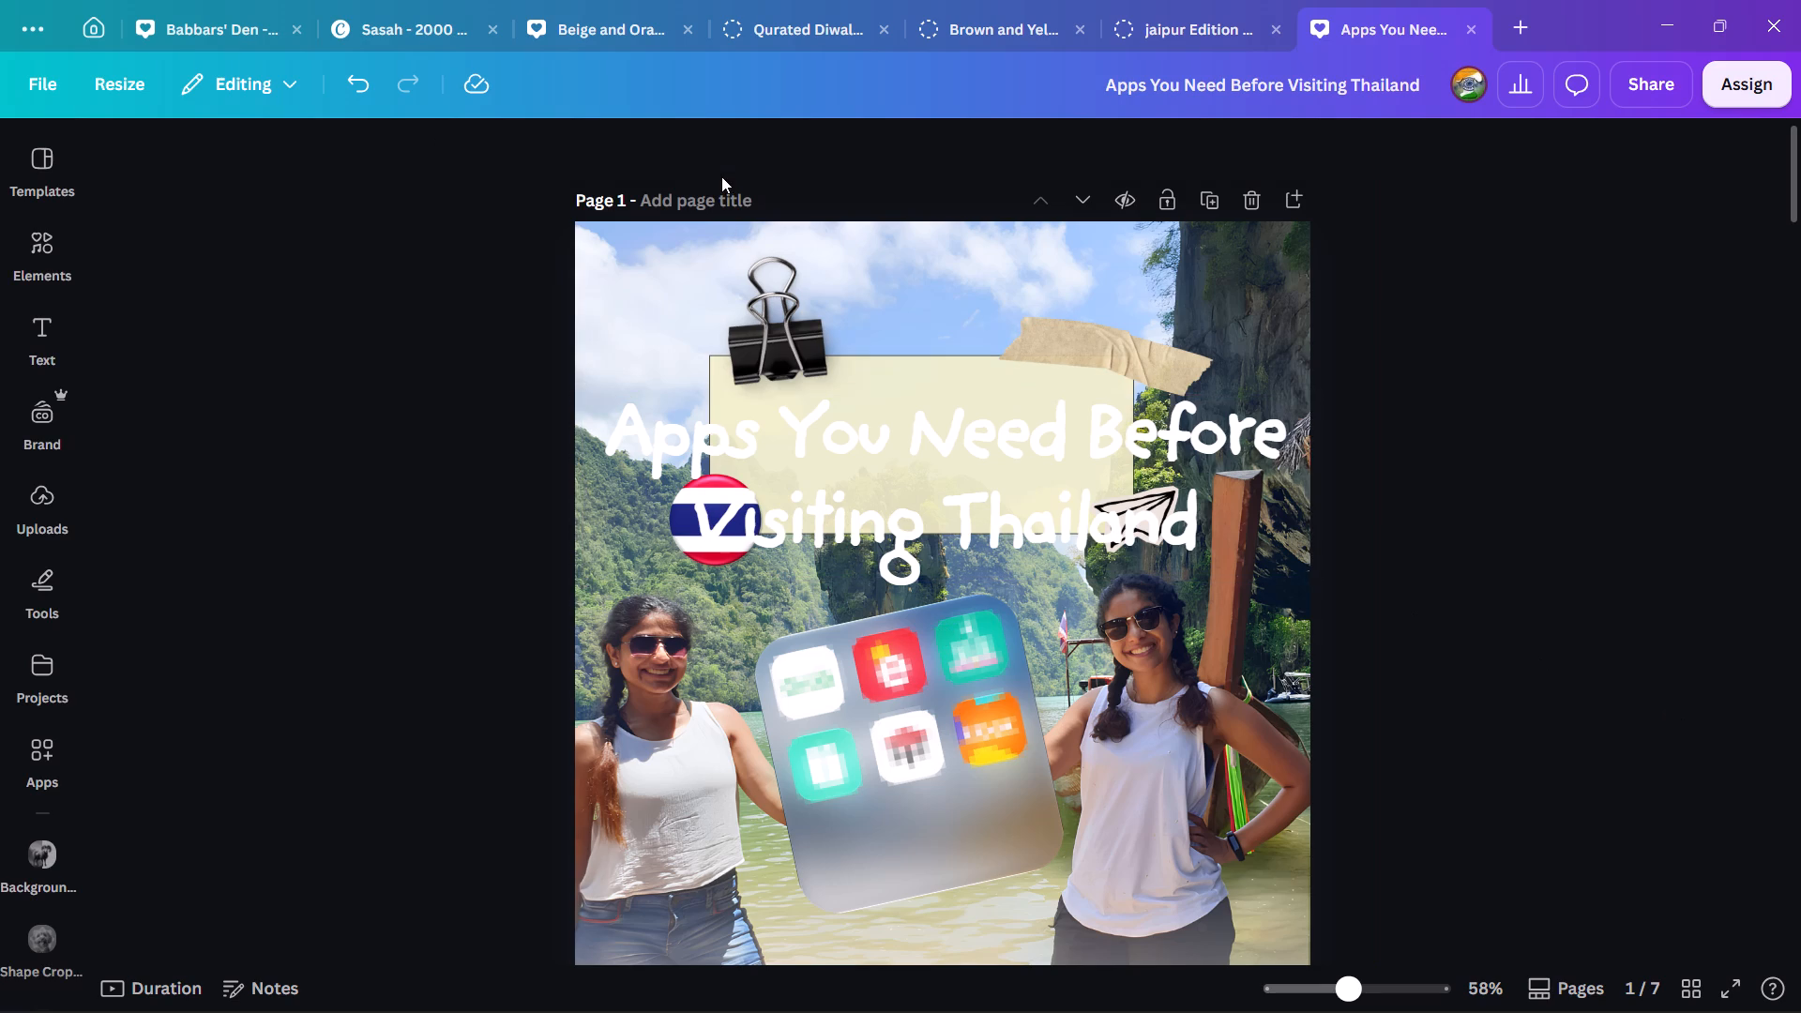
pyautogui.click(721, 172)
pyautogui.click(804, 446)
pyautogui.click(722, 153)
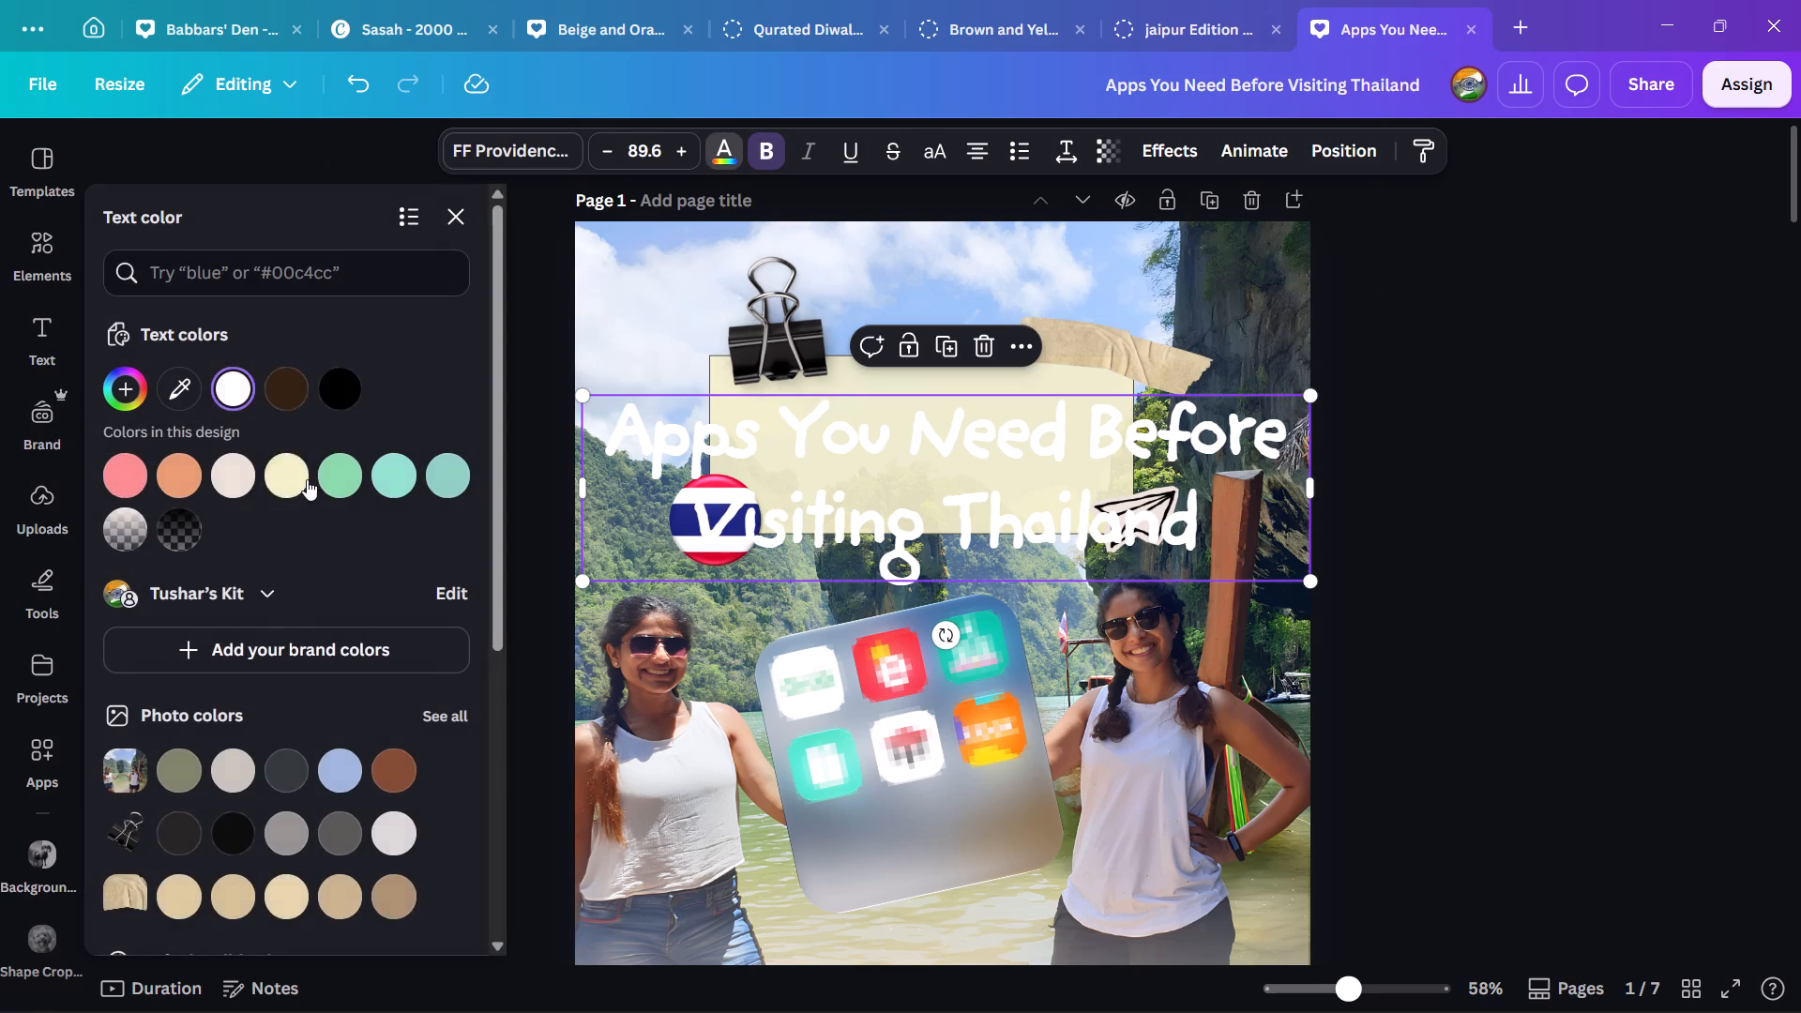
pyautogui.click(286, 396)
pyautogui.click(1578, 583)
# Scale page 1's title down to font size 51.3 and position it within the cream note.
pyautogui.click(1147, 484)
pyautogui.moveTo(1311, 395); pyautogui.dragTo(1070, 412)
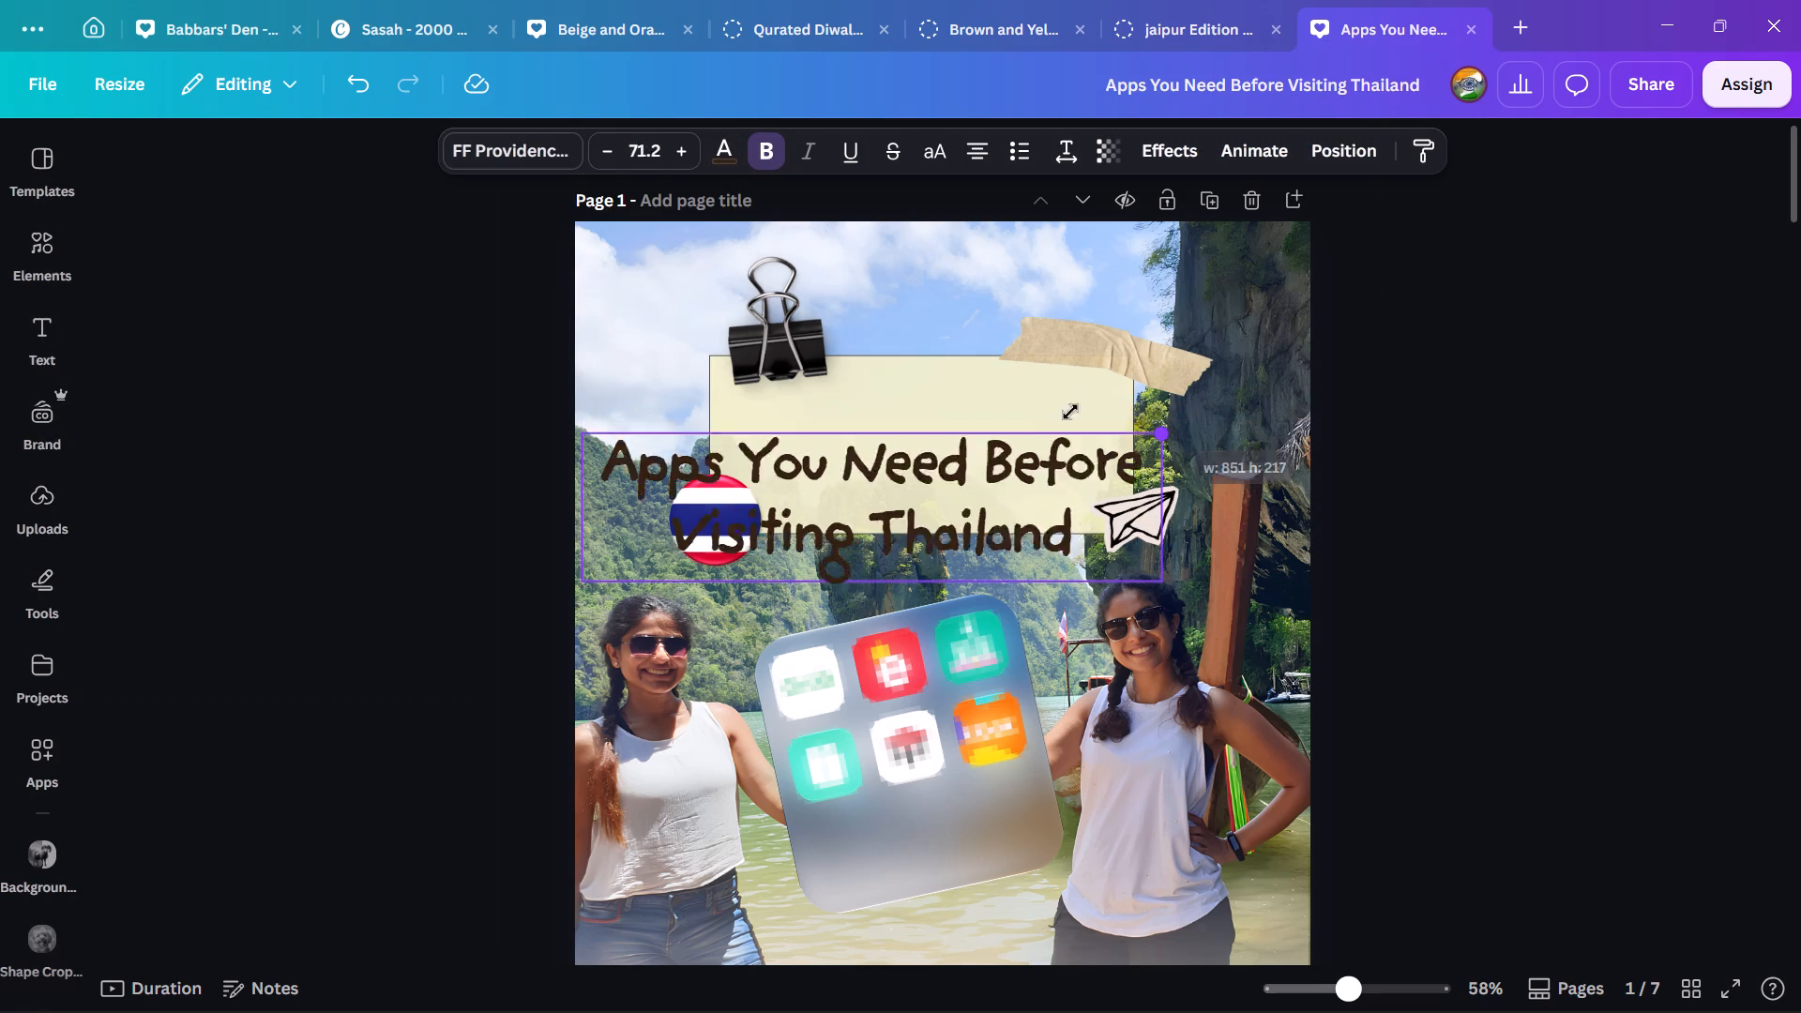
pyautogui.moveTo(1070, 412); pyautogui.dragTo(1006, 419)
pyautogui.moveTo(910, 513); pyautogui.dragTo(1041, 444)
pyautogui.click(1555, 530)
pyautogui.moveTo(884, 528); pyautogui.dragTo(997, 447)
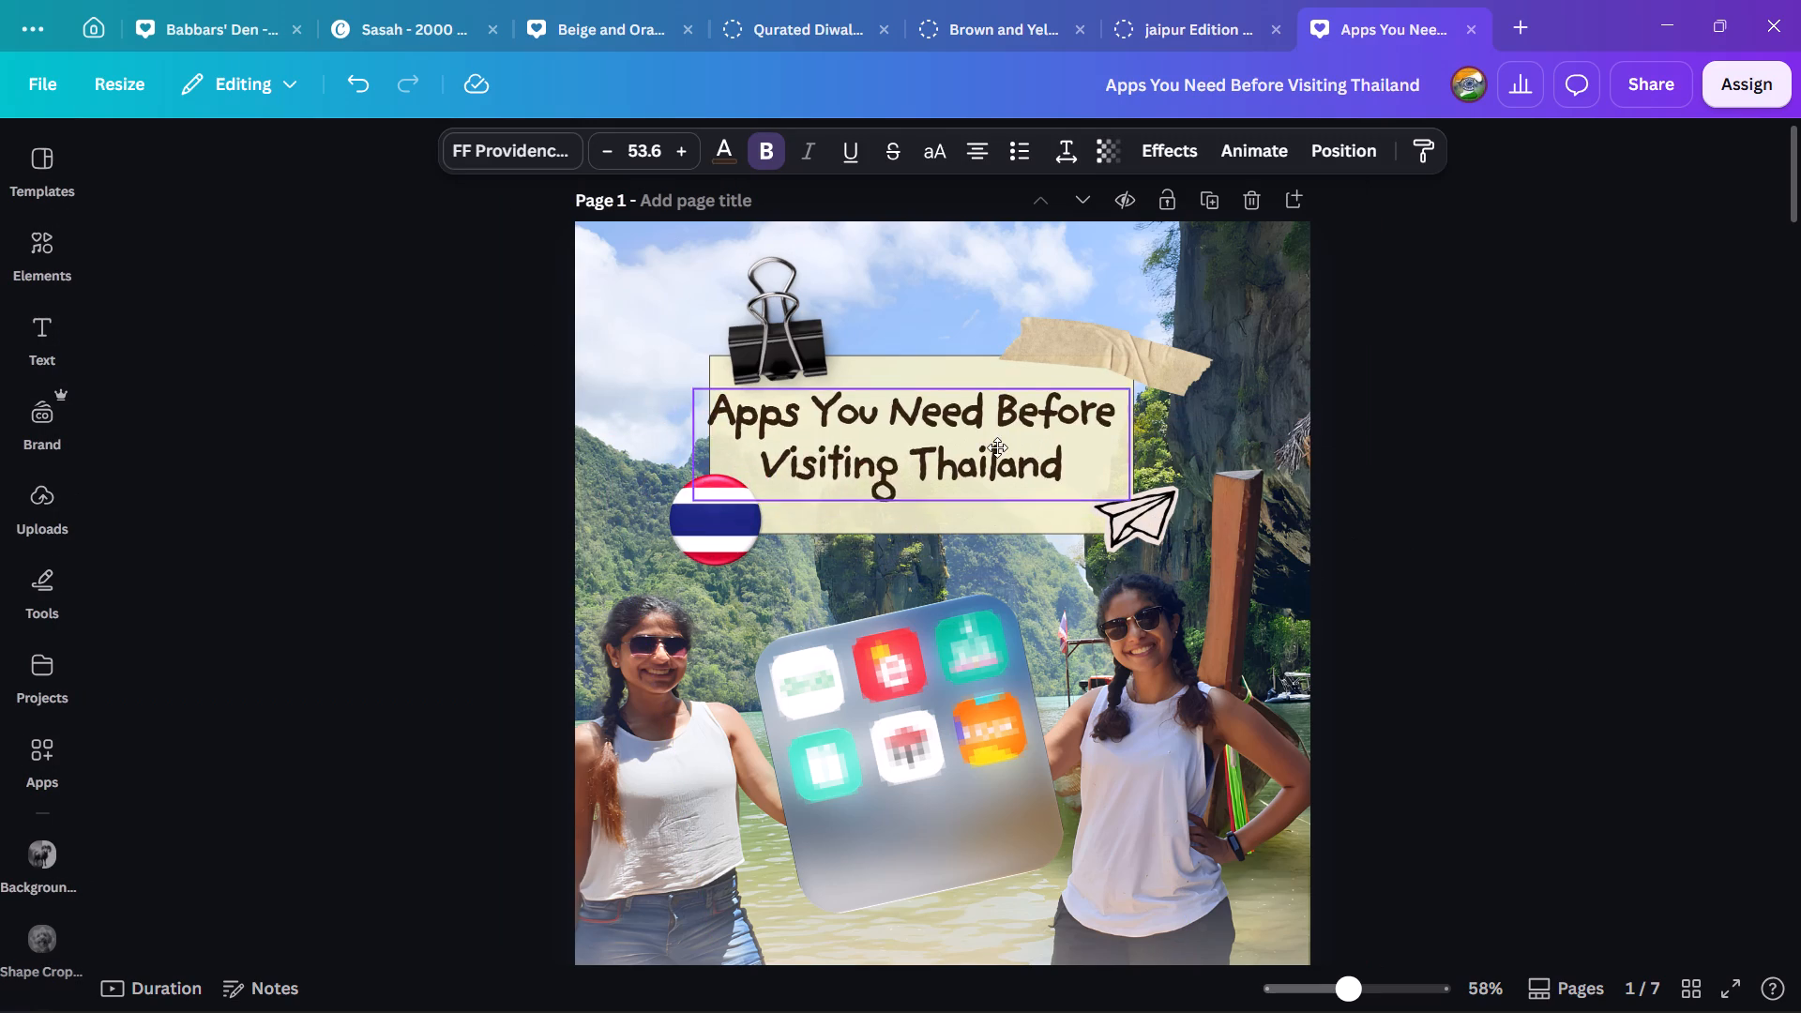
pyautogui.moveTo(997, 447); pyautogui.dragTo(1012, 463)
pyautogui.moveTo(1147, 408); pyautogui.dragTo(1105, 415)
pyautogui.moveTo(991, 467); pyautogui.dragTo(1013, 449)
pyautogui.click(1491, 503)
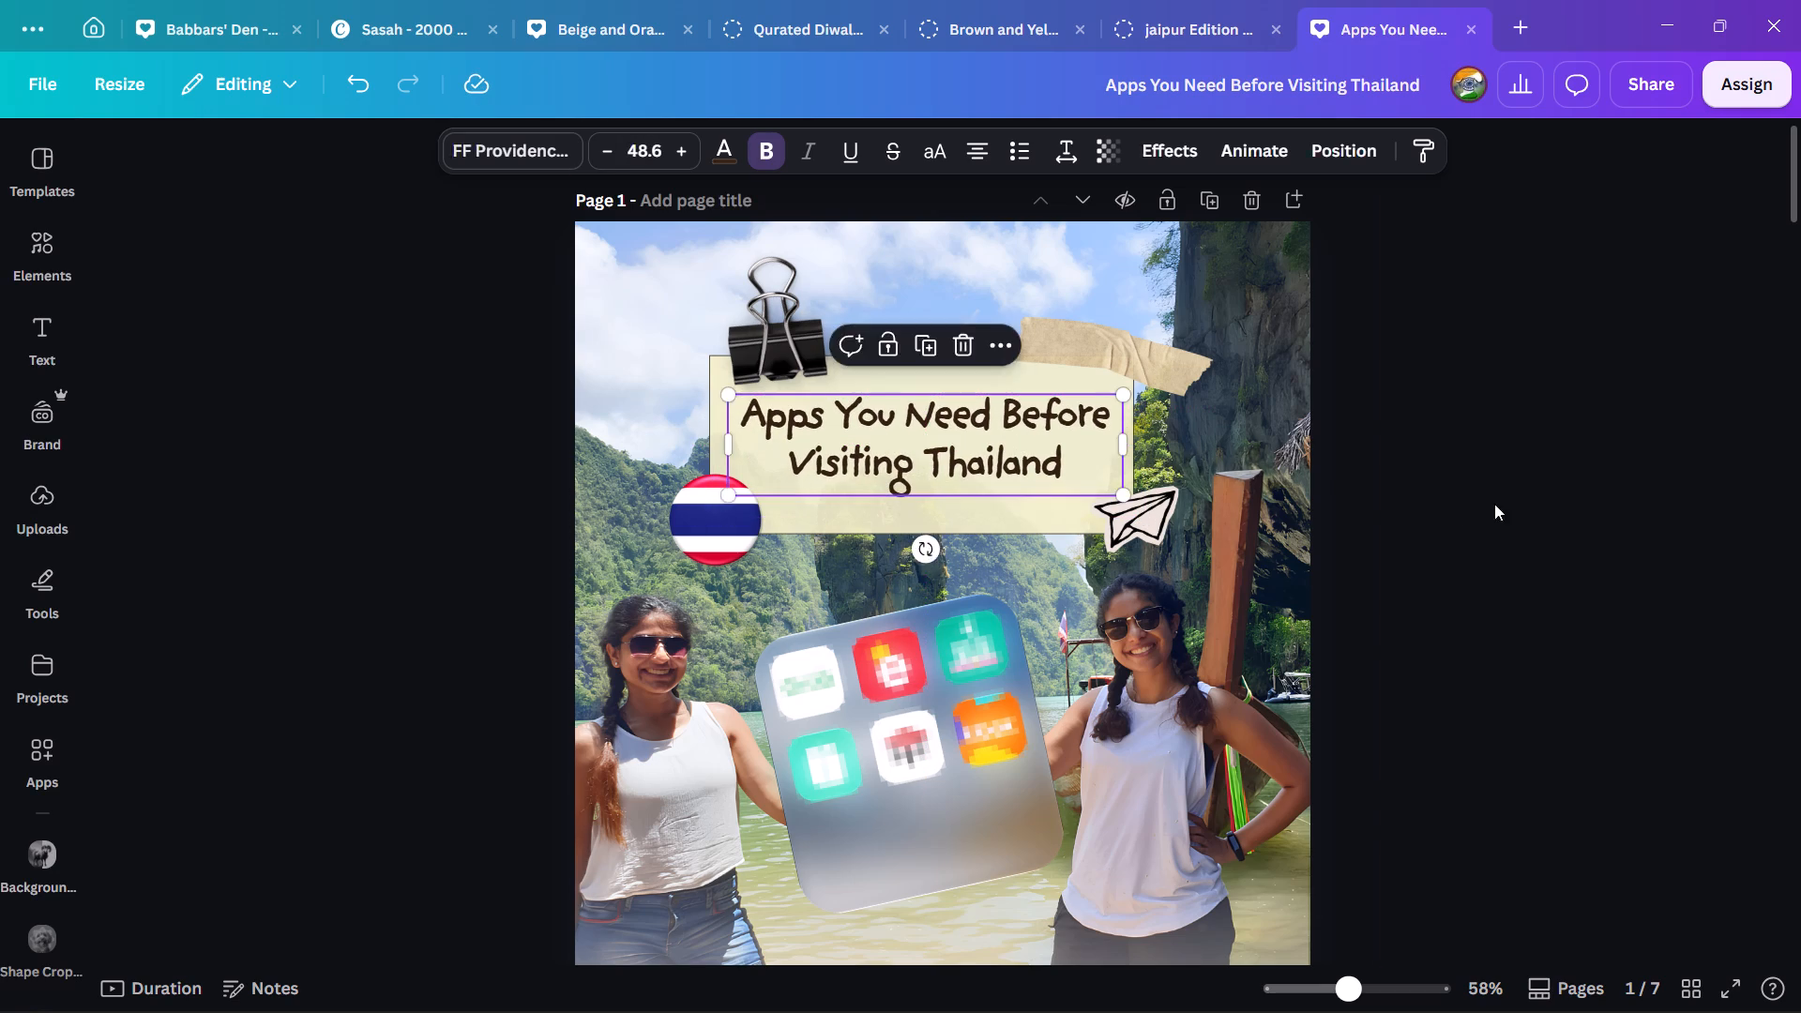
pyautogui.click(1010, 453)
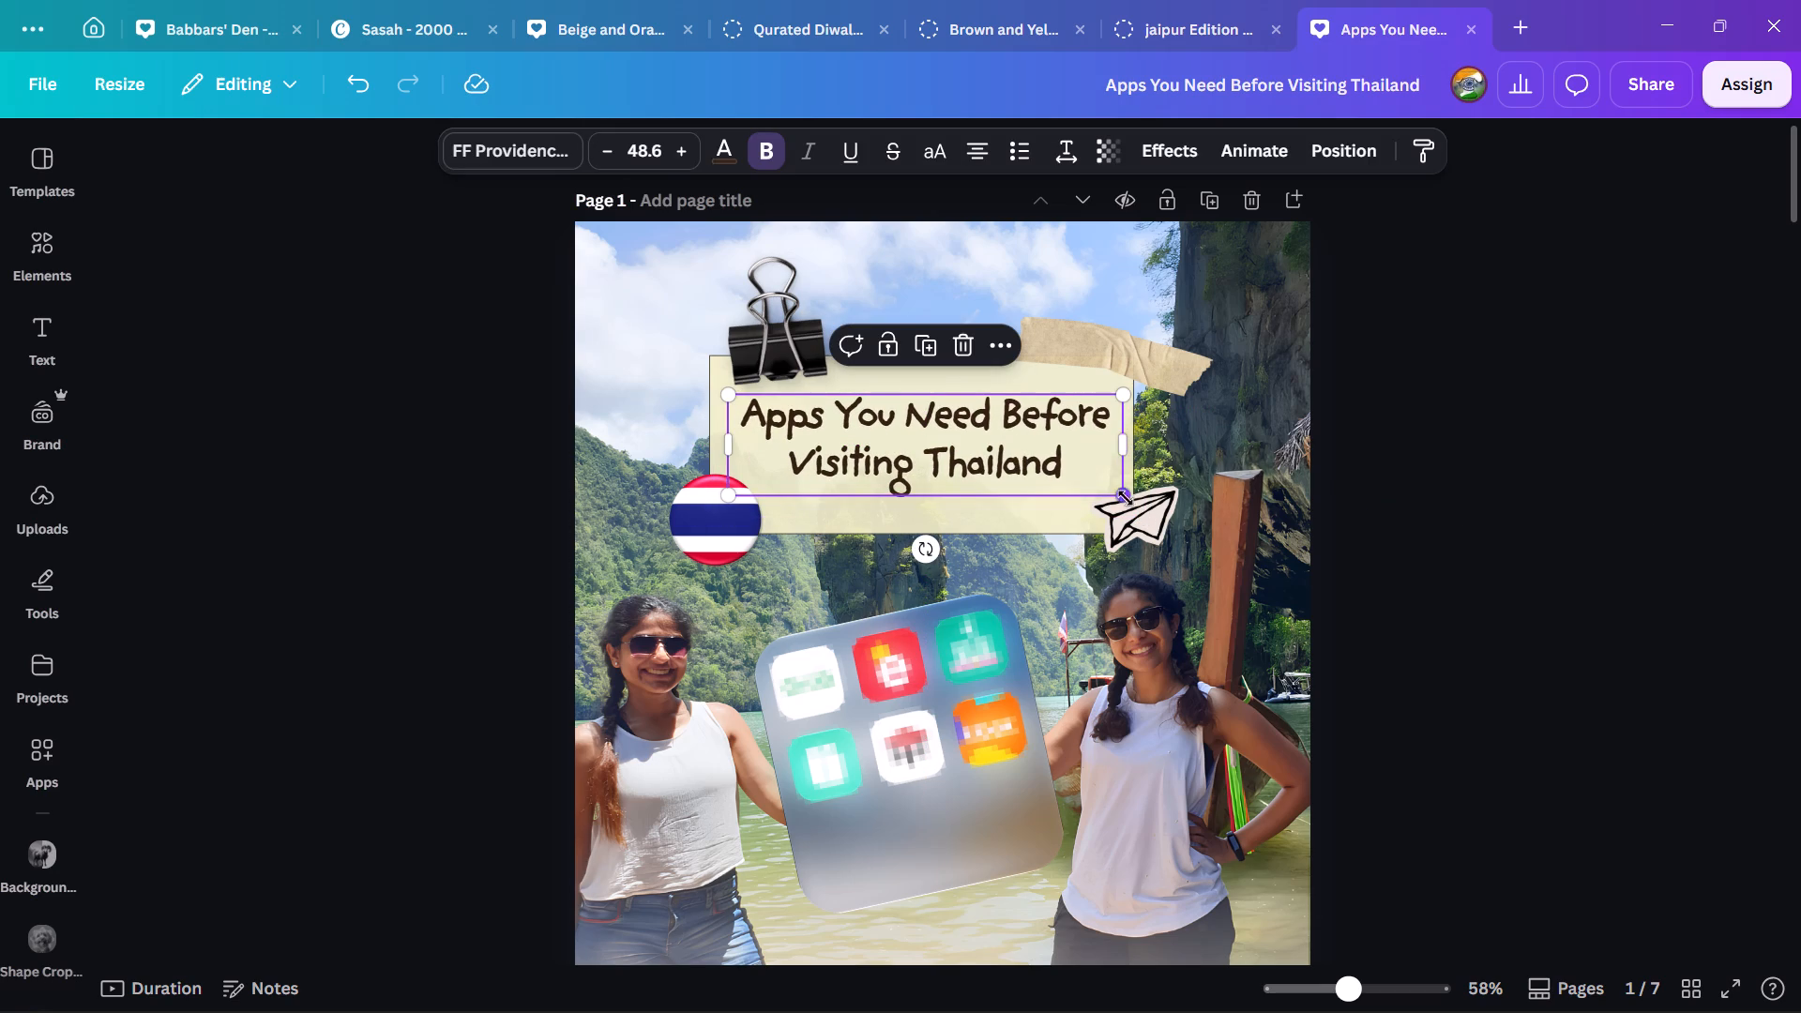
pyautogui.moveTo(1124, 503); pyautogui.dragTo(1138, 515)
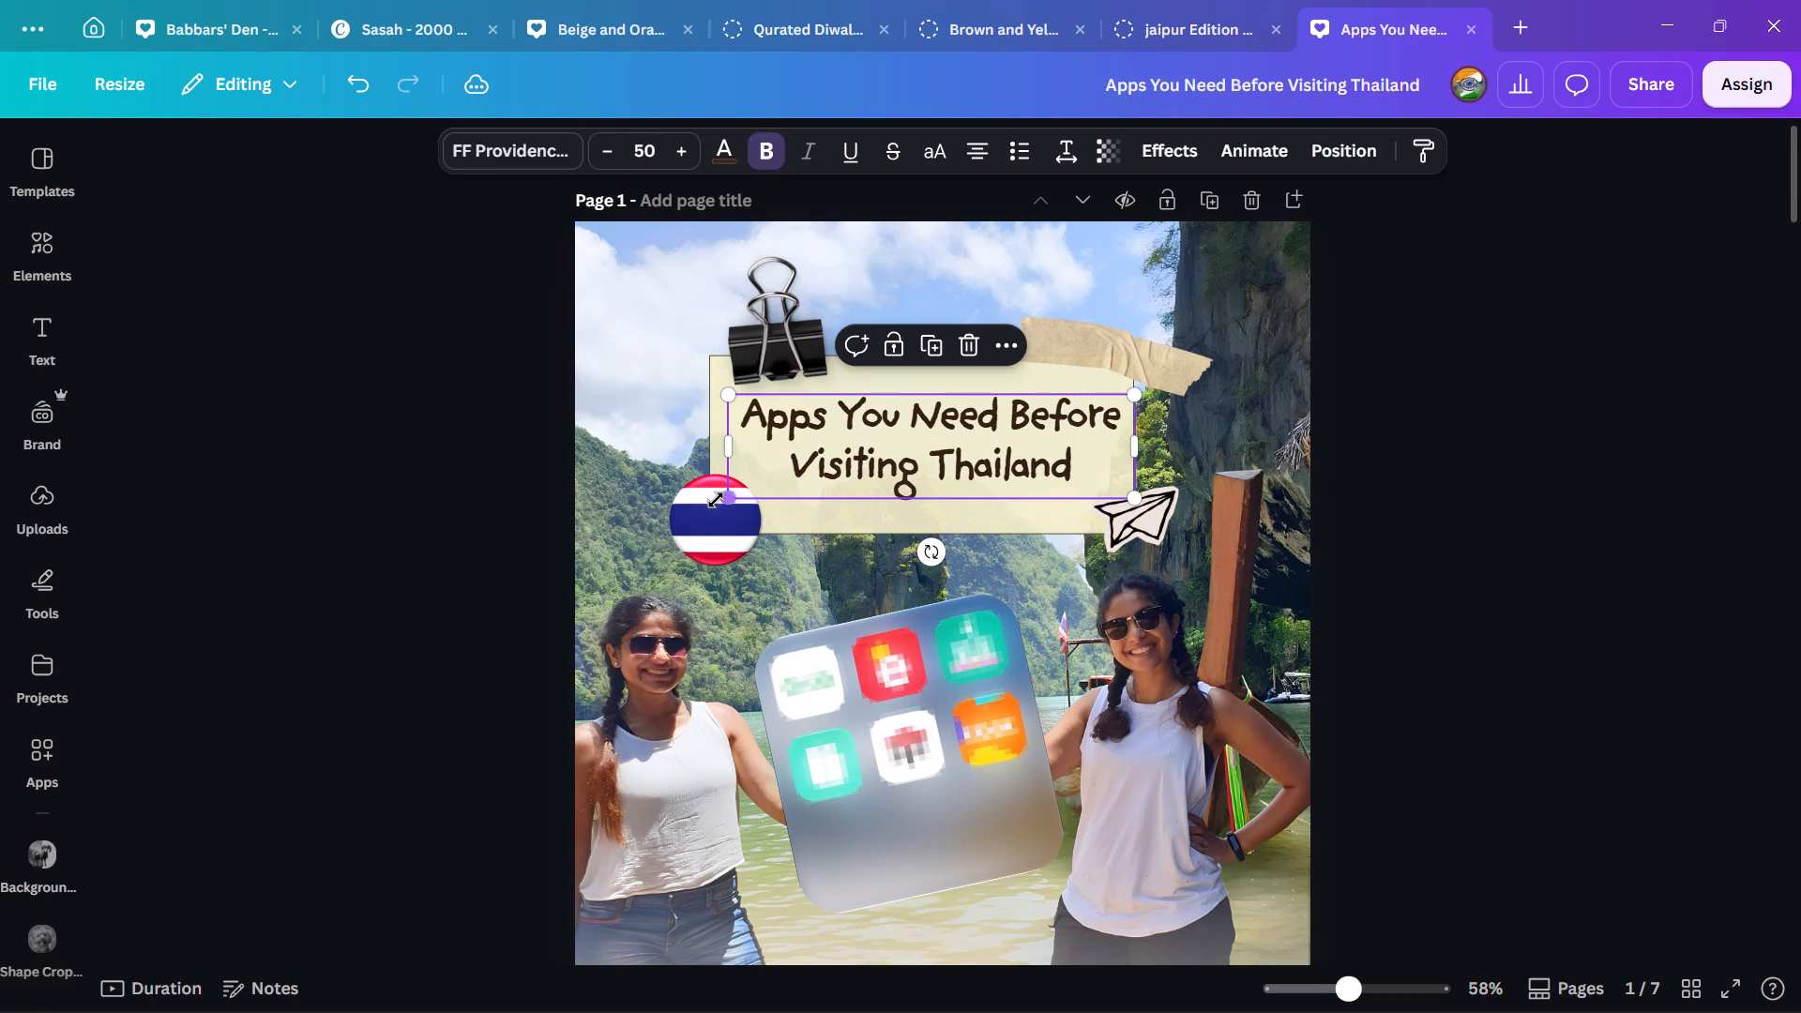
pyautogui.moveTo(720, 499); pyautogui.dragTo(708, 506)
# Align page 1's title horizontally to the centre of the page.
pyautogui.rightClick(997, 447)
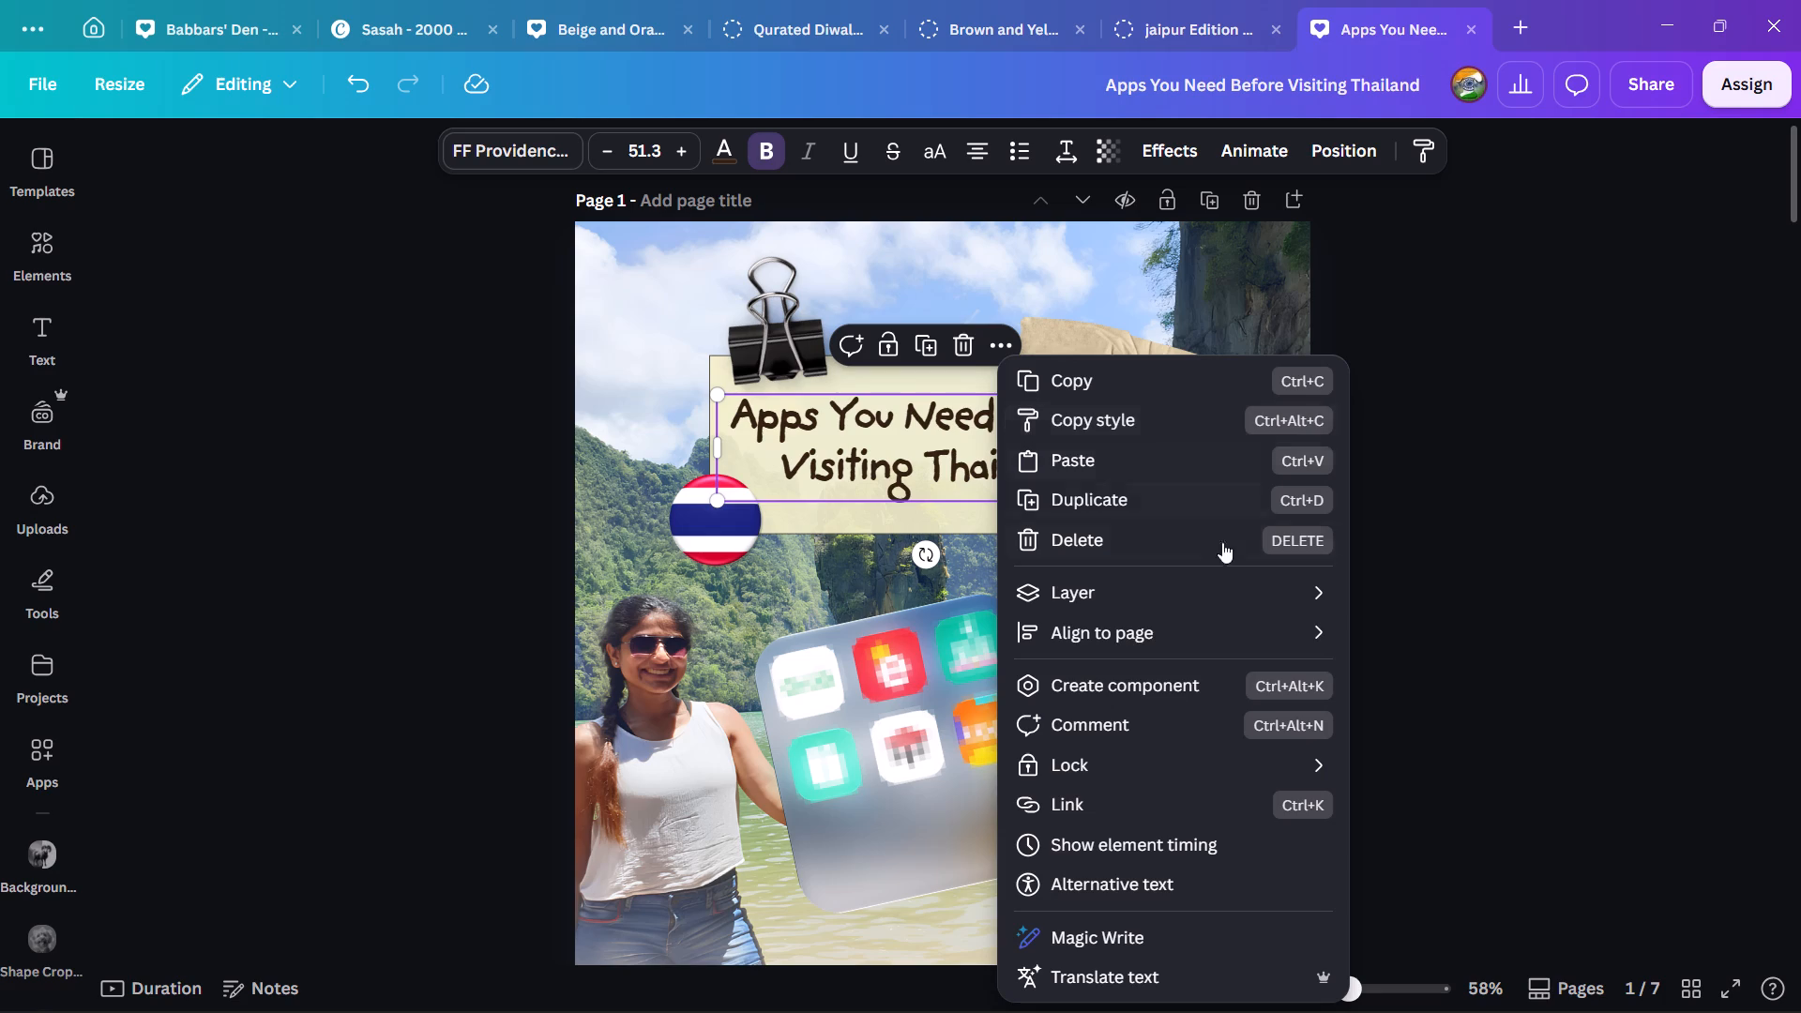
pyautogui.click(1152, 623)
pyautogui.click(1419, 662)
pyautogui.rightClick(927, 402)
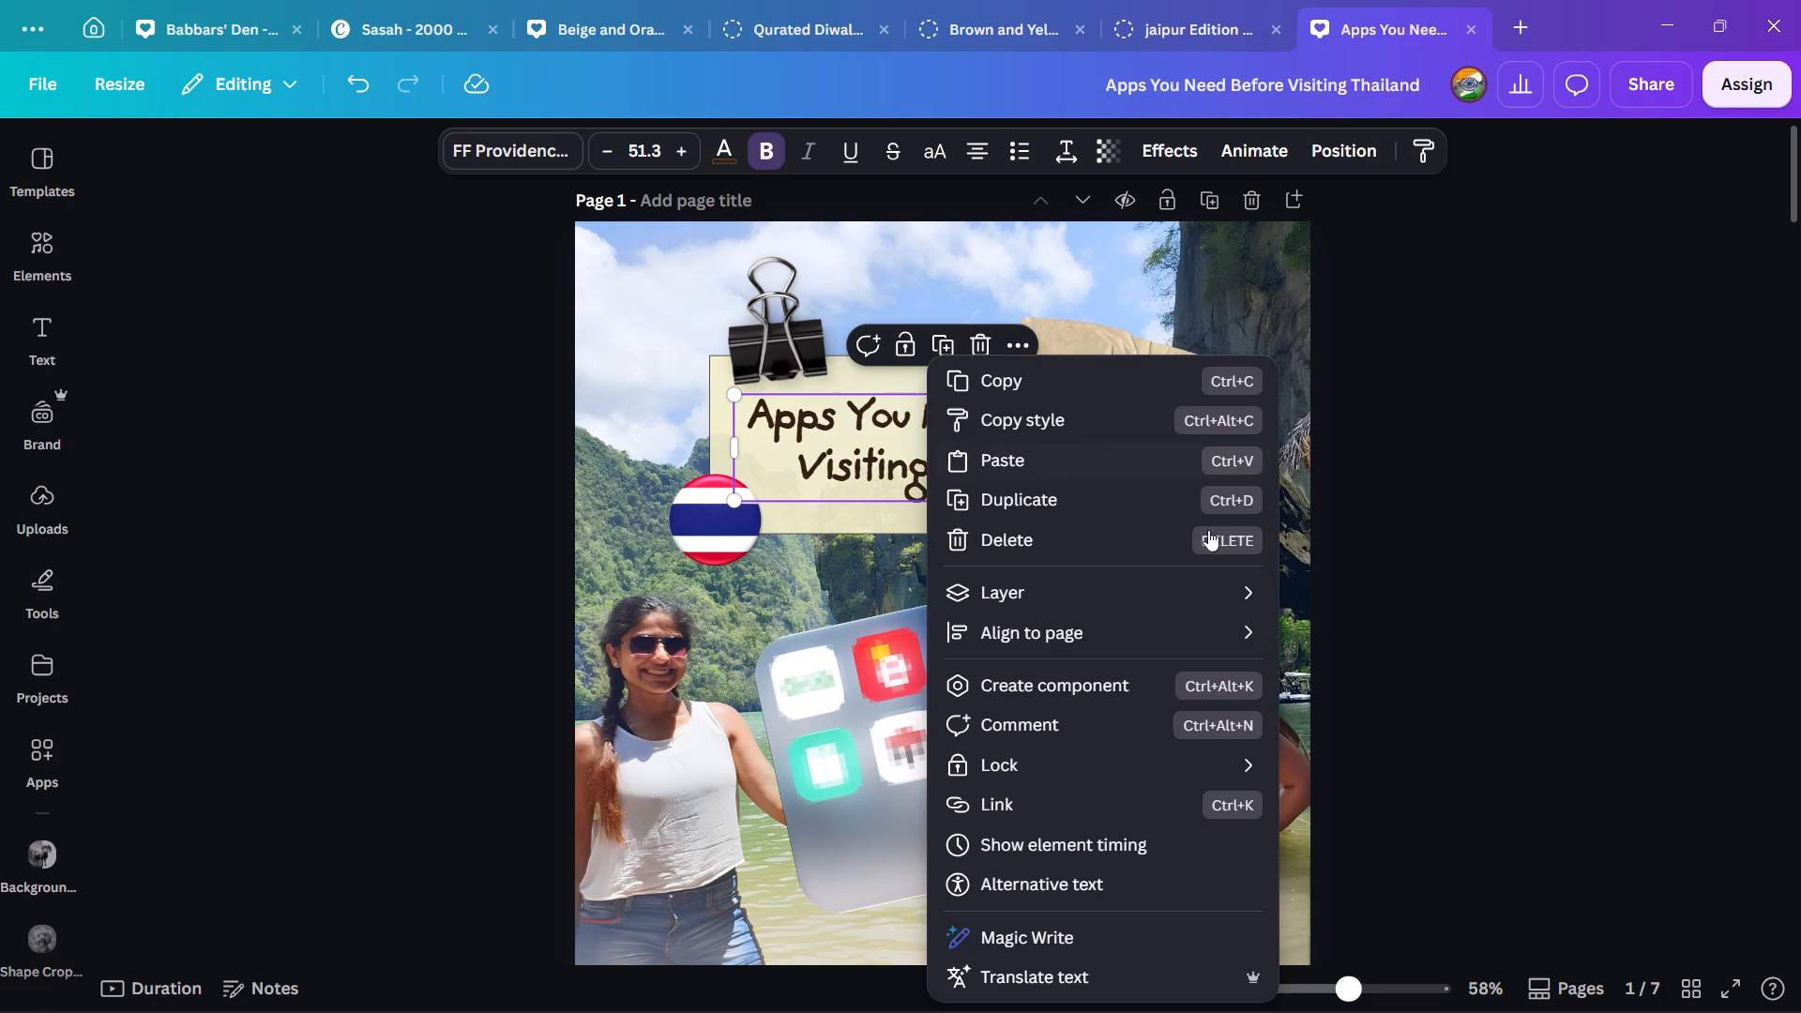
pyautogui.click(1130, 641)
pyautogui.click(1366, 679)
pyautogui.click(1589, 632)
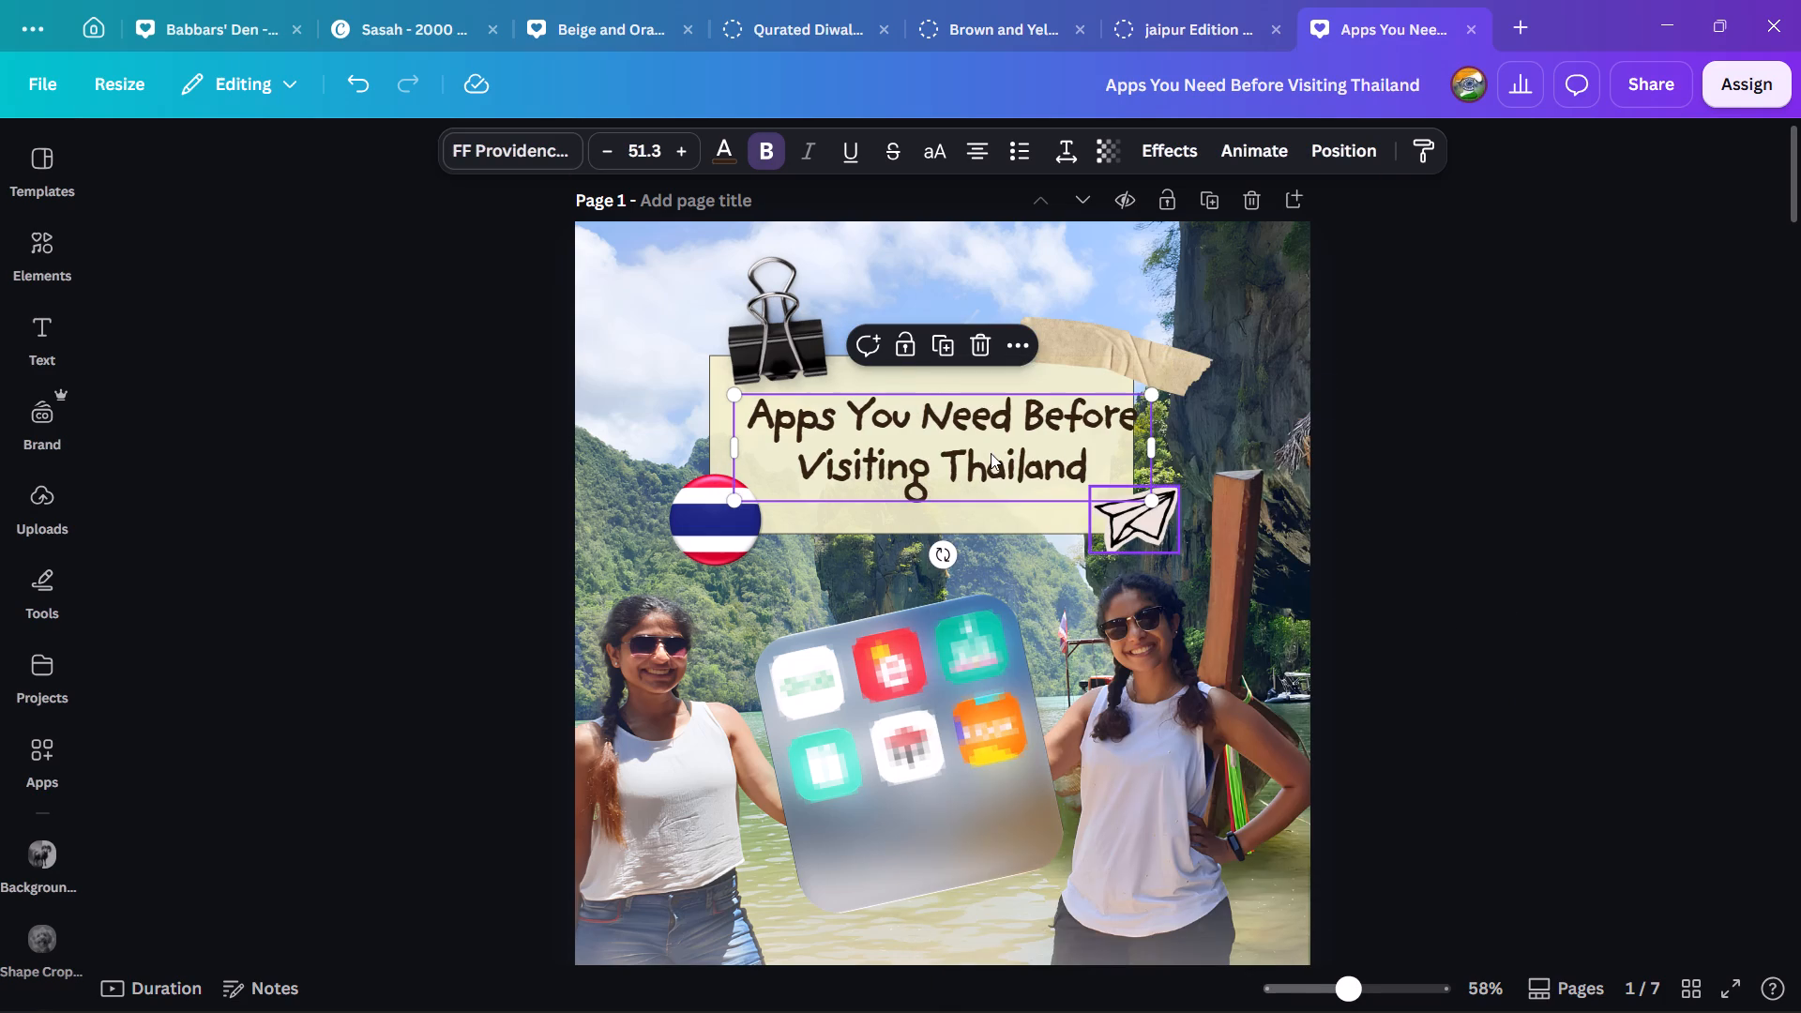
# Move page 1's title so it is centred on the cream note instead of the page.
pyautogui.moveTo(991, 453); pyautogui.dragTo(970, 456)
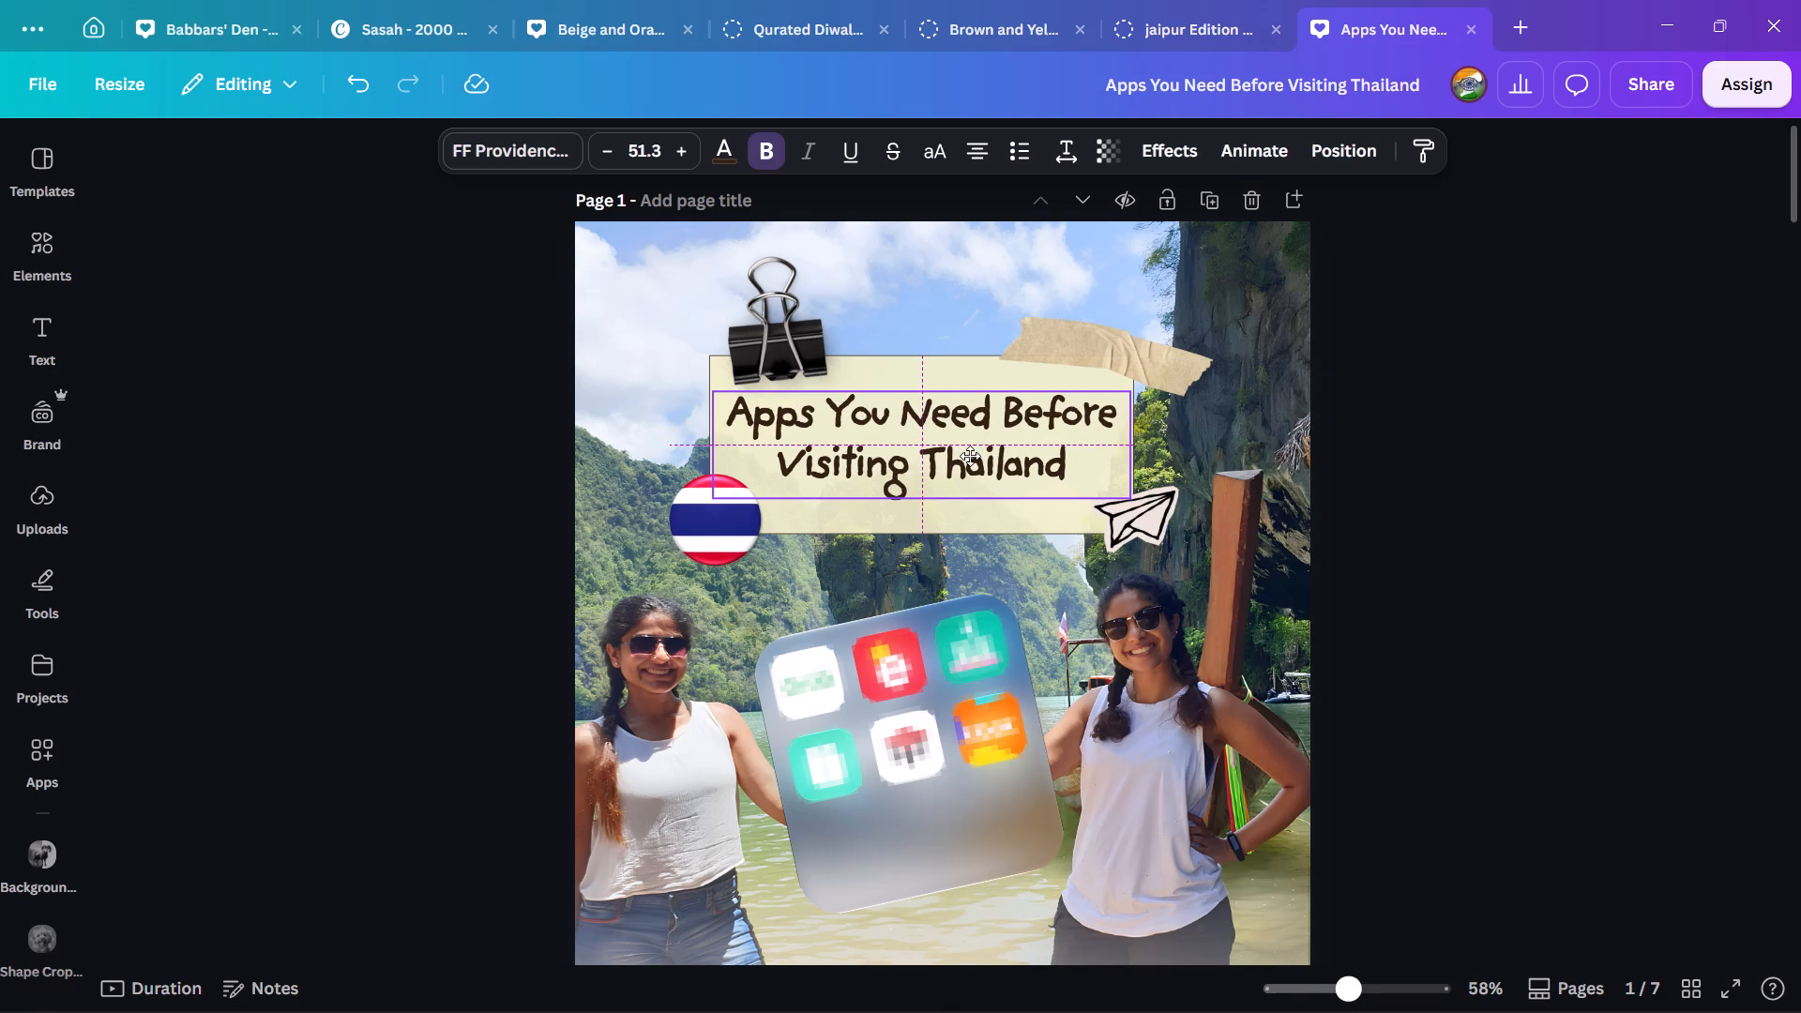
pyautogui.moveTo(970, 456); pyautogui.dragTo(971, 456)
pyautogui.moveTo(1388, 542); pyautogui.dragTo(1398, 543)
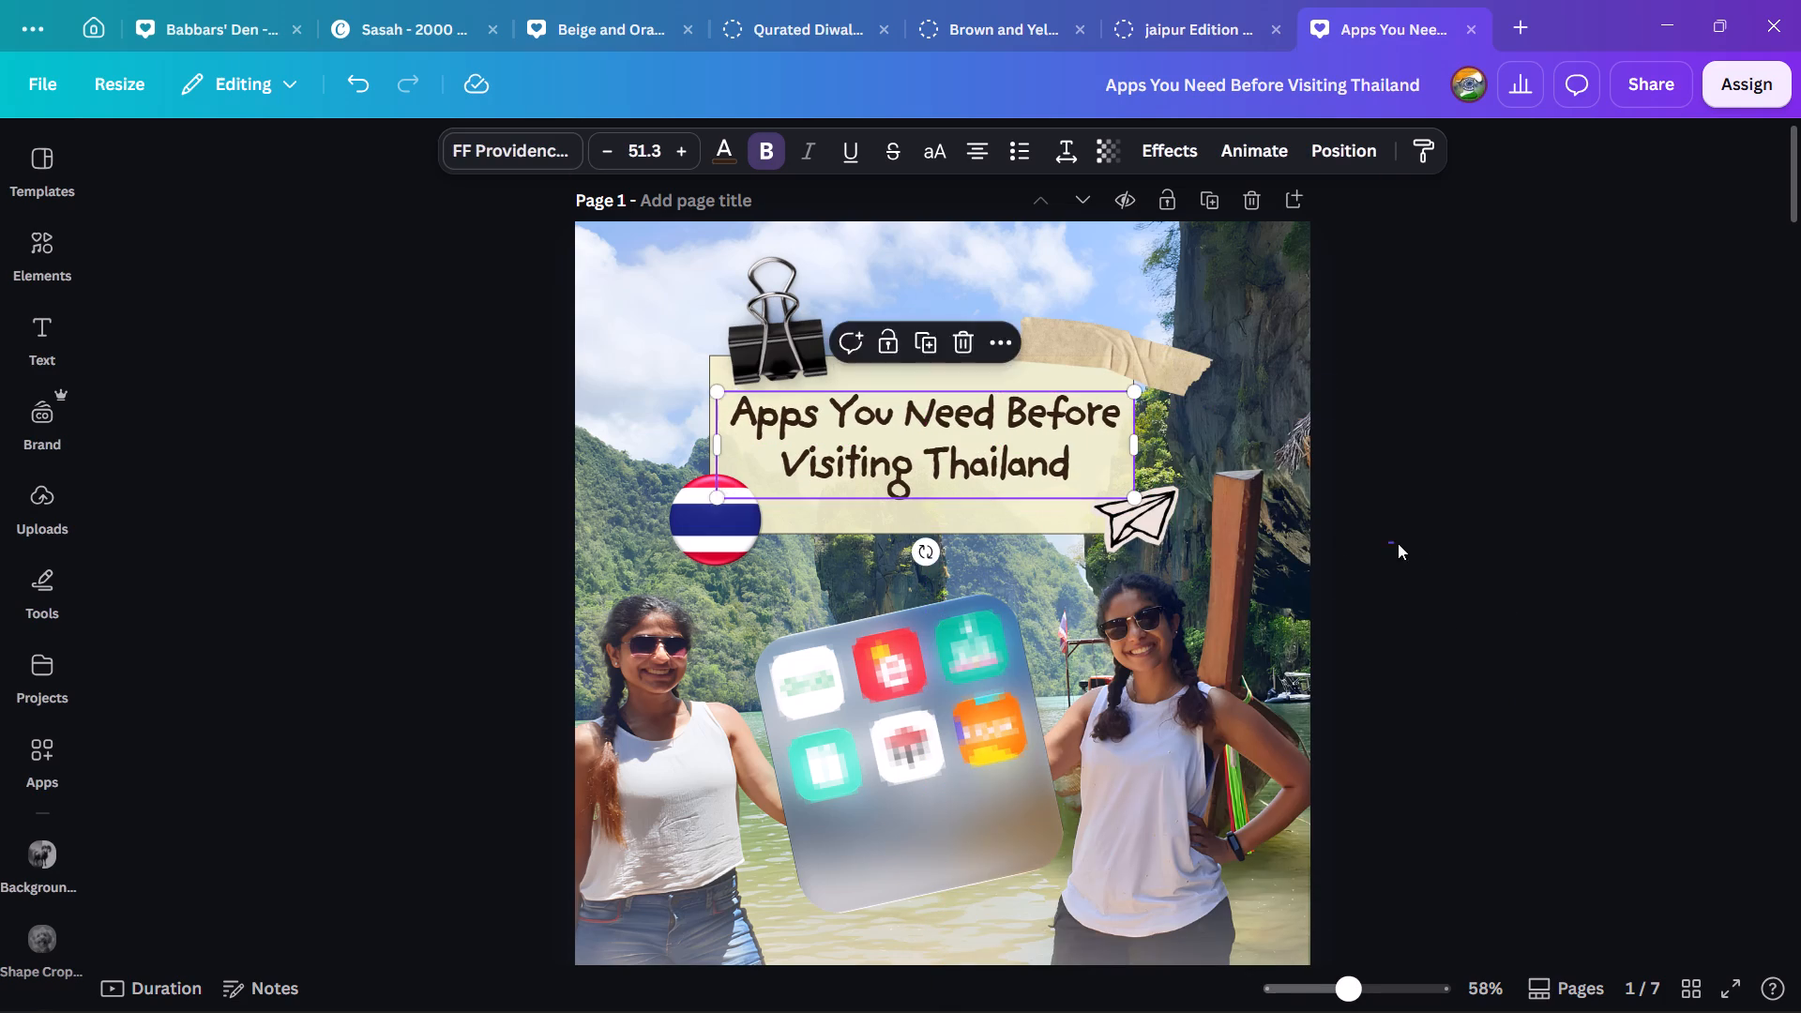
pyautogui.moveTo(1398, 543); pyautogui.dragTo(1414, 550)
# Nudge page 1's title slightly down on the cream note and fine-tune its horizontal position.
pyautogui.click(983, 421)
pyautogui.press('Down')
pyautogui.press('Down')
pyautogui.press('Down')
pyautogui.press('Down')
pyautogui.press('Down')
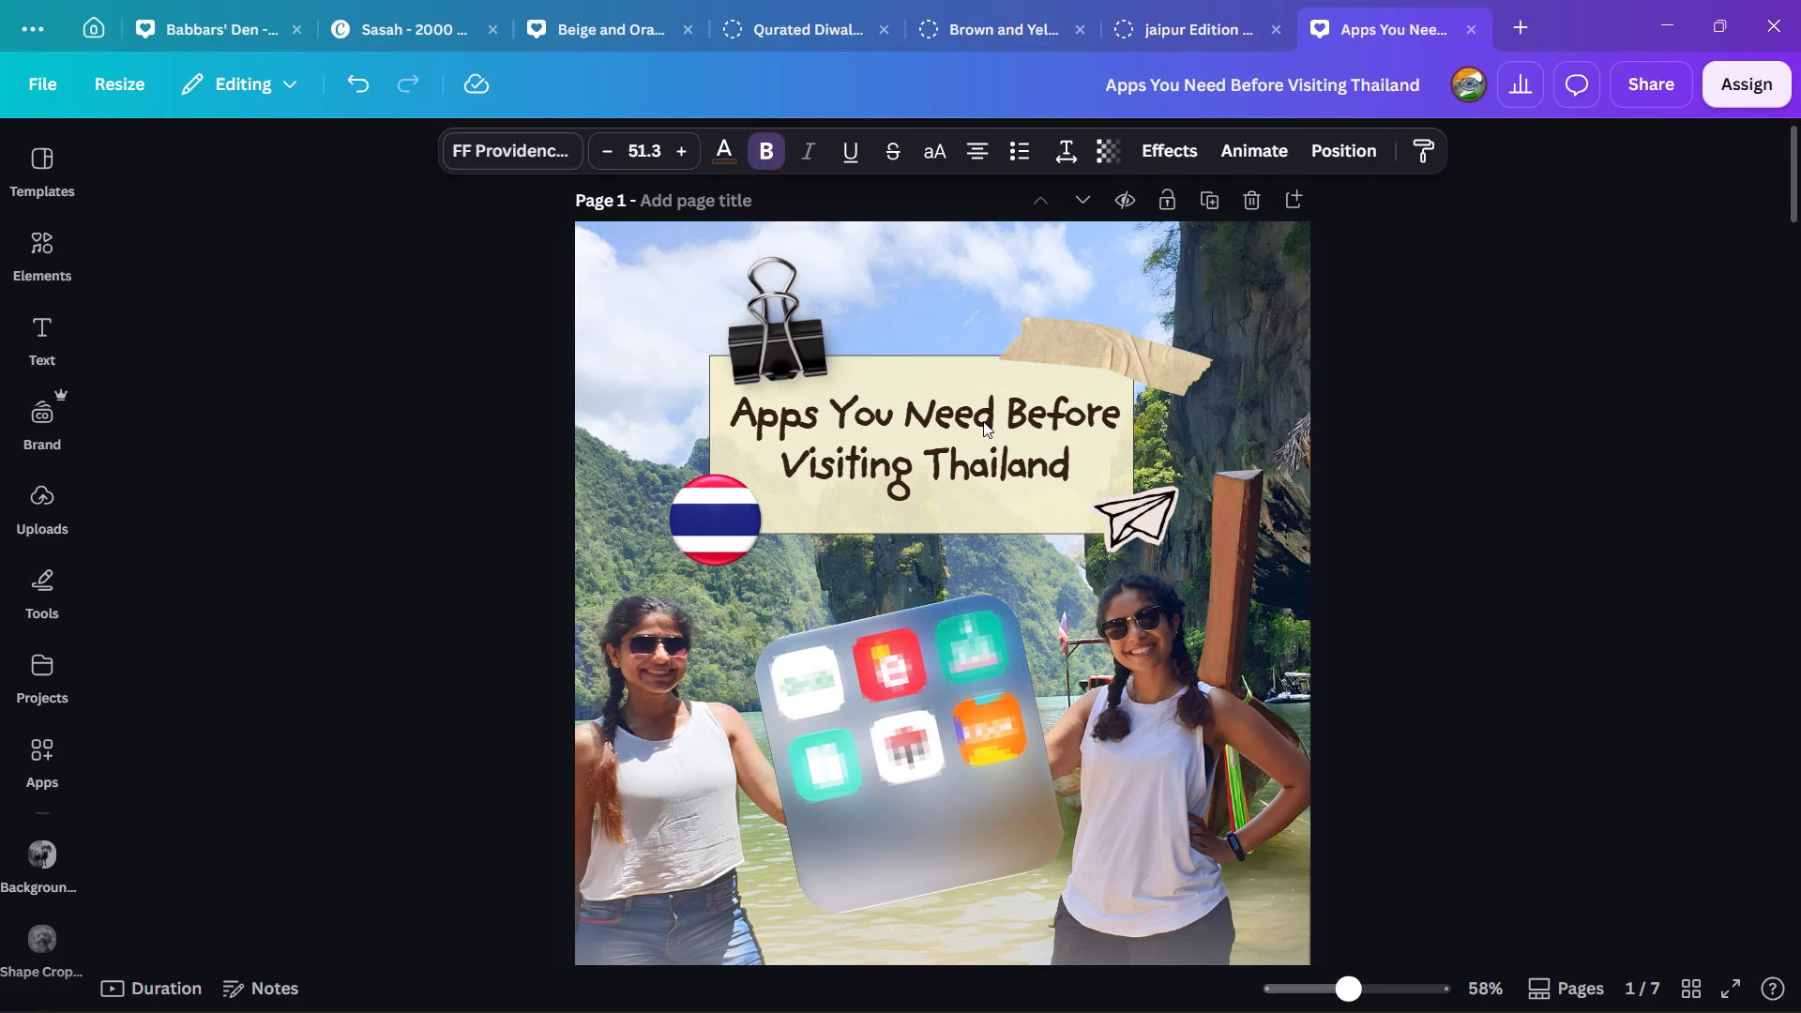
pyautogui.press('Down')
pyautogui.press('Right')
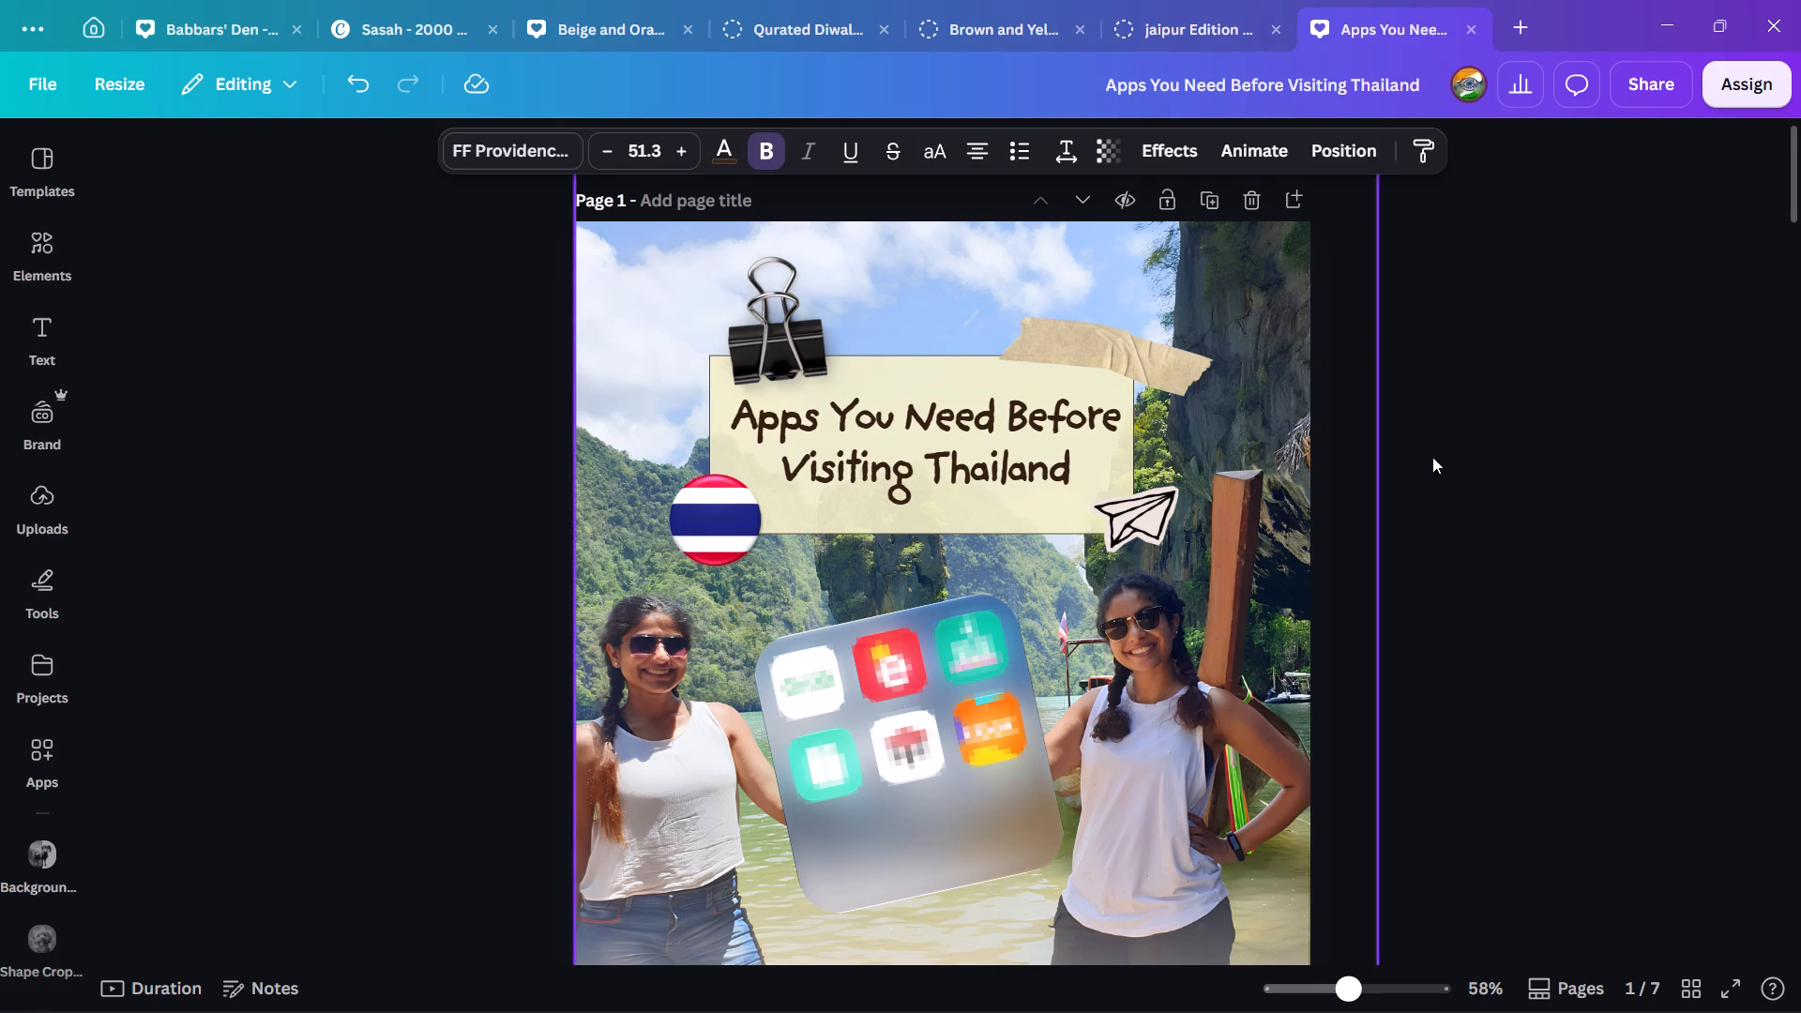
pyautogui.click(1503, 460)
pyautogui.press('Left')
pyautogui.click(928, 444)
pyautogui.press('Left')
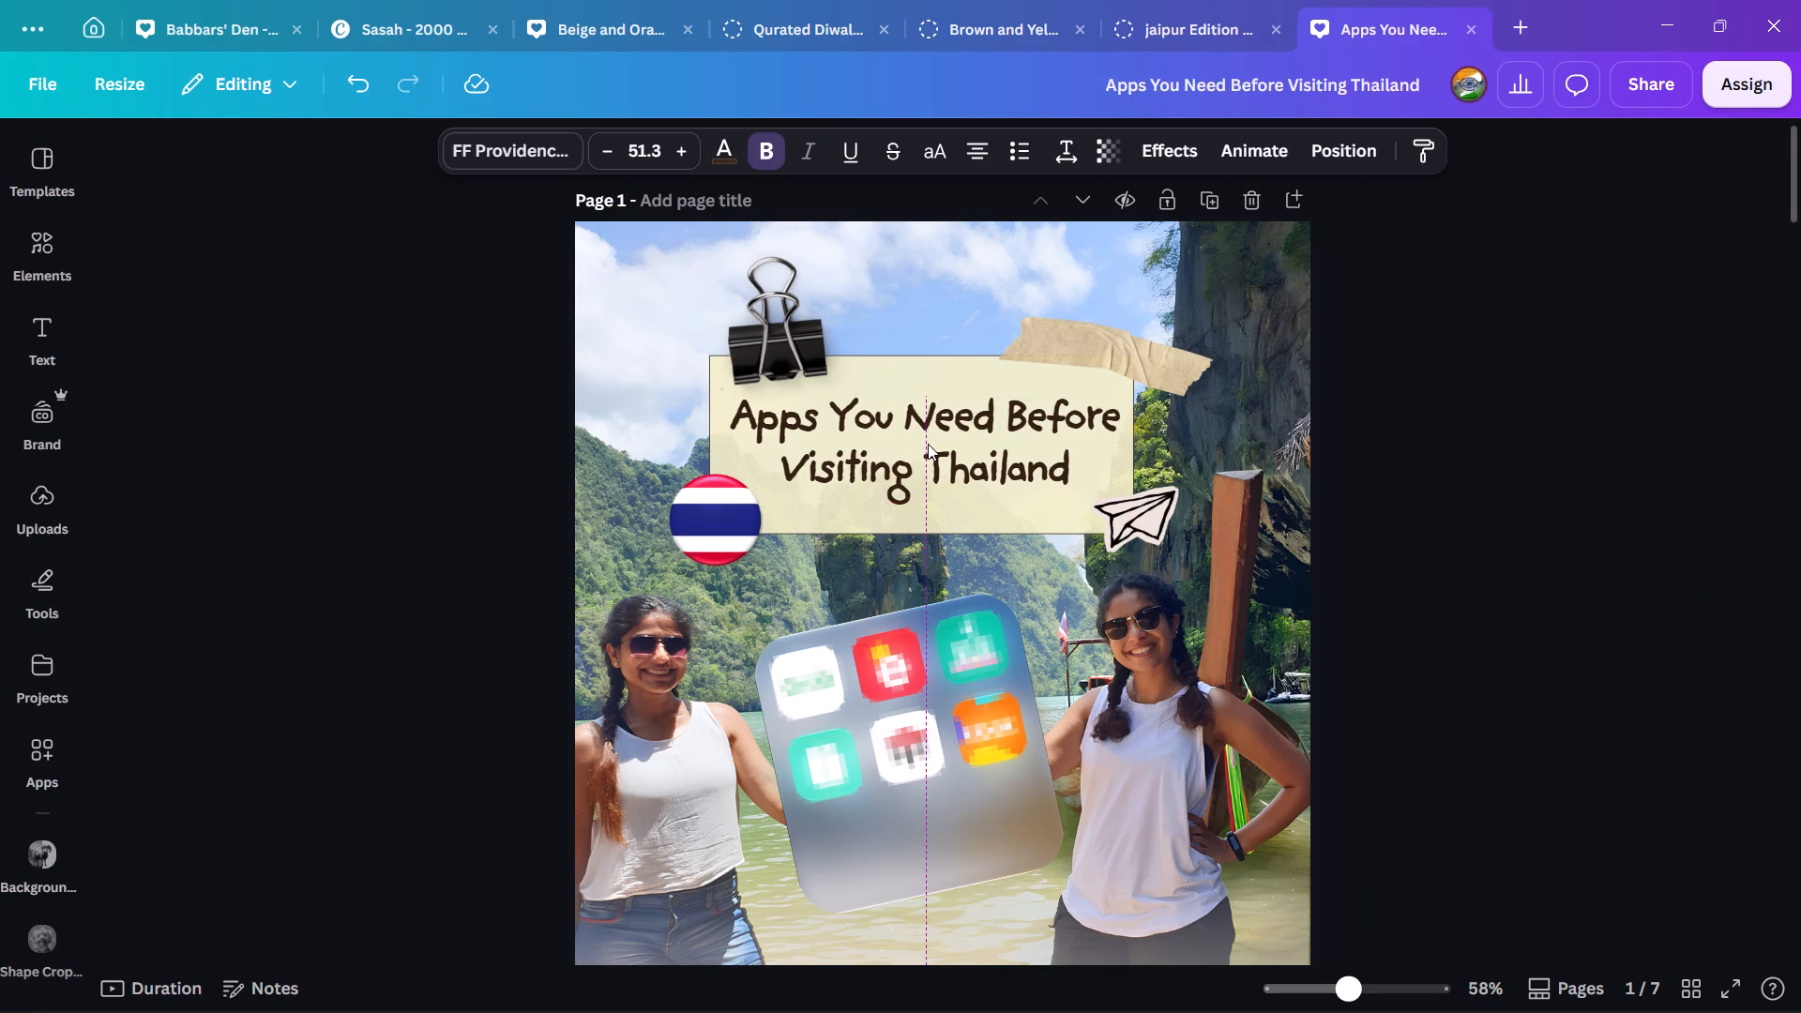
pyautogui.click(1608, 506)
# Review the carousel pages from the page 1 cover down to page 7.
pyautogui.scroll(-3, 1620, 520)
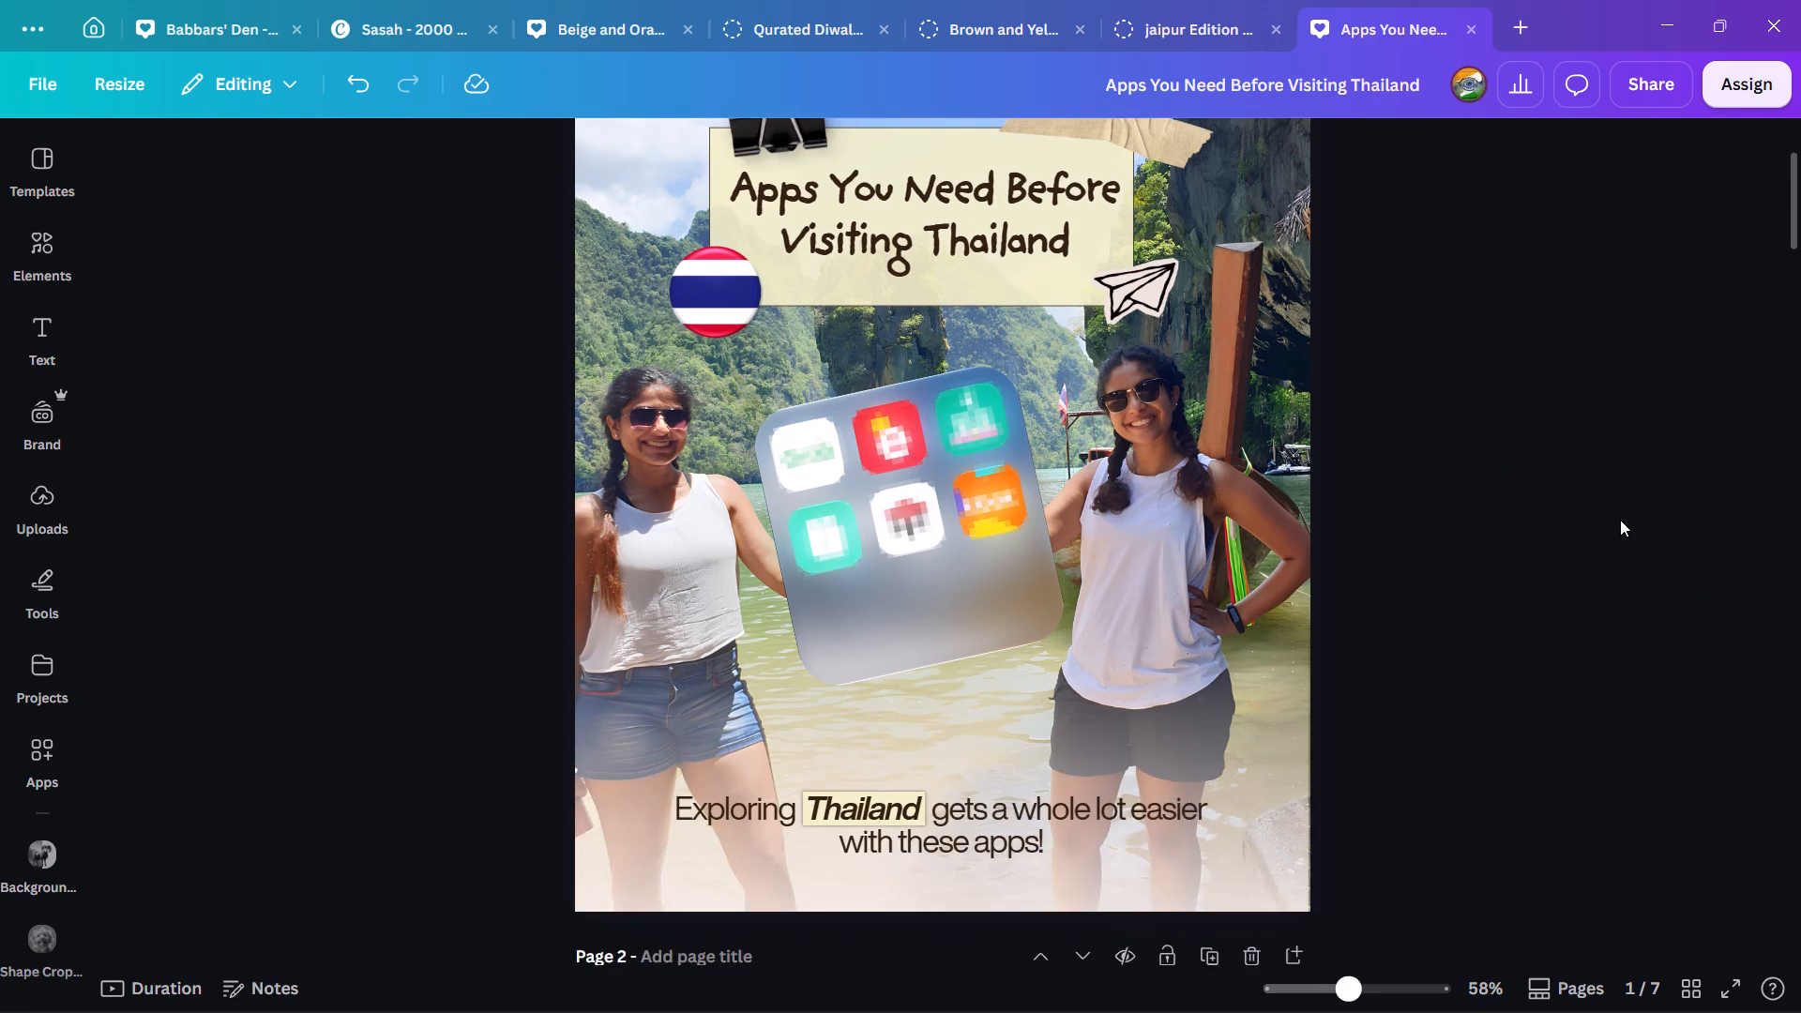
pyautogui.scroll(-8, 1620, 520)
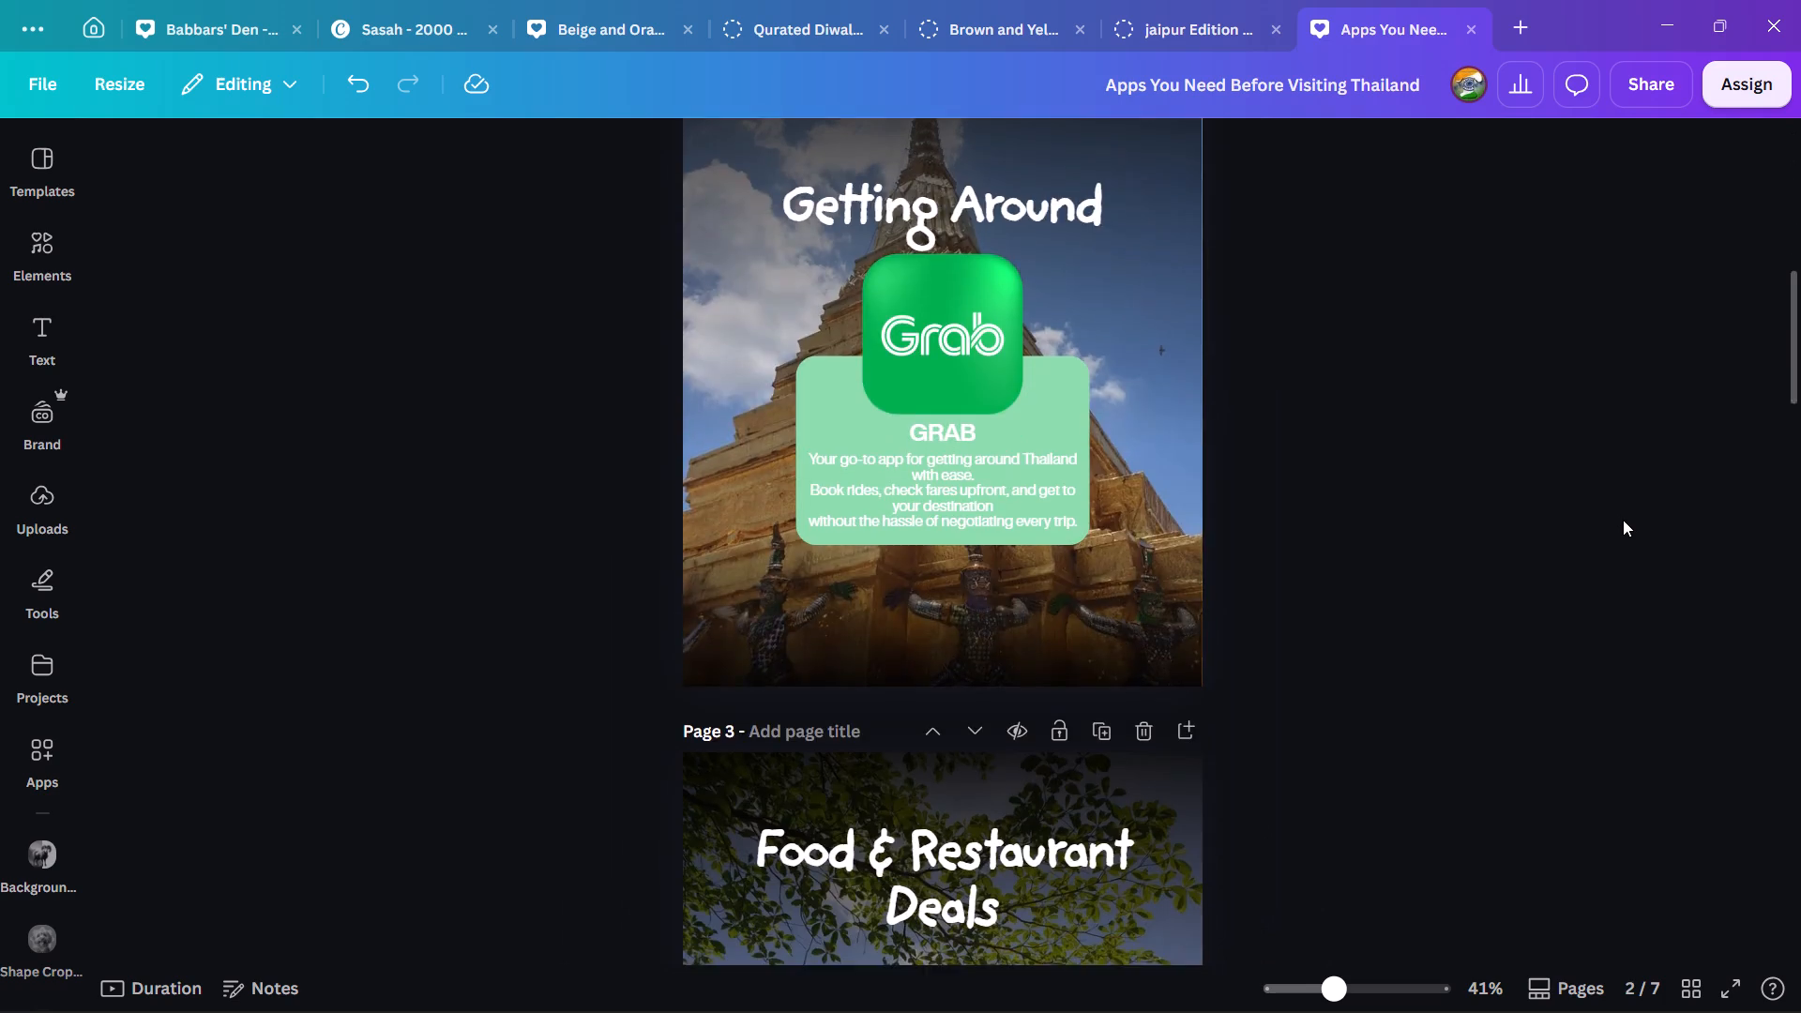
pyautogui.scroll(-16, 1623, 520)
pyautogui.scroll(-17, 1623, 520)
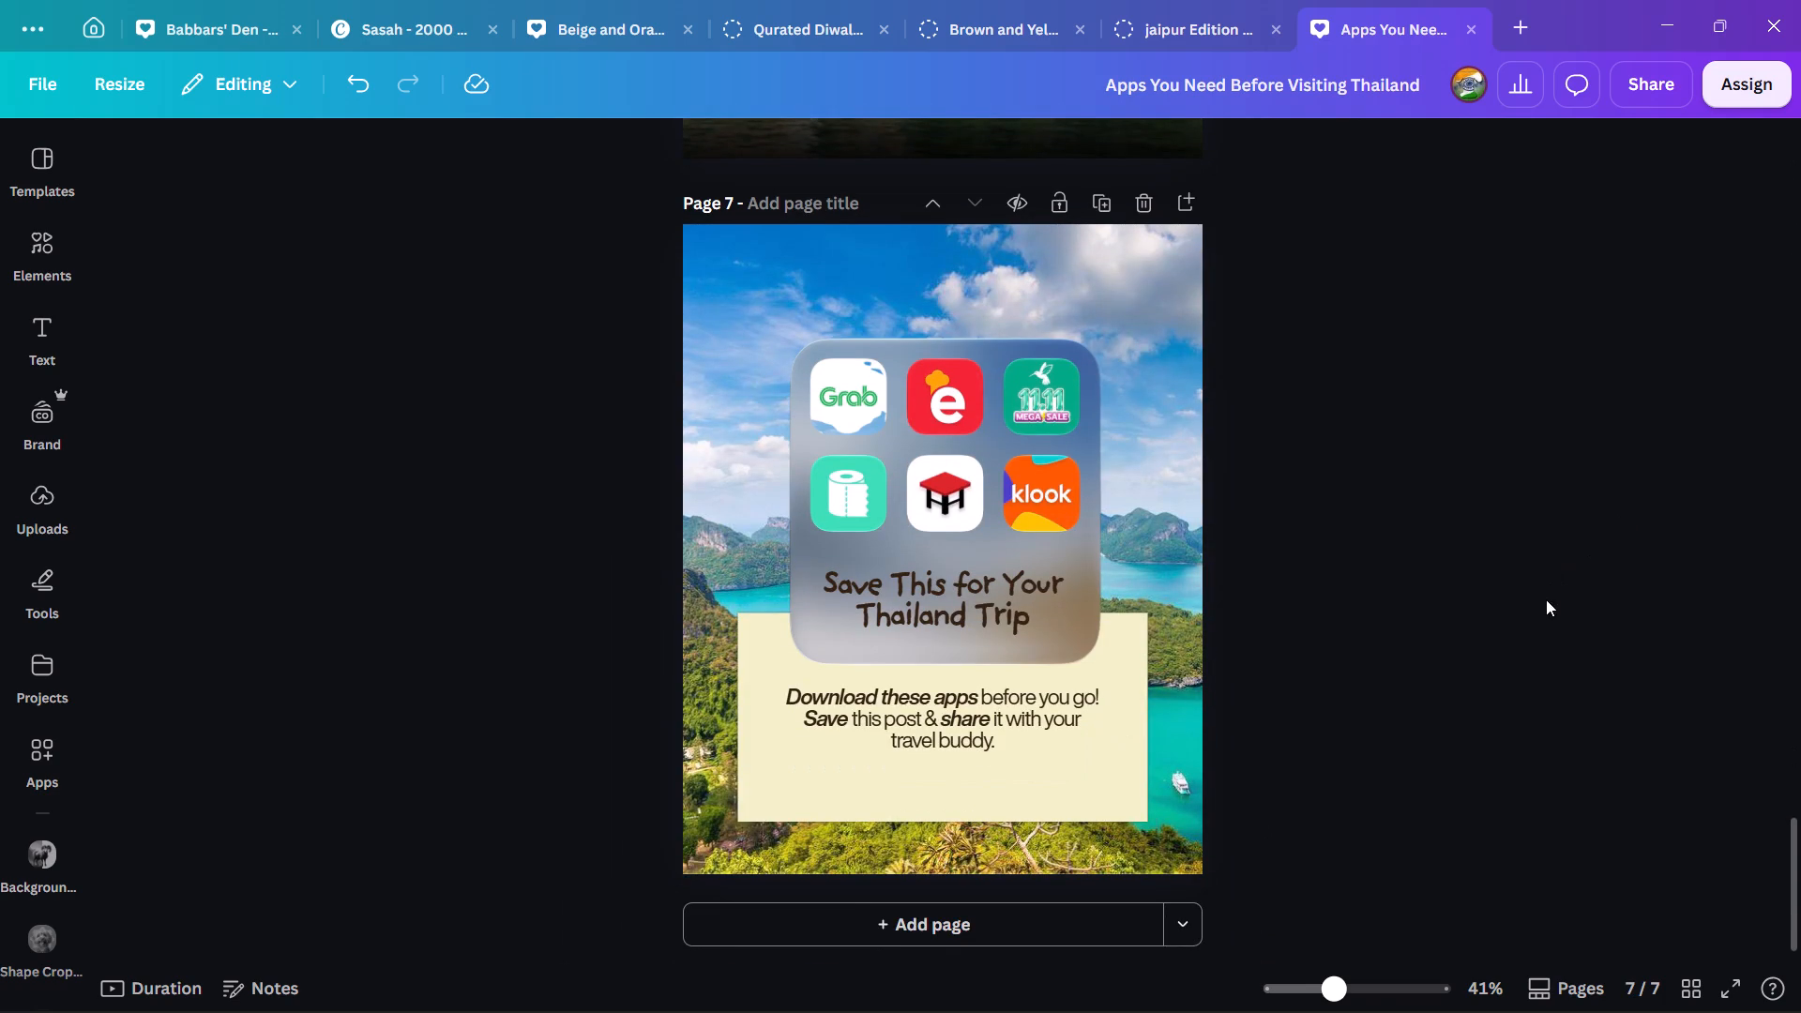
pyautogui.keyDown('ctrl'); pyautogui.scroll(4, 1546, 599); pyautogui.keyUp('ctrl')
pyautogui.scroll(-4, 1546, 599)
# Search the elements library for "download icon hand drawn" and show all the graphics results.
pyautogui.click(27, 262)
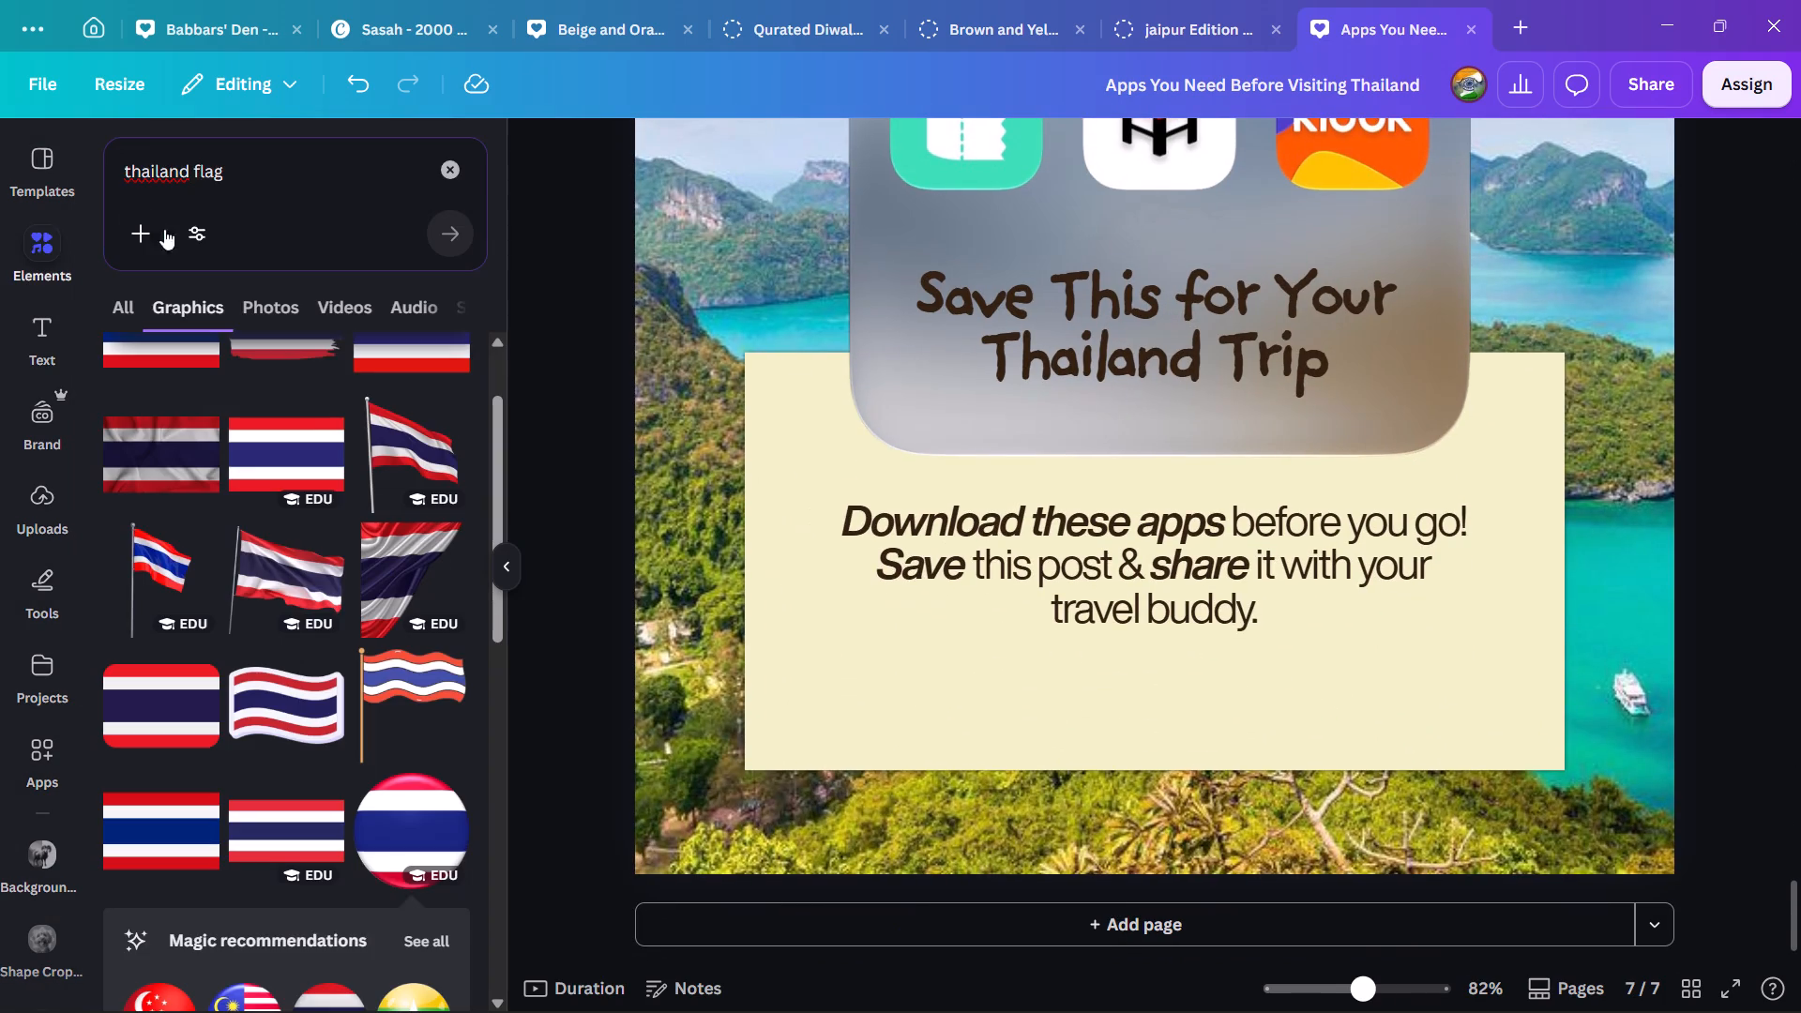
pyautogui.click(432, 169)
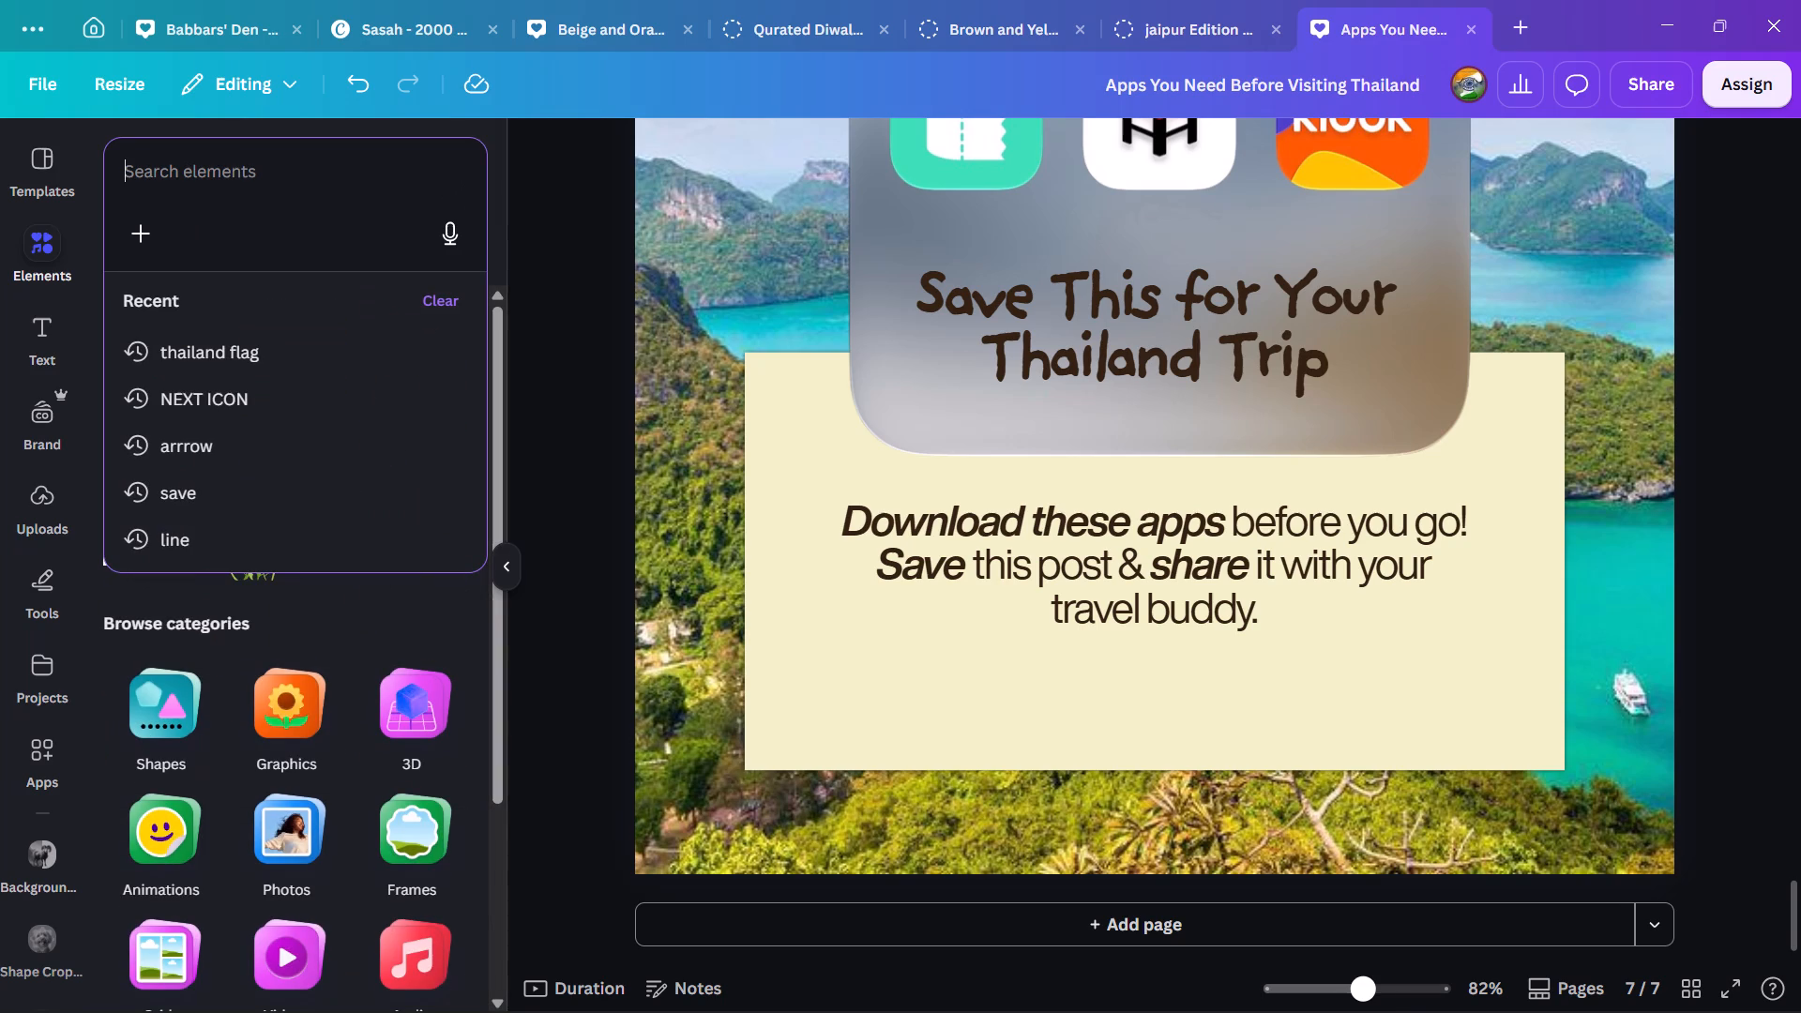
pyautogui.click(251, 174)
pyautogui.write('download')
pyautogui.press('space')
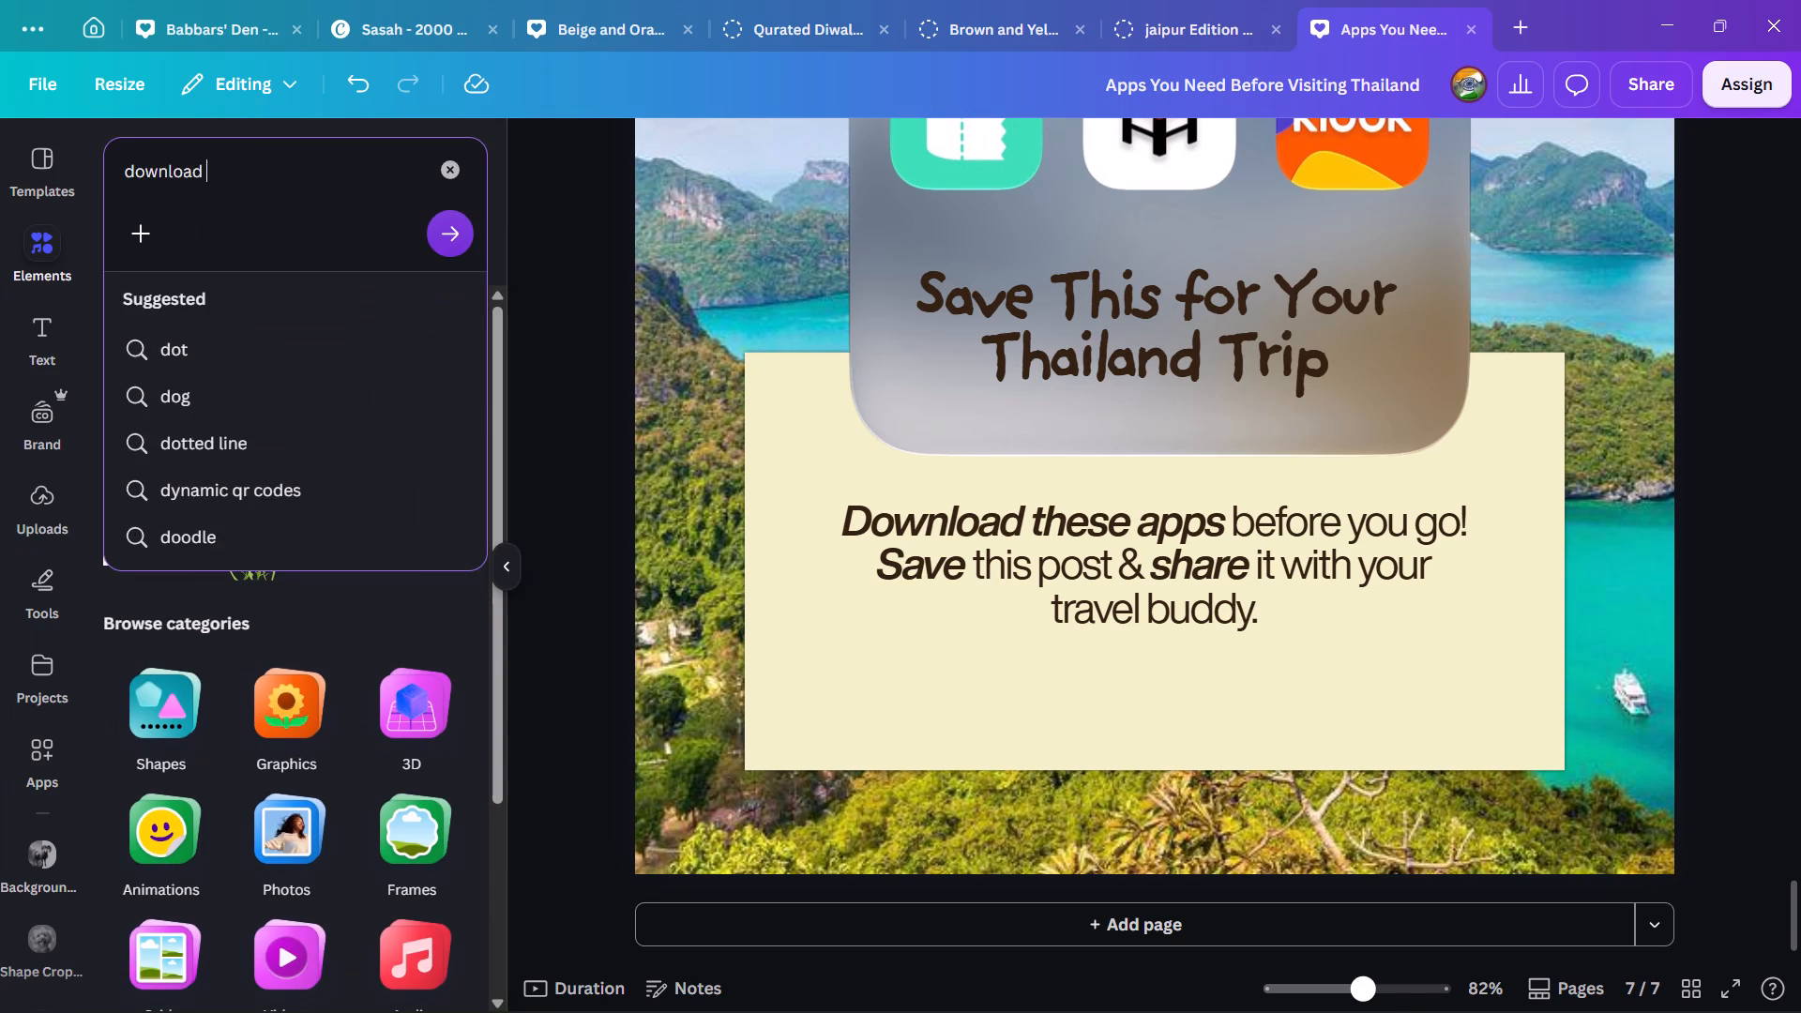
pyautogui.scroll(-1, 250, 172)
pyautogui.click(199, 389)
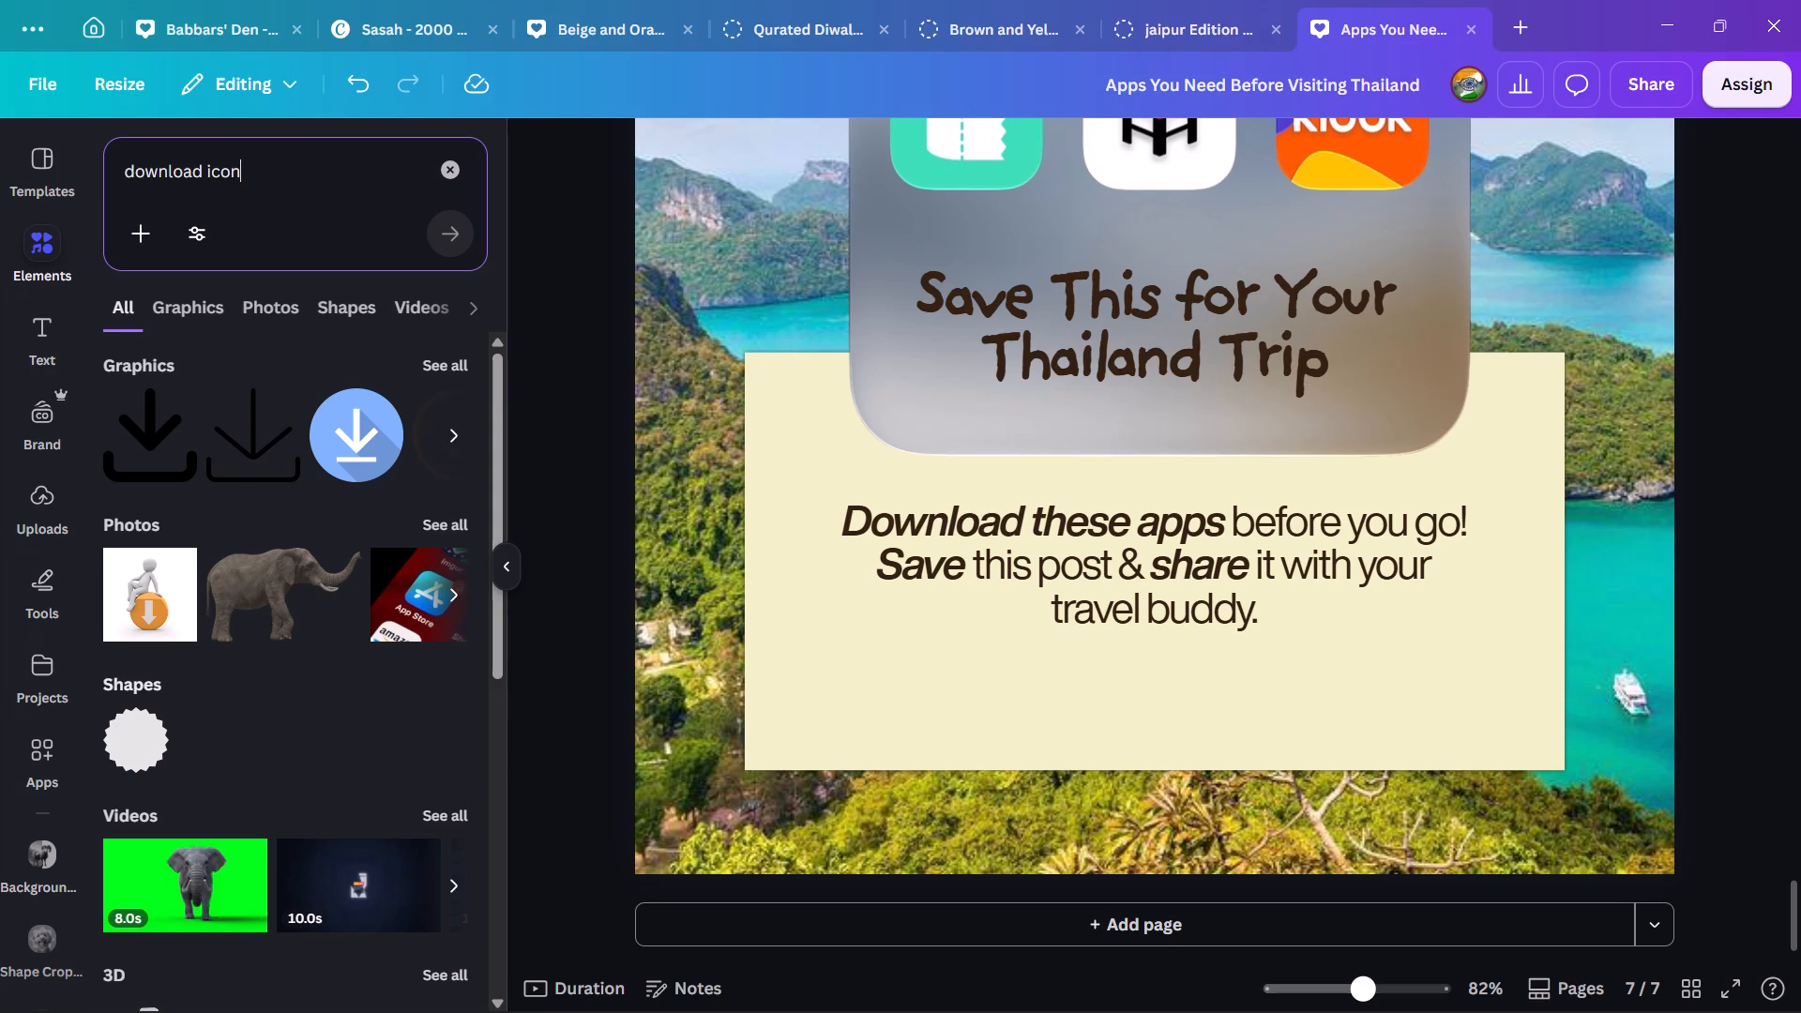
pyautogui.press('space')
pyautogui.write('hand')
pyautogui.press('space')
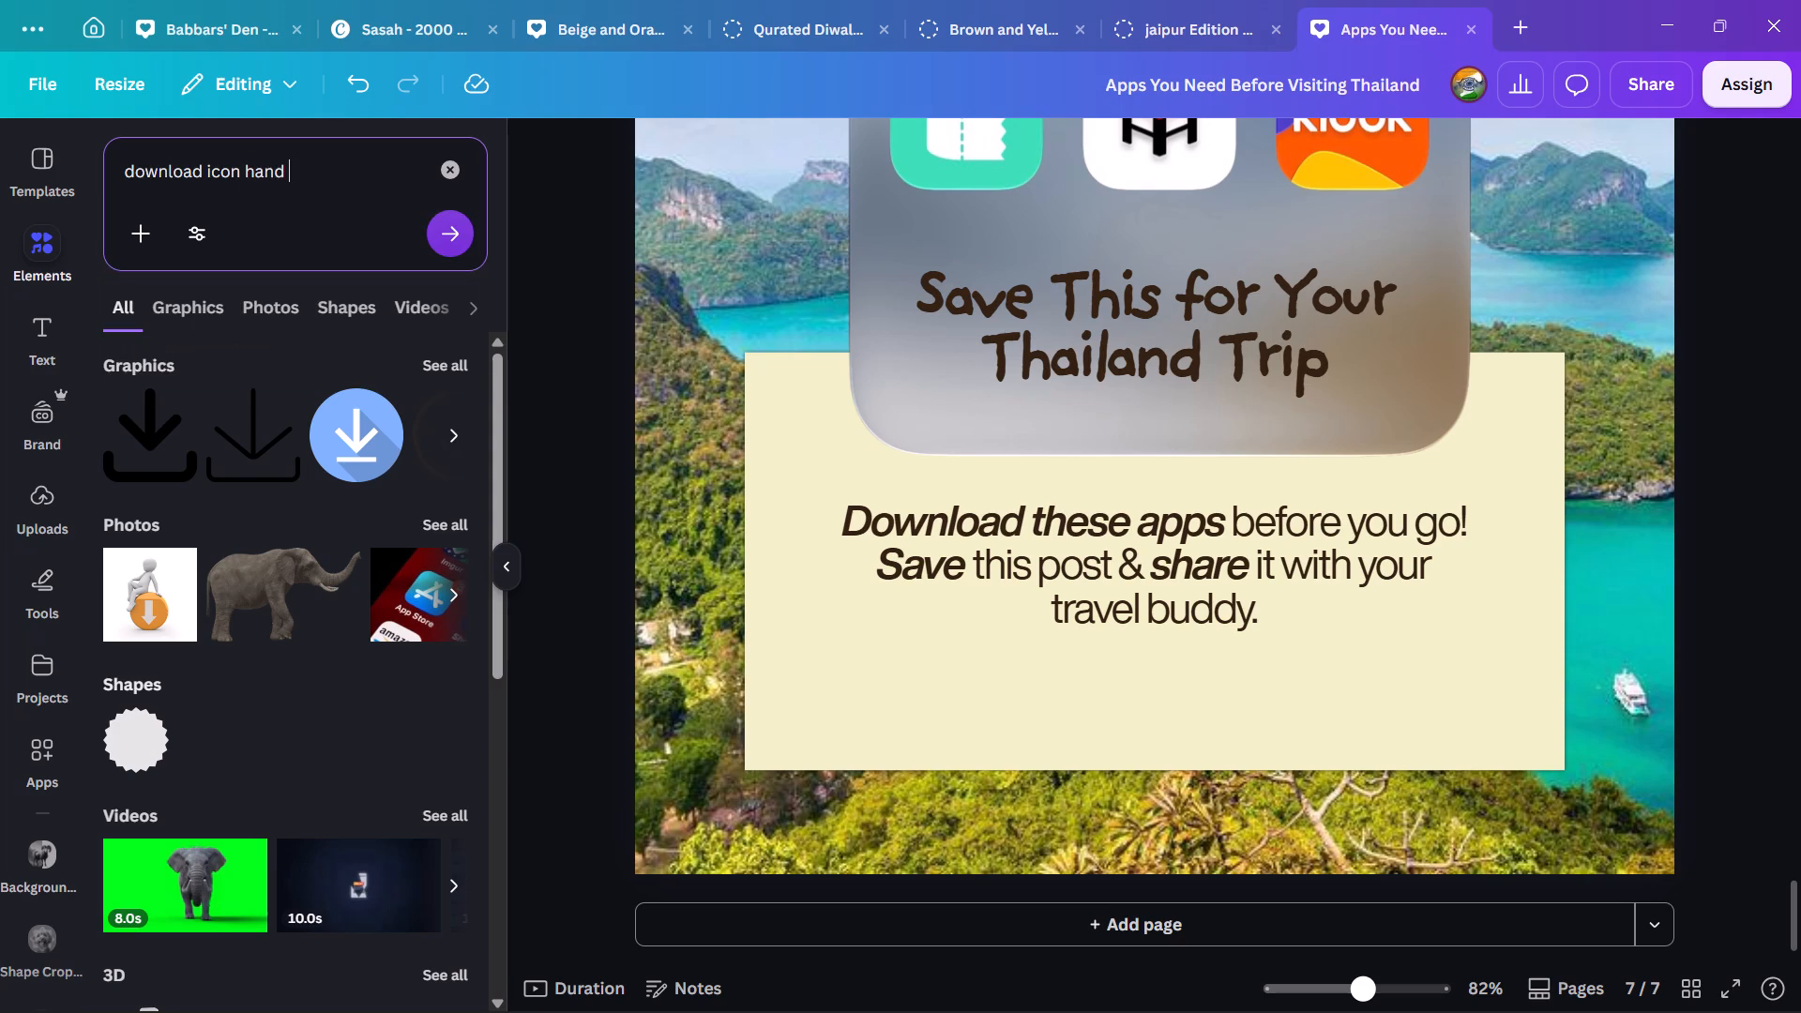
pyautogui.write('drawn')
pyautogui.press('Return')
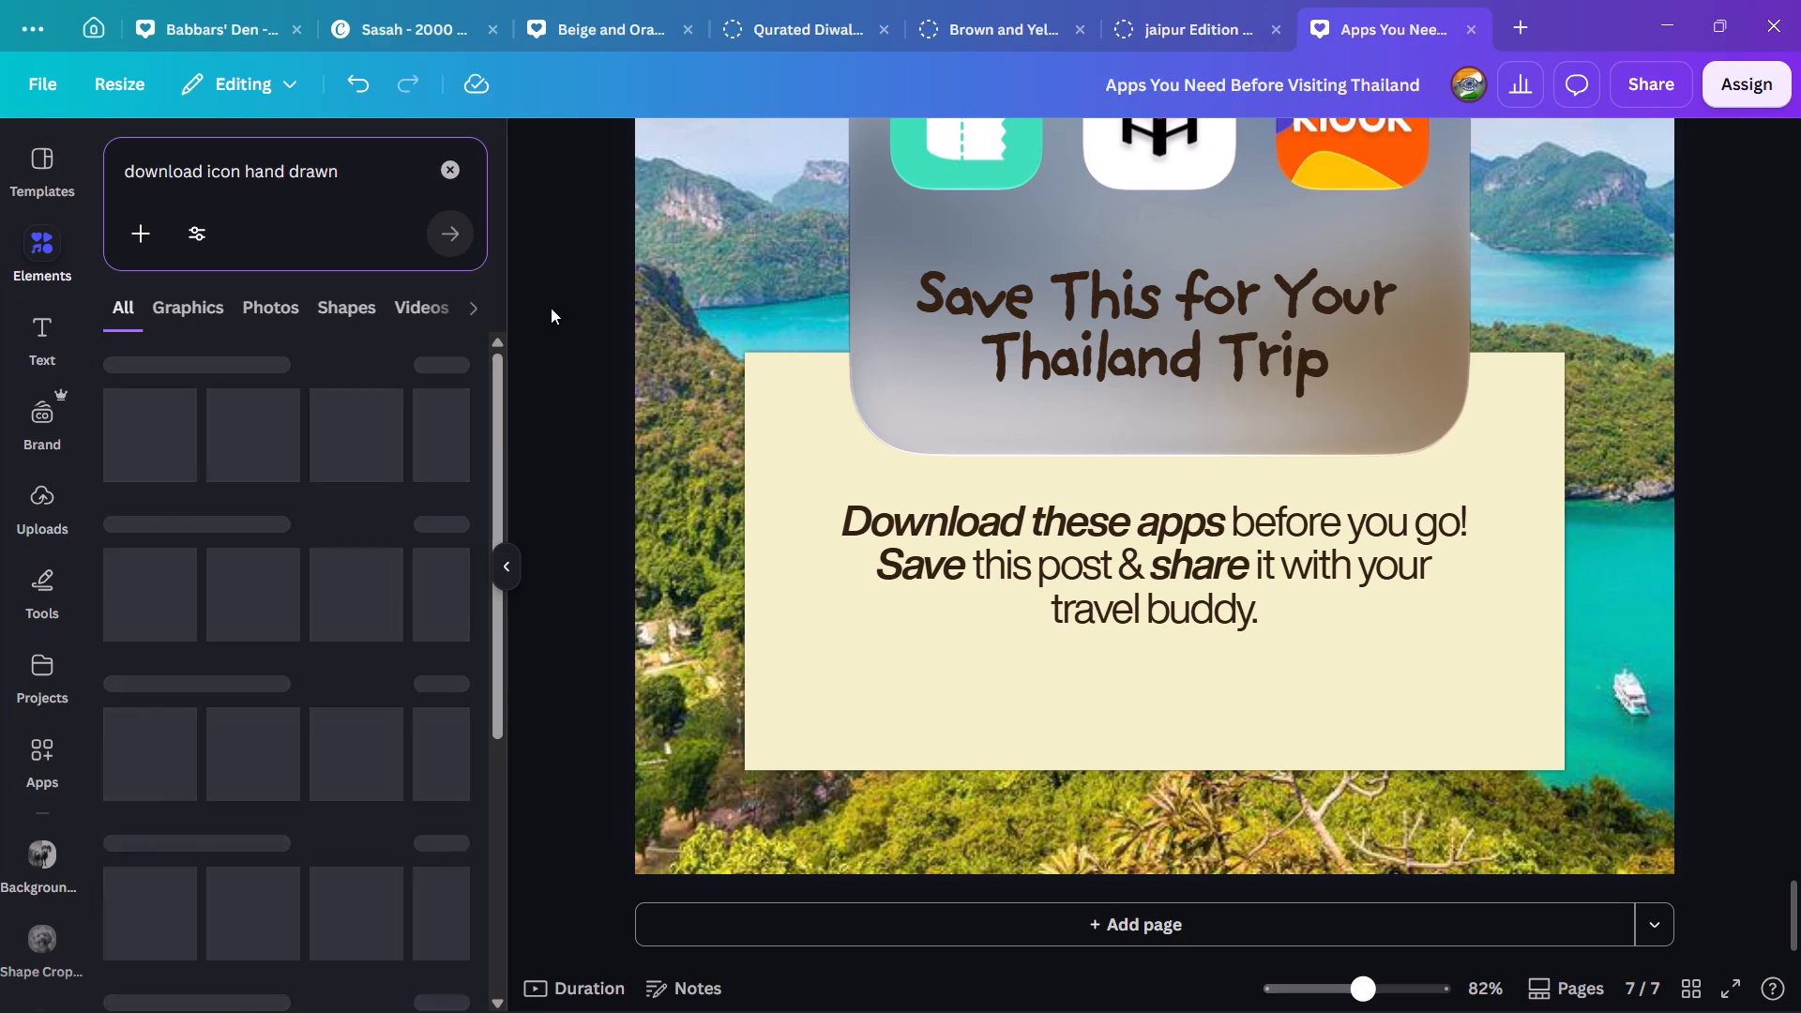
pyautogui.click(441, 359)
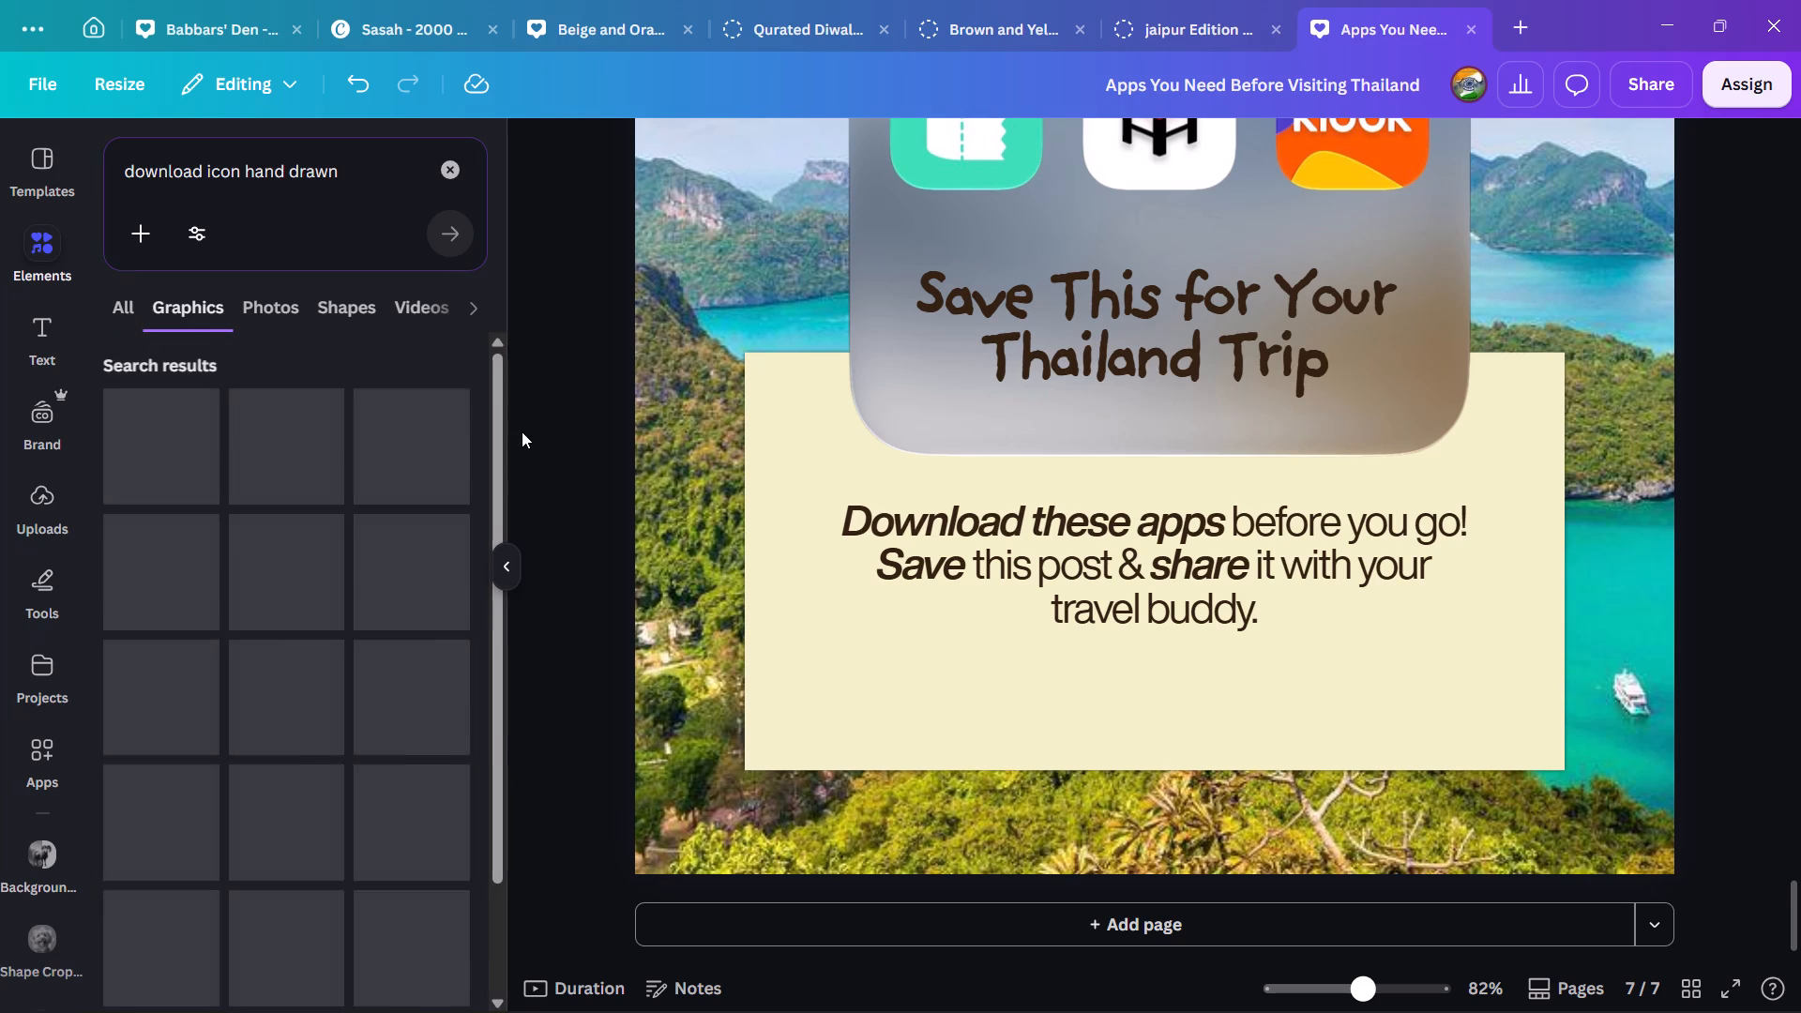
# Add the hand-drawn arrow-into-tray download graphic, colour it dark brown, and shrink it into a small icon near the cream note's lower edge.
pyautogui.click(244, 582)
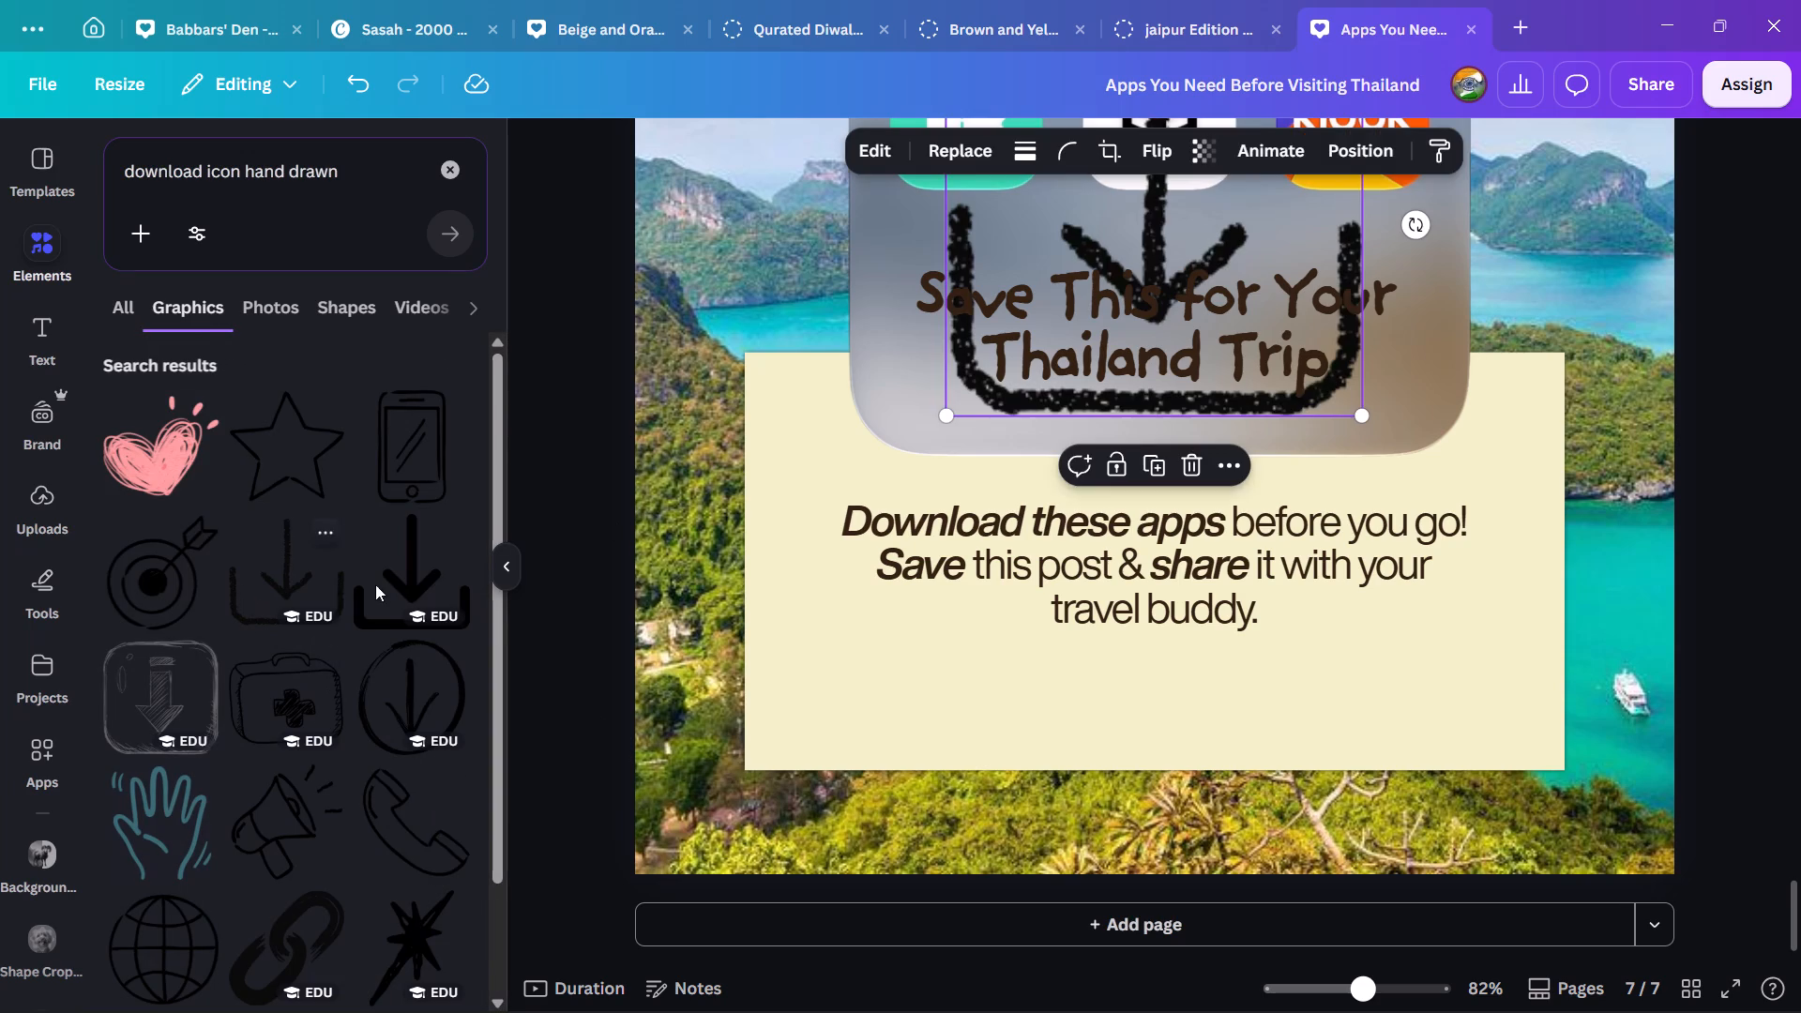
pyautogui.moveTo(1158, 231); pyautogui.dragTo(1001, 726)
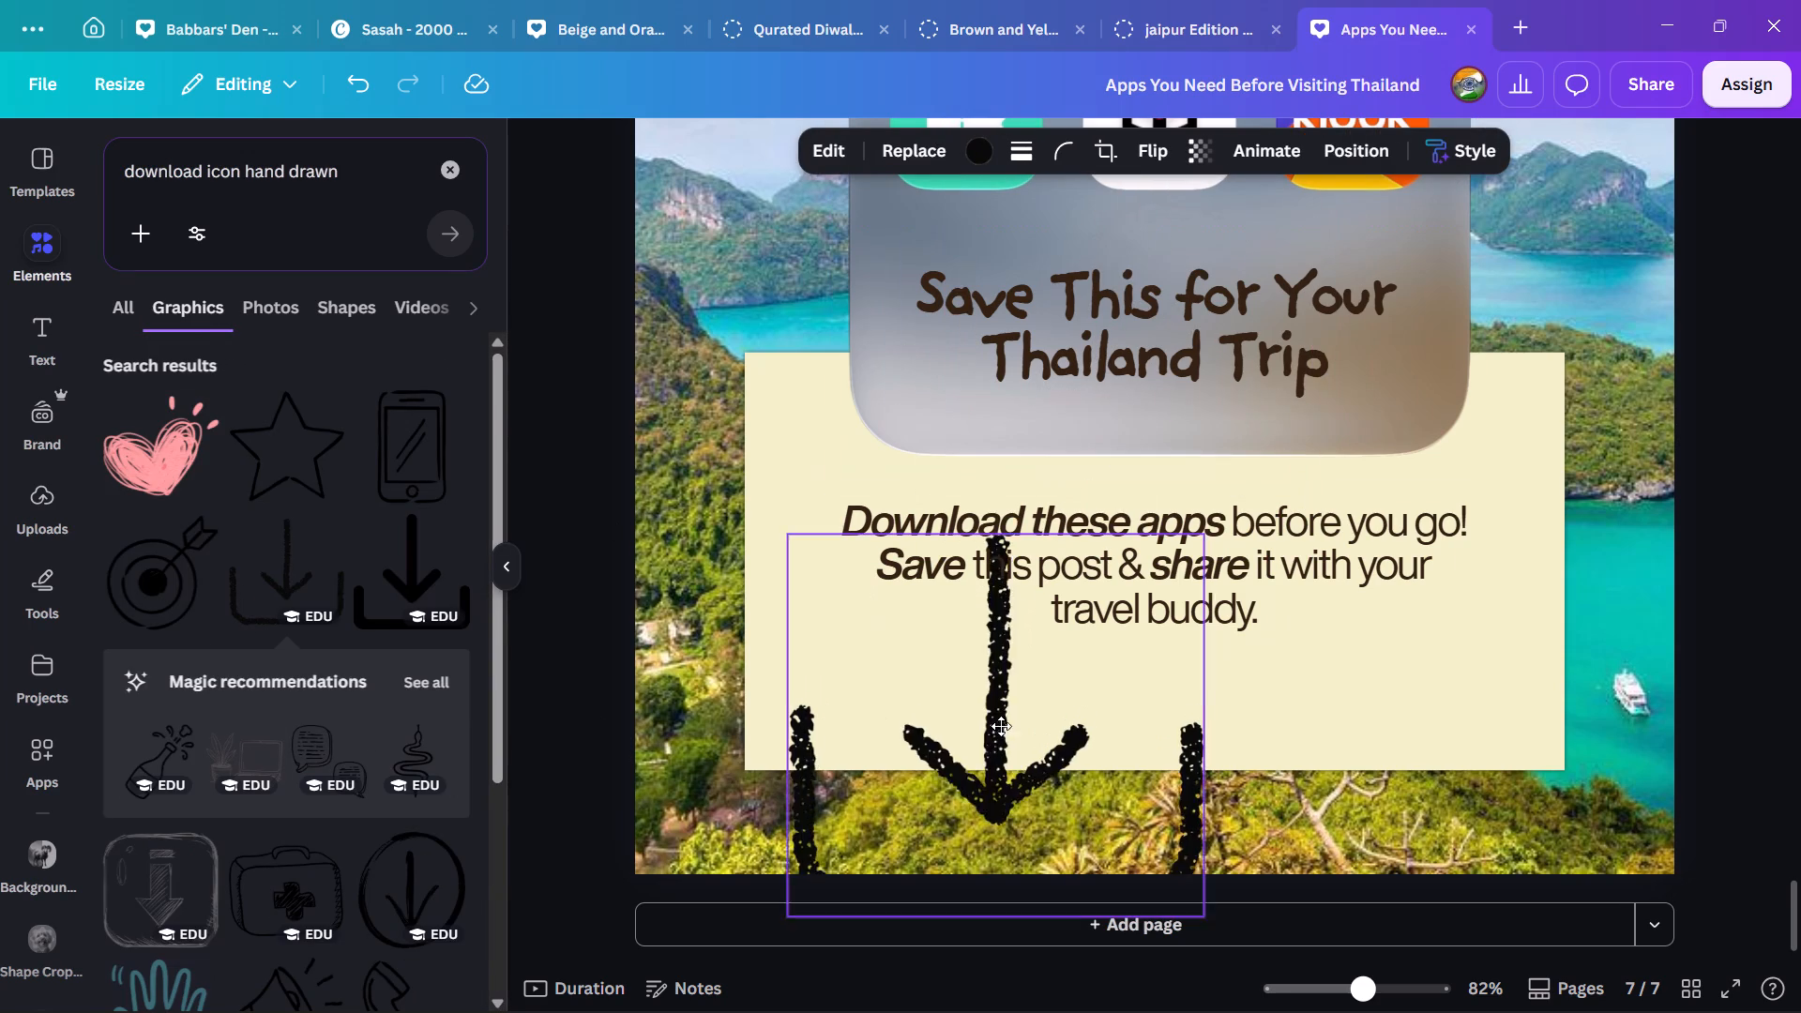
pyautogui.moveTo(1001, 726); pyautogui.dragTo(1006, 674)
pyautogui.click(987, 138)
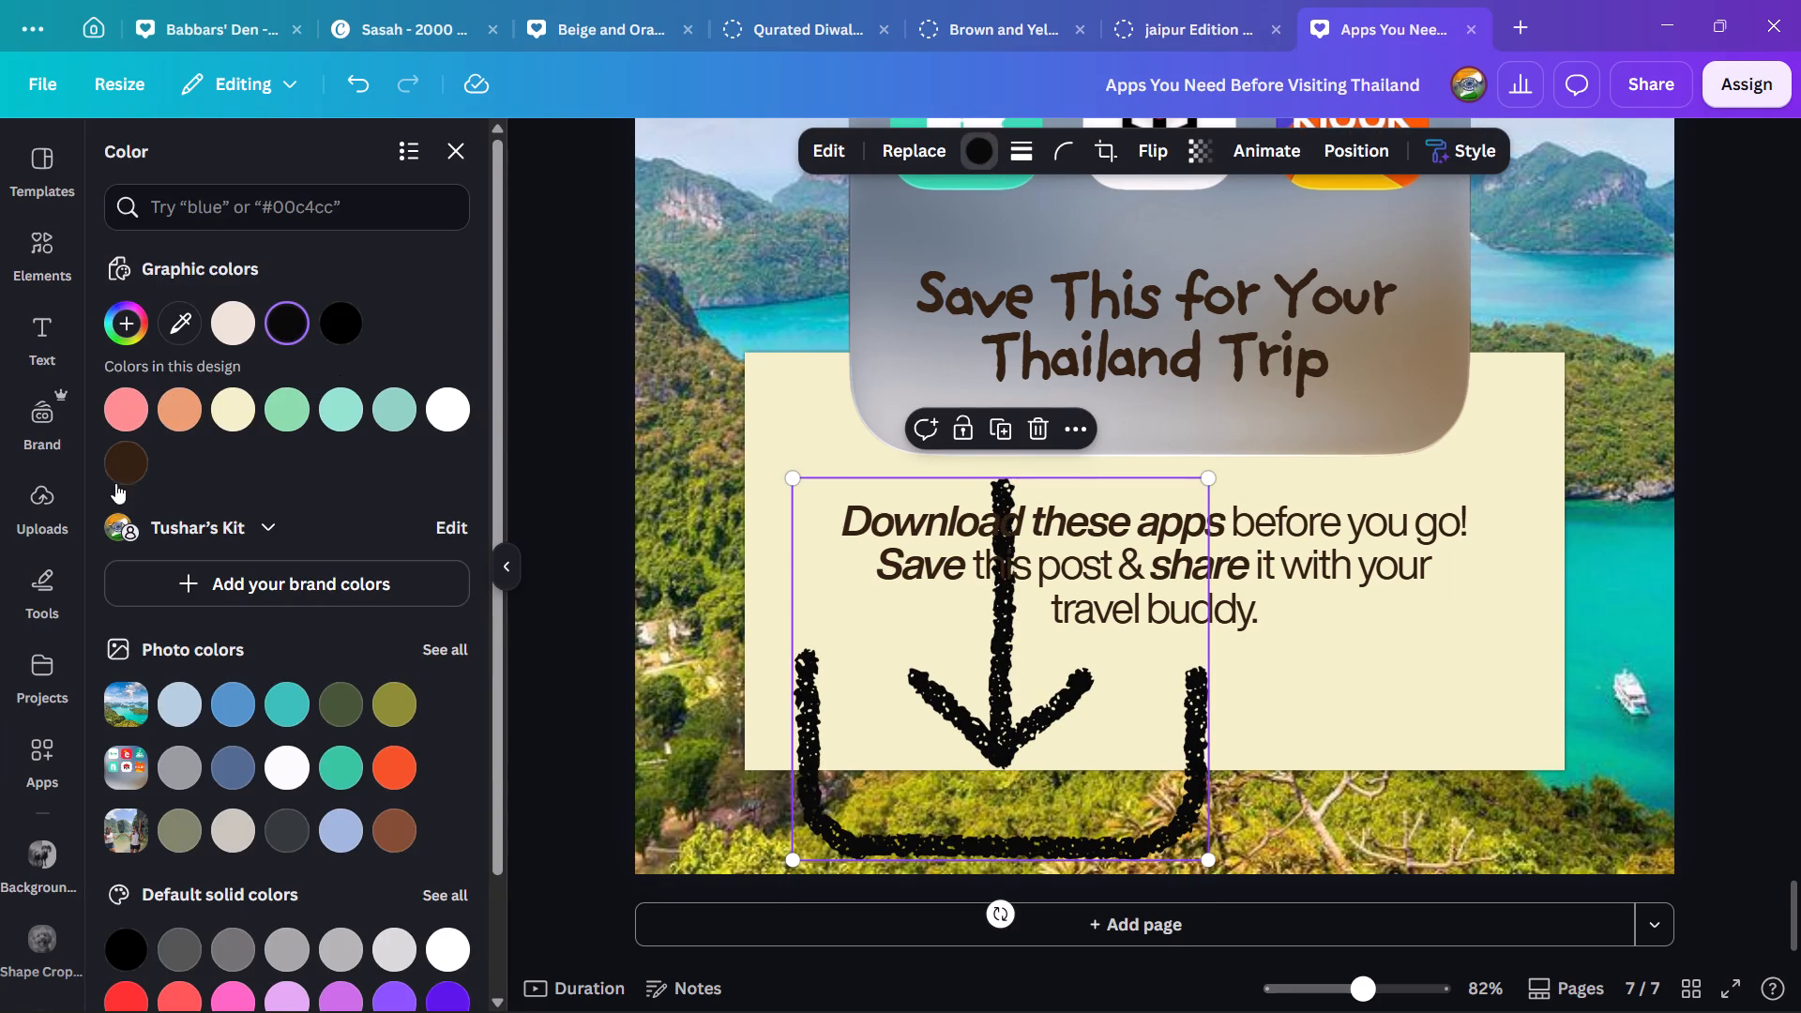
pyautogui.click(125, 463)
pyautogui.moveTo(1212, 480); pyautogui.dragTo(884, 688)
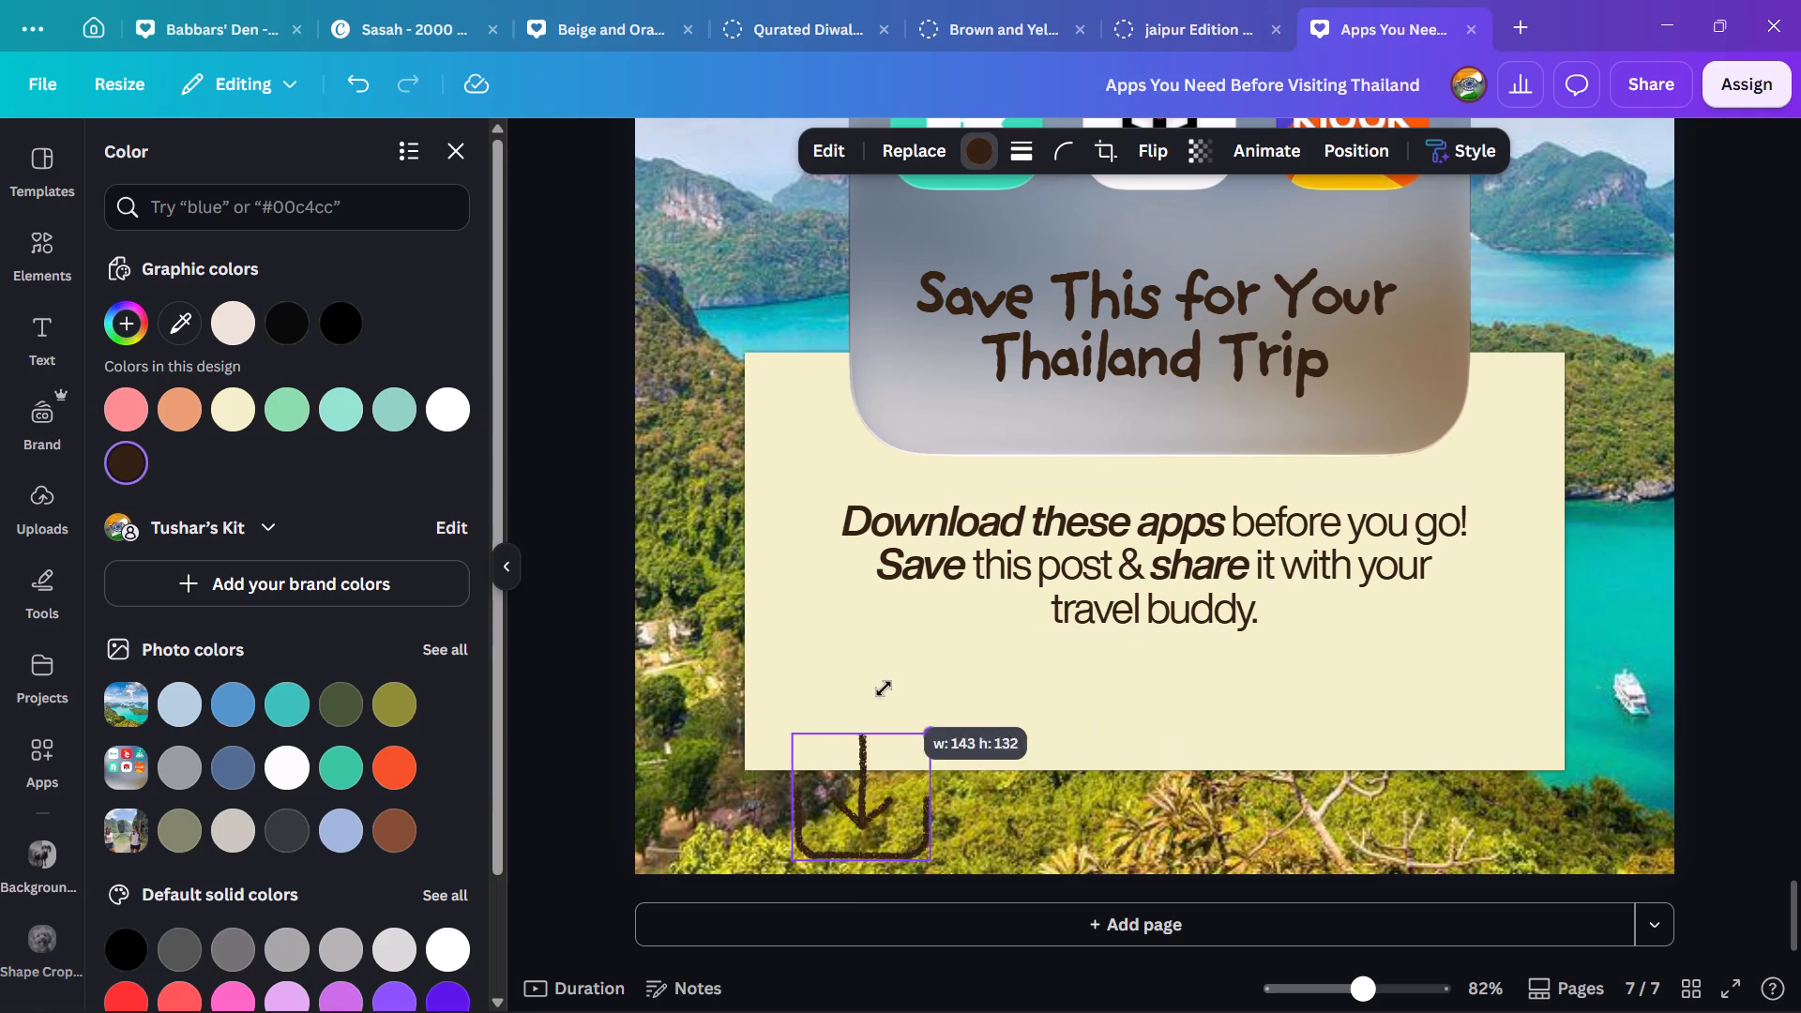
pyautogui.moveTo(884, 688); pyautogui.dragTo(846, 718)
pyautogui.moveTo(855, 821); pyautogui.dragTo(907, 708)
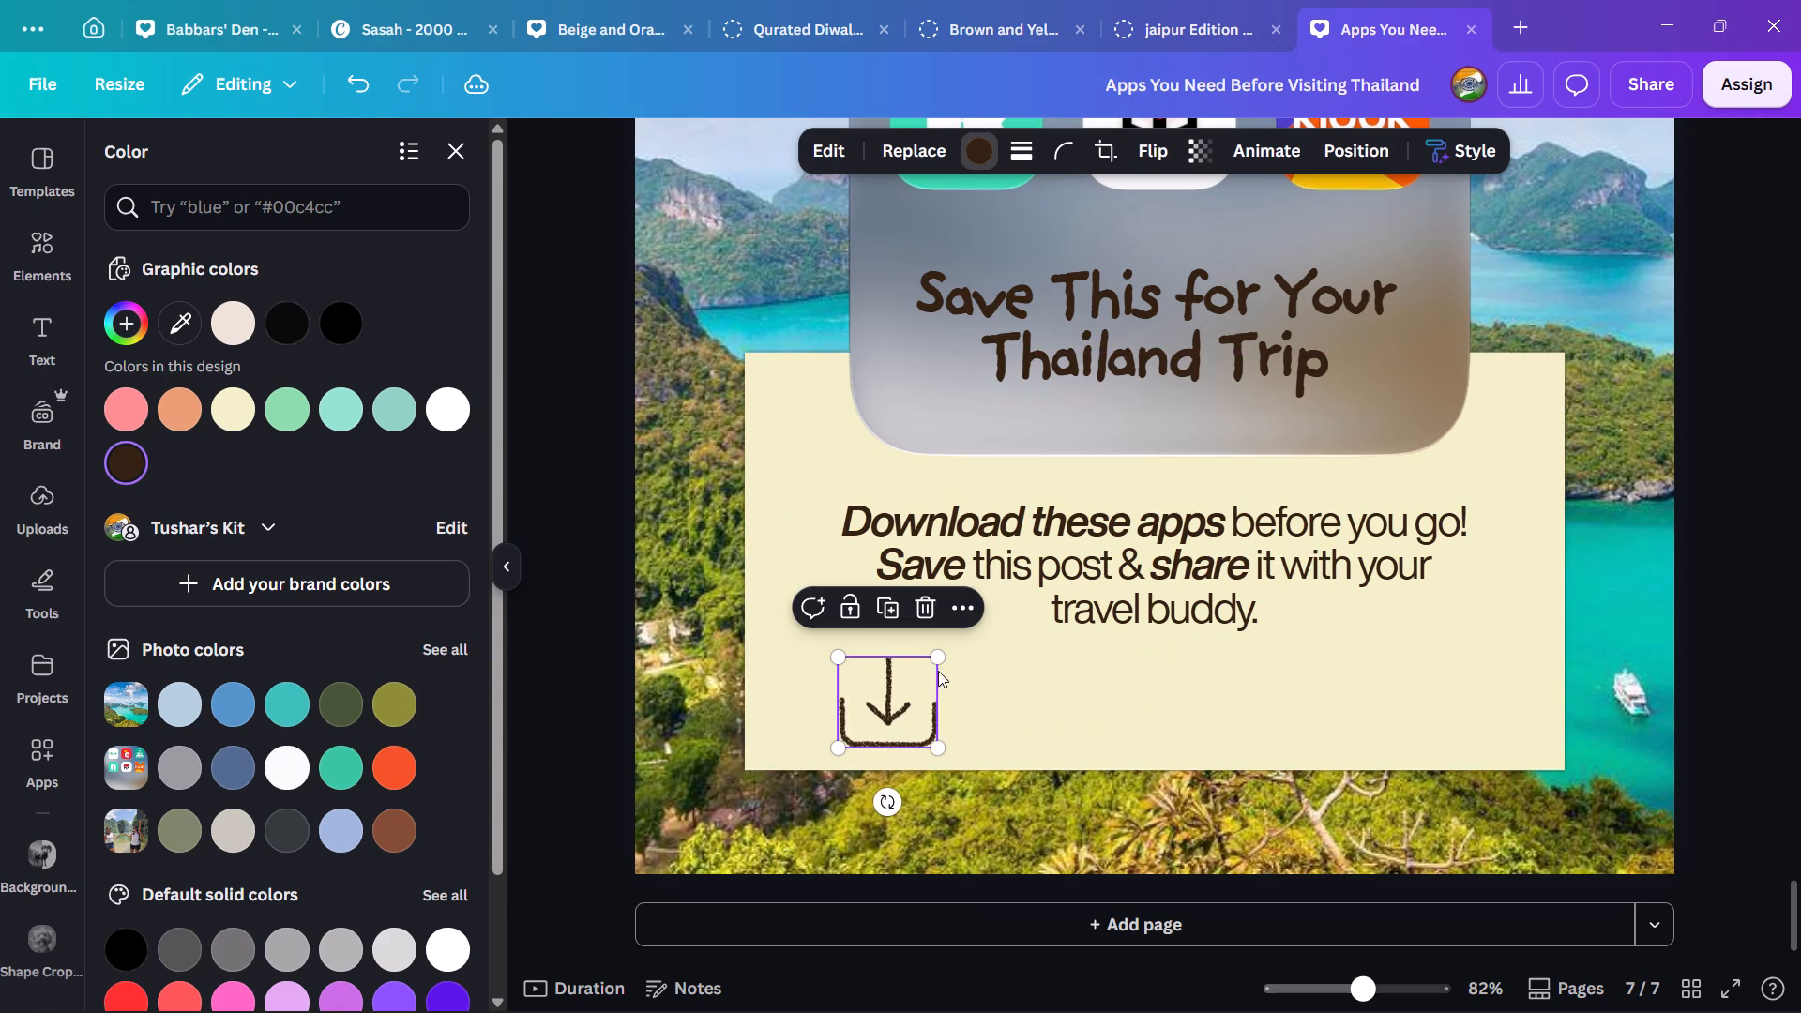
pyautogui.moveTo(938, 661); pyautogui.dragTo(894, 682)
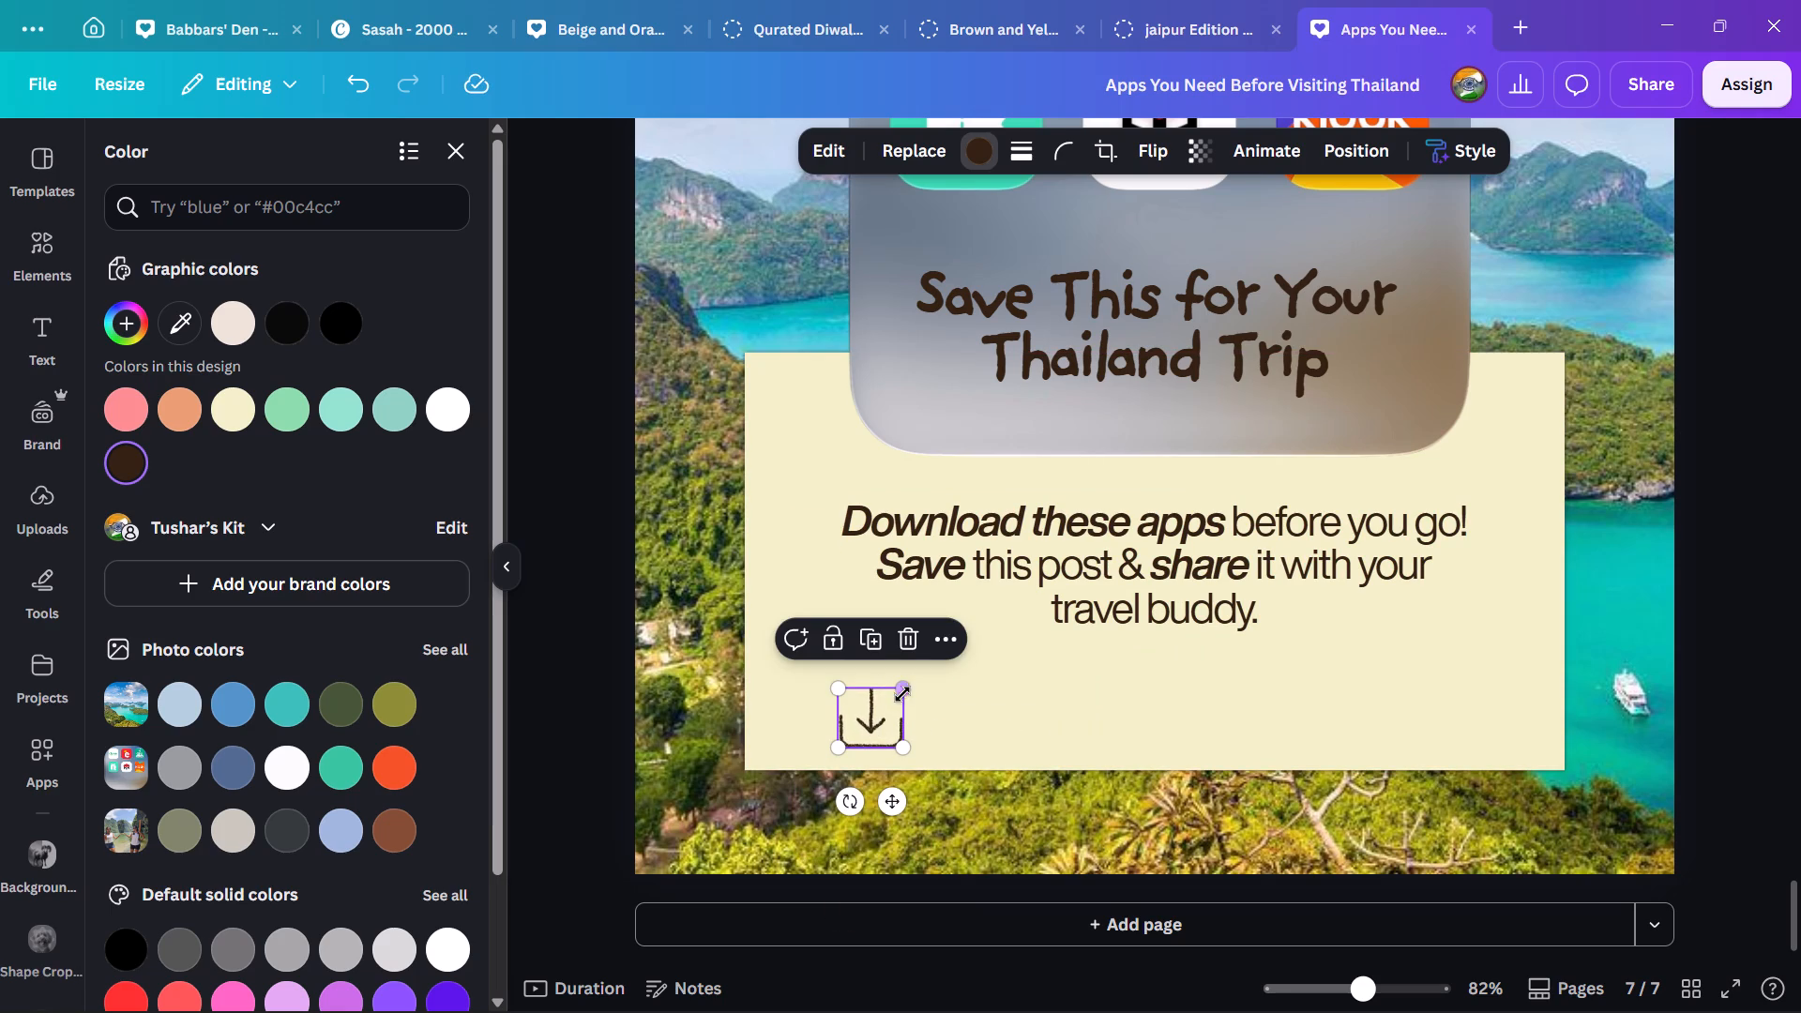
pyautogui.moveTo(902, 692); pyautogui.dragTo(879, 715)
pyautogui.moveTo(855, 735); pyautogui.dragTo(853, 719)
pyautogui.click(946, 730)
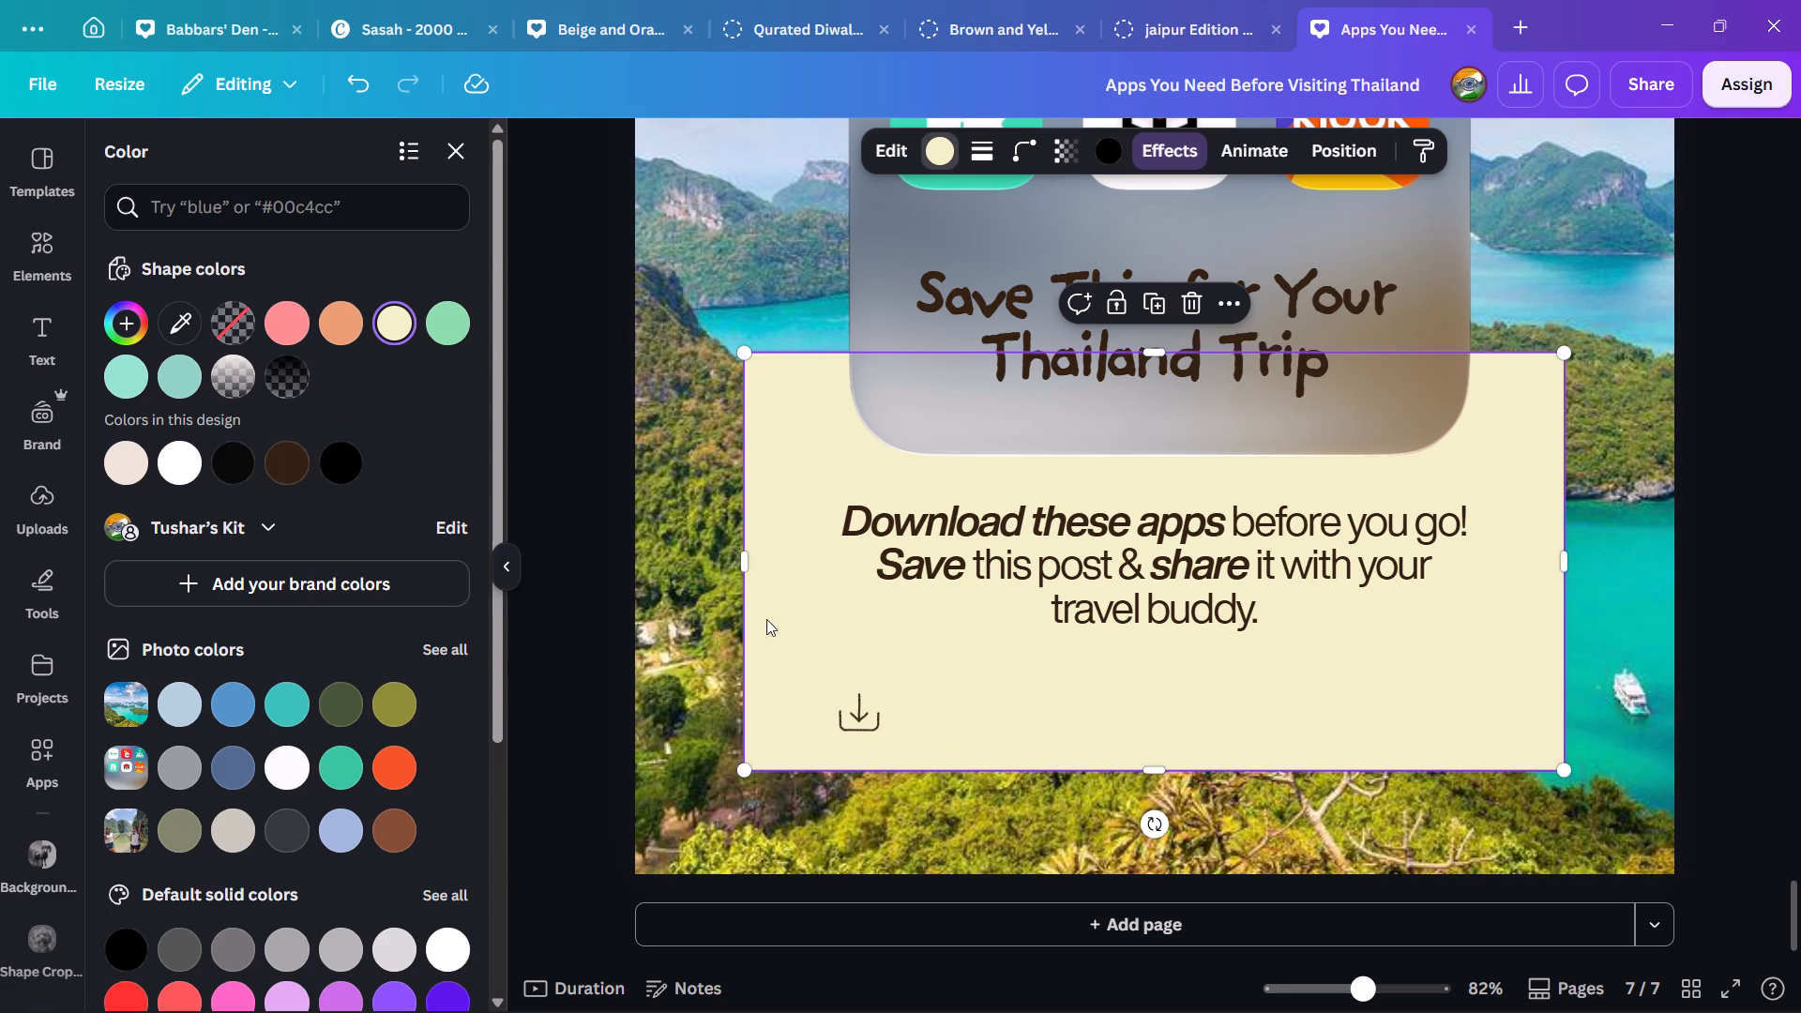
# Add the hand-drawn circled down-arrow graphic to page 7, move it over the cream note, and recolour it from black to dark brown.
pyautogui.click(465, 148)
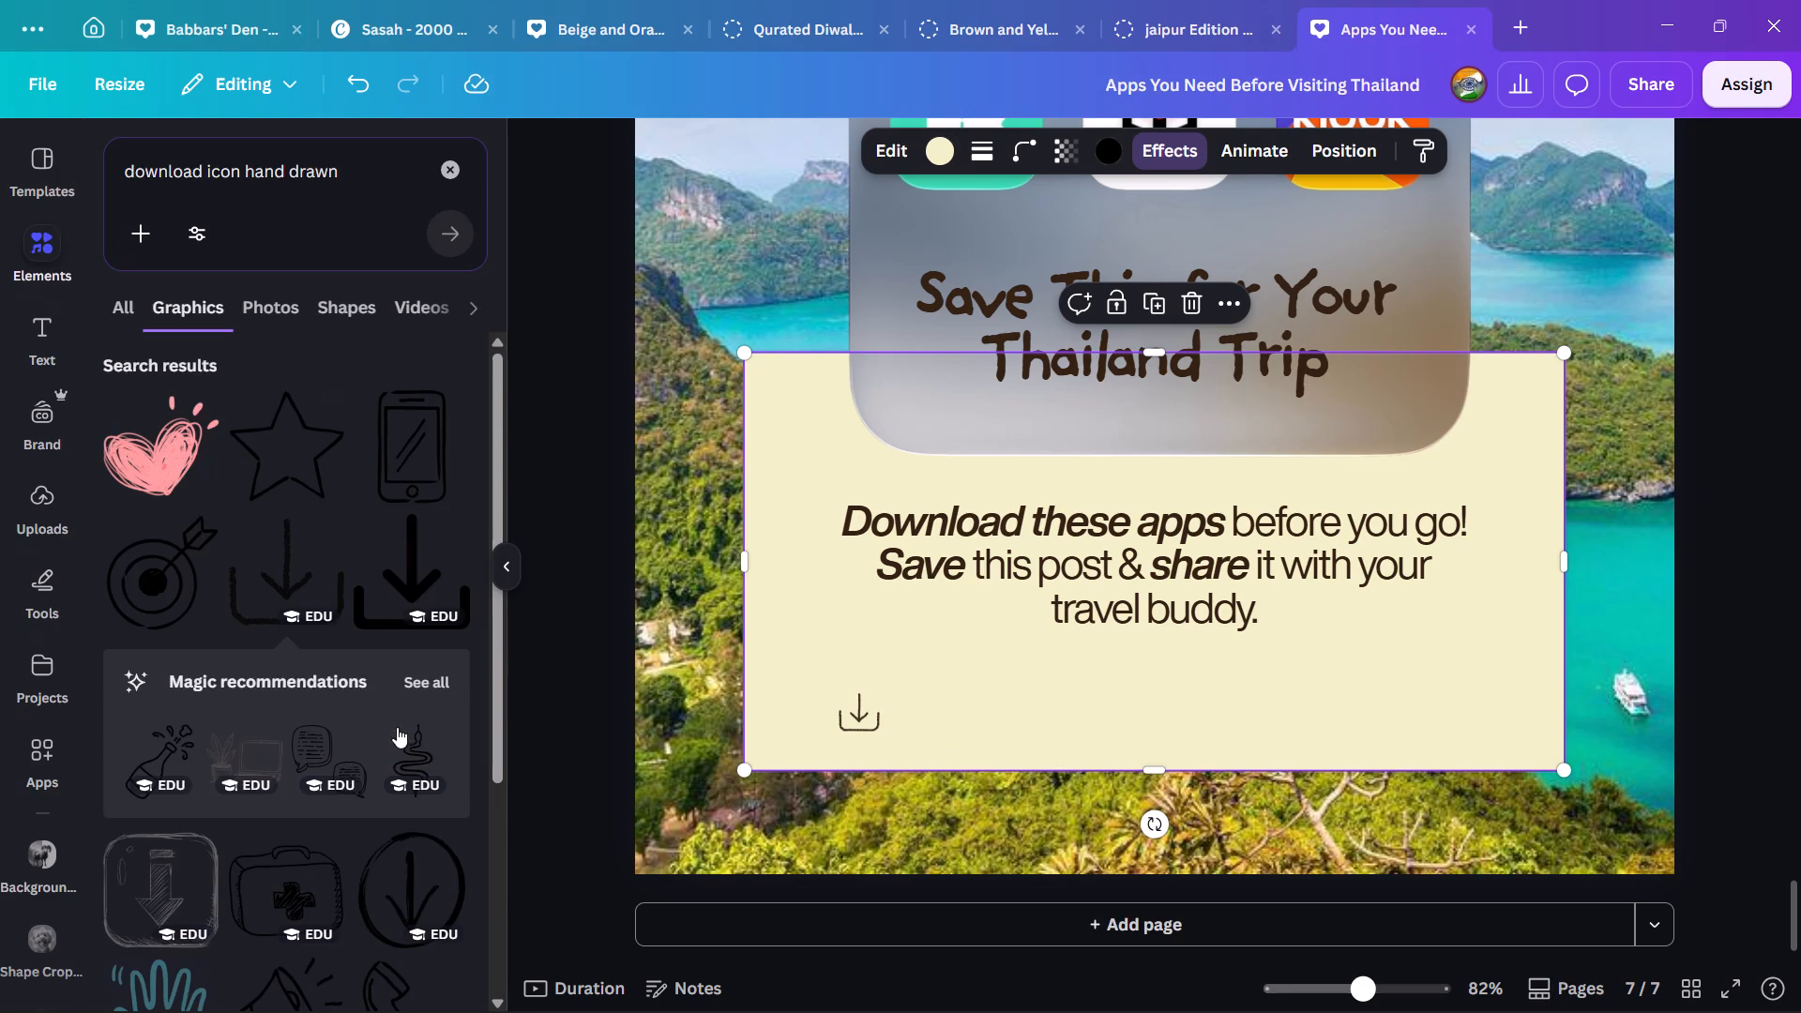
pyautogui.scroll(-2, 384, 824)
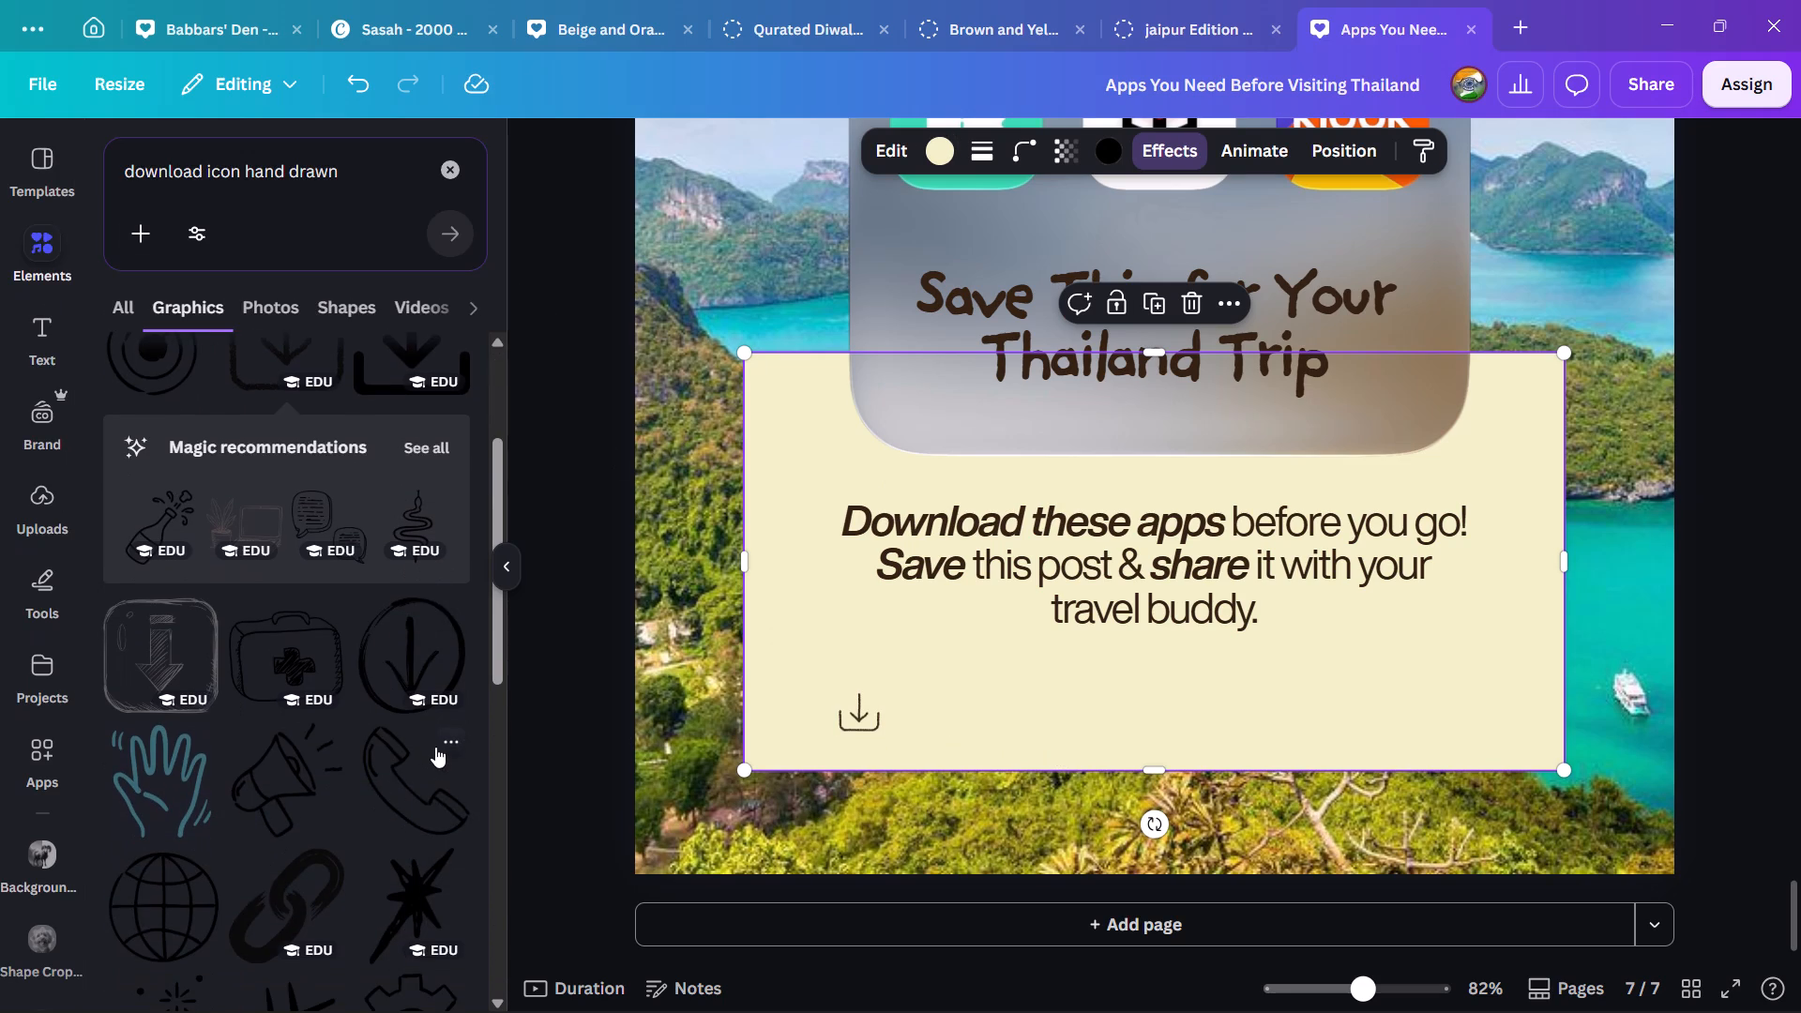
pyautogui.scroll(-3, 445, 780)
pyautogui.scroll(3, 434, 788)
pyautogui.click(381, 645)
pyautogui.moveTo(1121, 311); pyautogui.dragTo(1133, 325)
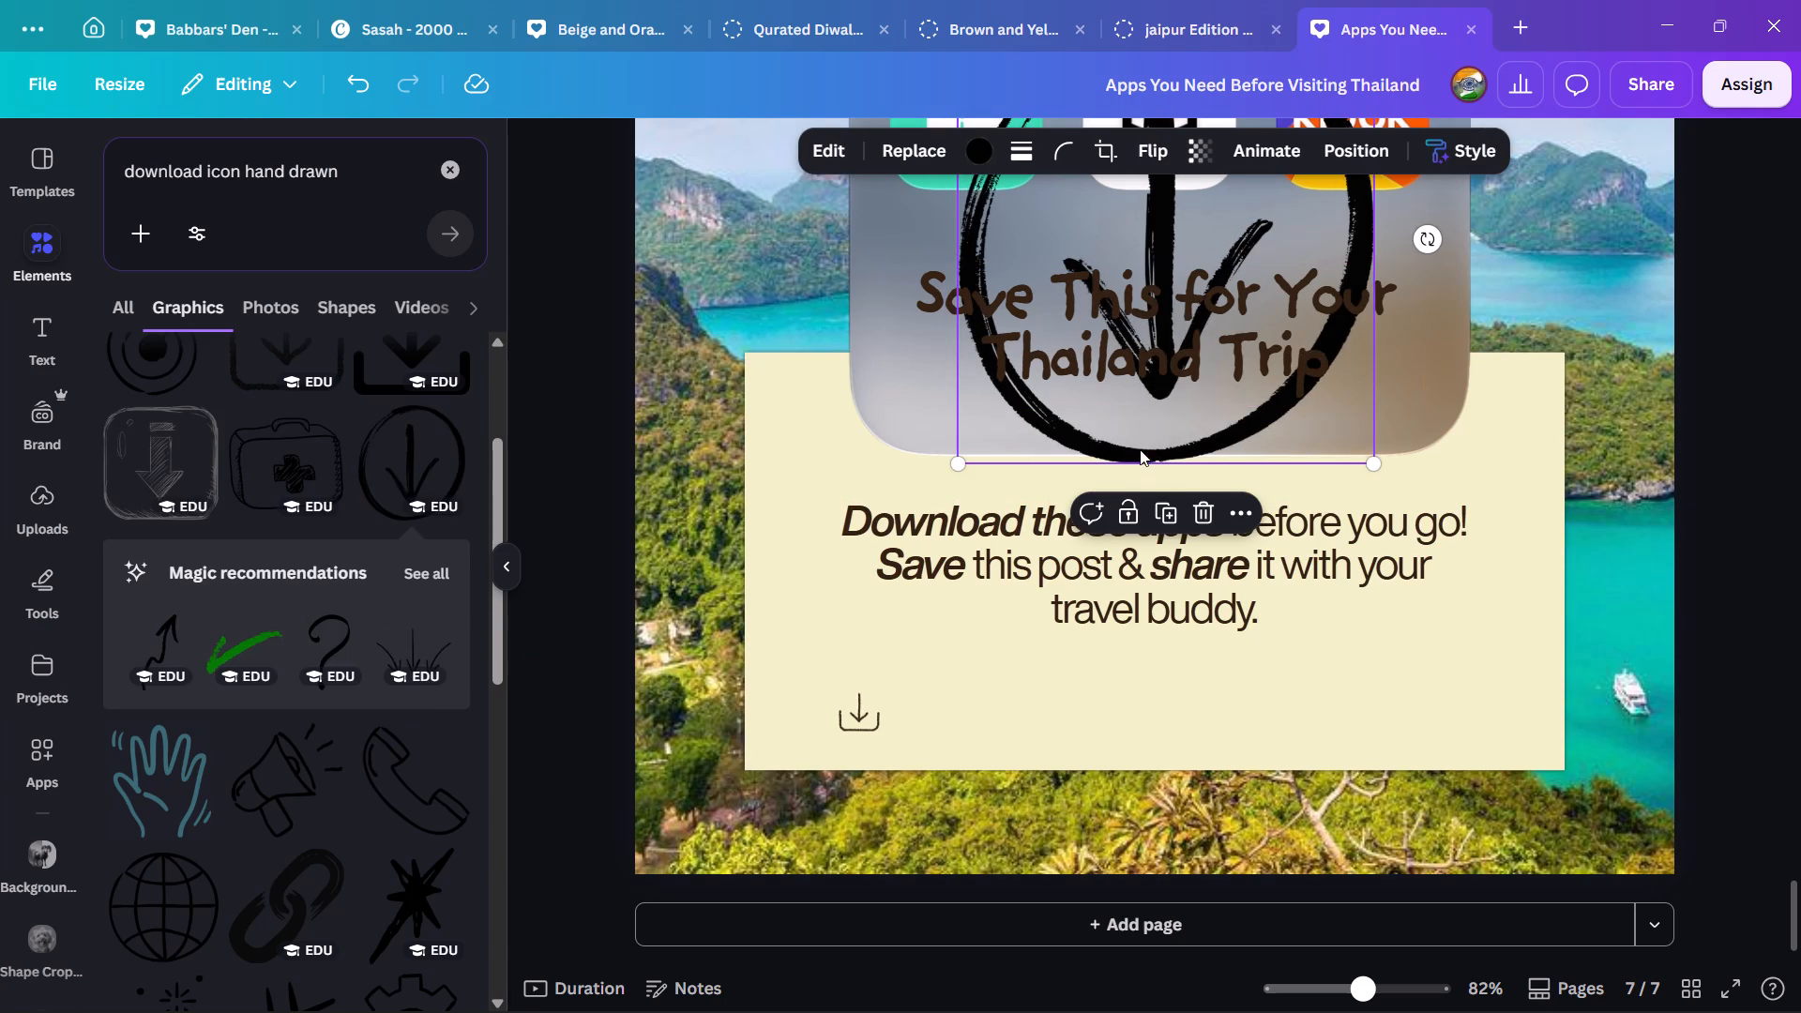
pyautogui.moveTo(1141, 439); pyautogui.dragTo(1217, 720)
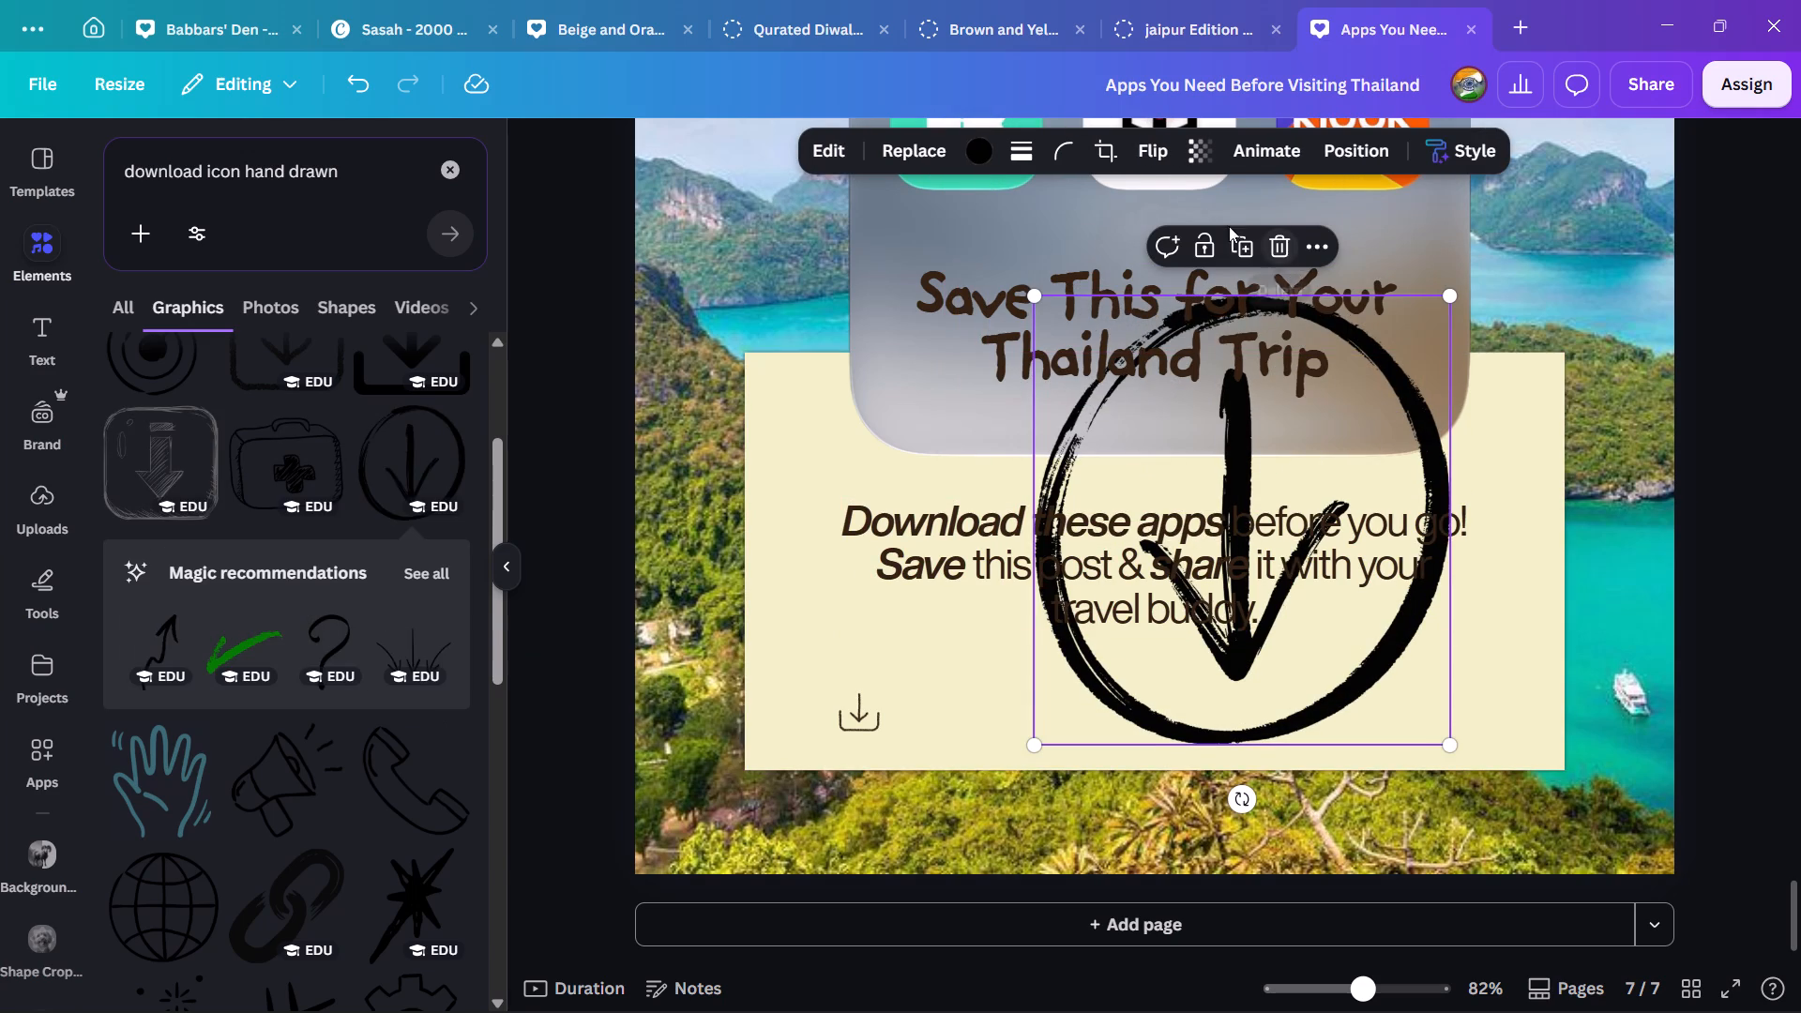
pyautogui.click(972, 146)
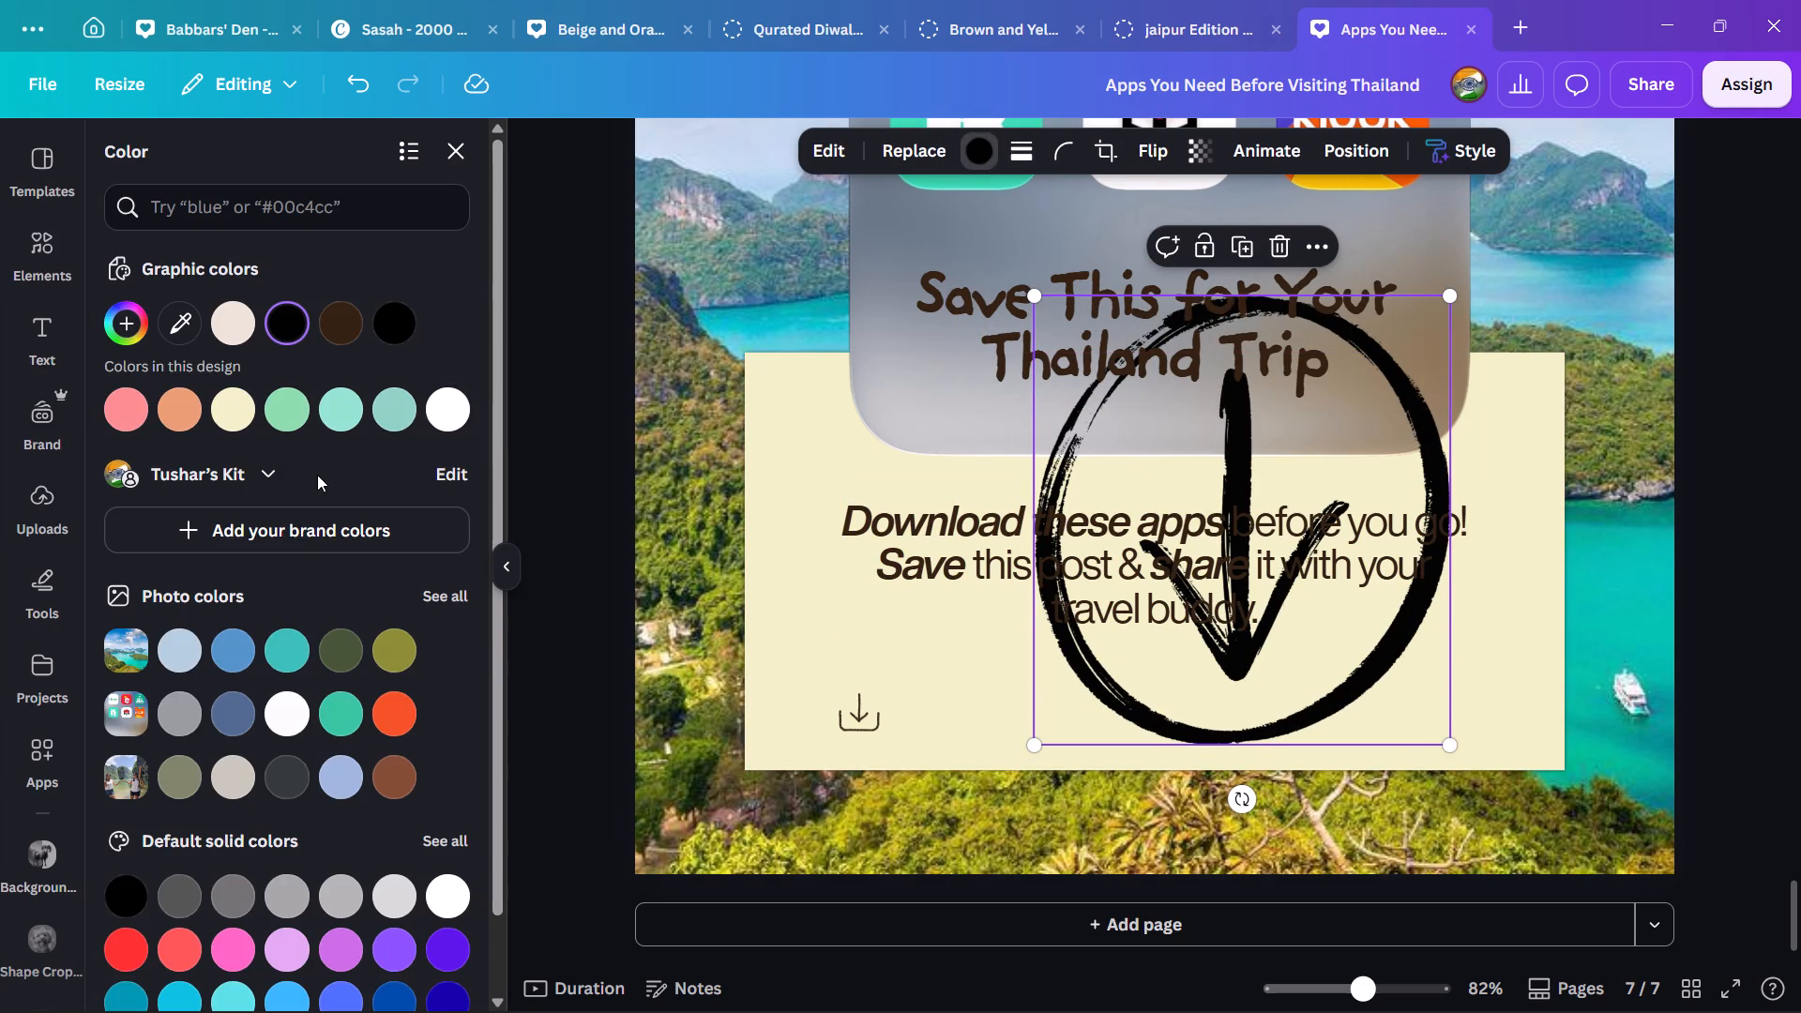
pyautogui.click(347, 304)
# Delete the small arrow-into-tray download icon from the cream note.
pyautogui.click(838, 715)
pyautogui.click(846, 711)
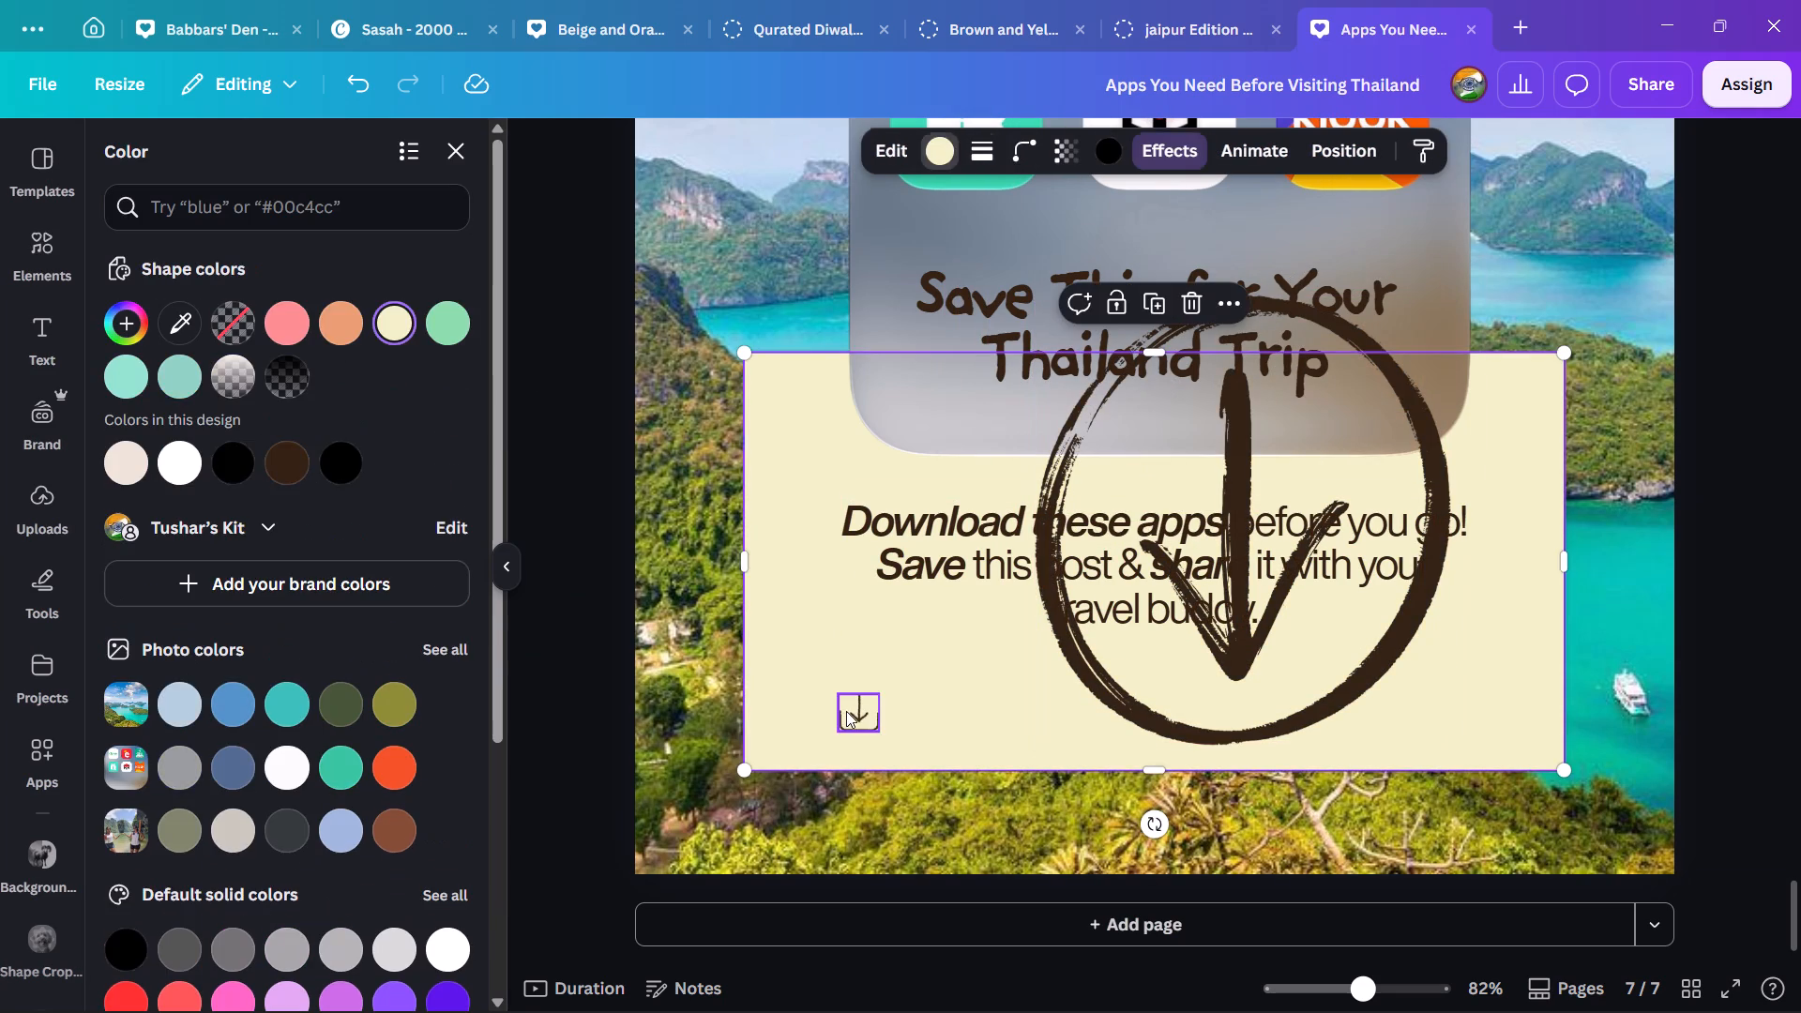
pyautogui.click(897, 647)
# Shrink the circled down-arrow to a small icon below the text, near the cream note's bottom edge.
pyautogui.click(1094, 645)
pyautogui.moveTo(1451, 288); pyautogui.dragTo(1315, 372)
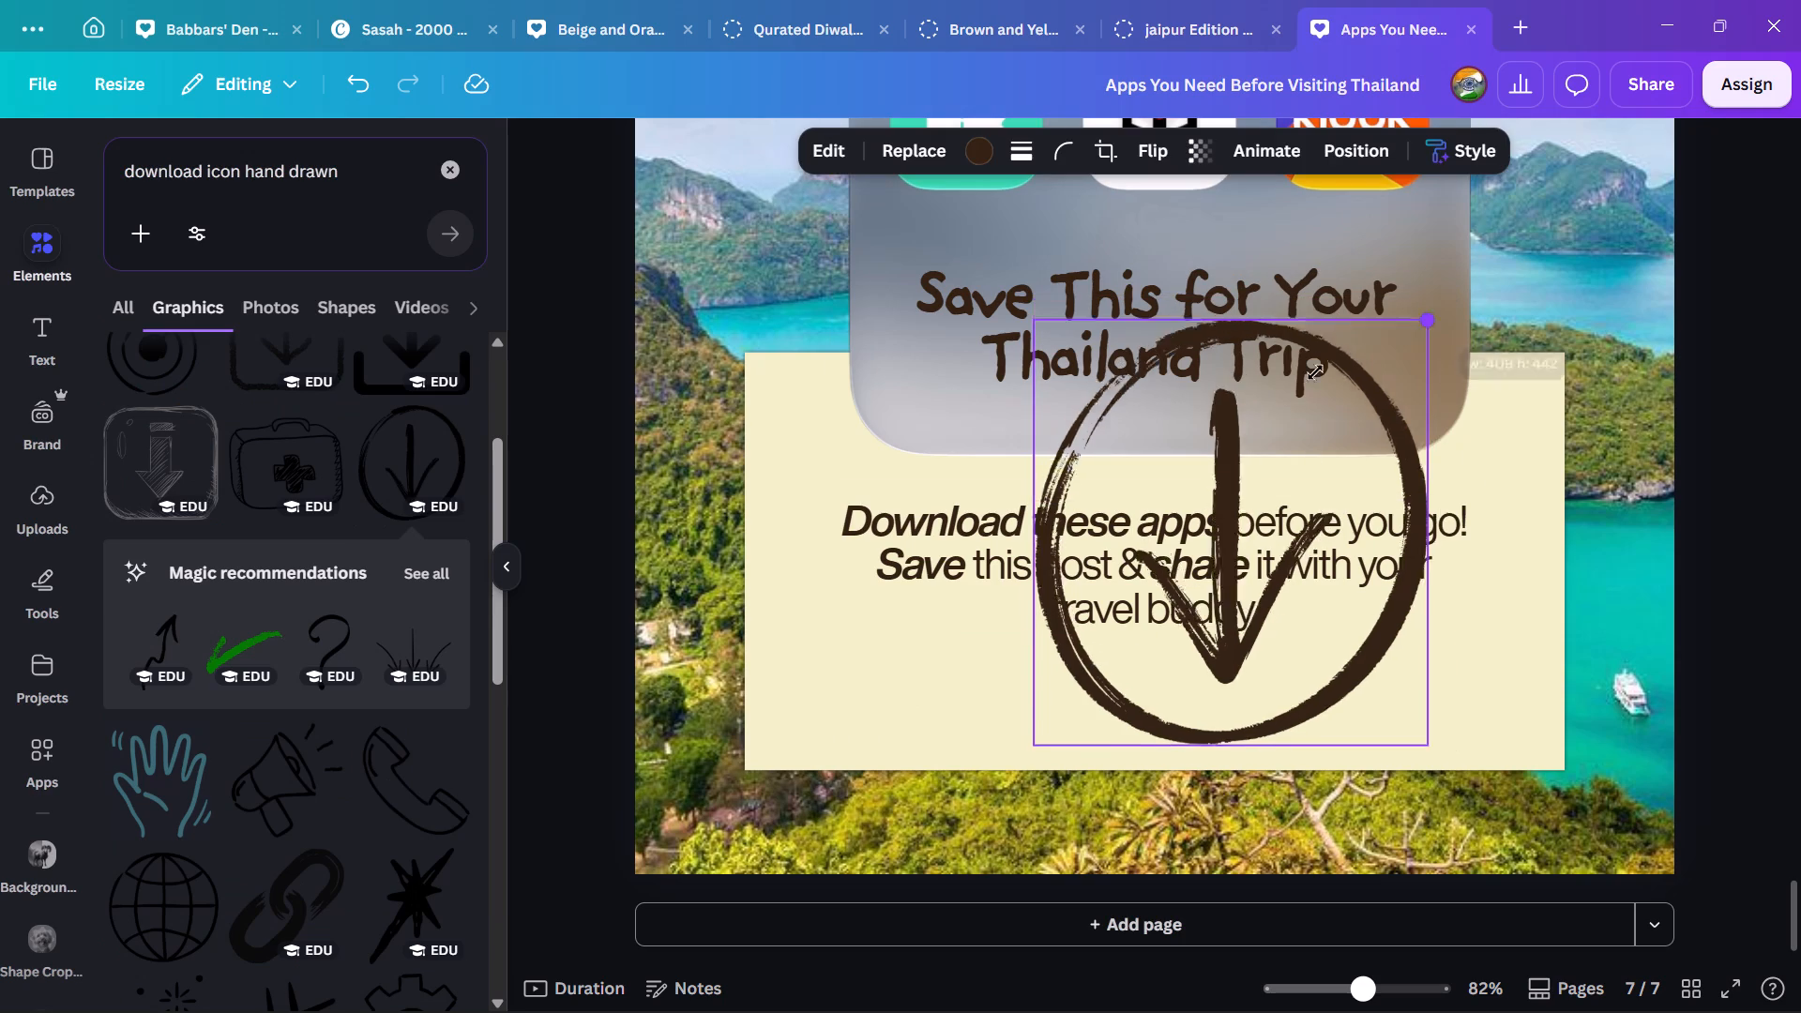
pyautogui.moveTo(1315, 372); pyautogui.dragTo(1000, 629)
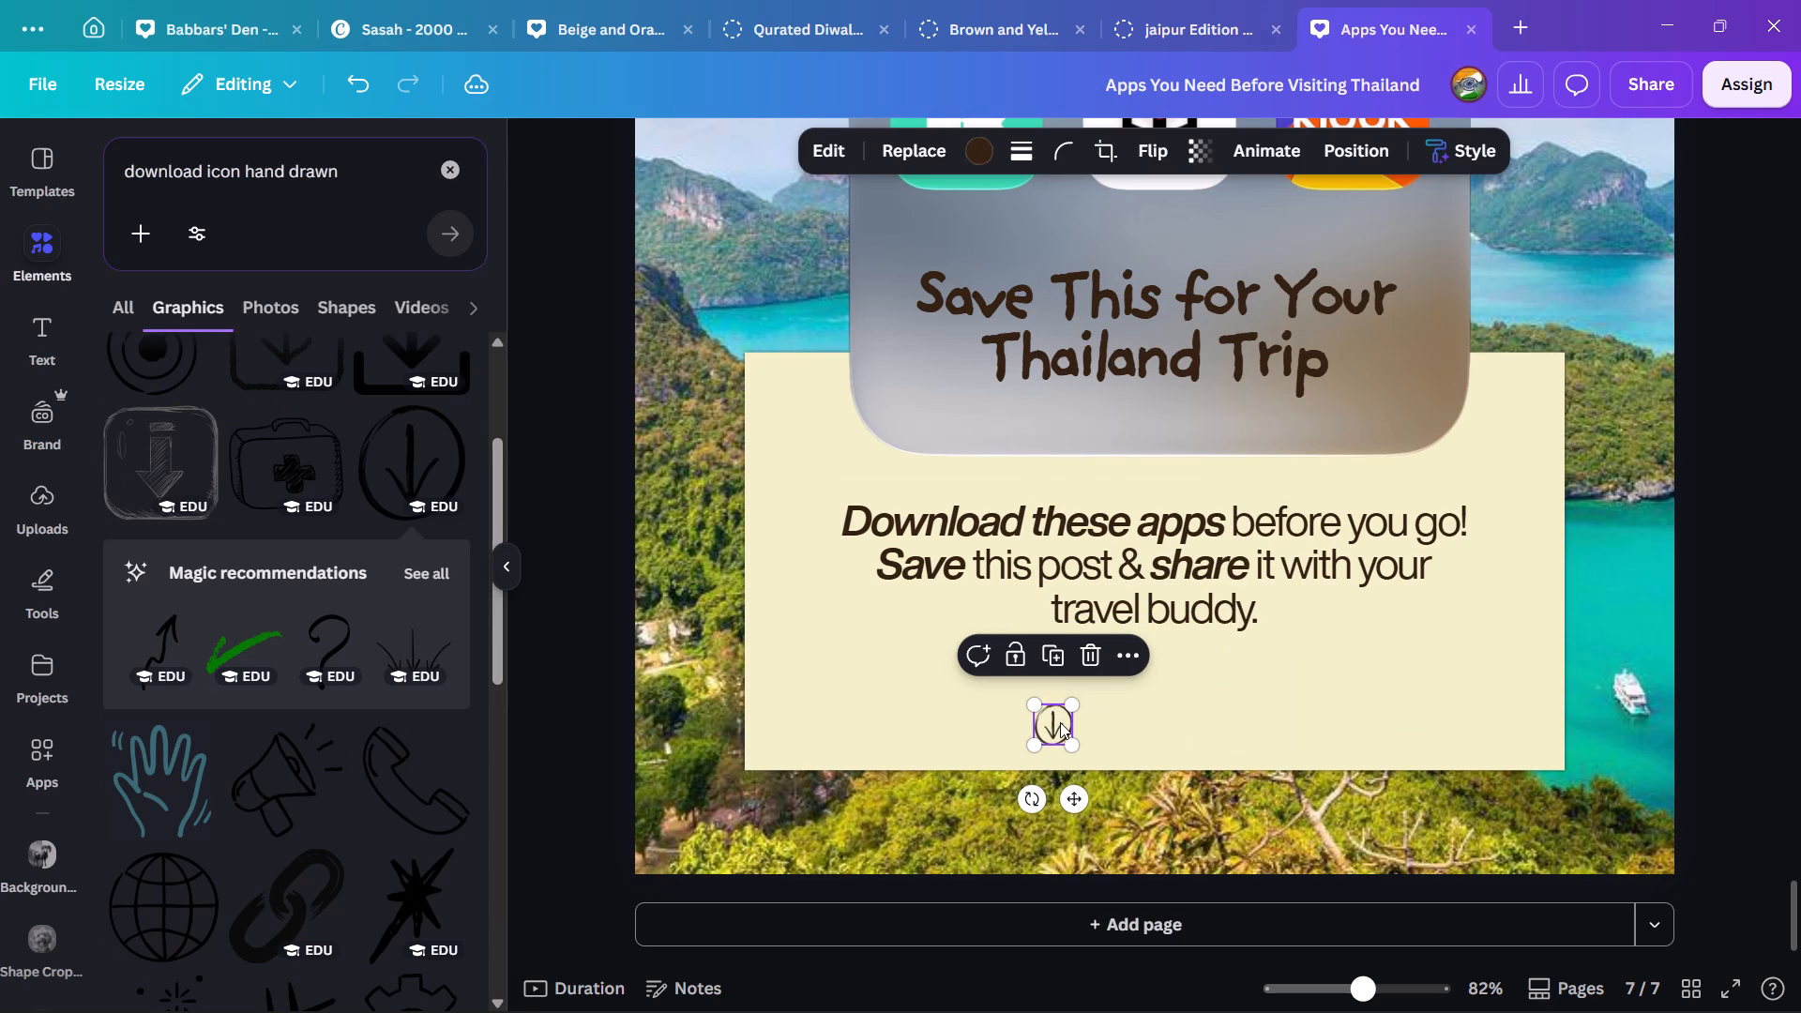
pyautogui.click(1060, 725)
pyautogui.rightClick(1057, 723)
pyautogui.click(1439, 673)
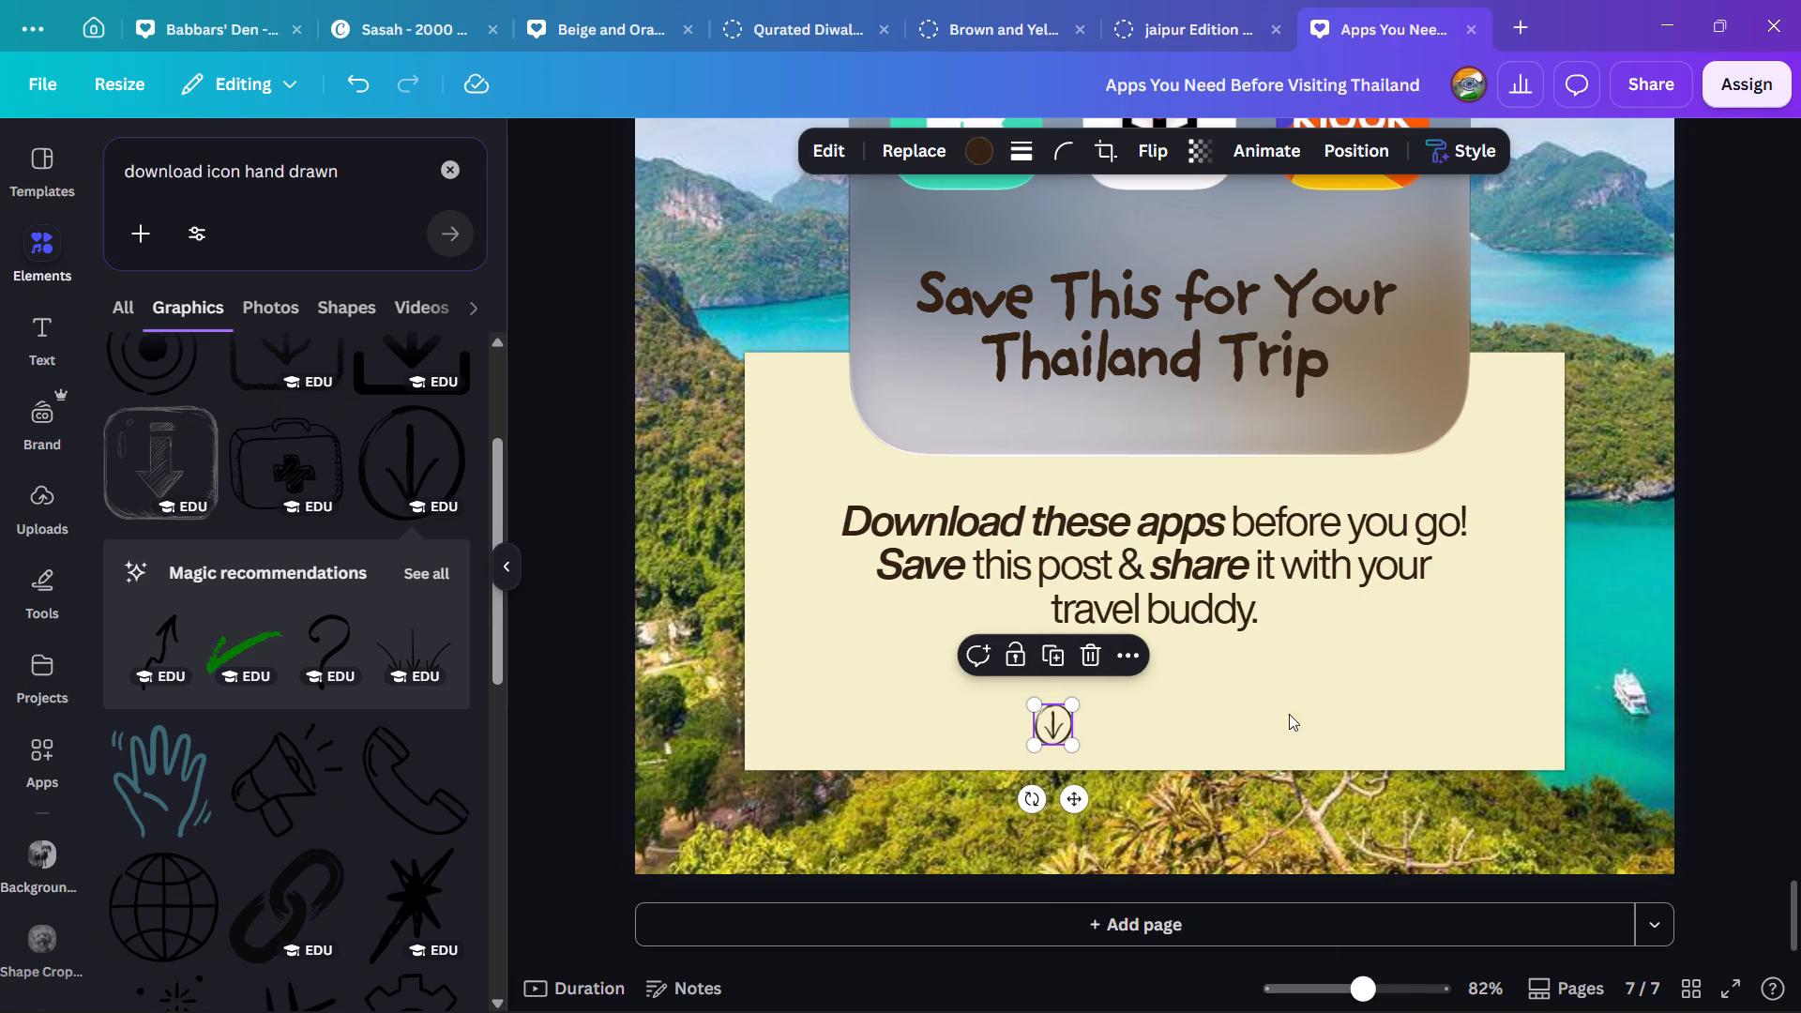
# Search the elements library for "save icon hand drawn" and show all the graphics results.
pyautogui.click(1254, 714)
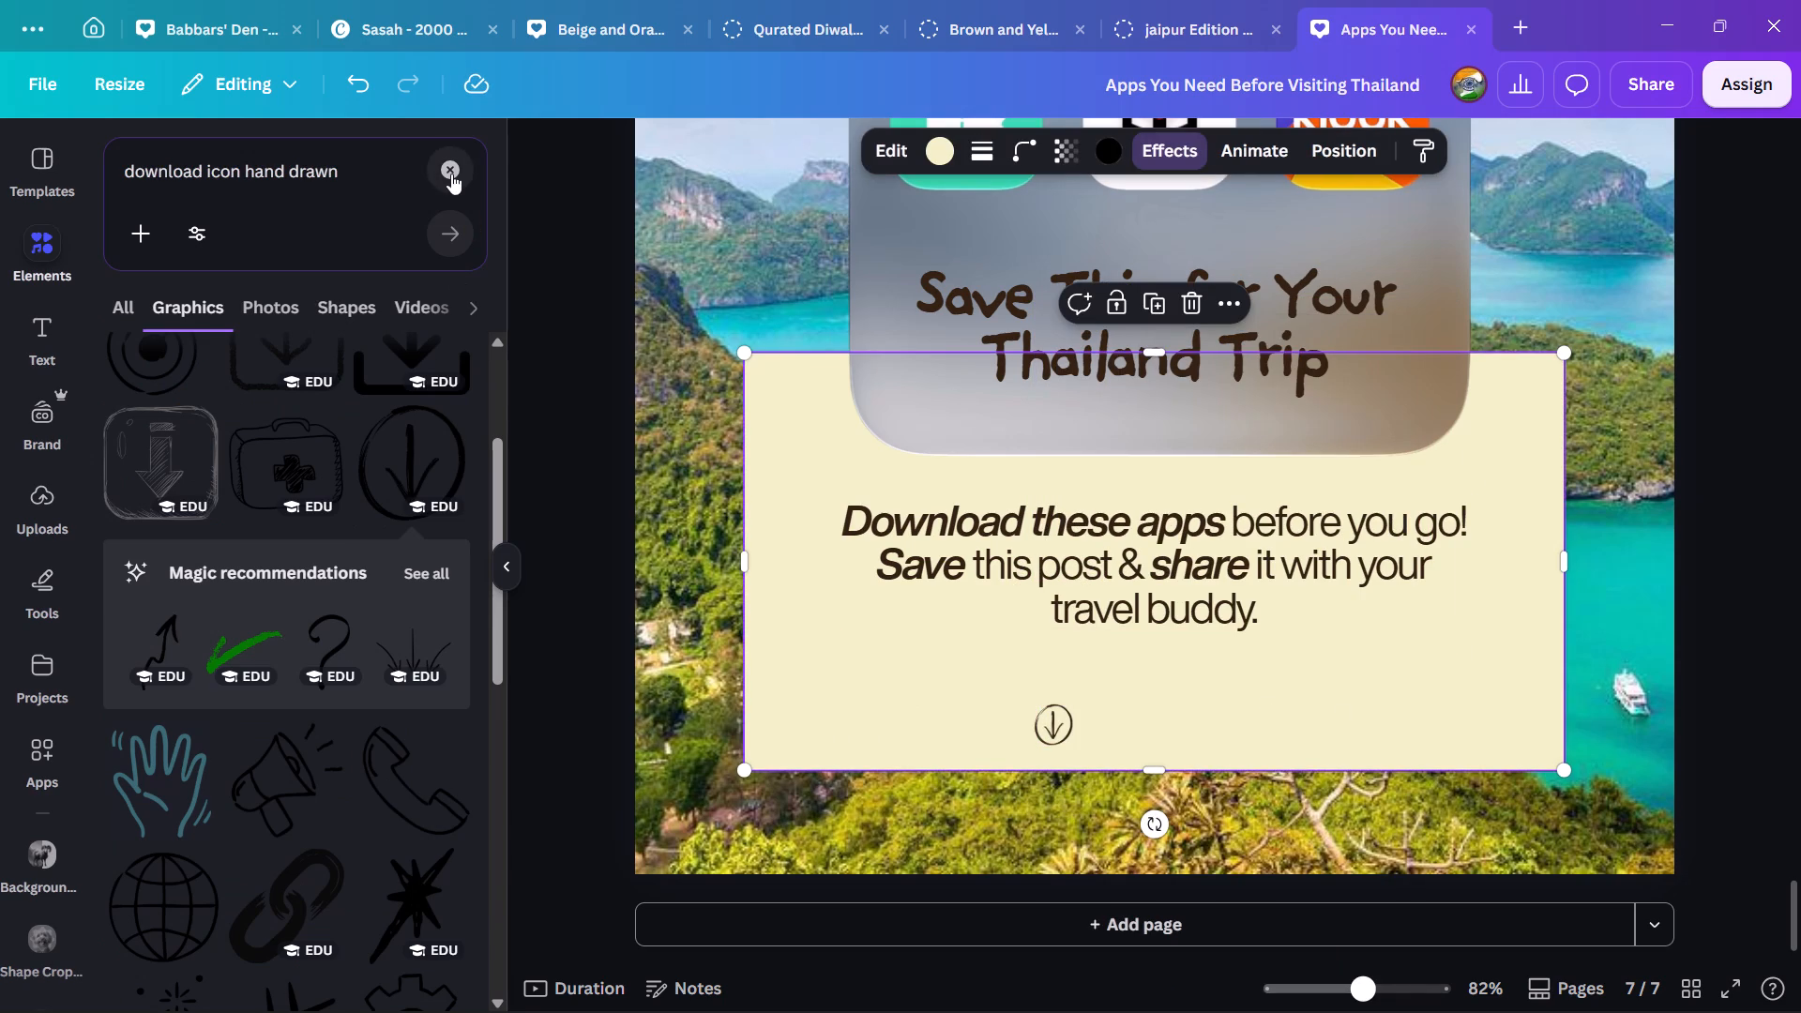
pyautogui.moveTo(451, 174); pyautogui.dragTo(441, 174)
pyautogui.click(341, 169)
pyautogui.write('save')
pyautogui.press('space')
pyautogui.click(213, 437)
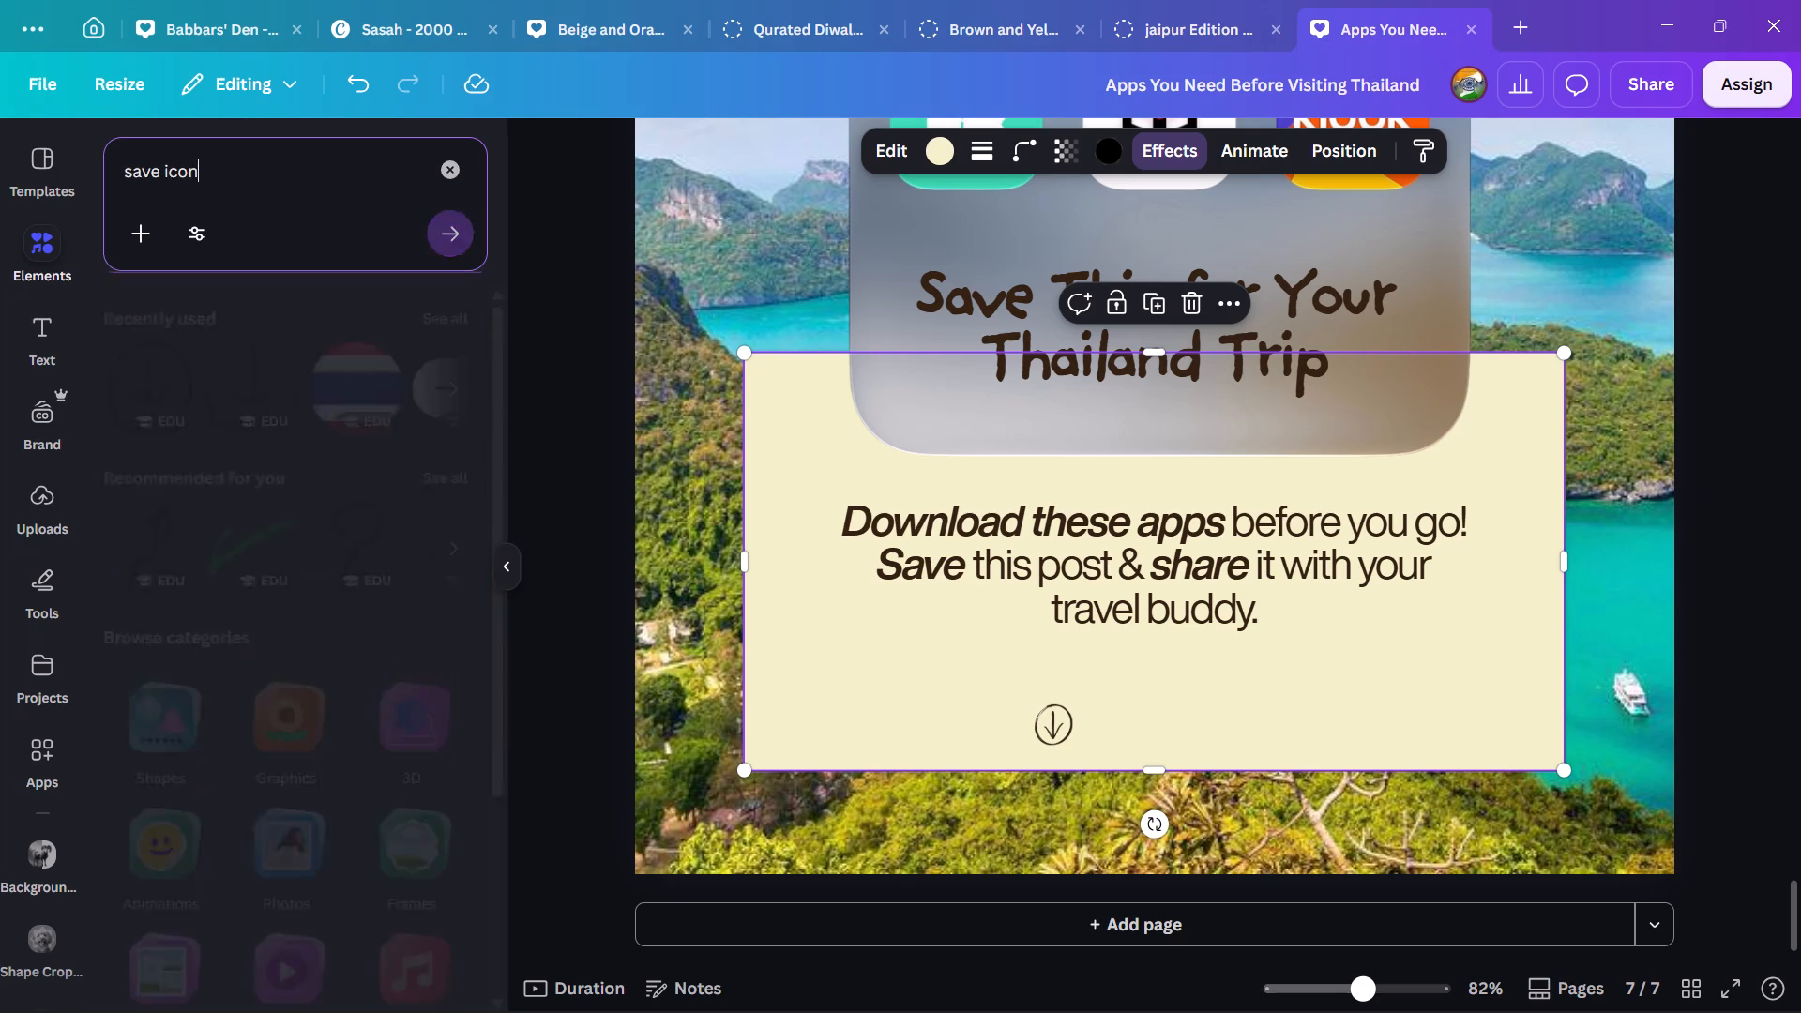
pyautogui.press('space')
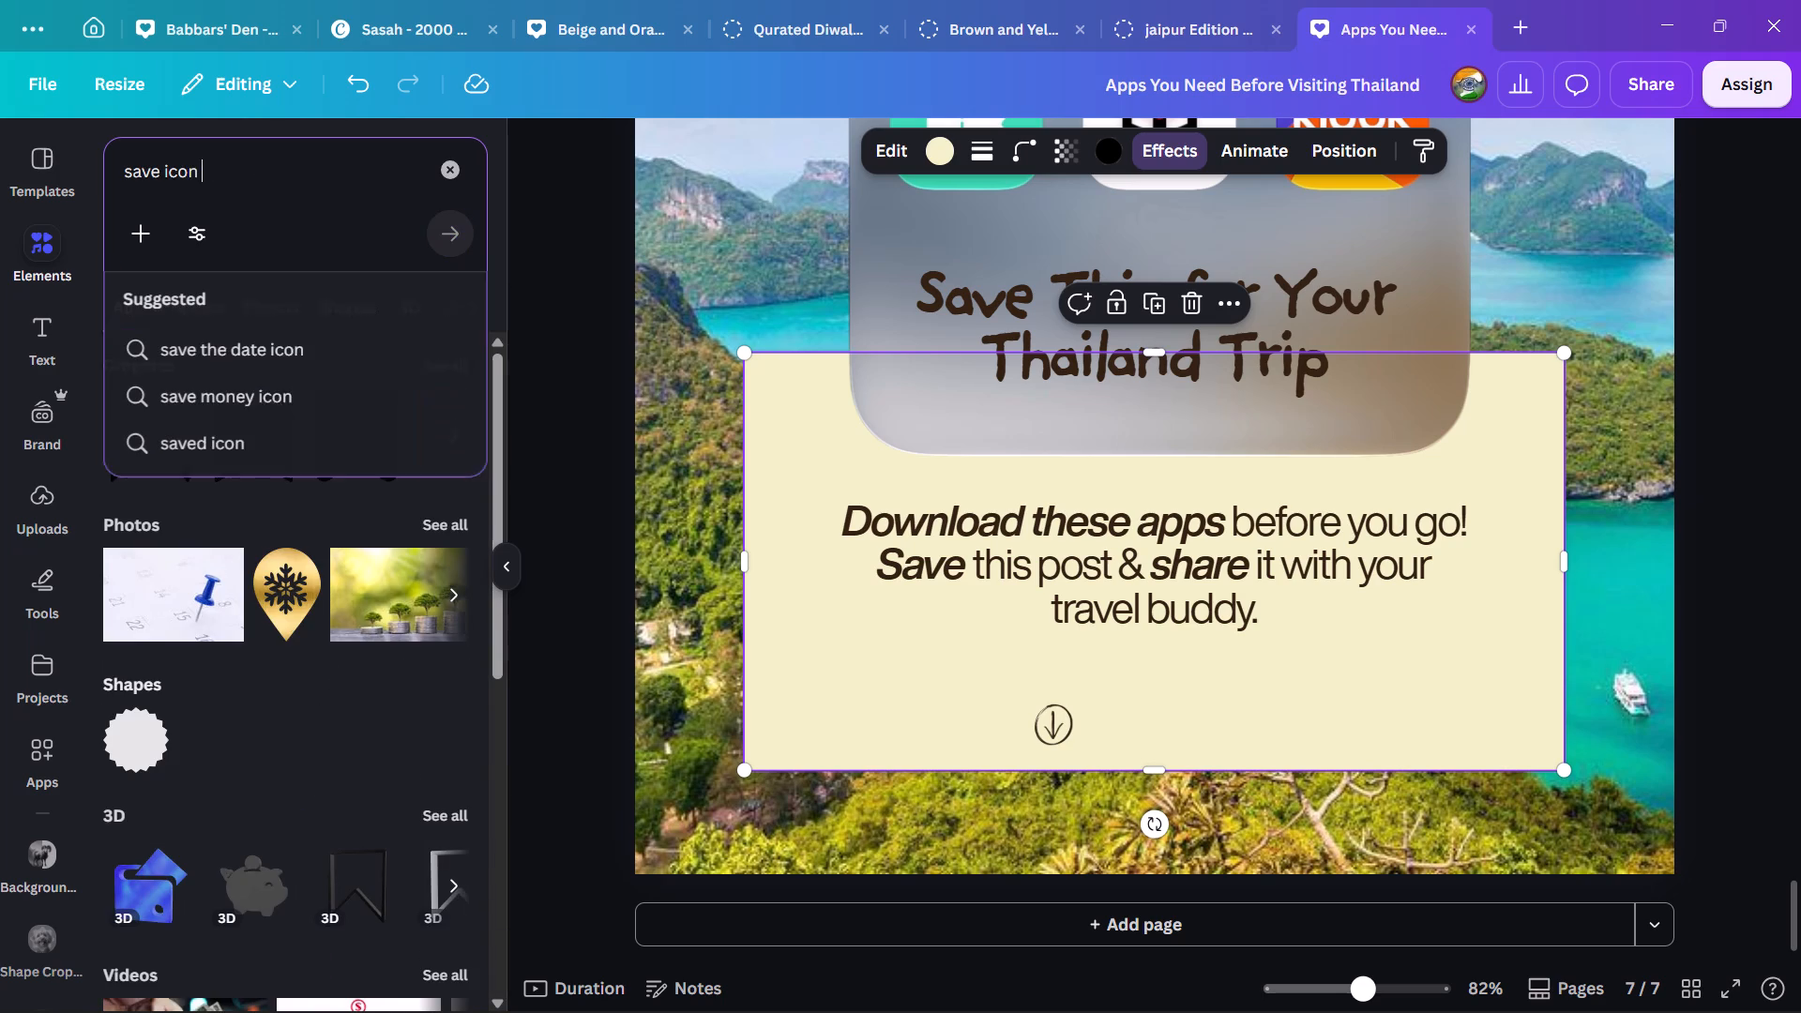
pyautogui.write('hand drawn')
pyautogui.press('Return')
pyautogui.scroll(-2, 226, 209)
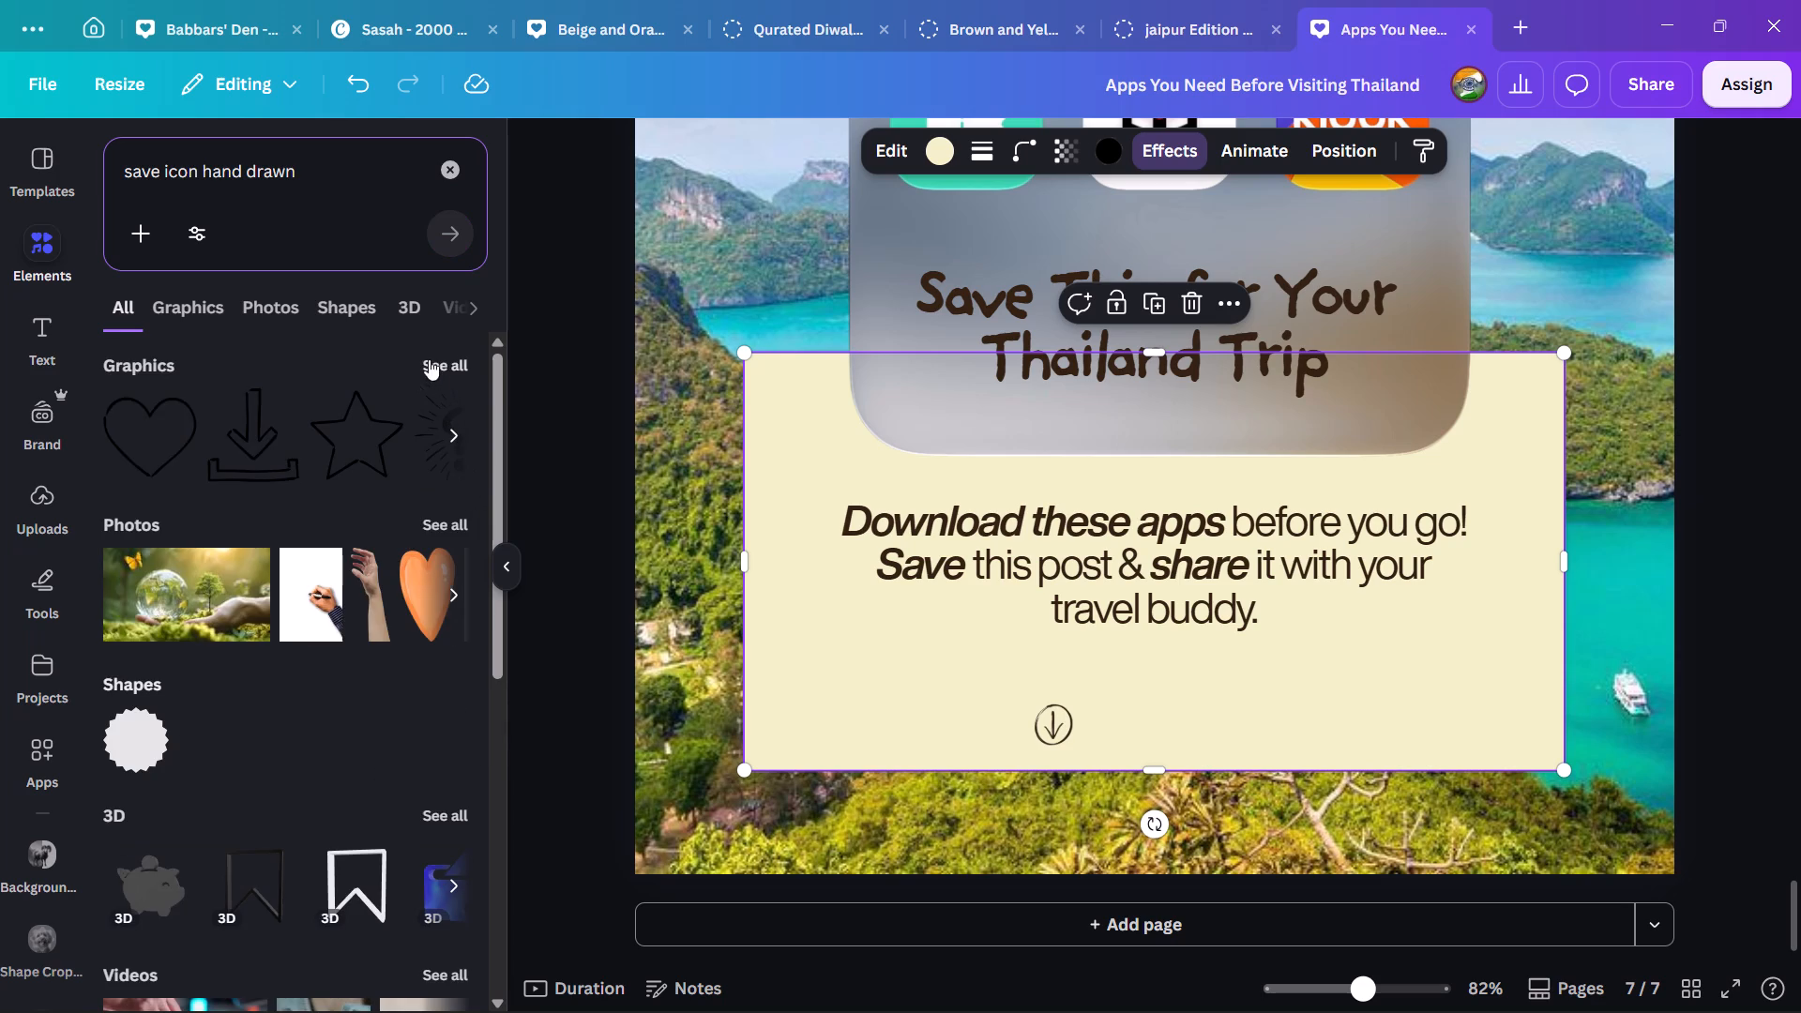
pyautogui.click(429, 359)
# Add the hand-drawn outlined bookmark graphic to page 7 and colour it dark gray brown (#332113).
pyautogui.scroll(-2, 417, 838)
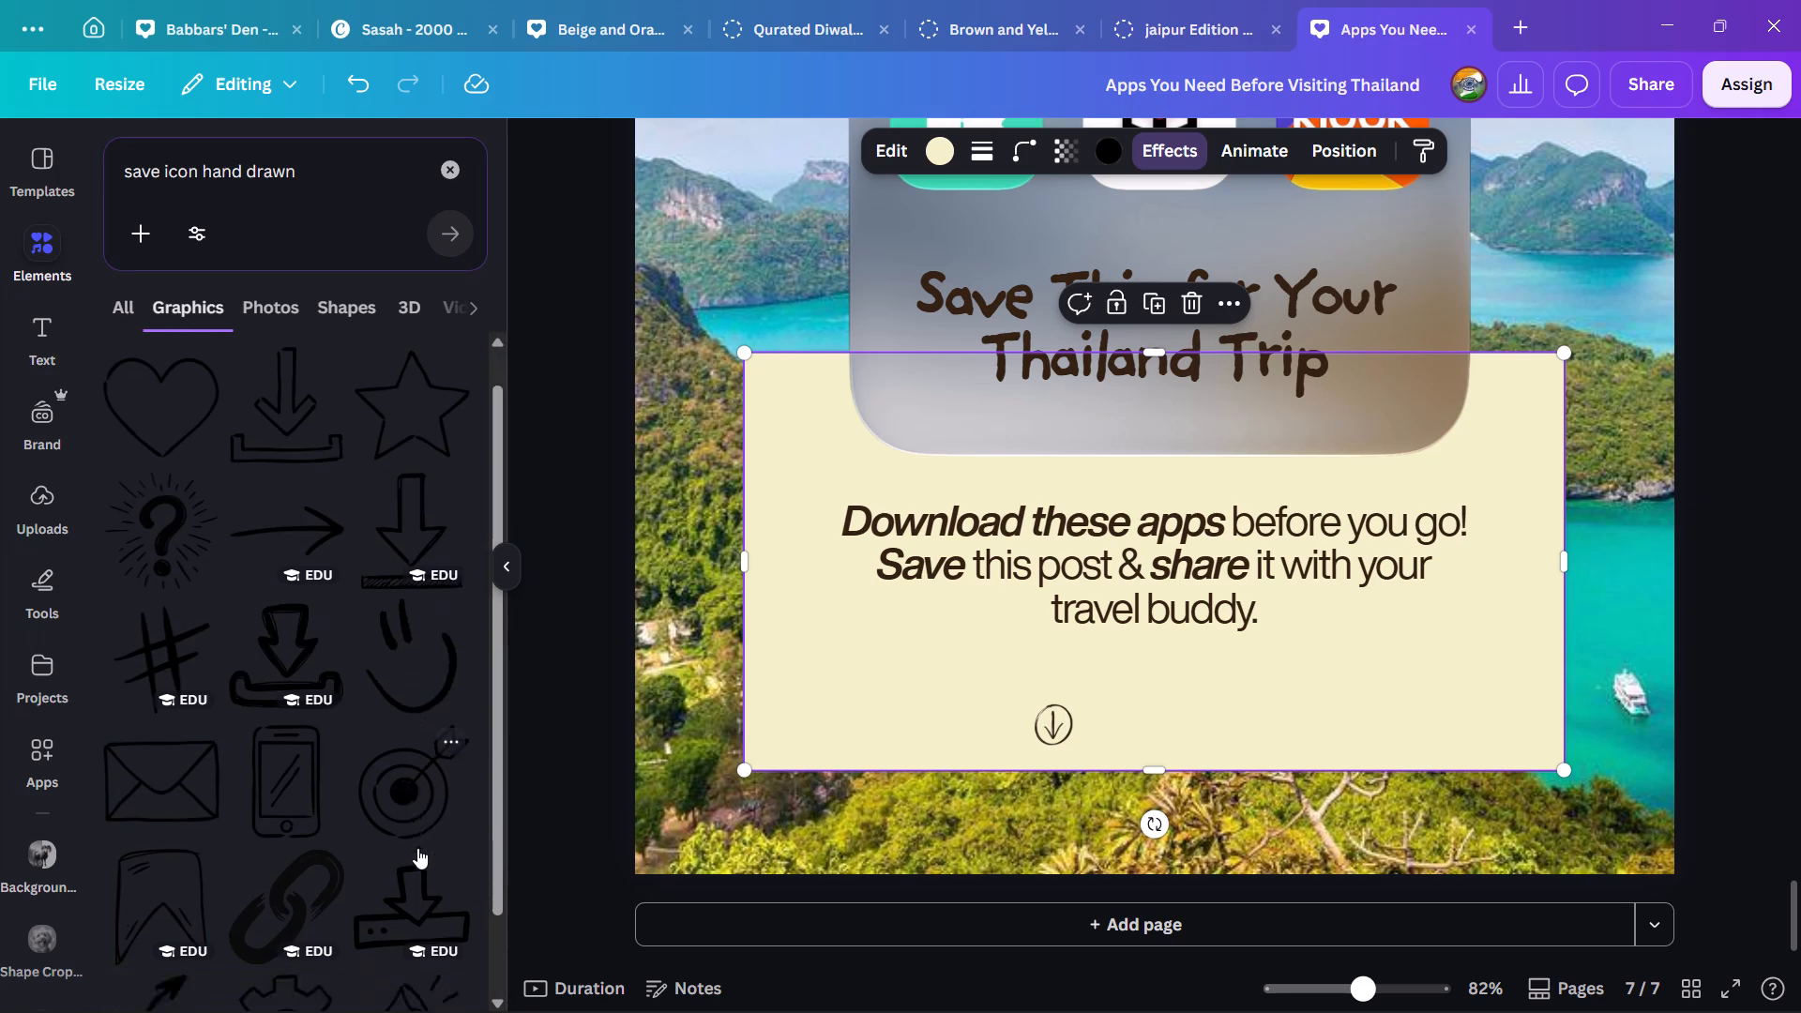
pyautogui.scroll(-6, 417, 848)
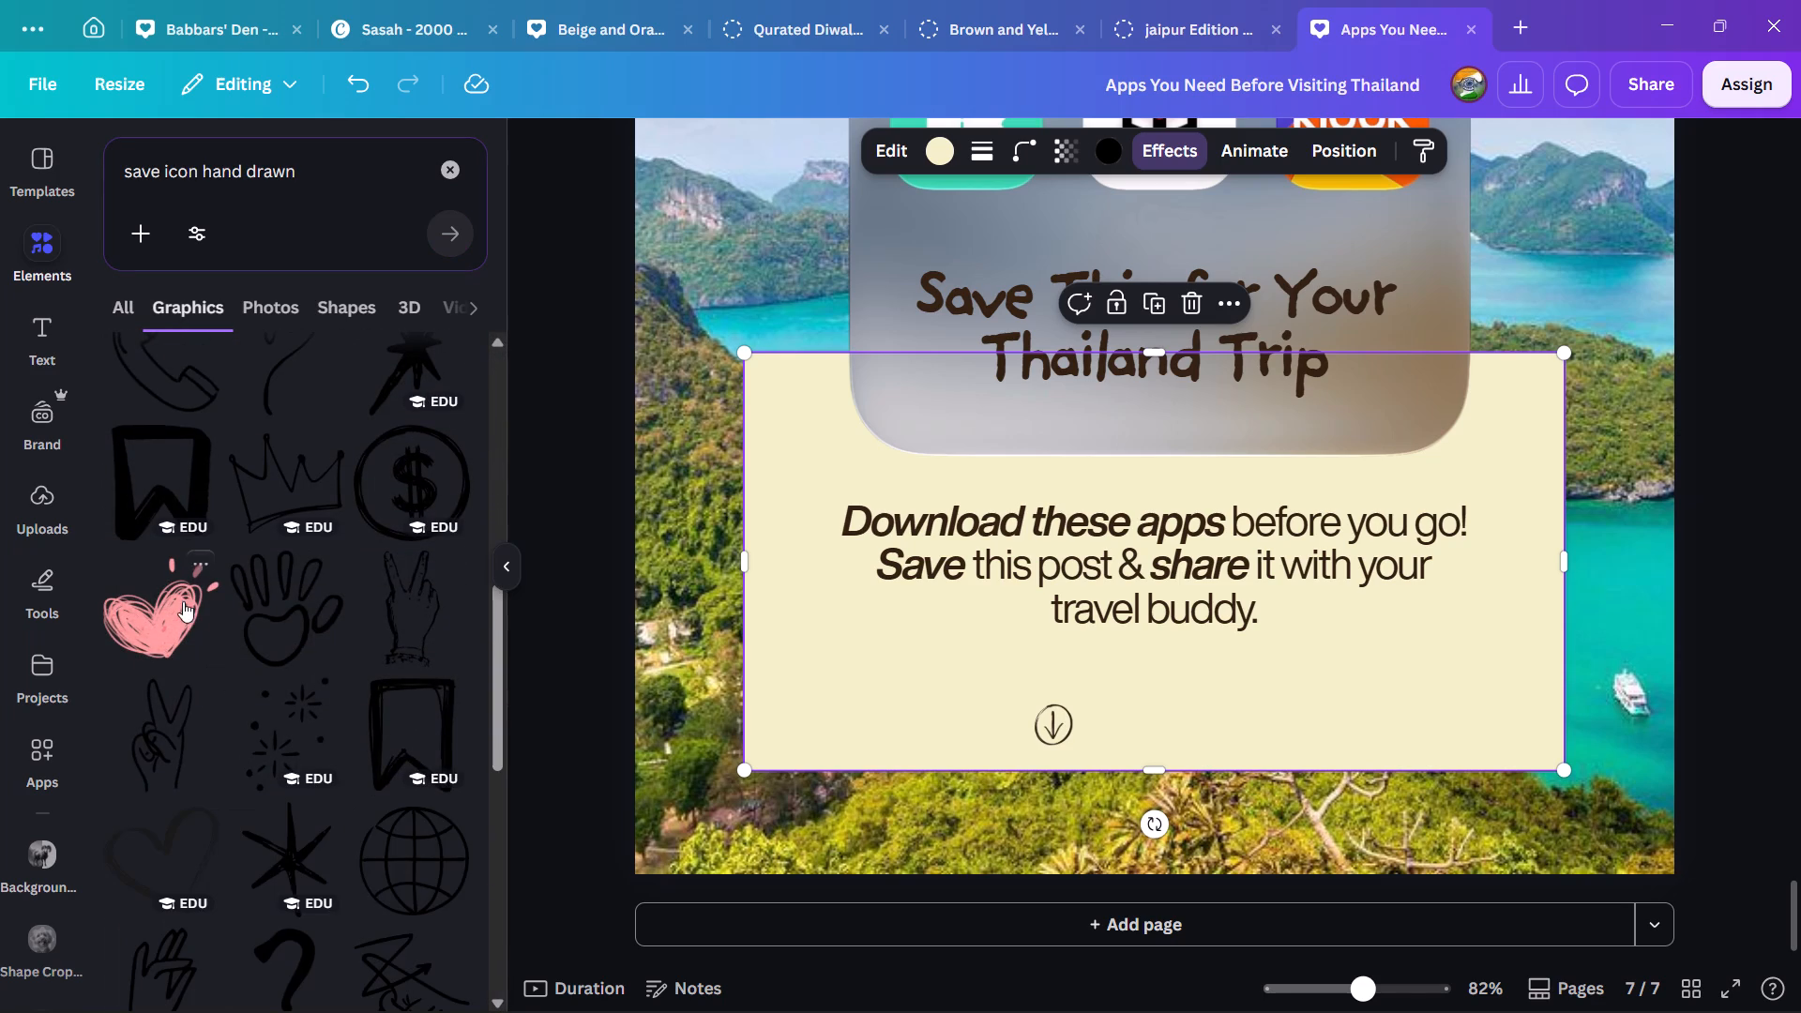
pyautogui.click(401, 719)
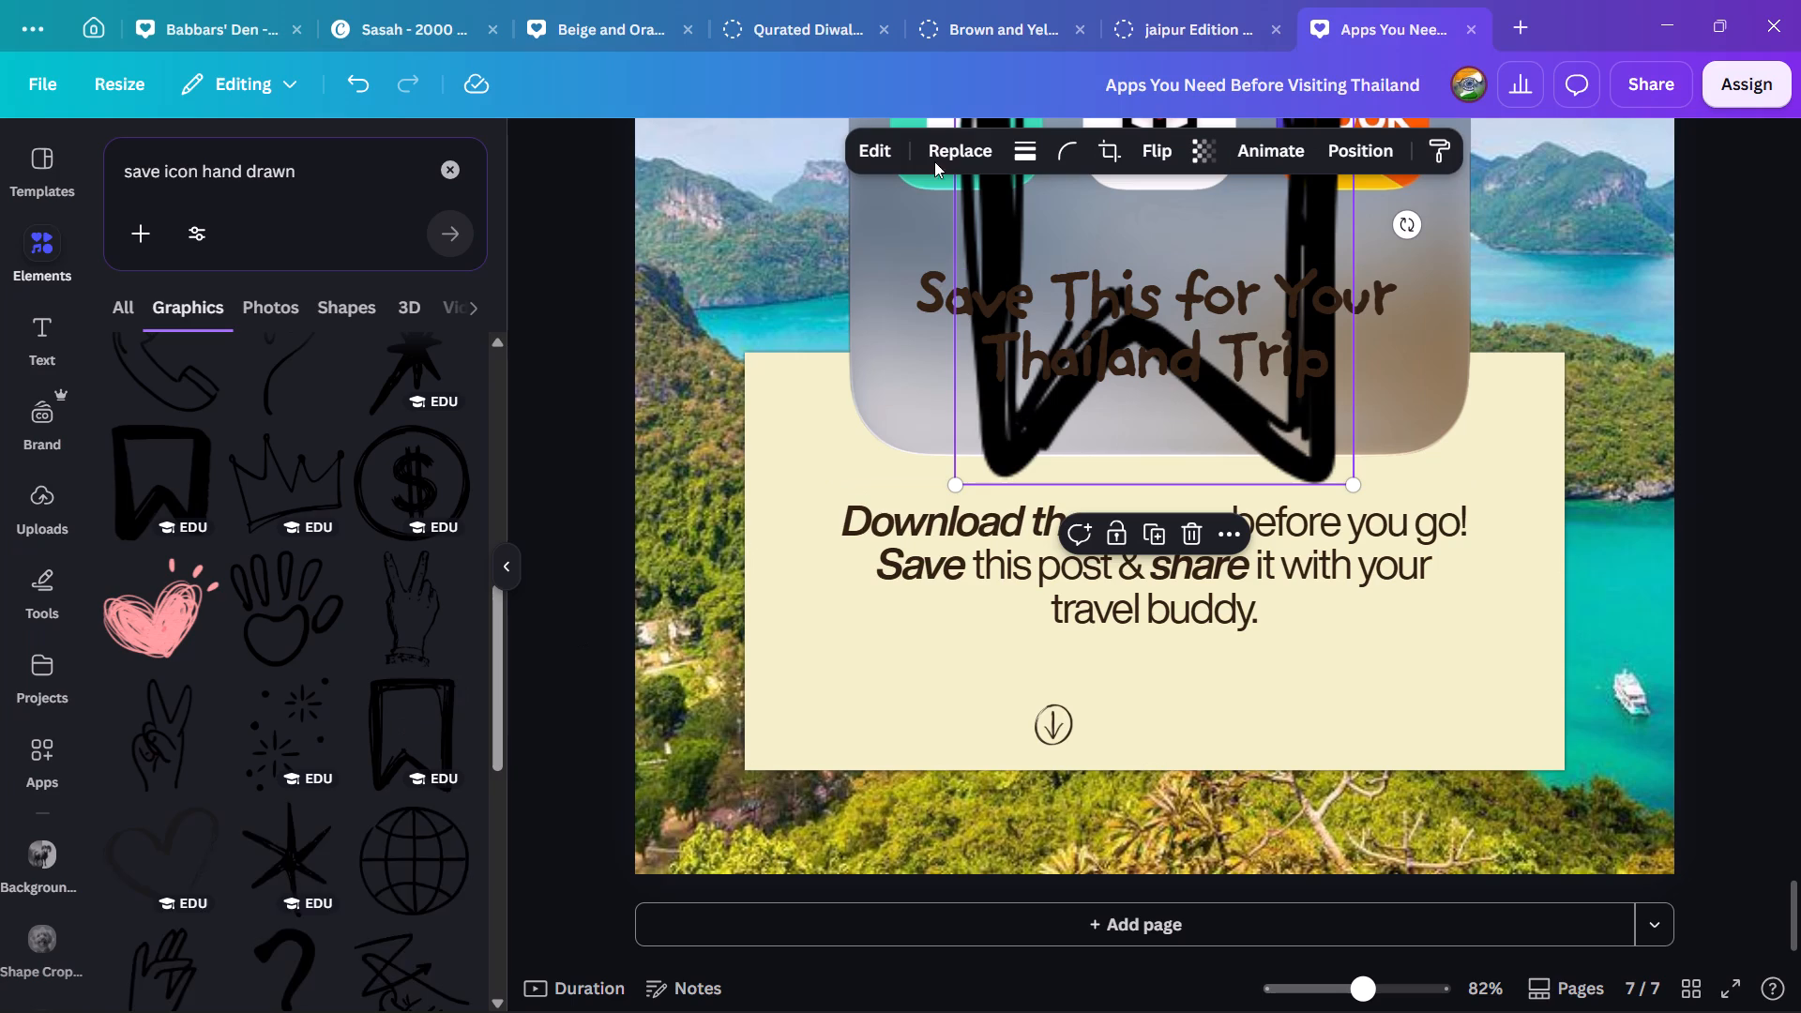
pyautogui.scroll(-2, 257, 633)
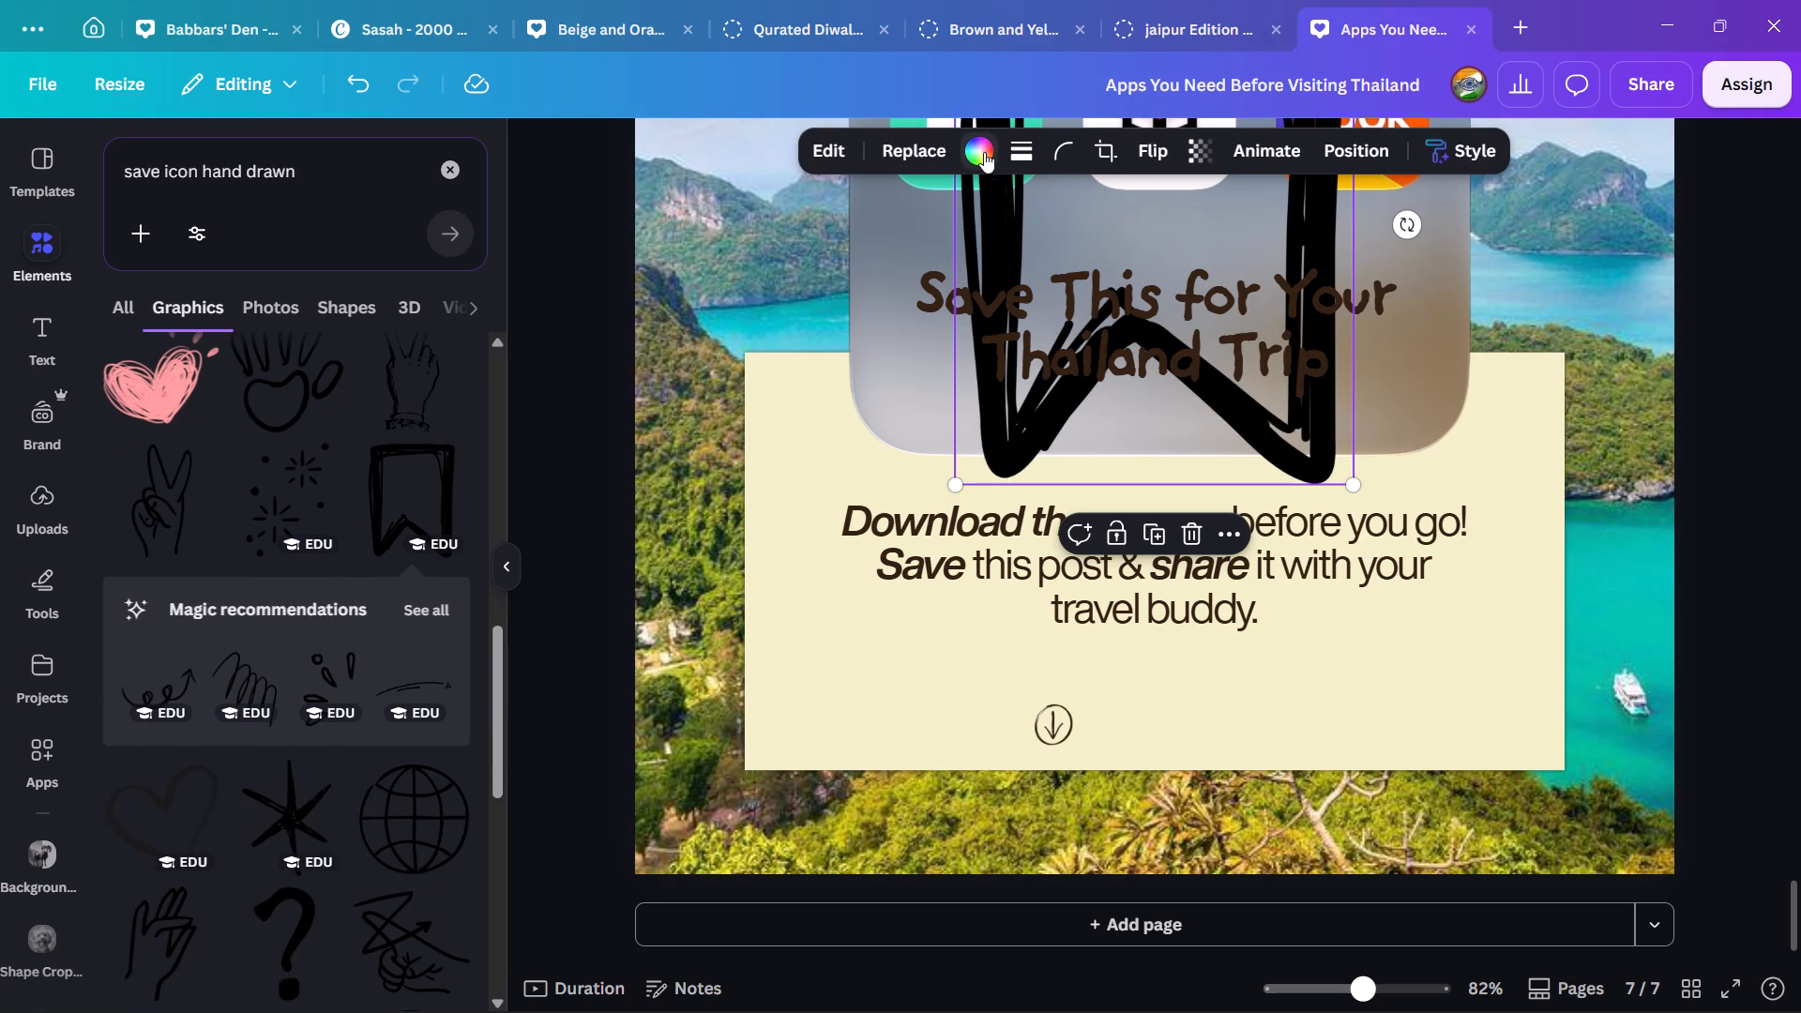
pyautogui.click(984, 152)
pyautogui.click(297, 298)
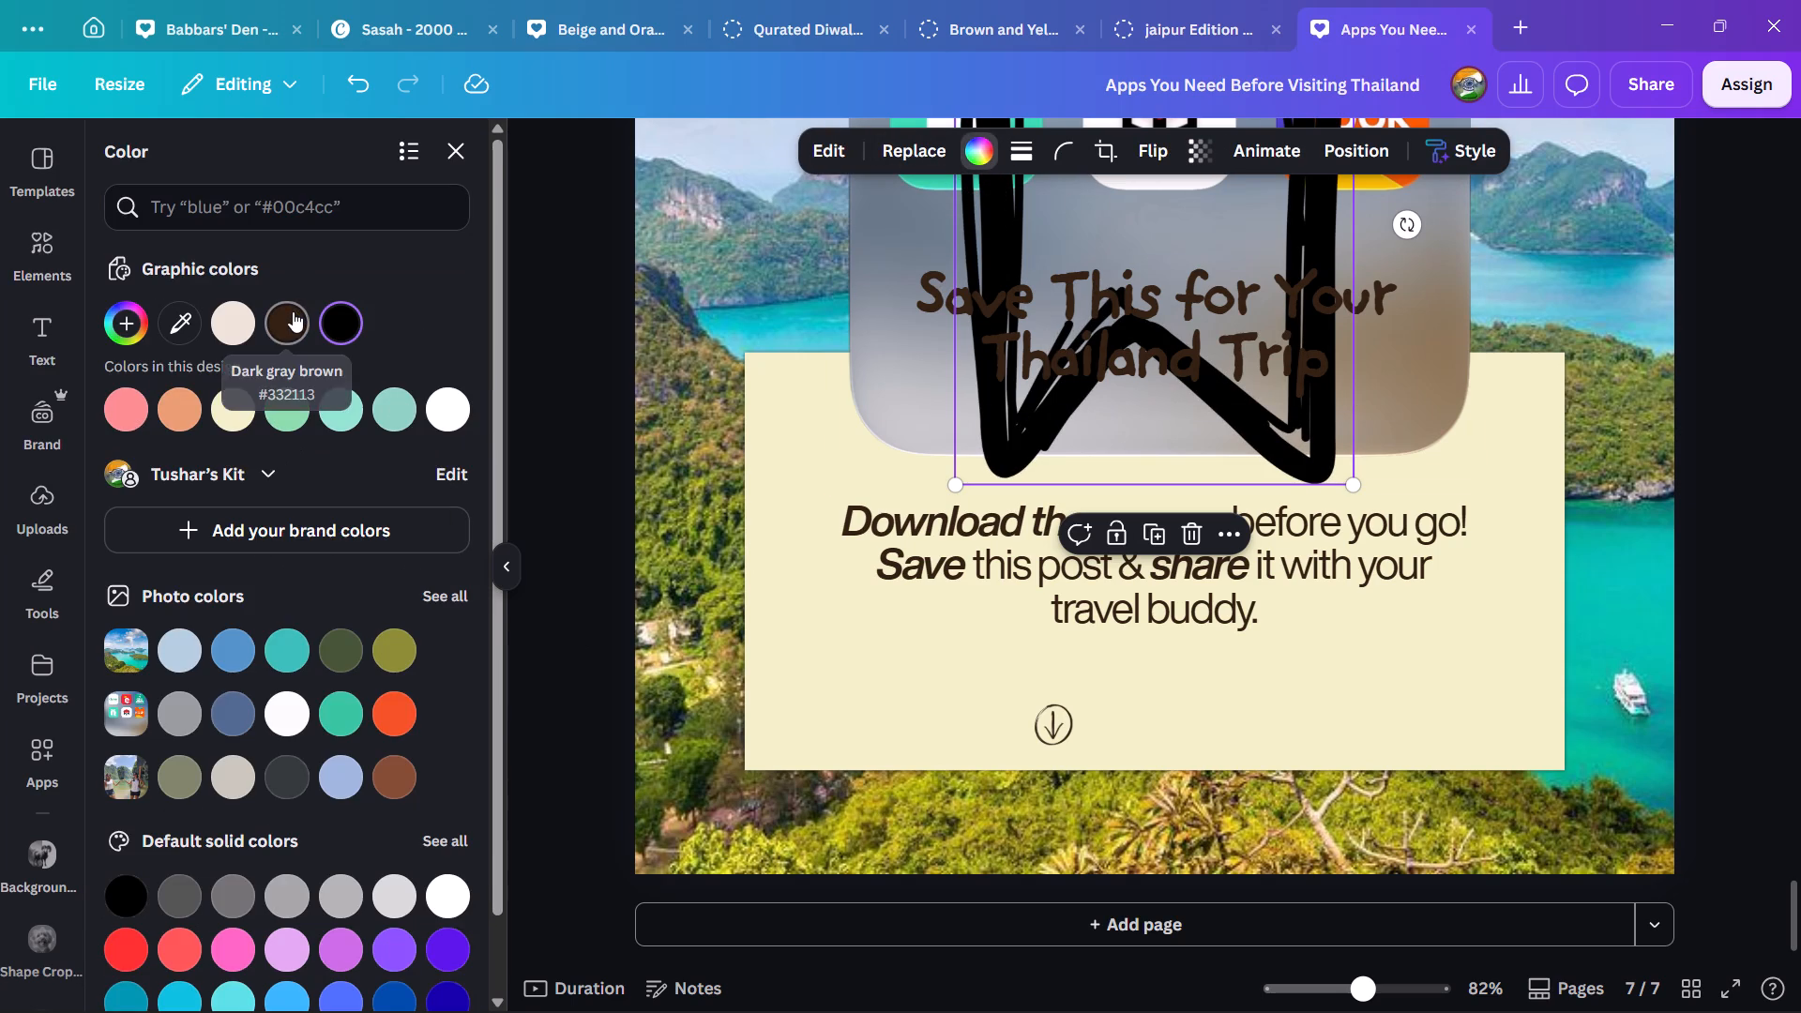
pyautogui.click(293, 311)
pyautogui.click(514, 567)
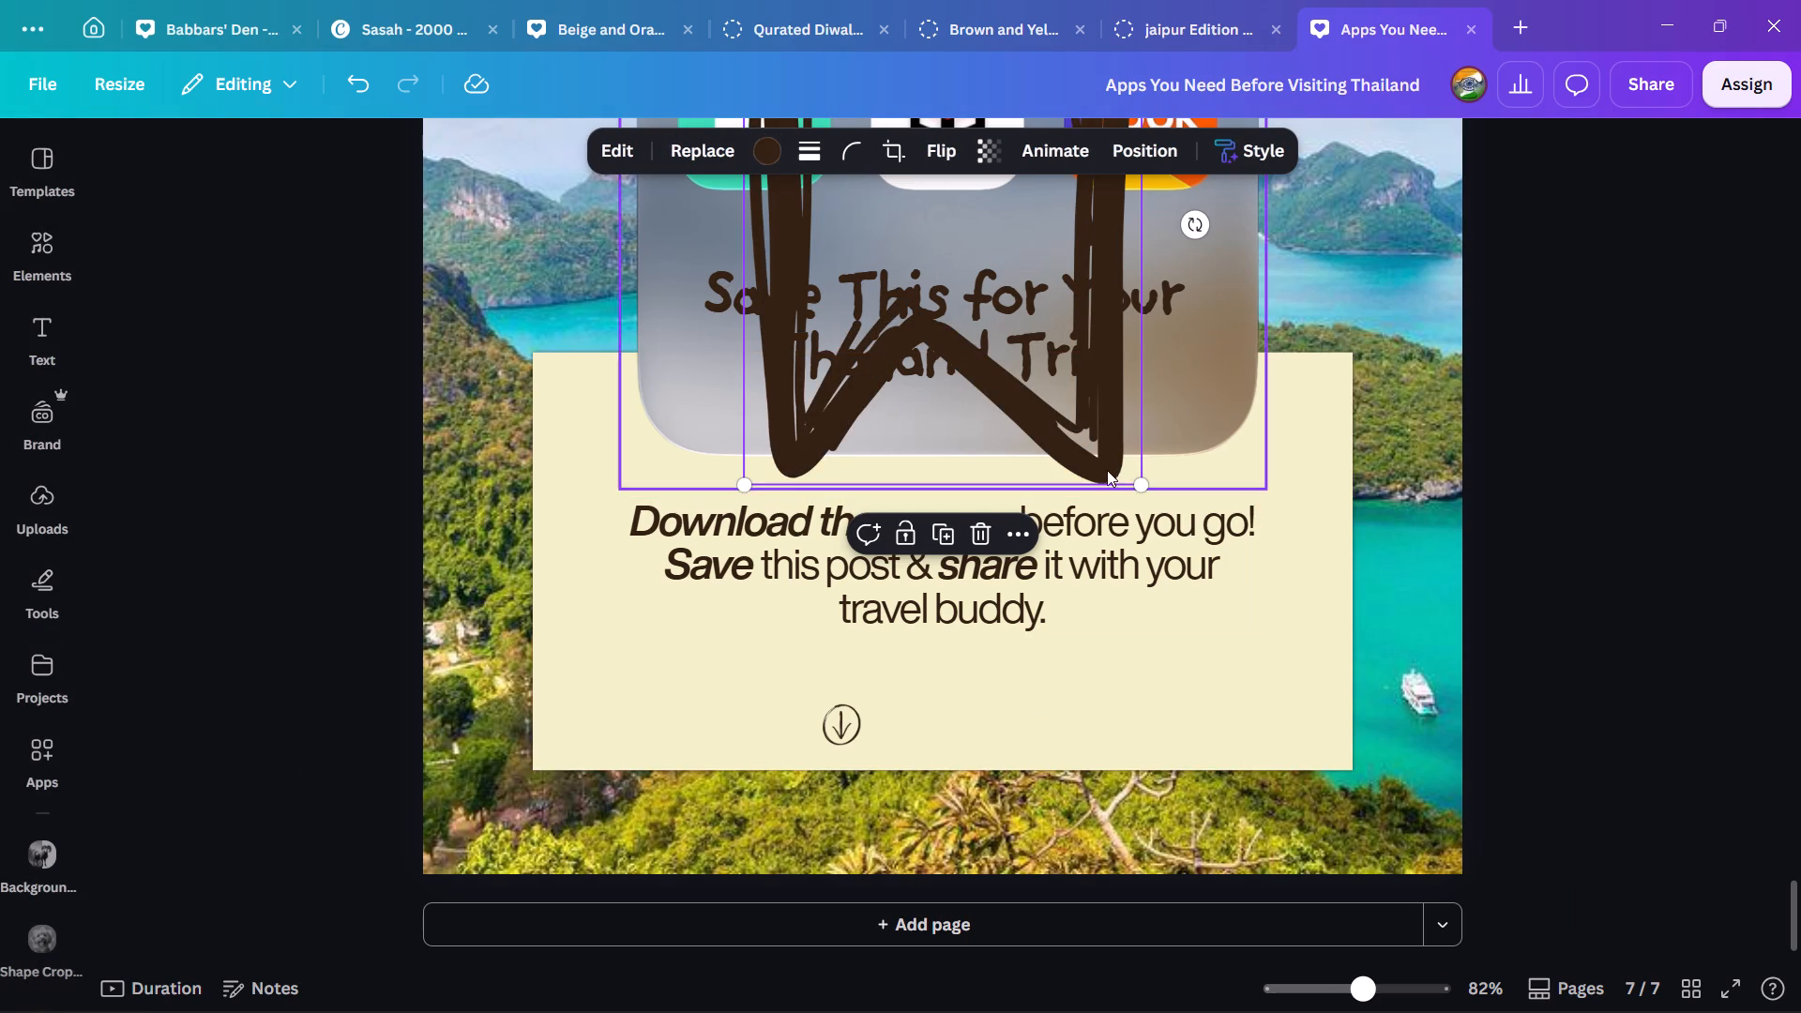
# Shrink the bookmark graphic to a small icon and place it just right of the circled down-arrow, vertically centred with it.
pyautogui.moveTo(1107, 460); pyautogui.dragTo(1181, 778)
pyautogui.moveTo(1213, 285); pyautogui.dragTo(692, 647)
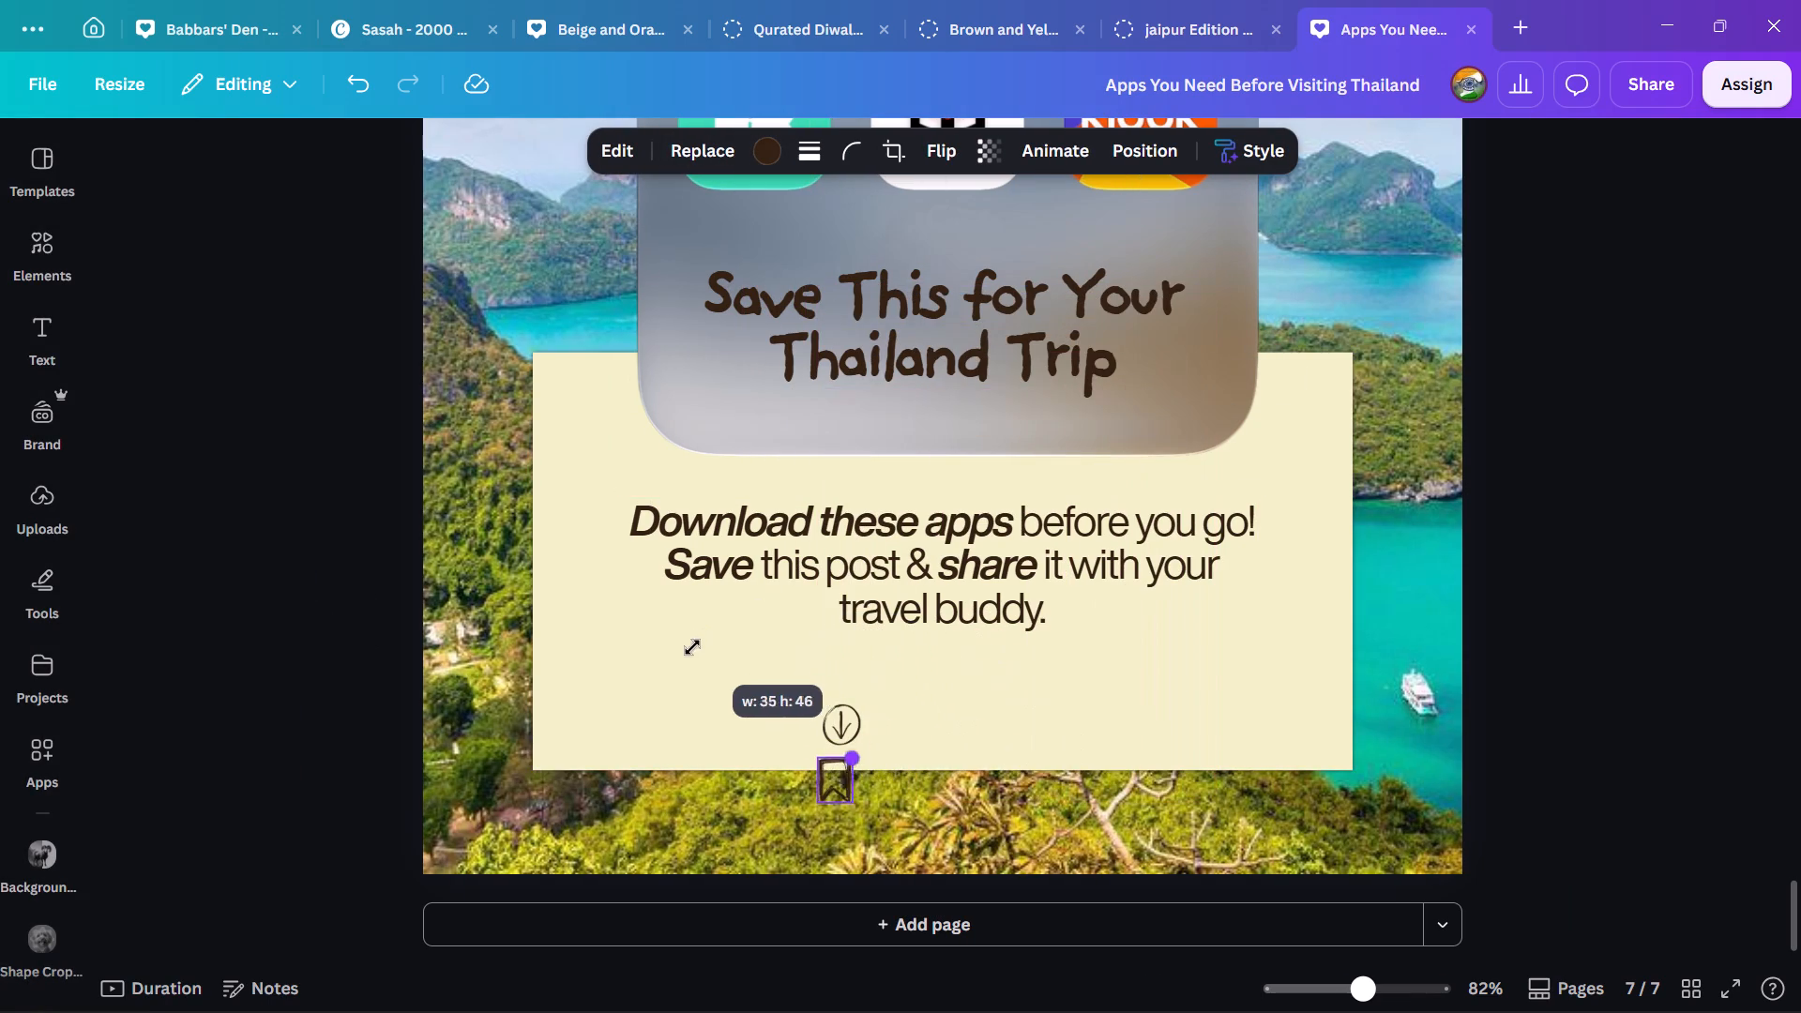
pyautogui.moveTo(692, 647); pyautogui.dragTo(704, 648)
pyautogui.moveTo(863, 853); pyautogui.dragTo(946, 812)
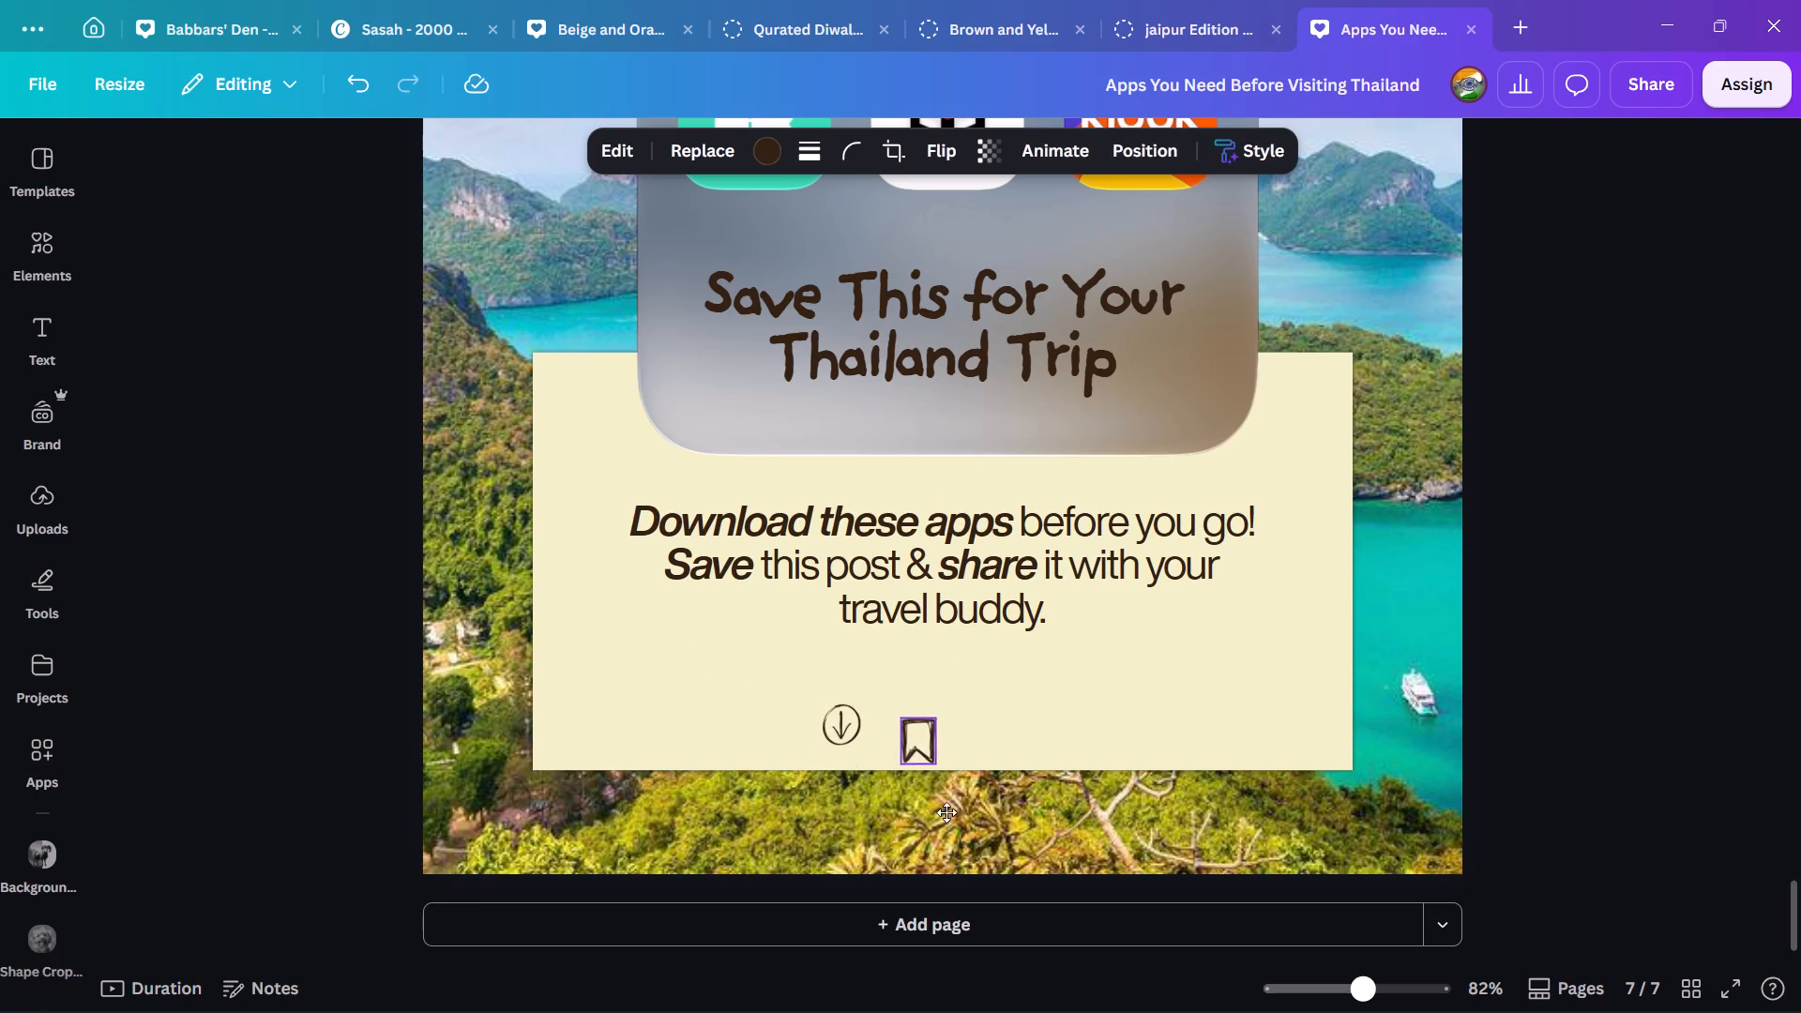
pyautogui.moveTo(946, 812); pyautogui.dragTo(929, 800)
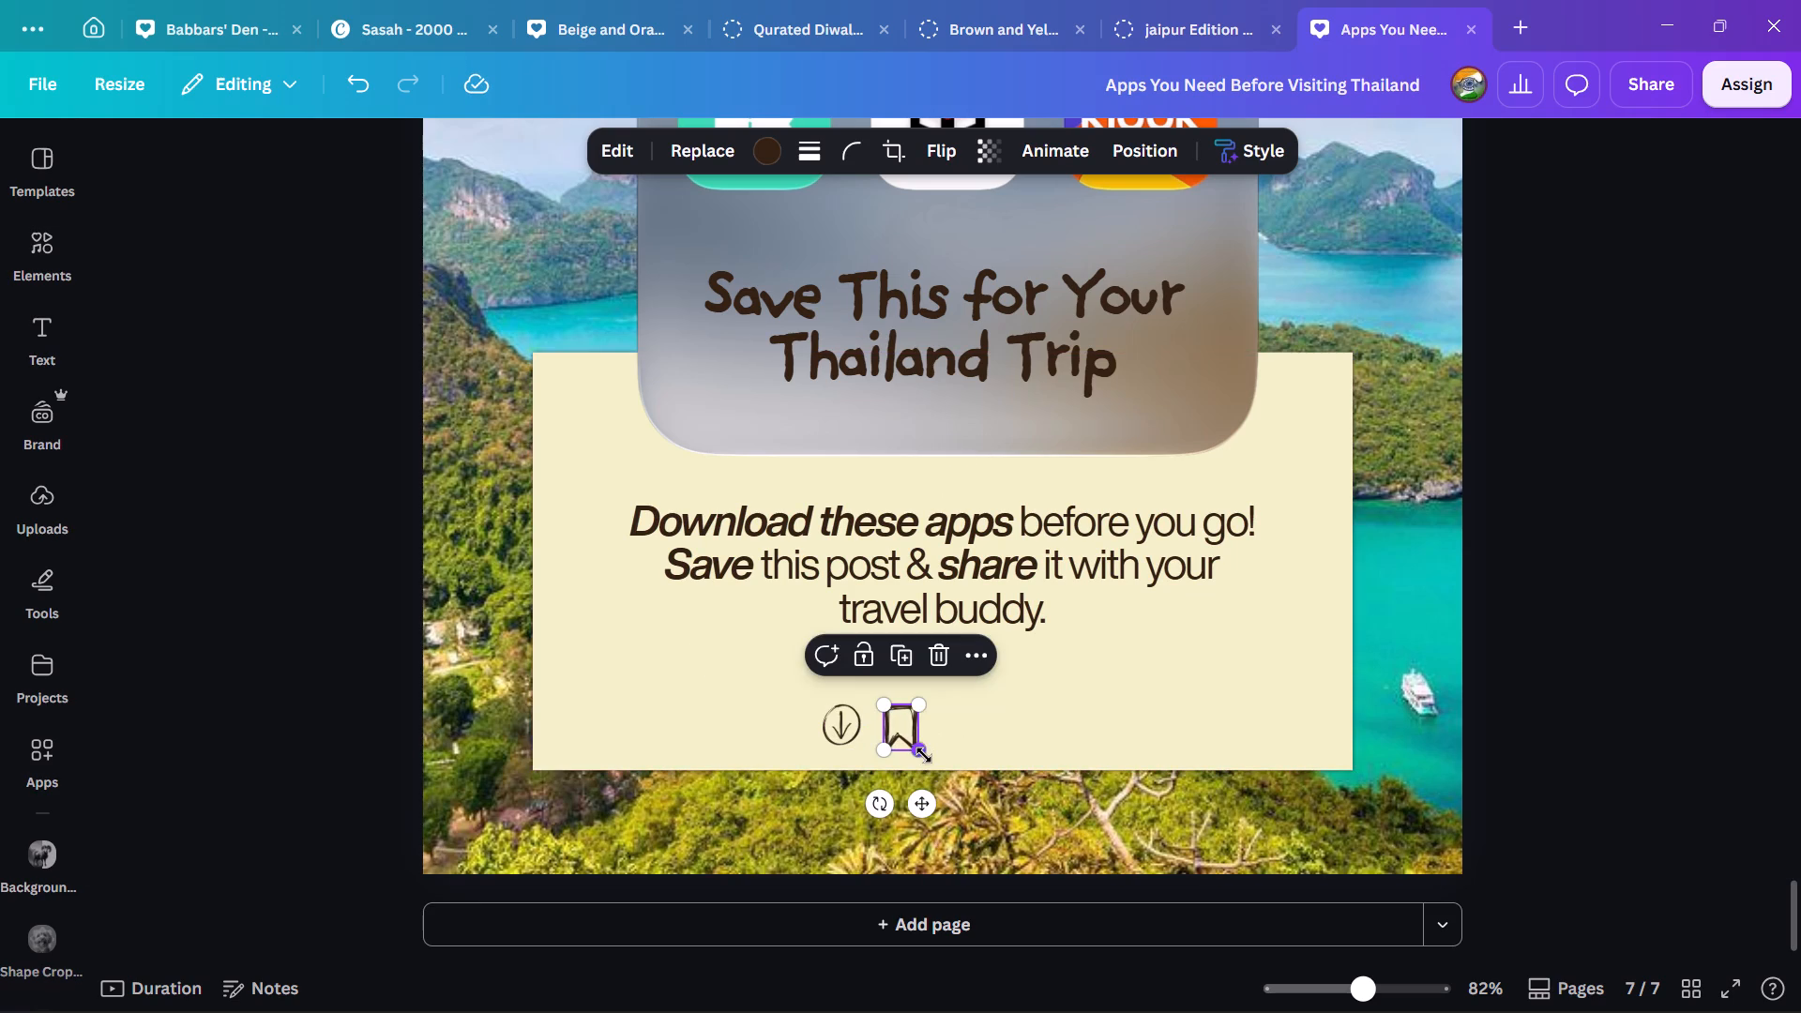
pyautogui.moveTo(924, 755); pyautogui.dragTo(913, 747)
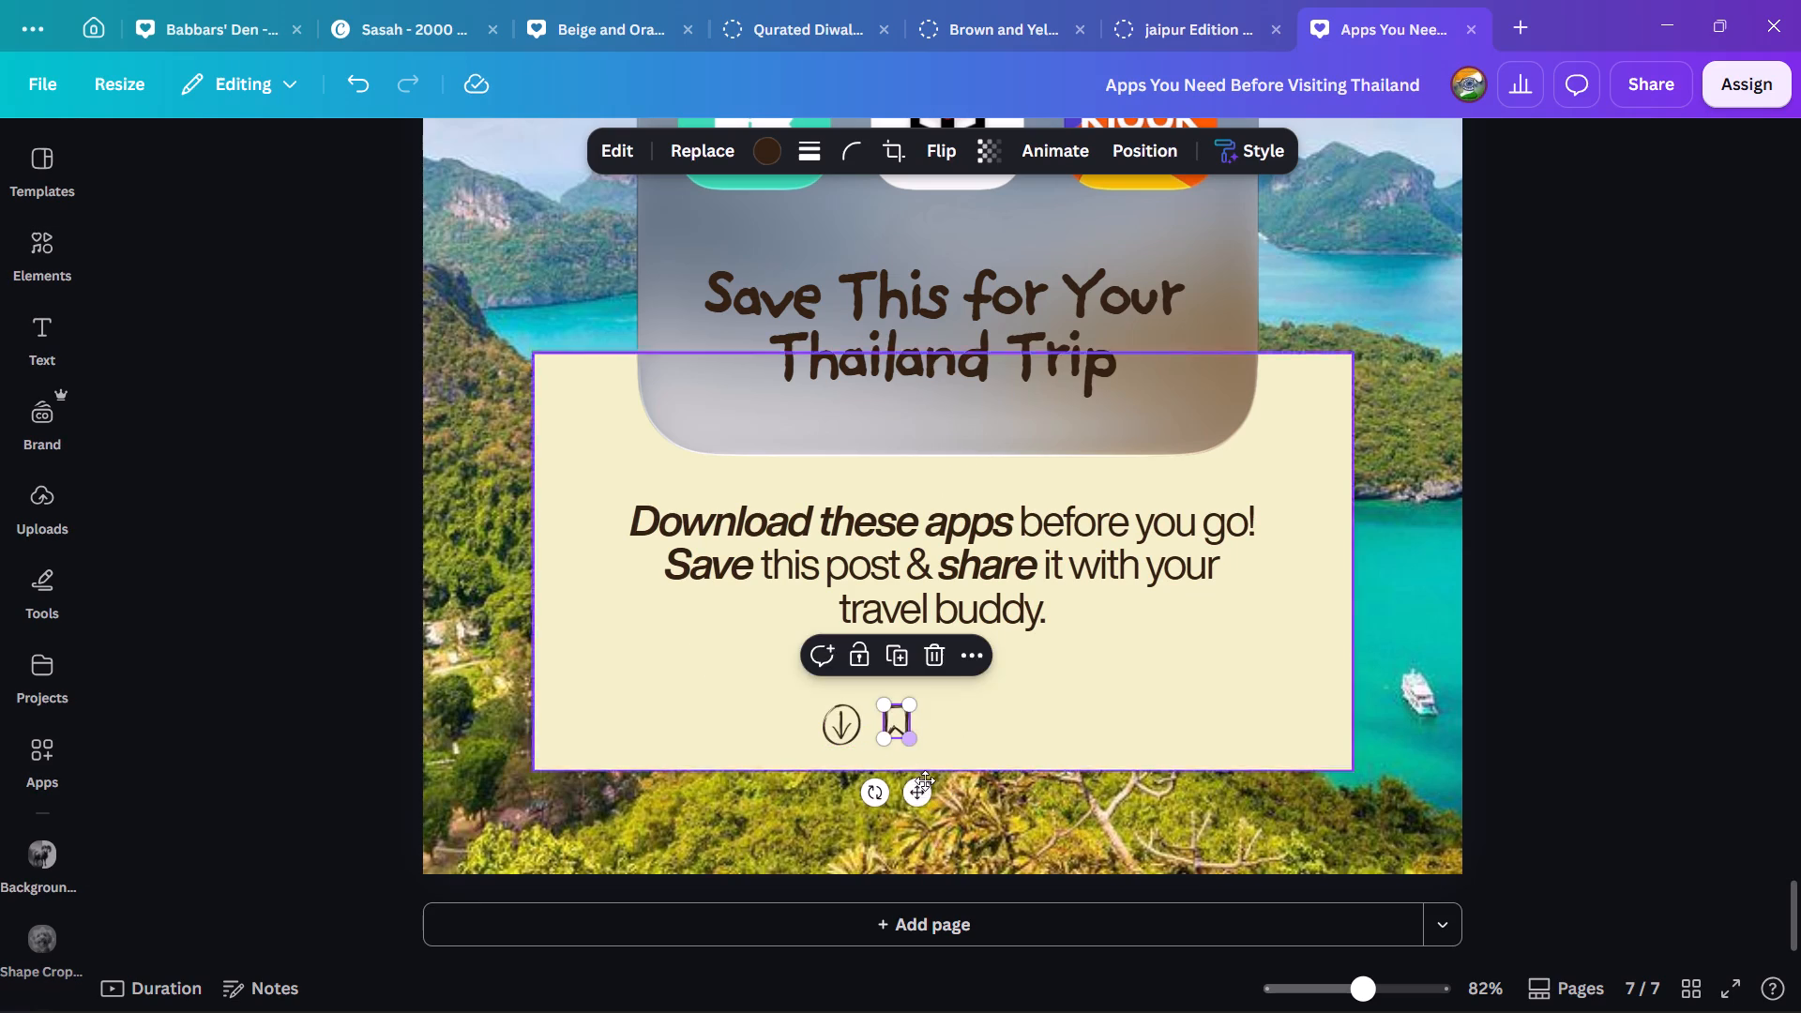
pyautogui.click(916, 788)
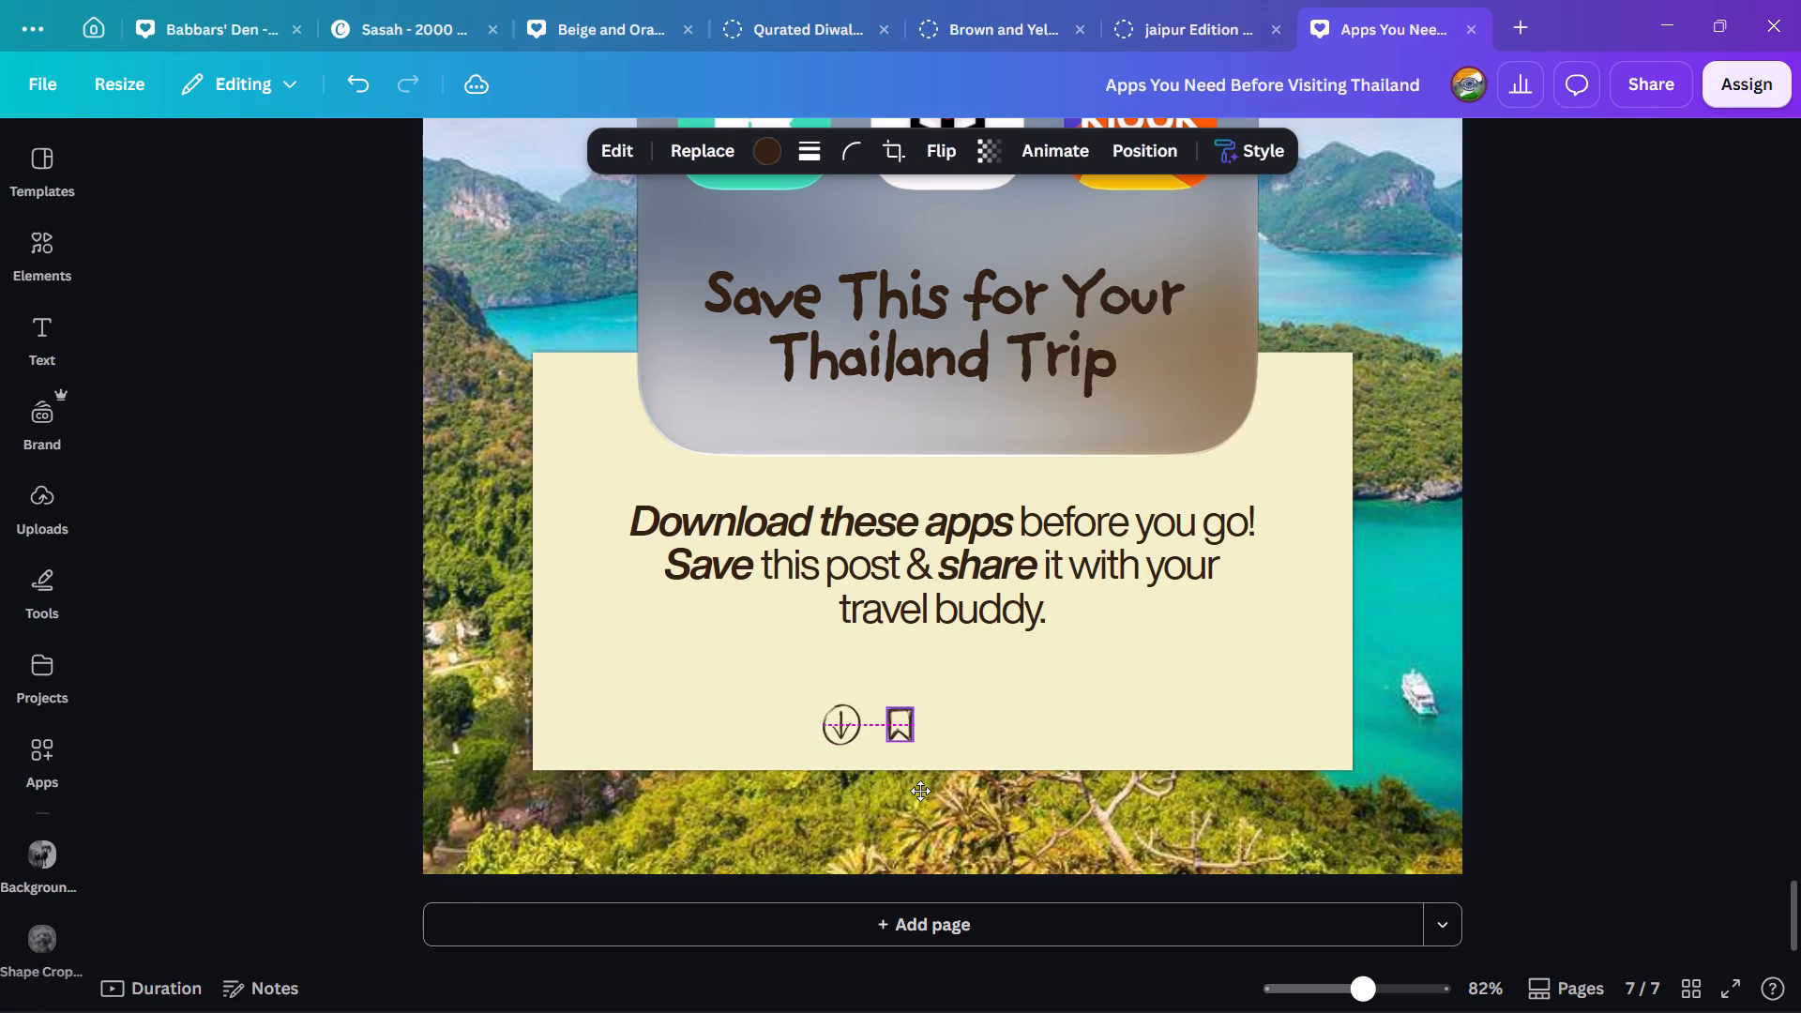
# Enlarge the bookmark icon slightly to about 31 by 41 so its height nearly matches the circled down-arrow.
pyautogui.keyDown('ctrl'); pyautogui.scroll(8, 987, 770); pyautogui.keyUp('ctrl')
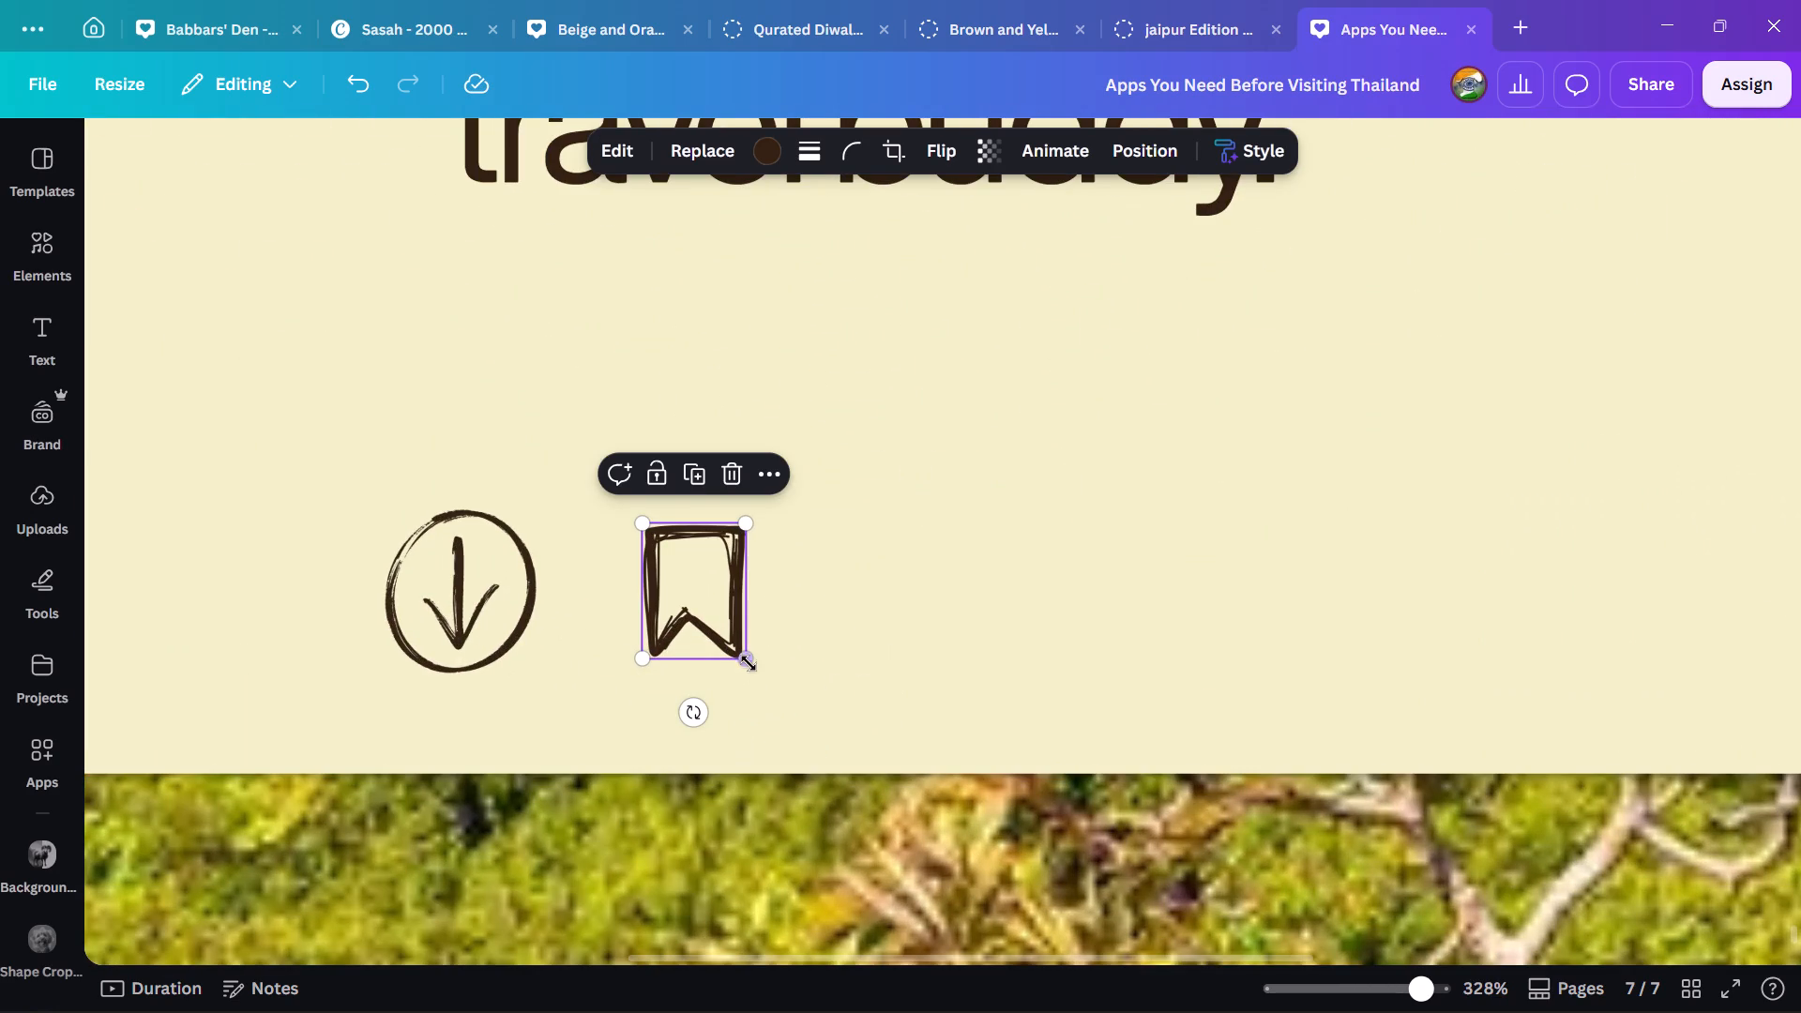
pyautogui.moveTo(749, 661); pyautogui.dragTo(759, 683)
pyautogui.moveTo(756, 520); pyautogui.dragTo(764, 515)
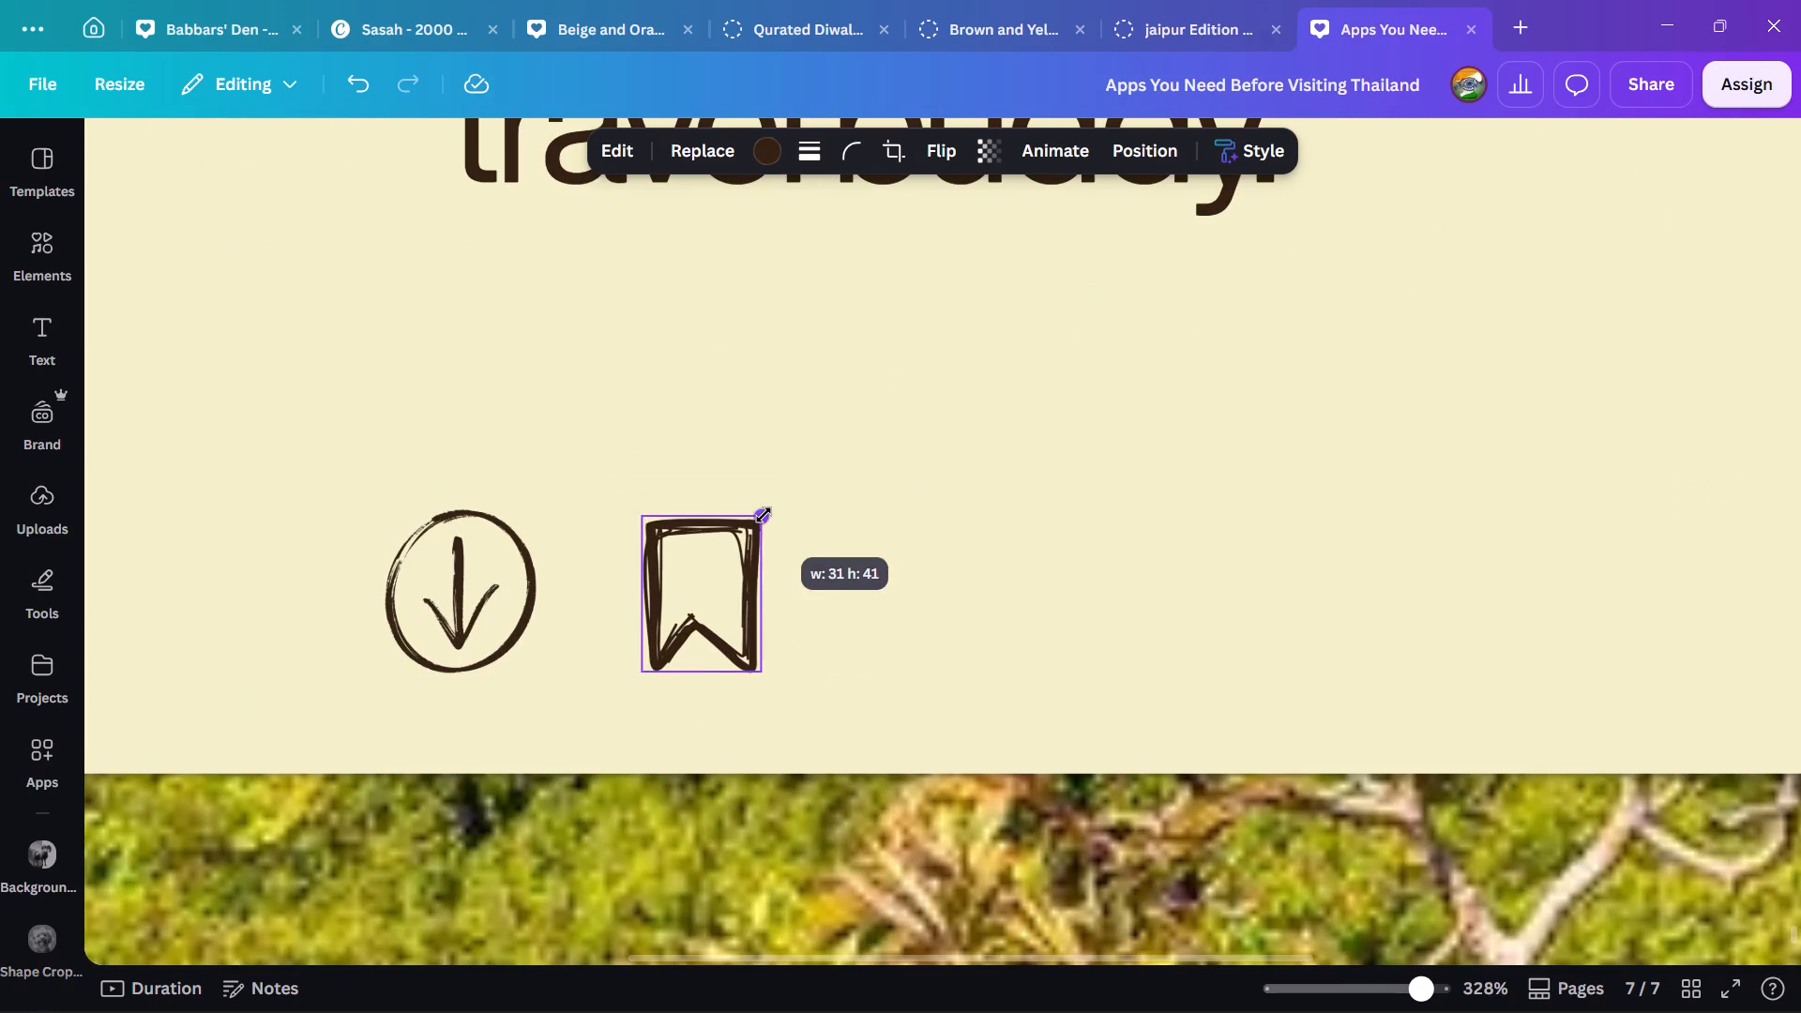
pyautogui.moveTo(764, 515); pyautogui.dragTo(765, 513)
pyautogui.click(916, 605)
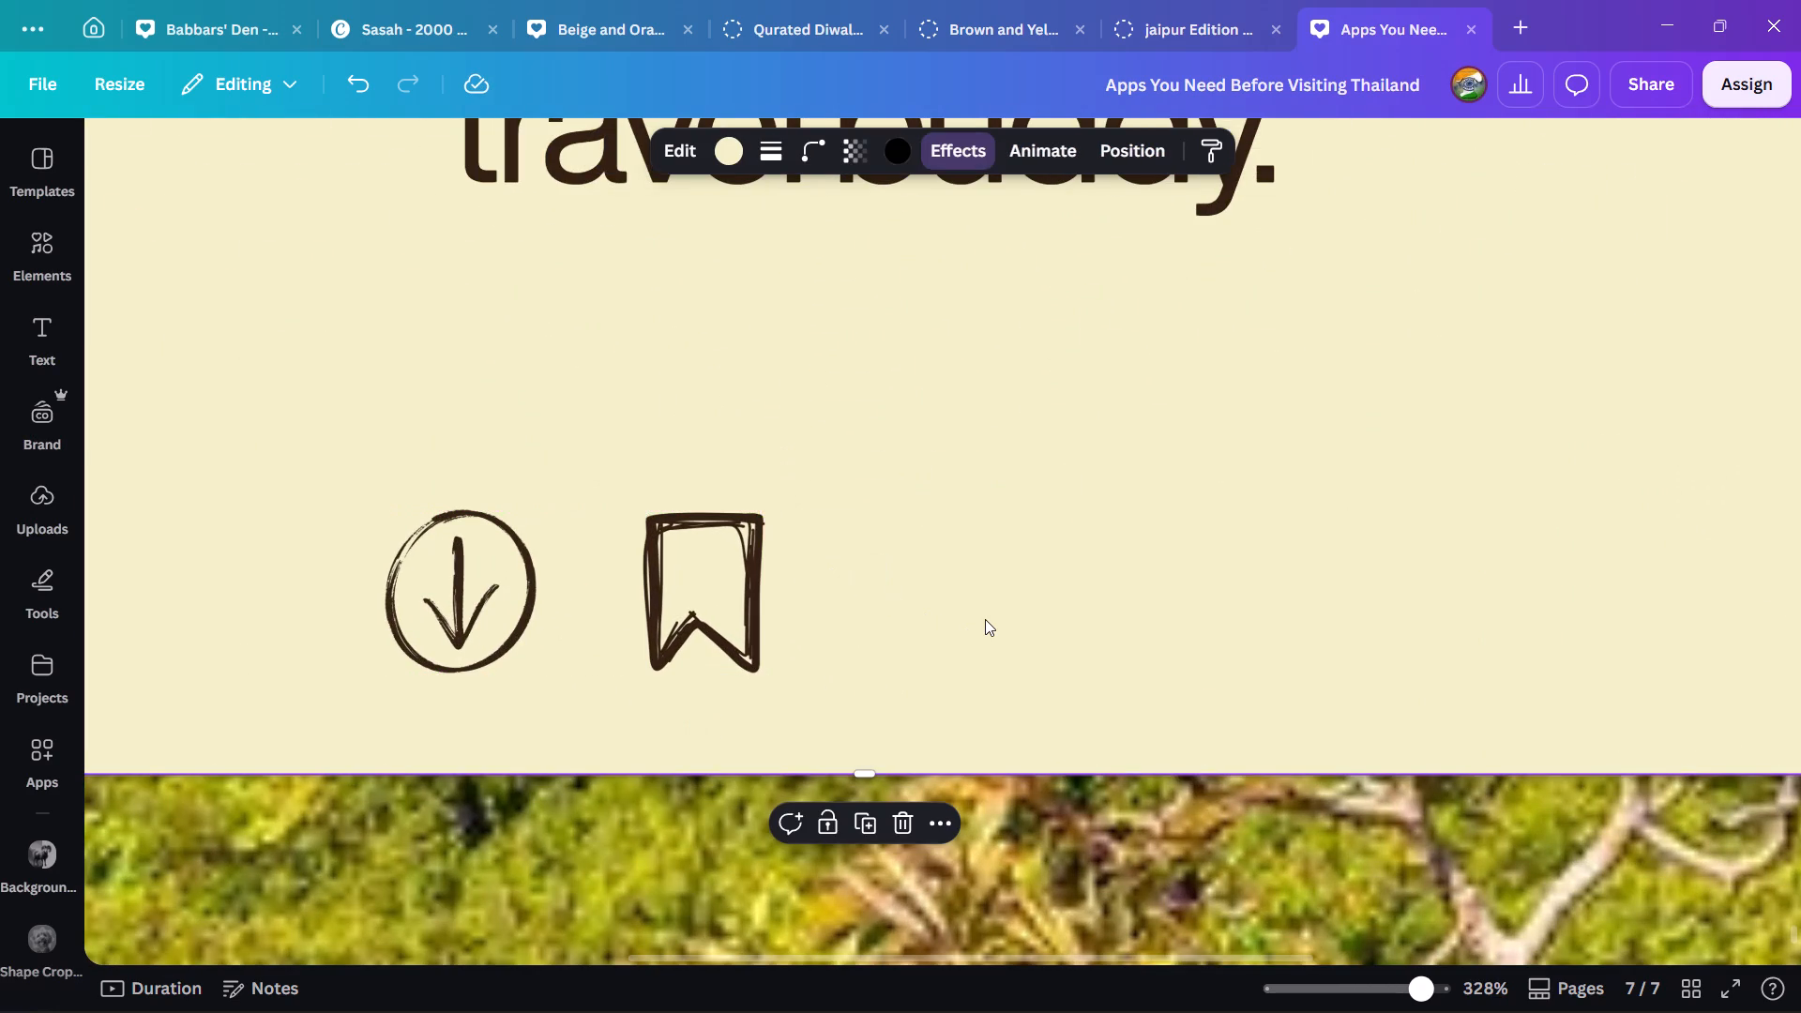
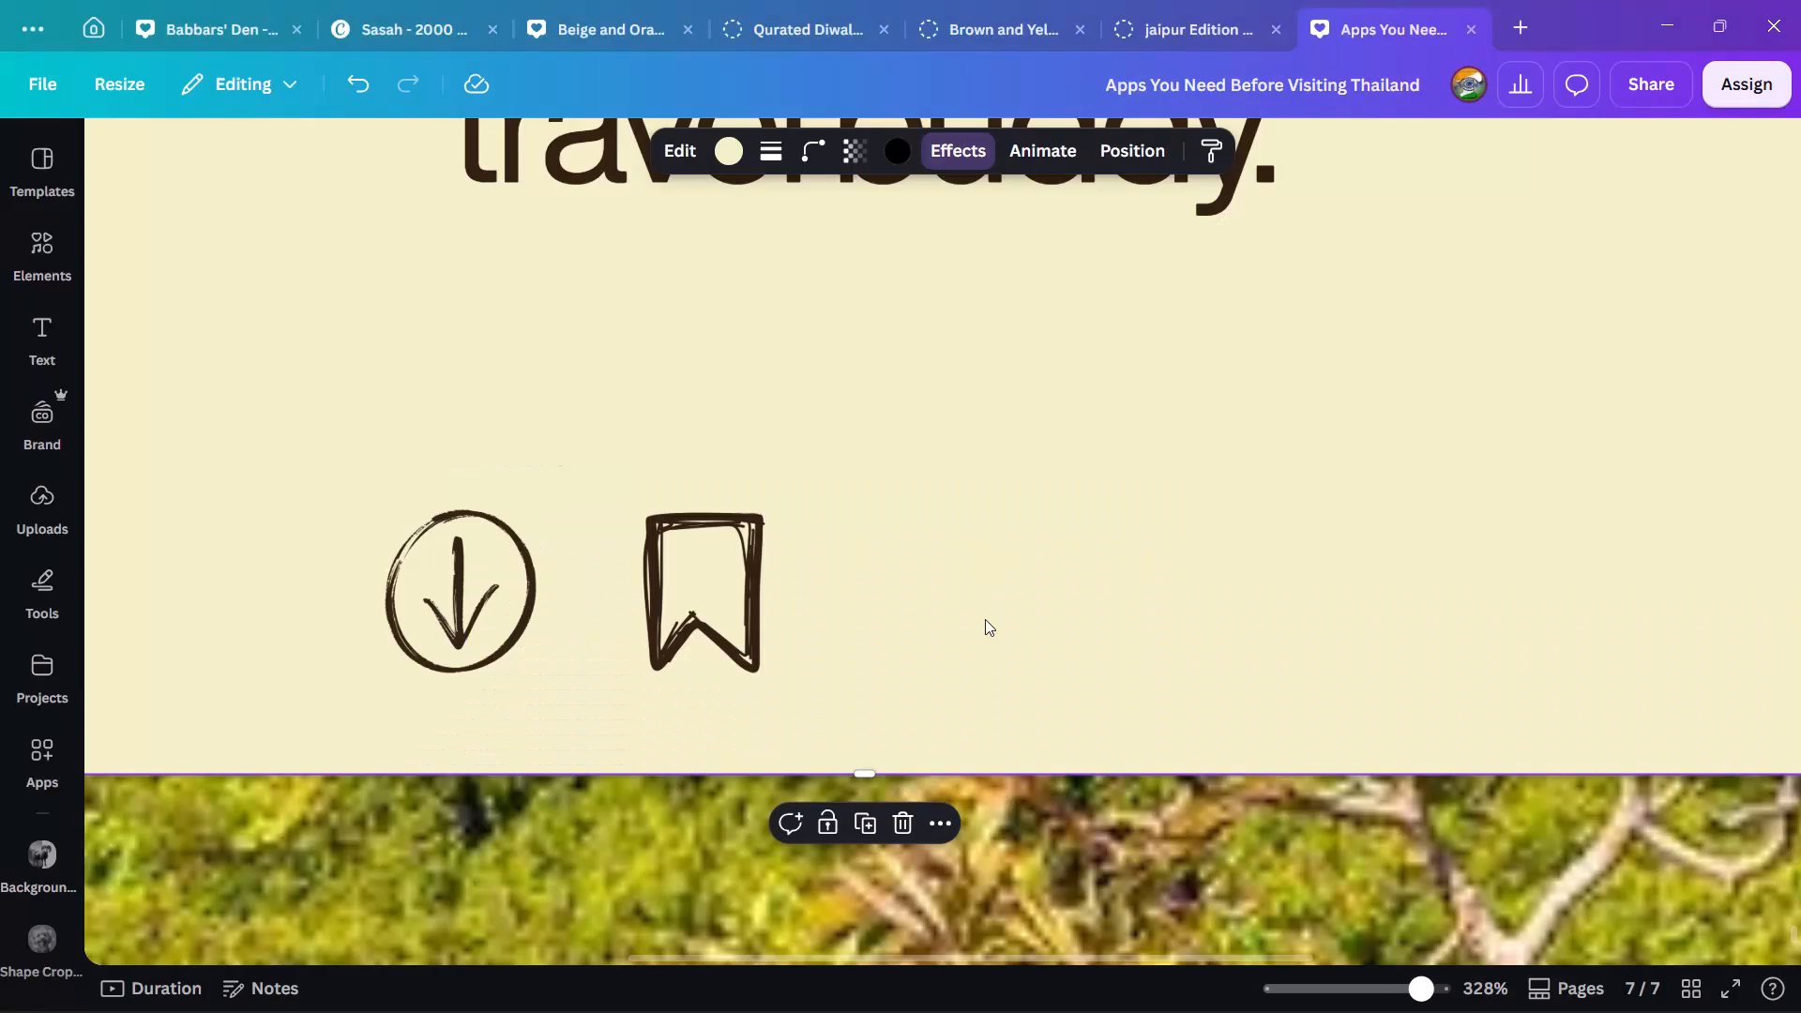
# Search the elements library for "hand drawn share icon" and show all the graphics results.
pyautogui.click(8, 238)
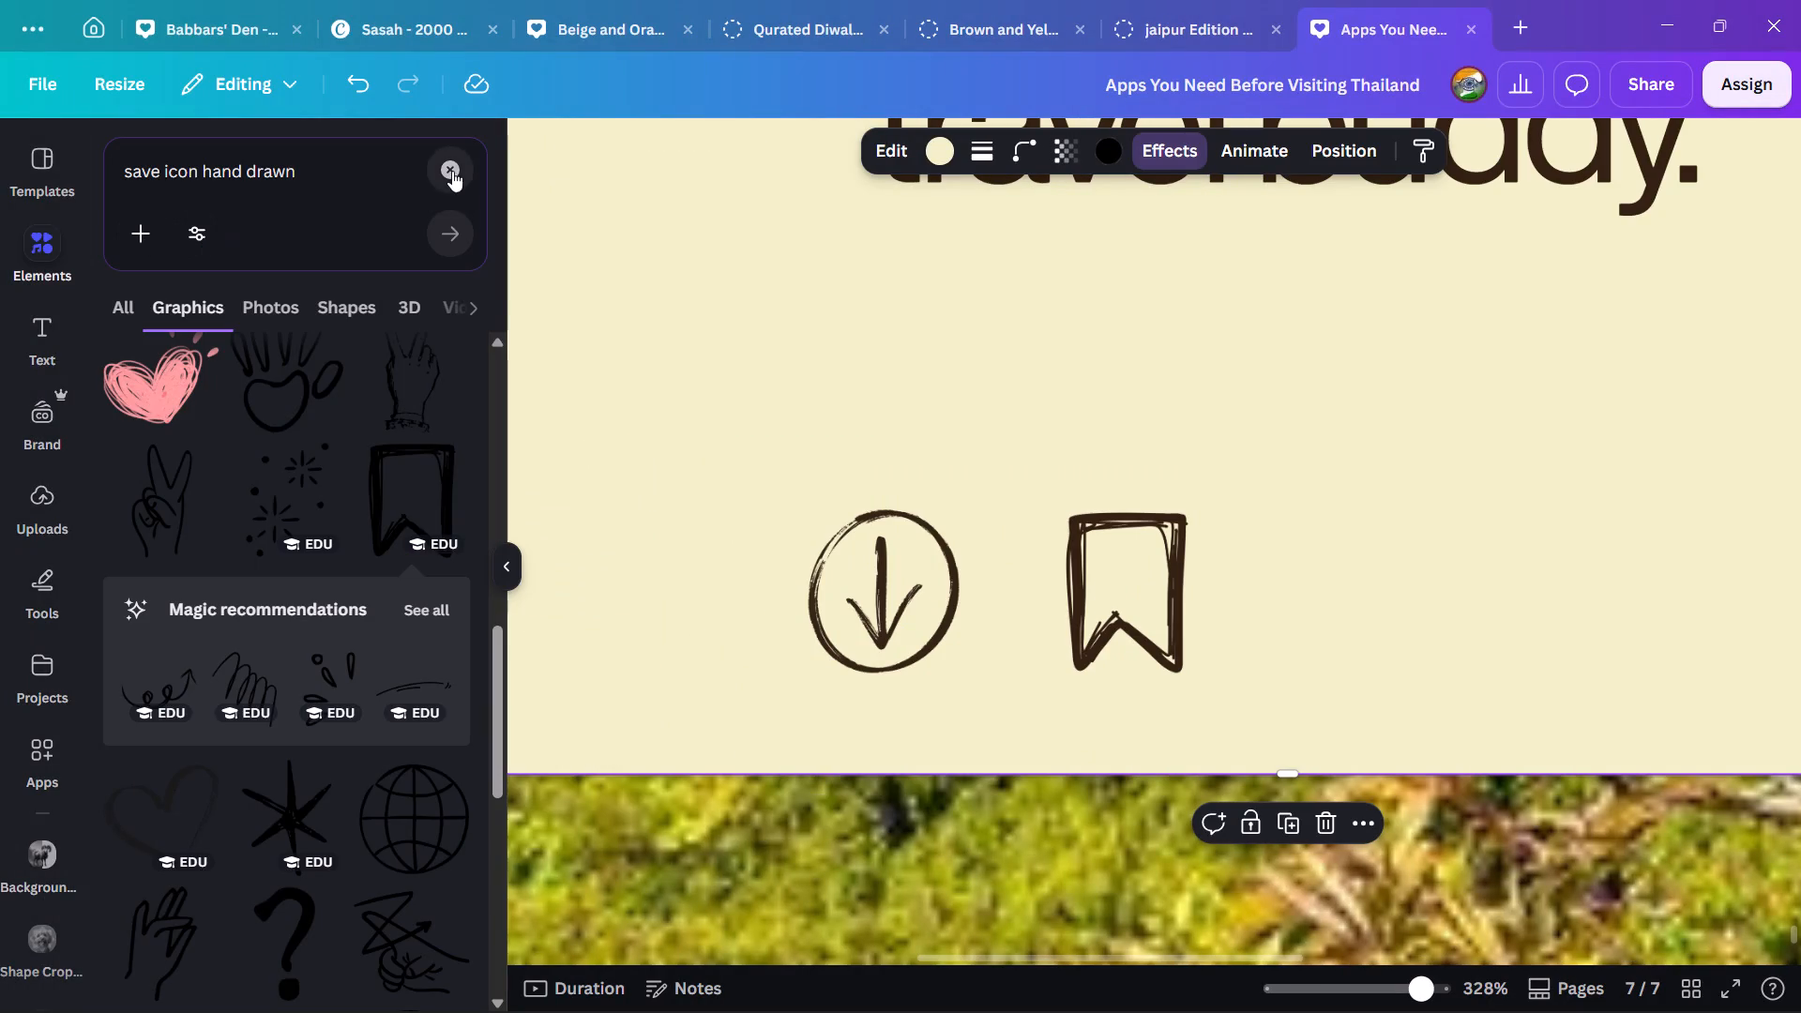
pyautogui.click(452, 171)
pyautogui.click(253, 171)
pyautogui.write('hand dr')
pyautogui.write('wn')
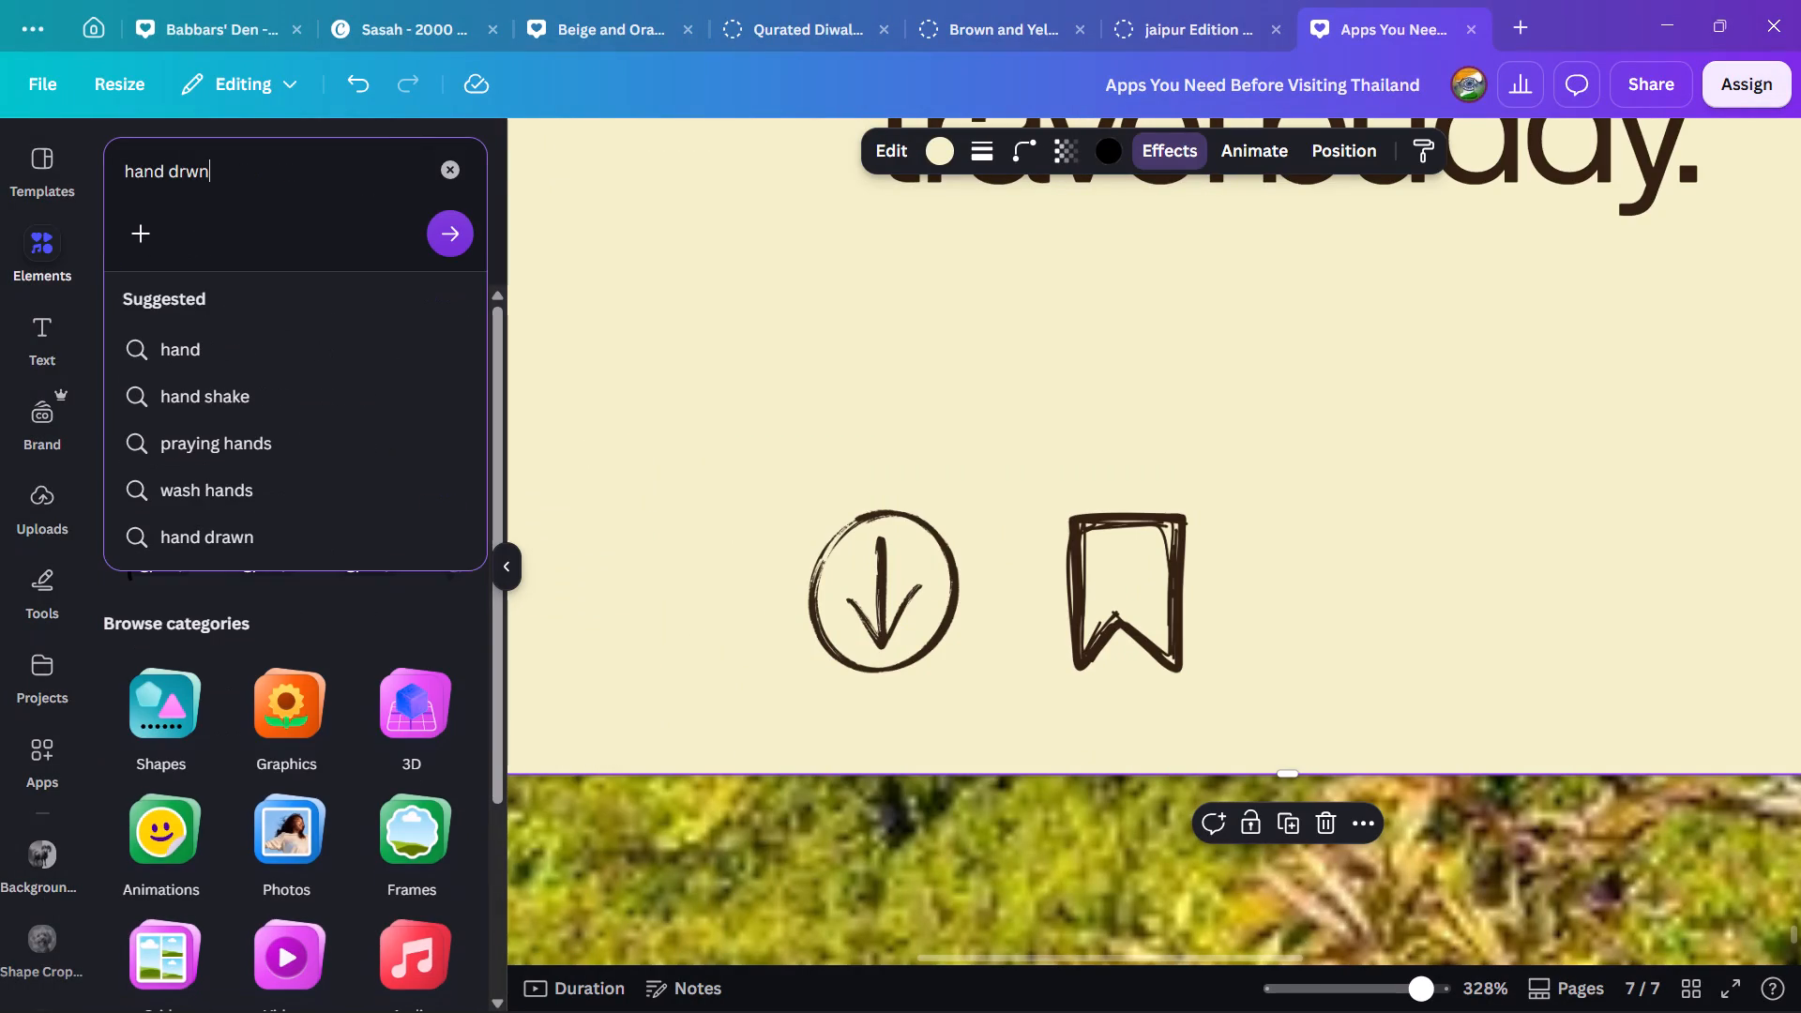
pyautogui.press('BackSpace')
pyautogui.press('BackSpace')
pyautogui.press('a')
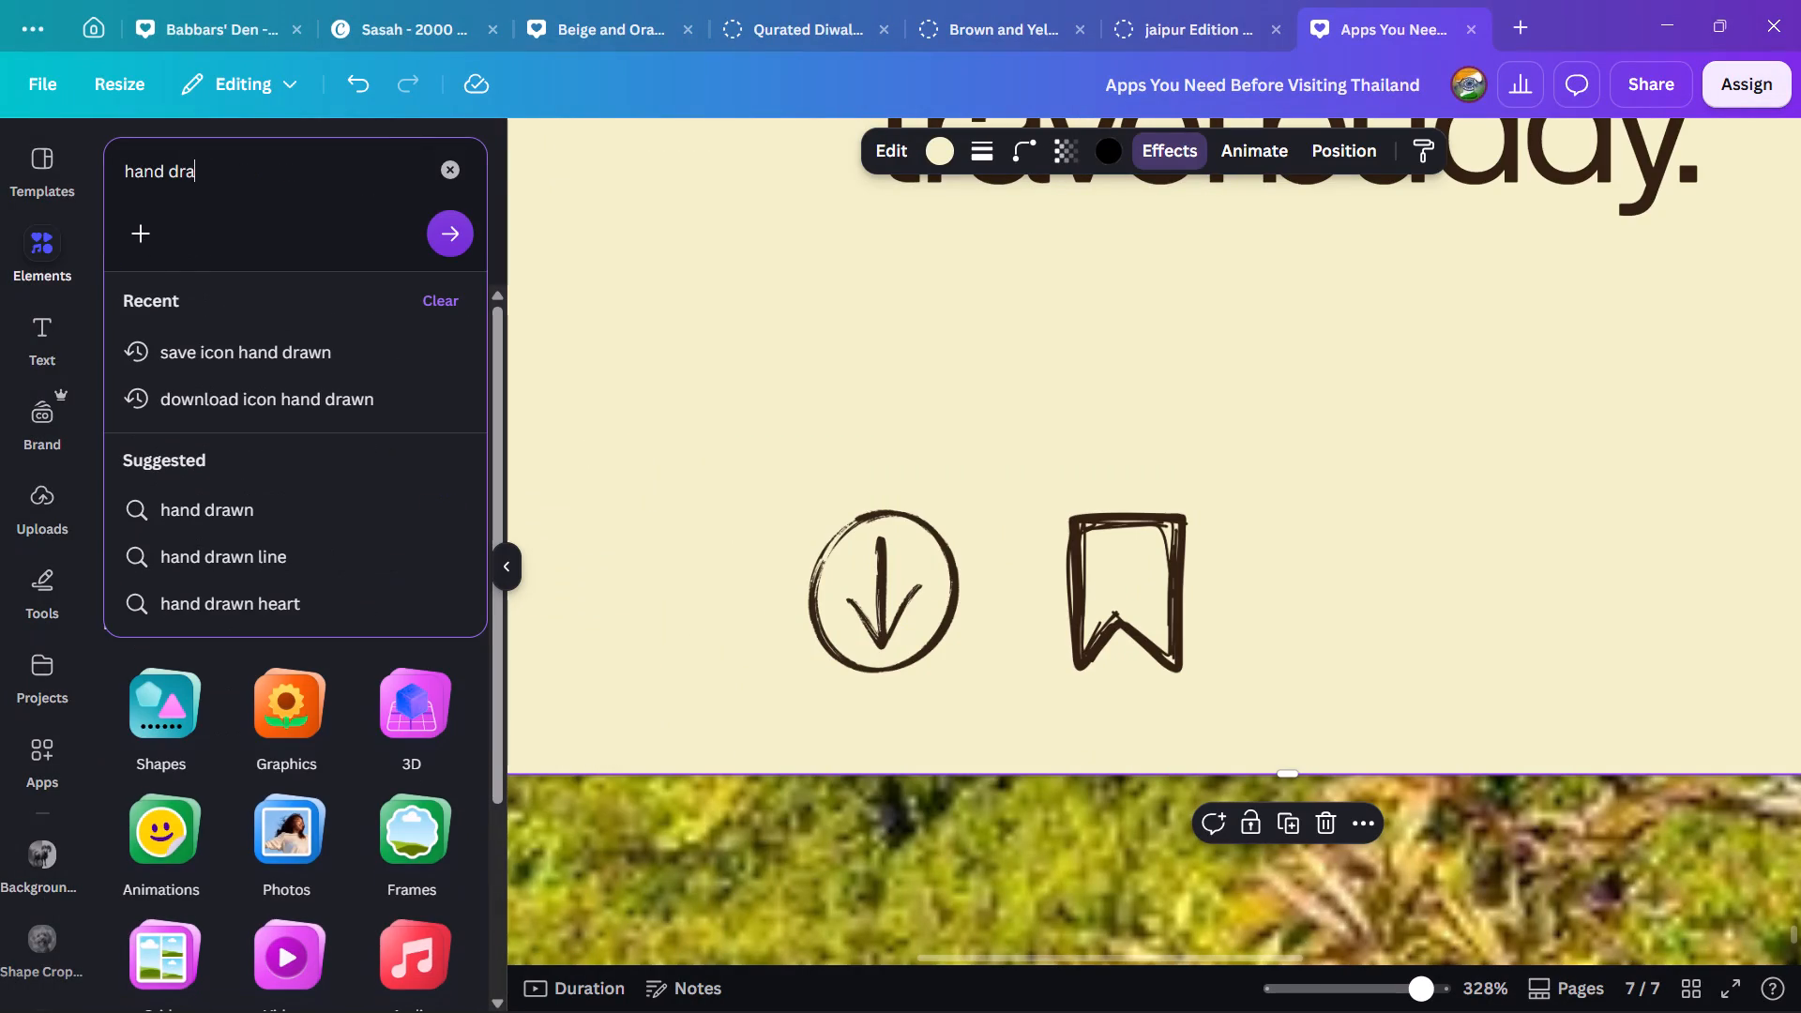
pyautogui.write('wn')
pyautogui.press('space')
pyautogui.write('share')
pyautogui.press('space')
pyautogui.write('icon')
pyautogui.press('Return')
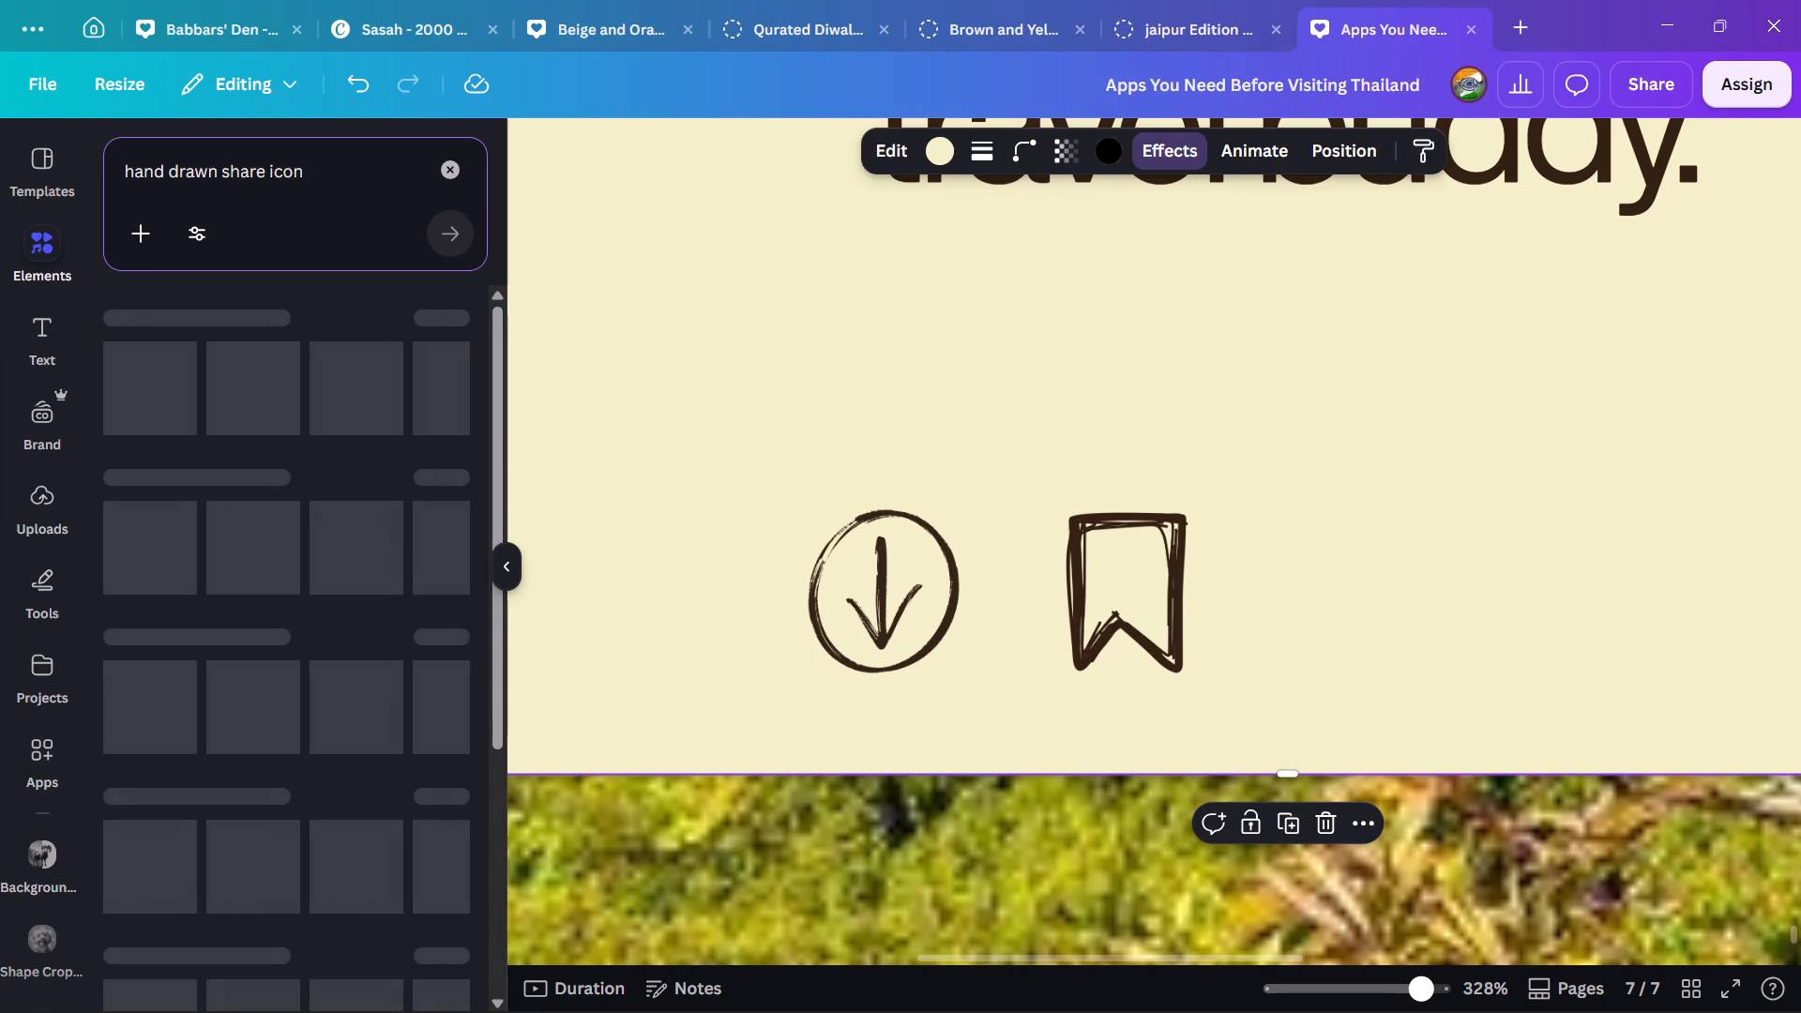
pyautogui.click(446, 358)
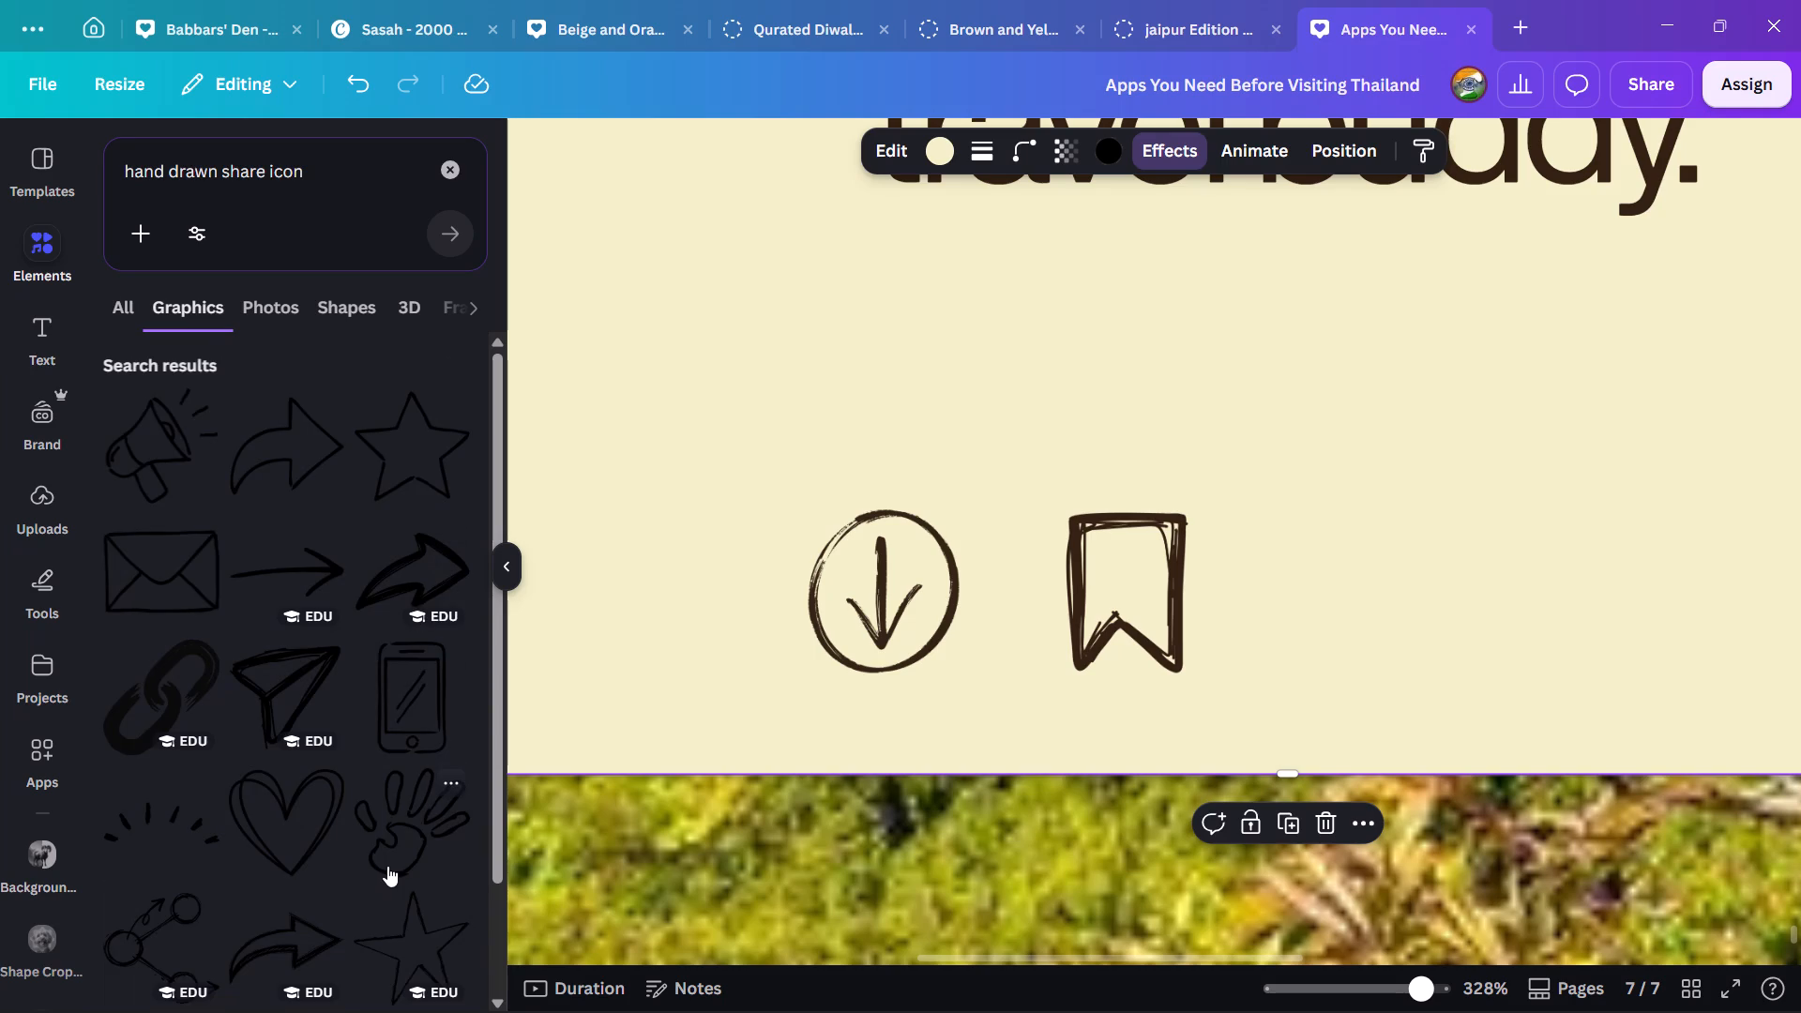
# Add the hand-drawn paper plane graphic to page 7 and colour it the same dark brown as the other icons.
pyautogui.click(287, 663)
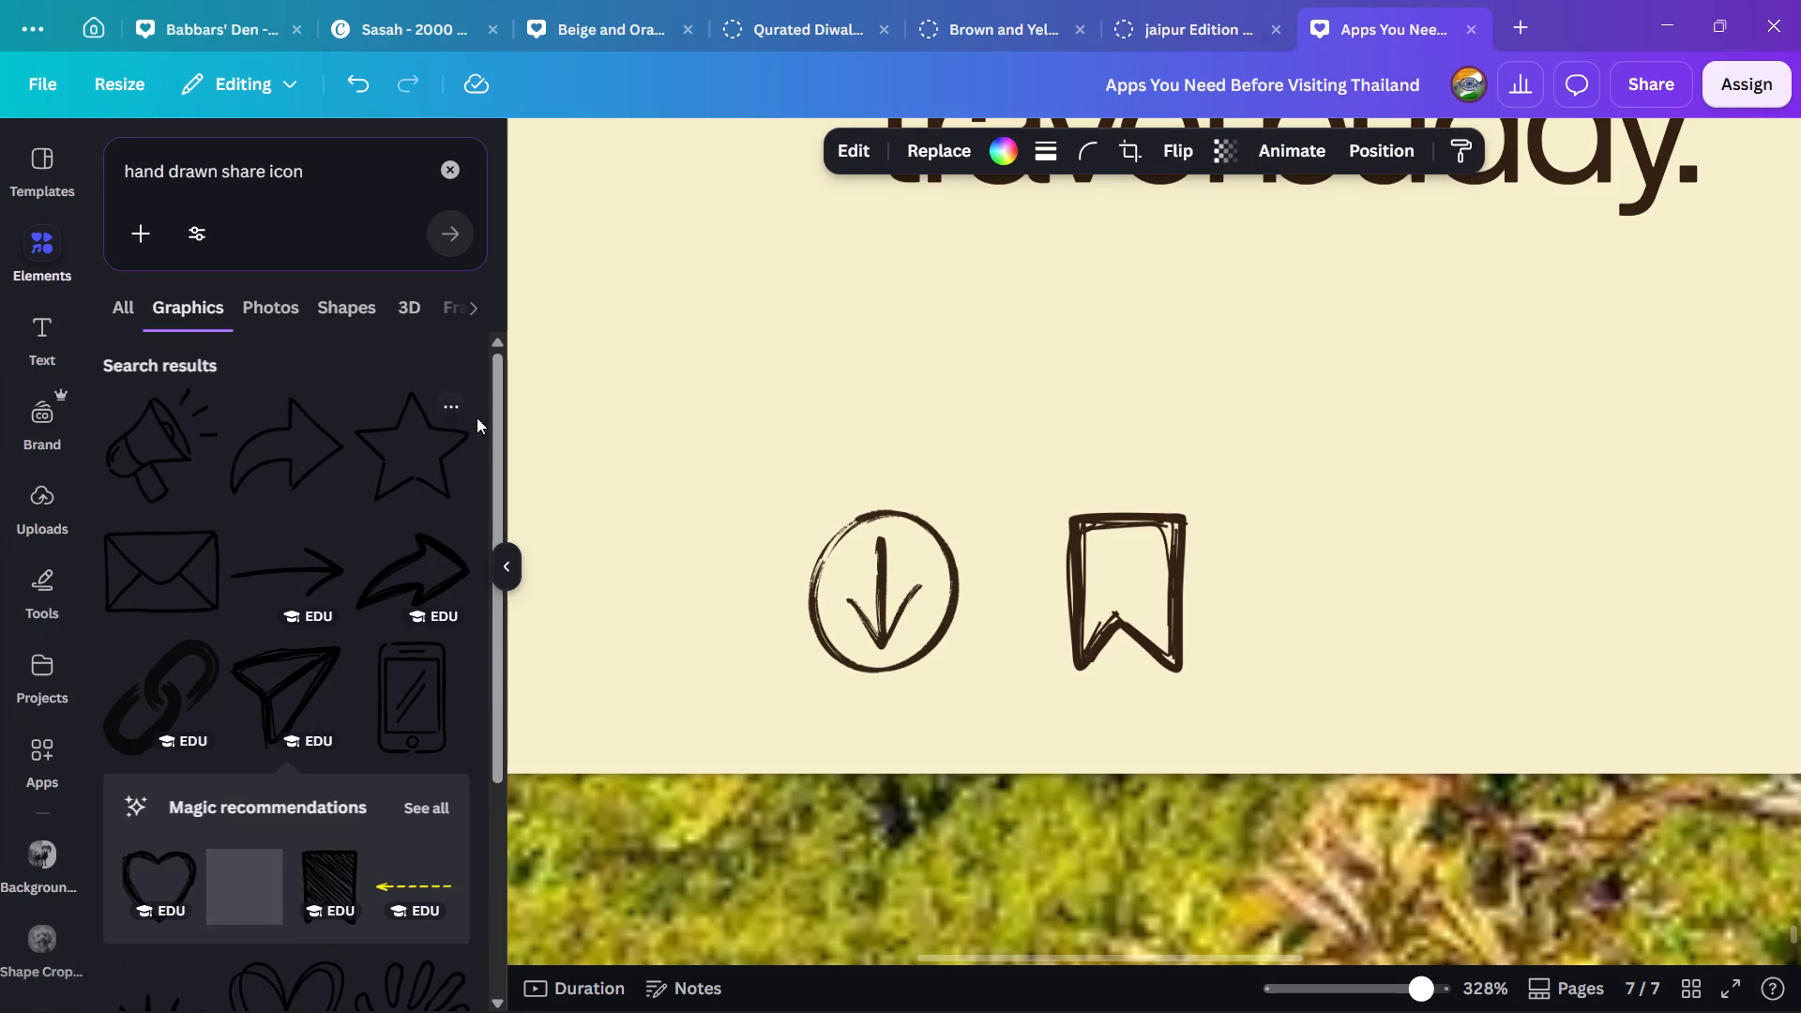
pyautogui.click(504, 579)
pyautogui.keyDown('ctrl'); pyautogui.scroll(-5, 836, 620); pyautogui.keyUp('ctrl')
pyautogui.keyDown('ctrl'); pyautogui.scroll(-2, 907, 583); pyautogui.keyUp('ctrl')
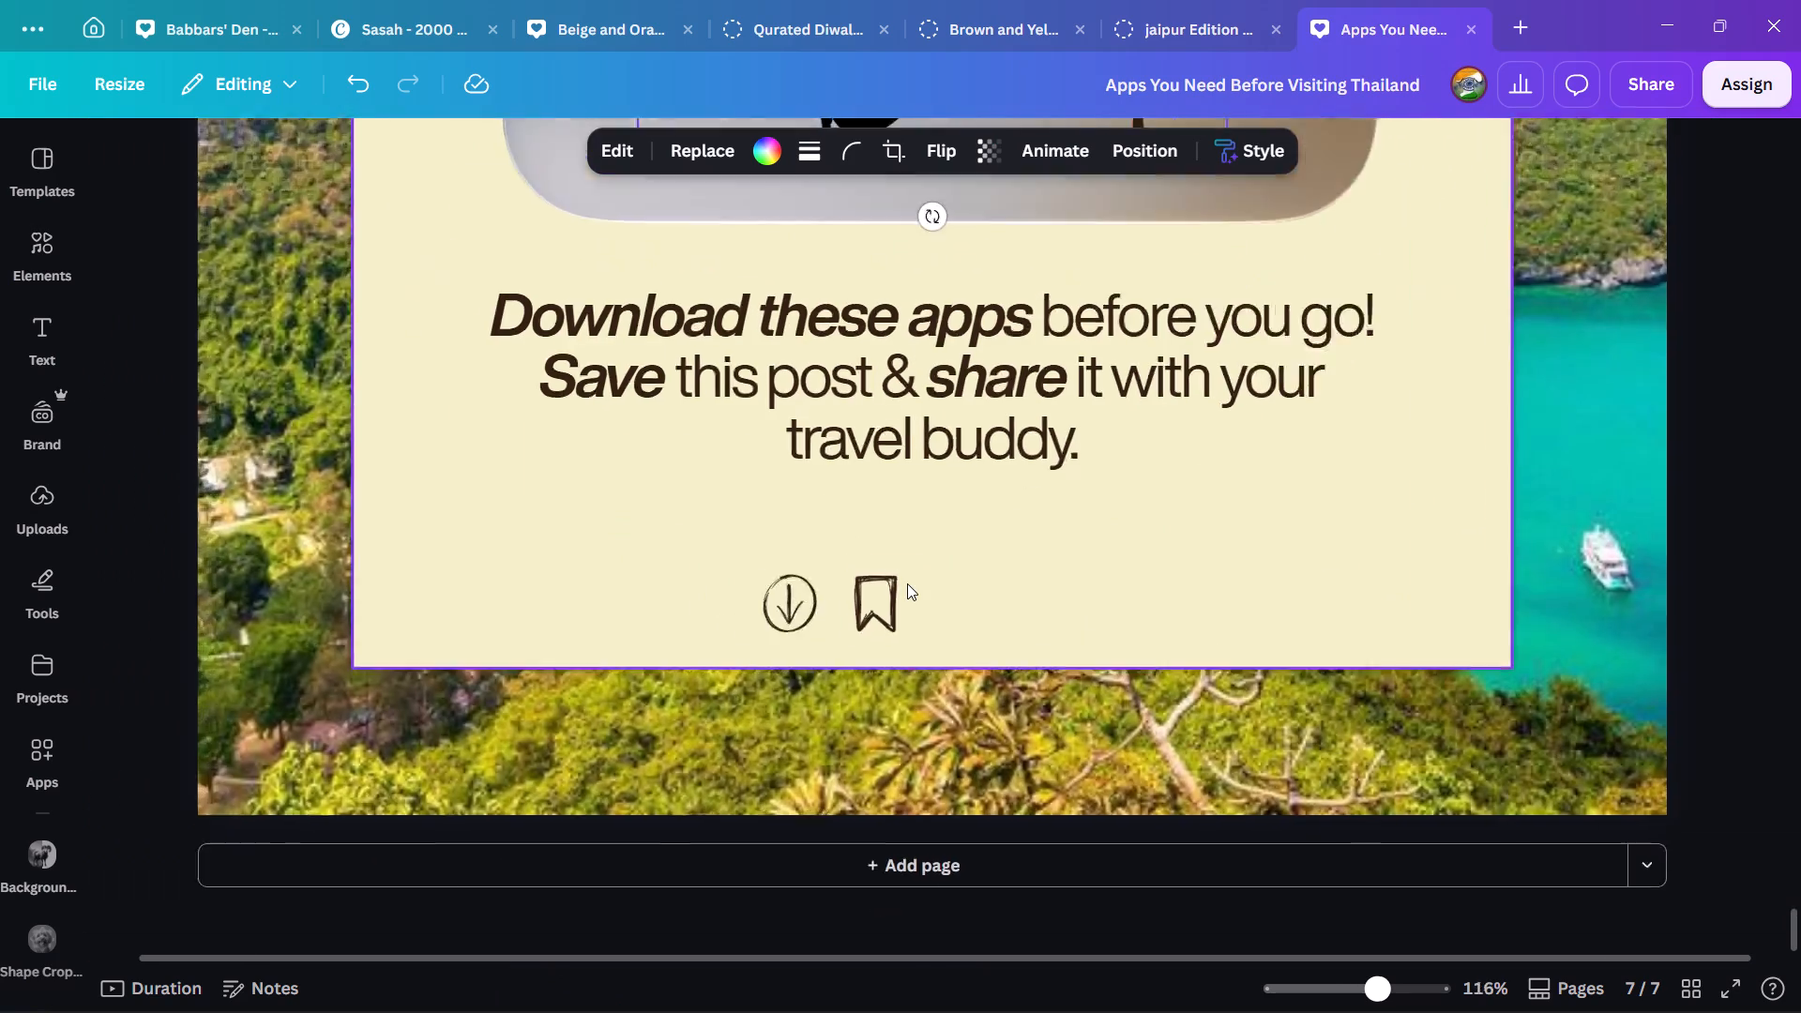
pyautogui.keyDown('ctrl'); pyautogui.scroll(-2, 907, 583); pyautogui.keyUp('ctrl')
pyautogui.click(753, 150)
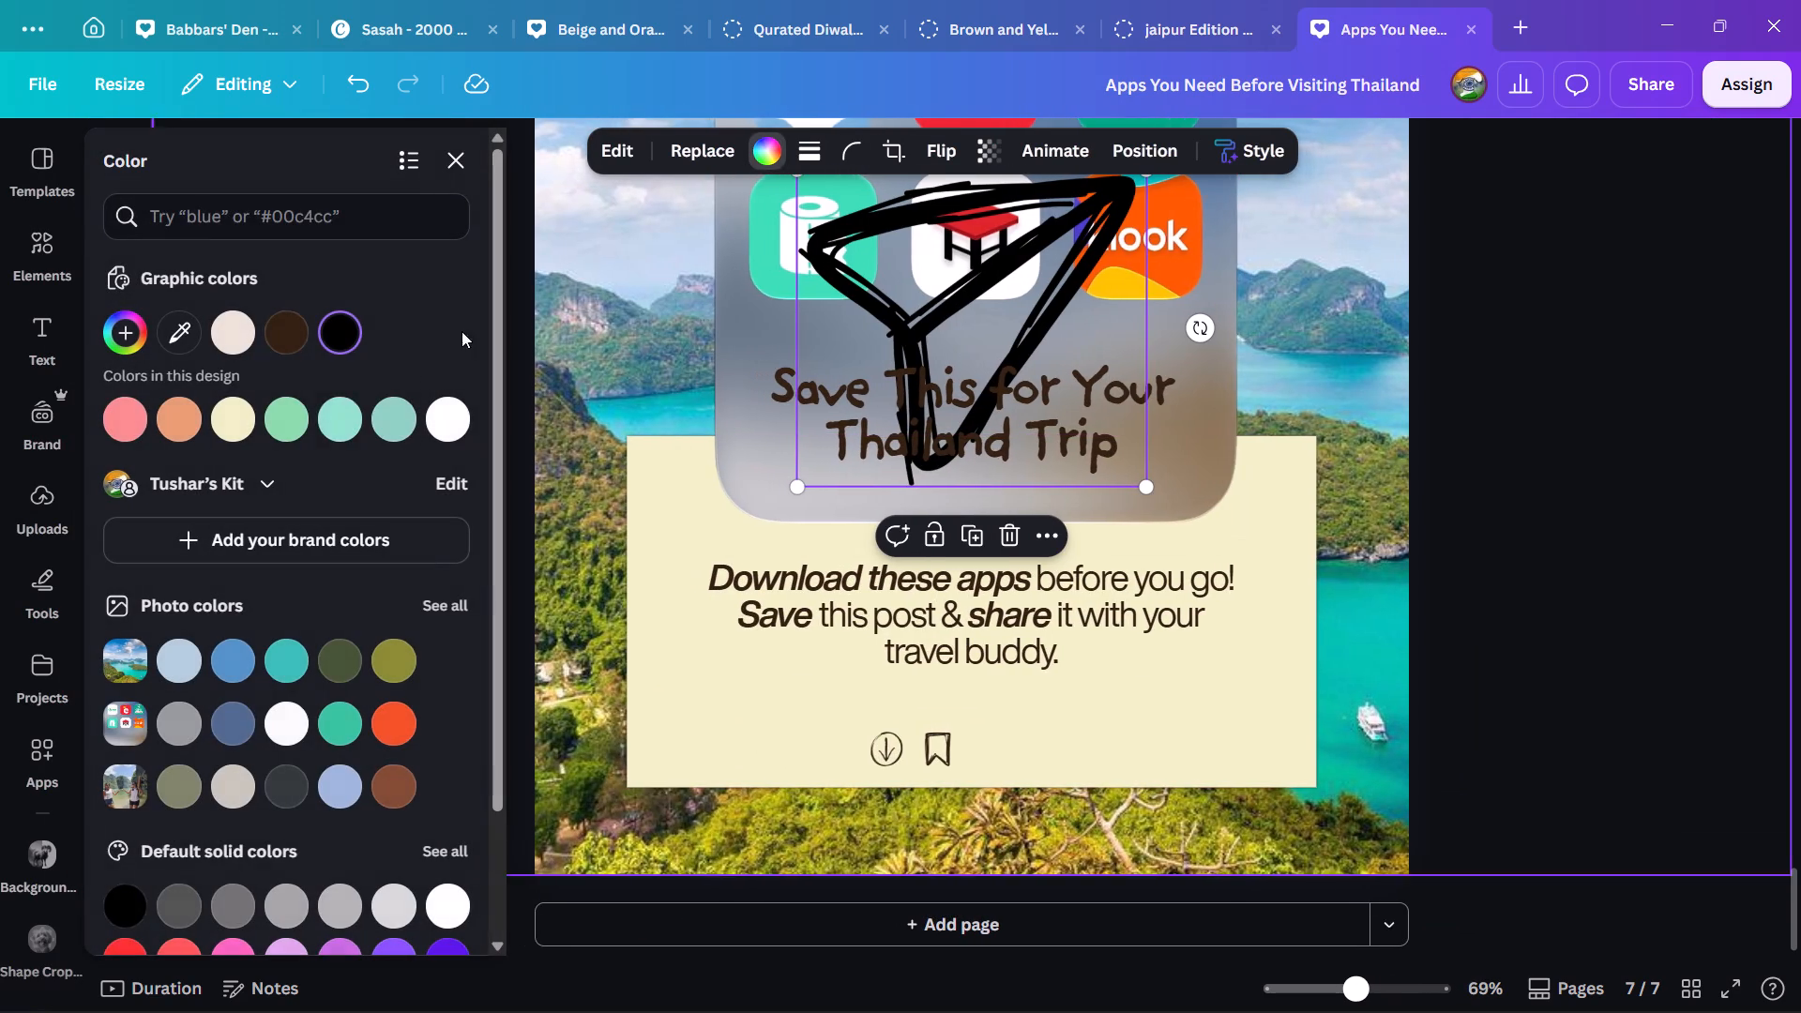
pyautogui.click(289, 333)
pyautogui.click(1568, 678)
# Shrink the paper plane graphic to a small icon and place it just right of the bookmark, level with the other icons.
pyautogui.moveTo(966, 370); pyautogui.dragTo(1009, 520)
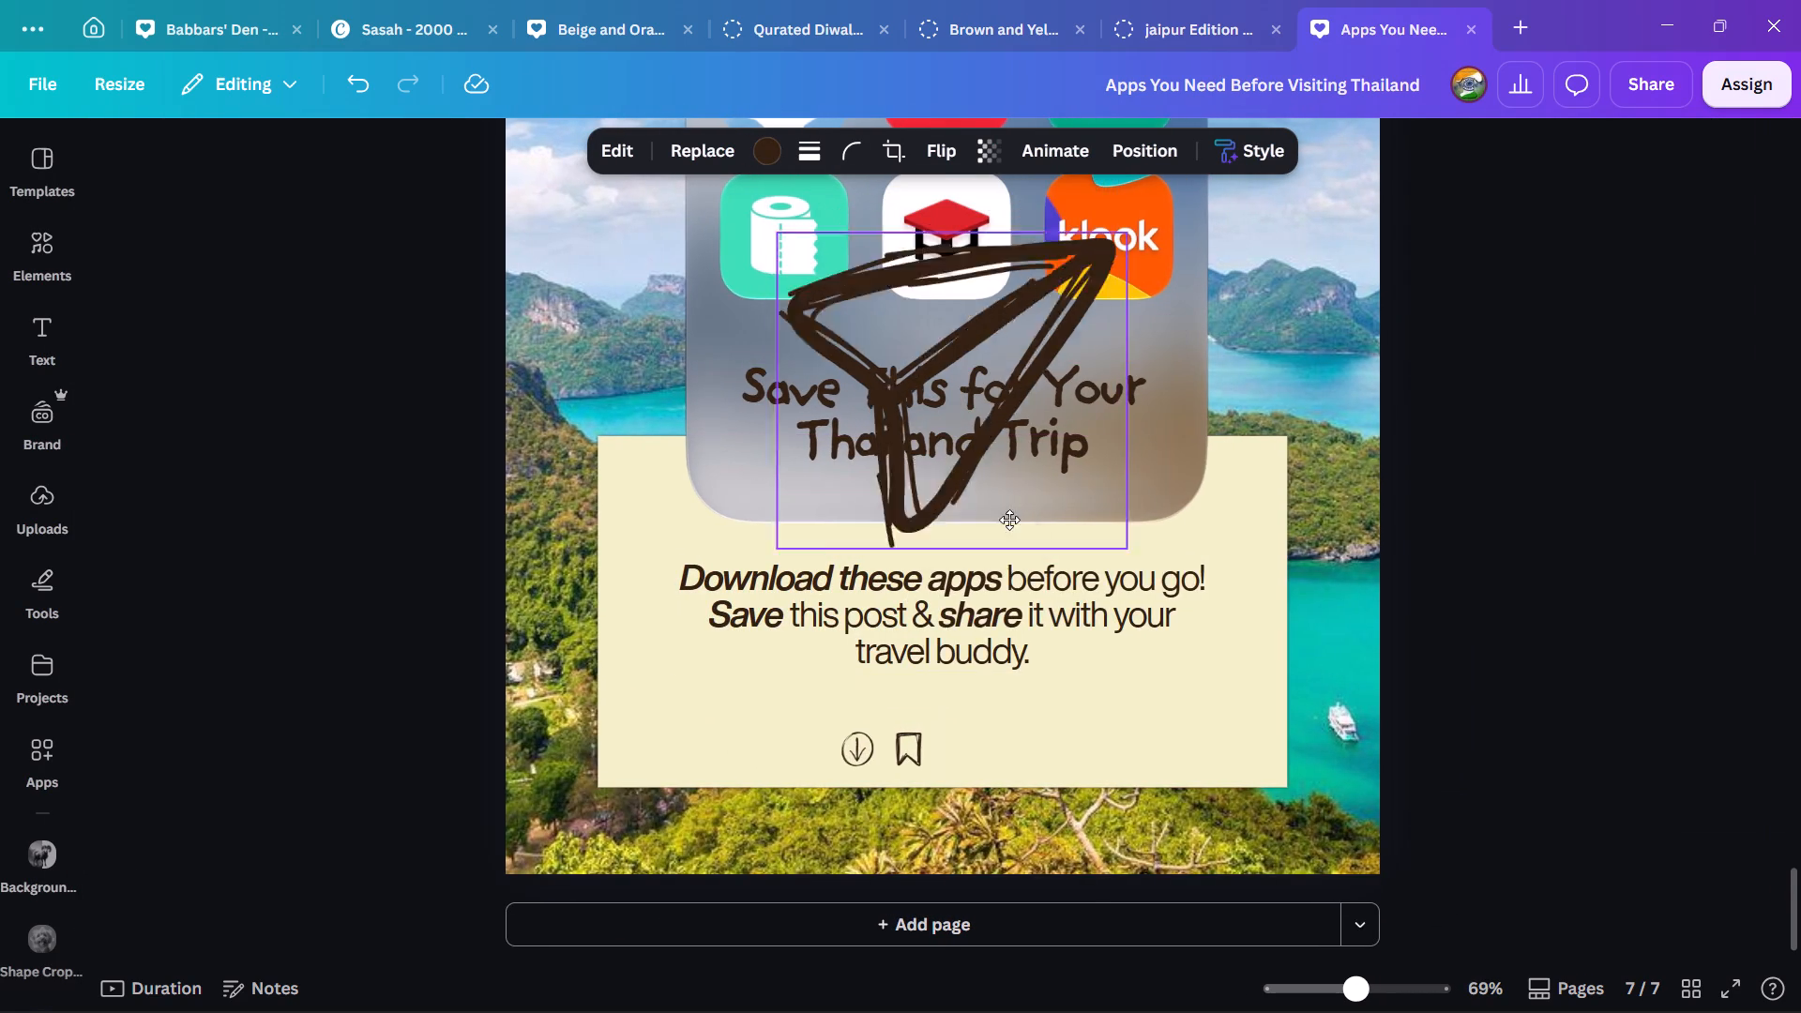
pyautogui.moveTo(1009, 520); pyautogui.dragTo(1119, 763)
pyautogui.moveTo(1278, 553); pyautogui.dragTo(954, 764)
pyautogui.keyDown('ctrl'); pyautogui.scroll(3, 1054, 760); pyautogui.keyUp('ctrl')
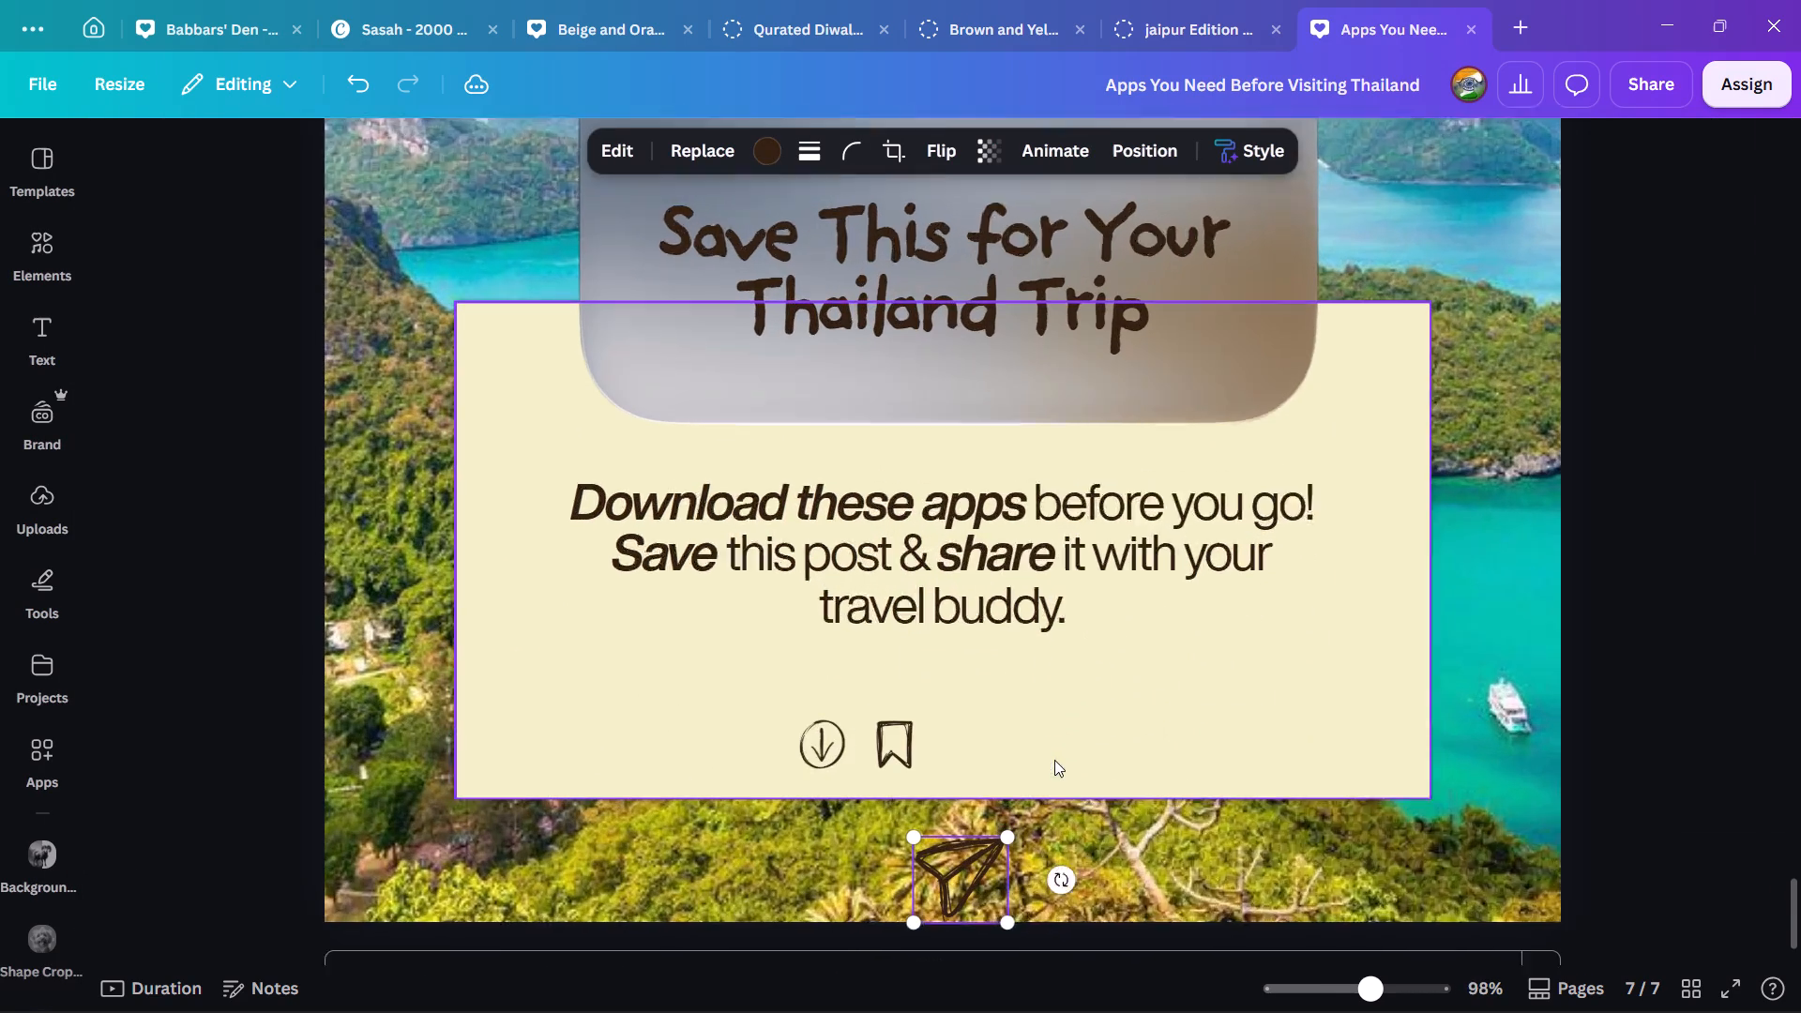
pyautogui.scroll(-2, 1072, 761)
pyautogui.moveTo(977, 811); pyautogui.dragTo(1022, 661)
pyautogui.keyDown('ctrl'); pyautogui.scroll(3, 1075, 653); pyautogui.keyUp('ctrl')
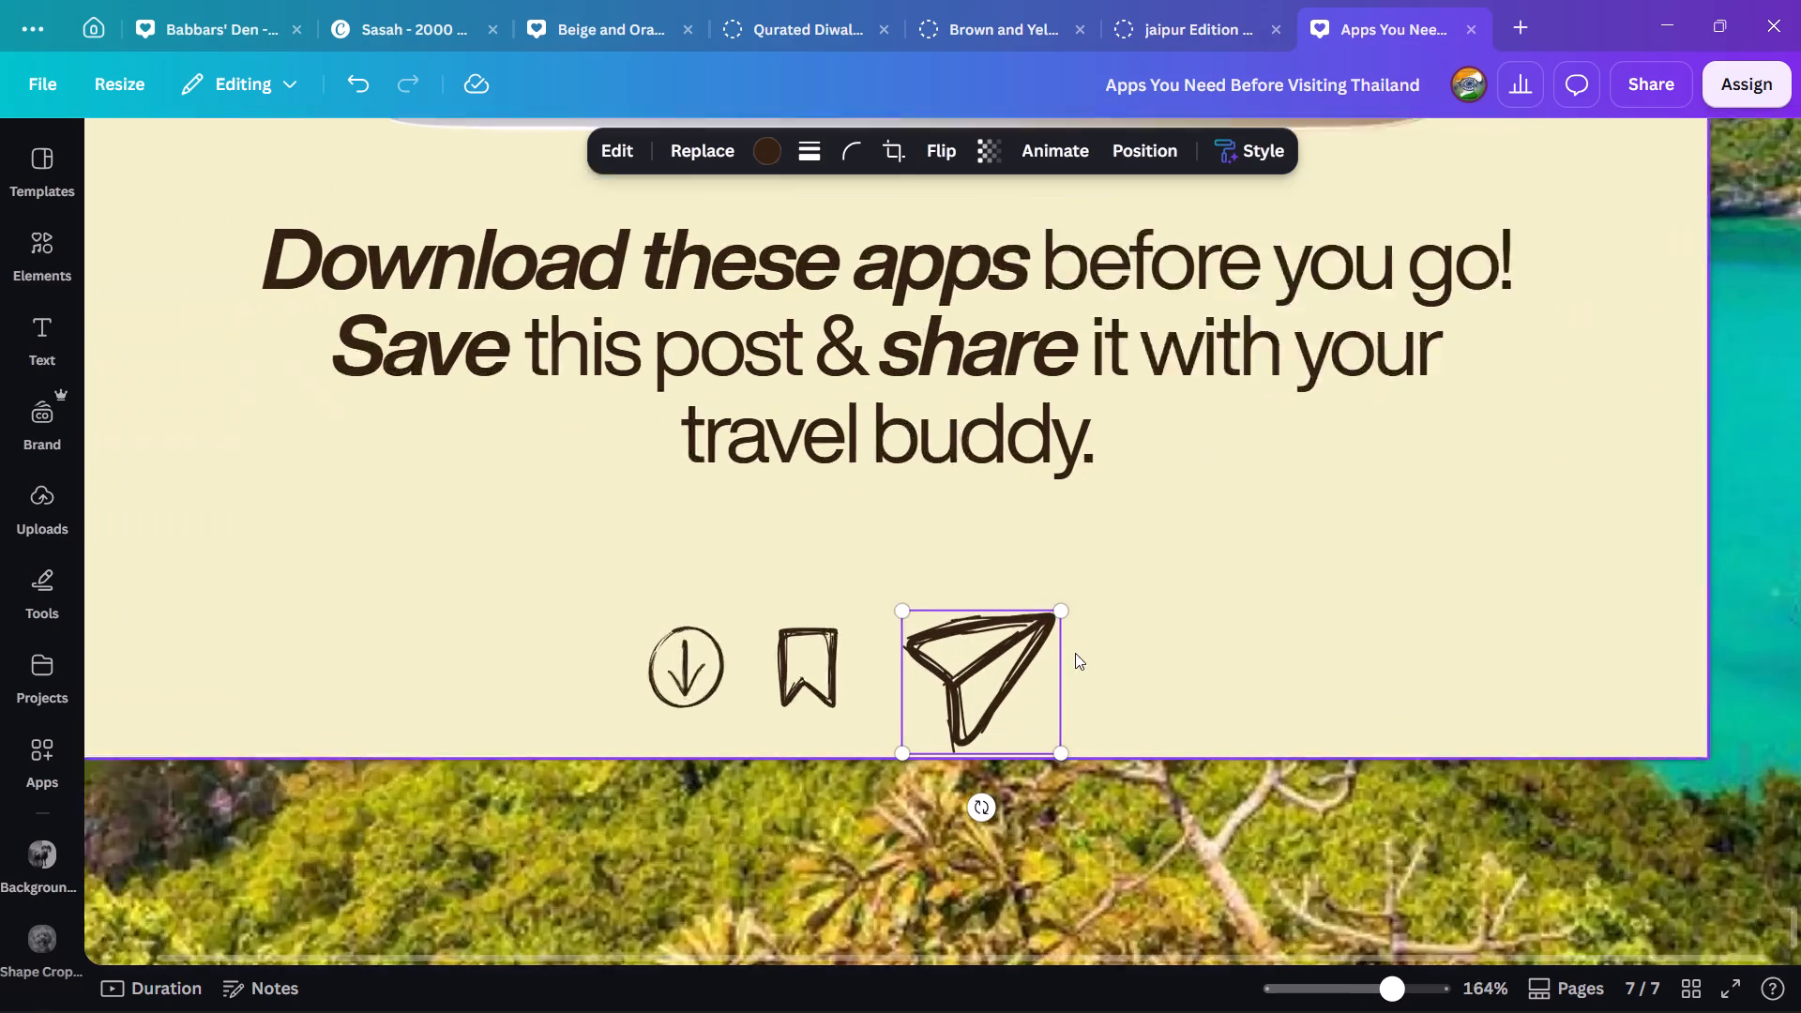
pyautogui.moveTo(1063, 775); pyautogui.dragTo(966, 721)
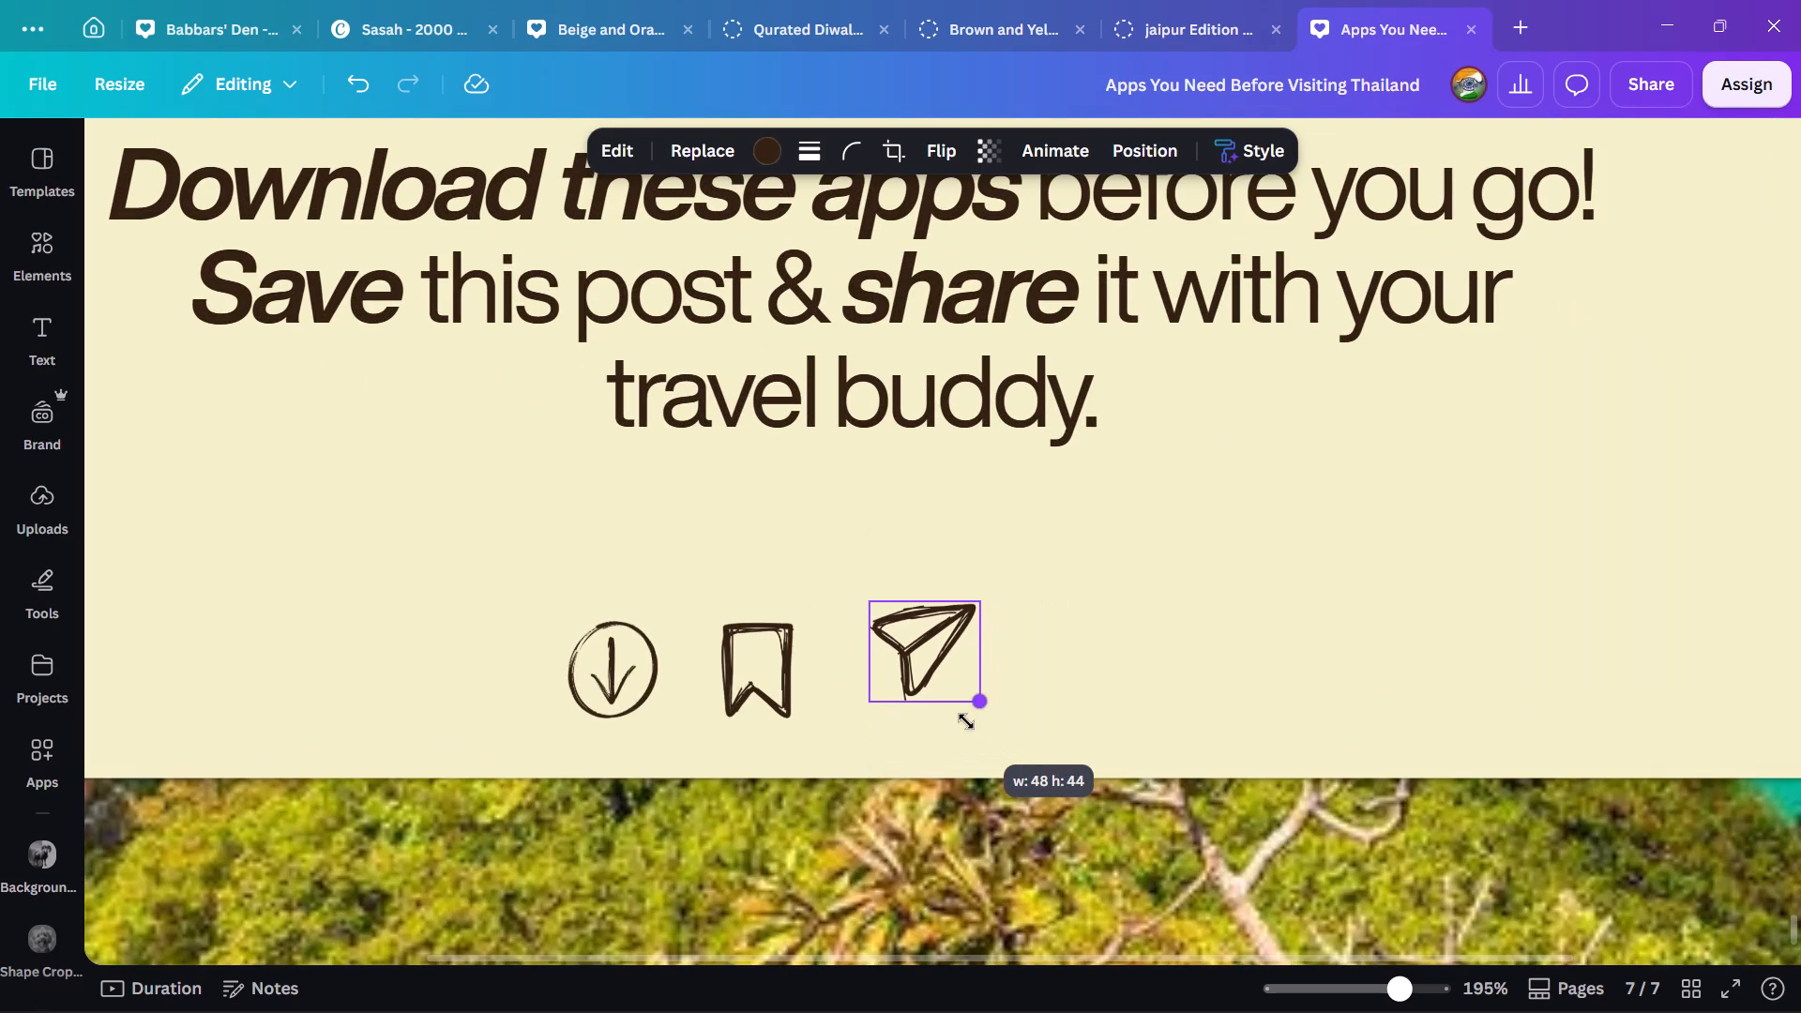
pyautogui.moveTo(966, 721); pyautogui.dragTo(959, 711)
pyautogui.moveTo(923, 658); pyautogui.dragTo(905, 684)
pyautogui.click(1112, 697)
# Enlarge the down-arrow, bookmark and paper plane icons together by about half and centre the row below the cream note's text.
pyautogui.keyDown('ctrl'); pyautogui.scroll(-5, 1120, 697); pyautogui.keyUp('ctrl')
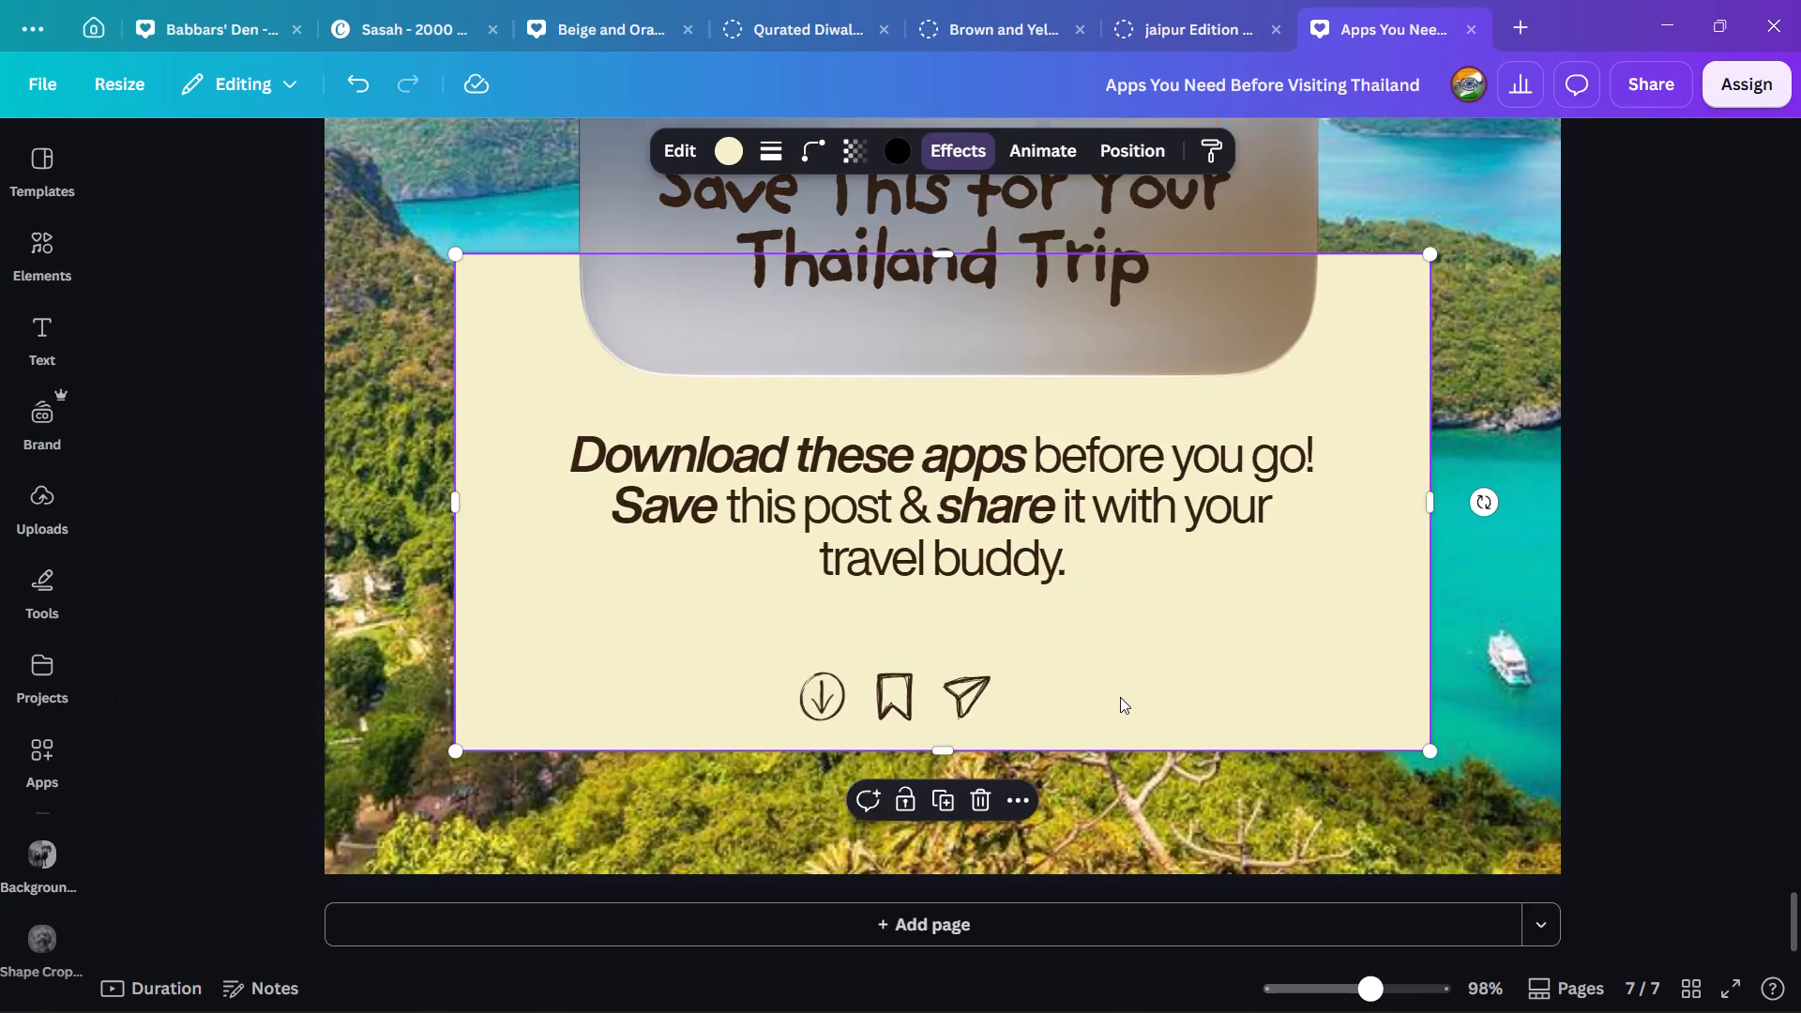
pyautogui.keyDown('ctrl'); pyautogui.scroll(-1, 1120, 697); pyautogui.keyUp('ctrl')
pyautogui.click(850, 746)
pyautogui.keyDown('shift'); pyautogui.click(912, 753); pyautogui.keyUp('shift')
pyautogui.keyDown('shift'); pyautogui.click(953, 749); pyautogui.keyUp('shift')
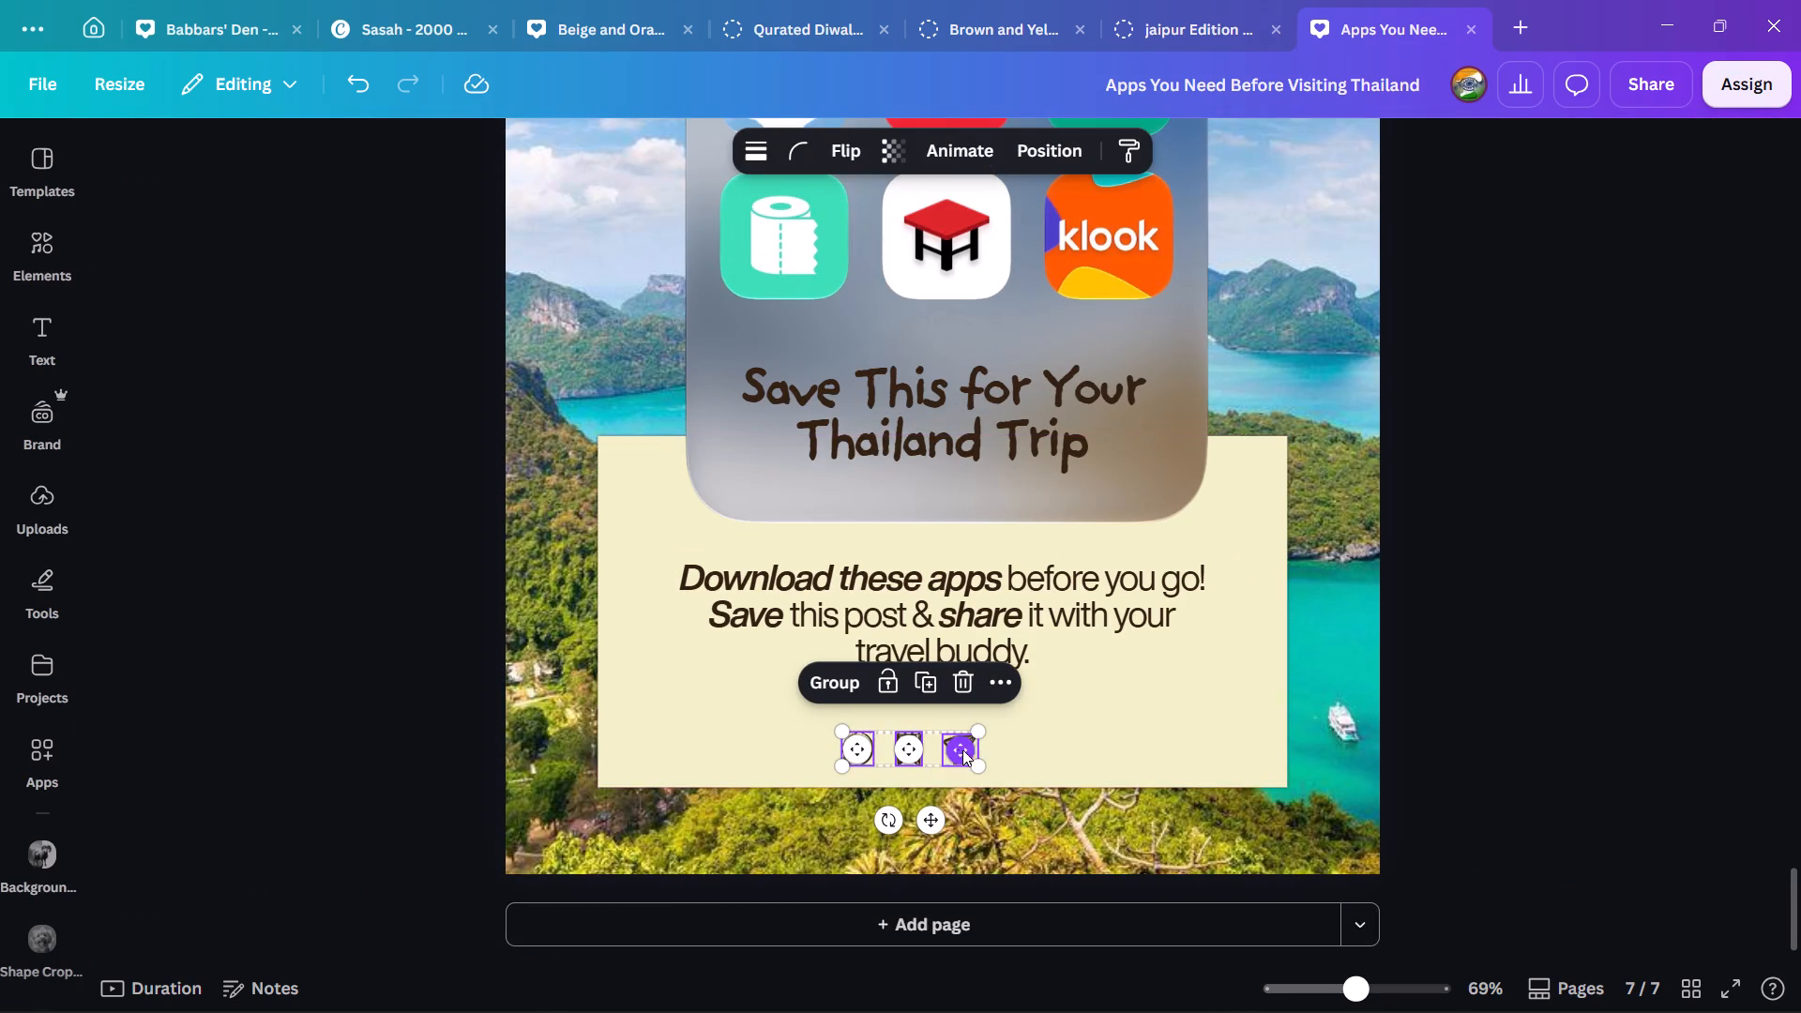
pyautogui.moveTo(980, 733); pyautogui.dragTo(1052, 720)
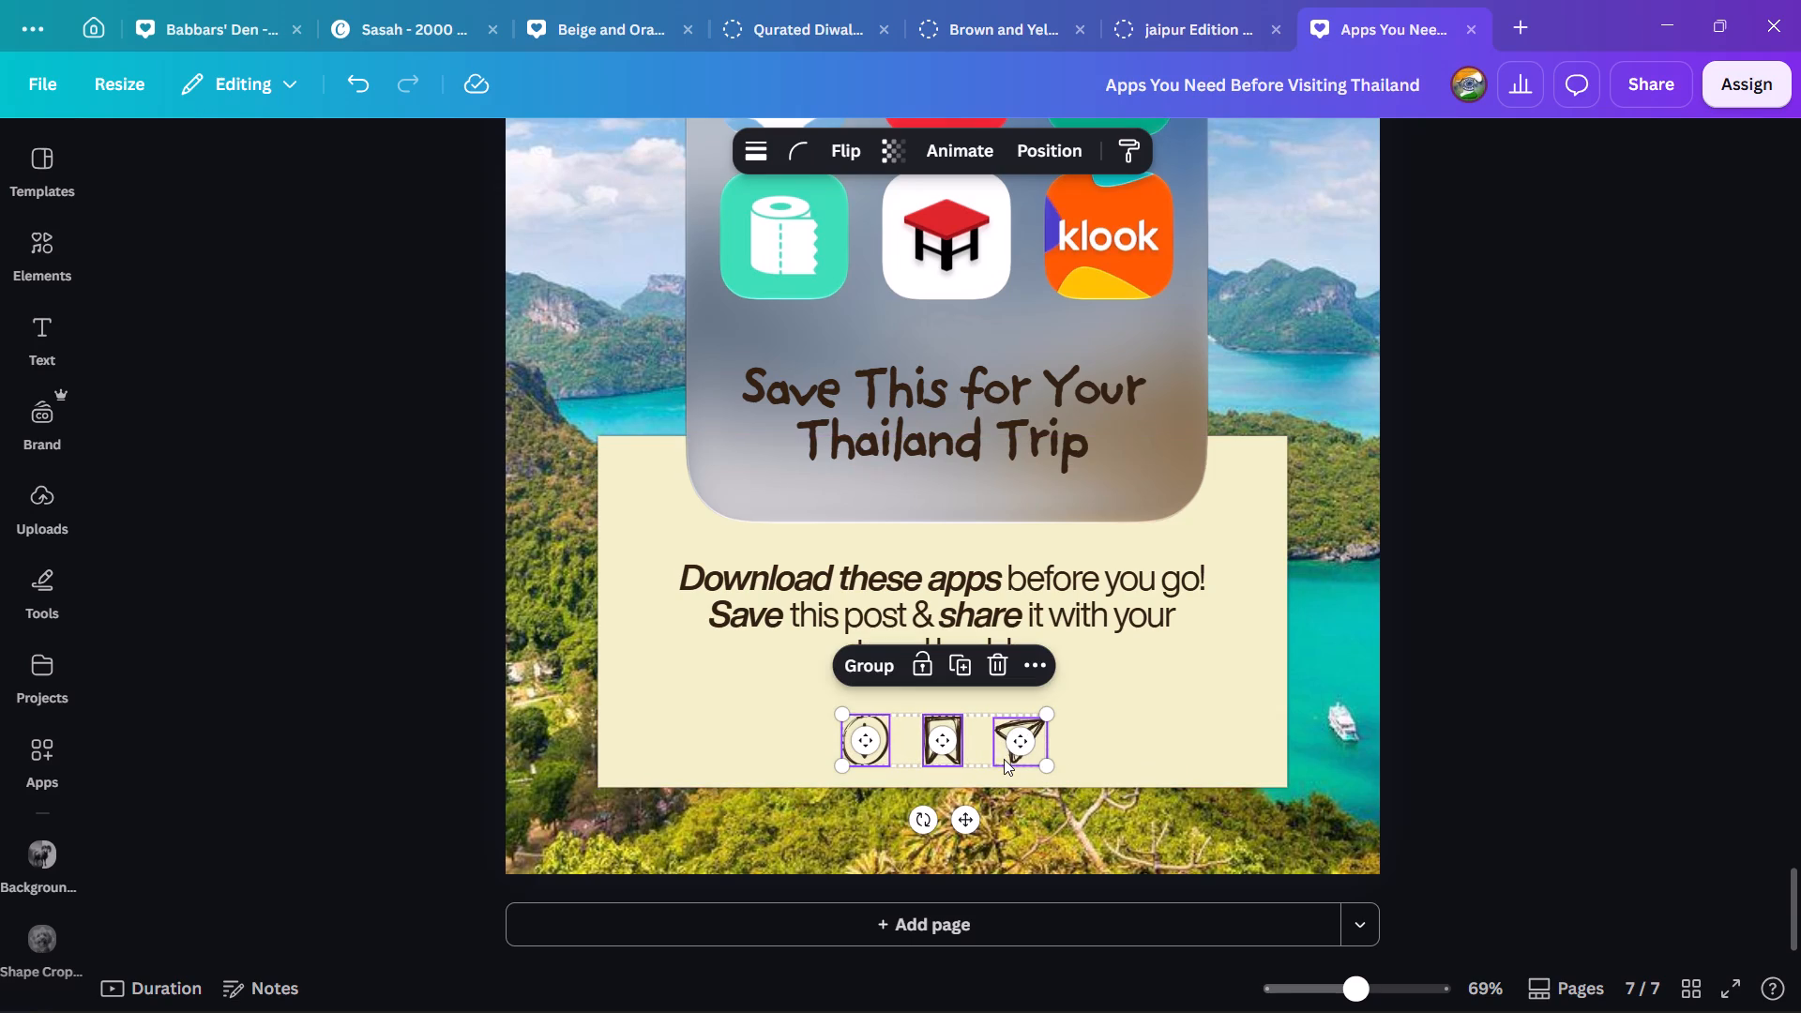
pyautogui.moveTo(988, 759); pyautogui.dragTo(979, 755)
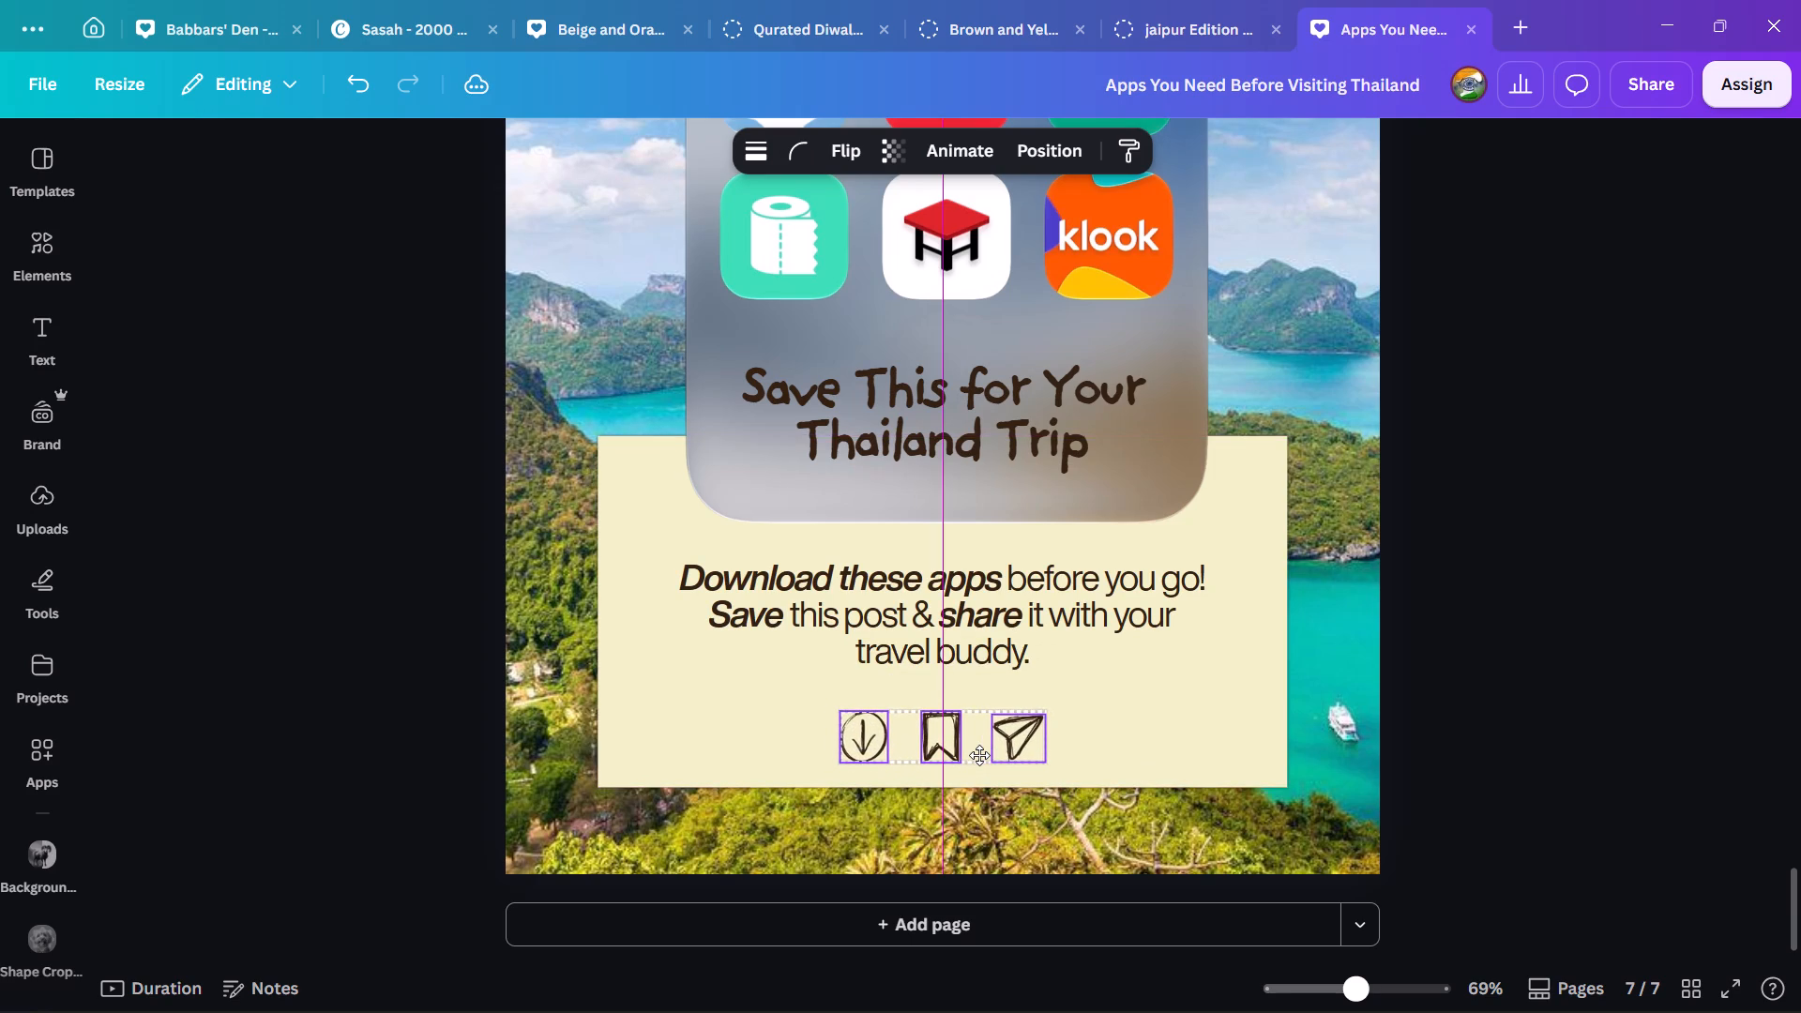
pyautogui.moveTo(979, 755); pyautogui.dragTo(979, 749)
pyautogui.click(1391, 720)
# Widen the icon row's spacing by moving the down-arrow further left and the paper plane further right of the bookmark.
pyautogui.keyDown('ctrl'); pyautogui.scroll(-4, 1516, 667); pyautogui.keyUp('ctrl')
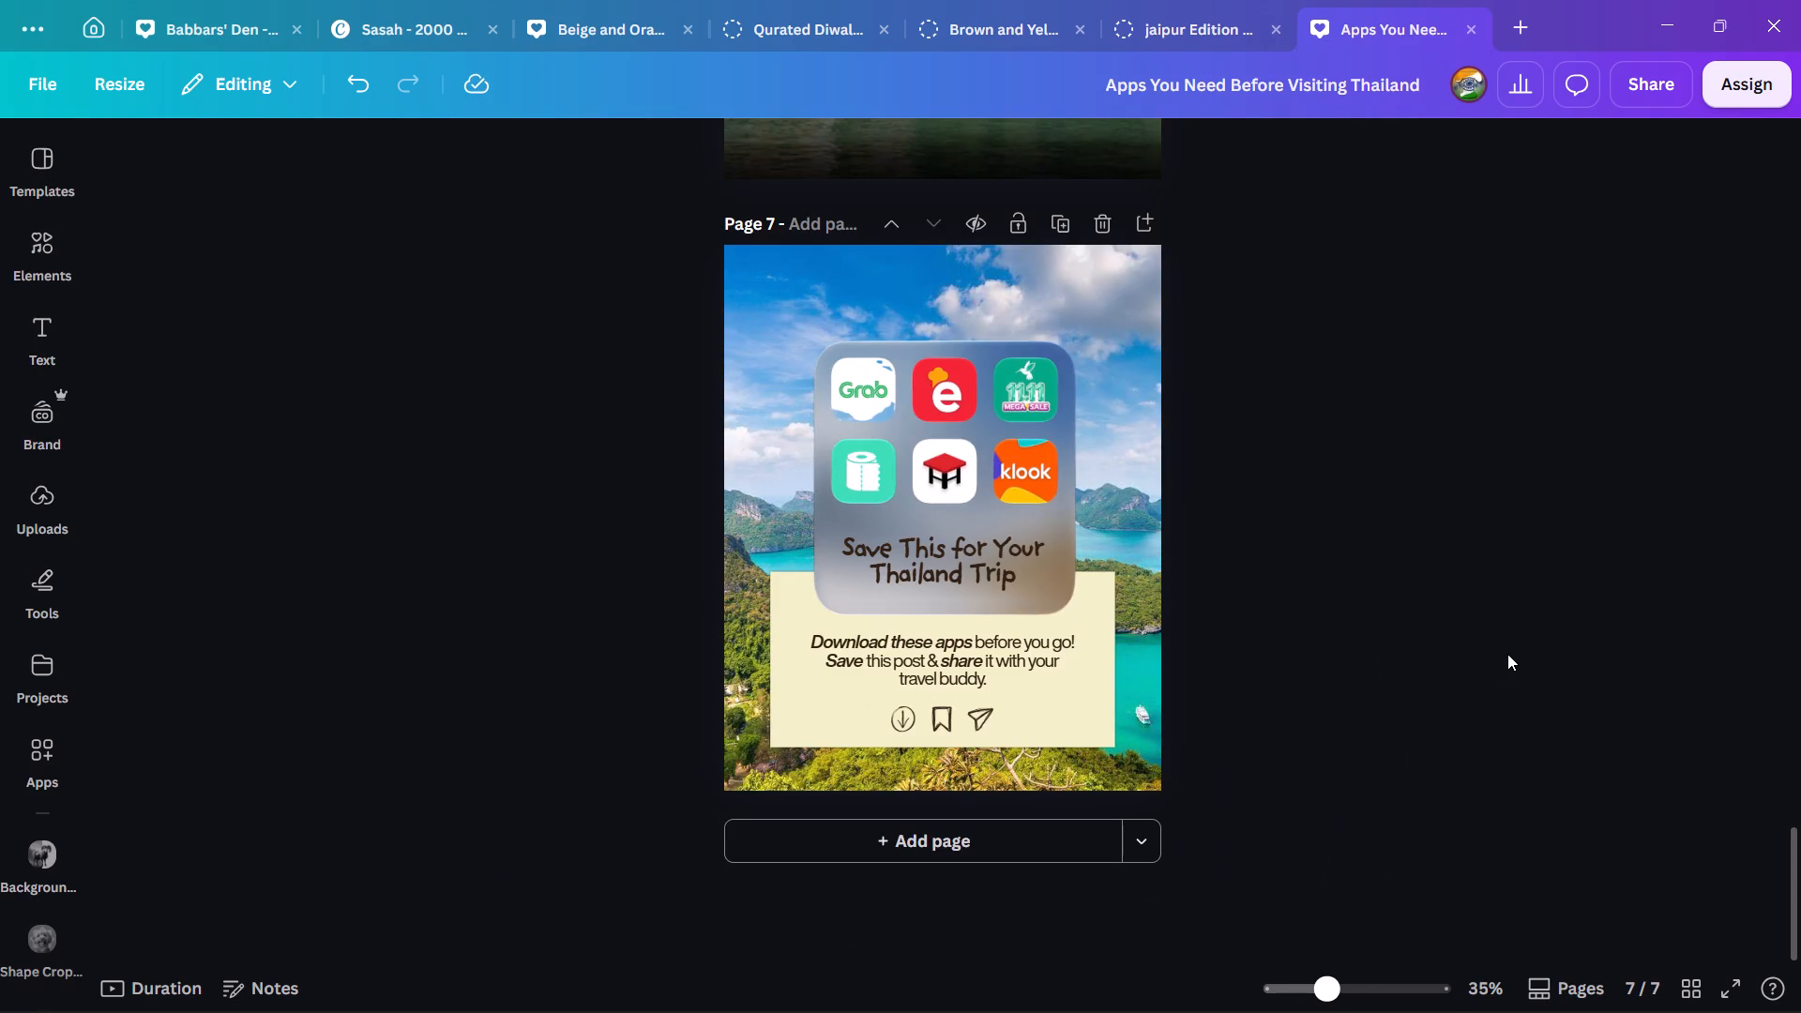
pyautogui.keyDown('ctrl'); pyautogui.scroll(-1, 1504, 657); pyautogui.keyUp('ctrl')
pyautogui.keyDown('ctrl'); pyautogui.scroll(6, 1476, 675); pyautogui.keyUp('ctrl')
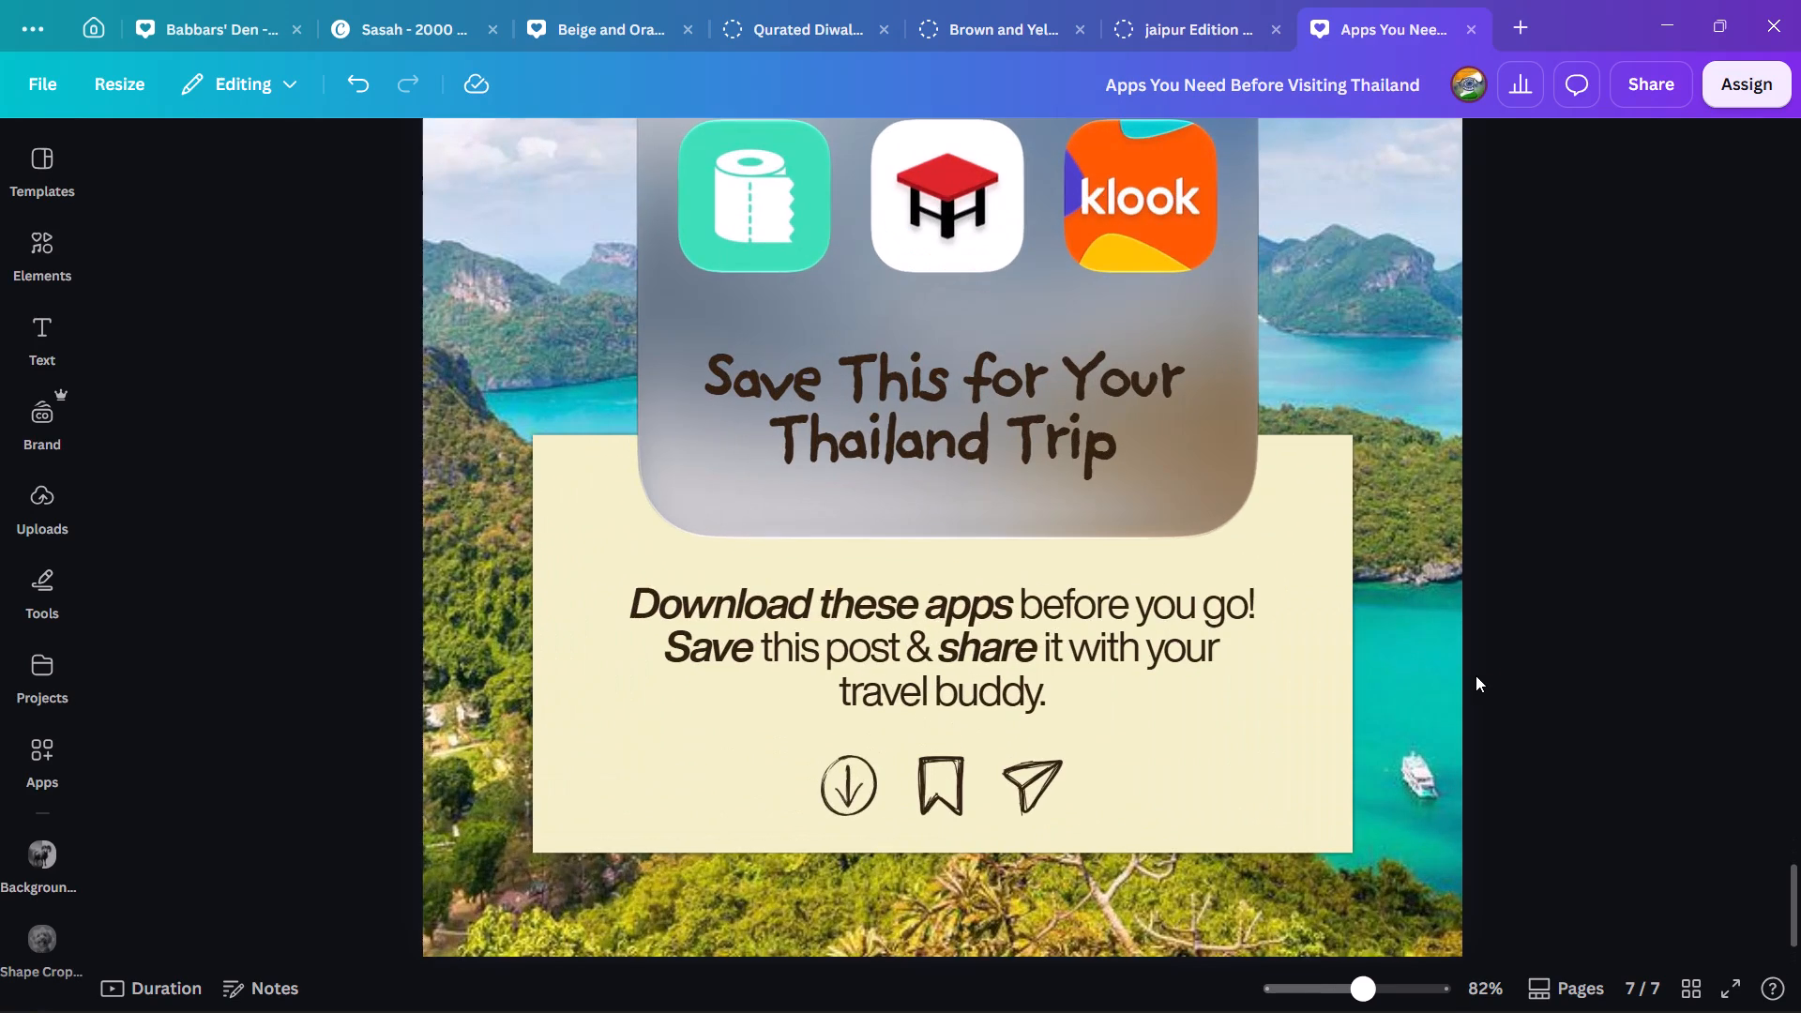
pyautogui.click(1476, 675)
pyautogui.moveTo(845, 780); pyautogui.dragTo(813, 779)
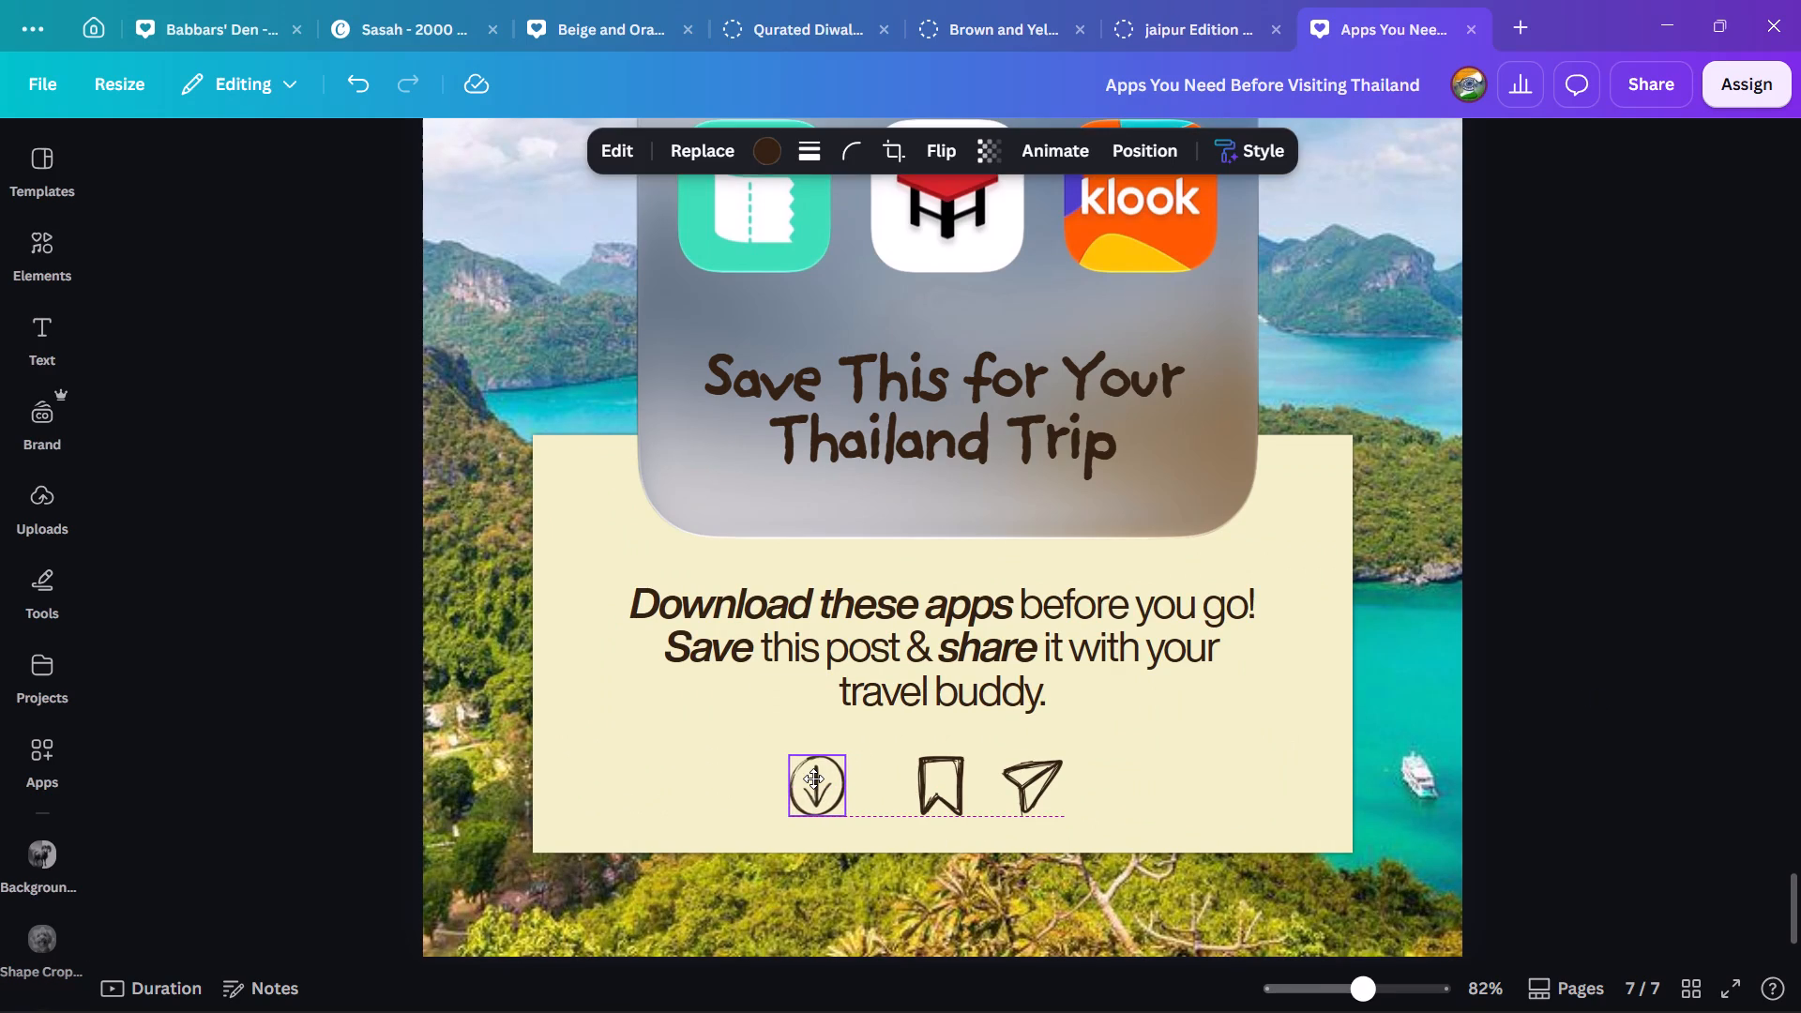
pyautogui.moveTo(813, 779); pyautogui.dragTo(818, 778)
pyautogui.moveTo(1052, 788); pyautogui.dragTo(1067, 788)
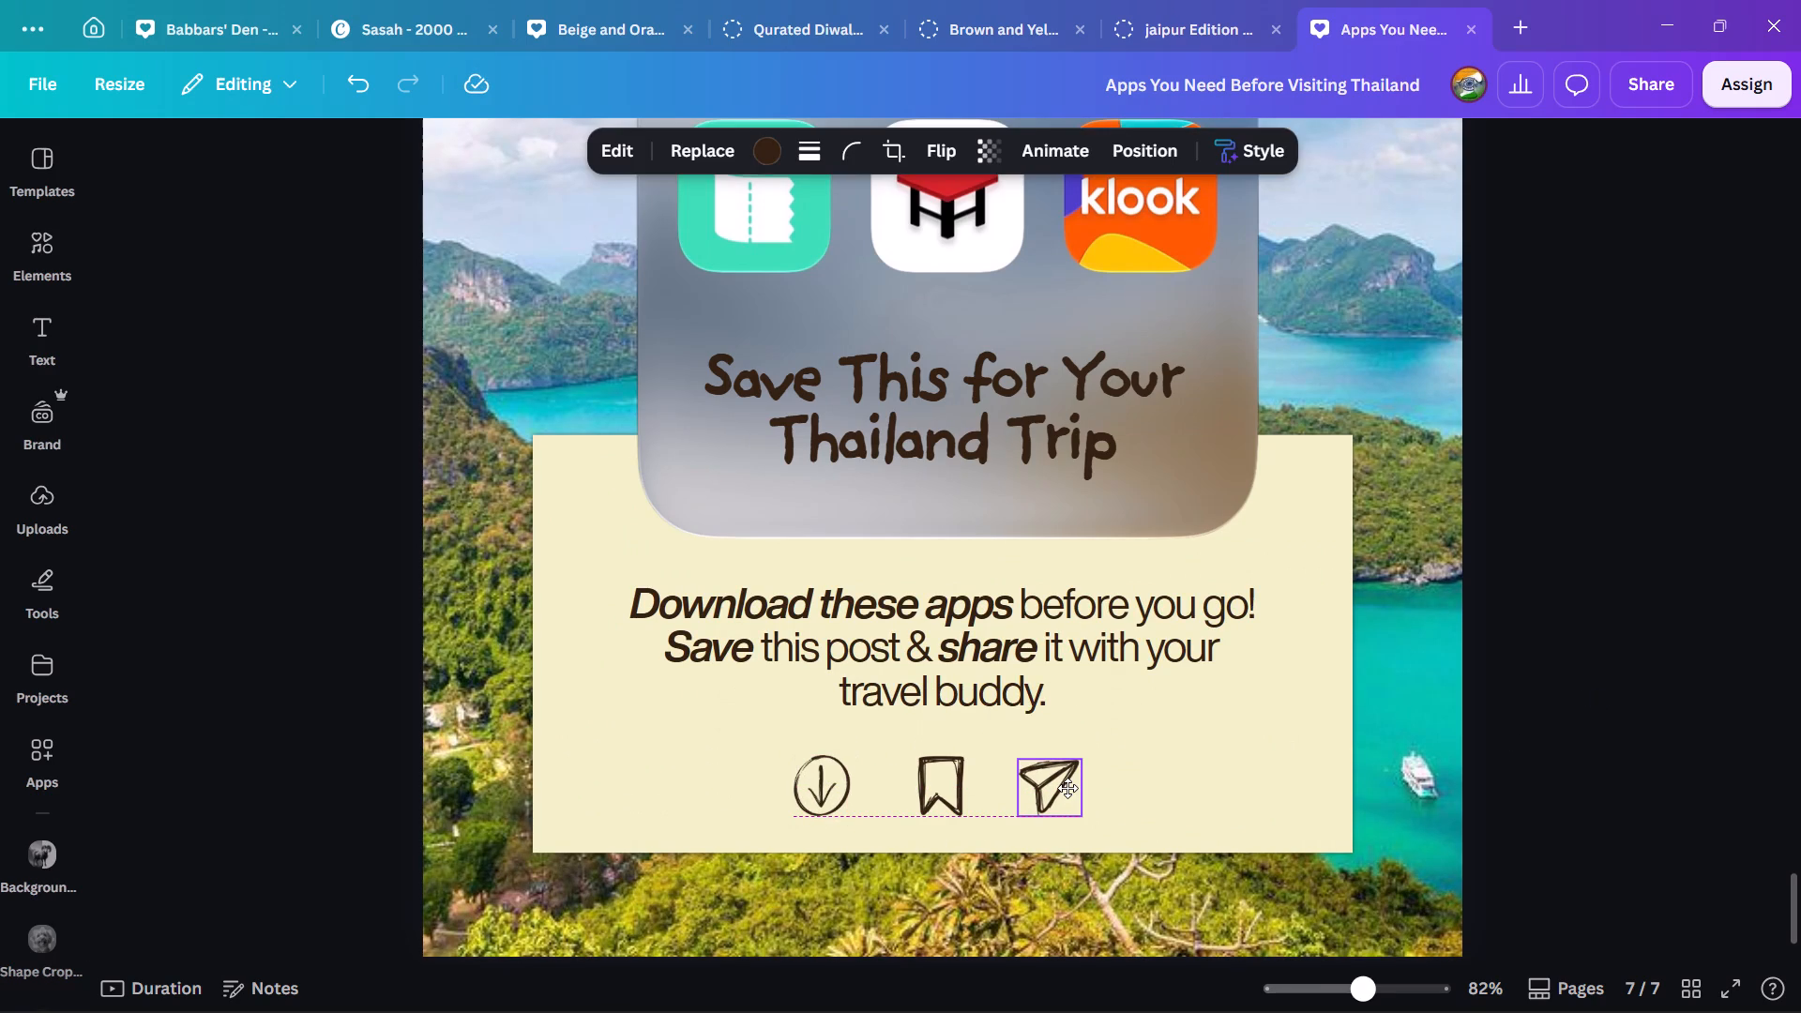
pyautogui.moveTo(1067, 788); pyautogui.dragTo(1082, 788)
pyautogui.click(1466, 780)
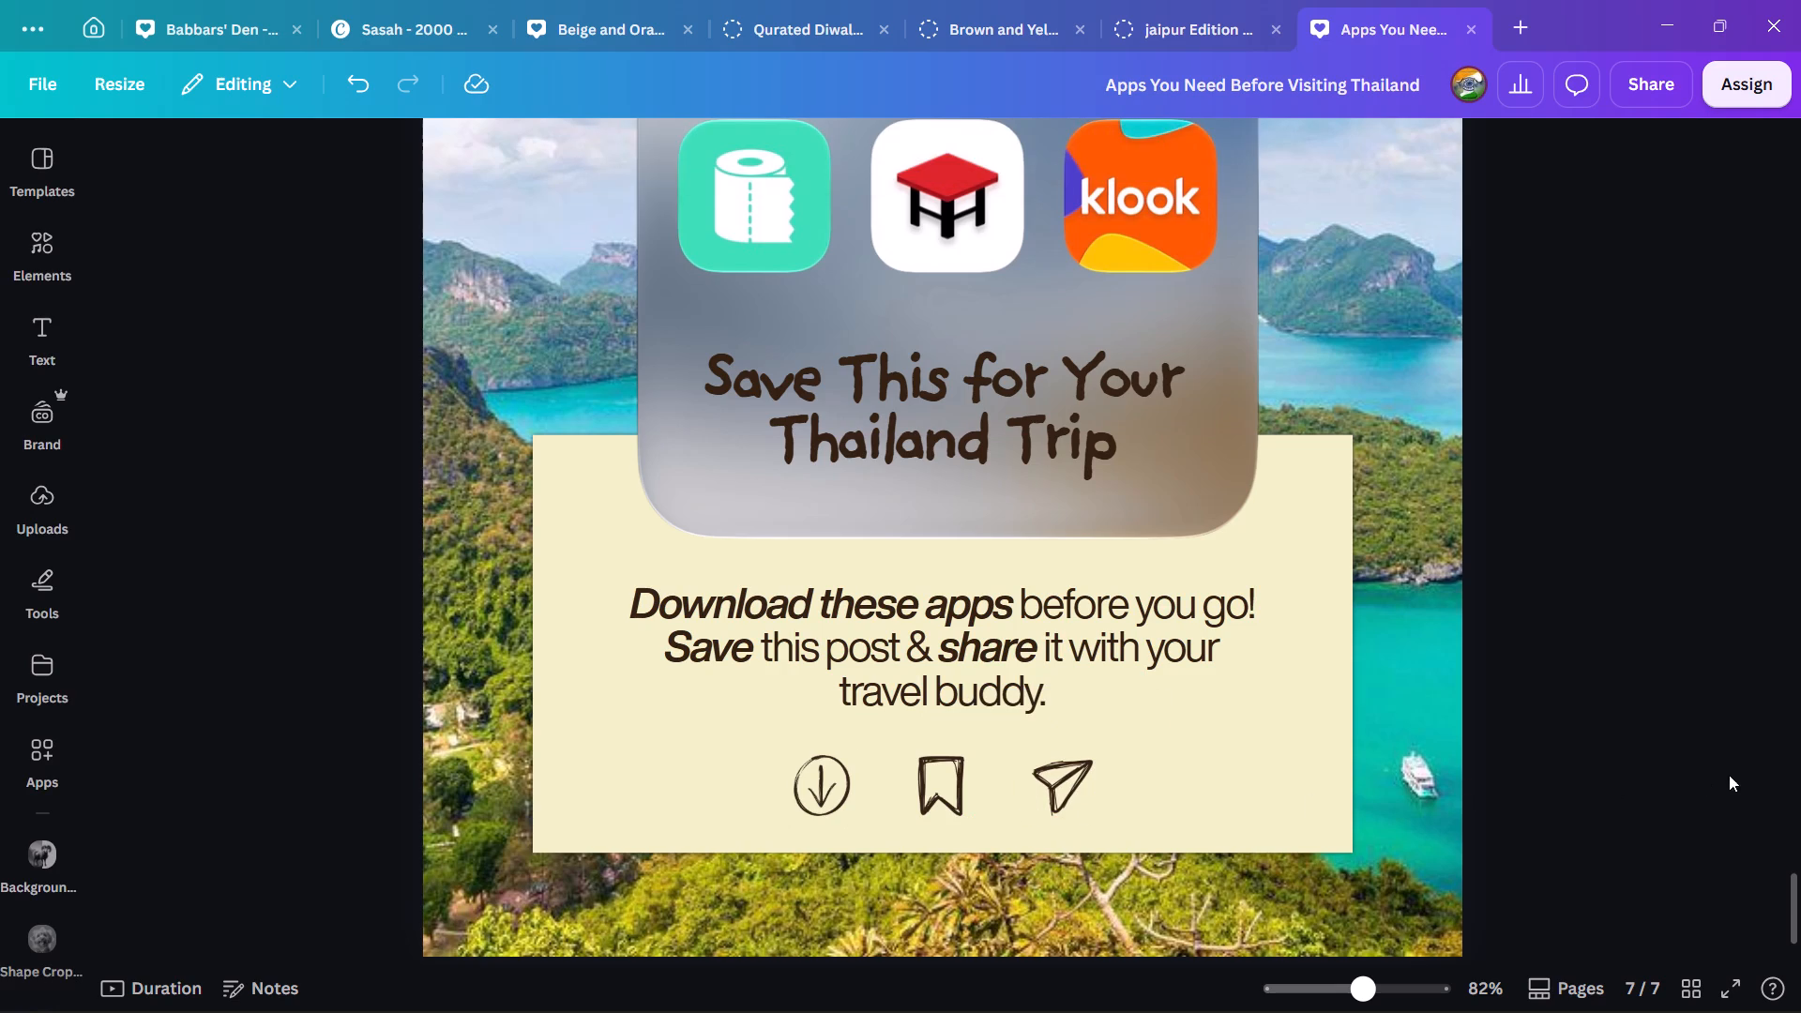
# Recentre the three icons together horizontally on page 7, keeping the row just below the note's text.
pyautogui.keyDown('shift'); pyautogui.click(833, 785); pyautogui.keyUp('shift')
pyautogui.keyDown('shift'); pyautogui.click(963, 785); pyautogui.keyUp('shift')
pyautogui.keyDown('shift'); pyautogui.click(1081, 791); pyautogui.keyUp('shift')
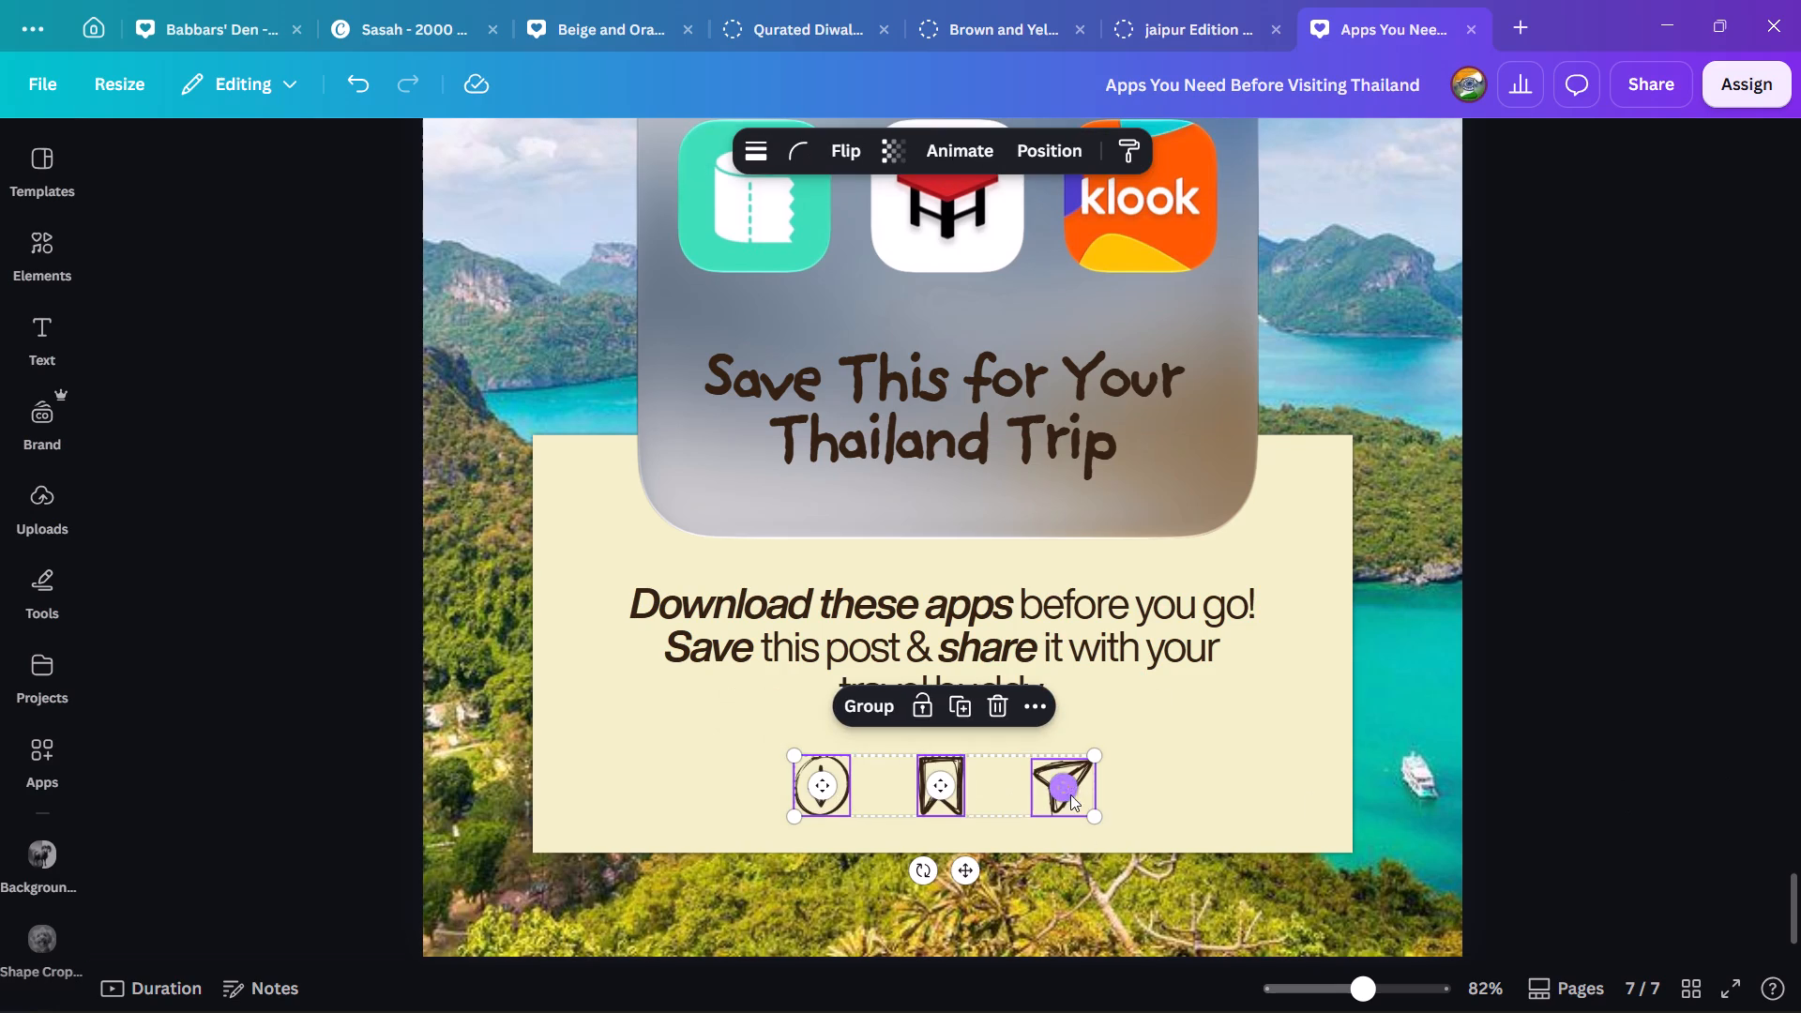
pyautogui.moveTo(1016, 798); pyautogui.dragTo(1007, 801)
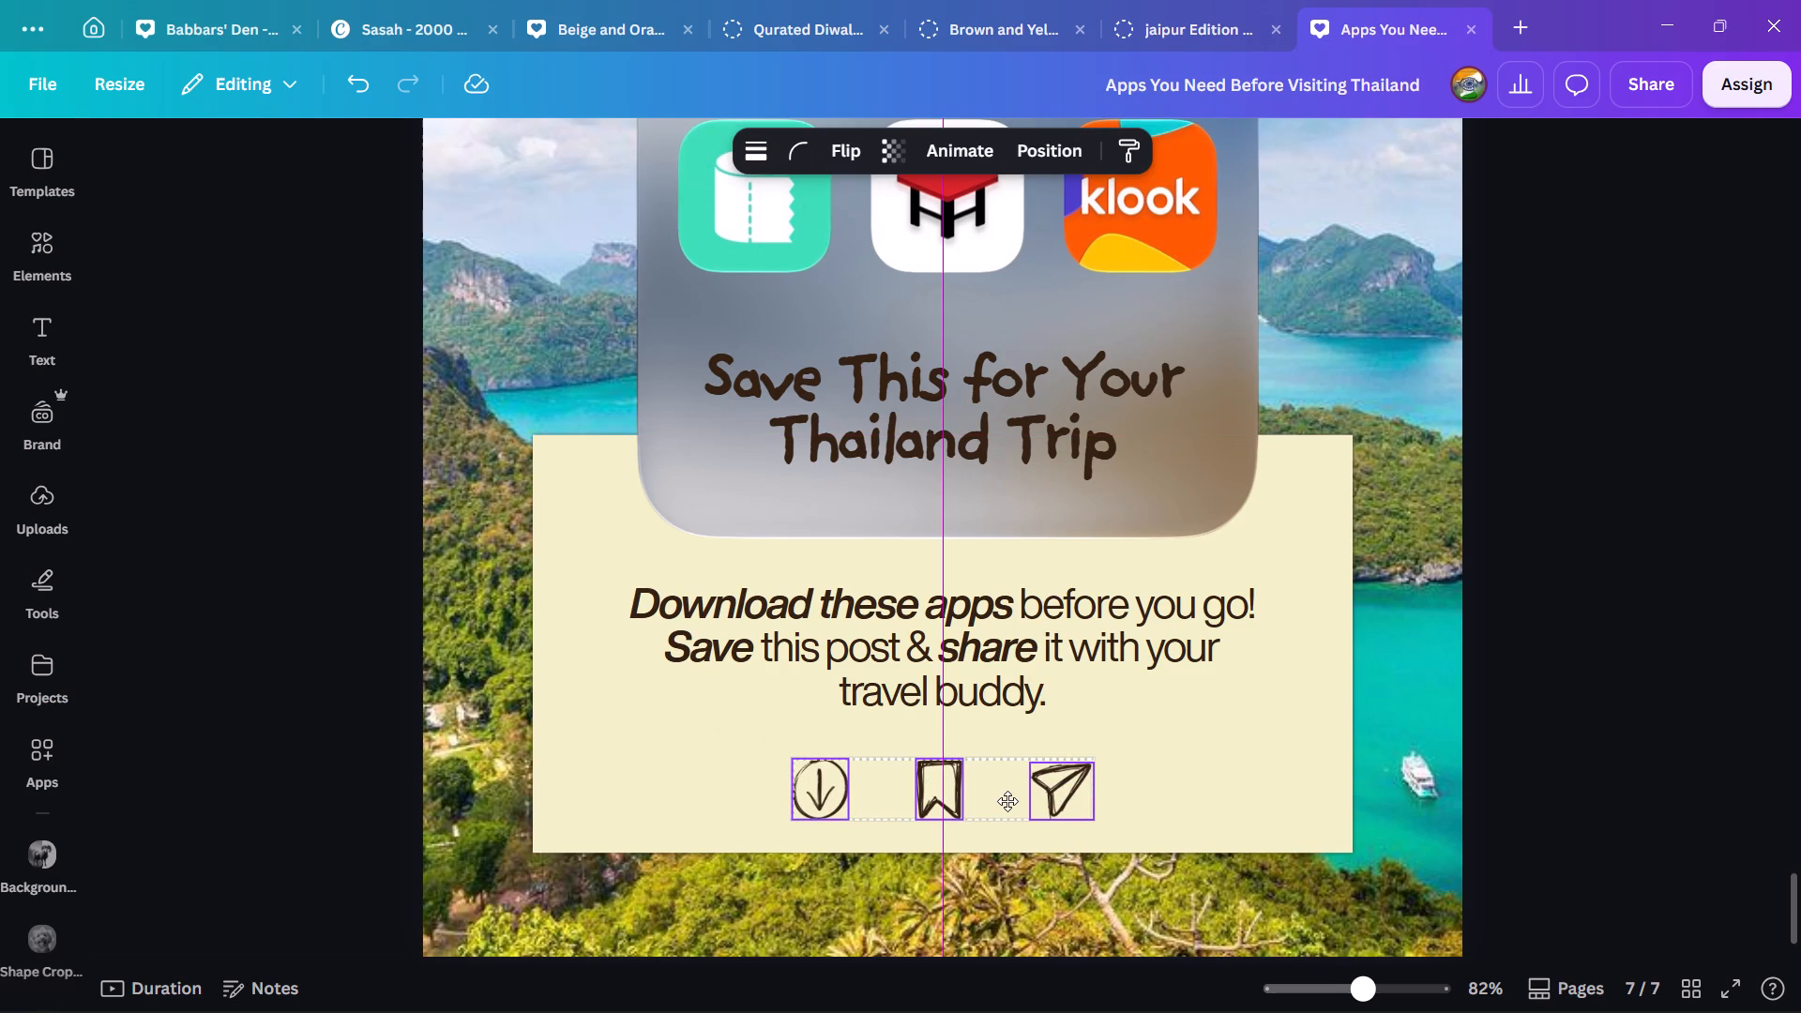
pyautogui.moveTo(1007, 801); pyautogui.dragTo(1007, 798)
pyautogui.click(1736, 752)
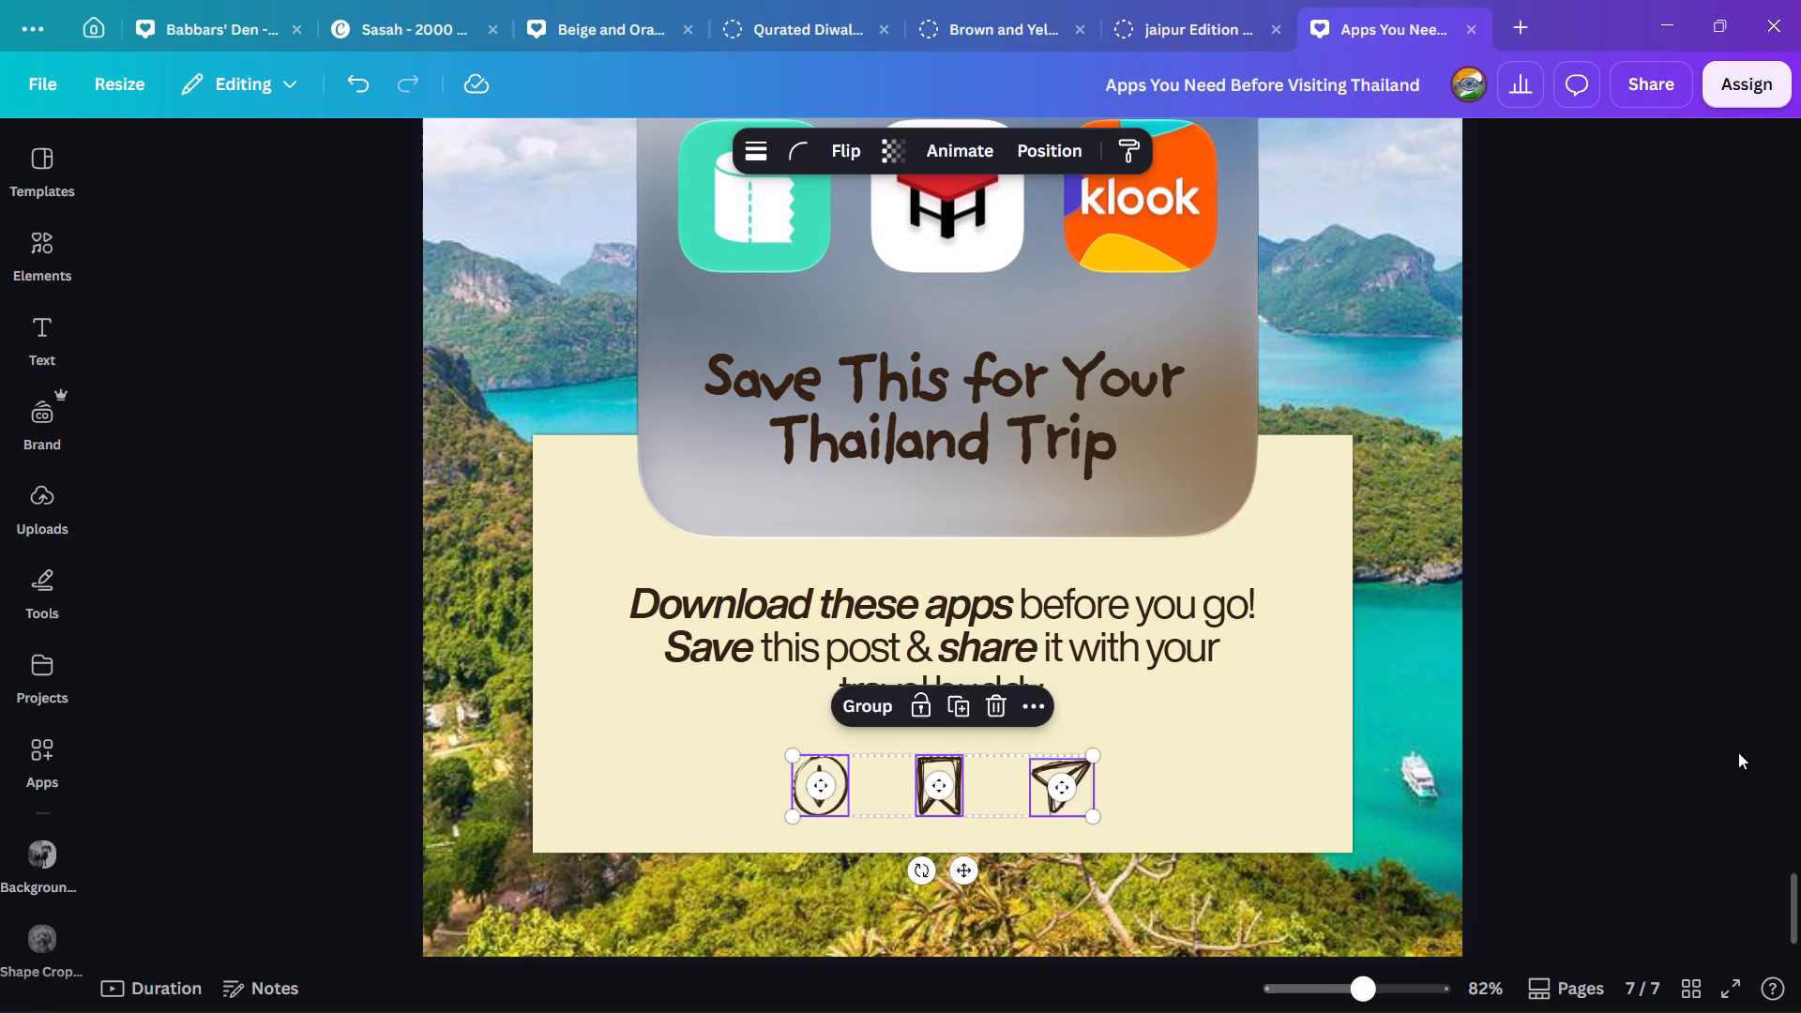
# Open the design's PNG download options and set the size multiplier to 1.5, giving 1,620 × 2,025 px.
pyautogui.keyDown('ctrl'); pyautogui.scroll(-6, 1619, 736); pyautogui.keyUp('ctrl')
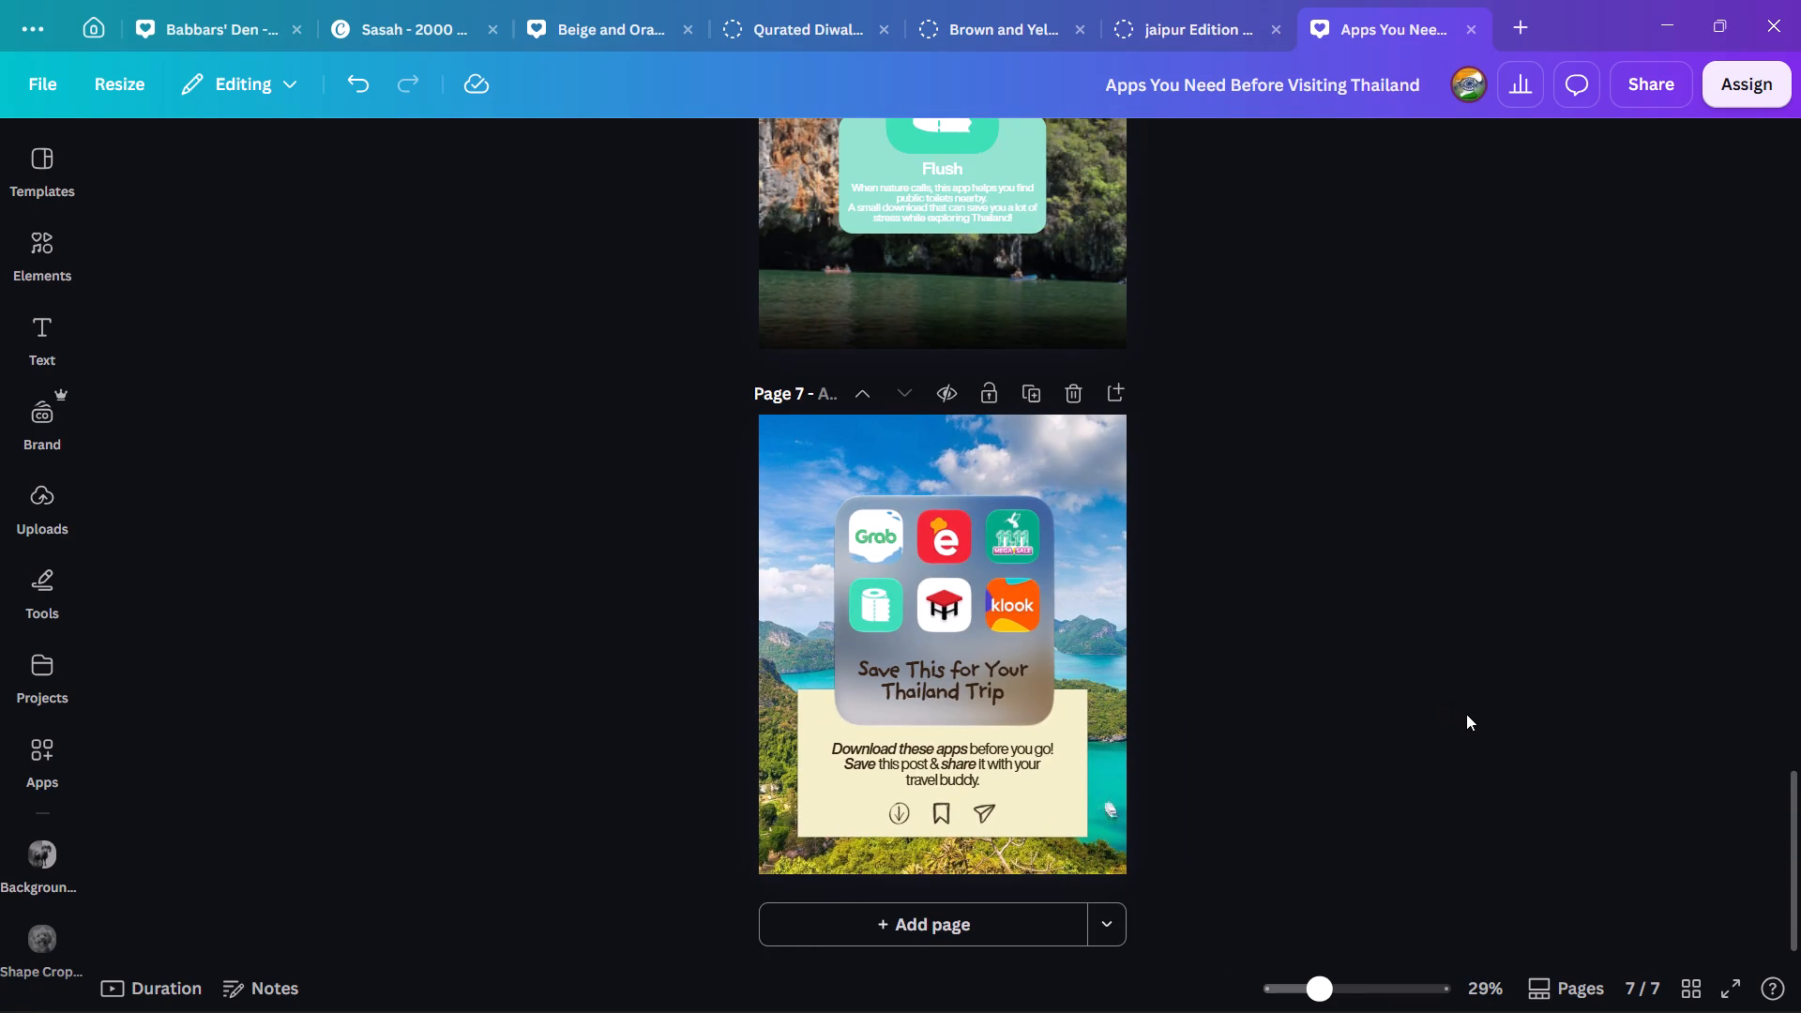
pyautogui.scroll(20, 1468, 714)
pyautogui.scroll(10, 1468, 714)
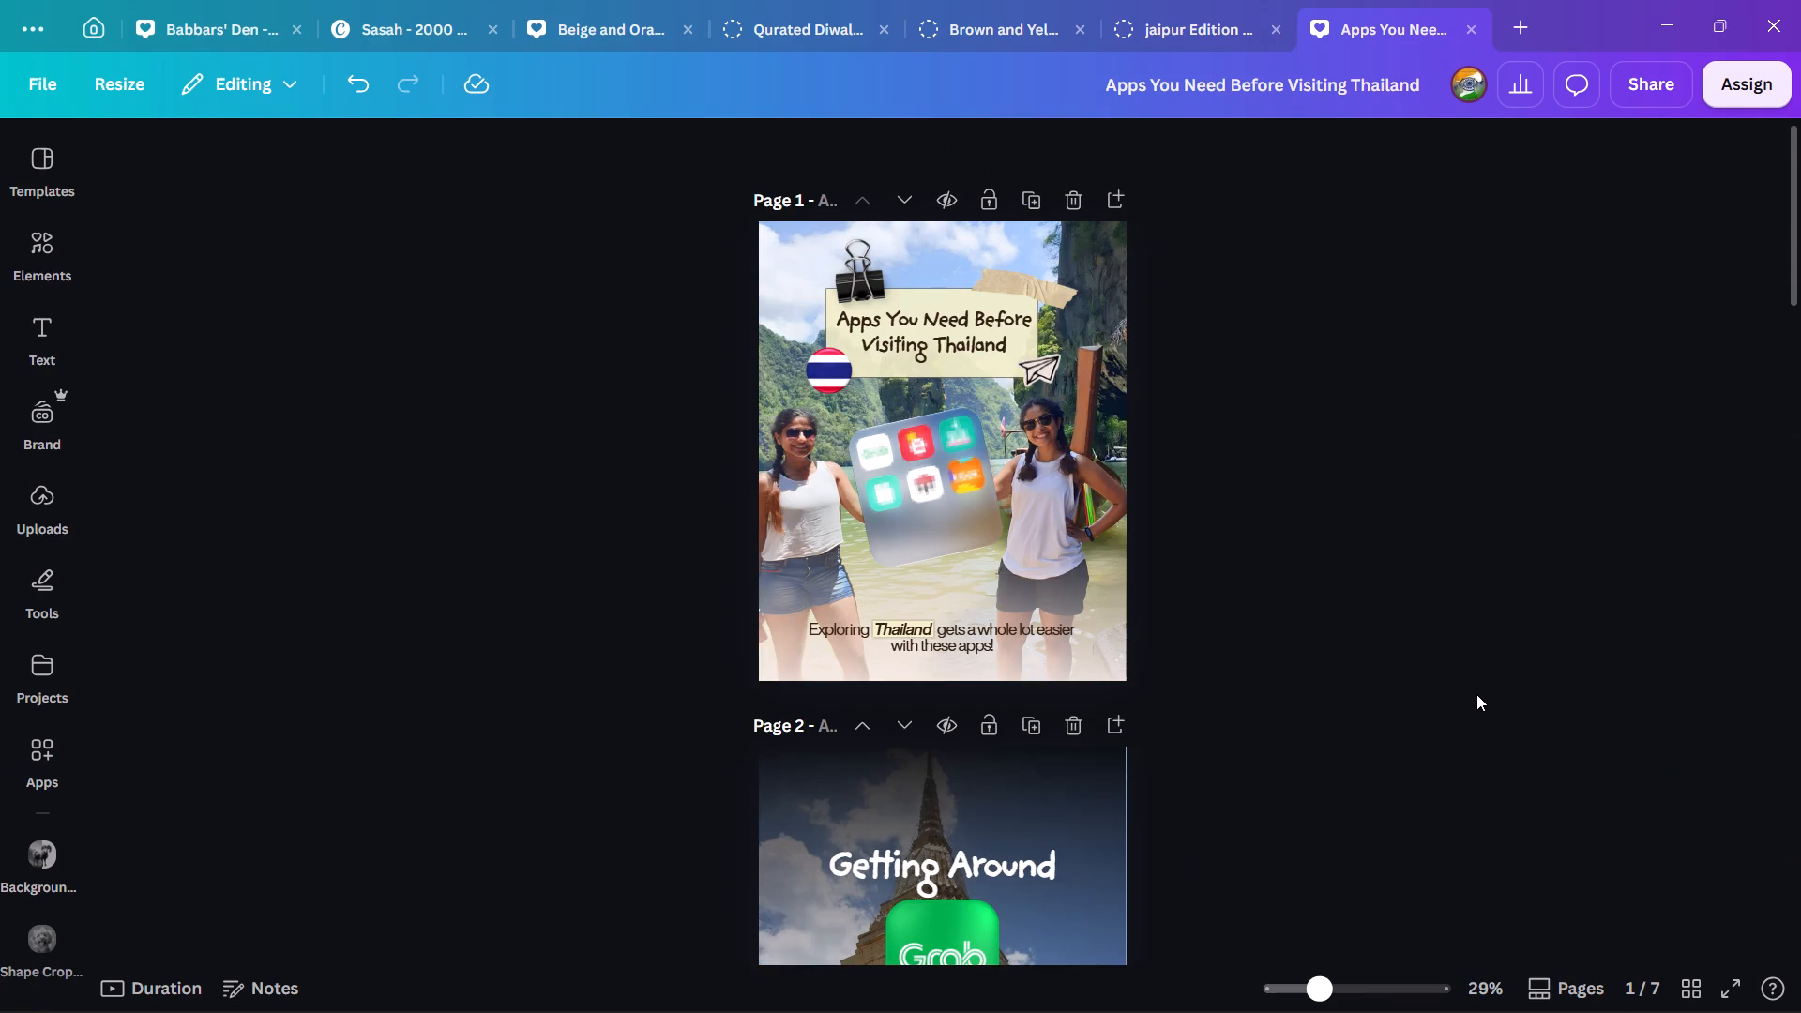
pyautogui.scroll(2, 1476, 694)
pyautogui.click(1634, 68)
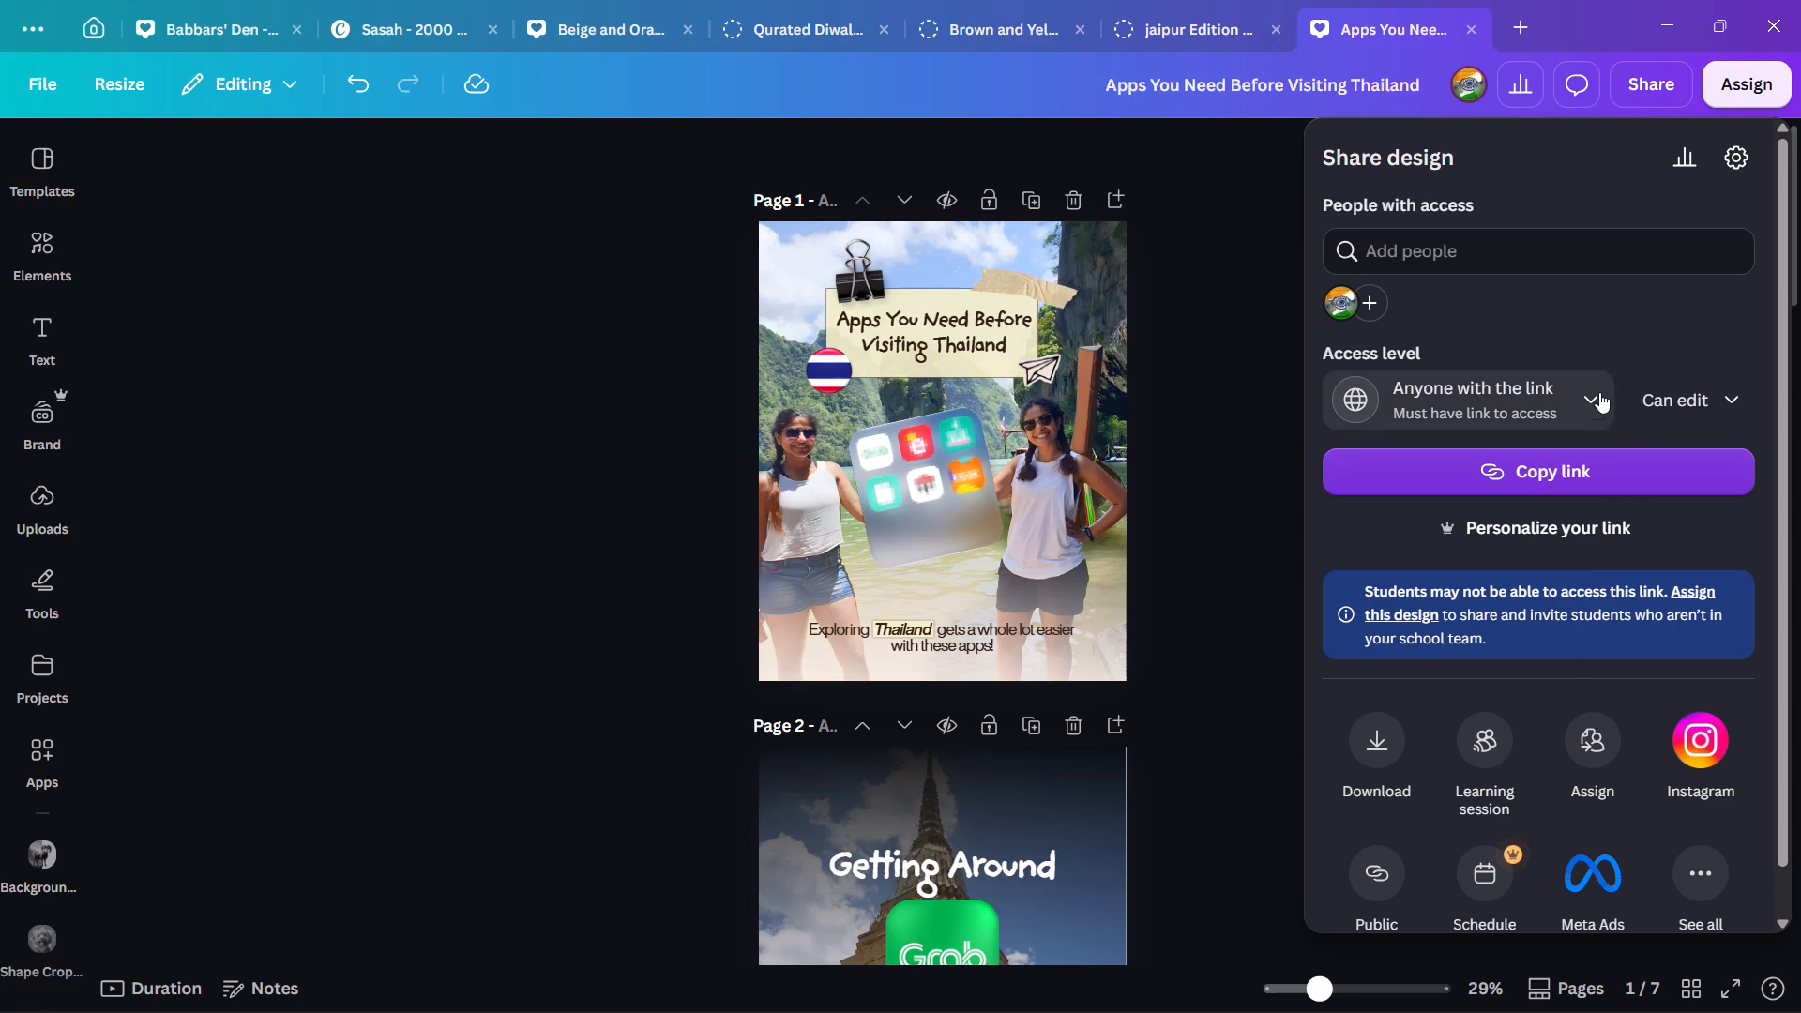
pyautogui.click(1376, 733)
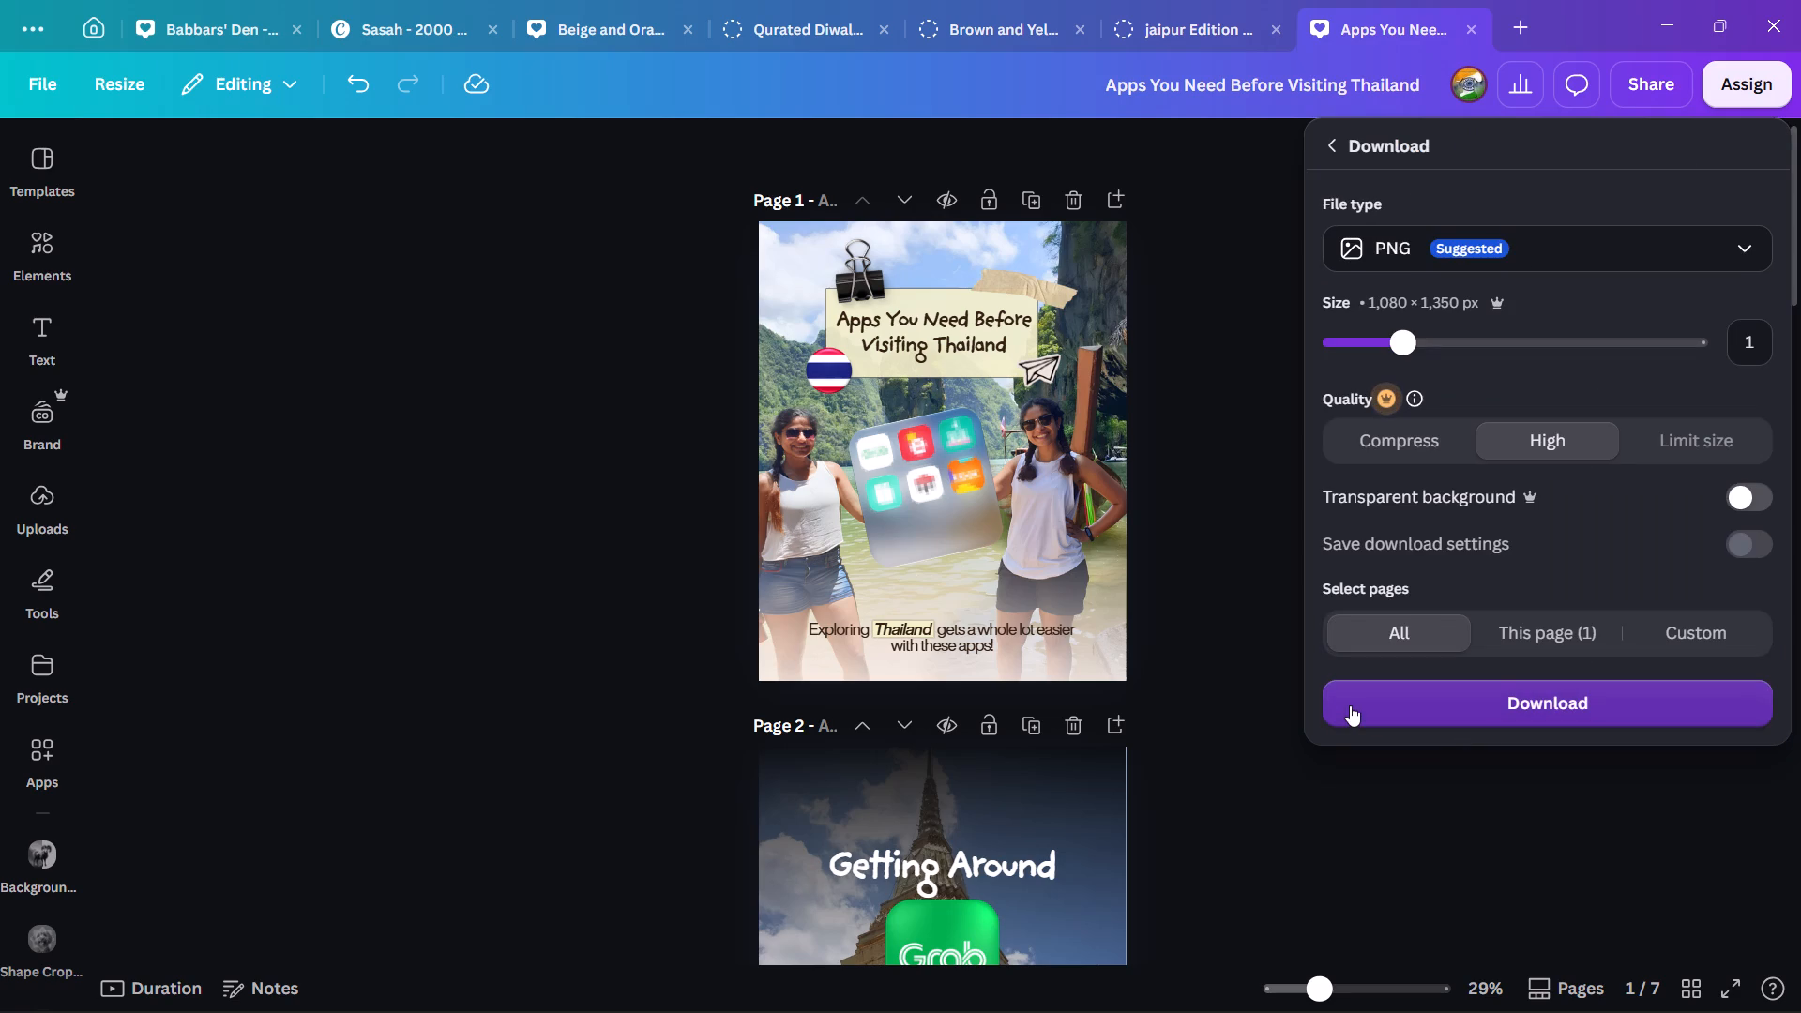
pyautogui.moveTo(1408, 343); pyautogui.dragTo(1435, 343)
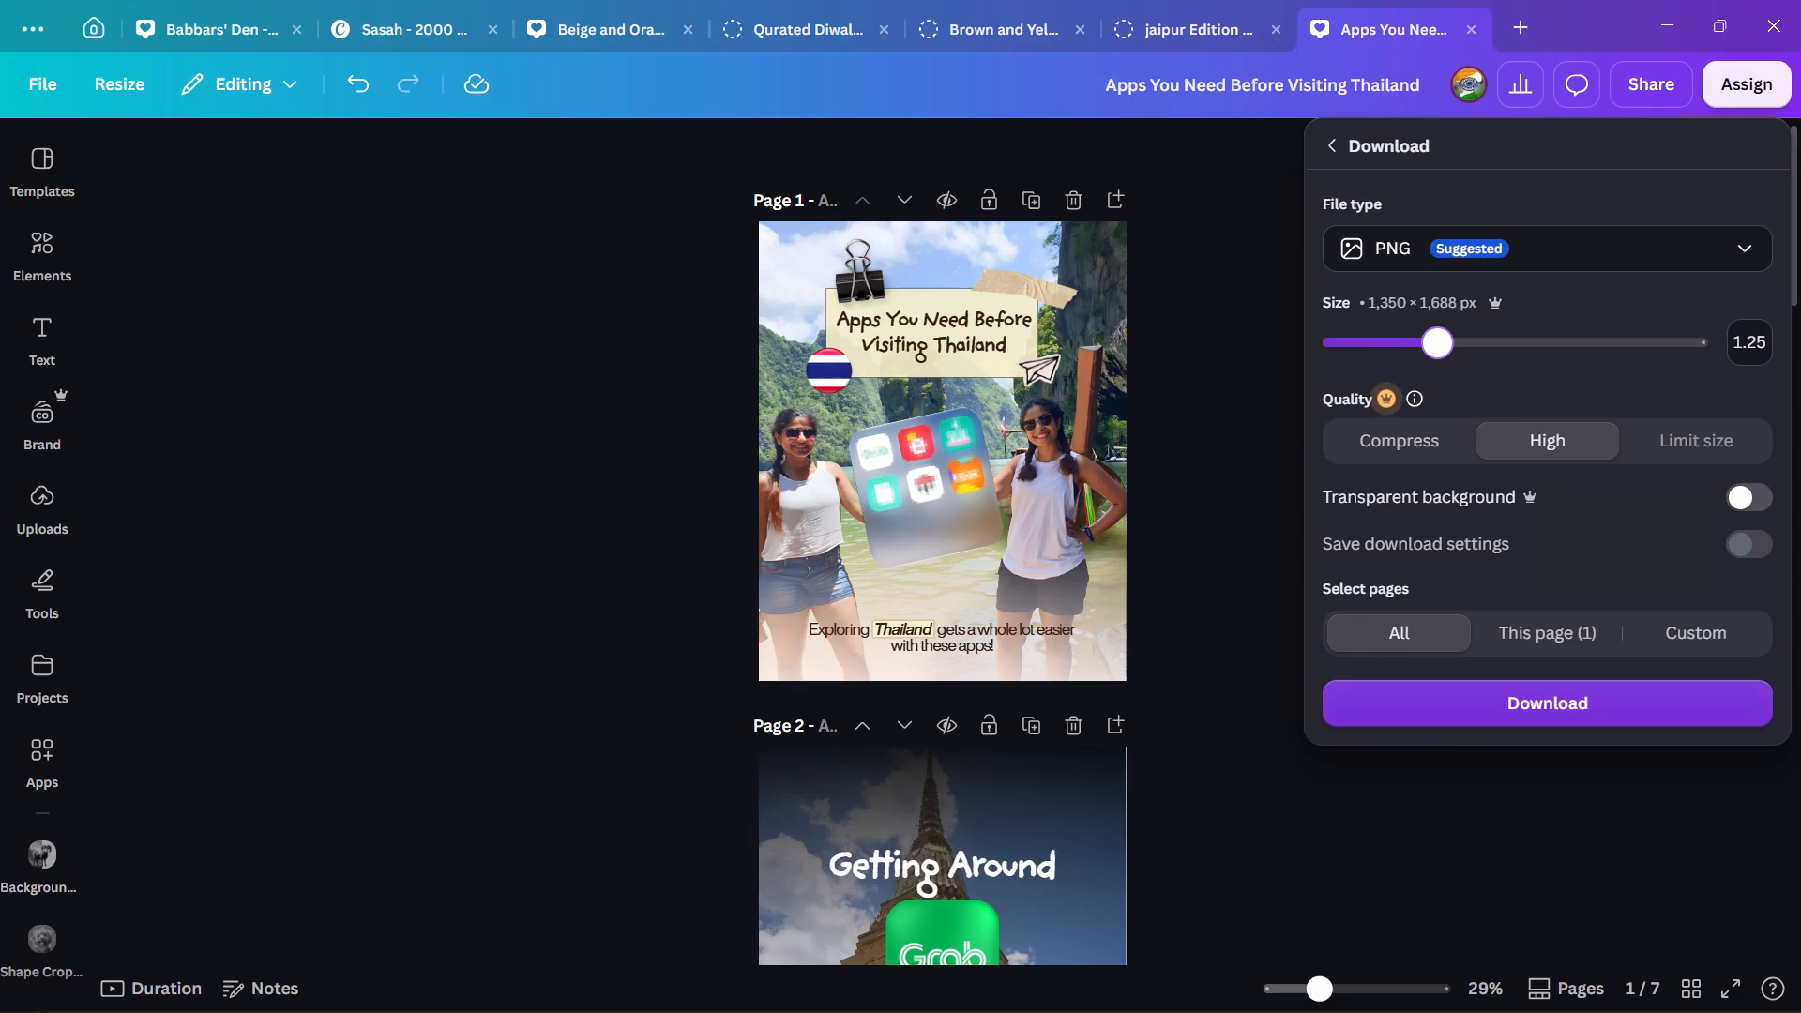
pyautogui.moveTo(1435, 343); pyautogui.dragTo(1463, 343)
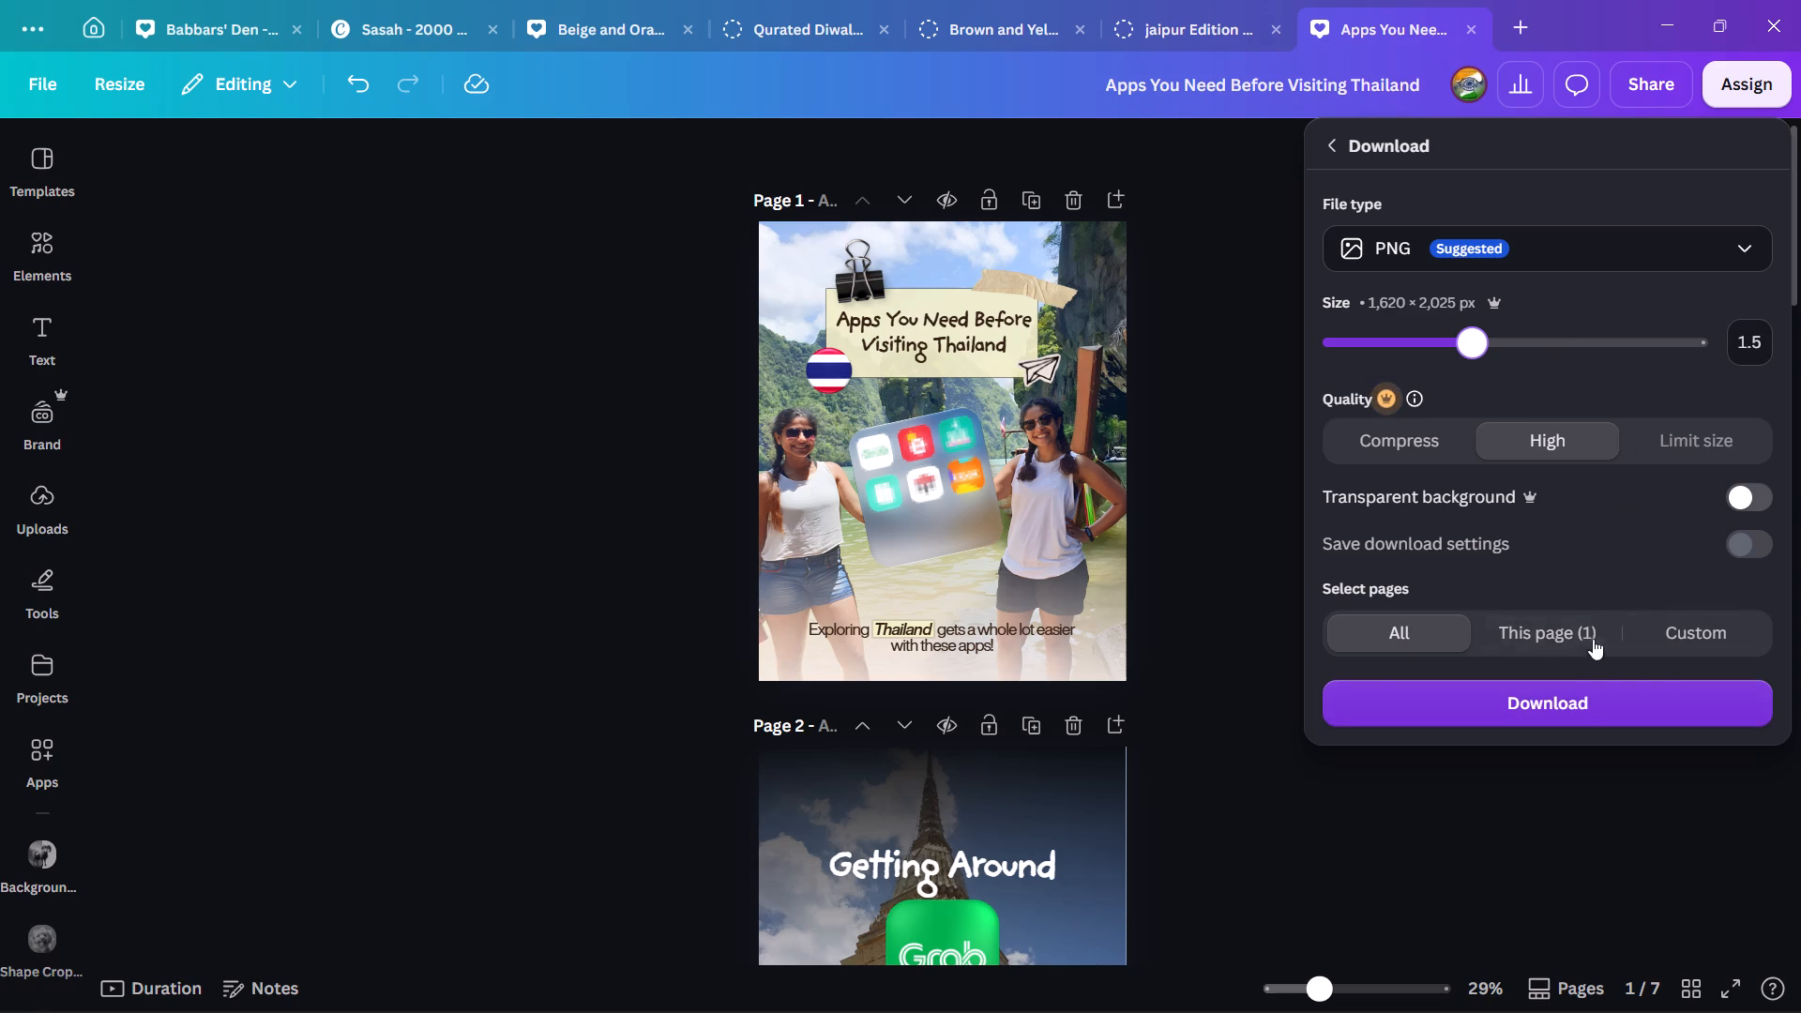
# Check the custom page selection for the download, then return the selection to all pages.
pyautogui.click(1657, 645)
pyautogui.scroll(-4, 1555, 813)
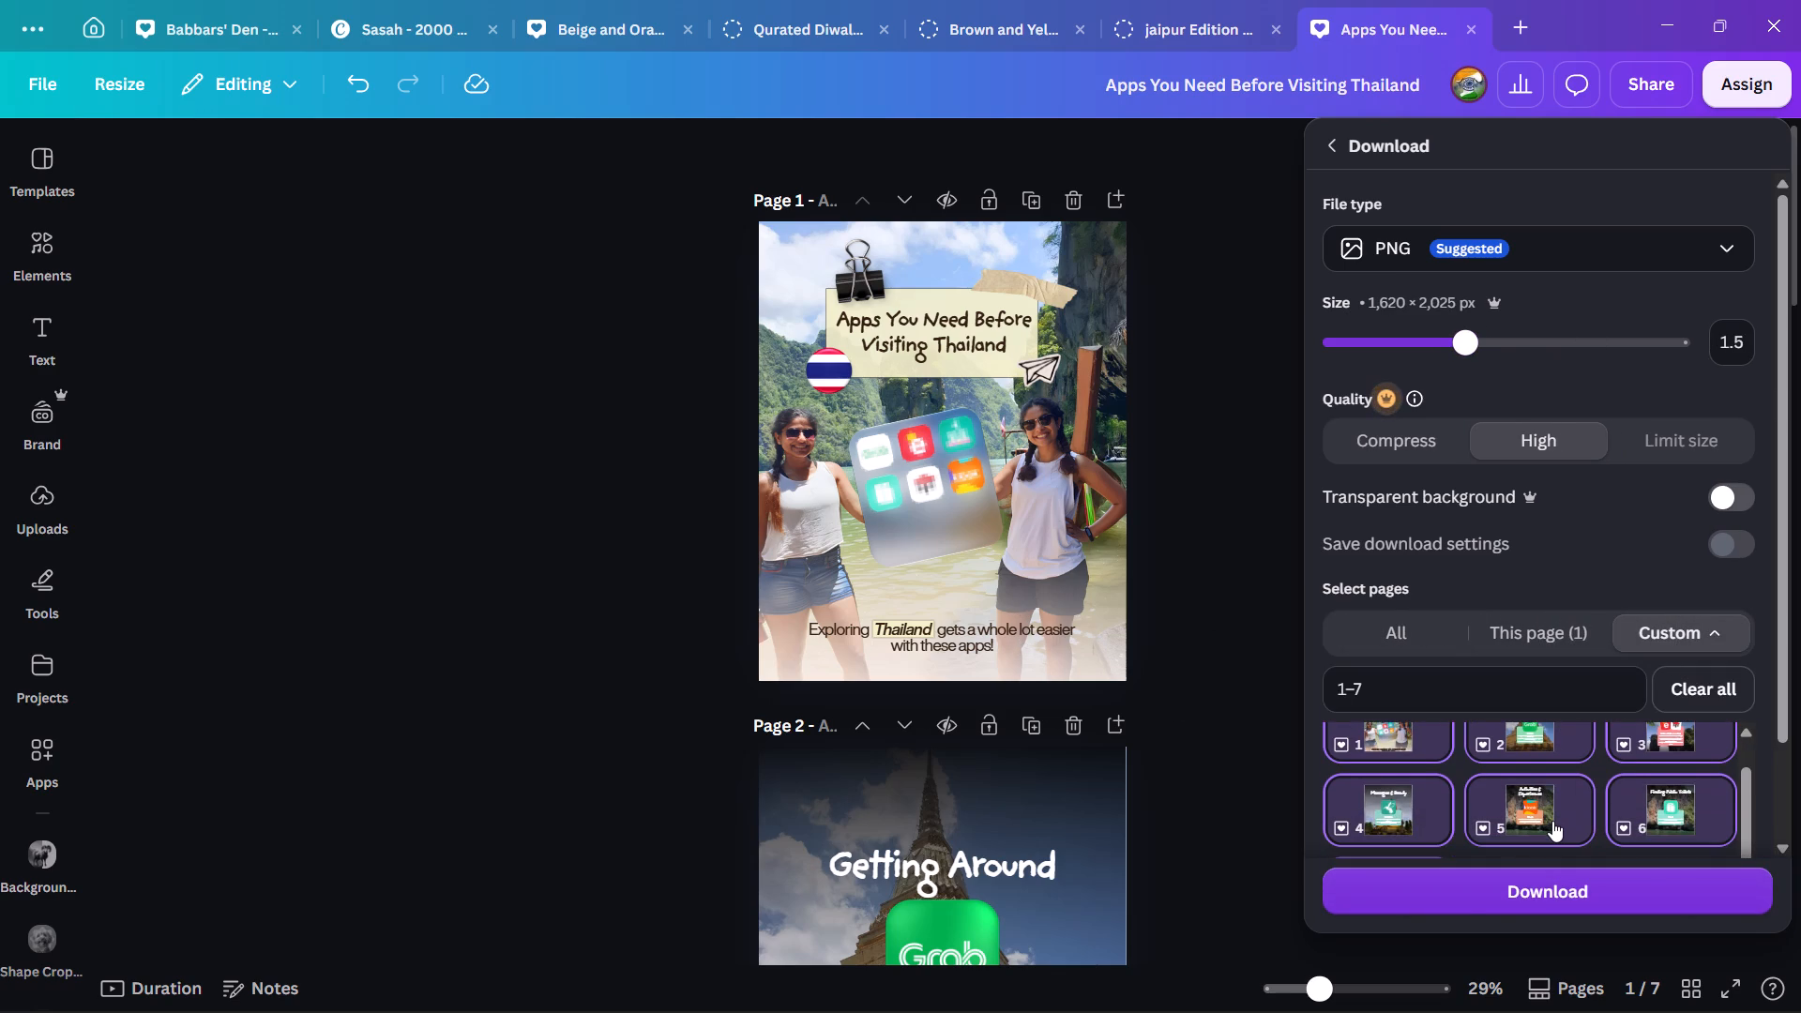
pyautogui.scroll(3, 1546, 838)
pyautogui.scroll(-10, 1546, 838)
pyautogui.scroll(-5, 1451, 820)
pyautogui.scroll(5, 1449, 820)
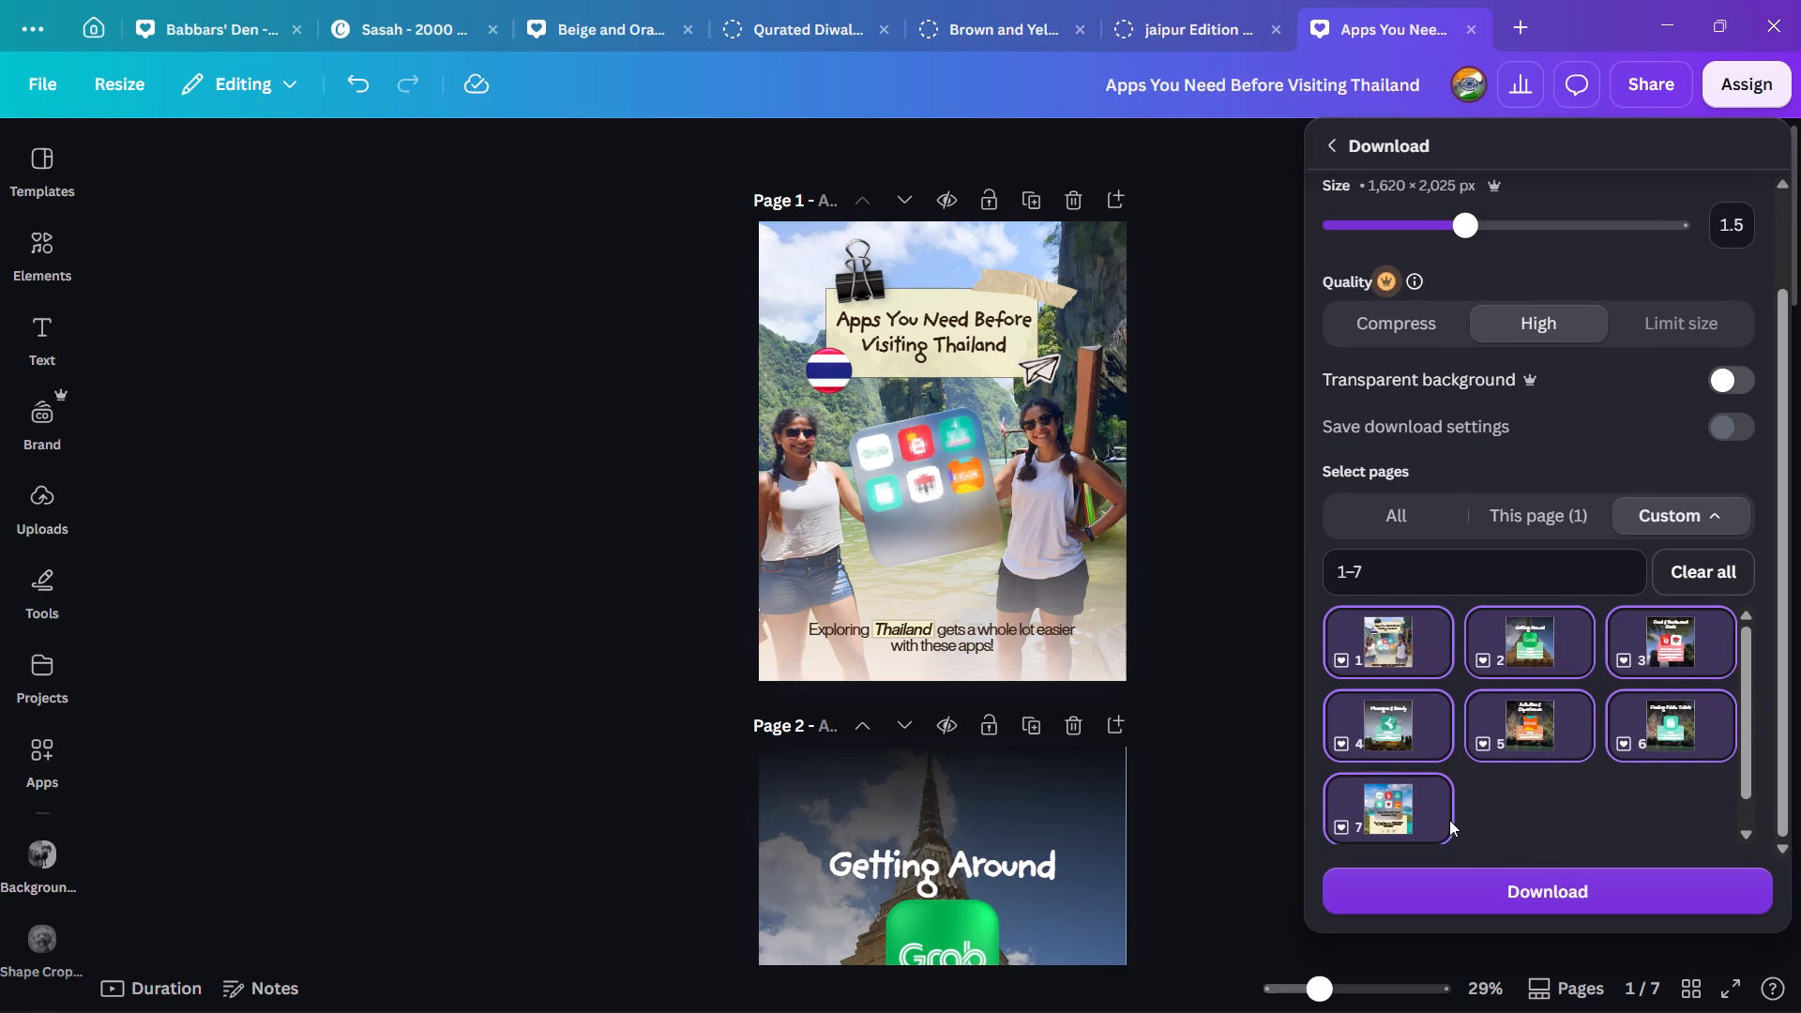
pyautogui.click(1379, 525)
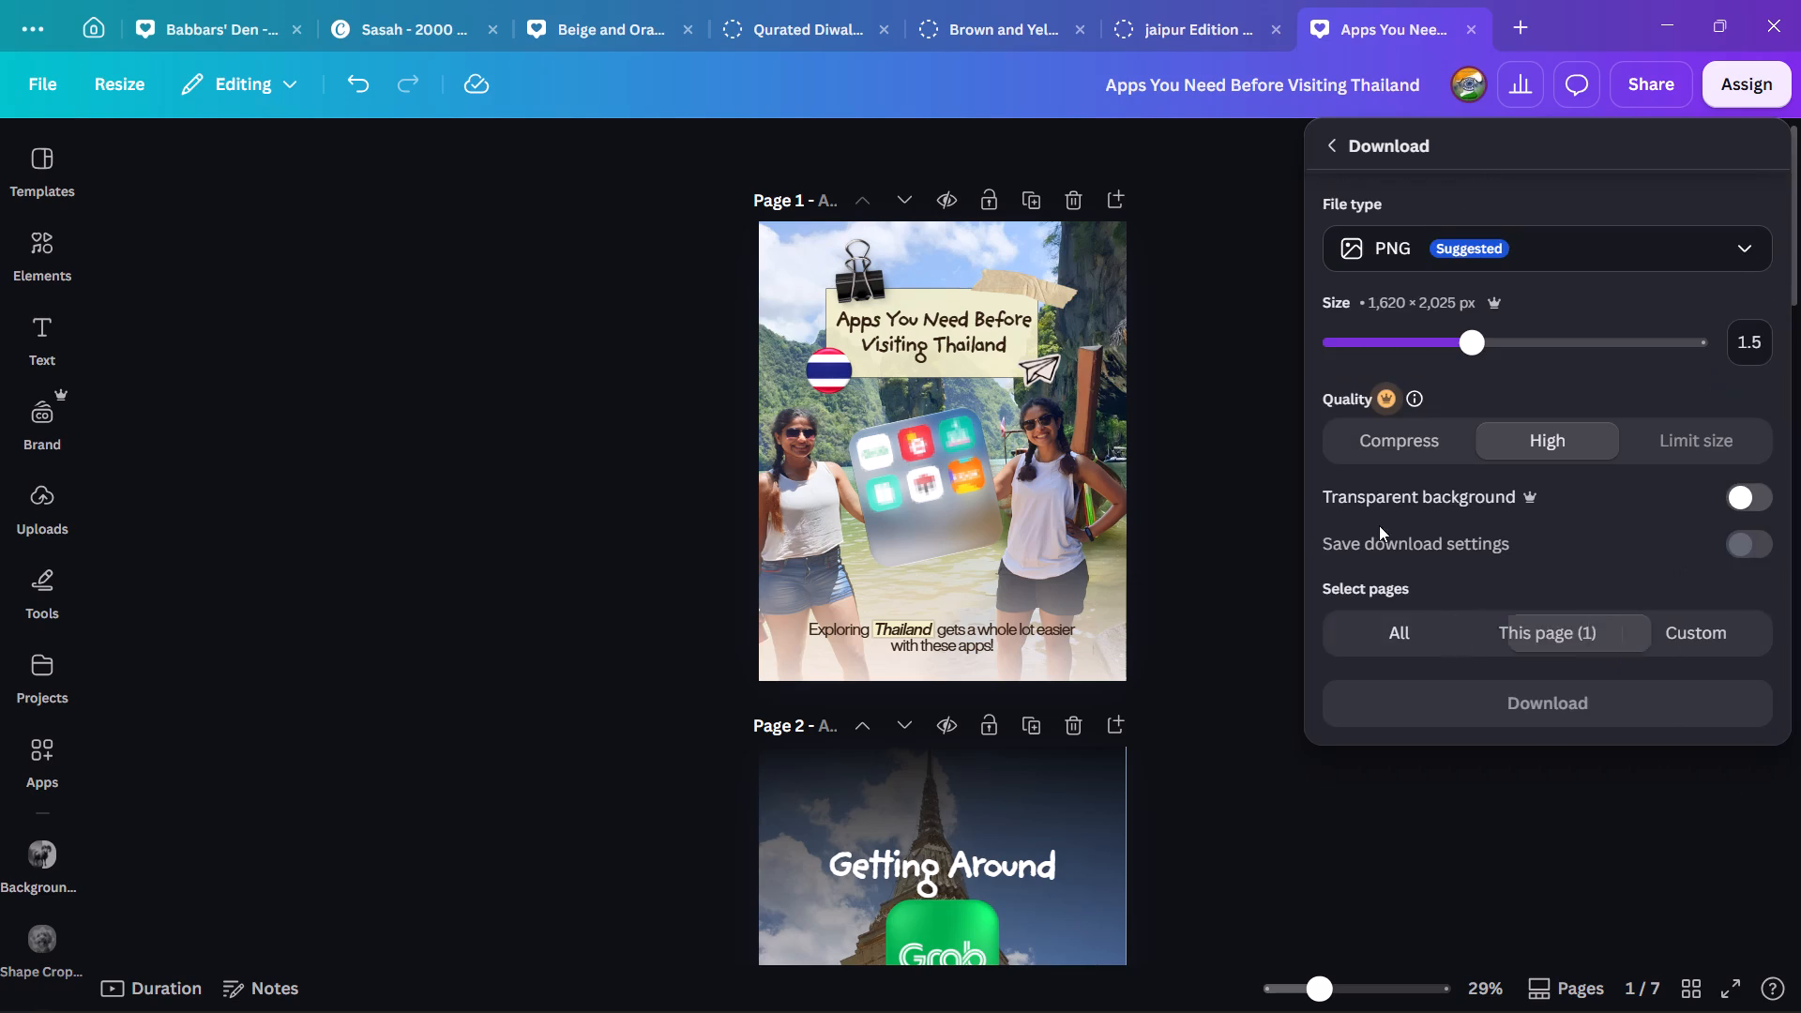
# Download the carousel and save it in Downloads as the ZIP file "Apps You Need Before Visiting Thailand".
pyautogui.click(1587, 709)
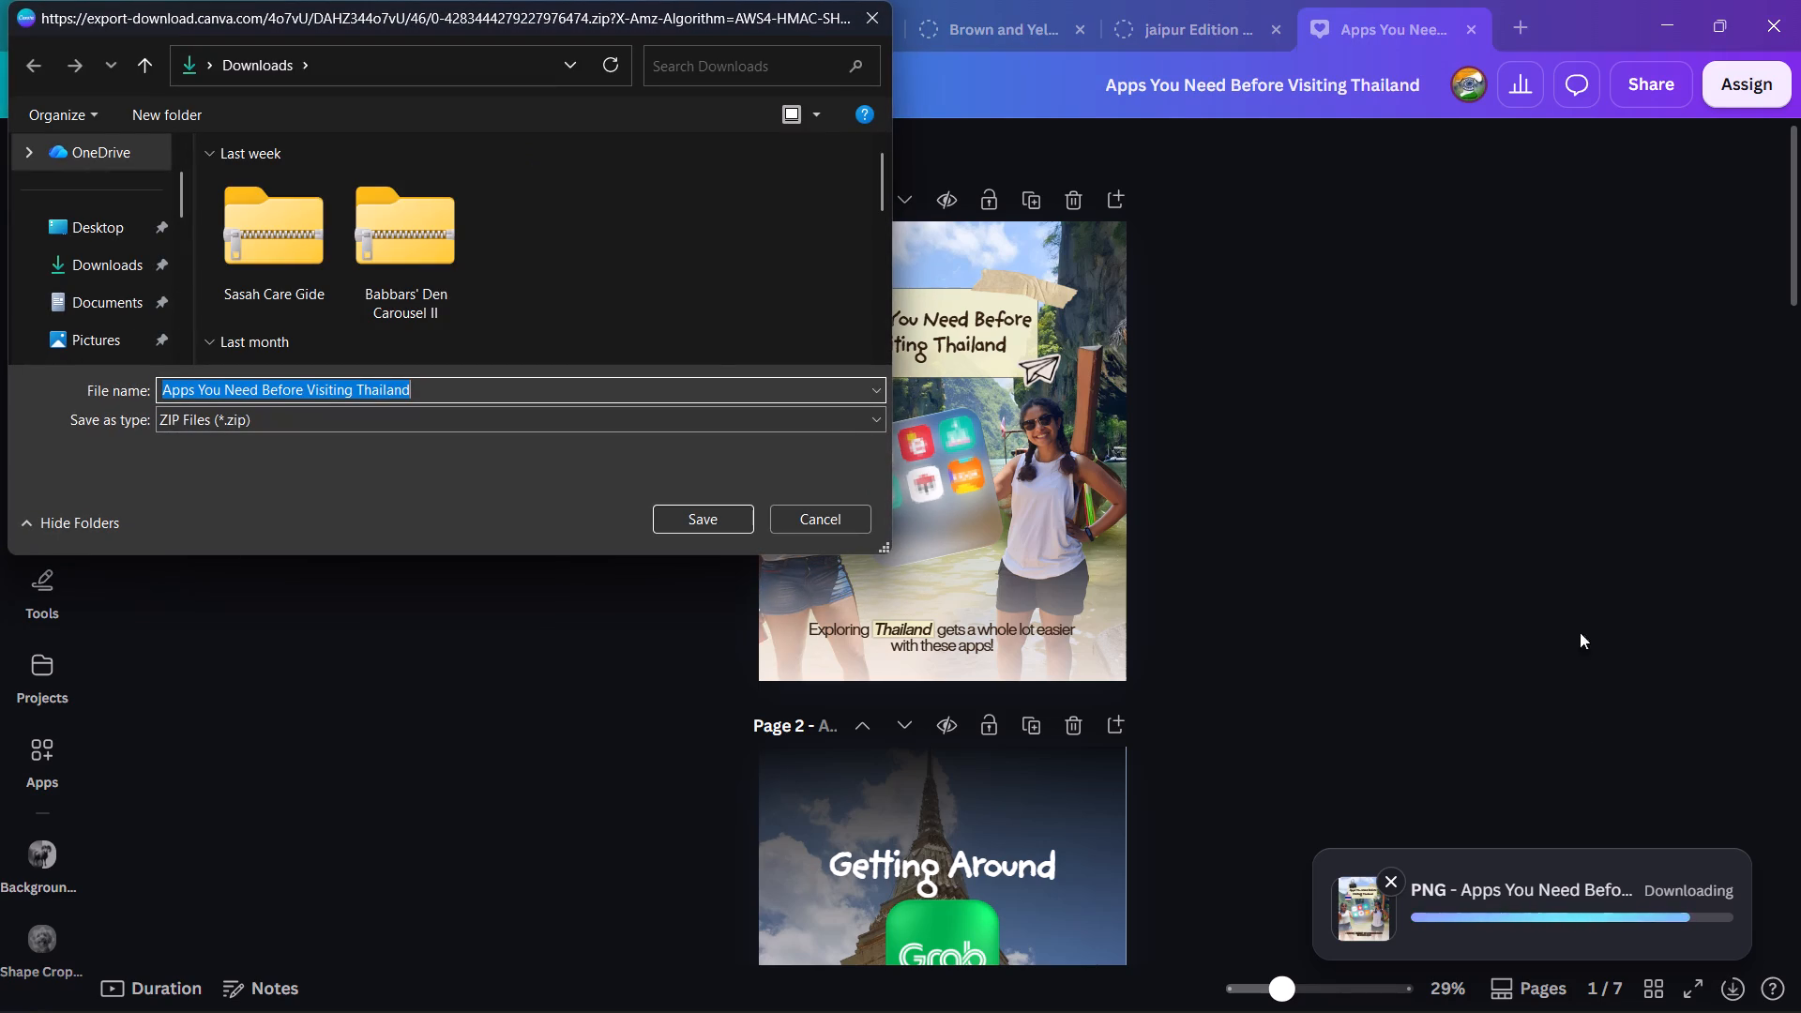
pyautogui.click(76, 255)
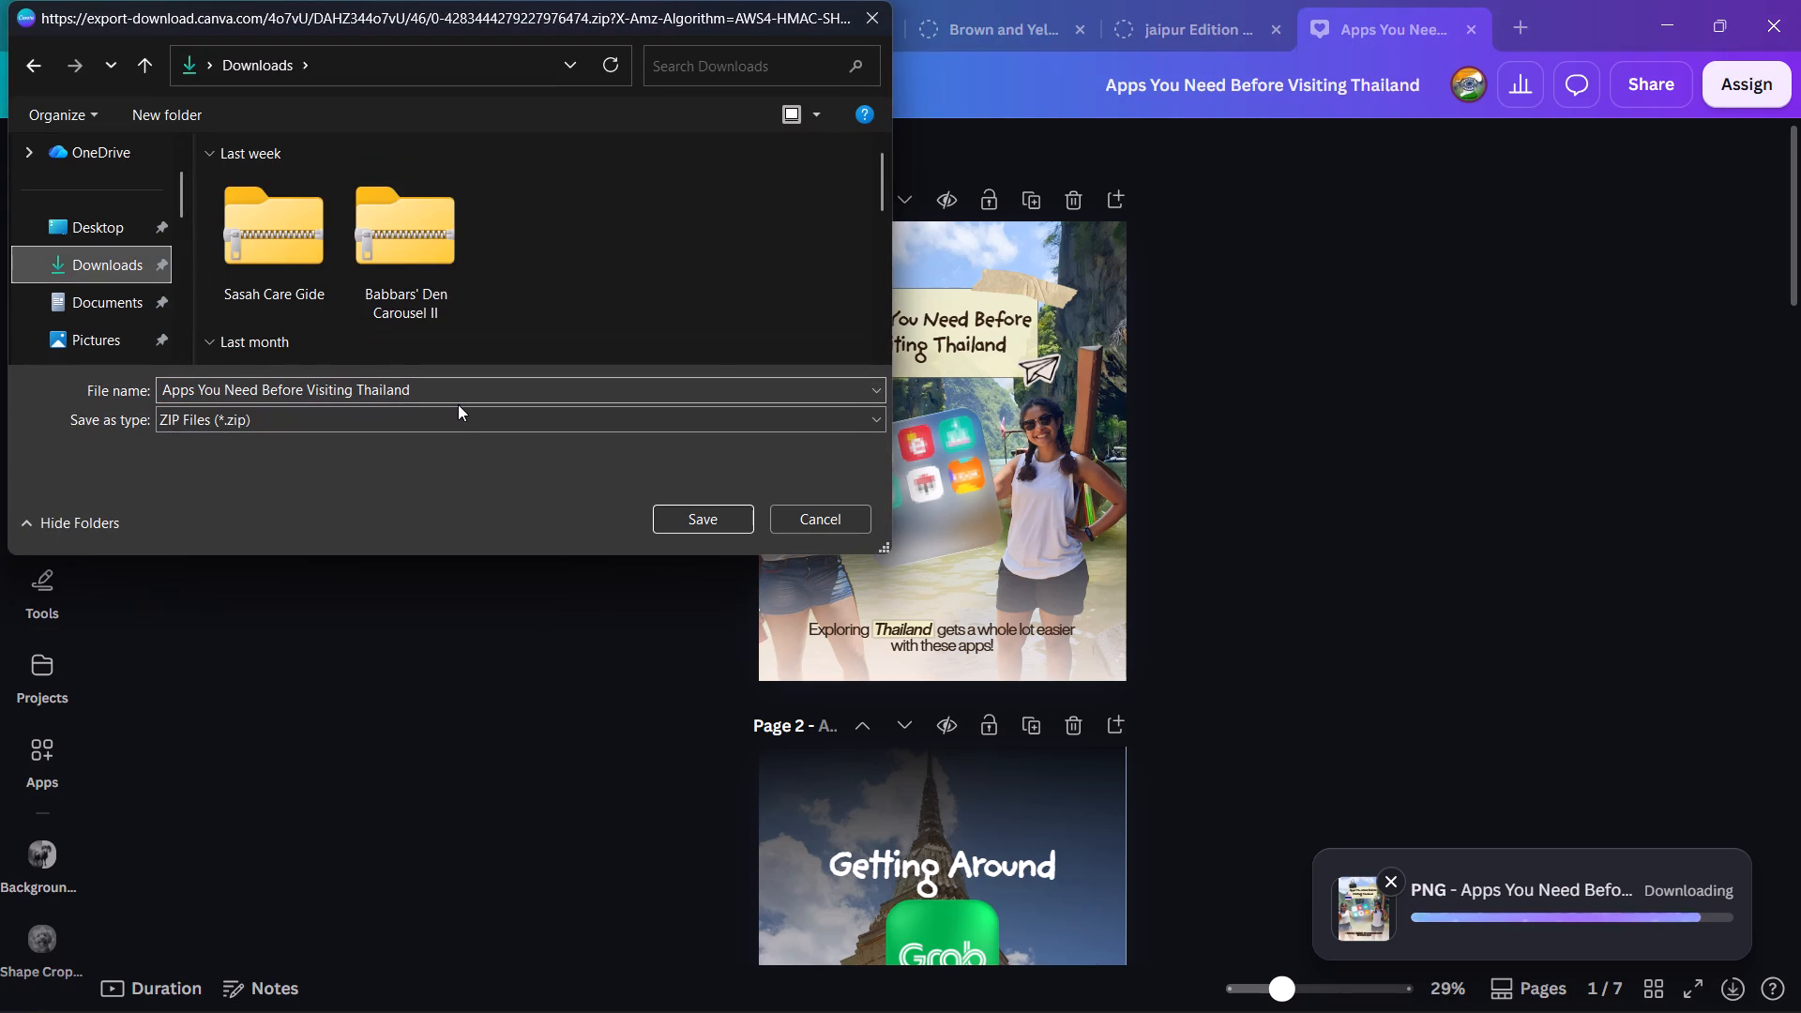
pyautogui.click(679, 521)
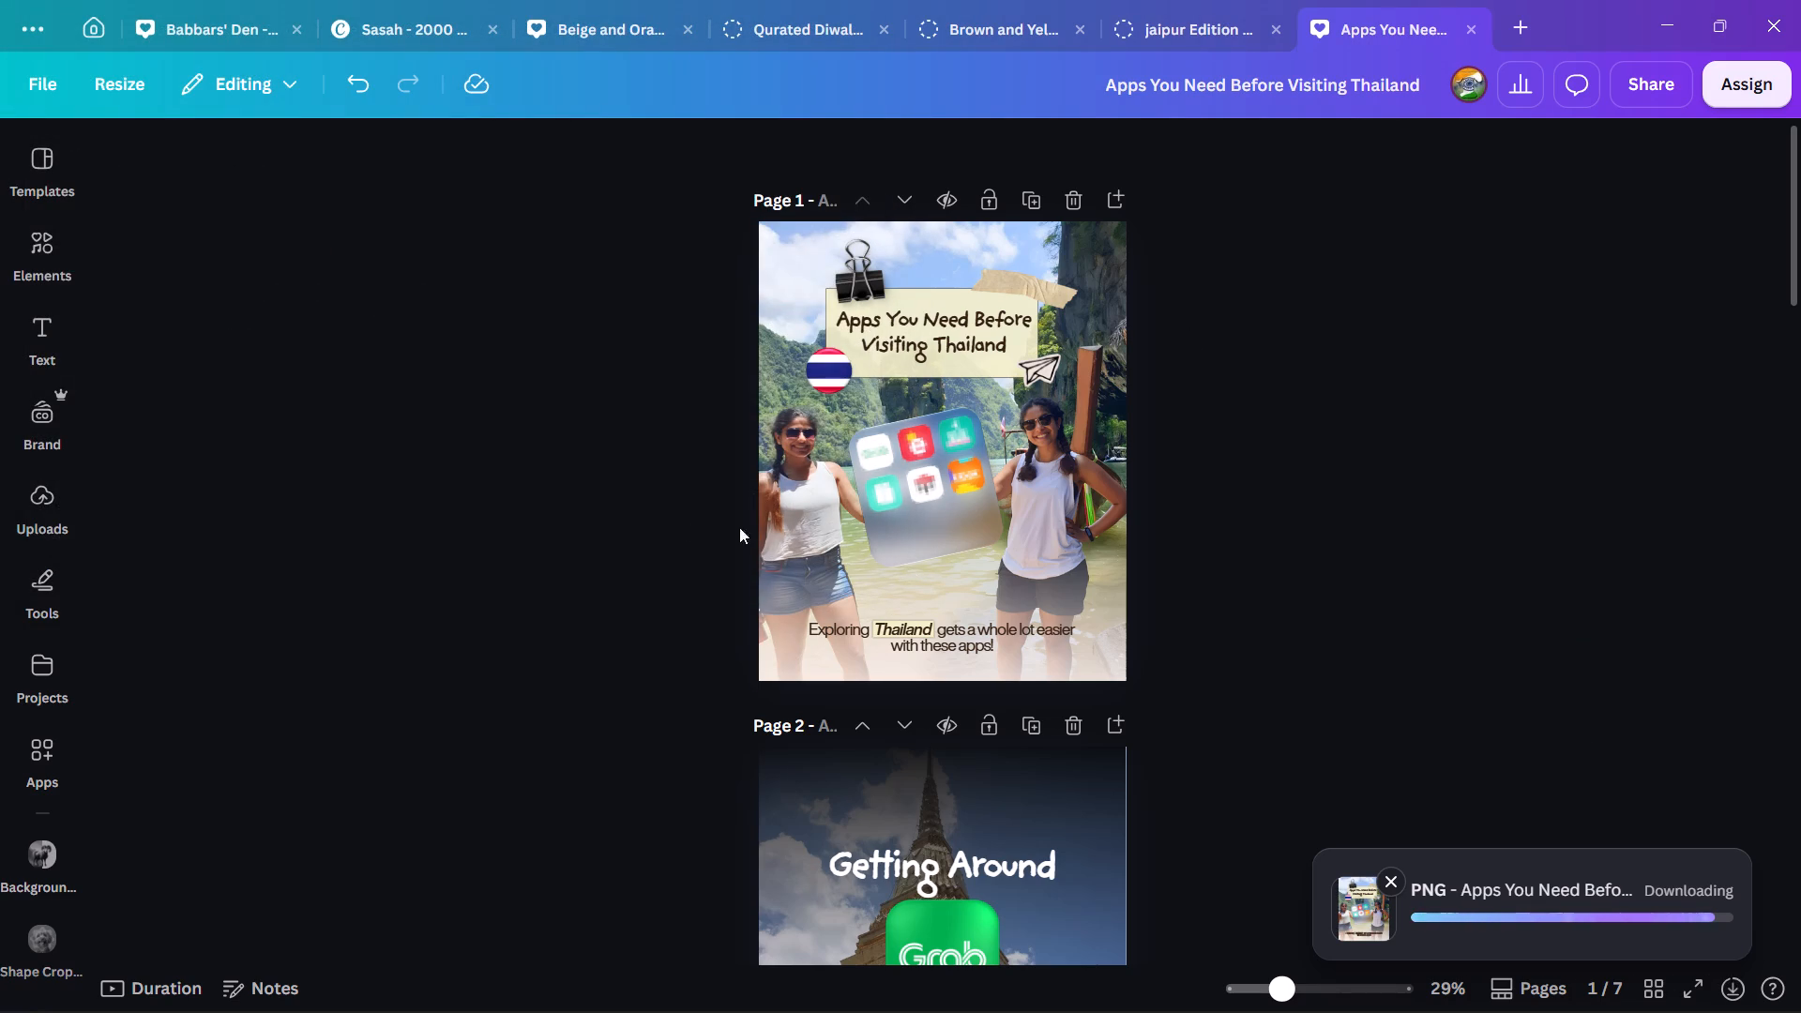
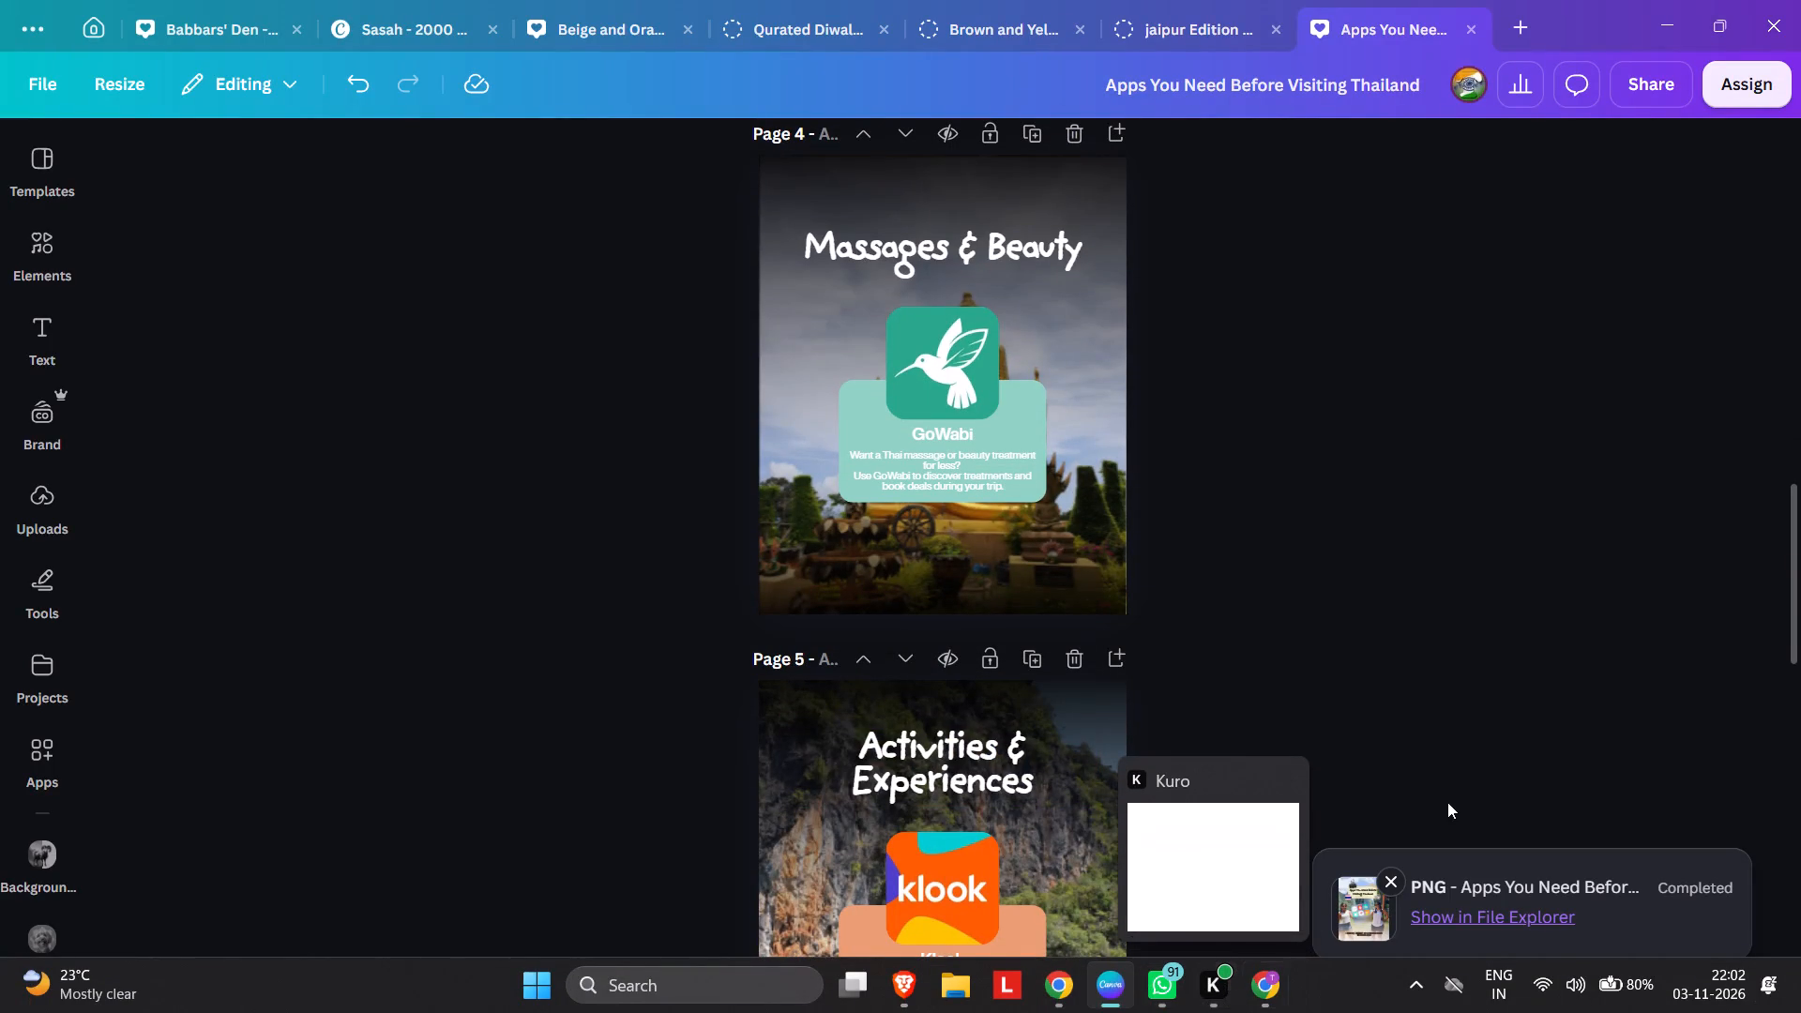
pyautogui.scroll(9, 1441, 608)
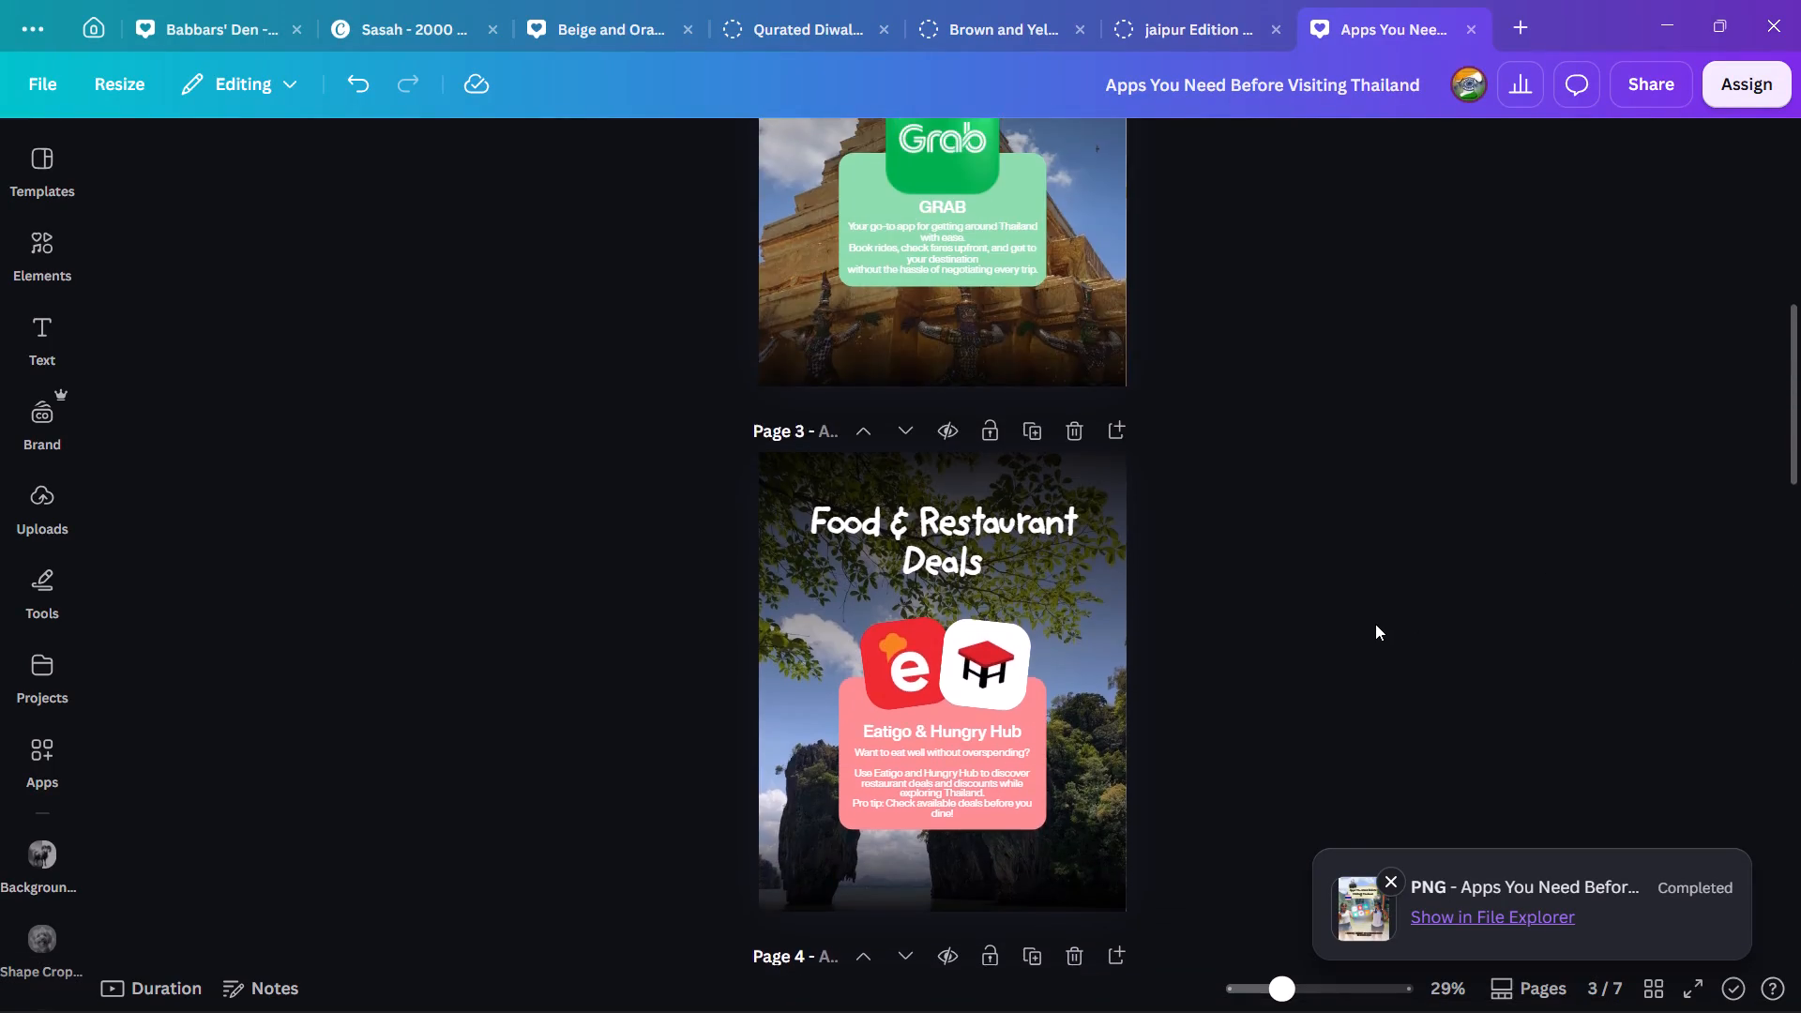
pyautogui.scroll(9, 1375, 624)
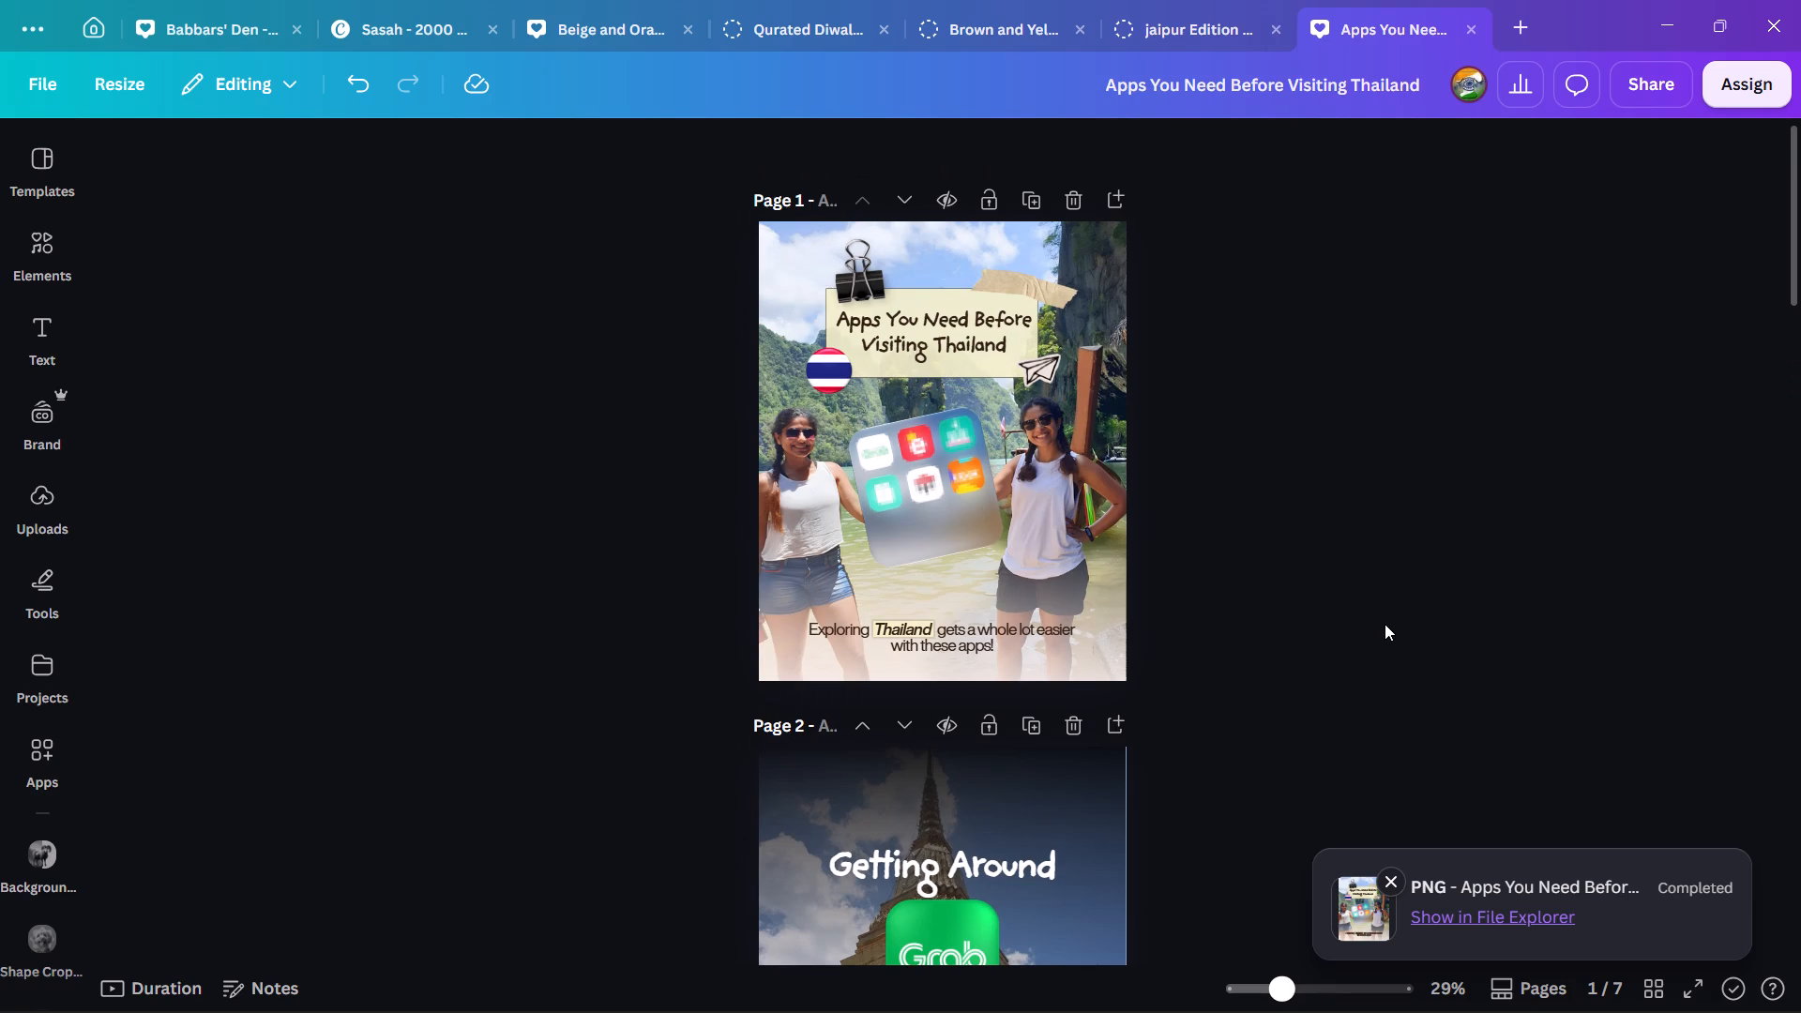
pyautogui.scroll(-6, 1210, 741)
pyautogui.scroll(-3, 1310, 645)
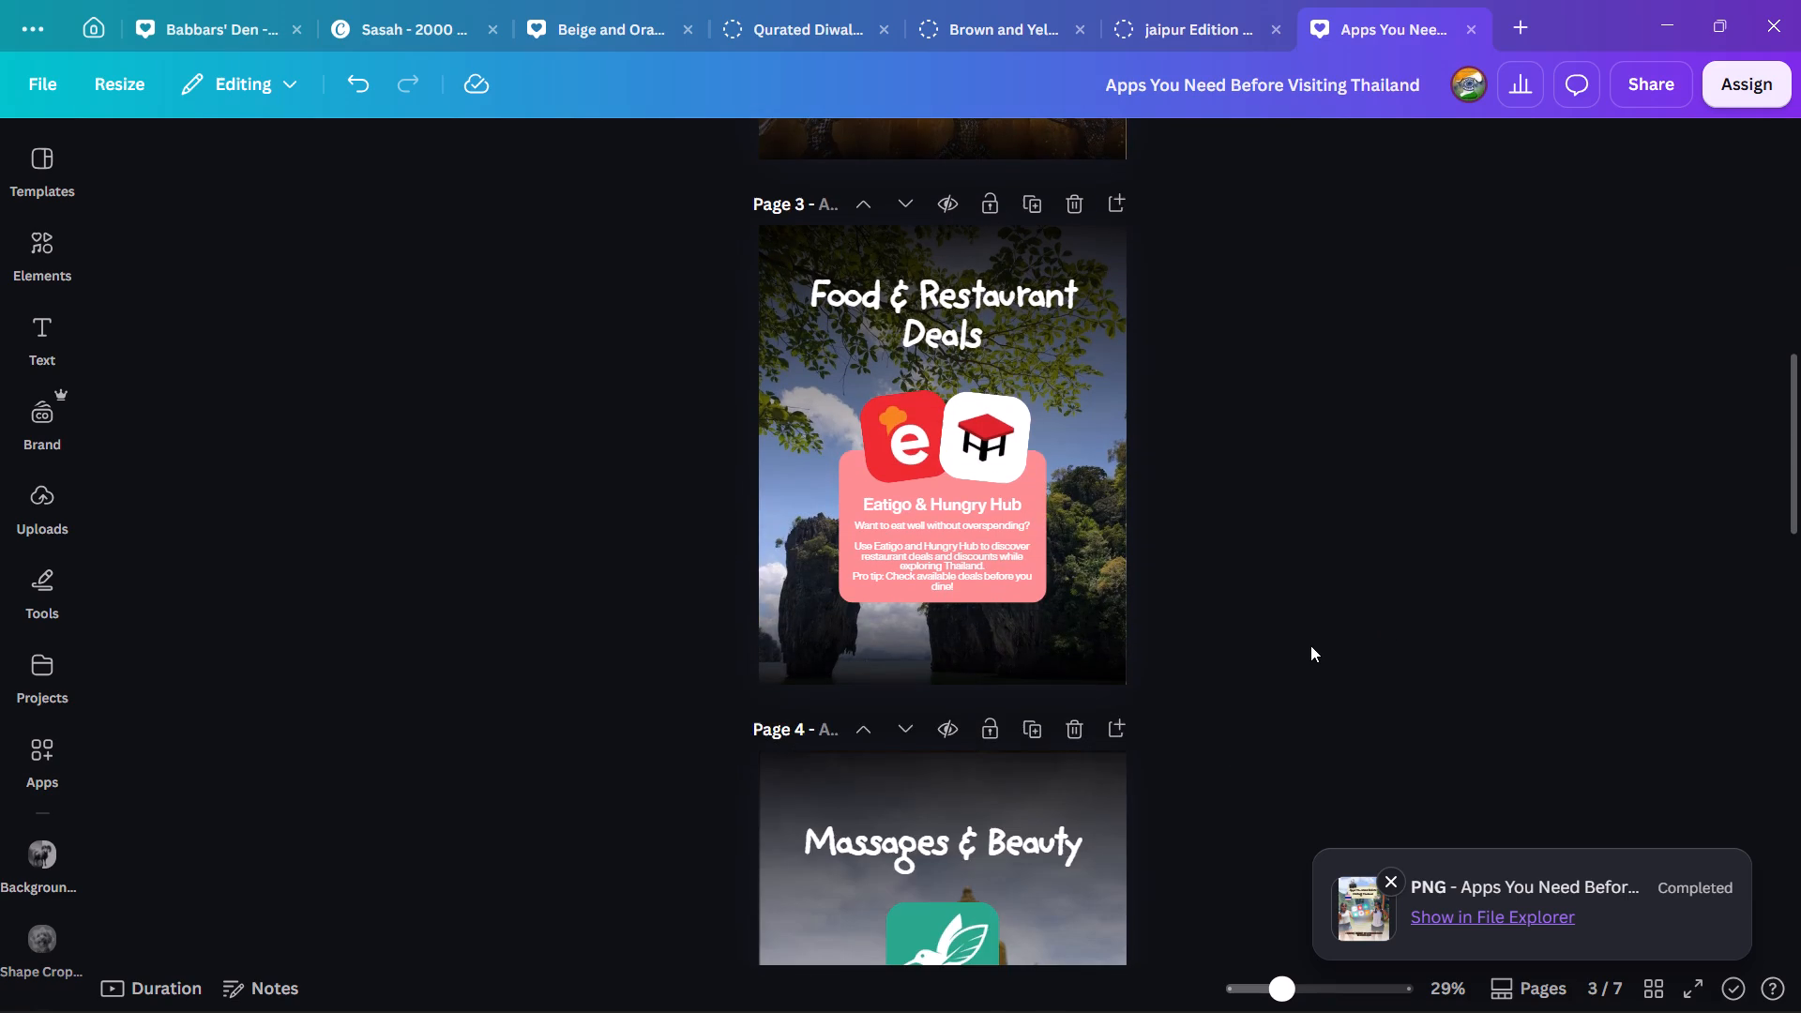
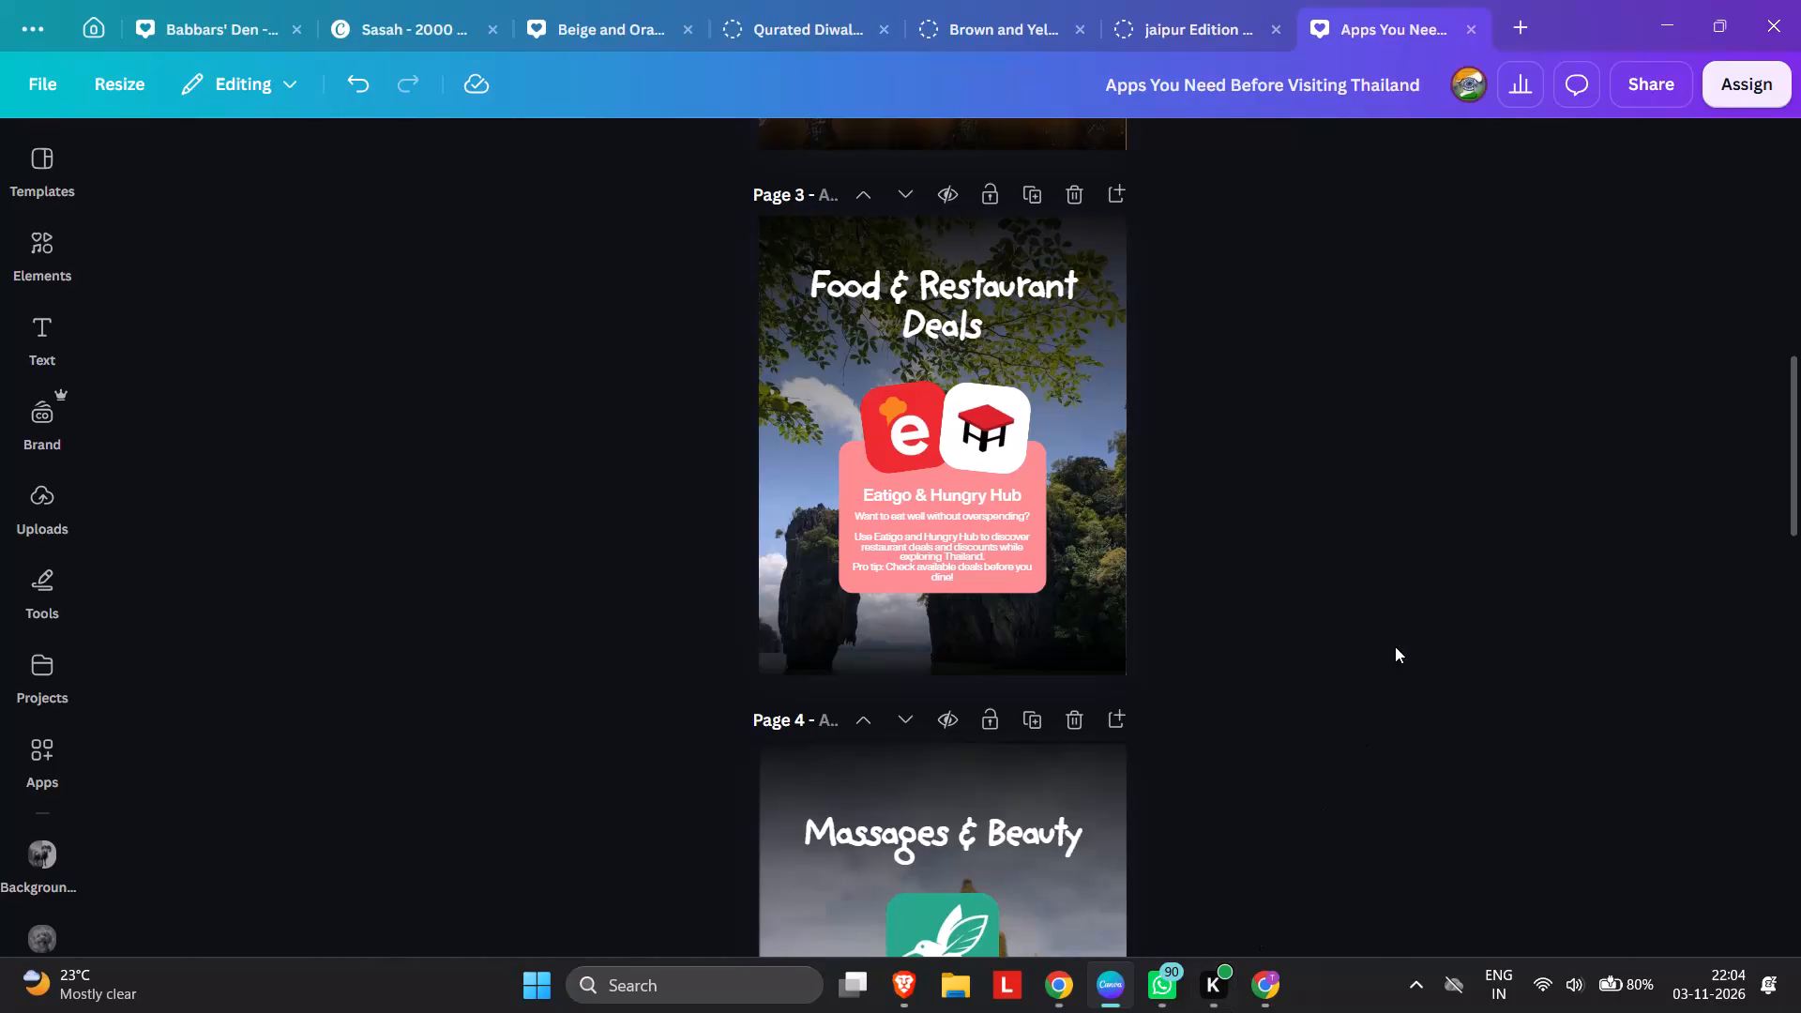
# Review the carousel pages from the cover through to the closing "Save This for Your Thailand Trip" page.
pyautogui.click(1395, 646)
pyautogui.scroll(14, 1188, 628)
pyautogui.keyDown('ctrl'); pyautogui.scroll(2, 1160, 464); pyautogui.keyUp('ctrl')
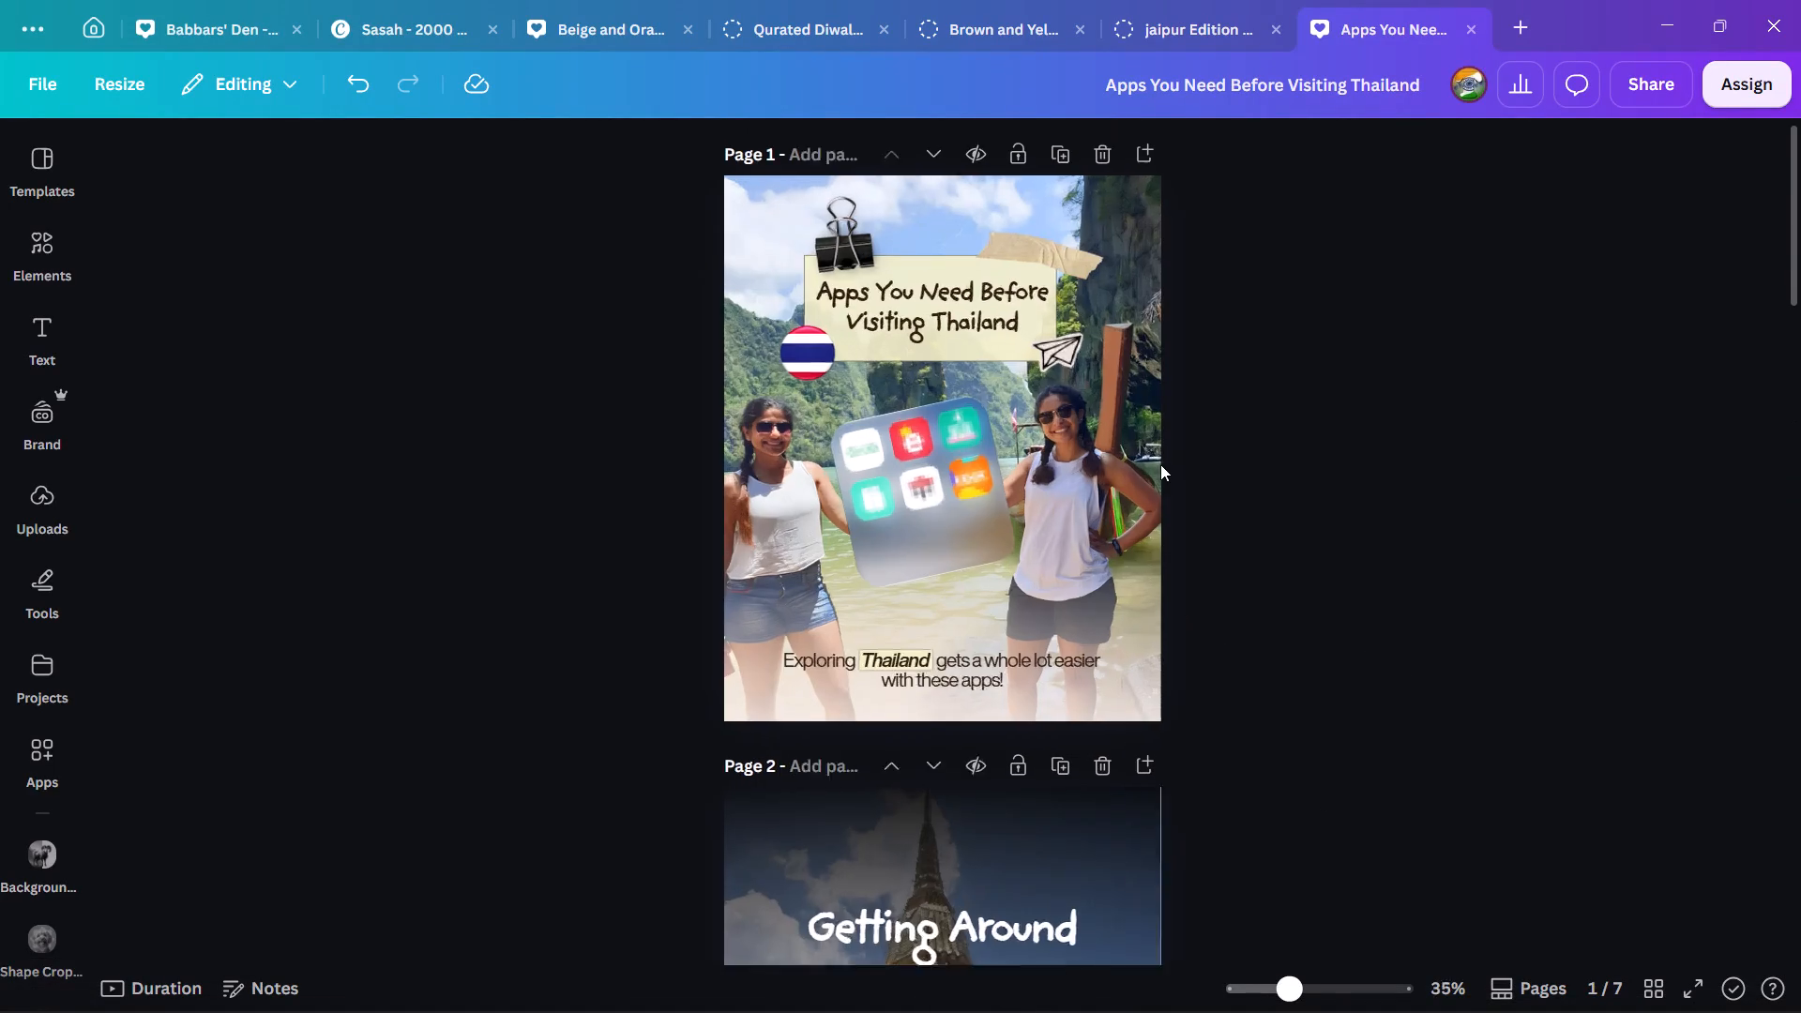
pyautogui.keyDown('ctrl'); pyautogui.scroll(4, 1160, 464); pyautogui.keyUp('ctrl')
pyautogui.scroll(3, 1204, 517)
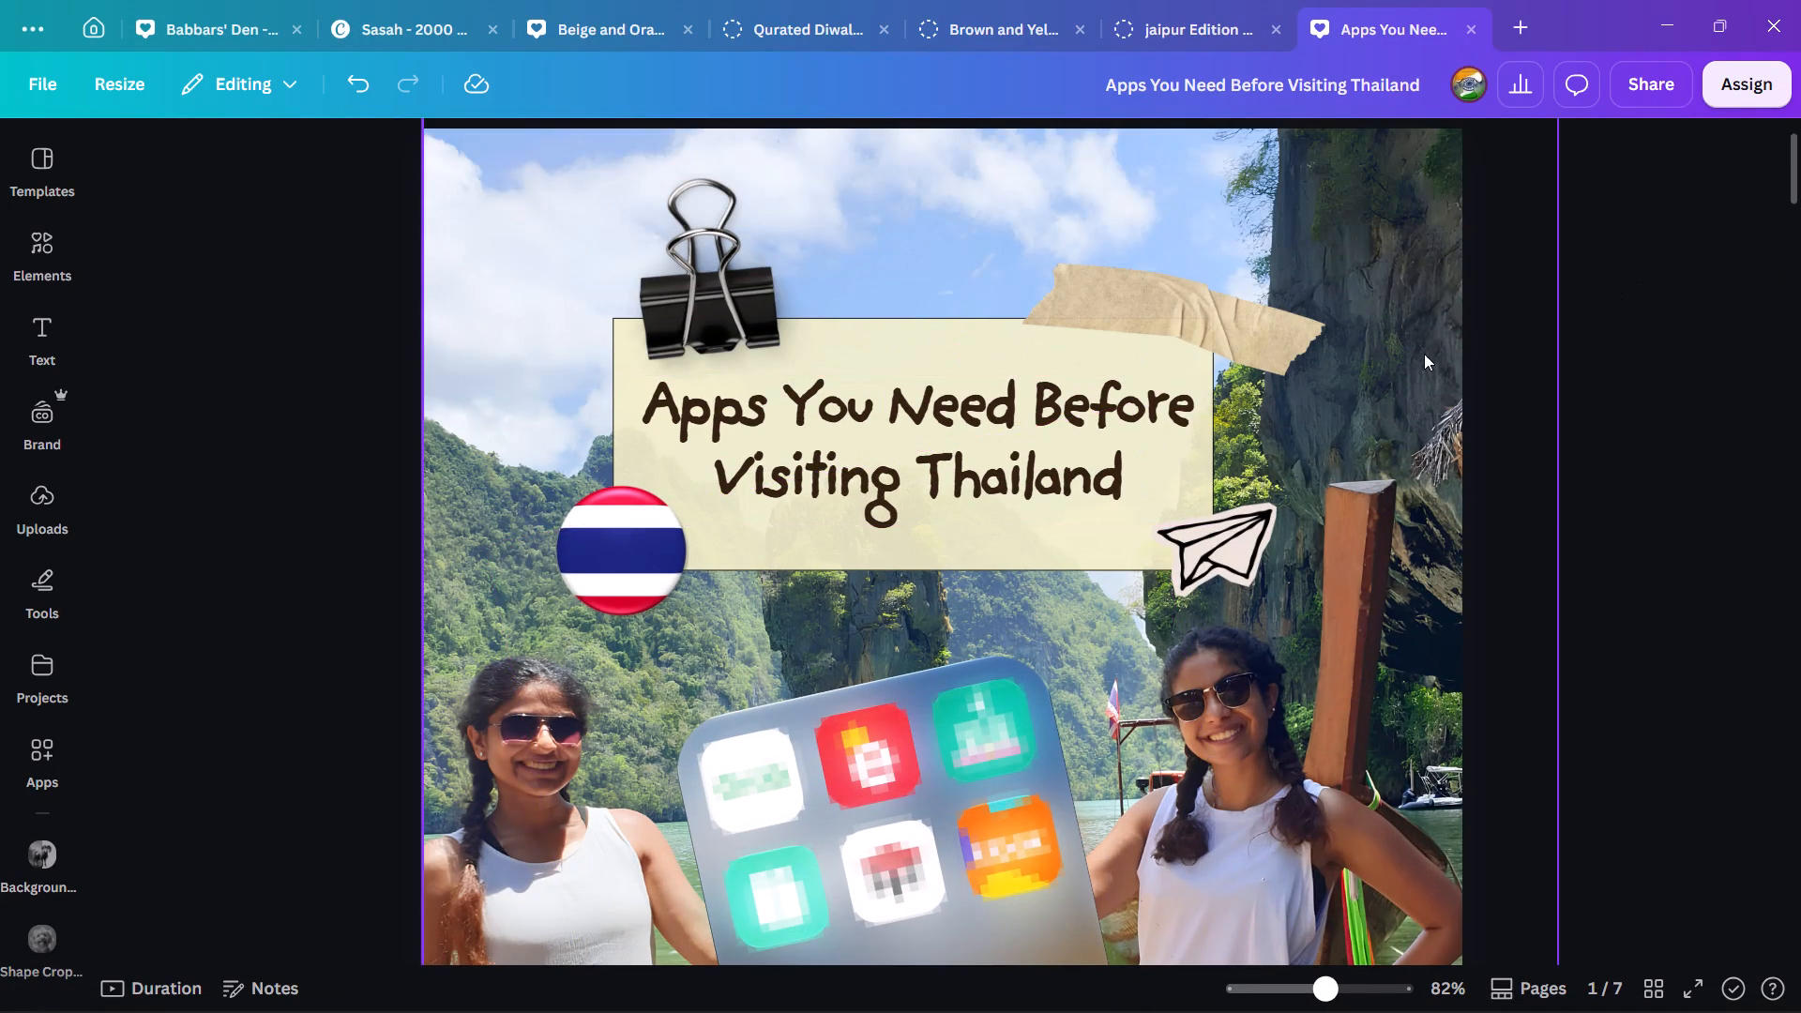
pyautogui.keyDown('ctrl'); pyautogui.scroll(-6, 1418, 362); pyautogui.keyUp('ctrl')
pyautogui.scroll(-18, 1396, 390)
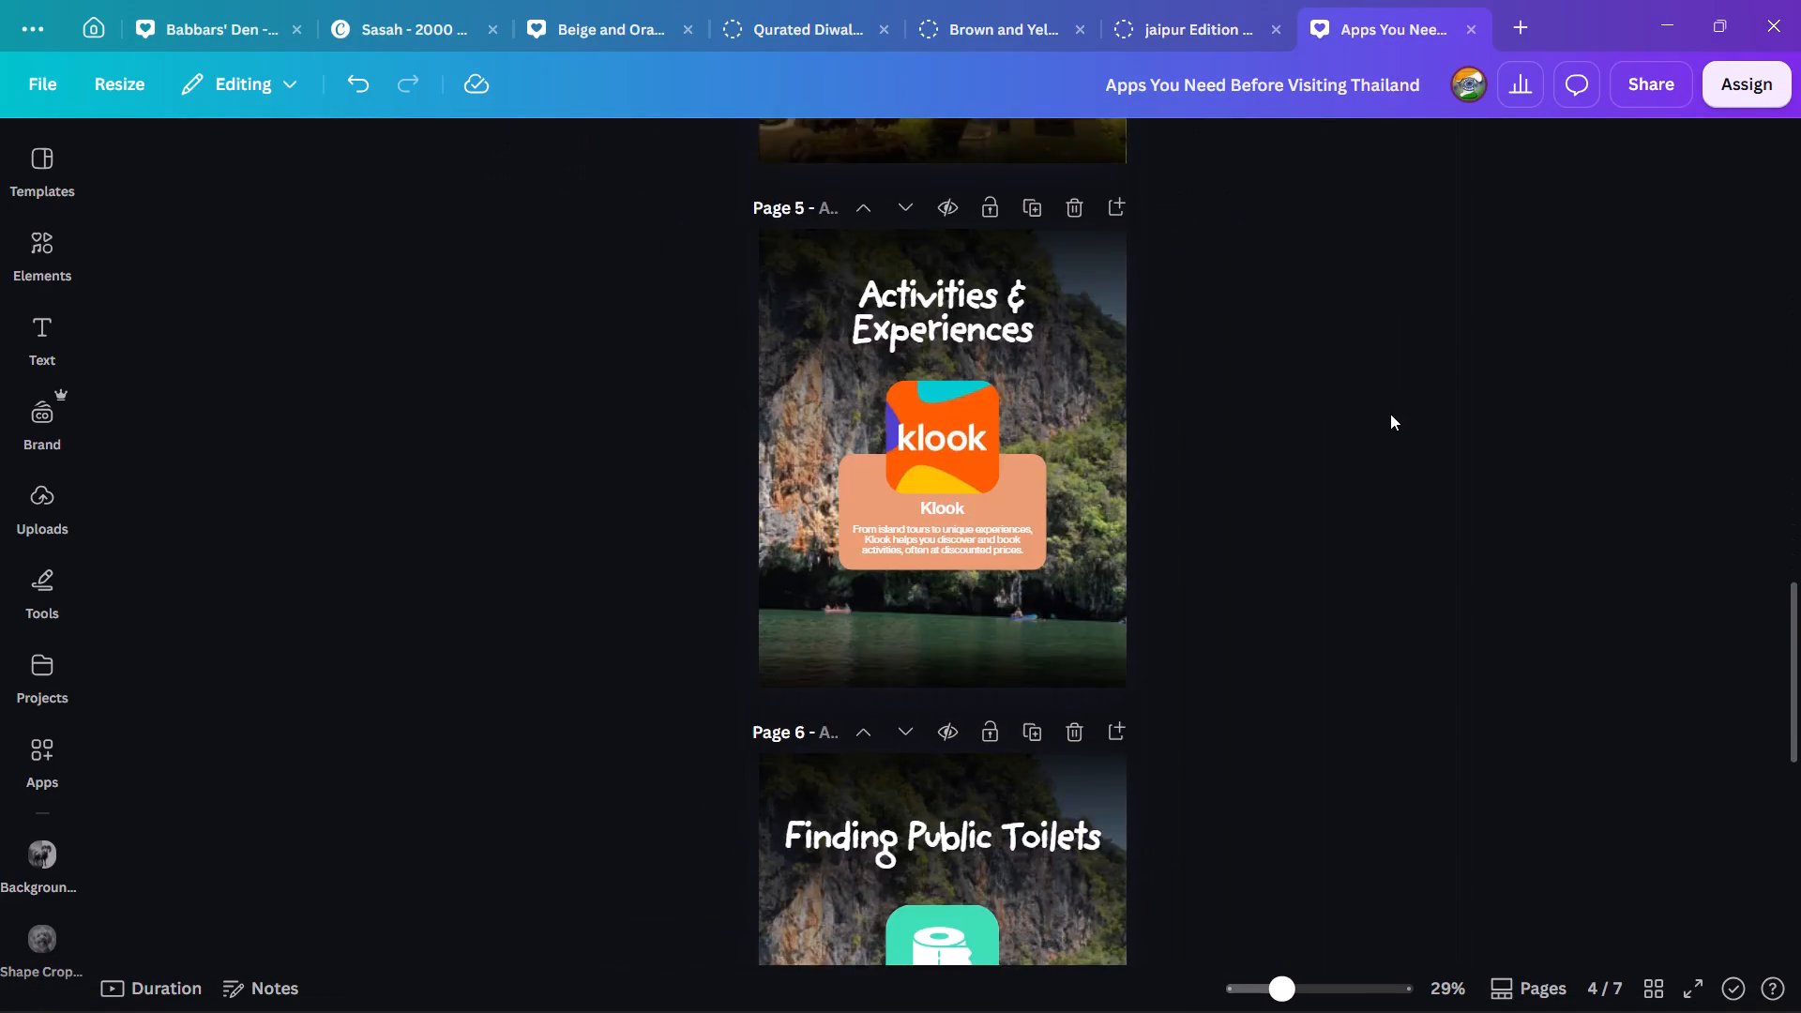
pyautogui.scroll(-6, 1390, 414)
pyautogui.scroll(-6, 1438, 582)
pyautogui.keyDown('ctrl'); pyautogui.scroll(4, 1339, 700); pyautogui.keyUp('ctrl')
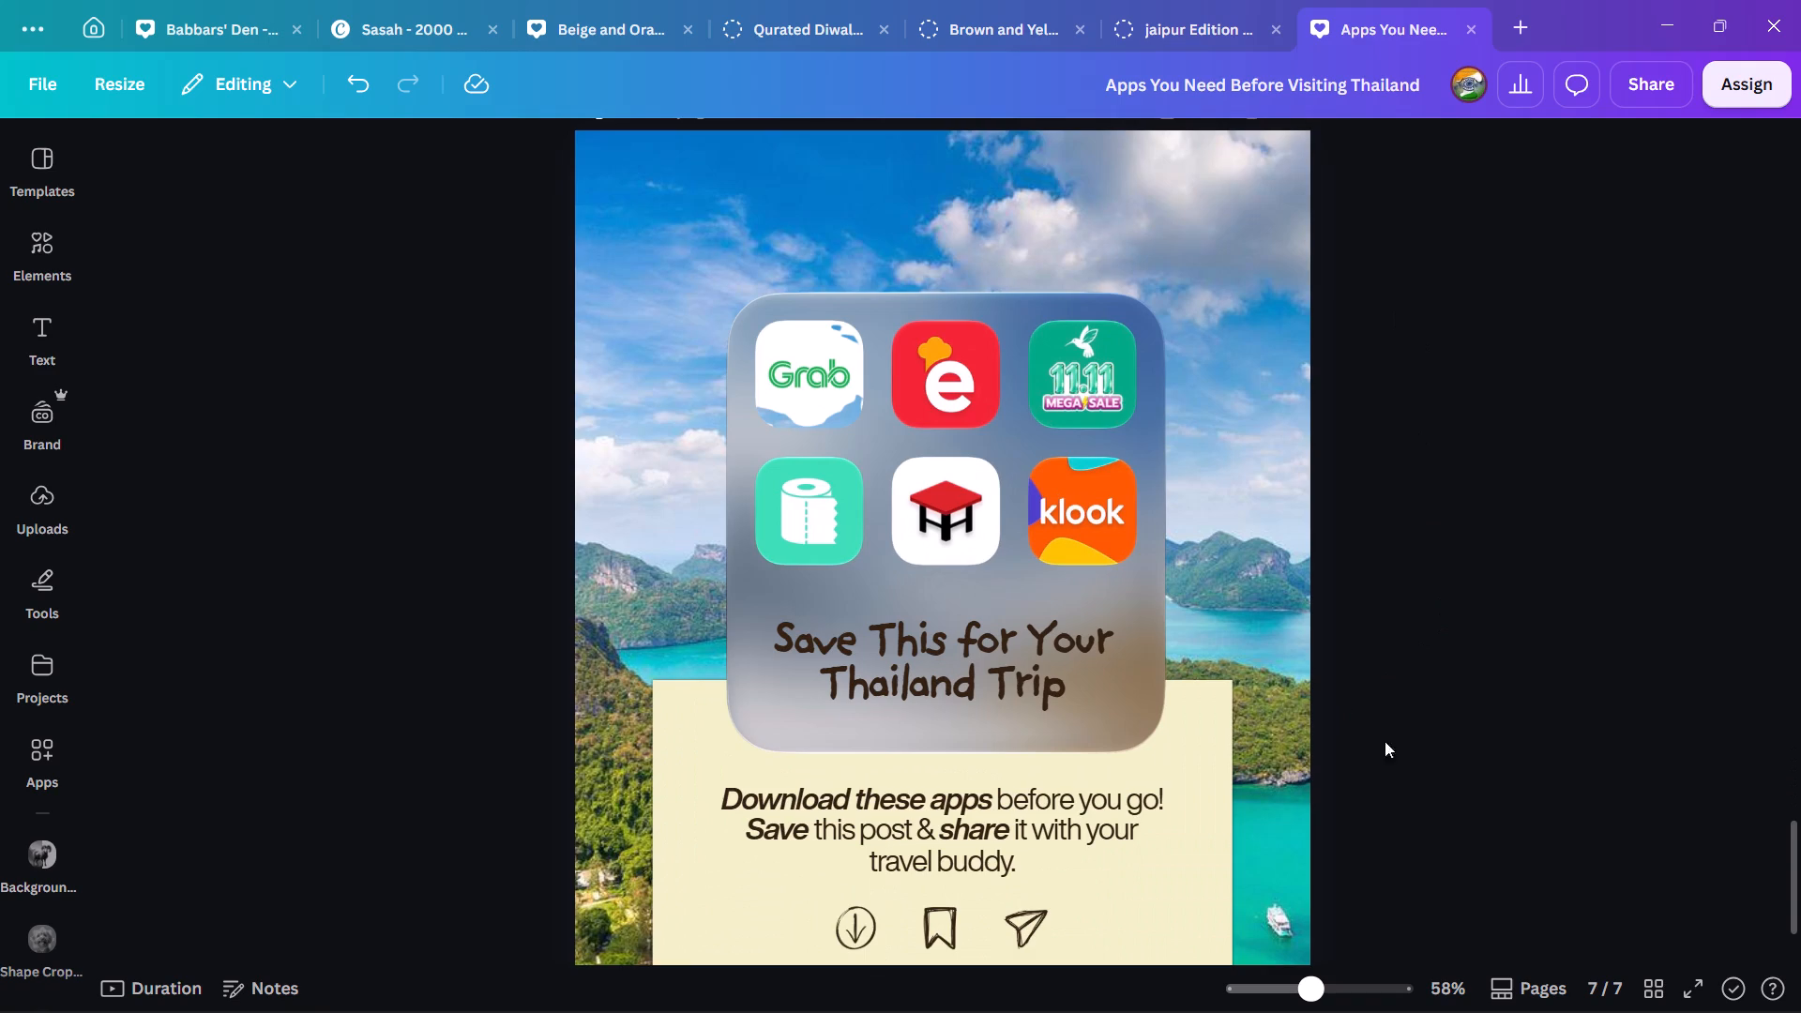
pyautogui.scroll(-3, 1391, 754)
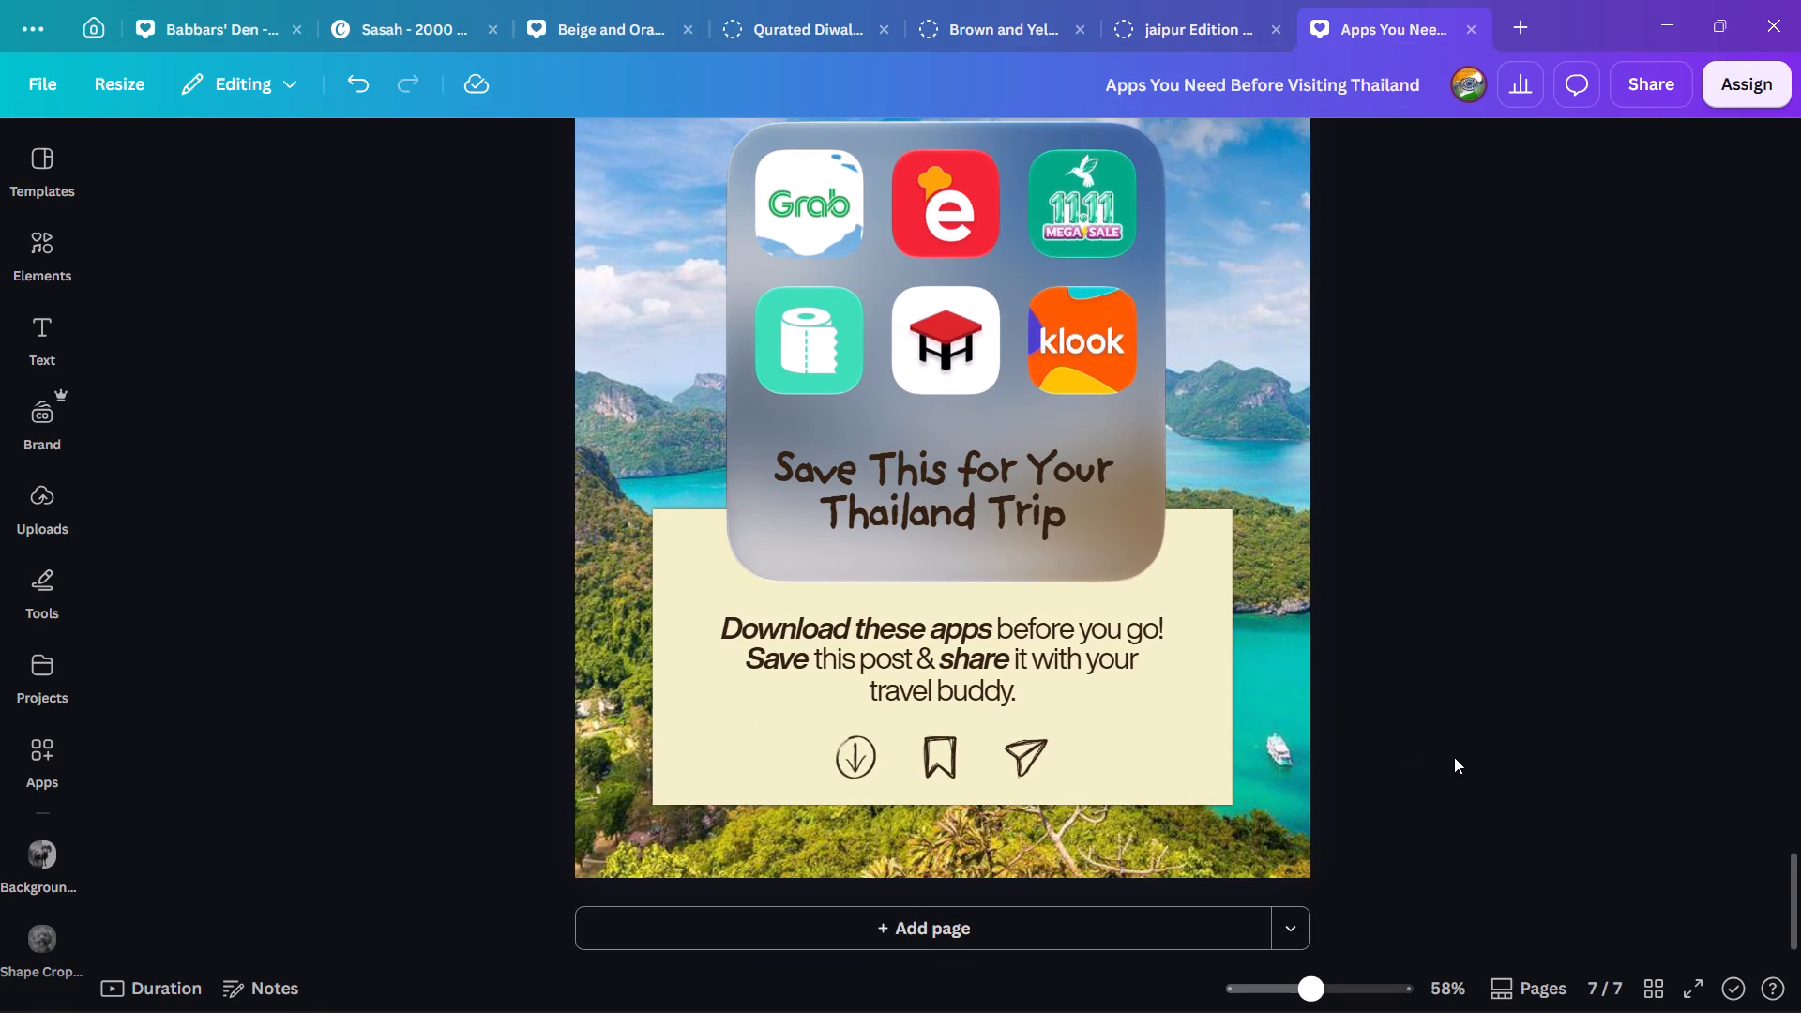
pyautogui.scroll(20, 1454, 757)
pyautogui.scroll(1, 1454, 757)
pyautogui.scroll(-8, 1454, 757)
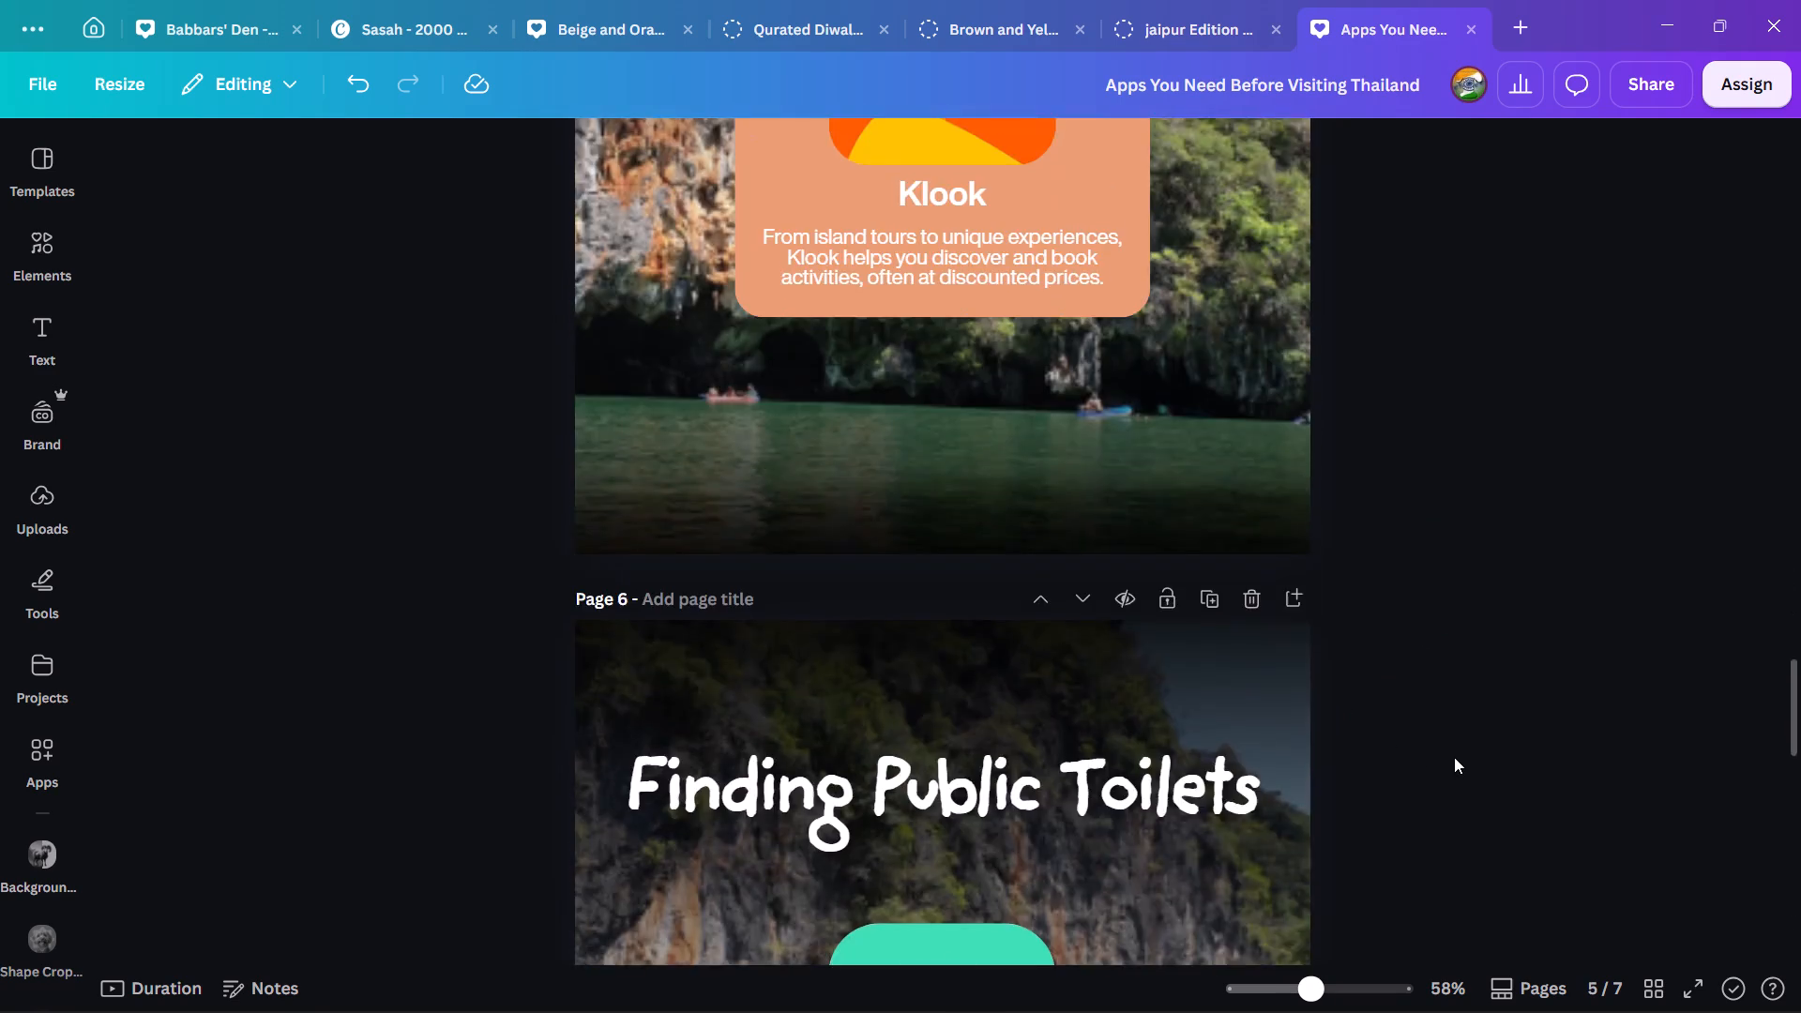